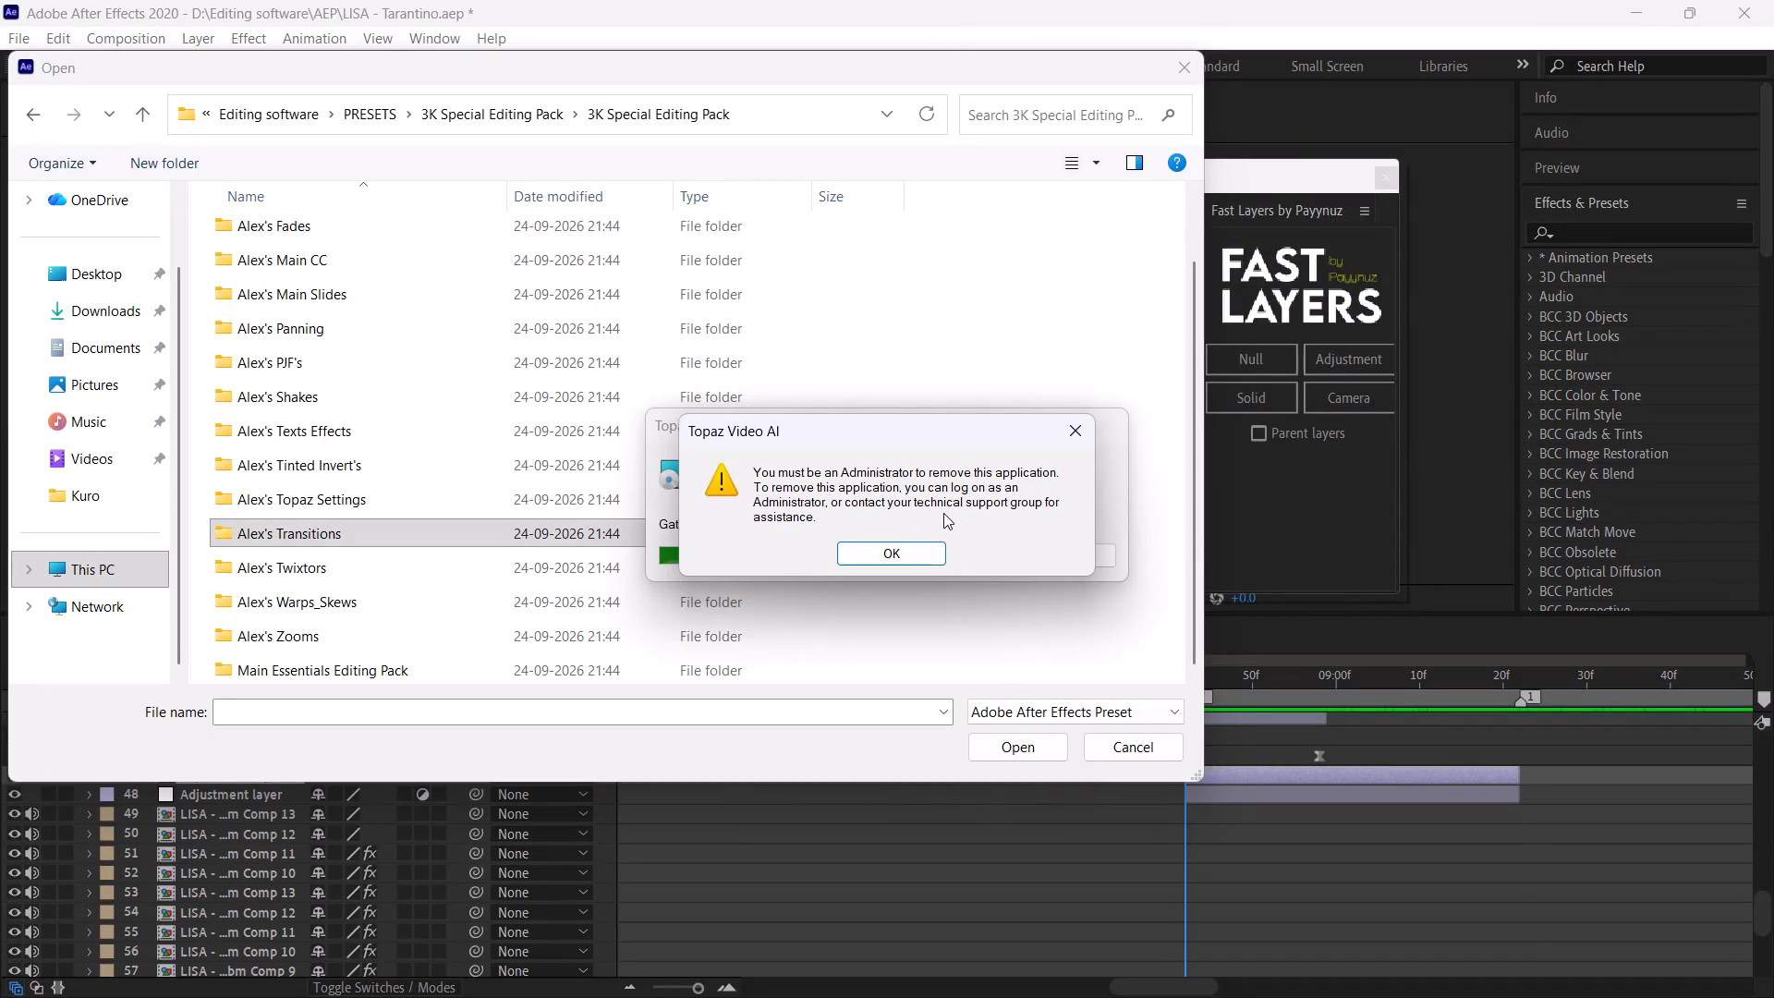
Dismiss the Topaz Video AI administrator and installation error messages and cancel the preset file selection.
{"action": "left_click", "coordinate": [910, 554]}
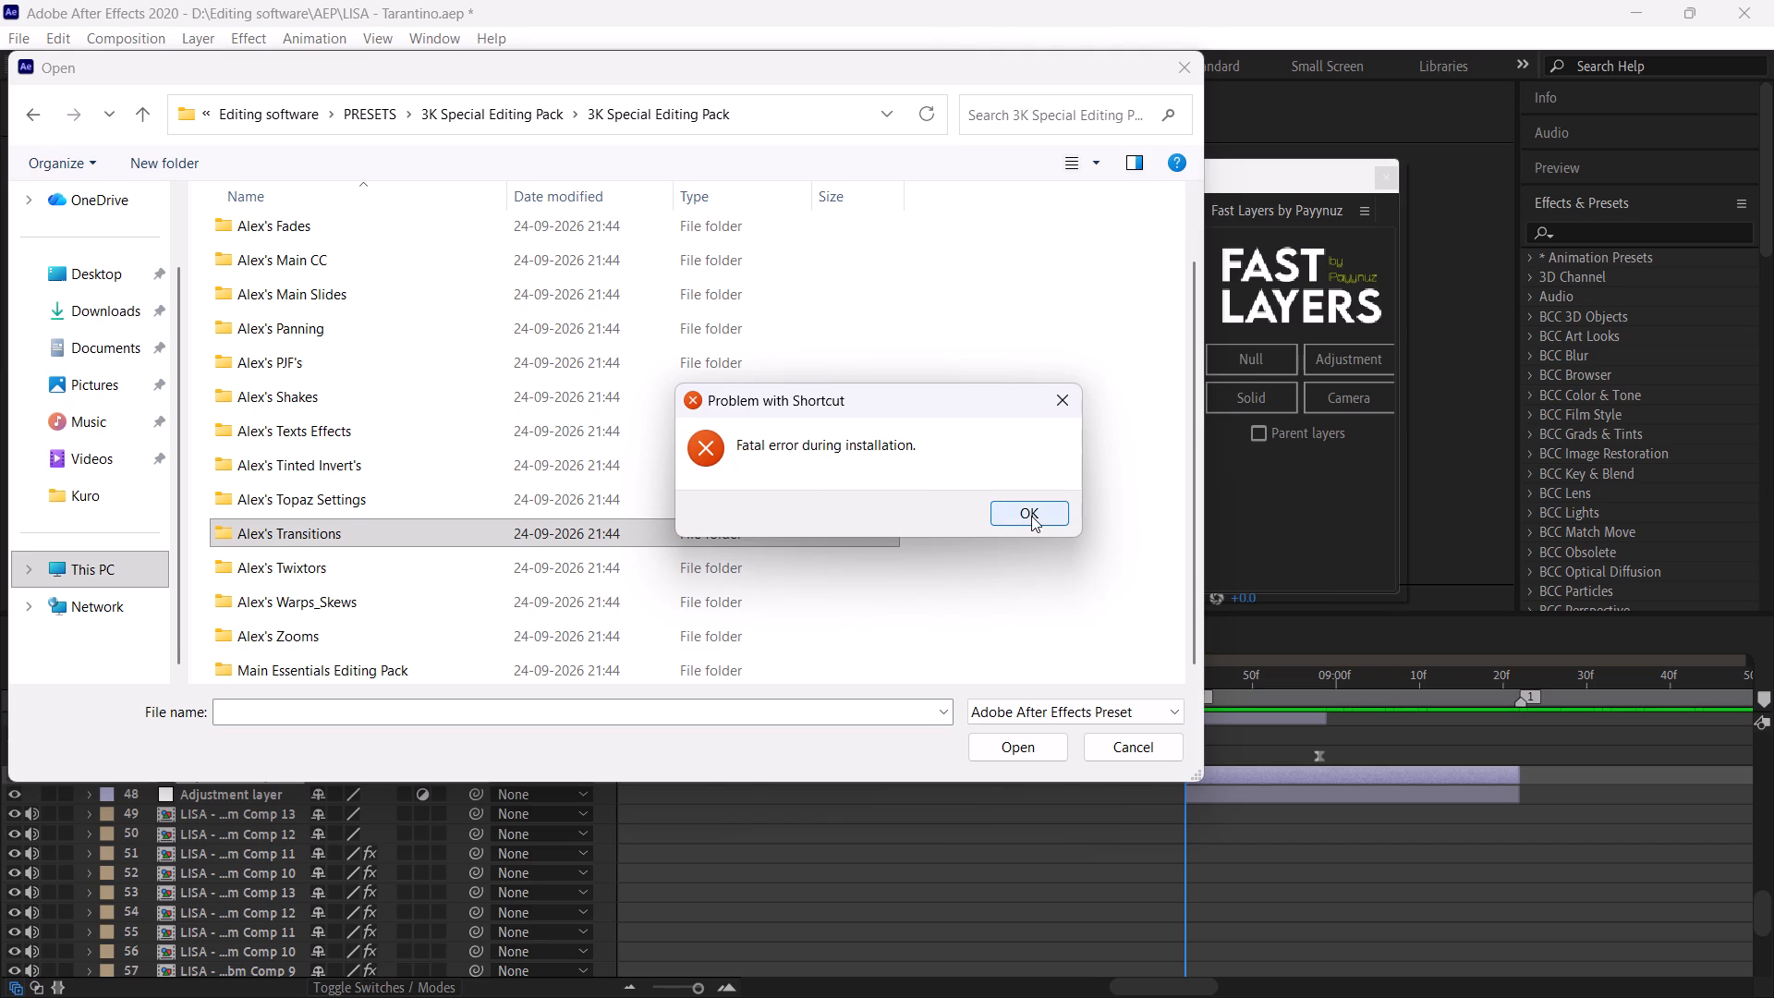
{"action": "left_click", "coordinate": [1031, 516]}
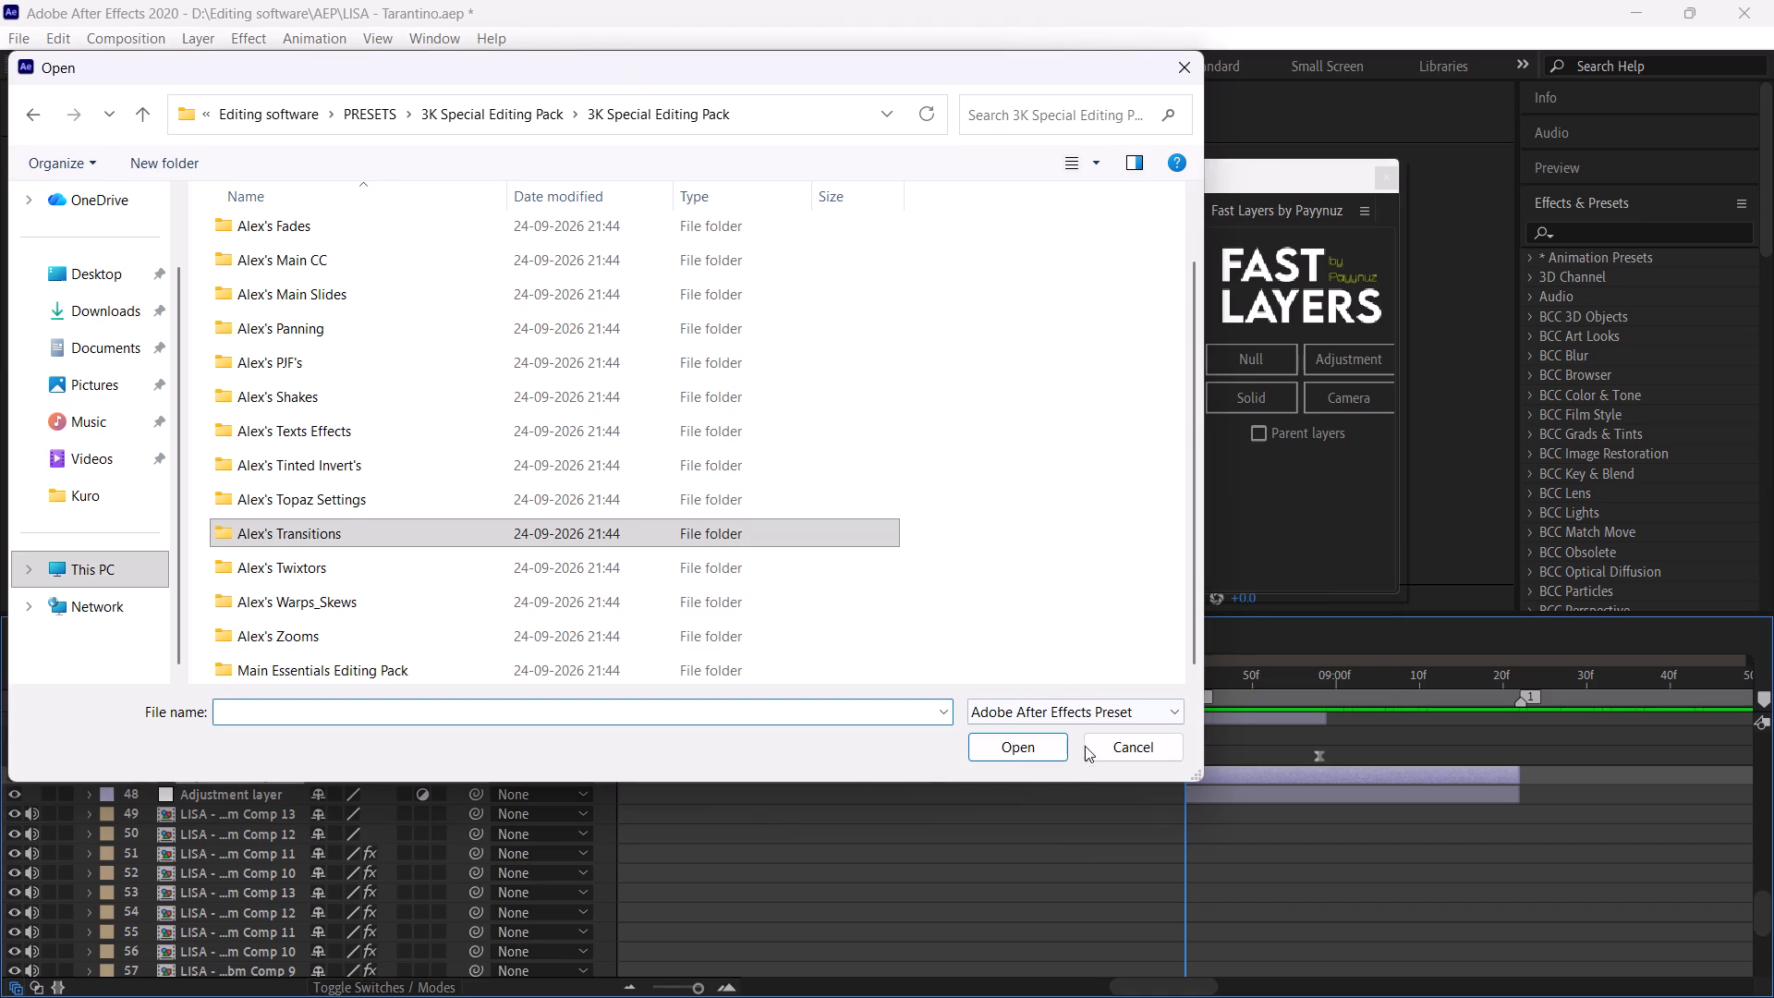
{"action": "left_click", "coordinate": [1117, 746]}
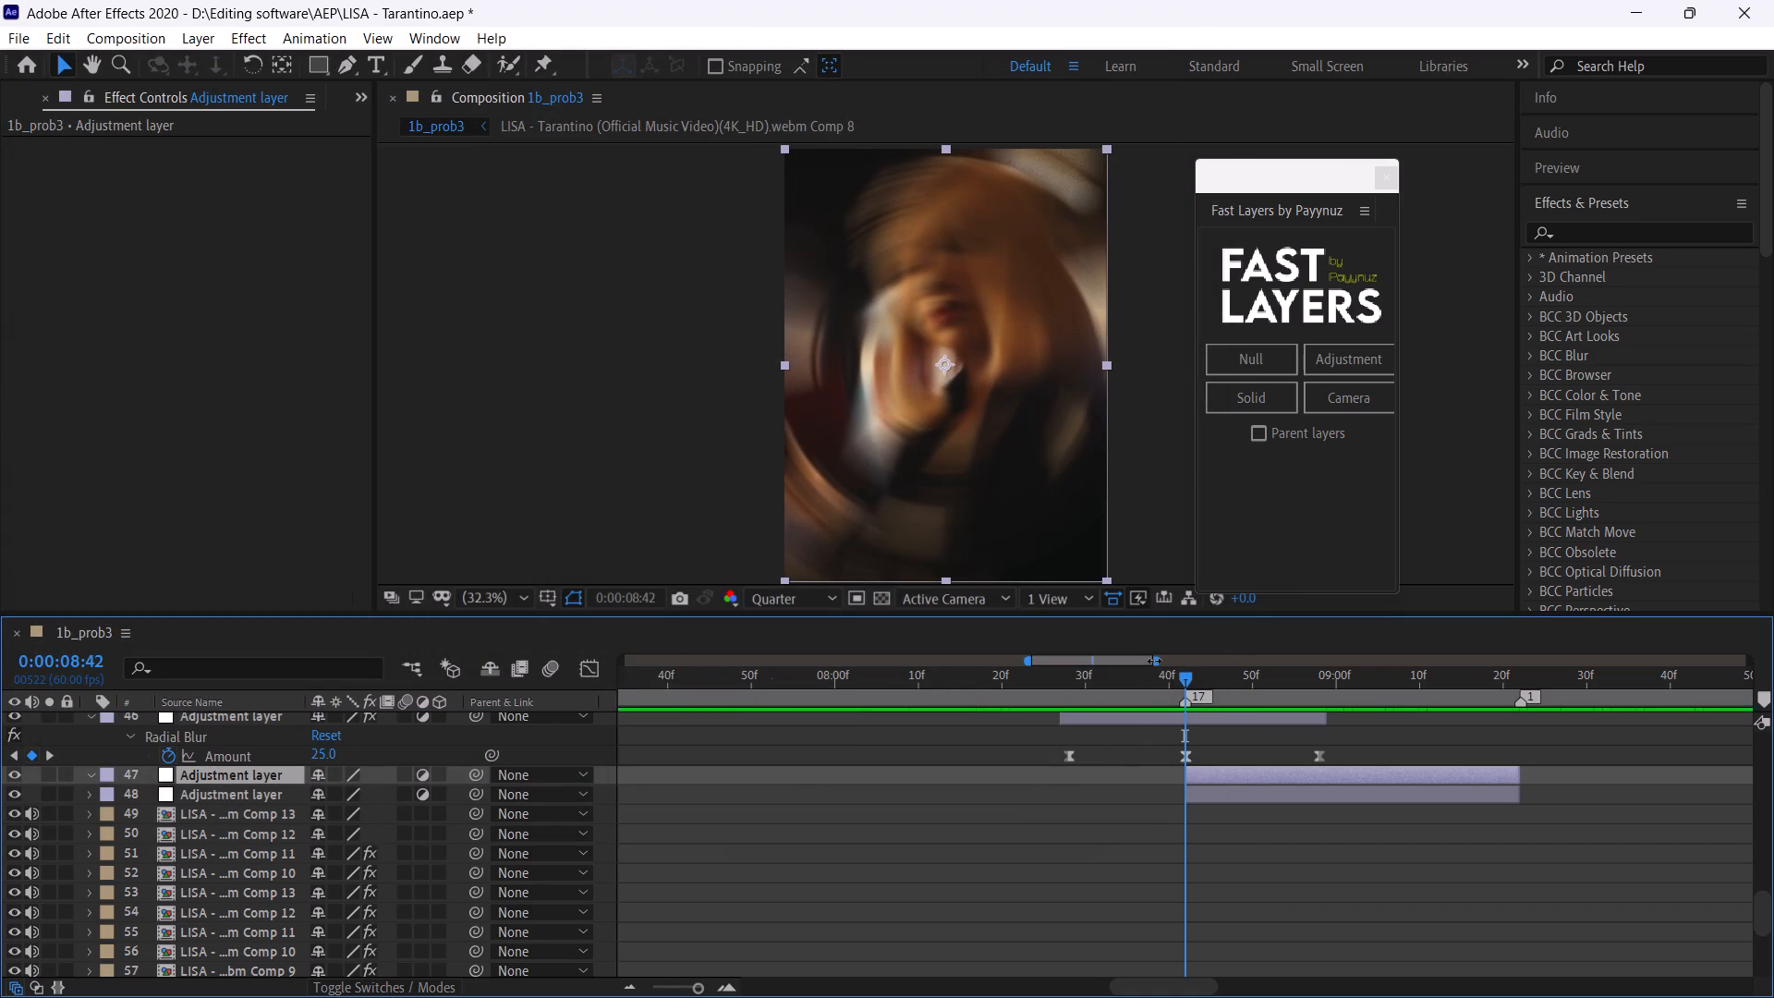
Play back the radial blur section leading into the marker at 0:00:08:42.
{"action": "left_click", "coordinate": [1138, 675]}
{"action": "key", "text": "space"}
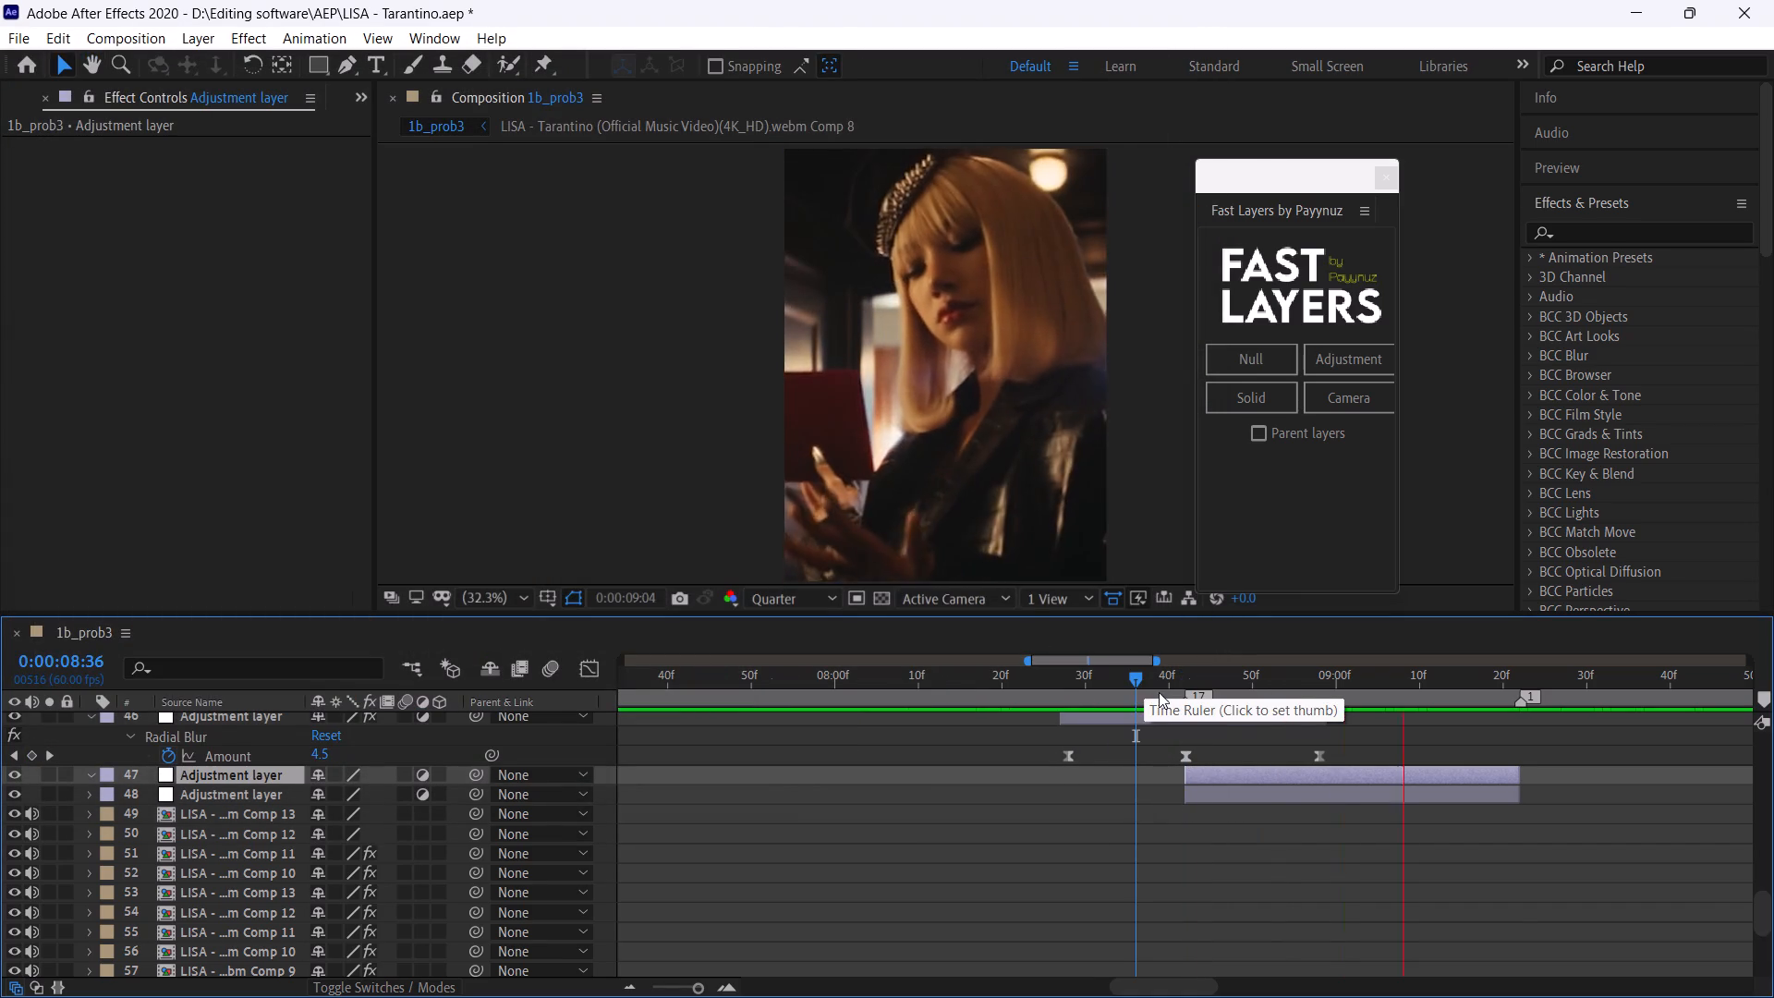
{"action": "left_click", "coordinate": [1059, 683]}
{"action": "key", "text": "space"}
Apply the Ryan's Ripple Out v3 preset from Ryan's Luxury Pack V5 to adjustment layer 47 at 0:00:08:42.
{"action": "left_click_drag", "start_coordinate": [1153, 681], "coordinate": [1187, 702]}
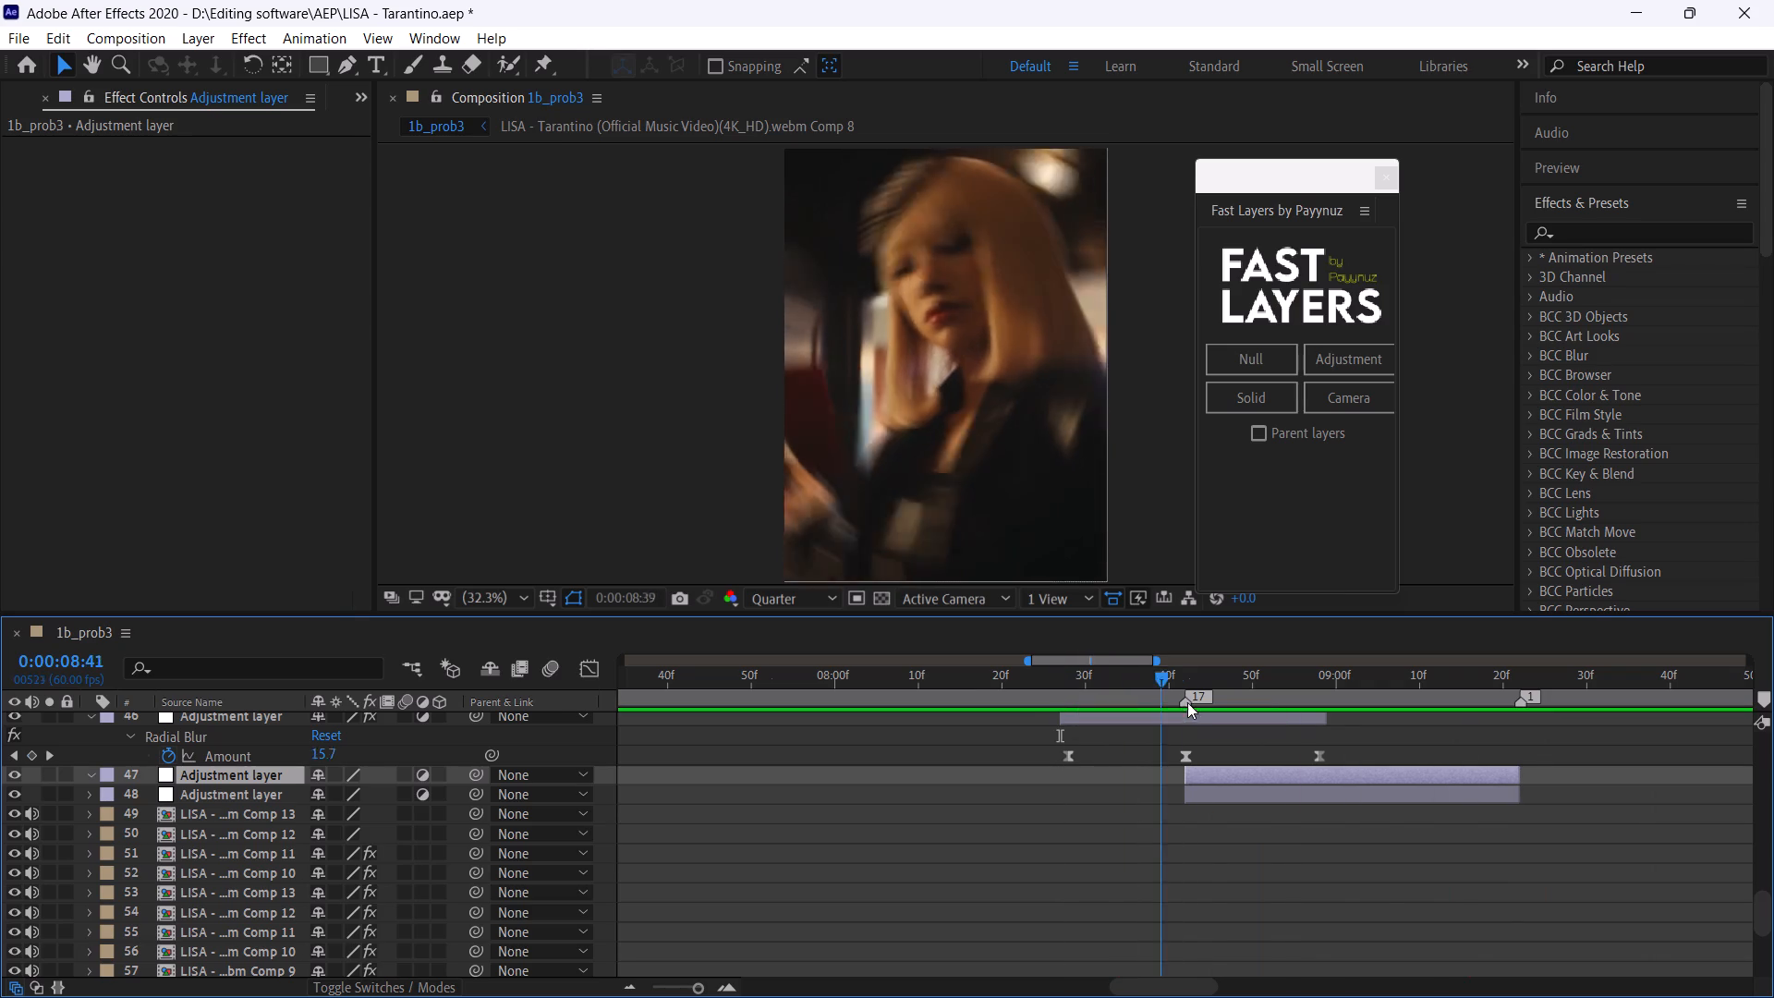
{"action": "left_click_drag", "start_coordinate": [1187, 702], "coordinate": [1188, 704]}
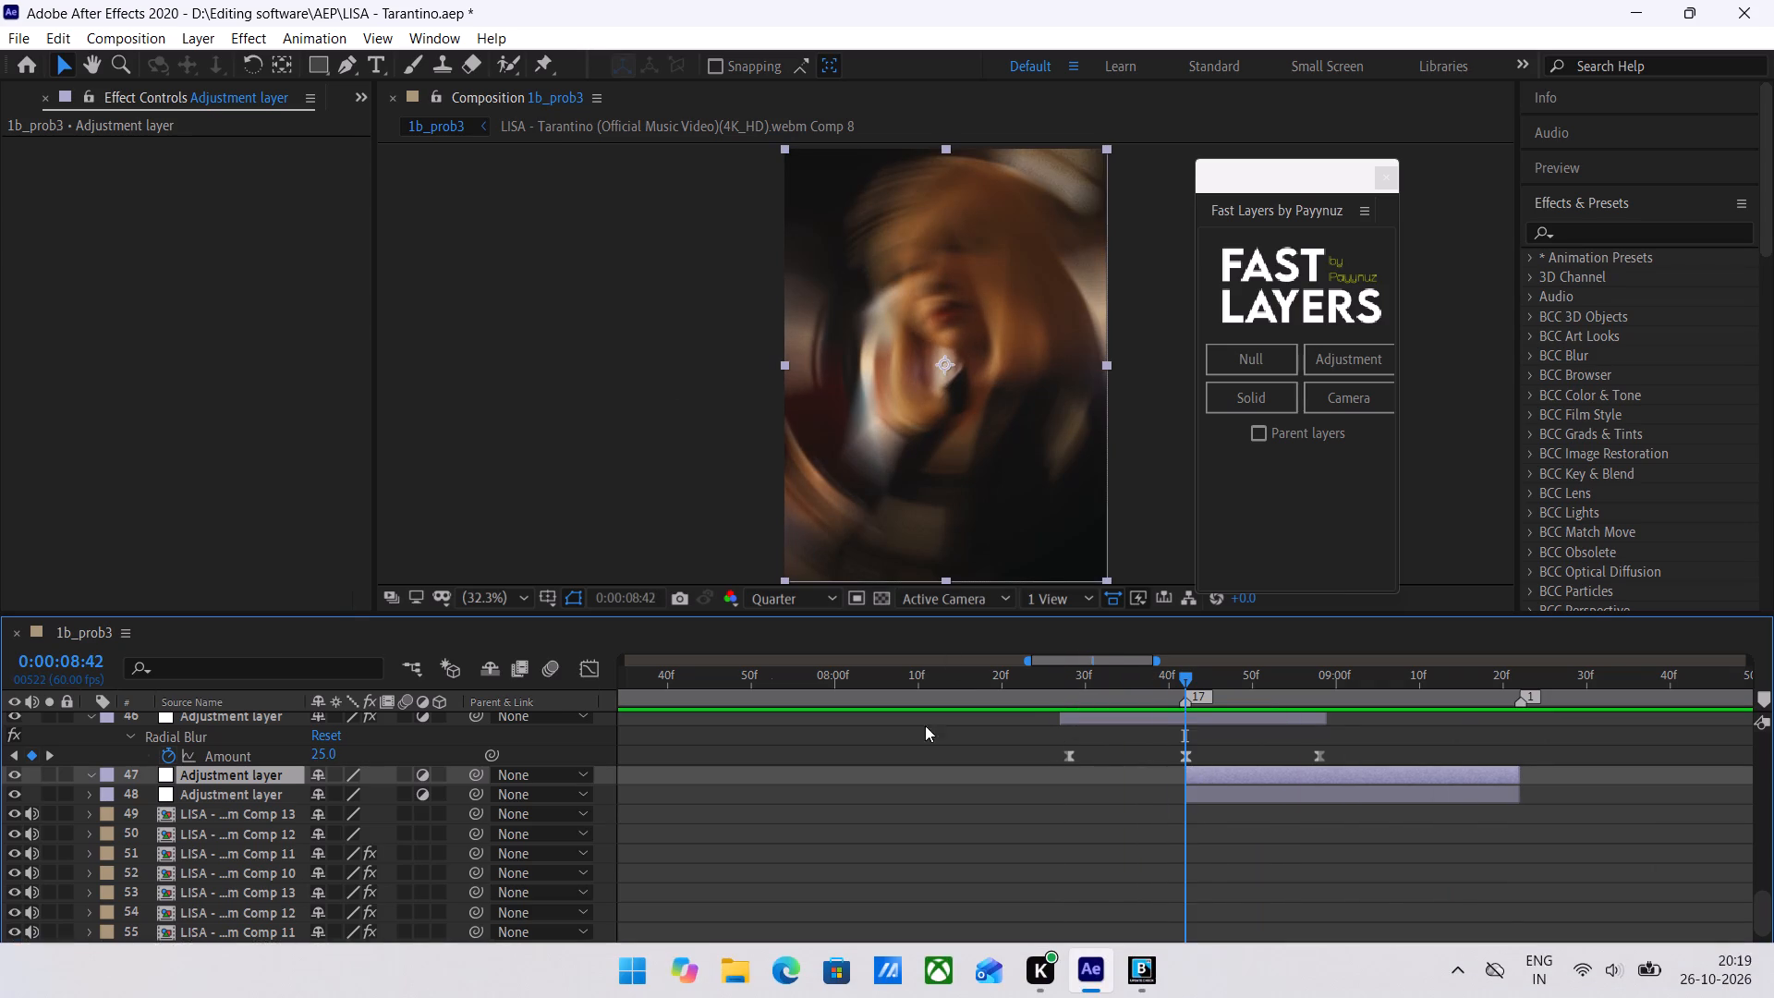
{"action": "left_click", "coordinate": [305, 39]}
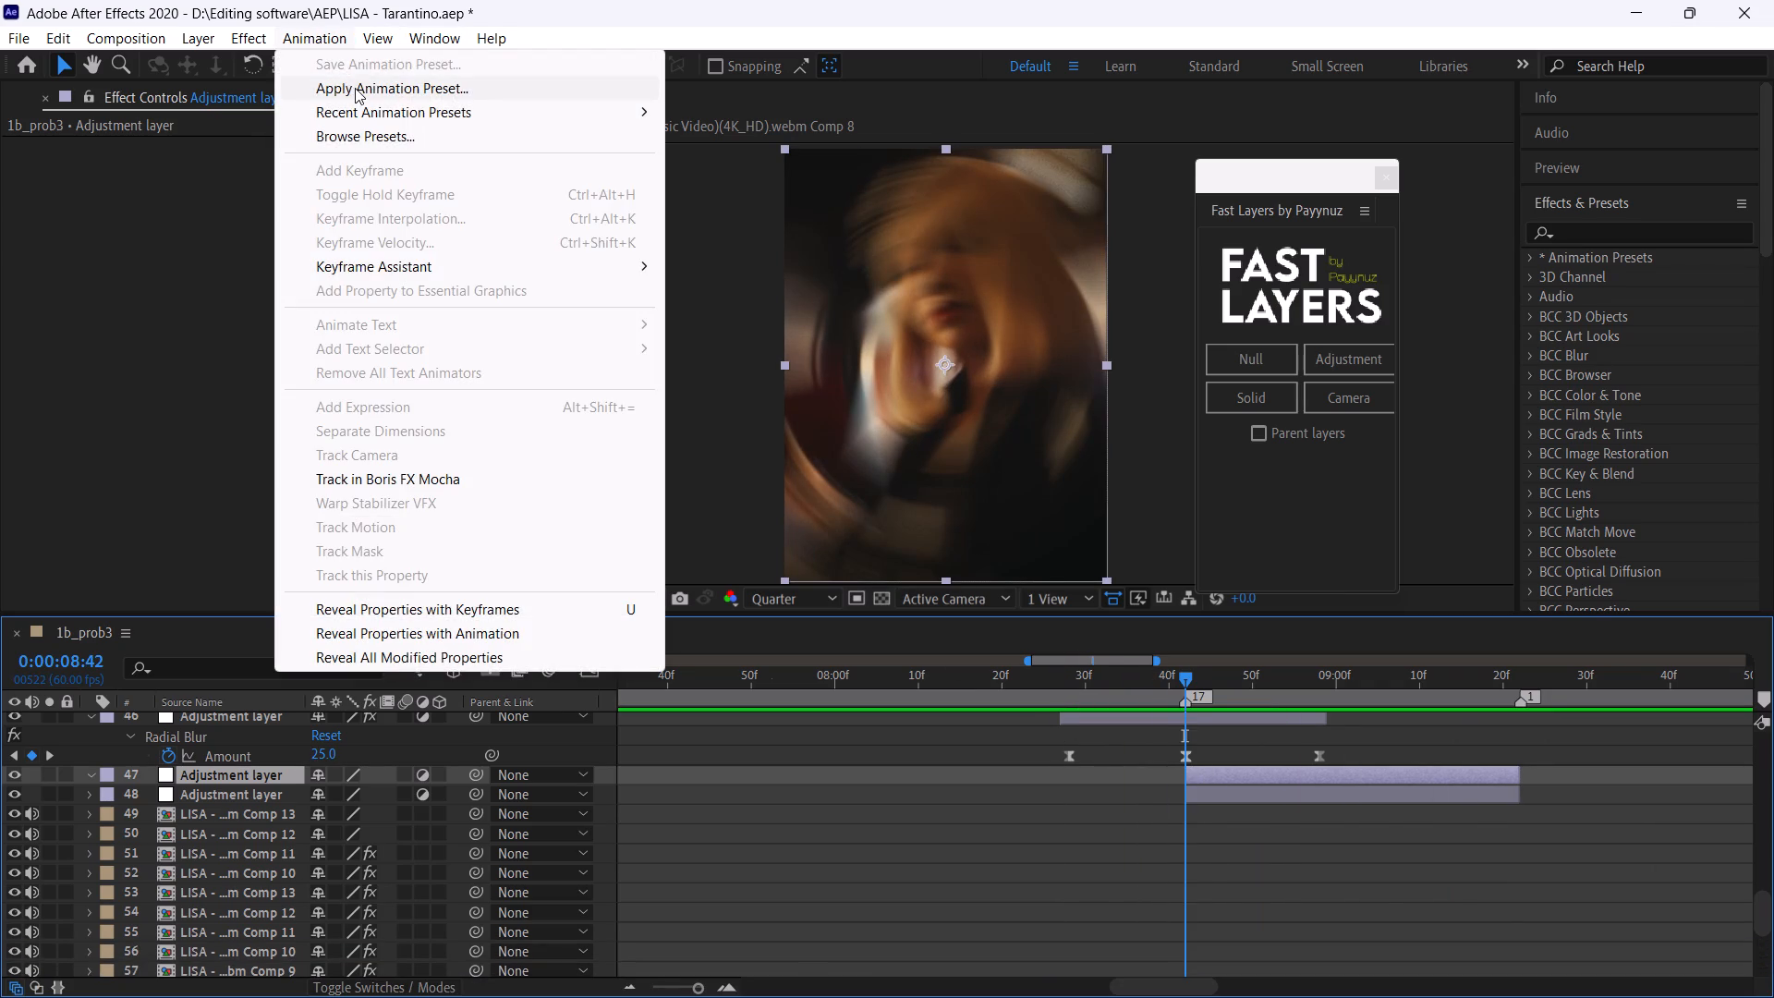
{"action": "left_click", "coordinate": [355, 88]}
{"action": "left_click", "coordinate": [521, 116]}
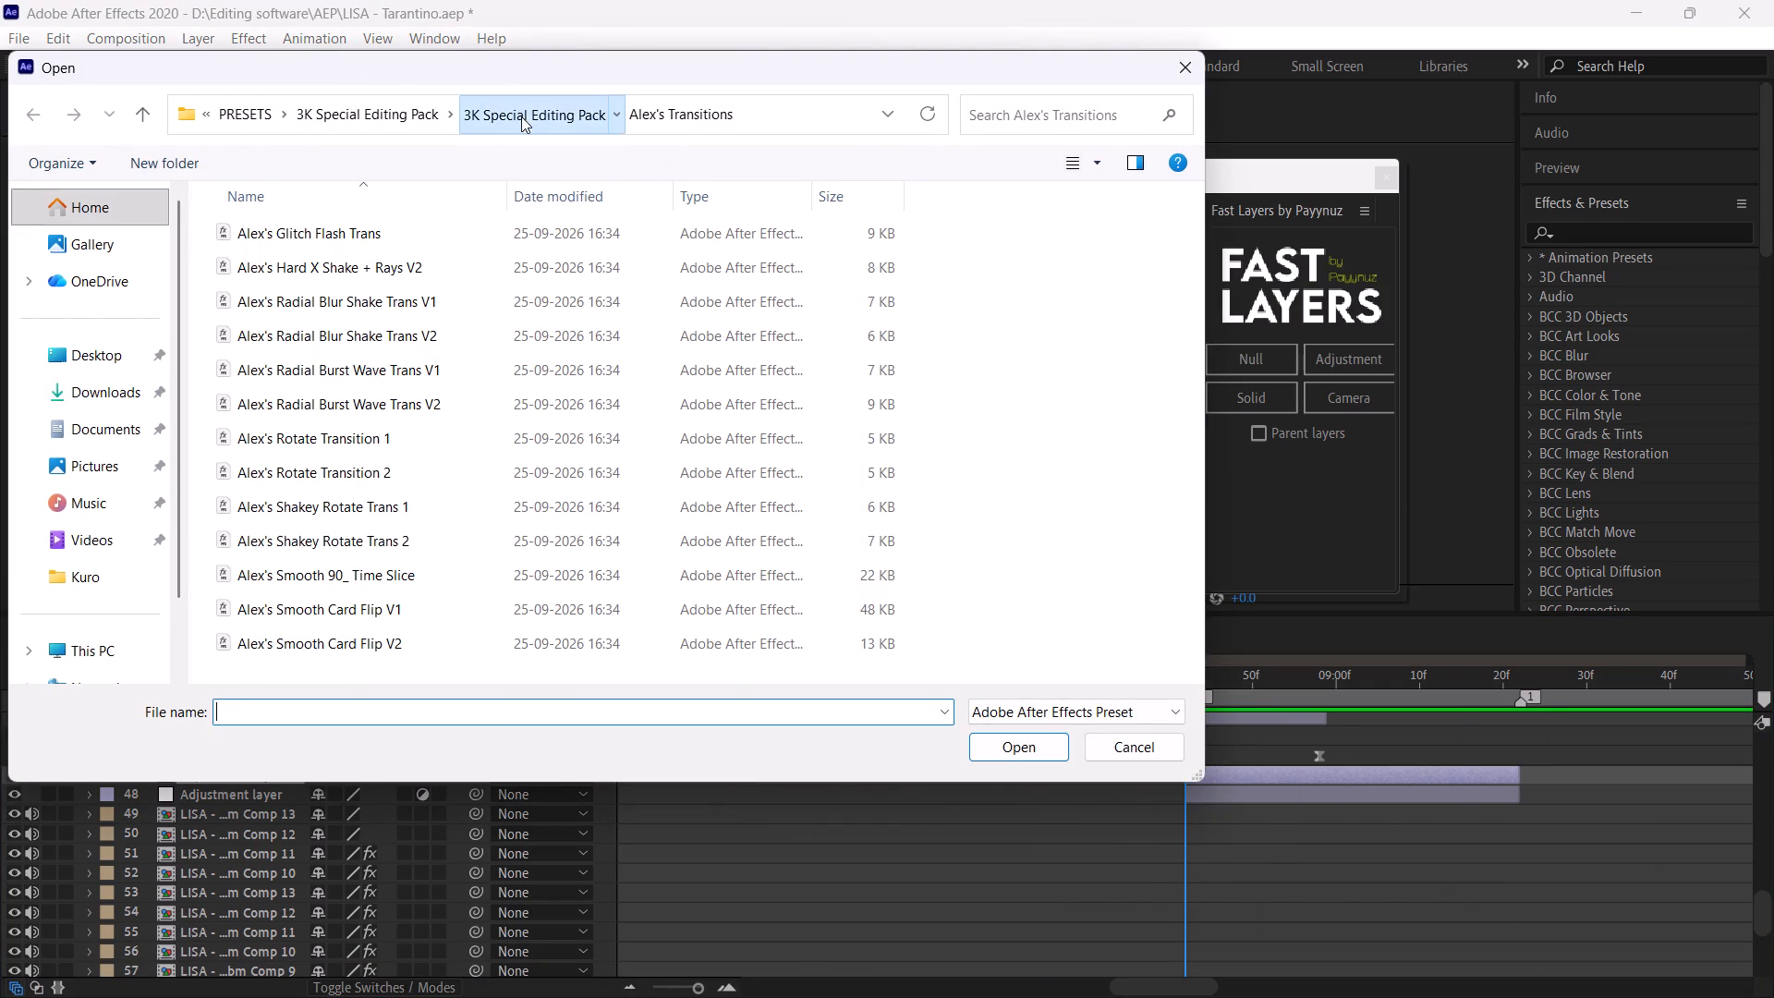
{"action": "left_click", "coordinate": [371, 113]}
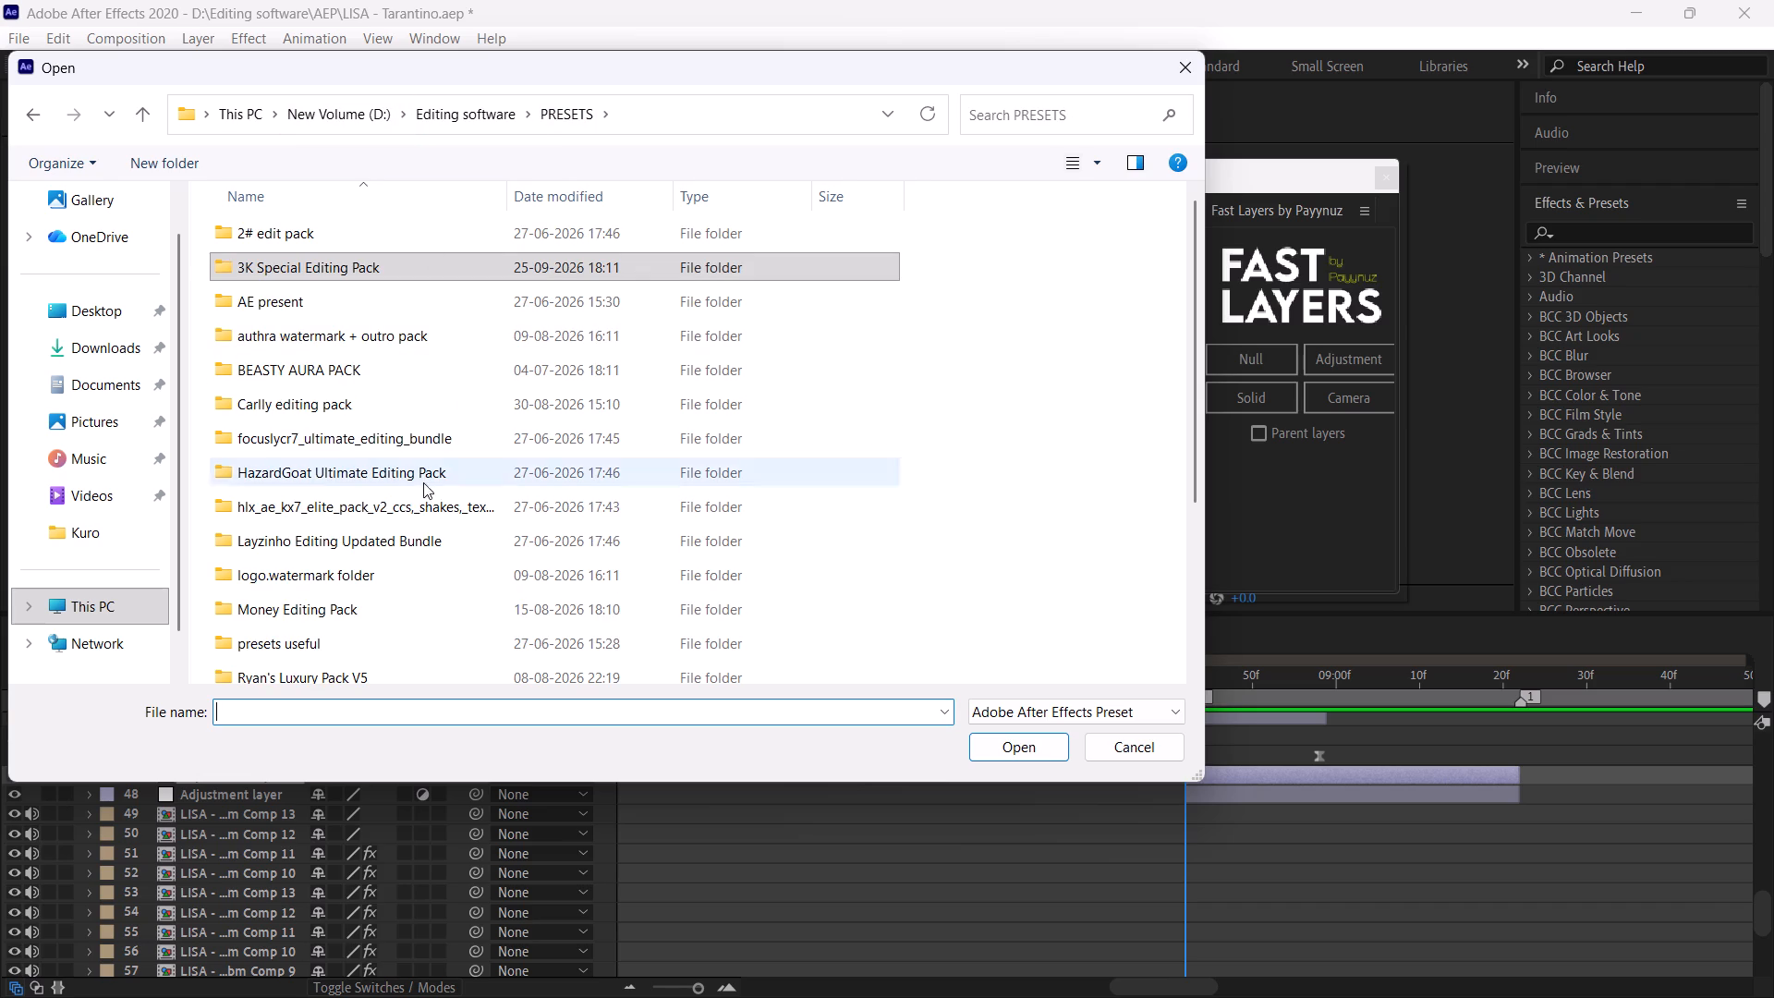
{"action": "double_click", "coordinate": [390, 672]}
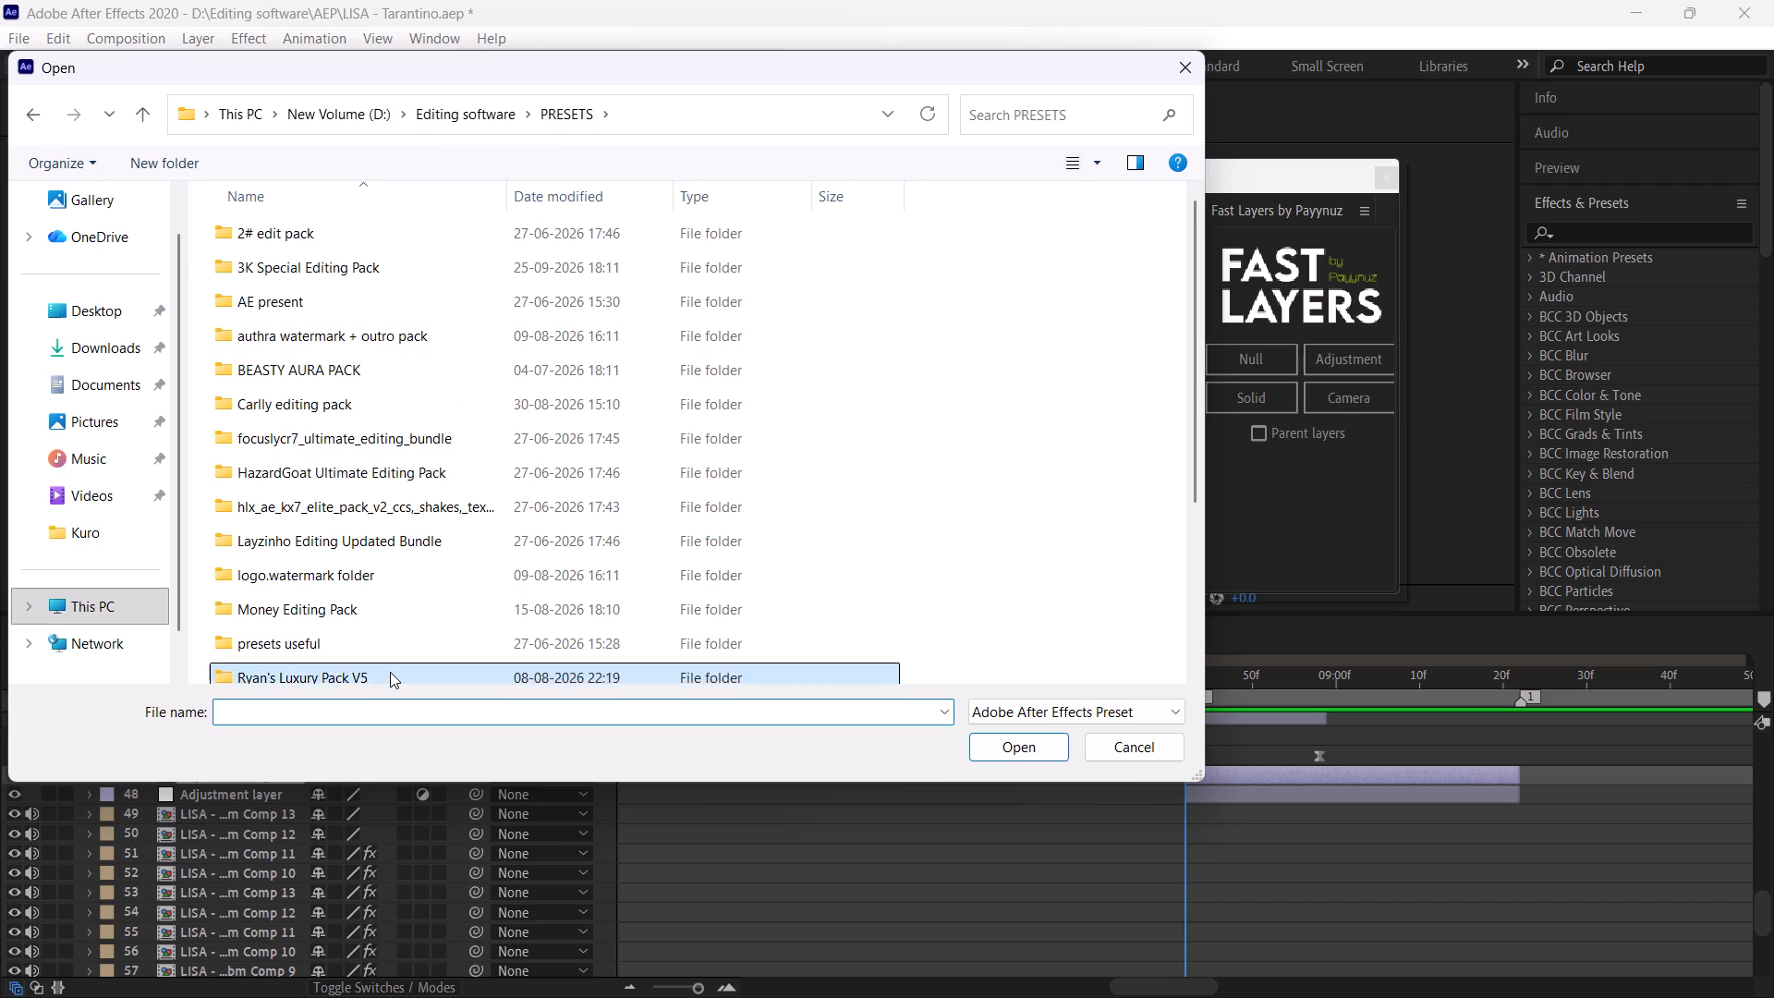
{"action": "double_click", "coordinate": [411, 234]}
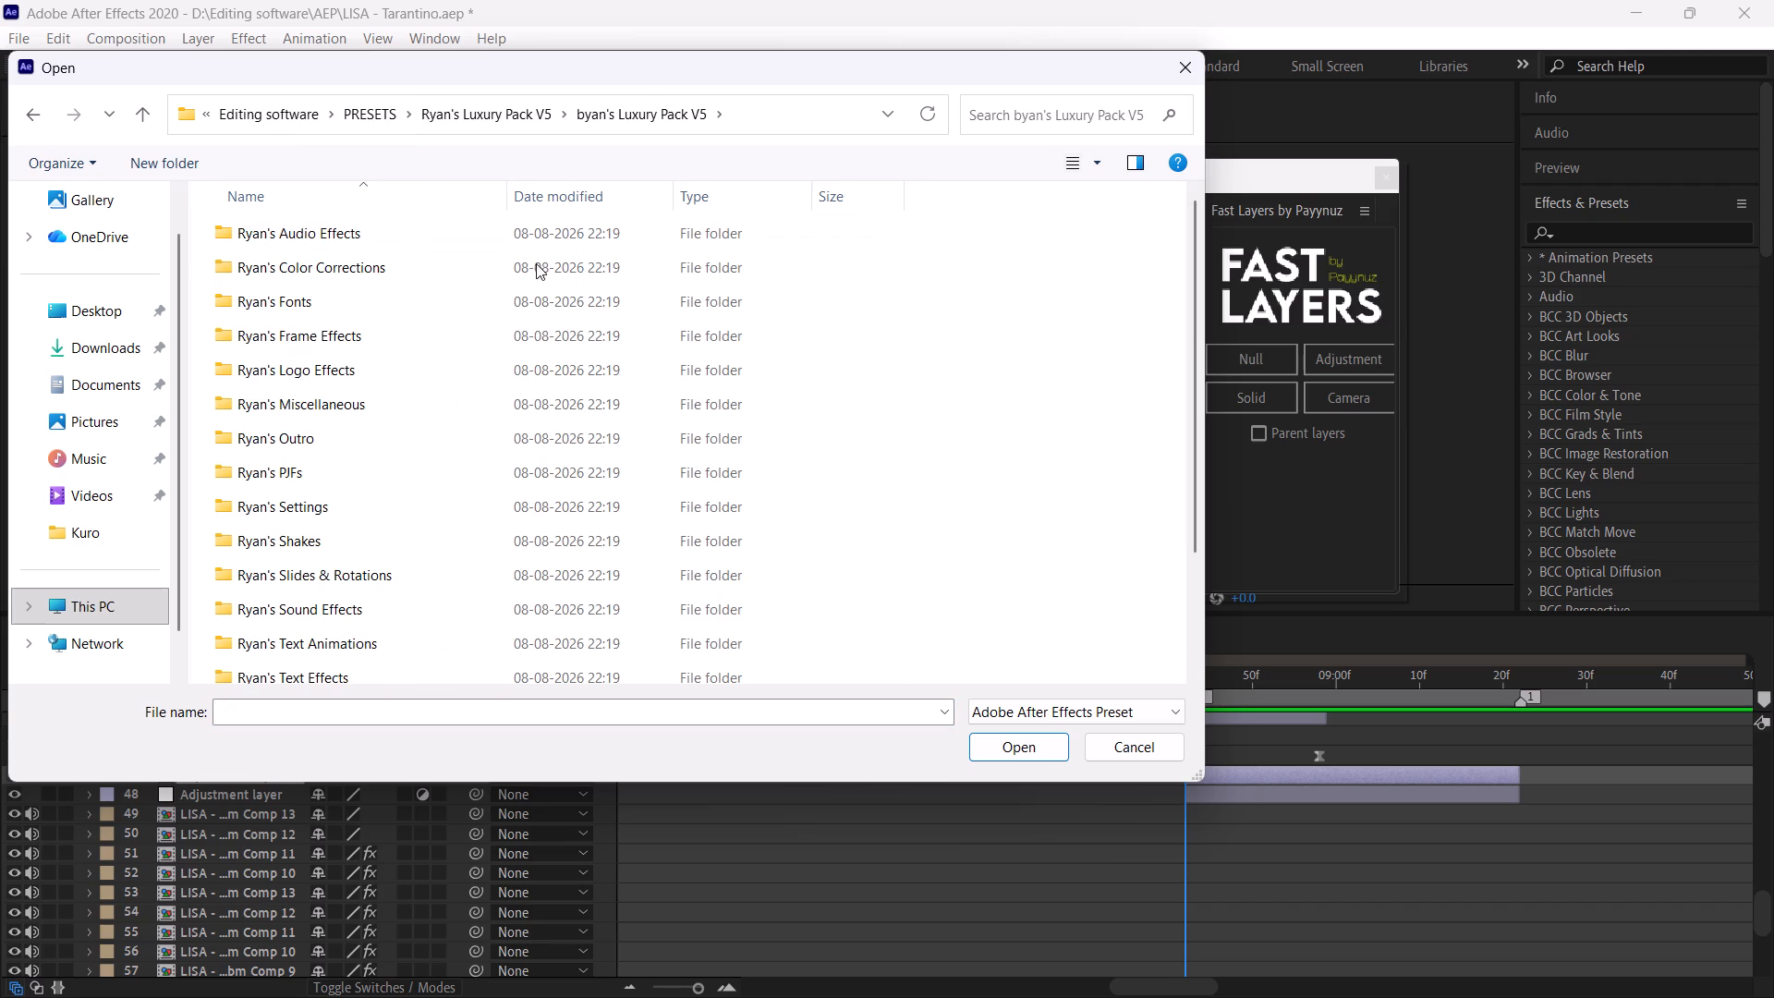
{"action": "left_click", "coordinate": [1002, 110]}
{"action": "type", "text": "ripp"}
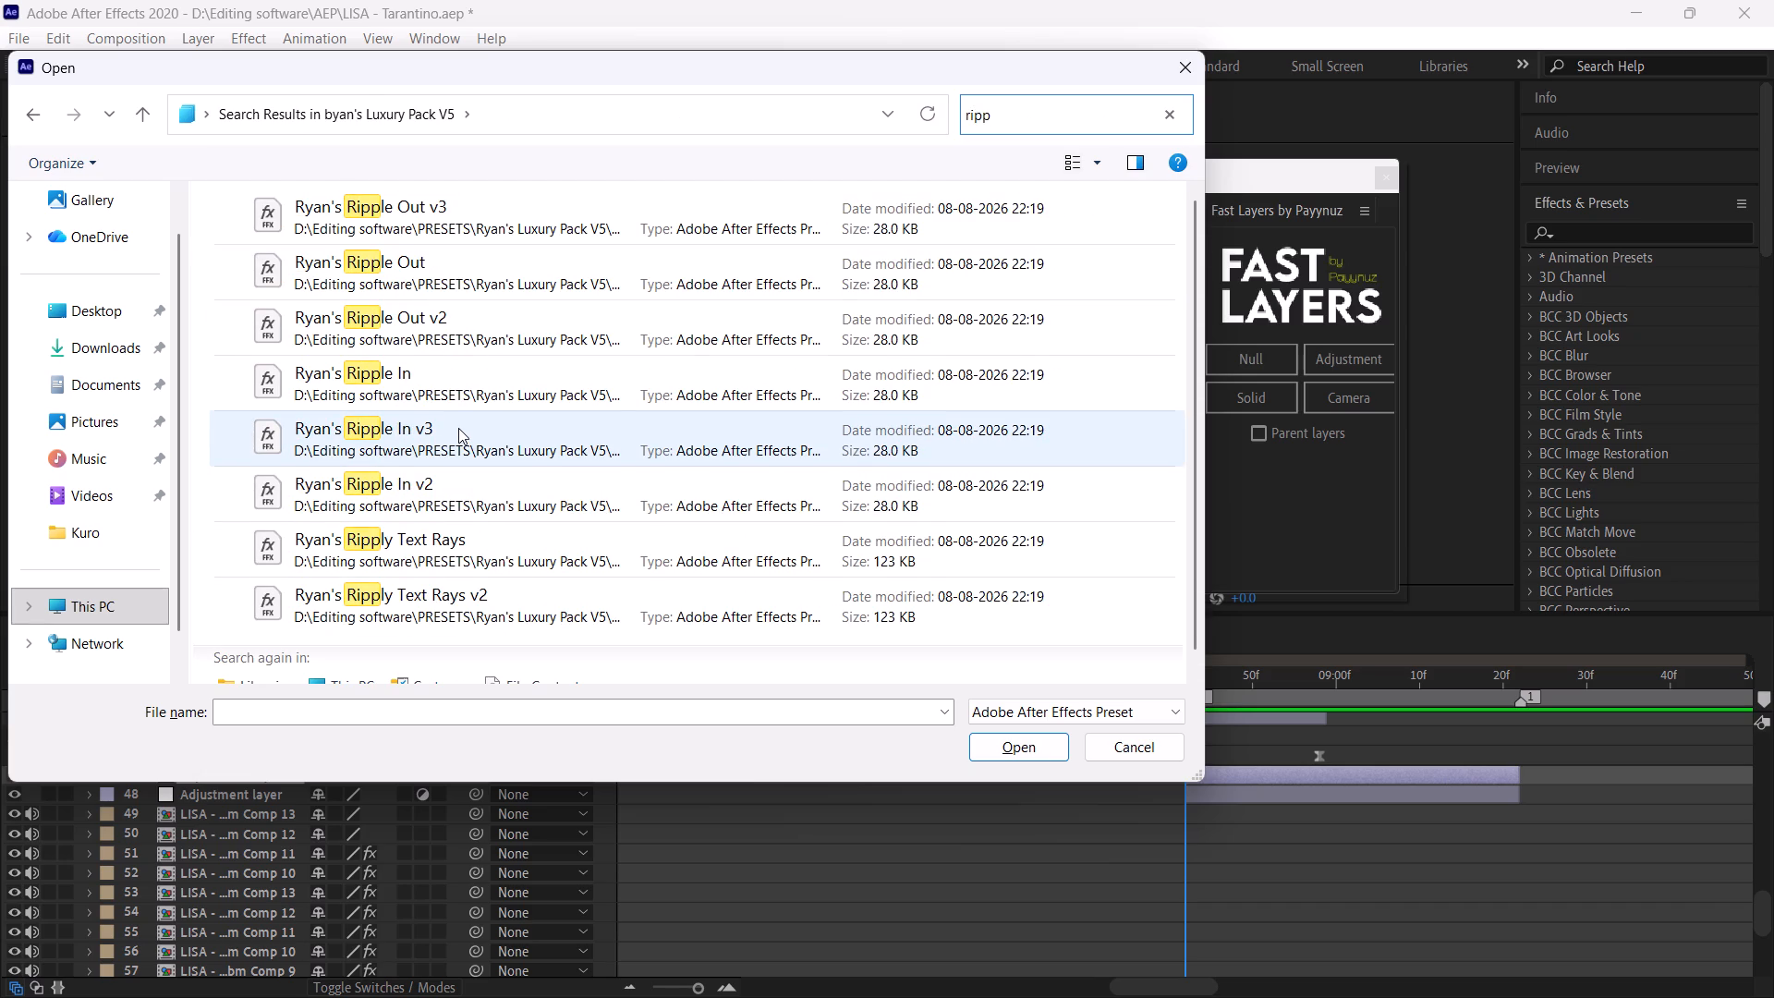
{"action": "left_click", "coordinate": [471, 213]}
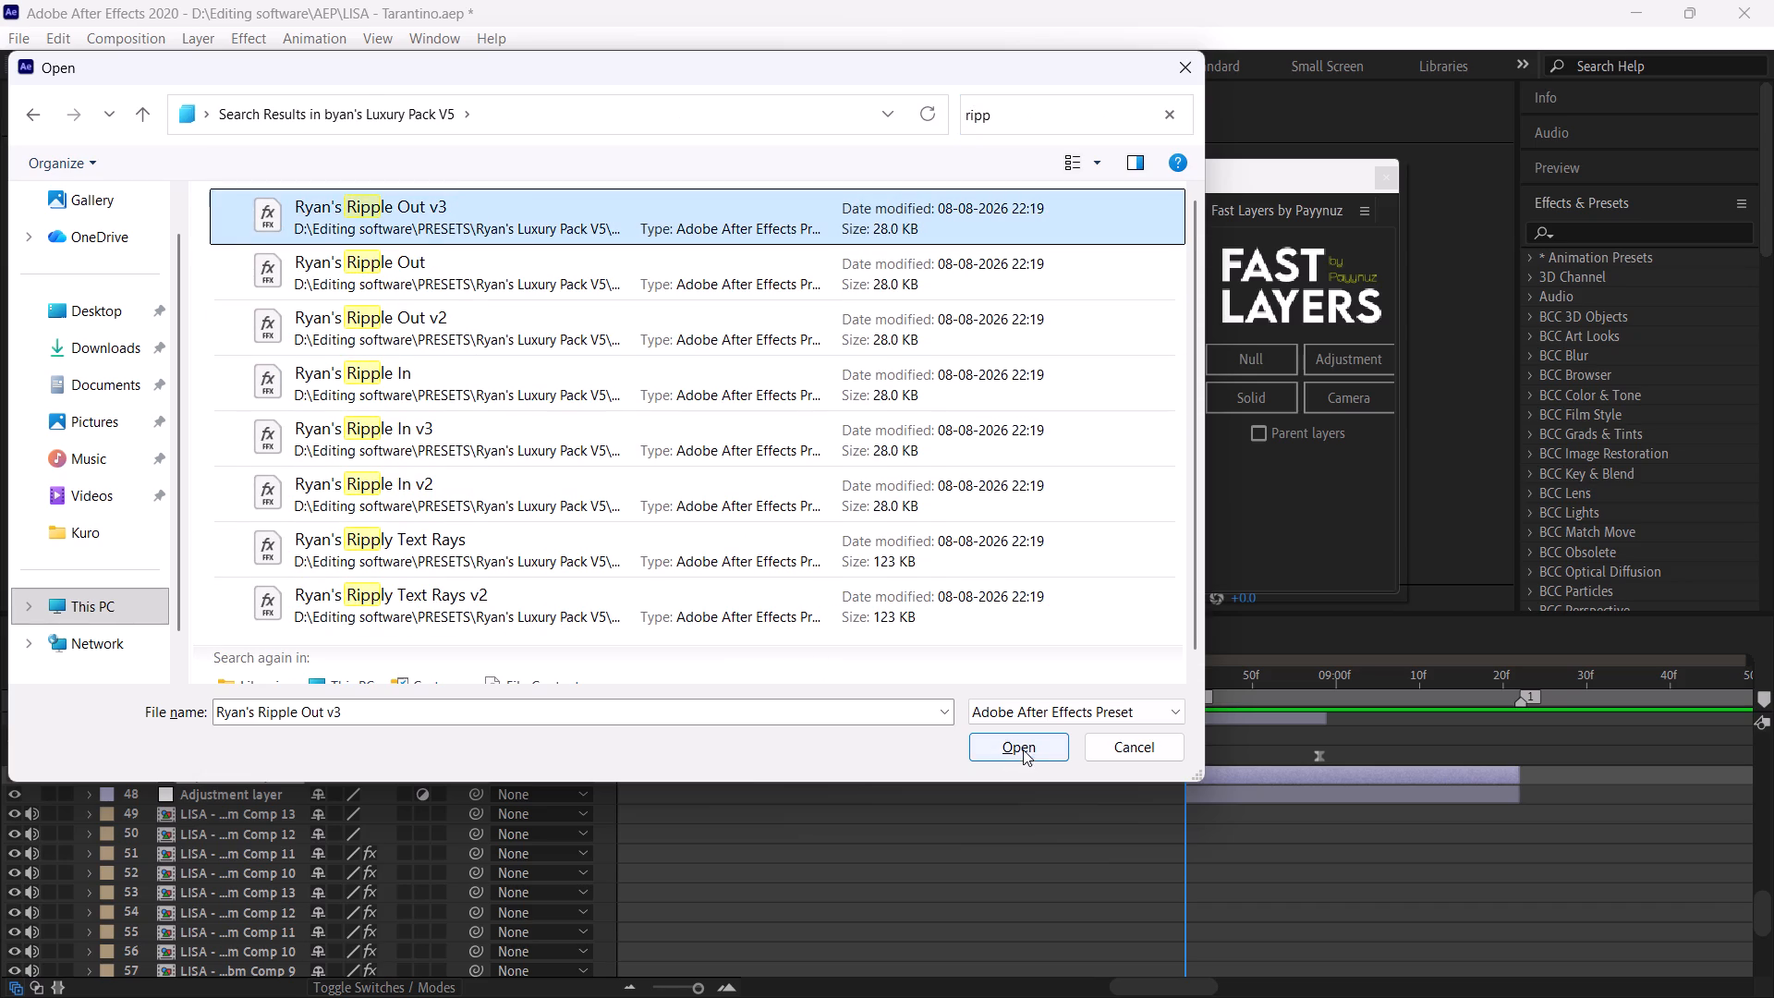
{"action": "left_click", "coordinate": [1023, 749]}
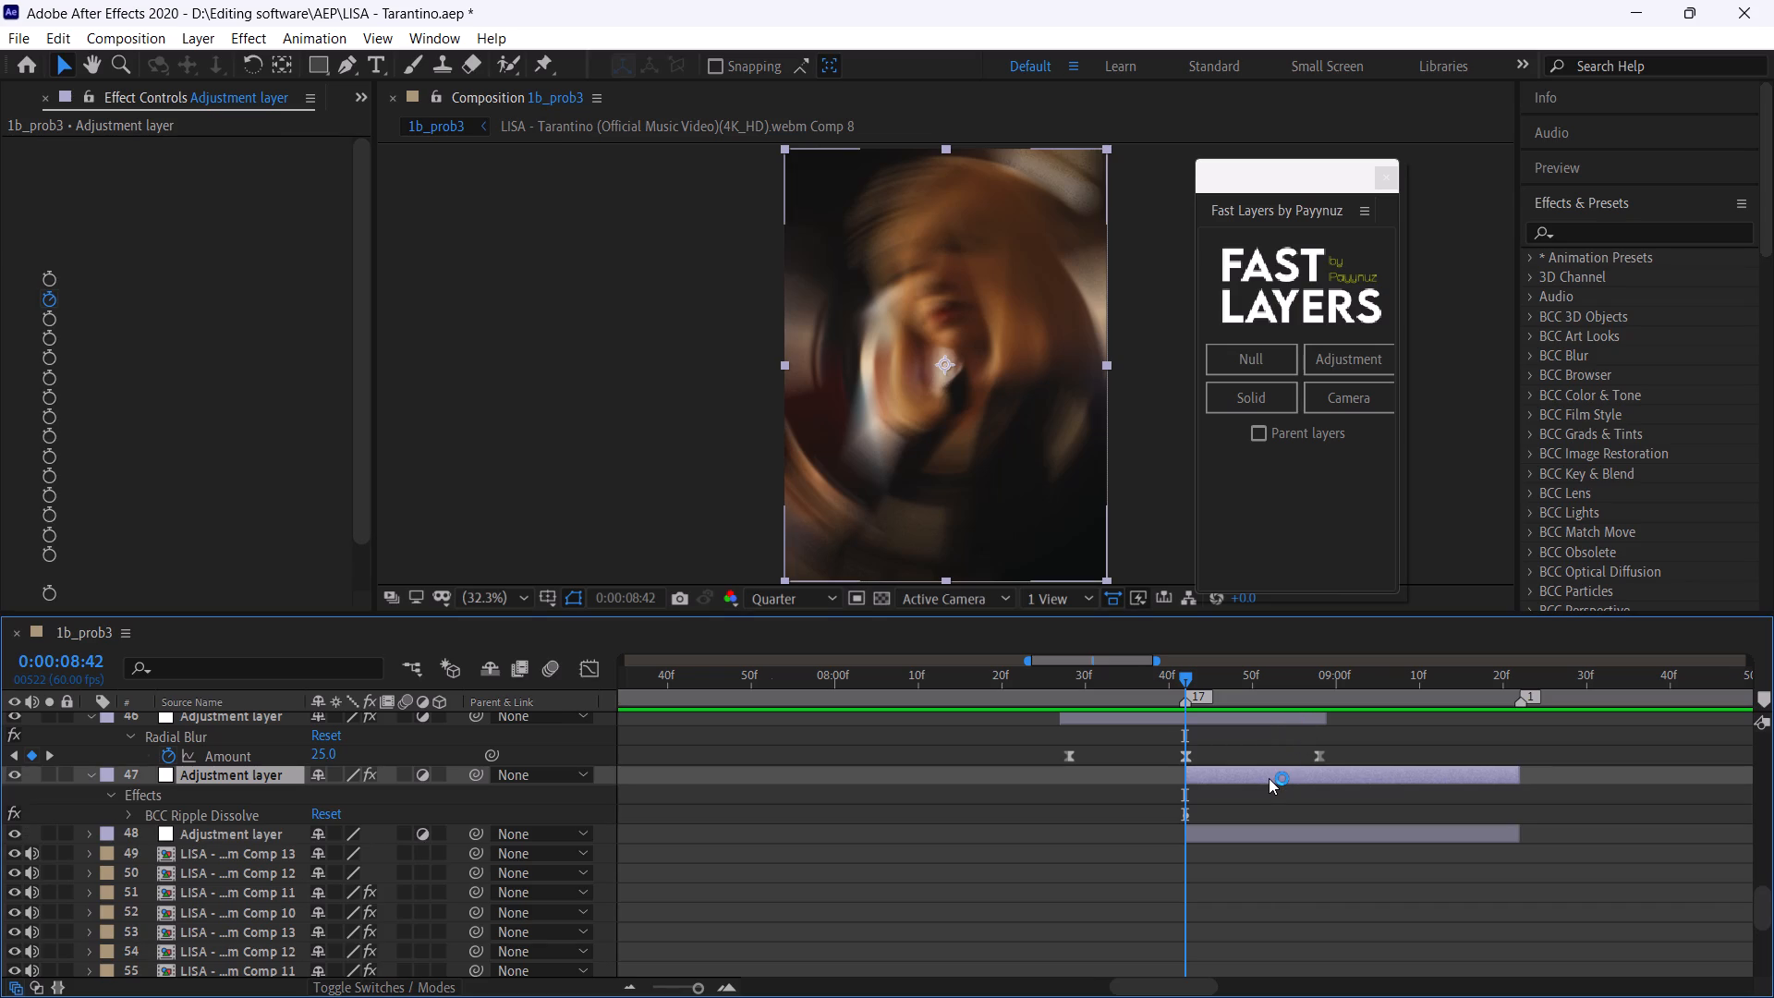
Preview the ripple effect around the start of adjustment layer 47, finishing with the playhead at 0:00:08:42.
{"action": "key", "text": "space"}
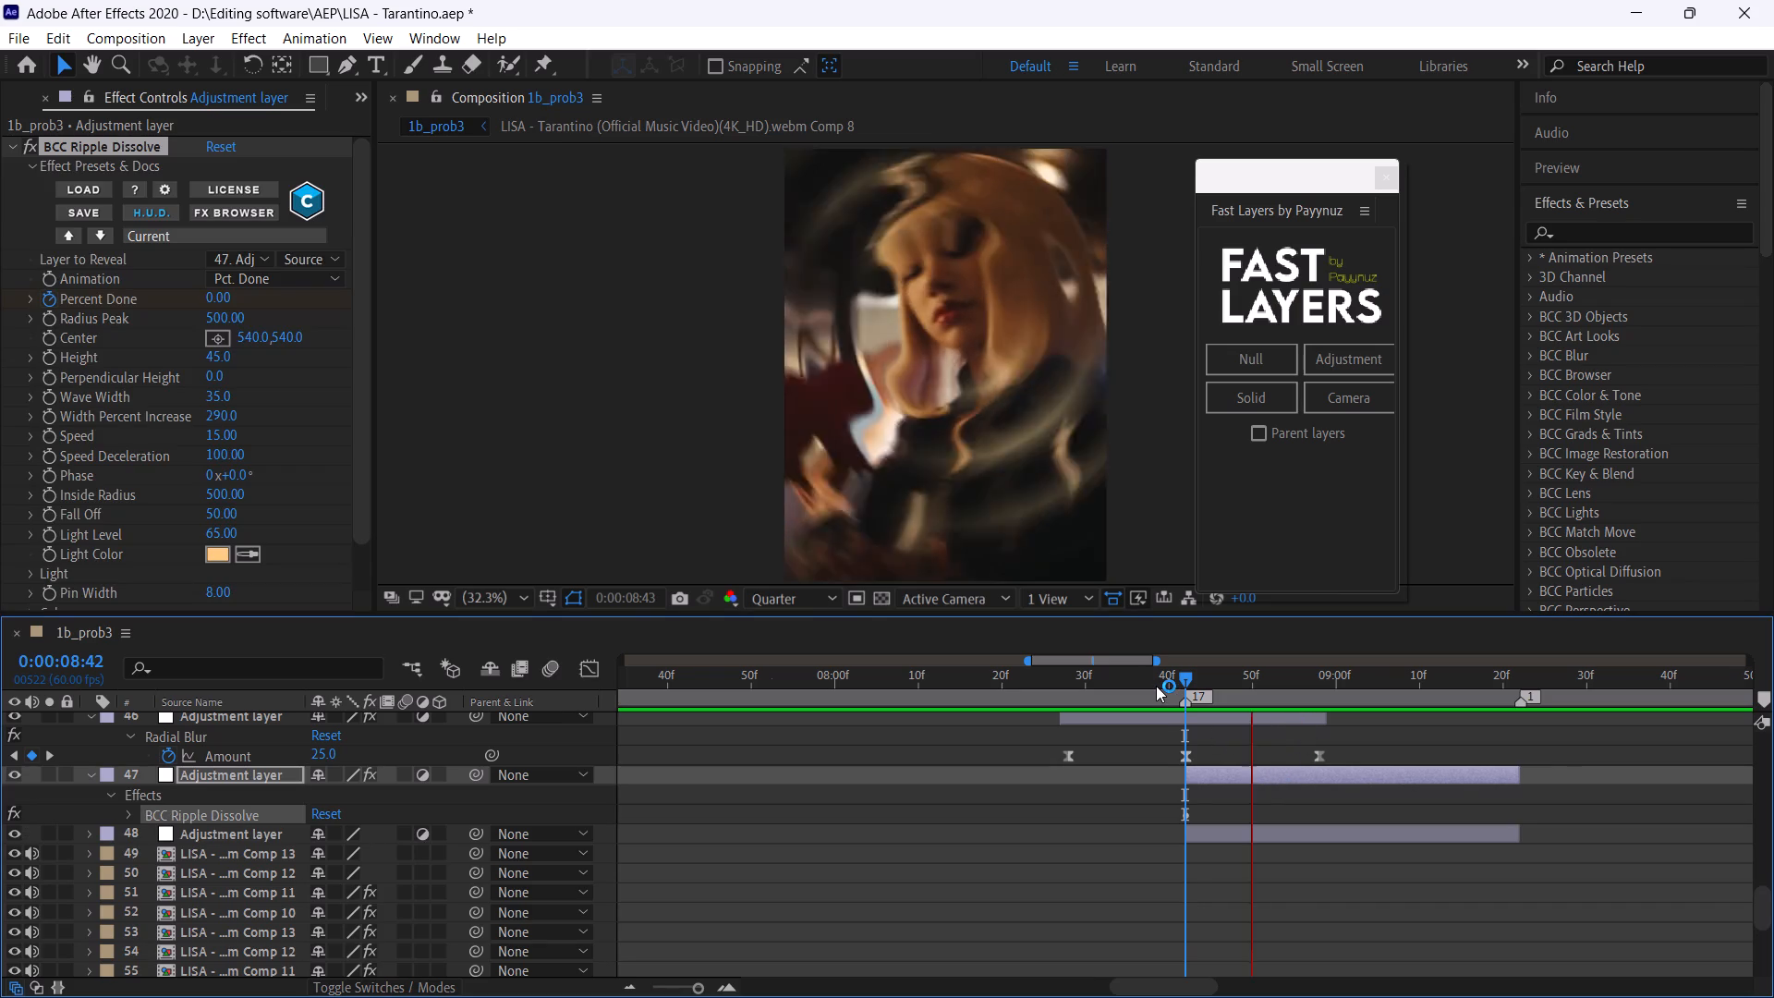
{"action": "left_click", "coordinate": [1156, 686]}
{"action": "key", "text": "space"}
{"action": "left_click_drag", "start_coordinate": [1156, 686], "coordinate": [1185, 704]}
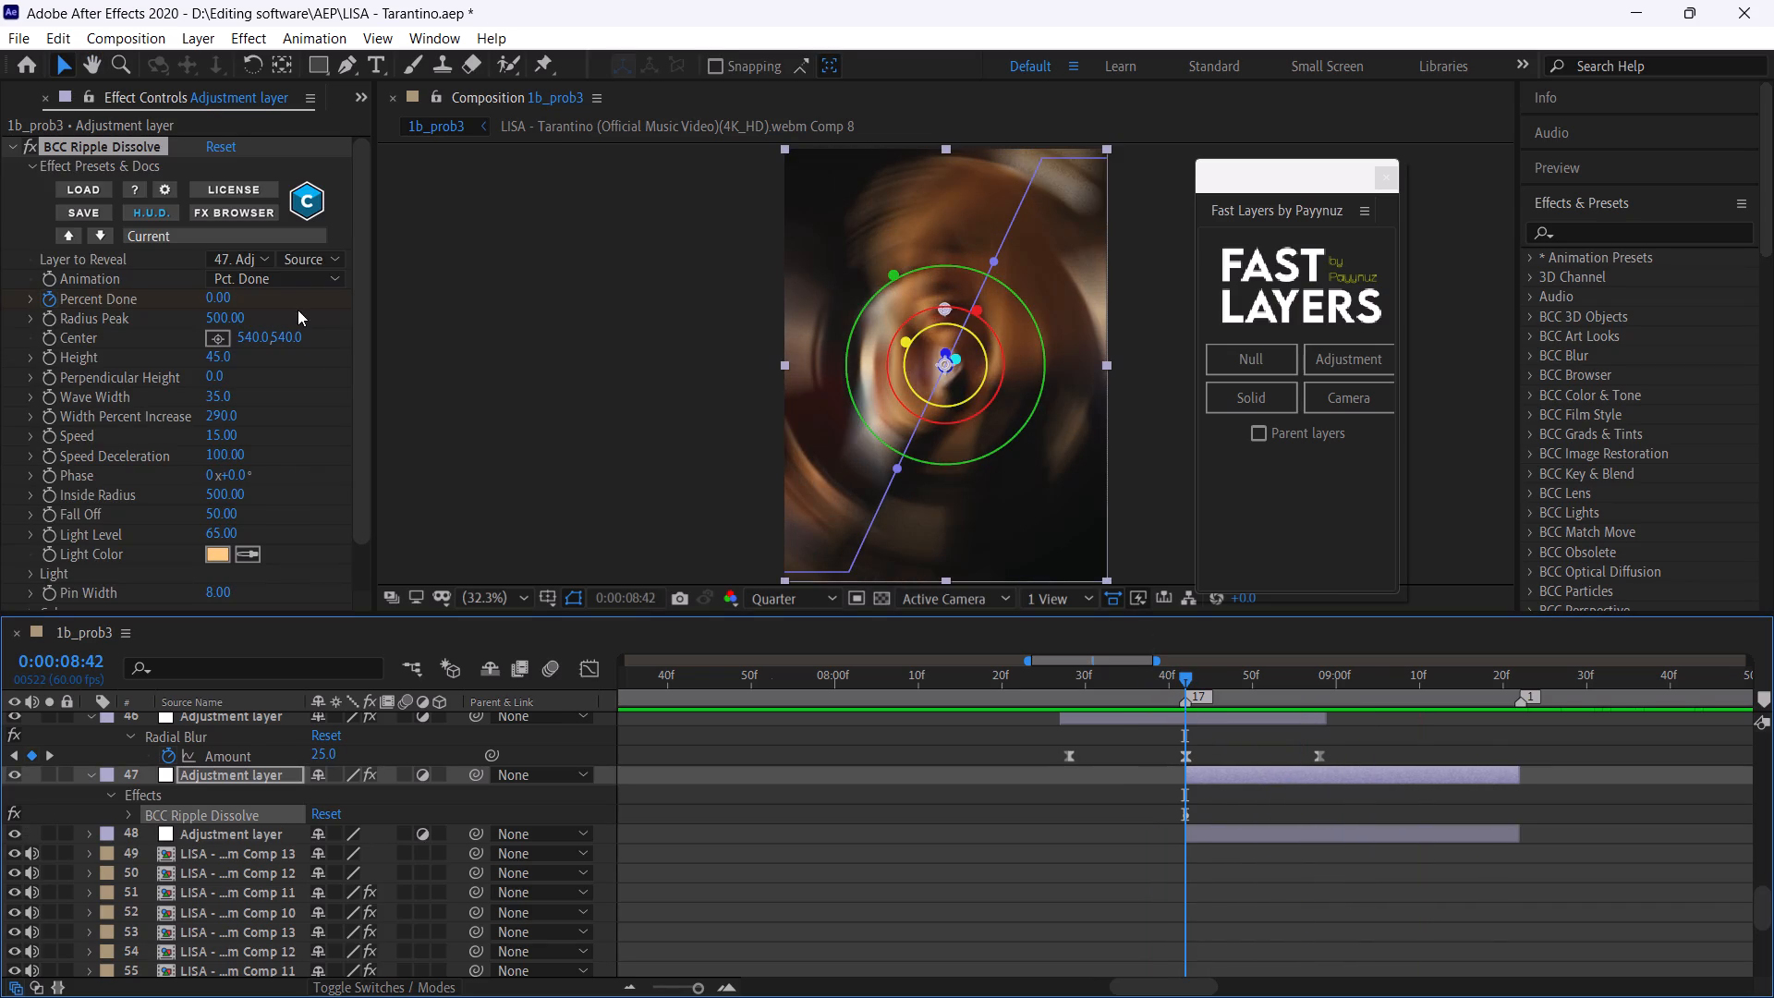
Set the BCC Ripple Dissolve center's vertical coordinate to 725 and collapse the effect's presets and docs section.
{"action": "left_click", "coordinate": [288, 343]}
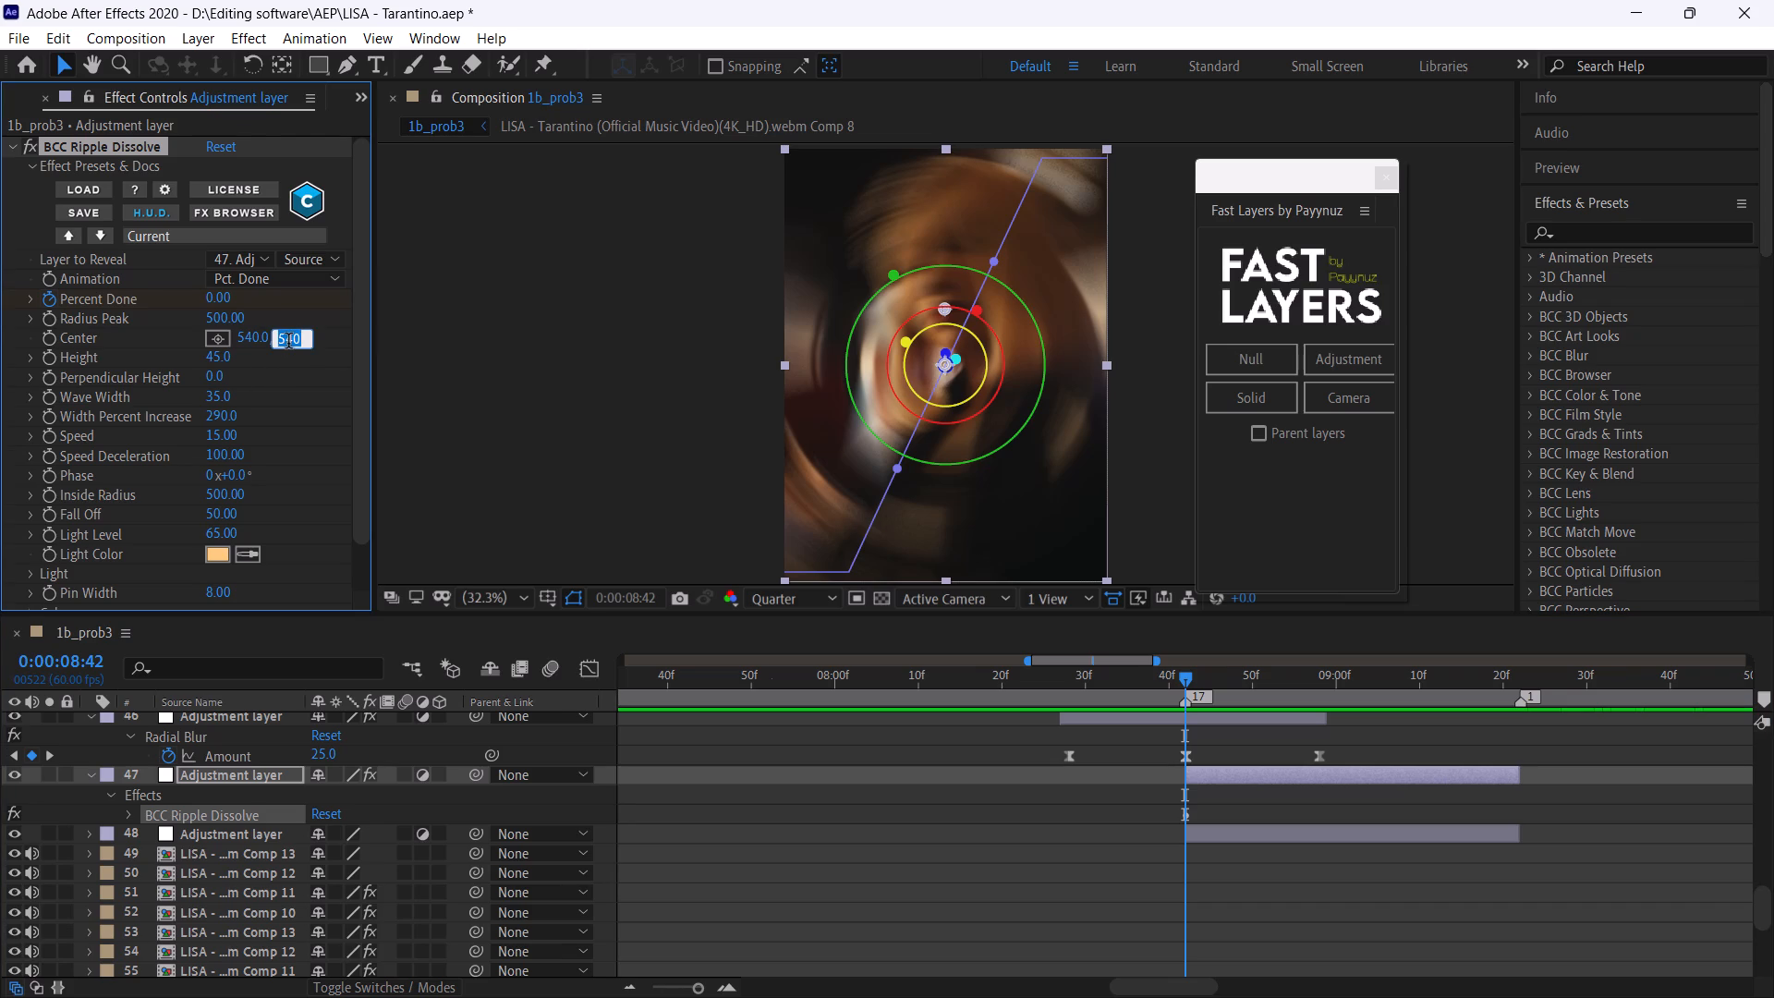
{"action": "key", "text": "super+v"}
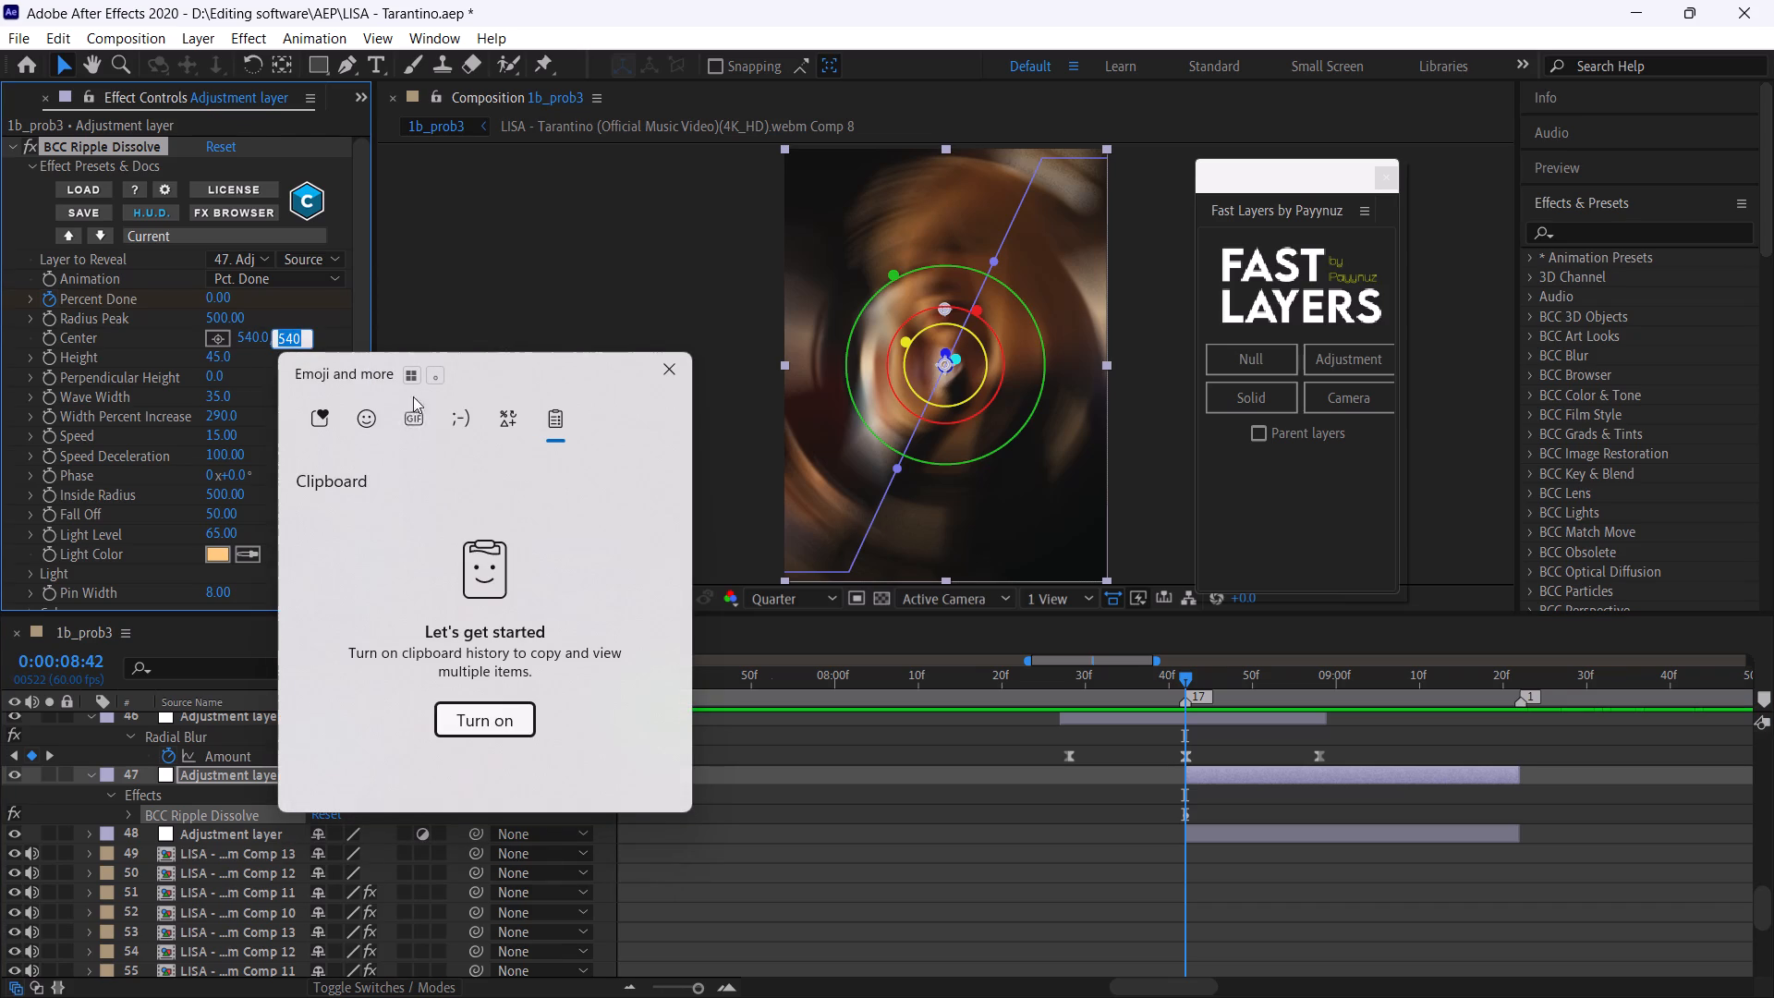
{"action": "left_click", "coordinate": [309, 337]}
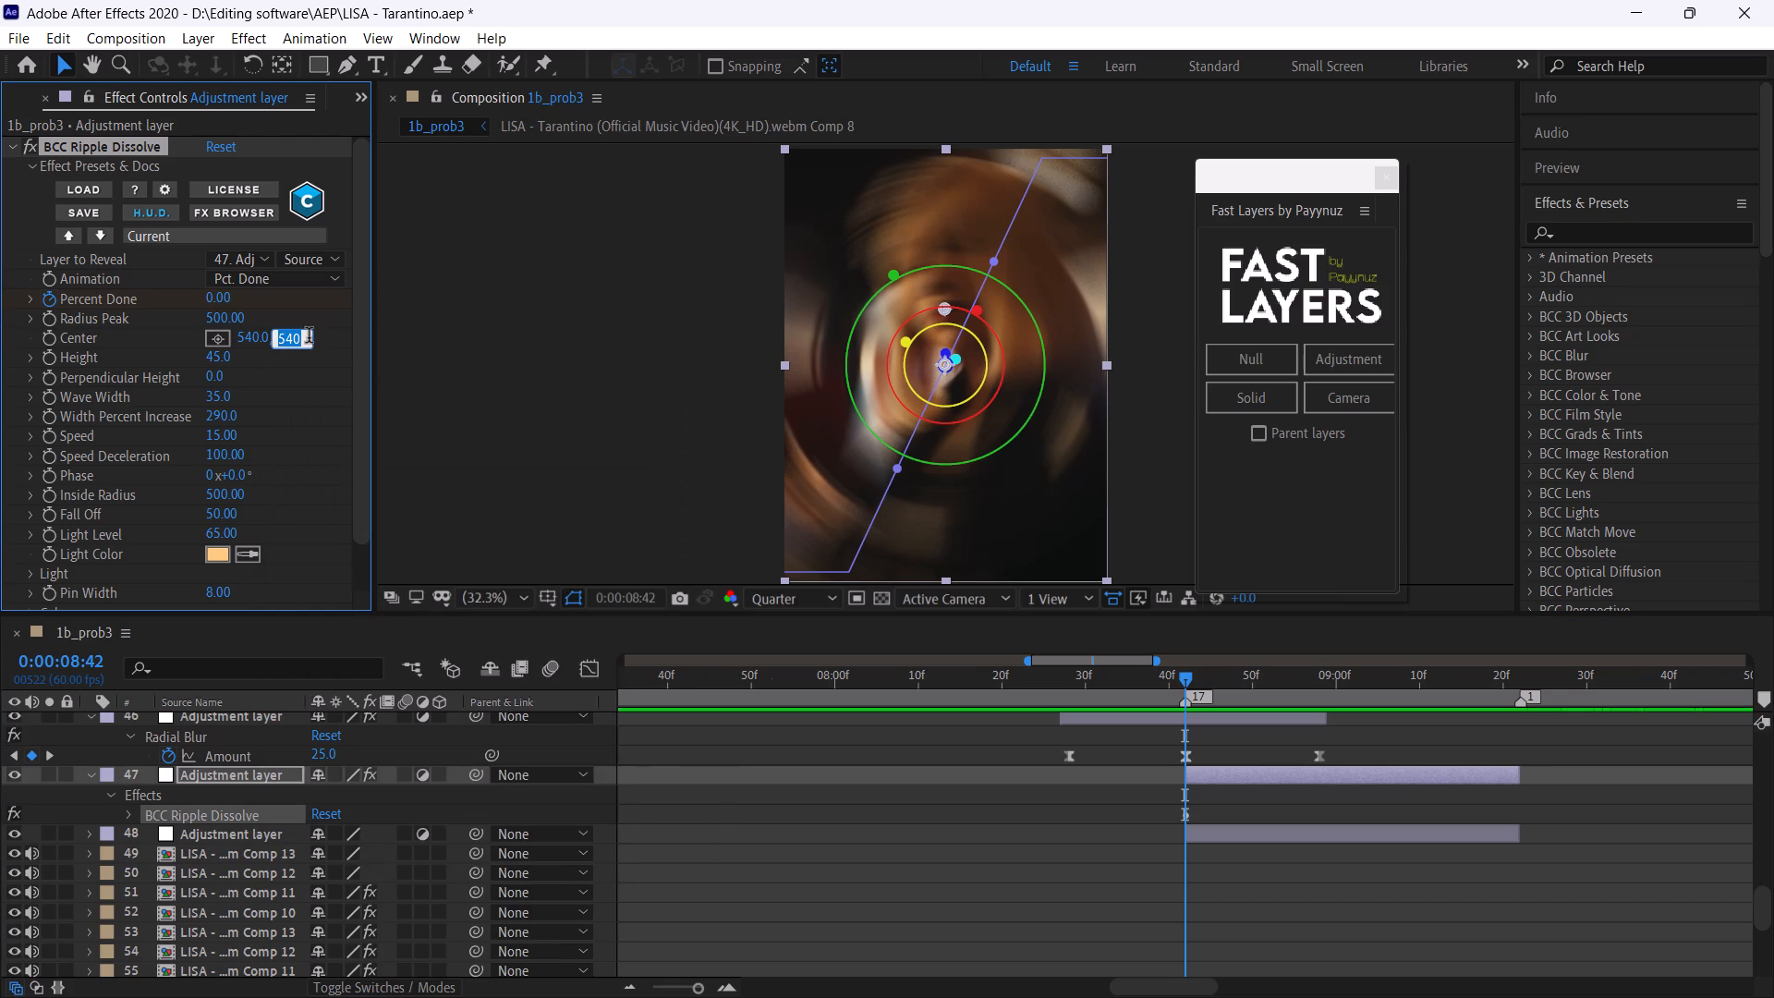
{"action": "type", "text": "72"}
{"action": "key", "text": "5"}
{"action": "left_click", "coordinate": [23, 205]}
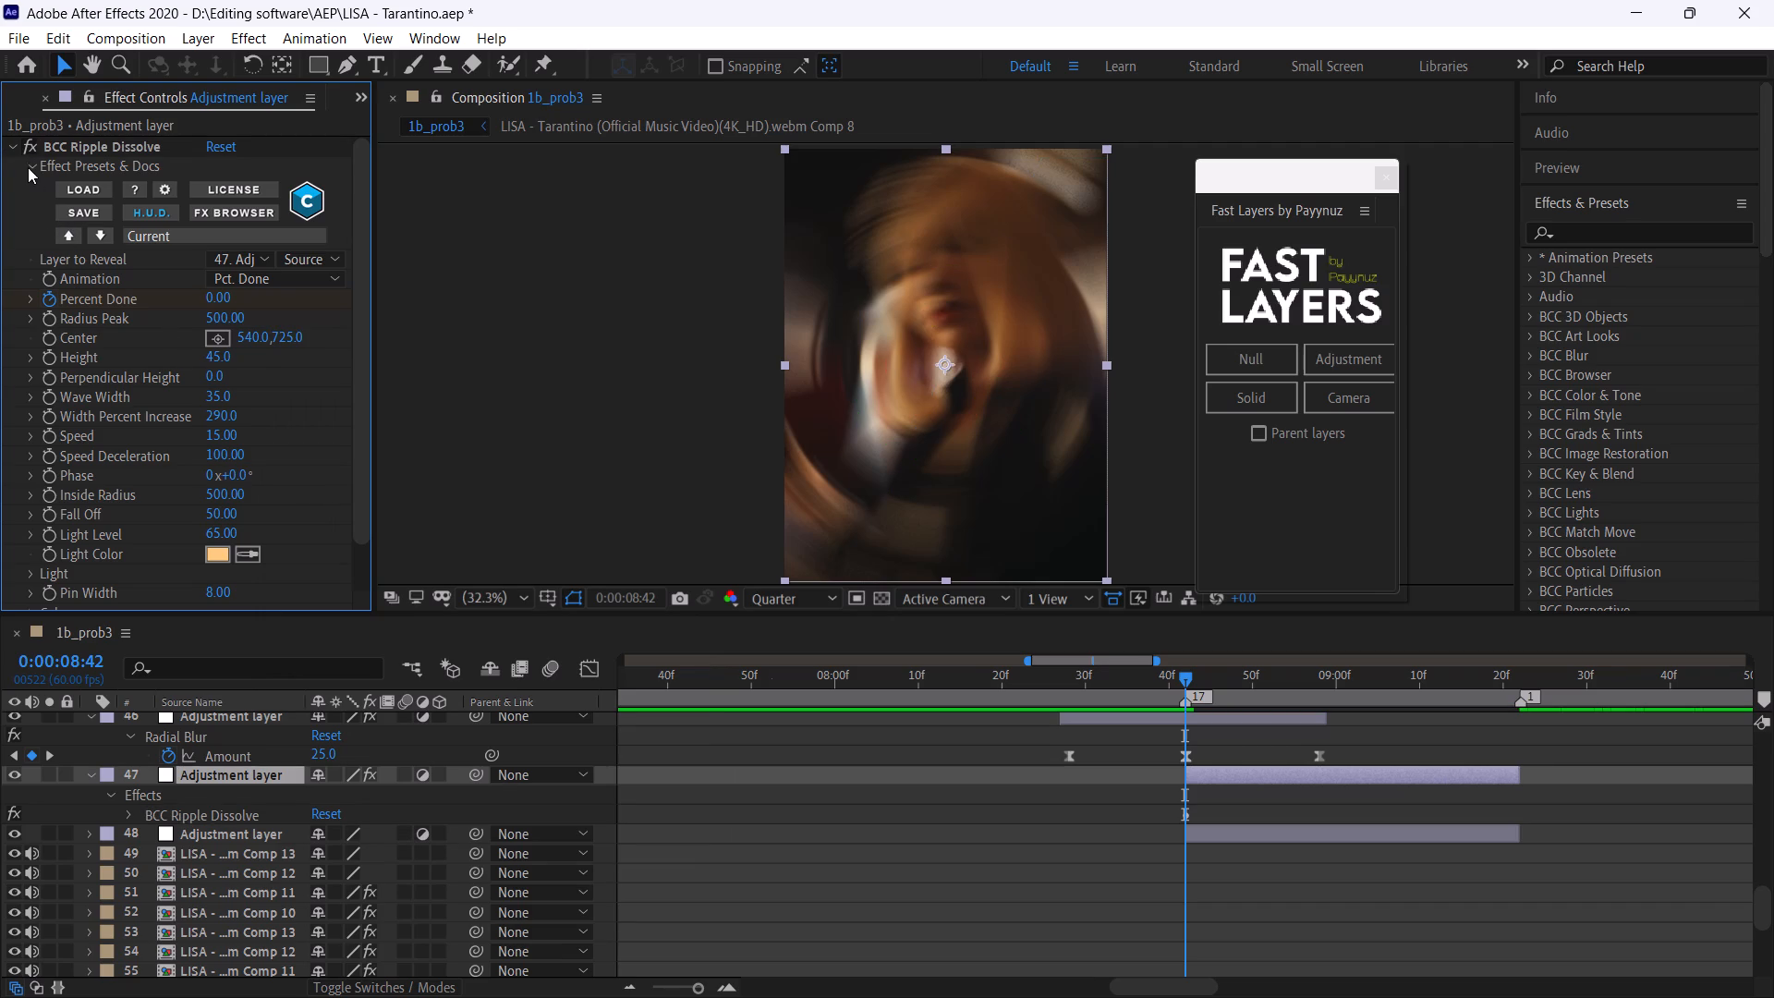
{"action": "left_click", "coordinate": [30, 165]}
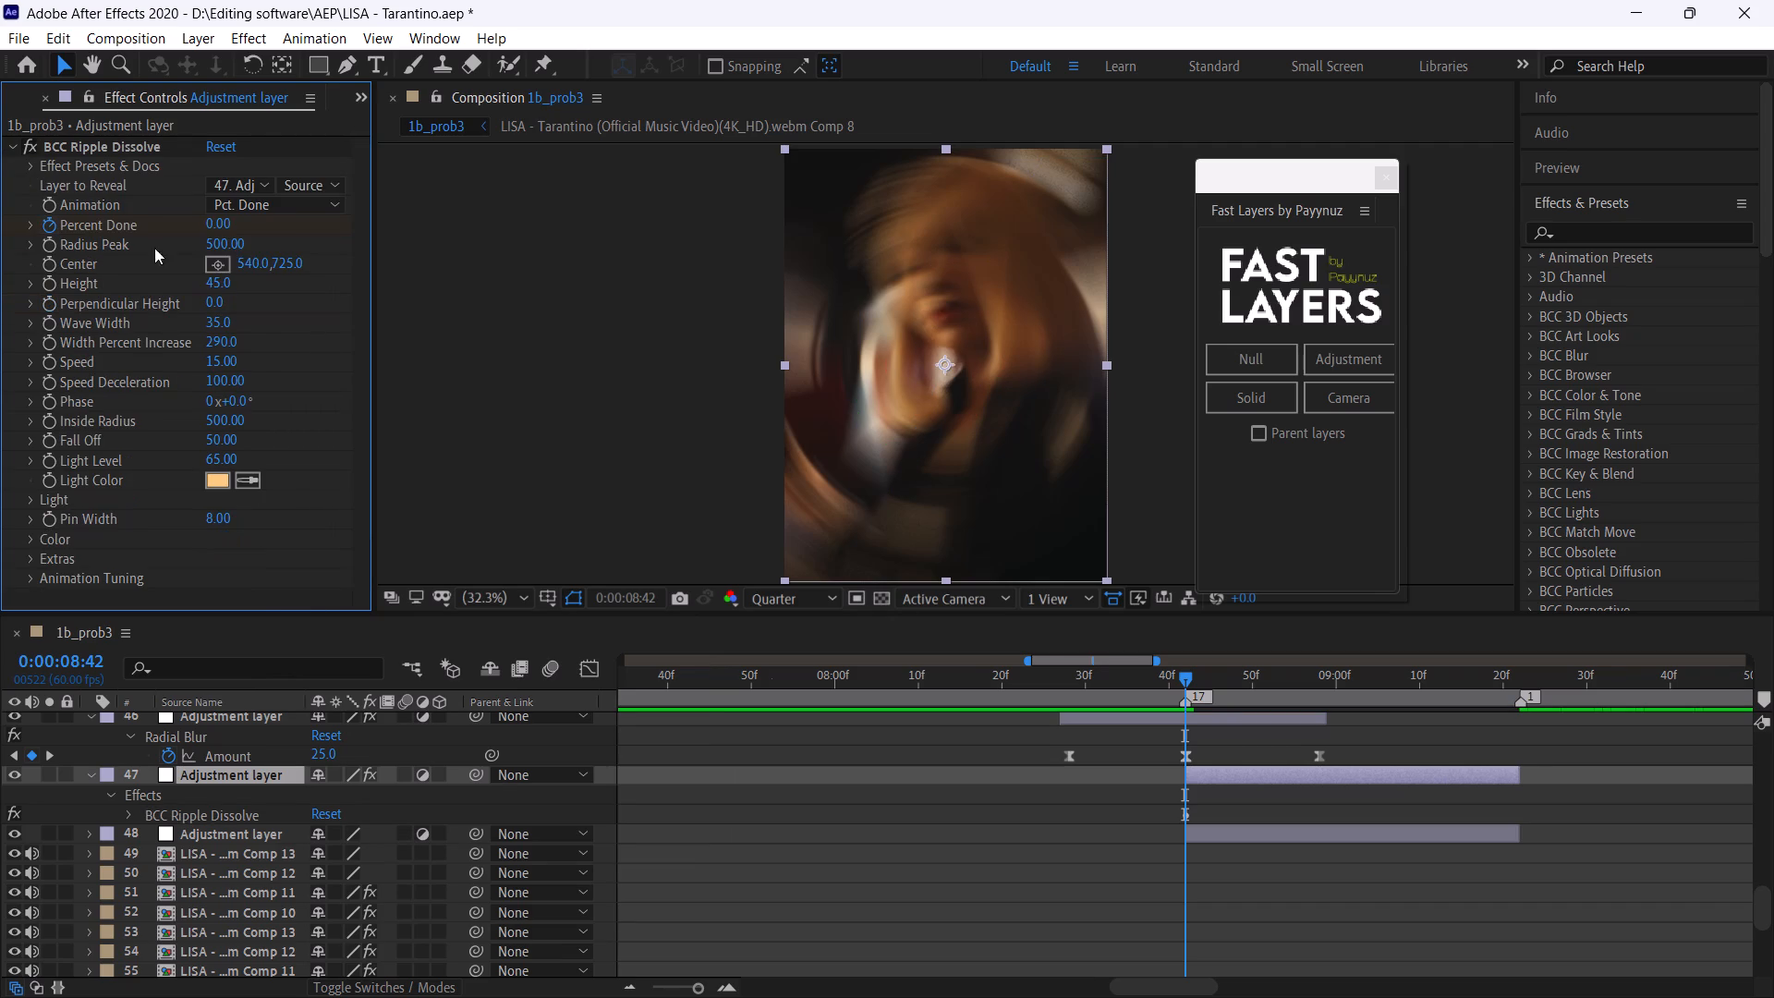
Scrub and repeatedly play back the transition from about 0:00:08:23 to judge the recentered ripple with the radial blur.
{"action": "left_click", "coordinate": [1223, 684]}
{"action": "left_click_drag", "start_coordinate": [1224, 684], "coordinate": [1232, 694]}
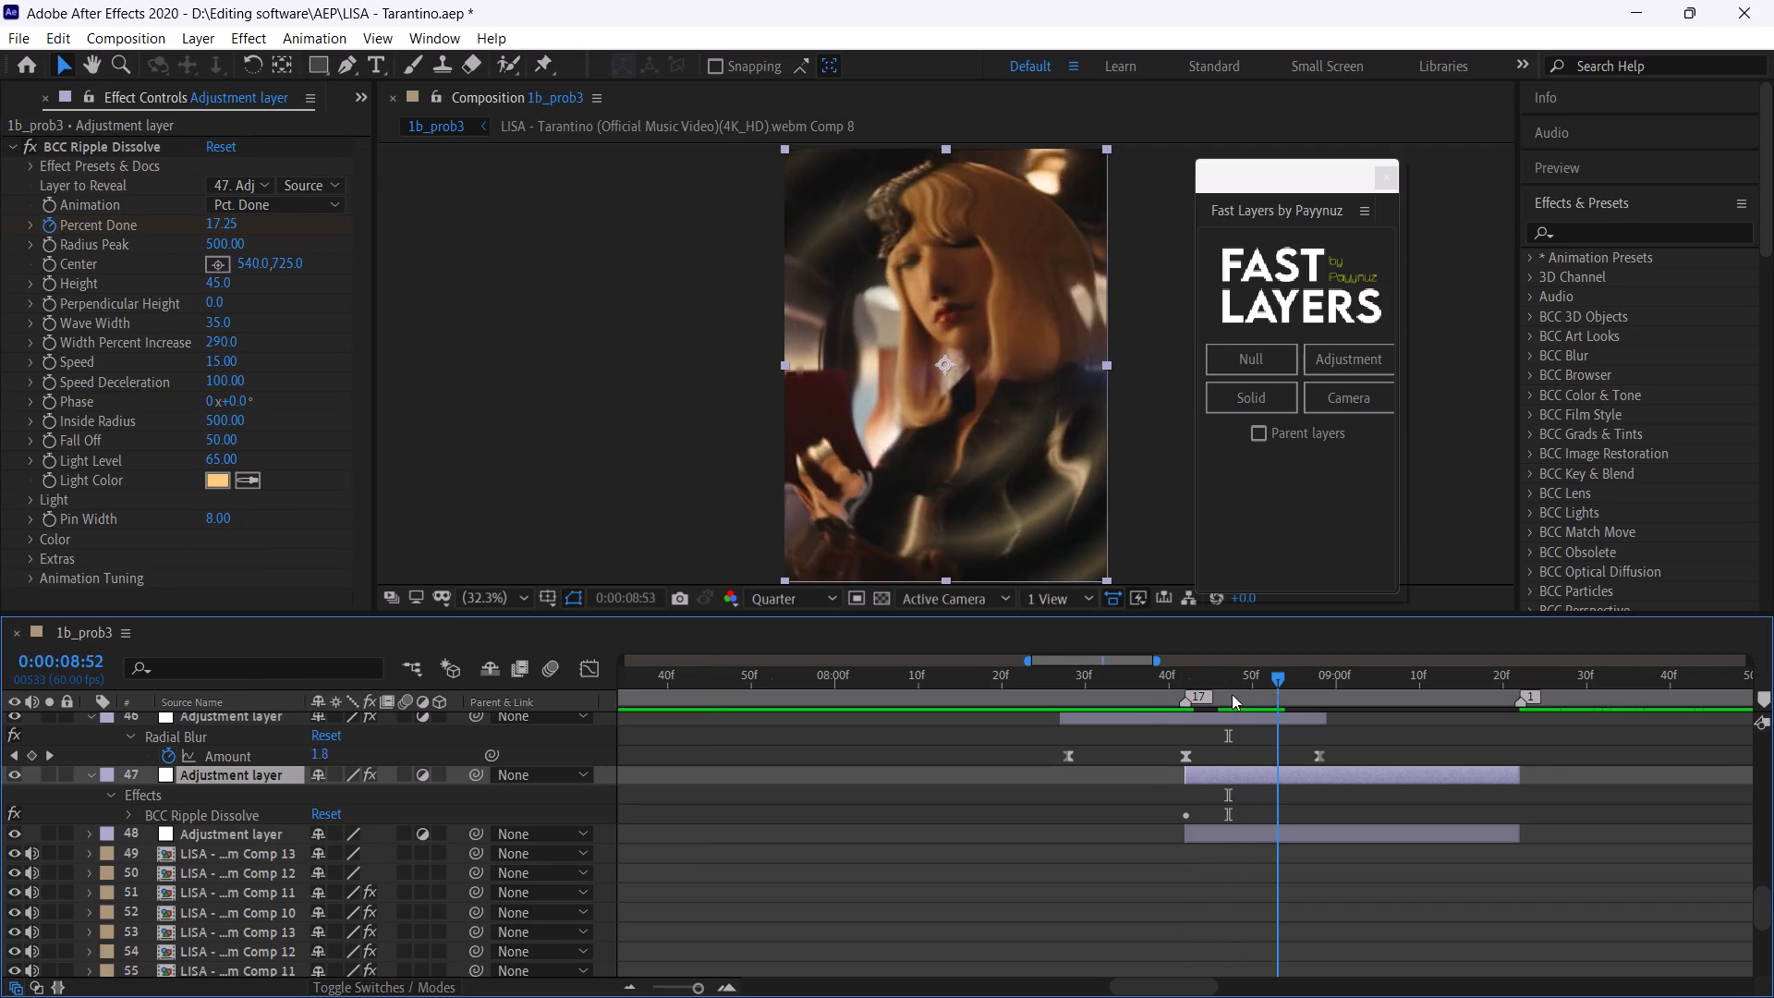
{"action": "left_click_drag", "start_coordinate": [1232, 694], "coordinate": [1129, 699]}
{"action": "key", "text": "space"}
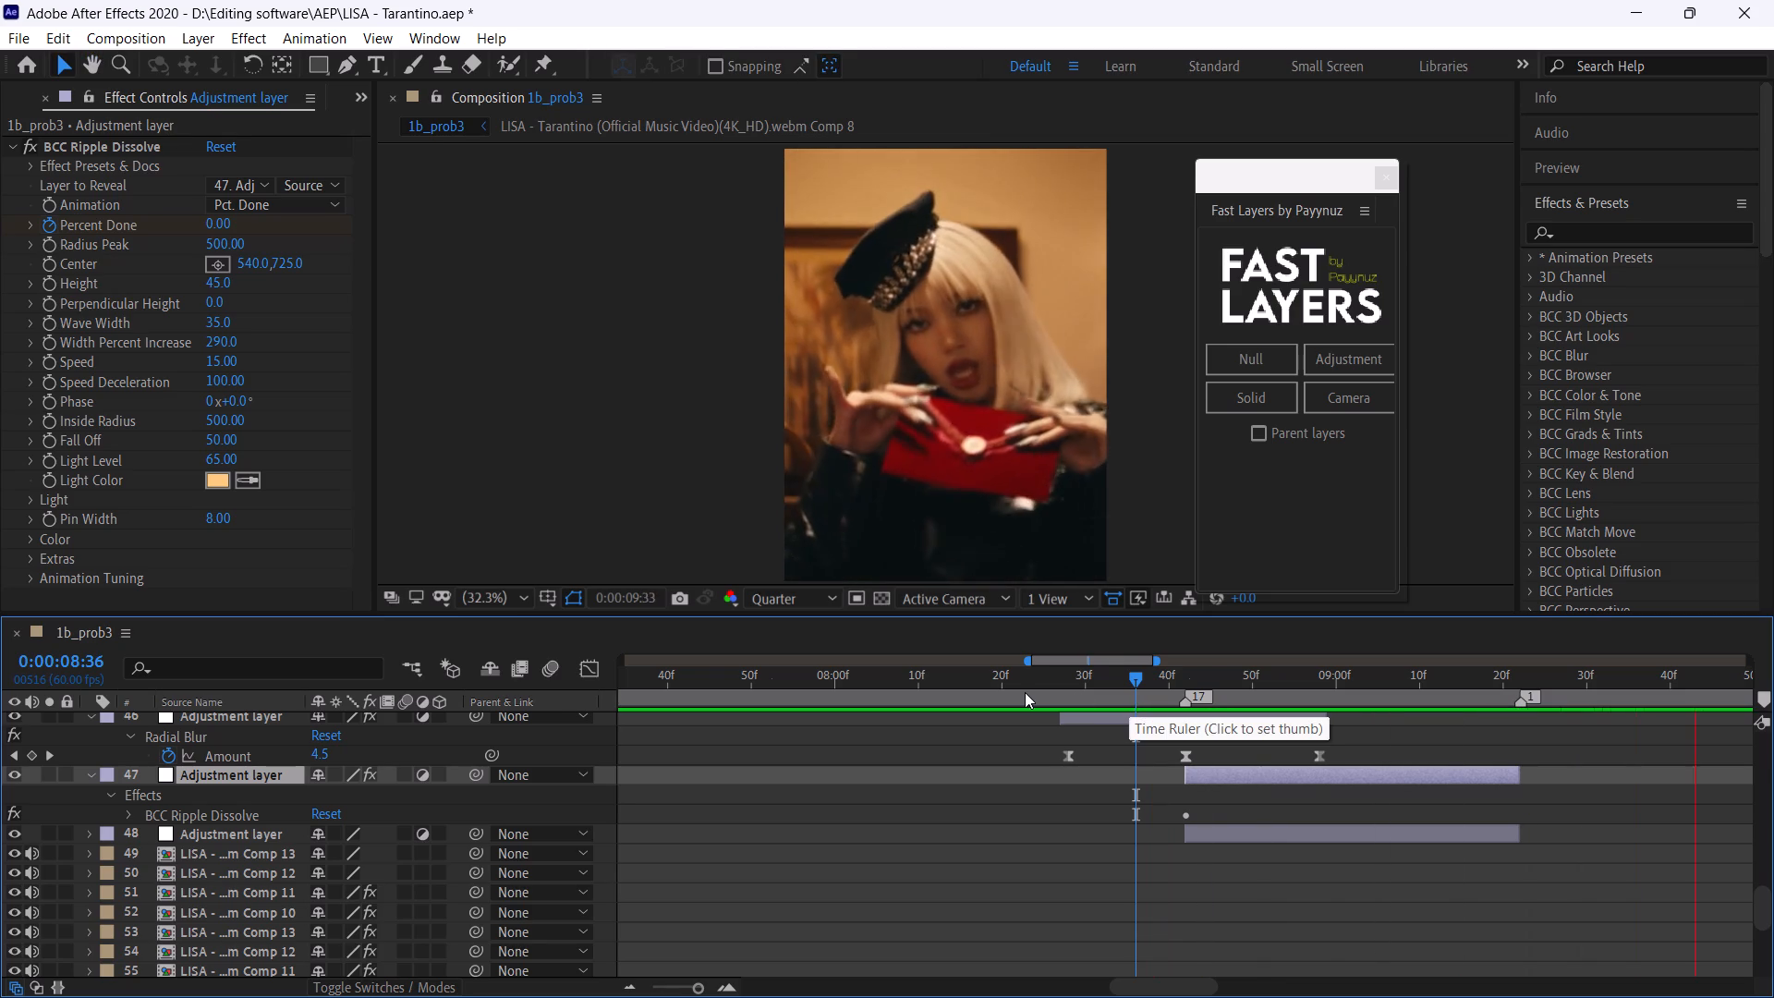
{"action": "left_click", "coordinate": [1024, 692]}
{"action": "key", "text": "space"}
{"action": "left_click", "coordinate": [1024, 692]}
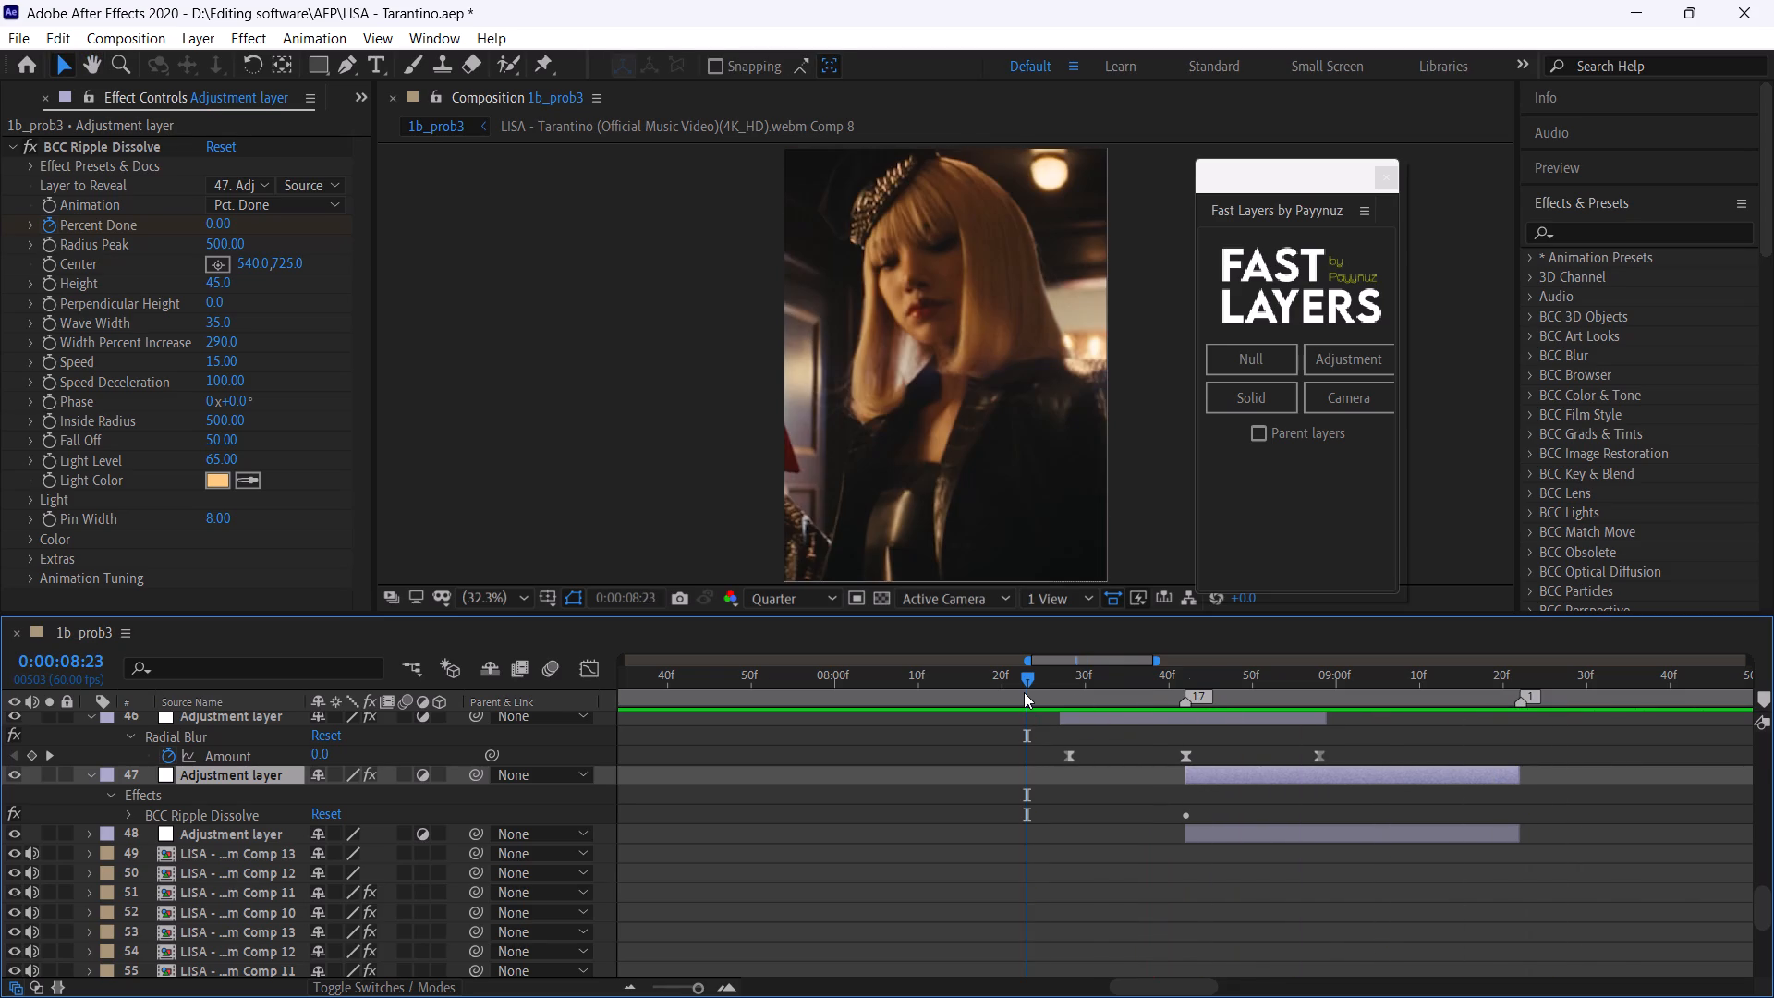
{"action": "key", "text": "space"}
{"action": "left_click", "coordinate": [1024, 692]}
{"action": "key", "text": "space"}
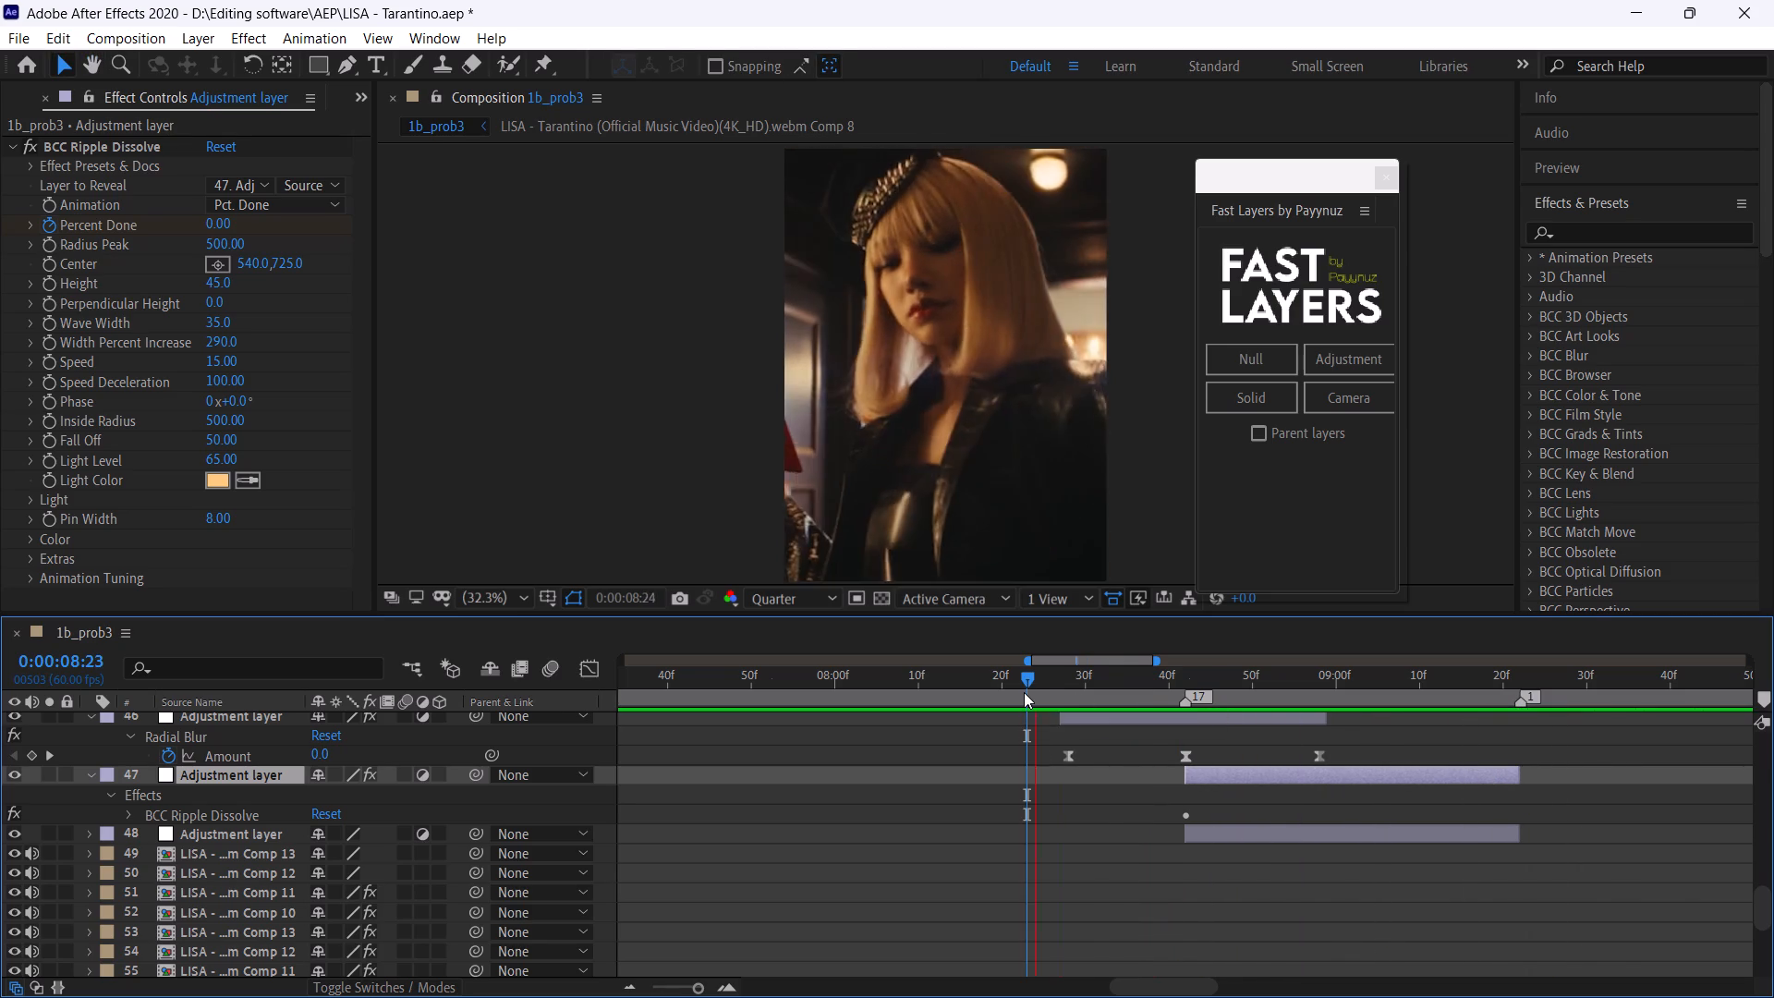
{"action": "left_click", "coordinate": [1024, 692]}
{"action": "key", "text": "space"}
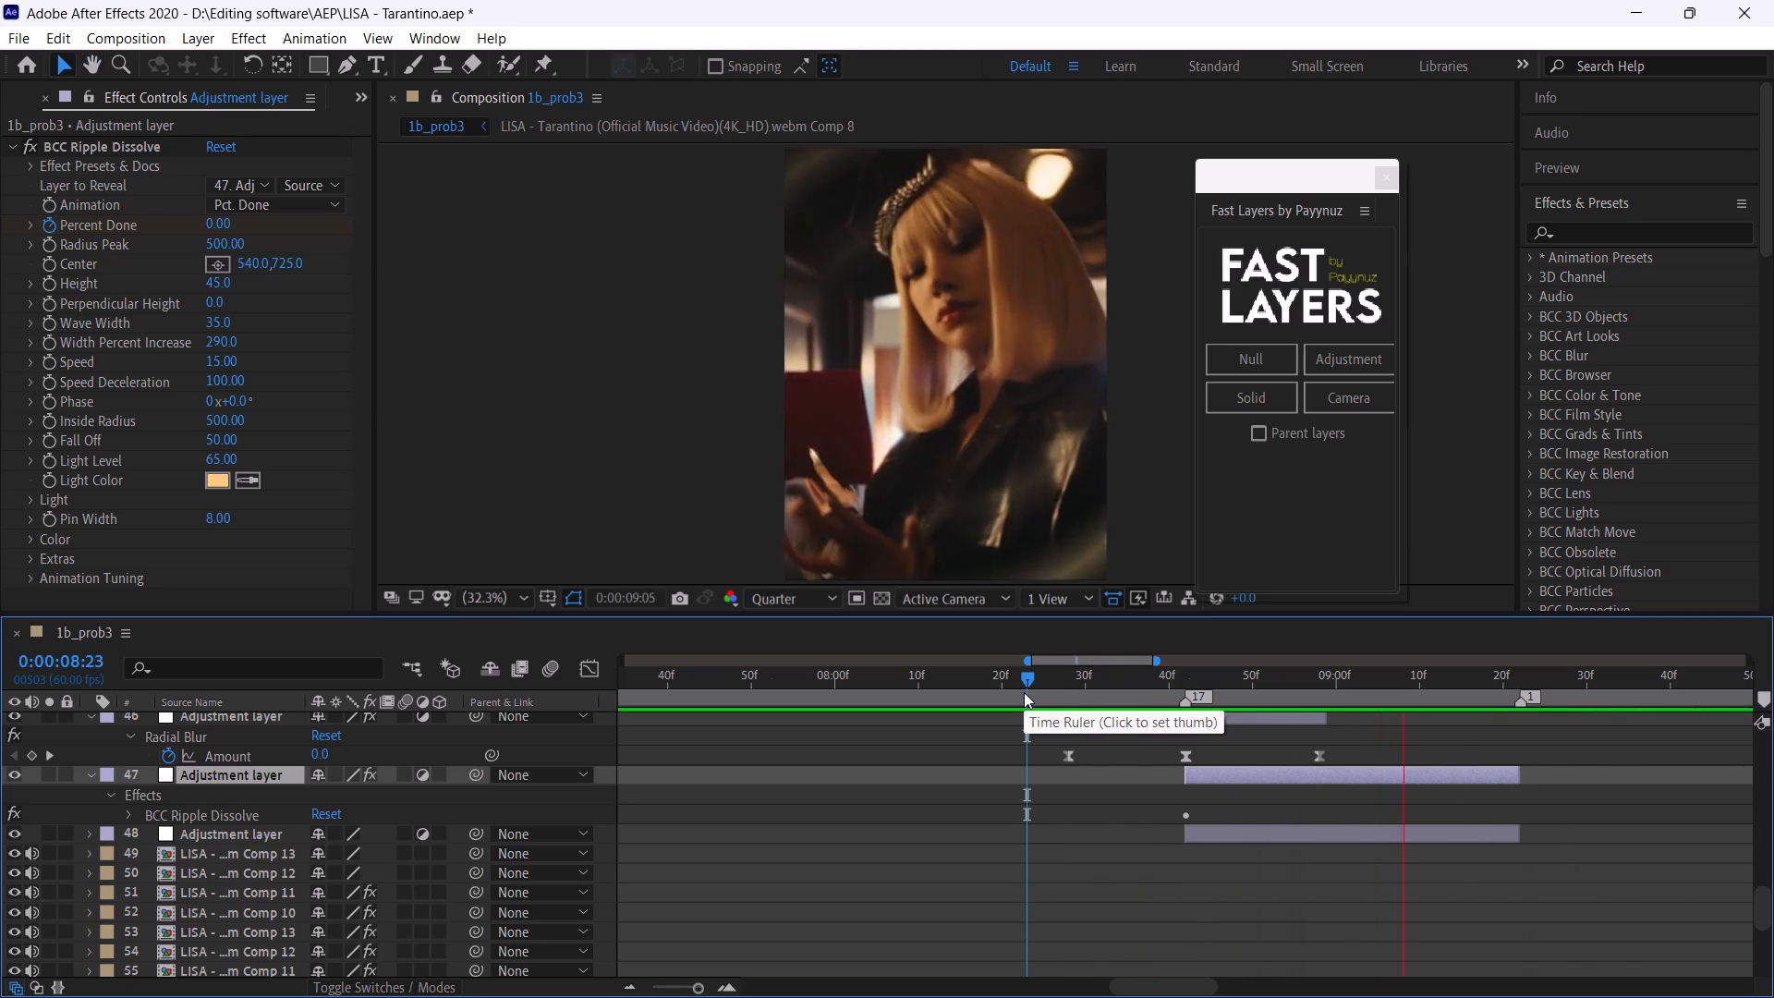
{"action": "left_click", "coordinate": [1024, 692]}
{"action": "key", "text": "space"}
{"action": "left_click", "coordinate": [1024, 692]}
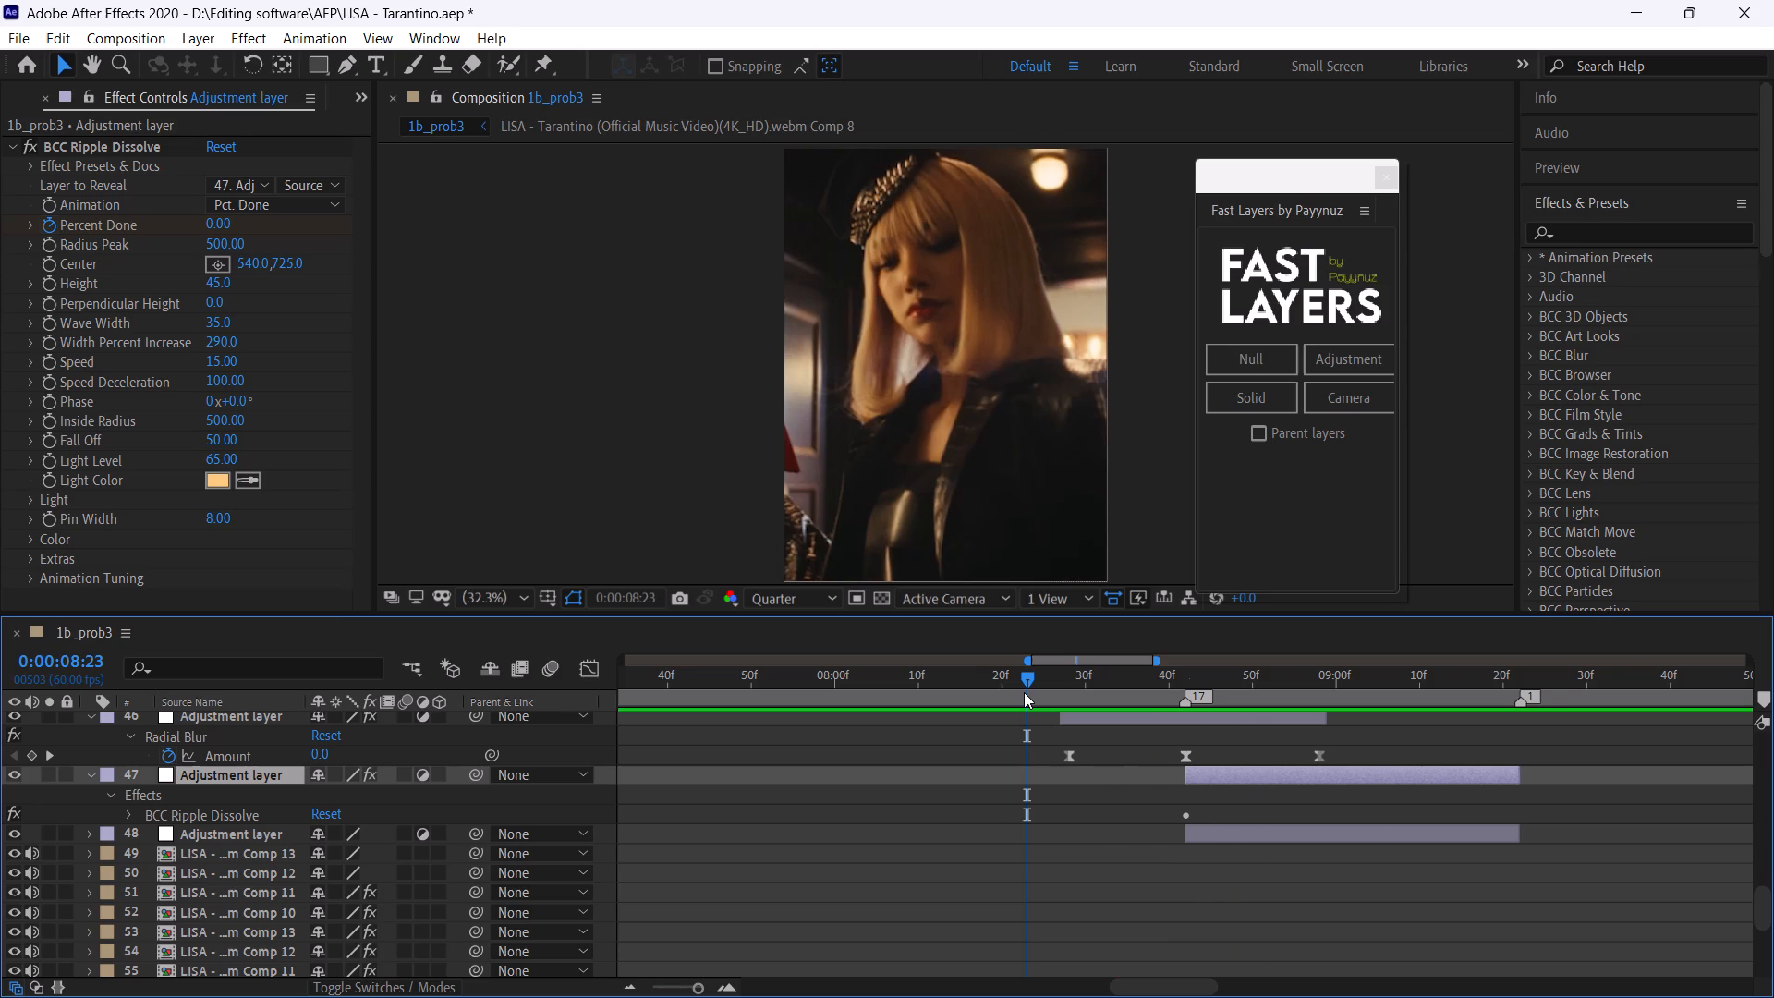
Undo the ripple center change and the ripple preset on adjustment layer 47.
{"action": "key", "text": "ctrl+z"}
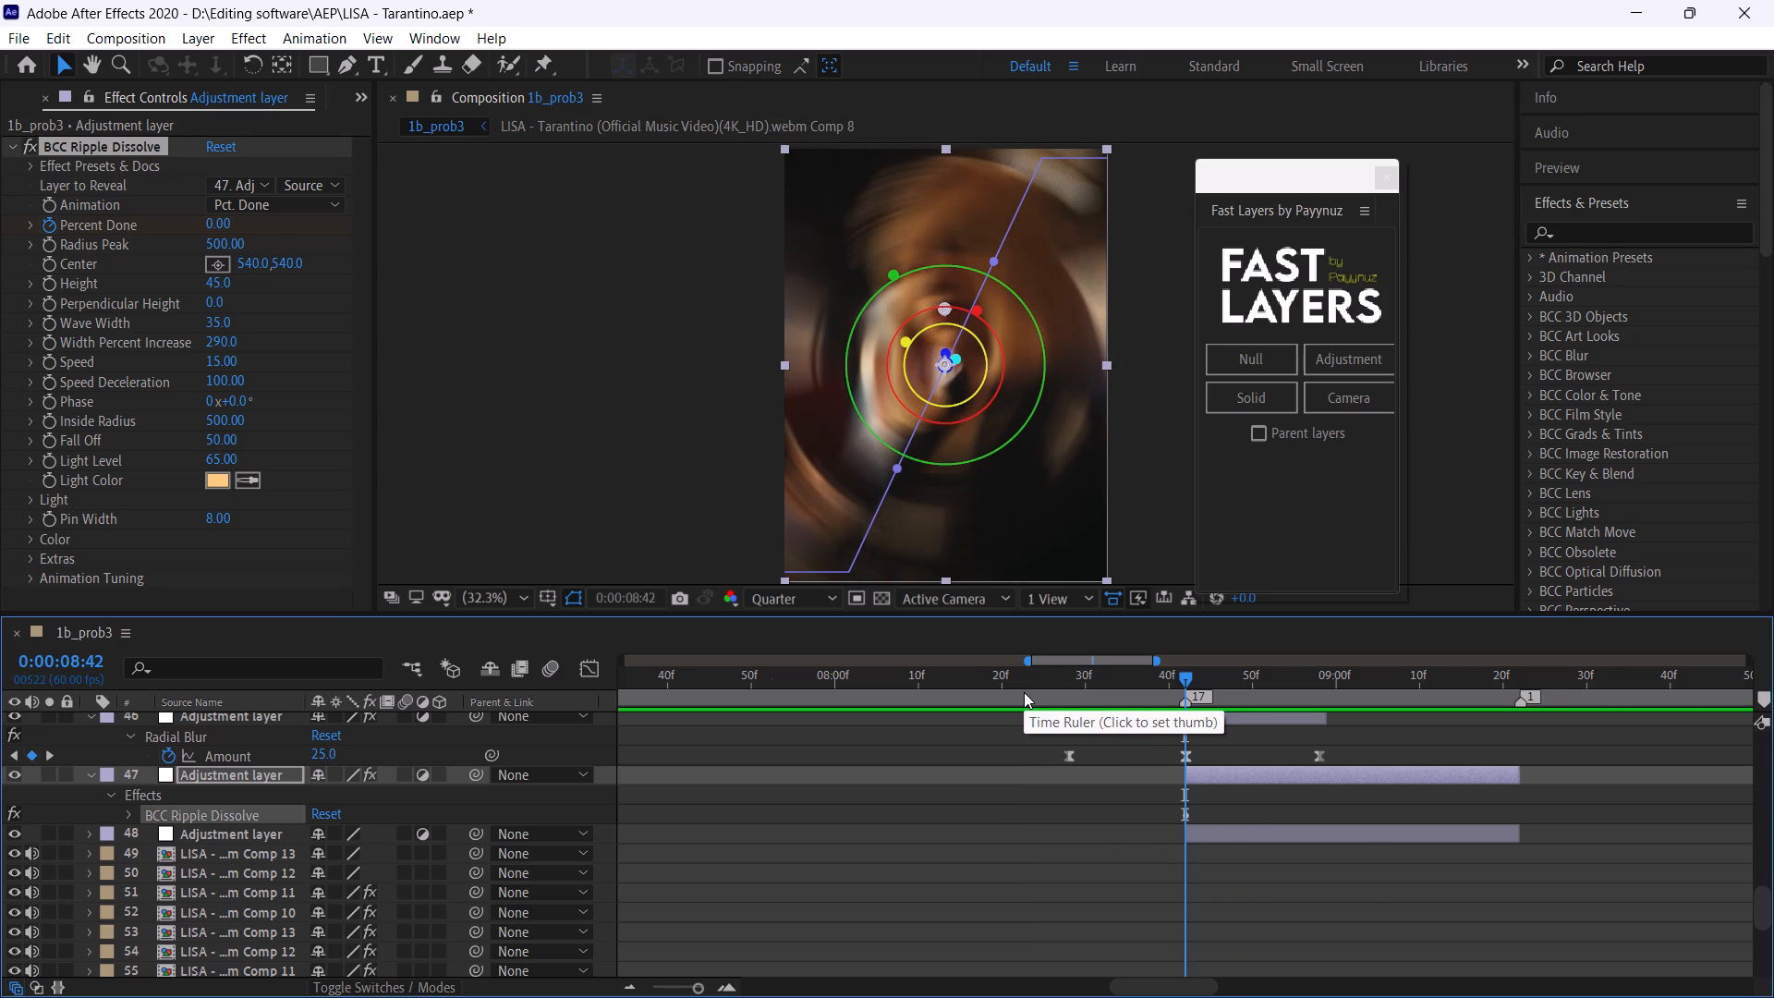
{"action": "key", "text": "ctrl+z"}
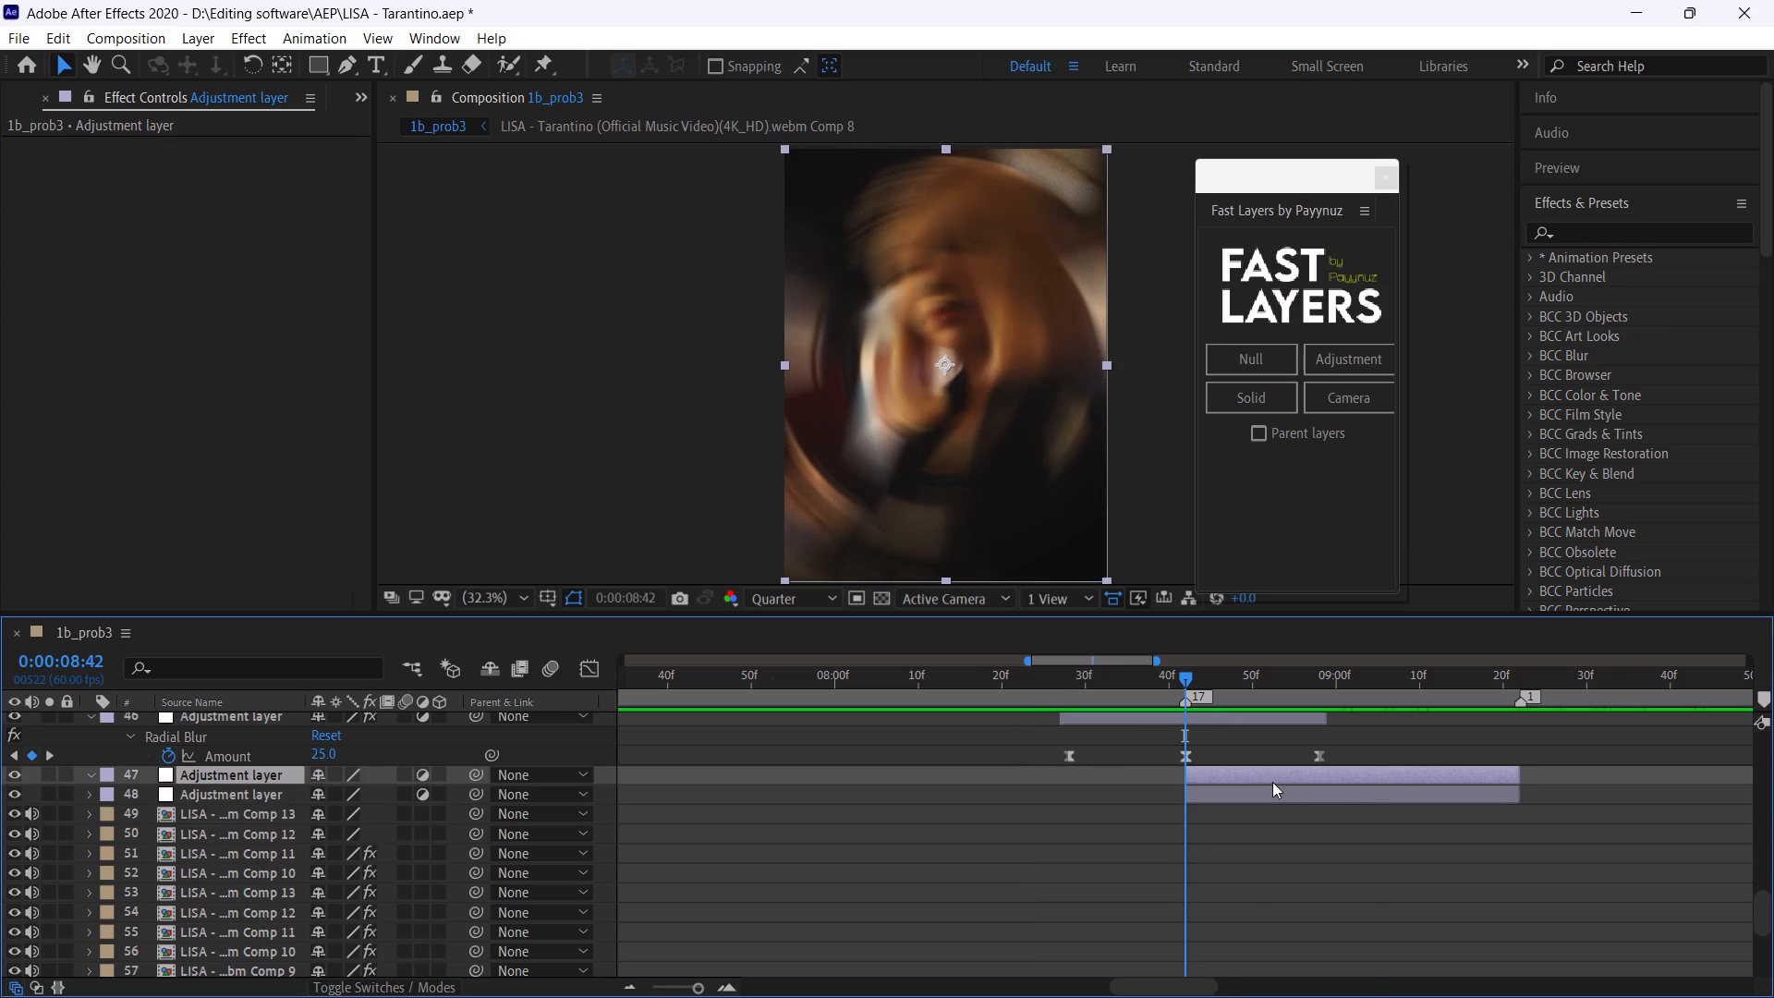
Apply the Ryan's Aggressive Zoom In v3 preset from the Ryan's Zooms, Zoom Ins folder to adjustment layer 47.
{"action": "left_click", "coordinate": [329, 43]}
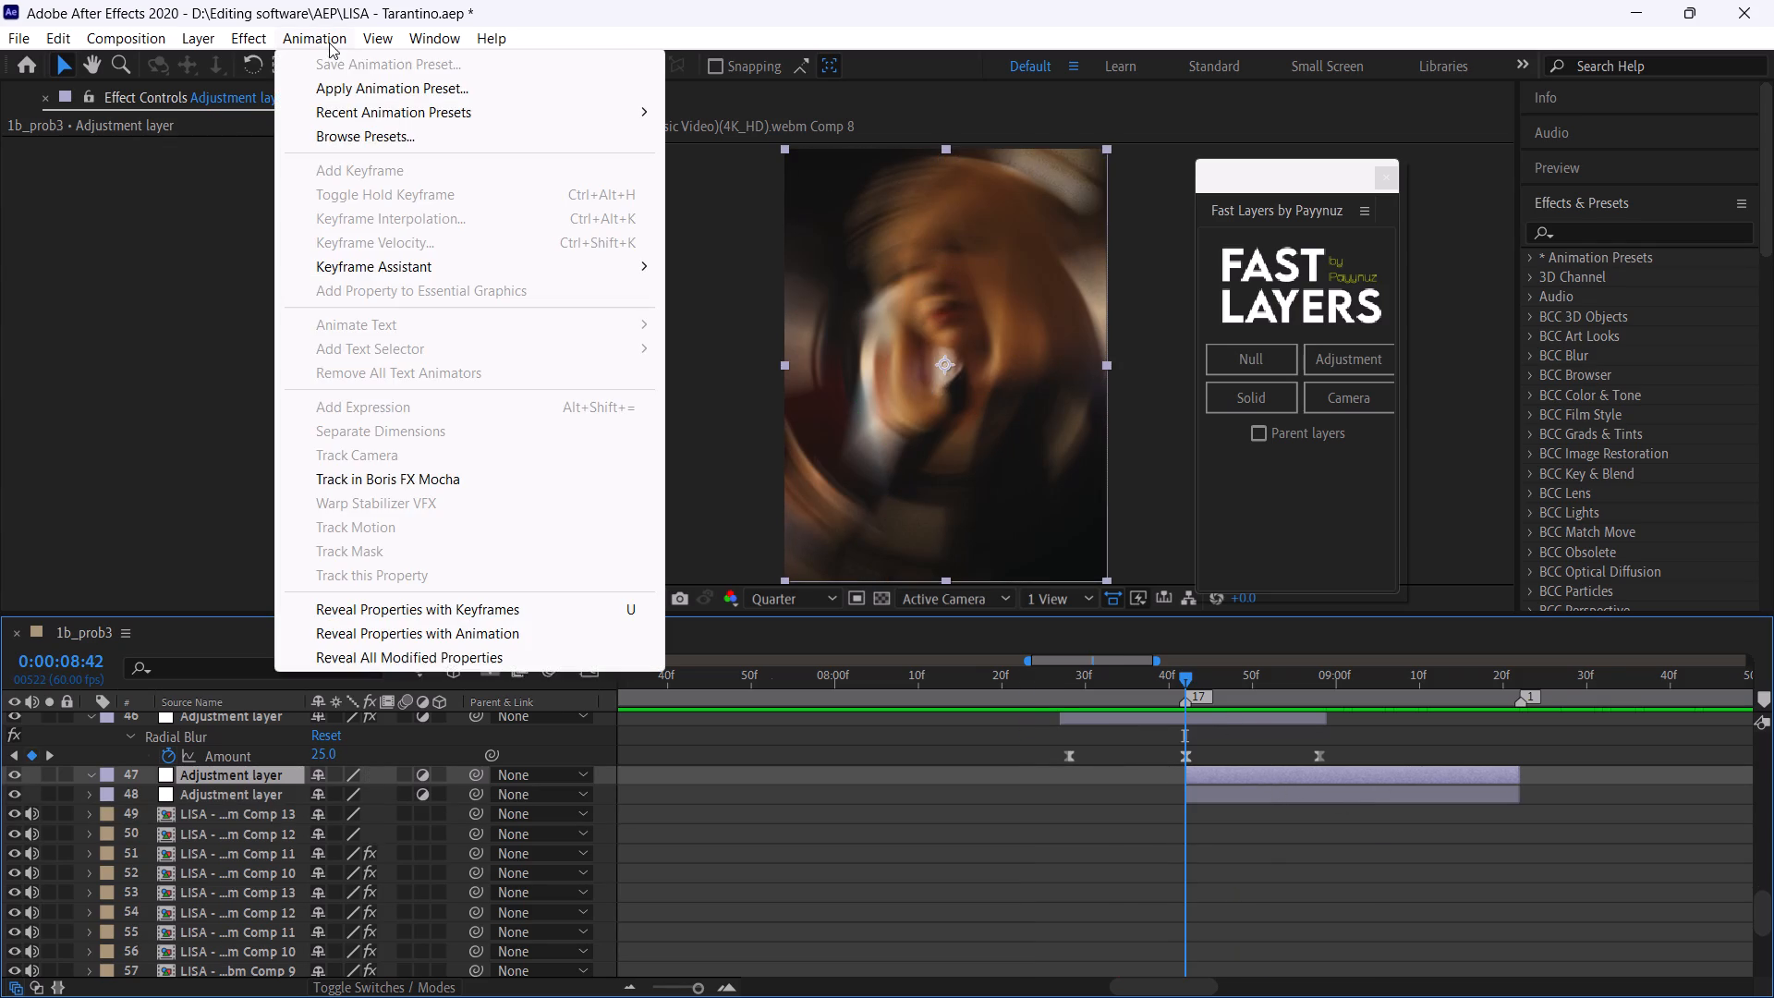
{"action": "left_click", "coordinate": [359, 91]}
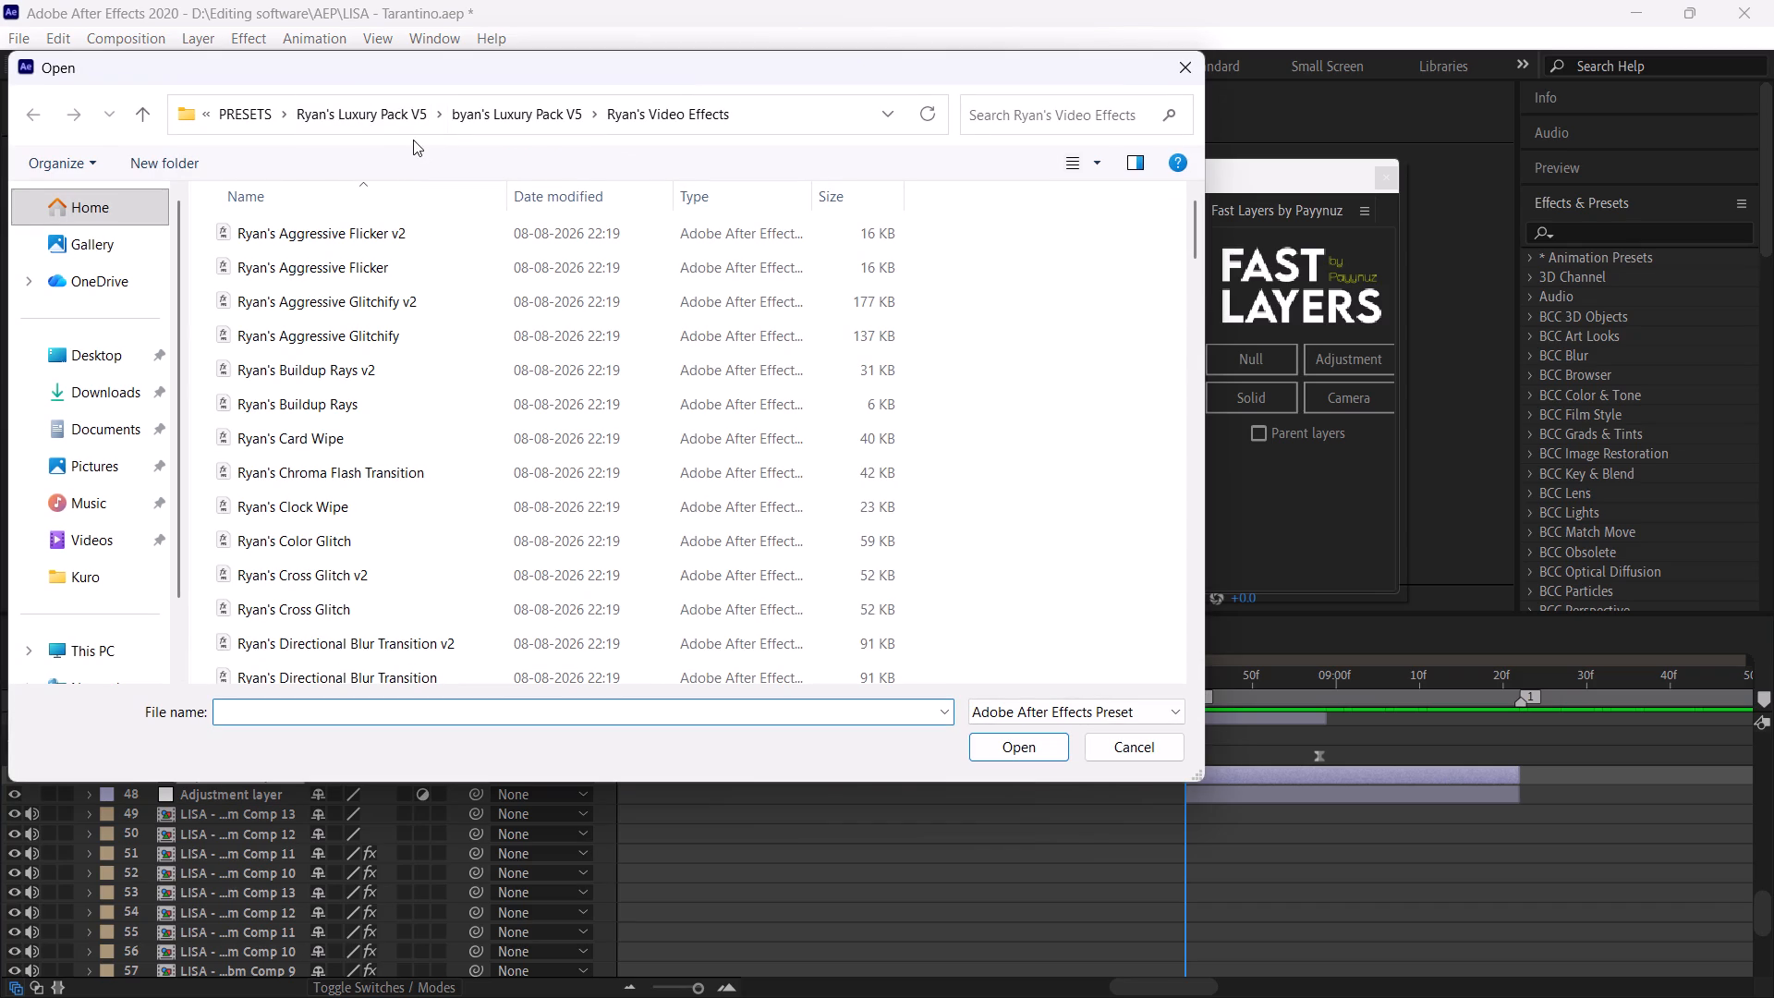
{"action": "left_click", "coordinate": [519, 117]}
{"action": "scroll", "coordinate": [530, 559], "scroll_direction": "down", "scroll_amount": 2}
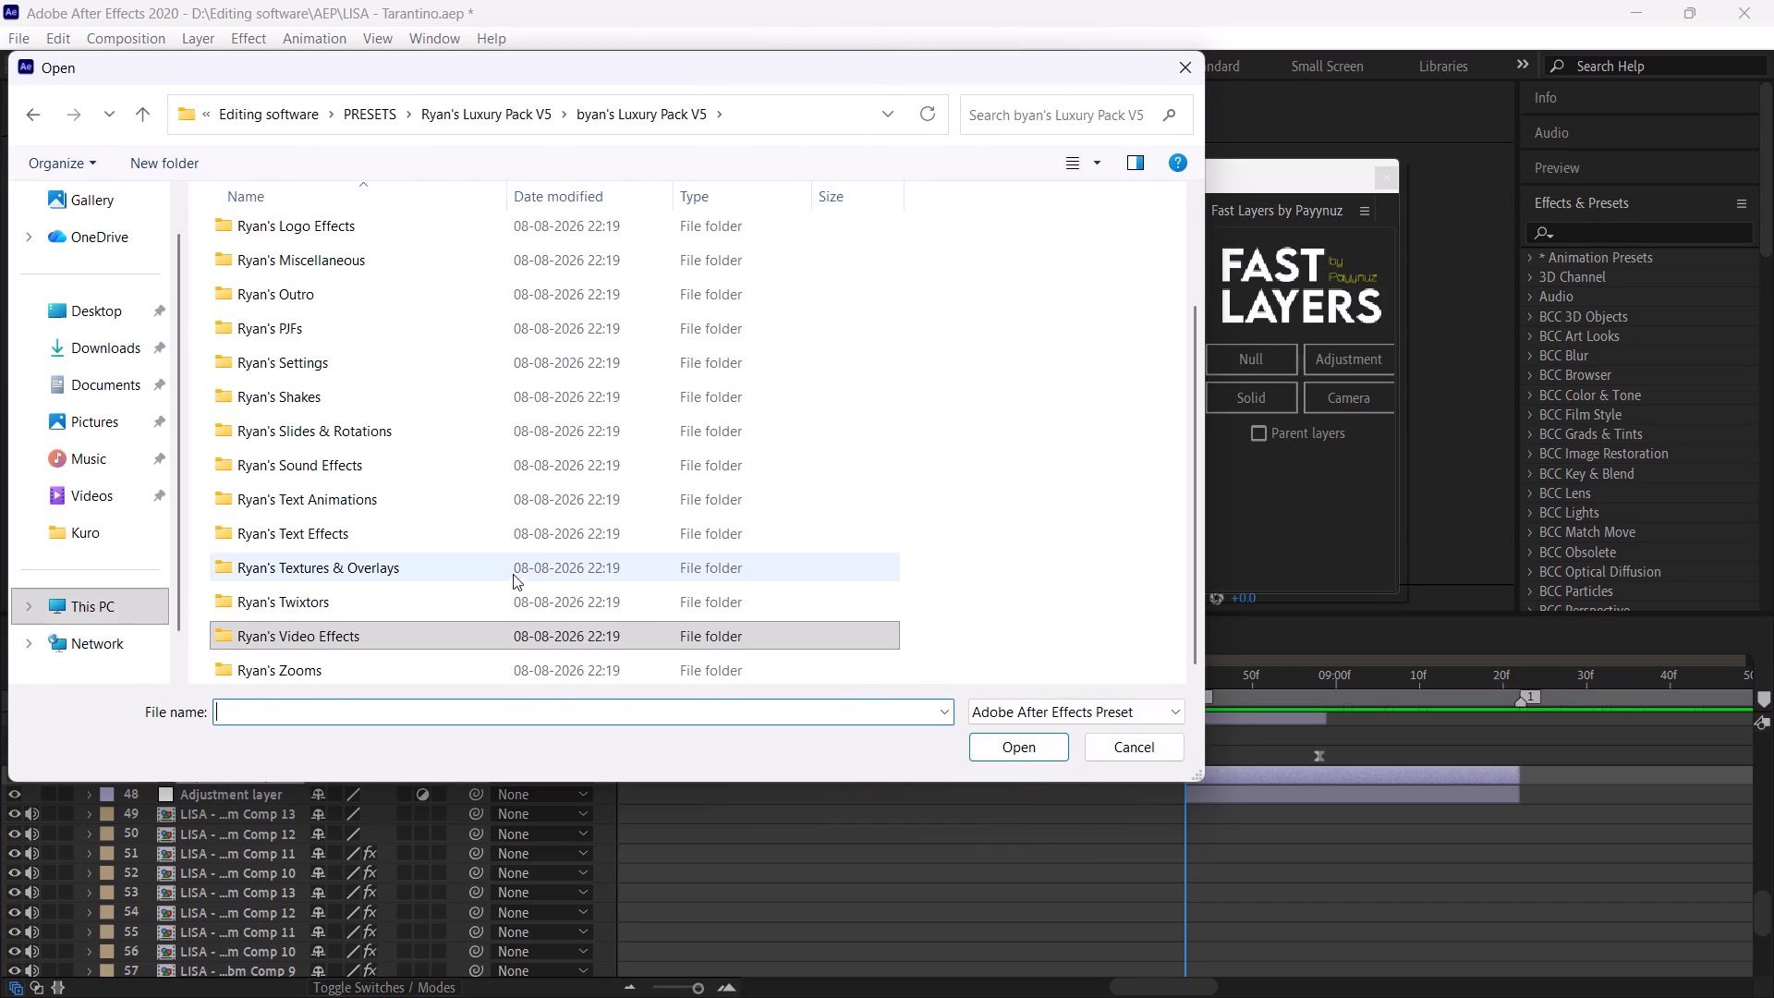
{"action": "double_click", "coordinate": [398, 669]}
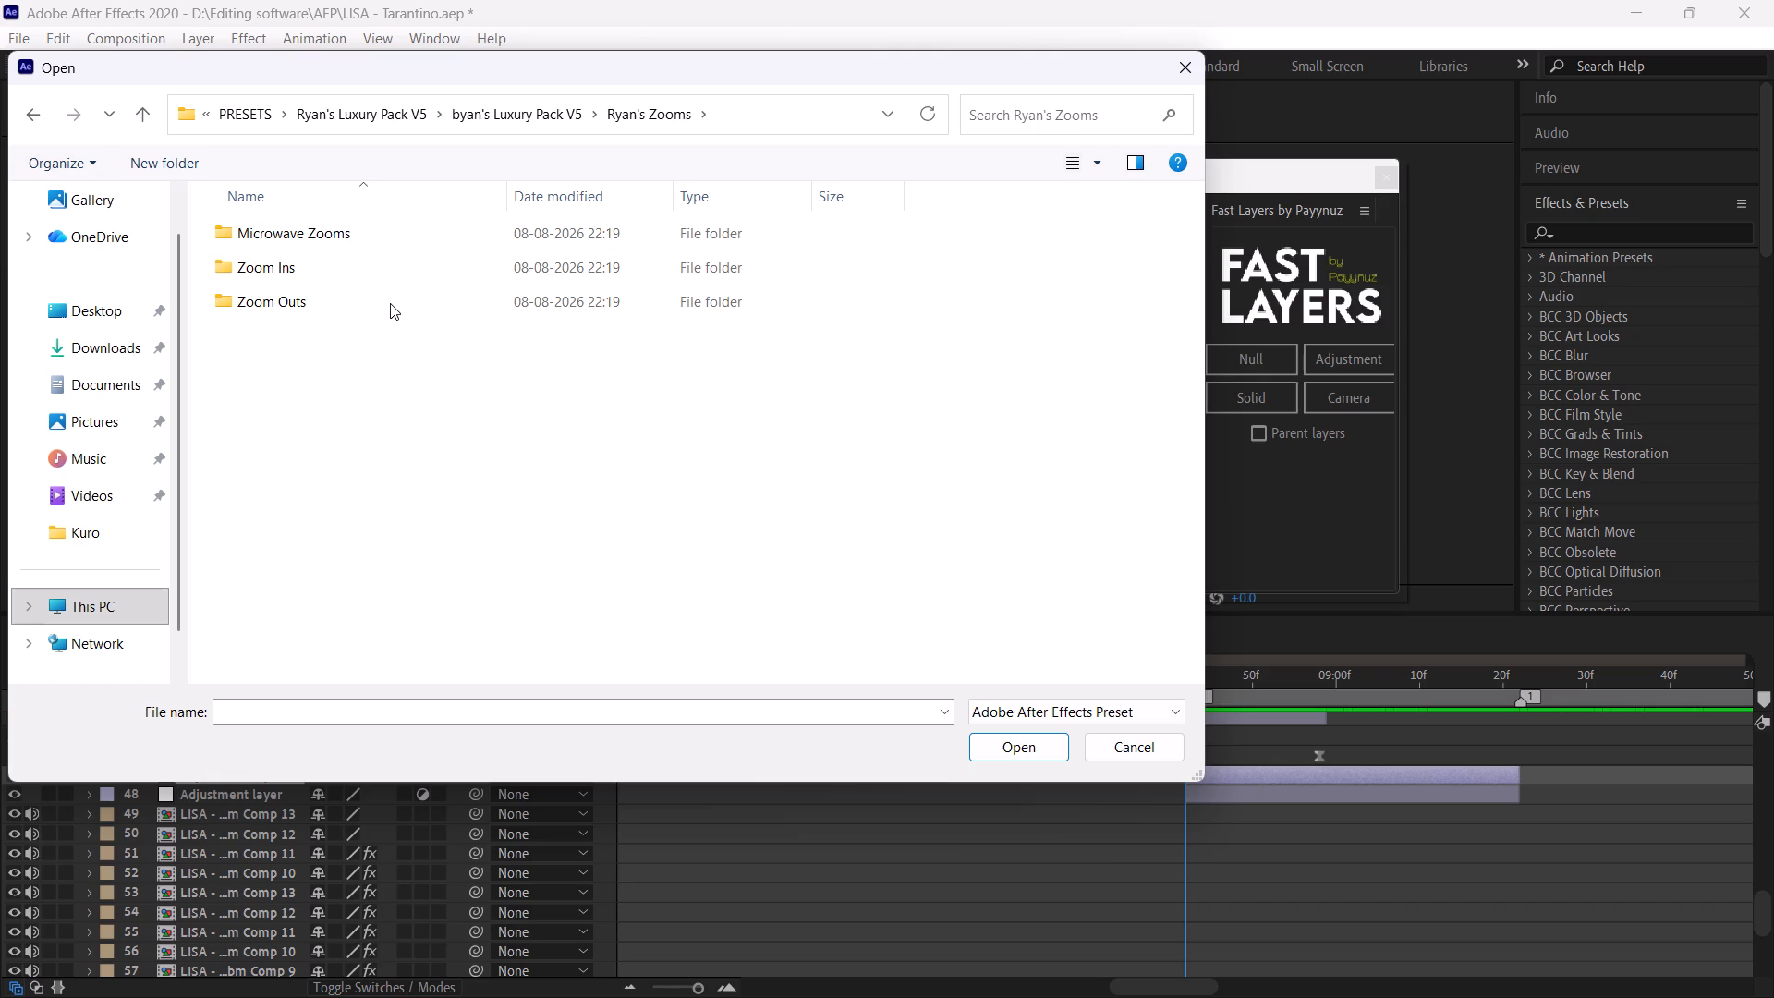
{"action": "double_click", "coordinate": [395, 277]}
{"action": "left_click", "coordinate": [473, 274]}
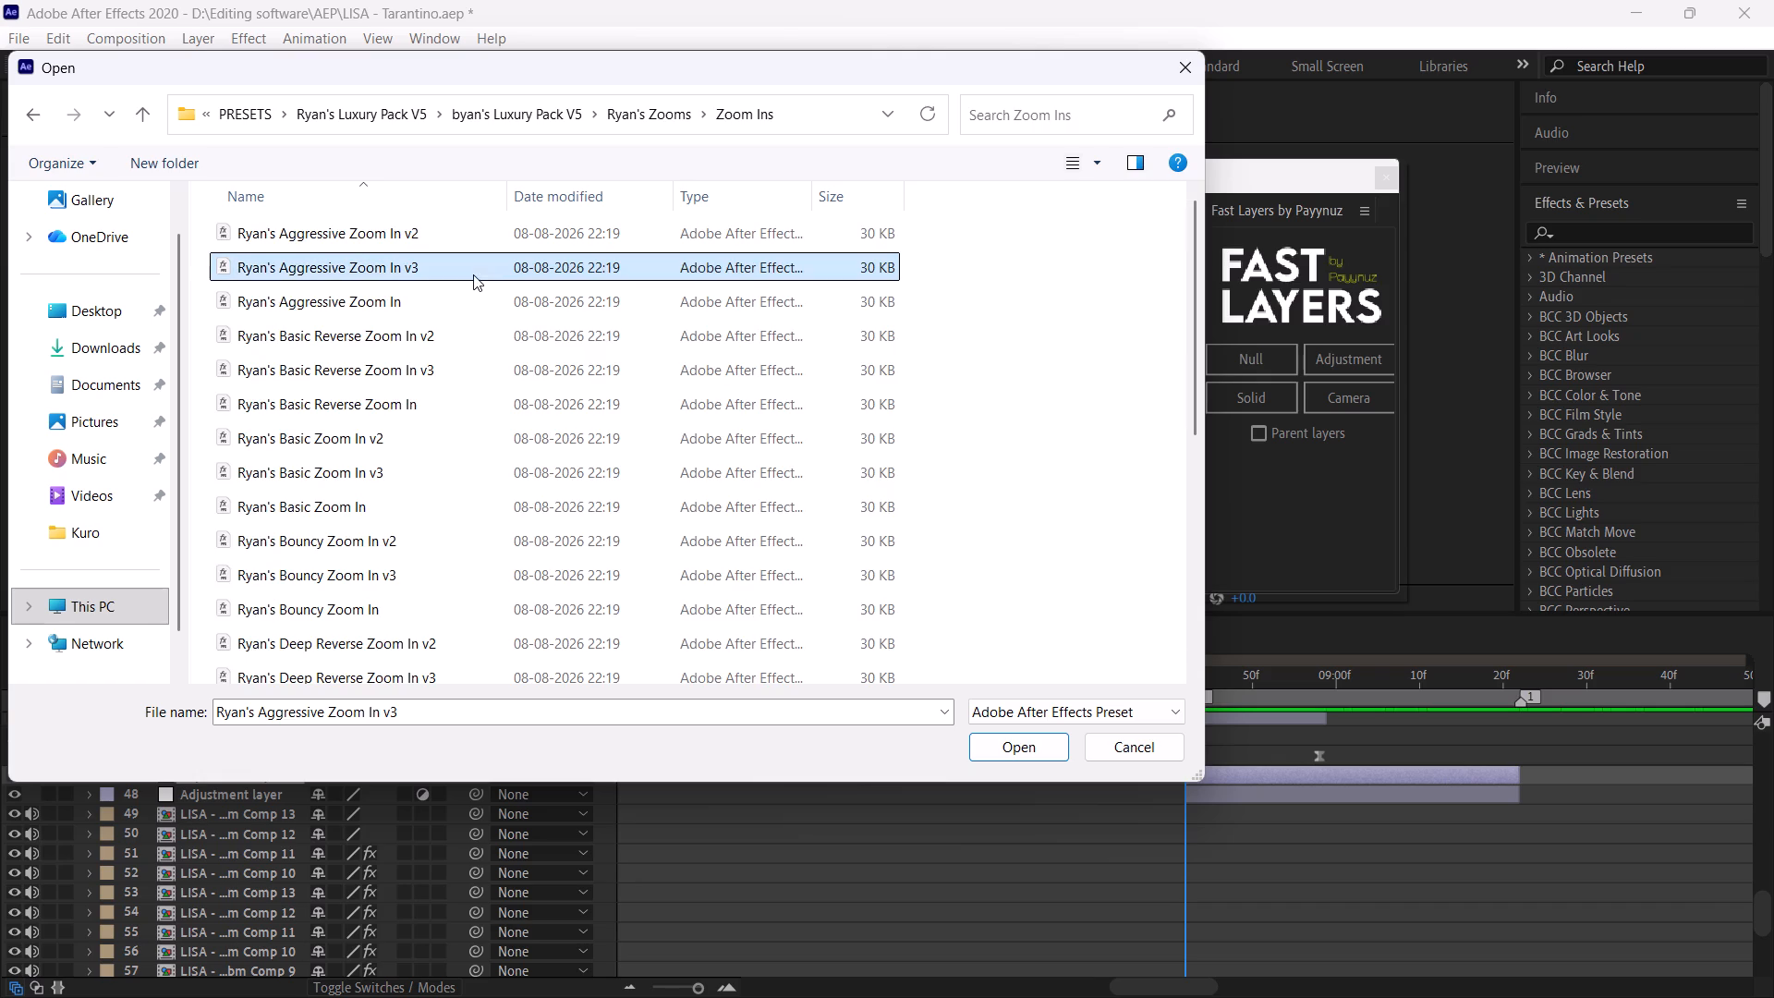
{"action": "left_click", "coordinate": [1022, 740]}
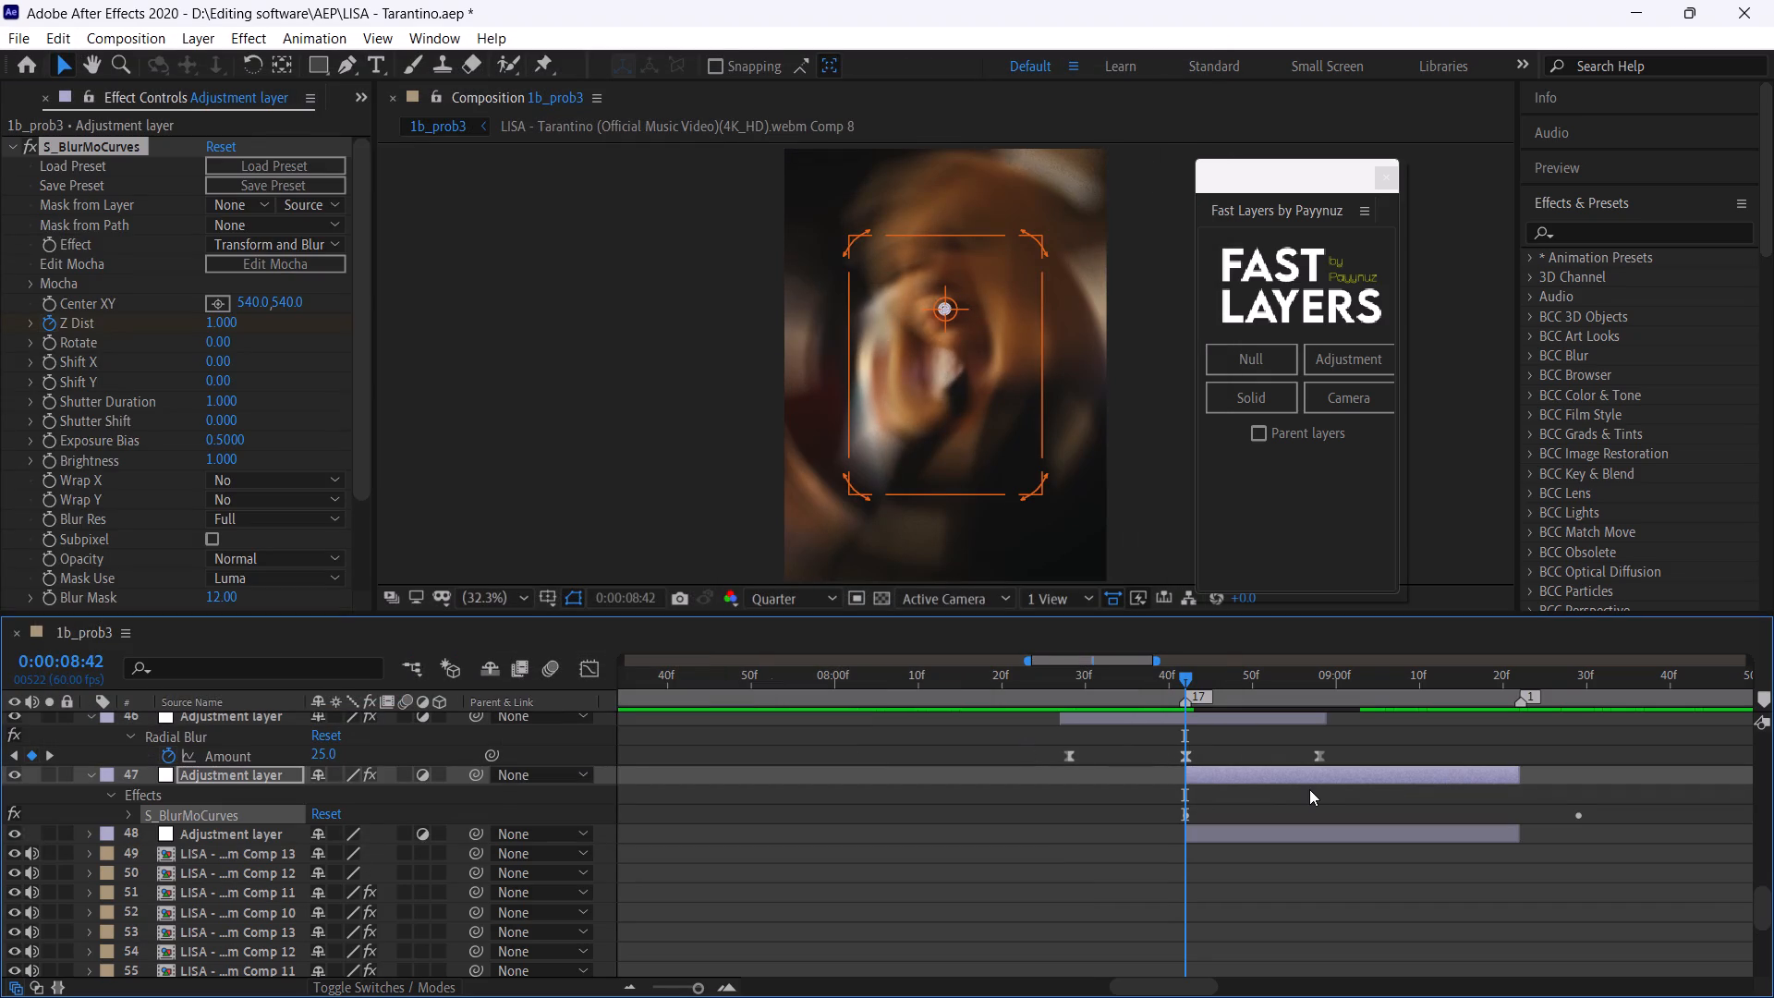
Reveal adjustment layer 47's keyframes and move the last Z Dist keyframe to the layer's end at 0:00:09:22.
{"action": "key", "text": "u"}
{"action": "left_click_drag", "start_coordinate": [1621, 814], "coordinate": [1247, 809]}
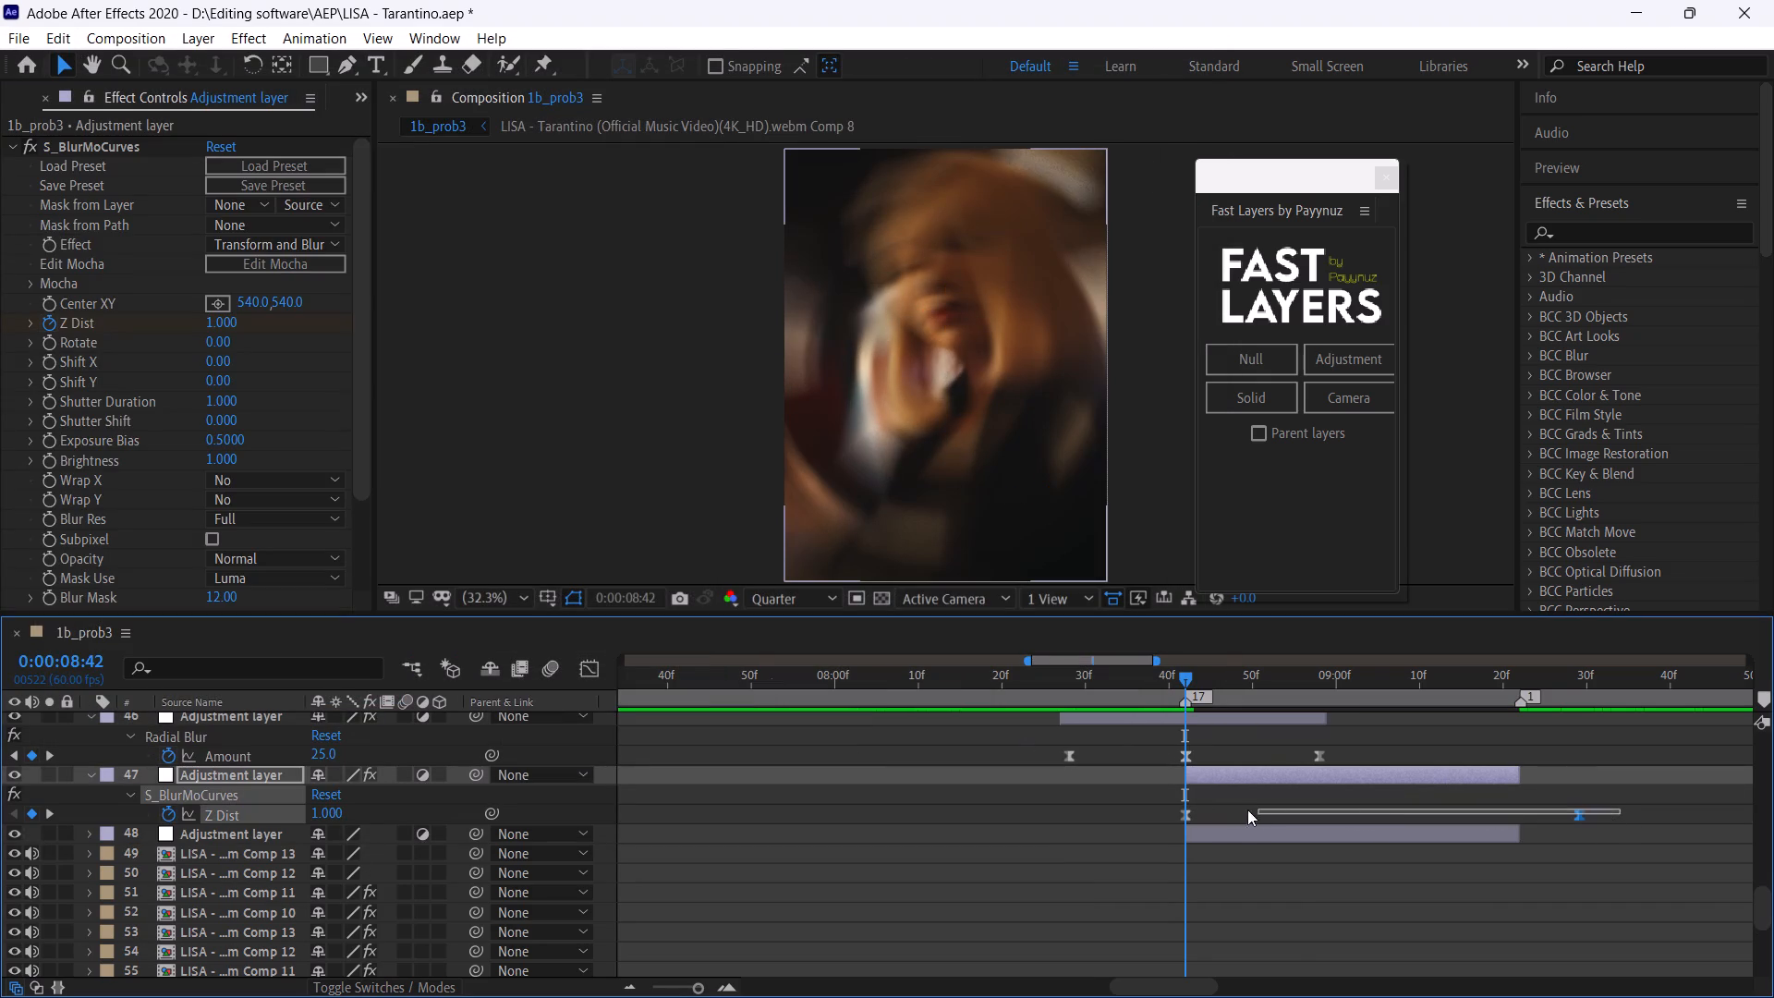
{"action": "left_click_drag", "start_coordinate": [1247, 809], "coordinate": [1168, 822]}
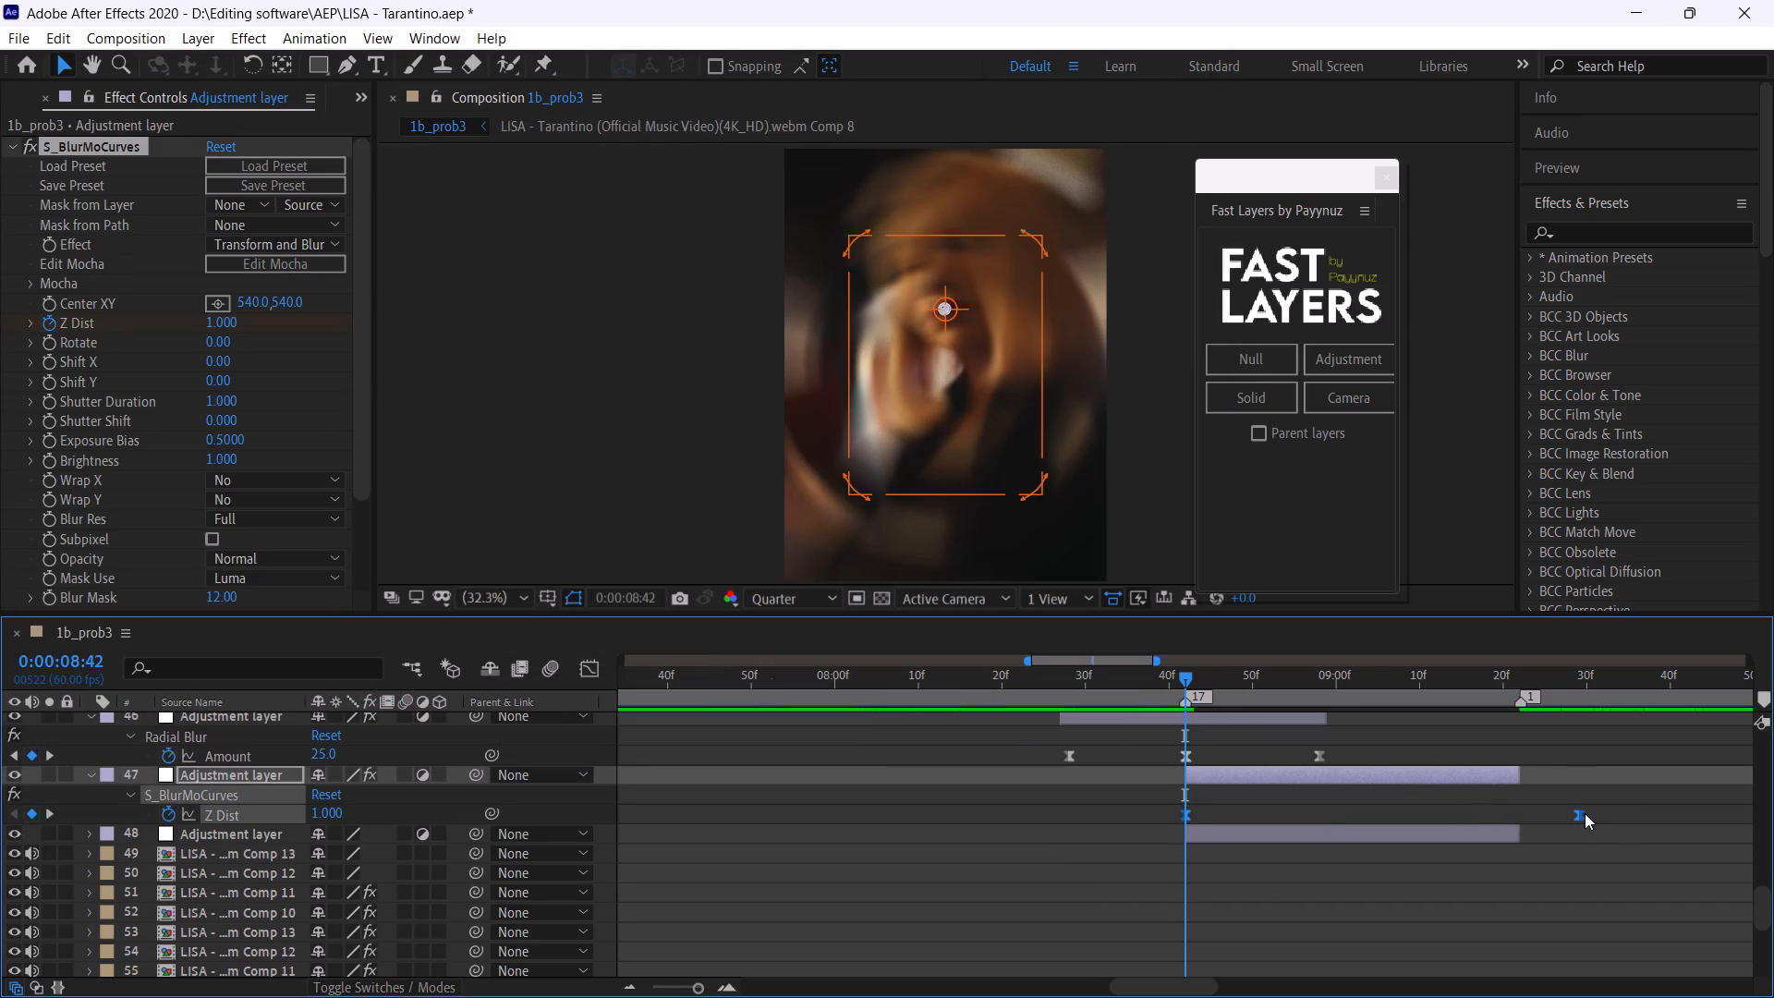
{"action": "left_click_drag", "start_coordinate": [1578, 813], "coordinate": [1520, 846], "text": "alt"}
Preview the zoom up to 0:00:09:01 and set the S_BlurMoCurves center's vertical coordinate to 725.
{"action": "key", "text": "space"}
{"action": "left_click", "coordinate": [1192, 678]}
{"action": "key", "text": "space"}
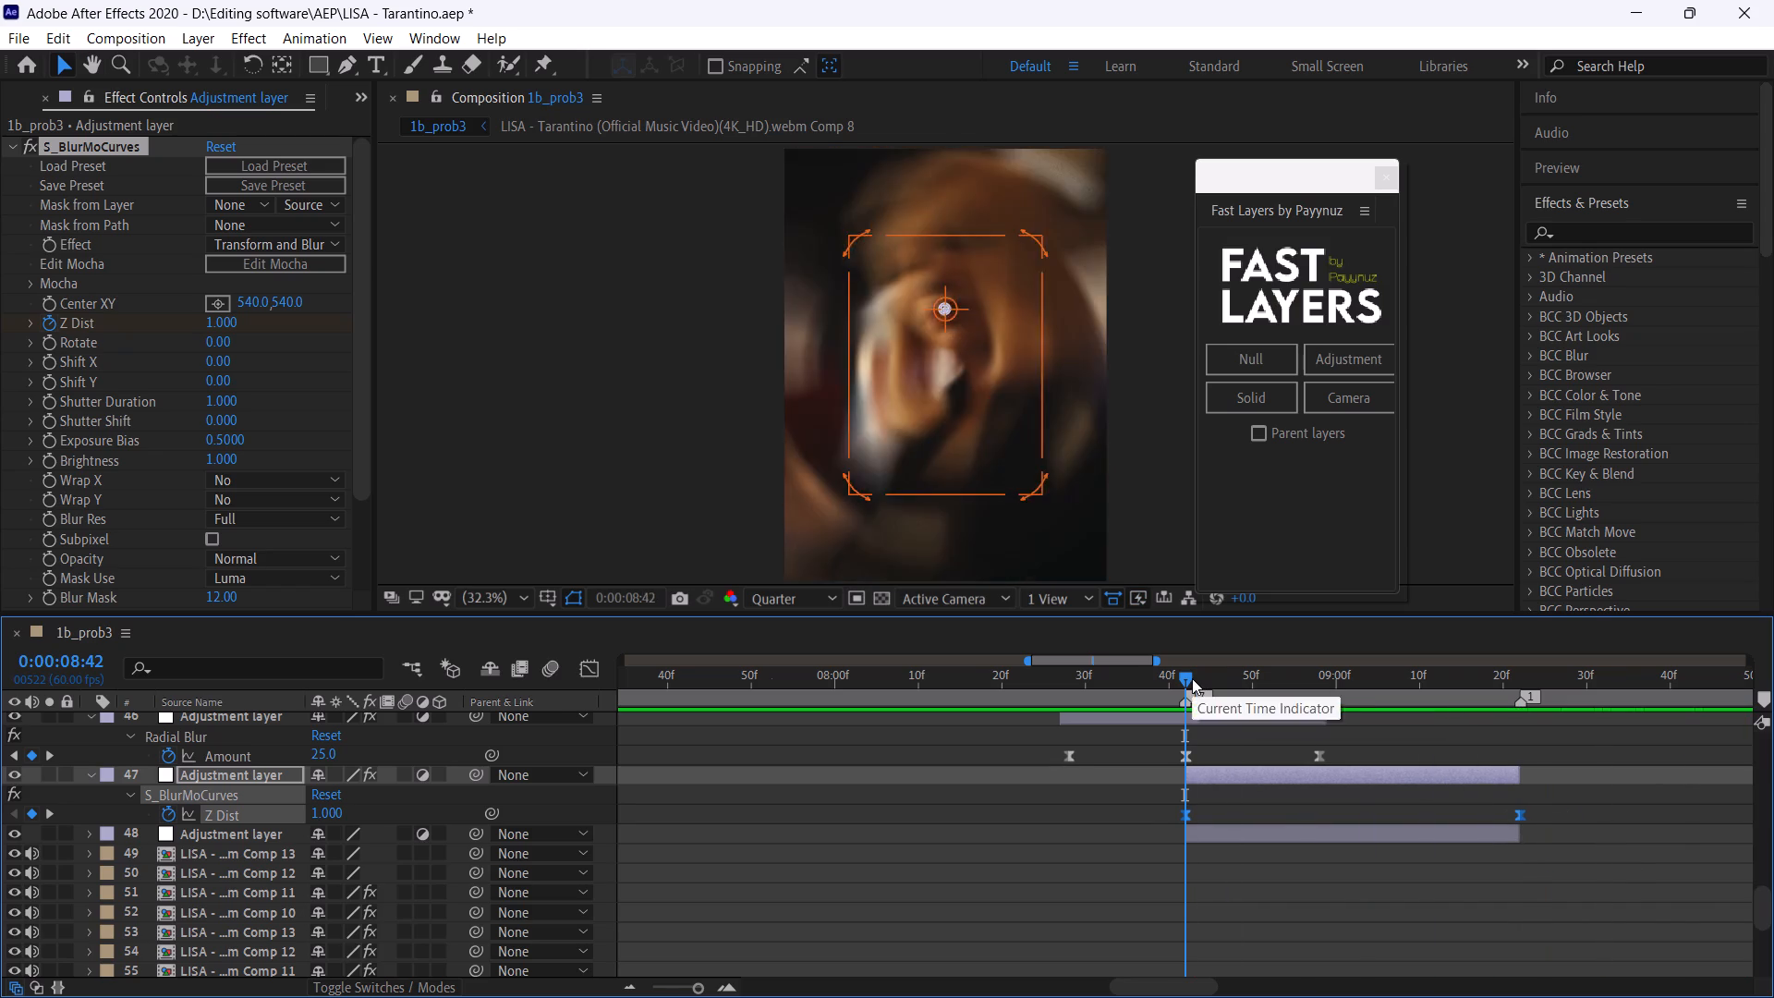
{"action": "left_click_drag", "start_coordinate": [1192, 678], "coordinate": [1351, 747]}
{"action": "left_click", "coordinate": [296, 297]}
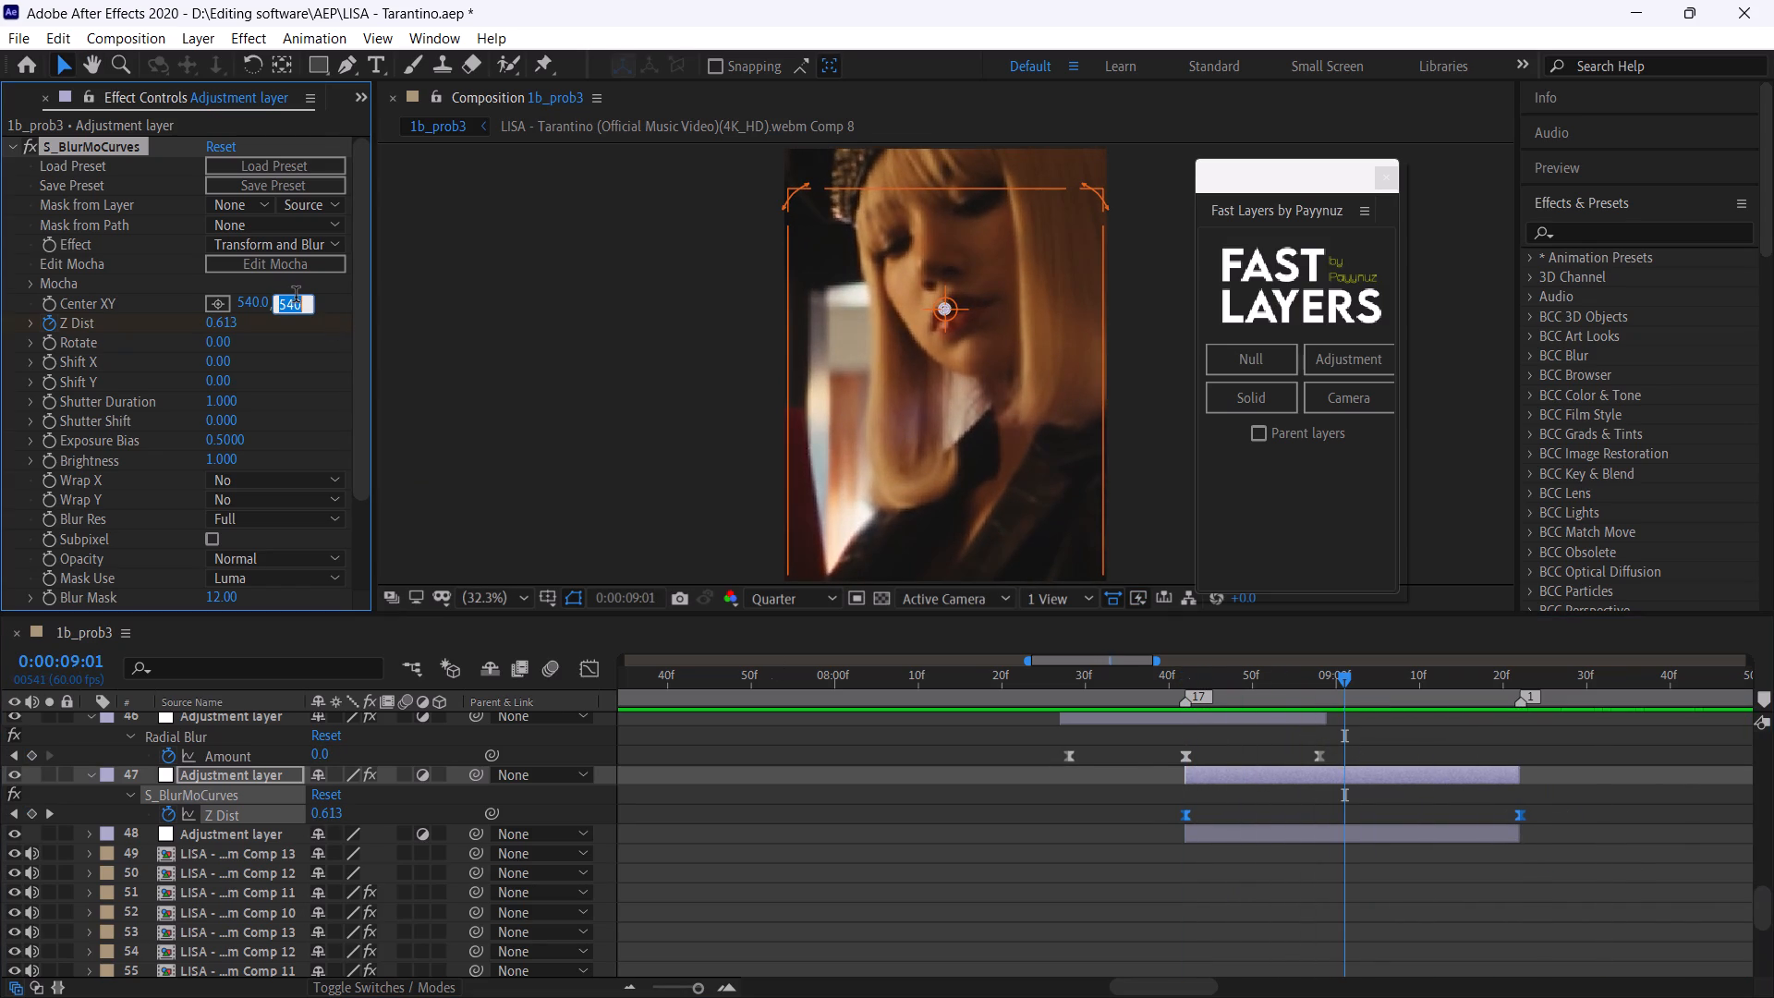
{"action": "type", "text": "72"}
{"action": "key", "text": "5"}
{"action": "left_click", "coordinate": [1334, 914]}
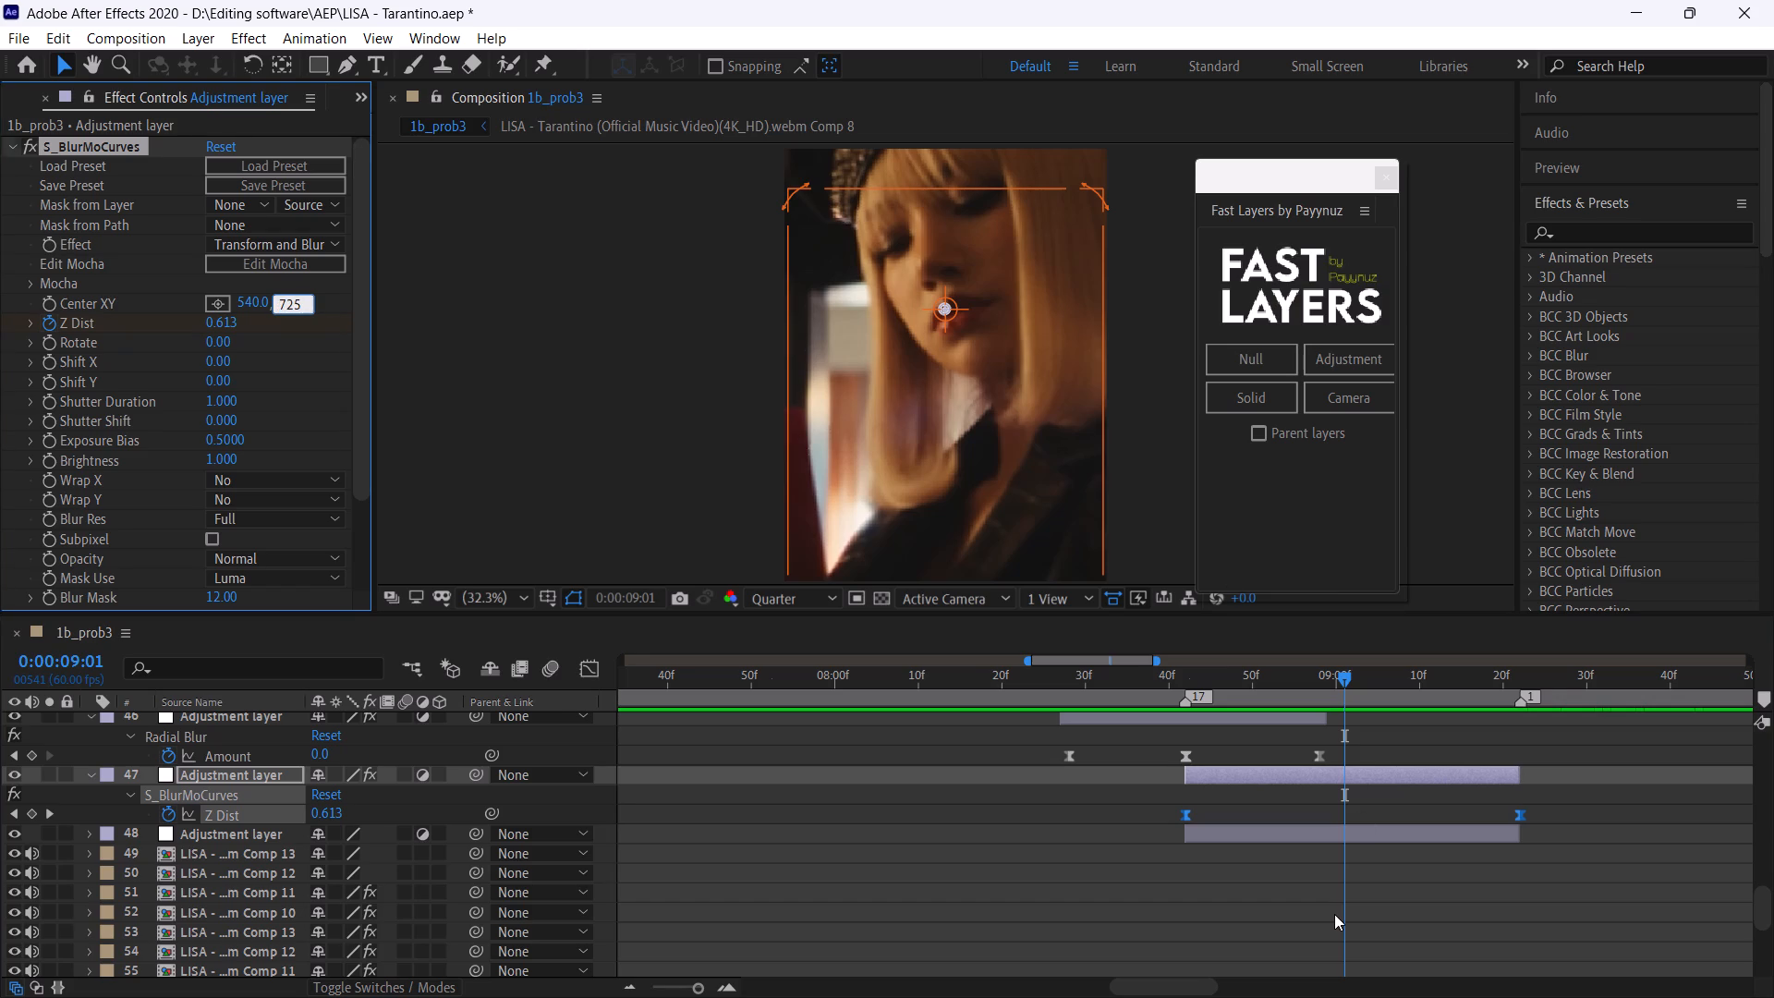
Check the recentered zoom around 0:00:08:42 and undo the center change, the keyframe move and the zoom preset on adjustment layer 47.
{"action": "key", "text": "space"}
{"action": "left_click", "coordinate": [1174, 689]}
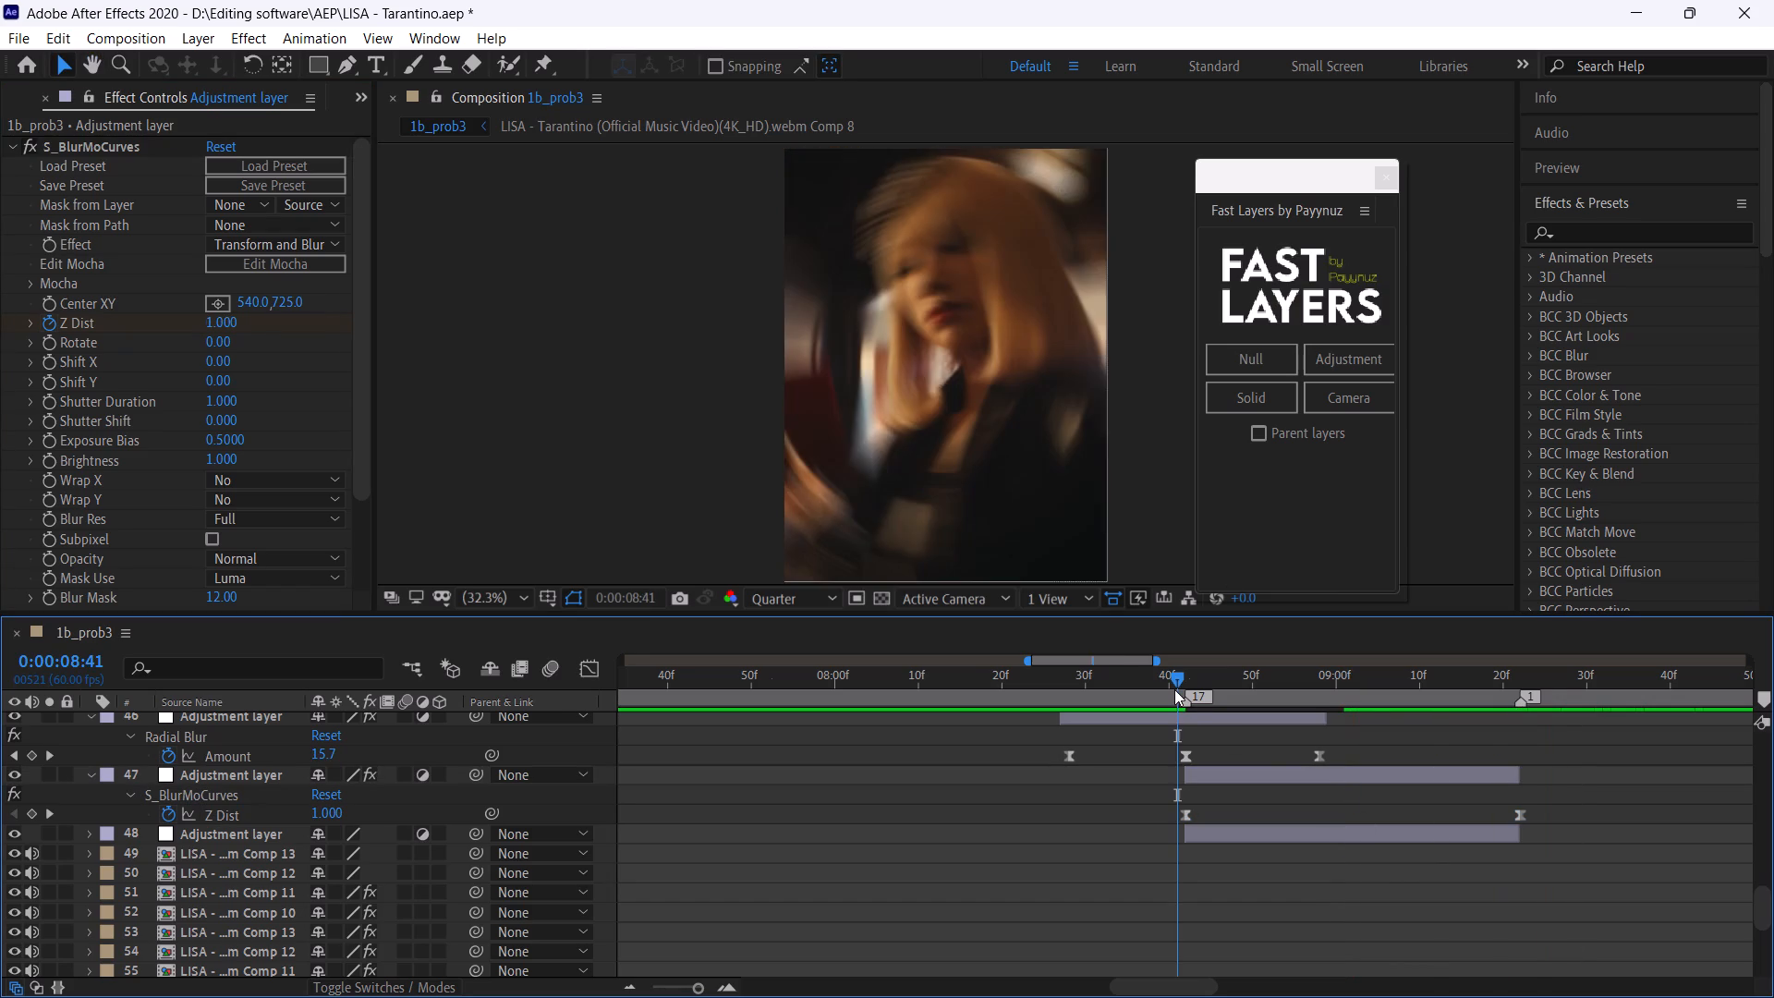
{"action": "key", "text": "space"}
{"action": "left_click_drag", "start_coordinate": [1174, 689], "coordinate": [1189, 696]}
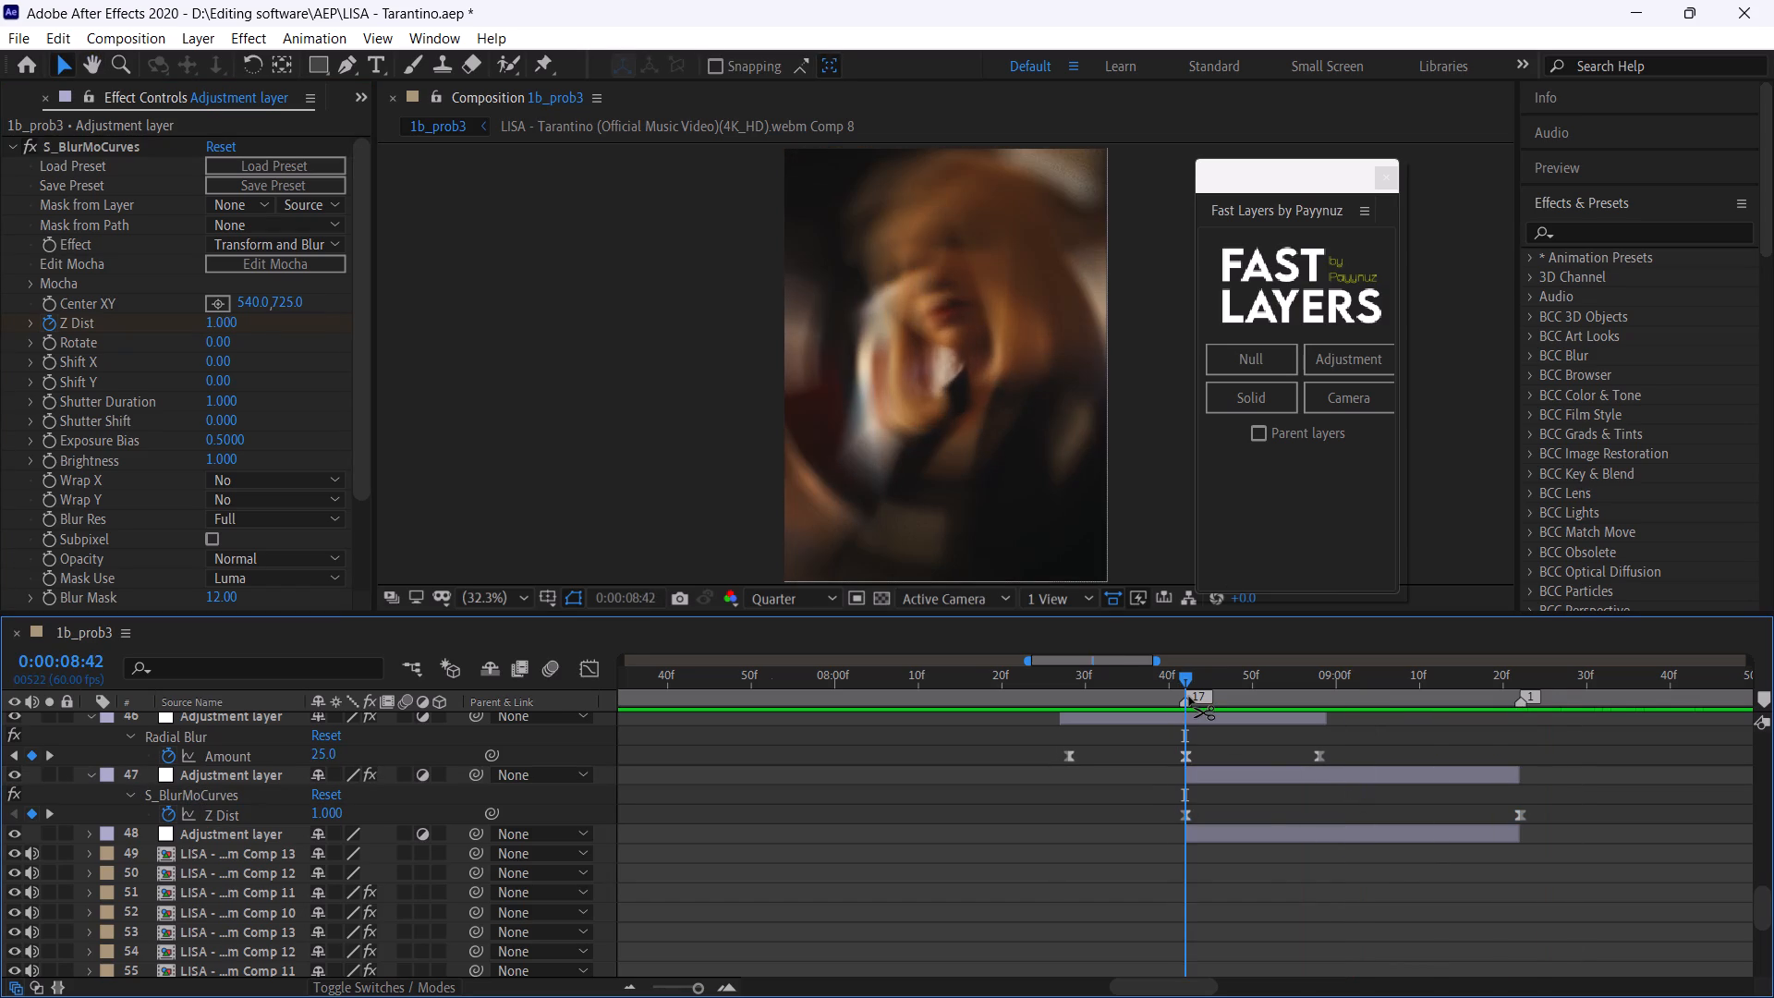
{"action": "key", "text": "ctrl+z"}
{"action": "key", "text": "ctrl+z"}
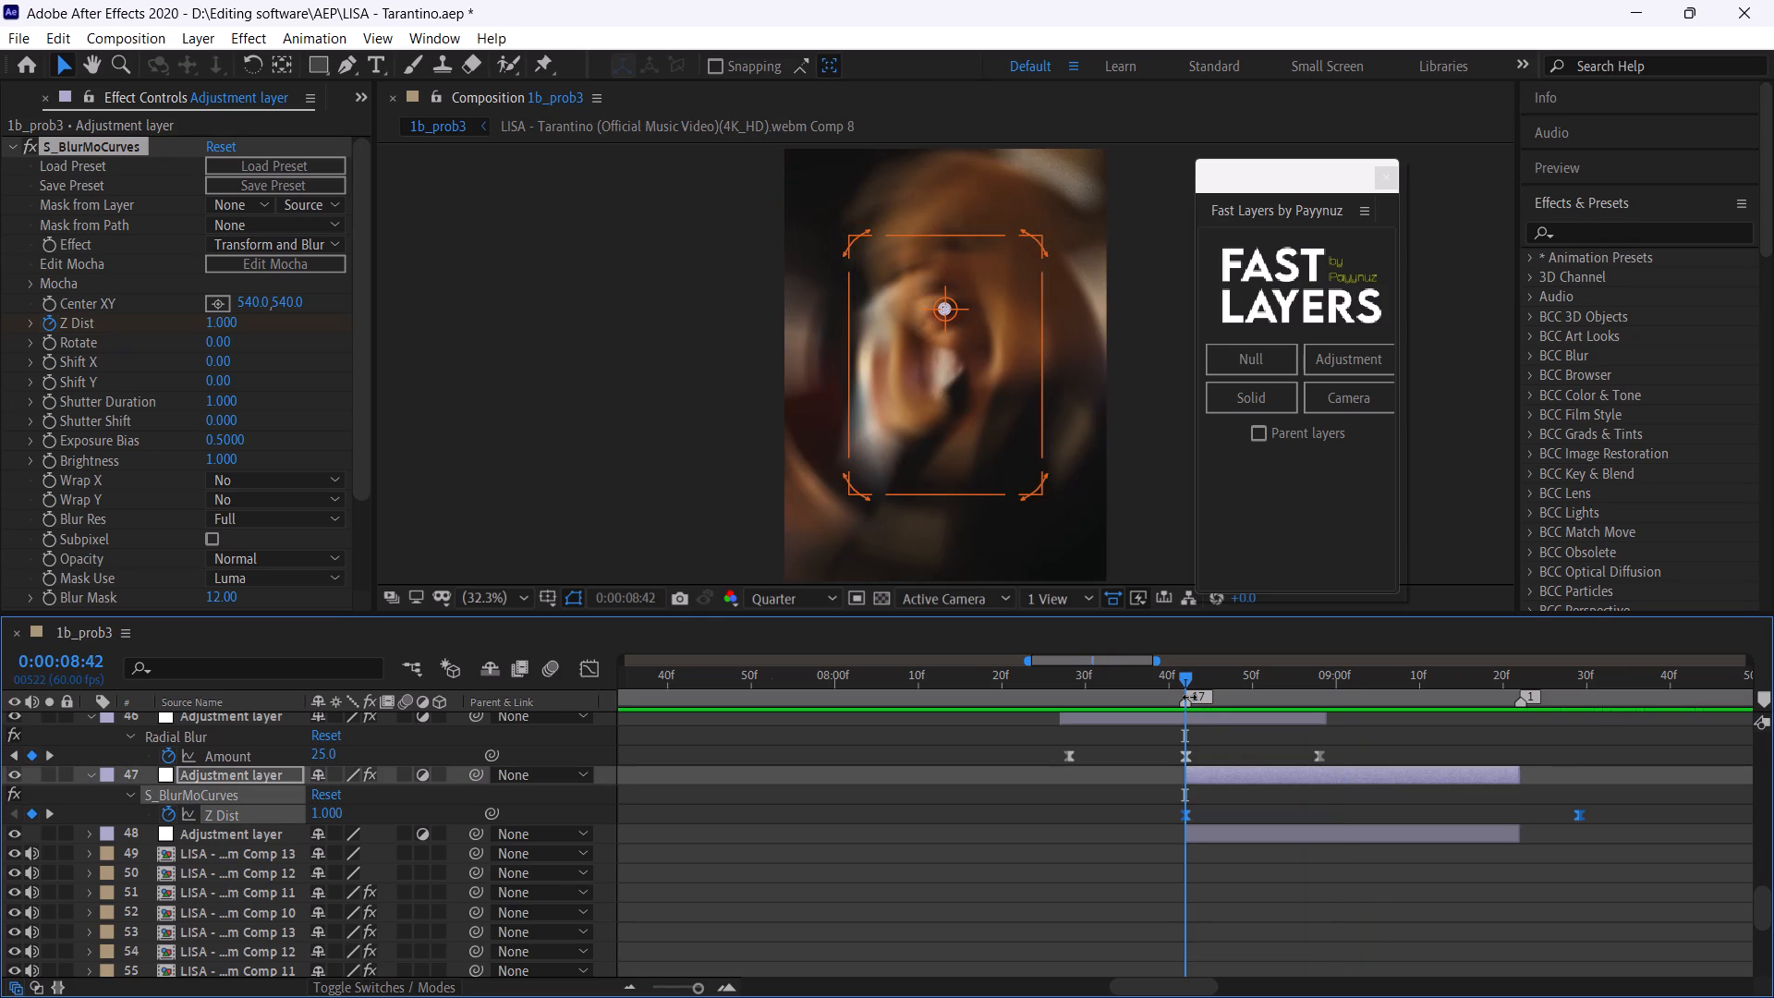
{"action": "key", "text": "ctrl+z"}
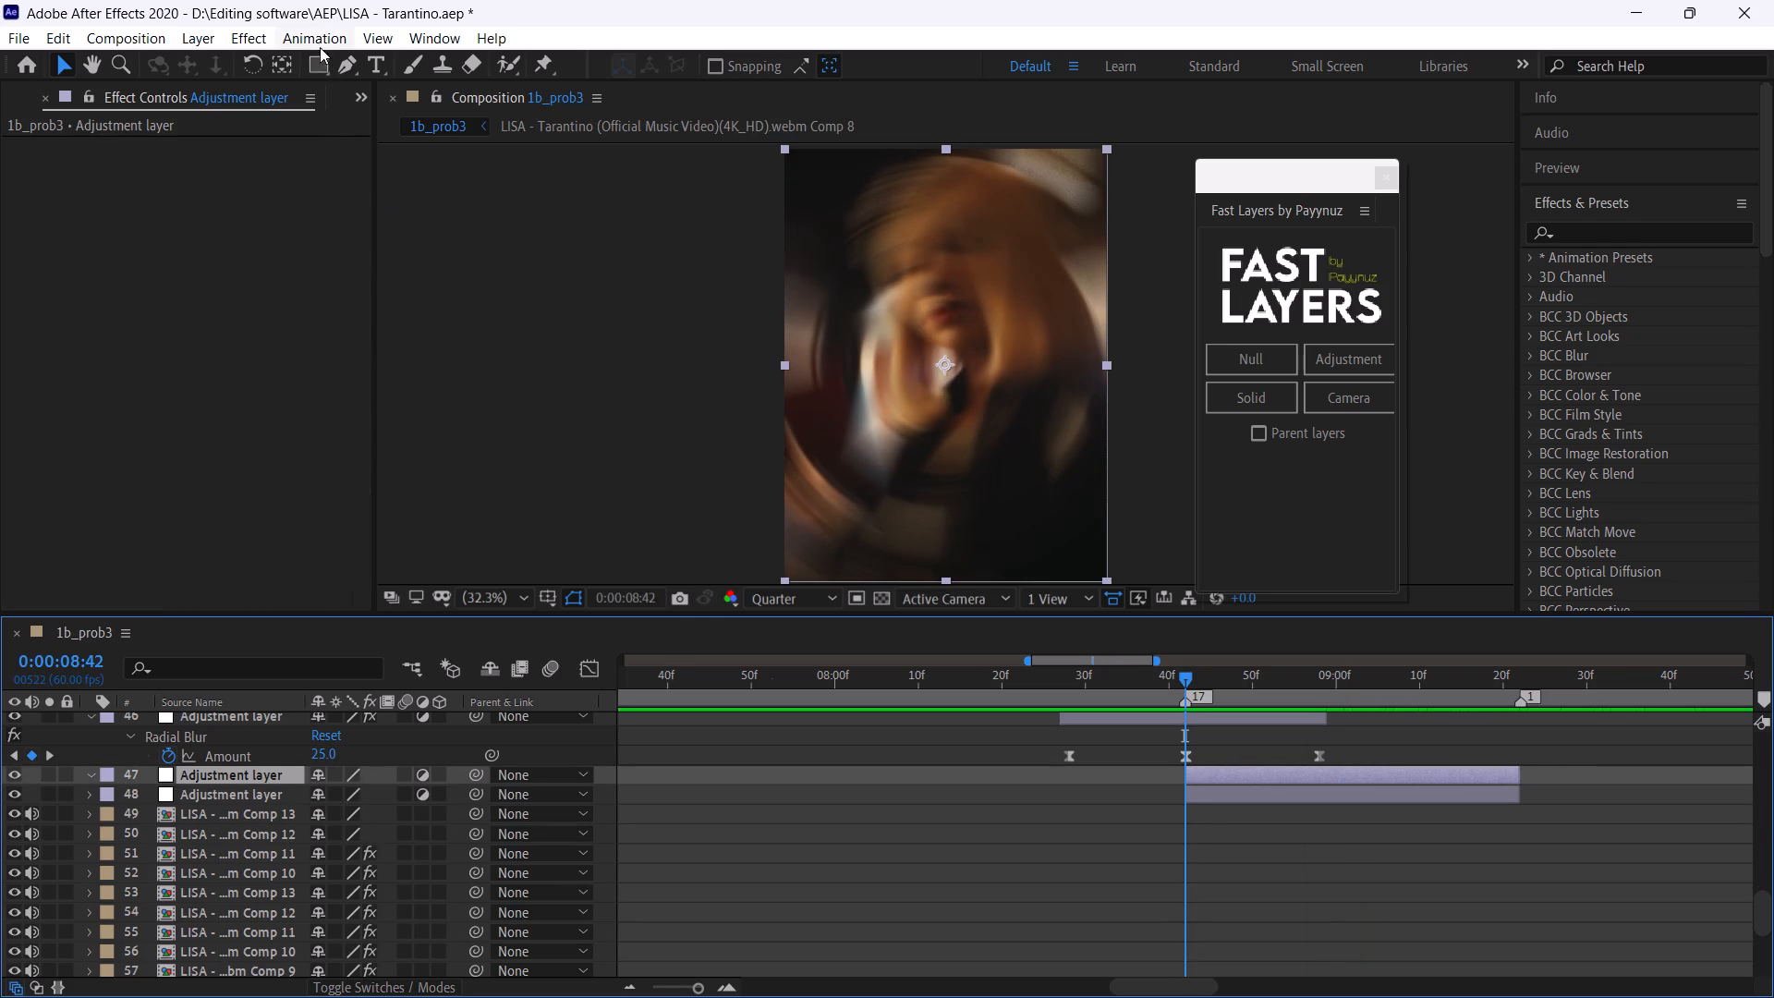
Browse the preset folders and apply the Beasty_Aura Zoom_in (fav) preset from BEASTY AURA PACK to adjustment layer 47.
{"action": "left_click", "coordinate": [322, 38]}
{"action": "left_click", "coordinate": [342, 87]}
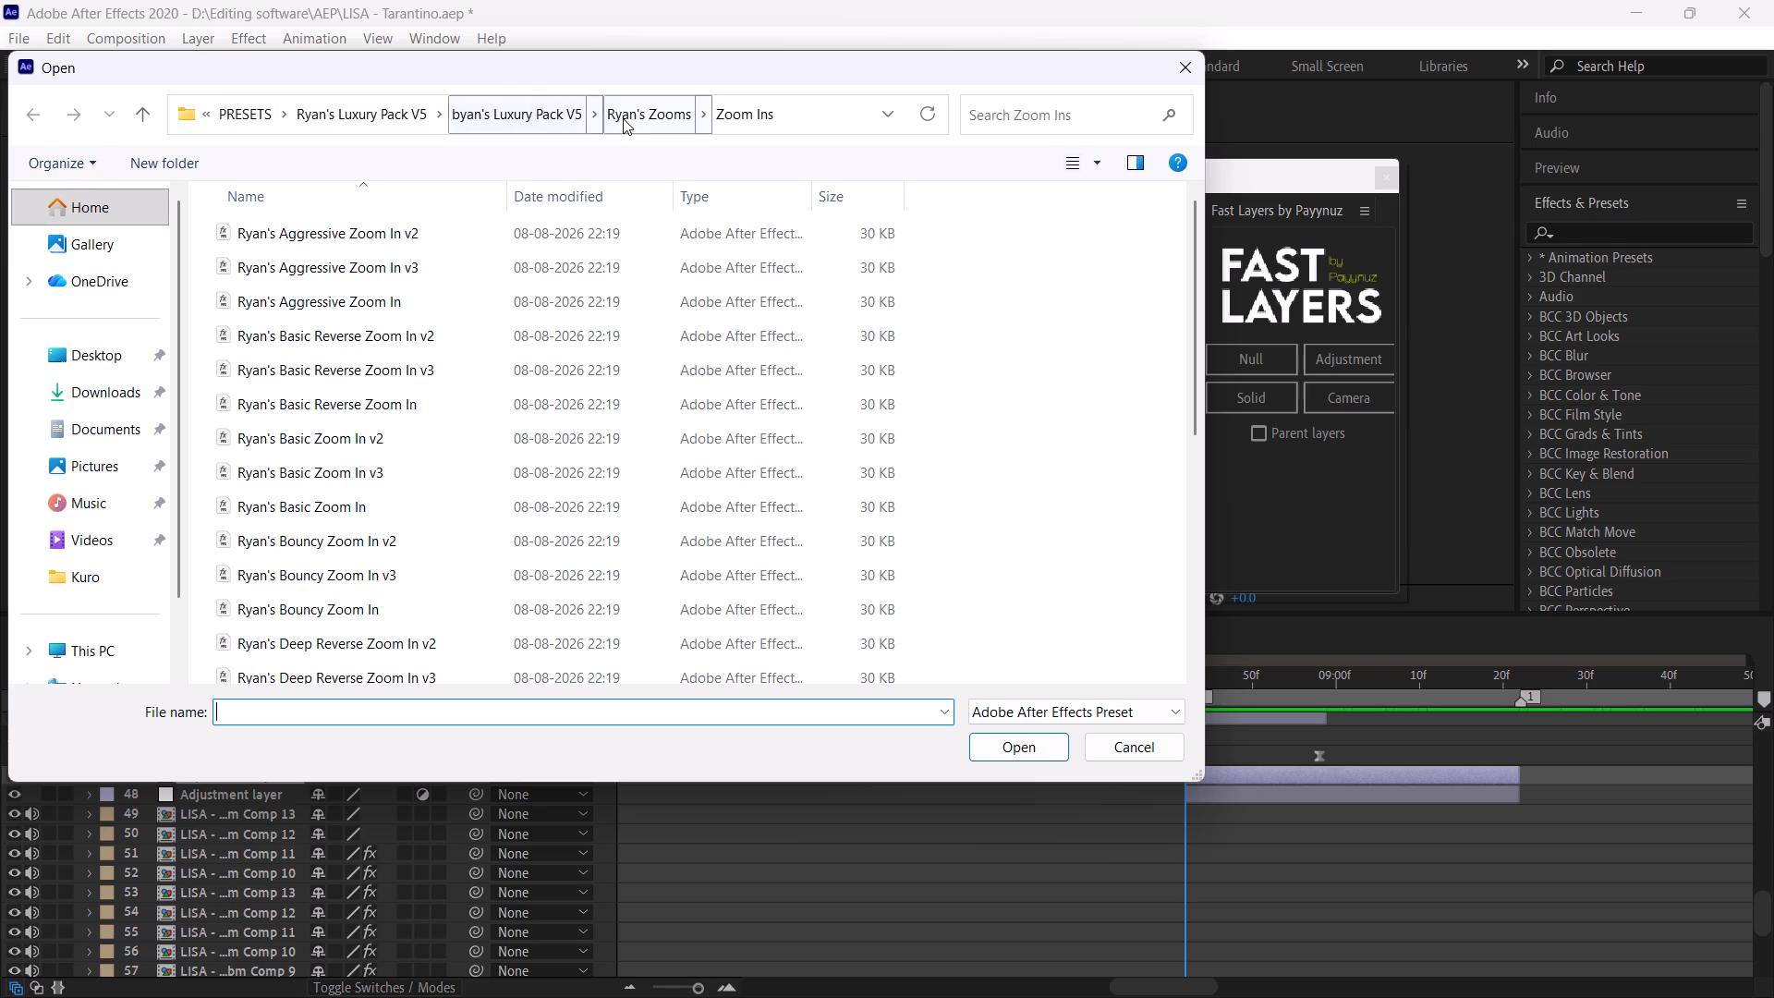
{"action": "scroll", "coordinate": [480, 351], "scroll_direction": "down", "scroll_amount": 1}
{"action": "scroll", "coordinate": [481, 353], "scroll_direction": "up", "scroll_amount": 2}
{"action": "scroll", "coordinate": [483, 354], "scroll_direction": "down", "scroll_amount": 1}
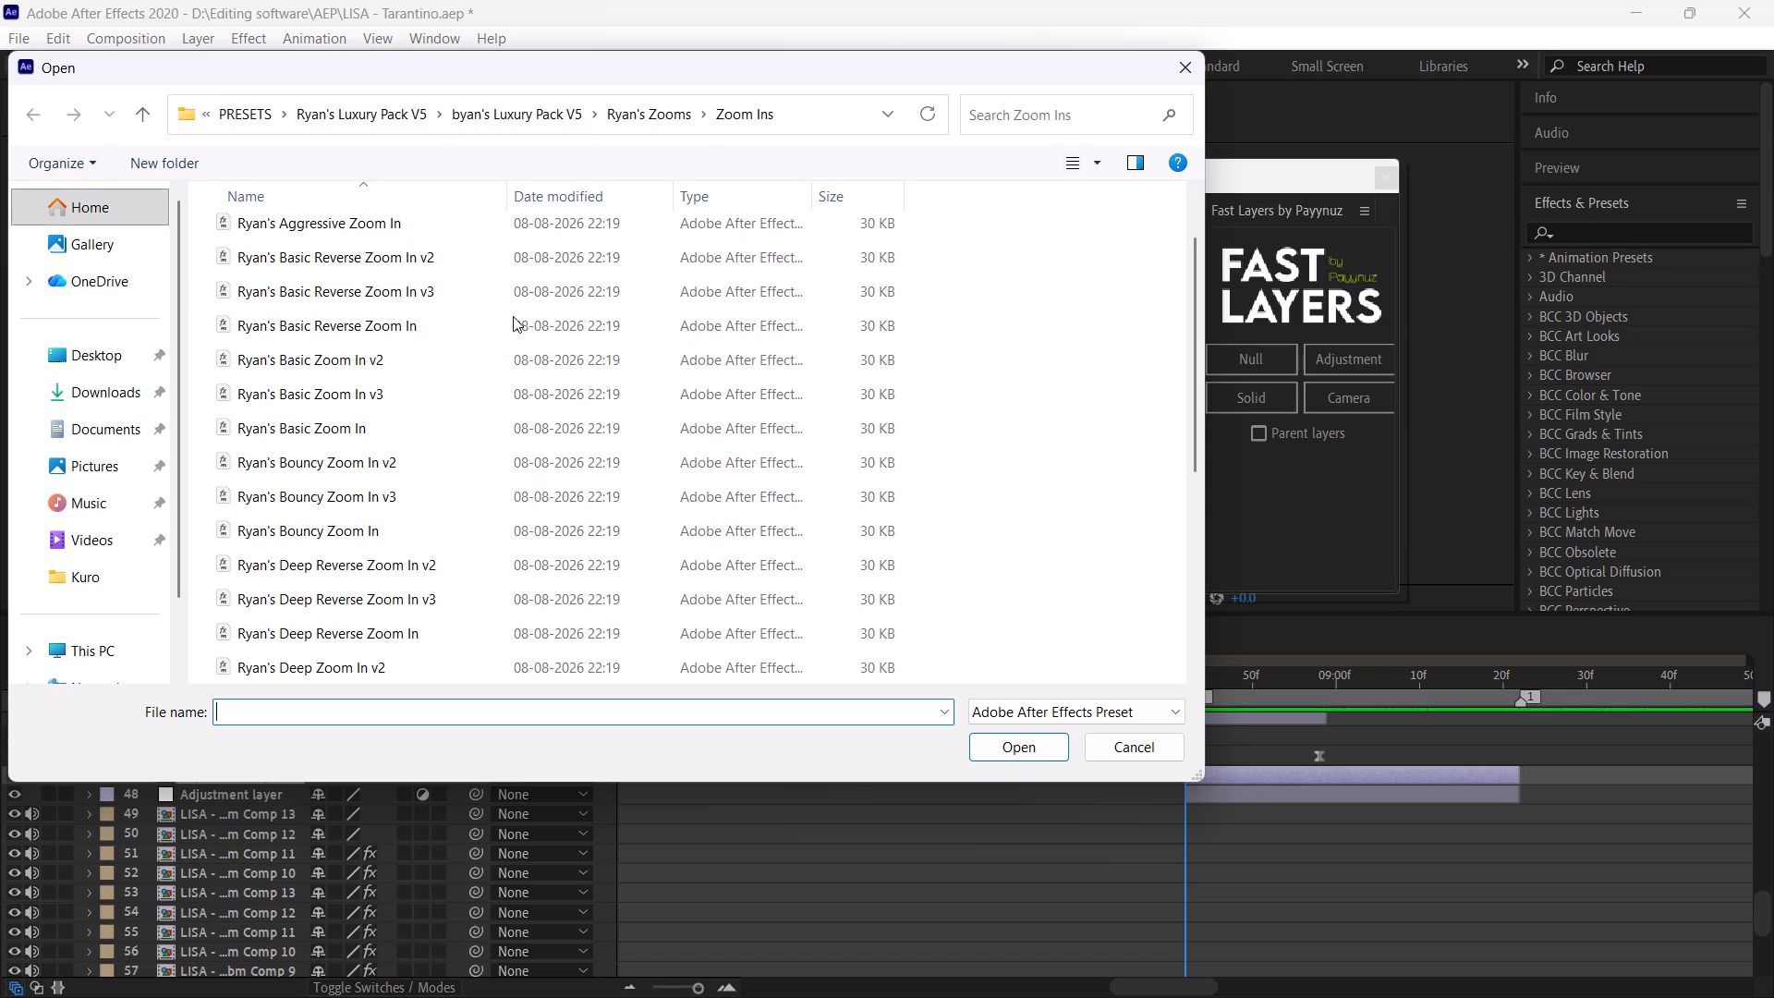
{"action": "left_click", "coordinate": [620, 113]}
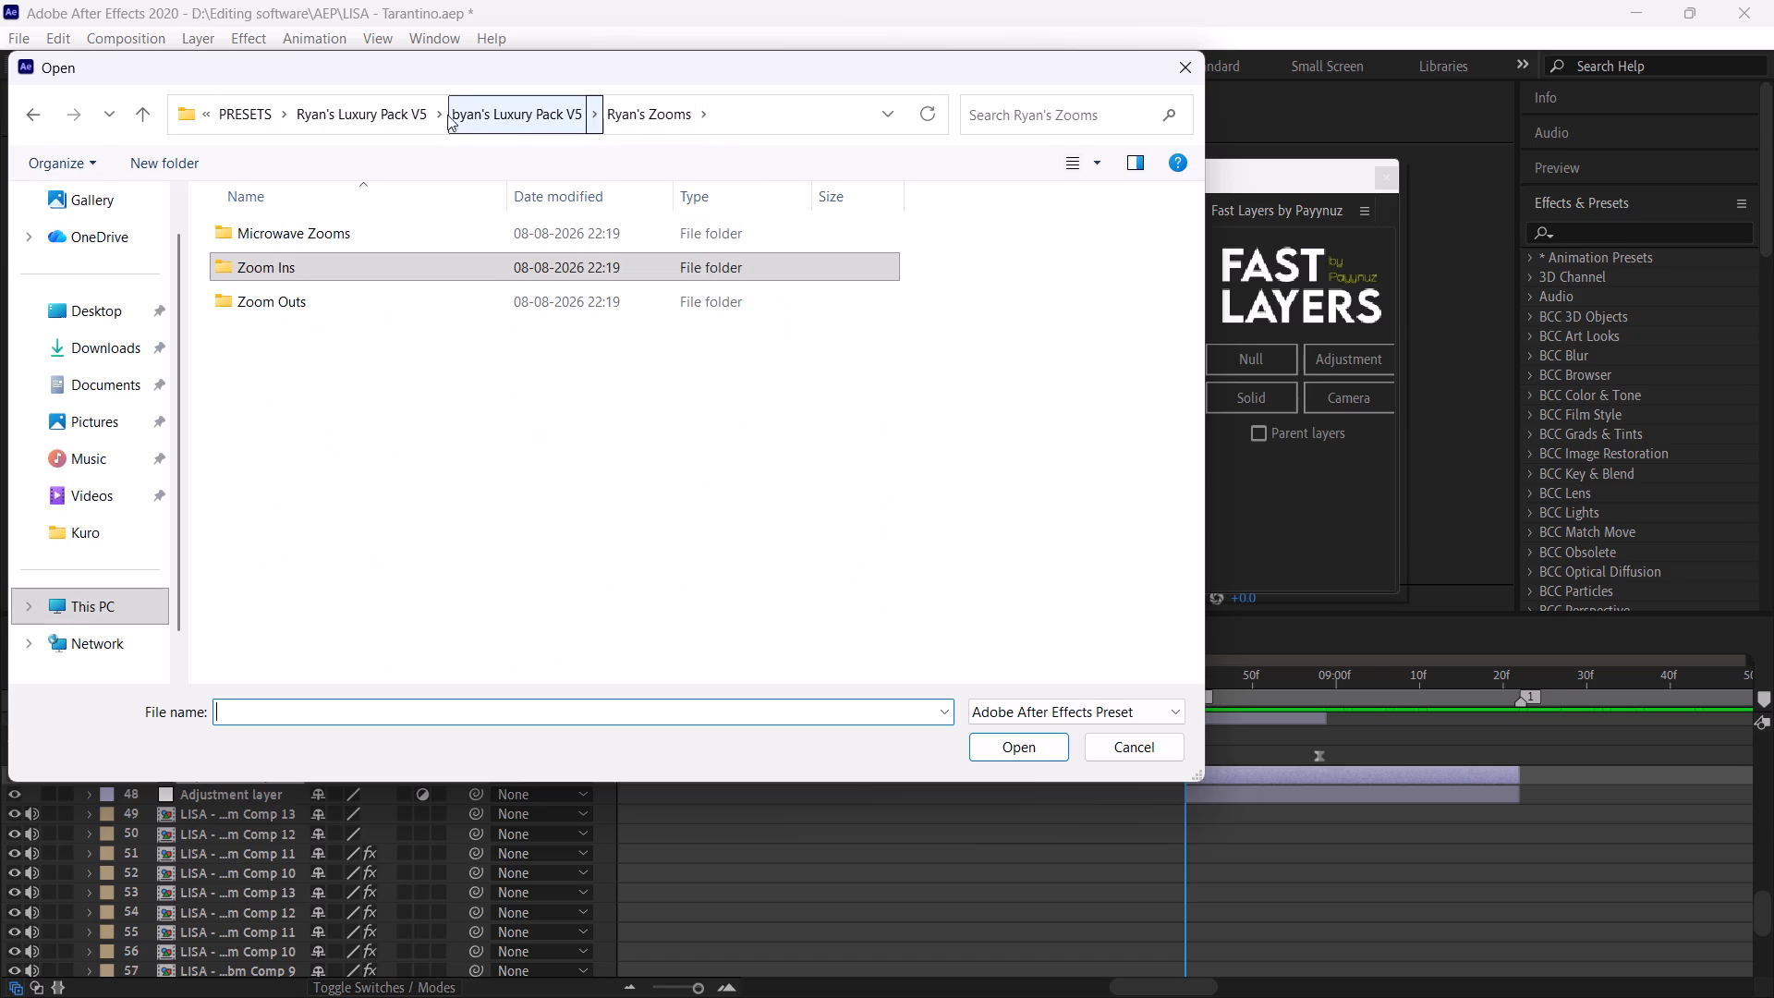
{"action": "left_click", "coordinate": [365, 109]}
{"action": "left_click", "coordinate": [577, 111]}
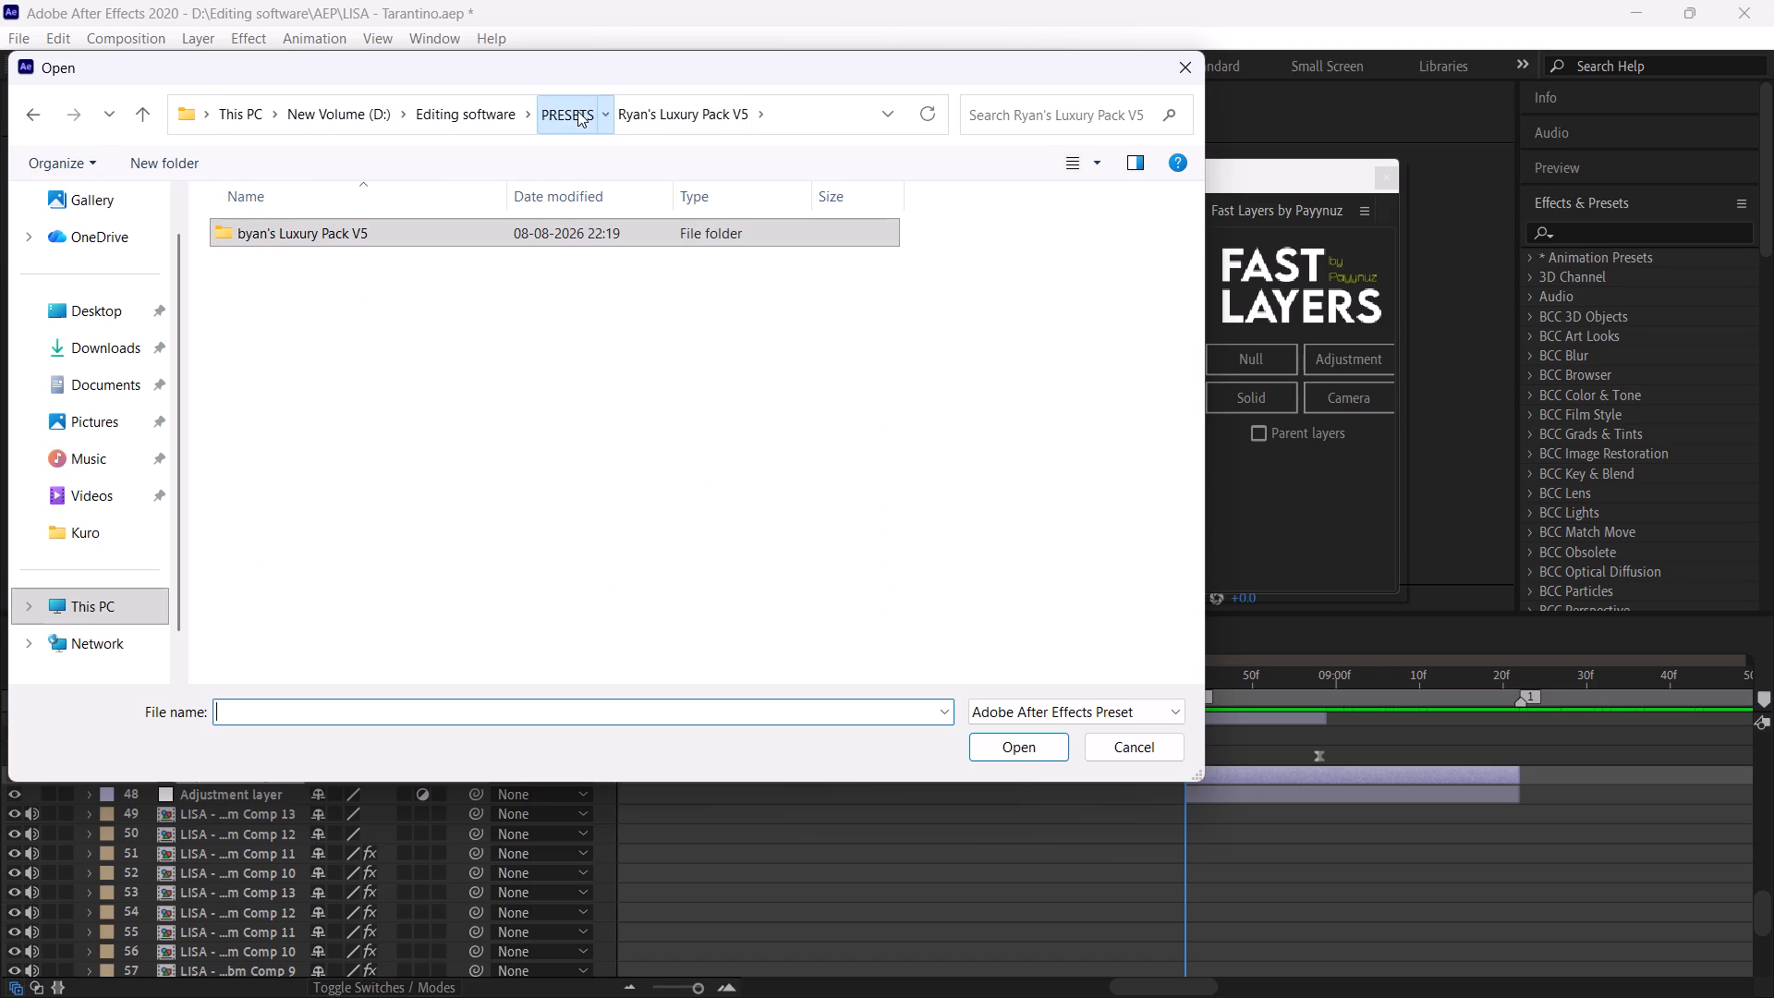
{"action": "double_click", "coordinate": [437, 359]}
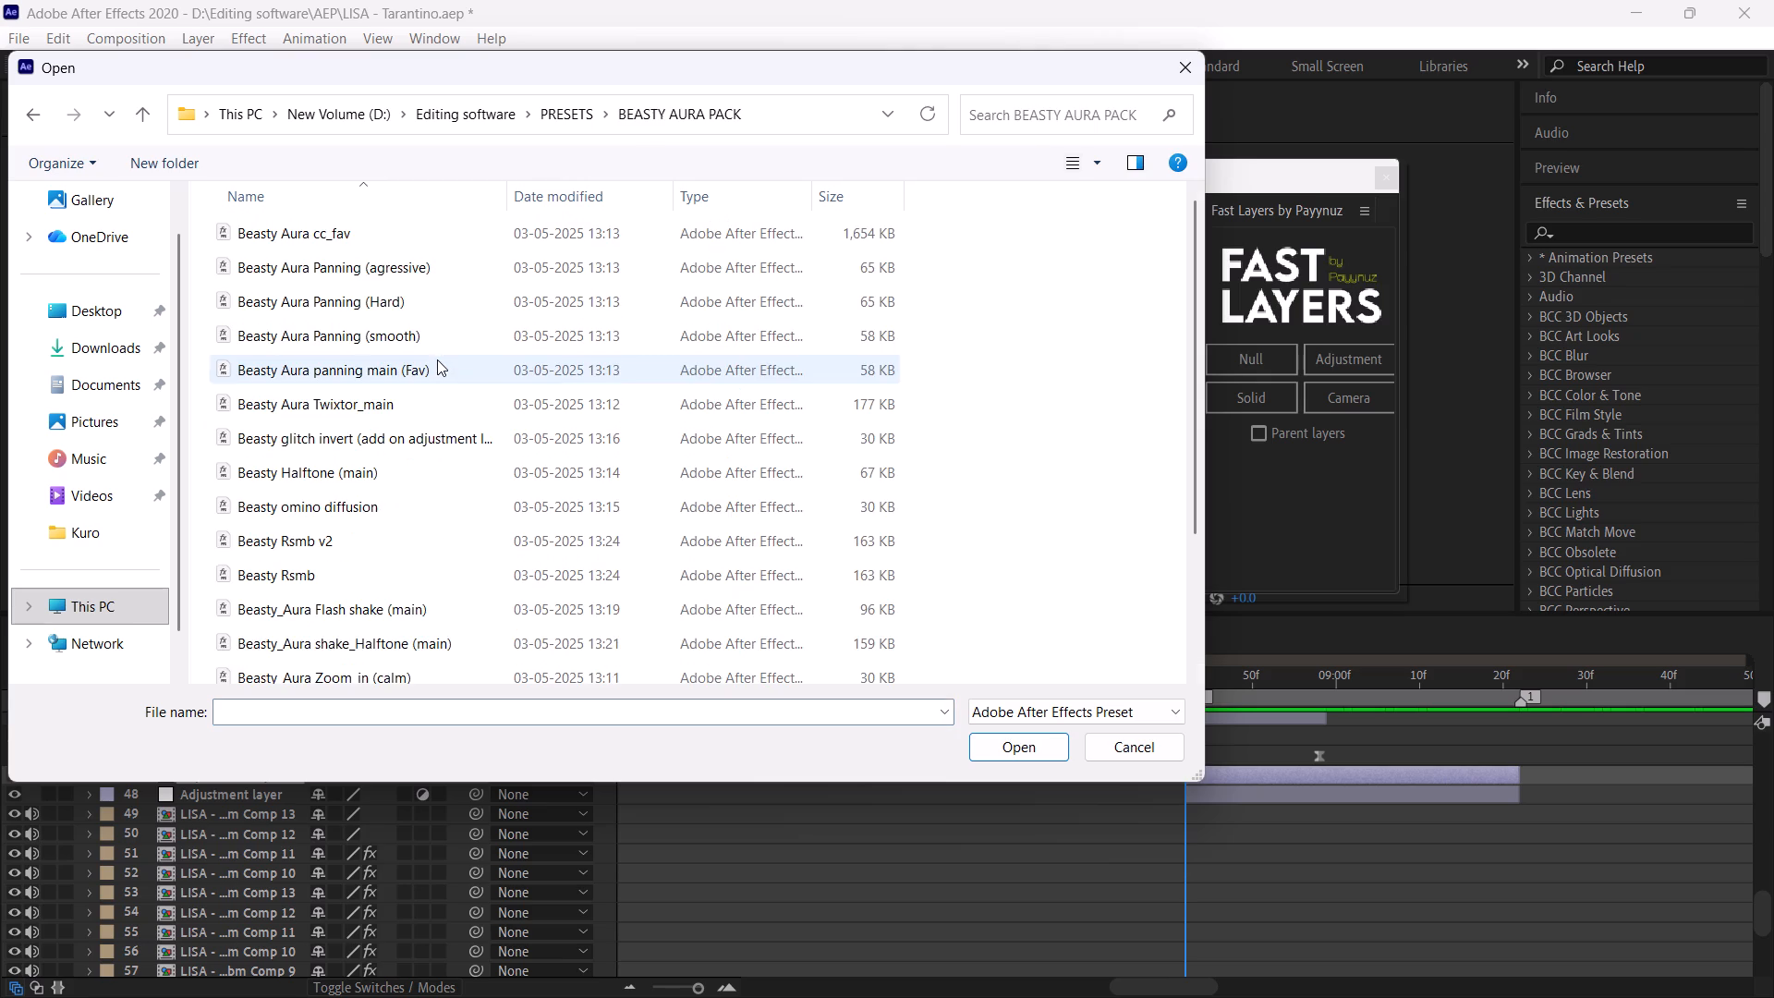
{"action": "scroll", "coordinate": [482, 474], "scroll_direction": "down", "scroll_amount": 2}
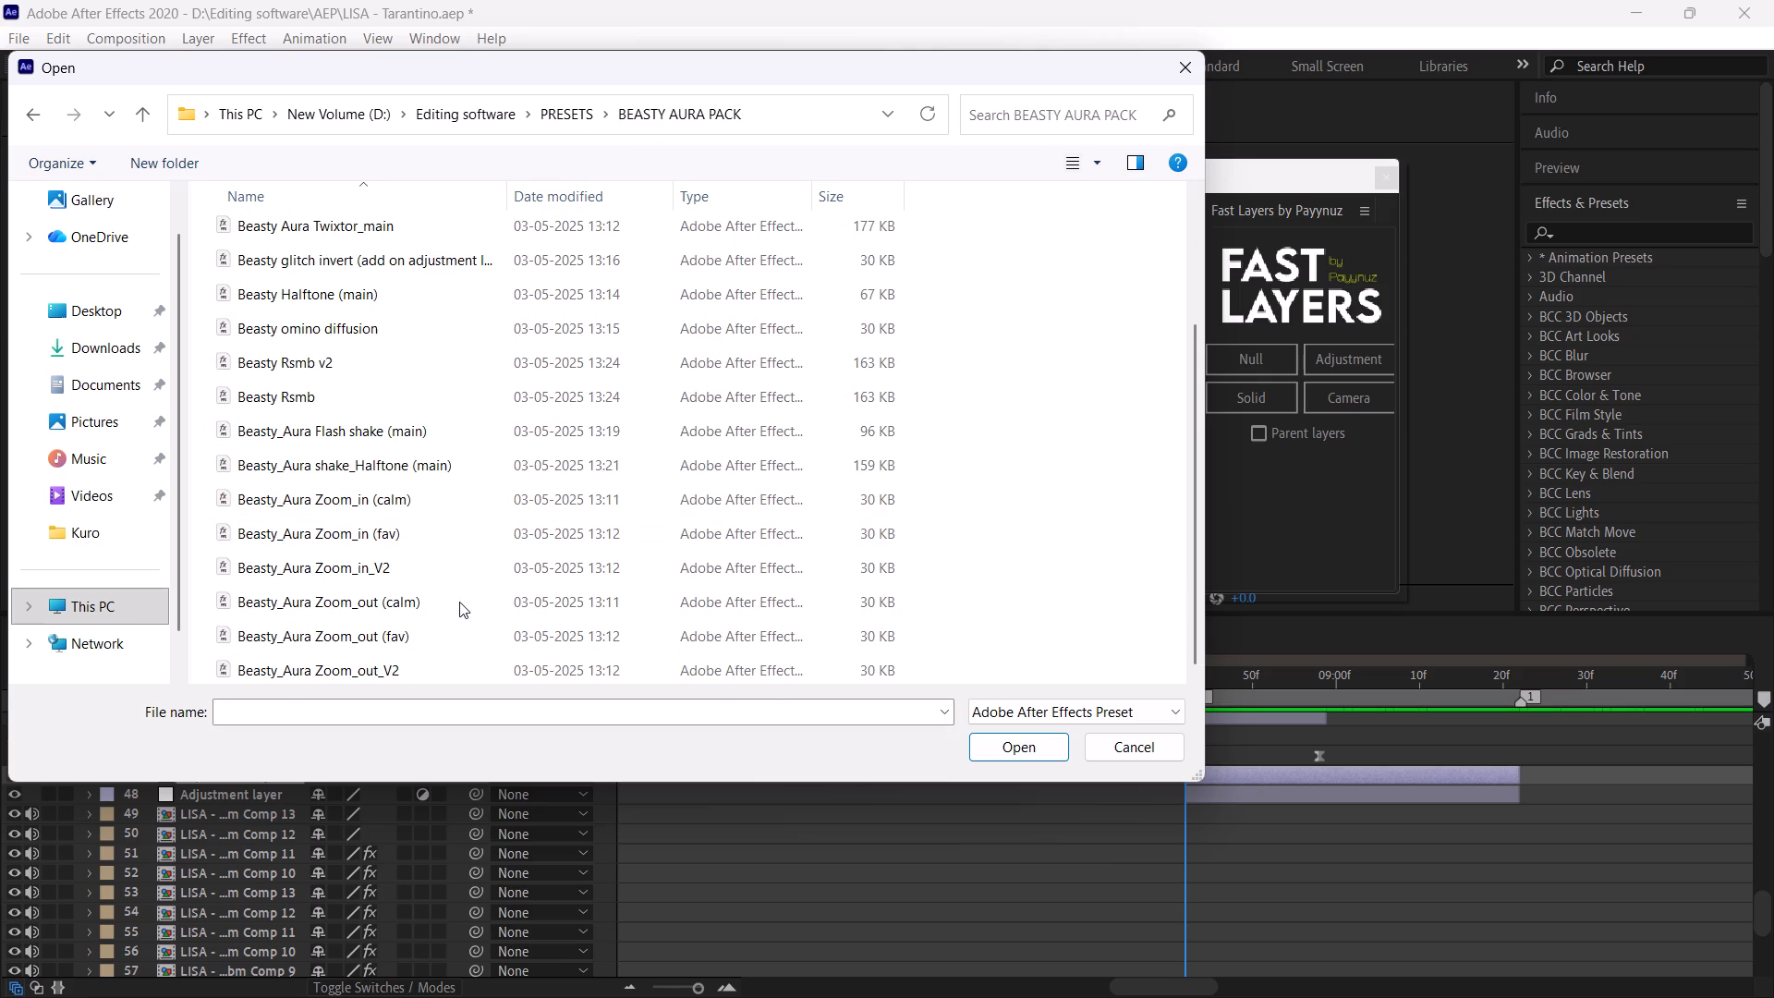
{"action": "scroll", "coordinate": [459, 646], "scroll_direction": "down", "scroll_amount": 1}
{"action": "left_click", "coordinate": [442, 531]}
{"action": "left_click", "coordinate": [998, 745]}
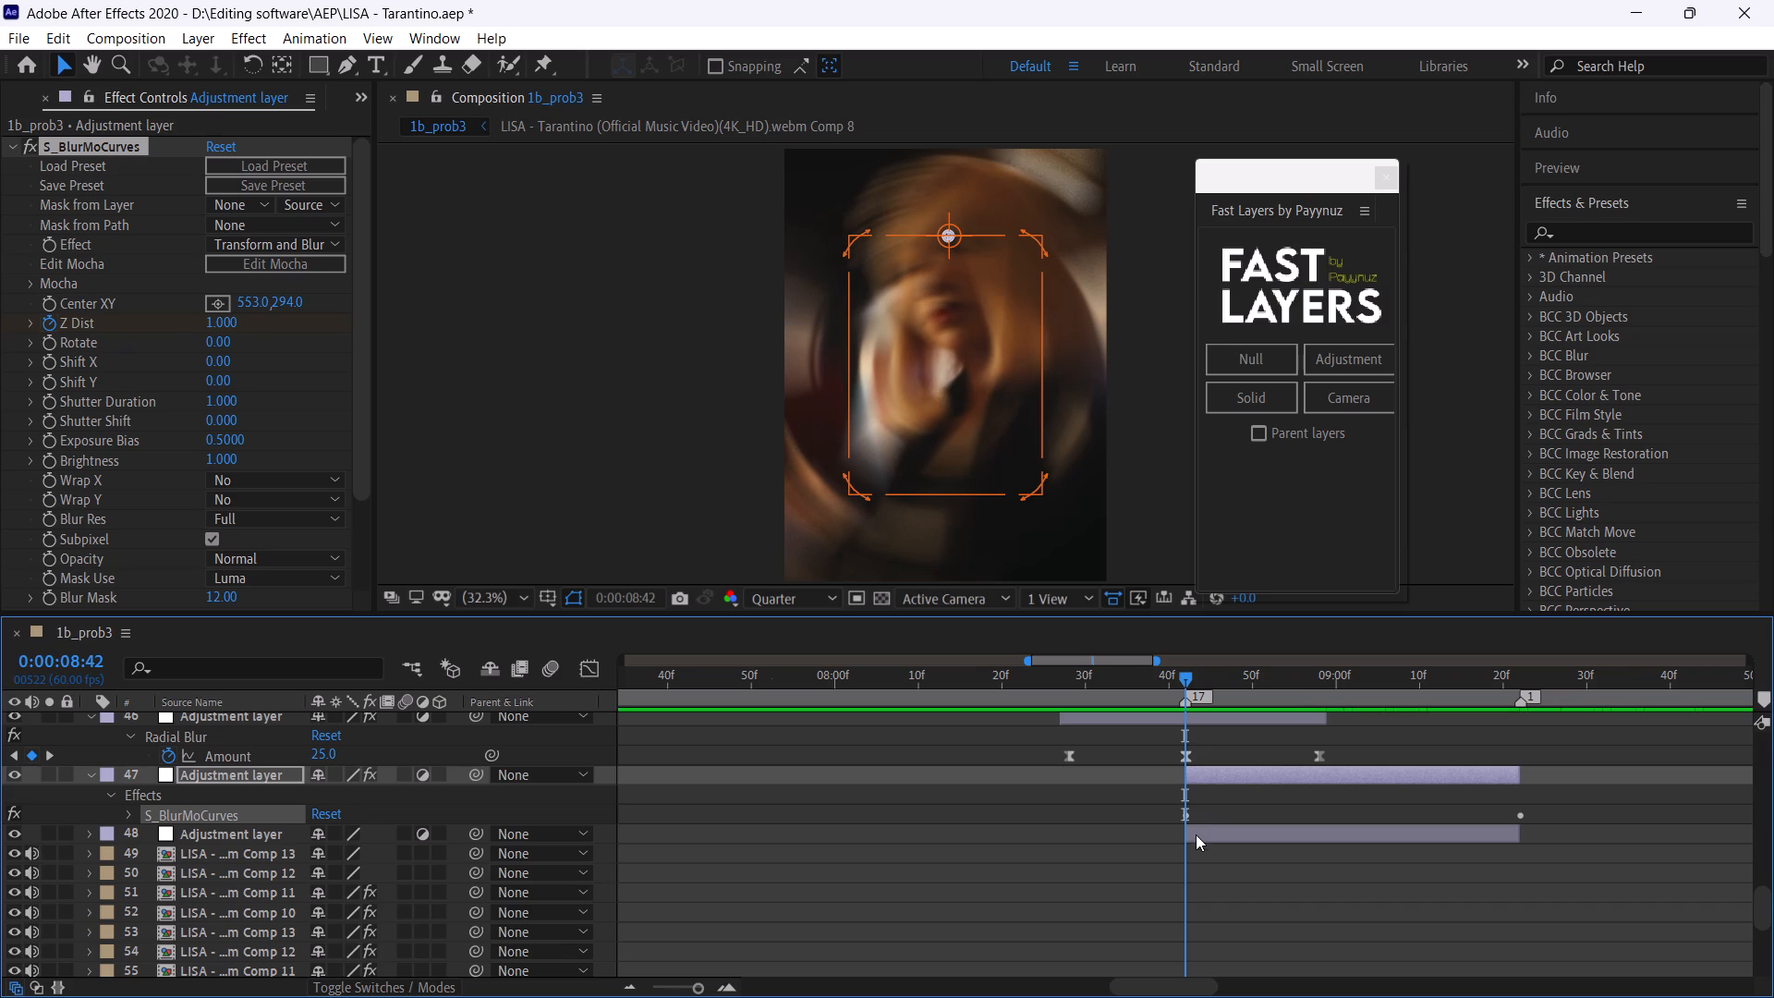
Reveal adjustment layer 47's keyframes and play and scrub the zoom-in from about 0:00:08:14 to its last keyframe at 0:00:09:22.
{"action": "key", "text": "u"}
{"action": "key", "text": "space"}
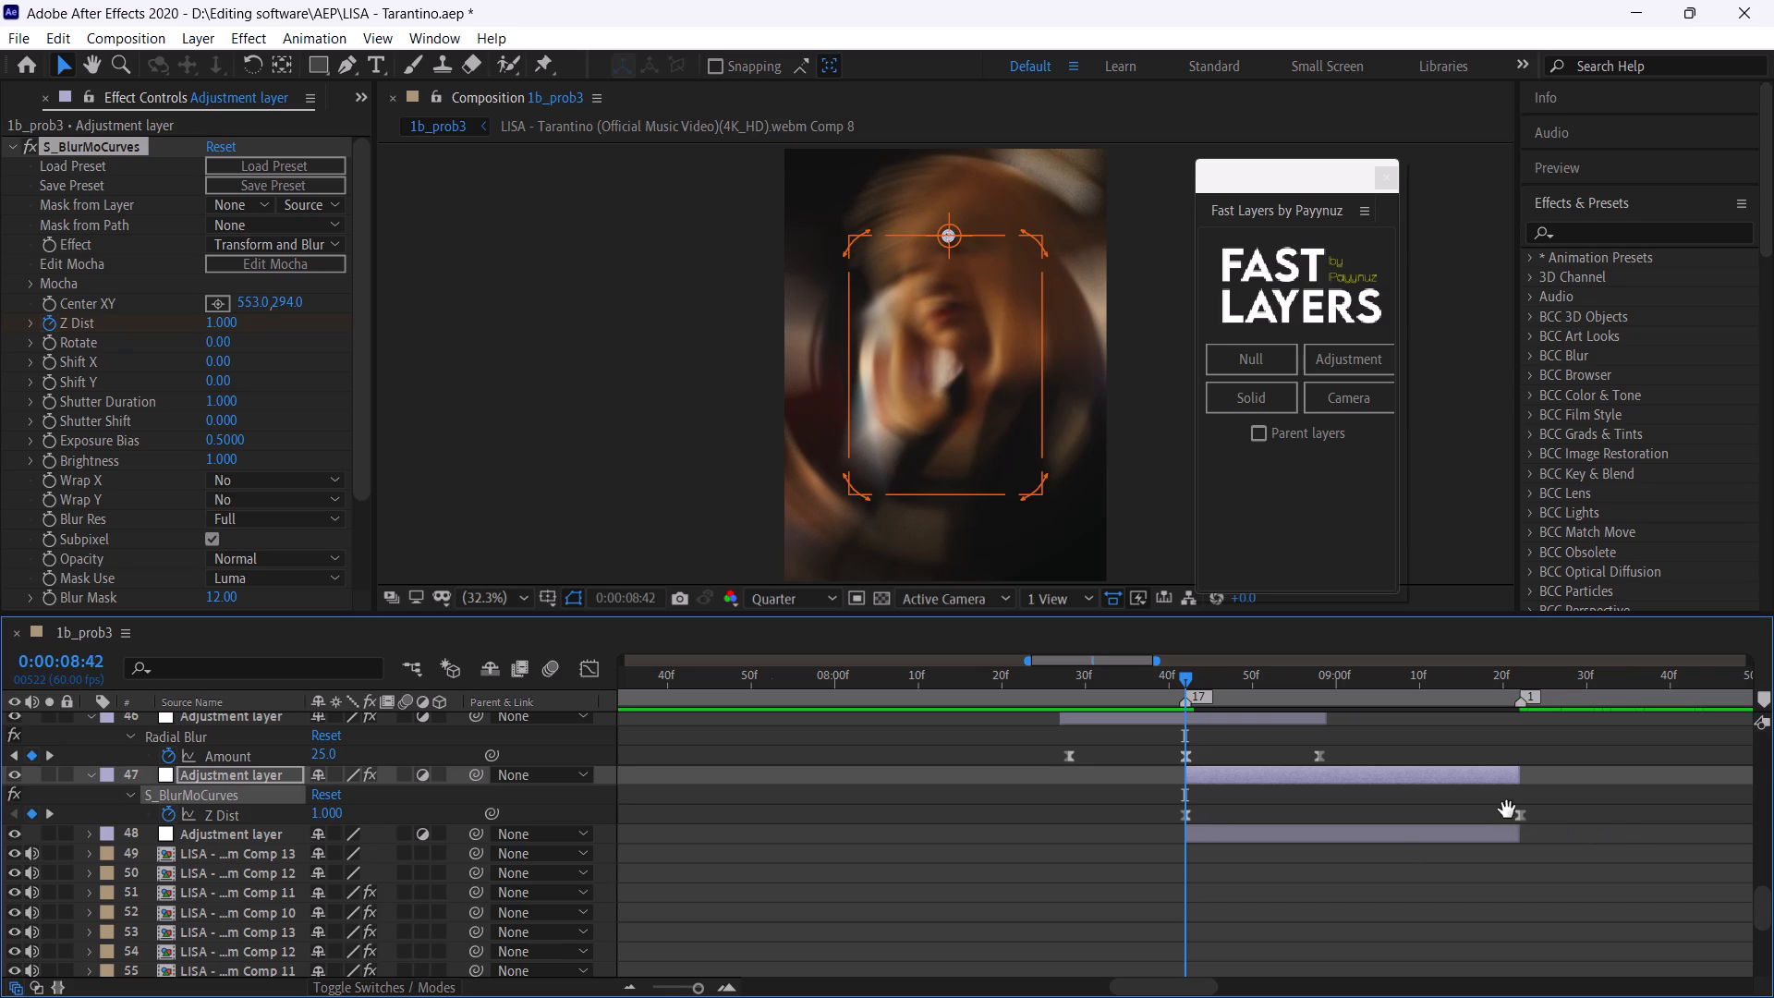
{"action": "left_click", "coordinate": [1191, 679]}
{"action": "key", "text": "space"}
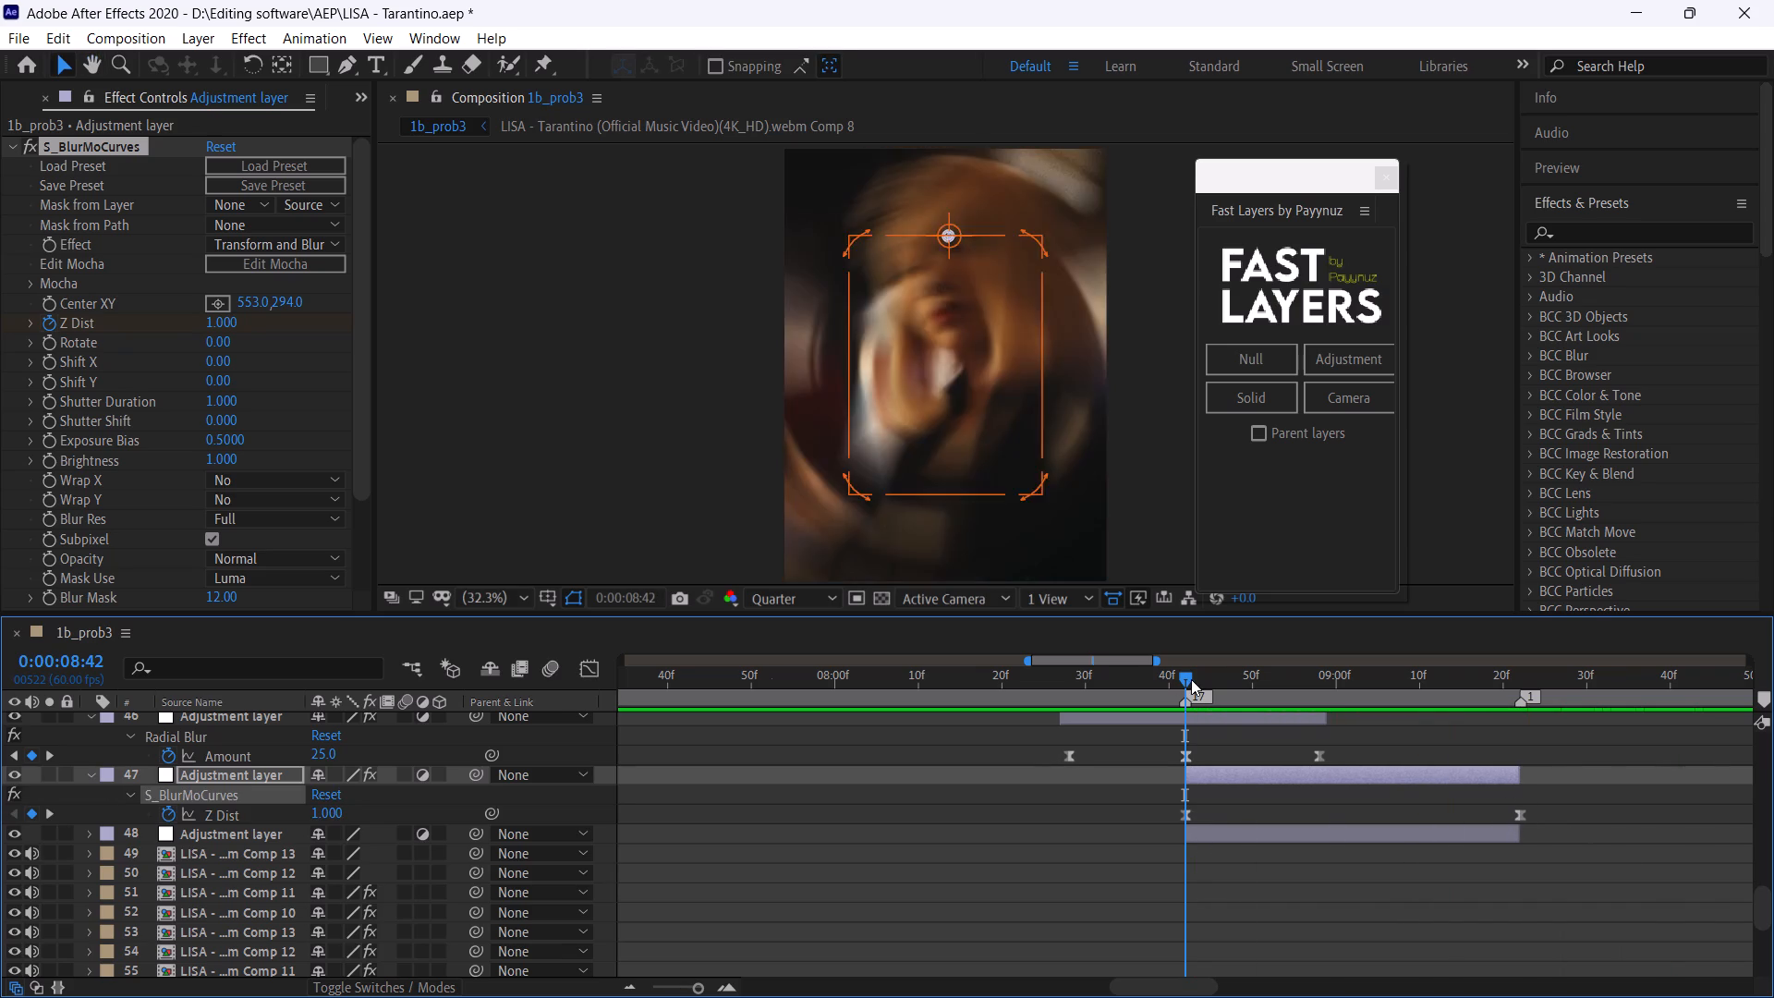
{"action": "left_click_drag", "start_coordinate": [1191, 679], "coordinate": [1326, 749]}
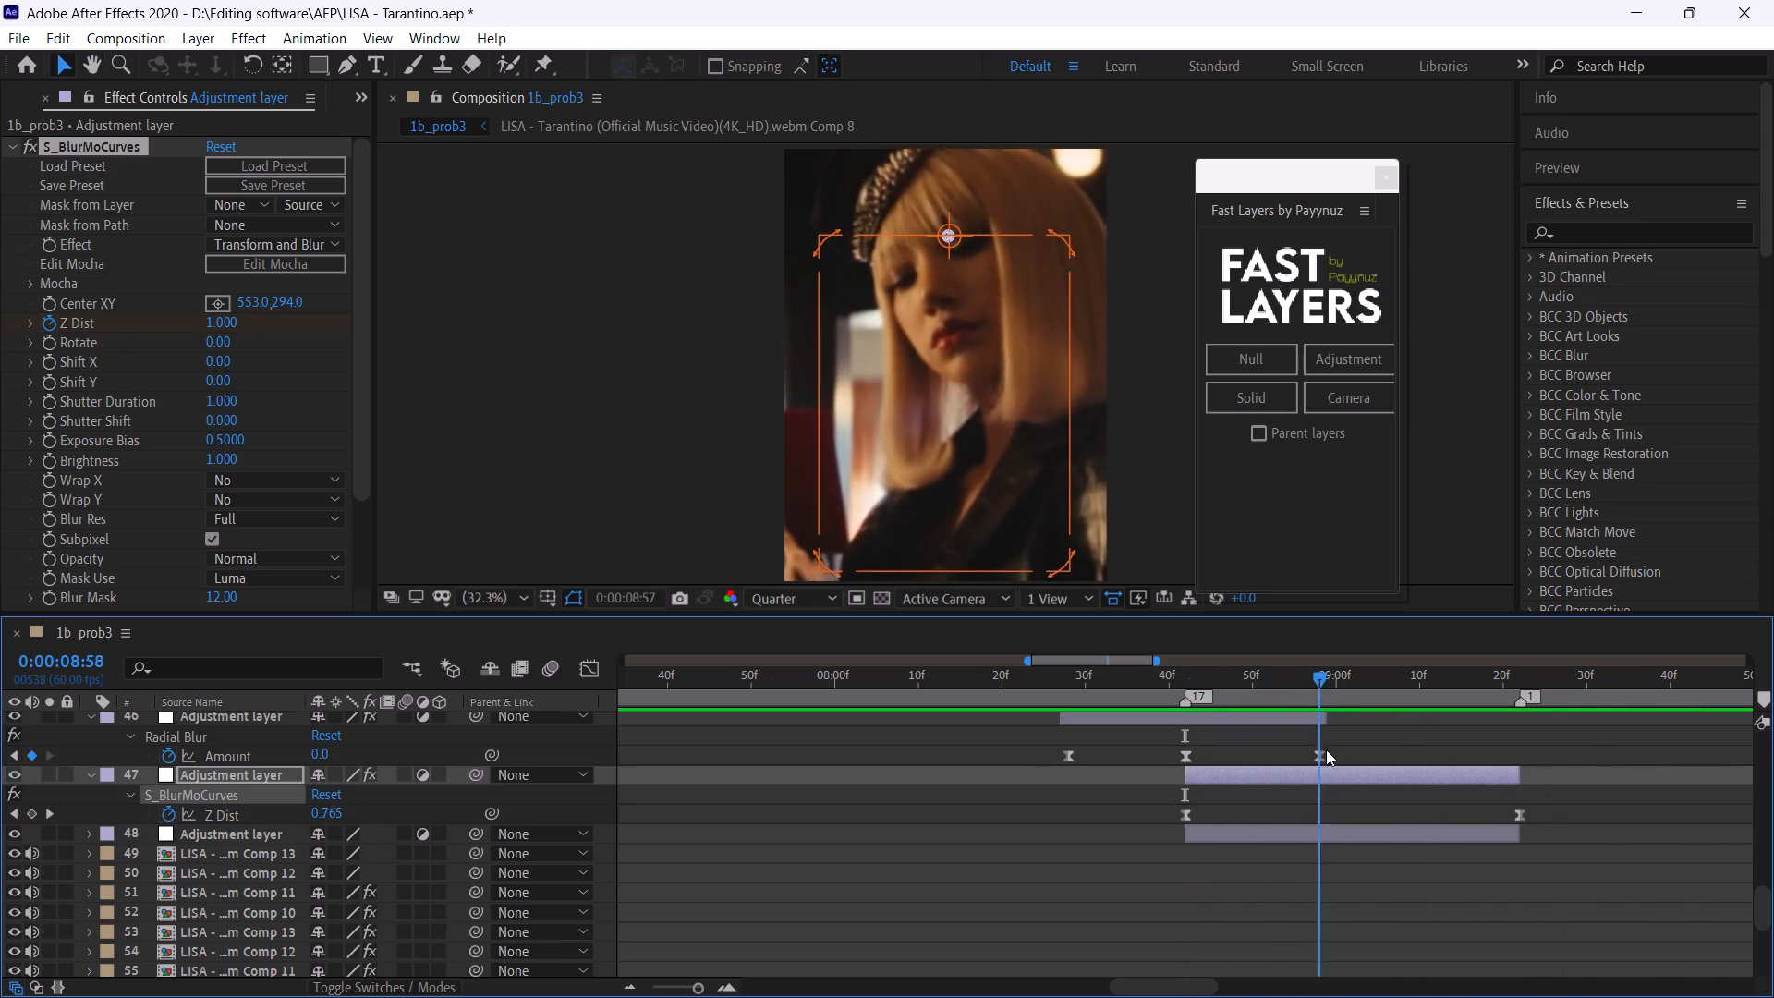
{"action": "left_click_drag", "start_coordinate": [1326, 749], "coordinate": [1027, 767]}
{"action": "key", "text": "space"}
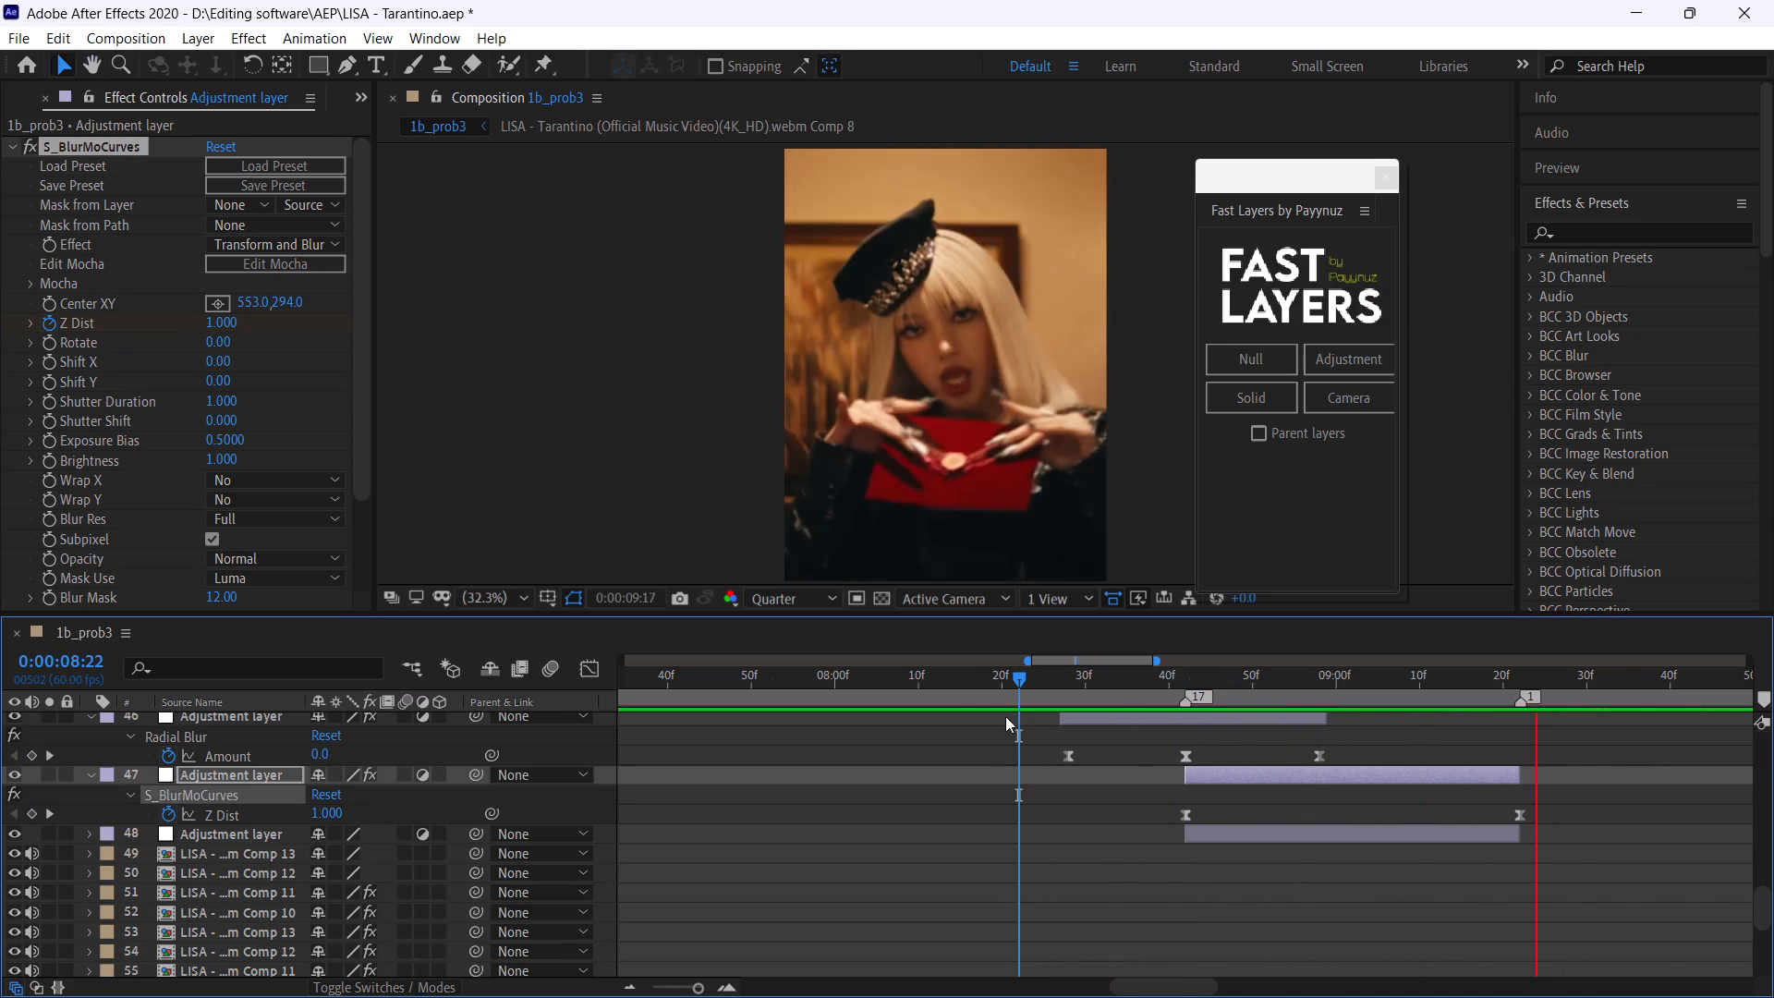
{"action": "left_click", "coordinate": [955, 690]}
{"action": "key", "text": "space"}
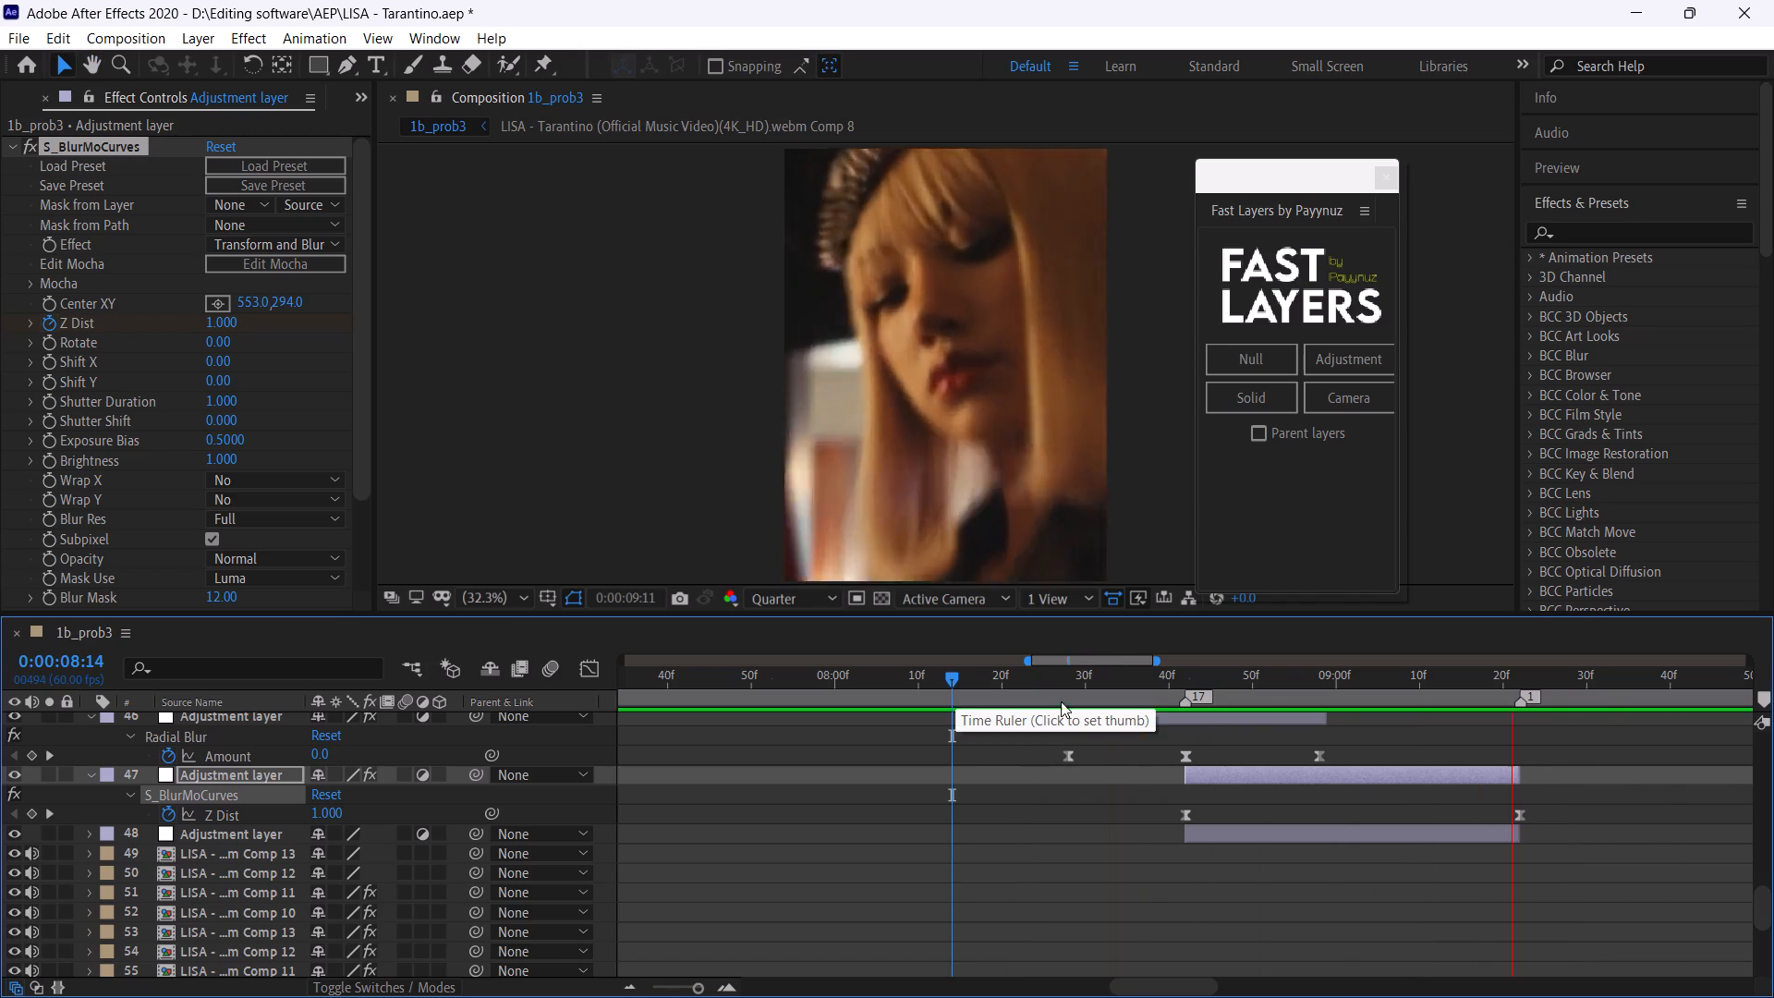
{"action": "left_click_drag", "start_coordinate": [1166, 674], "coordinate": [1399, 768]}
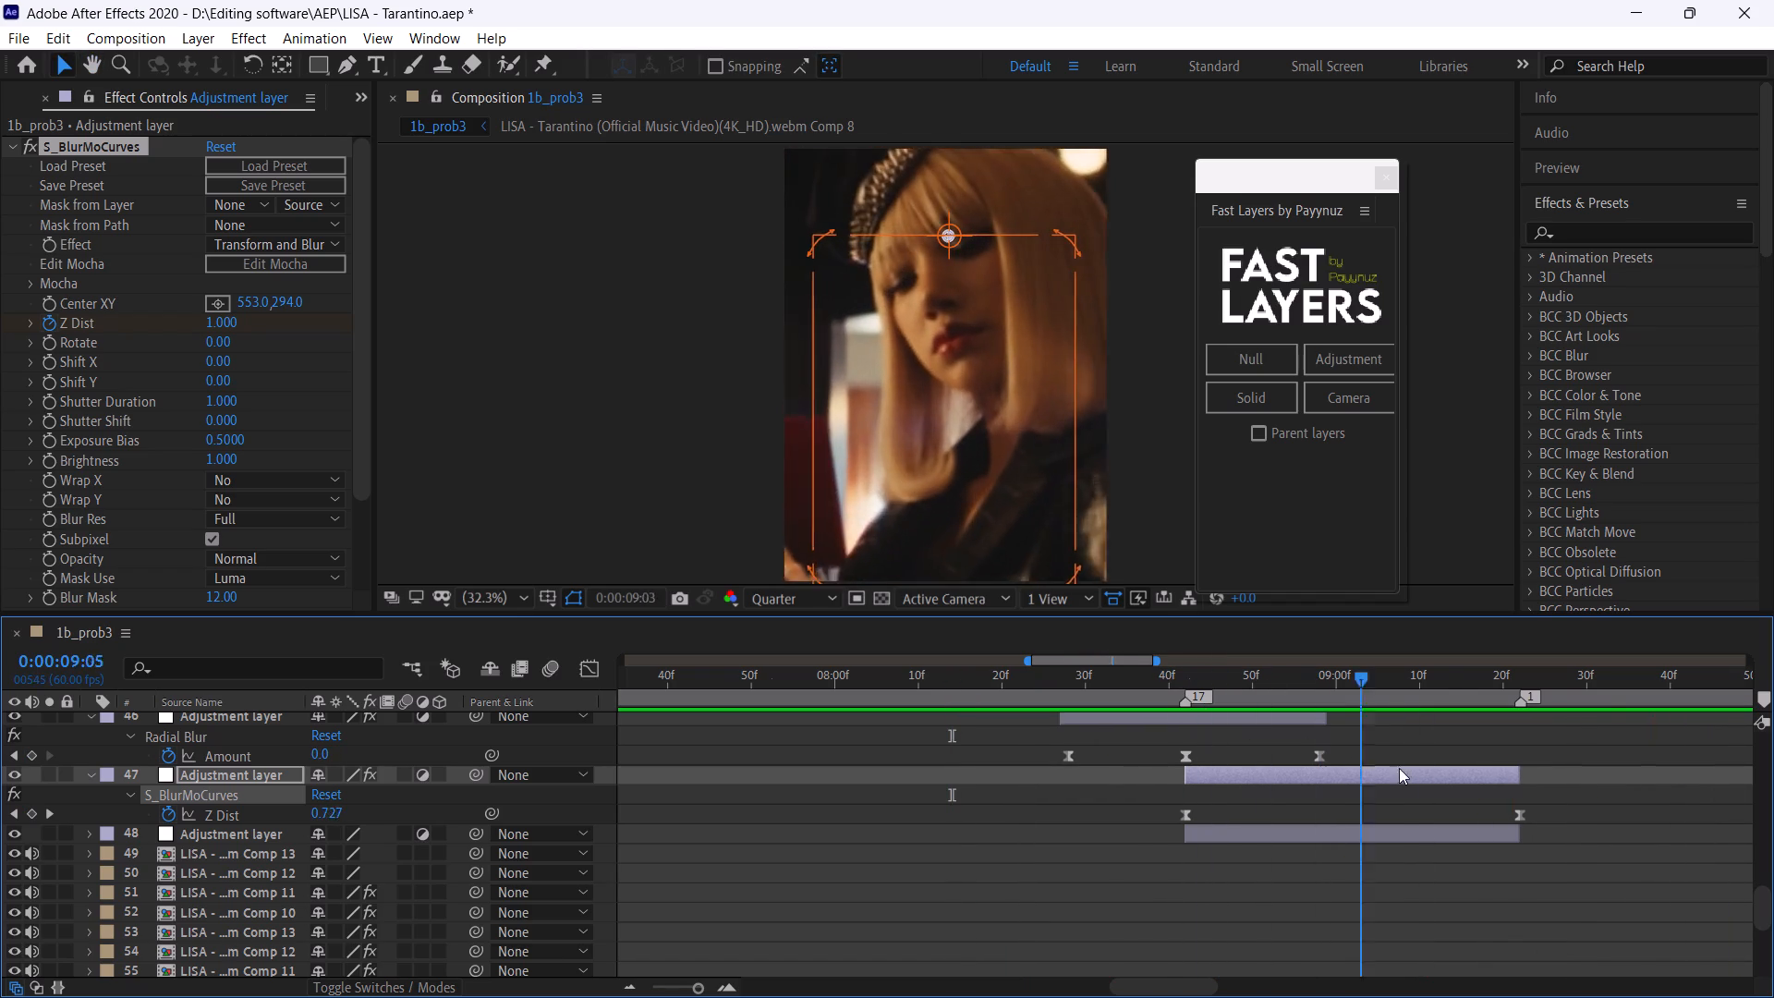
{"action": "left_click_drag", "start_coordinate": [1399, 768], "coordinate": [1519, 815]}
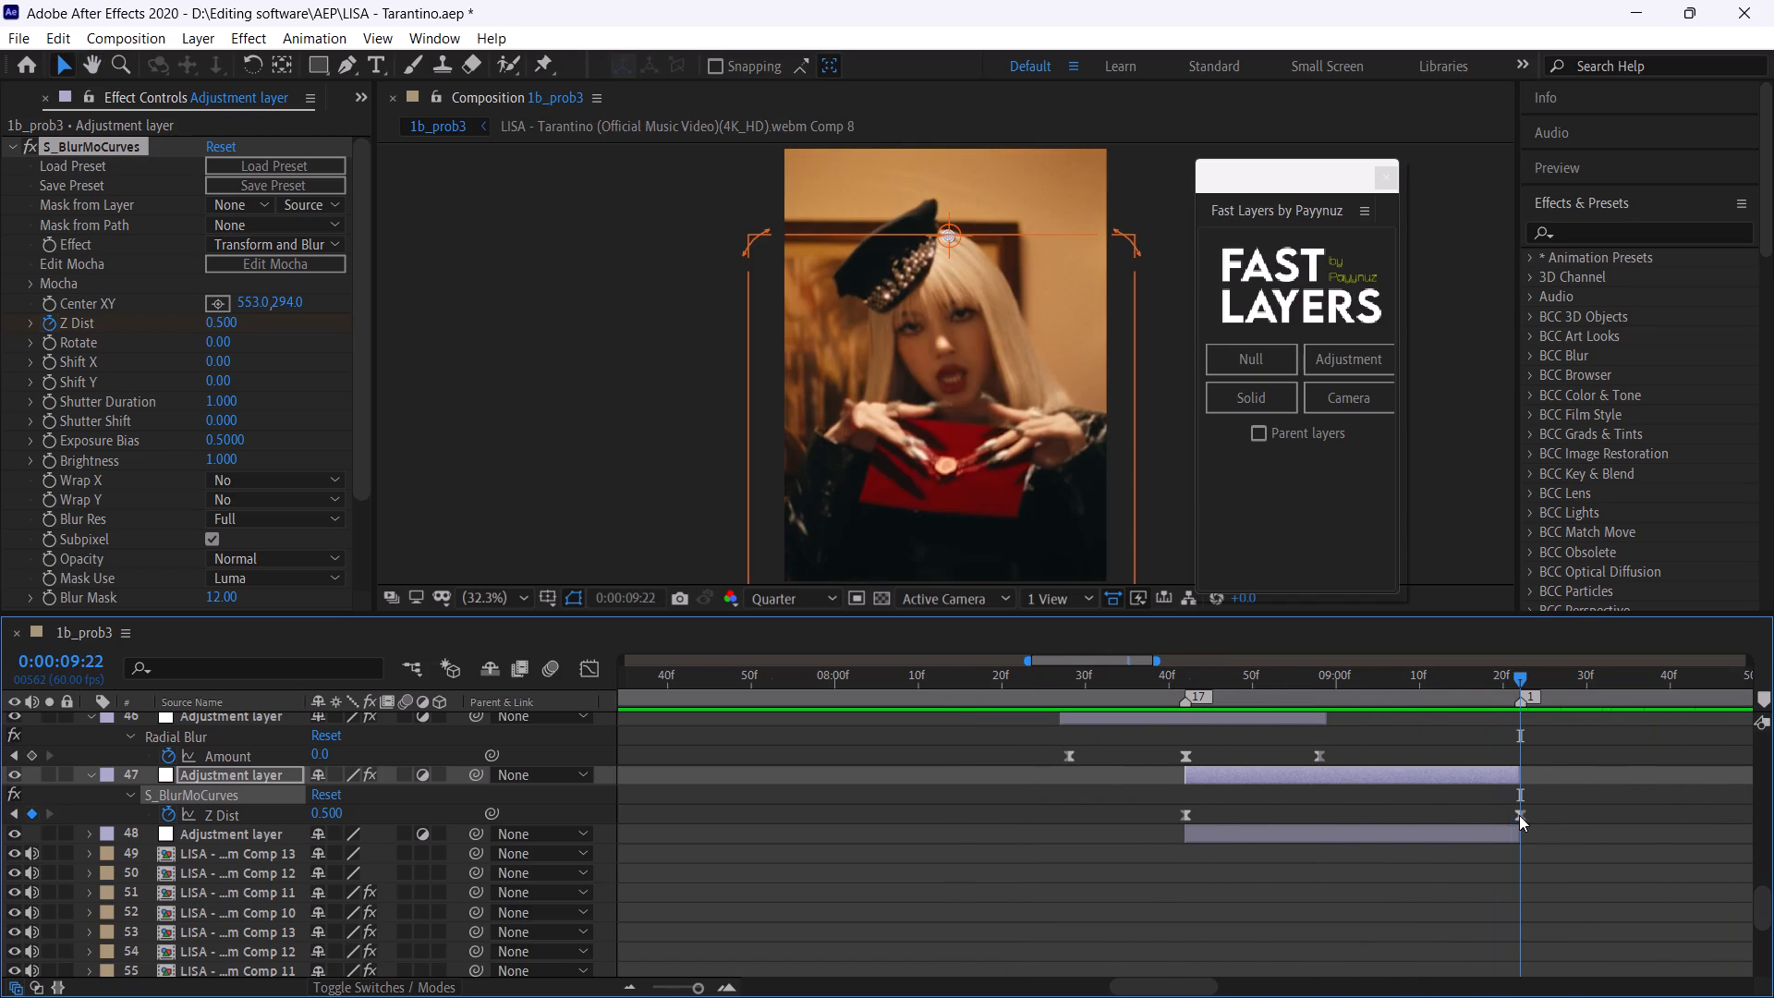
Inspect the zoom-in on adjustment layer 47 more closely, playing and scrubbing from 0:00:08:54 to 0:00:09:05.
{"action": "left_click", "coordinate": [731, 989]}
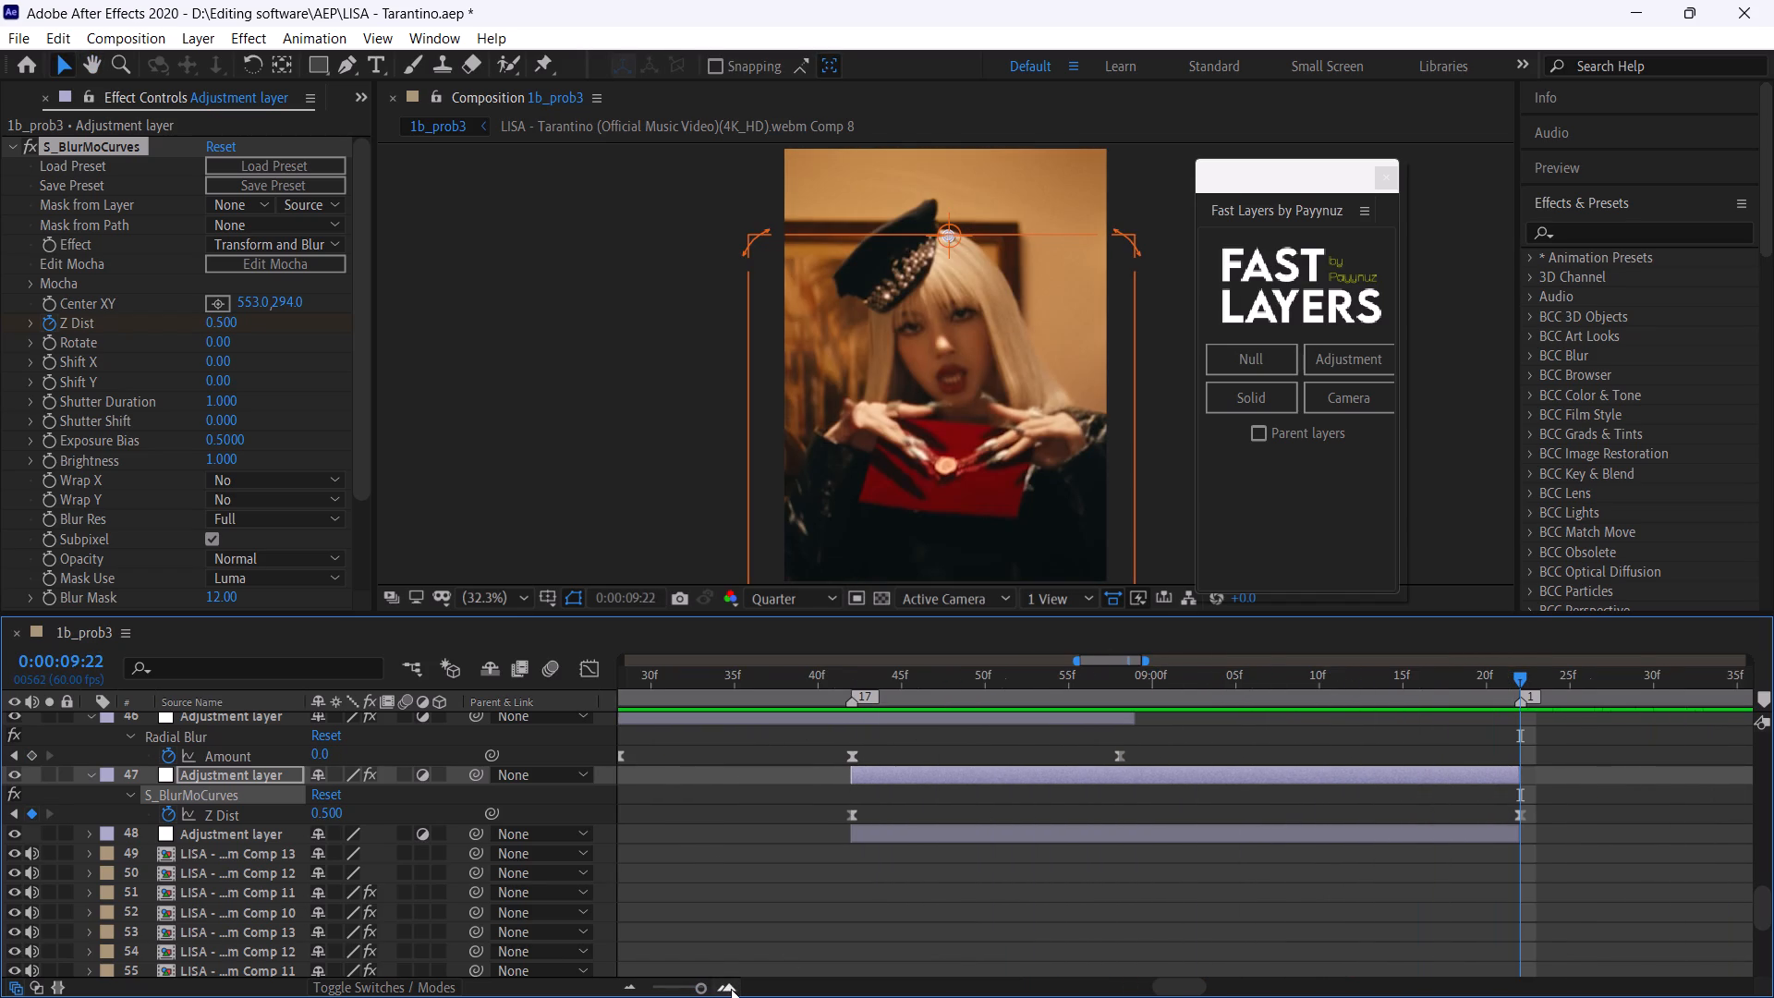
{"action": "left_click", "coordinate": [731, 989]}
{"action": "left_click", "coordinate": [632, 983]}
{"action": "left_click", "coordinate": [1057, 696]}
{"action": "key", "text": "space"}
{"action": "left_click", "coordinate": [1057, 696]}
{"action": "key", "text": "space"}
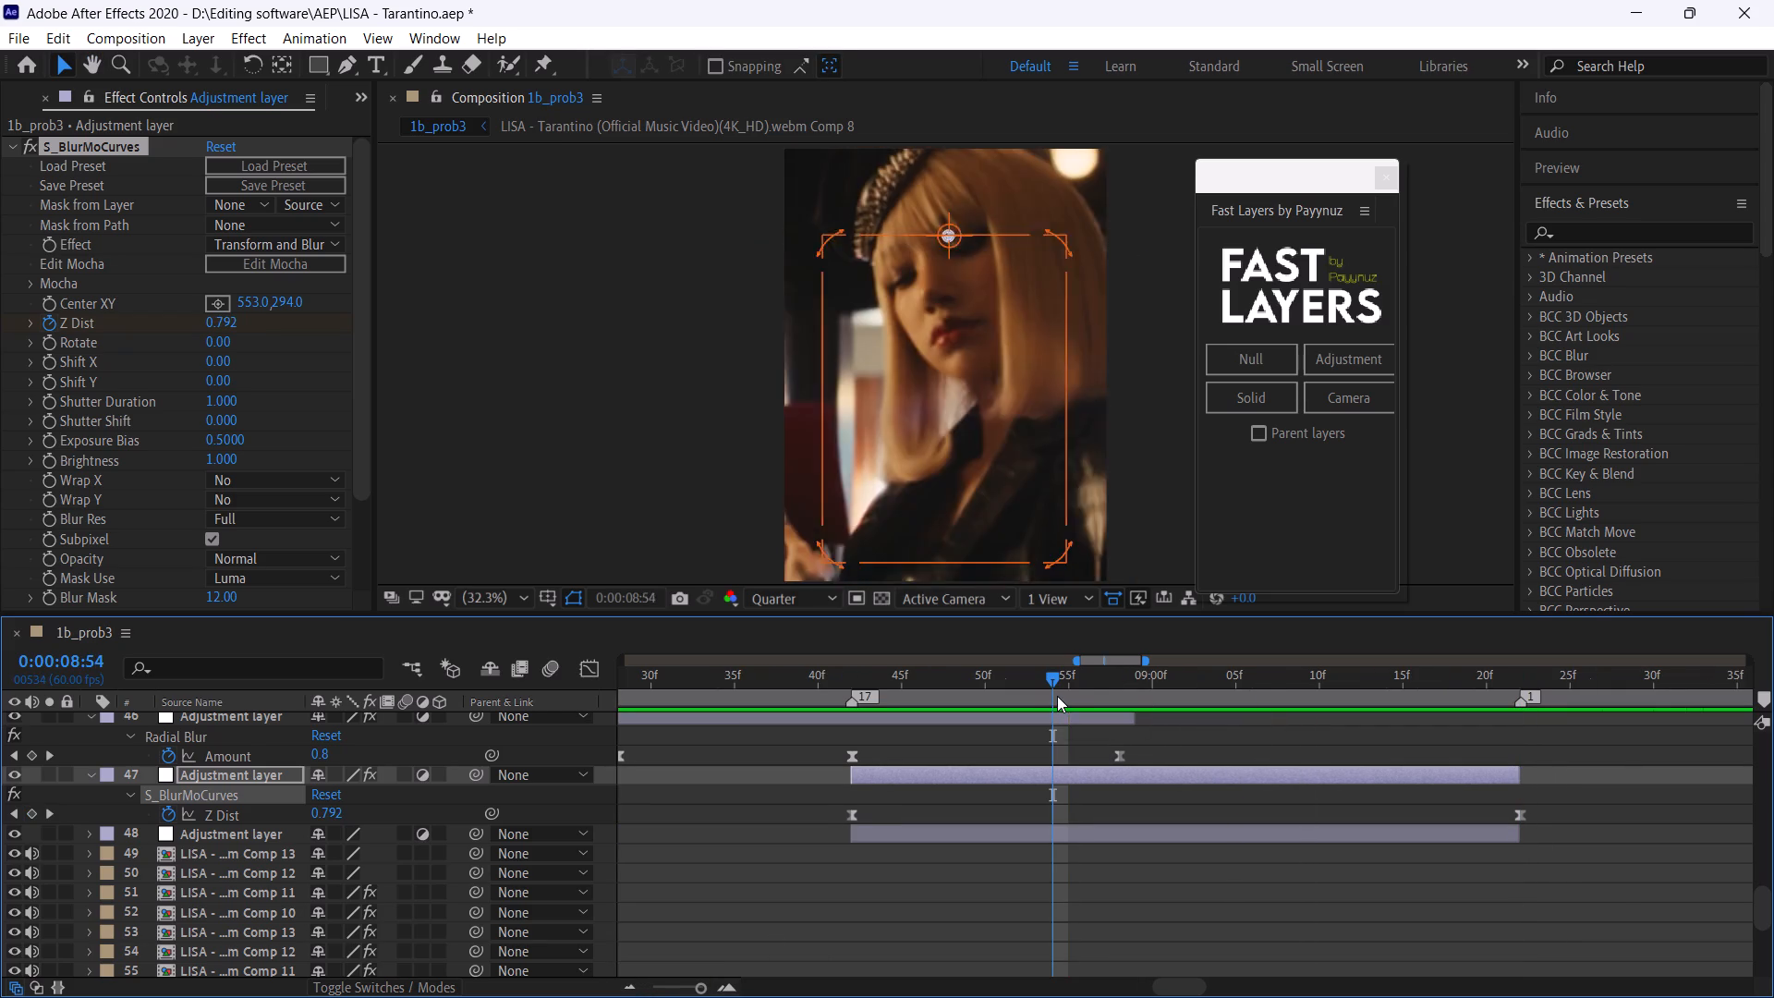
{"action": "left_click_drag", "start_coordinate": [1057, 696], "coordinate": [1237, 783]}
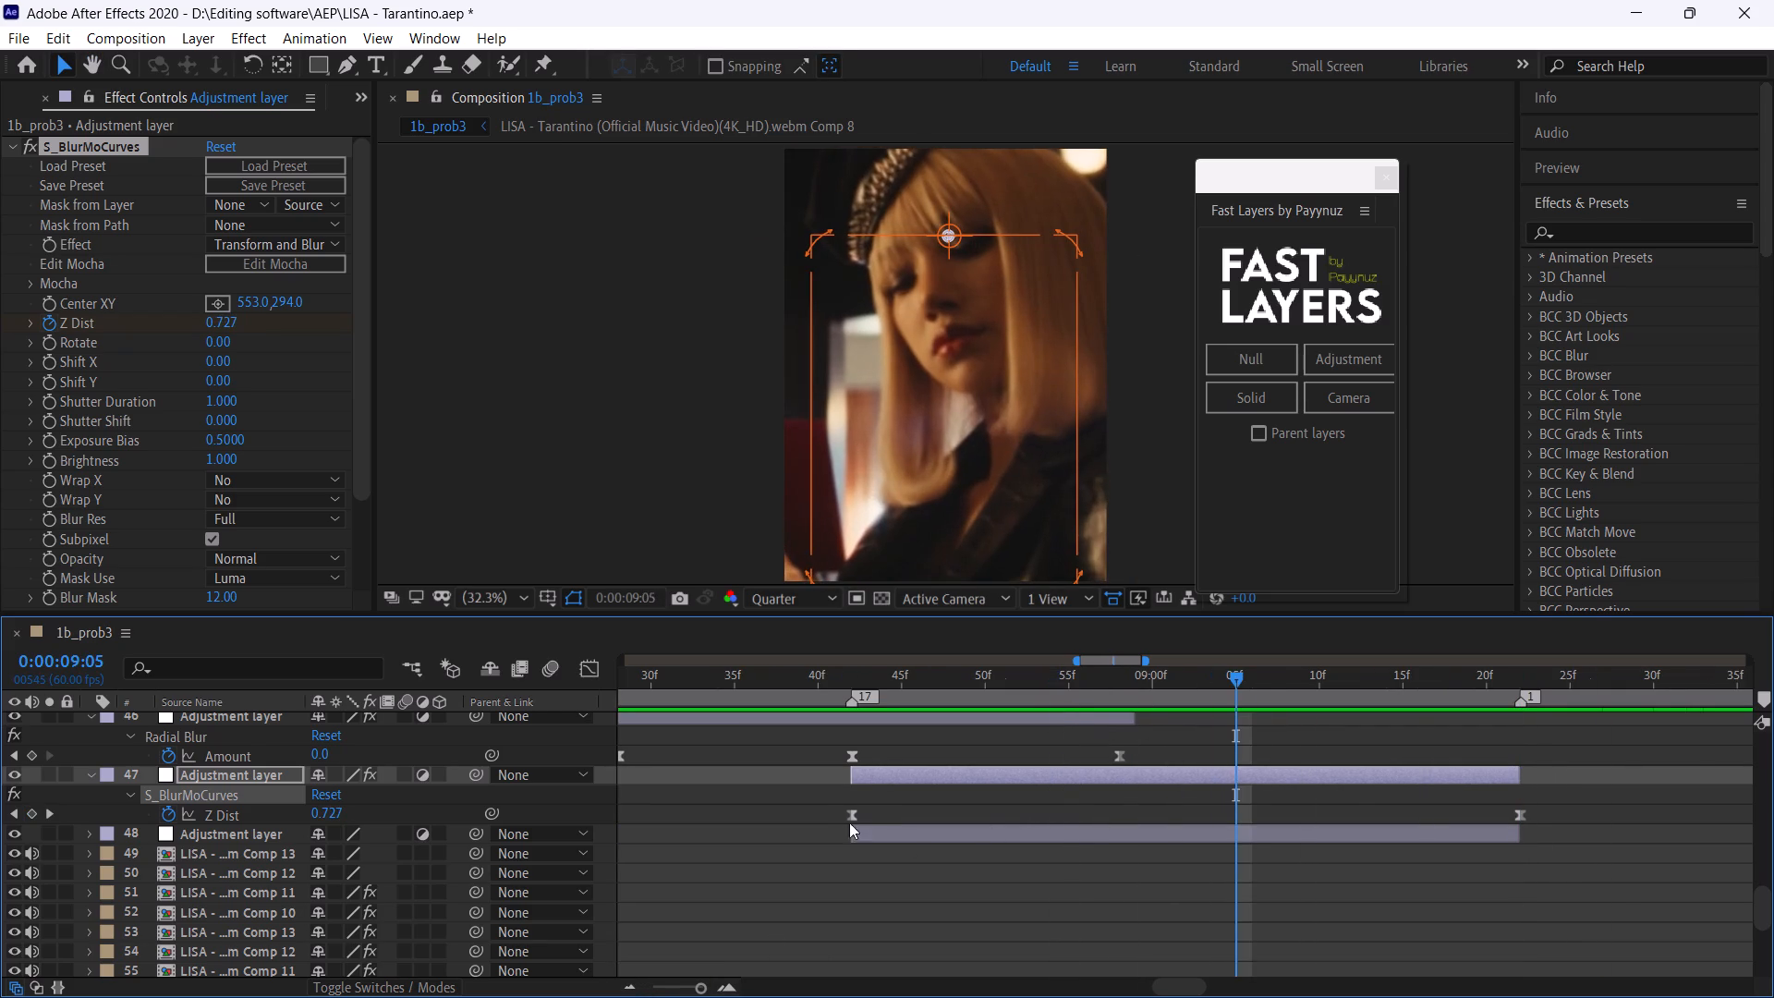
Copy the Z Dist zoom-in keyframes from adjustment layer 47, paste them onto adjustment layer 45 at 0:00:09:22 and preview the zoom.
{"action": "left_click_drag", "start_coordinate": [842, 812], "coordinate": [1549, 840]}
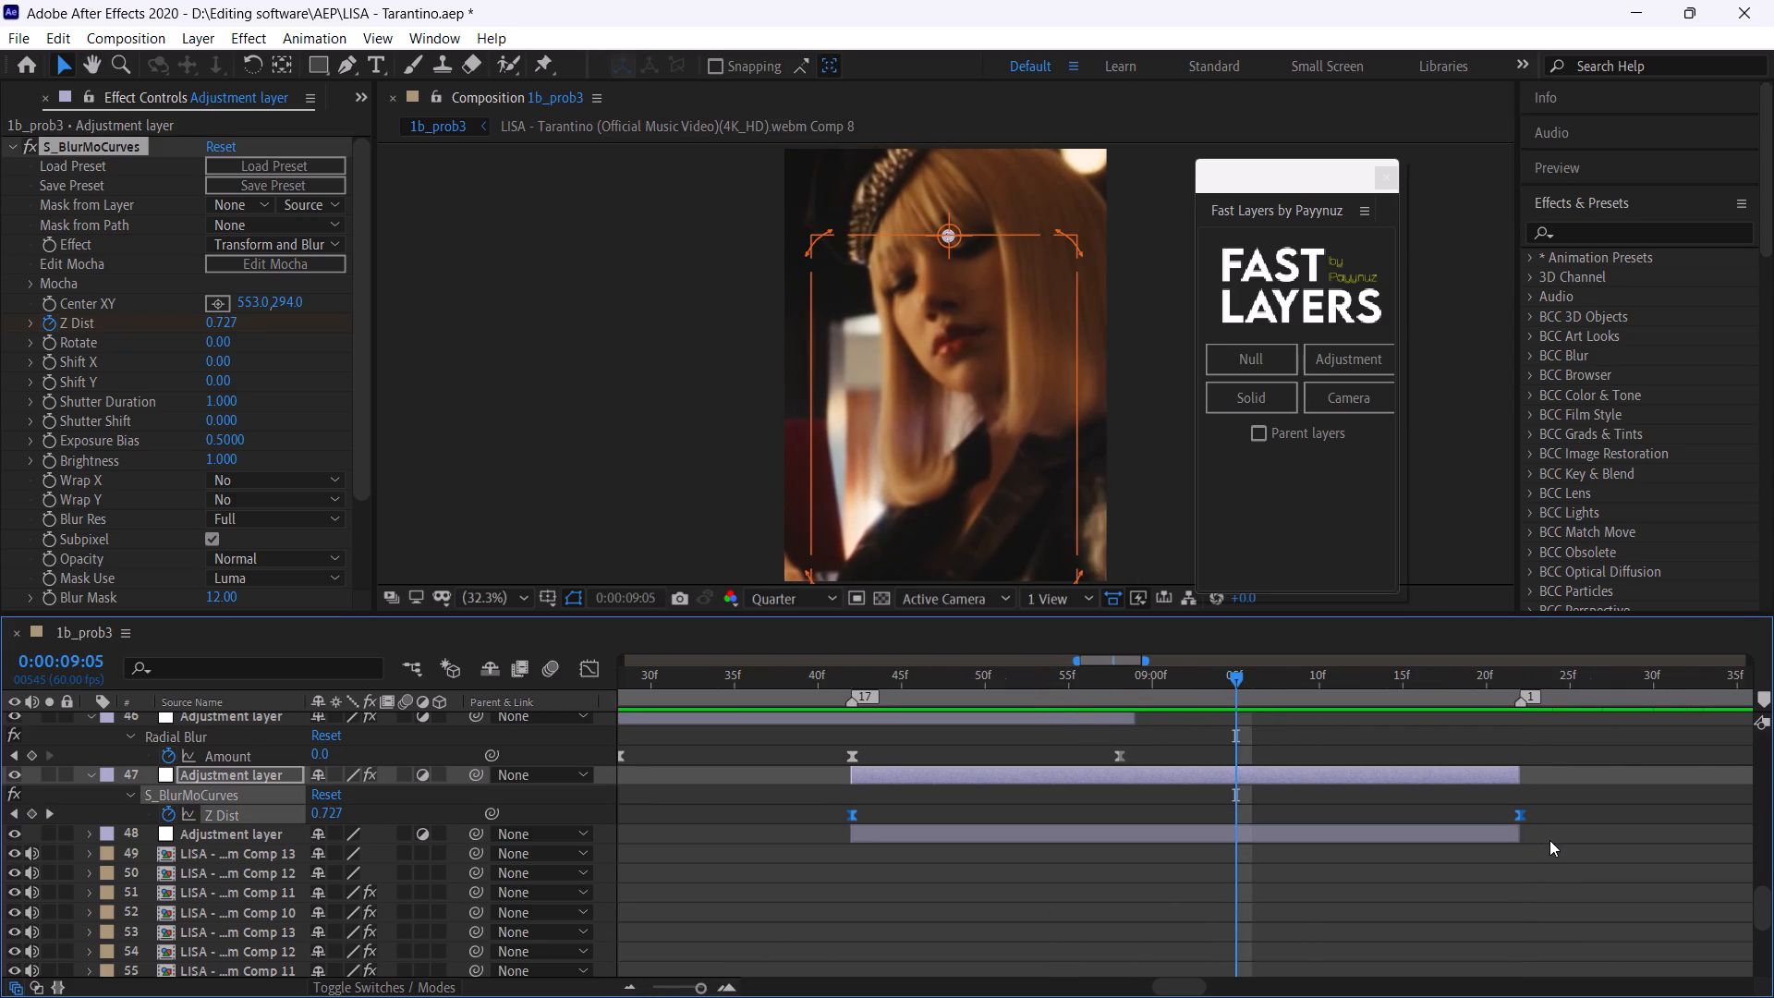
{"action": "key", "text": "ctrl+c"}
{"action": "key", "text": "ctrl+c"}
{"action": "scroll", "coordinate": [1524, 761], "scroll_direction": "up", "scroll_amount": 1}
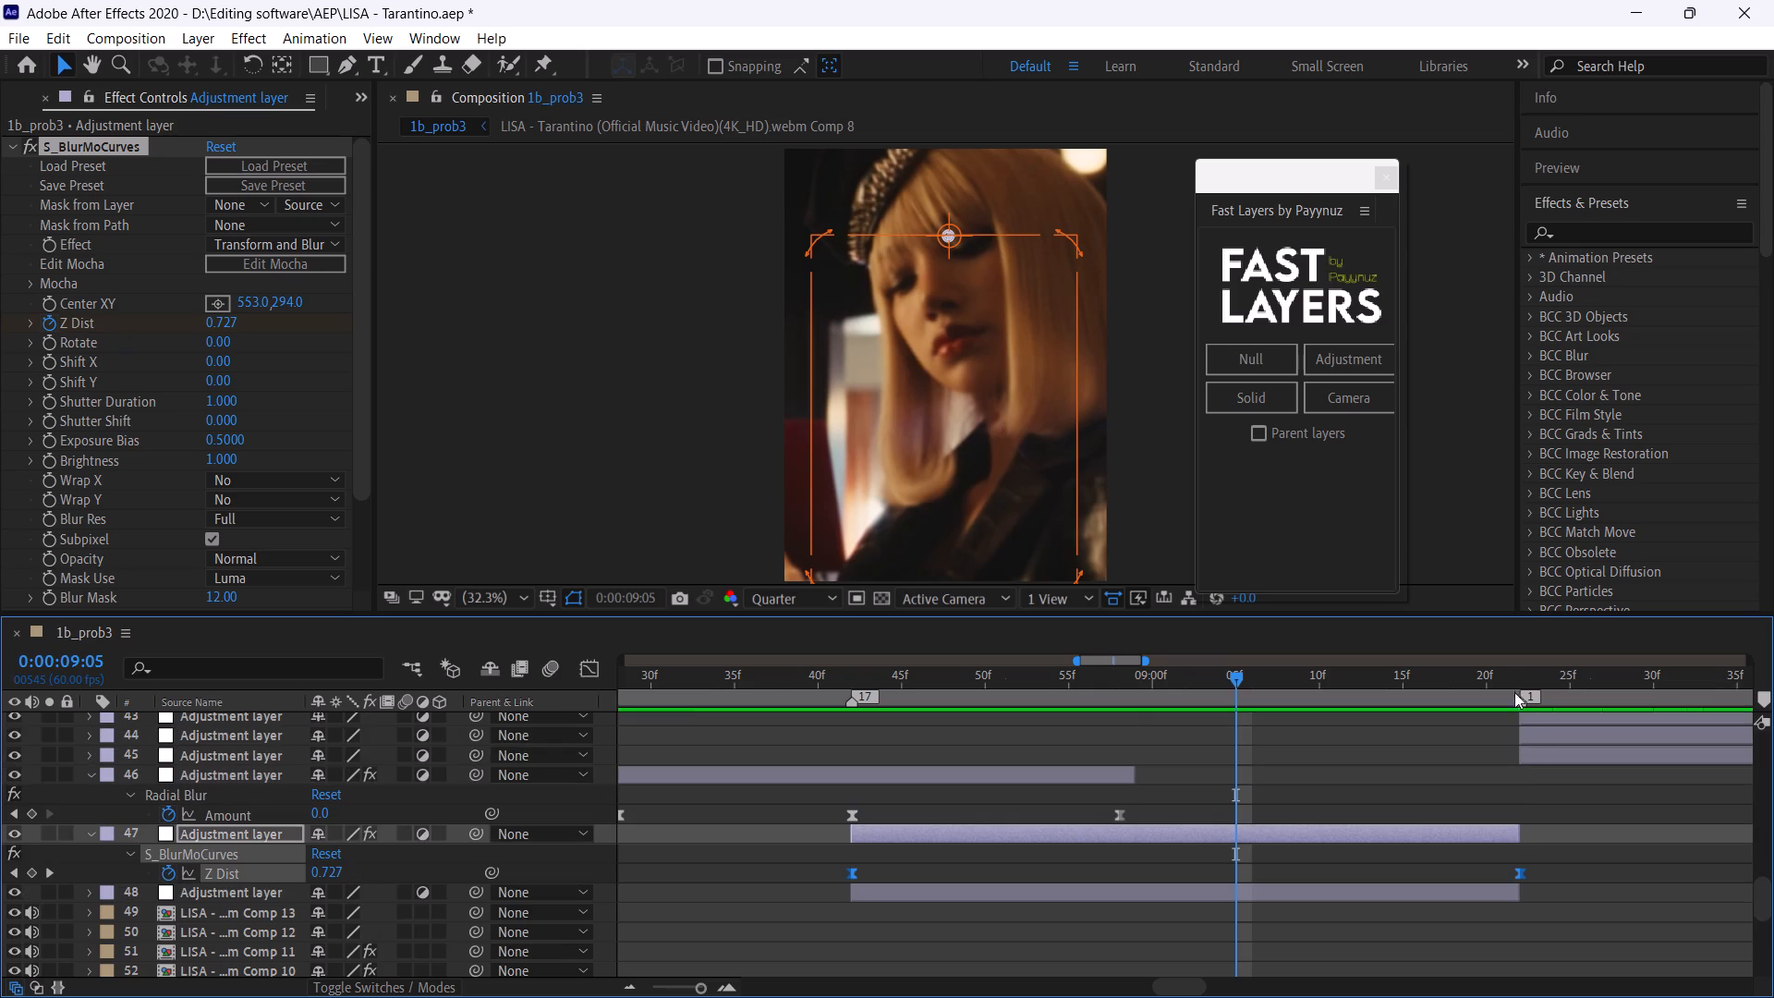
{"action": "left_click_drag", "start_coordinate": [1507, 679], "coordinate": [1516, 690]}
{"action": "left_click", "coordinate": [1528, 758]}
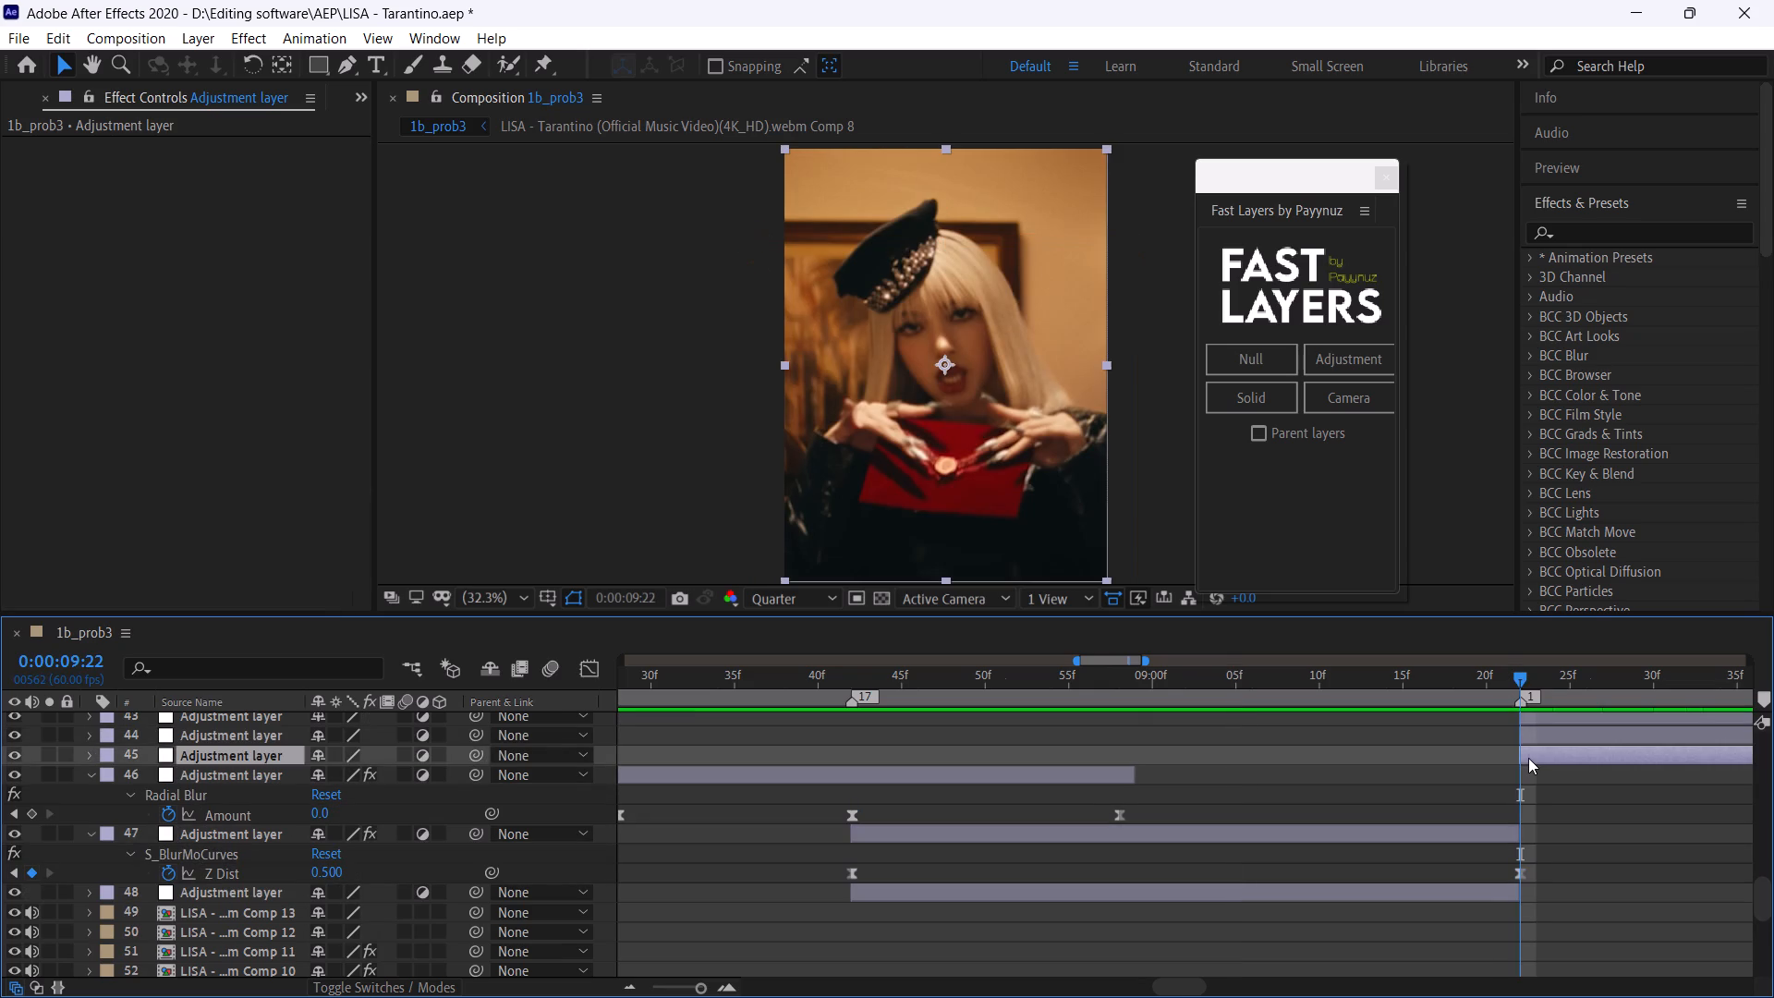
{"action": "key", "text": "ctrl+v"}
{"action": "key", "text": "space"}
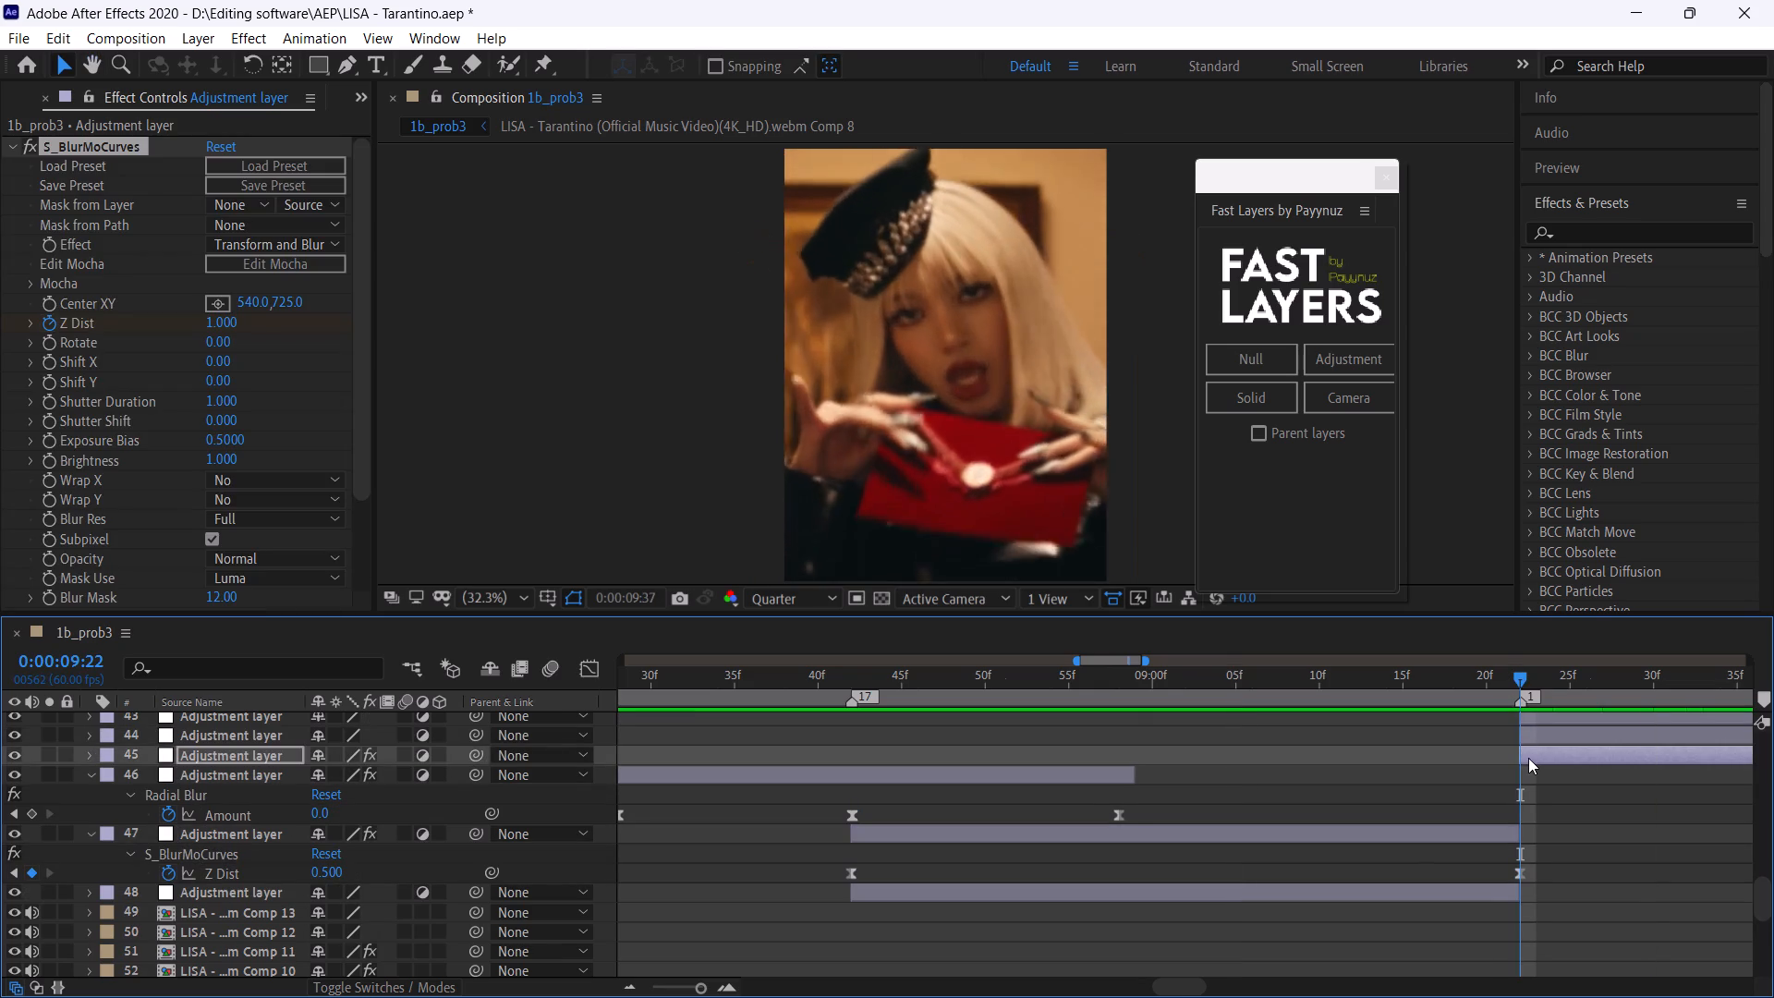
{"action": "left_click_drag", "start_coordinate": [1518, 676], "coordinate": [1757, 725]}
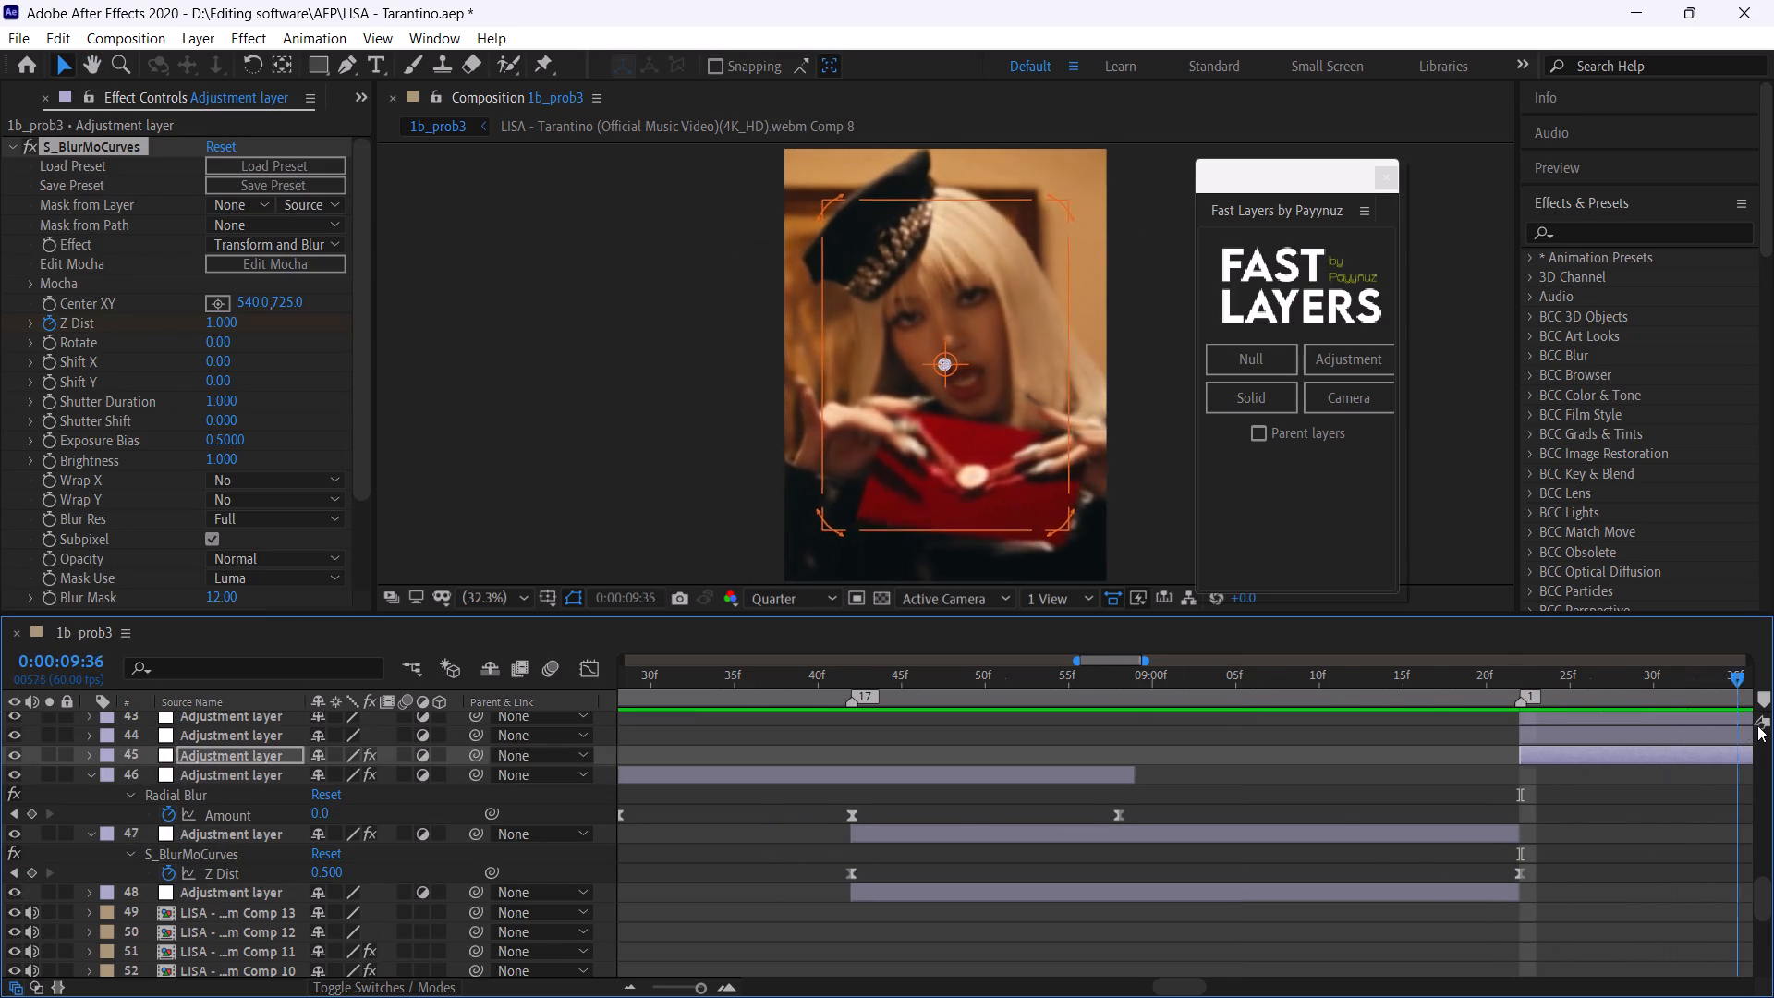
{"action": "left_click_drag", "start_coordinate": [1757, 725], "coordinate": [1667, 786]}
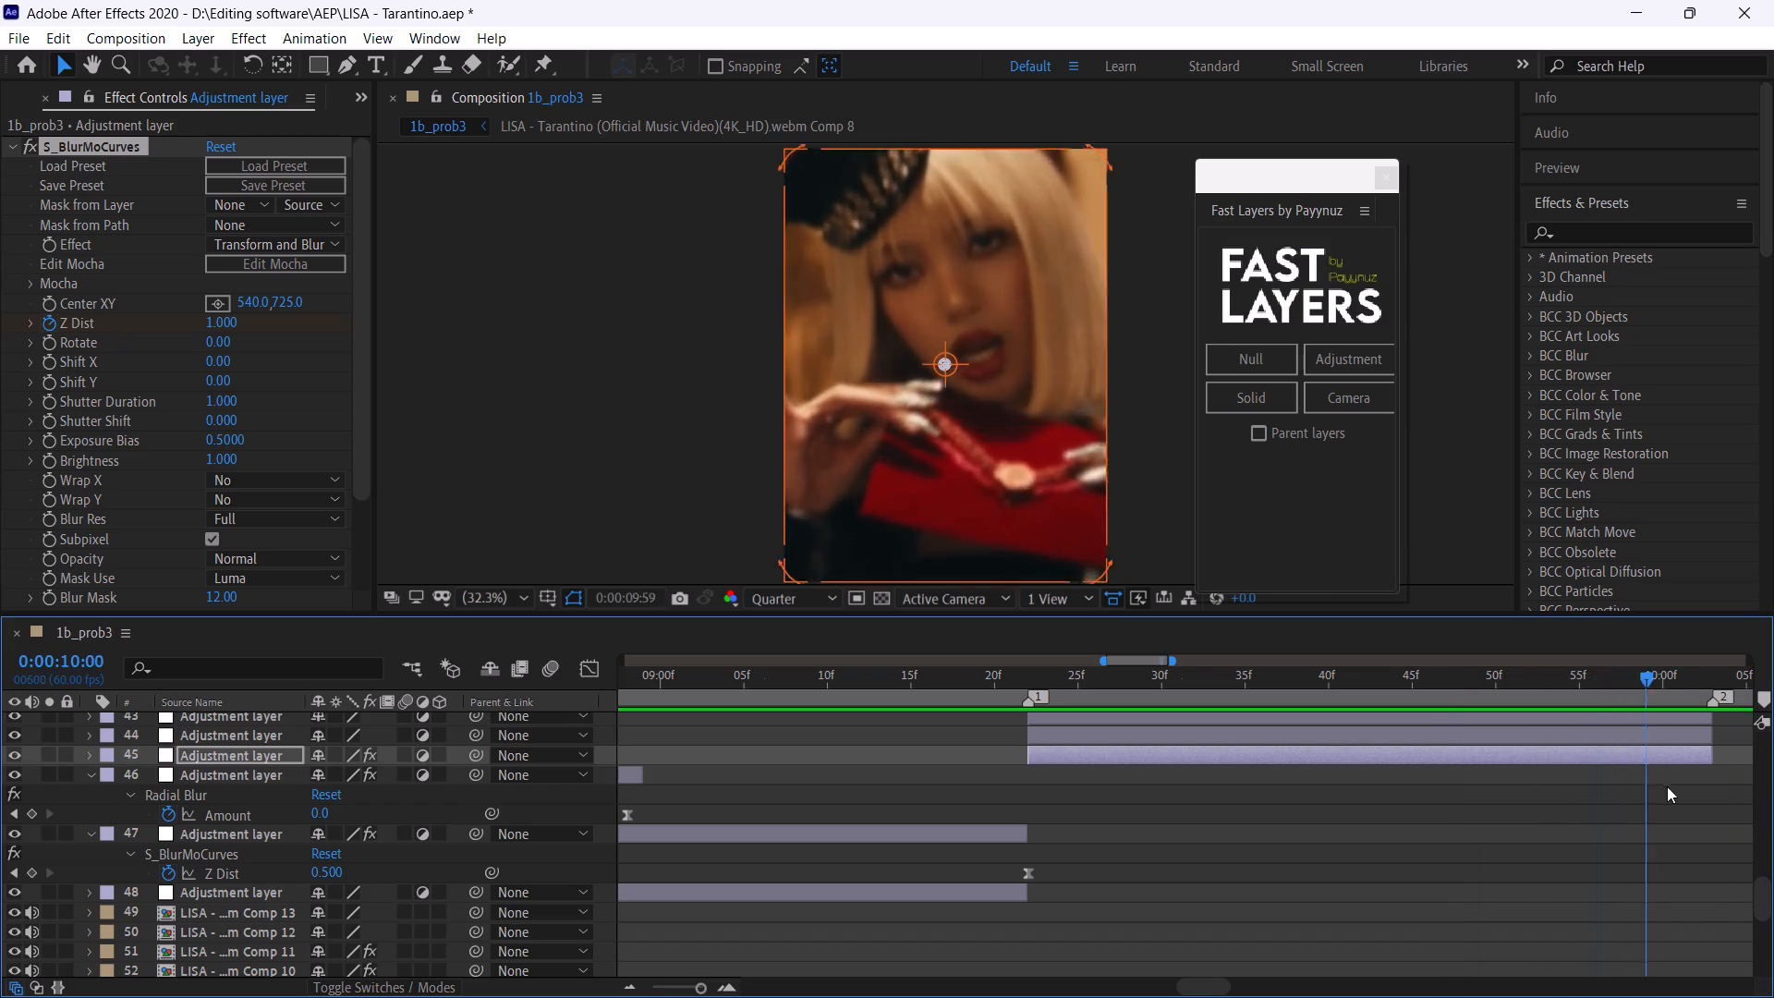
Paste the copied Z Dist zoom-in keyframes onto adjustment layer 42 at 0:00:10:03.
{"action": "left_click_drag", "start_coordinate": [1667, 786], "coordinate": [1230, 796]}
{"action": "scroll", "coordinate": [1324, 809], "scroll_direction": "up", "scroll_amount": 5}
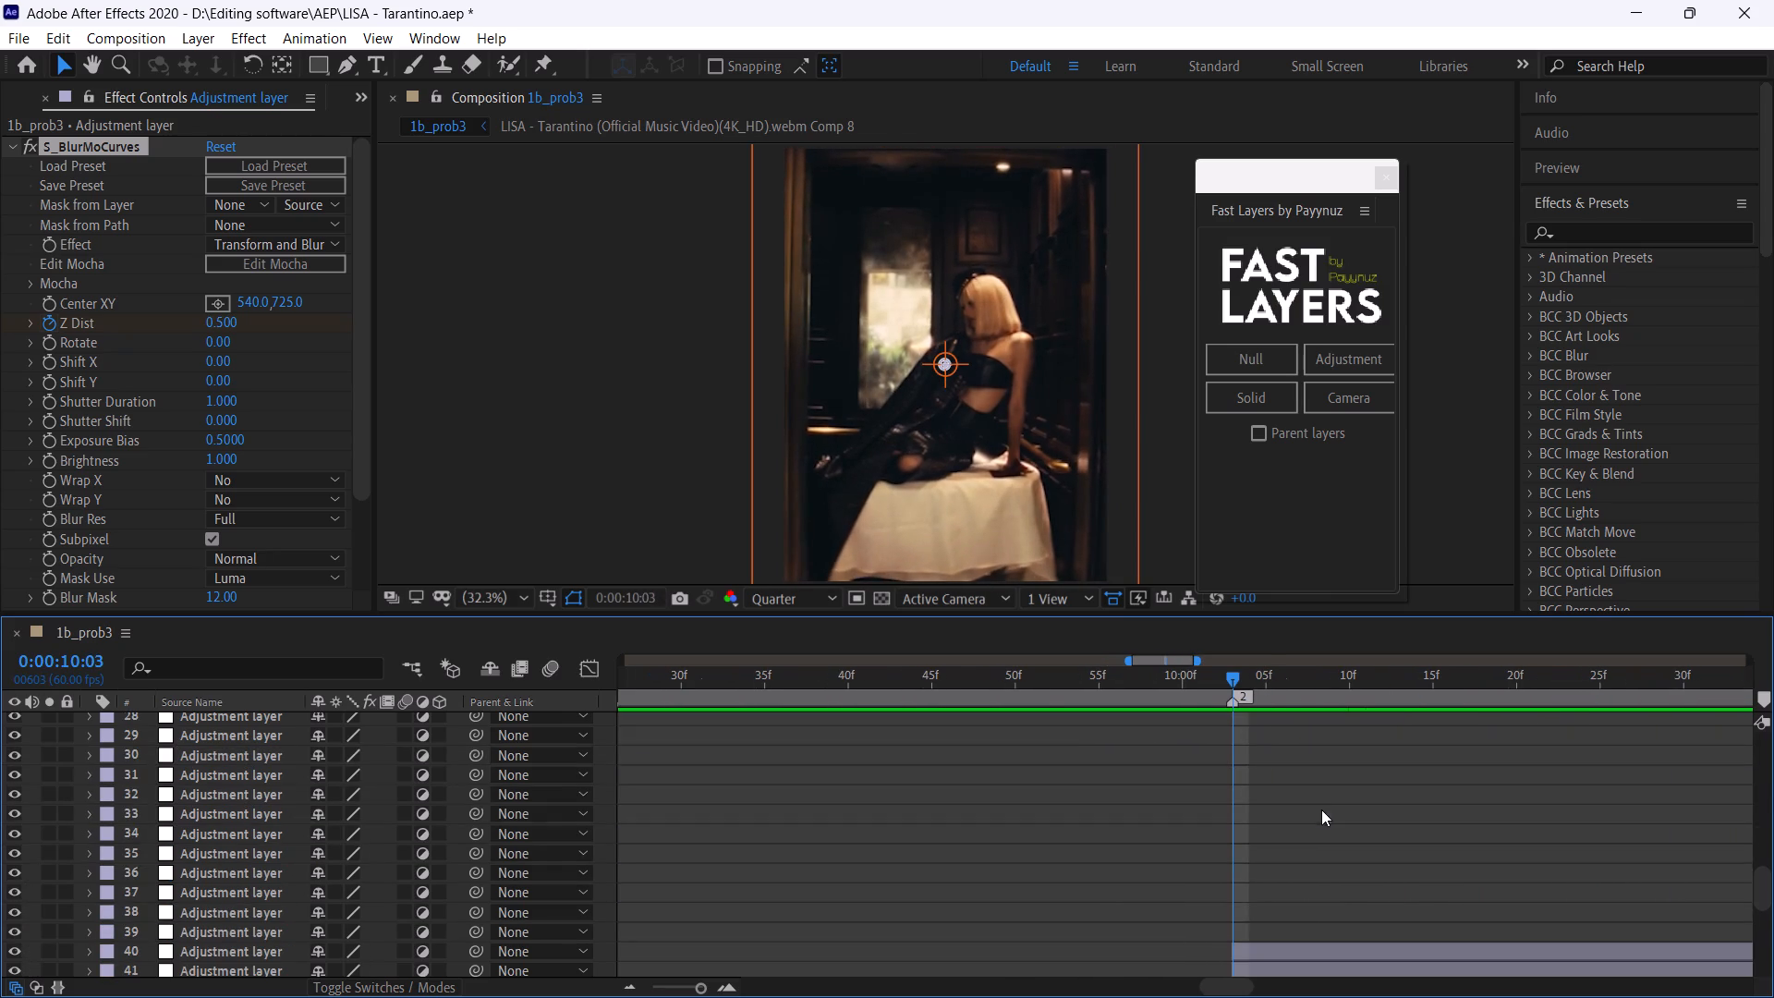
{"action": "scroll", "coordinate": [1310, 863], "scroll_direction": "down", "scroll_amount": 1}
{"action": "left_click", "coordinate": [1308, 935]}
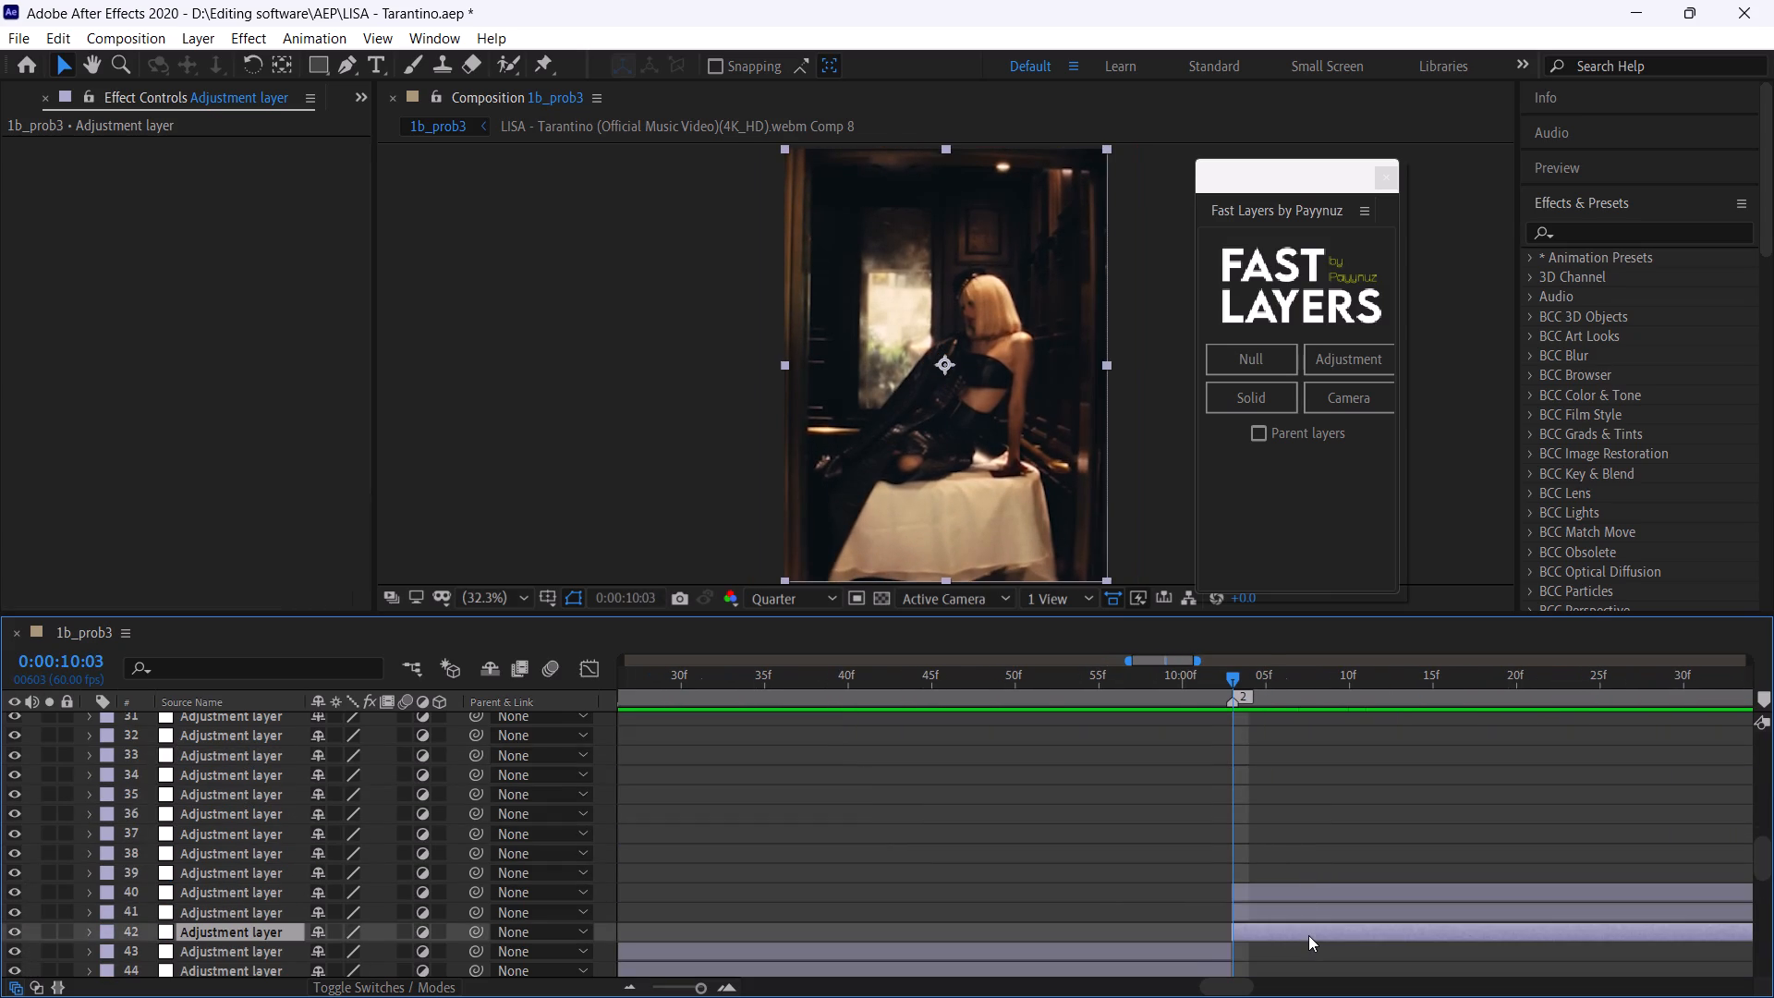
{"action": "key", "text": "ctrl+v"}
Play and scrub the pasted zoom-ins across the successive clips, restarting playback from 0:00:09:52, 0:00:08:41 and 0:00:09:56.
{"action": "key", "text": "space"}
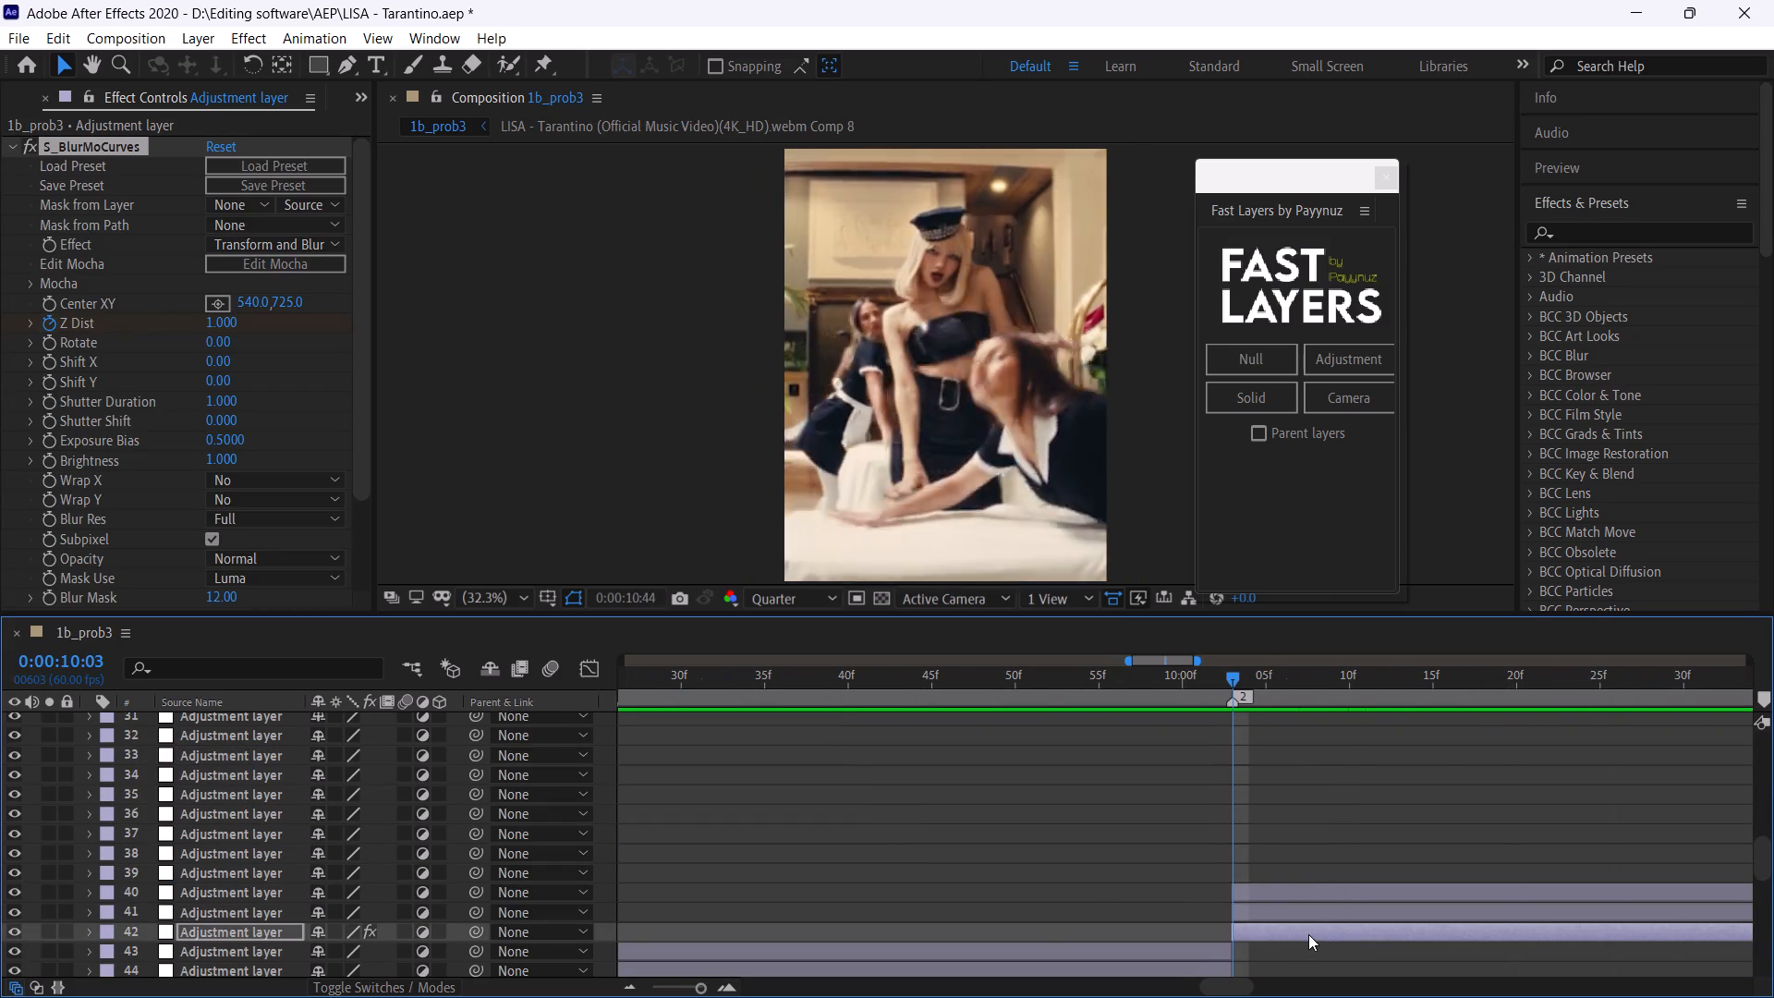
{"action": "left_click", "coordinate": [1056, 675]}
{"action": "key", "text": "space"}
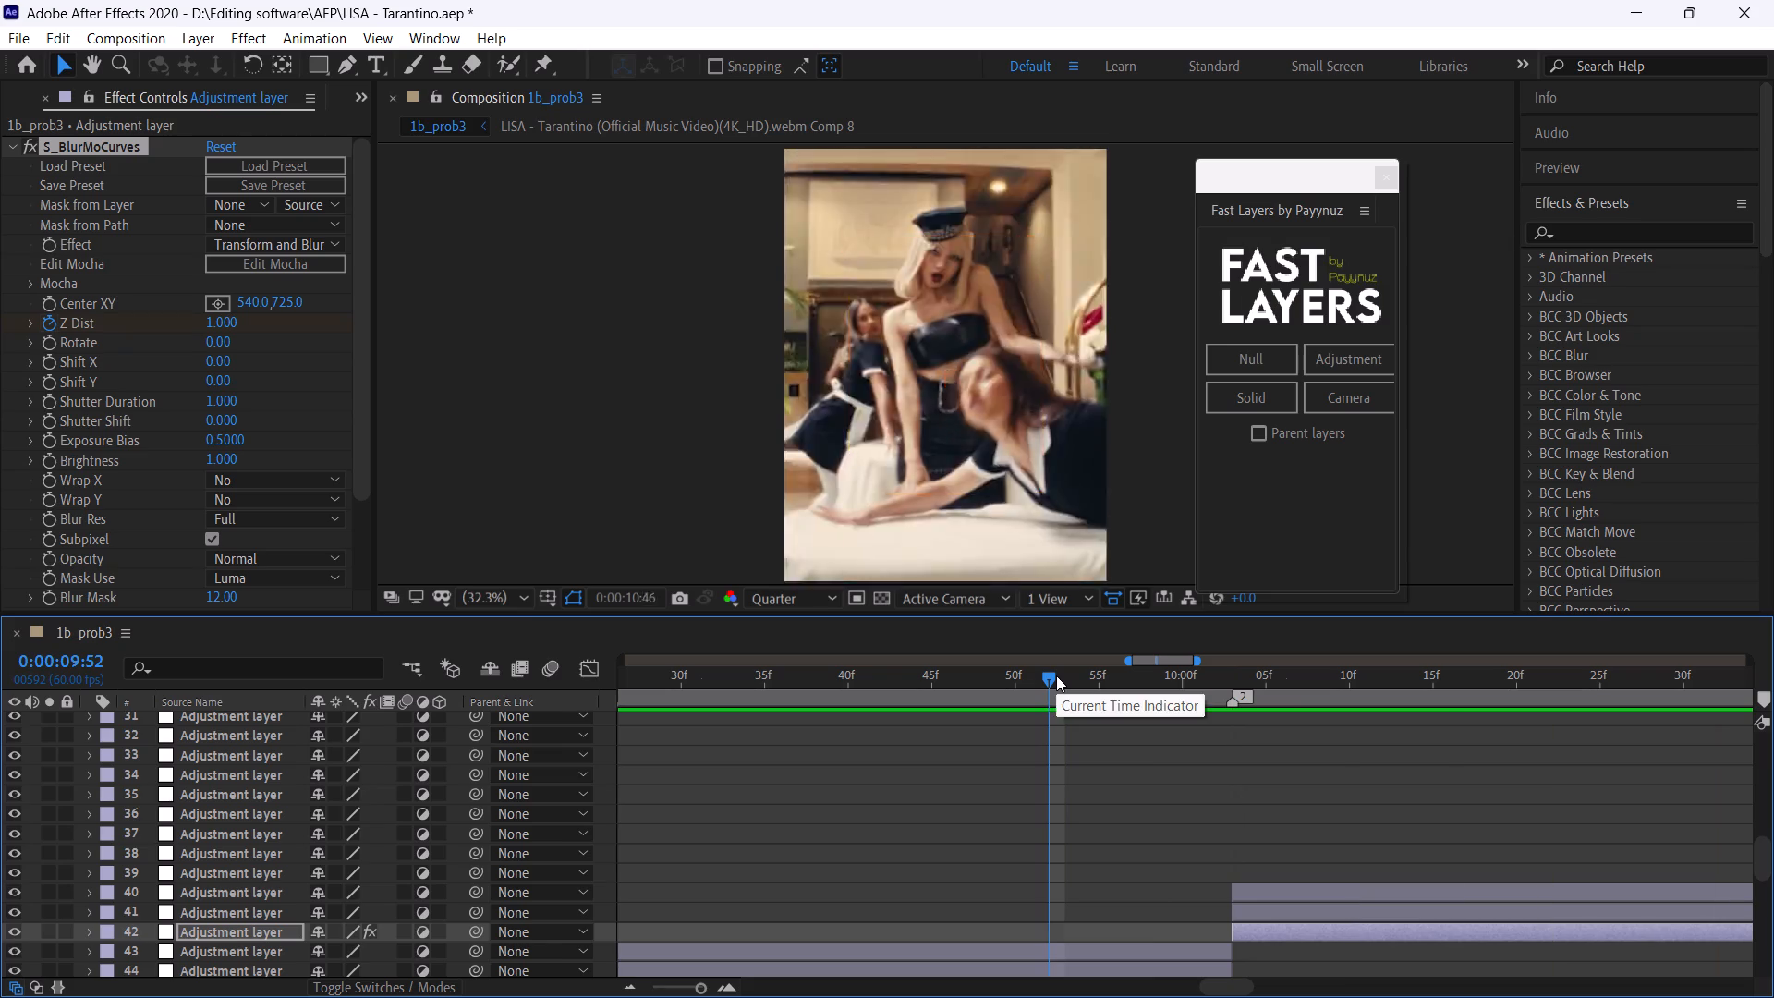
{"action": "left_click", "coordinate": [1056, 675]}
{"action": "key", "text": "space"}
{"action": "left_click_drag", "start_coordinate": [1056, 675], "coordinate": [1160, 713]}
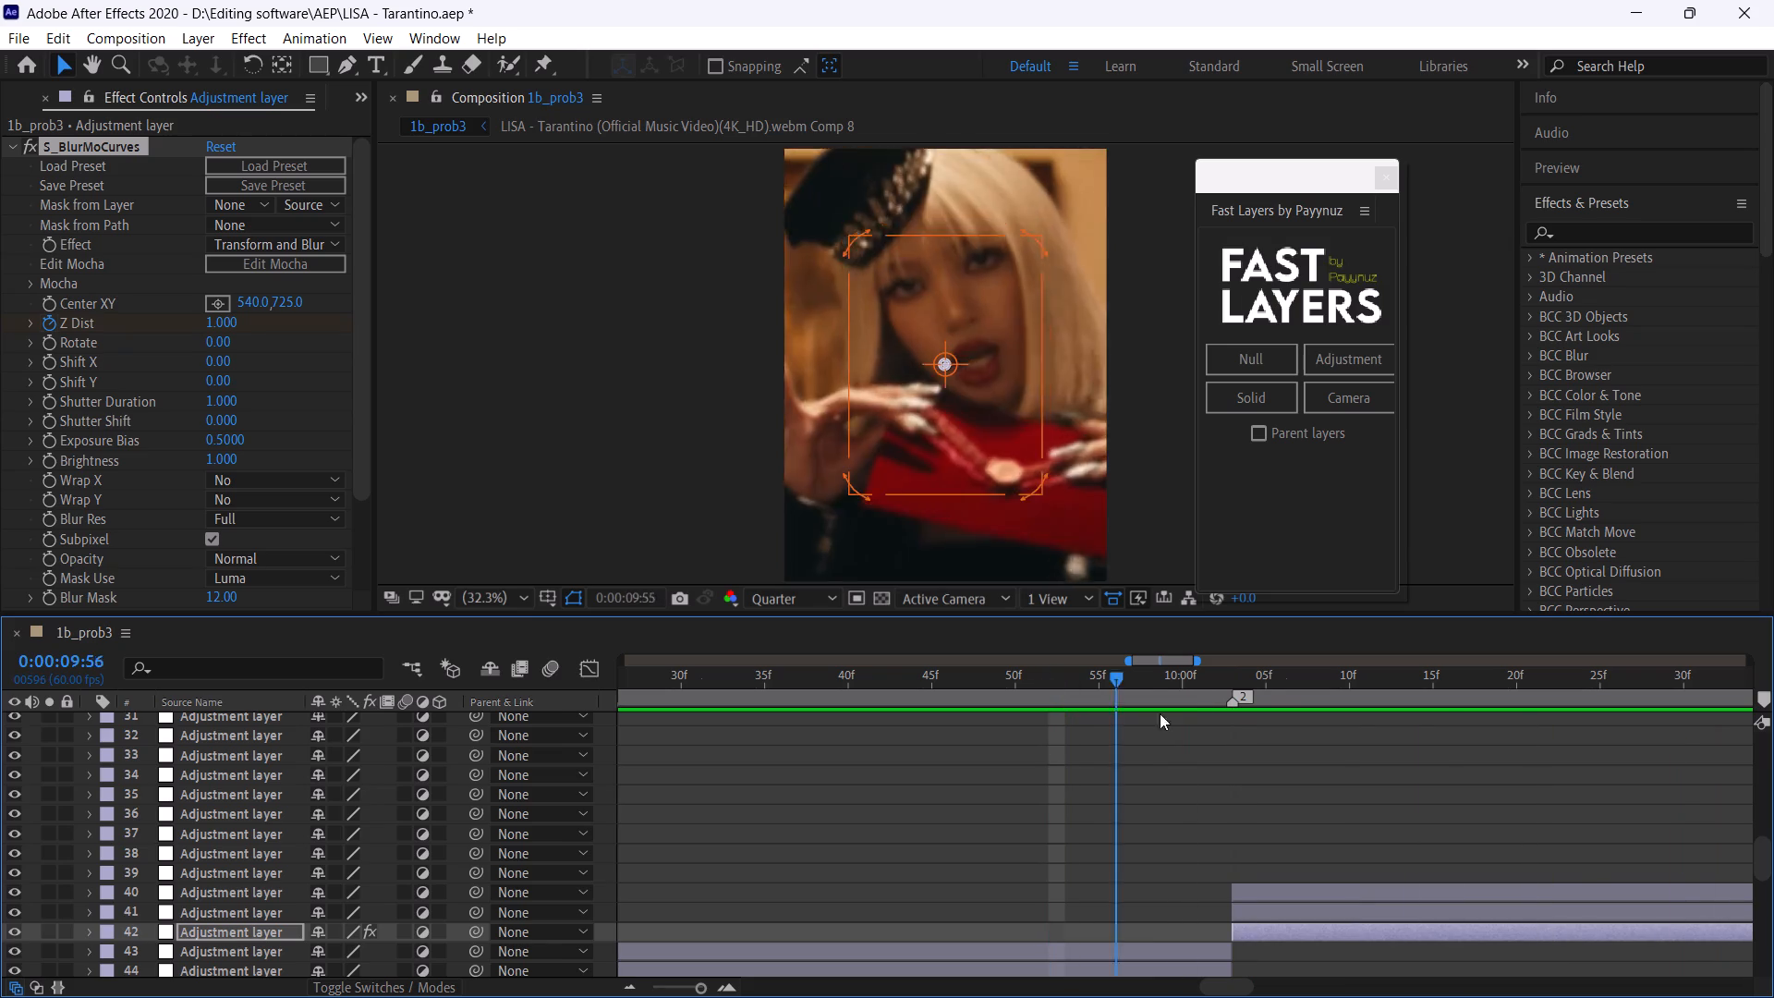
{"action": "left_click_drag", "start_coordinate": [1160, 713], "coordinate": [1051, 828]}
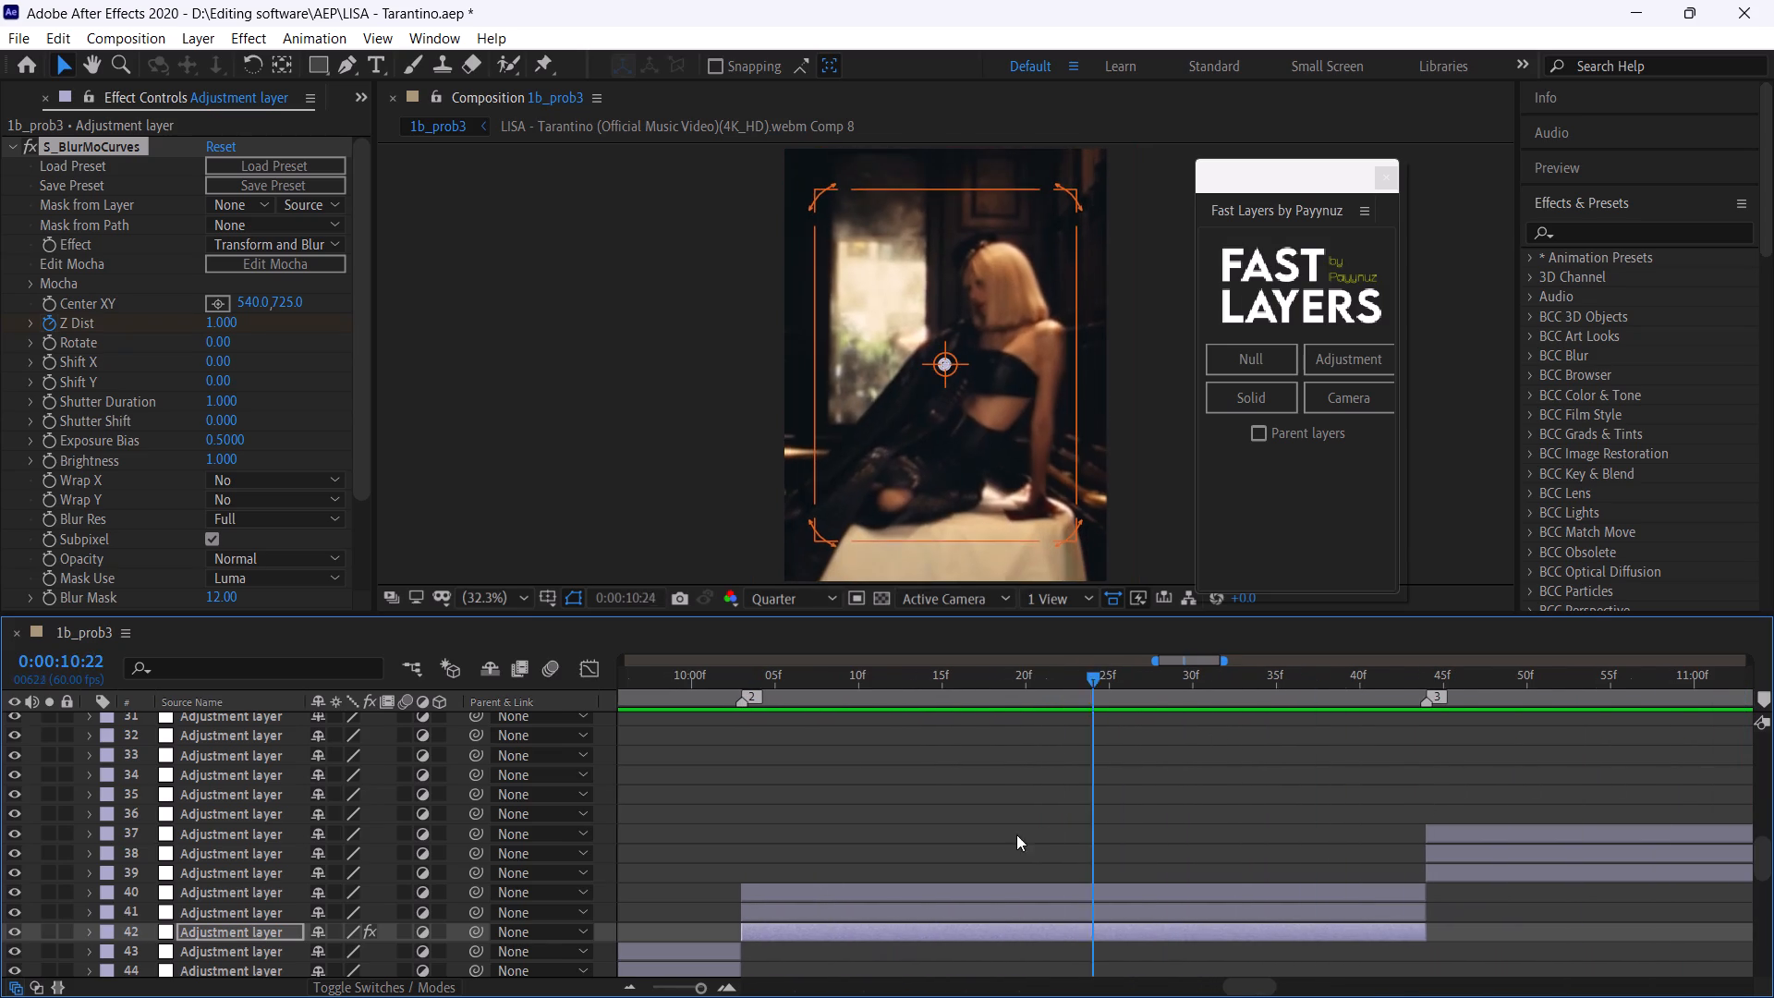
{"action": "left_click", "coordinate": [687, 986]}
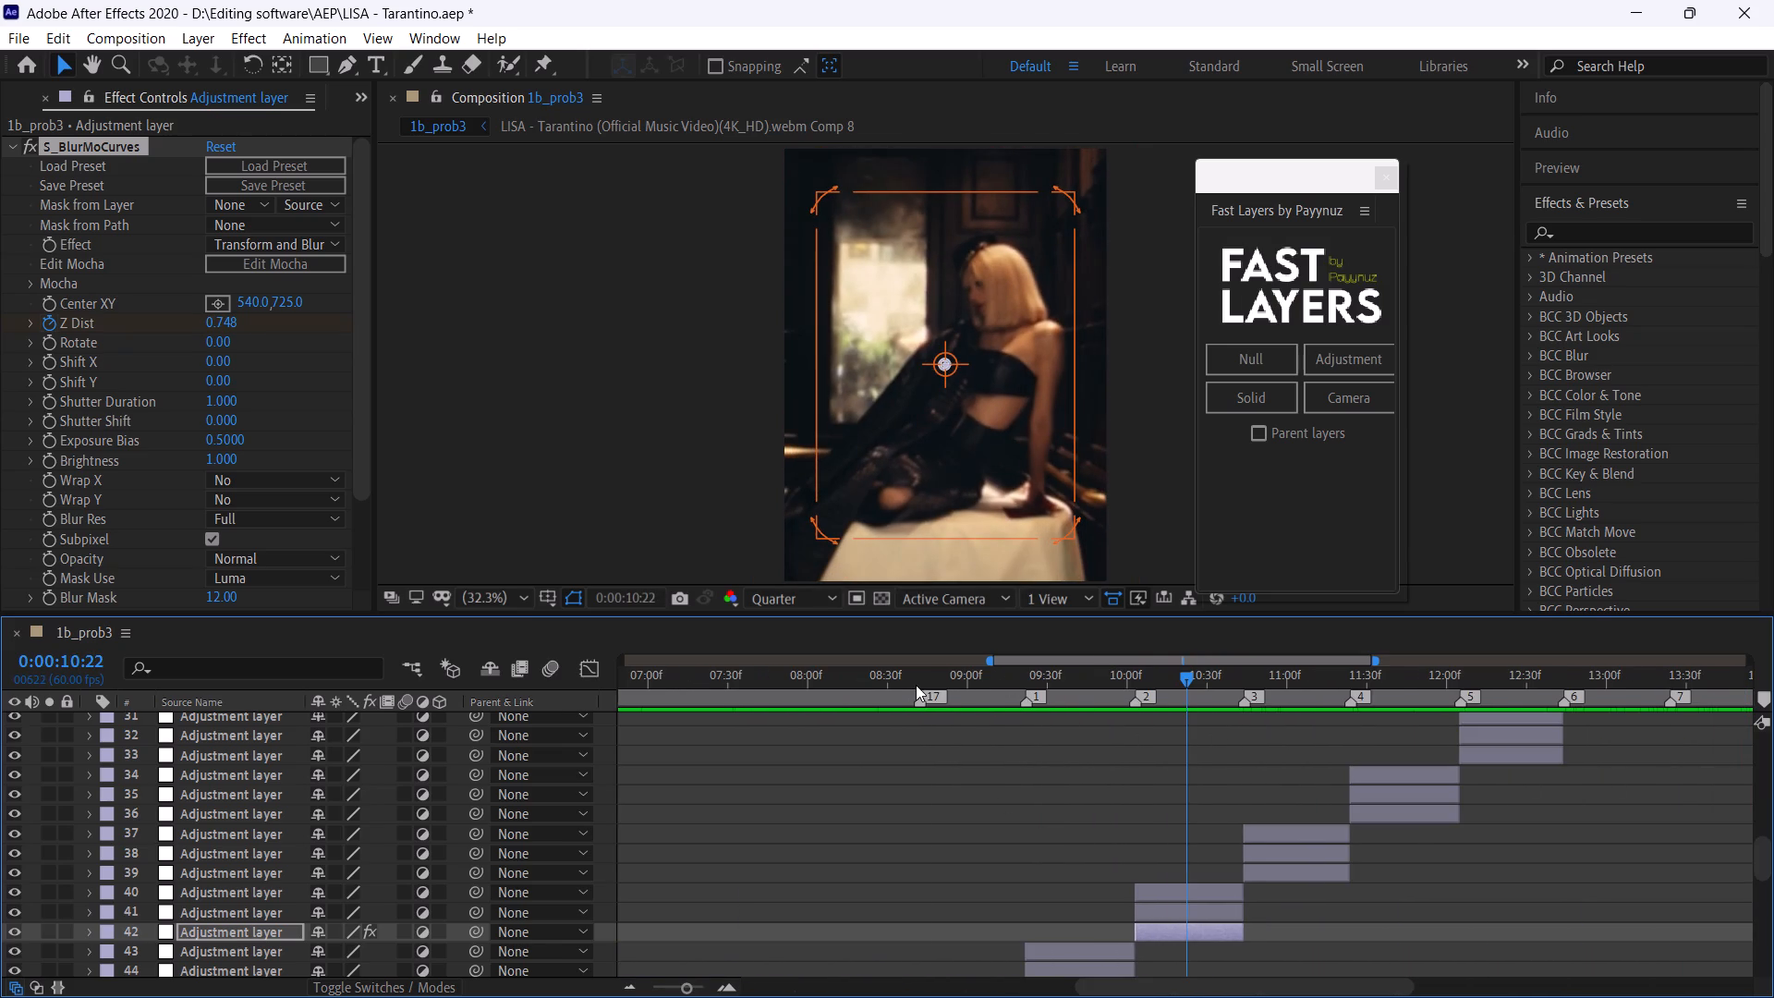
{"action": "left_click", "coordinate": [916, 685]}
{"action": "key", "text": "space"}
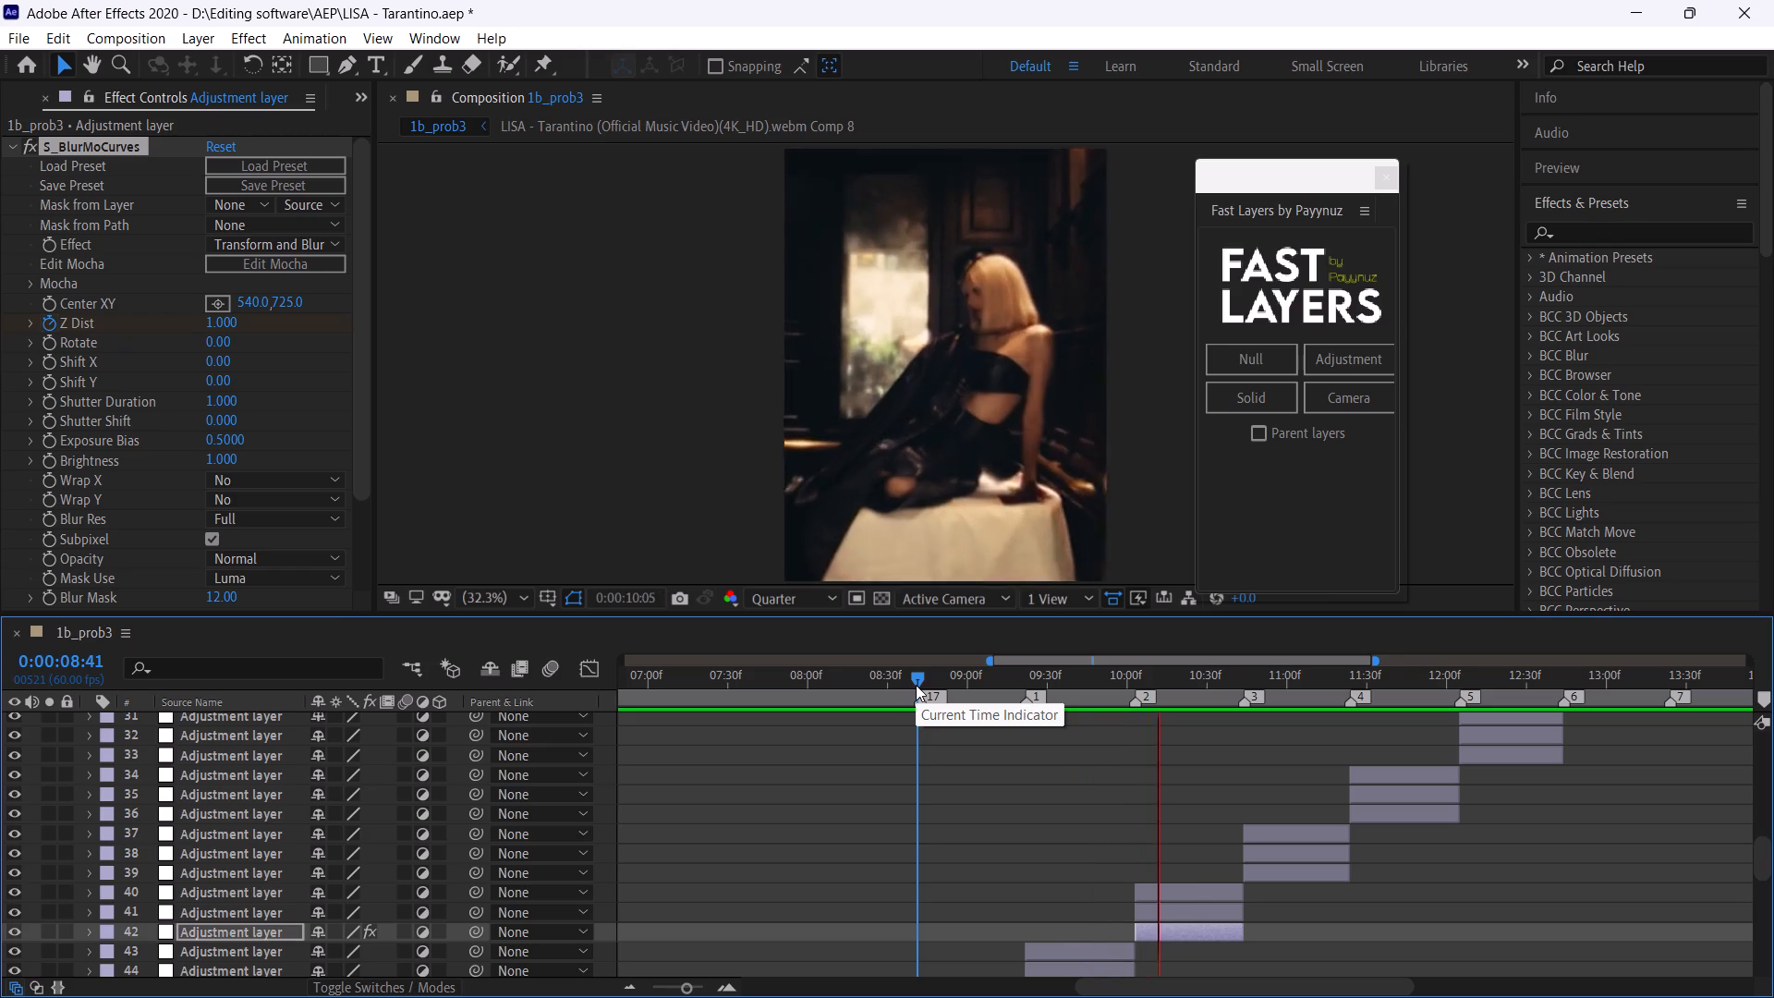
{"action": "left_click", "coordinate": [1117, 680]}
{"action": "key", "text": "space"}
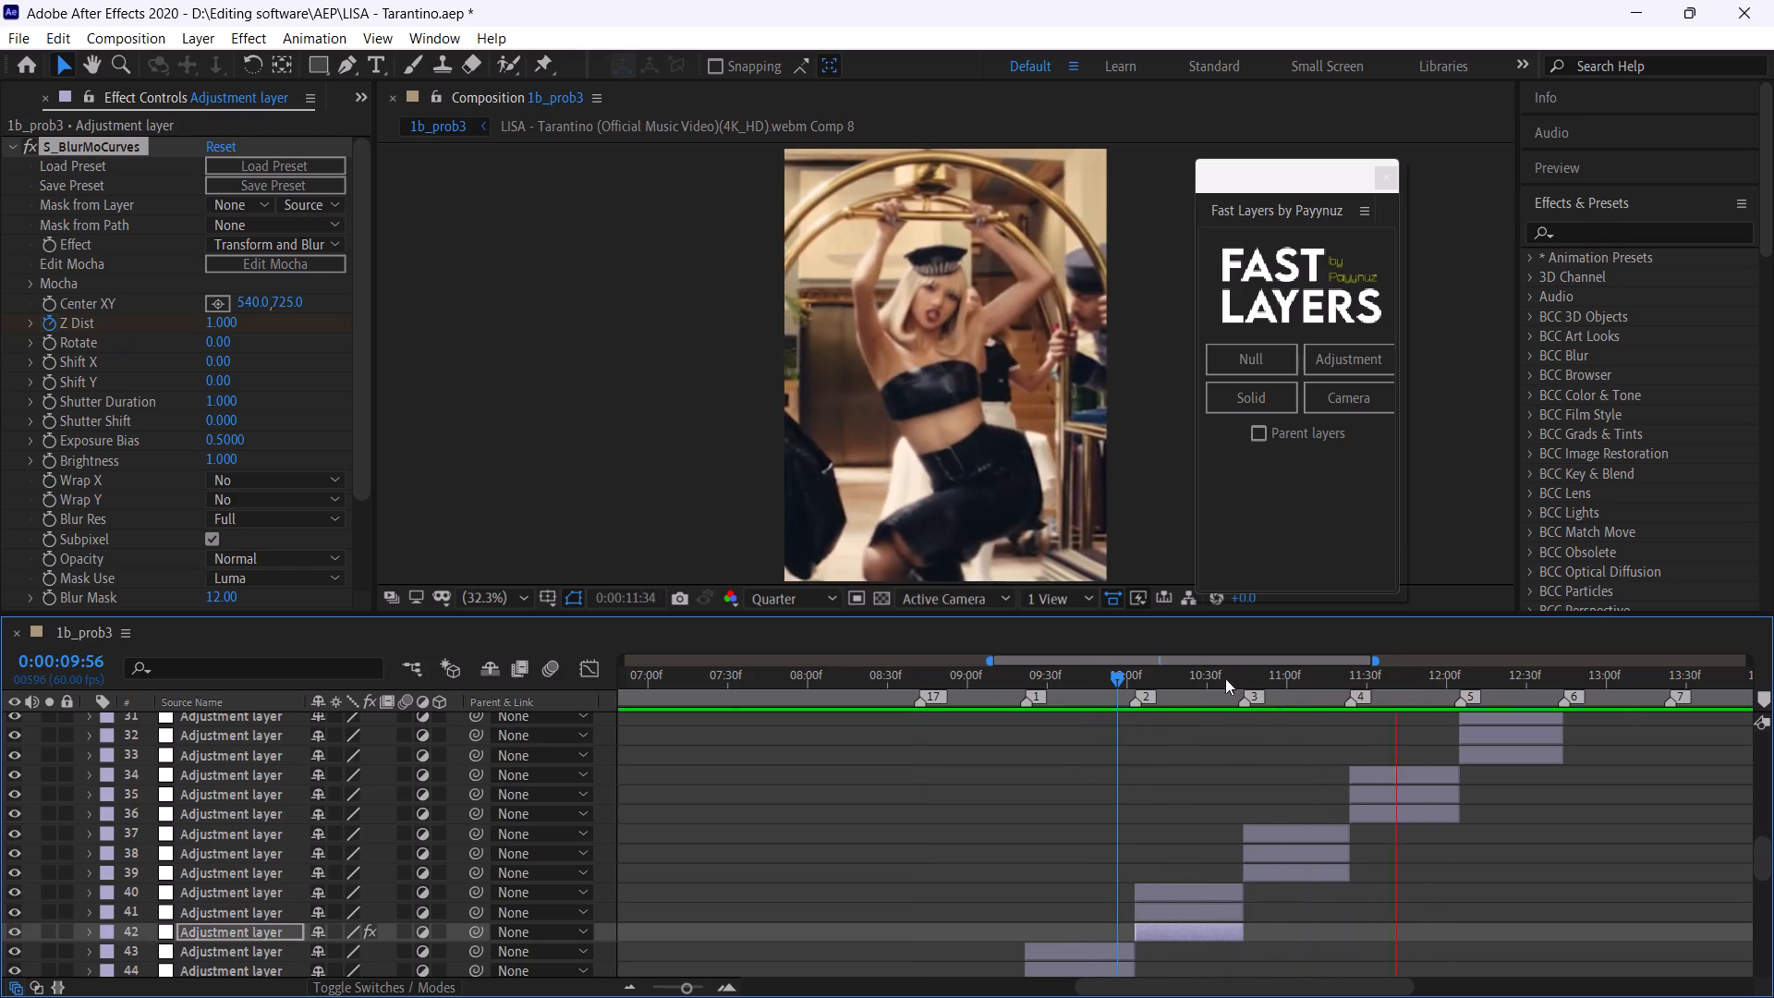
Apply the Beasty_Aura Zoom_out (fav) preset from BEASTY AURA PACK to adjustment layer 39 at 0:00:10:44.
{"action": "left_click_drag", "start_coordinate": [1224, 675], "coordinate": [1241, 714]}
{"action": "double_click", "coordinate": [723, 980]}
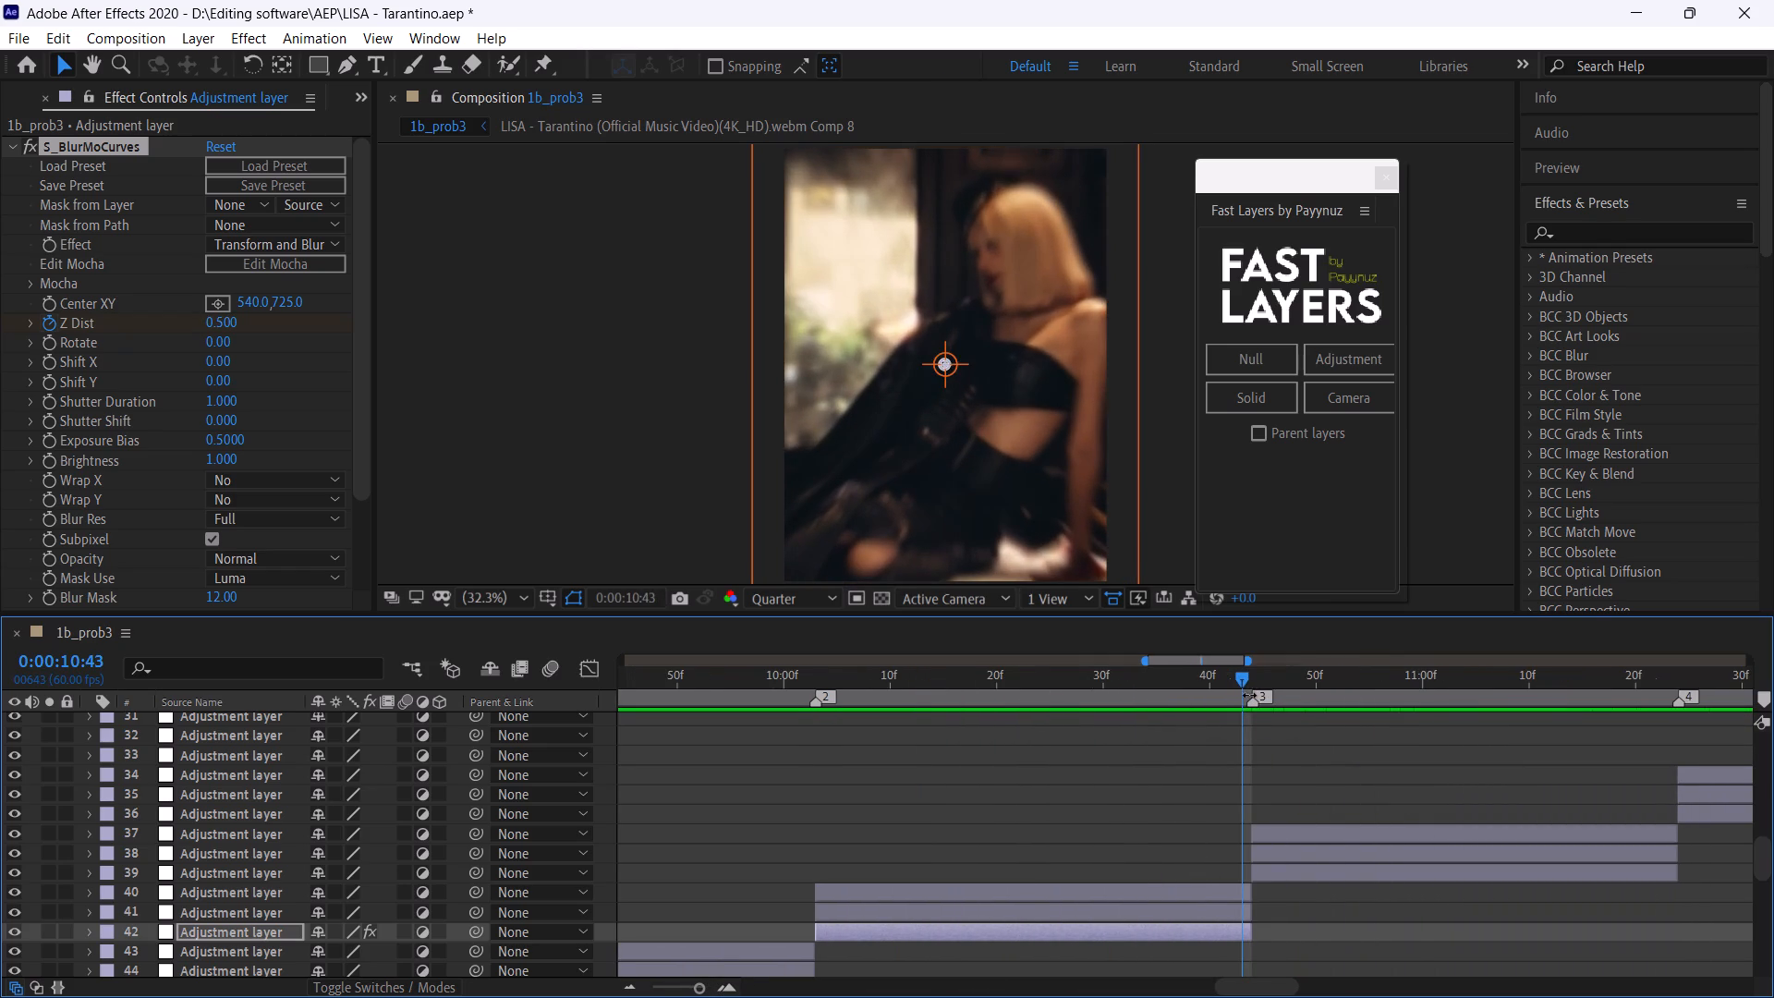
{"action": "left_click_drag", "start_coordinate": [1245, 675], "coordinate": [1253, 682]}
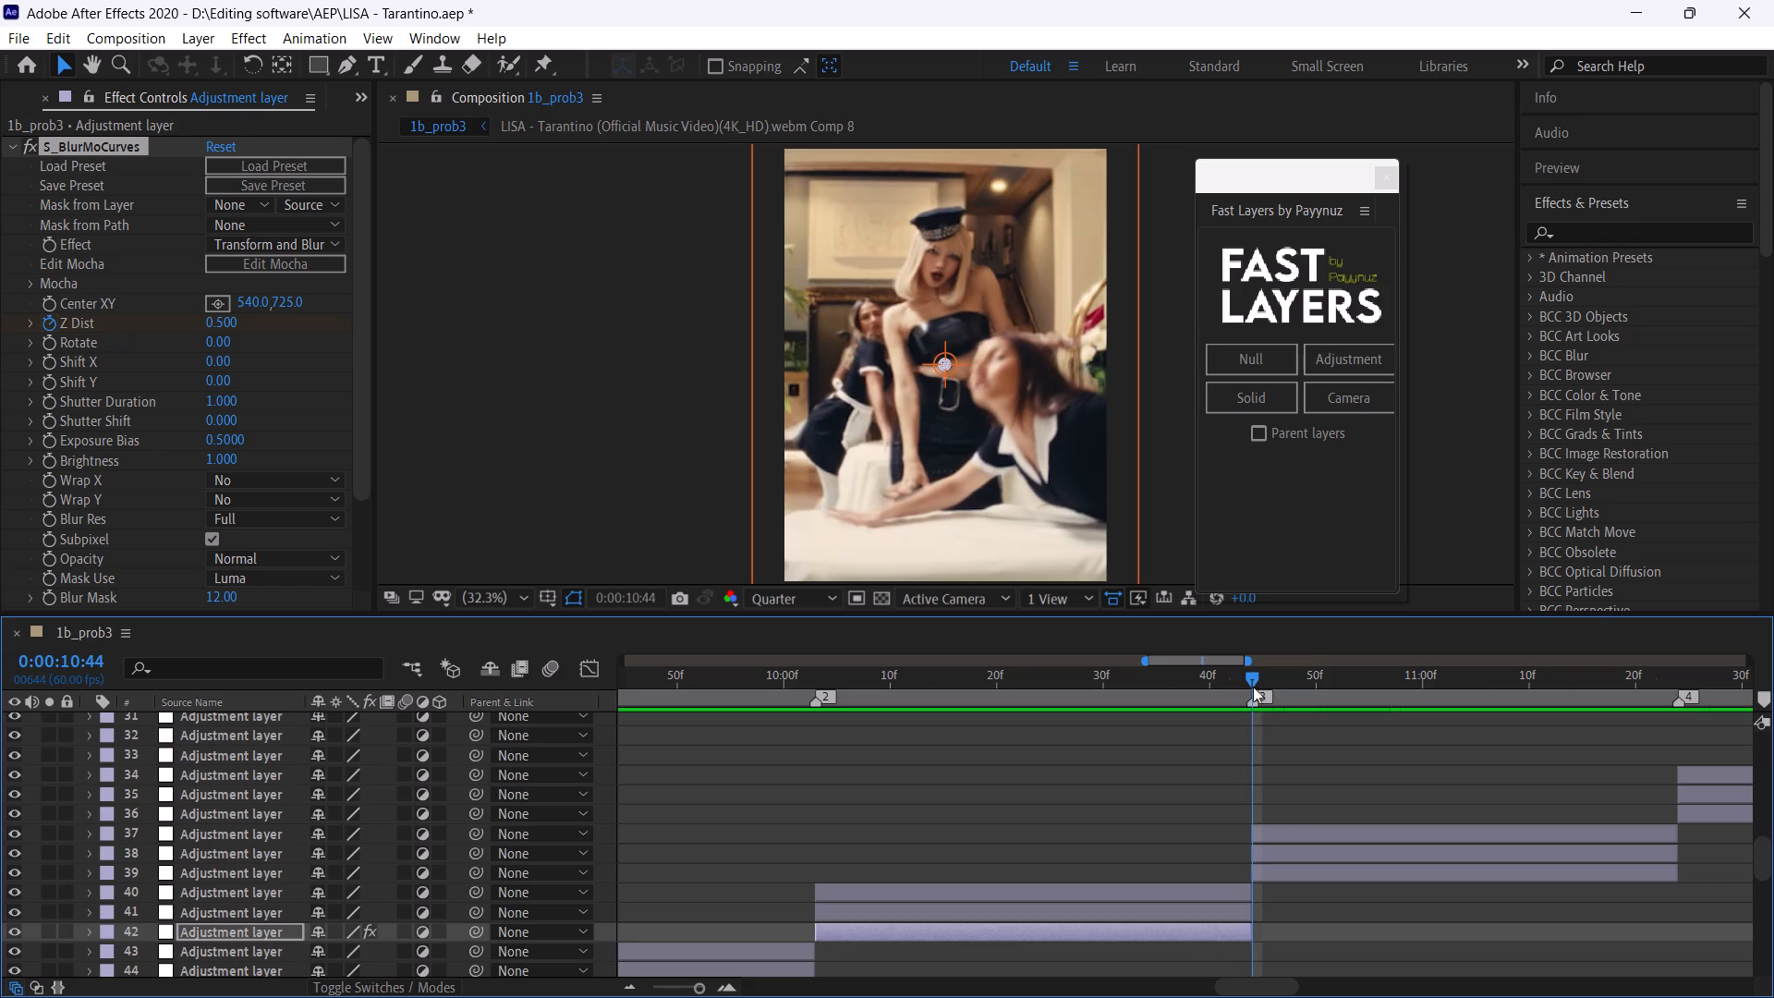
{"action": "left_click", "coordinate": [1287, 870]}
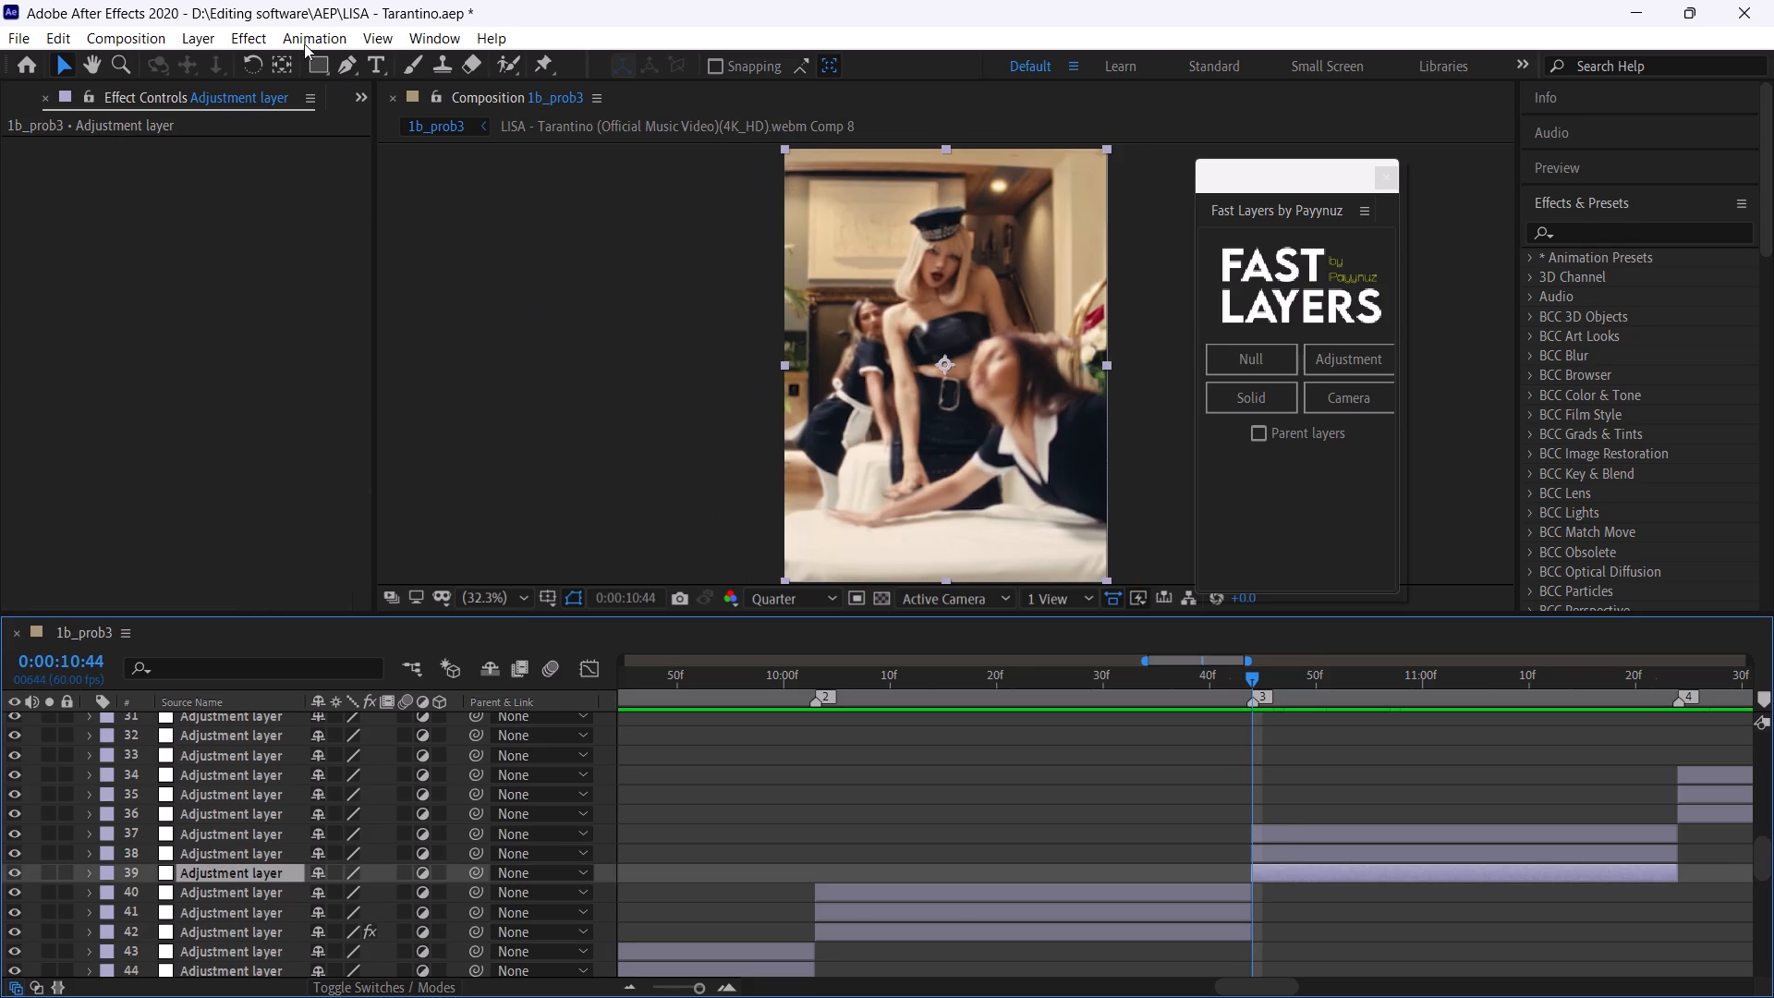
{"action": "left_click", "coordinate": [312, 35]}
{"action": "left_click", "coordinate": [365, 95]}
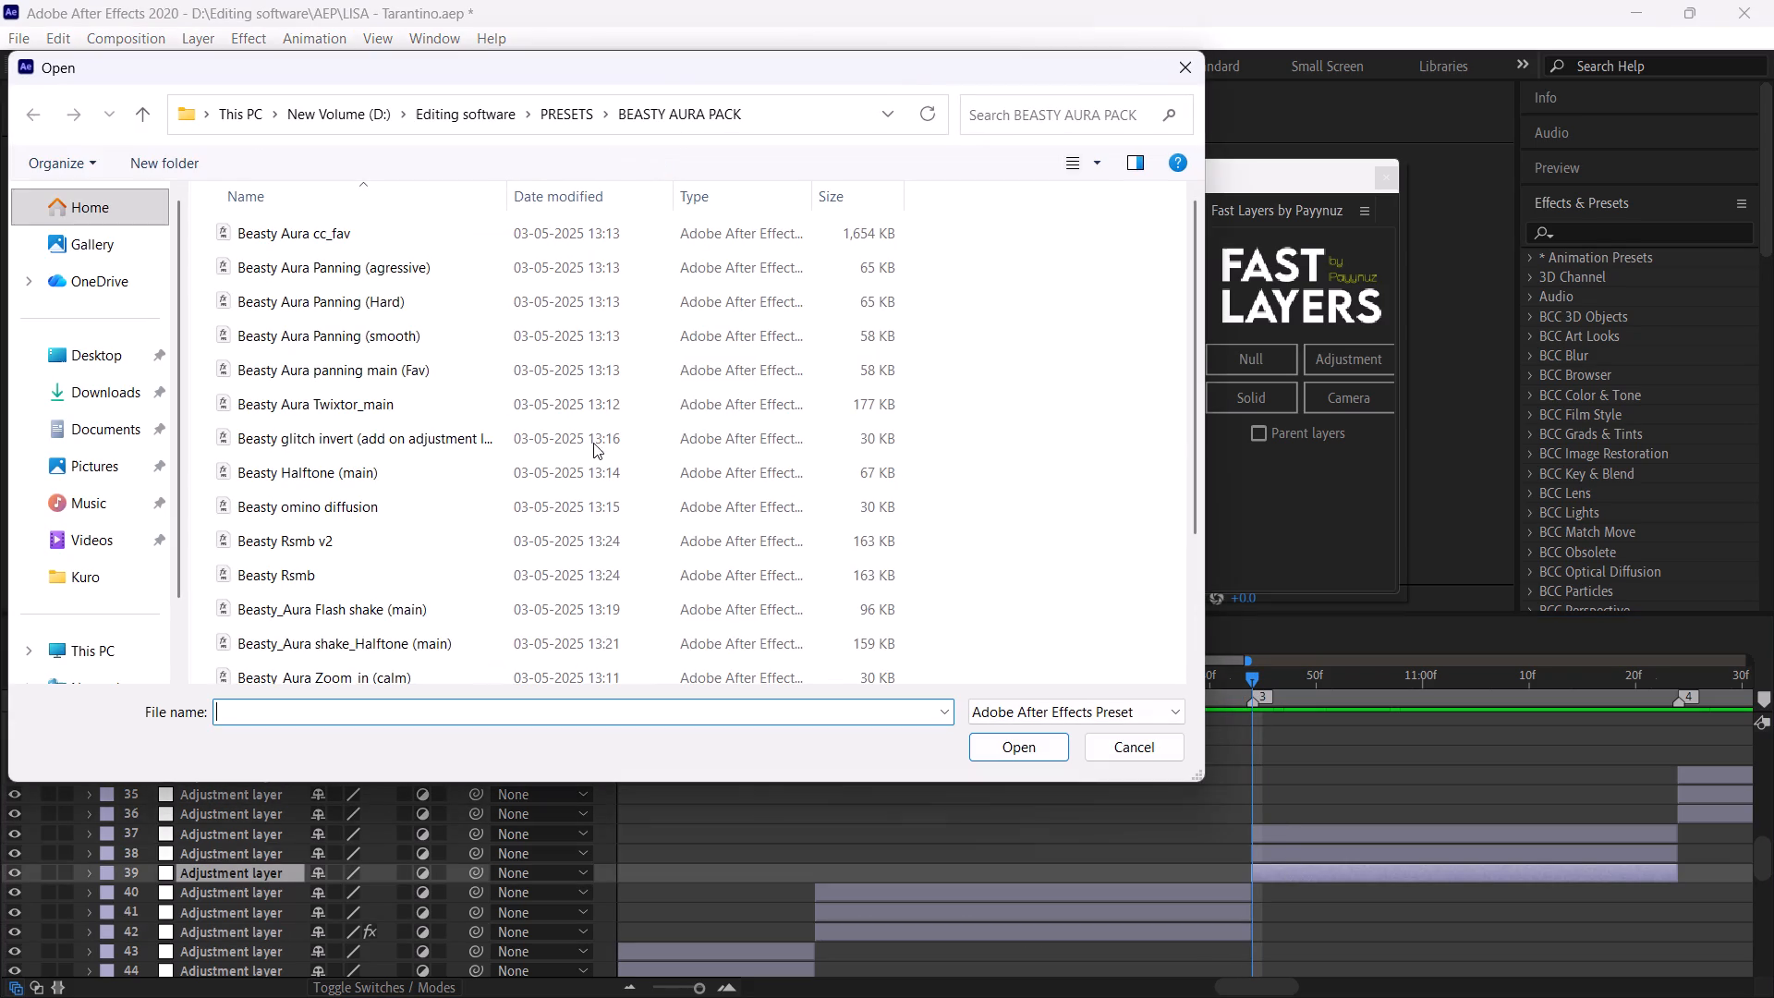
{"action": "scroll", "coordinate": [459, 573], "scroll_direction": "down", "scroll_amount": 2}
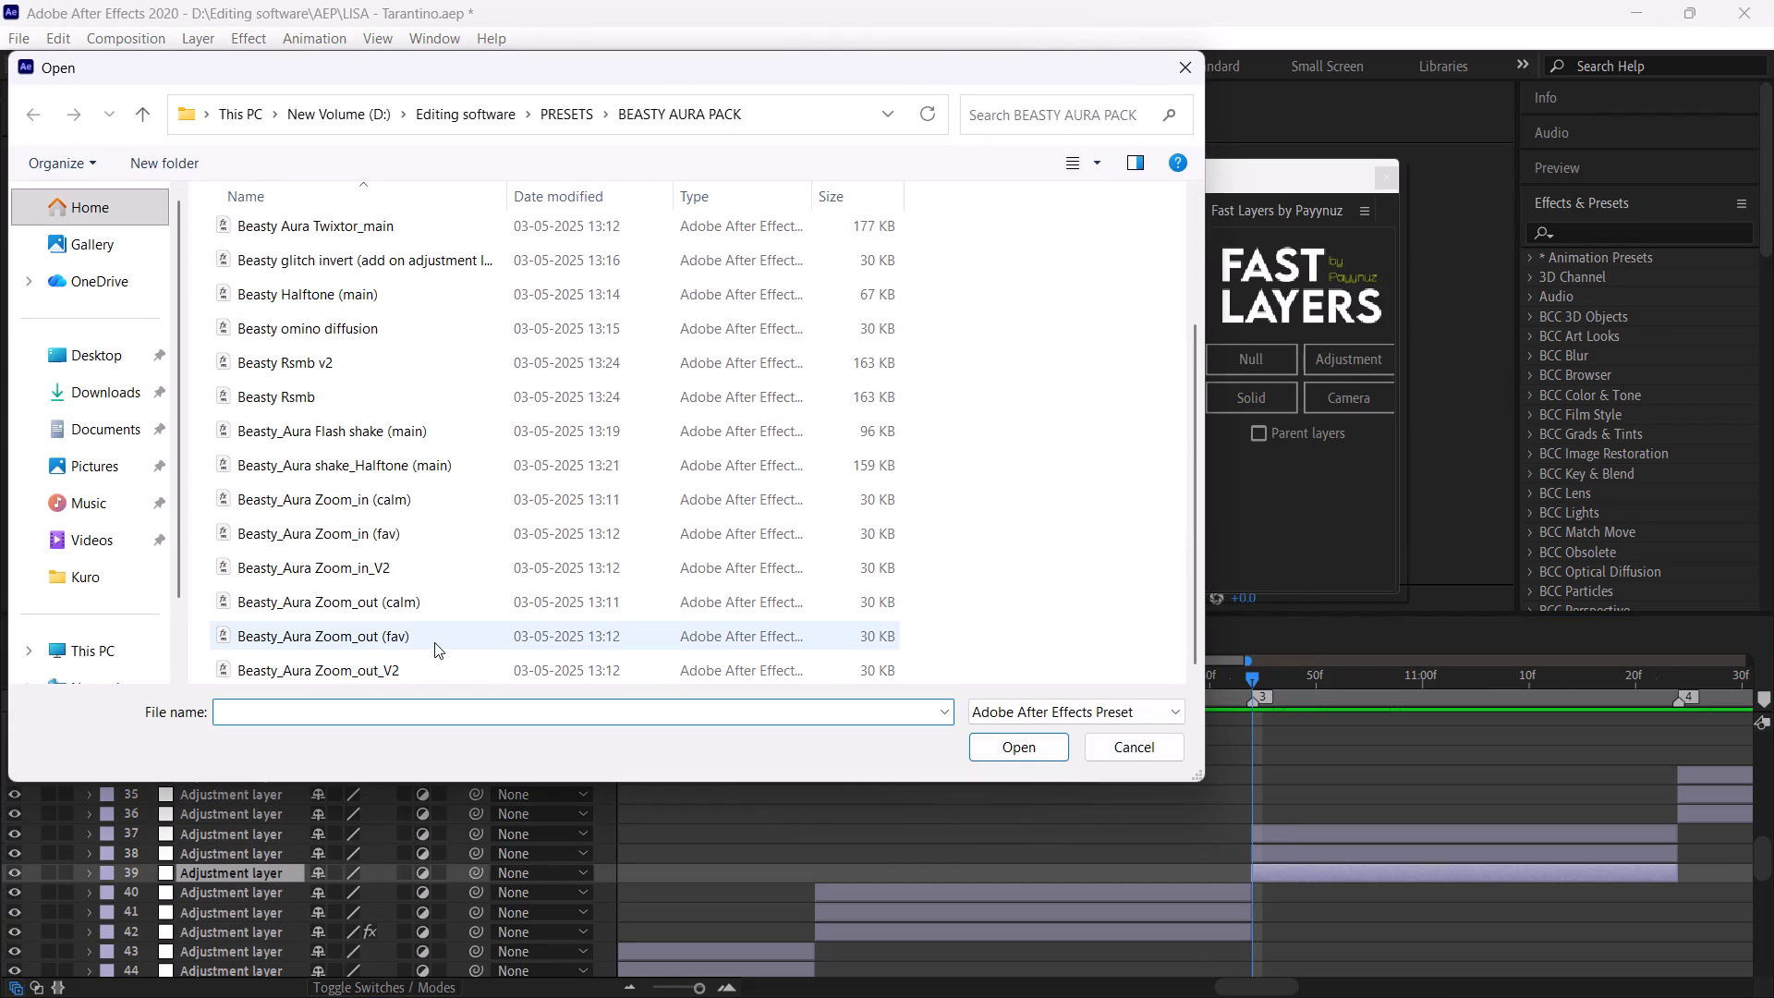
{"action": "left_click", "coordinate": [434, 640]}
{"action": "left_click", "coordinate": [1004, 754]}
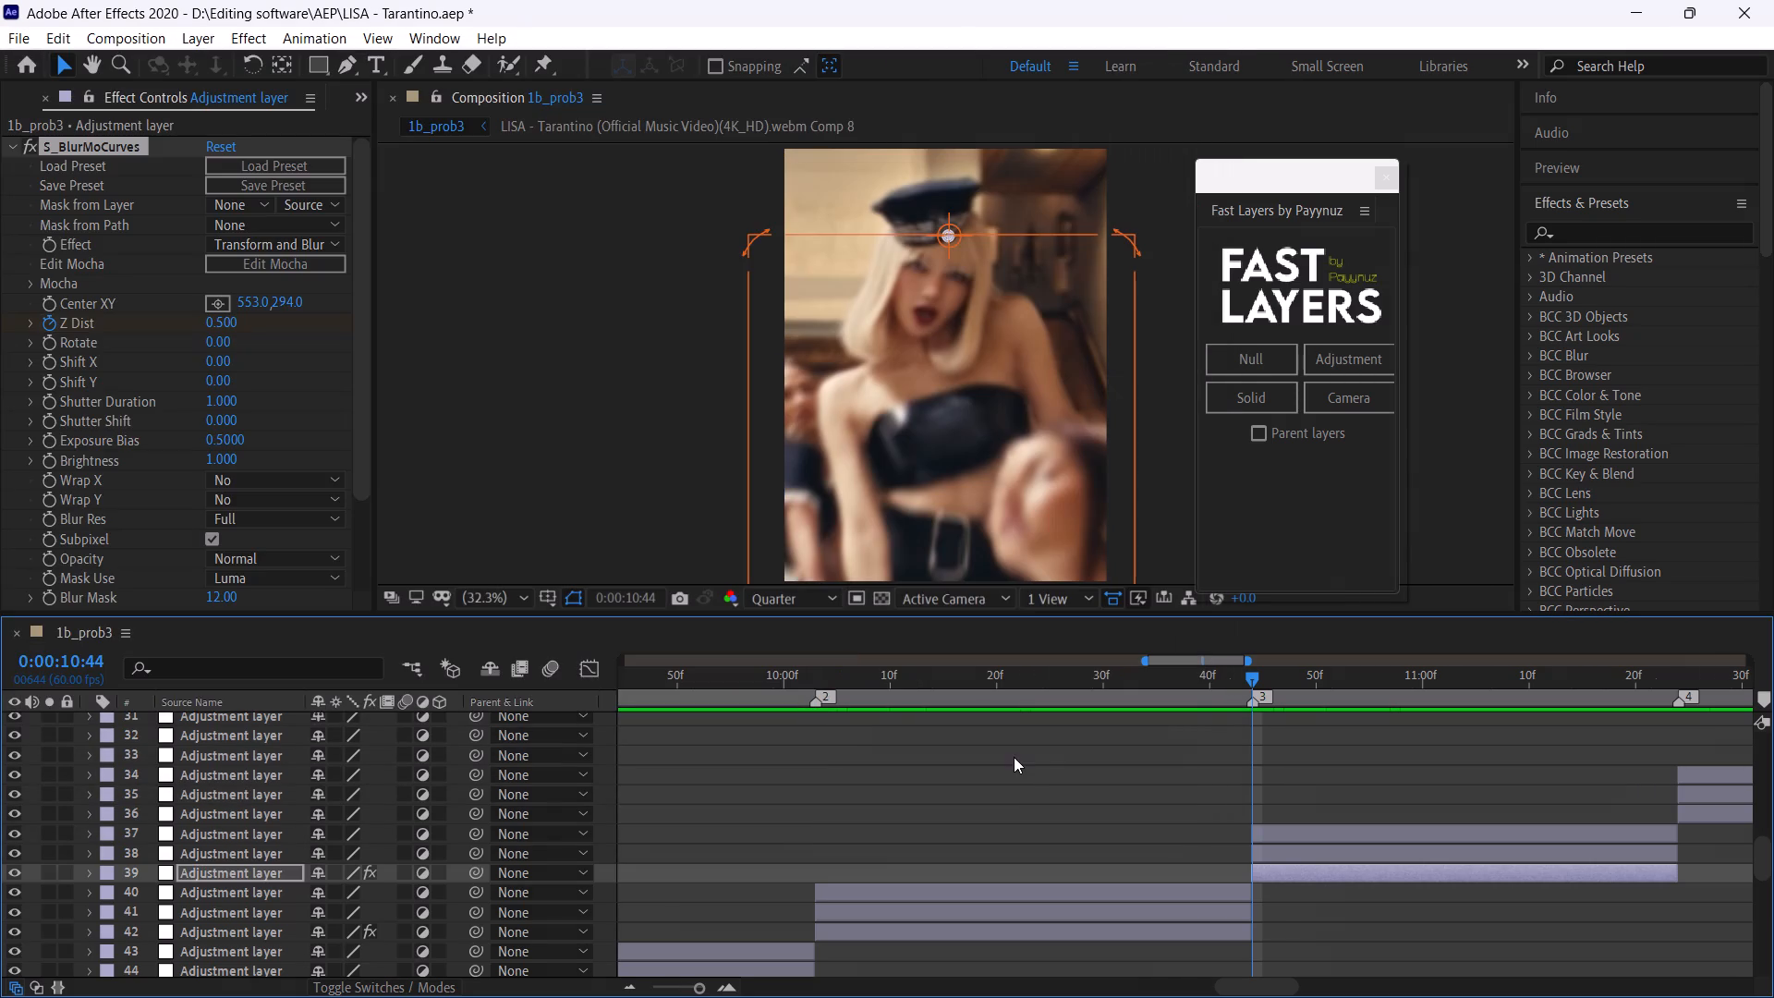
Stretch adjustment layer 39's Z Dist keyframes so the last one meets the layer's end at 0:00:11:24, and play back the zoom-out.
{"action": "key", "text": "u"}
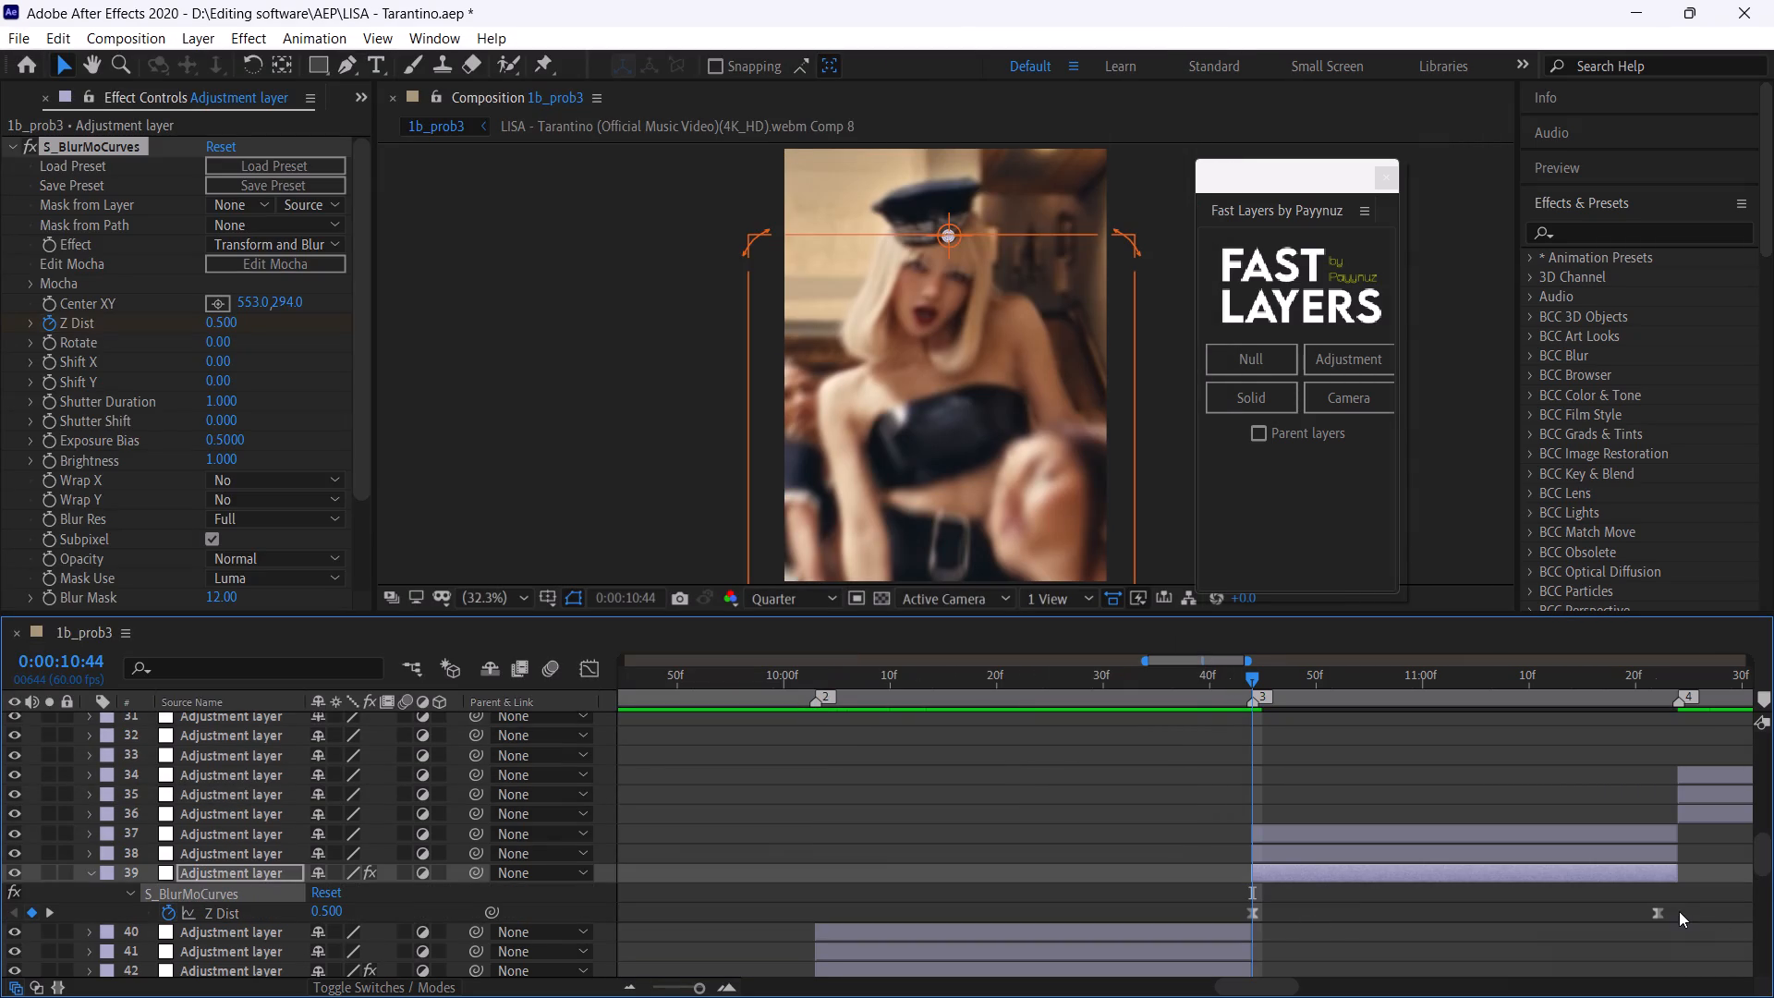
{"action": "left_click_drag", "start_coordinate": [1678, 910], "coordinate": [1234, 920]}
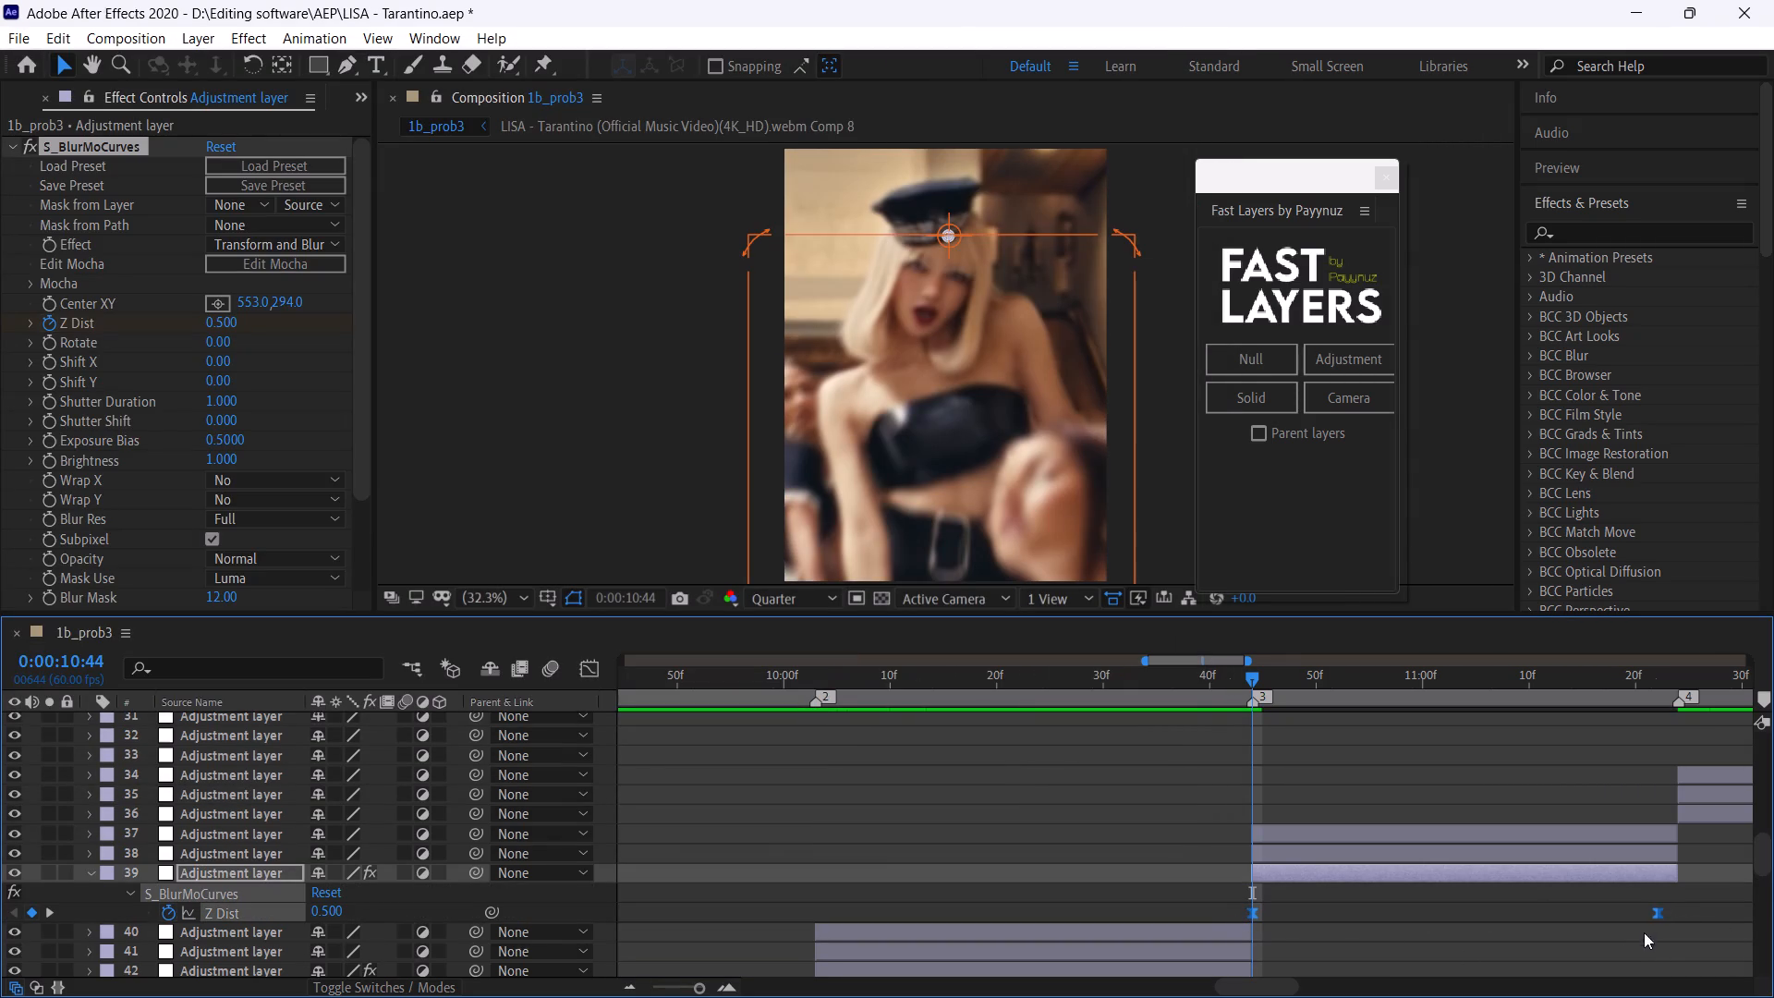
{"action": "left_click_drag", "start_coordinate": [1654, 915], "coordinate": [1671, 917], "text": "alt"}
{"action": "key", "text": "space"}
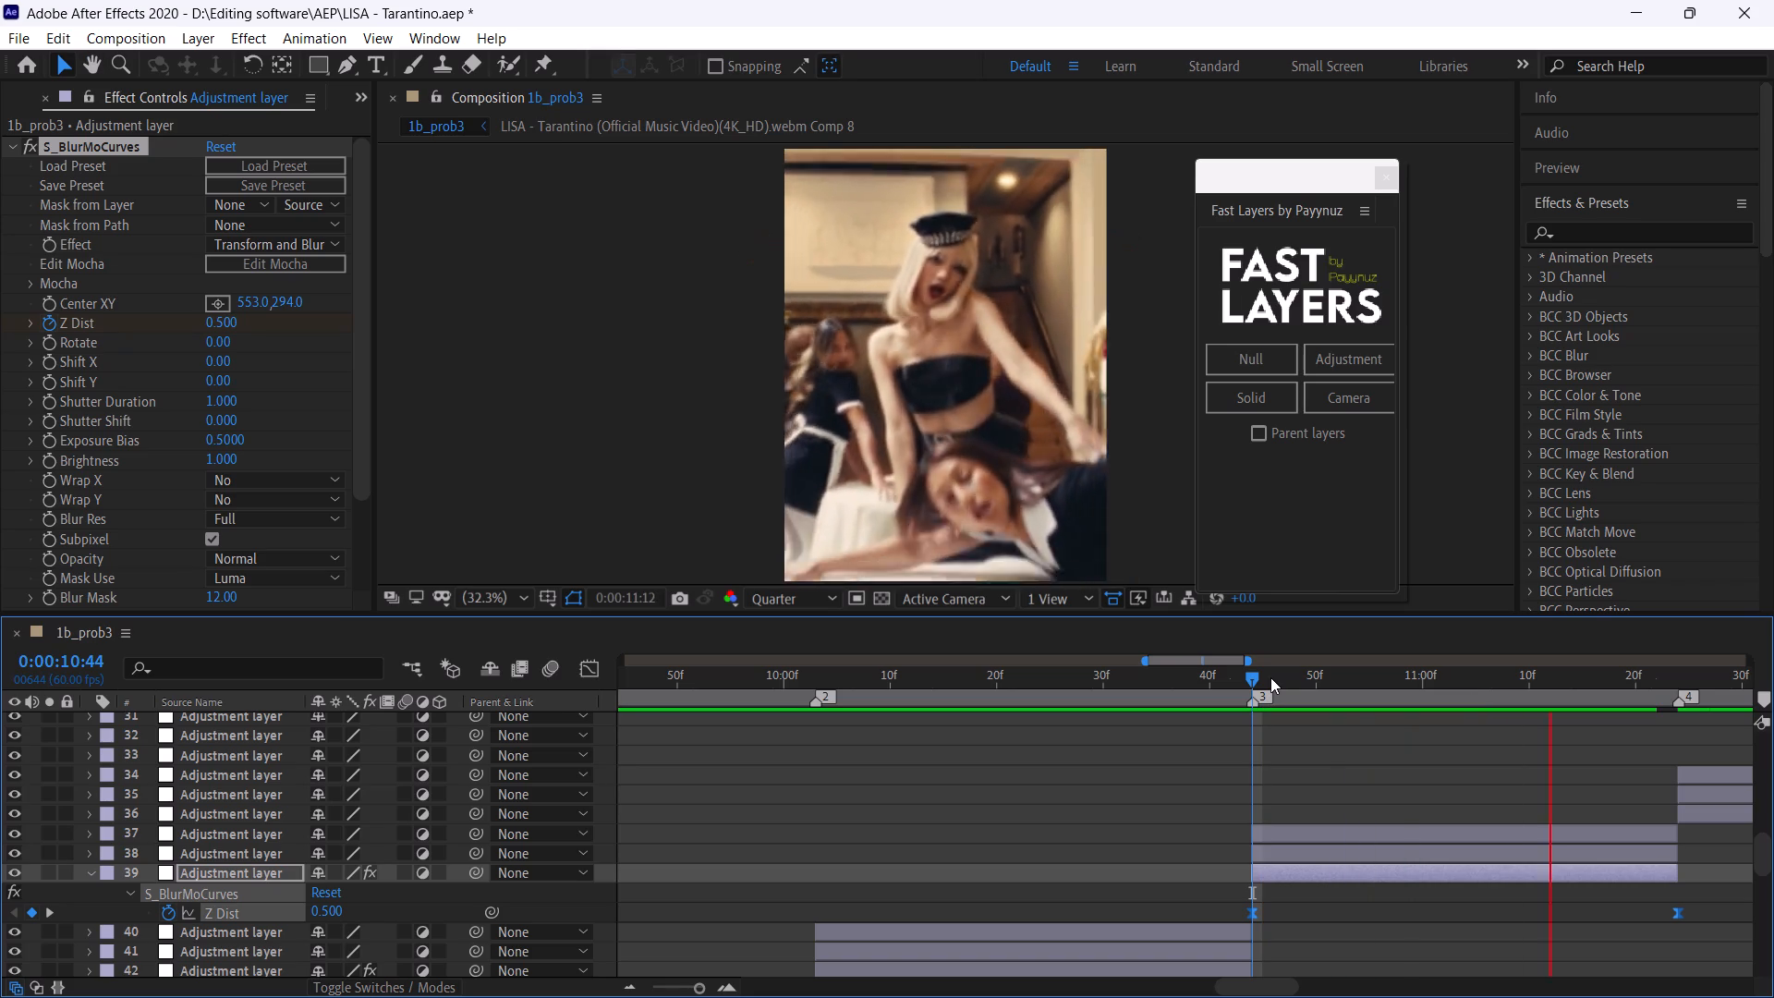
{"action": "left_click", "coordinate": [1092, 675]}
{"action": "key", "text": "space"}
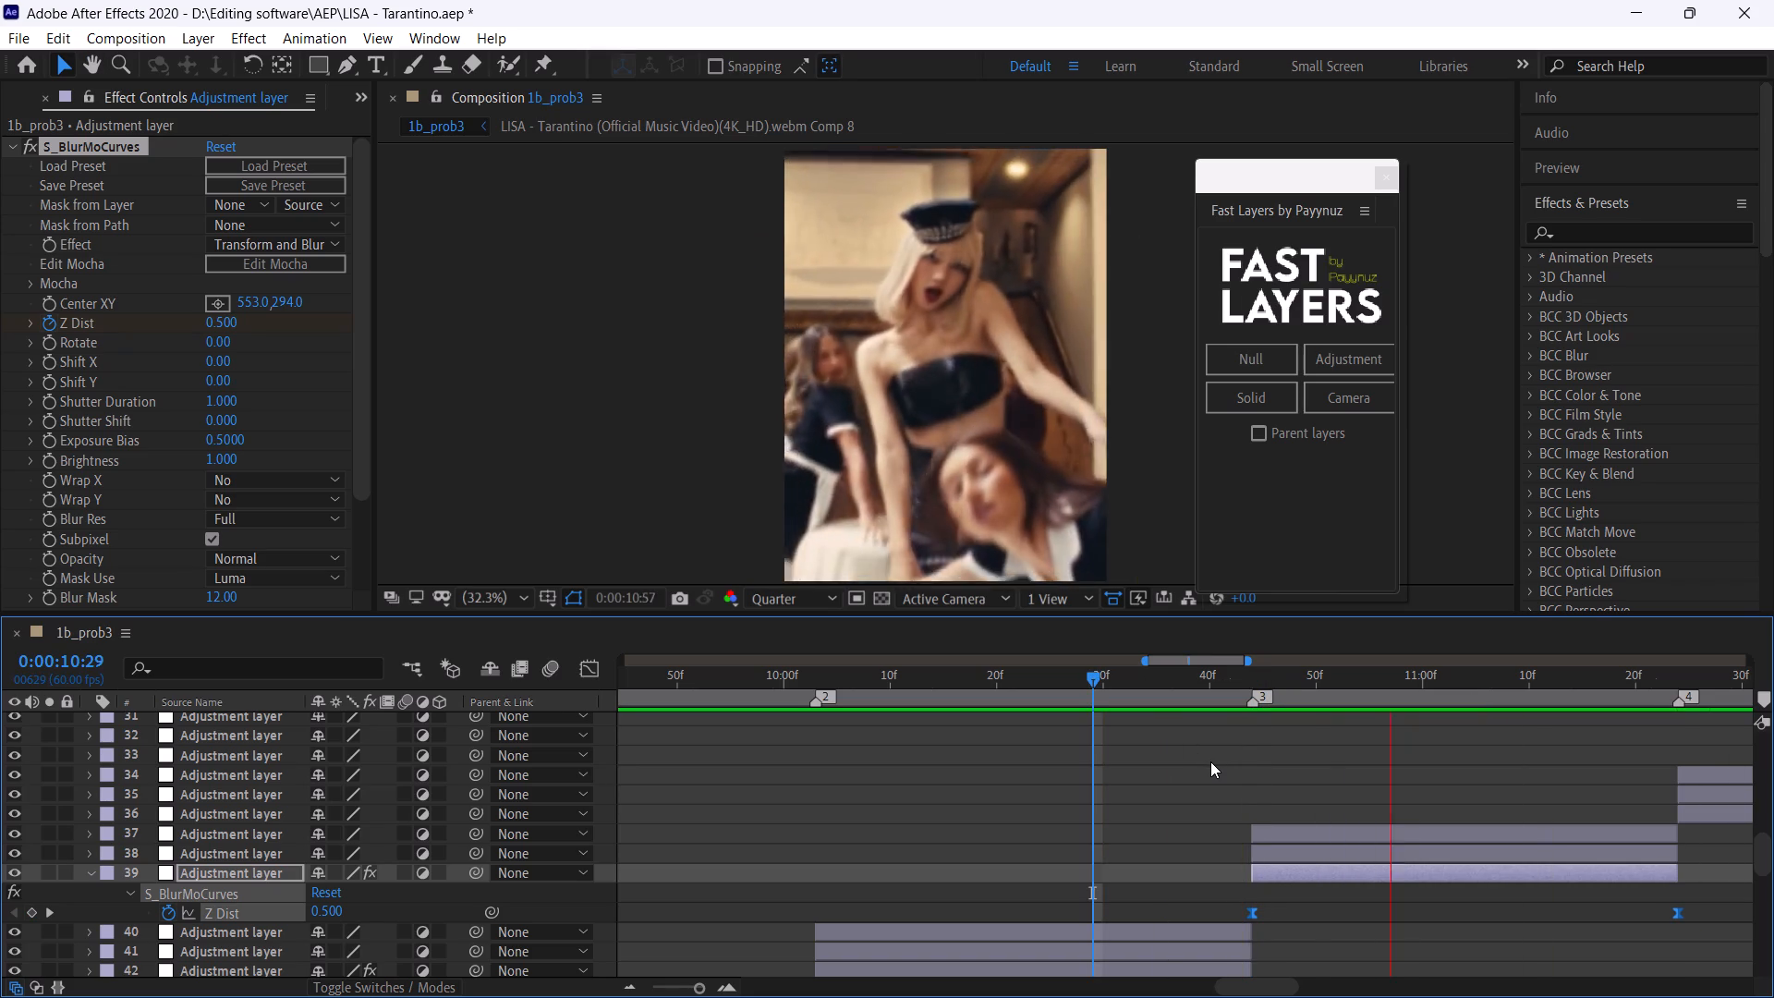
{"action": "left_click", "coordinate": [794, 680]}
{"action": "key", "text": "space"}
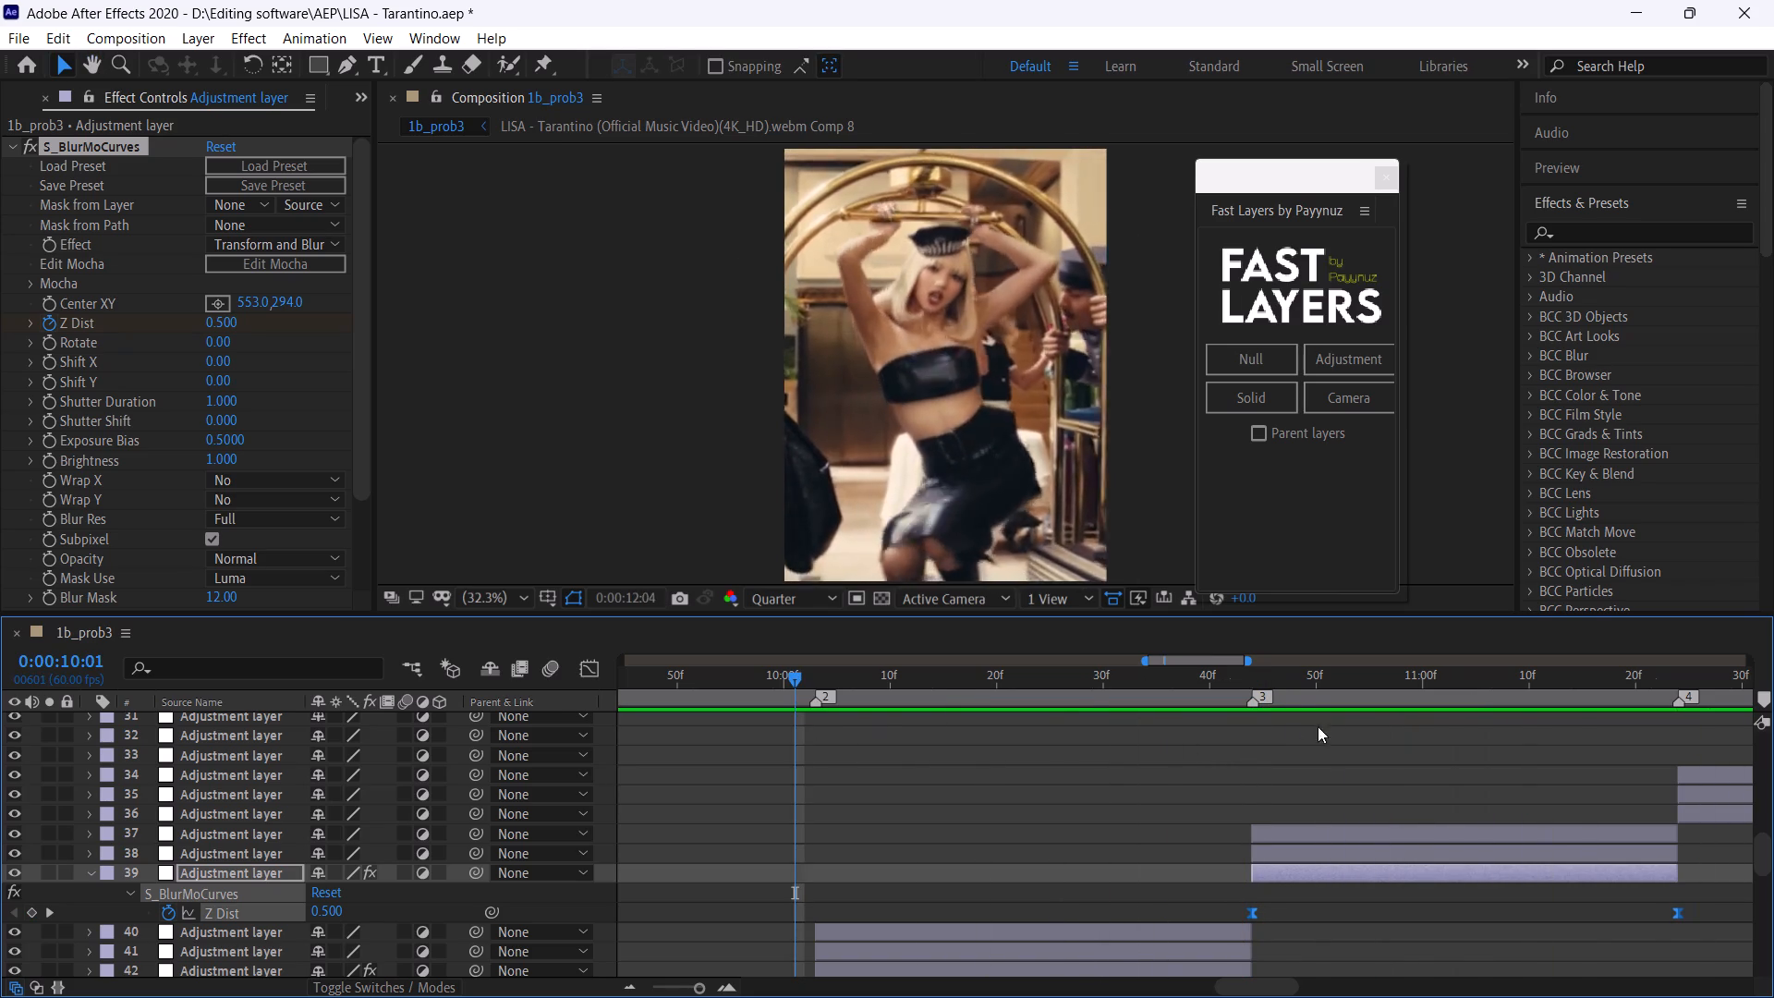
Paste the copied zoom-in keyframes onto adjustment layer 36 at 0:00:11:24 and stretch them to the layer's end at 0:00:12:05.
{"action": "left_click_drag", "start_coordinate": [1290, 681], "coordinate": [1674, 818]}
{"action": "left_click", "coordinate": [1703, 819]}
{"action": "key", "text": "ctrl+v"}
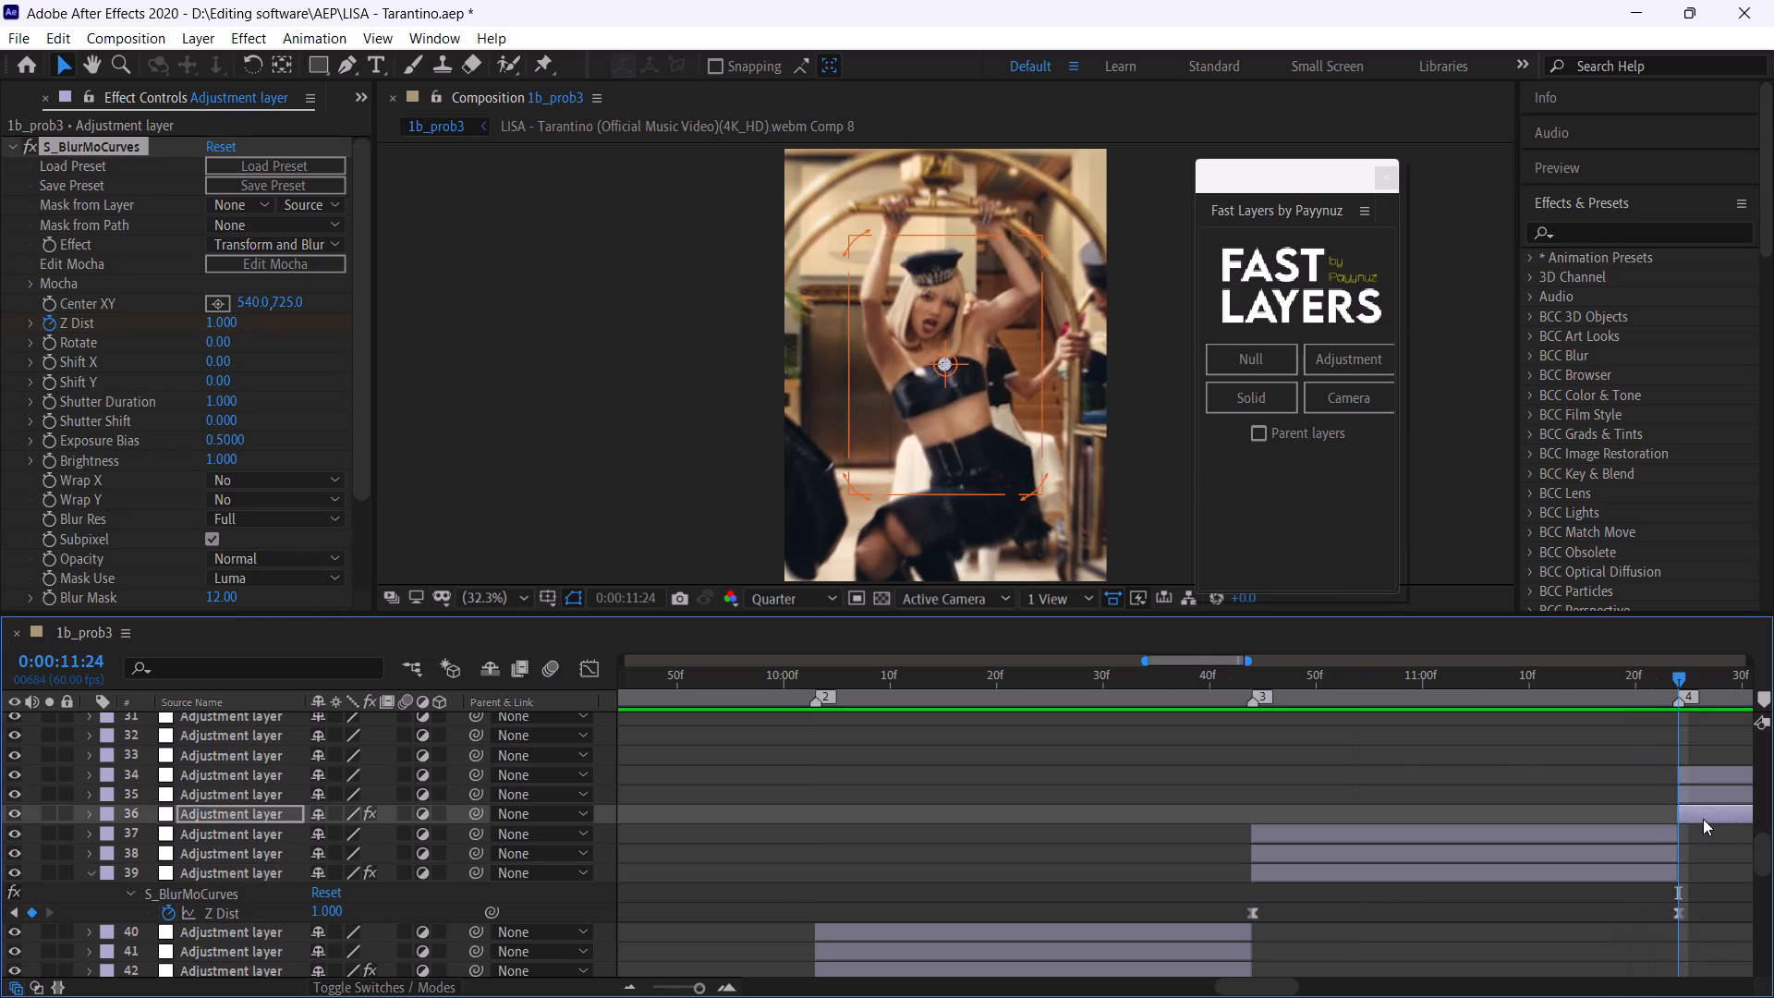
{"action": "key", "text": "space"}
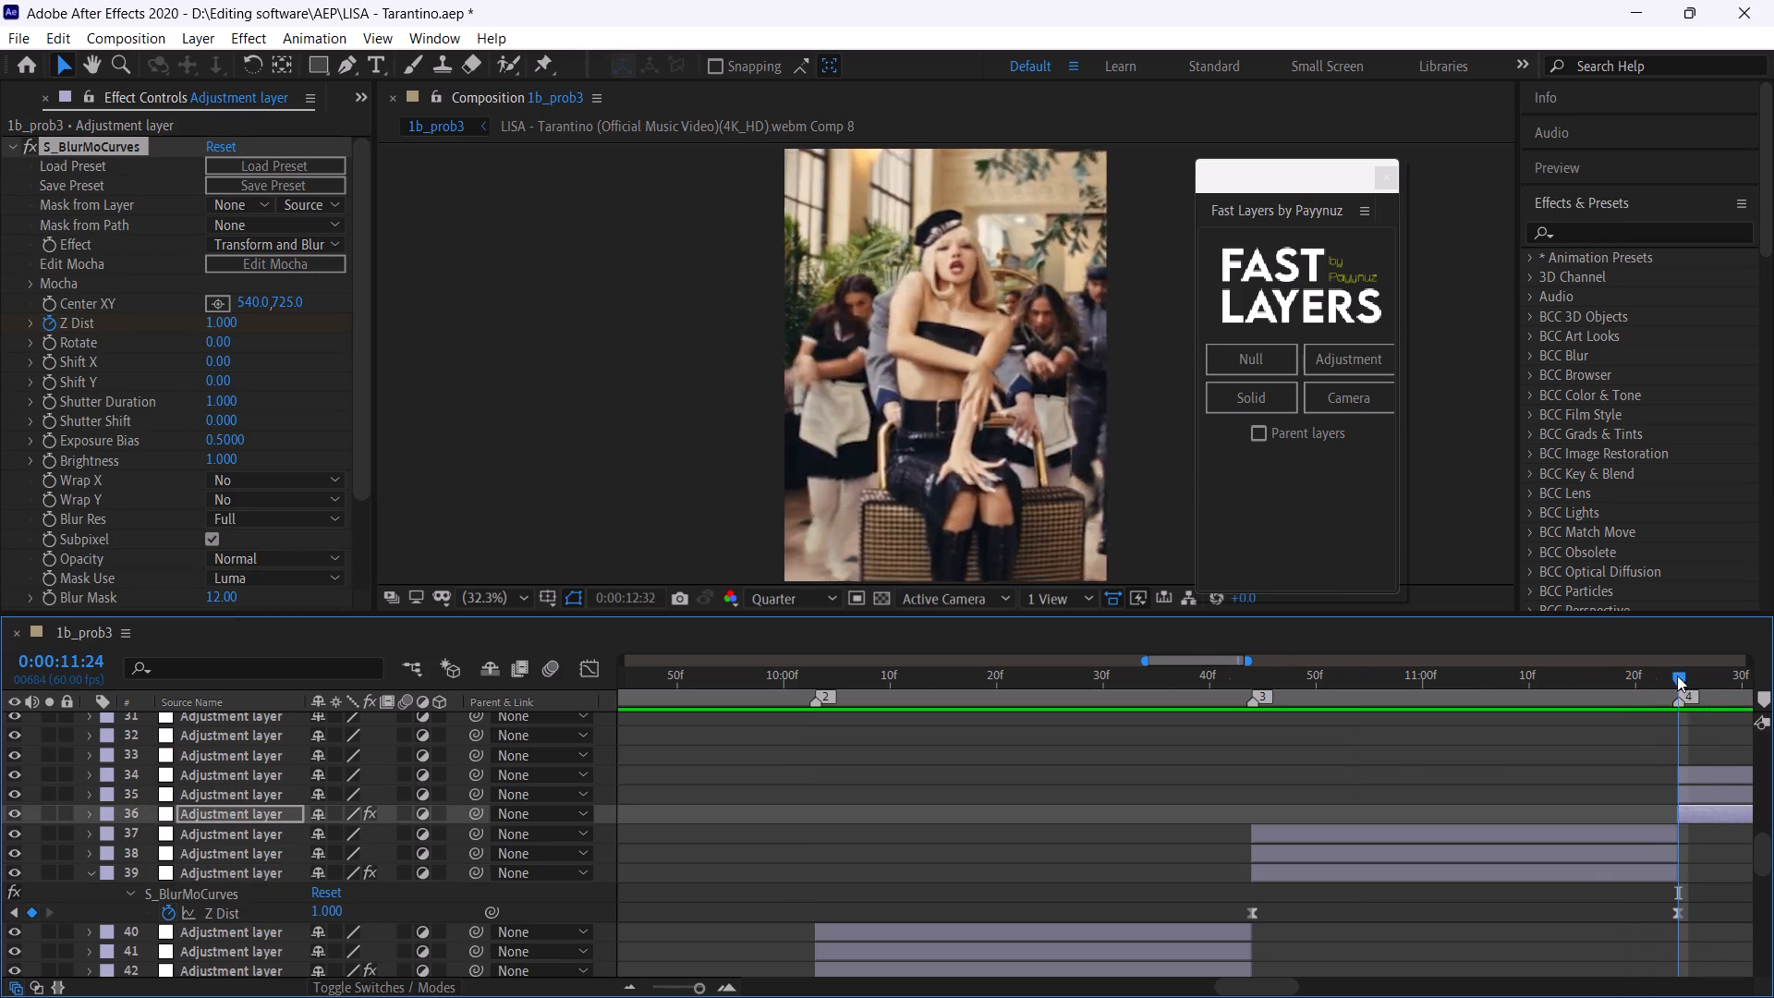
{"action": "left_click_drag", "start_coordinate": [1676, 675], "coordinate": [1450, 837]}
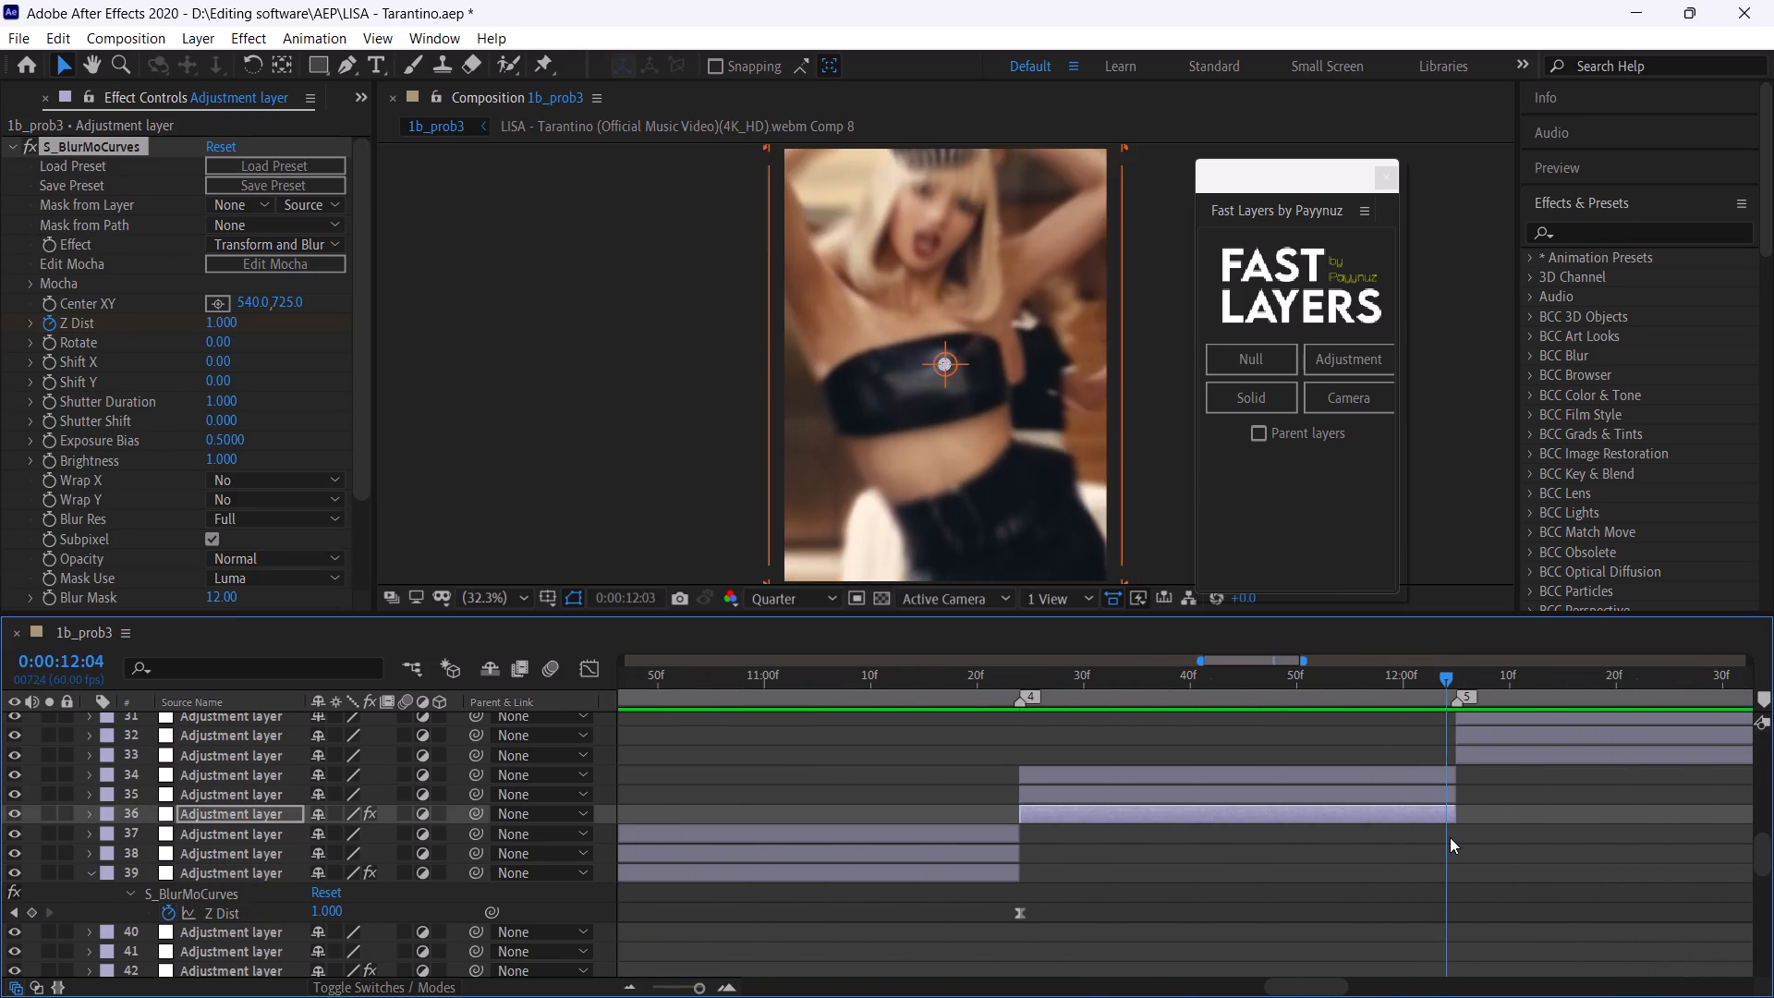
{"action": "left_click_drag", "start_coordinate": [1450, 837], "coordinate": [1451, 837]}
{"action": "key", "text": "u"}
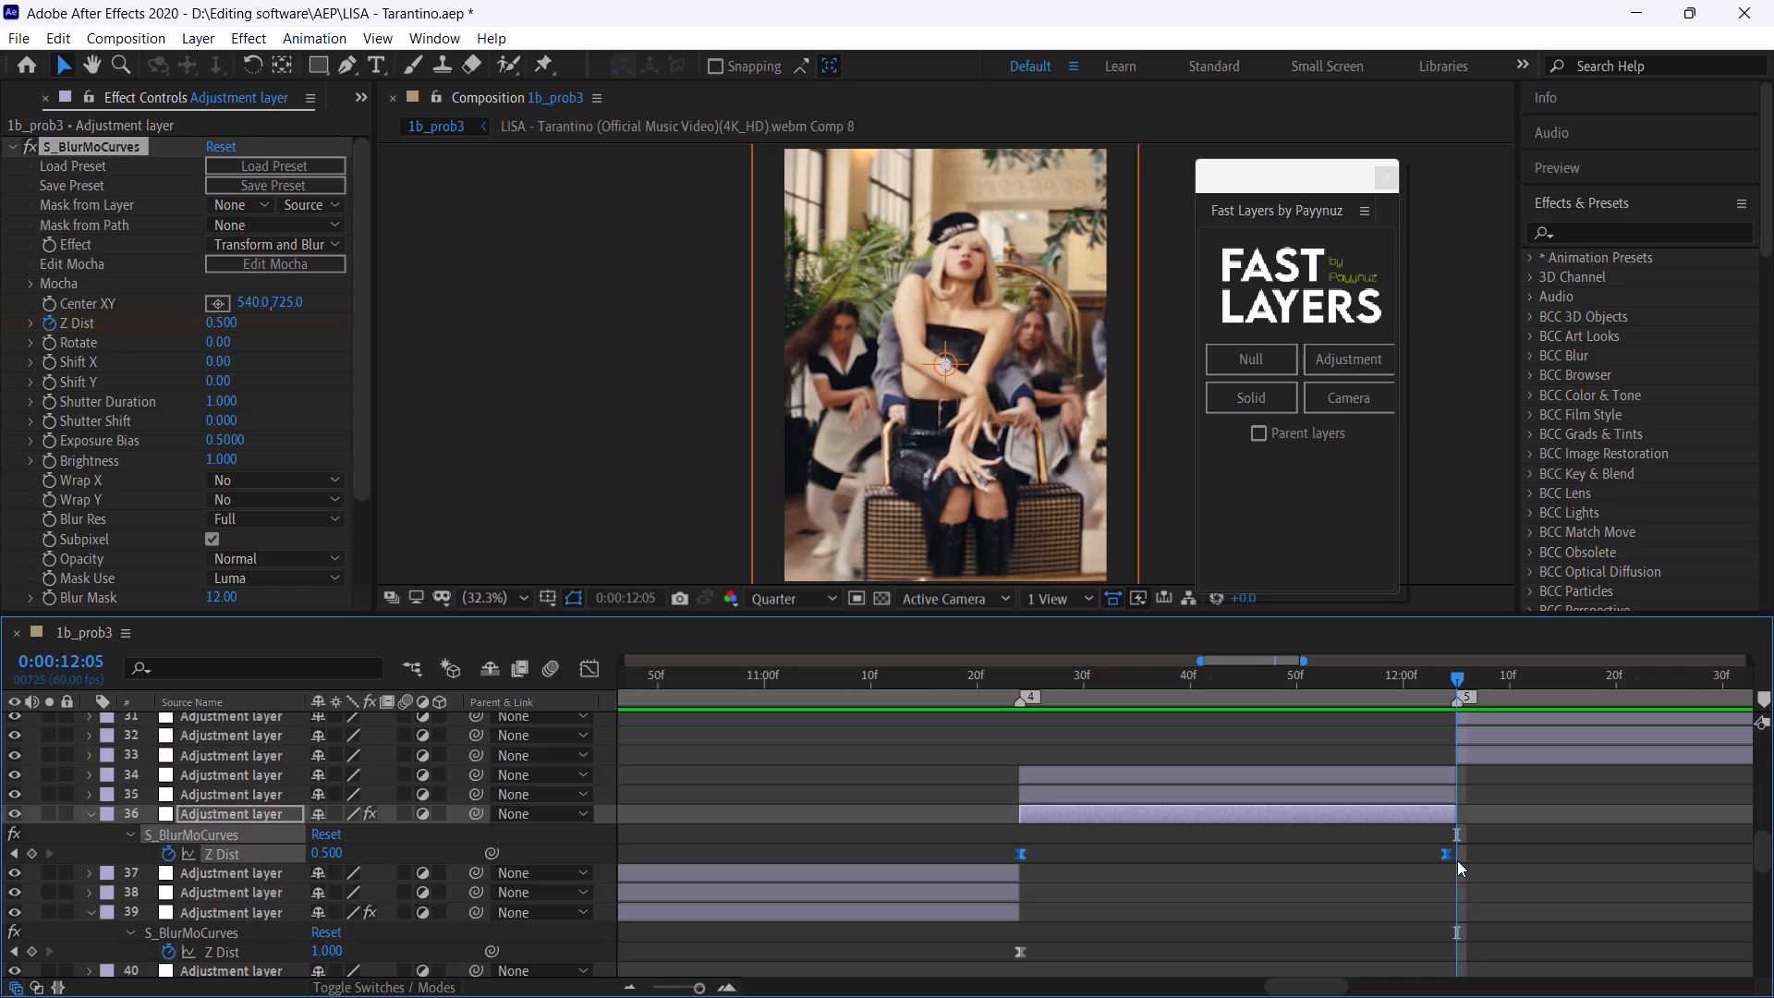
{"action": "left_click_drag", "start_coordinate": [1443, 854], "coordinate": [1453, 858], "text": "alt"}
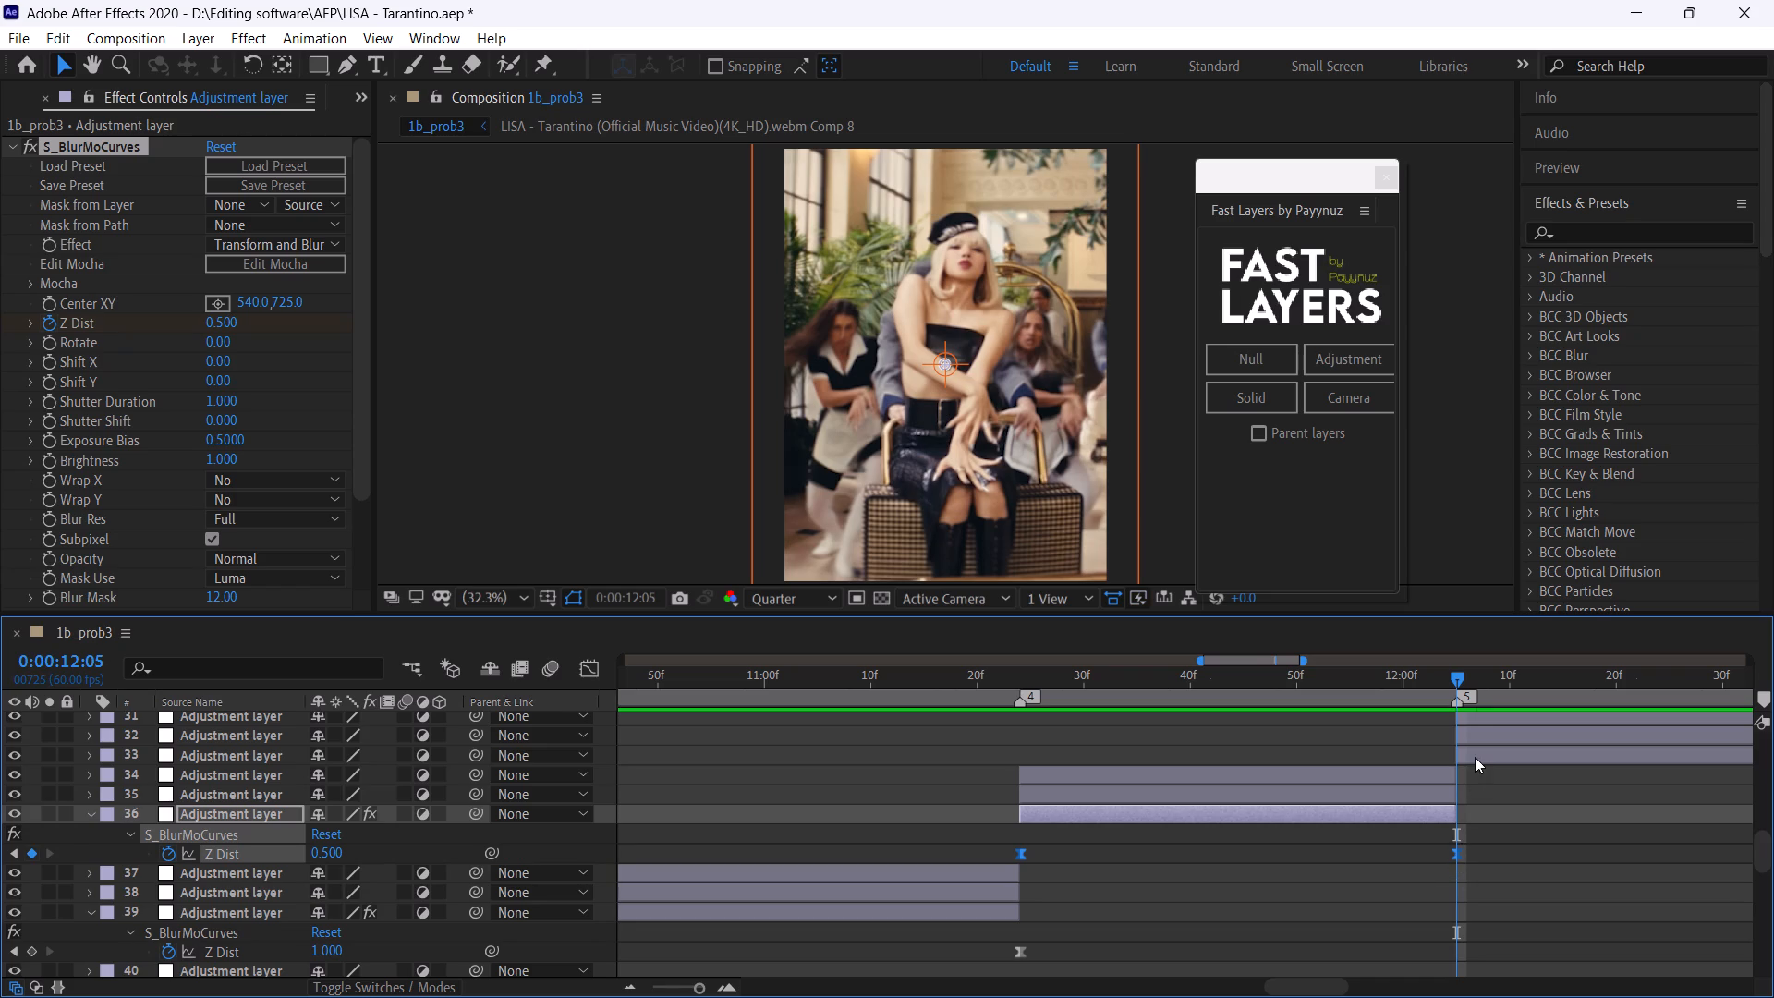
Paste the copied zoom-in keyframes onto adjustment layer 33 at 0:00:12:05 and move the last one to the layer's end at 0:00:12:44.
{"action": "left_click", "coordinate": [1485, 752]}
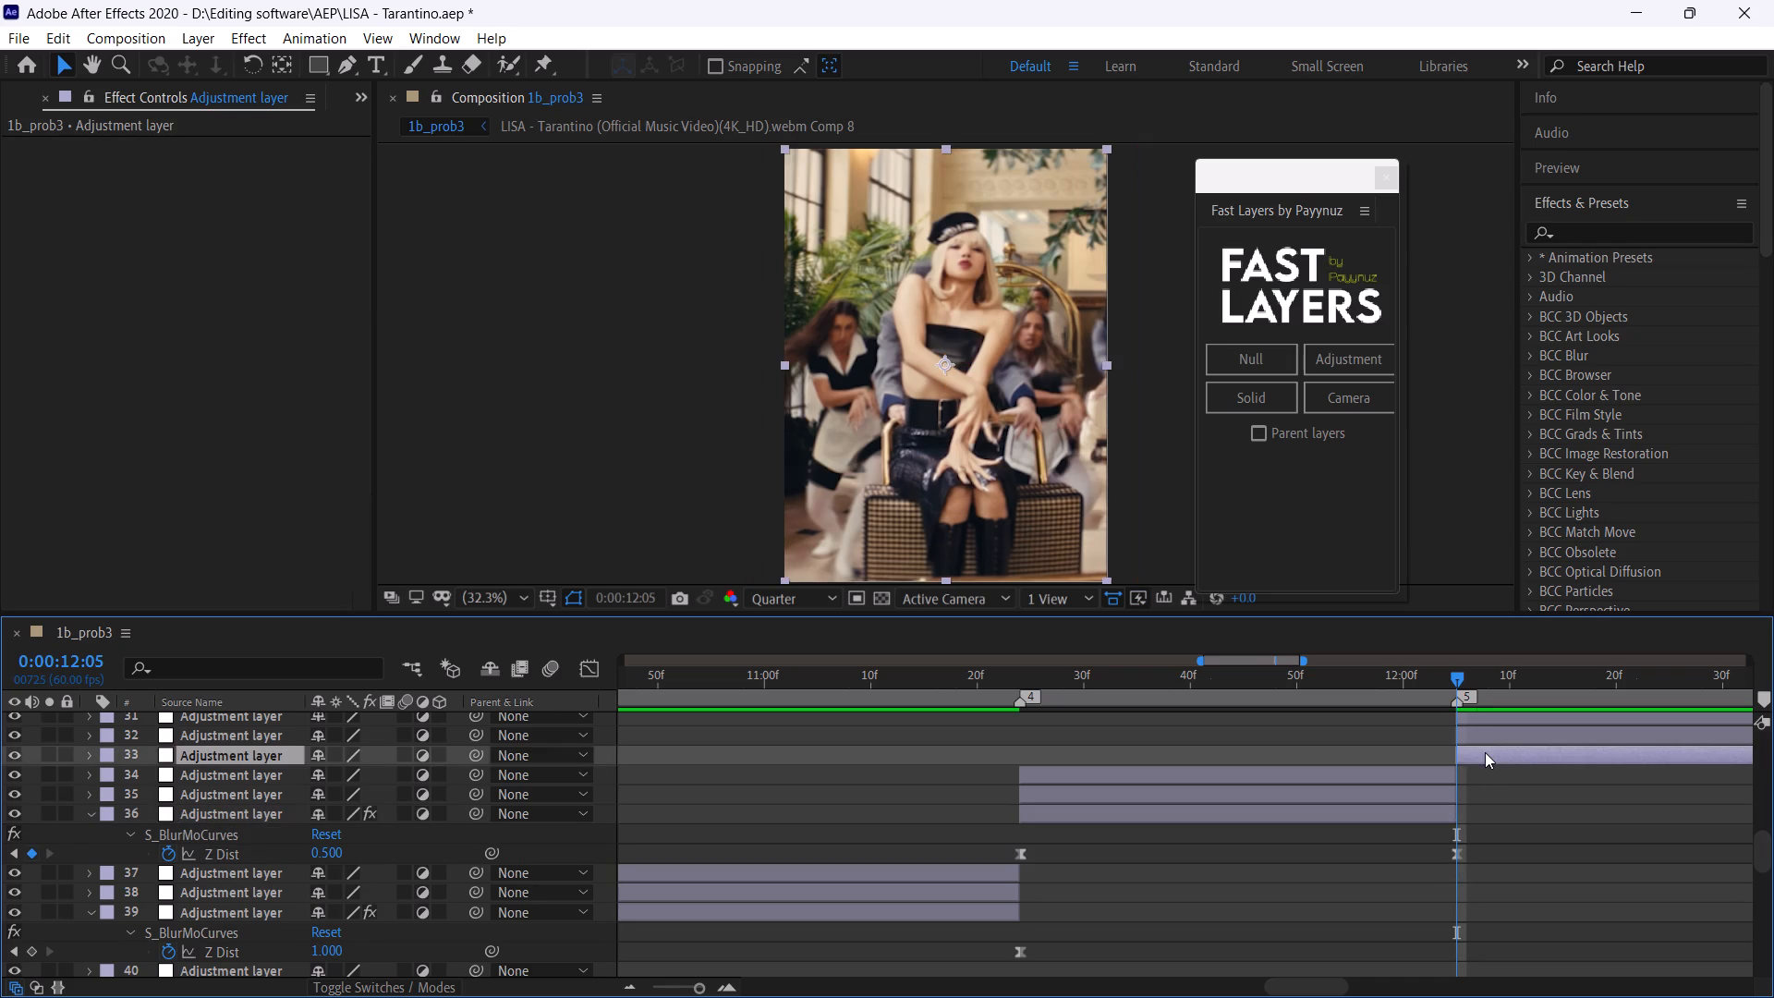
{"action": "key", "text": "ctrl+v"}
{"action": "key", "text": "u"}
{"action": "left_click_drag", "start_coordinate": [1507, 679], "coordinate": [1521, 688]}
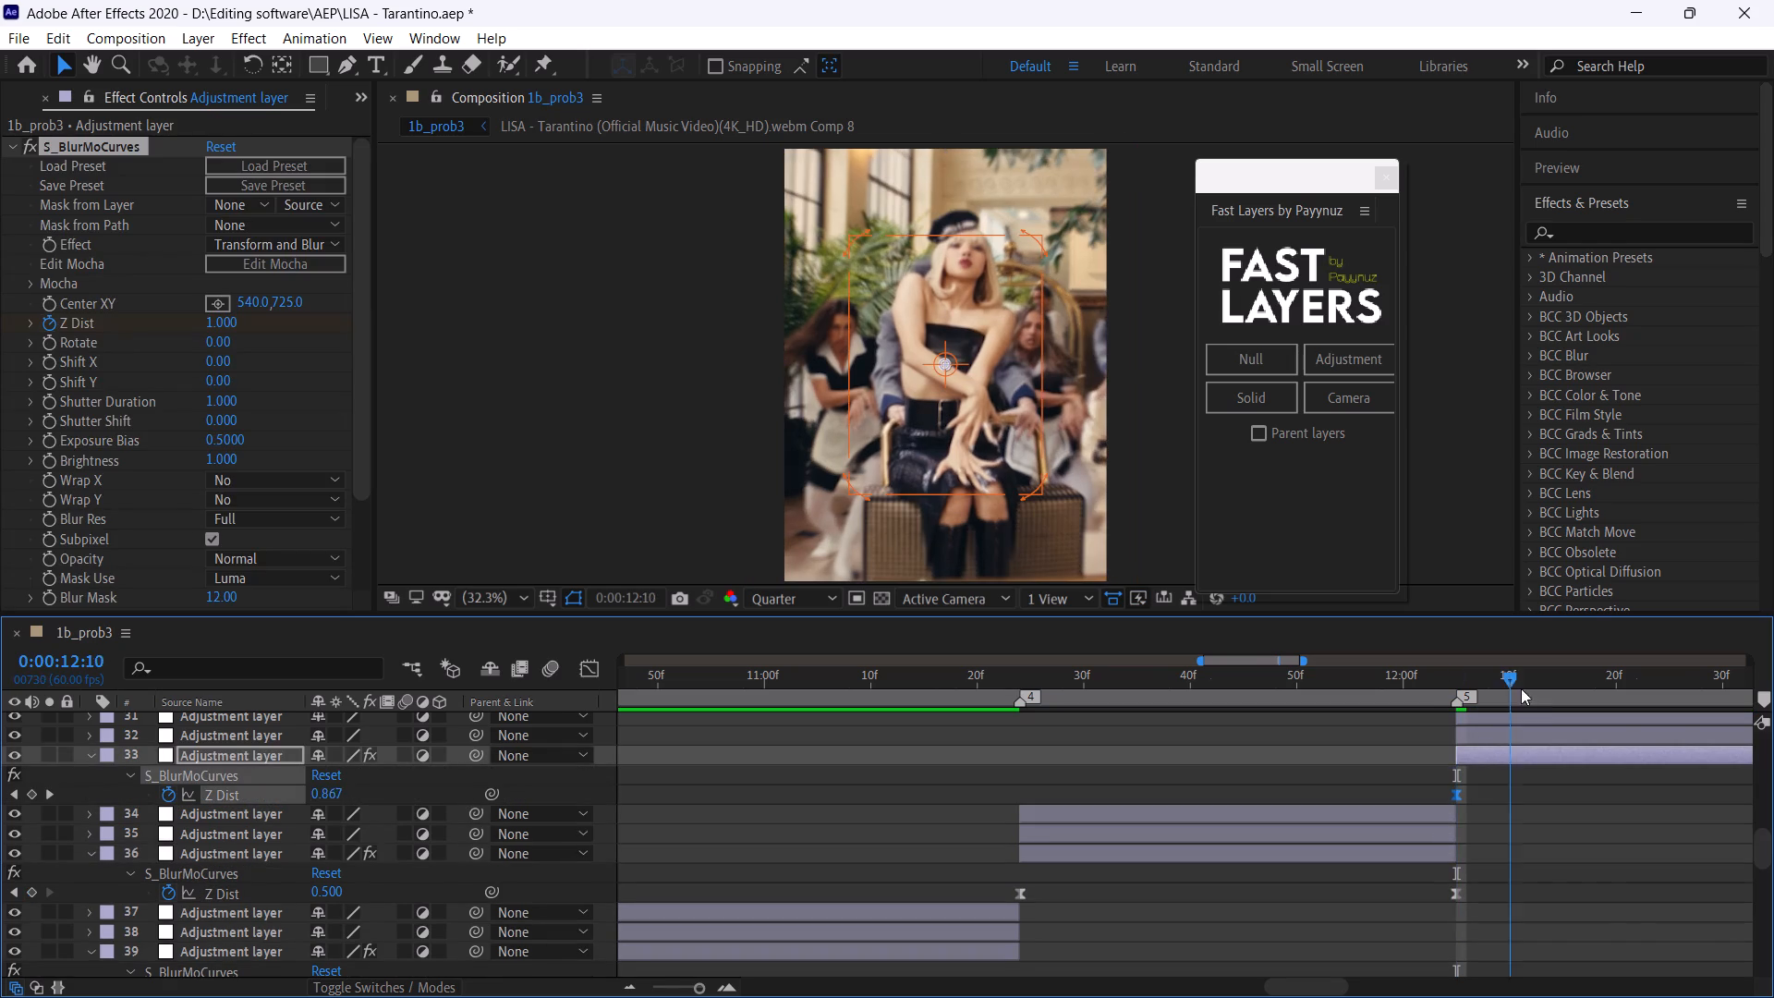
{"action": "left_click_drag", "start_coordinate": [1521, 688], "coordinate": [1361, 818]}
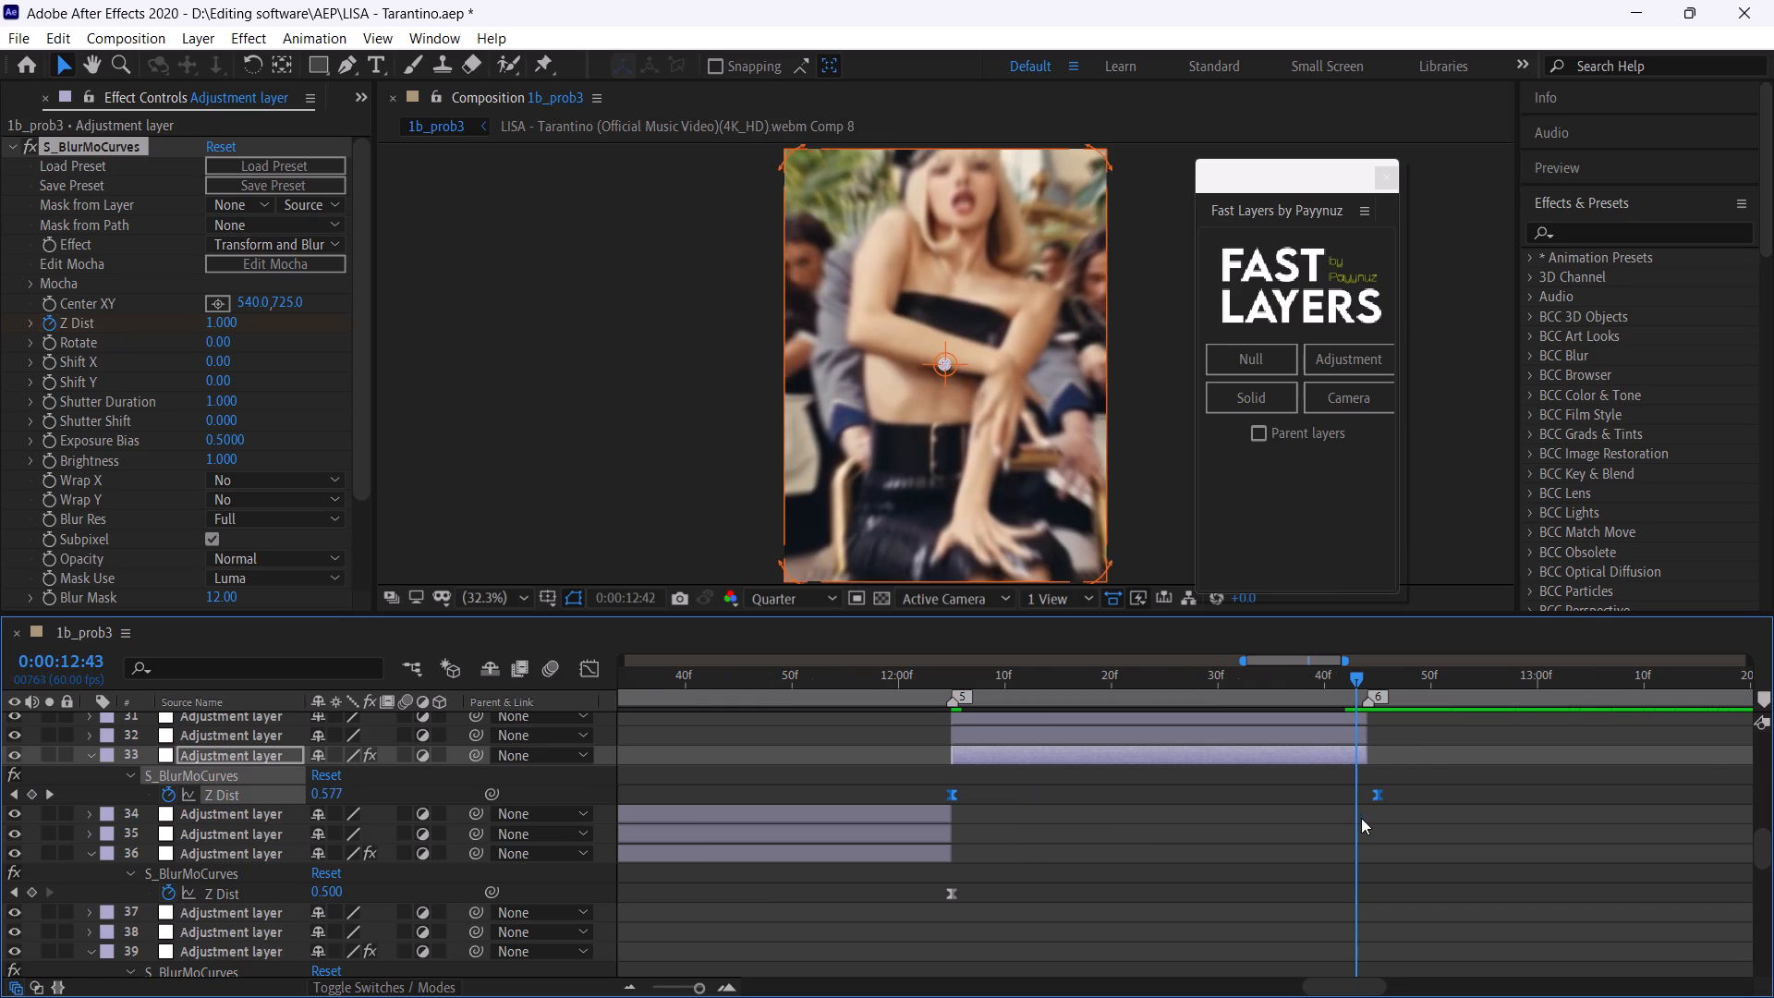
{"action": "left_click_drag", "start_coordinate": [1361, 818], "coordinate": [1367, 823]}
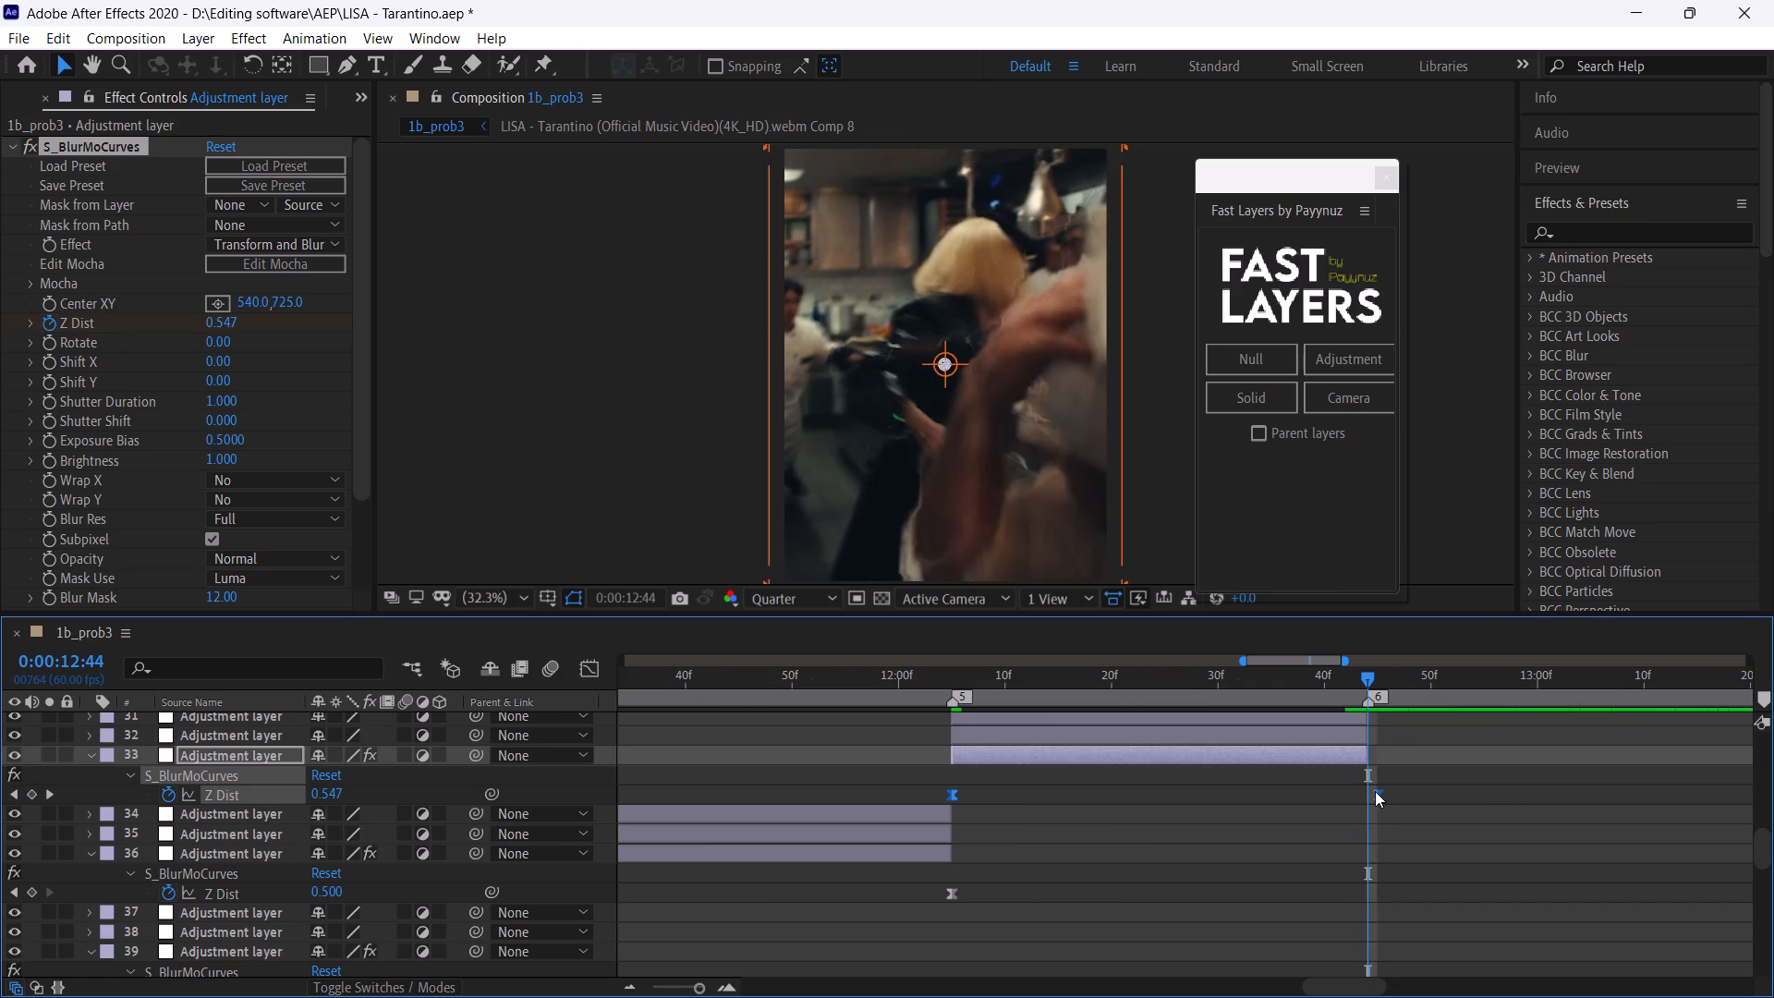
{"action": "left_click_drag", "start_coordinate": [1377, 796], "coordinate": [1368, 797], "text": "alt"}
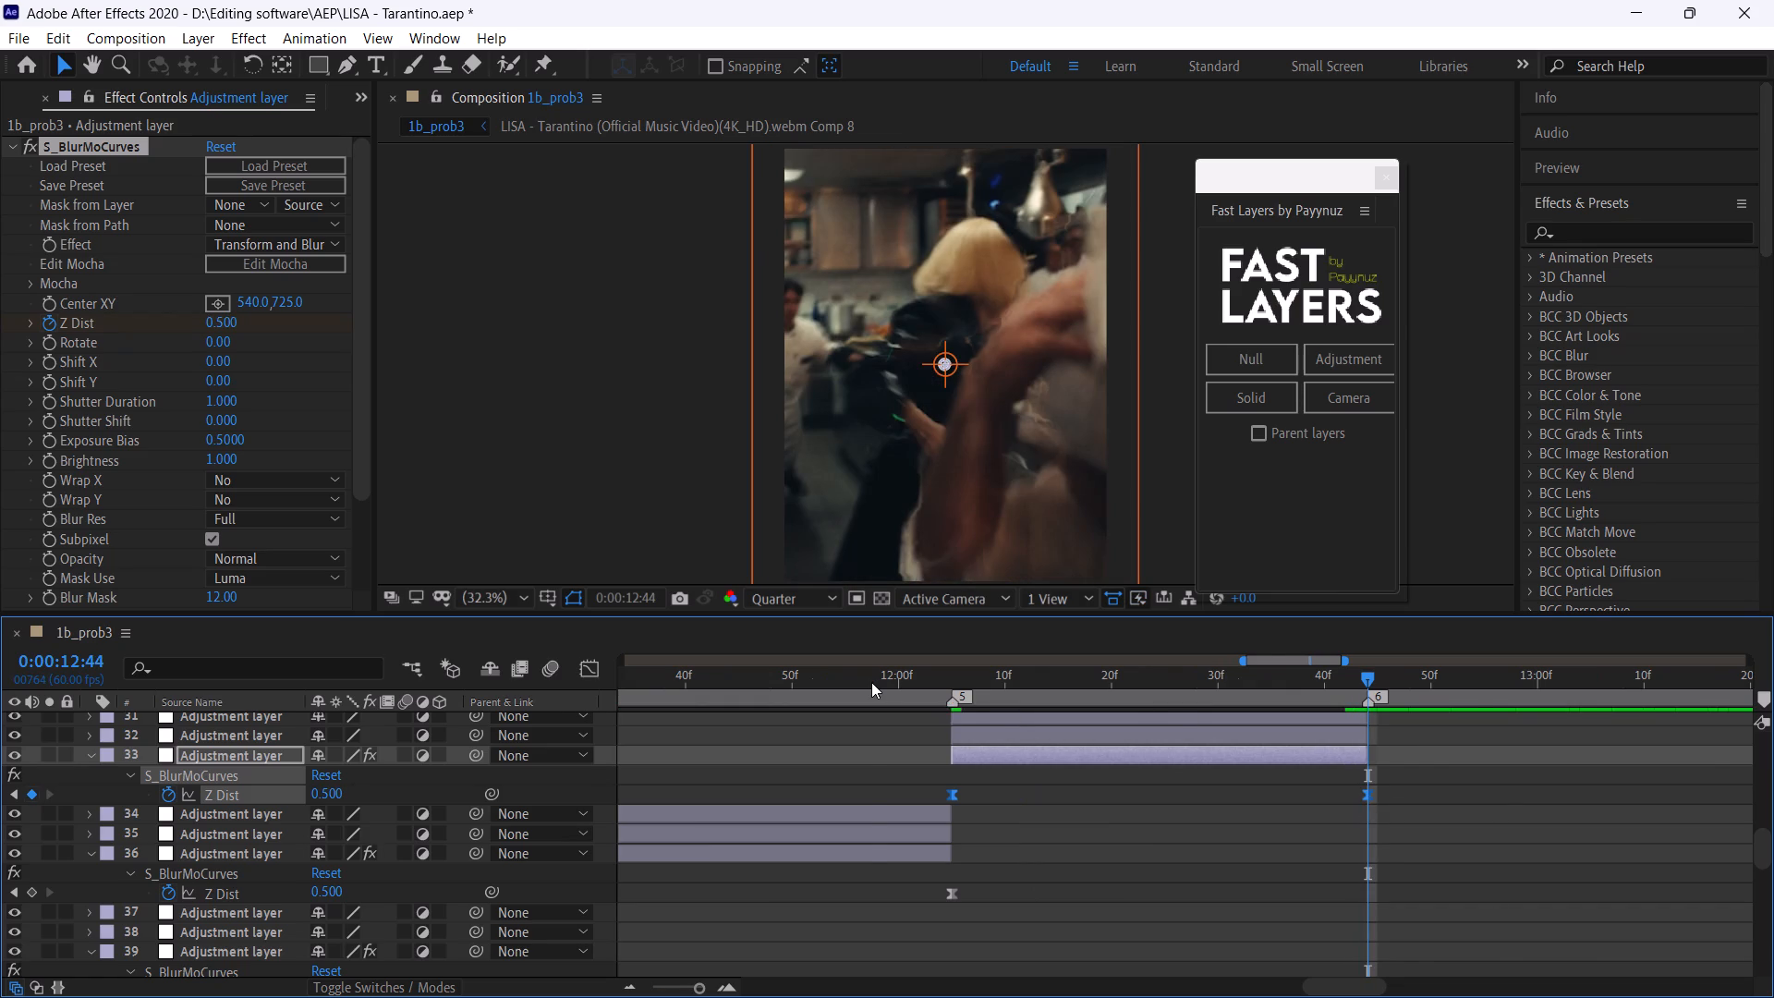
Play back the zoom-in on adjustment layer 33 several times, starting from 0:00:11:57 and 0:00:12:04.
{"action": "left_click", "coordinate": [871, 682]}
{"action": "key", "text": "space"}
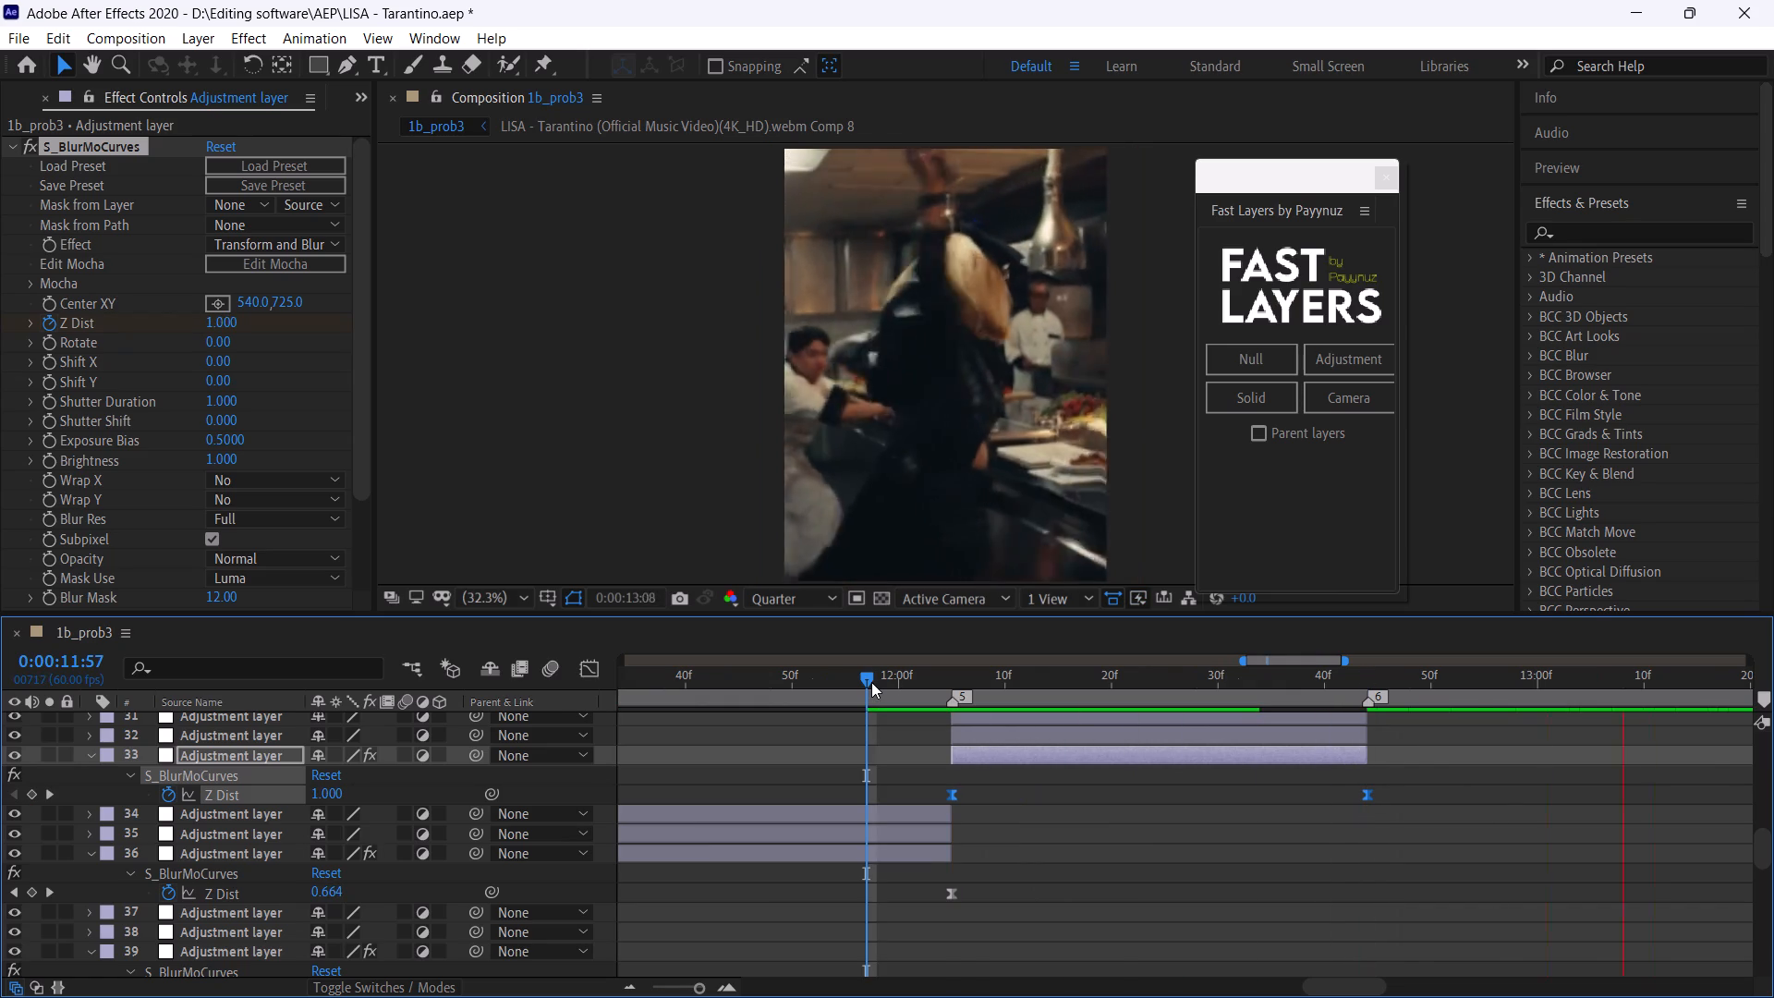
{"action": "left_click", "coordinate": [942, 678]}
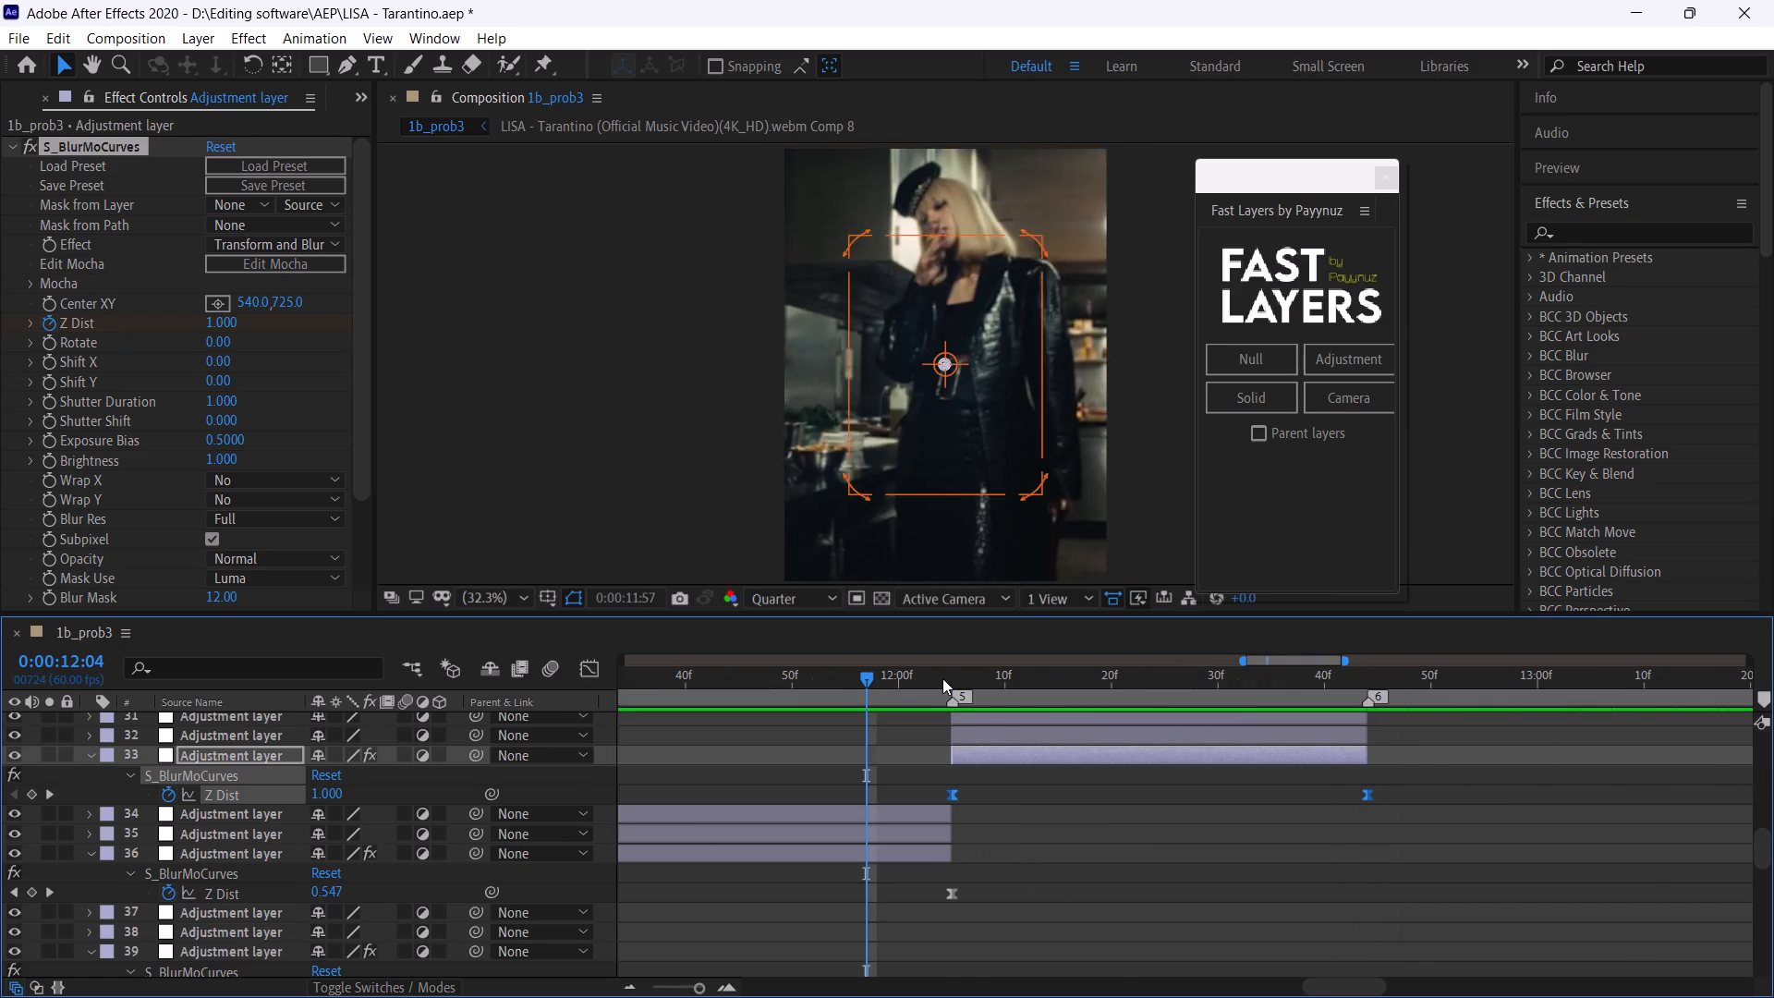
{"action": "key", "text": "space"}
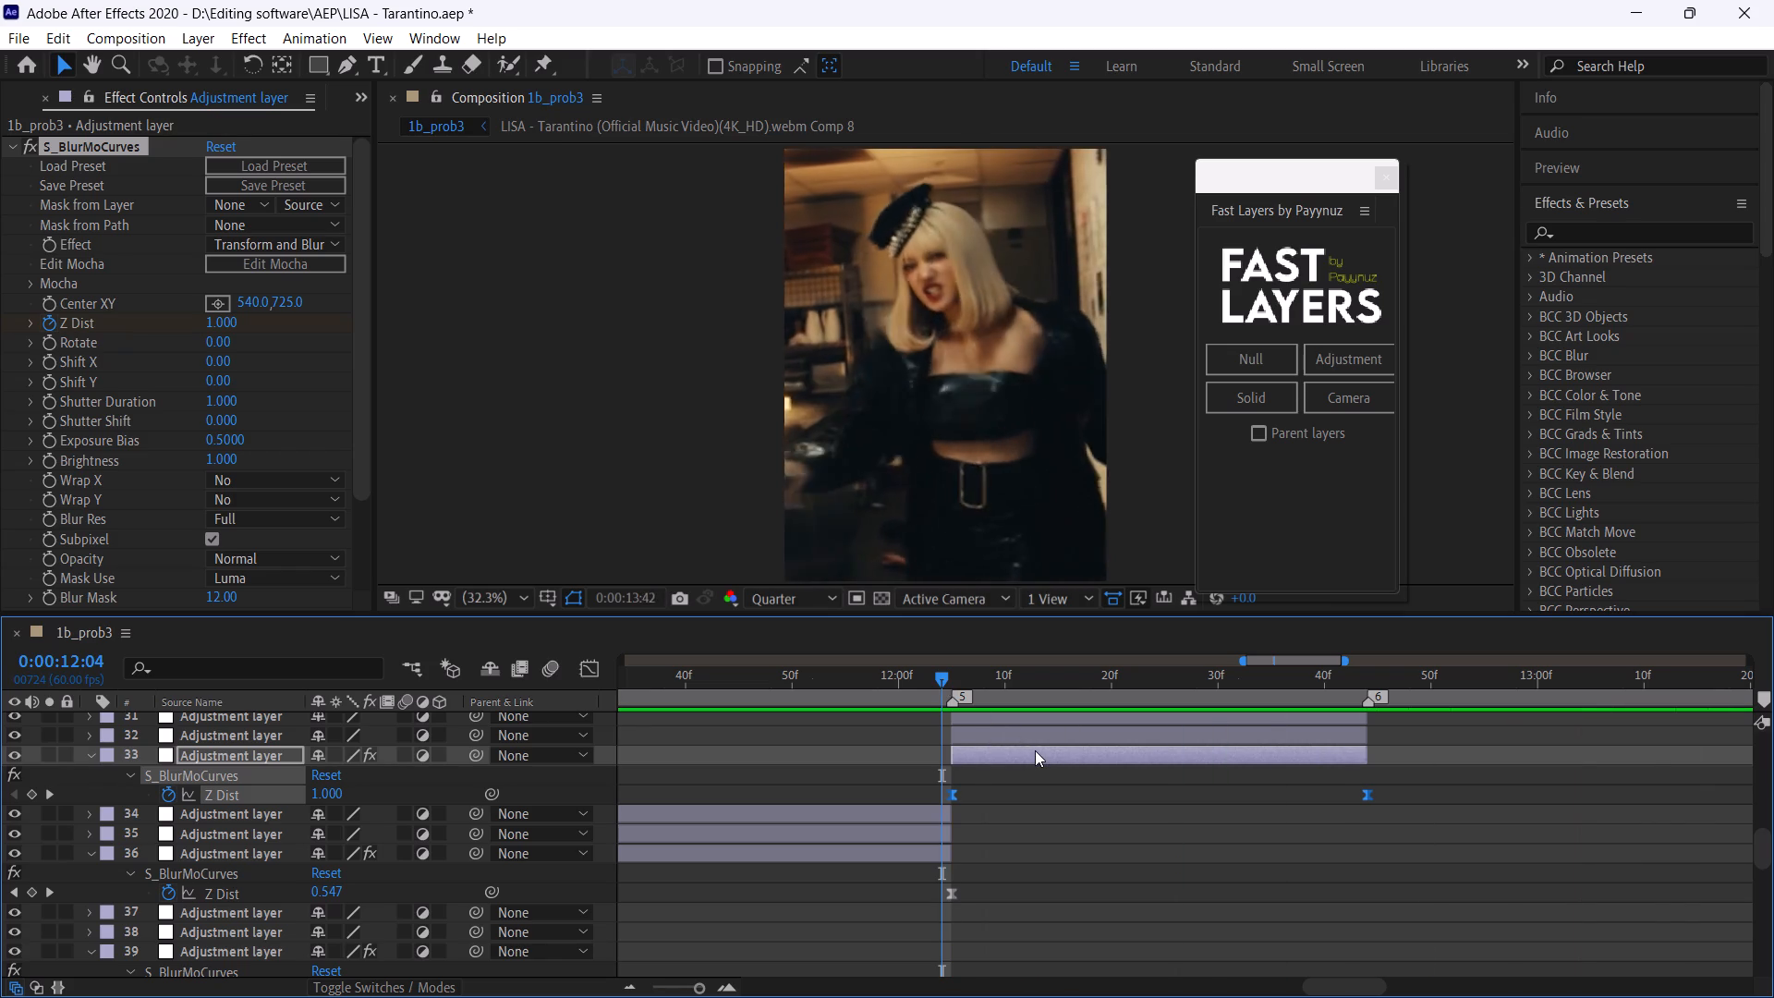
{"action": "left_click", "coordinate": [943, 676]}
{"action": "key", "text": "space"}
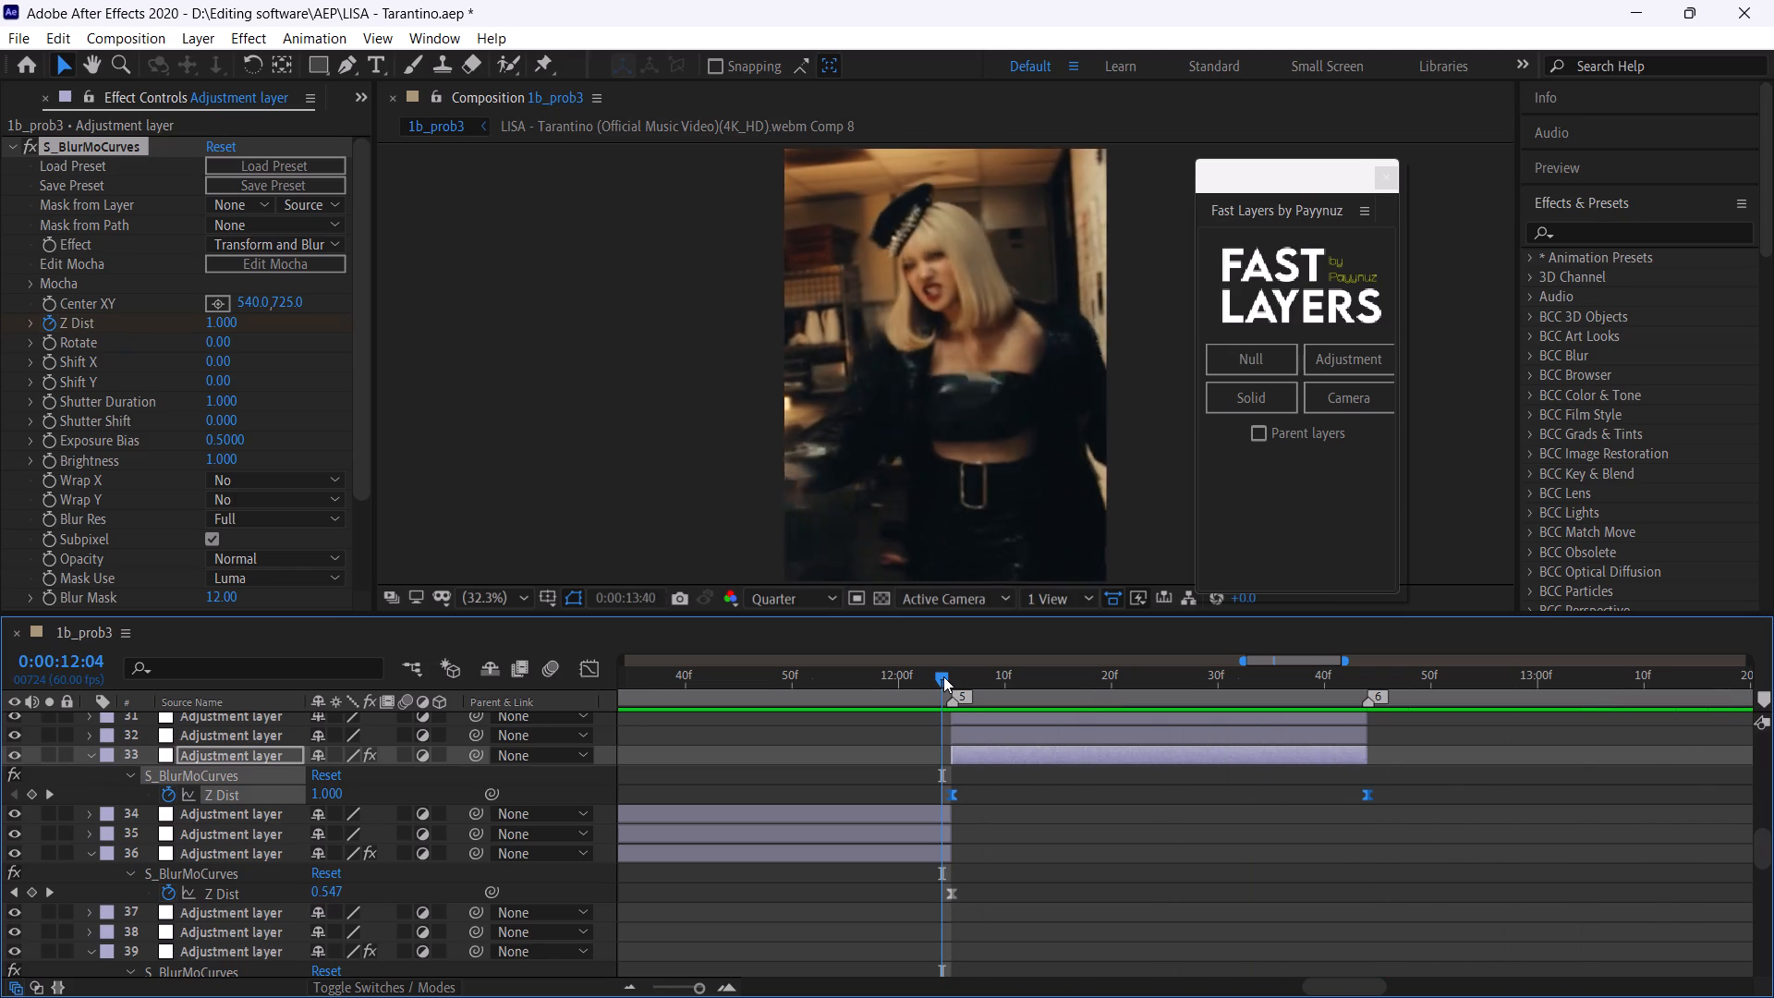
{"action": "left_click", "coordinate": [943, 676]}
{"action": "key", "text": "space"}
{"action": "left_click", "coordinate": [943, 676]}
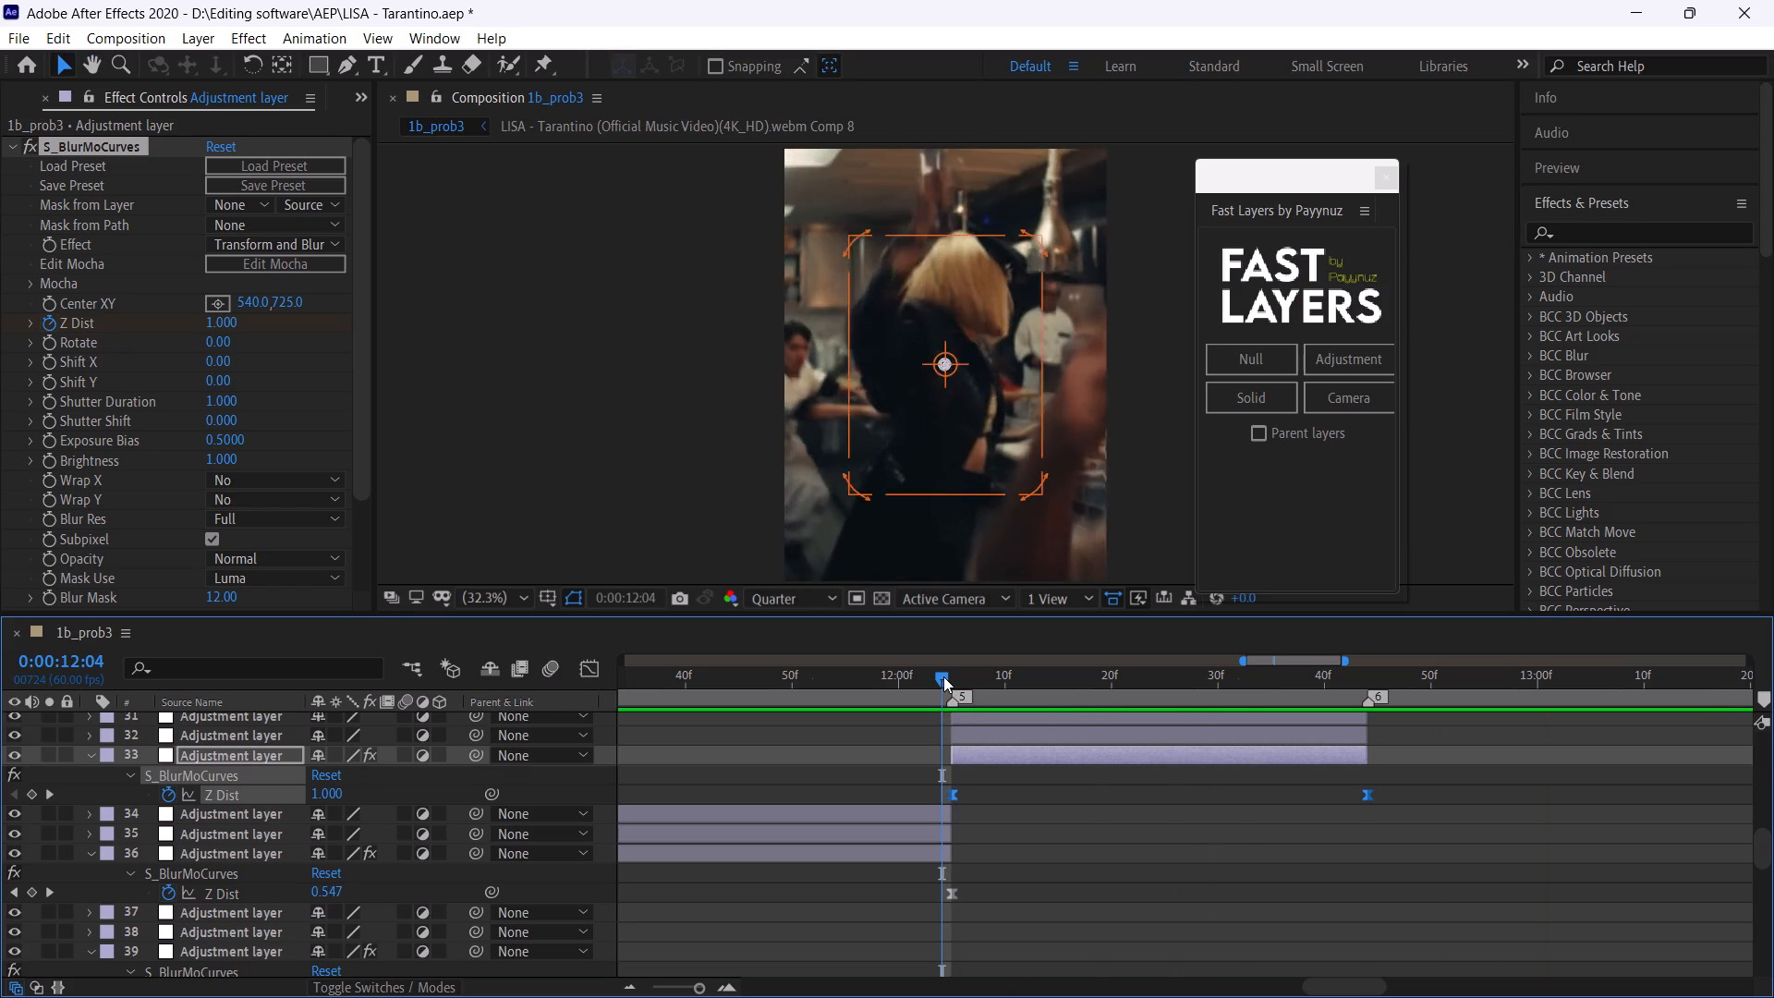
{"action": "key", "text": "space"}
Paste the zoom-in keyframes onto adjustment layer 30 at 0:00:12:44, scrub through the clip, and reveal its Z Dist keyframes.
{"action": "scroll", "coordinate": [1298, 844], "scroll_direction": "up", "scroll_amount": 1}
{"action": "left_click_drag", "start_coordinate": [1322, 680], "coordinate": [1369, 717]}
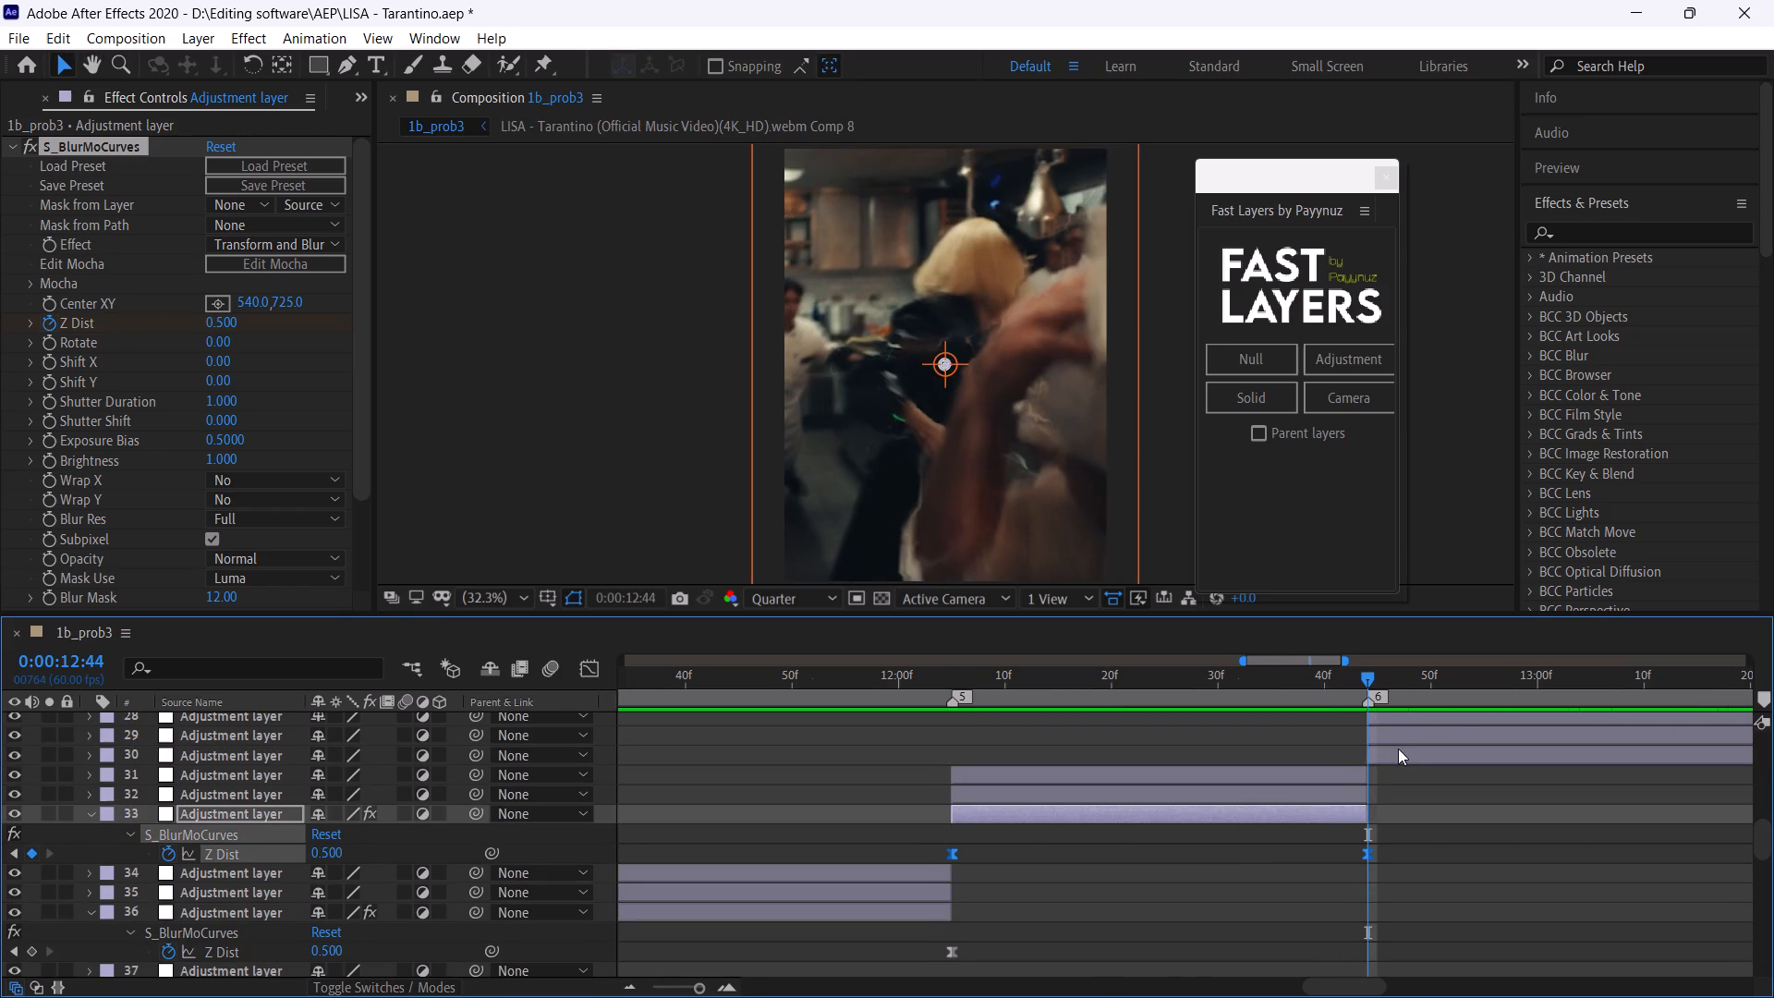
{"action": "left_click", "coordinate": [1403, 755]}
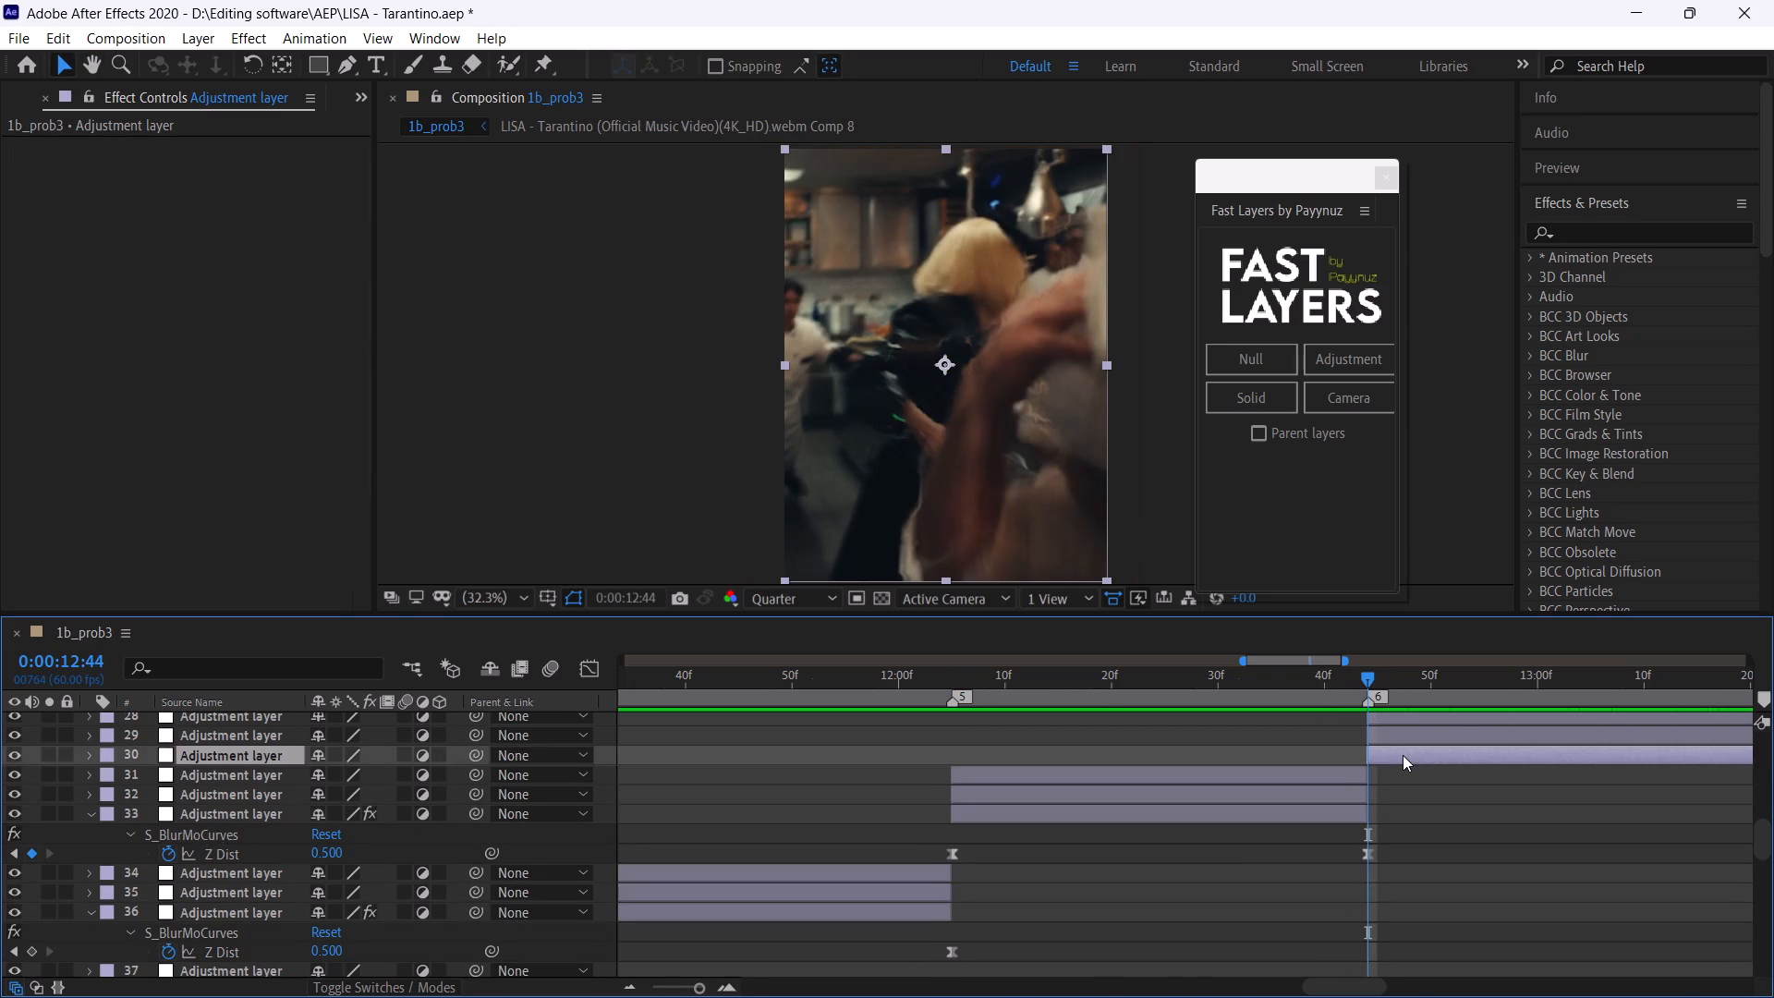
{"action": "key", "text": "ctrl+v"}
{"action": "left_click_drag", "start_coordinate": [1502, 682], "coordinate": [1773, 728]}
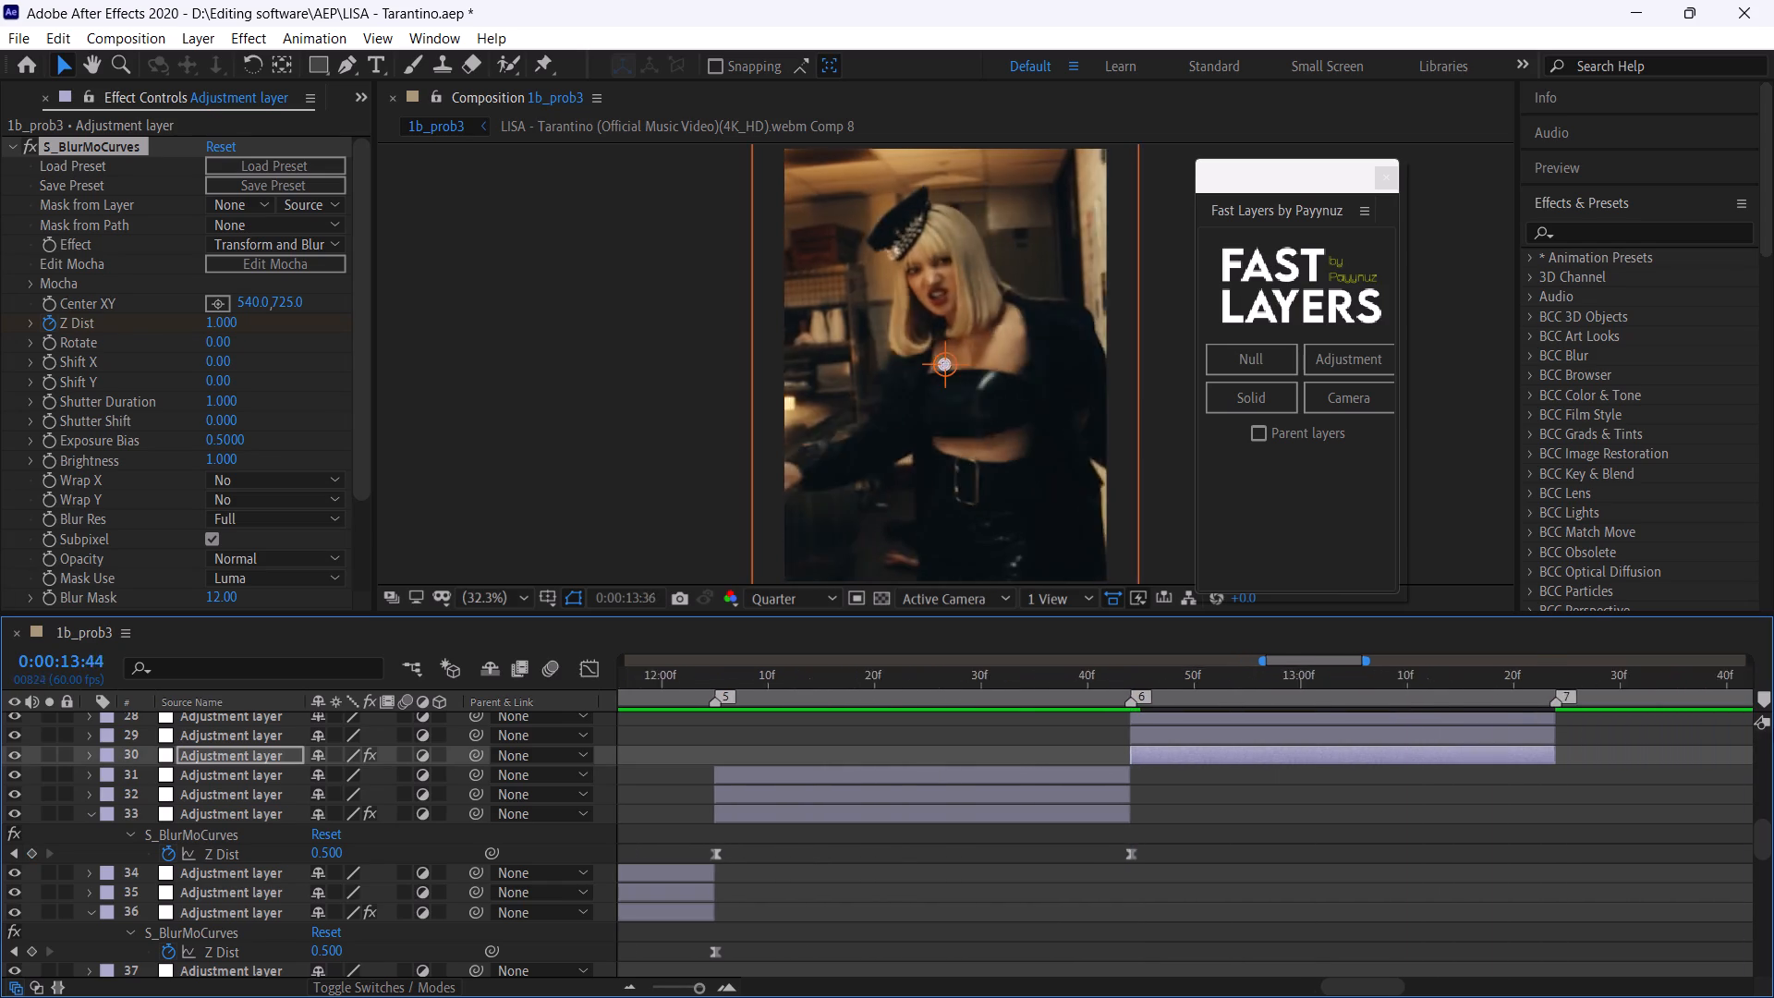
{"action": "left_click_drag", "start_coordinate": [1773, 728], "coordinate": [1365, 783]}
{"action": "key", "text": "u"}
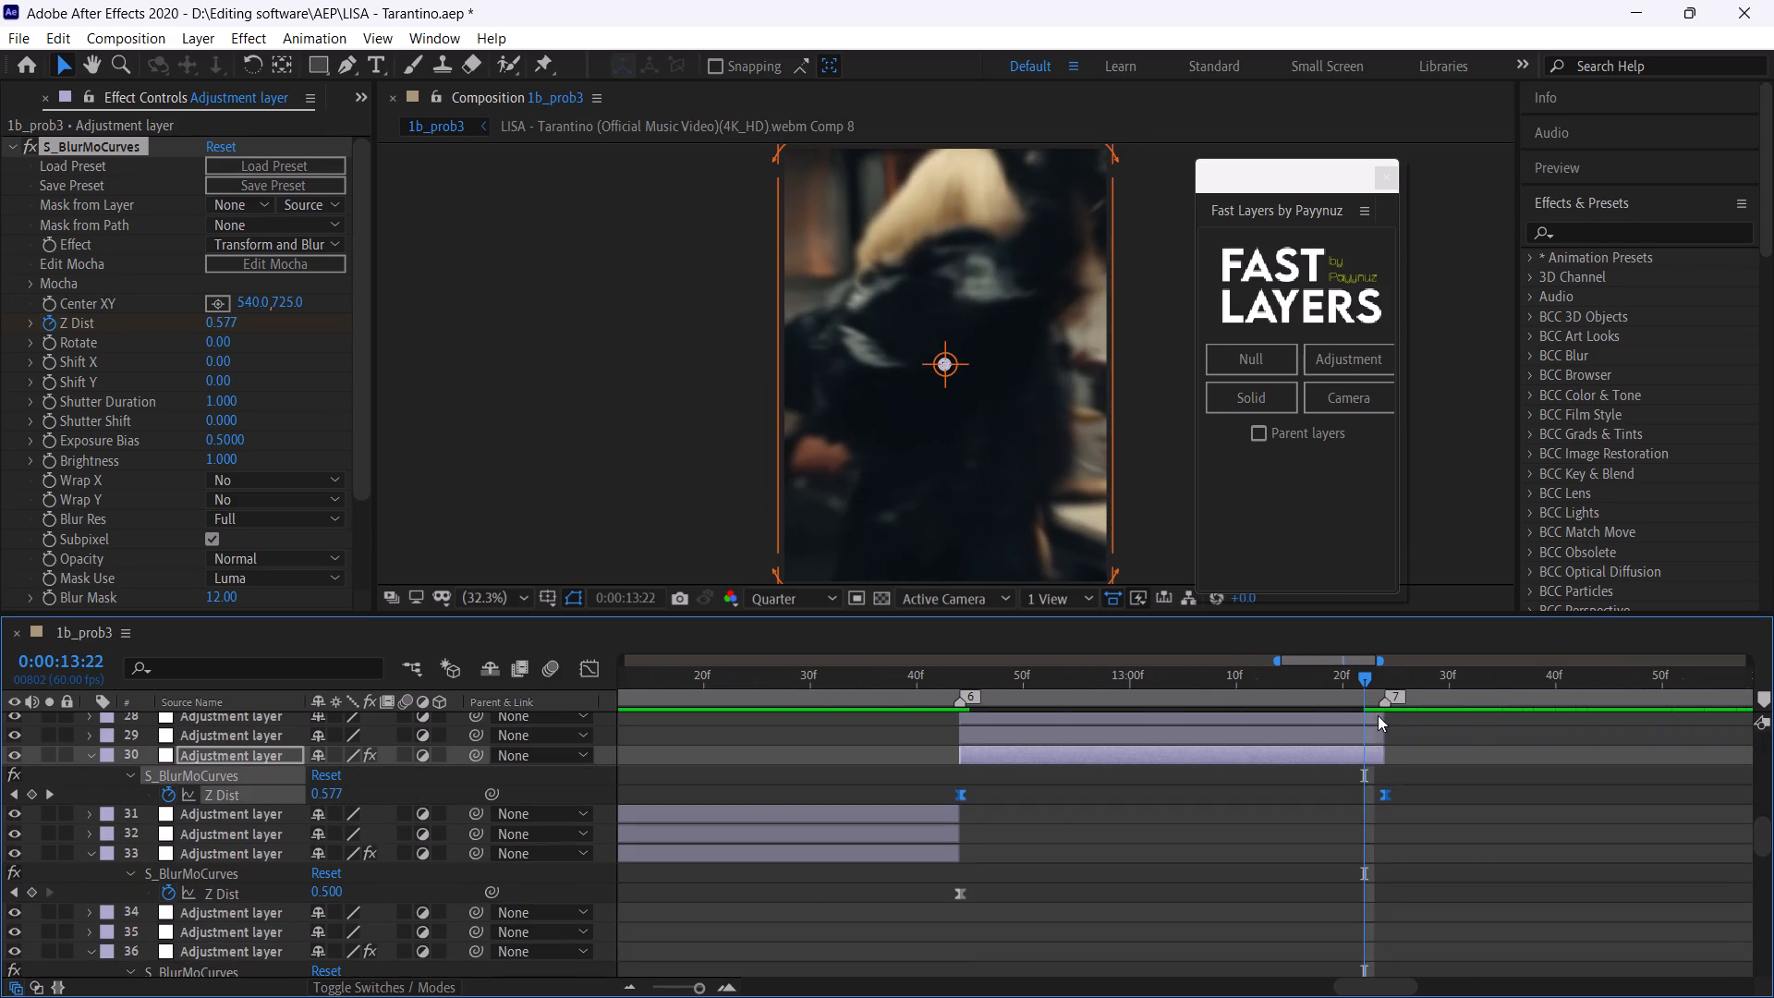
Preview the clip starting at 0:00:13:24 and paste the zoom-in keyframes onto adjustment layer 27 at that time.
{"action": "left_click_drag", "start_coordinate": [1370, 685], "coordinate": [1388, 699]}
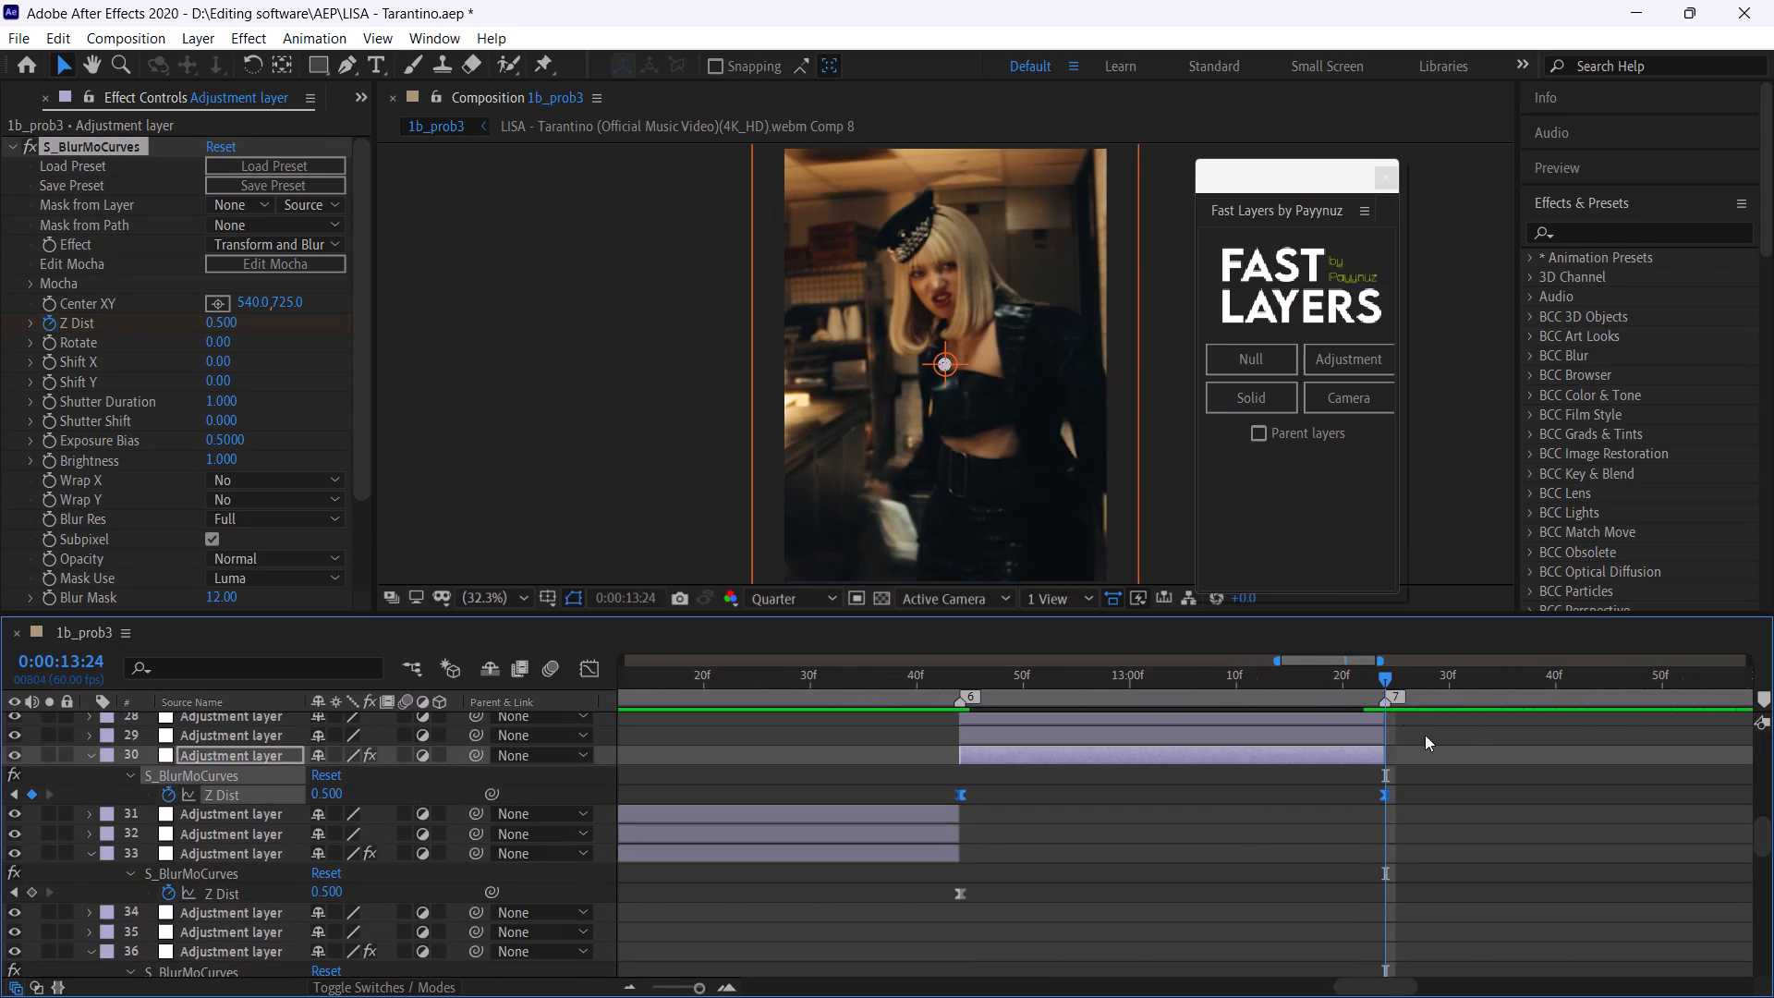
{"action": "scroll", "coordinate": [1457, 824], "scroll_direction": "up", "scroll_amount": 3}
{"action": "scroll", "coordinate": [1457, 824], "scroll_direction": "down", "scroll_amount": 2}
{"action": "key", "text": "space"}
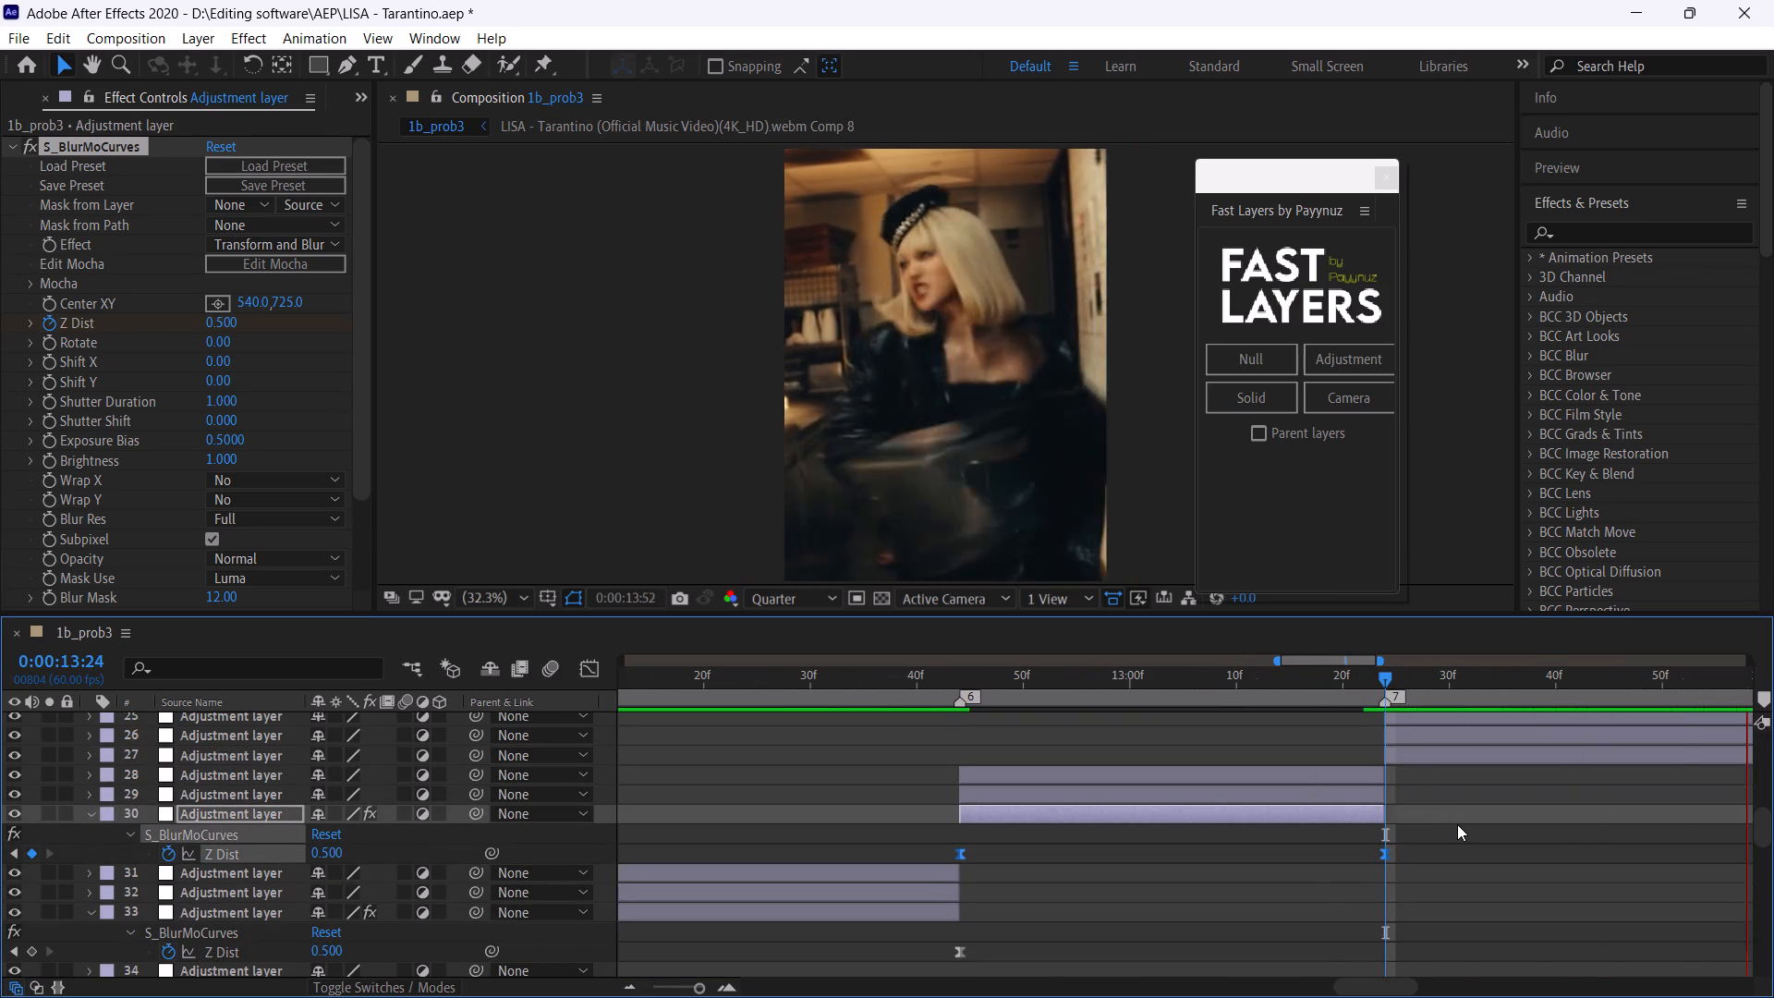
{"action": "left_click", "coordinate": [1383, 675]}
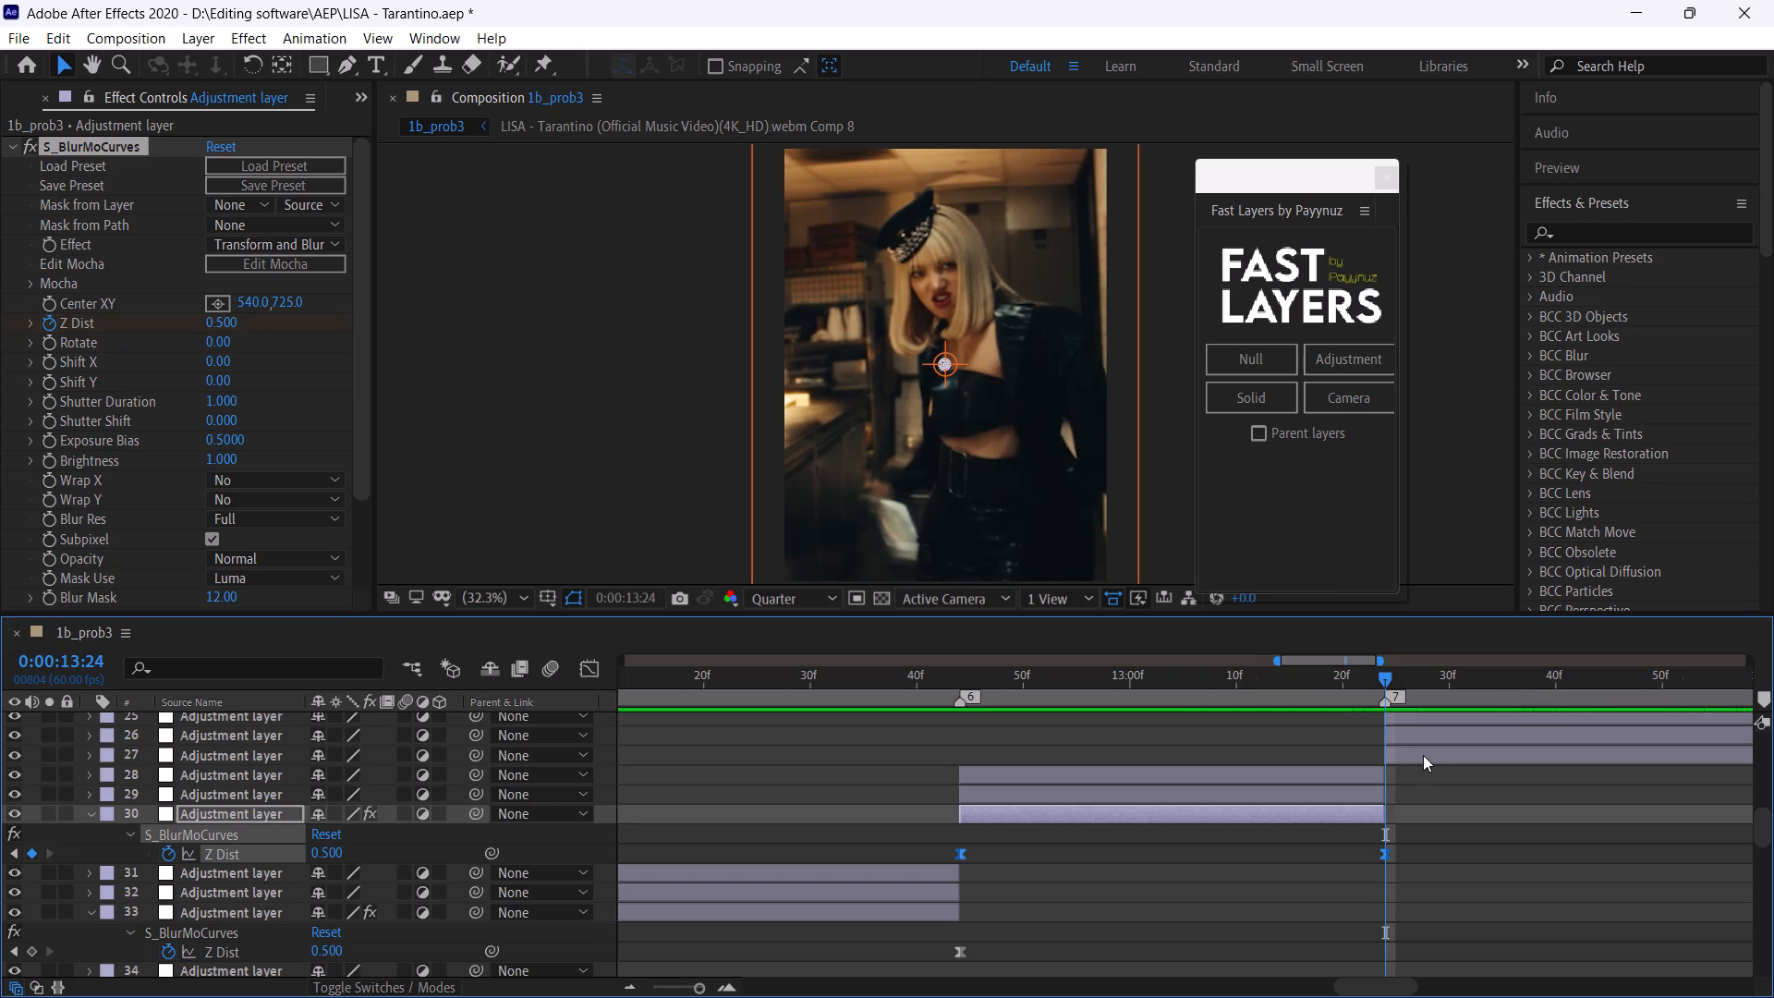
{"action": "left_click", "coordinate": [1423, 753]}
{"action": "key", "text": "ctrl+v"}
{"action": "key", "text": "space"}
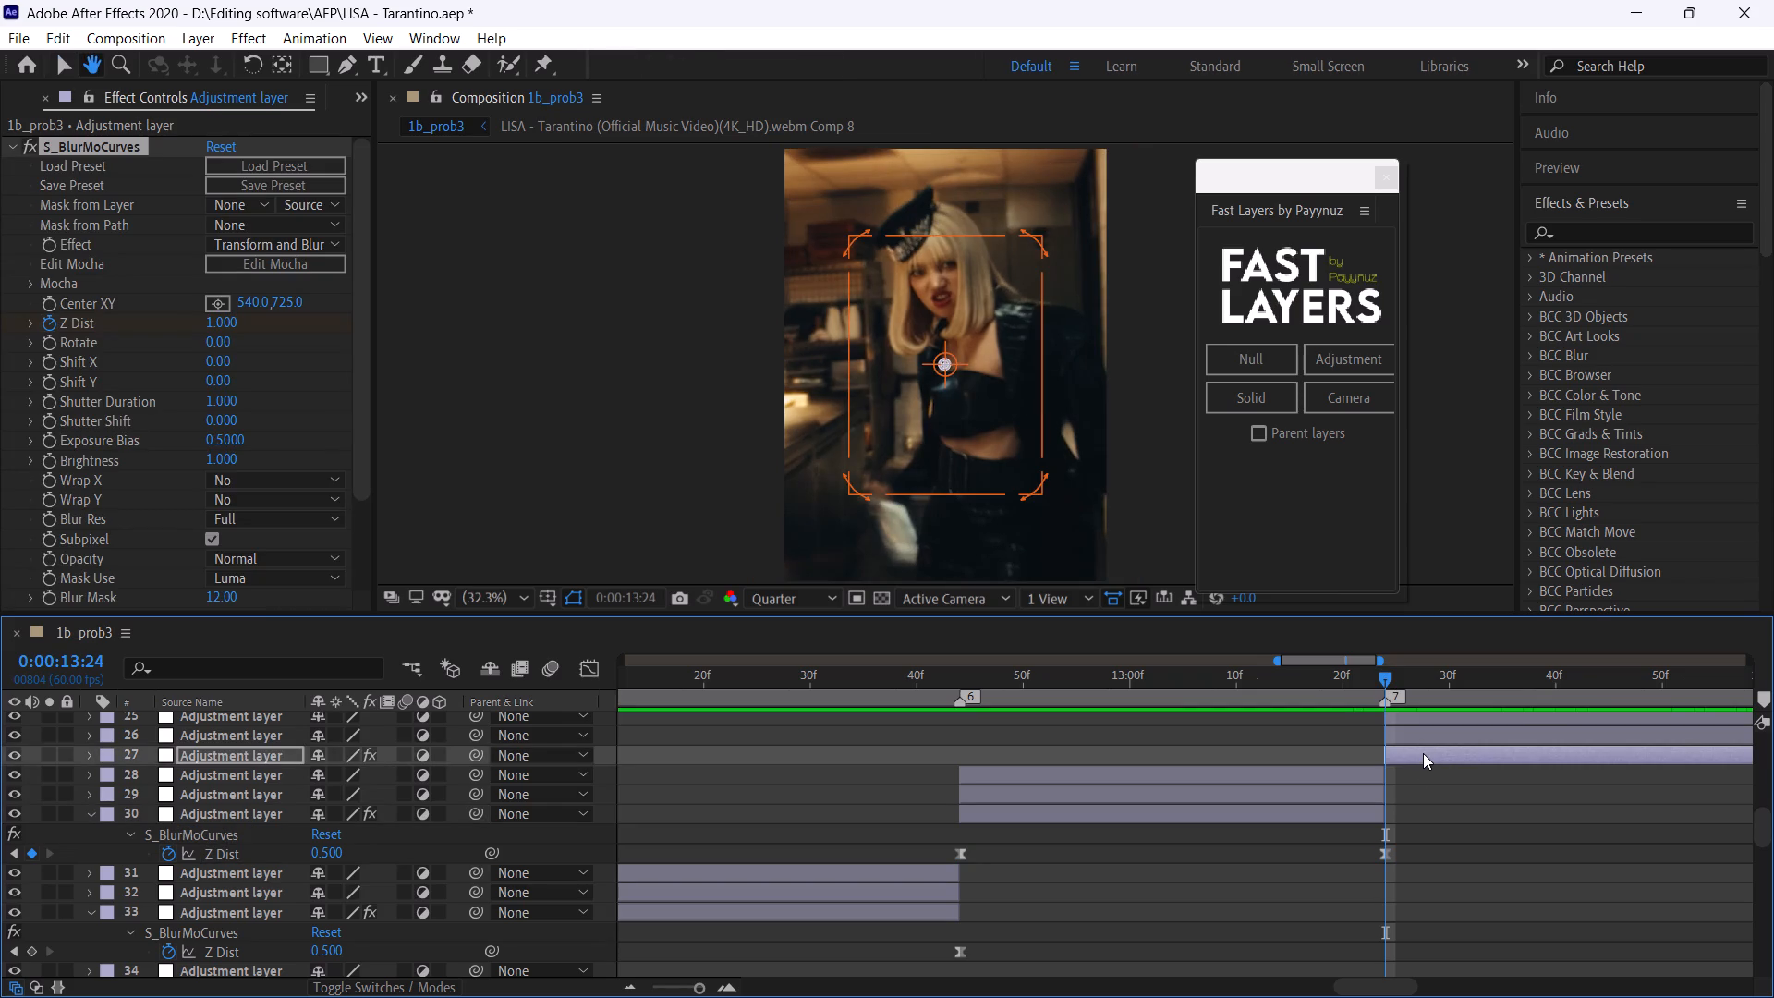
Preview adjustment layer 27's zoom-in and stretch its Z Dist keyframes so the last one meets the layer's end at 0:00:14:06.
{"action": "left_click_drag", "start_coordinate": [1456, 679], "coordinate": [1610, 704]}
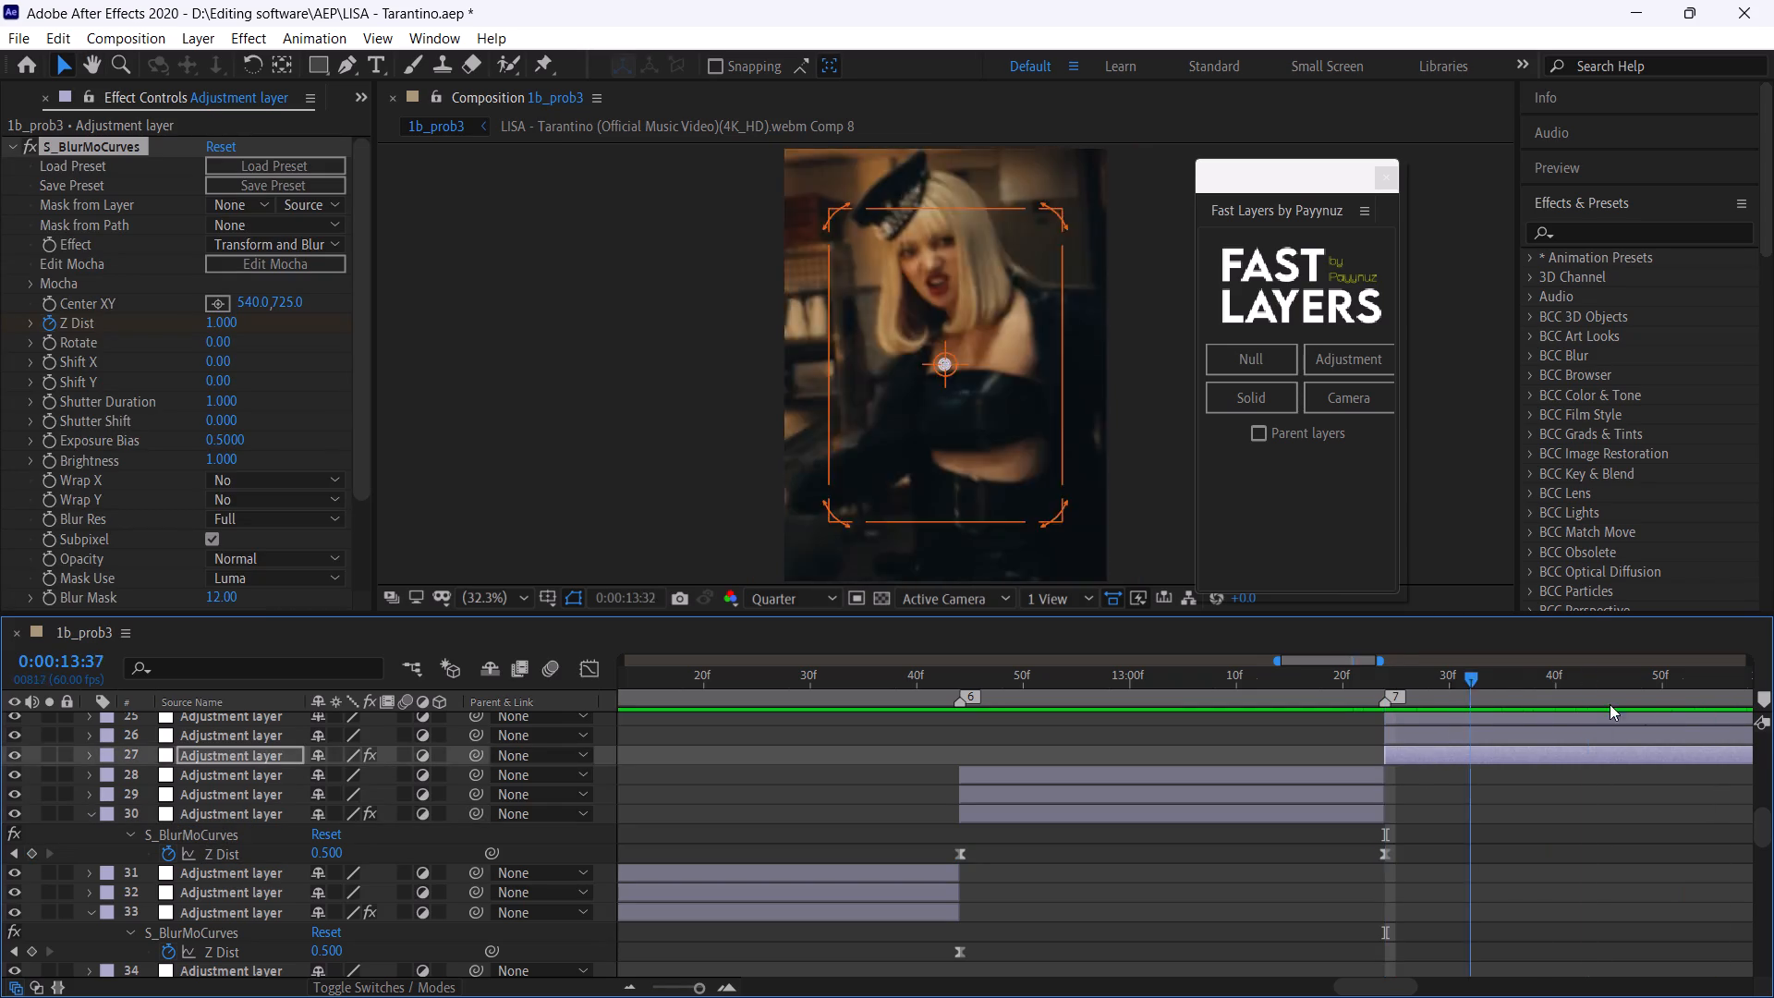
{"action": "left_click_drag", "start_coordinate": [1610, 704], "coordinate": [1251, 797]}
{"action": "key", "text": "space"}
{"action": "left_click", "coordinate": [1252, 677]}
{"action": "key", "text": "space"}
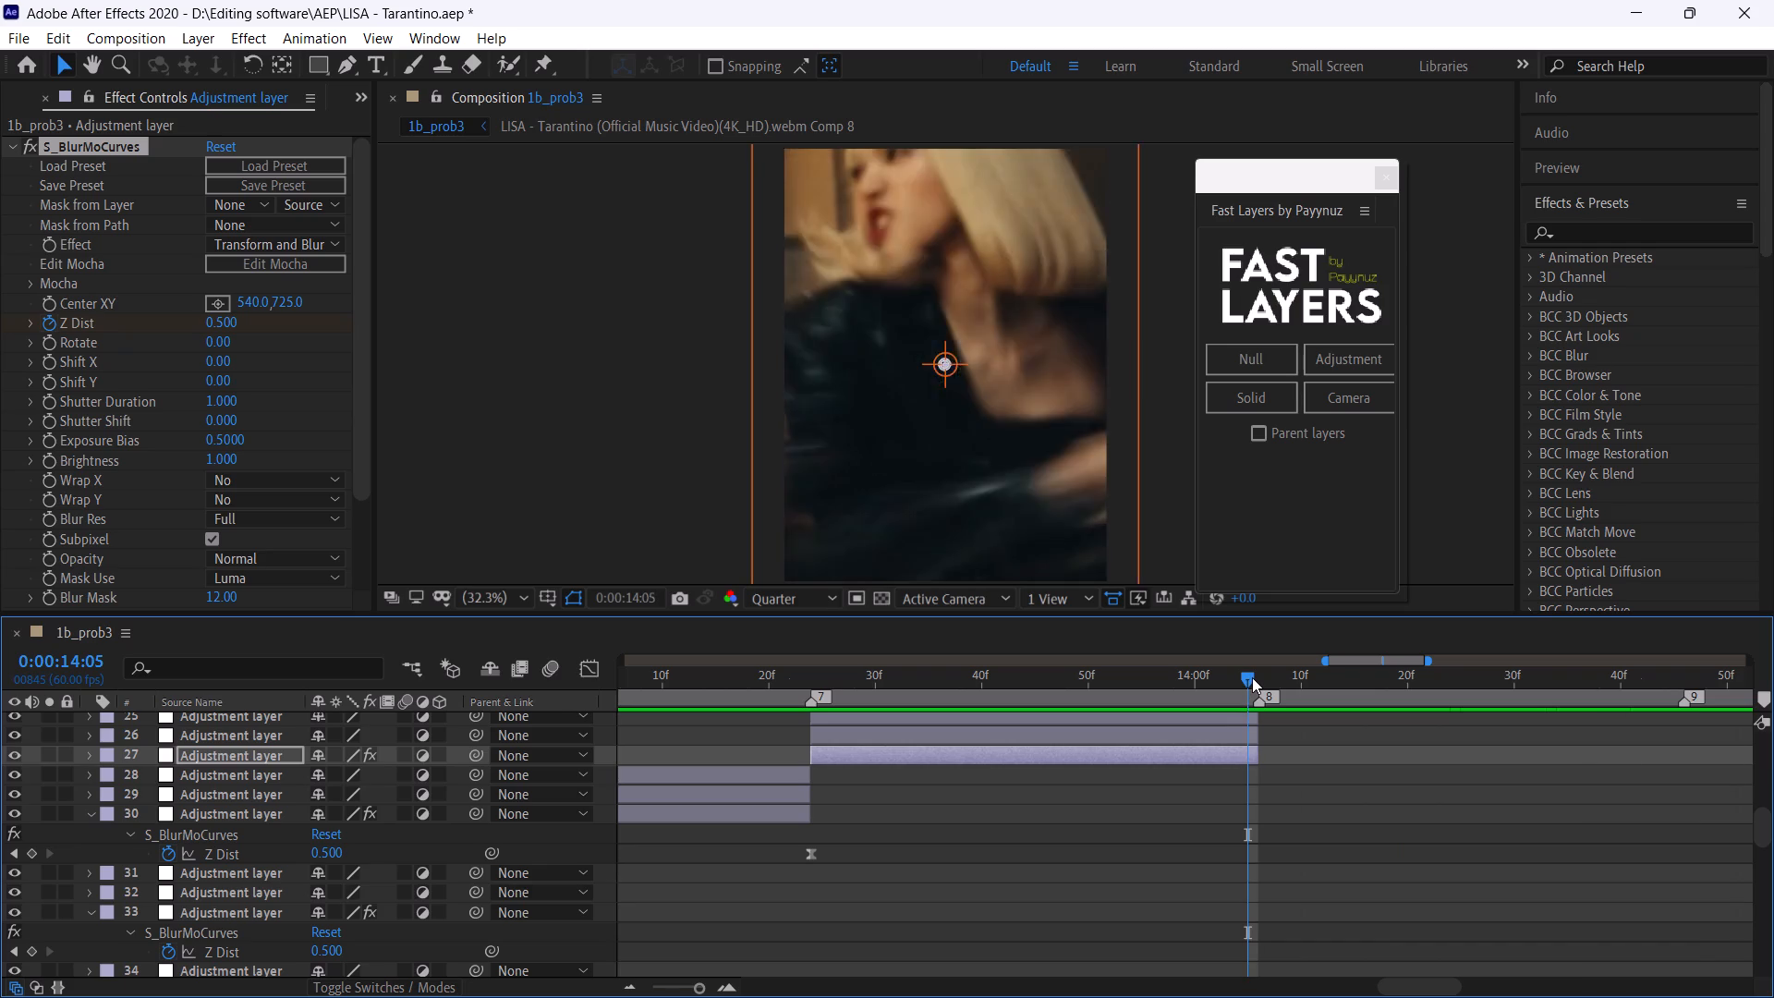
{"action": "left_click", "coordinate": [1252, 677]}
{"action": "key", "text": "u"}
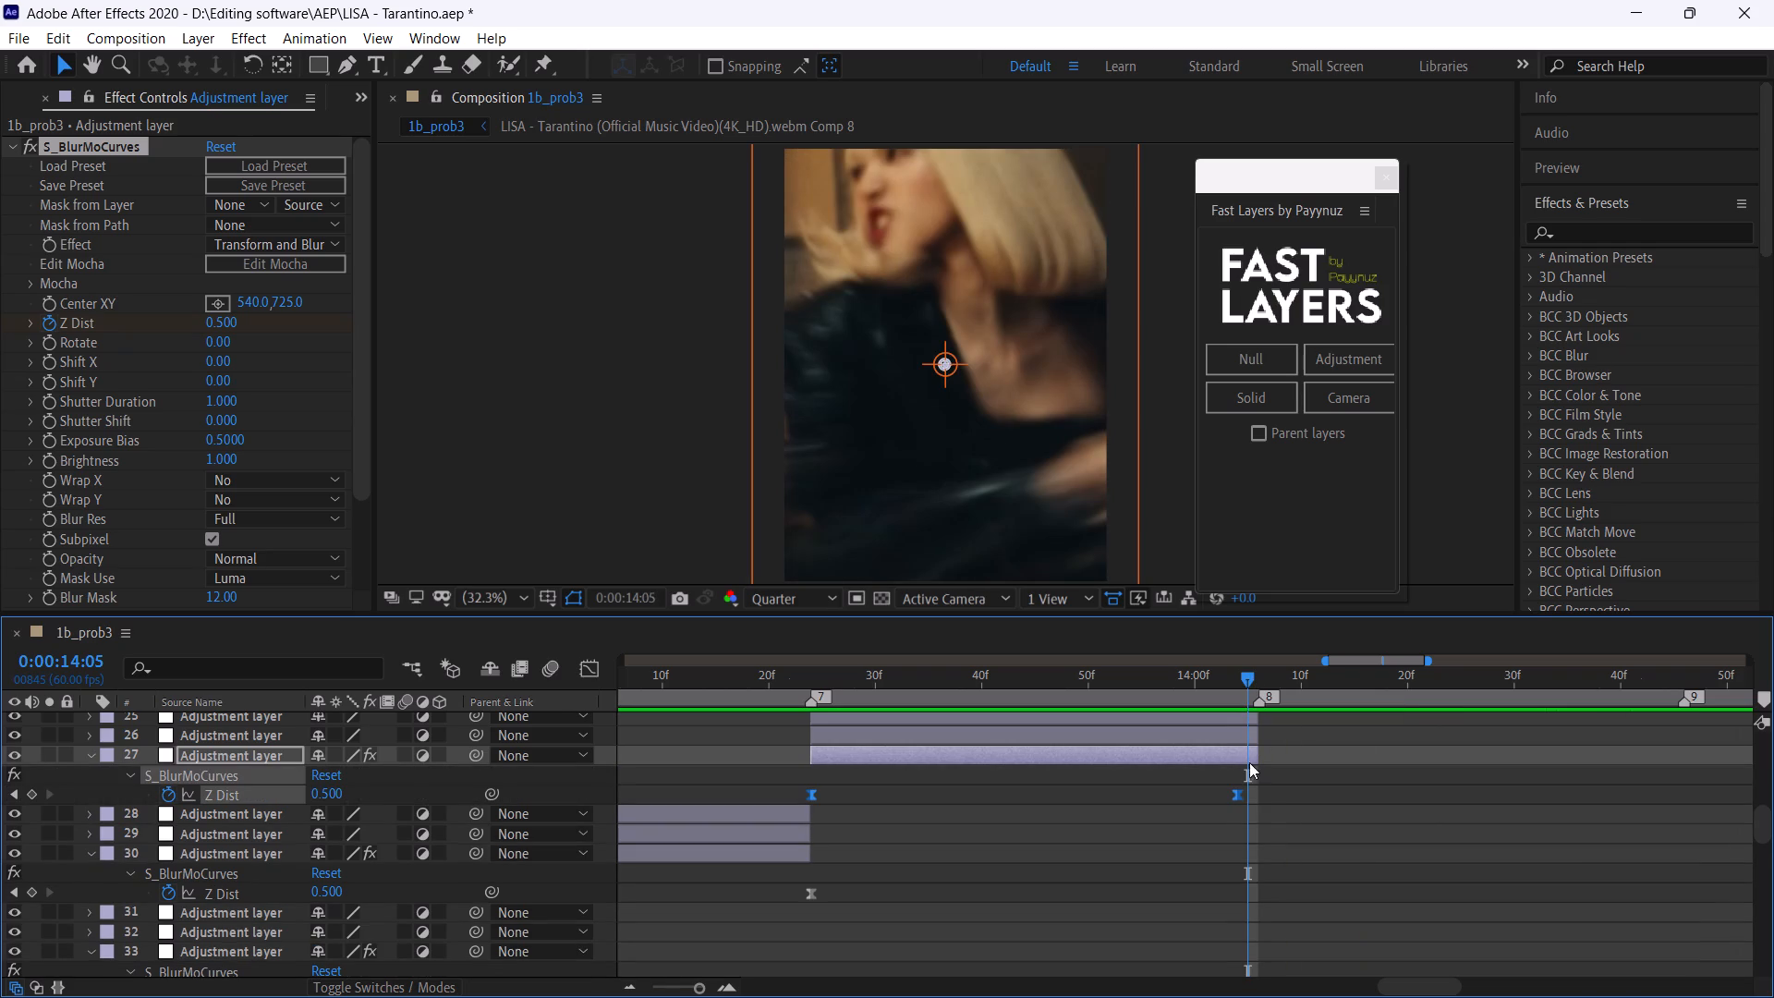
{"action": "left_click_drag", "start_coordinate": [1234, 795], "coordinate": [1245, 798], "text": "alt"}
{"action": "left_click_drag", "start_coordinate": [1245, 798], "coordinate": [1254, 803], "text": "alt"}
Paste the zoom-in keyframes onto adjustment layer 24 at 0:00:14:06, scrub through the zoom, and reveal its Z Dist keyframes.
{"action": "scroll", "coordinate": [1293, 803], "scroll_direction": "up", "scroll_amount": 1}
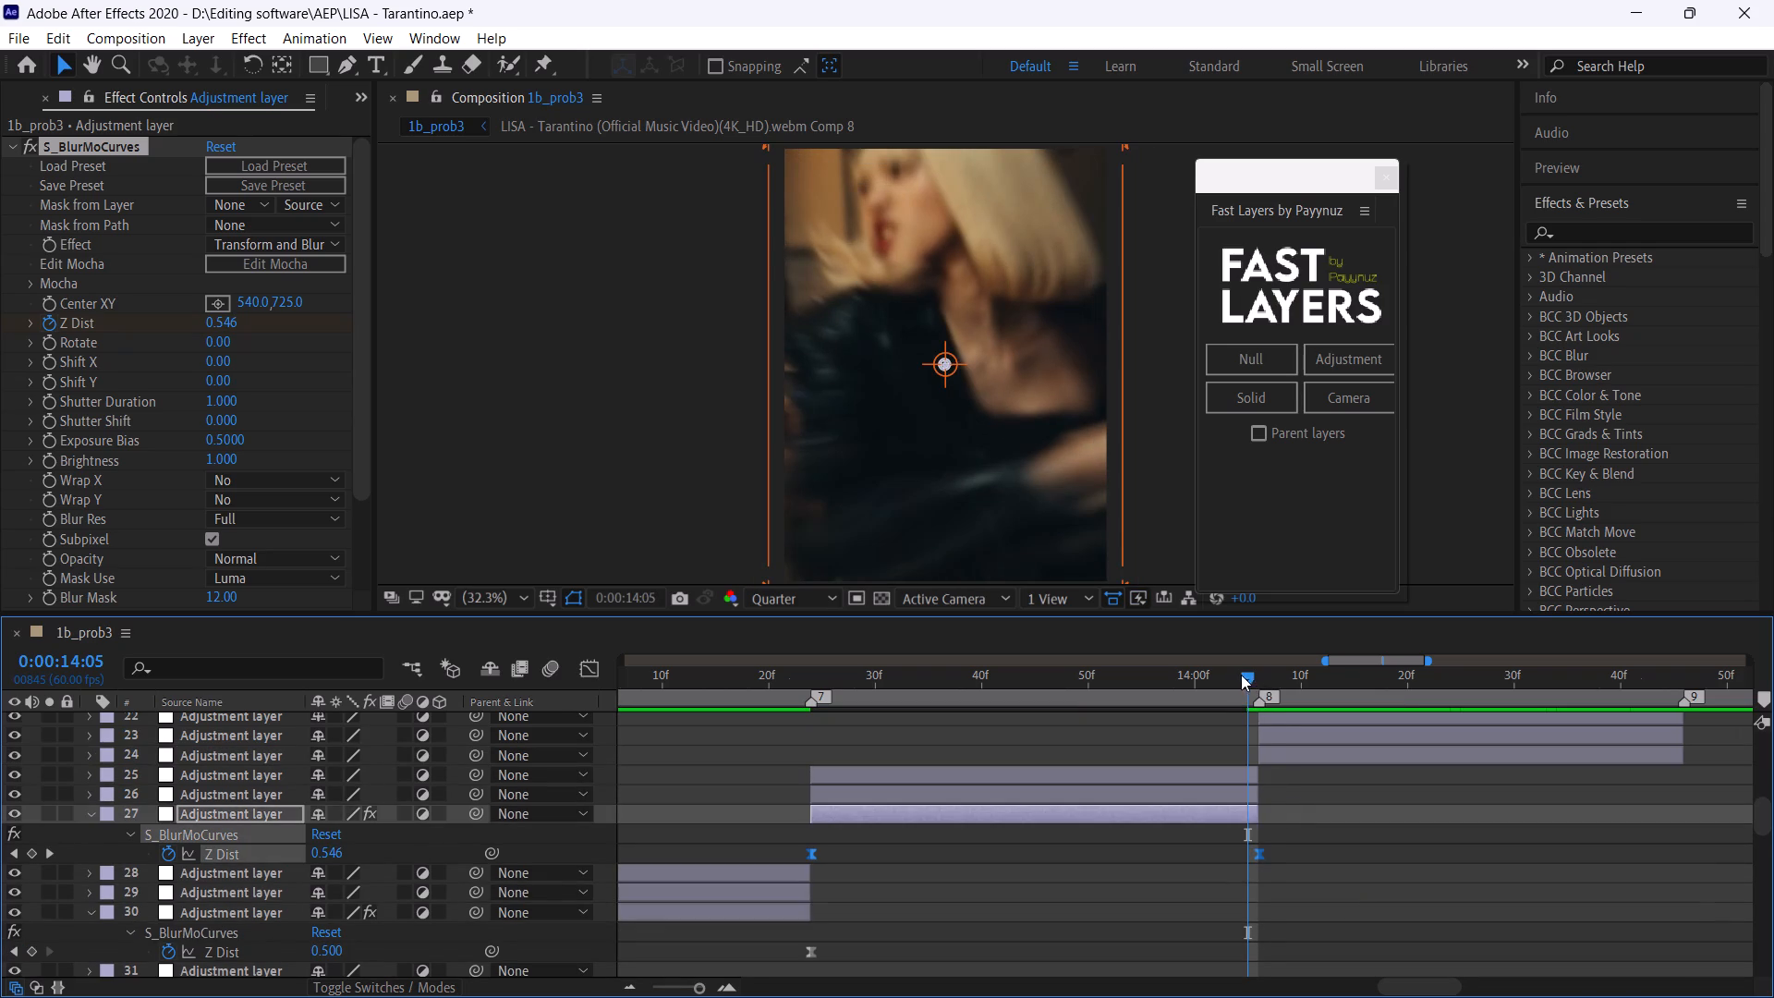
{"action": "left_click_drag", "start_coordinate": [1241, 675], "coordinate": [1252, 691]}
{"action": "left_click", "coordinate": [1280, 755]}
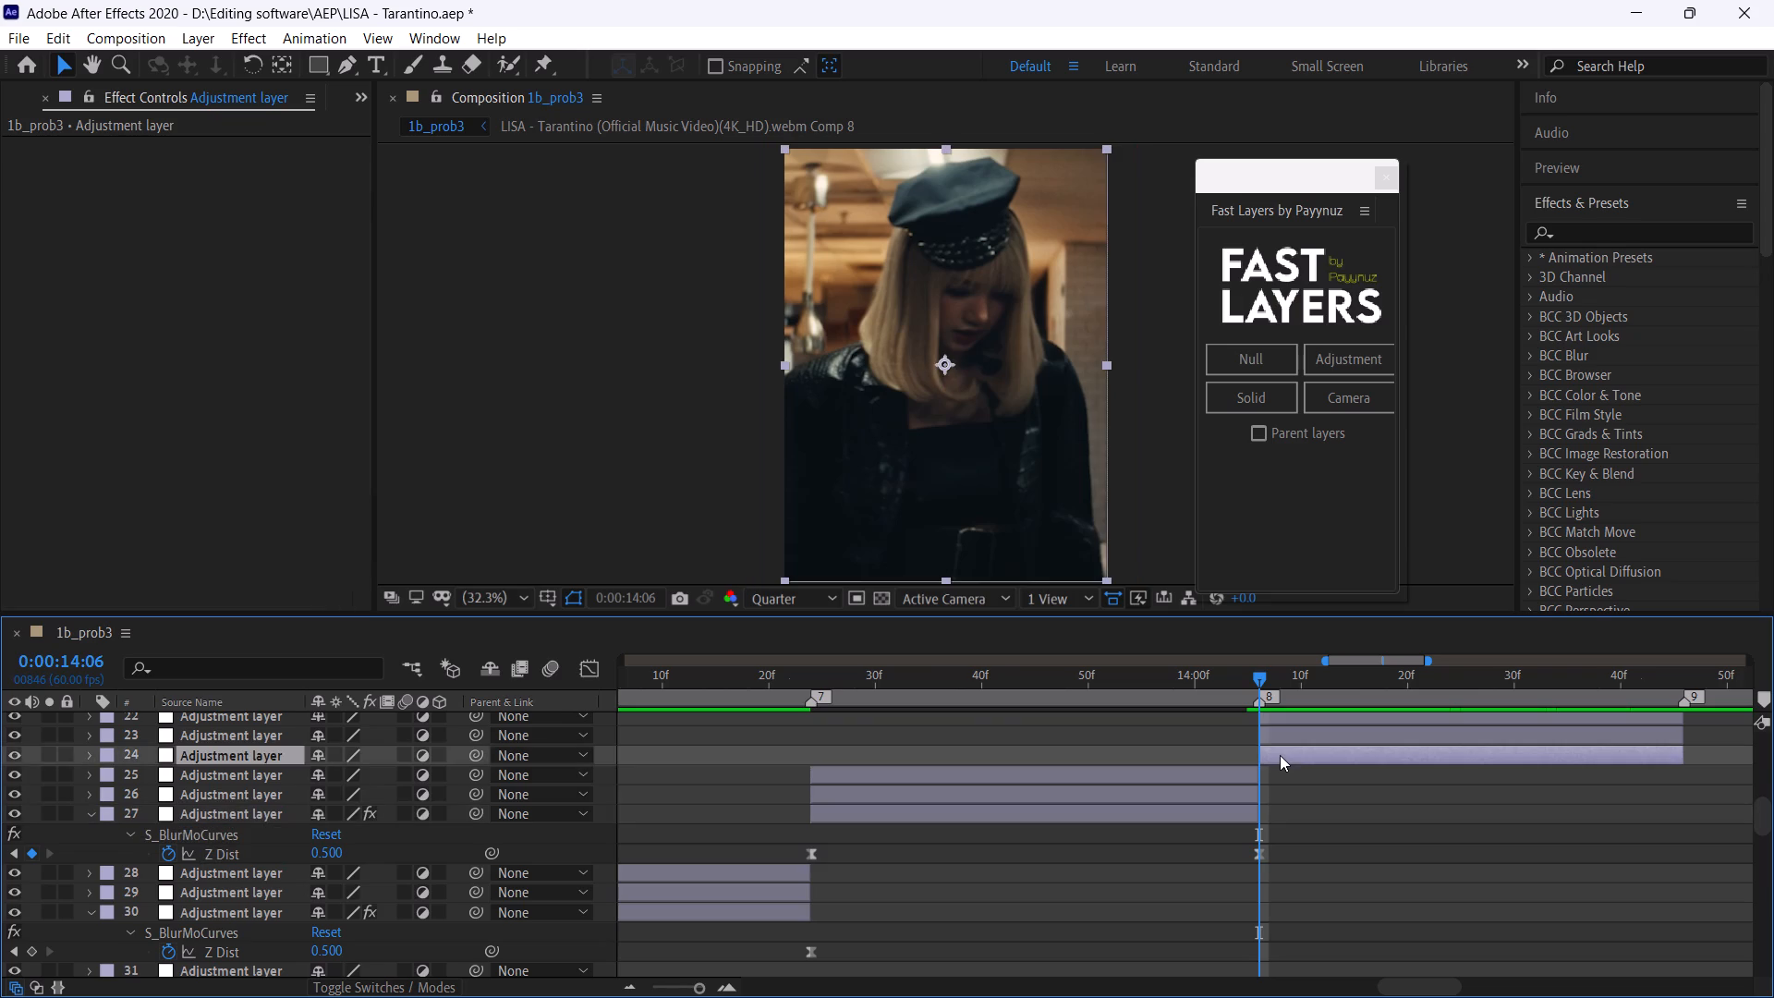
{"action": "key", "text": "ctrl+v"}
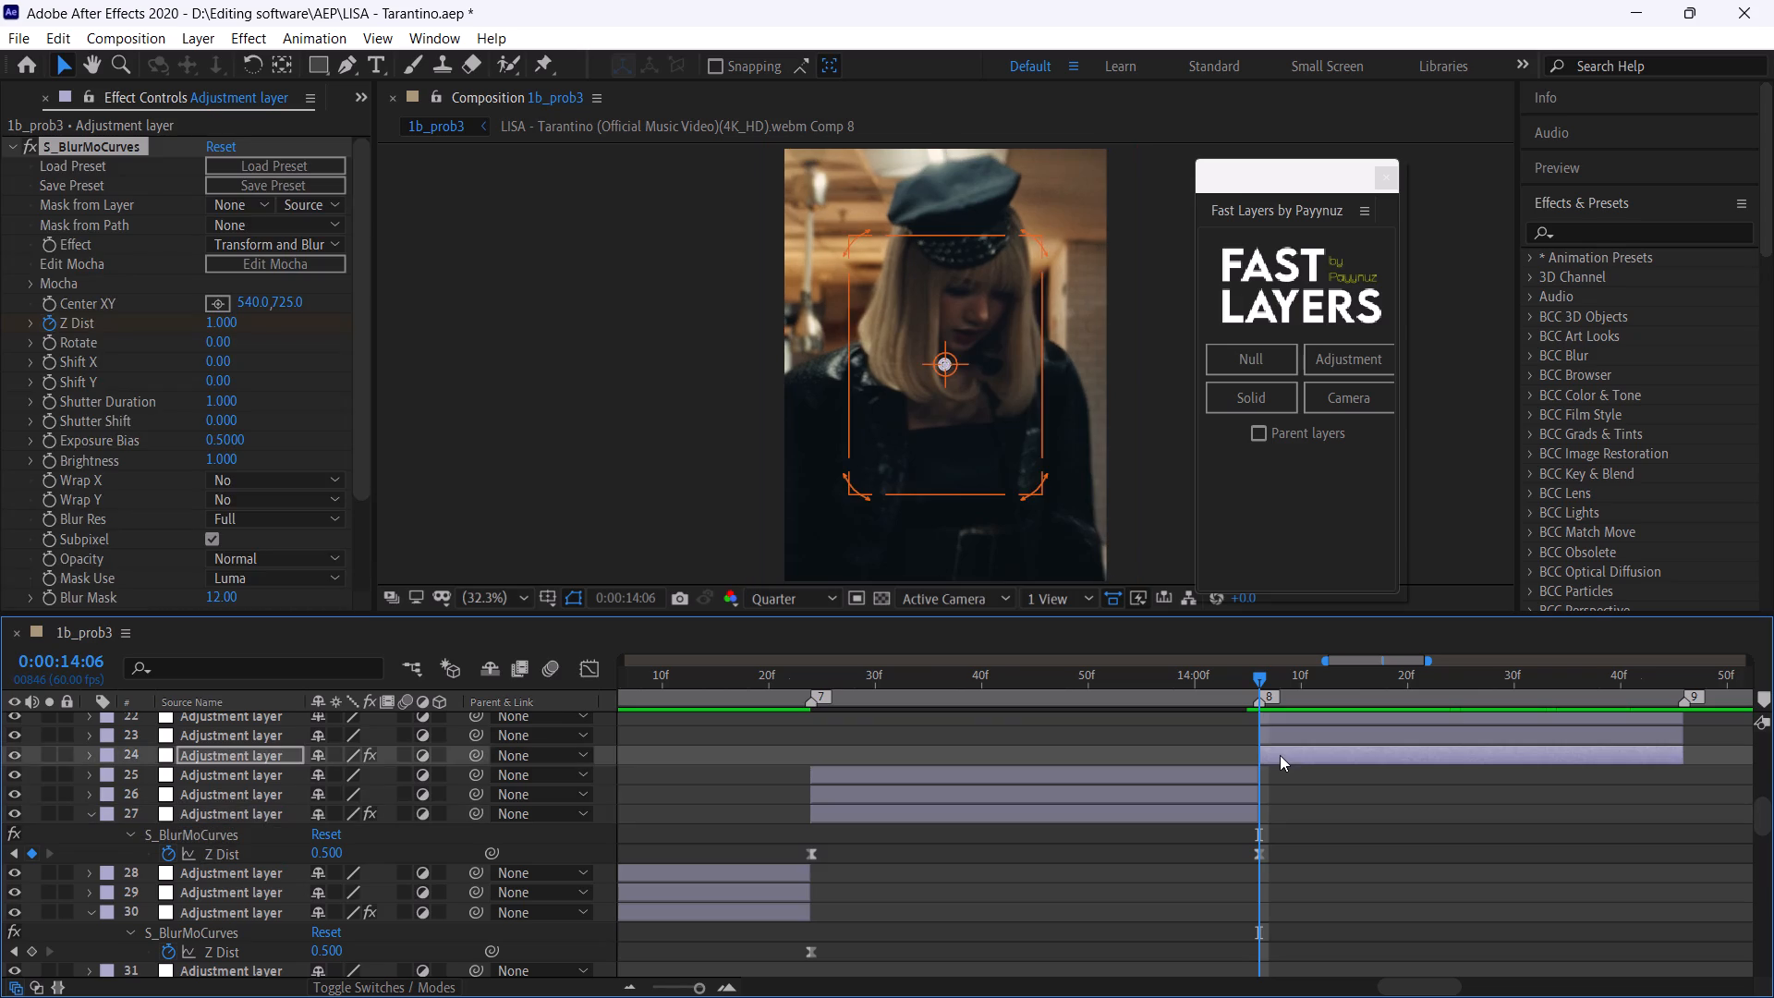
{"action": "key", "text": "space"}
{"action": "left_click_drag", "start_coordinate": [1516, 688], "coordinate": [1634, 741]}
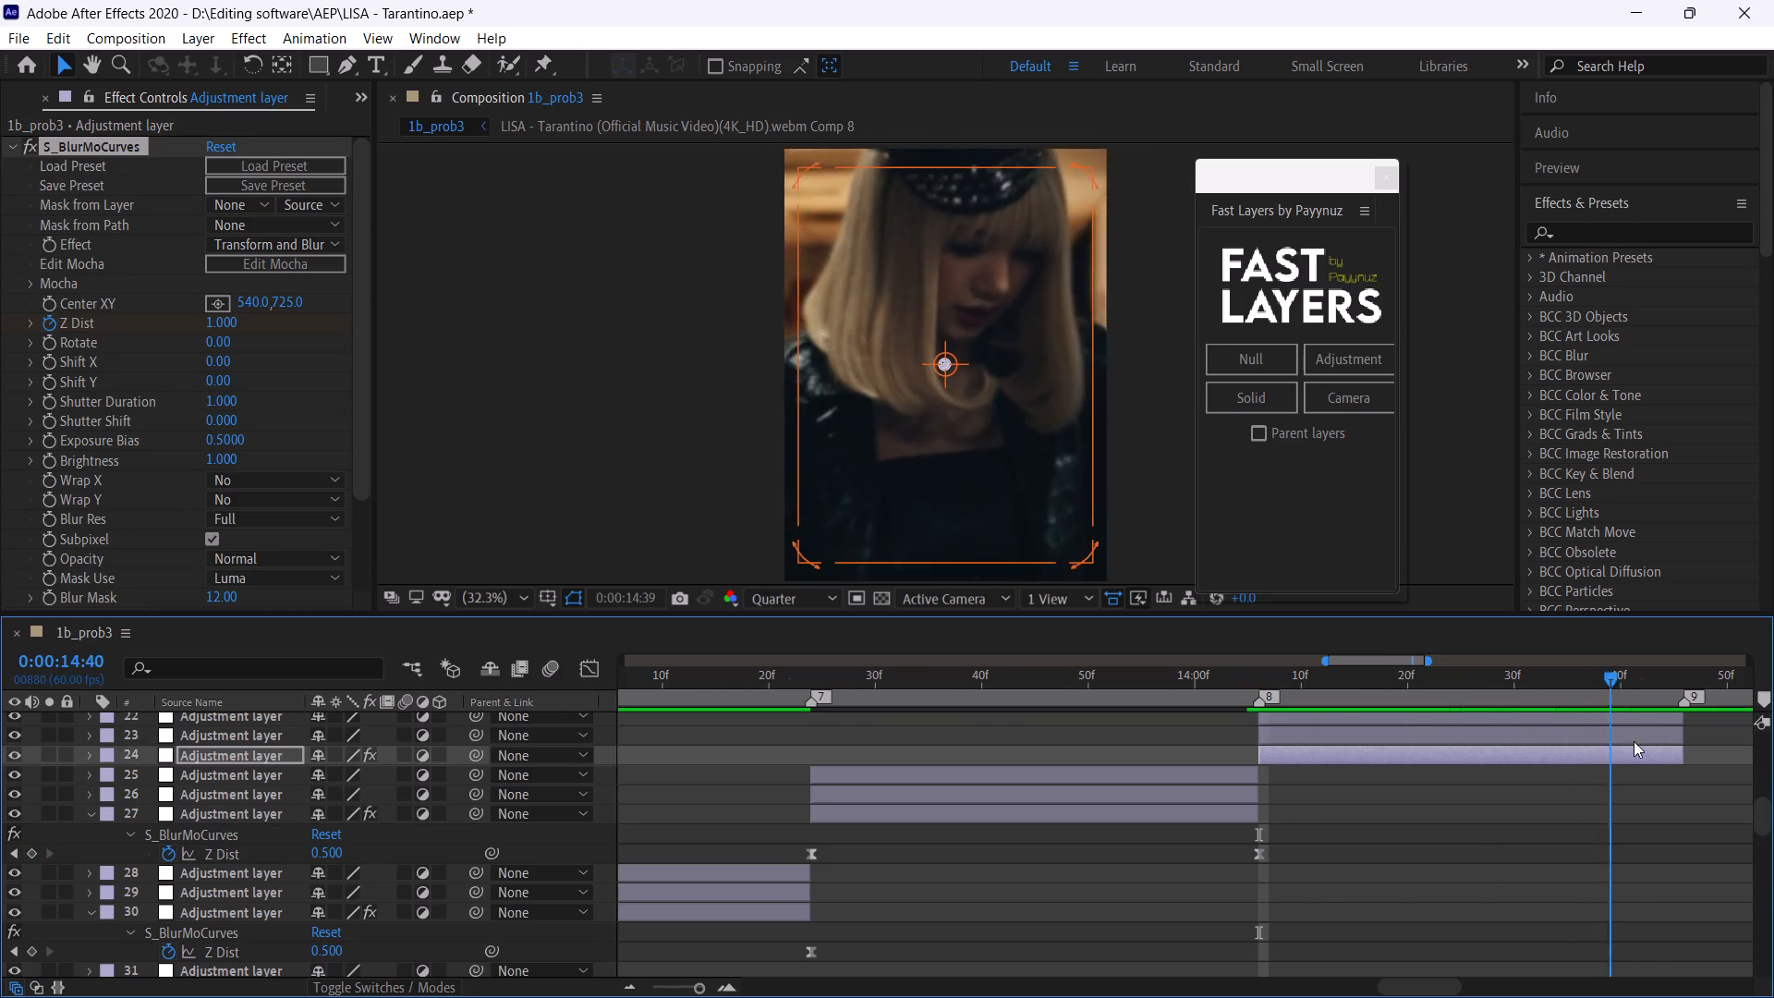
{"action": "left_click_drag", "start_coordinate": [1634, 741], "coordinate": [1639, 744]}
{"action": "key", "text": "u"}
Paste the zoom-in keyframes onto adjustment layer 21 at 0:00:14:46, the end of layer 24, and play back the zoom.
{"action": "left_click_drag", "start_coordinate": [1640, 680], "coordinate": [1727, 724]}
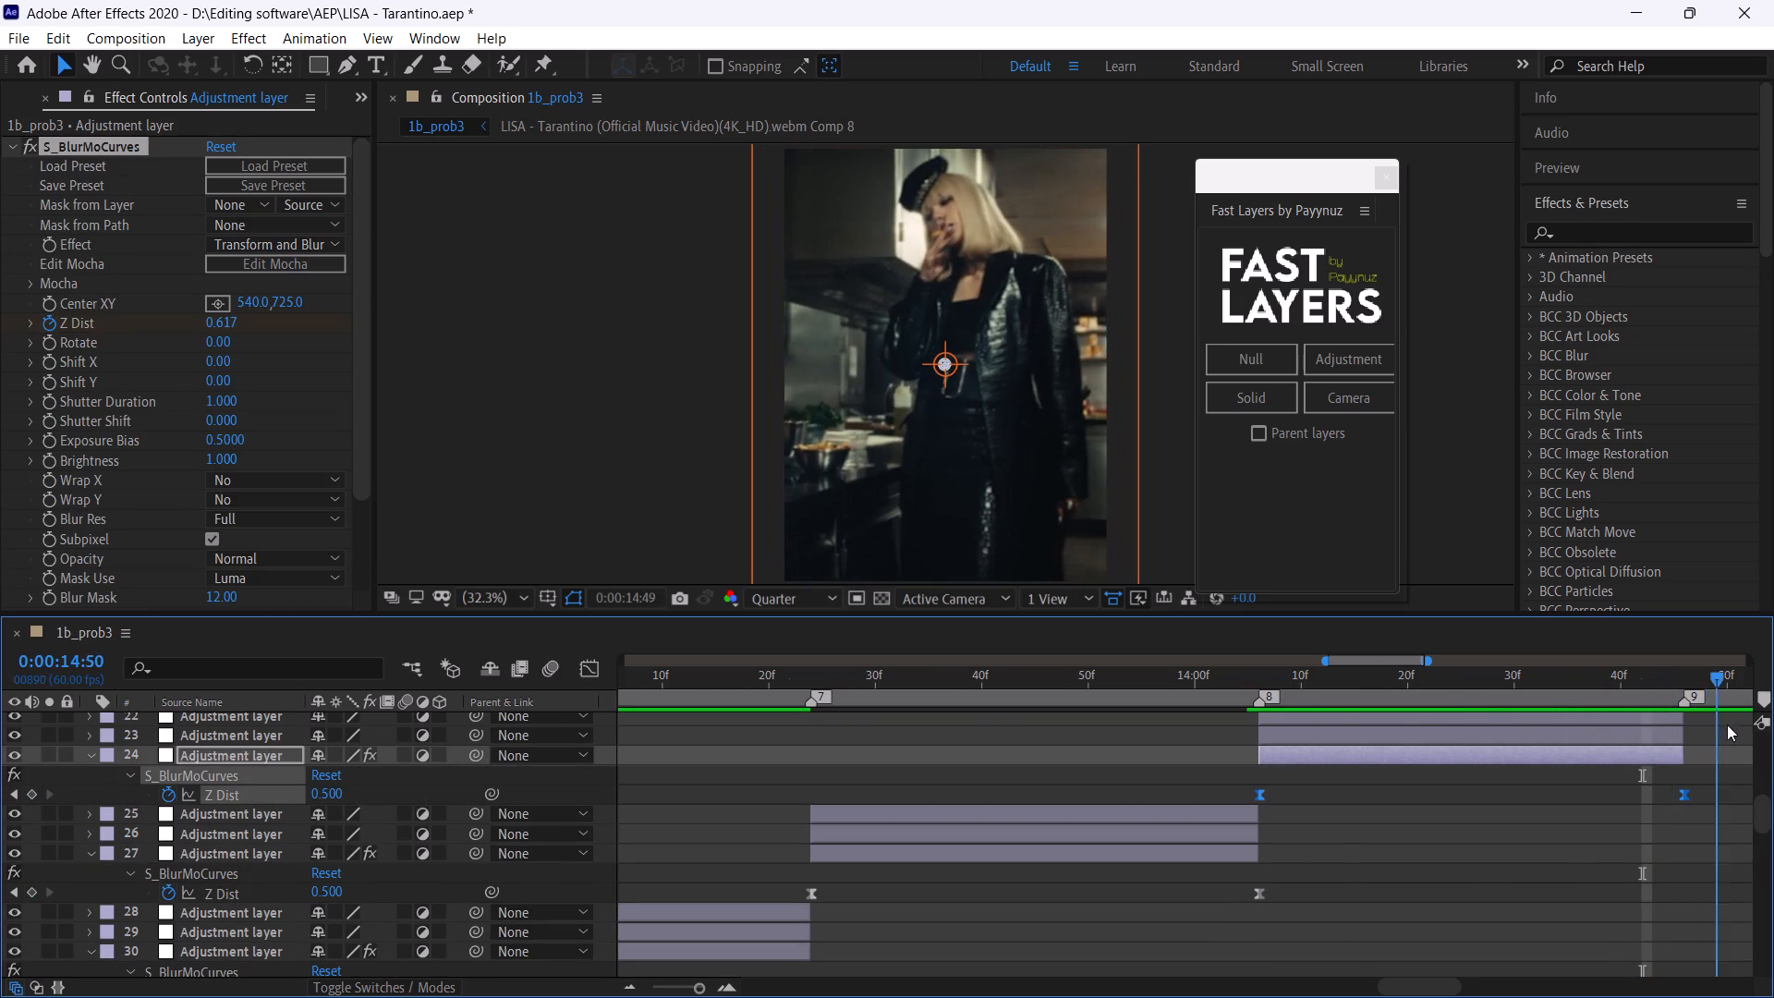
{"action": "left_click_drag", "start_coordinate": [1727, 724], "coordinate": [936, 770]}
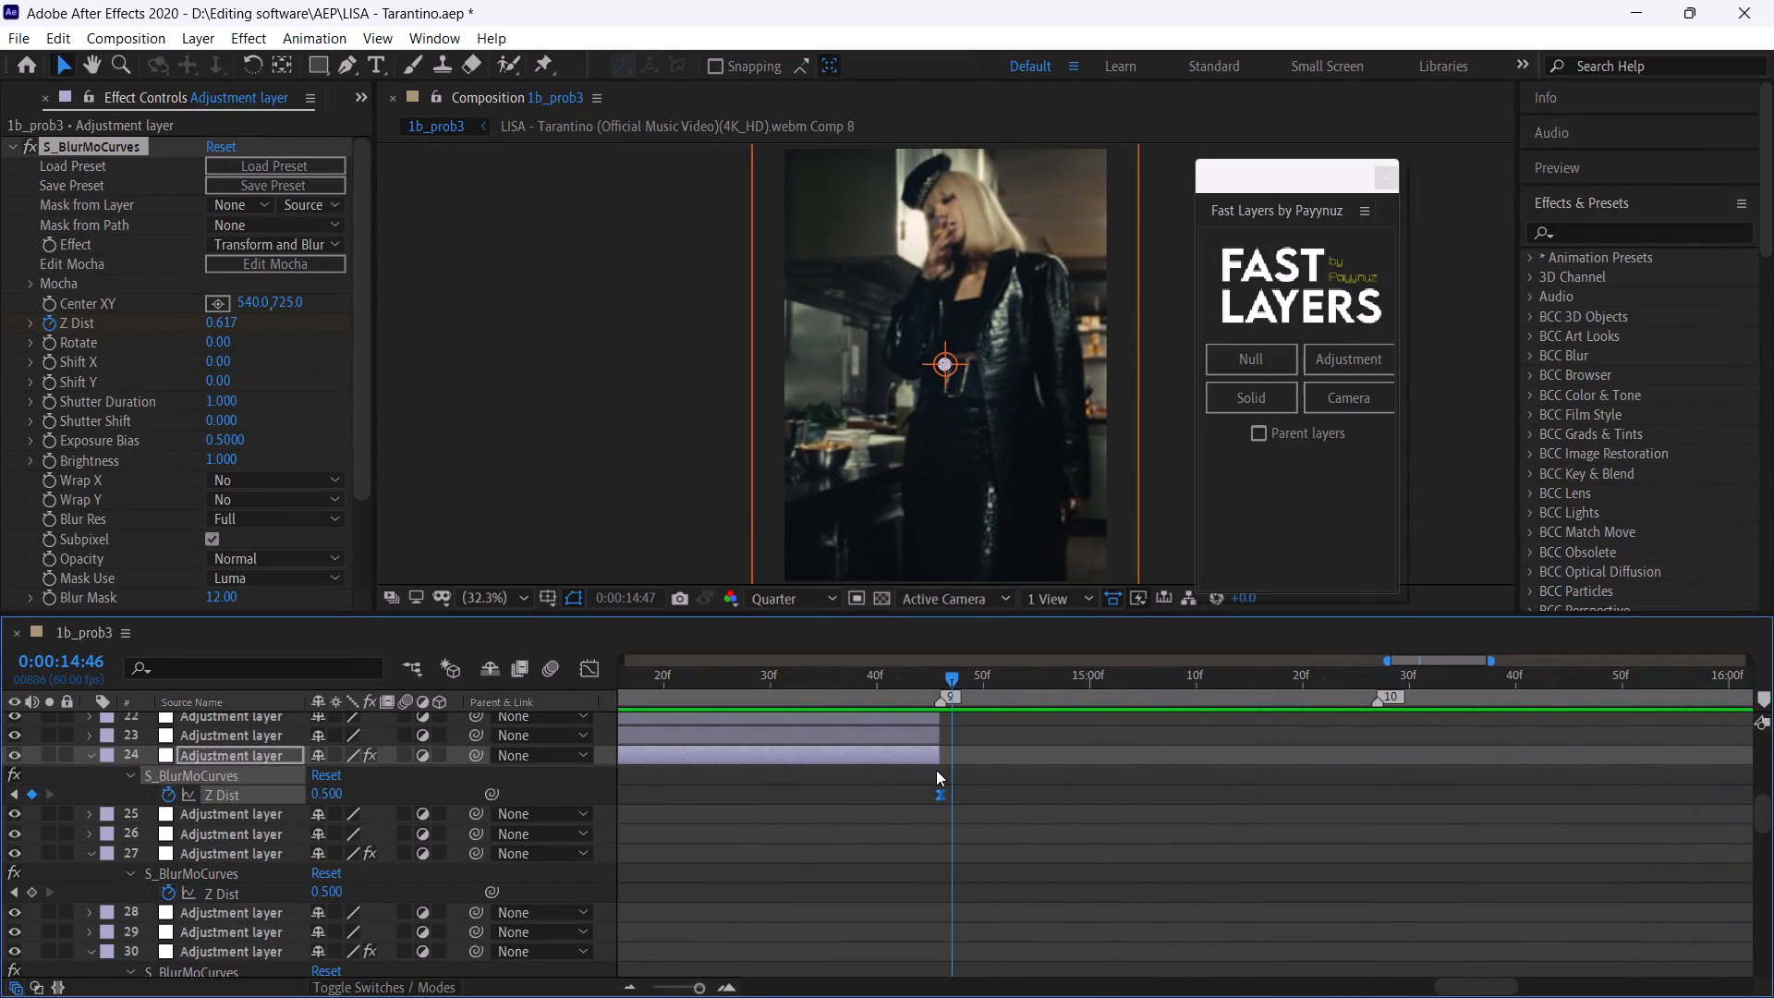
{"action": "left_click_drag", "start_coordinate": [936, 770], "coordinate": [935, 770]}
{"action": "scroll", "coordinate": [1029, 815], "scroll_direction": "up", "scroll_amount": 1}
{"action": "left_click", "coordinate": [995, 761]}
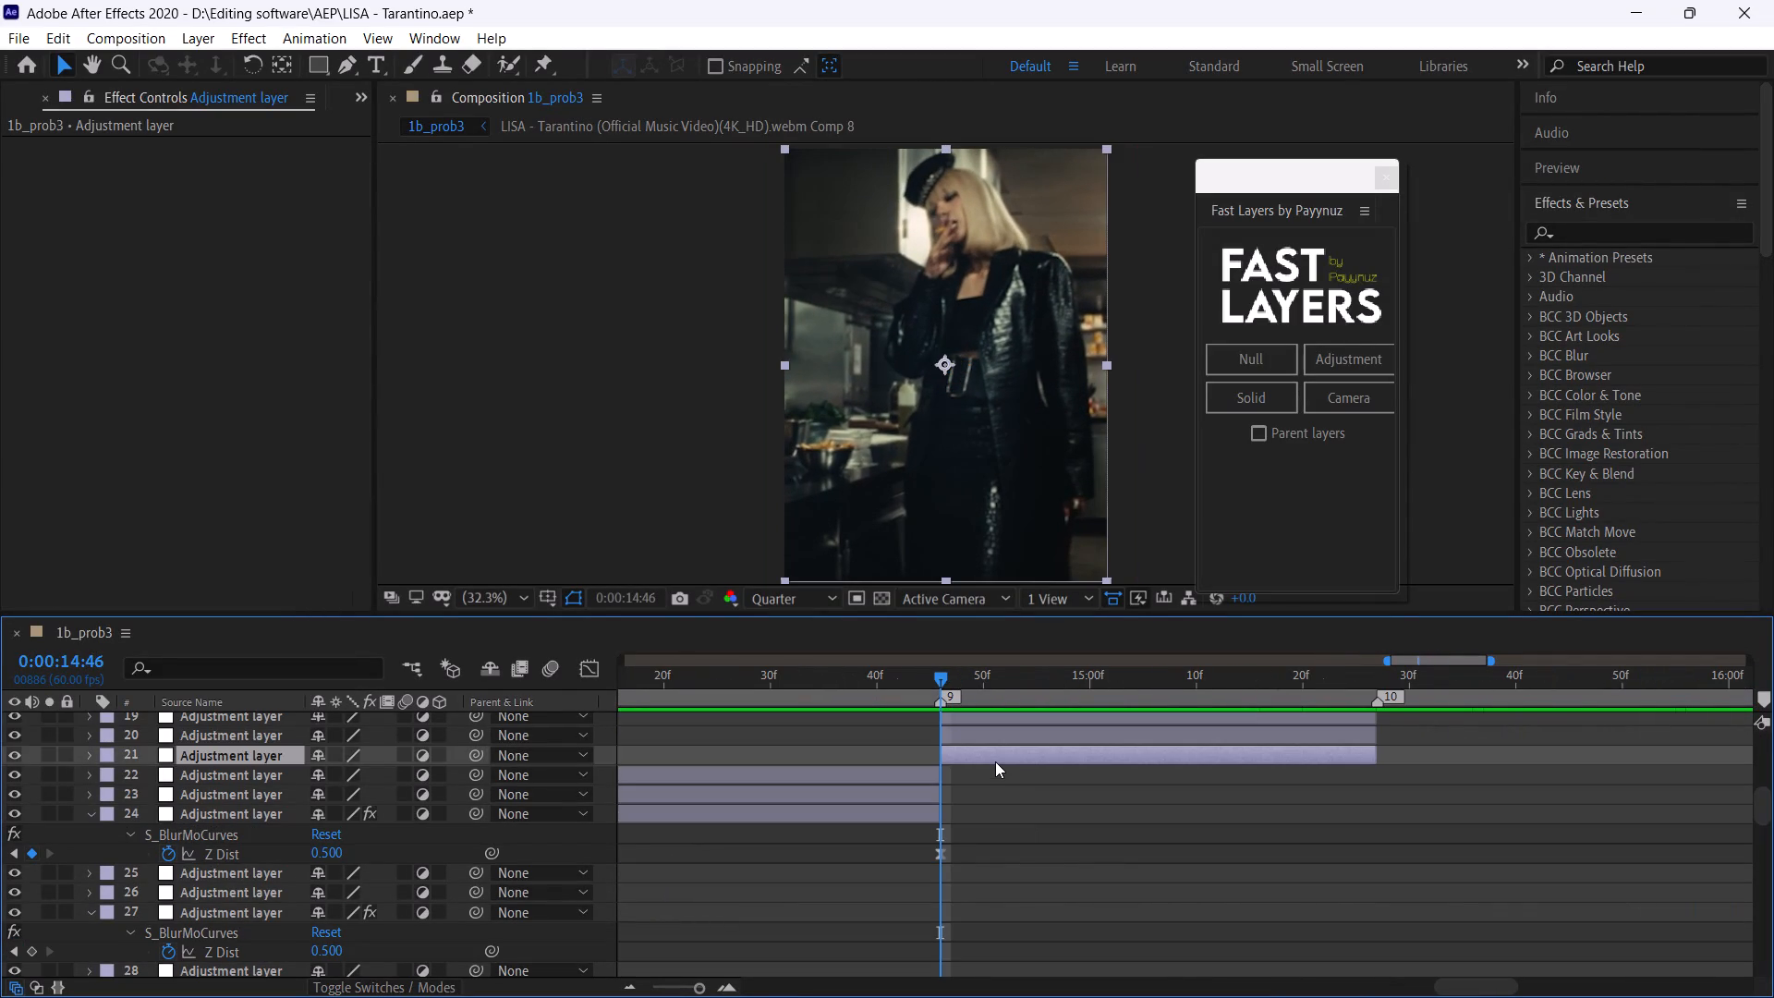
{"action": "key", "text": "ctrl+v"}
{"action": "key", "text": "space"}
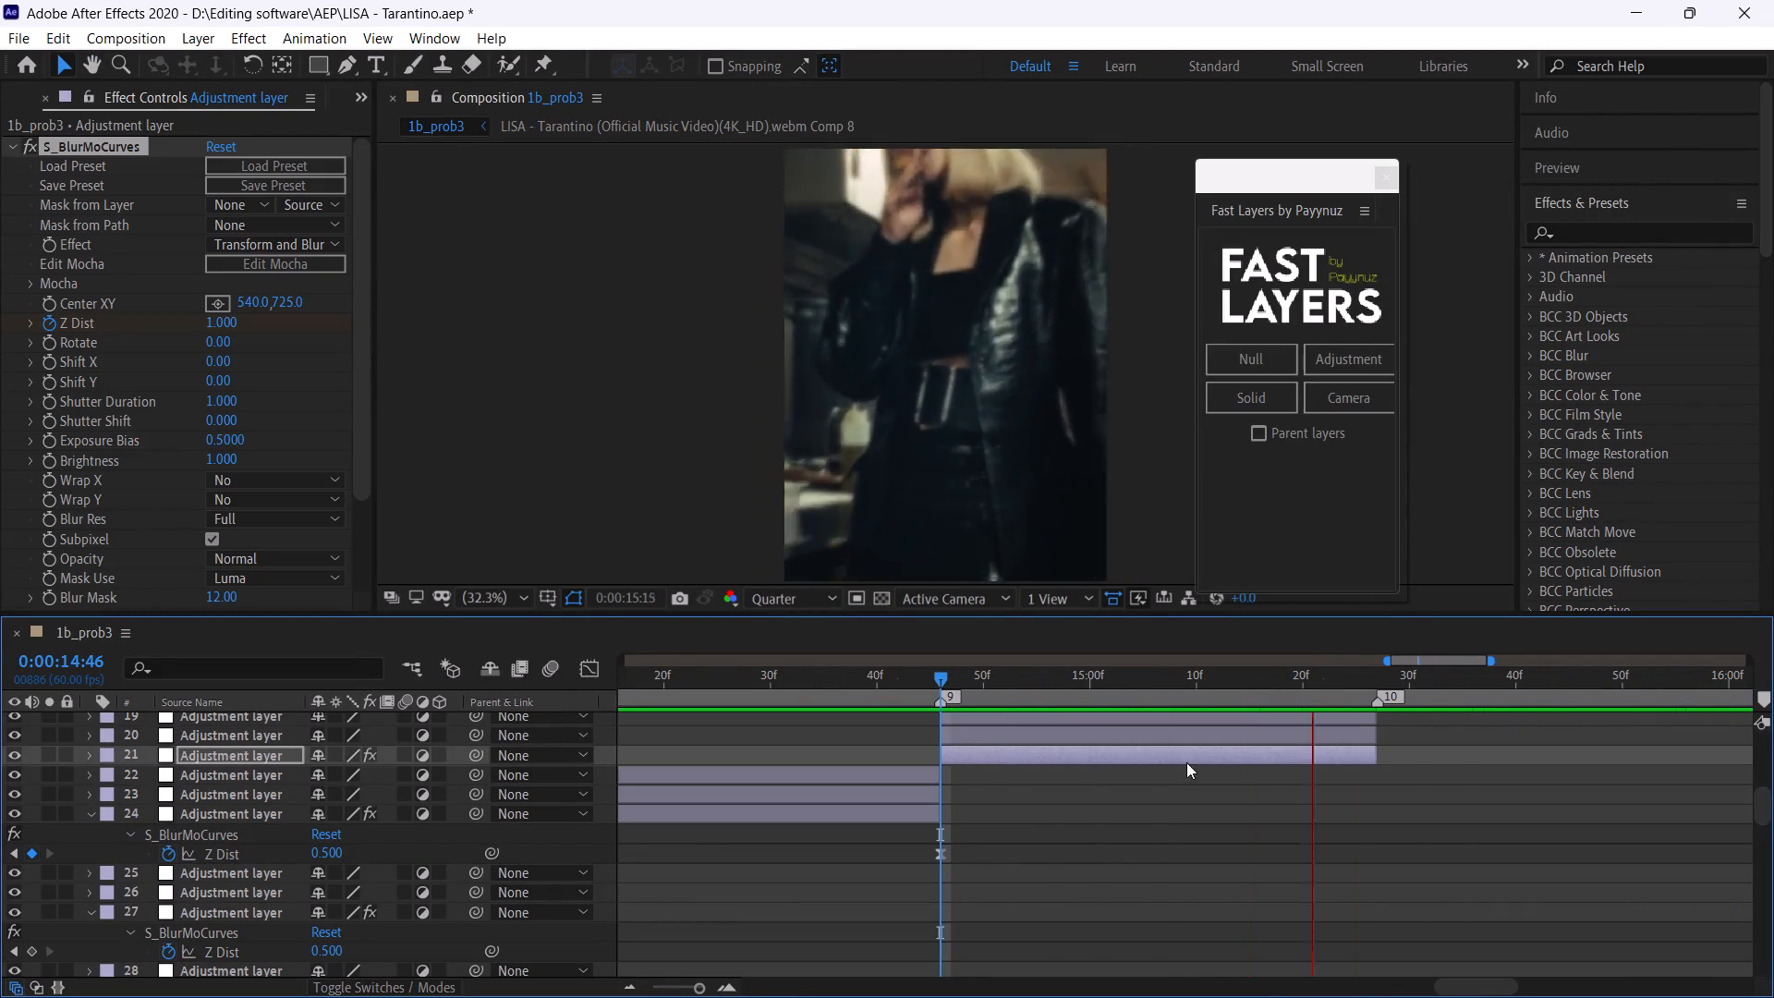
{"action": "left_click", "coordinate": [942, 675]}
At 0:00:14:59, move adjustment layer 21's S_BlurMoCurves center point up to the singer's head, at about 552.4, 136.3.
{"action": "left_click_drag", "start_coordinate": [942, 675], "coordinate": [988, 689]}
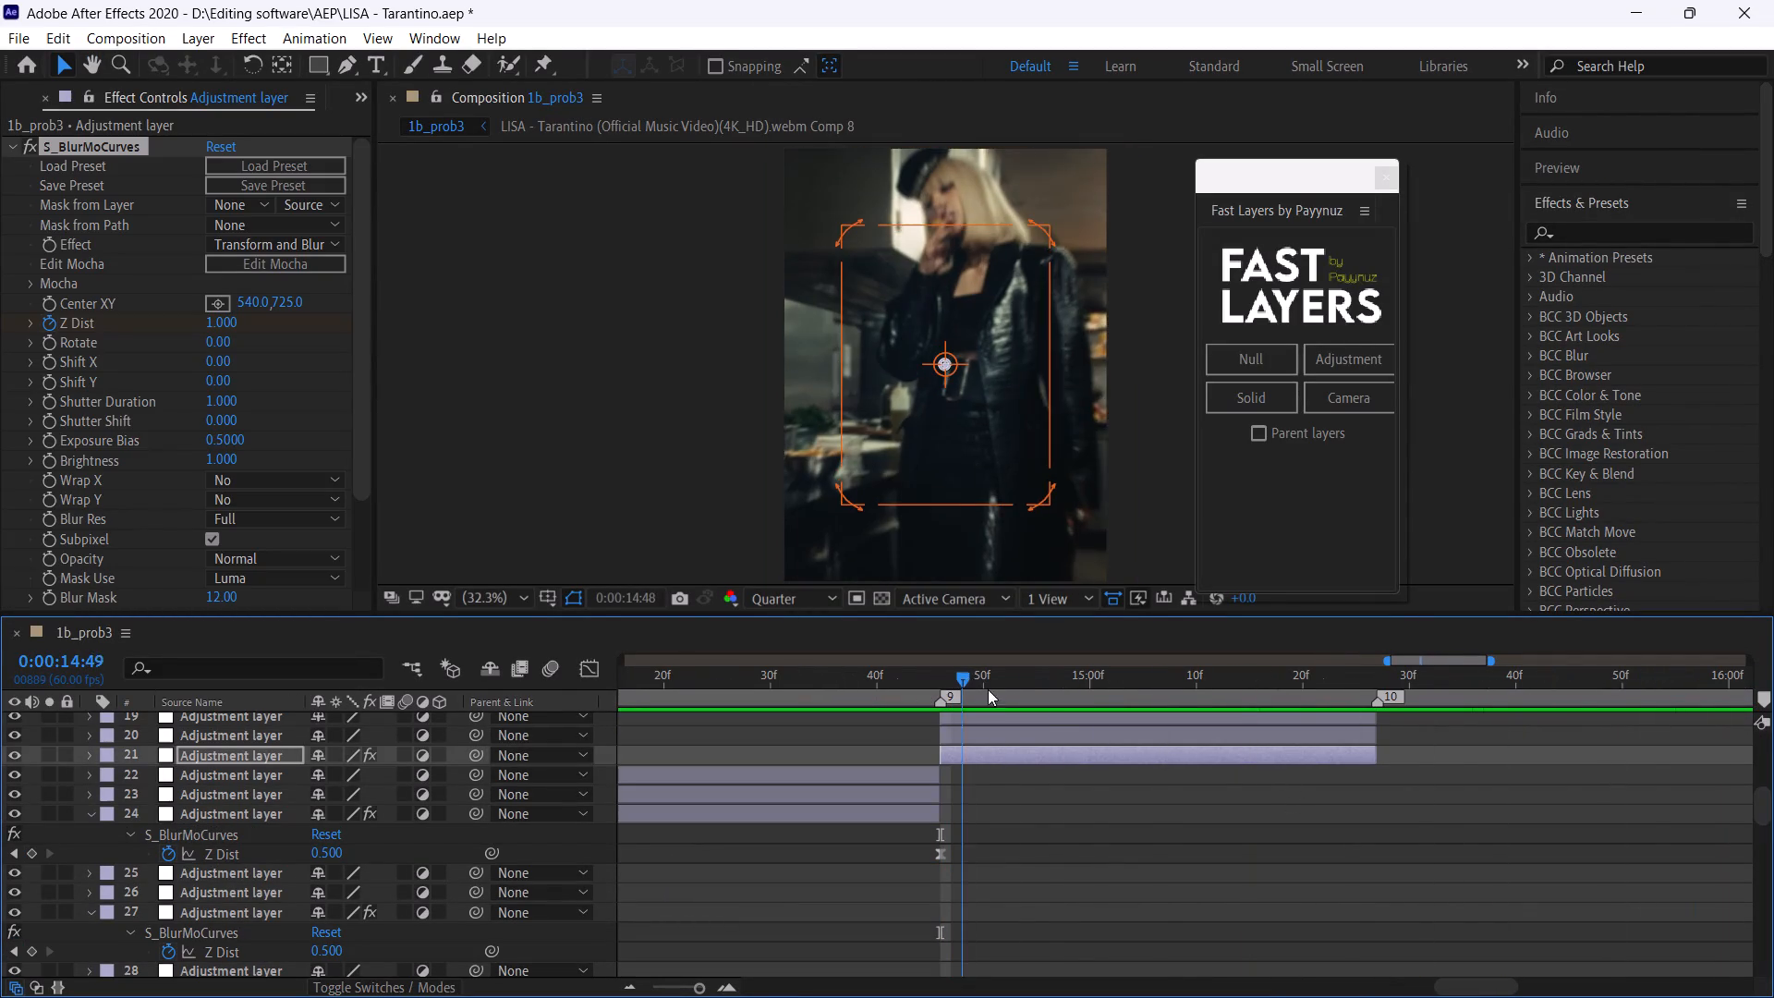
{"action": "left_click_drag", "start_coordinate": [988, 689], "coordinate": [1077, 716]}
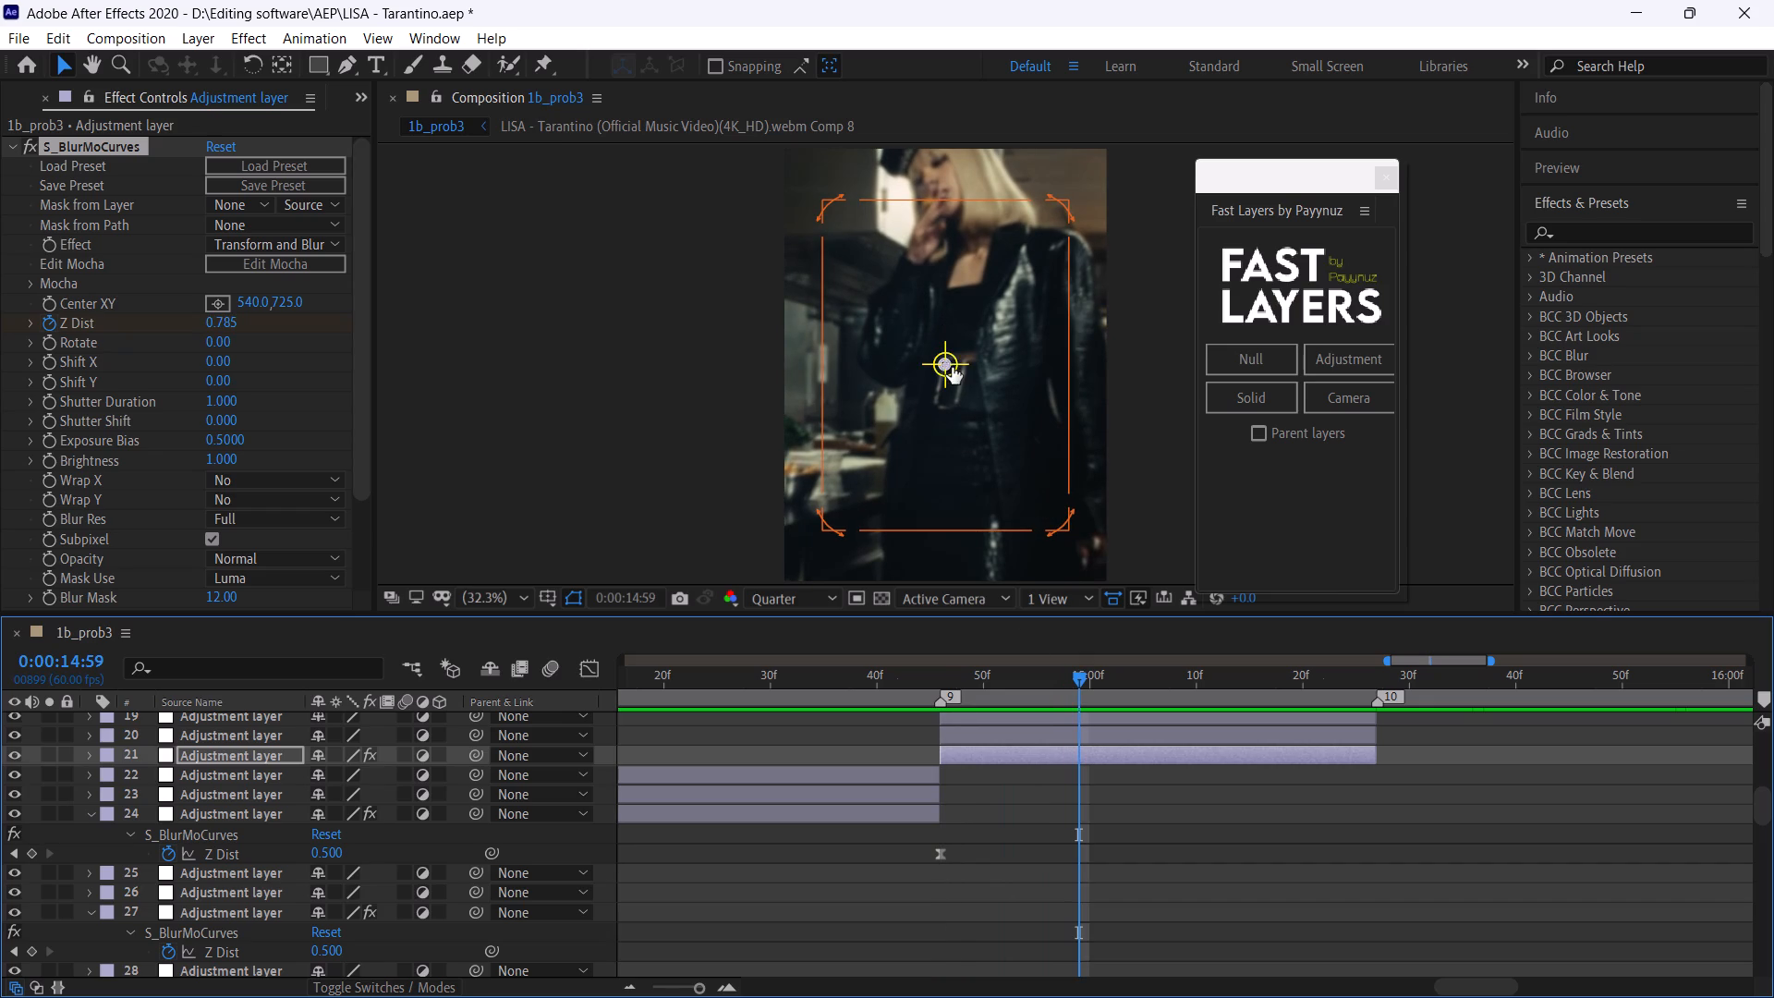
{"action": "left_click_drag", "start_coordinate": [952, 367], "coordinate": [961, 201]}
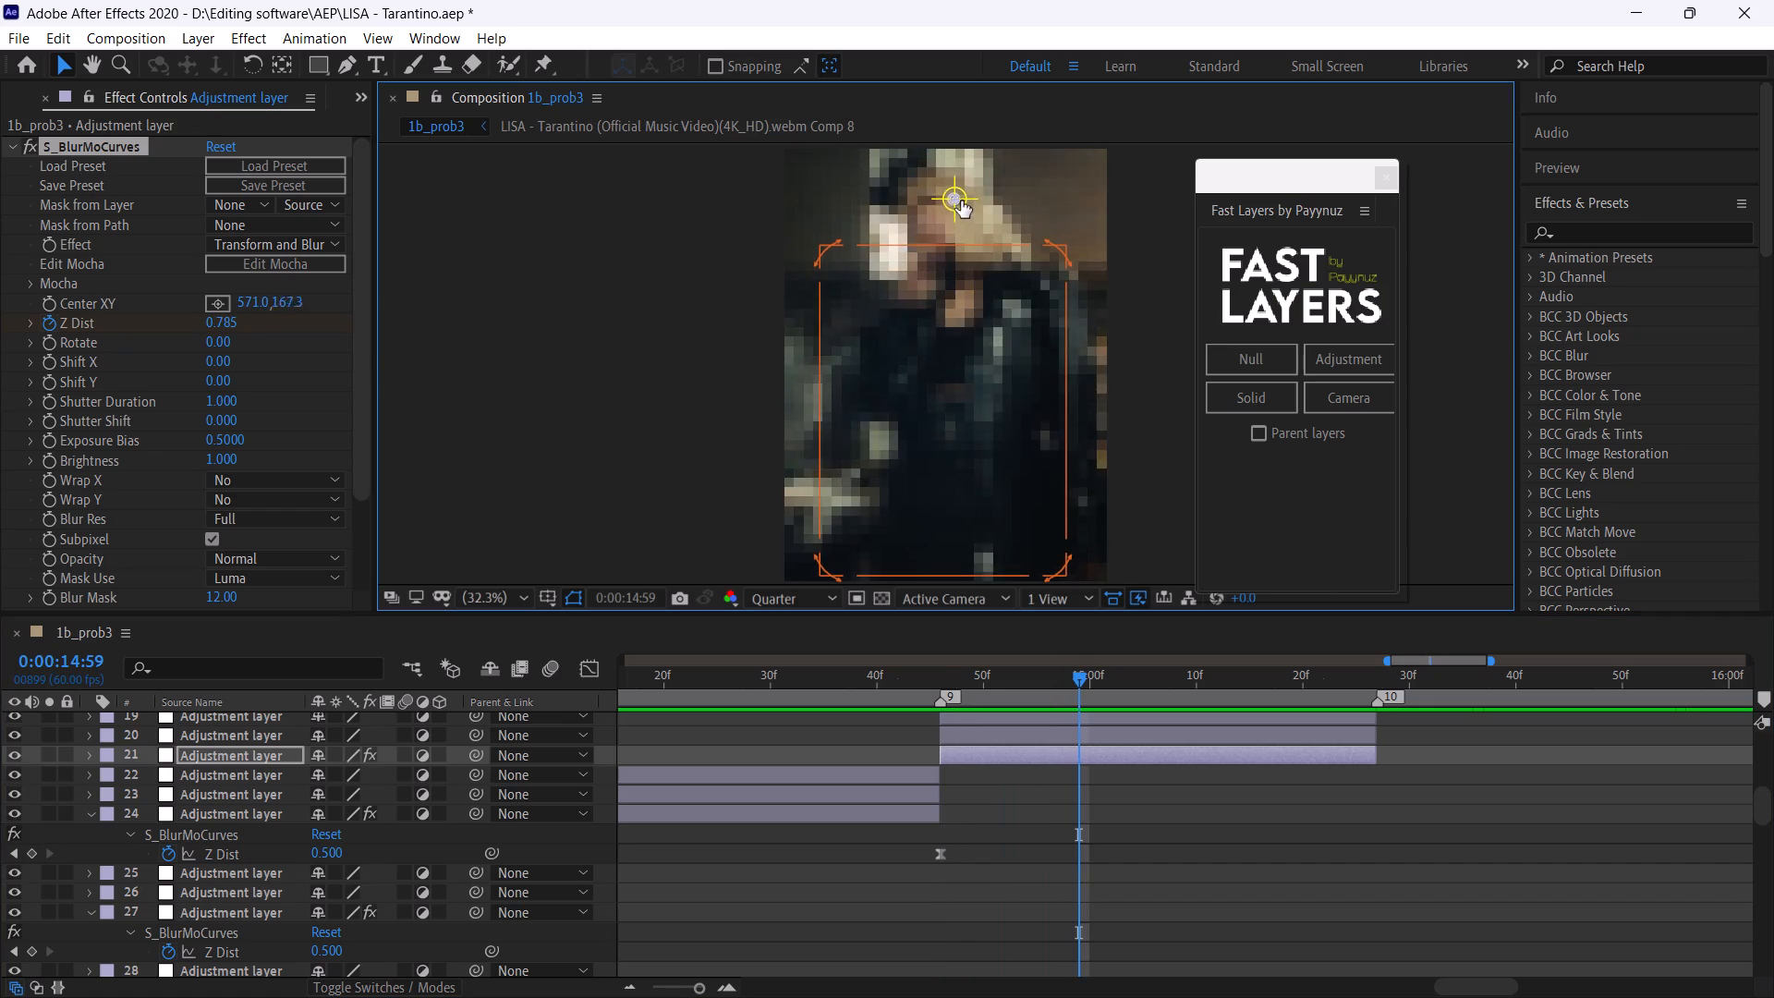
{"action": "left_click_drag", "start_coordinate": [961, 201], "coordinate": [955, 191]}
Reveal adjustment layer 21's Z Dist keyframes and extend the last one to the layer's end at 0:00:15:27.
{"action": "left_click_drag", "start_coordinate": [1234, 681], "coordinate": [1275, 696]}
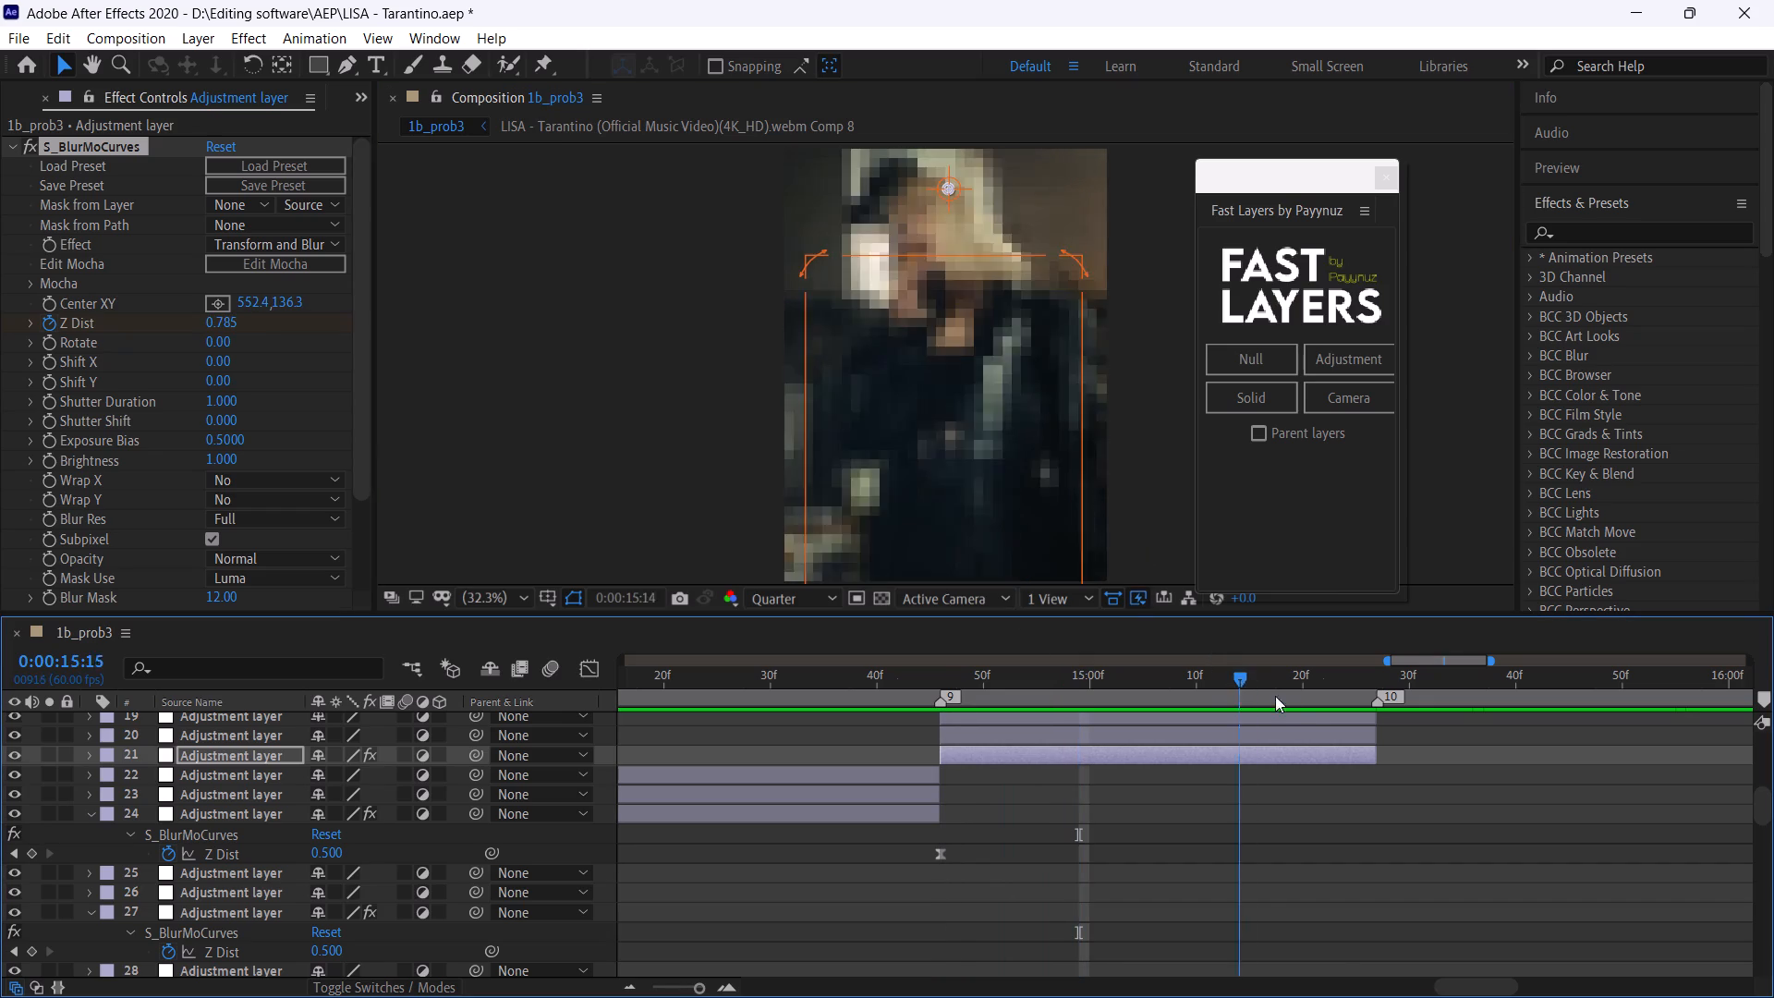
{"action": "left_click_drag", "start_coordinate": [1275, 696], "coordinate": [1340, 726]}
{"action": "key", "text": "u"}
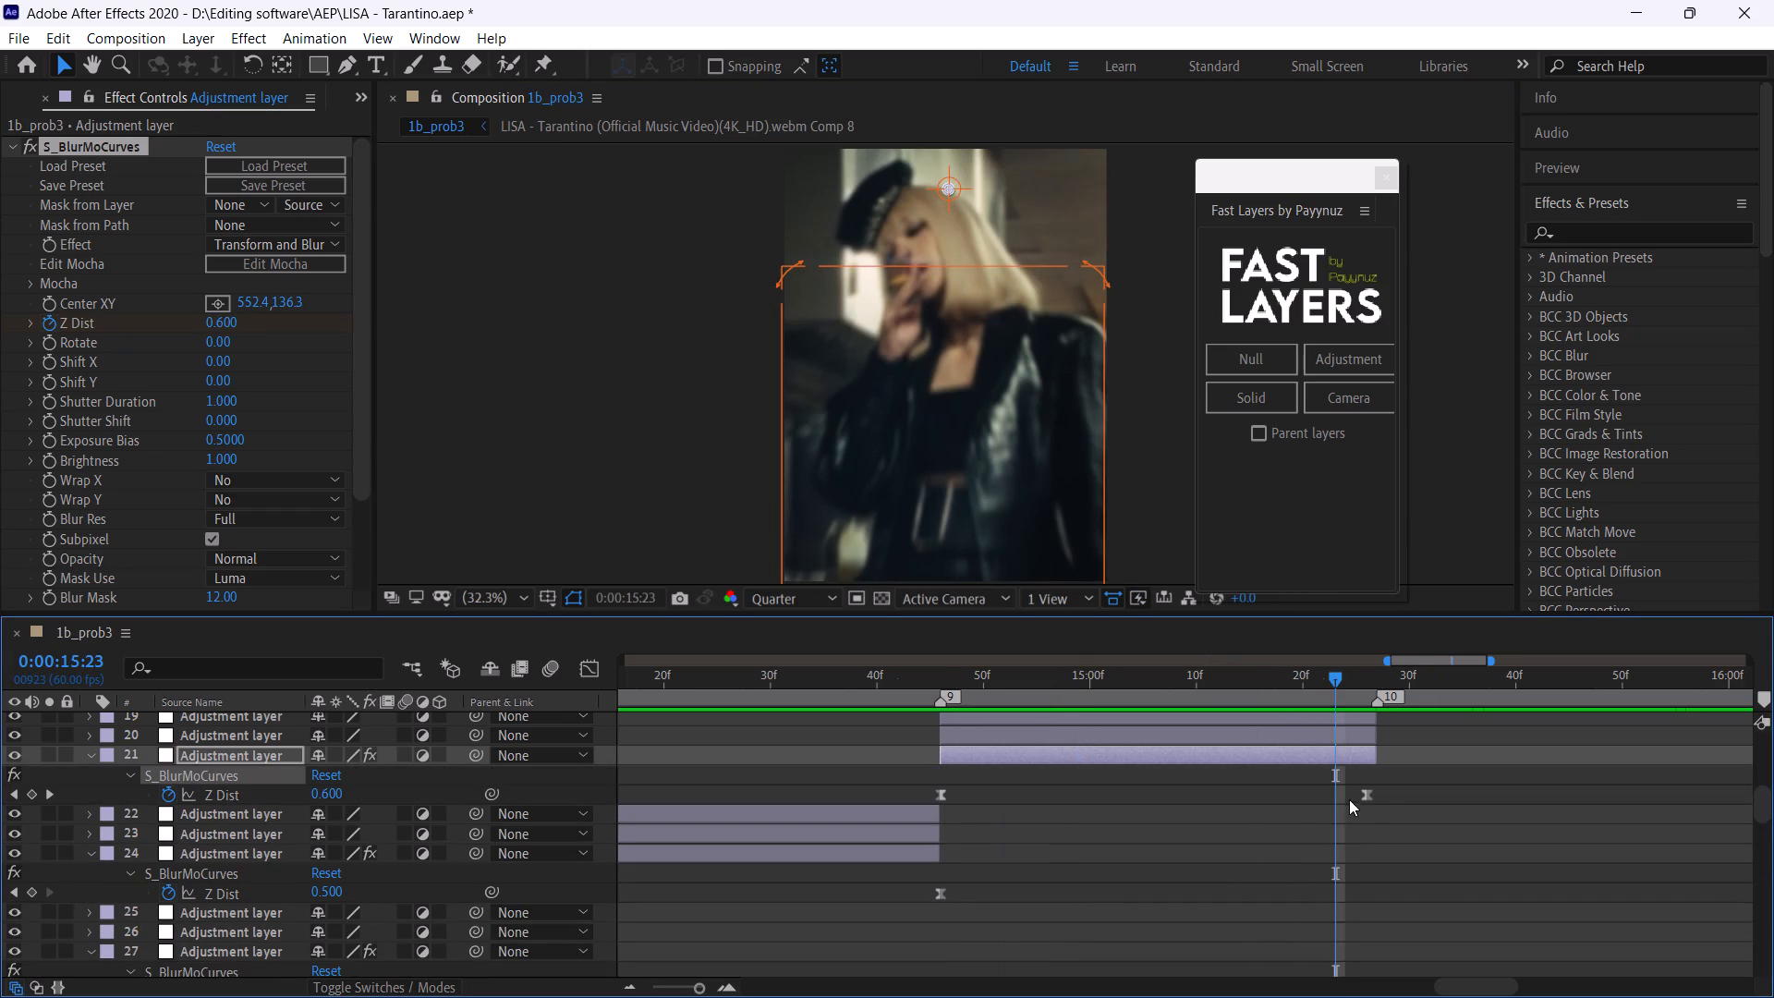
{"action": "left_click_drag", "start_coordinate": [1390, 786], "coordinate": [902, 799]}
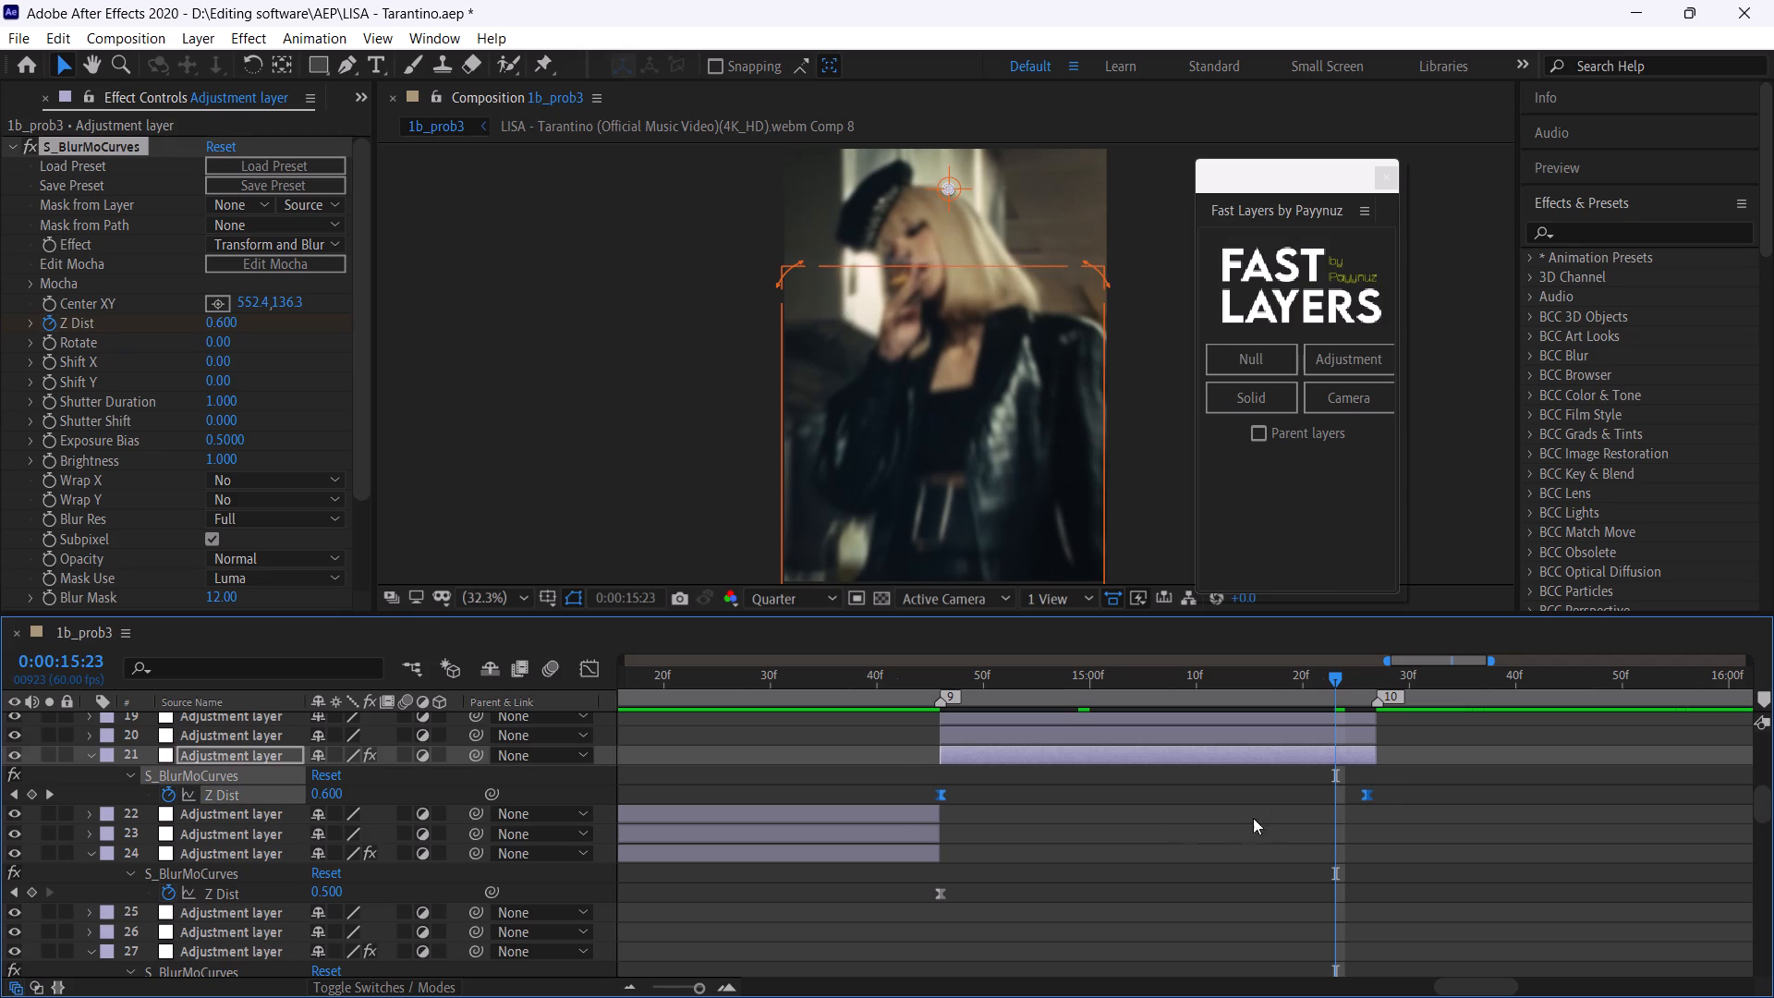
{"action": "left_click_drag", "start_coordinate": [1365, 797], "coordinate": [1375, 797], "text": "alt"}
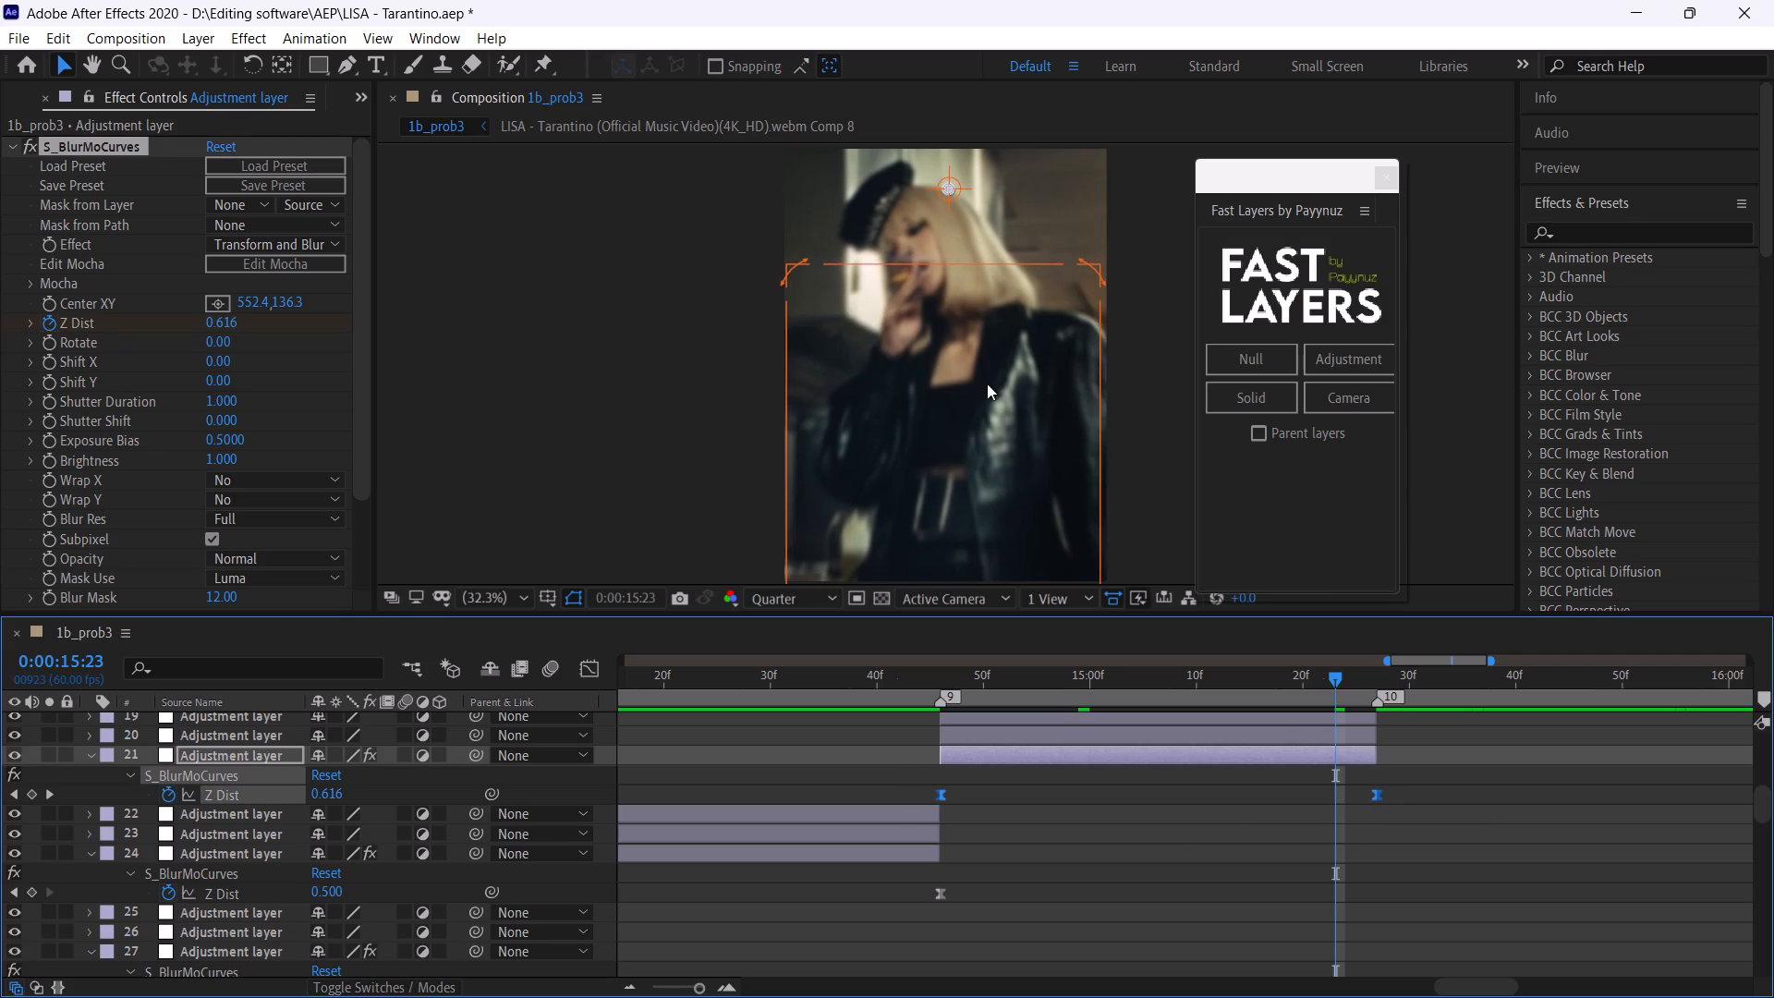
Move adjustment layer 21's S_BlurMoCurves center point up to the frame's top edge, at about 527.6, 9.3.
{"action": "left_click_drag", "start_coordinate": [953, 191], "coordinate": [955, 135]}
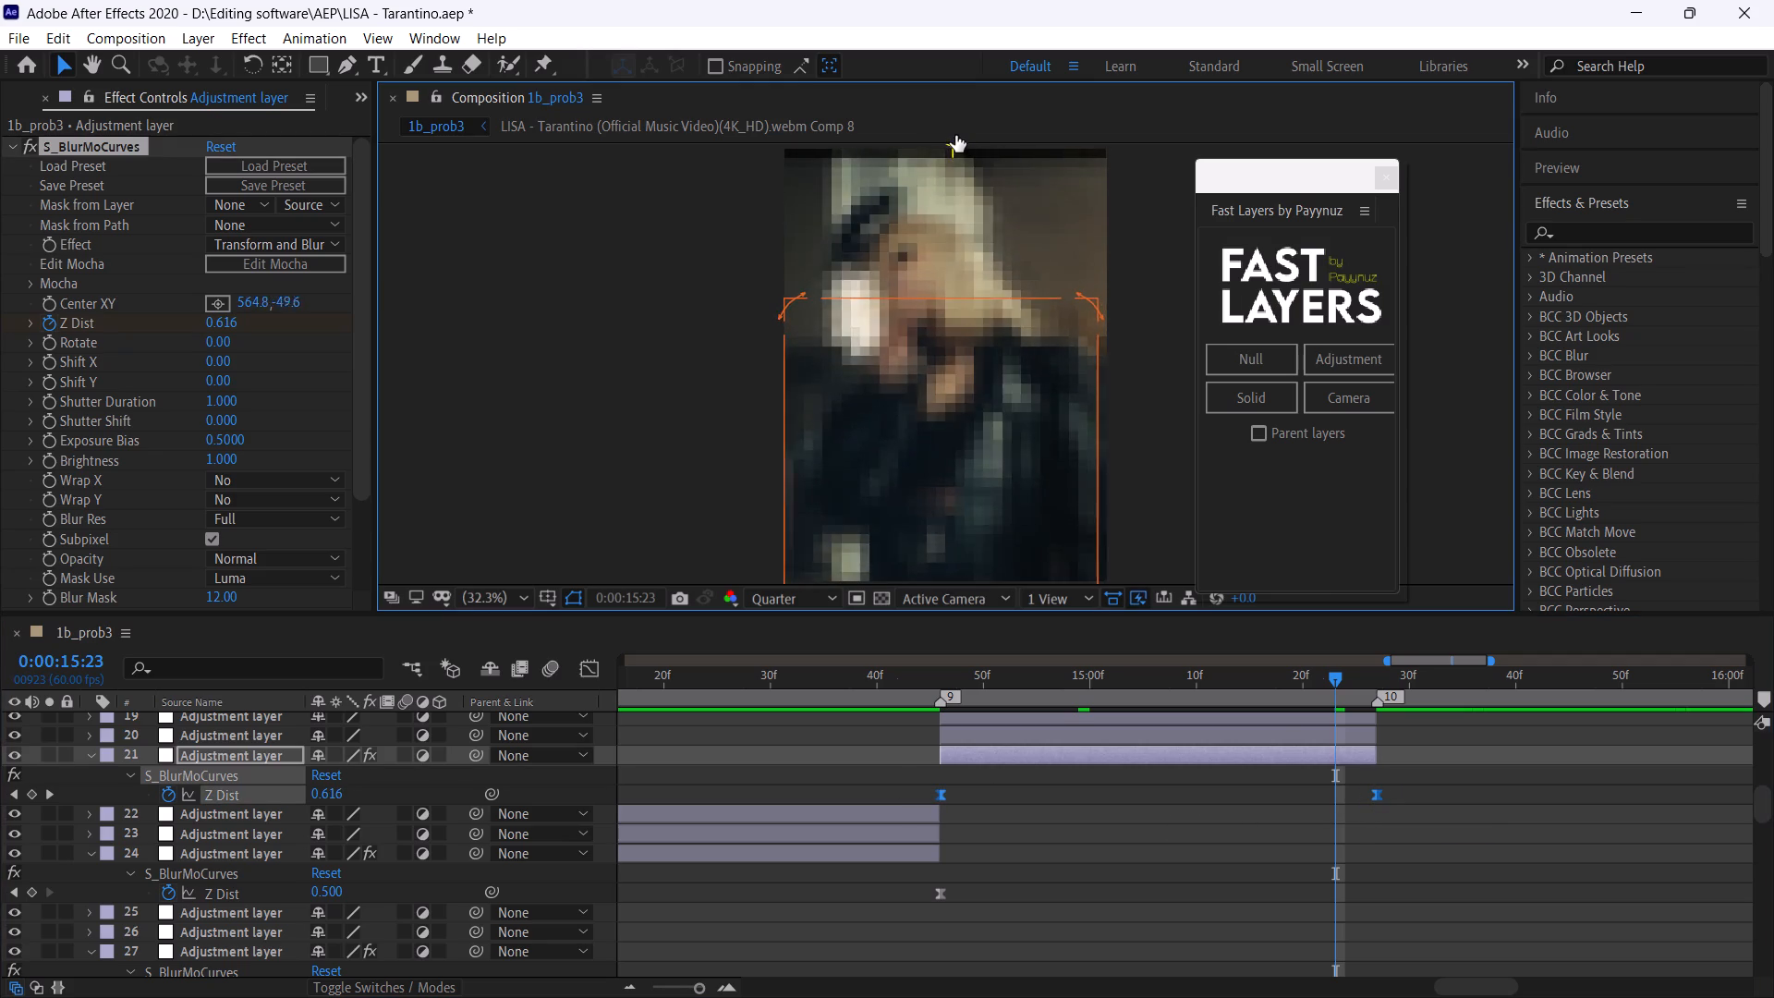
{"action": "left_click_drag", "start_coordinate": [955, 135], "coordinate": [944, 149]}
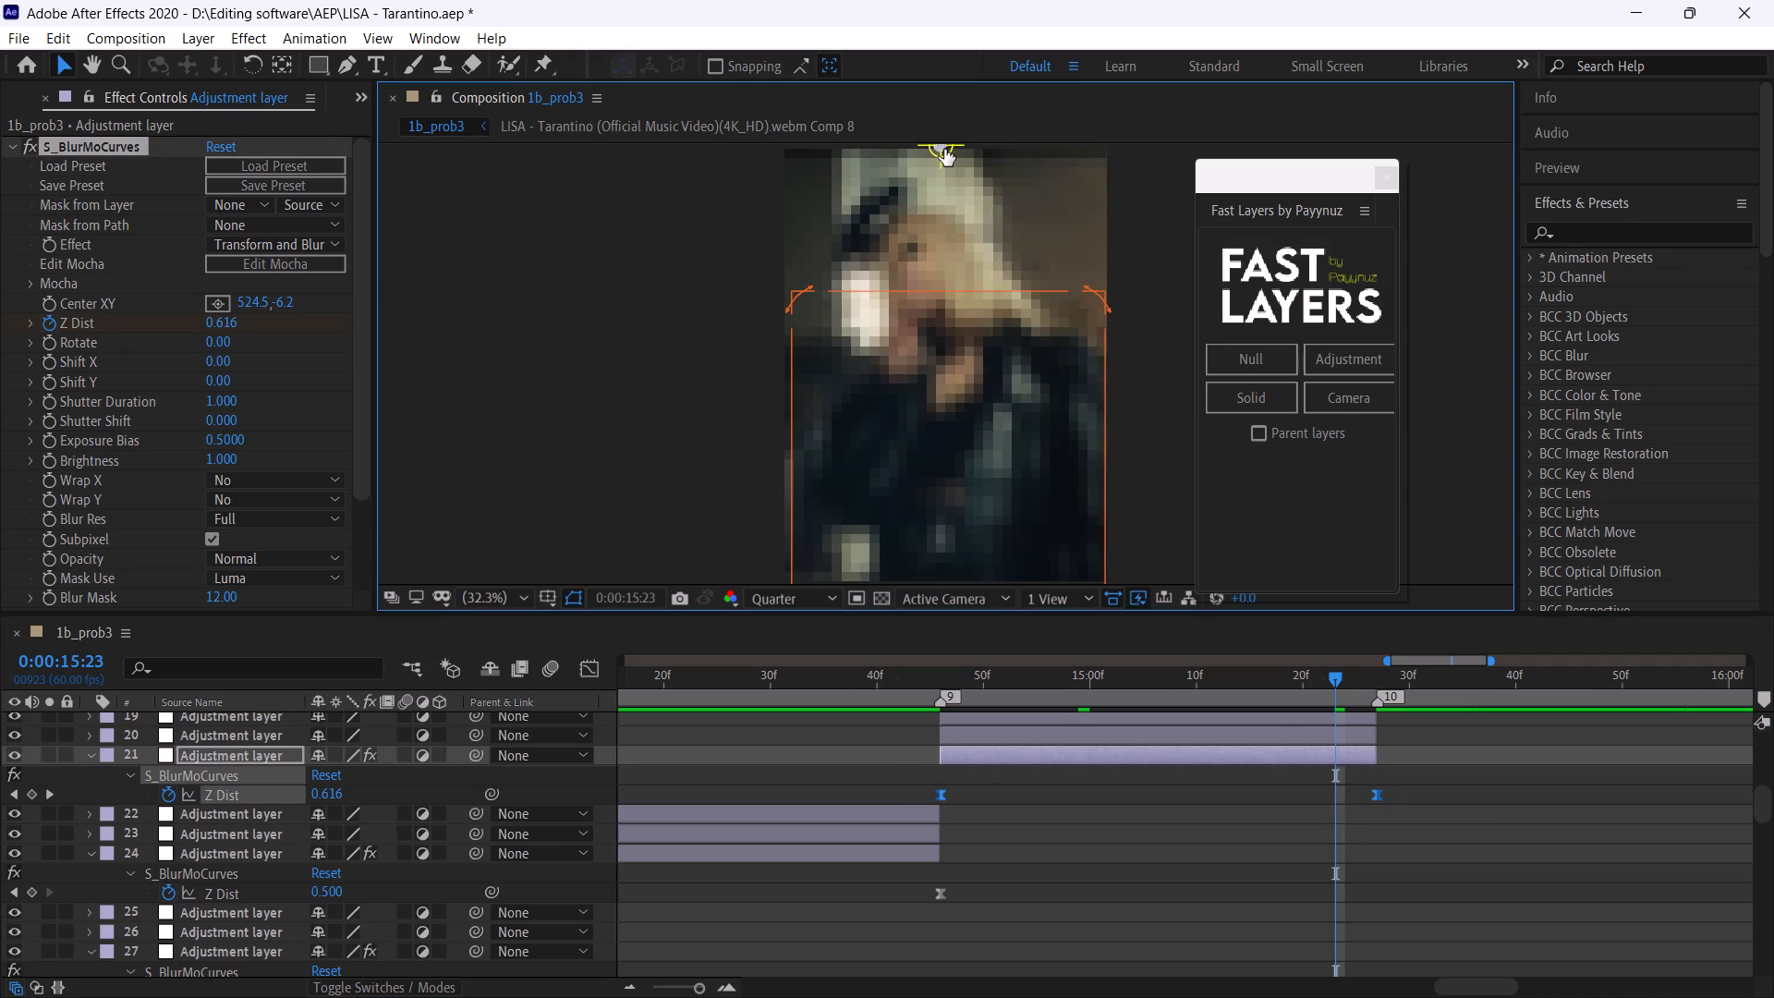
{"action": "left_click_drag", "start_coordinate": [944, 149], "coordinate": [945, 153]}
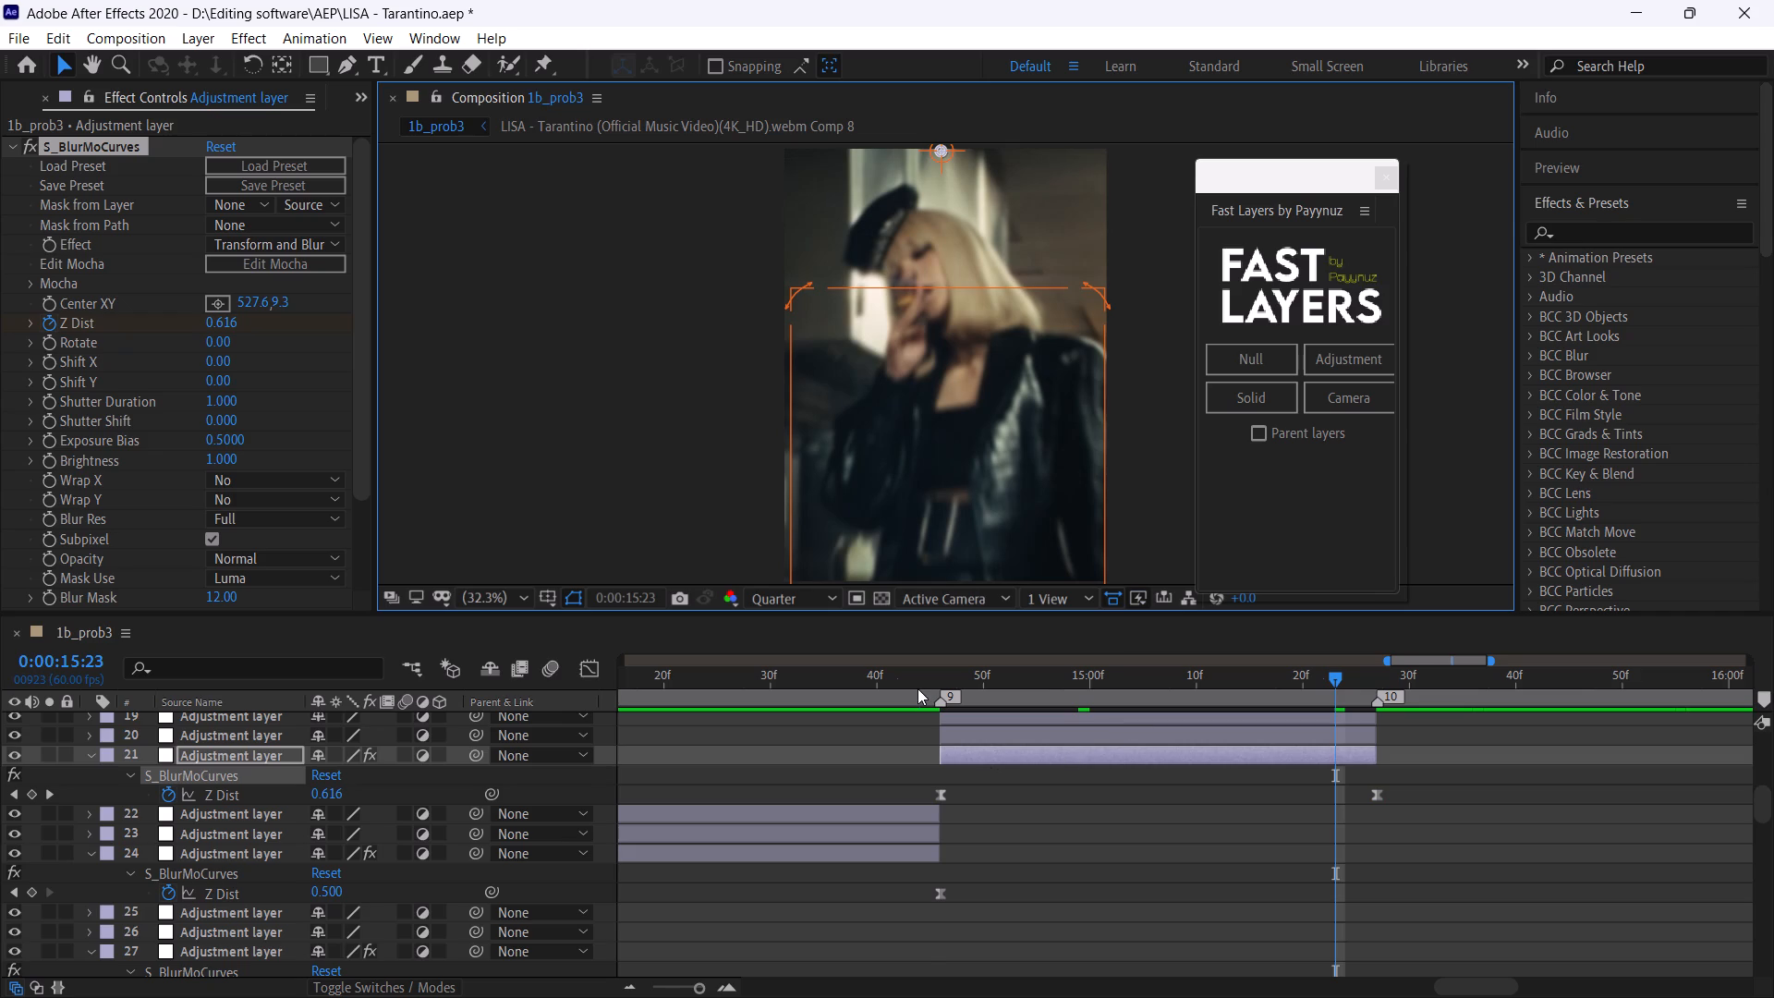
Play back the transition from adjustment layer 24 into adjustment layer 21, starting from about 0:00:14:25.
{"action": "left_click", "coordinate": [917, 688]}
{"action": "key", "text": "space"}
{"action": "left_click", "coordinate": [917, 688]}
{"action": "key", "text": "space"}
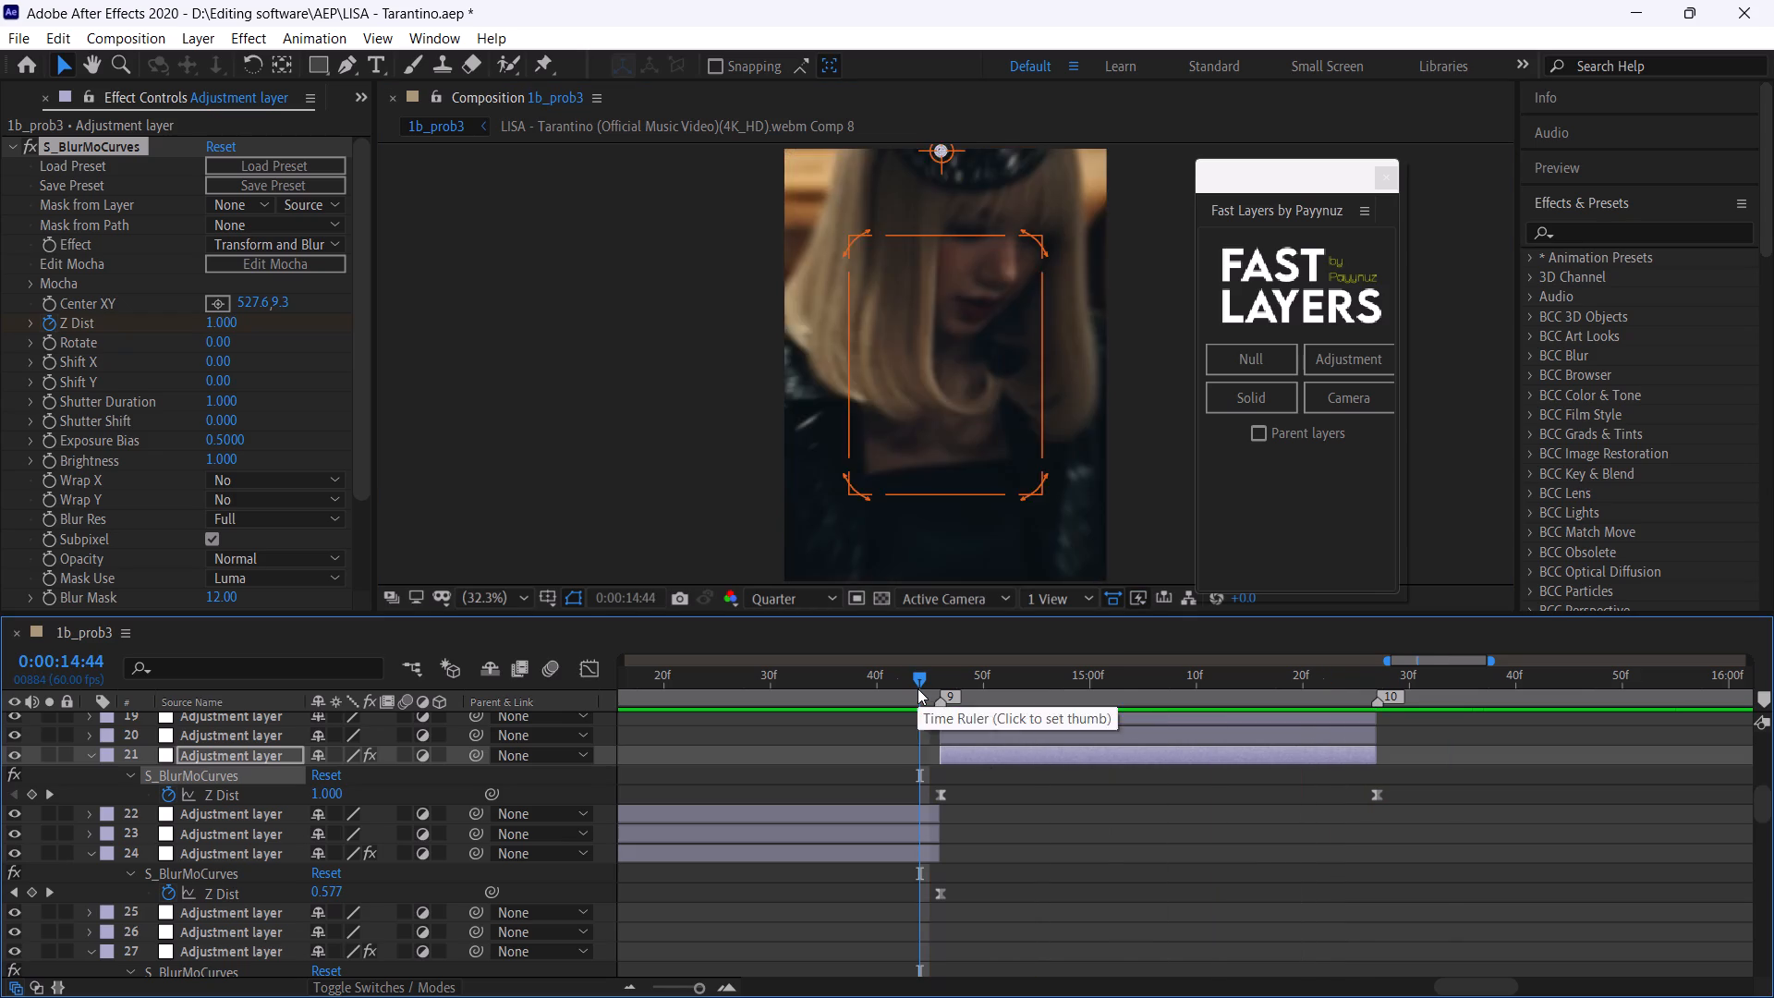
{"action": "left_click", "coordinate": [714, 674]}
{"action": "key", "text": "space"}
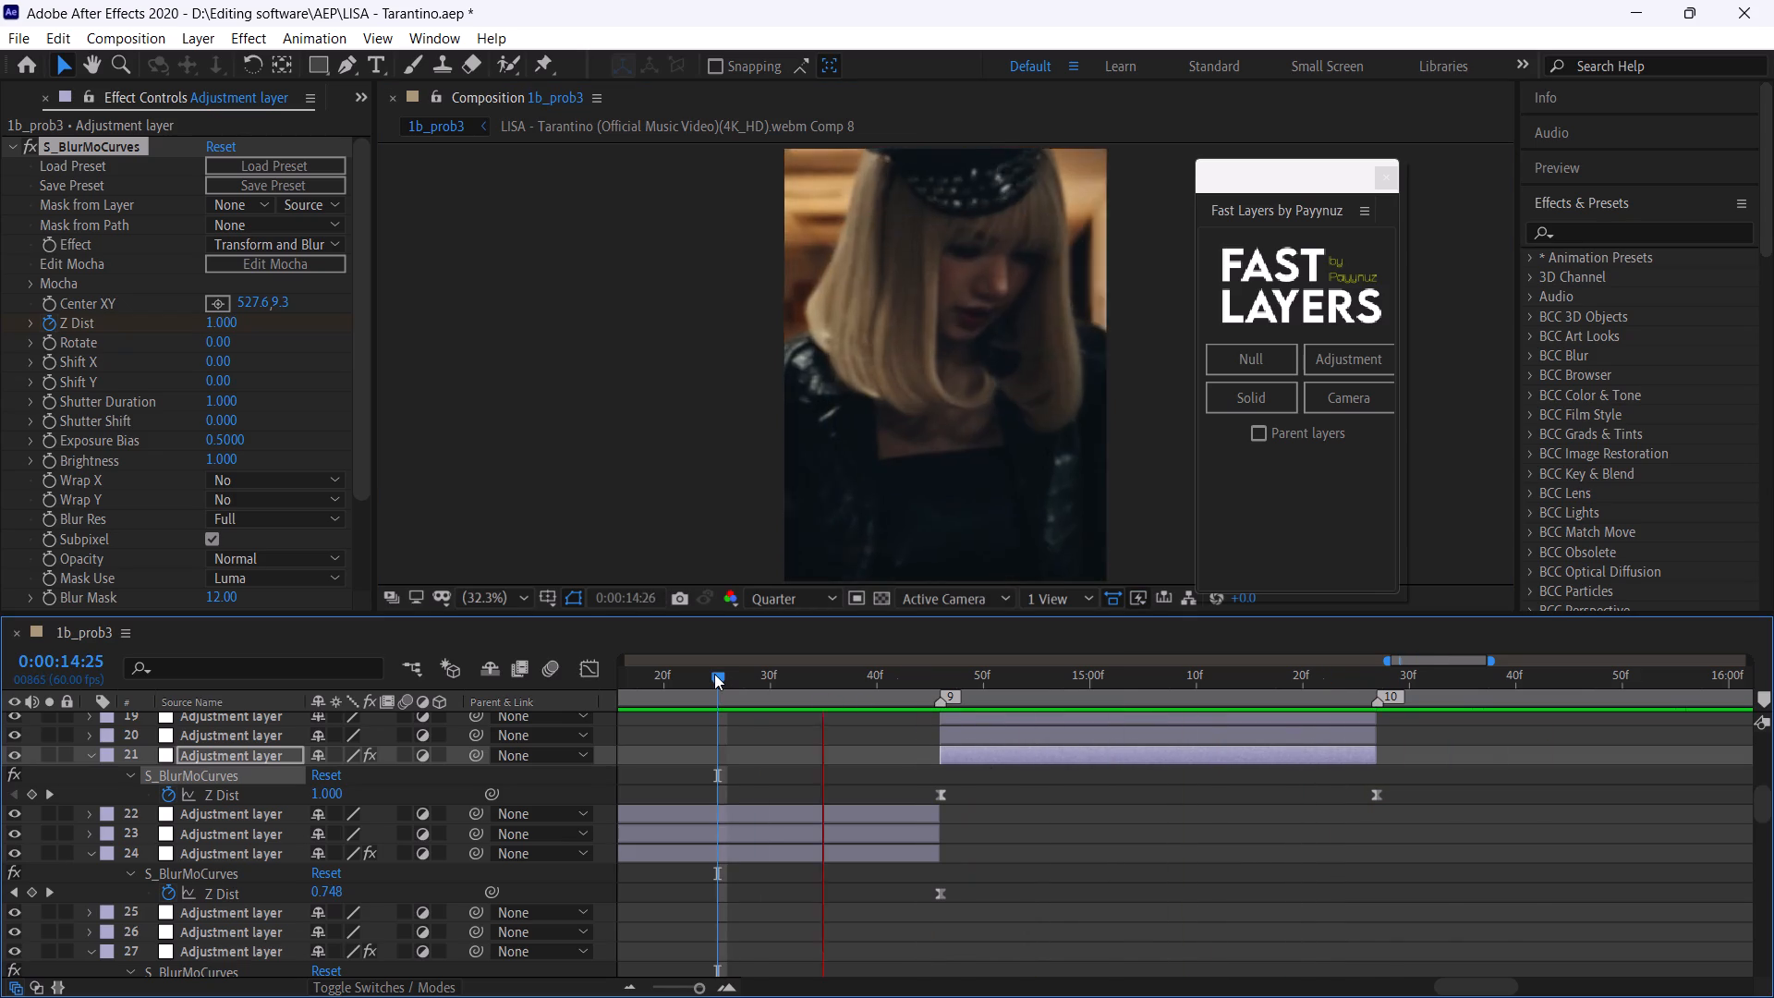
{"action": "left_click", "coordinate": [714, 674]}
{"action": "key", "text": "space"}
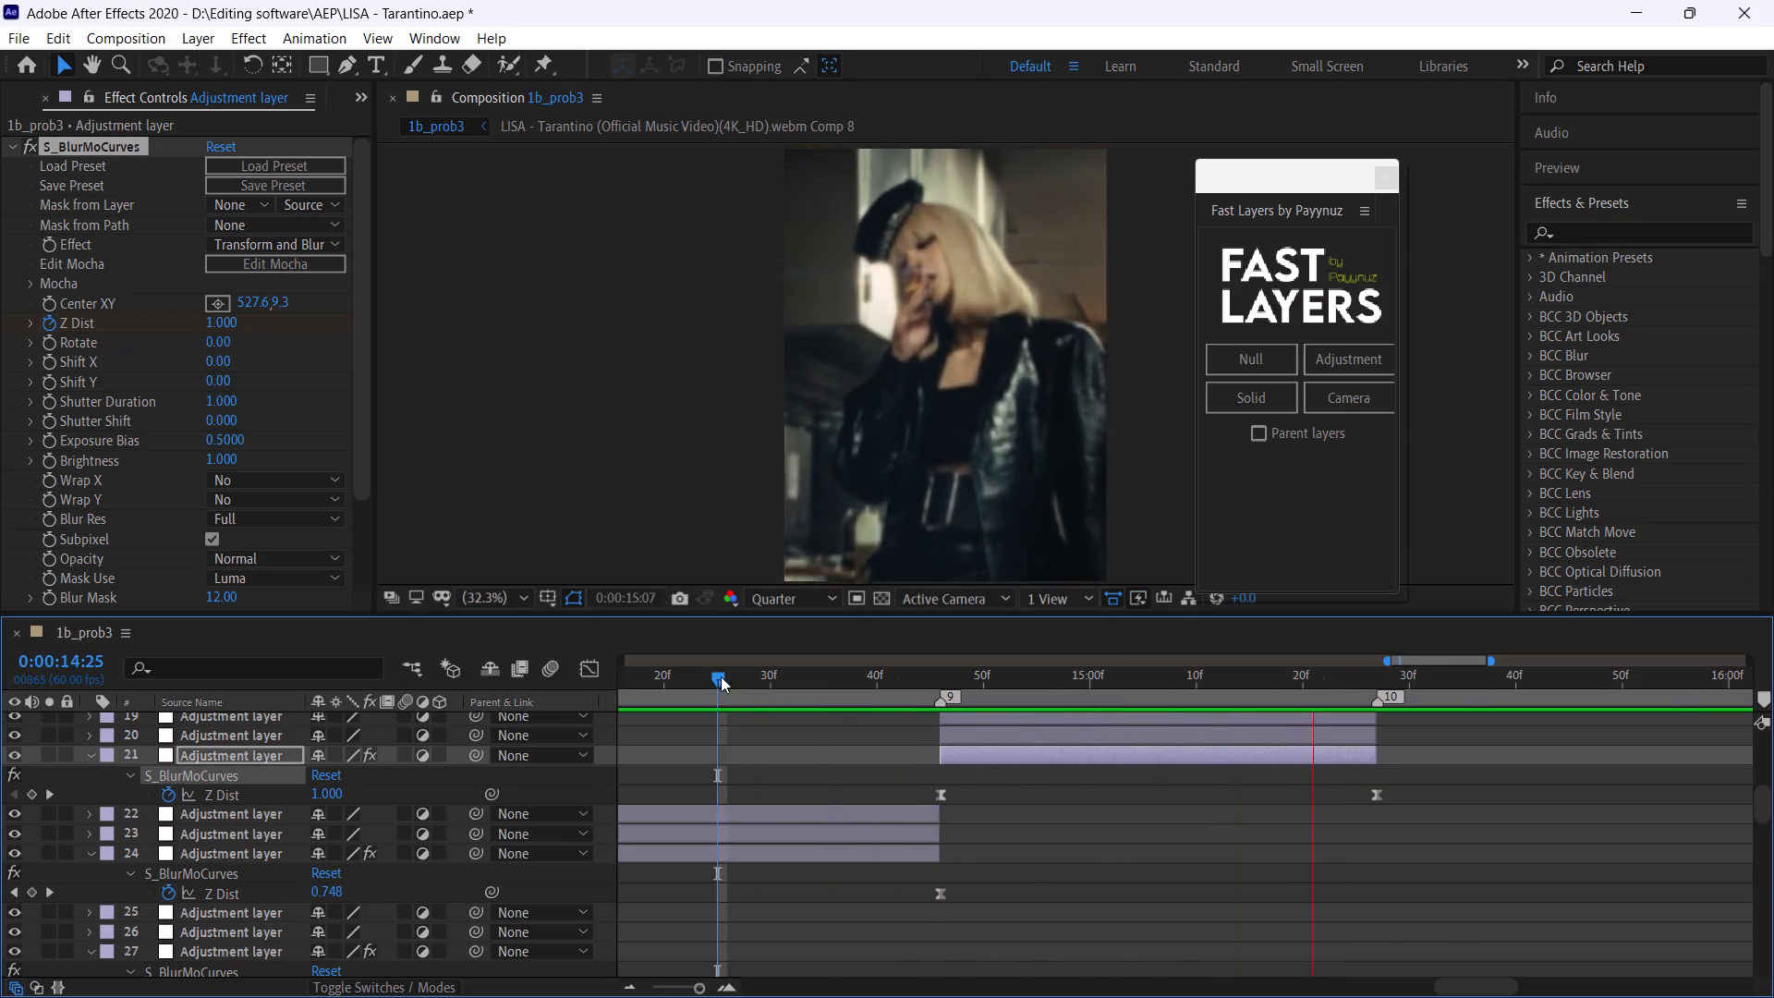
At 0:00:14:39, move adjustment layer 24's S_BlurMoCurves center point up to about 546.2, 347.0 and play back the transition into layer 21.
{"action": "left_click_drag", "start_coordinate": [829, 683], "coordinate": [907, 712]}
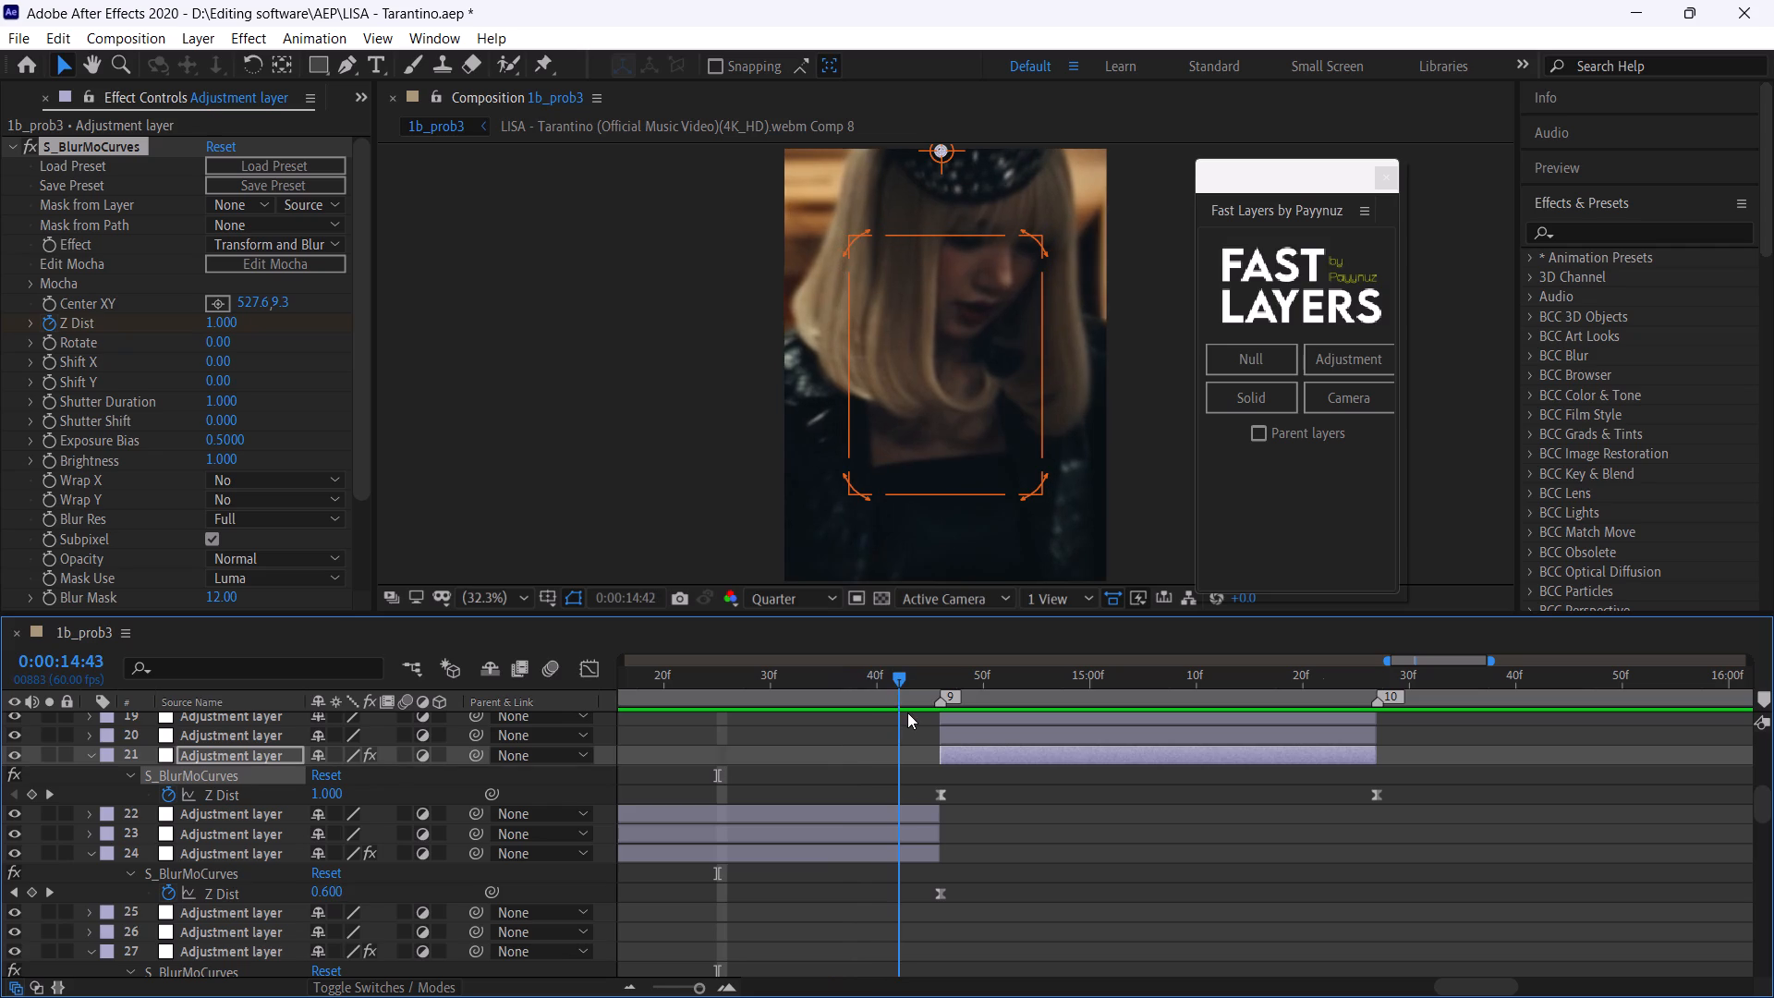
{"action": "left_click_drag", "start_coordinate": [907, 712], "coordinate": [868, 716]}
{"action": "left_click", "coordinate": [895, 853]}
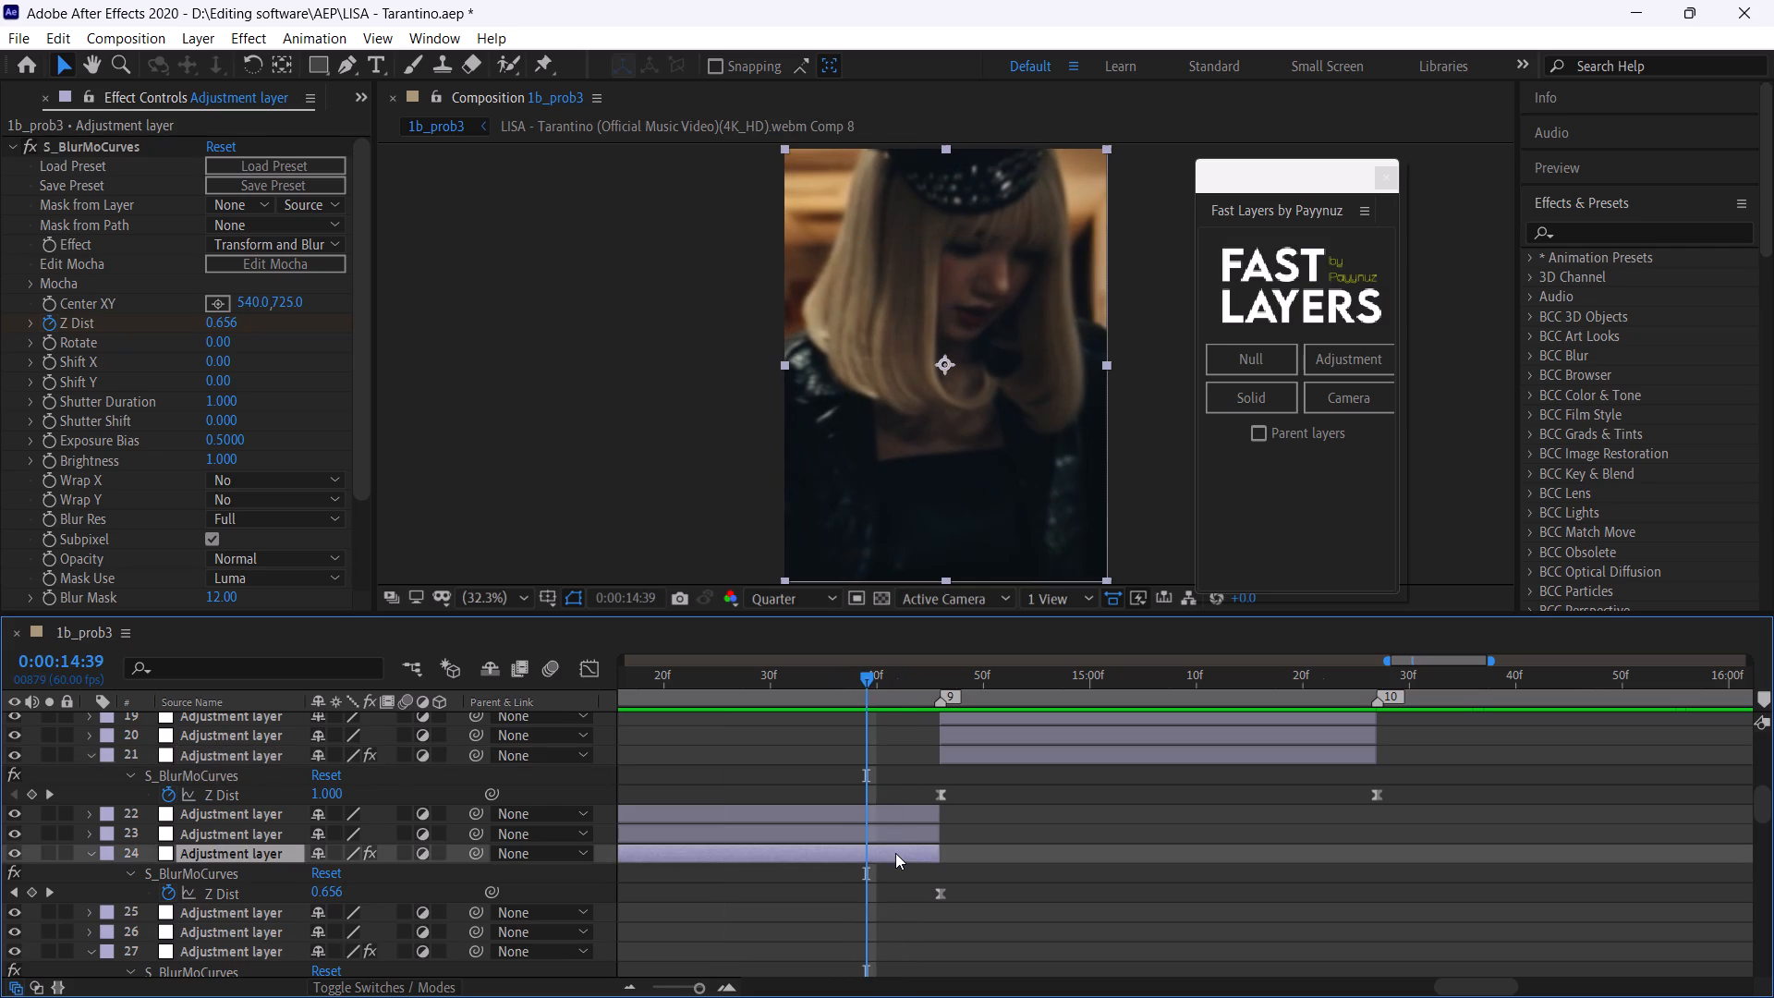
{"action": "left_click", "coordinate": [937, 895]}
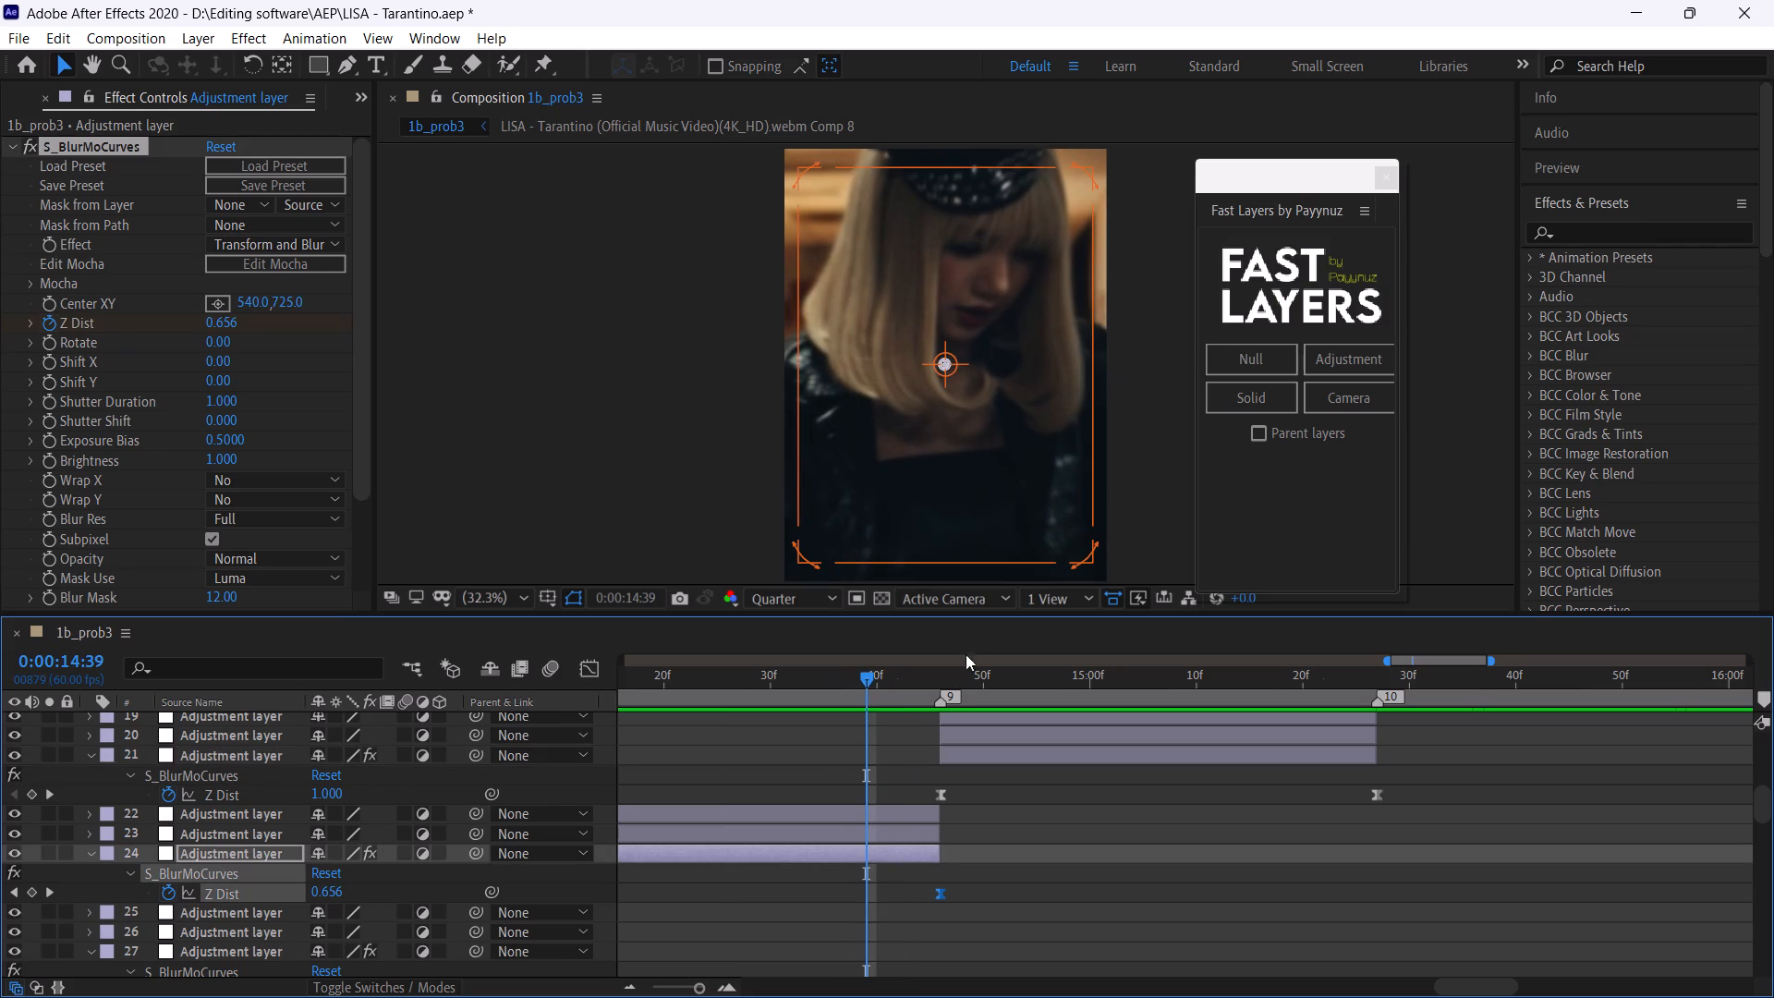
{"action": "left_click_drag", "start_coordinate": [951, 360], "coordinate": [958, 250]}
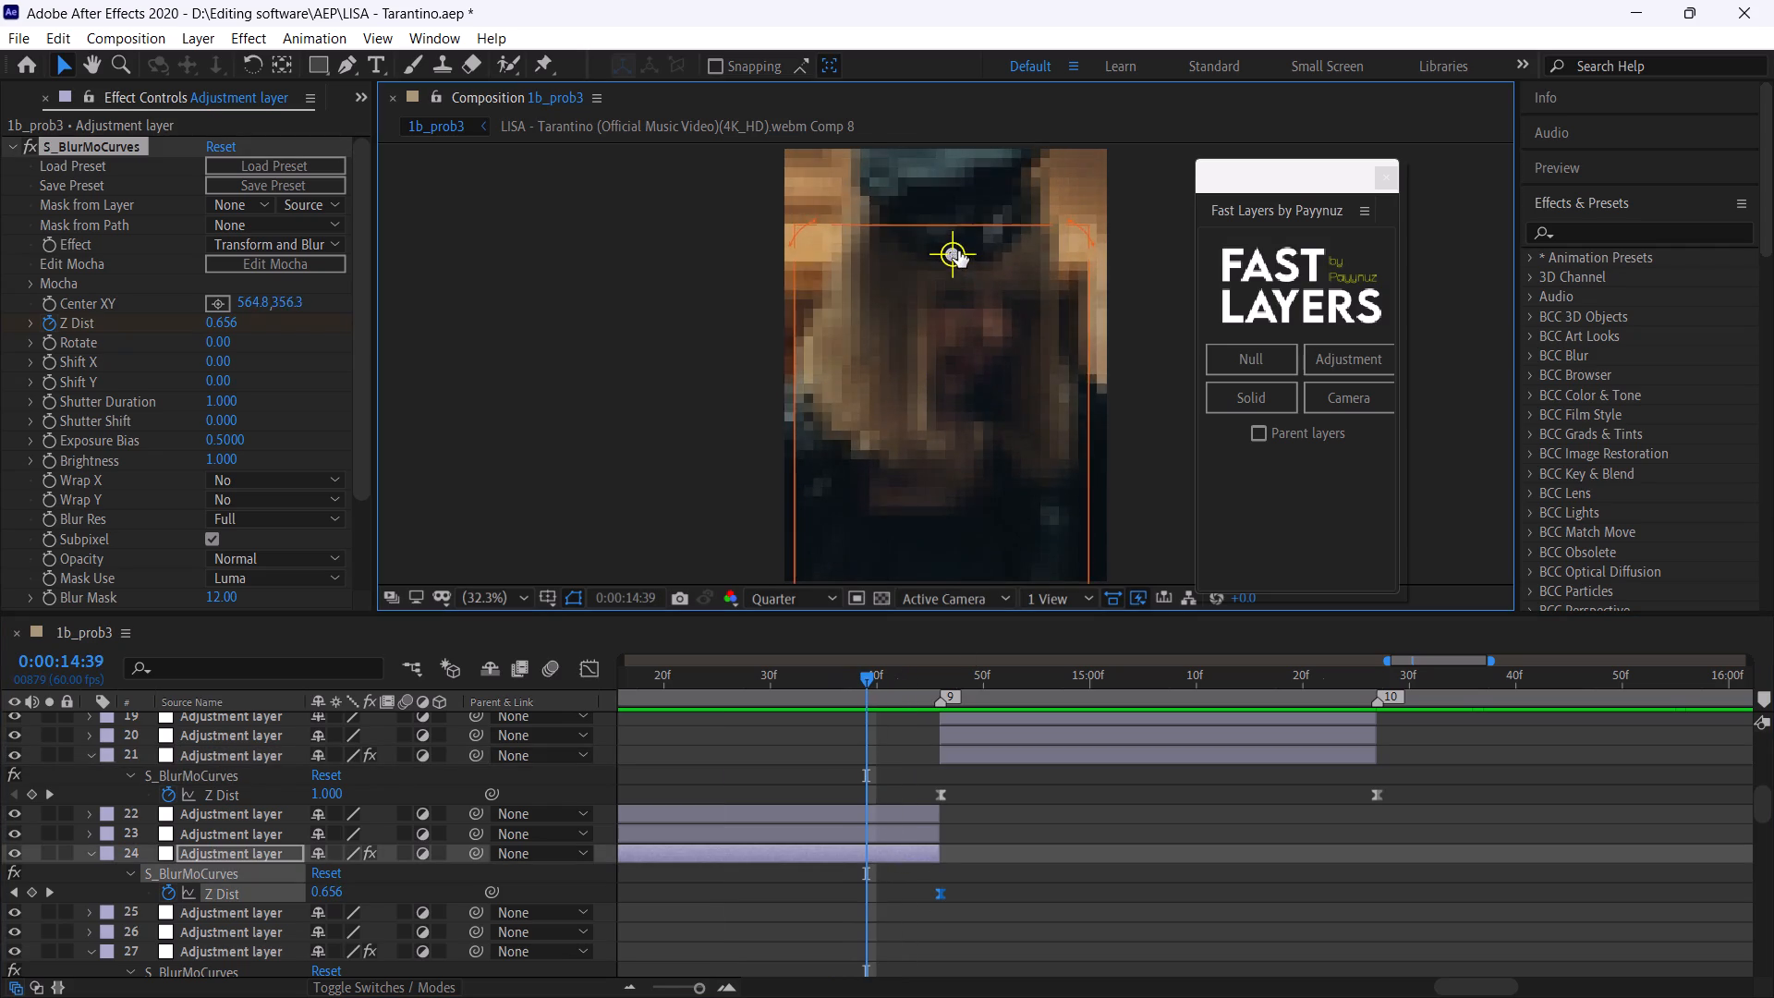
{"action": "left_click_drag", "start_coordinate": [958, 250], "coordinate": [953, 248]}
{"action": "key", "text": "space"}
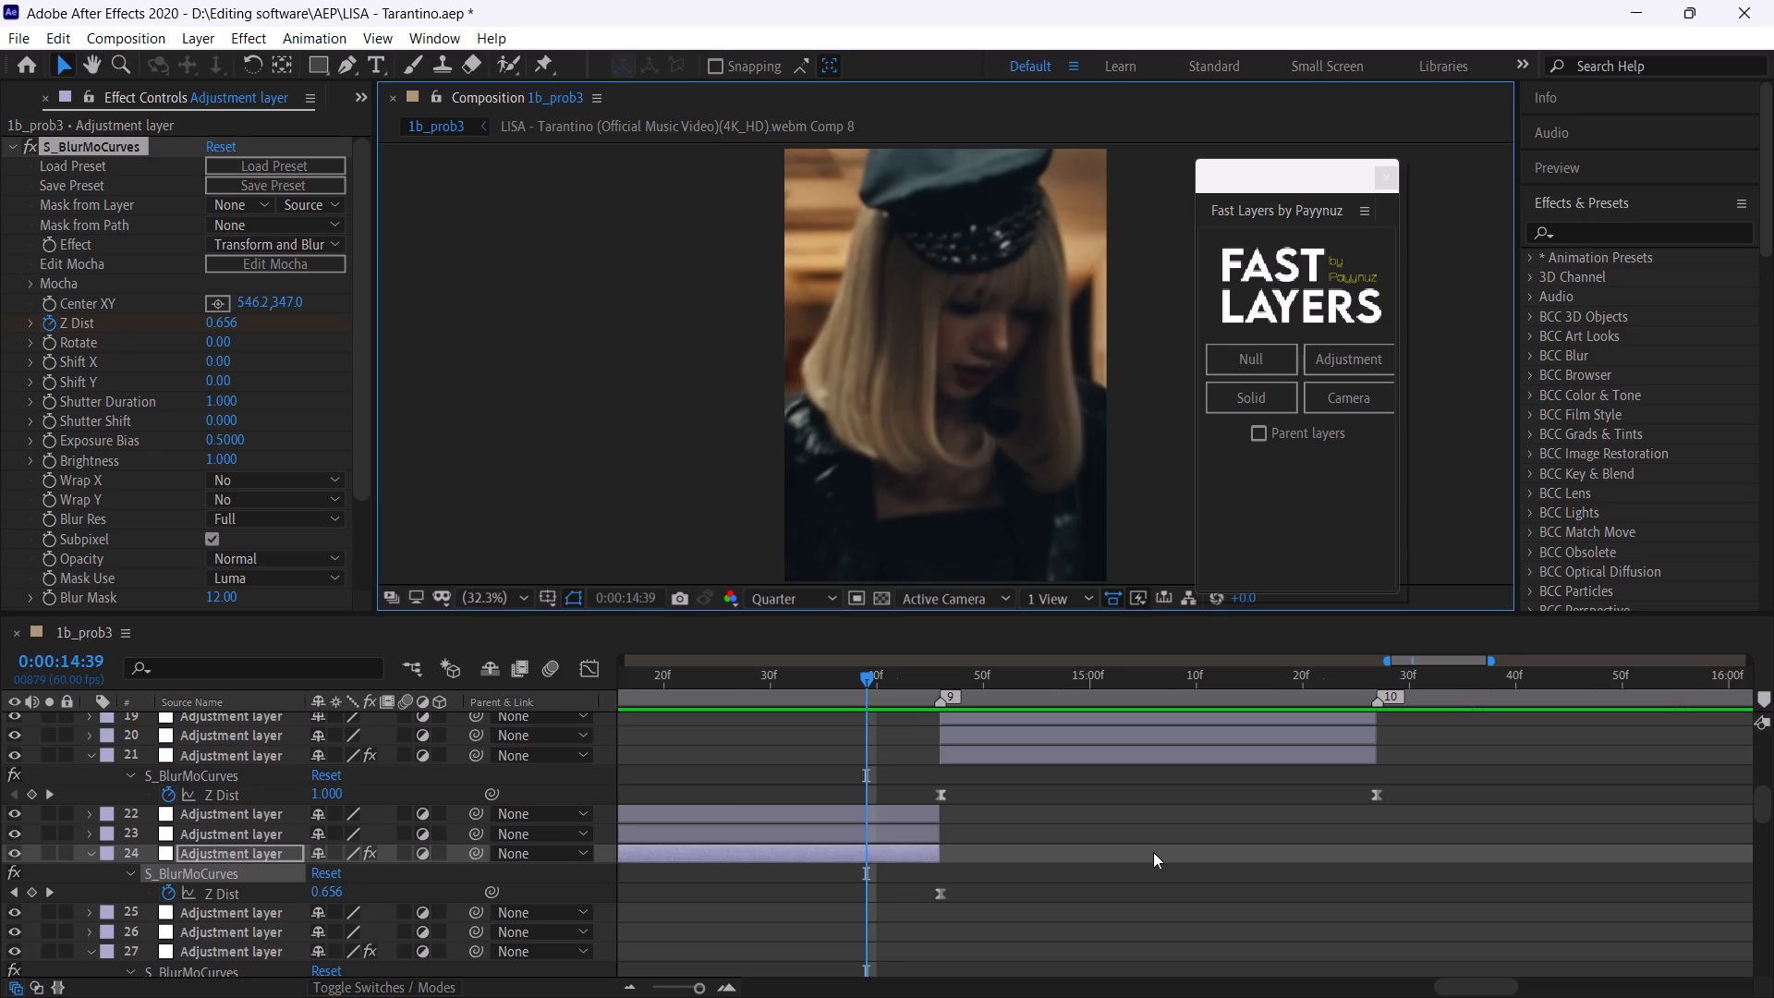
{"action": "left_click", "coordinate": [747, 678]}
{"action": "key", "text": "space"}
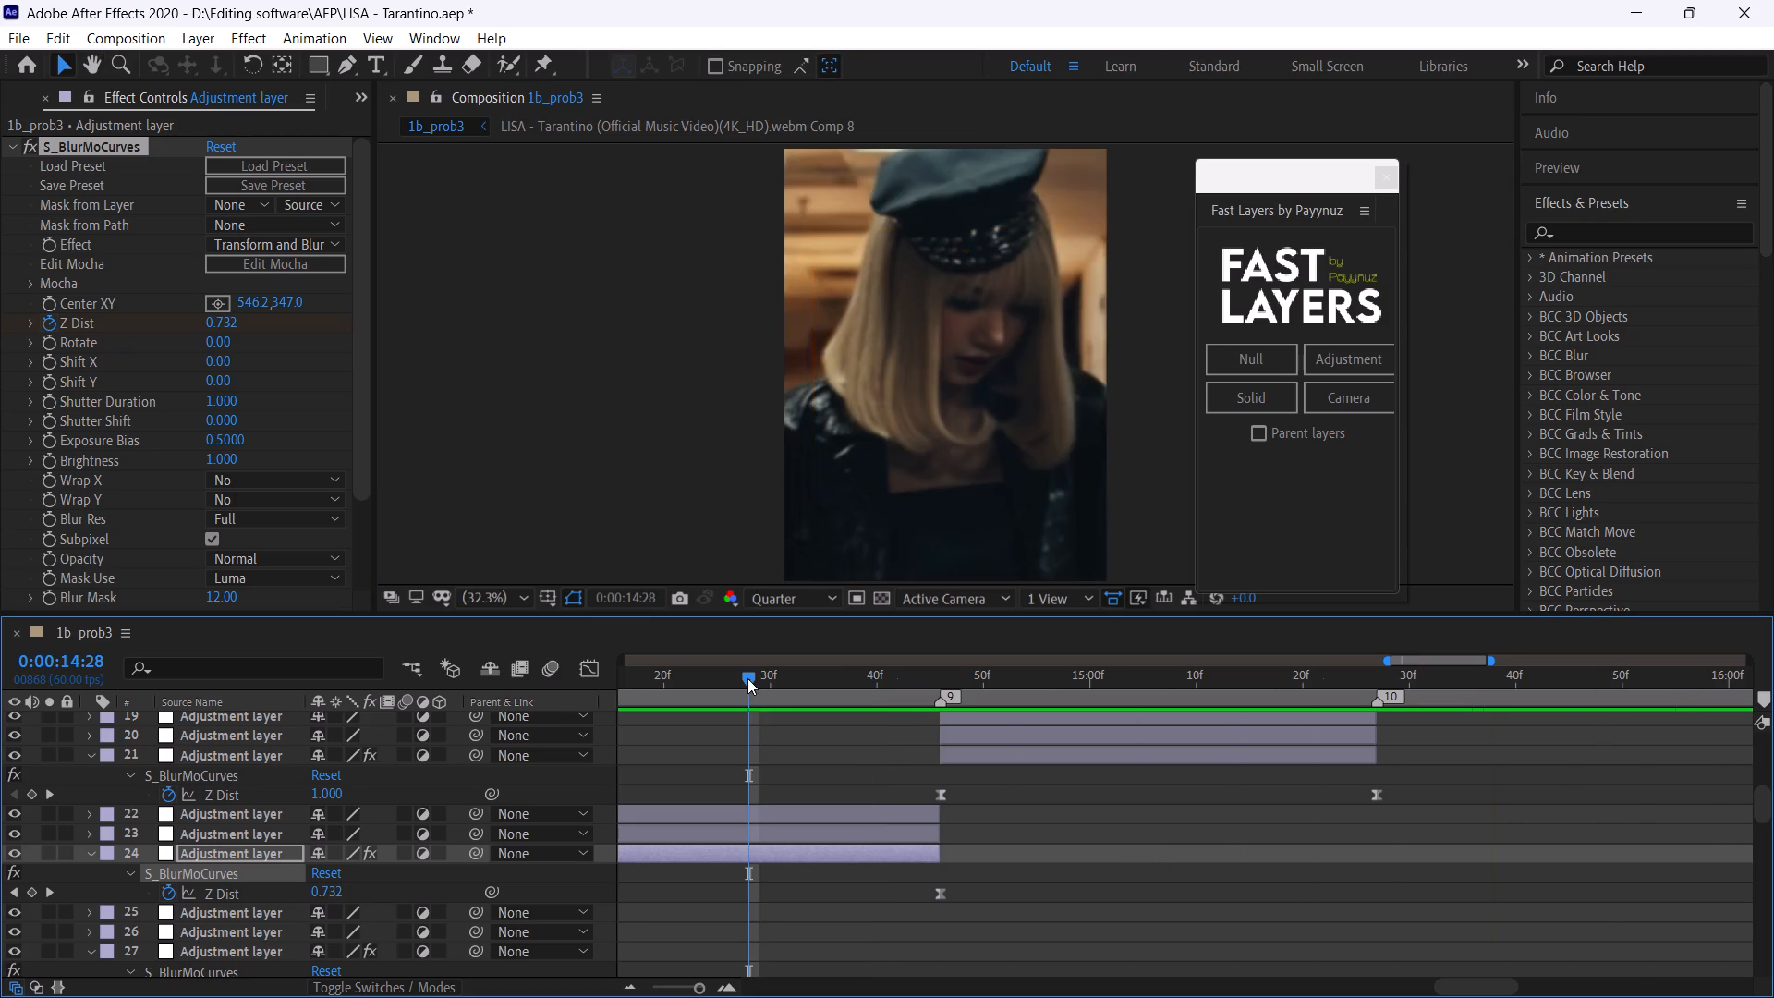
{"action": "left_click", "coordinate": [747, 678]}
{"action": "key", "text": "space"}
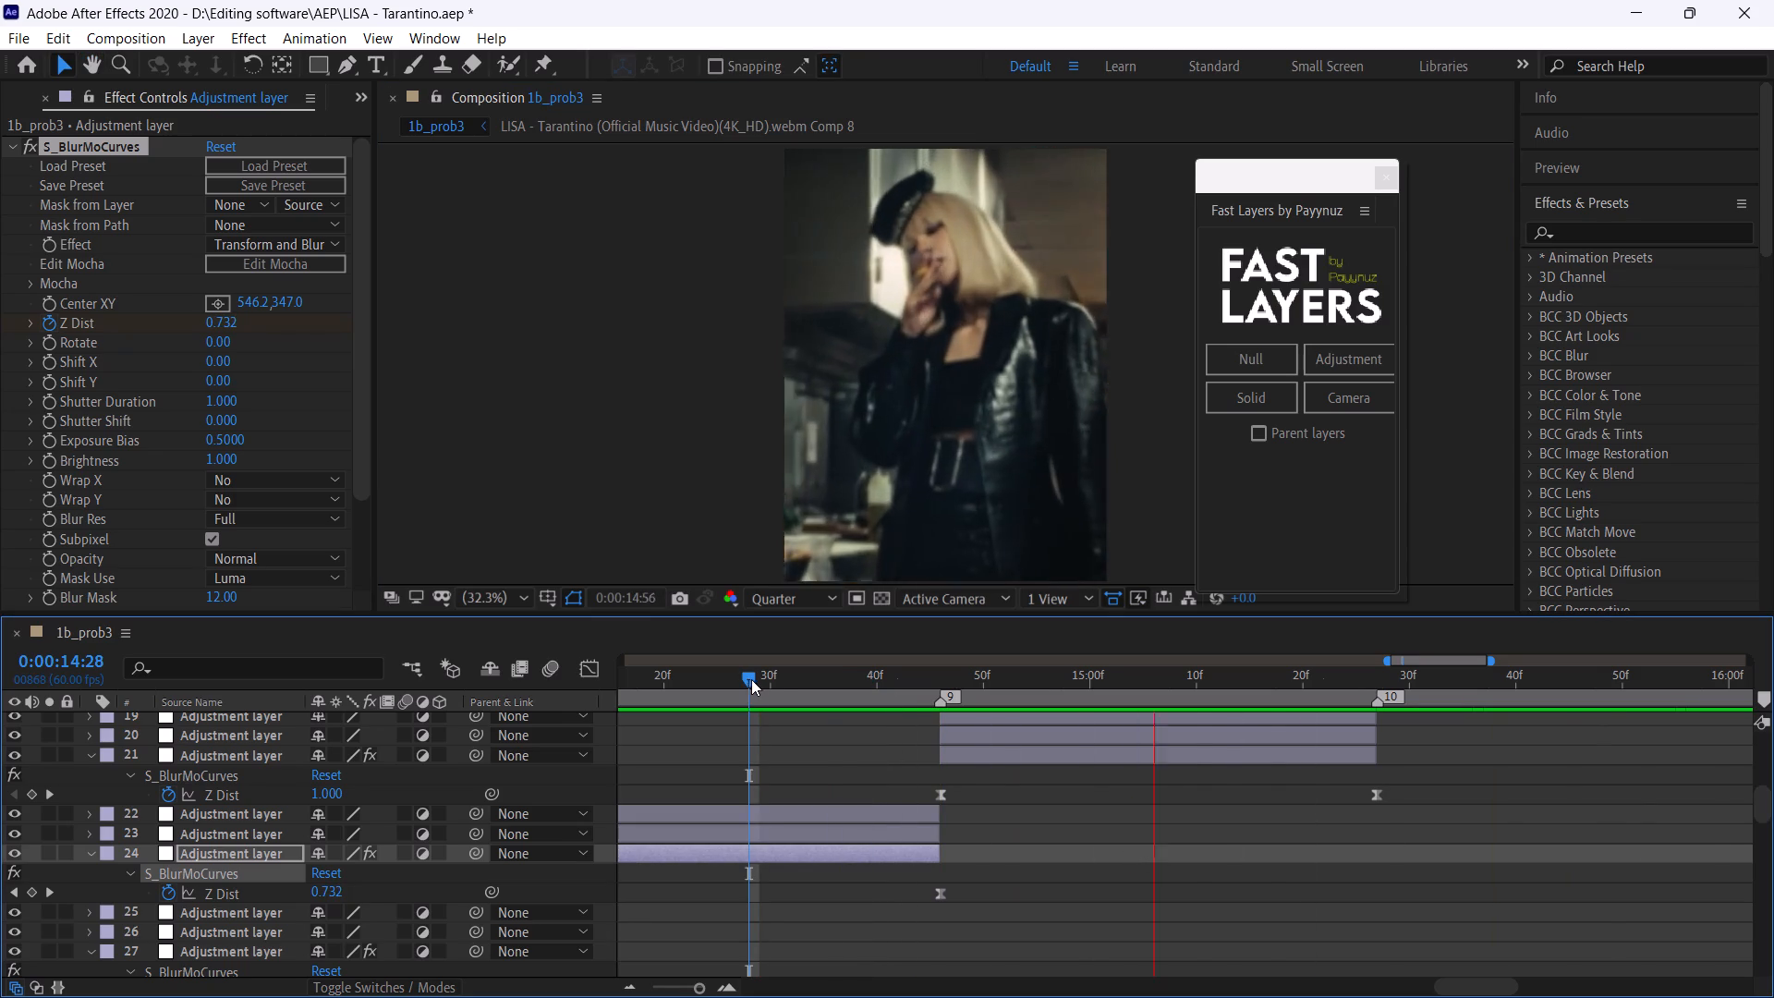
Apply the recent Beasty_Aura Zoom_out (fav) animation preset to adjustment layer 18 at its start, 0:00:15:27.
{"action": "left_click_drag", "start_coordinate": [1337, 674], "coordinate": [1377, 702]}
{"action": "scroll", "coordinate": [1409, 788], "scroll_direction": "up", "scroll_amount": 1}
{"action": "left_click", "coordinate": [1411, 757]}
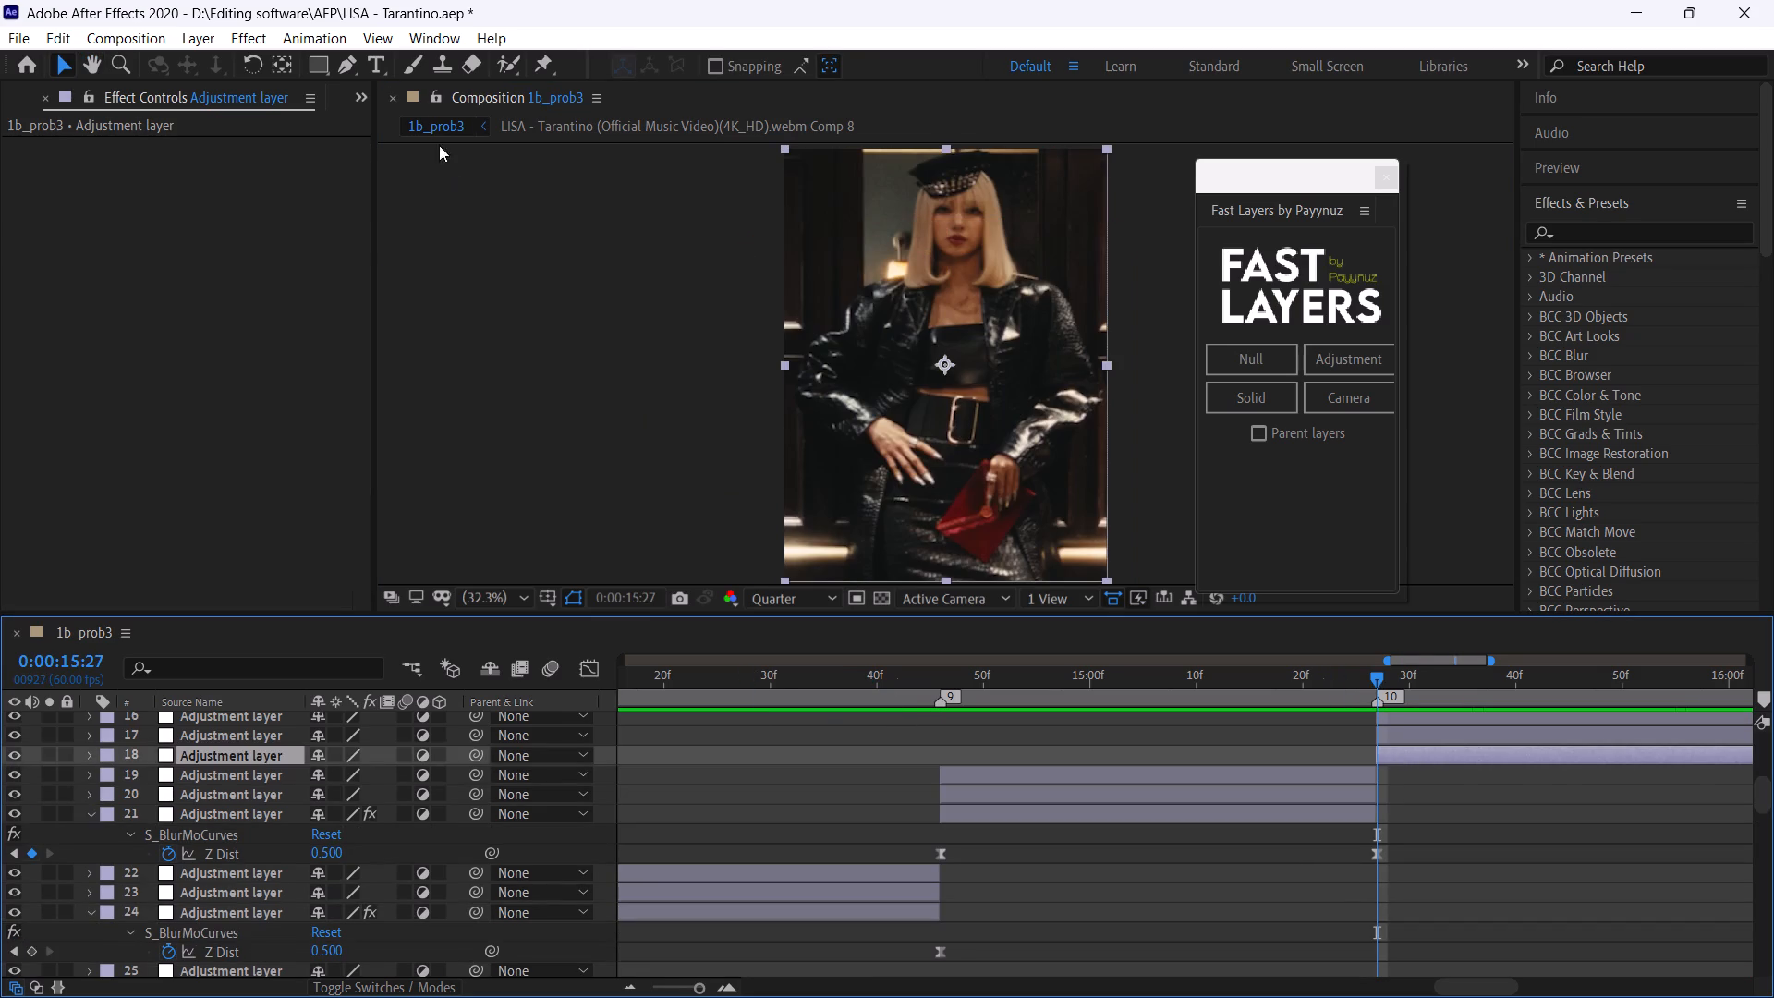
{"action": "left_click", "coordinate": [302, 38]}
{"action": "left_click", "coordinate": [343, 104]}
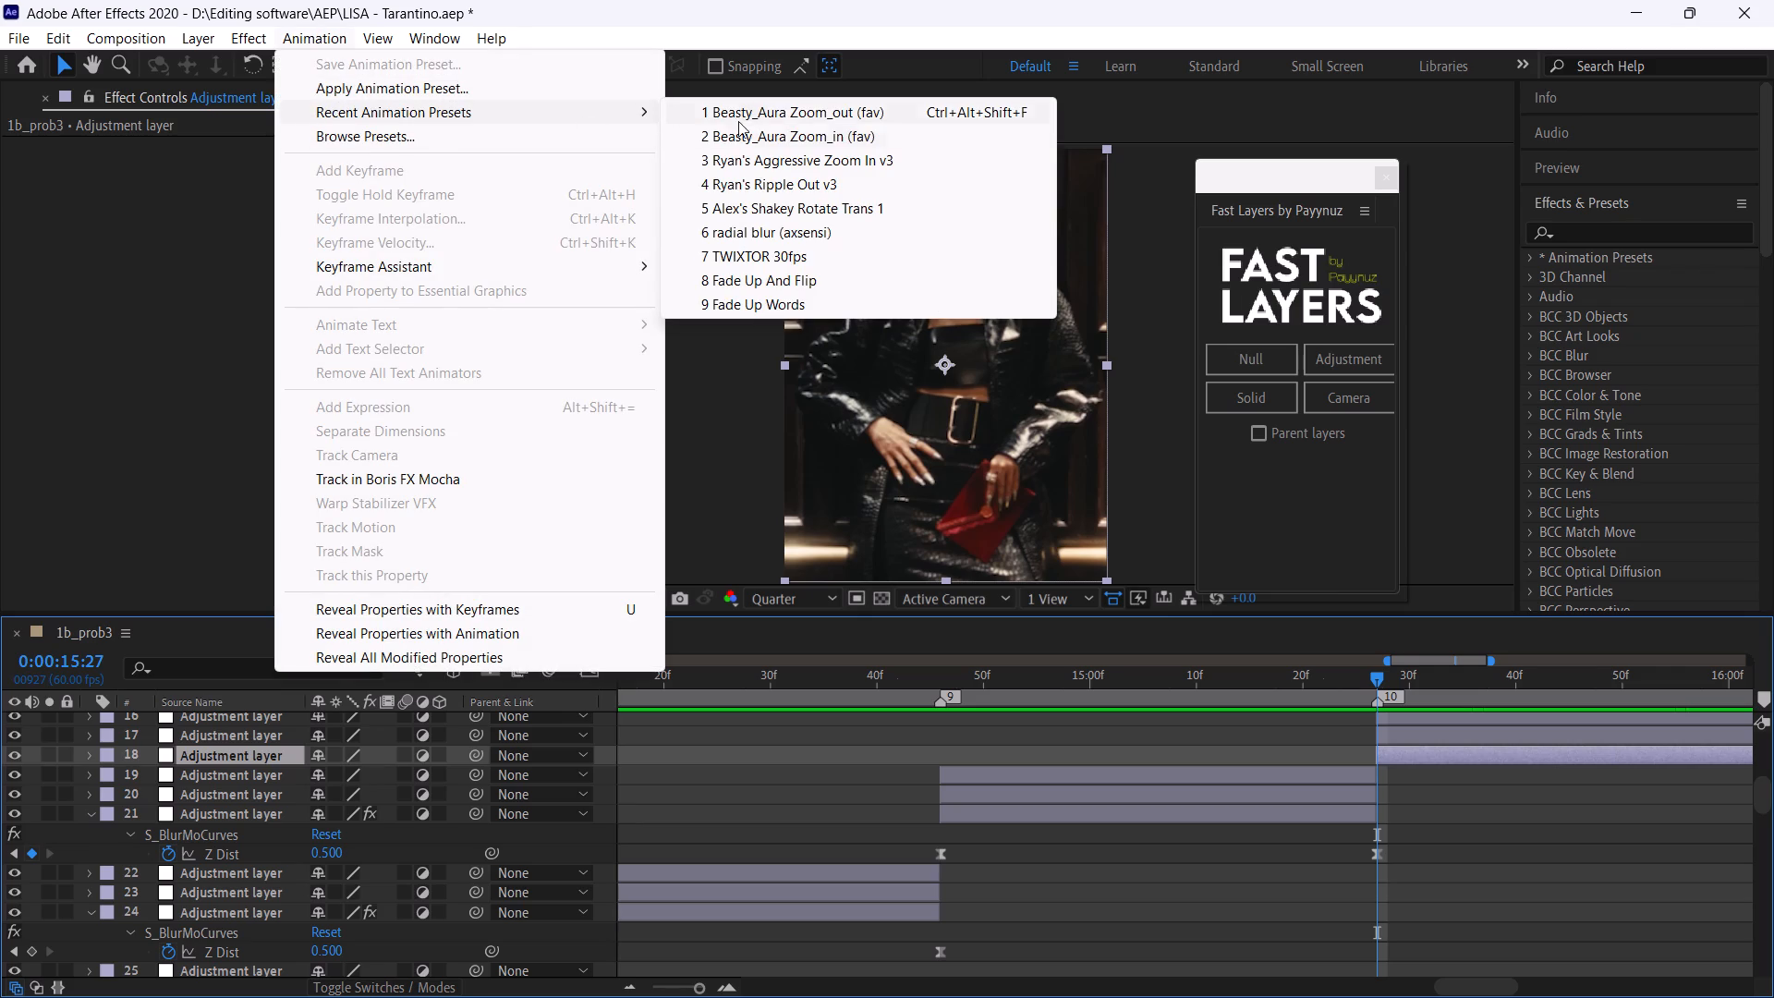
{"action": "left_click", "coordinate": [777, 107]}
Scrub through adjustment layer 18's zoom-out and stretch its Z Dist keyframes so the last one meets the layer's end at 0:00:16:06.
{"action": "left_click_drag", "start_coordinate": [1554, 672], "coordinate": [1558, 673]}
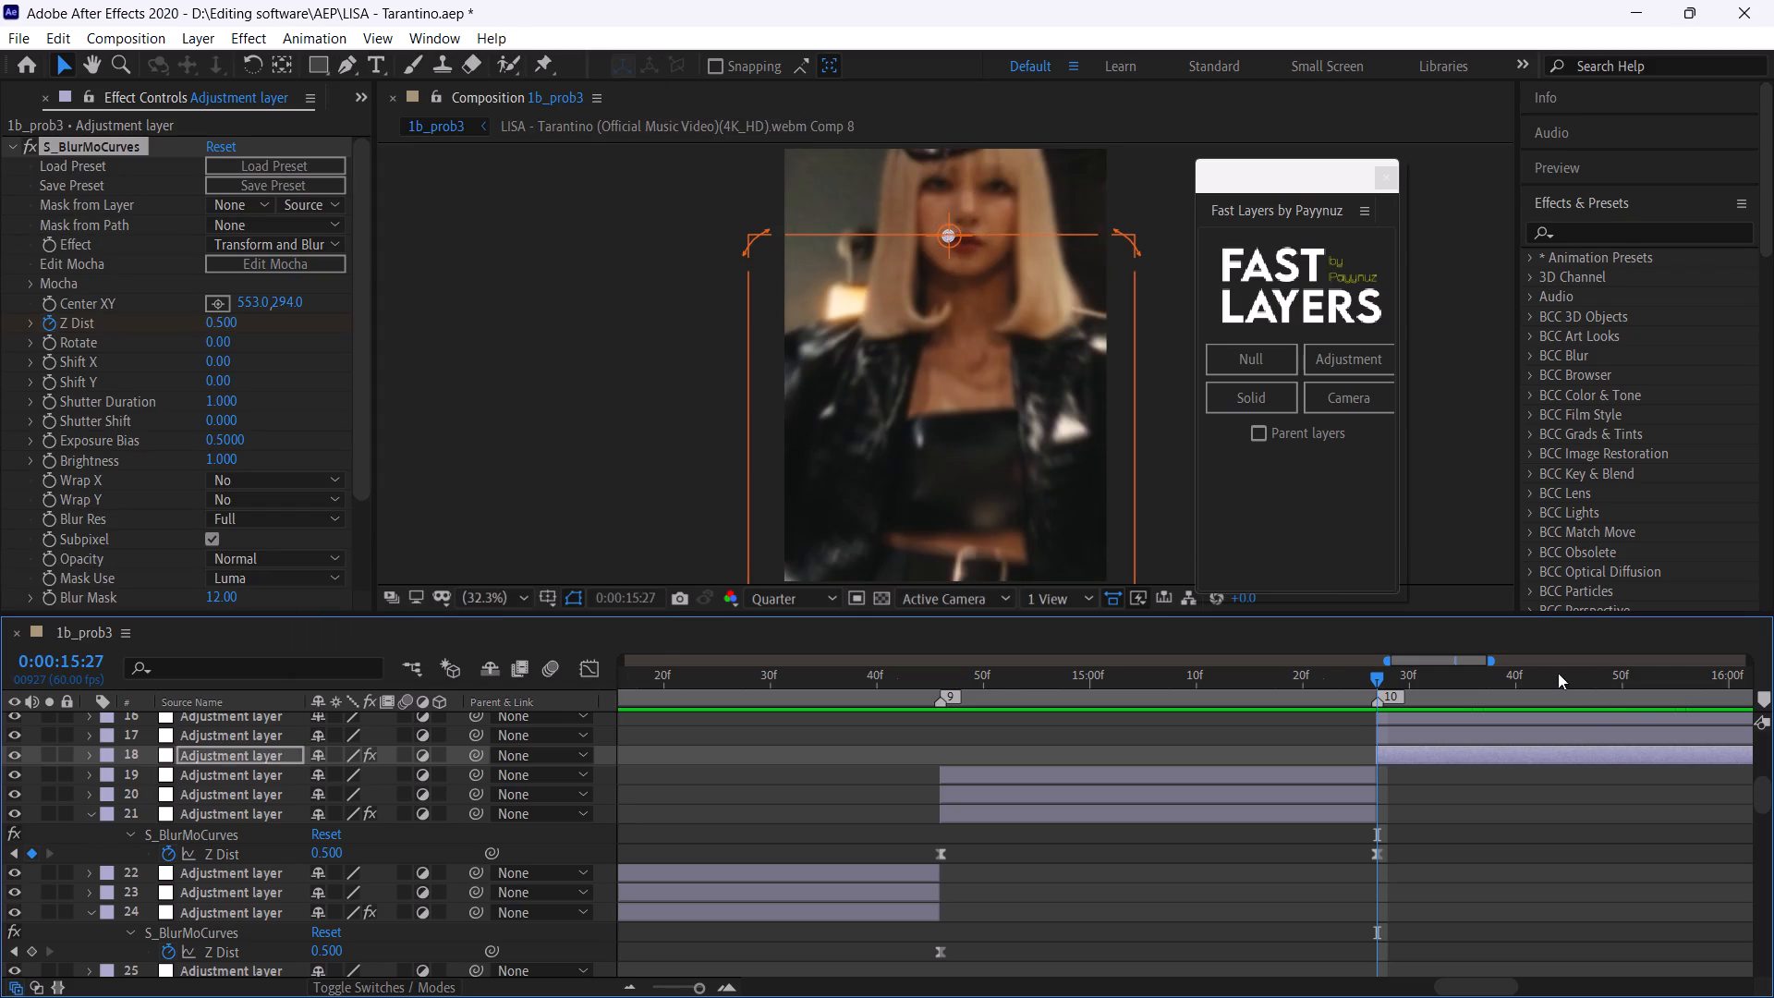
{"action": "left_click_drag", "start_coordinate": [1558, 673], "coordinate": [1262, 798]}
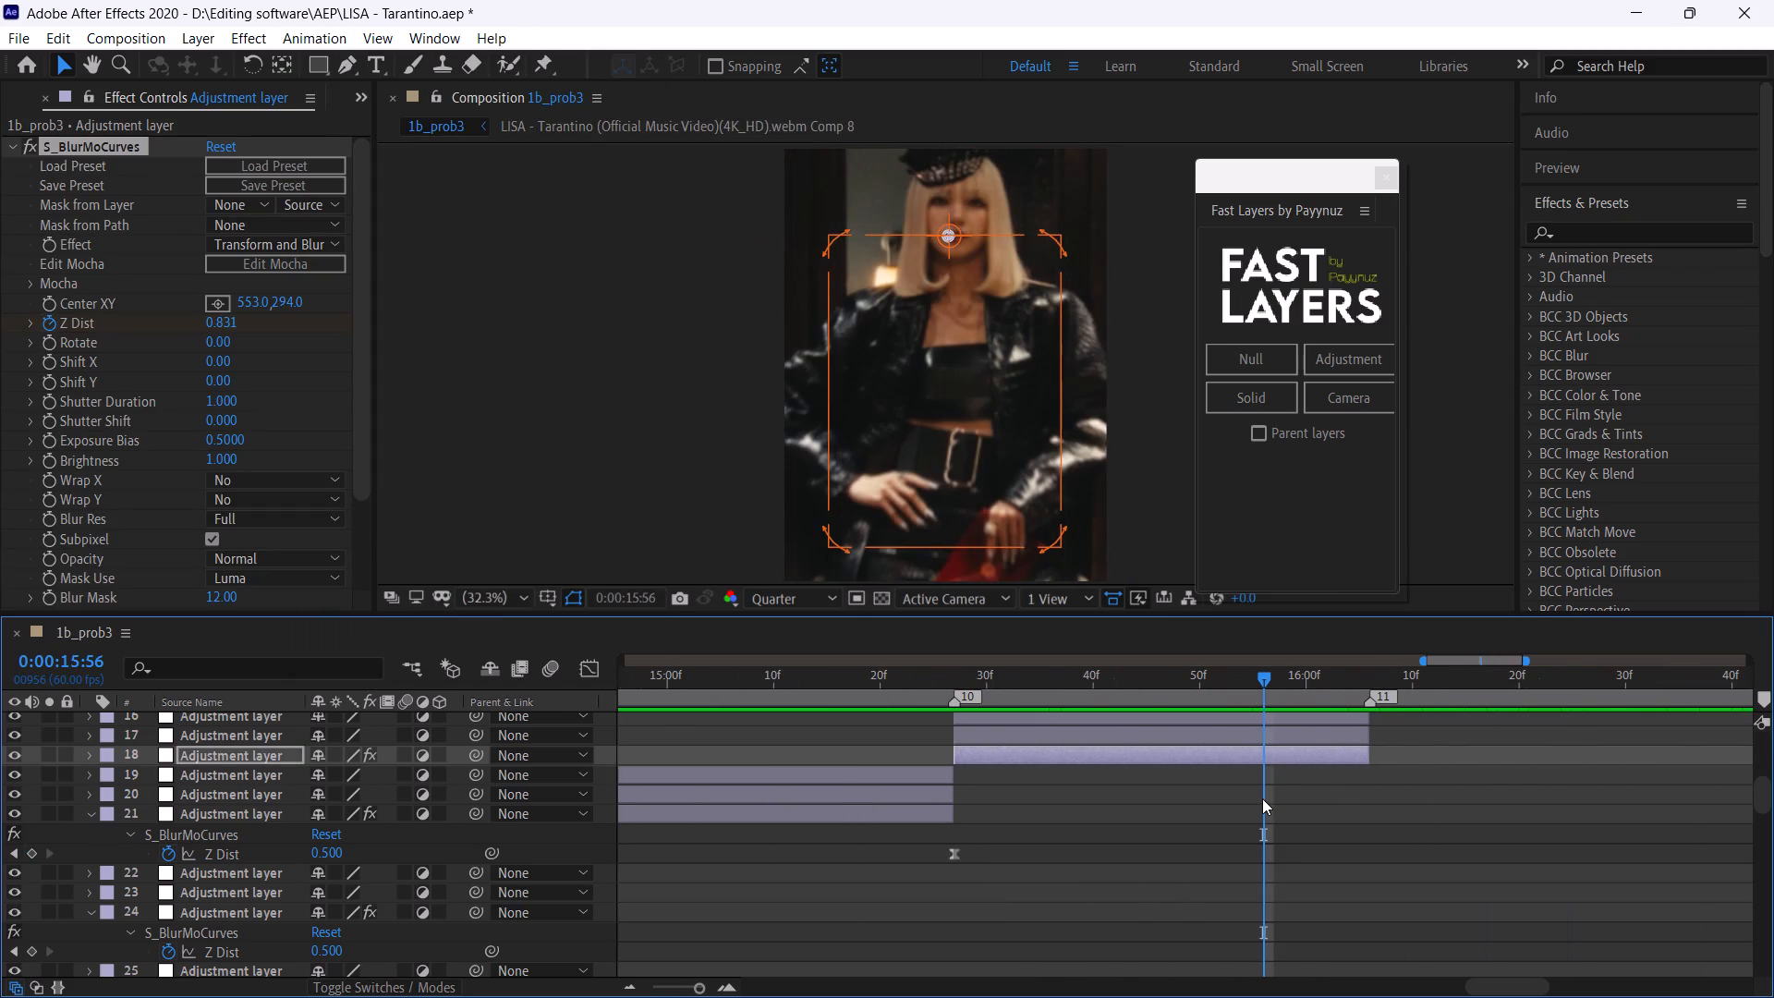
{"action": "key", "text": "u"}
{"action": "left_click_drag", "start_coordinate": [1397, 780], "coordinate": [907, 816]}
{"action": "left_click_drag", "start_coordinate": [1362, 792], "coordinate": [1366, 794], "text": "alt"}
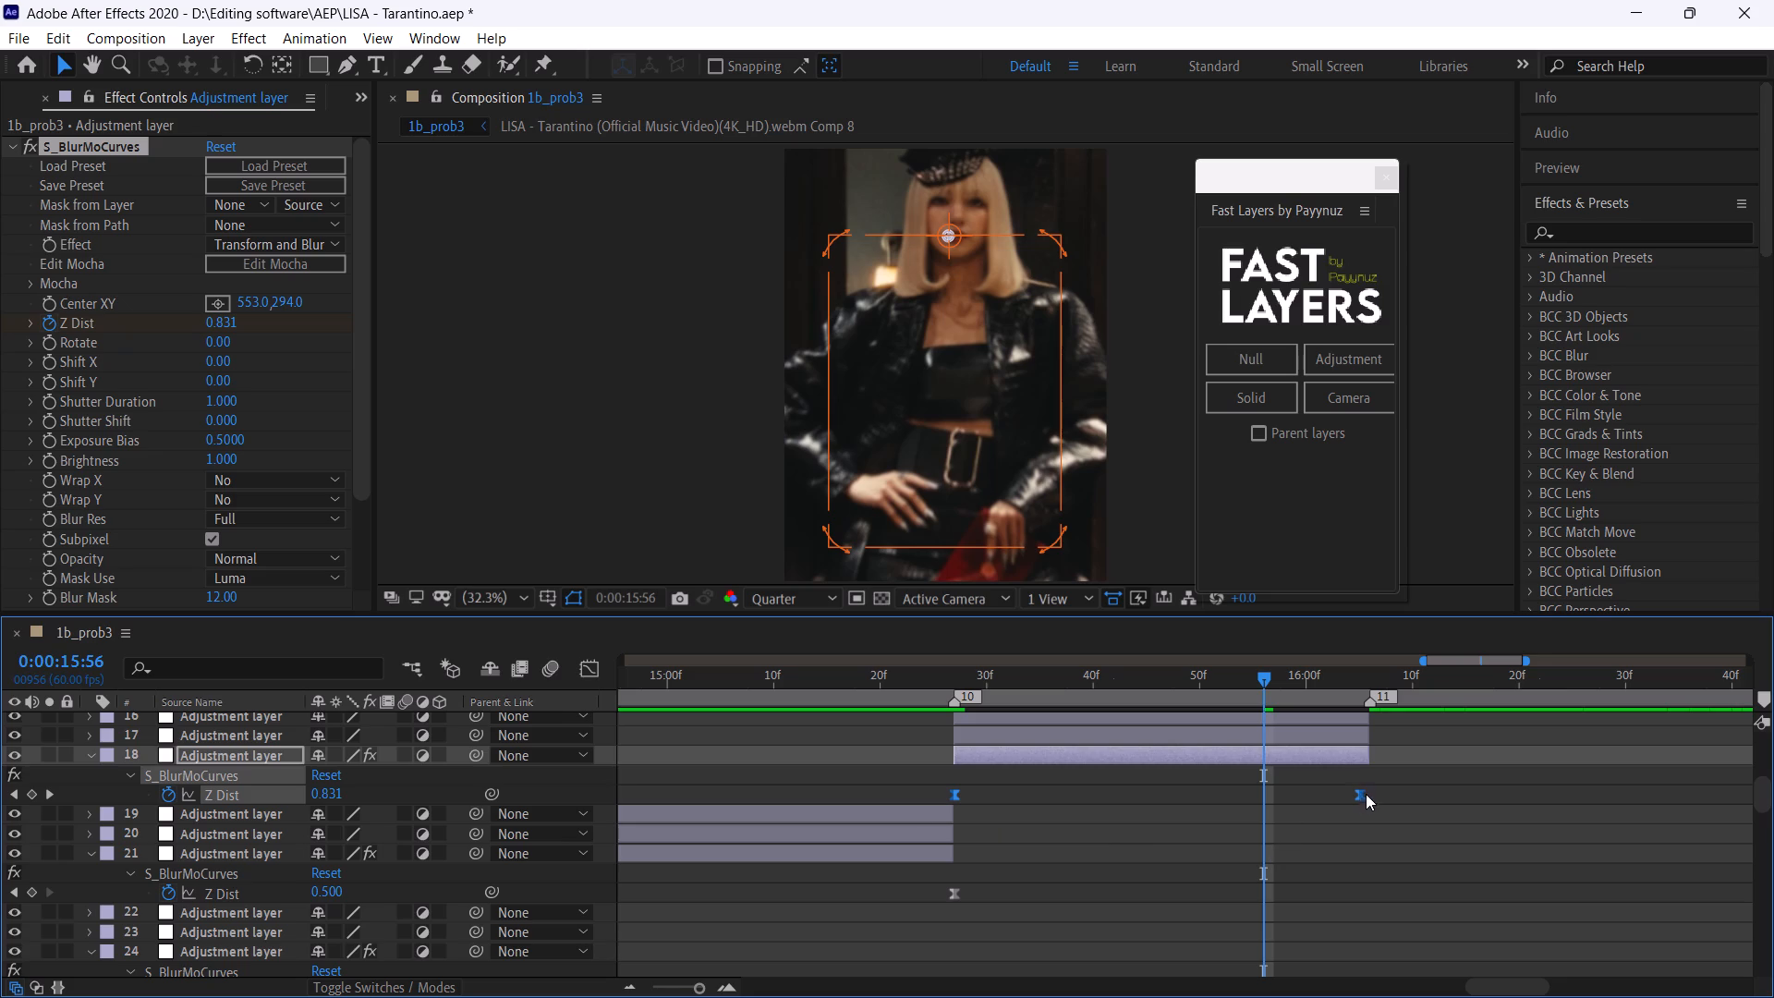
{"action": "left_click_drag", "start_coordinate": [1366, 794], "coordinate": [1370, 797], "text": "alt"}
Copy adjustment layer 18's Z Dist zoom-out keyframes and paste them onto adjustment layer 15 at 0:00:16:06.
{"action": "scroll", "coordinate": [1408, 765], "scroll_direction": "up", "scroll_amount": 1}
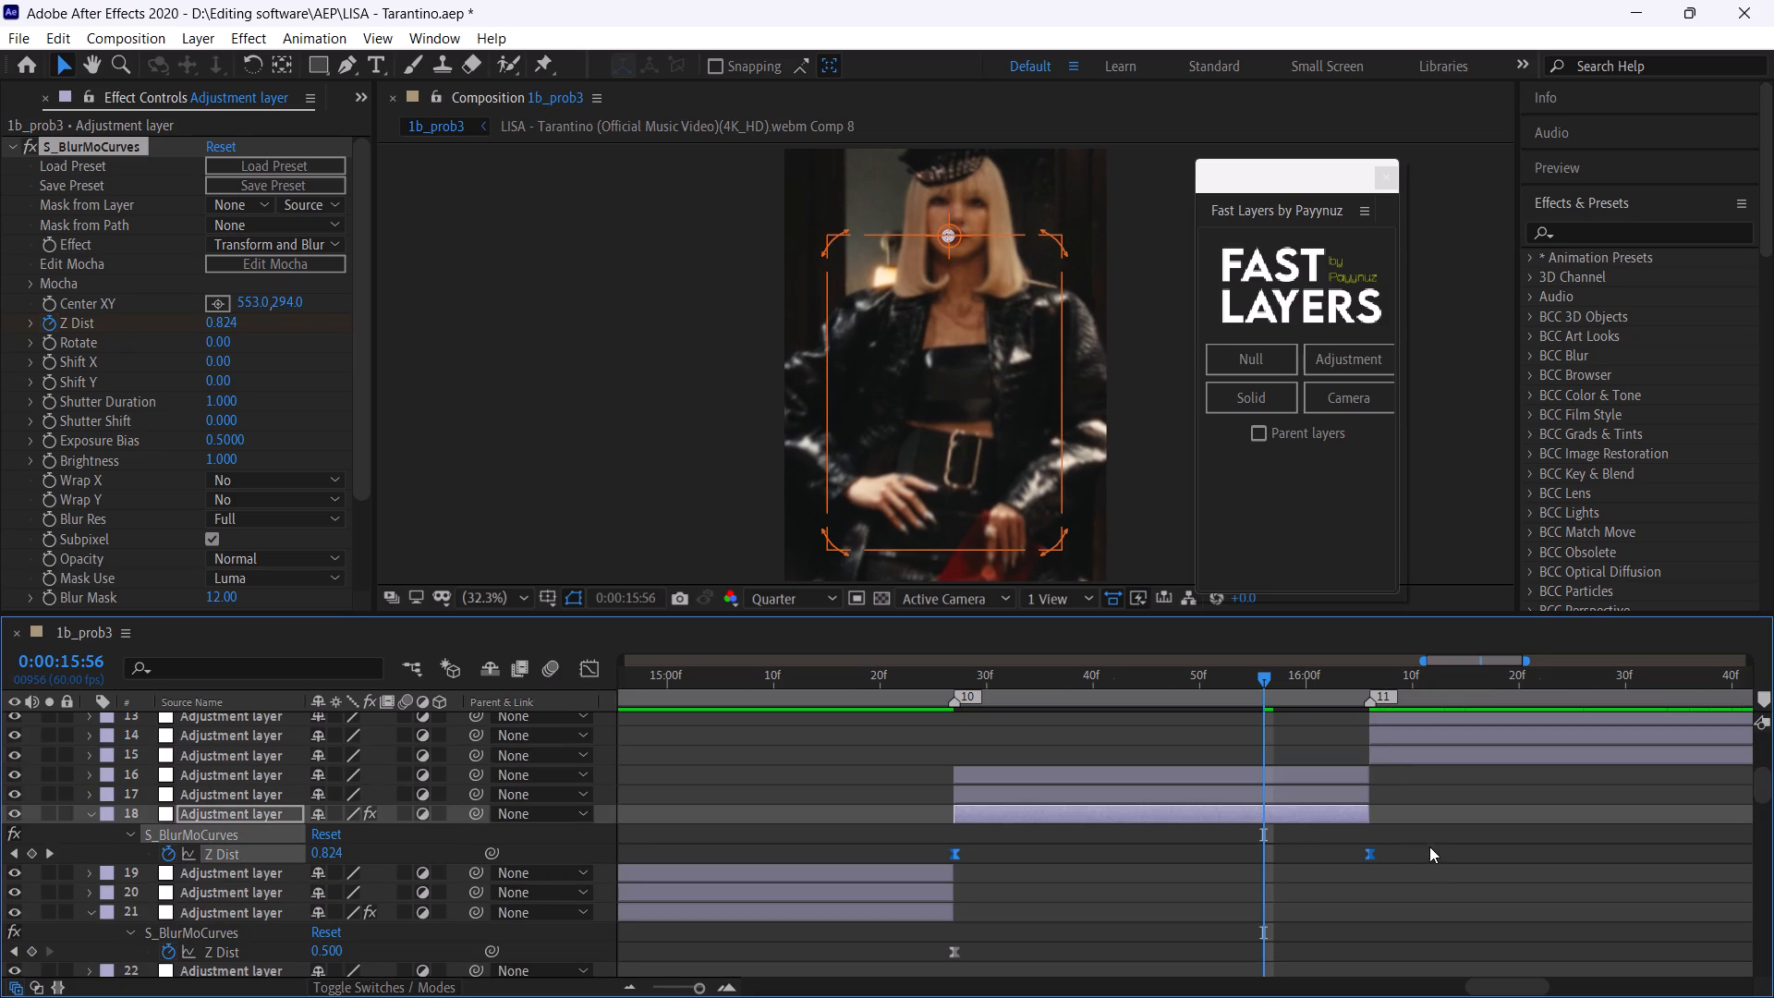
{"action": "key", "text": "ctrl+c"}
{"action": "key", "text": "ctrl+c"}
{"action": "left_click_drag", "start_coordinate": [1347, 691], "coordinate": [1367, 708]}
{"action": "left_click", "coordinate": [1403, 752]}
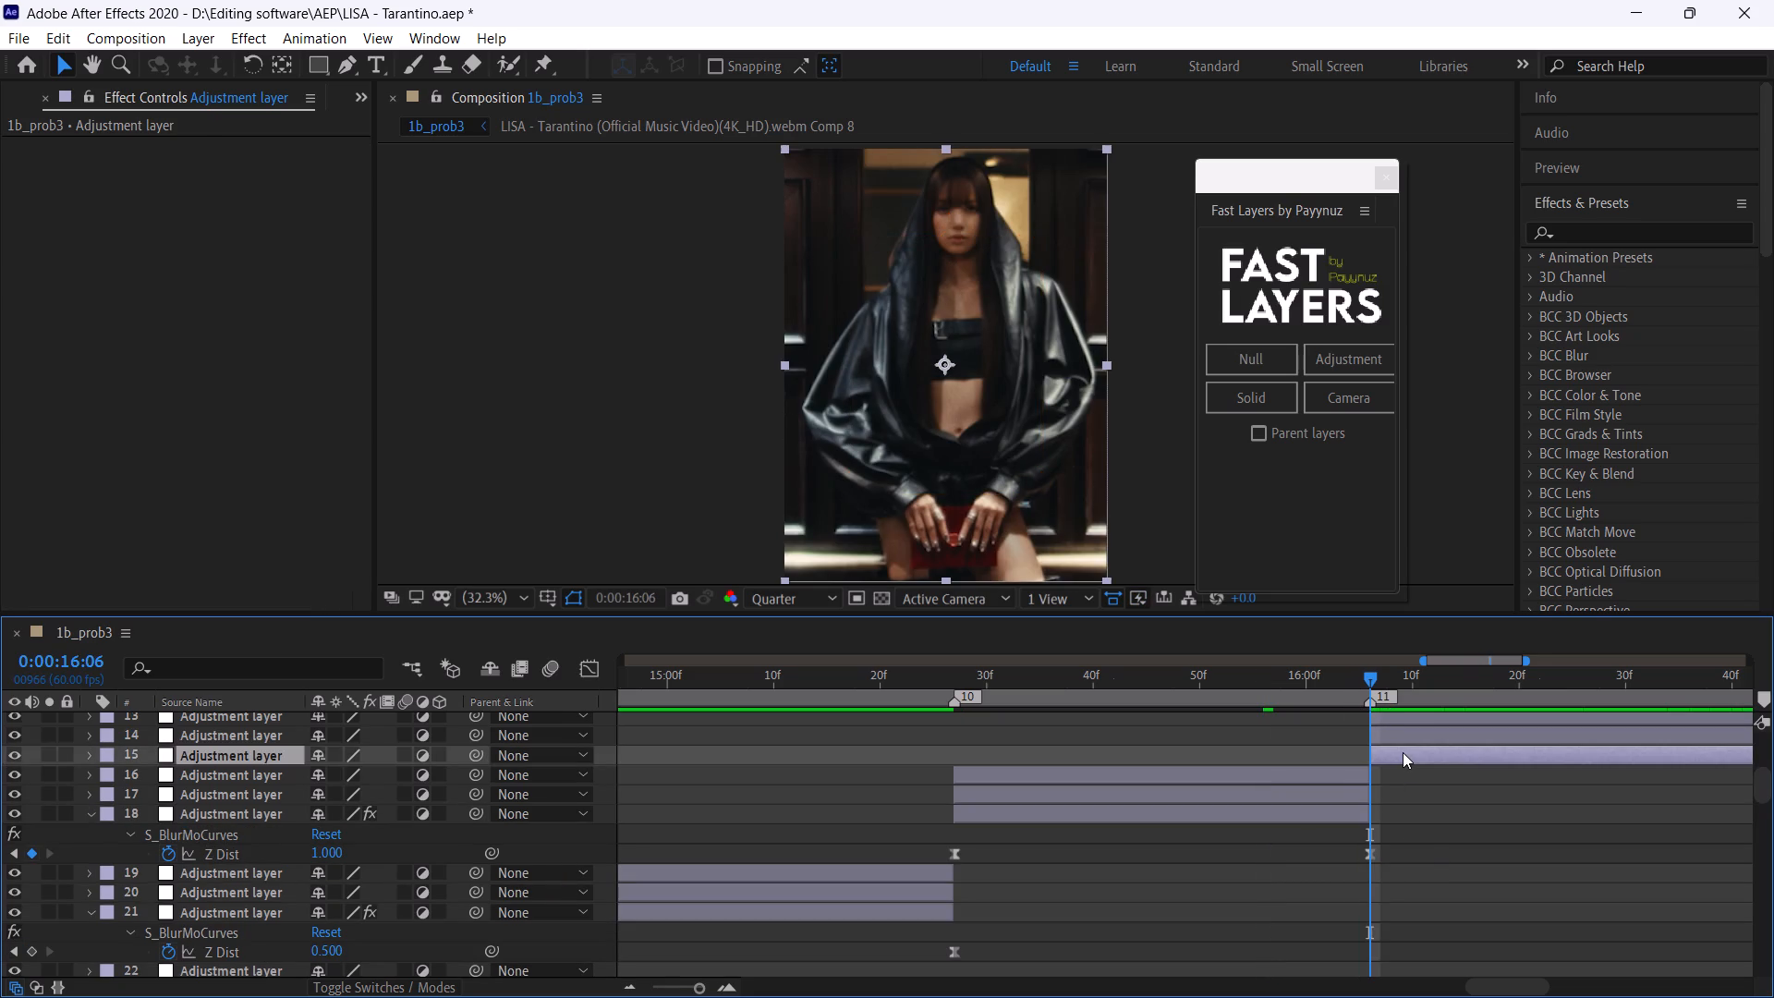
{"action": "key", "text": "ctrl+v"}
Stretch adjustment layer 15's Z Dist keyframes so the last one meets the layer's end at 0:00:16:47, and play back the zoom-out.
{"action": "left_click_drag", "start_coordinate": [1466, 688], "coordinate": [1690, 723]}
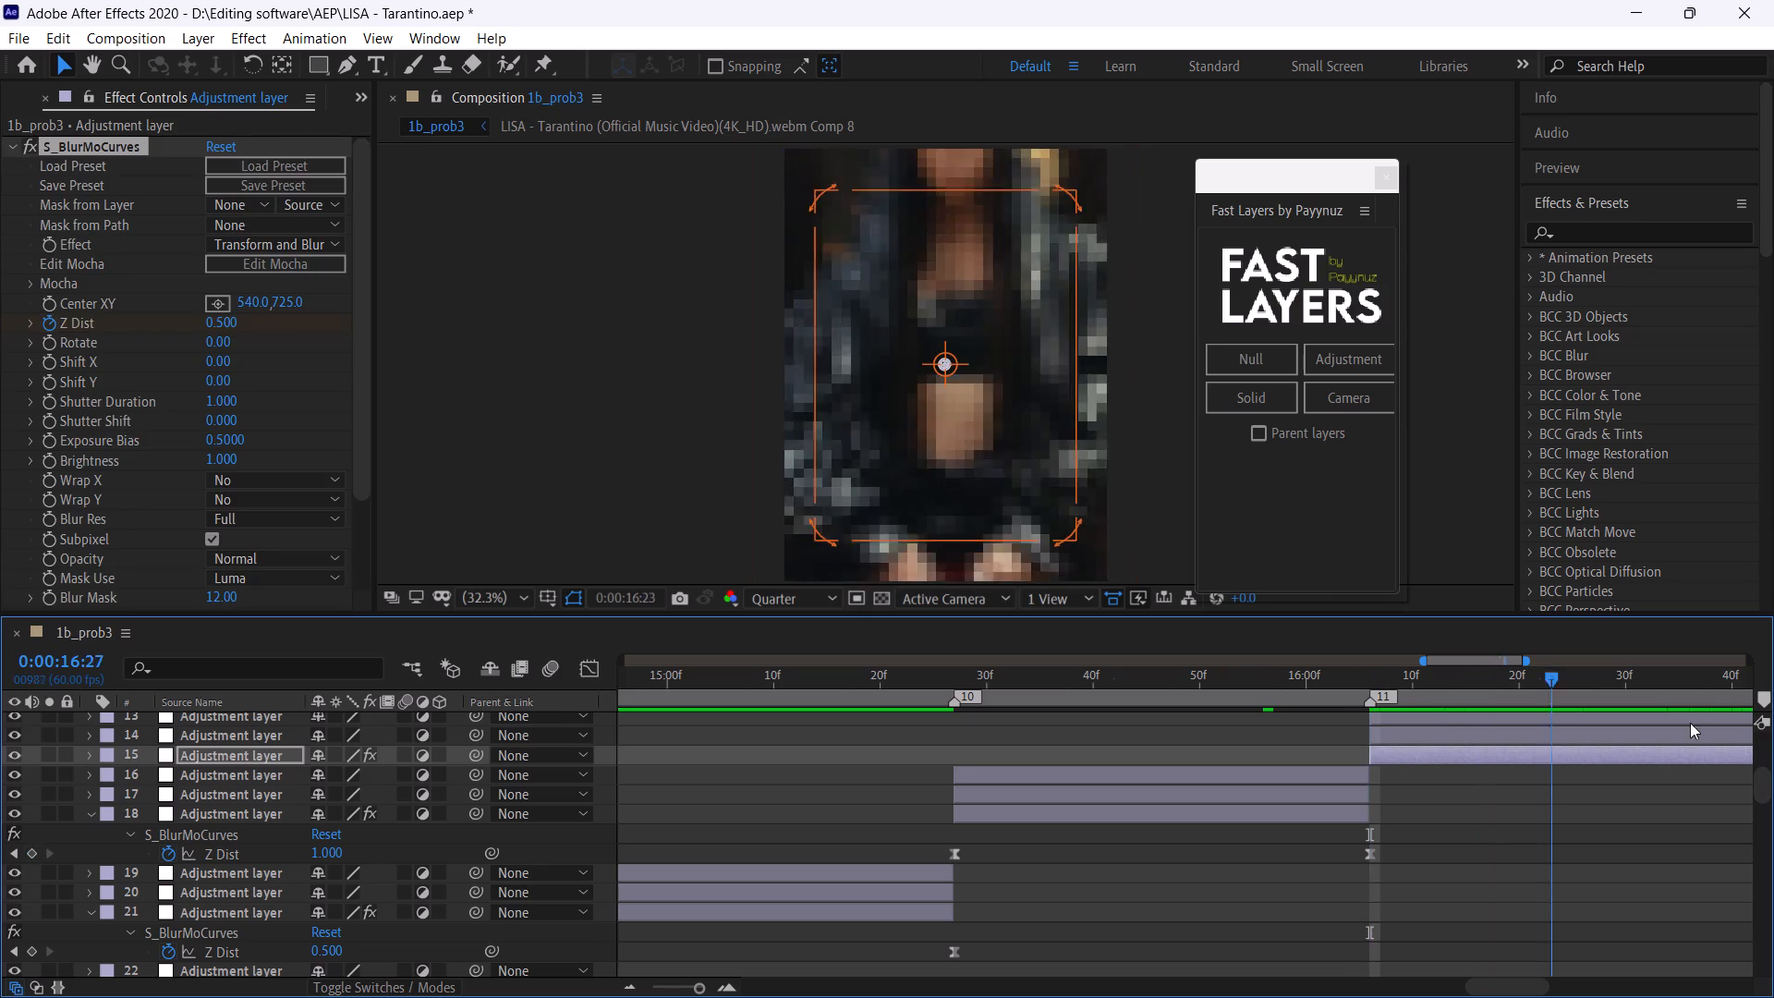
{"action": "left_click_drag", "start_coordinate": [1690, 723], "coordinate": [1405, 789]}
{"action": "key", "text": "u"}
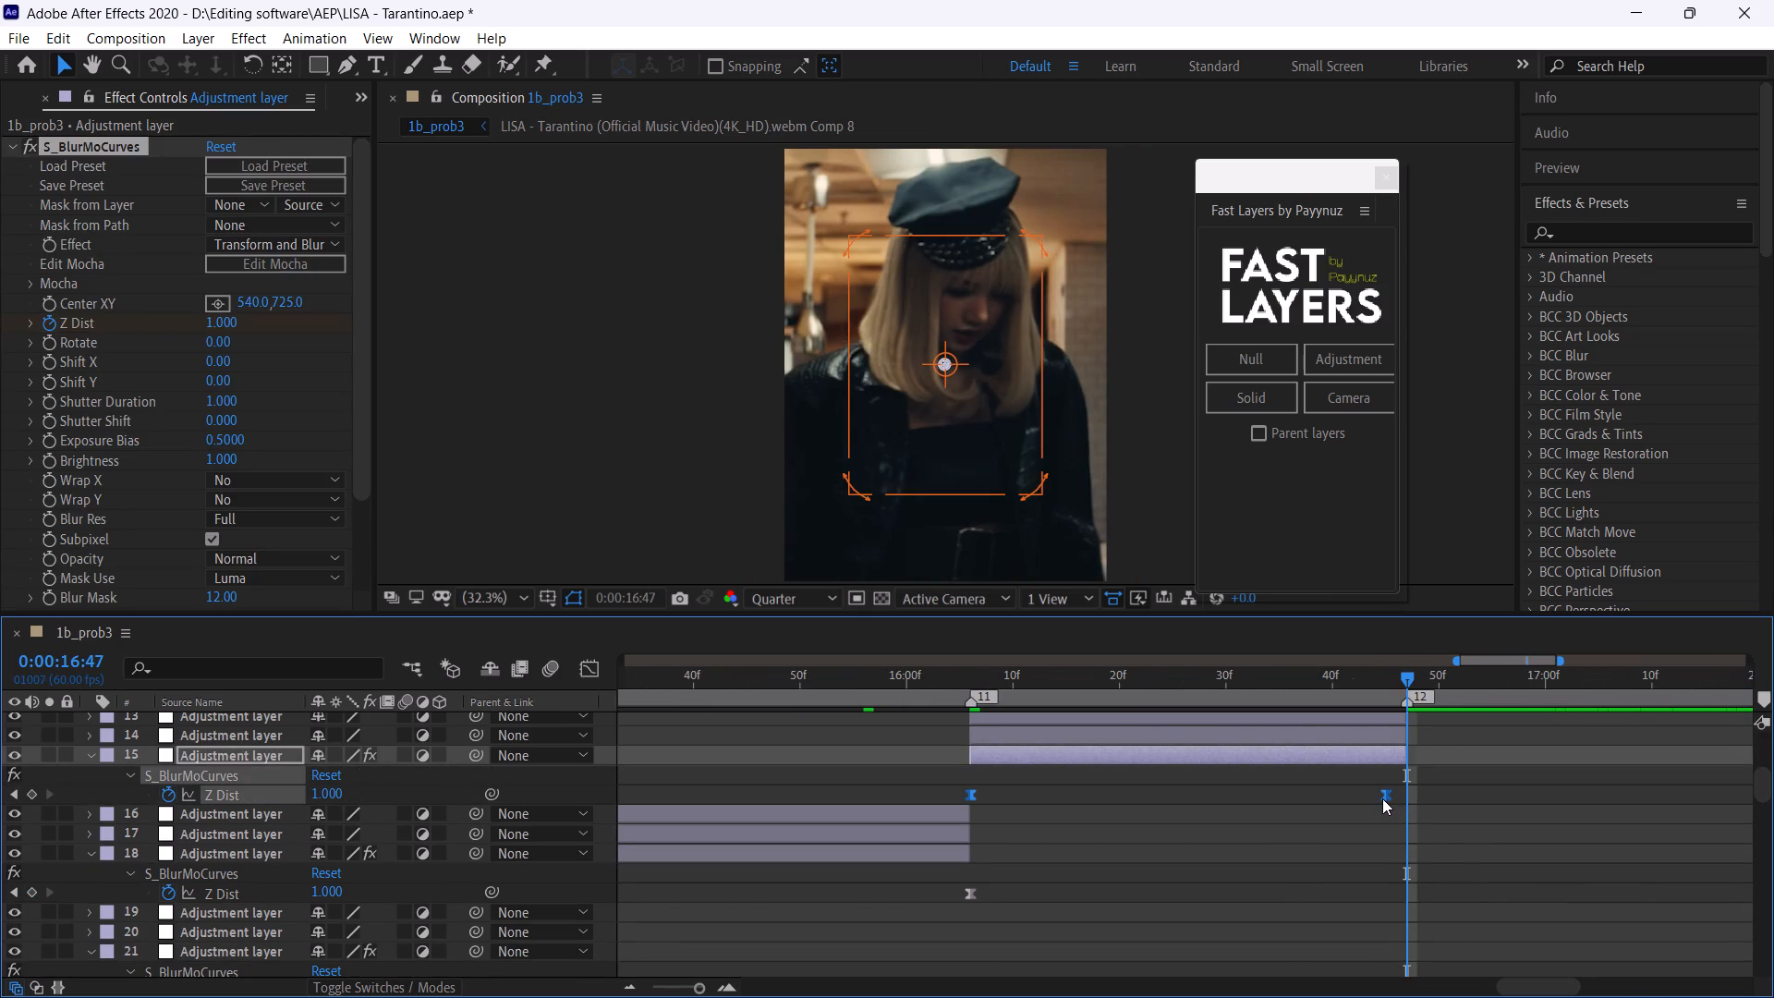
{"action": "left_click_drag", "start_coordinate": [1388, 794], "coordinate": [1408, 802], "text": "alt"}
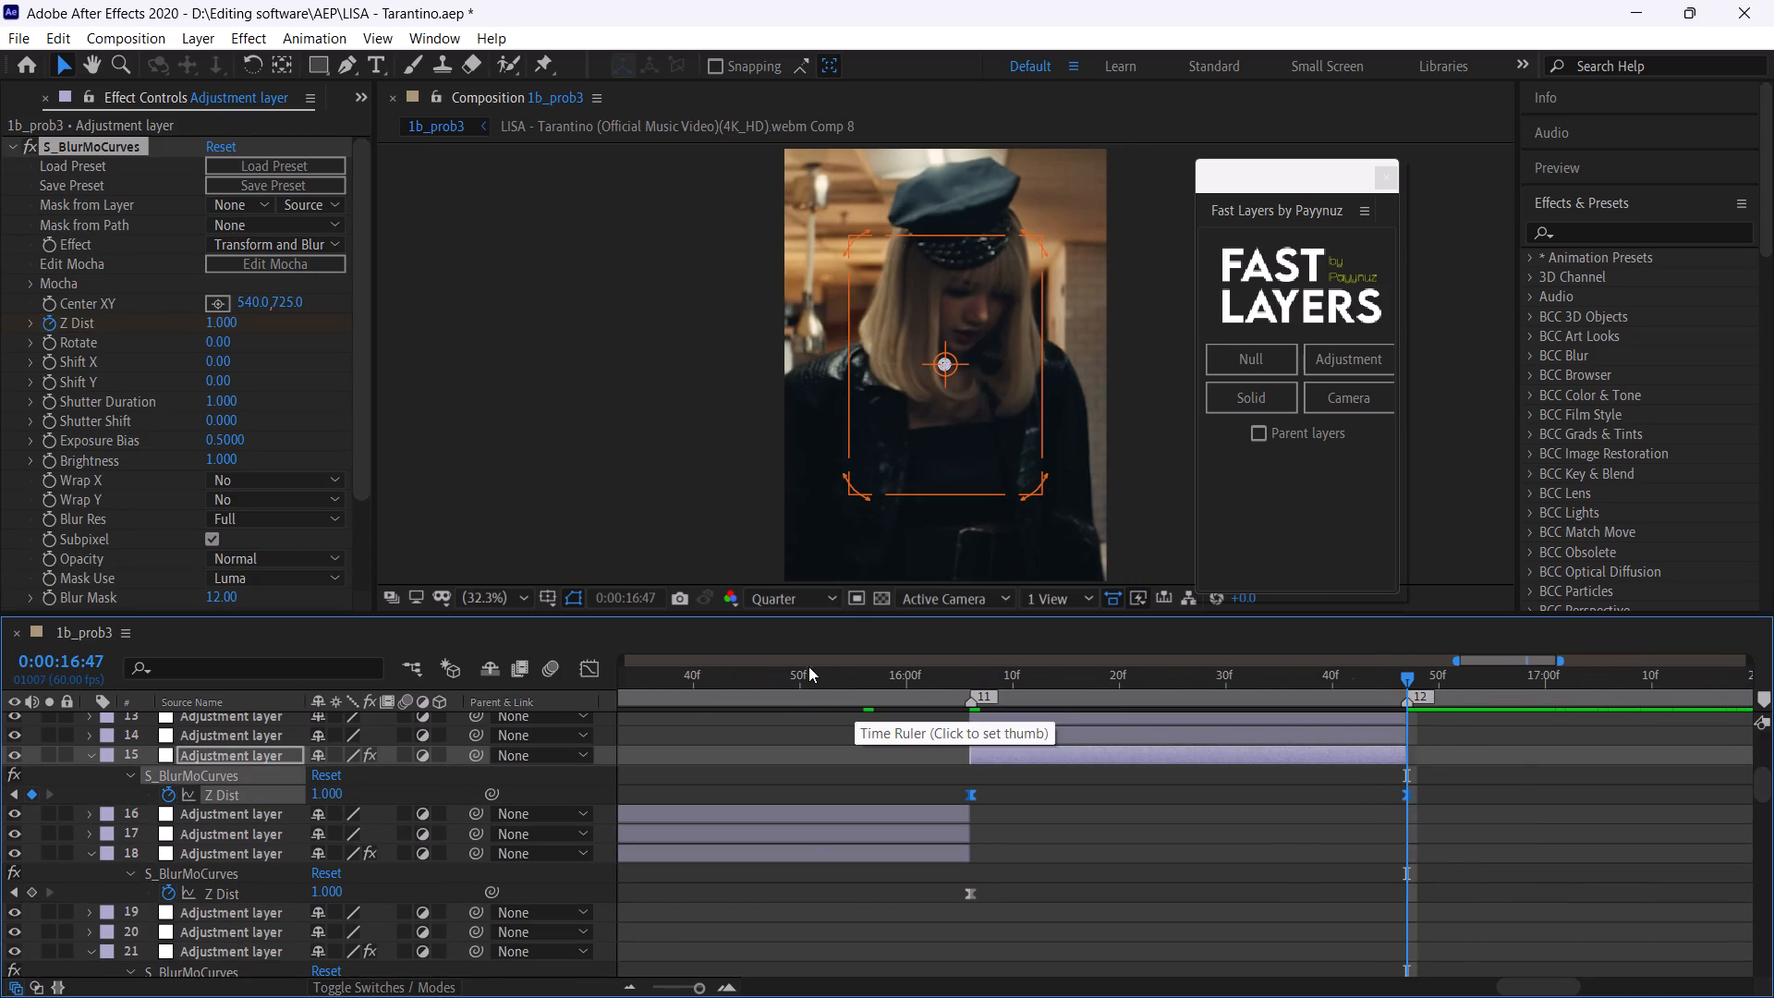
{"action": "left_click", "coordinate": [807, 665]}
{"action": "left_click", "coordinate": [812, 679]}
{"action": "key", "text": "space"}
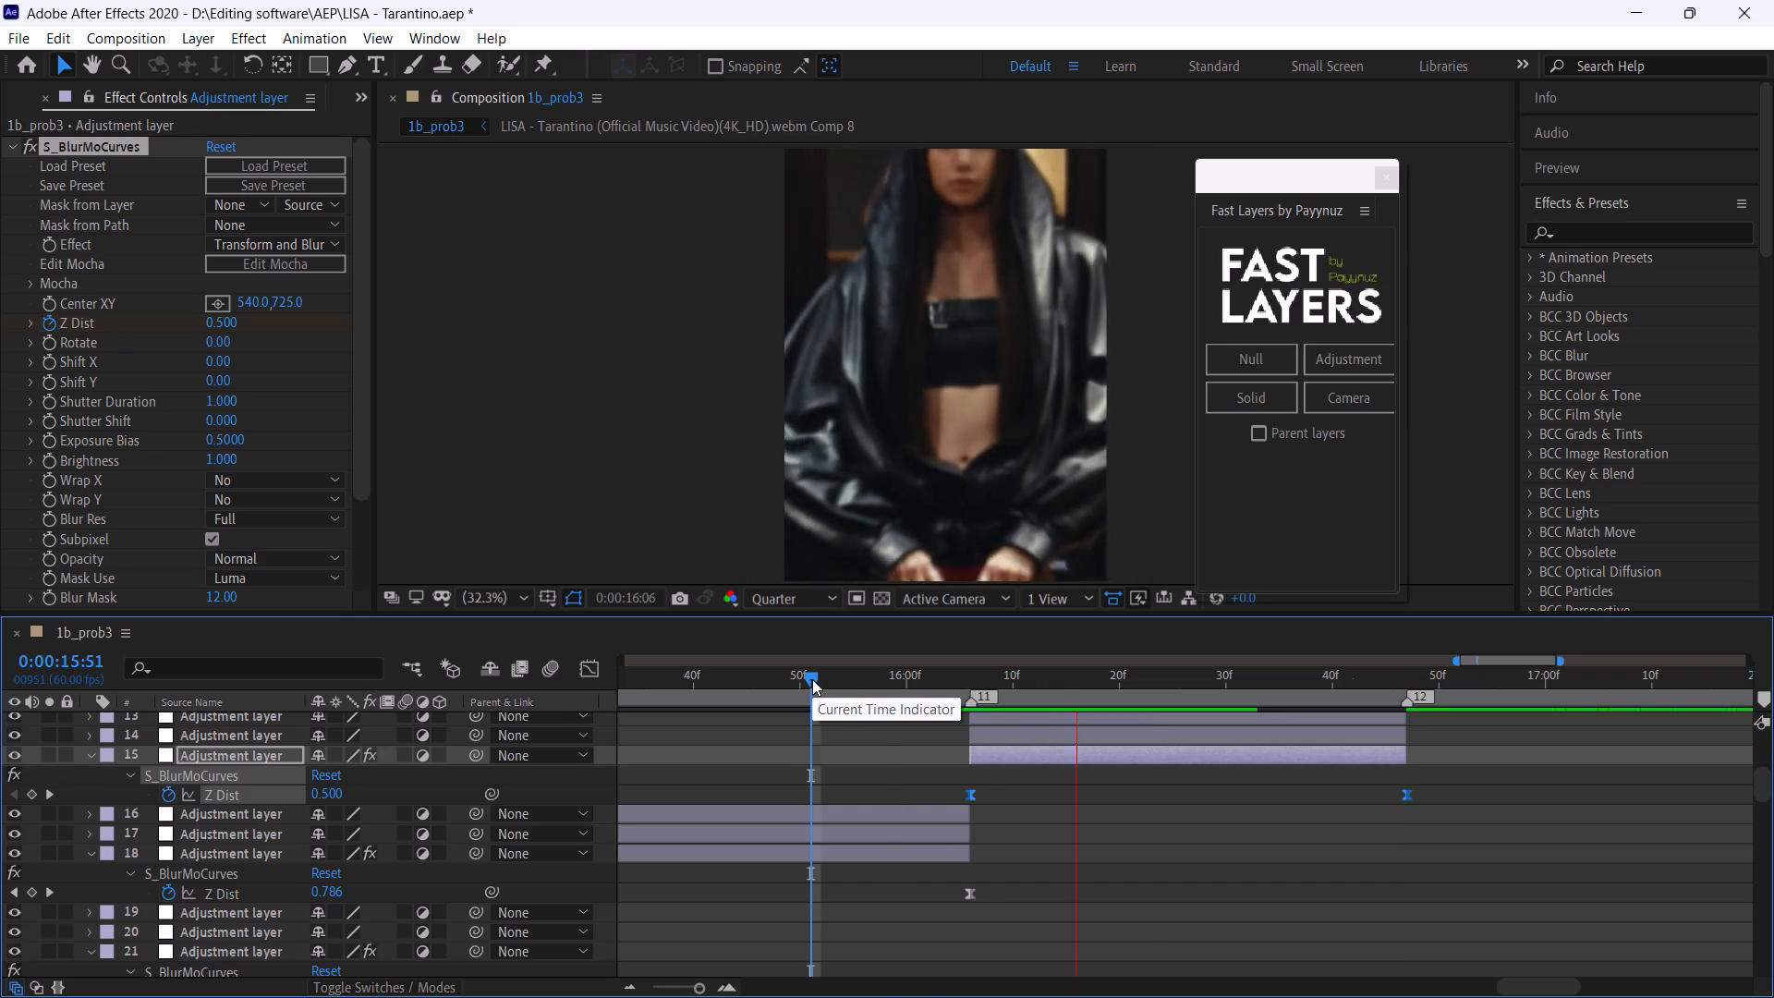
{"action": "left_click", "coordinate": [812, 679]}
{"action": "key", "text": "space"}
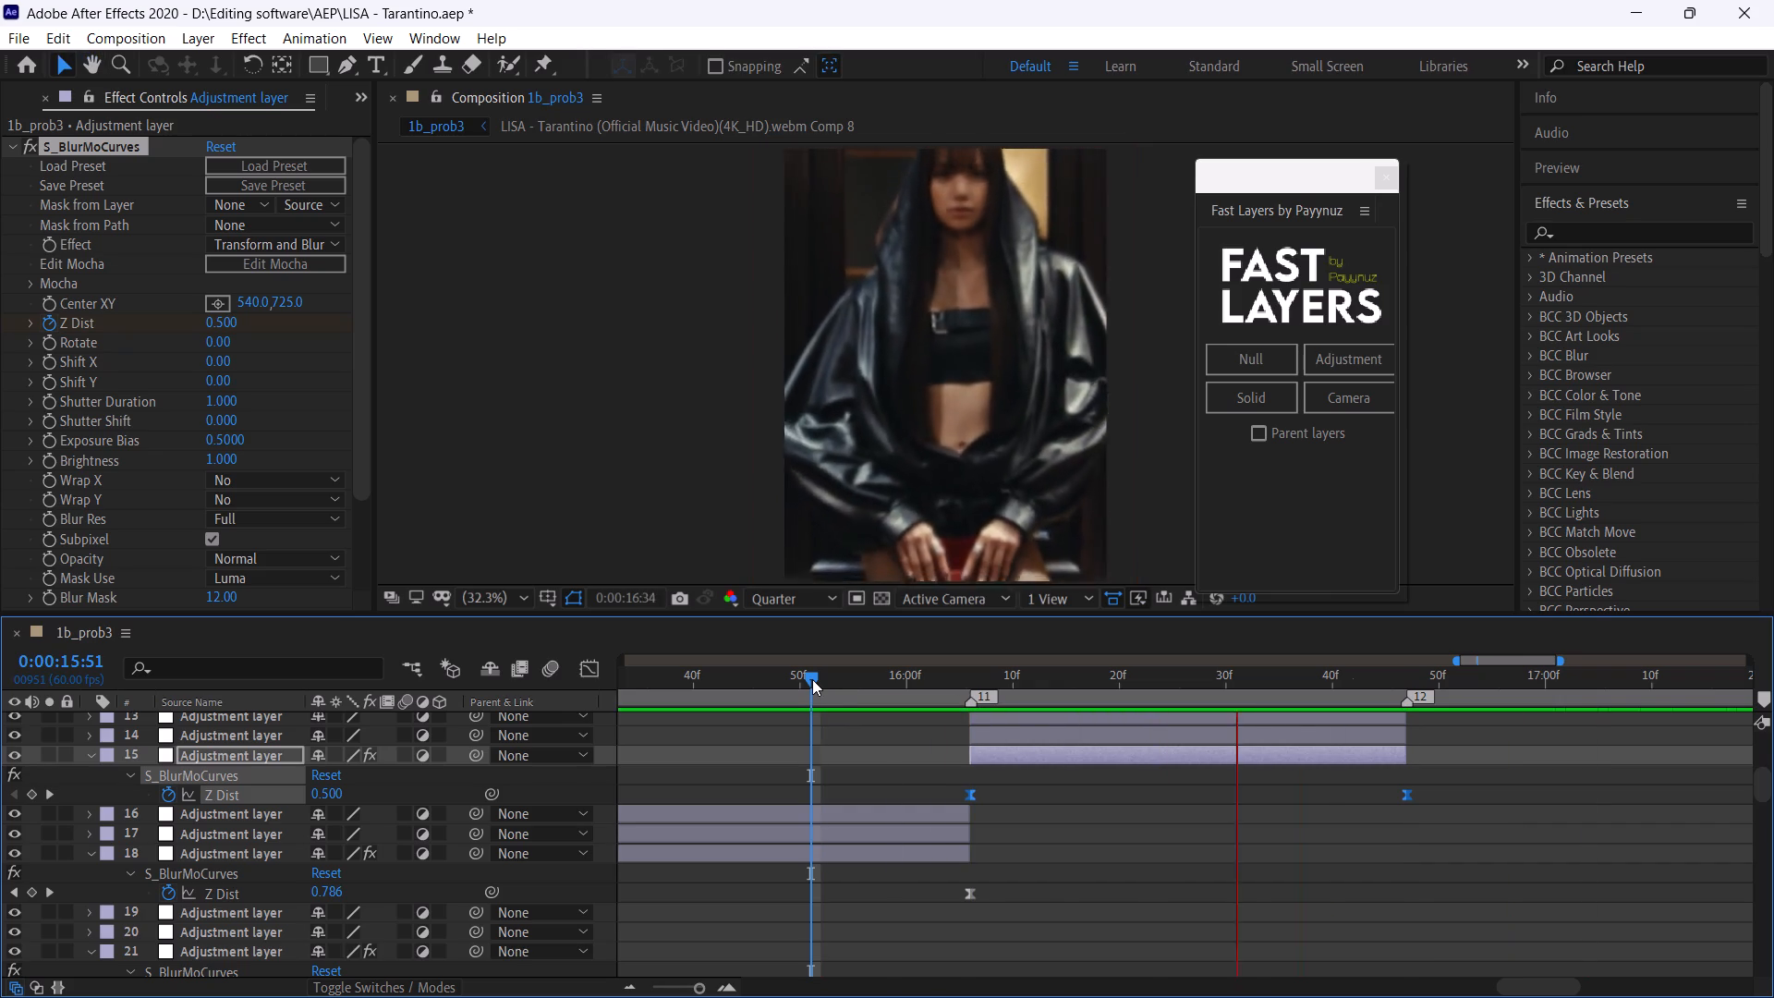
Move adjustment layer 15's zoom center up to the woman's face, about 530.7,133.2, and play back the zoom-out.
{"action": "left_click_drag", "start_coordinate": [944, 682], "coordinate": [1000, 718]}
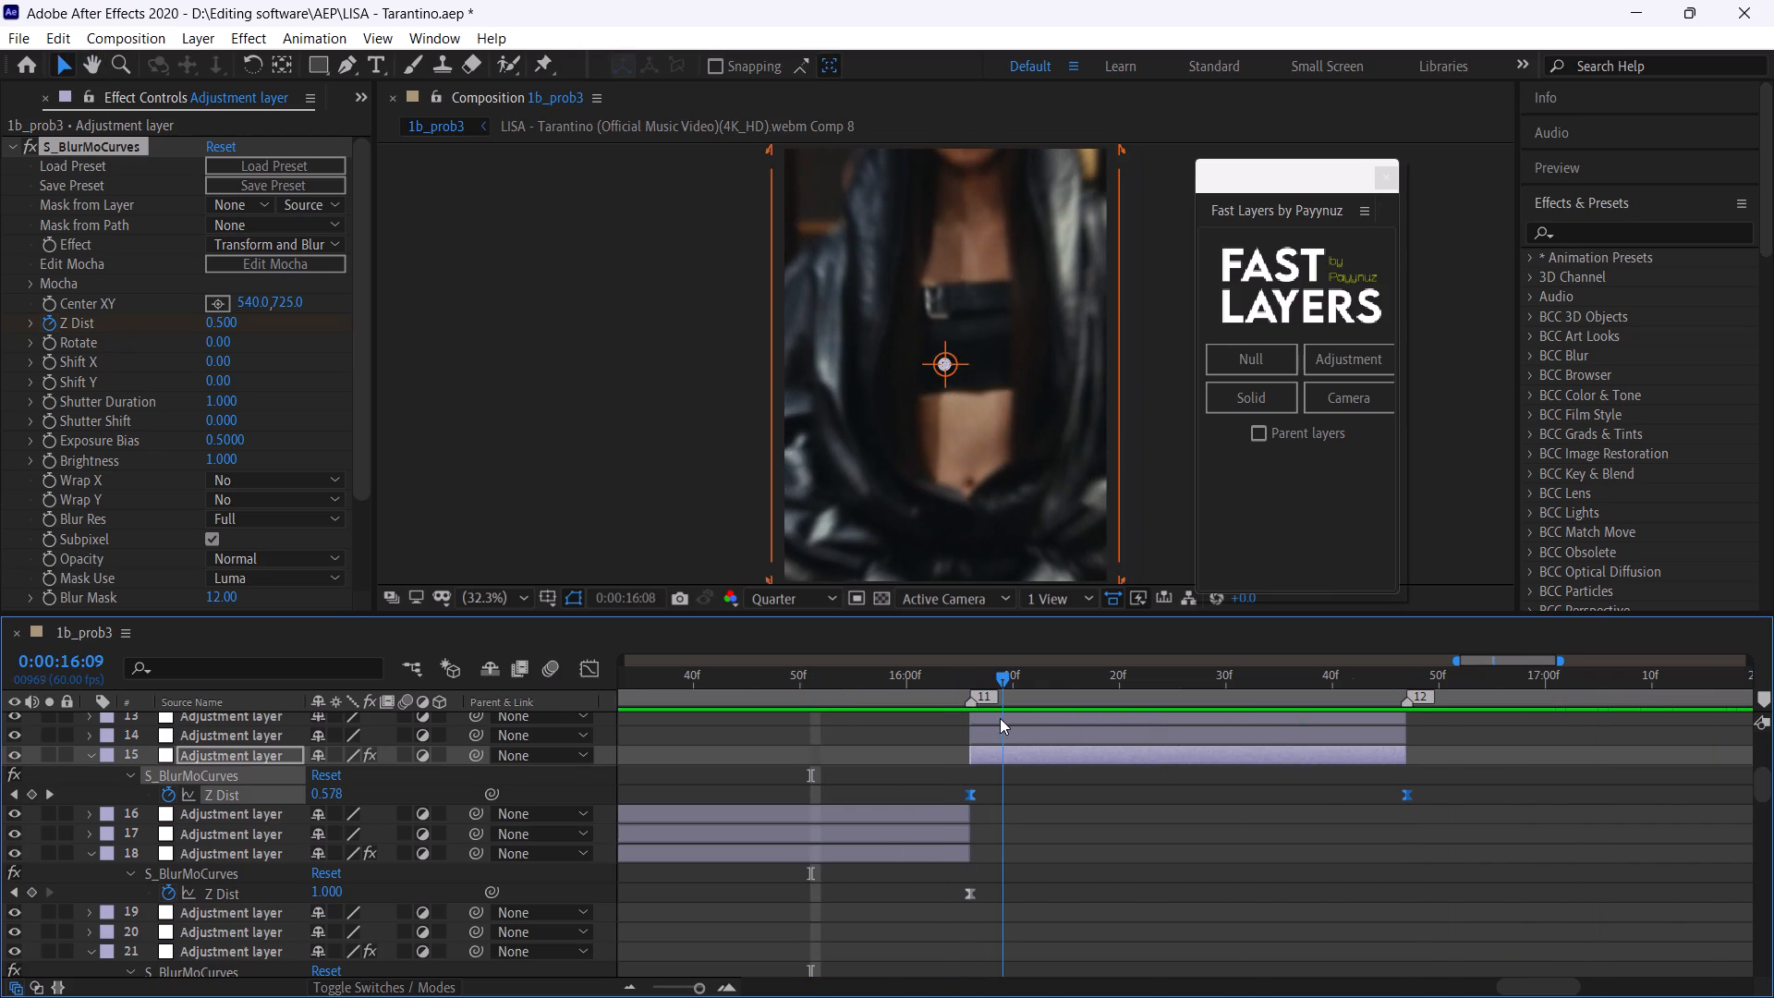
{"action": "left_click_drag", "start_coordinate": [1000, 718], "coordinate": [988, 719]}
{"action": "left_click_drag", "start_coordinate": [949, 361], "coordinate": [952, 340]}
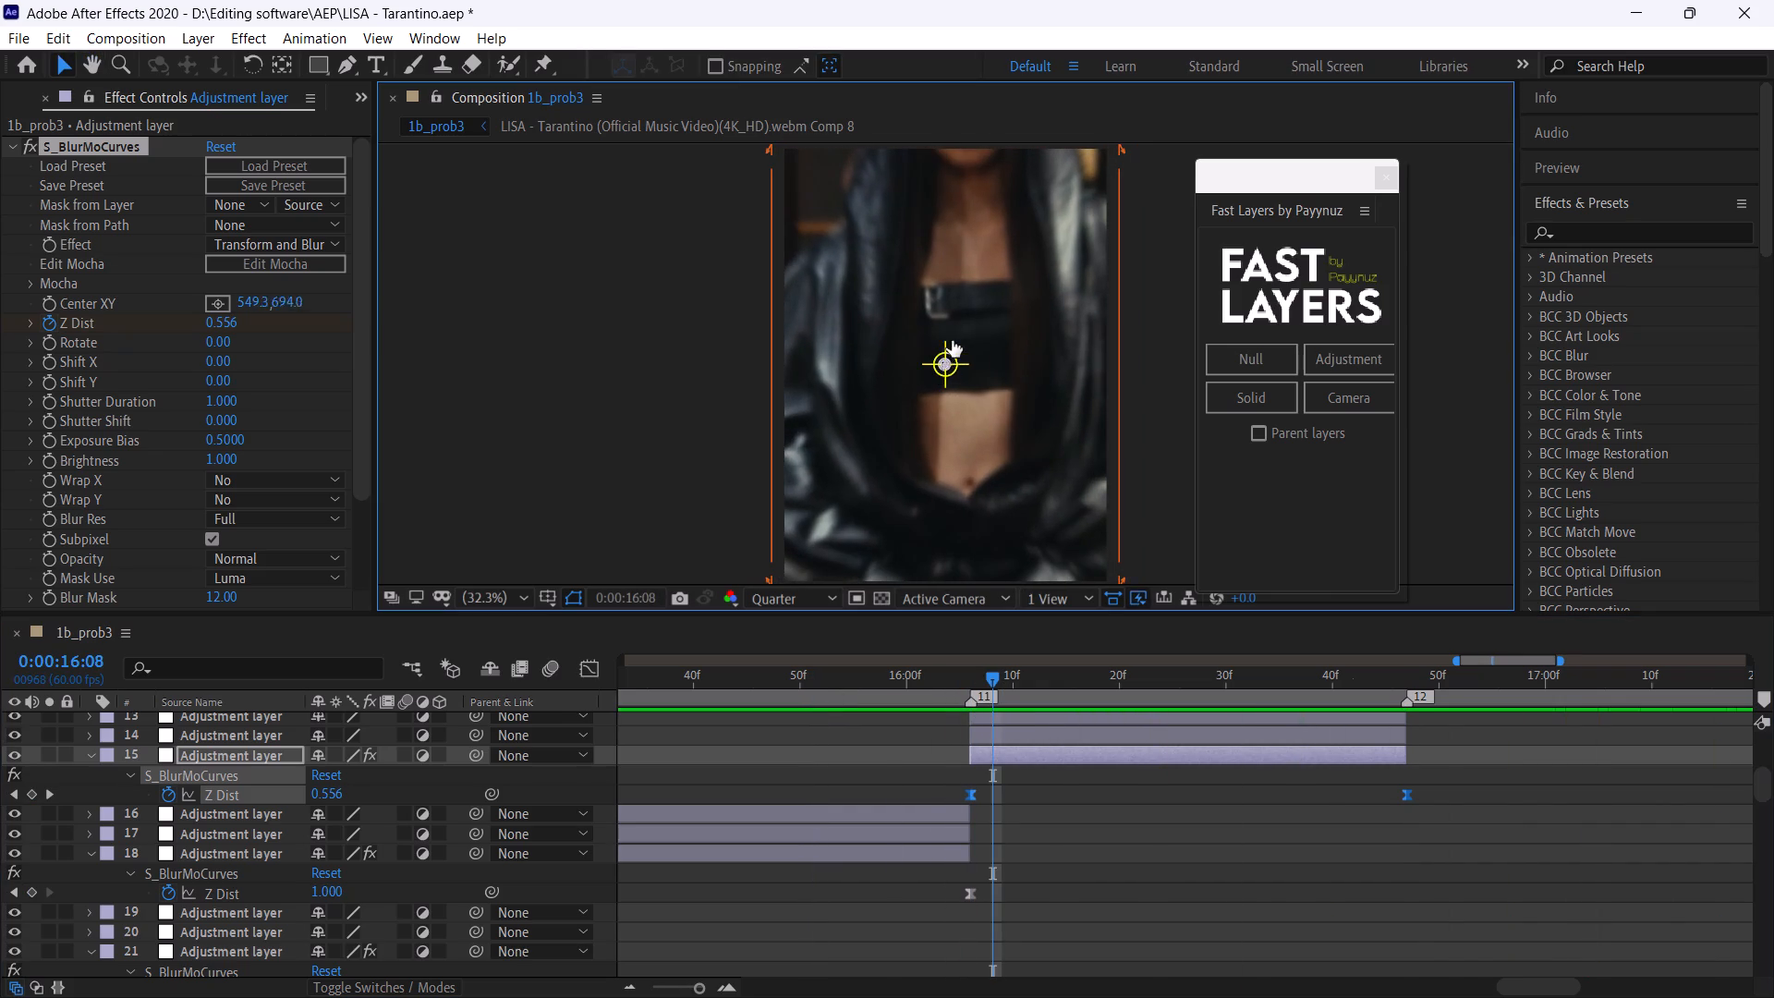
{"action": "left_click_drag", "start_coordinate": [952, 340], "coordinate": [945, 194]}
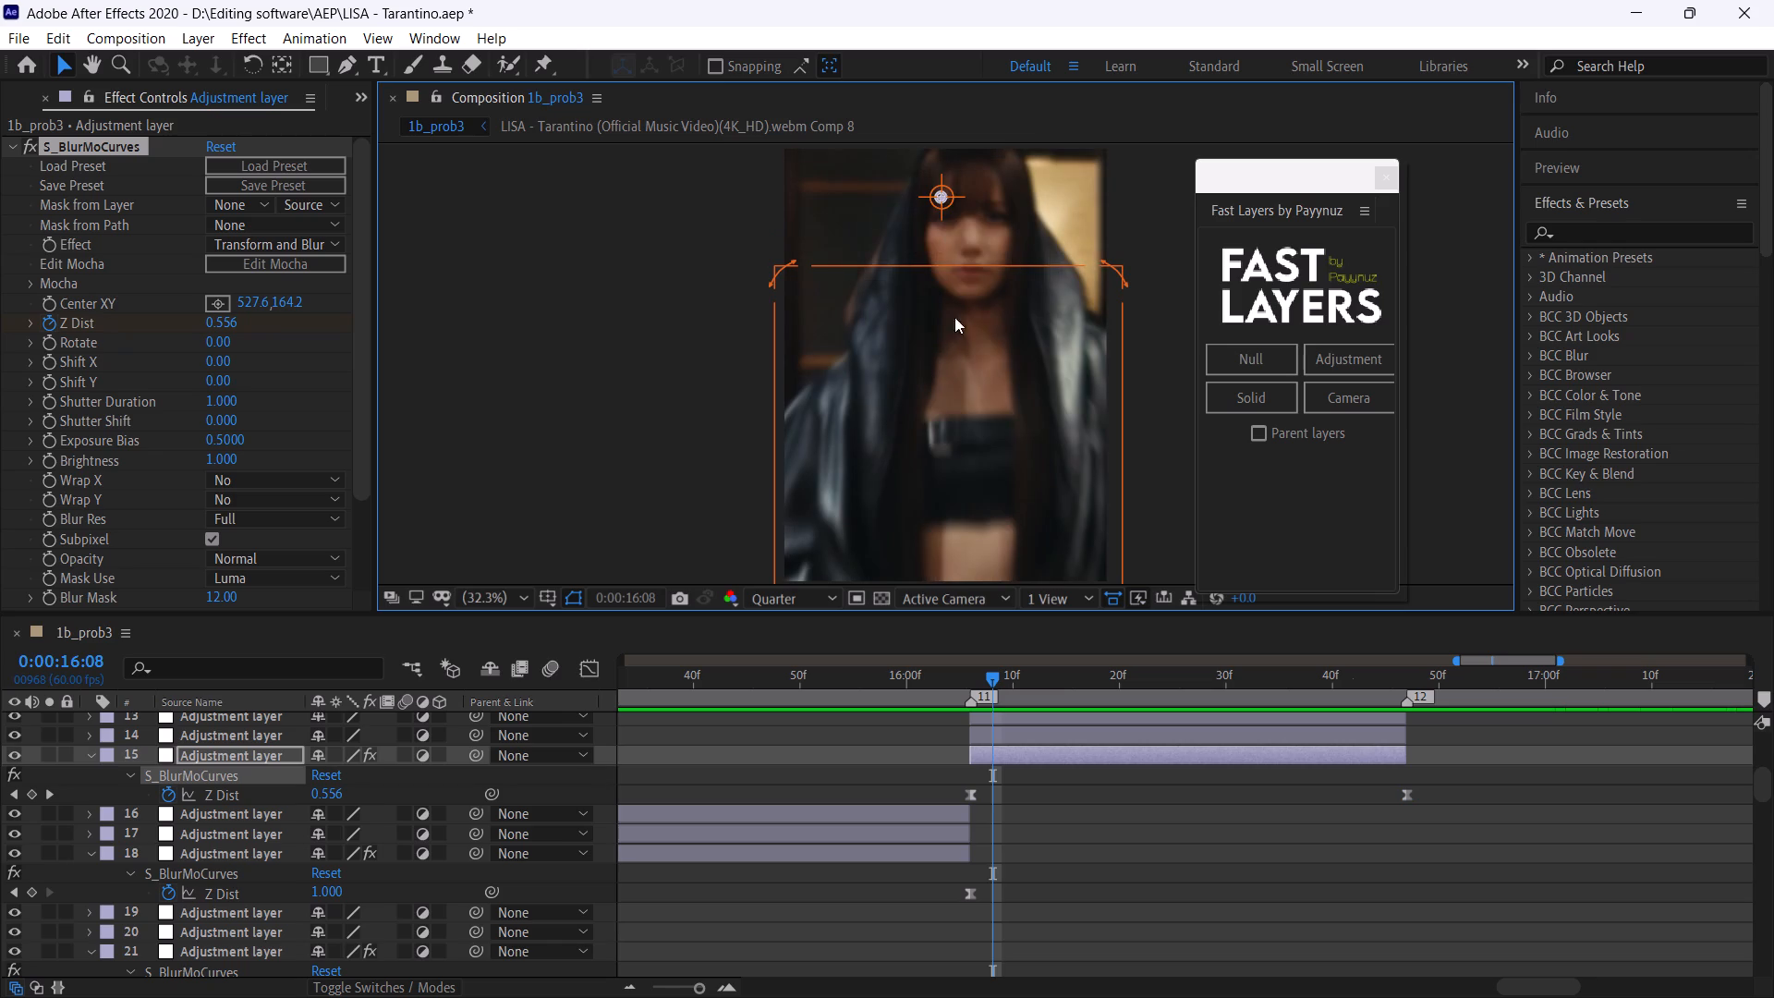
{"action": "left_click_drag", "start_coordinate": [942, 200], "coordinate": [920, 197]}
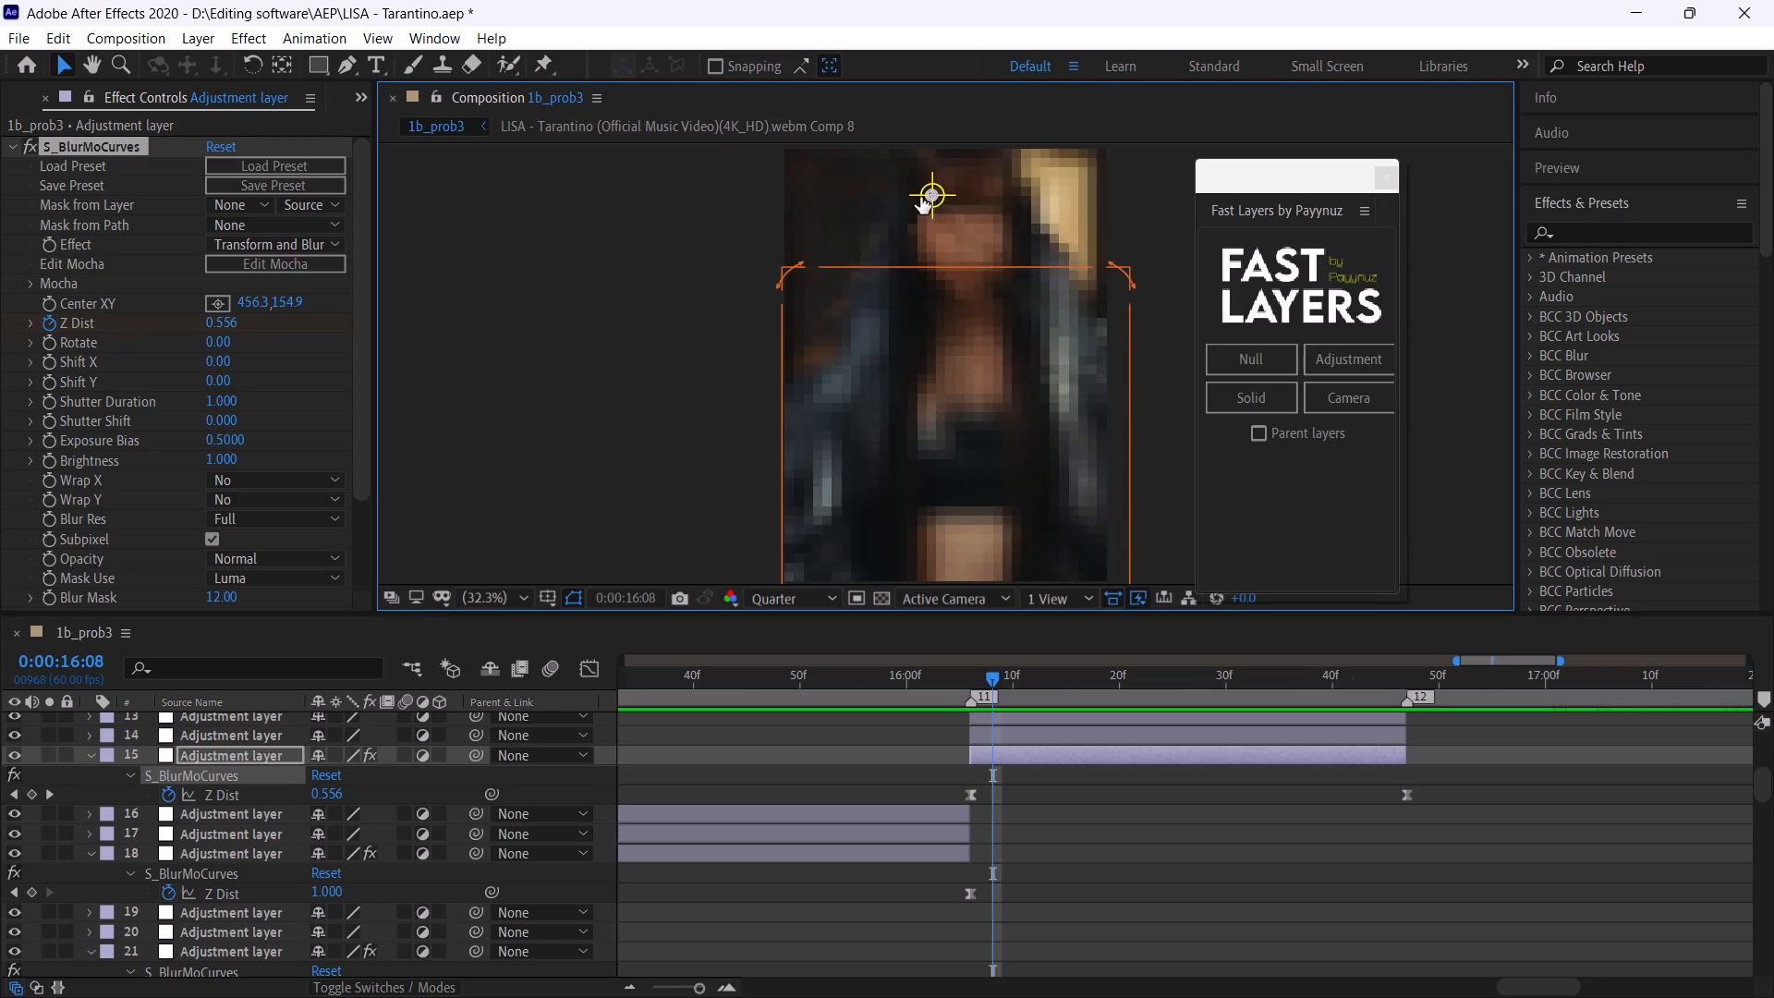
{"action": "left_click_drag", "start_coordinate": [920, 197], "coordinate": [944, 222]}
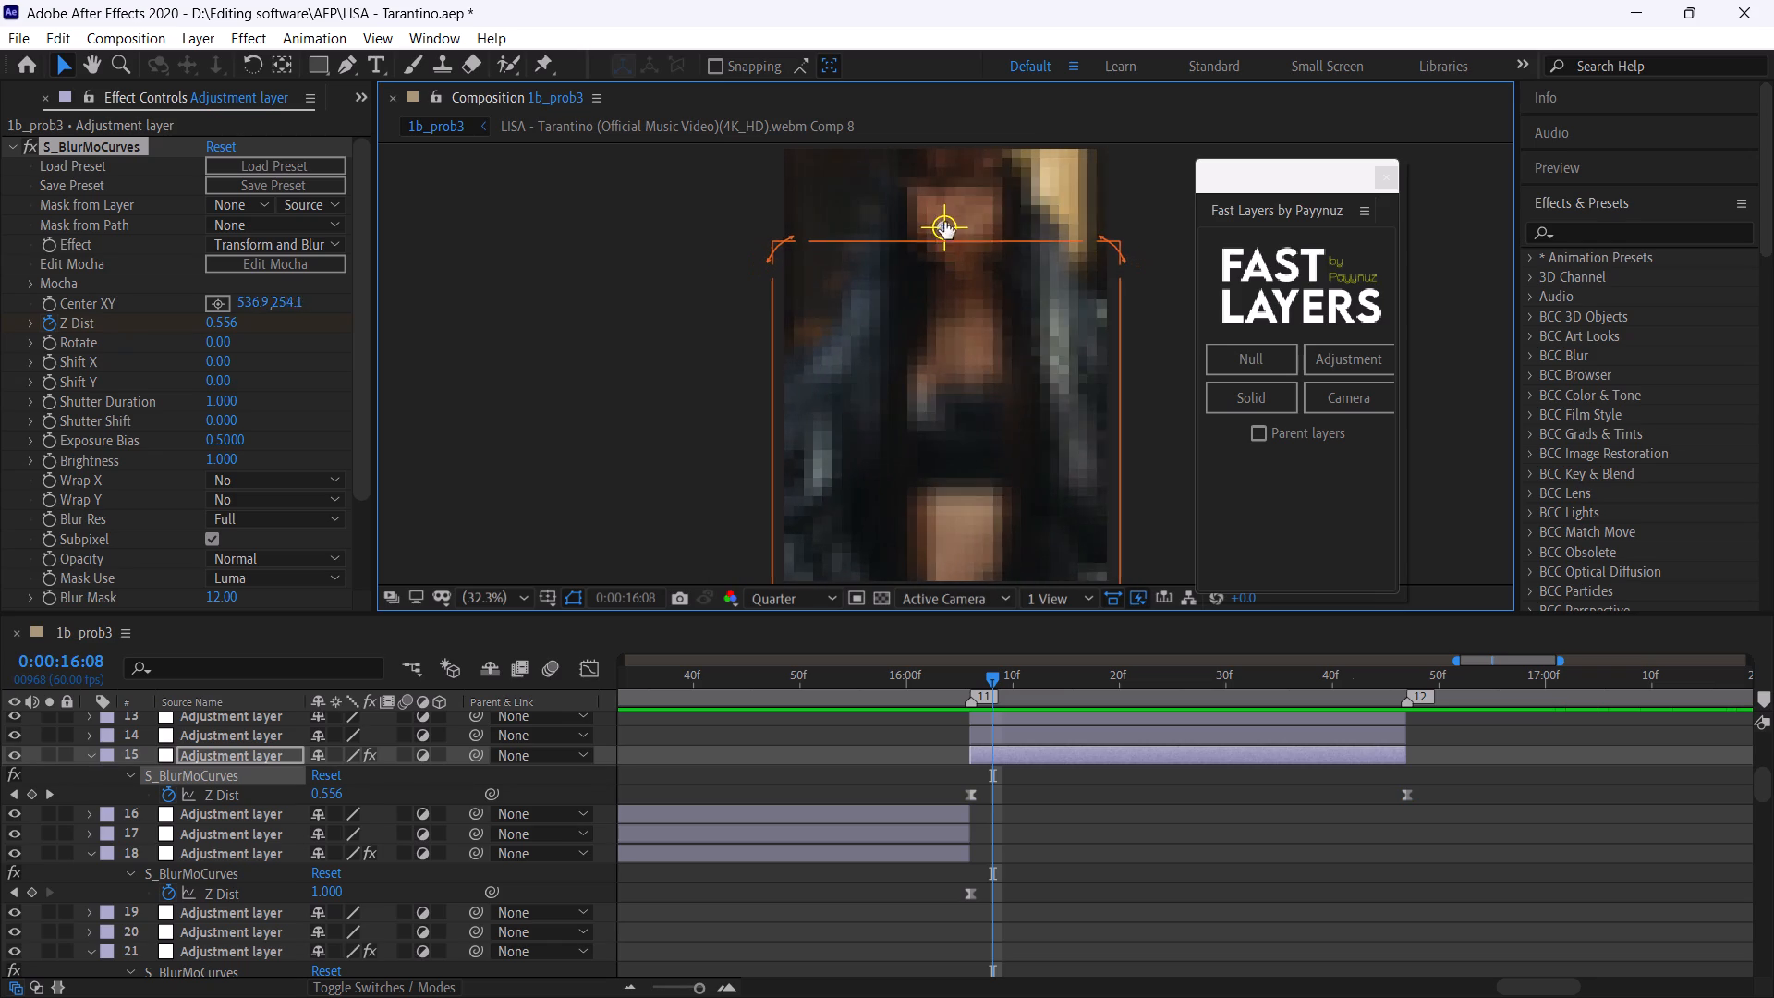
{"action": "left_click_drag", "start_coordinate": [944, 222], "coordinate": [940, 191]}
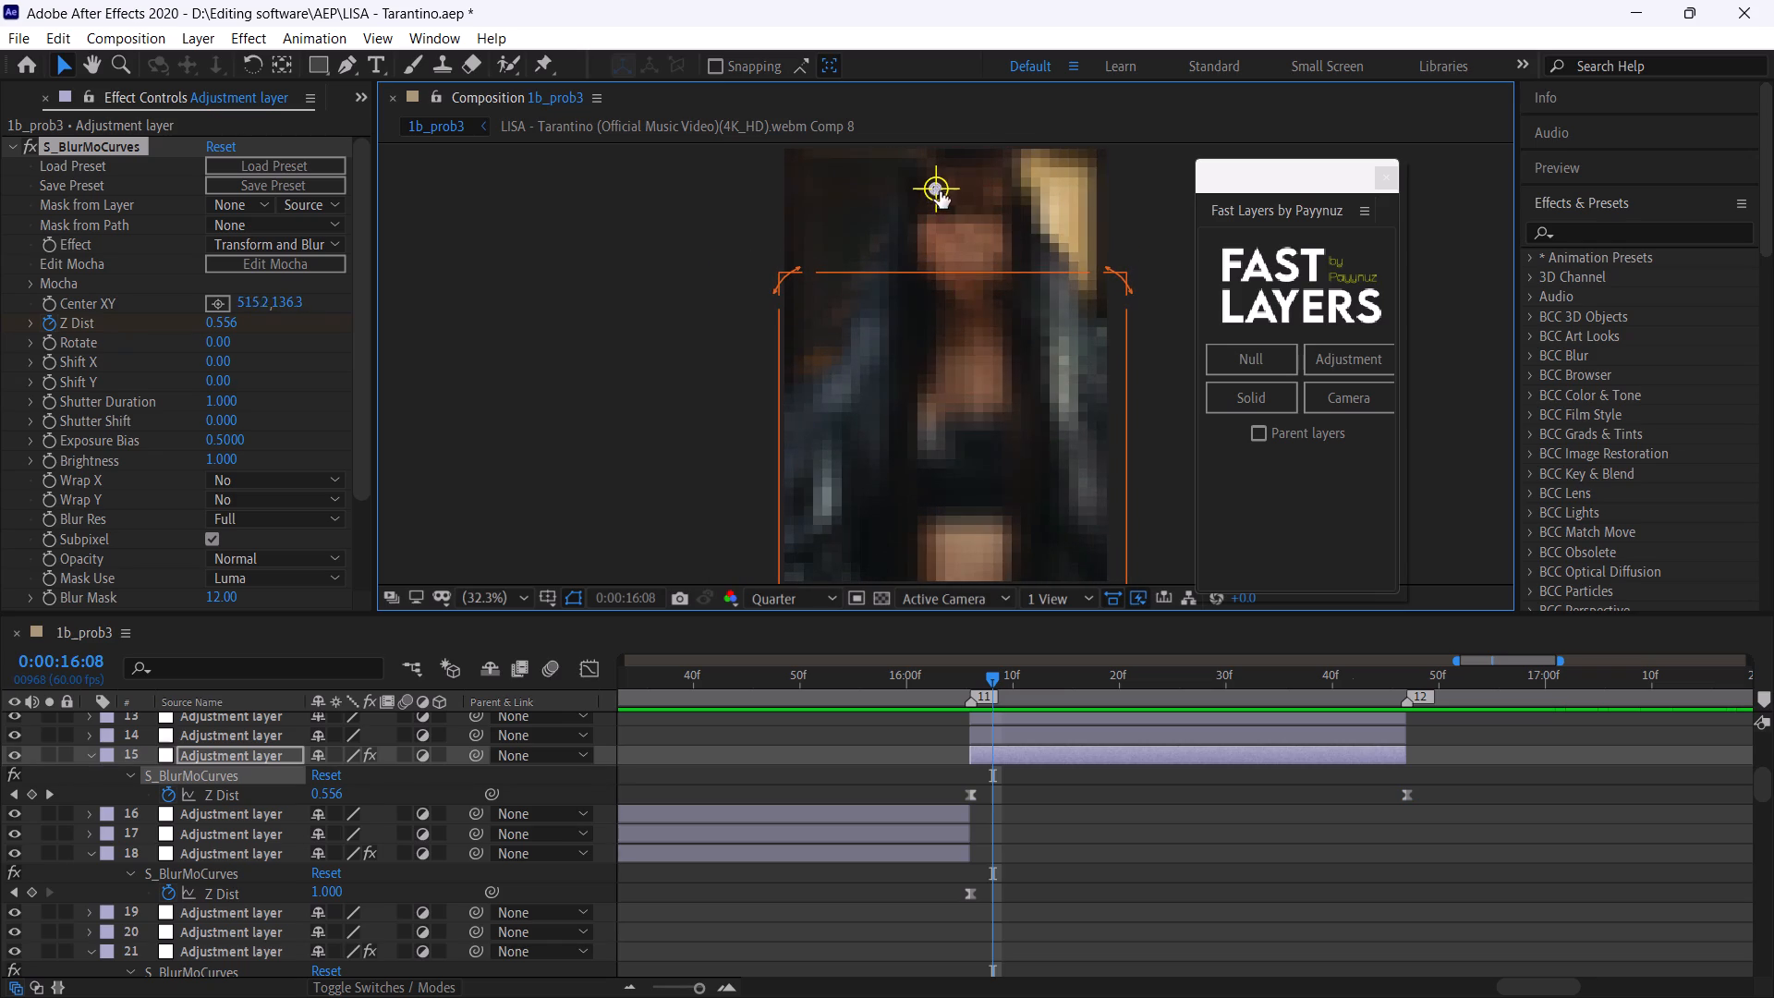
{"action": "left_click_drag", "start_coordinate": [940, 191], "coordinate": [942, 190]}
{"action": "key", "text": "space"}
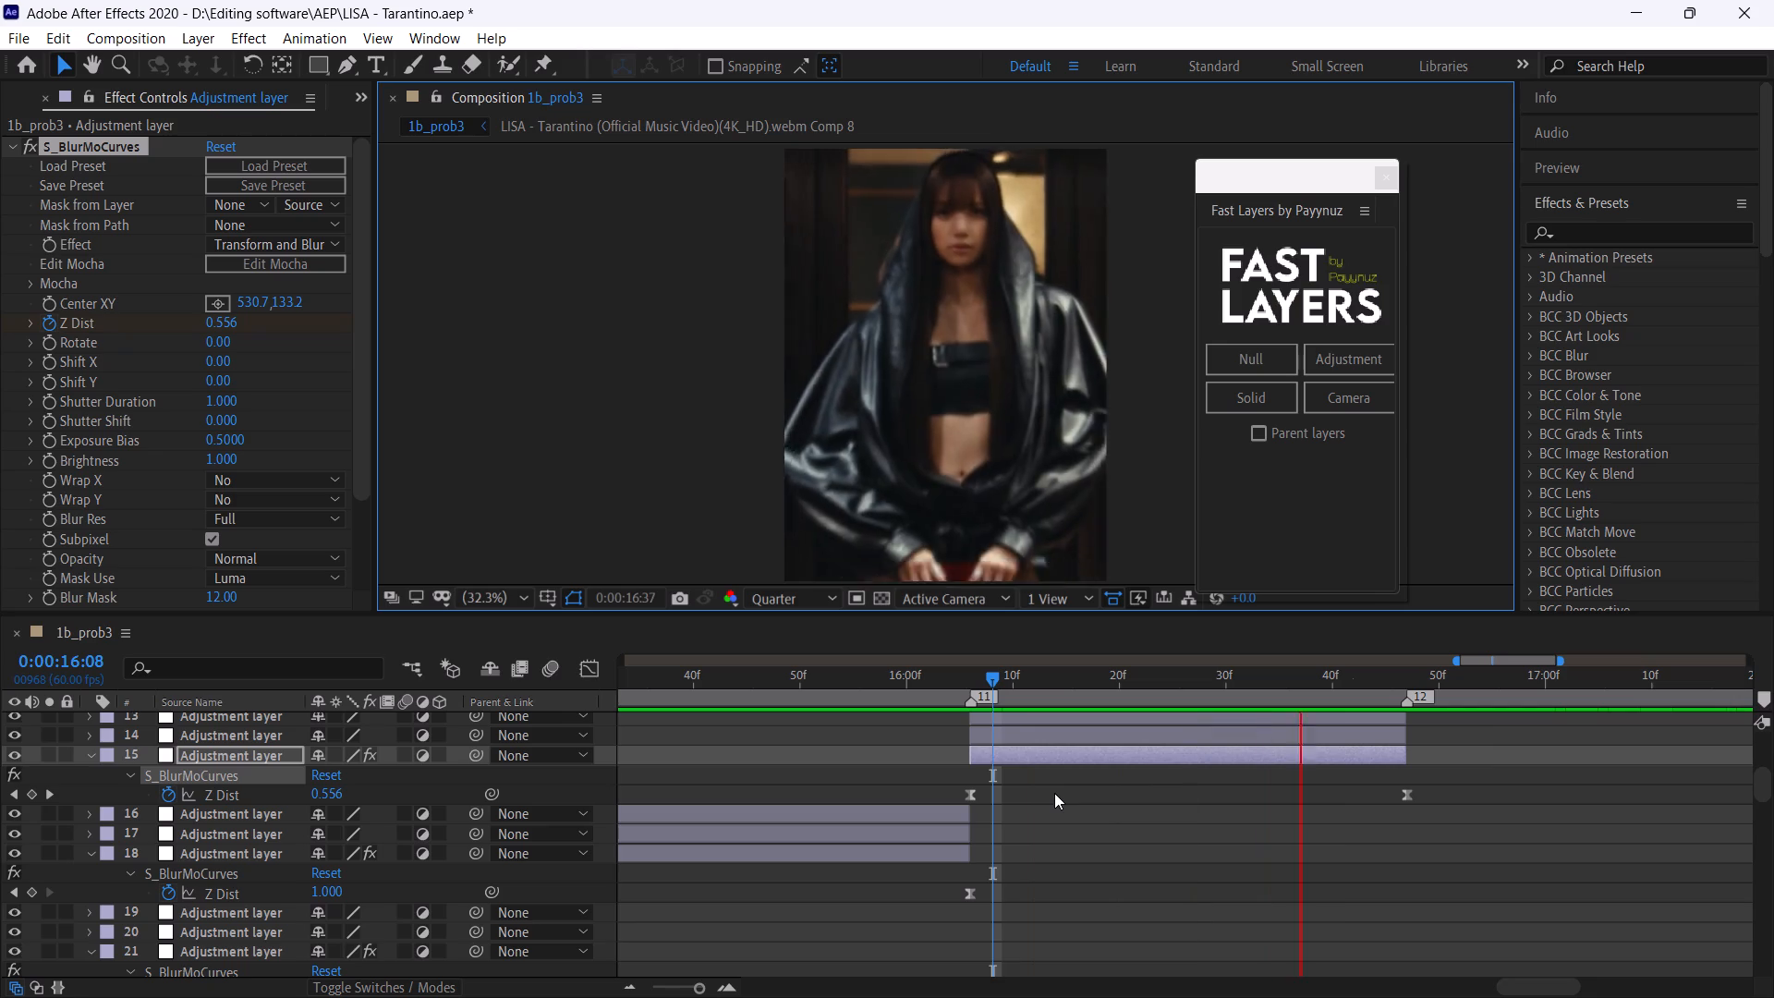
{"action": "left_click", "coordinate": [929, 686]}
{"action": "key", "text": "space"}
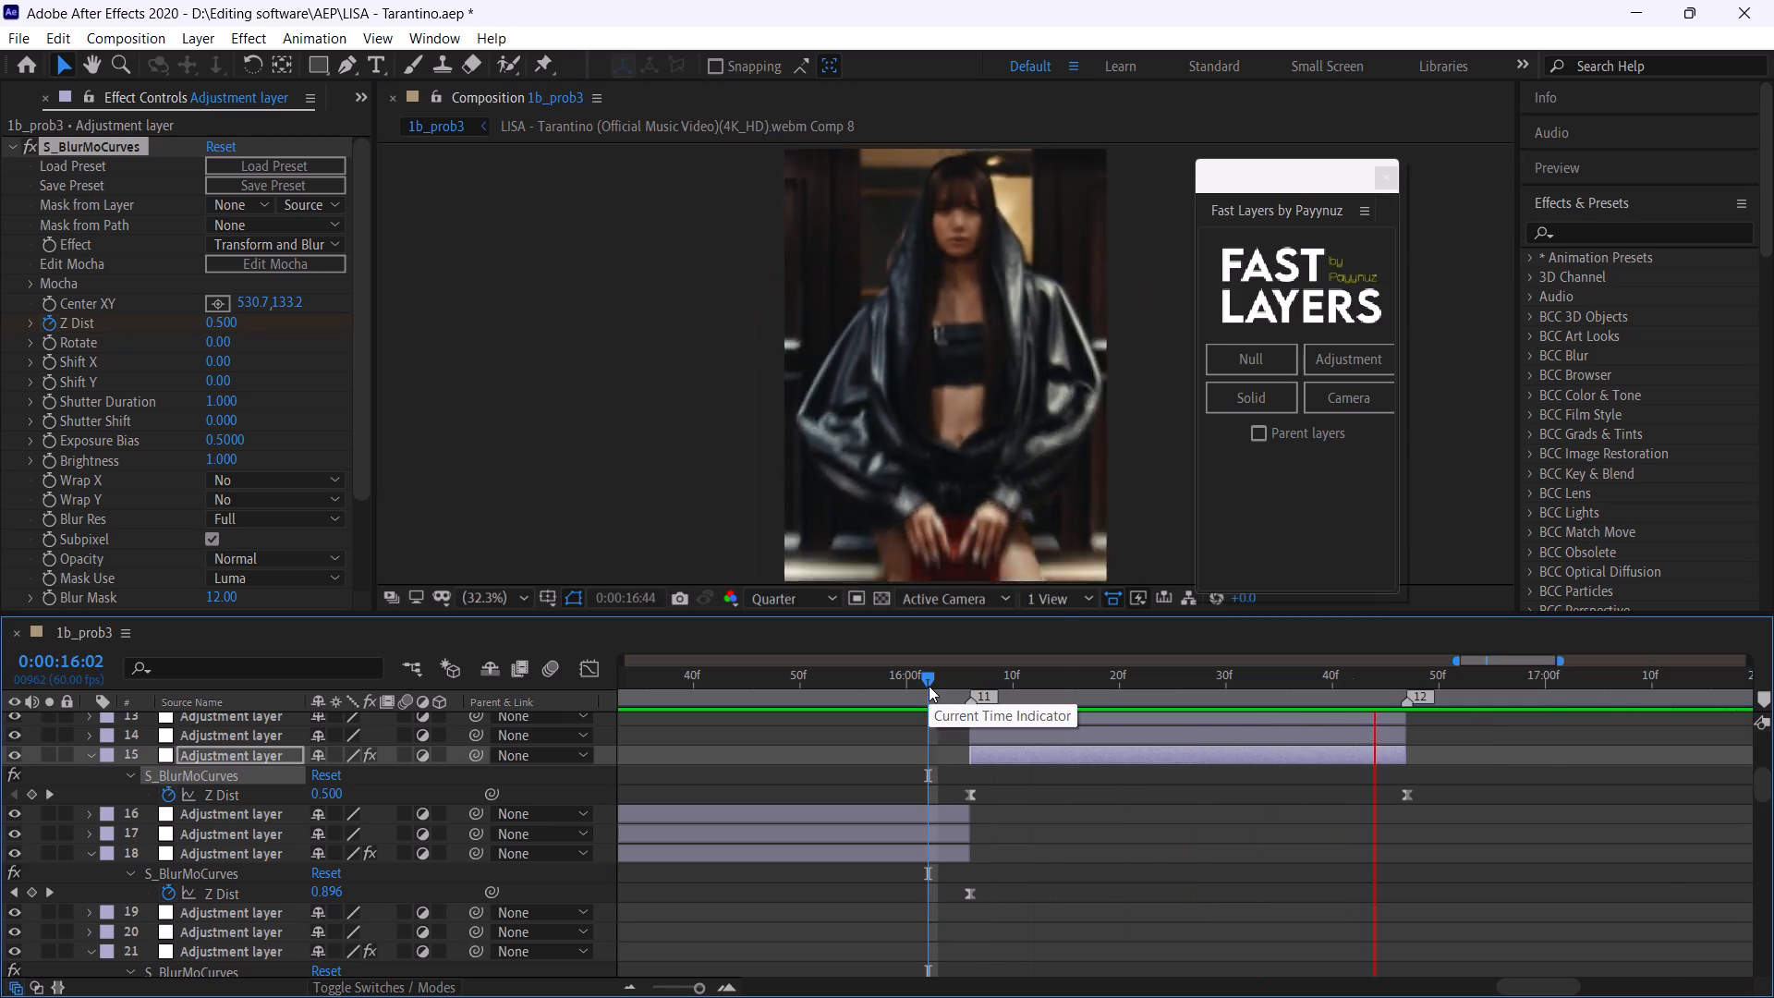
At 0:00:15:30, move adjustment layer 18's zoom center up to about 537.5,167.0 and play back the zoom-out.
{"action": "left_click_drag", "start_coordinate": [929, 686], "coordinate": [933, 811]}
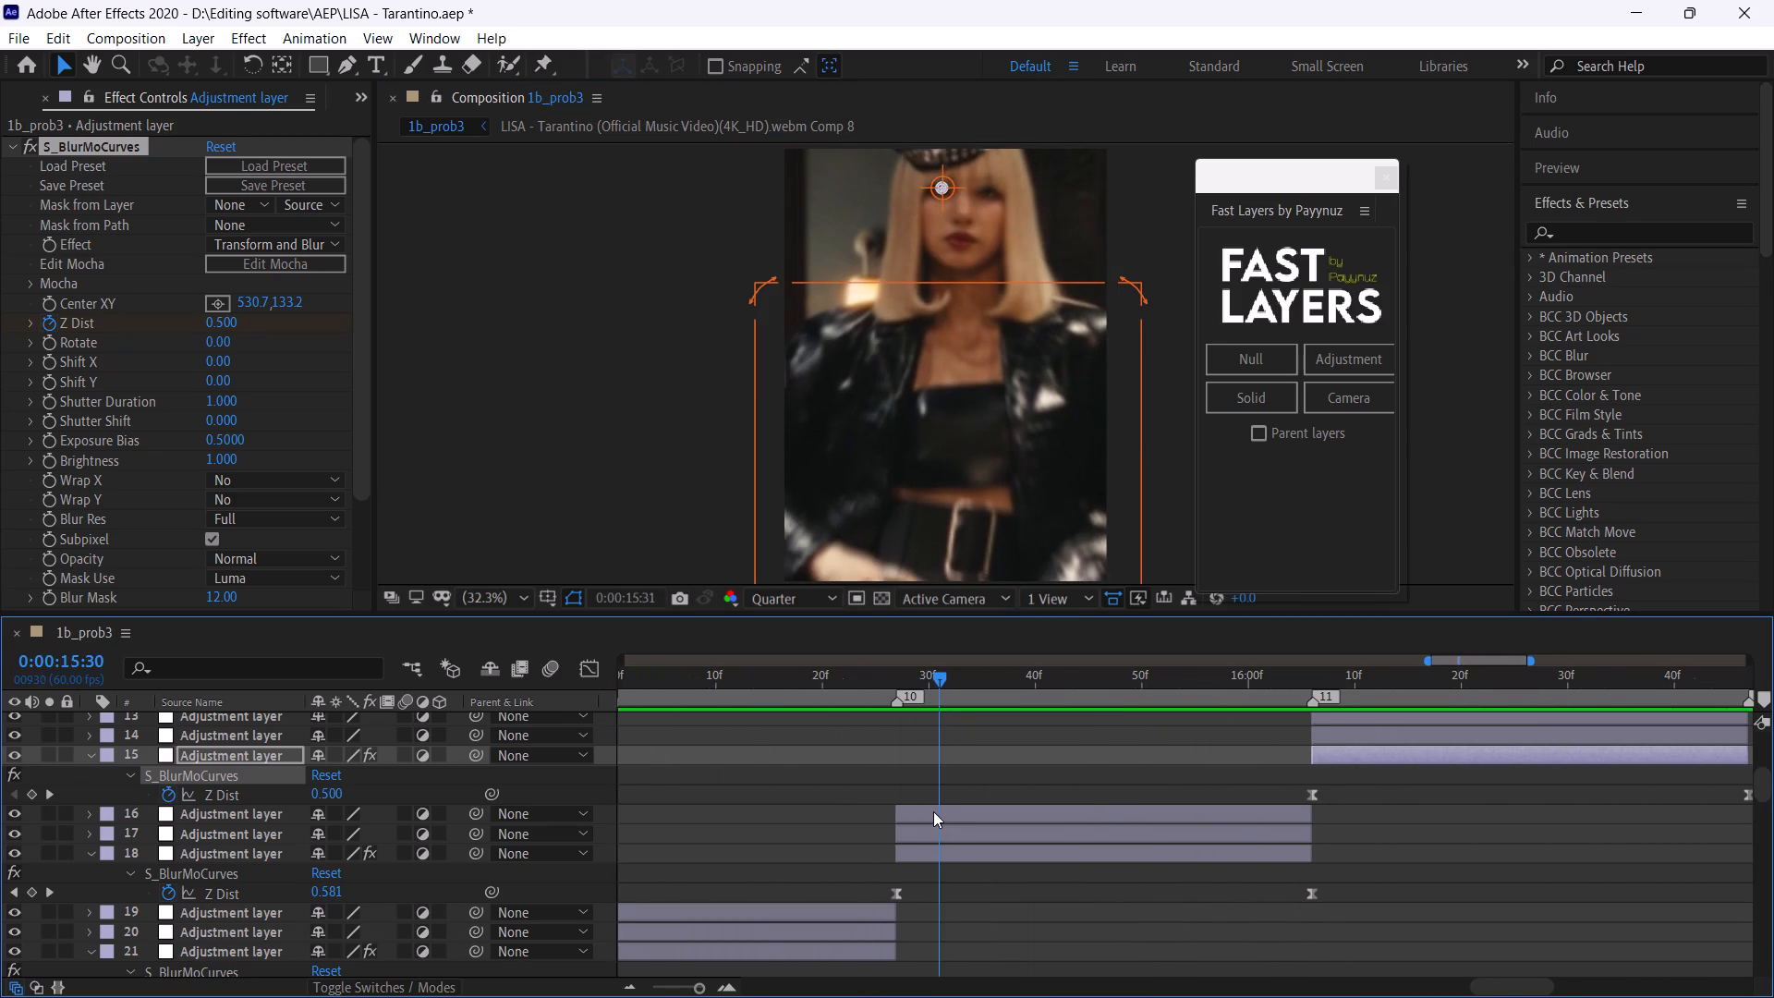
{"action": "left_click_drag", "start_coordinate": [933, 811], "coordinate": [931, 811]}
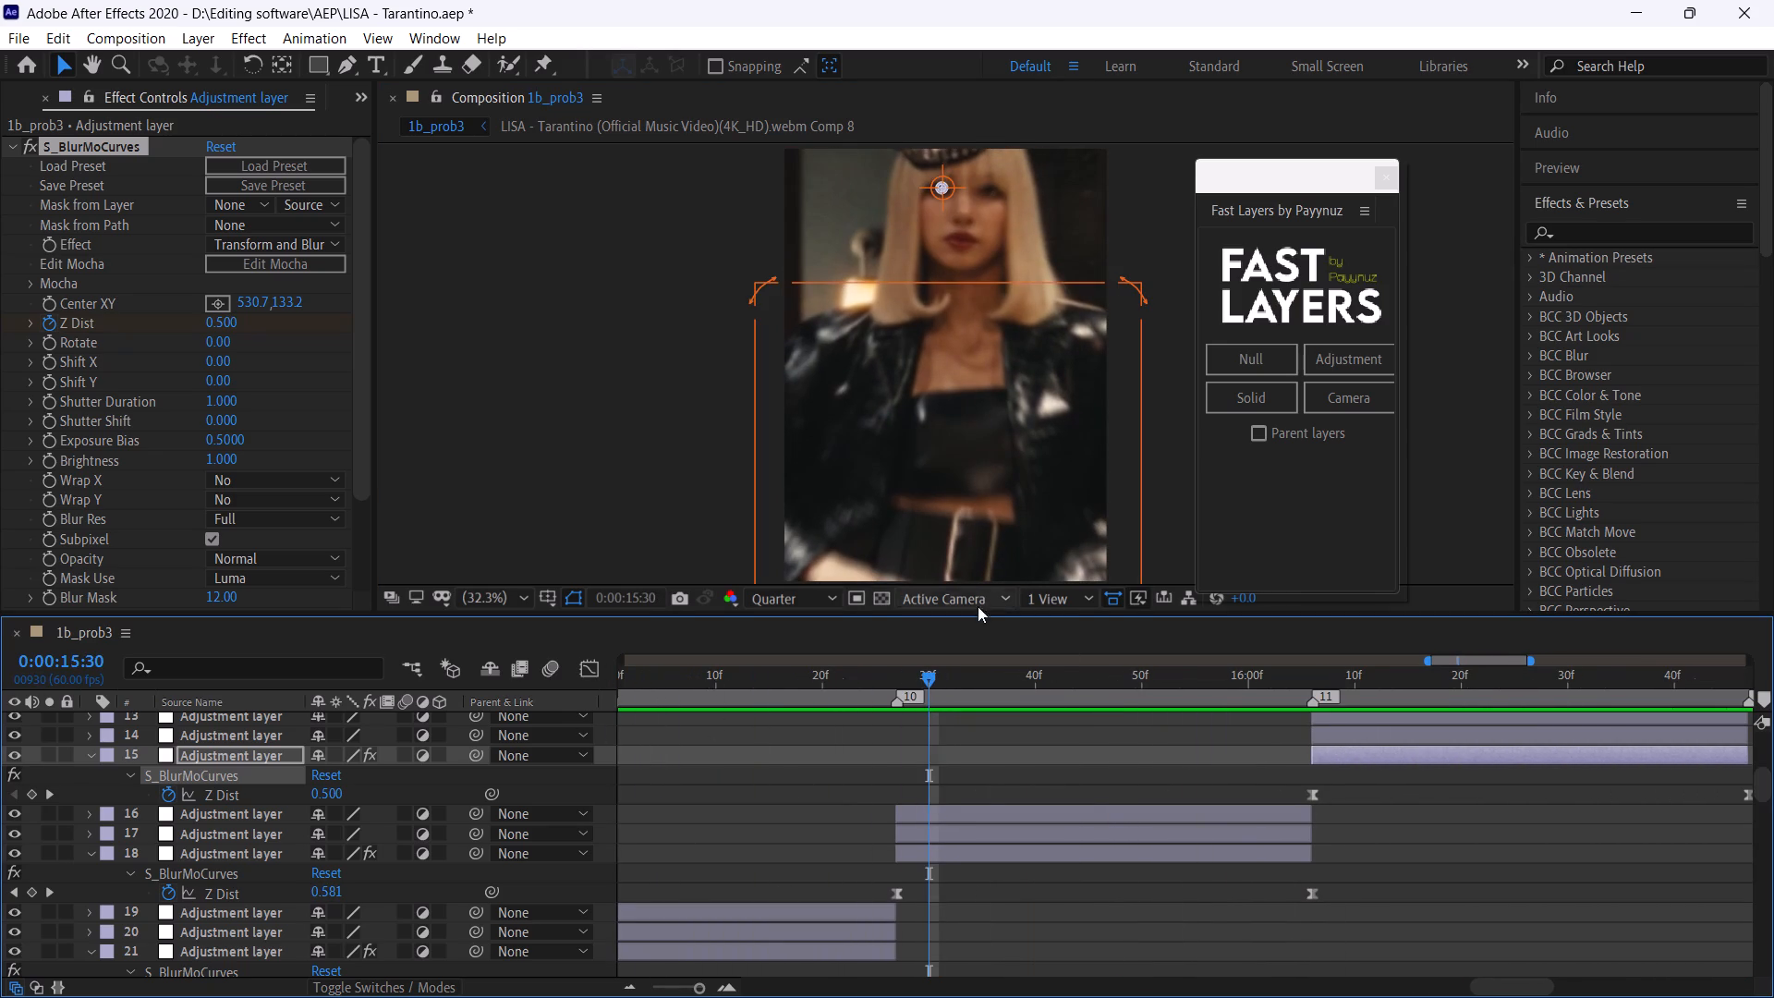
{"action": "left_click", "coordinate": [987, 855]}
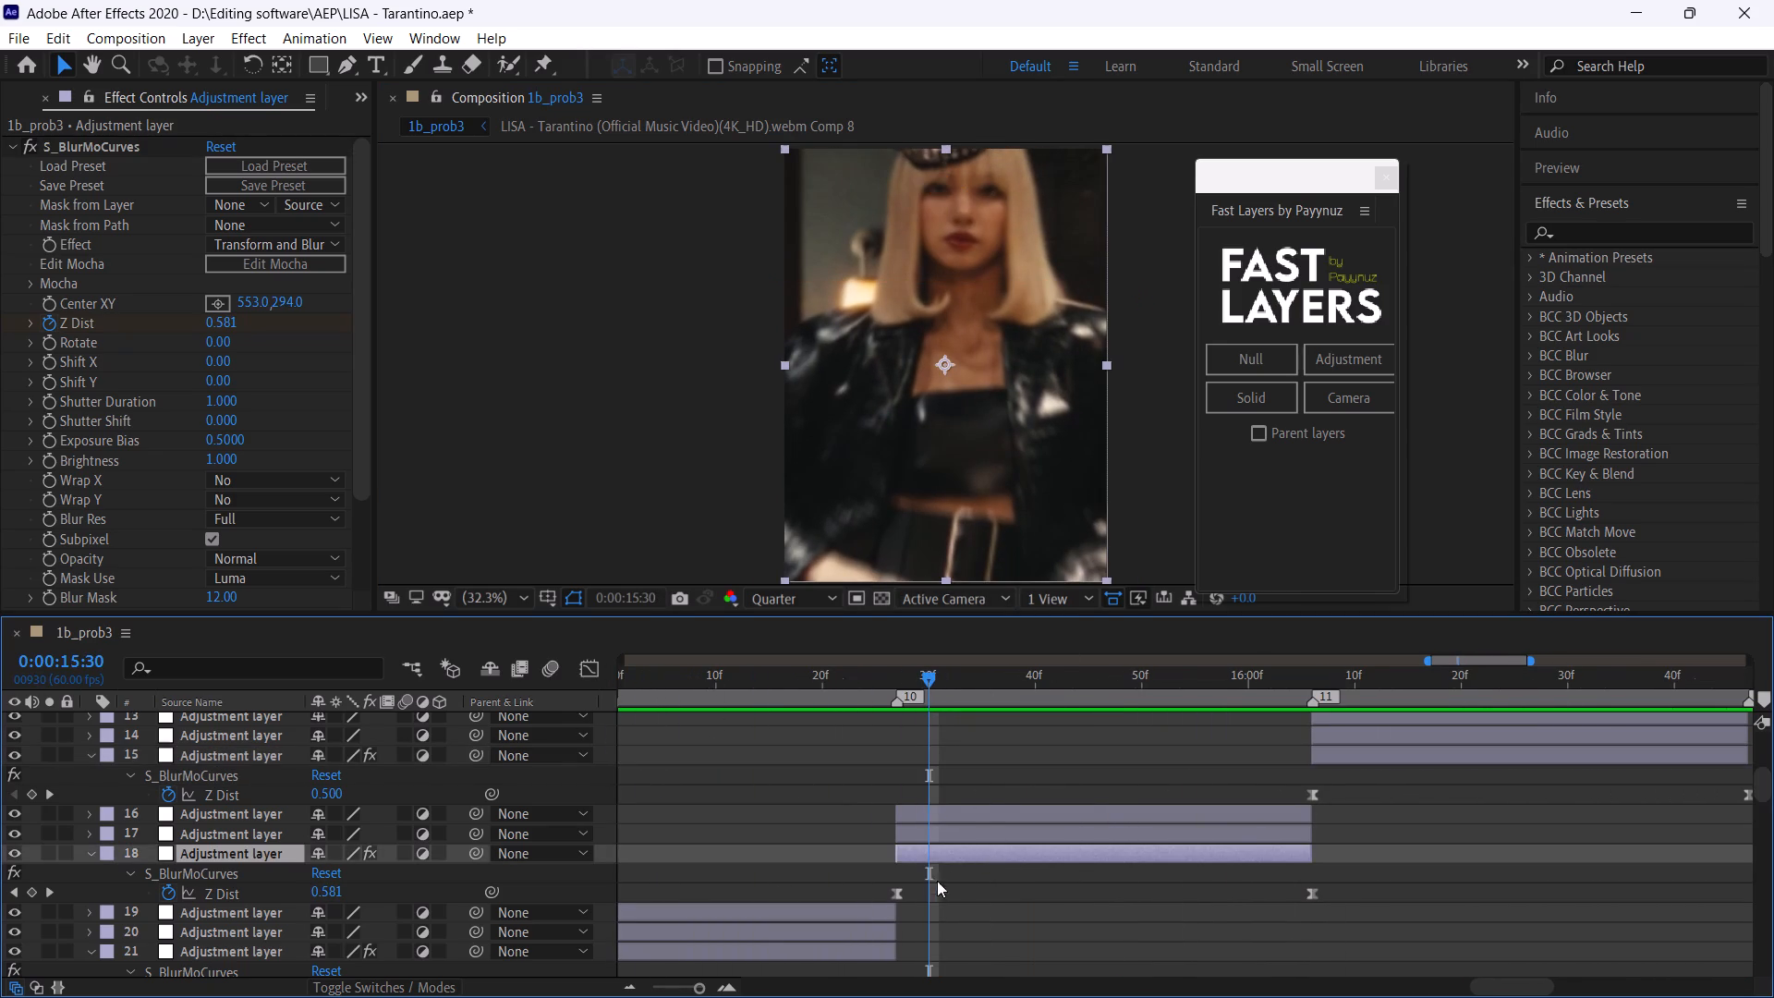
{"action": "left_click", "coordinate": [895, 895]}
{"action": "left_click_drag", "start_coordinate": [957, 229], "coordinate": [955, 214]}
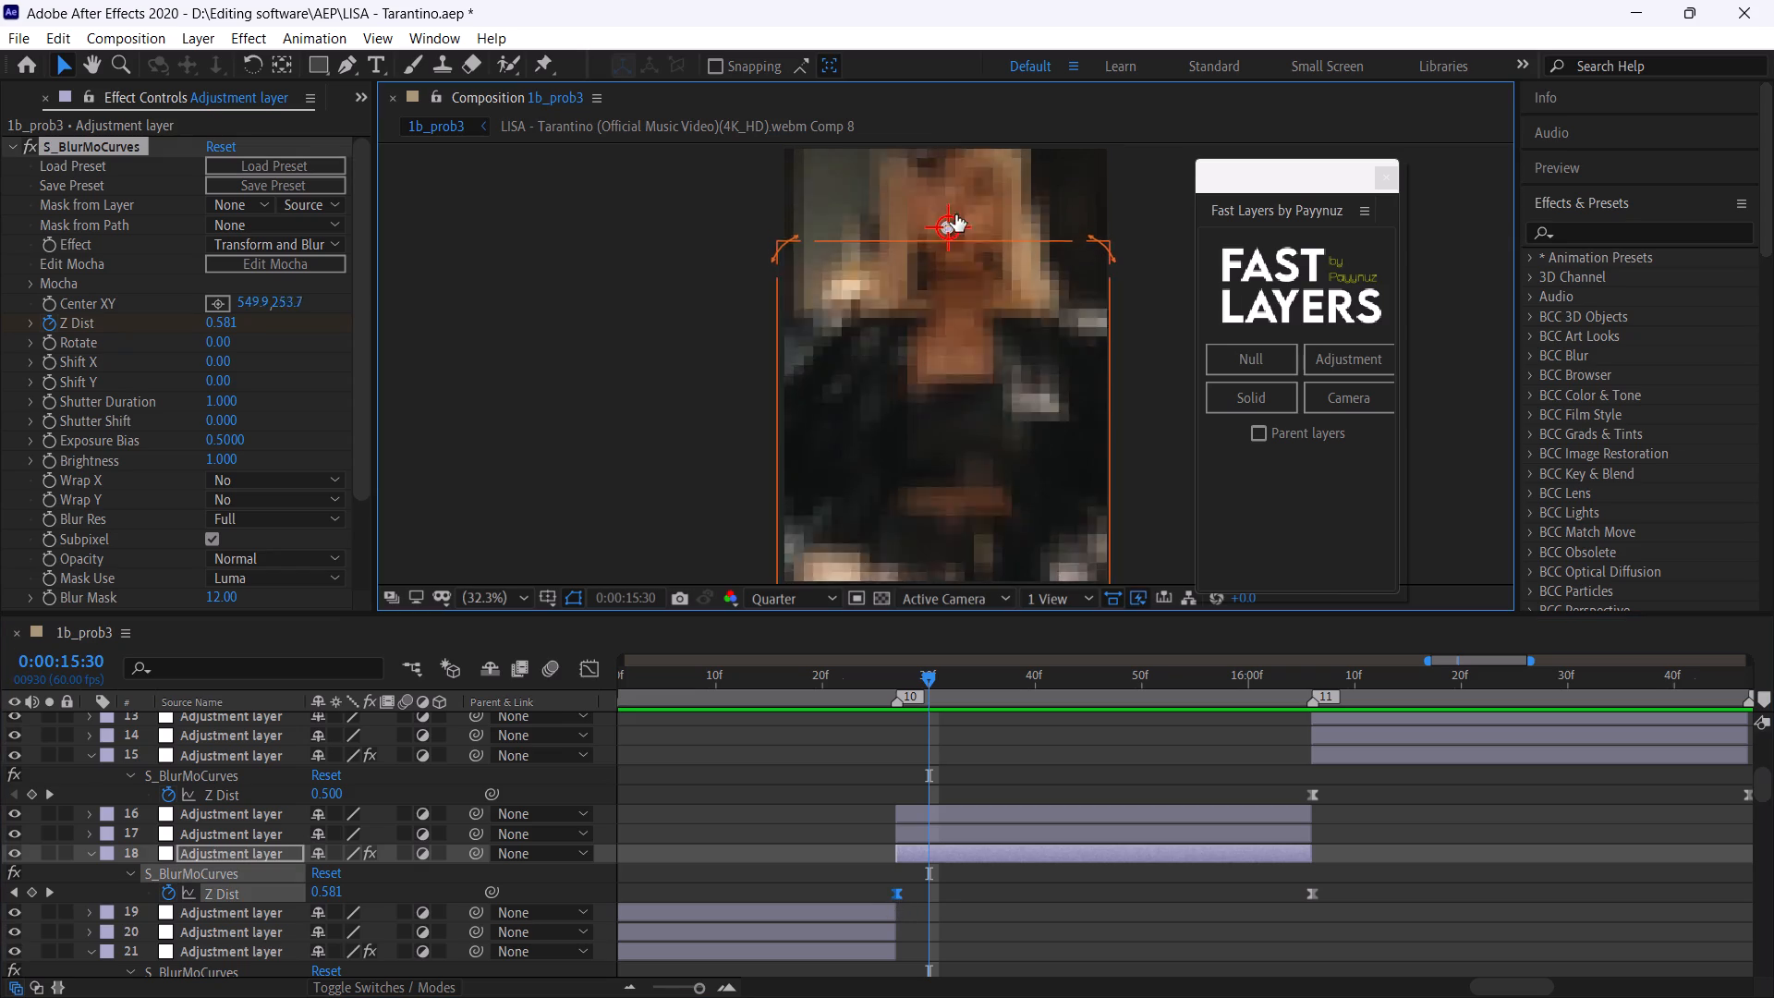
{"action": "left_click_drag", "start_coordinate": [955, 214], "coordinate": [953, 191]}
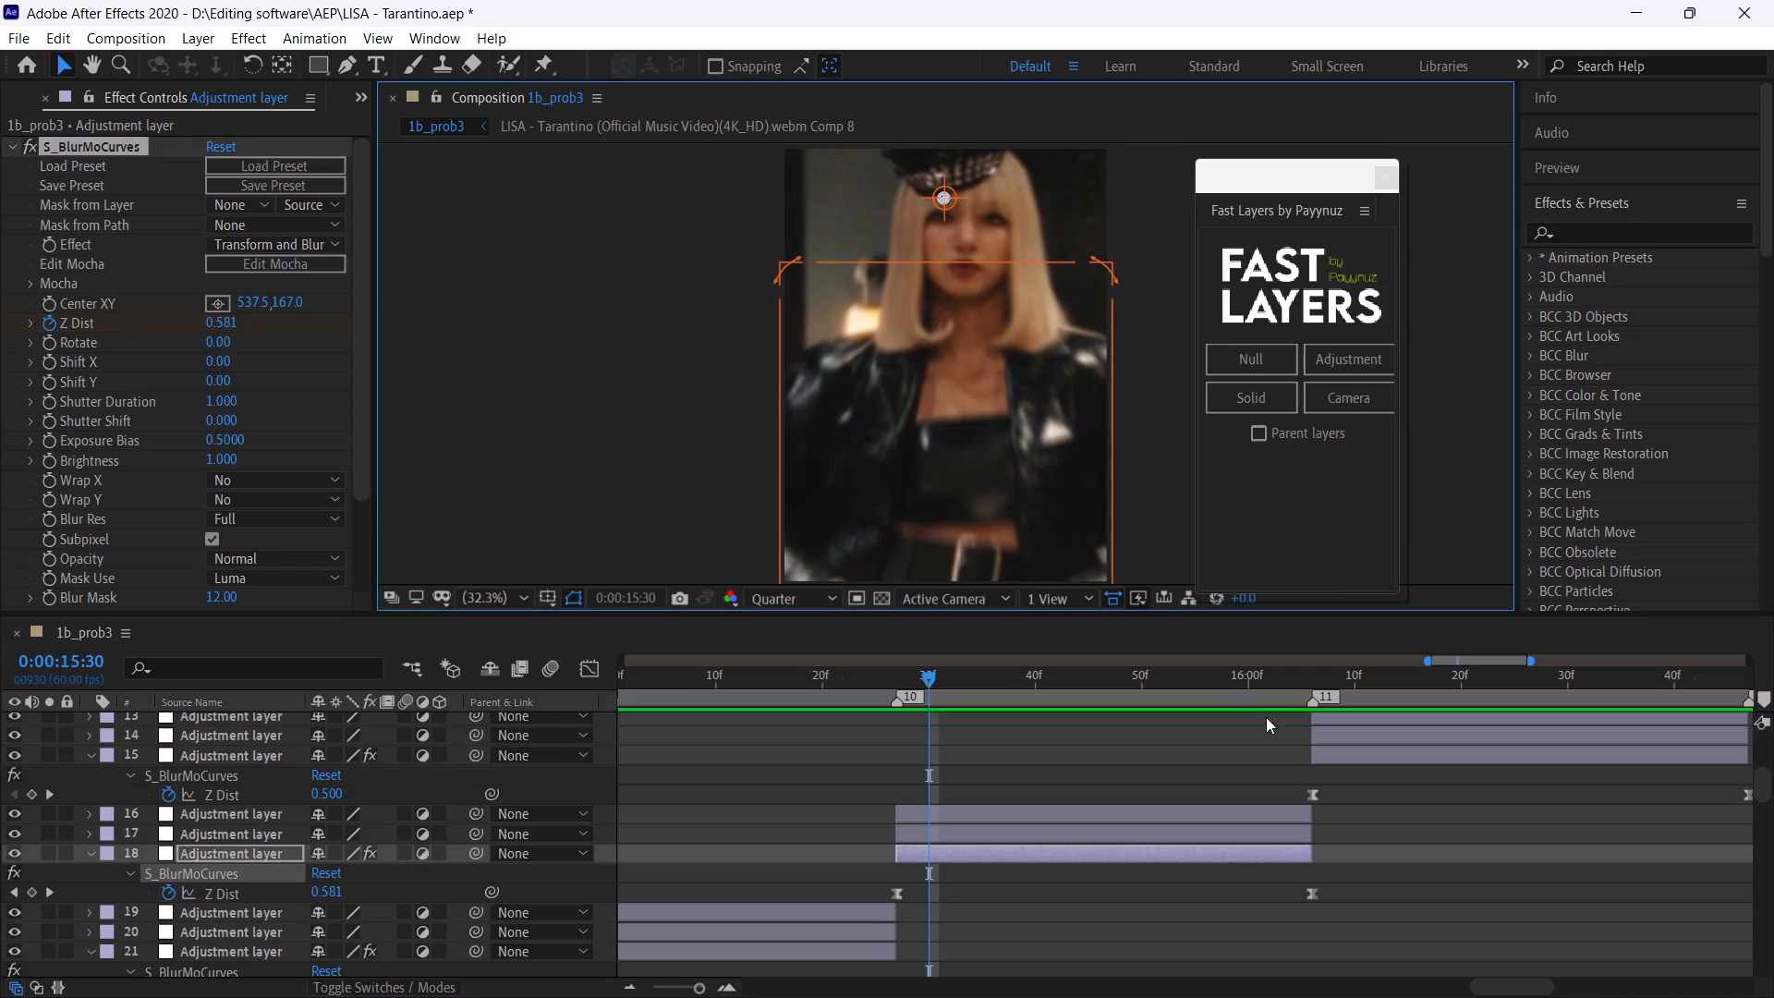
{"action": "key", "text": "space"}
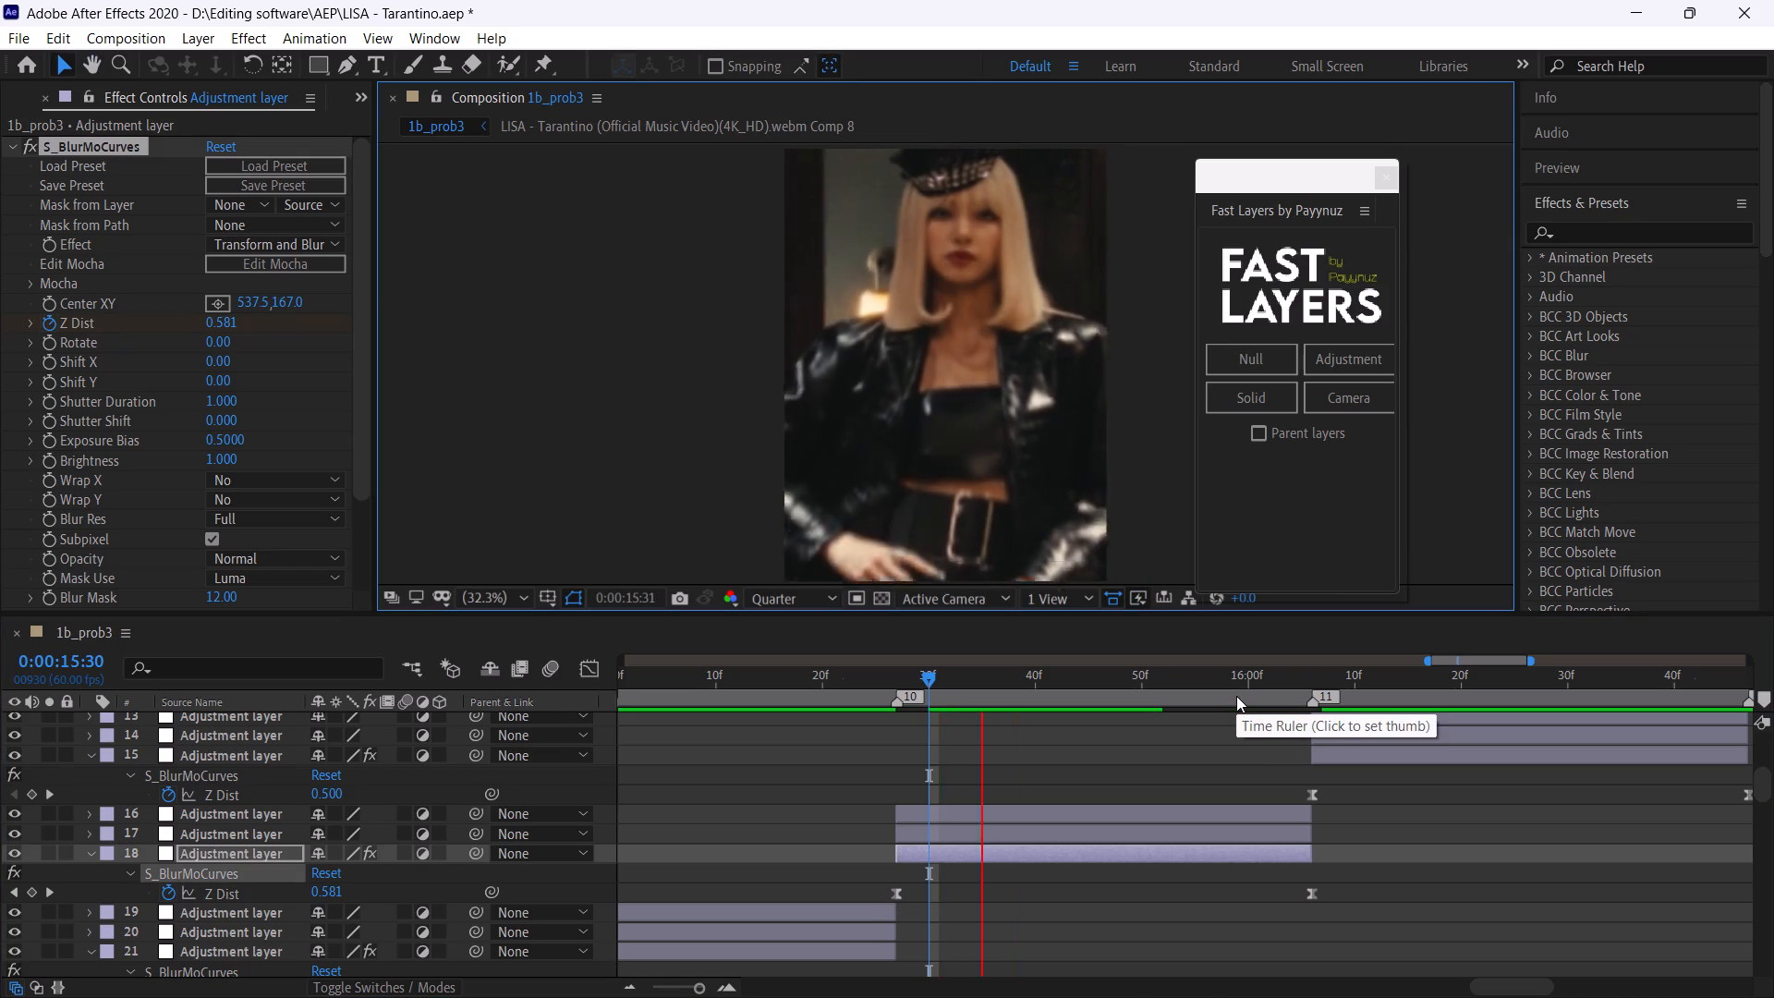
Copy adjustment layer 15's two Z Dist zoom-out keyframes and paste them onto adjustment layer 6 at its start, 0:00:18:08.
{"action": "left_click_drag", "start_coordinate": [1258, 682], "coordinate": [1716, 751]}
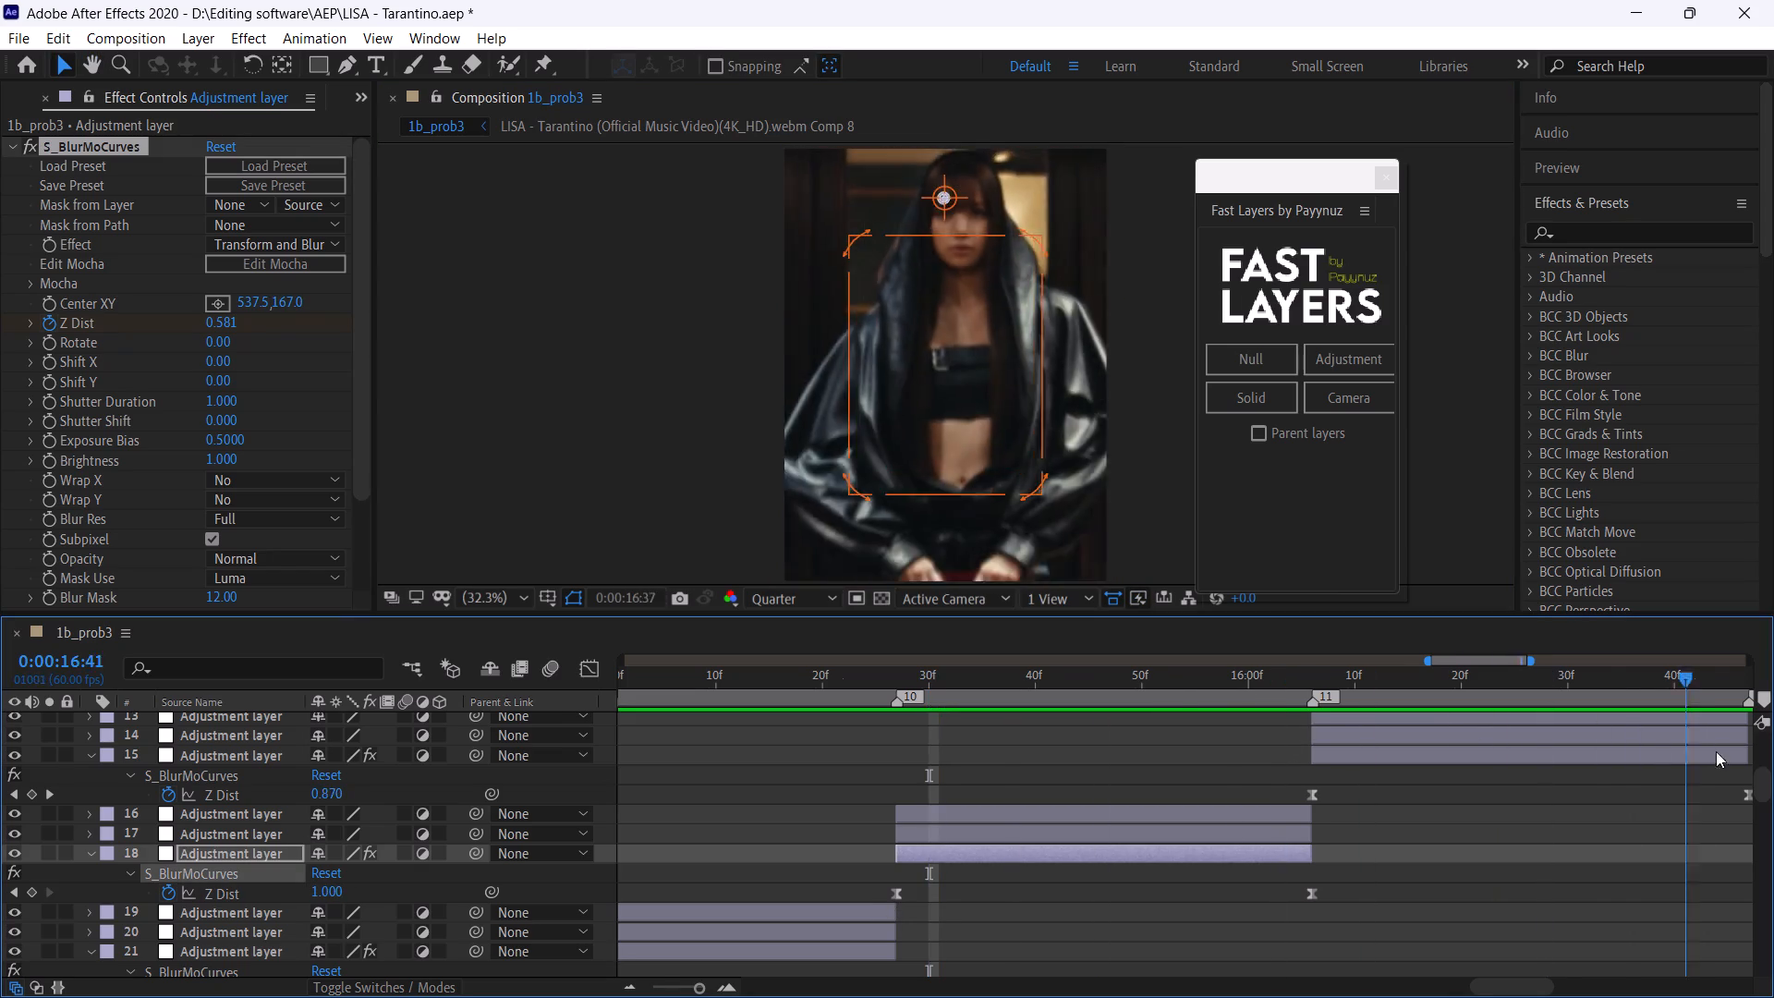
{"action": "left_click_drag", "start_coordinate": [1716, 751], "coordinate": [1164, 797]}
{"action": "left_click_drag", "start_coordinate": [1188, 796], "coordinate": [728, 798]}
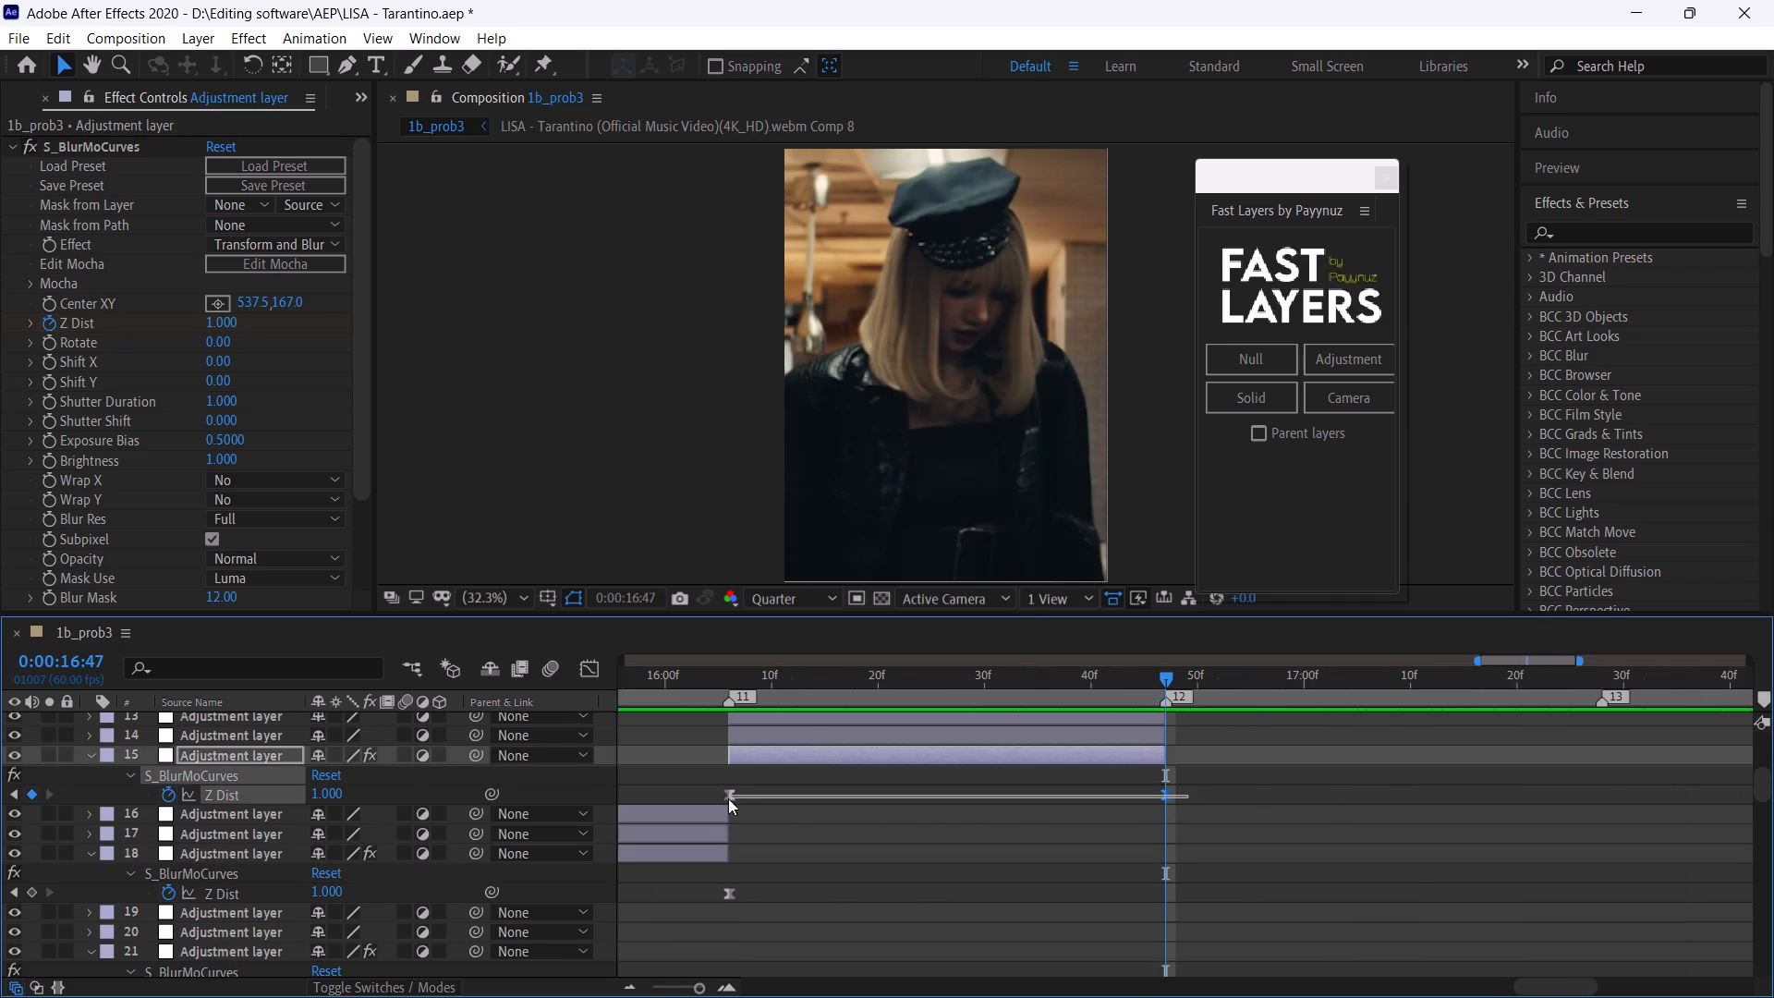
{"action": "left_click_drag", "start_coordinate": [728, 798], "coordinate": [711, 799]}
{"action": "key", "text": "ctrl+c"}
{"action": "key", "text": "ctrl+c"}
{"action": "scroll", "coordinate": [1372, 901], "scroll_direction": "up", "scroll_amount": 1}
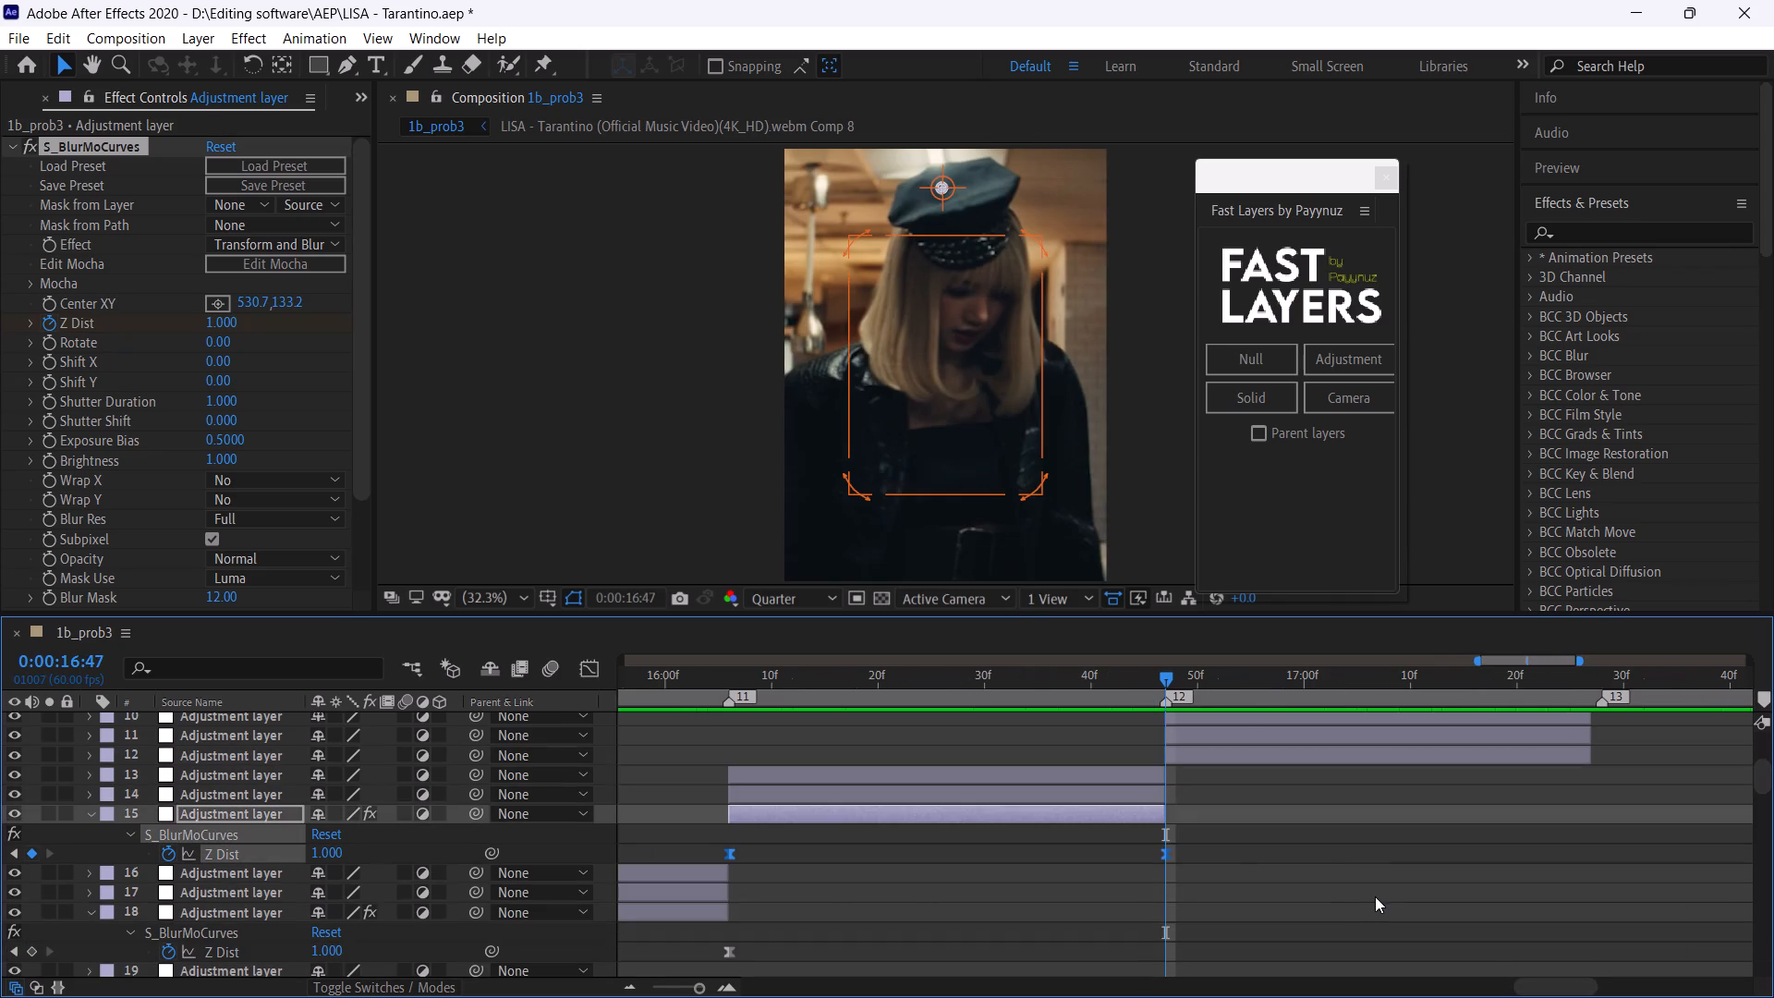
{"action": "left_click_drag", "start_coordinate": [1764, 775], "coordinate": [1760, 769]}
{"action": "left_click_drag", "start_coordinate": [1760, 769], "coordinate": [1760, 762]}
{"action": "left_click_drag", "start_coordinate": [1549, 681], "coordinate": [1773, 731]}
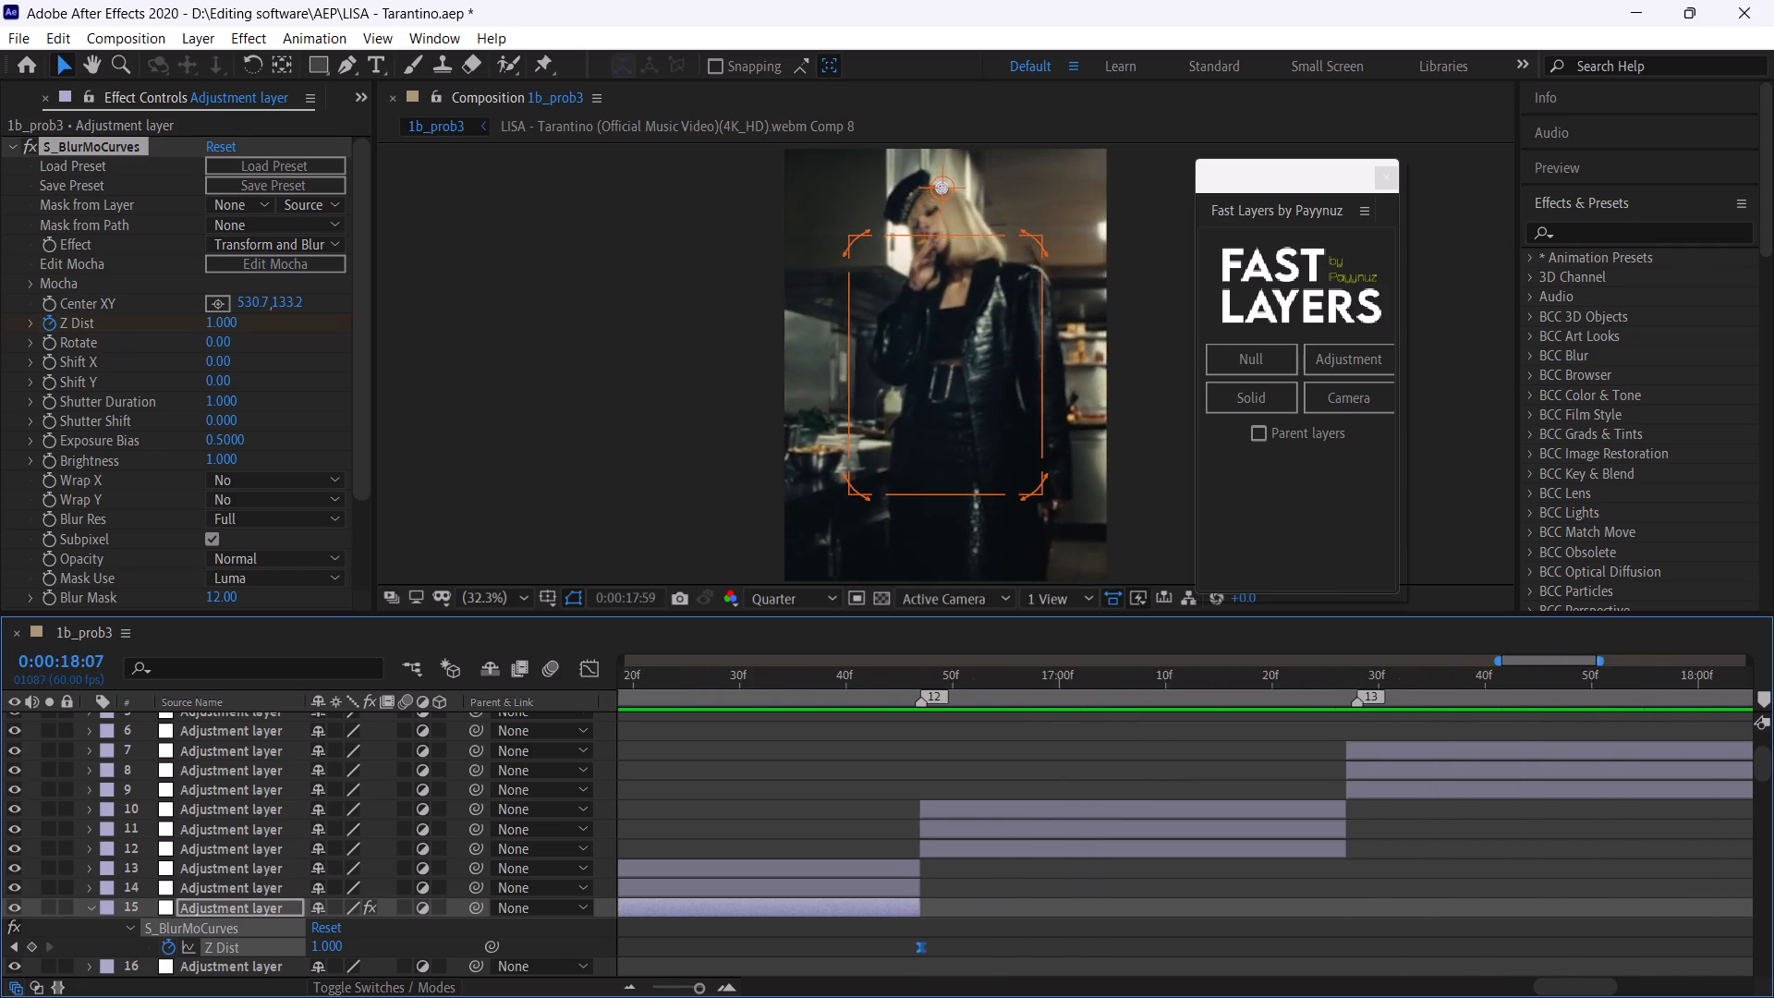
{"action": "left_click_drag", "start_coordinate": [1773, 731], "coordinate": [1185, 805]}
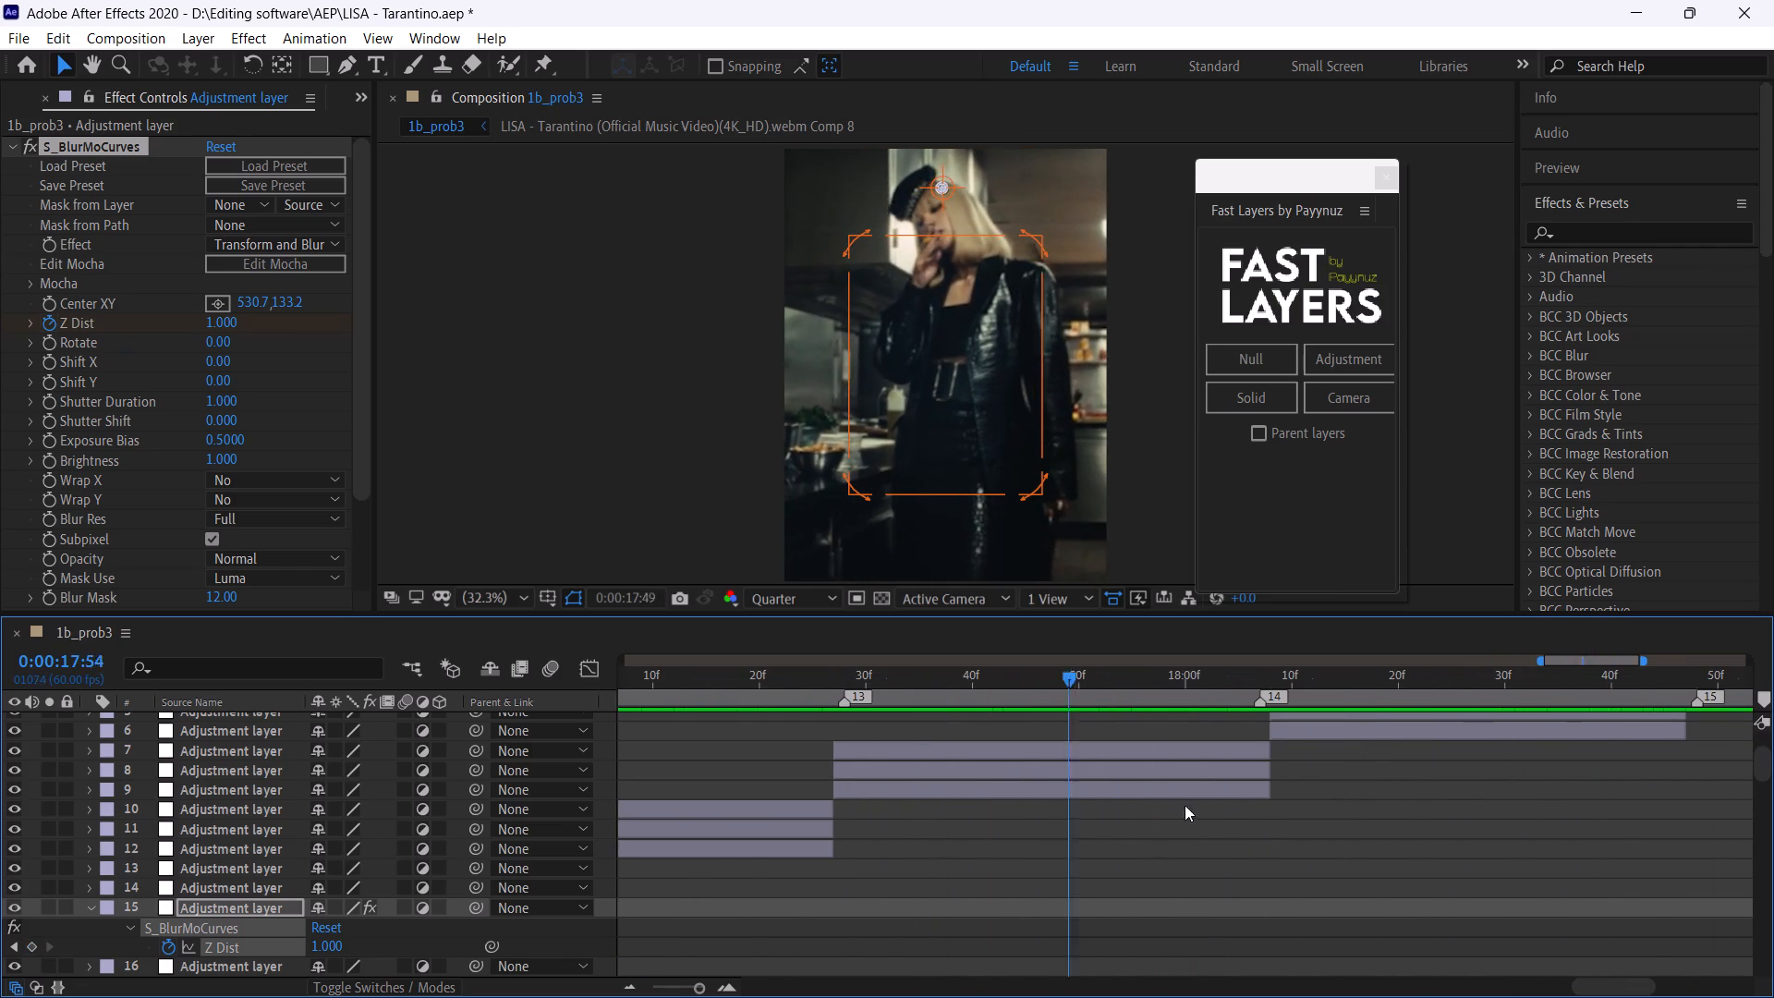
{"action": "left_click_drag", "start_coordinate": [1185, 805], "coordinate": [1272, 825]}
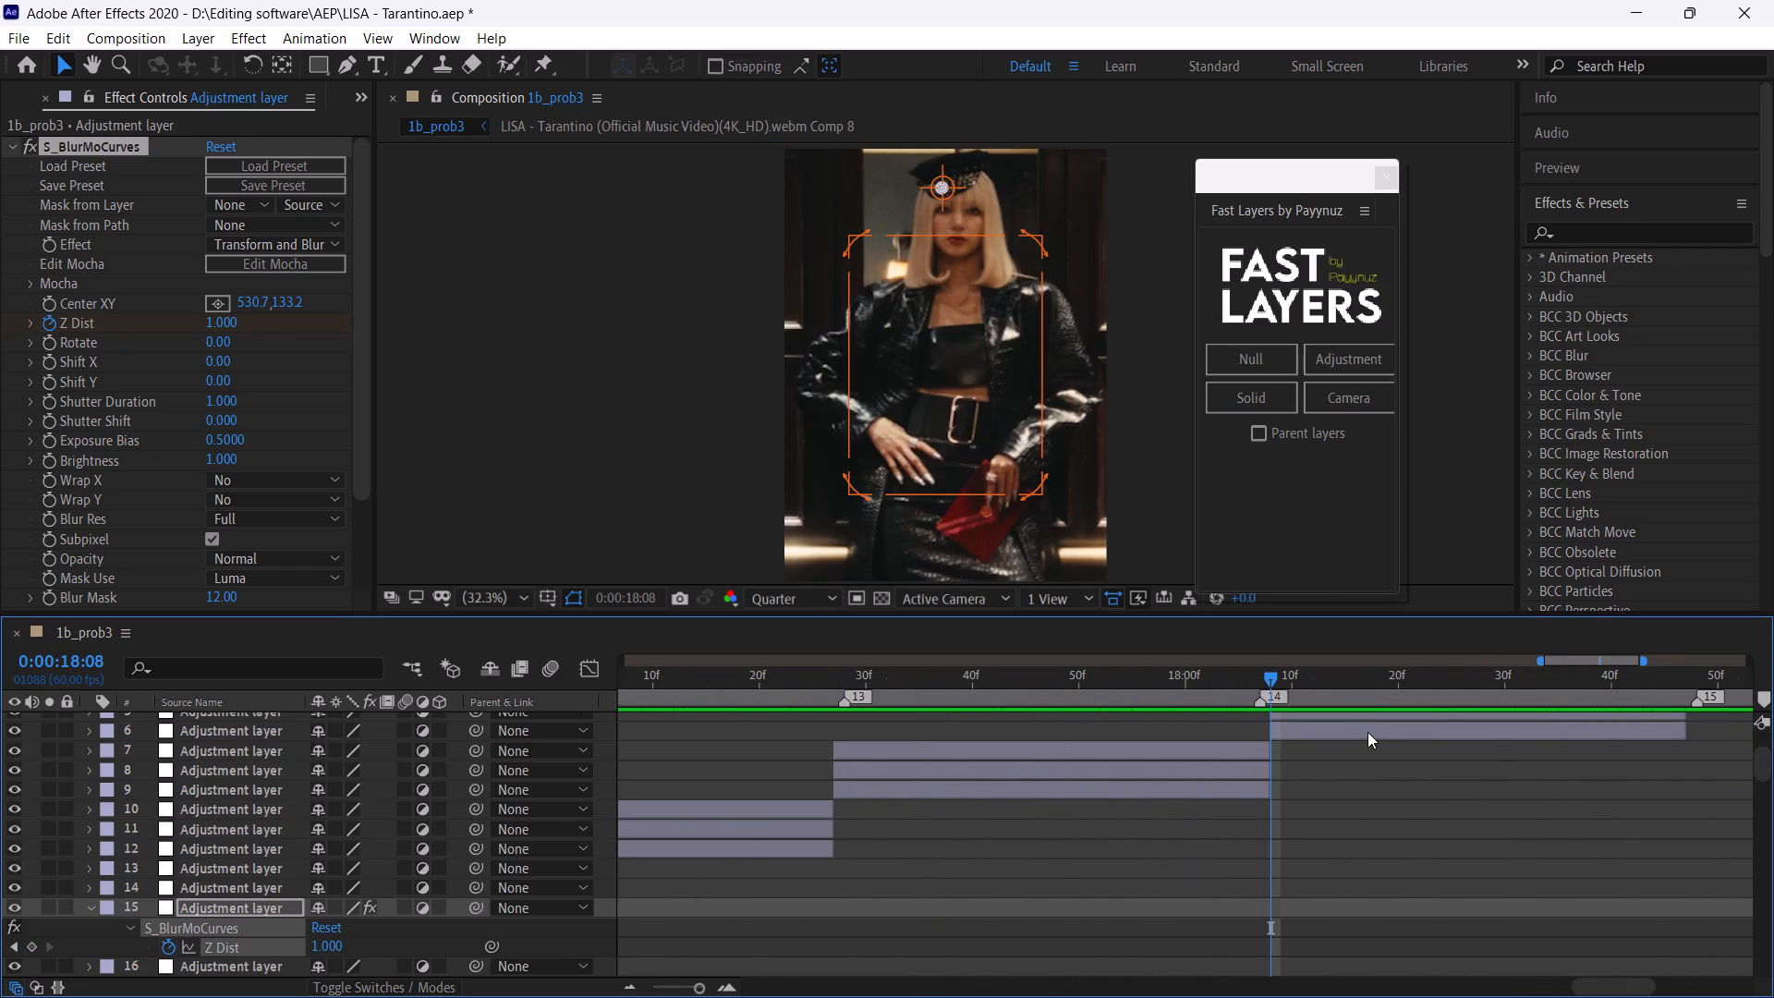
{"action": "left_click", "coordinate": [1373, 726]}
{"action": "key", "text": "ctrl+v"}
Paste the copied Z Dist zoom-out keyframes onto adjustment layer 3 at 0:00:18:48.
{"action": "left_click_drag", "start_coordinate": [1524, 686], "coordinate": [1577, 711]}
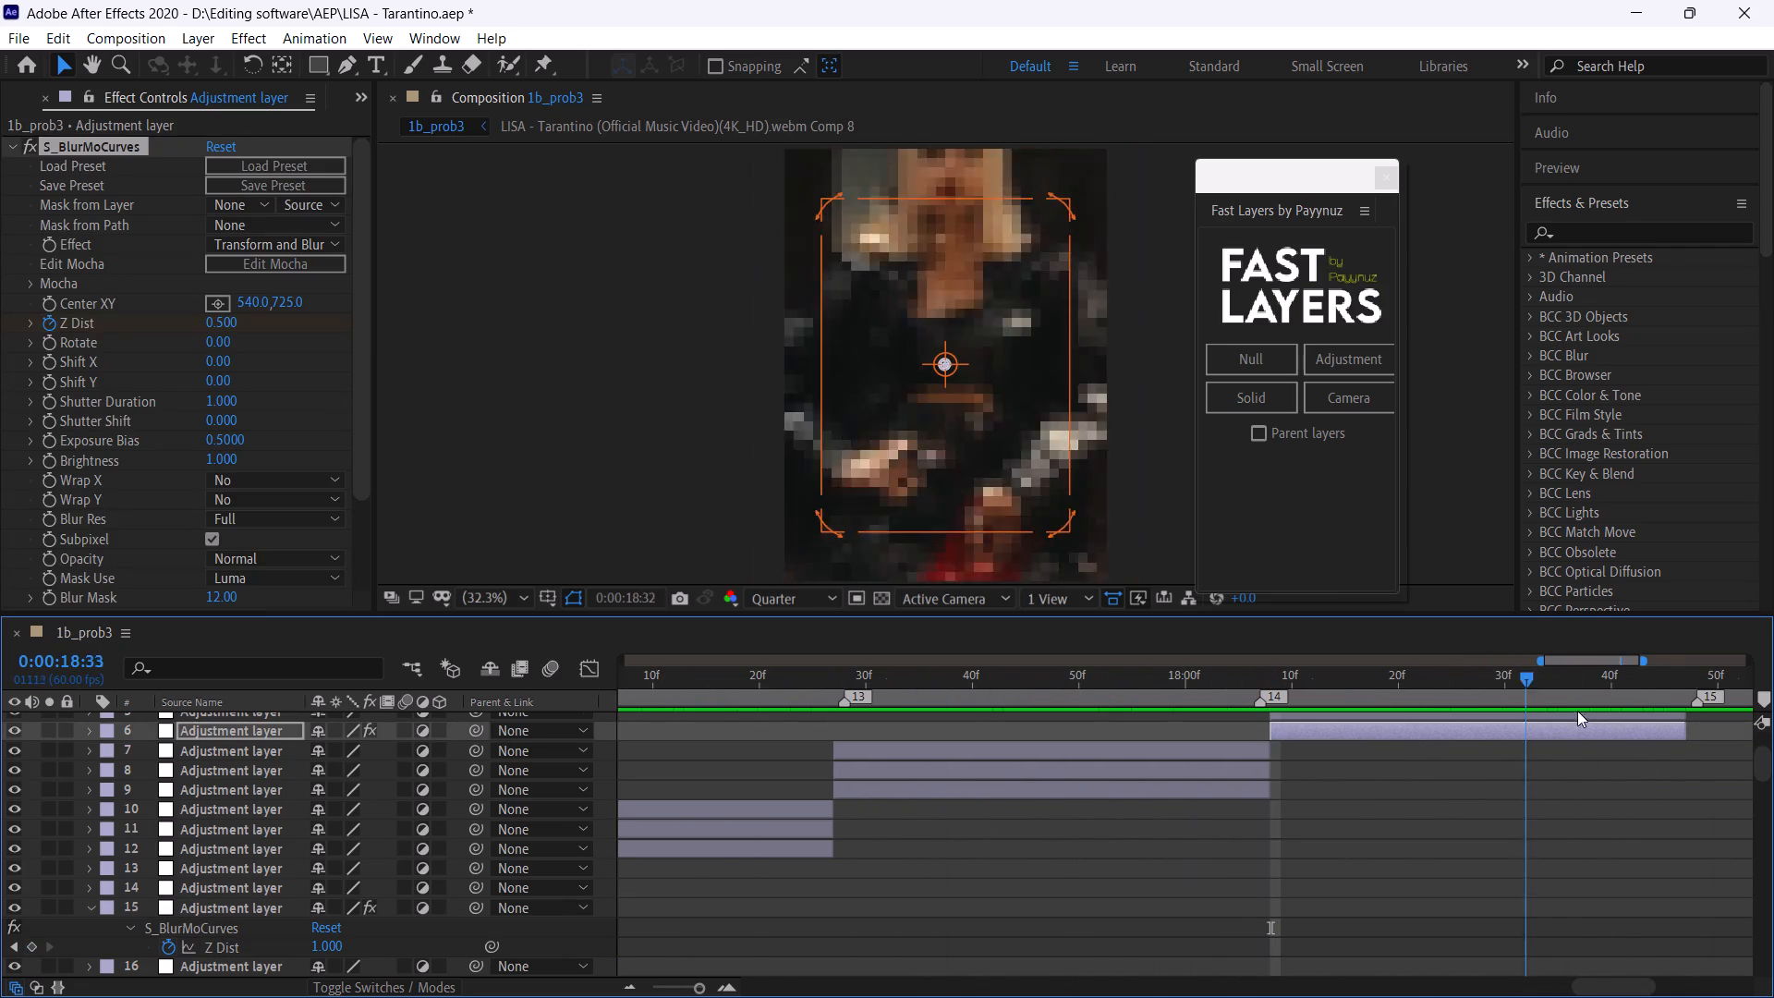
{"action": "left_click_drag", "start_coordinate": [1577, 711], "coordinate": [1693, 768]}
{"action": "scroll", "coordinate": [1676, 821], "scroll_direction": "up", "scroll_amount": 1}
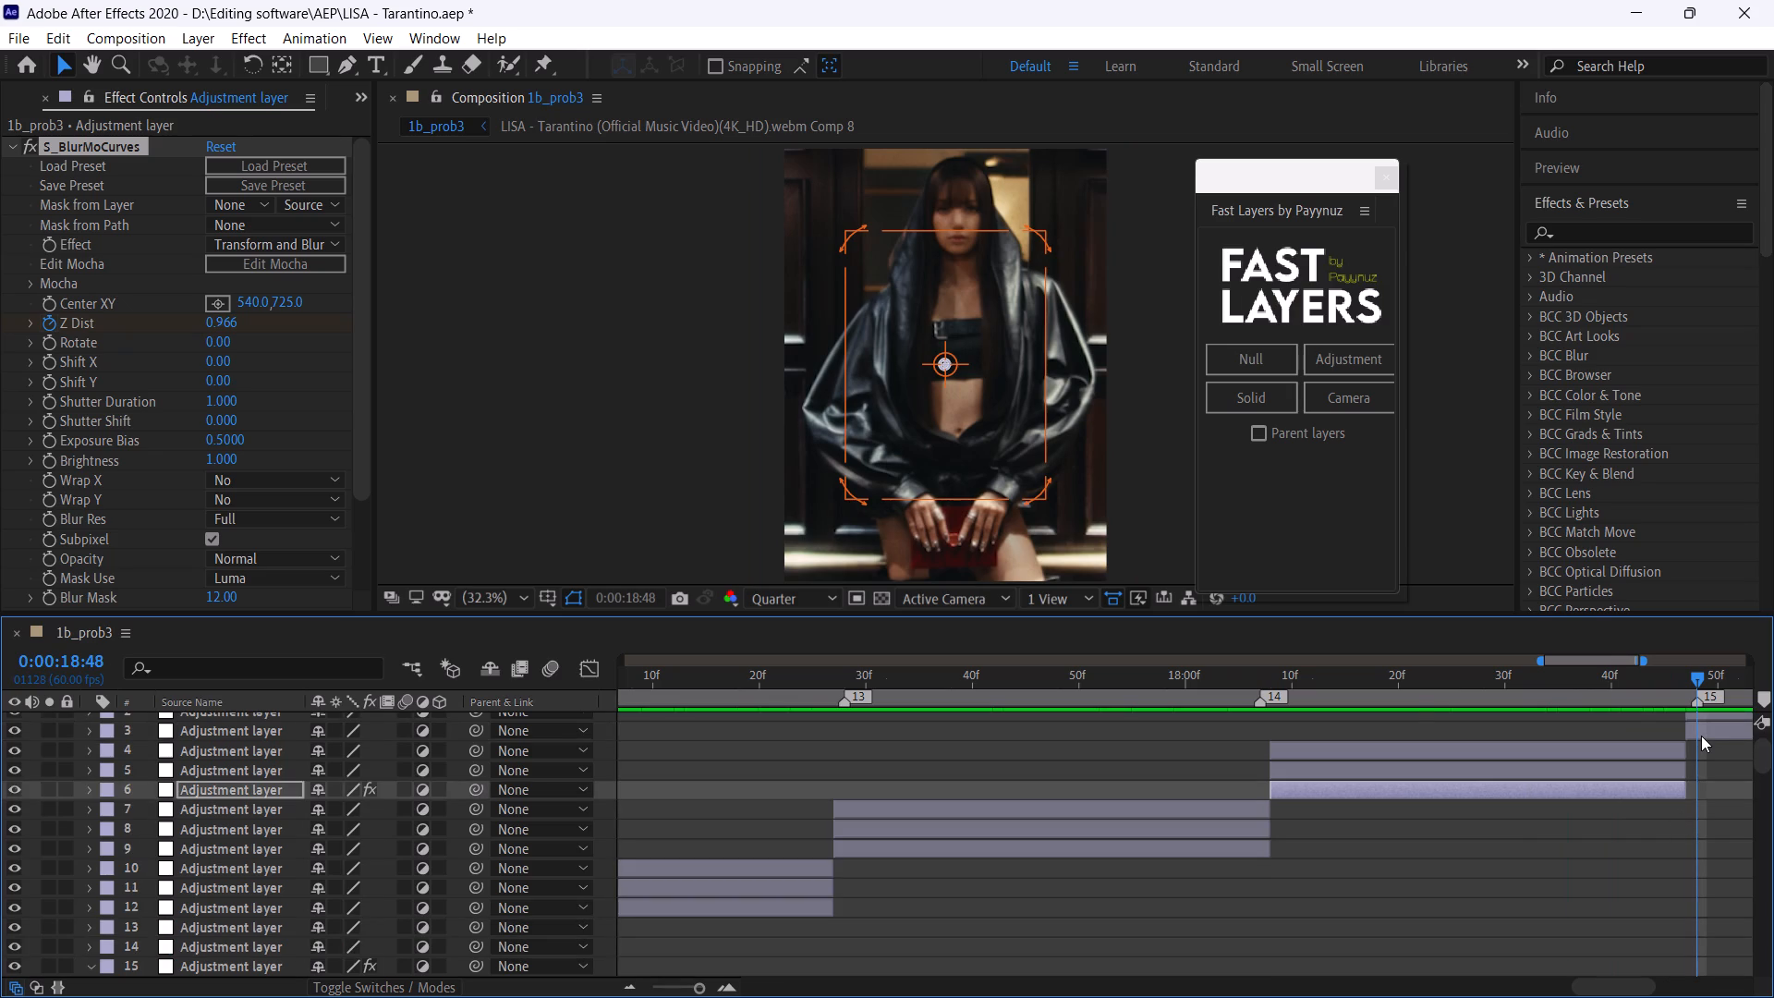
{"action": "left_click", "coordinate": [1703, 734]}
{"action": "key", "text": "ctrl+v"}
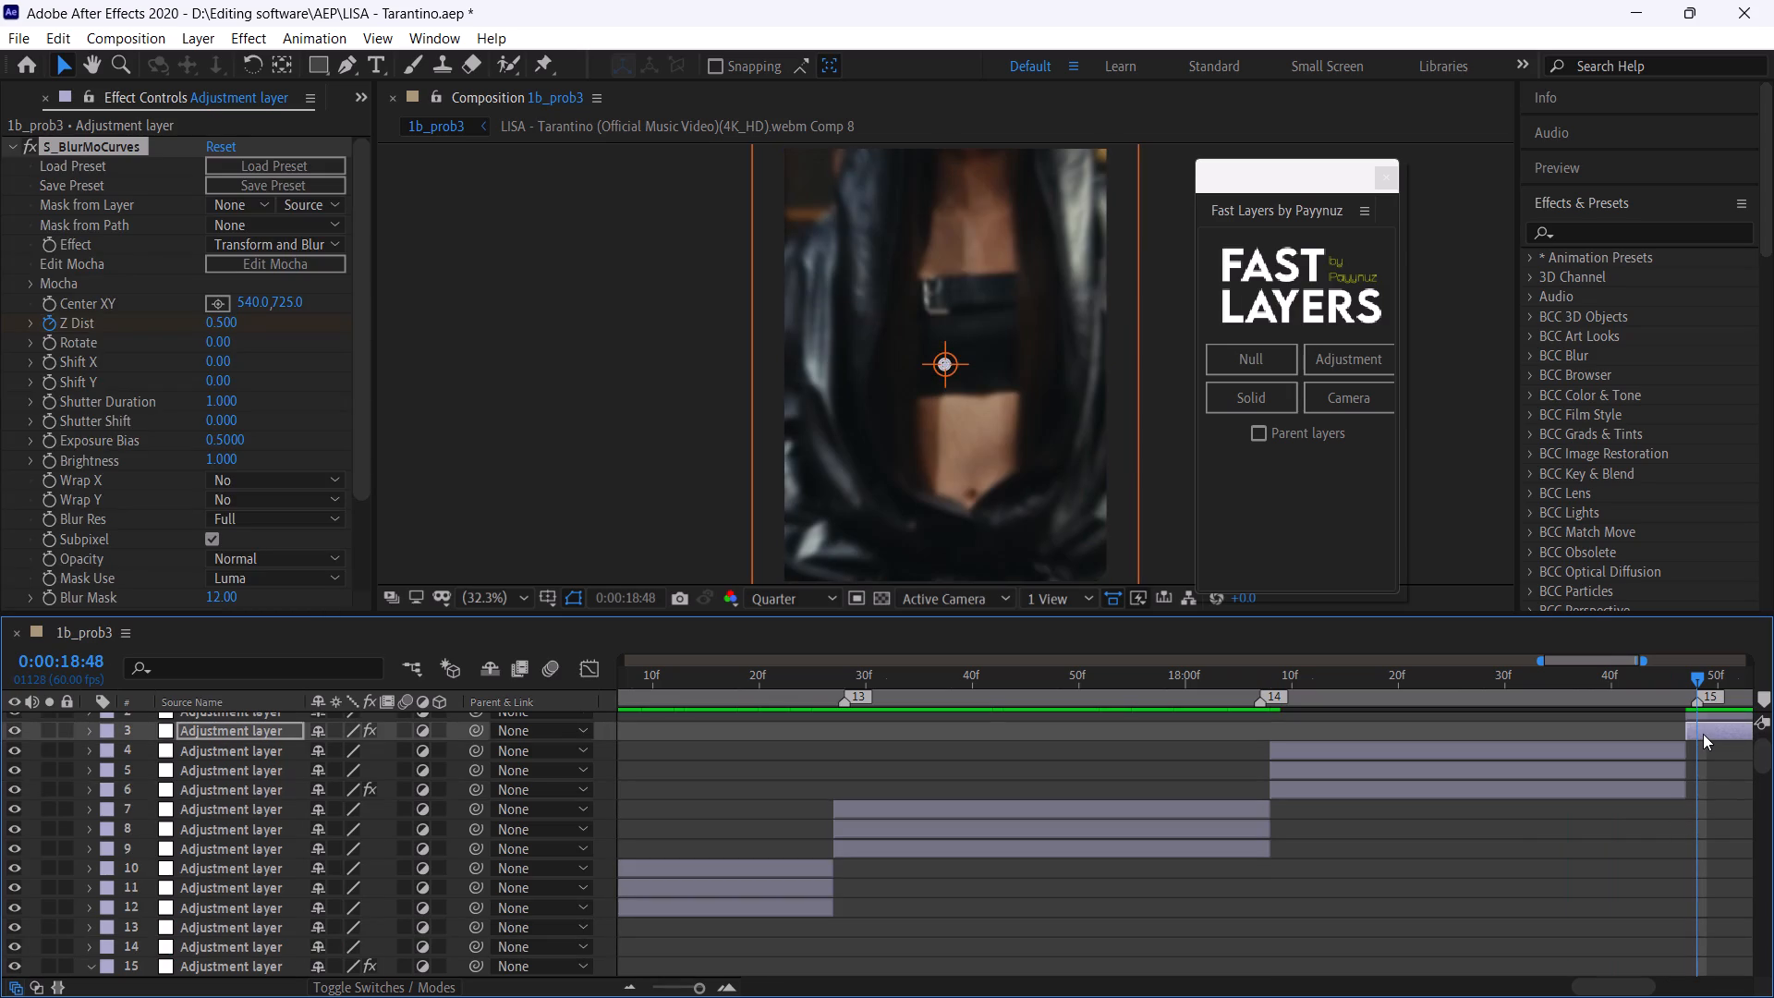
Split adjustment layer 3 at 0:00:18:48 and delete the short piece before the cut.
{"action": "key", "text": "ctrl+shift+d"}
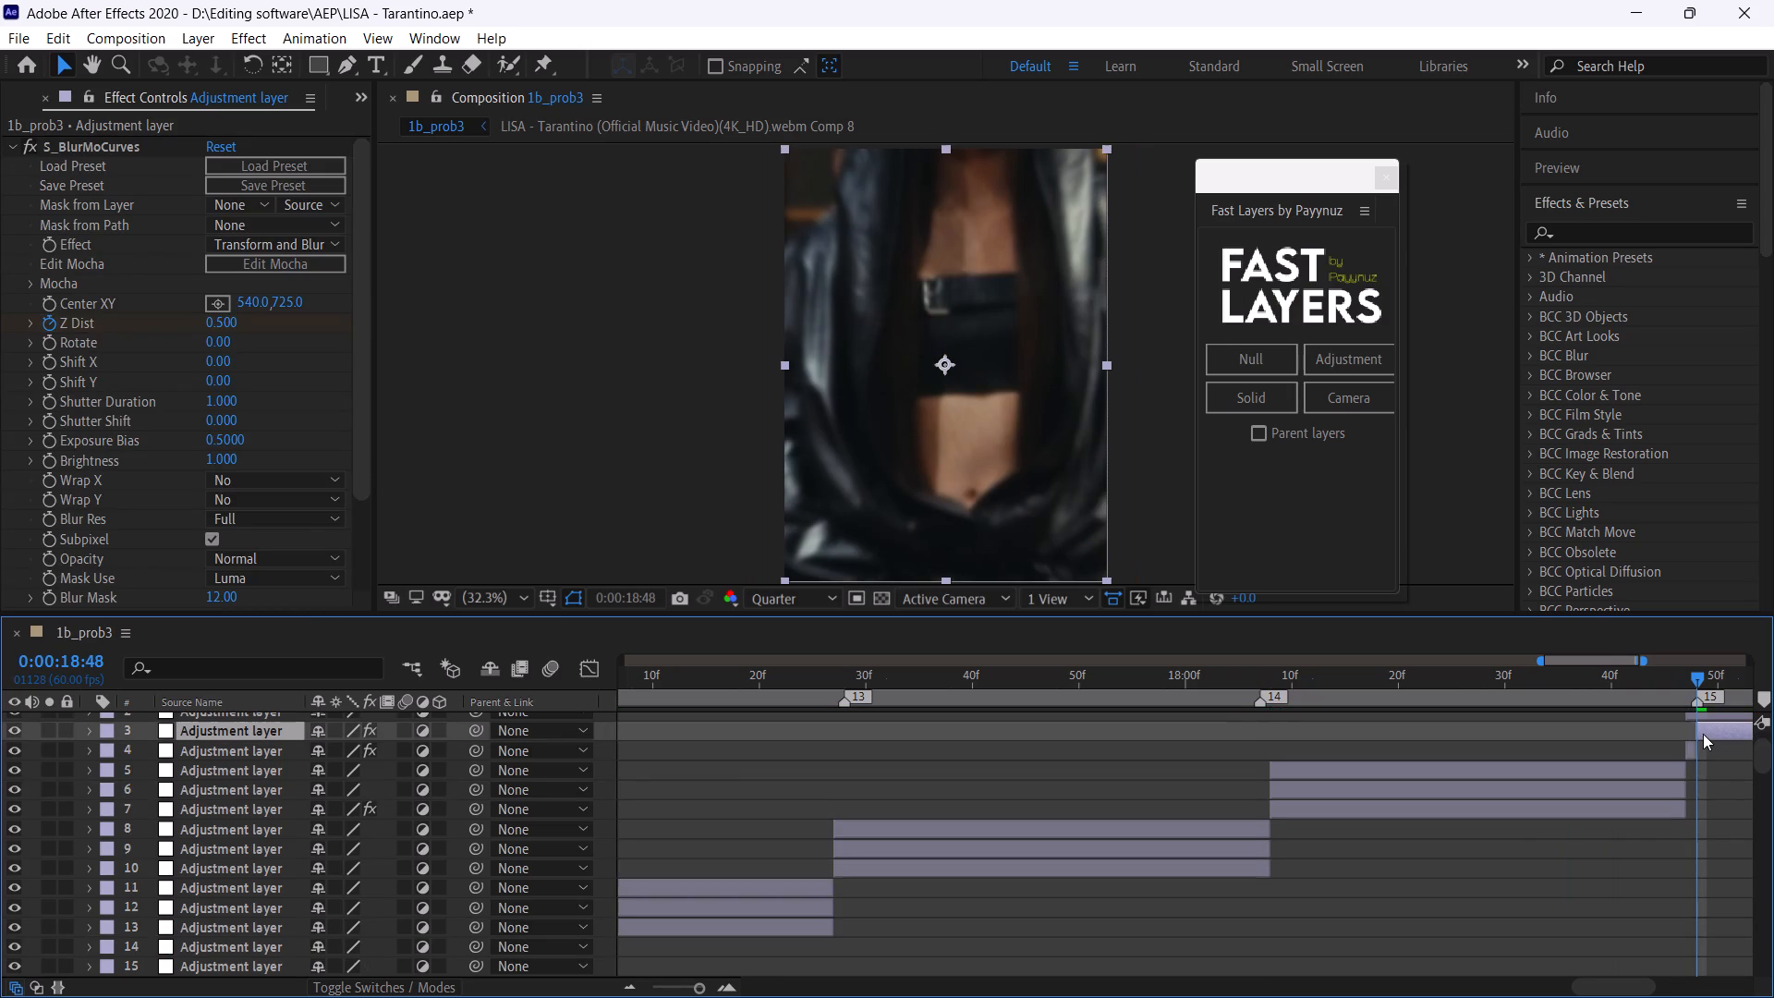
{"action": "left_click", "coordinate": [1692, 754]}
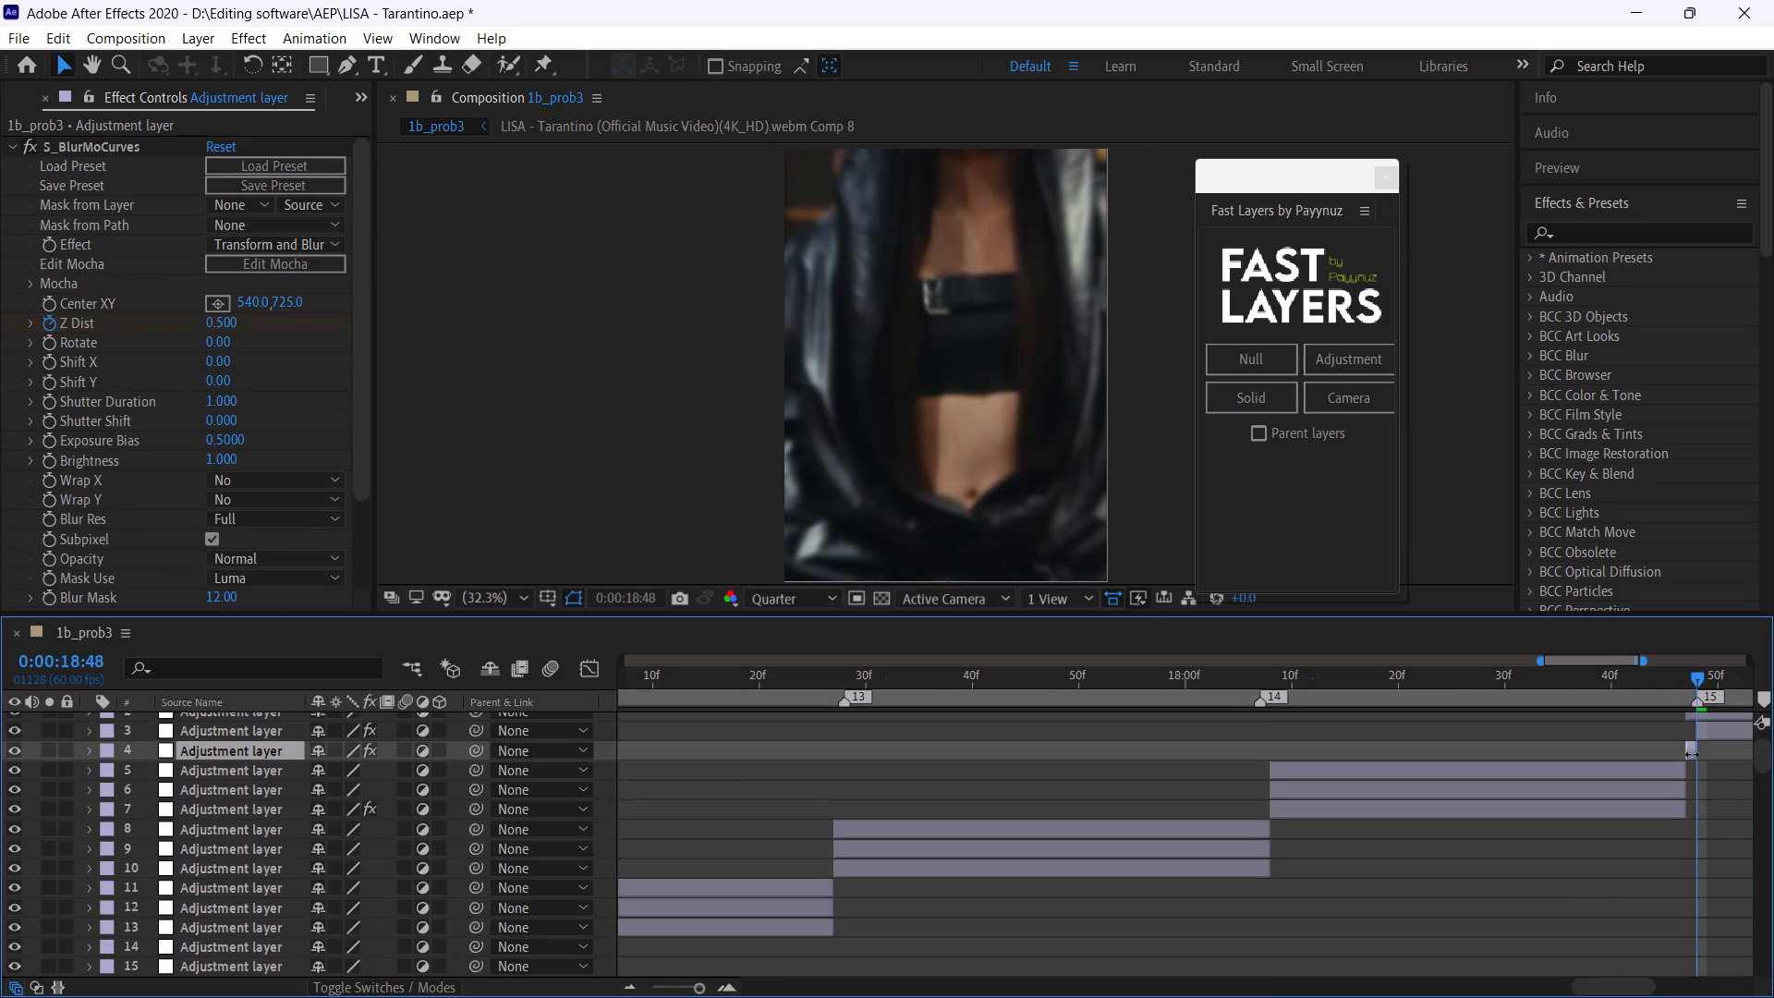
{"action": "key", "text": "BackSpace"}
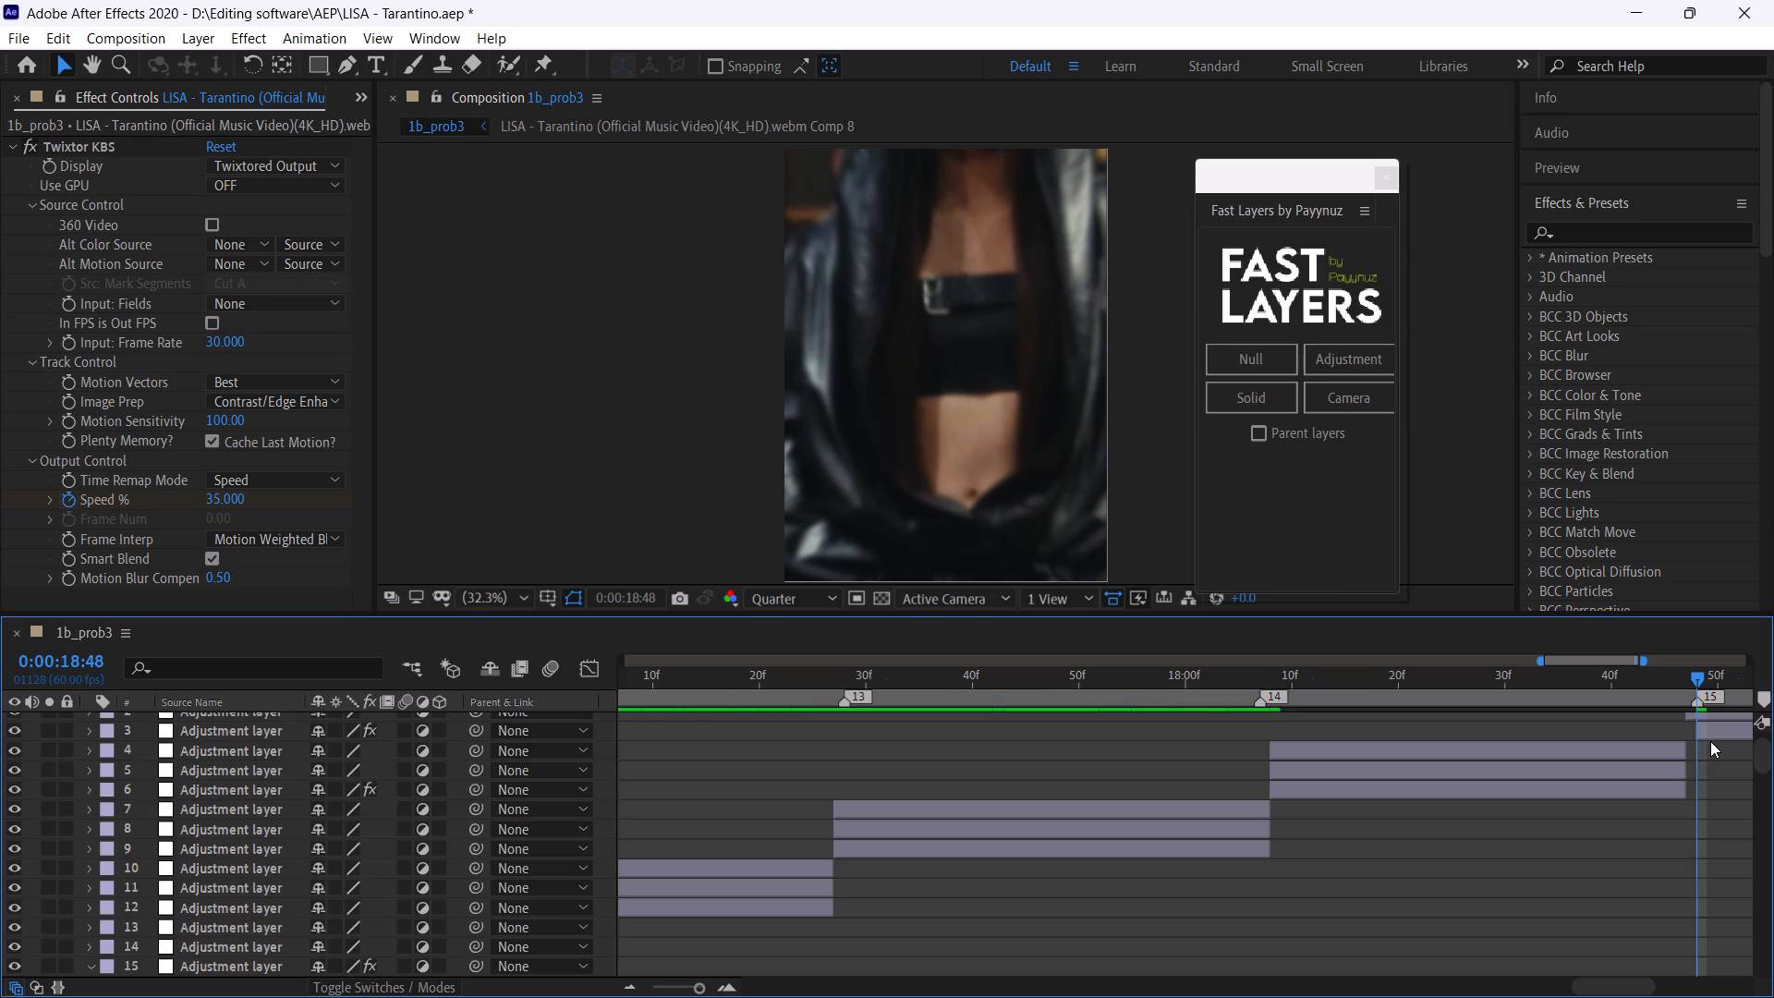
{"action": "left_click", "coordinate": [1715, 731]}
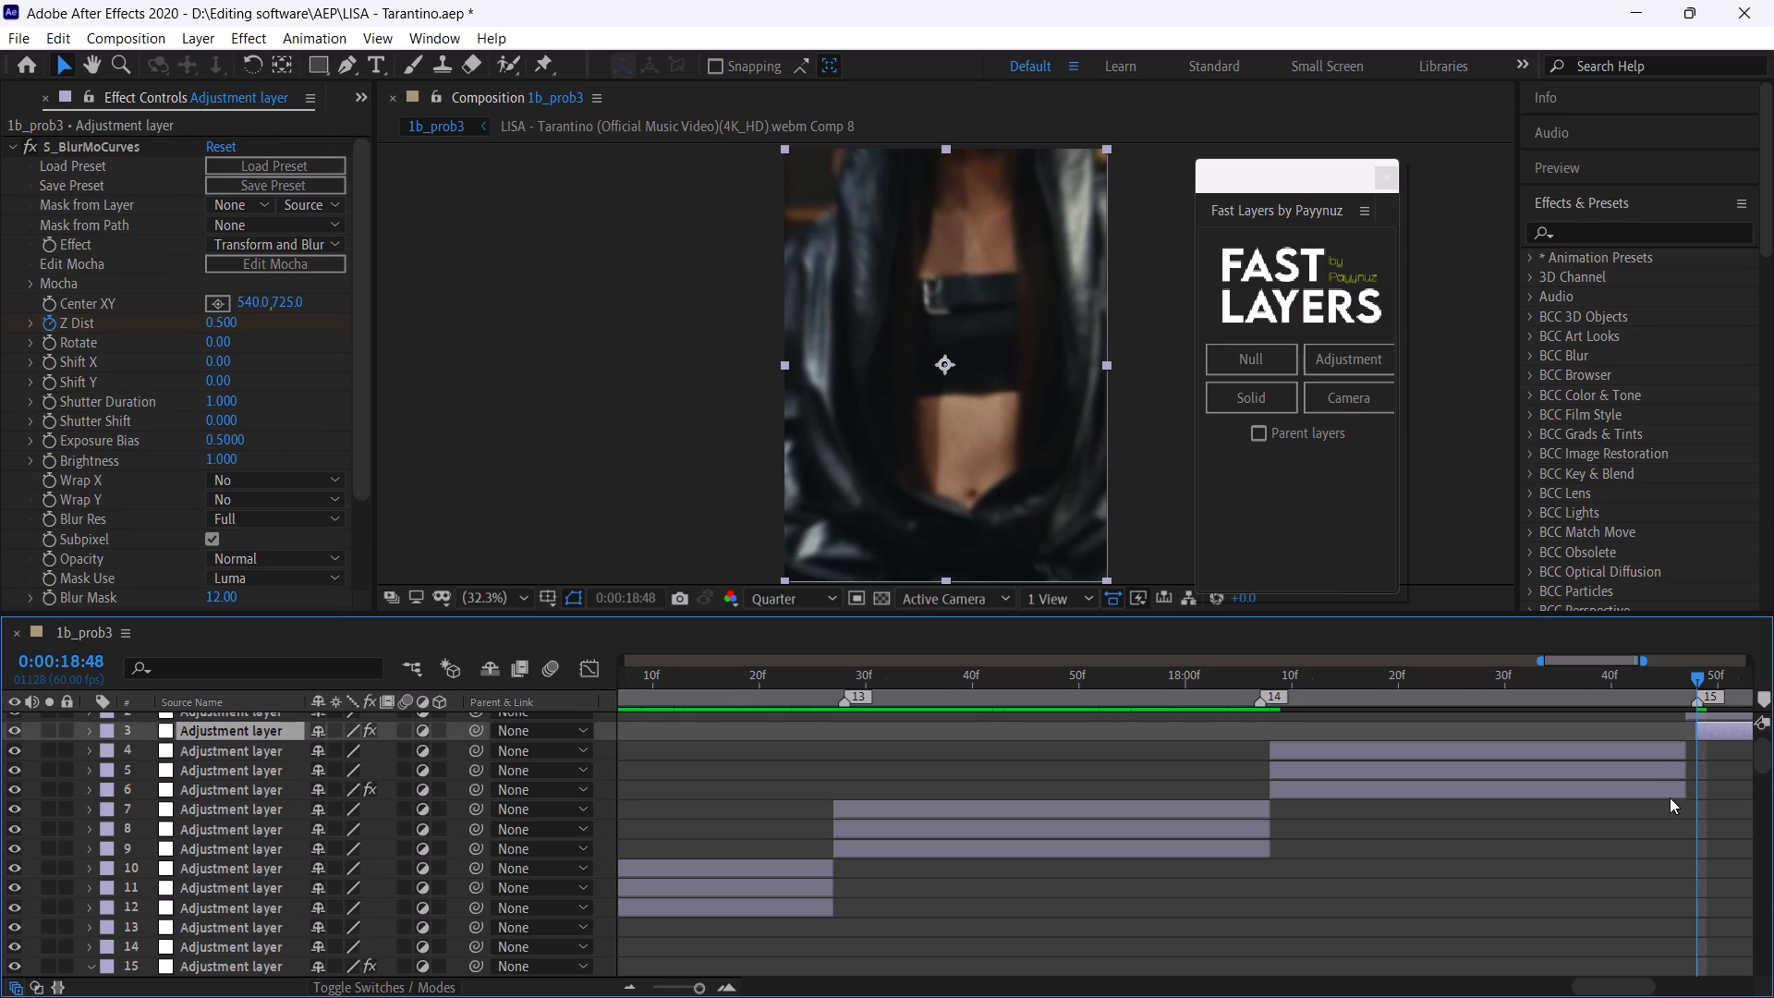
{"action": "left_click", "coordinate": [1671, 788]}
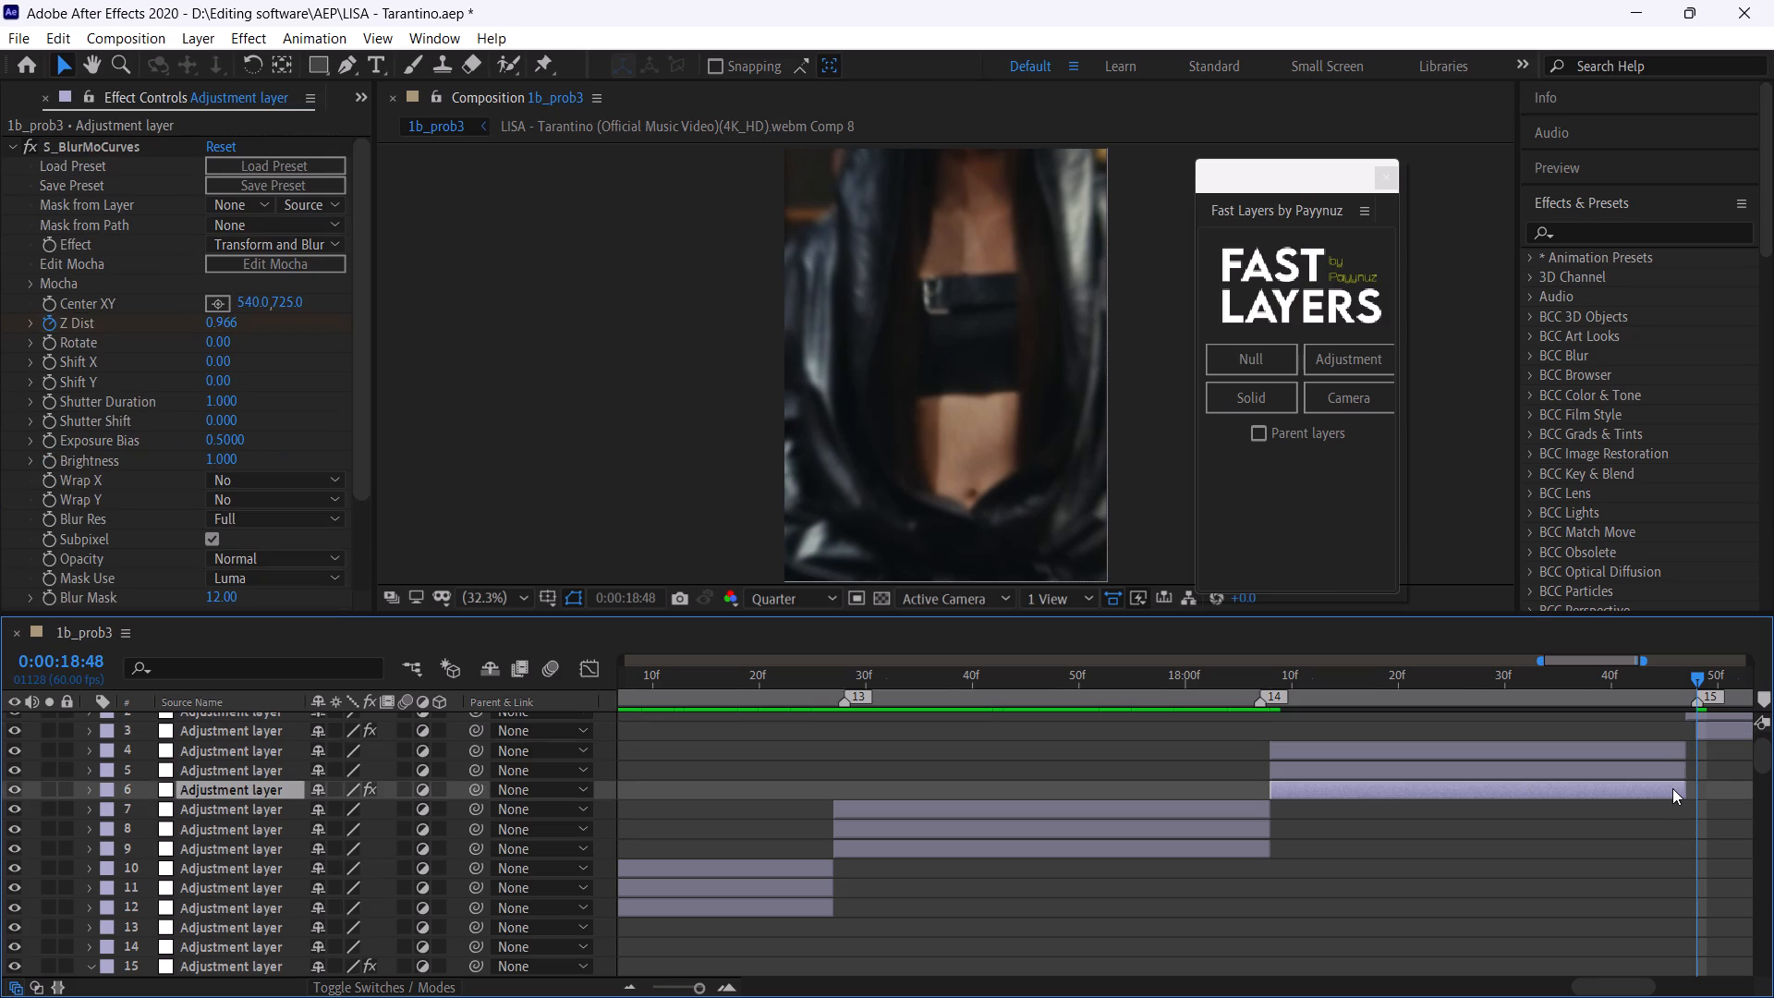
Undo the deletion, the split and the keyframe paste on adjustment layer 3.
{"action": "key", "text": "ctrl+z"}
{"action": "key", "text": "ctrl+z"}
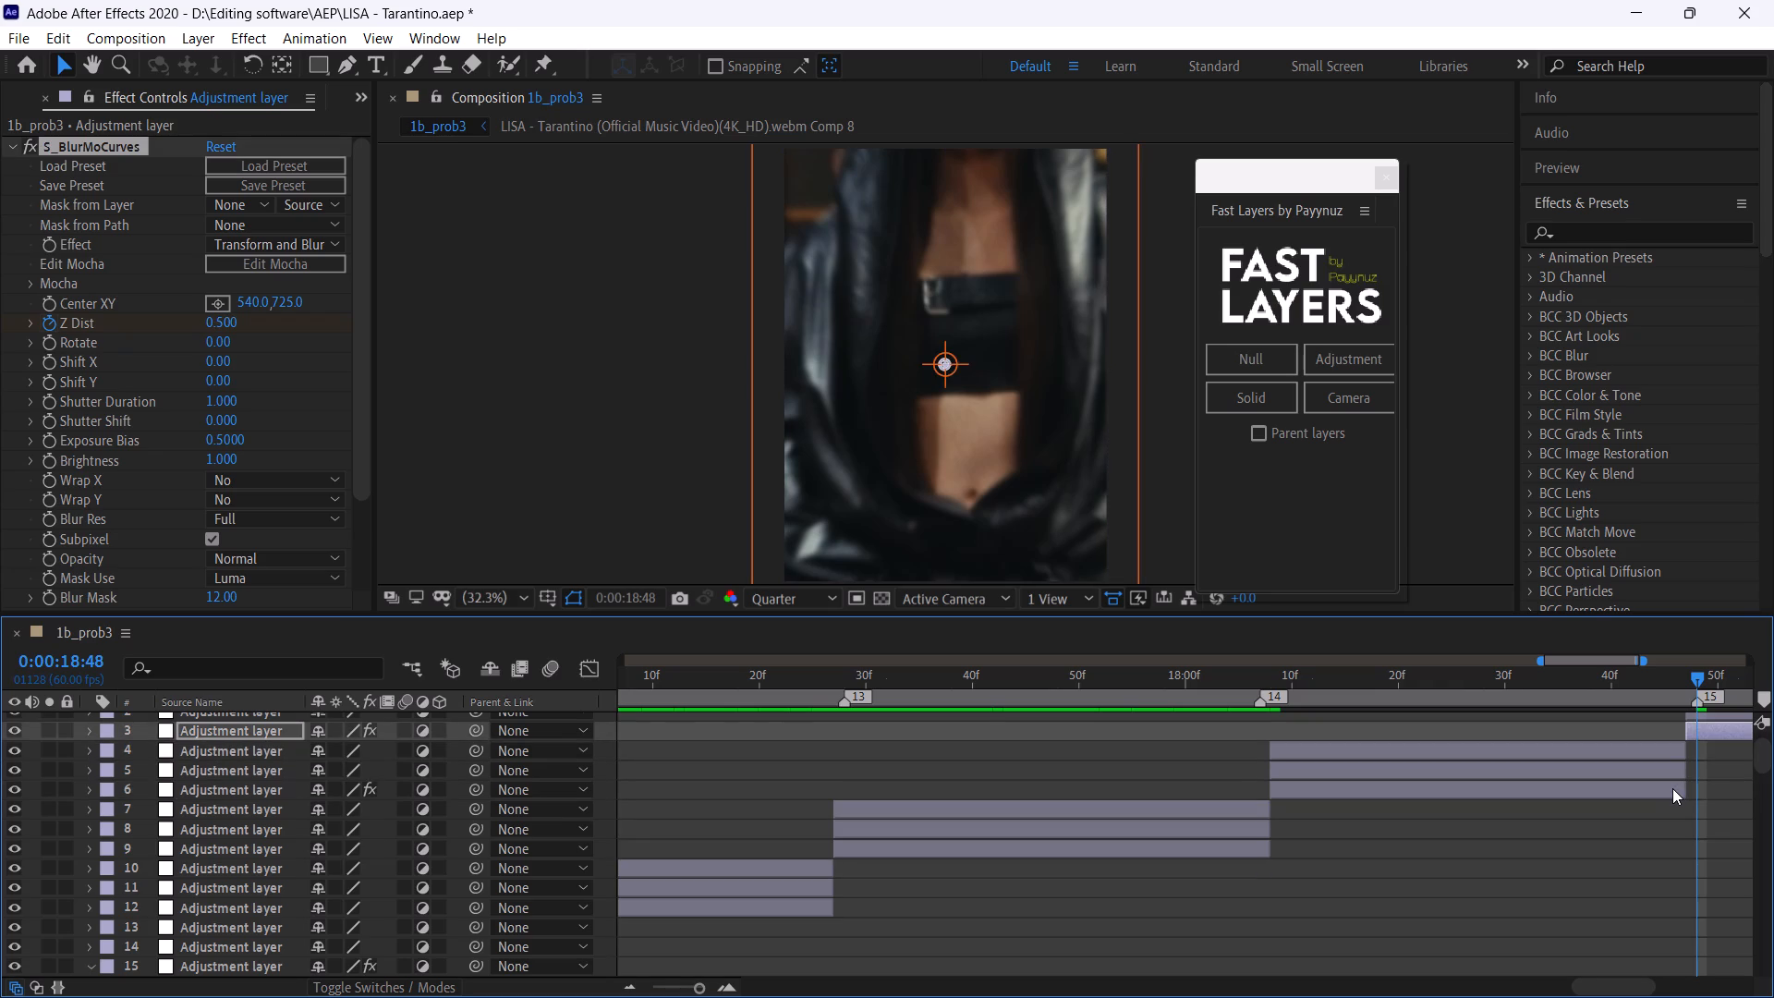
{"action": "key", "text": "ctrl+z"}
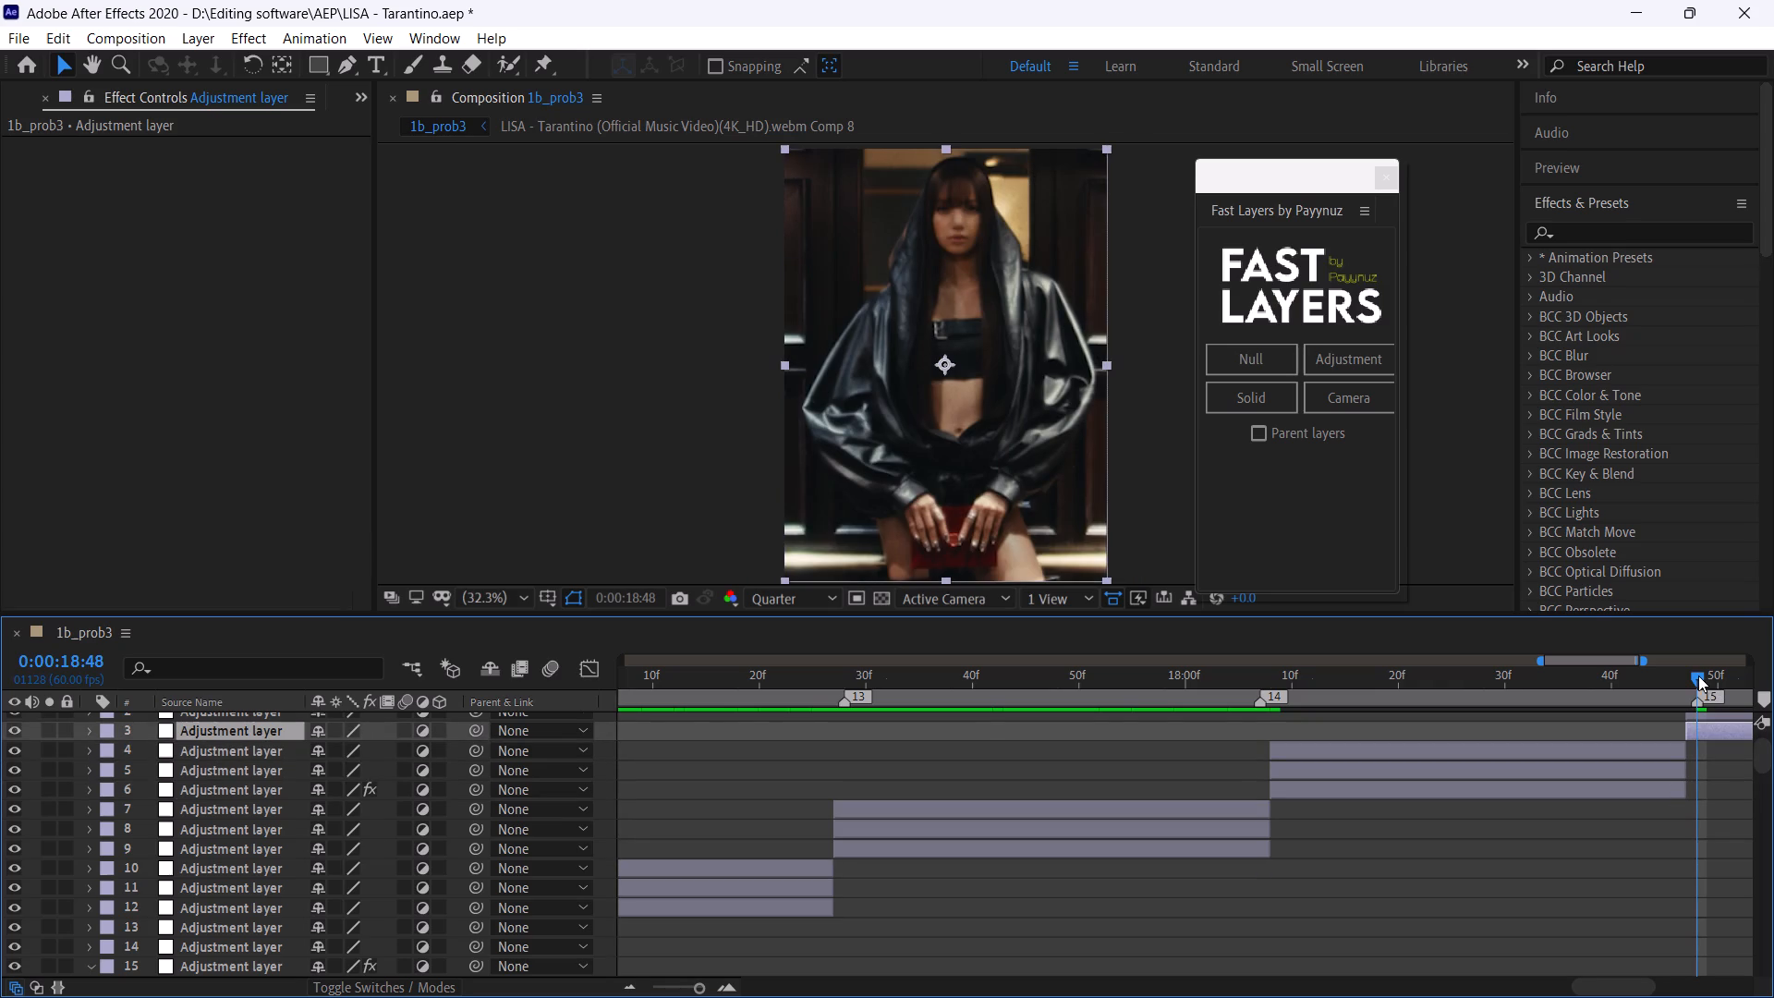
Paste the copied Z Dist zoom-out keyframes onto adjustment layer 3 at its start, 0:00:18:47.
{"action": "left_click_drag", "start_coordinate": [1698, 675], "coordinate": [1686, 675]}
{"action": "key", "text": "ctrl+v"}
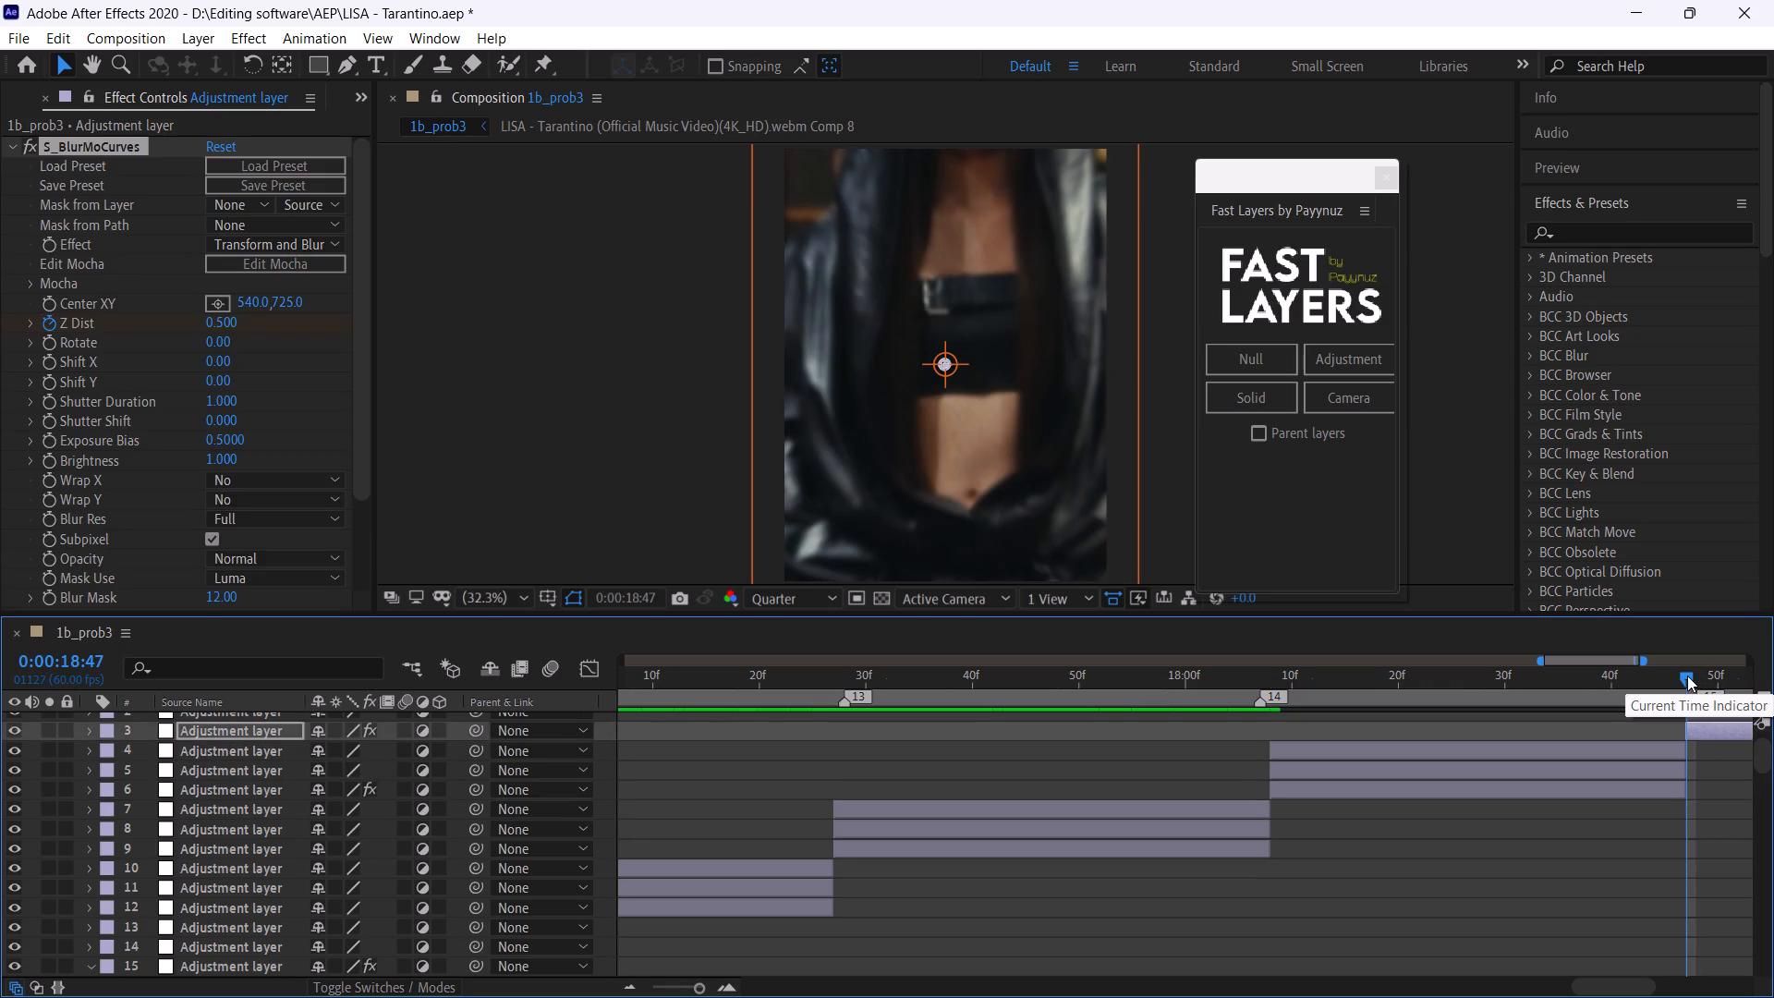
Fit adjustment layer 6's Z Dist keyframes to the layer by shifting the last keyframe to its end, 0:00:18:47.
{"action": "left_click_drag", "start_coordinate": [1687, 675], "coordinate": [1268, 817]}
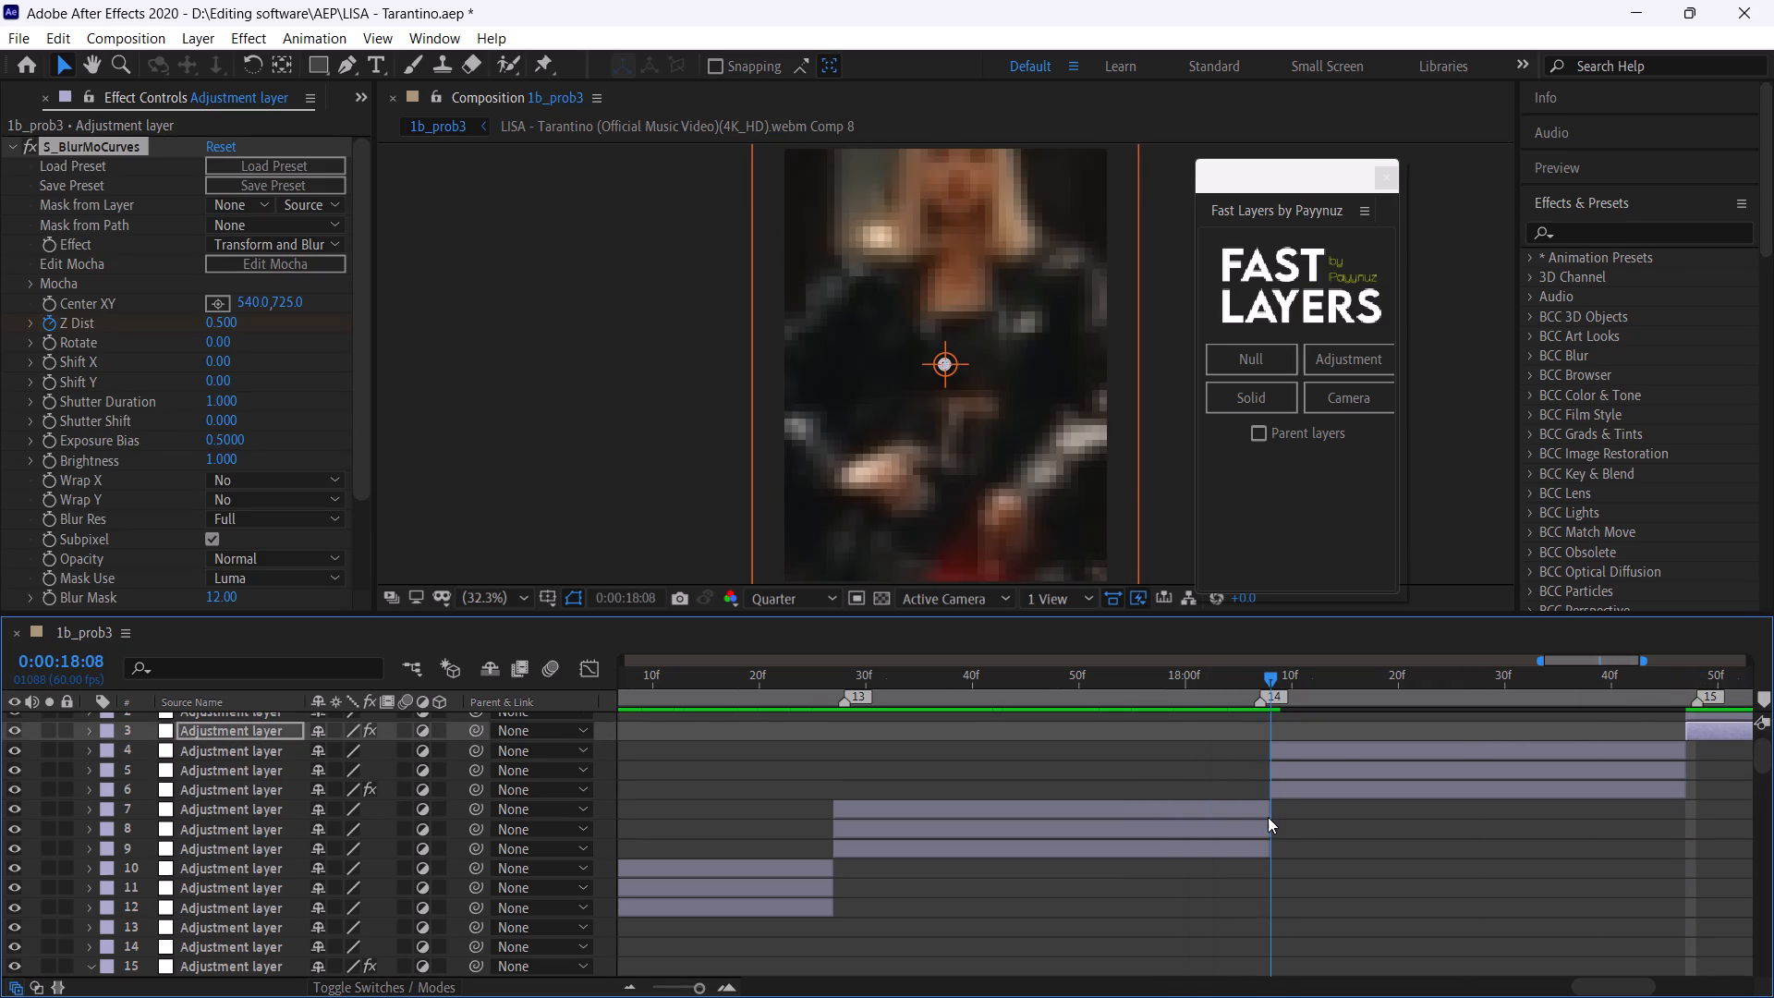
{"action": "left_click_drag", "start_coordinate": [1268, 817], "coordinate": [1272, 822]}
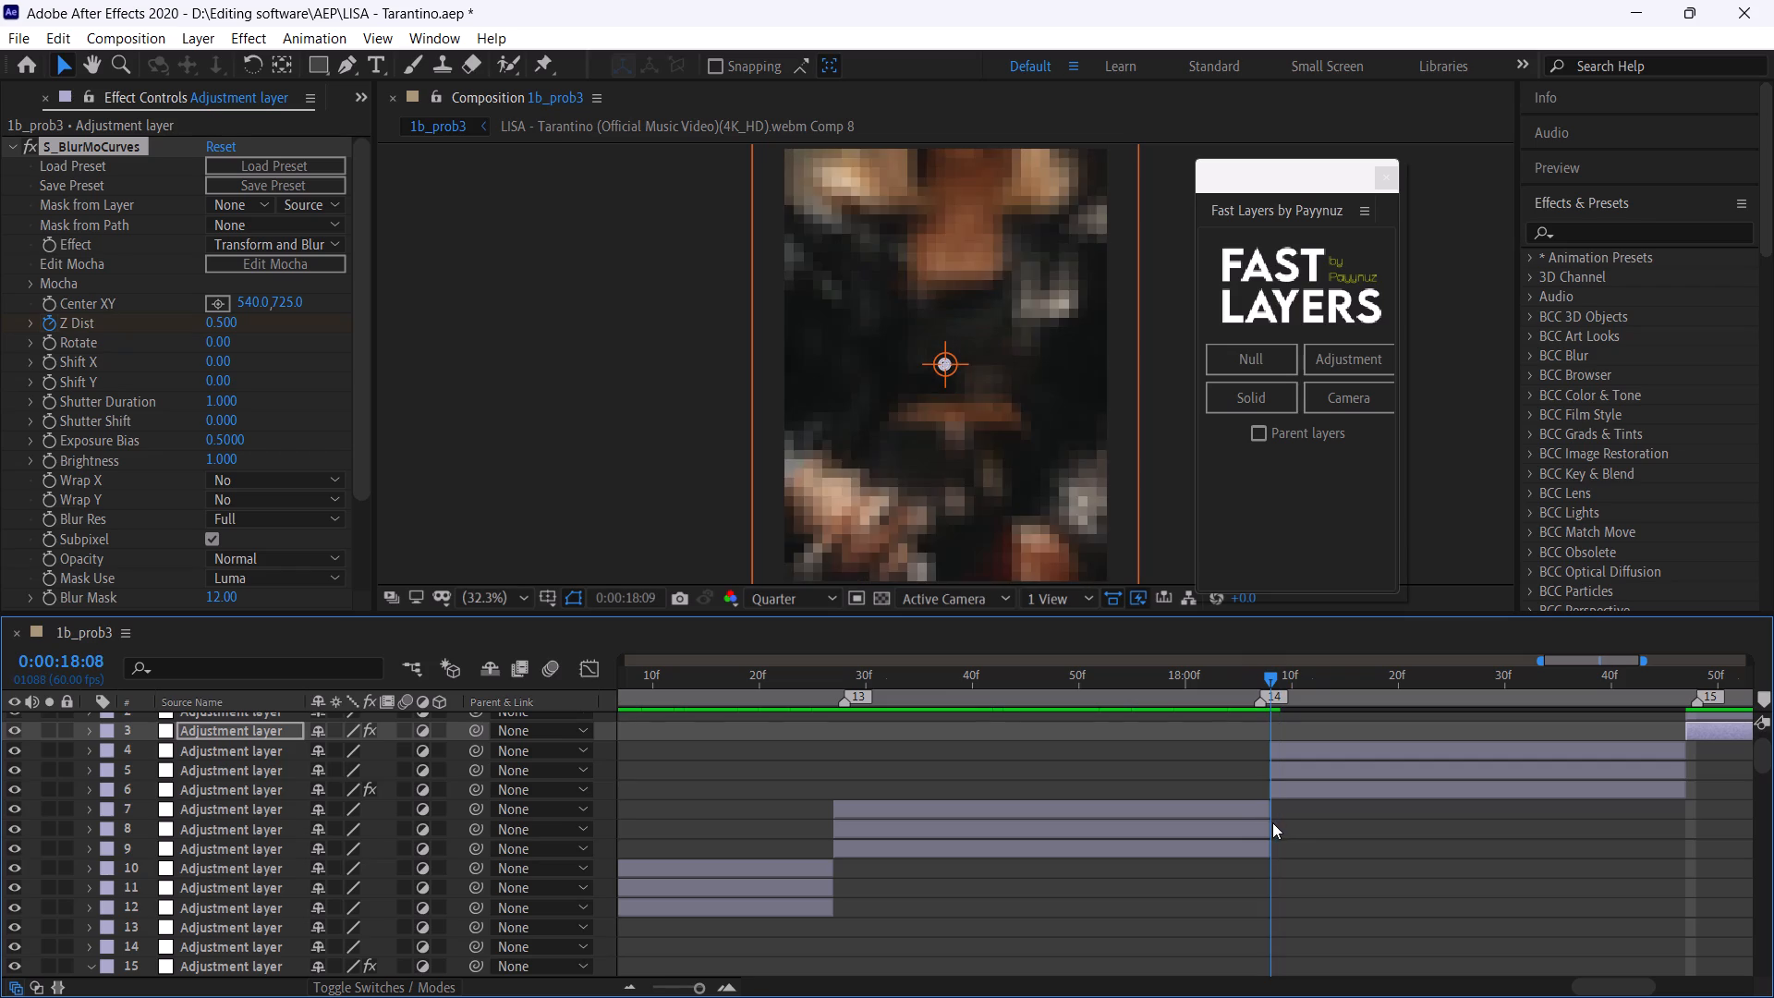
{"action": "left_click_drag", "start_coordinate": [1272, 822], "coordinate": [1271, 822]}
{"action": "left_click", "coordinate": [1300, 797]}
{"action": "key", "text": "u"}
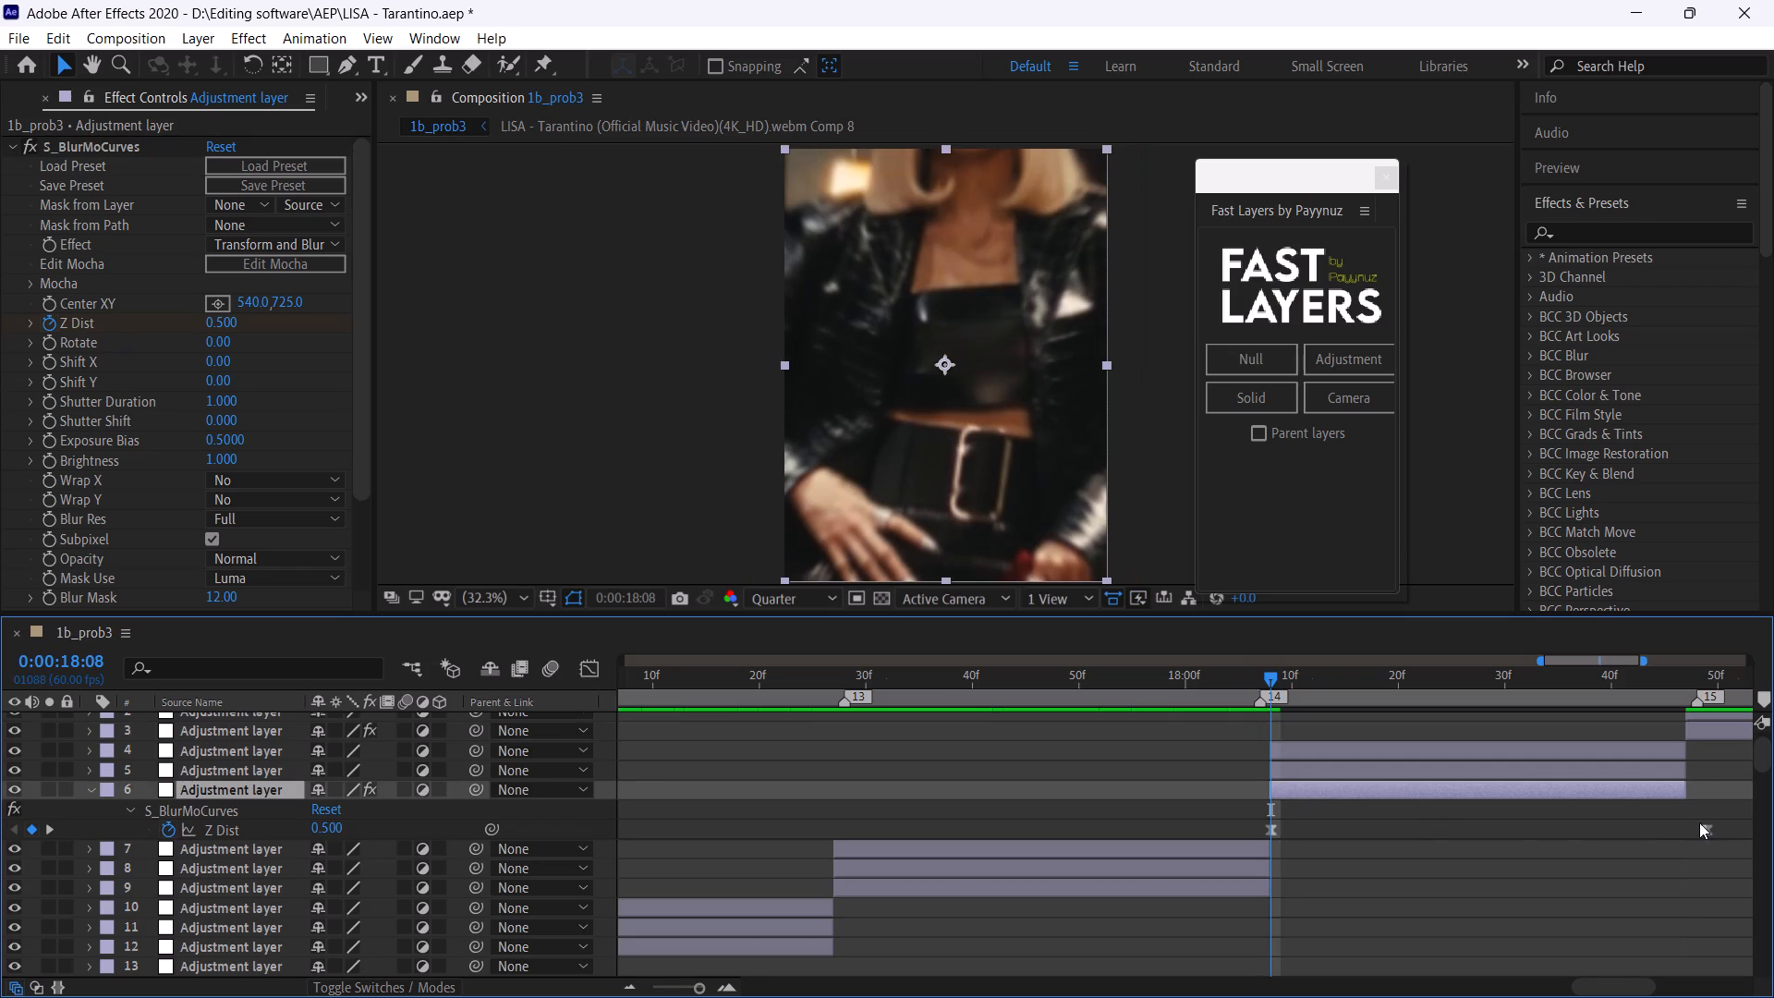
{"action": "left_click_drag", "start_coordinate": [1727, 828], "coordinate": [1226, 853]}
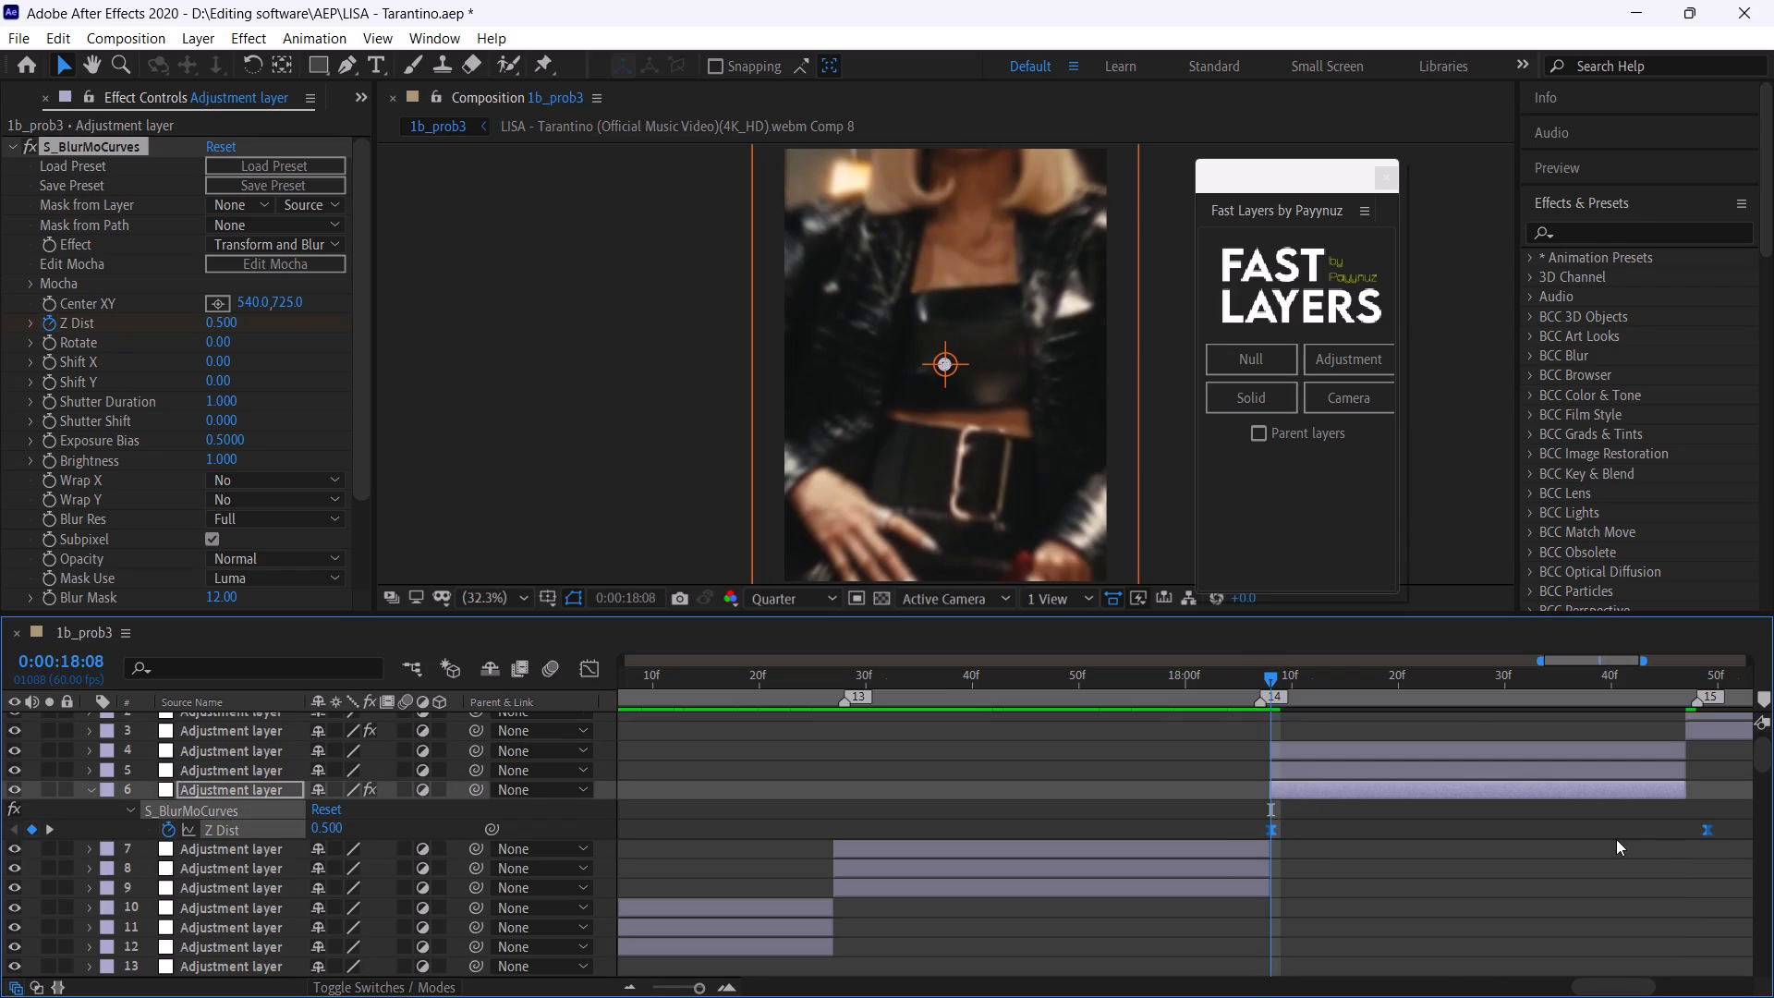
{"action": "left_click_drag", "start_coordinate": [1707, 831], "coordinate": [1686, 831], "text": "alt"}
Move adjustment layer 6's S_BlurMoCurves center onto the woman's face, about 530.7, 210.7, and preview the zoom.
{"action": "left_click_drag", "start_coordinate": [952, 368], "coordinate": [949, 215]}
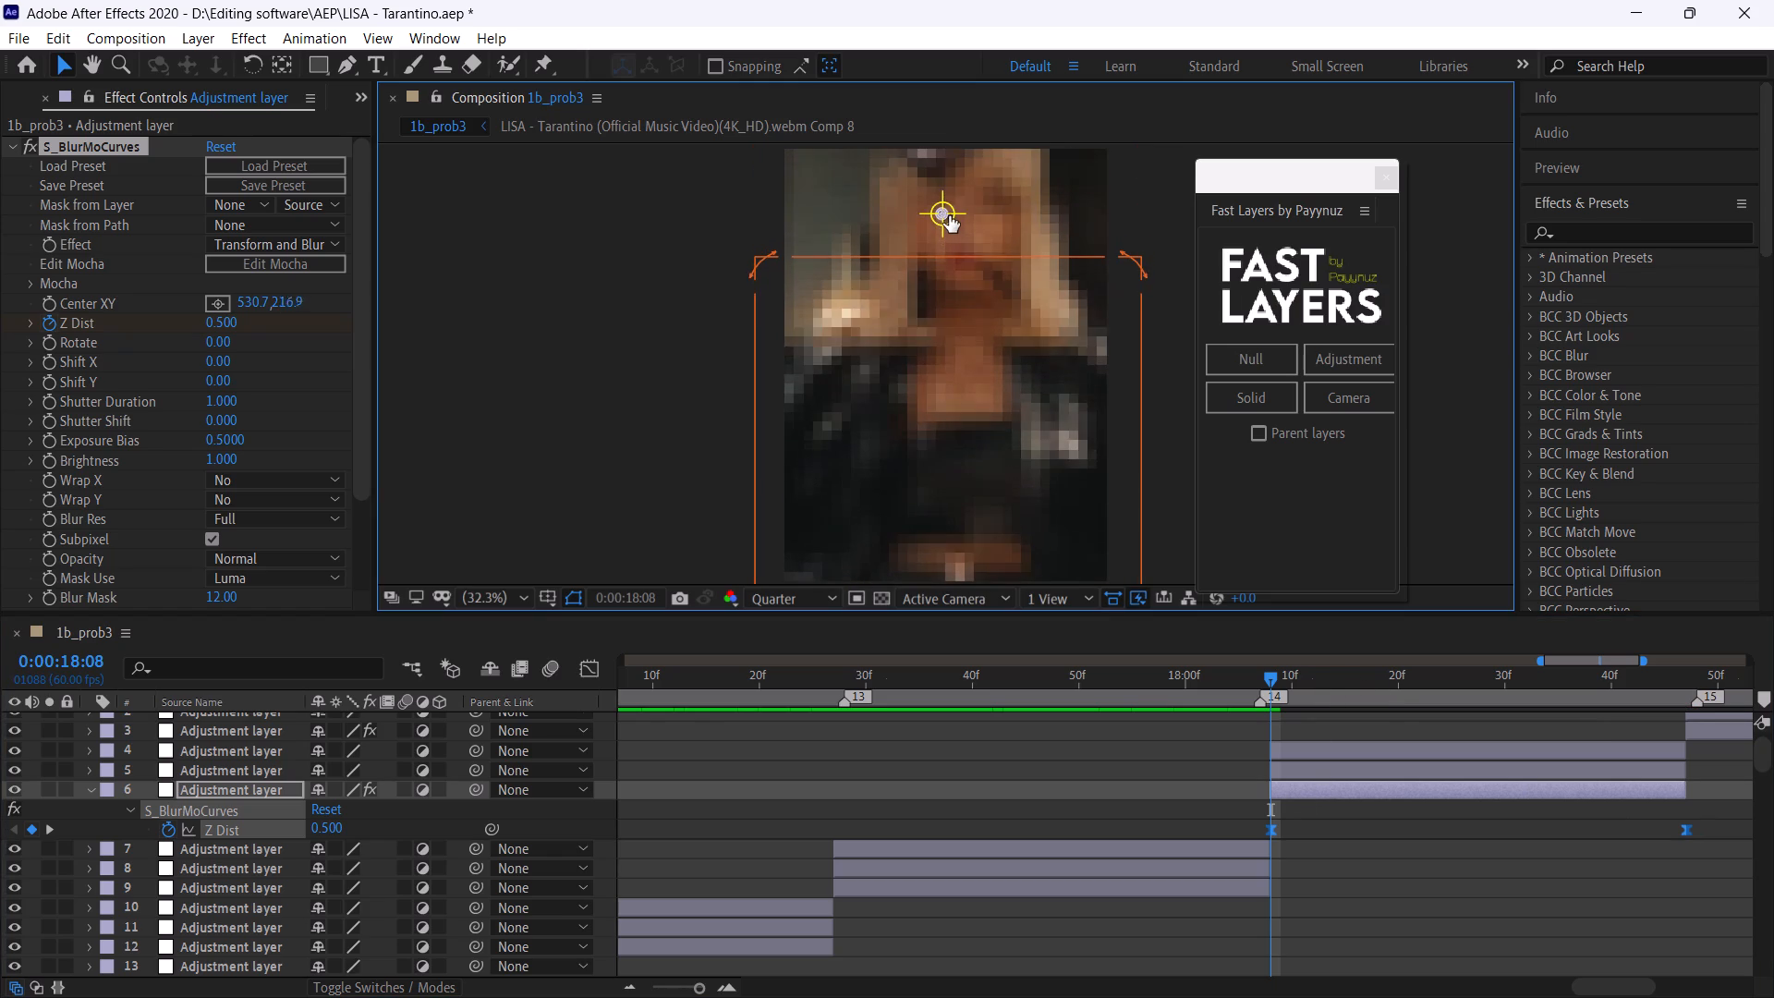
{"action": "left_click_drag", "start_coordinate": [949, 215], "coordinate": [949, 214]}
{"action": "key", "text": "space"}
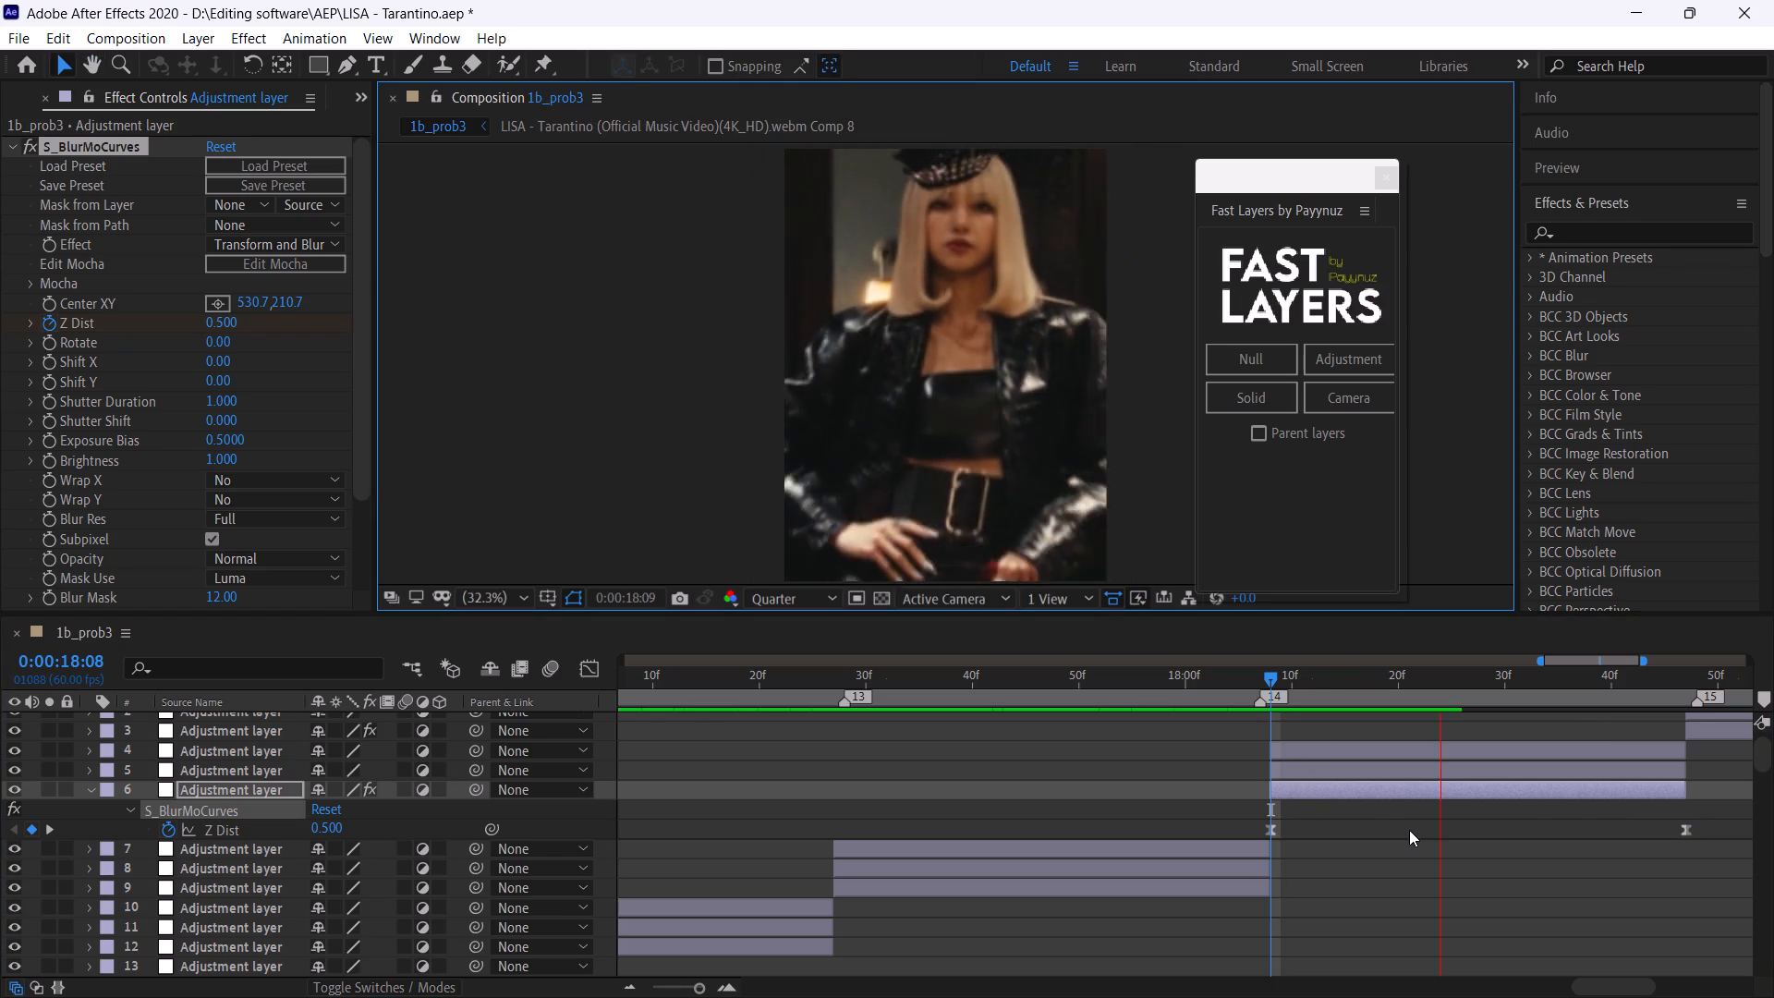
At 0:00:18:47, move adjustment layer 3's S_BlurMoCurves center above her head, about 543.1, -6.2, and save the project.
{"action": "left_click_drag", "start_coordinate": [1627, 688], "coordinate": [1679, 721]}
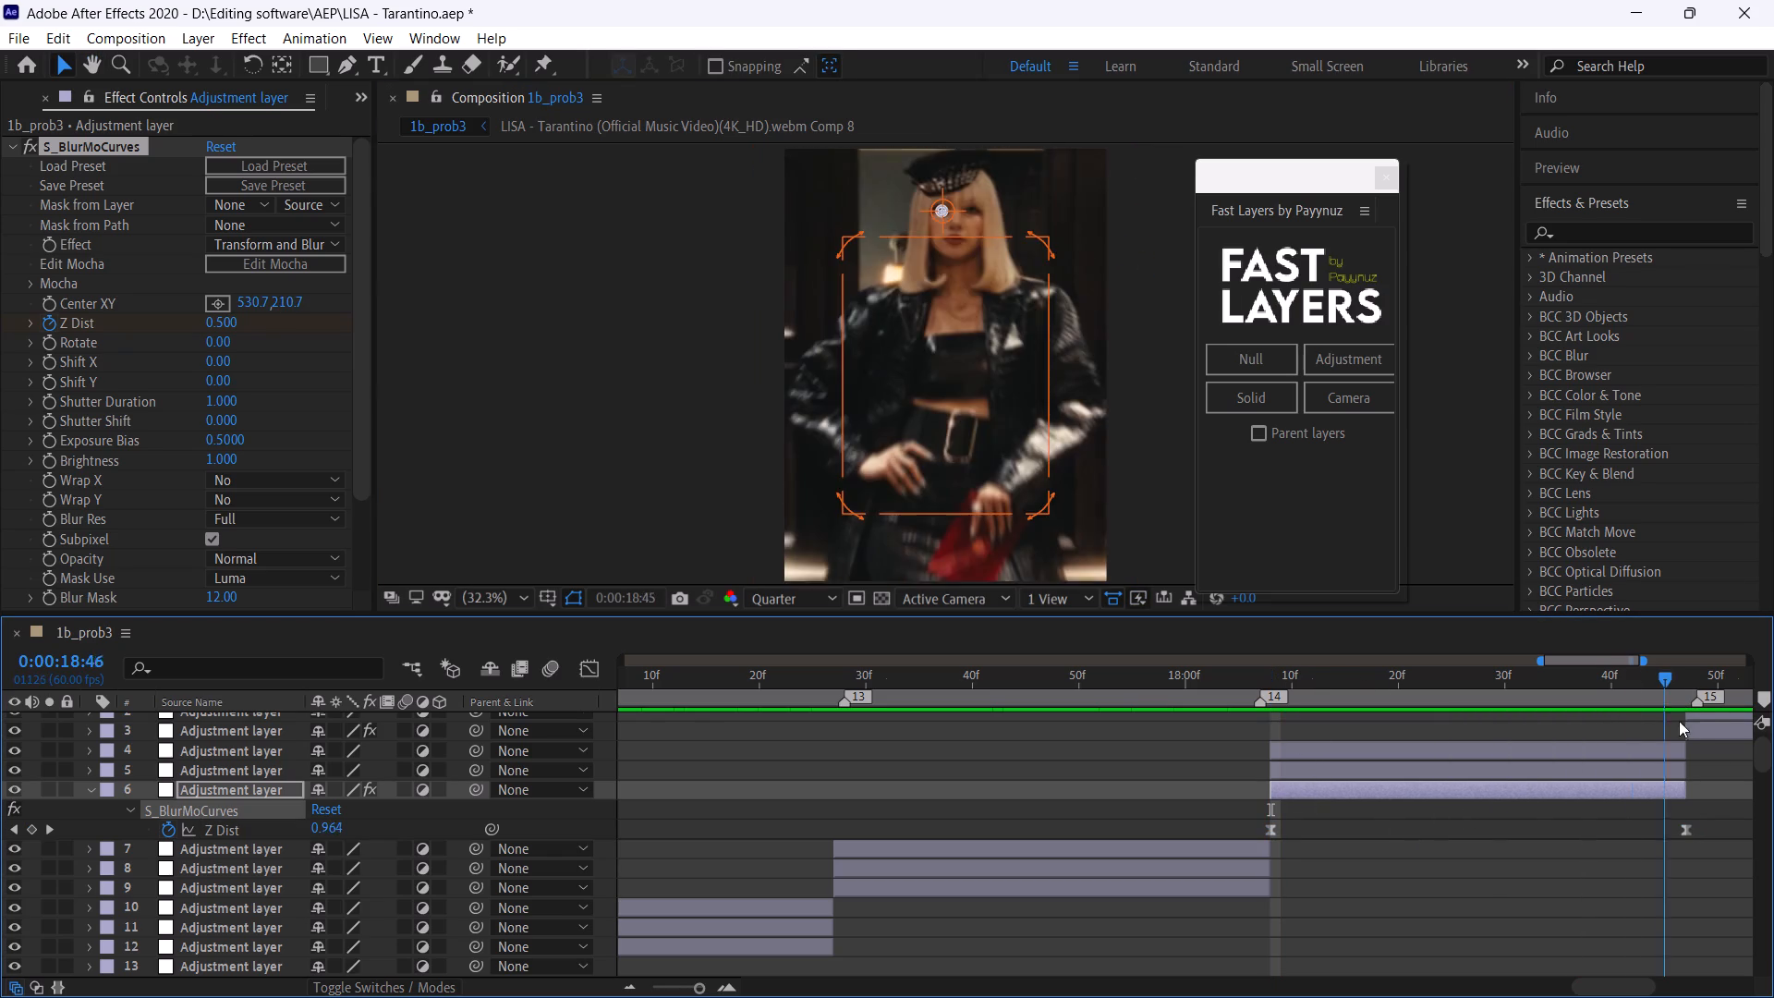
{"action": "left_click_drag", "start_coordinate": [1679, 721], "coordinate": [1690, 728]}
{"action": "left_click", "coordinate": [1695, 735]}
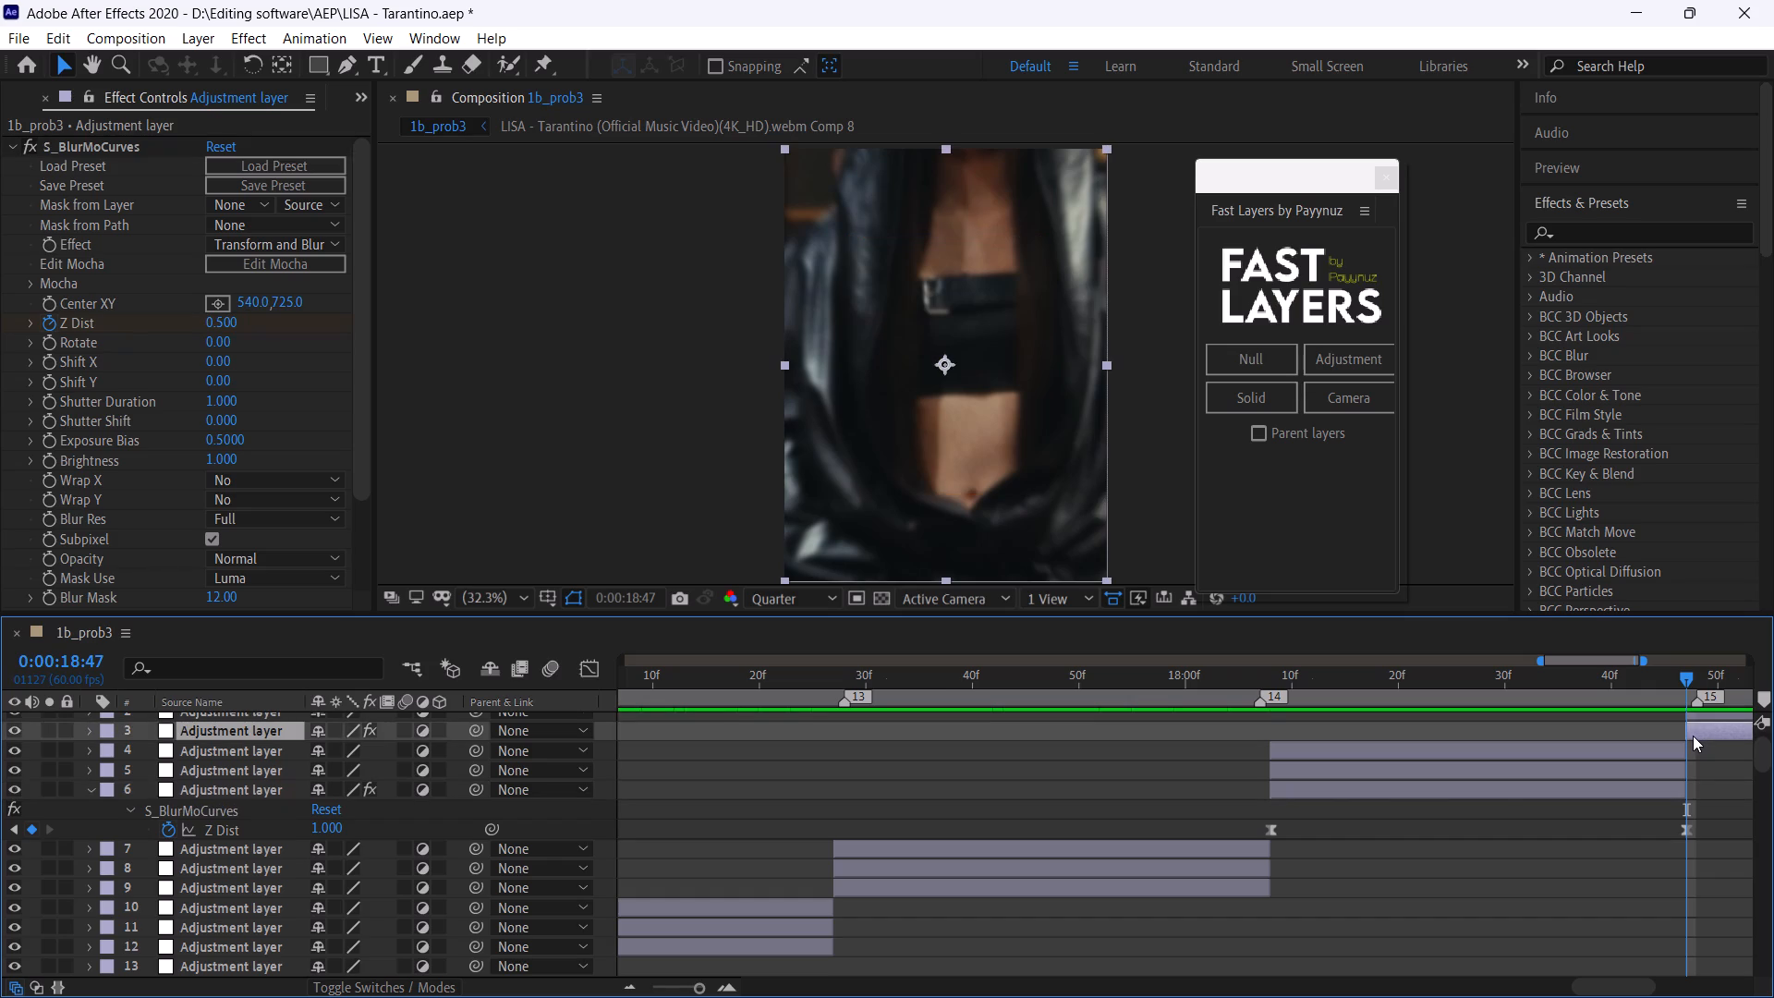
{"action": "key", "text": "u"}
{"action": "left_click", "coordinate": [1683, 773]}
{"action": "left_click_drag", "start_coordinate": [943, 356], "coordinate": [947, 351]}
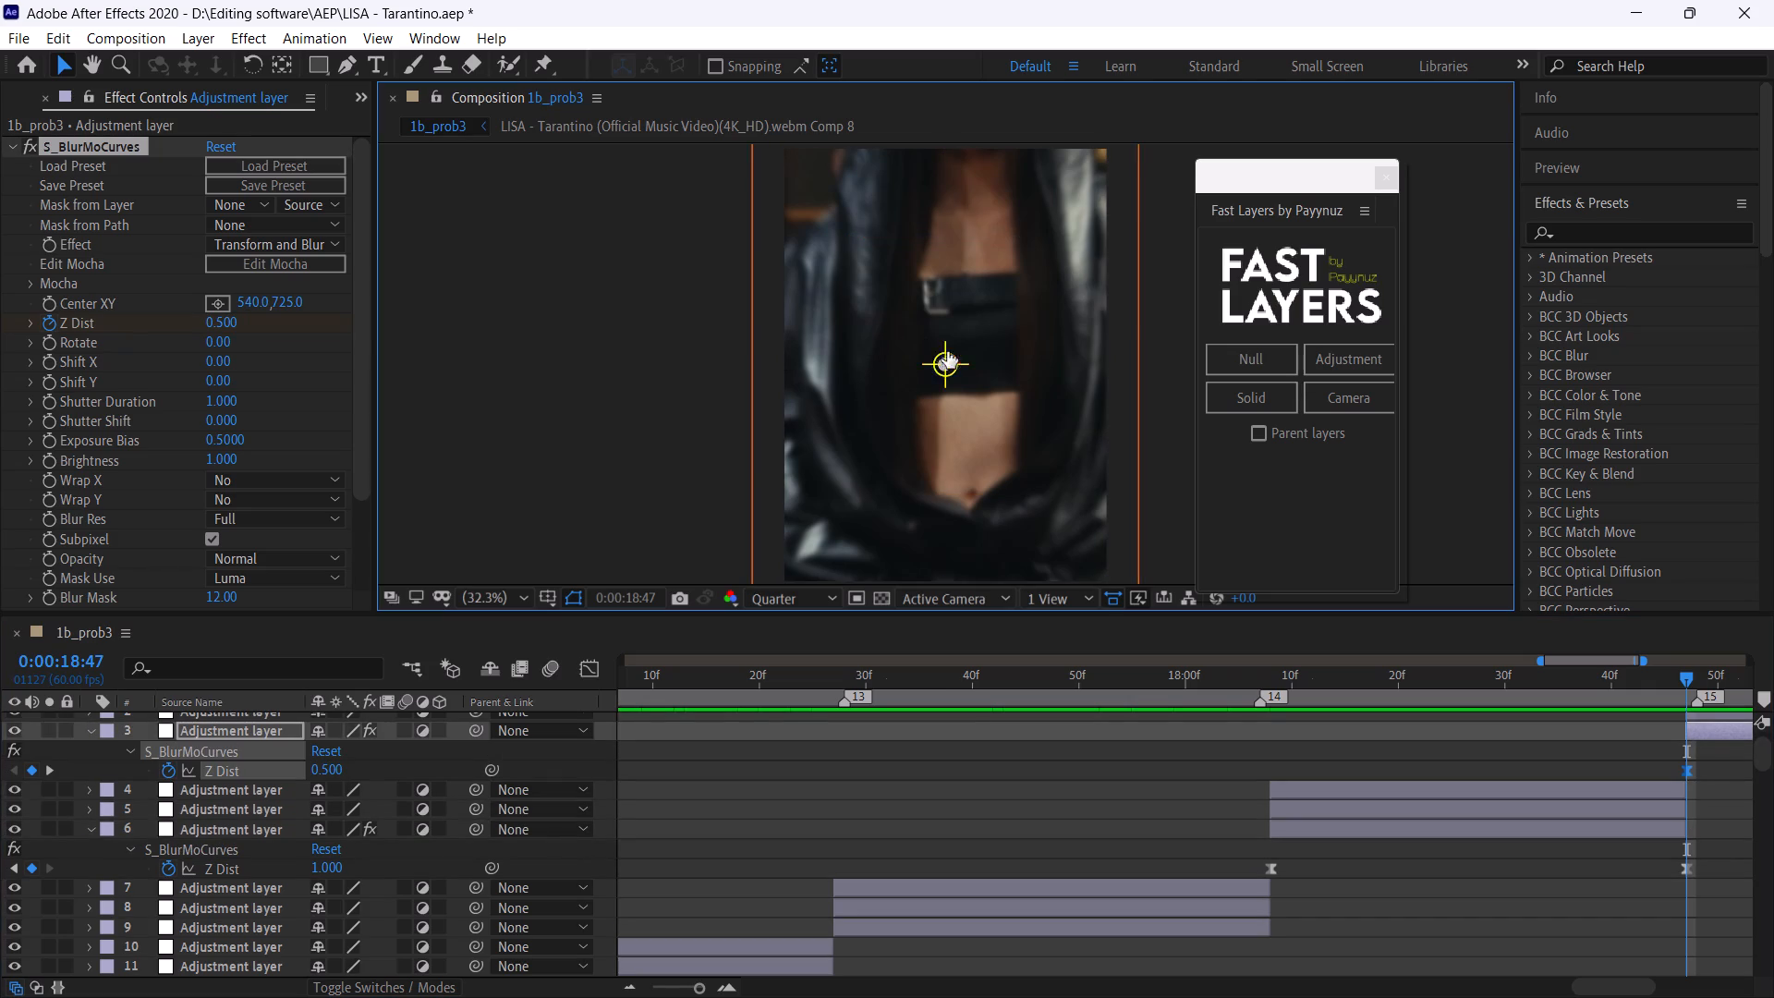
{"action": "left_click_drag", "start_coordinate": [947, 351], "coordinate": [941, 144]}
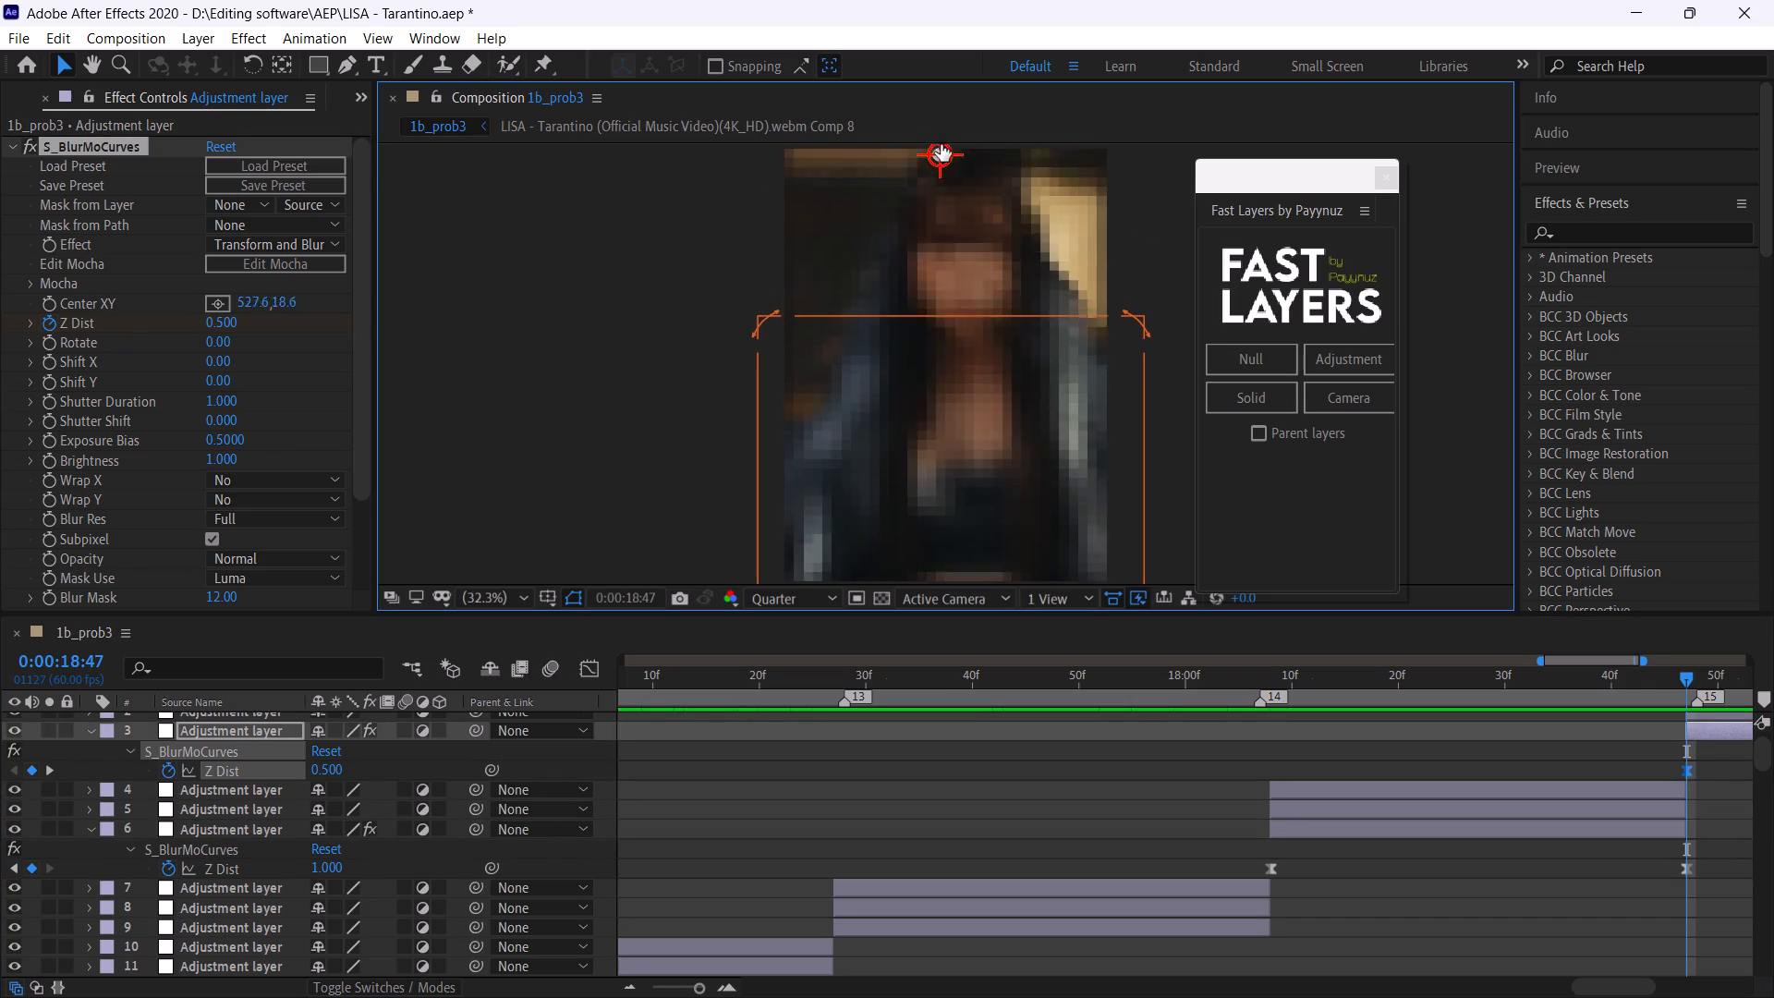
{"action": "left_click_drag", "start_coordinate": [941, 144], "coordinate": [944, 138]}
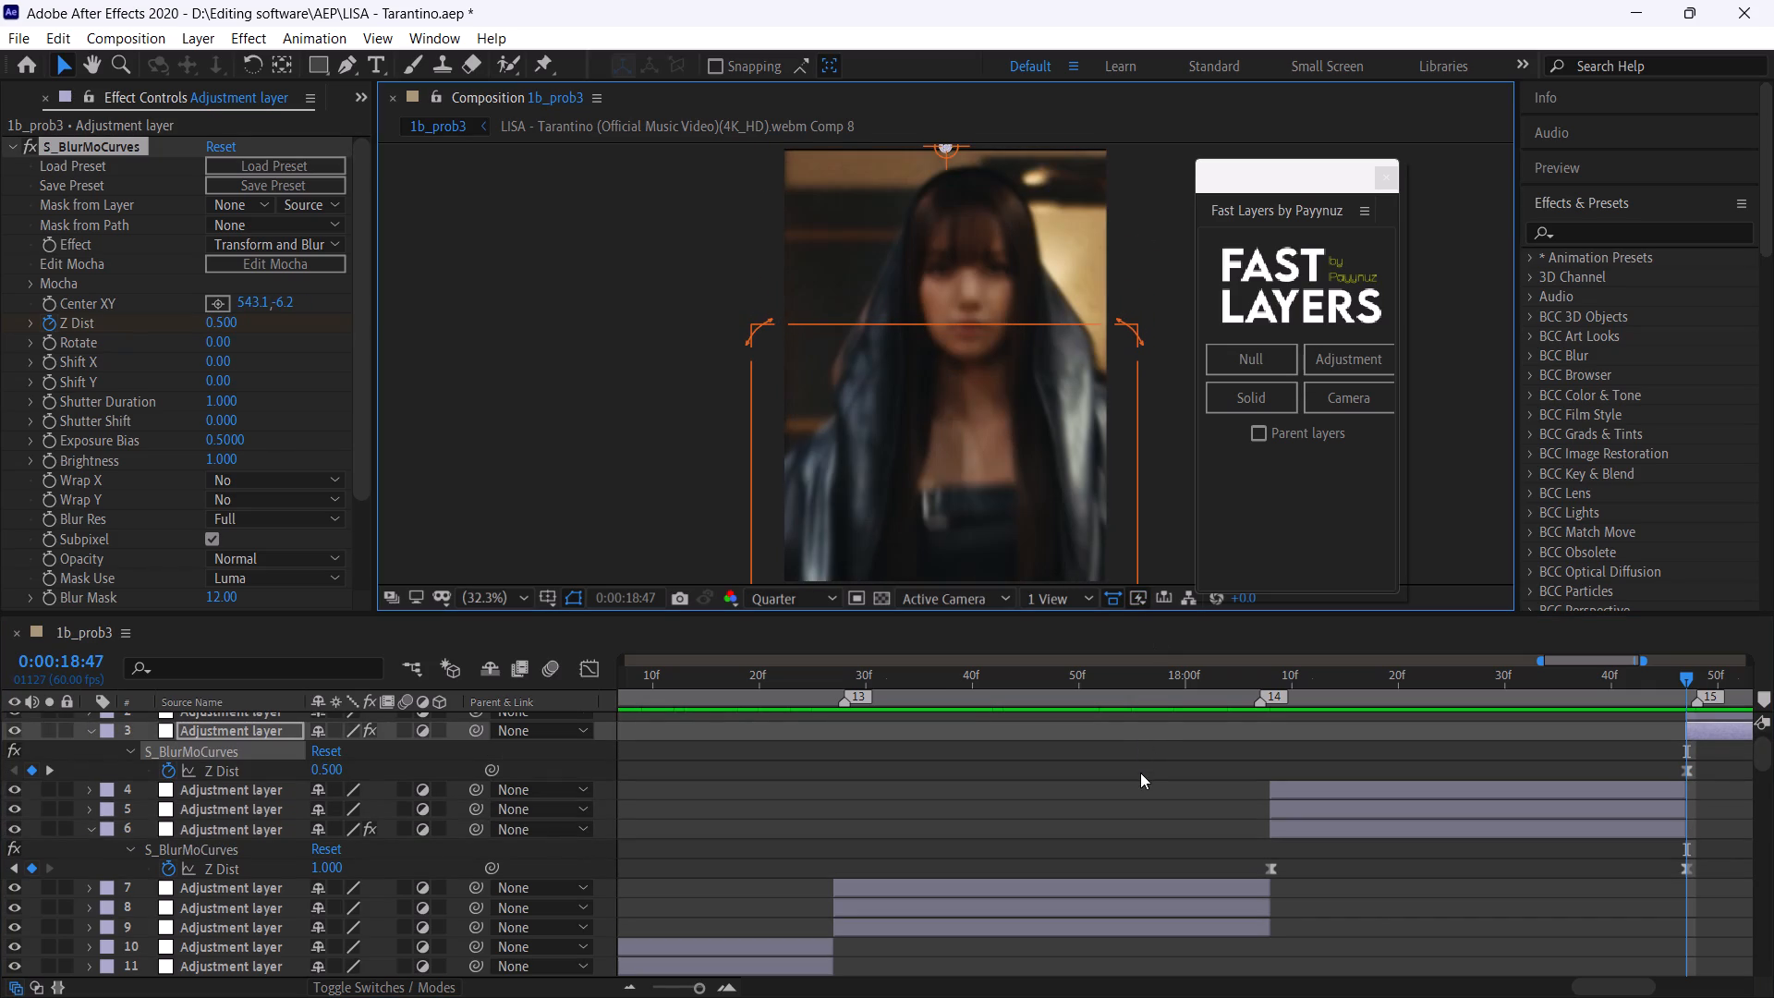
{"action": "key", "text": "ctrl+s"}
Play back the edit from 0:00:08:45 to examine the zoom animations across the clips.
{"action": "left_click_drag", "start_coordinate": [683, 982], "coordinate": [610, 980]}
{"action": "scroll", "coordinate": [982, 849], "scroll_direction": "up", "scroll_amount": 1}
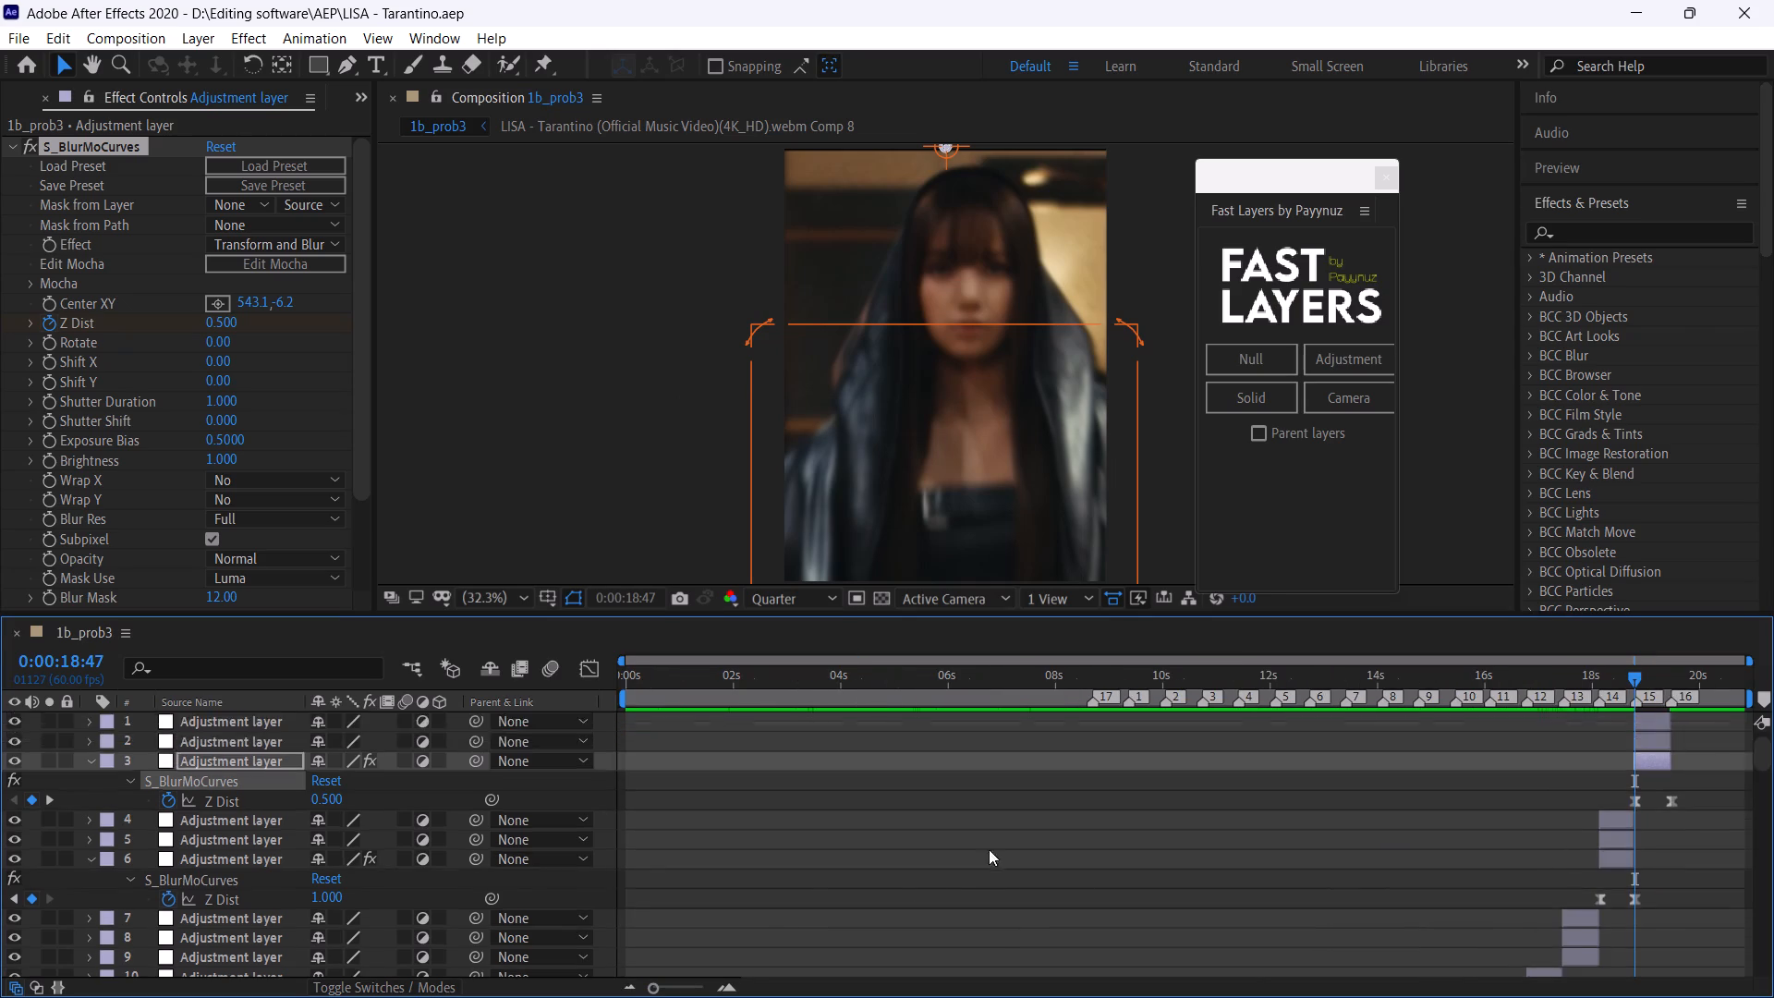
{"action": "scroll", "coordinate": [993, 847], "scroll_direction": "down", "scroll_amount": 1}
{"action": "scroll", "coordinate": [993, 846], "scroll_direction": "up", "scroll_amount": 1}
{"action": "scroll", "coordinate": [1006, 844], "scroll_direction": "down", "scroll_amount": 1}
{"action": "scroll", "coordinate": [1056, 844], "scroll_direction": "up", "scroll_amount": 2}
{"action": "left_click", "coordinate": [1096, 673]}
{"action": "key", "text": "space"}
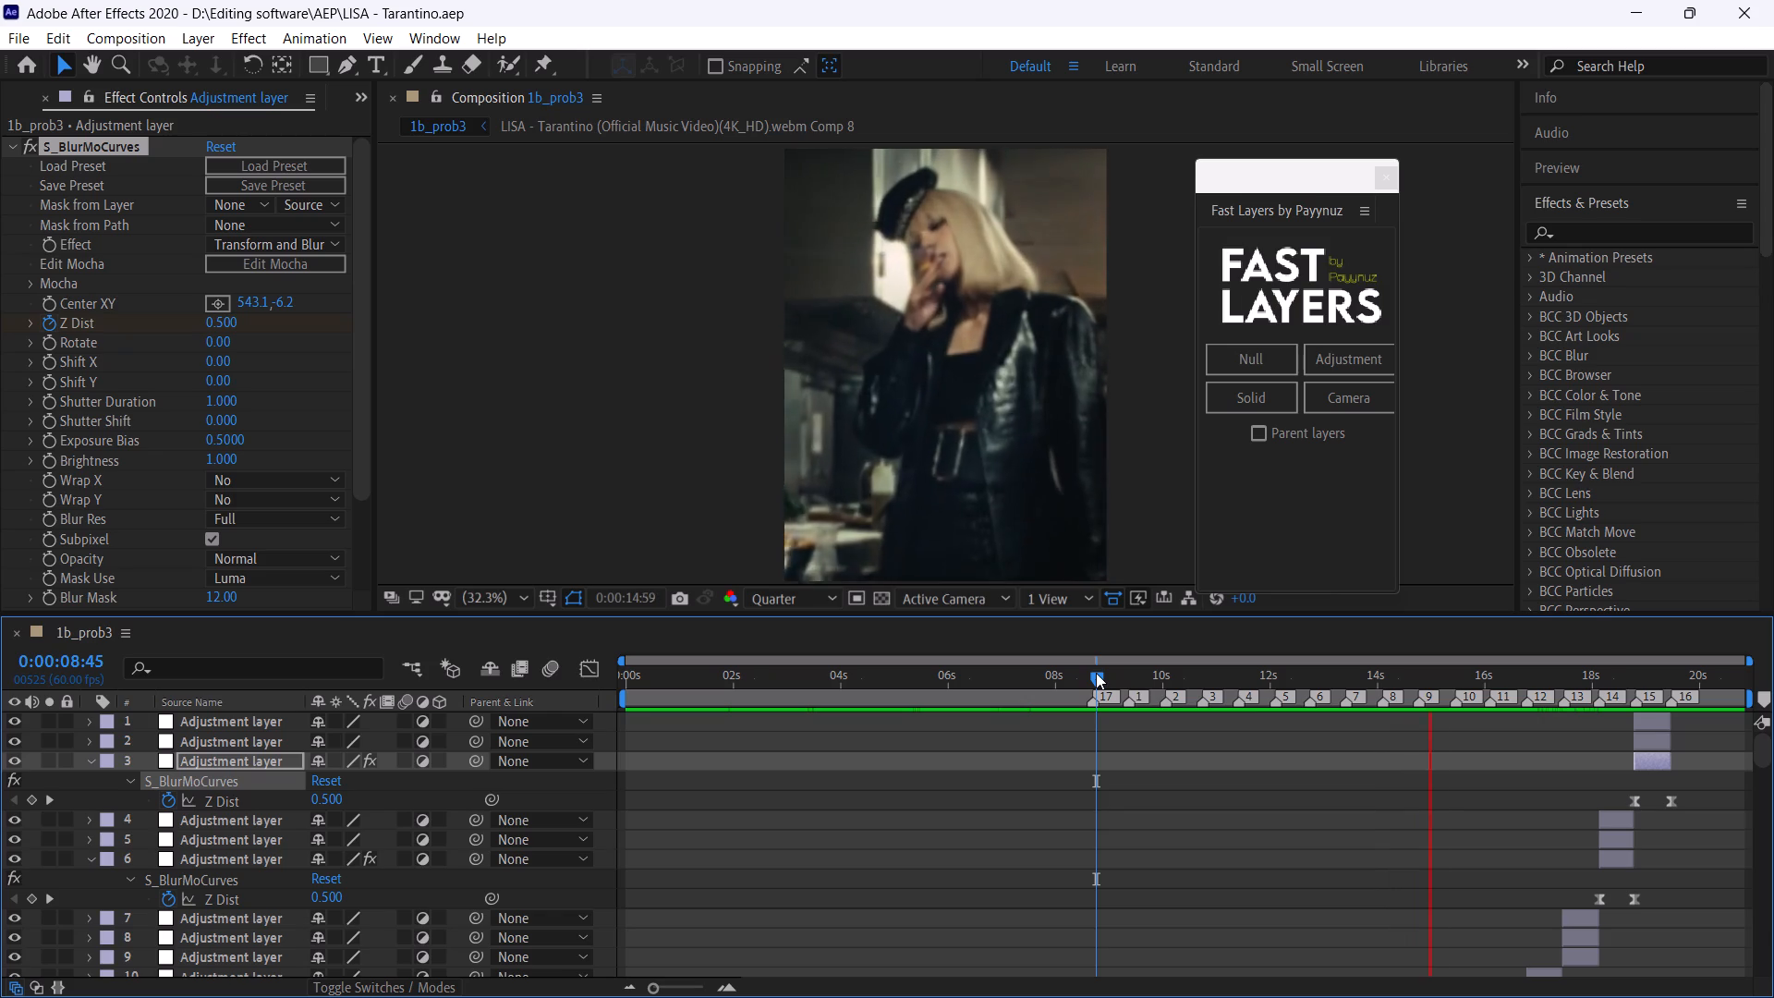
{"action": "left_click", "coordinate": [1130, 685]}
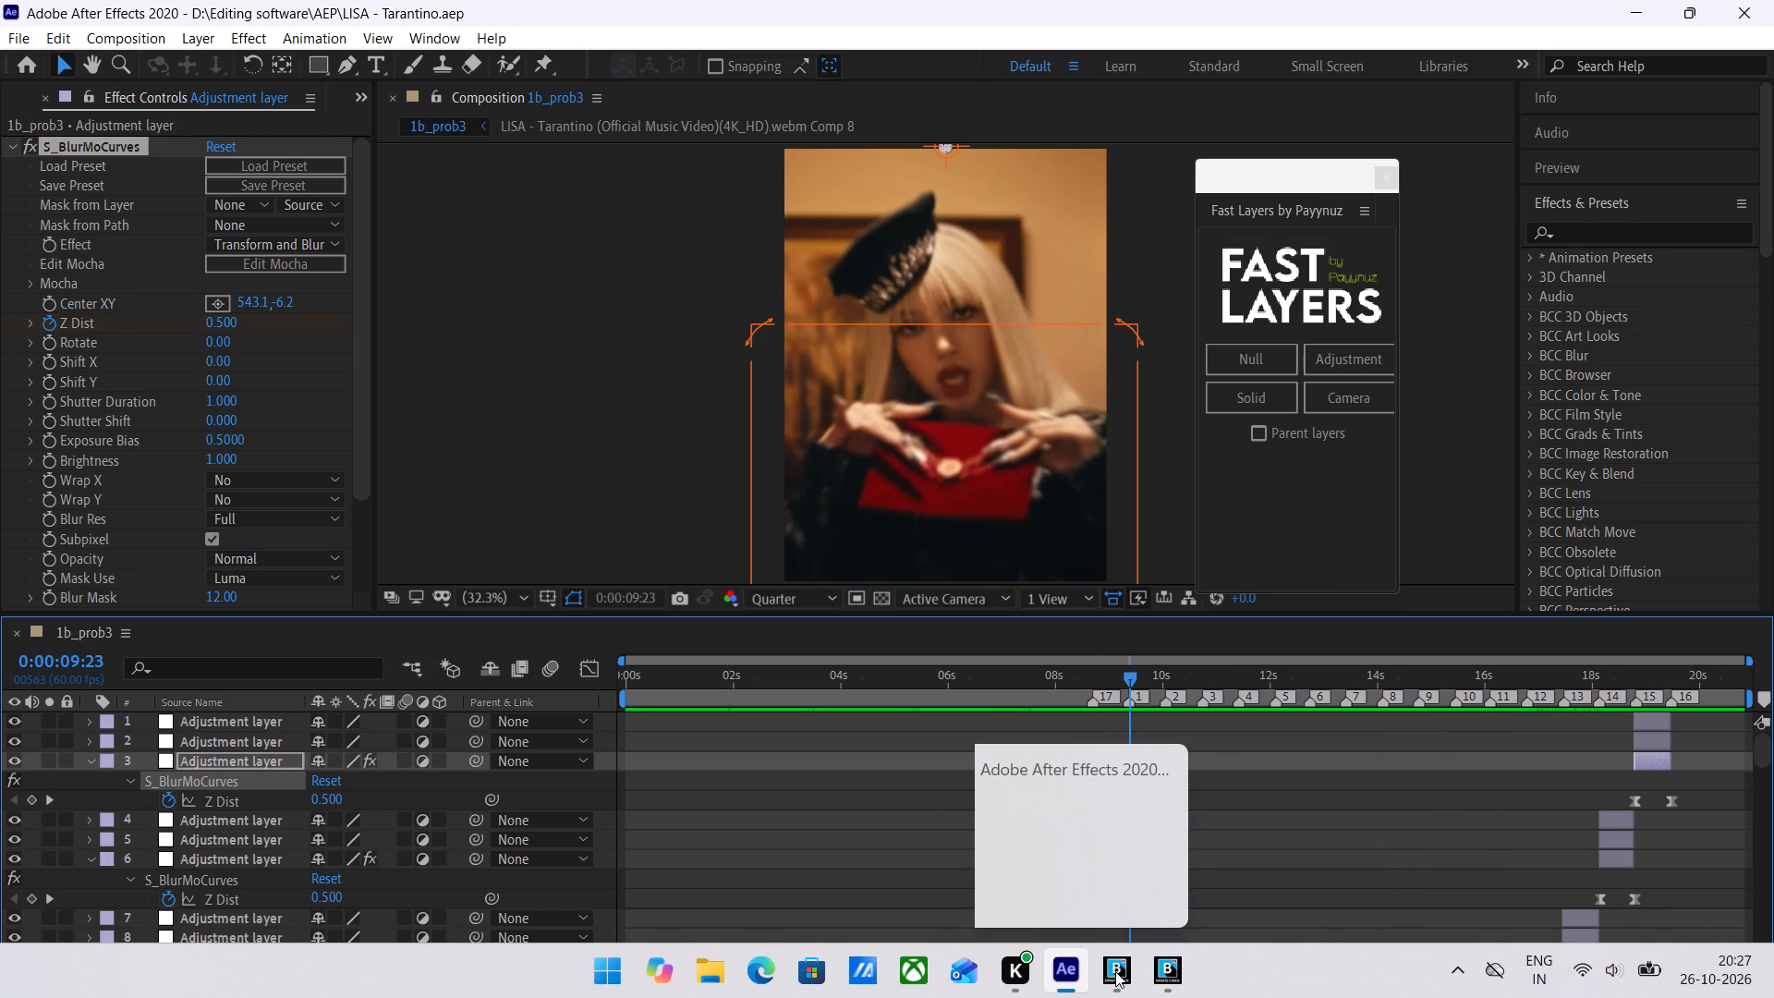
Dismiss the Boris FX update notices for Sapphire and Continuum.
{"action": "left_click", "coordinate": [1115, 971]}
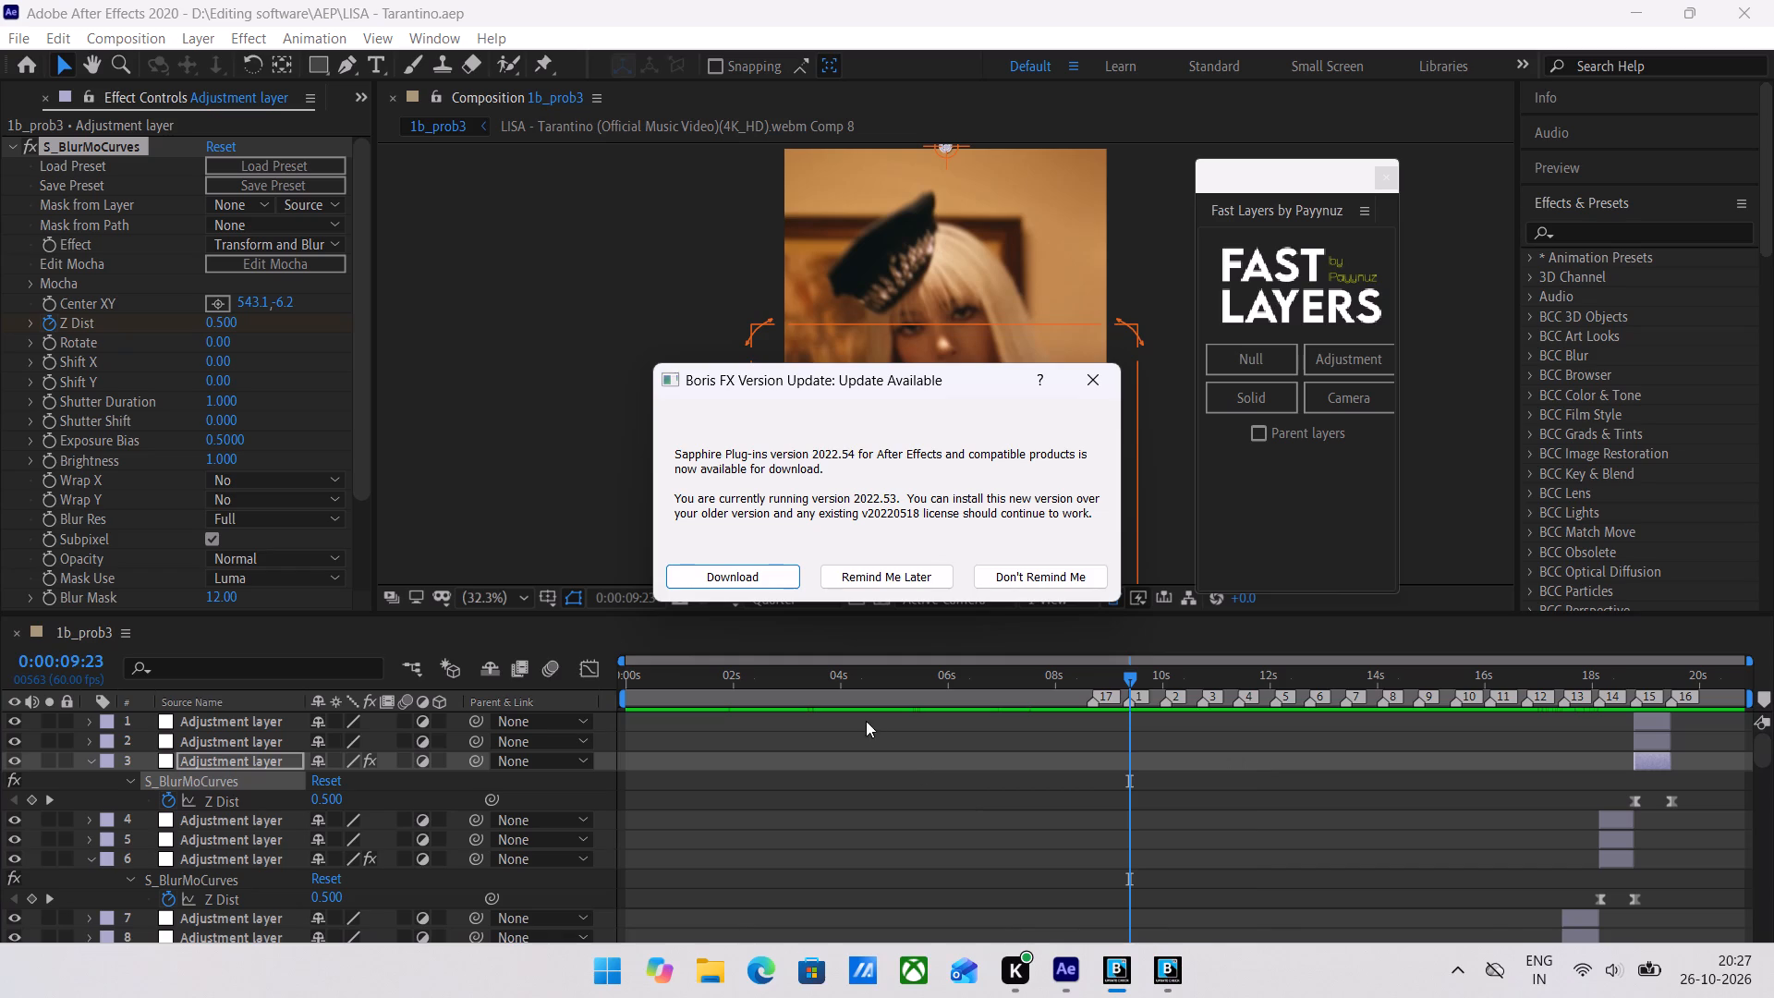
{"action": "left_click", "coordinate": [1100, 381]}
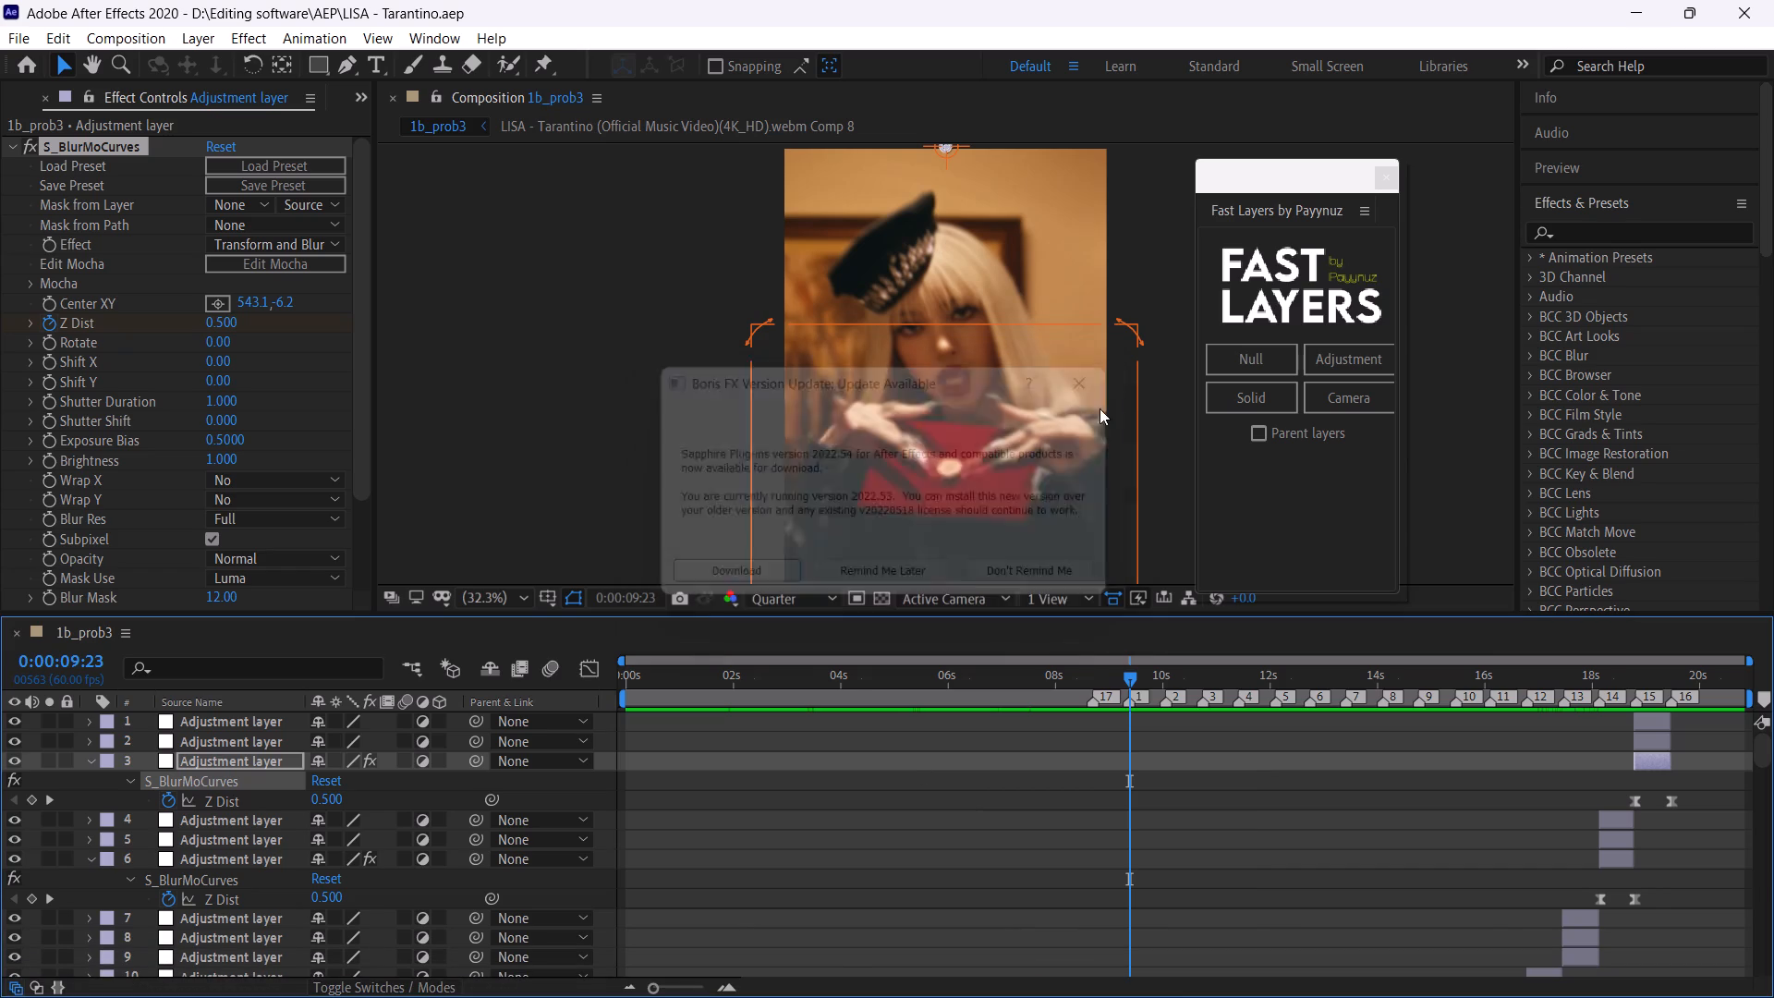
{"action": "left_click", "coordinate": [1154, 976]}
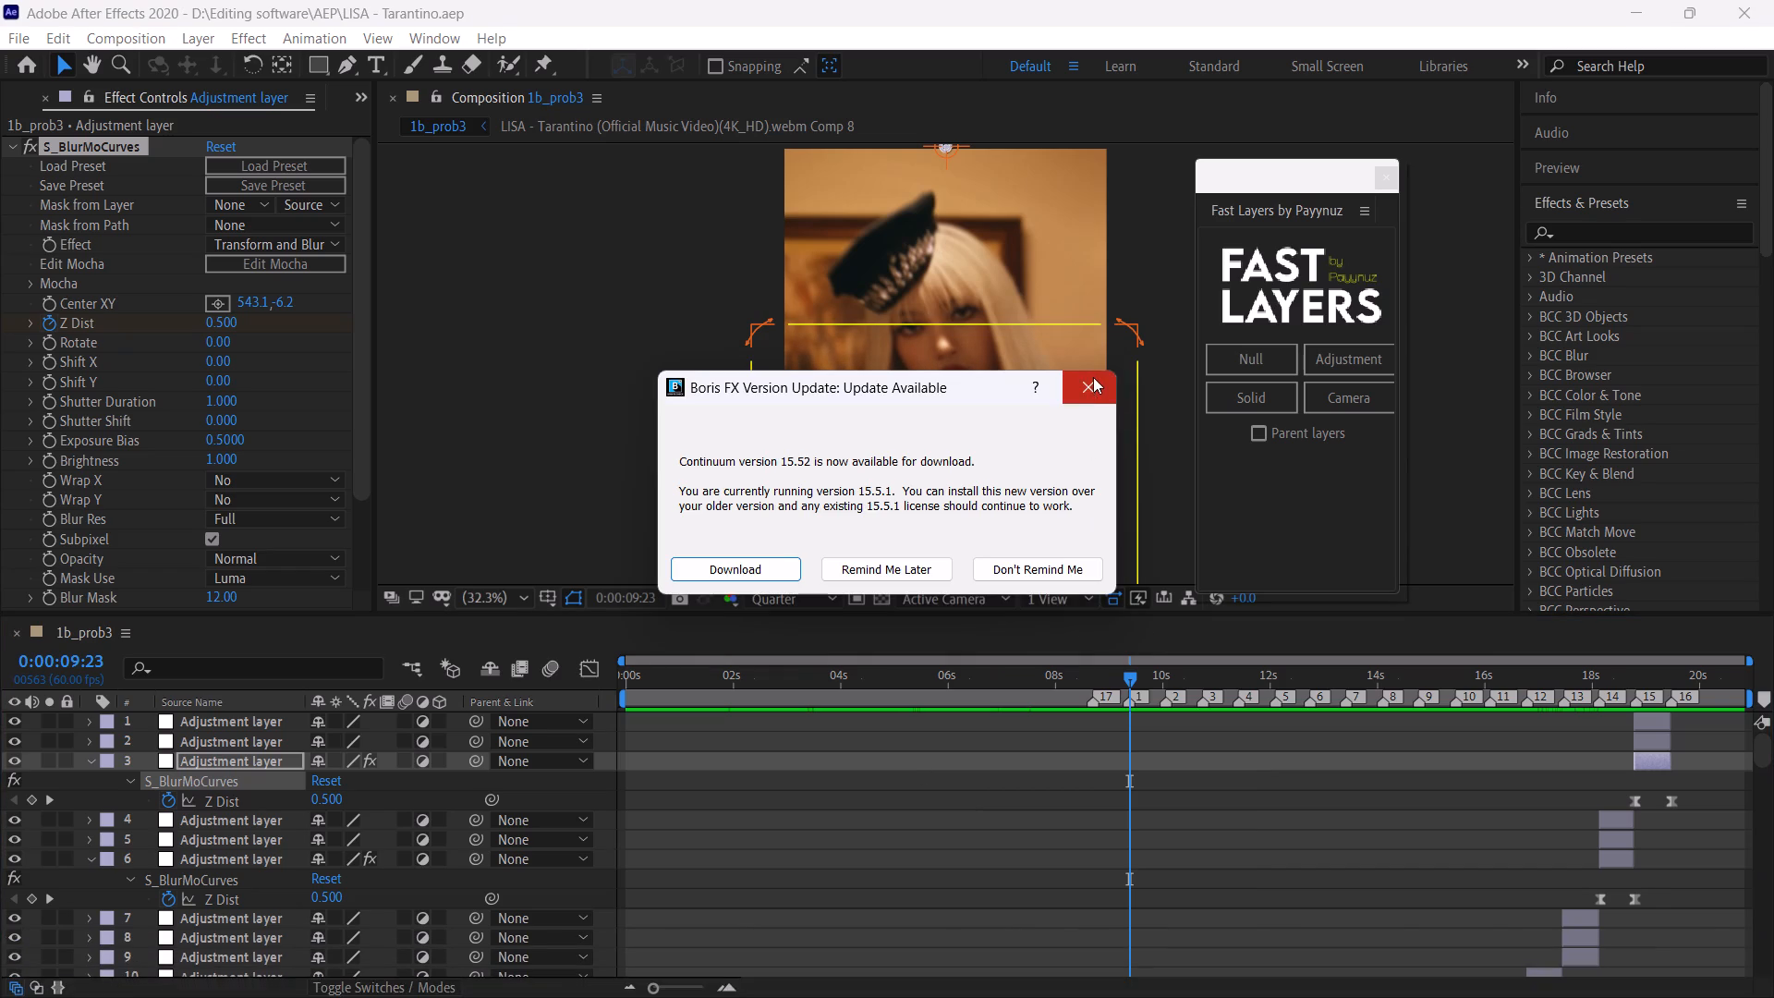
{"action": "left_click", "coordinate": [1097, 382]}
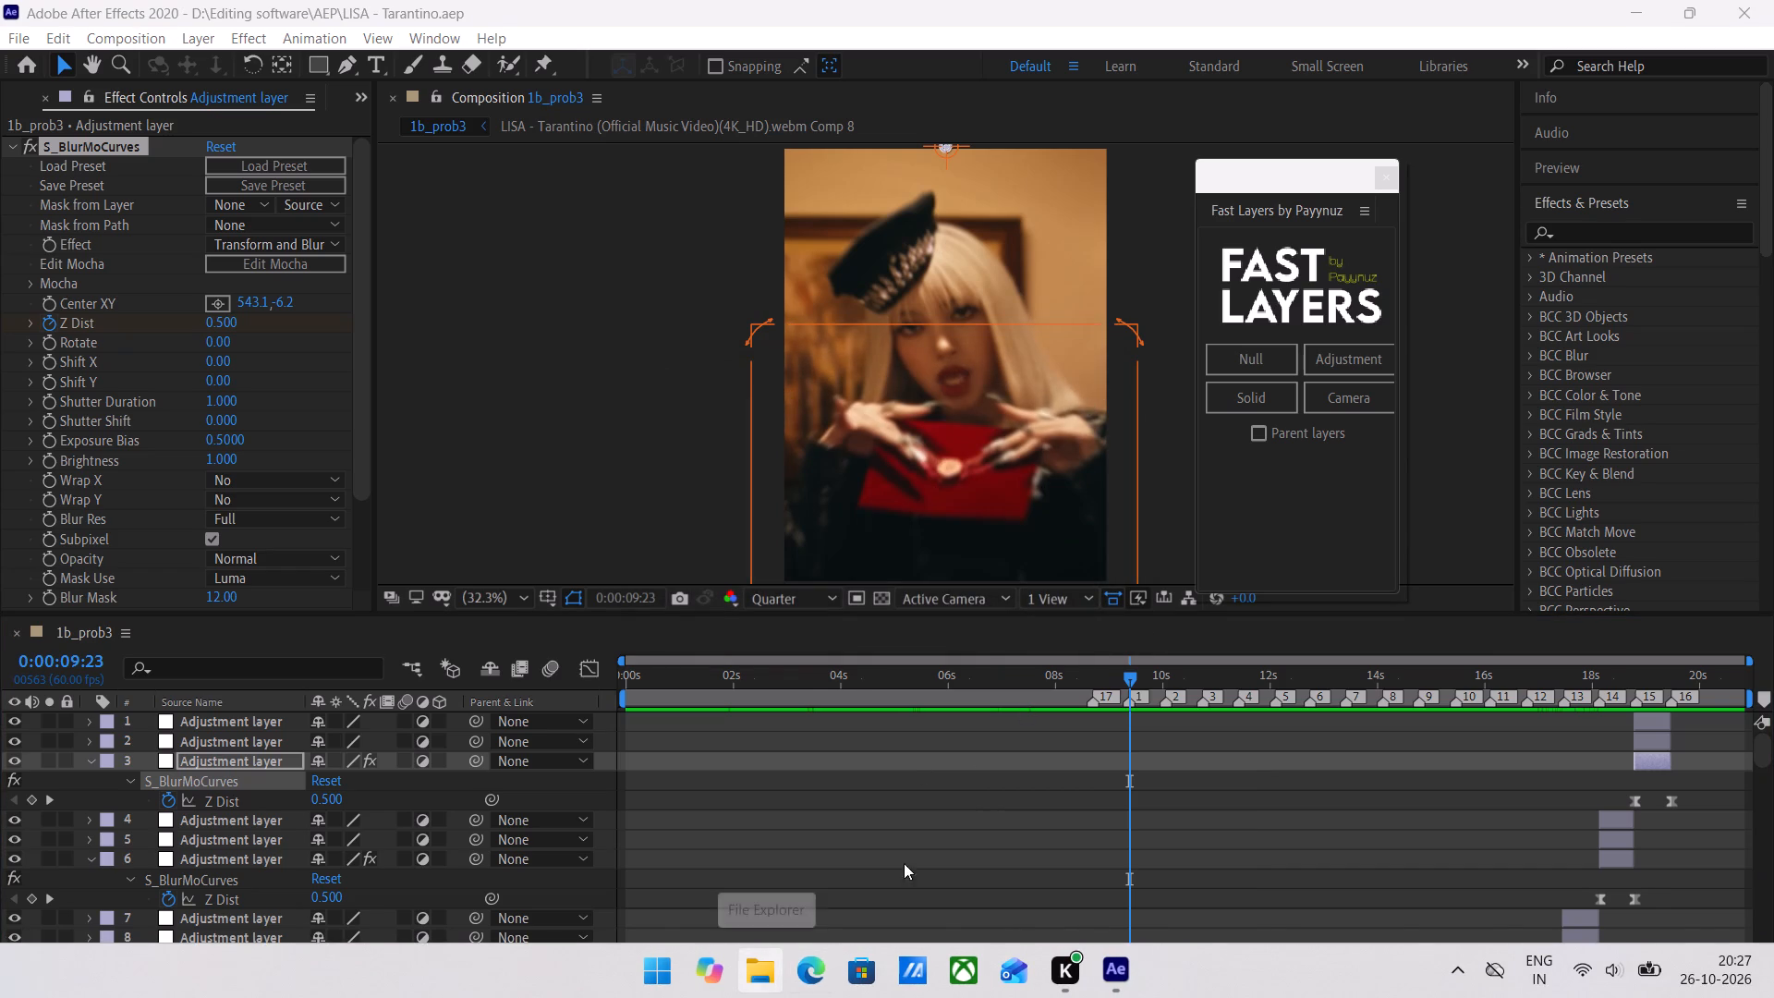
Return to the composition at 0:00:08:38 and save the project.
{"action": "left_click", "coordinate": [1089, 687]}
{"action": "key", "text": "ctrl+s"}
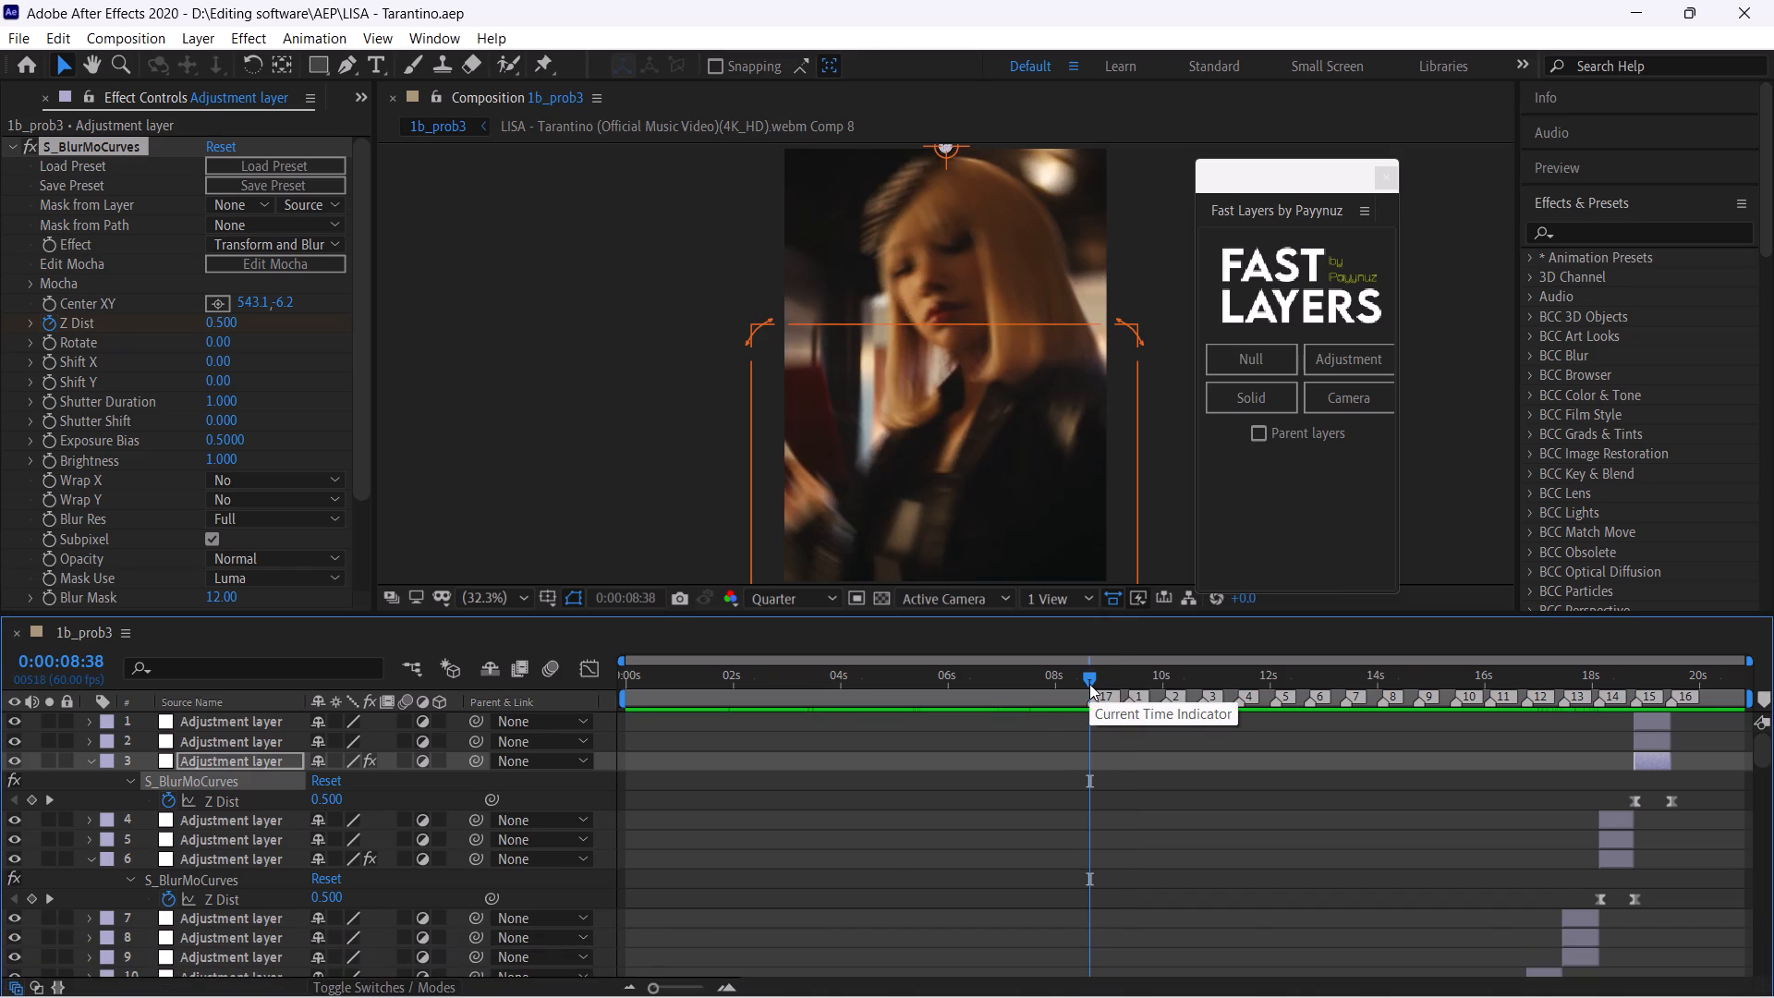
Add a new adjustment layer directly above the topmost LISA clip, Comp 13 on layer 49.
{"action": "left_click", "coordinate": [765, 677]}
{"action": "left_click_drag", "start_coordinate": [765, 677], "coordinate": [506, 735]}
{"action": "scroll", "coordinate": [937, 757], "scroll_direction": "down", "scroll_amount": 1}
{"action": "scroll", "coordinate": [943, 763], "scroll_direction": "up", "scroll_amount": 1}
{"action": "scroll", "coordinate": [946, 764], "scroll_direction": "down", "scroll_amount": 1}
{"action": "scroll", "coordinate": [948, 764], "scroll_direction": "up", "scroll_amount": 1}
{"action": "scroll", "coordinate": [948, 764], "scroll_direction": "down", "scroll_amount": 5}
{"action": "scroll", "coordinate": [959, 769], "scroll_direction": "up", "scroll_amount": 1}
{"action": "scroll", "coordinate": [961, 769], "scroll_direction": "down", "scroll_amount": 1}
{"action": "scroll", "coordinate": [1497, 852], "scroll_direction": "up", "scroll_amount": 4}
{"action": "scroll", "coordinate": [1501, 849], "scroll_direction": "down", "scroll_amount": 1}
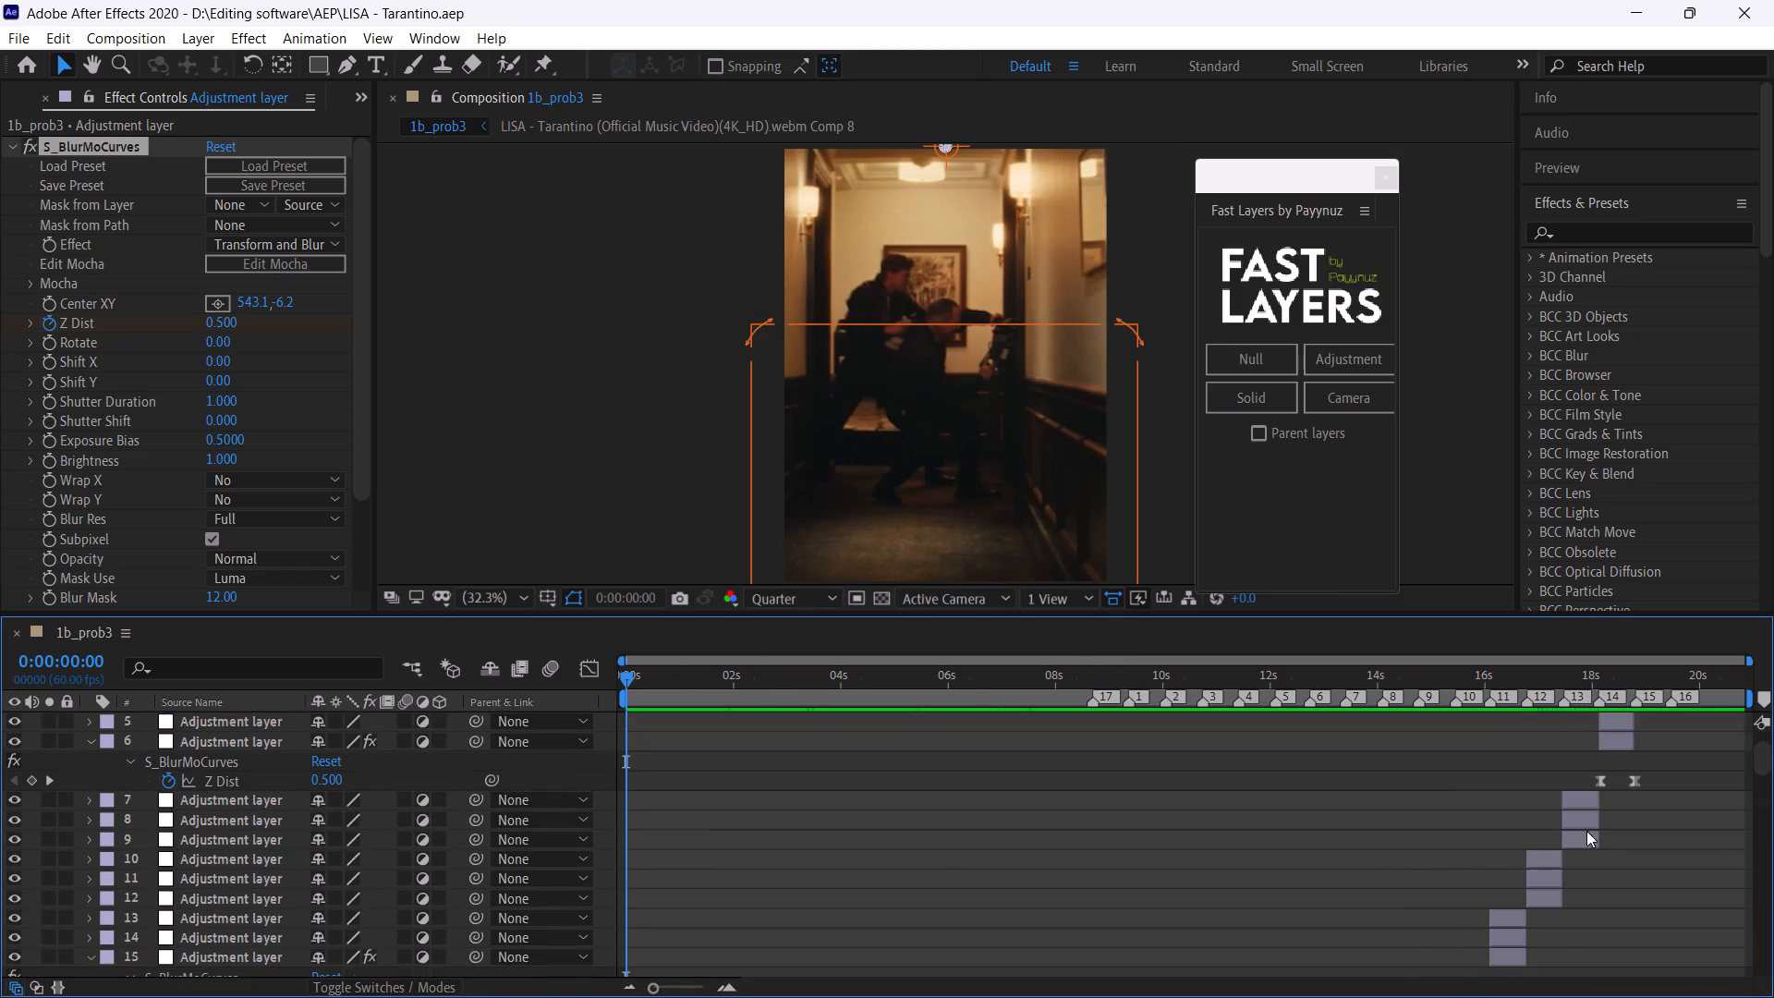
{"action": "left_click_drag", "start_coordinate": [1770, 755], "coordinate": [1757, 950]}
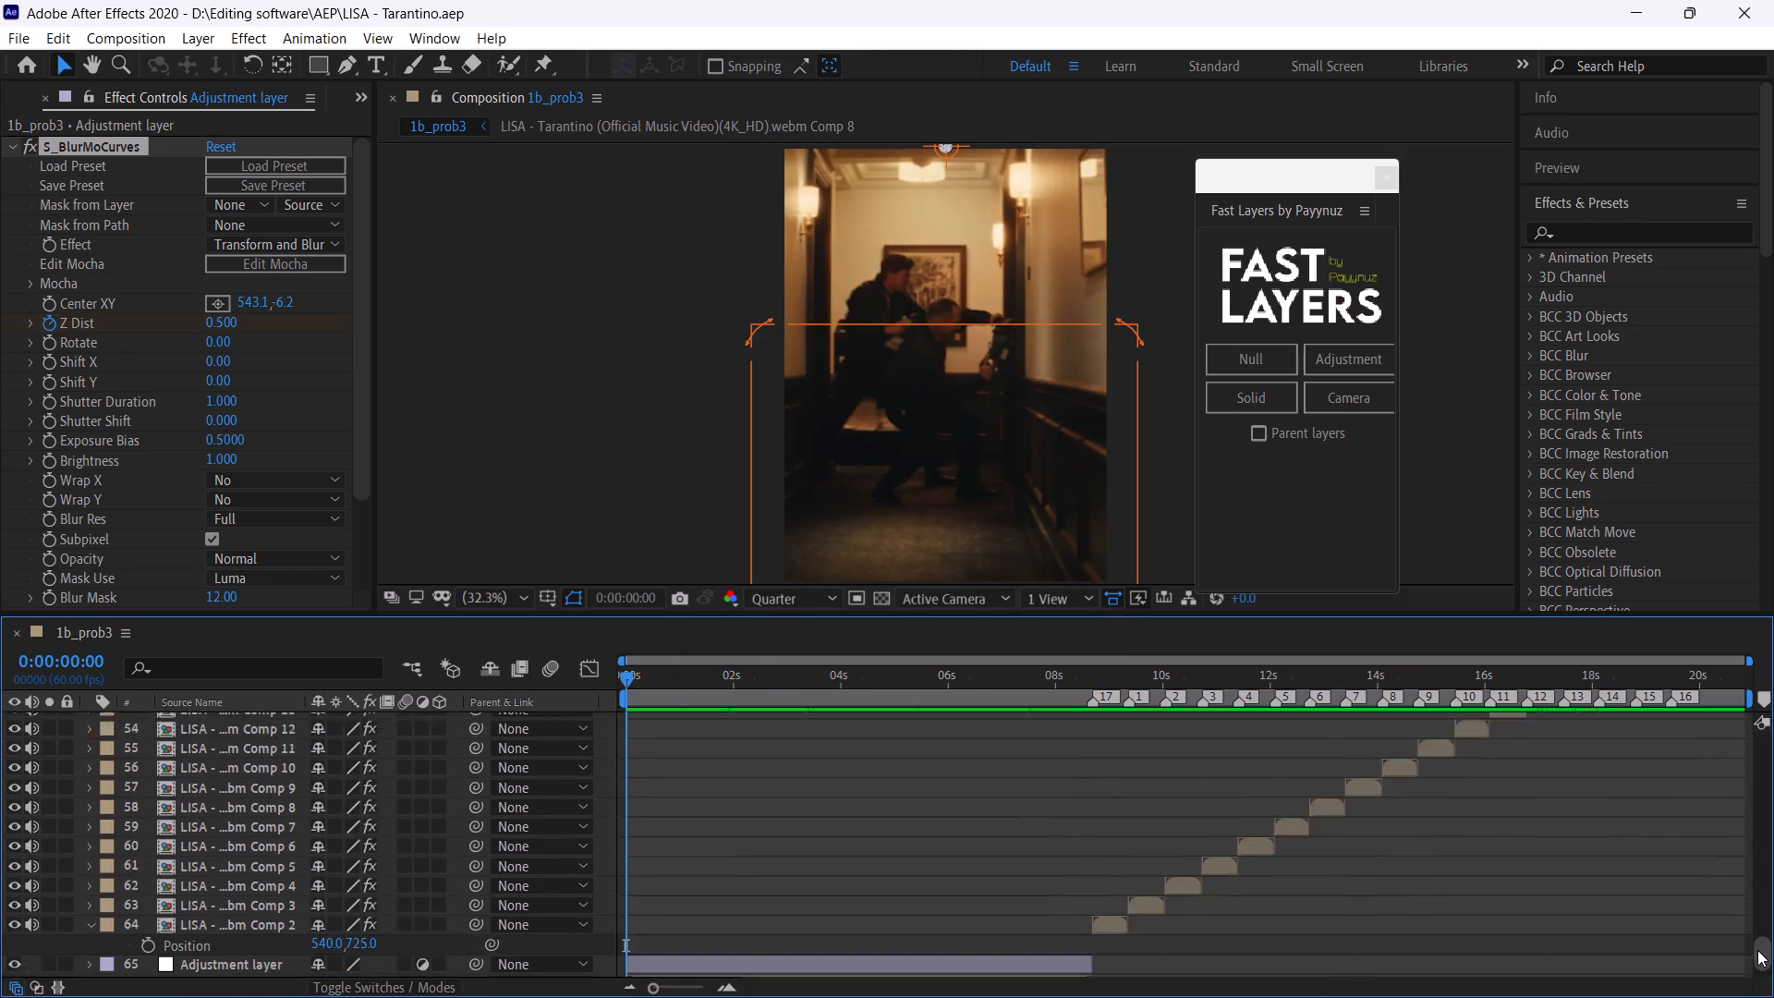
{"action": "left_click_drag", "start_coordinate": [1757, 950], "coordinate": [1765, 918]}
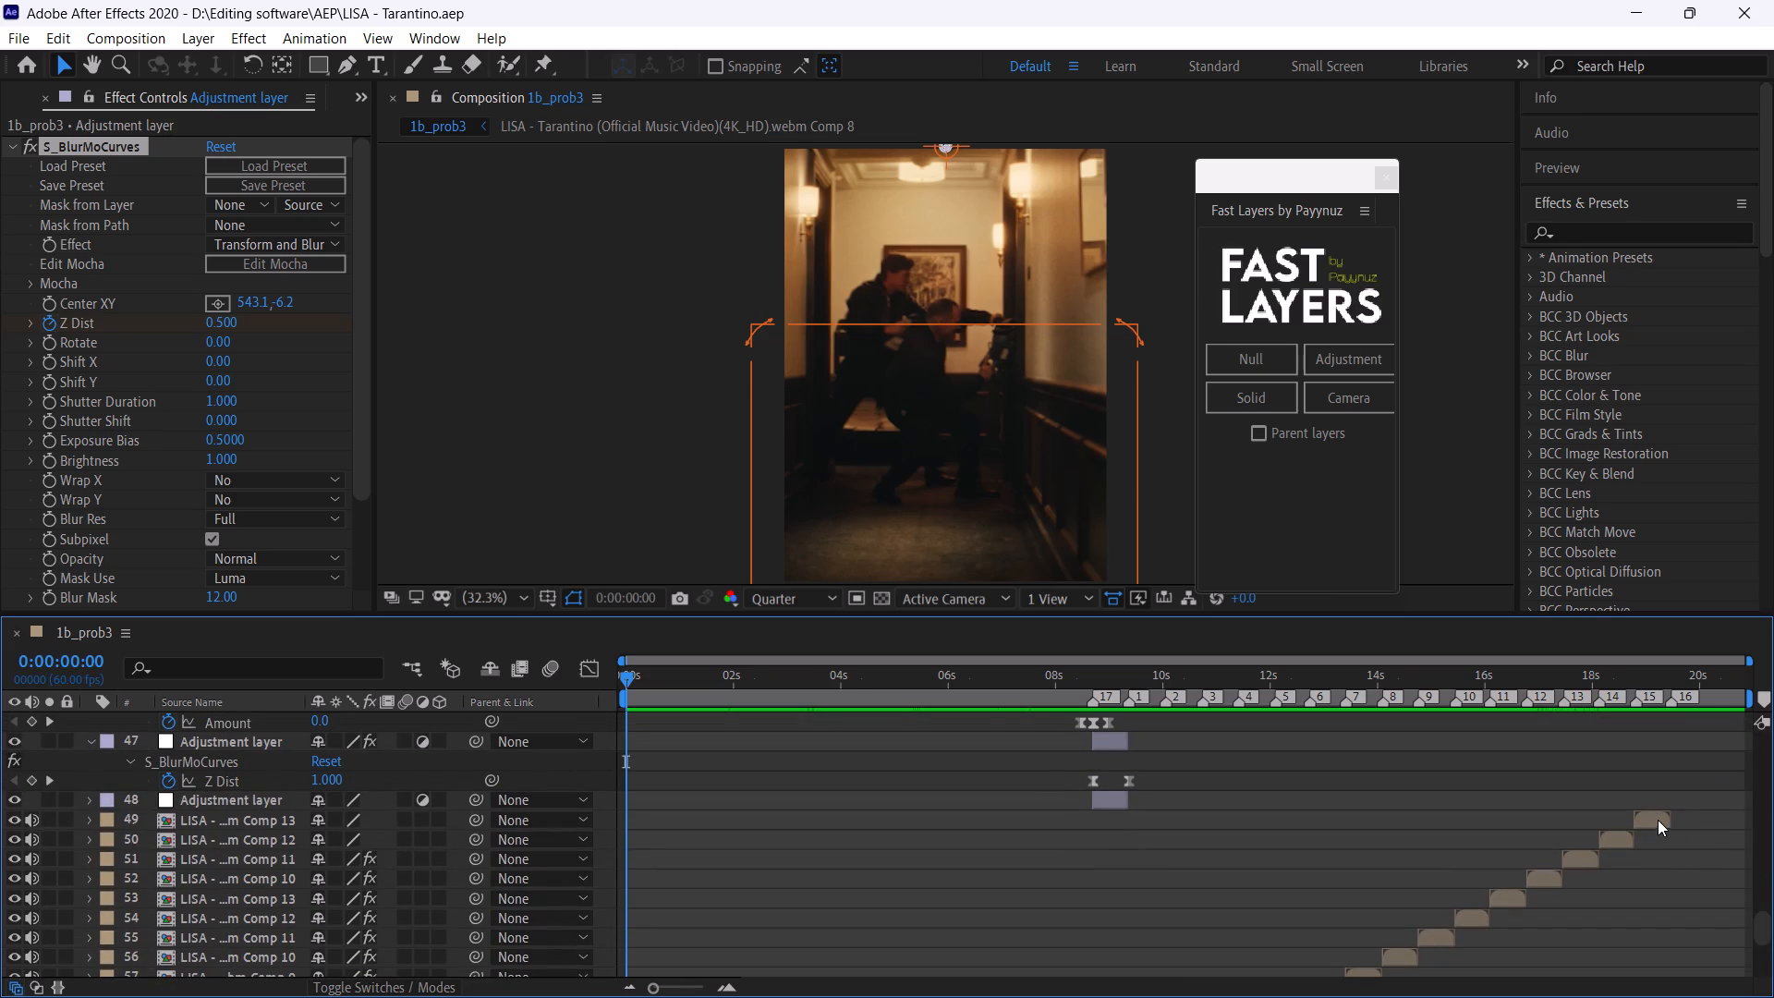
{"action": "left_click", "coordinate": [1657, 818]}
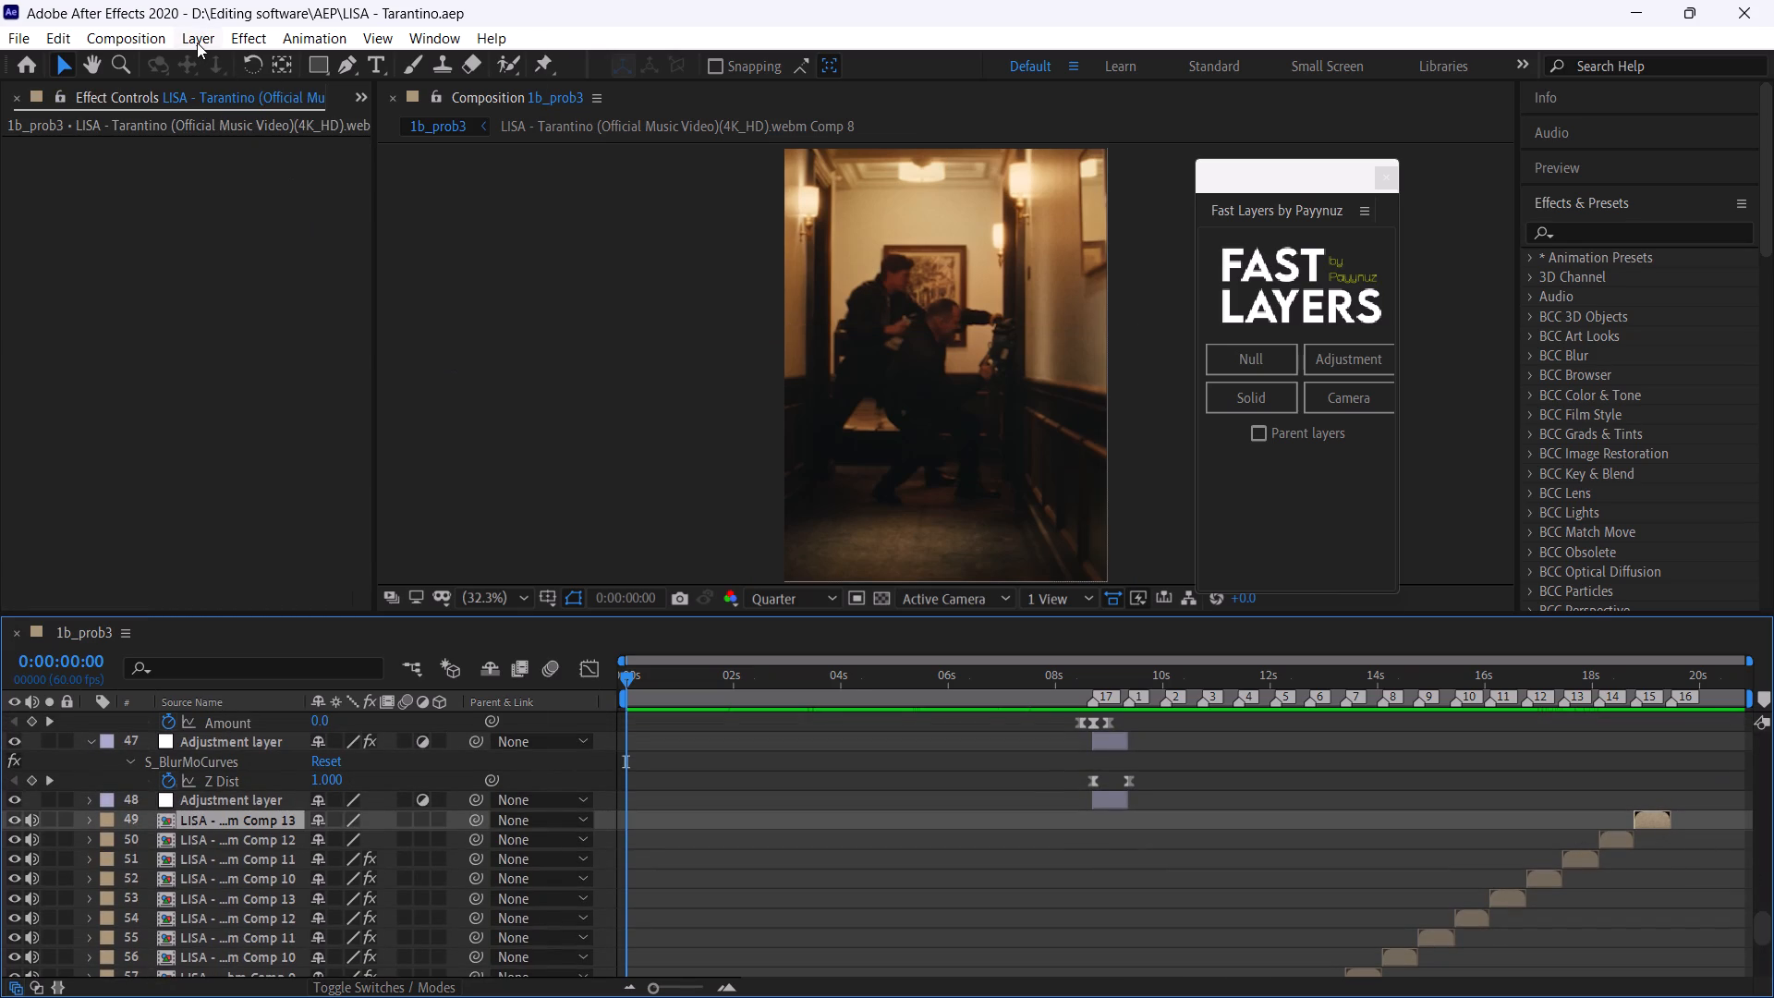
{"action": "left_click", "coordinate": [197, 43]}
{"action": "left_click", "coordinate": [234, 67]}
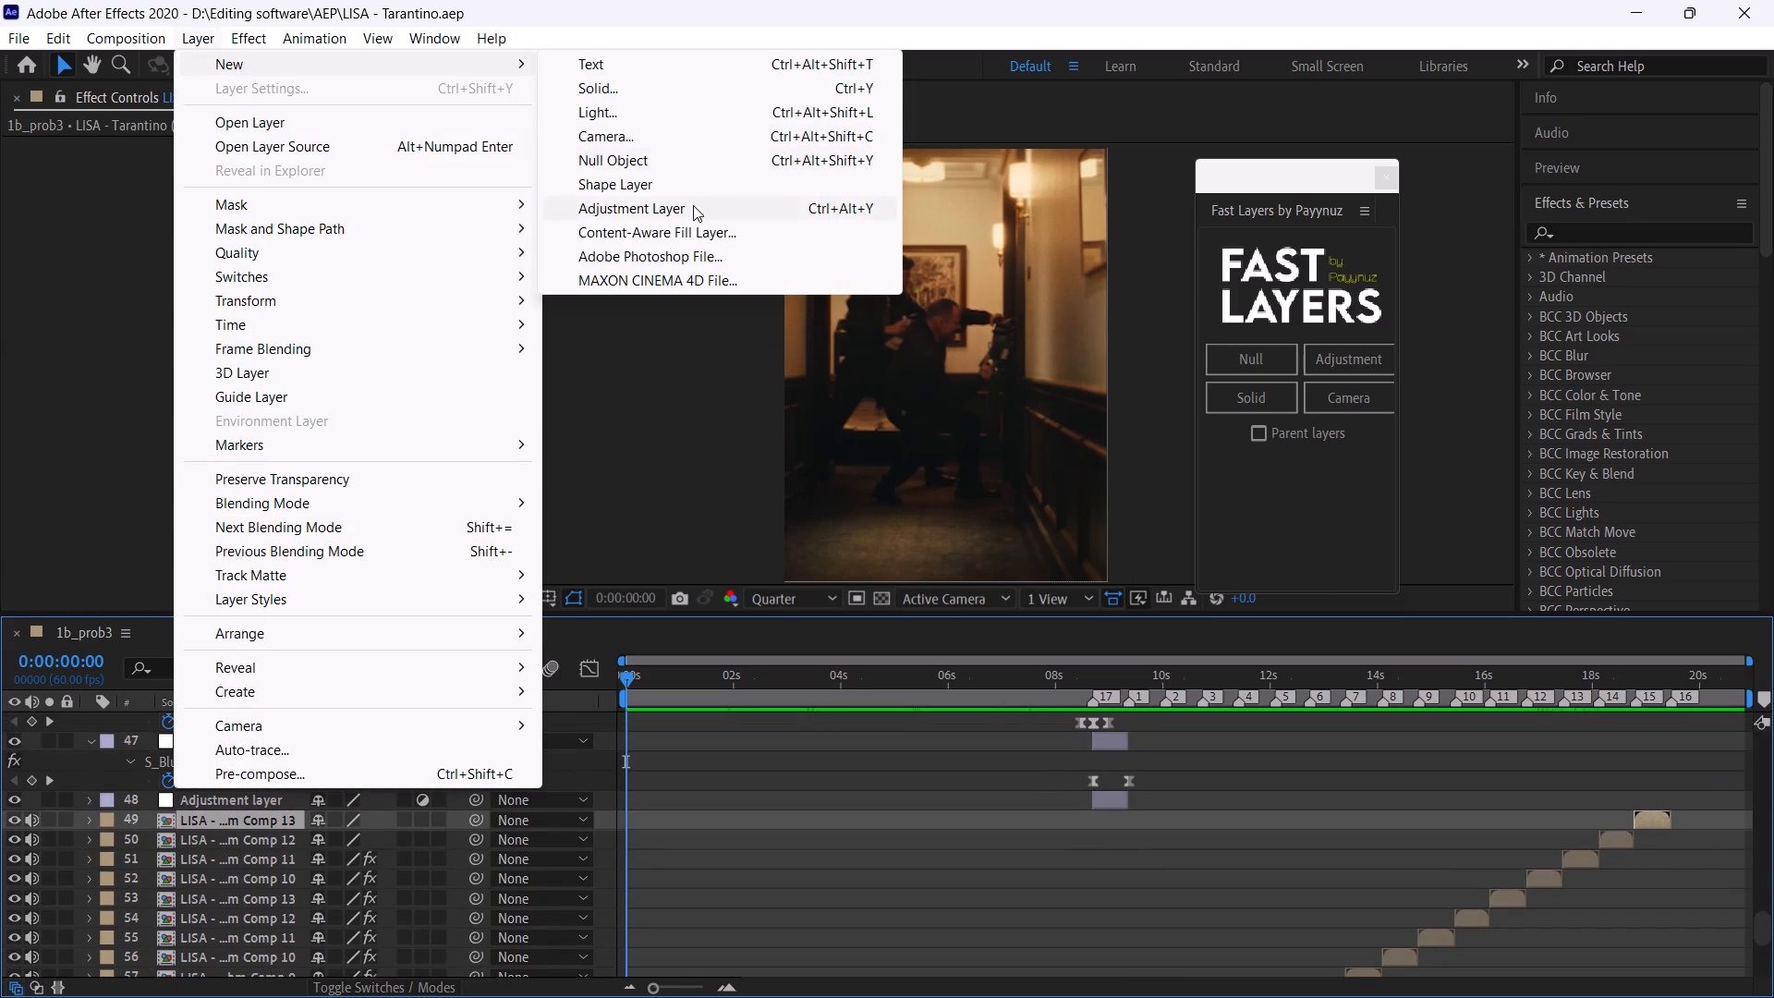
{"action": "left_click", "coordinate": [690, 209]}
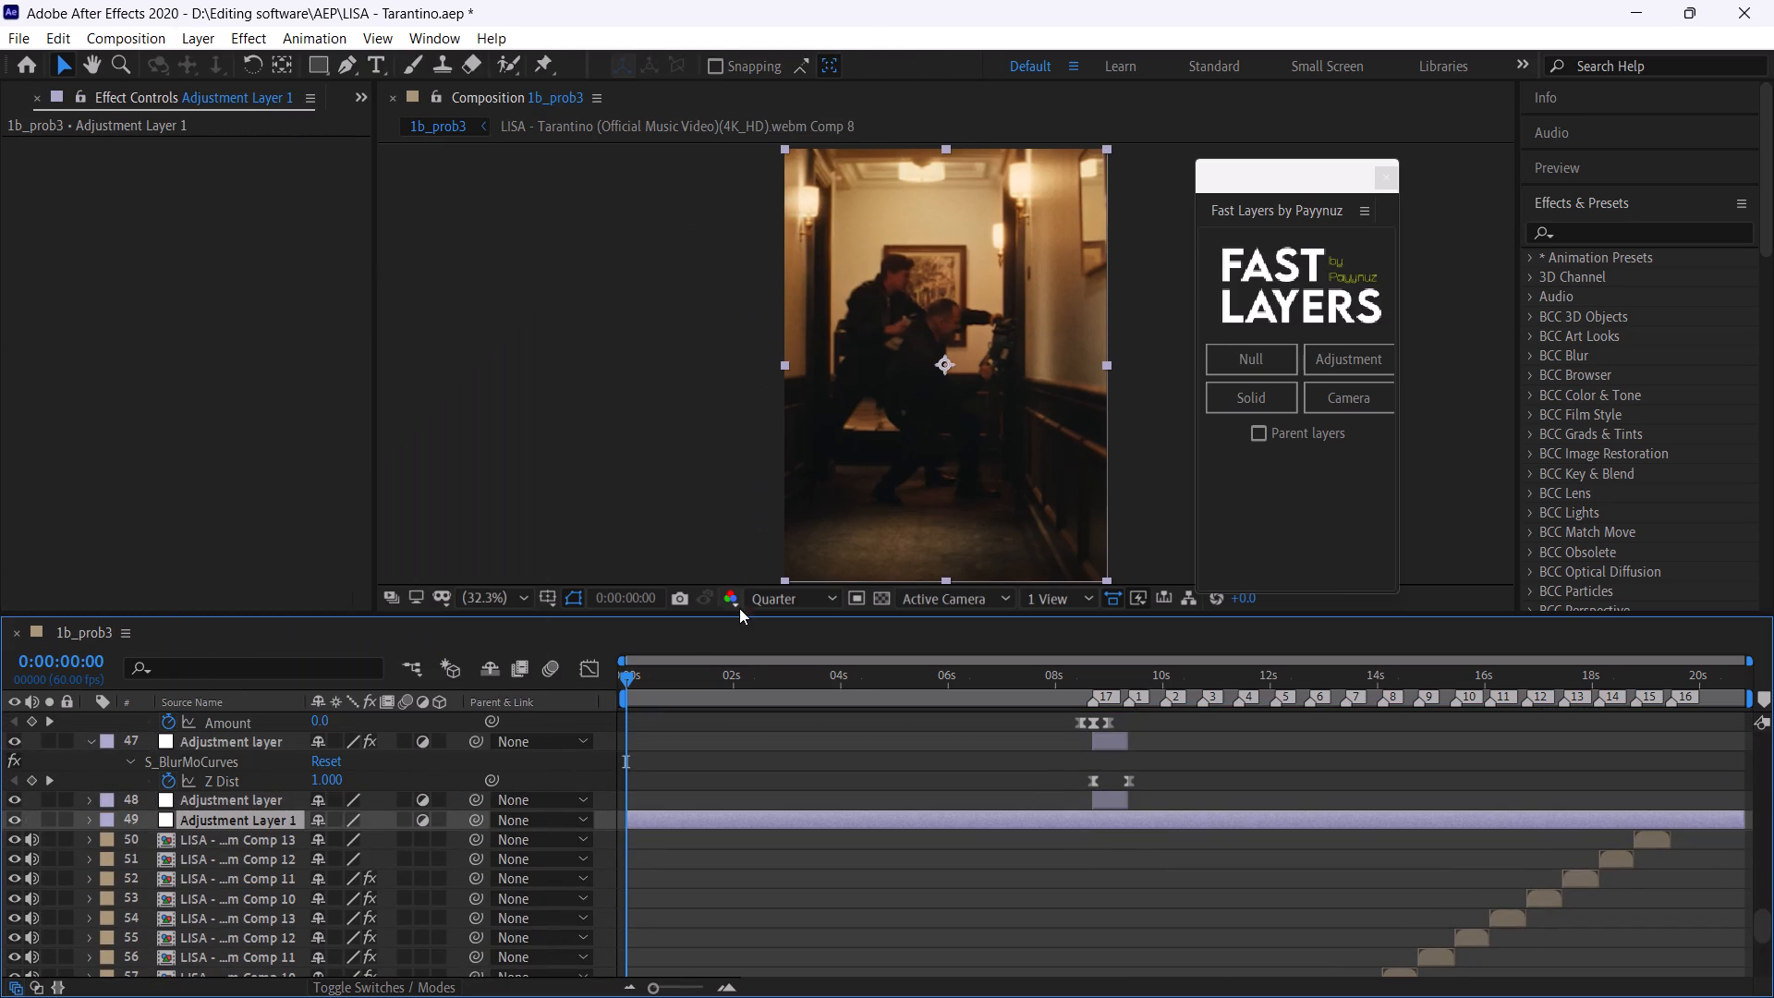
Apply the "Beasty Aura Panning (agressive)" preset to Adjustment Layer 1 at 0:00:00:00.
{"action": "left_click_drag", "start_coordinate": [676, 676], "coordinate": [579, 696]}
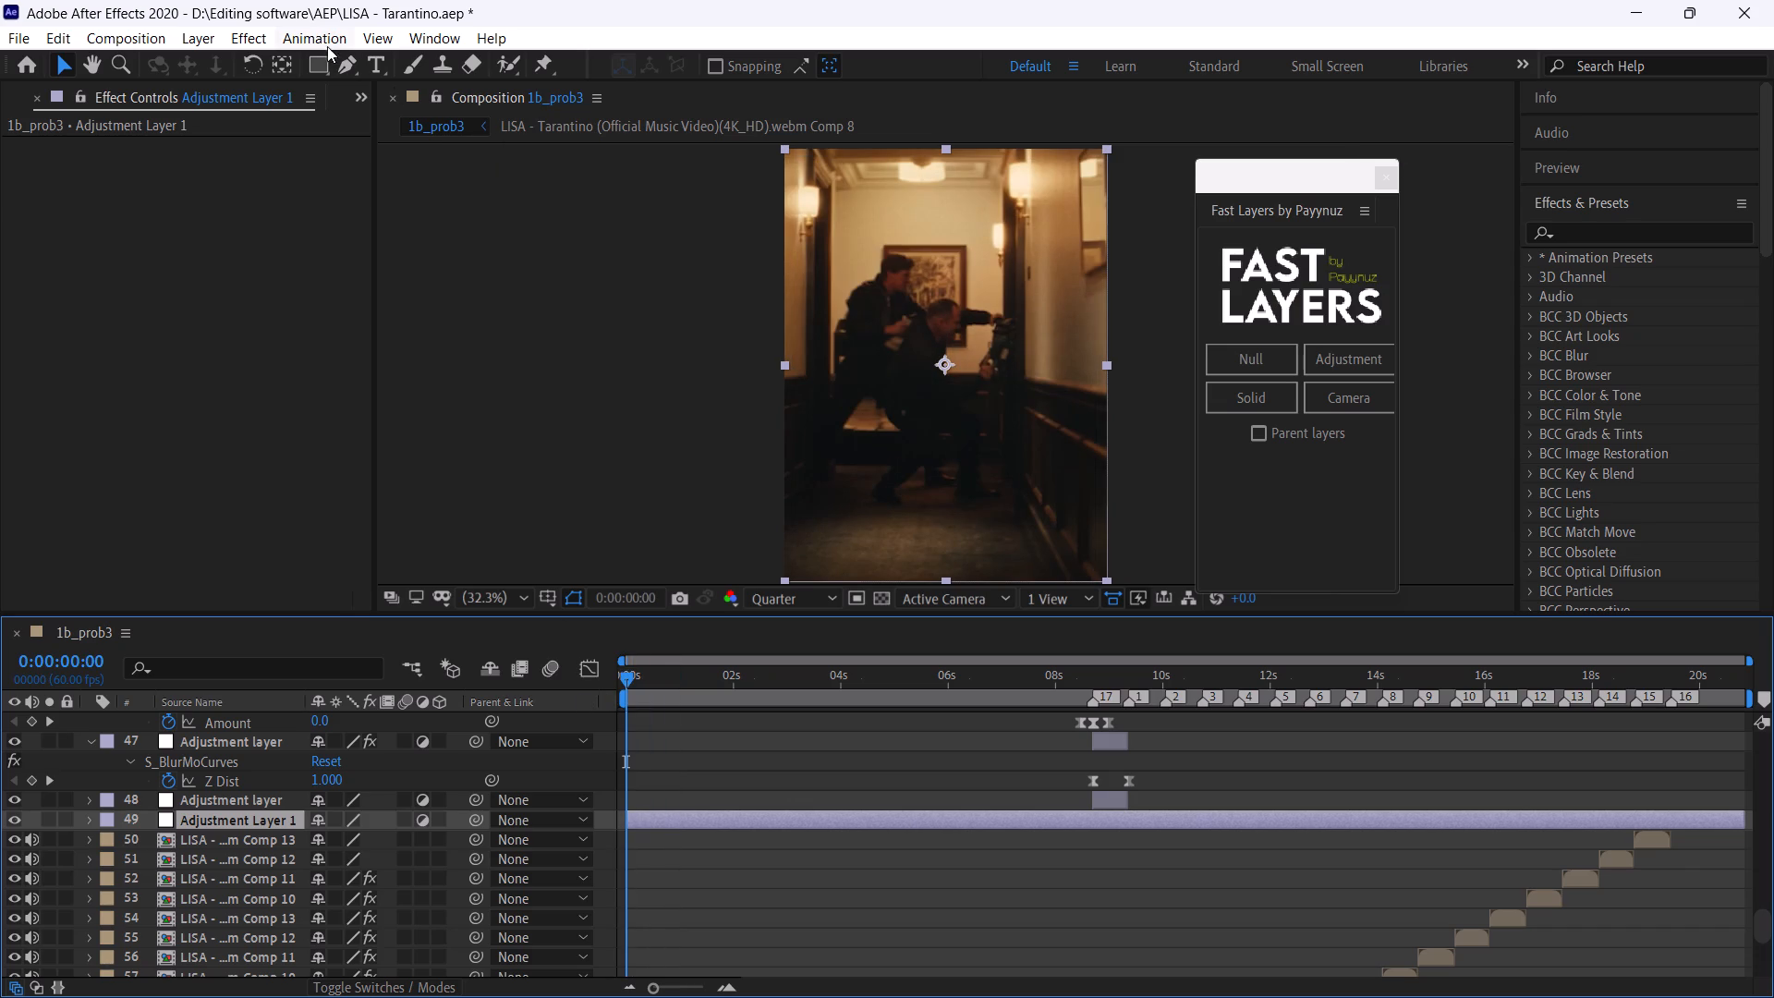
{"action": "left_click", "coordinate": [325, 41]}
{"action": "left_click", "coordinate": [375, 90]}
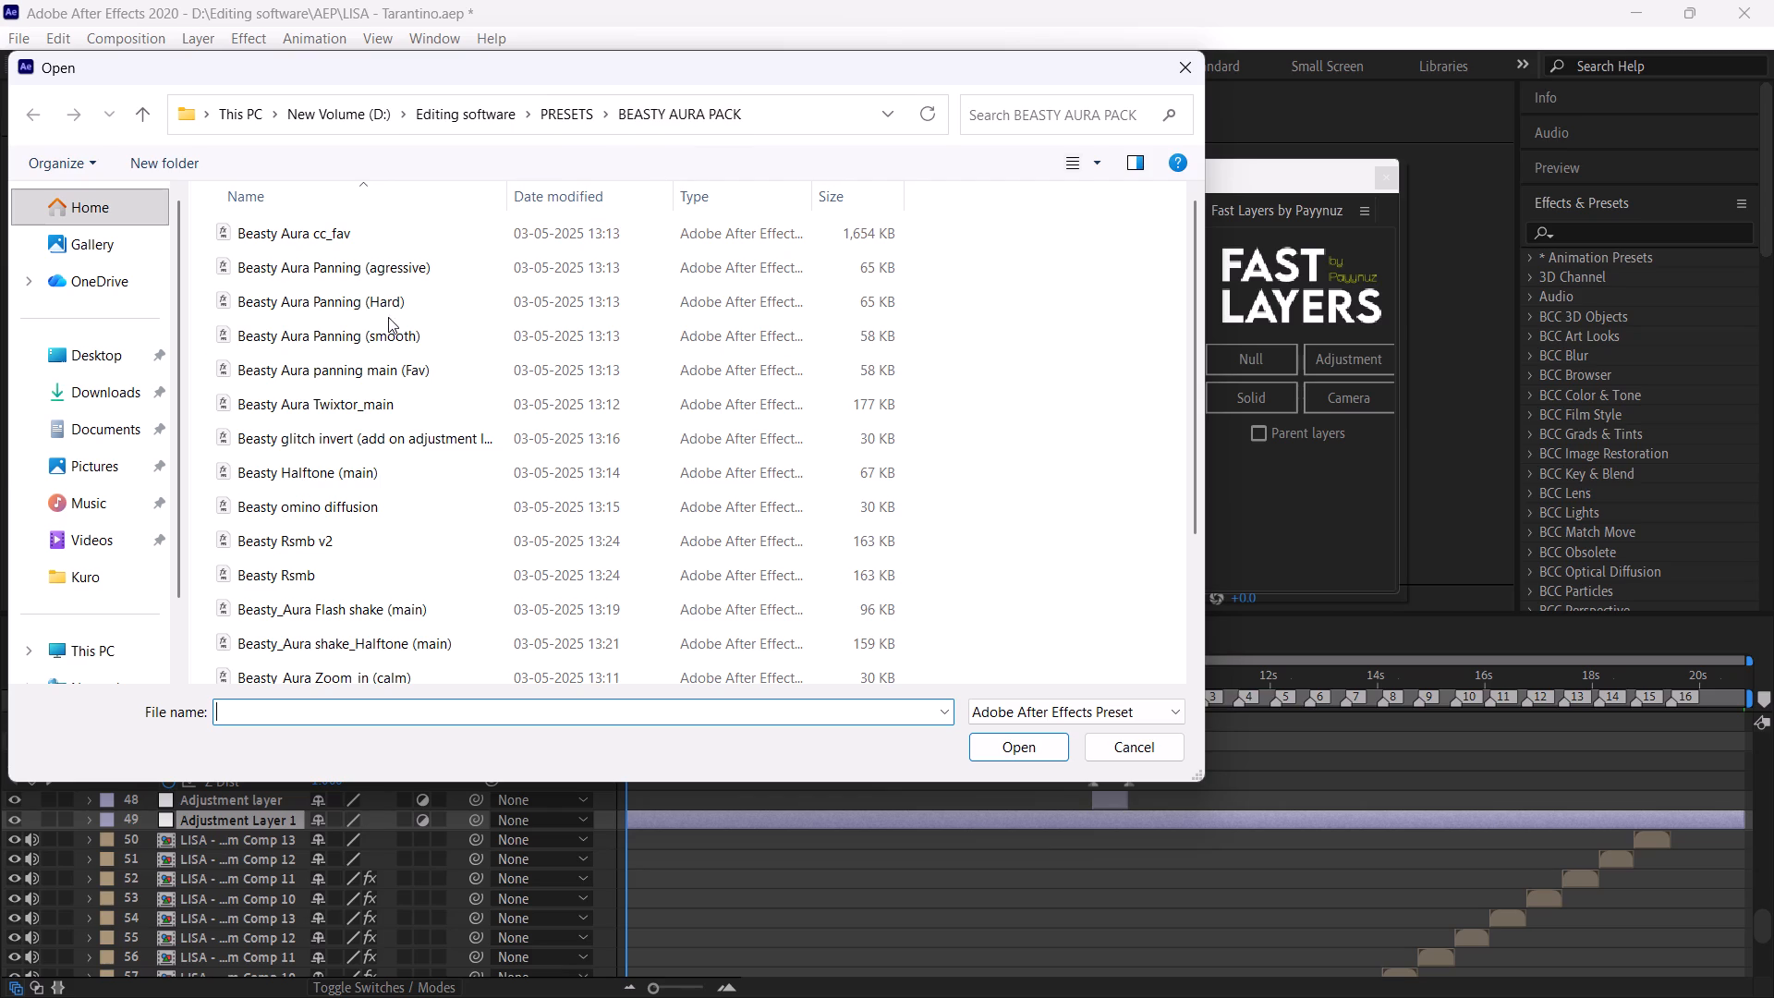
{"action": "left_click", "coordinate": [381, 268]}
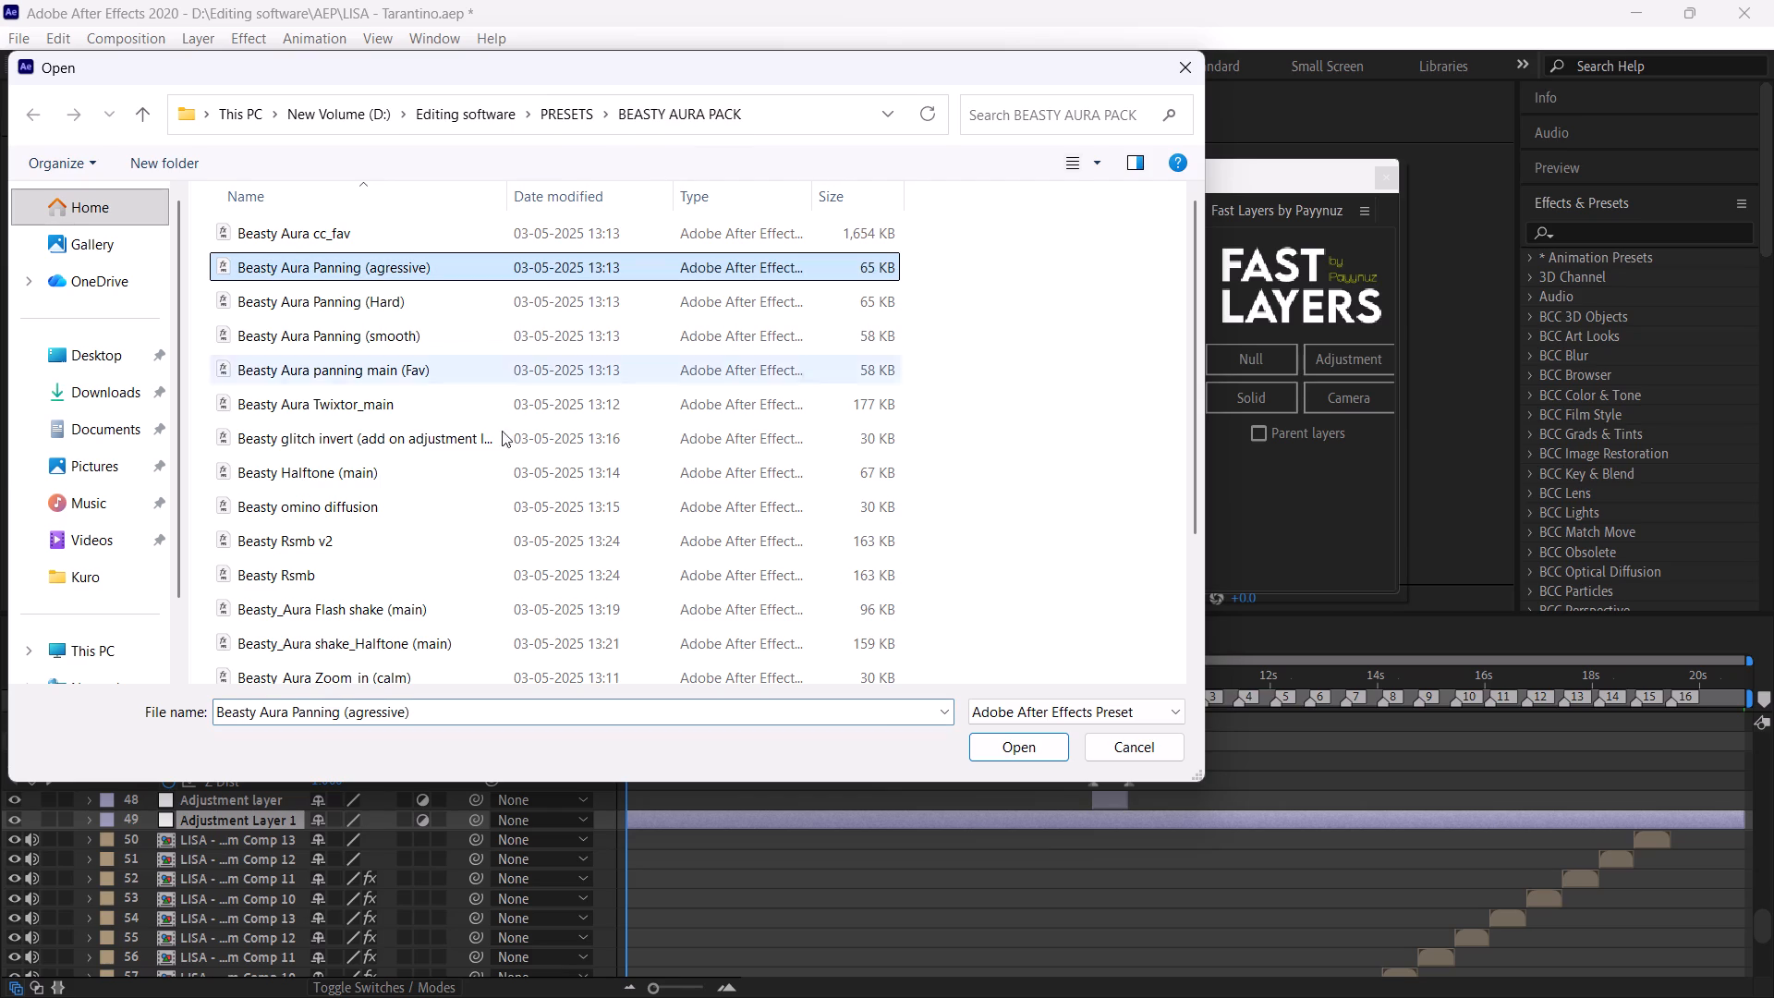
{"action": "left_click", "coordinate": [1028, 755]}
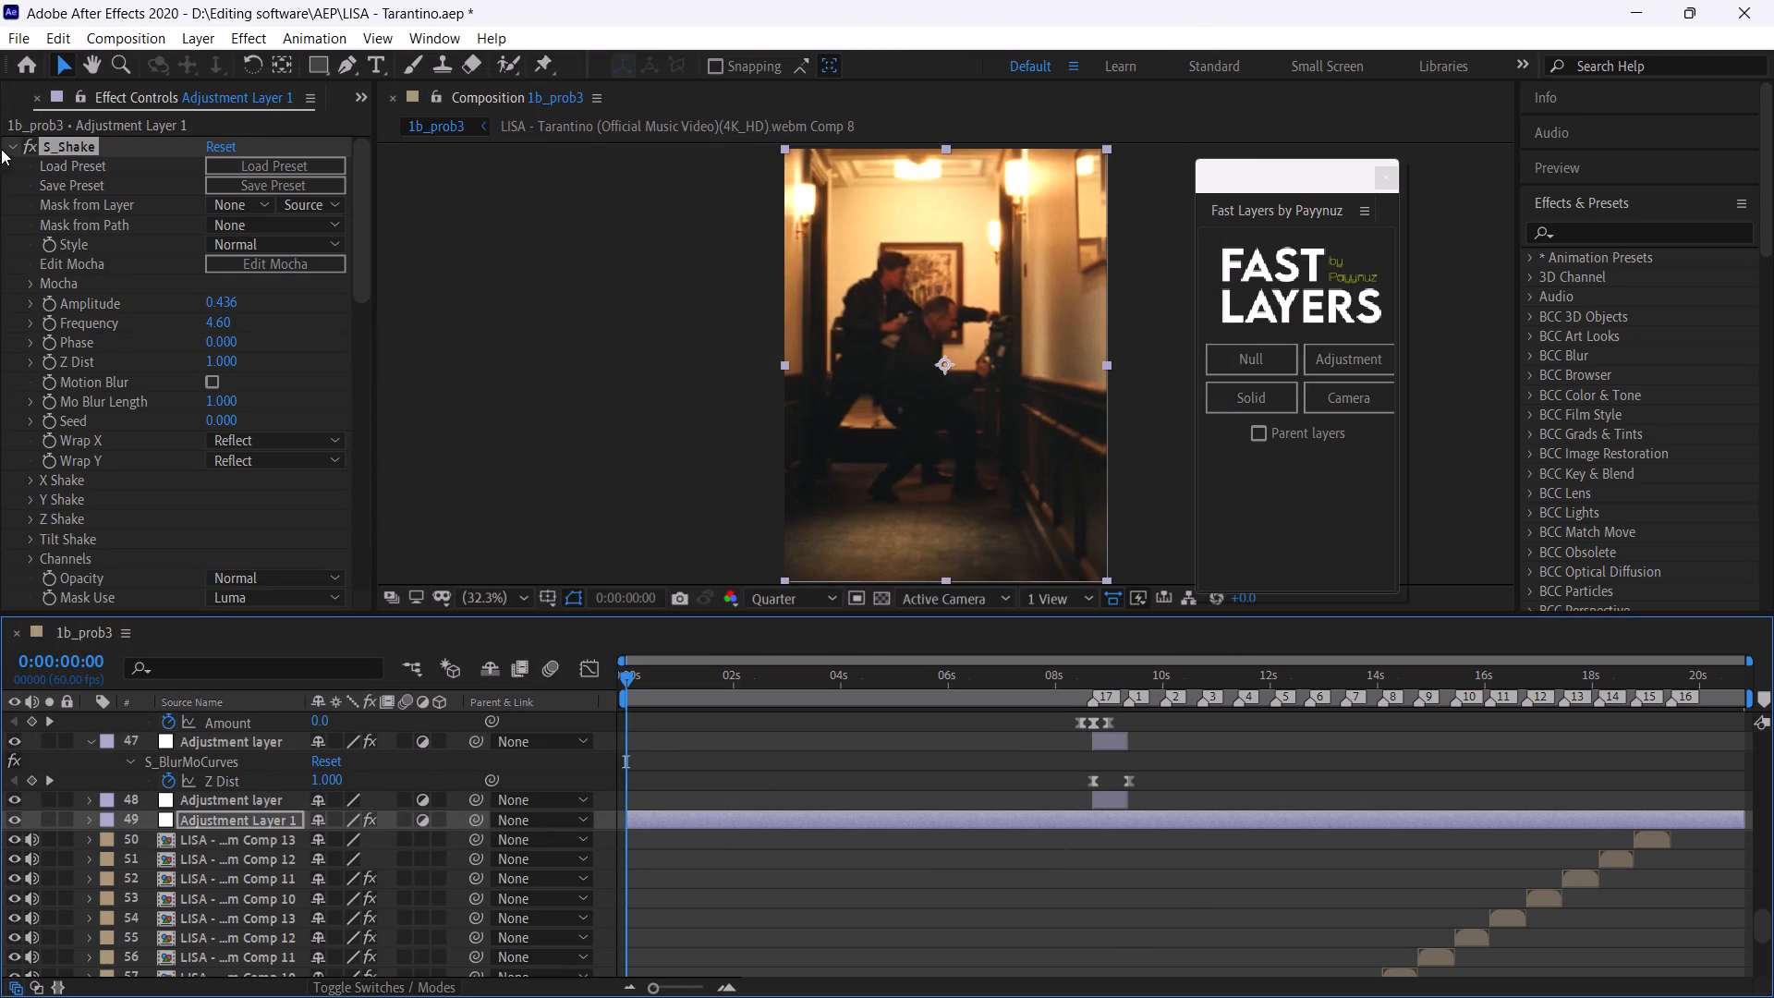
Turn off the S_Flicker 2 and S_Flicker 3 effects on Adjustment Layer 1 and collapse the effect settings.
{"action": "left_click", "coordinate": [12, 146]}
{"action": "left_click", "coordinate": [113, 278]}
{"action": "left_click_drag", "start_coordinate": [27, 167], "coordinate": [36, 217]}
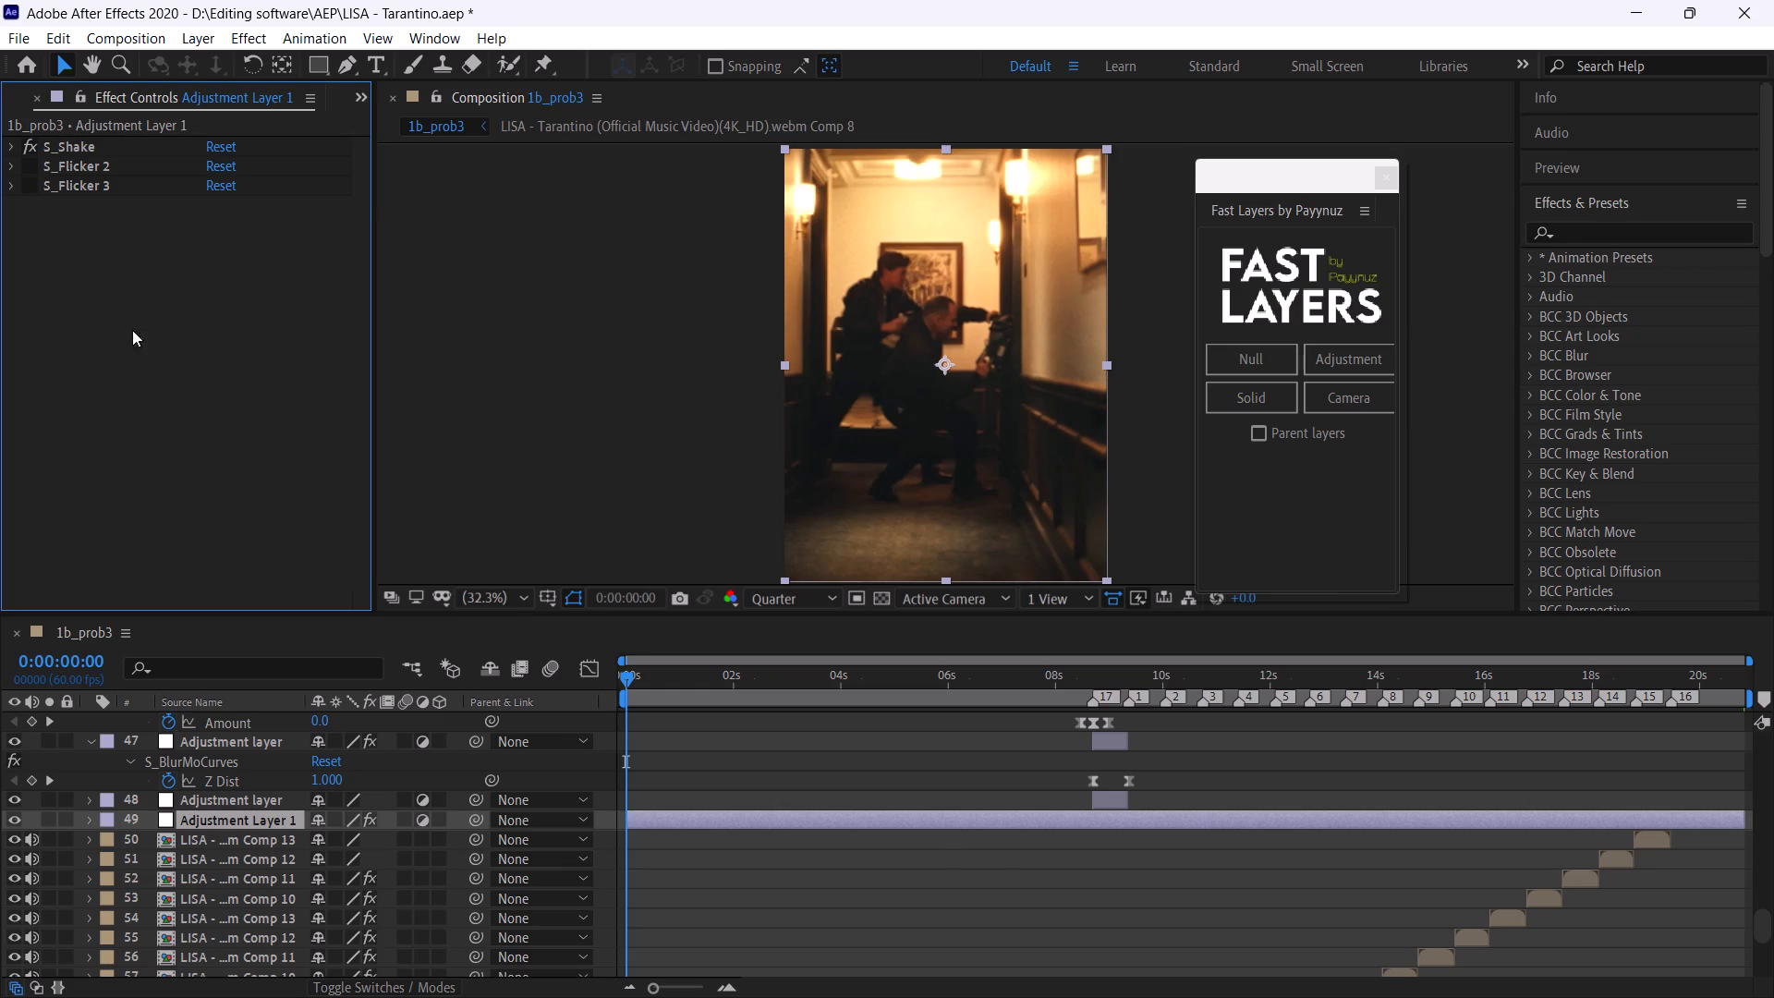
Play back the edit from the start and again from 0:00:07:46 and 0:00:07:59 to examine the shake effect.
{"action": "key", "text": "space"}
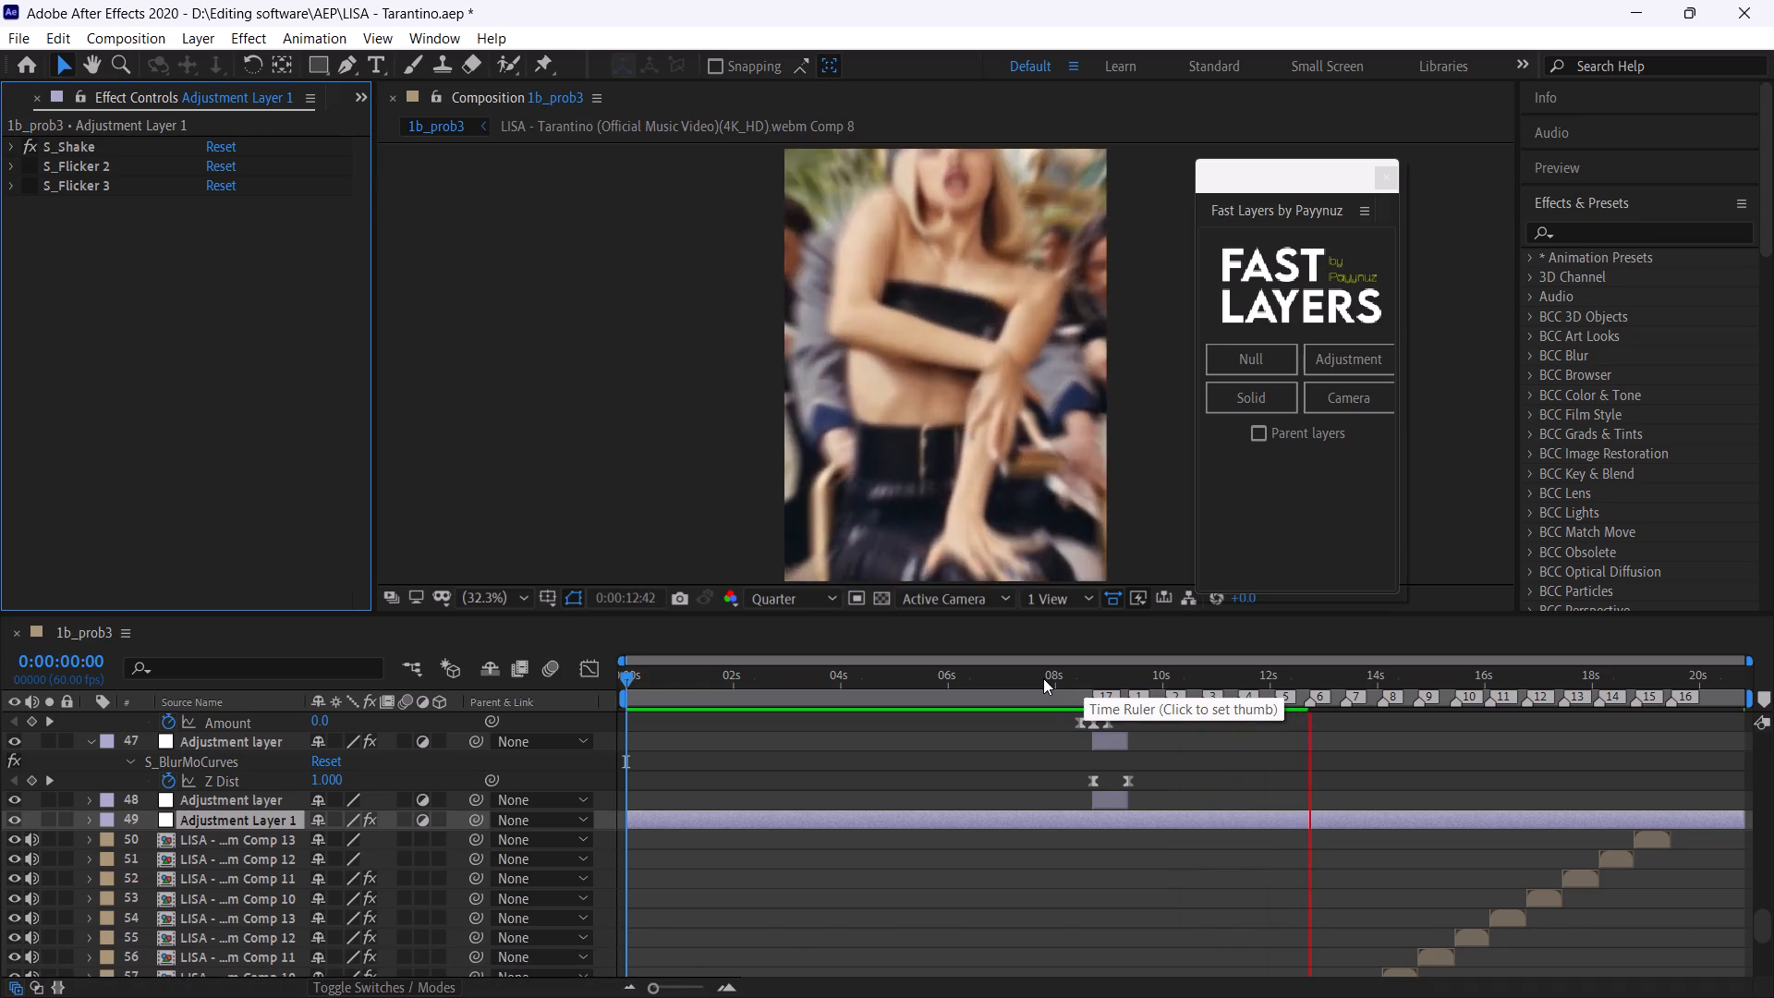
{"action": "left_click", "coordinate": [1043, 678]}
{"action": "key", "text": "space"}
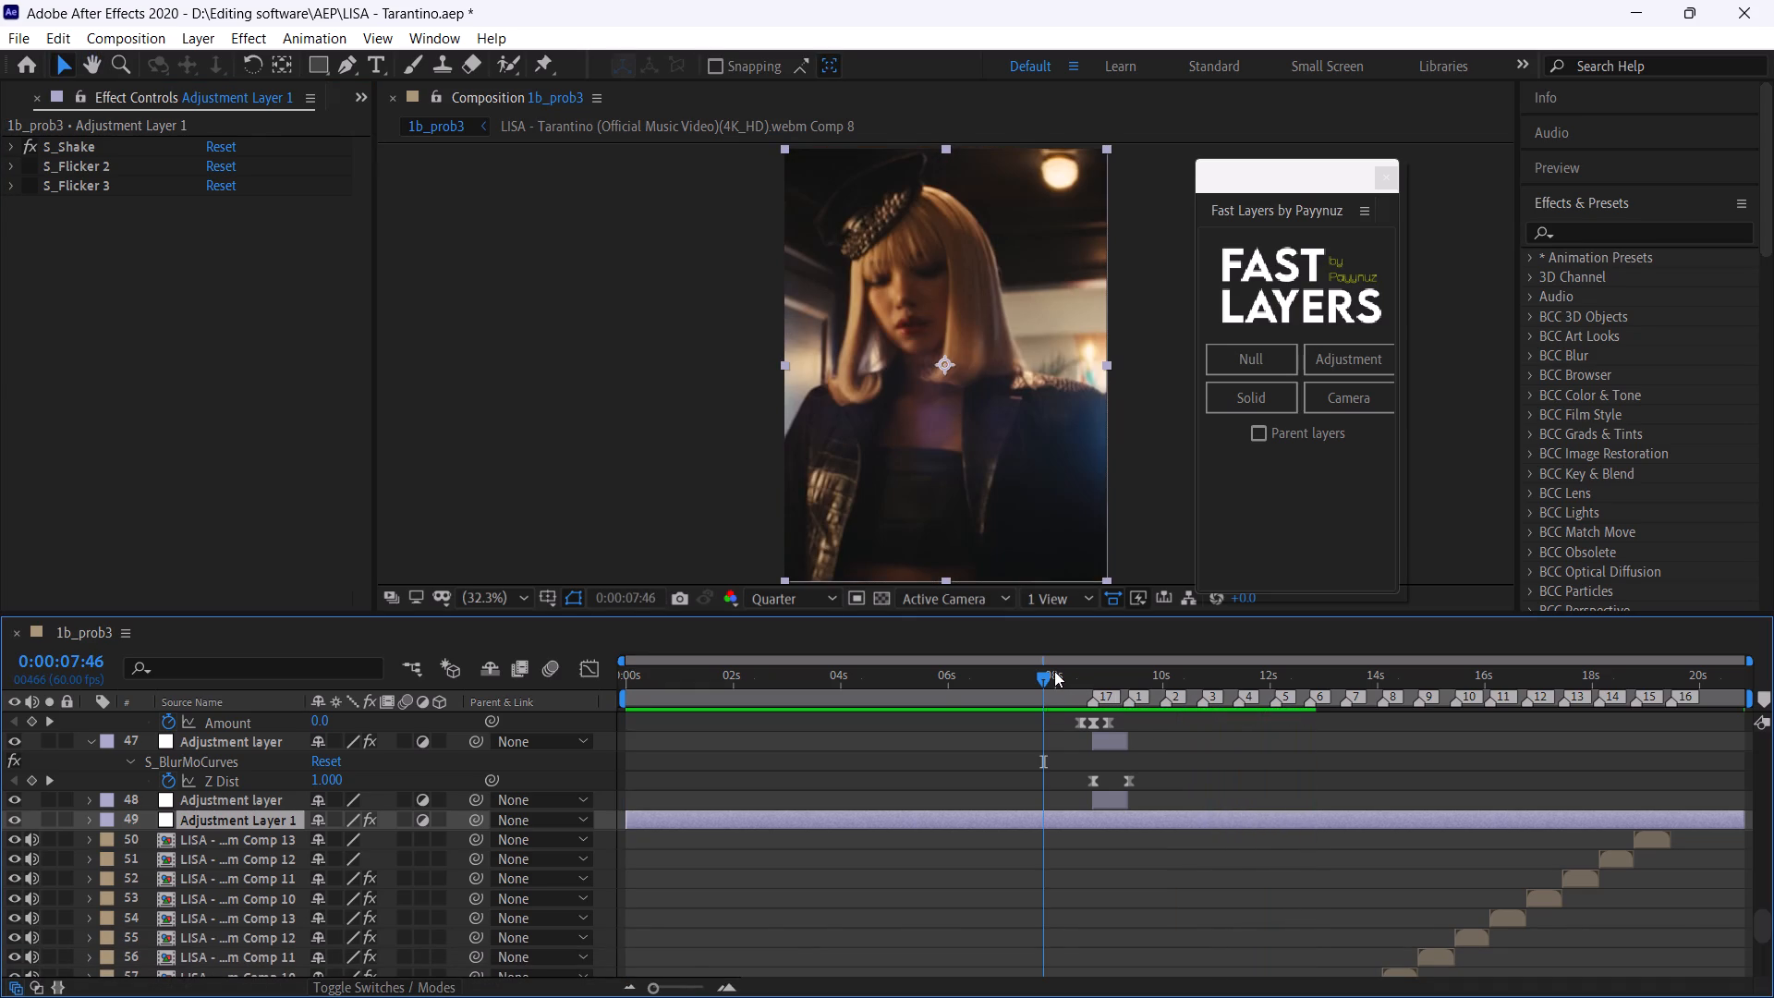
{"action": "left_click", "coordinate": [1054, 671]}
{"action": "key", "text": "space"}
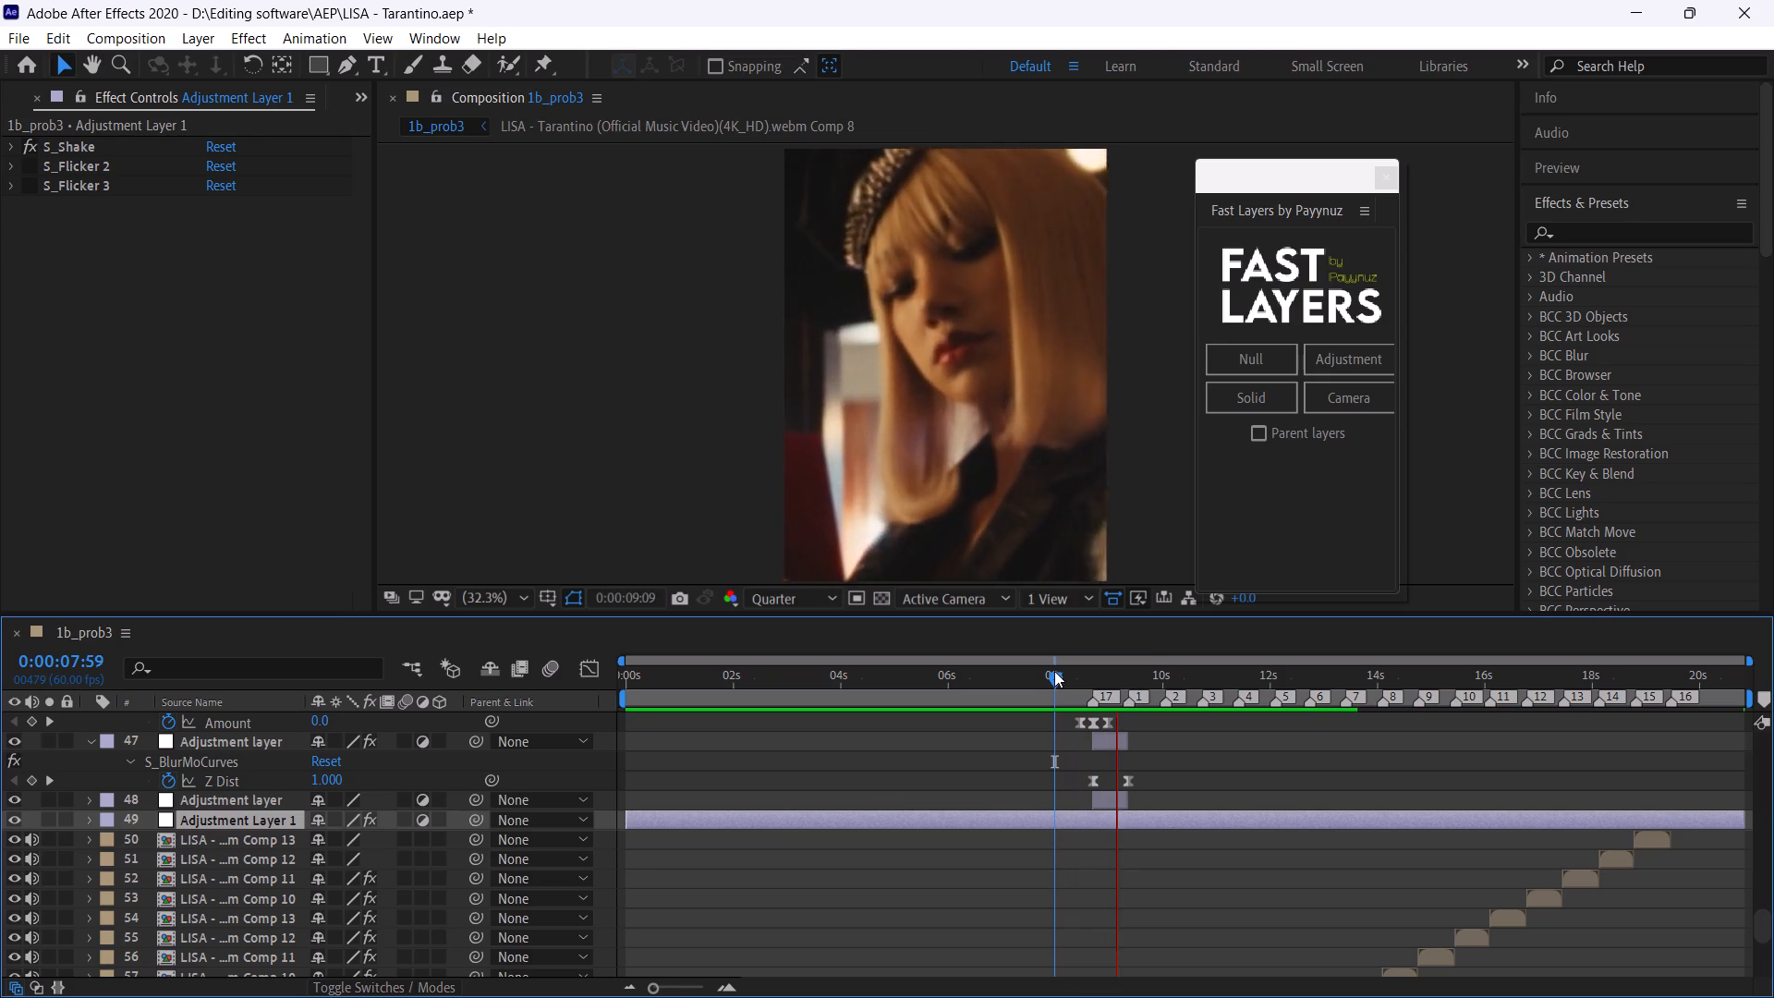
{"action": "left_click", "coordinate": [1054, 671]}
{"action": "key", "text": "space"}
{"action": "left_click", "coordinate": [1054, 671]}
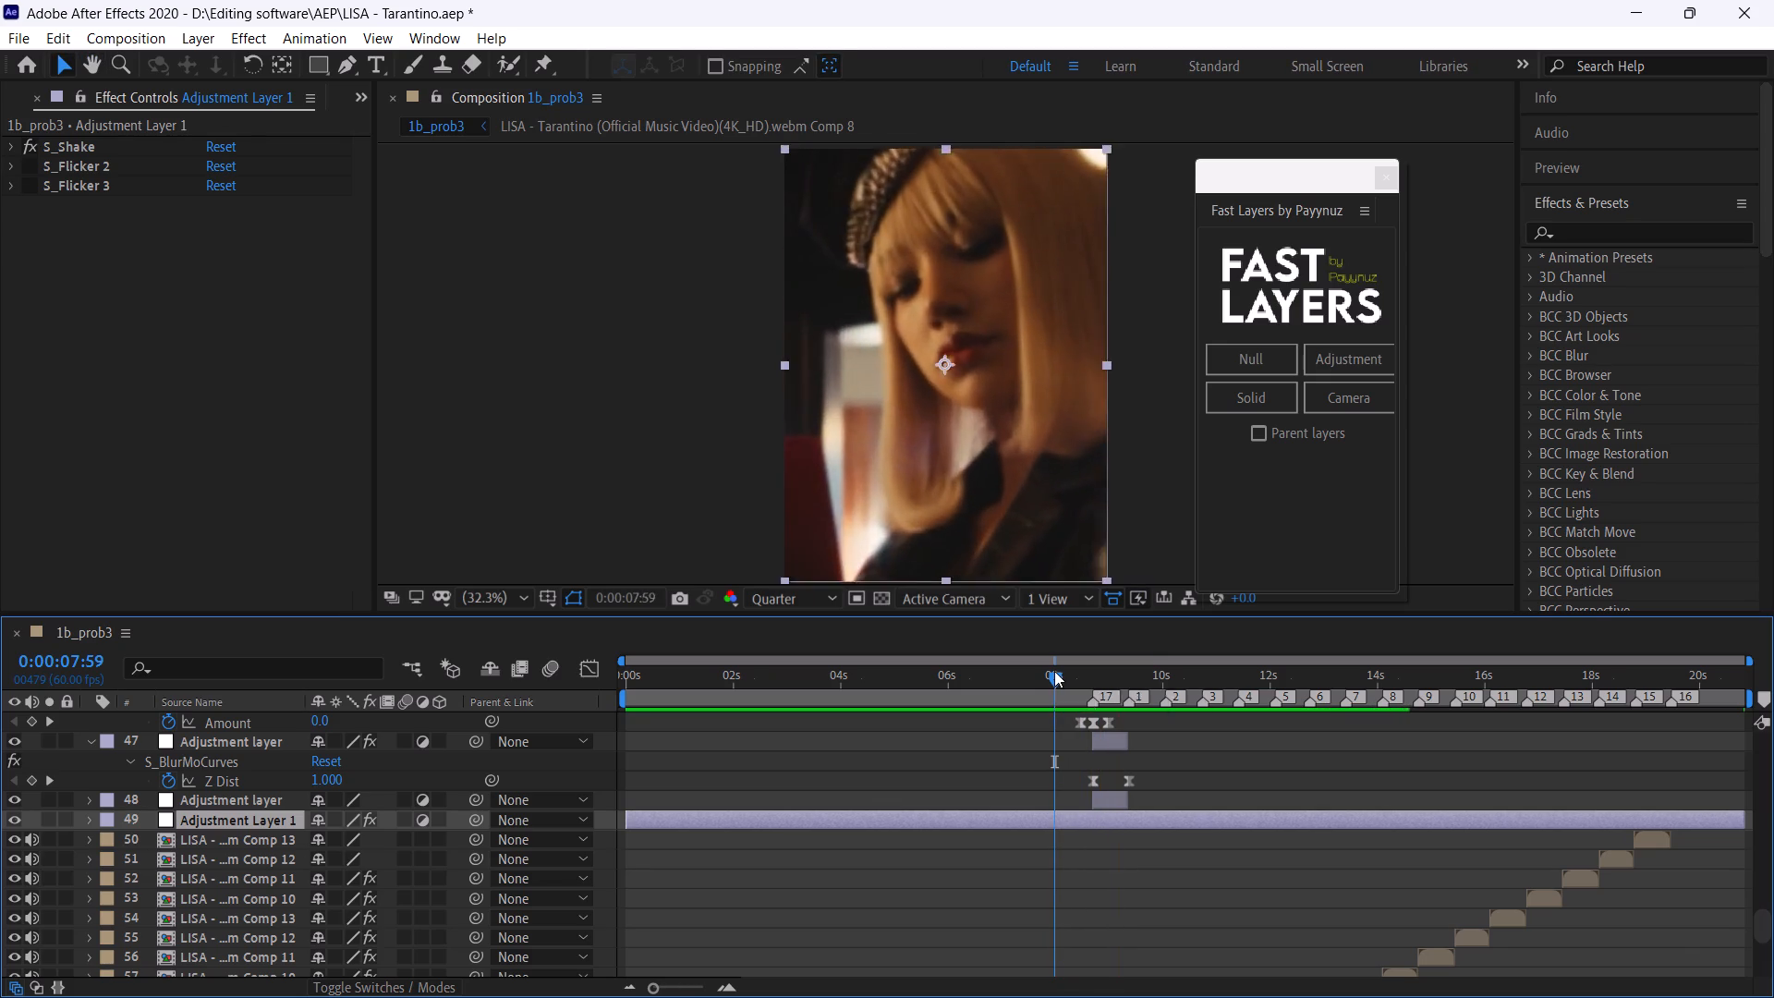
Play back the edit from 0:00:06:38, 0:00:00:00 and 0:00:05:00, and scrub the opening clip to examine the shake.
{"action": "key", "text": "space"}
{"action": "left_click", "coordinate": [981, 687]}
{"action": "key", "text": "space"}
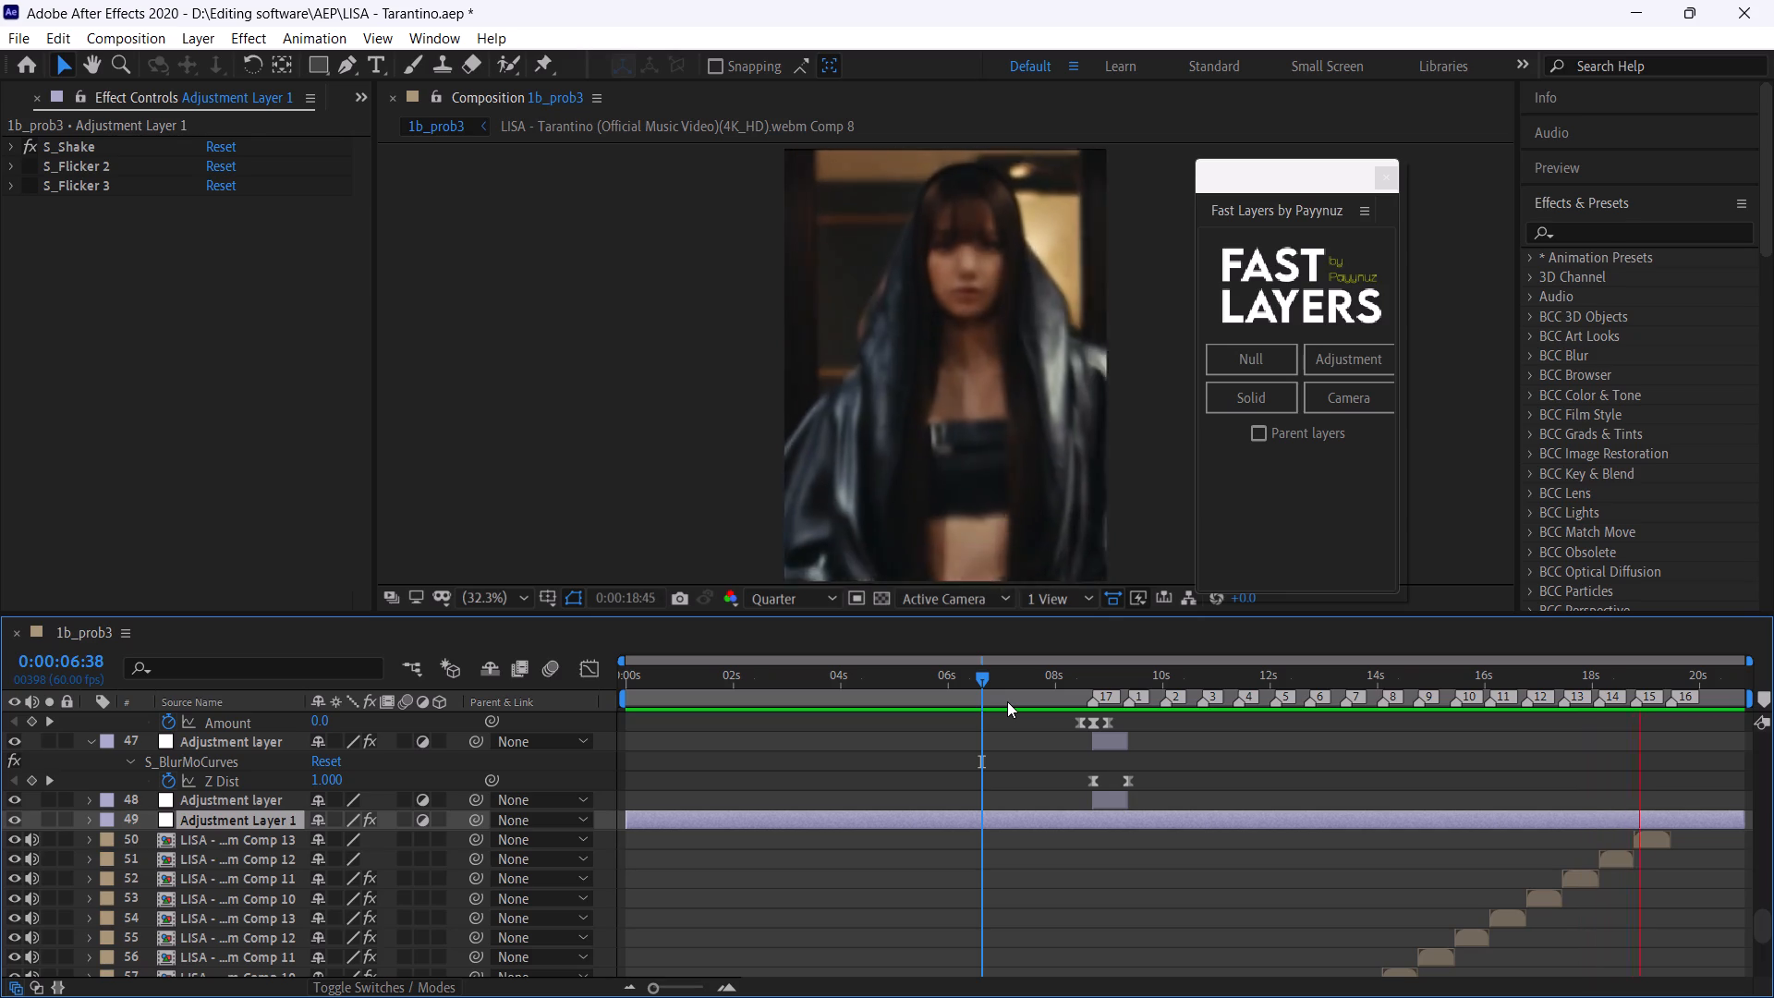
{"action": "left_click", "coordinate": [649, 683]}
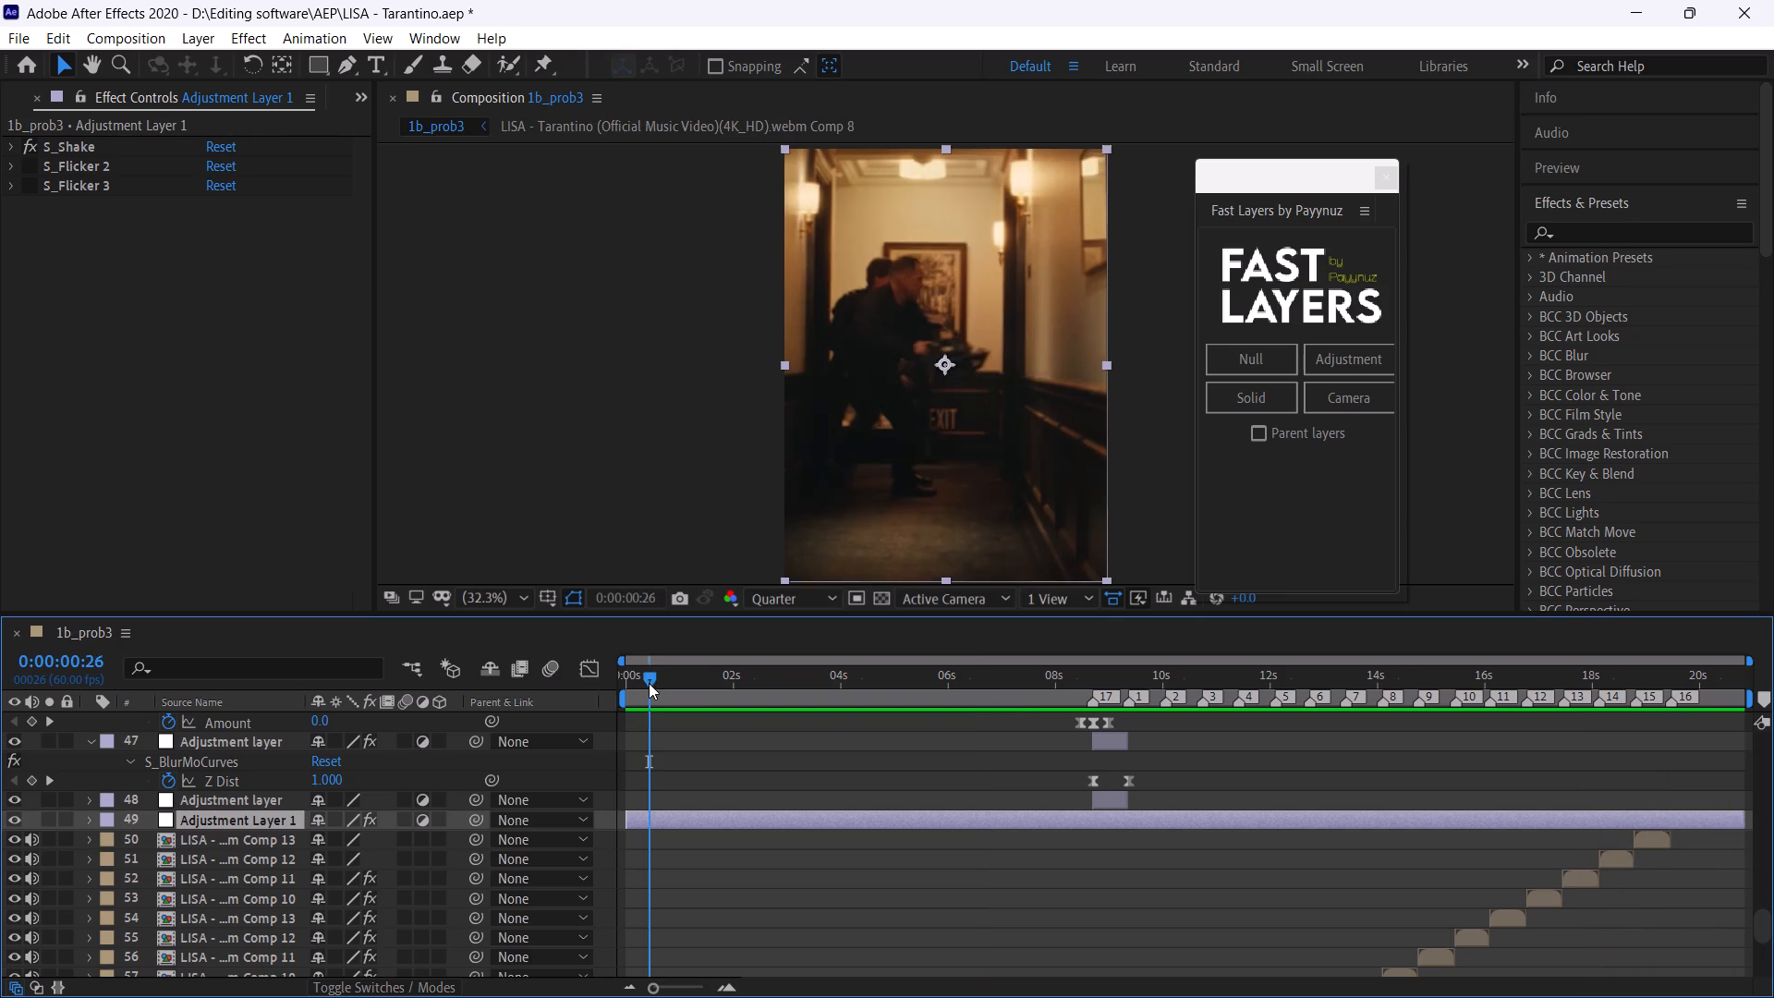
{"action": "left_click_drag", "start_coordinate": [649, 683], "coordinate": [554, 700]}
{"action": "key", "text": "space"}
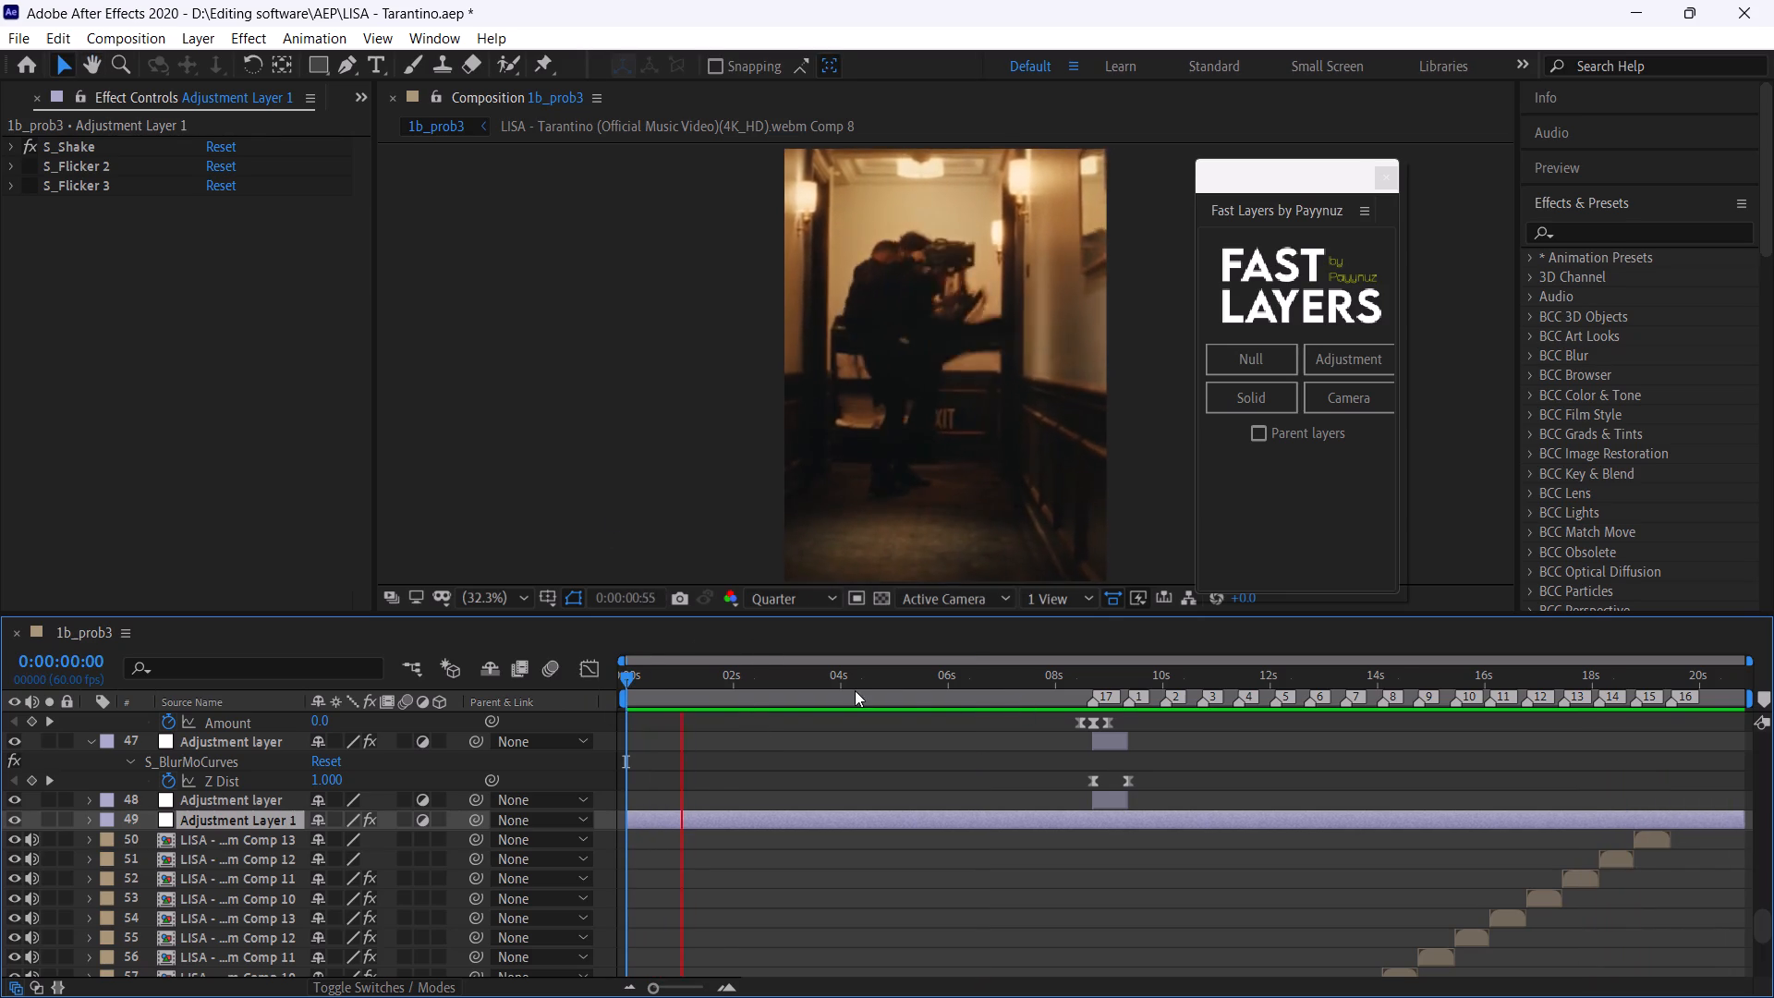
{"action": "left_click", "coordinate": [893, 682]}
{"action": "key", "text": "space"}
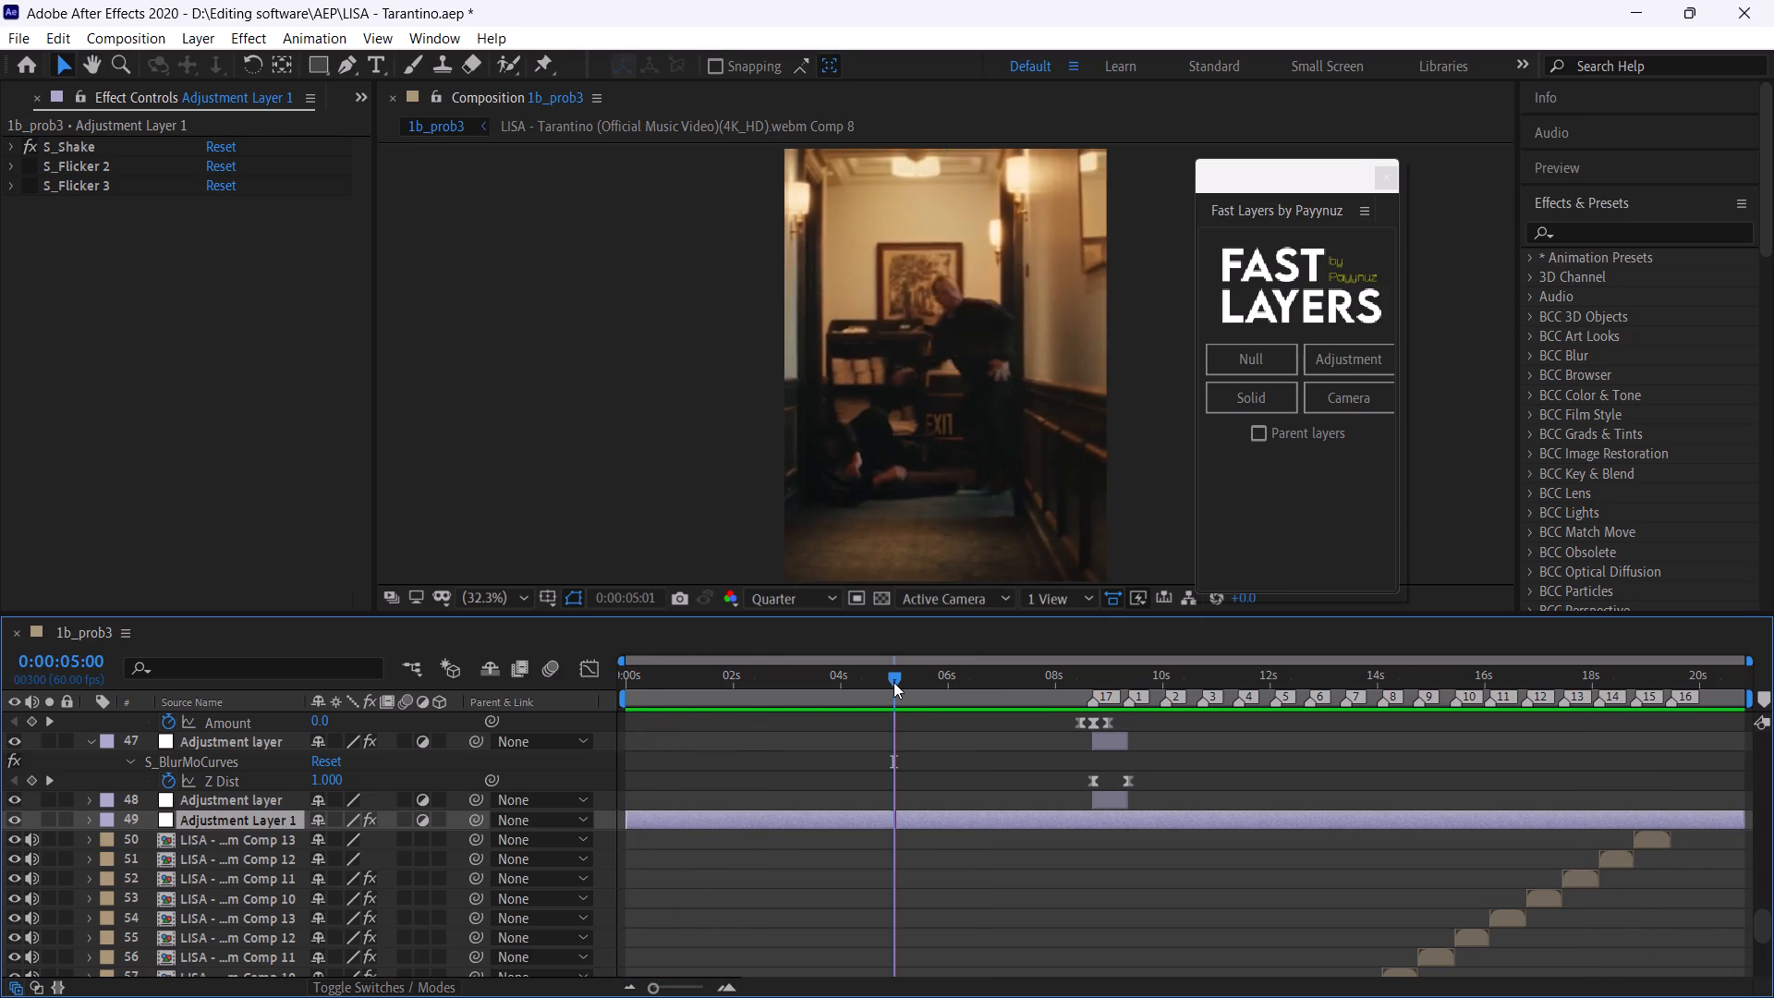
{"action": "left_click", "coordinate": [991, 678]}
{"action": "left_click_drag", "start_coordinate": [991, 678], "coordinate": [638, 719]}
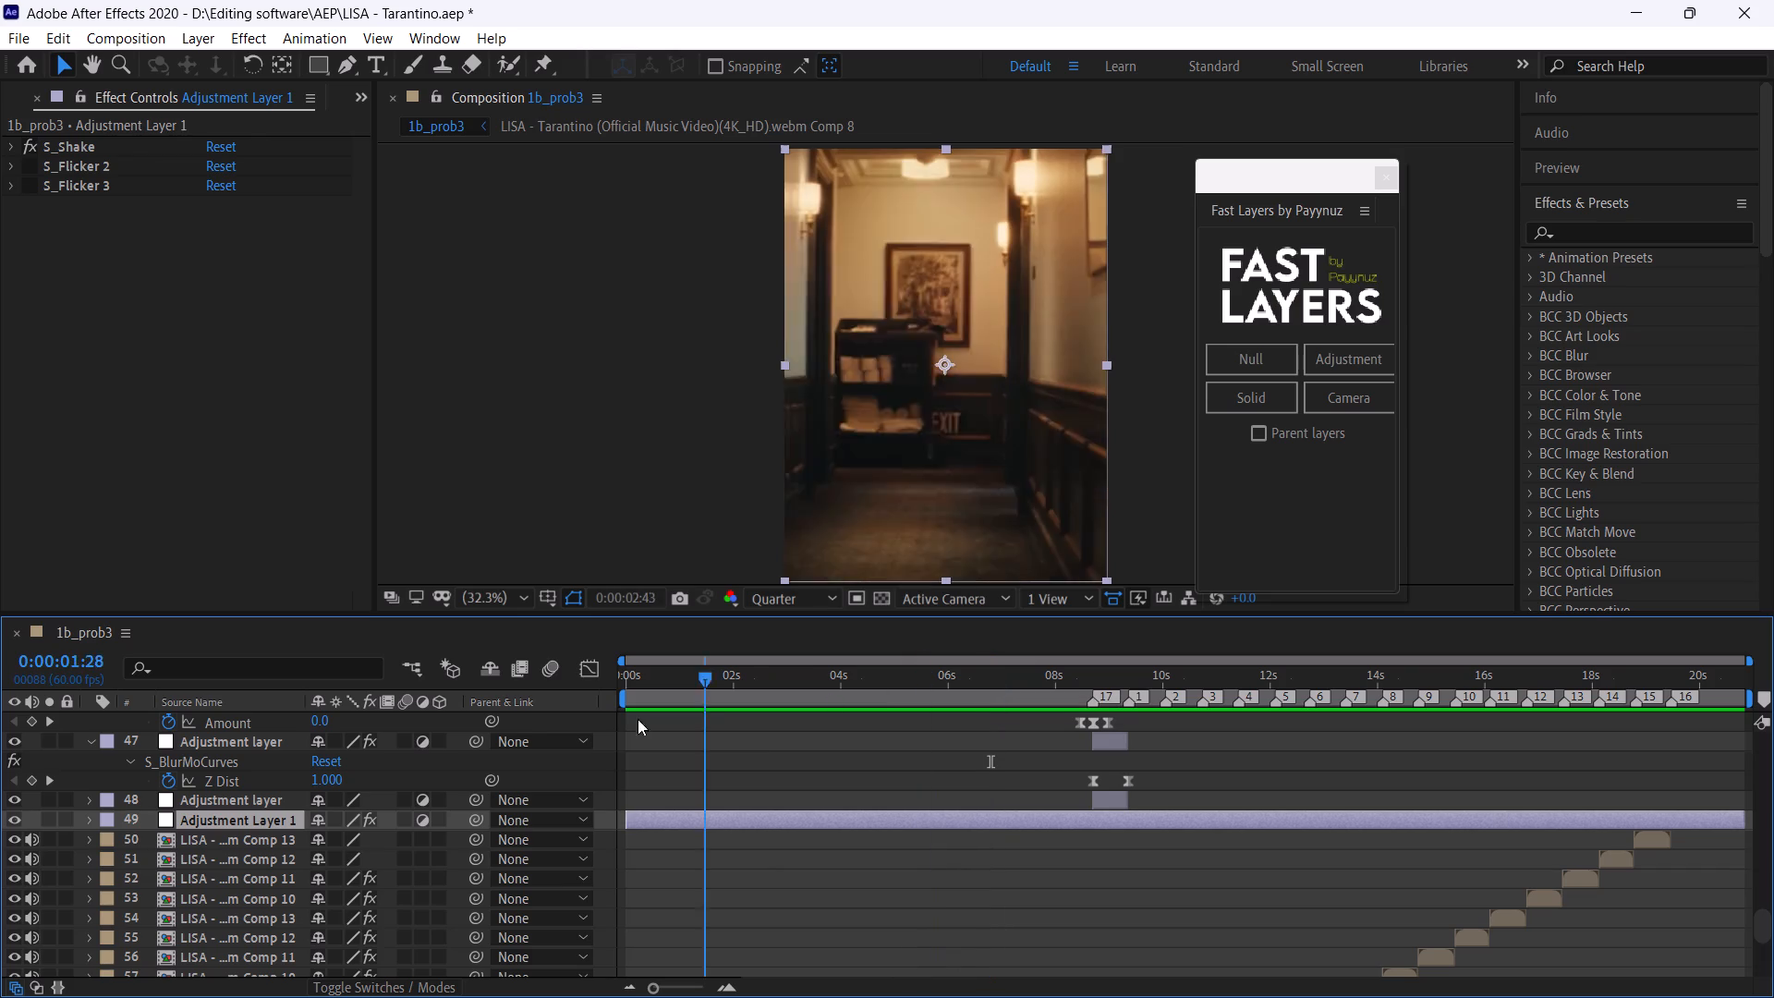
{"action": "left_click_drag", "start_coordinate": [638, 719], "coordinate": [672, 764]}
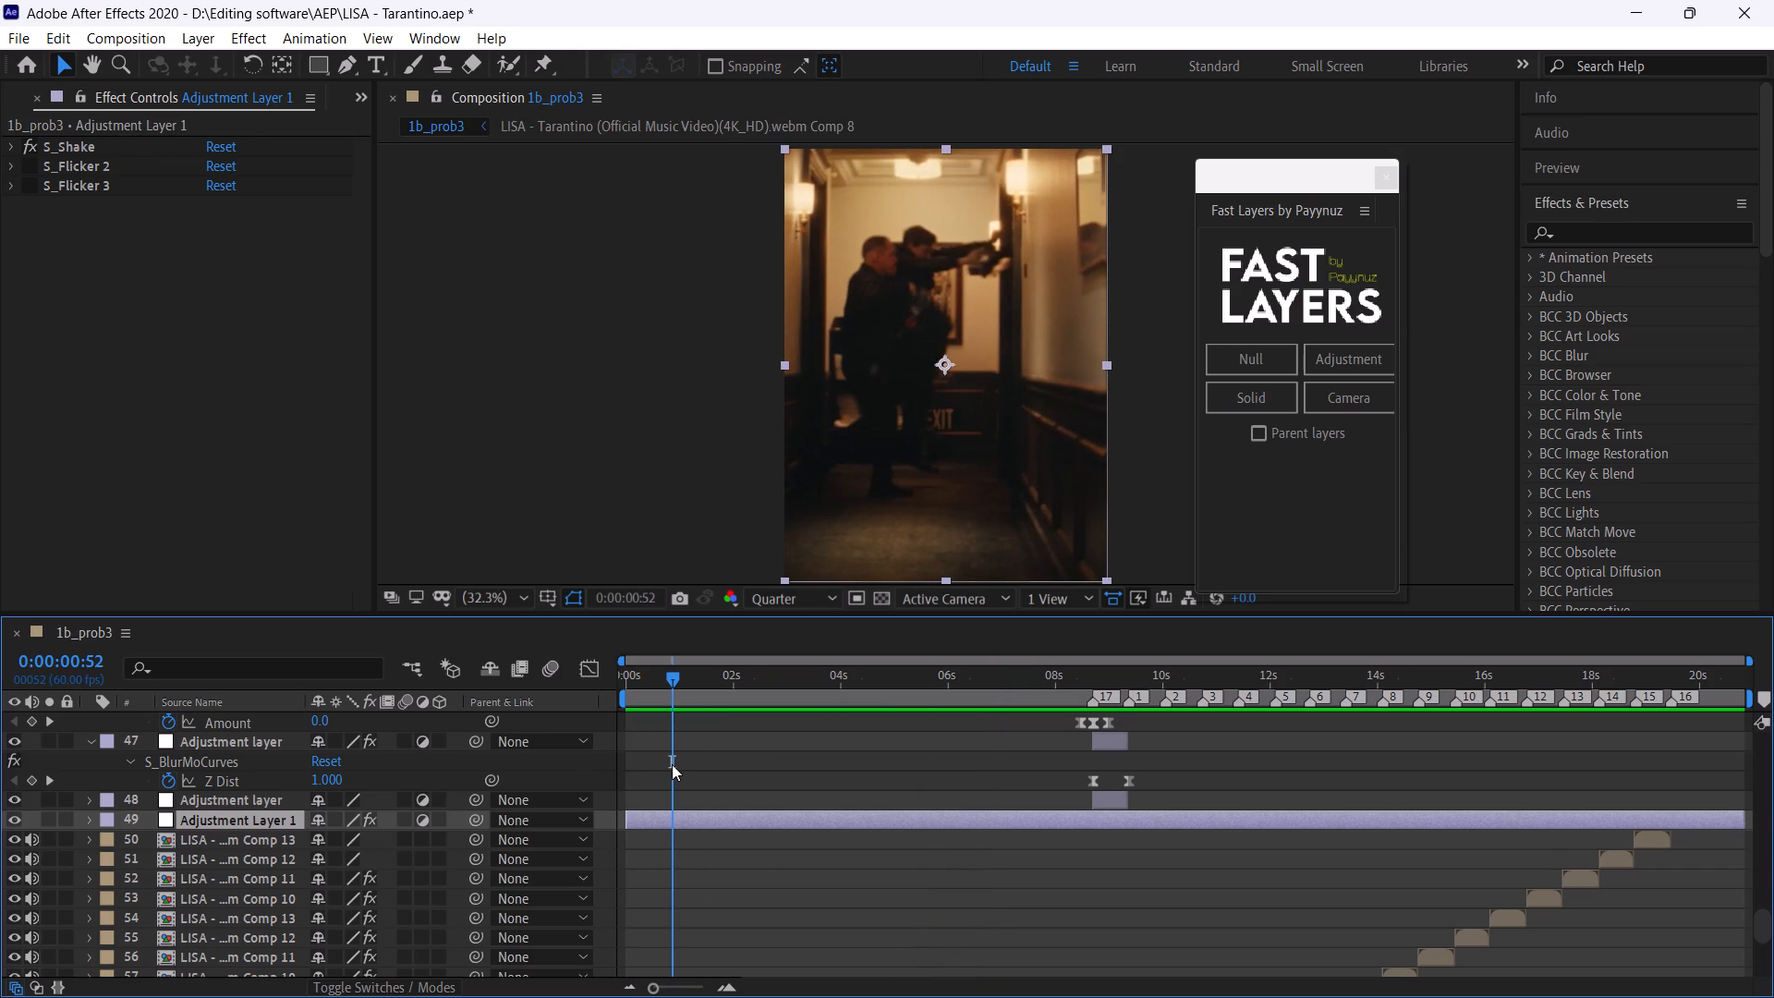
Save the project.
{"action": "key", "text": "ctrl+s"}
Mute the audio of all the LISA clip layers, keeping the sound of 1b_prob3.mp4 on.
{"action": "scroll", "coordinate": [833, 853], "scroll_direction": "up", "scroll_amount": 1}
{"action": "scroll", "coordinate": [835, 854], "scroll_direction": "down", "scroll_amount": 13}
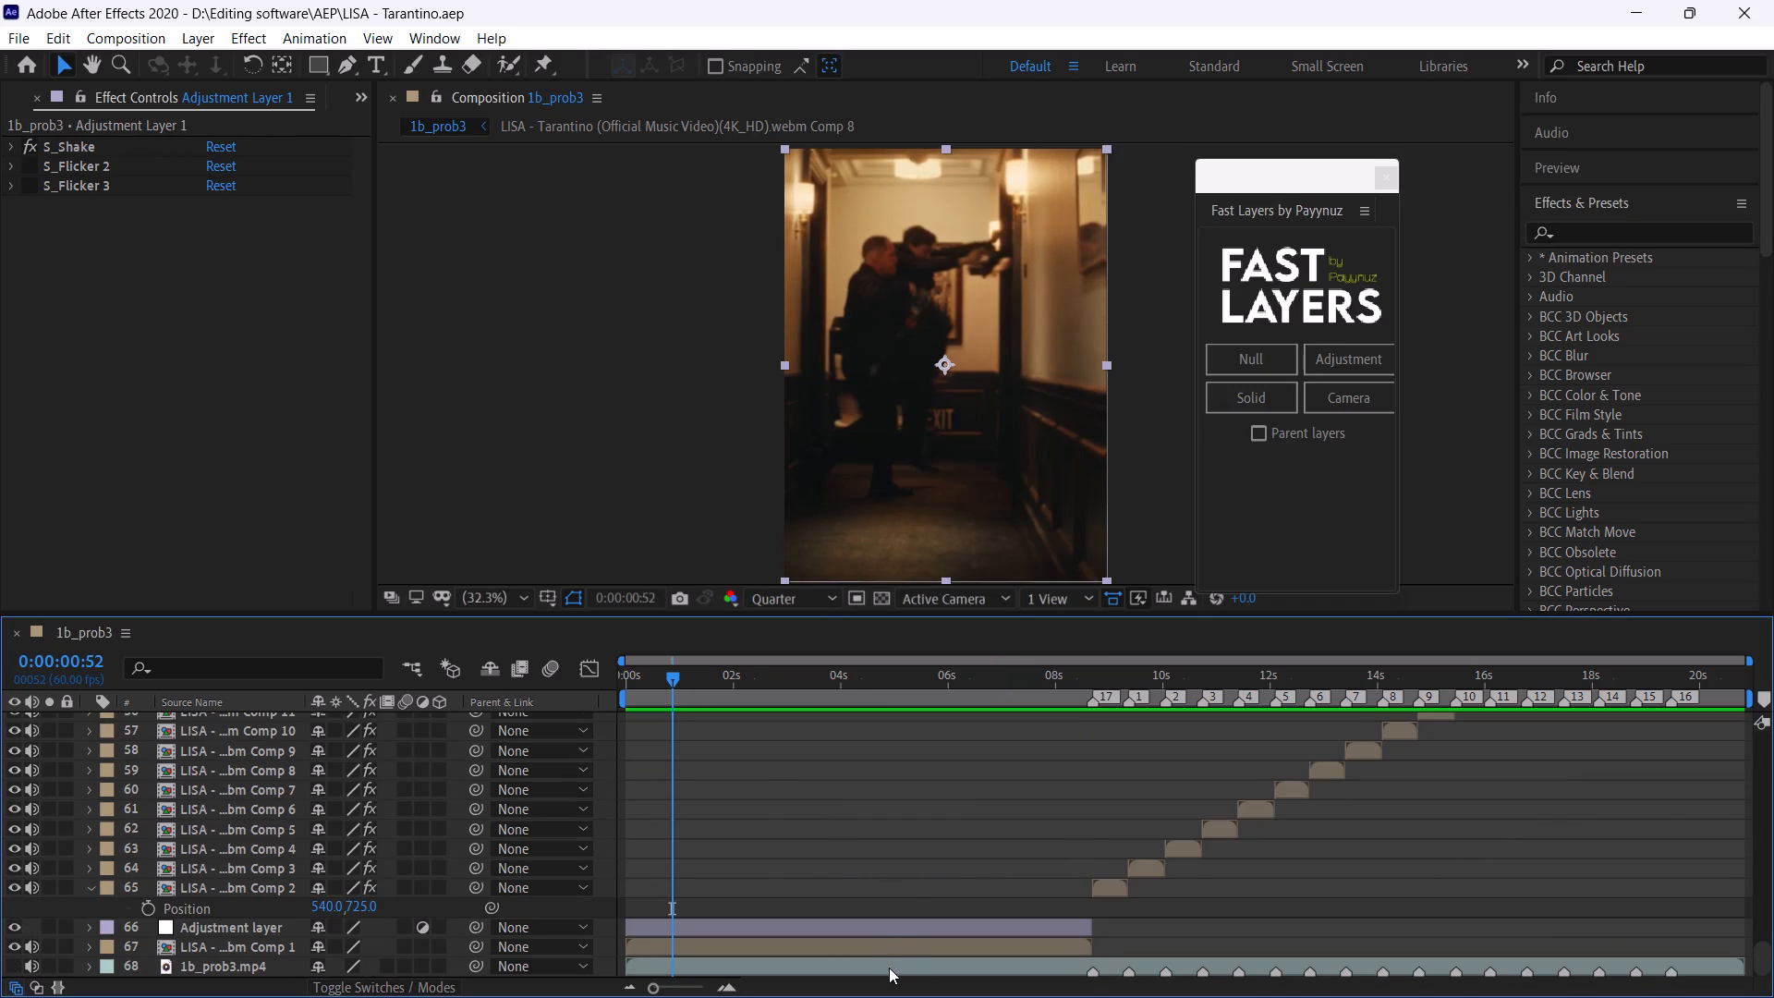
{"action": "left_click", "coordinate": [889, 968]}
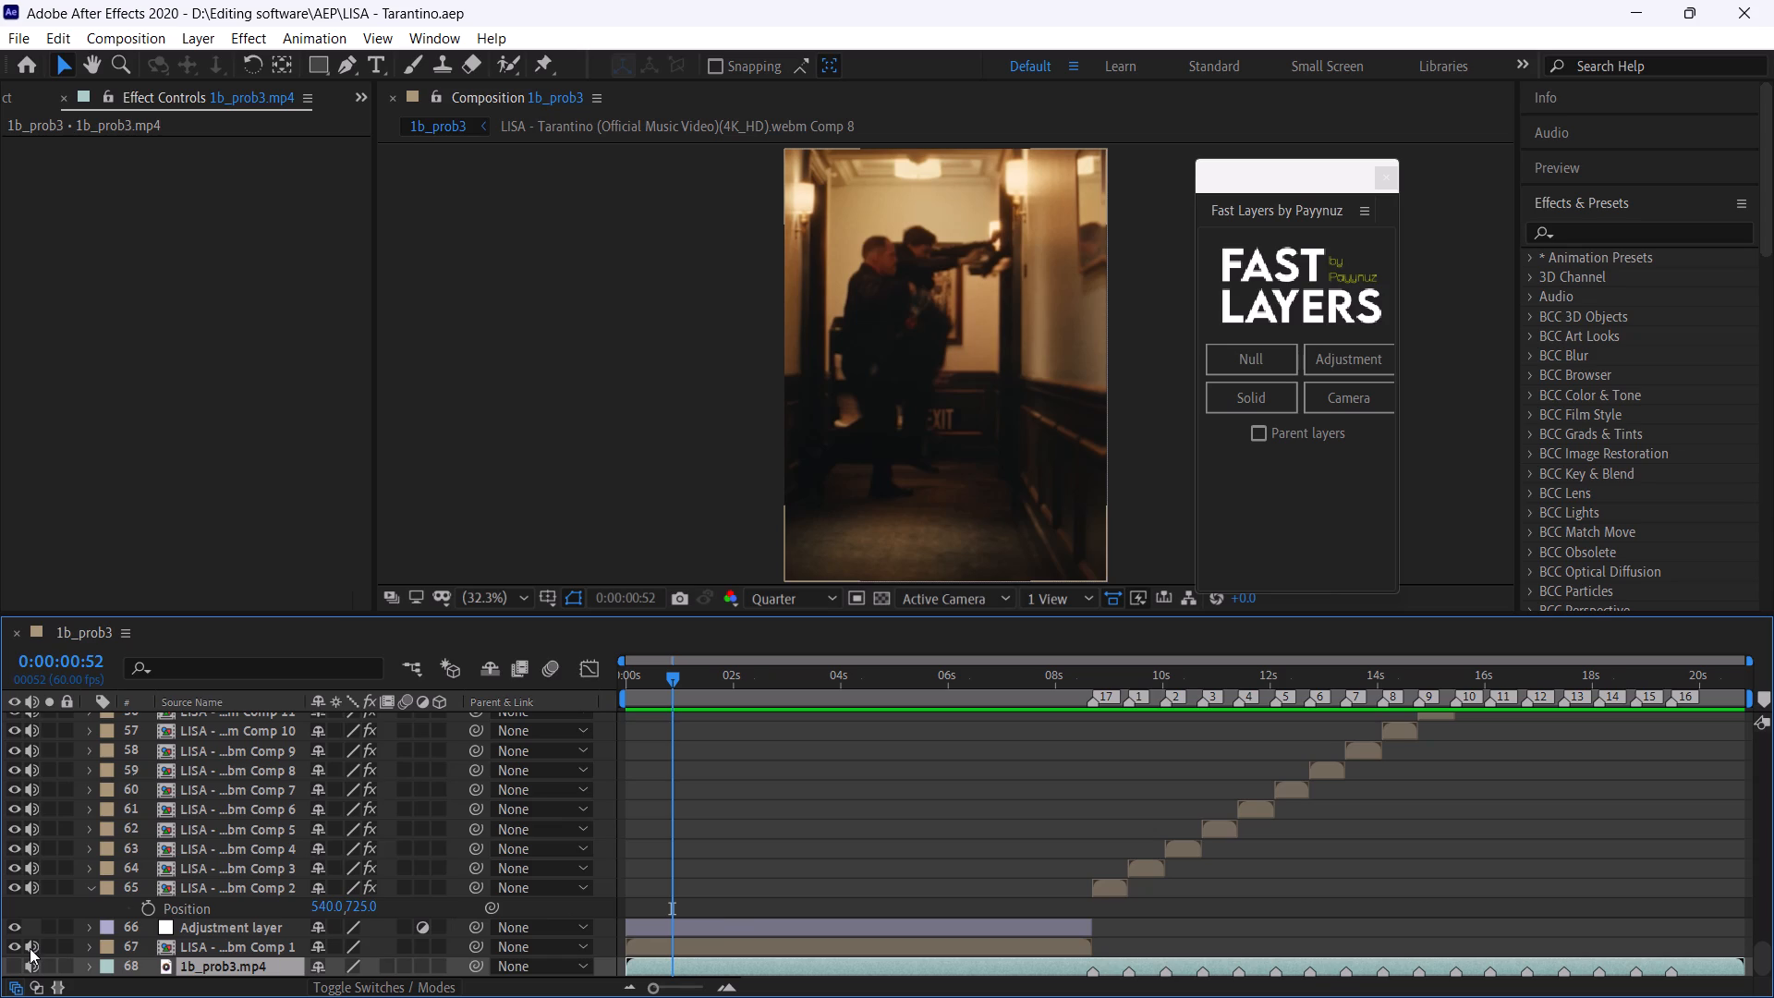
{"action": "left_click_drag", "start_coordinate": [30, 948], "coordinate": [49, 792]}
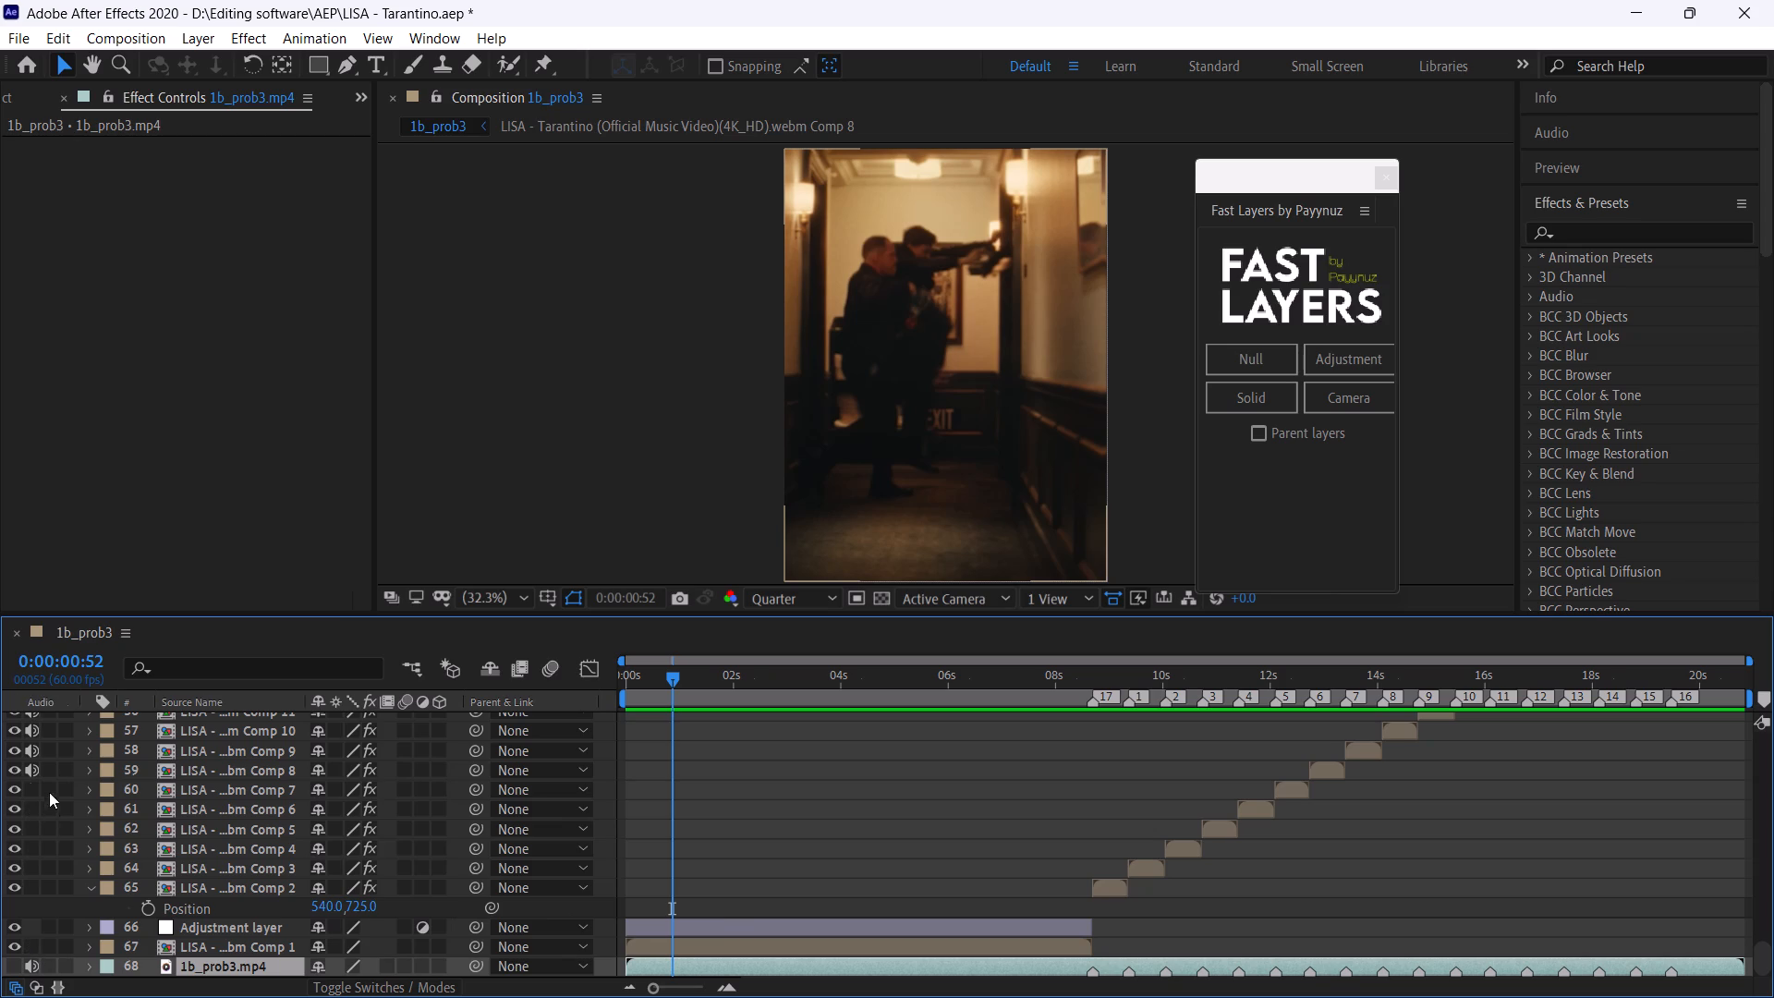
{"action": "left_click_drag", "start_coordinate": [49, 792], "coordinate": [53, 649]}
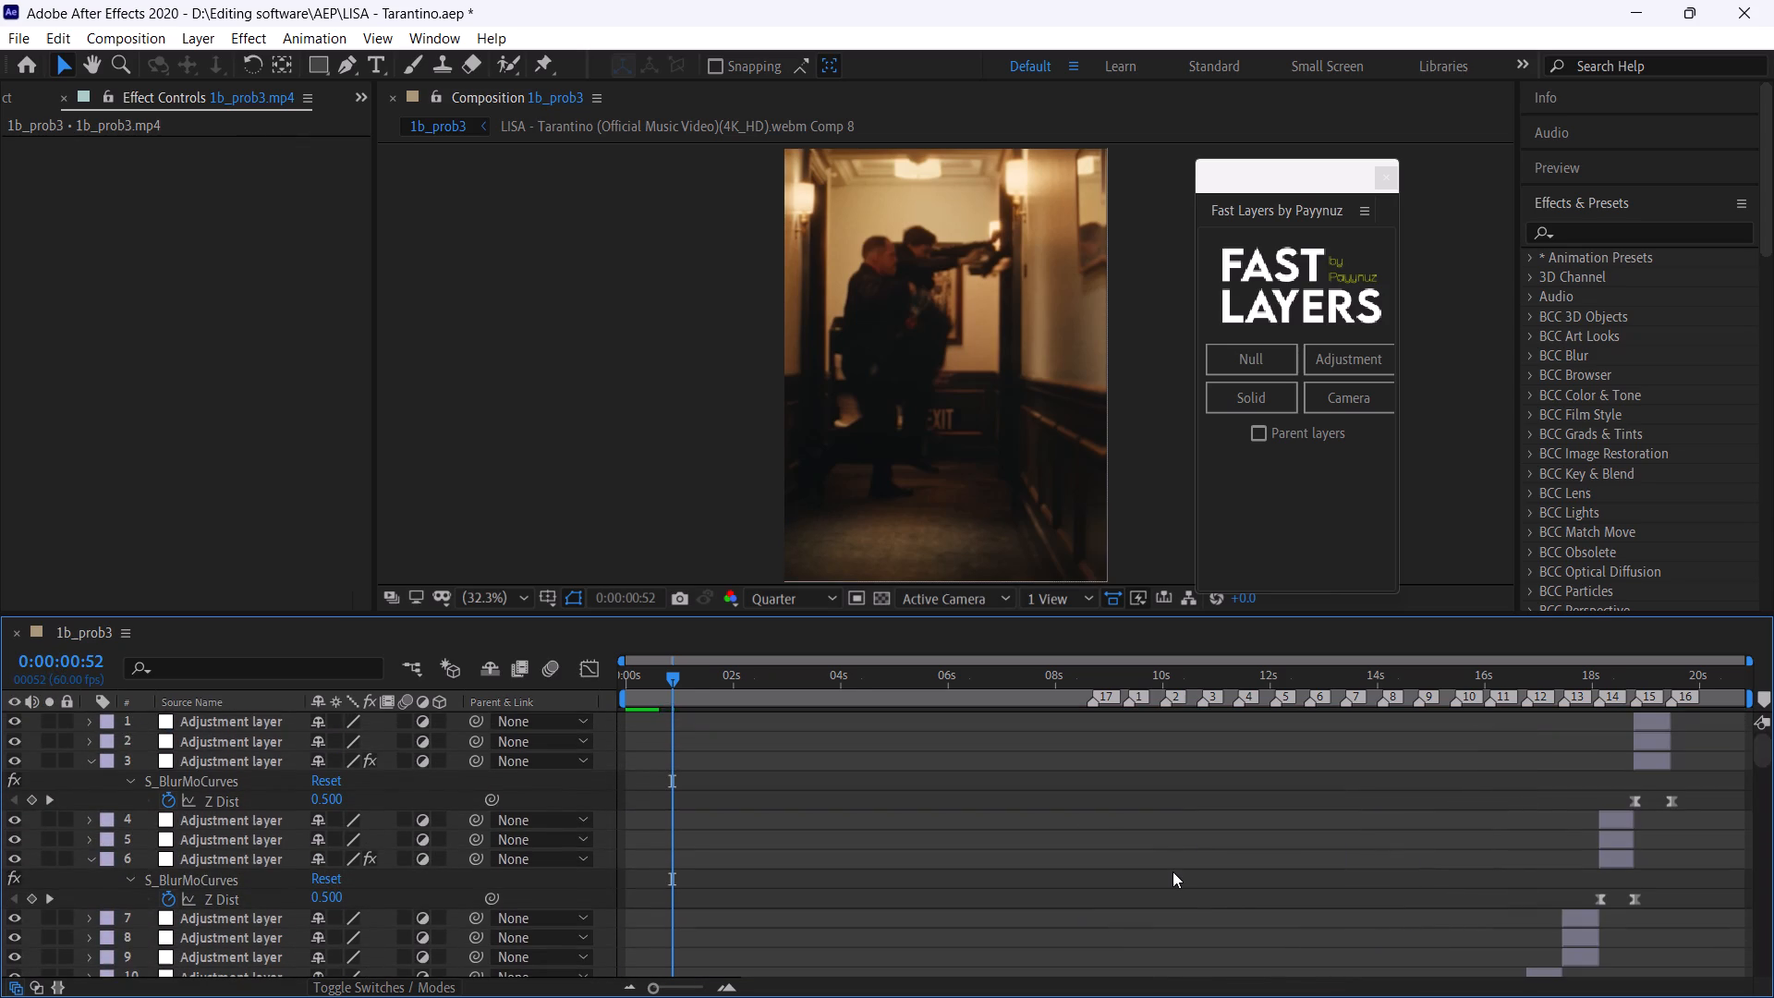
Collapse the expanded properties of all layers in the 1b_prob3 timeline.
{"action": "left_click", "coordinate": [1173, 871]}
{"action": "key", "text": "u"}
Lower the opacity of the opening LISA clip, Comp 1 on layer 67, to 57%.
{"action": "left_click_drag", "start_coordinate": [1759, 750], "coordinate": [1755, 986]}
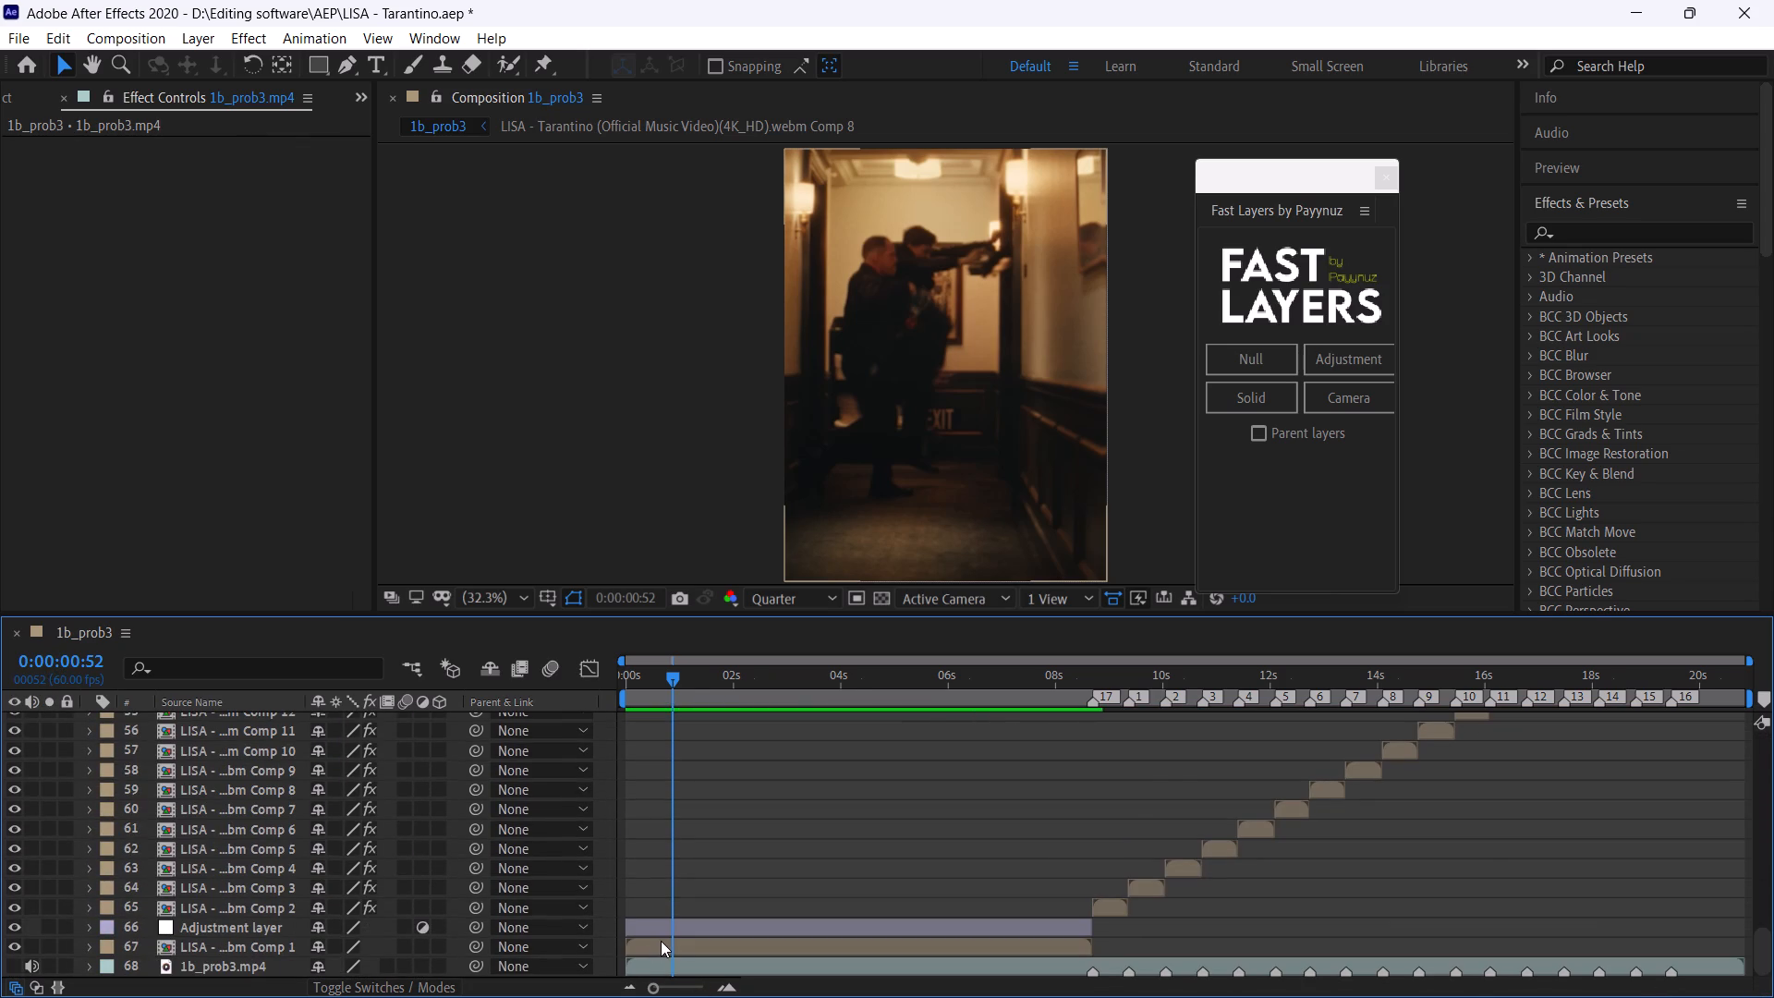
{"action": "left_click", "coordinate": [661, 941]}
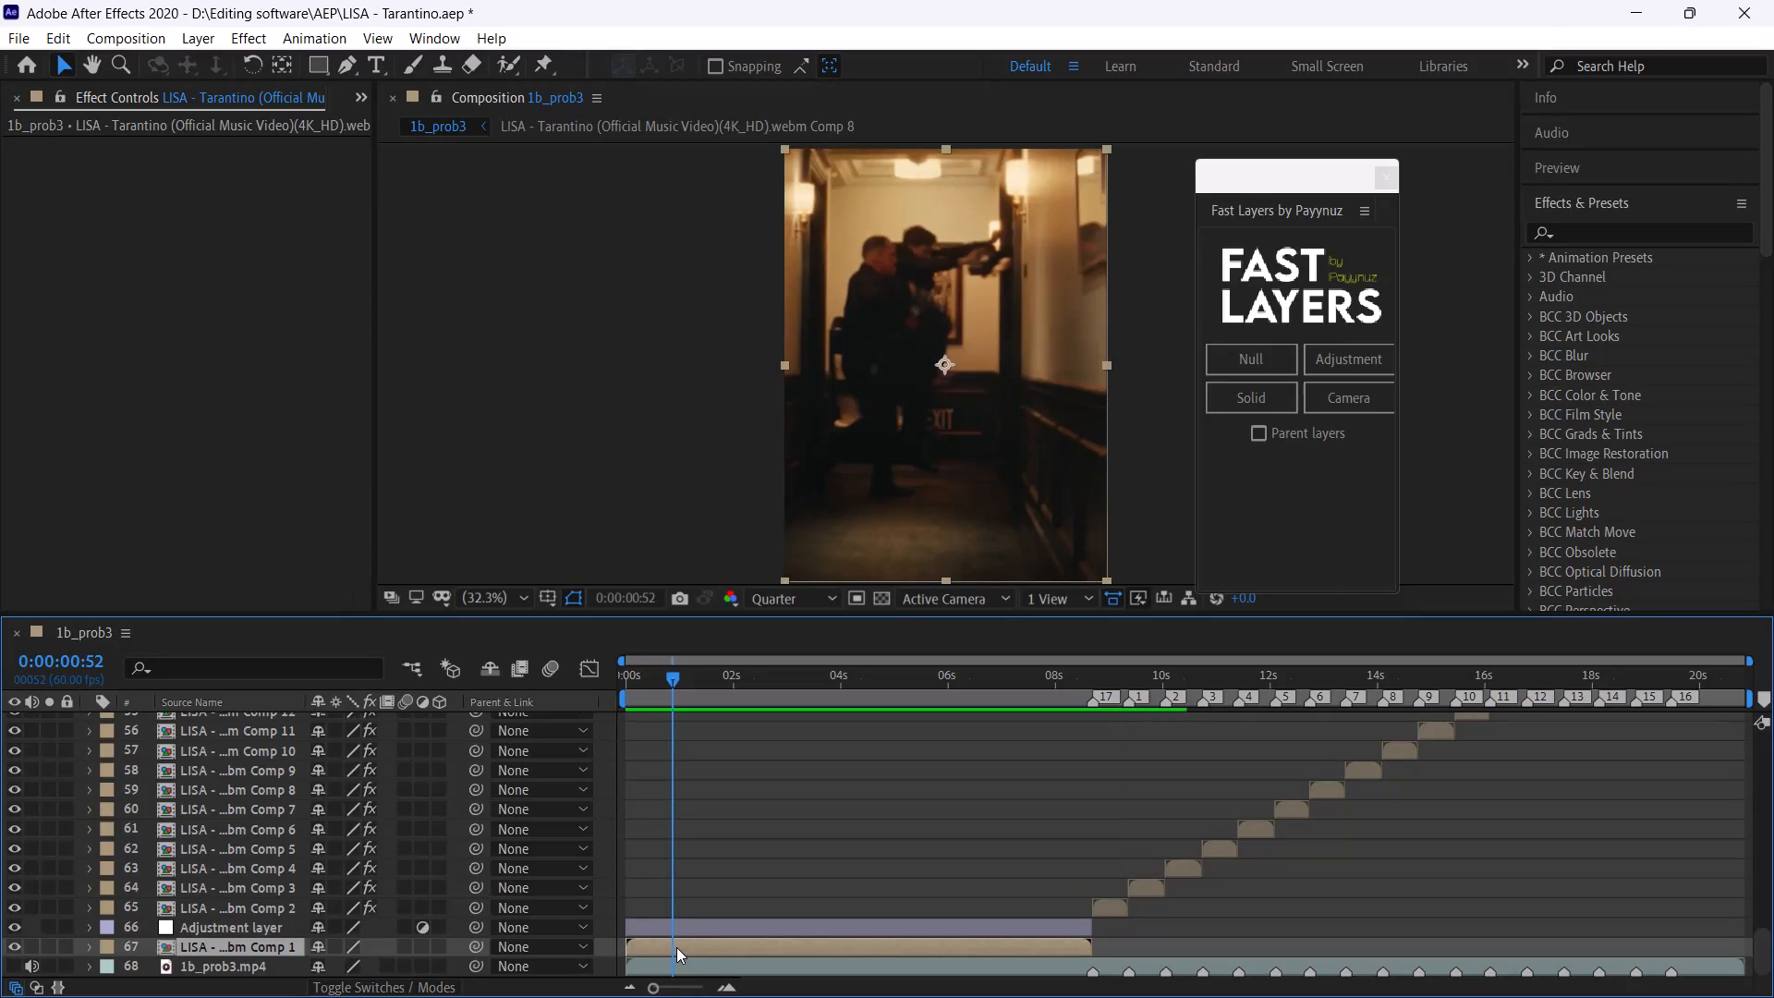
{"action": "key", "text": "t"}
{"action": "left_click_drag", "start_coordinate": [317, 968], "coordinate": [268, 963]}
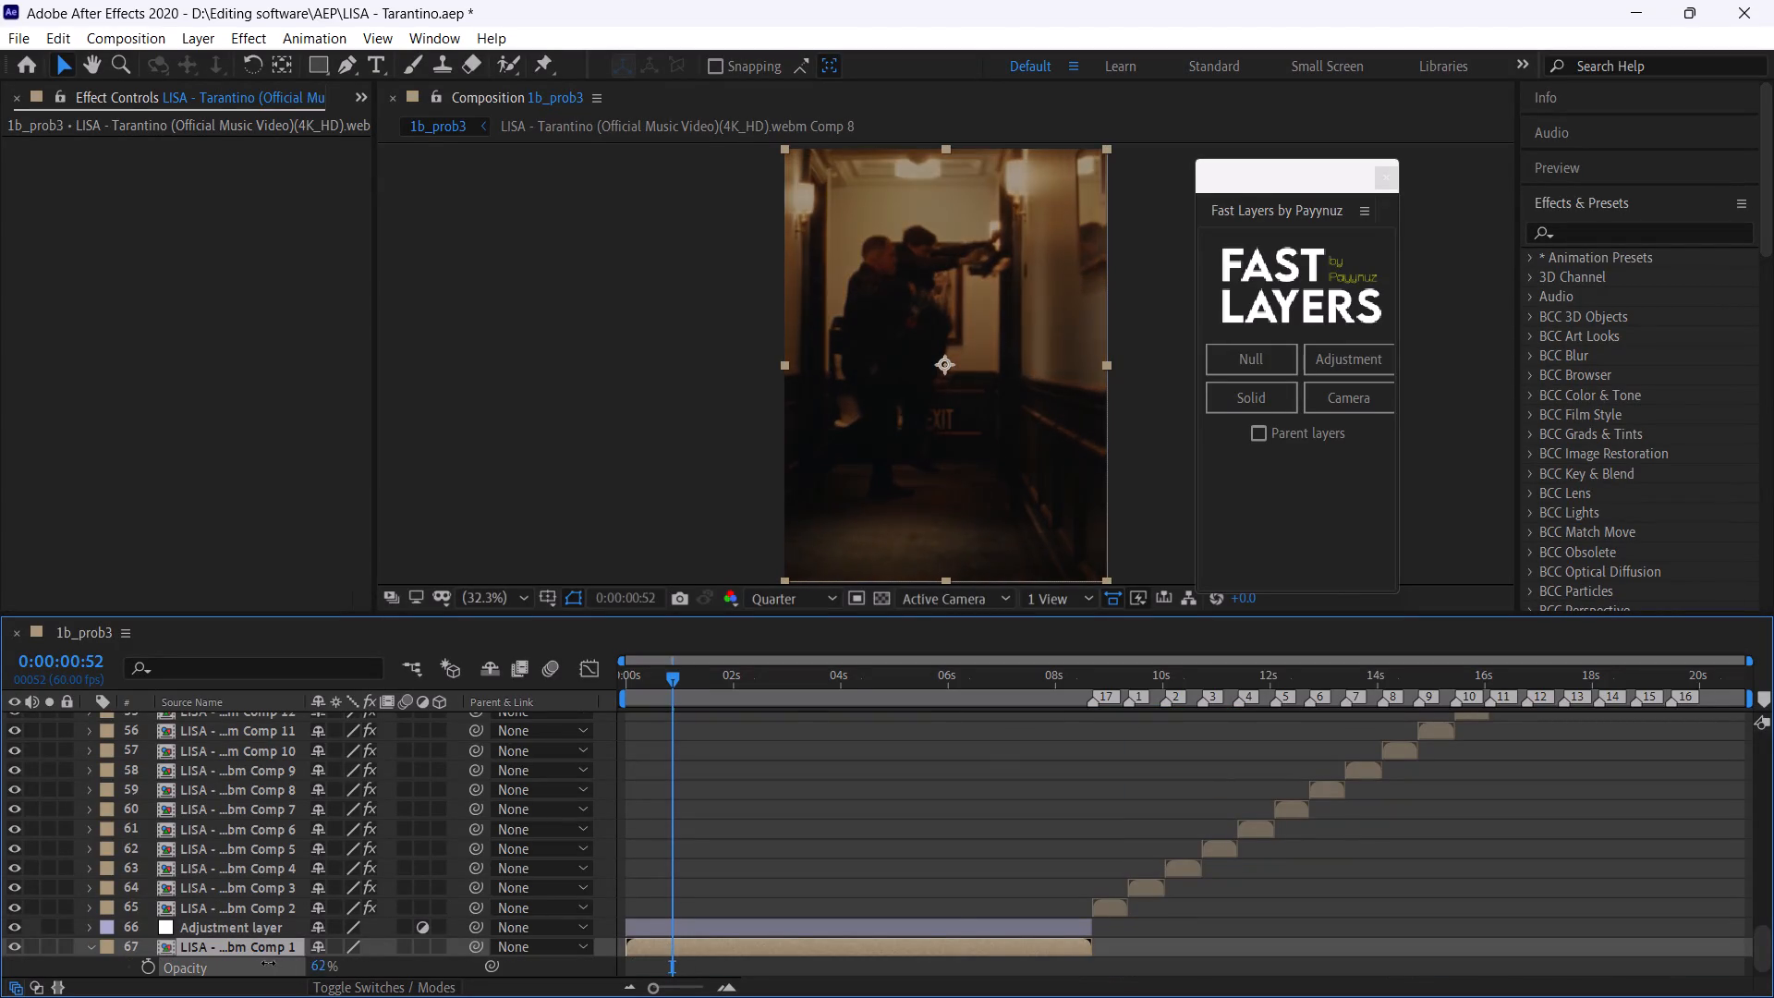
{"action": "left_click_drag", "start_coordinate": [268, 963], "coordinate": [261, 962]}
Make the 1b_prob3.mp4 reference layer visible beneath the clips.
{"action": "scroll", "coordinate": [841, 780], "scroll_direction": "down", "scroll_amount": 2}
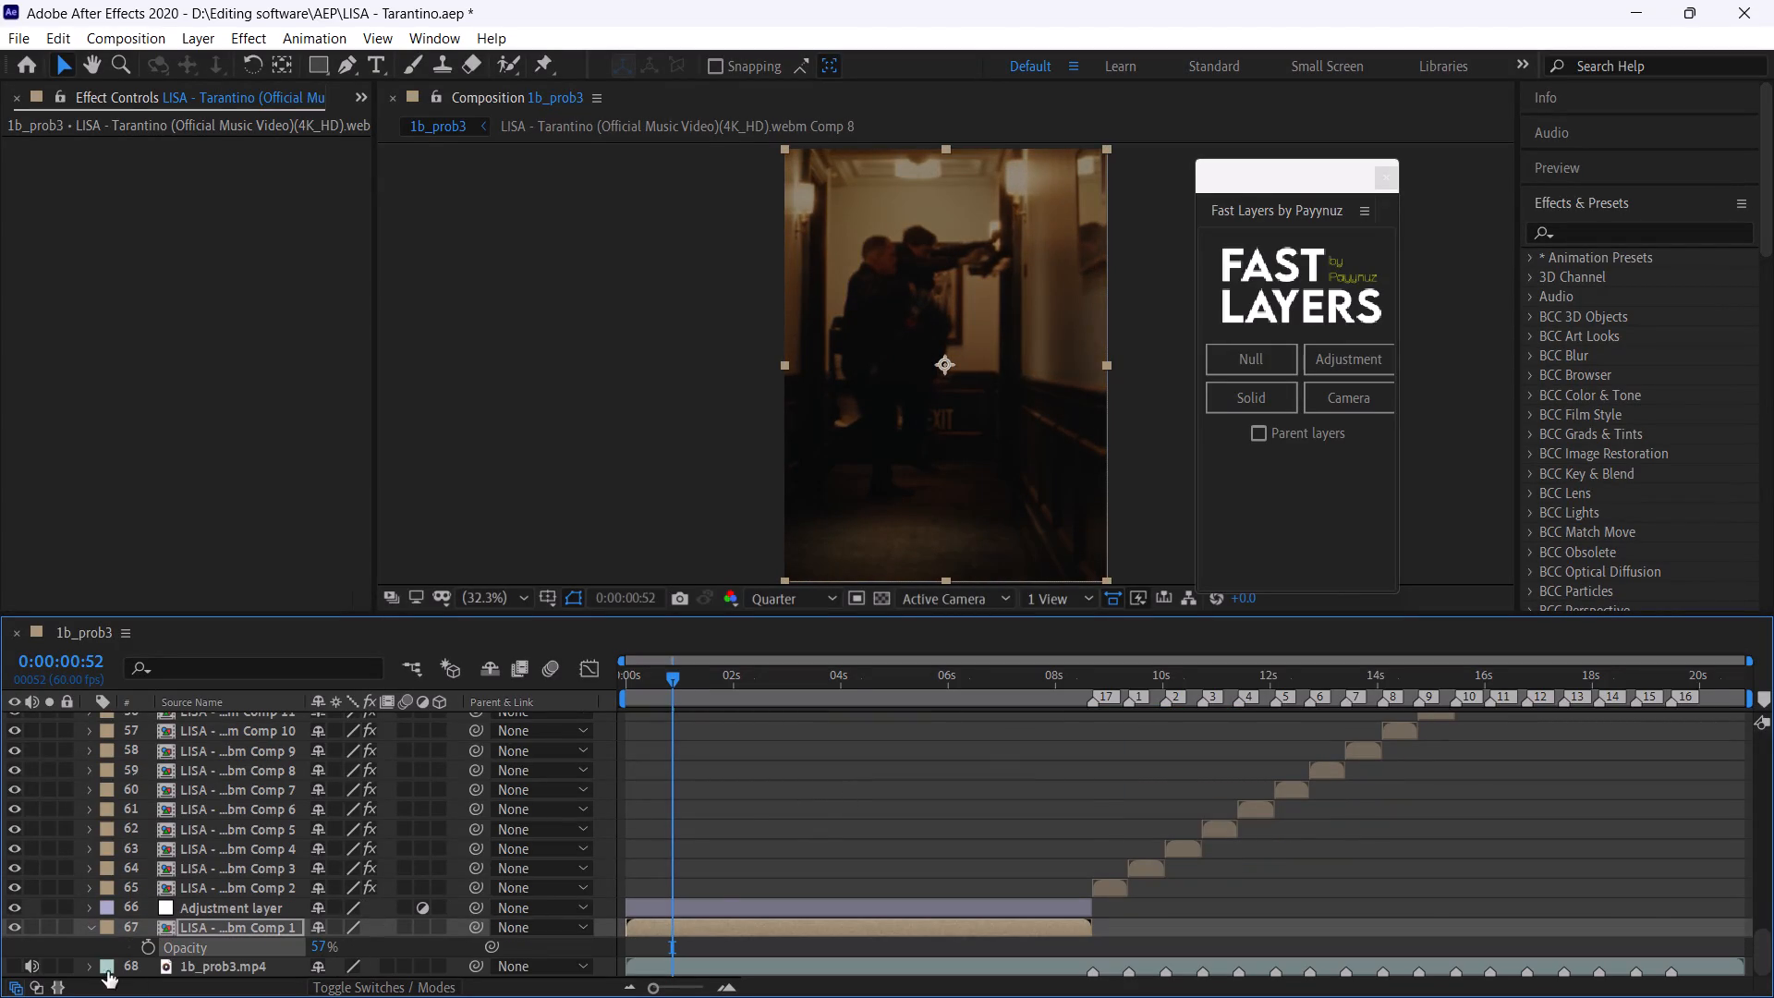
{"action": "left_click", "coordinate": [14, 968]}
Play the composition from the start with the reference video showing through to examine its opening caption.
{"action": "left_click_drag", "start_coordinate": [675, 678], "coordinate": [691, 704]}
{"action": "left_click_drag", "start_coordinate": [632, 672], "coordinate": [616, 673]}
{"action": "key", "text": "space"}
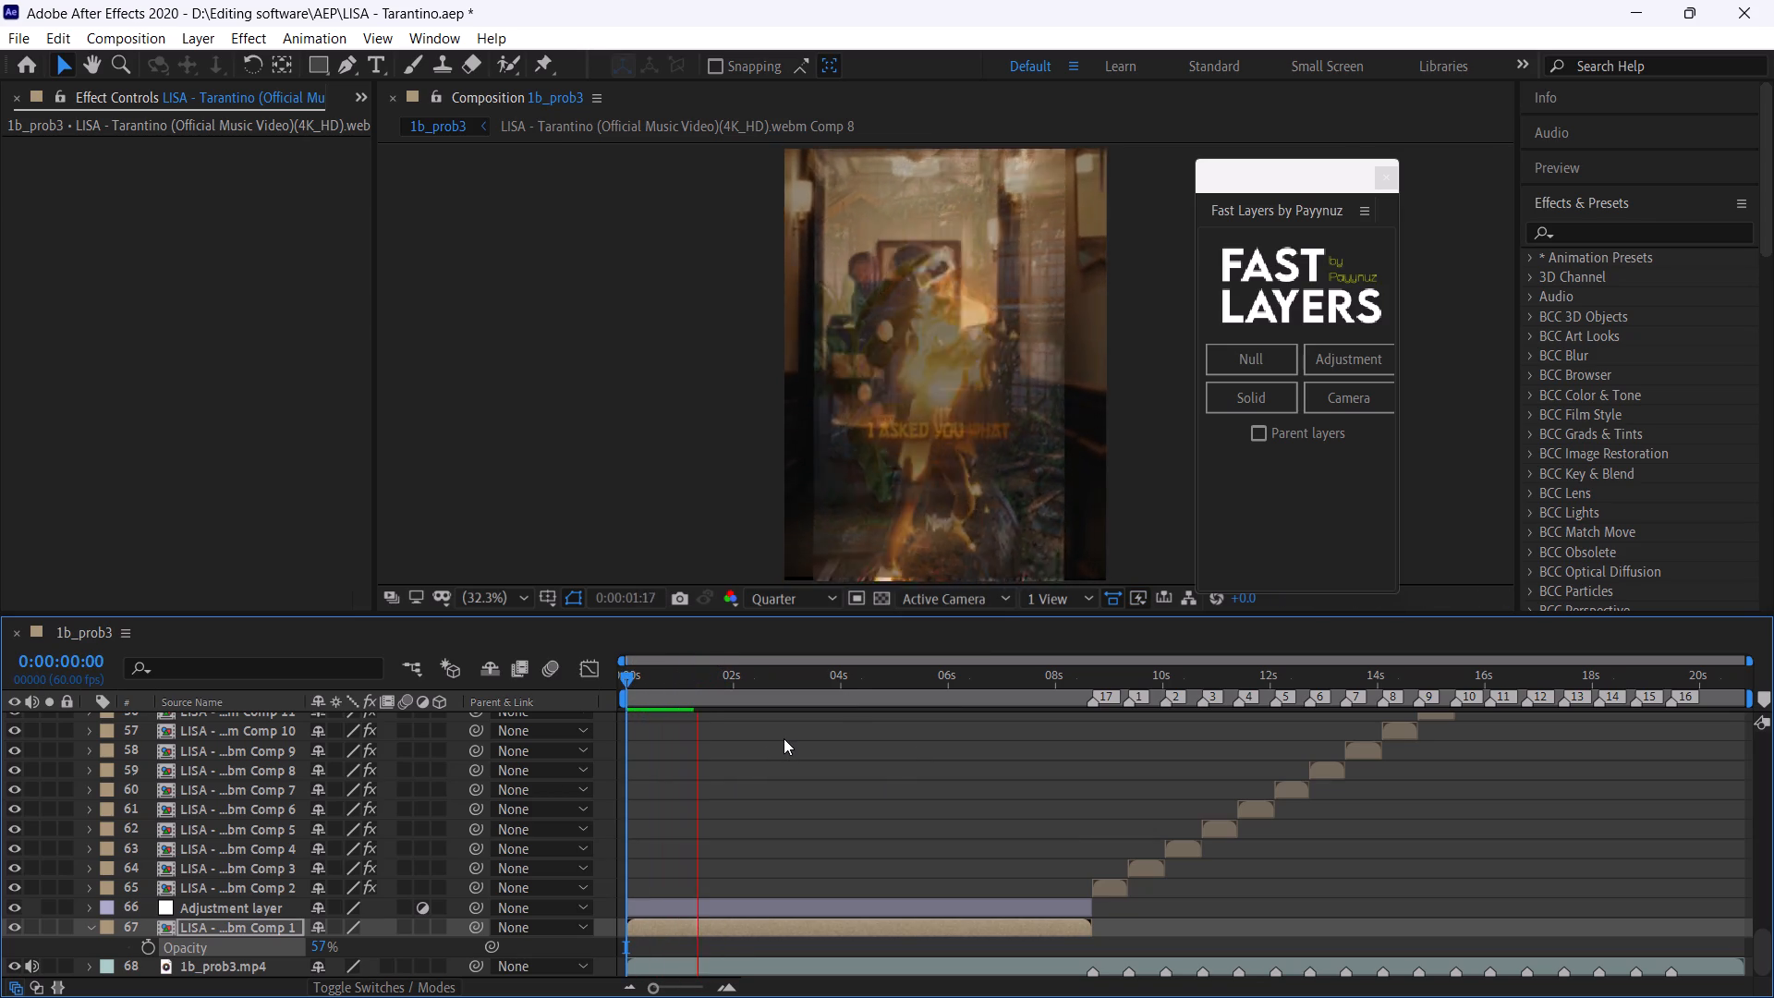
{"action": "left_click", "coordinate": [696, 686]}
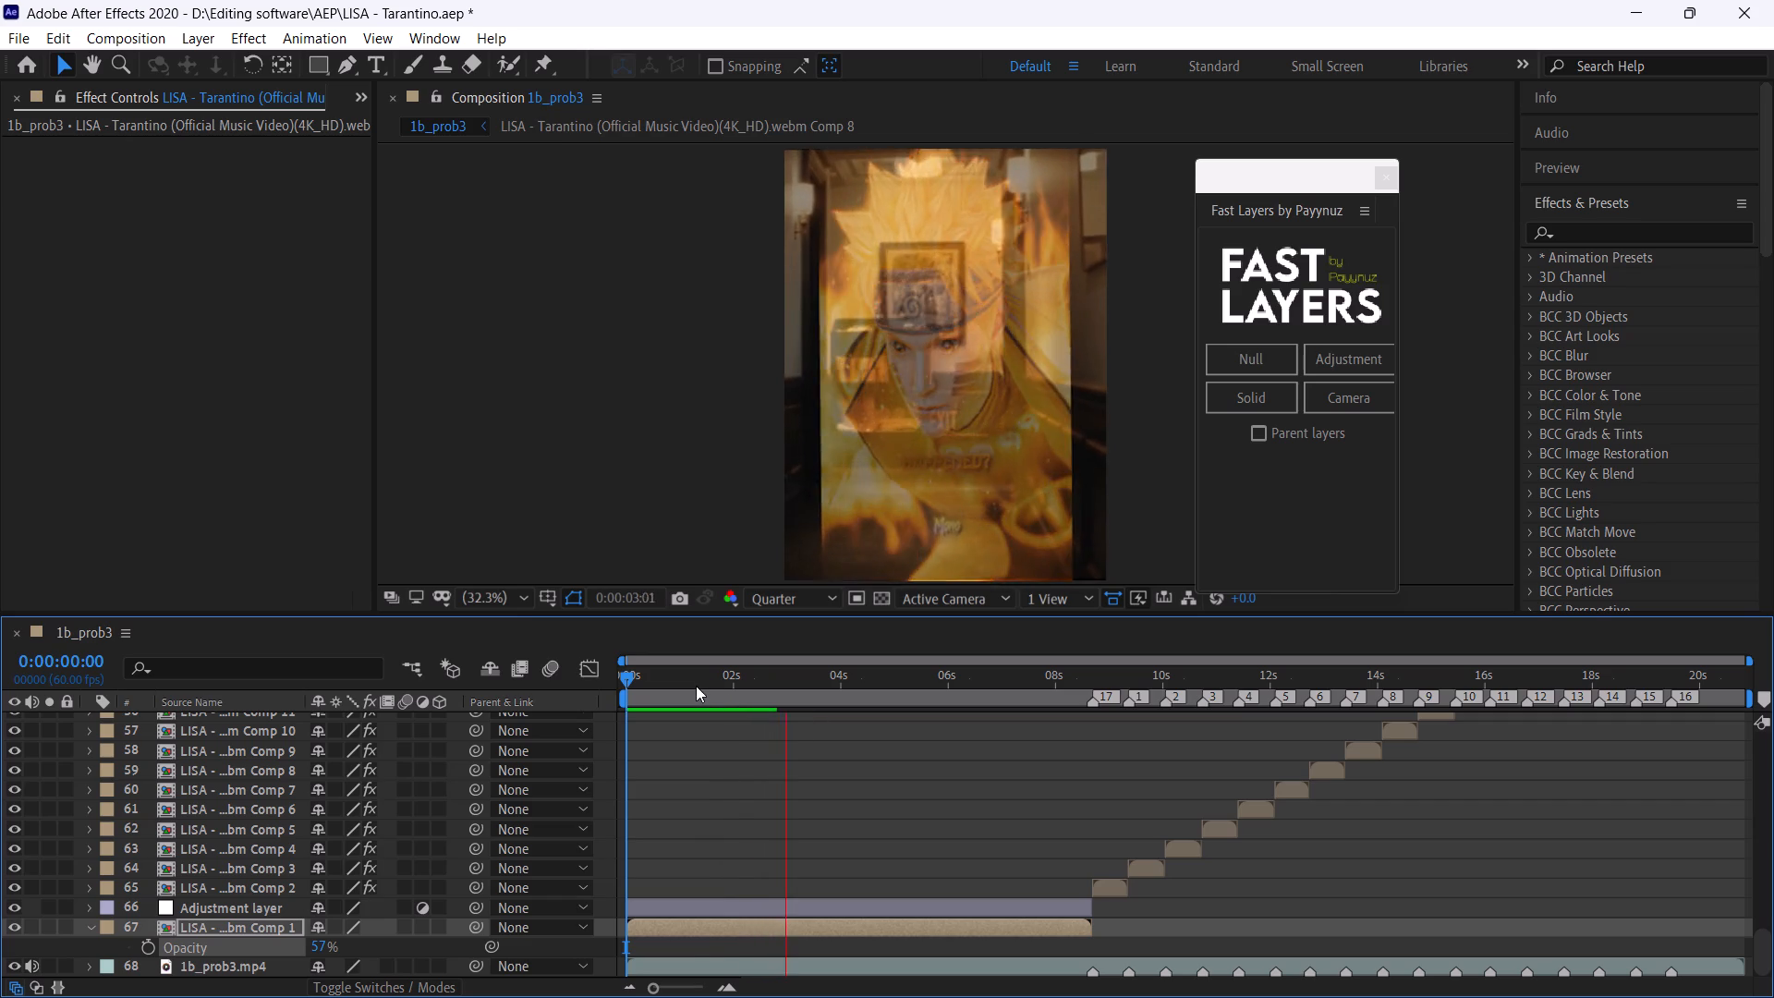
{"action": "left_click_drag", "start_coordinate": [696, 686], "coordinate": [699, 697]}
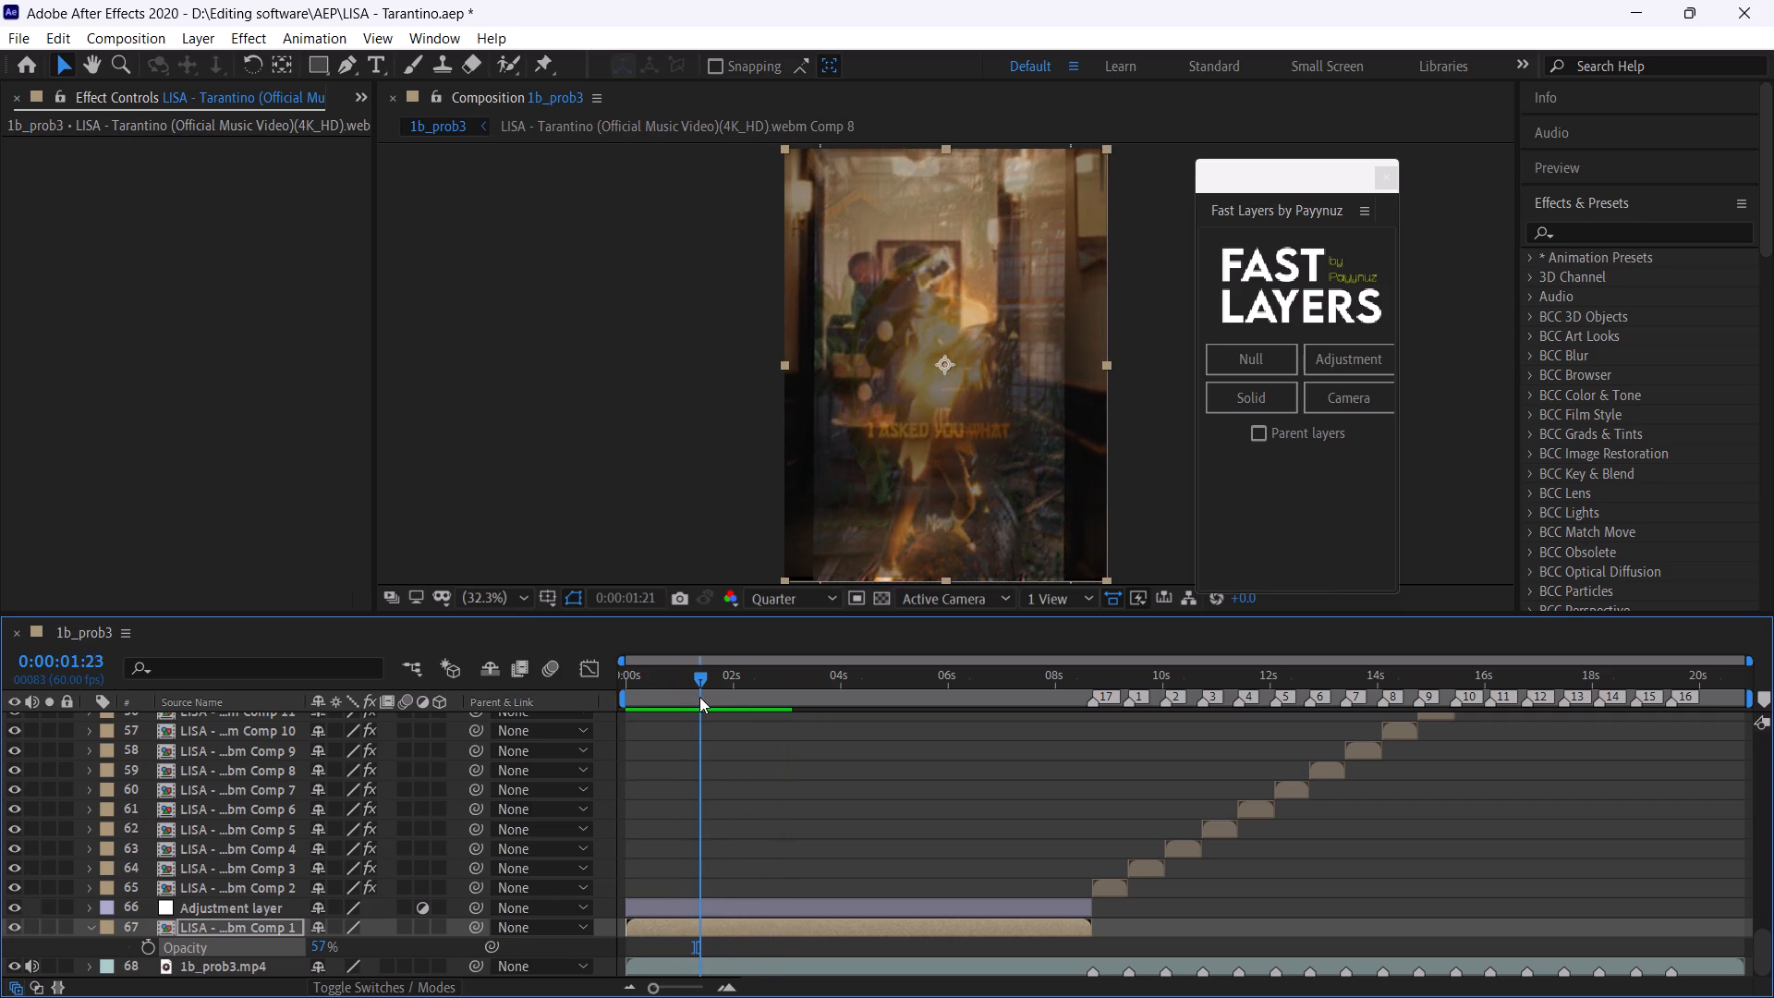
At 0:00:01:50, add a text layer above Comp 1 reading "I ASKED YOU WHAT" with "HAPPENED?" on a second line.
{"action": "left_click_drag", "start_coordinate": [699, 697], "coordinate": [724, 712]}
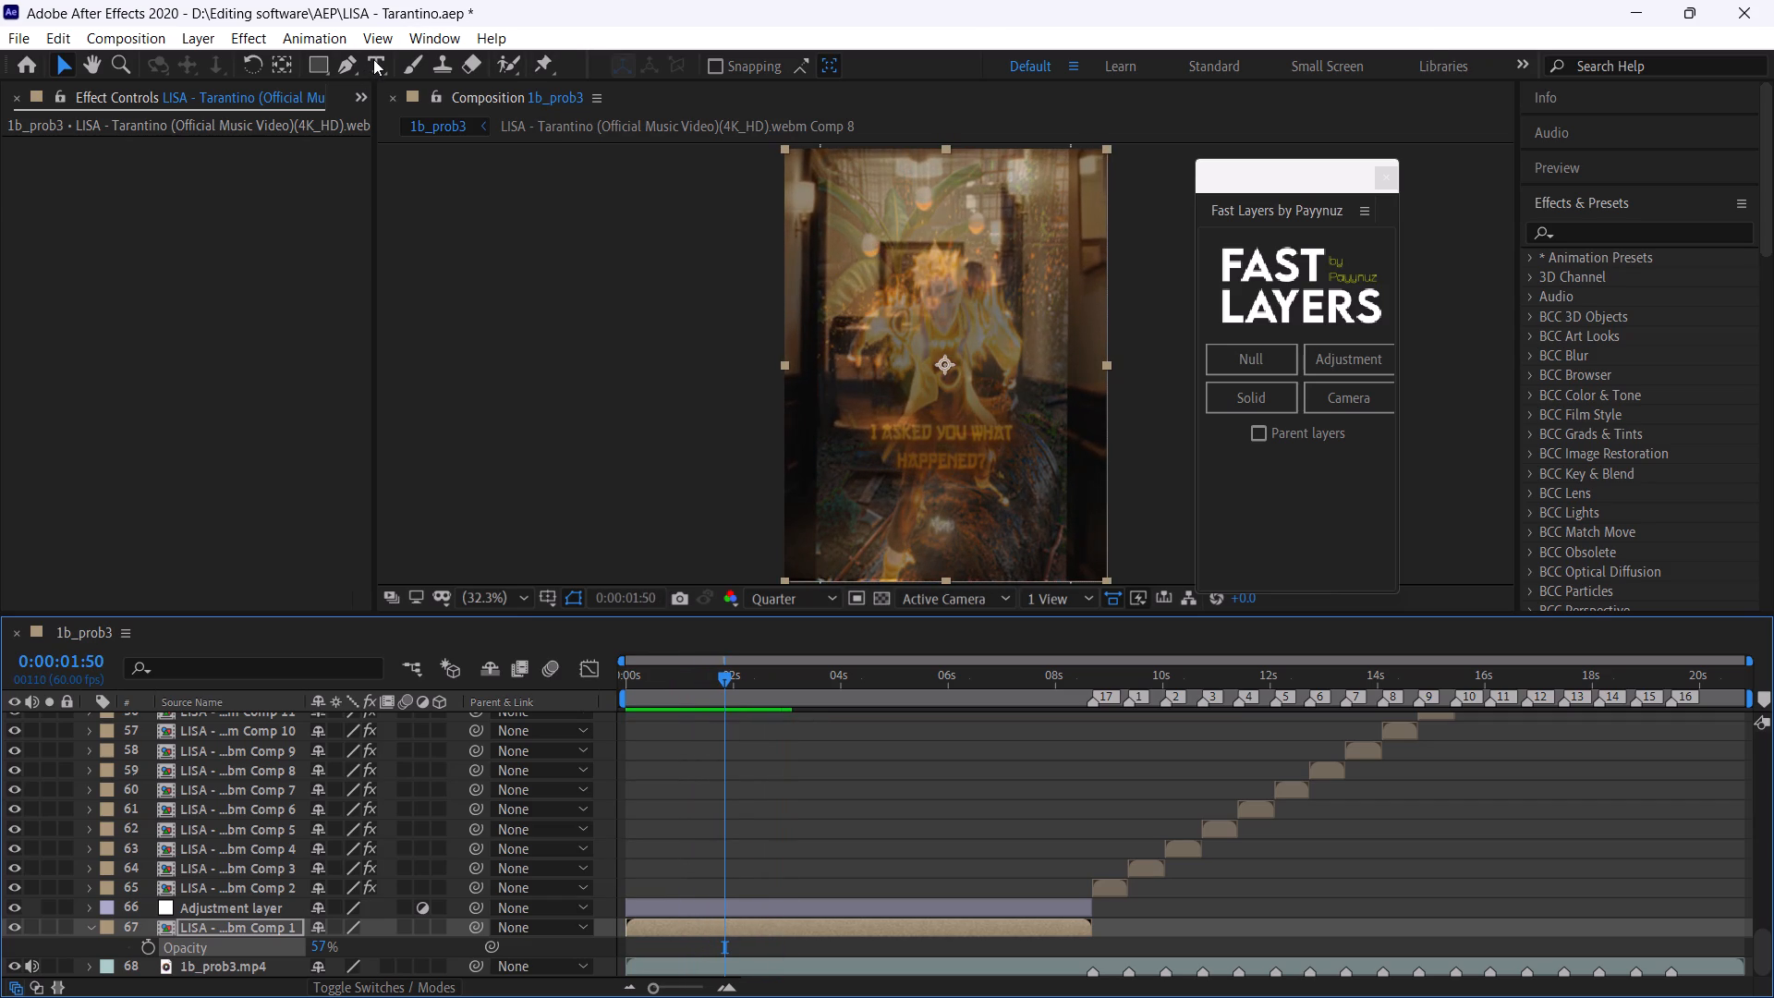
{"action": "left_click", "coordinate": [373, 59]}
{"action": "left_click", "coordinate": [893, 286]}
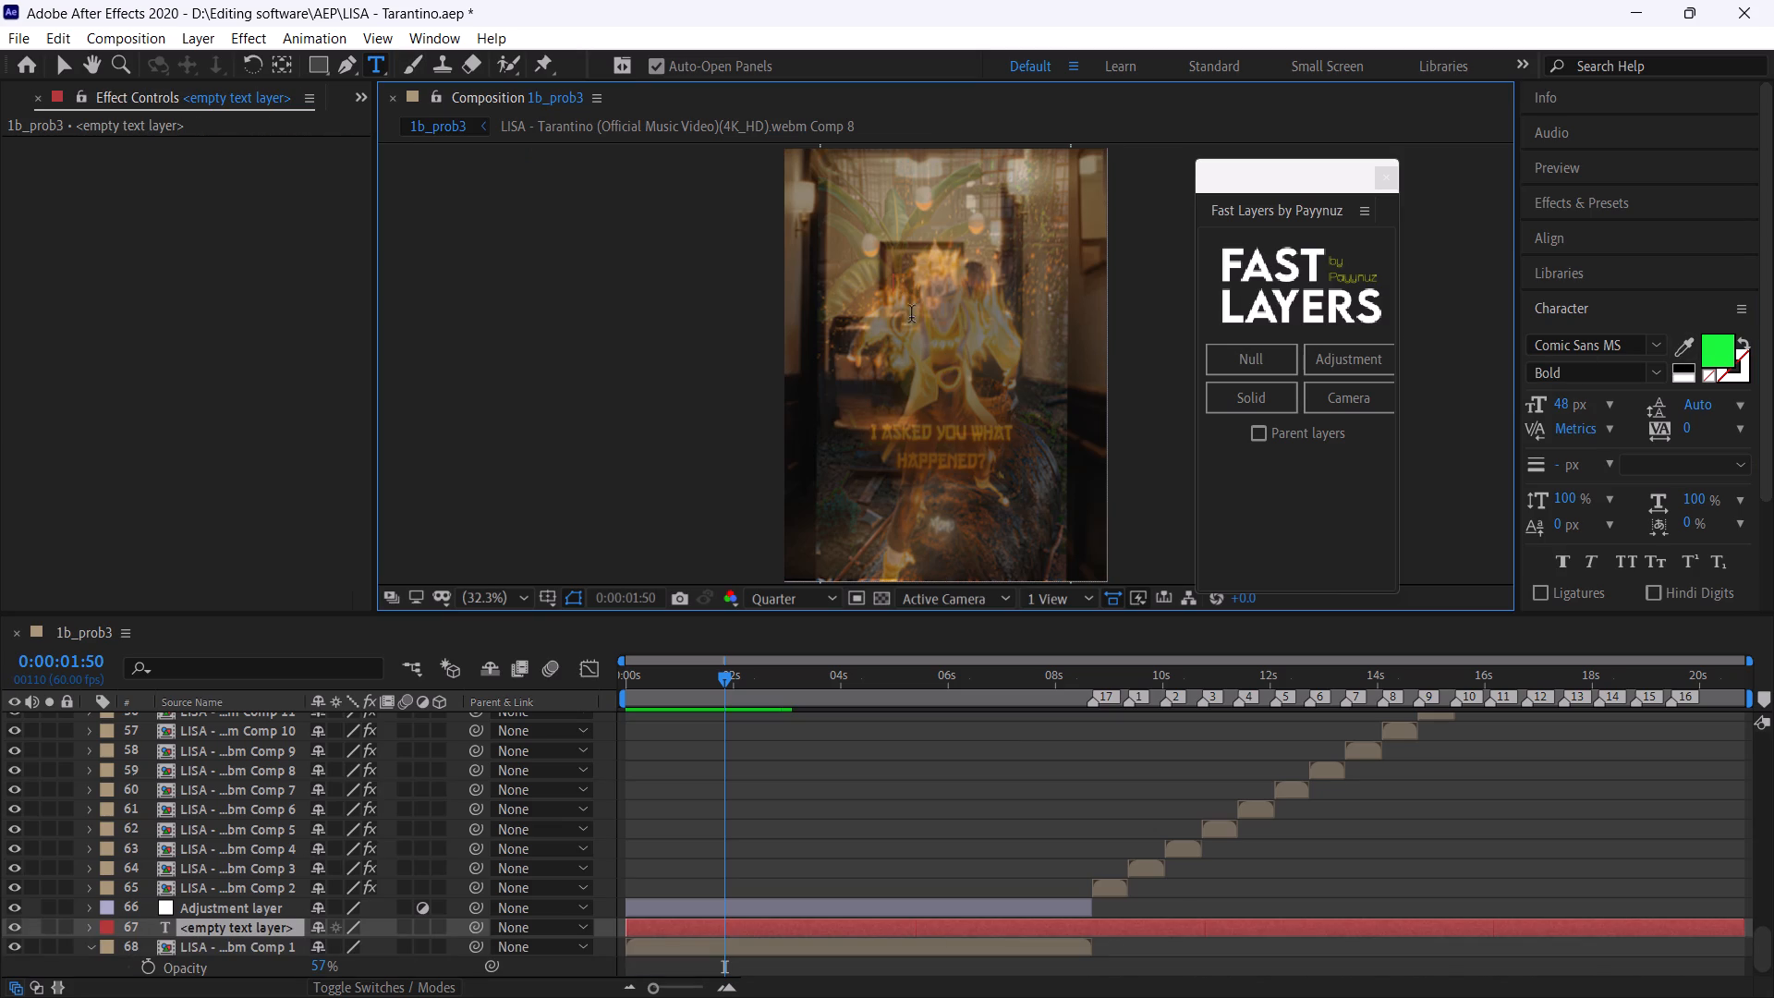
{"action": "key", "text": "shift+i"}
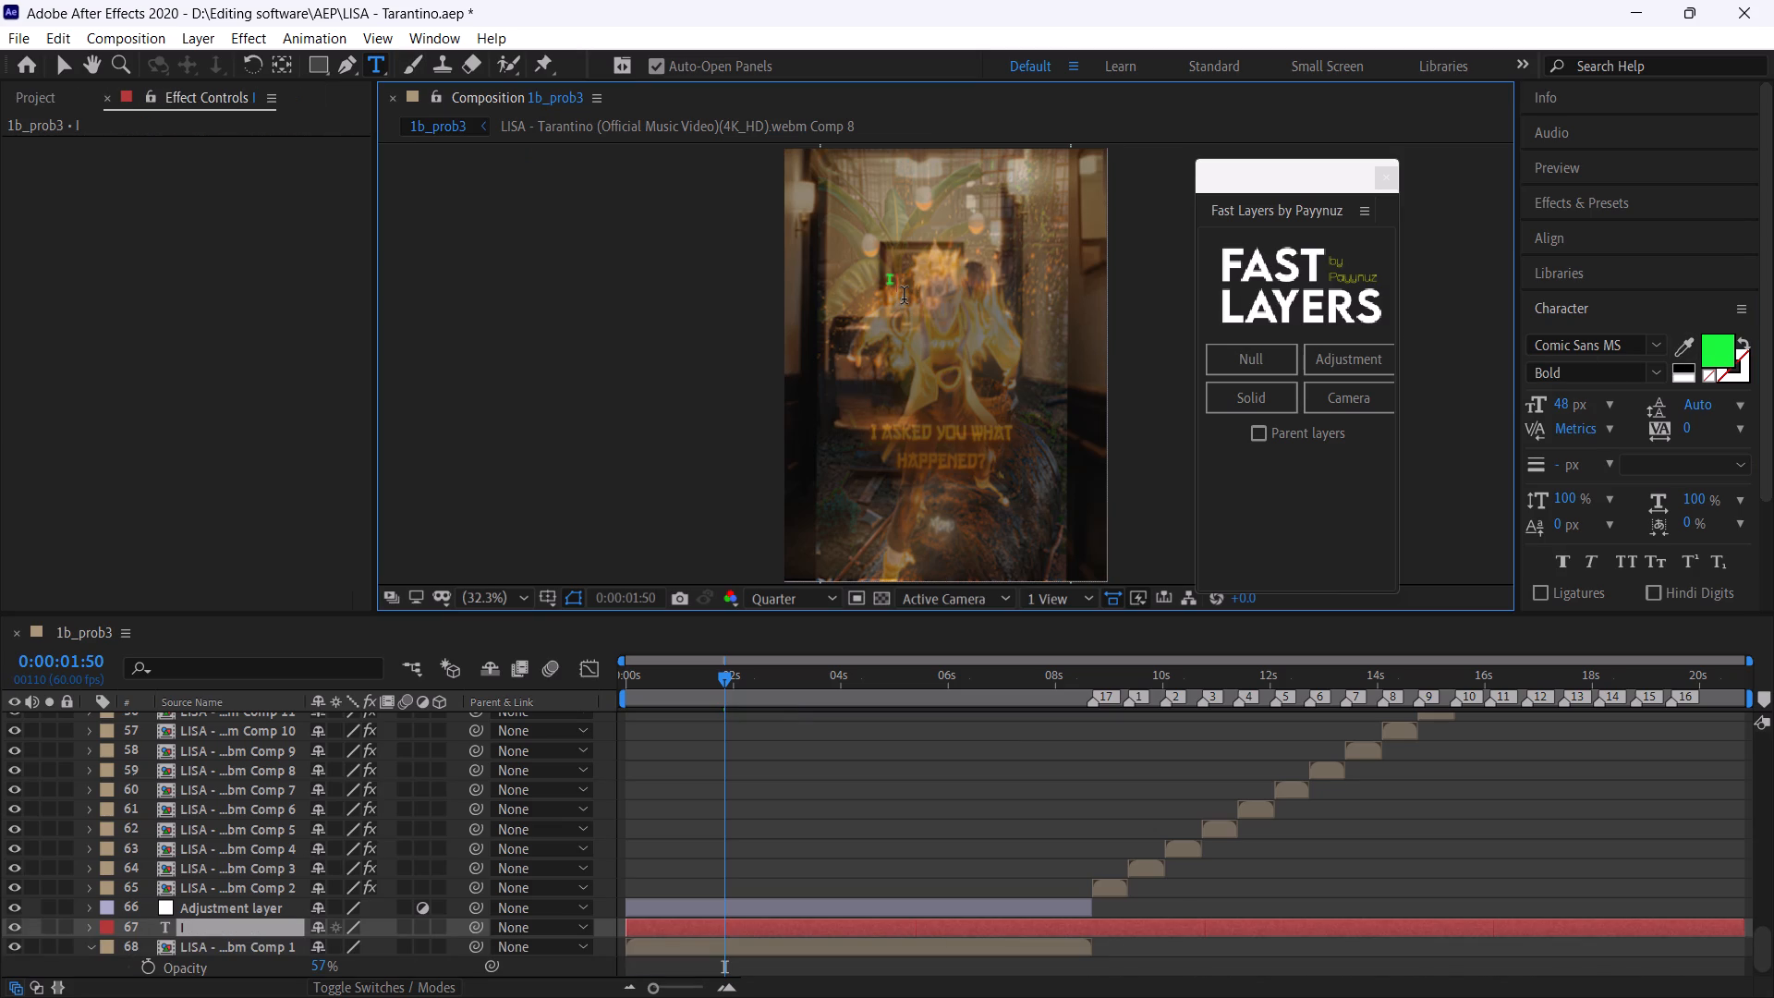
{"action": "key", "text": "shift+space"}
{"action": "type", "text": "ASKED"}
{"action": "key", "text": "space"}
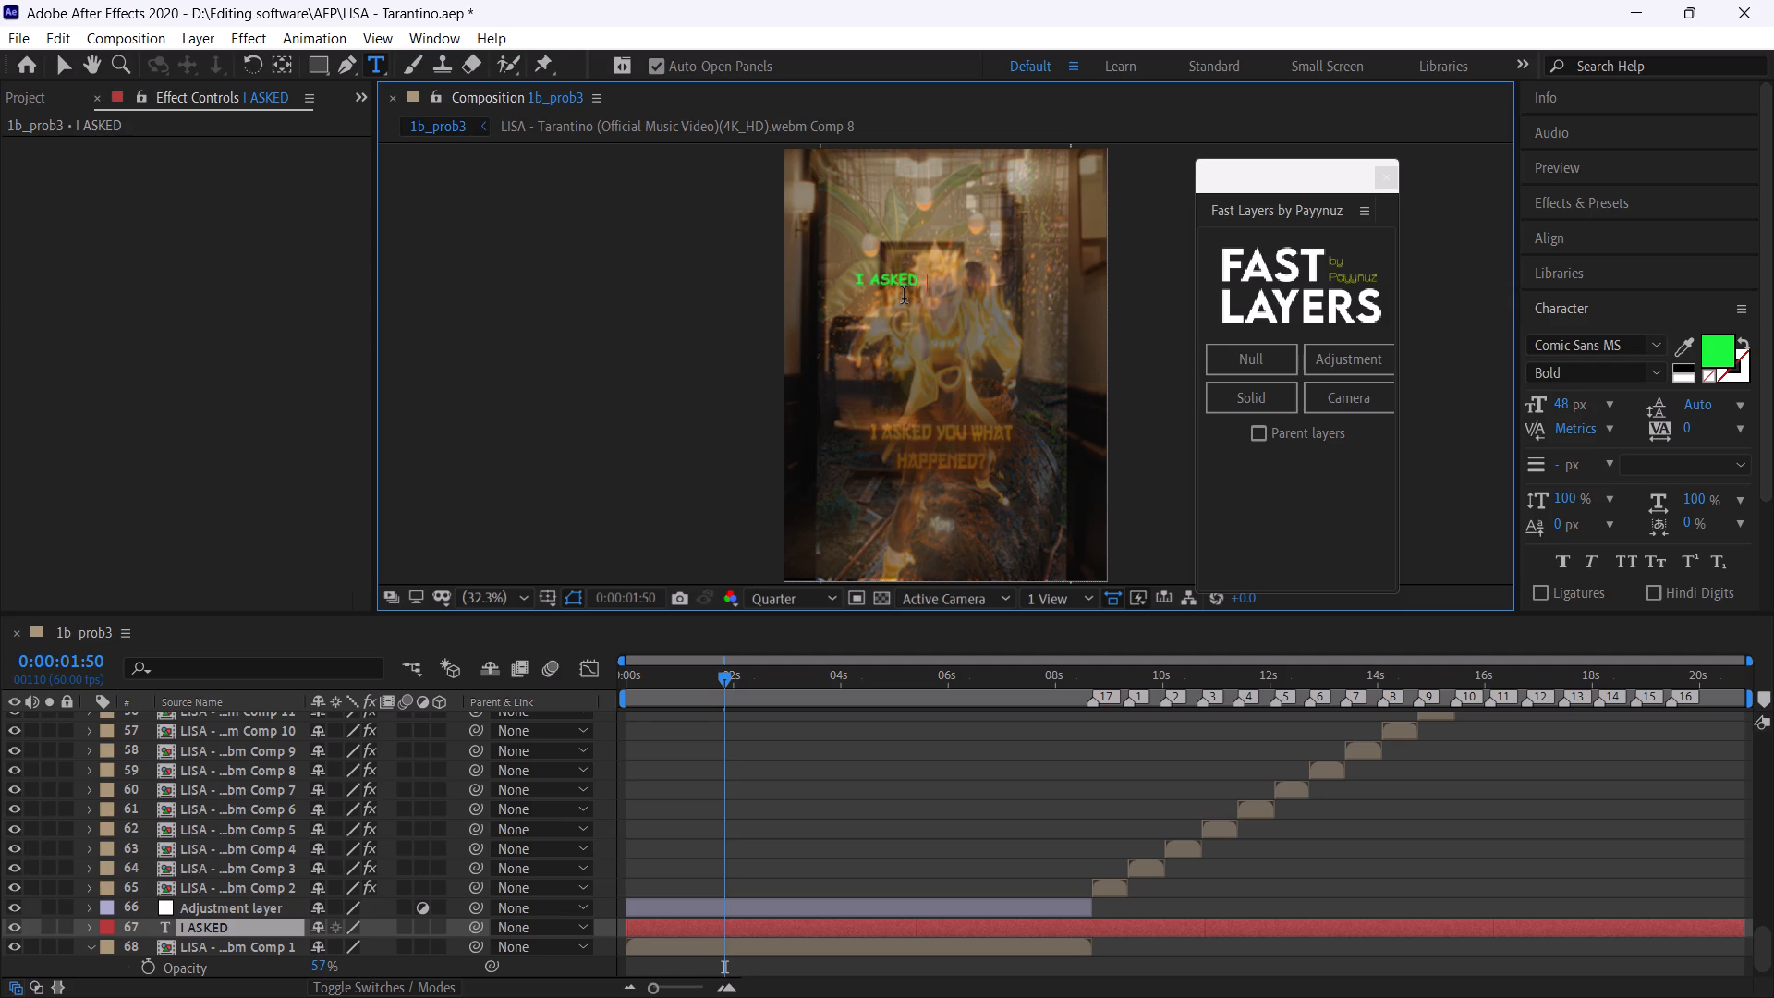
{"action": "type", "text": "YOU"}
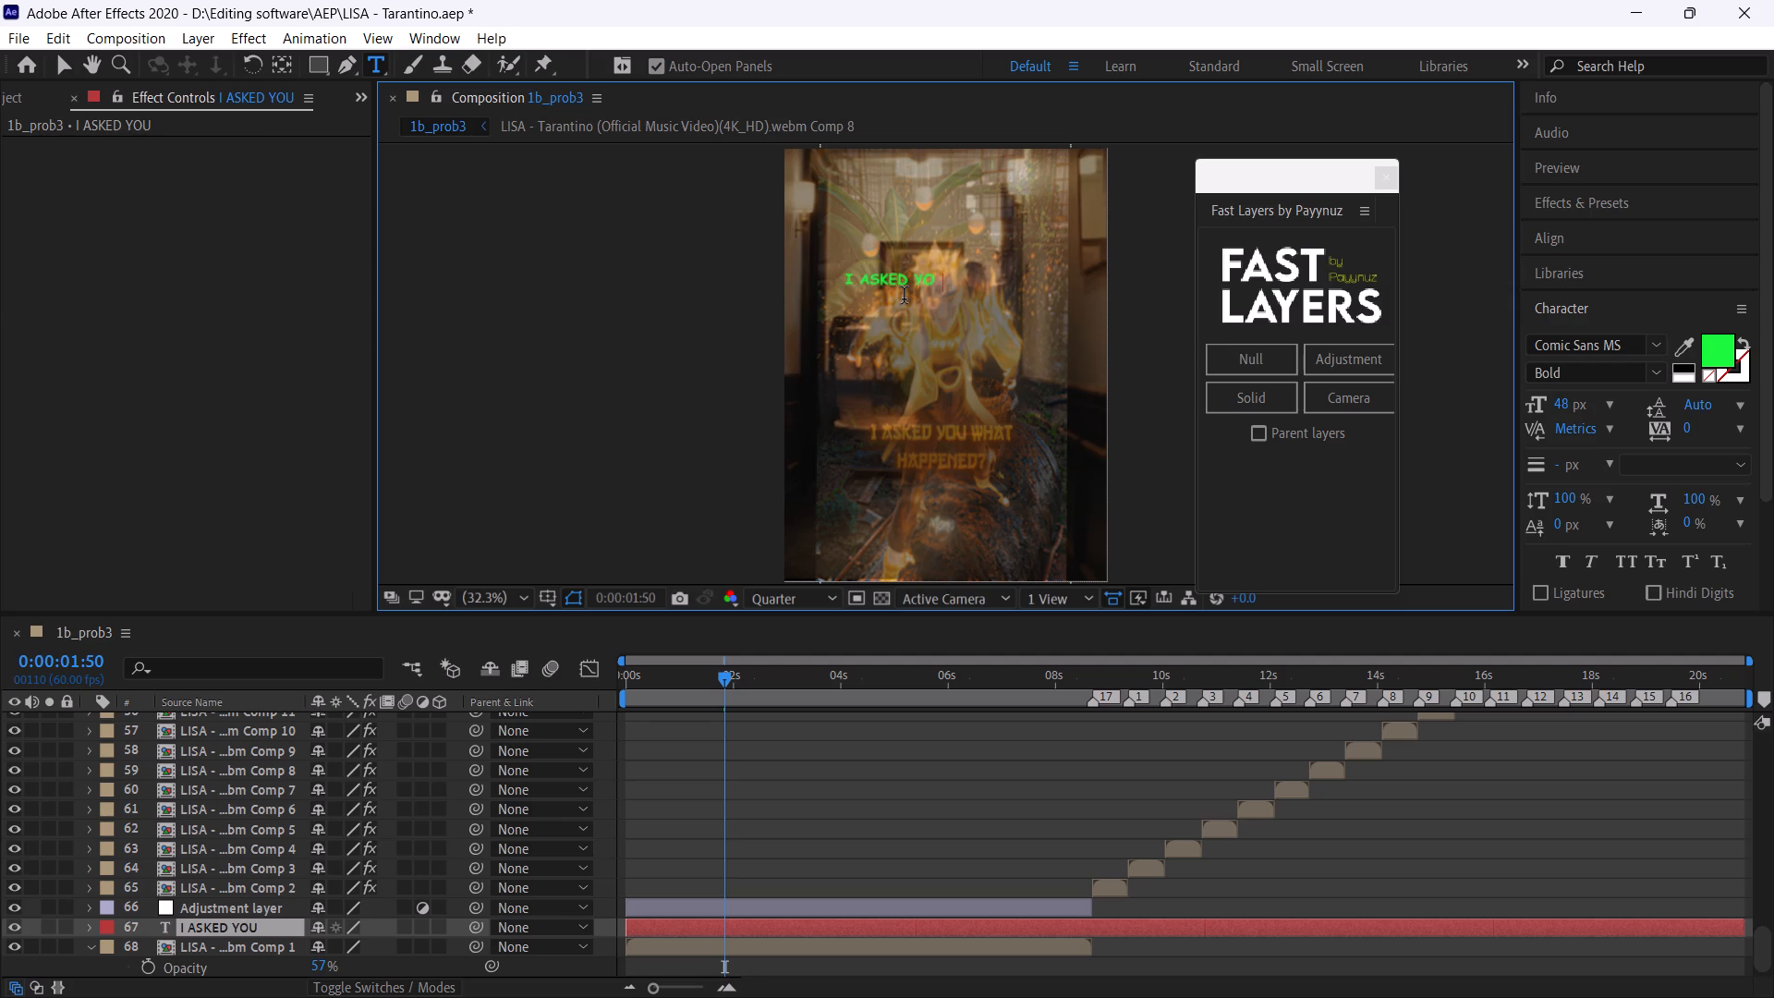
{"action": "key", "text": "space"}
{"action": "type", "text": "WHAT"}
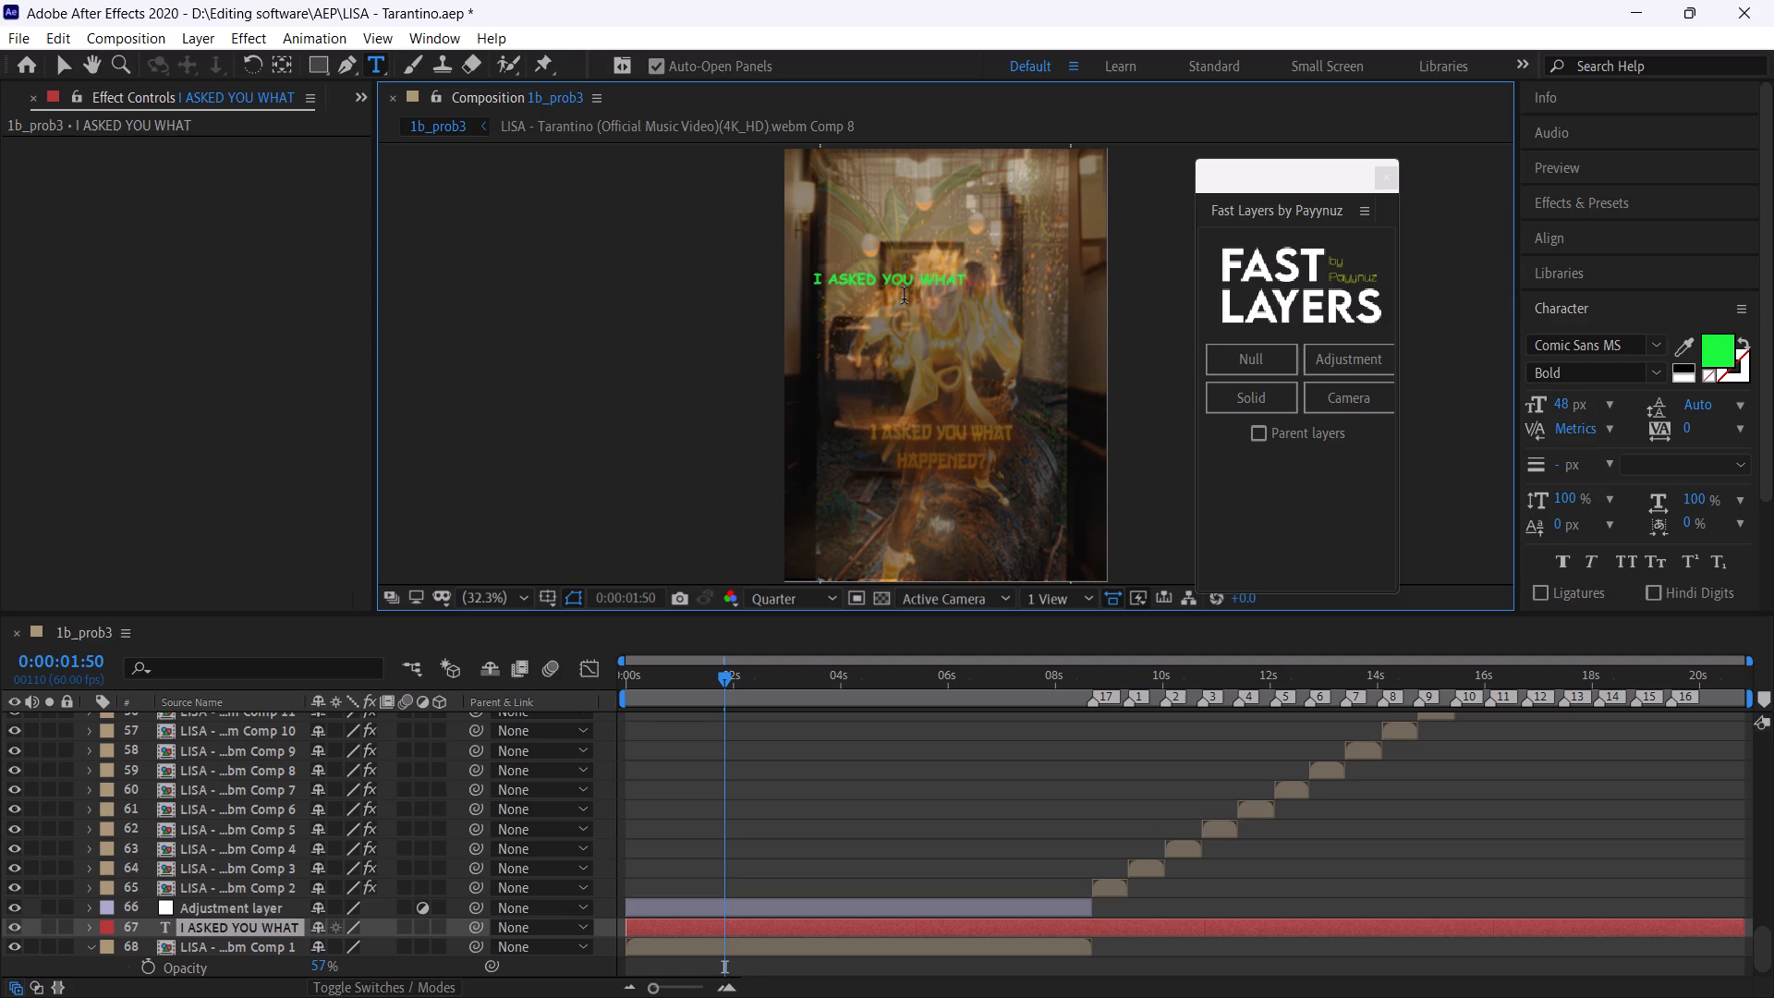
{"action": "key", "text": "space"}
{"action": "key", "text": "BackSpace"}
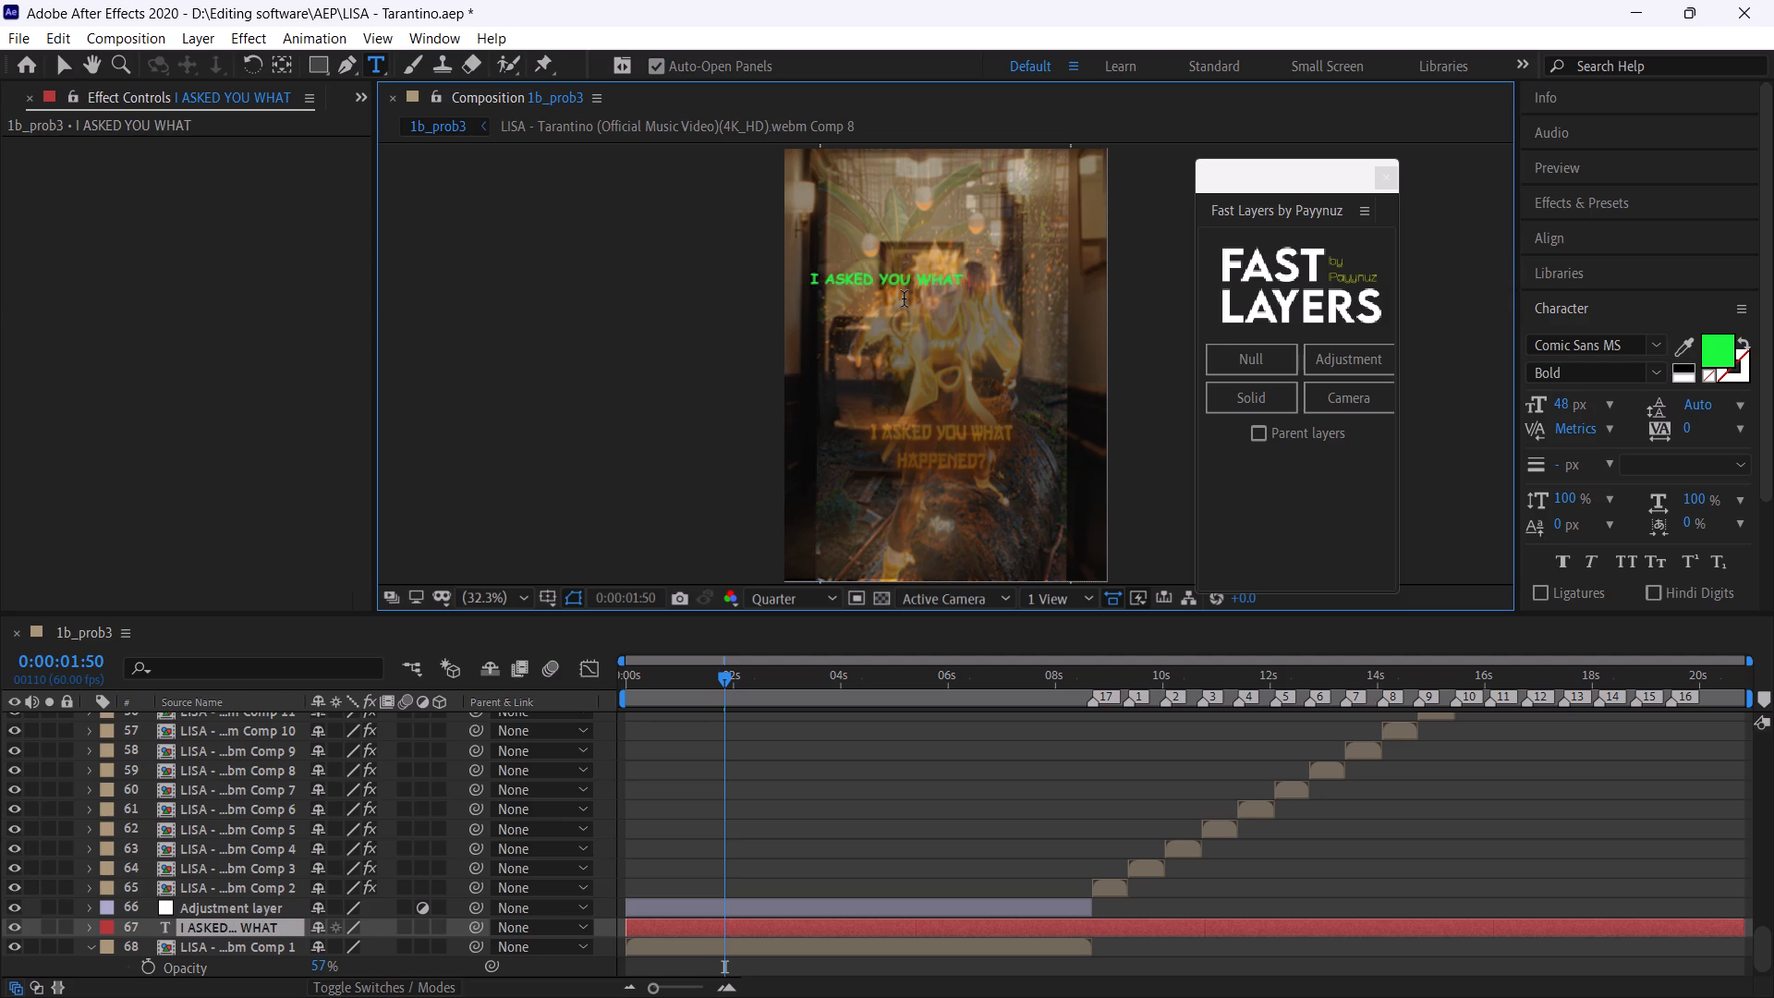
{"action": "key", "text": "Return"}
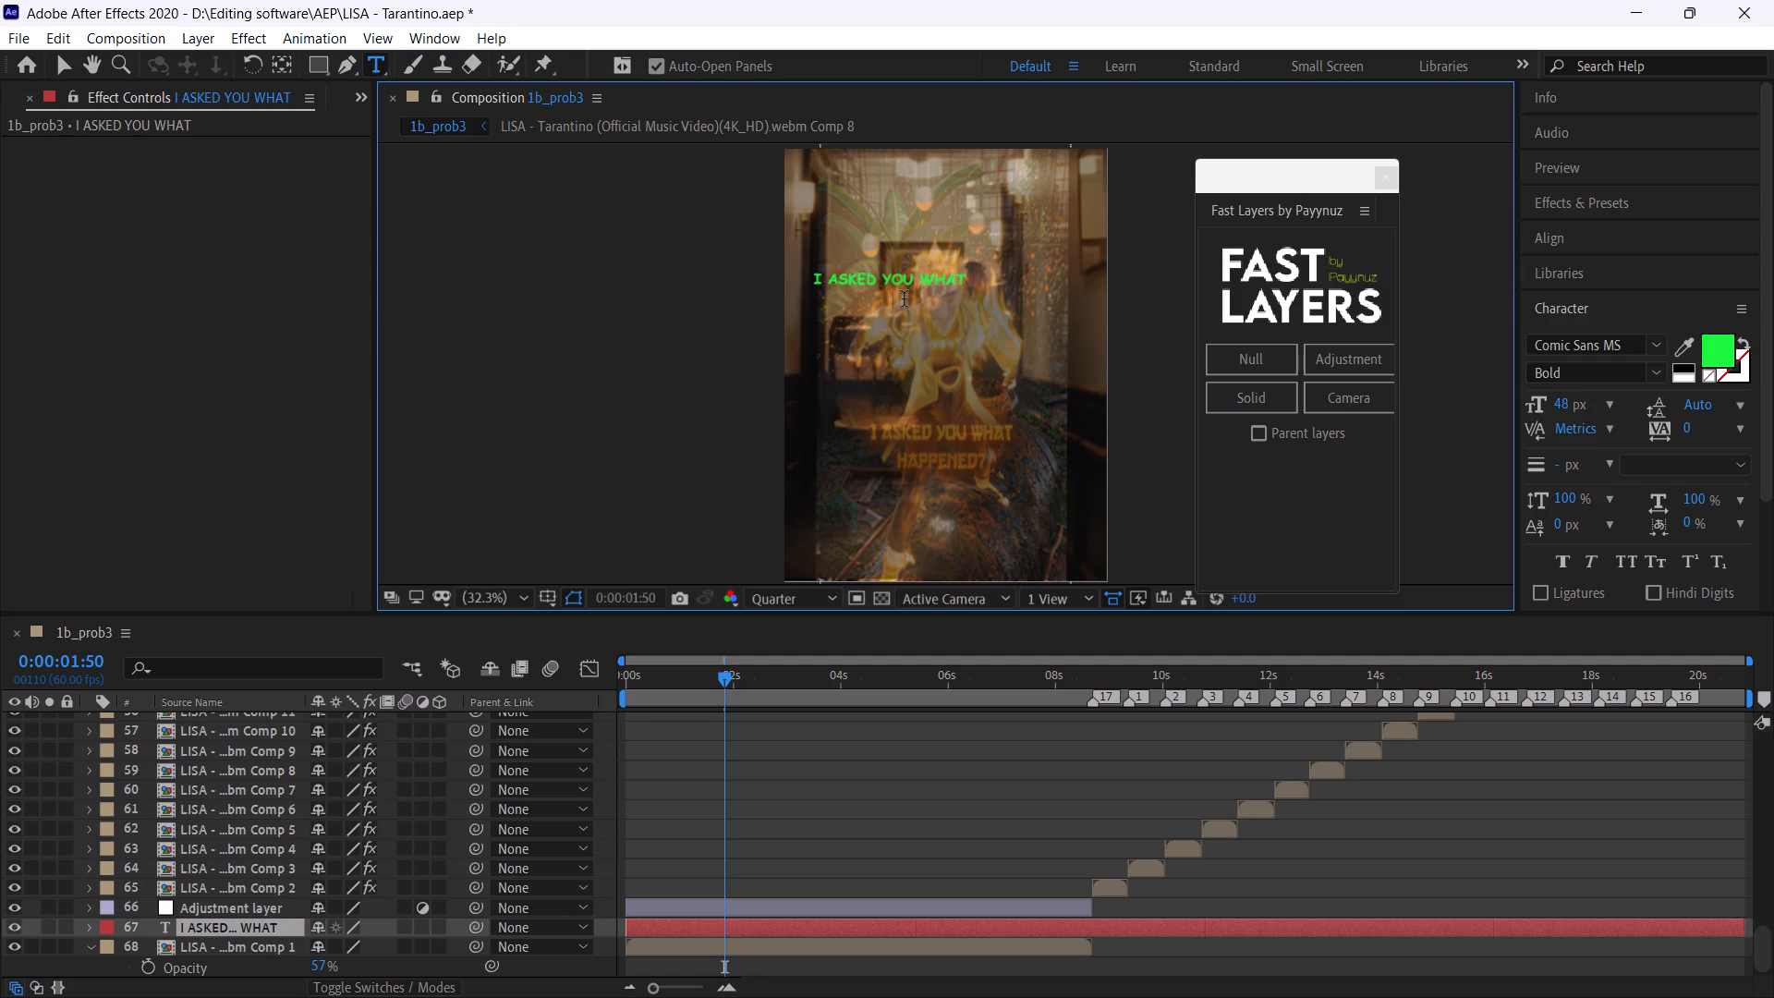
{"action": "type", "text": "HAPP"}
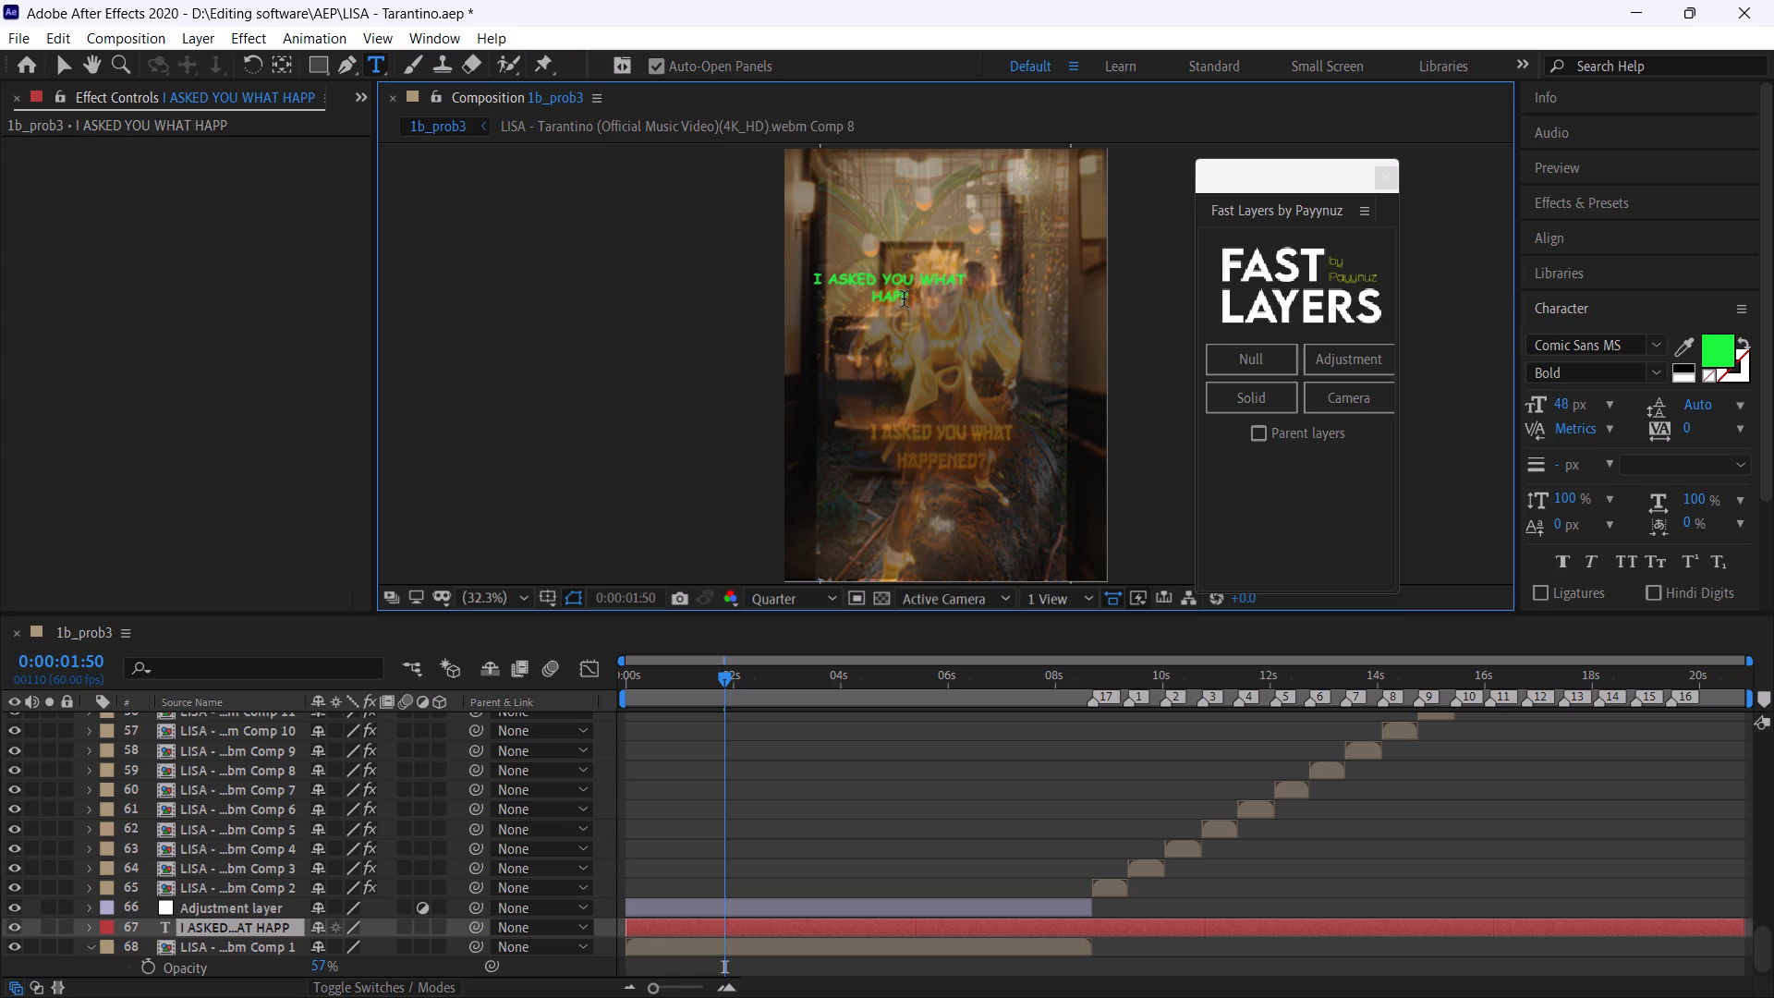
{"action": "type", "text": "ENED"}
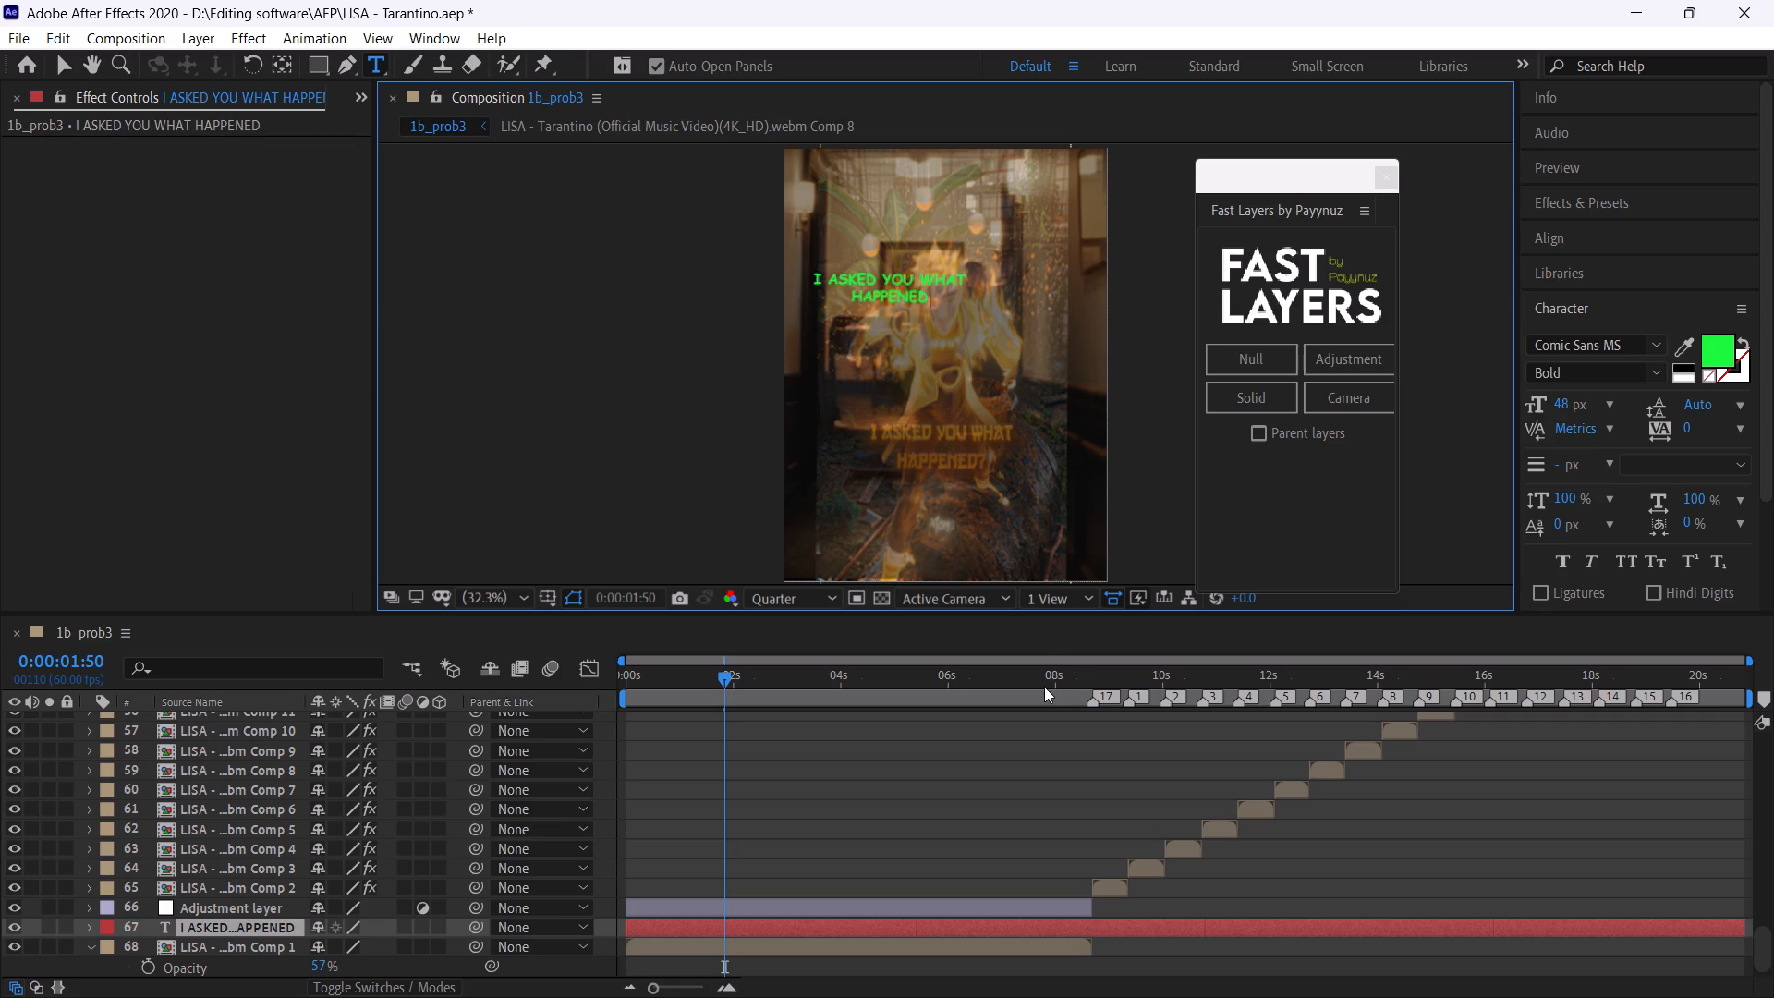
{"action": "key", "text": "shift+question"}
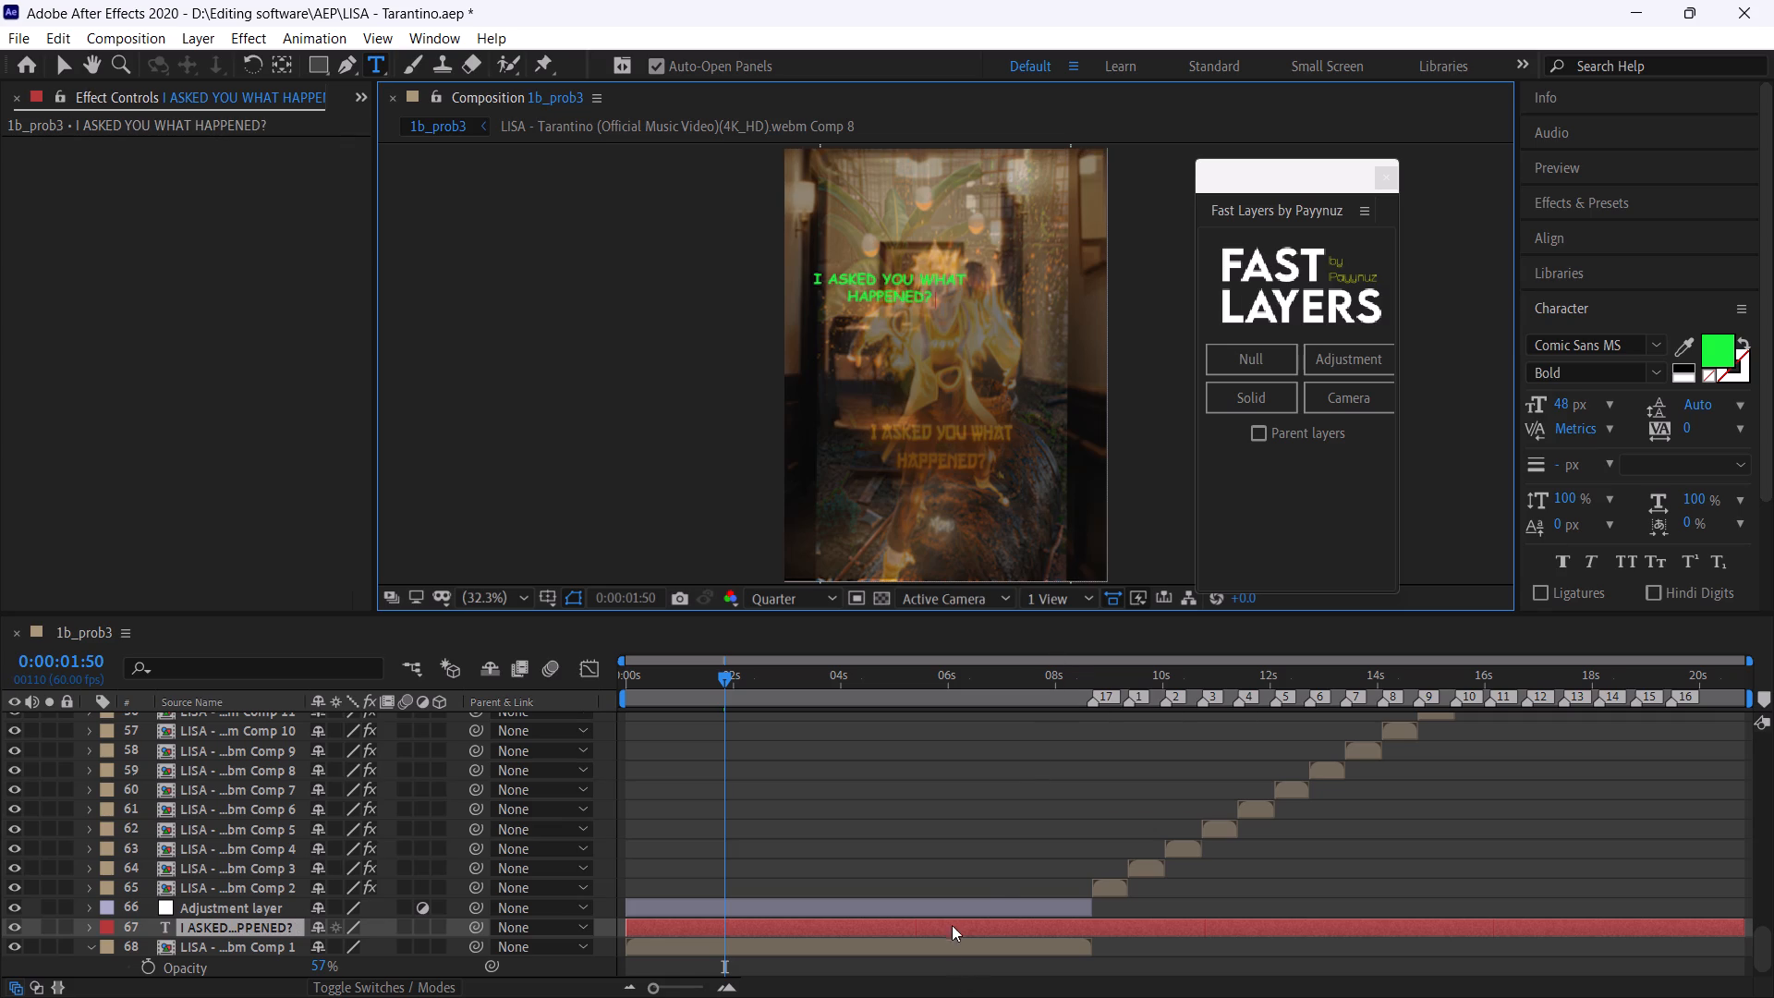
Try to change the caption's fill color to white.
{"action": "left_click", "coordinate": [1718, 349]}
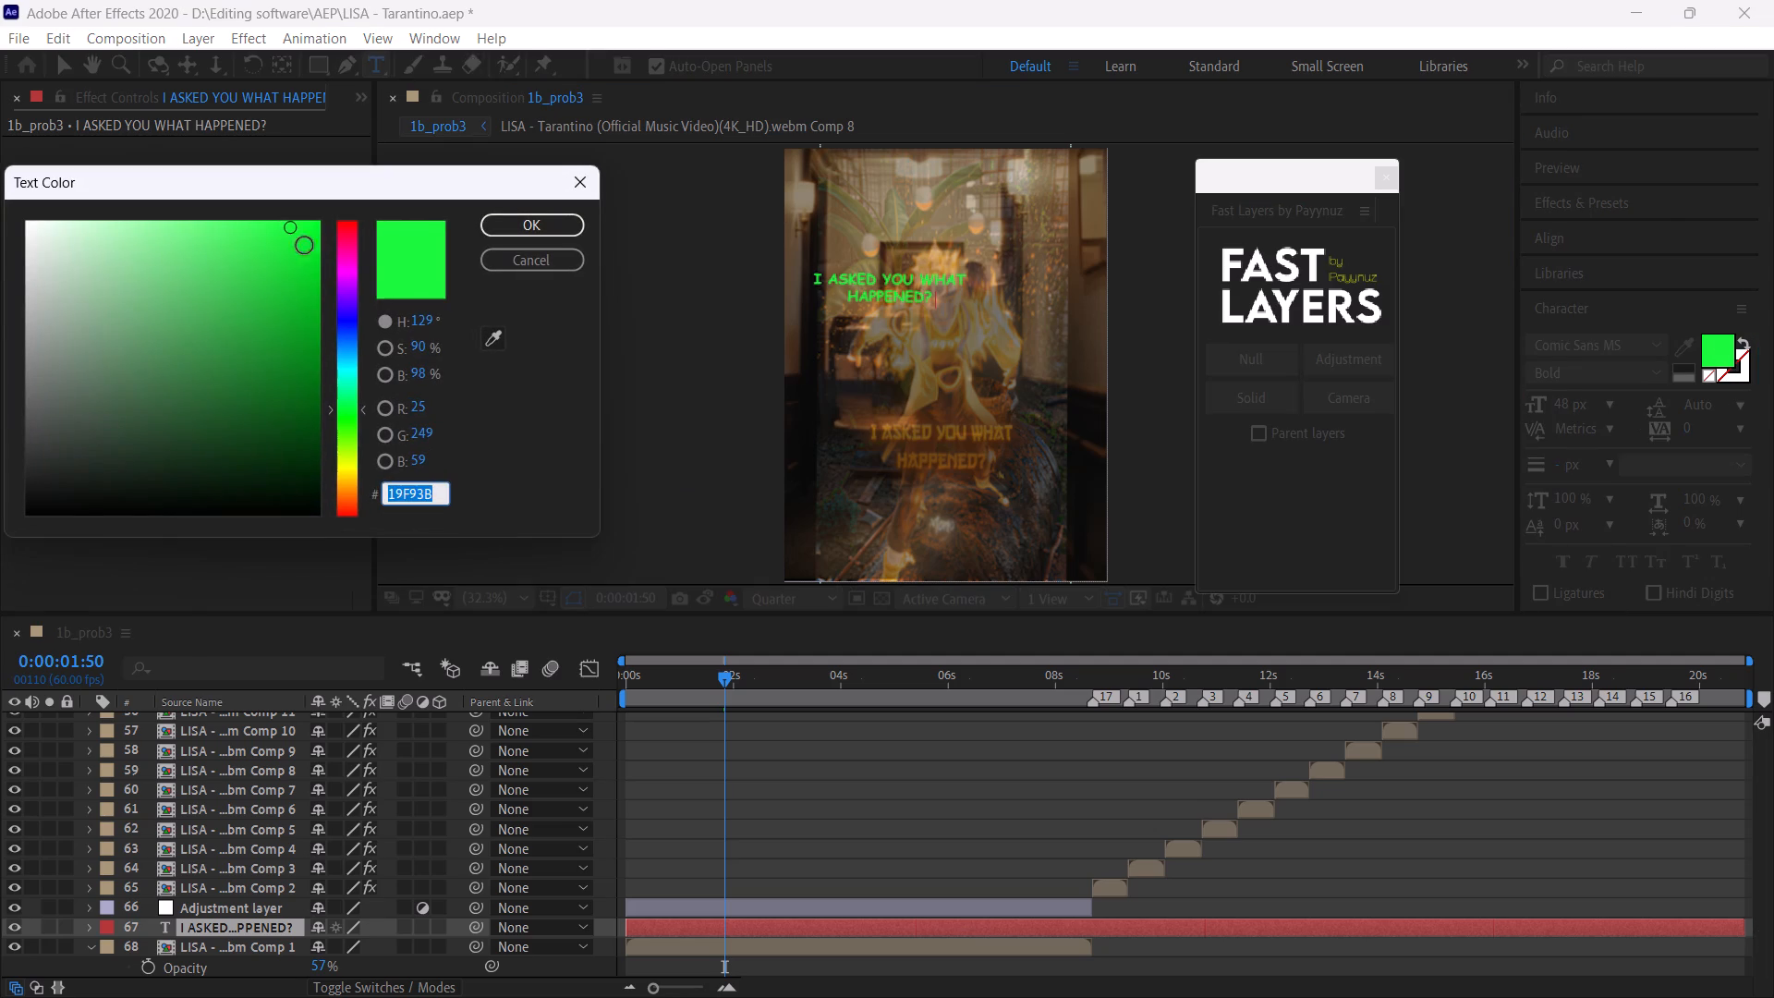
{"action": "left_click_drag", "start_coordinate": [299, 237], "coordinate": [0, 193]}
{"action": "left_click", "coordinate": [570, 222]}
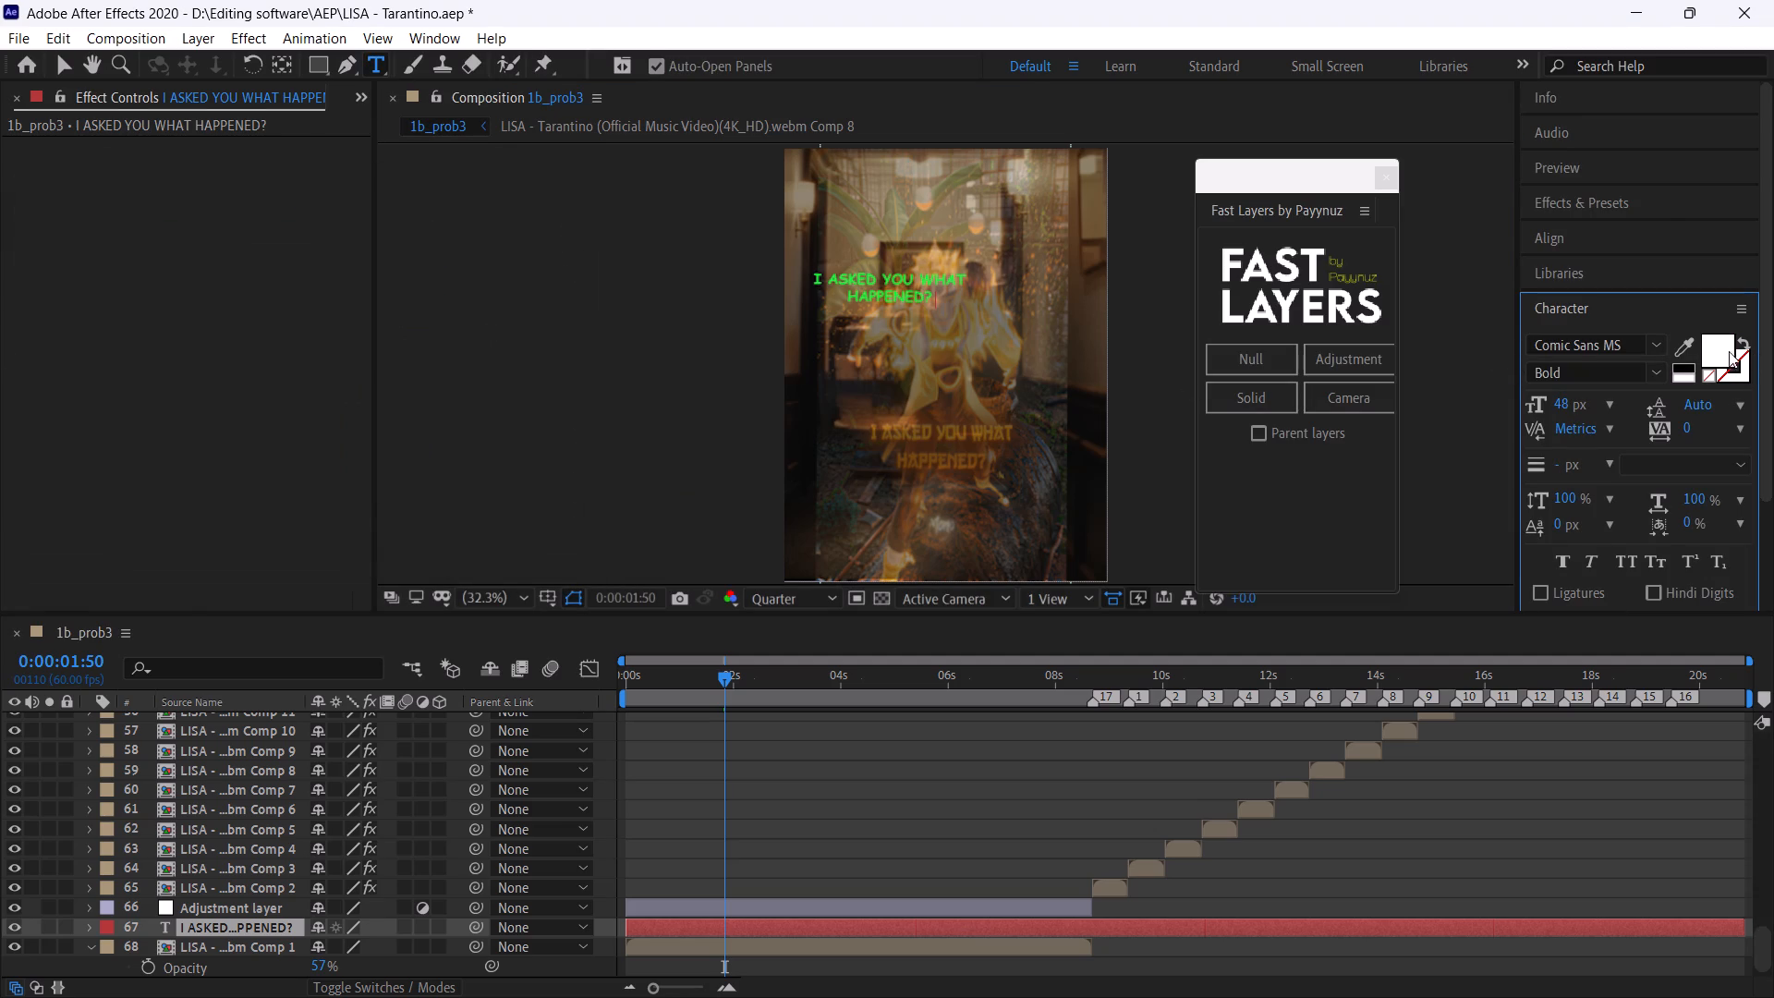
Select all of the caption text and set its fill color to white.
{"action": "double_click", "coordinate": [938, 925]}
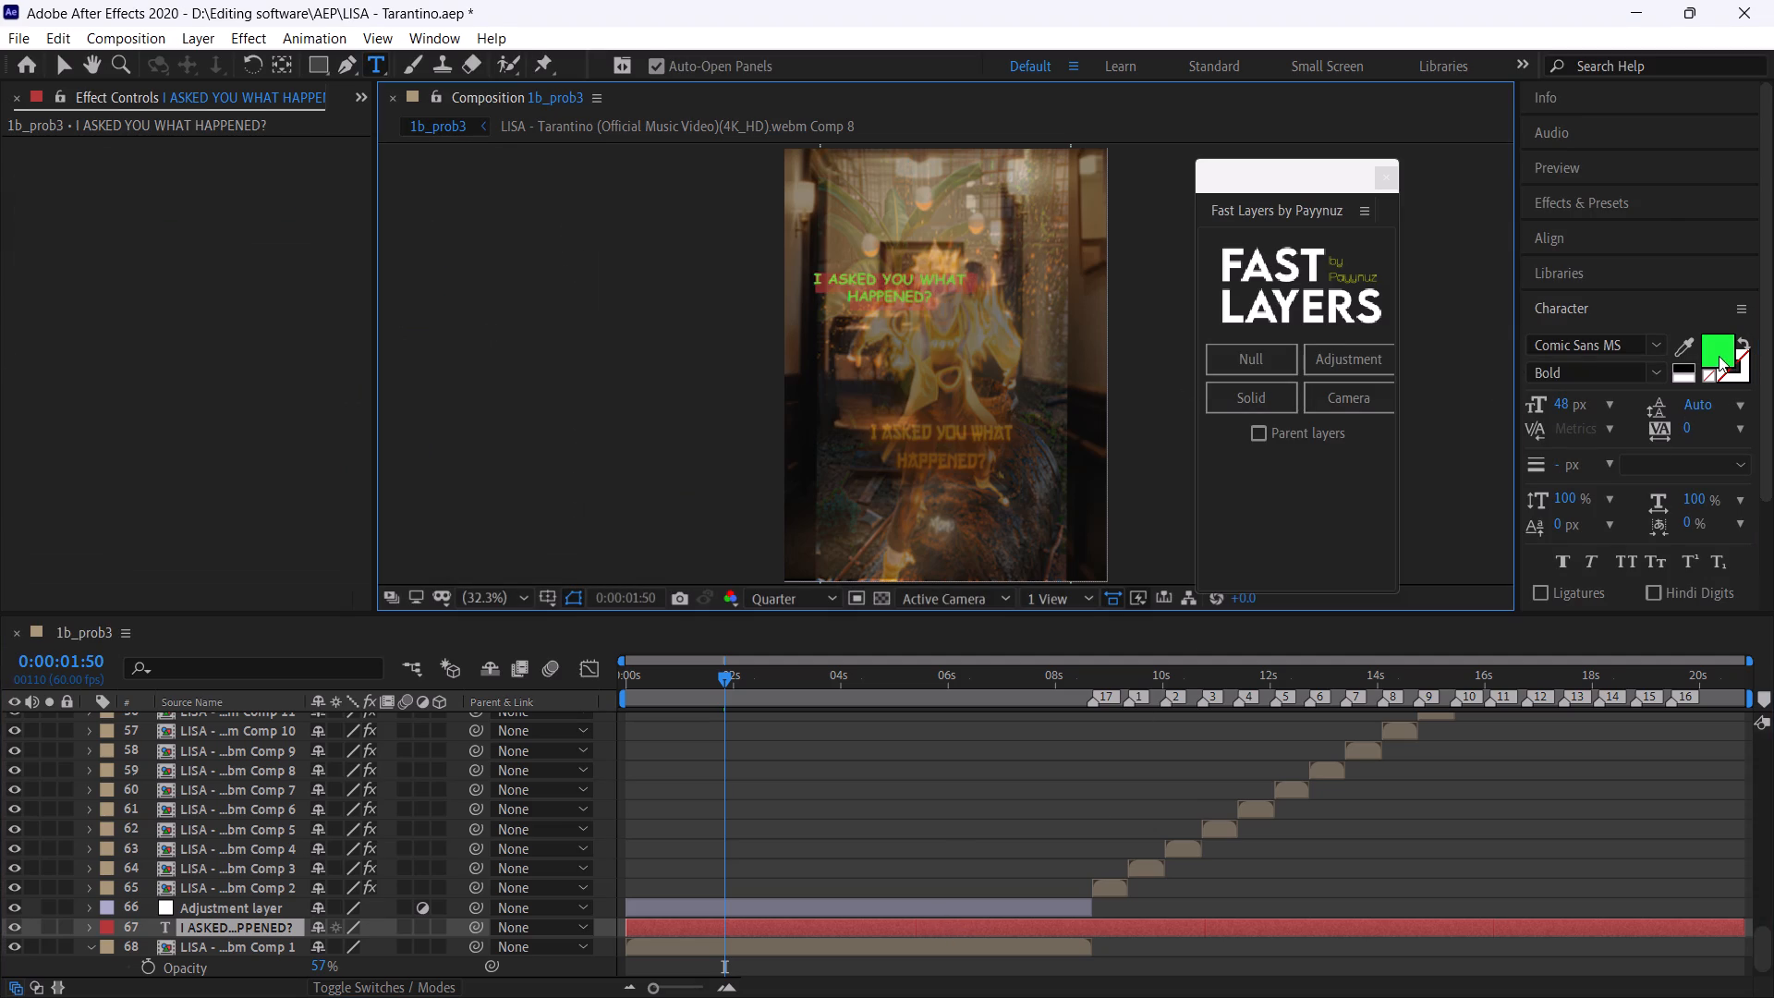
{"action": "left_click", "coordinate": [1719, 356]}
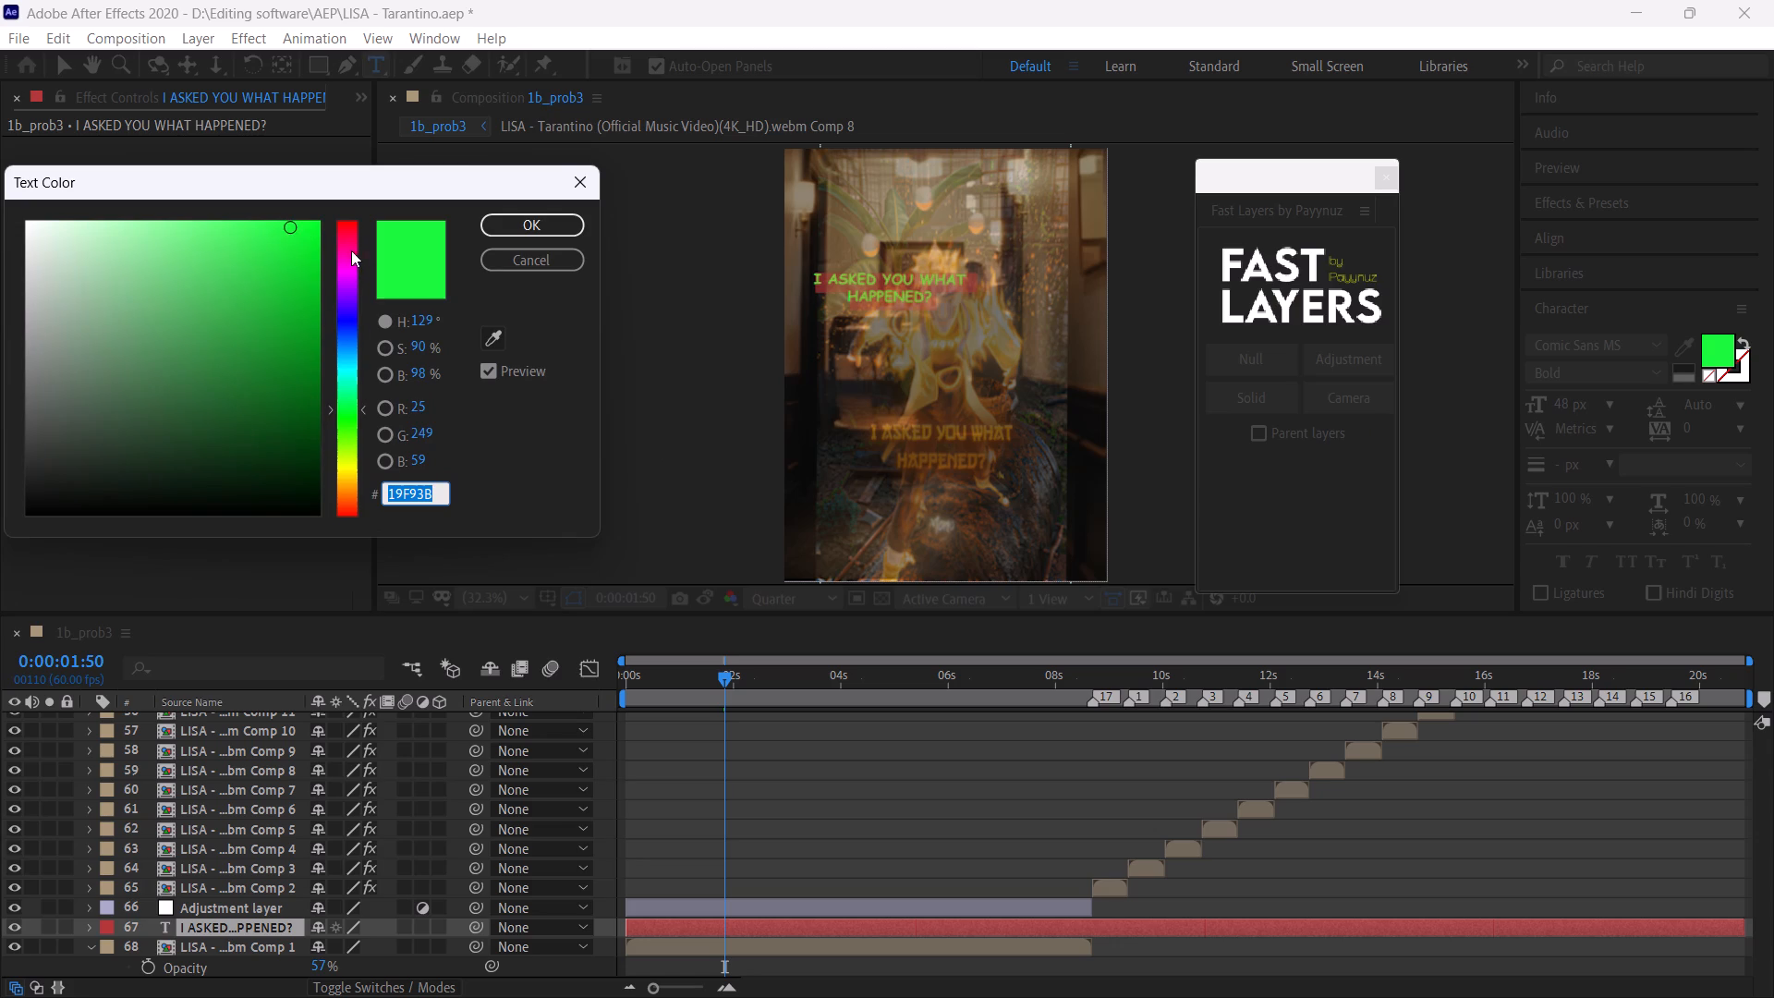
{"action": "left_click", "coordinate": [346, 278]}
{"action": "left_click_drag", "start_coordinate": [35, 230], "coordinate": [0, 180]}
{"action": "left_click", "coordinate": [535, 229]}
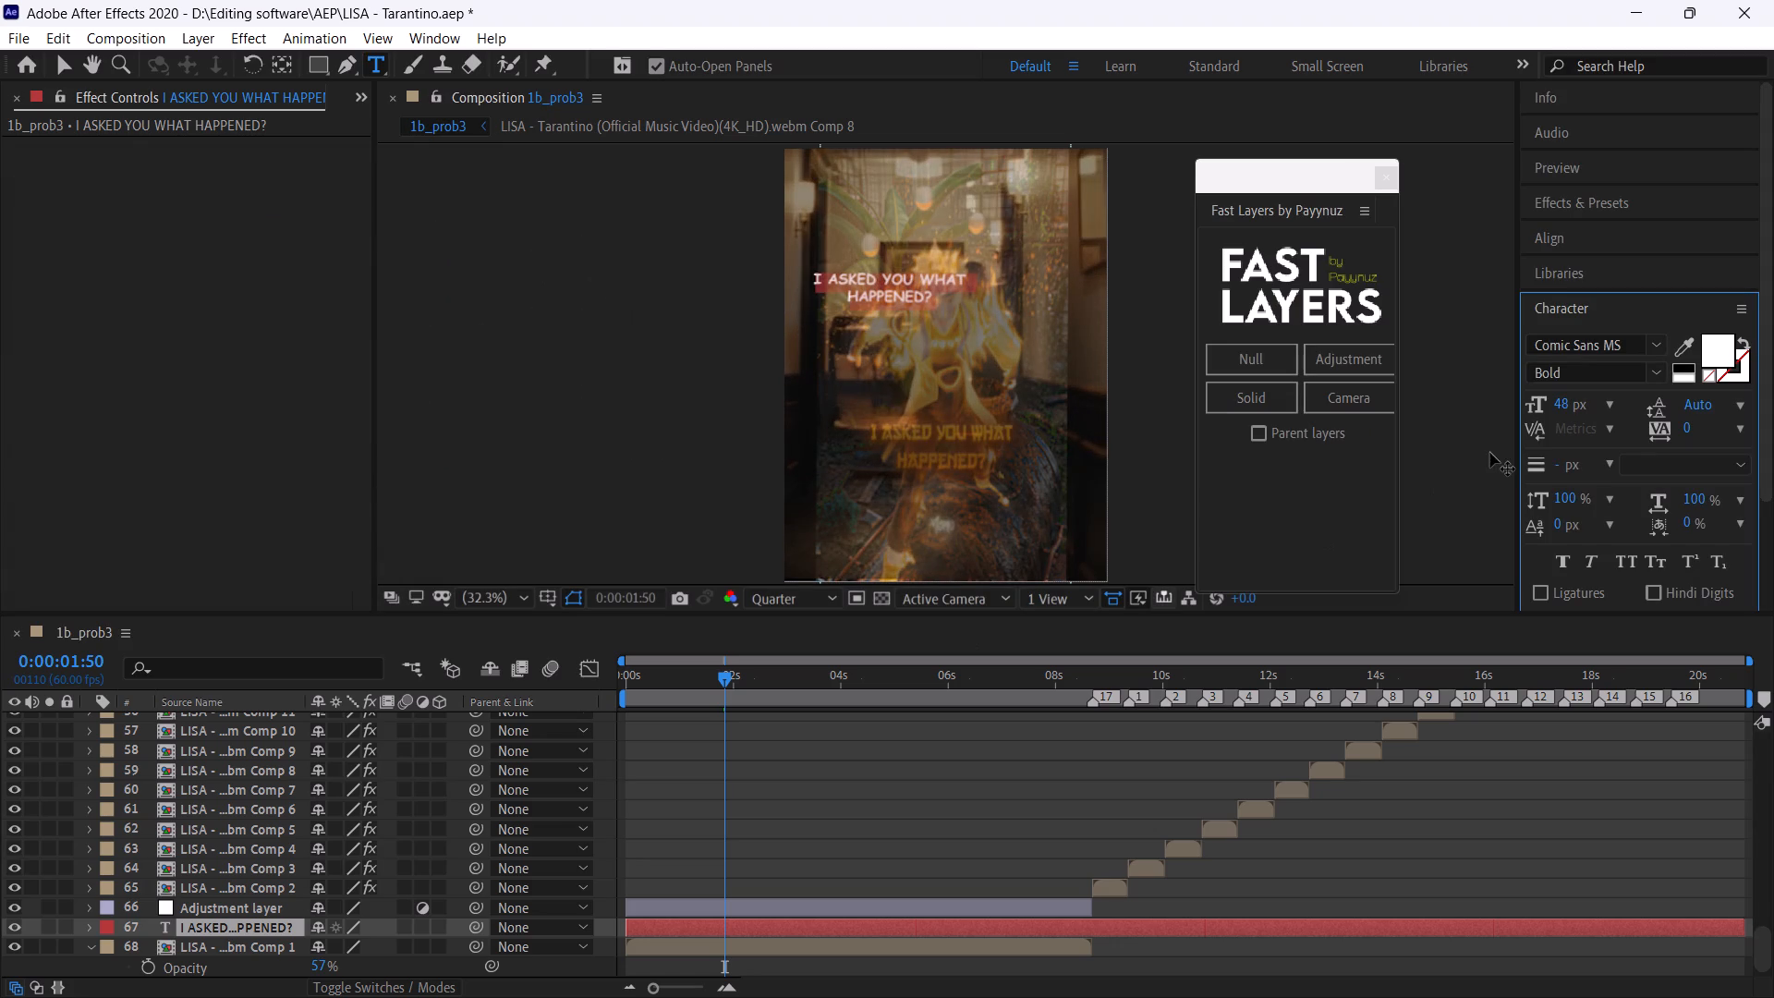
Set the opening caption's font size to 48 px.
{"action": "left_click", "coordinate": [1607, 400]}
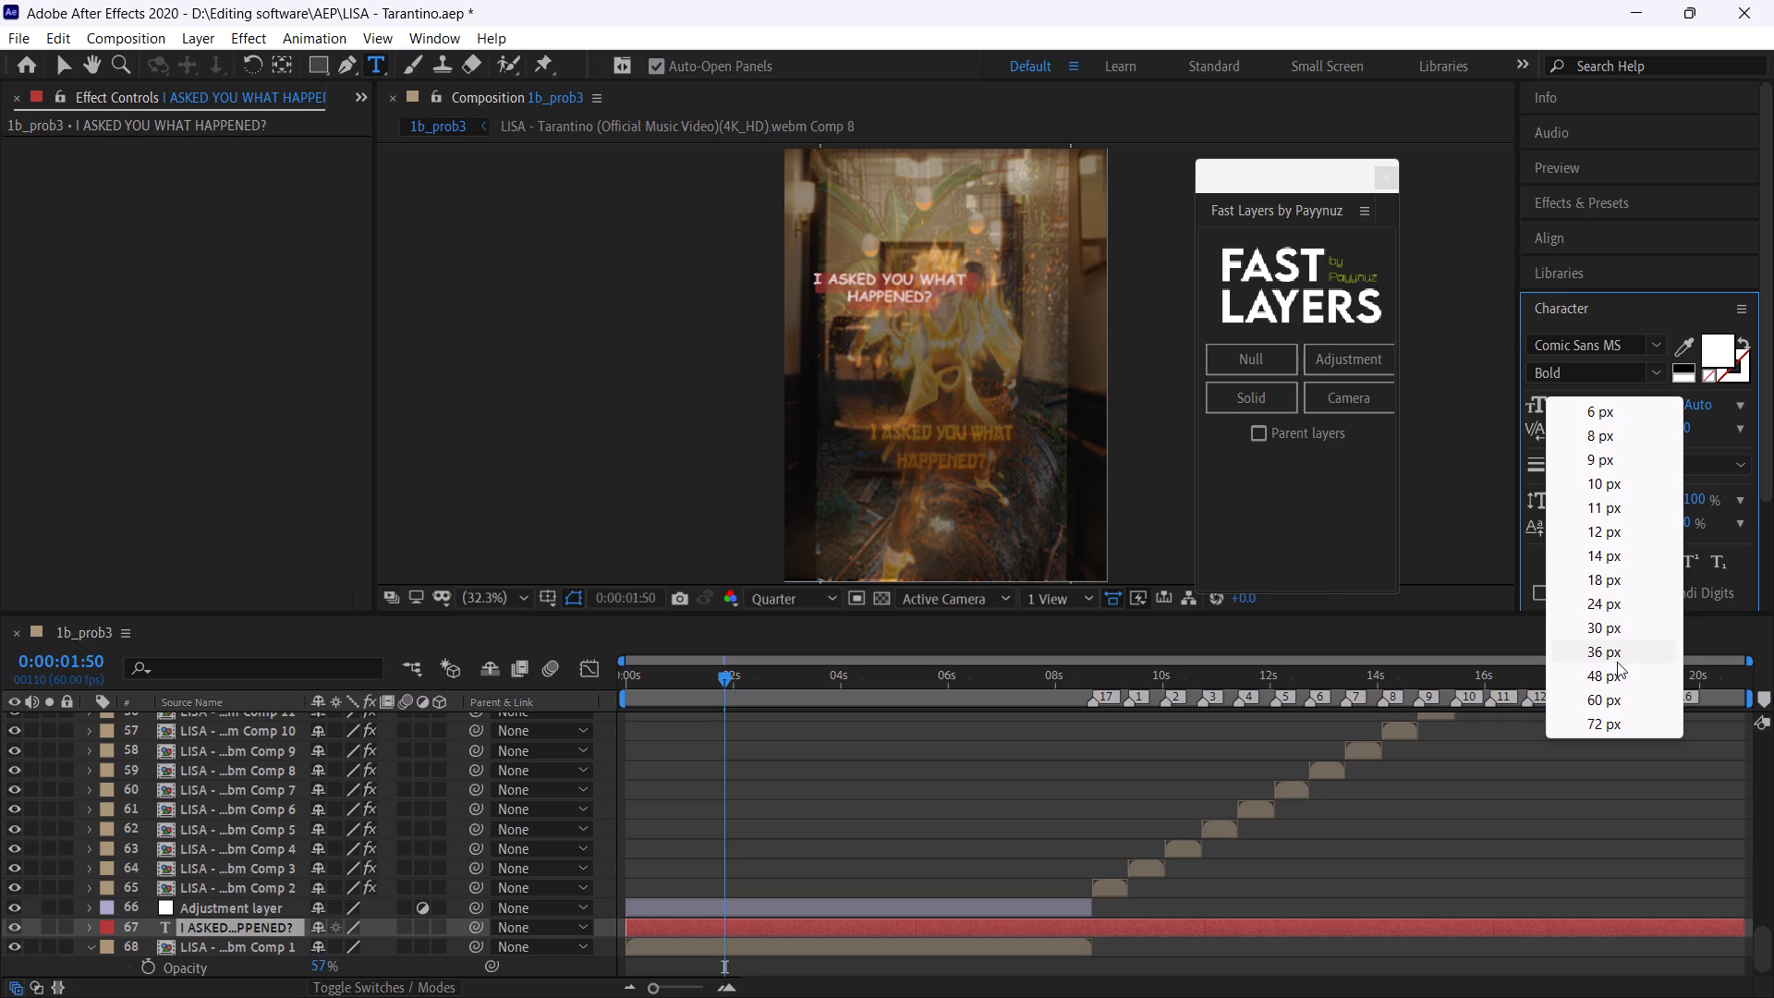
{"action": "left_click", "coordinate": [1617, 667]}
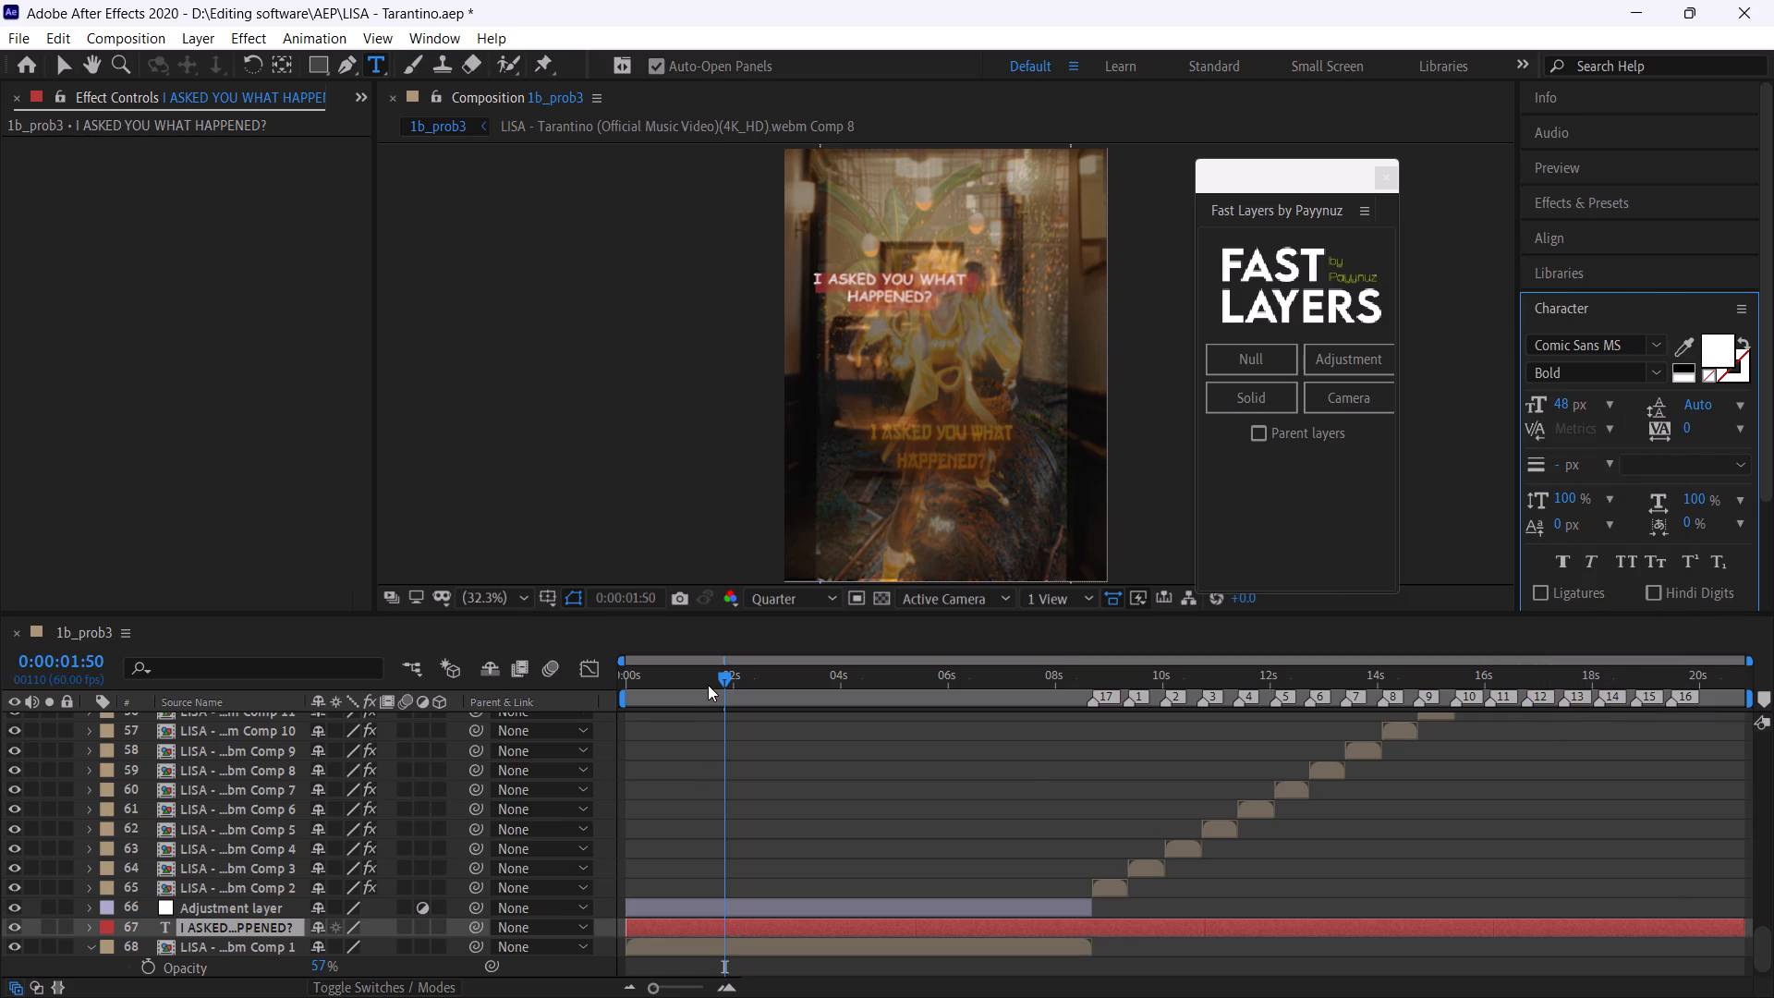
Center the "I ASKED YOU WHAT HAPPENED?" caption horizontally and vertically in the composition.
{"action": "left_click", "coordinate": [850, 949]}
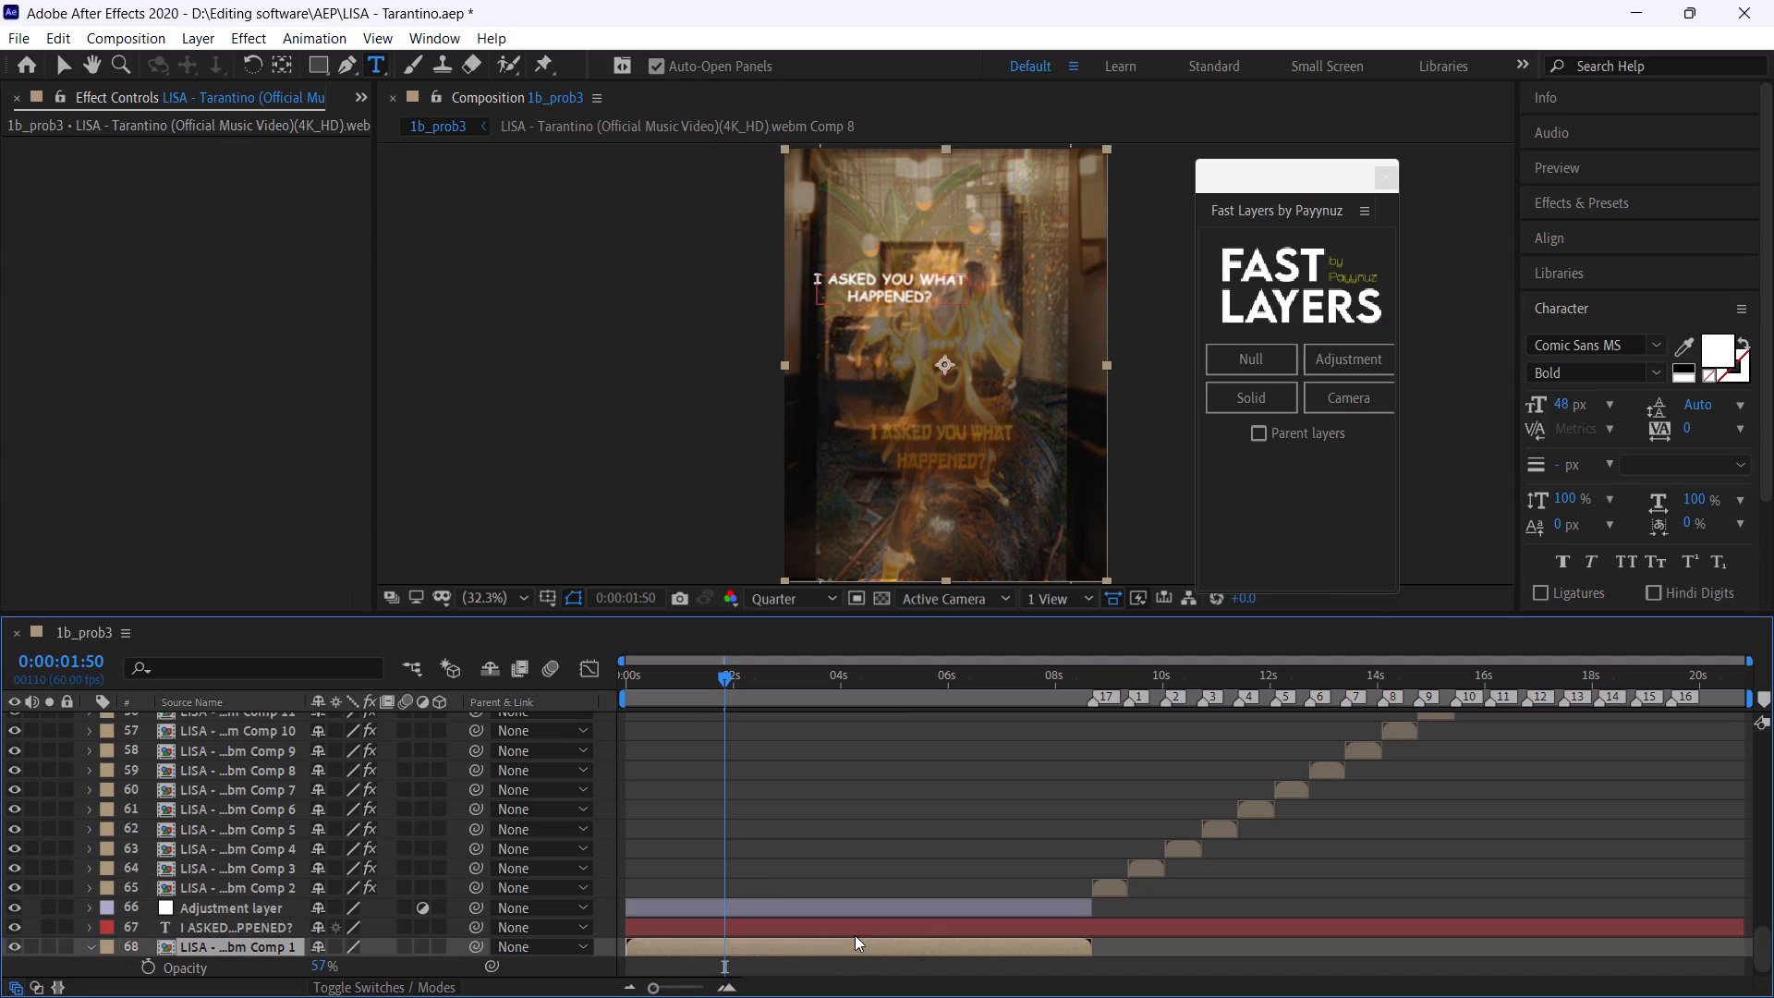
{"action": "left_click", "coordinate": [855, 935]}
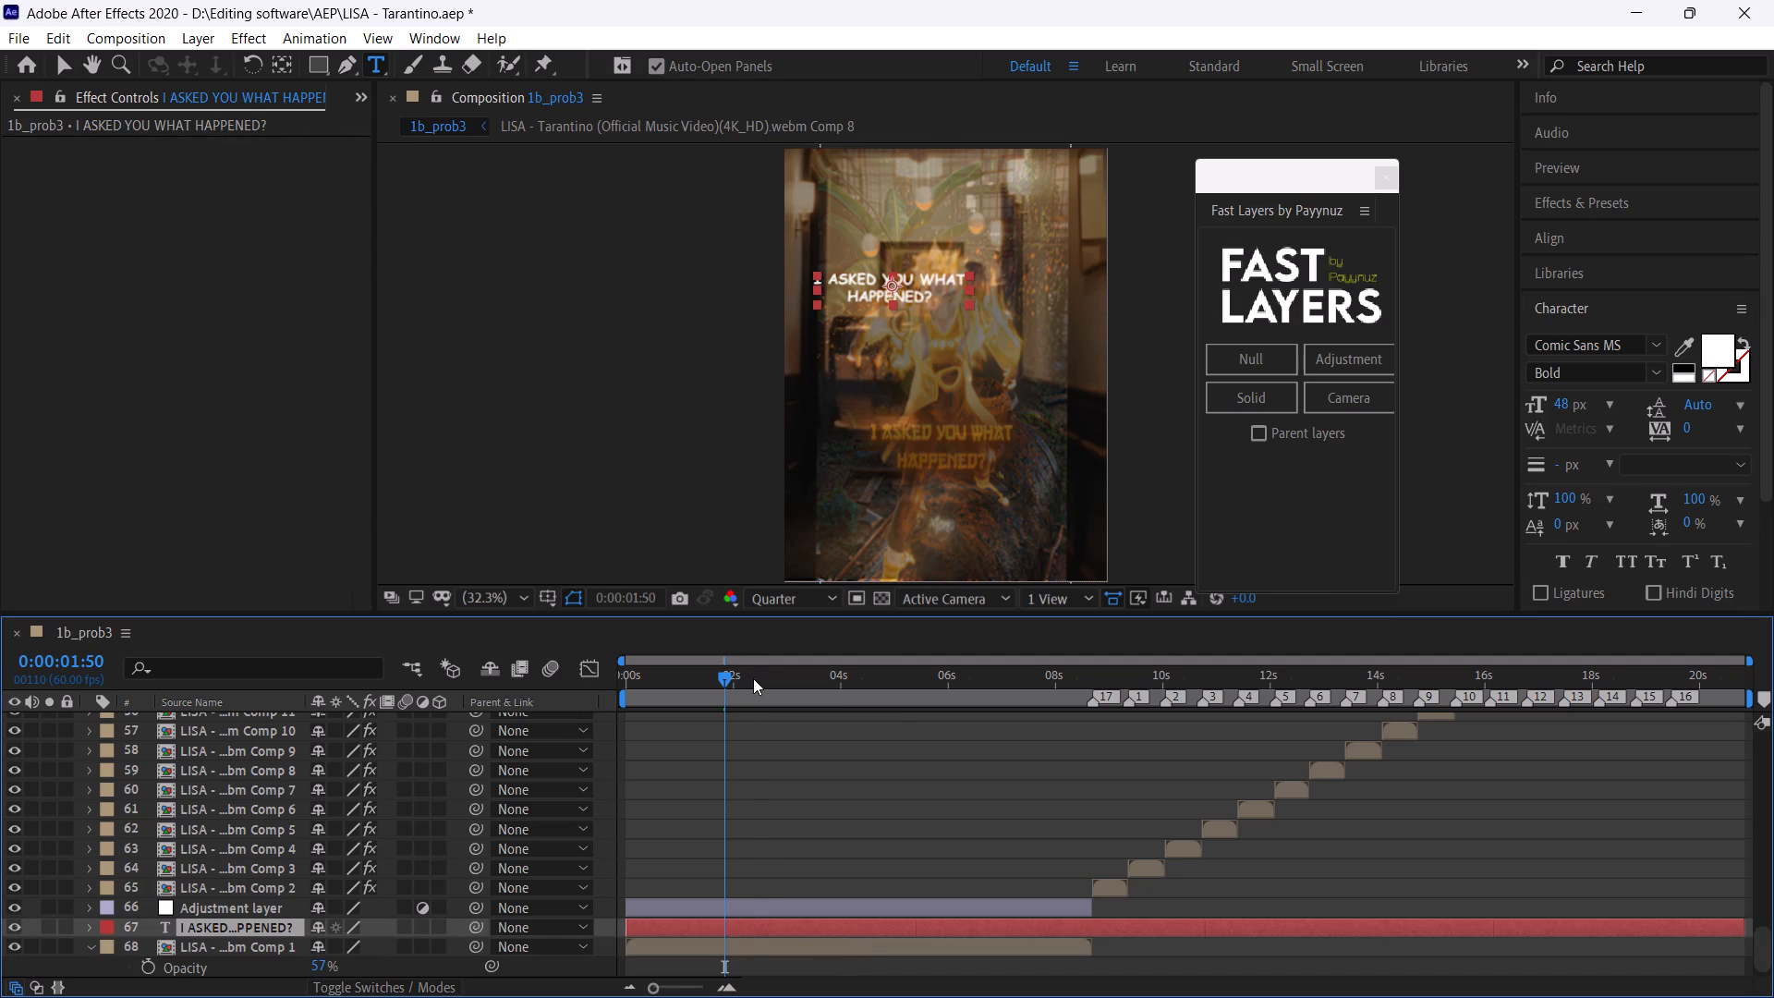
{"action": "left_click", "coordinate": [753, 678]}
{"action": "double_click", "coordinate": [812, 931]}
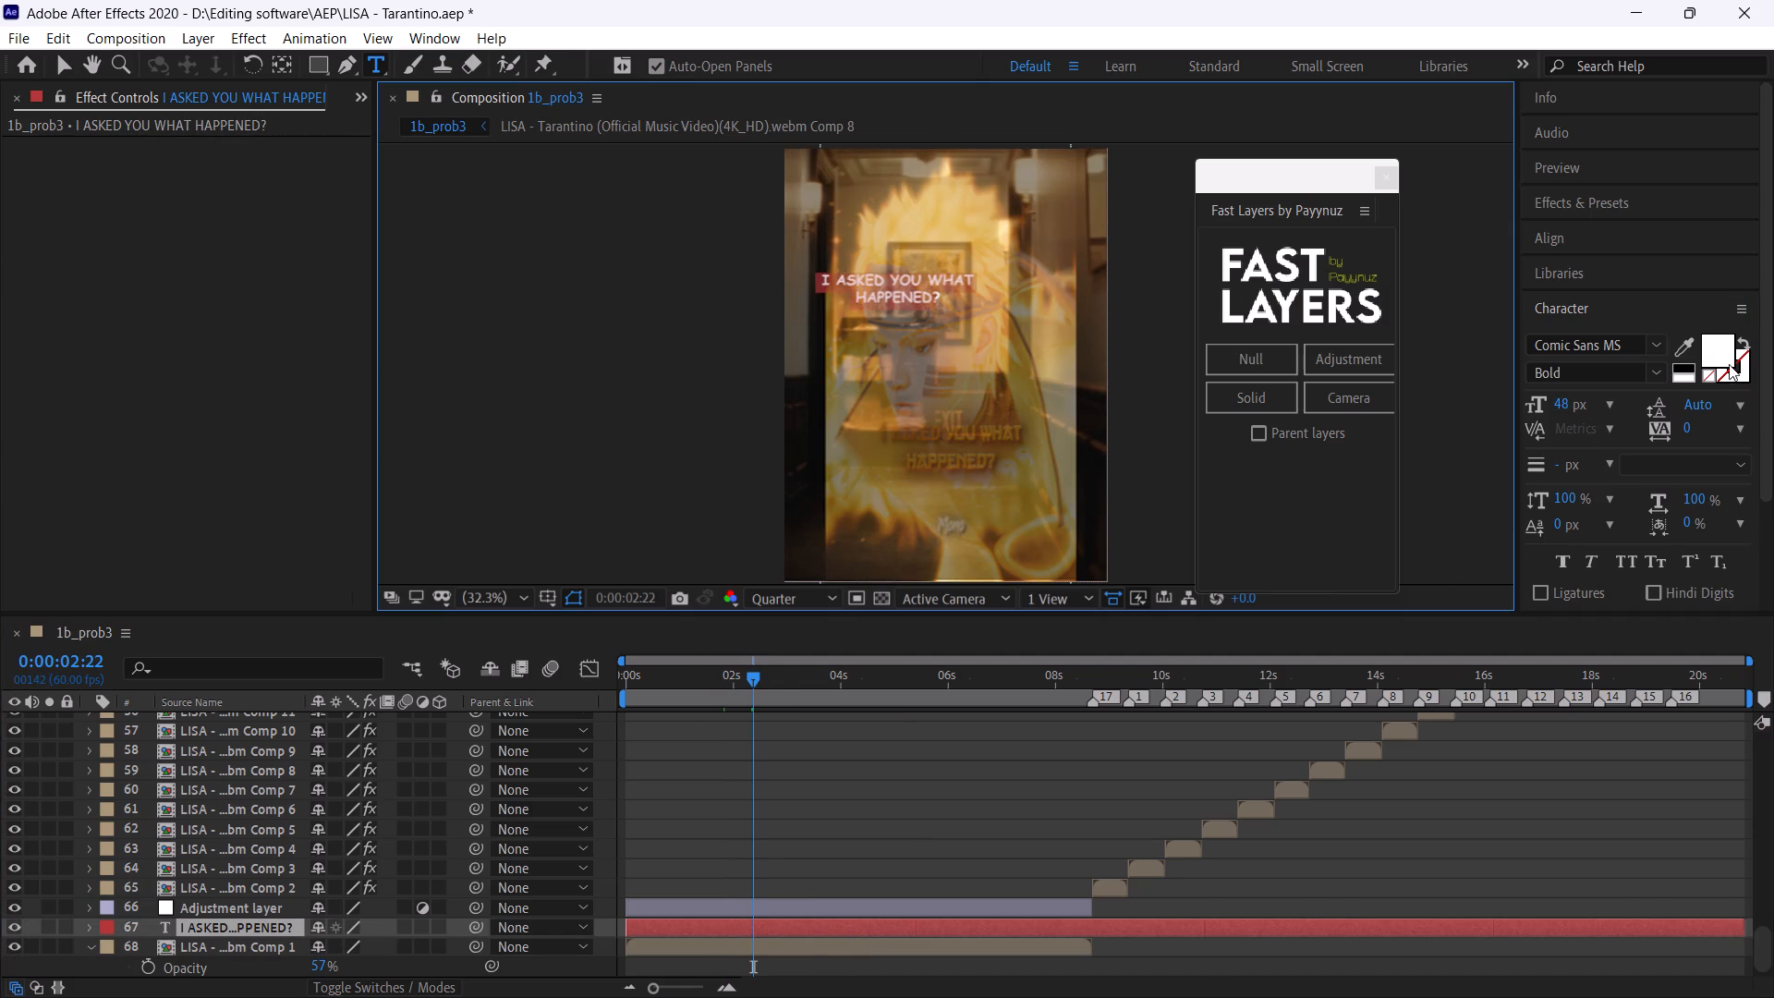
{"action": "left_click", "coordinate": [1550, 239]}
{"action": "left_click", "coordinate": [1583, 290]}
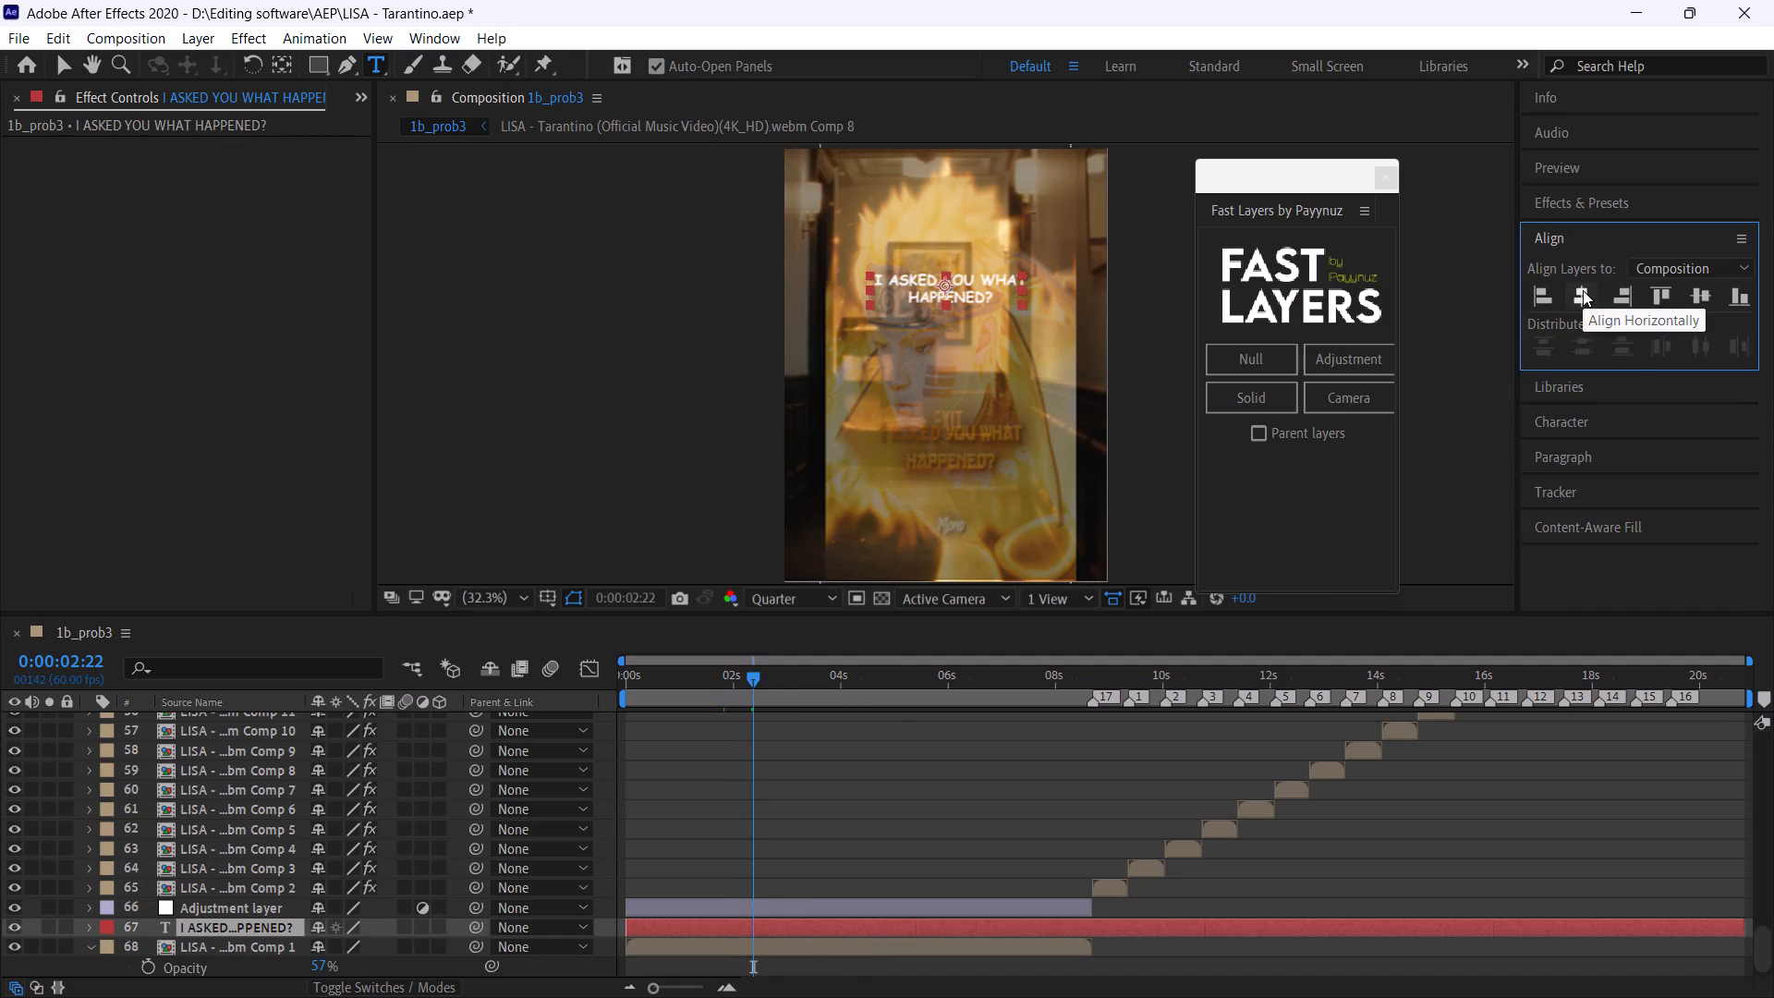
{"action": "left_click", "coordinate": [1706, 291]}
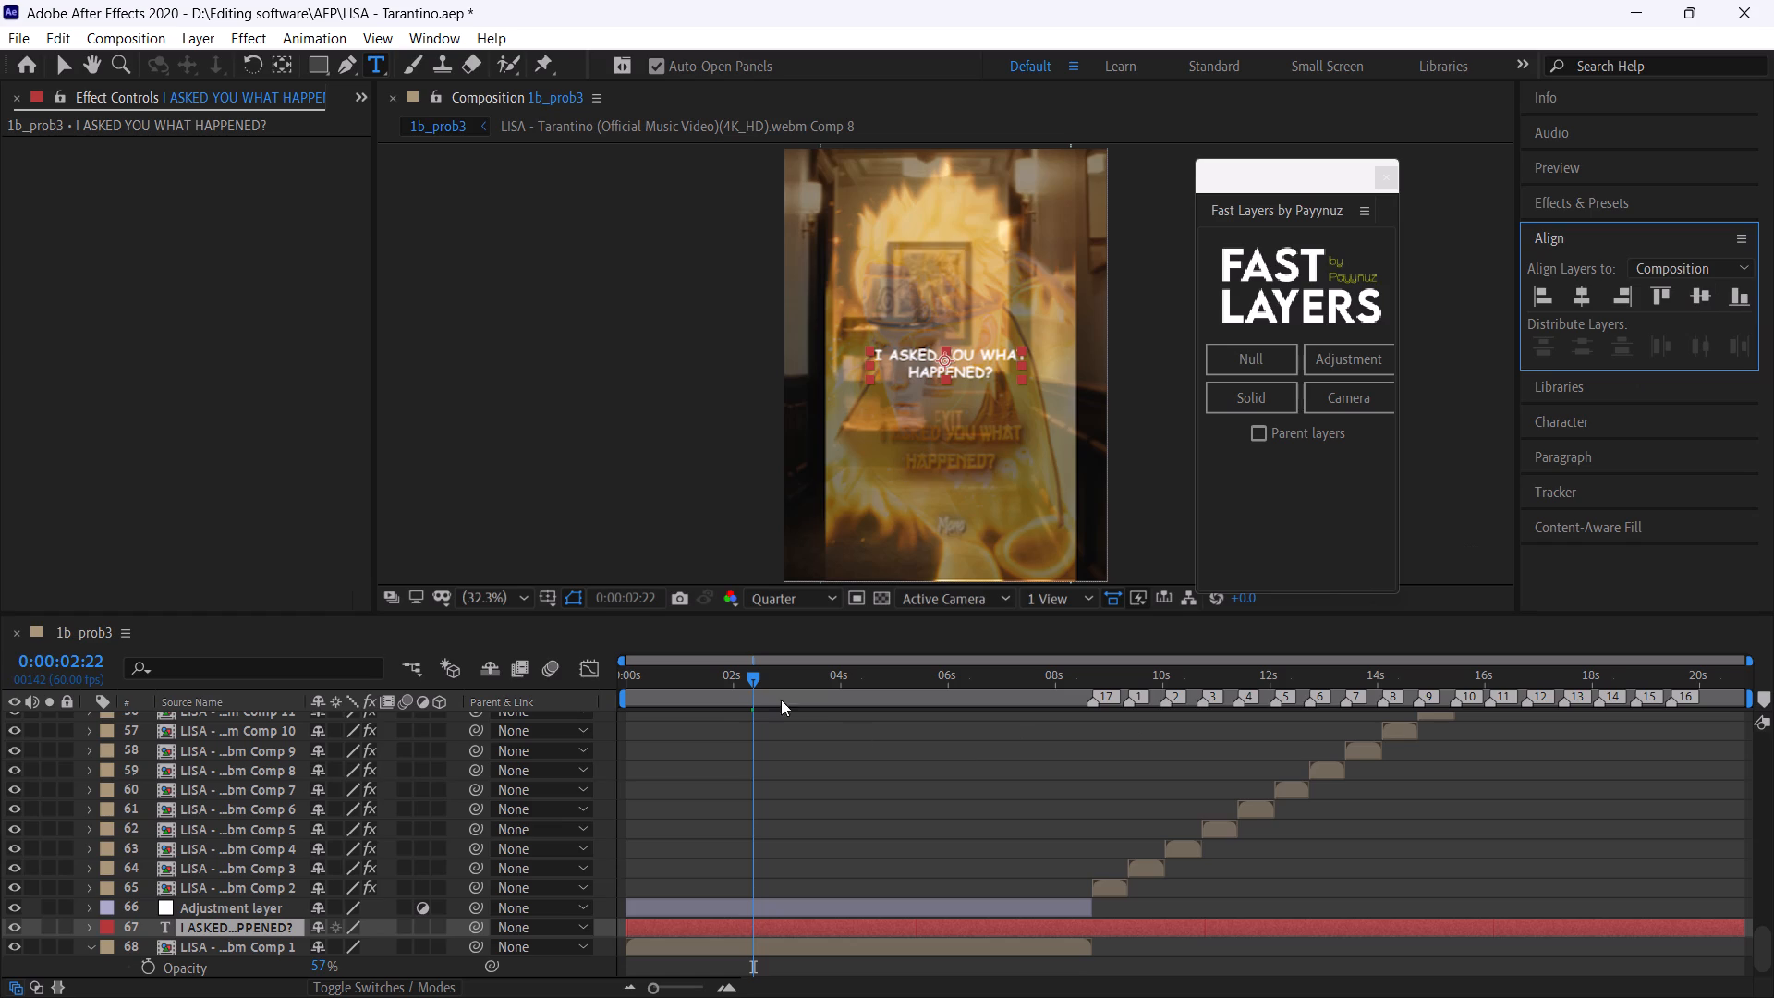
Scrub back to 0:00:00:06 to examine the centered caption over the opening clip.
{"action": "left_click", "coordinate": [721, 684]}
{"action": "left_click_drag", "start_coordinate": [721, 684], "coordinate": [697, 683]}
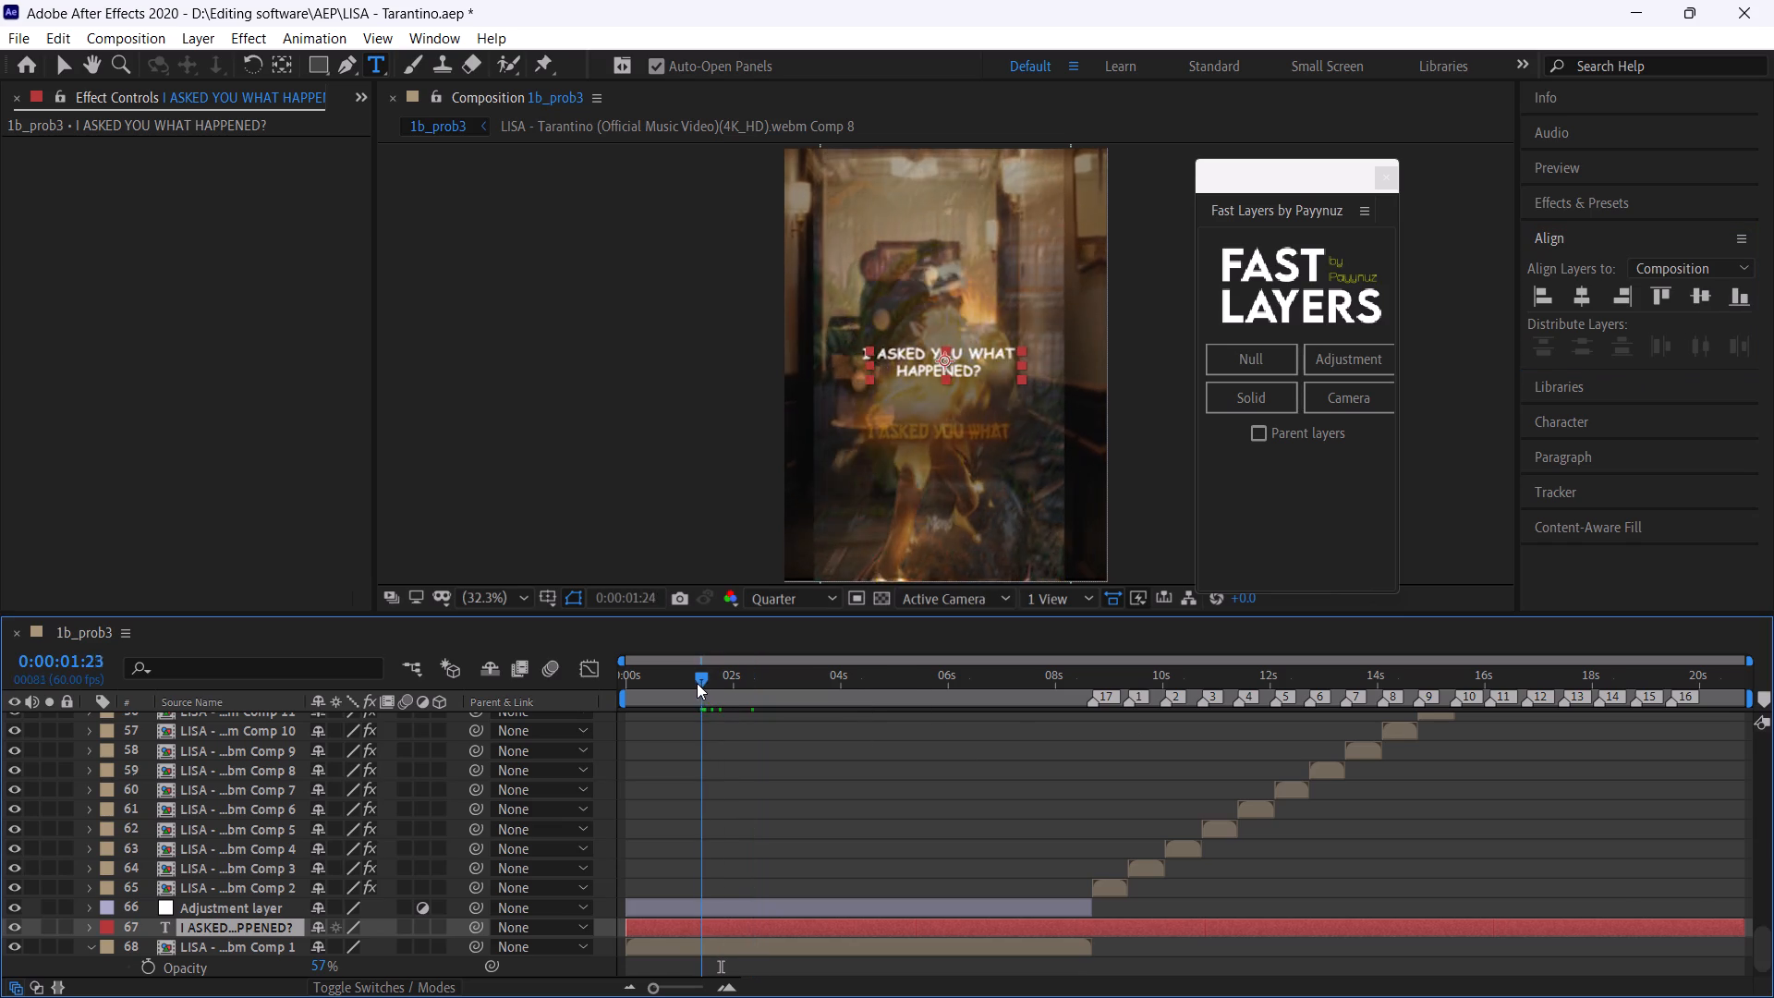
{"action": "left_click_drag", "start_coordinate": [697, 683], "coordinate": [650, 673]}
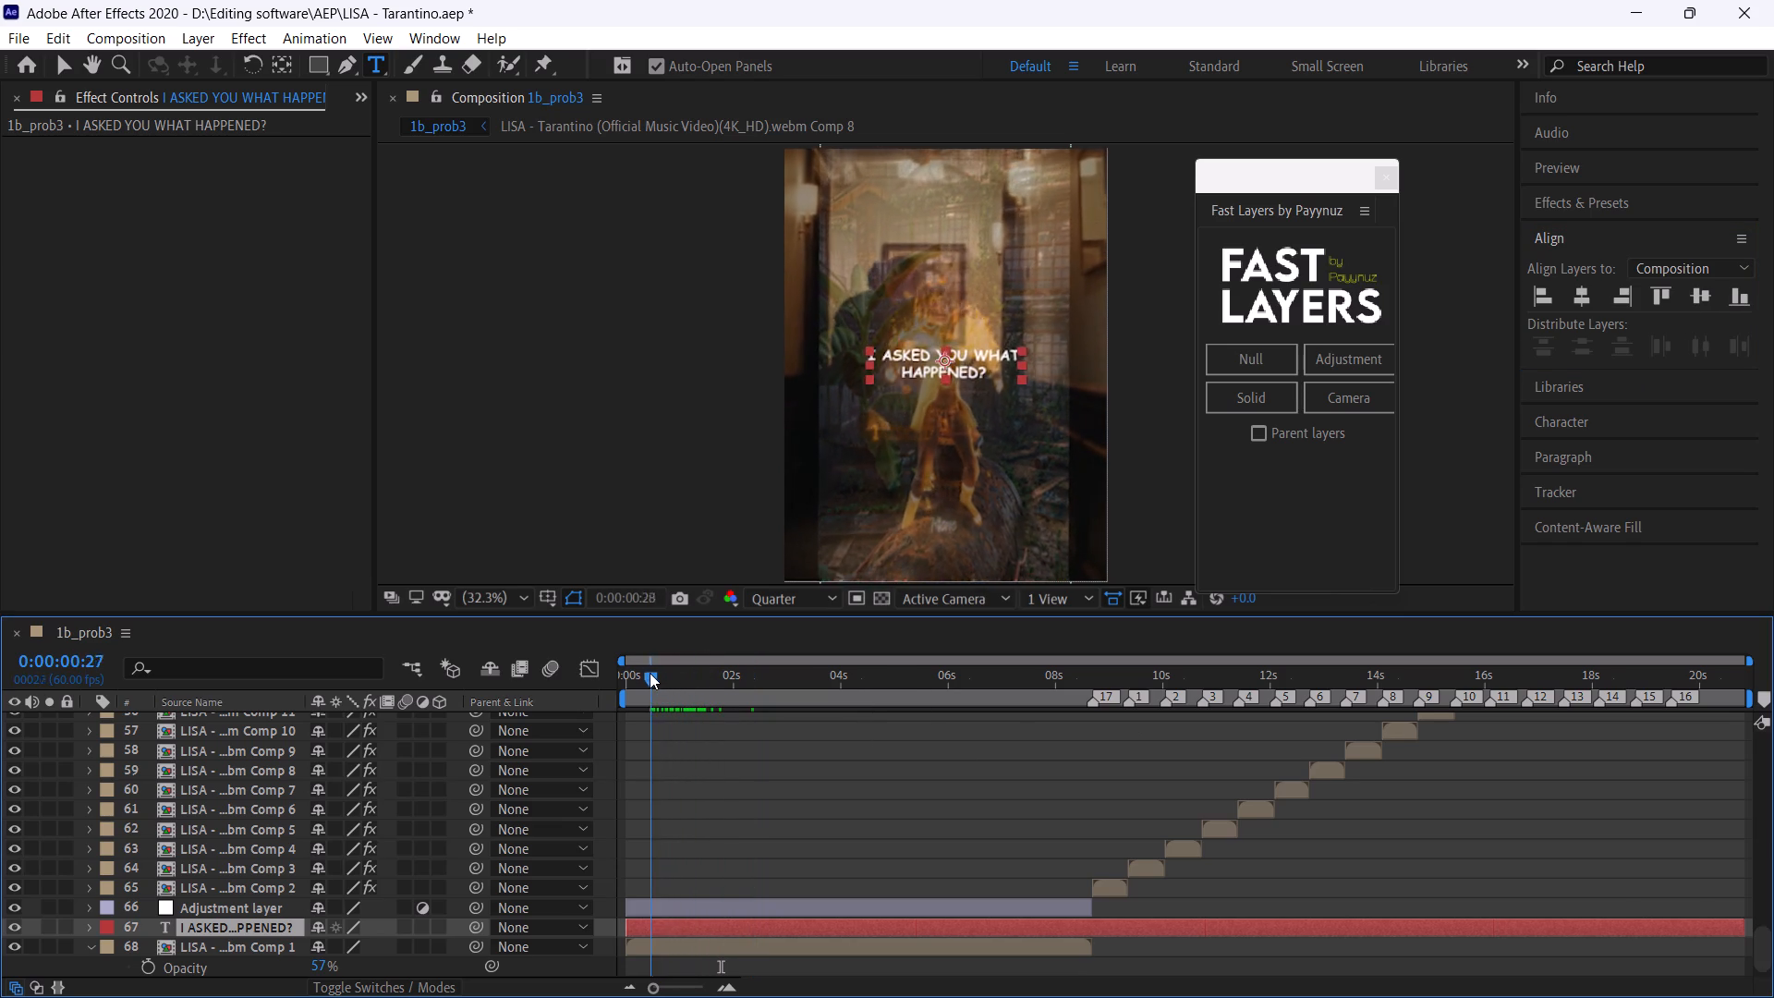
{"action": "left_click_drag", "start_coordinate": [650, 673], "coordinate": [631, 670]}
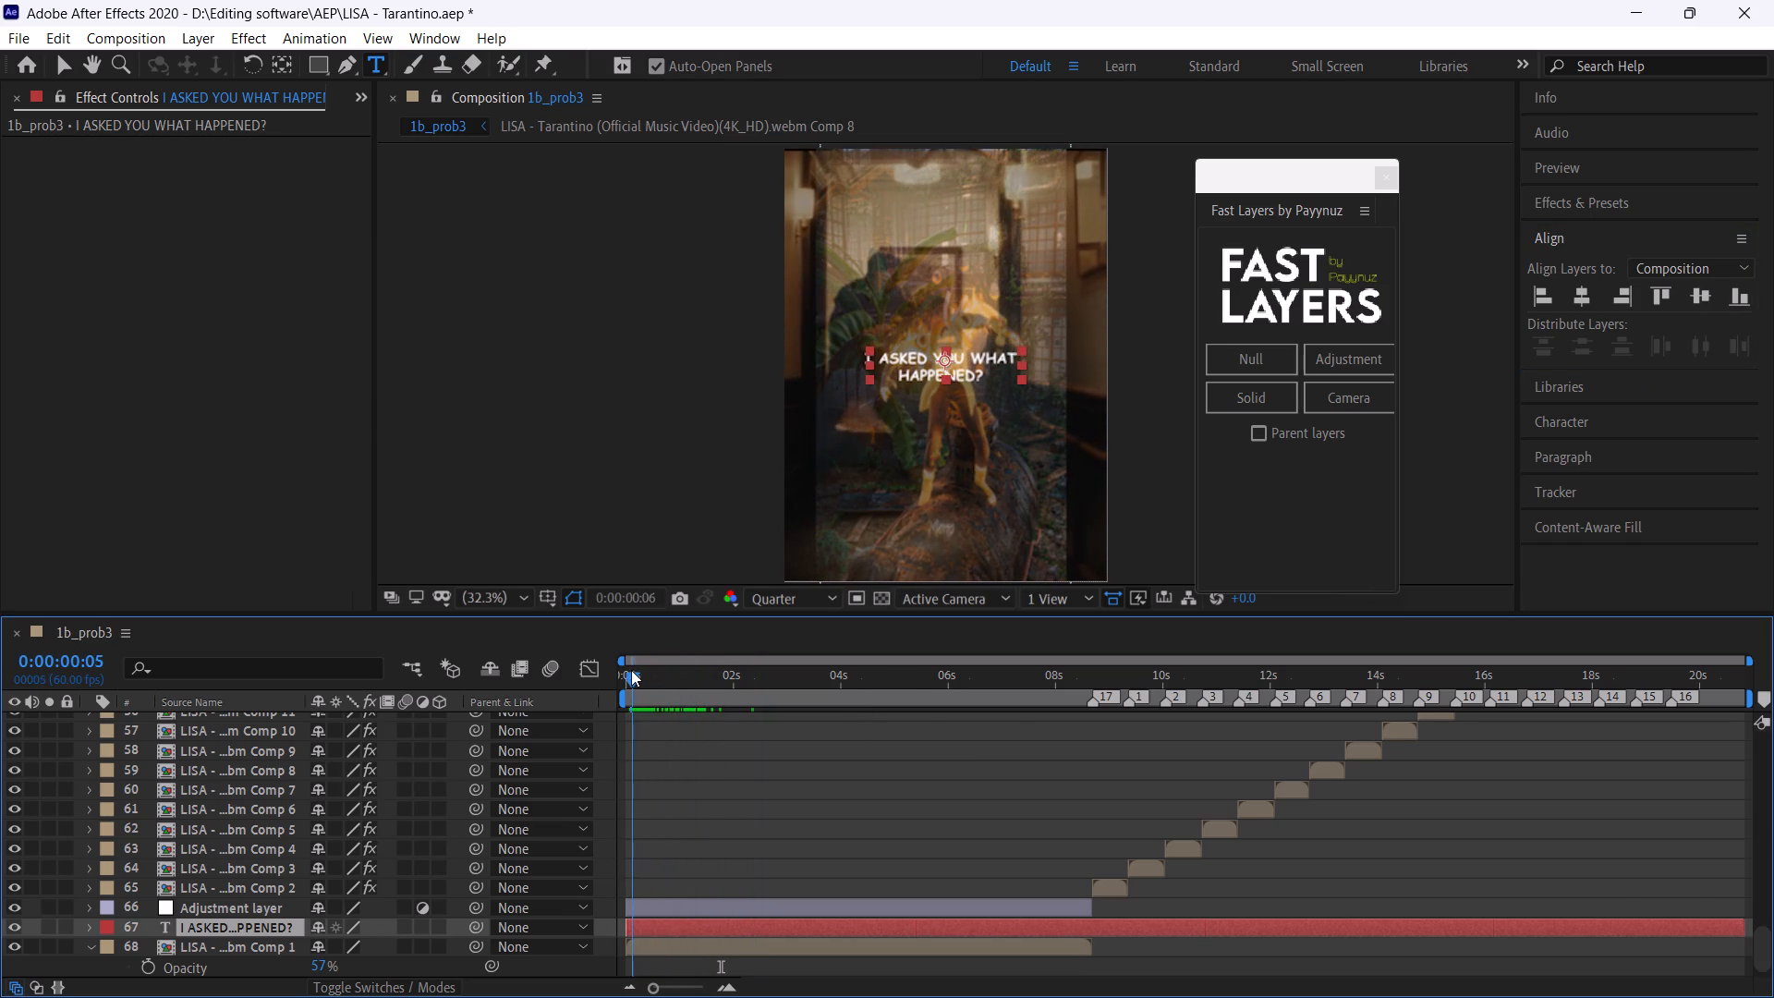
{"action": "left_click_drag", "start_coordinate": [631, 670], "coordinate": [632, 671]}
Set the composition's preview resolution to Full and save the project.
{"action": "scroll", "coordinate": [1009, 357], "scroll_direction": "up", "scroll_amount": 3}
{"action": "scroll", "coordinate": [1008, 357], "scroll_direction": "down", "scroll_amount": 1}
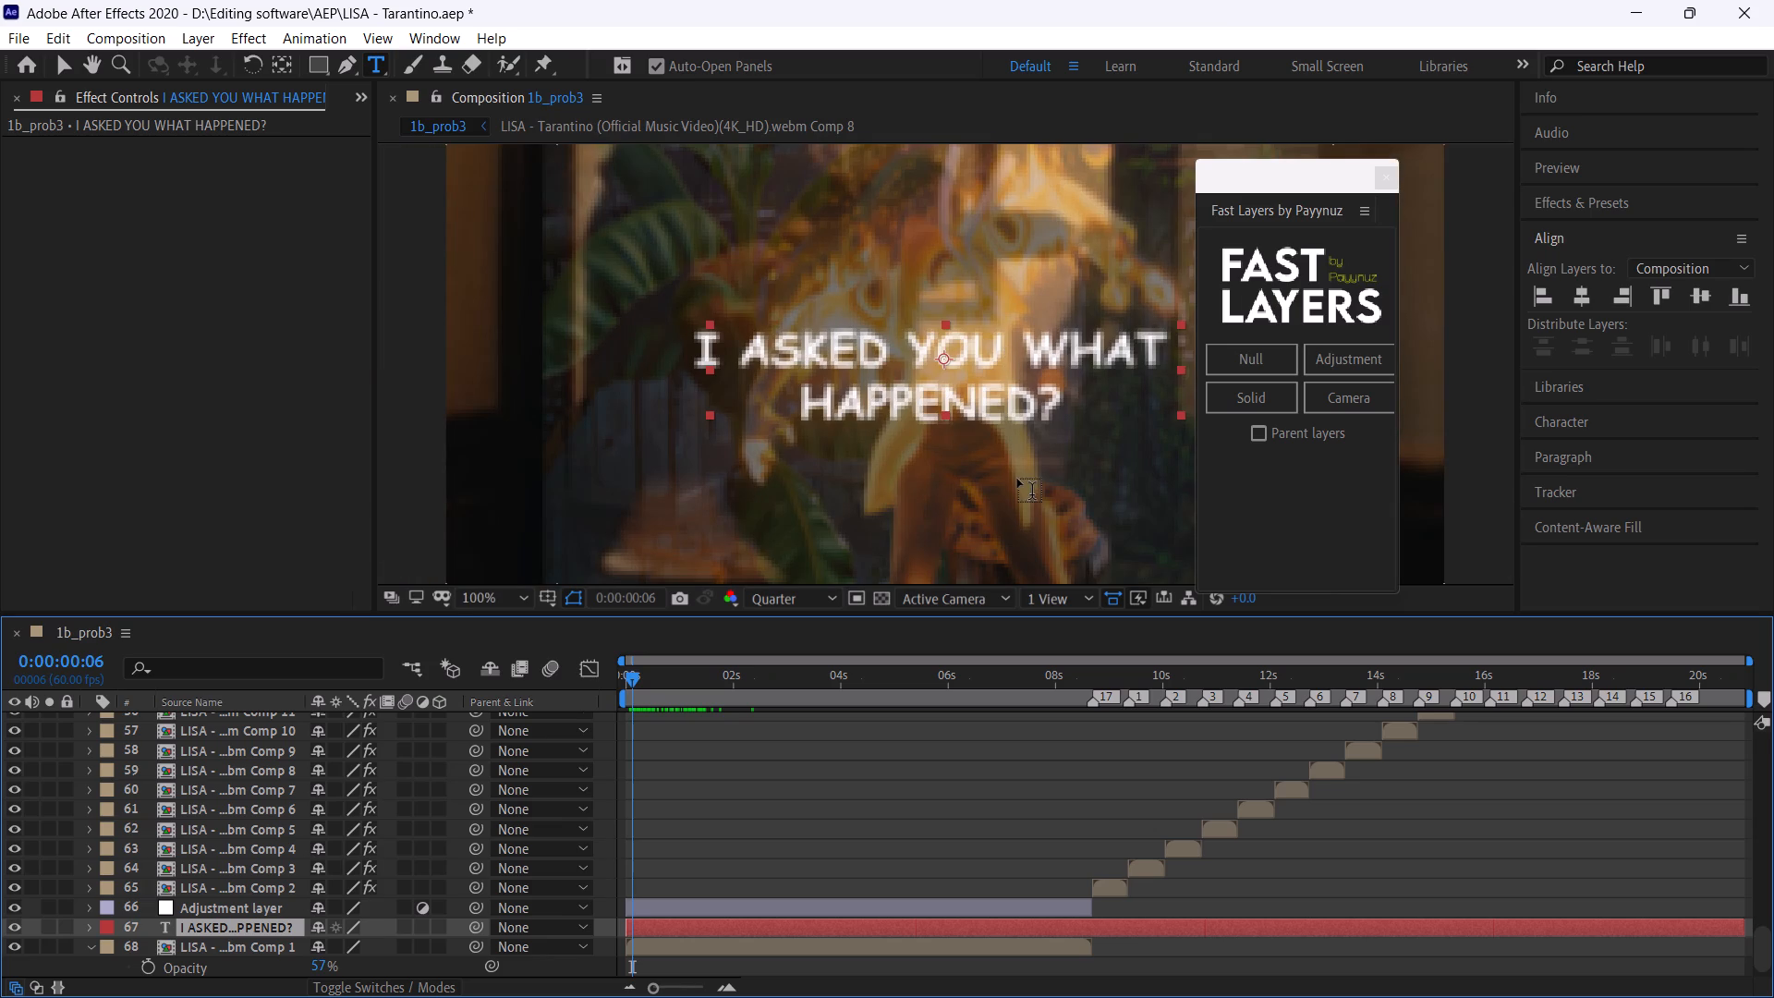
{"action": "left_click", "coordinate": [769, 590]}
{"action": "left_click", "coordinate": [786, 645]}
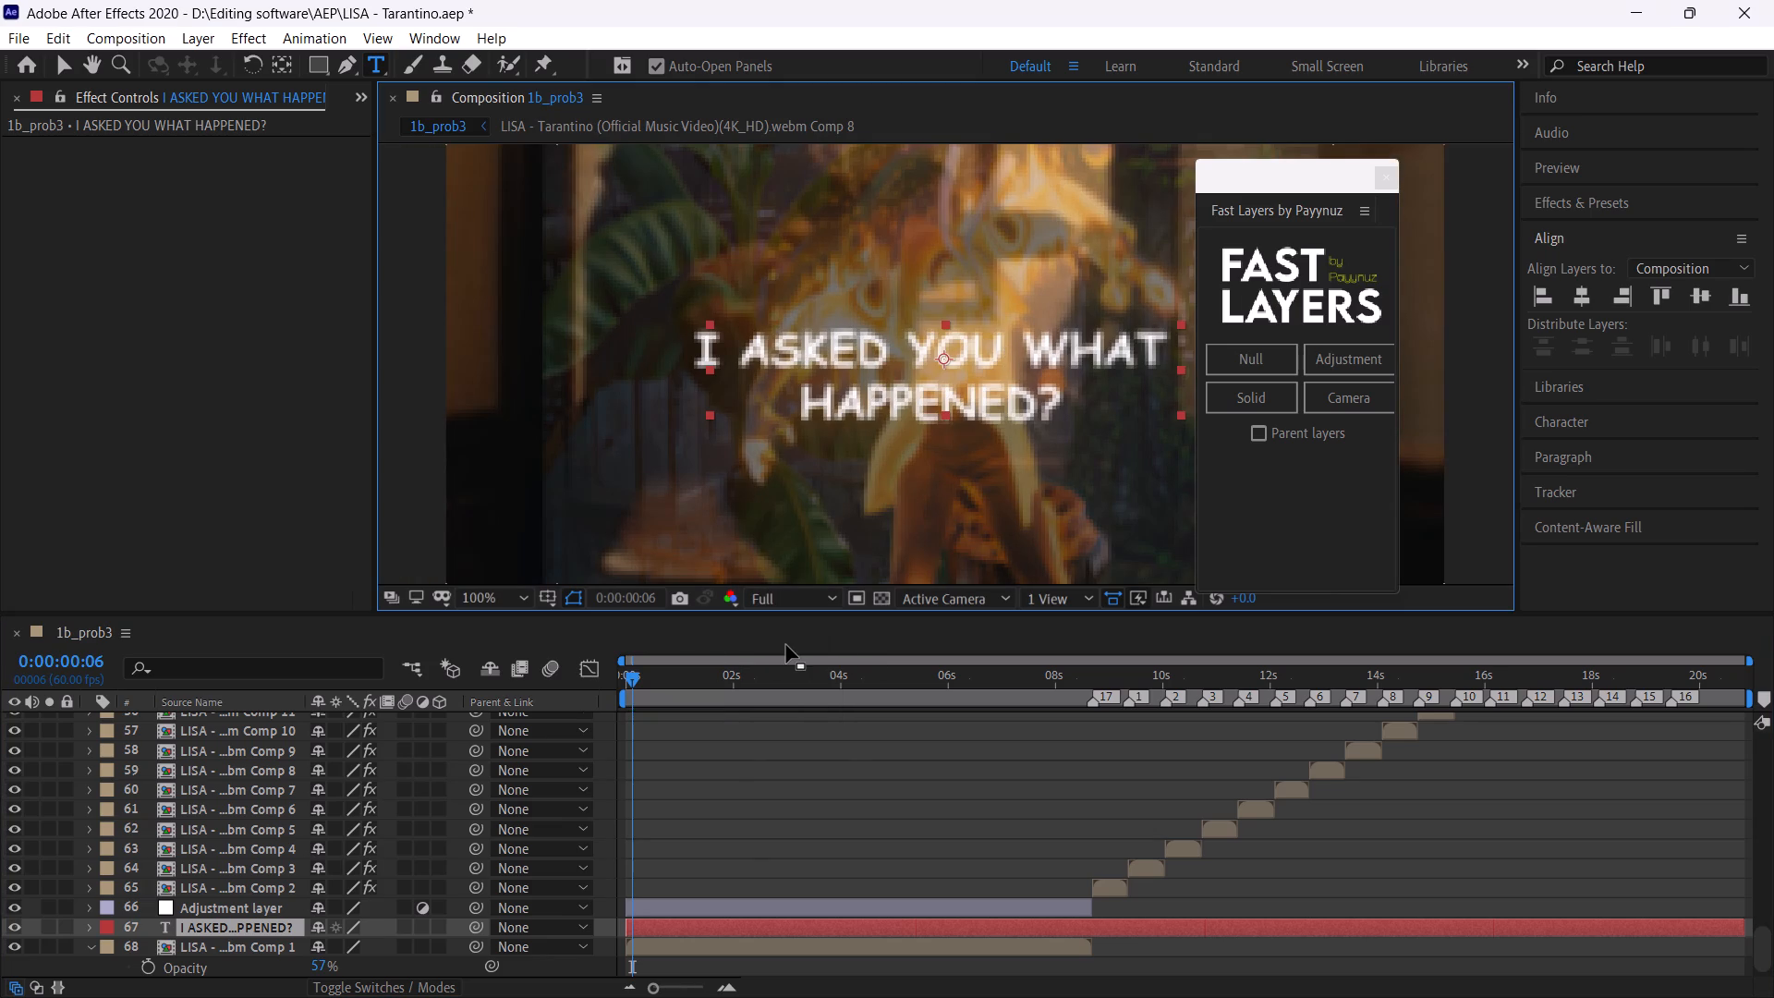
{"action": "key", "text": "ctrl+s"}
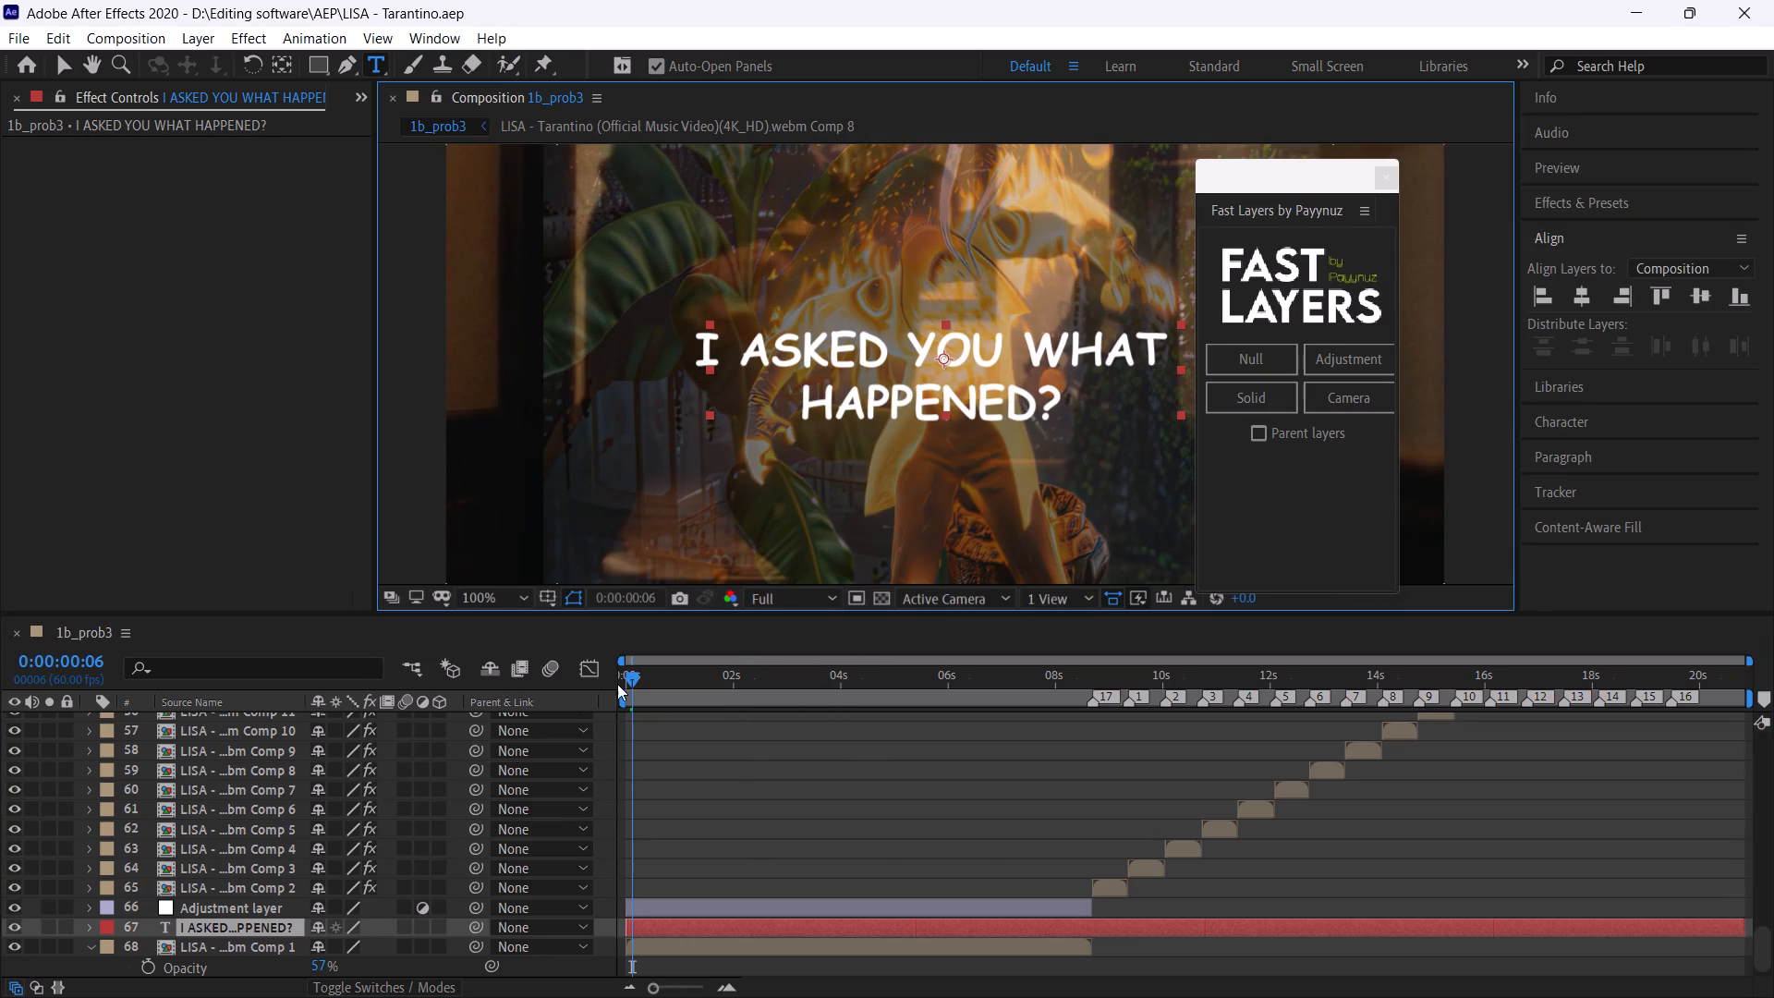
{"action": "scroll", "coordinate": [776, 469], "scroll_direction": "down", "scroll_amount": 1}
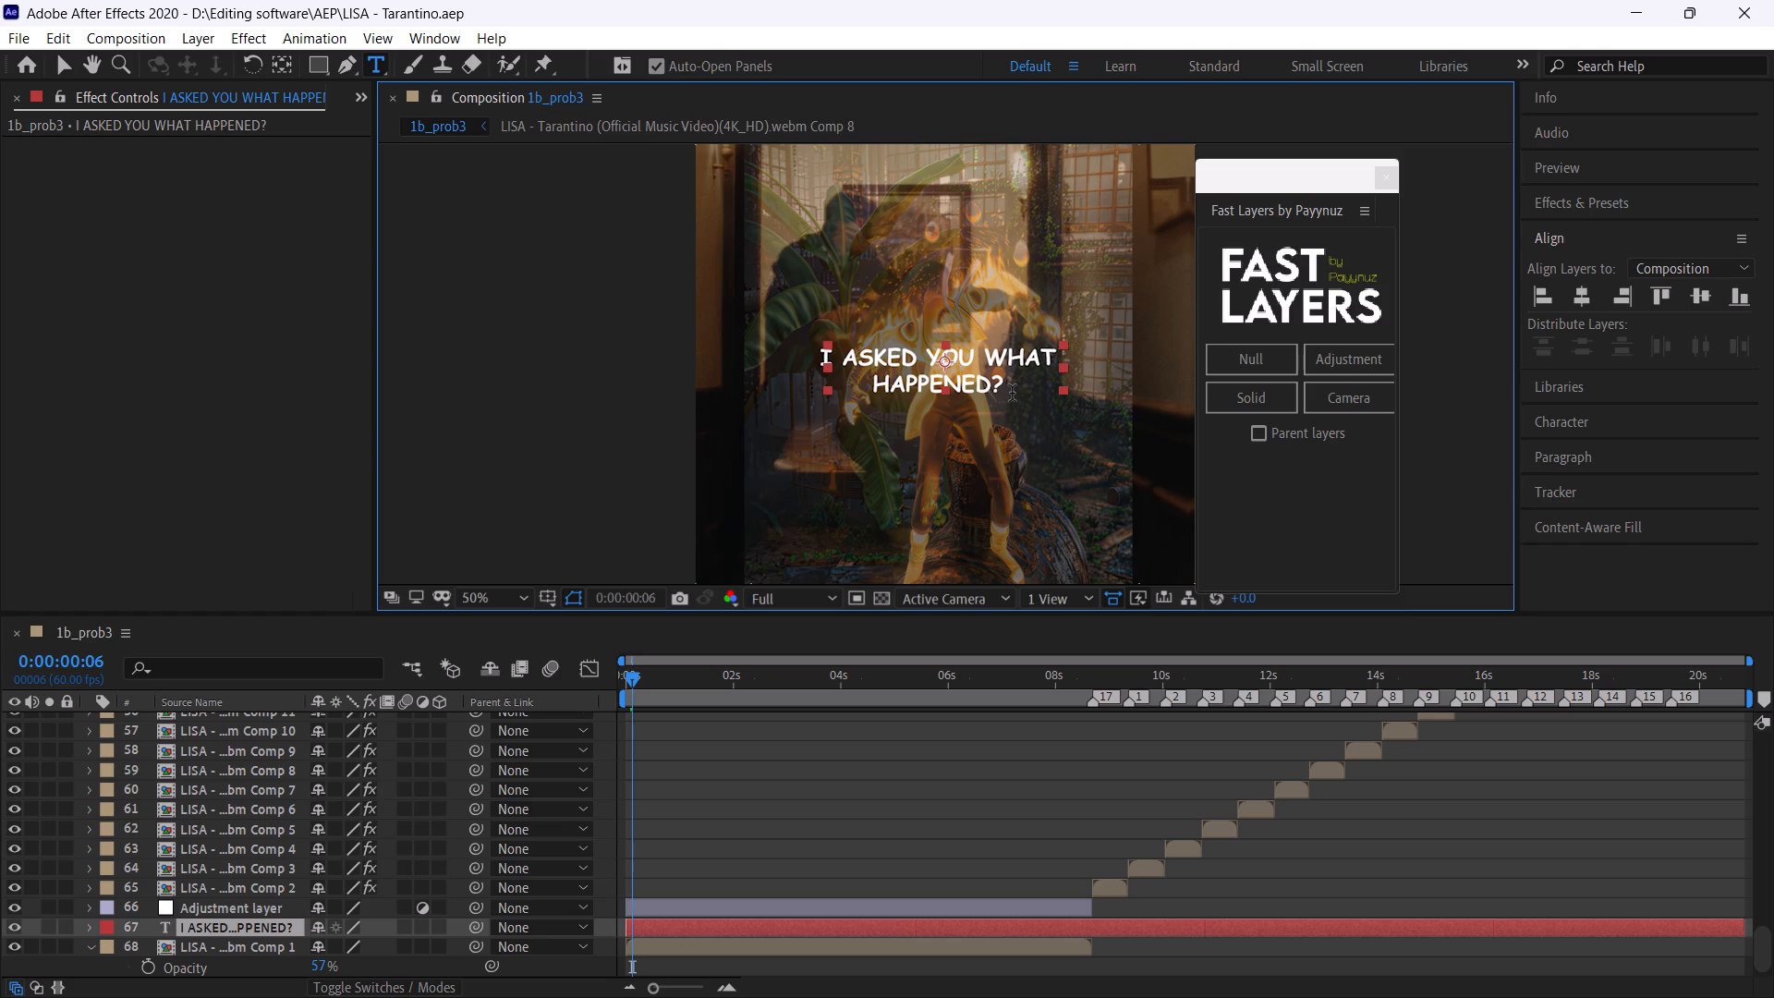
Scrub the caption section up to 0:00:03:08 to compare the caption with the reference video, and save the project.
{"action": "double_click", "coordinate": [942, 931]}
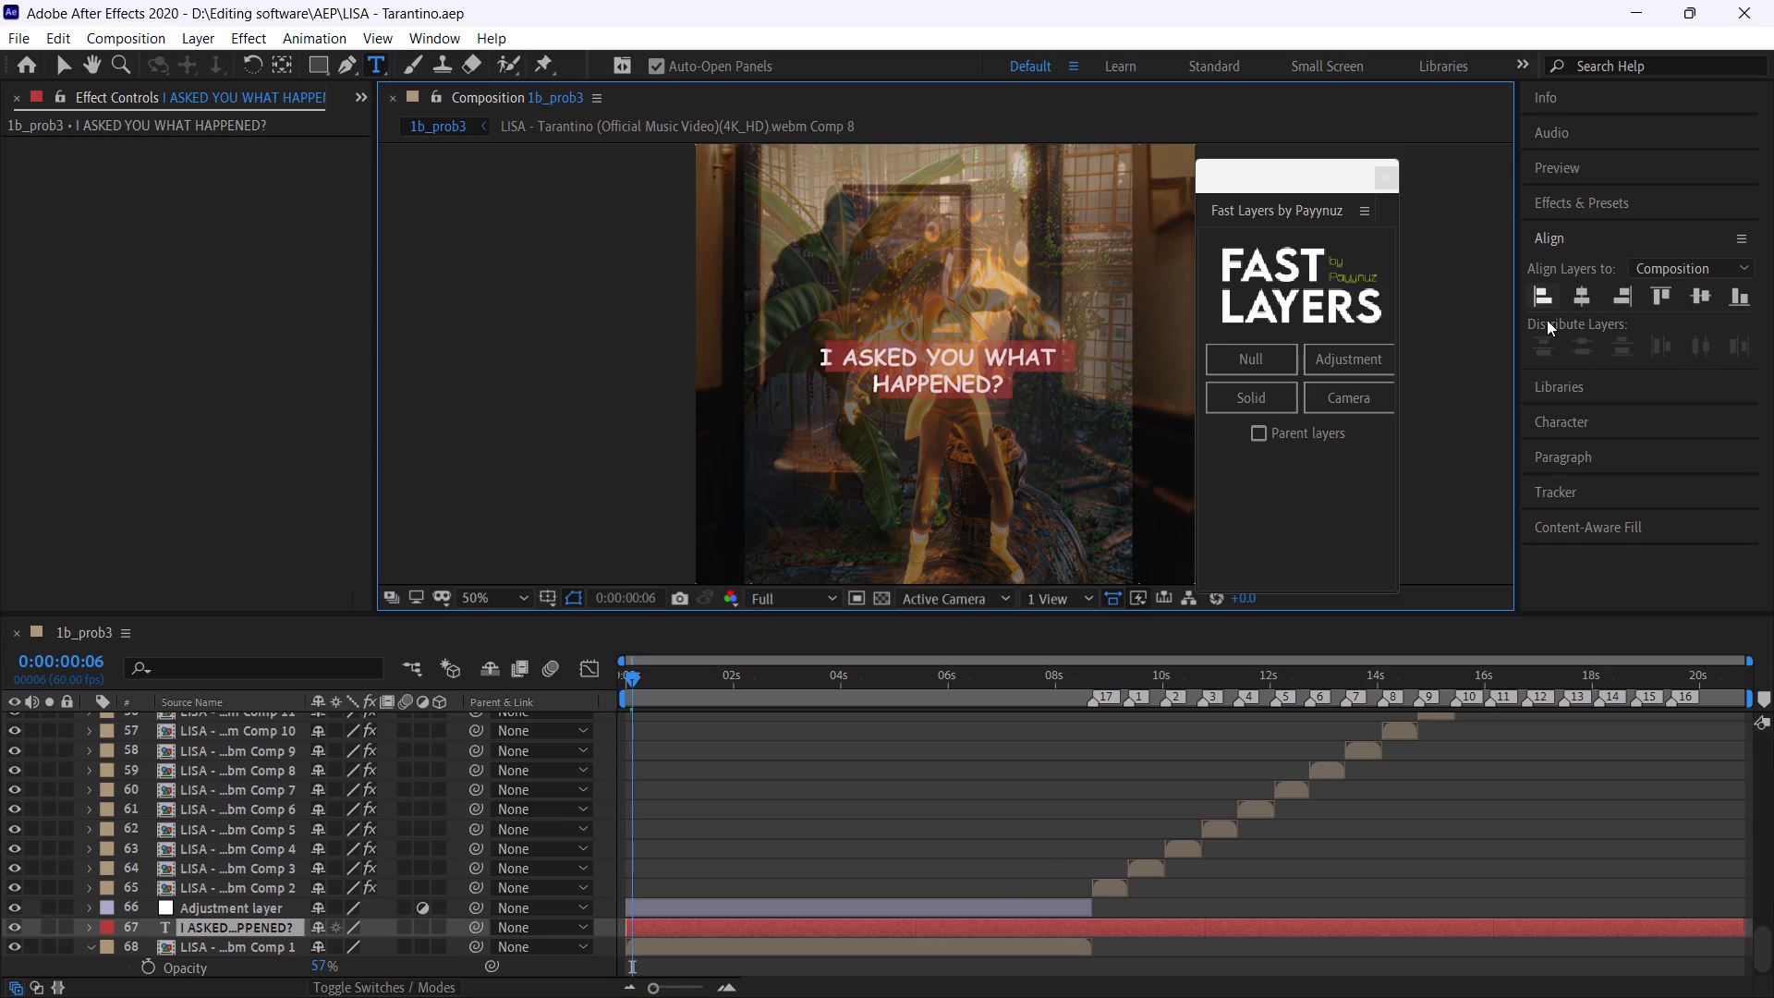
{"action": "left_click_drag", "start_coordinate": [747, 680], "coordinate": [777, 695]}
{"action": "left_click_drag", "start_coordinate": [776, 671], "coordinate": [751, 671]}
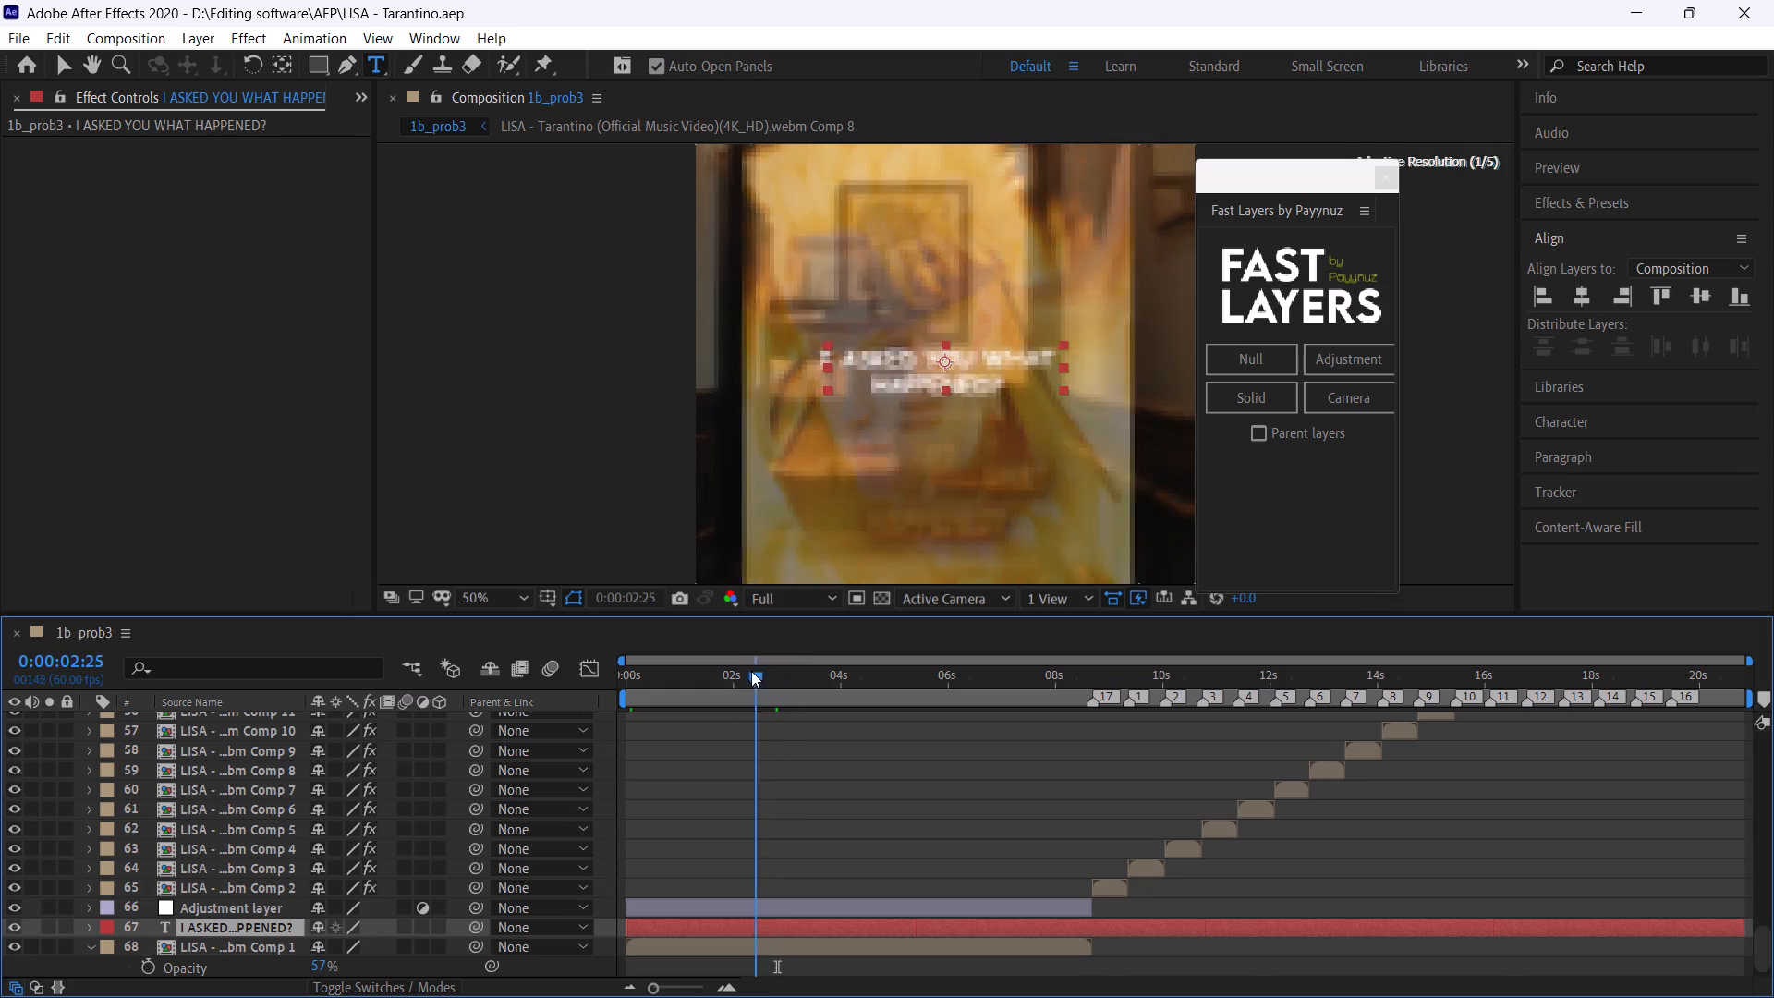
{"action": "left_click_drag", "start_coordinate": [751, 671], "coordinate": [768, 687]}
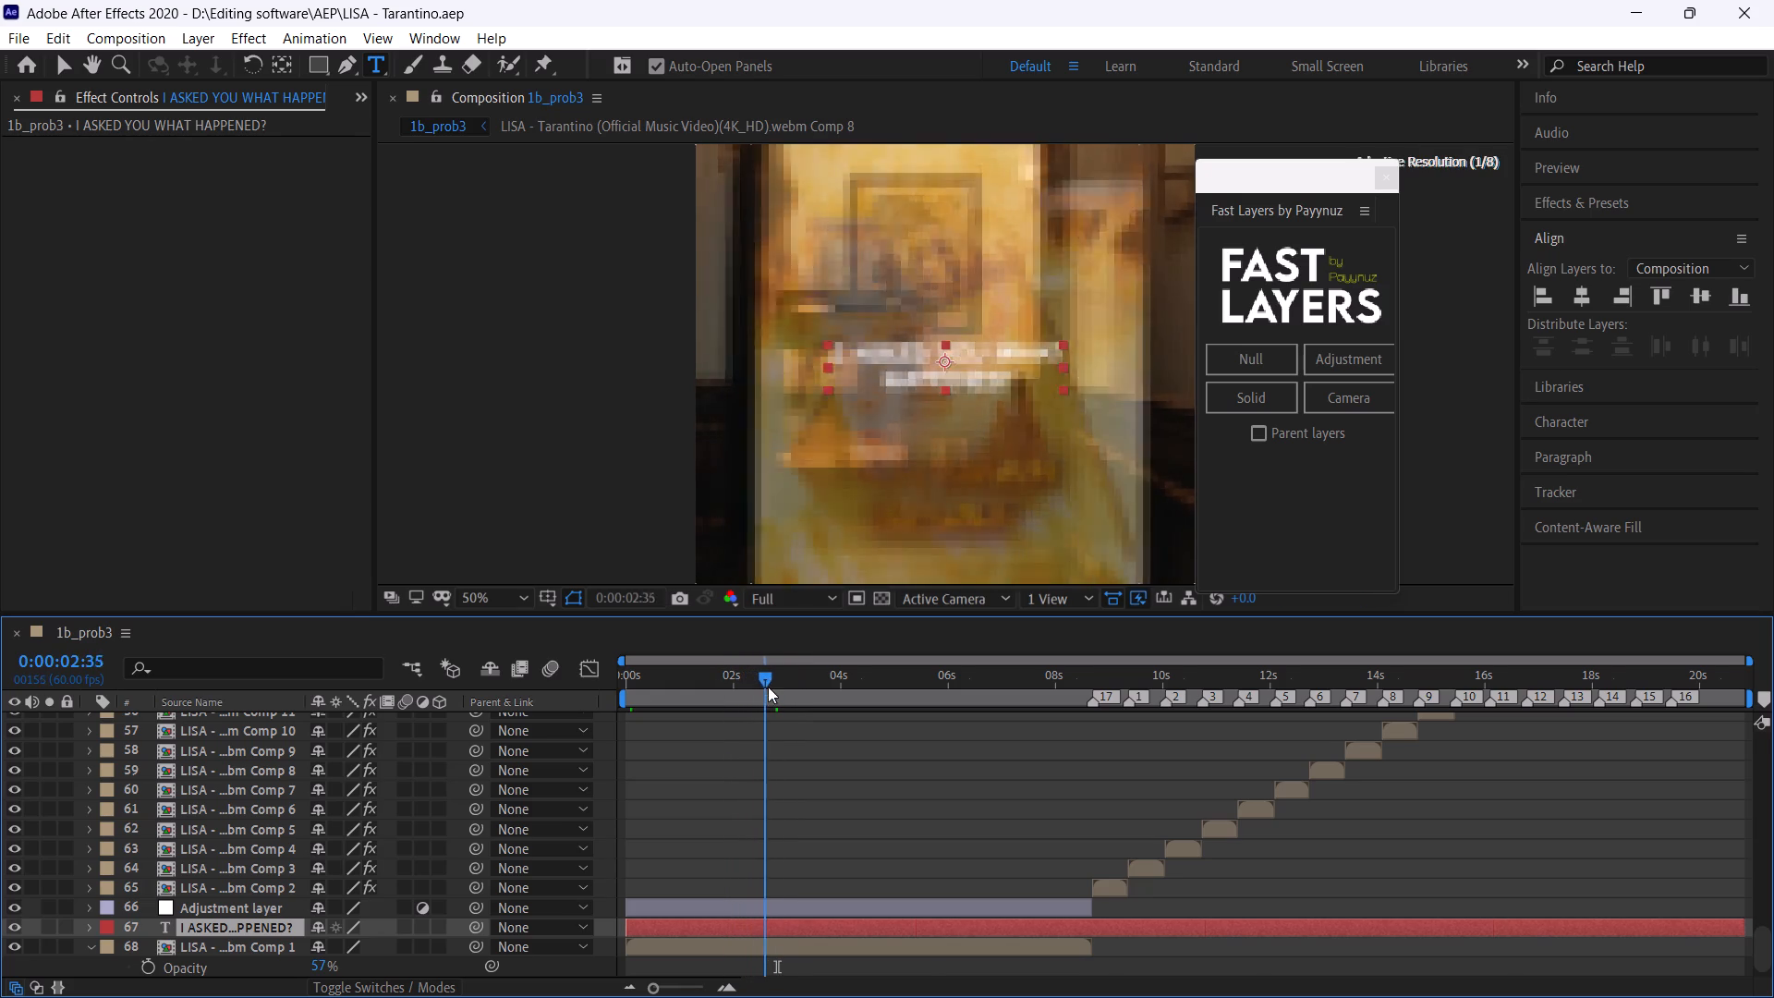
{"action": "left_click_drag", "start_coordinate": [768, 687], "coordinate": [794, 697]}
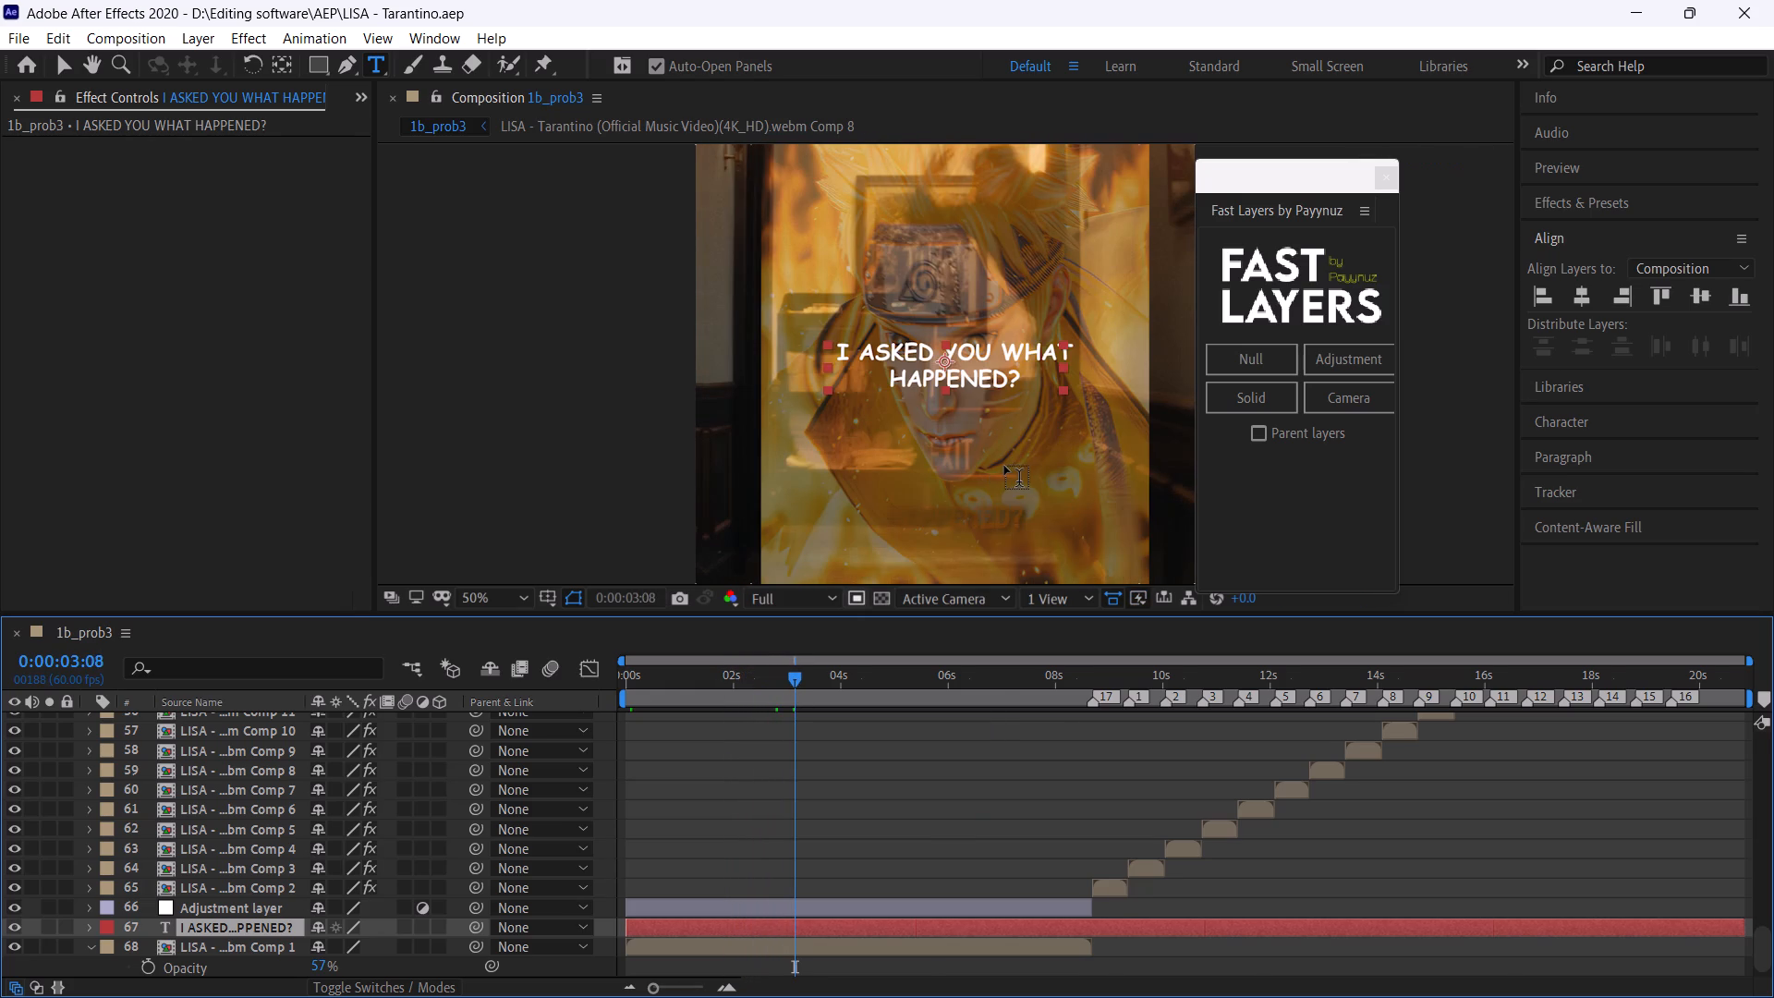
{"action": "scroll", "coordinate": [1004, 466], "scroll_direction": "up", "scroll_amount": 1}
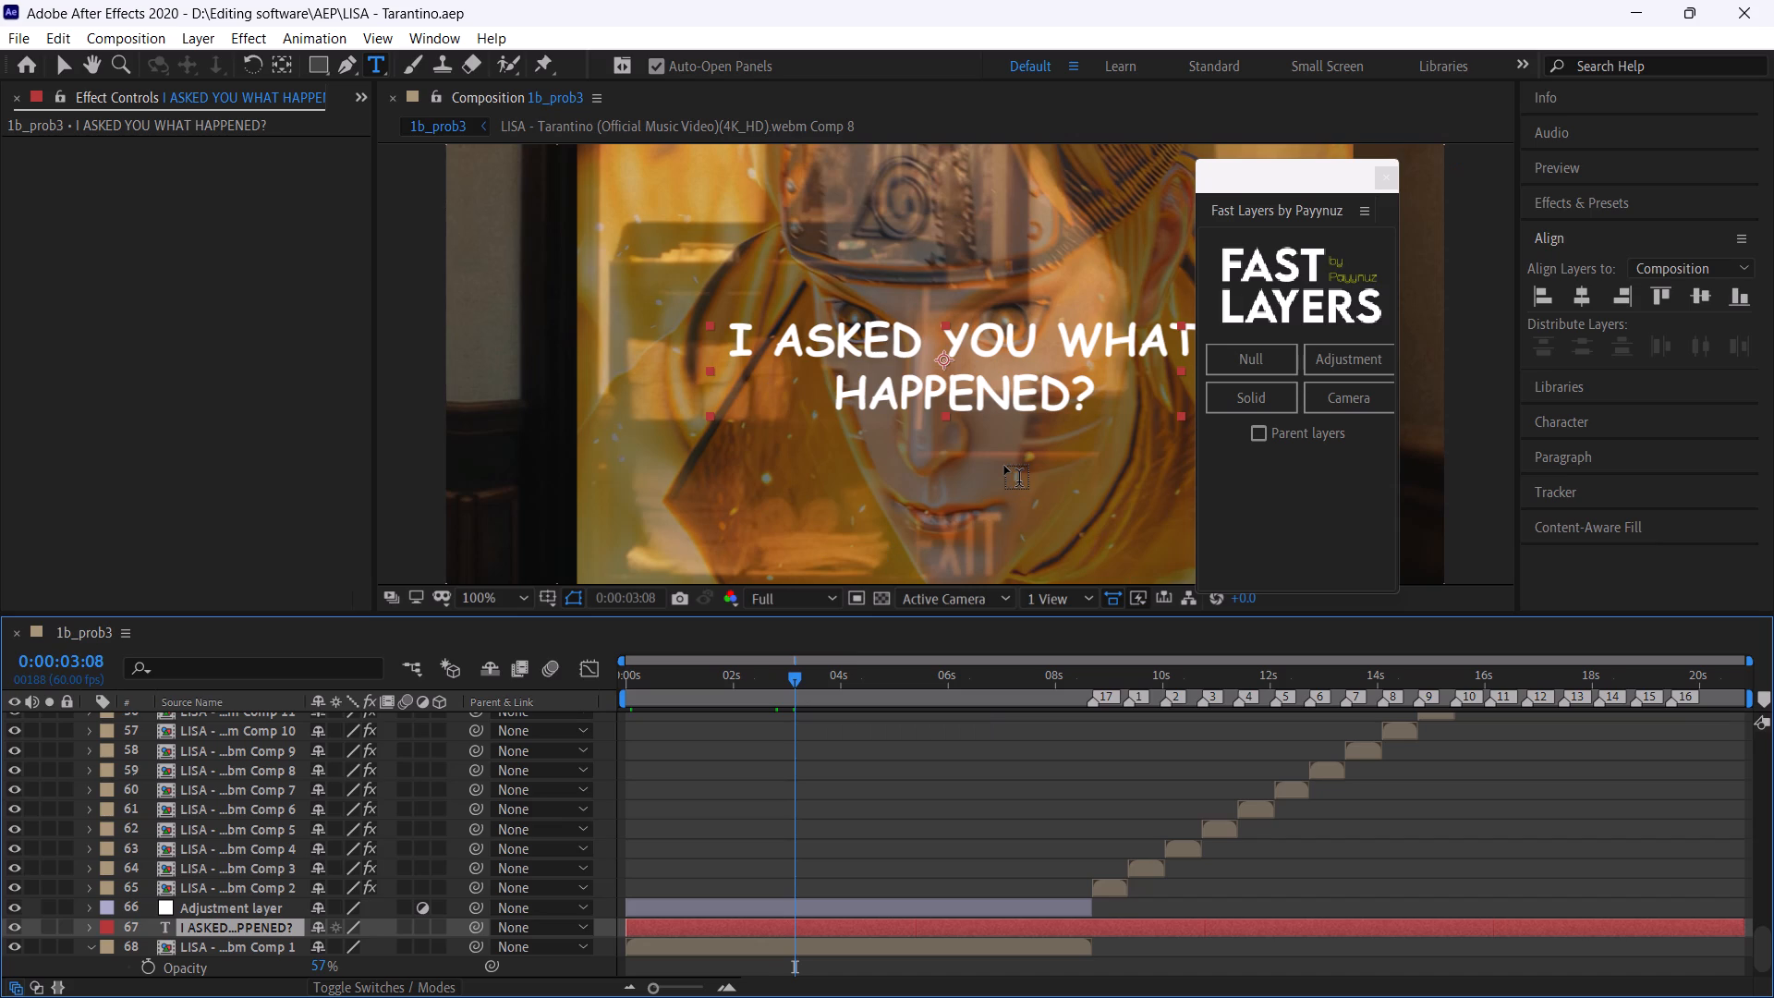
{"action": "scroll", "coordinate": [1004, 466], "scroll_direction": "down", "scroll_amount": 1}
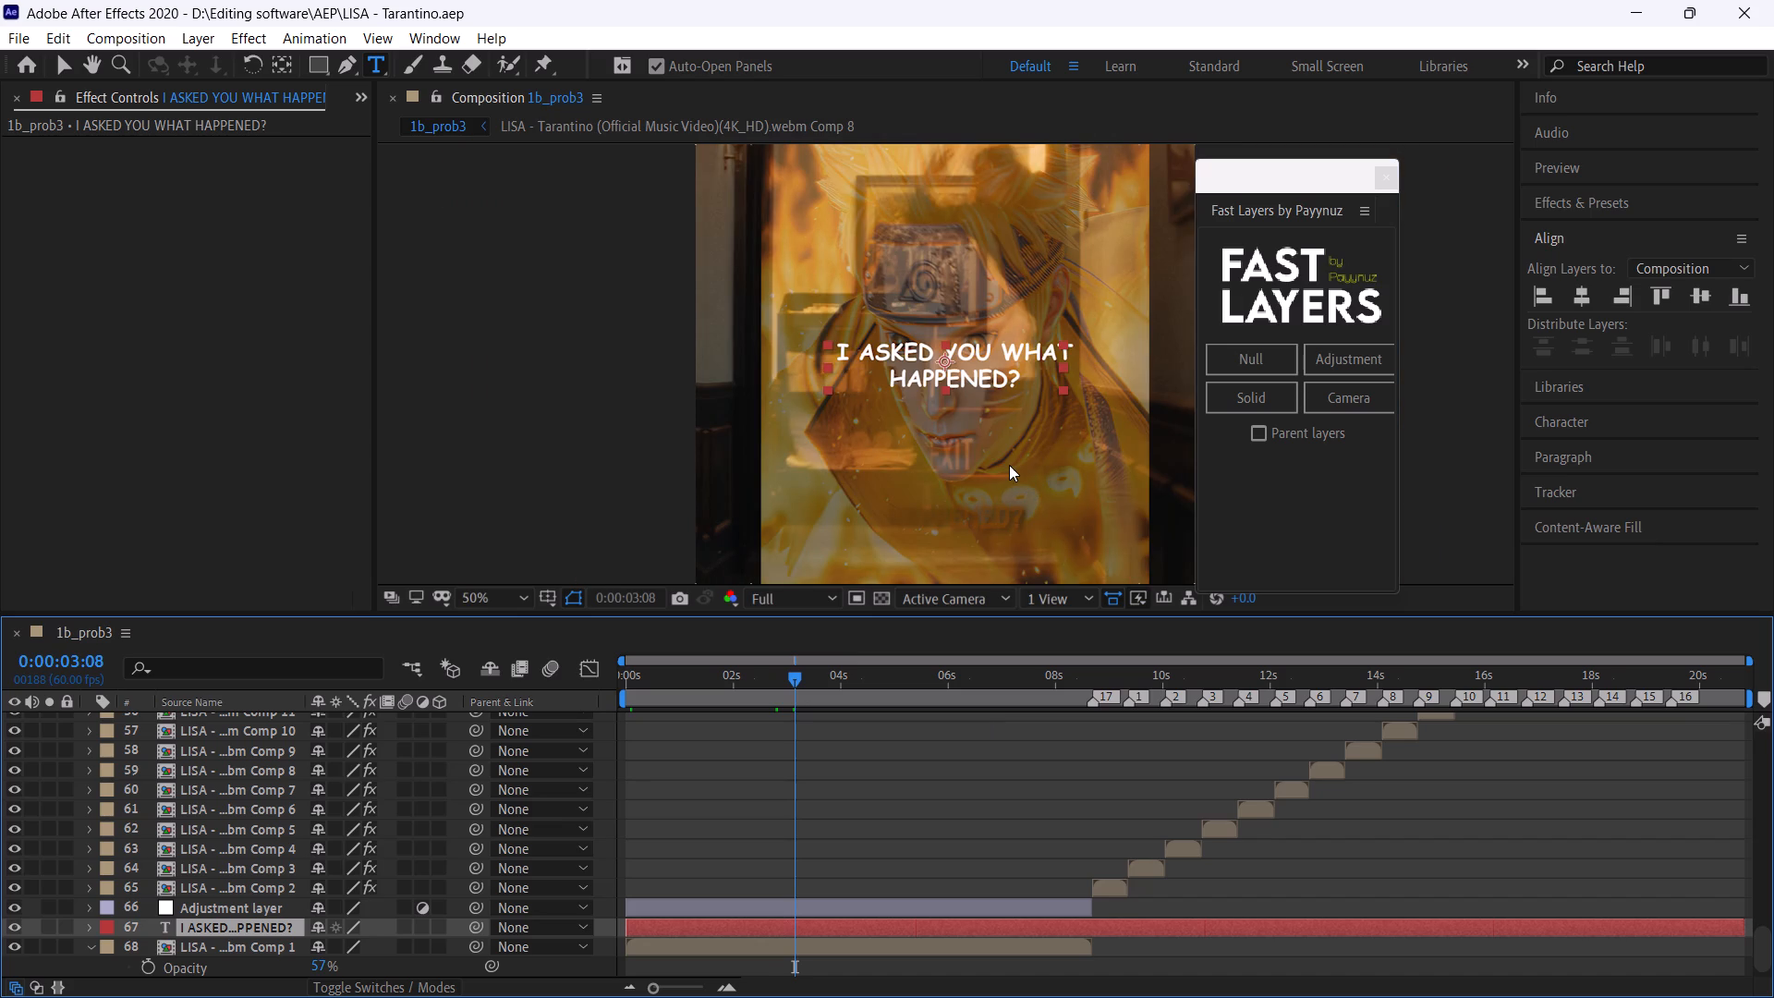
{"action": "key", "text": "ctrl+s"}
Hide Comp 1 at 0:00:03:08 to examine the reference caption beneath it, and show the layer again.
{"action": "left_click", "coordinate": [776, 951]}
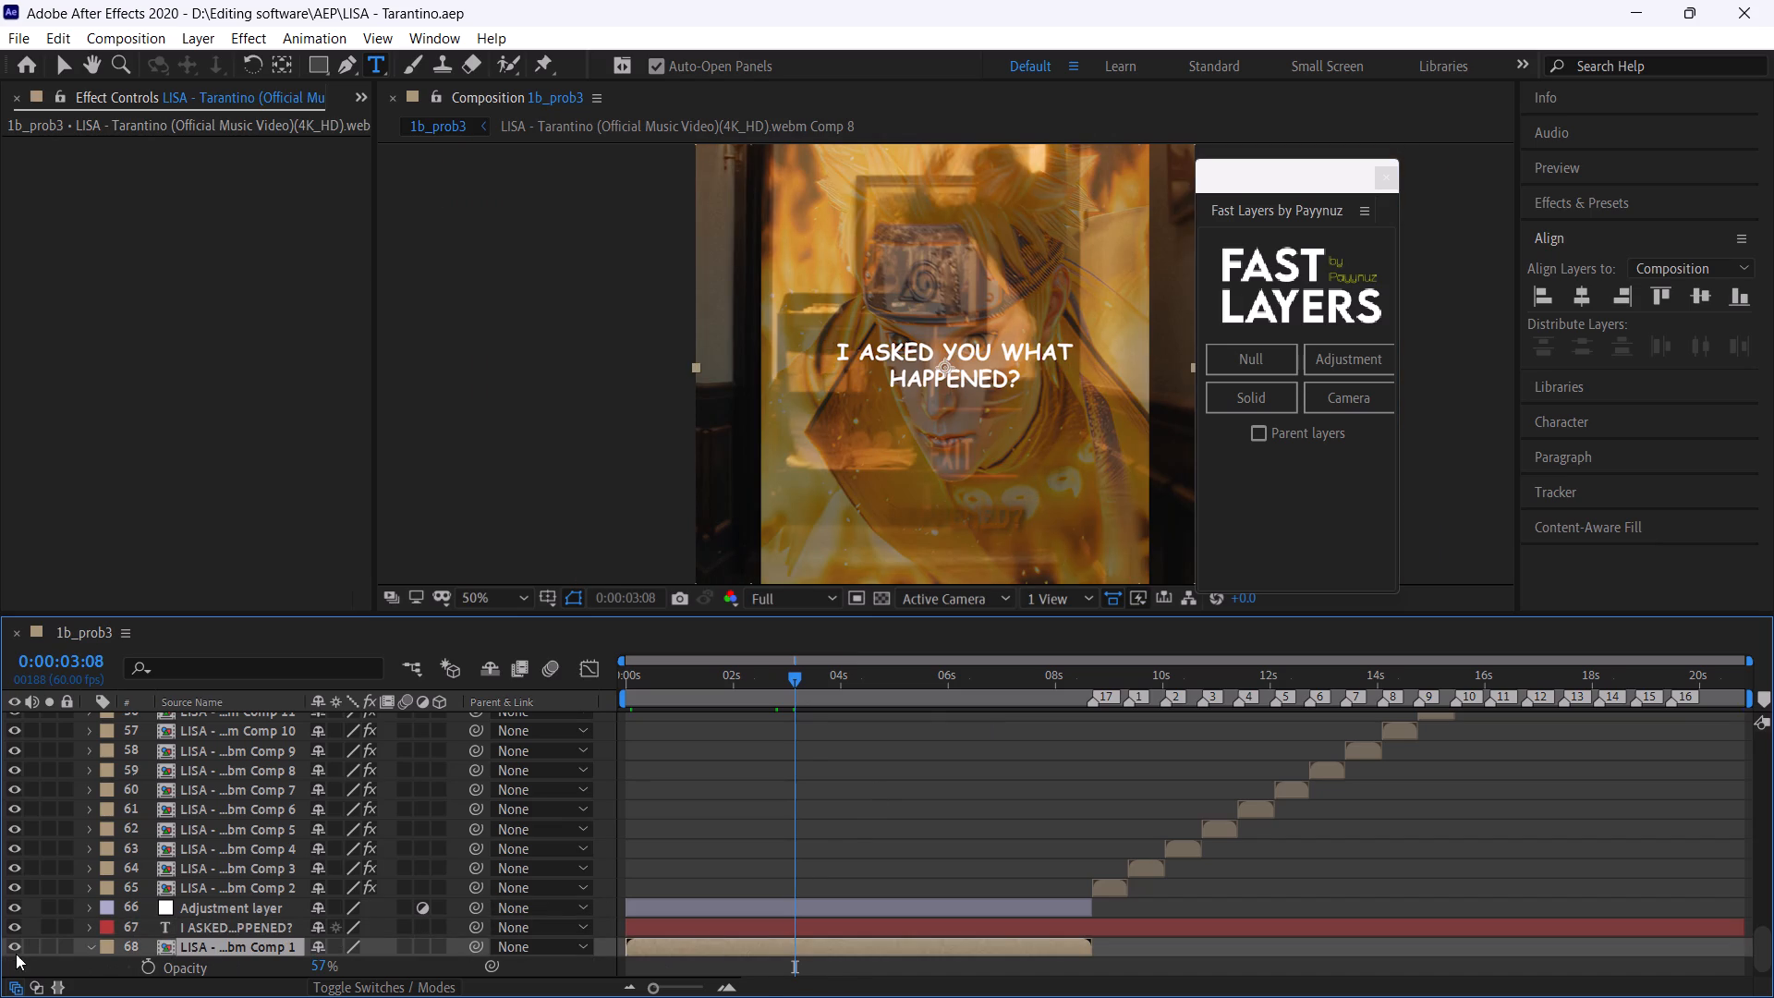
{"action": "left_click", "coordinate": [13, 947]}
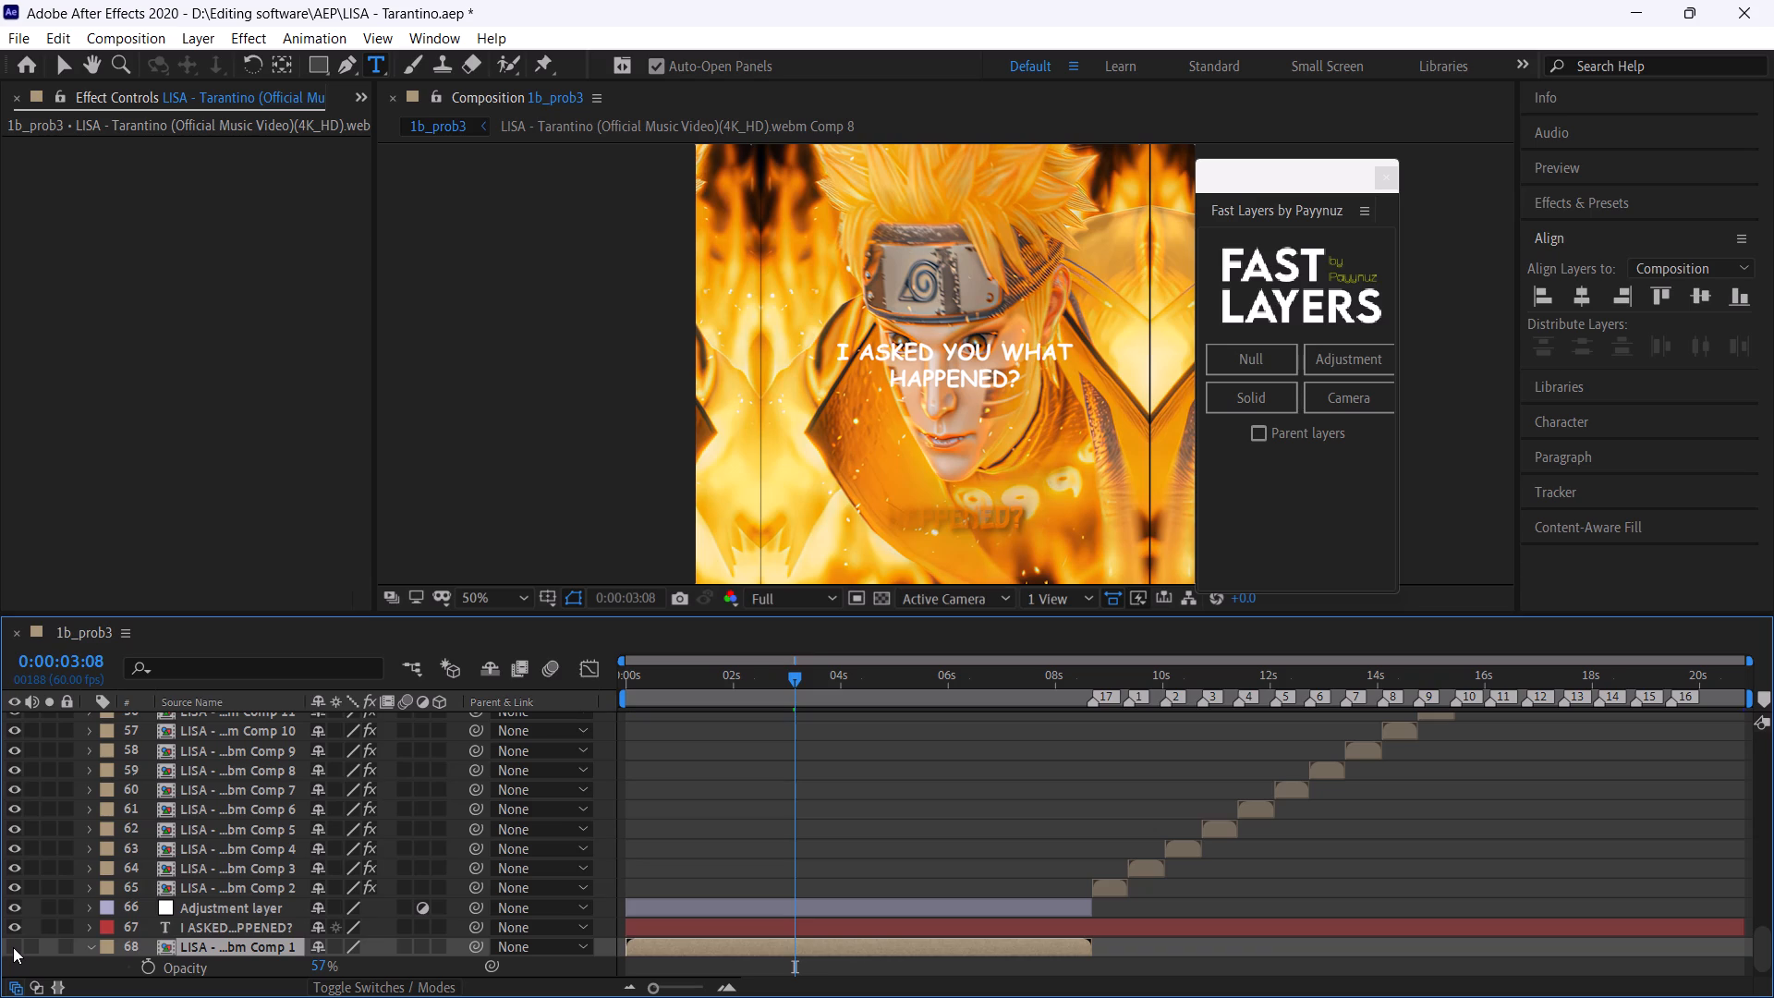
{"action": "left_click", "coordinate": [13, 947]}
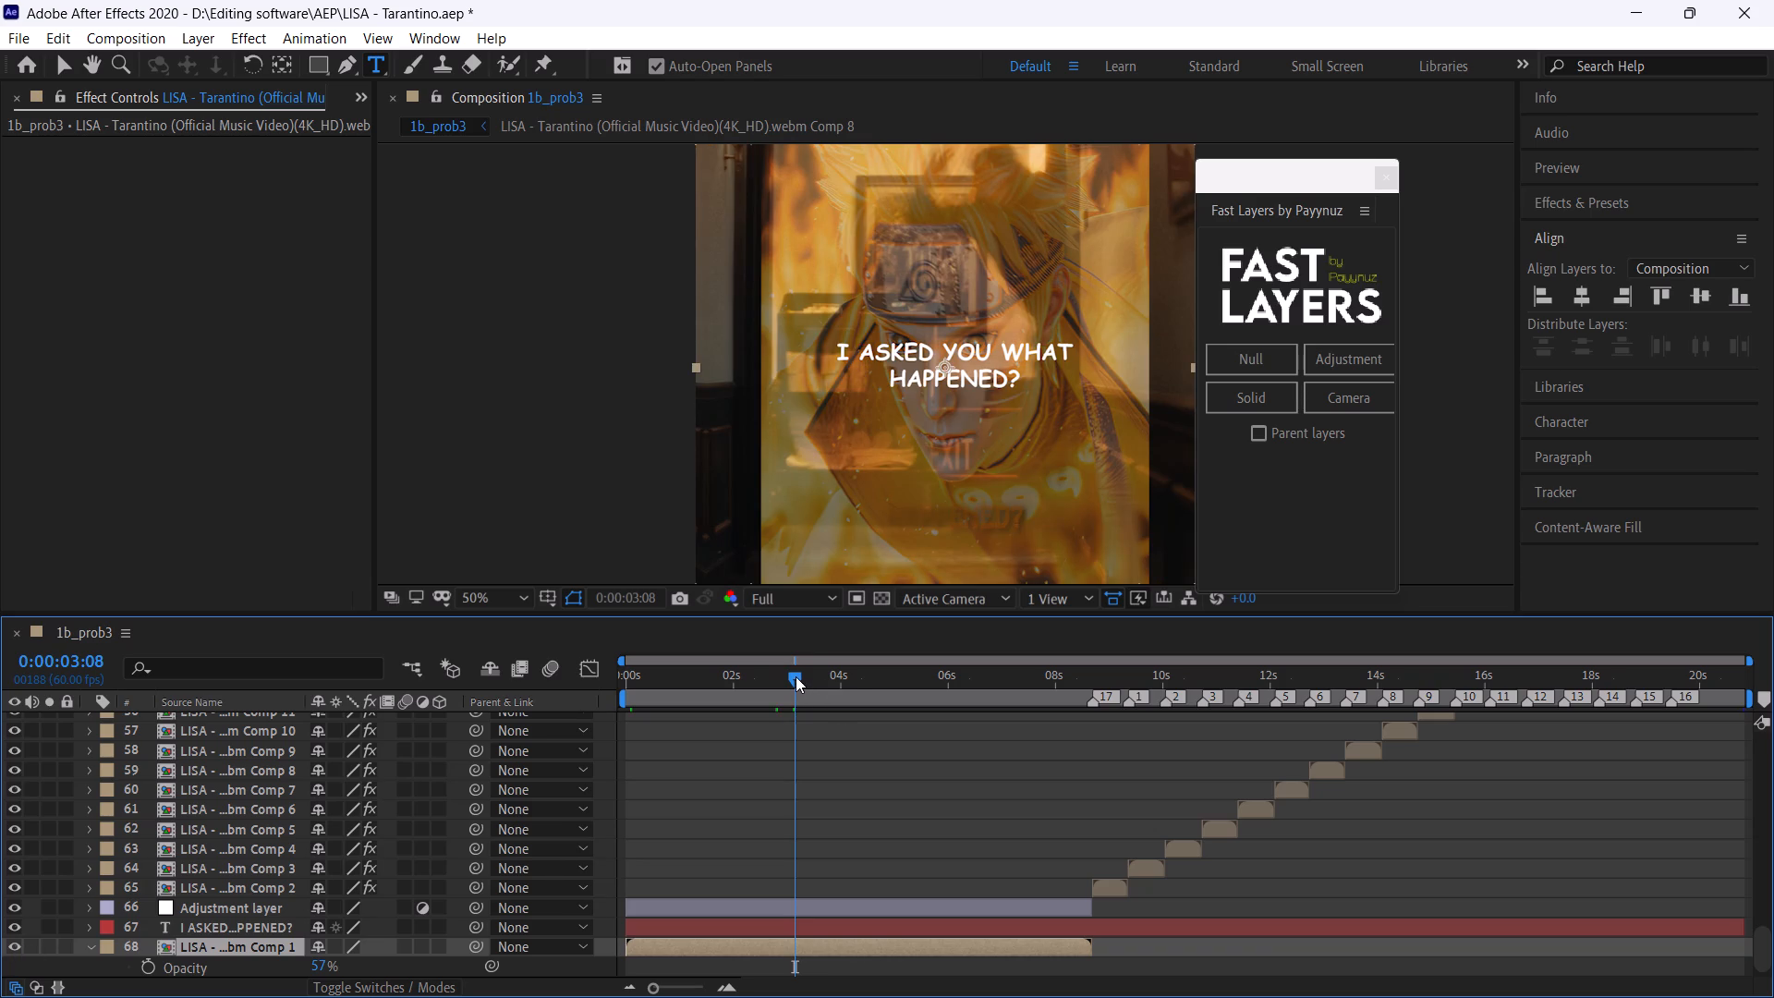
Advance frame by frame from 0:00:03:06 to 0:00:03:27 to examine where the reference video's opening caption changes.
{"action": "left_click", "coordinate": [796, 676]}
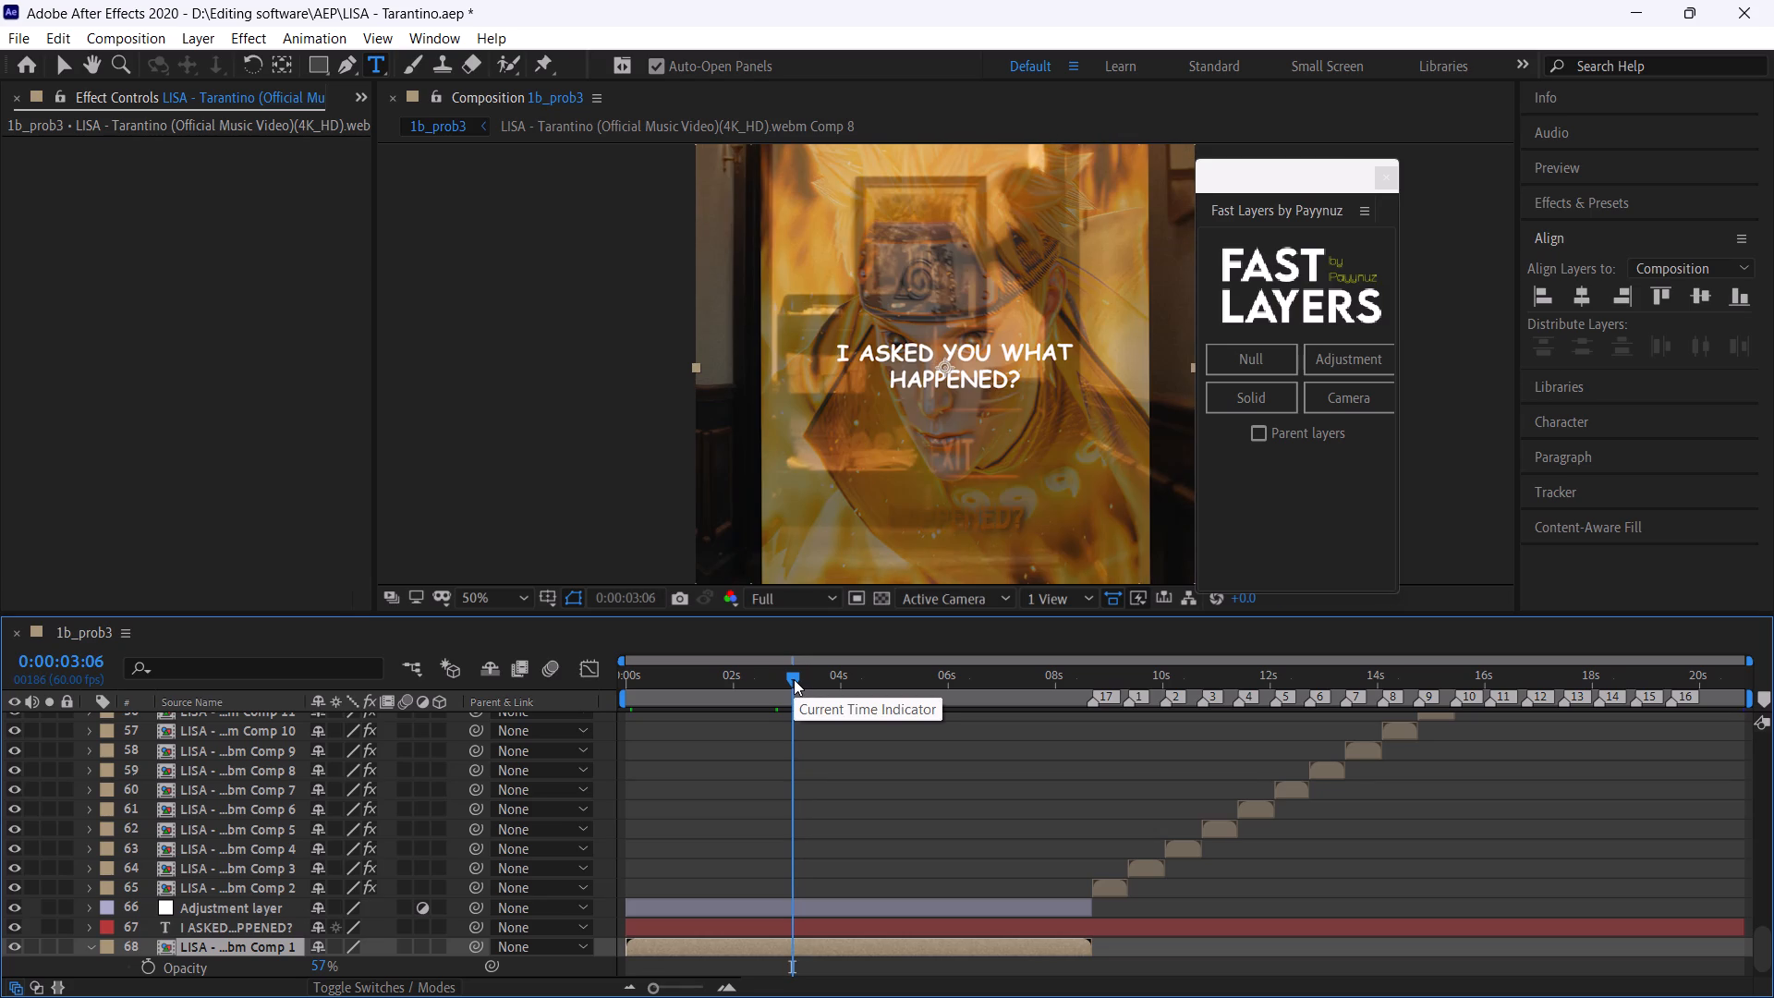
{"action": "key", "text": "ctrl+Right"}
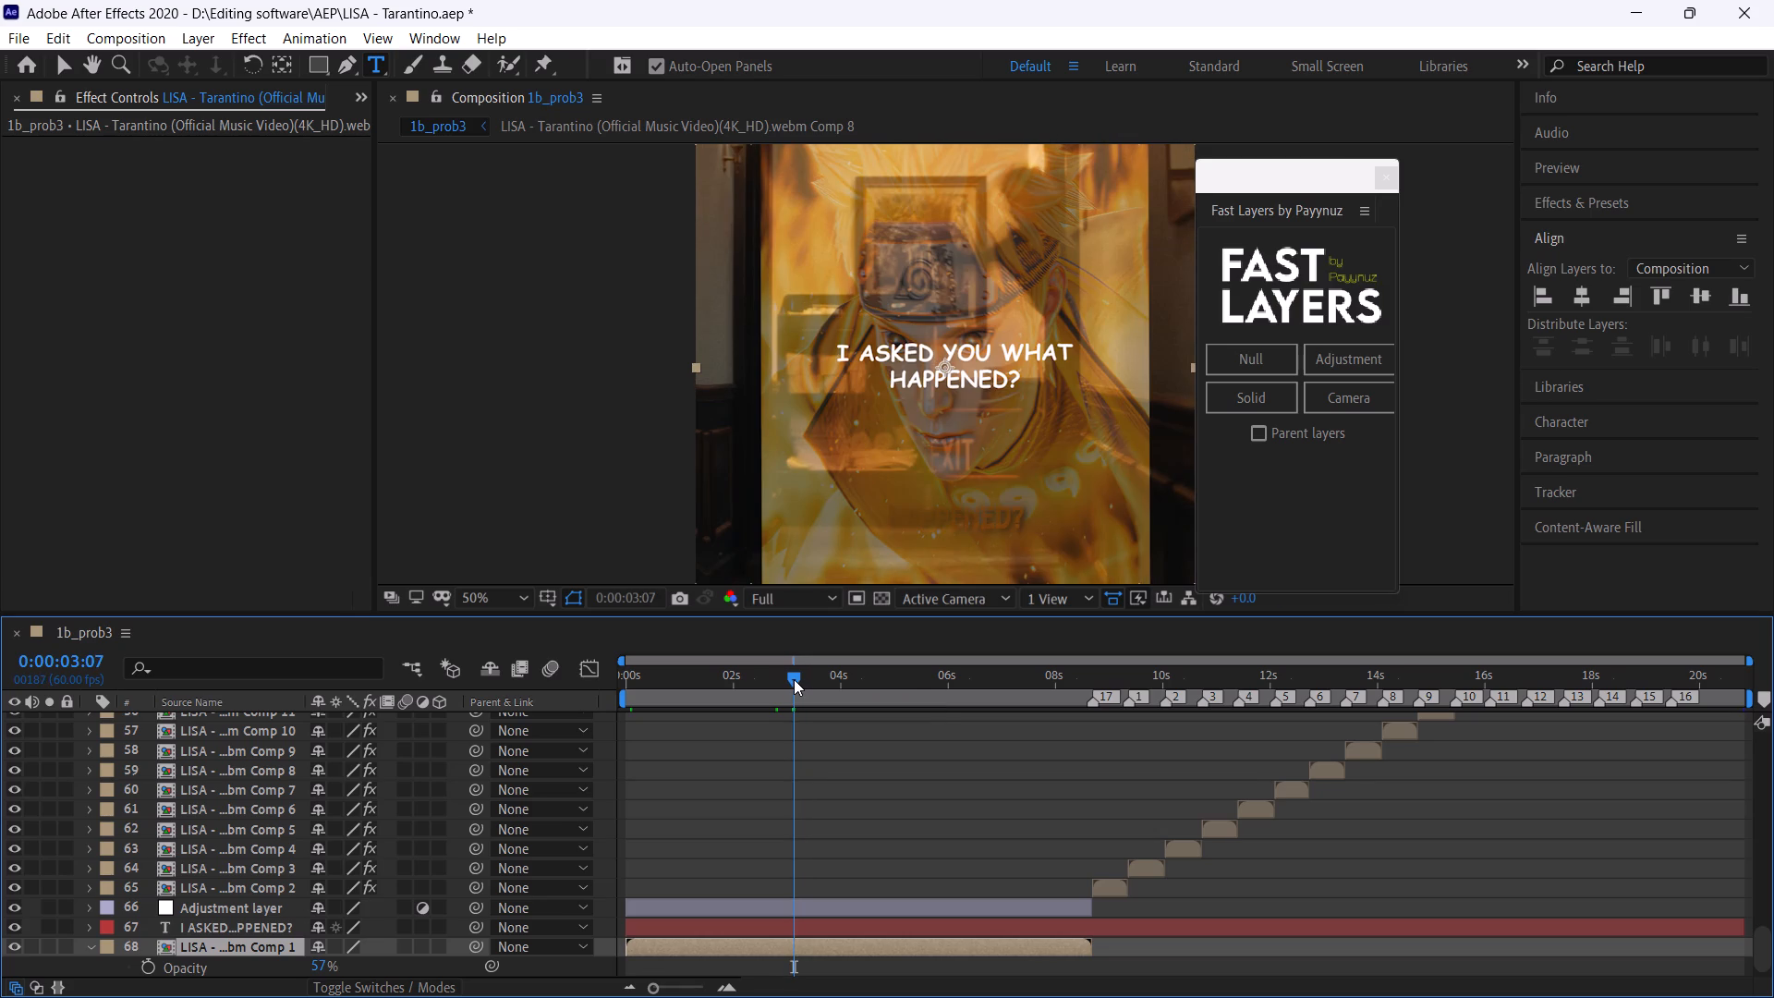
{"action": "key", "text": "ctrl+Right"}
{"action": "key", "text": "ctrl+Right"}
{"action": "key", "text": "ctrl+Right"}
{"action": "key", "text": "ctrl+Right"}
{"action": "key", "text": "ctrl+Right"}
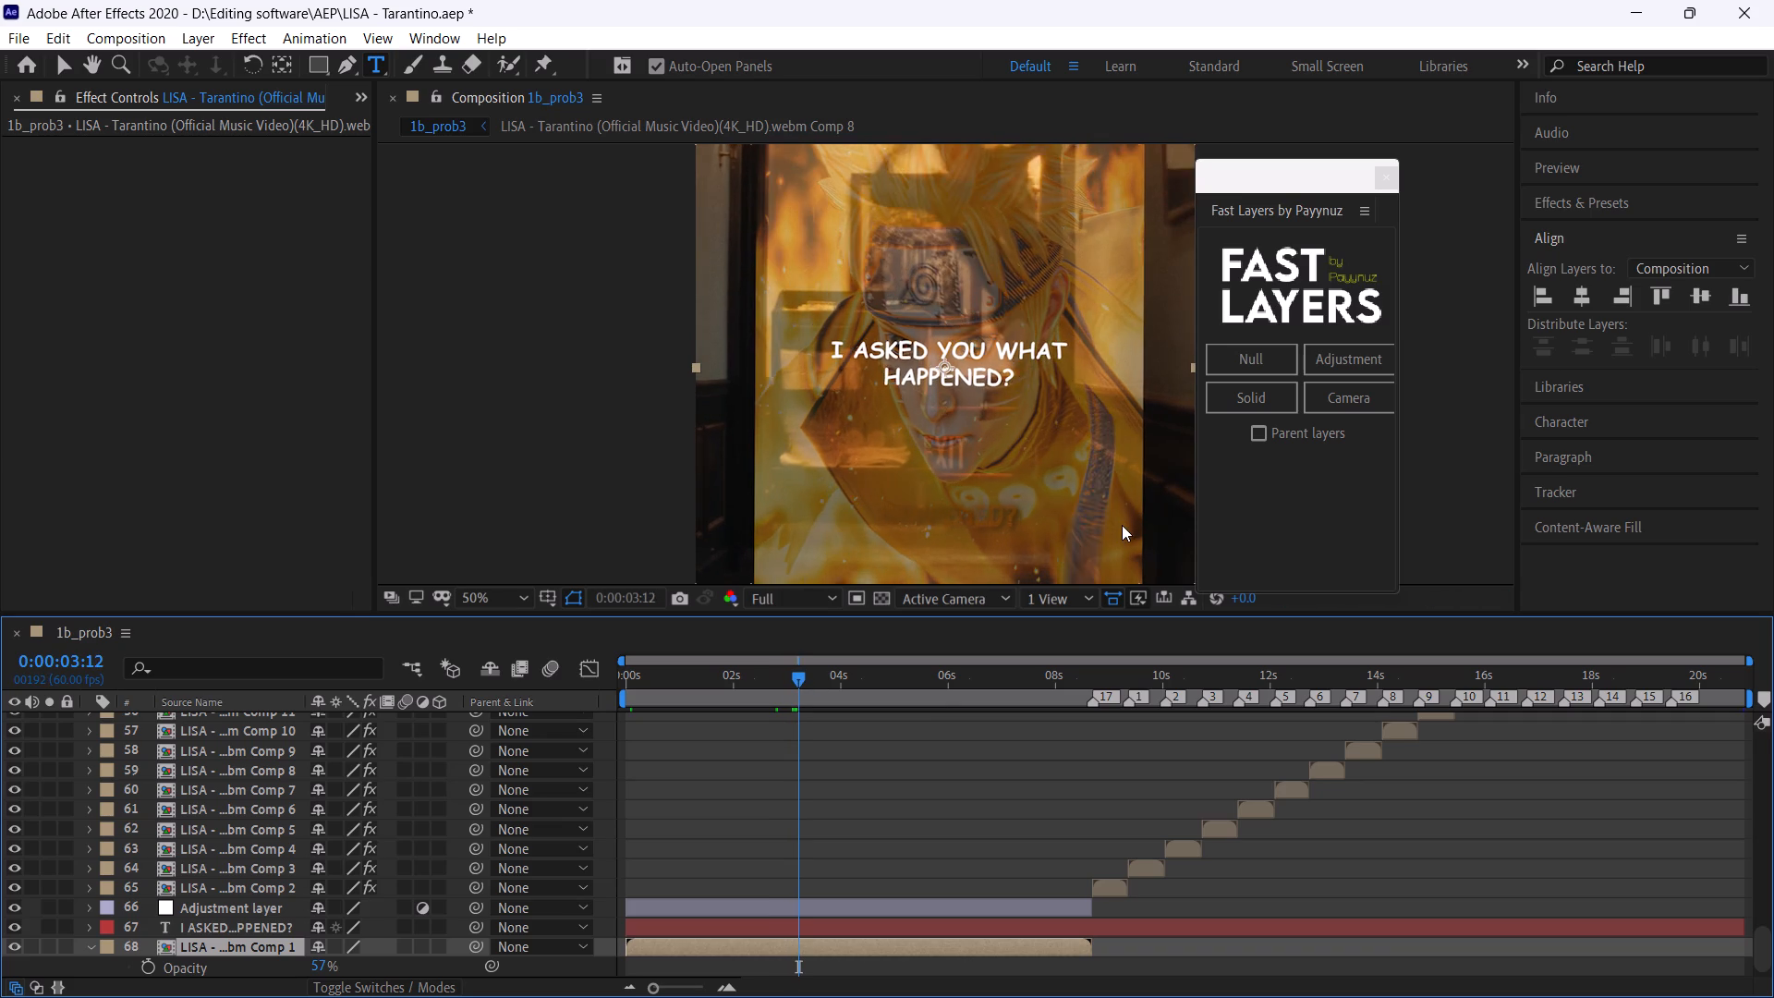
{"action": "key", "text": "ctrl+Right"}
{"action": "key", "text": "ctrl+Right"}
{"action": "key", "text": "ctrl+Right"}
{"action": "key", "text": "ctrl+Right"}
{"action": "key", "text": "ctrl+Right"}
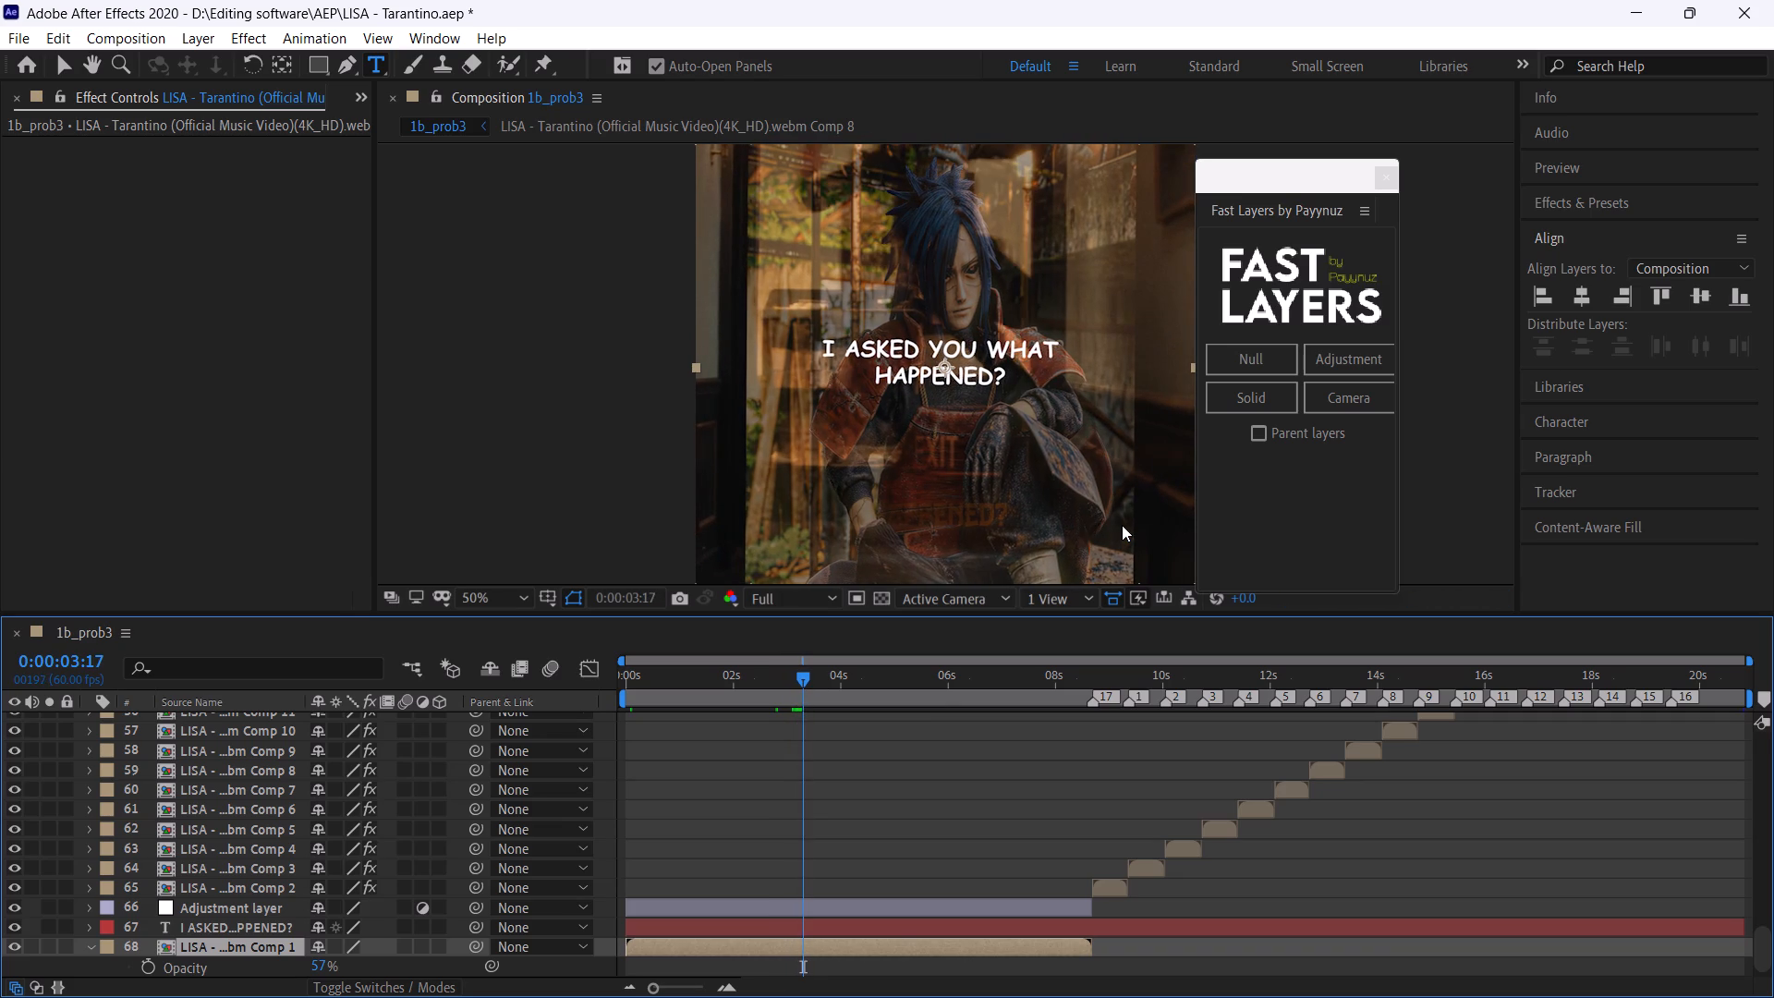
{"action": "key", "text": "ctrl+Right"}
{"action": "key", "text": "ctrl+Right"}
{"action": "key", "text": "ctrl+Right"}
{"action": "key", "text": "ctrl+Right"}
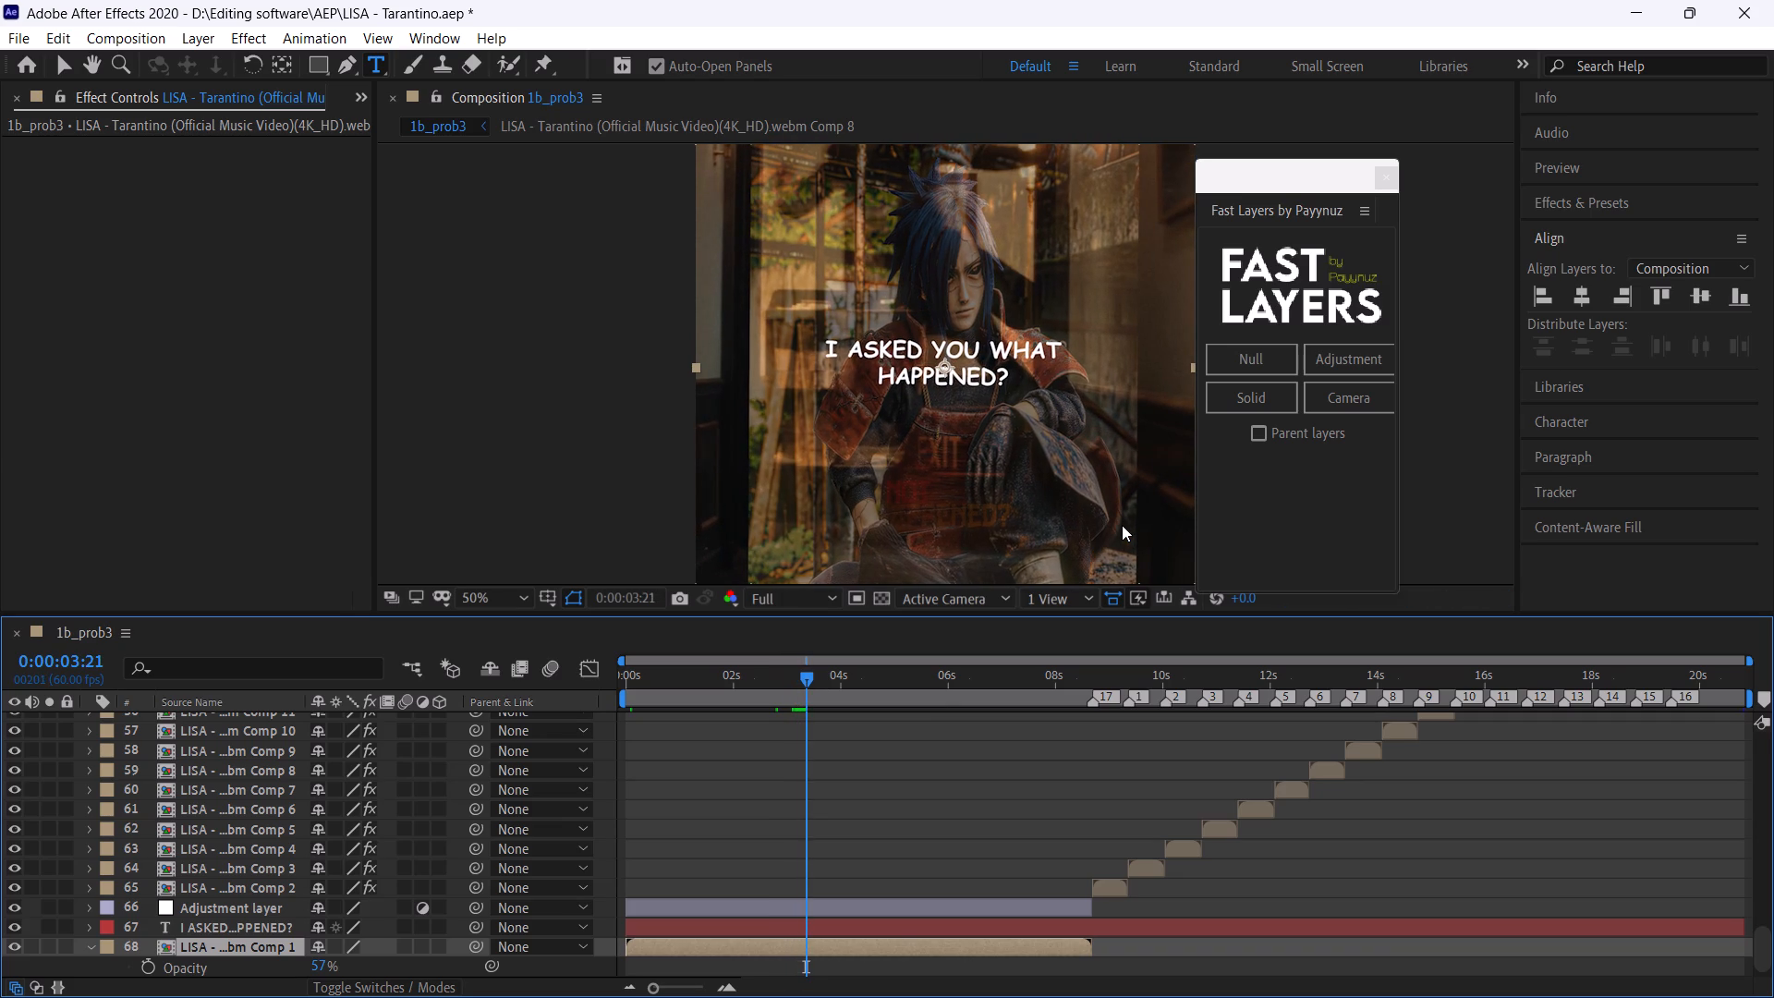
{"action": "key", "text": "ctrl+Right"}
{"action": "key", "text": "ctrl+Right"}
{"action": "key", "text": "ctrl+Right"}
{"action": "key", "text": "ctrl+Right"}
{"action": "key", "text": "ctrl+Right"}
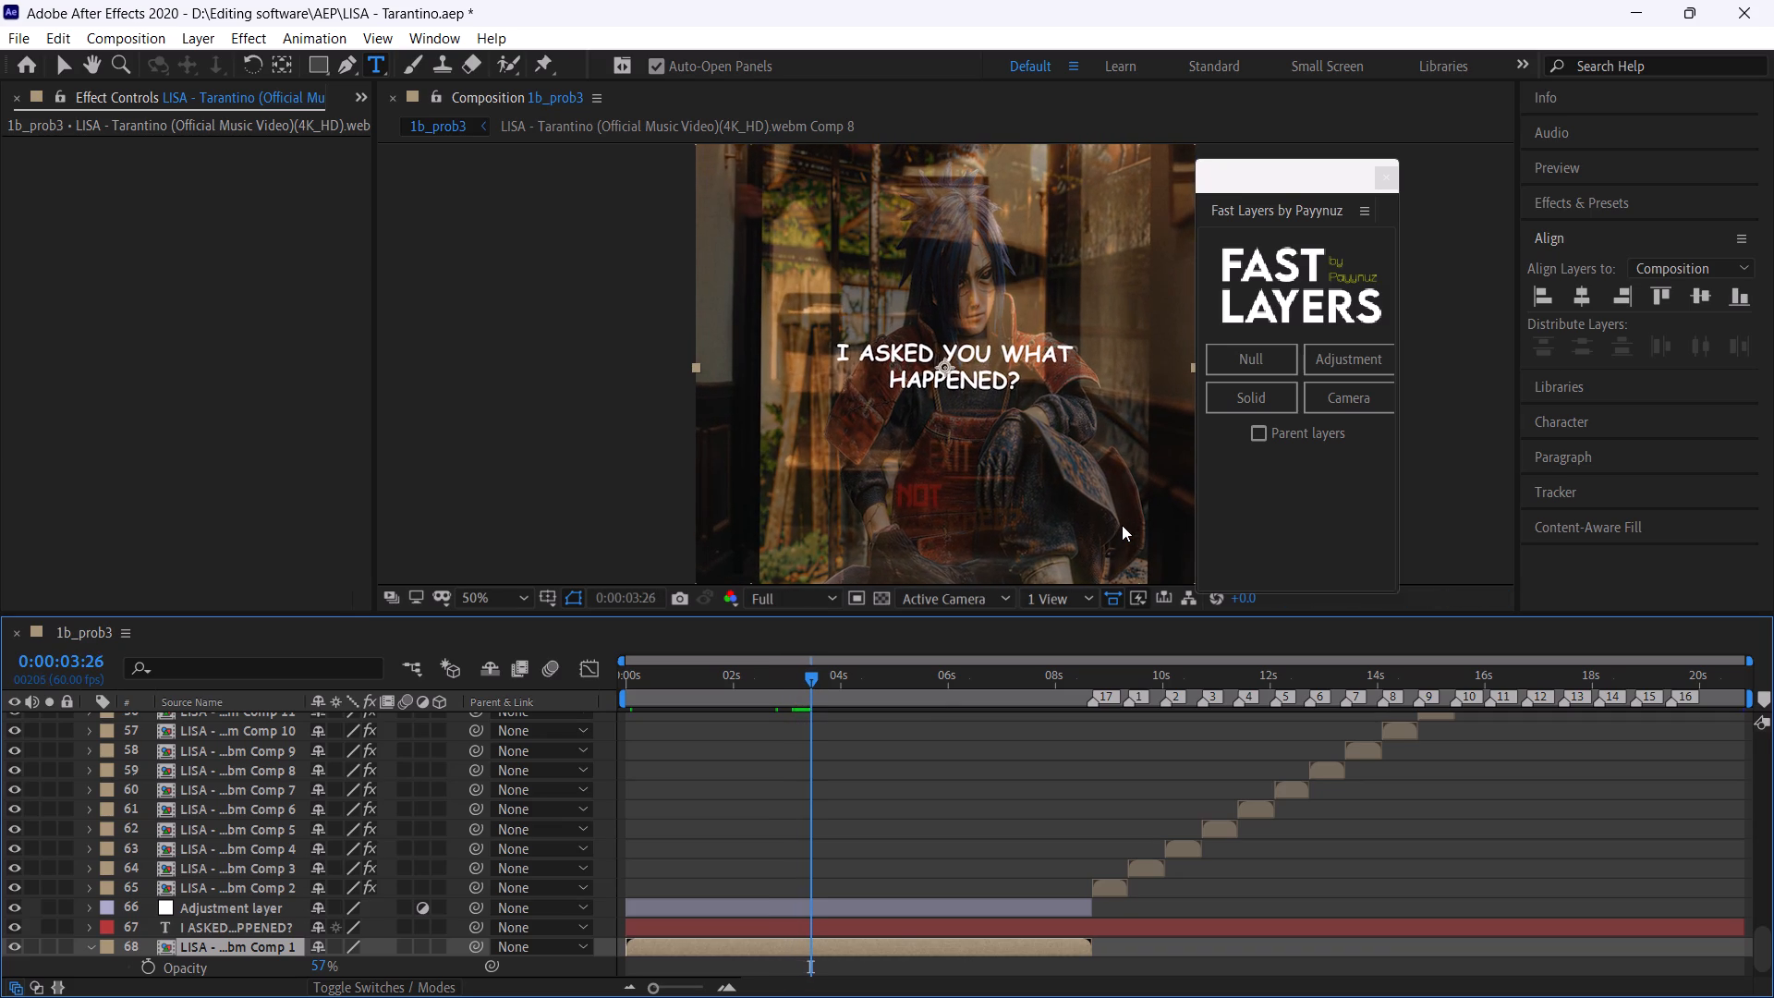
{"action": "key", "text": "ctrl+Right"}
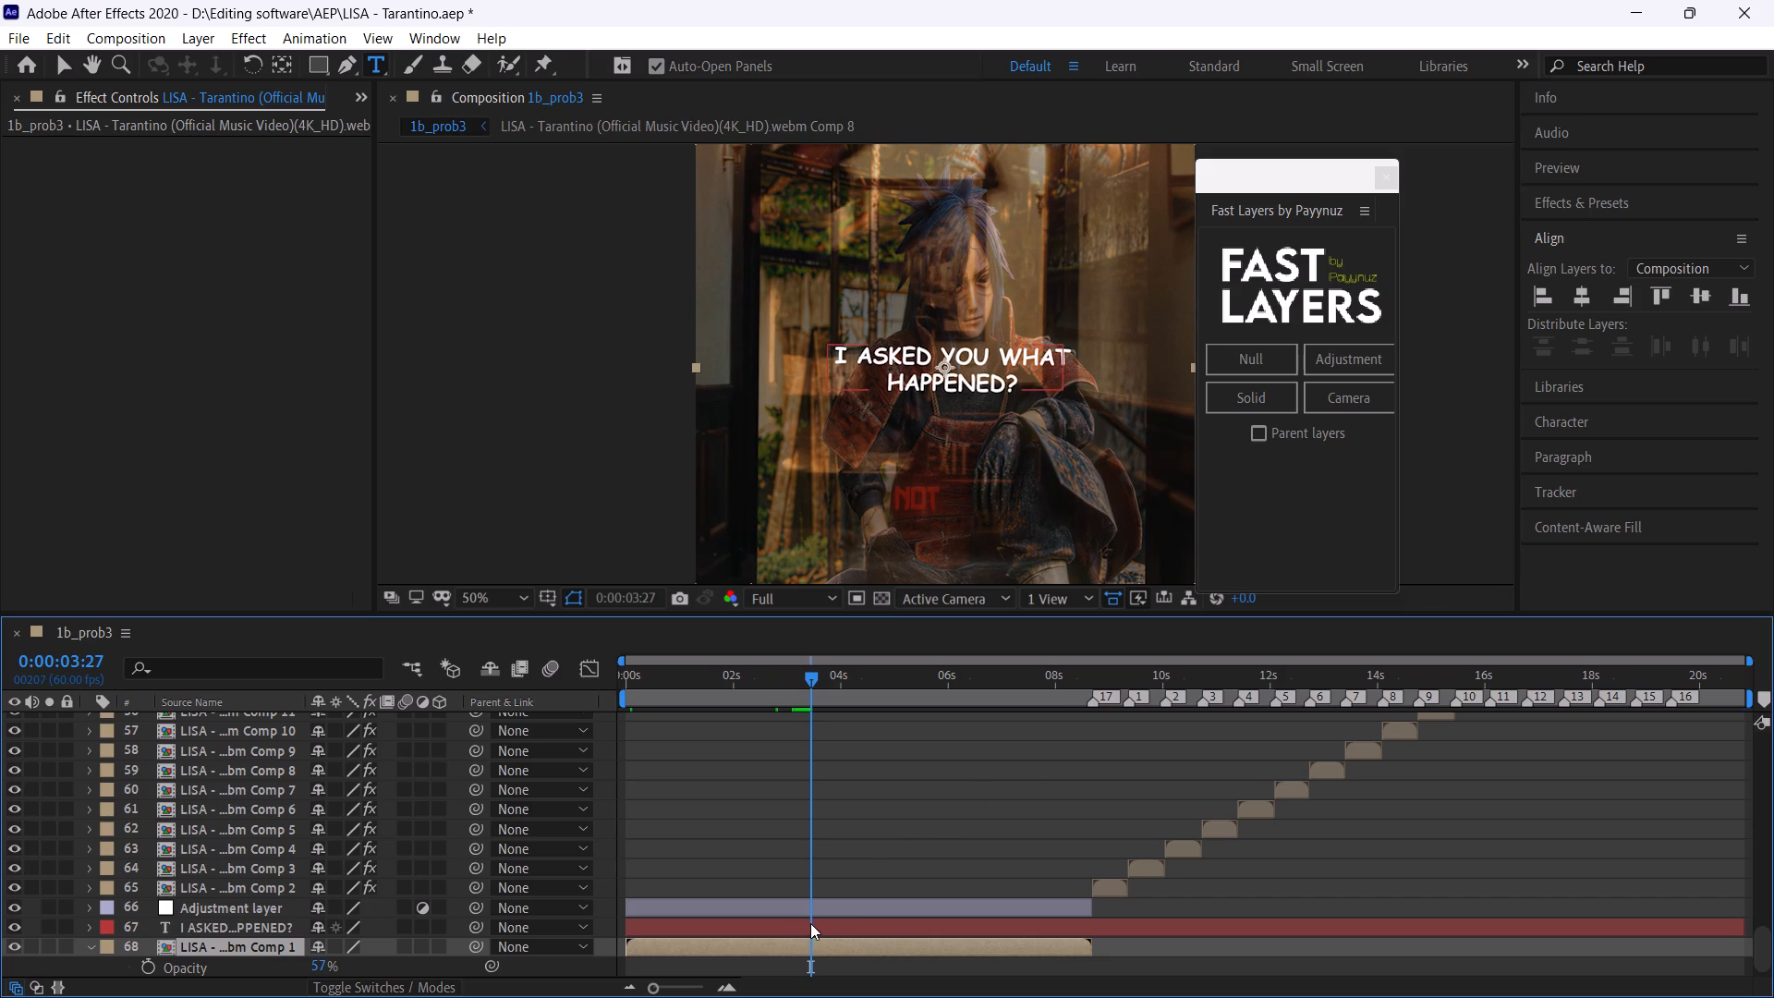
Step frame by frame between 0:00:03:18 and 0:00:03:27 to examine where the reference video's opening caption ends.
{"action": "key", "text": "ctrl+Left"}
{"action": "key", "text": "ctrl+Left"}
{"action": "key", "text": "ctrl+Left"}
{"action": "key", "text": "ctrl+Left"}
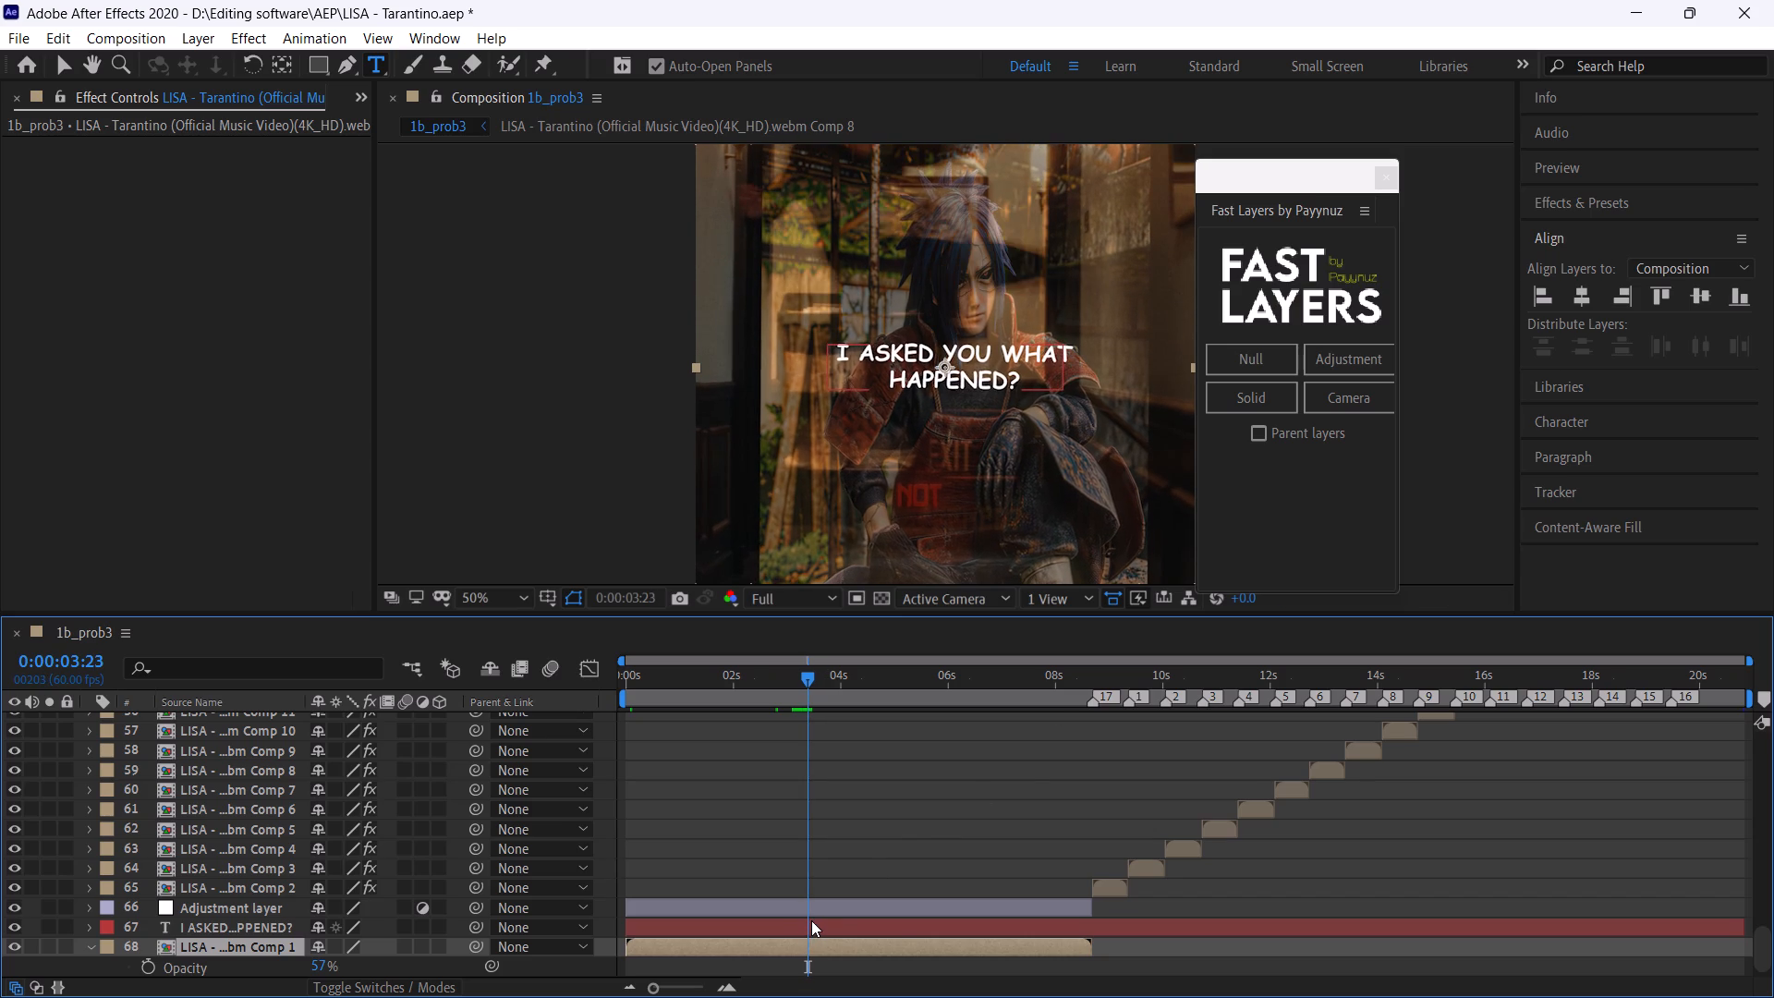
{"action": "key", "text": "ctrl+Left"}
{"action": "key", "text": "ctrl+Left"}
{"action": "key", "text": "ctrl+Left"}
{"action": "key", "text": "ctrl+Left"}
{"action": "key", "text": "ctrl+Left"}
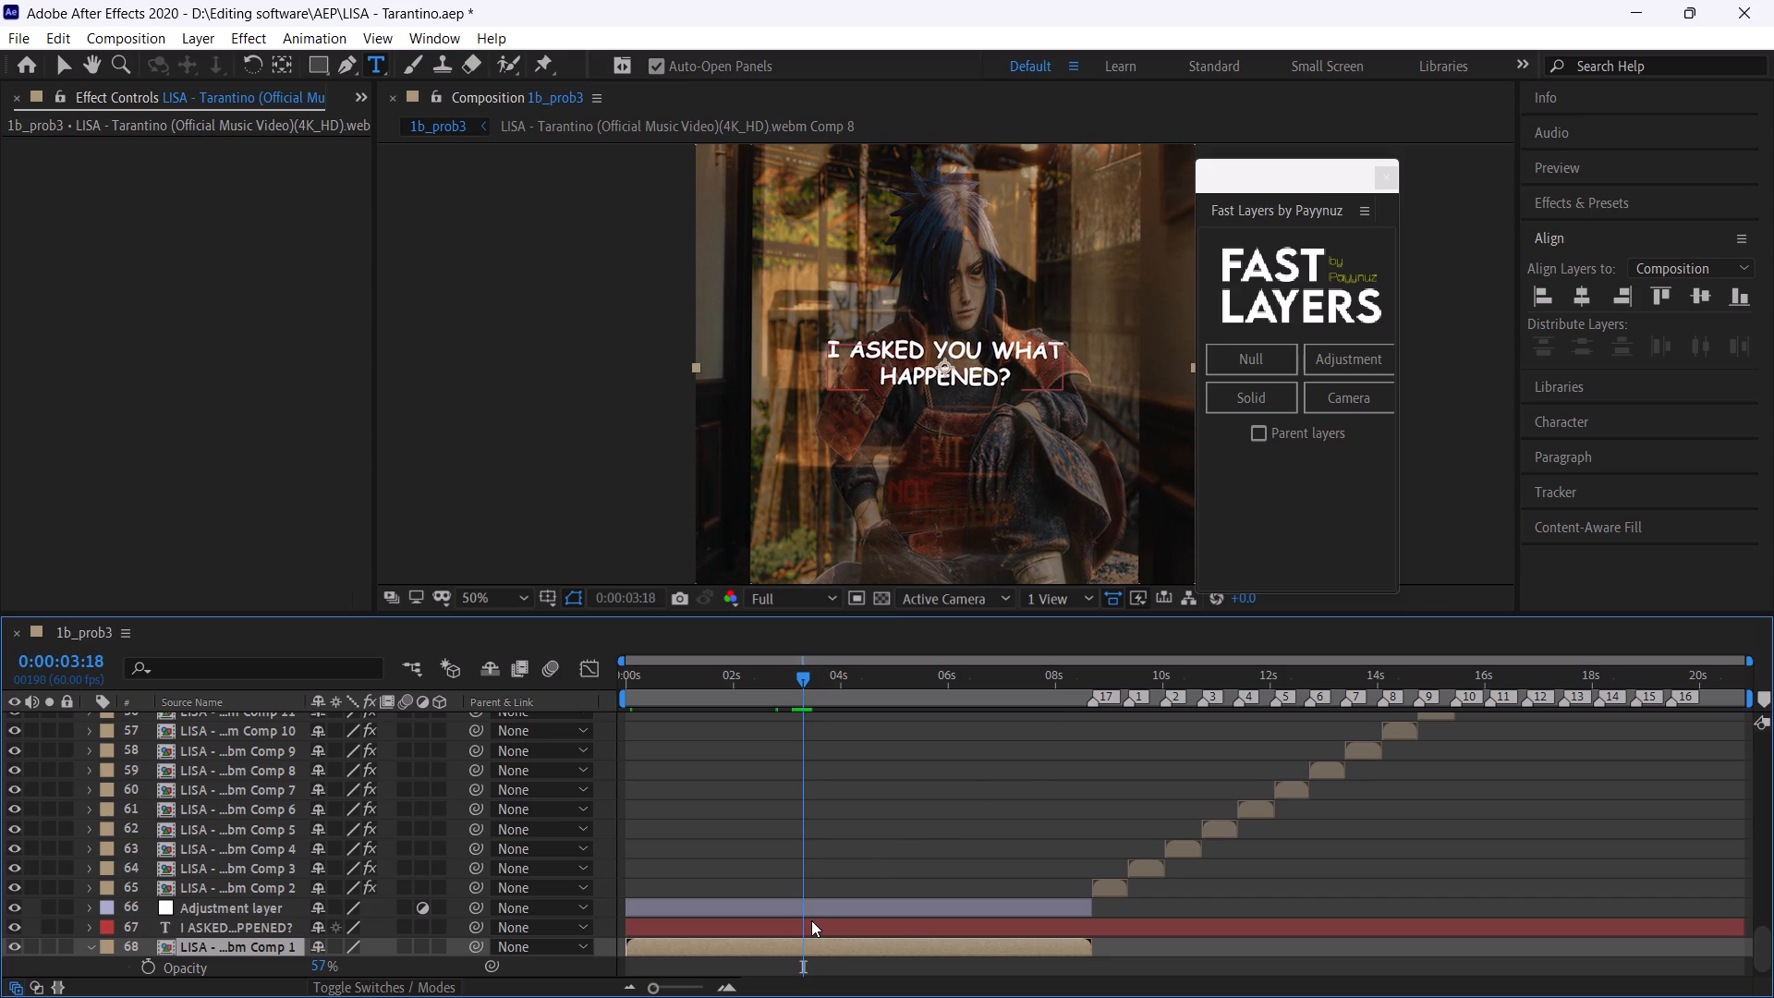
{"action": "key", "text": "ctrl+Right"}
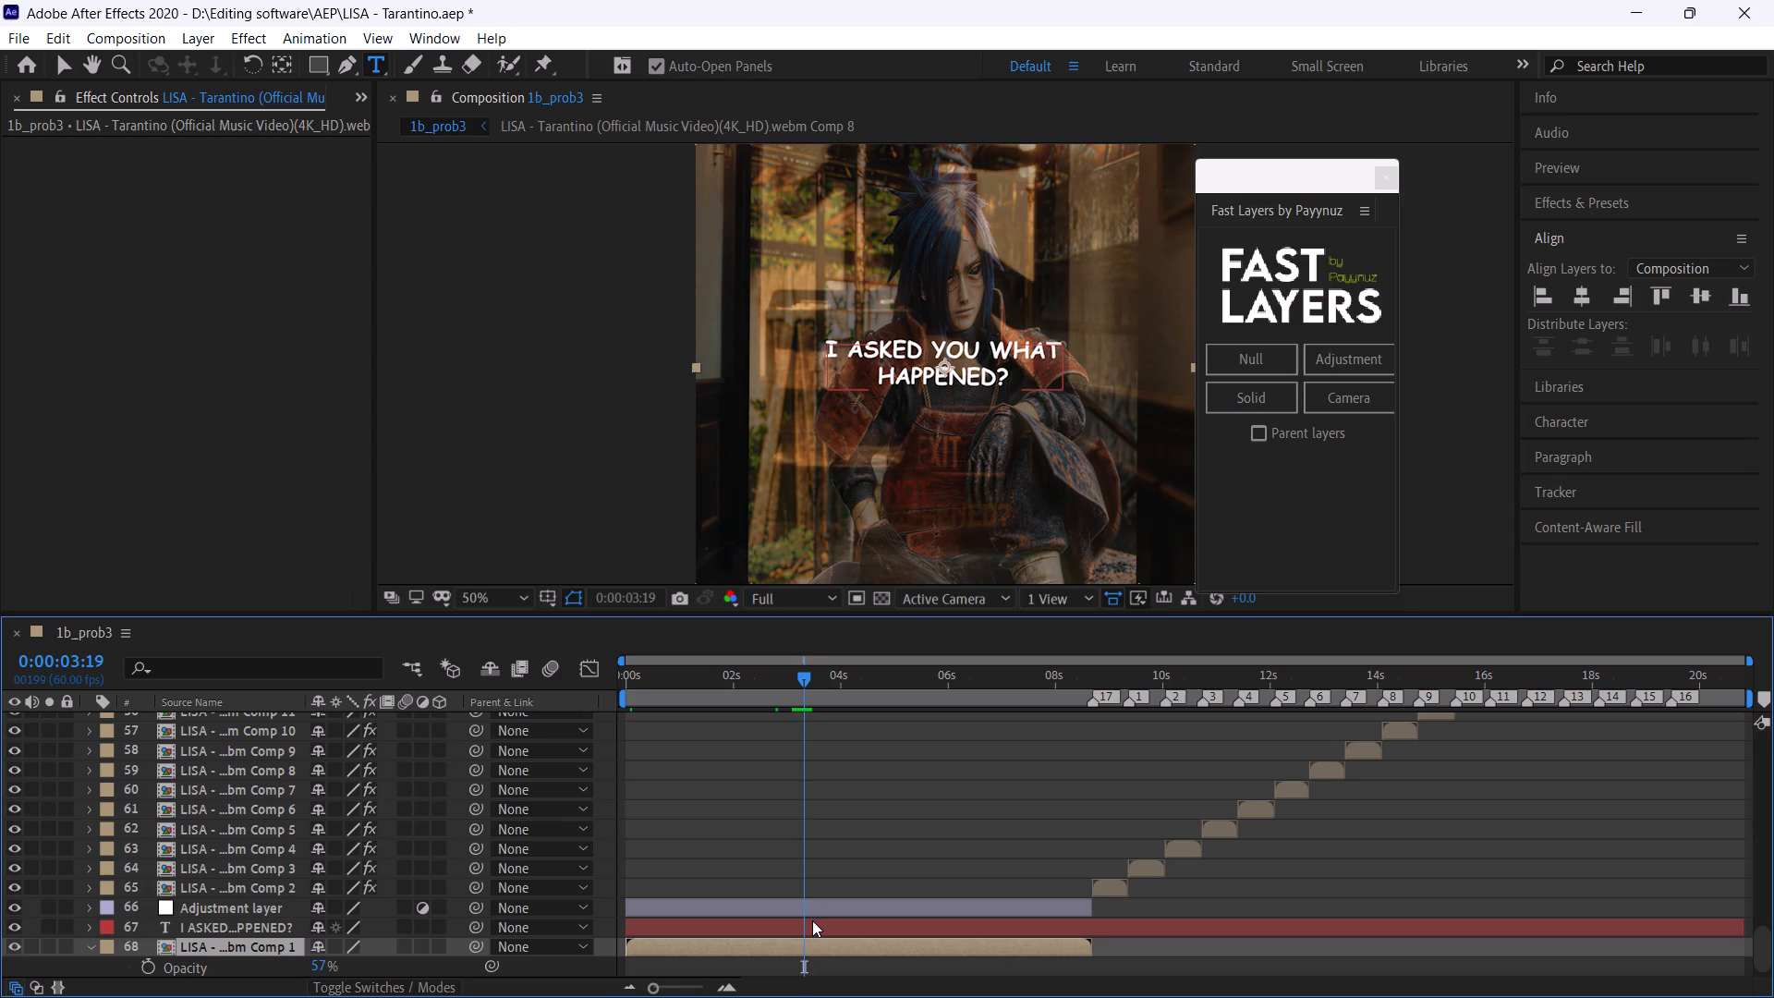
{"action": "key", "text": "ctrl+Right"}
{"action": "key", "text": "ctrl+Right"}
{"action": "key", "text": "ctrl+Right"}
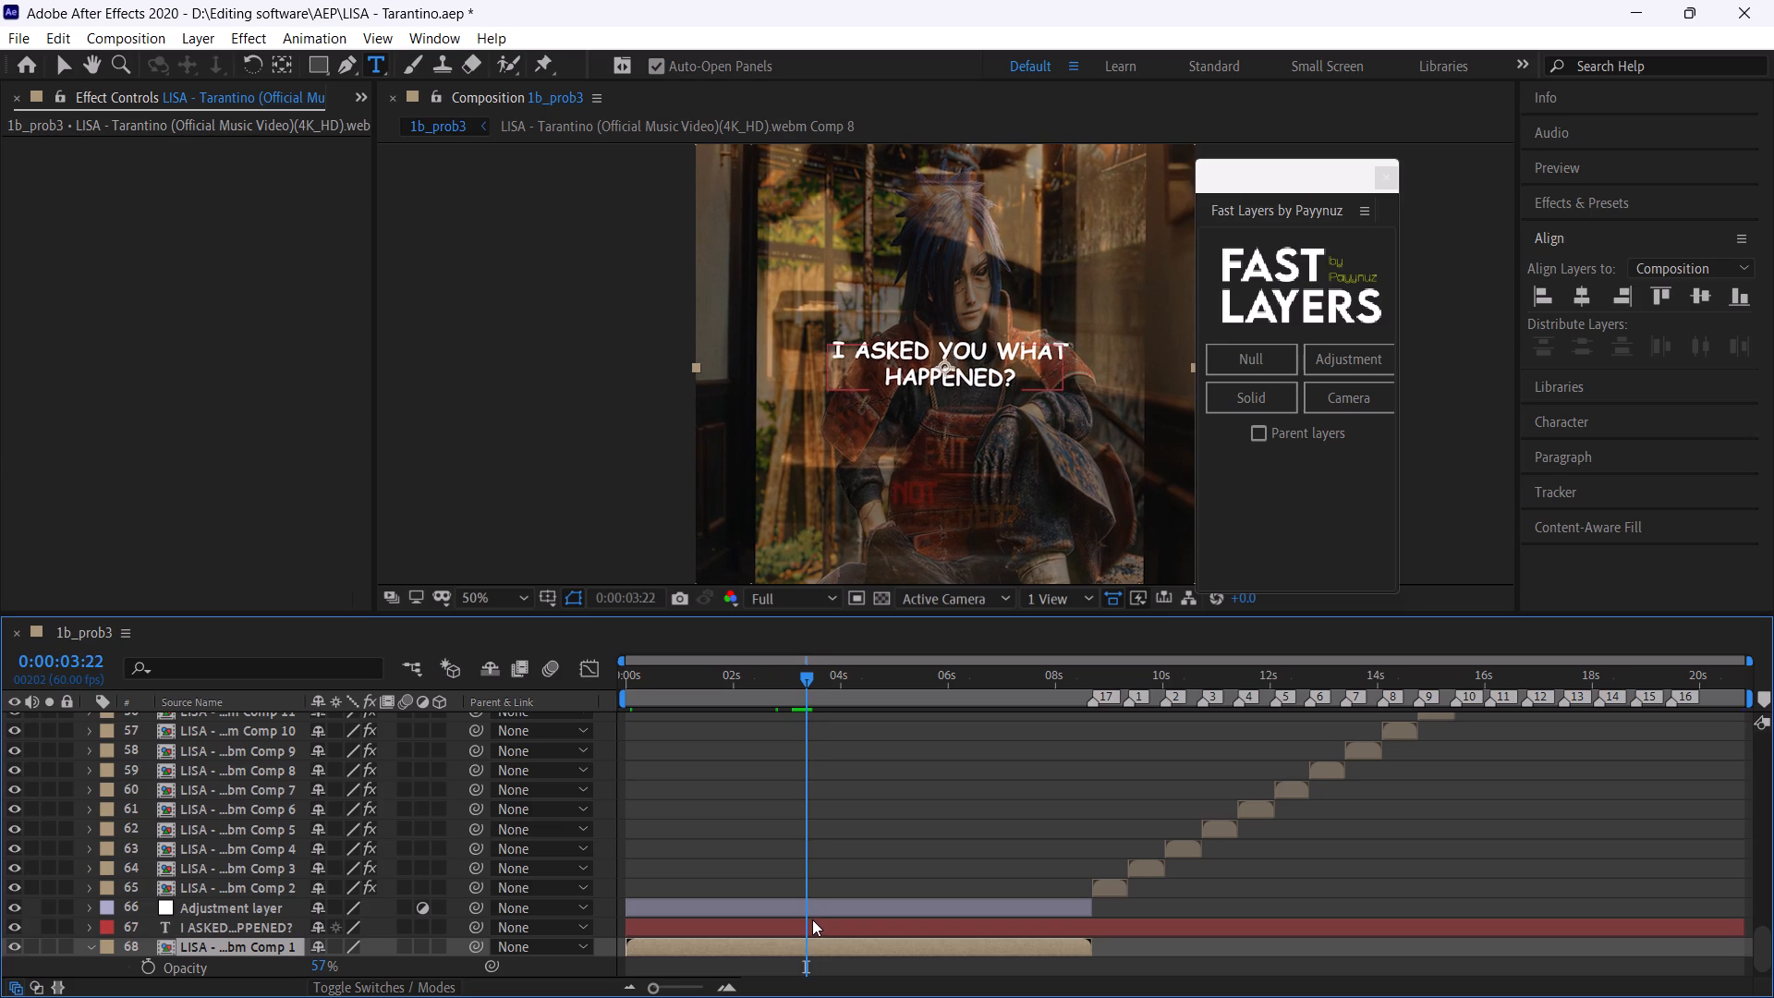
{"action": "key", "text": "ctrl+Right"}
Split the "I ASKED YOU WHAT HAPPENED?" text layer at 0:00:03:25, delete the part after the split, and save the project.
{"action": "left_click", "coordinate": [825, 921]}
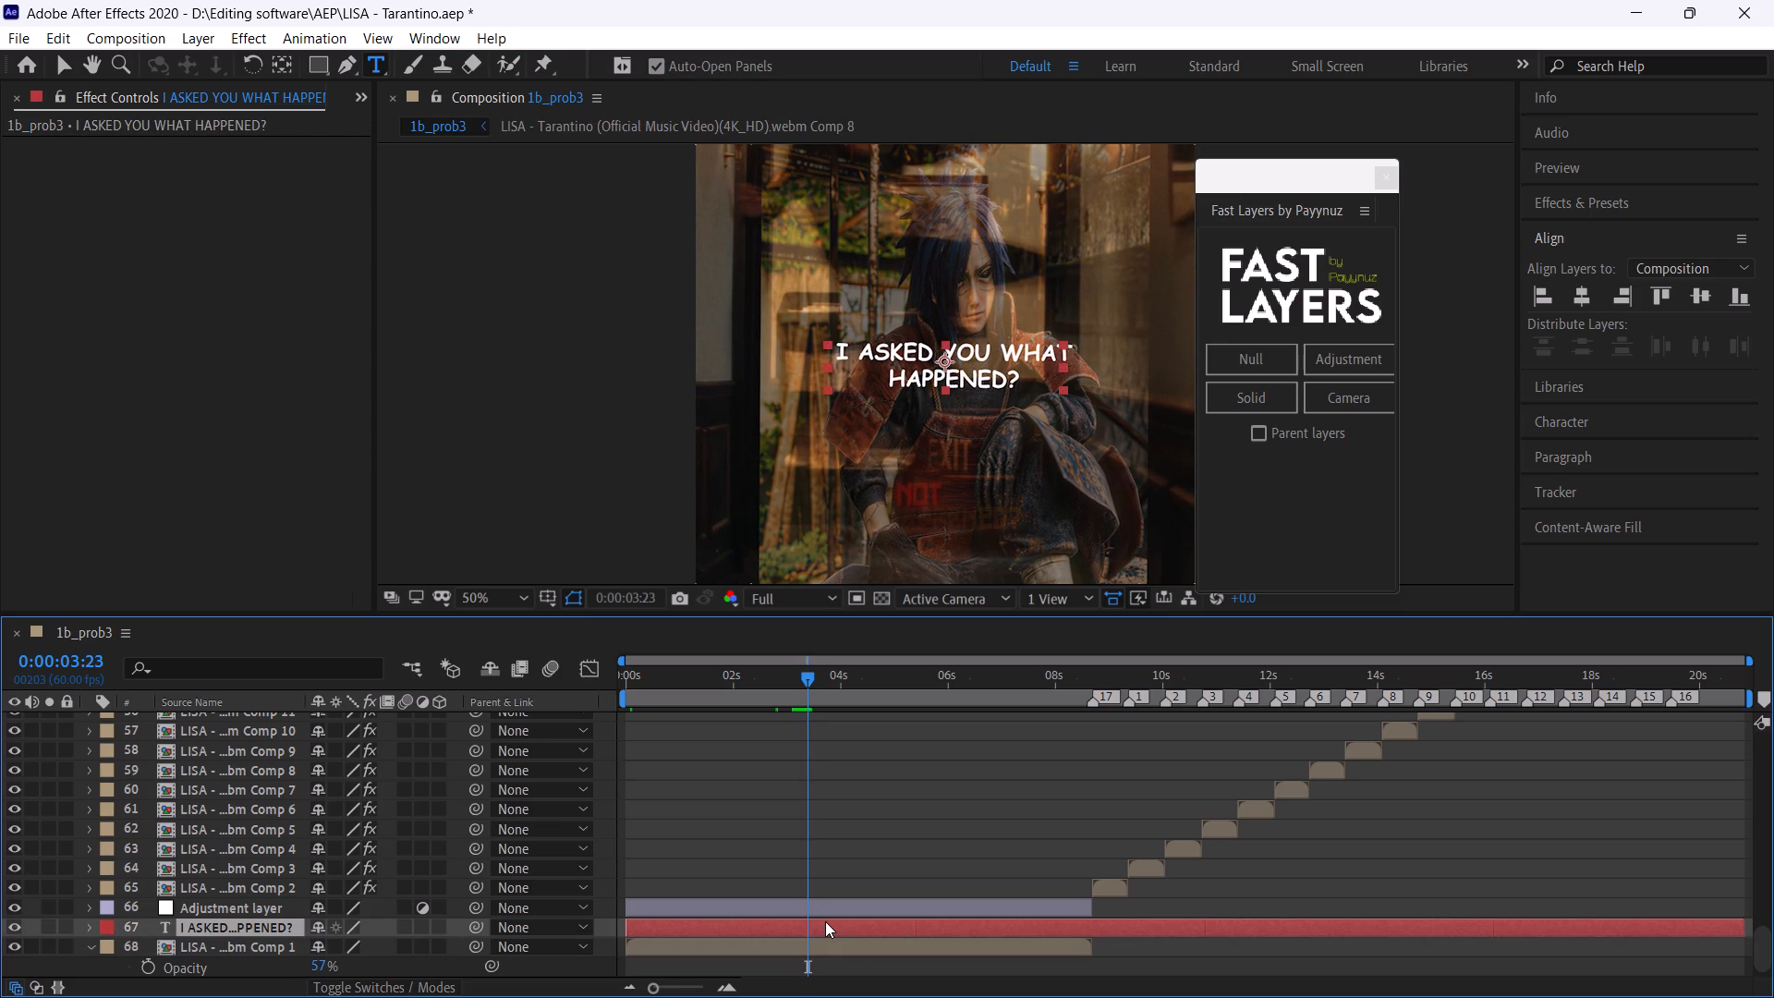
{"action": "key", "text": "ctrl+shift+Right"}
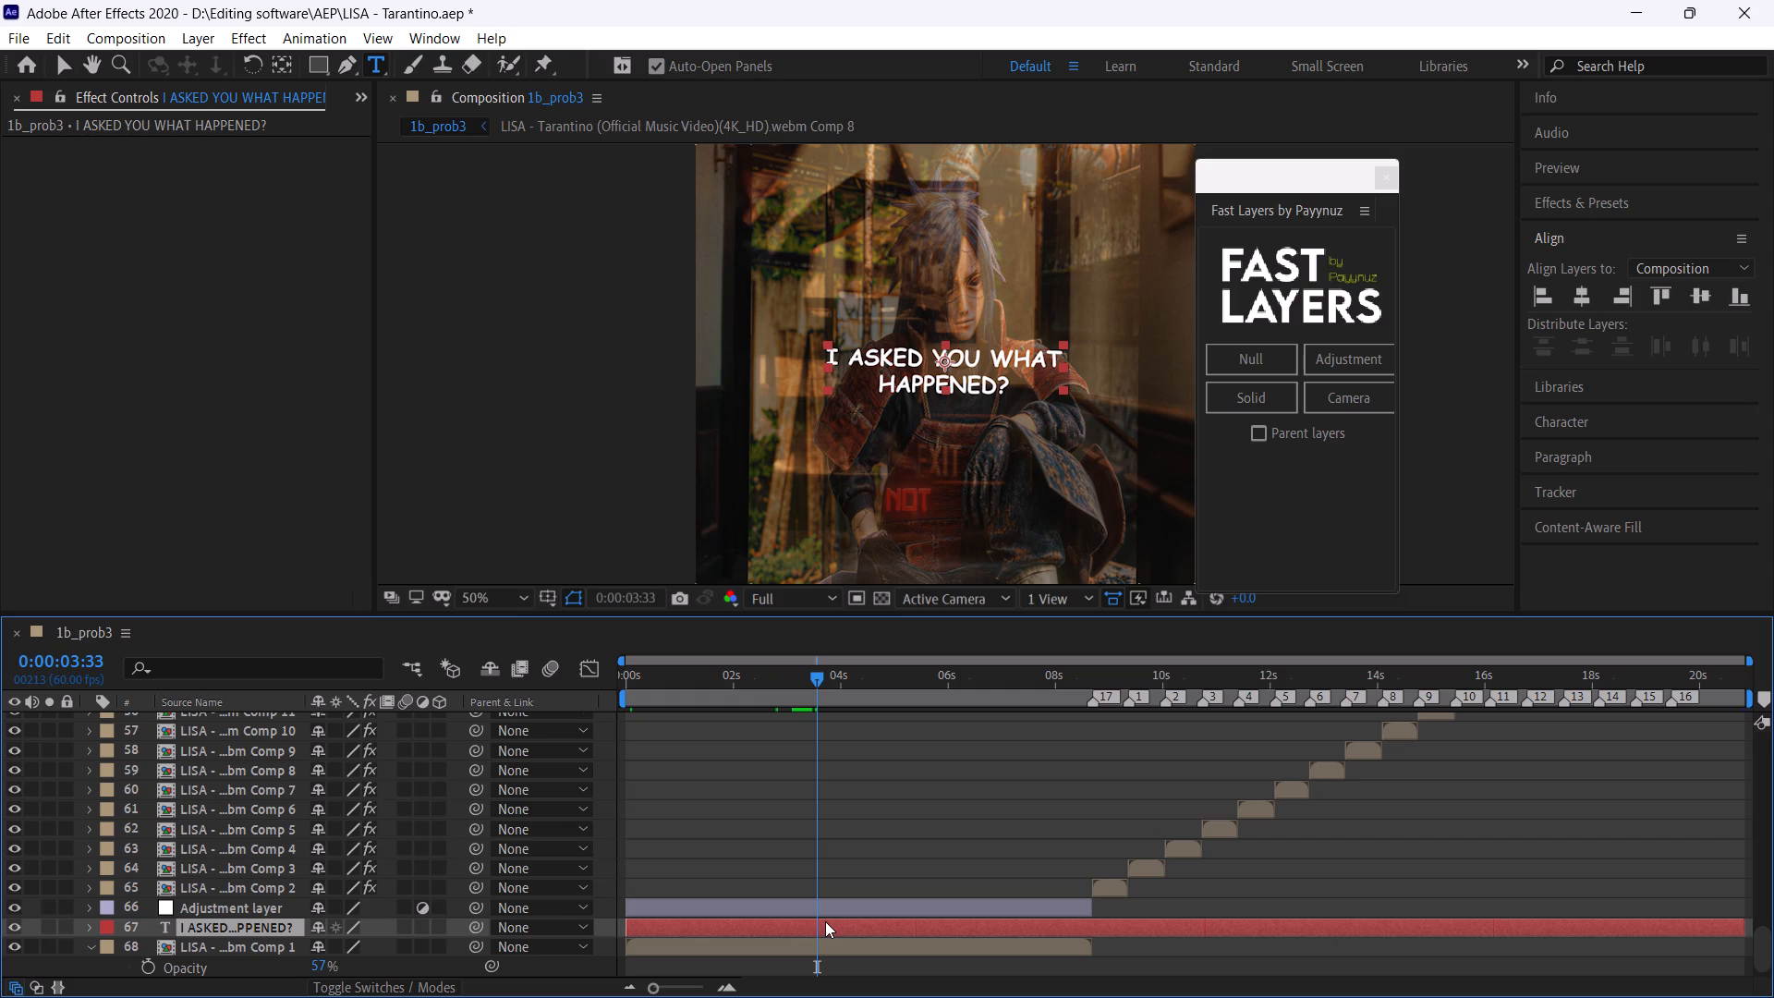
{"action": "key", "text": "ctrl+Left"}
{"action": "key", "text": "ctrl+Left"}
{"action": "key", "text": "ctrl+Left"}
{"action": "key", "text": "ctrl+Left"}
{"action": "key", "text": "ctrl+Left"}
{"action": "key", "text": "ctrl+Left"}
{"action": "key", "text": "ctrl+Left"}
{"action": "key", "text": "ctrl+Left"}
{"action": "key", "text": "ctrl+Left"}
{"action": "key", "text": "ctrl+Left"}
{"action": "key", "text": "ctrl+Left"}
{"action": "key", "text": "ctrl+Left"}
{"action": "key", "text": "ctrl+Left"}
{"action": "key", "text": "ctrl+Left"}
{"action": "key", "text": "ctrl+Left"}
{"action": "key", "text": "ctrl+Left"}
{"action": "key", "text": "ctrl+Left"}
{"action": "key", "text": "ctrl+Left"}
{"action": "key", "text": "ctrl+Left"}
{"action": "key", "text": "ctrl+Left"}
{"action": "key", "text": "ctrl+Left"}
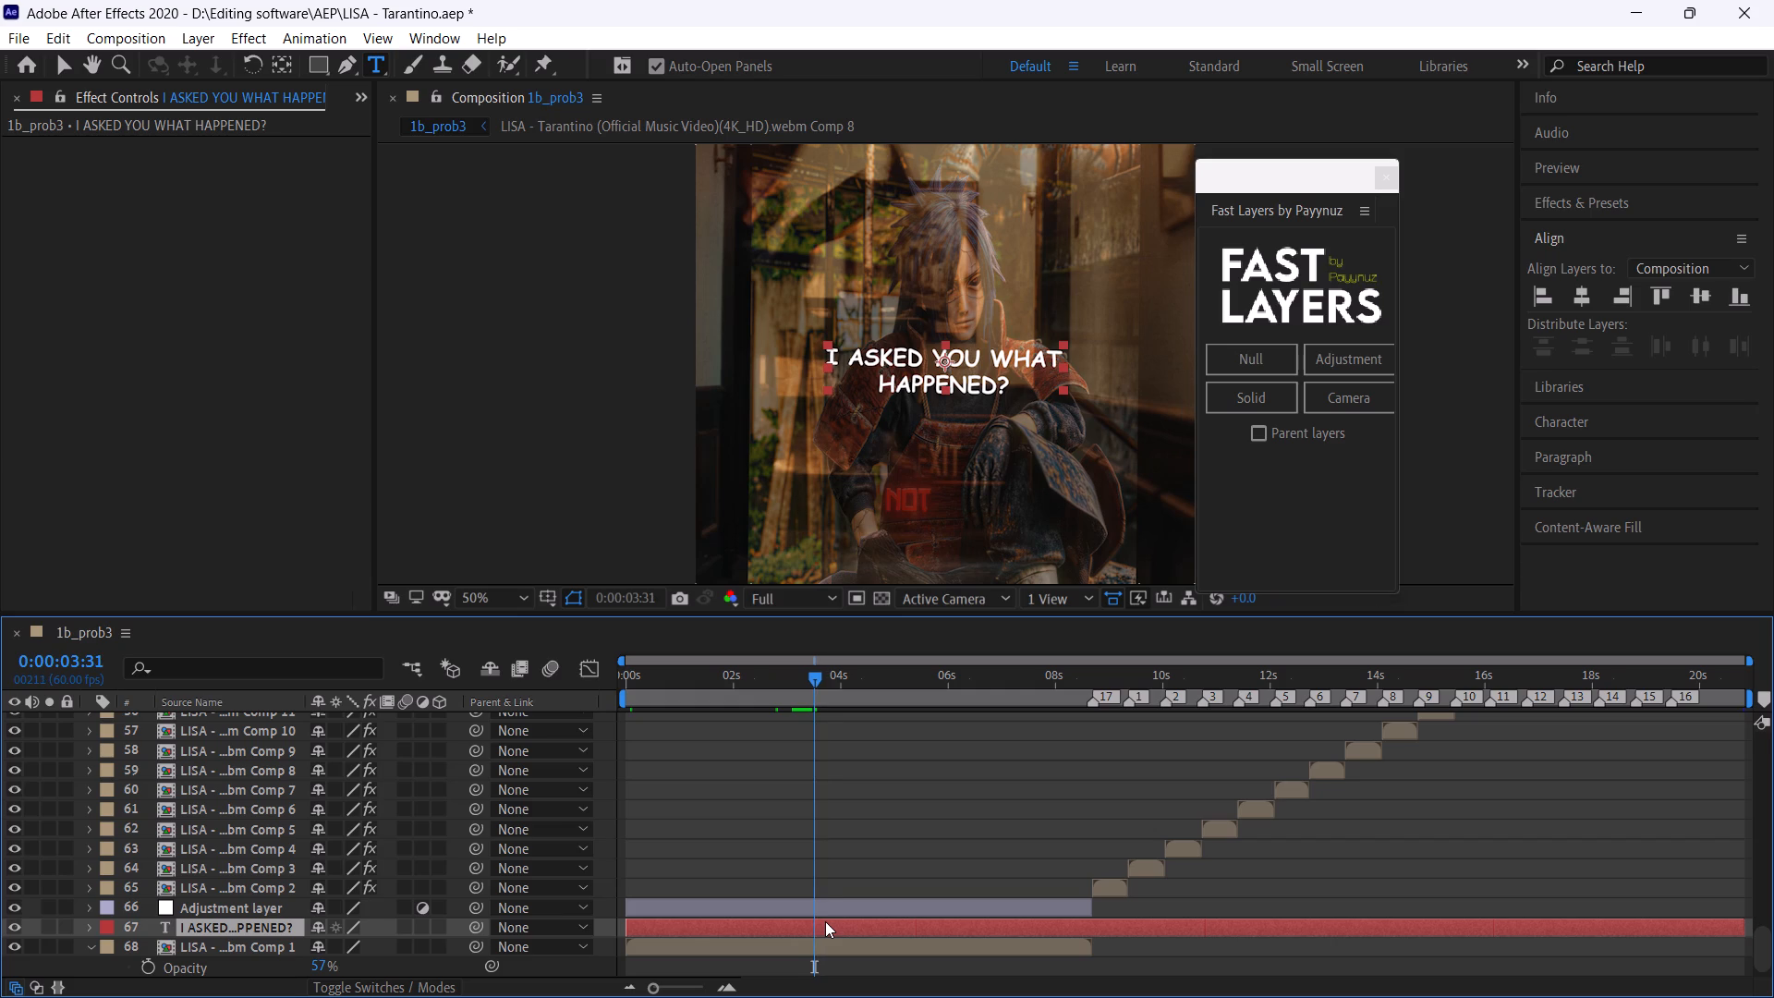
{"action": "key", "text": "ctrl+Left"}
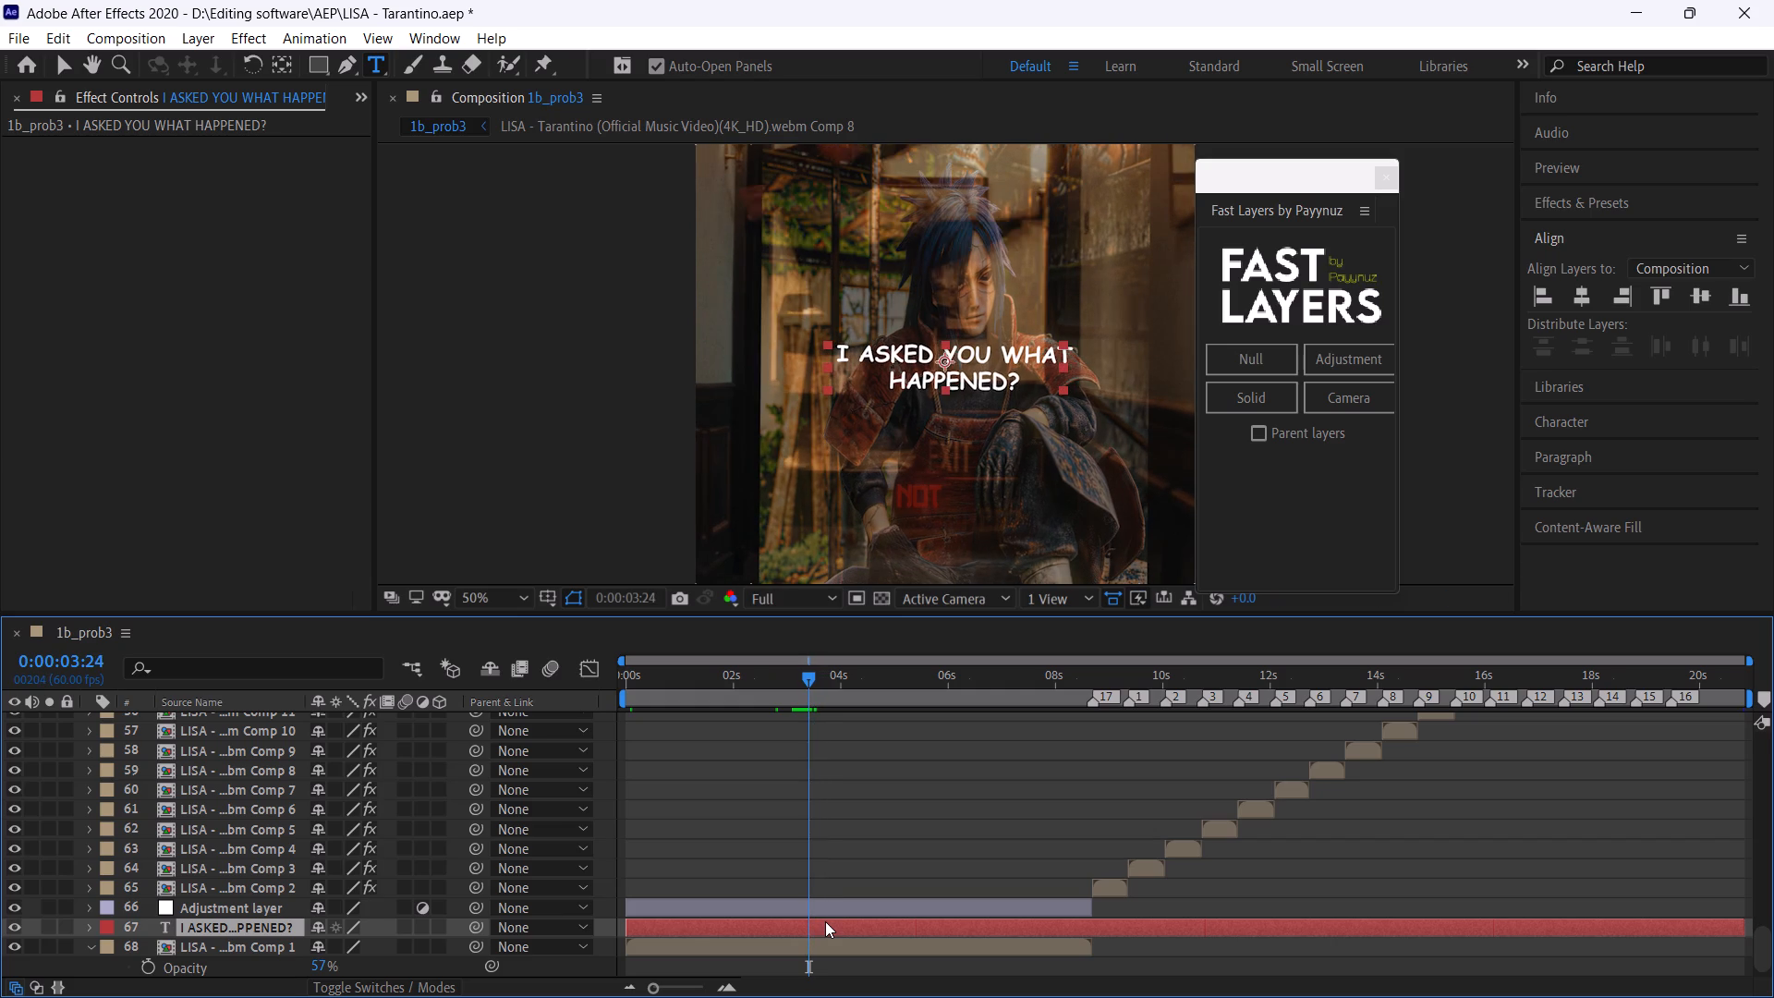
{"action": "key", "text": "ctrl+Left"}
{"action": "key", "text": "ctrl+Left"}
{"action": "key", "text": "ctrl+Left"}
{"action": "key", "text": "ctrl+Left"}
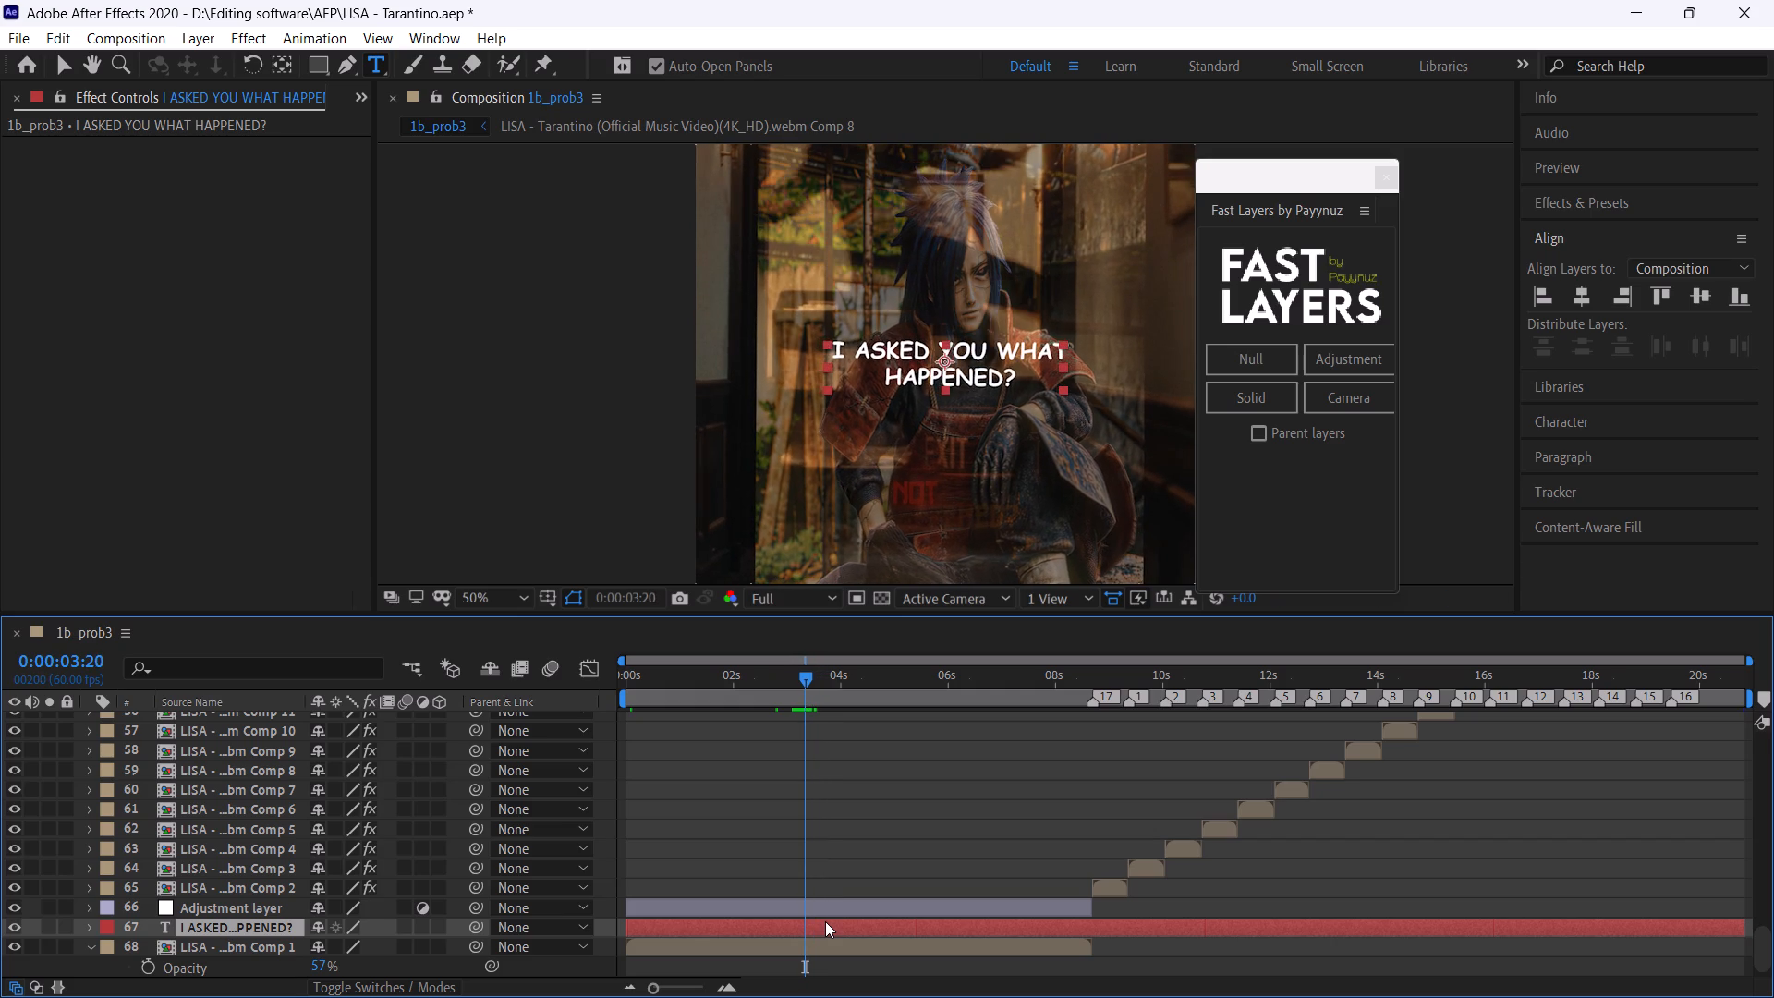
{"action": "key", "text": "ctrl+Left"}
{"action": "key", "text": "ctrl+Left"}
{"action": "key", "text": "ctrl+Right"}
{"action": "key", "text": "ctrl+Right"}
{"action": "key", "text": "ctrl+Right"}
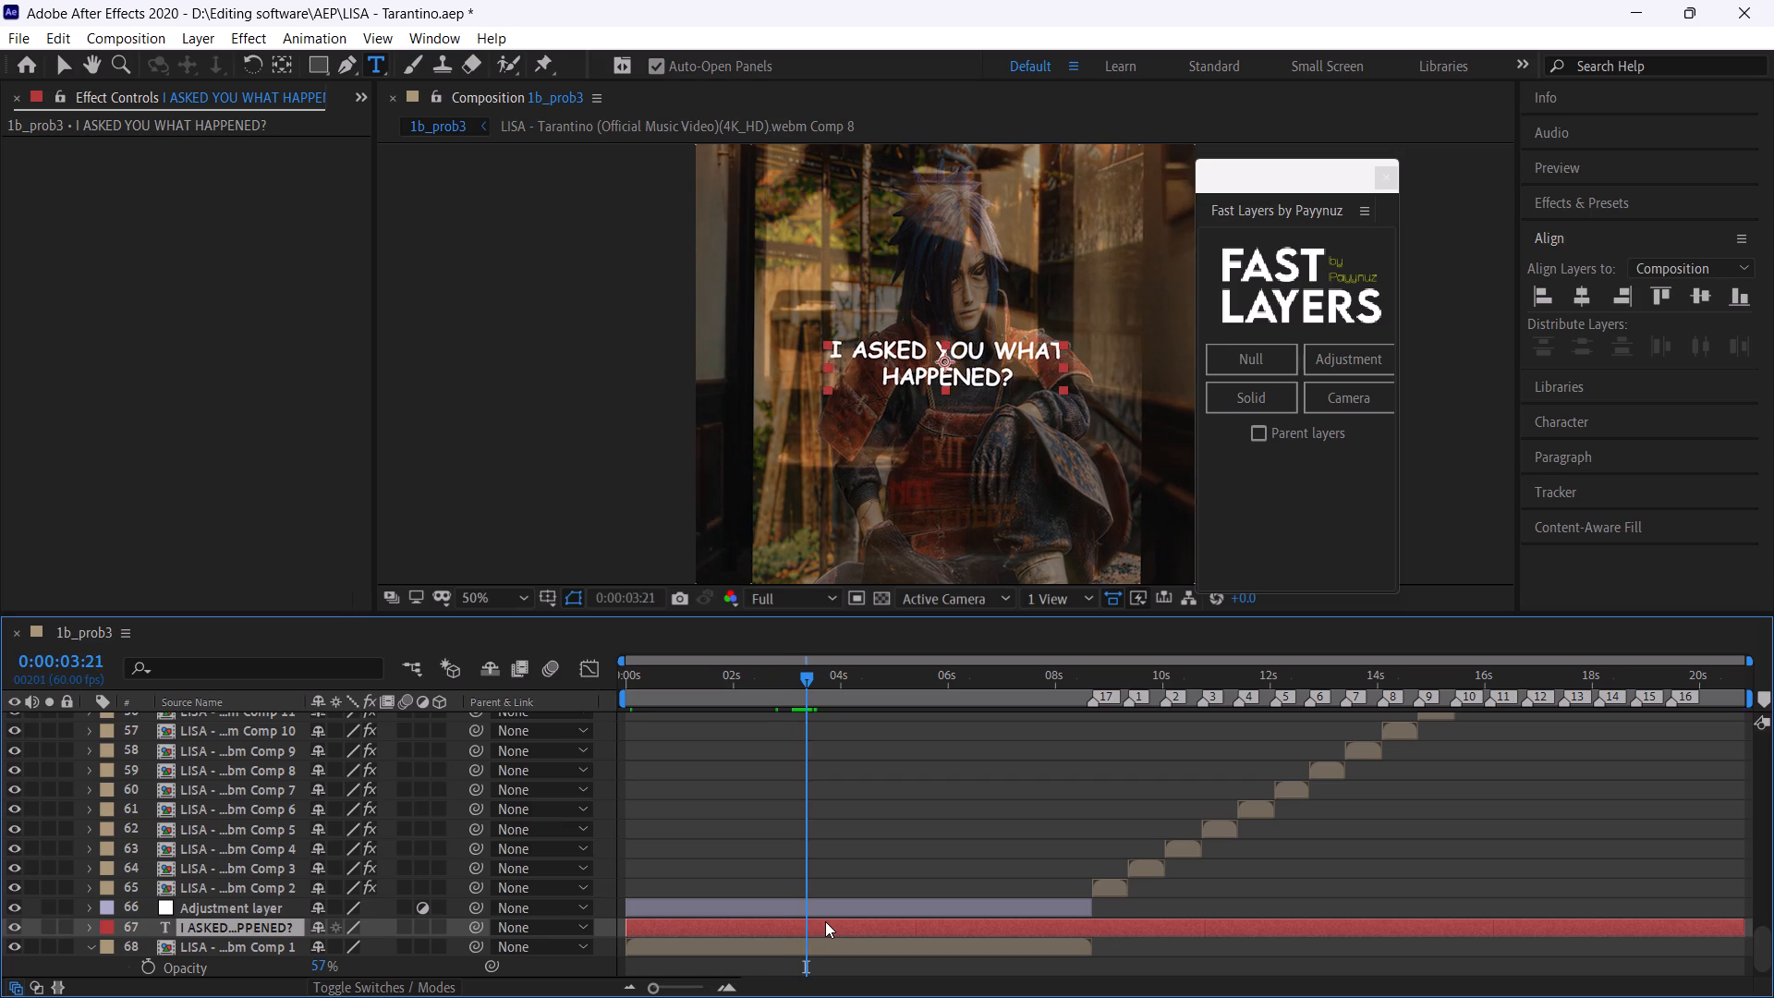
{"action": "key", "text": "ctrl+Right"}
{"action": "key", "text": "ctrl+Right"}
{"action": "key", "text": "ctrl+Right"}
{"action": "key", "text": "ctrl+Right"}
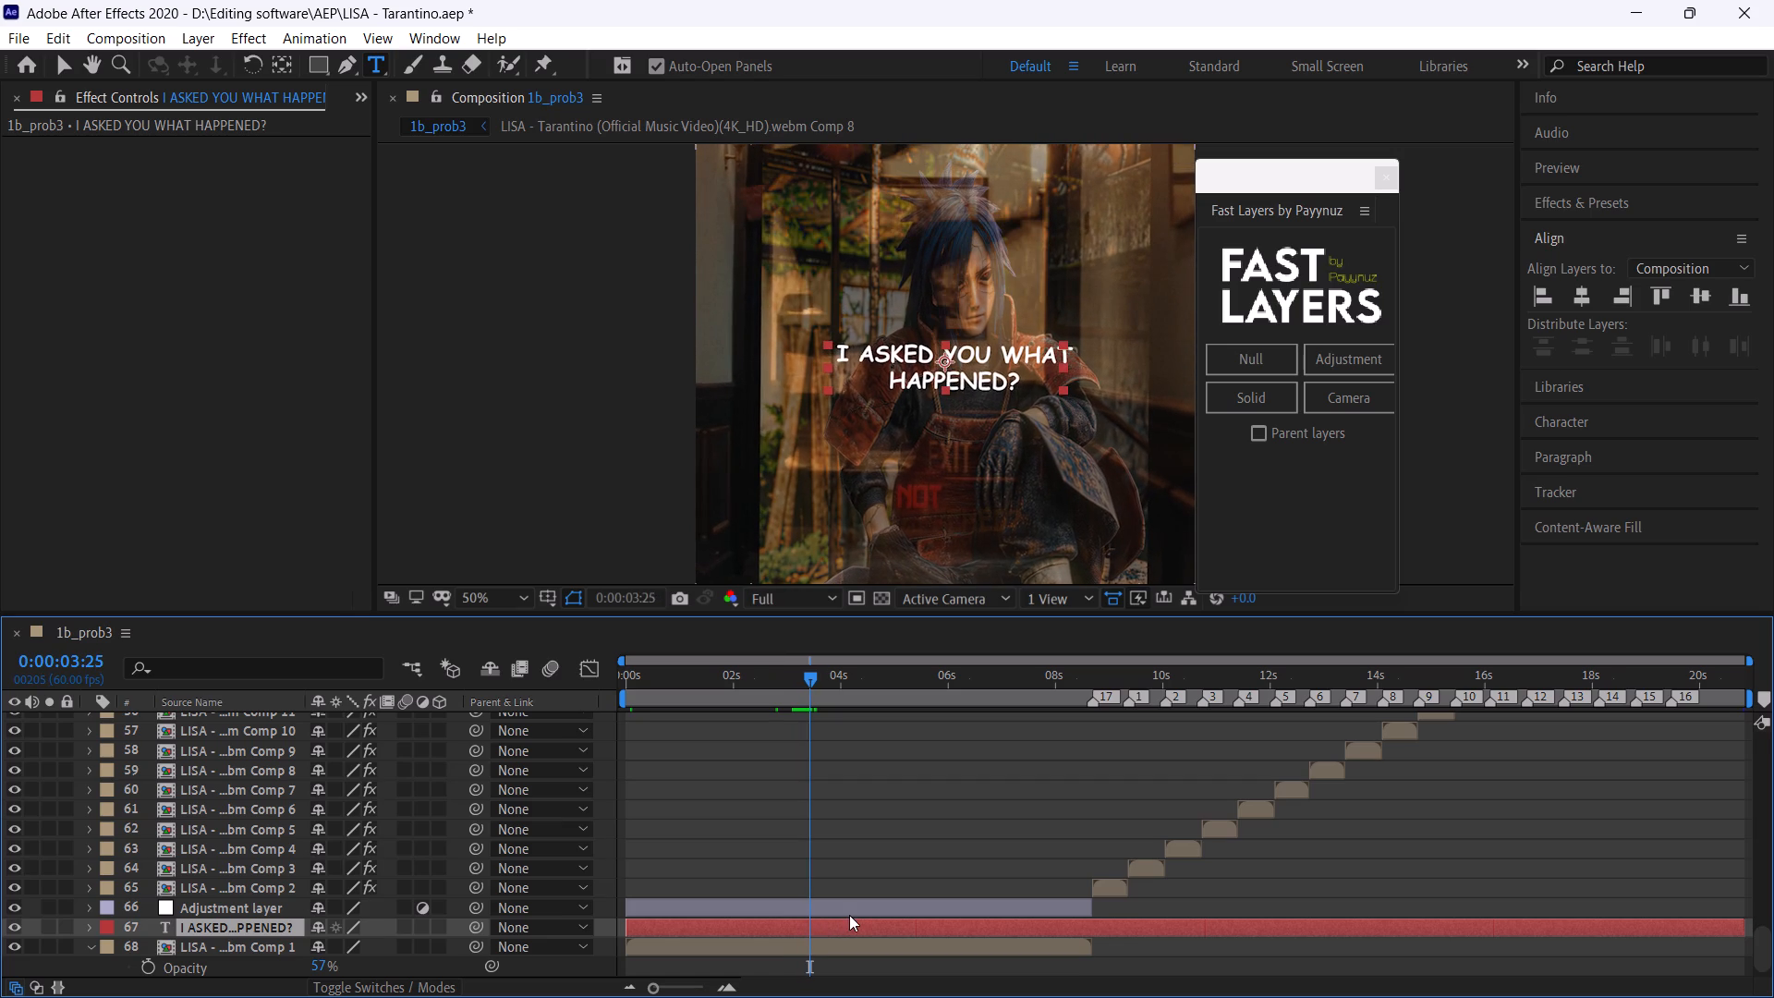
{"action": "key", "text": "ctrl+shift+d"}
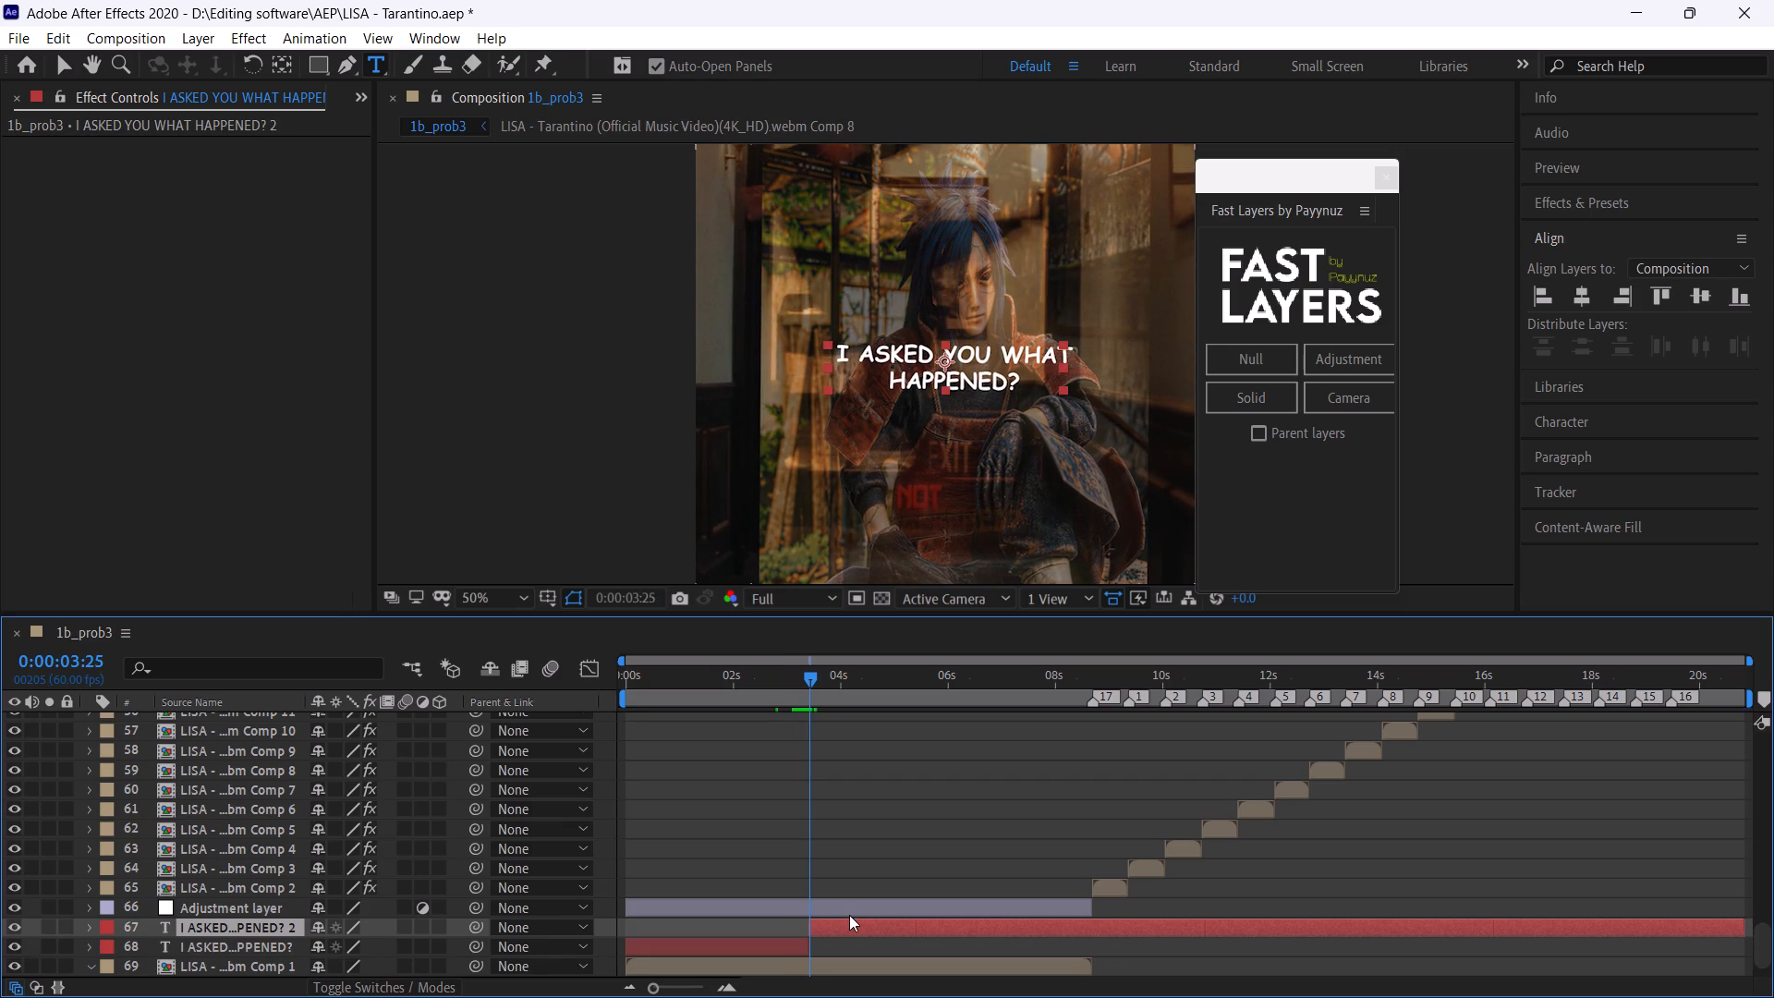
{"action": "key", "text": "BackSpace"}
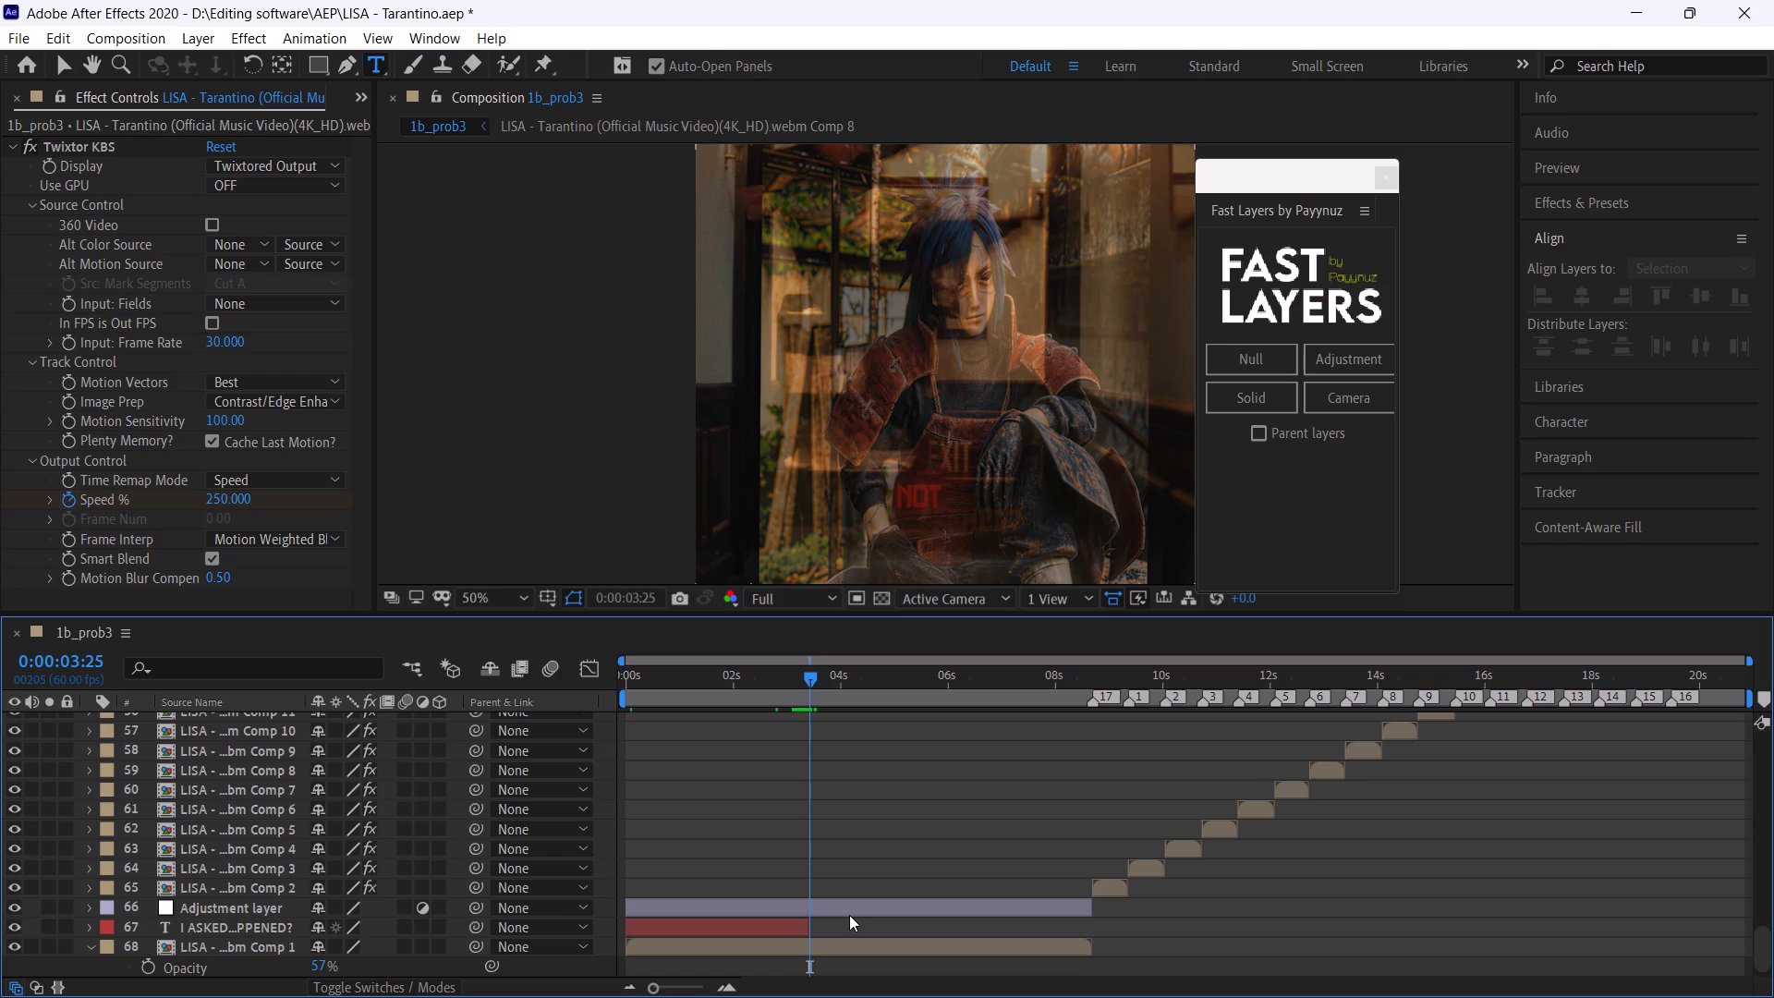
{"action": "key", "text": "ctrl+s"}
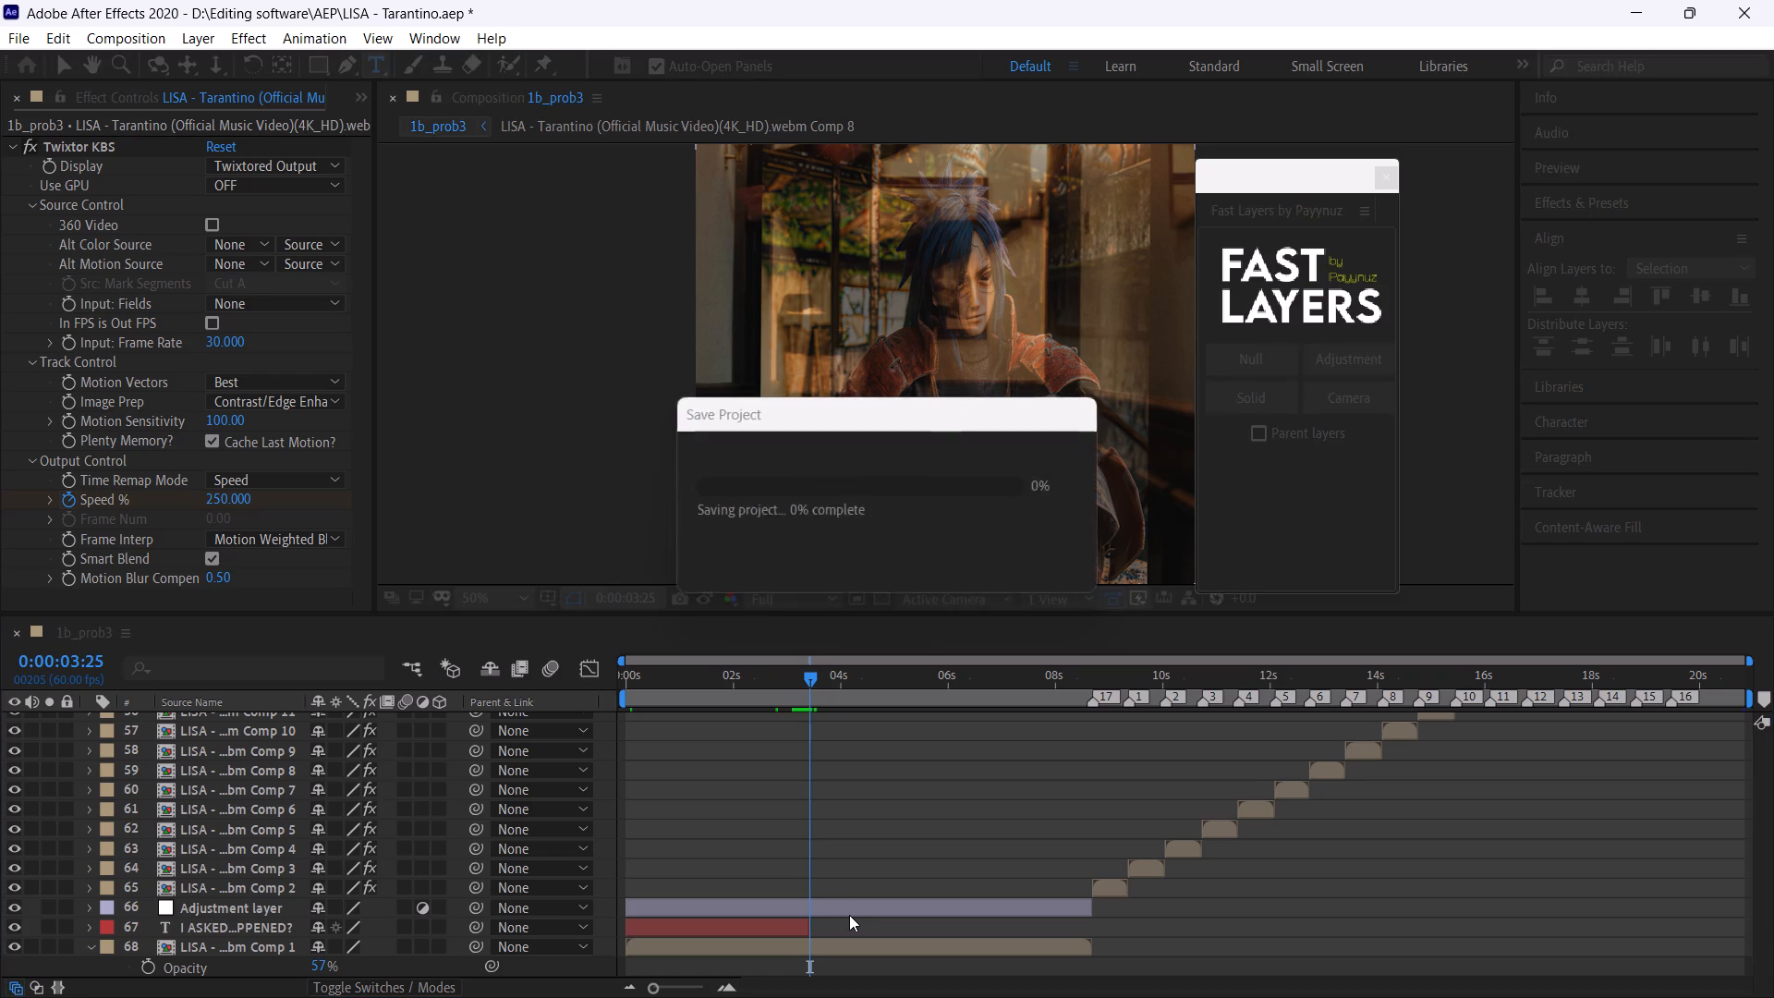
Scrub the opening section from 0:00:01:16 back to 0:00:00:00 to compare the caption with the reference video.
{"action": "left_click", "coordinate": [694, 683]}
{"action": "left_click", "coordinate": [694, 683]}
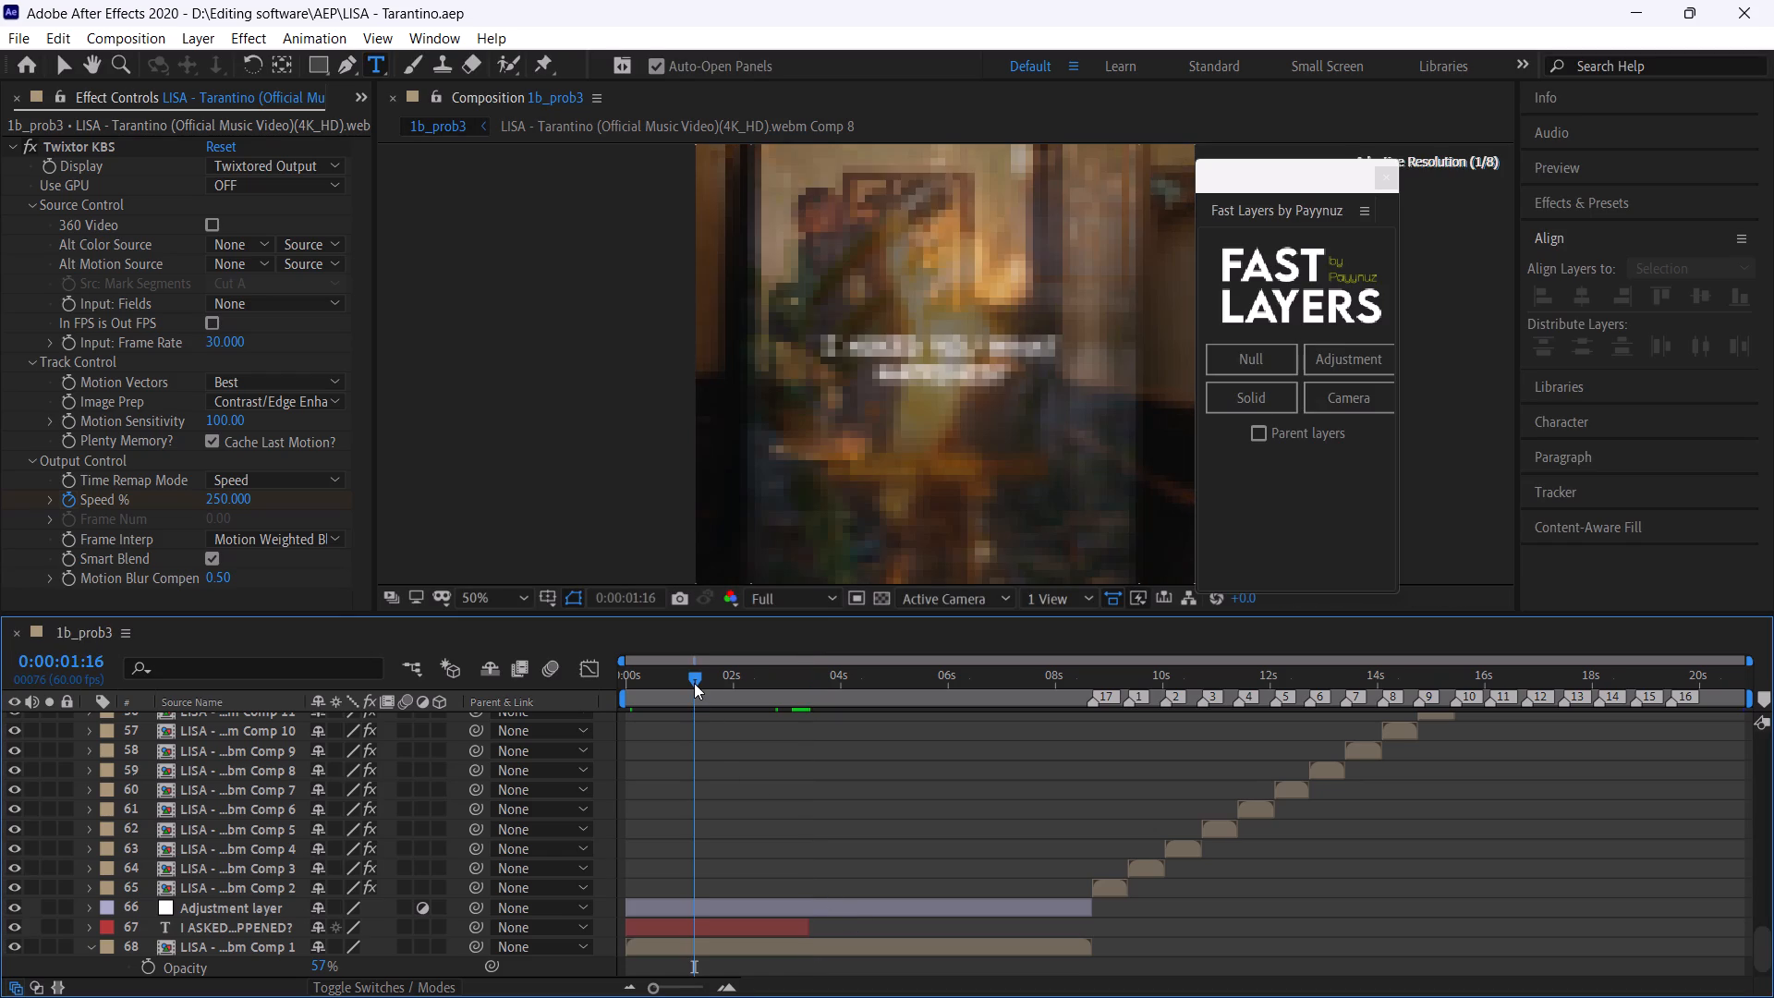
{"action": "left_click", "coordinate": [664, 683]}
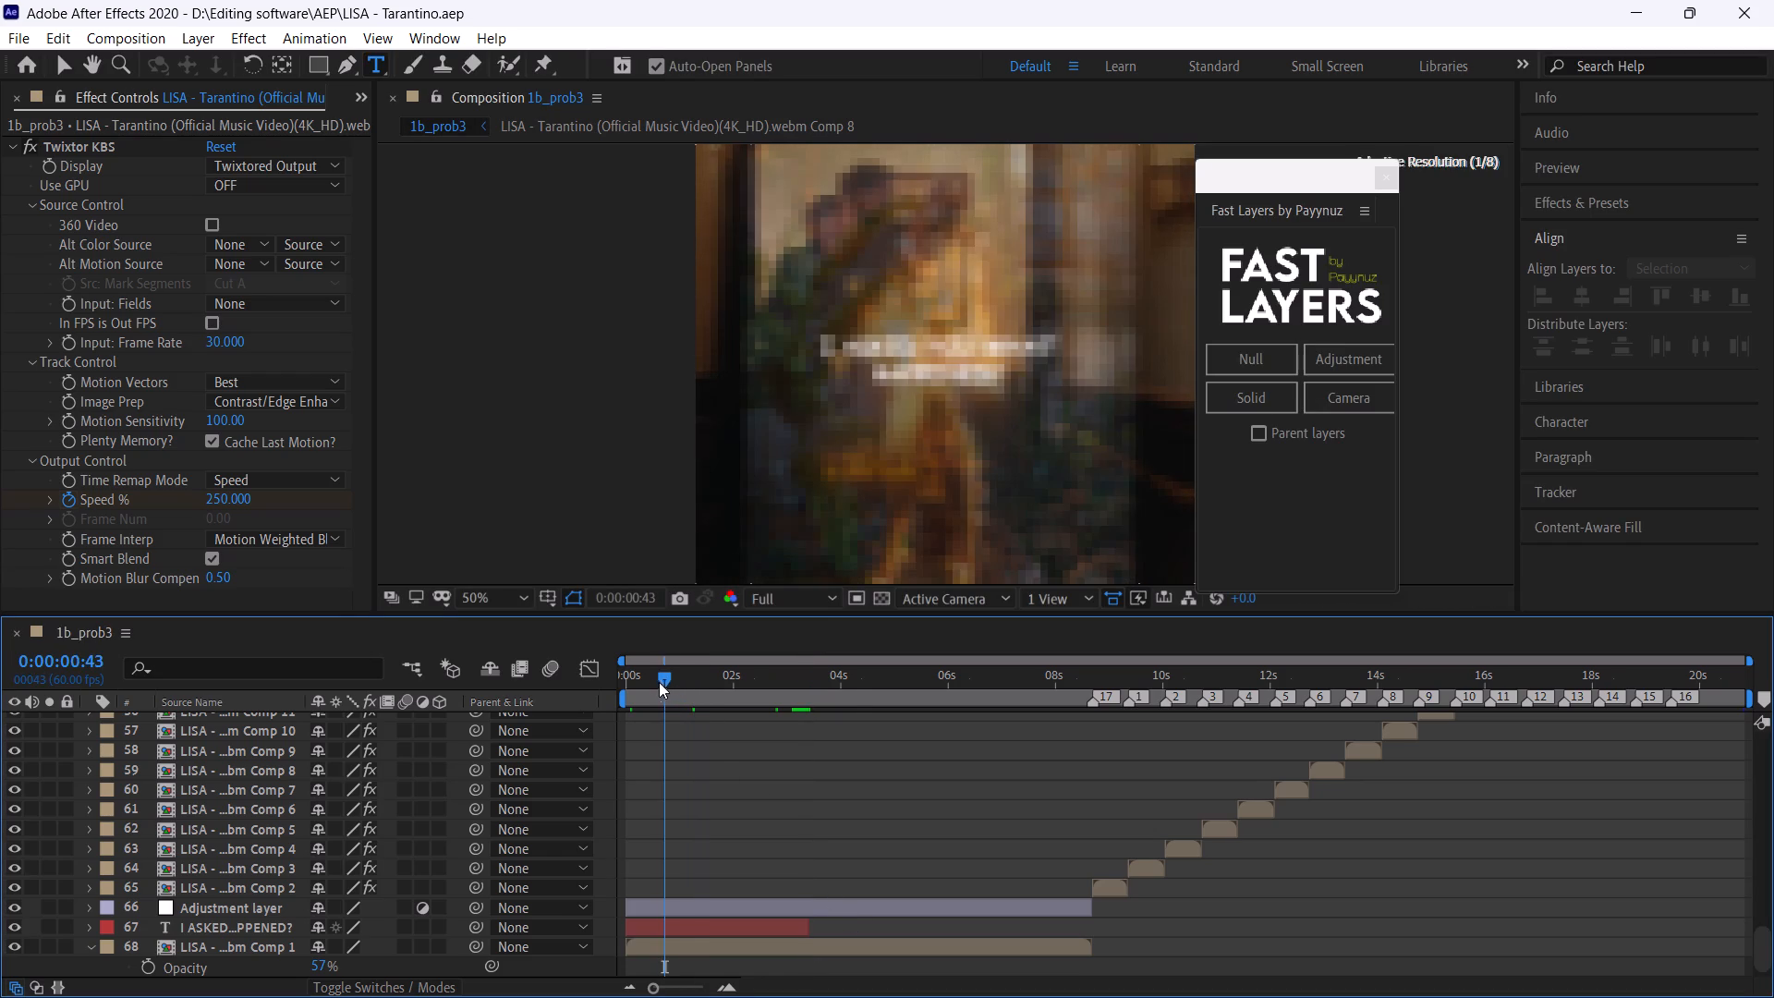
{"action": "left_click", "coordinate": [651, 682]}
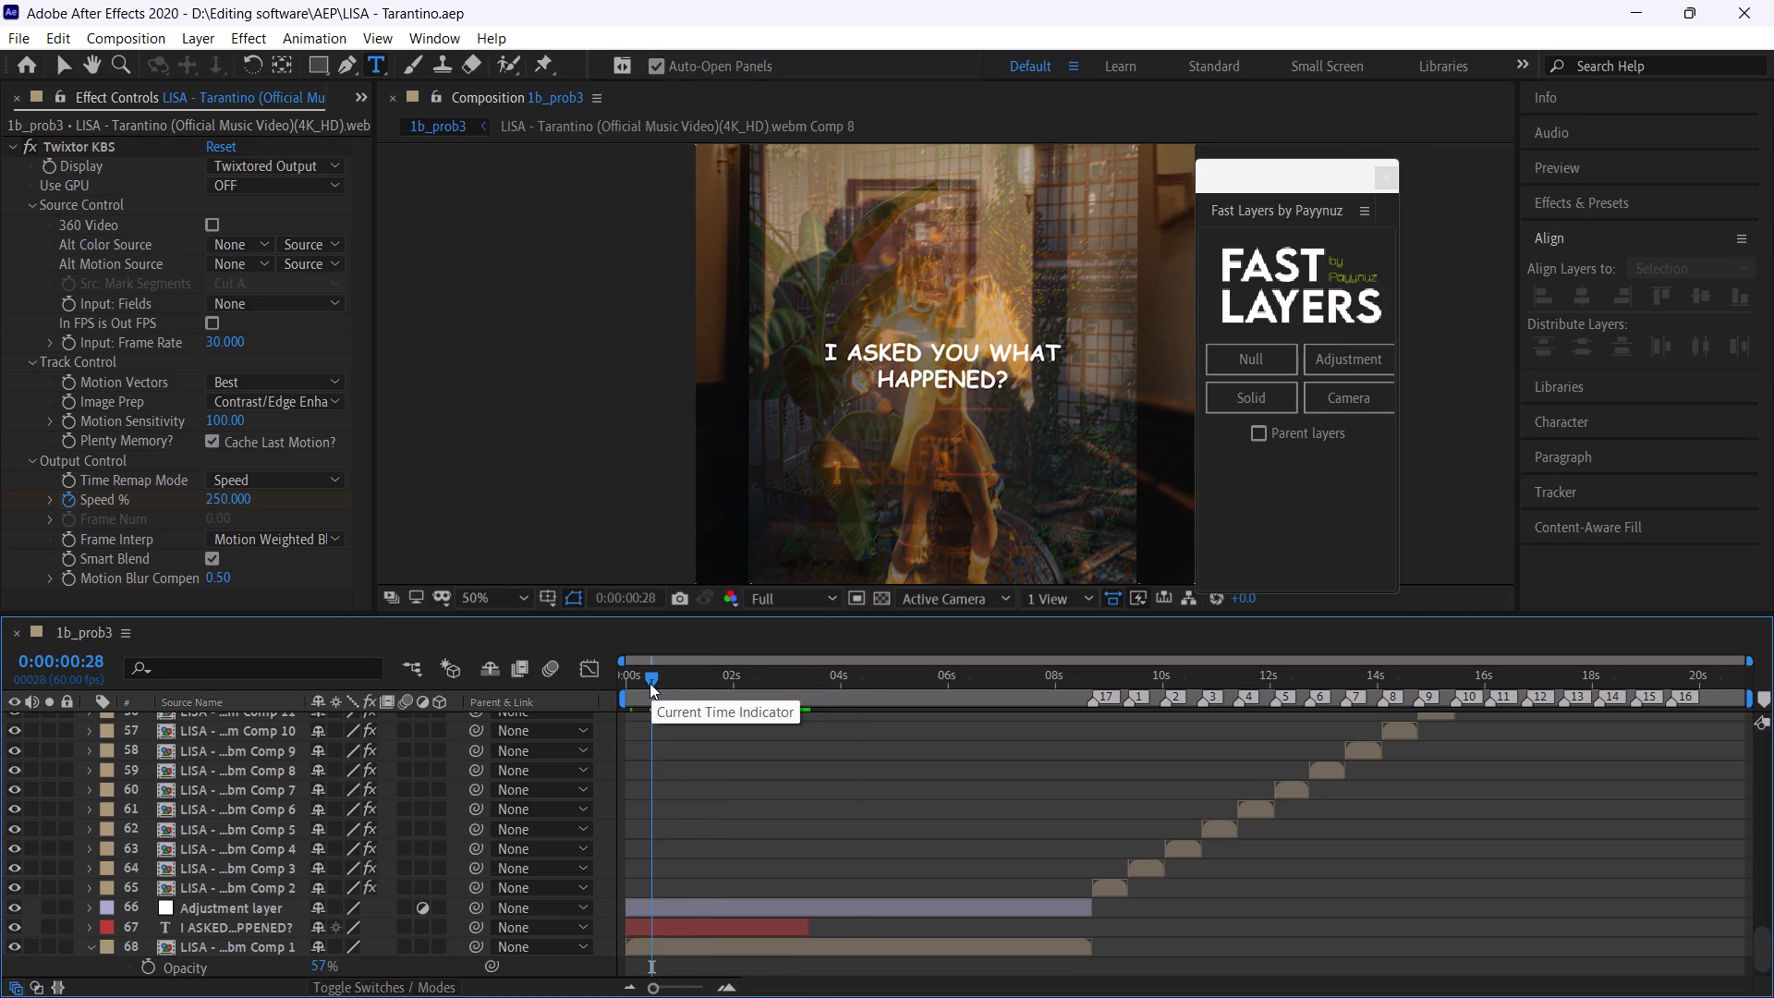
{"action": "left_click", "coordinate": [651, 683]}
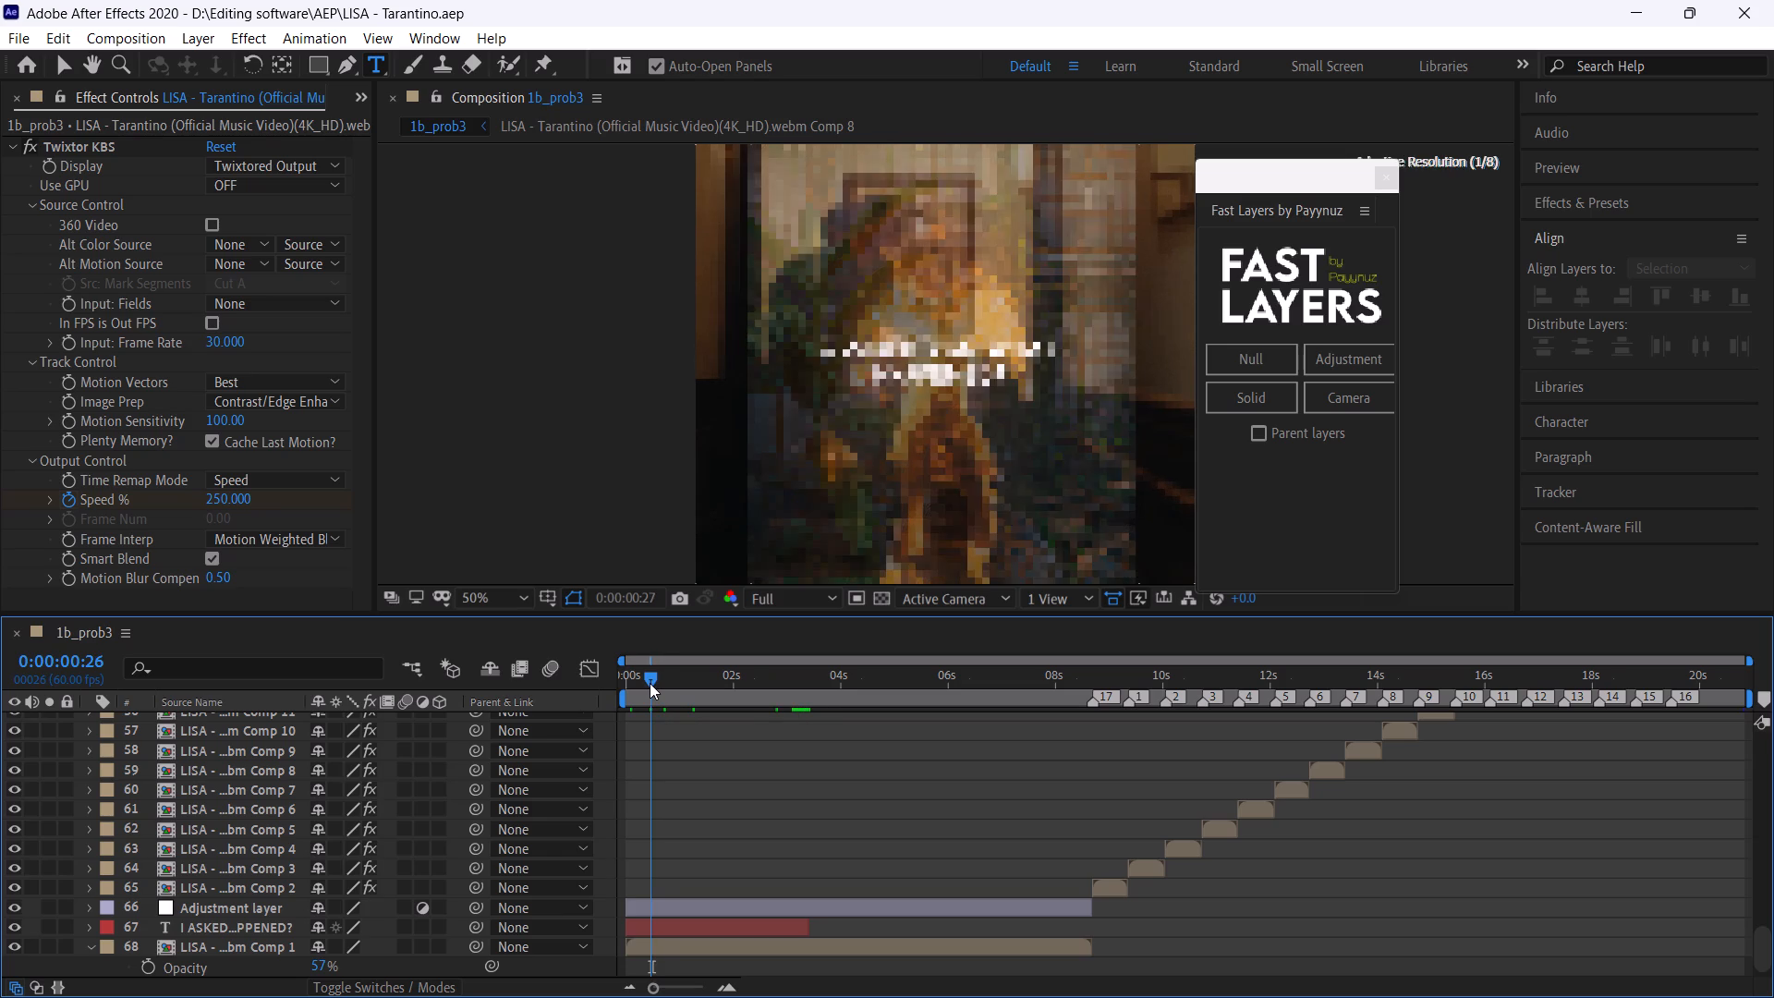
{"action": "left_click", "coordinate": [650, 683]}
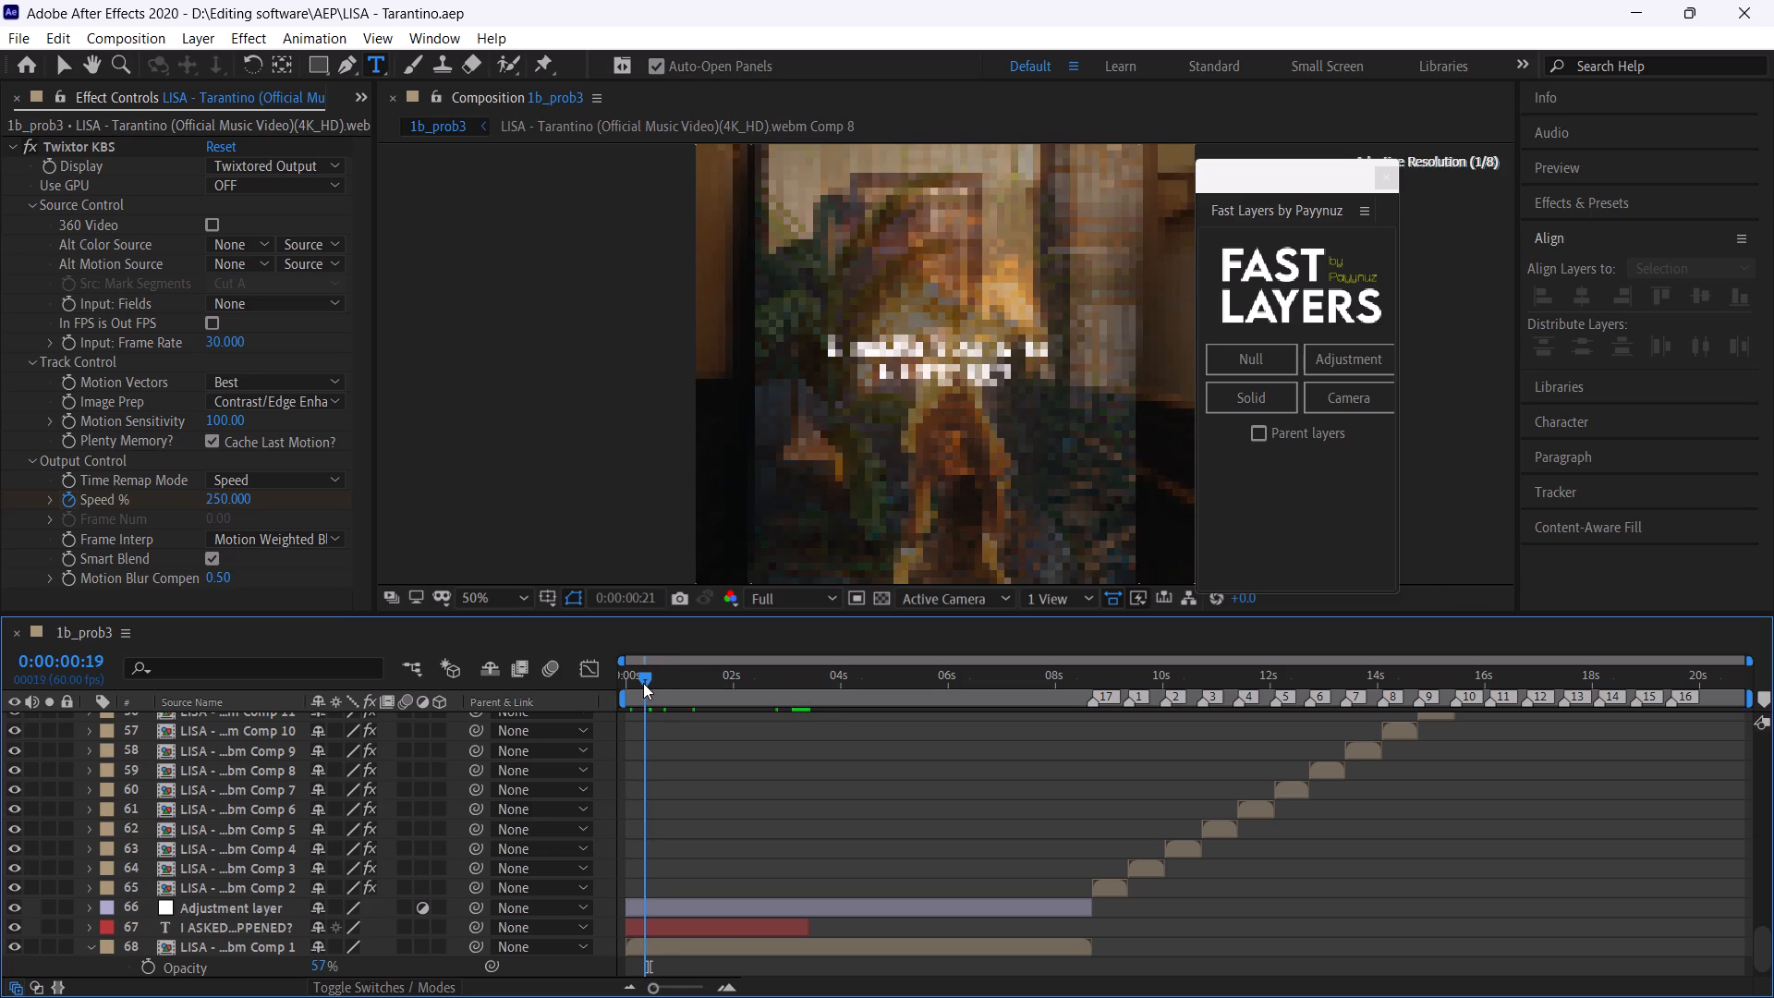
{"action": "left_click", "coordinate": [643, 683]}
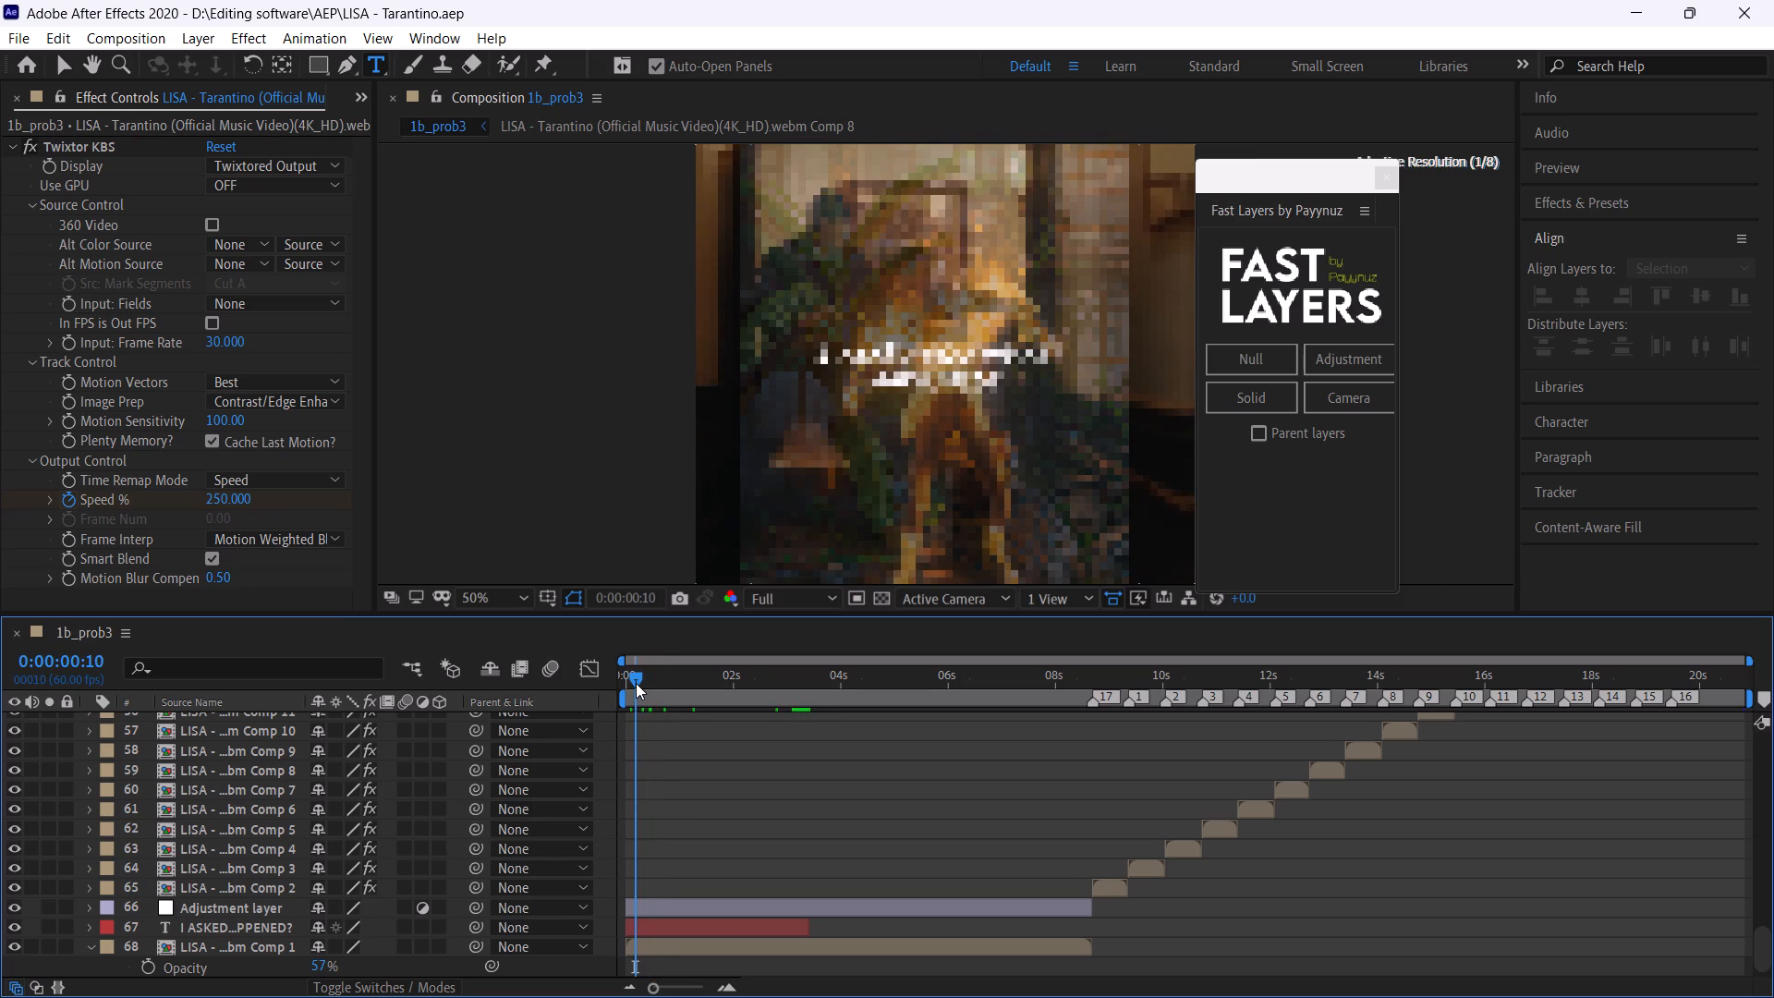
{"action": "left_click", "coordinate": [636, 683]}
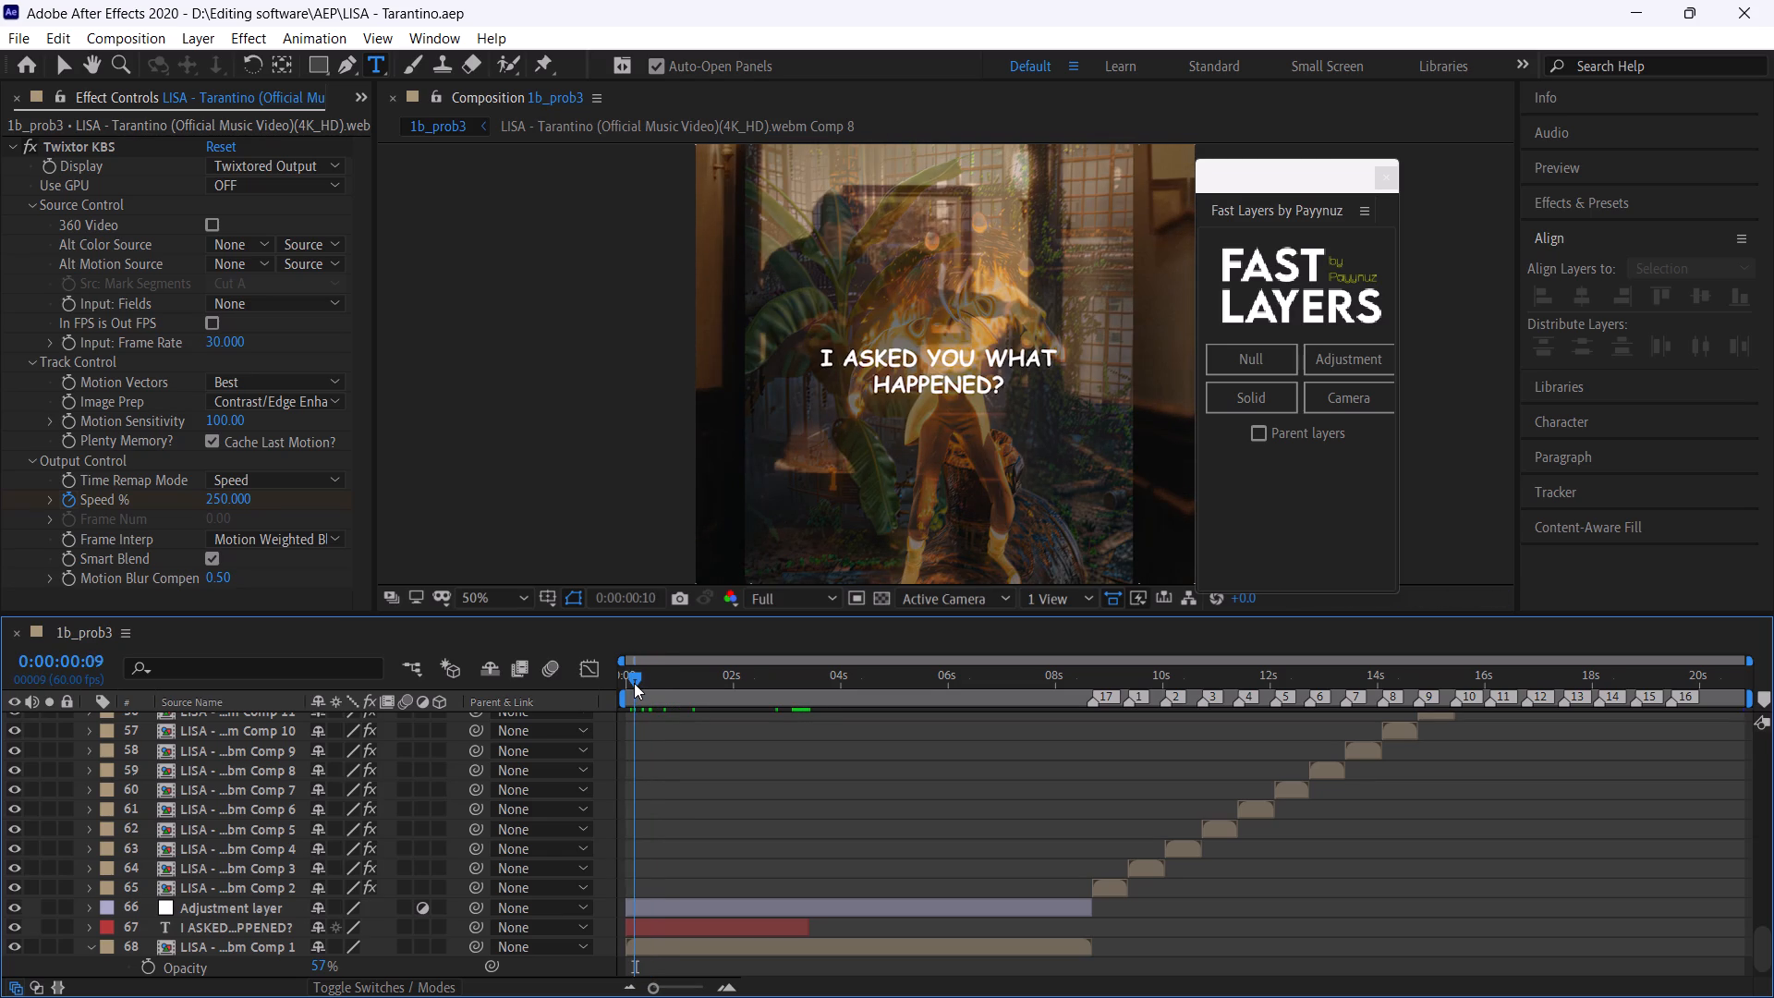
{"action": "left_click_drag", "start_coordinate": [630, 683], "coordinate": [611, 683]}
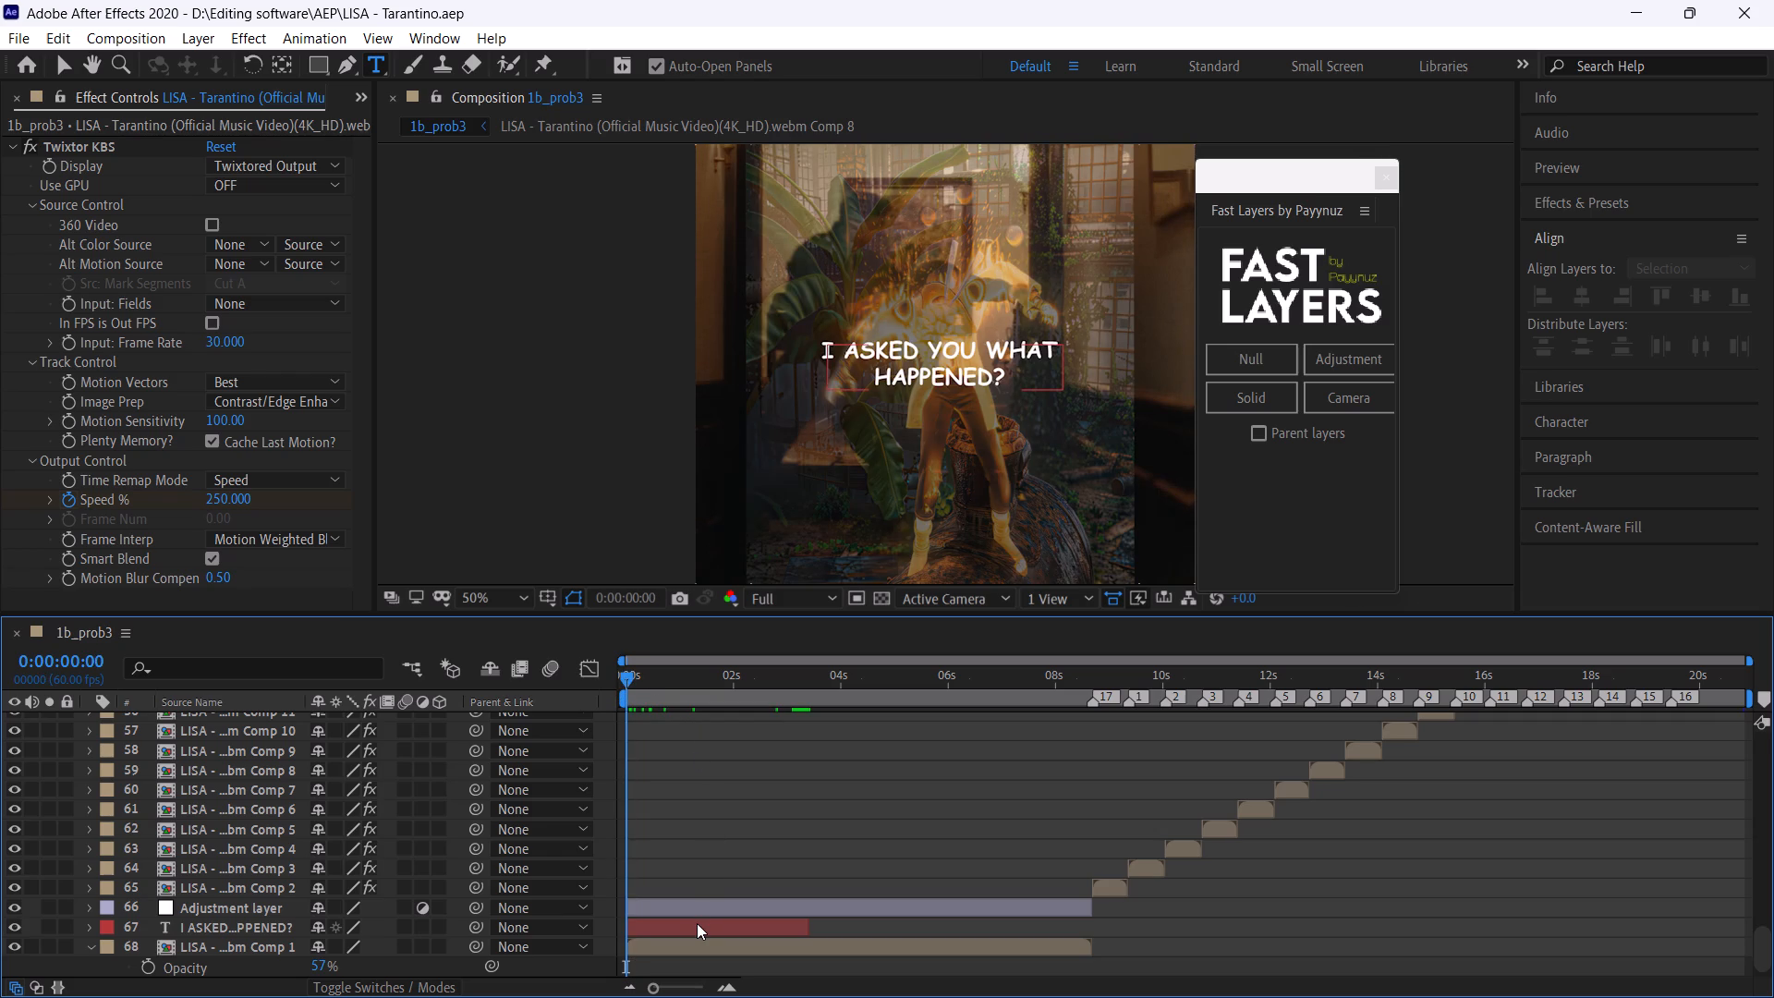
Set the font size of the "I ASKED YOU WHAT HAPPENED?" caption to 60 px.
{"action": "left_click", "coordinate": [697, 923]}
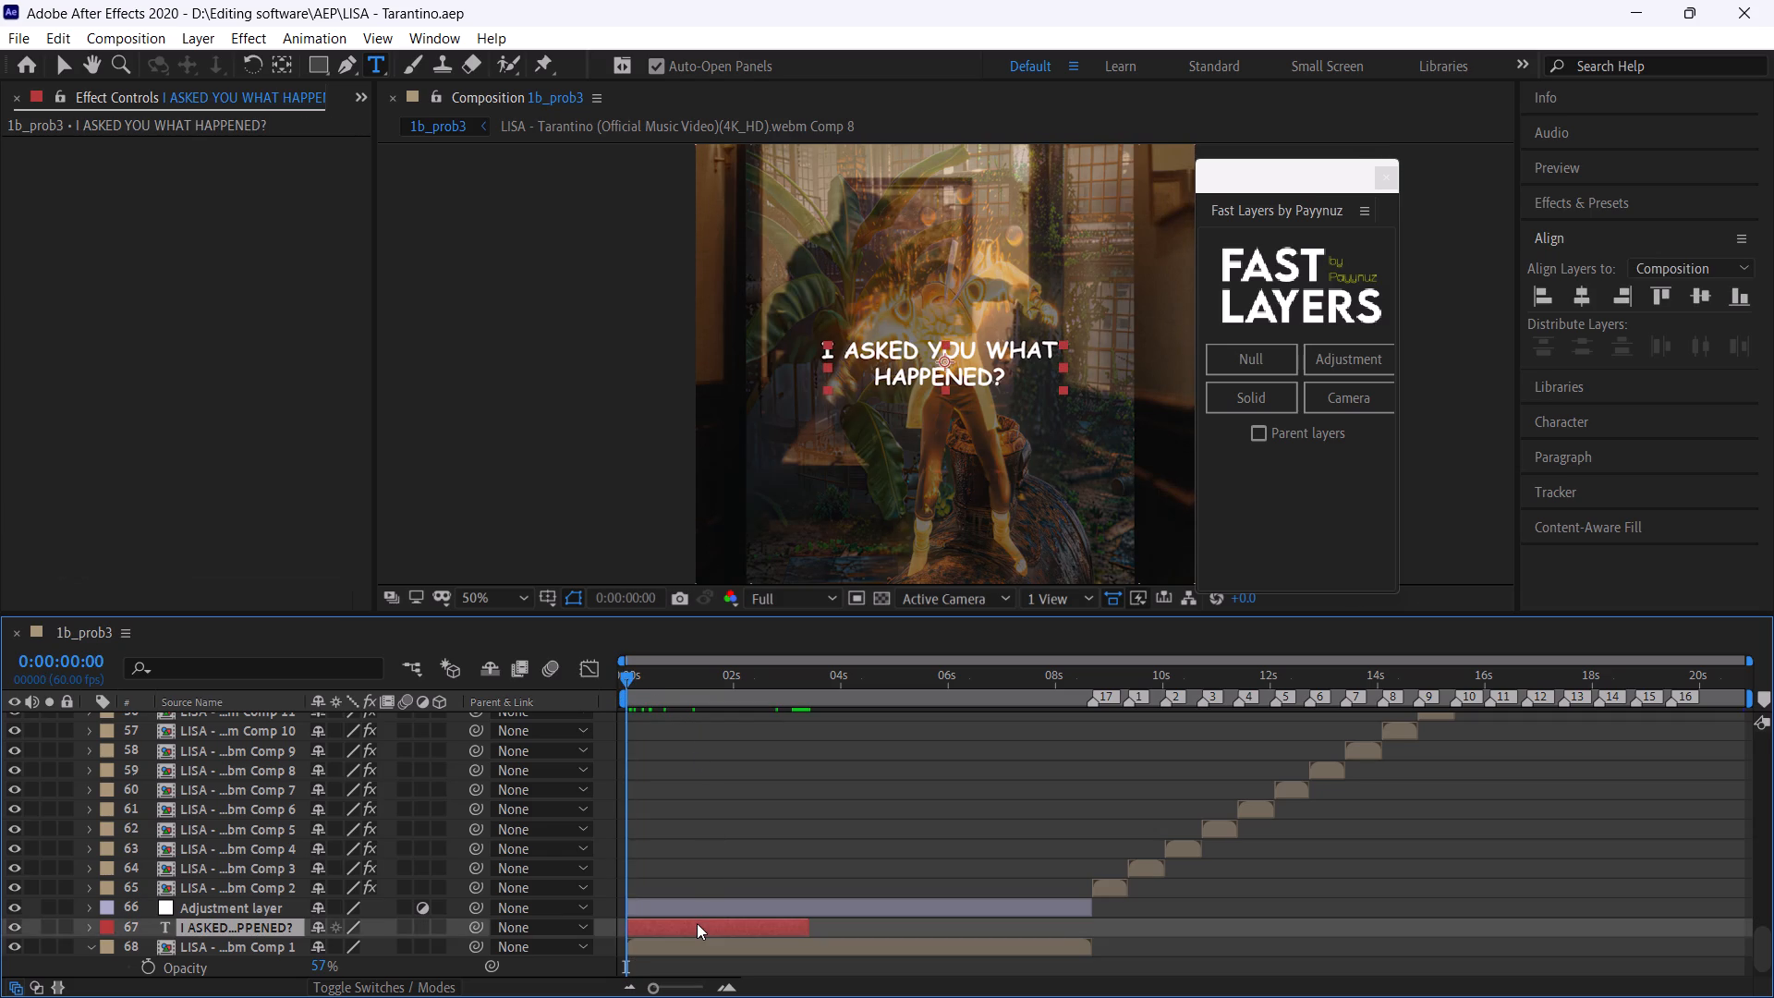
{"action": "double_click", "coordinate": [697, 923]}
{"action": "left_click", "coordinate": [1576, 415]}
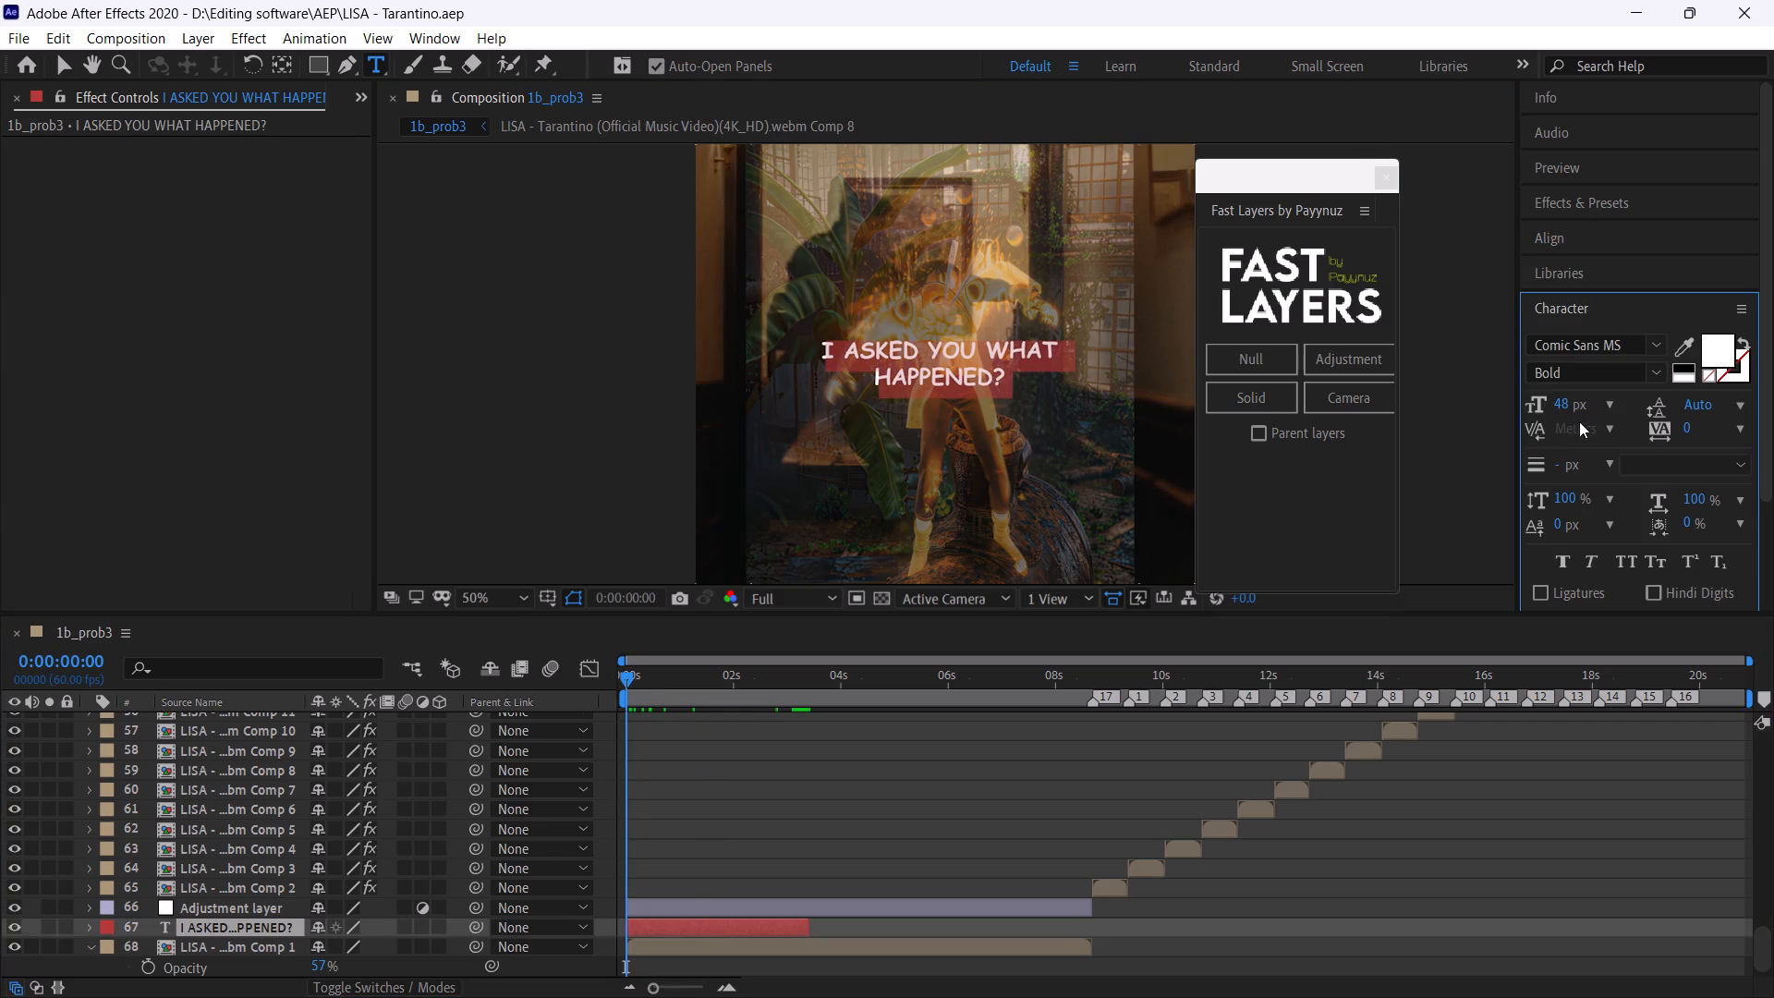
{"action": "left_click", "coordinate": [1610, 402]}
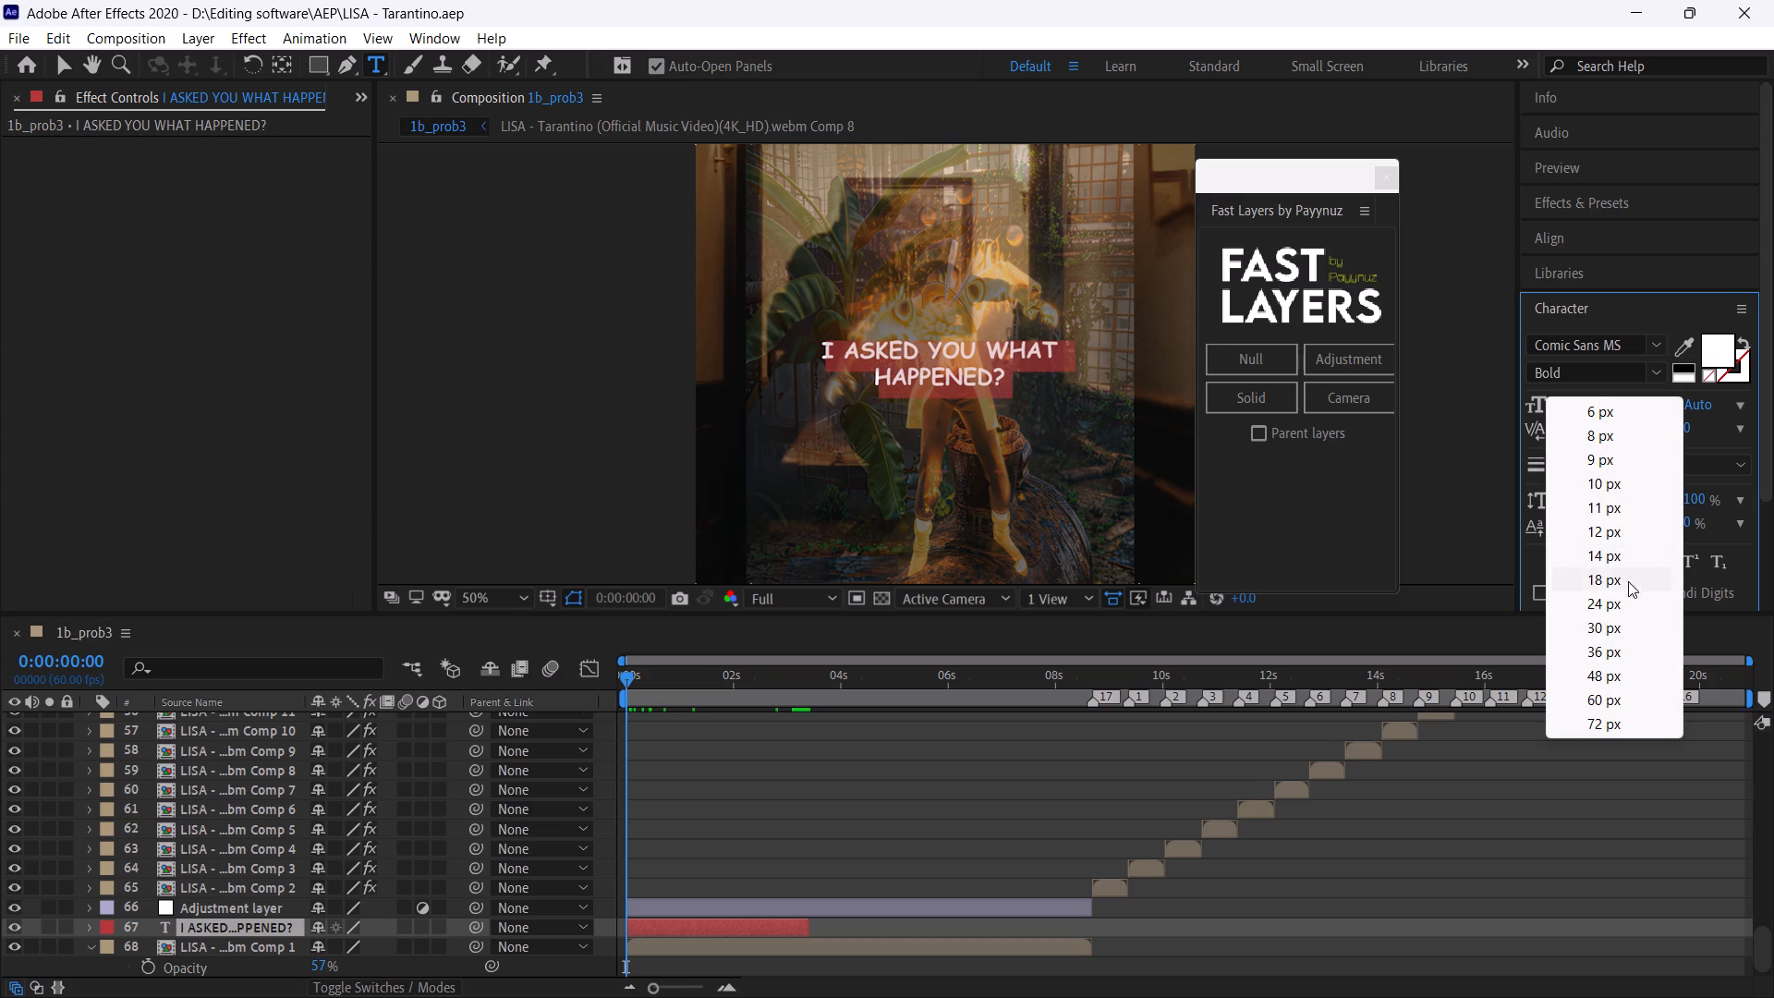
{"action": "left_click", "coordinate": [1609, 695]}
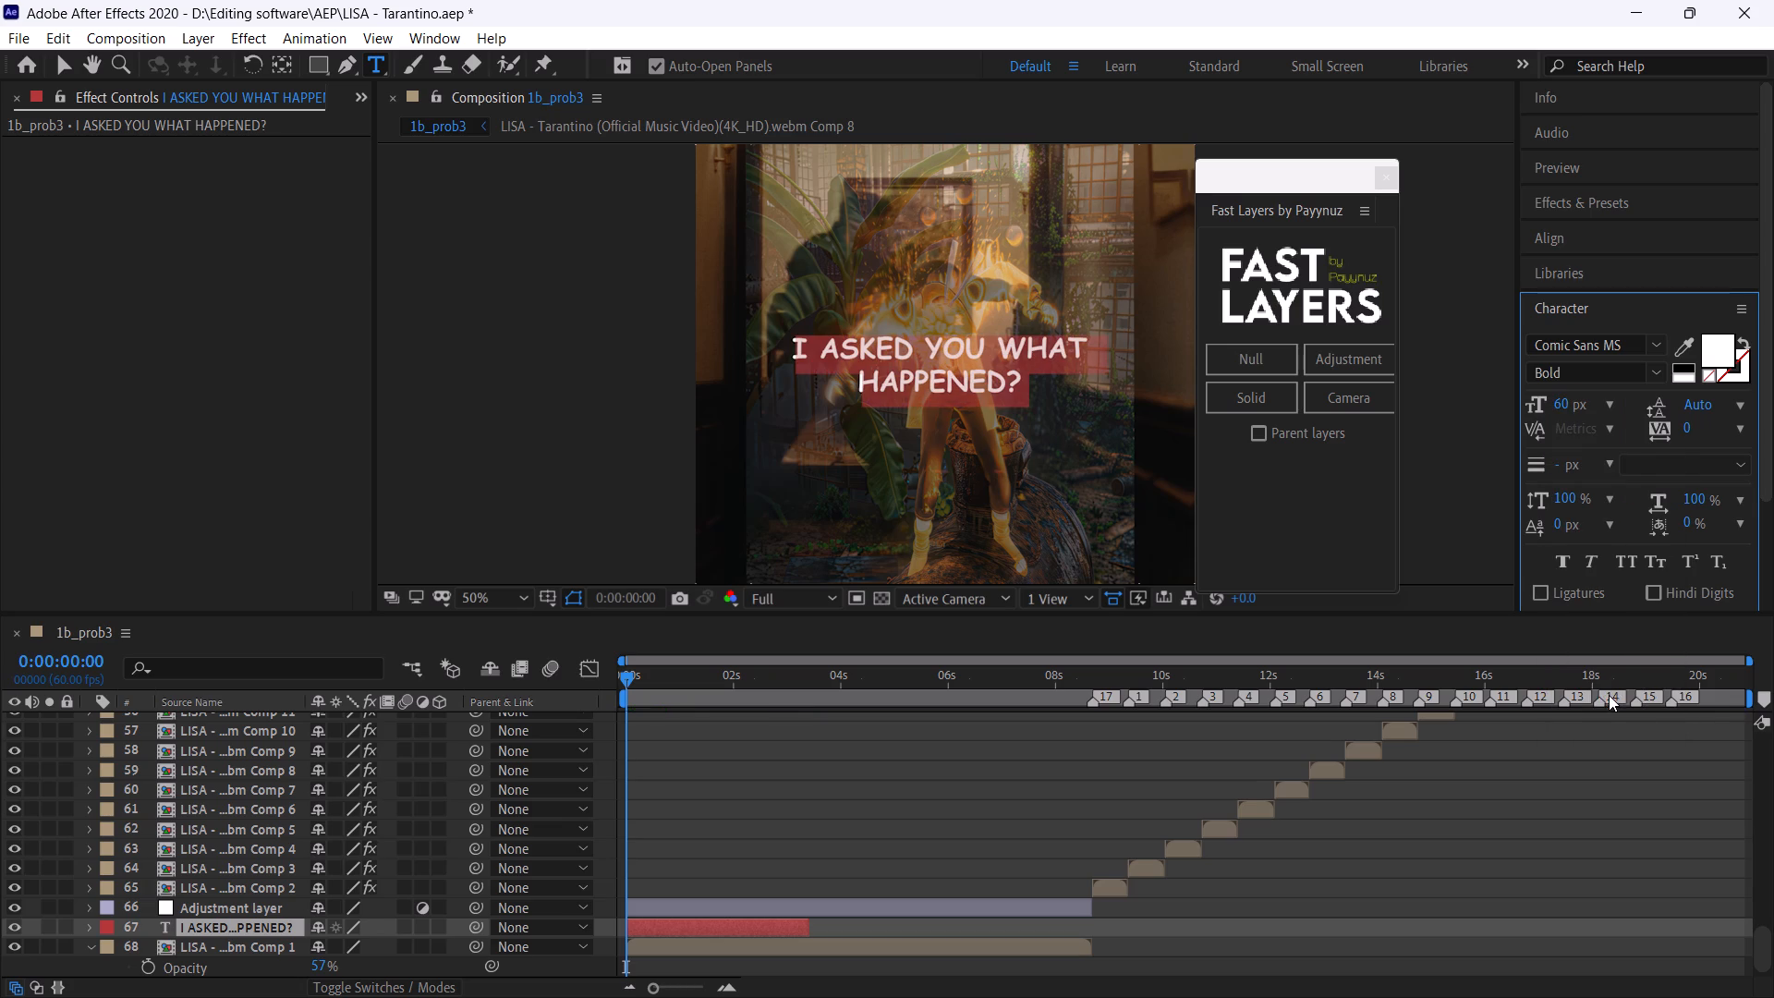
Center the resized caption horizontally and vertically in the composition.
{"action": "left_click", "coordinate": [1577, 237]}
{"action": "left_click", "coordinate": [1580, 303]}
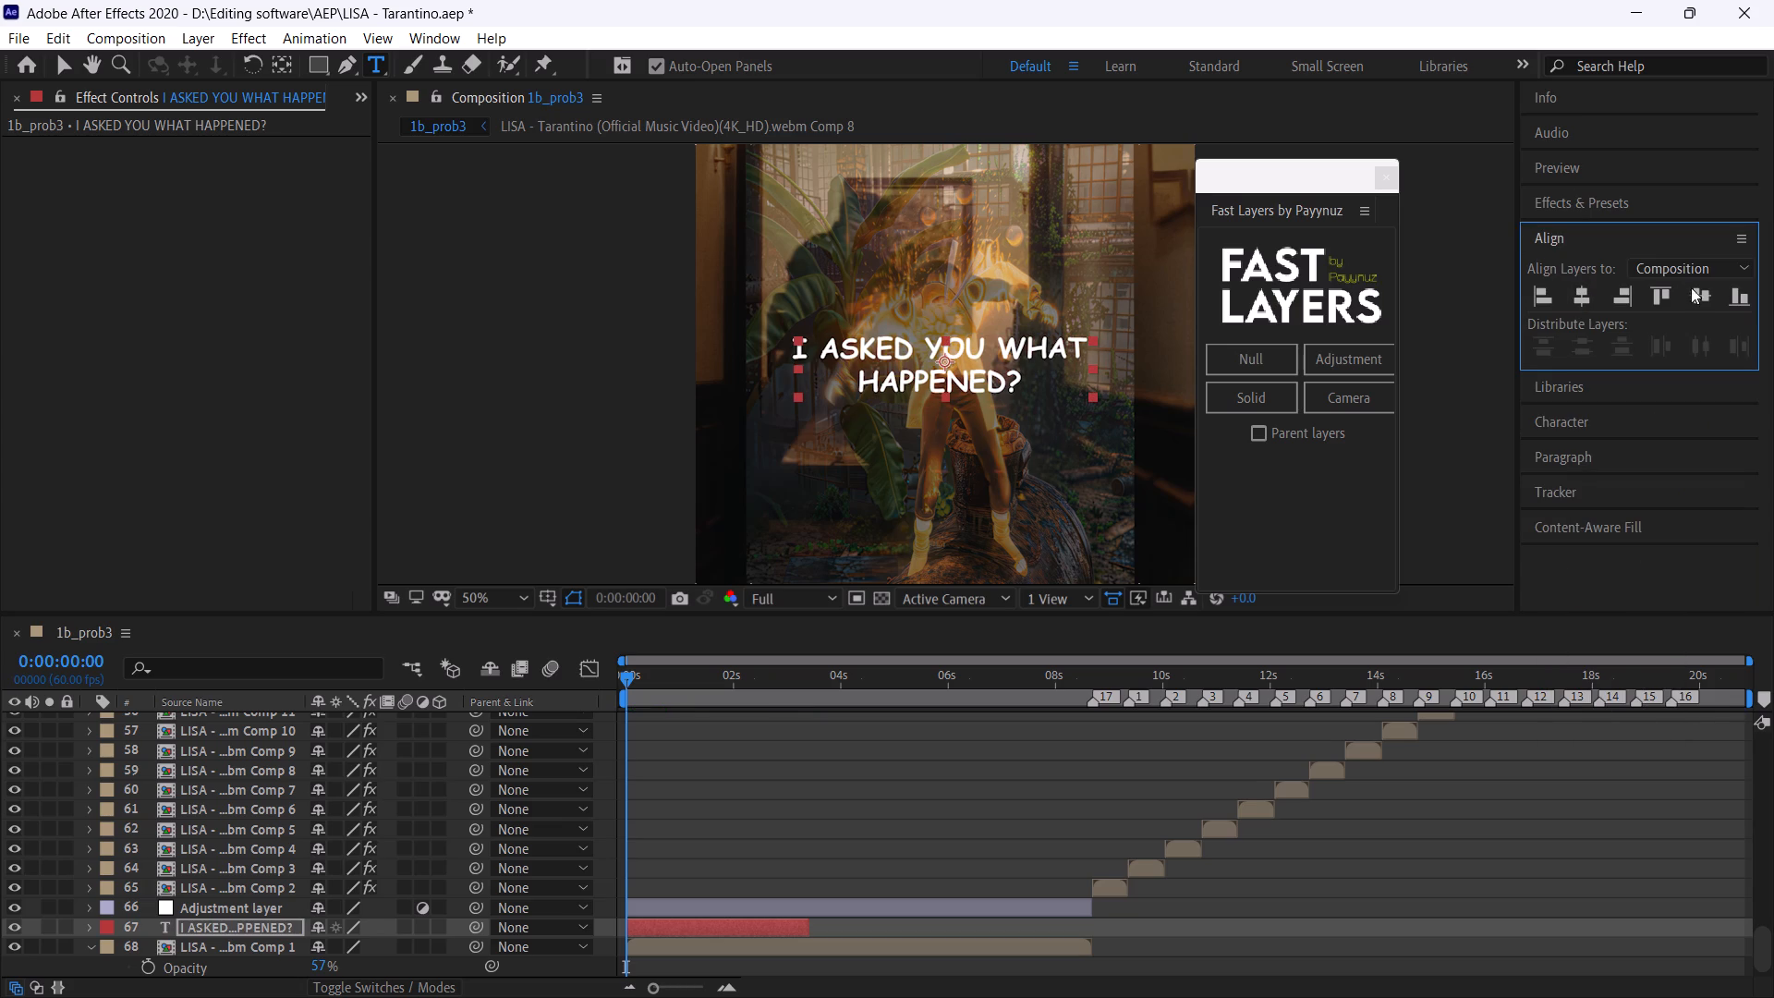
{"action": "left_click", "coordinate": [1699, 287]}
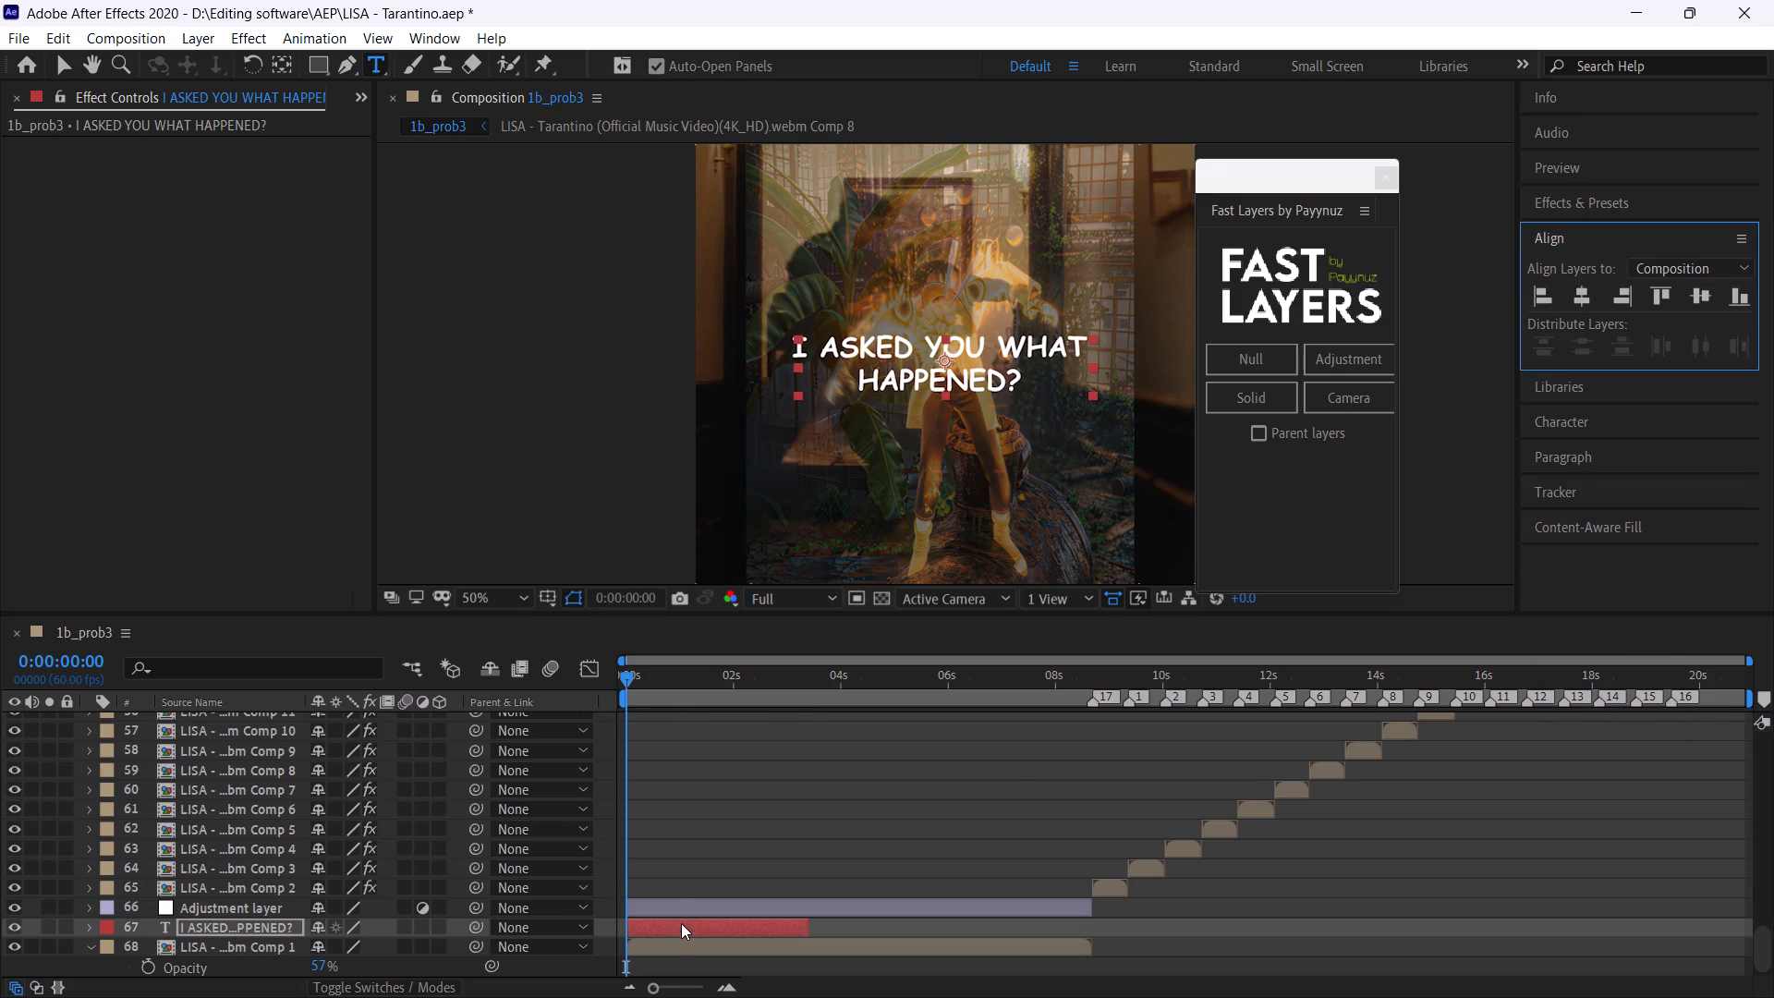
Find the Fade Up Words text preset by searching "fade", apply it to the caption at 0:00:00:00, and preview the animation.
{"action": "left_click", "coordinate": [1578, 429]}
{"action": "left_click", "coordinate": [1575, 208]}
{"action": "left_click", "coordinate": [1596, 228]}
{"action": "type", "text": "fade"}
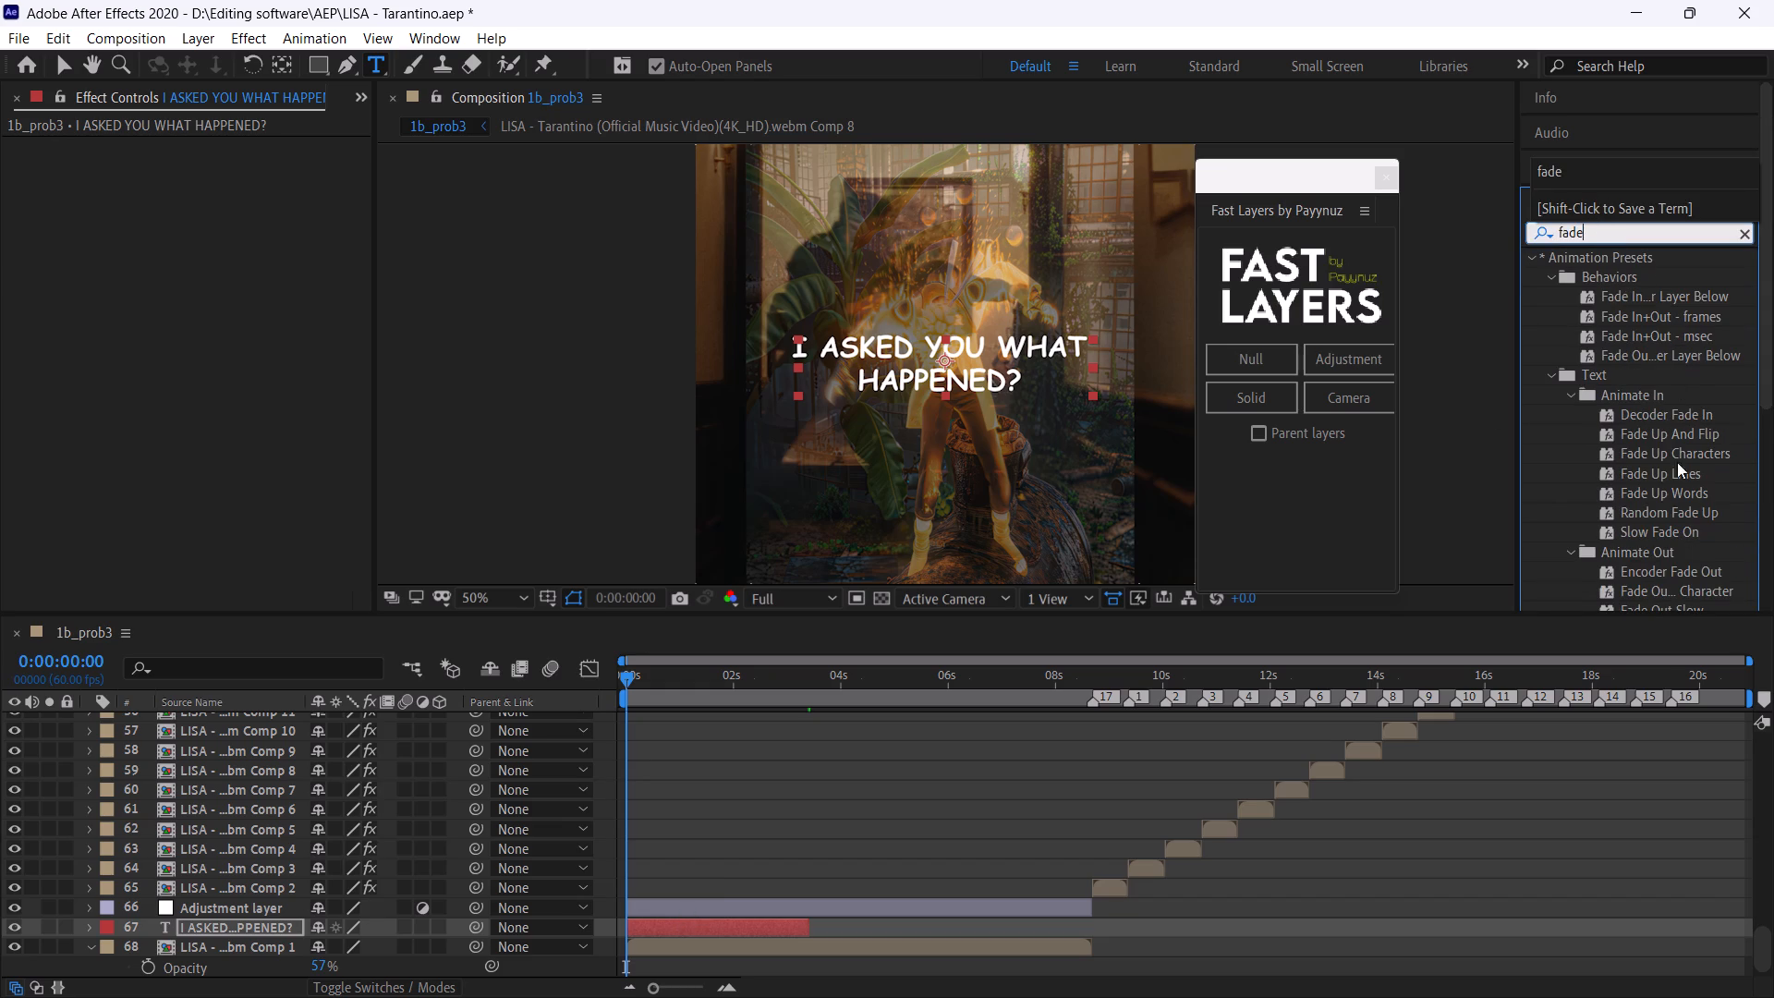
{"action": "left_click_drag", "start_coordinate": [1660, 493], "coordinate": [876, 889]}
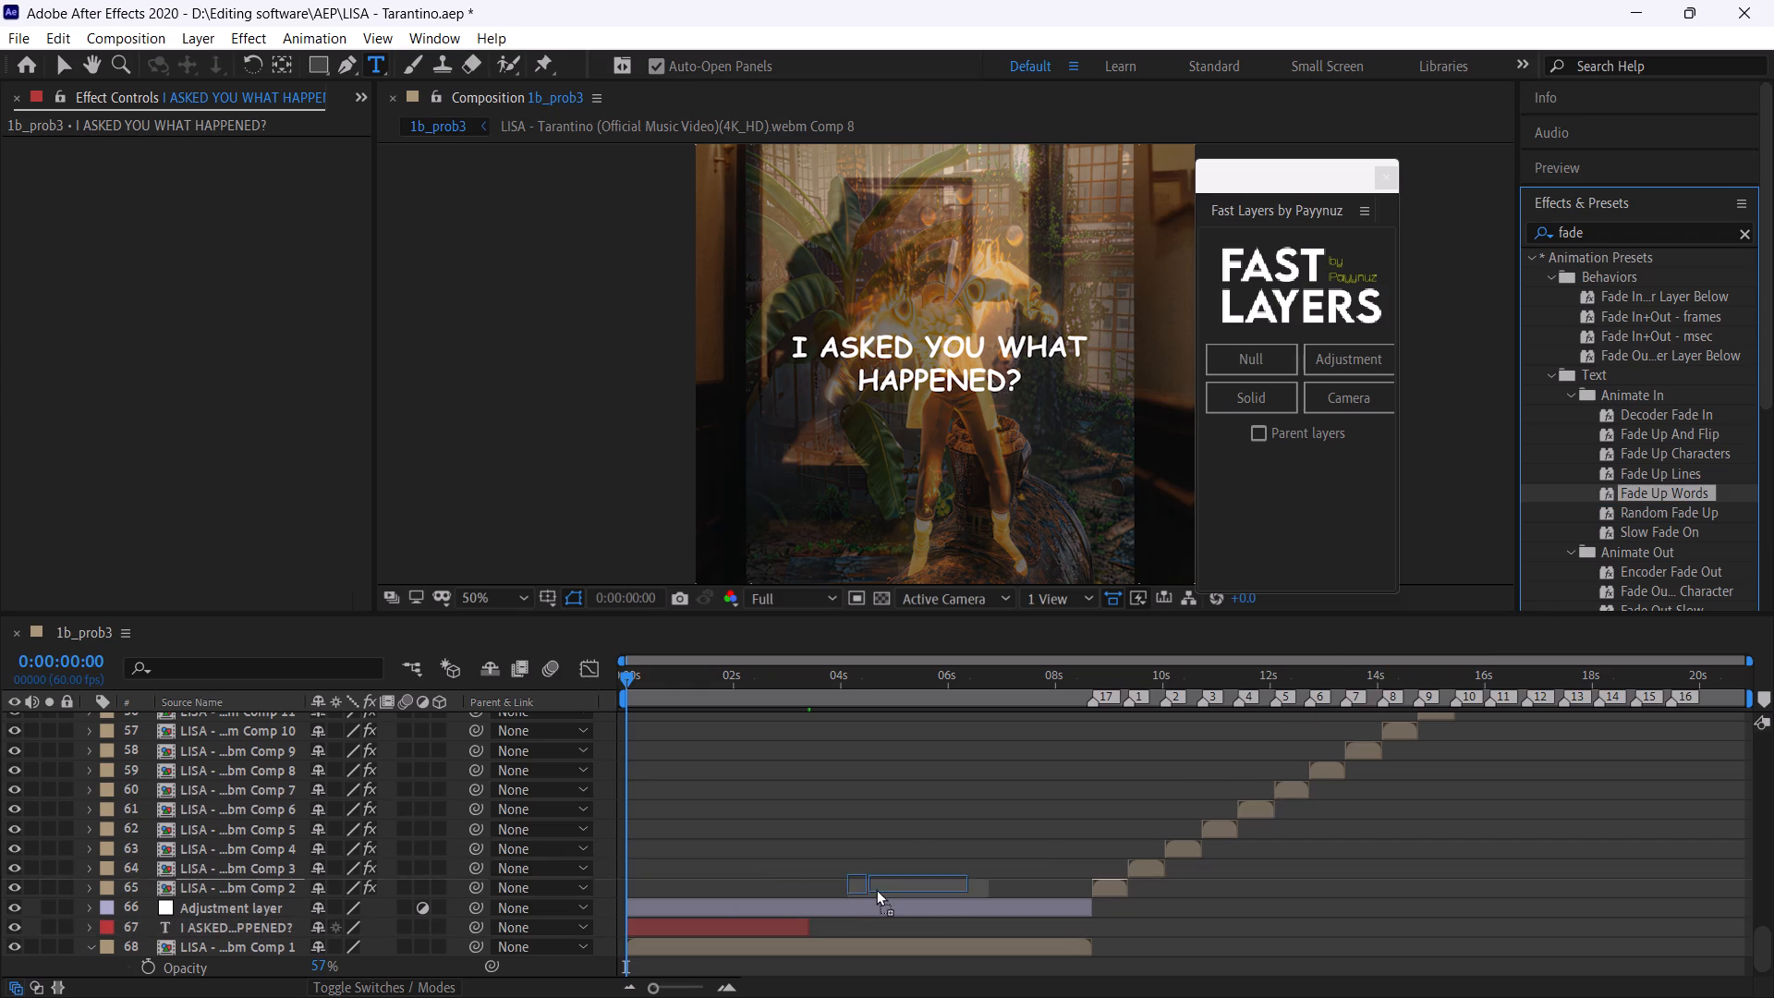
{"action": "left_click_drag", "start_coordinate": [876, 889], "coordinate": [770, 925]}
{"action": "key", "text": "space"}
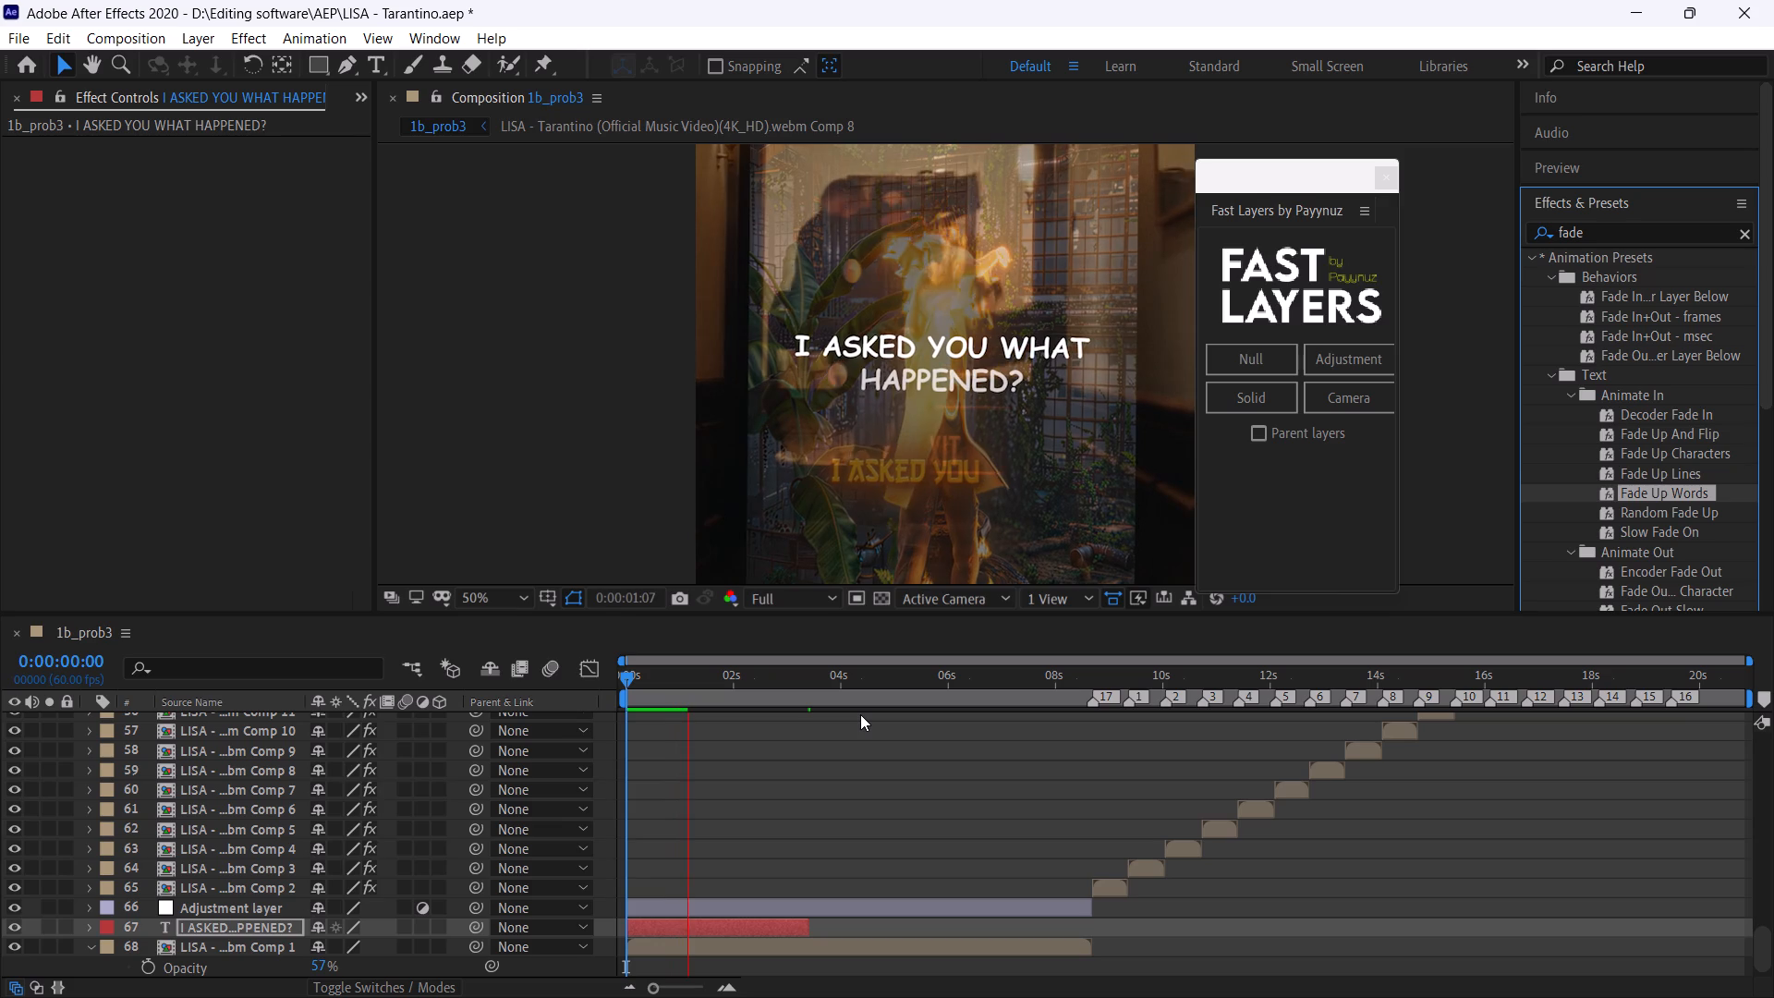
{"action": "left_click", "coordinate": [703, 688]}
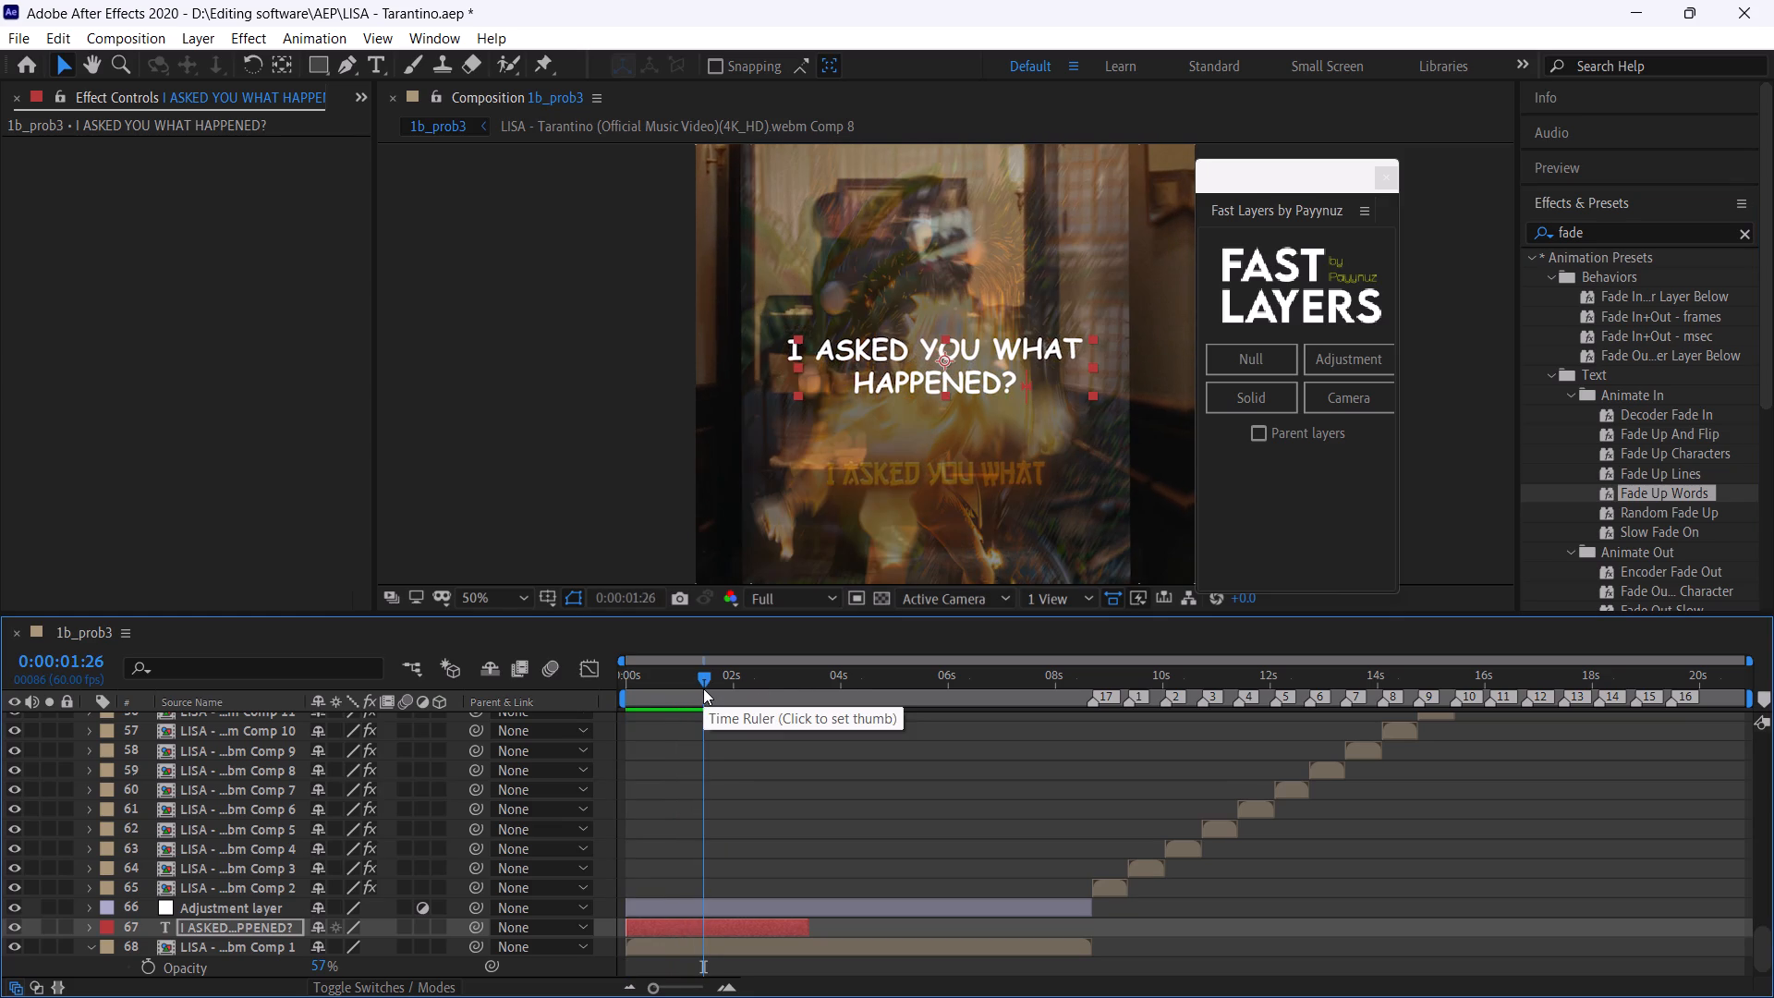
Reveal the caption's keyframes and shift the second Range Selector Start keyframe to just before the 2-second mark.
{"action": "key", "text": "u"}
{"action": "scroll", "coordinate": [761, 908], "scroll_direction": "down", "scroll_amount": 1}
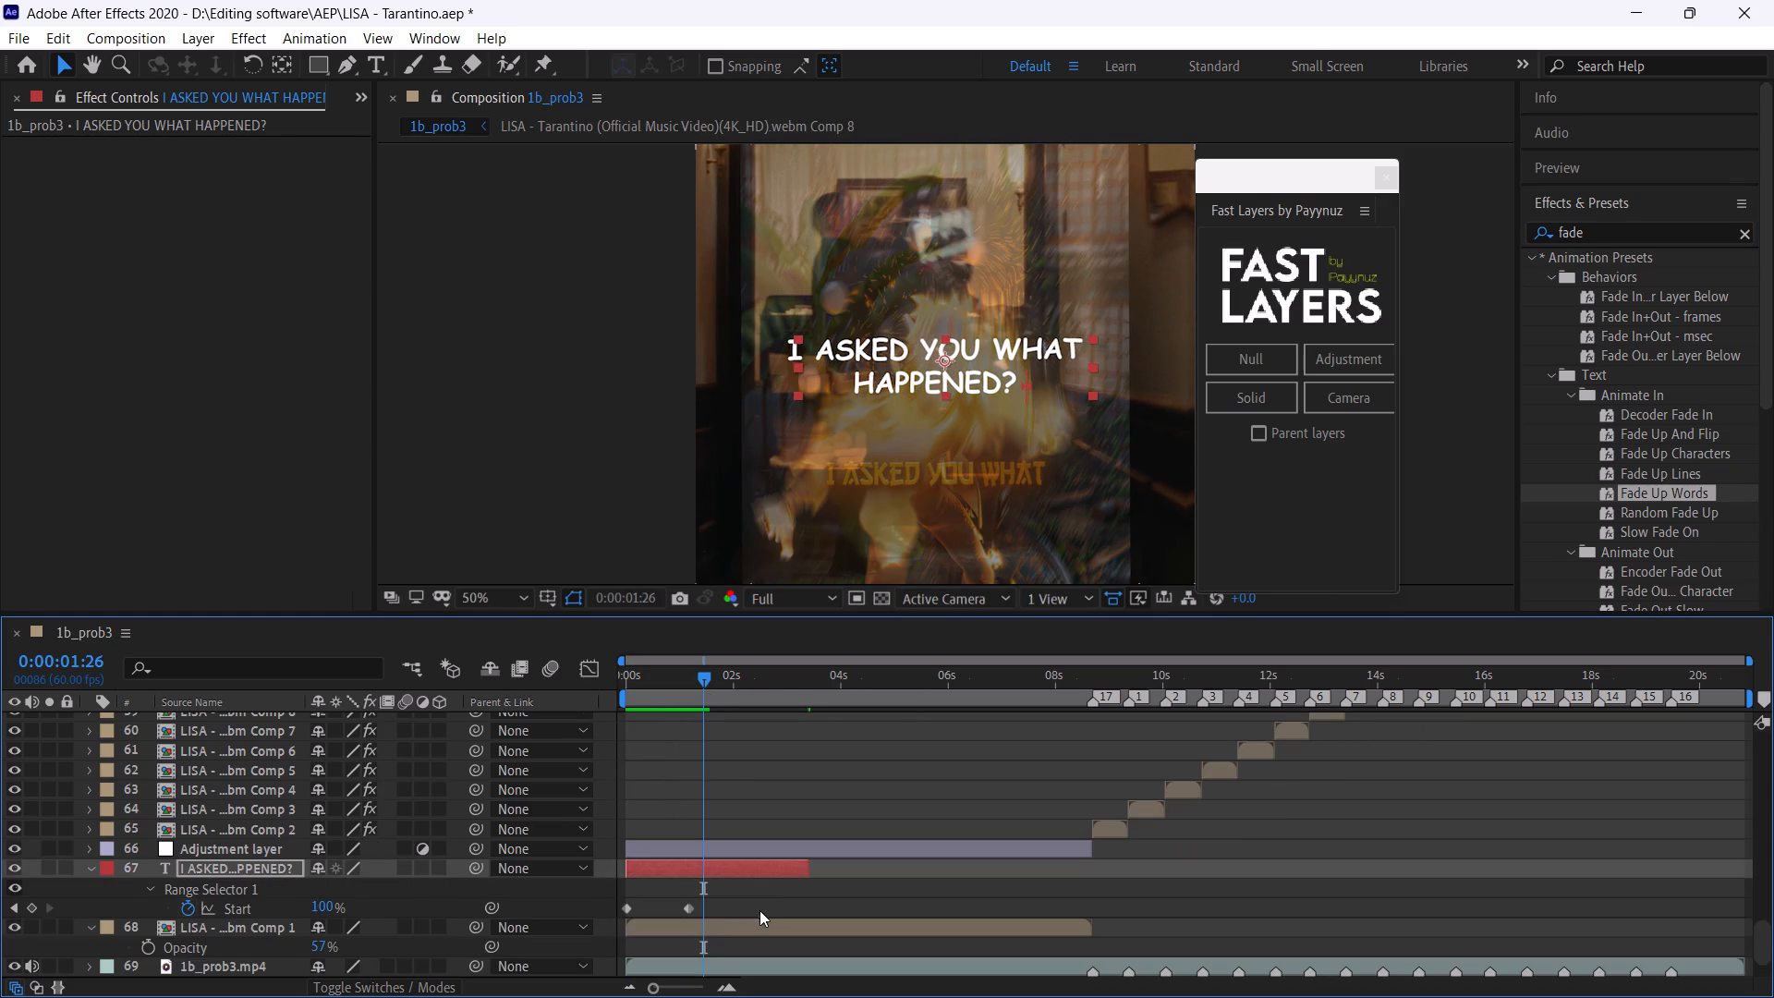
{"action": "left_click_drag", "start_coordinate": [690, 908], "coordinate": [726, 918]}
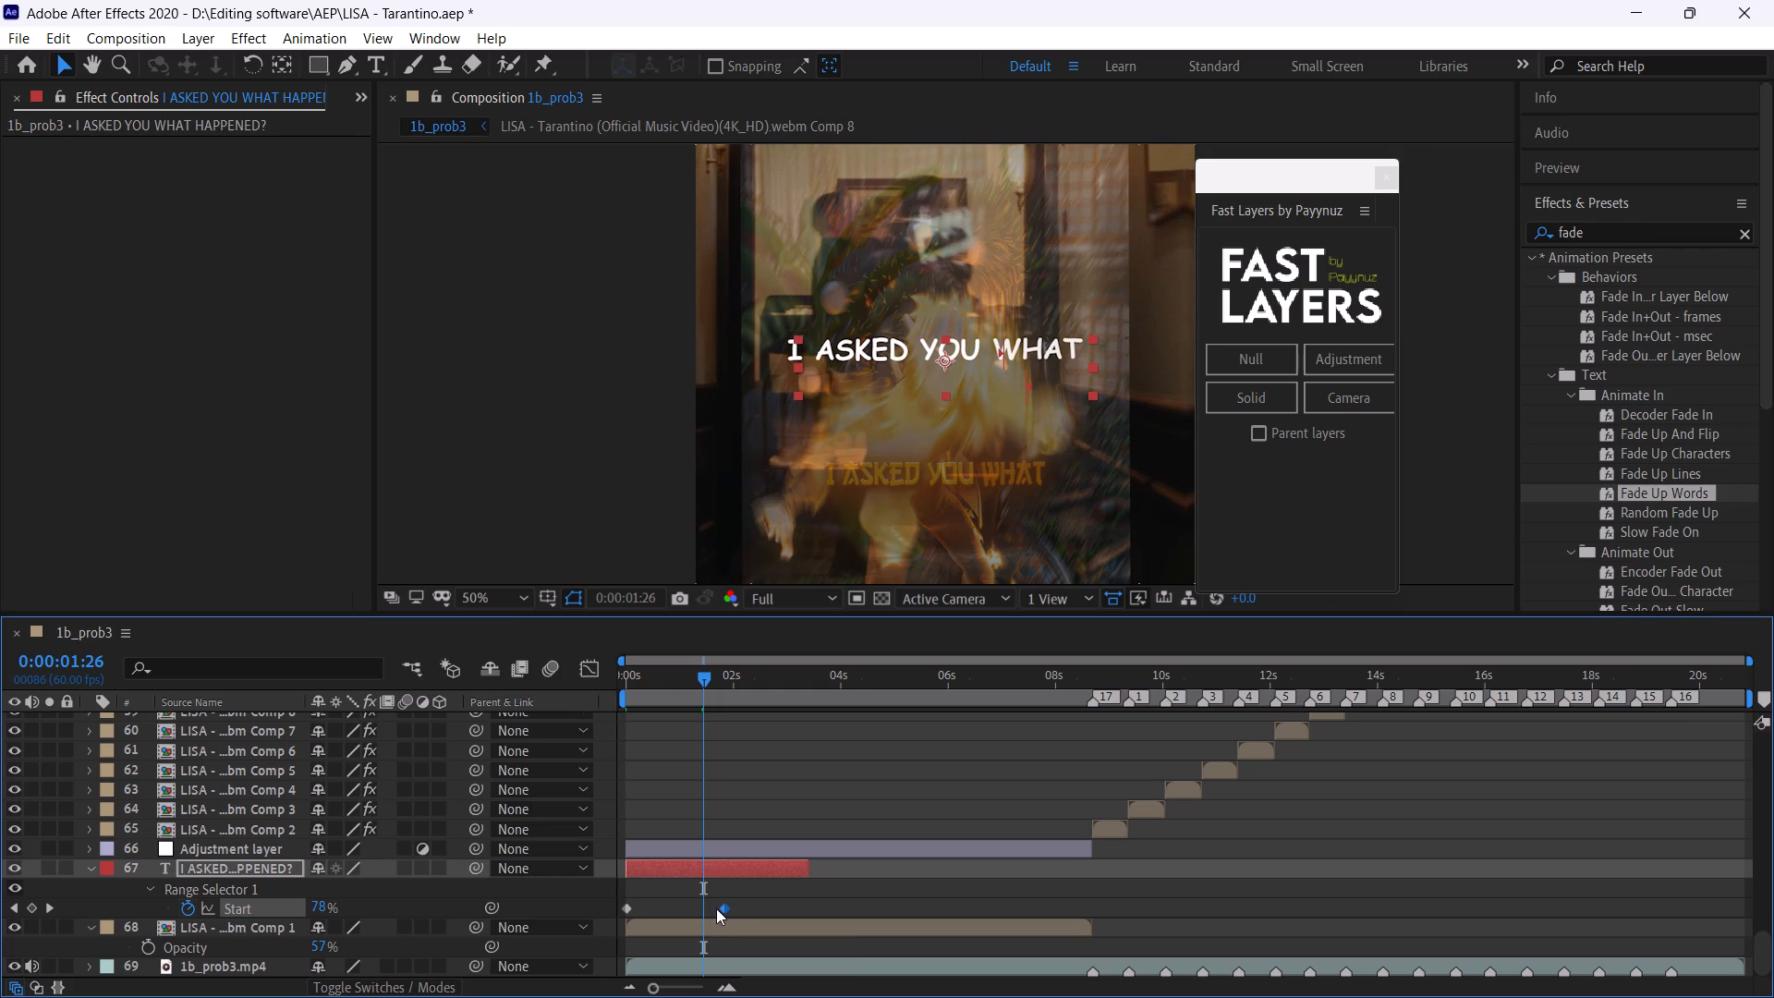
Move the second Range Selector Start keyframe of the "I ASKED YOU WHAT HAPPENED?" caption to 0:00:01:55.
{"action": "left_click", "coordinate": [723, 908]}
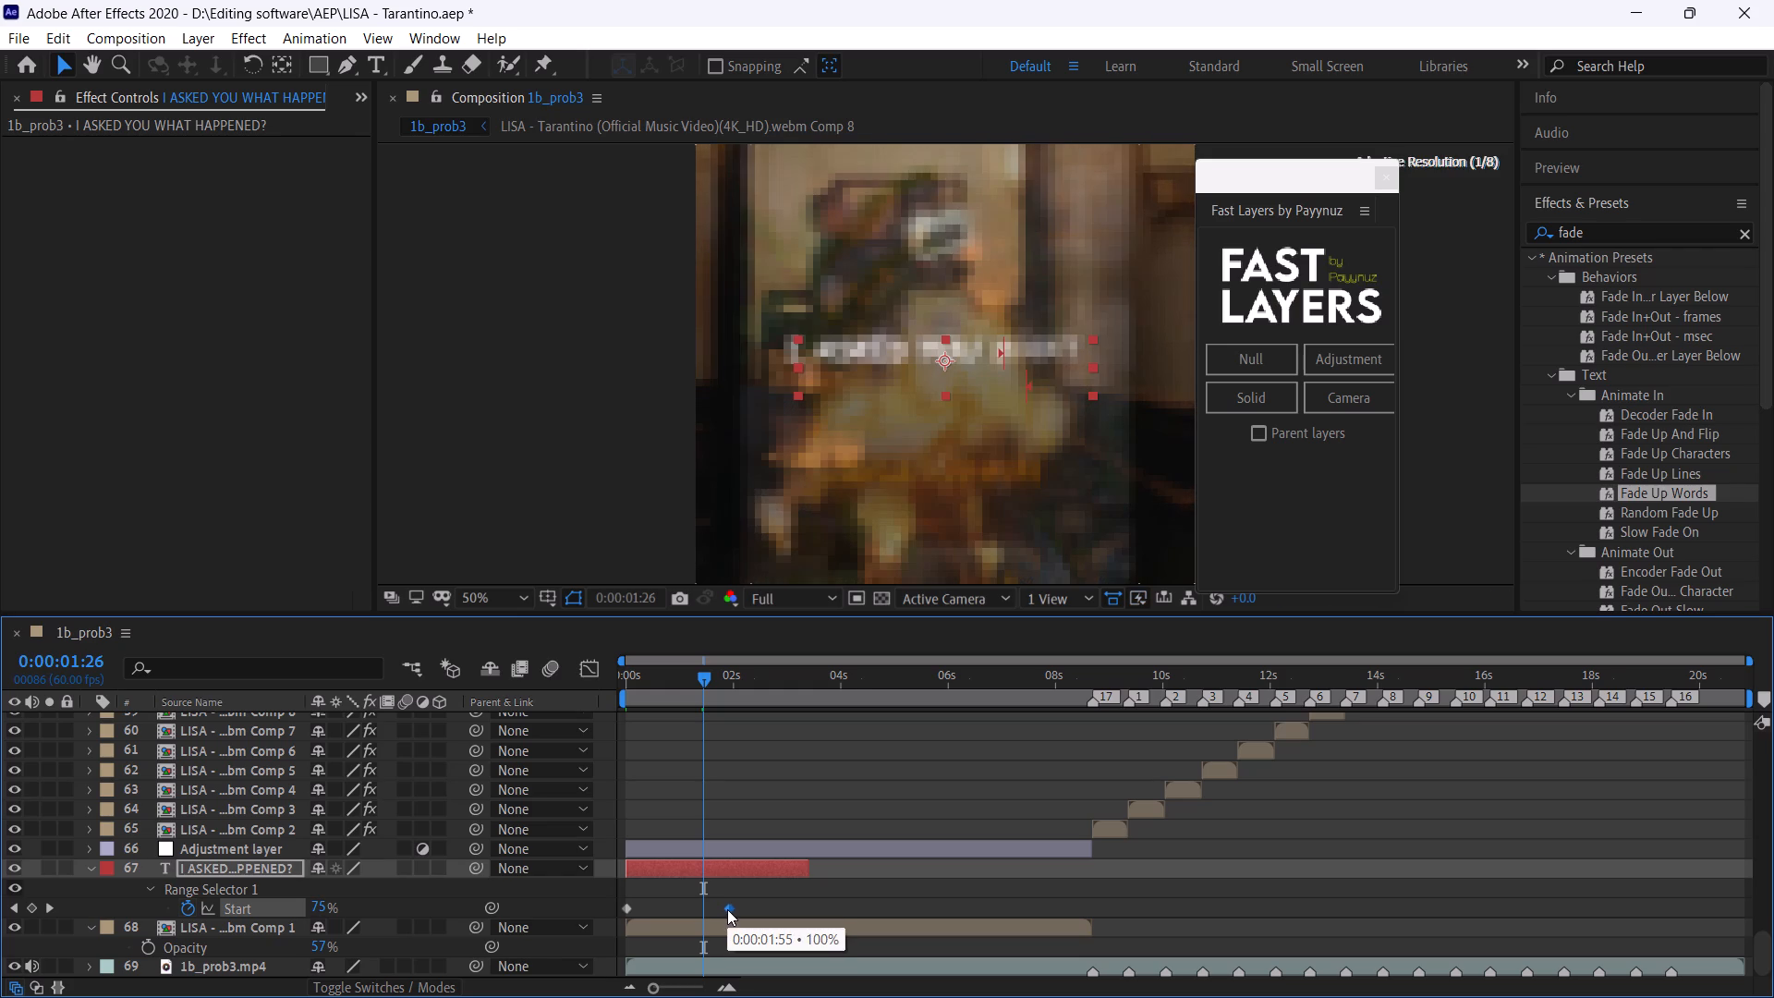
Preview the caption's word-by-word fade repeatedly from the start of the composition to check its timing against the reference caption.
{"action": "key", "text": "space"}
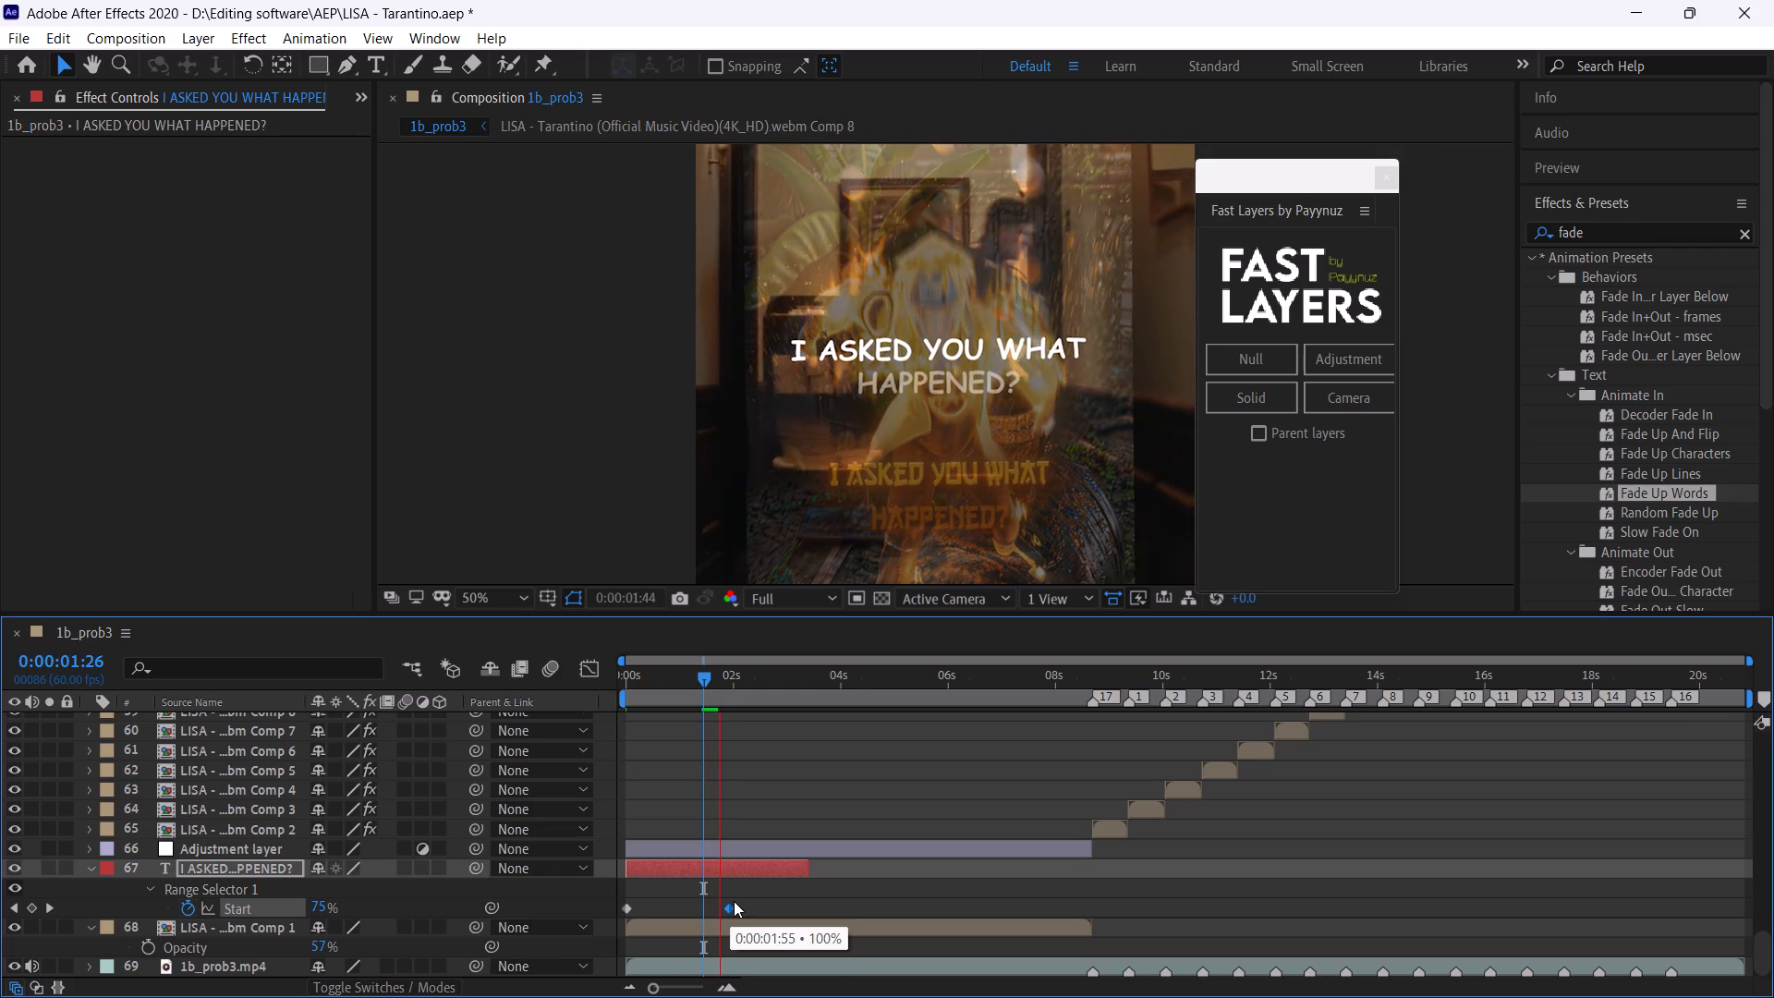
{"action": "left_click", "coordinate": [638, 691]}
{"action": "left_click_drag", "start_coordinate": [638, 691], "coordinate": [590, 691]}
{"action": "key", "text": "space"}
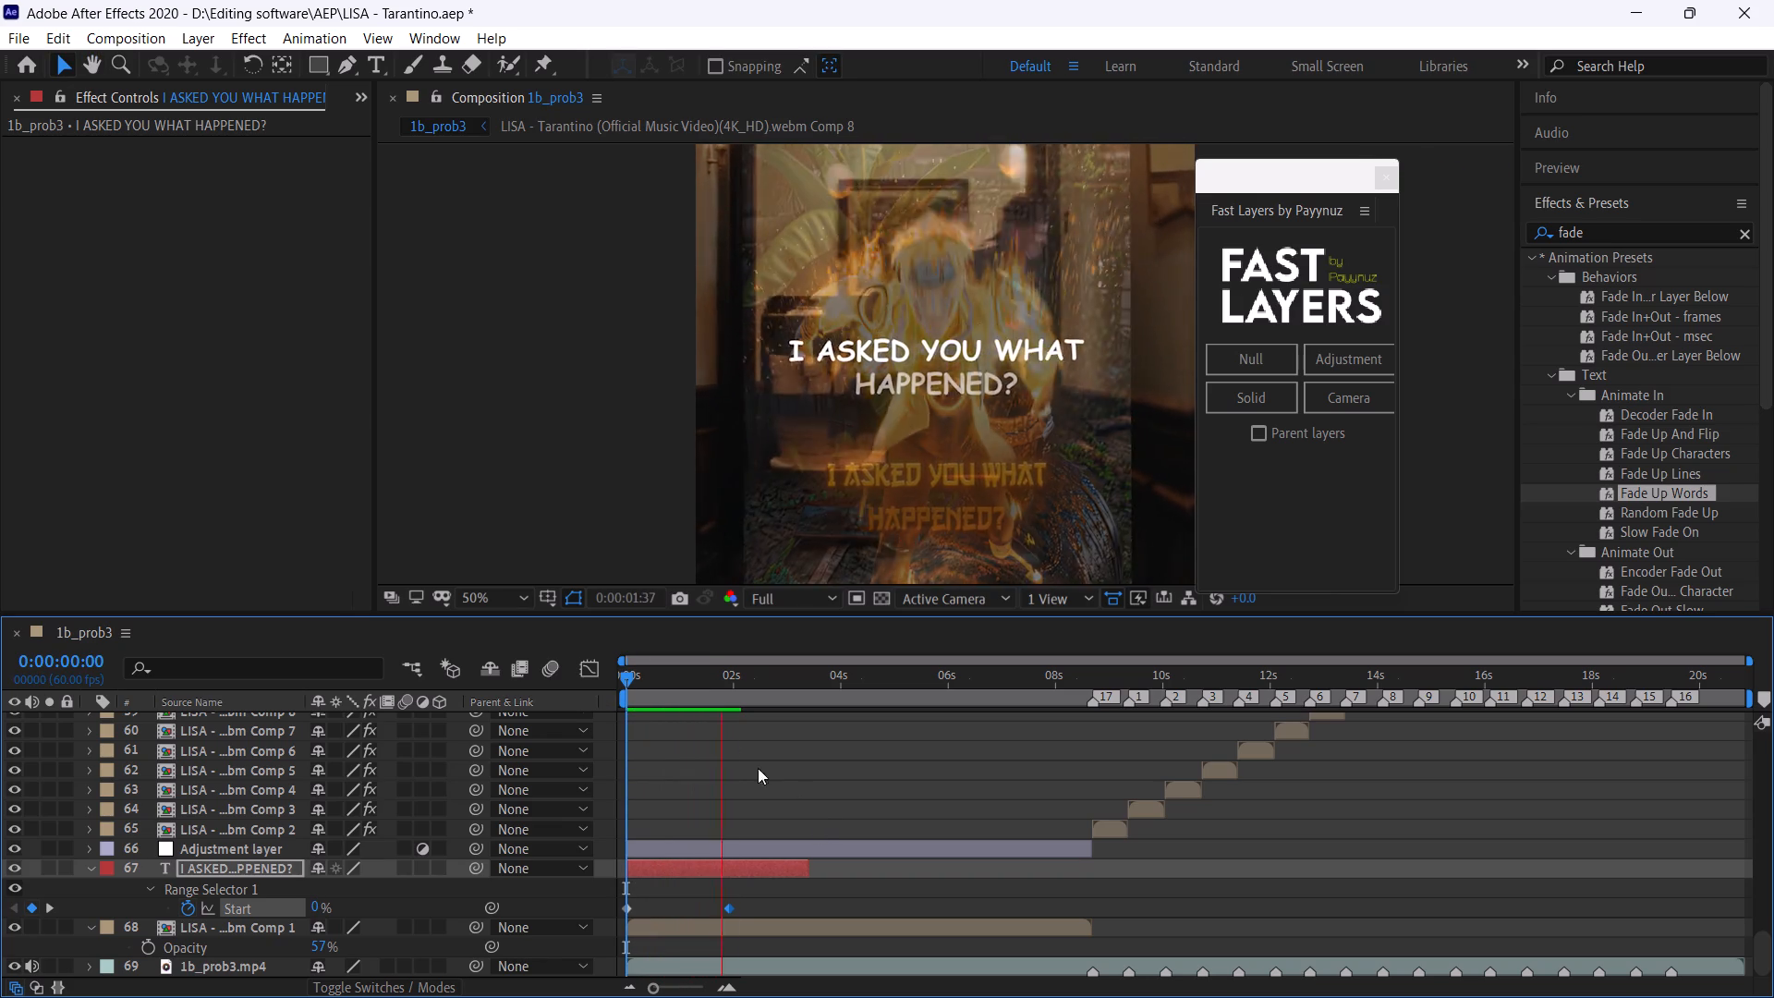
{"action": "left_click", "coordinate": [629, 670]}
{"action": "key", "text": "space"}
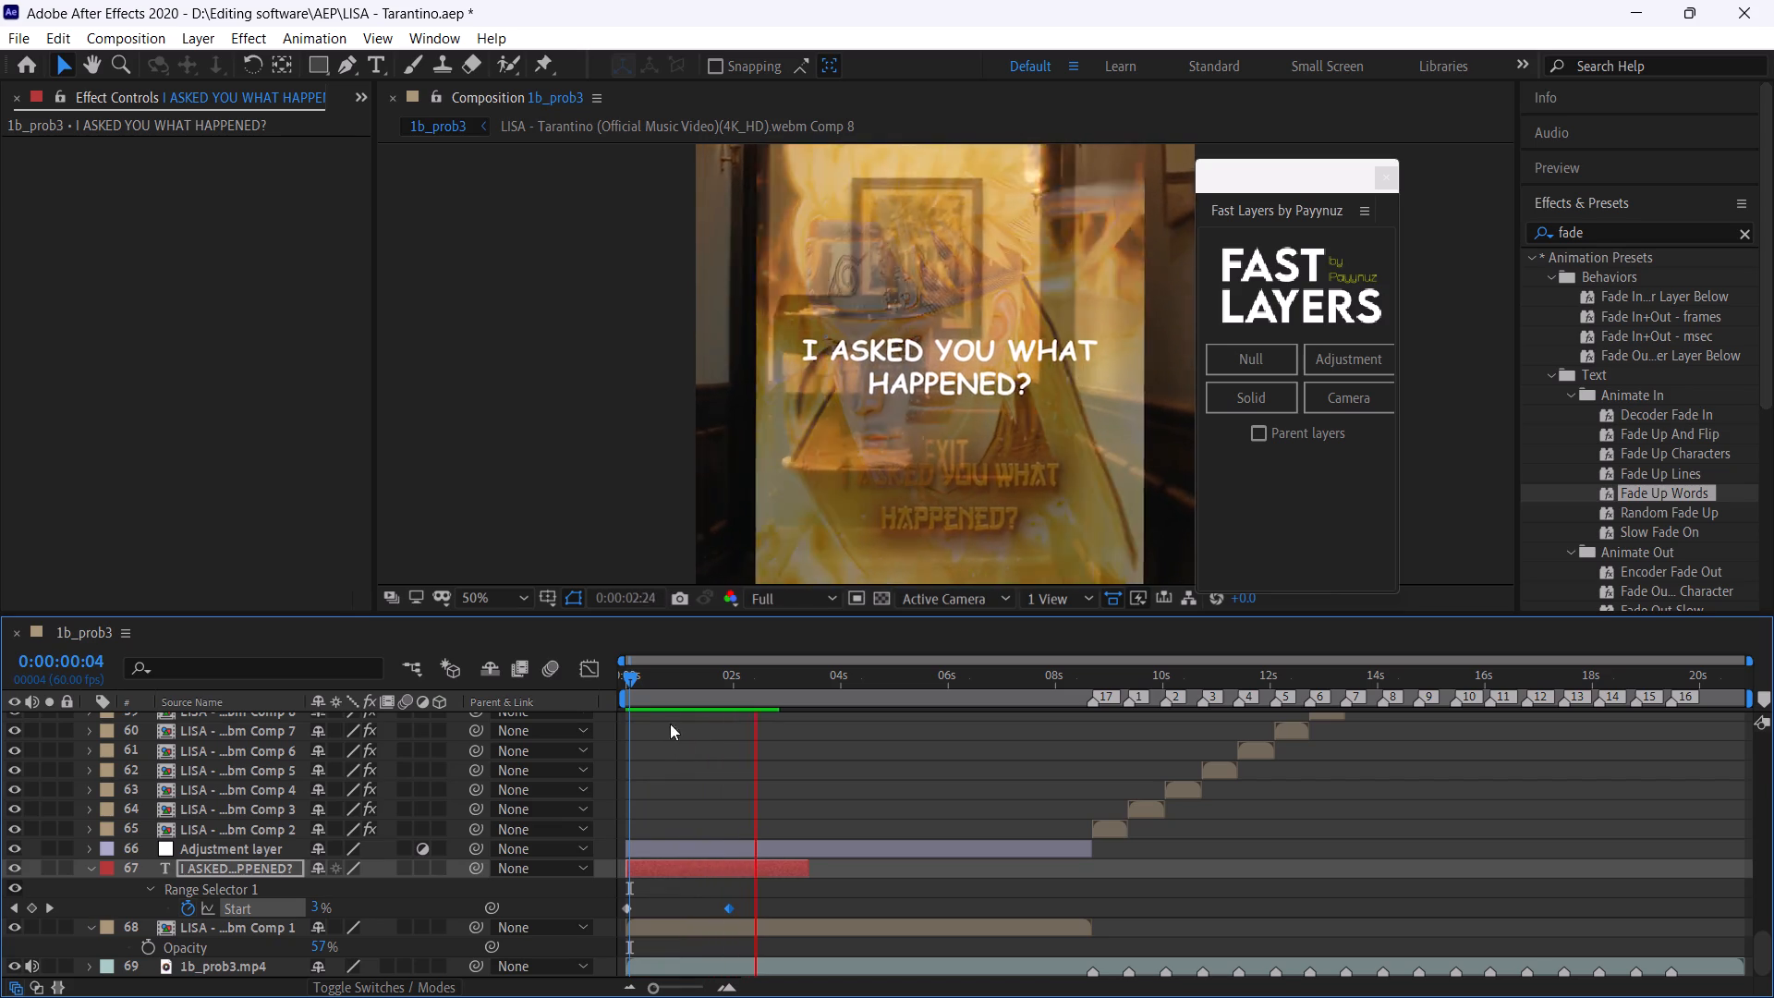
{"action": "left_click", "coordinate": [631, 680]}
{"action": "key", "text": "space"}
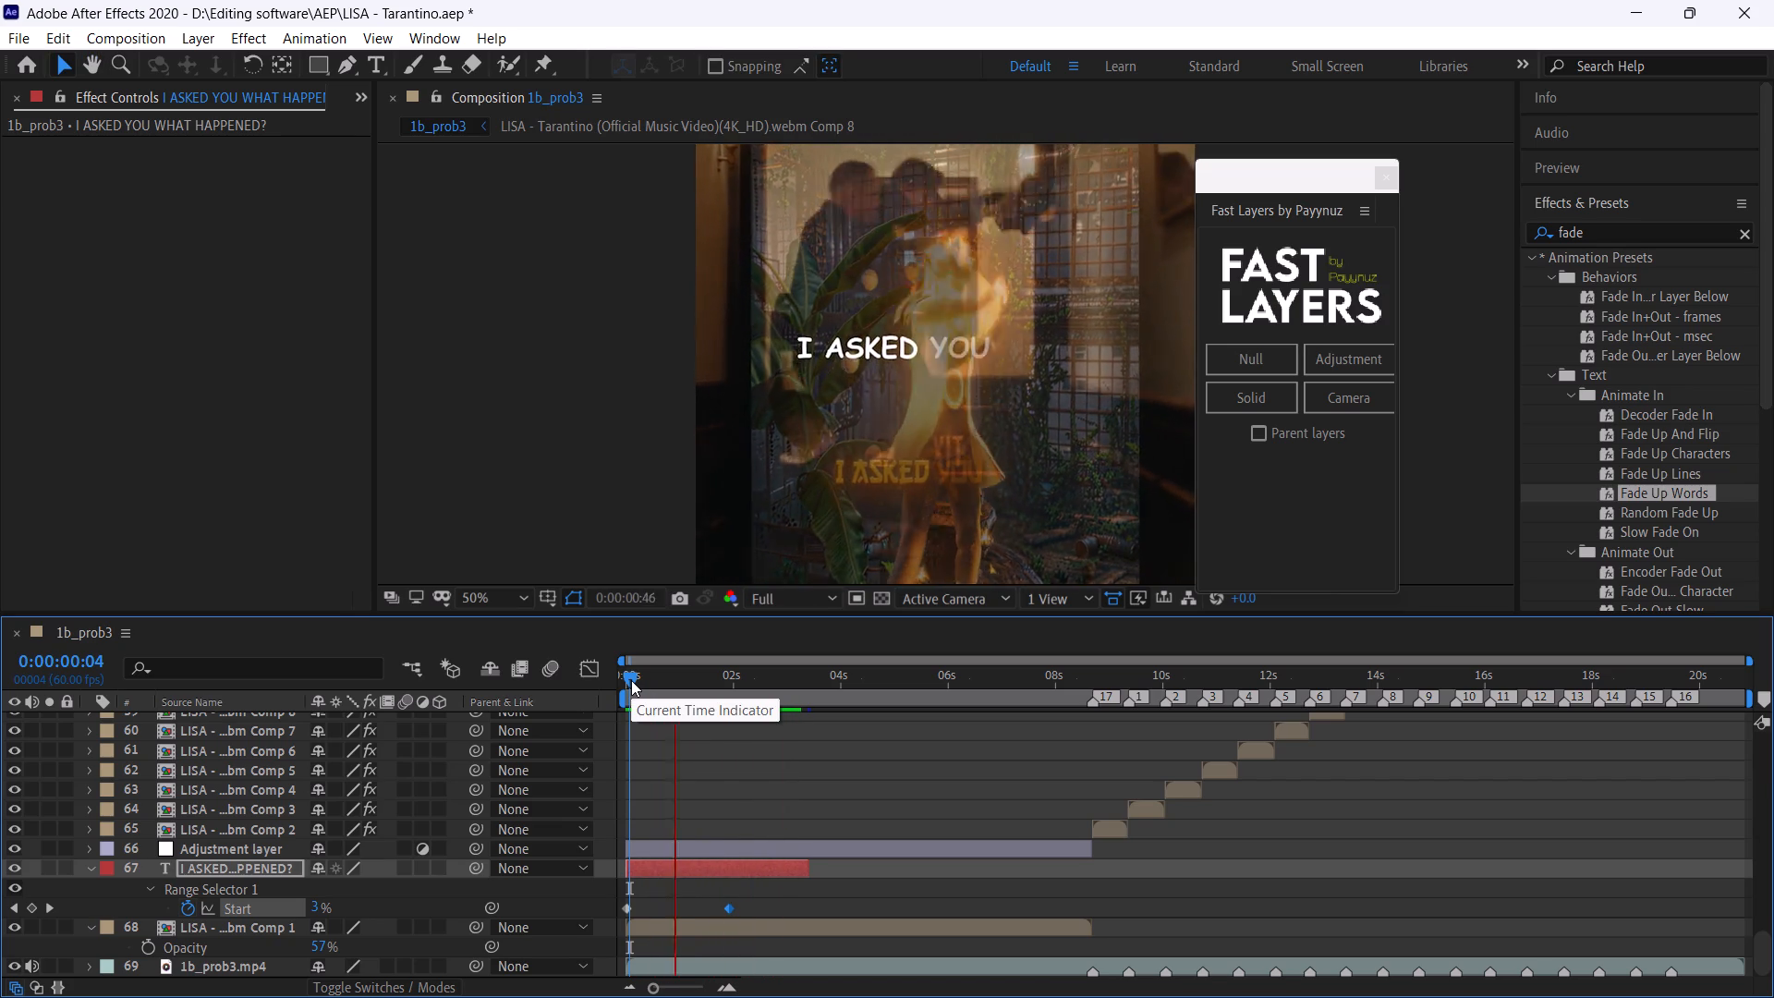
{"action": "left_click", "coordinate": [631, 680]}
{"action": "key", "text": "space"}
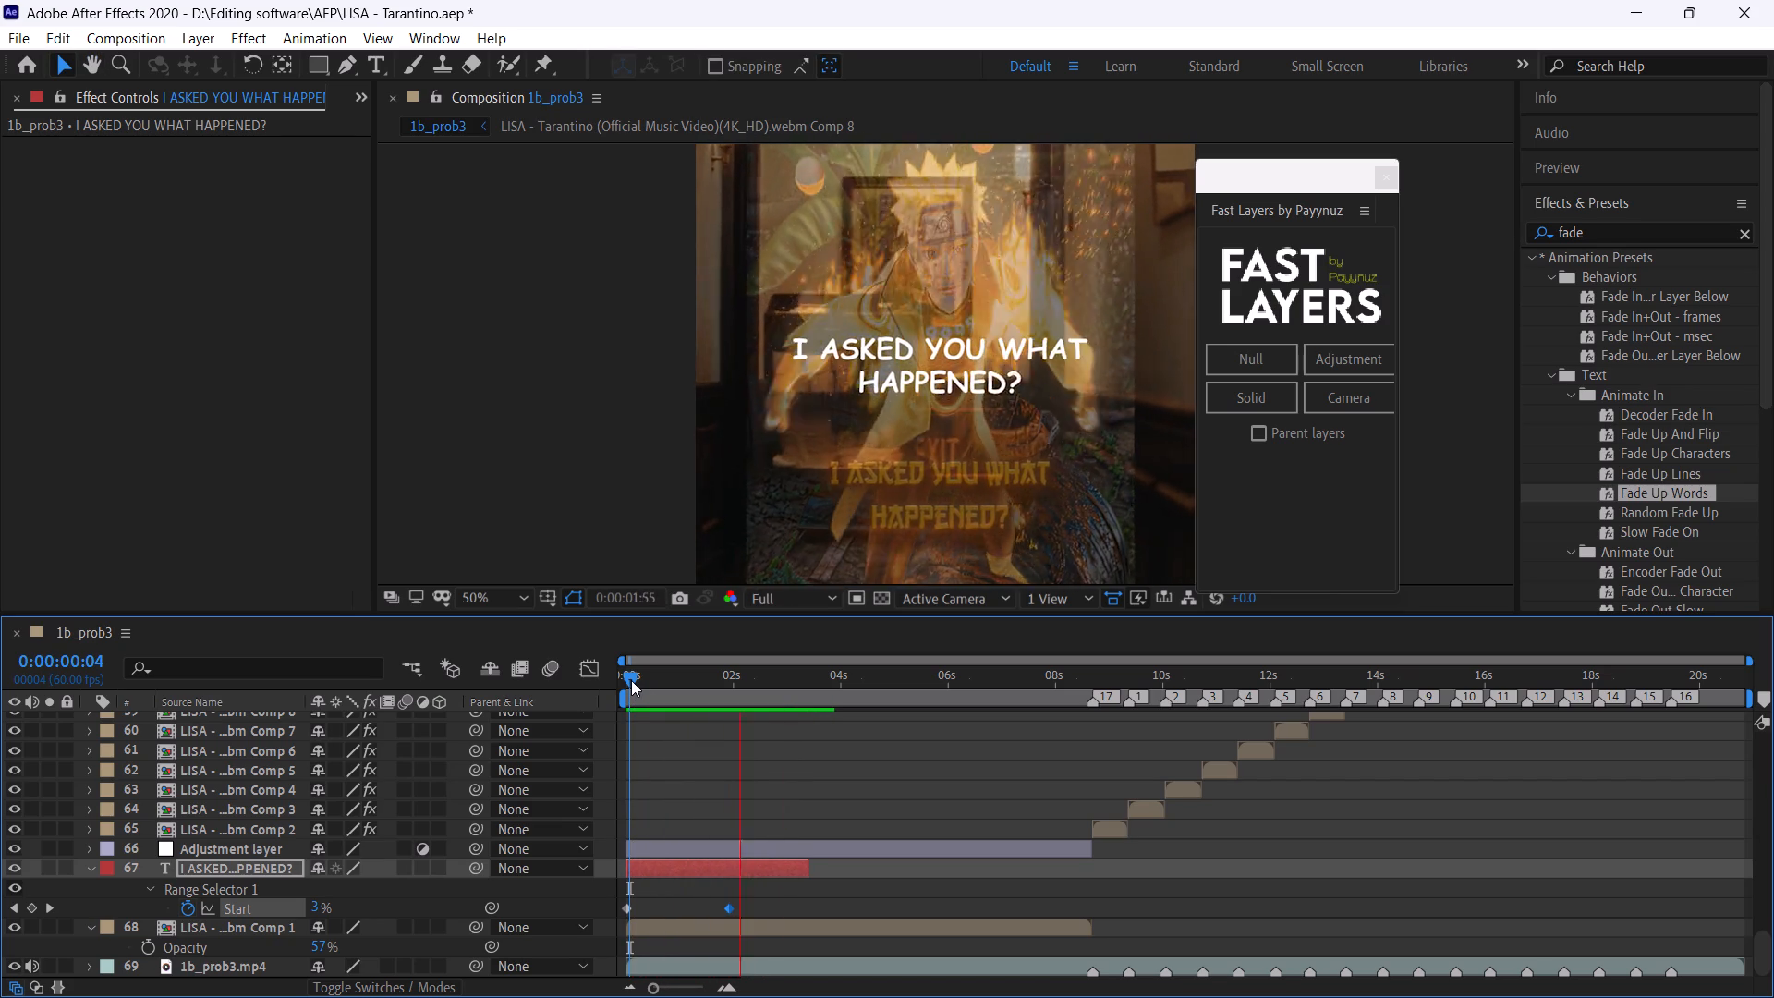
{"action": "left_click", "coordinate": [631, 680]}
{"action": "key", "text": "space"}
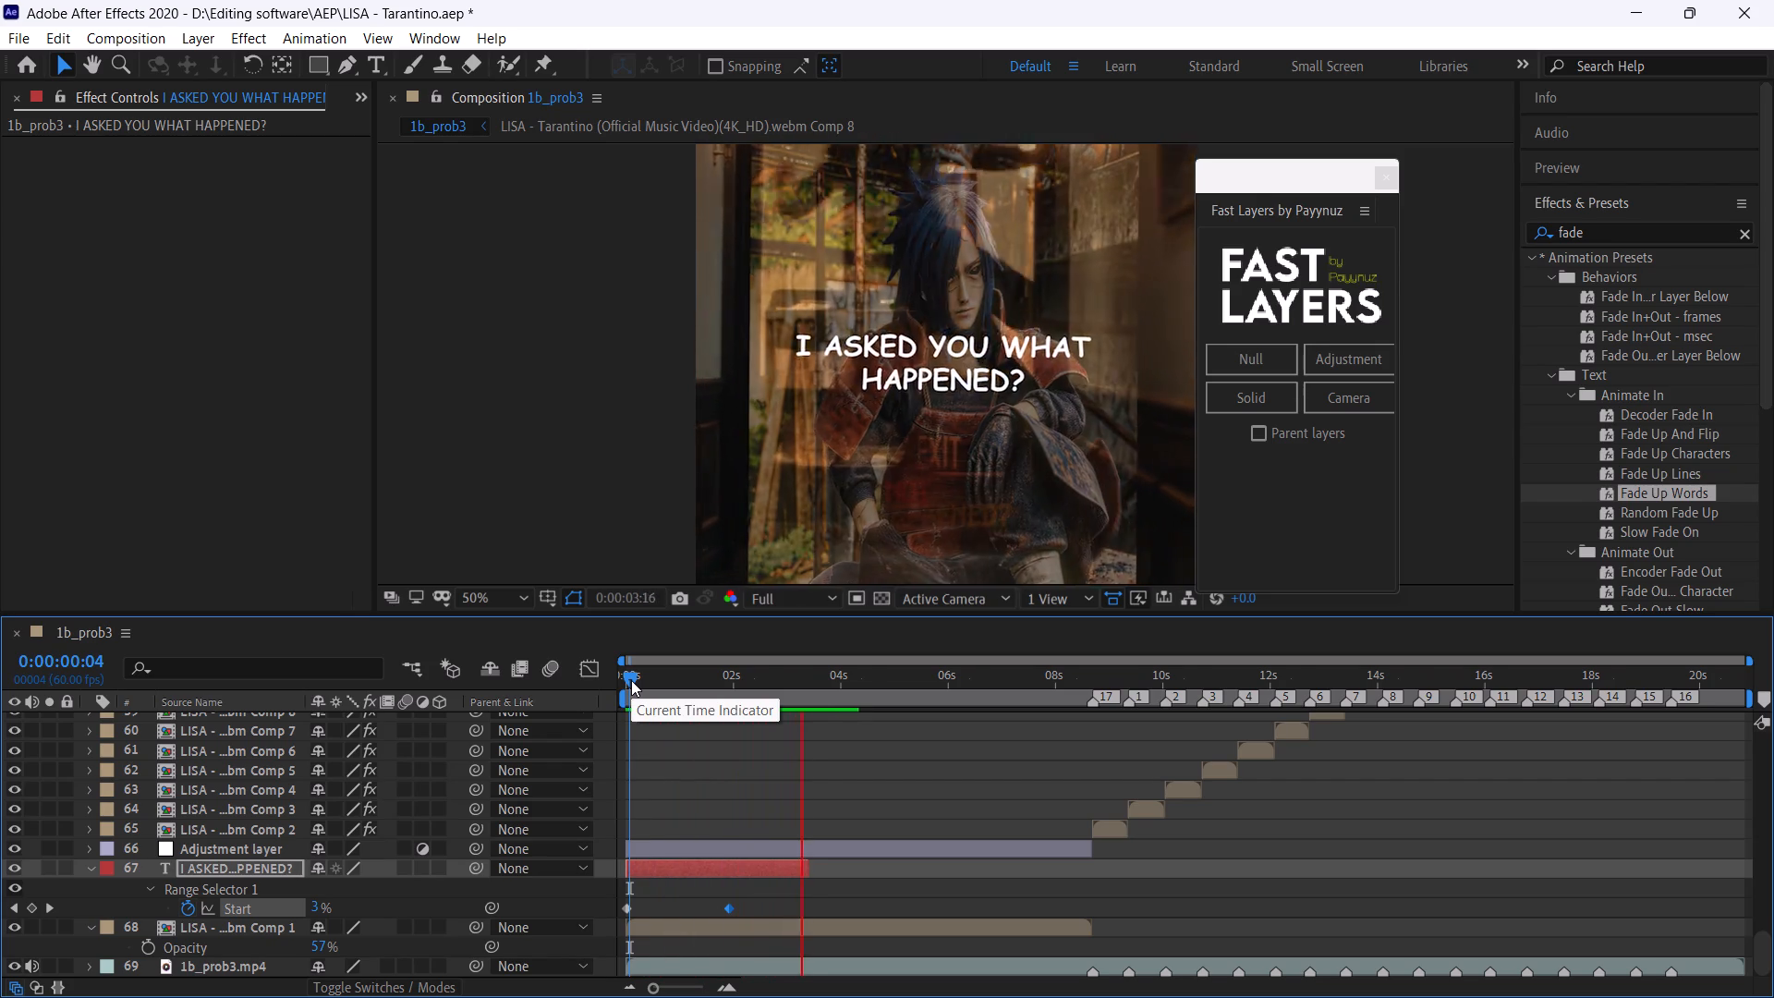
{"action": "left_click", "coordinate": [631, 680]}
{"action": "key", "text": "space"}
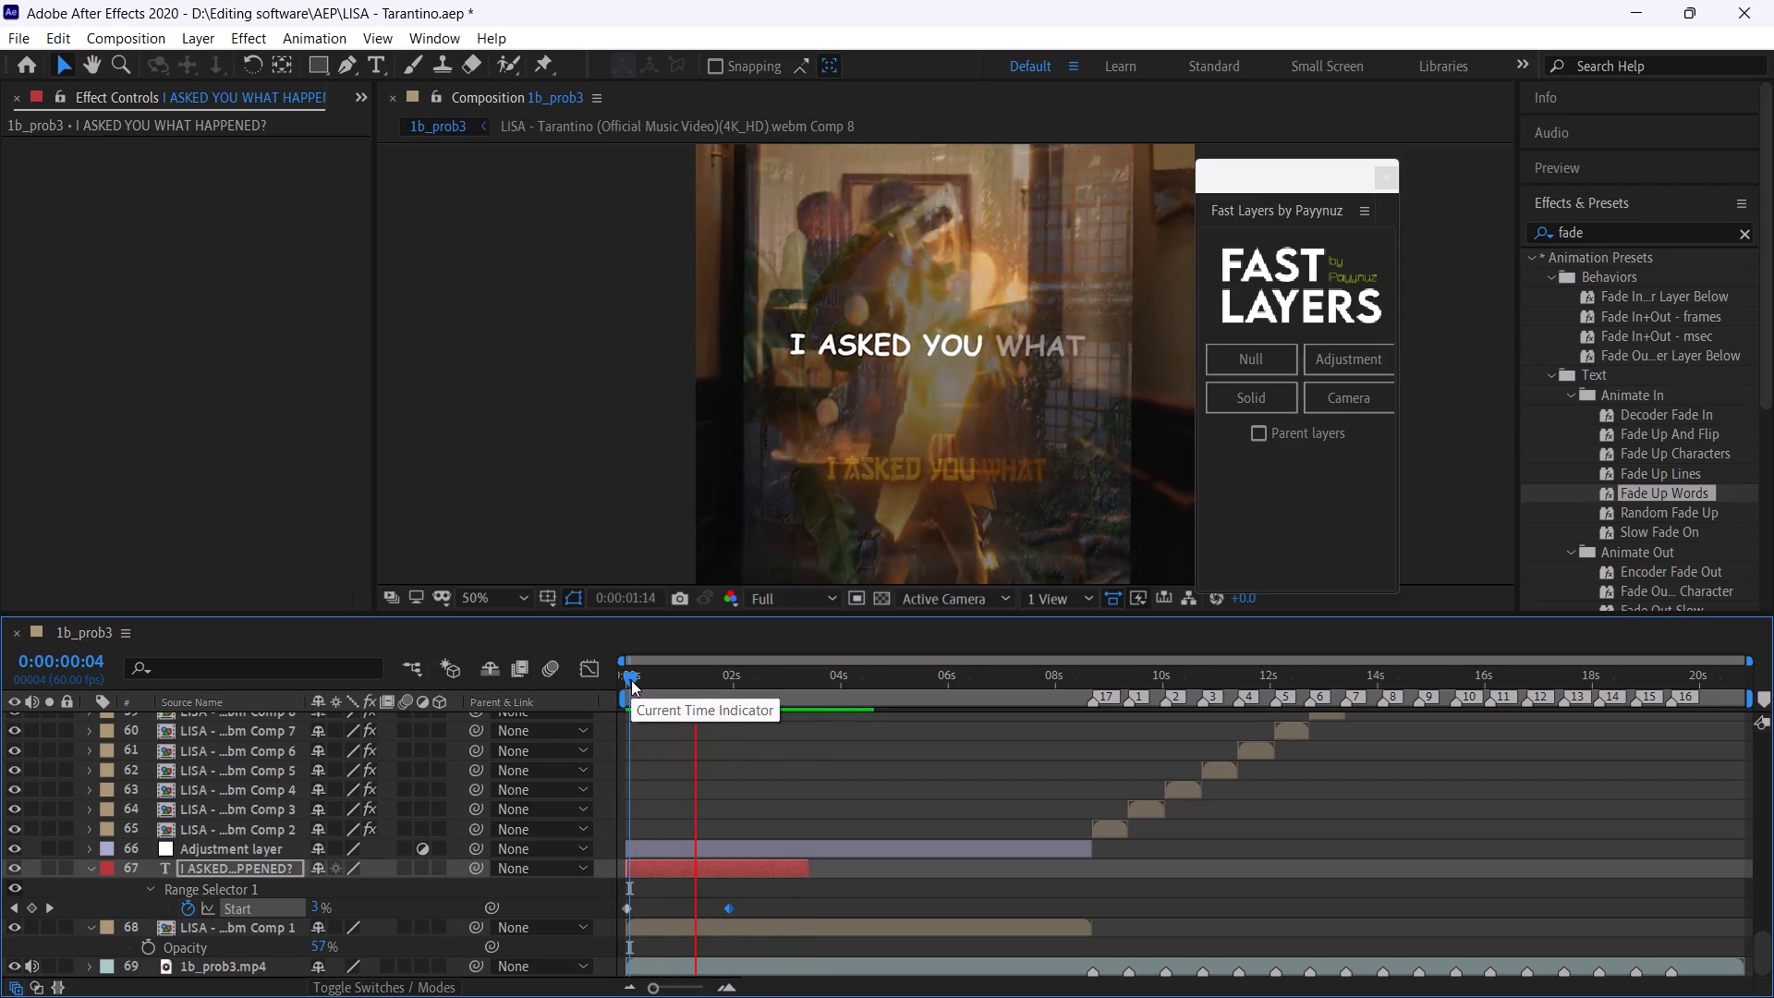
Find the reference's next caption and add a "NOT SURE" text layer at 0:00:04:23.
{"action": "left_click", "coordinate": [708, 680]}
{"action": "left_click_drag", "start_coordinate": [708, 680], "coordinate": [696, 698]}
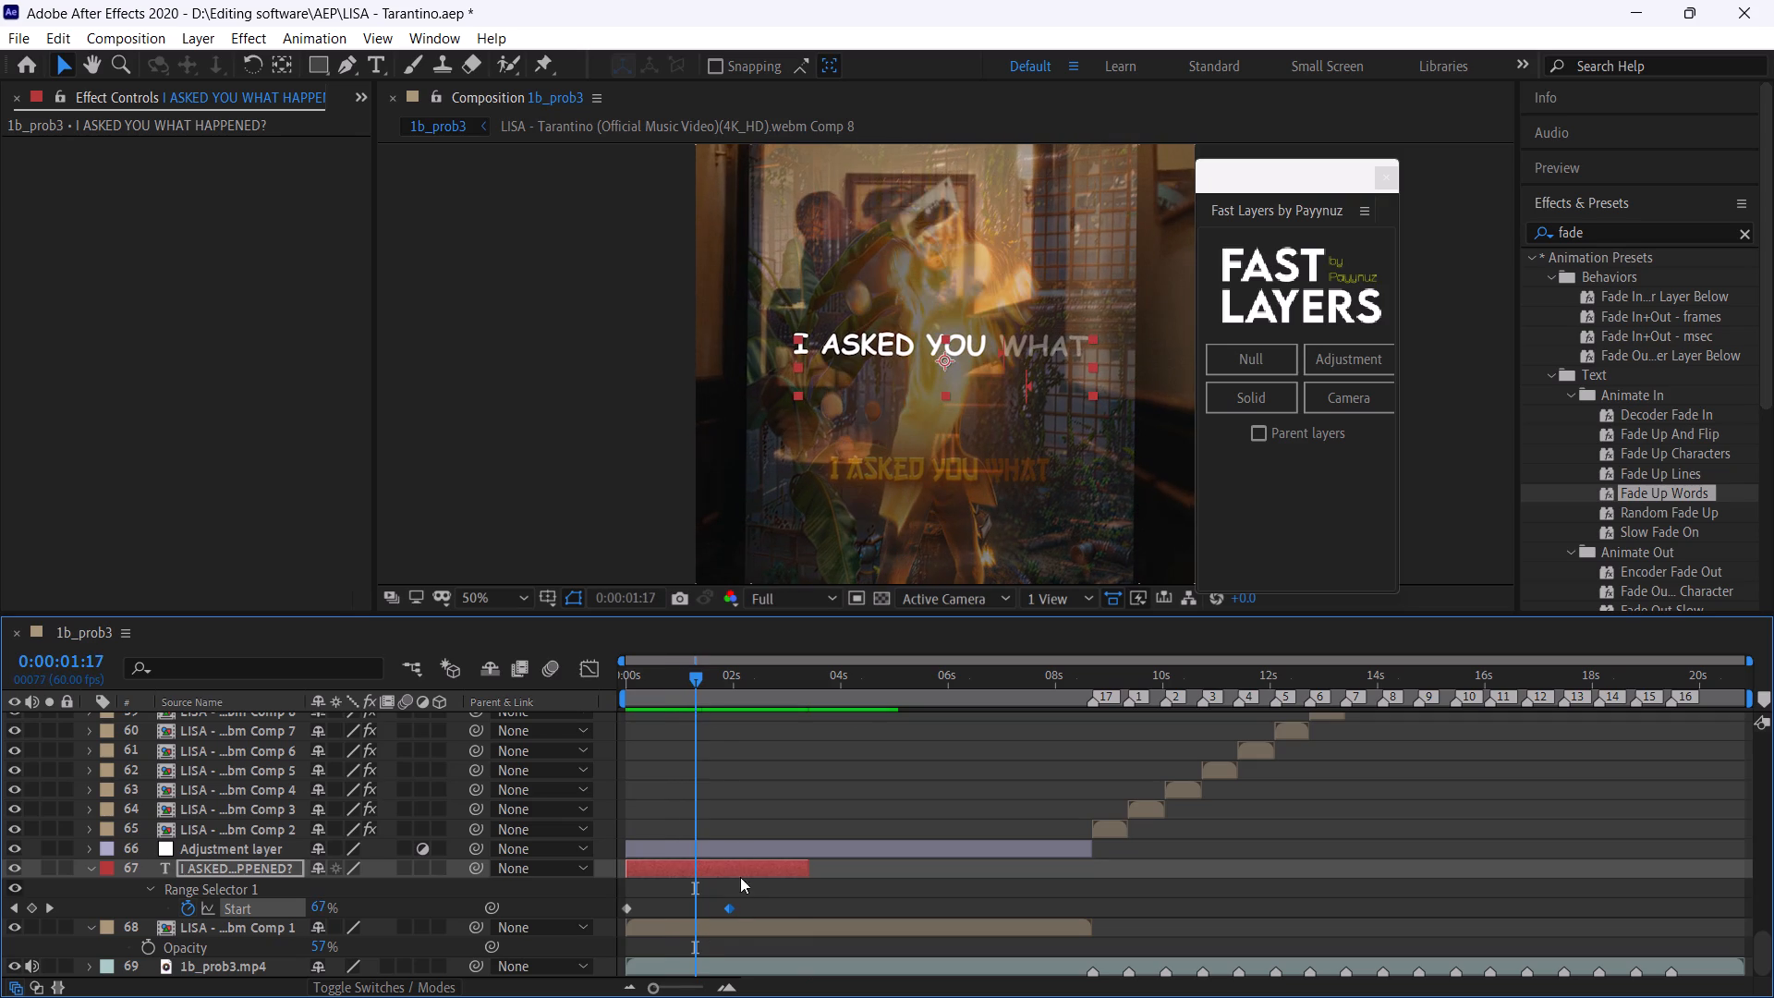
{"action": "left_click_drag", "start_coordinate": [770, 686], "coordinate": [774, 688]}
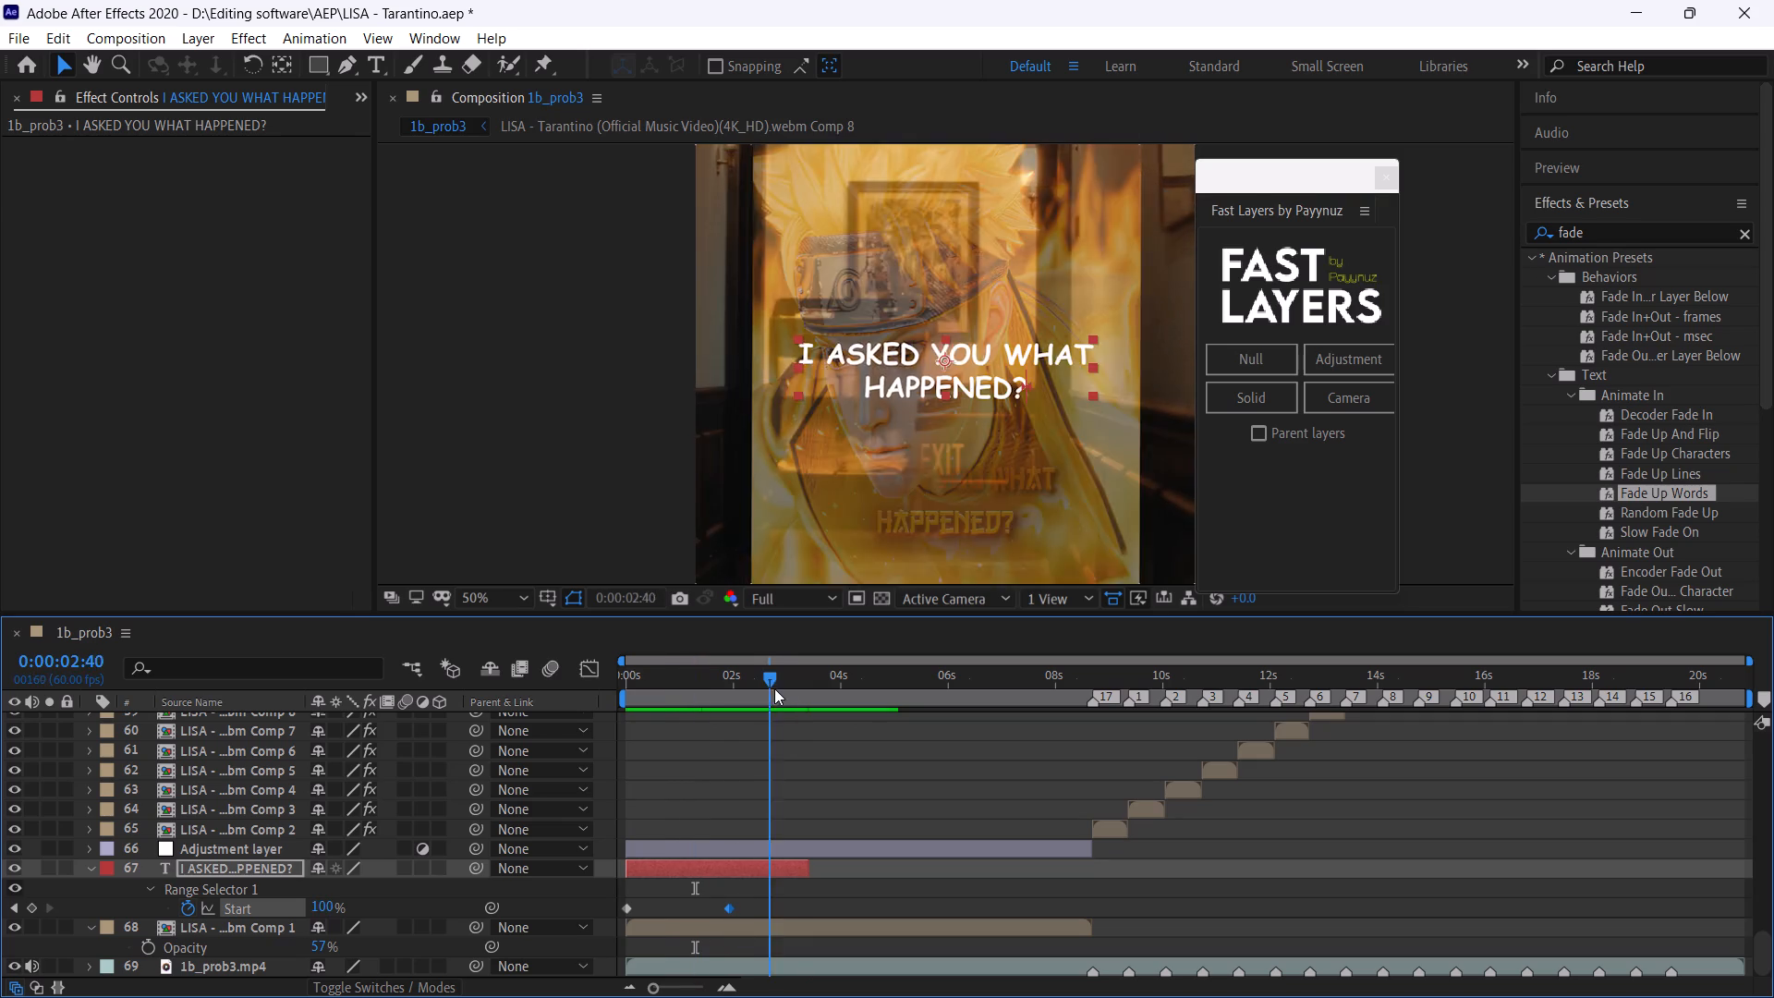
{"action": "left_click_drag", "start_coordinate": [774, 688], "coordinate": [787, 712]}
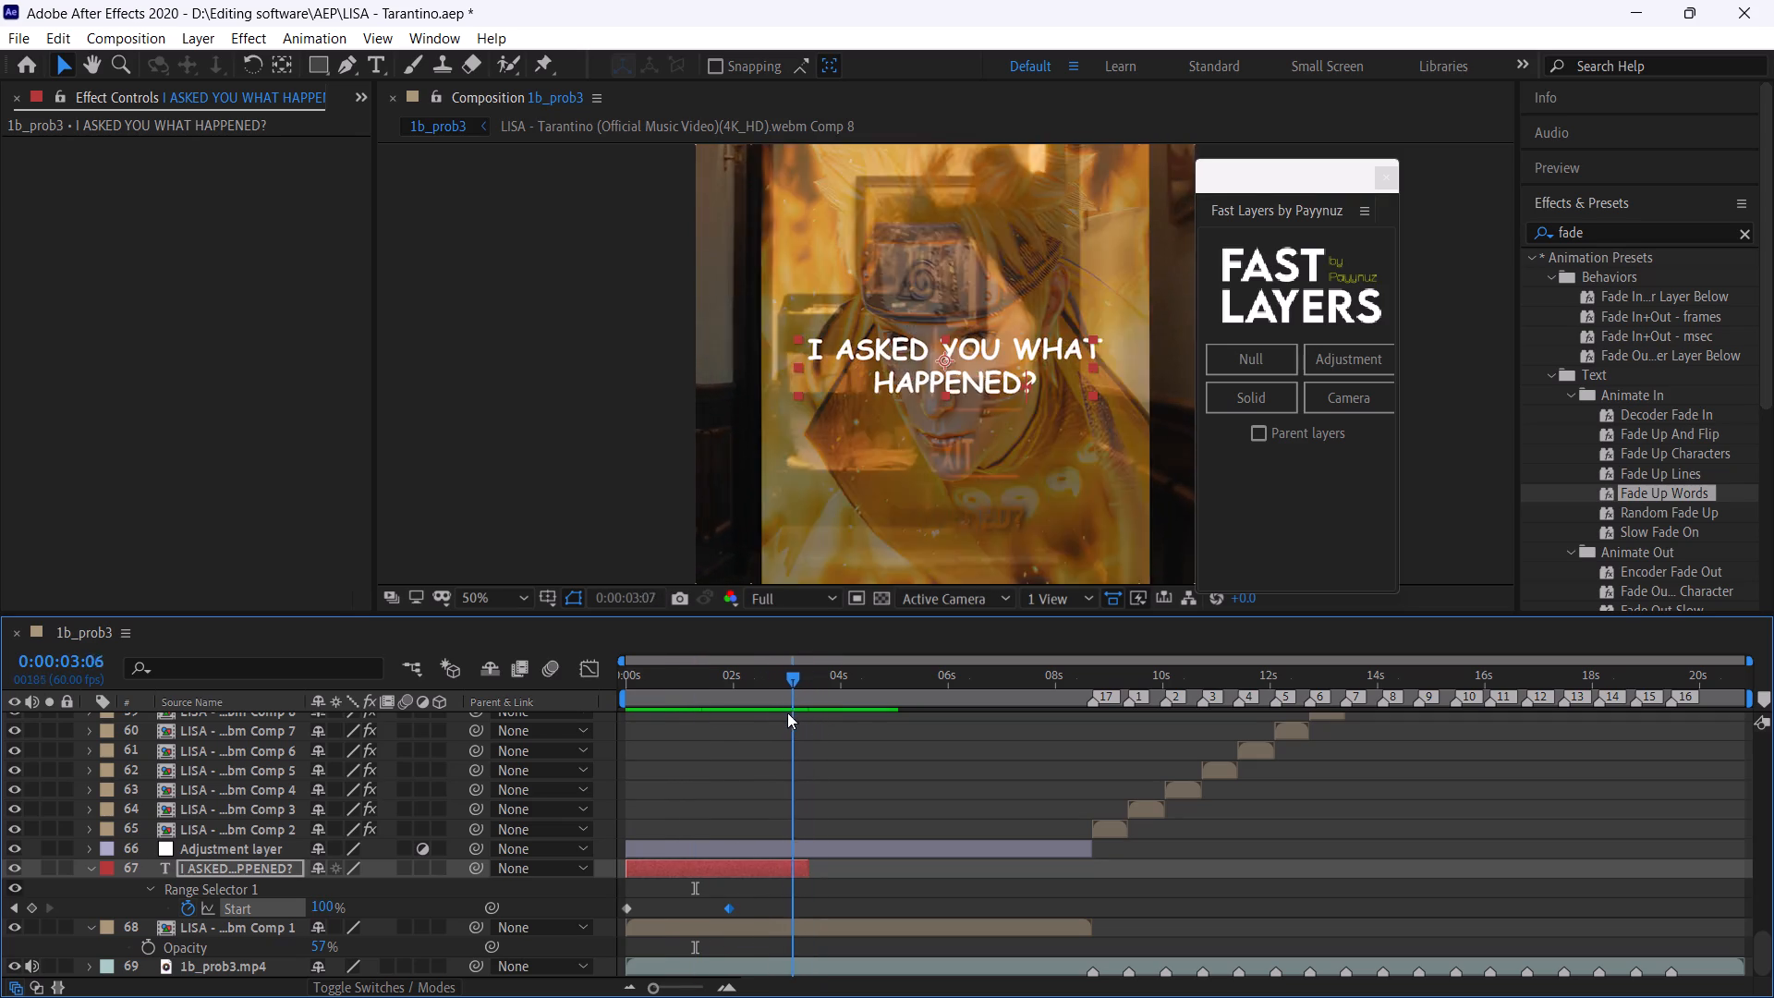
{"action": "left_click_drag", "start_coordinate": [787, 712], "coordinate": [807, 728]}
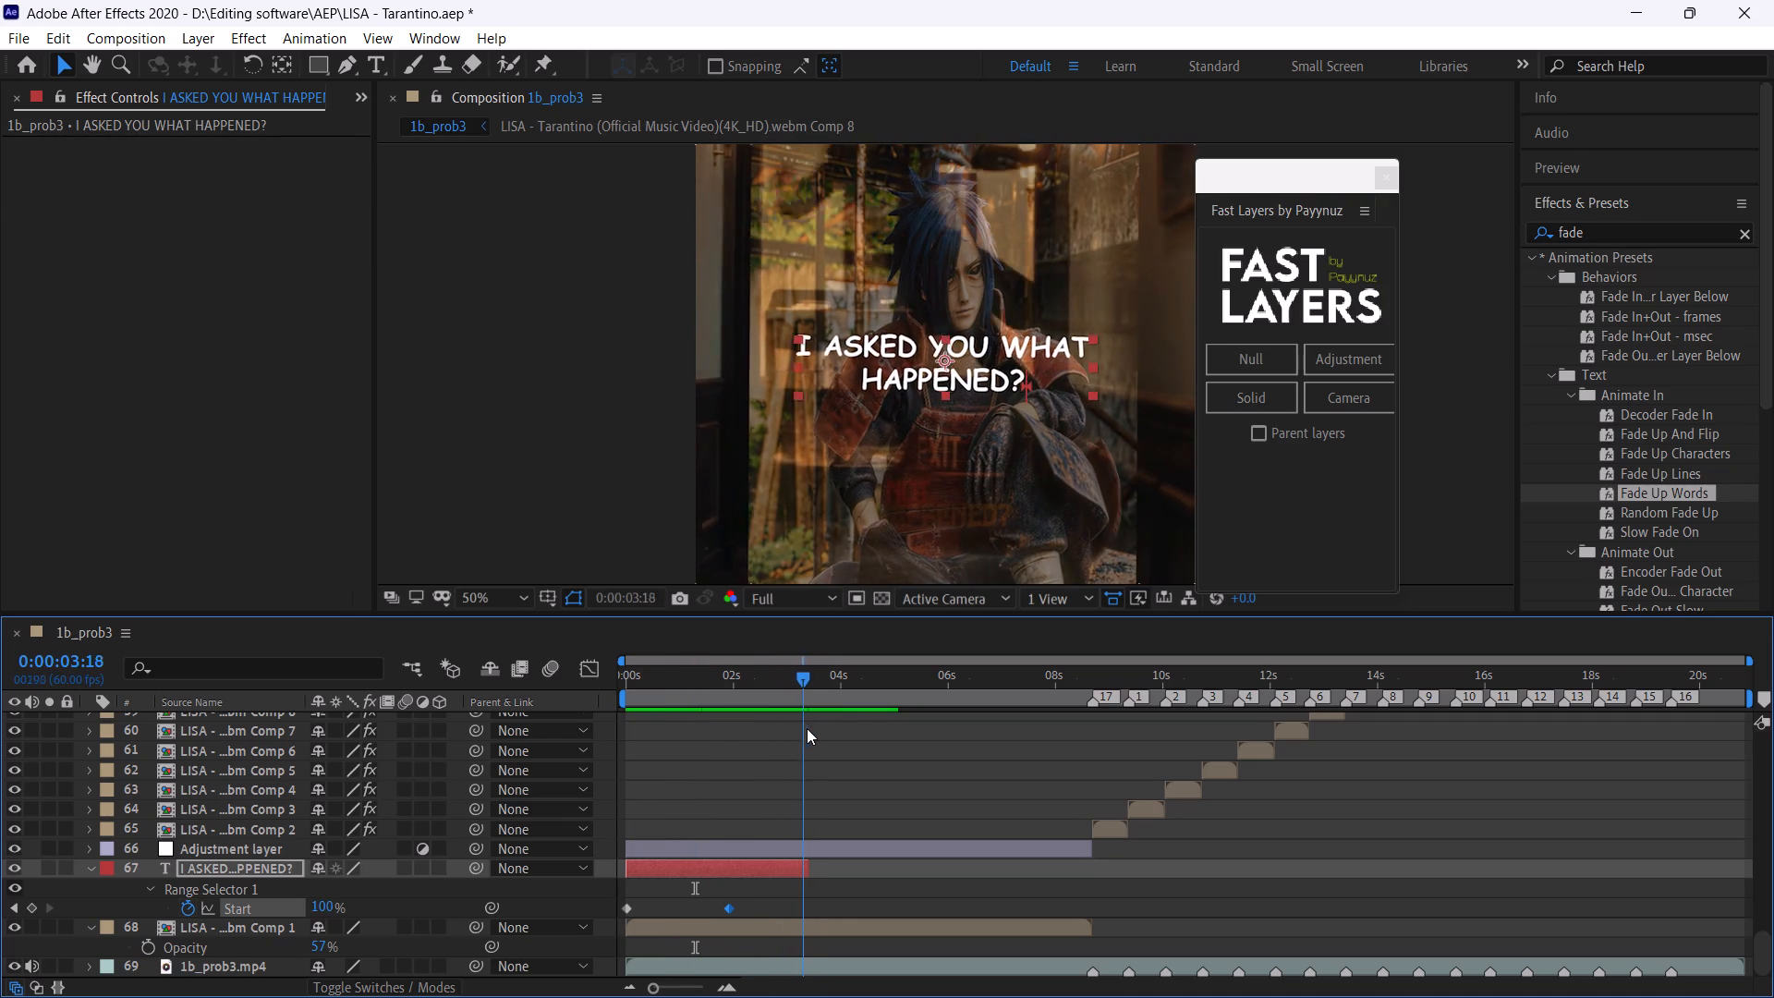
{"action": "left_click_drag", "start_coordinate": [807, 728], "coordinate": [860, 761]}
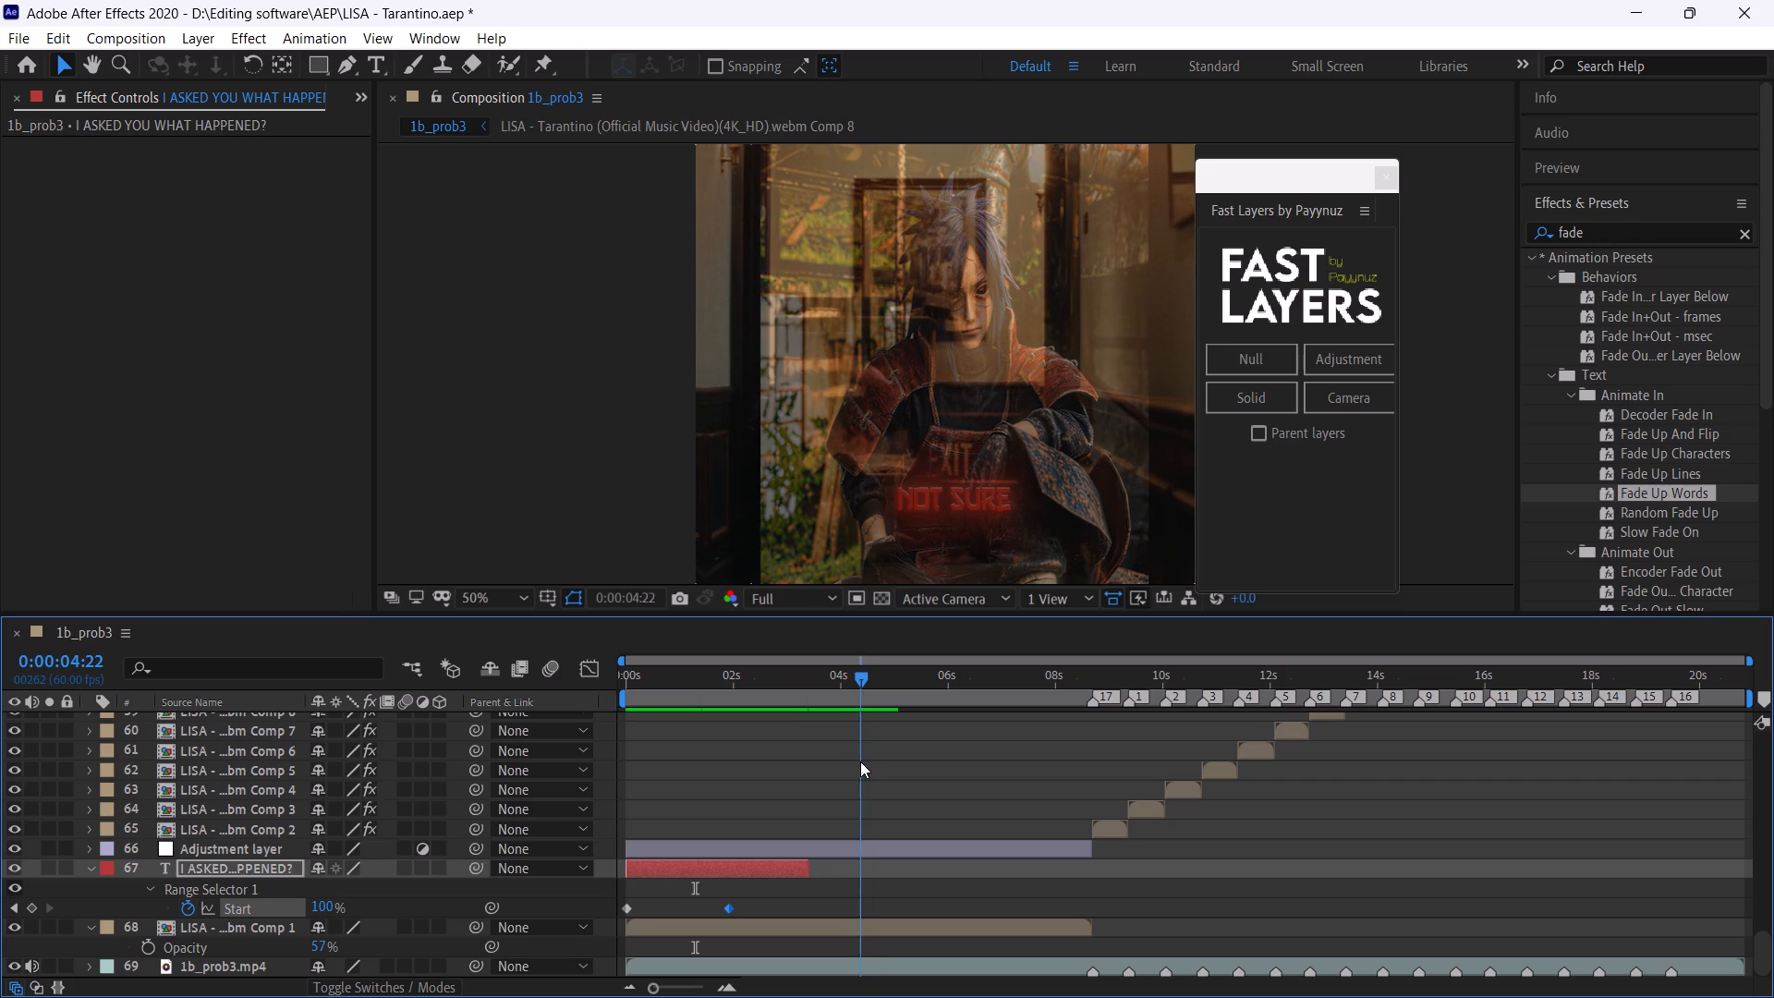
{"action": "left_click_drag", "start_coordinate": [860, 761], "coordinate": [861, 762]}
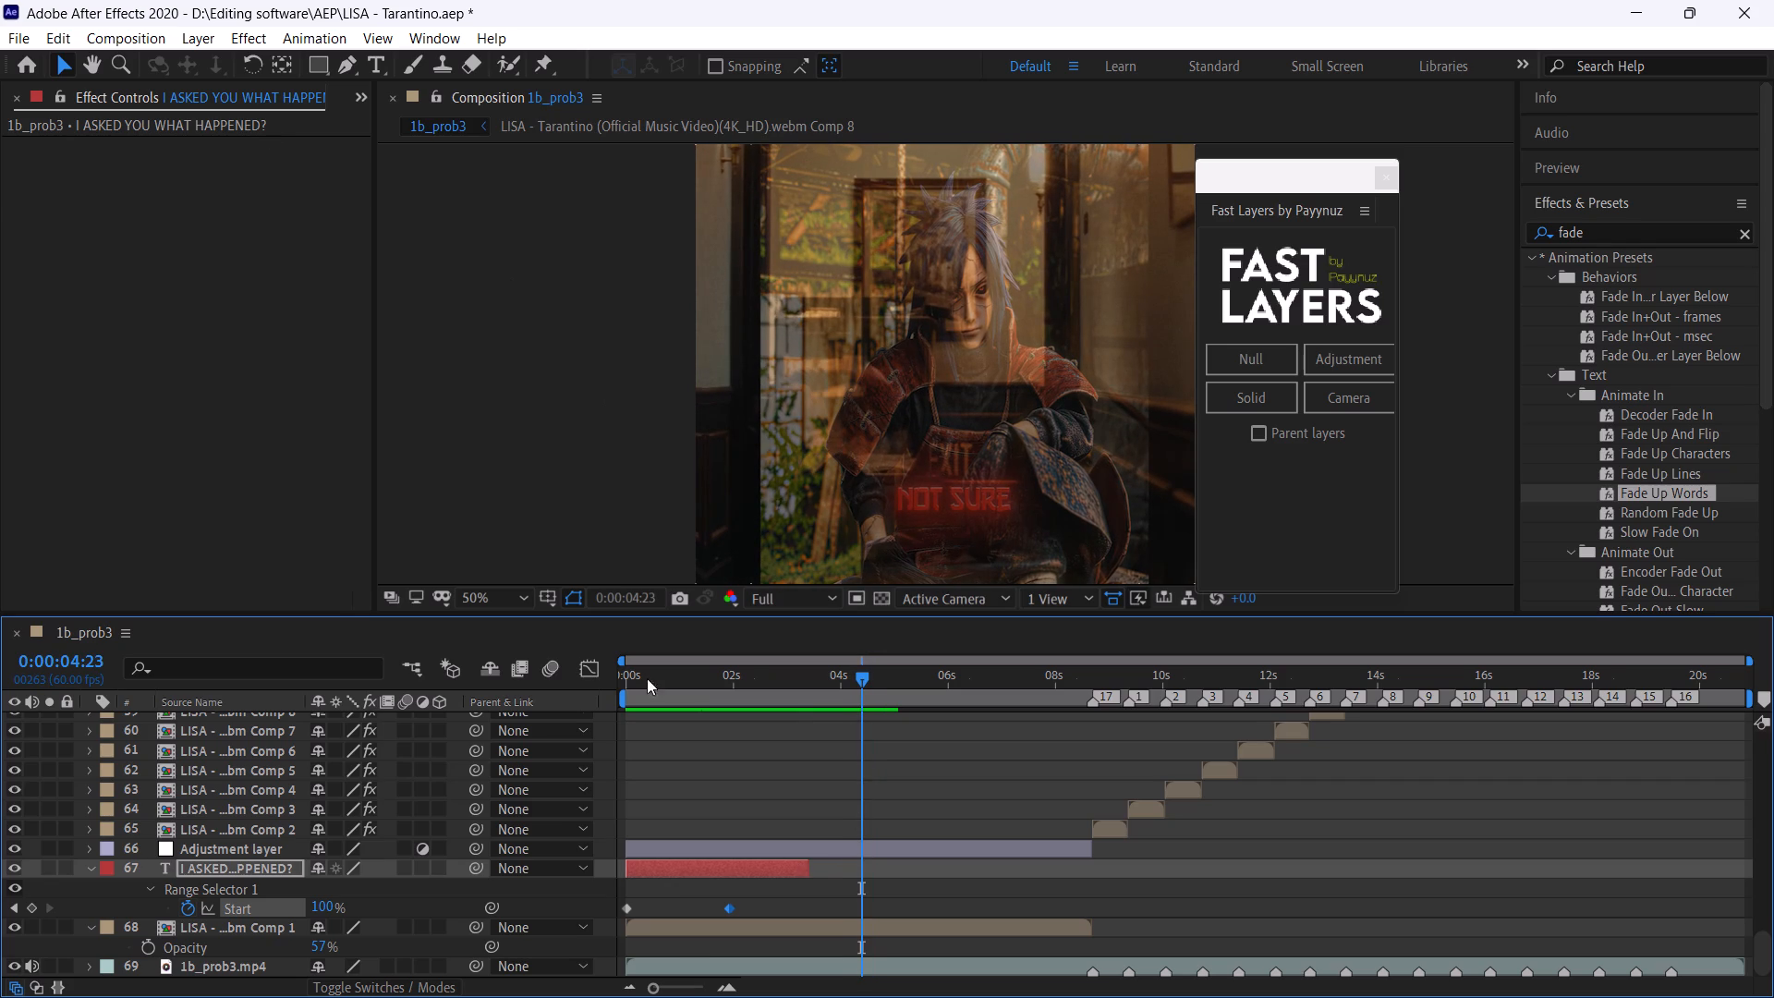
{"action": "left_click", "coordinate": [375, 70]}
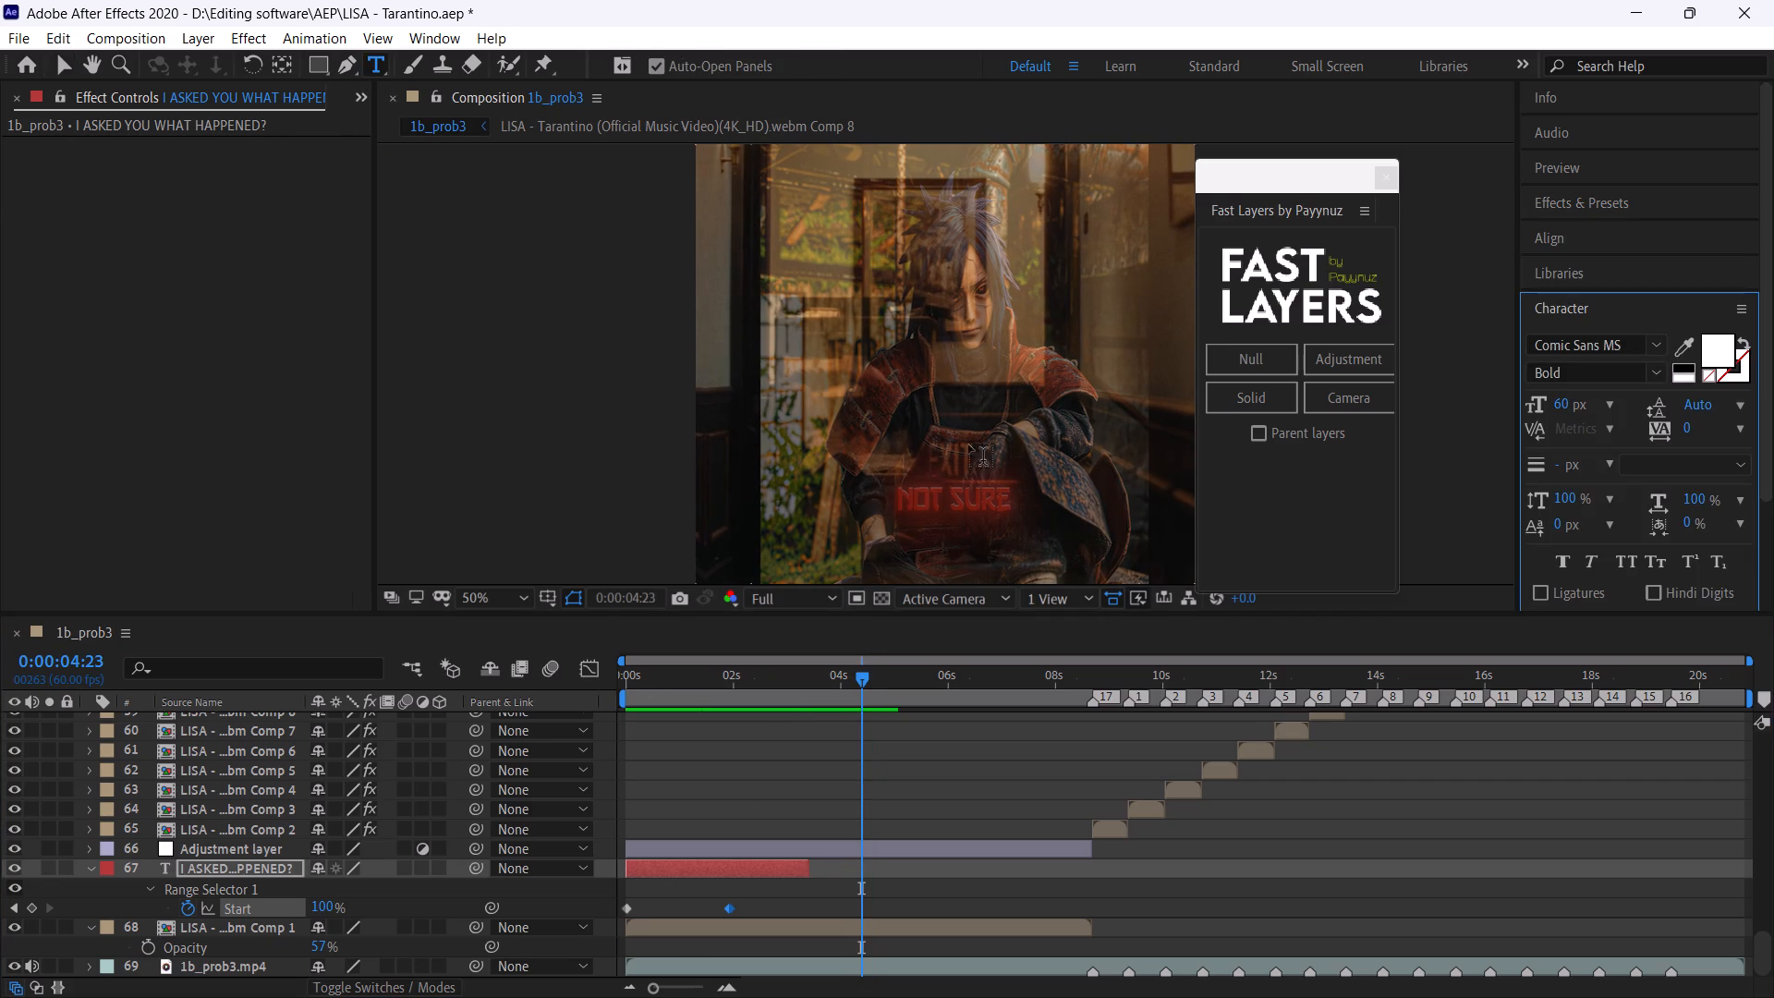
{"action": "left_click", "coordinate": [913, 354]}
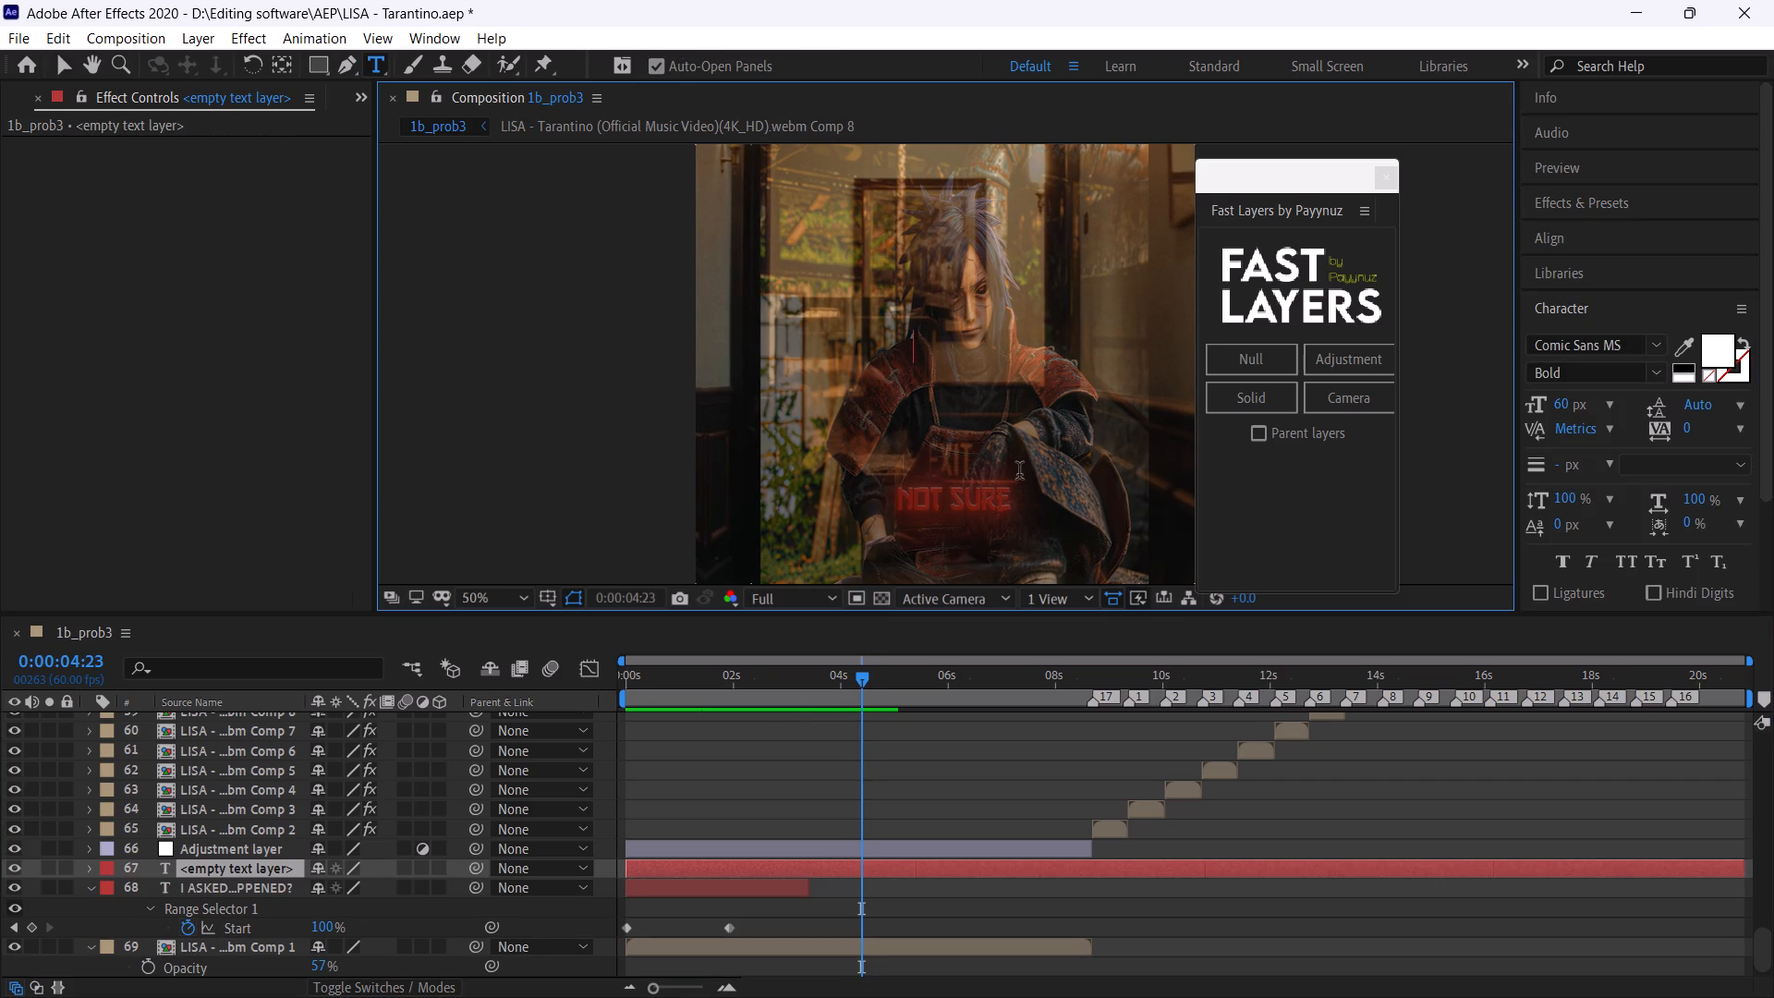
{"action": "type", "text": "NOT"}
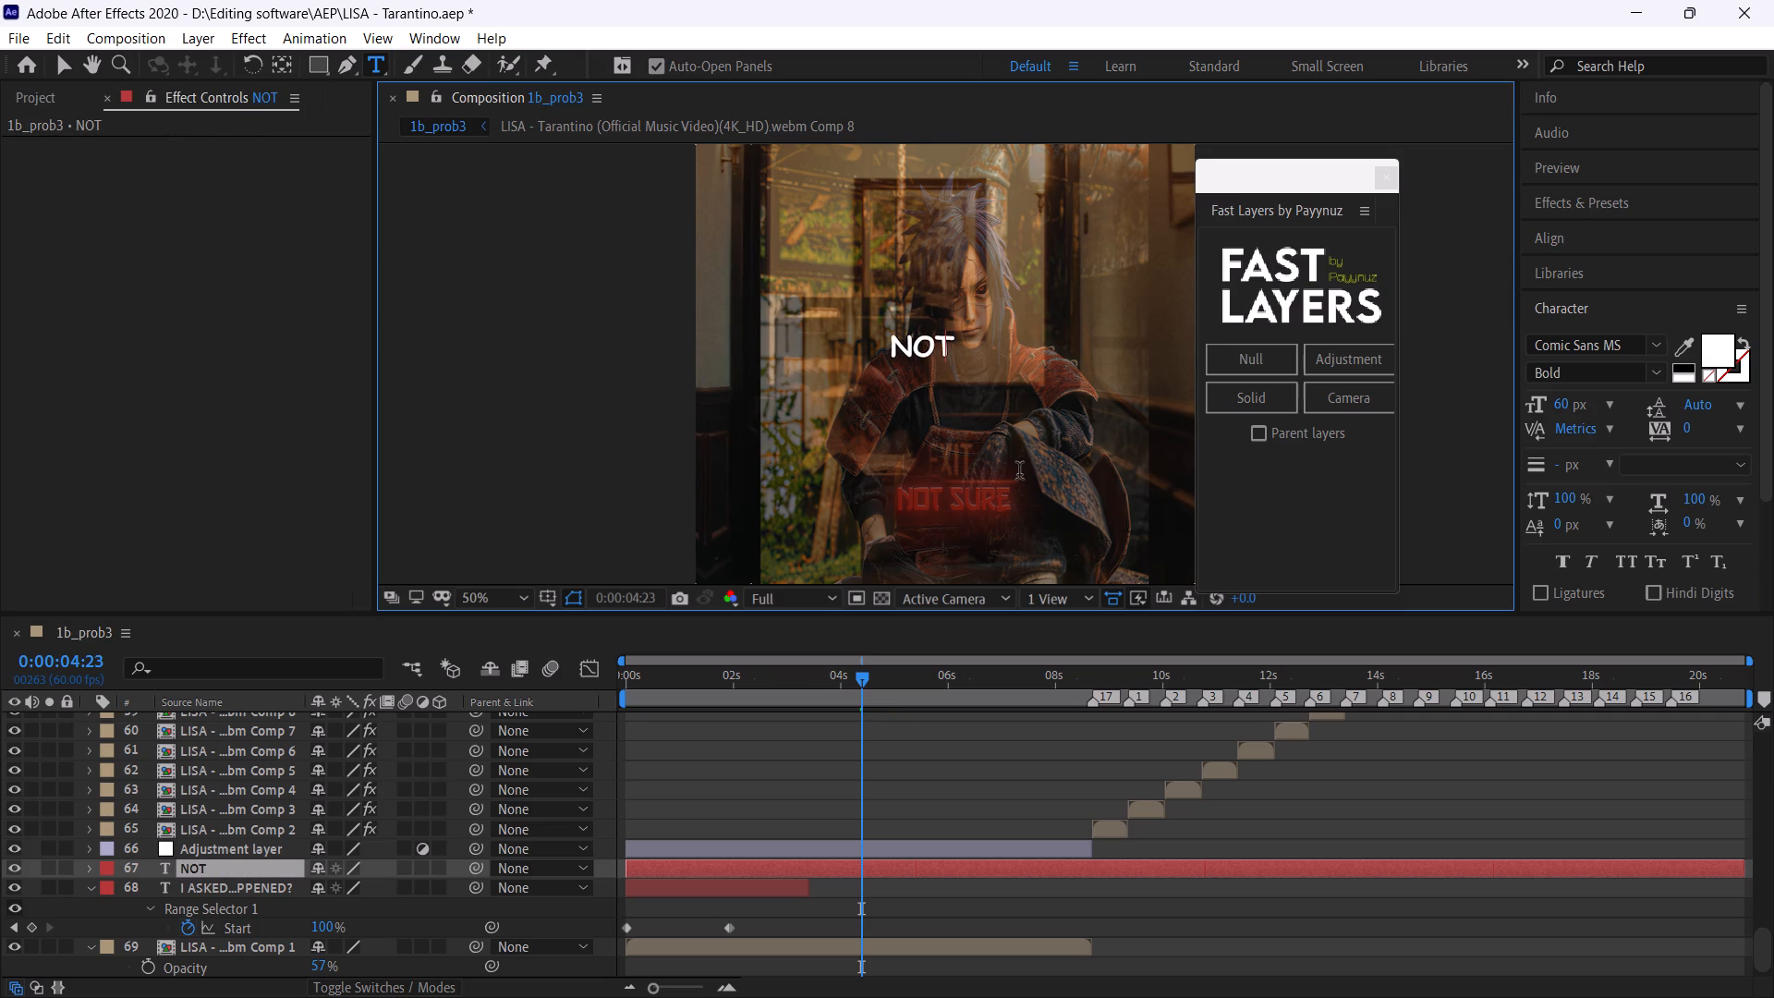
{"action": "key", "text": "space"}
{"action": "type", "text": "SURE"}
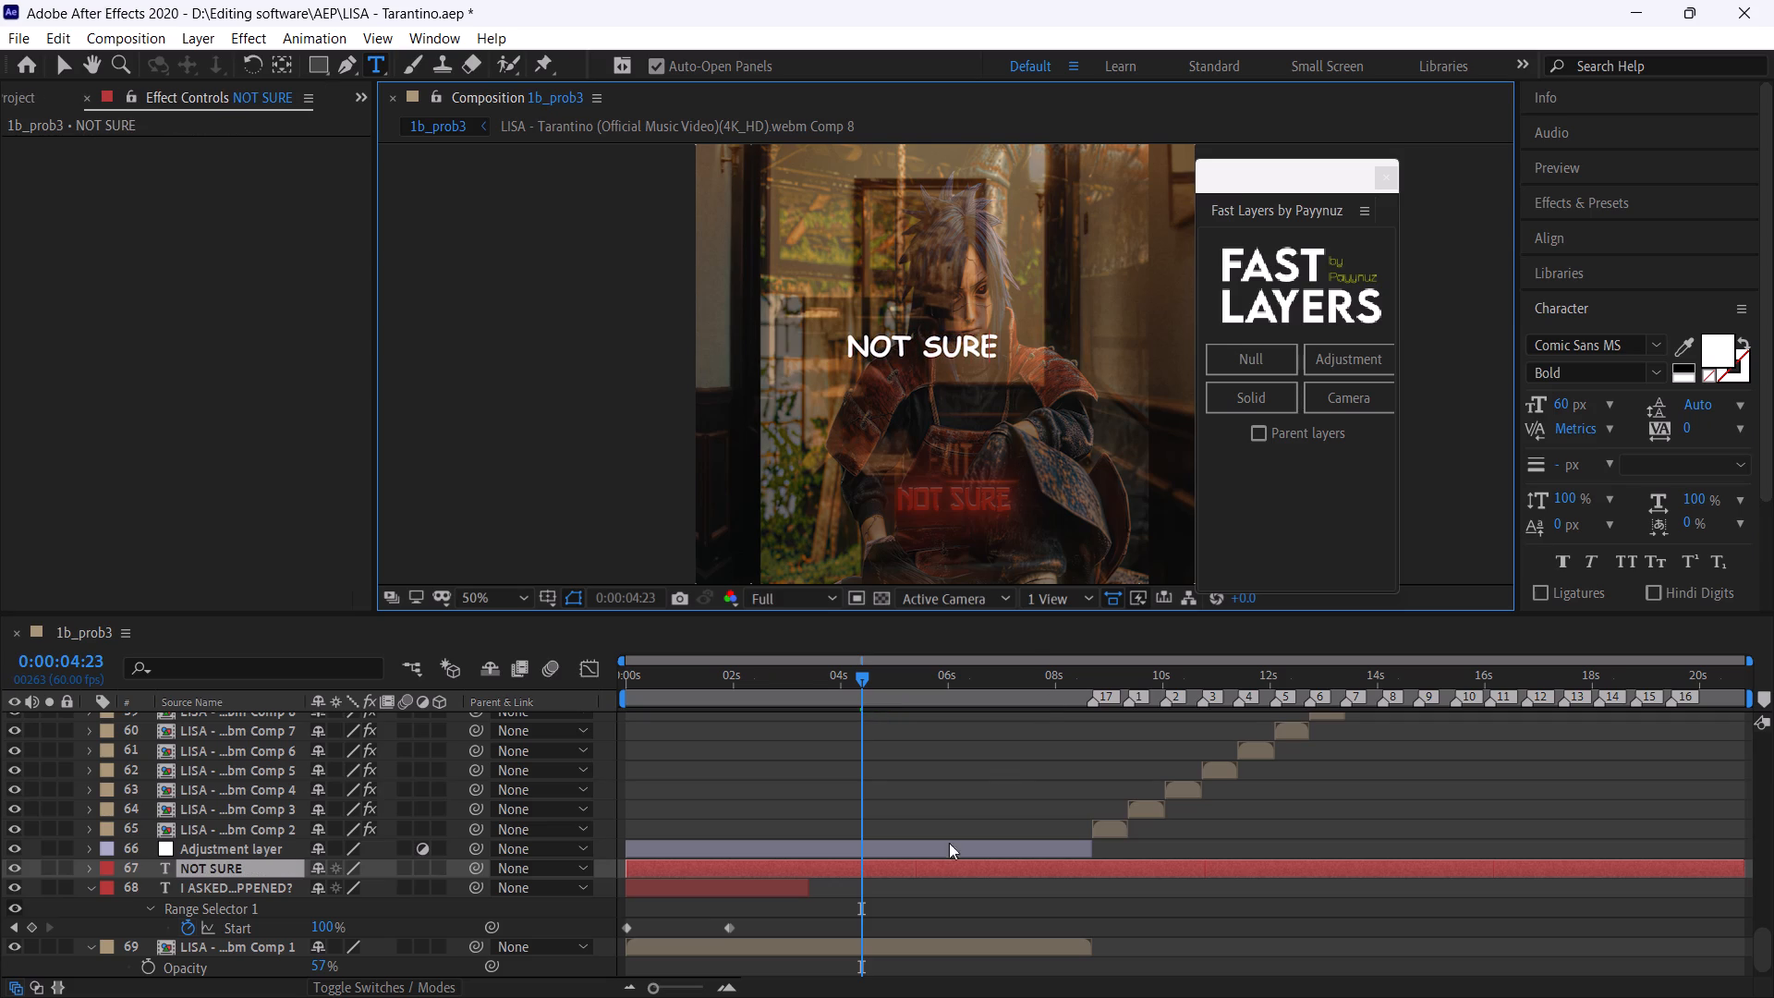
Center the "NOT SURE" caption horizontally and vertically in the composition.
{"action": "double_click", "coordinate": [917, 864]}
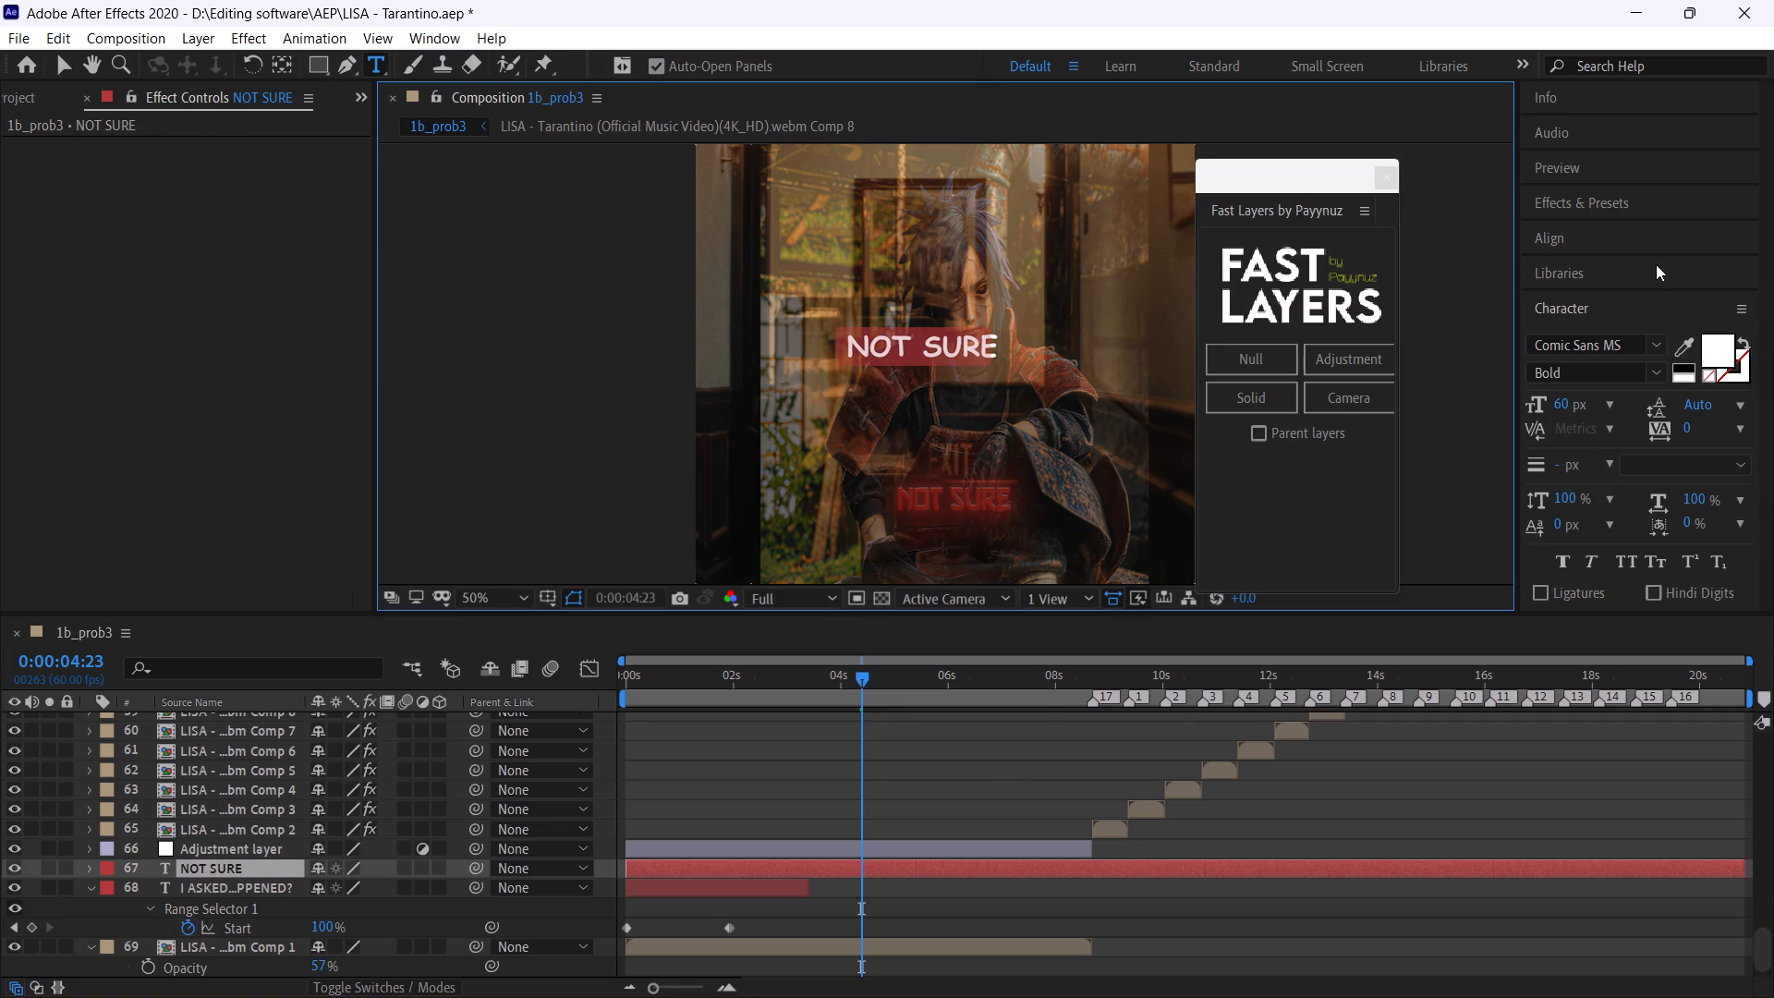
{"action": "left_click", "coordinate": [1579, 234]}
{"action": "left_click", "coordinate": [1581, 298]}
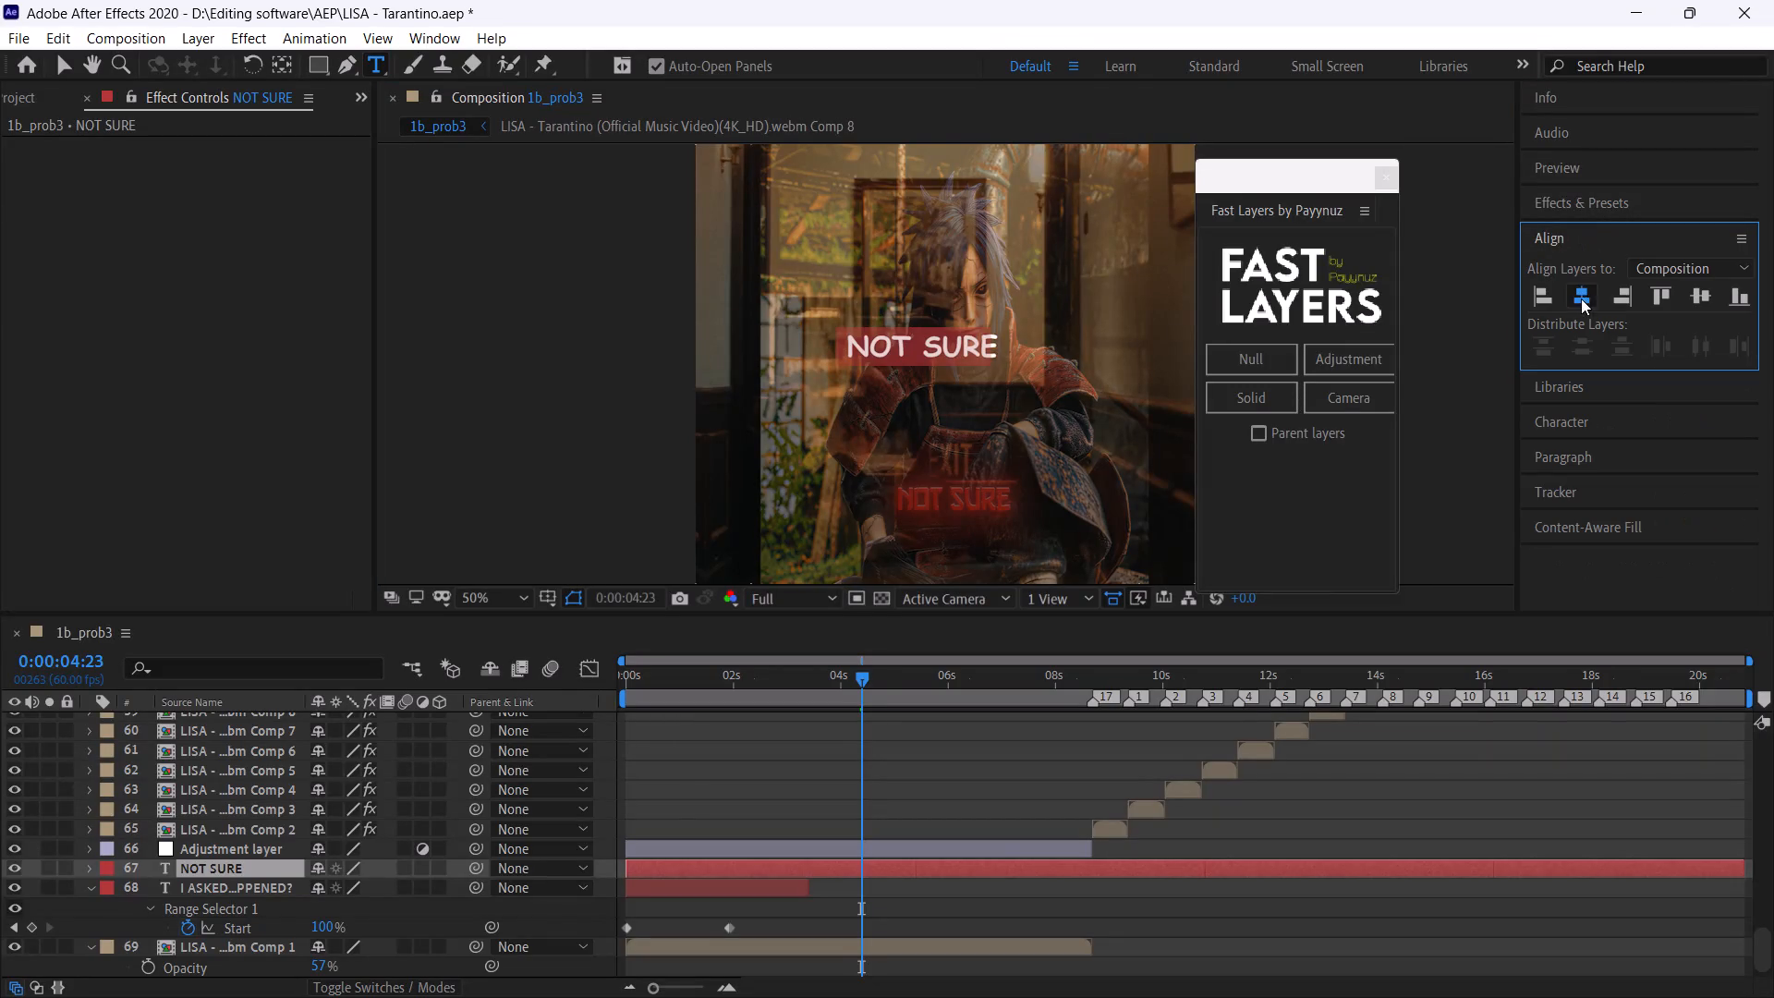
{"action": "left_click", "coordinate": [1703, 294]}
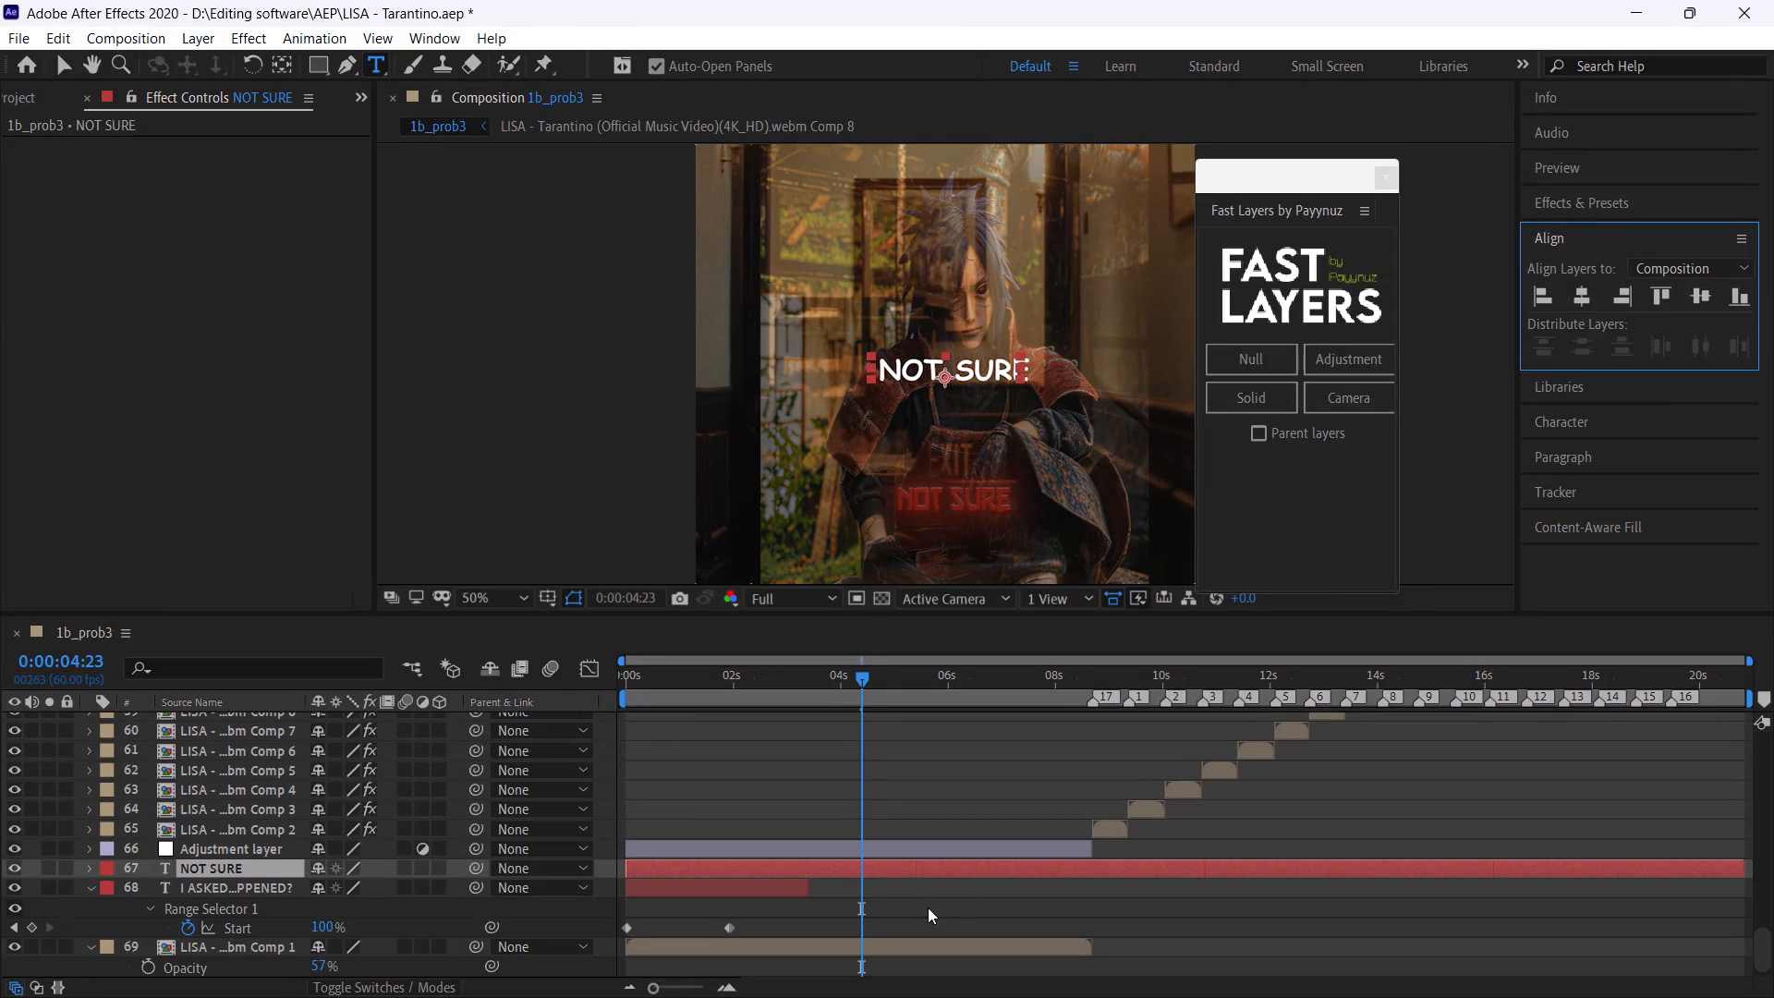
Split the "NOT SURE" layer at 0:00:03:11, delete the part before the cut, and save the project.
{"action": "left_click", "coordinate": [818, 683]}
{"action": "left_click_drag", "start_coordinate": [818, 683], "coordinate": [796, 681]}
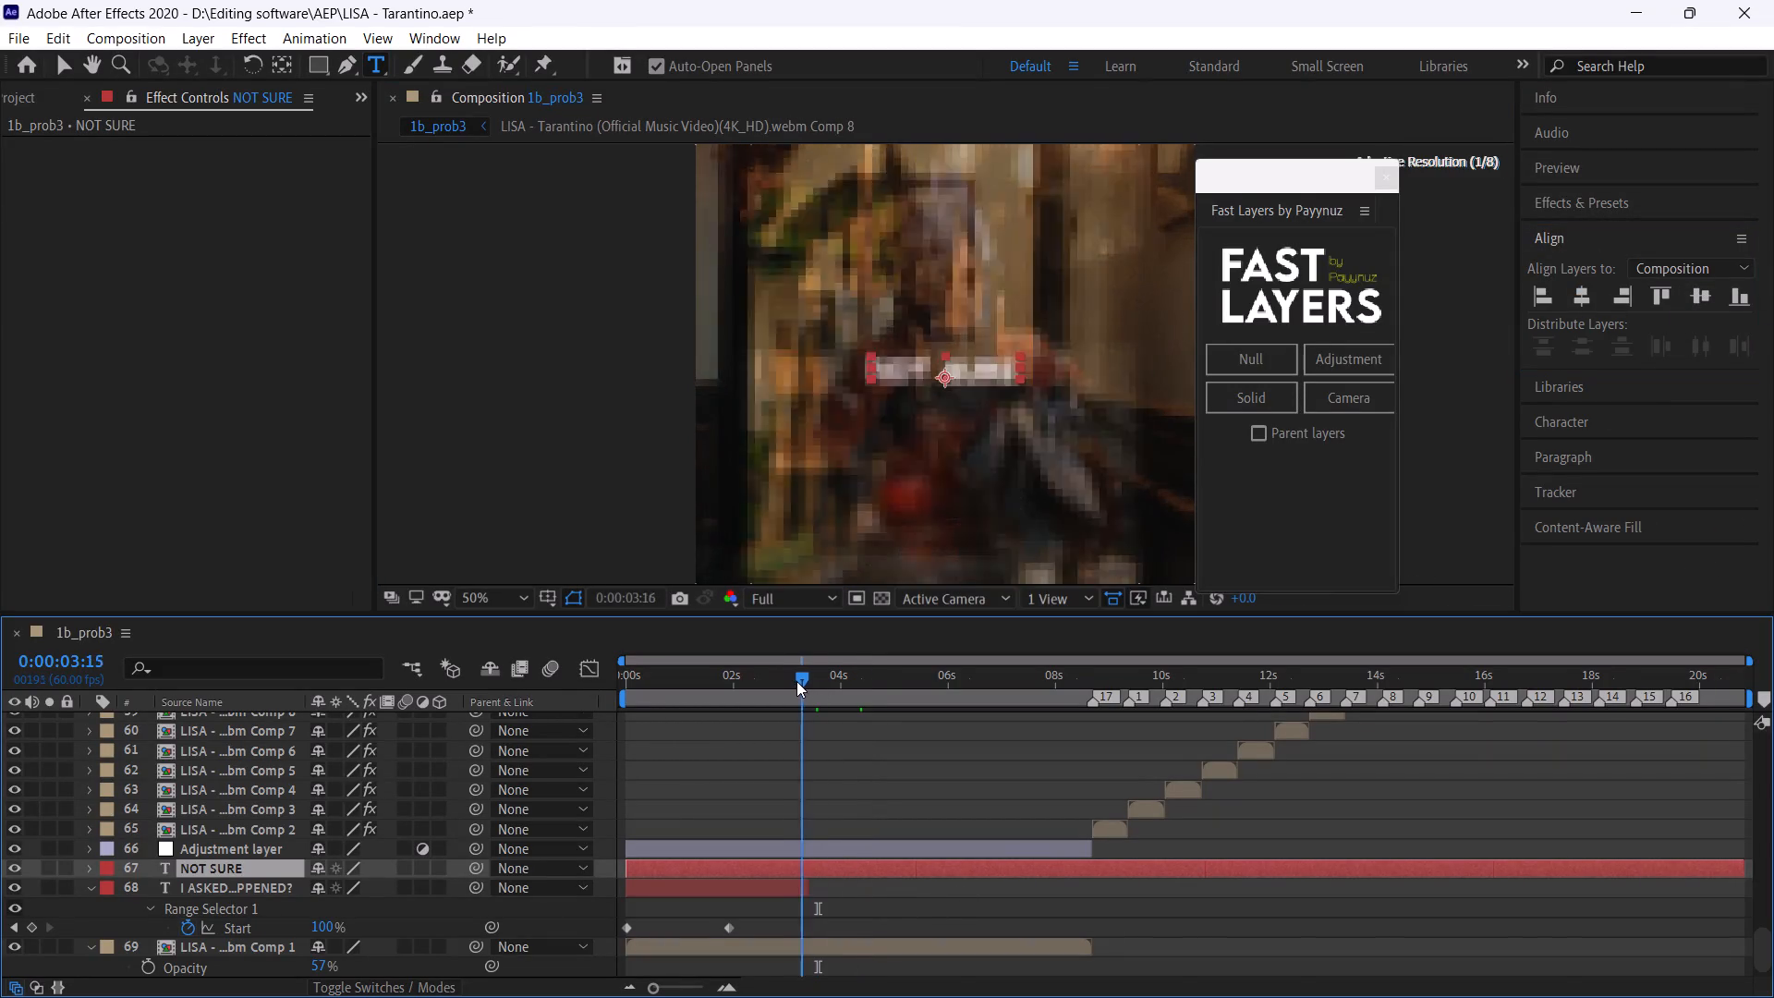
{"action": "left_click_drag", "start_coordinate": [796, 681], "coordinate": [809, 693]}
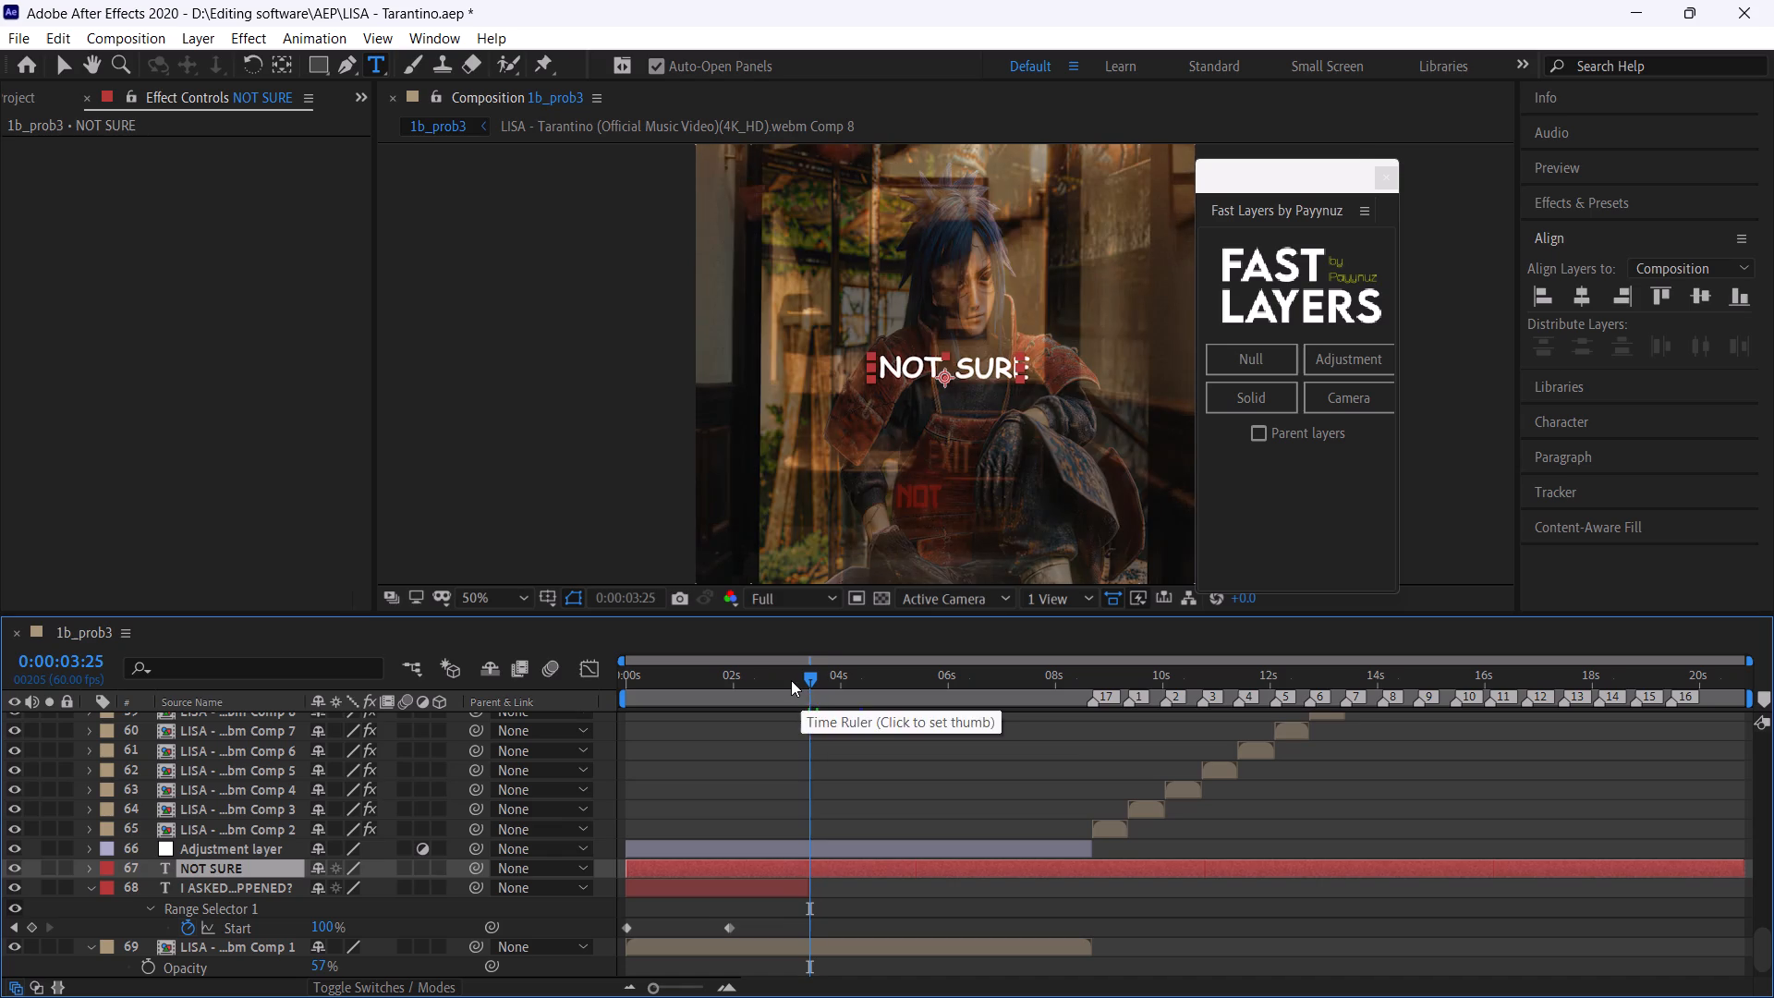
{"action": "left_click", "coordinate": [791, 680]}
{"action": "left_click", "coordinate": [790, 679]}
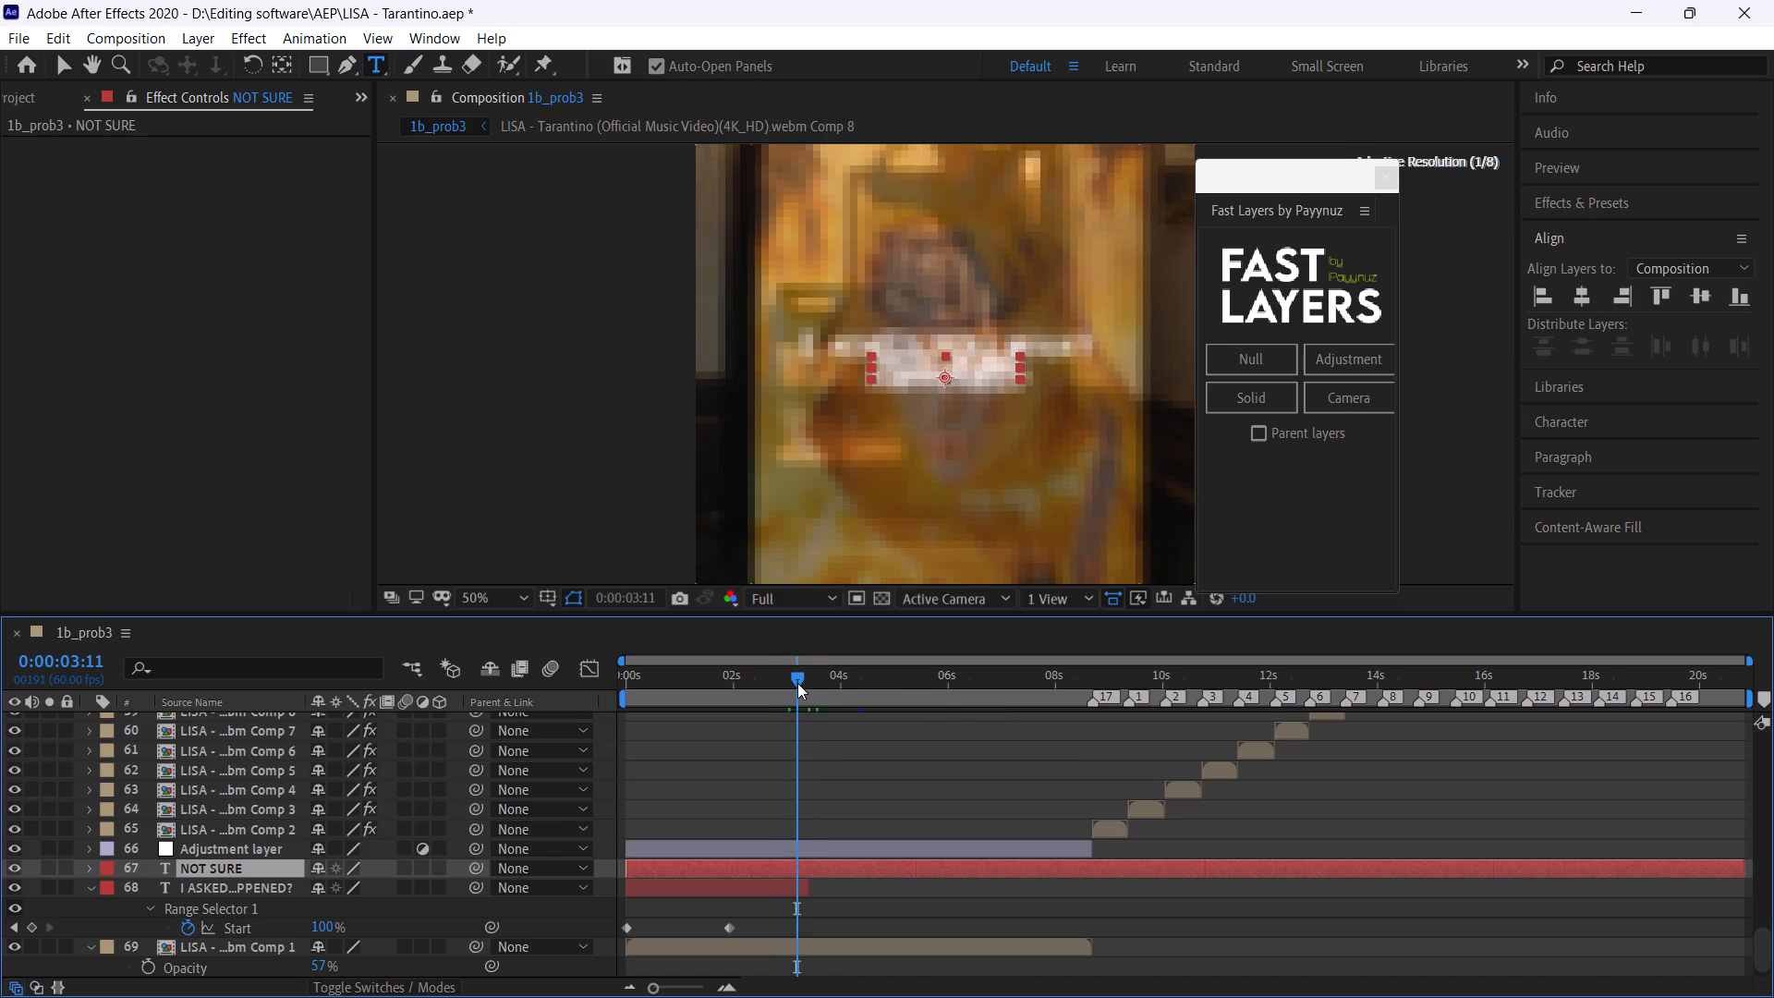
{"action": "left_click", "coordinate": [797, 683]}
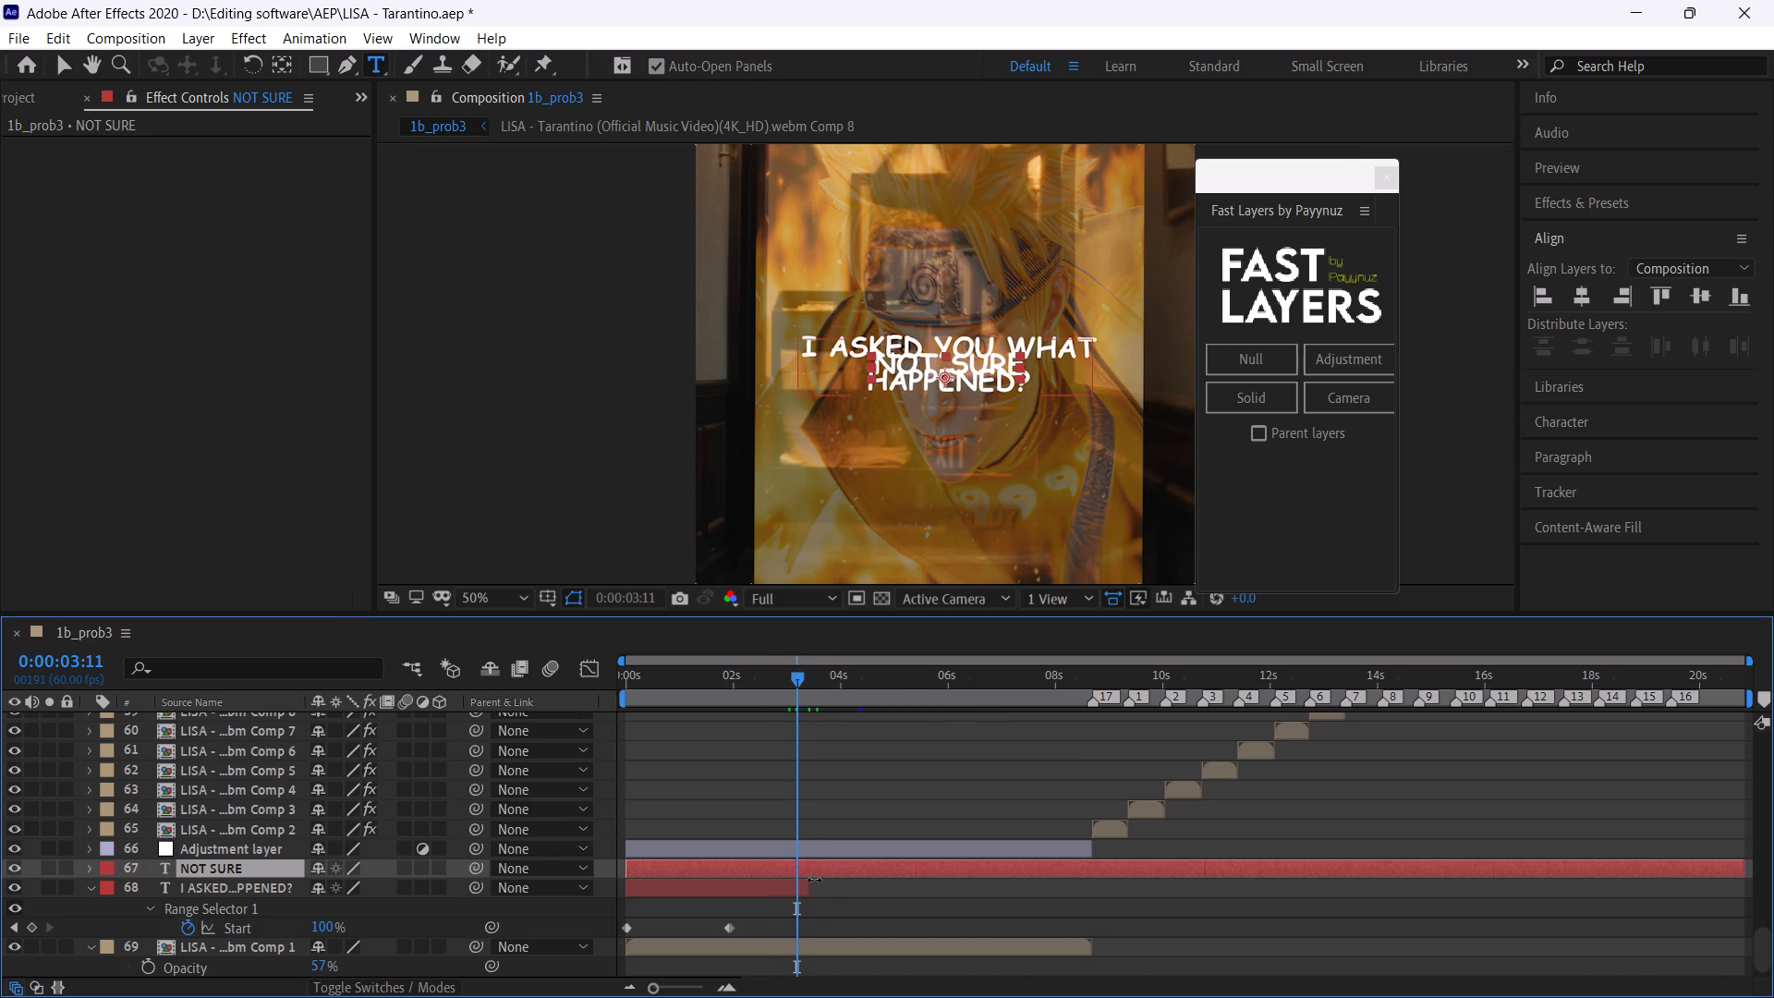
{"action": "key", "text": "ctrl+shift+d"}
{"action": "left_click", "coordinate": [799, 888]}
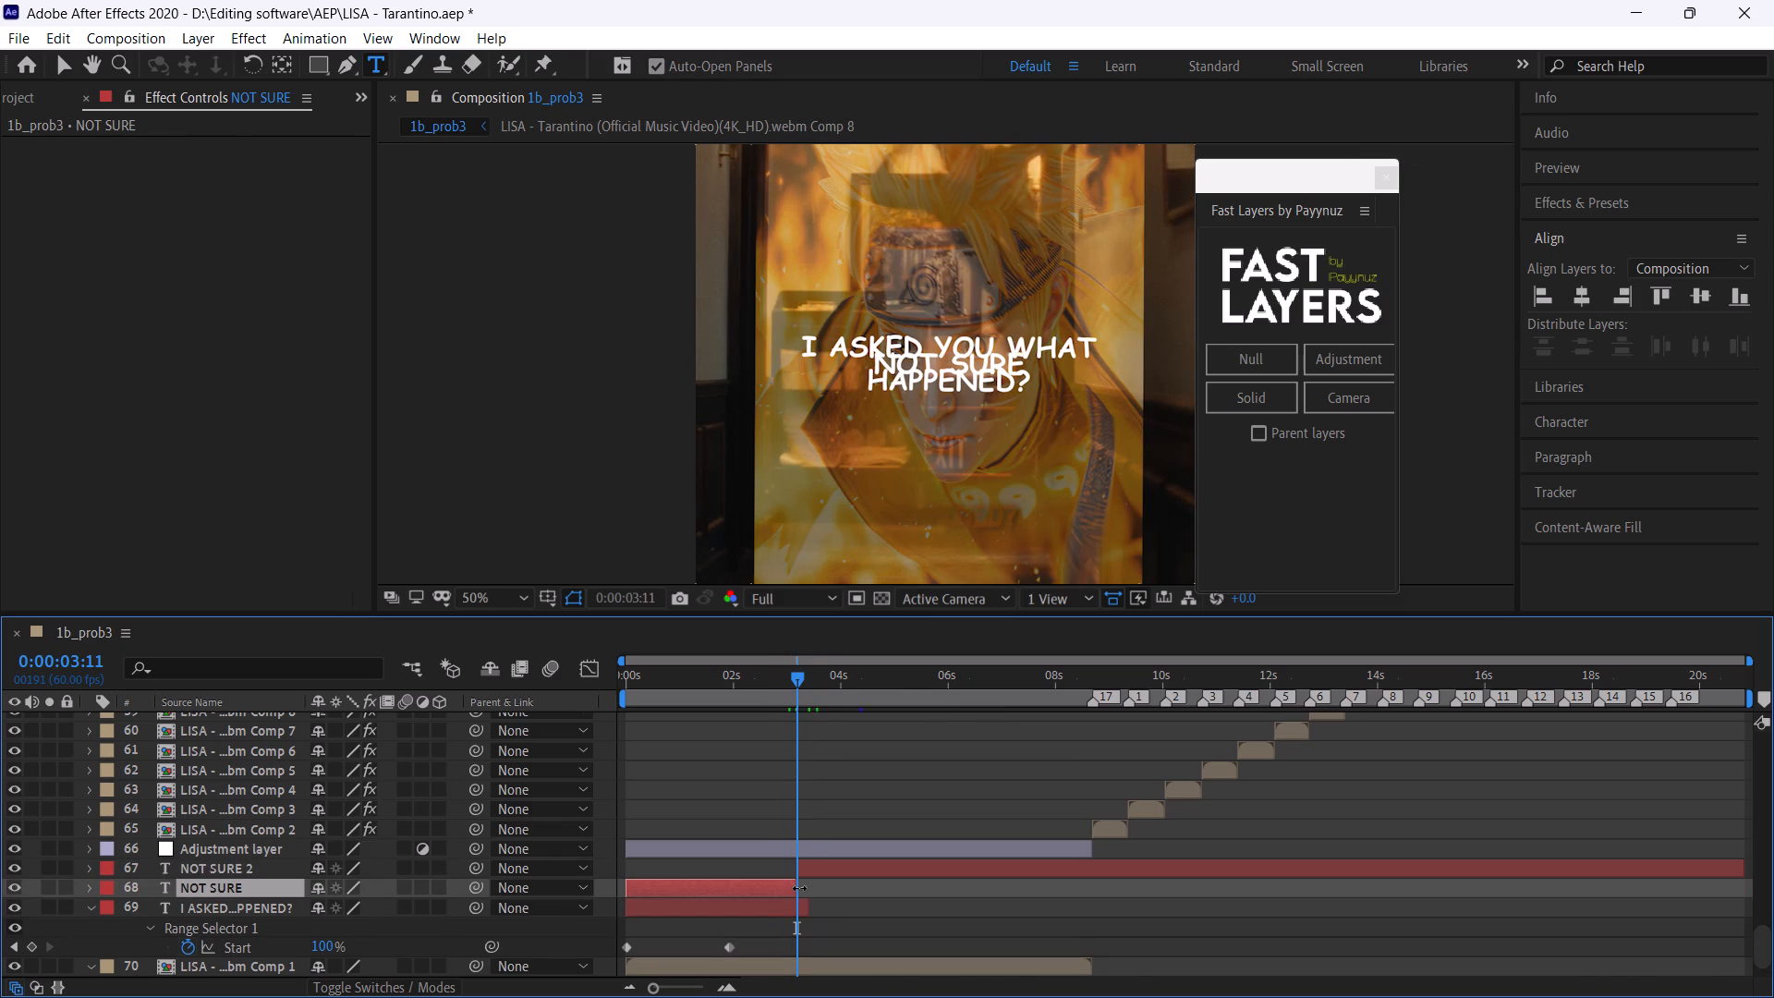
{"action": "key", "text": "BackSpace"}
{"action": "key", "text": "ctrl+s"}
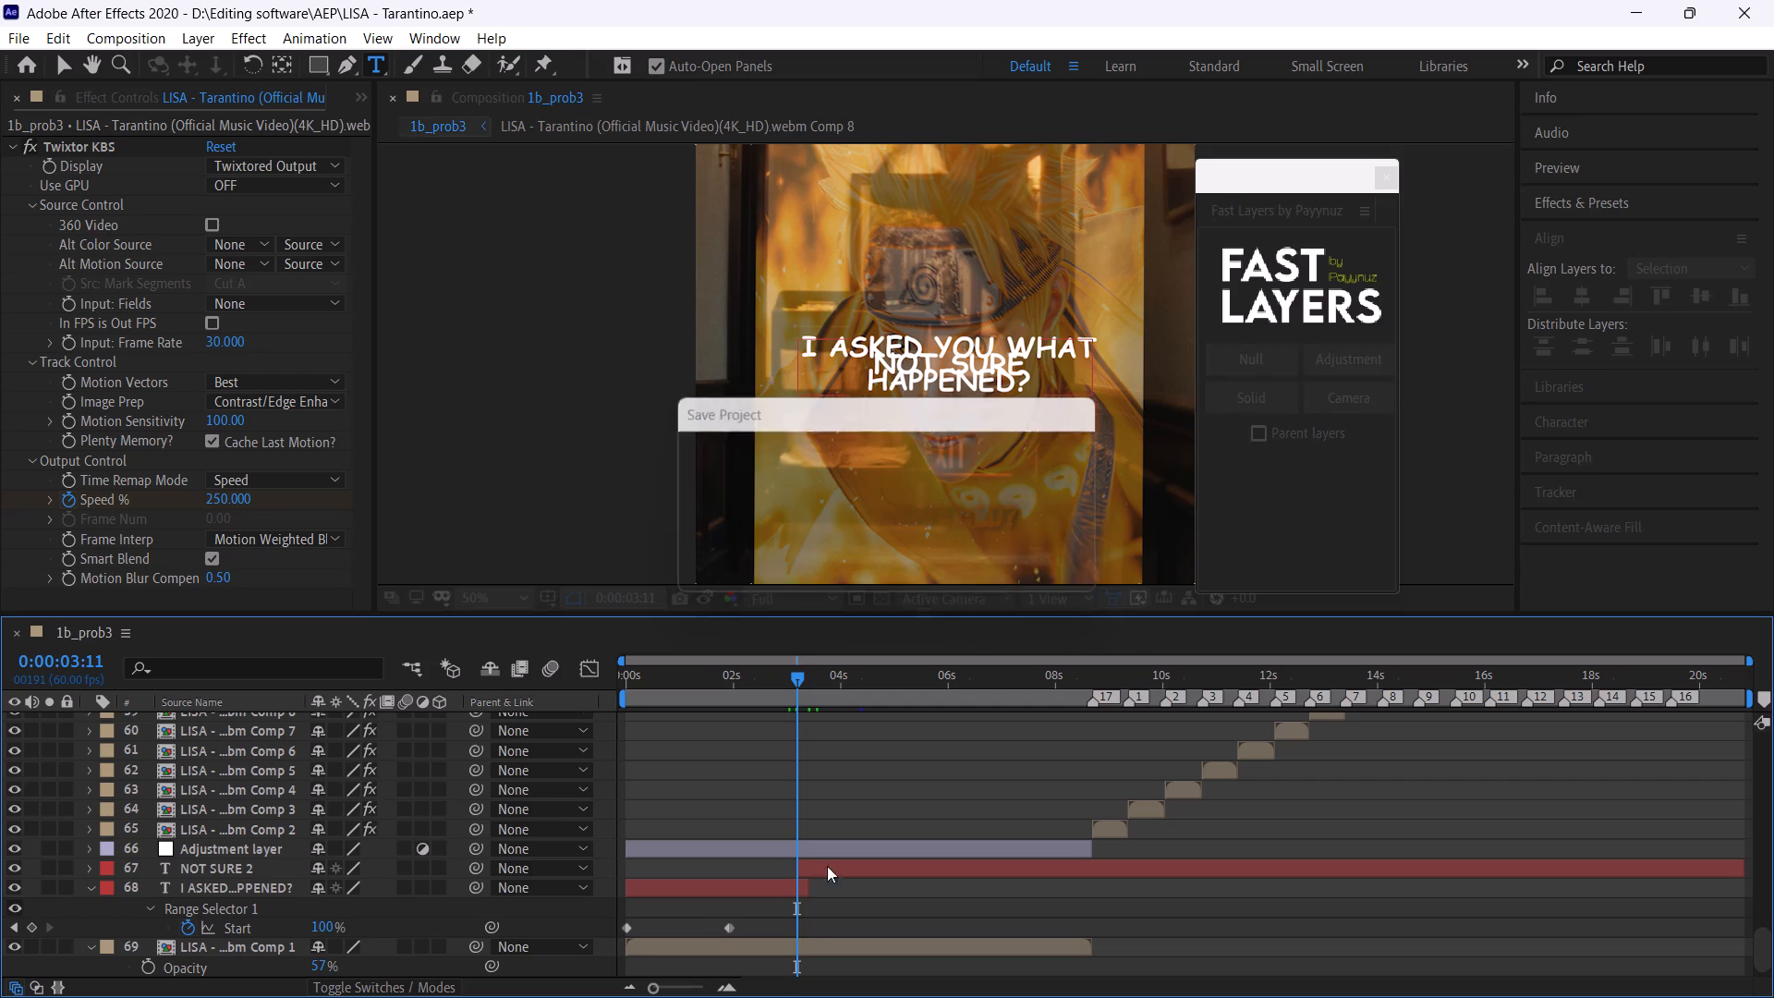
Scrub the composition from 0:00:03:49 to 0:00:06:01 to examine when the reference caption changes after "NOT SURE".
{"action": "left_click", "coordinate": [831, 684]}
{"action": "left_click_drag", "start_coordinate": [831, 684], "coordinate": [835, 688]}
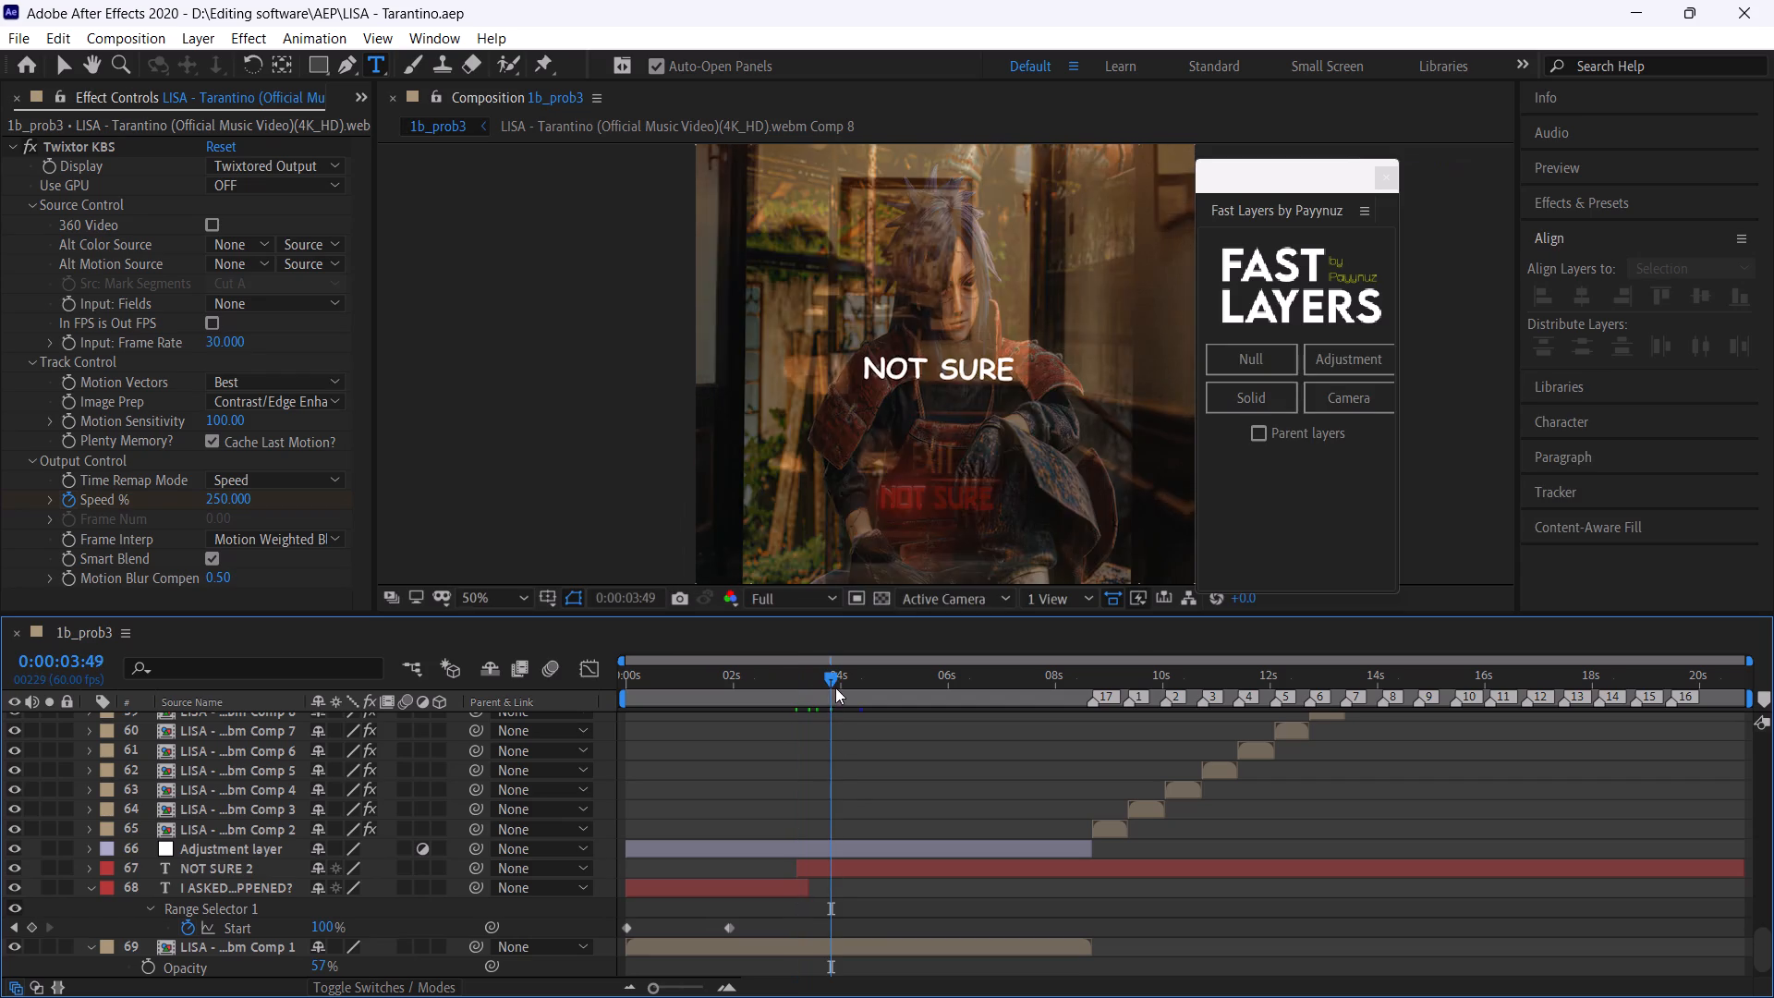
{"action": "left_click_drag", "start_coordinate": [835, 688], "coordinate": [927, 736]}
{"action": "left_click_drag", "start_coordinate": [928, 679], "coordinate": [917, 678]}
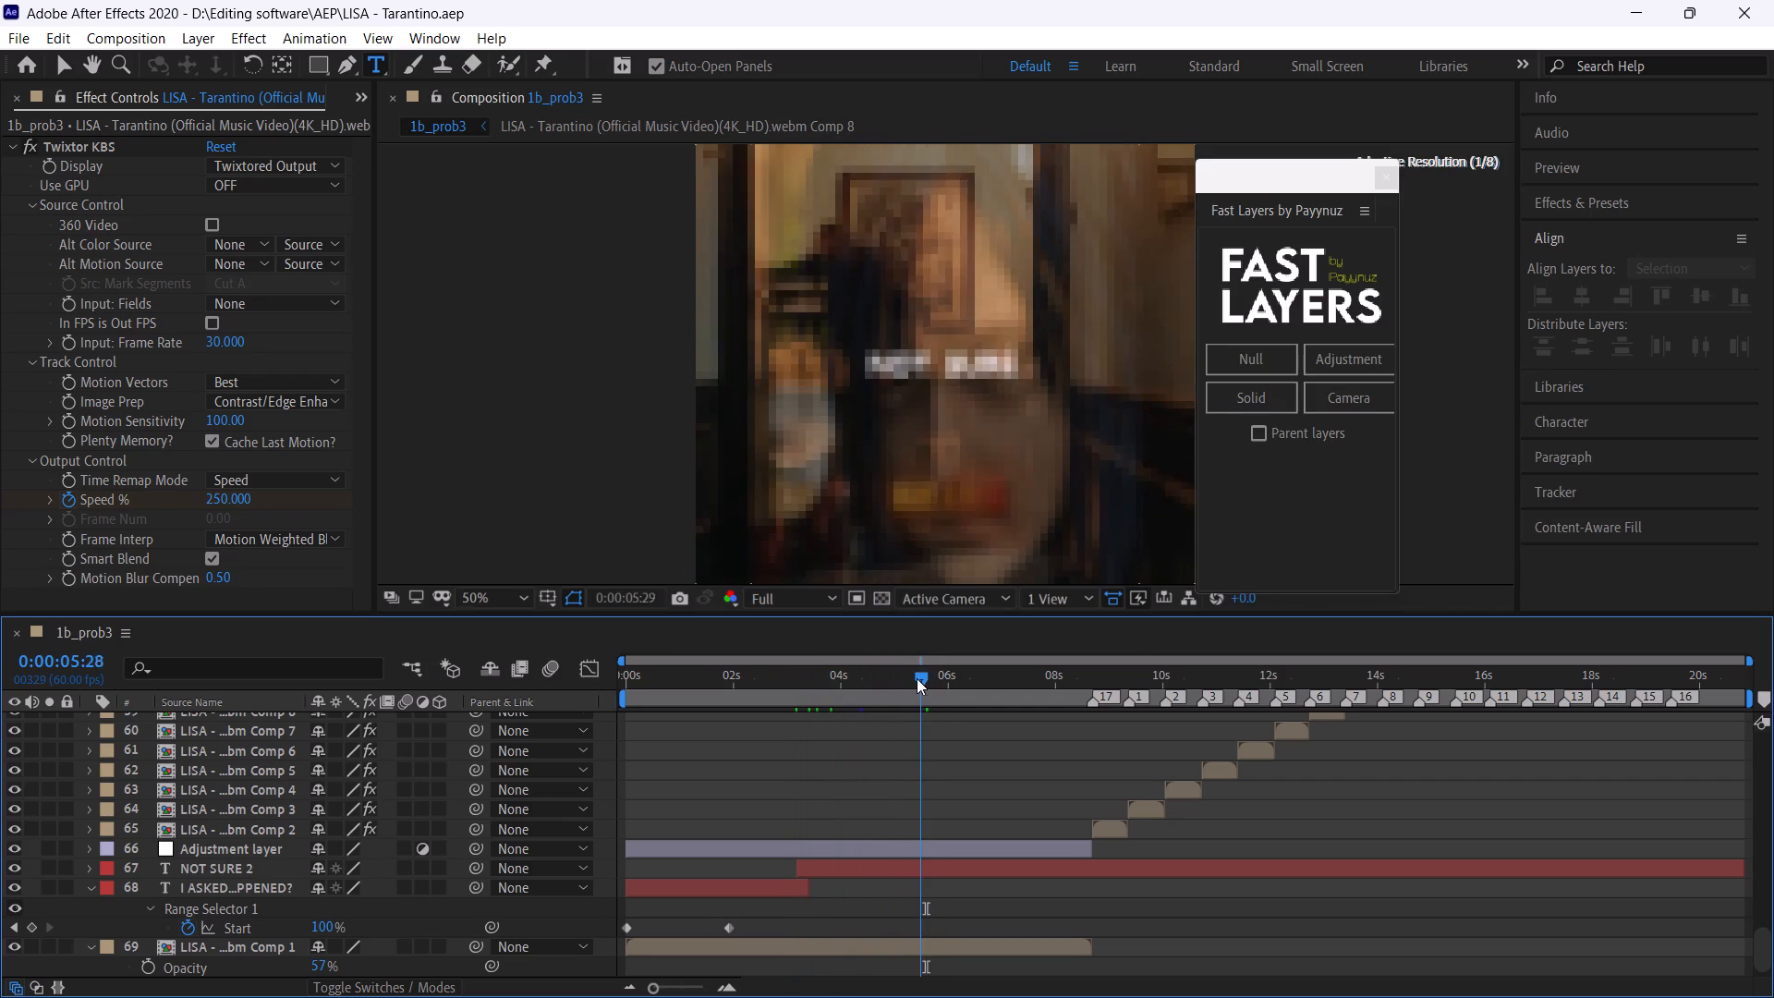
{"action": "left_click_drag", "start_coordinate": [917, 678], "coordinate": [916, 678]}
{"action": "left_click", "coordinate": [916, 678]}
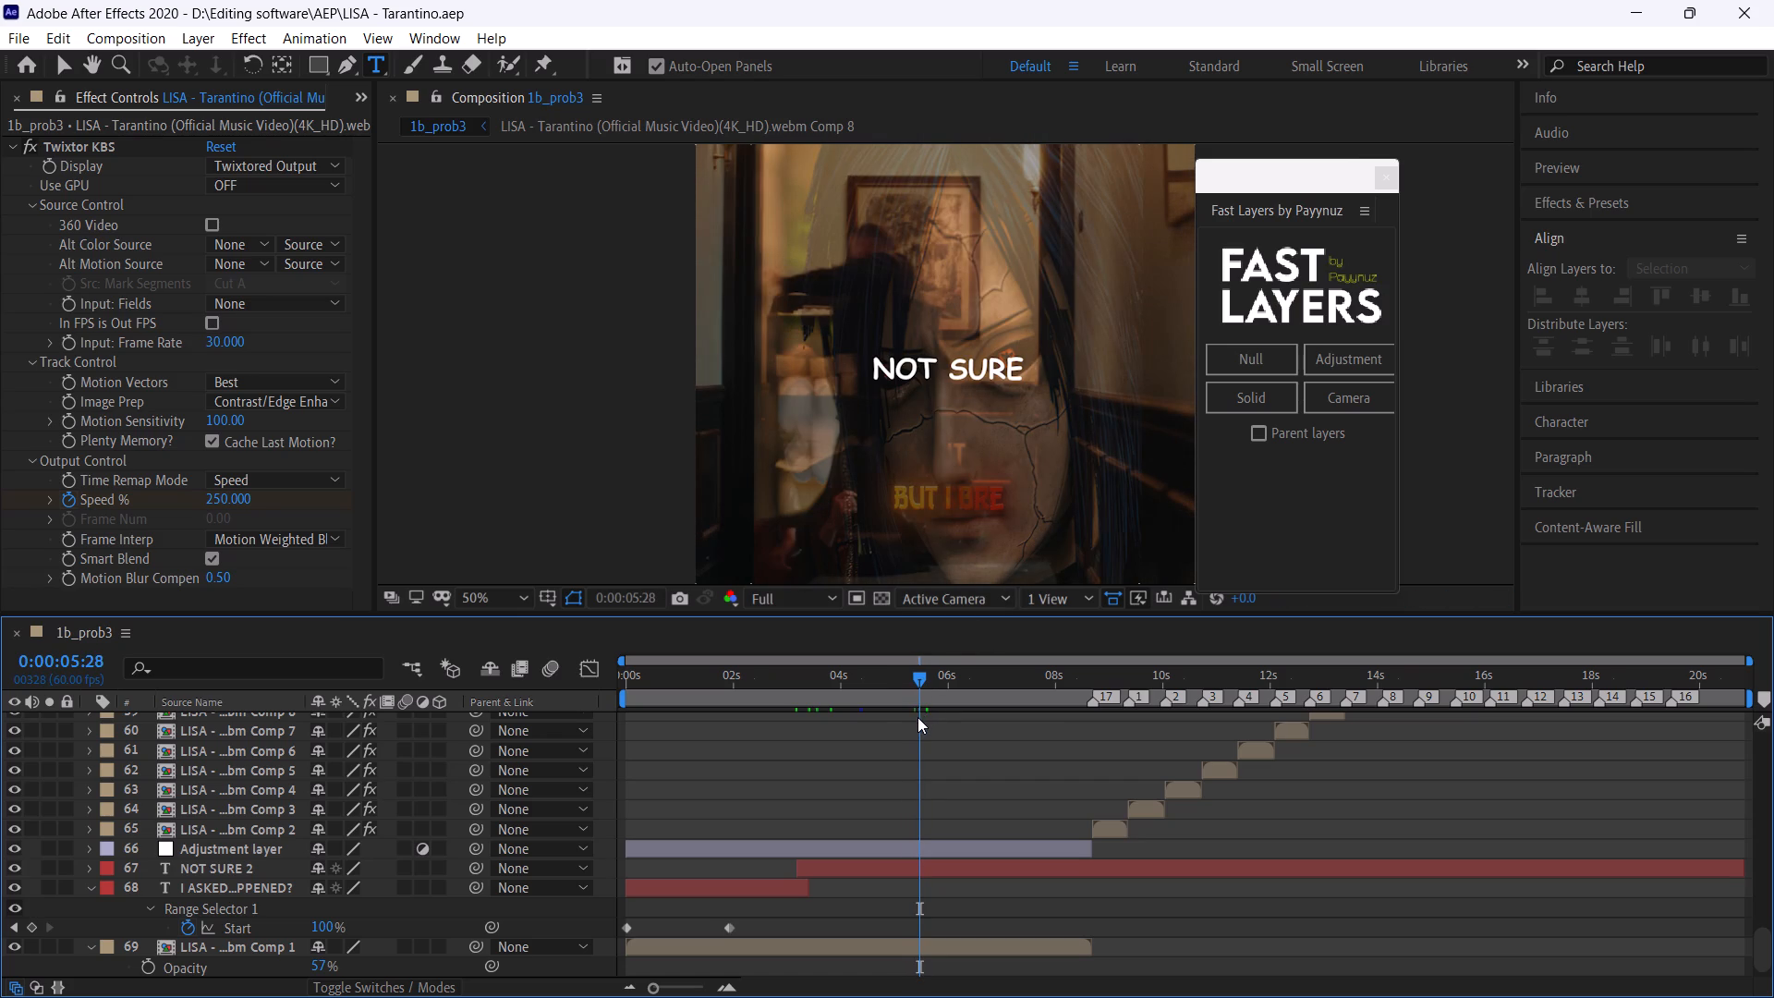
{"action": "left_click_drag", "start_coordinate": [924, 674], "coordinate": [947, 677]}
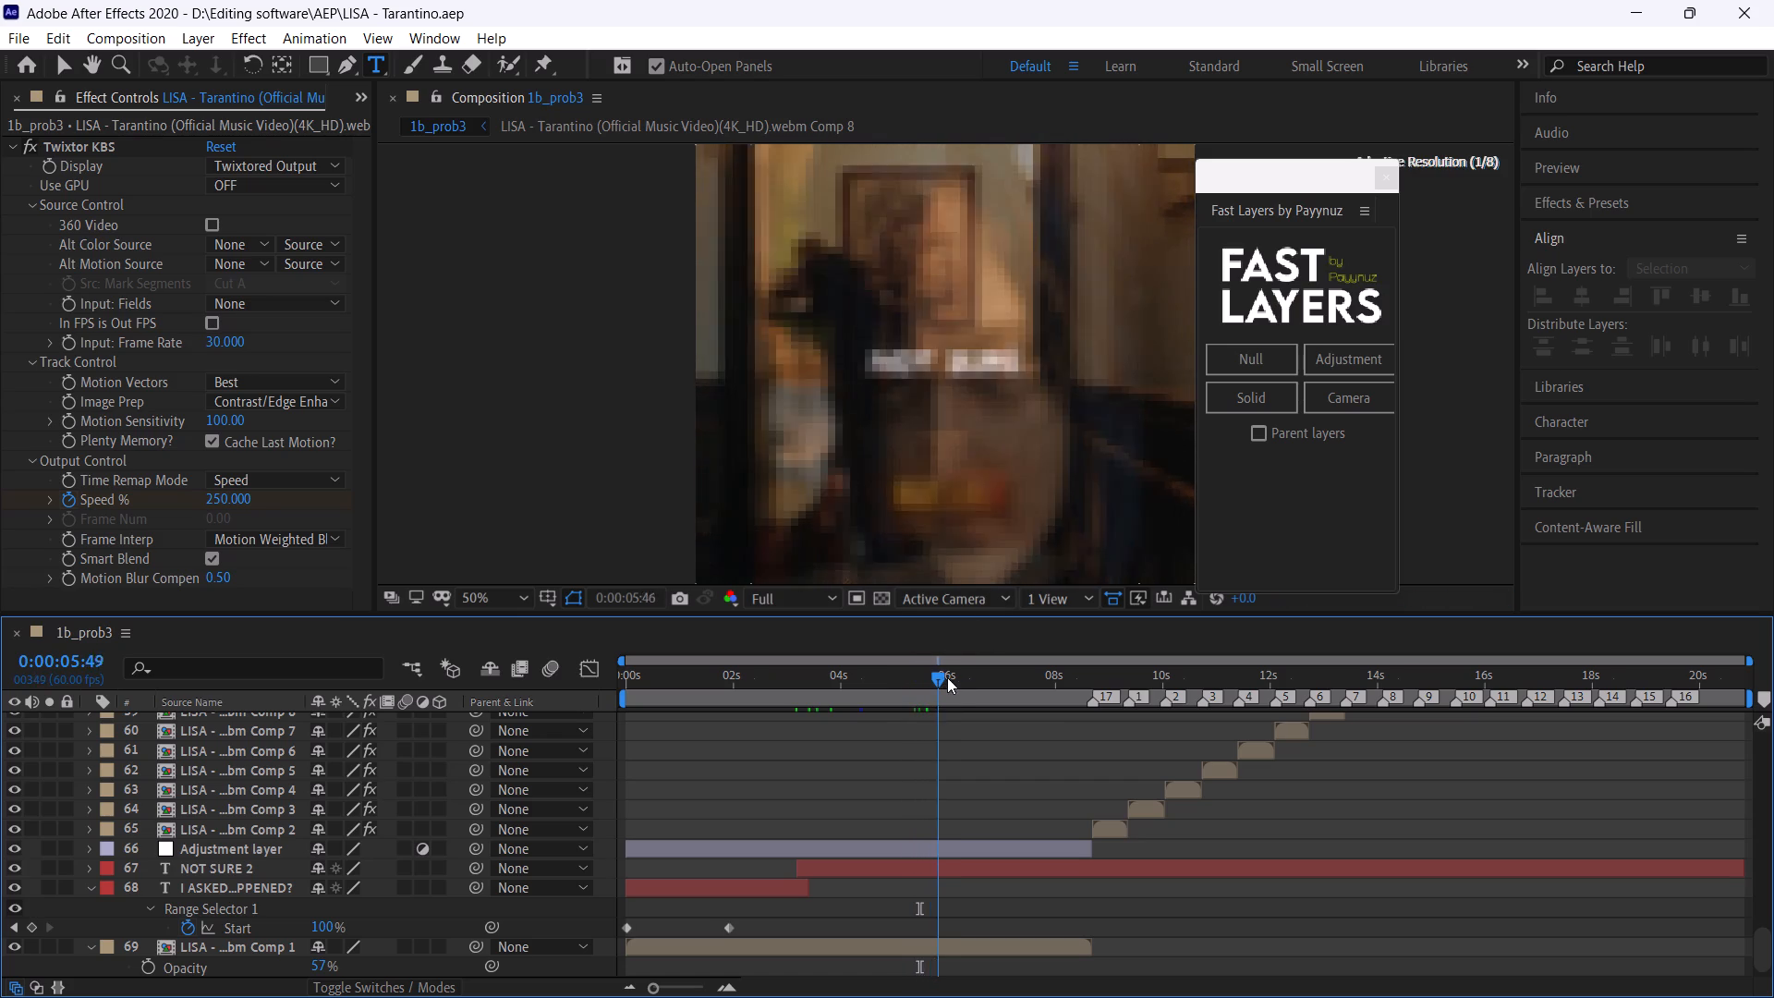
{"action": "left_click_drag", "start_coordinate": [947, 677], "coordinate": [954, 678]}
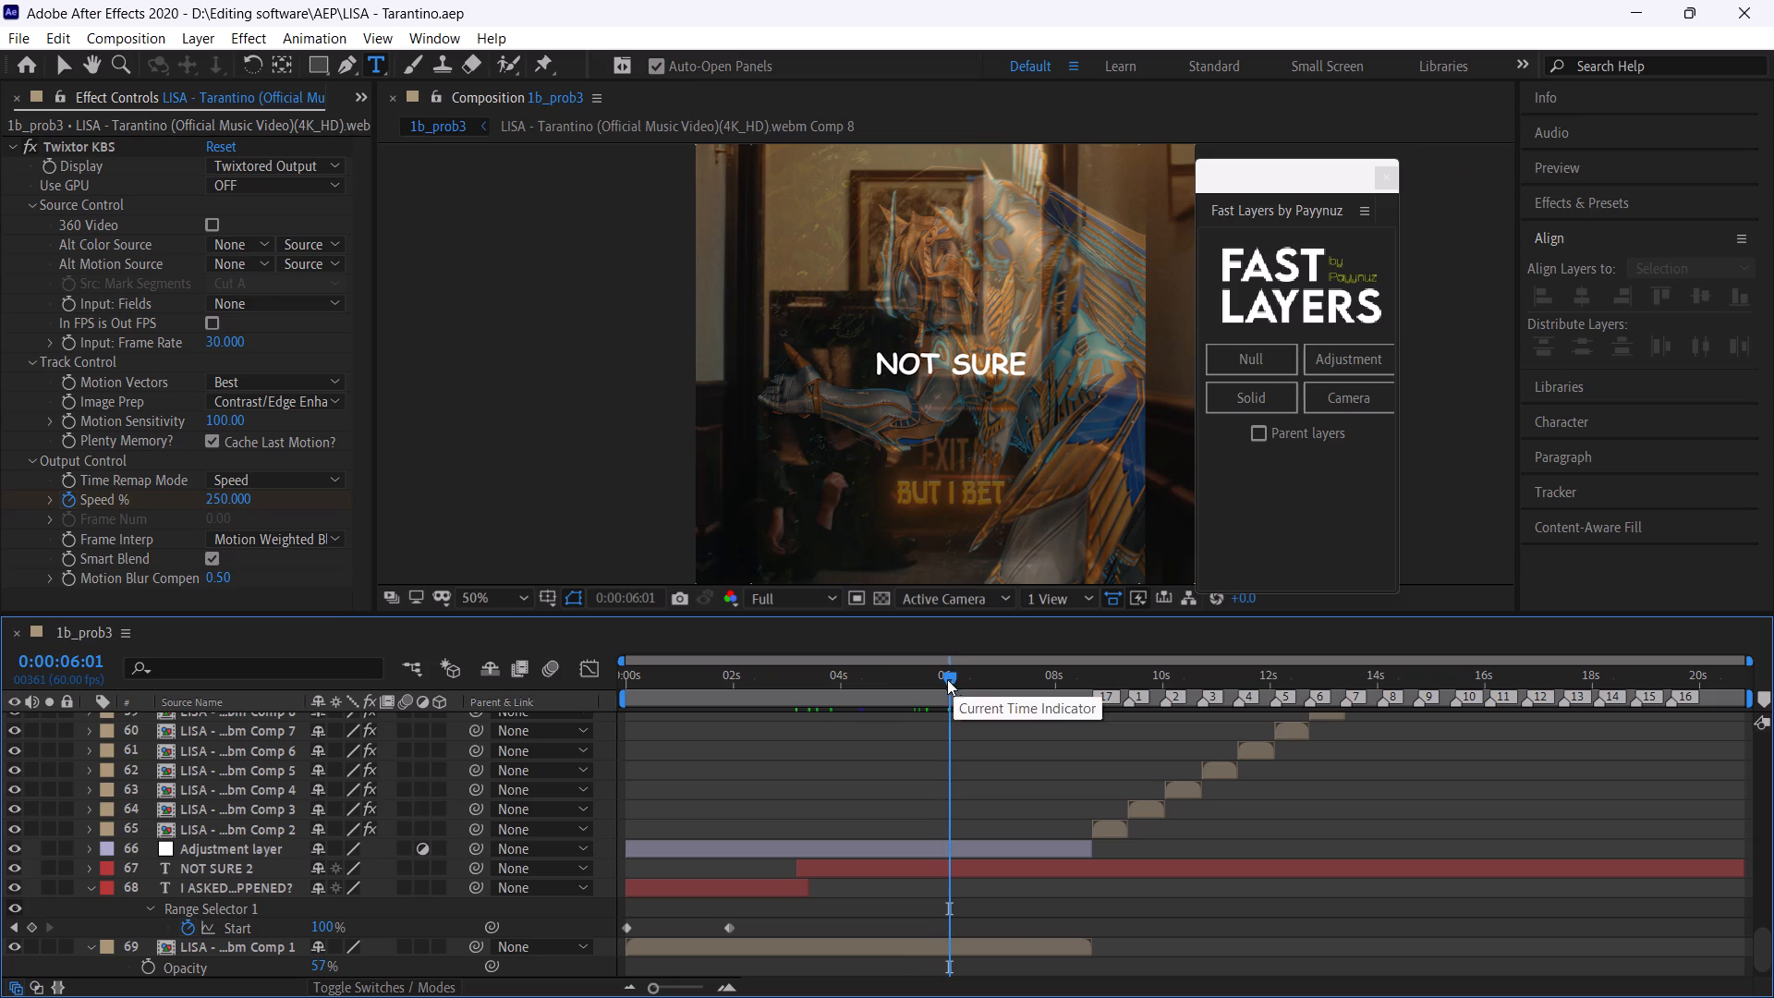
Locate the end of the reference's "NOT SURE" caption and split the NOT SURE 2 layer at 0:00:04:58.
{"action": "left_click", "coordinate": [885, 678]}
{"action": "left_click_drag", "start_coordinate": [885, 678], "coordinate": [903, 688]}
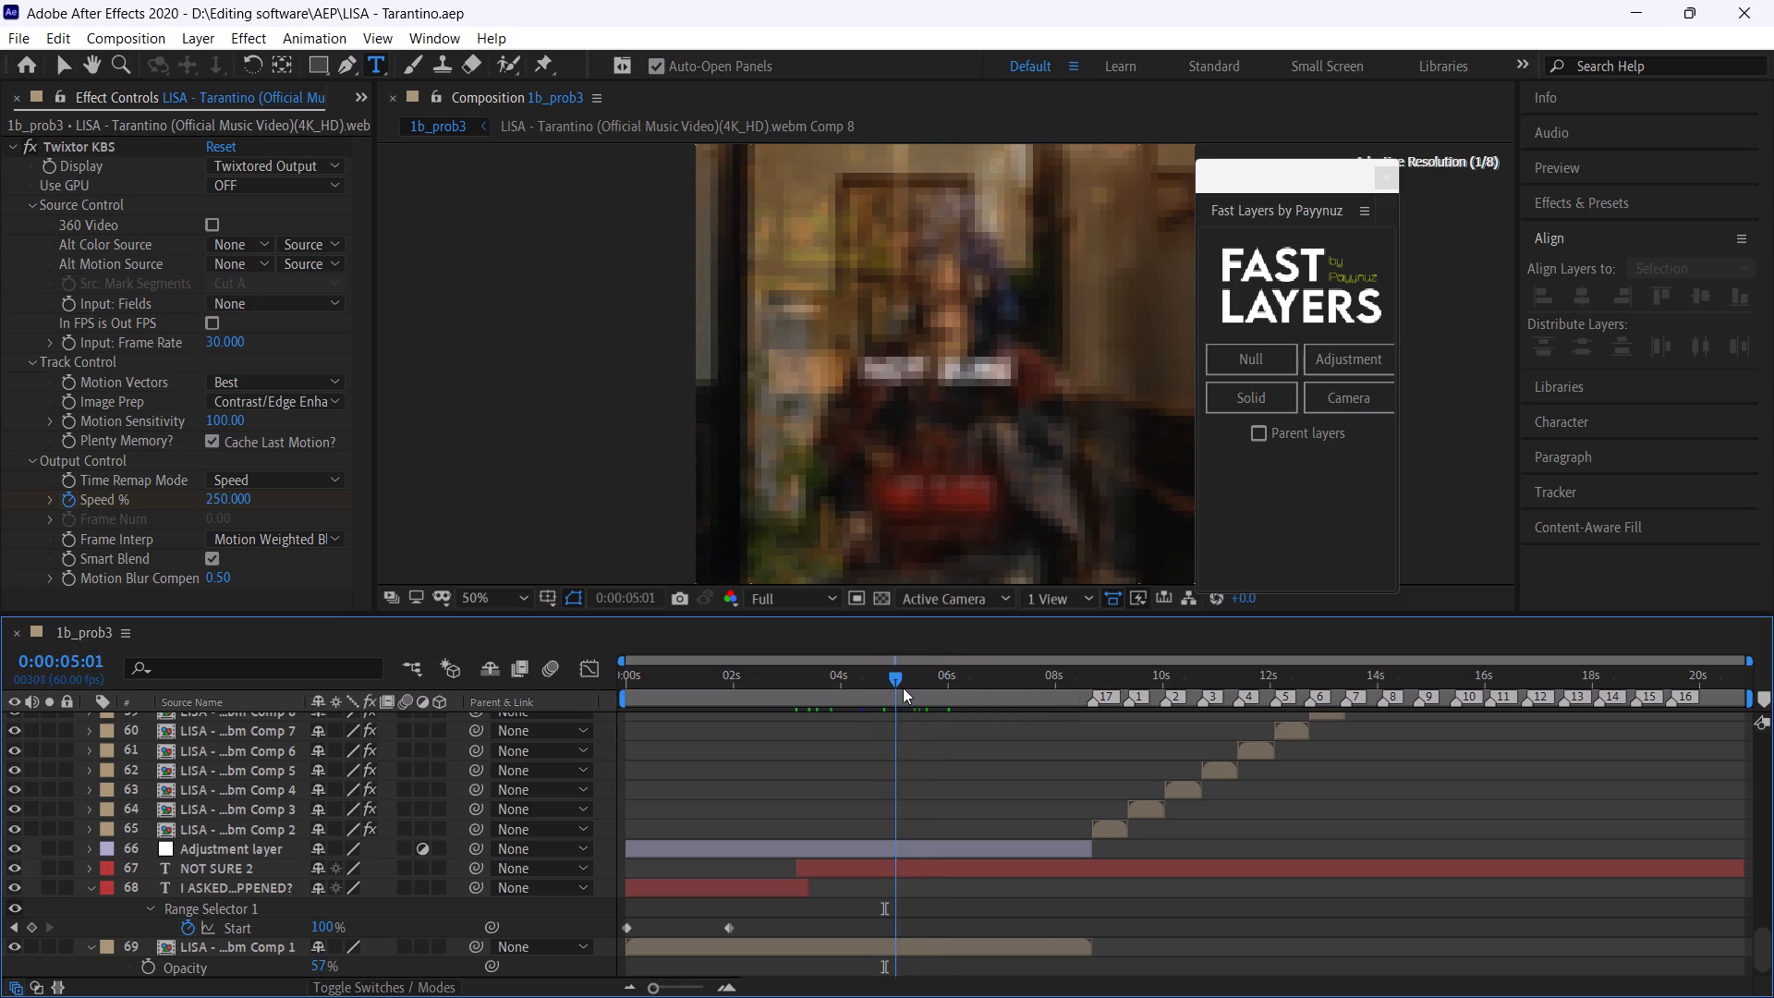
{"action": "left_click_drag", "start_coordinate": [903, 688], "coordinate": [906, 689]}
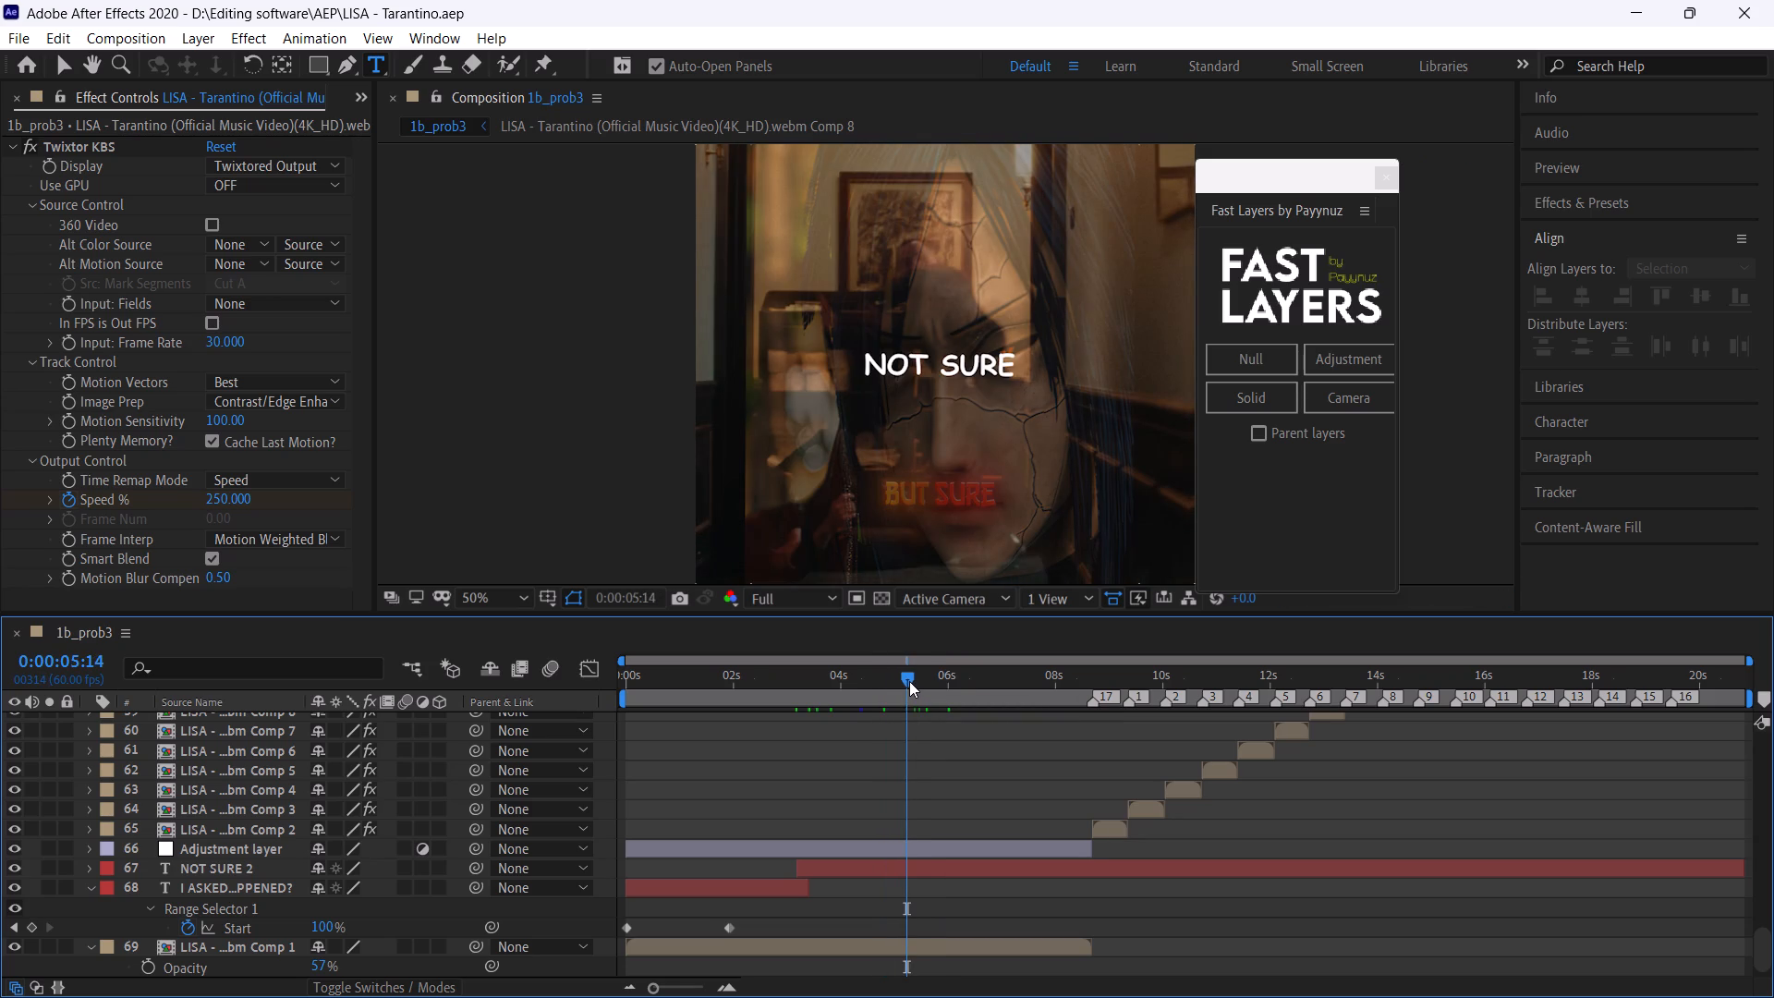
{"action": "left_click", "coordinate": [909, 681]}
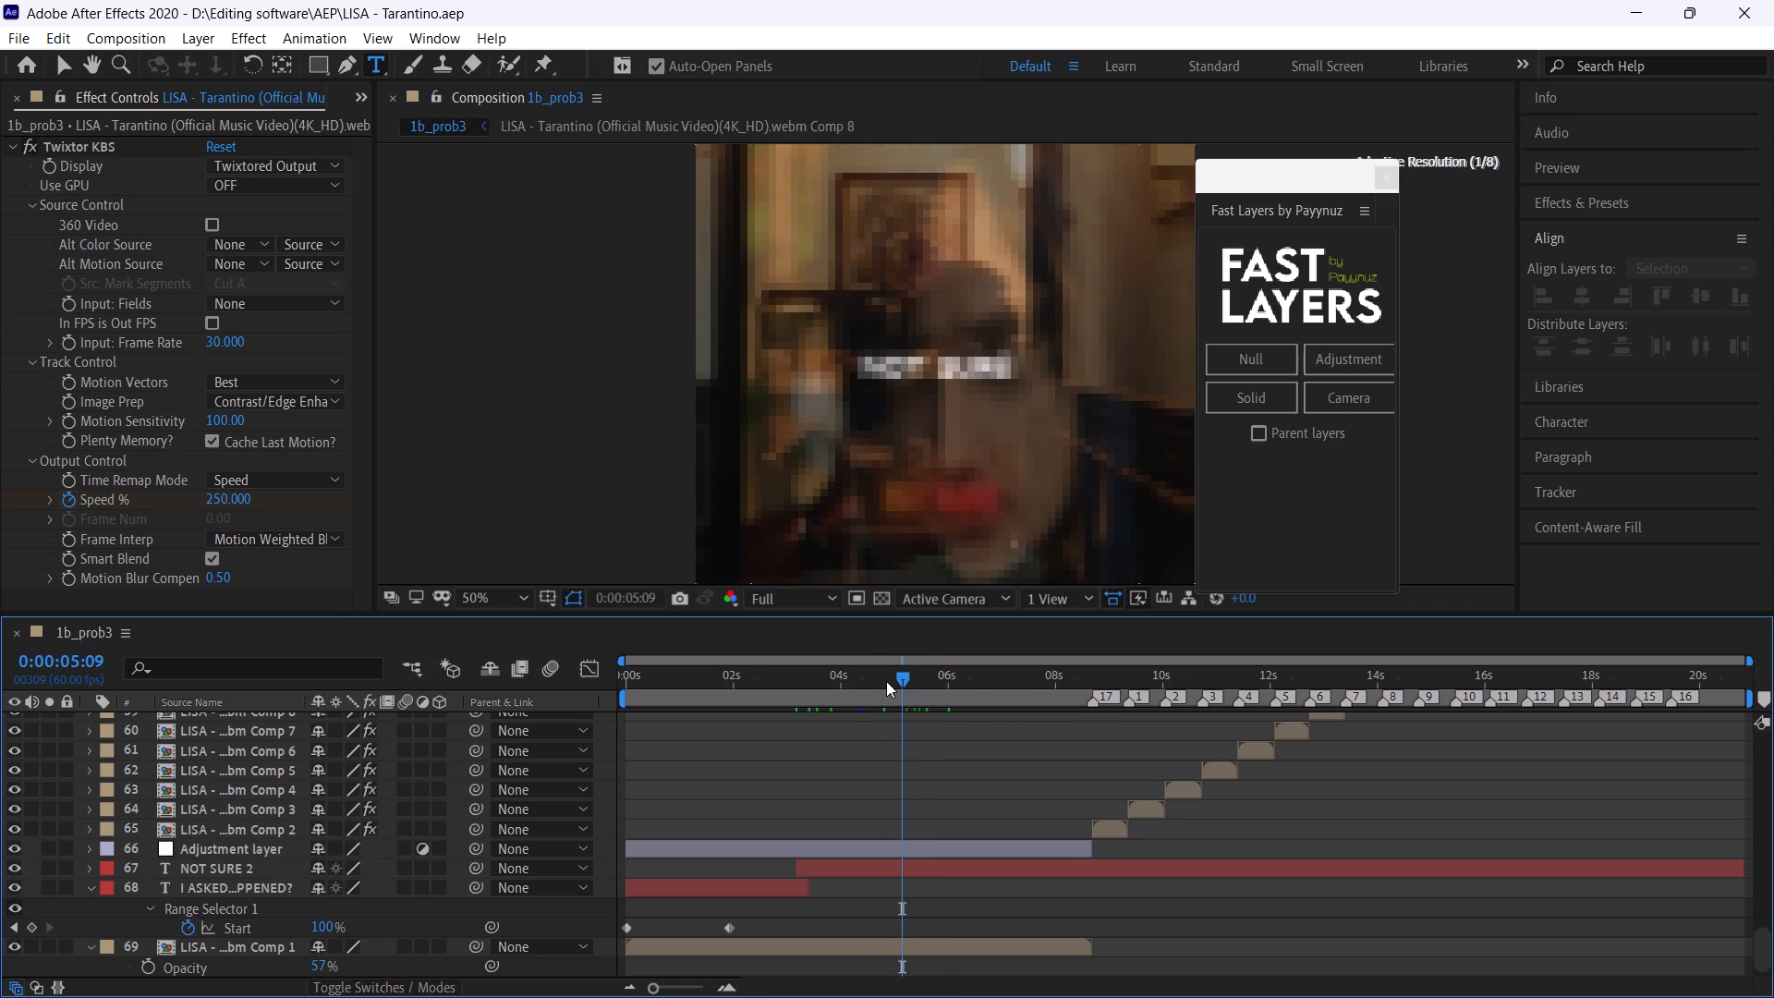
{"action": "left_click", "coordinate": [884, 681]}
{"action": "left_click", "coordinate": [900, 683]}
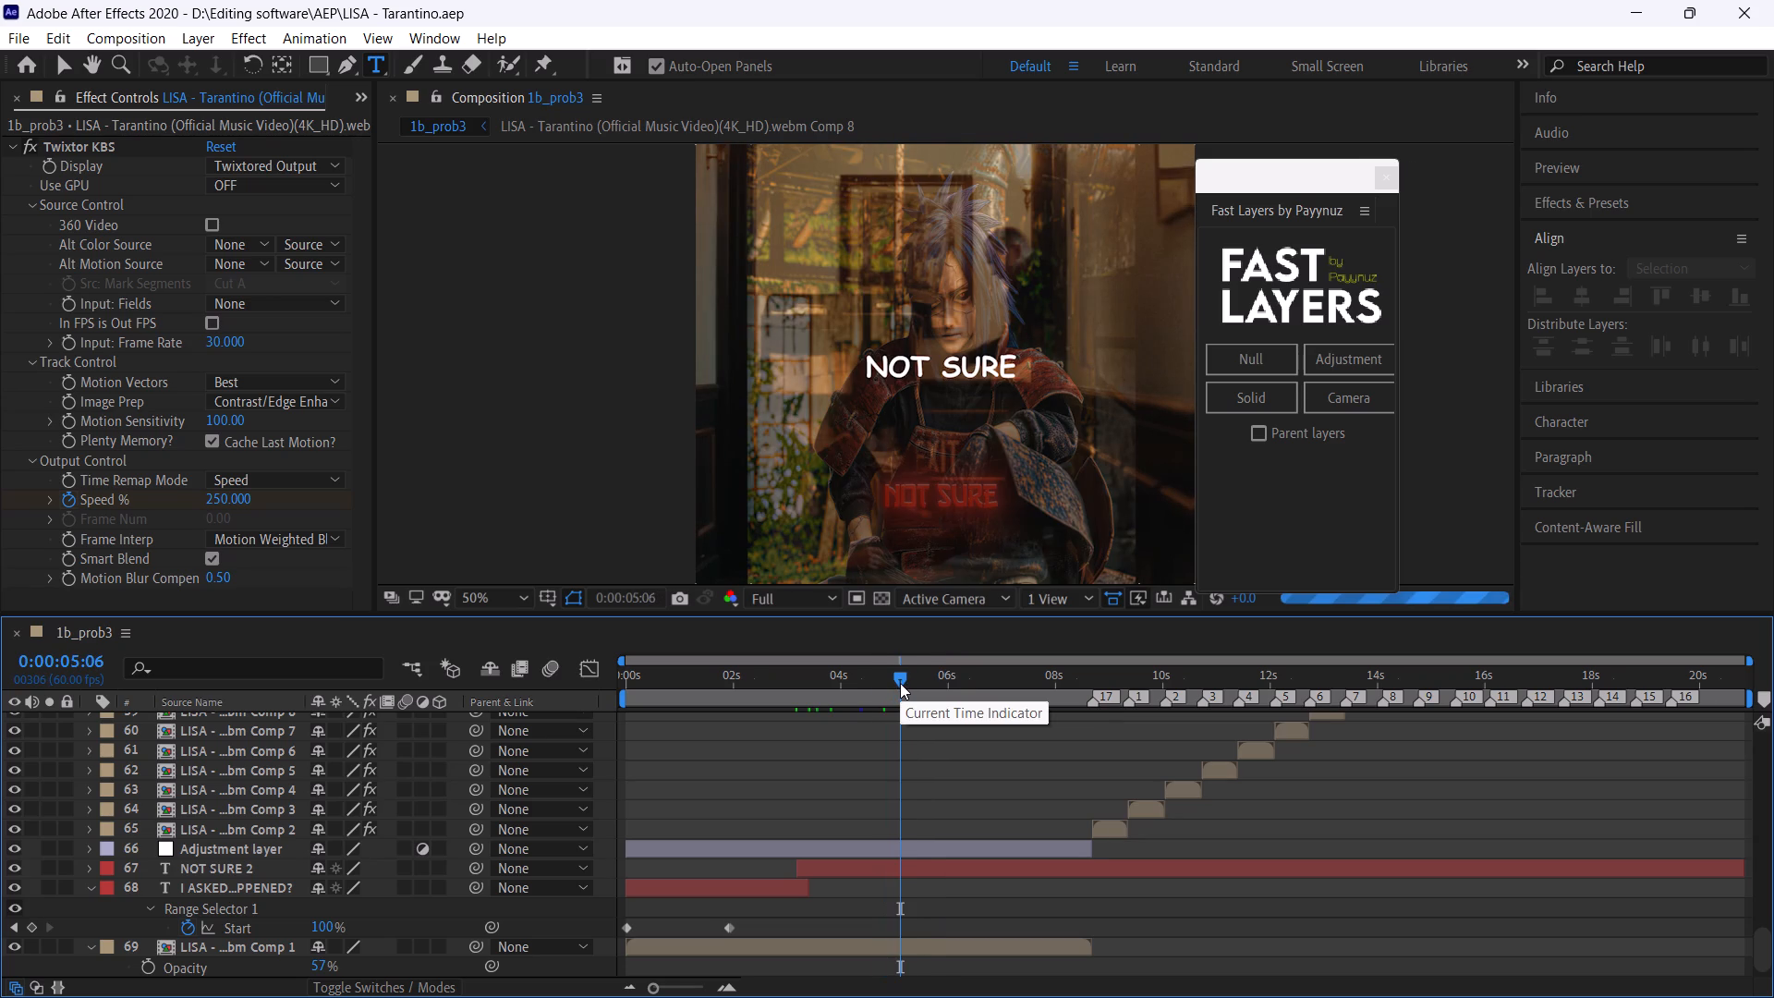
{"action": "left_click", "coordinate": [897, 684]}
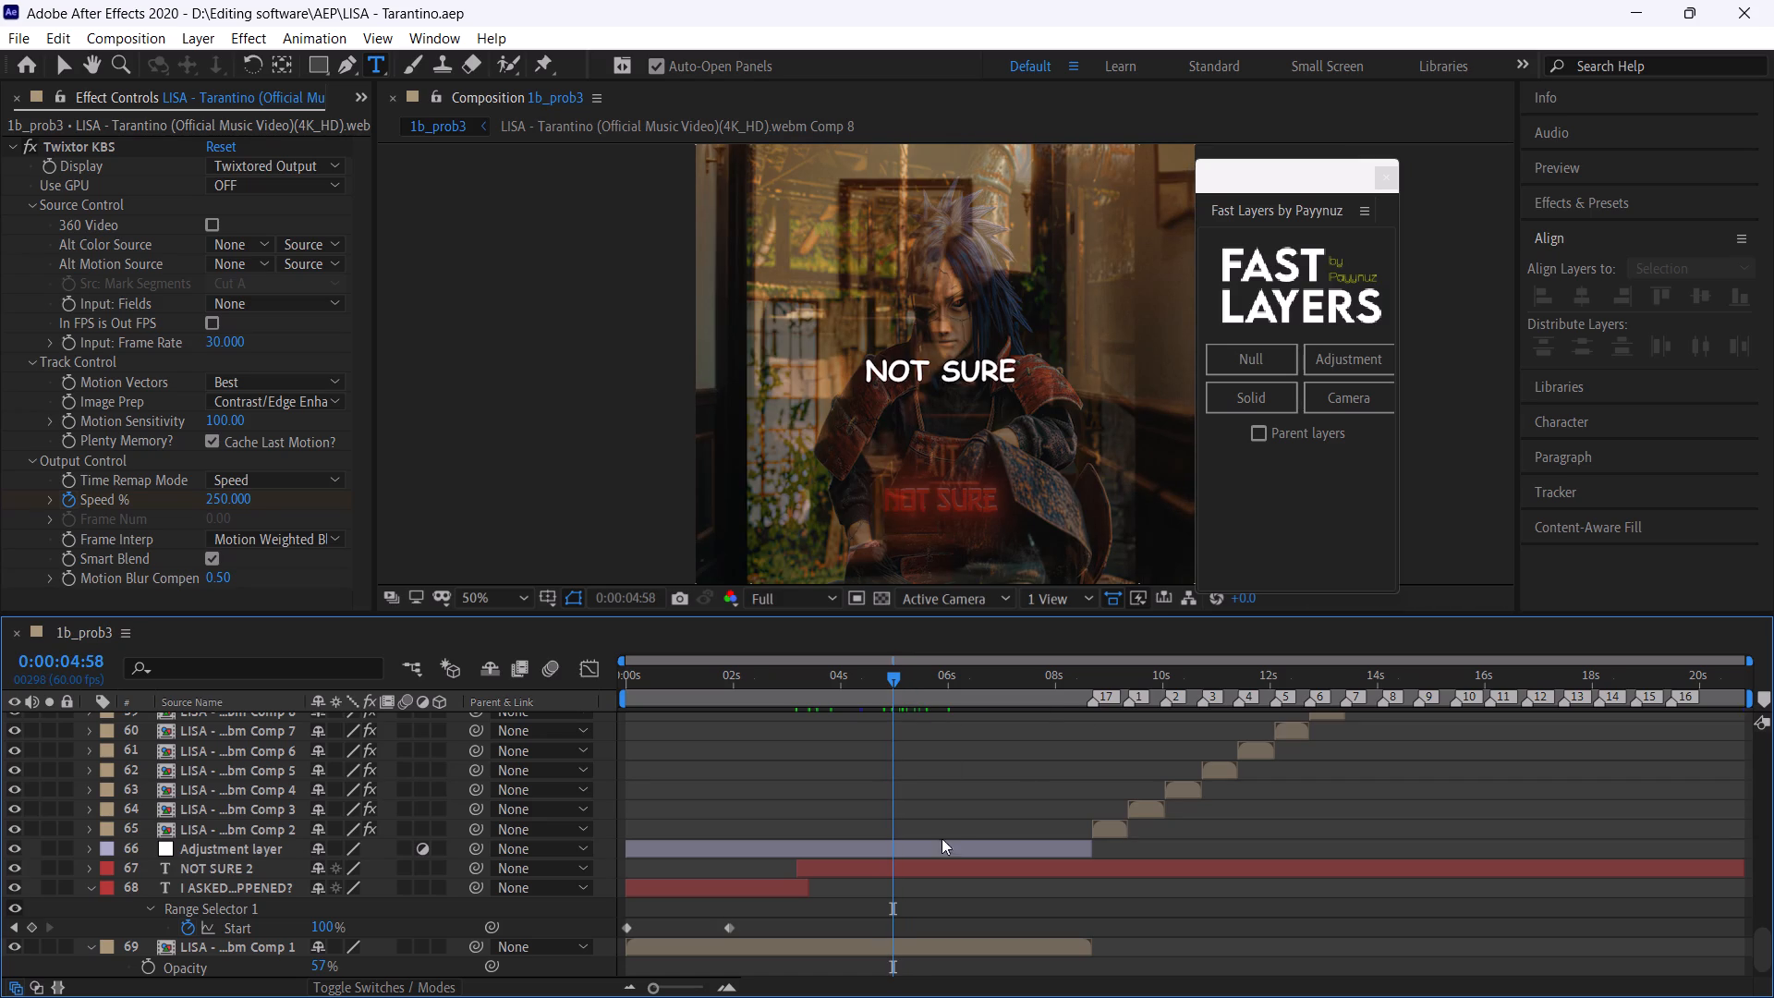
{"action": "left_click", "coordinate": [914, 871]}
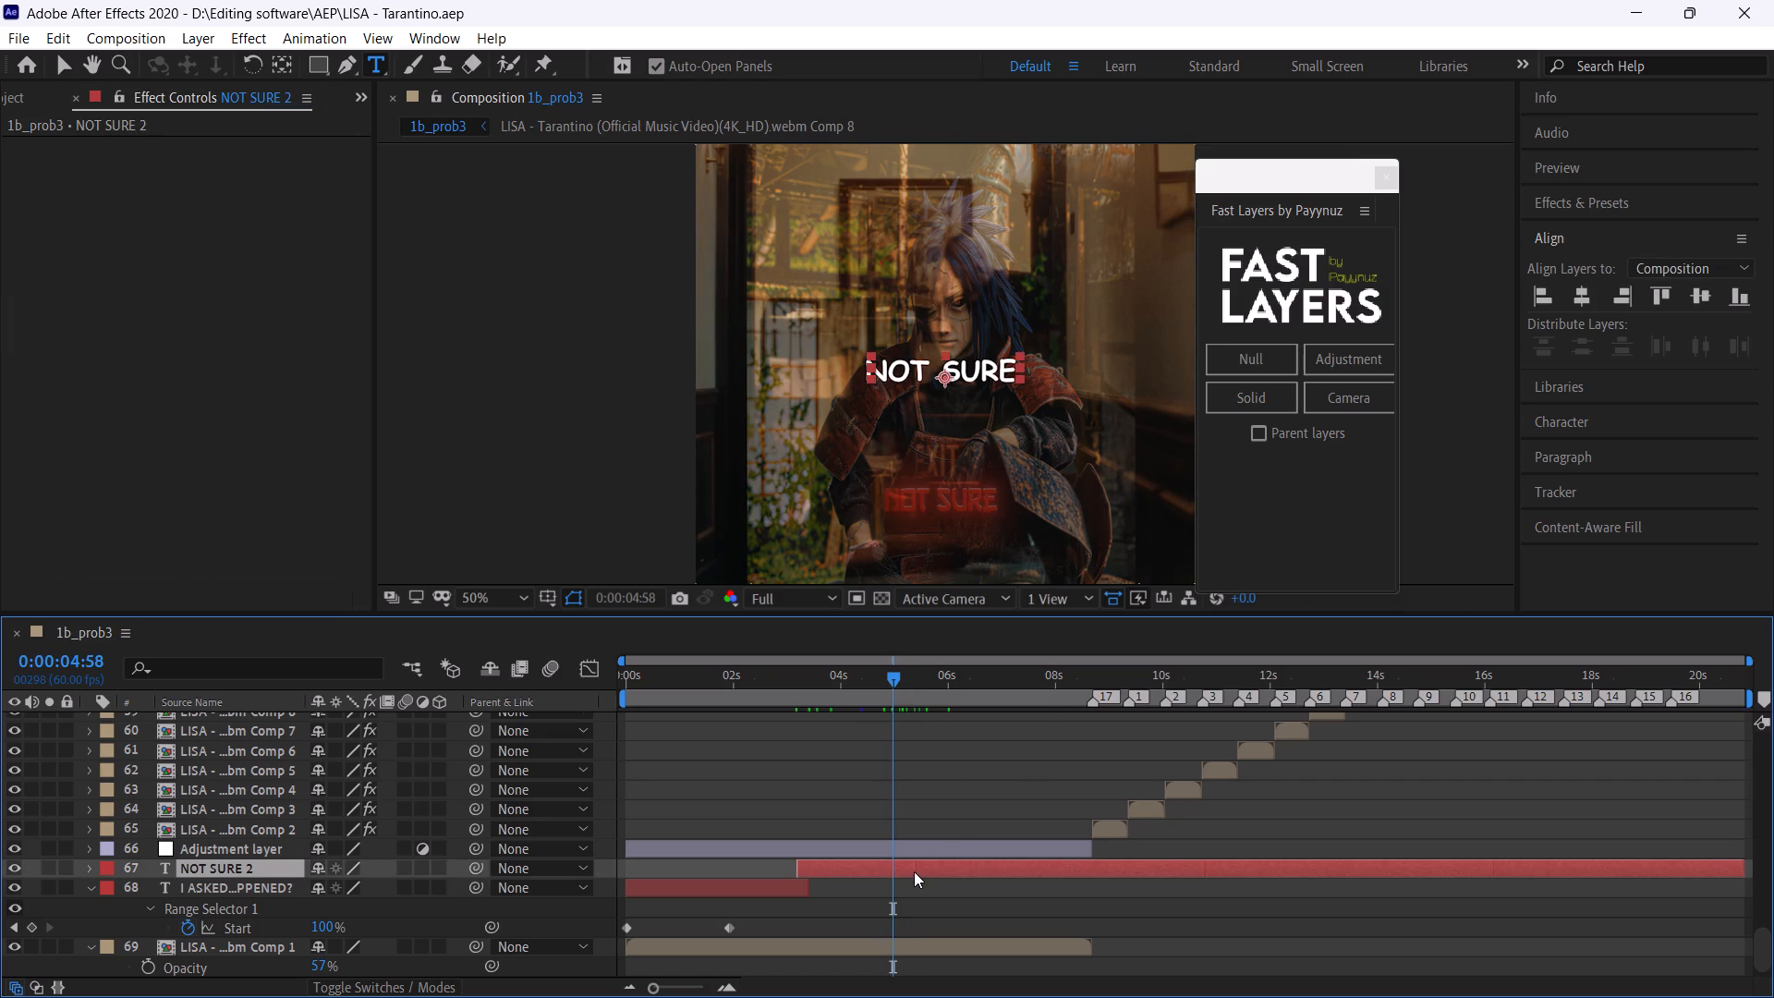
{"action": "key", "text": "ctrl+shift+d"}
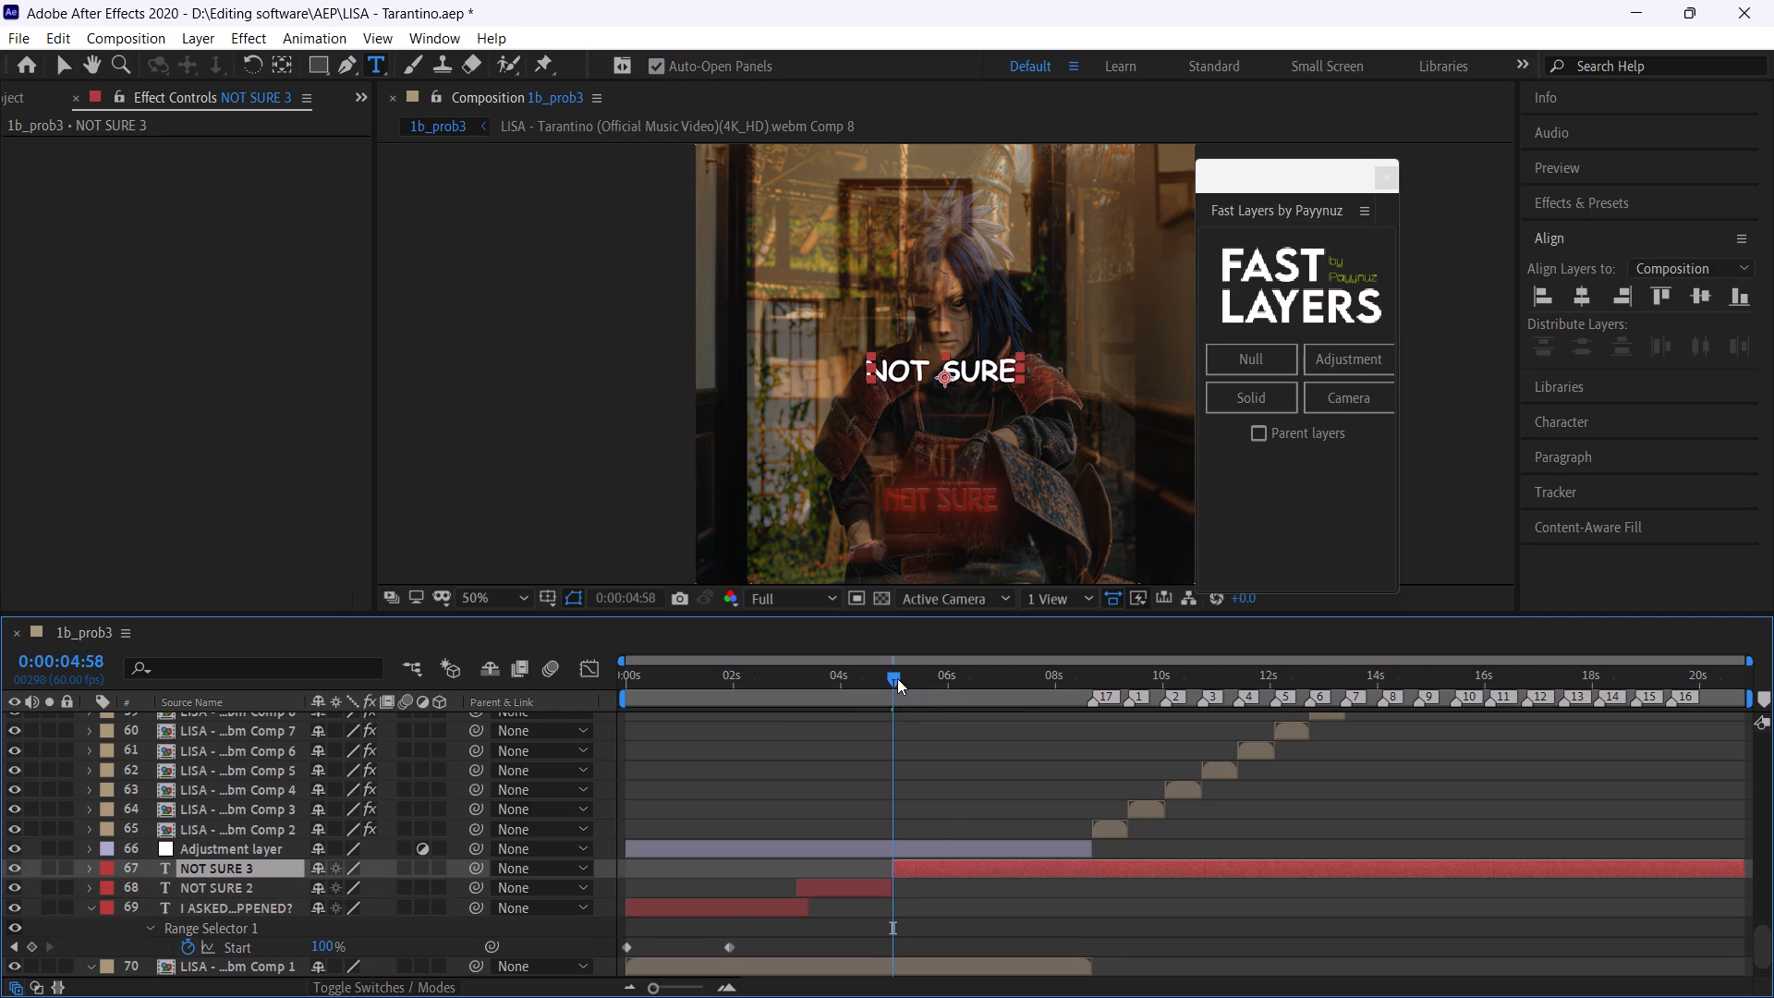
In the text layer that starts at the split, replace the word "NOT" with "BUT".
{"action": "left_click_drag", "start_coordinate": [897, 678], "coordinate": [917, 692]}
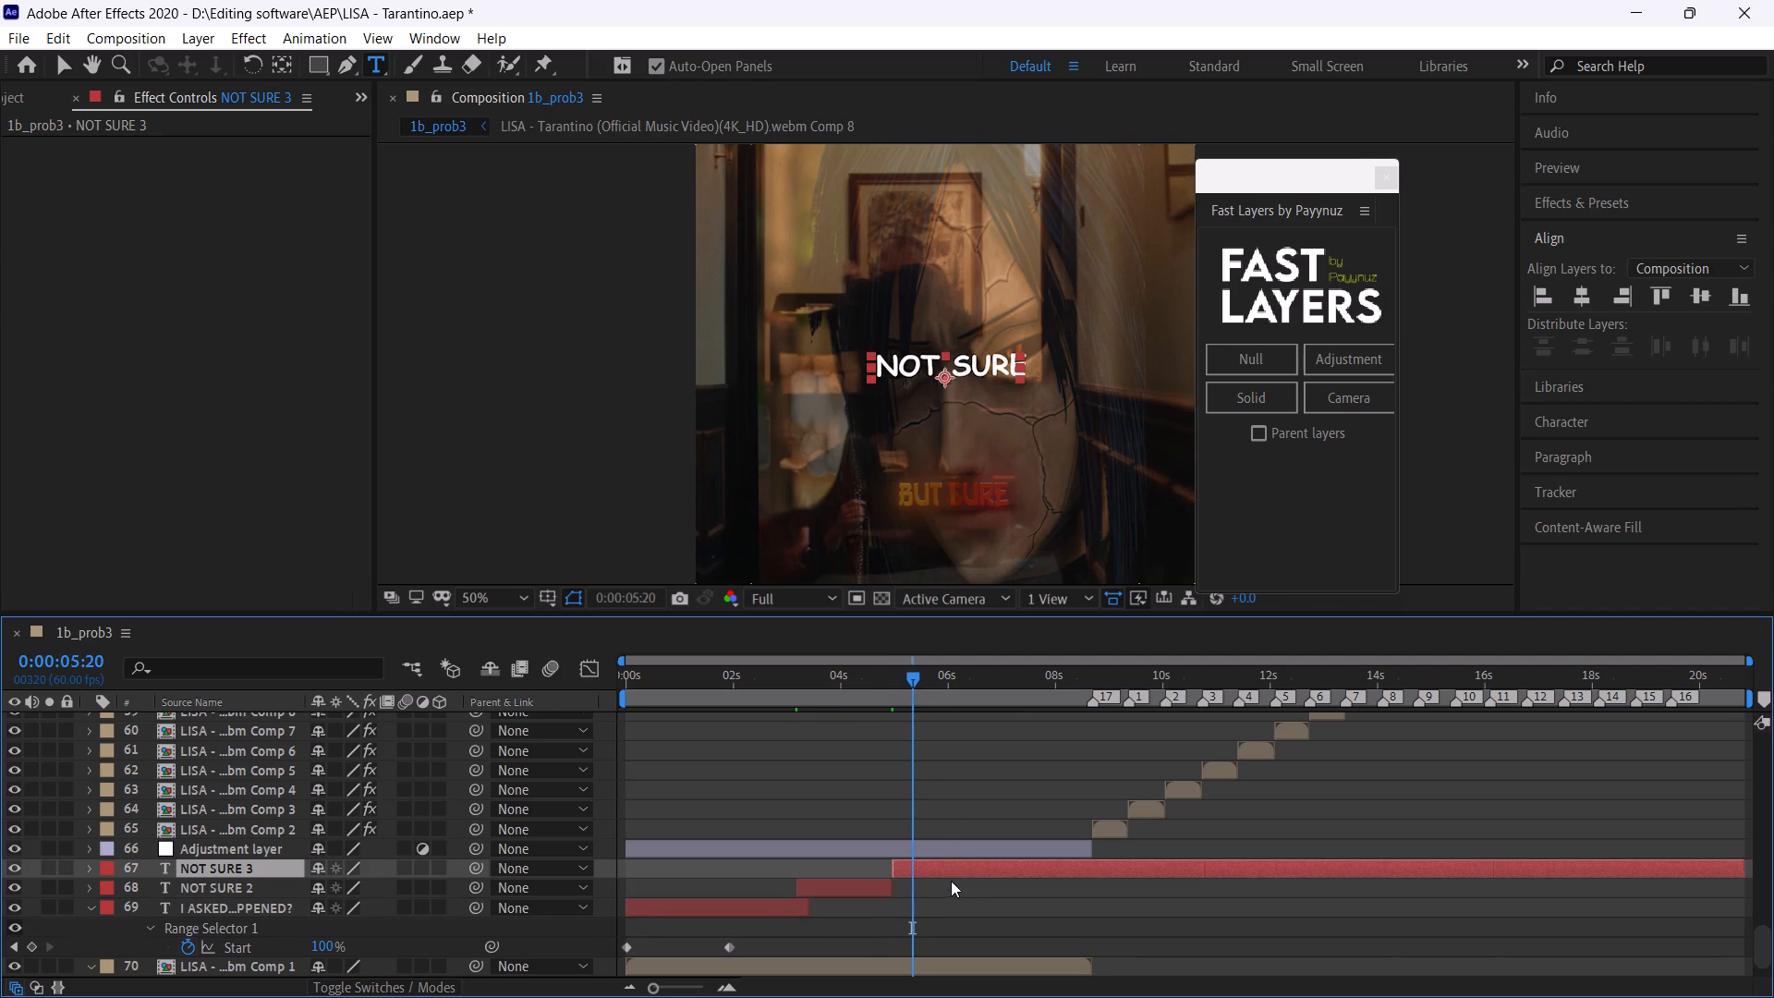
{"action": "double_click", "coordinate": [957, 863]}
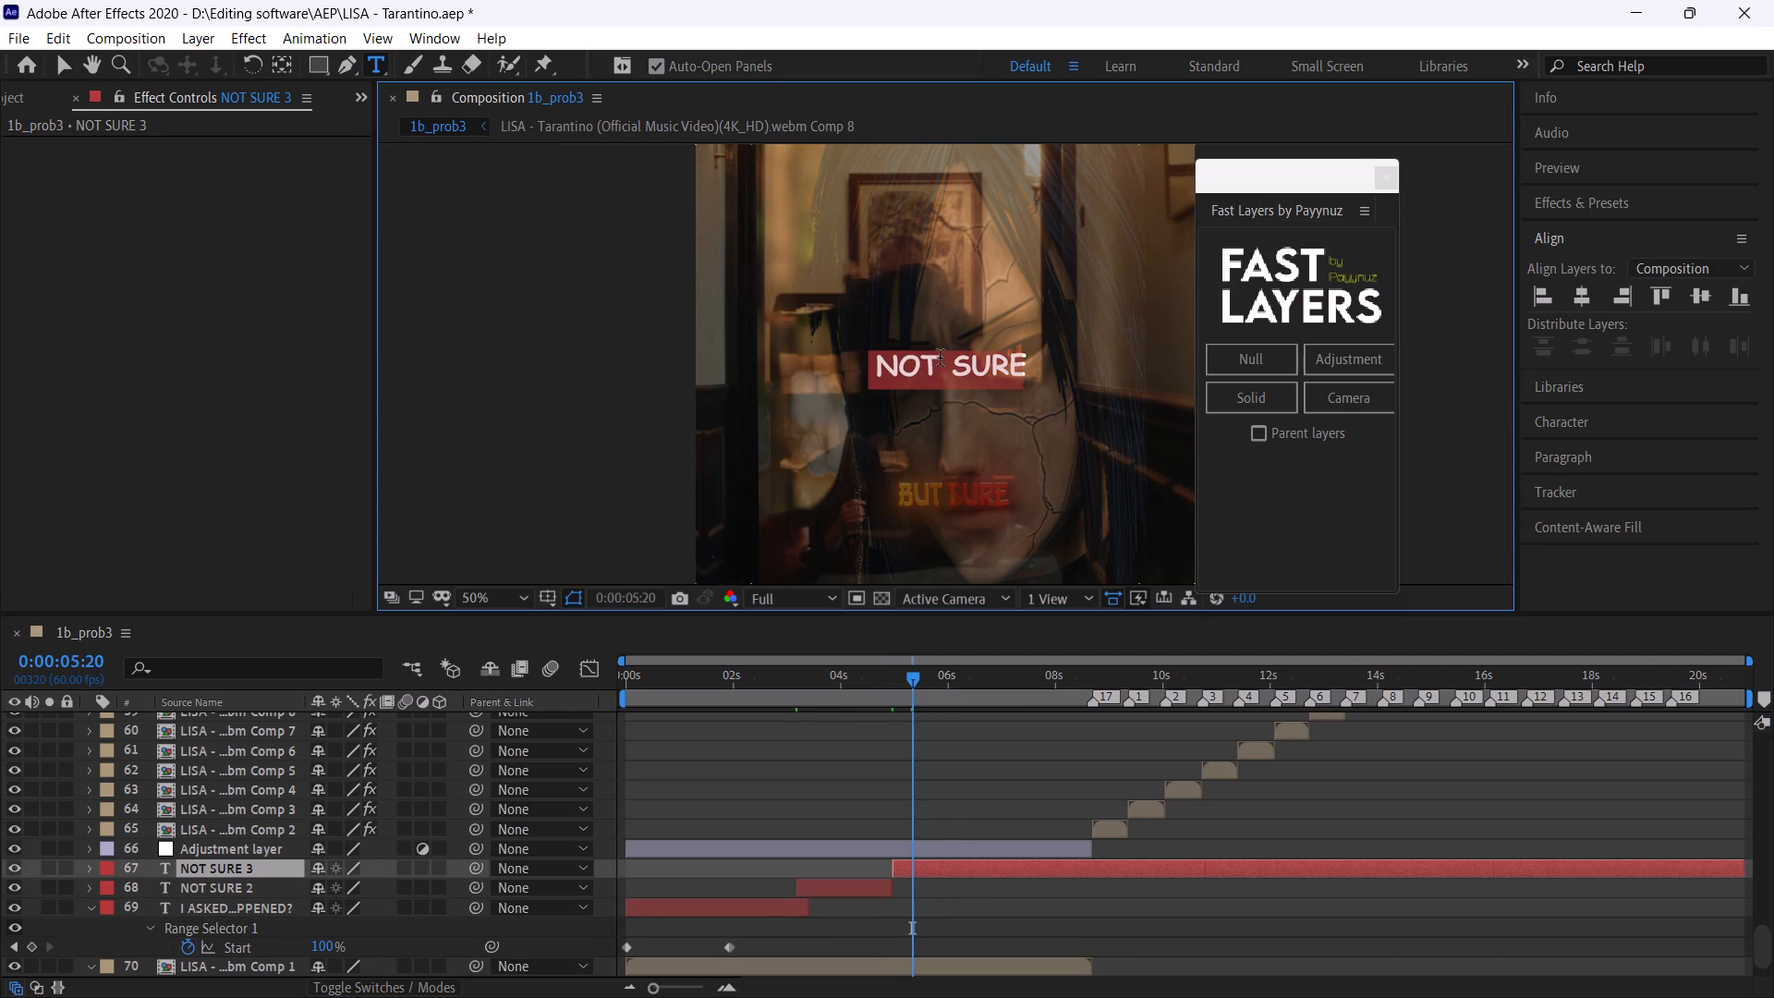
{"action": "left_click_drag", "start_coordinate": [946, 354], "coordinate": [844, 362]}
{"action": "type", "text": "BUT"}
{"action": "key", "text": "space"}
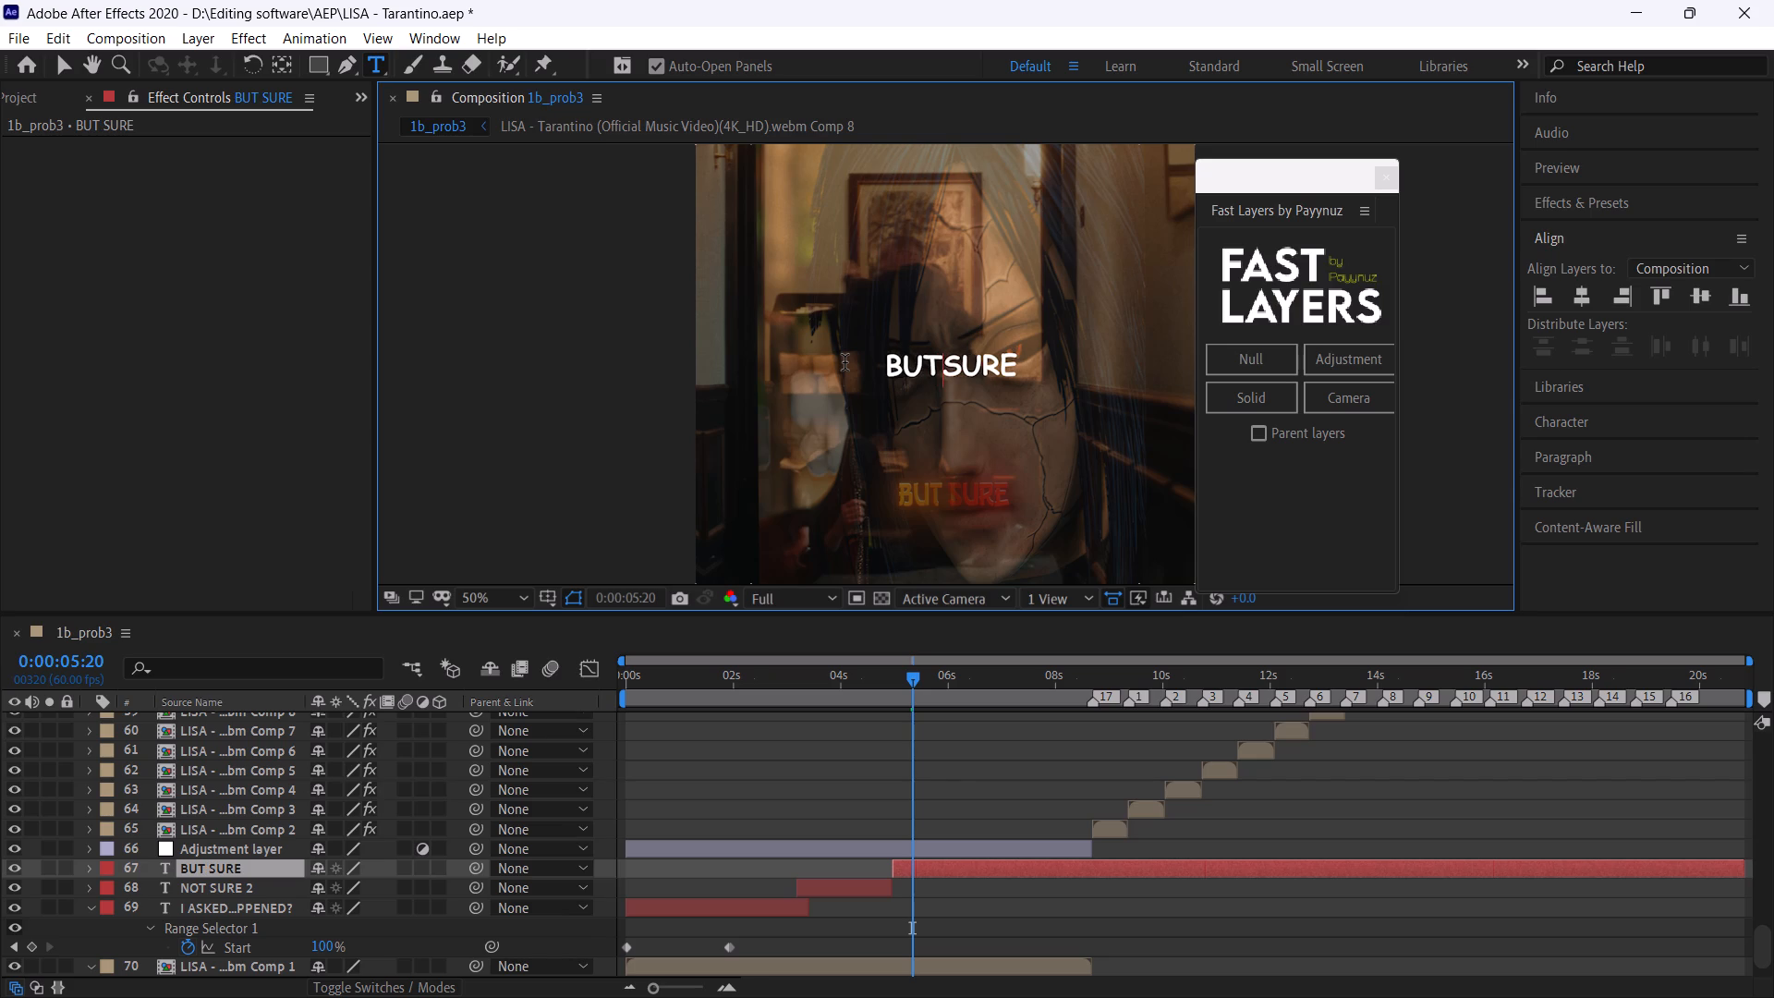
Scrub and play back around 0:00:05 to 0:00:06 to compare the new caption with the reference's wording and timing.
{"action": "left_click_drag", "start_coordinate": [906, 683], "coordinate": [924, 691]}
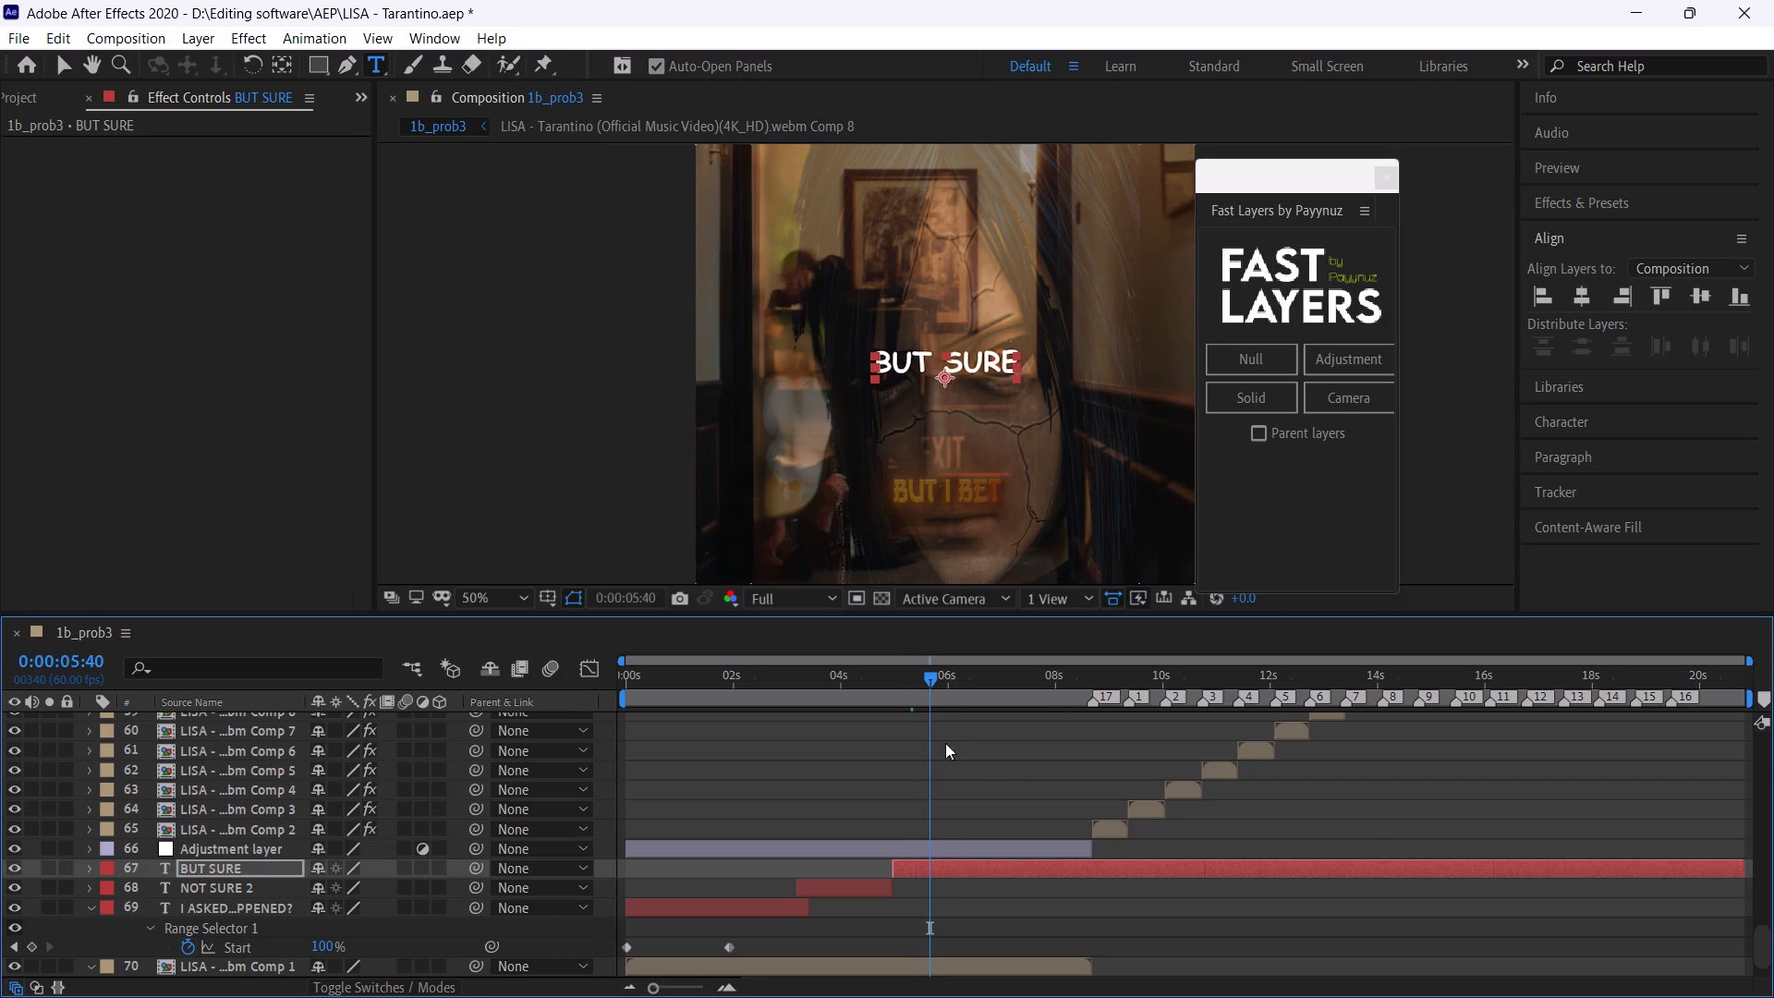
{"action": "left_click", "coordinate": [930, 675]}
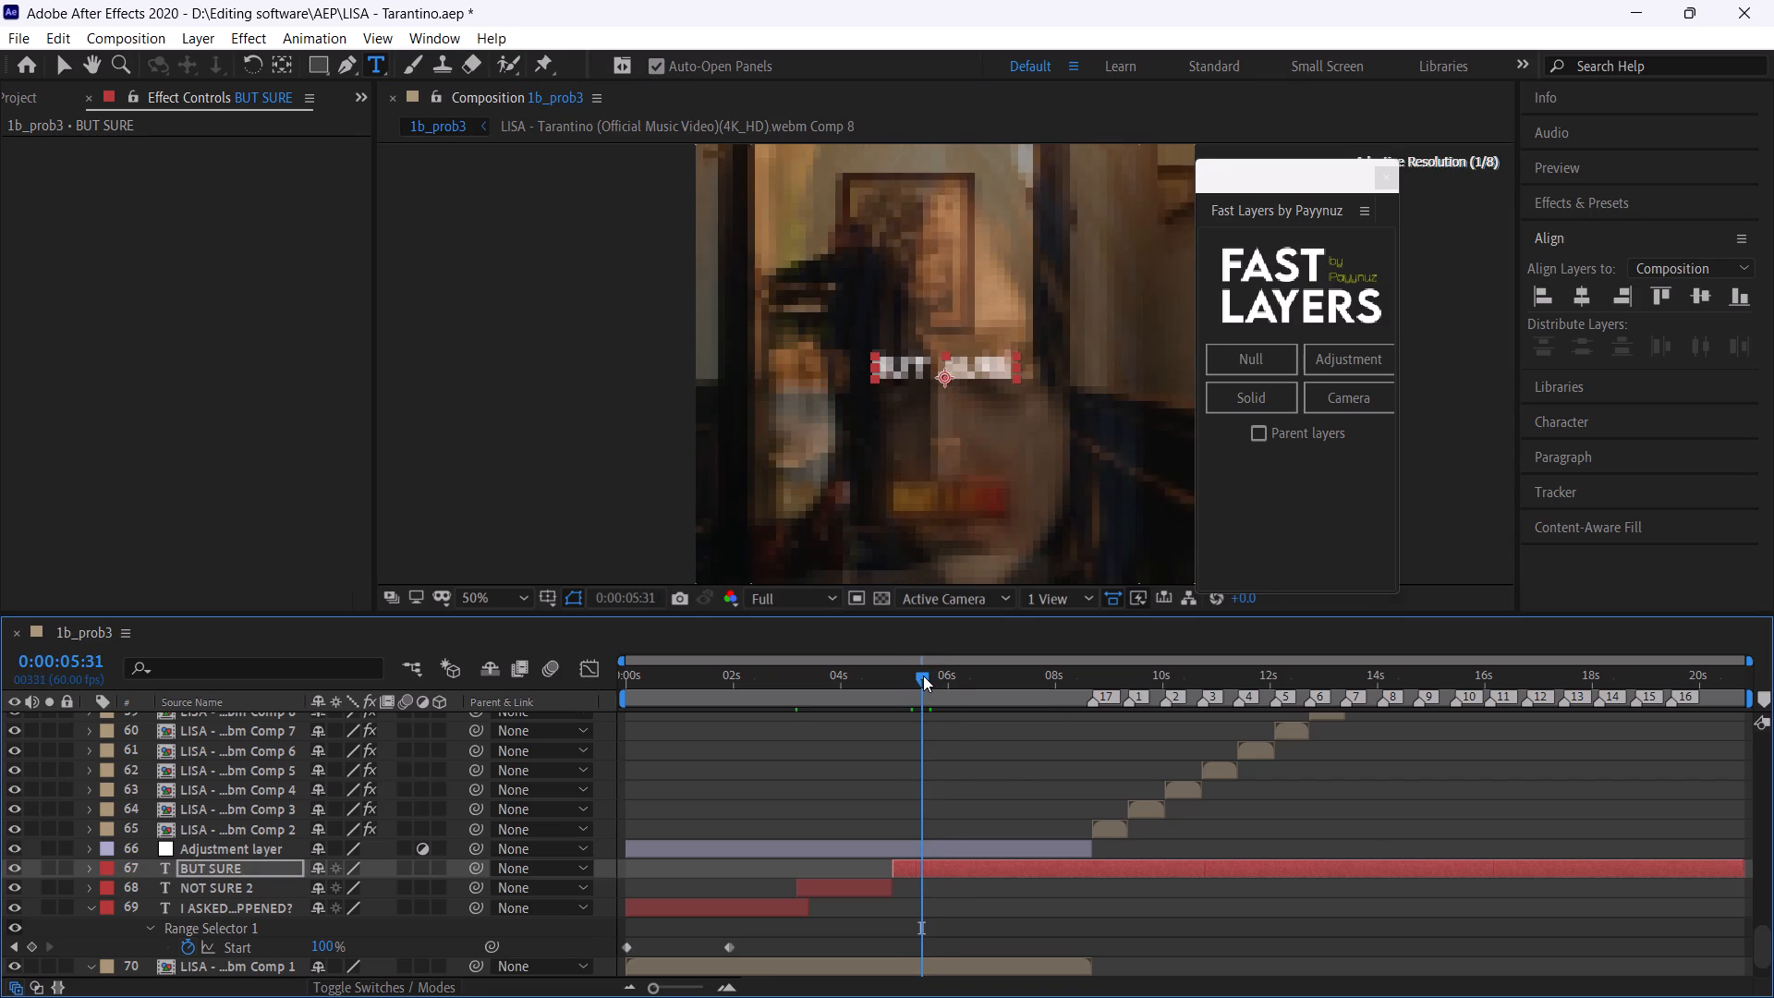
{"action": "left_click", "coordinate": [923, 675]}
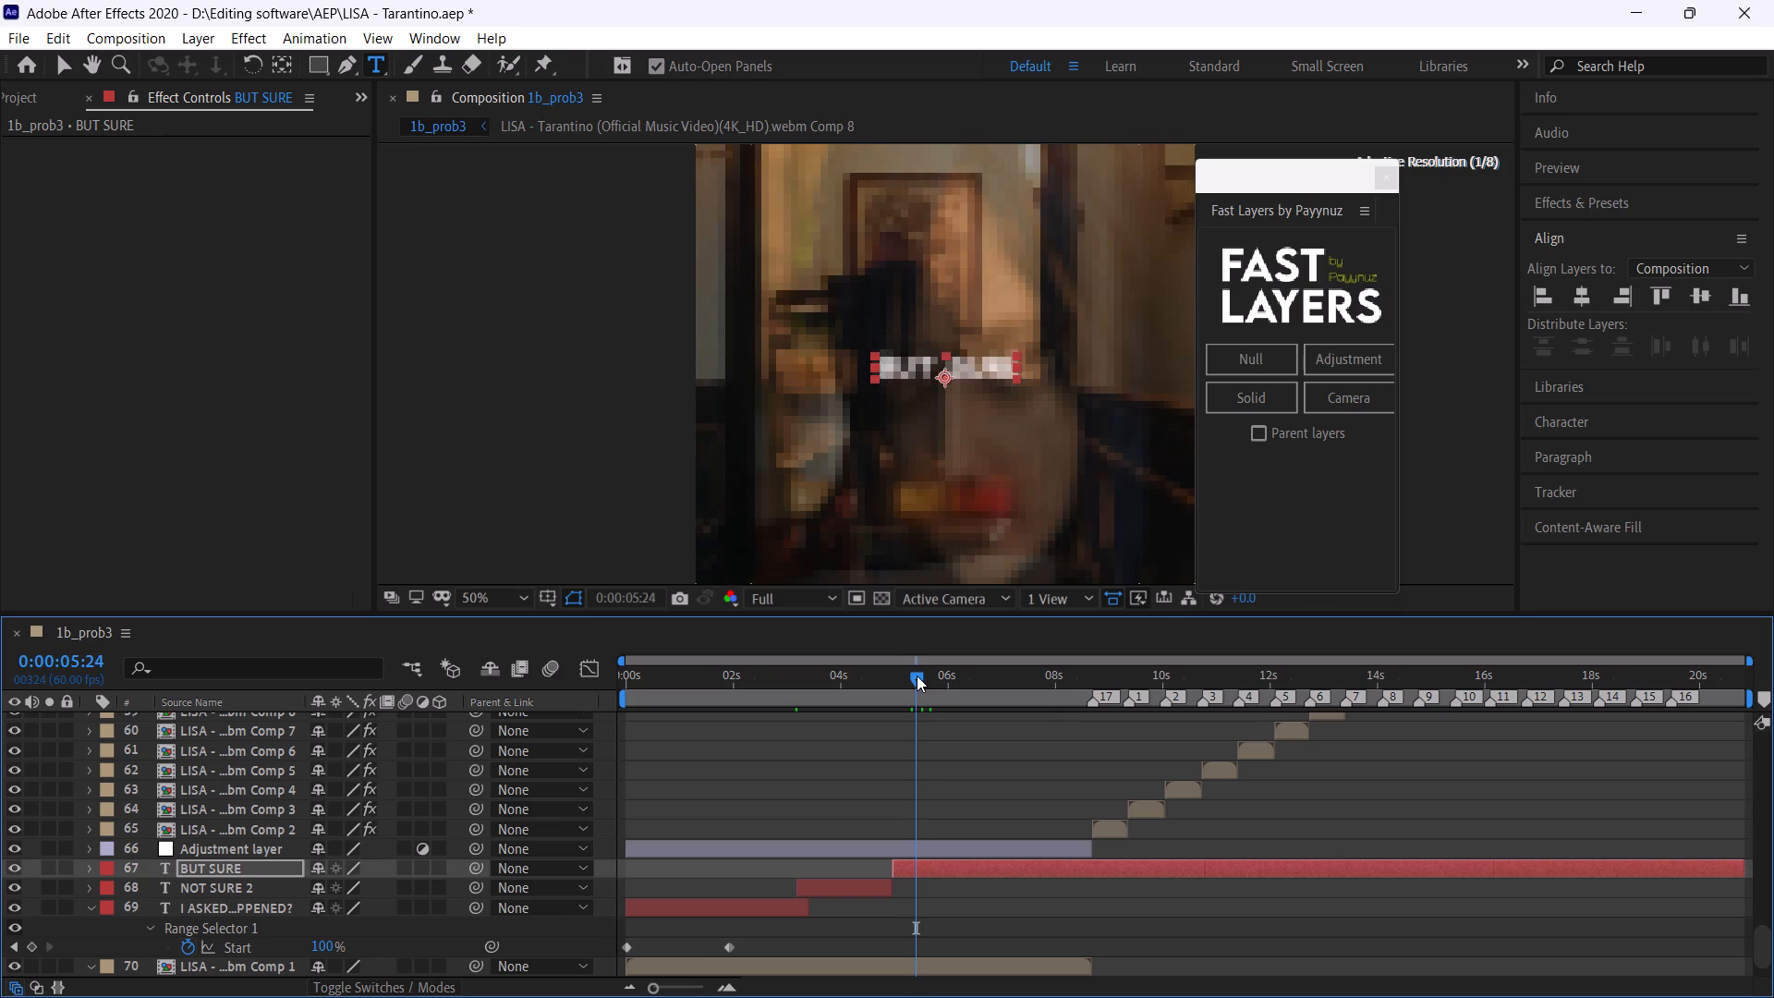
{"action": "left_click", "coordinate": [917, 675]}
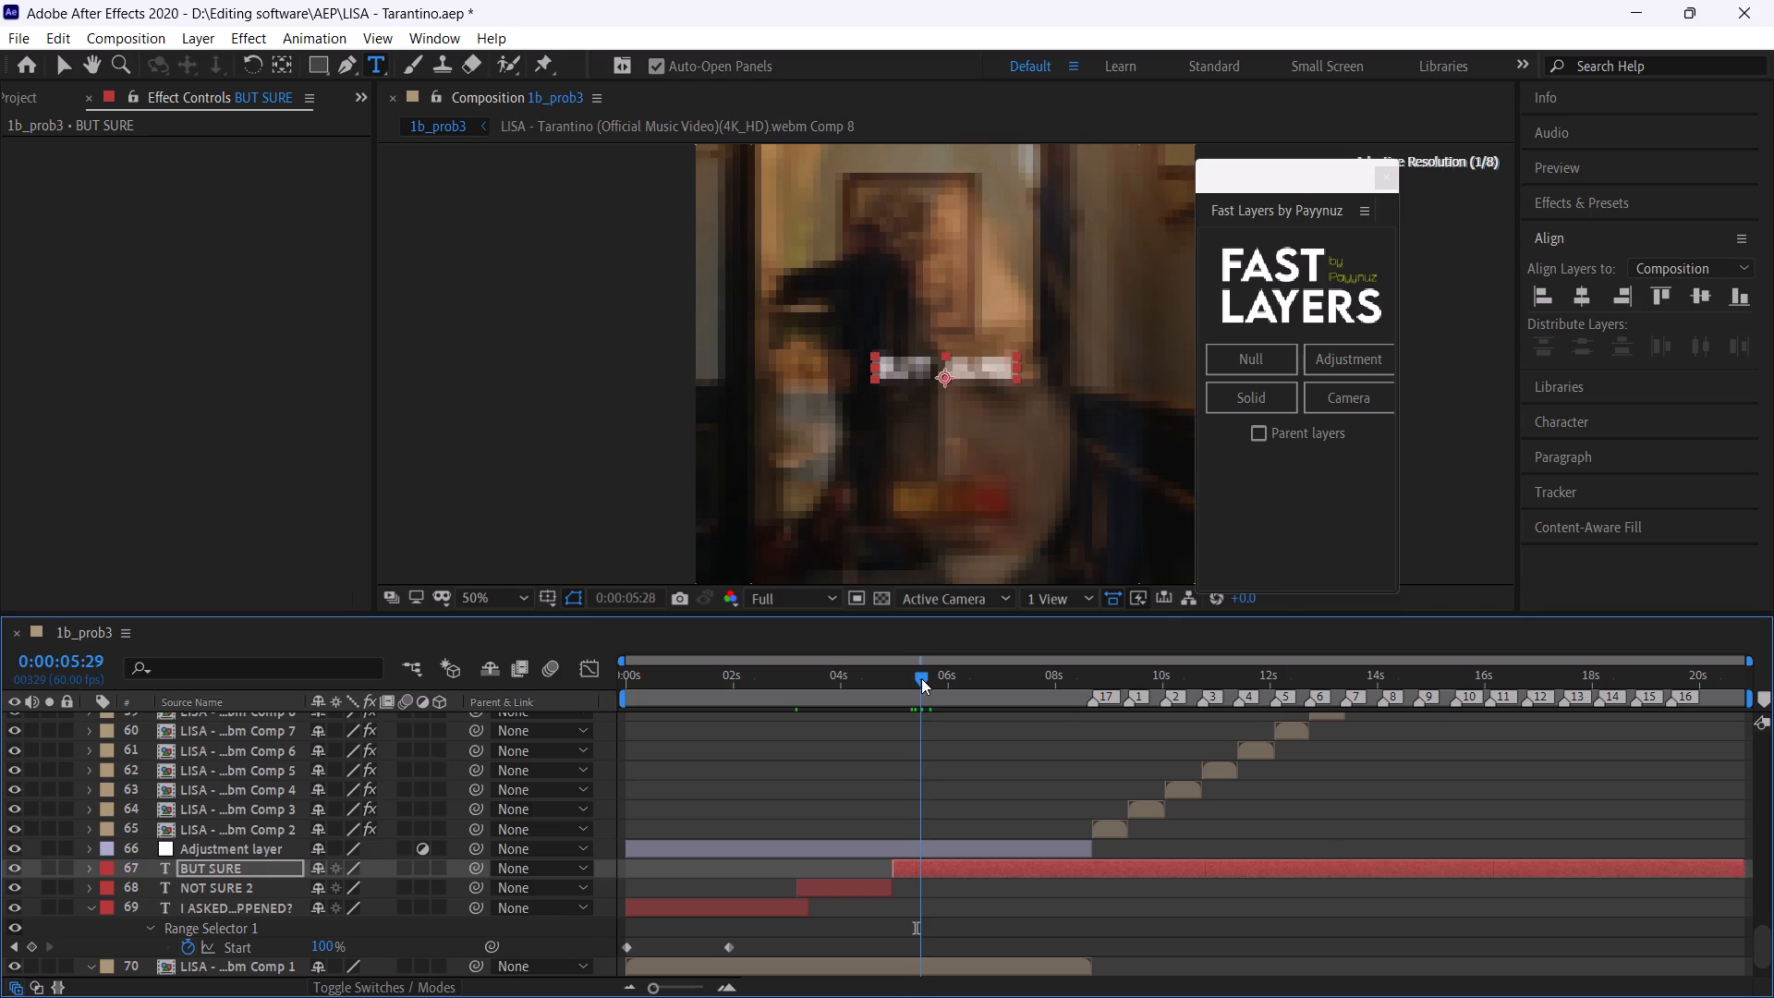
{"action": "left_click", "coordinate": [921, 678]}
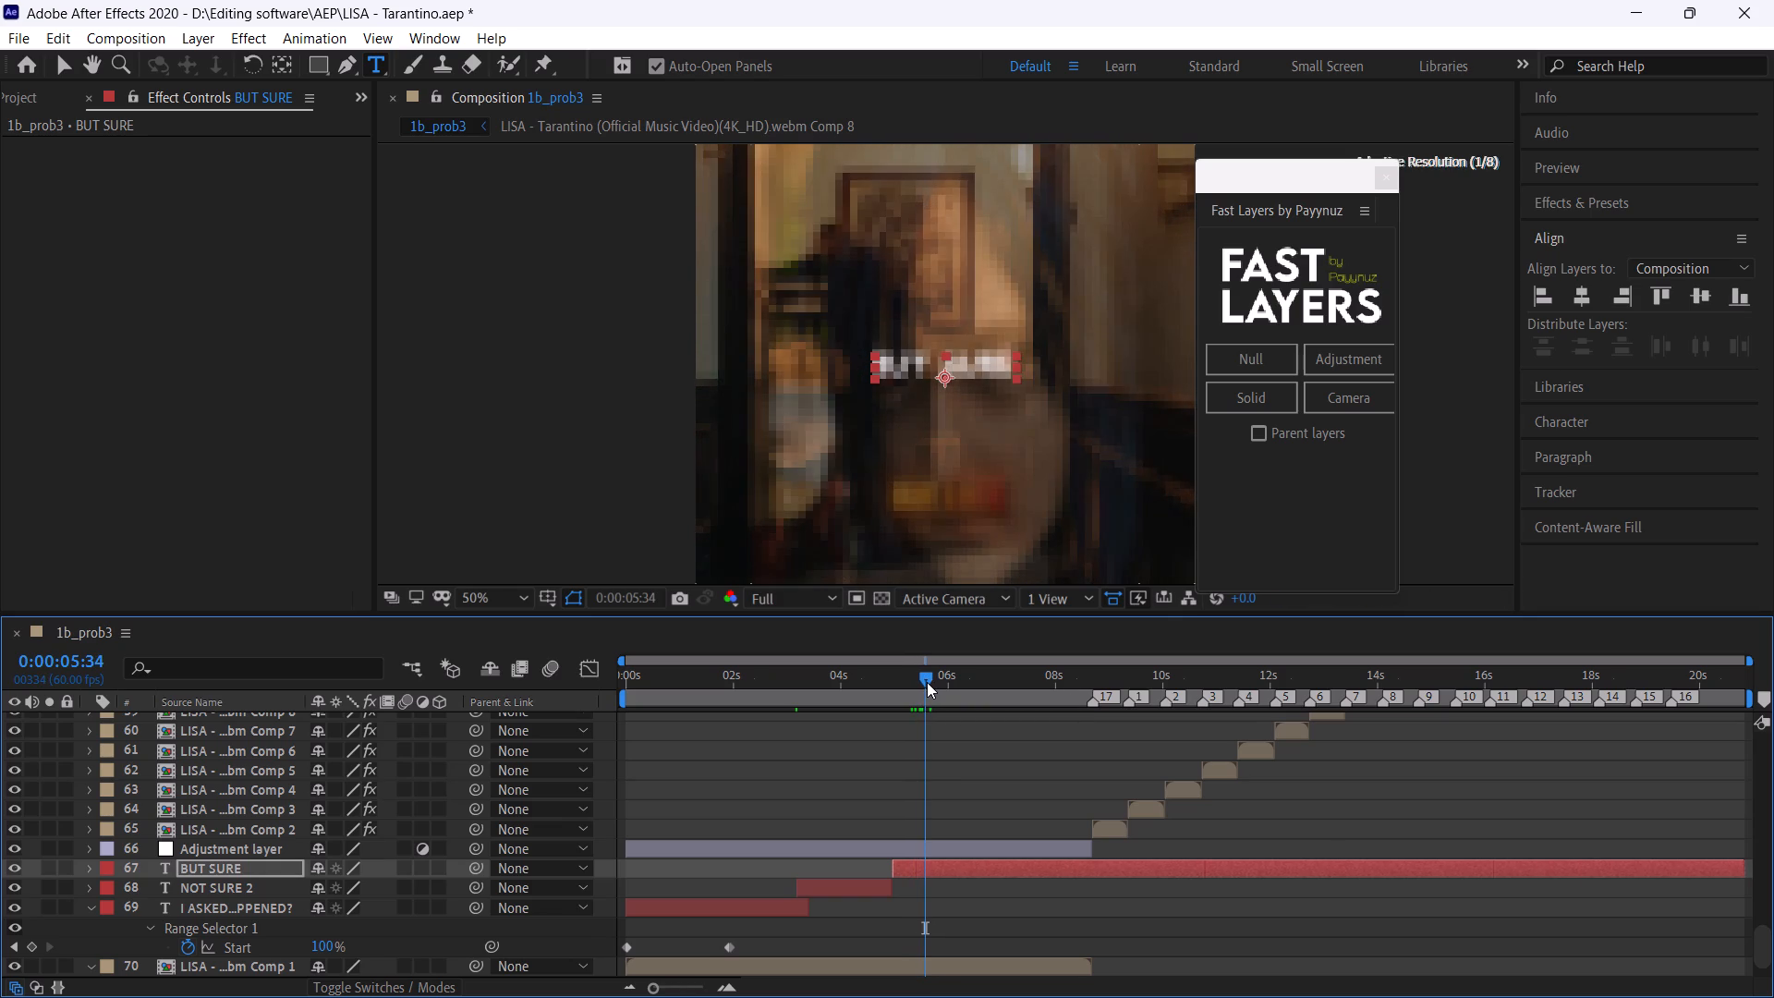
{"action": "left_click_drag", "start_coordinate": [927, 682], "coordinate": [936, 688]}
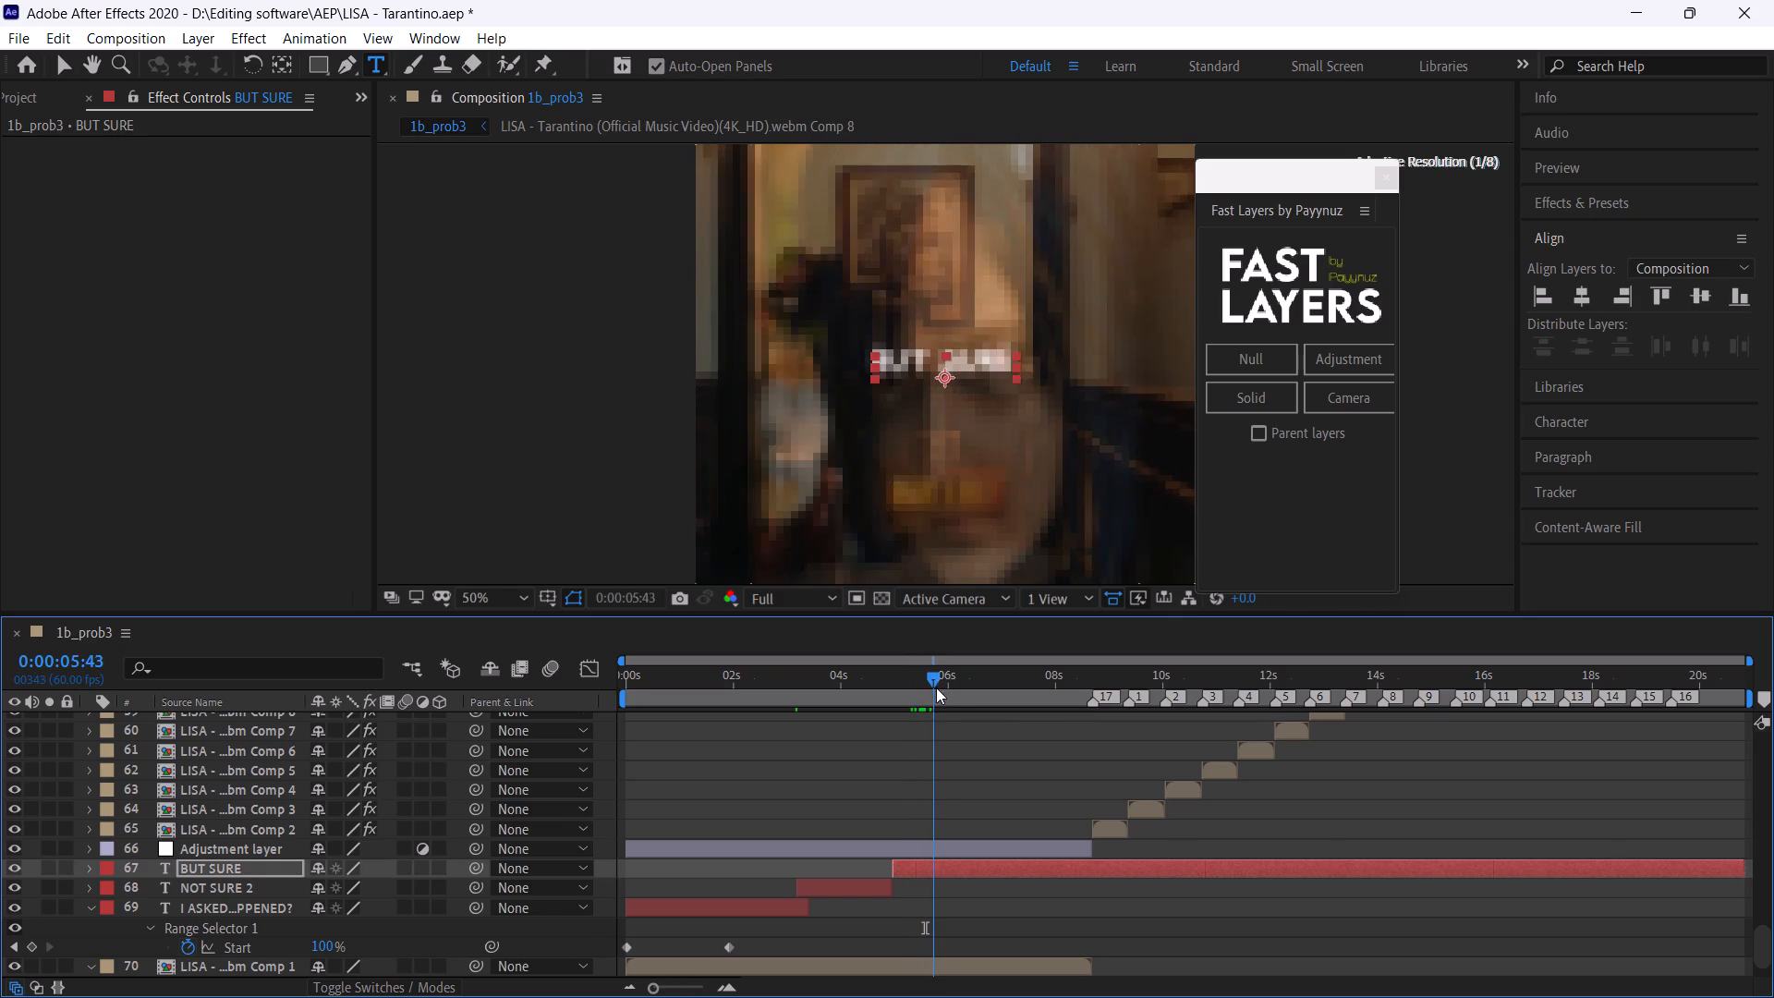
{"action": "left_click_drag", "start_coordinate": [936, 688], "coordinate": [942, 692]}
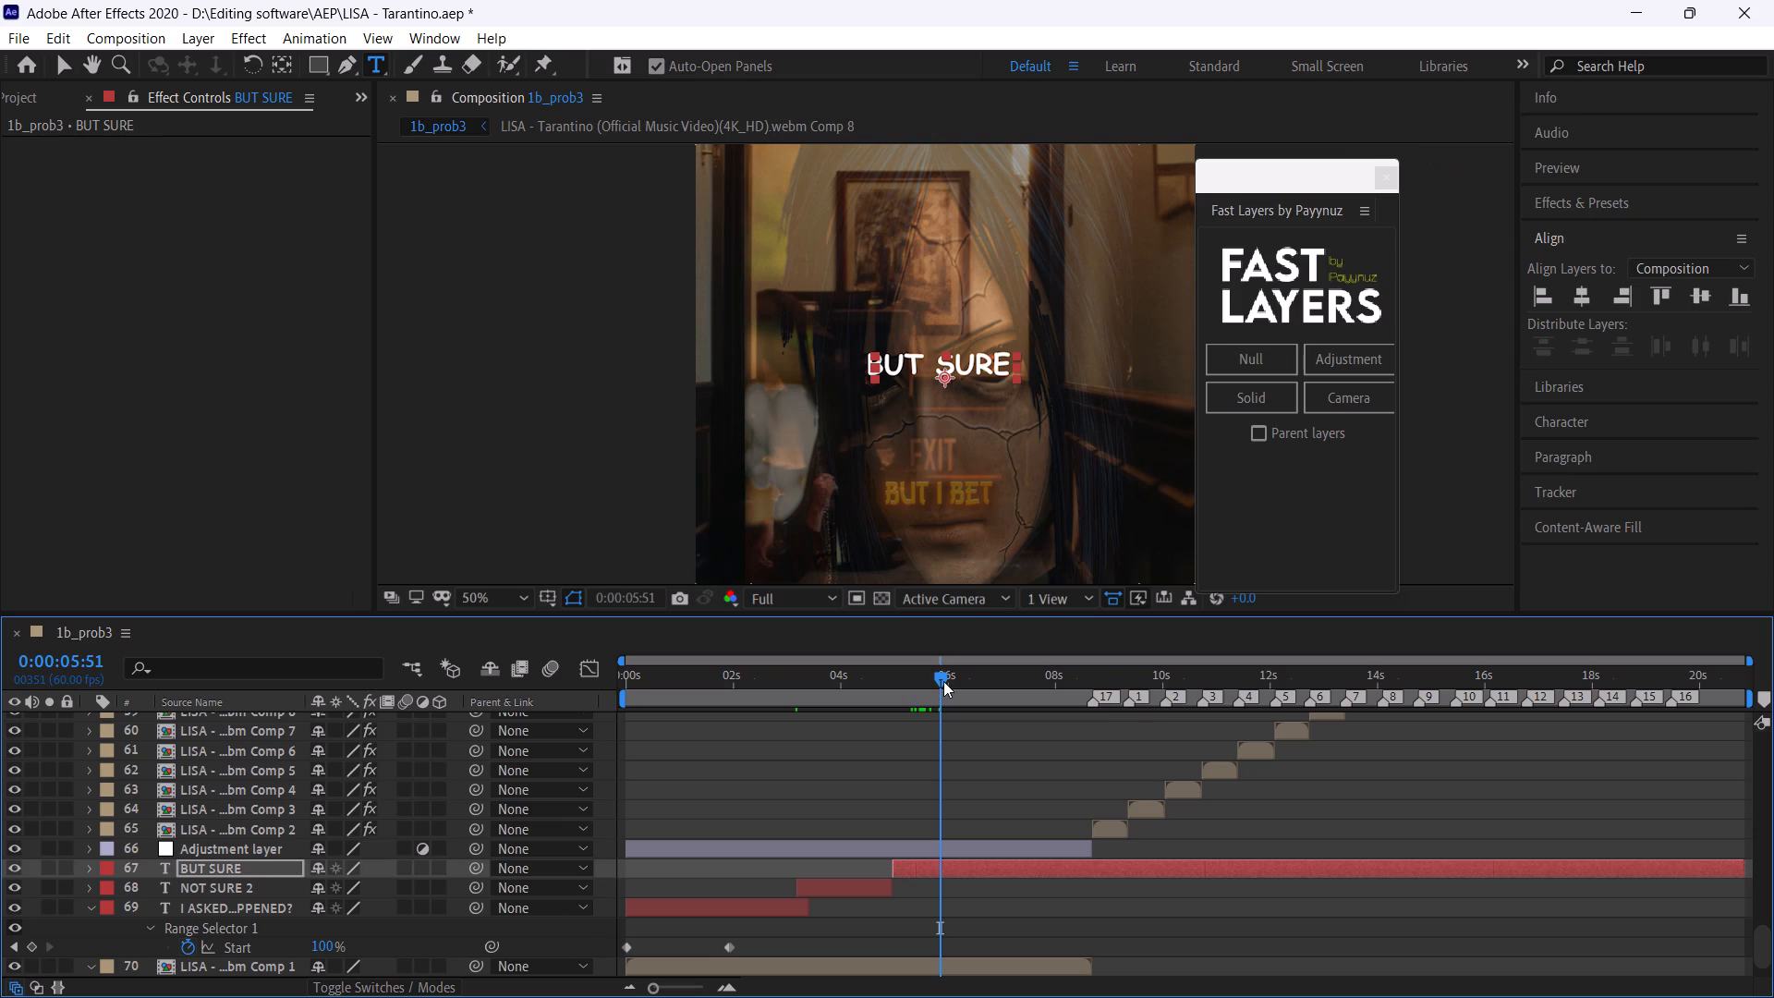
{"action": "left_click_drag", "start_coordinate": [942, 676], "coordinate": [962, 684]}
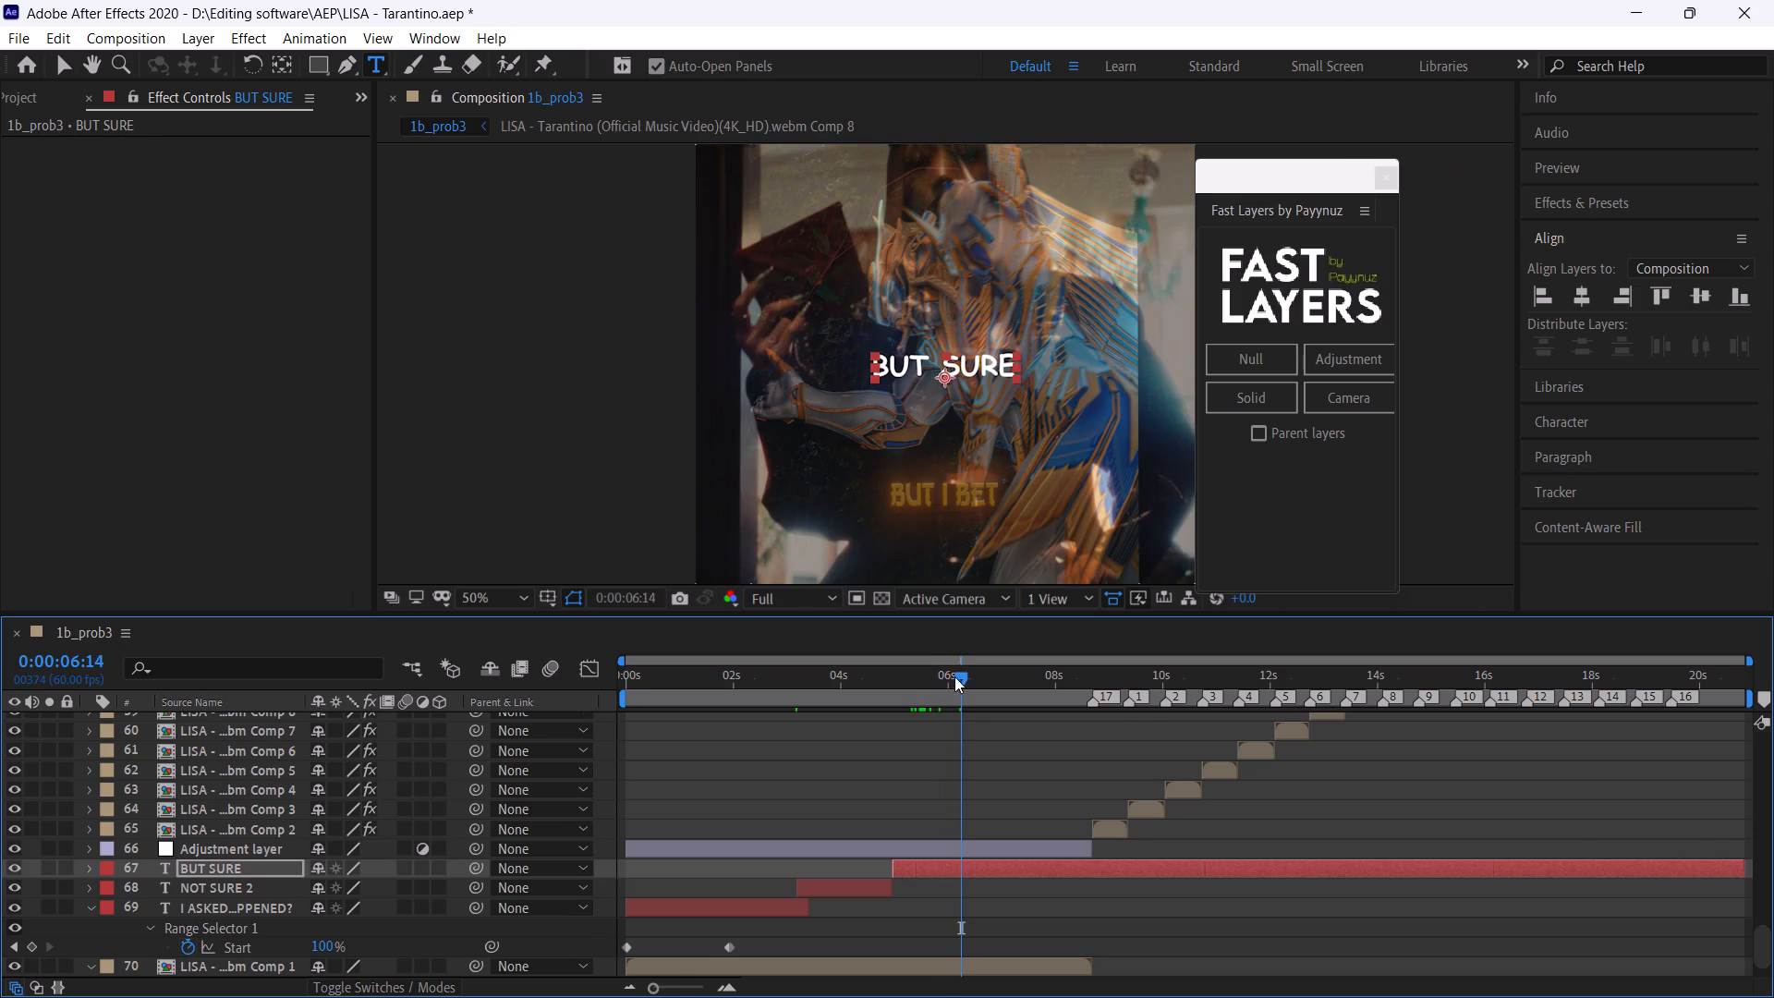
{"action": "left_click", "coordinate": [926, 674]}
{"action": "left_click_drag", "start_coordinate": [926, 674], "coordinate": [885, 672]}
{"action": "key", "text": "space"}
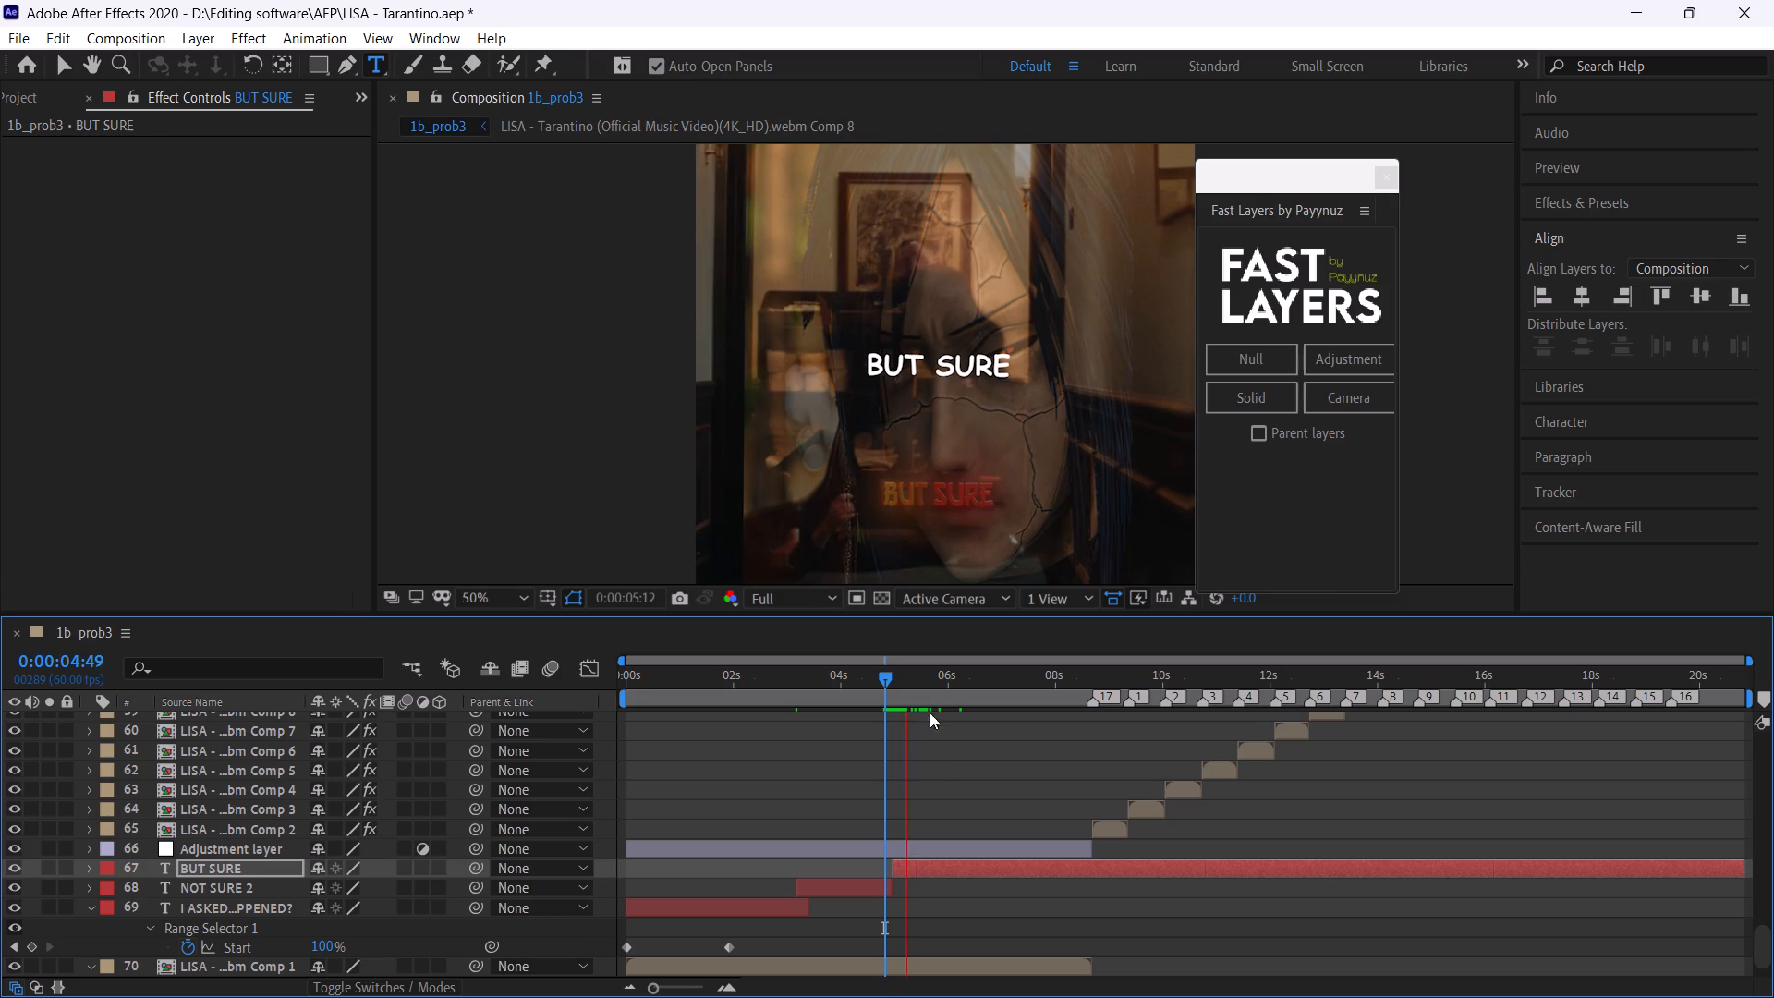
{"action": "left_click", "coordinate": [877, 681]}
{"action": "key", "text": "space"}
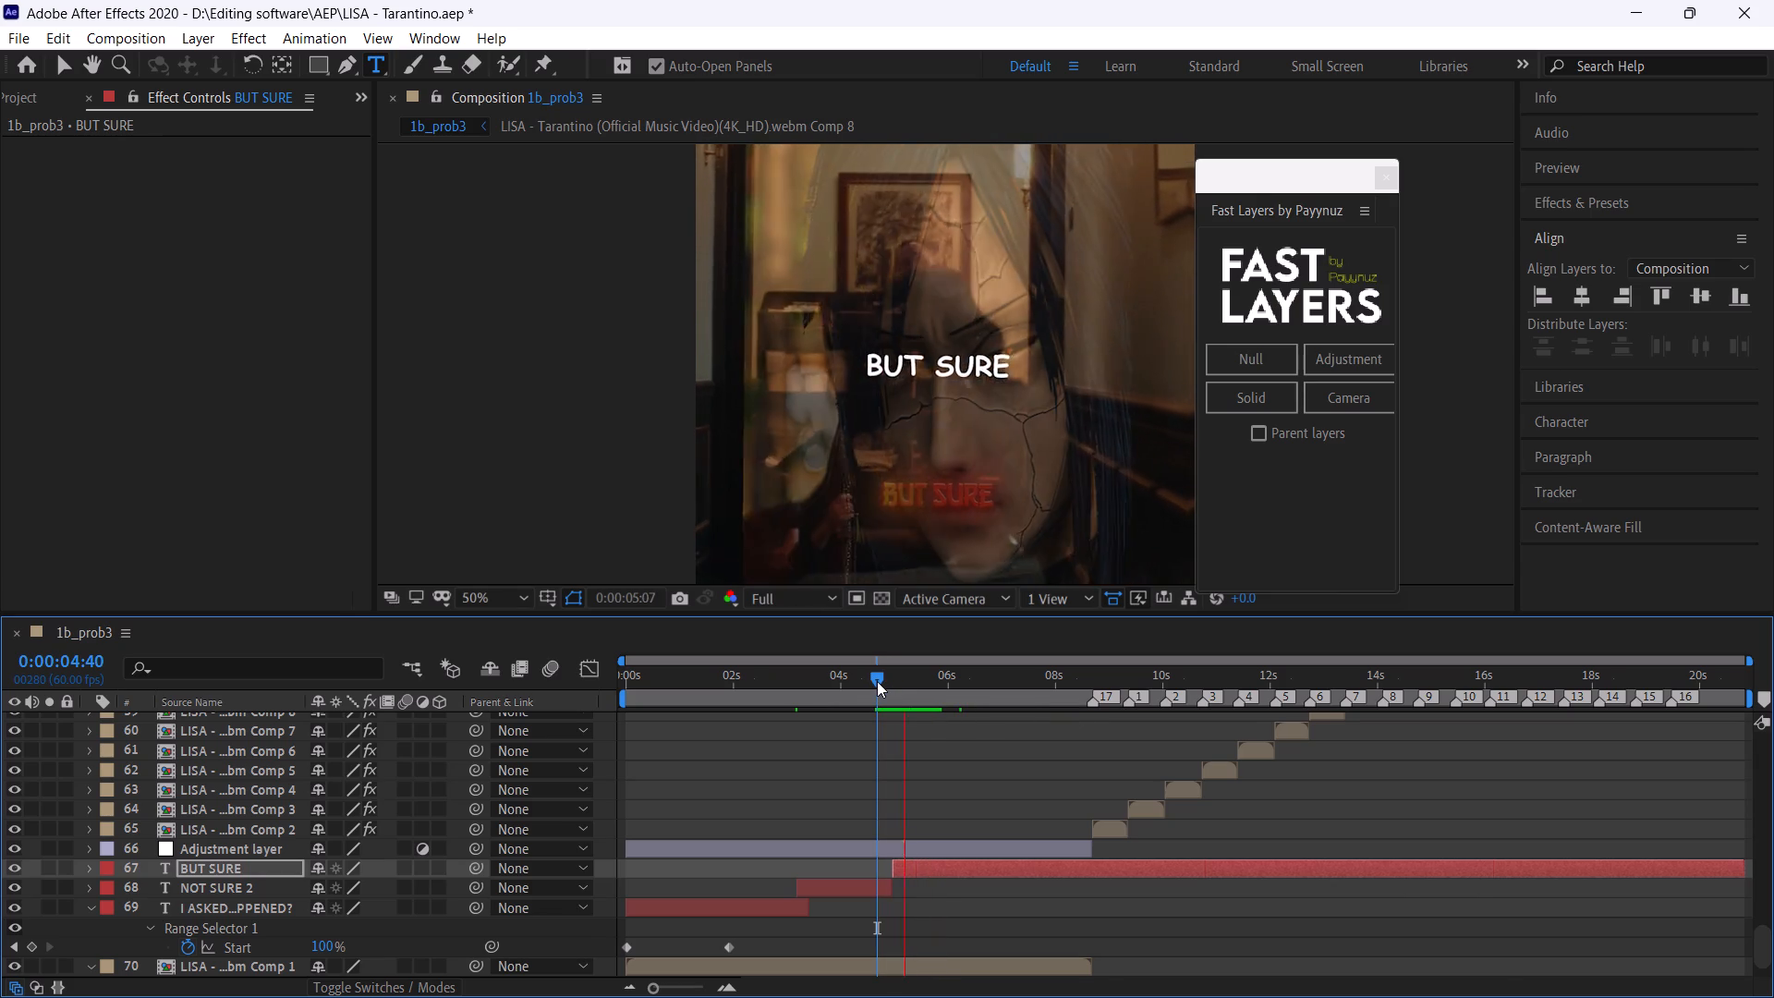
Replace the word "SURE" with "I BET" so the caption reads "BUT I BET".
{"action": "left_click_drag", "start_coordinate": [877, 681], "coordinate": [927, 705]}
{"action": "double_click", "coordinate": [956, 863]}
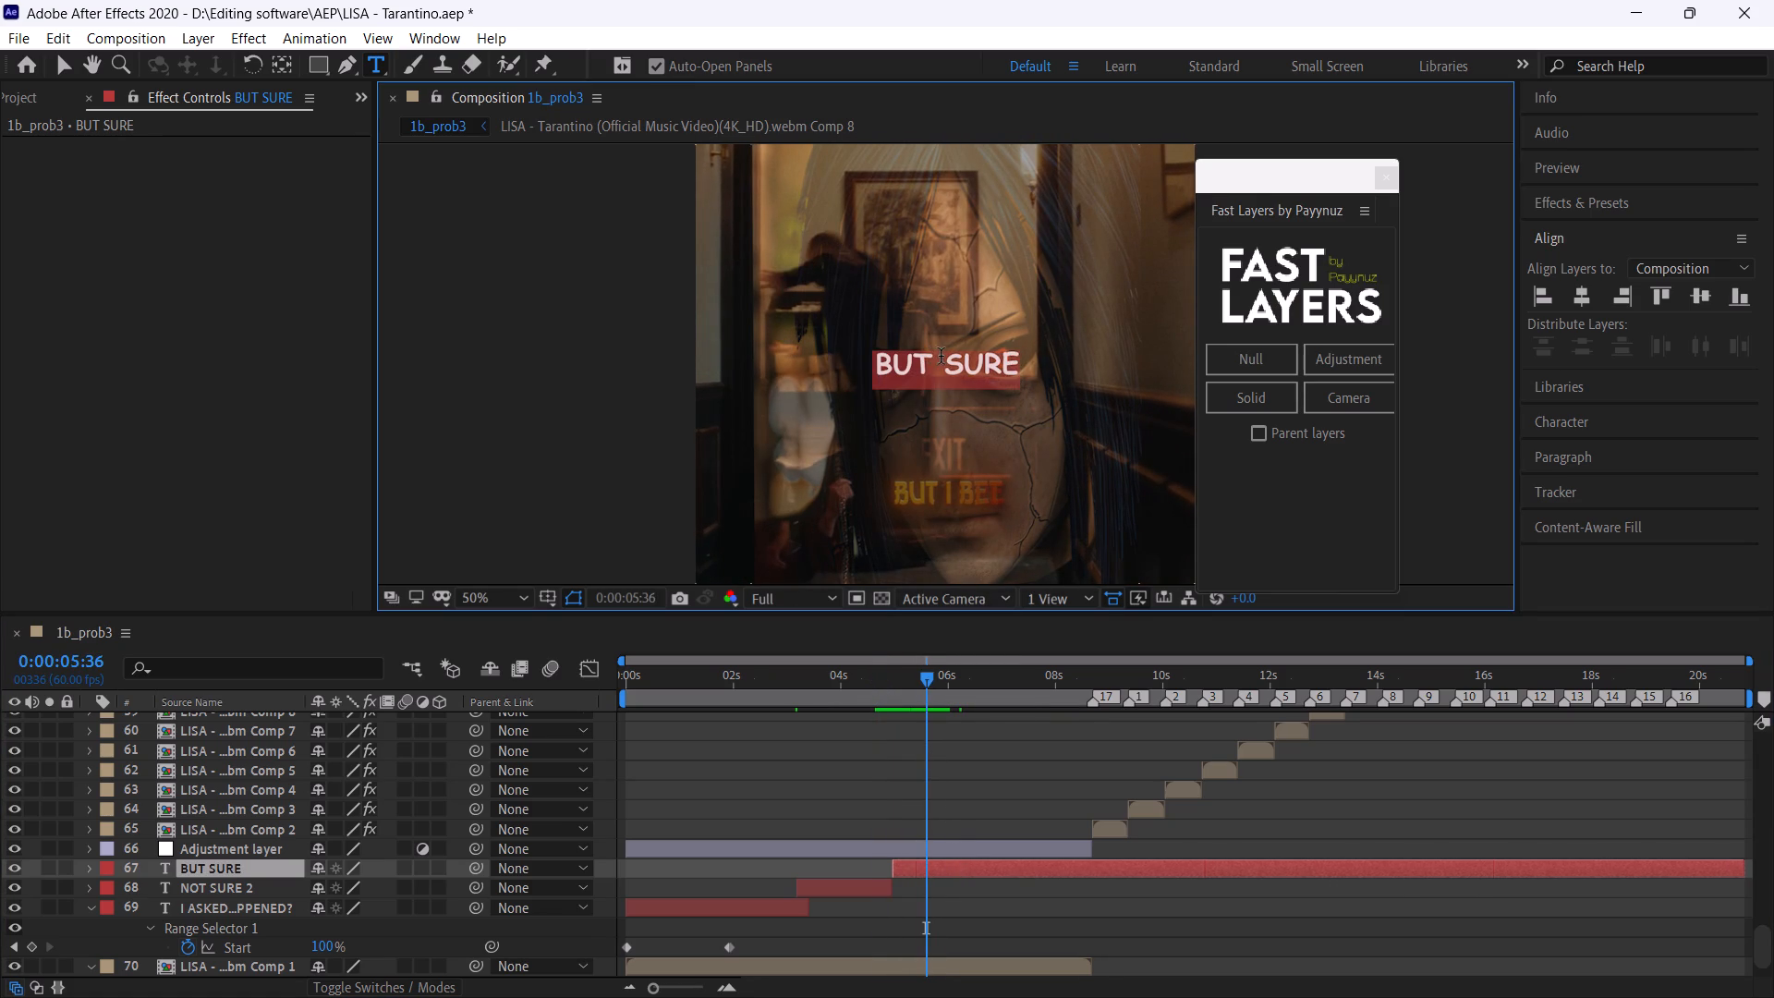
{"action": "left_click_drag", "start_coordinate": [942, 356], "coordinate": [1047, 371]}
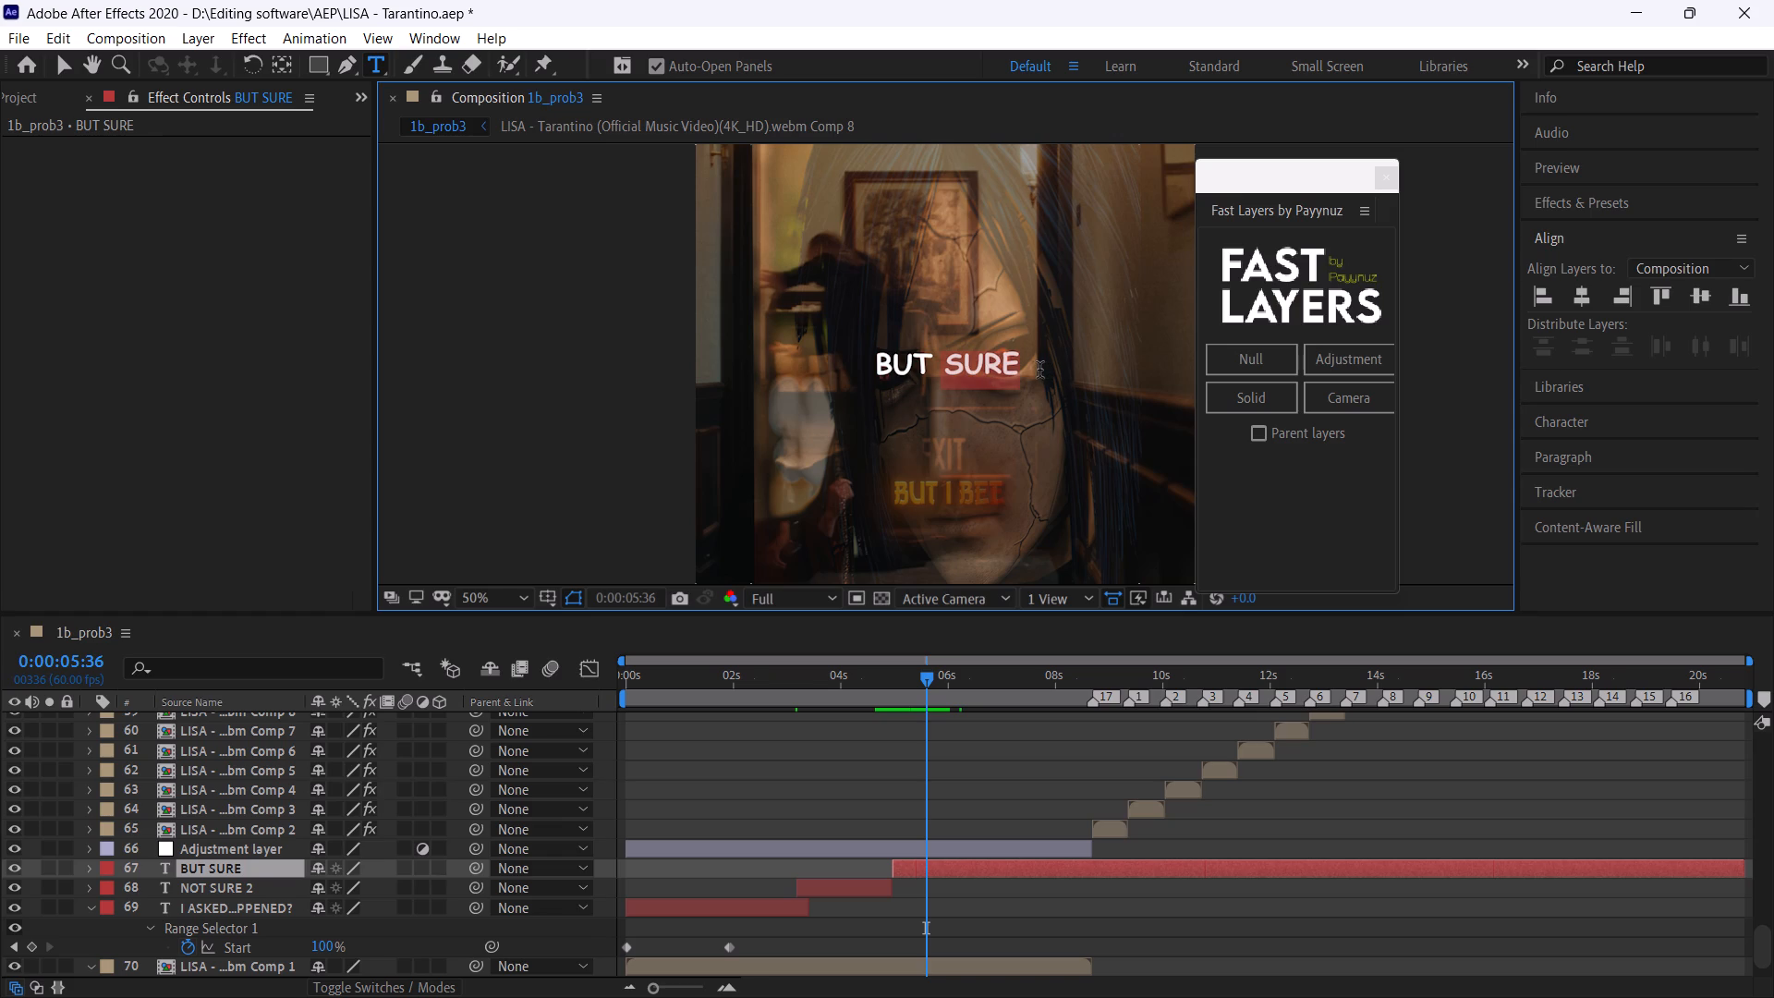
{"action": "type", "text": "I"}
{"action": "key", "text": "space"}
{"action": "type", "text": "BE"}
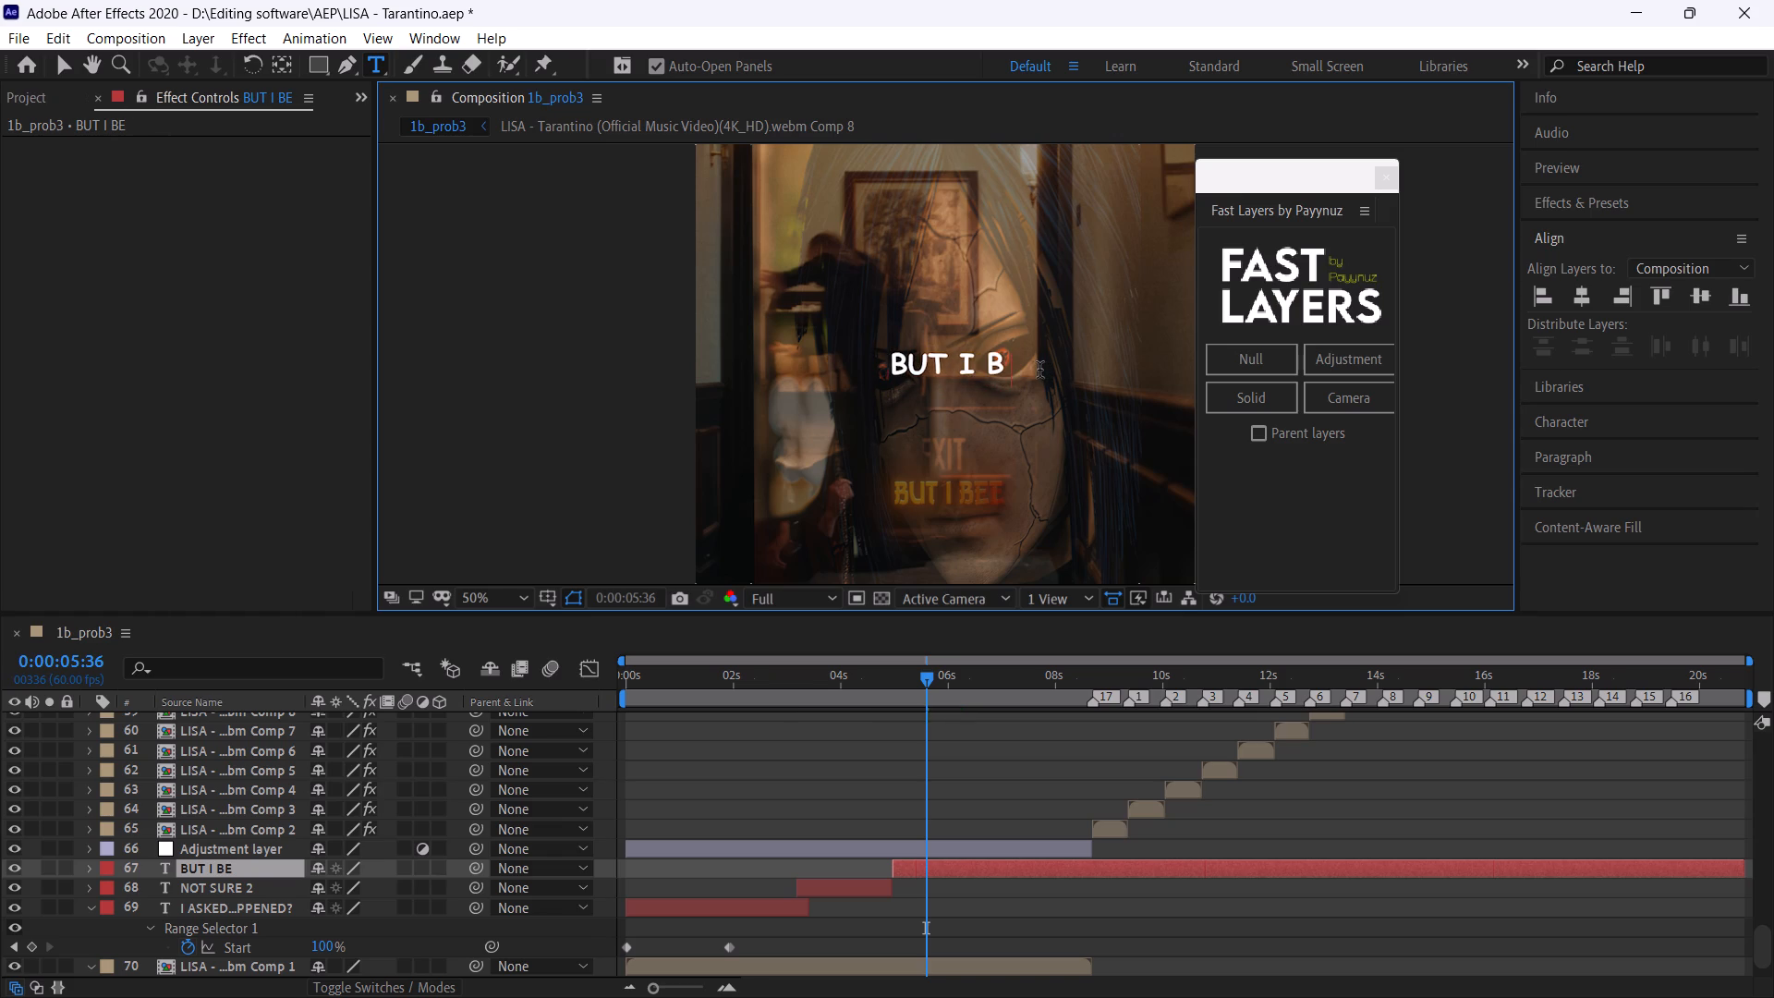
{"action": "key", "text": "shift+t"}
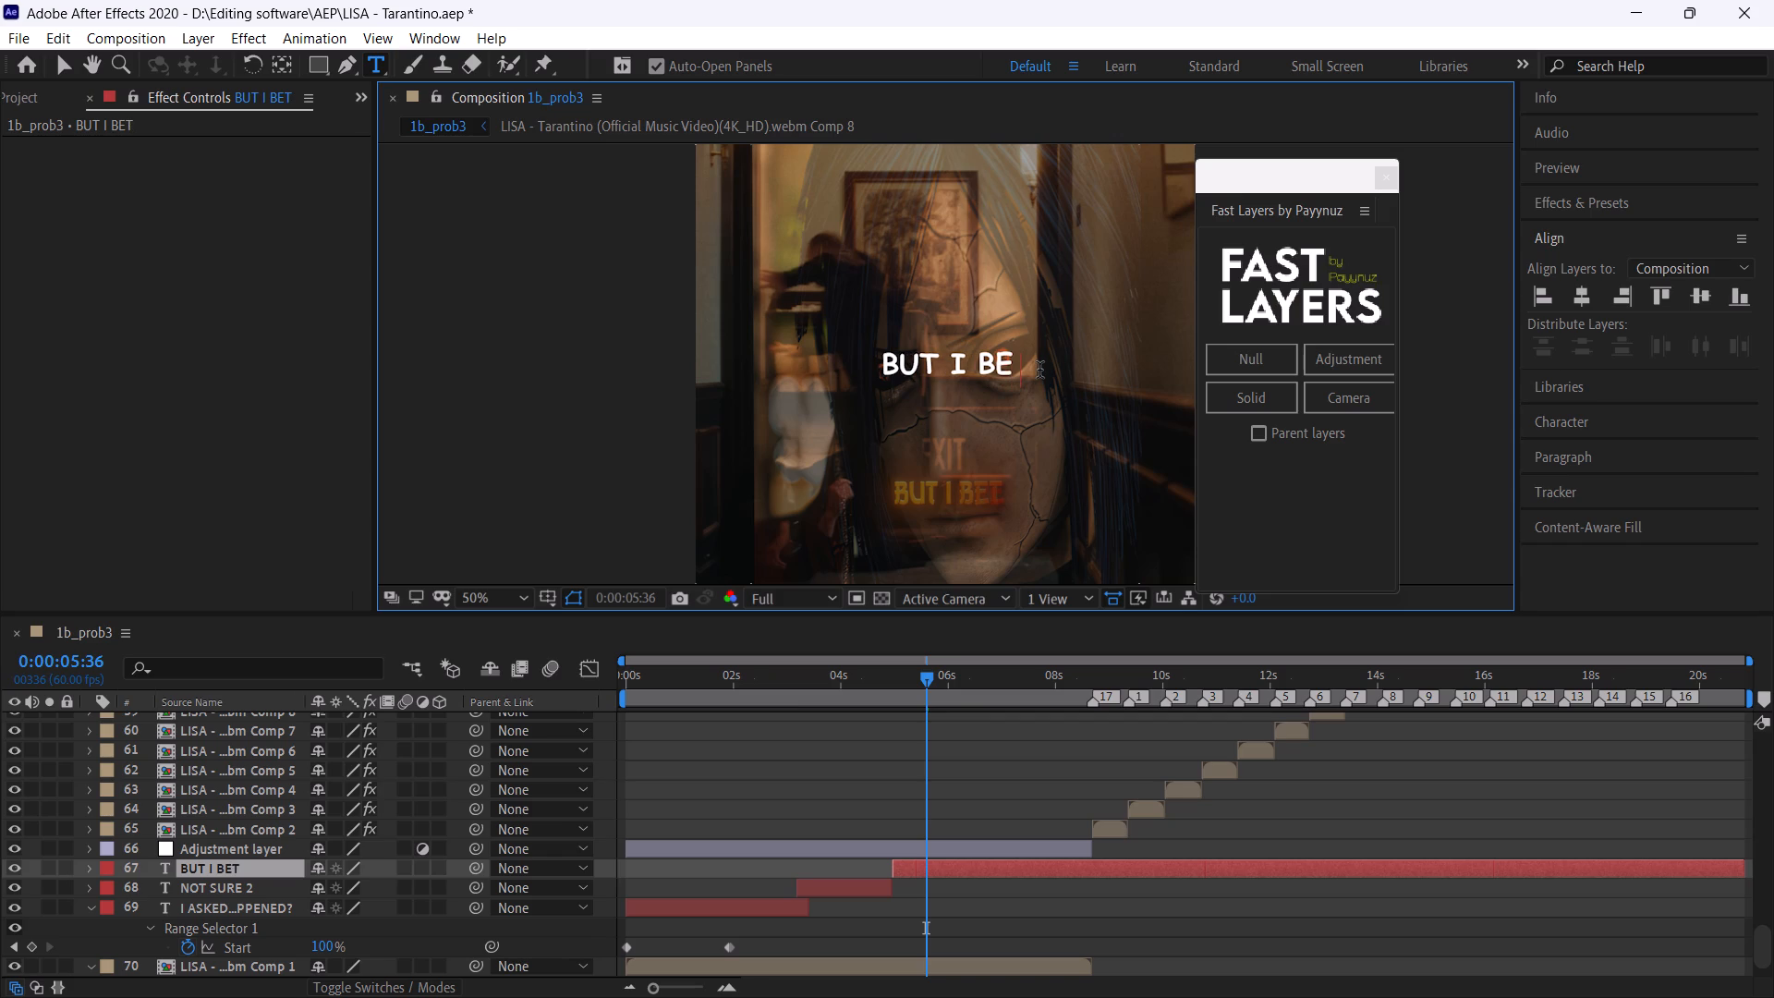
Extend the end of the NOT SURE 2 layer to 0:00:05:10 so it overlaps the start of the BUT I BET layer.
{"action": "left_click", "coordinate": [969, 681]}
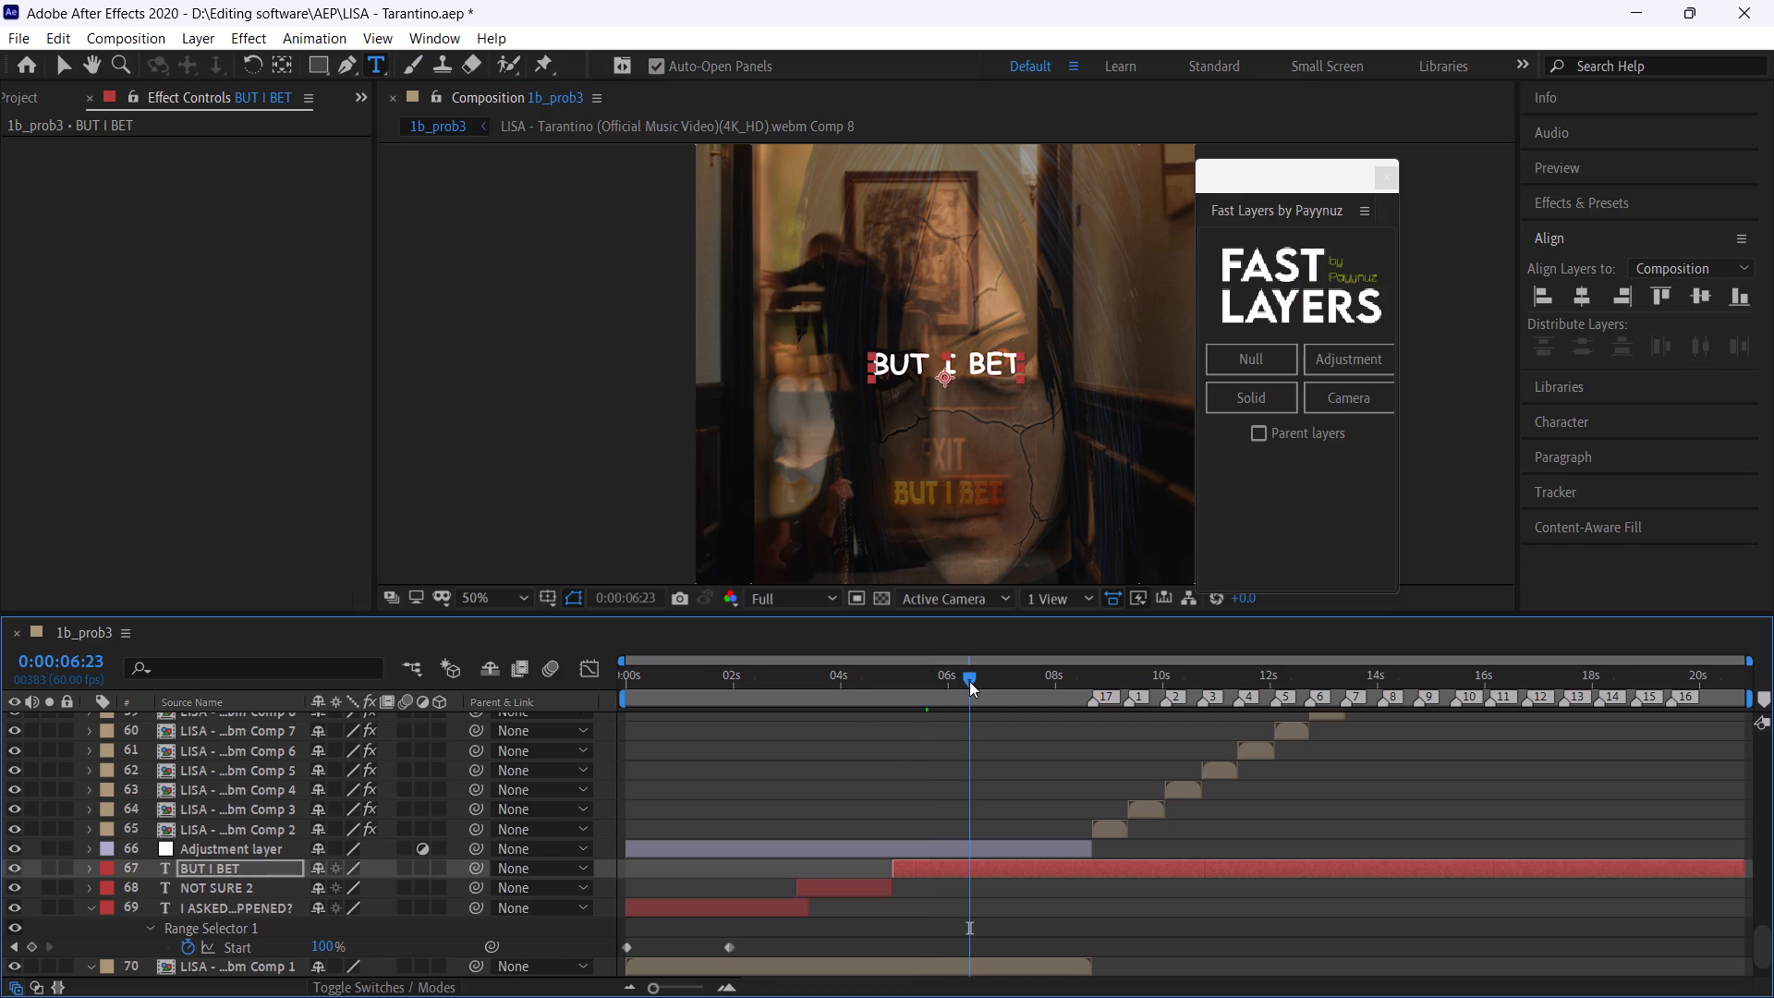
{"action": "left_click", "coordinate": [942, 683]}
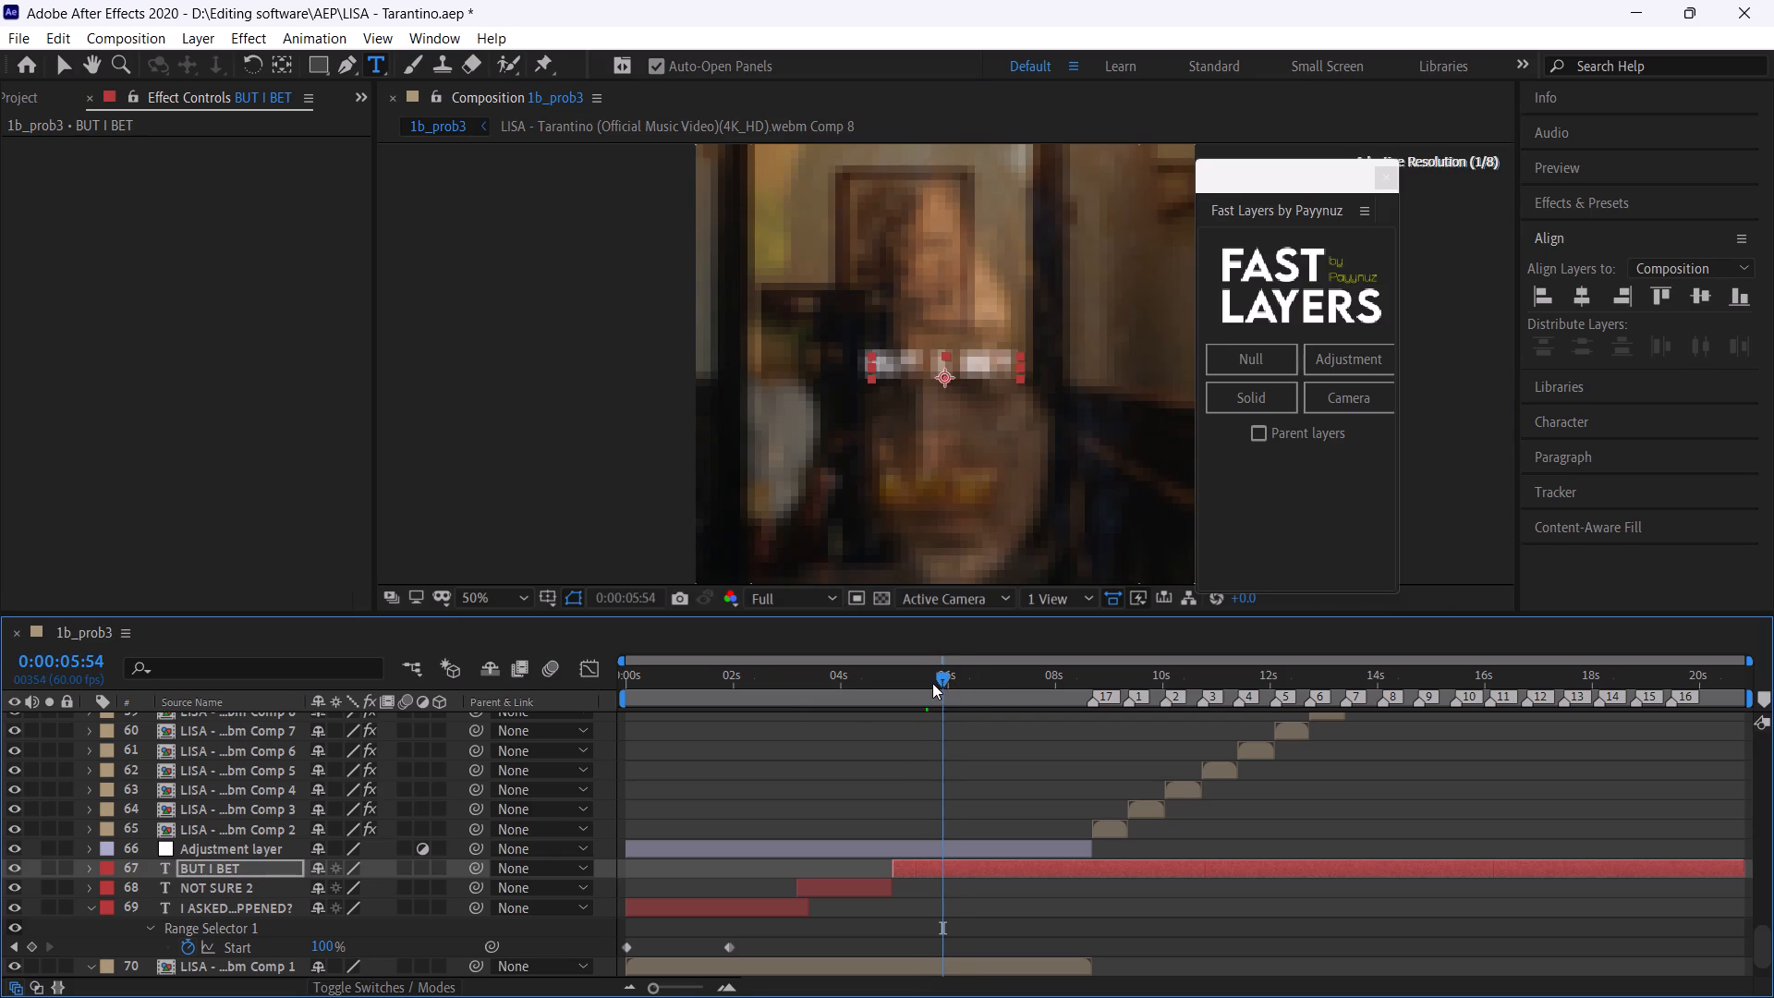
{"action": "left_click", "coordinate": [932, 683]}
{"action": "left_click", "coordinate": [923, 683]}
{"action": "left_click", "coordinate": [916, 683]}
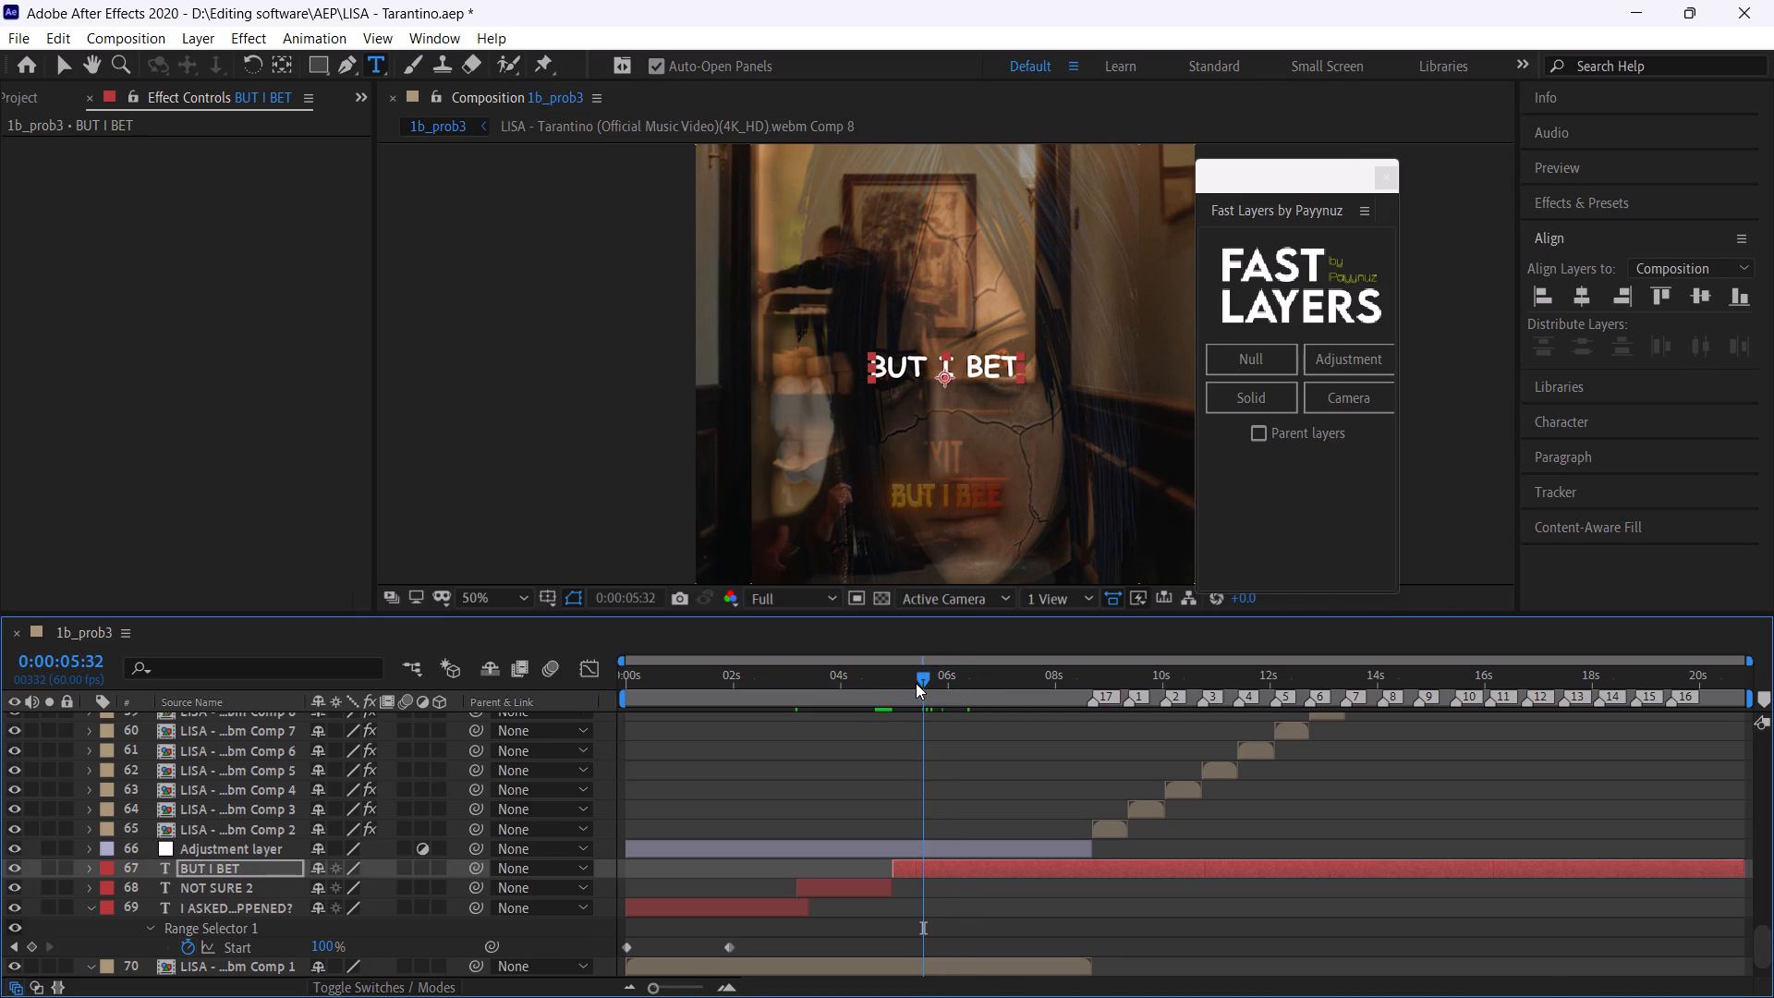
{"action": "left_click", "coordinate": [900, 685]}
{"action": "left_click", "coordinate": [900, 685]}
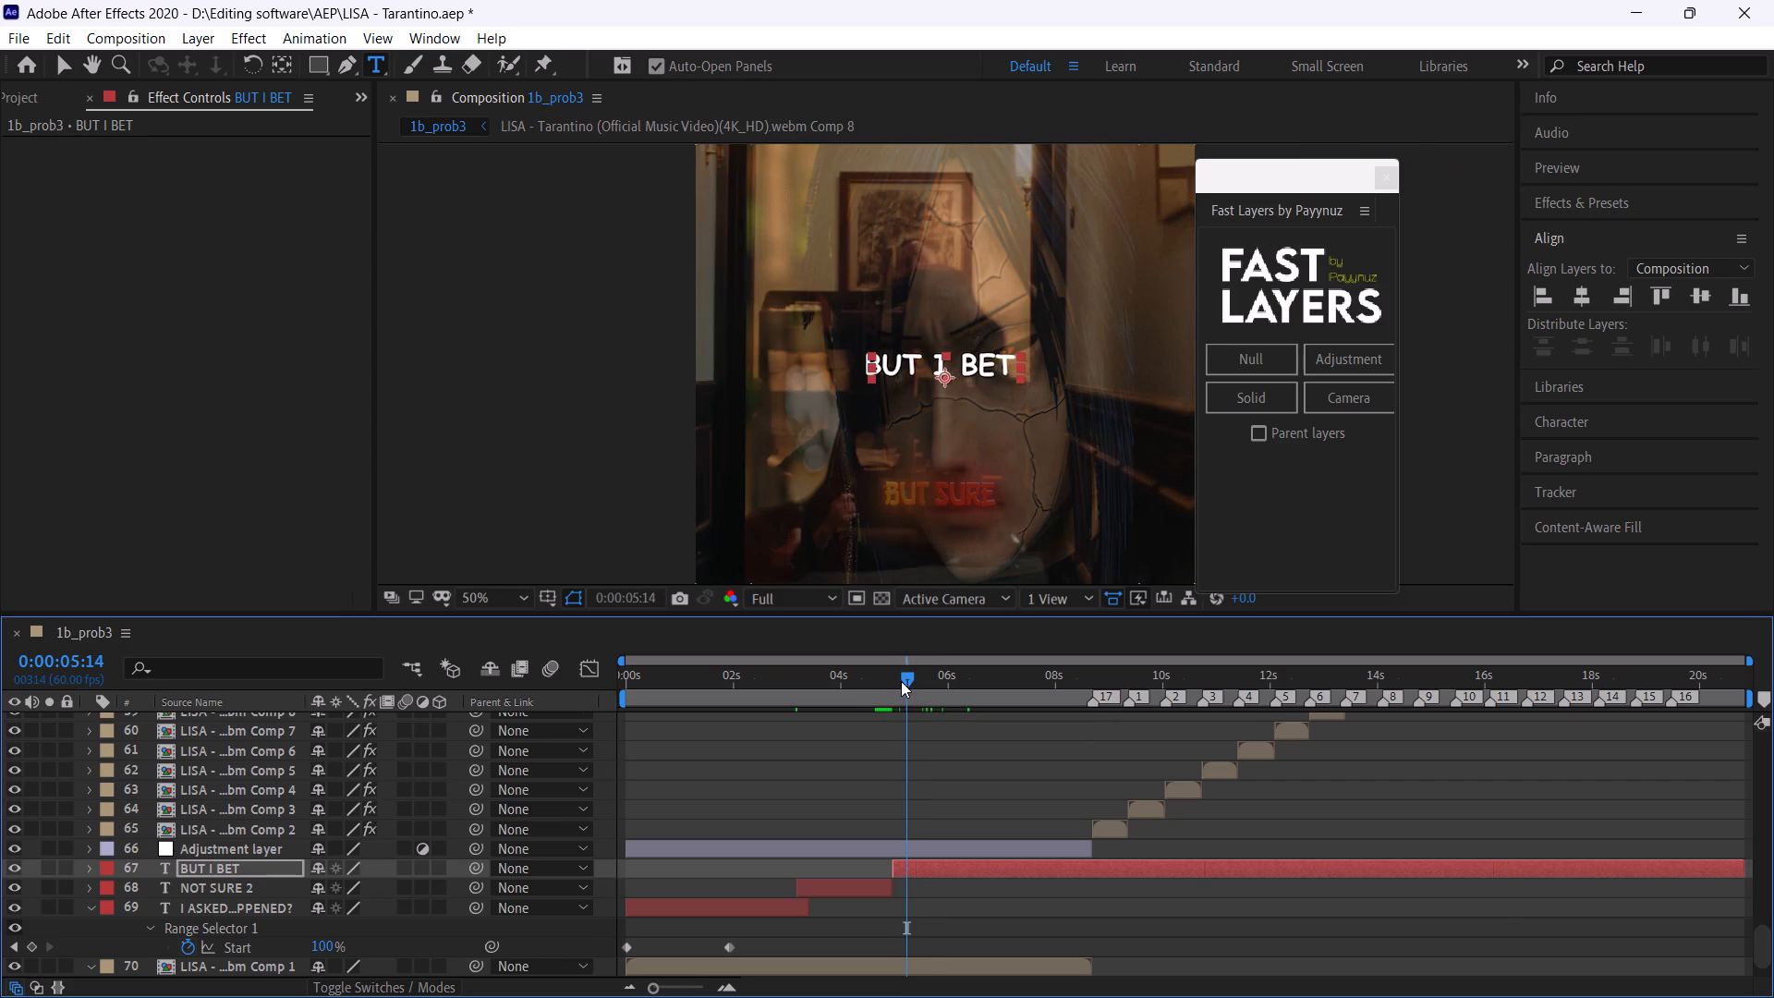
{"action": "left_click", "coordinate": [901, 681]}
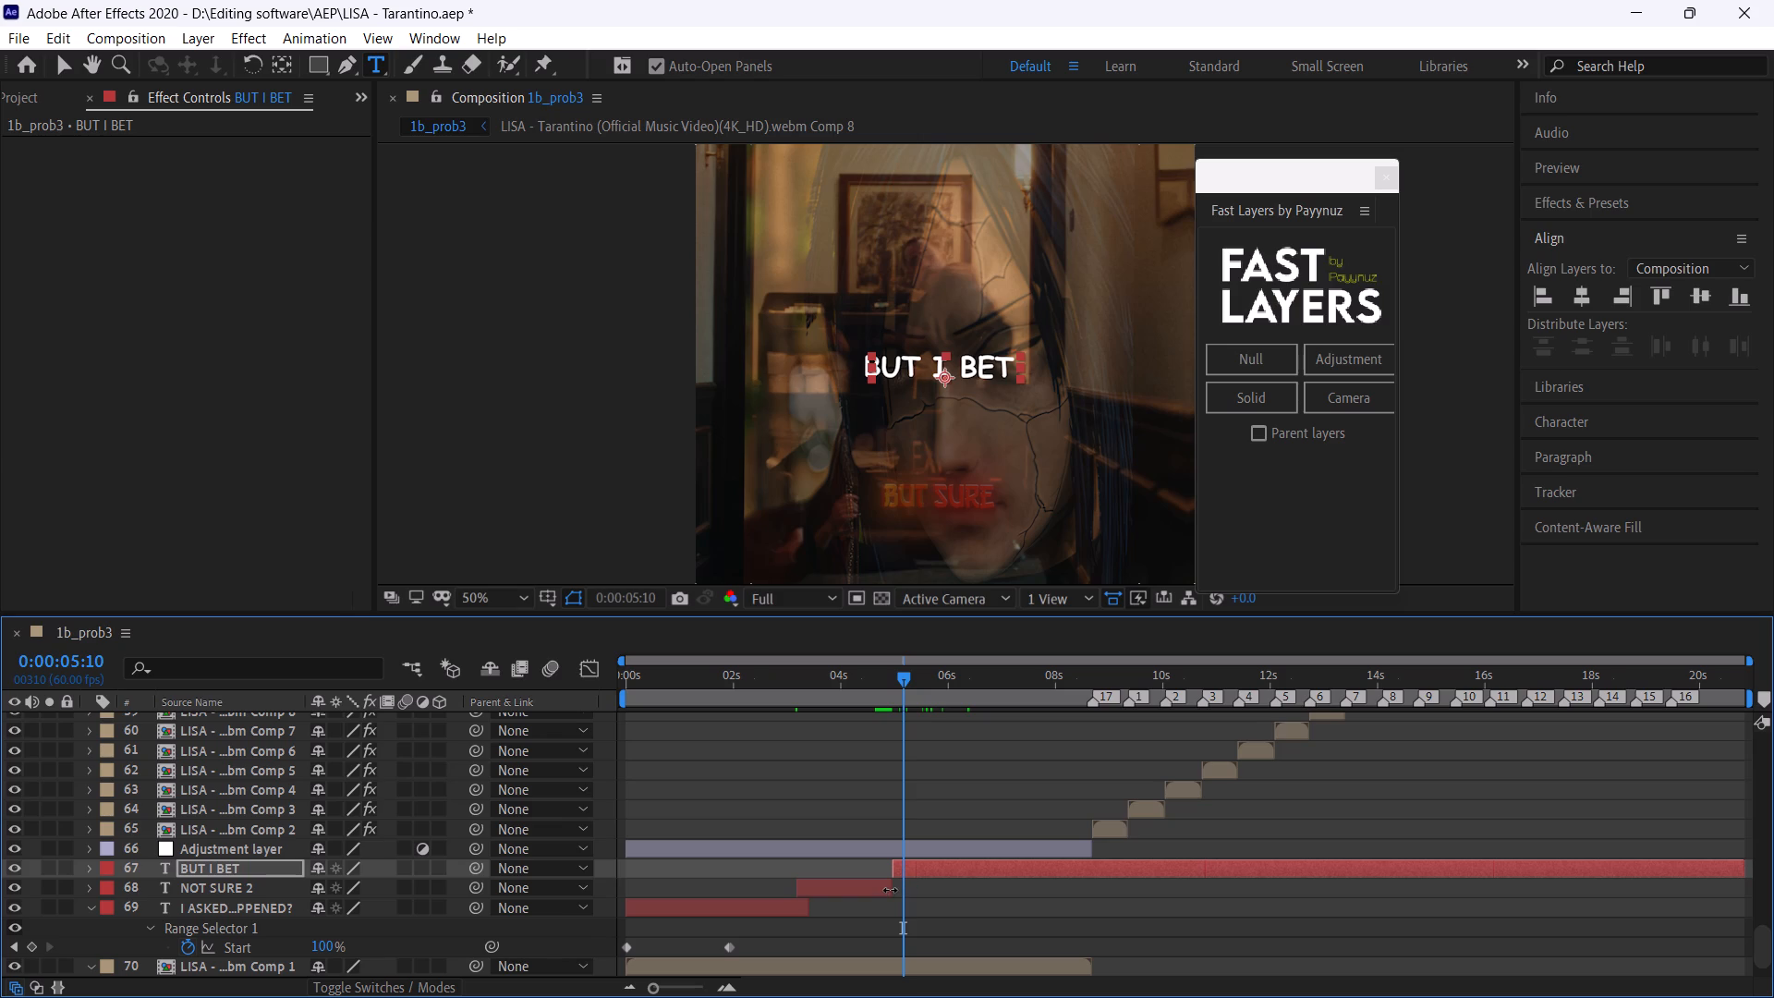
{"action": "left_click_drag", "start_coordinate": [892, 890], "coordinate": [893, 890]}
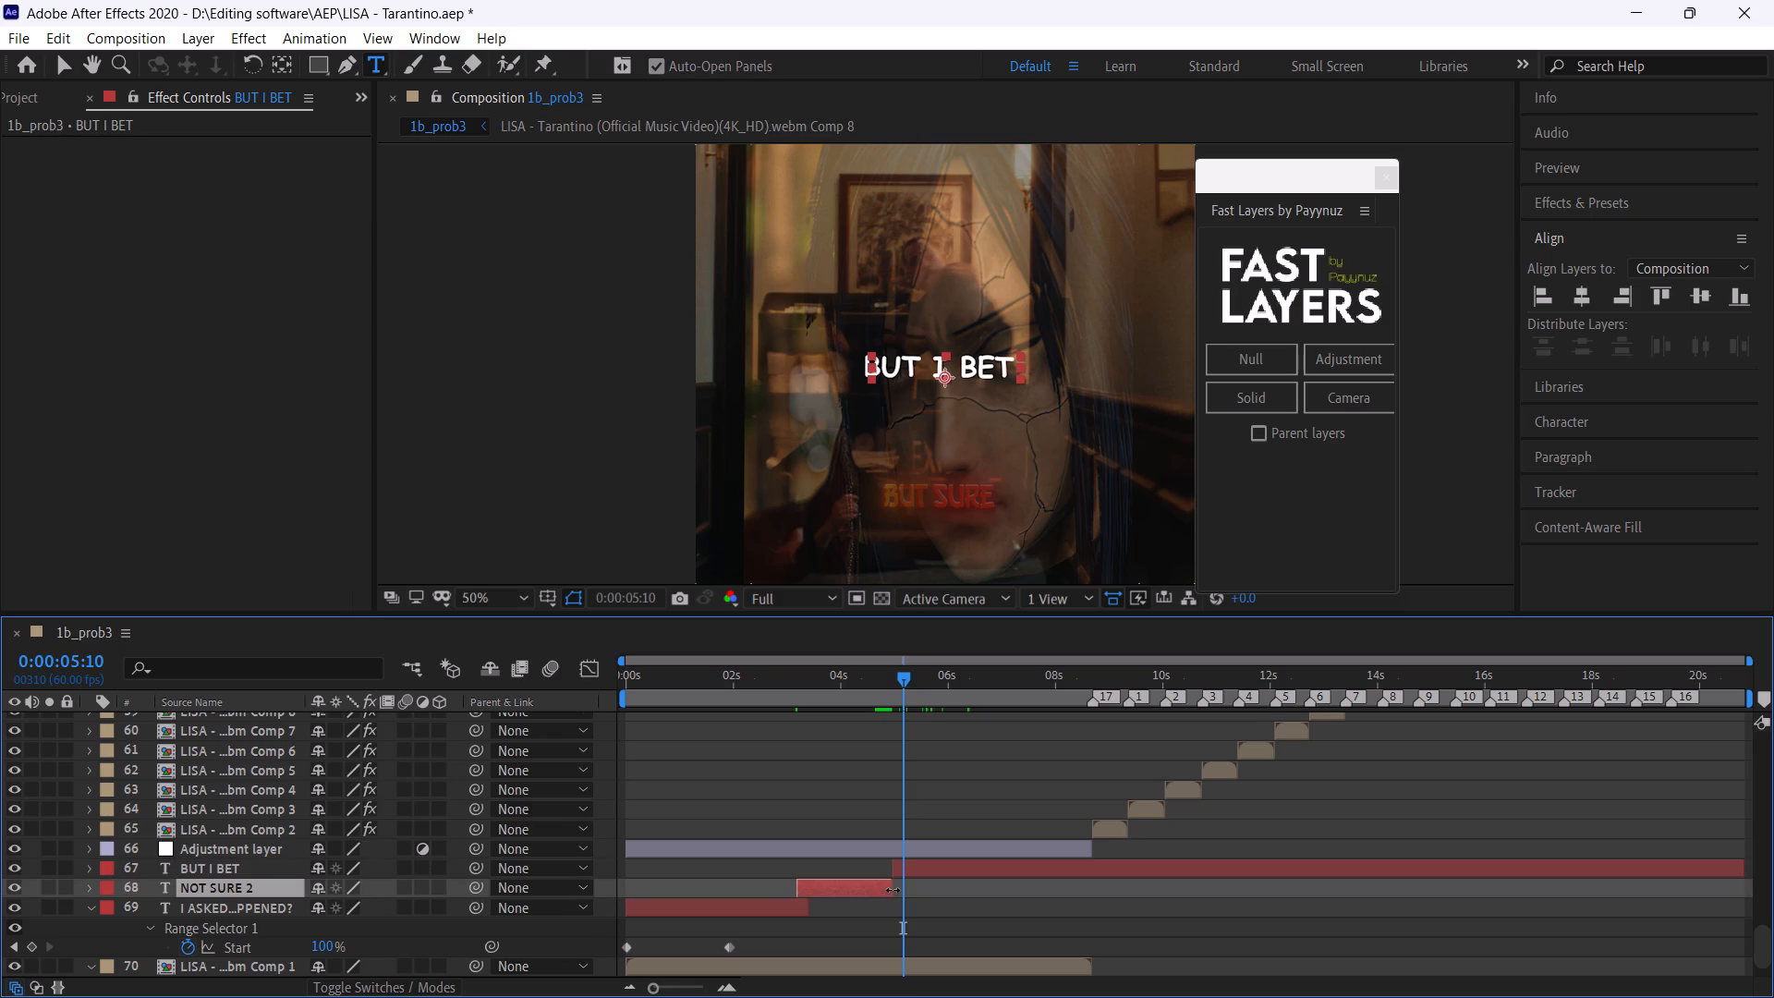
{"action": "left_click_drag", "start_coordinate": [893, 890], "coordinate": [903, 891]}
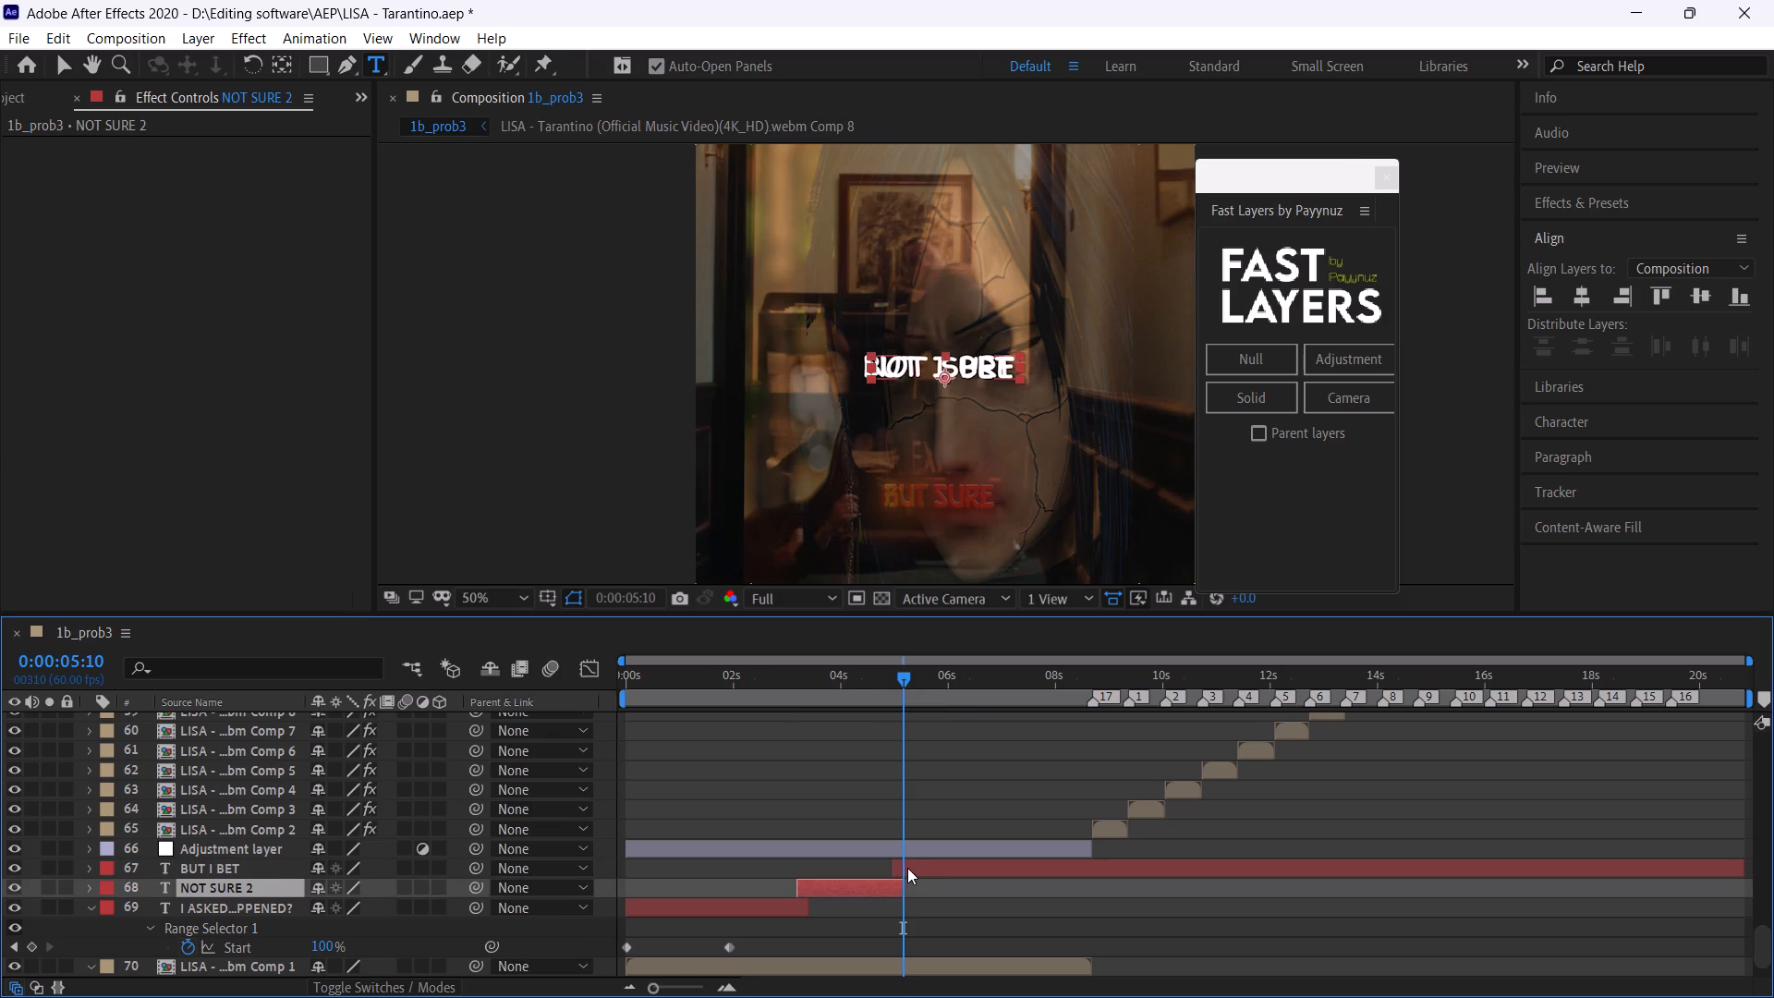
Trim the start of the BUT I BET layer slightly later, just after 0:00:05:00.
{"action": "left_click", "coordinate": [907, 868]}
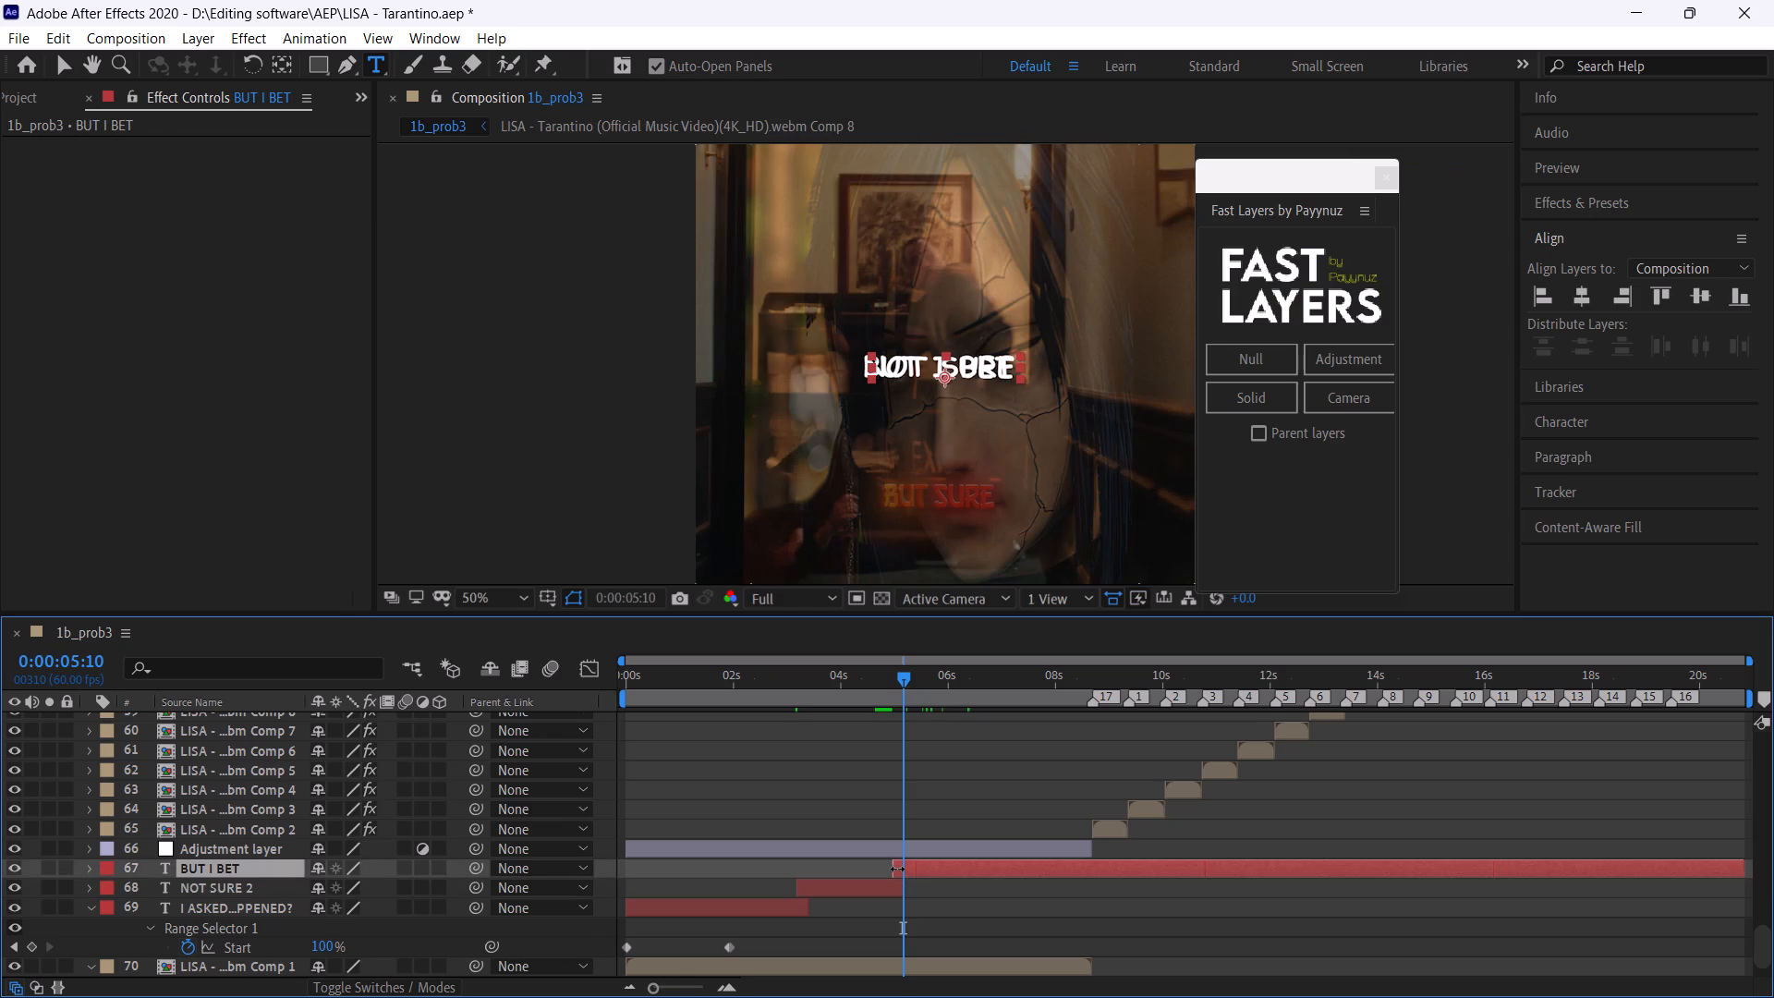
{"action": "left_click", "coordinate": [895, 865]}
Locate the end of the reference's "BUT I BET" caption and split the BUT I BET layer at 0:00:07:06.
{"action": "left_click", "coordinate": [963, 668]}
{"action": "left_click_drag", "start_coordinate": [964, 668], "coordinate": [984, 680]}
{"action": "left_click", "coordinate": [981, 681]}
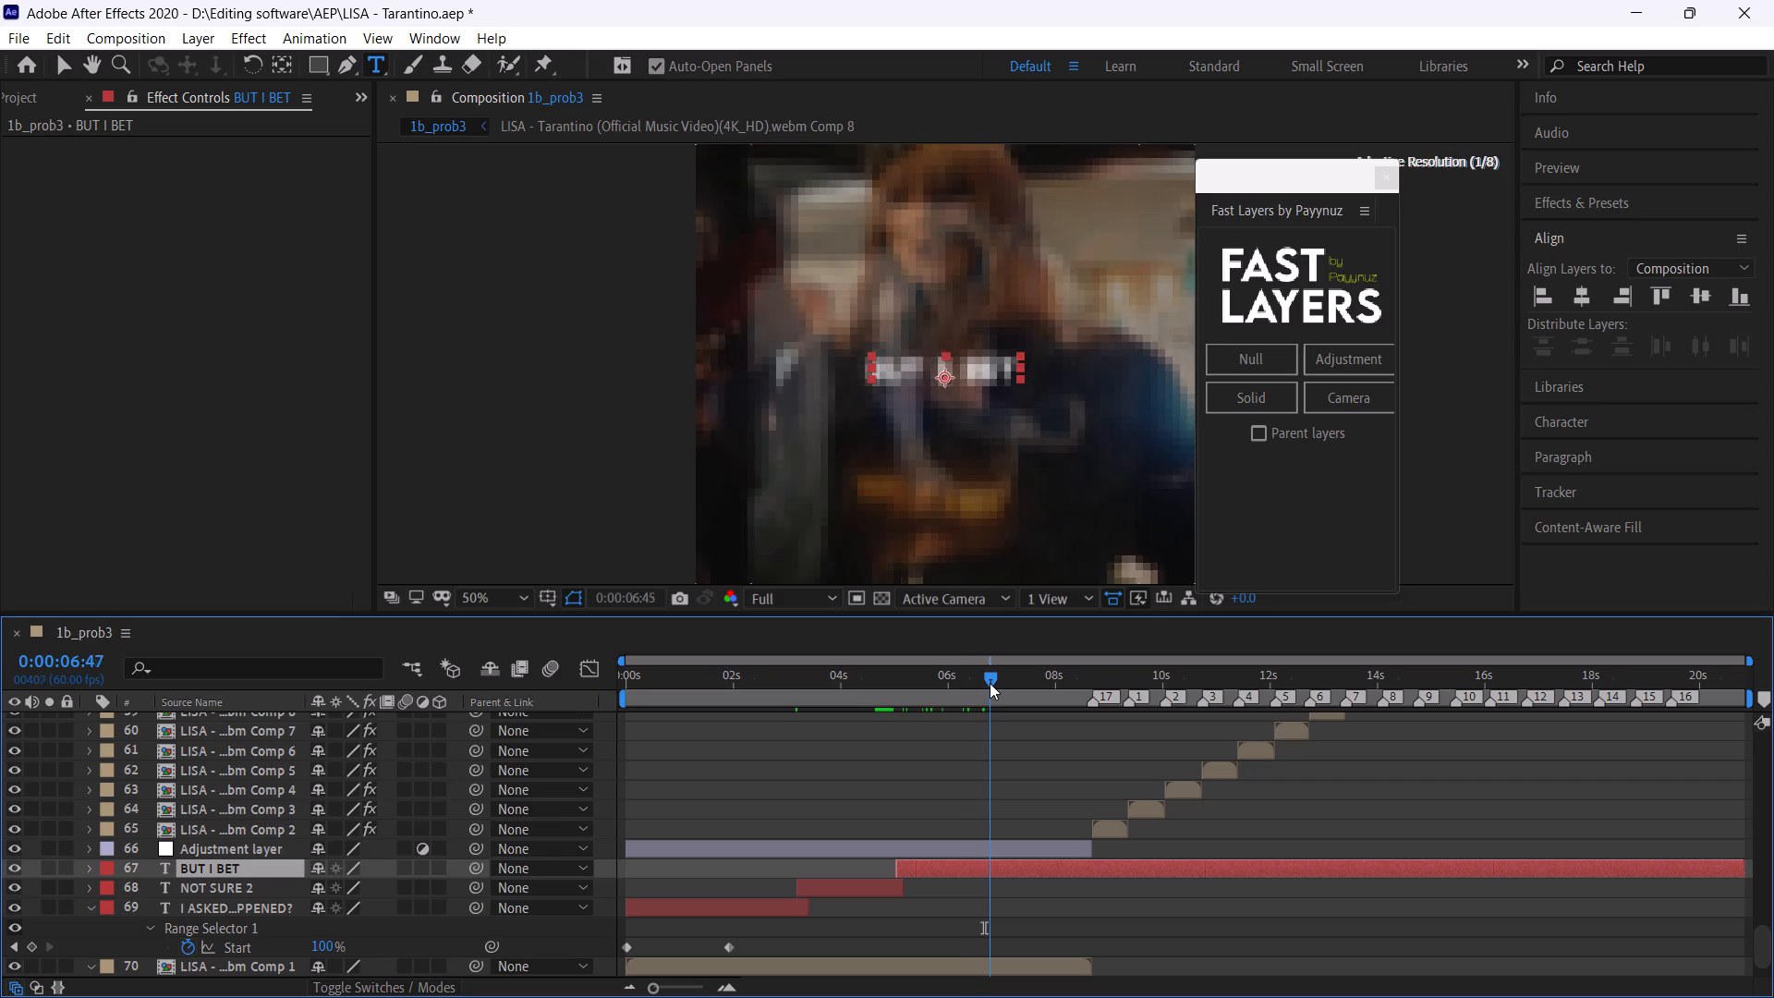
{"action": "left_click_drag", "start_coordinate": [983, 683], "coordinate": [1006, 694]}
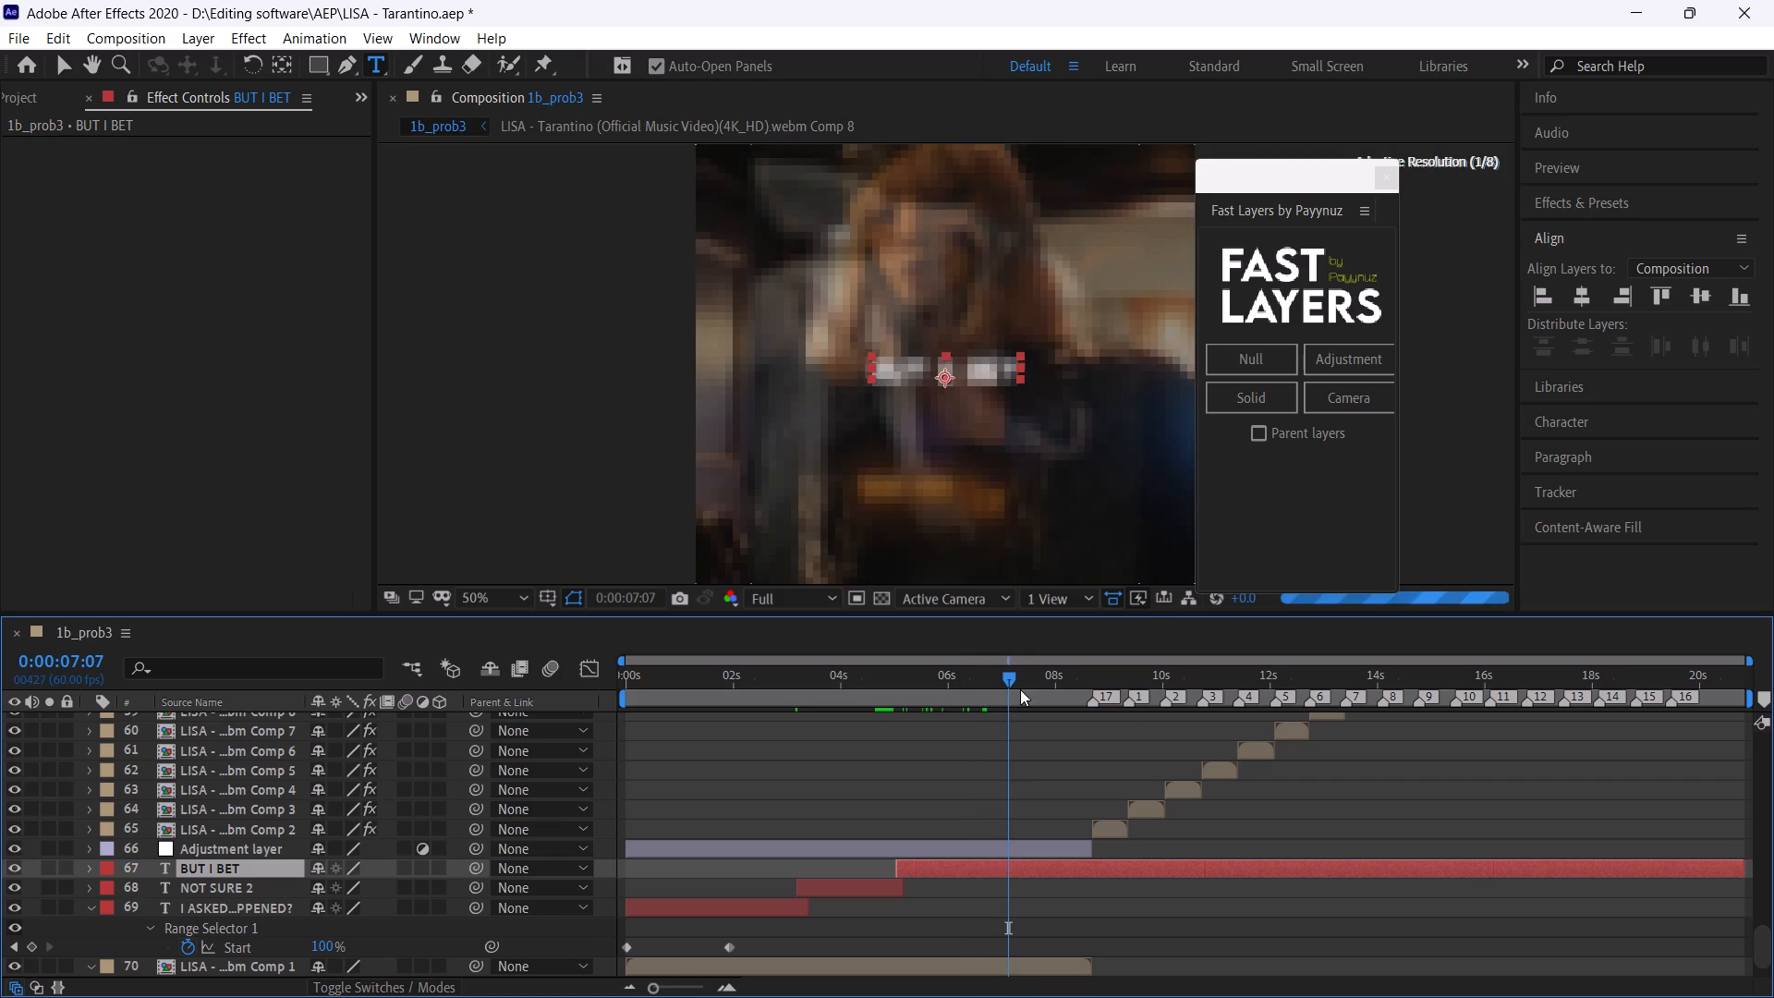
{"action": "left_click", "coordinate": [1006, 674]}
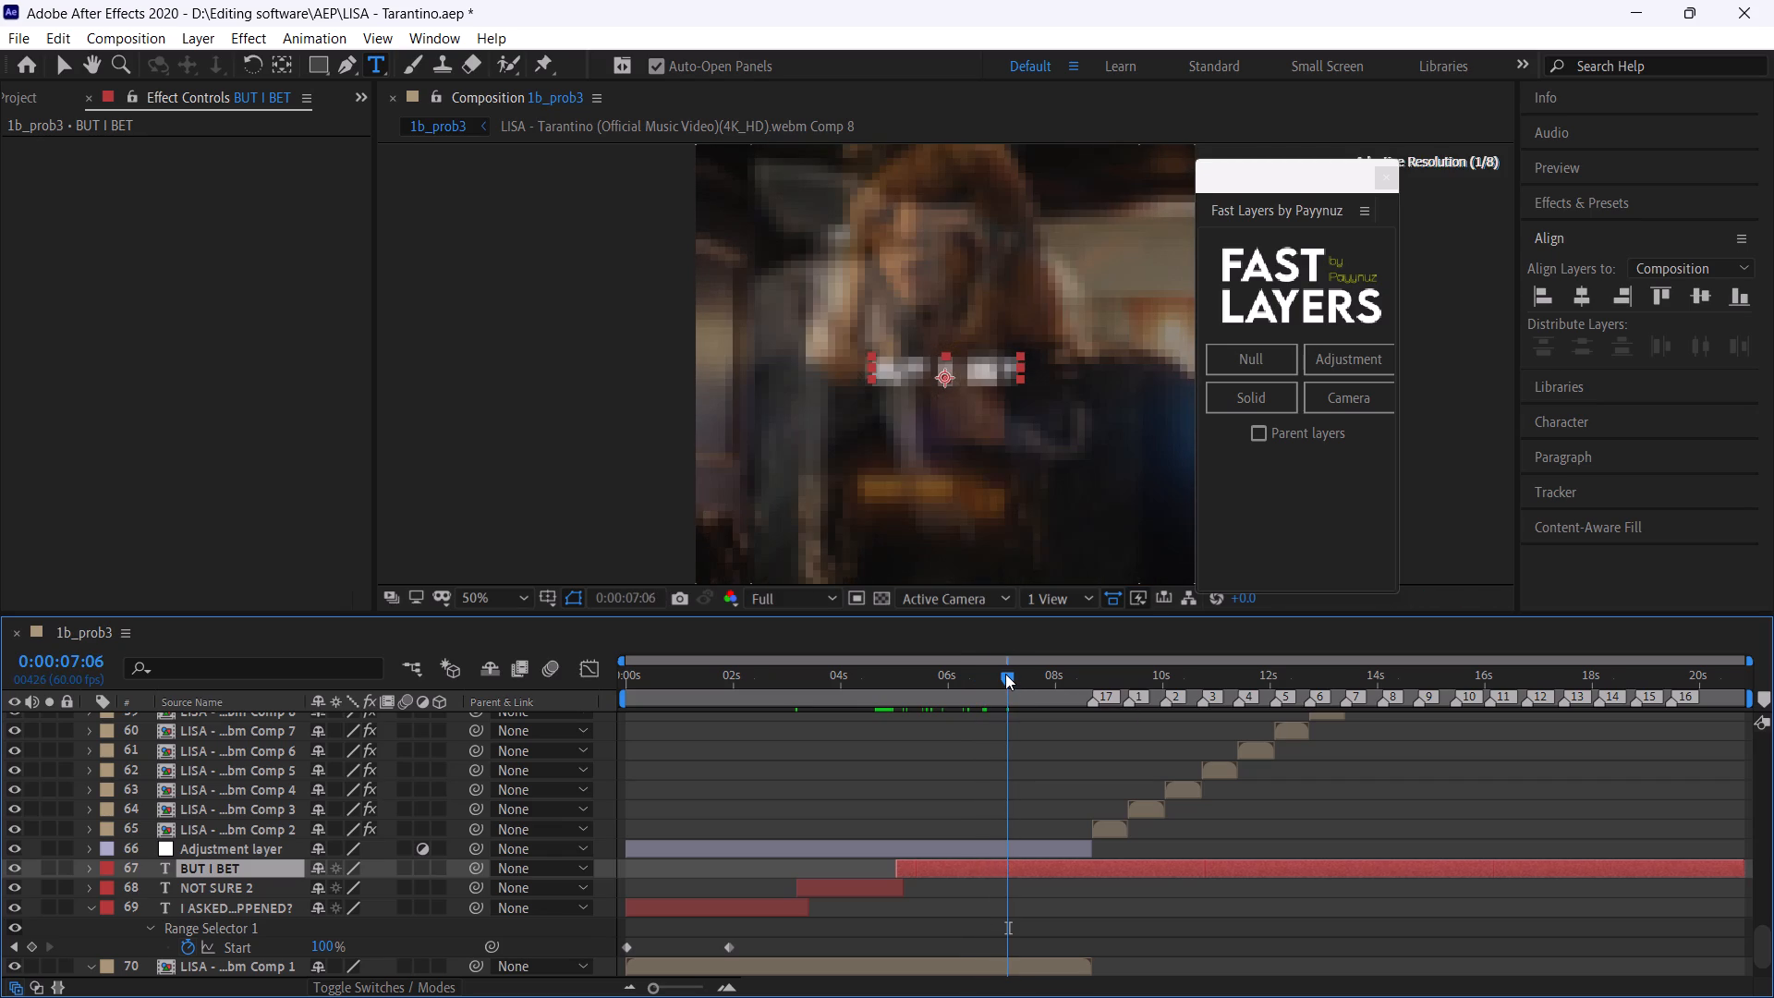
{"action": "key", "text": "ctrl+shift+d"}
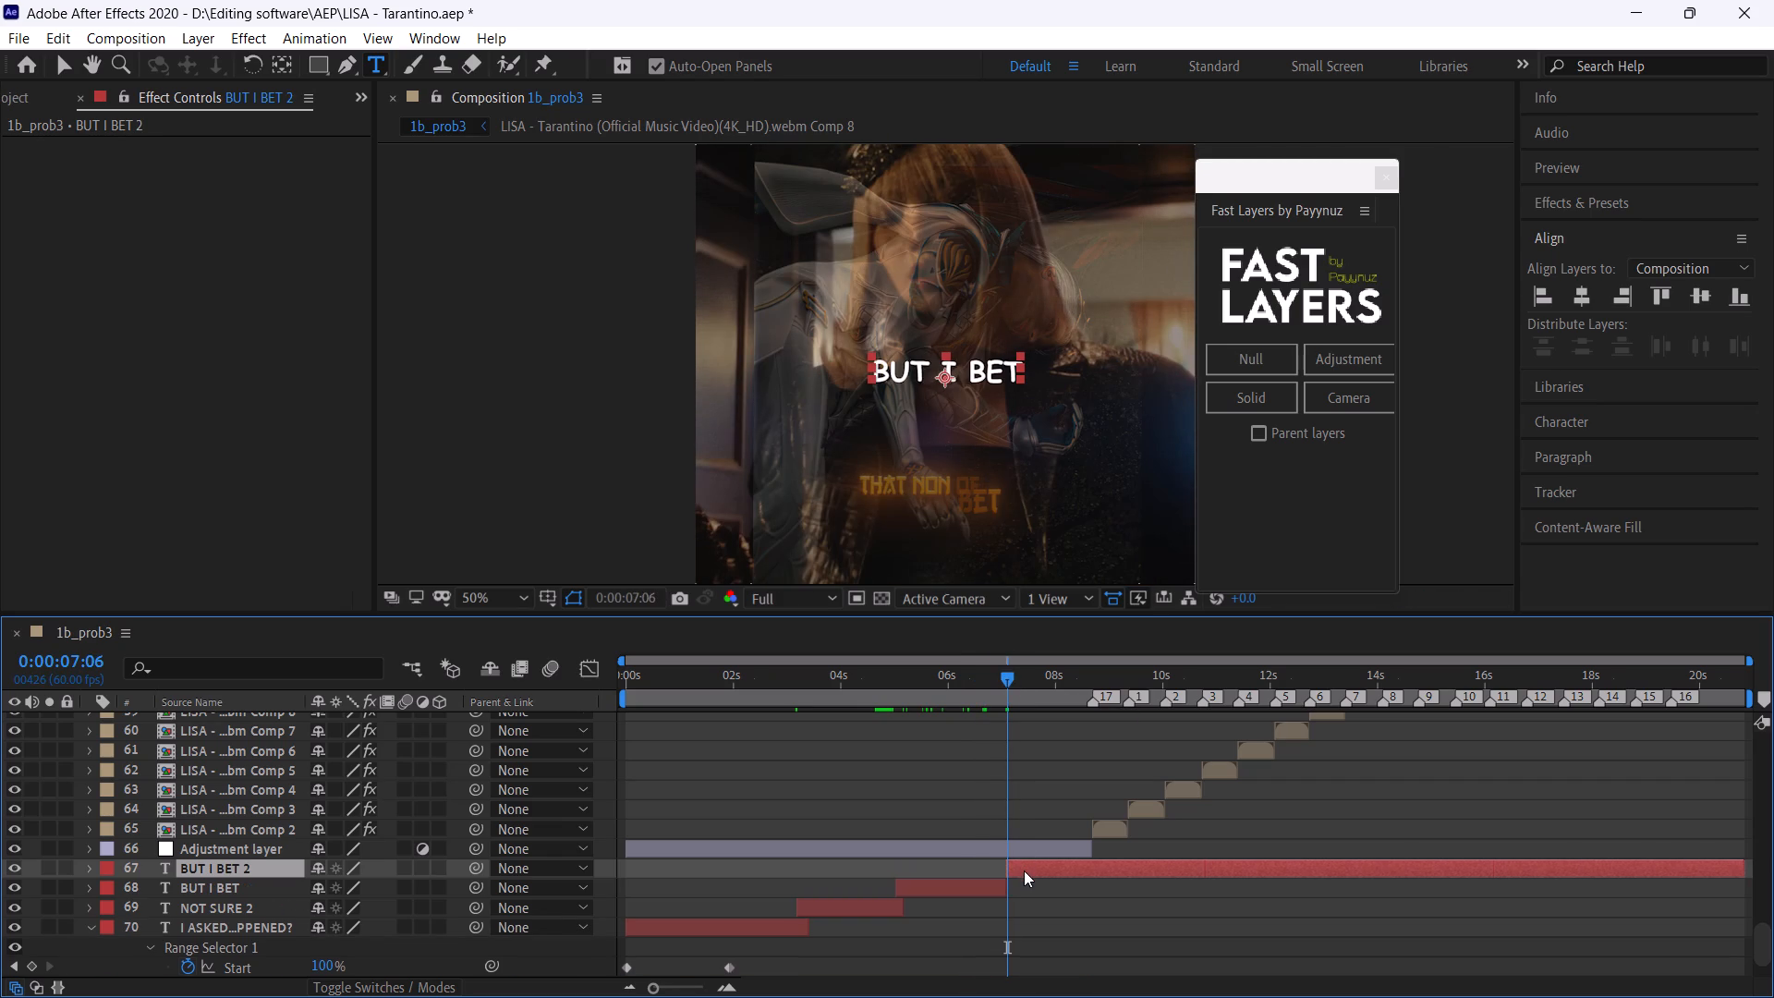
Move the split-off BUT I BET 2 layer earlier so it starts at 0:00:06:35 and overlaps the previous caption.
{"action": "left_click_drag", "start_coordinate": [1033, 863], "coordinate": [1005, 861]}
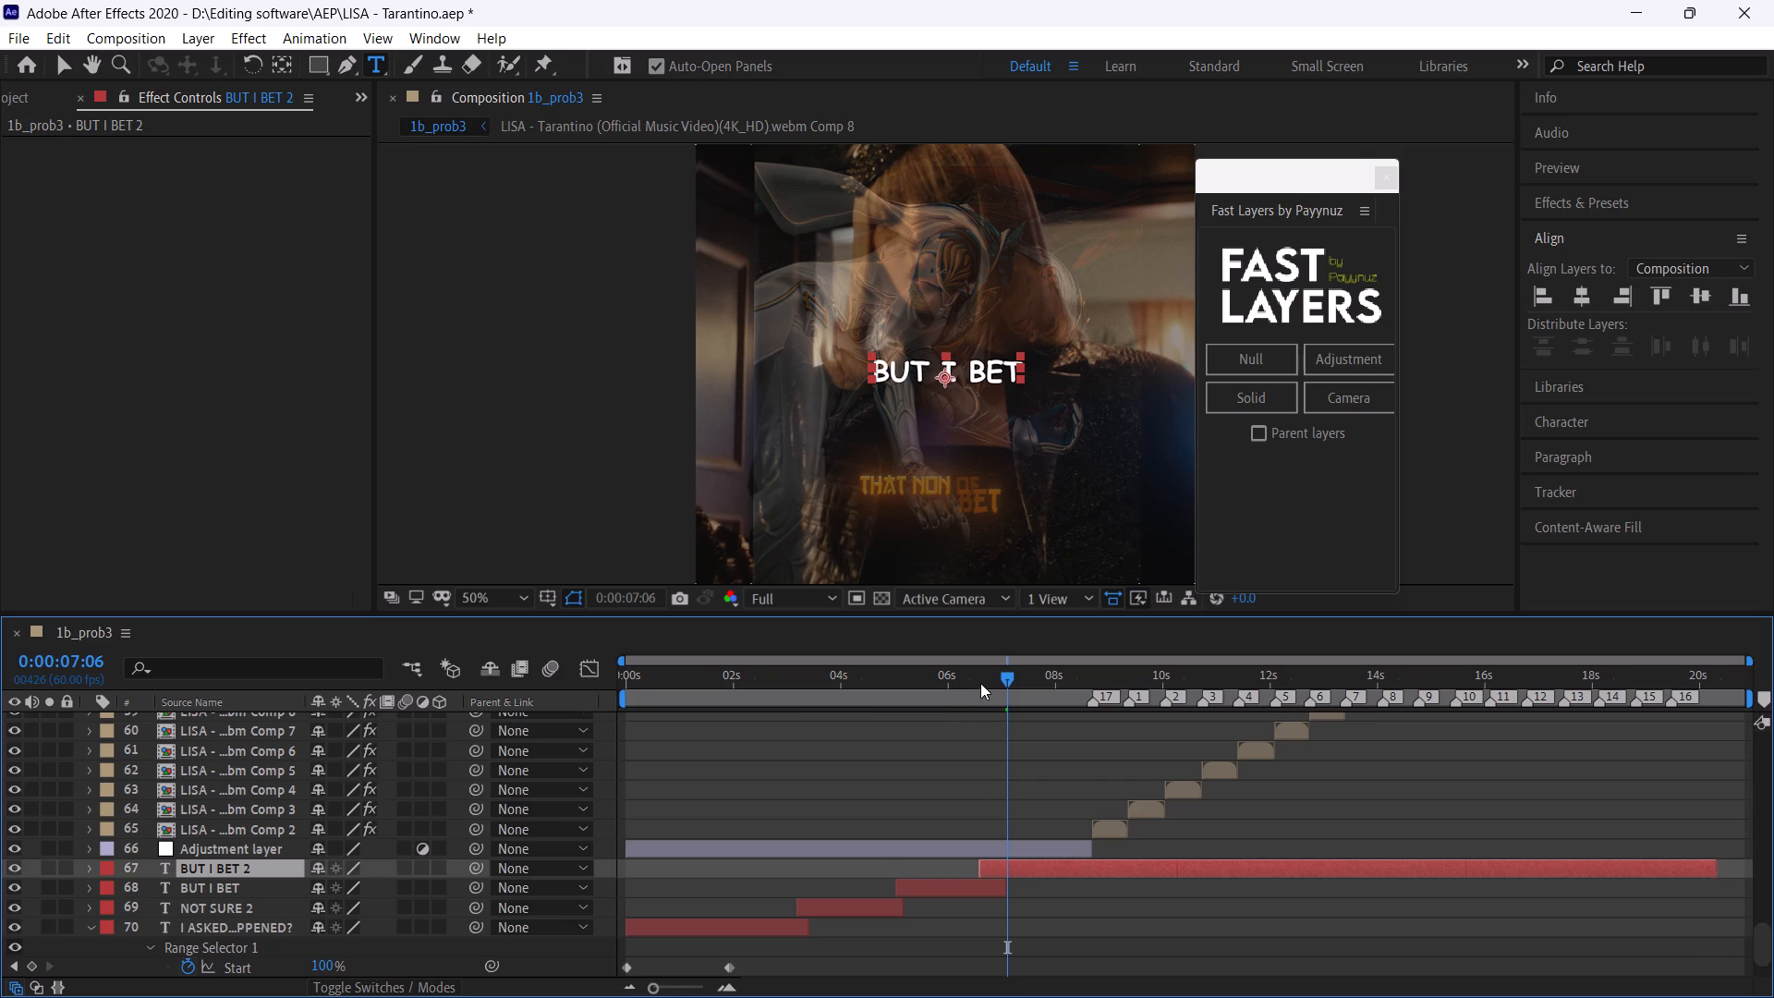
{"action": "left_click", "coordinate": [983, 678]}
{"action": "left_click", "coordinate": [983, 678]}
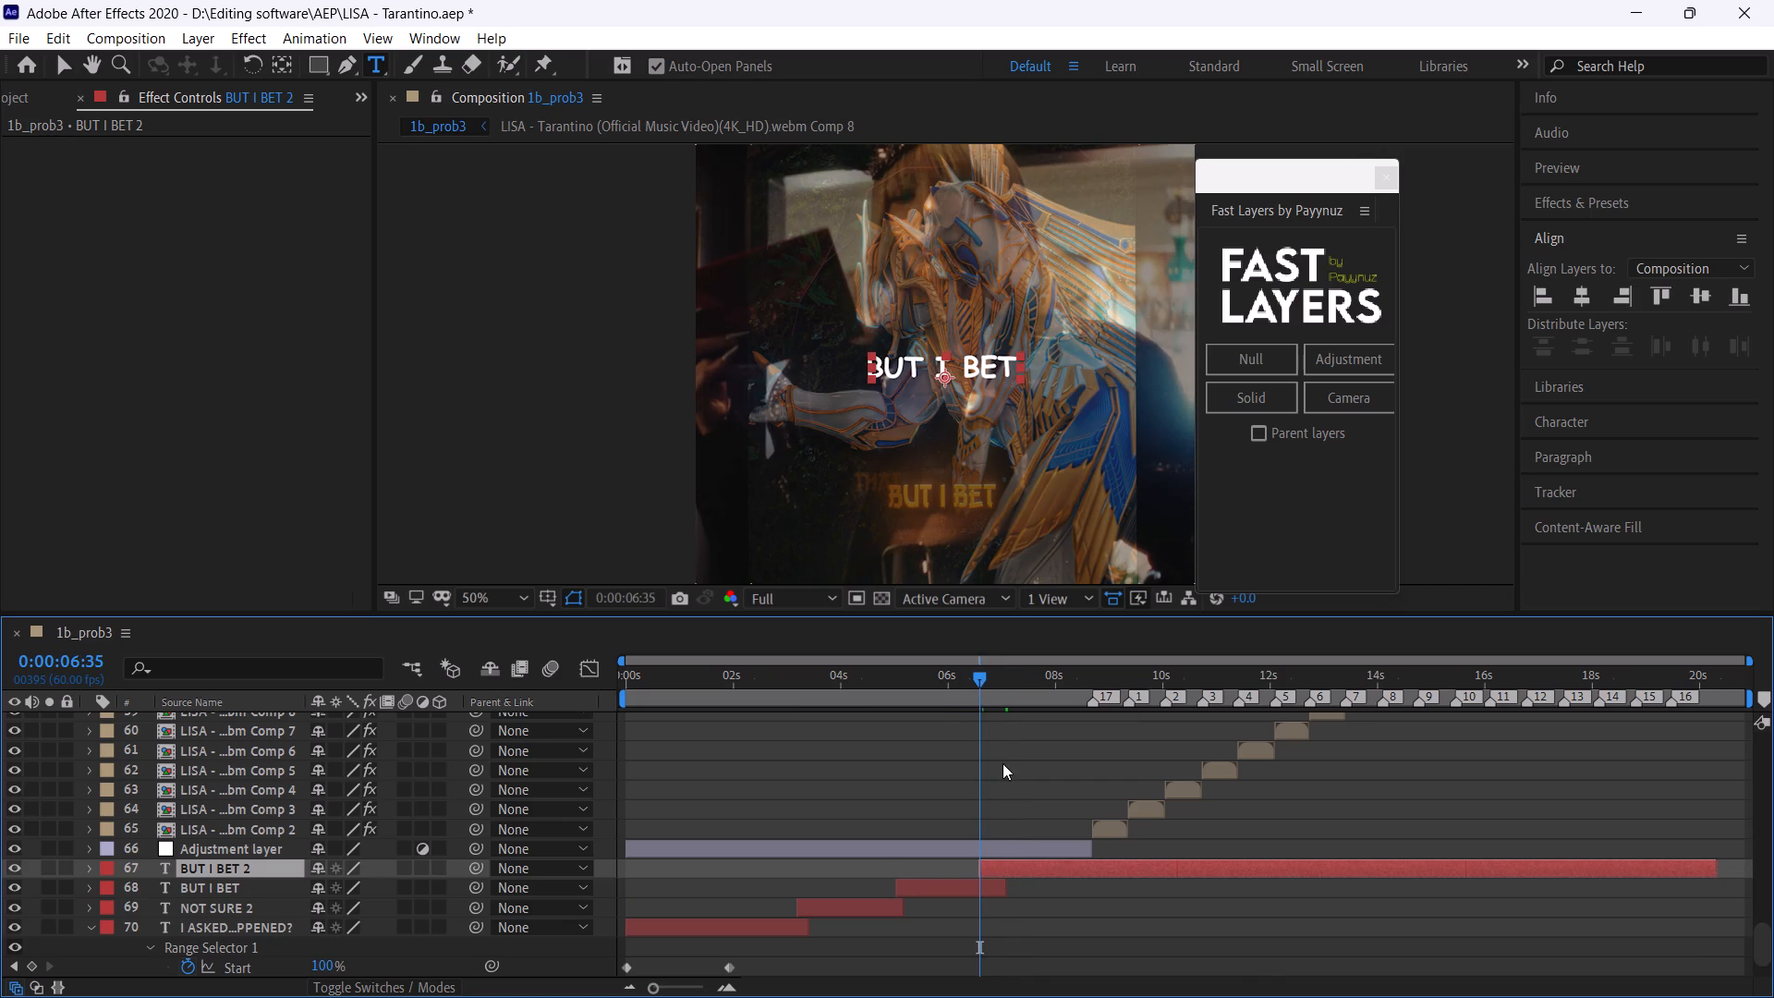
Find the reference's full next caption and replace the BUT I BET 2 text with two lines: "THAT NOW OF THEM" and "ARE DOING TOO WELL".
{"action": "left_click", "coordinate": [1023, 689]}
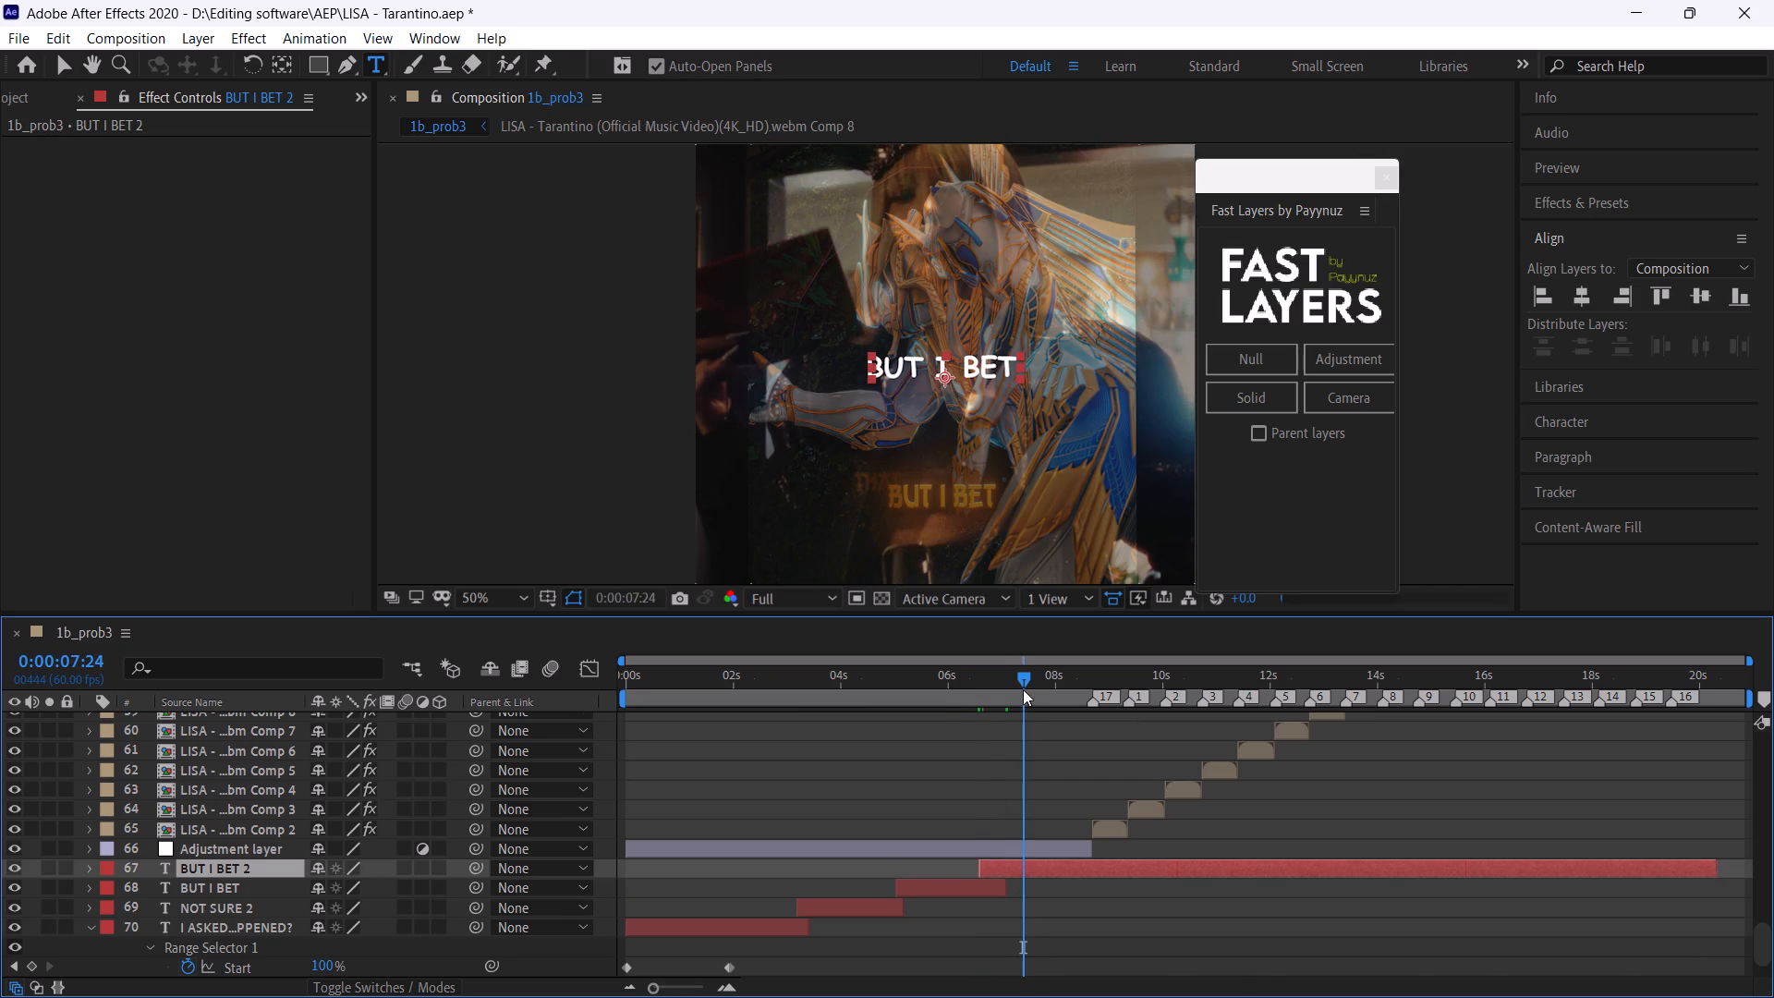
{"action": "left_click", "coordinate": [1046, 681]}
{"action": "left_click", "coordinate": [1070, 681]}
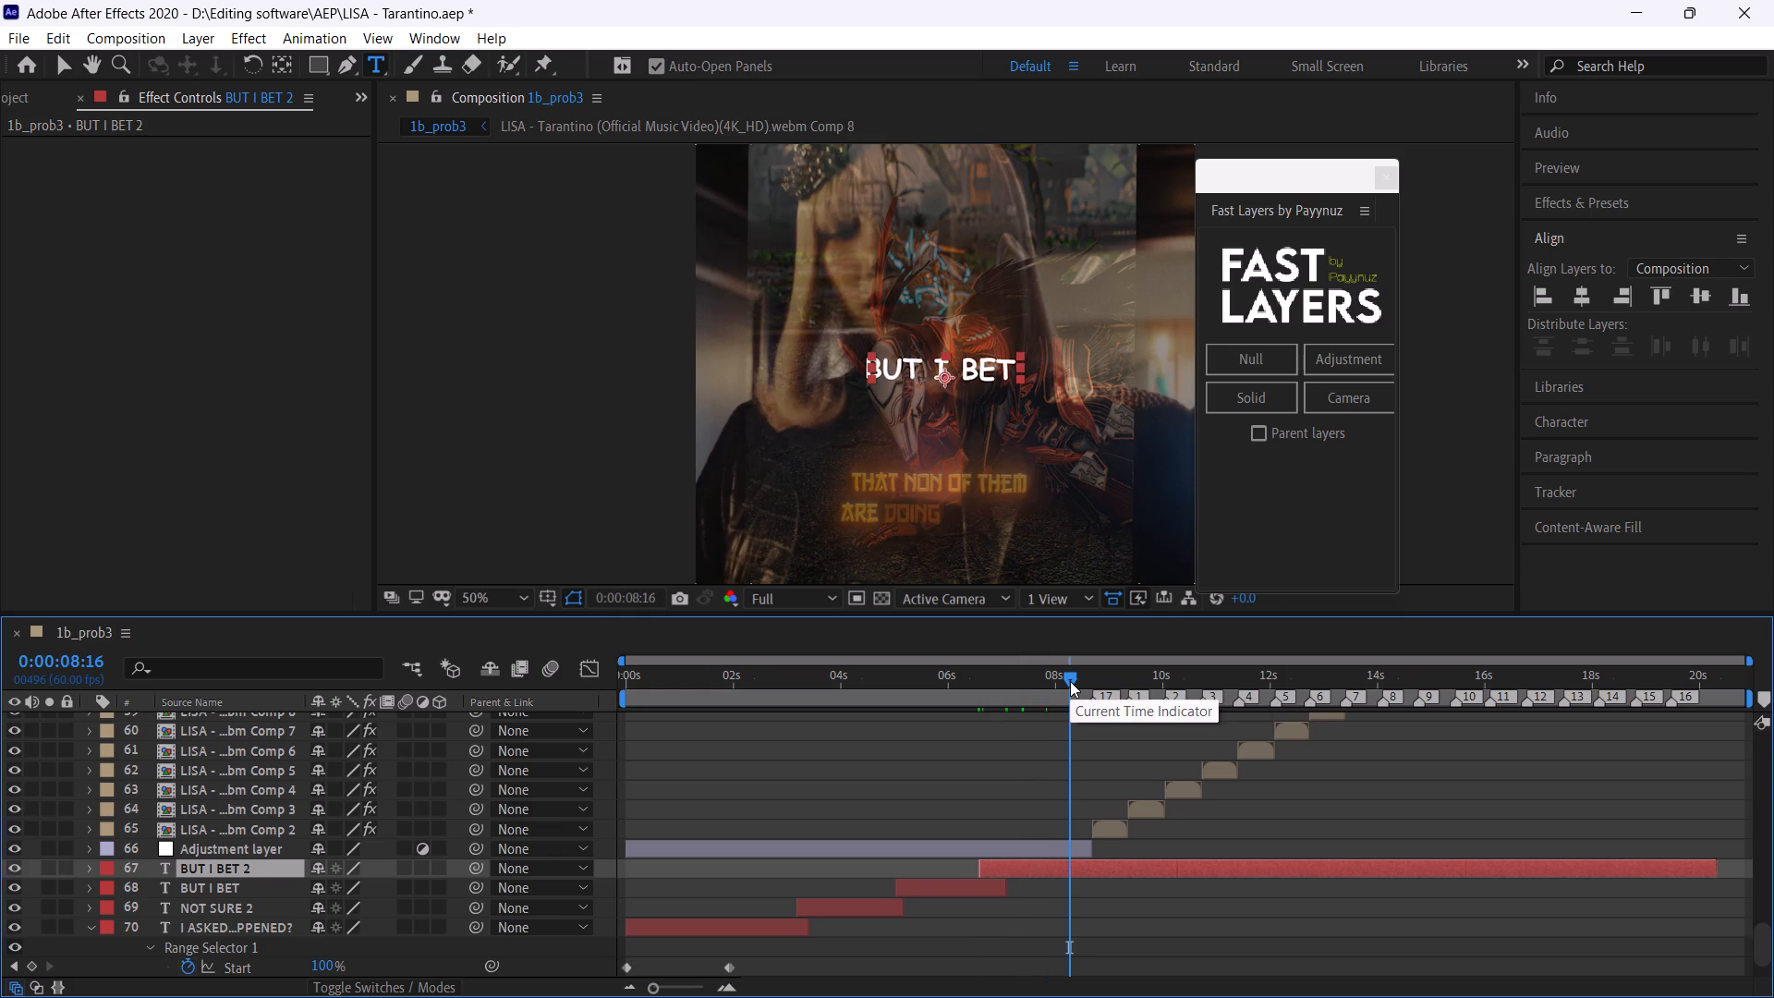
{"action": "left_click", "coordinate": [1085, 679]}
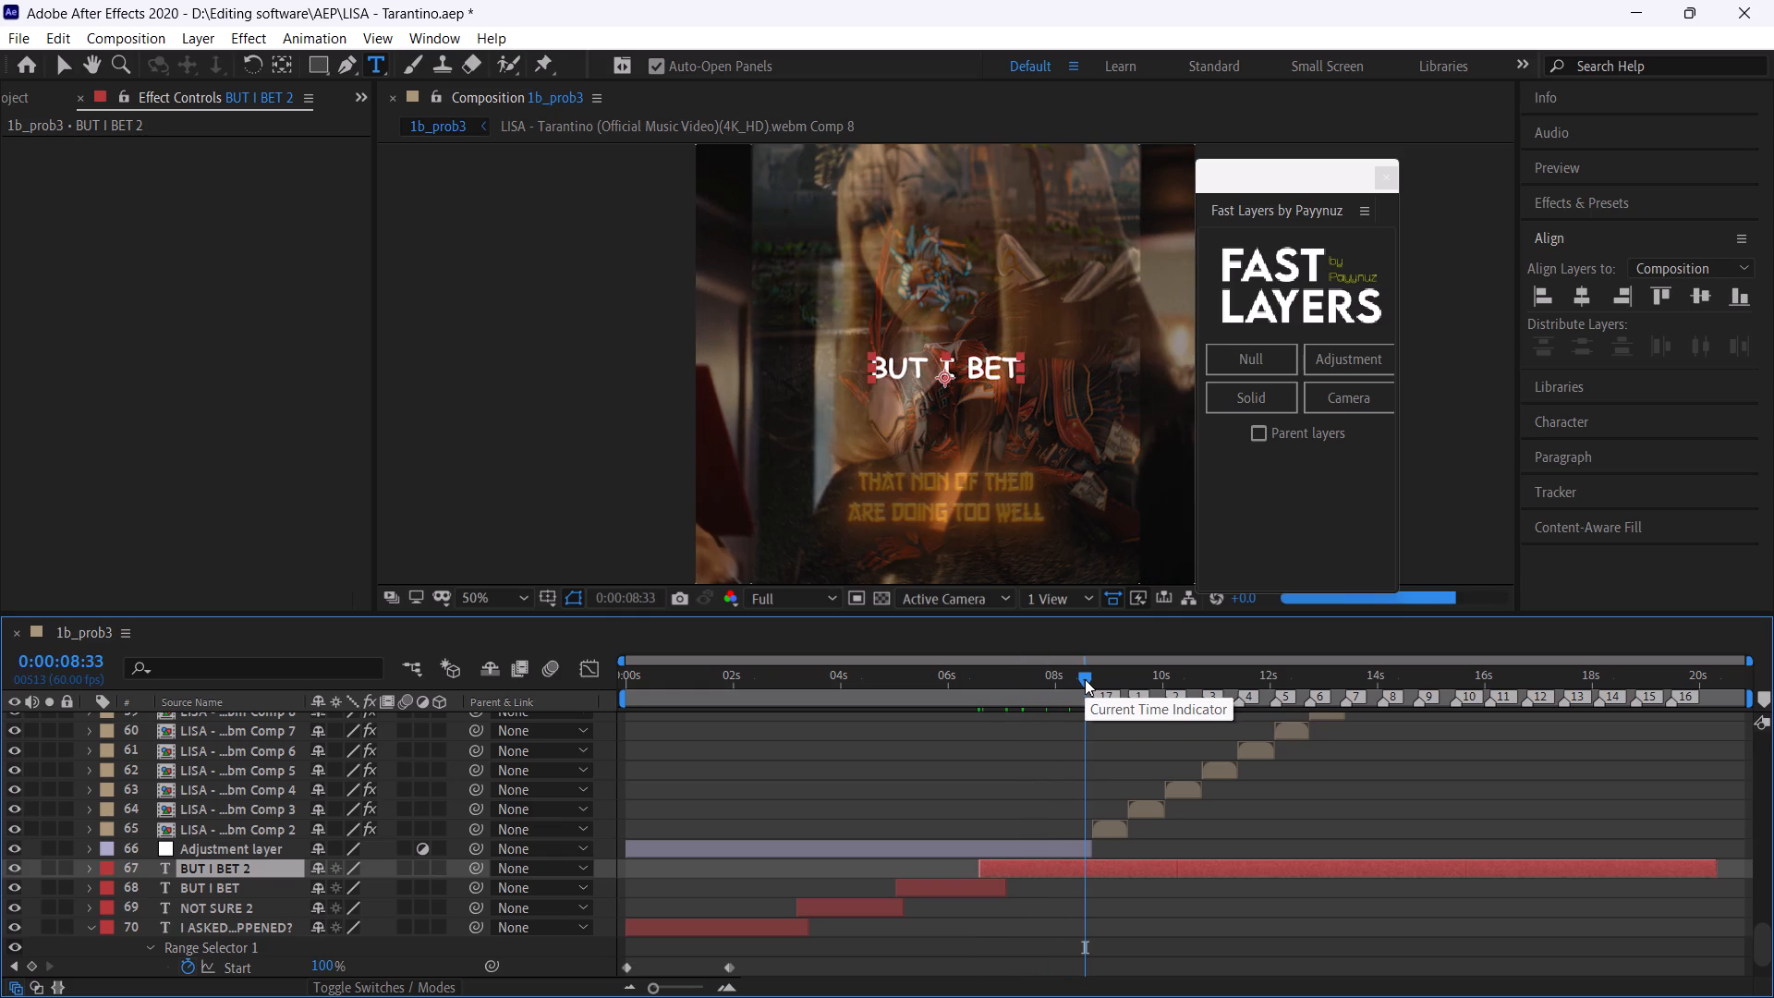
{"action": "double_click", "coordinate": [1114, 867]}
{"action": "type", "text": "THAT NOW"}
{"action": "key", "text": "space"}
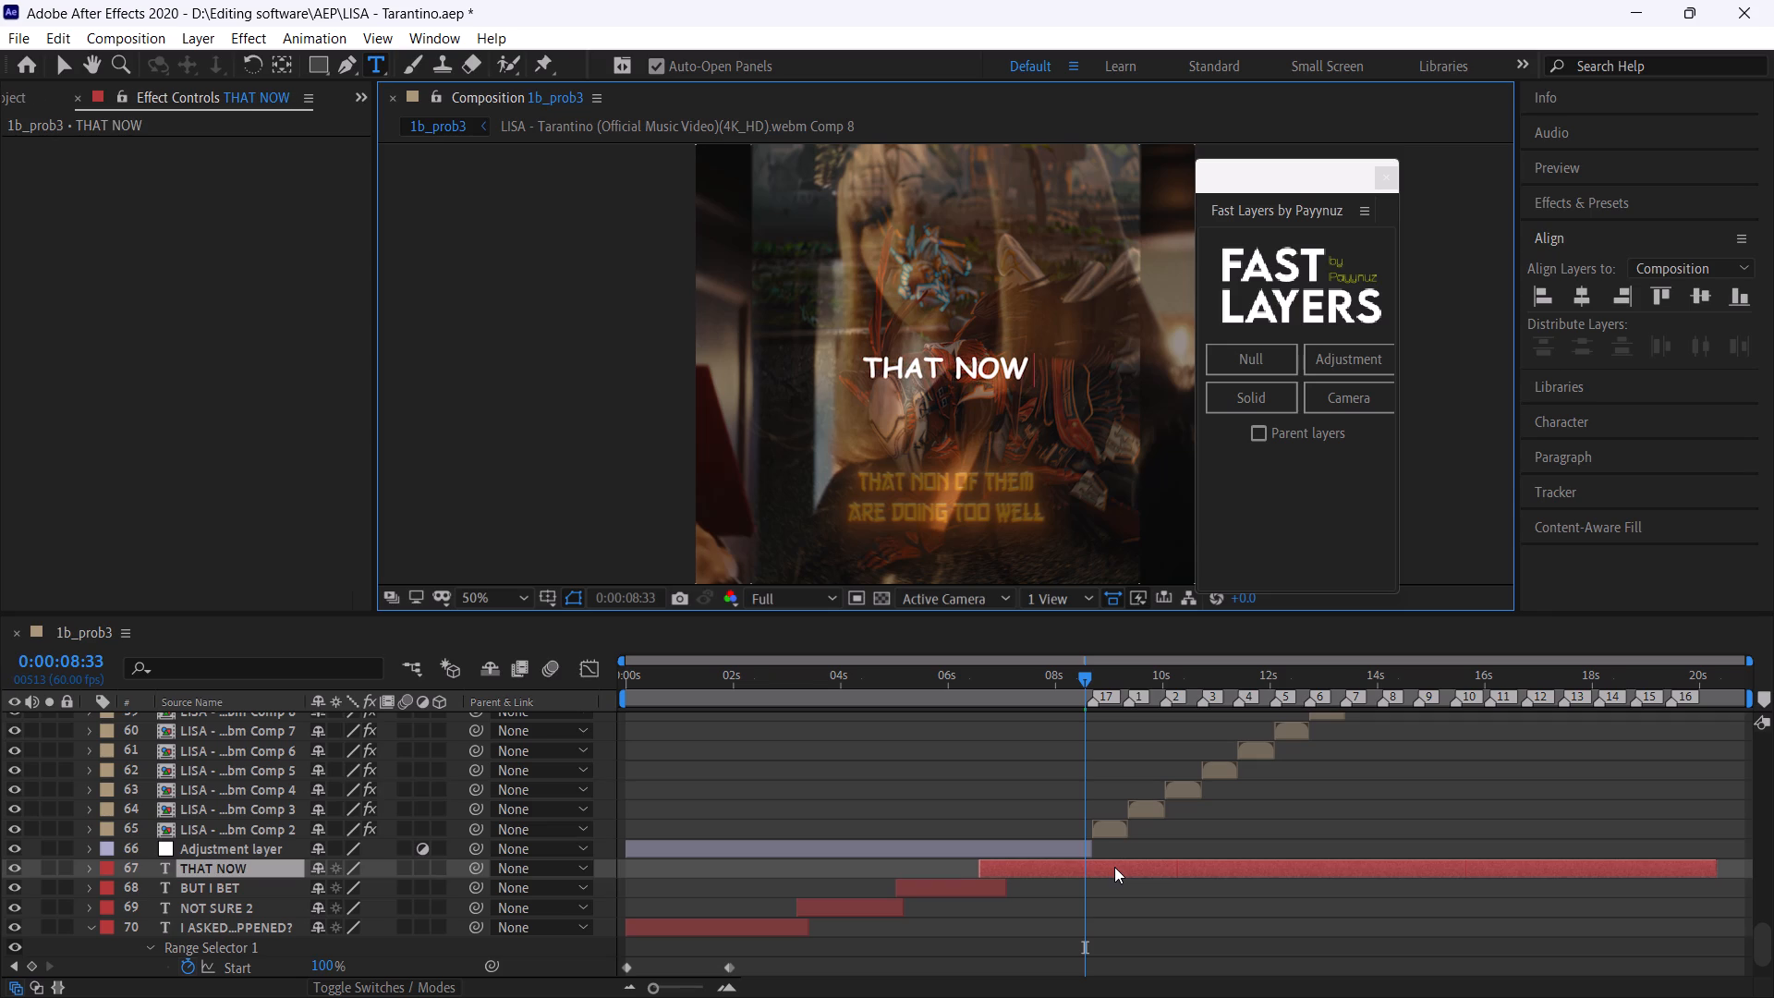
{"action": "type", "text": "OF THE"}
{"action": "key", "text": "shift+m"}
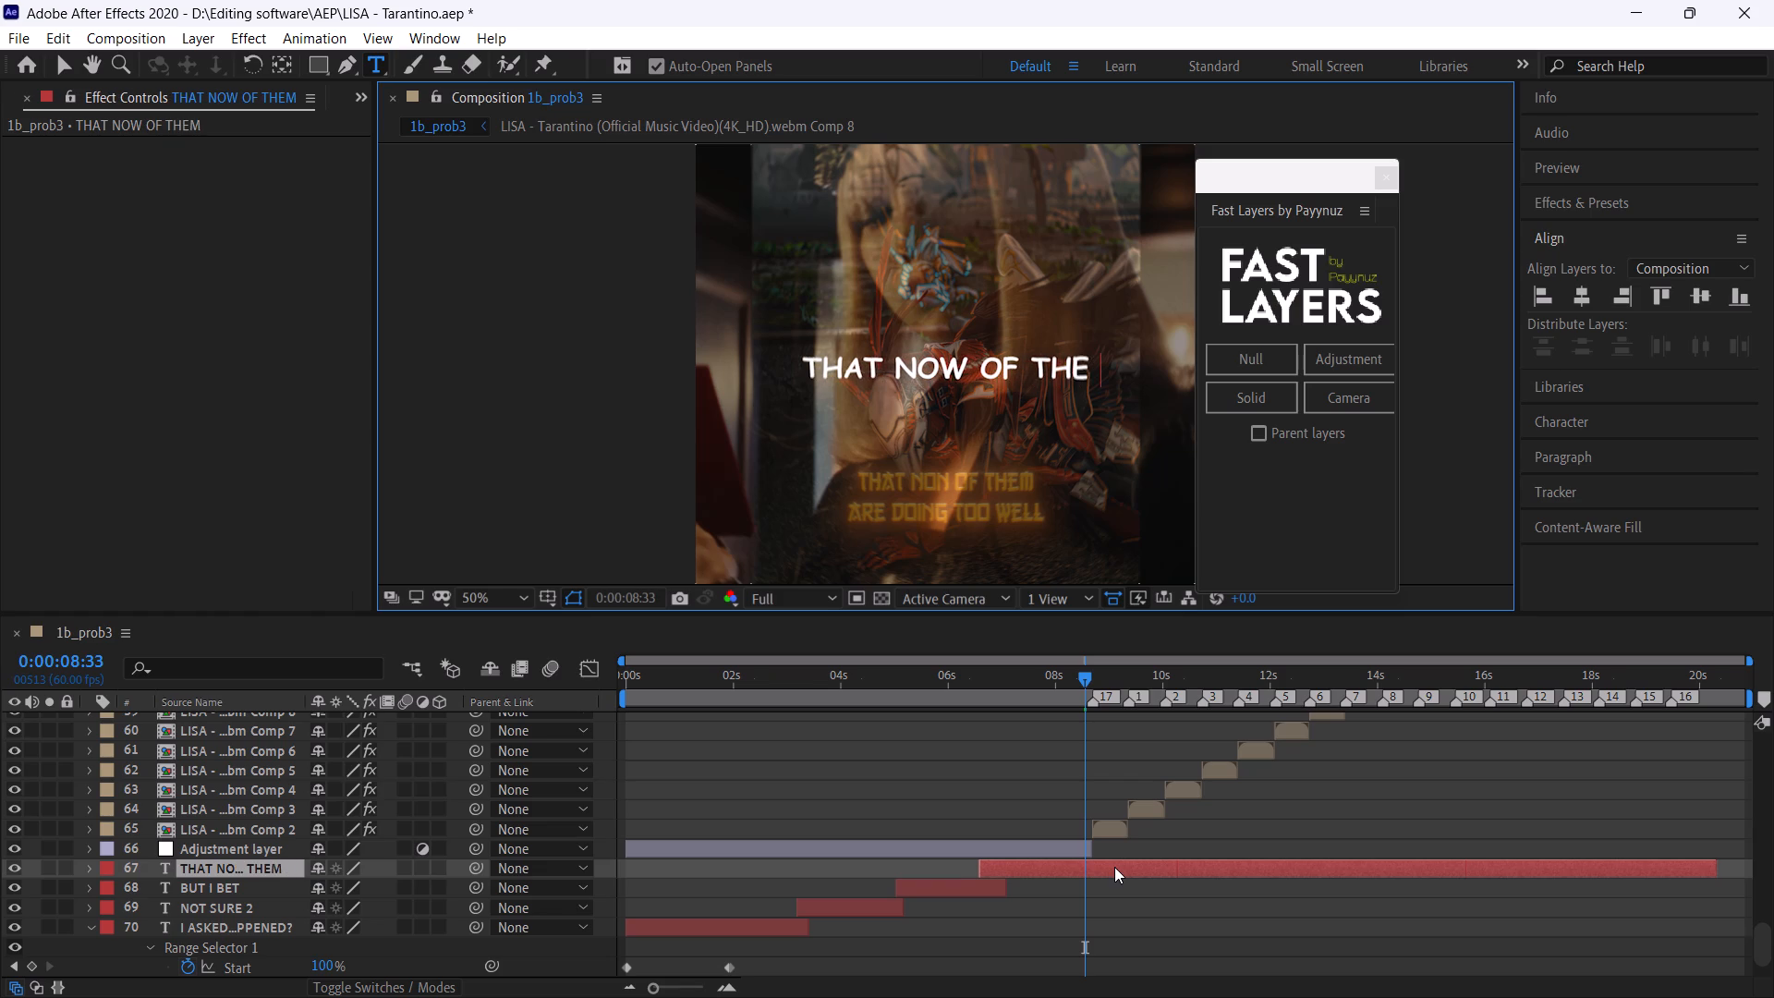
{"action": "key", "text": "Return"}
{"action": "type", "text": "ARE DOING"}
{"action": "key", "text": "space"}
{"action": "type", "text": "TOO"}
{"action": "key", "text": "space"}
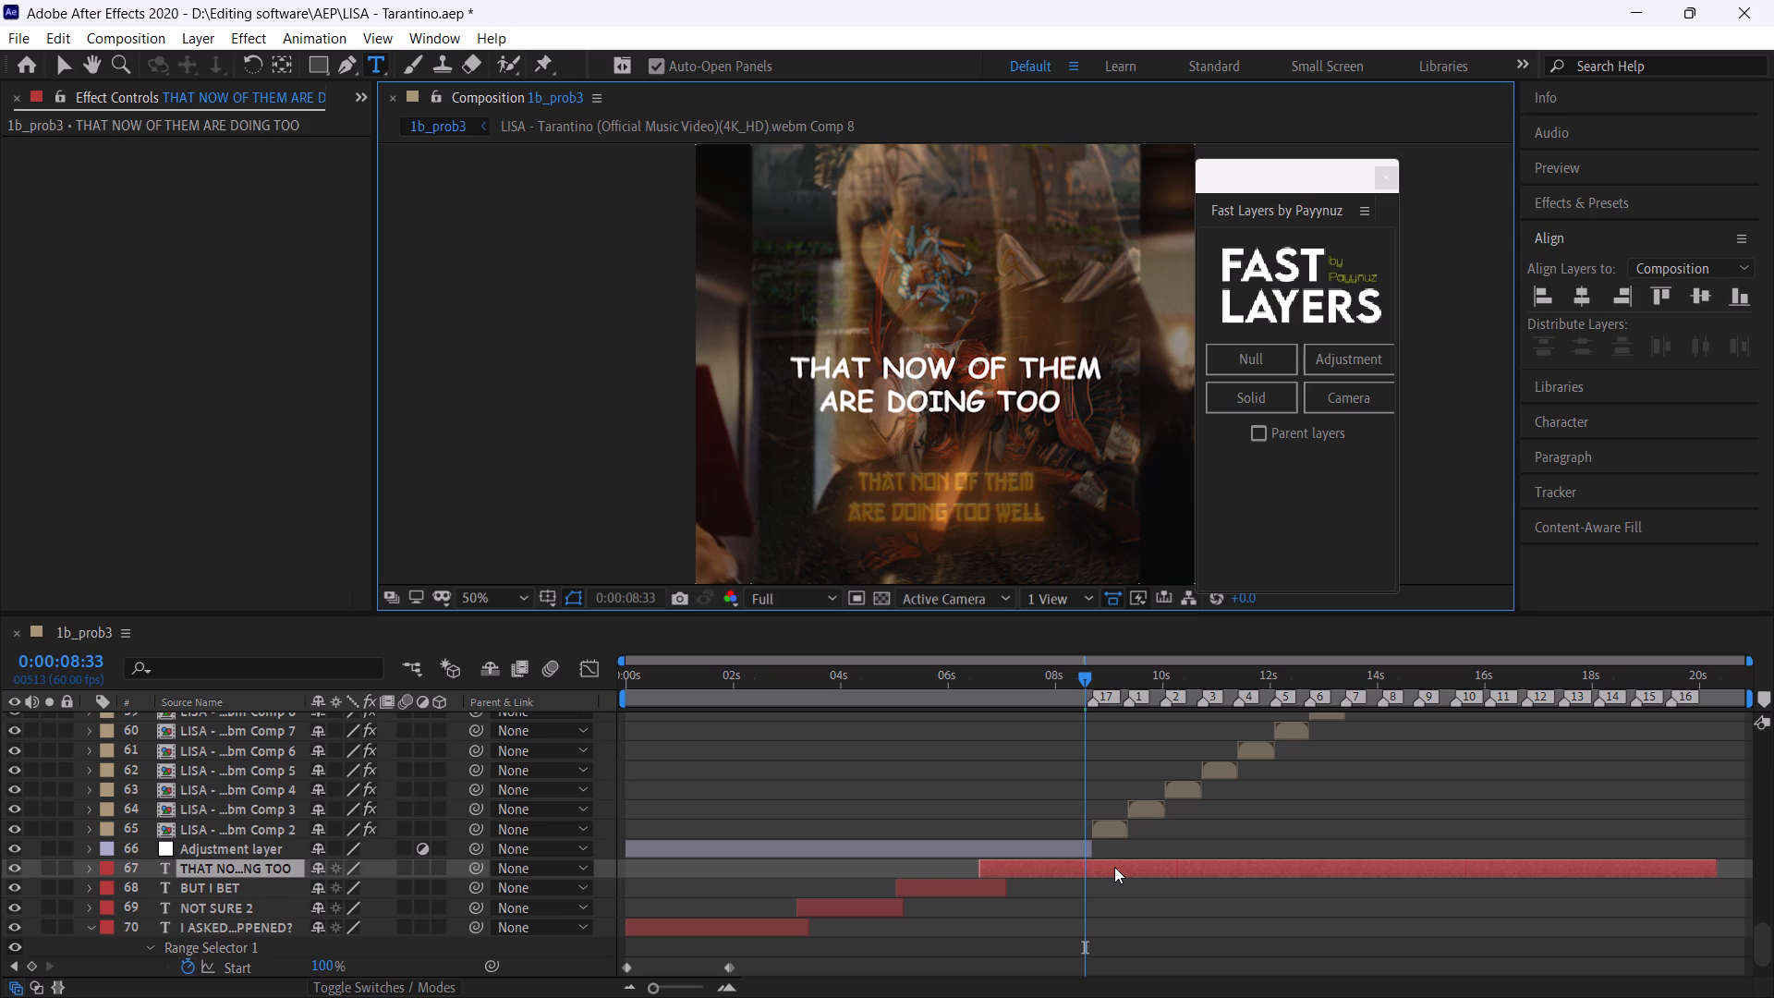
{"action": "type", "text": "WE"}
{"action": "type", "text": "LL"}
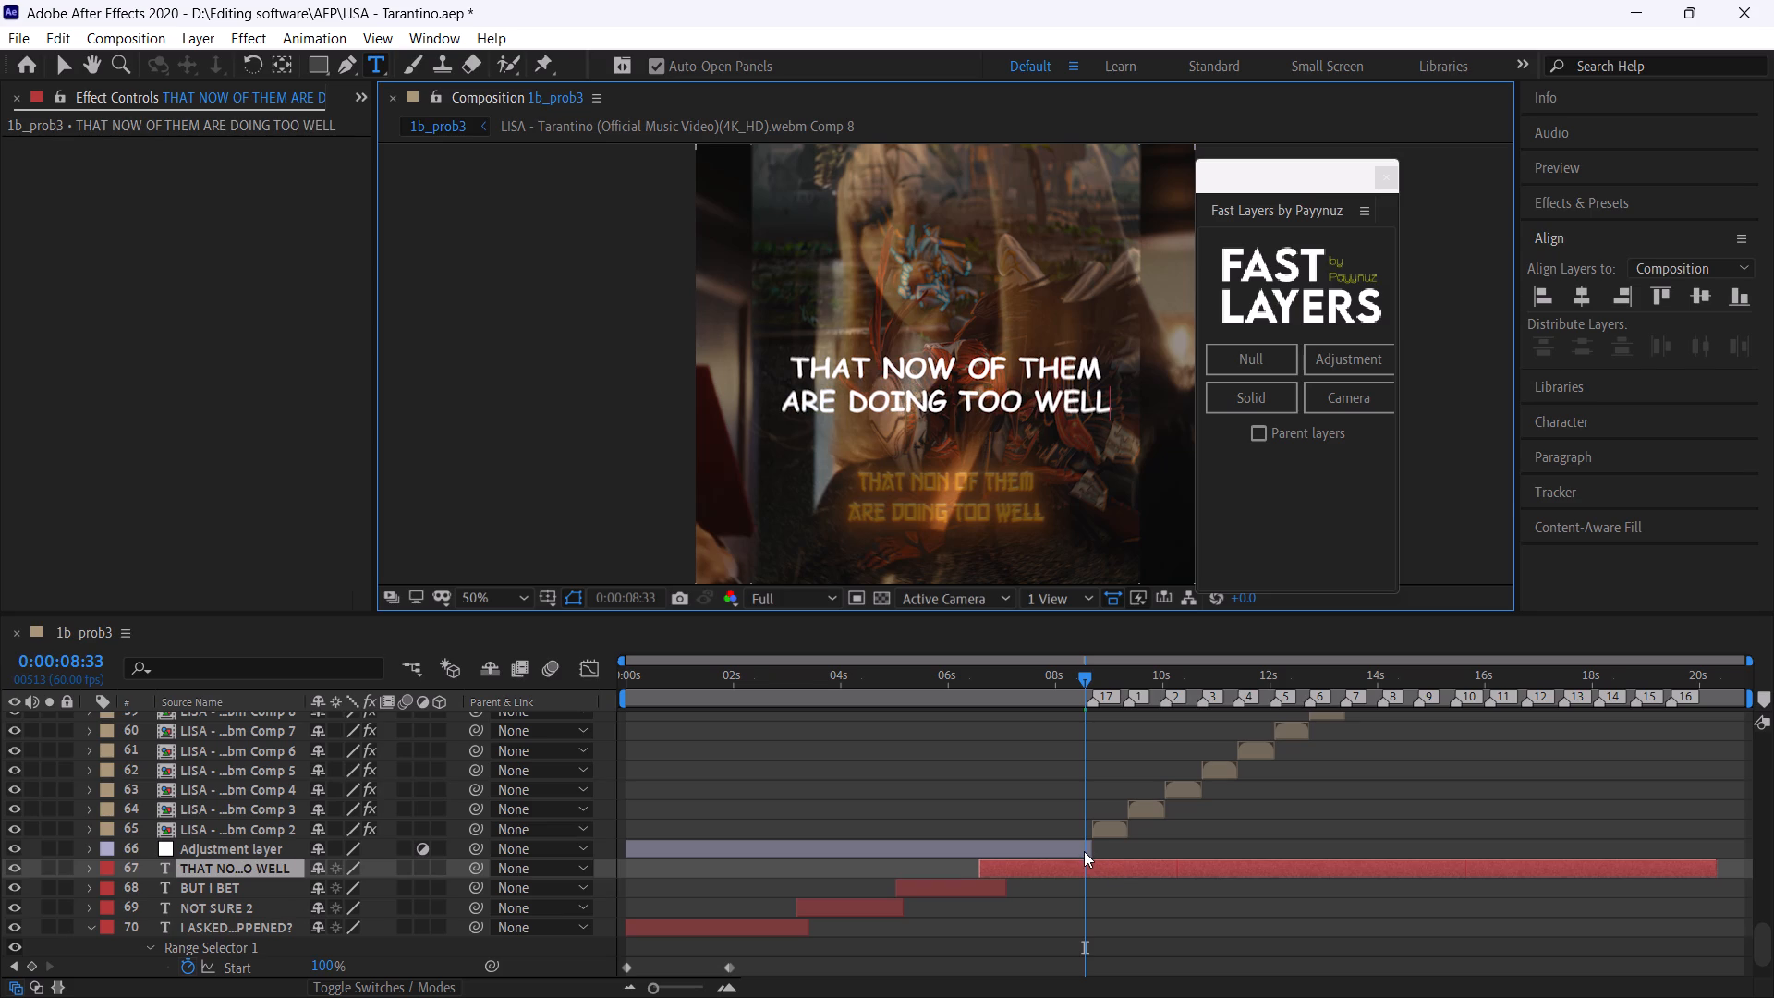
Split the new two-line caption layer at 0:00:08:42 and delete the part after it.
{"action": "left_click", "coordinate": [685, 988]}
{"action": "left_click_drag", "start_coordinate": [685, 988], "coordinate": [699, 997]}
{"action": "left_click_drag", "start_coordinate": [1227, 690], "coordinate": [1281, 723]}
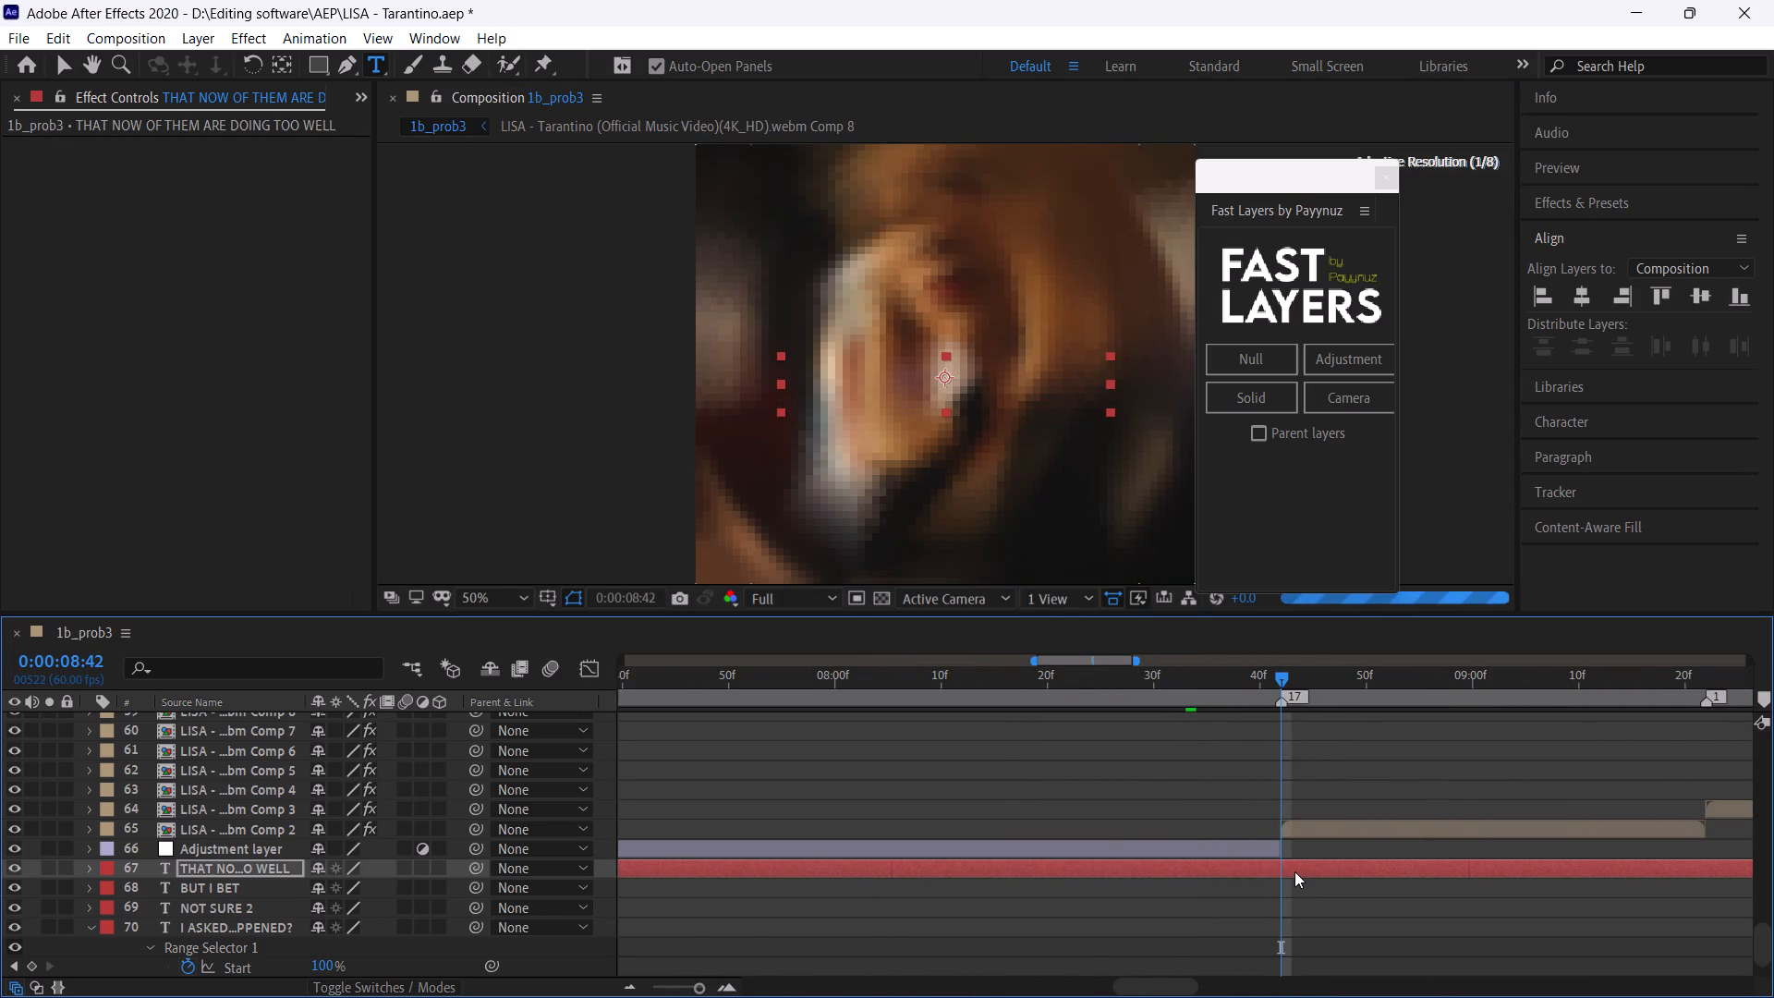
{"action": "key", "text": "ctrl+shift+d"}
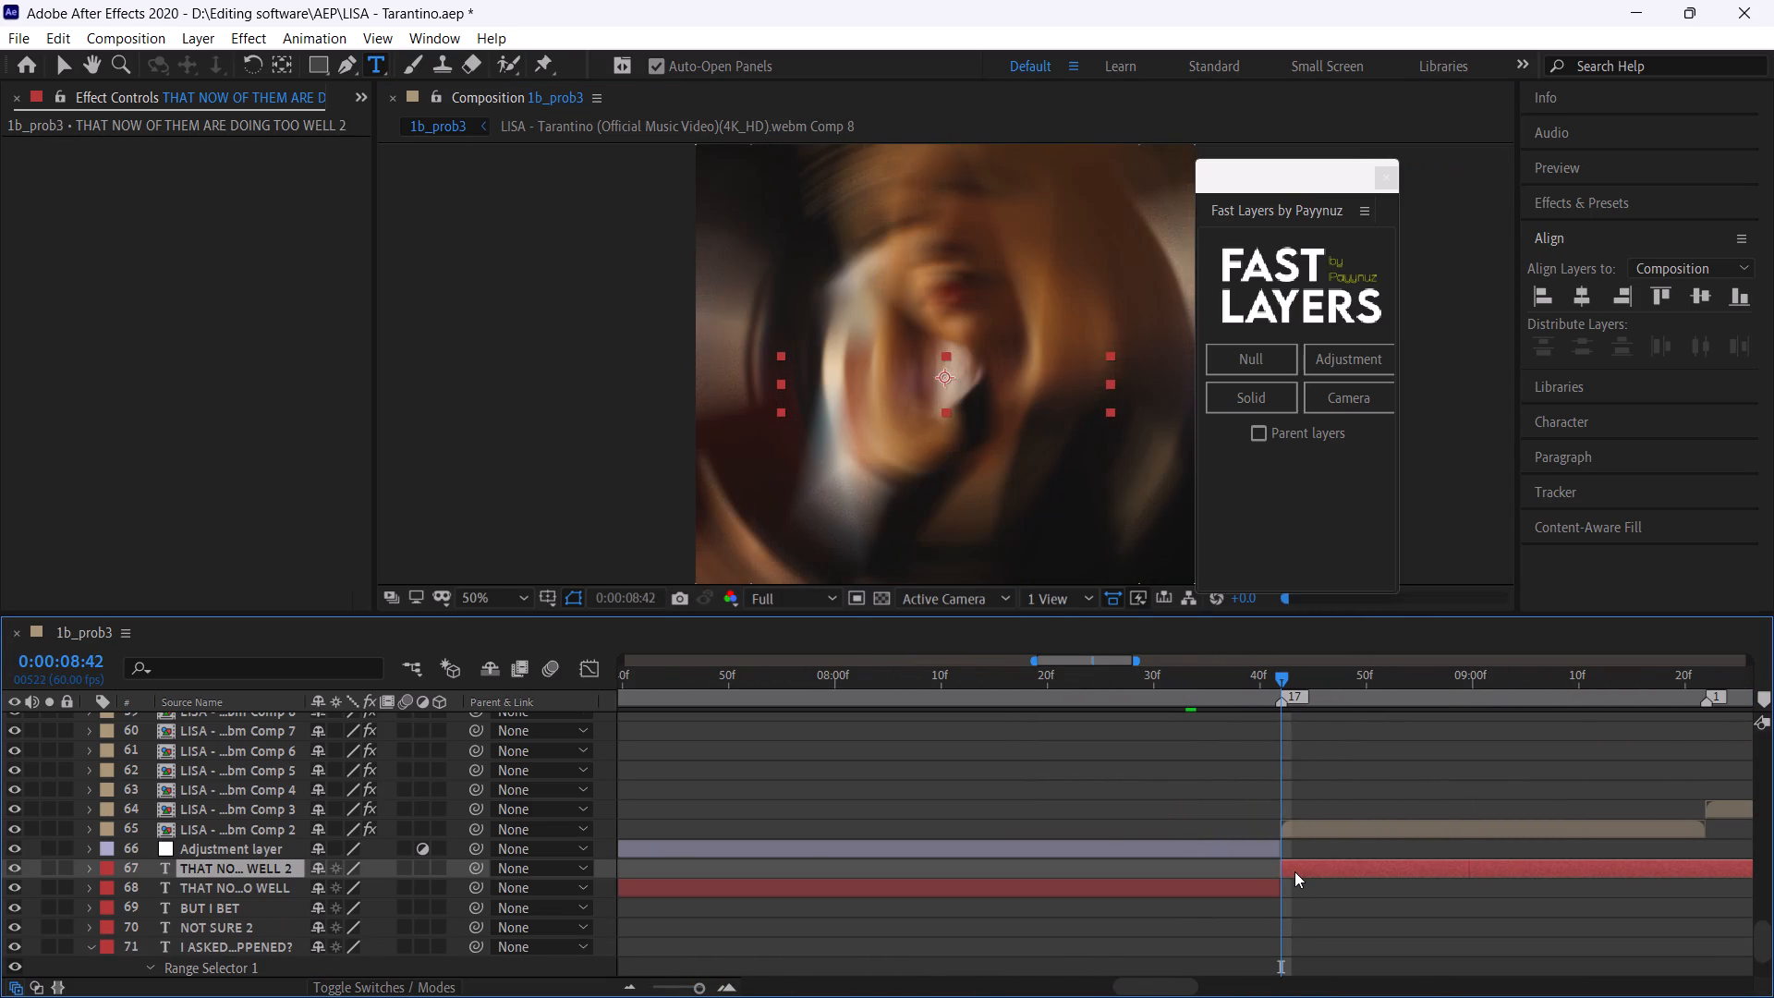
{"action": "key", "text": "BackSpace"}
Center the two-line caption horizontally and vertically in the composition.
{"action": "left_click_drag", "start_coordinate": [694, 988], "coordinate": [674, 988]}
{"action": "left_click", "coordinate": [1111, 675]}
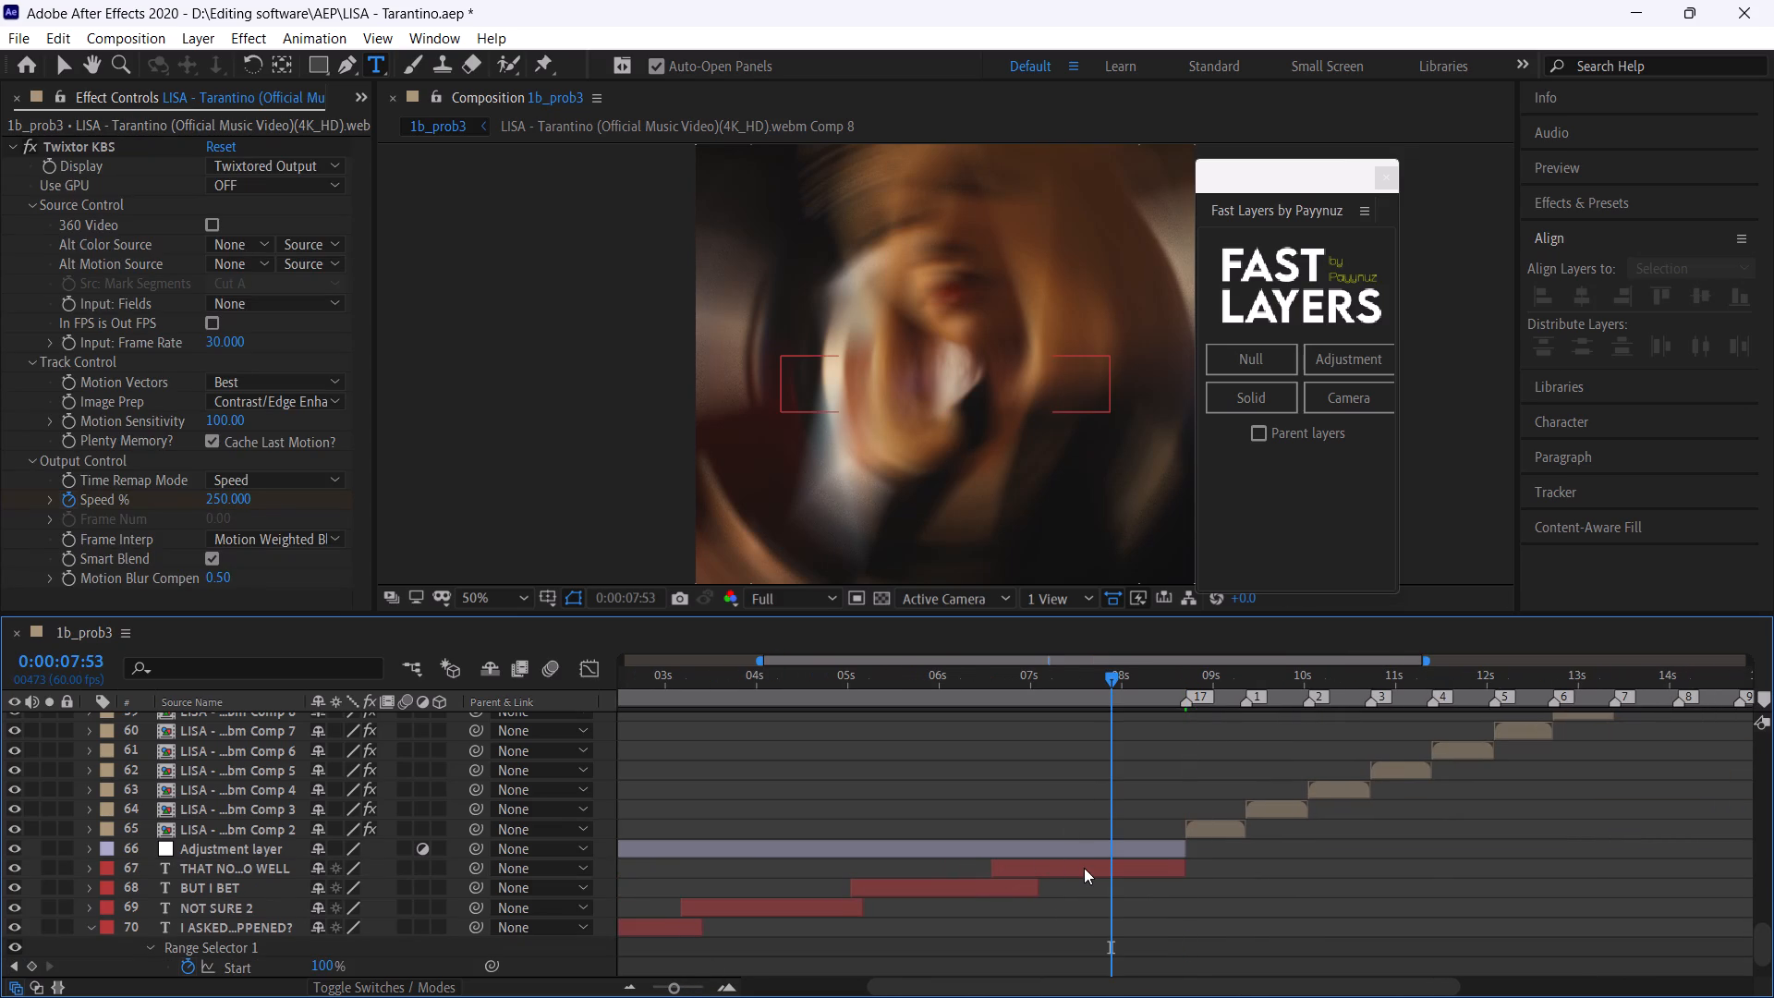
{"action": "left_click", "coordinate": [1084, 868]}
{"action": "double_click", "coordinate": [1084, 868]}
{"action": "left_click", "coordinate": [1581, 235]}
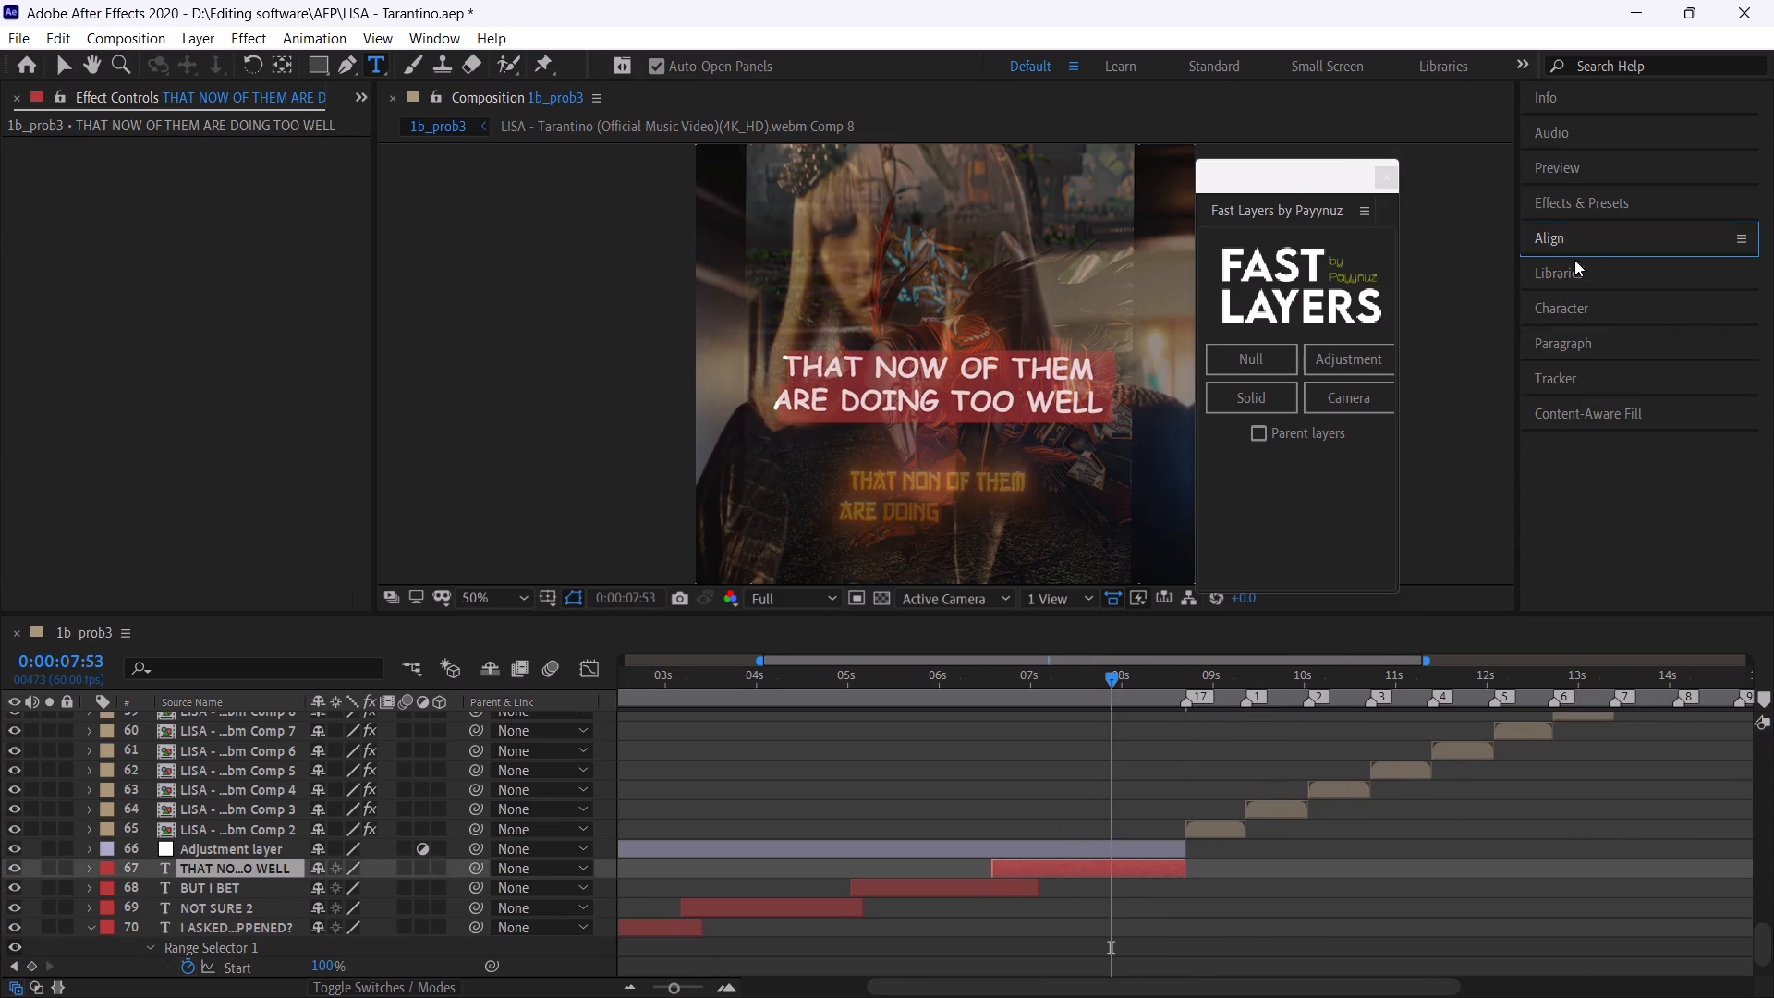
{"action": "left_click", "coordinate": [1581, 243]}
{"action": "left_click", "coordinate": [1586, 311]}
{"action": "left_click", "coordinate": [1586, 302]}
{"action": "left_click", "coordinate": [1696, 292]}
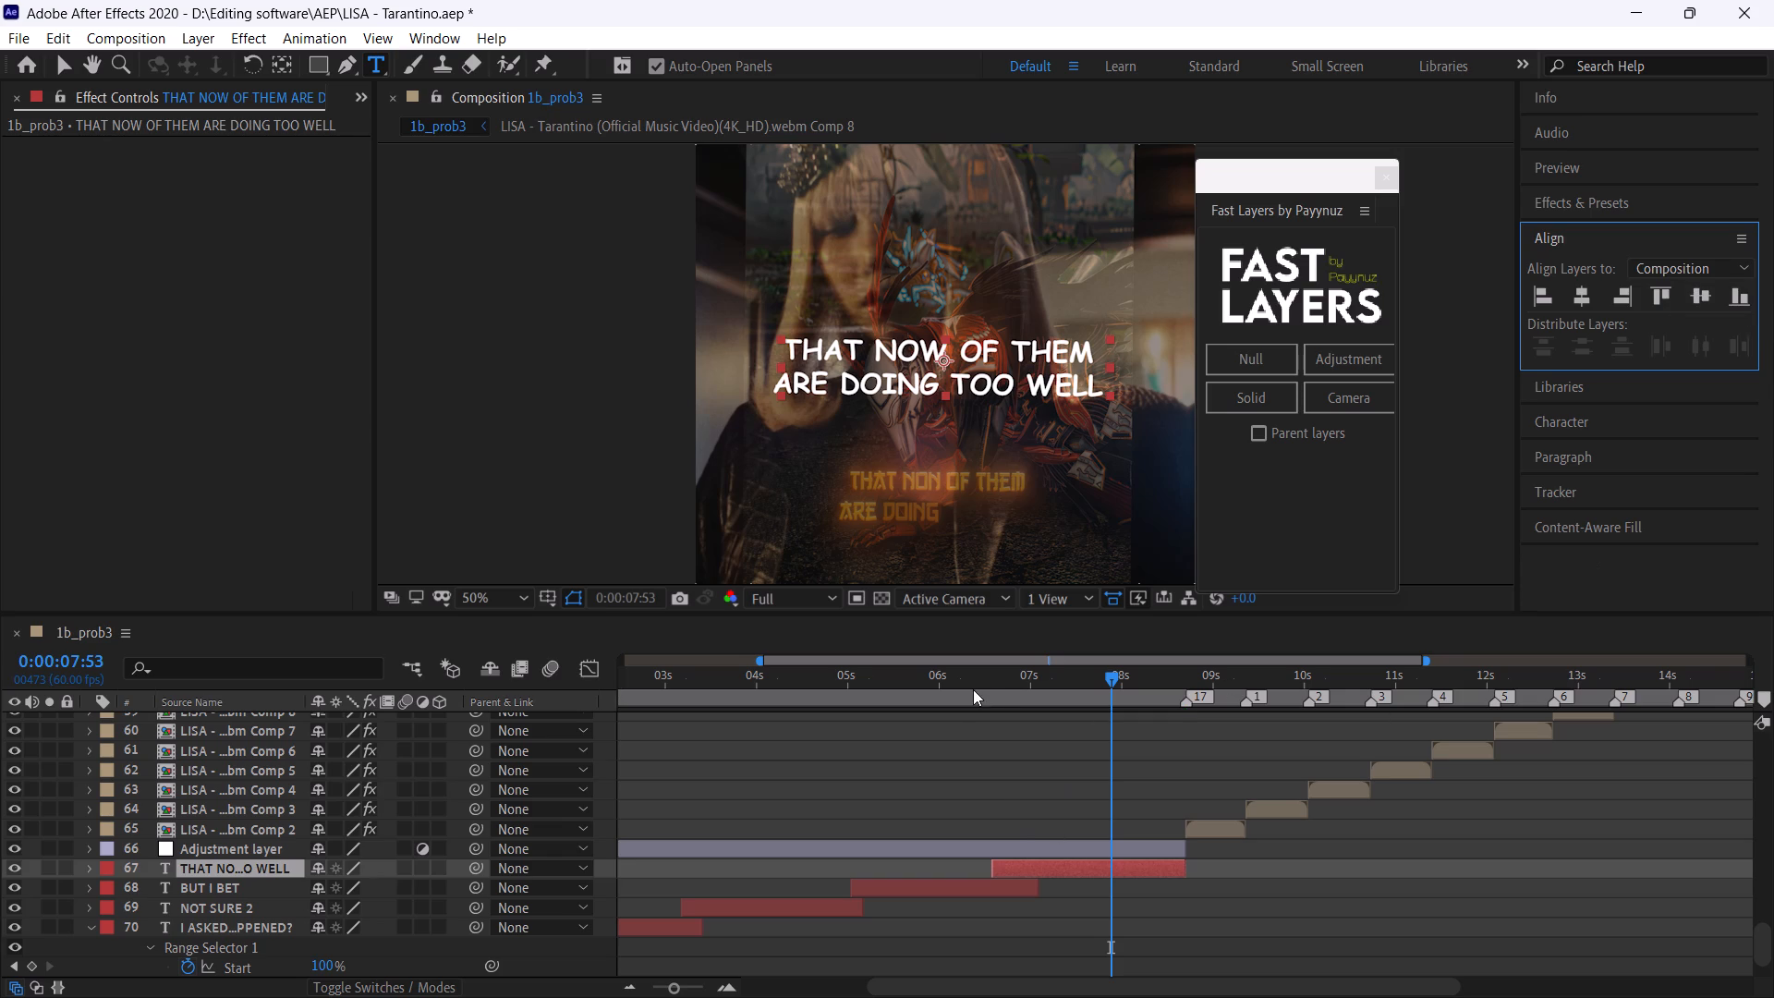
Step through the frames around the start of the two-line caption to find where the reference's first word, THAT, appears.
{"action": "left_click_drag", "start_coordinate": [981, 679], "coordinate": [991, 690]}
{"action": "left_click", "coordinate": [693, 987]}
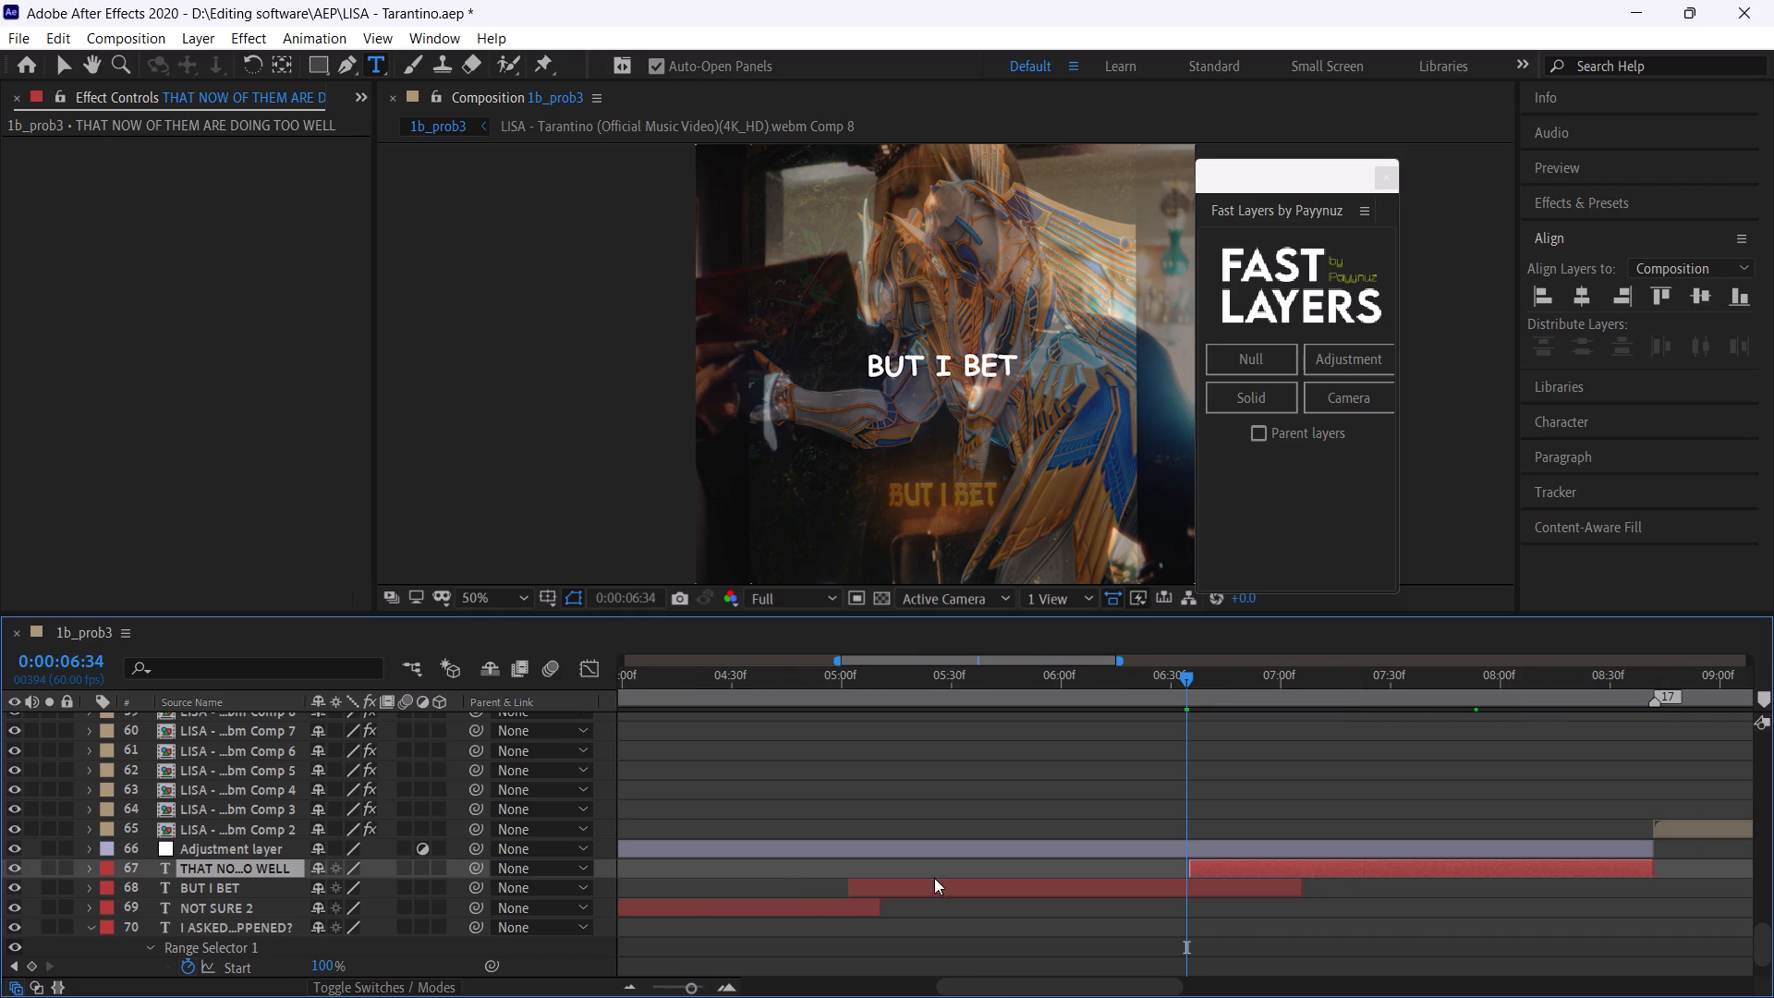
{"action": "left_click", "coordinate": [1186, 677]}
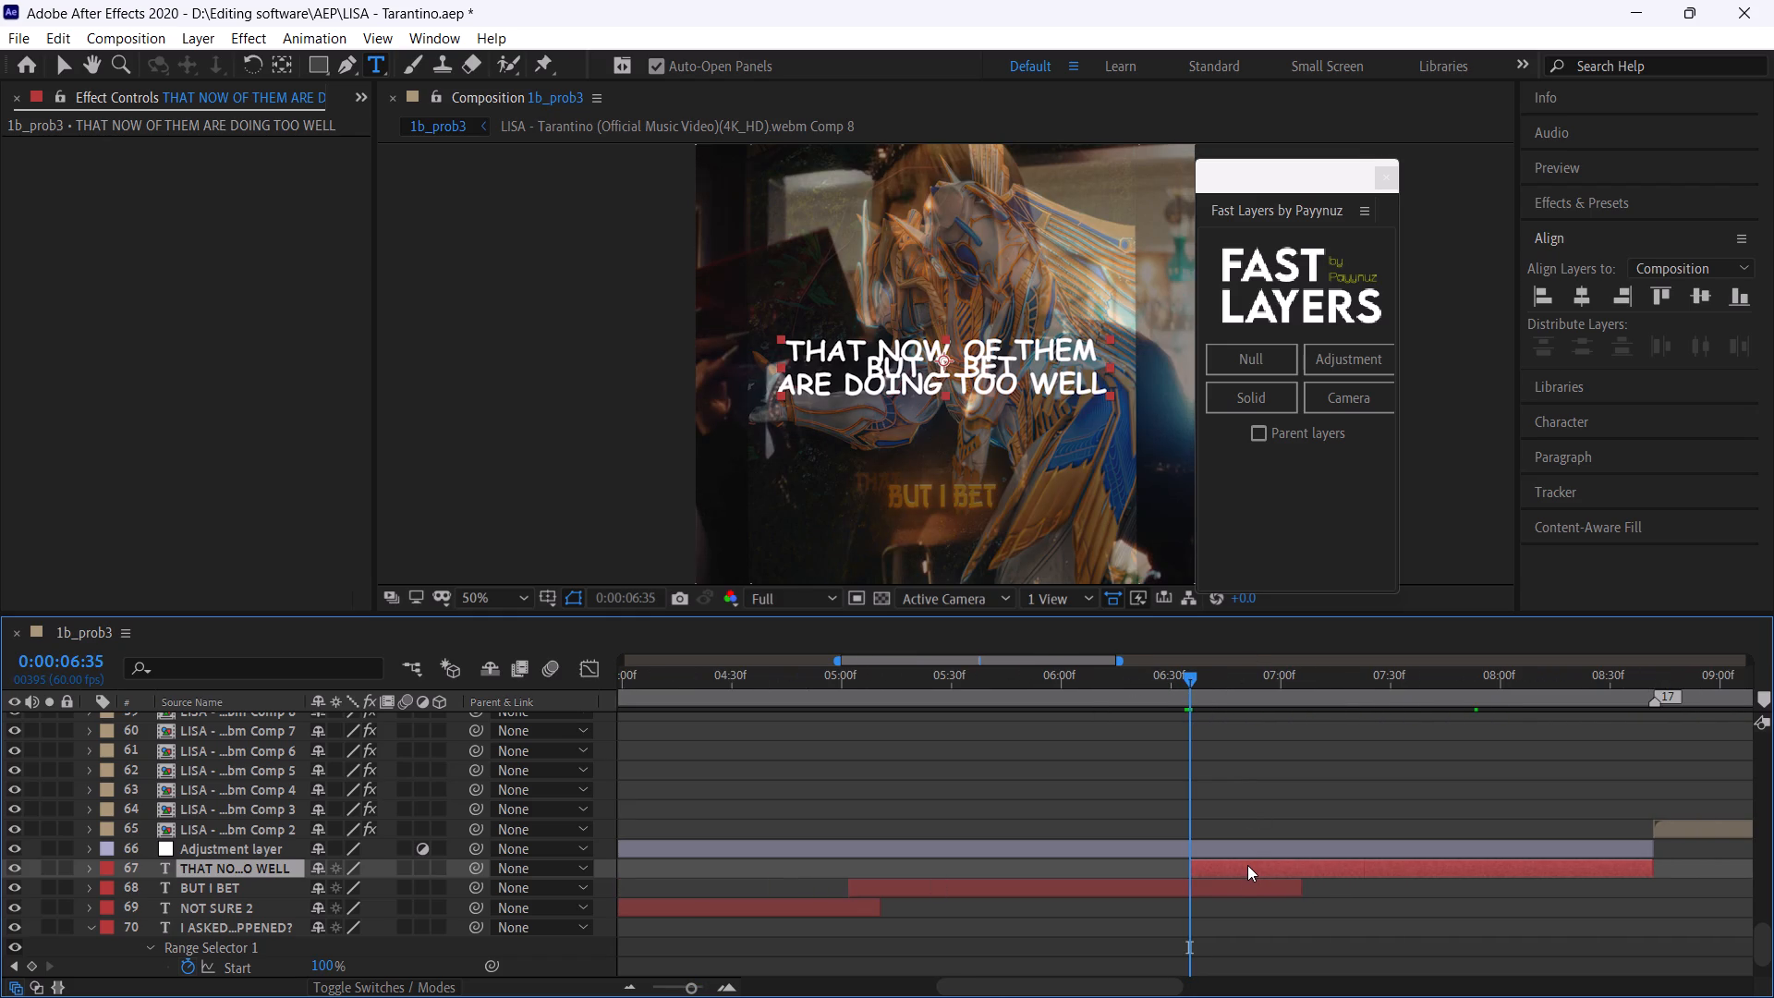
{"action": "left_click", "coordinate": [1209, 678]}
{"action": "left_click_drag", "start_coordinate": [1209, 677], "coordinate": [1221, 683]}
{"action": "left_click", "coordinate": [1238, 684]}
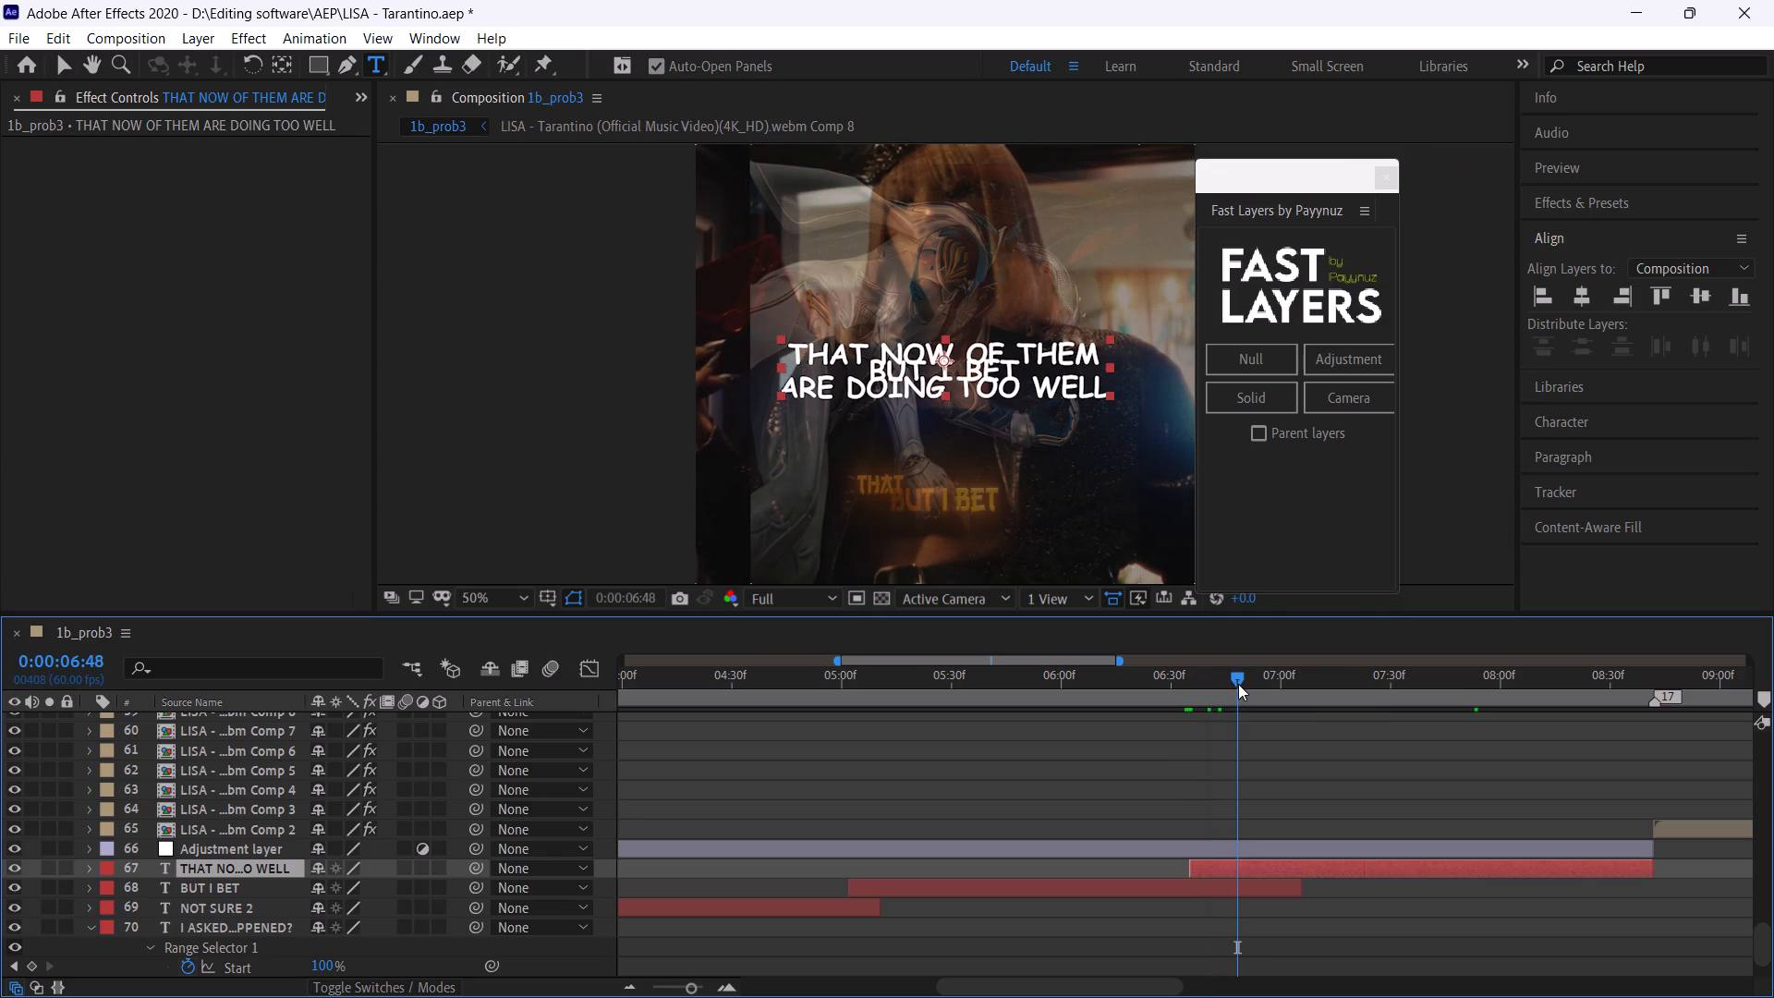
{"action": "left_click", "coordinate": [1249, 683]}
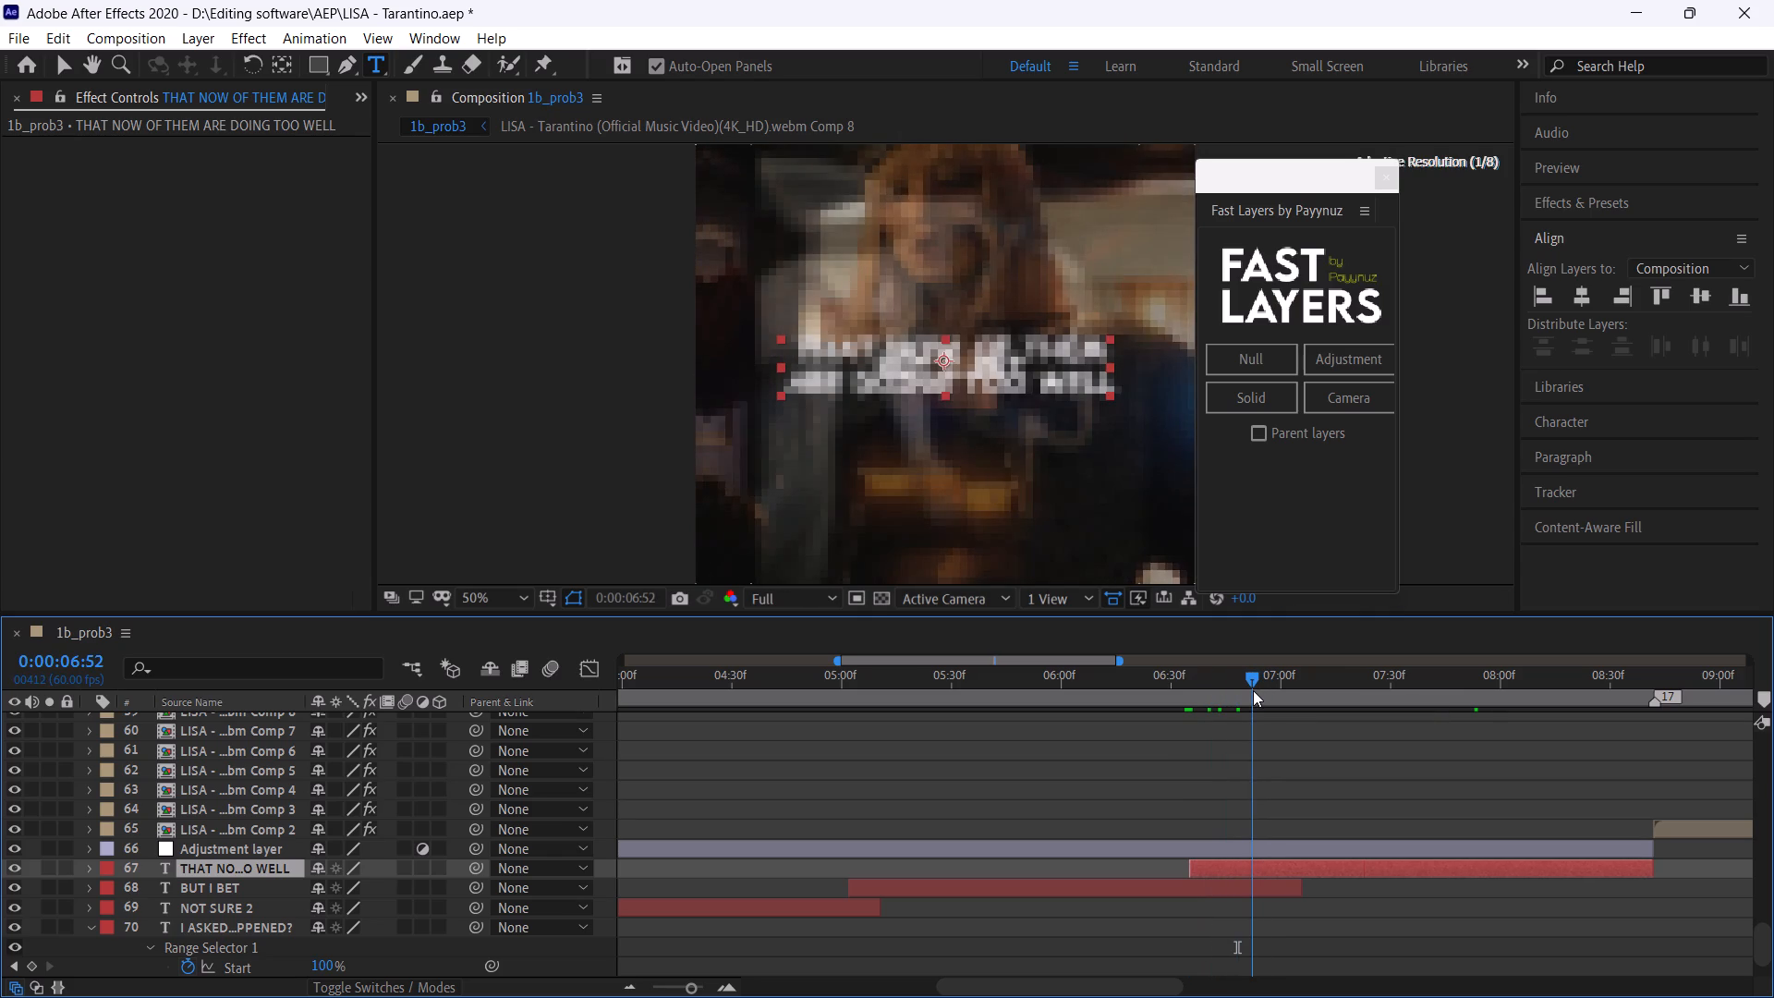
{"action": "left_click", "coordinate": [1257, 678]}
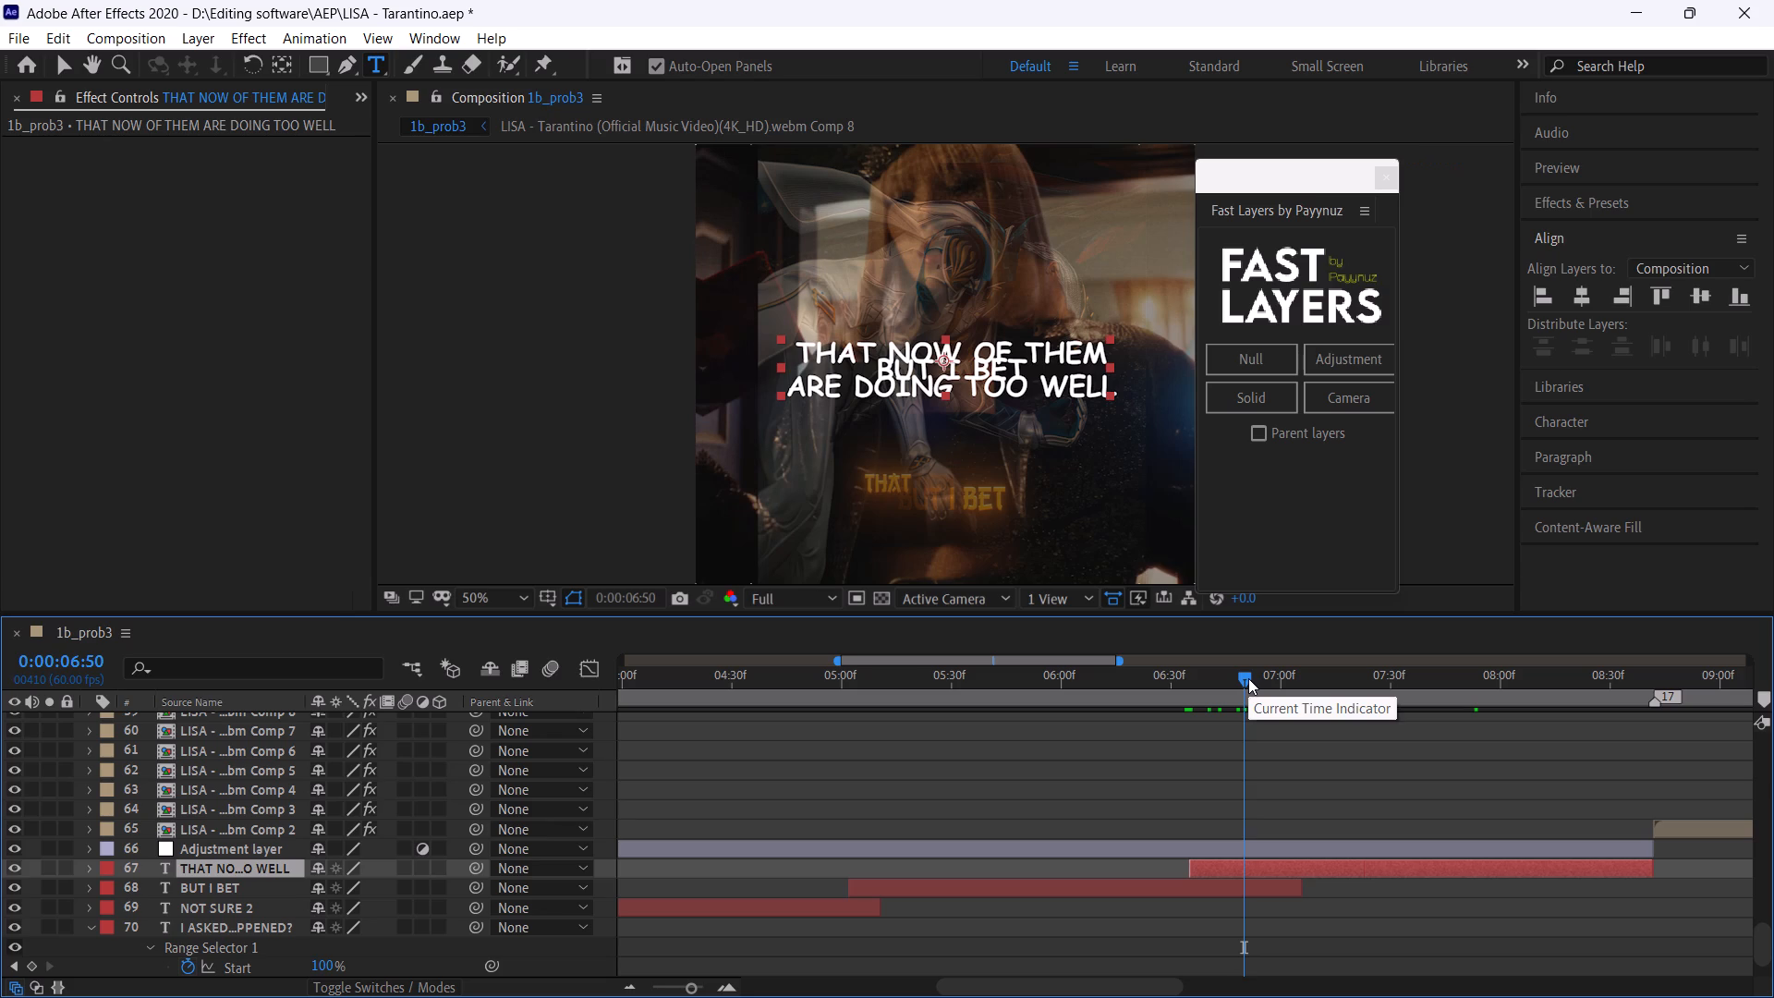
{"action": "left_click", "coordinate": [1235, 684]}
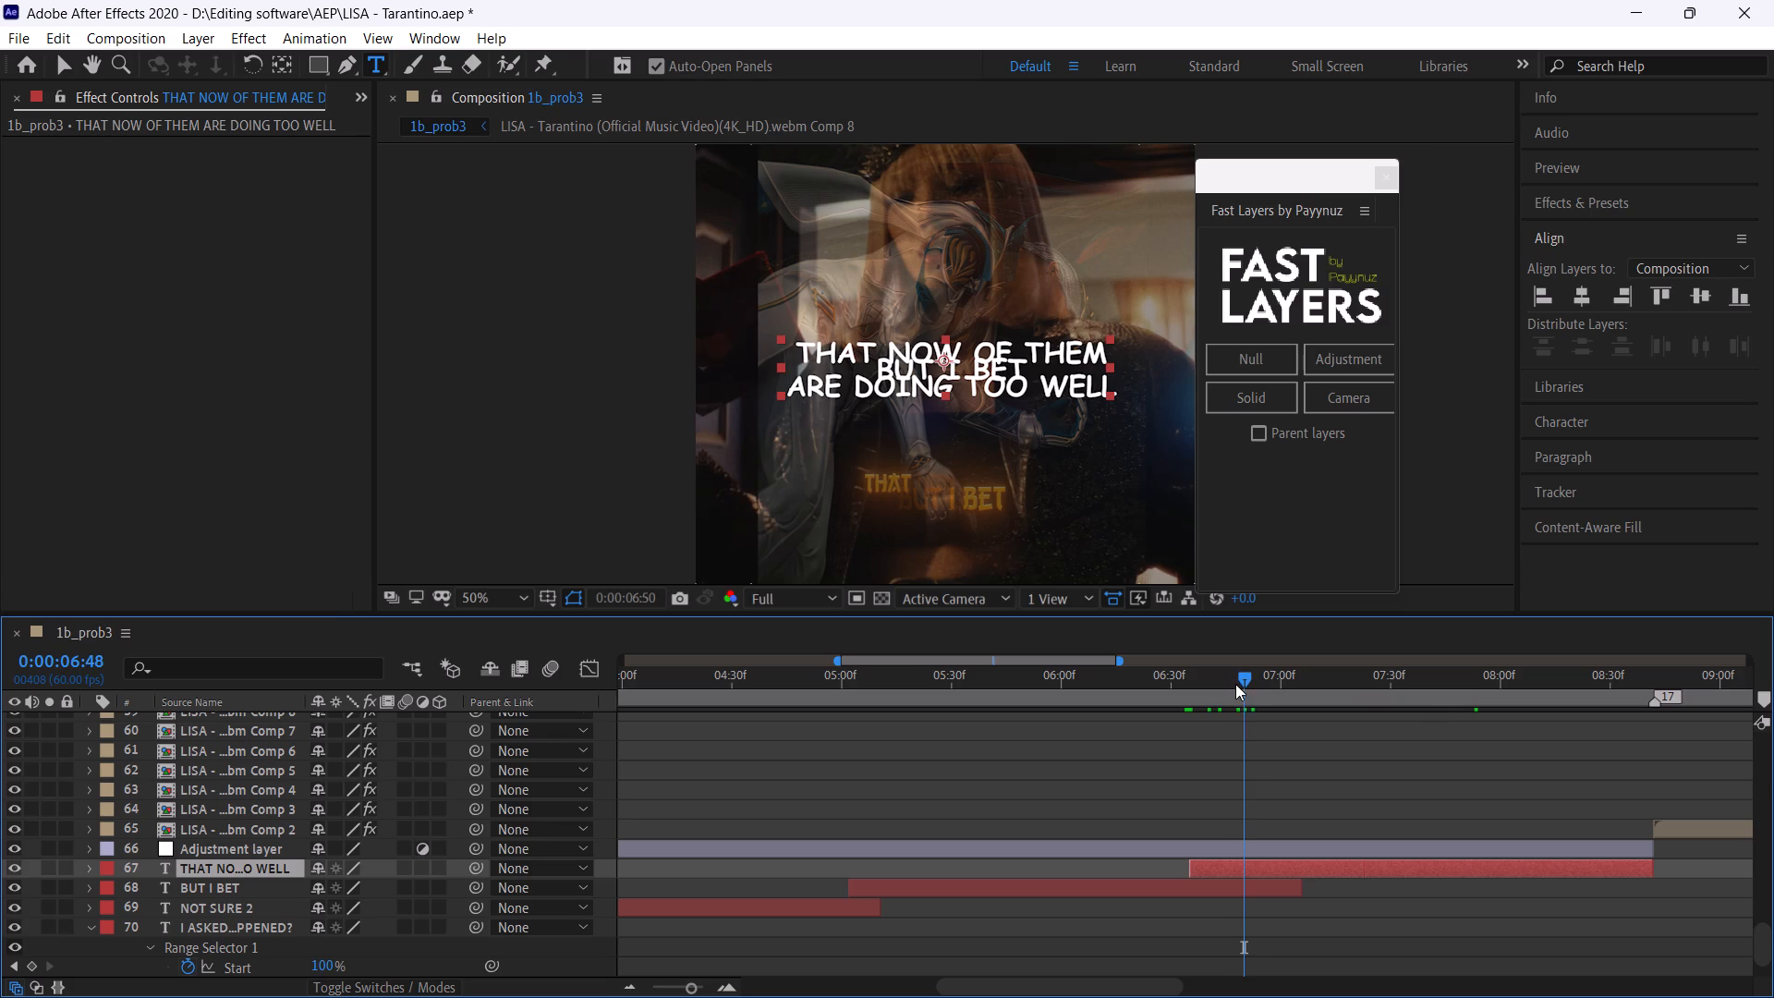
{"action": "left_click", "coordinate": [1235, 683]}
{"action": "left_click", "coordinate": [1228, 682]}
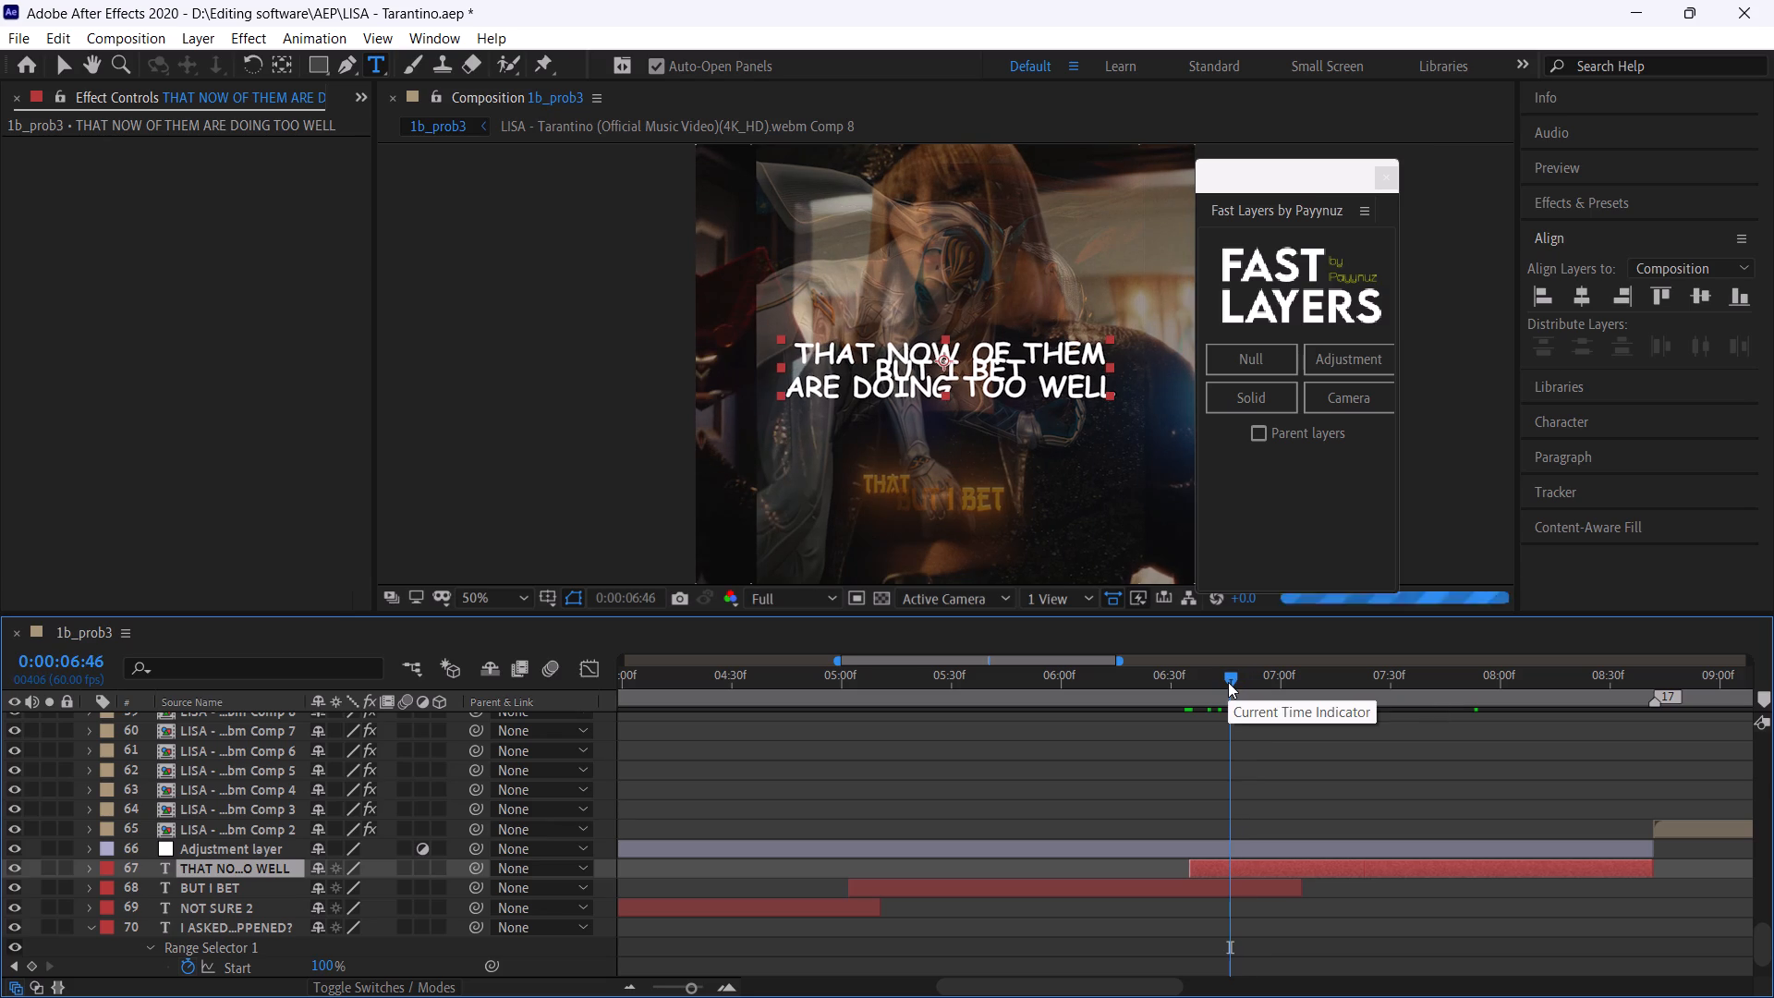
{"action": "left_click", "coordinate": [1221, 683]}
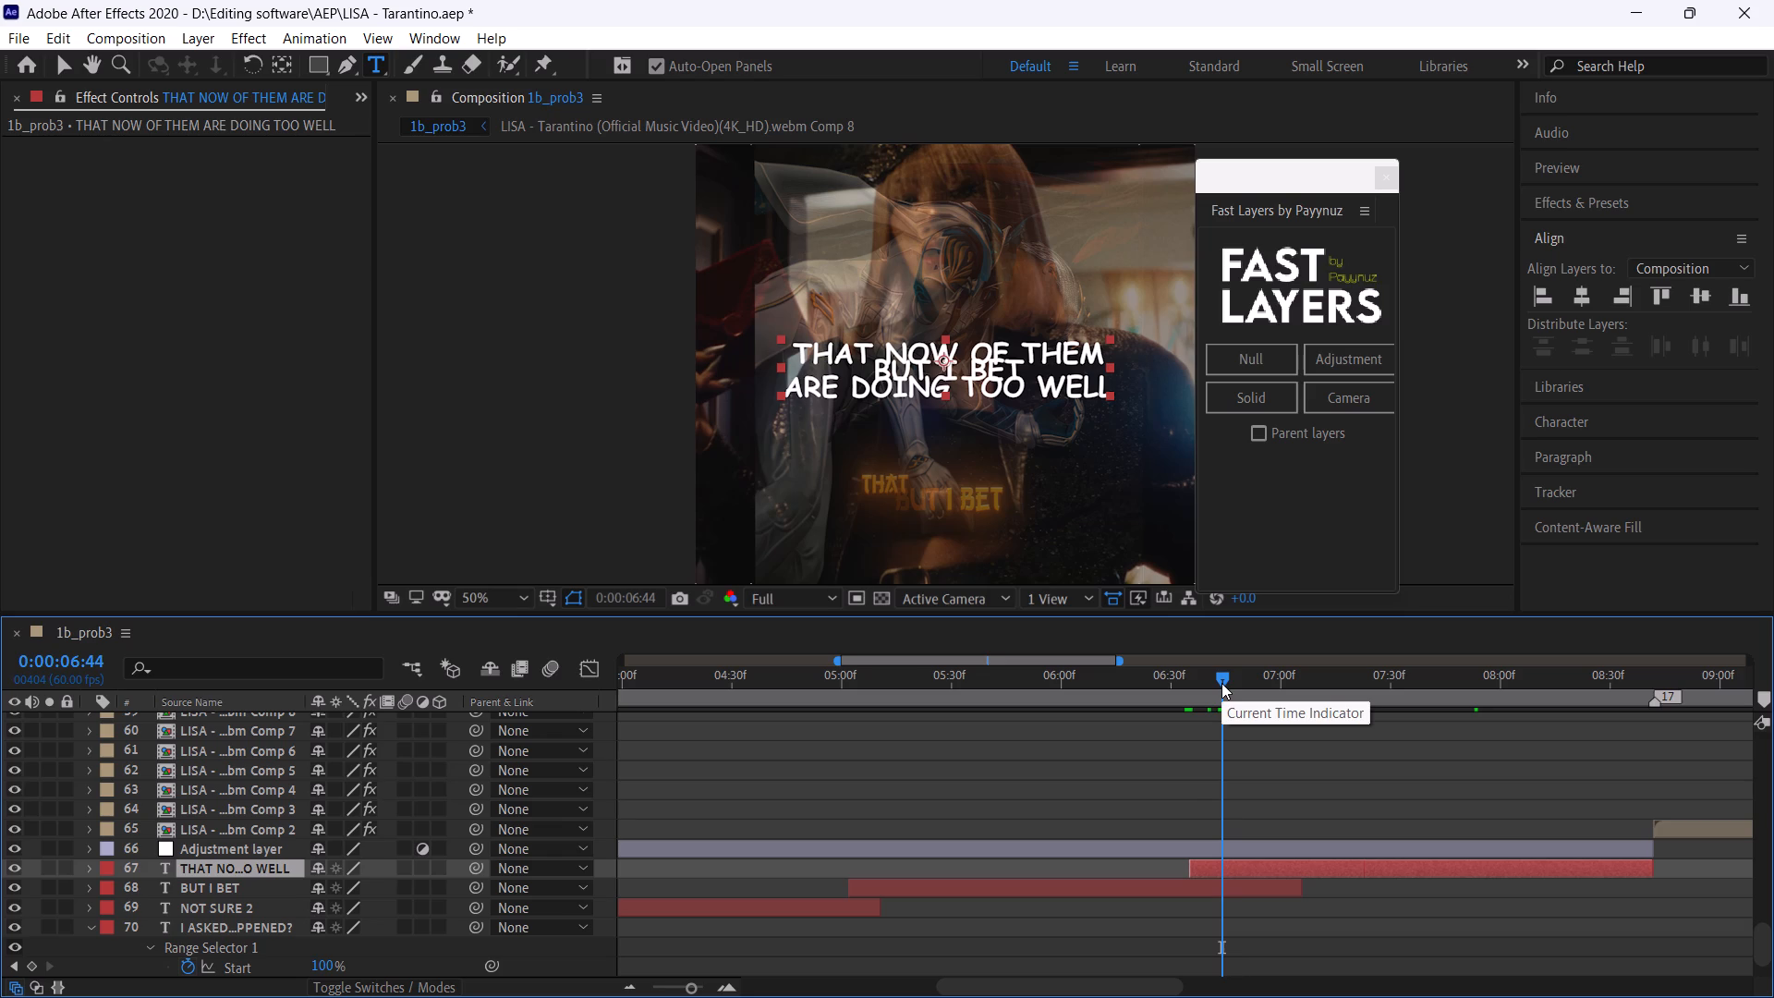
{"action": "left_click", "coordinate": [1215, 682]}
{"action": "left_click", "coordinate": [1208, 686]}
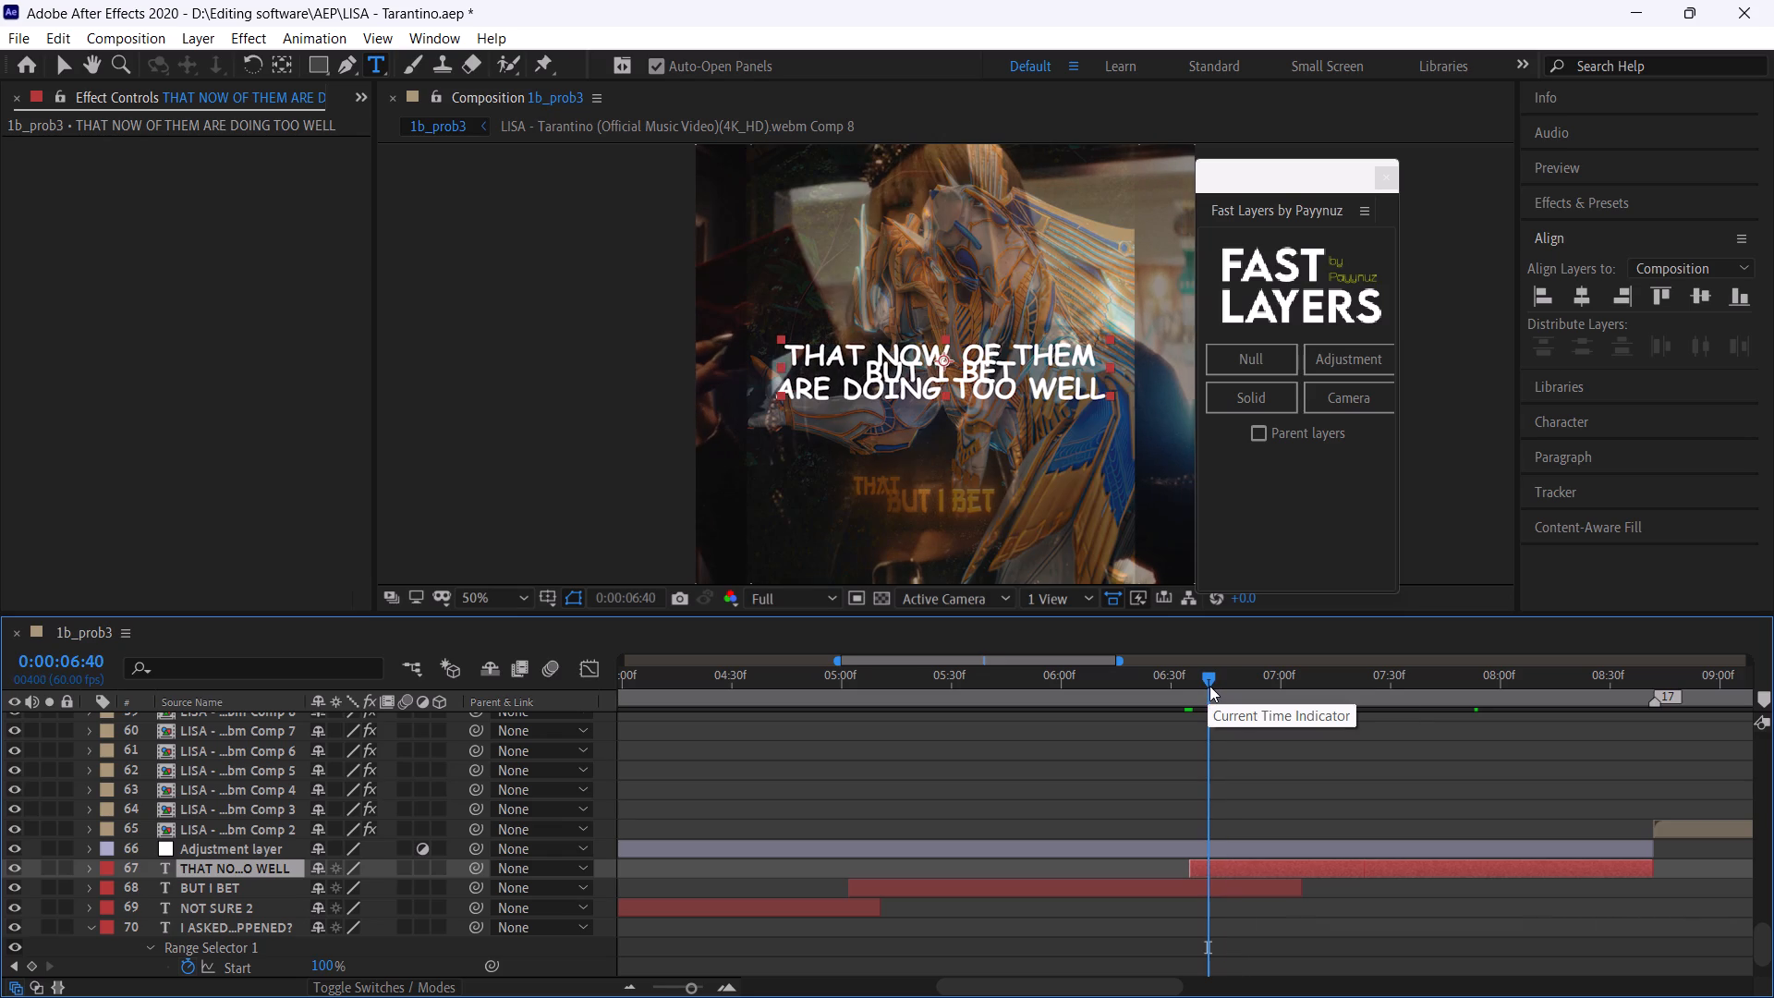
{"action": "left_click", "coordinate": [1211, 686]}
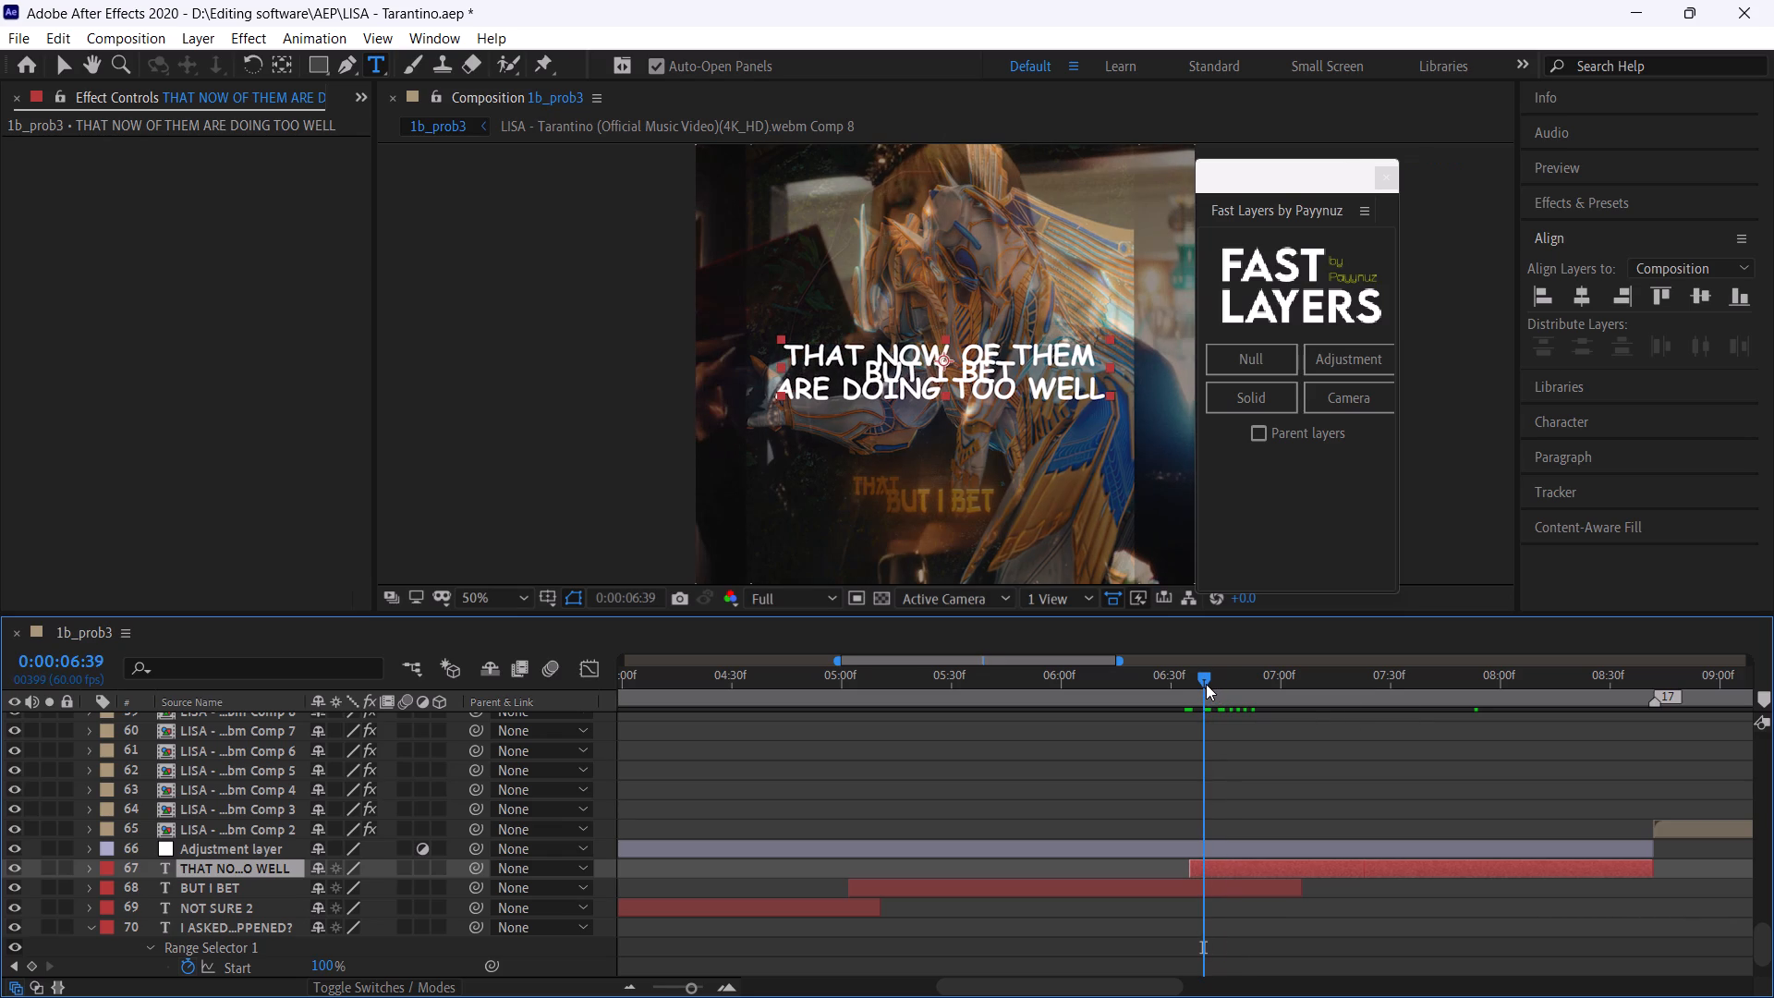
{"action": "left_click", "coordinate": [1206, 684]}
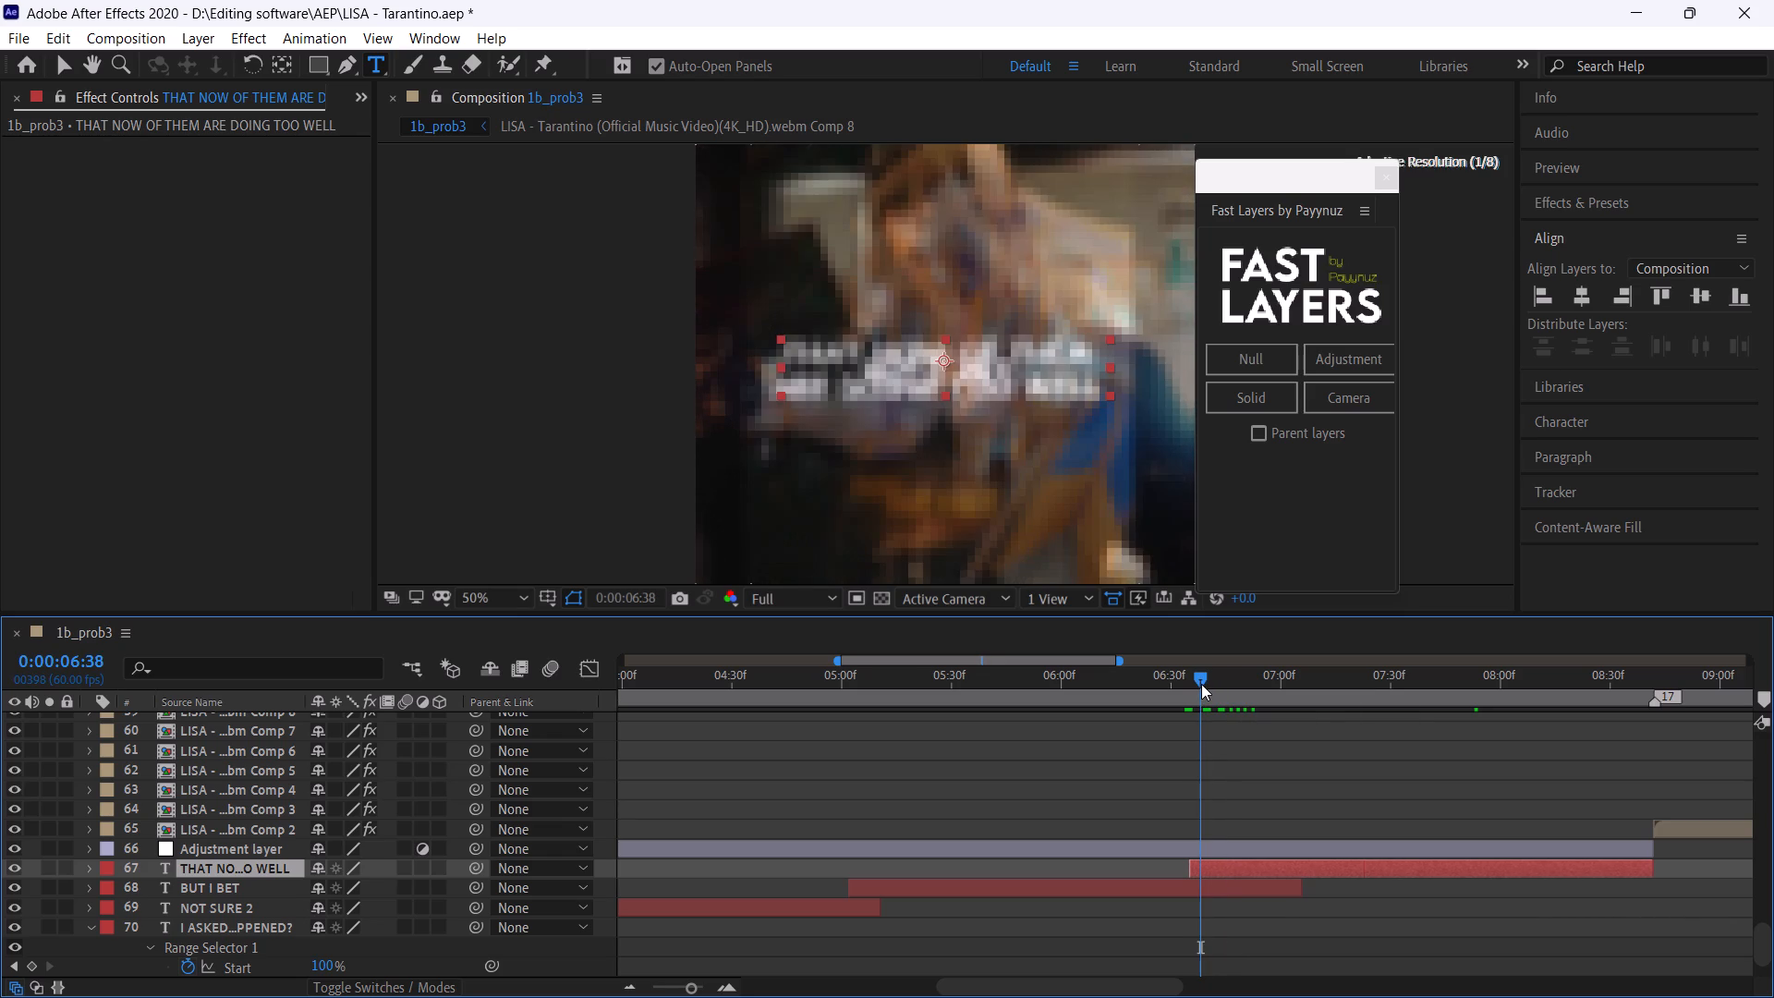
{"action": "left_click", "coordinate": [1201, 684]}
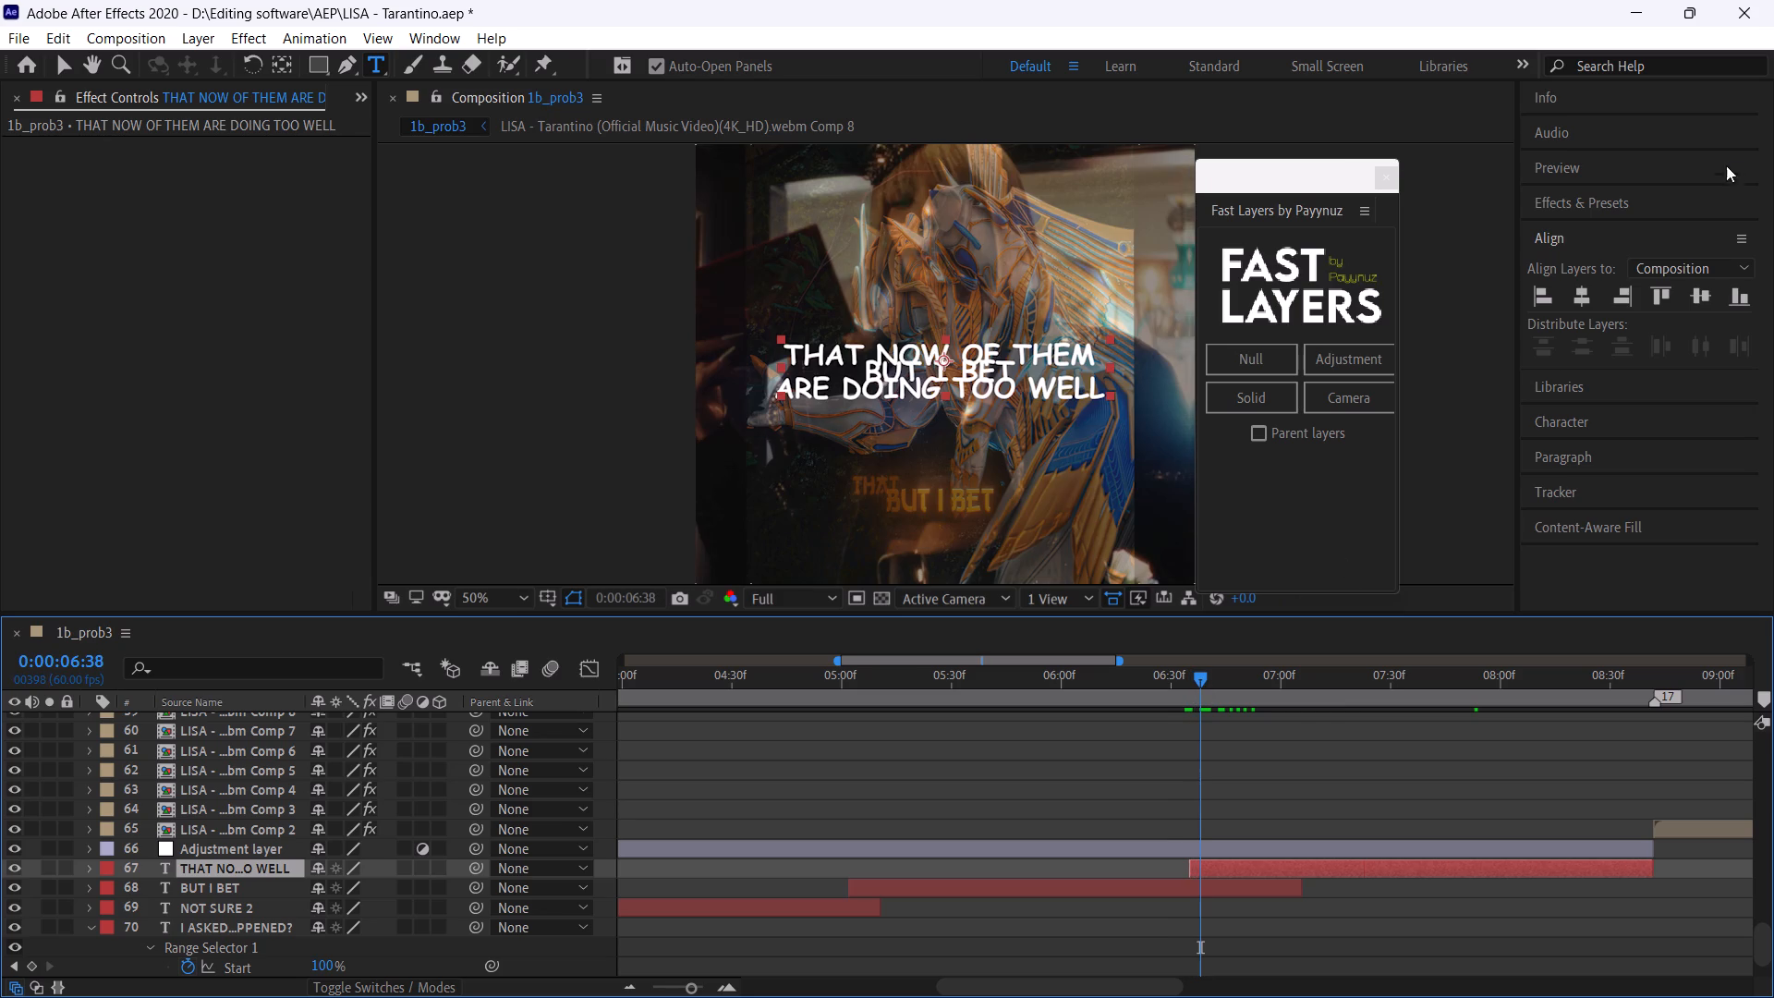
Apply the Fade Up Words preset to the THAT NOW OF THEM caption at 0:00:06:38 and reveal its Range Selector Start keyframes.
{"action": "left_click", "coordinate": [1578, 209]}
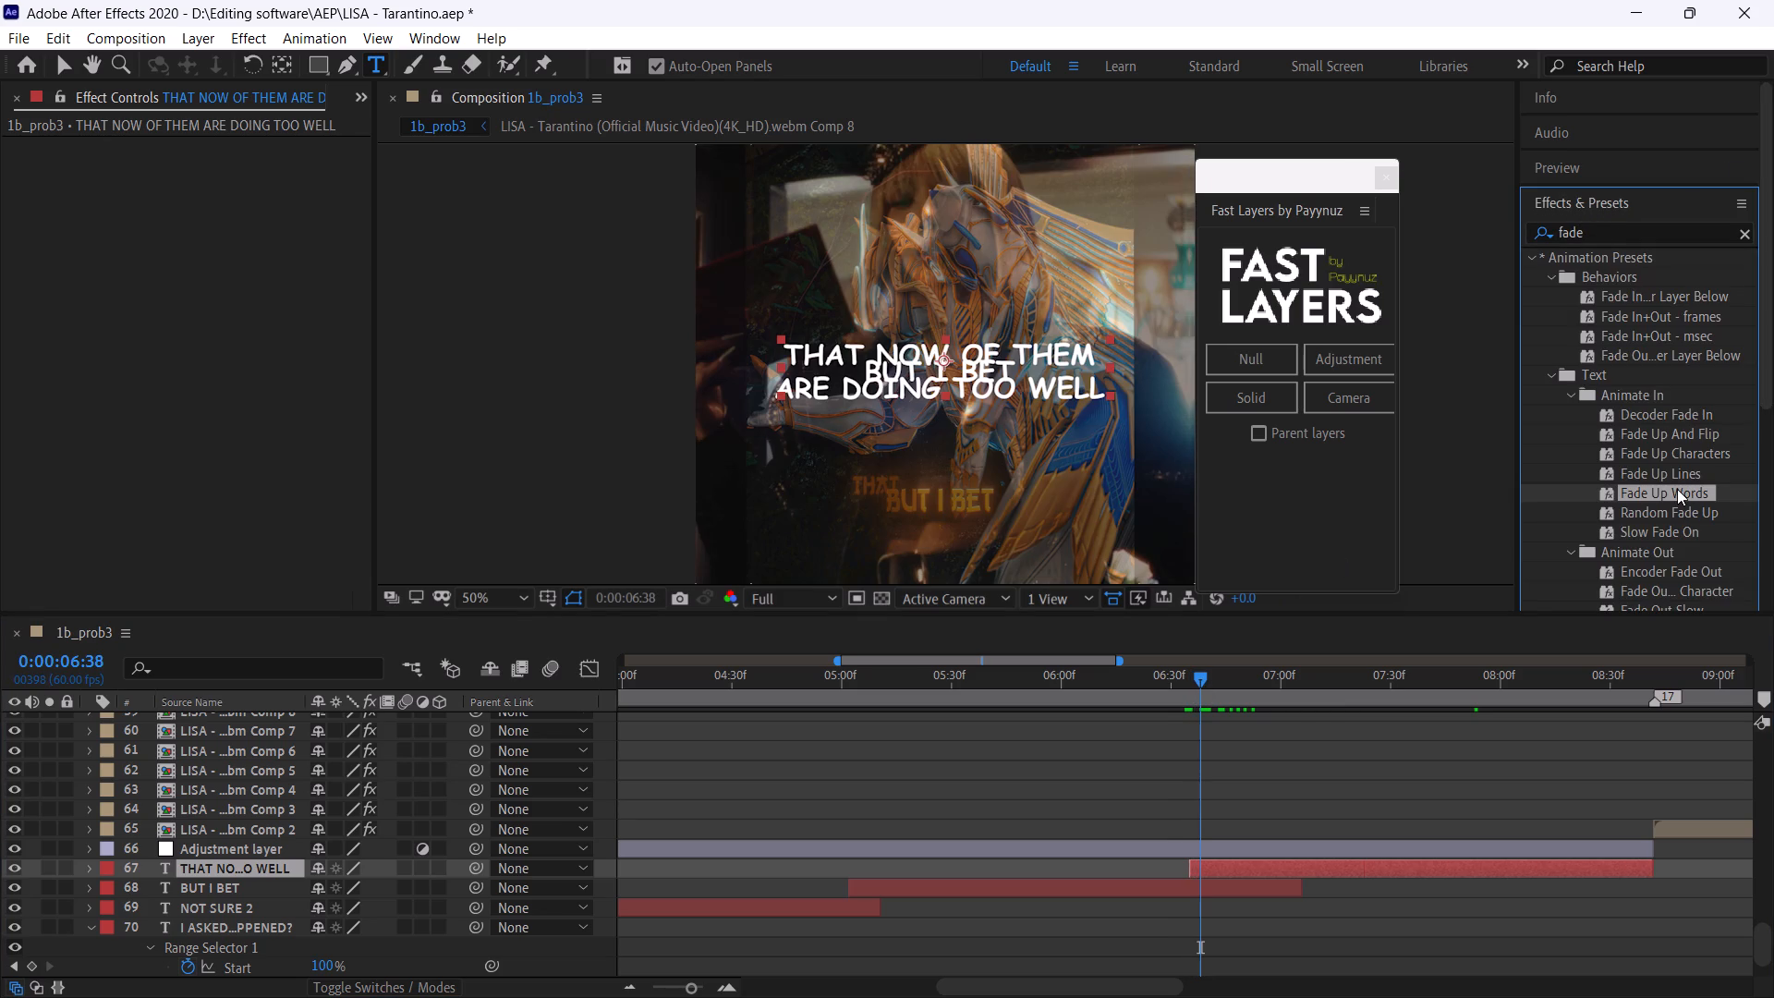
{"action": "left_click_drag", "start_coordinate": [1677, 489], "coordinate": [1438, 867]}
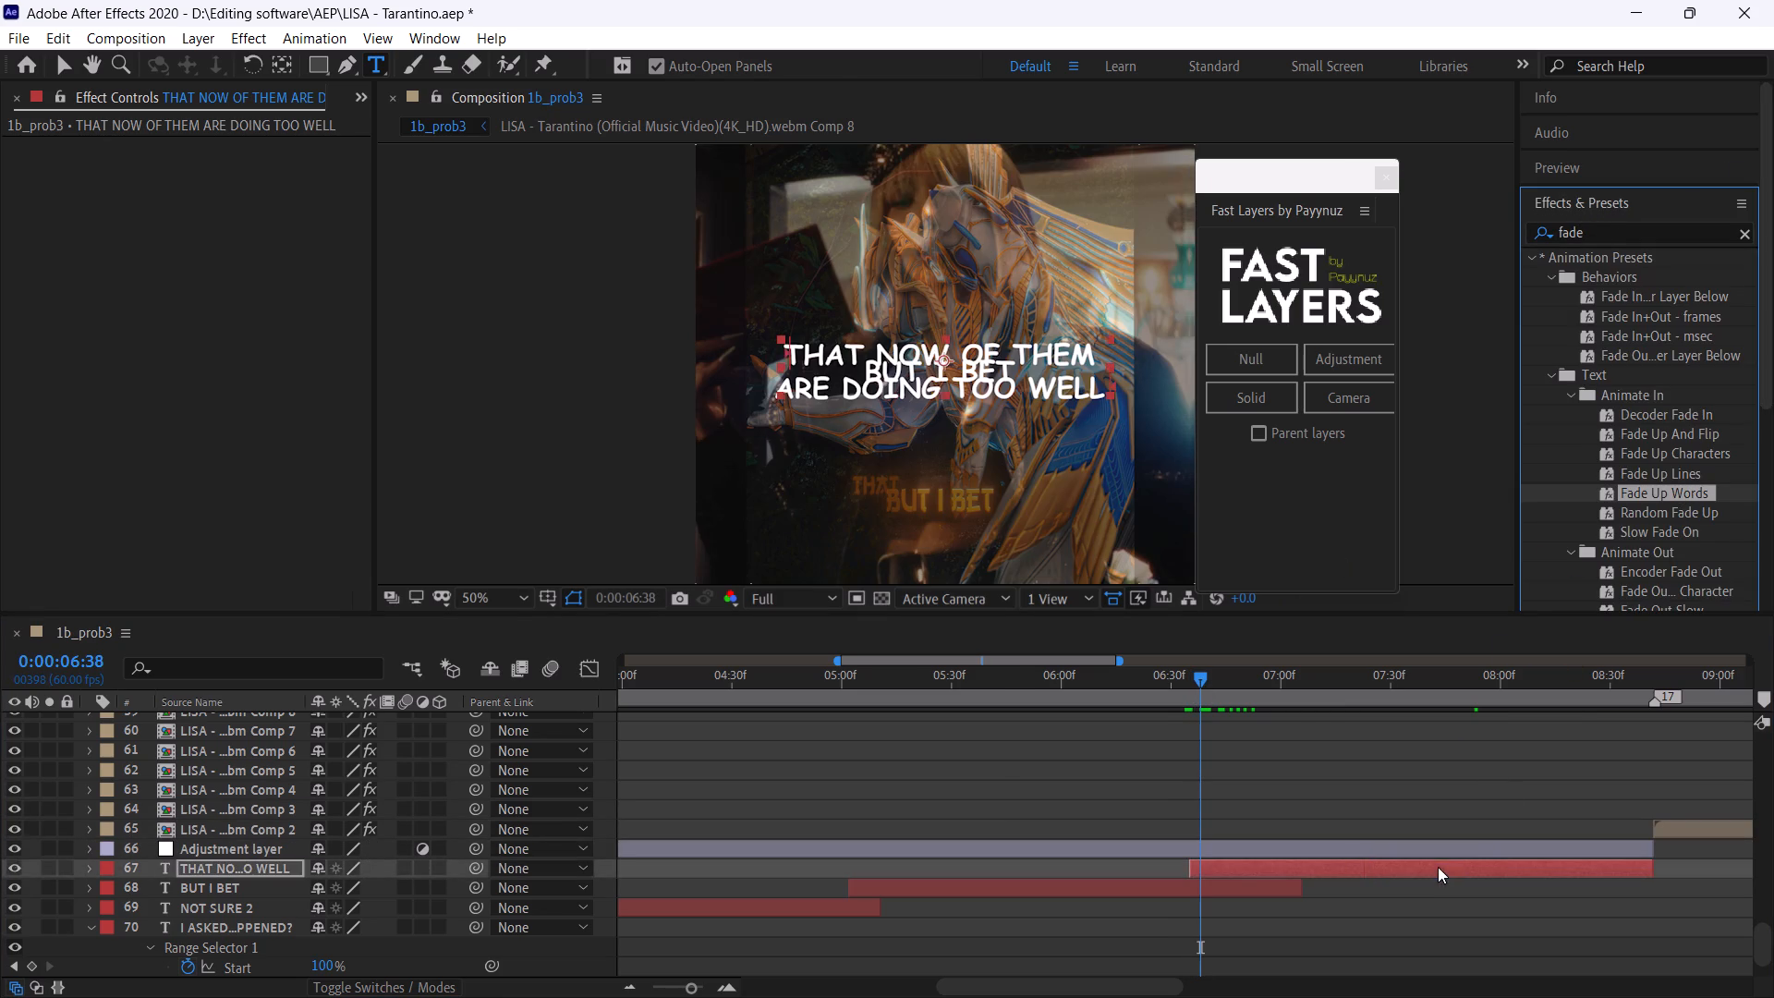
{"action": "key", "text": "u"}
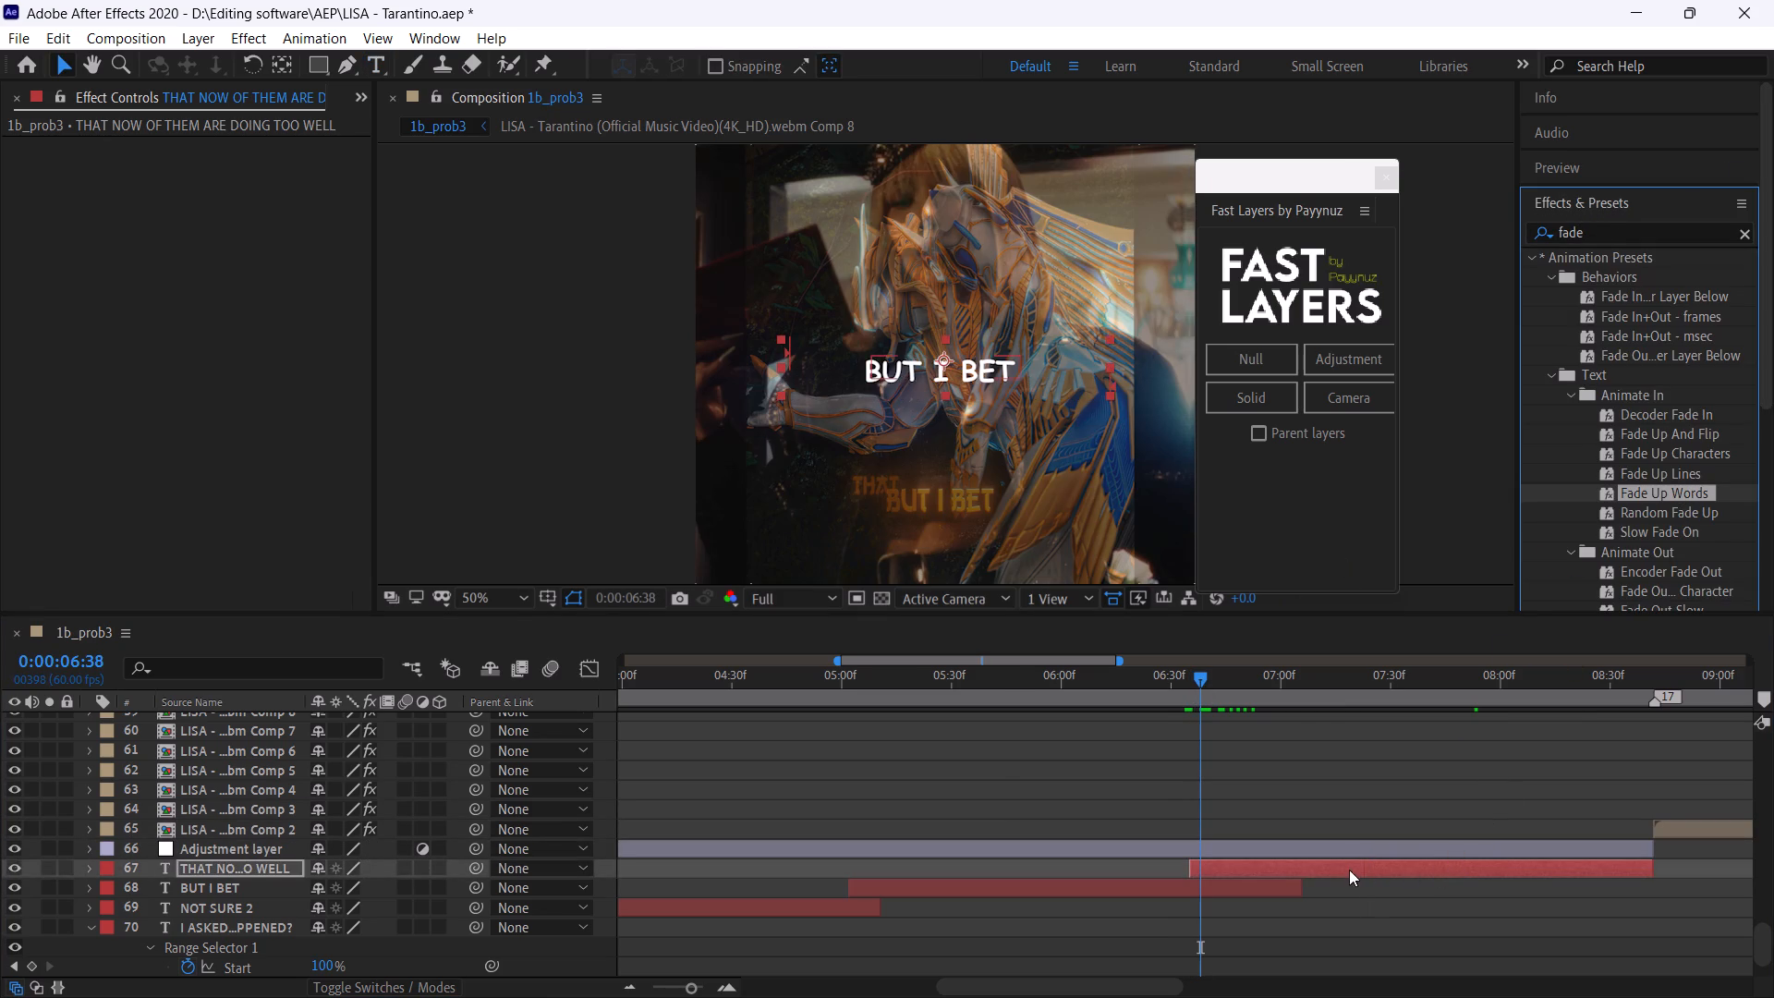
{"action": "left_click", "coordinate": [1354, 883]}
{"action": "left_click", "coordinate": [1357, 866]}
{"action": "key", "text": "u"}
{"action": "type", "text": "u"}
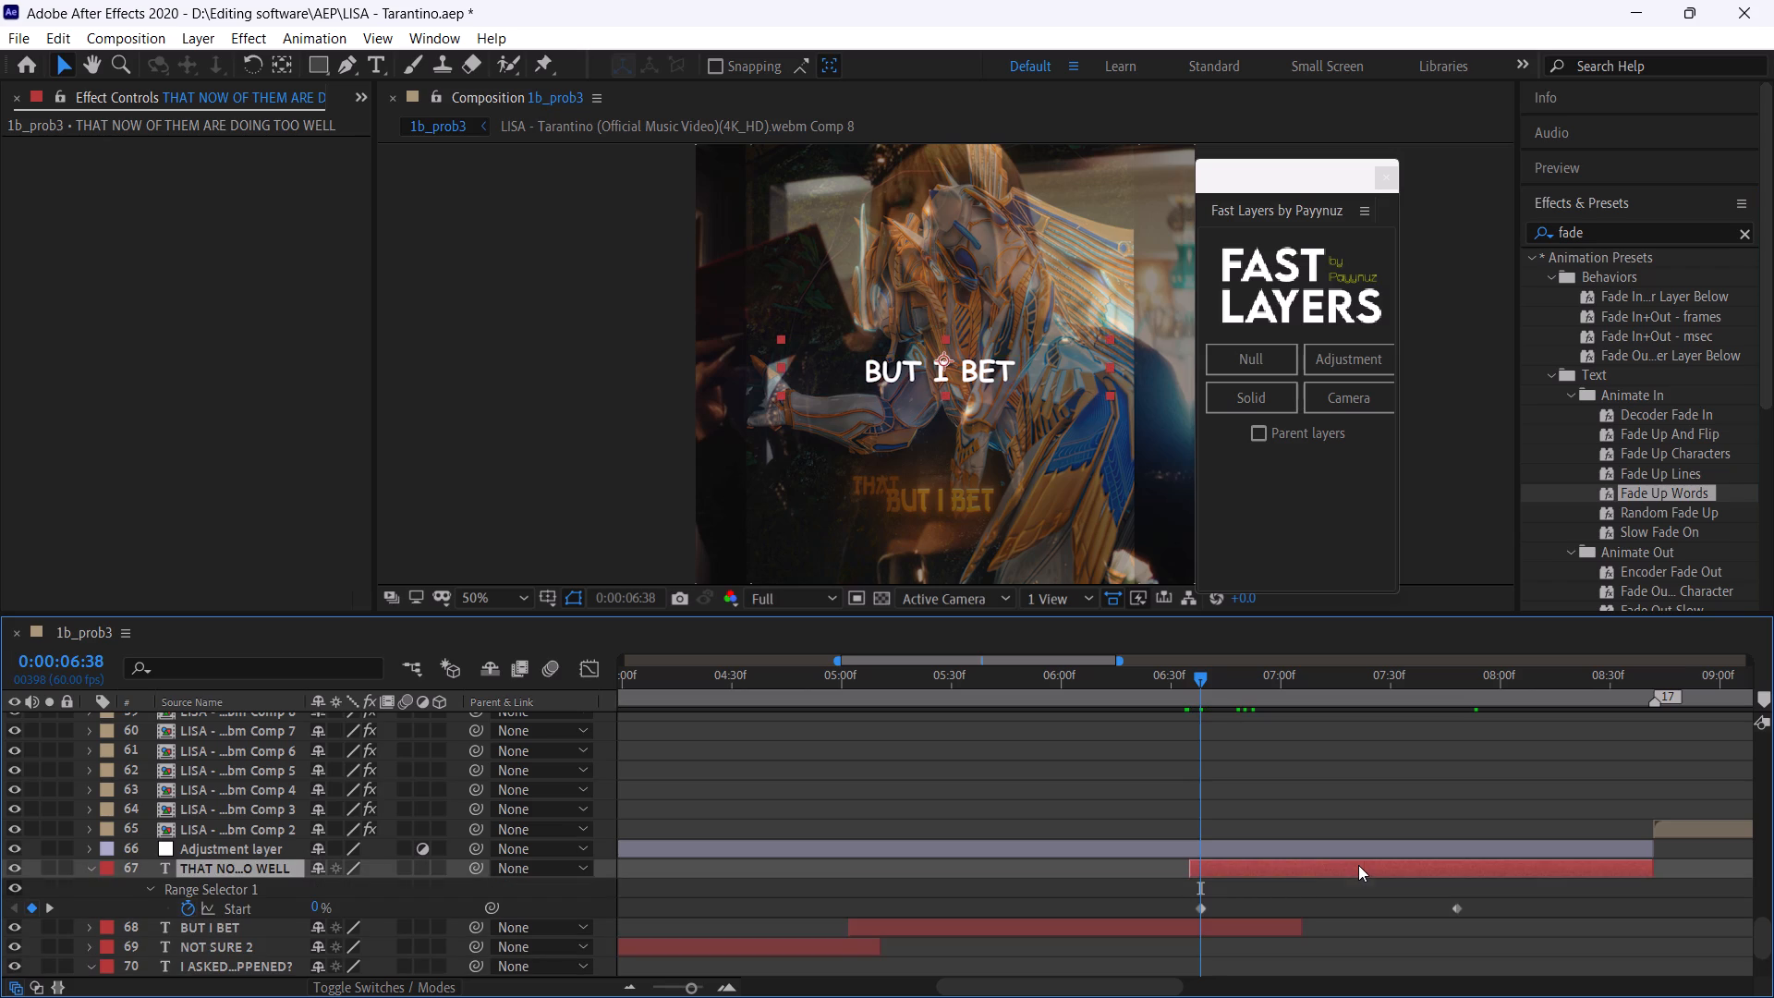
Preview the word fade, move its ending Start keyframe to 0:00:08:24, where the reference caption is complete, and save the project.
{"action": "key", "text": "space"}
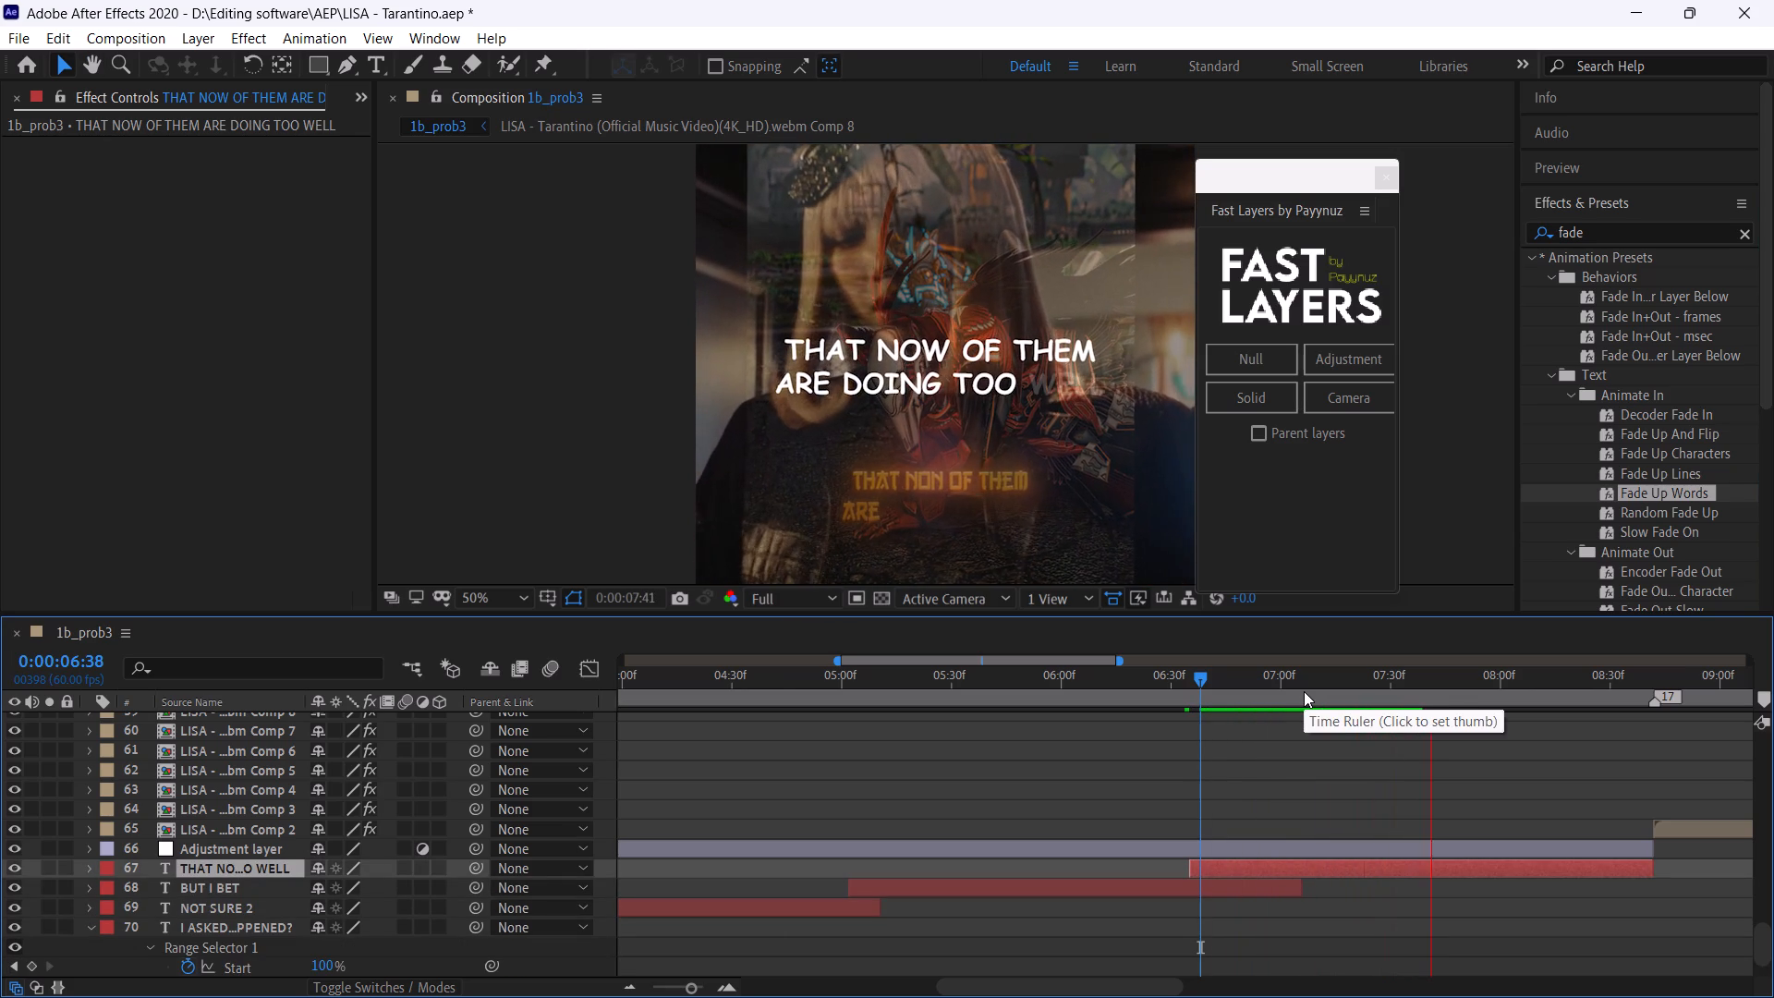
{"action": "left_click", "coordinate": [1467, 688]}
{"action": "left_click_drag", "start_coordinate": [1468, 688], "coordinate": [1555, 730]}
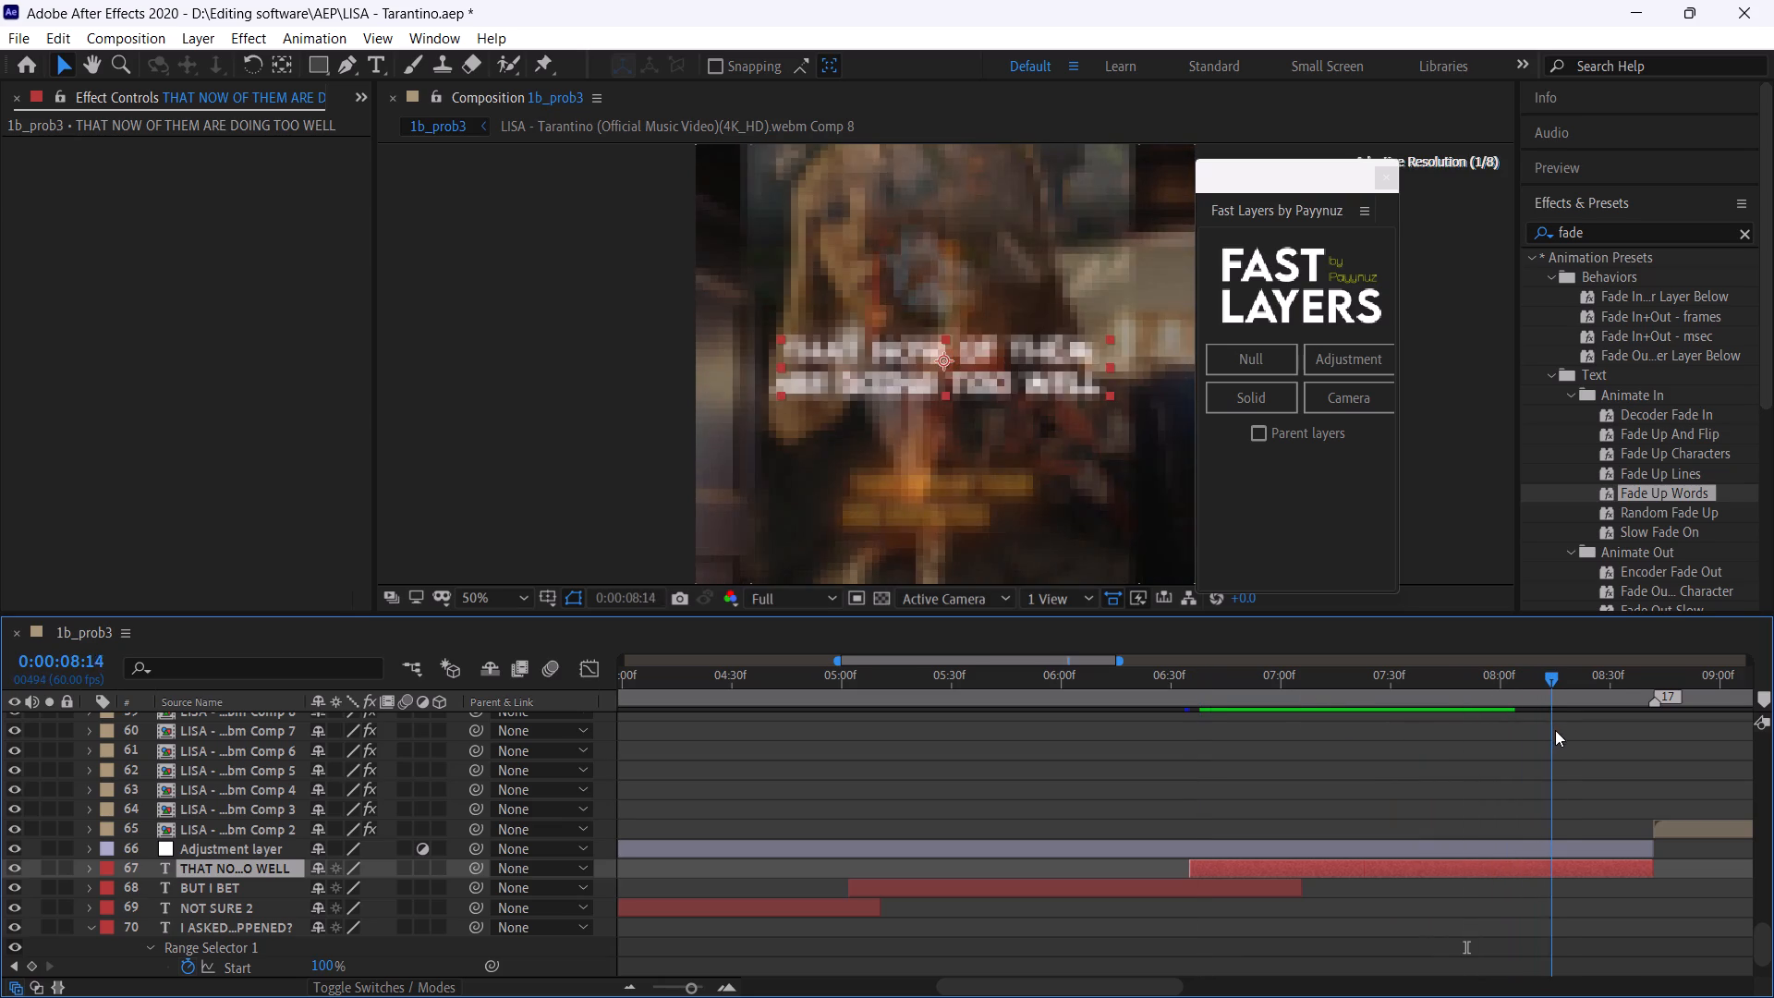
{"action": "left_click_drag", "start_coordinate": [1555, 730], "coordinate": [1598, 736]}
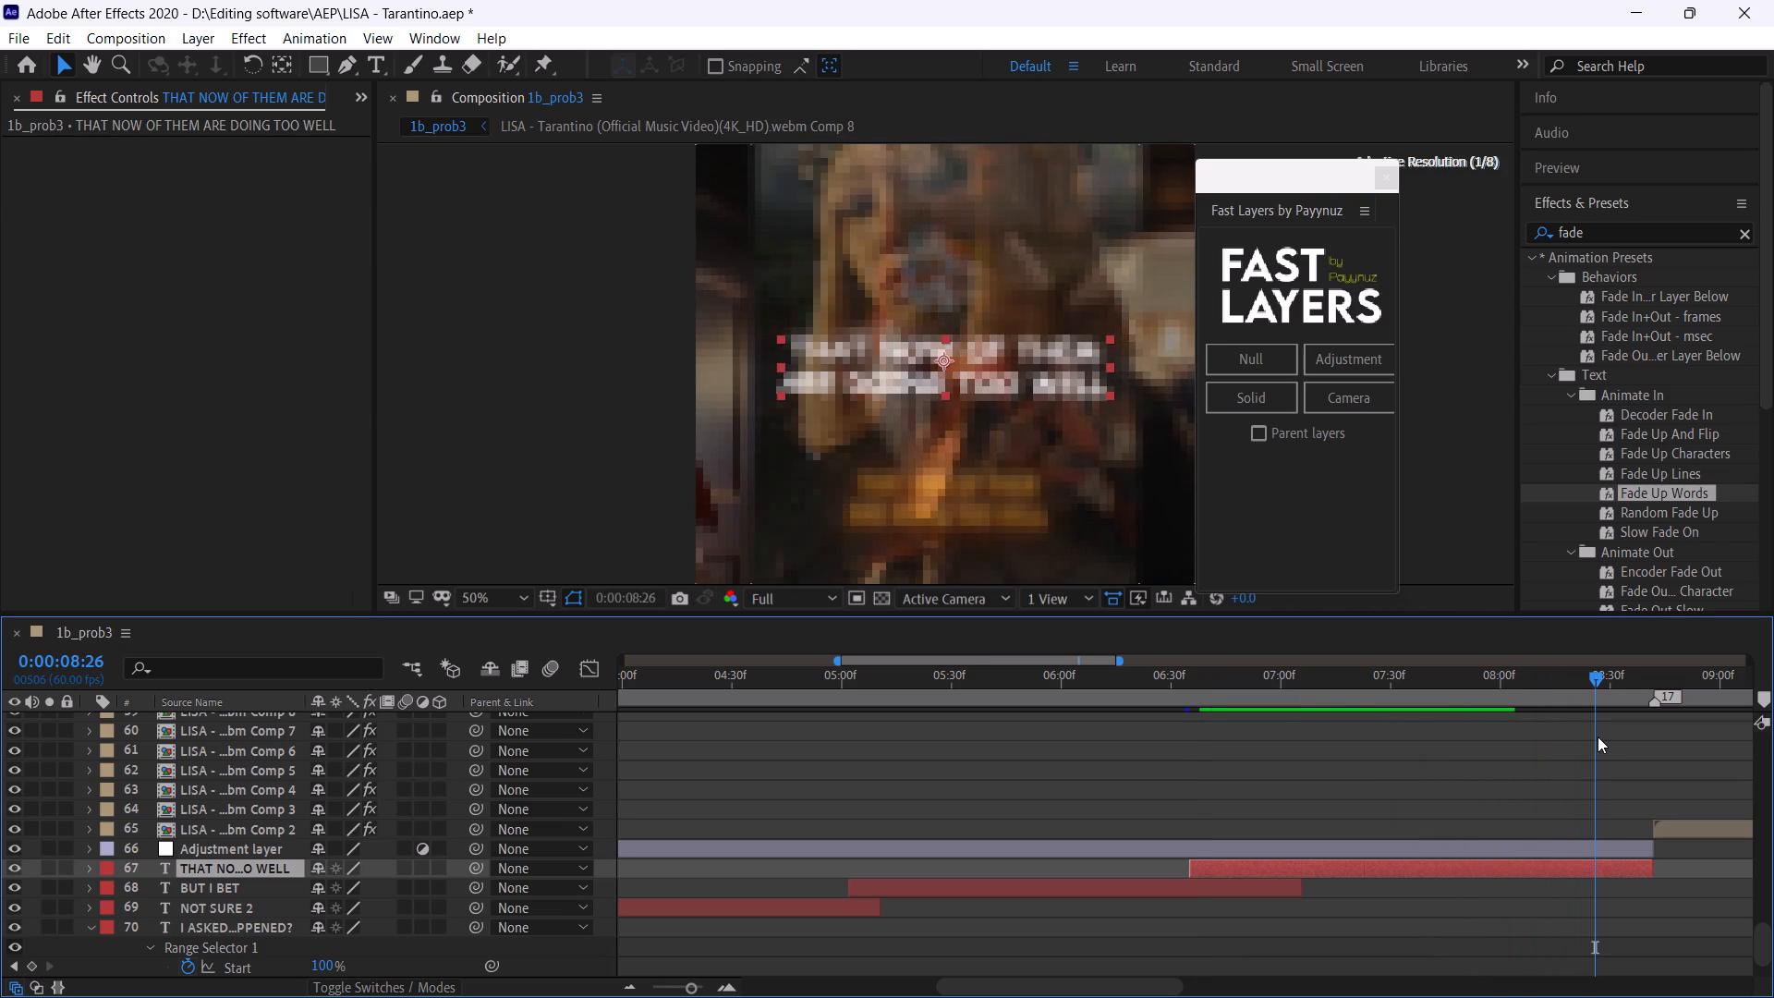
{"action": "left_click_drag", "start_coordinate": [1598, 679], "coordinate": [1590, 678]}
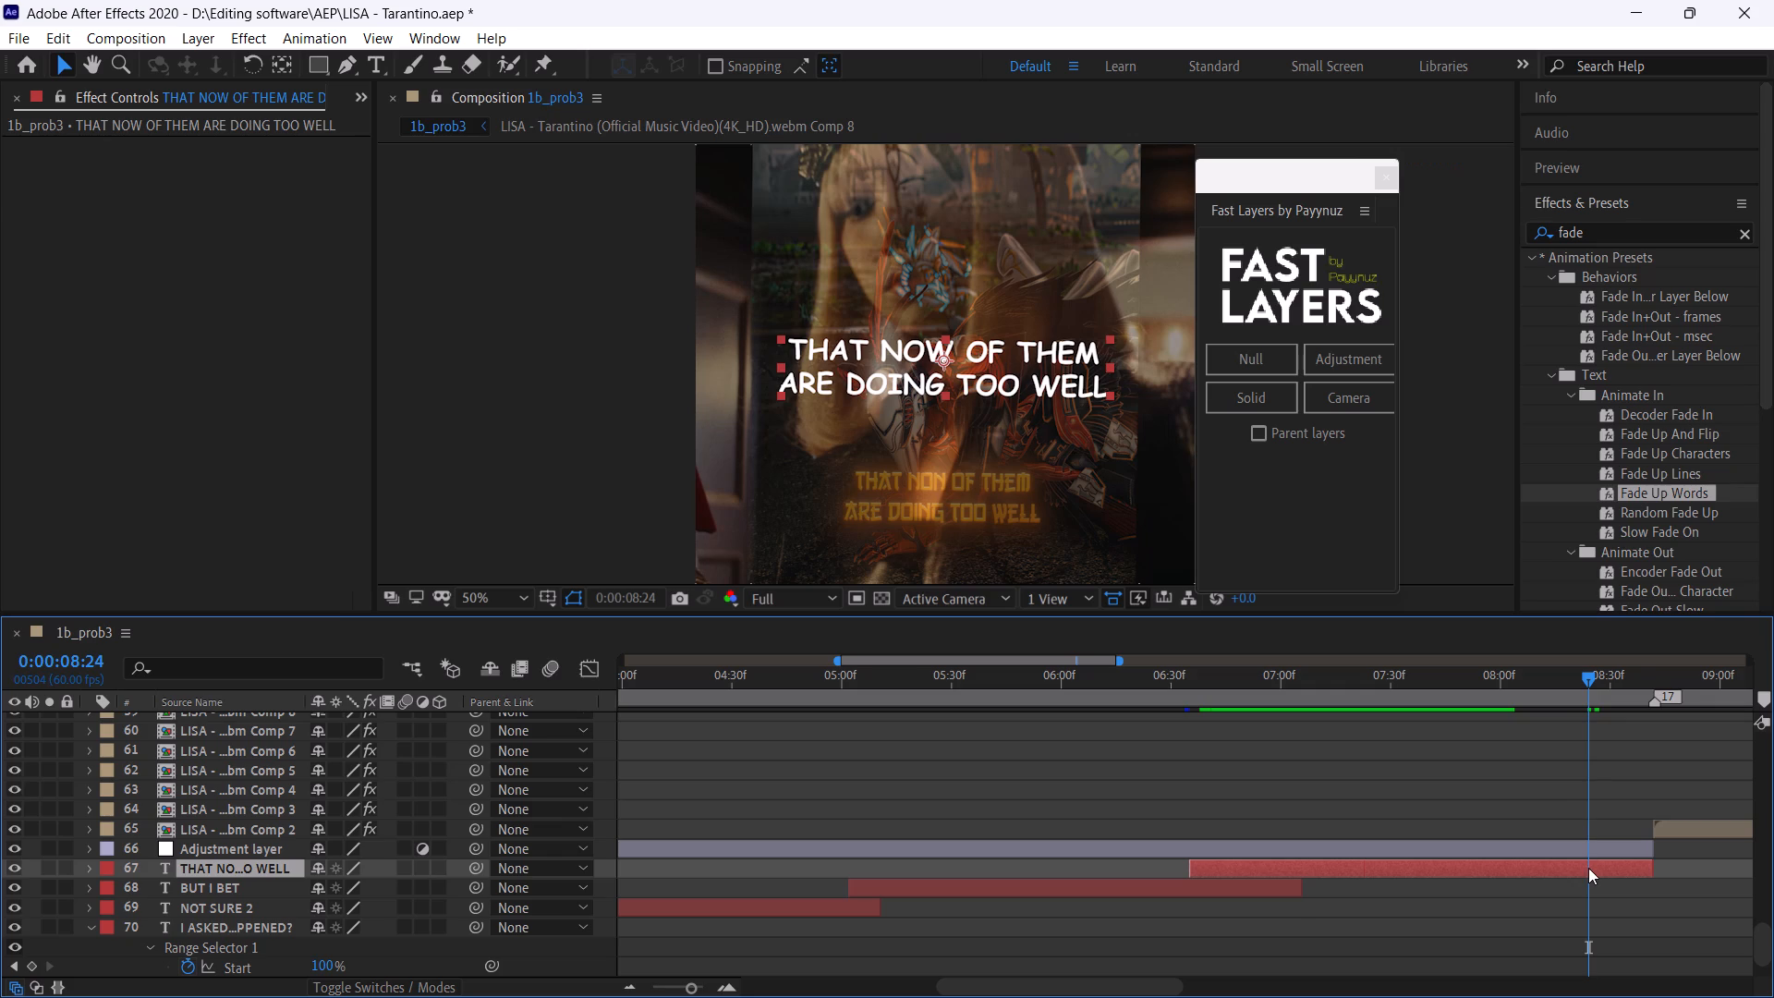
{"action": "key", "text": "u"}
{"action": "left_click_drag", "start_coordinate": [1454, 908], "coordinate": [1544, 907]}
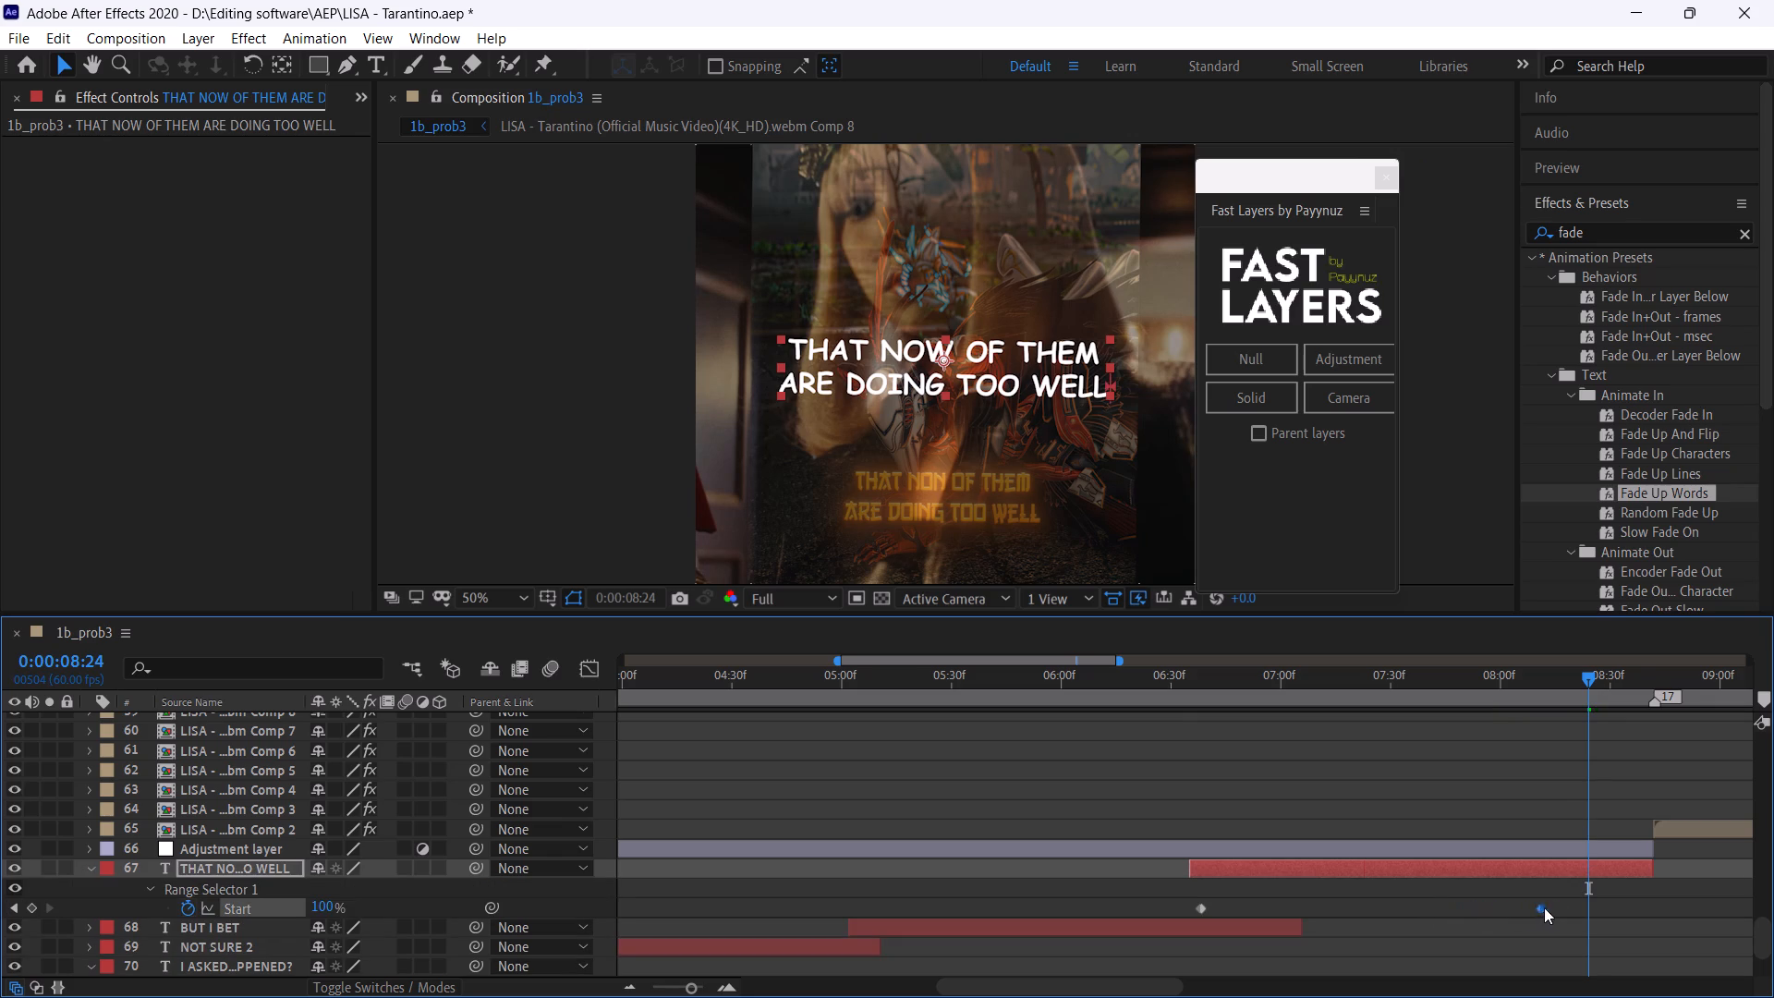
{"action": "left_click_drag", "start_coordinate": [1544, 907], "coordinate": [1586, 915]}
{"action": "key", "text": "ctrl+s"}
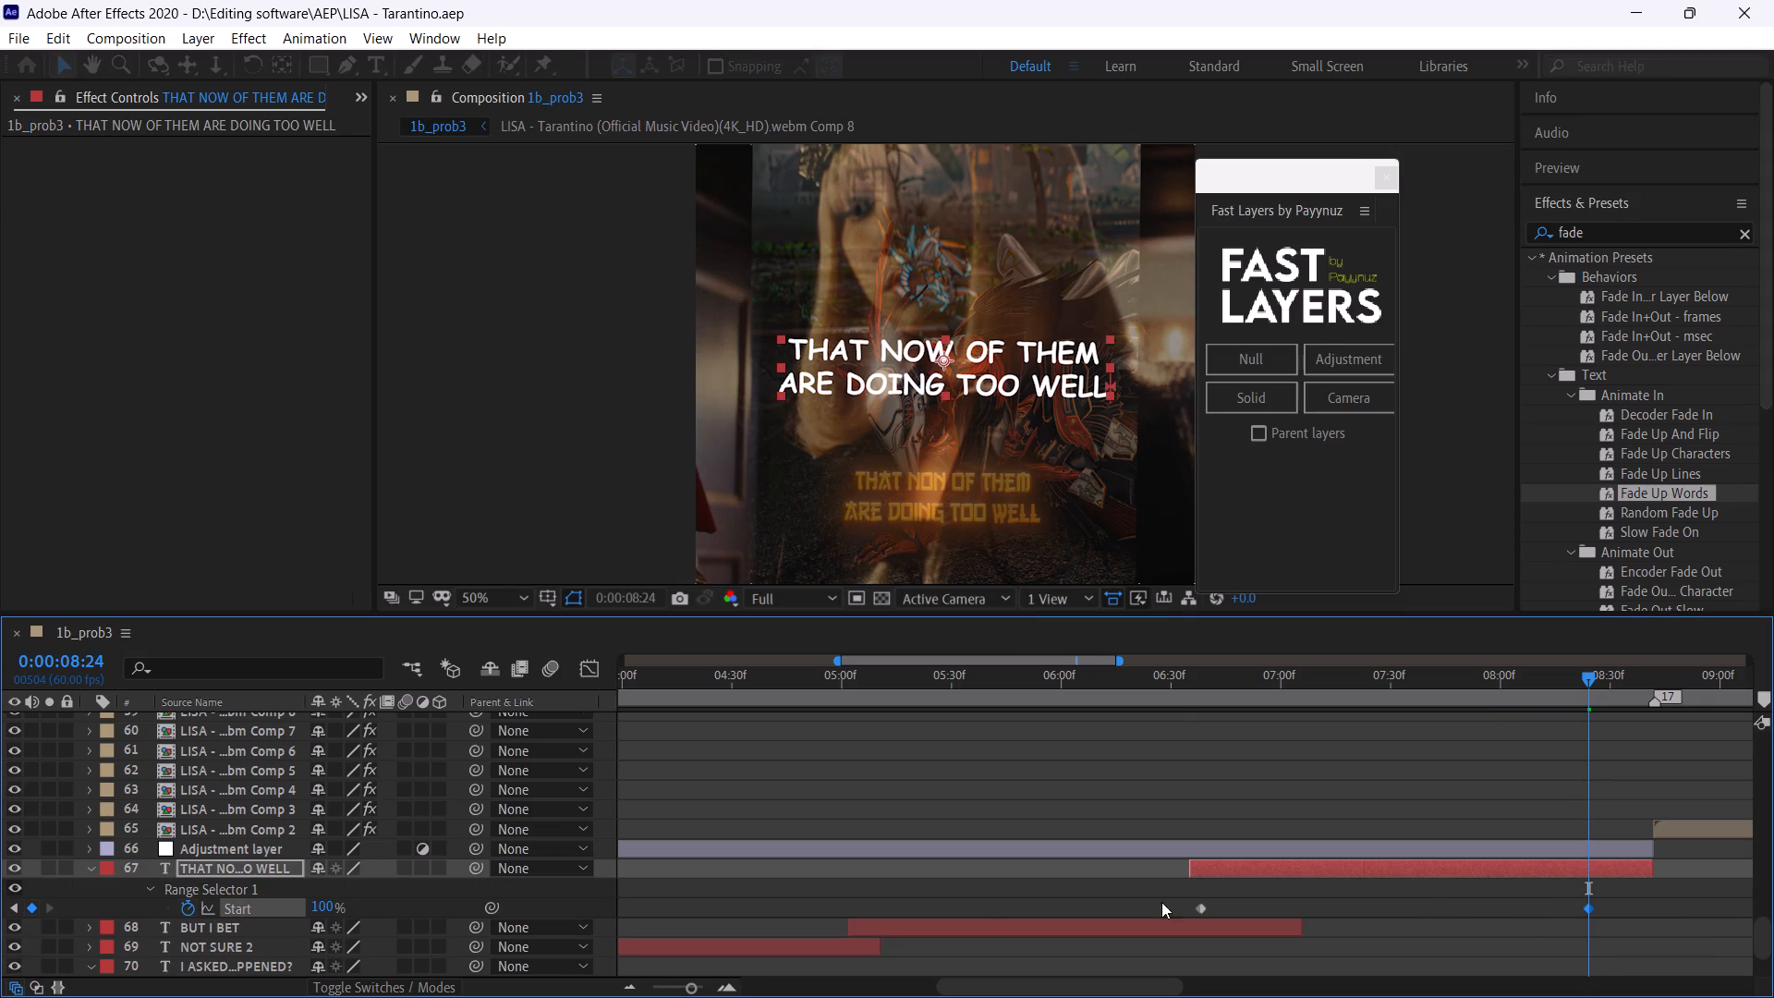
Apply the Fade Up Words preset to the BUT I BET layer at 0:00:05:10 and reveal its Start keyframes.
{"action": "left_click", "coordinate": [876, 679]}
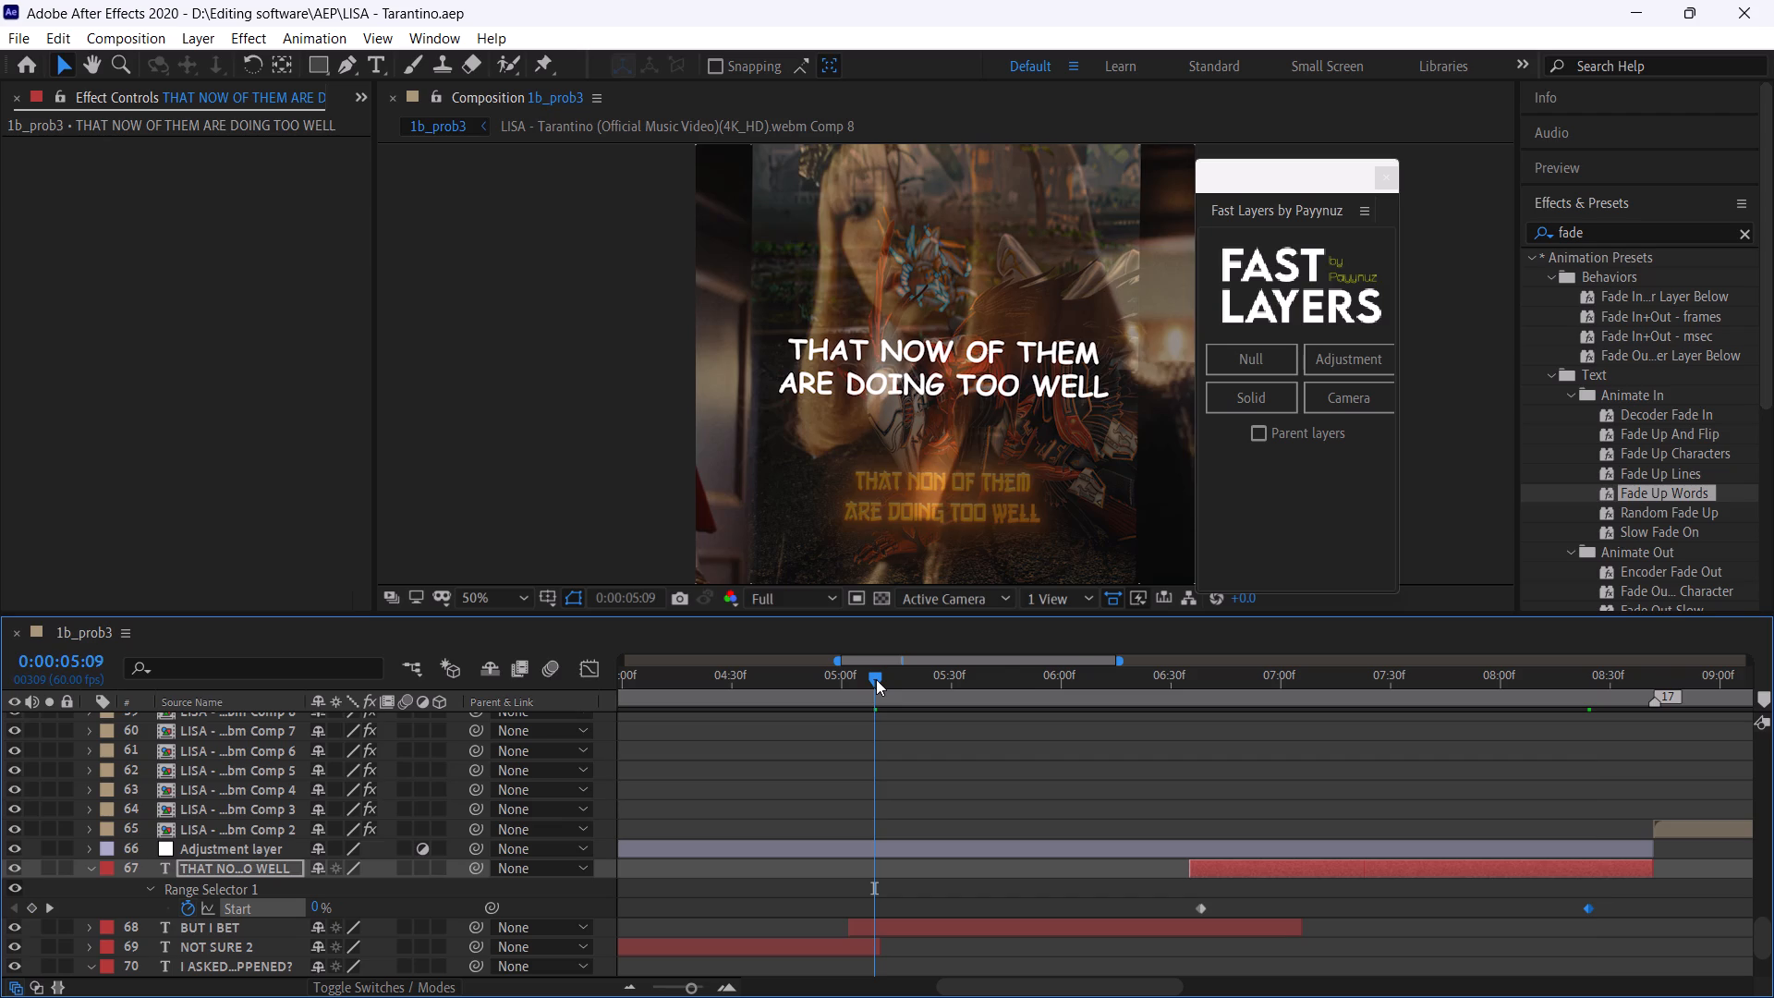
{"action": "left_click", "coordinate": [876, 679]}
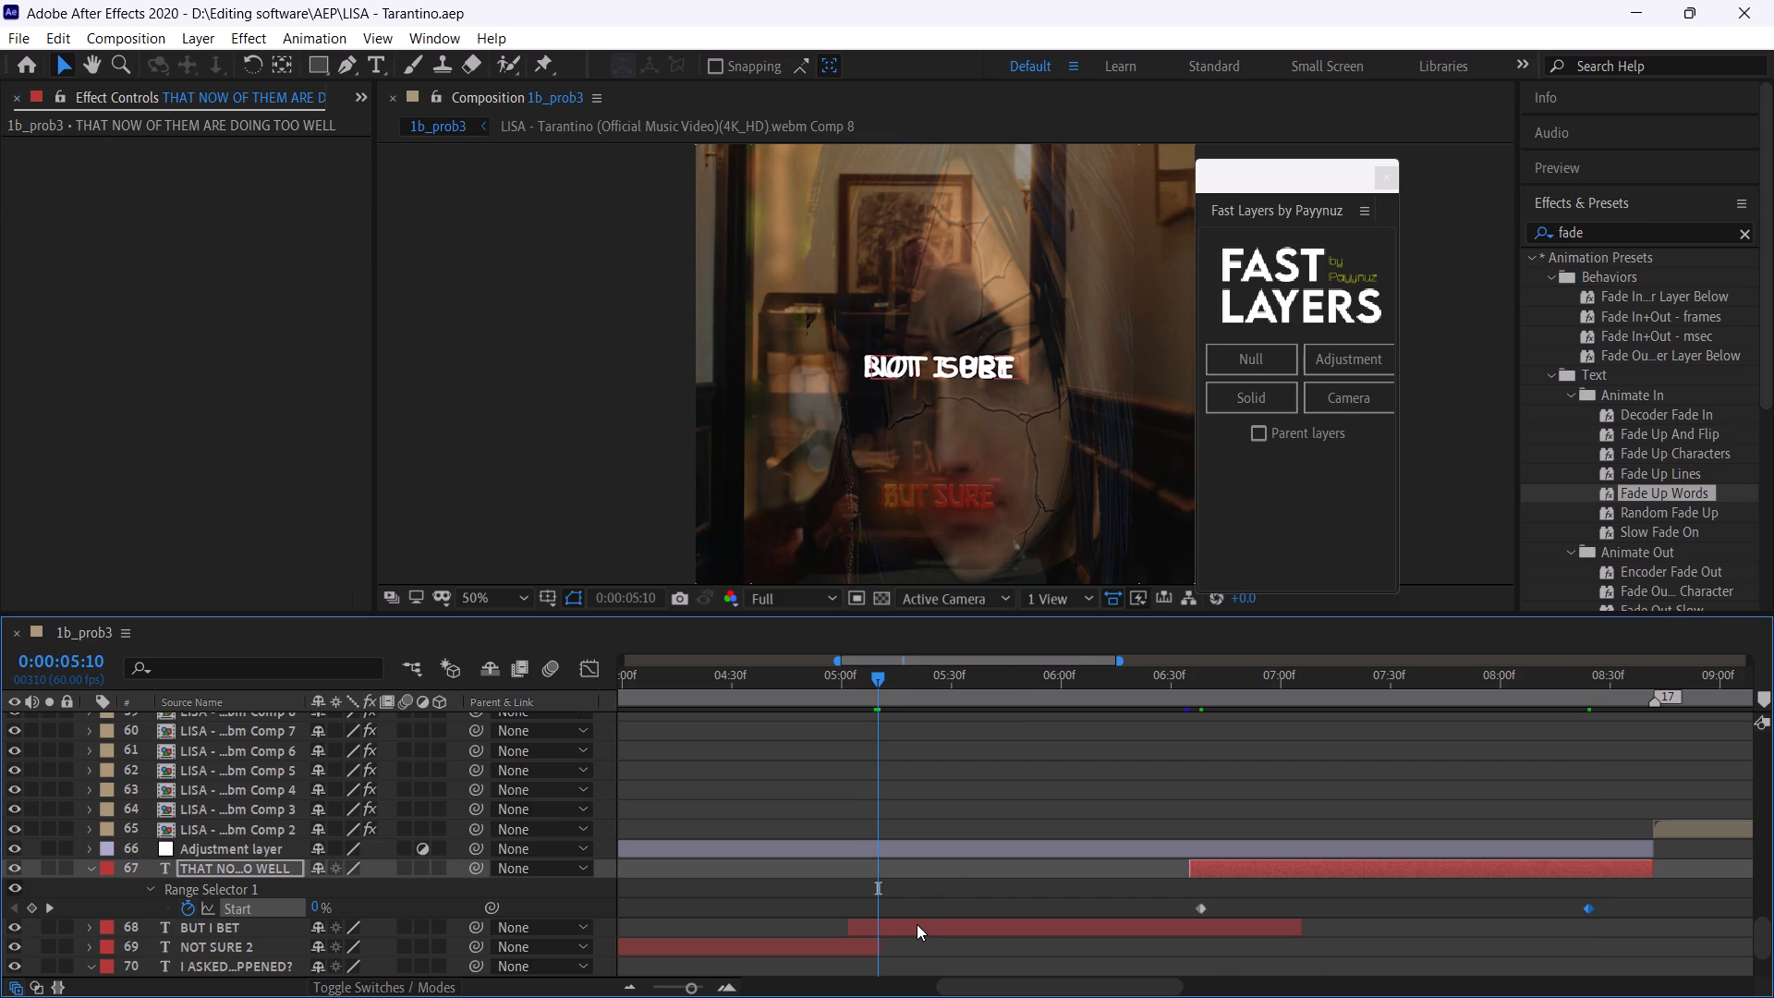
{"action": "left_click", "coordinate": [917, 924]}
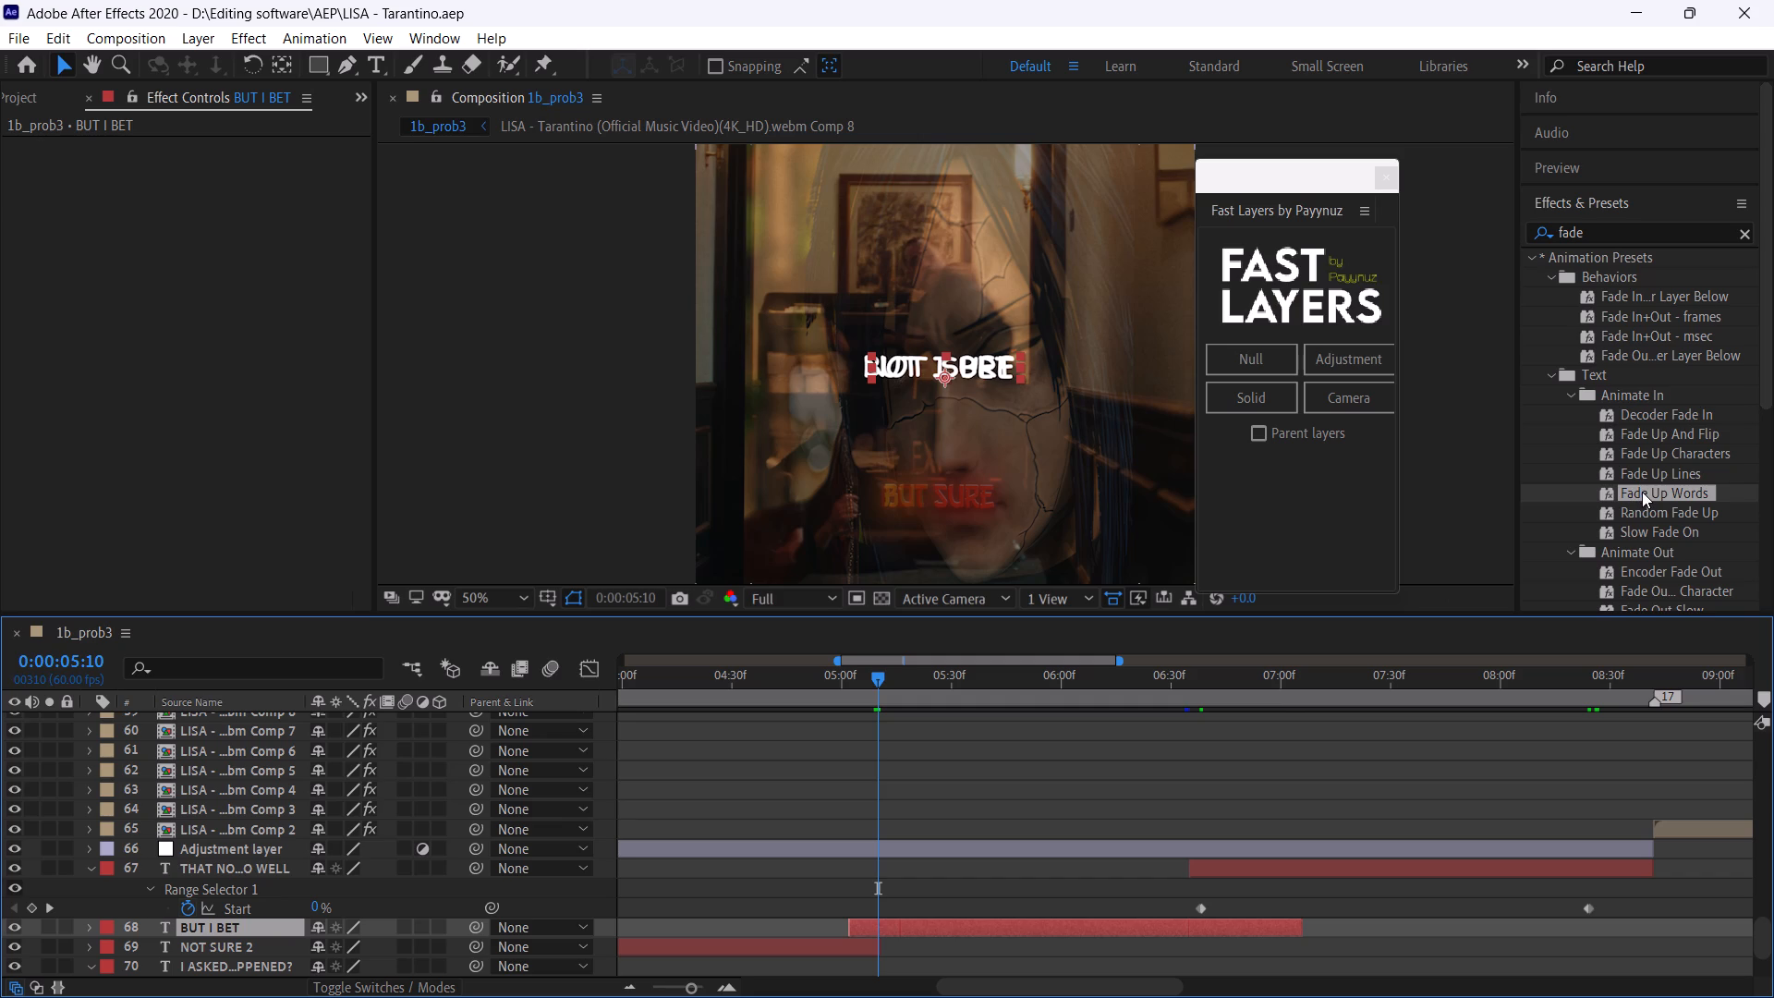
{"action": "left_click_drag", "start_coordinate": [1642, 492], "coordinate": [937, 929]}
{"action": "key", "text": "u"}
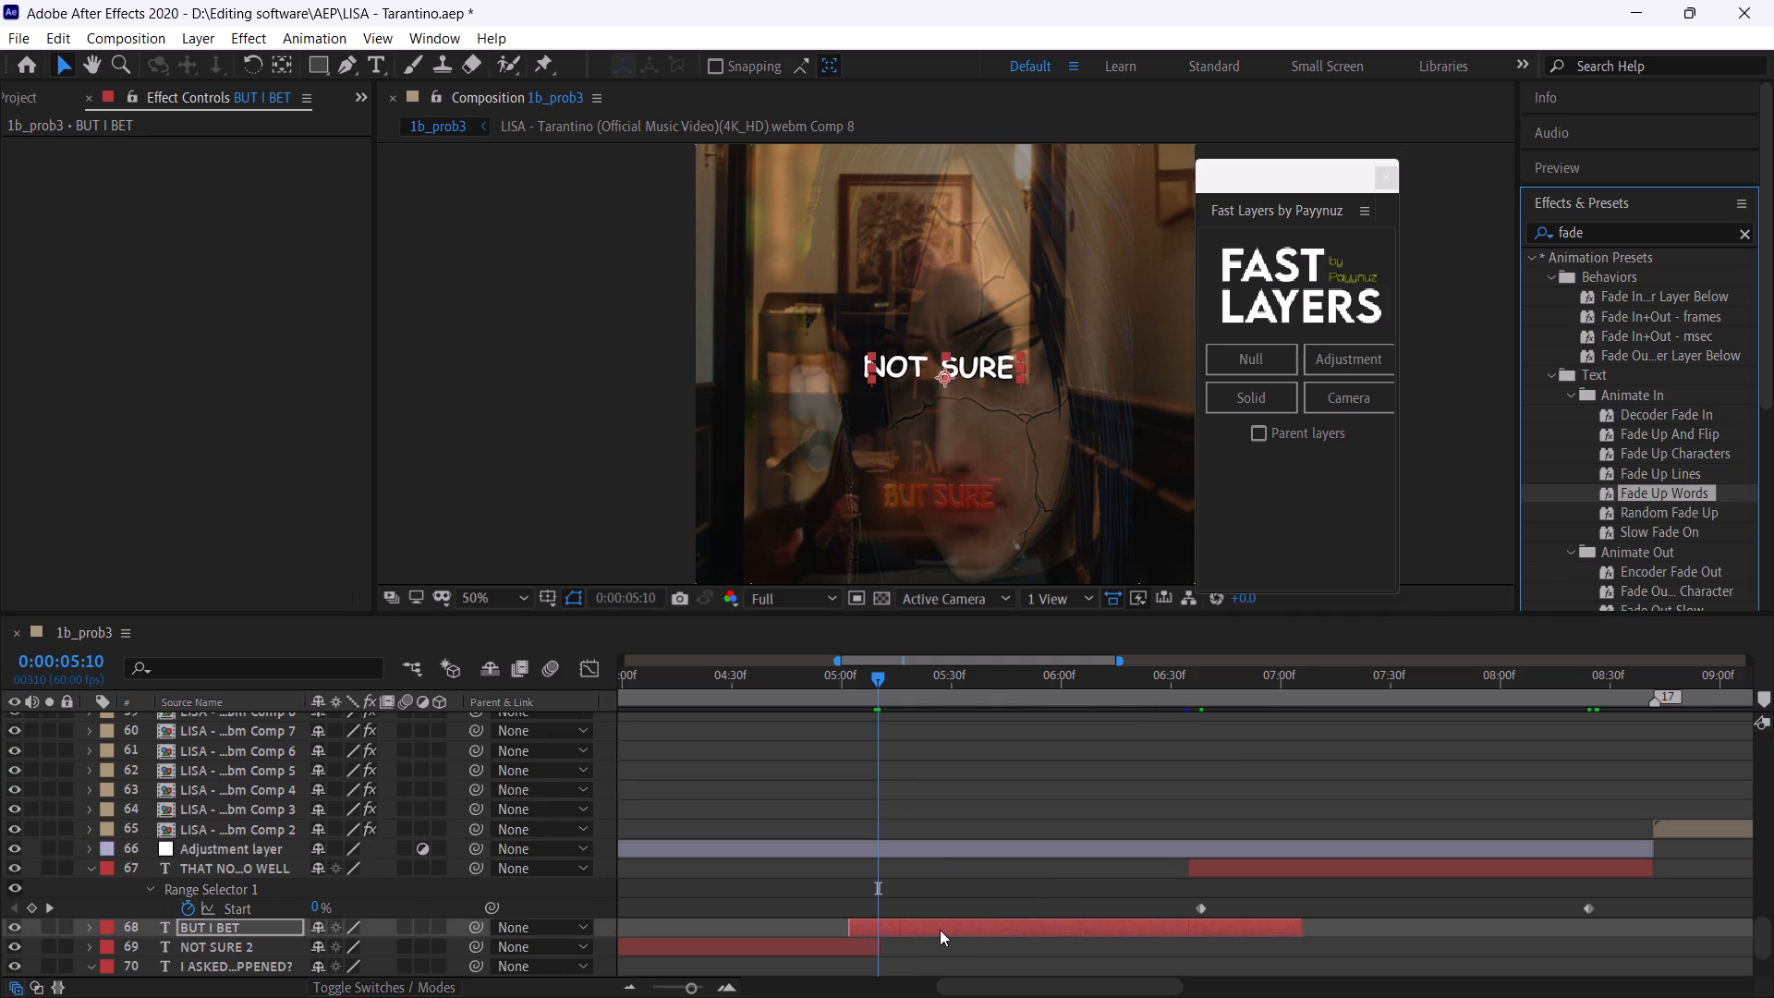
{"action": "left_click", "coordinate": [946, 939]}
{"action": "left_click", "coordinate": [951, 927]}
{"action": "key", "text": "u"}
Shift both Start keyframes of the BUT I BET layer earlier together so the first sits at 0:00:05:04.
{"action": "left_click_drag", "start_coordinate": [867, 959], "coordinate": [993, 982]}
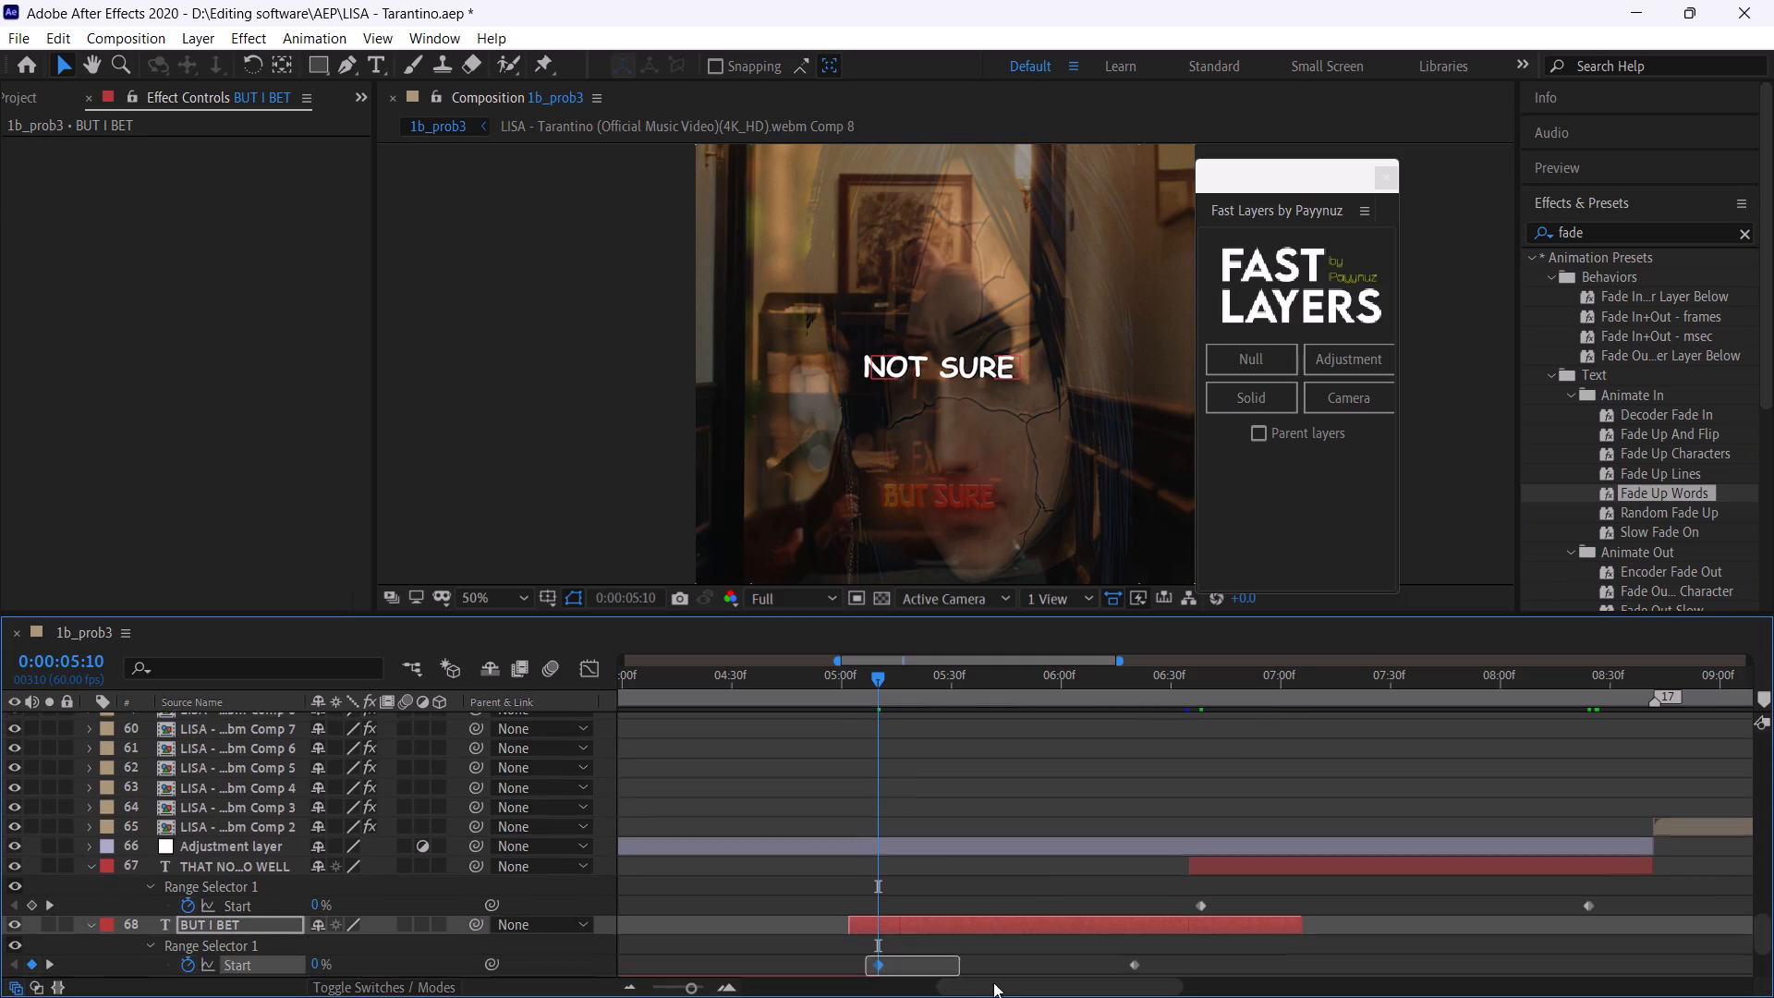
{"action": "left_click_drag", "start_coordinate": [993, 982], "coordinate": [1173, 896]}
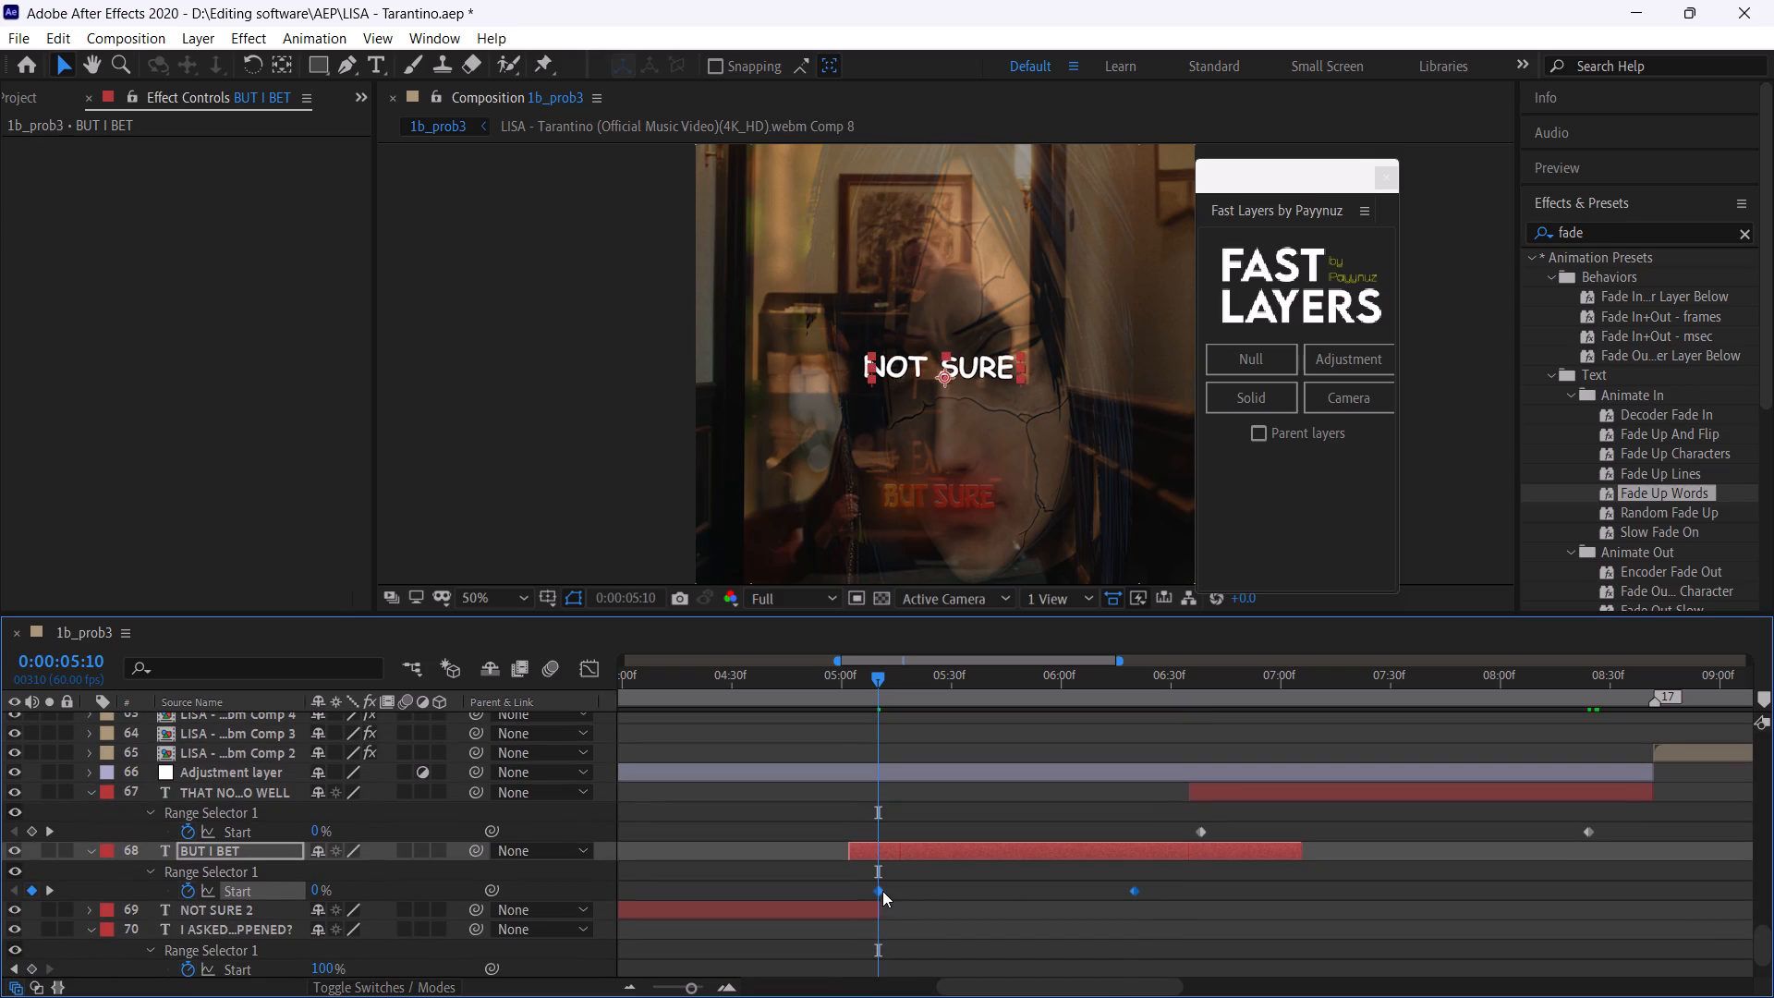
{"action": "left_click_drag", "start_coordinate": [881, 891], "coordinate": [859, 889]}
Play back the BUT I BET word fade repeatedly from 0:00:05:04 to check its timing against the reference caption.
{"action": "left_click_drag", "start_coordinate": [877, 684], "coordinate": [854, 676]}
{"action": "key", "text": "space"}
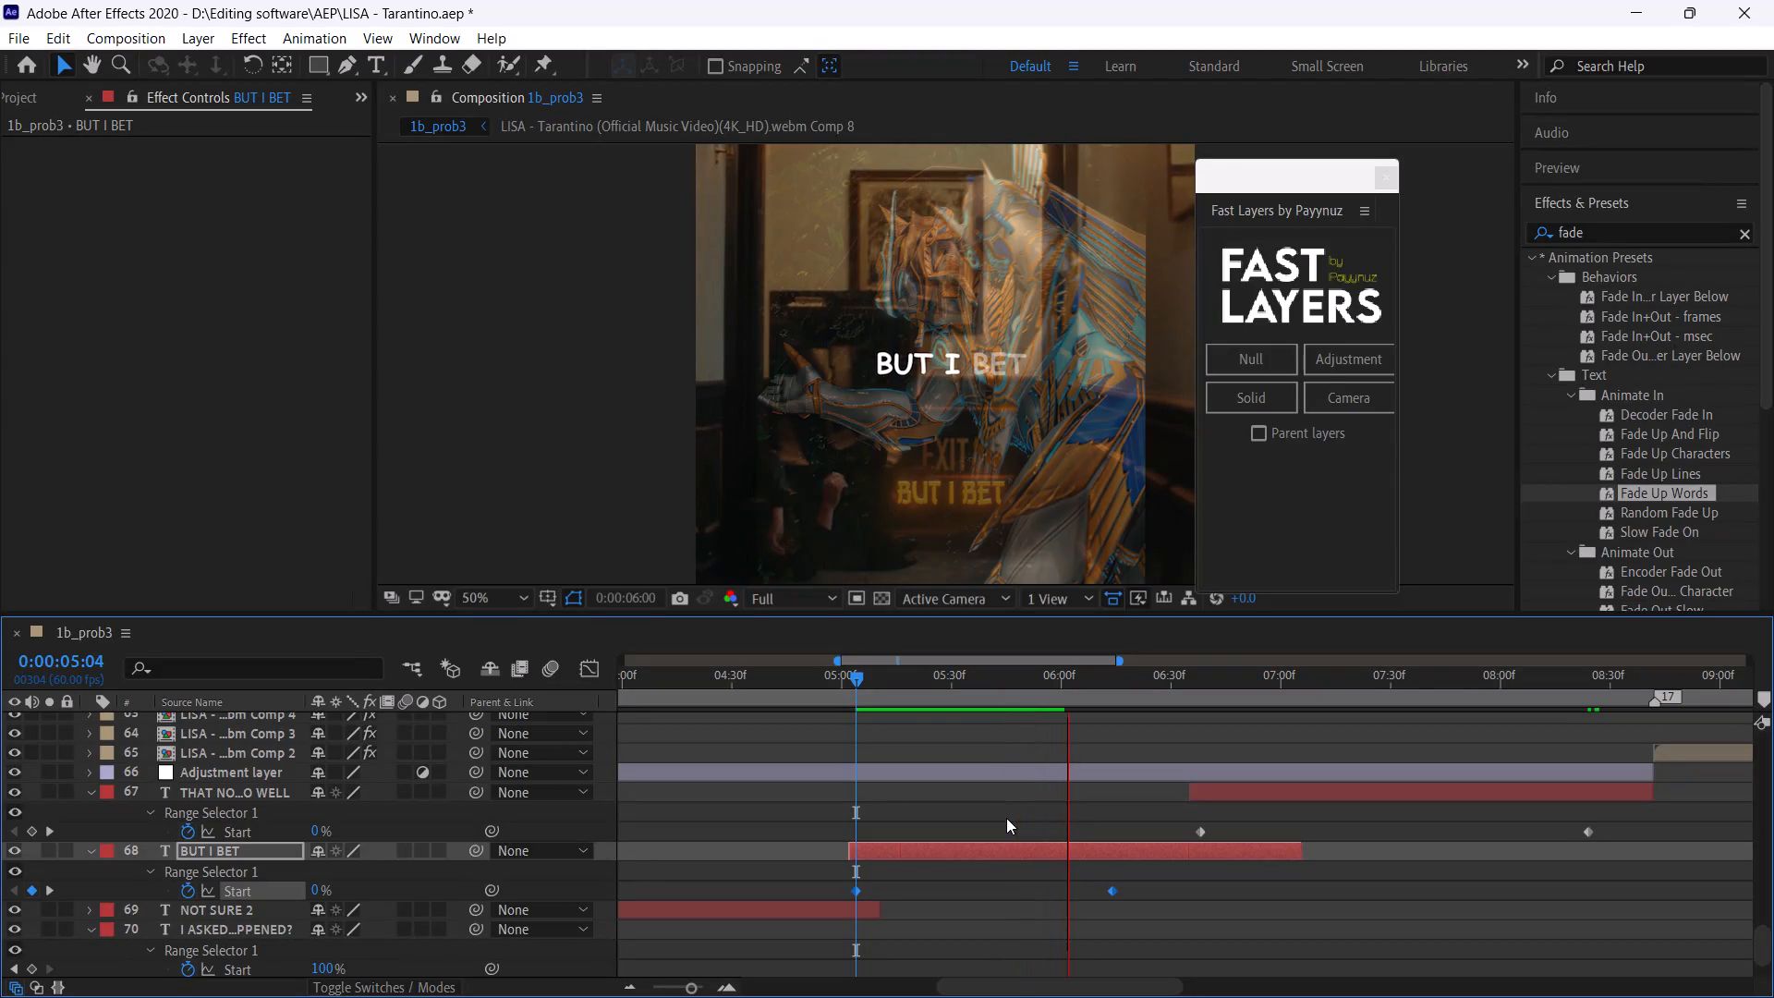
{"action": "left_click", "coordinate": [854, 675]}
{"action": "key", "text": "space"}
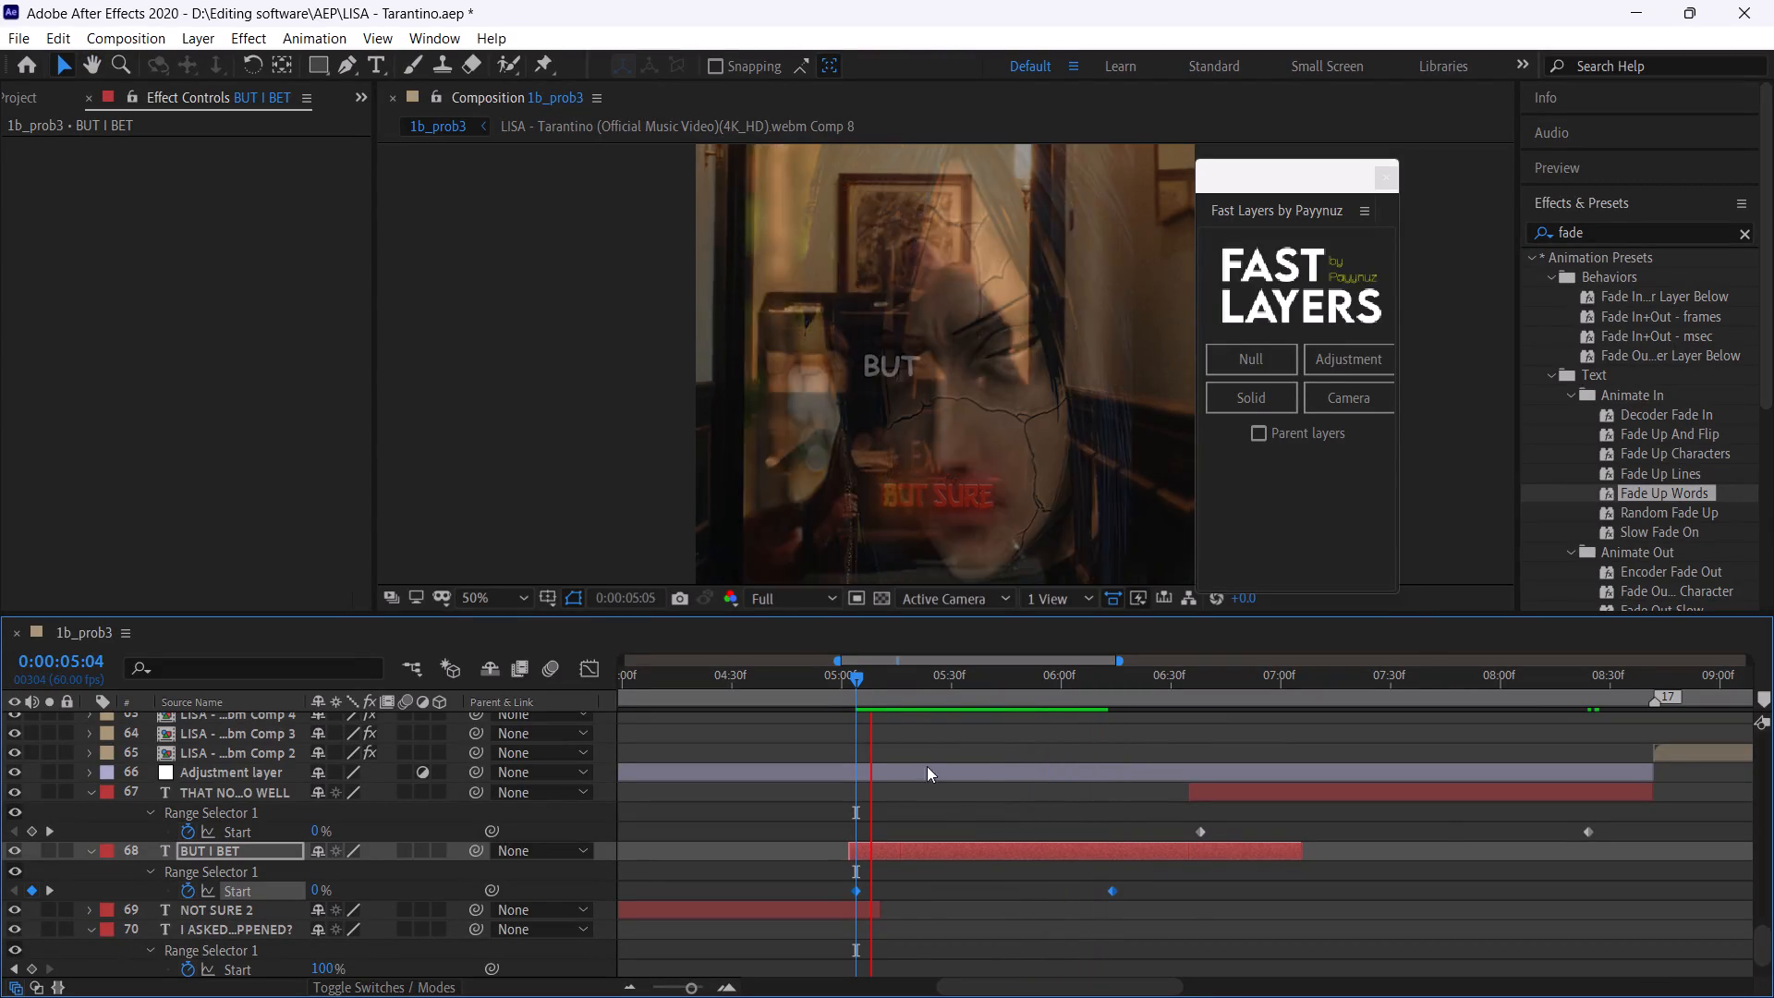
{"action": "left_click", "coordinate": [858, 675]}
{"action": "key", "text": "space"}
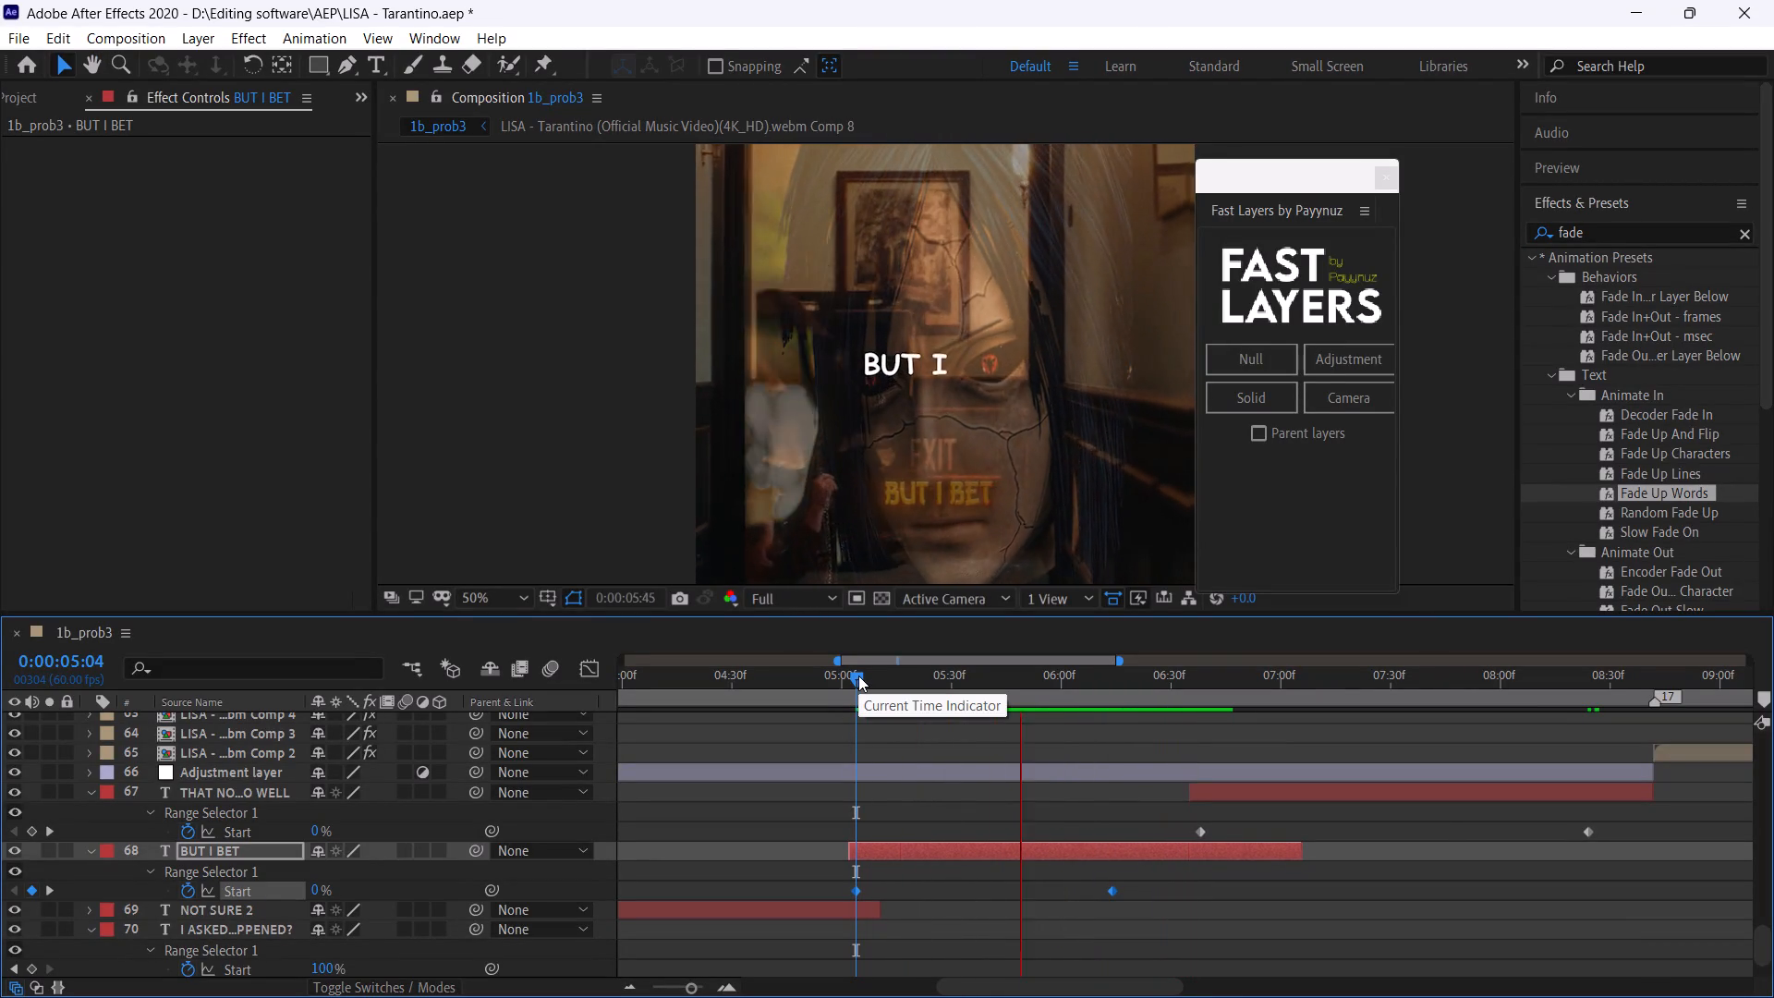
{"action": "left_click", "coordinate": [858, 675]}
{"action": "key", "text": "space"}
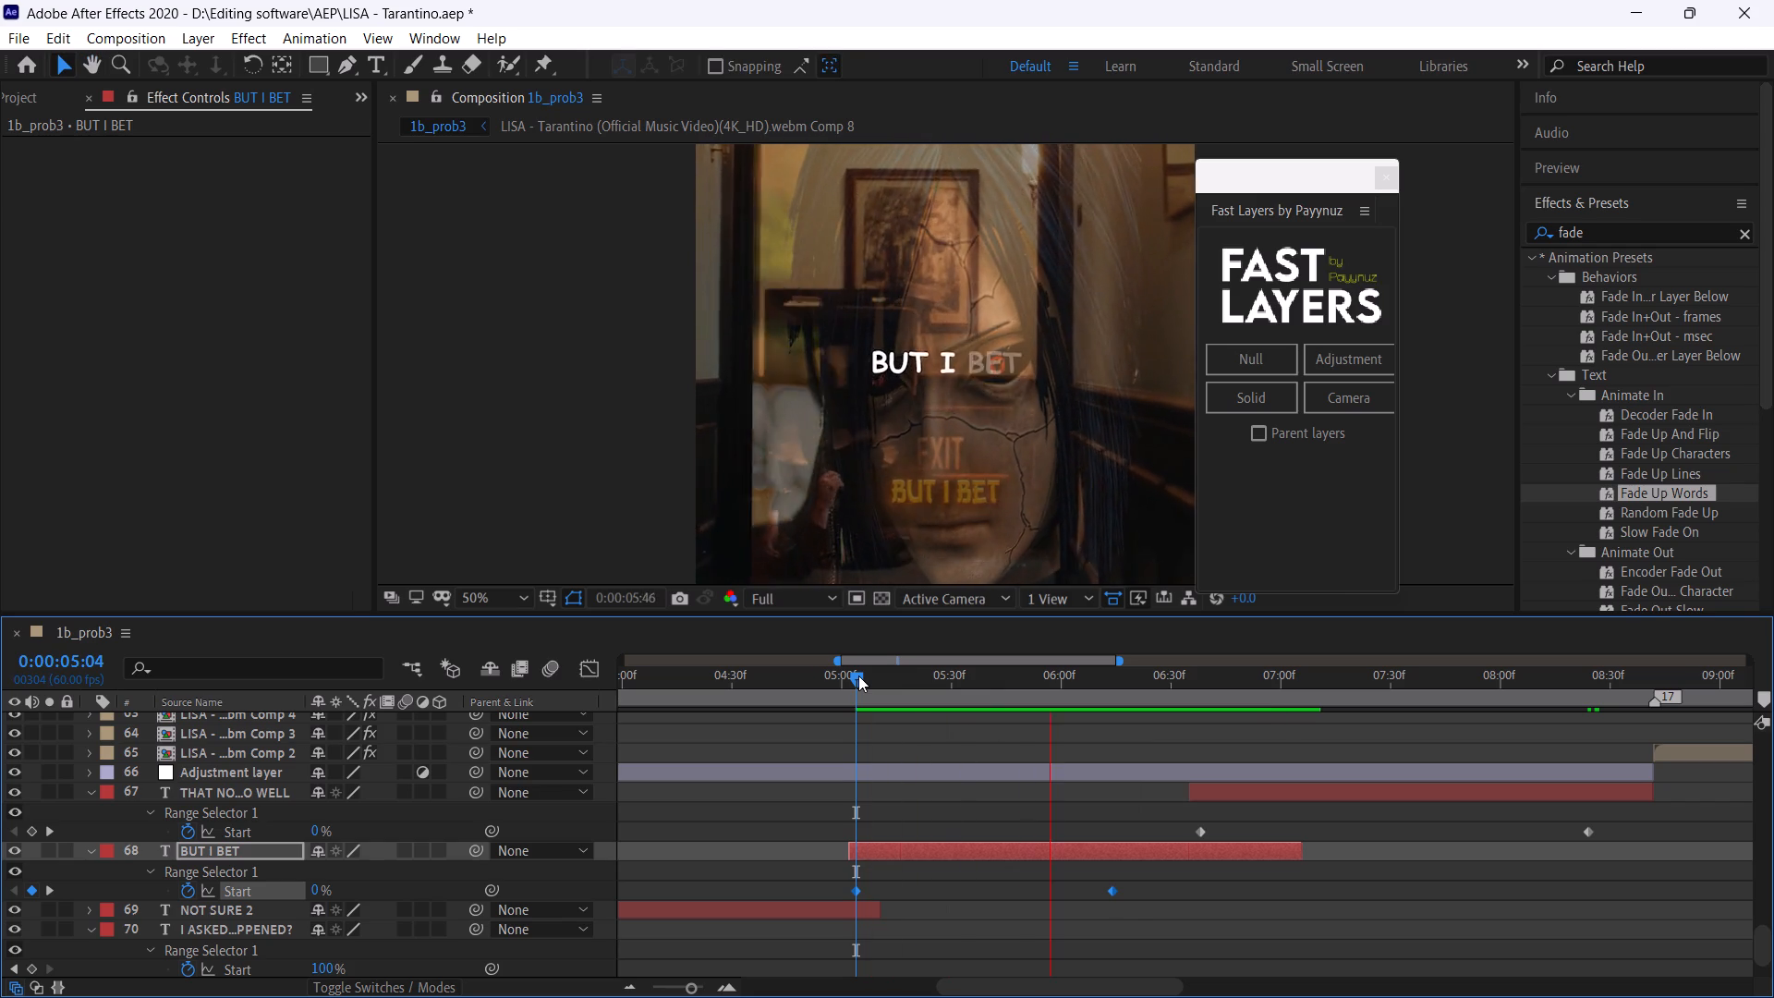
{"action": "left_click", "coordinate": [858, 675]}
{"action": "key", "text": "space"}
{"action": "left_click", "coordinate": [858, 675]}
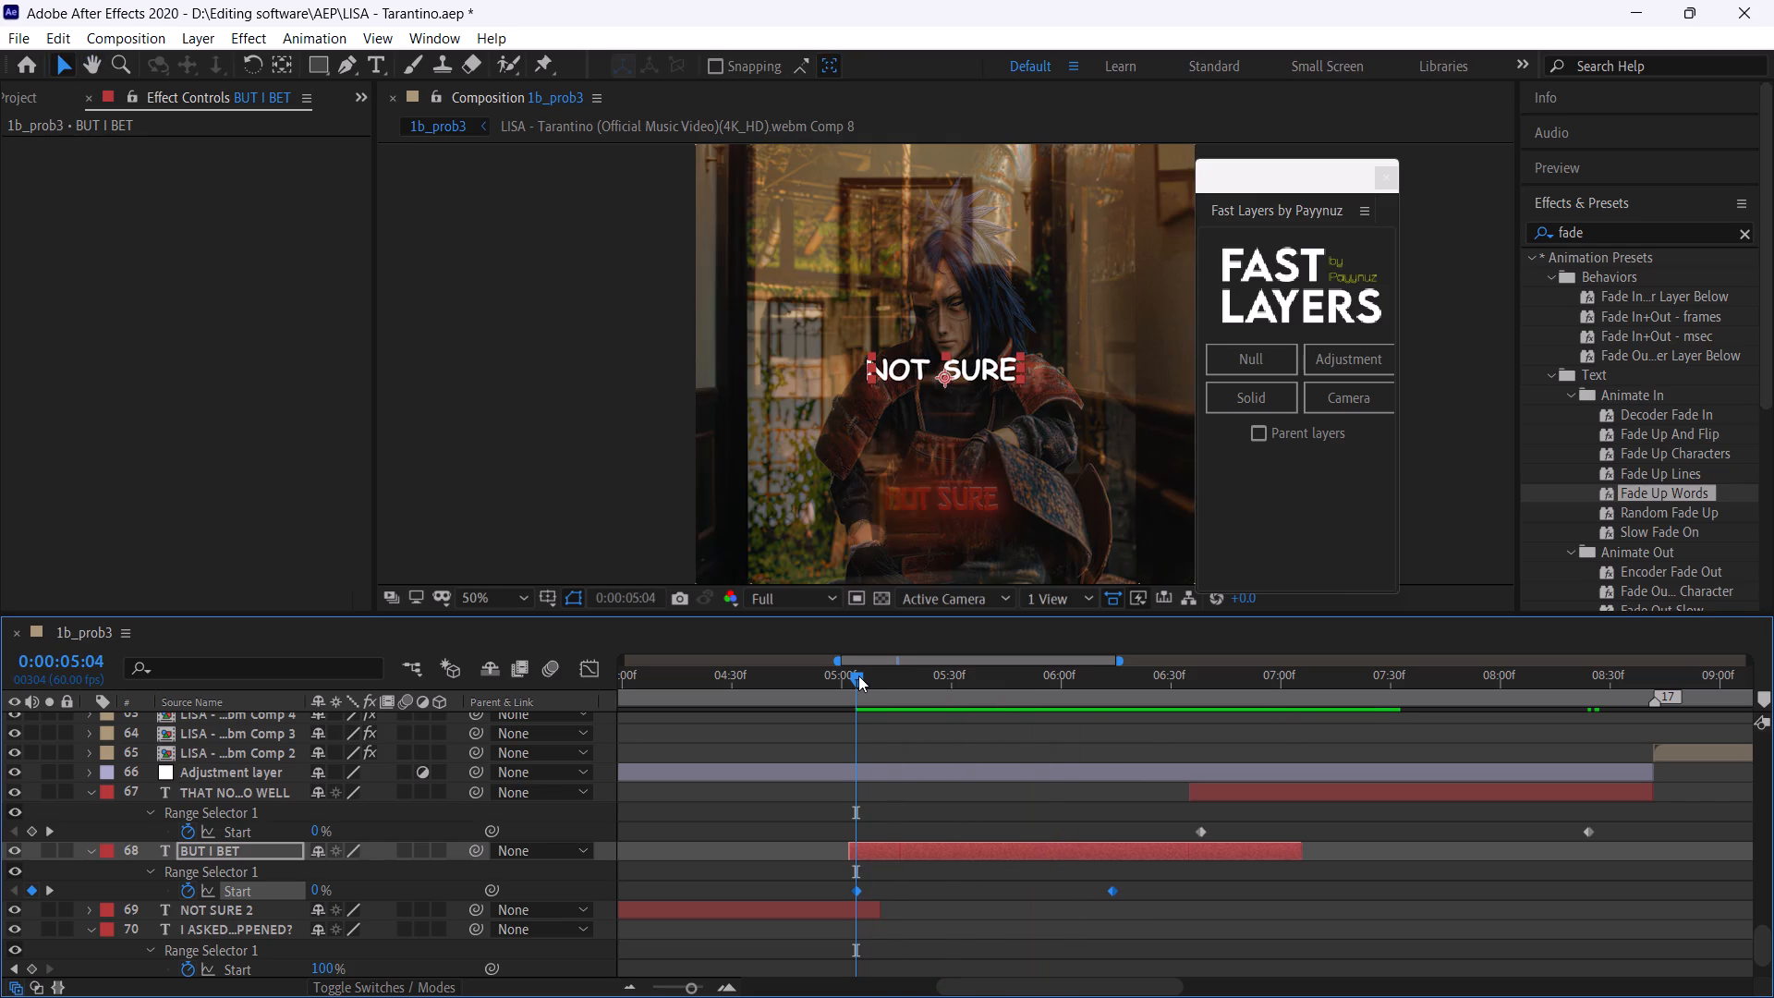
Play back the BUT I BET caption transition from 0:00:05:04 and from 0:00:04:38 to check its word timing against the reference.
{"action": "key", "text": "space"}
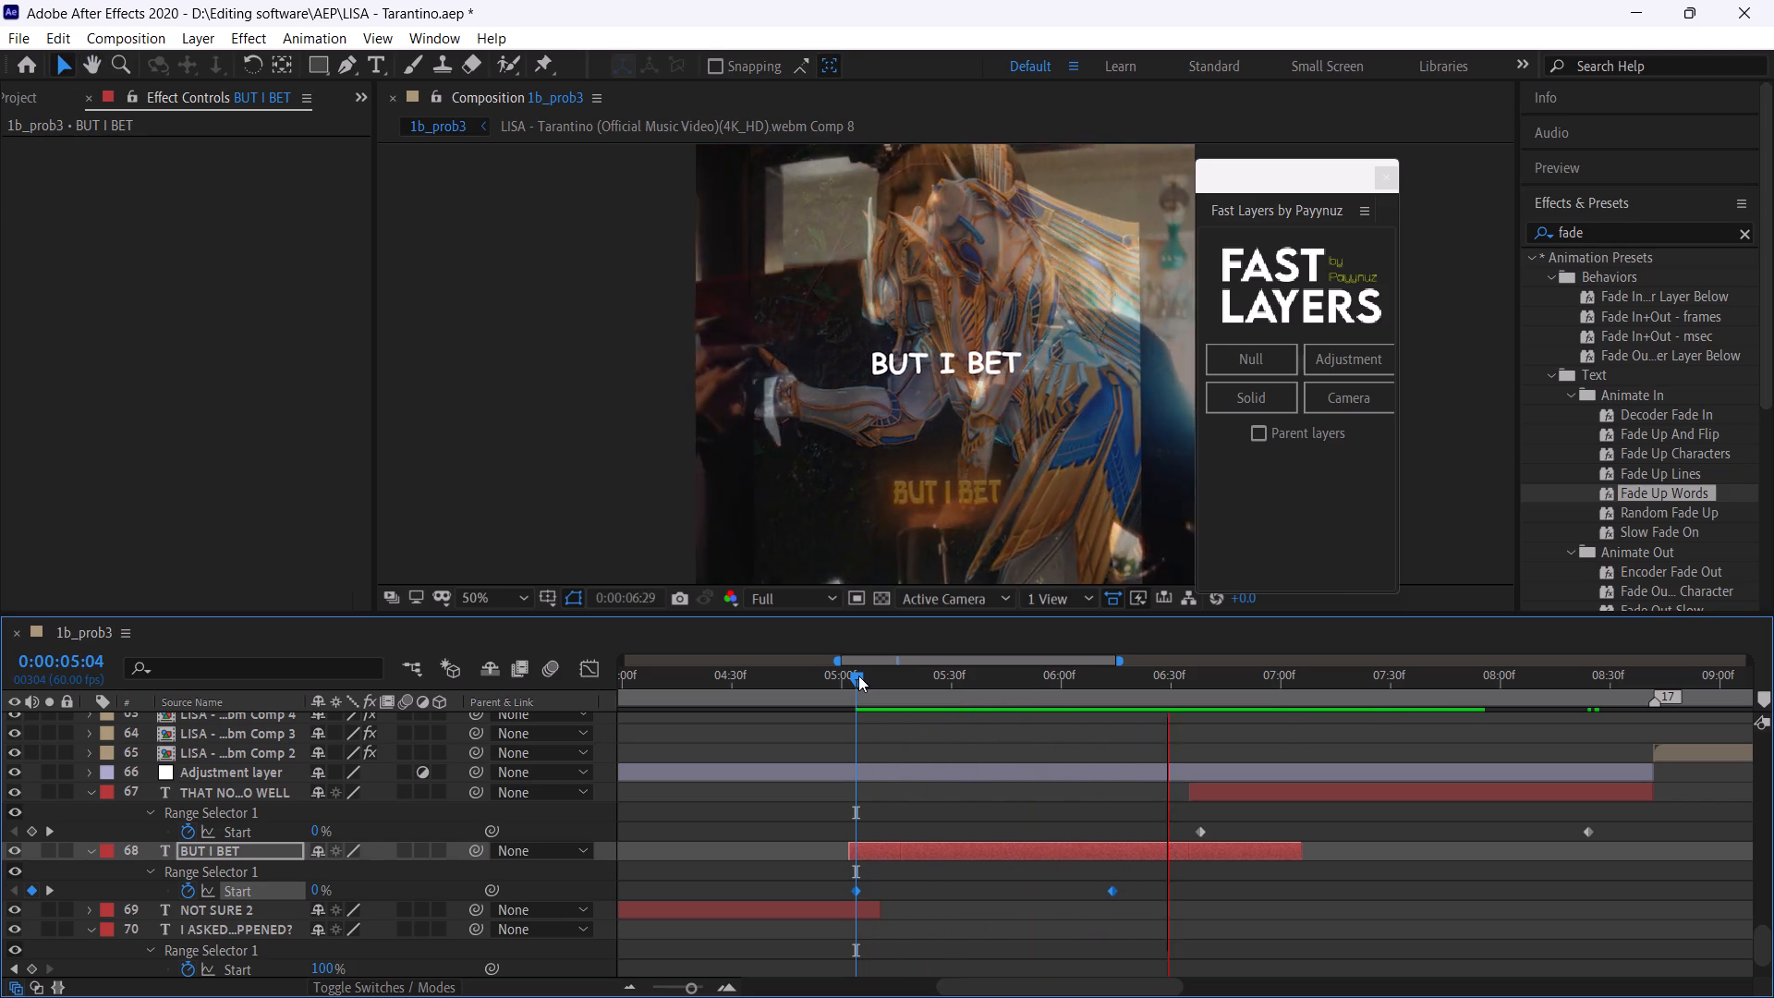
{"action": "left_click", "coordinate": [858, 675]}
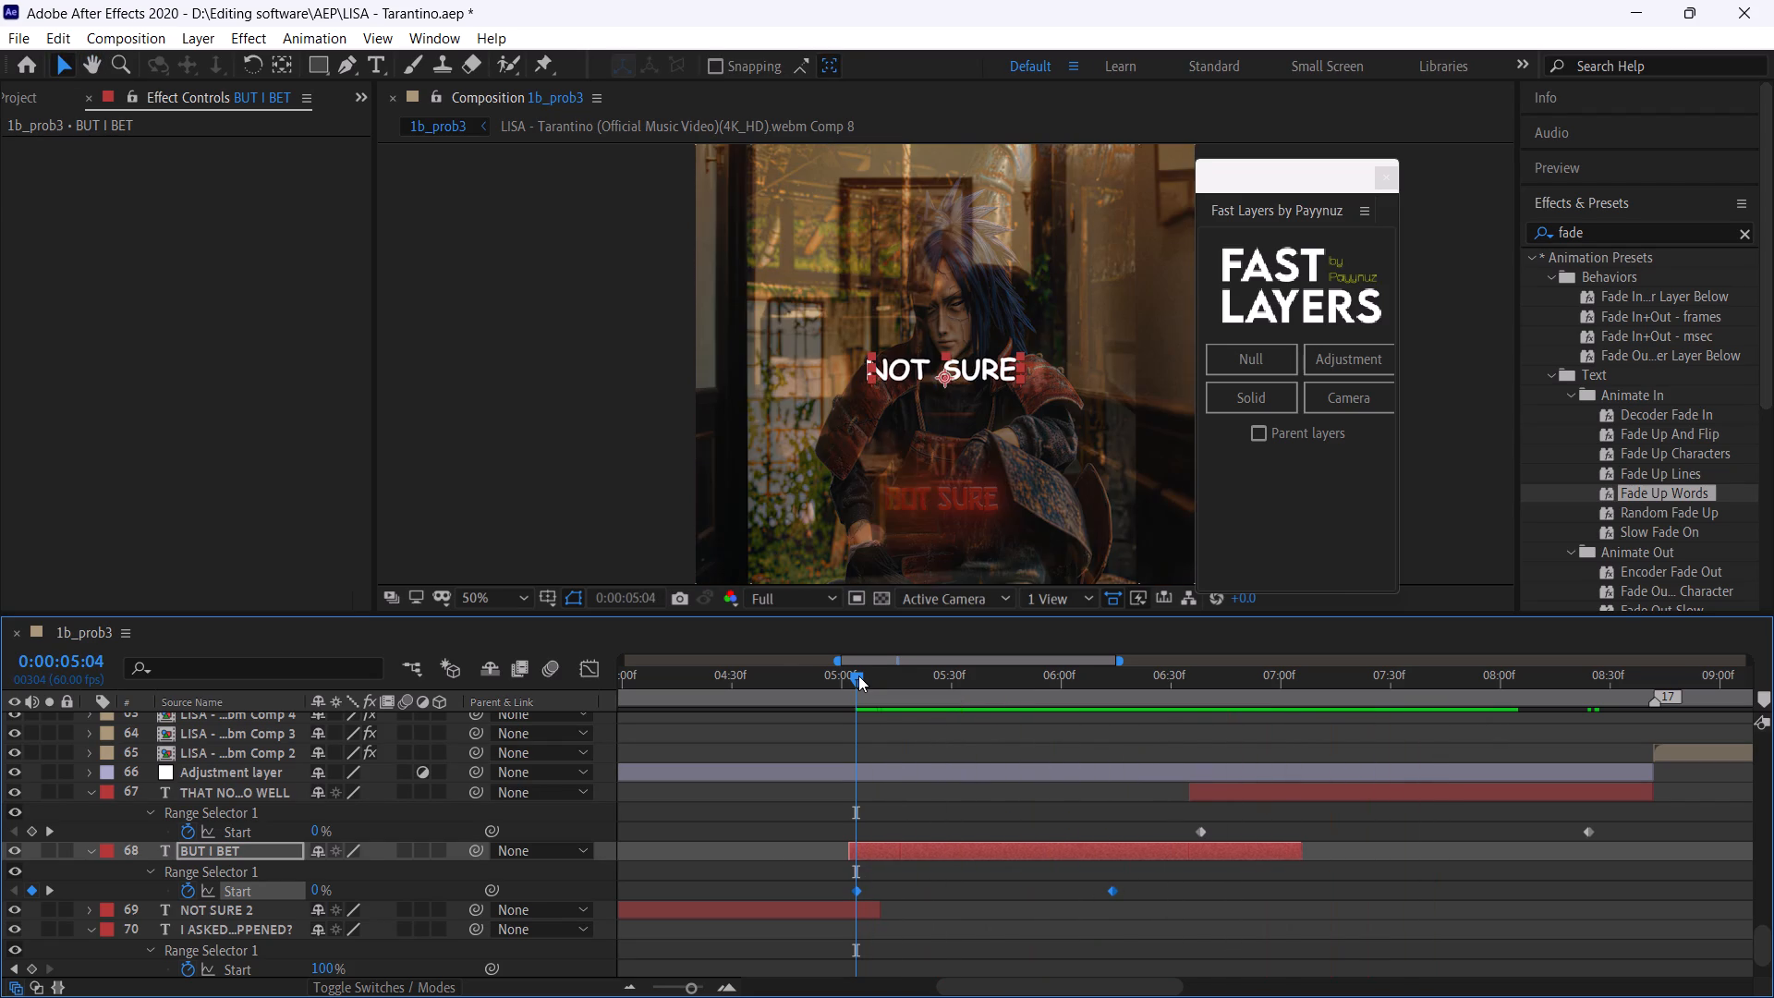
{"action": "left_click", "coordinate": [760, 687]}
{"action": "key", "text": "space"}
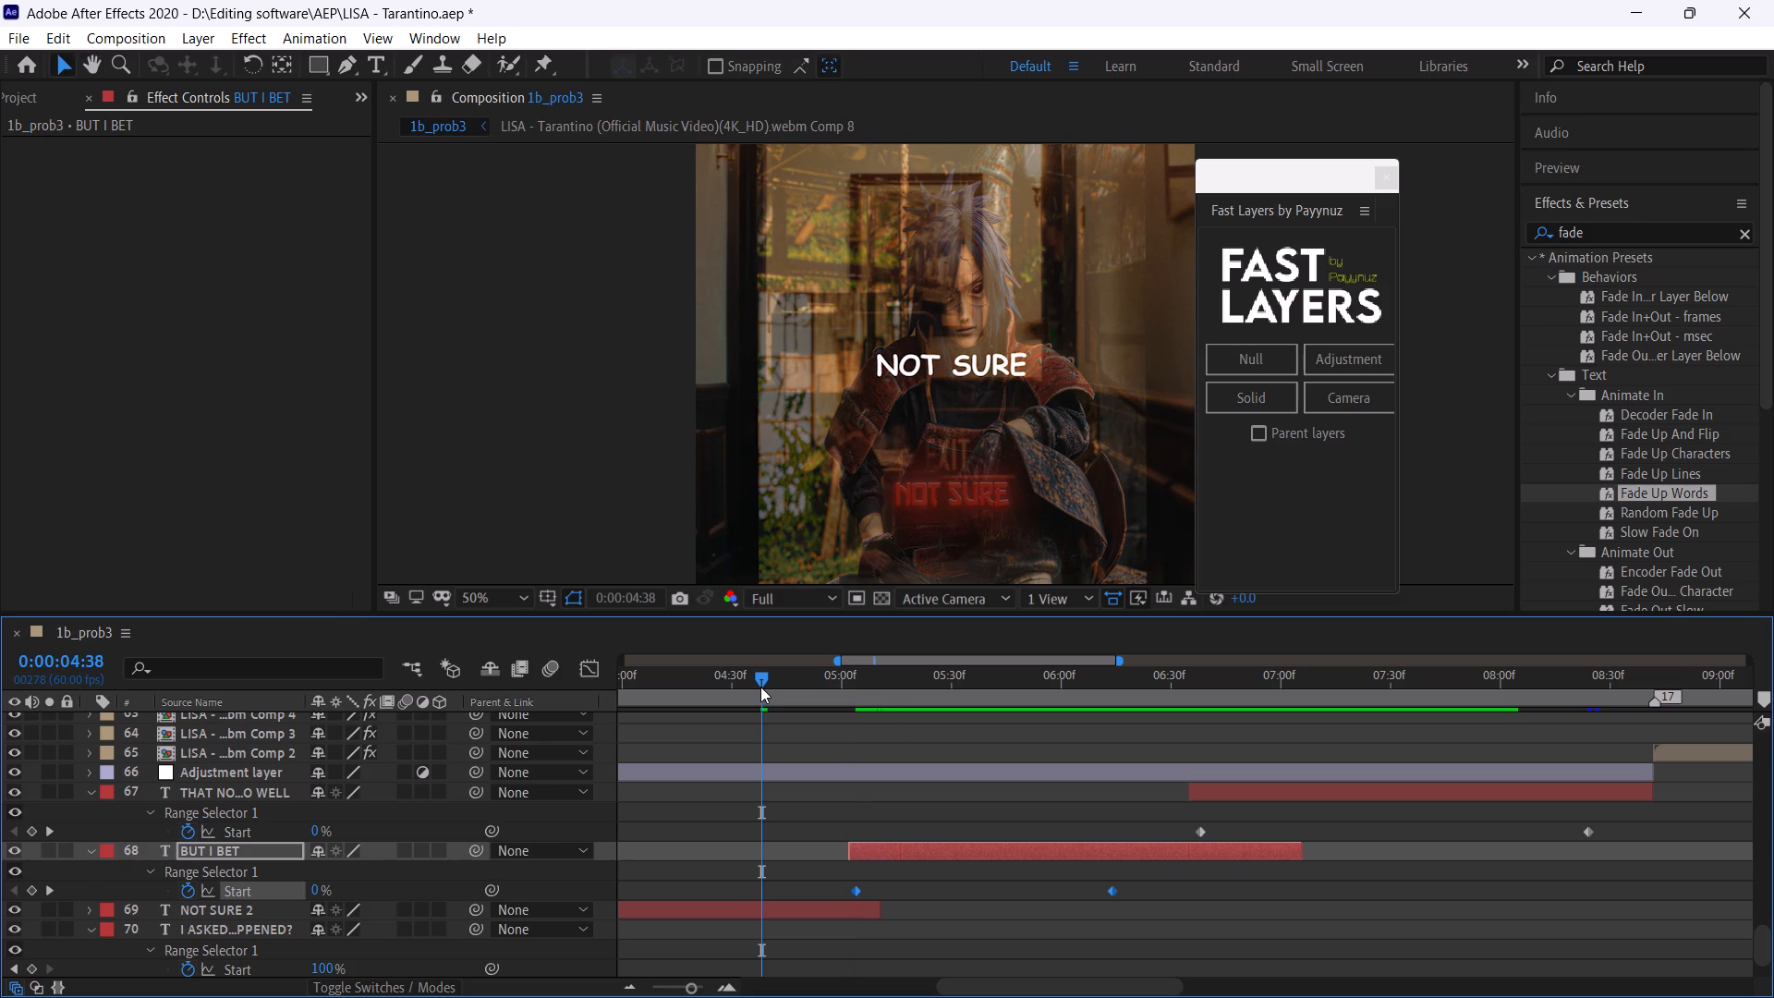
{"action": "left_click", "coordinate": [760, 687]}
{"action": "key", "text": "space"}
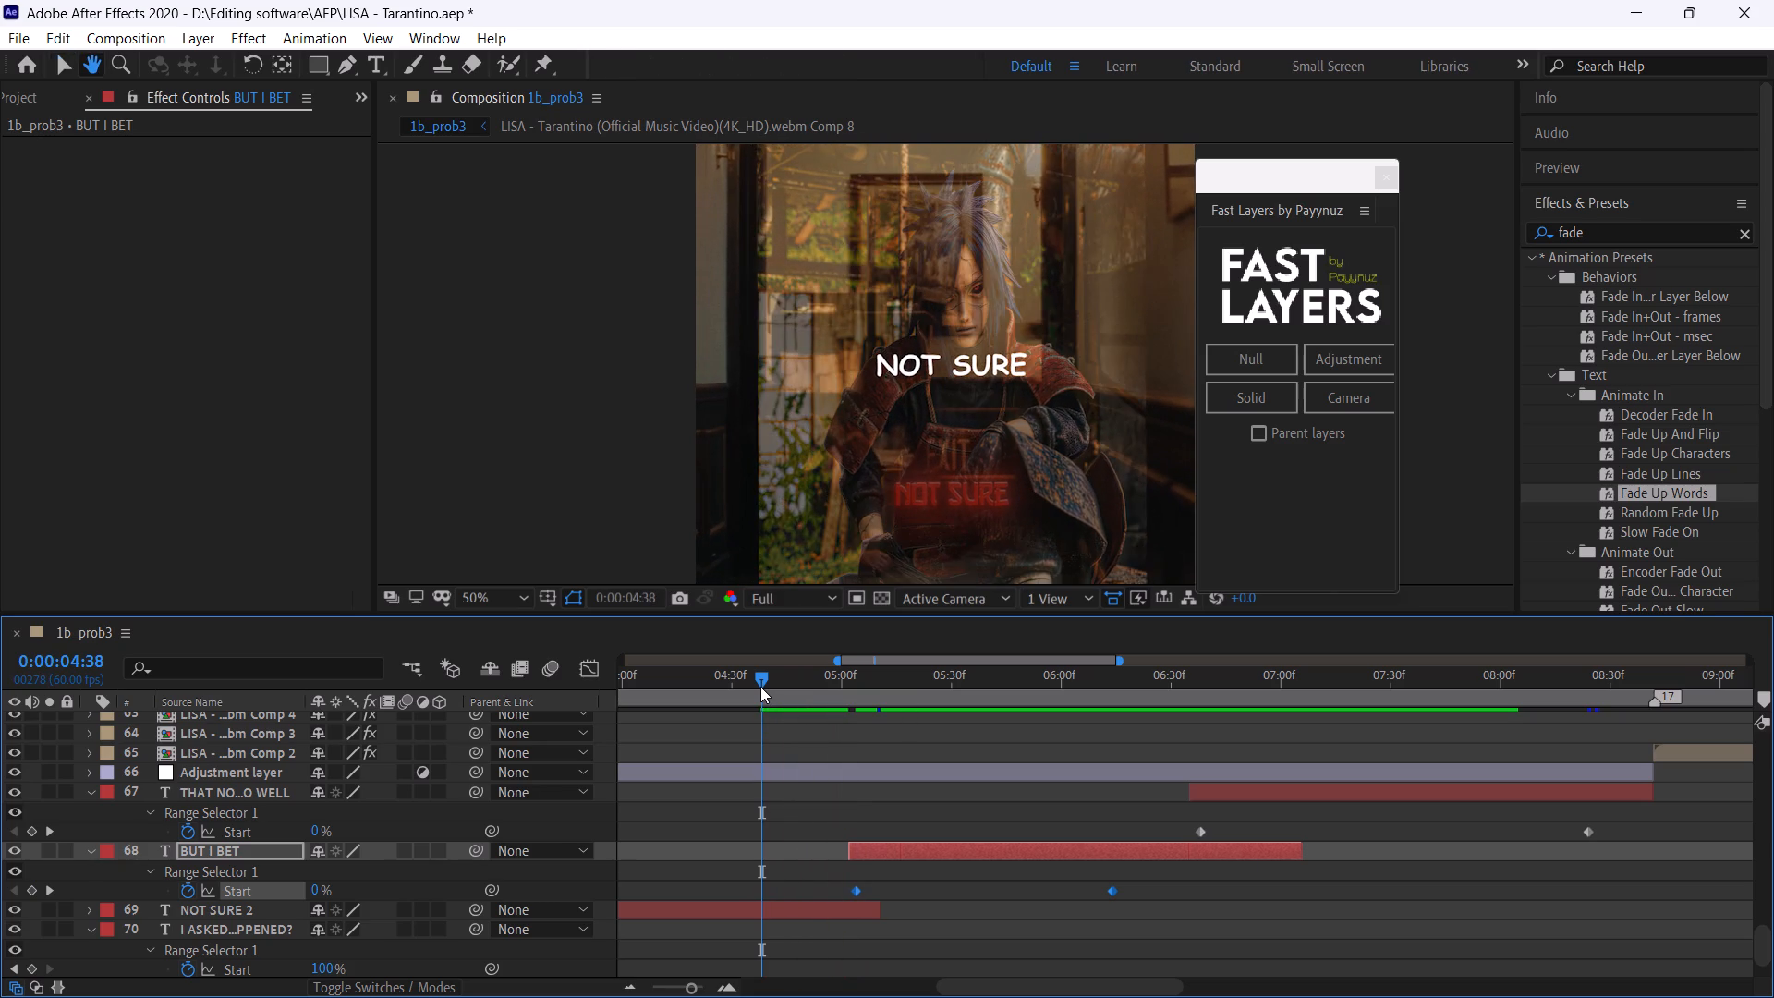
{"action": "left_click", "coordinate": [760, 687]}
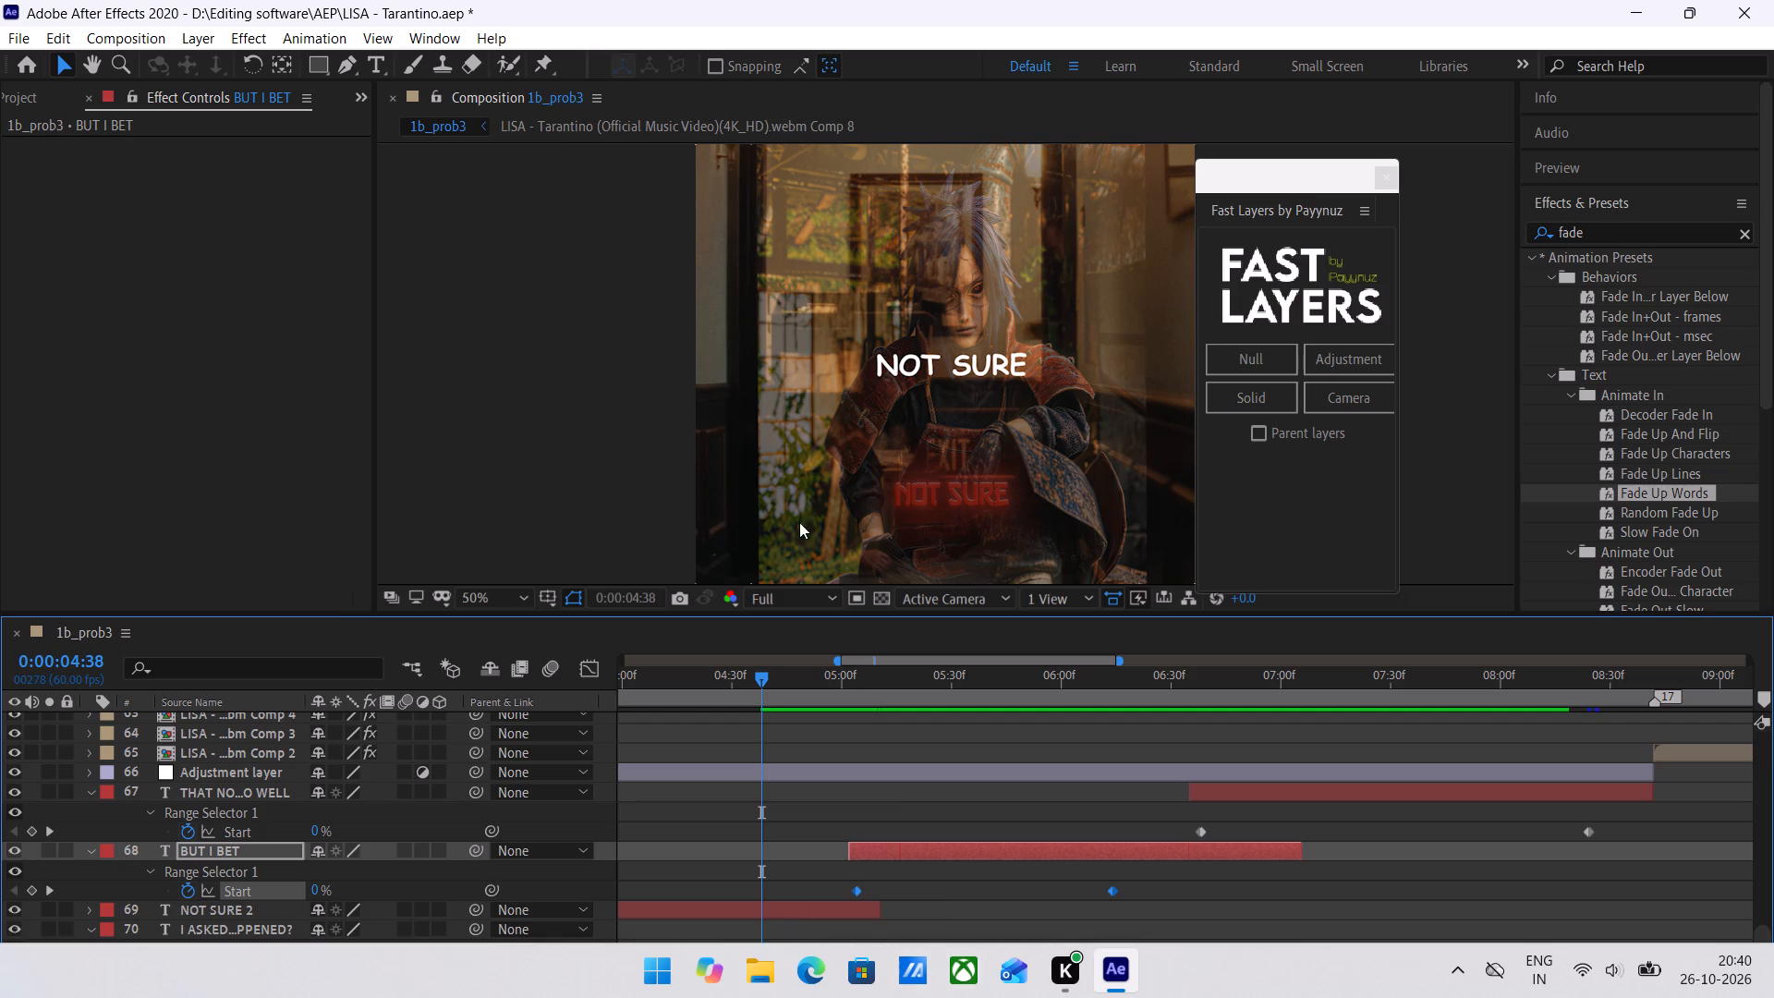
Enlarge the timeline, hide every layer above the 1b_prob3.mp4 reference video, and save the project.
{"action": "left_click_drag", "start_coordinate": [946, 615], "coordinate": [946, 475]}
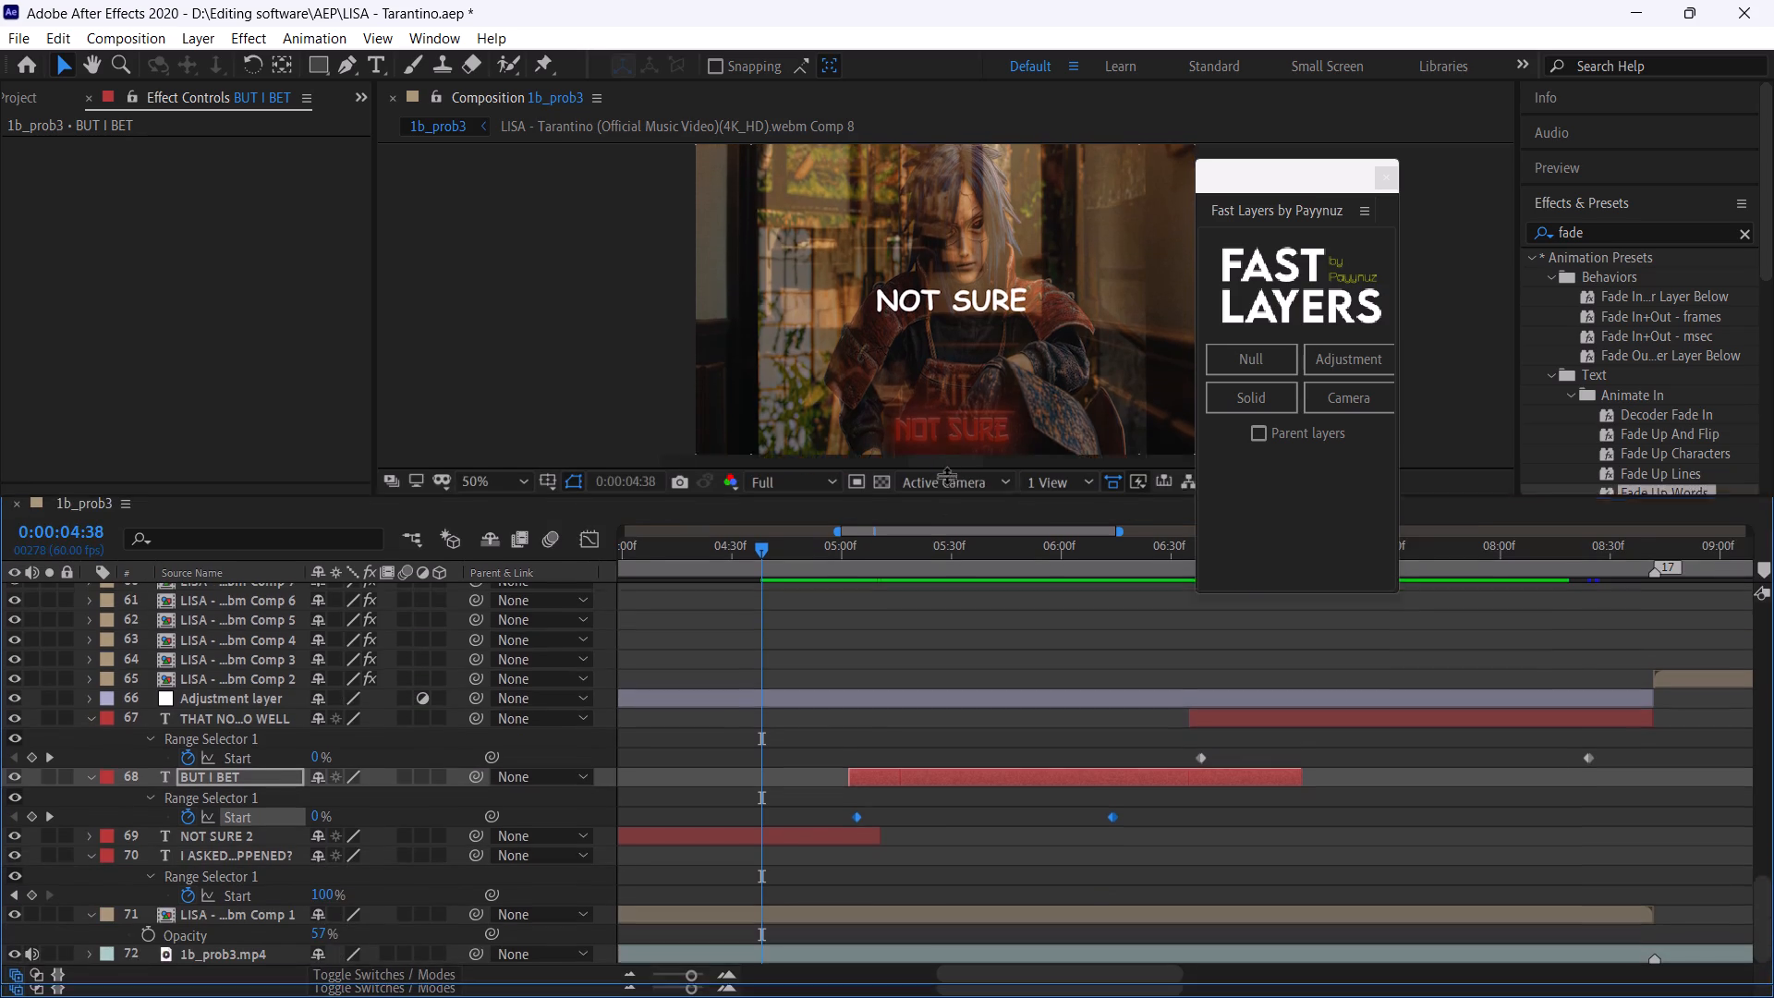
{"action": "left_click_drag", "start_coordinate": [946, 475], "coordinate": [947, 468]}
{"action": "left_click", "coordinate": [940, 918]}
{"action": "left_click", "coordinate": [882, 971]}
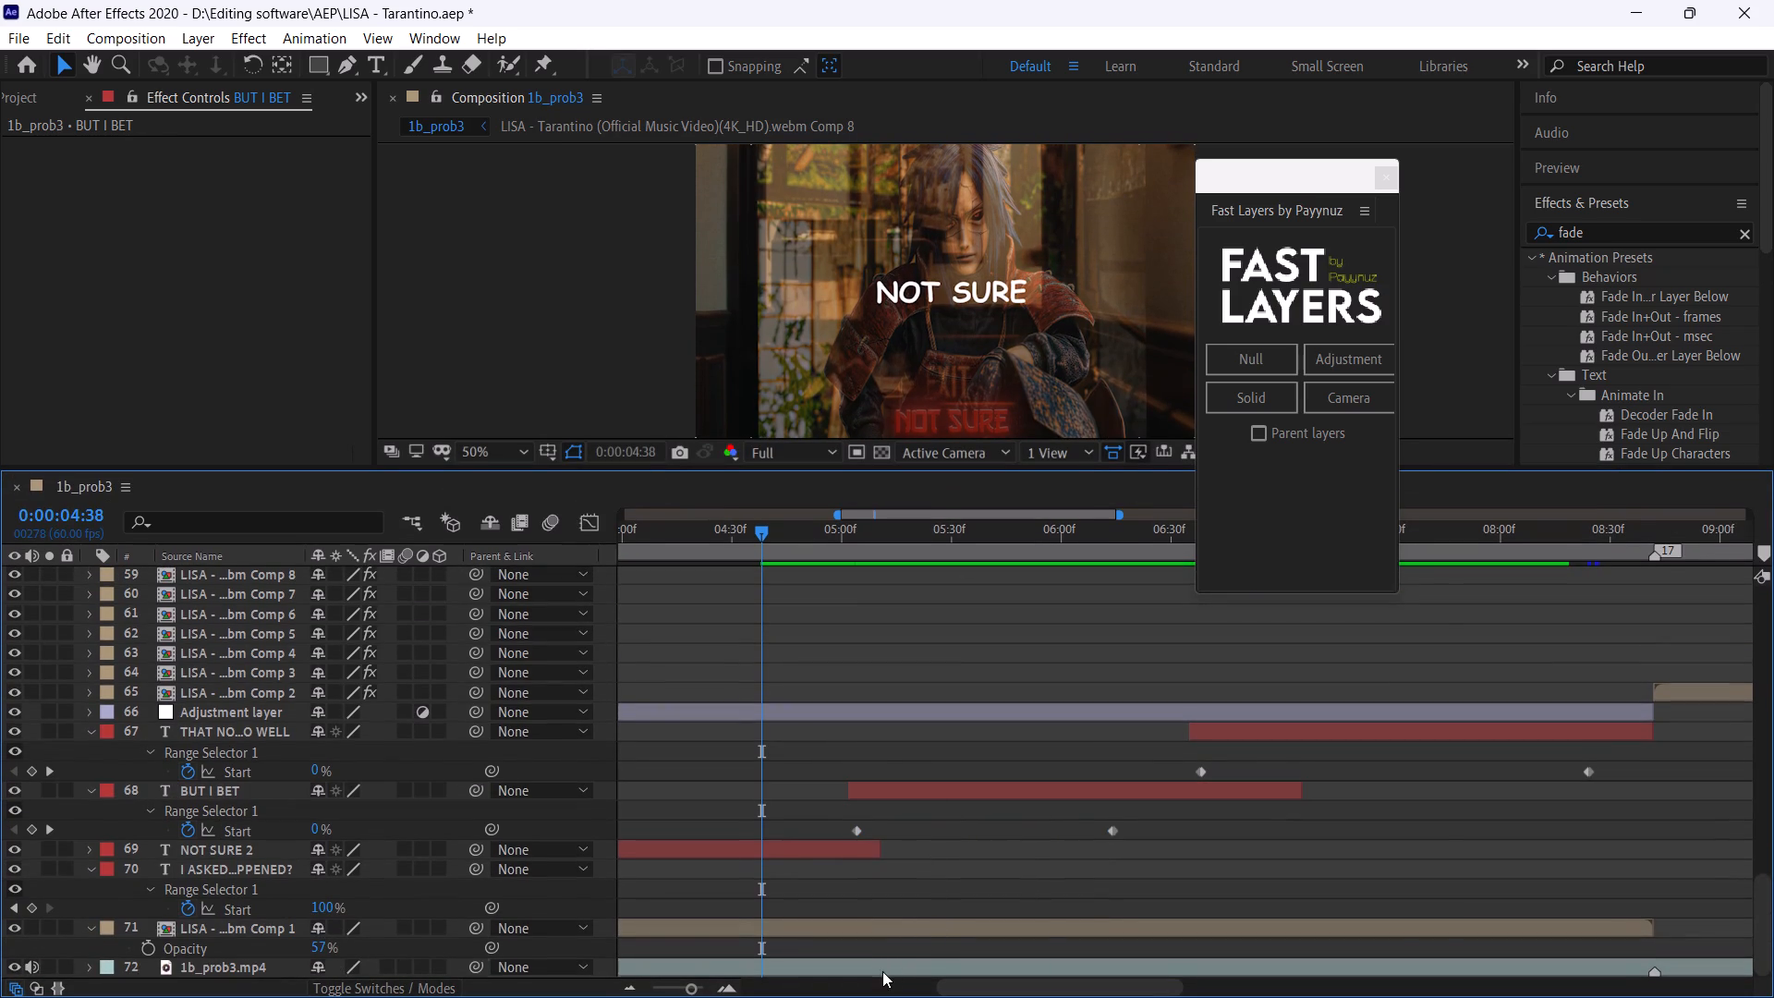
{"action": "left_click", "coordinate": [795, 931]}
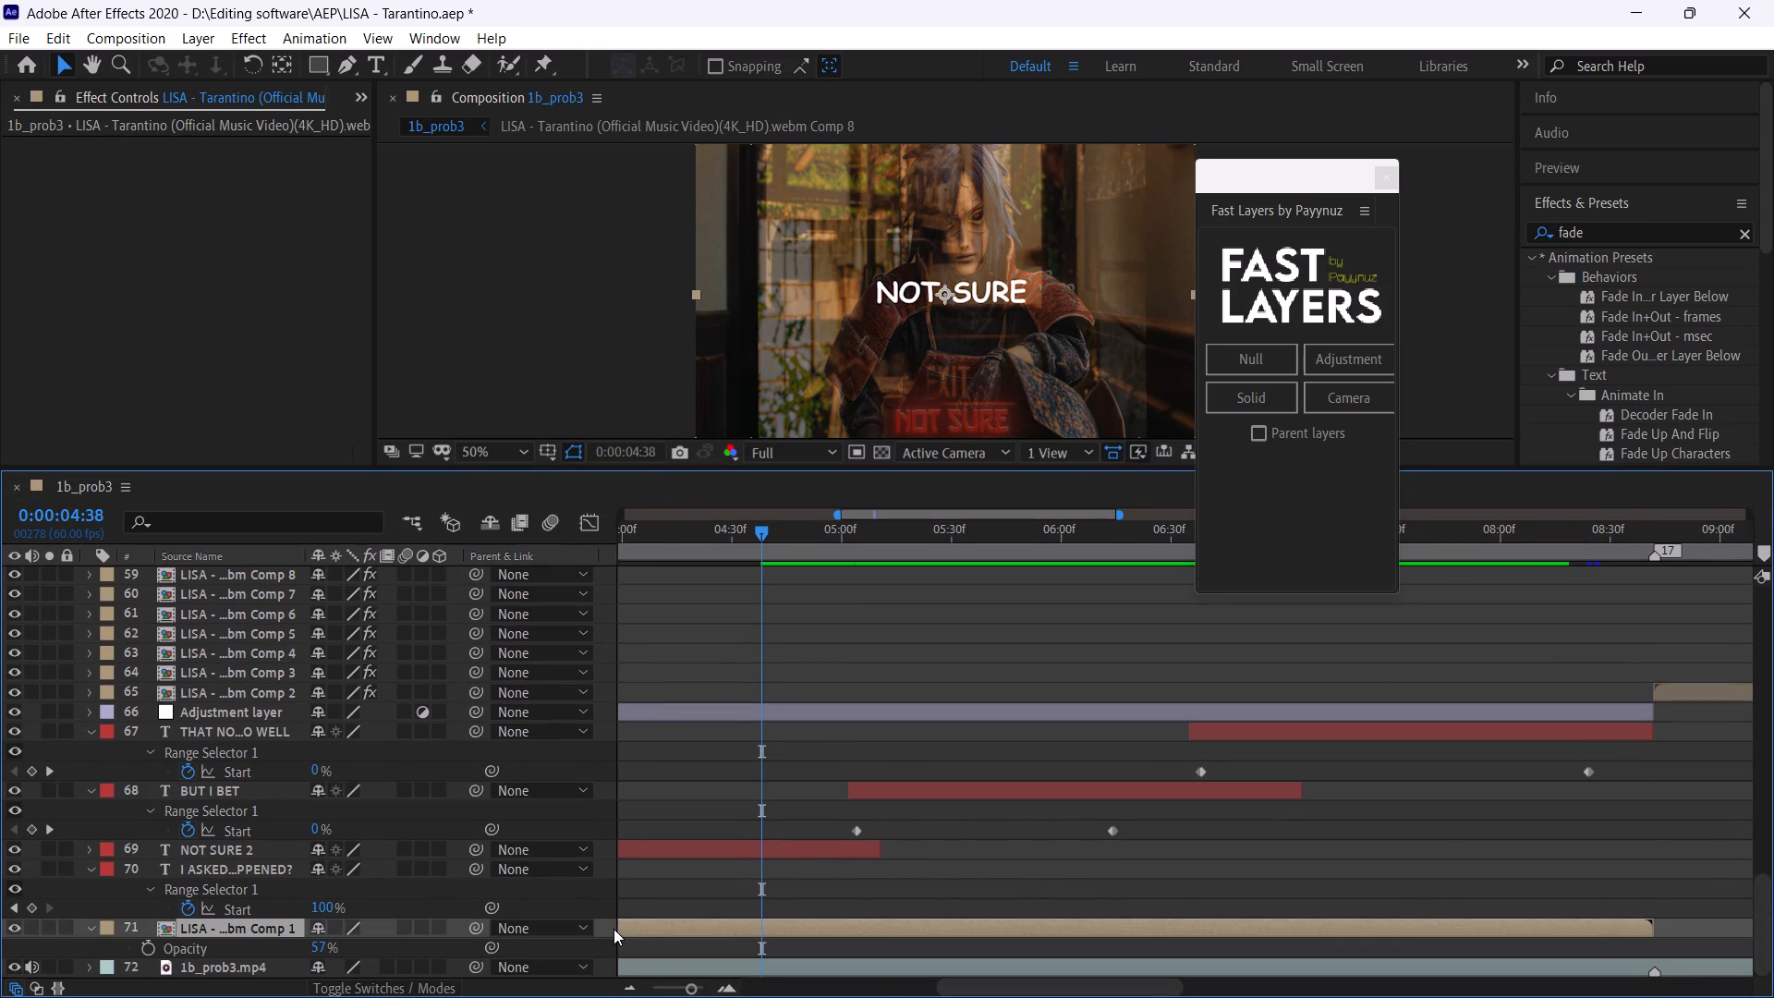
{"action": "left_click_drag", "start_coordinate": [609, 929], "coordinate": [707, 331]}
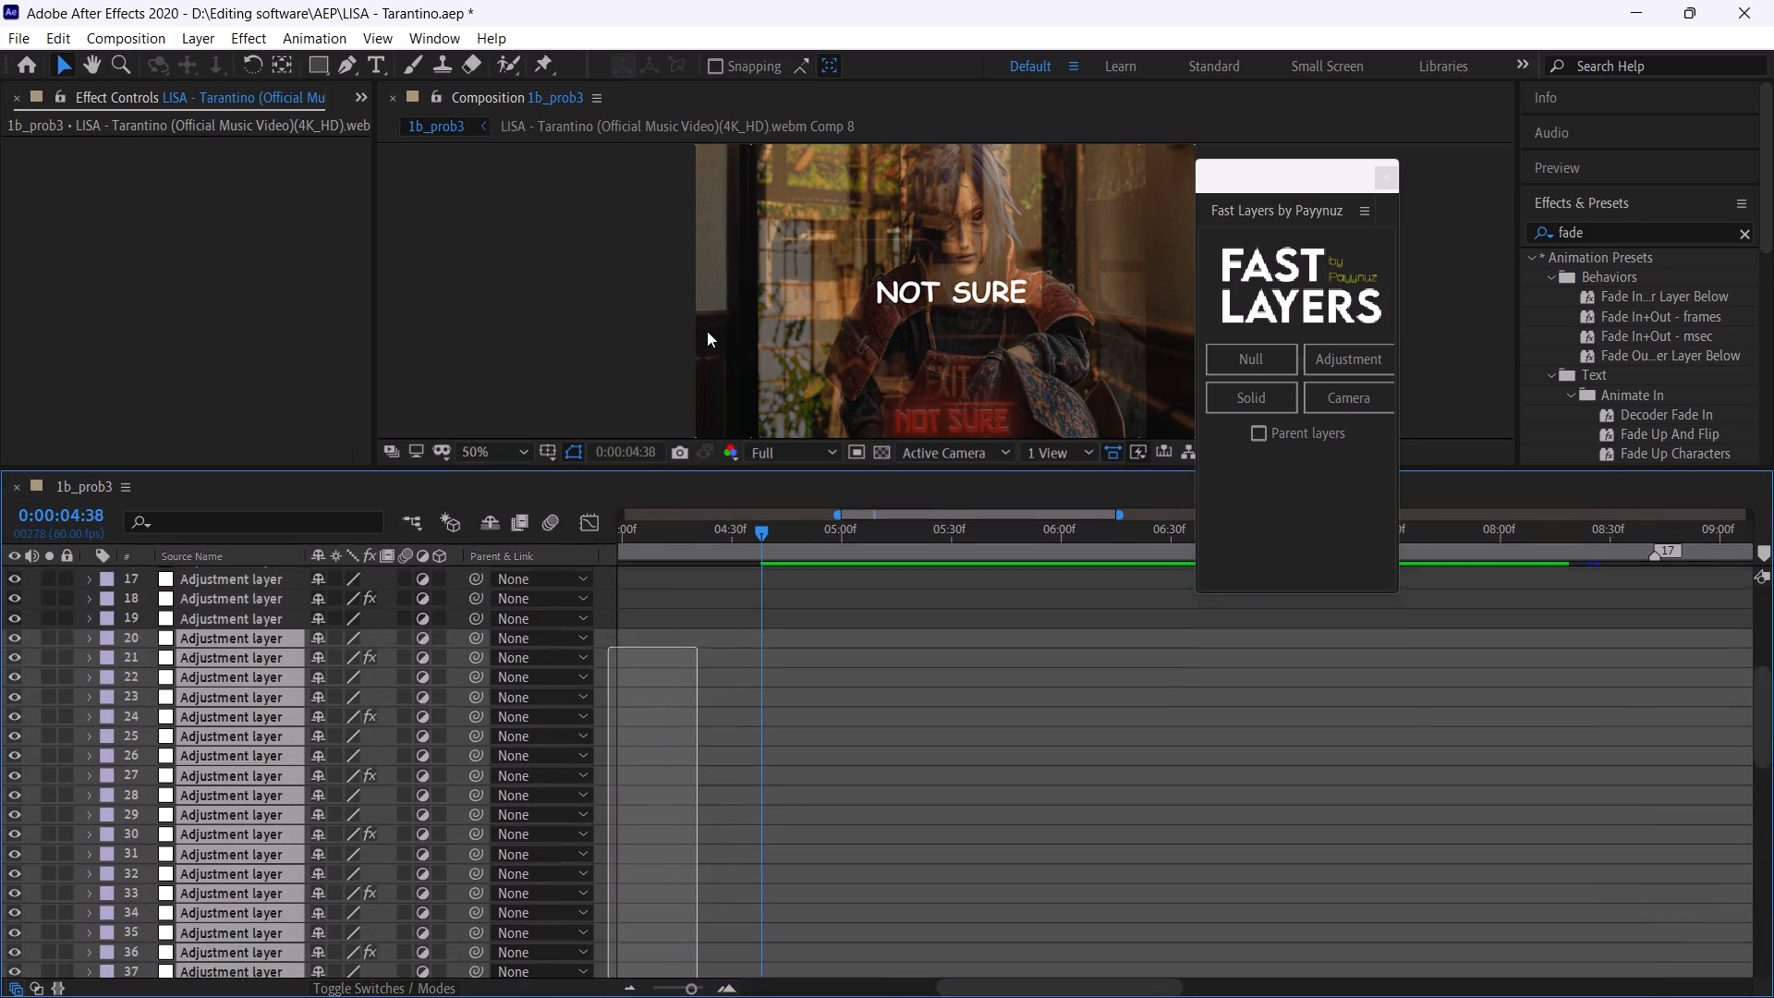
{"action": "left_click_drag", "start_coordinate": [707, 331], "coordinate": [730, 128]}
{"action": "left_click", "coordinate": [22, 578]}
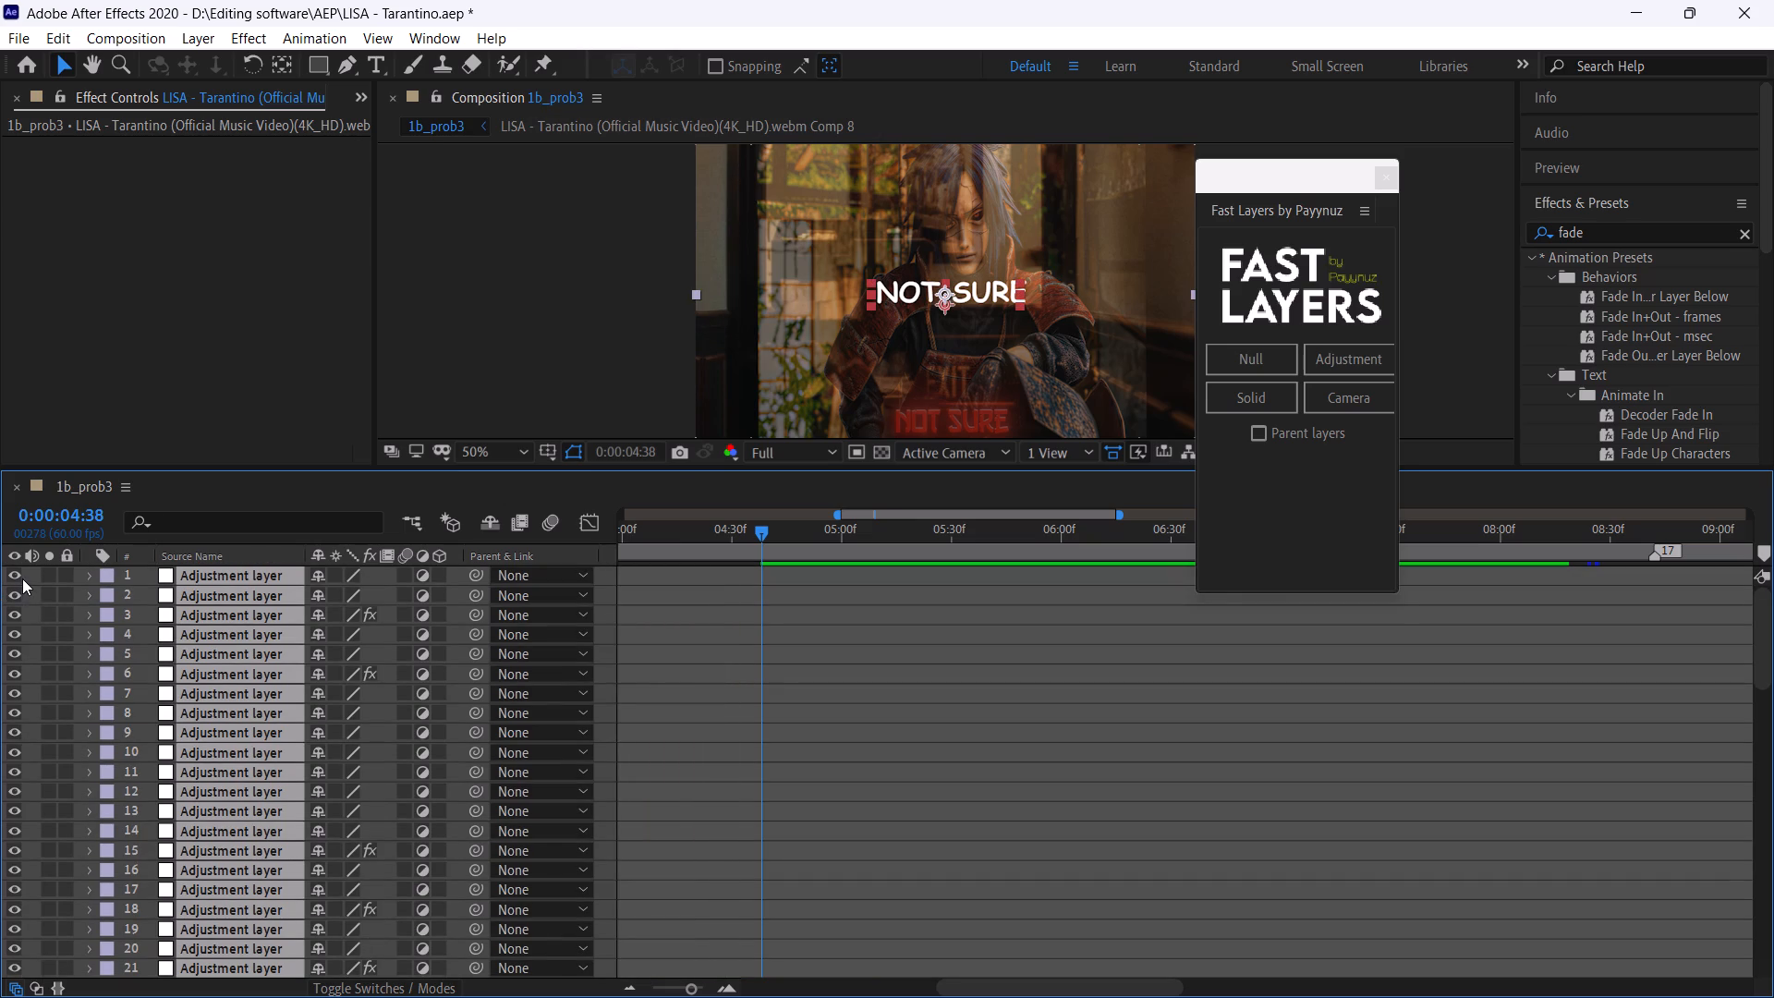
{"action": "left_click", "coordinate": [887, 737]}
{"action": "key", "text": "ctrl+s"}
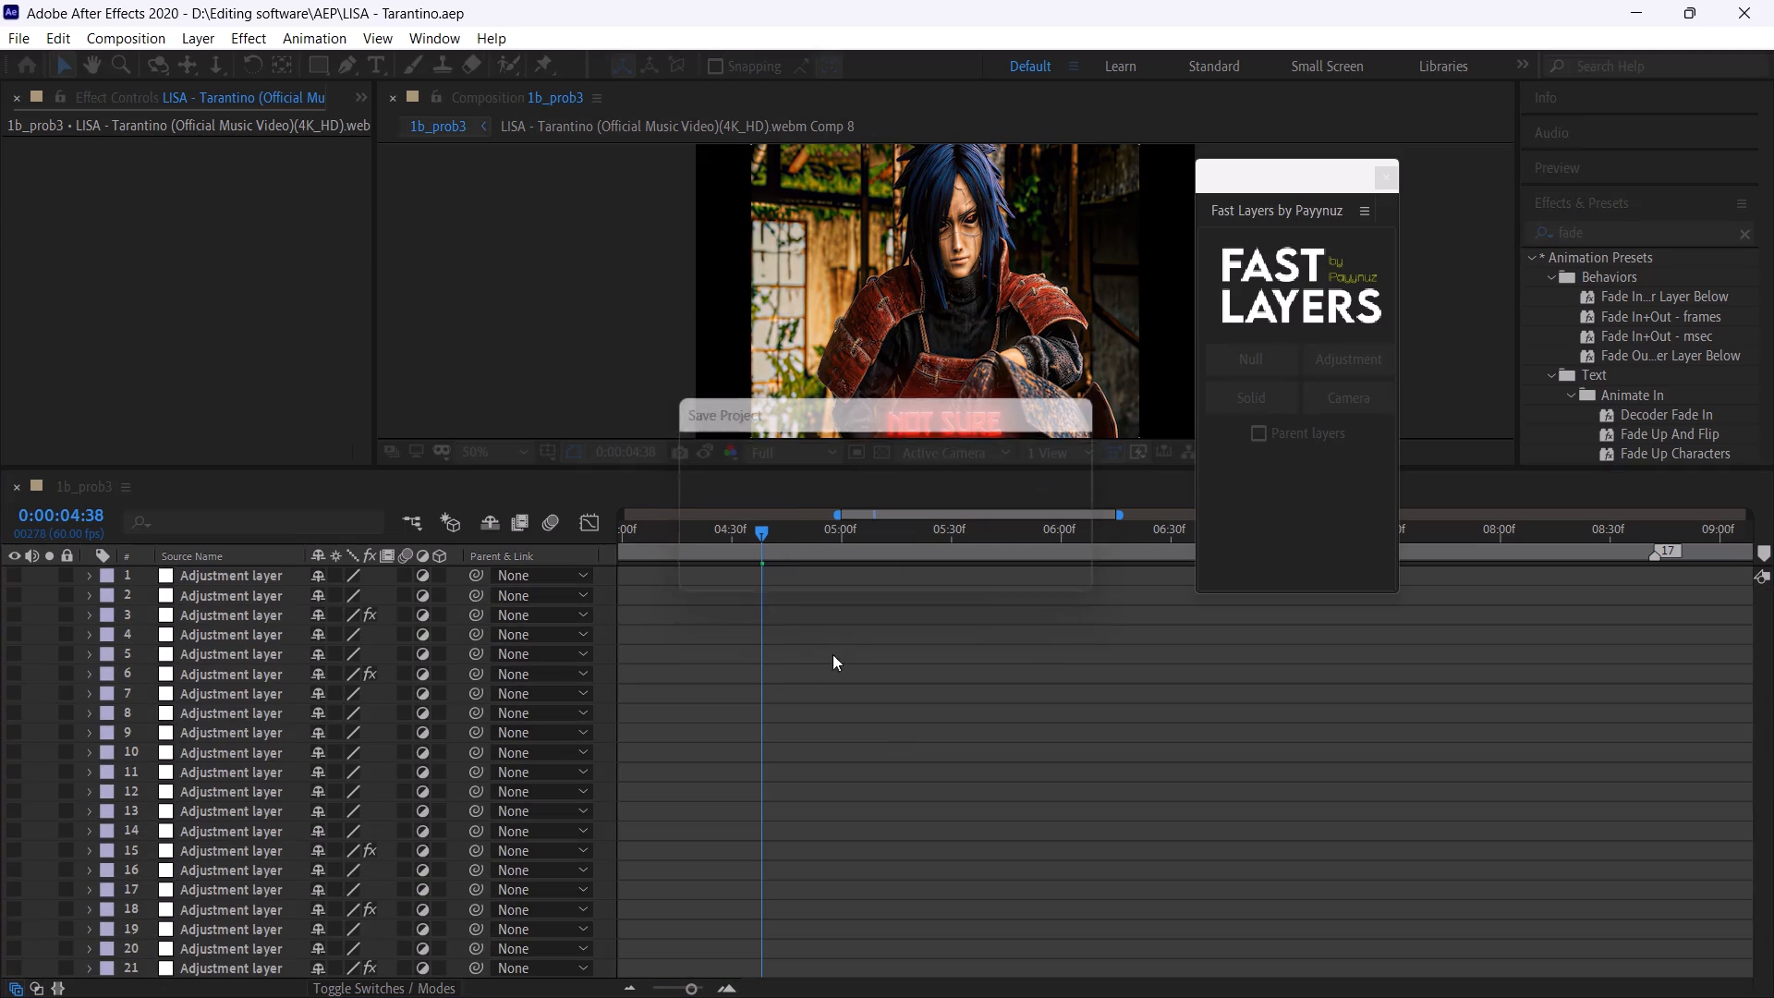
Play back and scrub the reference video alone between 0:00:03:33 and 0:00:05:14 to examine when NOT SURE changes to BUT I BET.
{"action": "left_click_drag", "start_coordinate": [674, 989], "coordinate": [642, 989]}
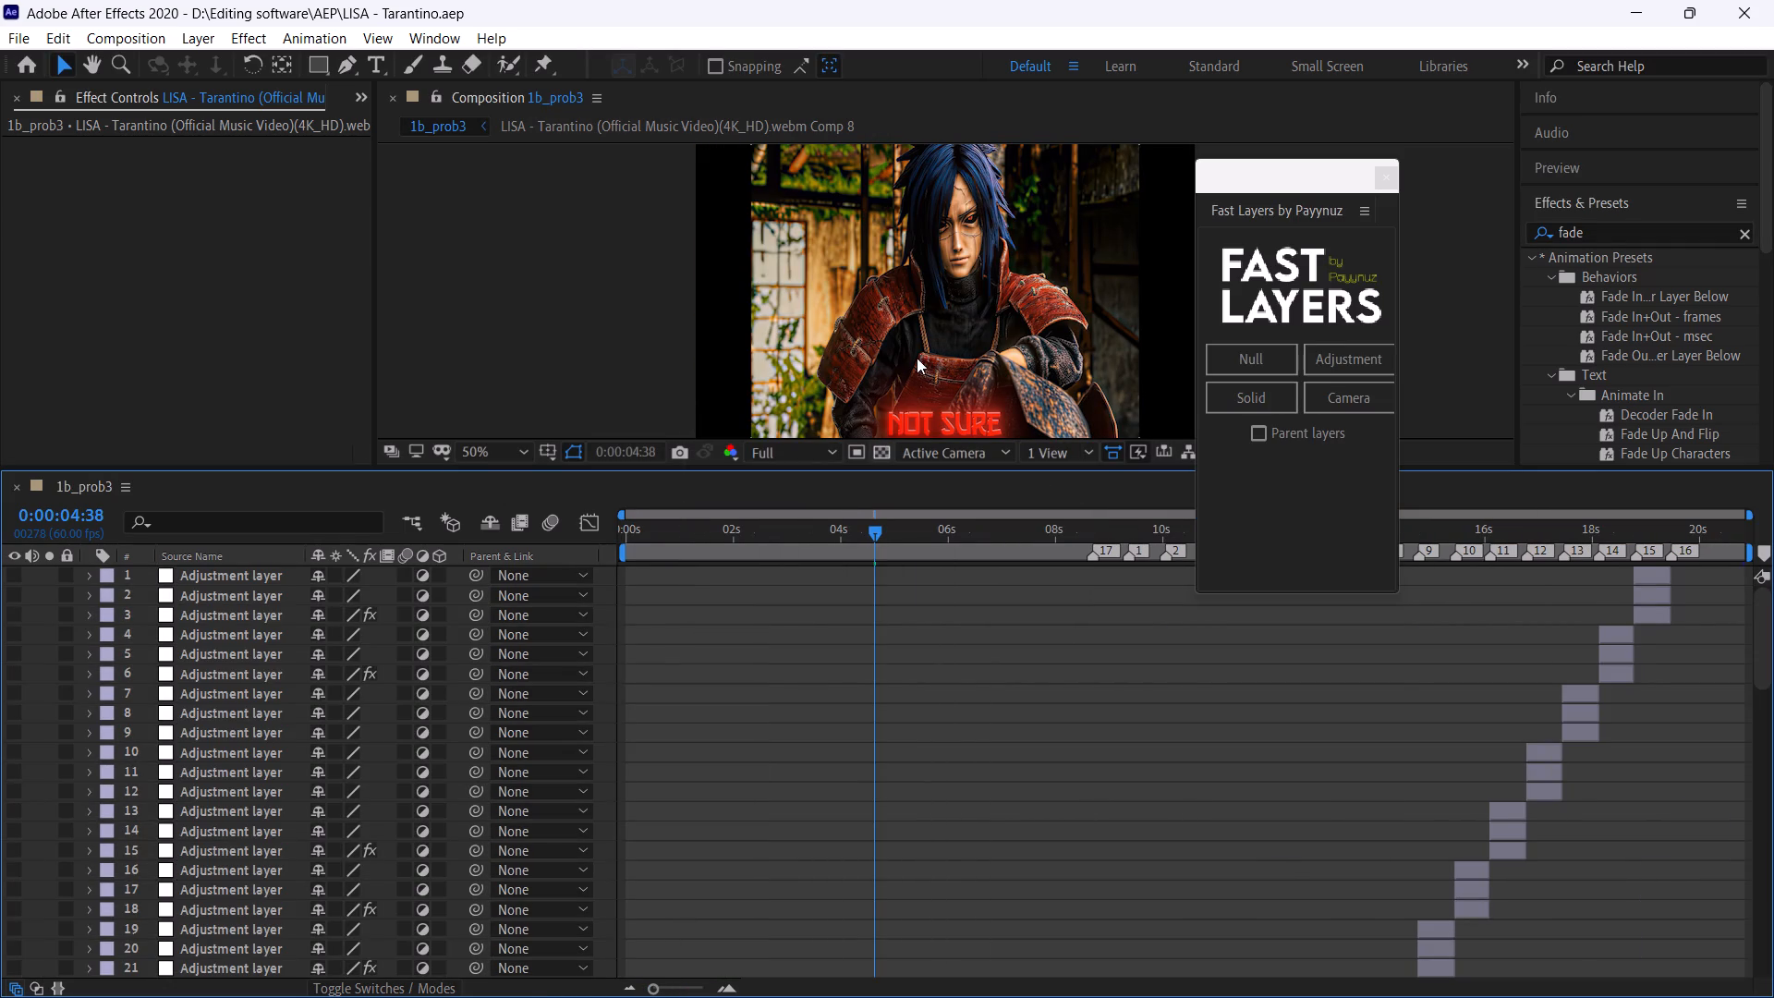
{"action": "scroll", "coordinate": [893, 423], "scroll_direction": "down", "scroll_amount": 1}
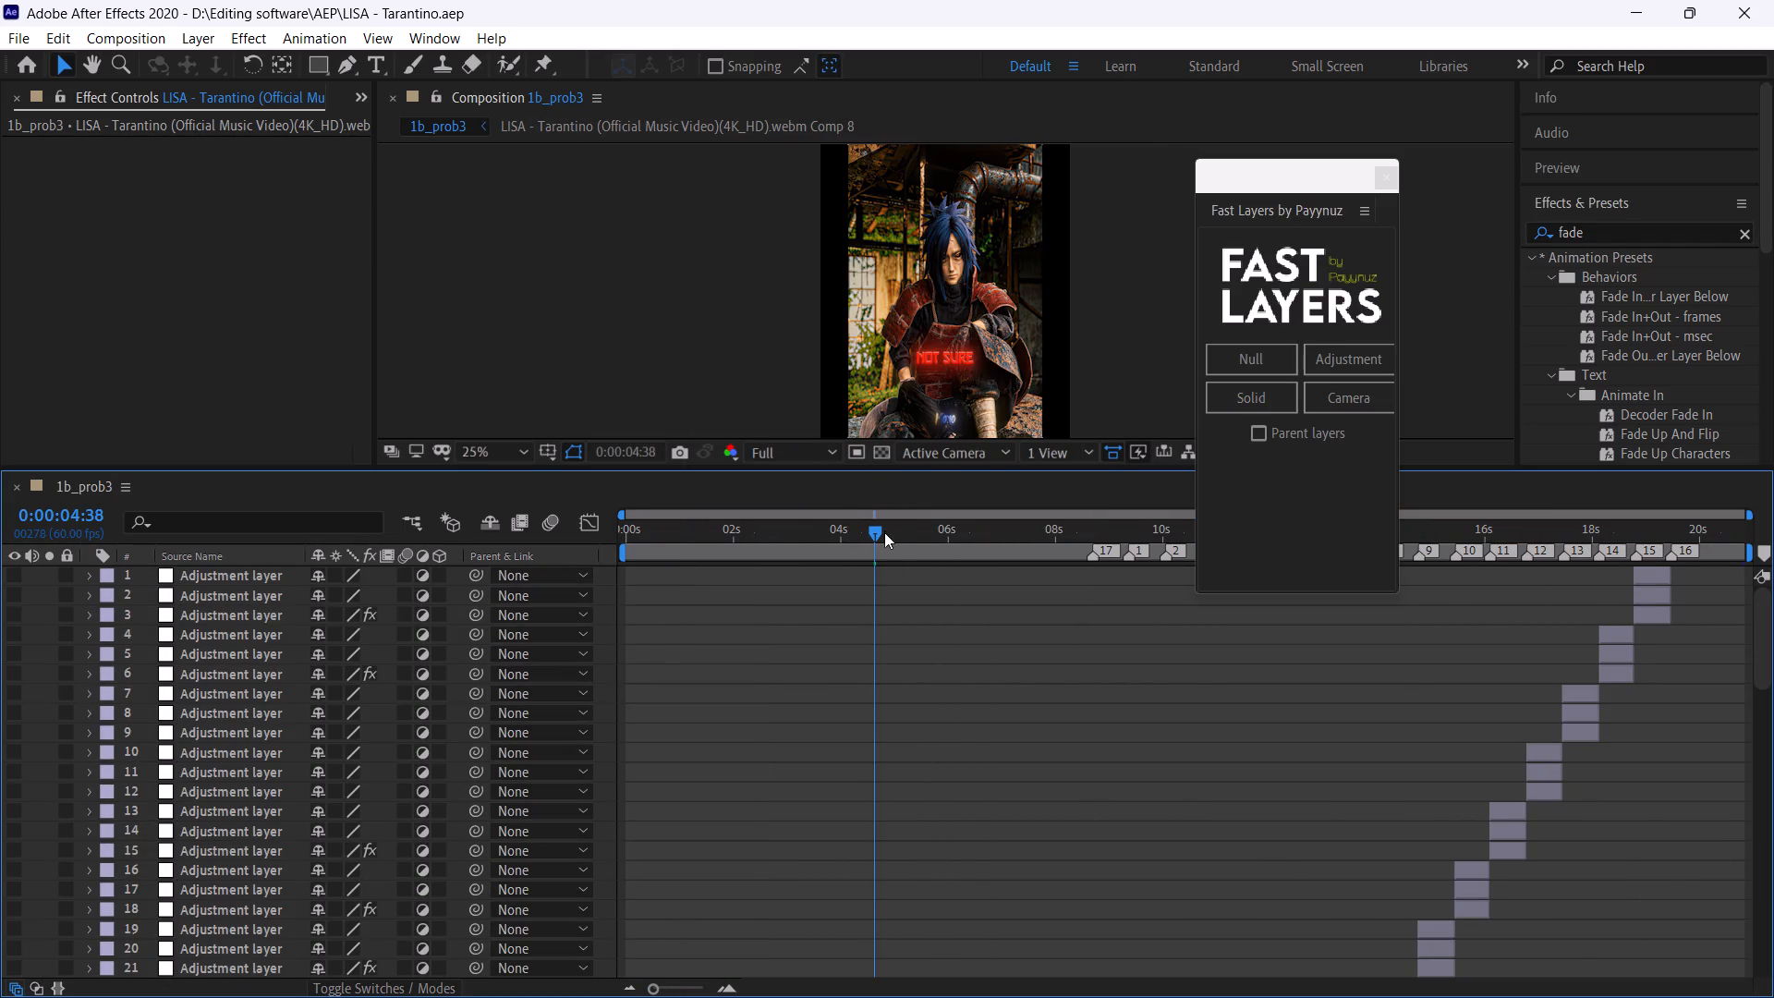
{"action": "left_click", "coordinate": [876, 534]}
{"action": "key", "text": "space"}
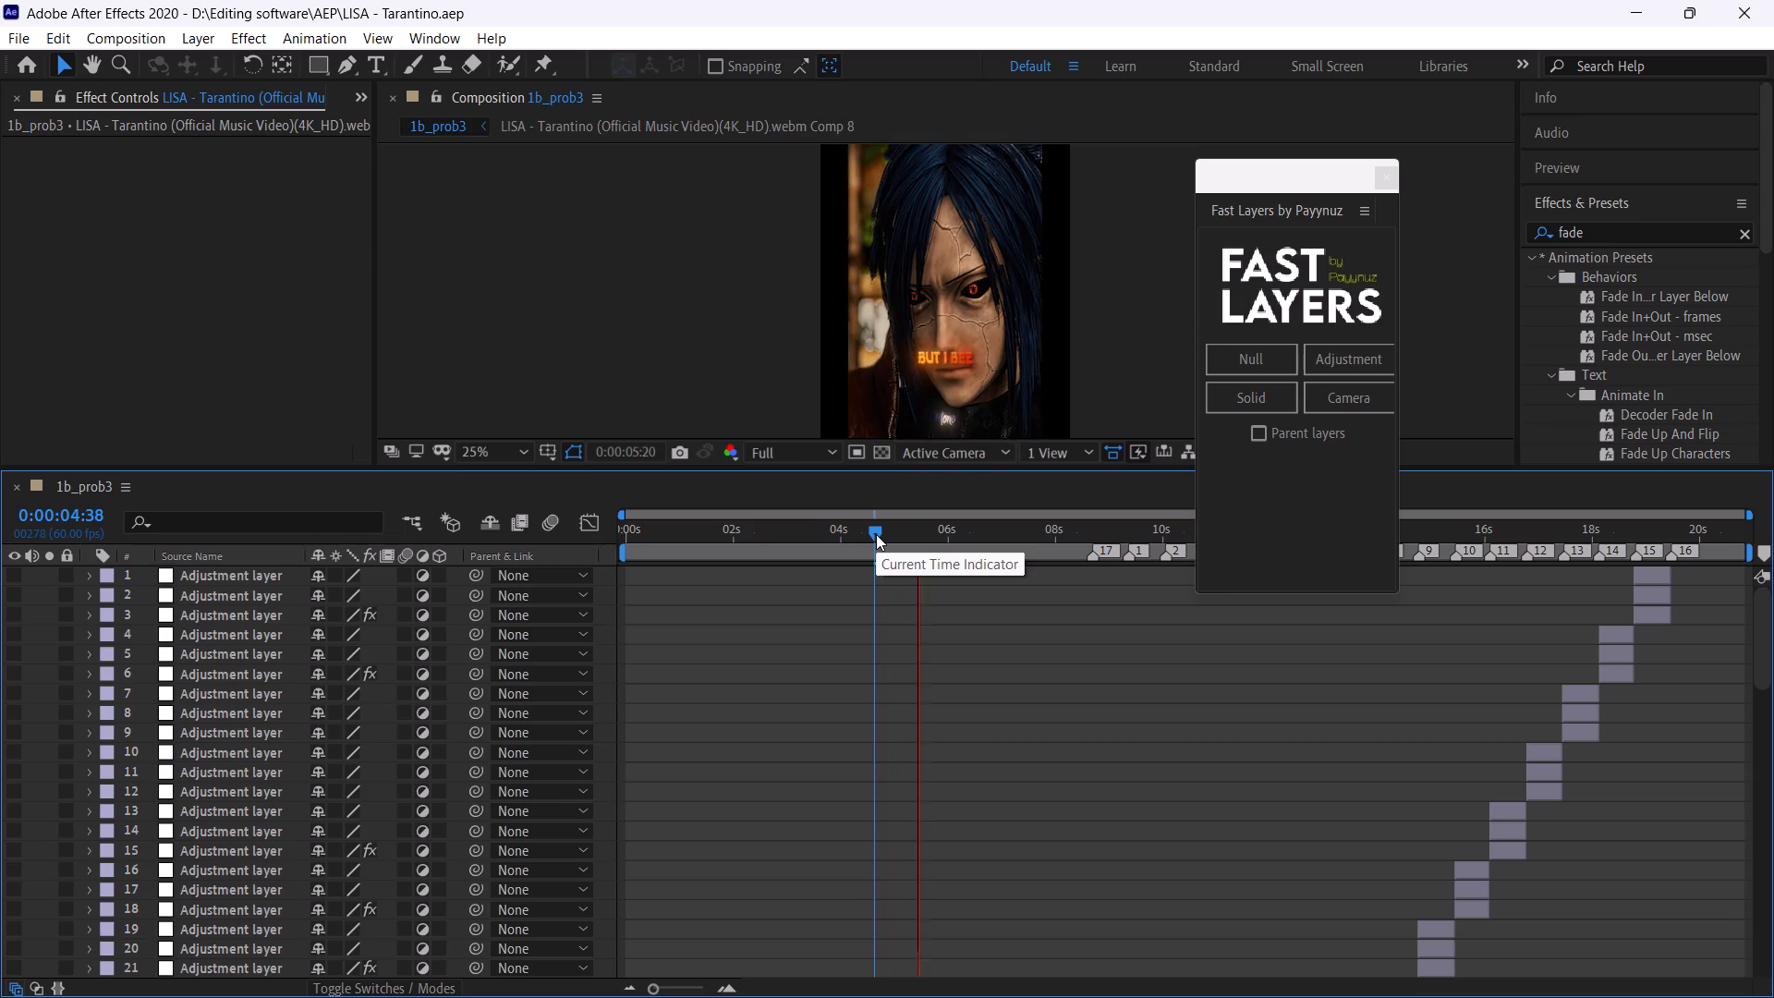
{"action": "left_click", "coordinate": [876, 534]}
{"action": "key", "text": "space"}
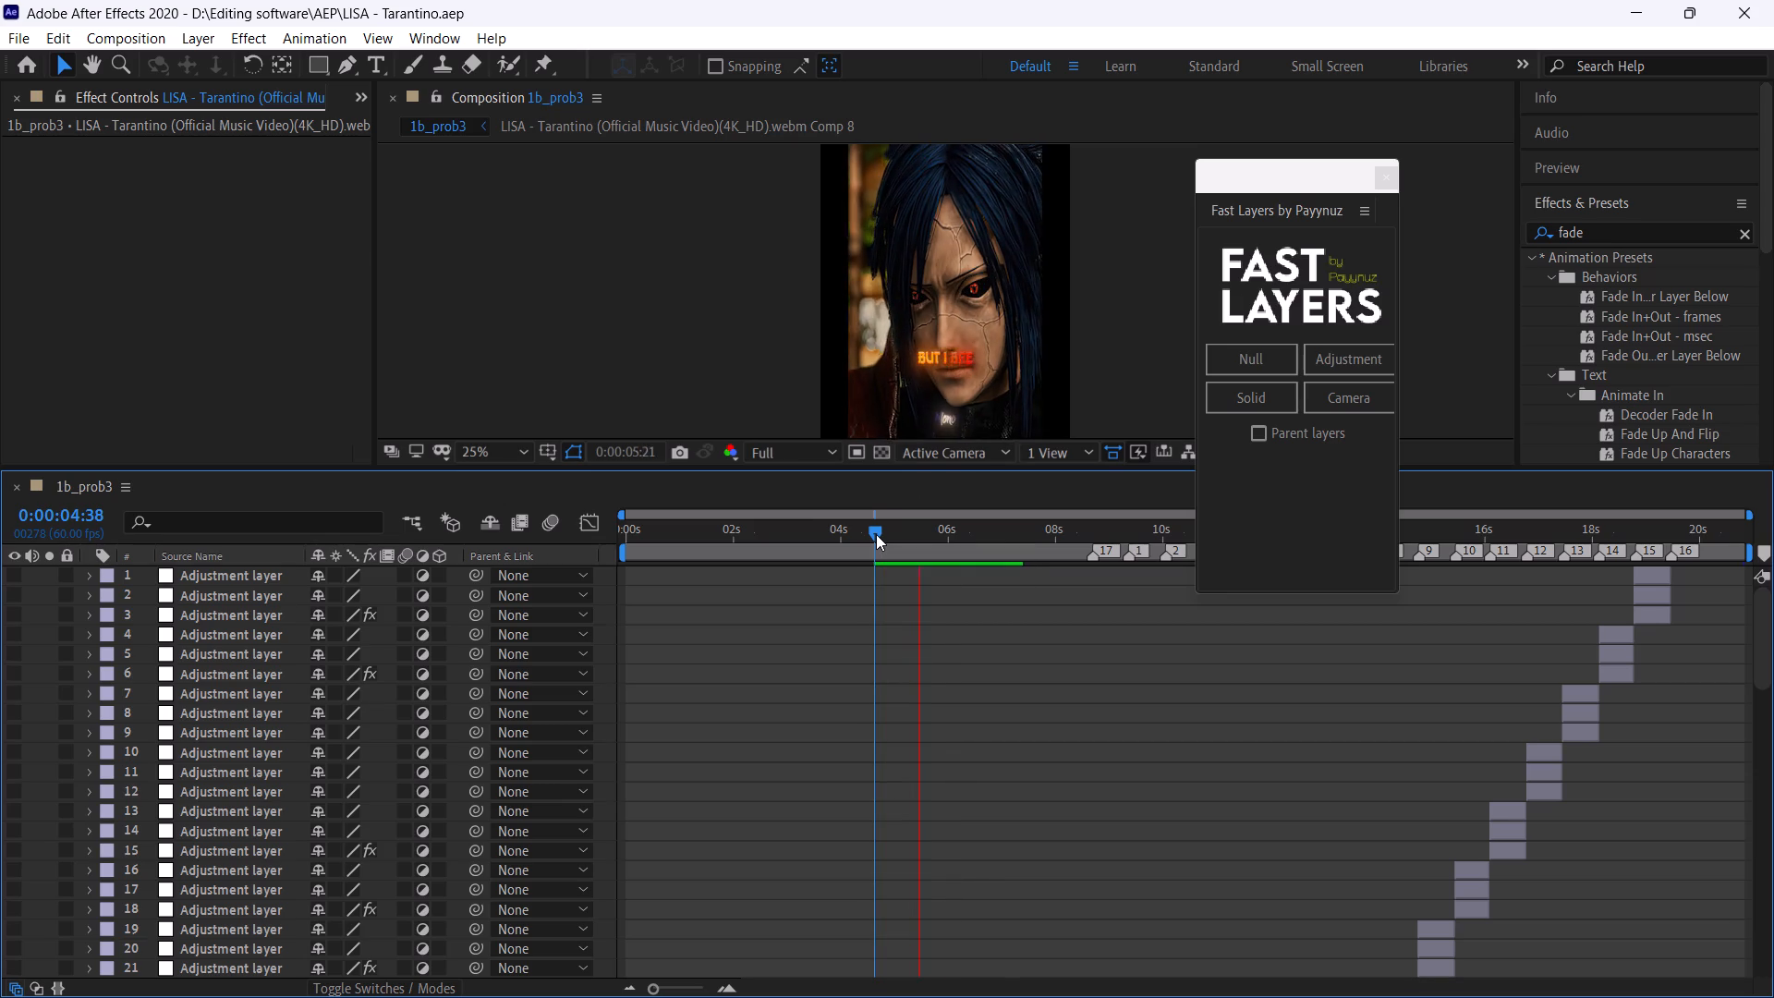
{"action": "left_click", "coordinate": [876, 534]}
{"action": "key", "text": "space"}
{"action": "left_click", "coordinate": [817, 538]}
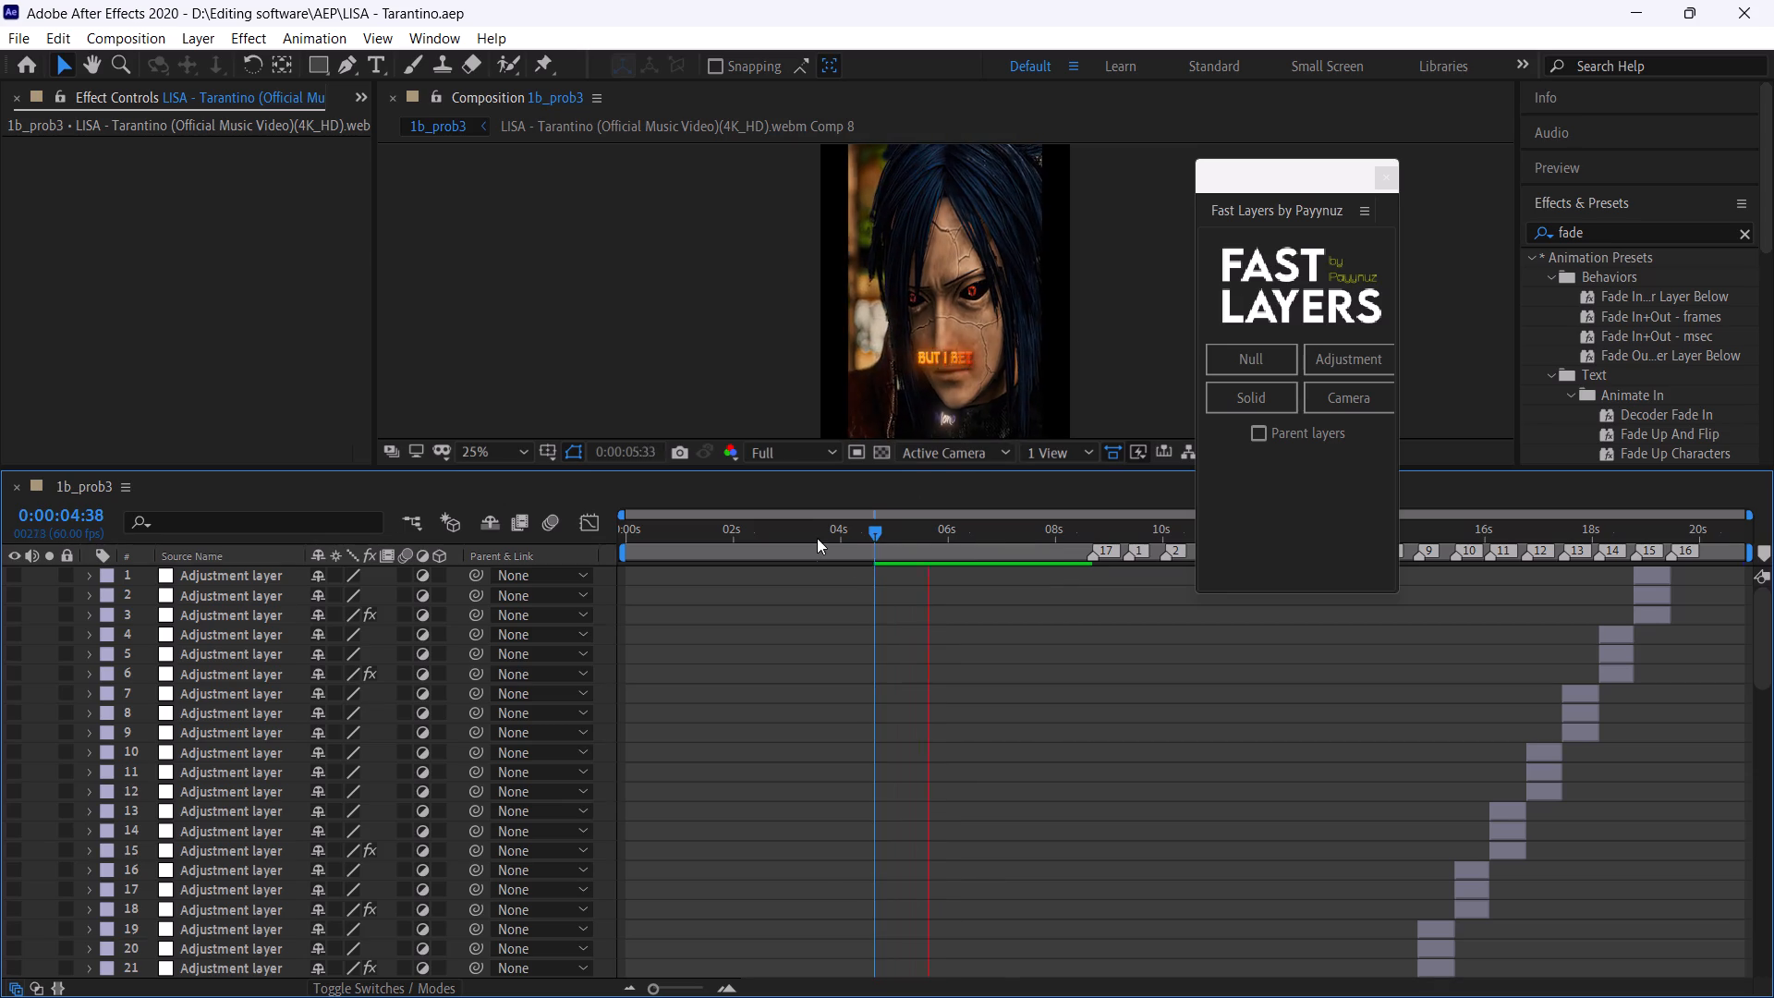
{"action": "key", "text": "space"}
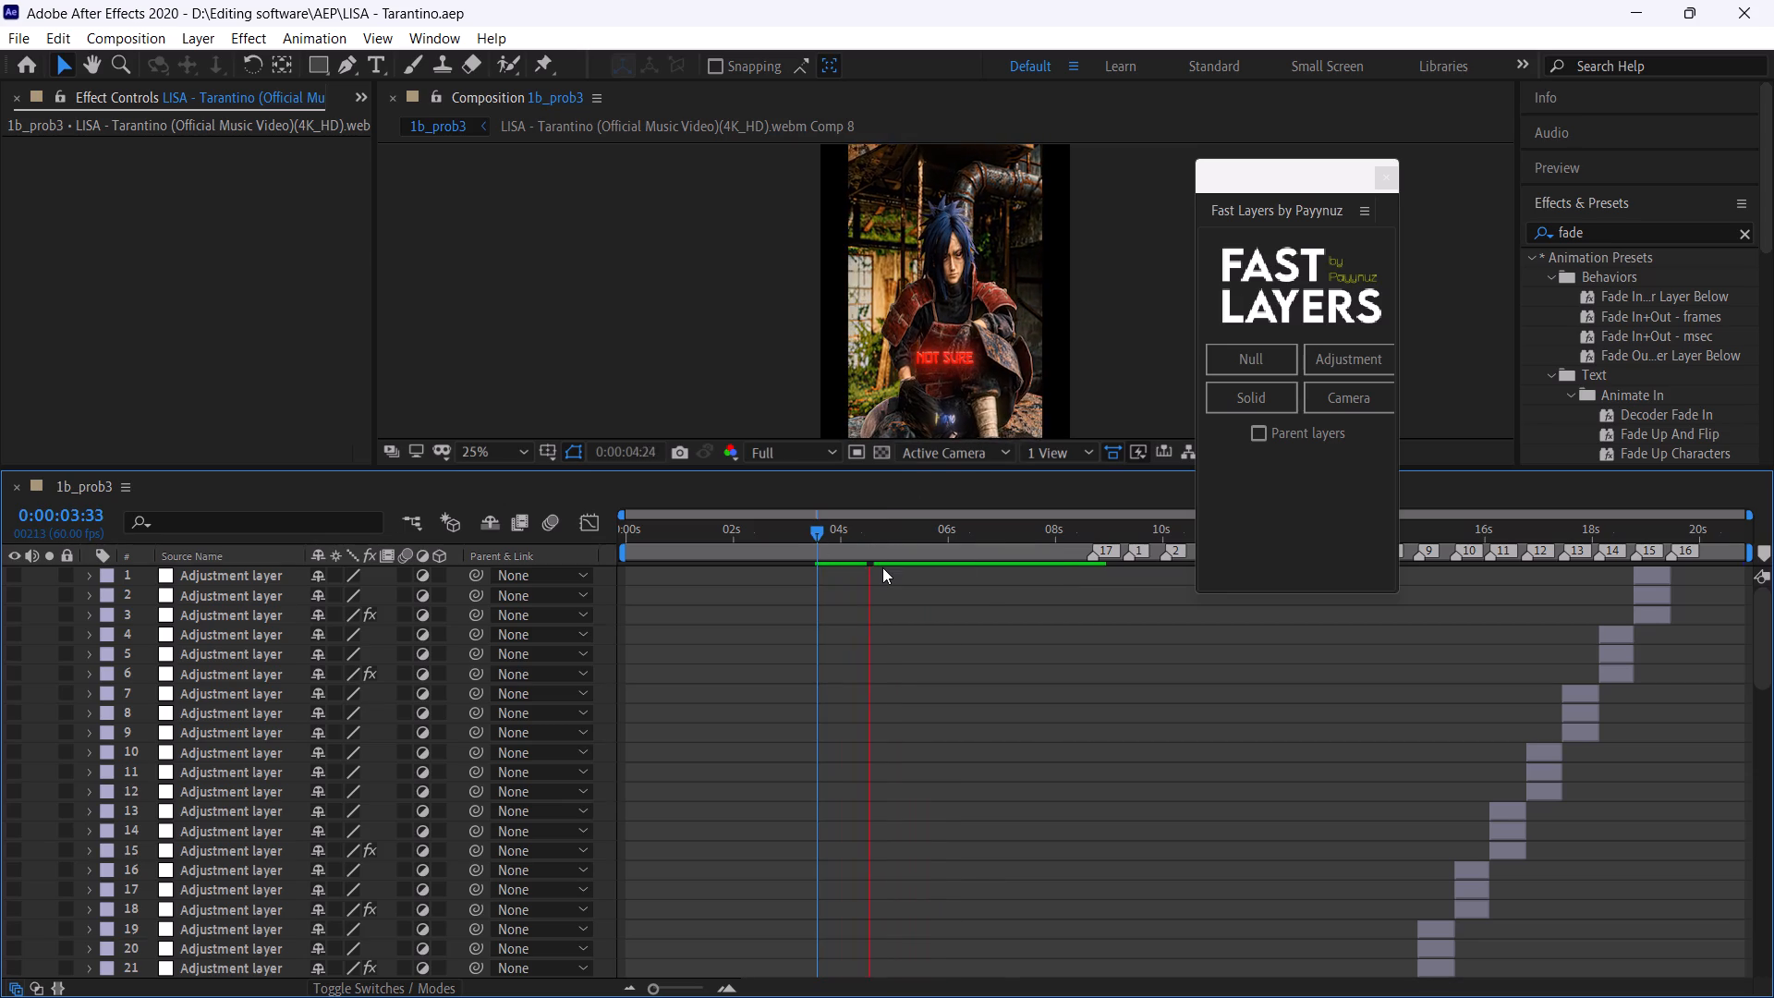
{"action": "left_click", "coordinate": [861, 537]}
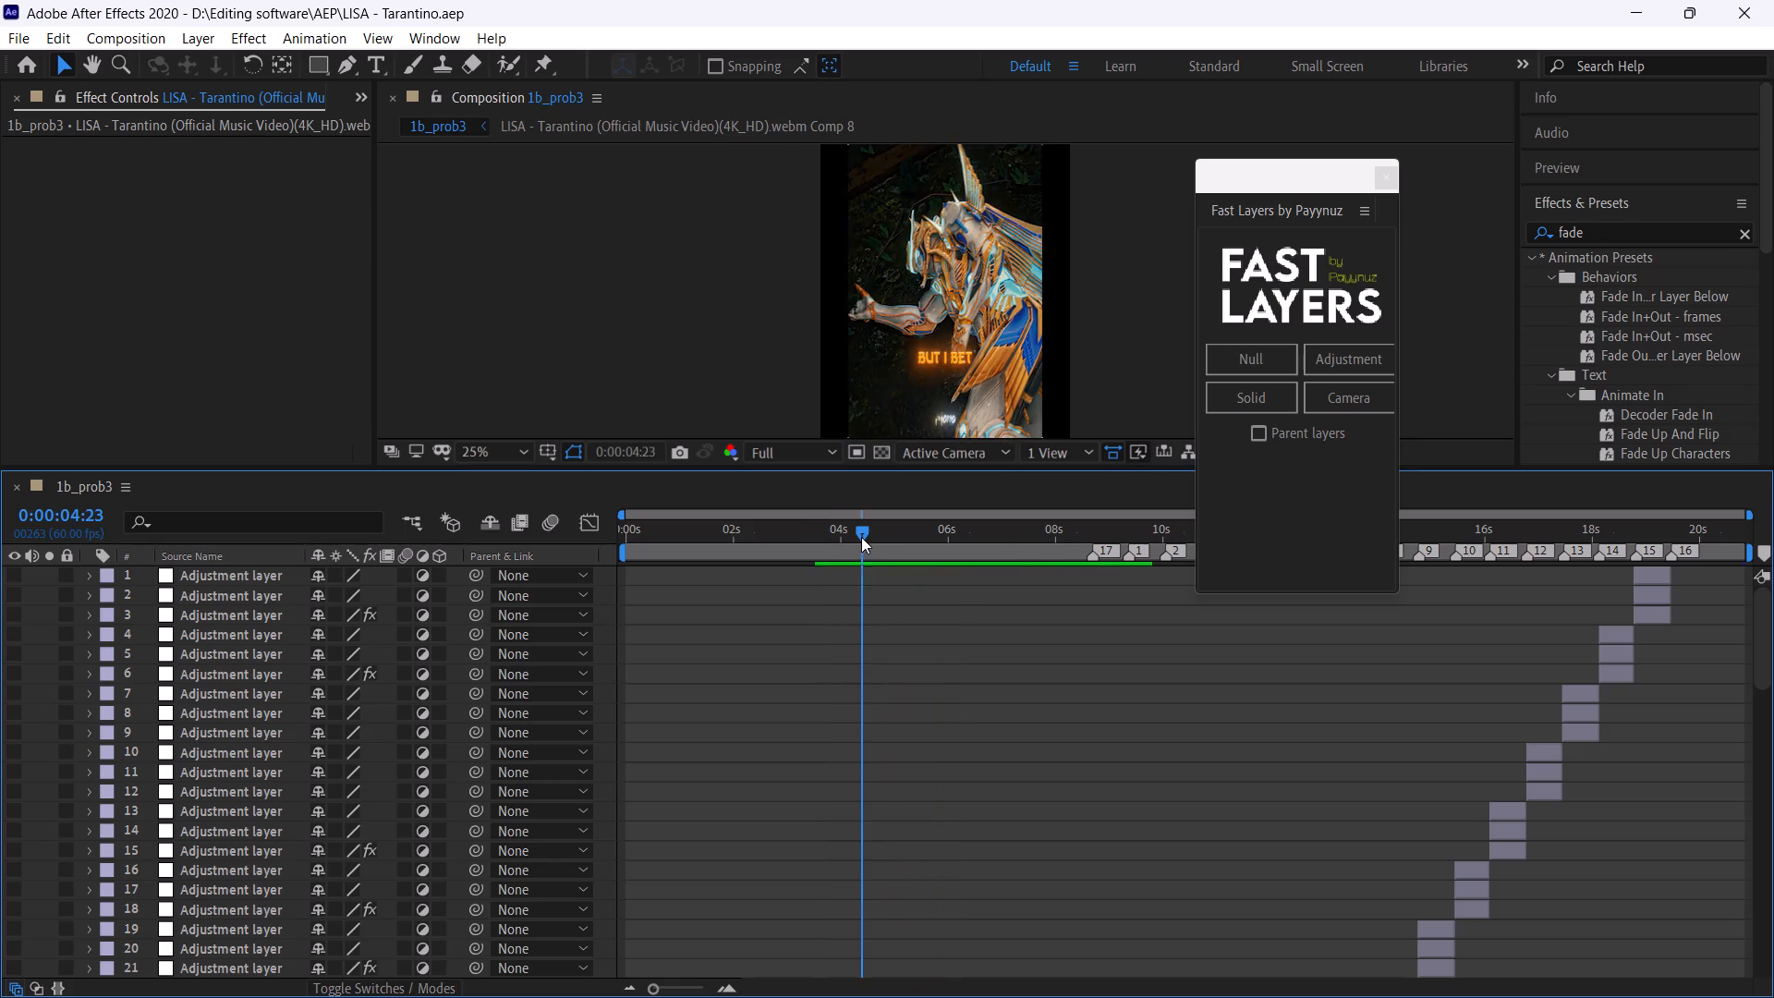
{"action": "left_click_drag", "start_coordinate": [861, 537], "coordinate": [906, 572]}
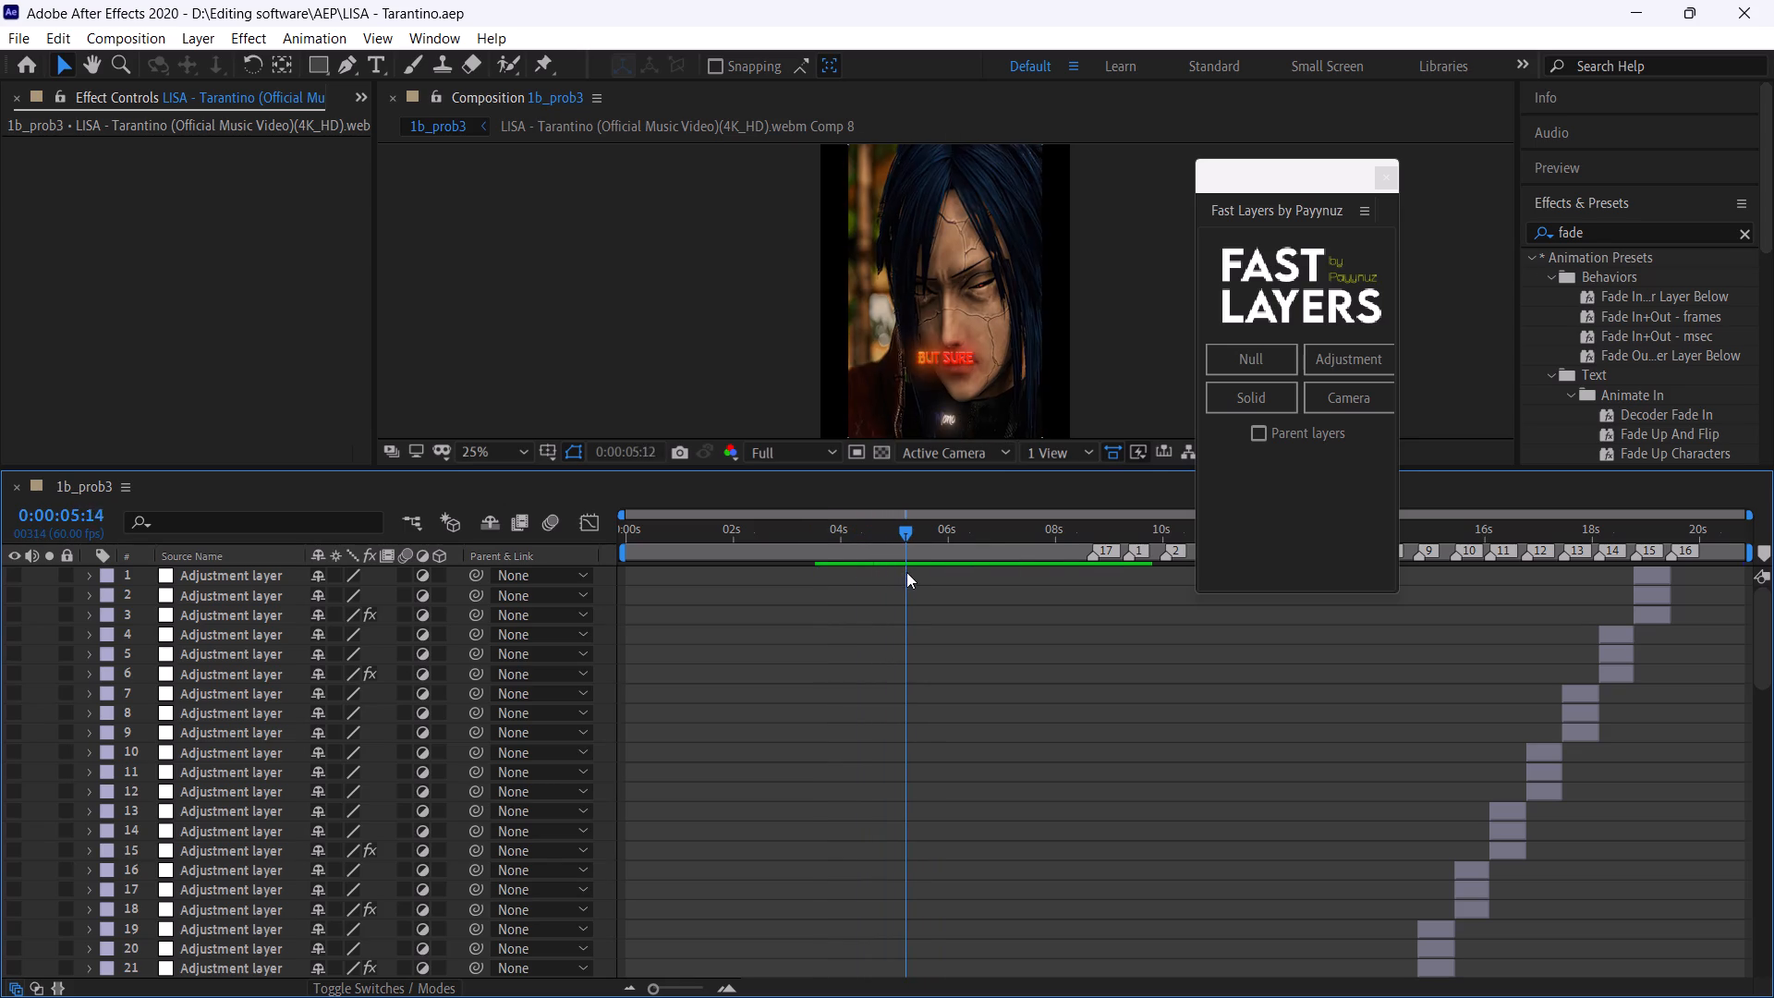
{"action": "left_click_drag", "start_coordinate": [906, 572], "coordinate": [896, 573]}
Shift the BUT I BET layer with its keyframes about 6 frames earlier so it starts at about 0:00:04:56.
{"action": "scroll", "coordinate": [942, 694], "scroll_direction": "down", "scroll_amount": 4}
{"action": "scroll", "coordinate": [952, 708], "scroll_direction": "up", "scroll_amount": 1}
{"action": "scroll", "coordinate": [952, 708], "scroll_direction": "down", "scroll_amount": 1}
{"action": "scroll", "coordinate": [952, 708], "scroll_direction": "up", "scroll_amount": 1}
{"action": "scroll", "coordinate": [955, 712], "scroll_direction": "down", "scroll_amount": 1}
{"action": "scroll", "coordinate": [958, 723], "scroll_direction": "up", "scroll_amount": 1}
{"action": "scroll", "coordinate": [958, 725], "scroll_direction": "down", "scroll_amount": 1}
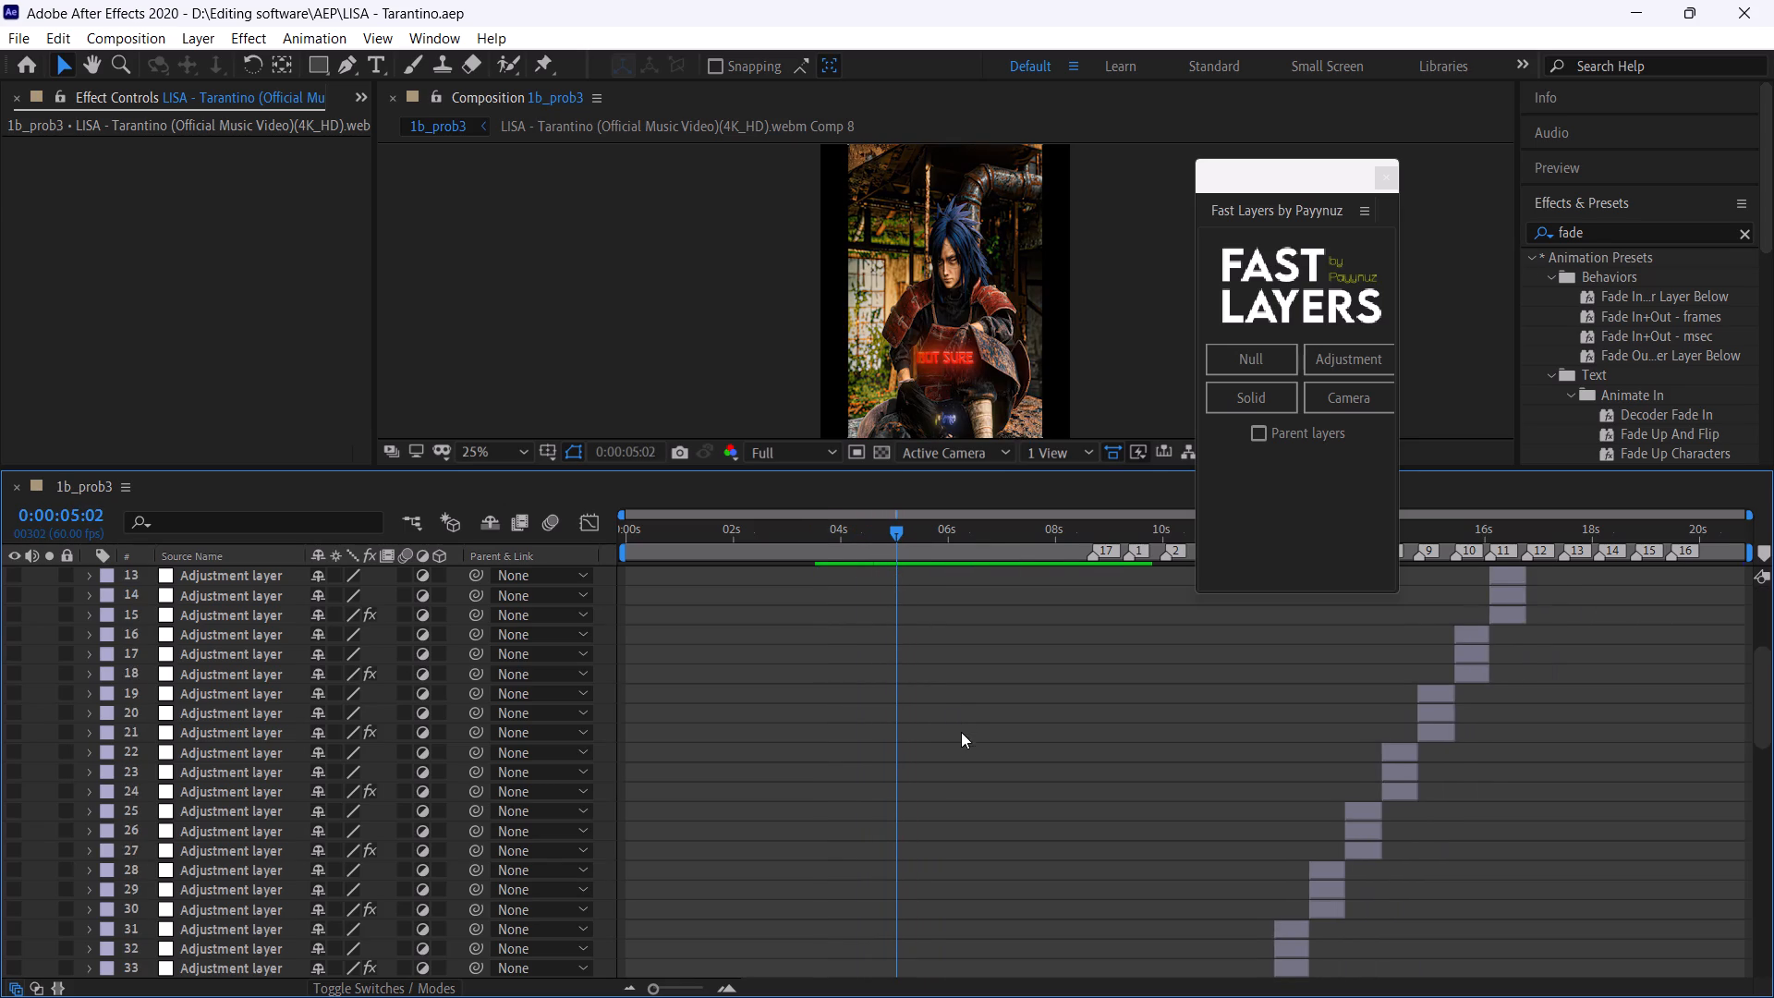
{"action": "scroll", "coordinate": [961, 745], "scroll_direction": "down", "scroll_amount": 2}
{"action": "scroll", "coordinate": [961, 748], "scroll_direction": "up", "scroll_amount": 2}
{"action": "scroll", "coordinate": [963, 761], "scroll_direction": "down", "scroll_amount": 6}
{"action": "left_click_drag", "start_coordinate": [1760, 766], "coordinate": [1760, 768]}
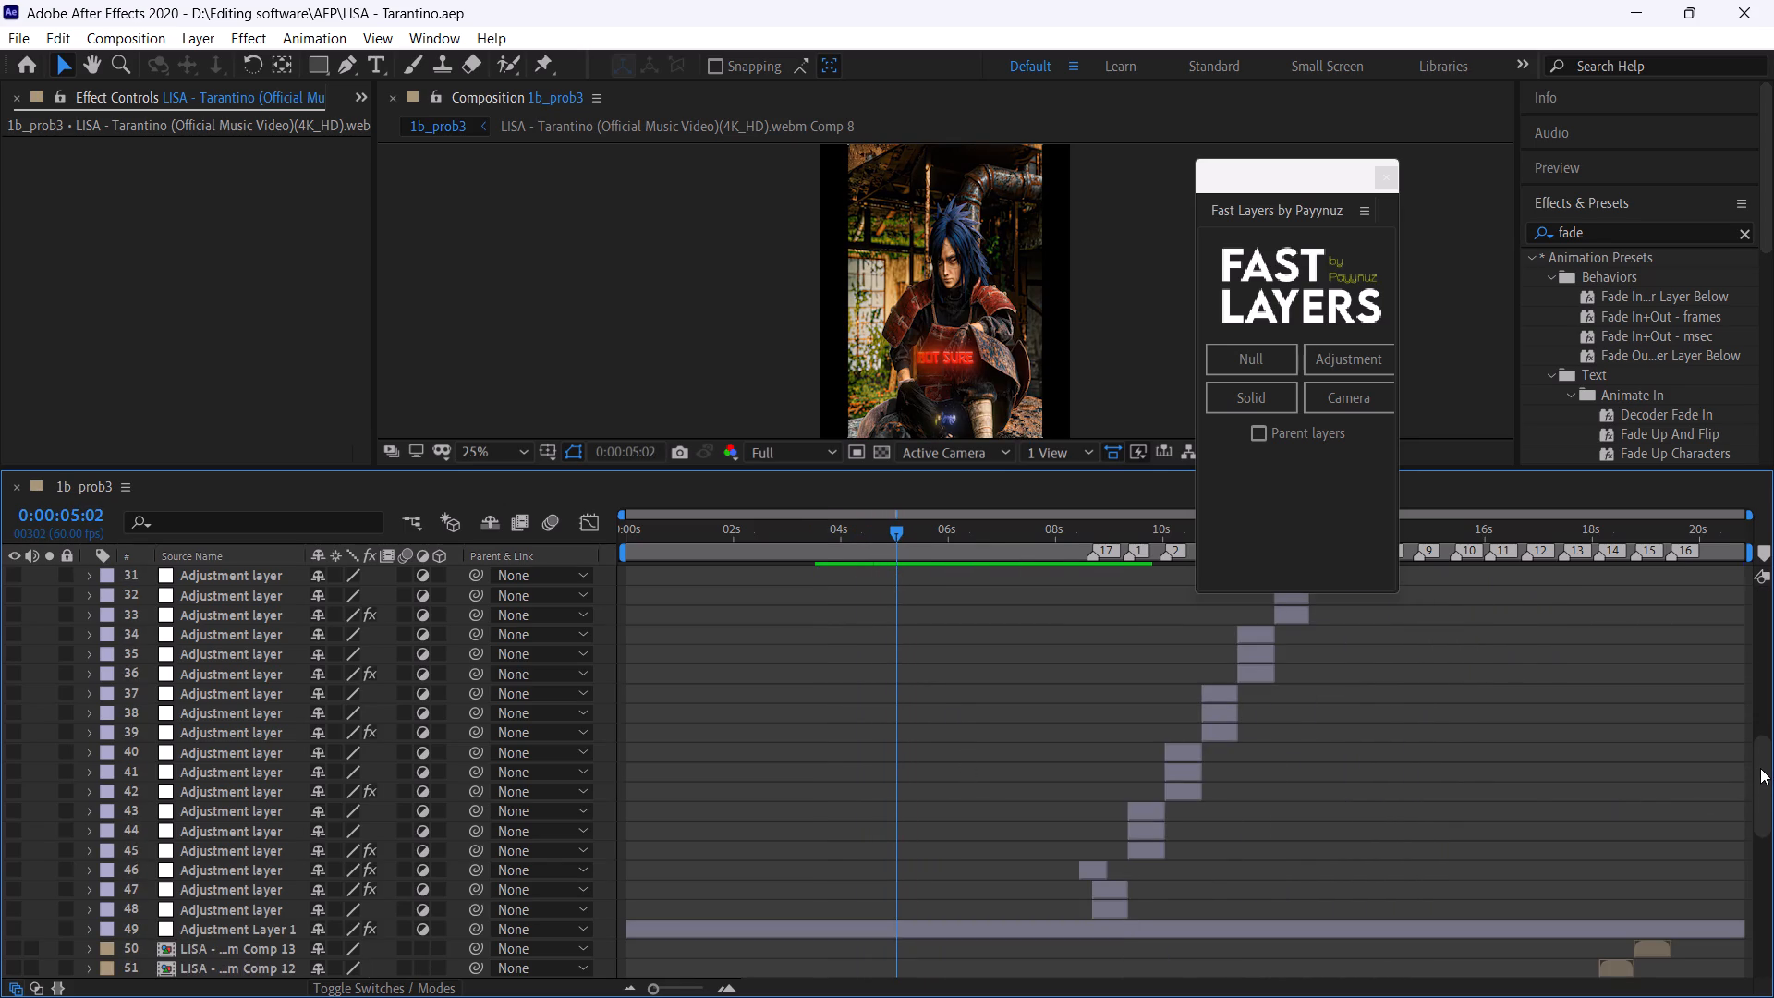
{"action": "left_click_drag", "start_coordinate": [1760, 768], "coordinate": [1769, 895]}
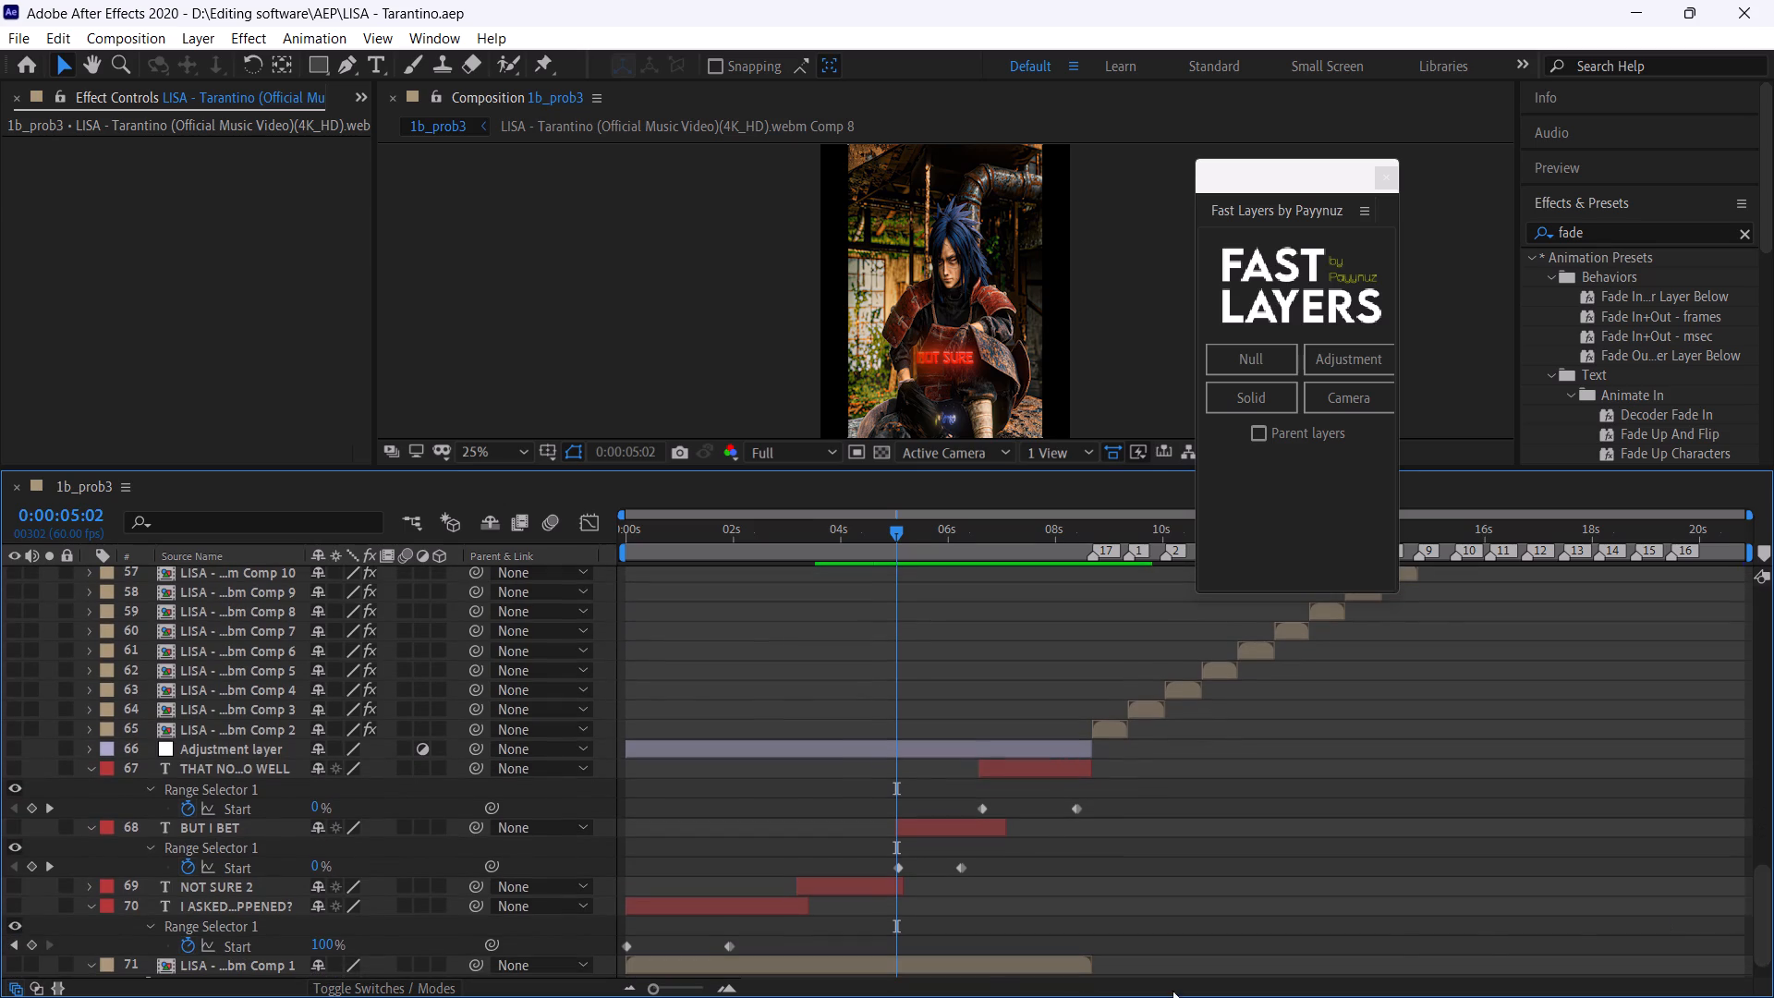
{"action": "left_click_drag", "start_coordinate": [674, 988], "coordinate": [693, 993]}
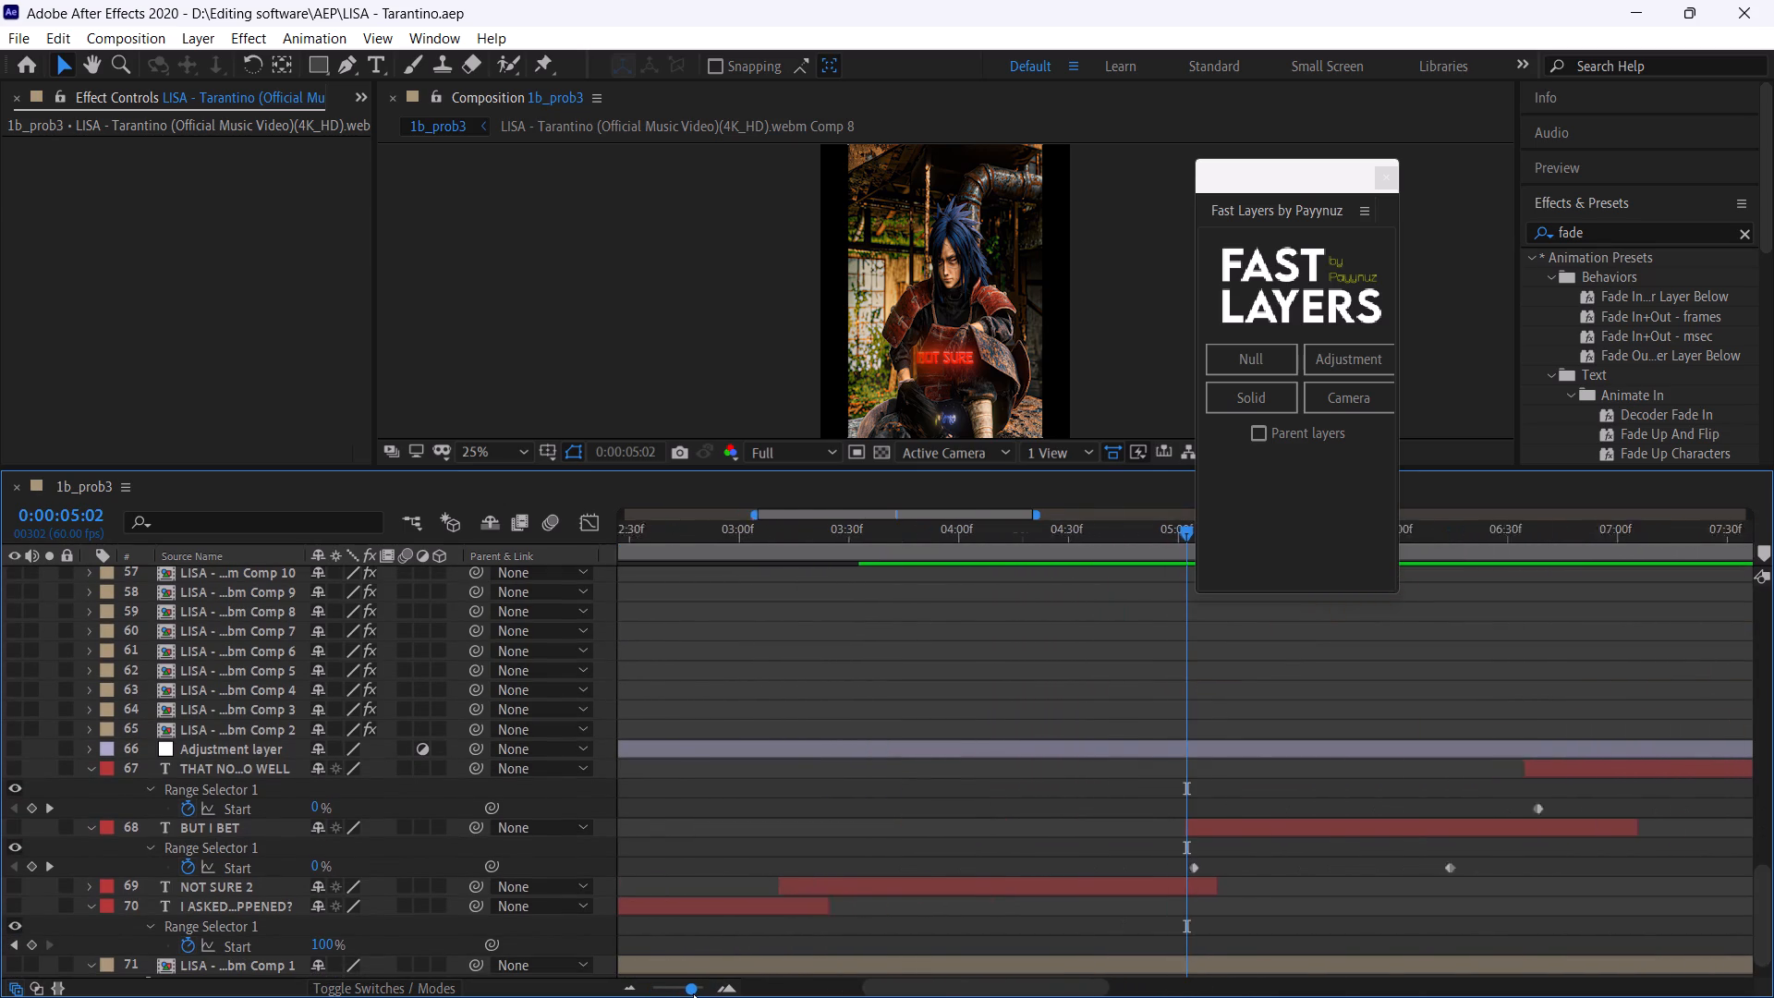
{"action": "left_click_drag", "start_coordinate": [693, 993], "coordinate": [699, 994]}
{"action": "left_click_drag", "start_coordinate": [1343, 828], "coordinate": [1291, 832]}
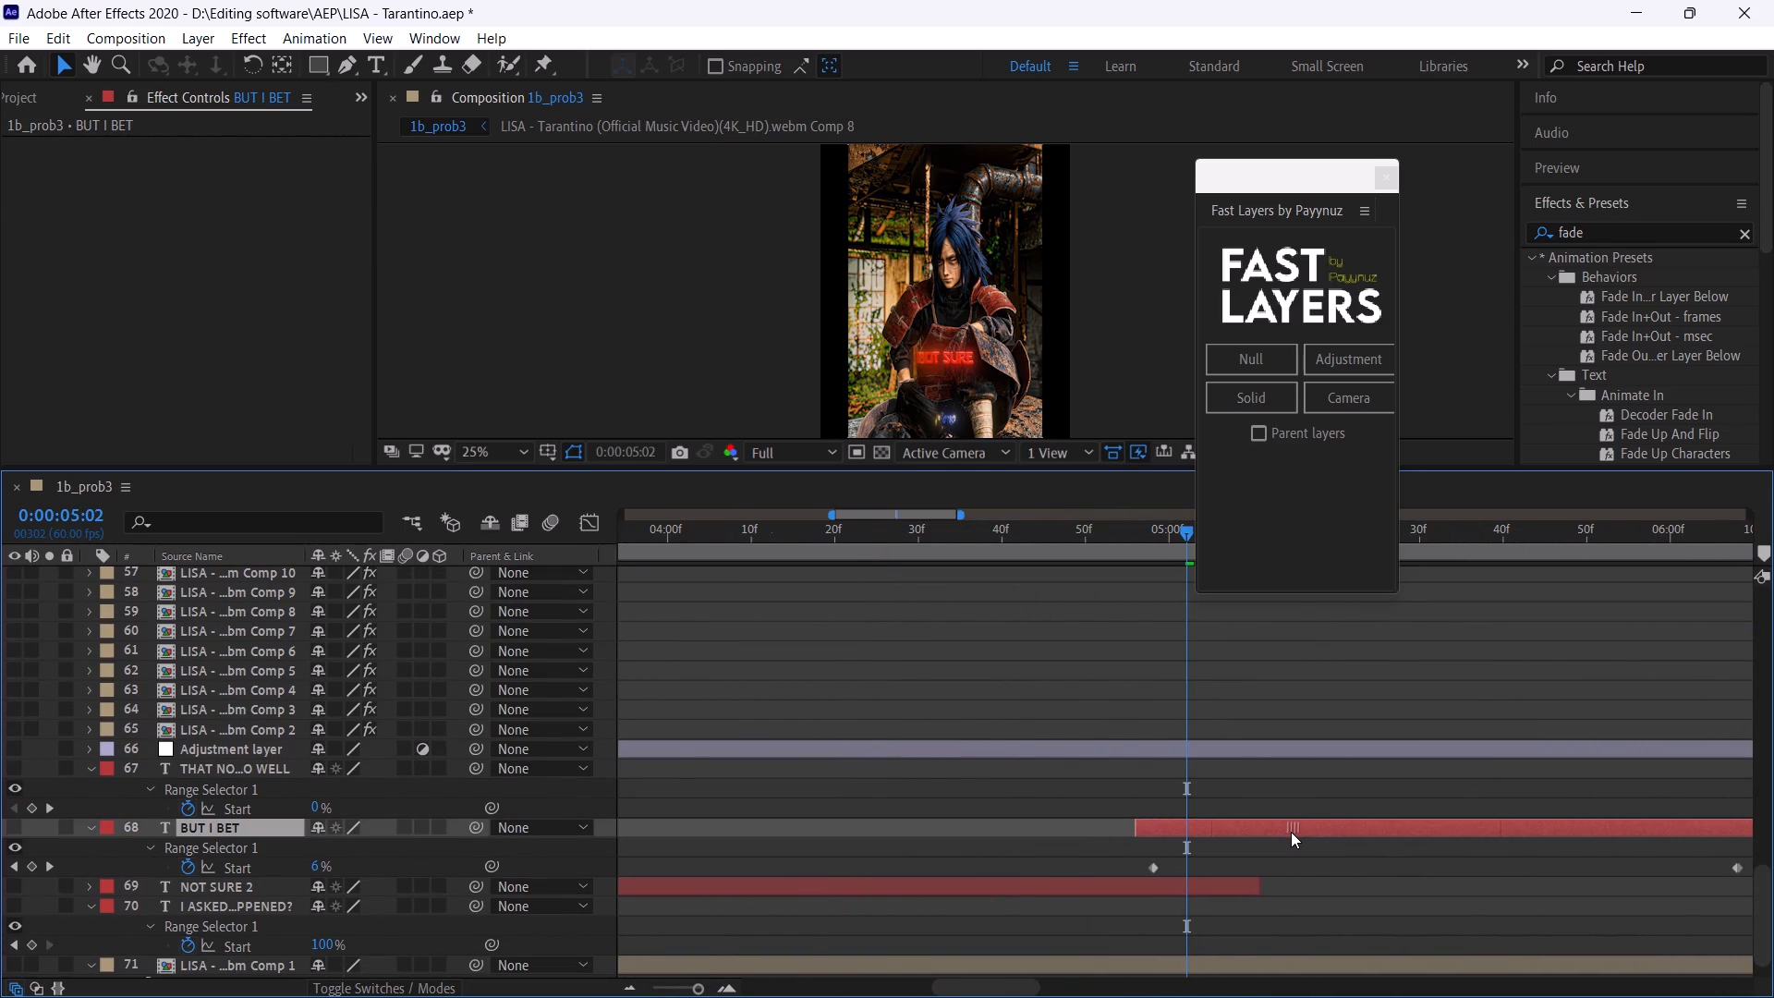
{"action": "left_click_drag", "start_coordinate": [1291, 832], "coordinate": [1294, 834]}
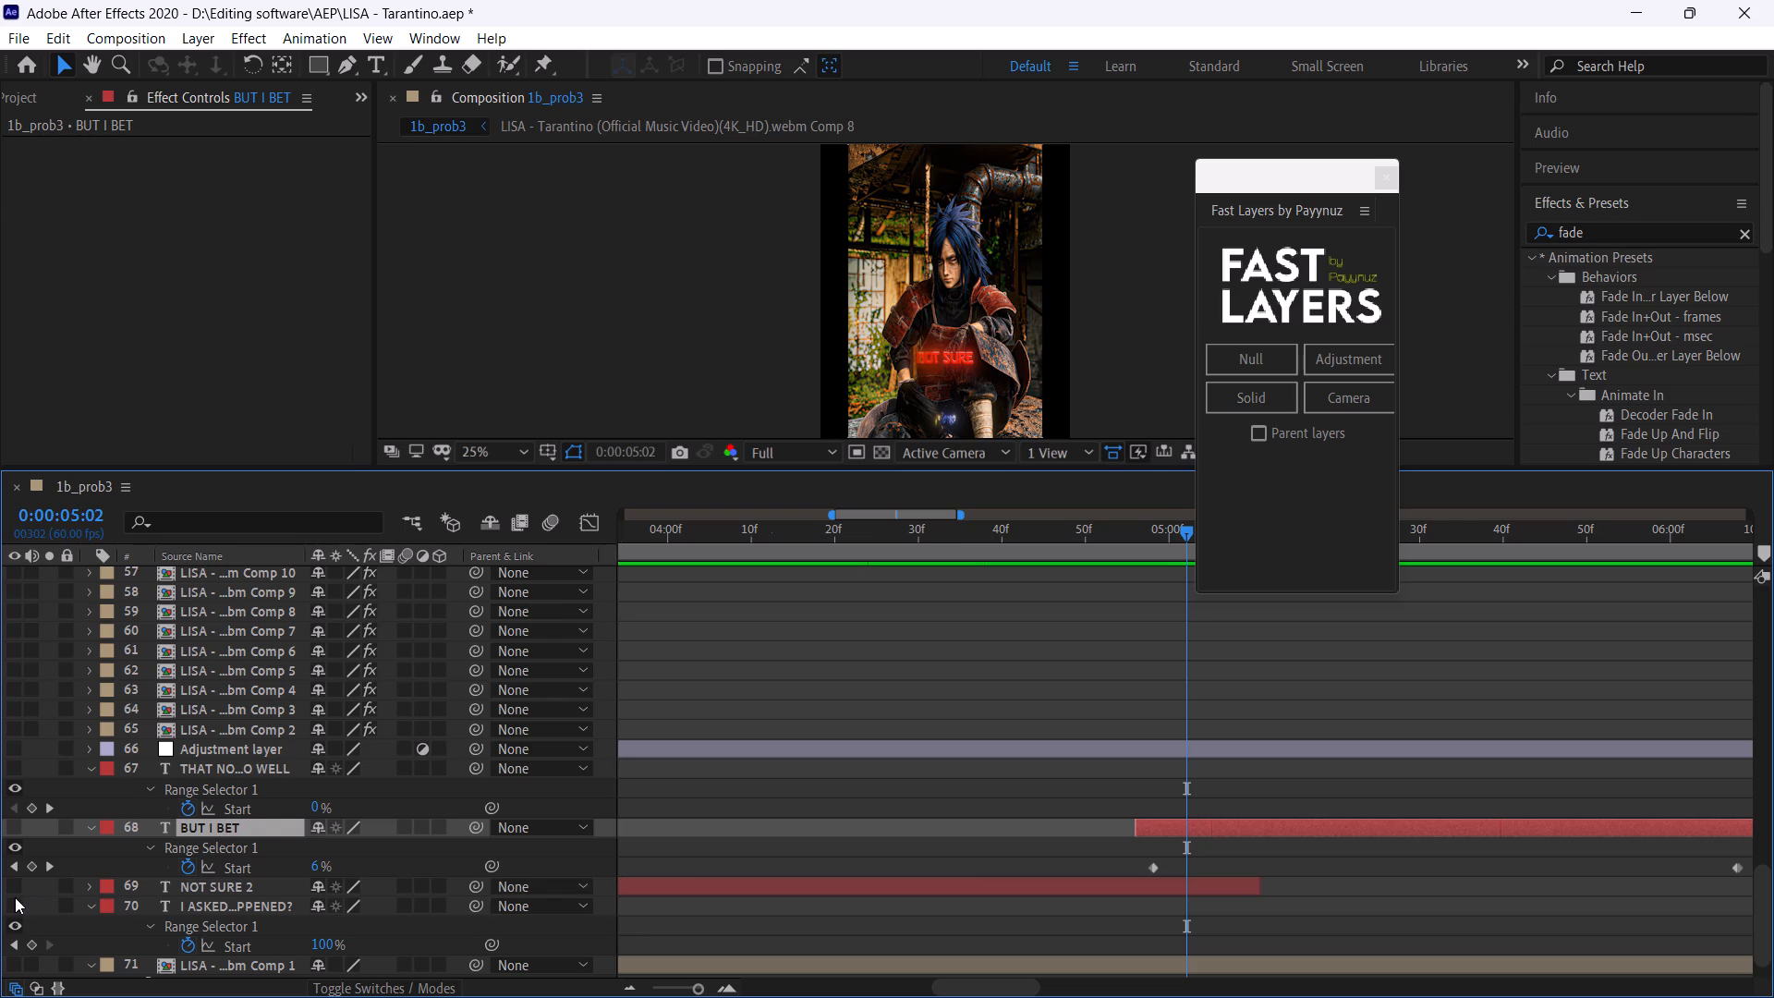
Turn visibility back on for the I ASKED...PPENED?, NOT SURE 2 and BUT I BET text layers.
{"action": "left_click", "coordinate": [15, 902]}
{"action": "left_click", "coordinate": [17, 883]}
{"action": "left_click", "coordinate": [13, 826]}
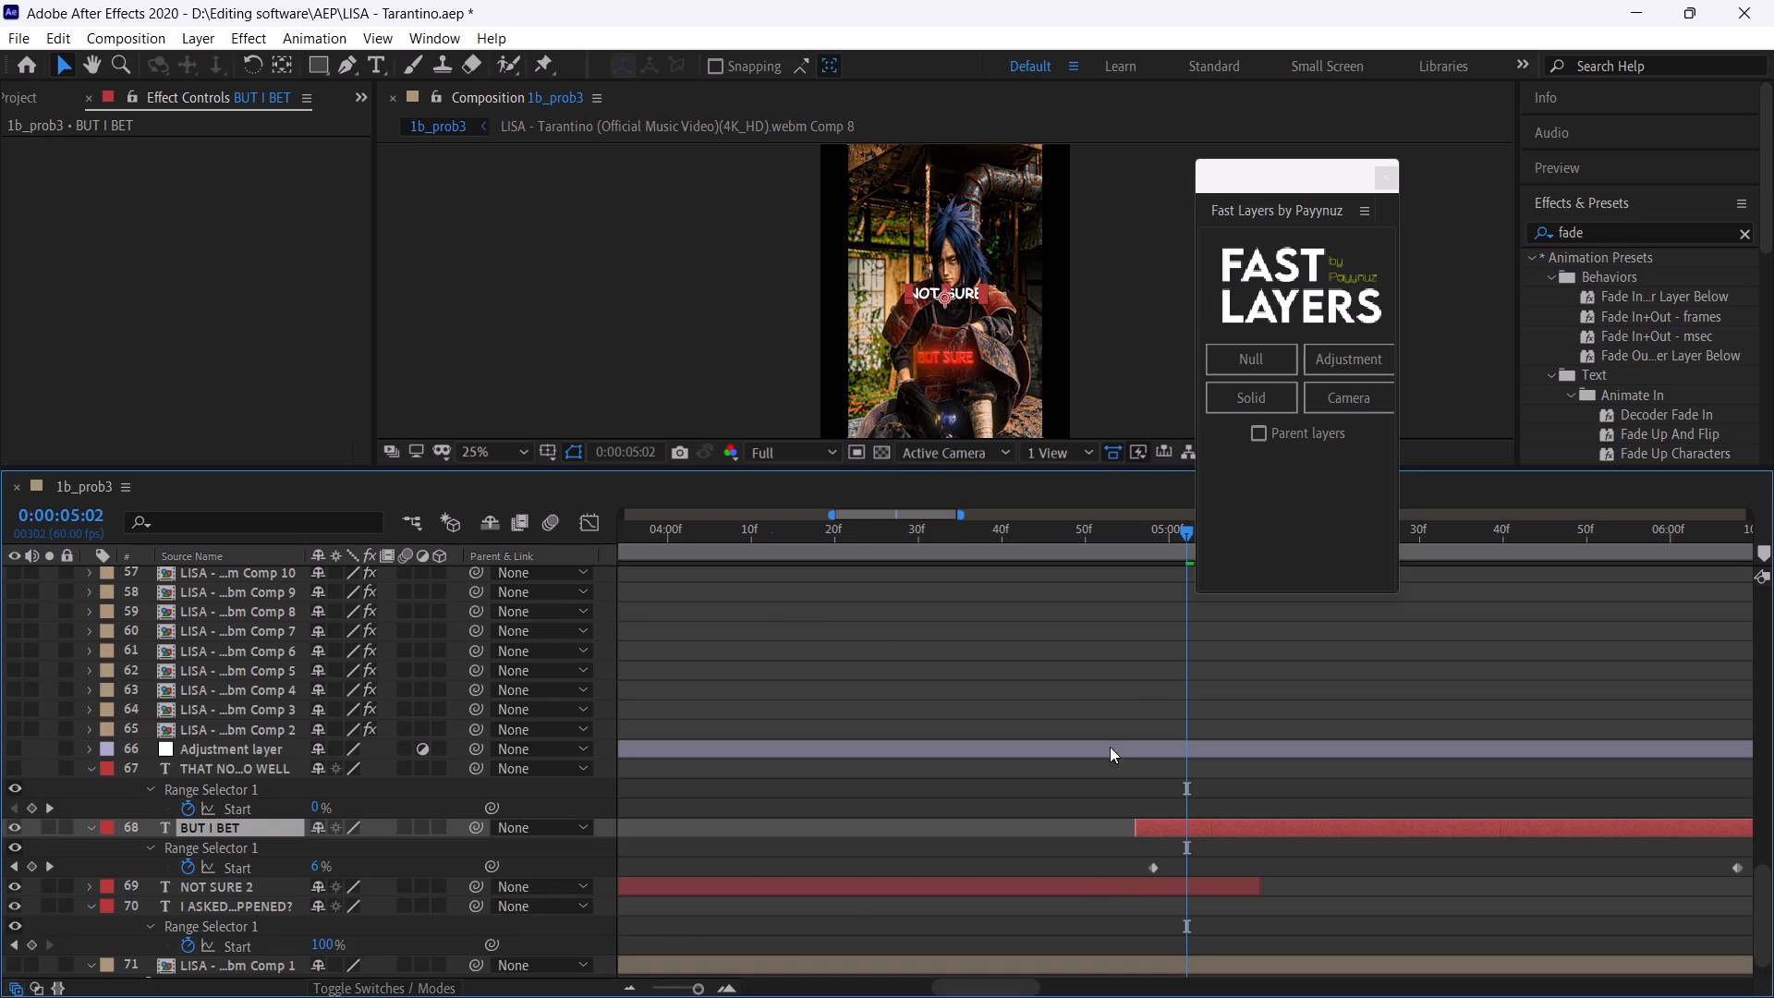
Move the Fast Layers window clear of the timeline and play back from 0:00:05:02 to compare BUT I BET with the reference caption.
{"action": "left_click", "coordinate": [699, 993]}
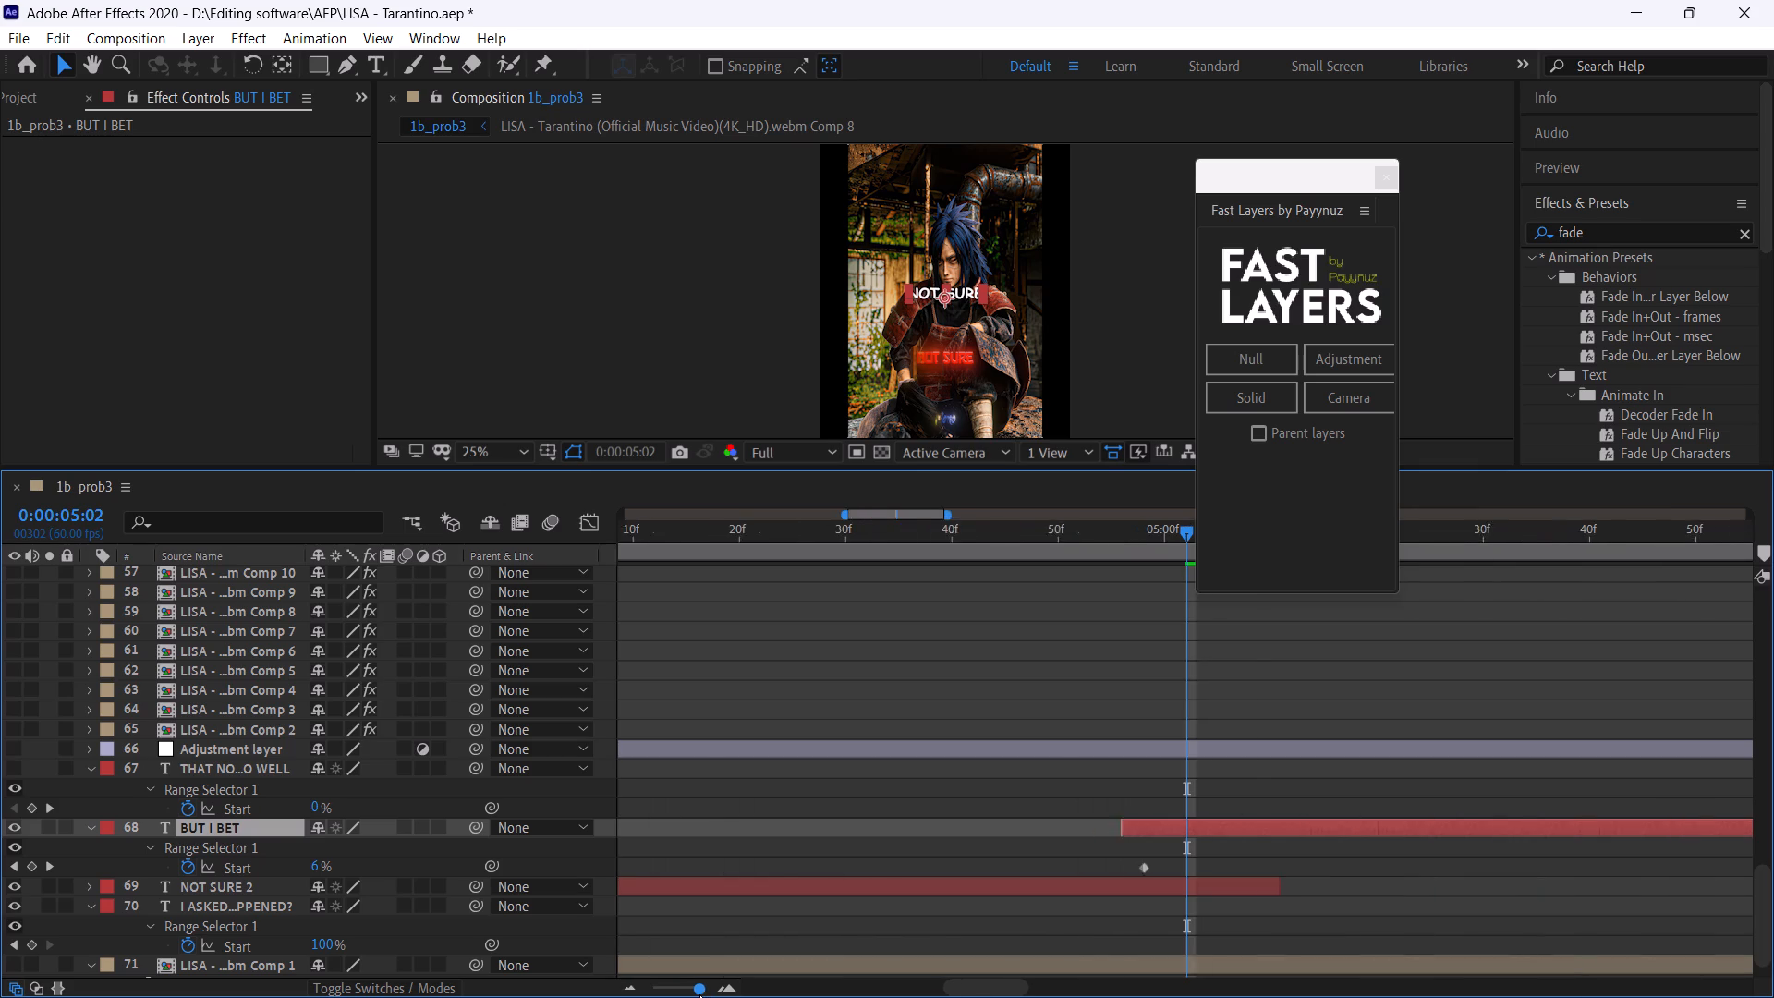
{"action": "key", "text": "space"}
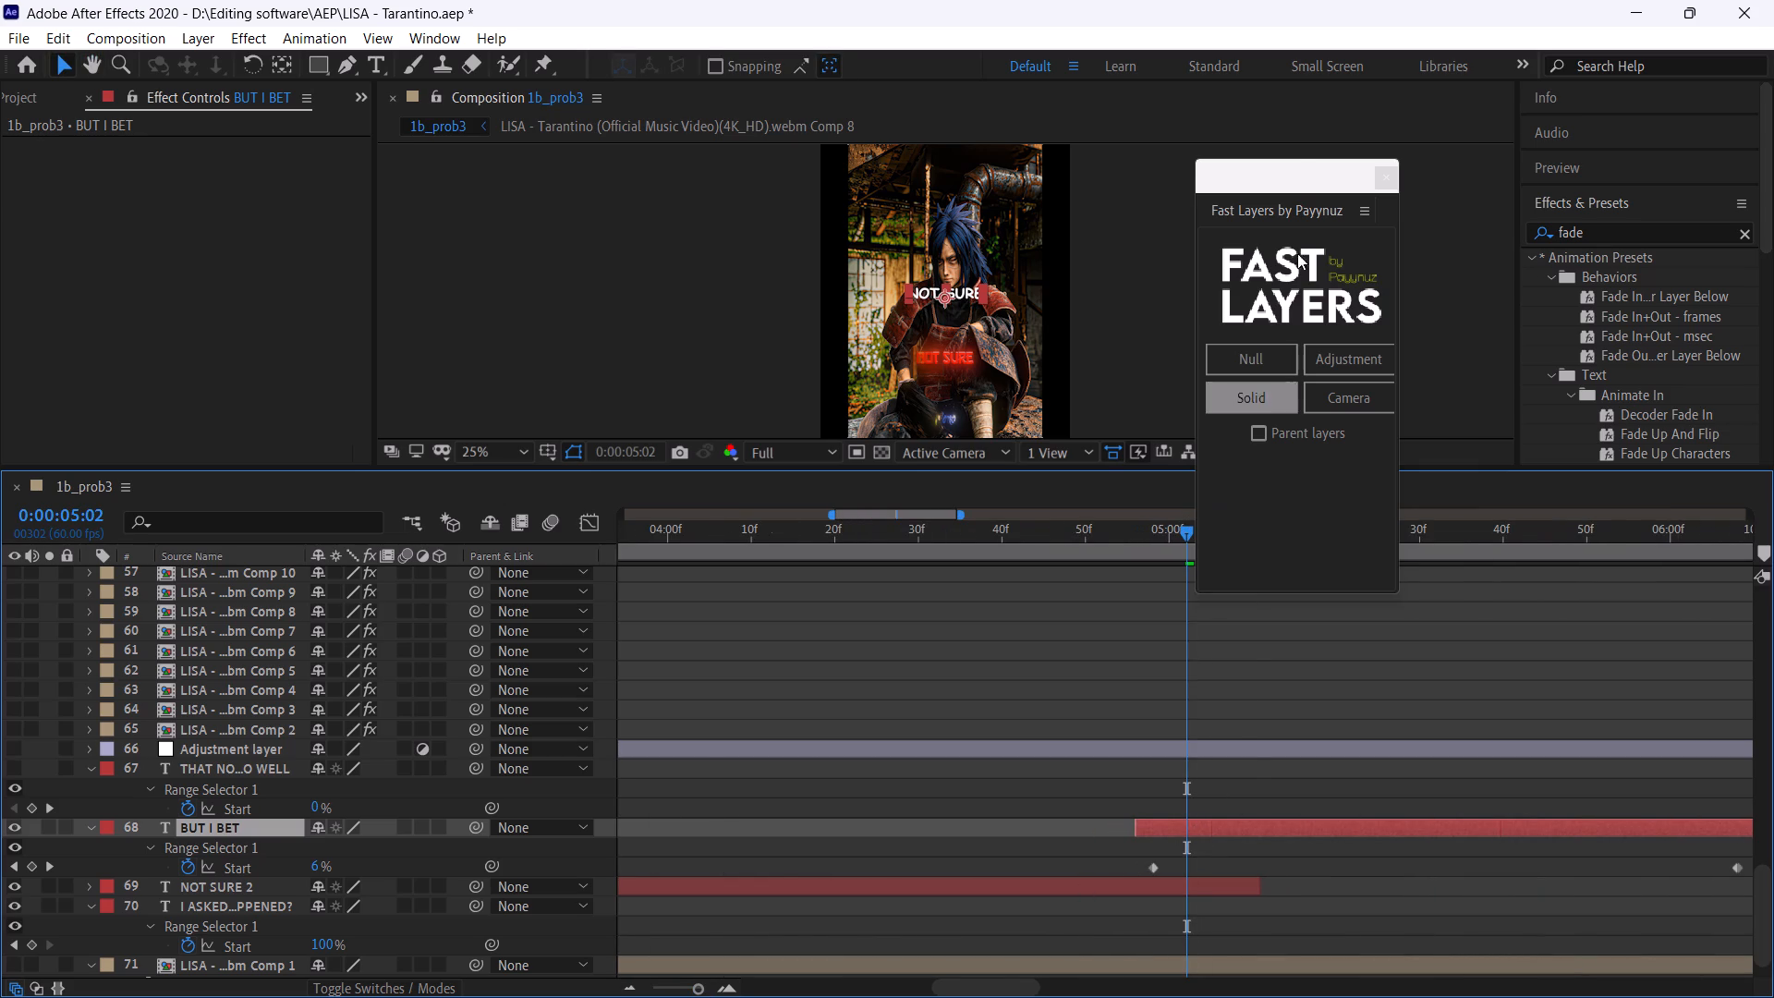
{"action": "left_click_drag", "start_coordinate": [1298, 159], "coordinate": [1310, 291]}
{"action": "left_click_drag", "start_coordinate": [1305, 310], "coordinate": [1391, 112]}
{"action": "left_click", "coordinate": [1190, 534]}
{"action": "key", "text": "space"}
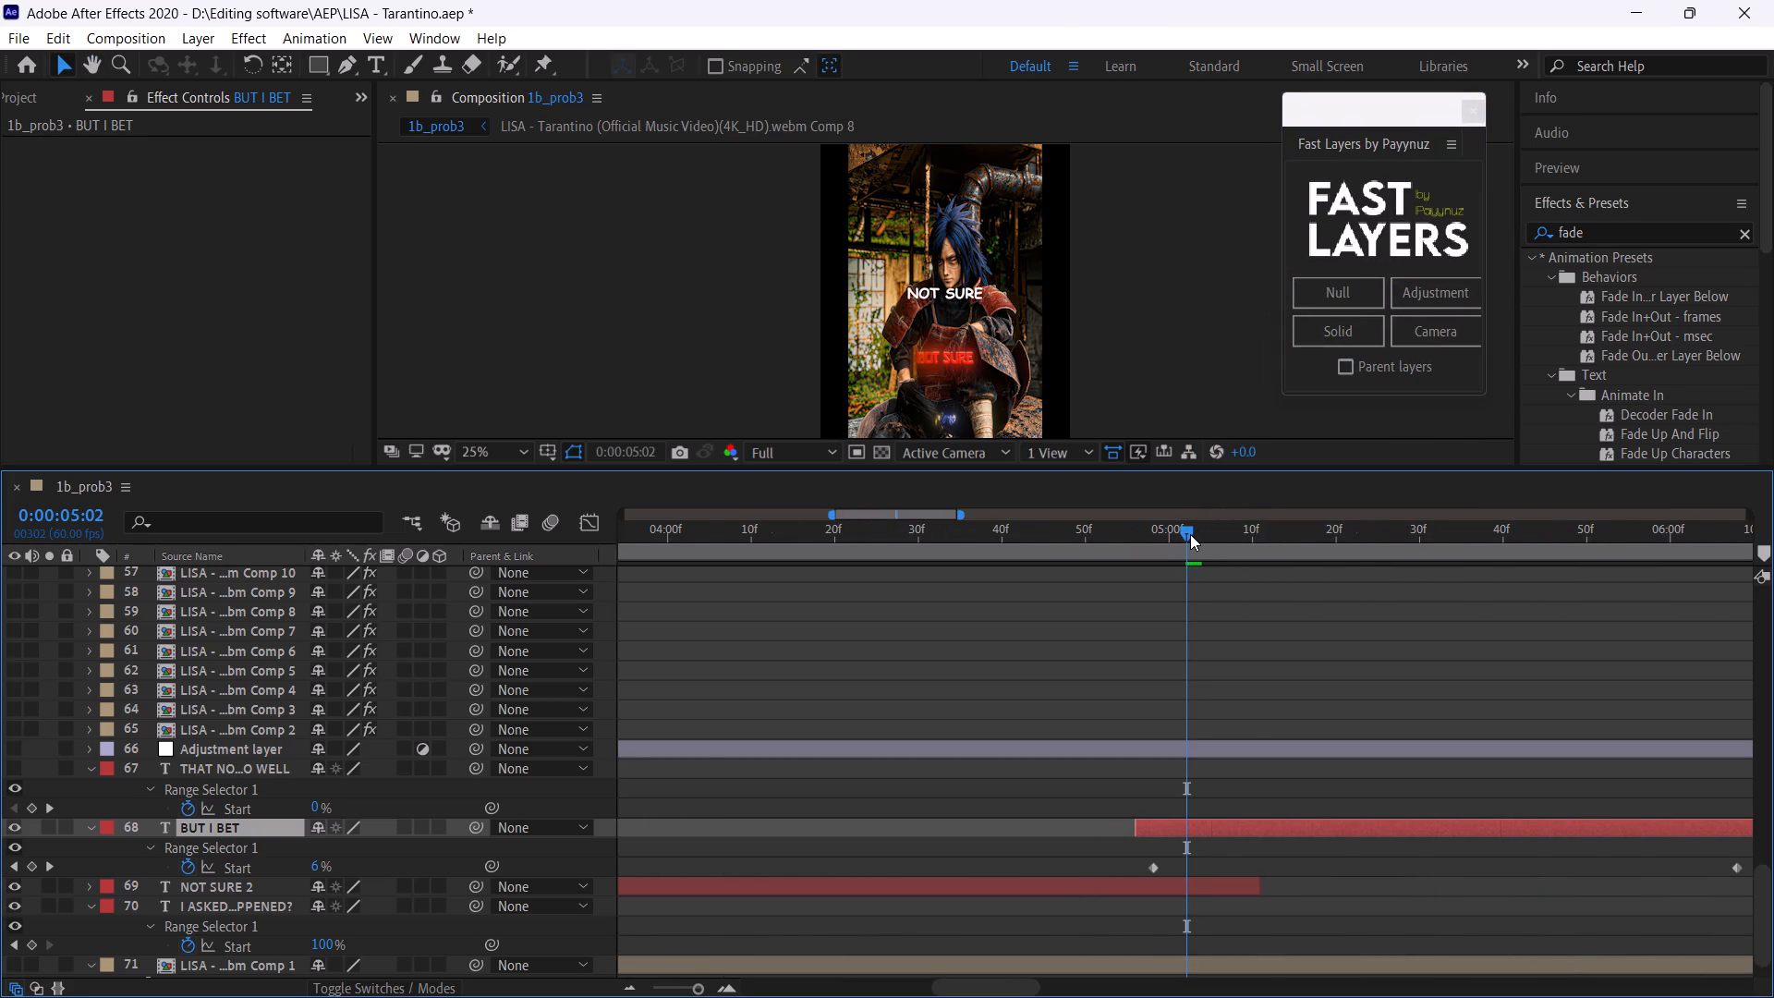
{"action": "left_click", "coordinate": [1190, 534]}
{"action": "key", "text": "space"}
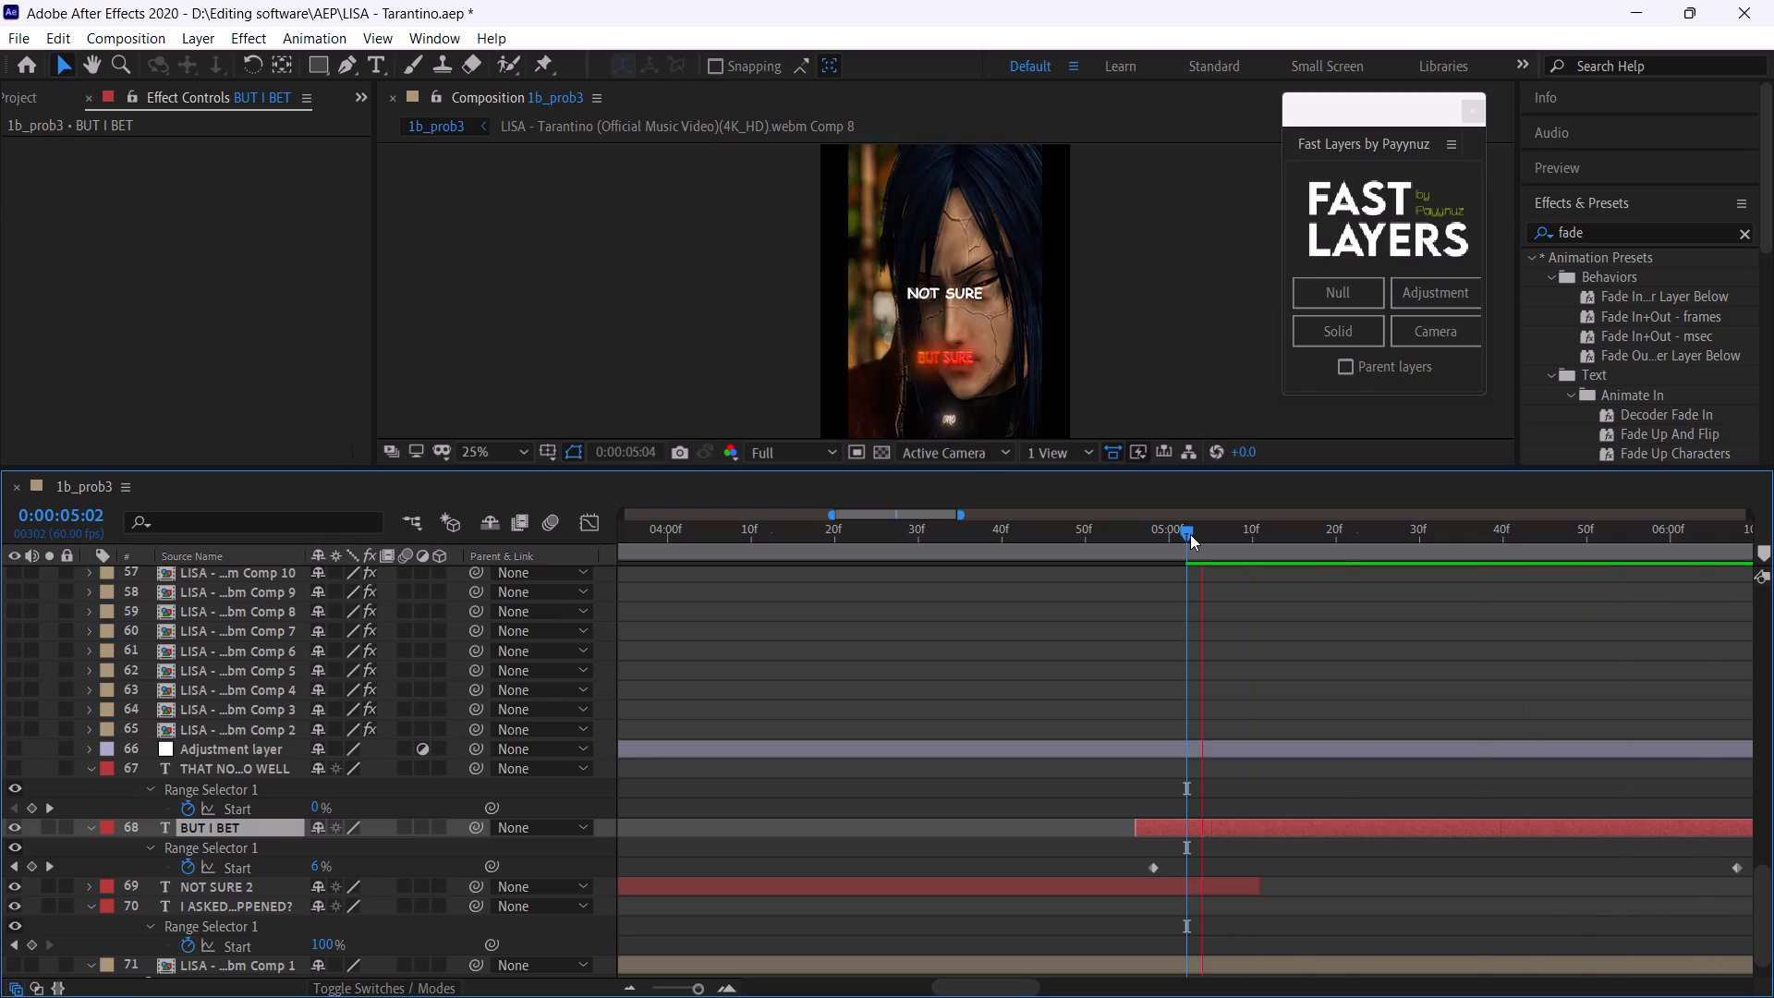
{"action": "left_click", "coordinate": [1190, 534]}
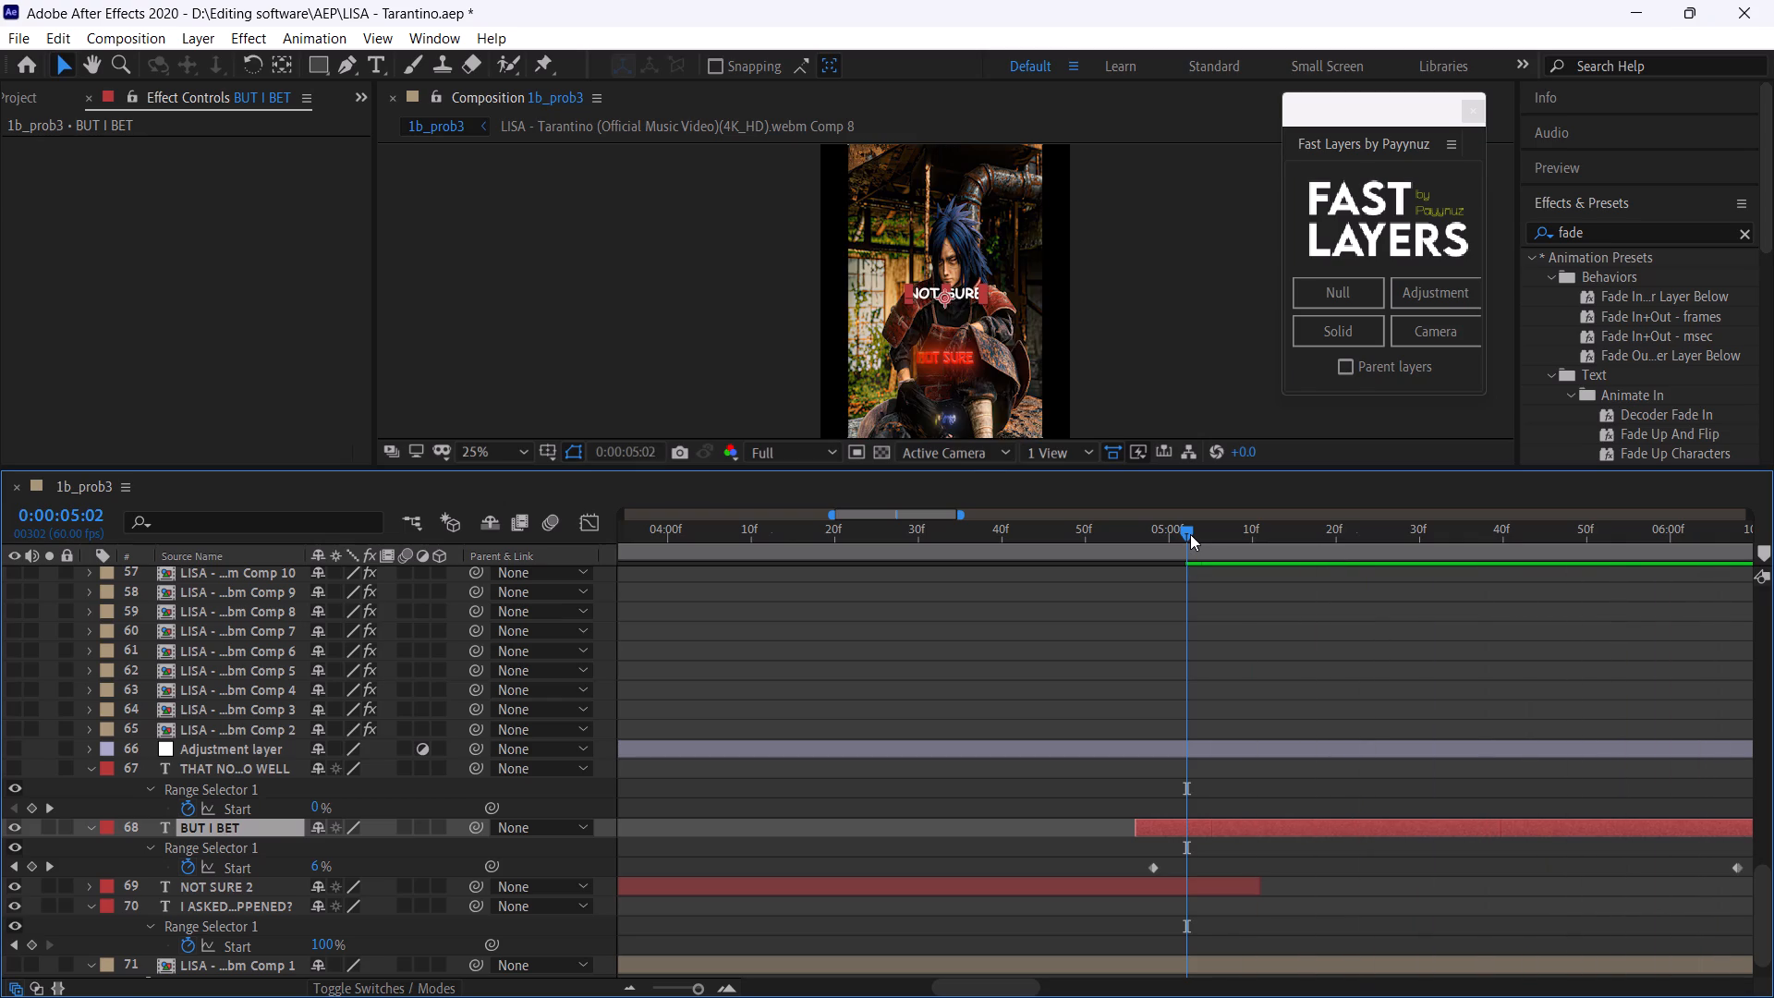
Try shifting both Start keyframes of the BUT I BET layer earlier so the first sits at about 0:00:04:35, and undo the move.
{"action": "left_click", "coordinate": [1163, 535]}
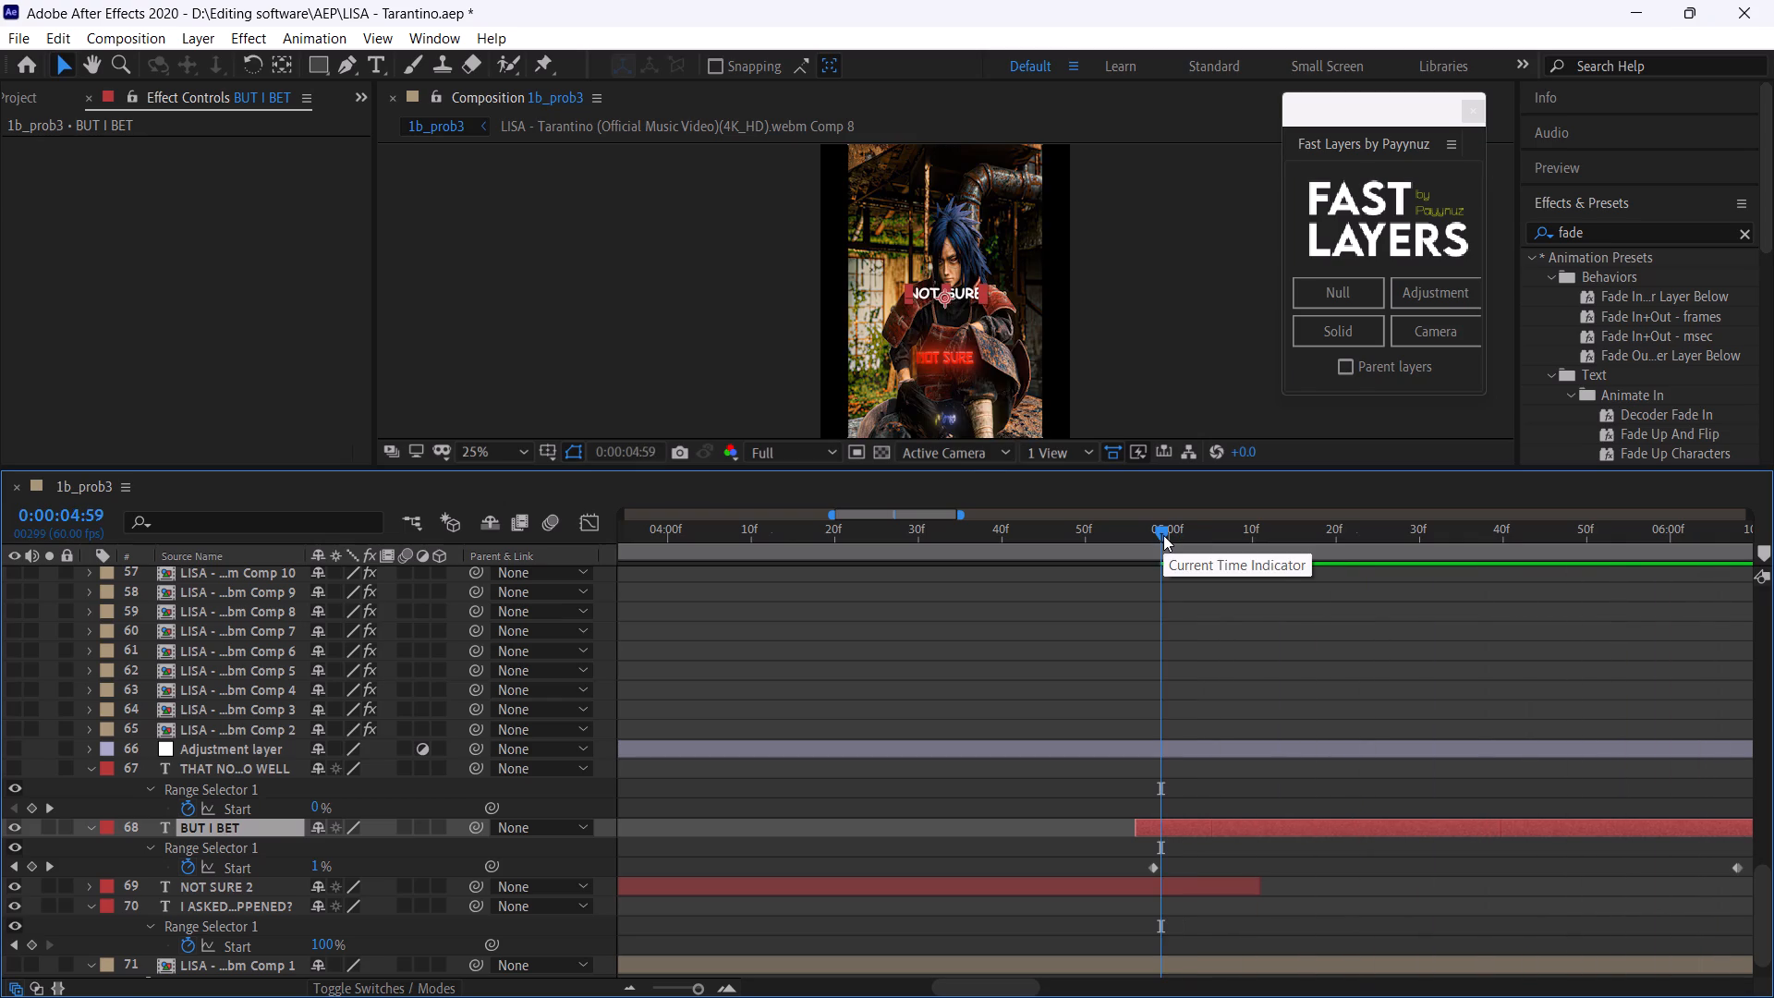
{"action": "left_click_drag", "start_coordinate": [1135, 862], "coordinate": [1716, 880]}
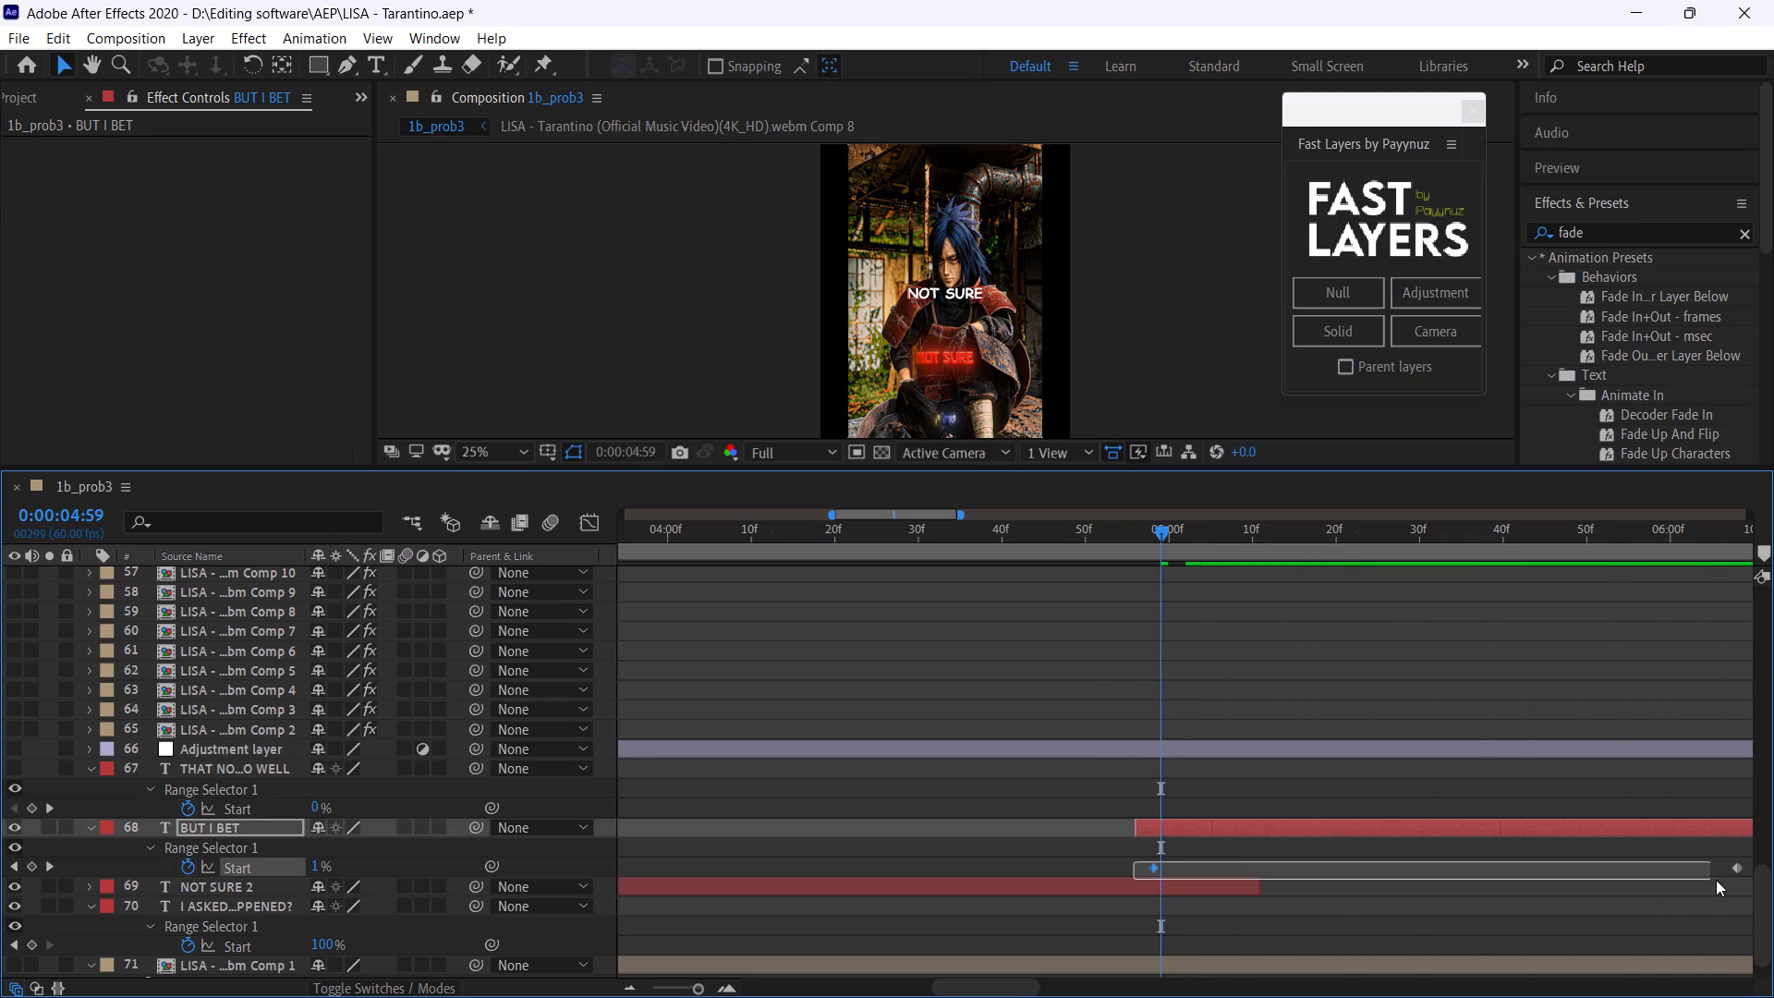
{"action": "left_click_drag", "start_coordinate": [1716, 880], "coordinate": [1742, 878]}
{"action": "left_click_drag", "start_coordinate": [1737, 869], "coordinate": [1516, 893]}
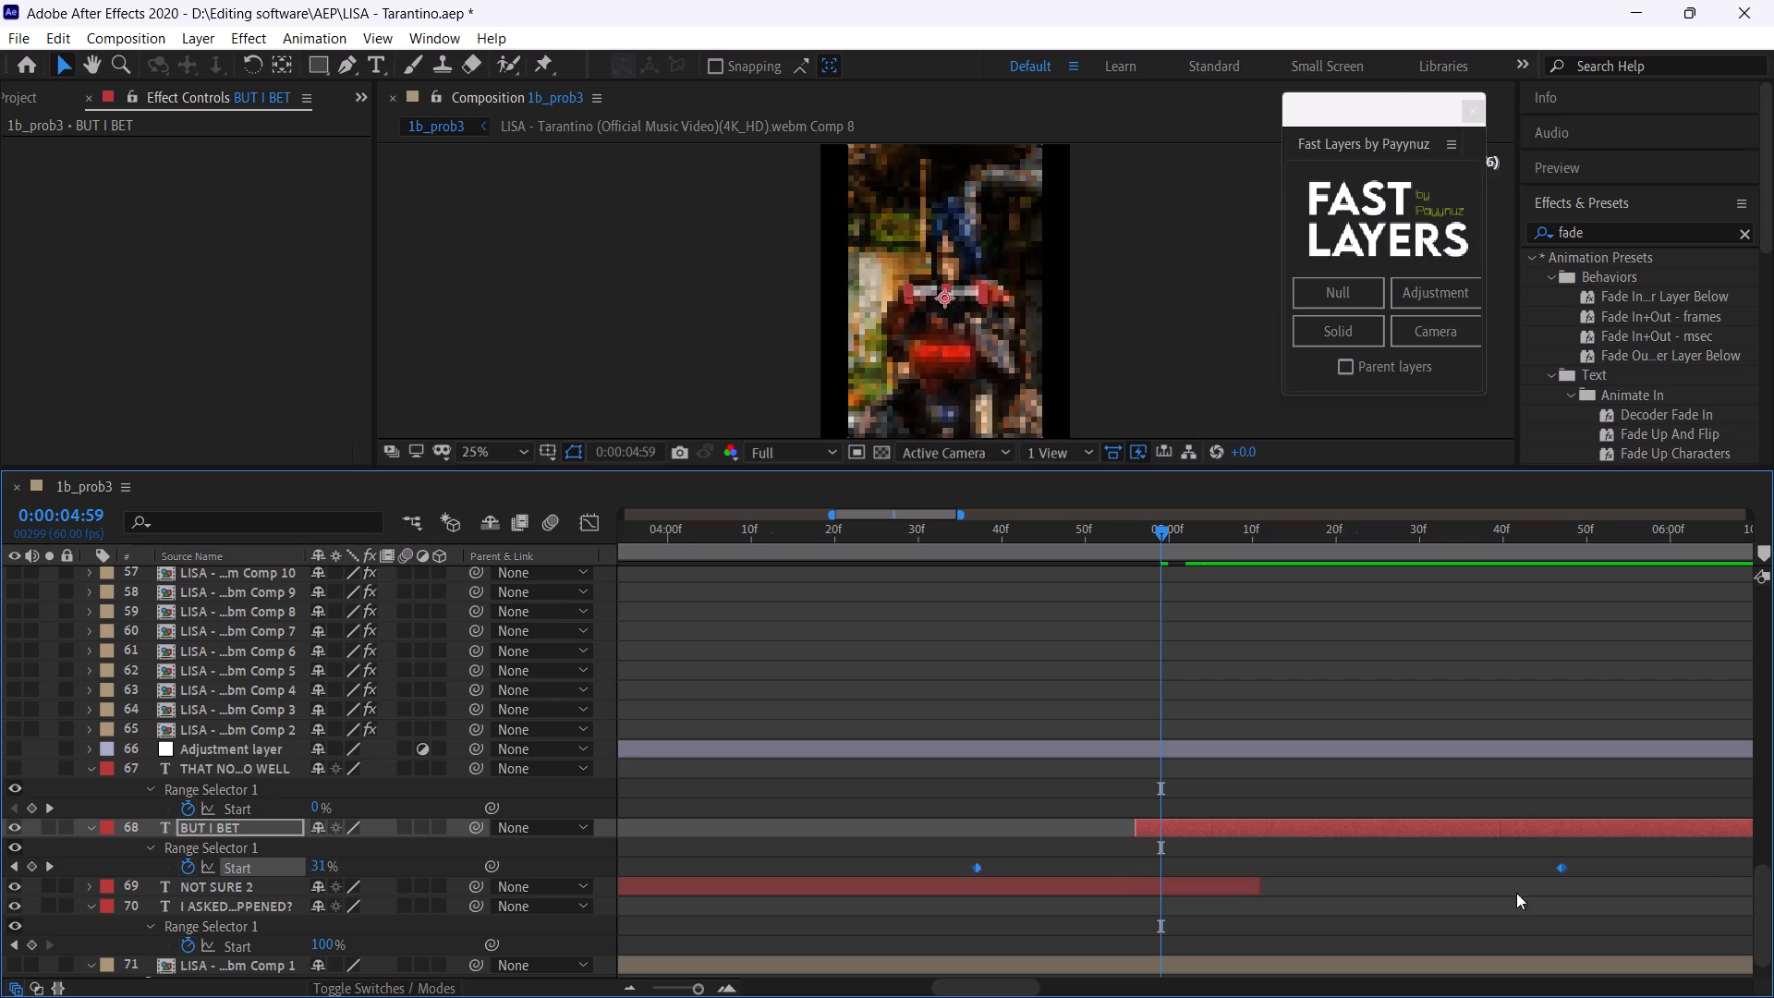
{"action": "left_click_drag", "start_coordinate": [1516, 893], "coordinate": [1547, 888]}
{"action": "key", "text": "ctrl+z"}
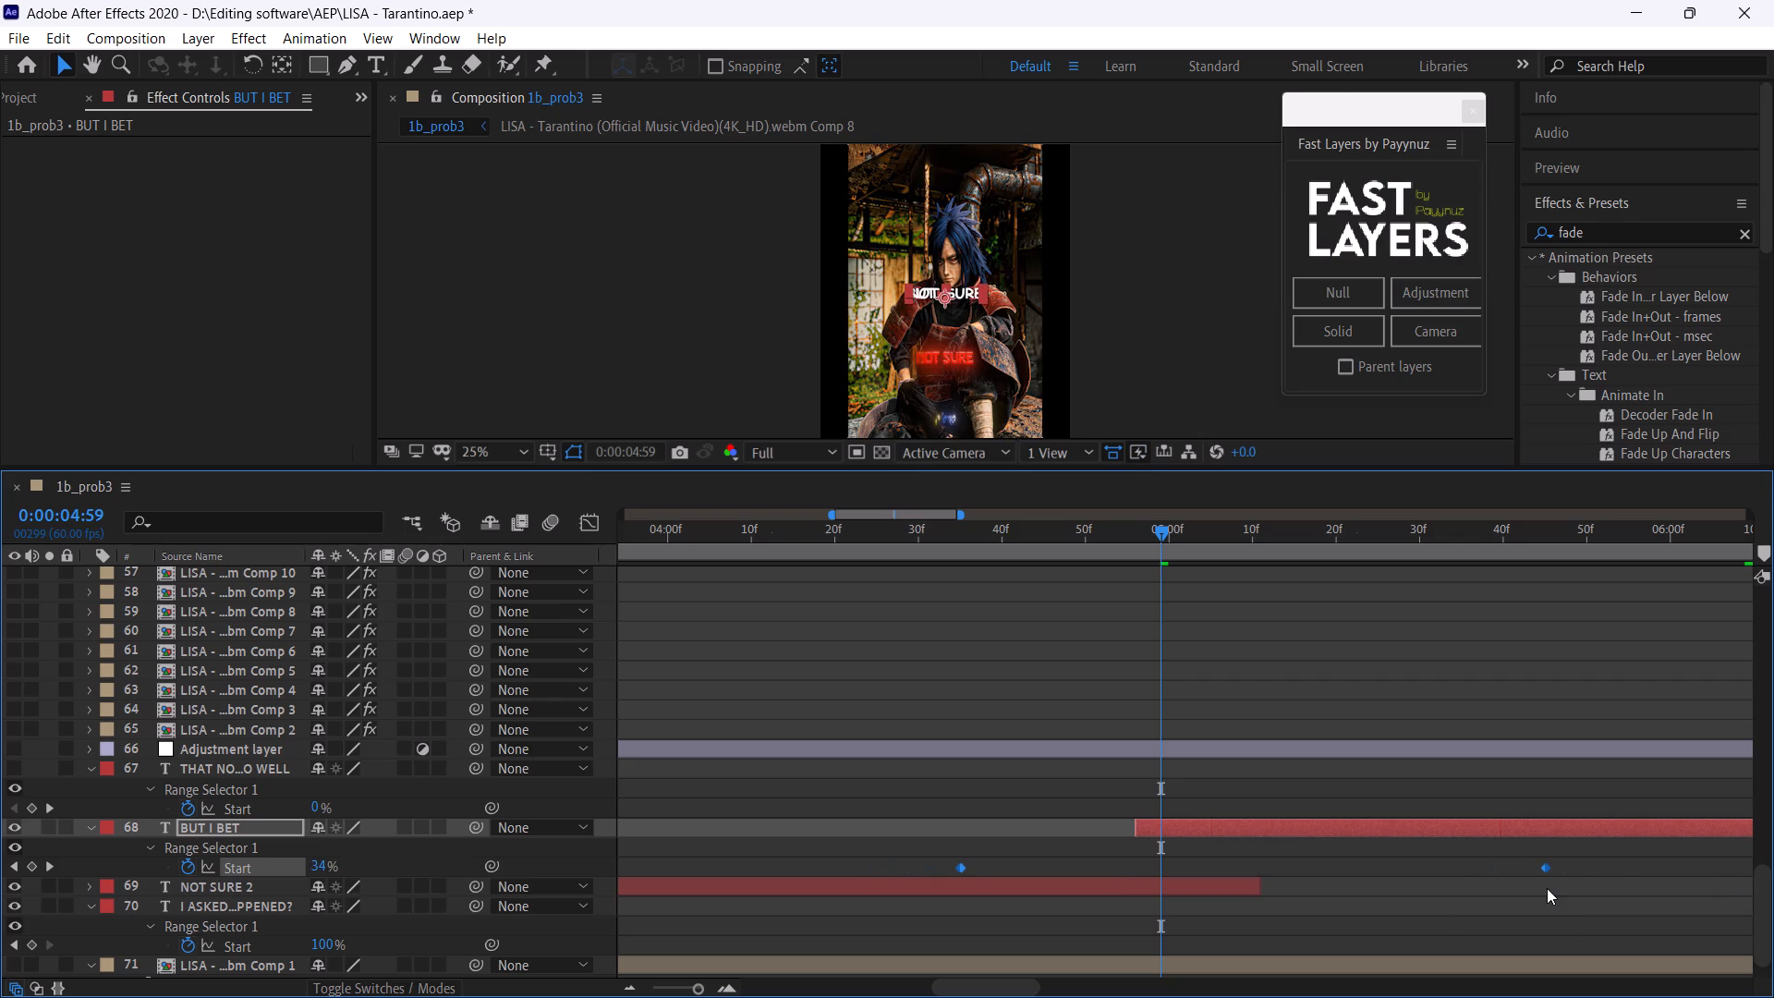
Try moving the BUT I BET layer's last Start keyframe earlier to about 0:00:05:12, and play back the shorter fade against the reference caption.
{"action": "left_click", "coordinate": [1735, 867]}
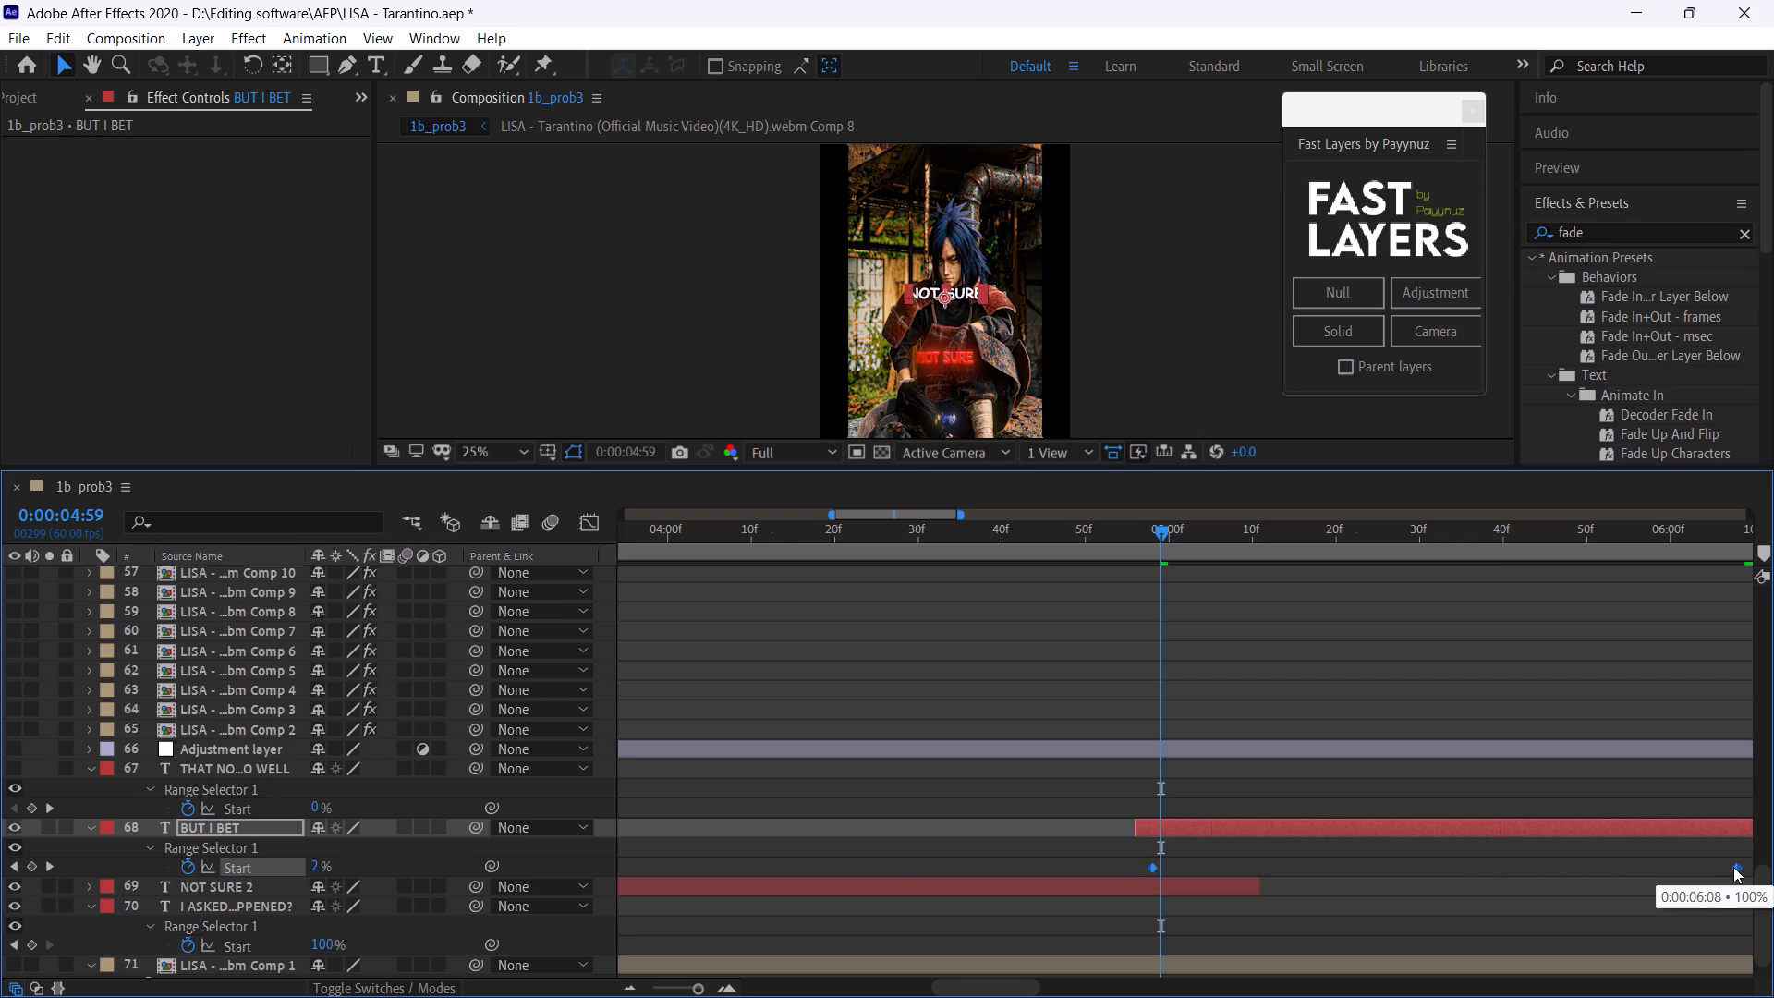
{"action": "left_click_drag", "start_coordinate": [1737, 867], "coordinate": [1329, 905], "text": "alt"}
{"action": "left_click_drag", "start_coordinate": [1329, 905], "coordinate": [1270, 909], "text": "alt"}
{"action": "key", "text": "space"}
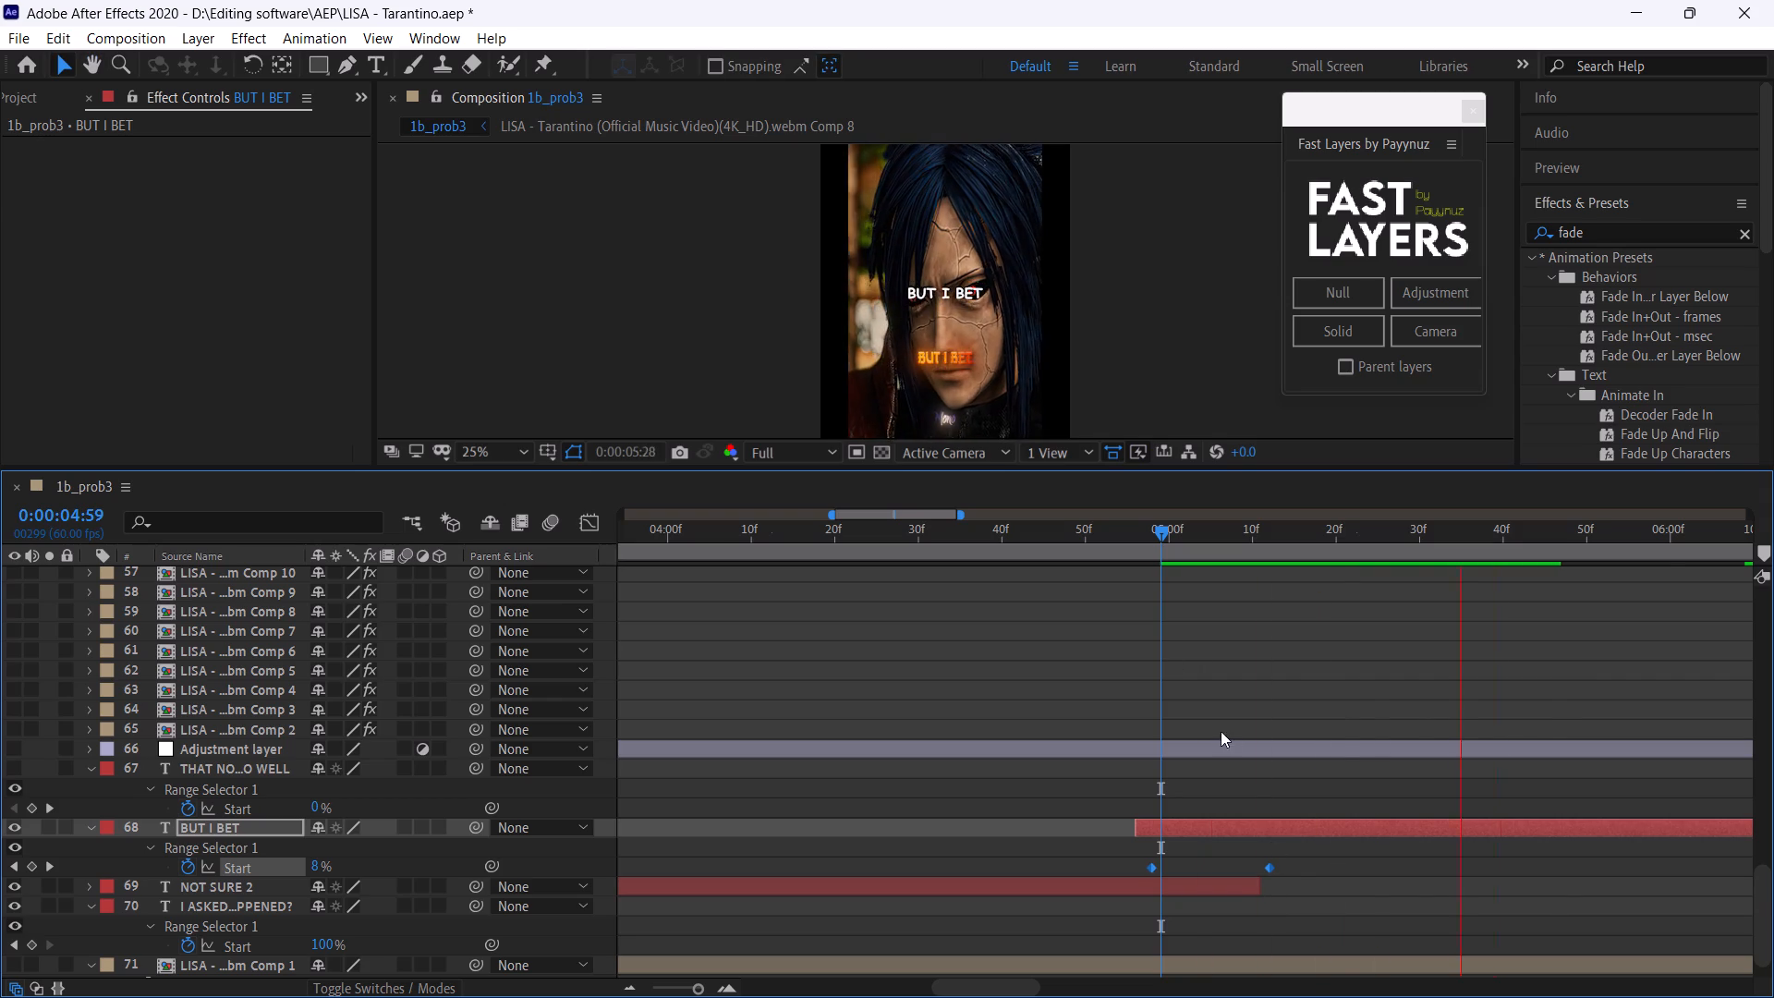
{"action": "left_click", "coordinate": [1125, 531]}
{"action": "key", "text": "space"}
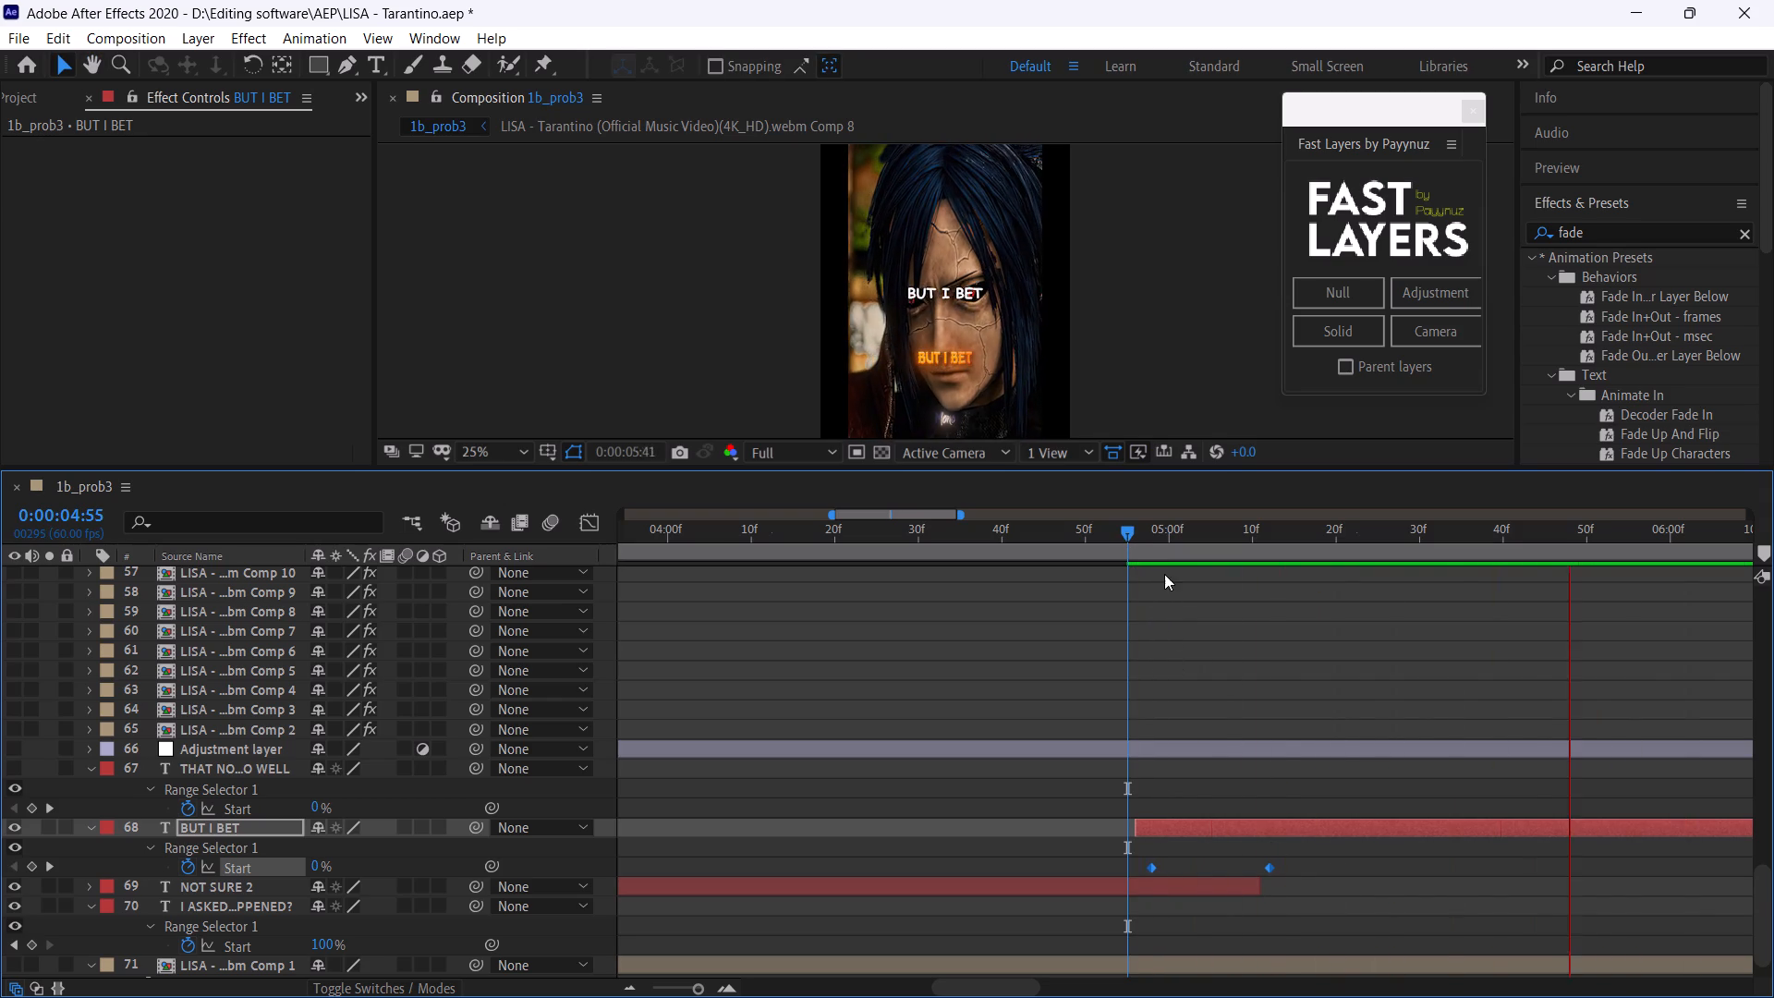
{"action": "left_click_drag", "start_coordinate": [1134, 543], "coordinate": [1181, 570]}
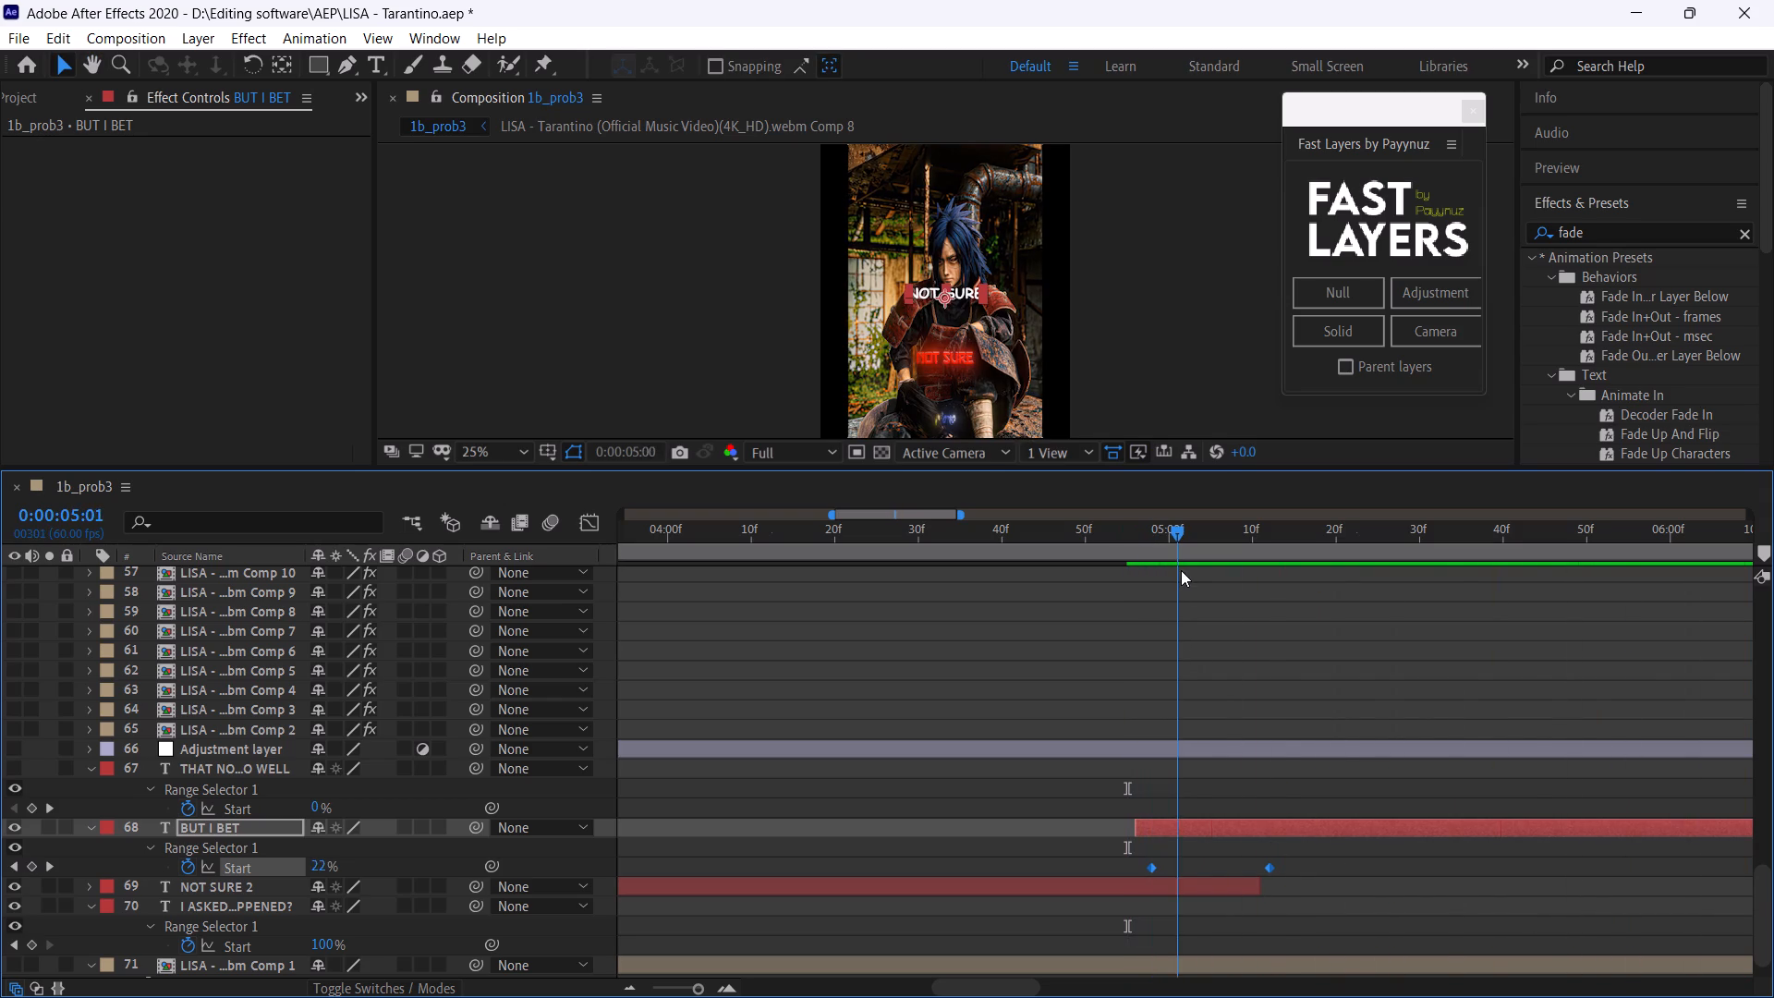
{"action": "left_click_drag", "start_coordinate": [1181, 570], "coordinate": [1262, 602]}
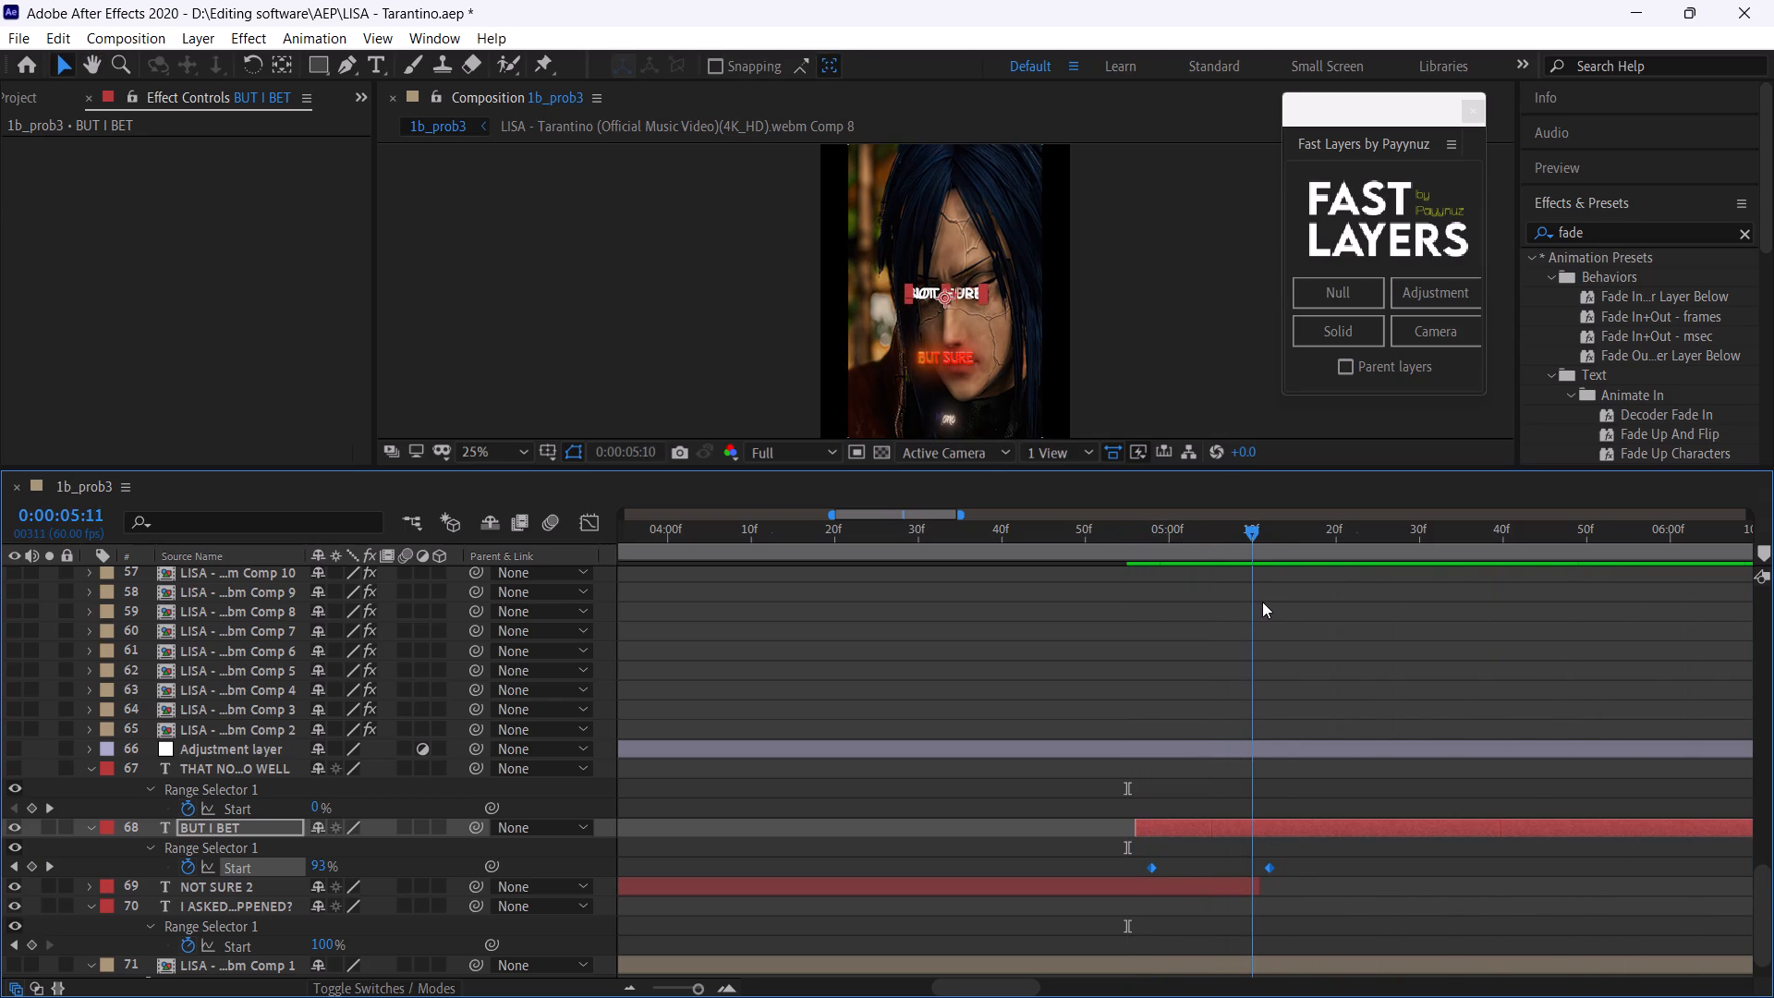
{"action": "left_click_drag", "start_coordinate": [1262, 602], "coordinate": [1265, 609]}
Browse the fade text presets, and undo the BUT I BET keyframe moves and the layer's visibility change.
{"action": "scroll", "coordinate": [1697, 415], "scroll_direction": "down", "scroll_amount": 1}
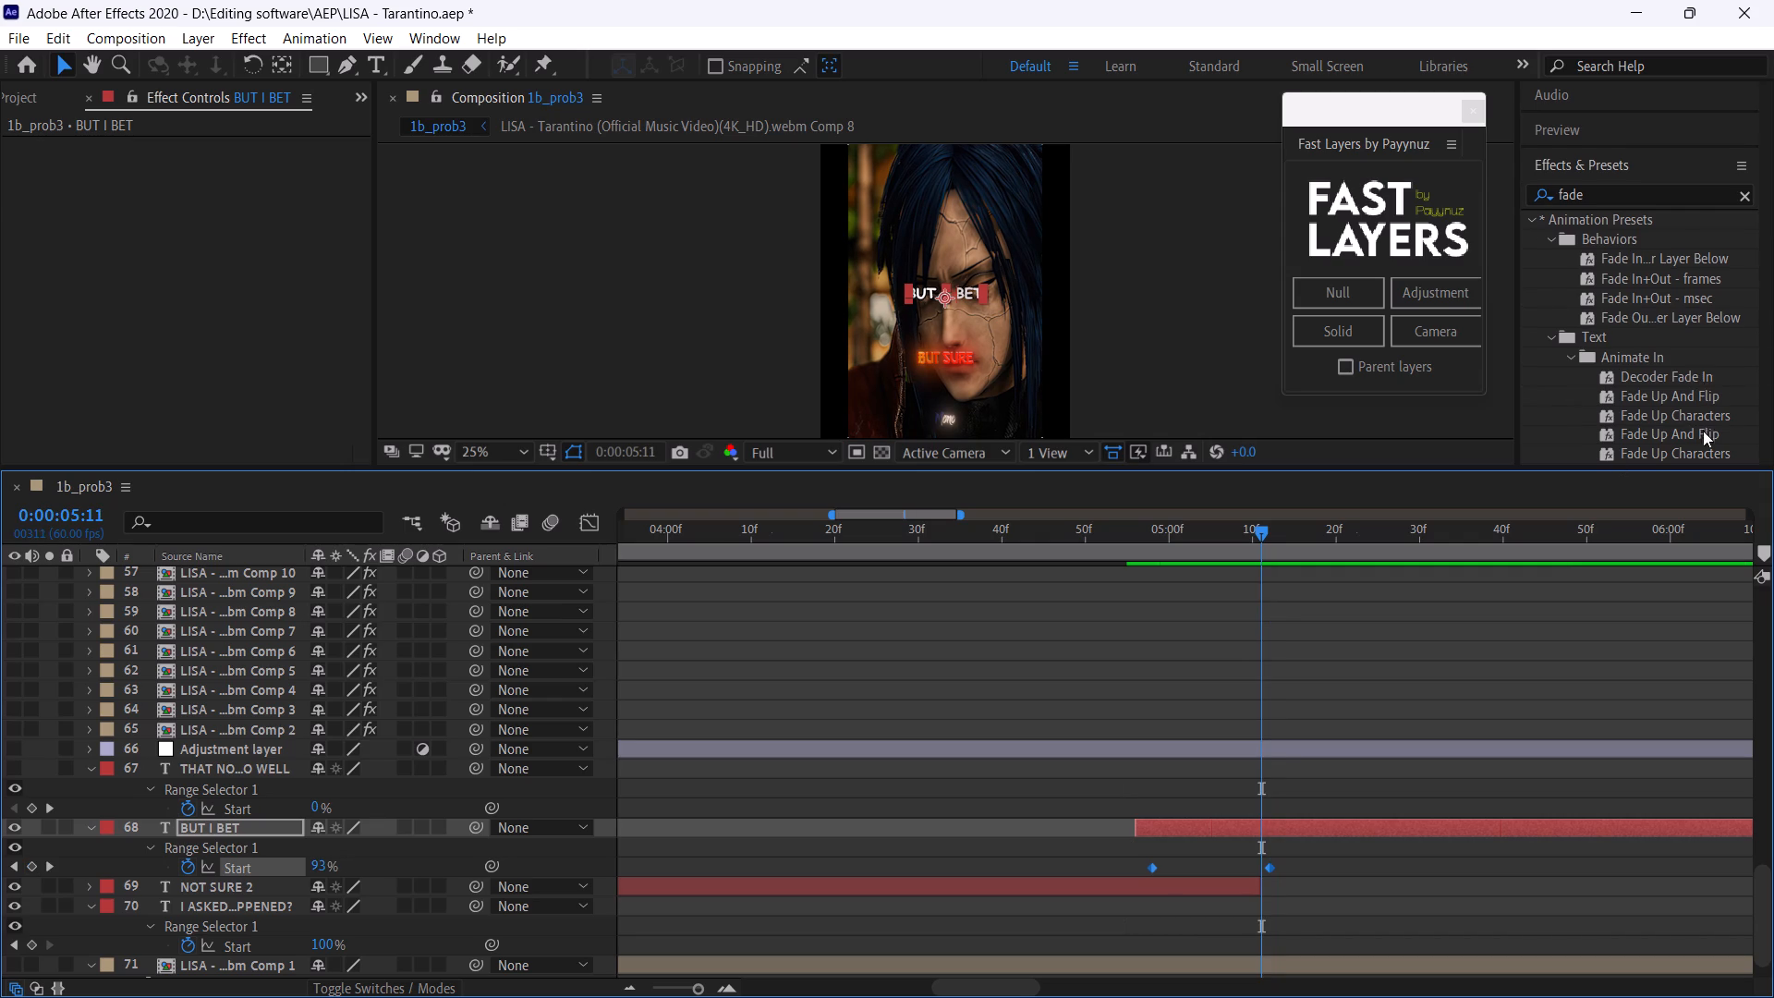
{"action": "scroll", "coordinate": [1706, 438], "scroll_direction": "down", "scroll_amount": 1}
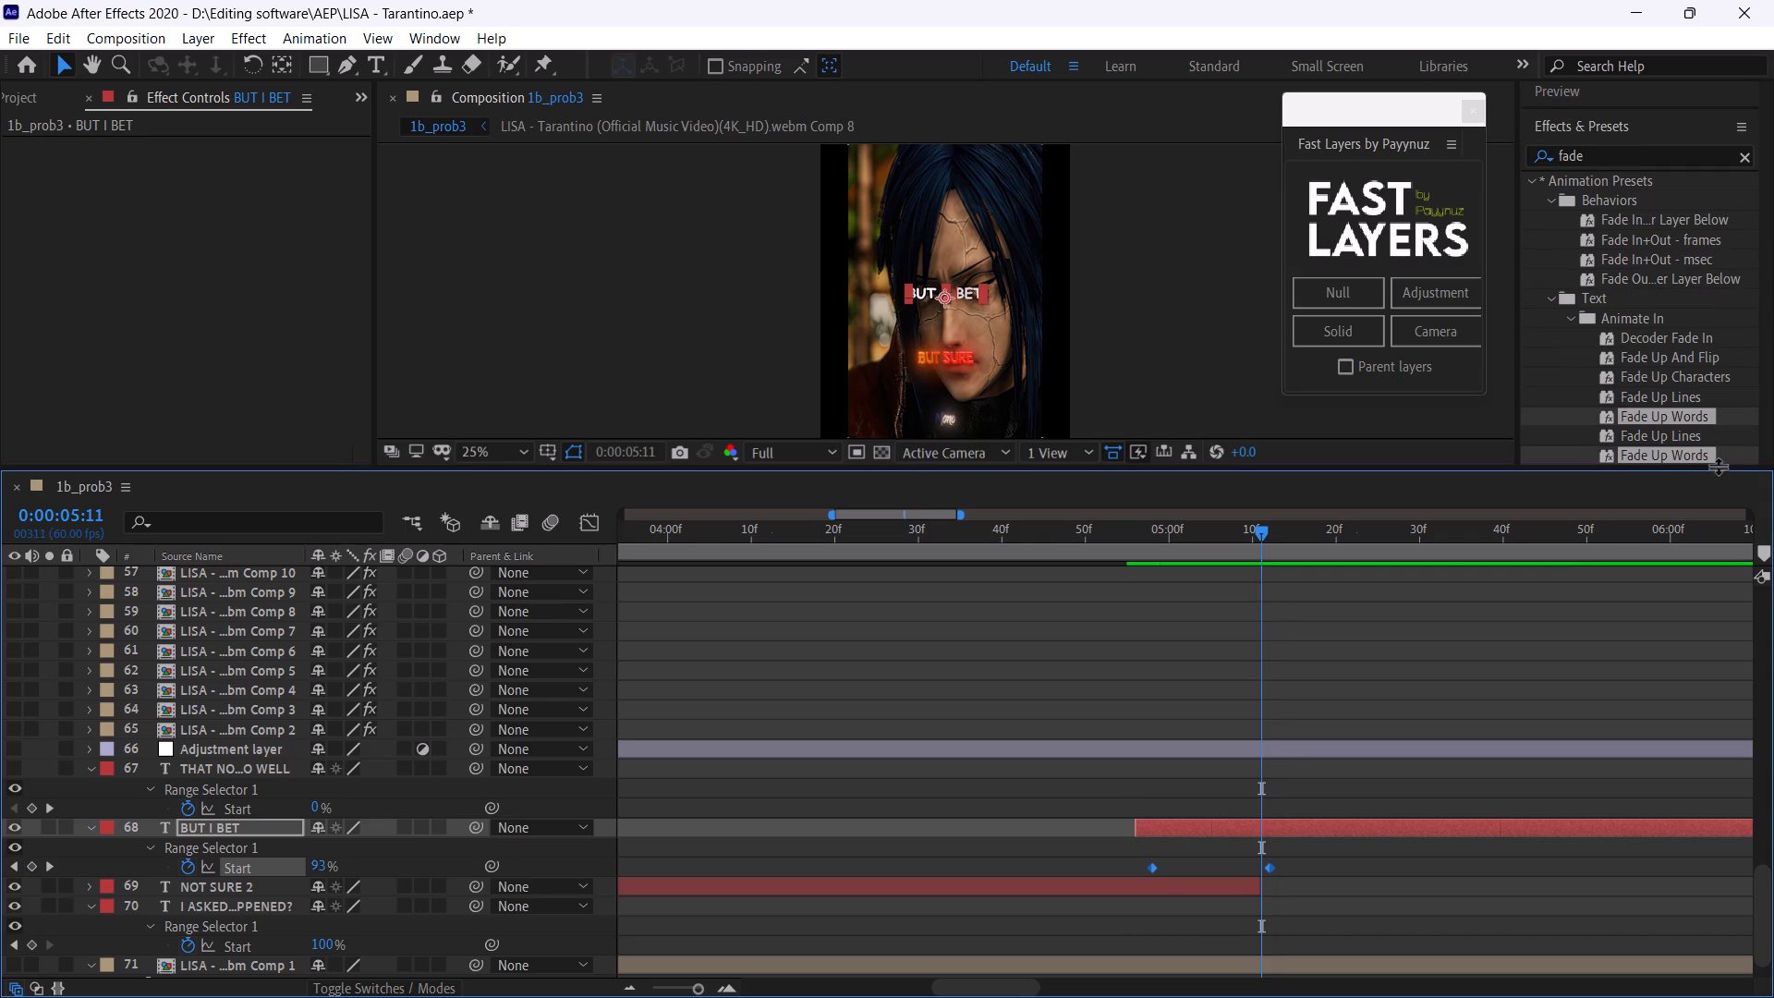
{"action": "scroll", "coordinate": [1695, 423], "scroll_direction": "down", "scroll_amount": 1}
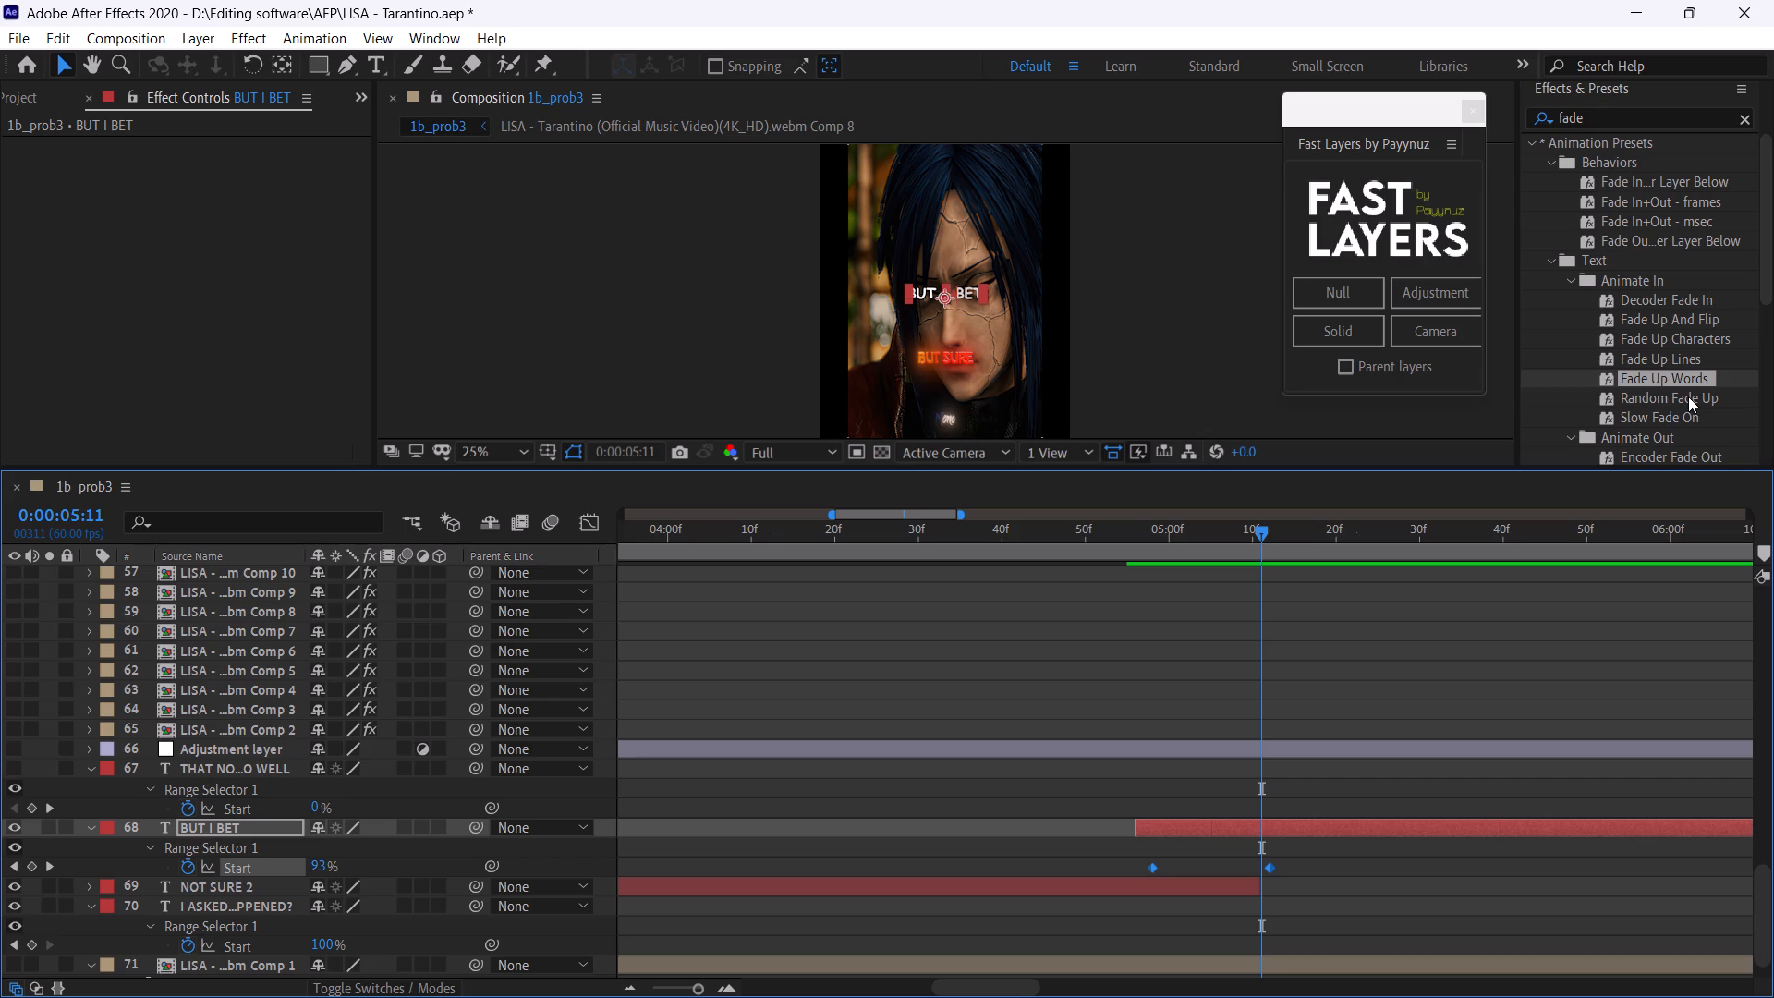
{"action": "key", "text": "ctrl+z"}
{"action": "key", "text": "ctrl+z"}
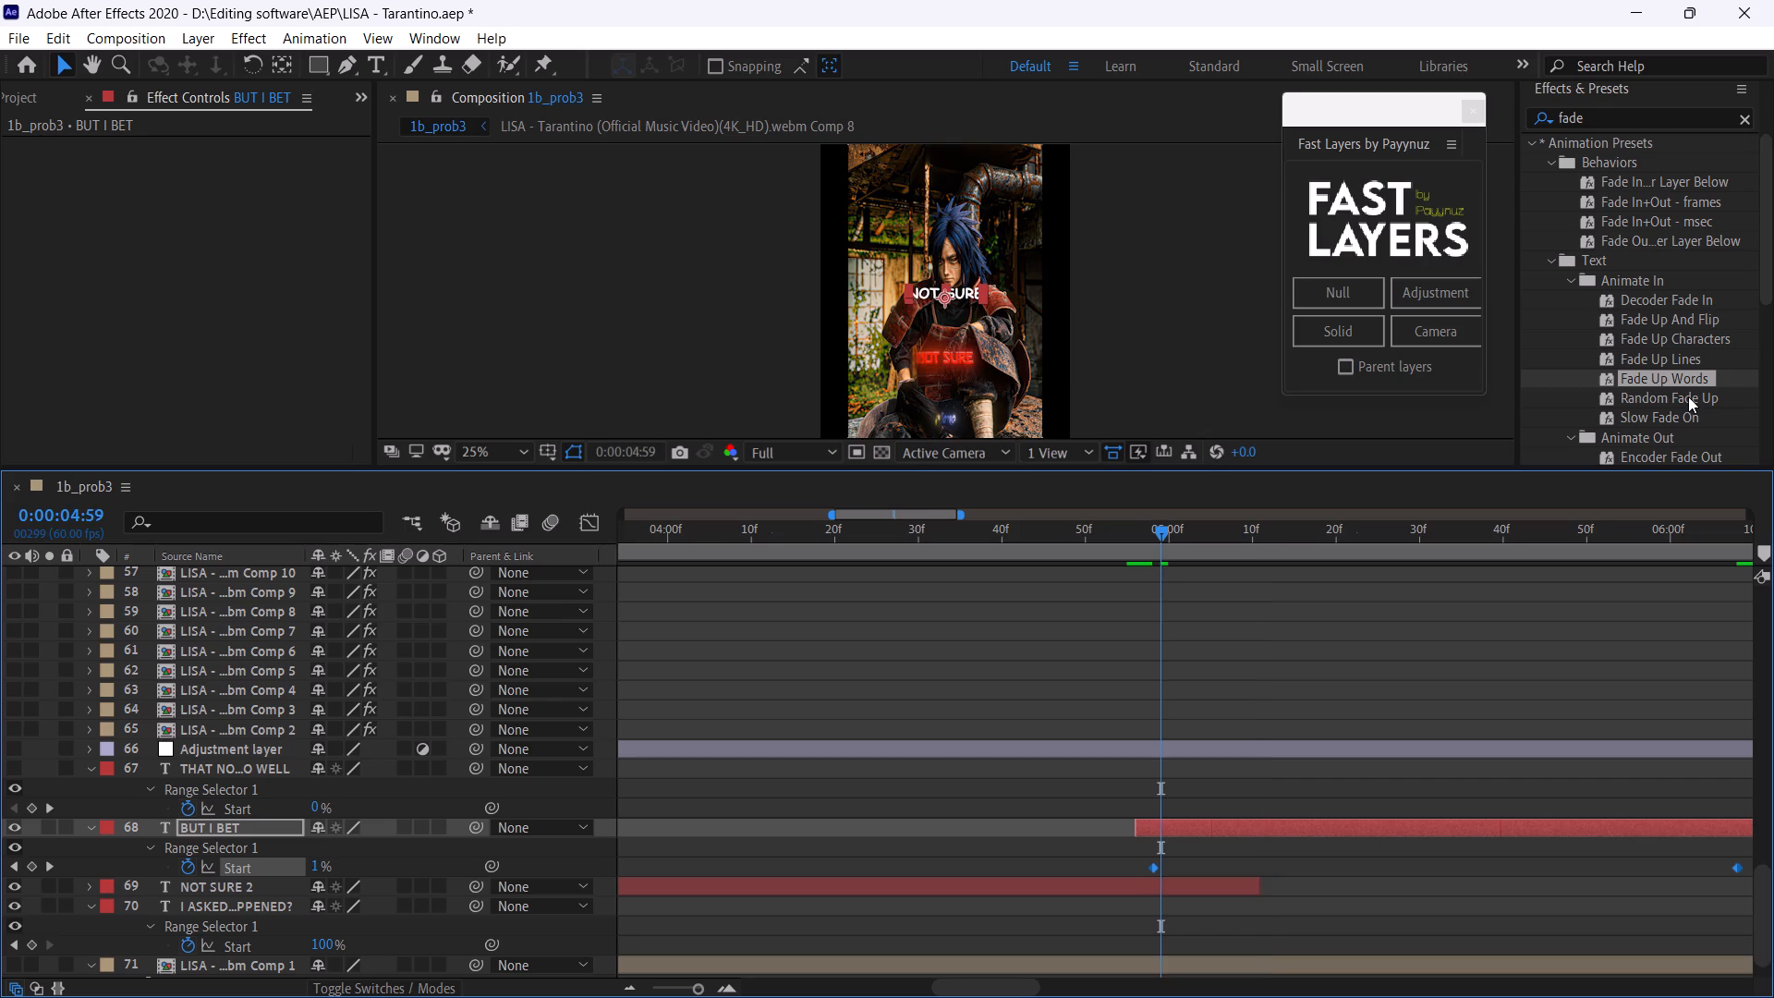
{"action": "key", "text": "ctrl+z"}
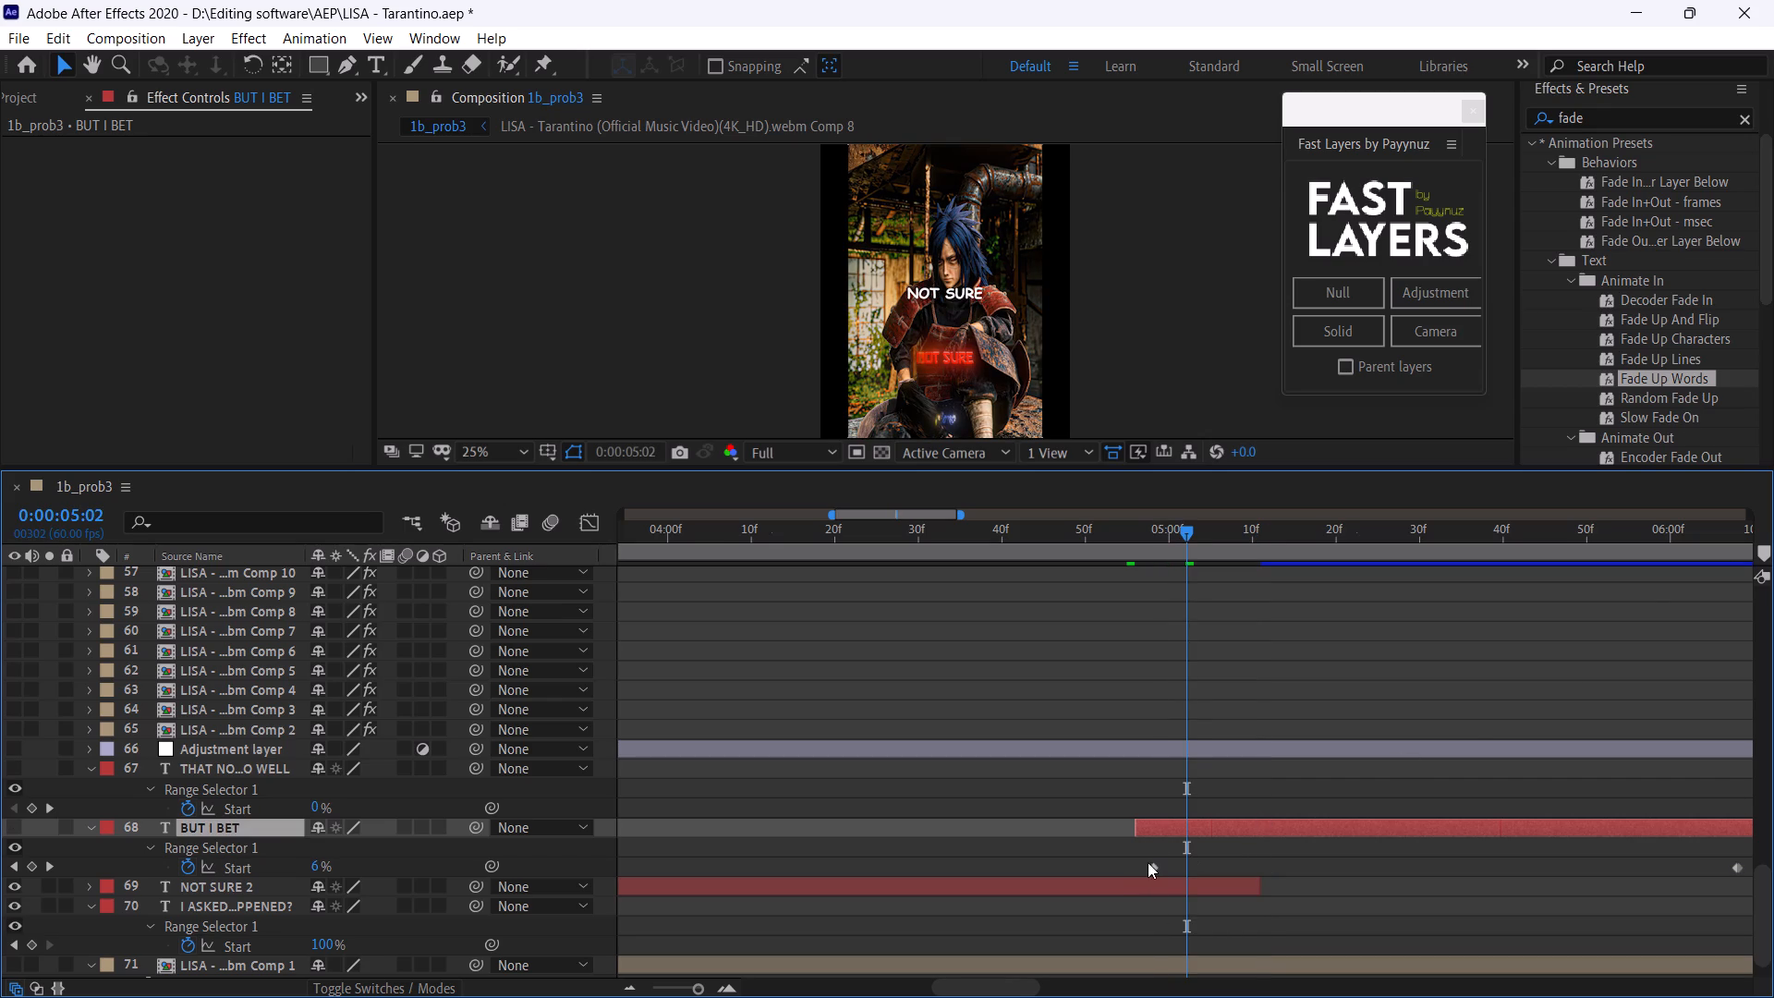
Delete both Start keyframes from the BUT I BET layer's range selector.
{"action": "left_click_drag", "start_coordinate": [1136, 864], "coordinate": [1752, 874]}
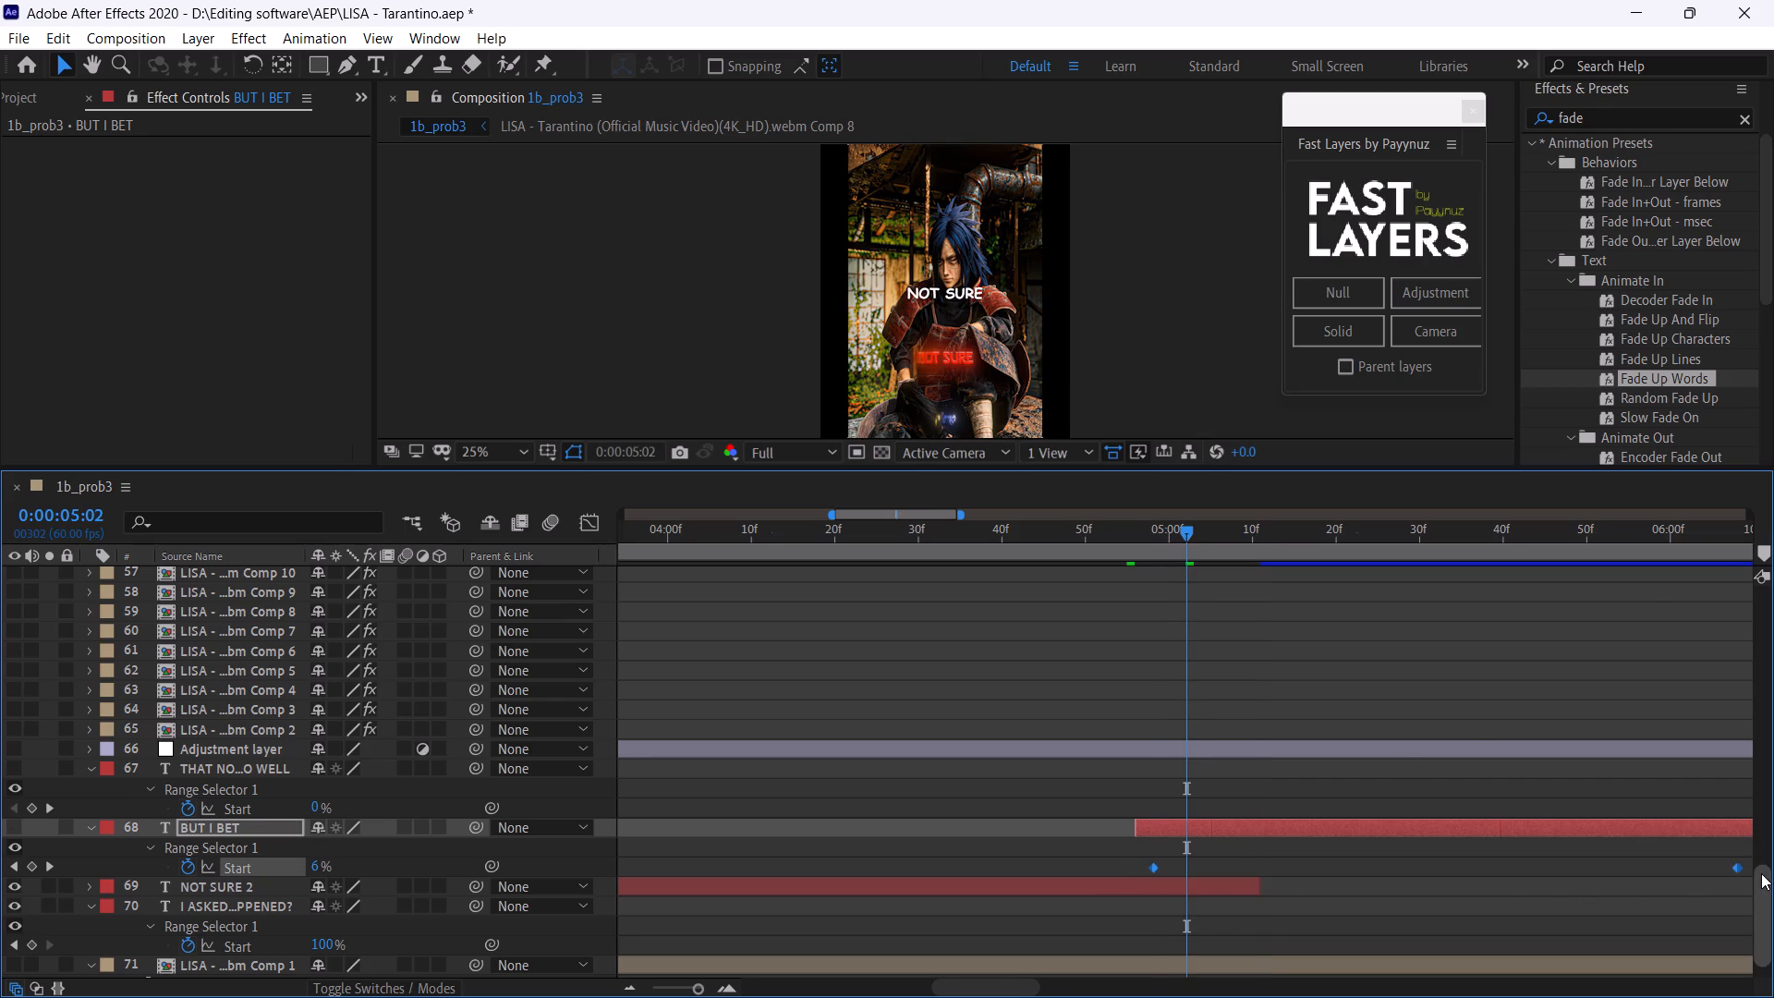
{"action": "key", "text": "BackSpace"}
Apply the Slow Fade On text preset to the BUT I BET layer at 0:00:04:59.
{"action": "left_click", "coordinate": [1169, 542]}
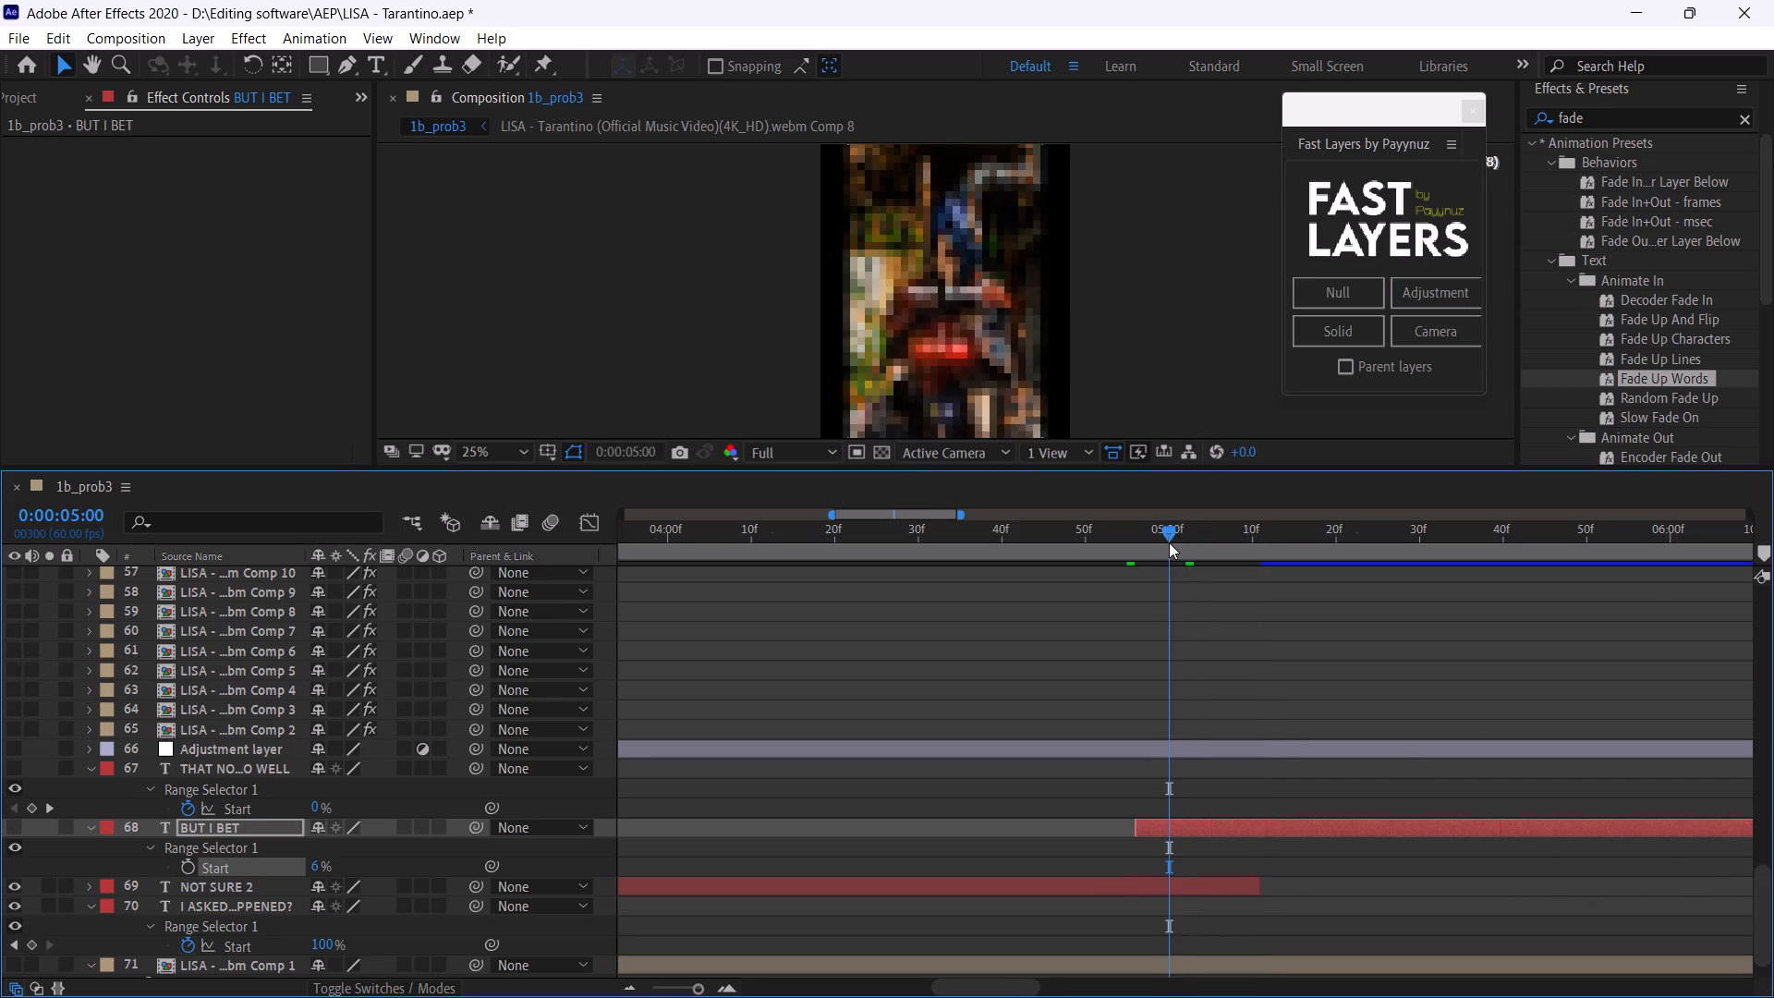
{"action": "left_click_drag", "start_coordinate": [1169, 542], "coordinate": [1159, 547]}
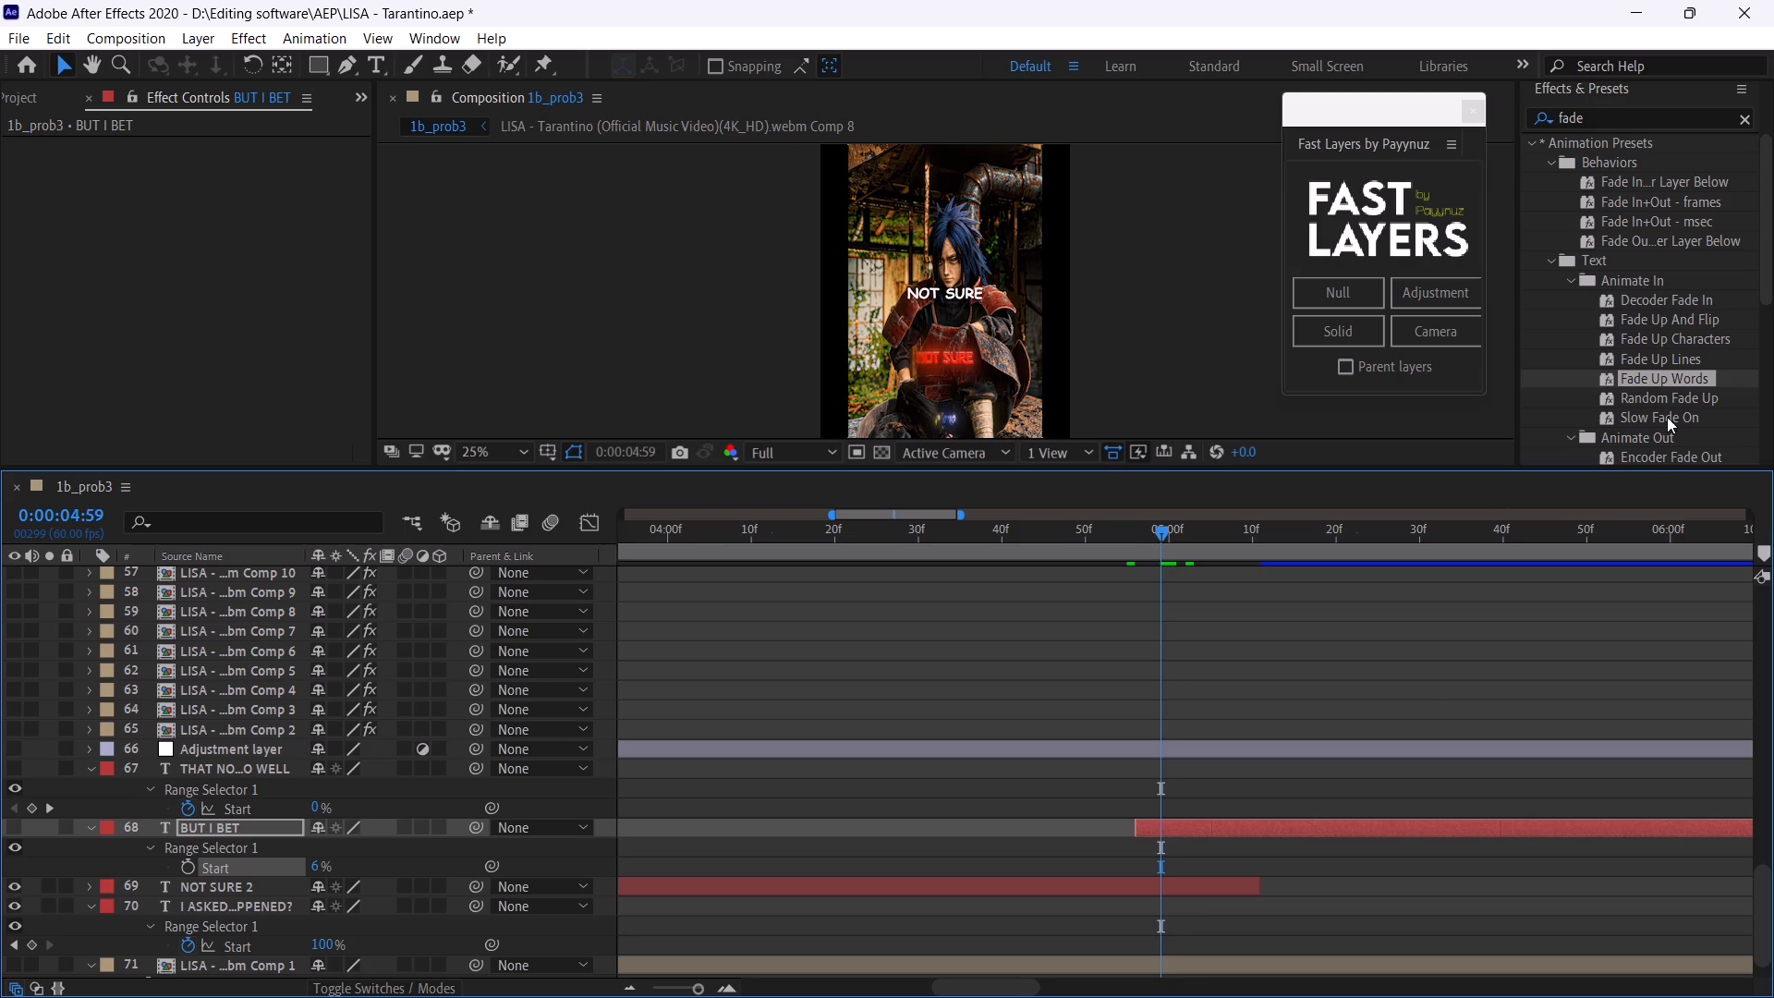
{"action": "left_click_drag", "start_coordinate": [1667, 417], "coordinate": [1343, 827]}
Play back and scrub from 0:00:04:59 to check the new fade against the reference BUT I BET caption.
{"action": "key", "text": "space"}
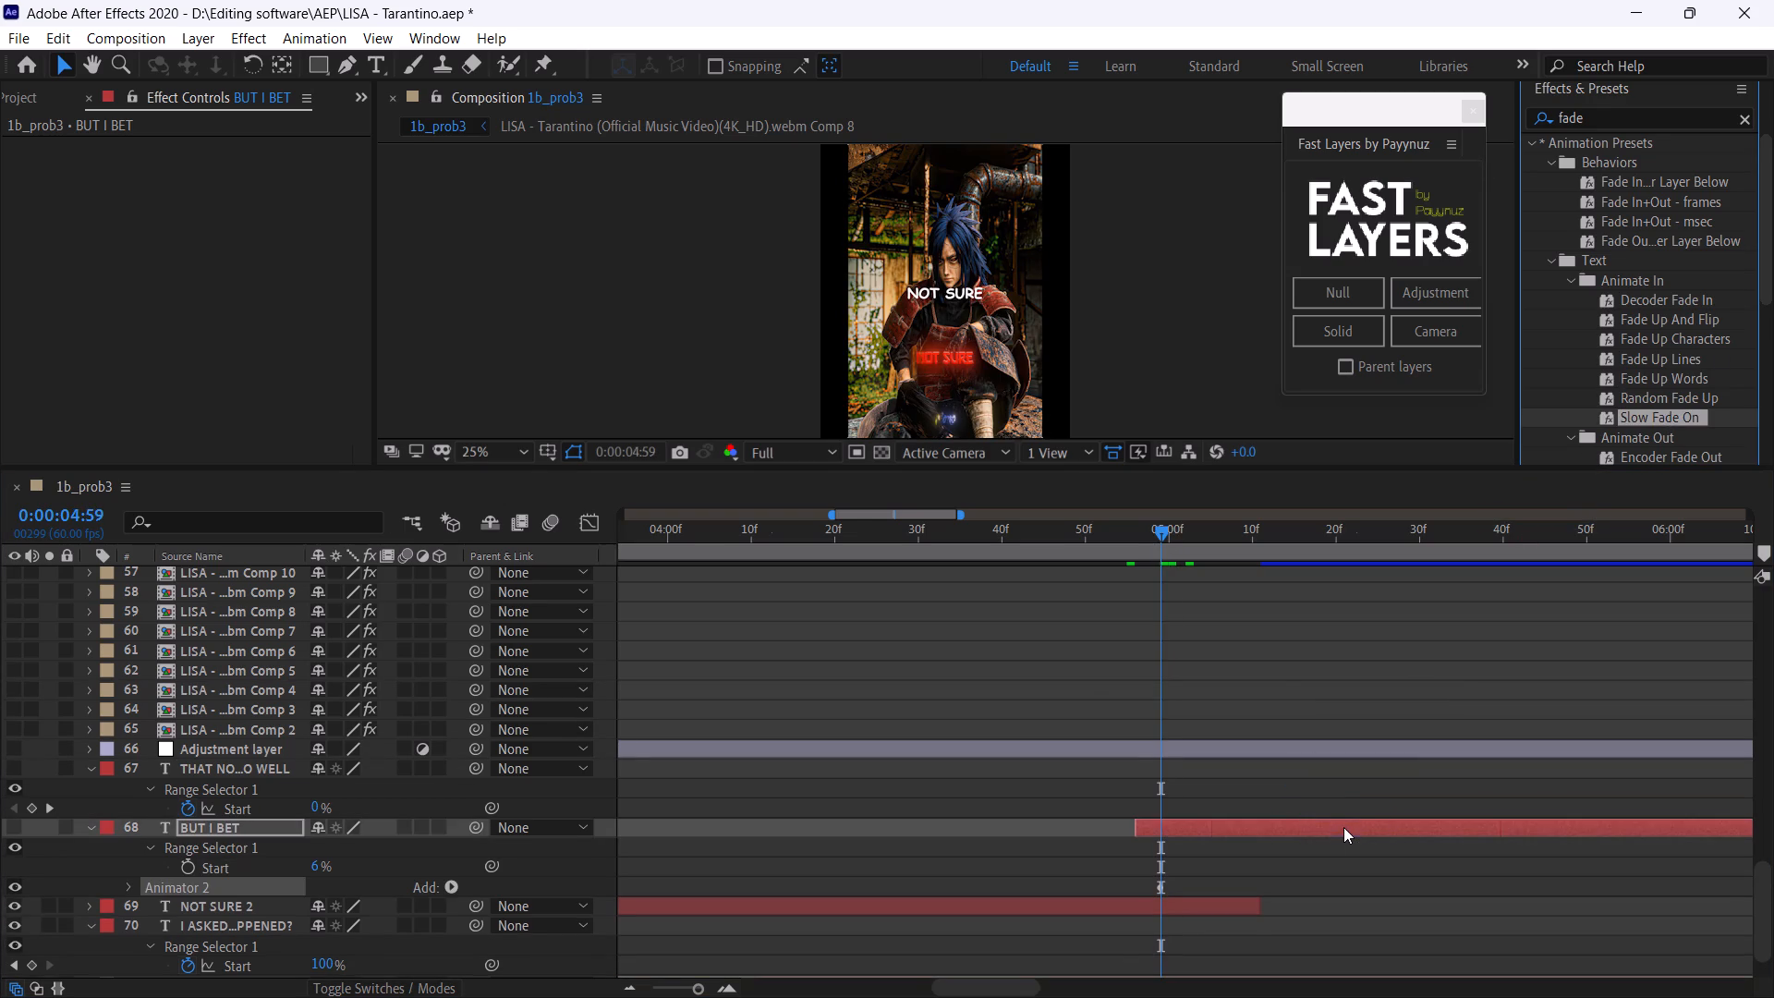
{"action": "left_click", "coordinate": [1160, 537]}
{"action": "key", "text": "space"}
{"action": "left_click", "coordinate": [1160, 537]}
{"action": "key", "text": "space"}
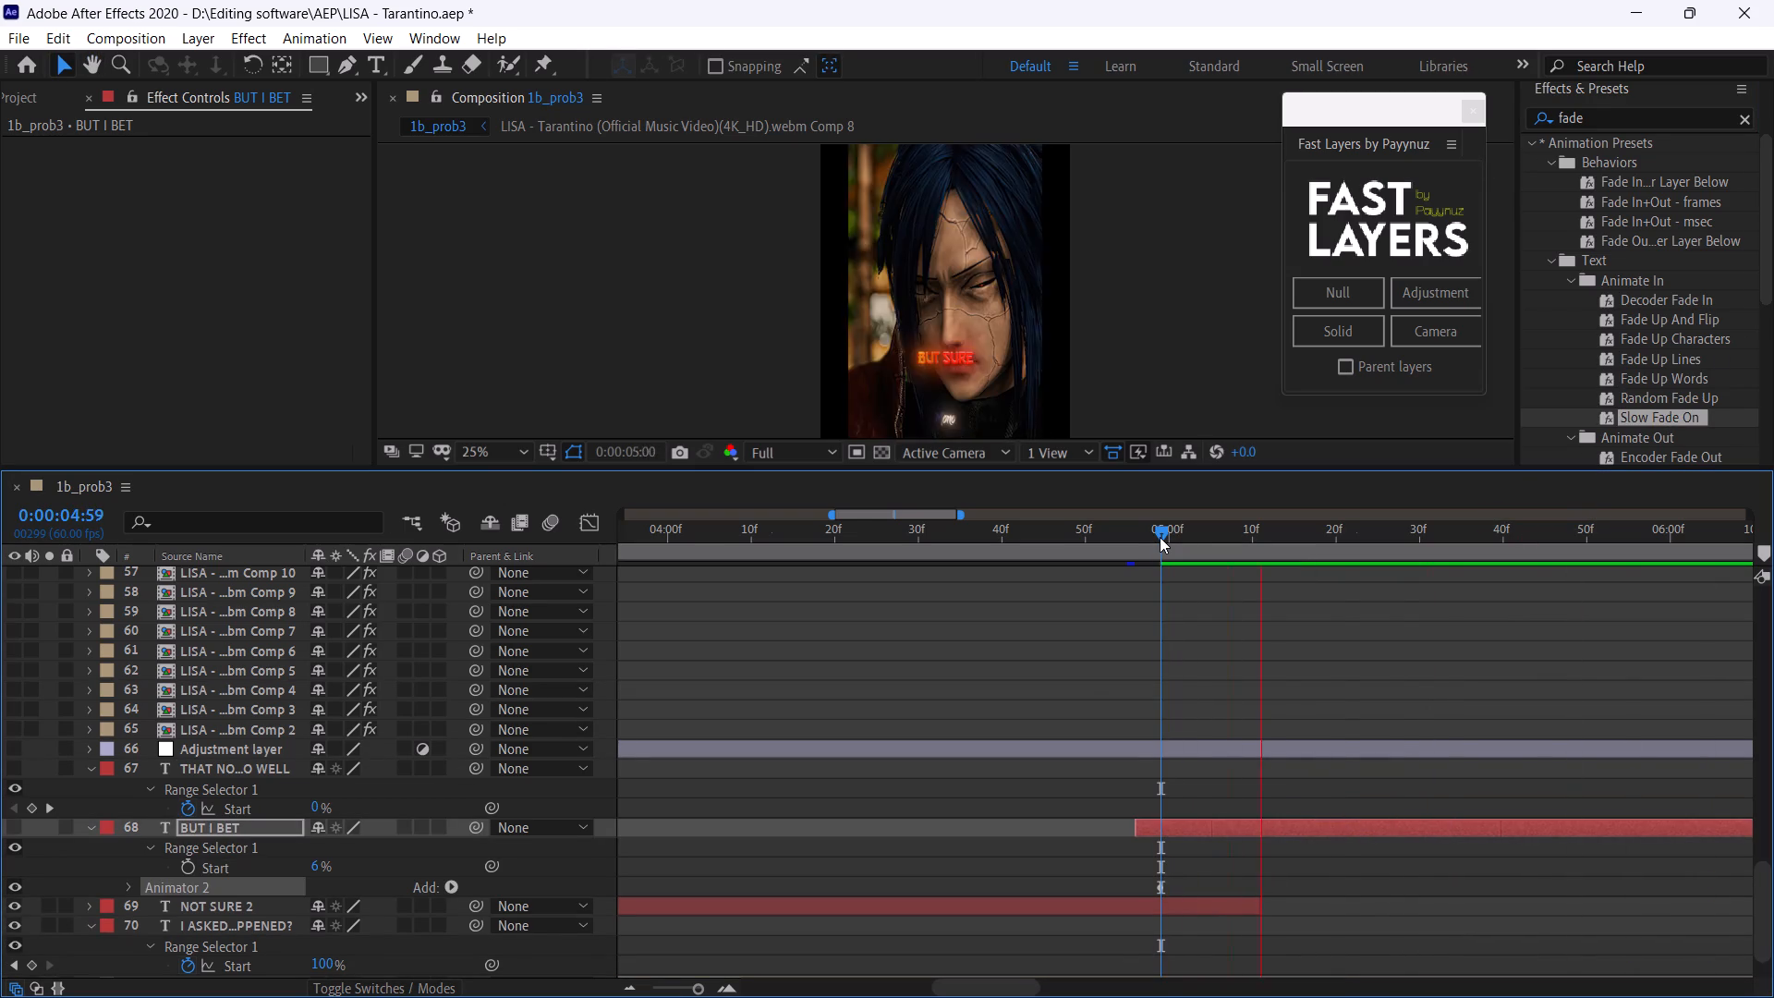
{"action": "left_click_drag", "start_coordinate": [1160, 537], "coordinate": [1295, 597]}
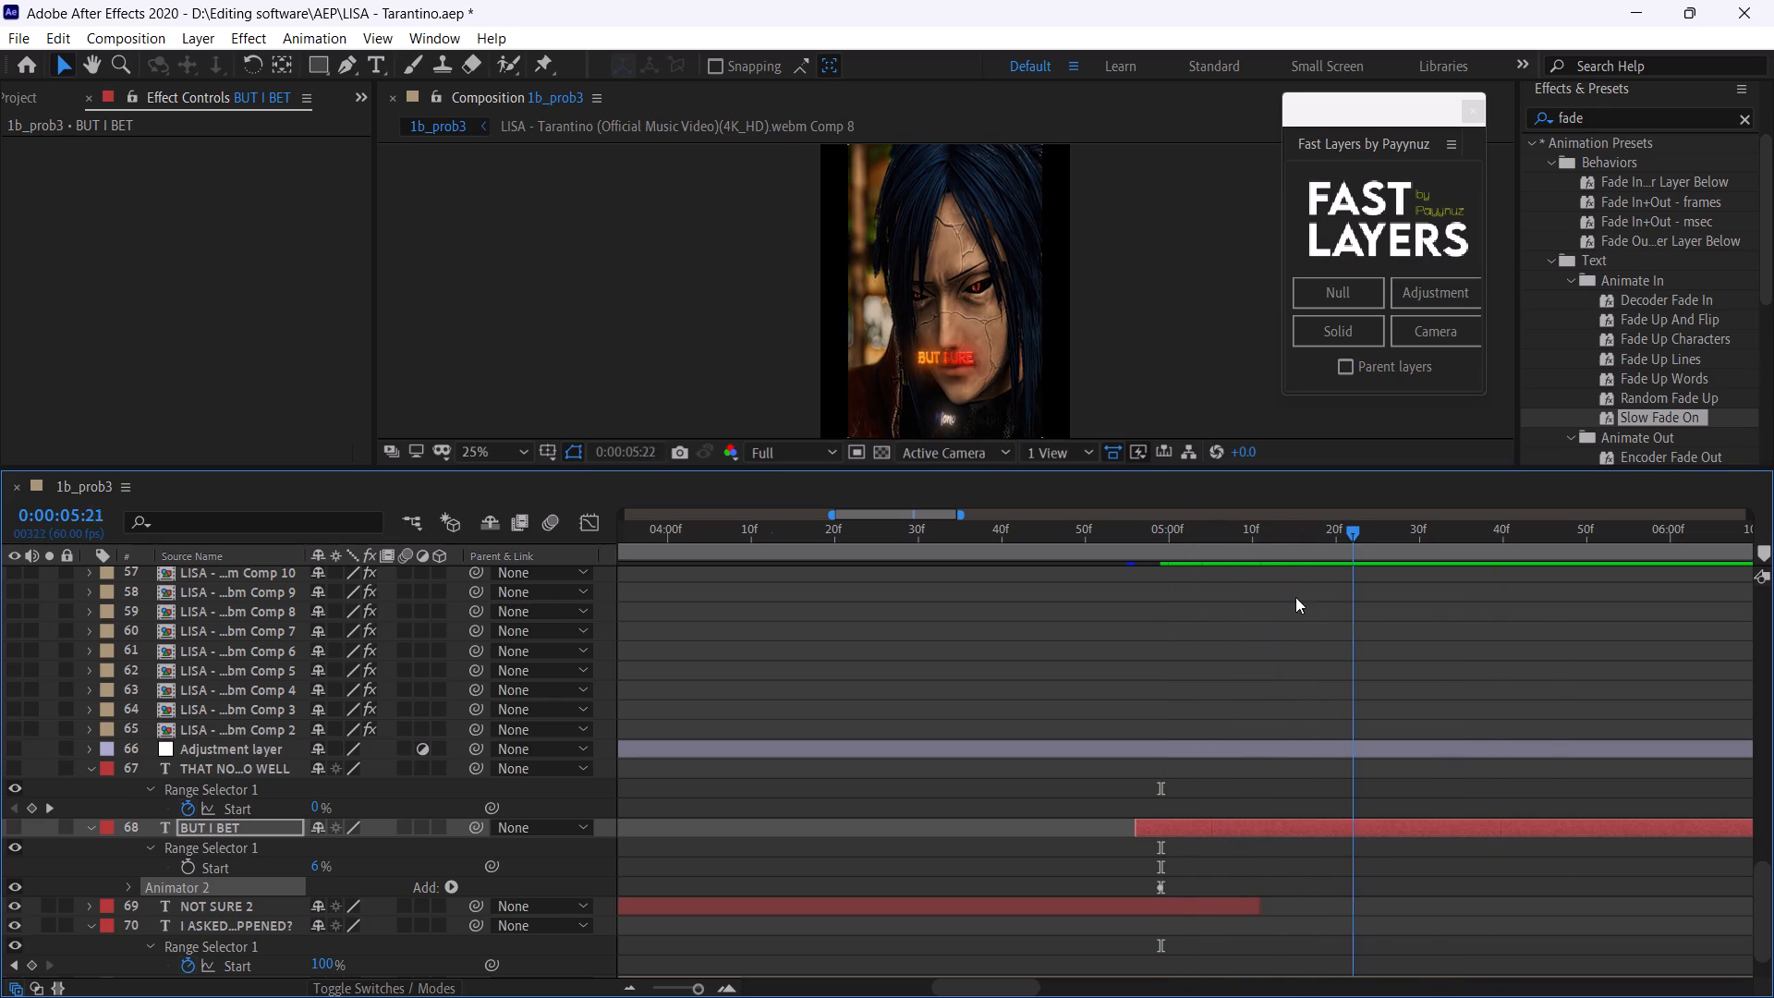
{"action": "left_click_drag", "start_coordinate": [1295, 597], "coordinate": [1187, 622]}
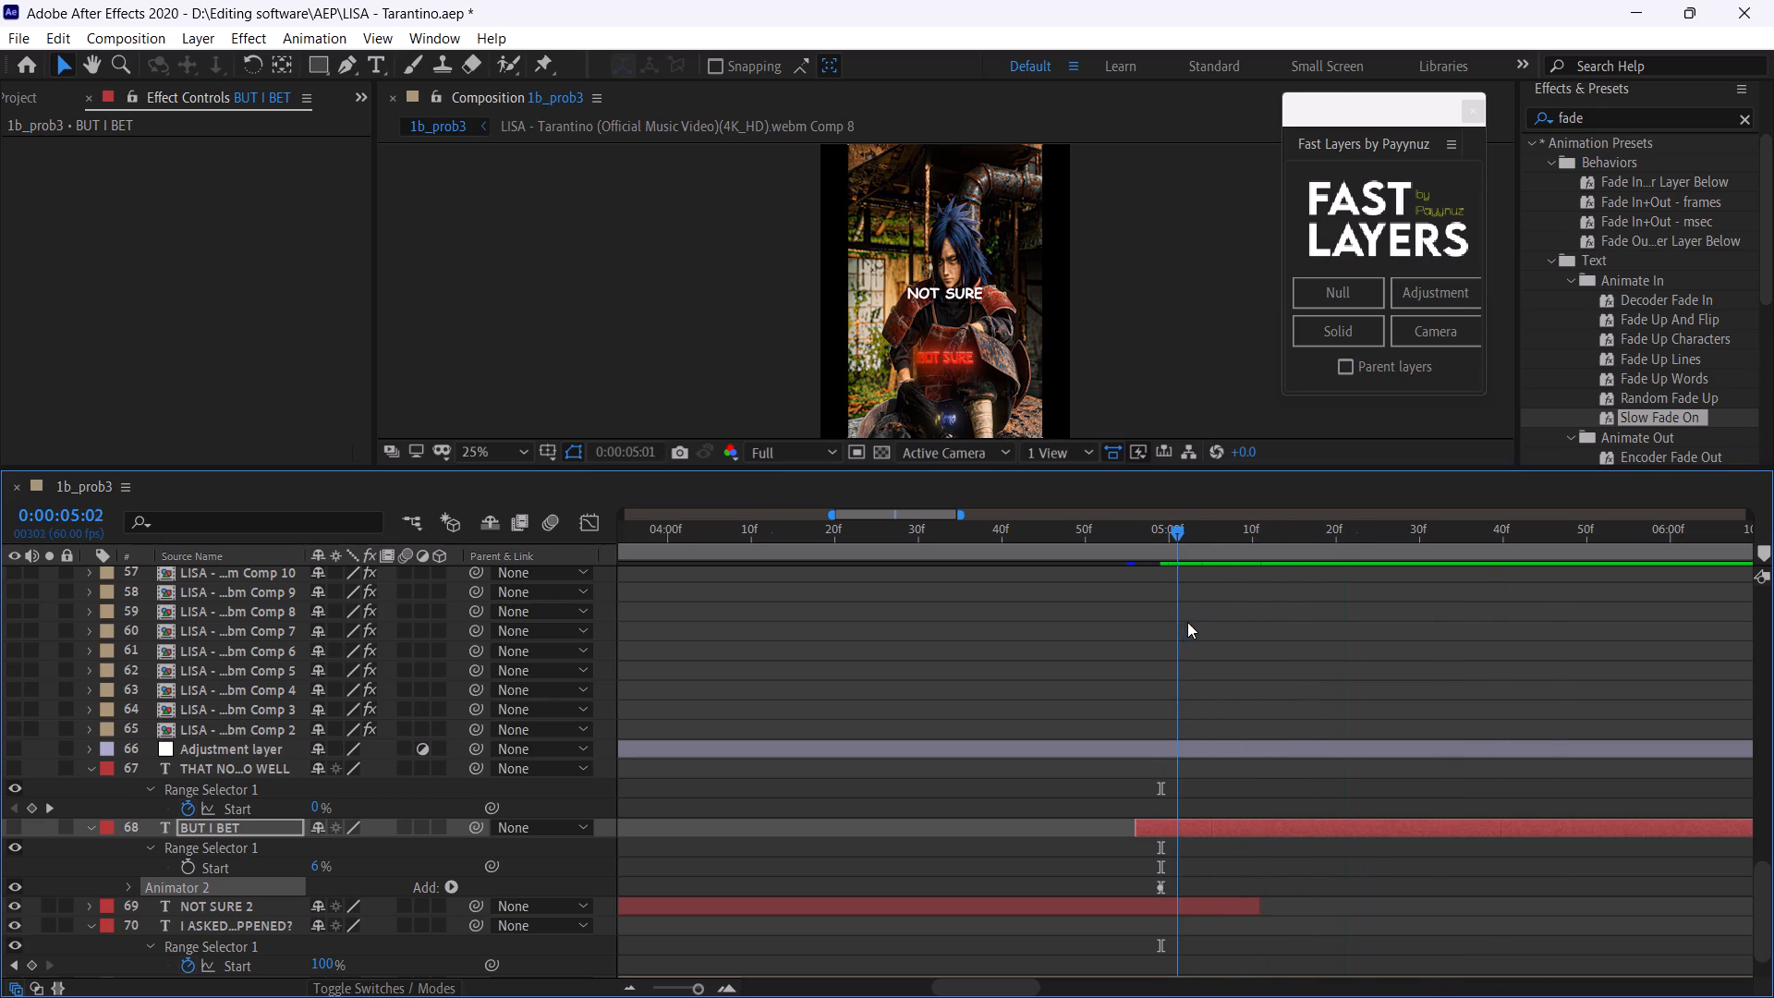
{"action": "left_click_drag", "start_coordinate": [1187, 622], "coordinate": [1361, 663]}
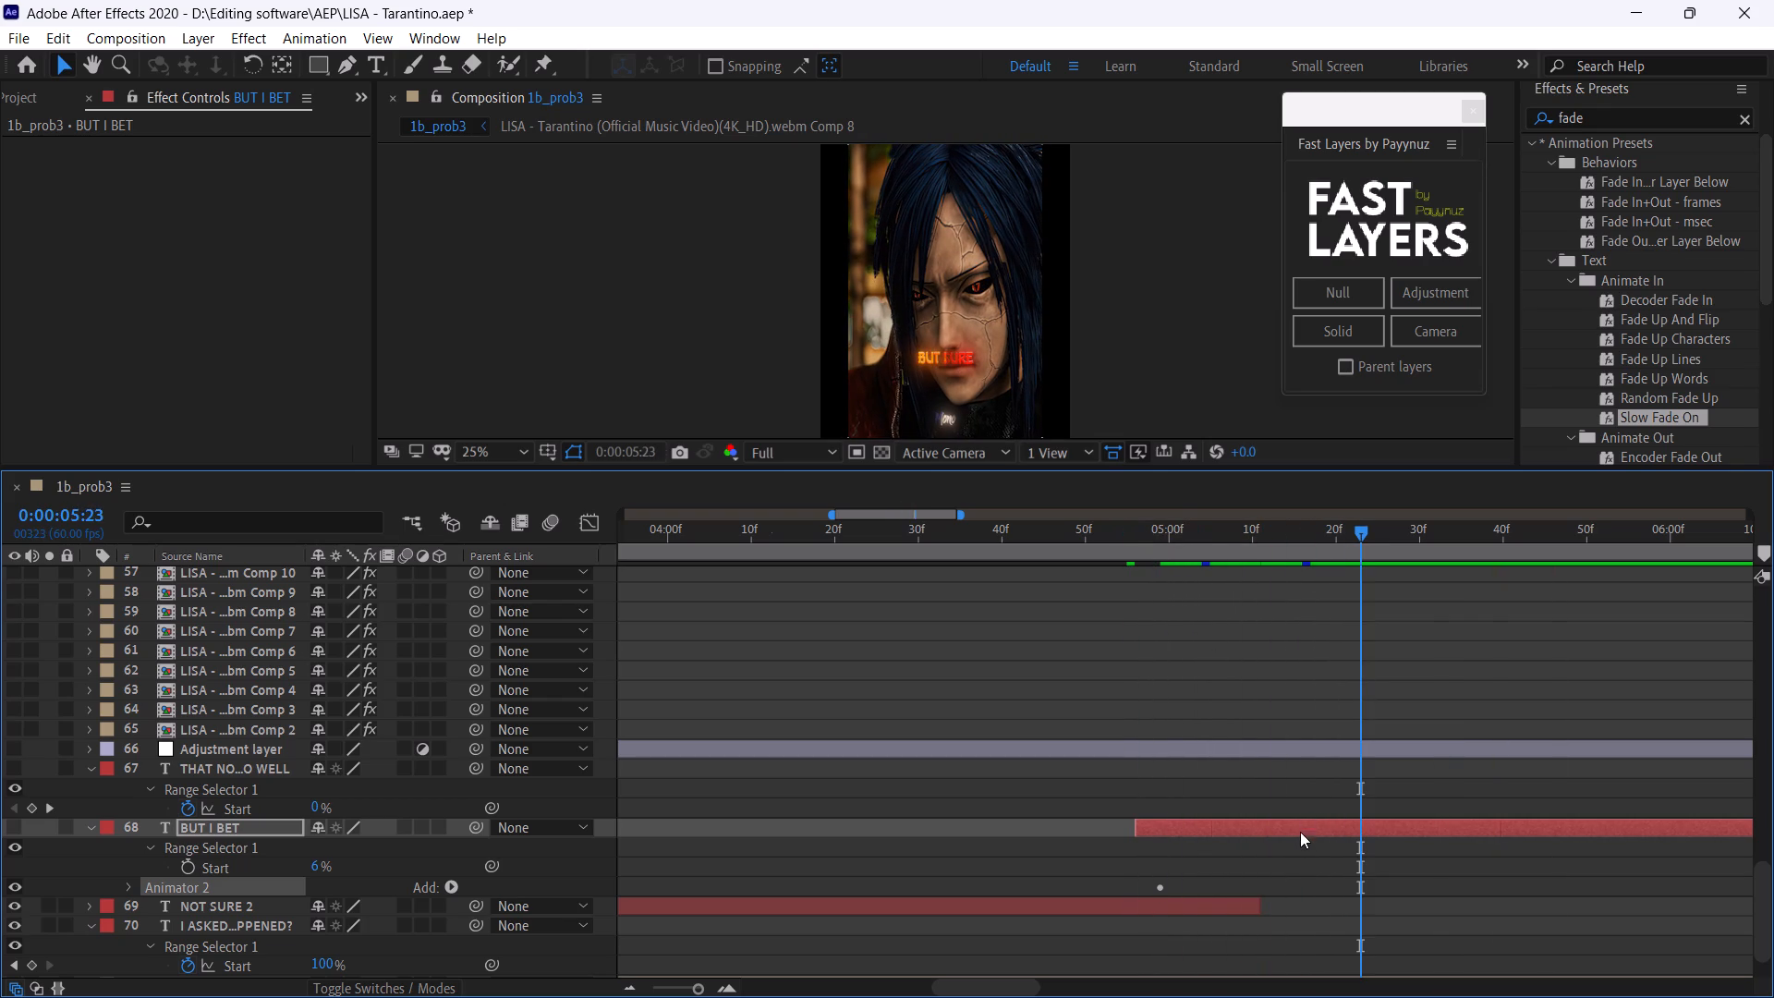
Turn visibility back on for the BUT I BET layer and play back its fade from 0:00:04:59.
{"action": "left_click", "coordinate": [12, 824]}
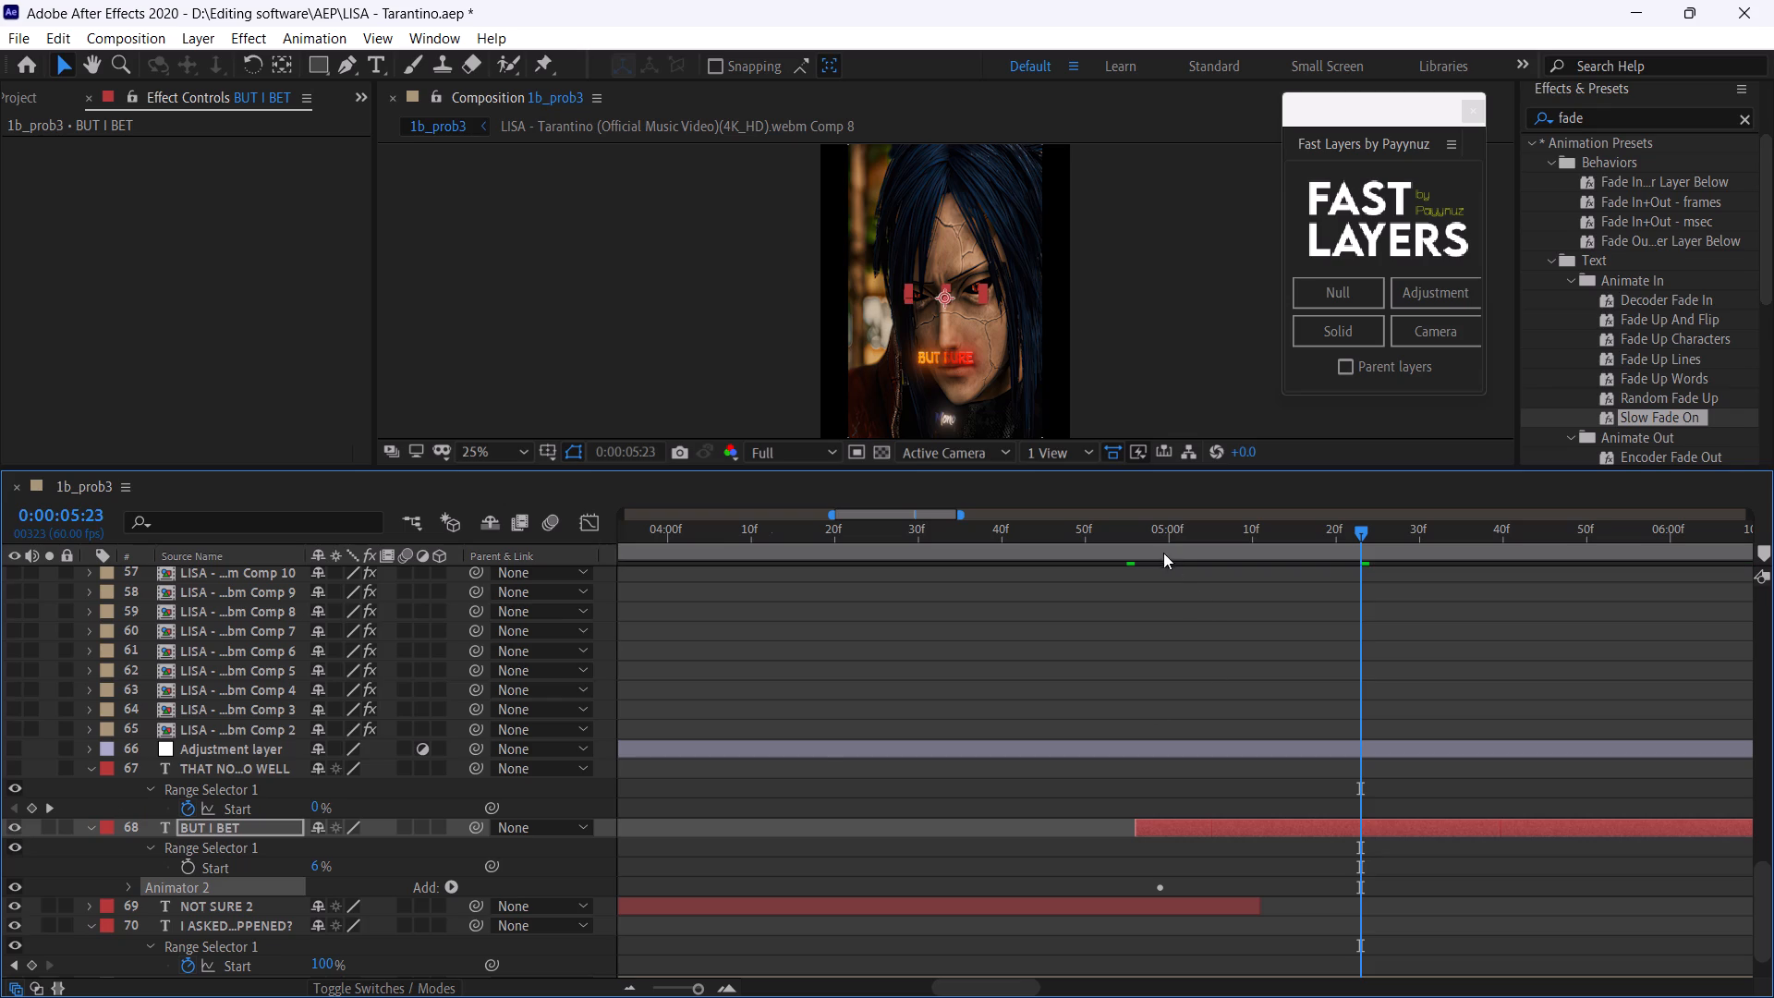
{"action": "left_click", "coordinate": [1159, 543]}
{"action": "key", "text": "space"}
{"action": "left_click", "coordinate": [1159, 543]}
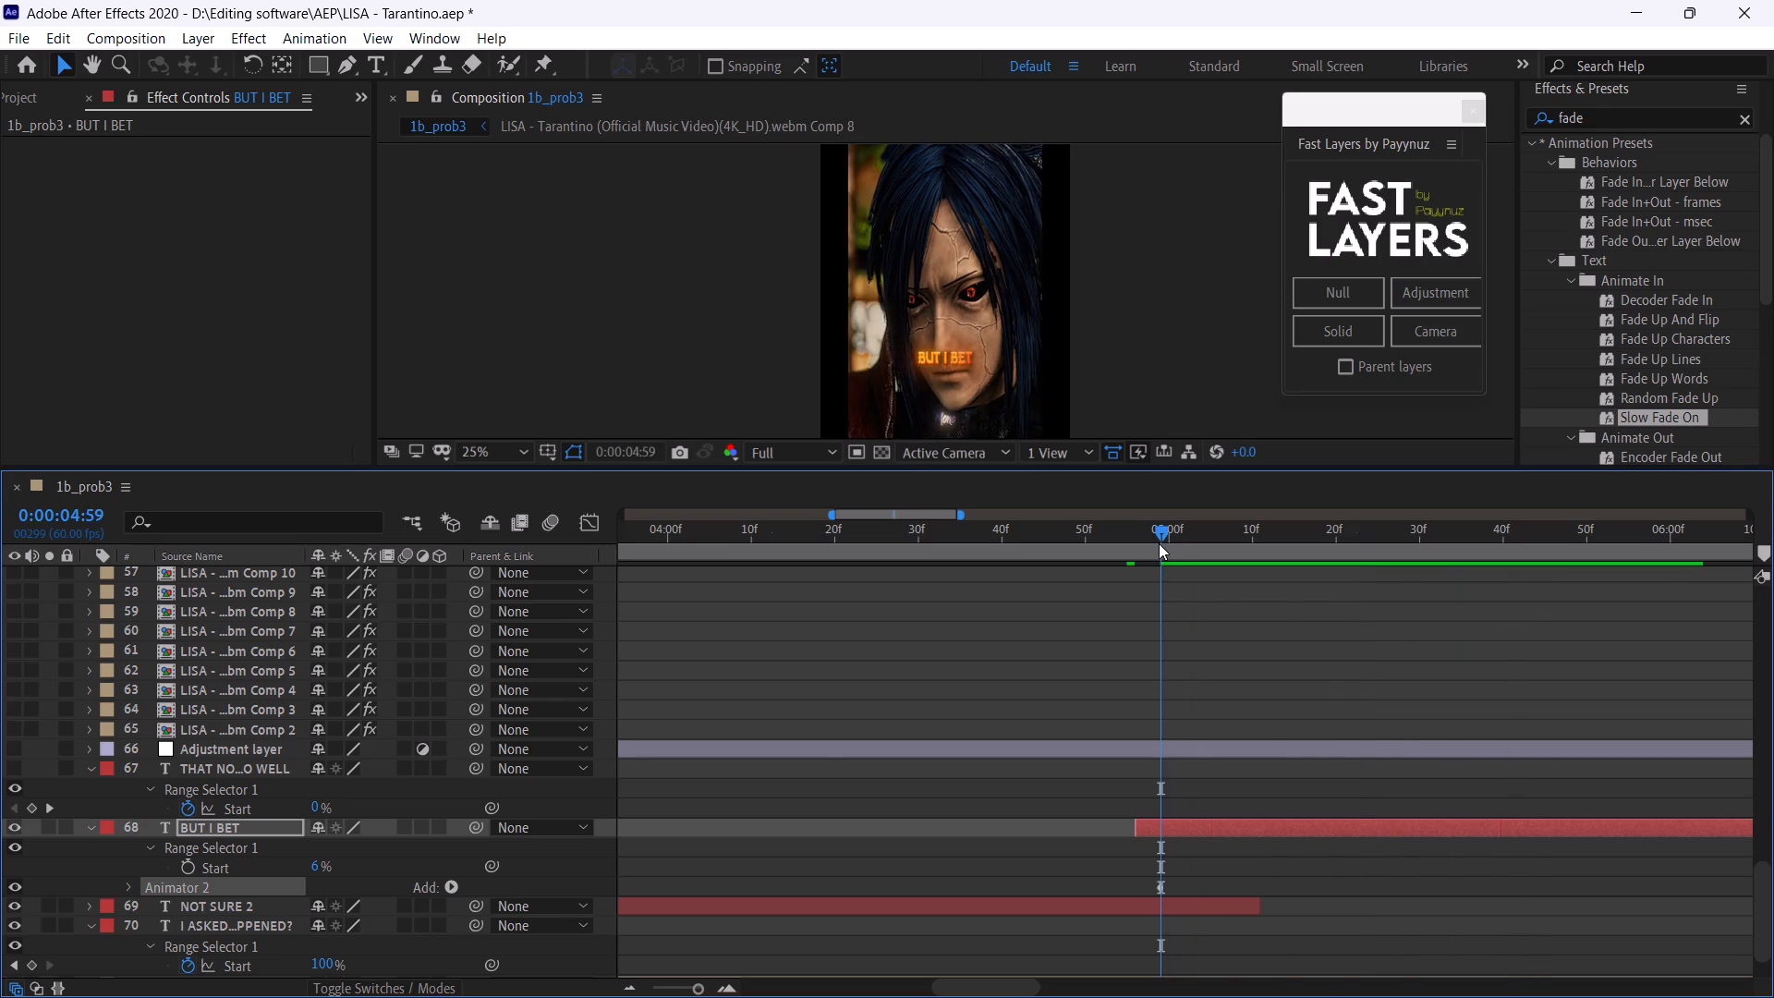
{"action": "key", "text": "space"}
{"action": "left_click", "coordinate": [1159, 543]}
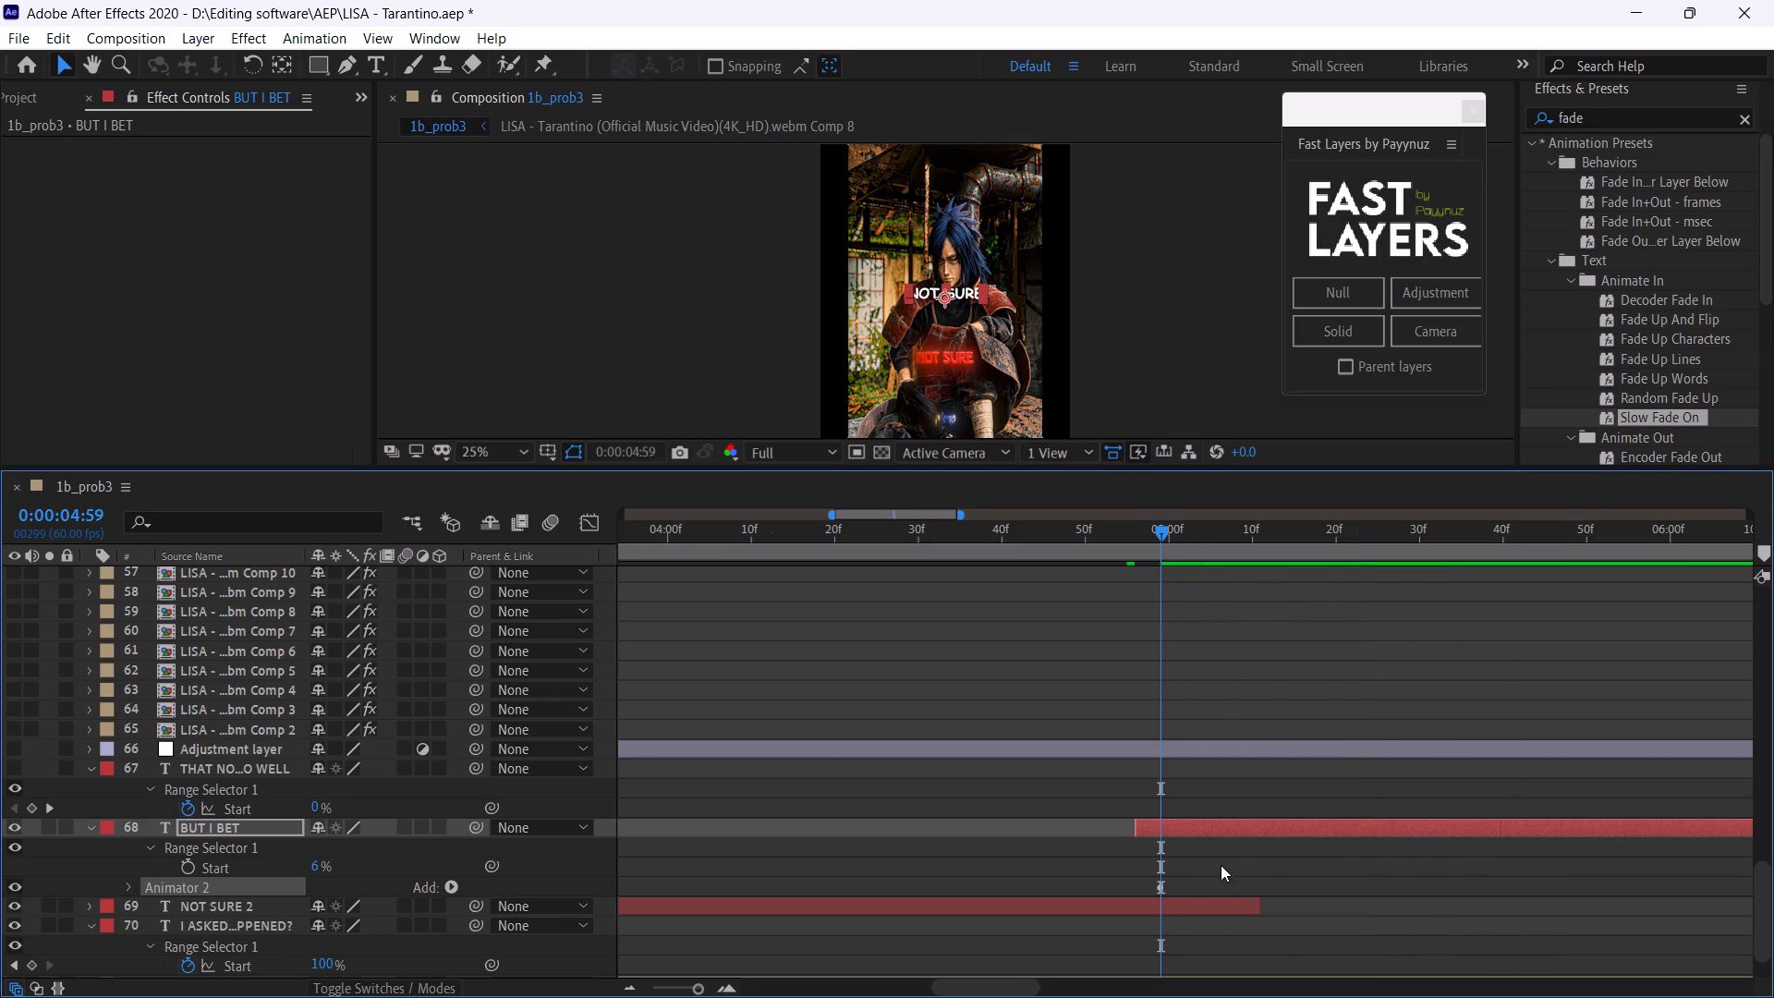
Reveal the BUT I BET layer's keyframed properties and scrub through the full span of its Offset animation.
{"action": "left_click", "coordinate": [1223, 831]}
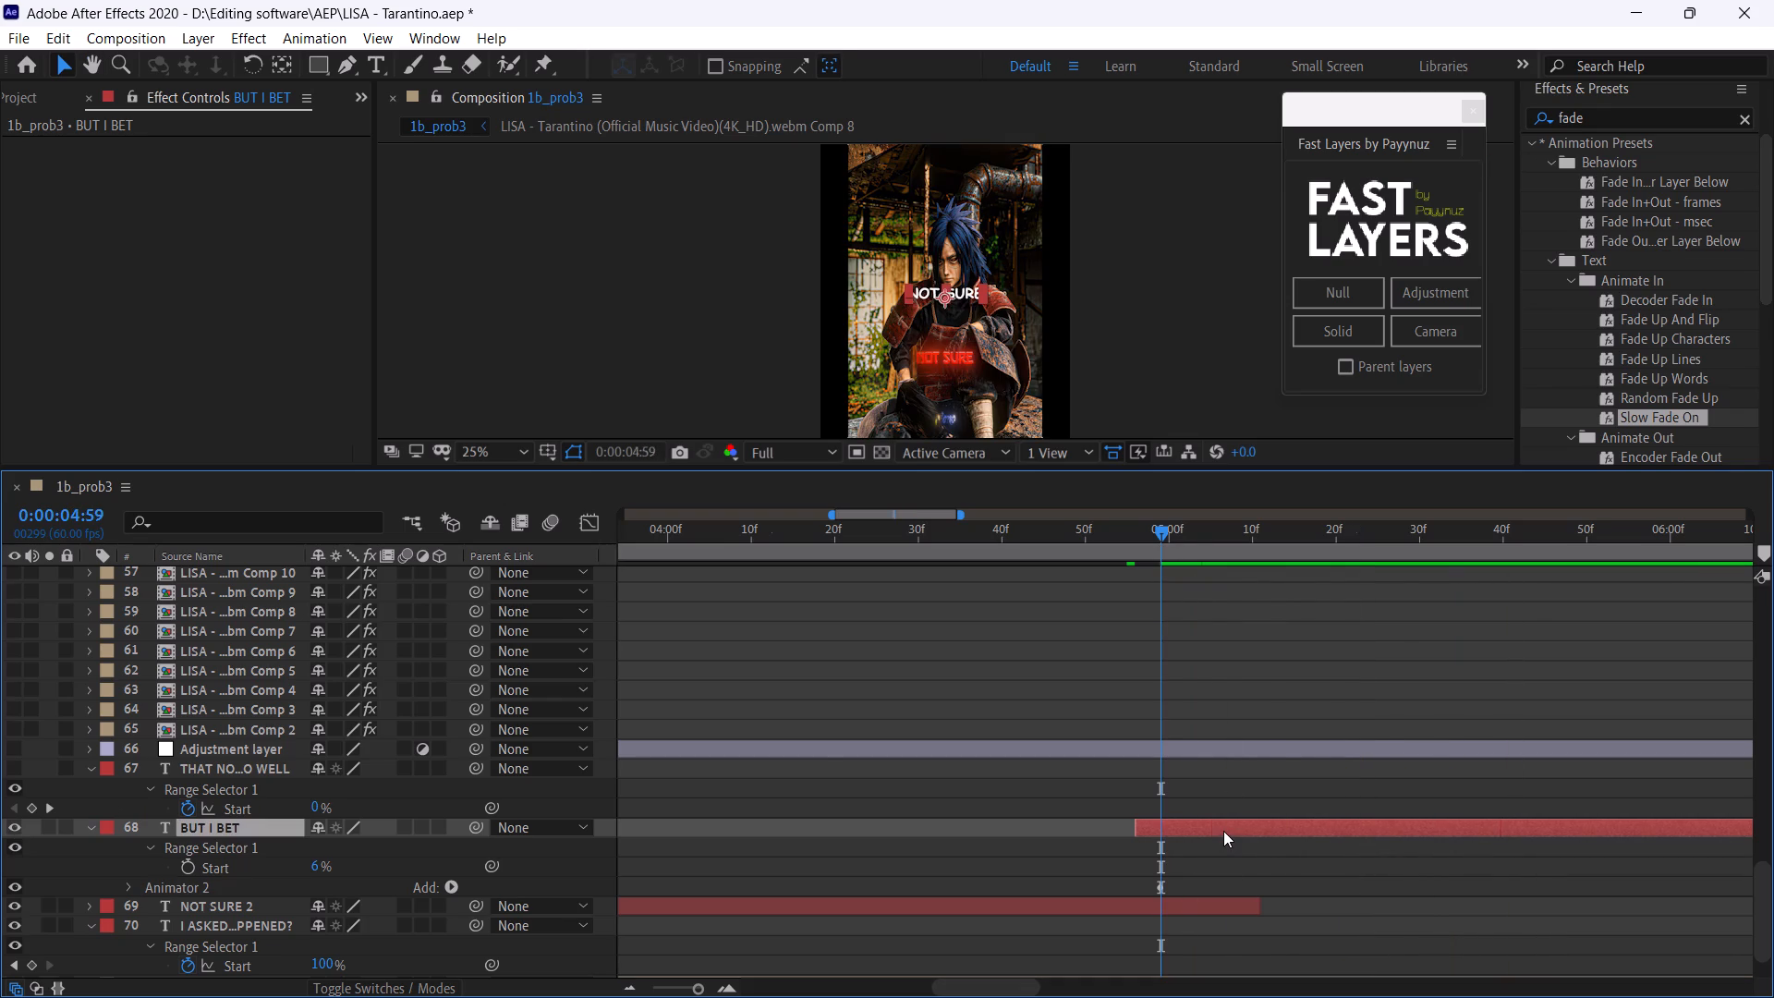
{"action": "double_click", "coordinate": [1223, 831]}
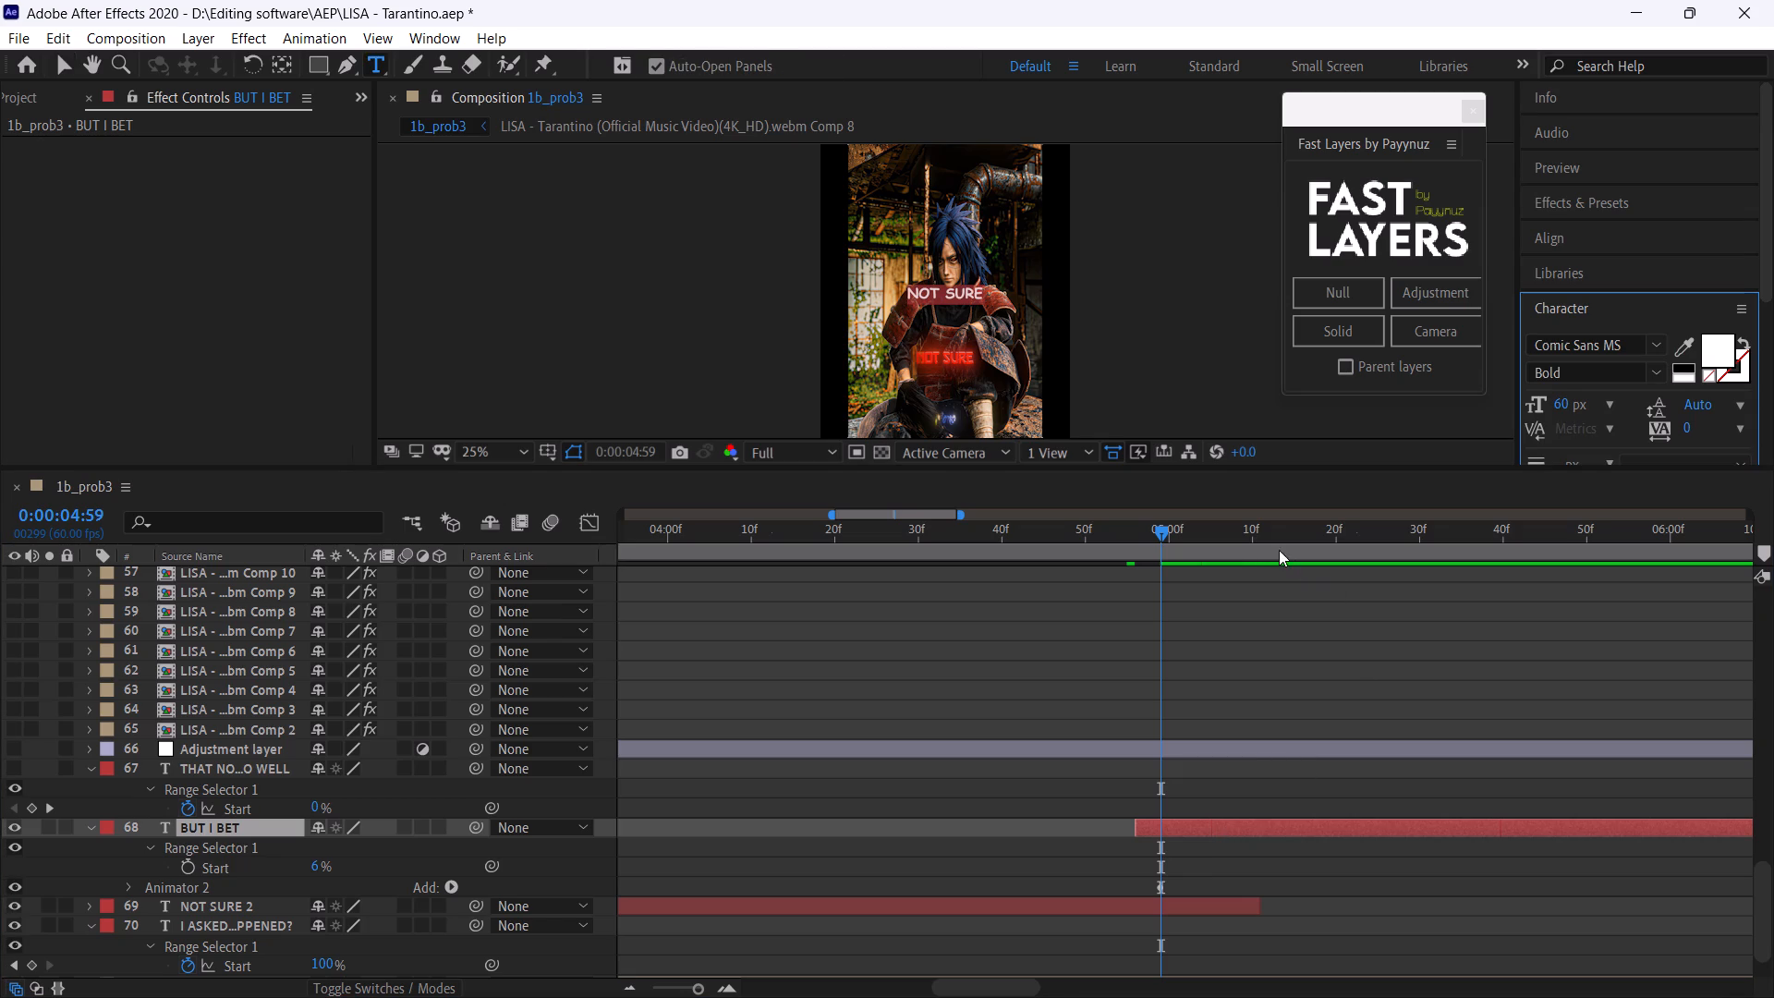
{"action": "left_click", "coordinate": [1259, 848]}
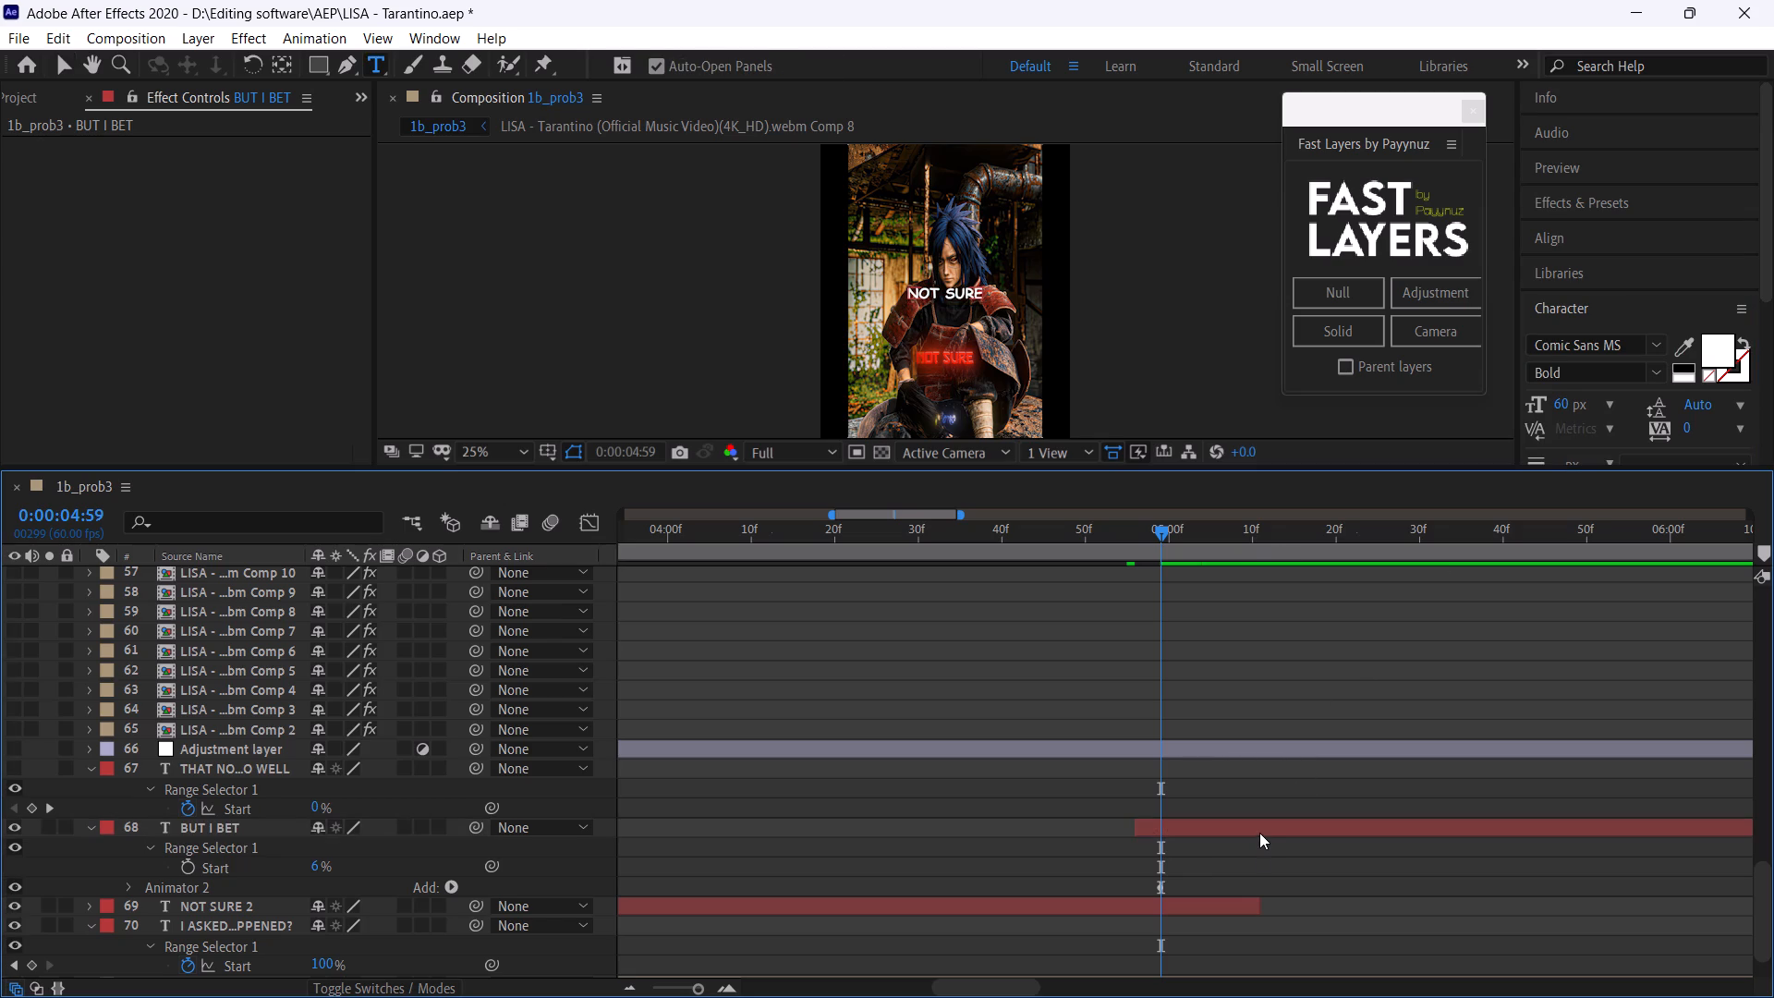
{"action": "left_click", "coordinate": [1259, 830]}
{"action": "key", "text": "u"}
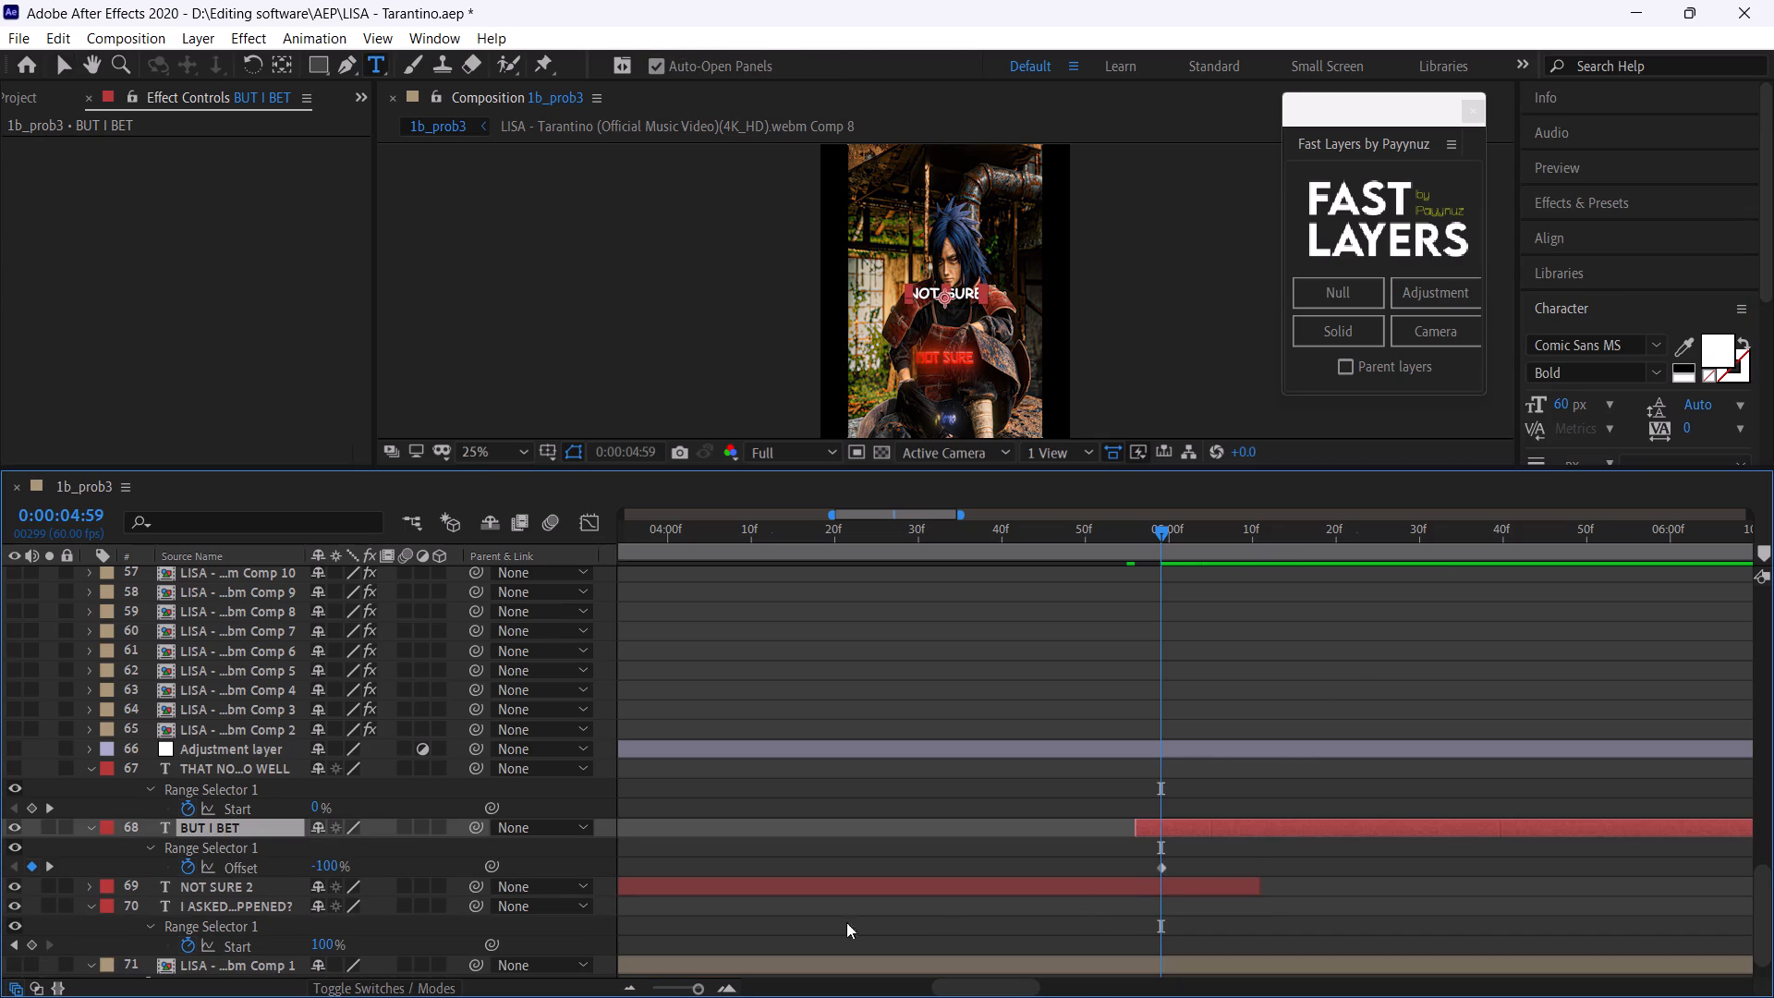
{"action": "left_click", "coordinate": [626, 989]}
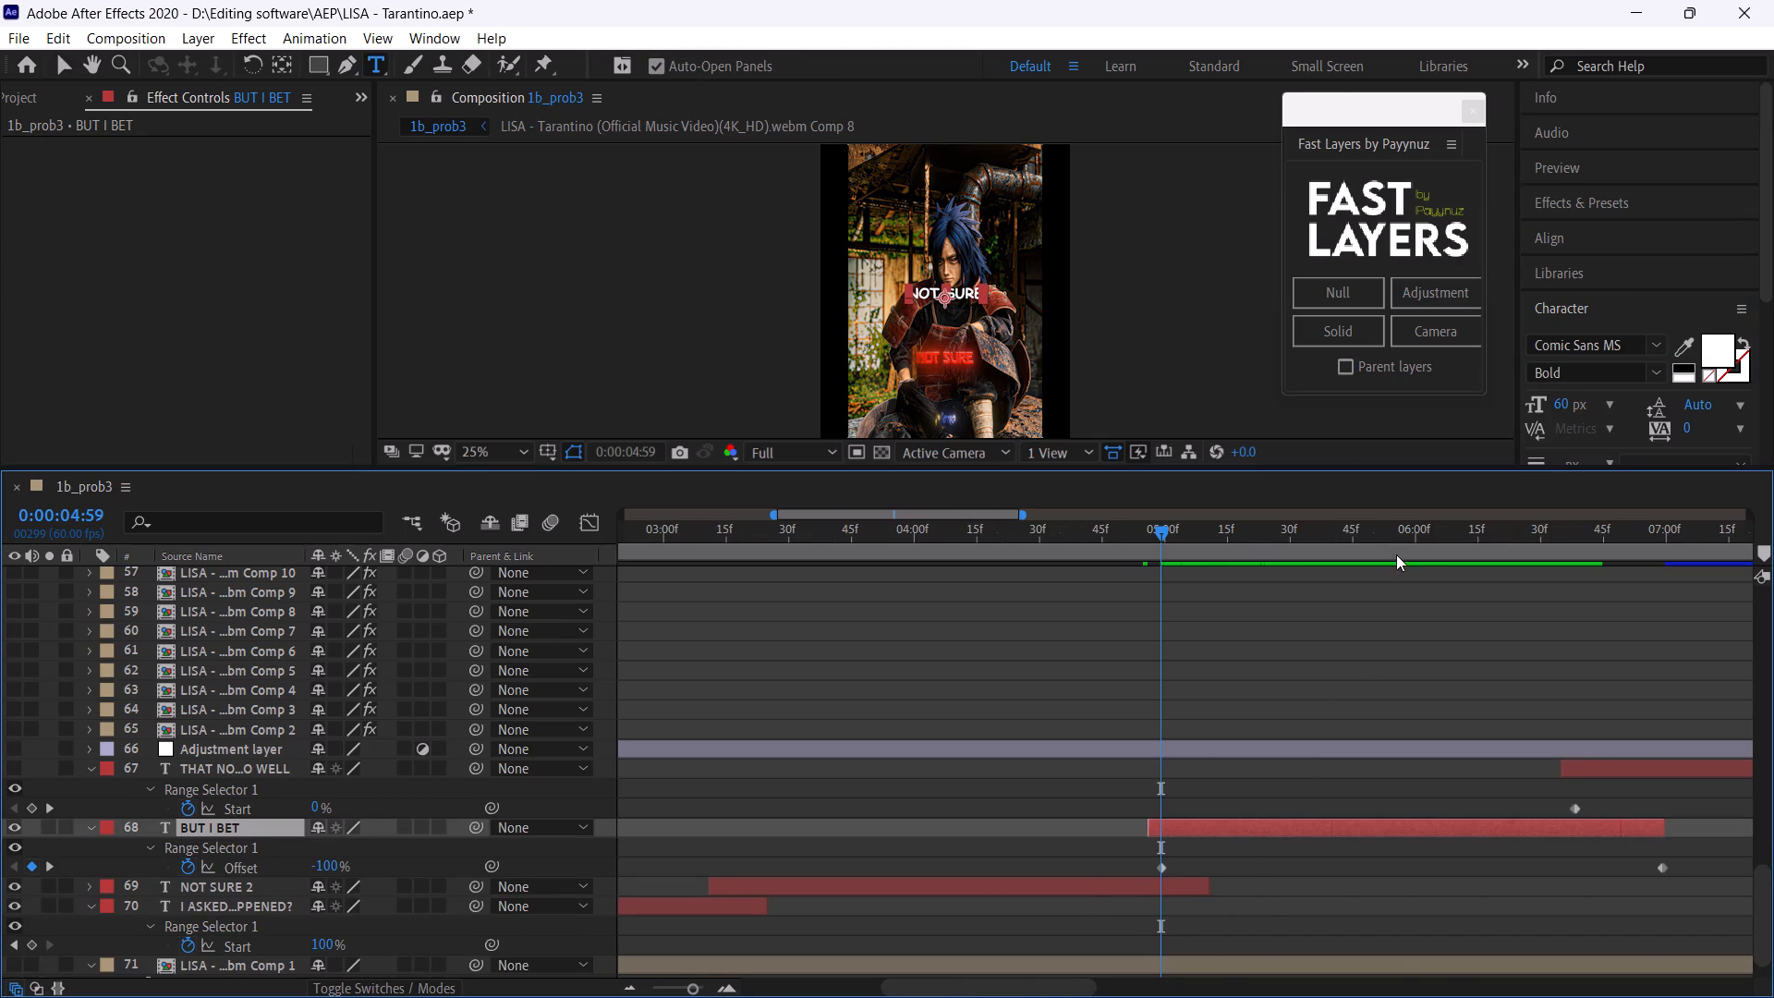
{"action": "left_click_drag", "start_coordinate": [1390, 547], "coordinate": [1605, 612]}
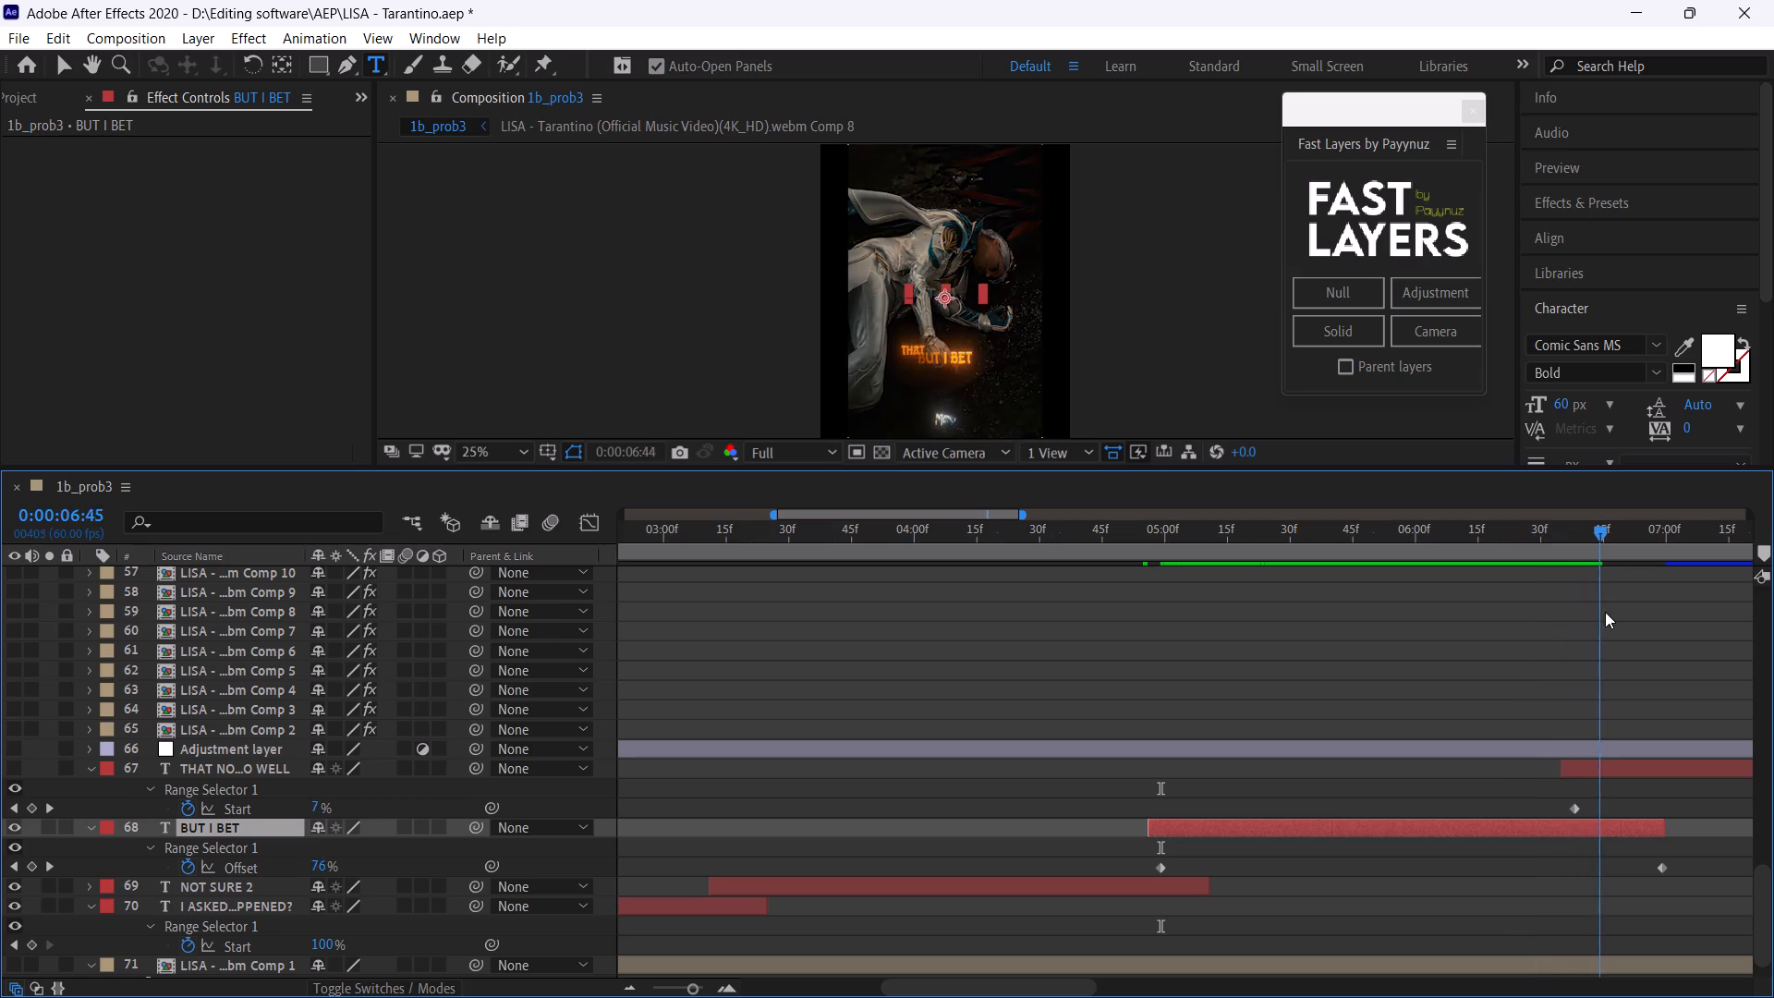
{"action": "left_click_drag", "start_coordinate": [1605, 612], "coordinate": [1485, 640]}
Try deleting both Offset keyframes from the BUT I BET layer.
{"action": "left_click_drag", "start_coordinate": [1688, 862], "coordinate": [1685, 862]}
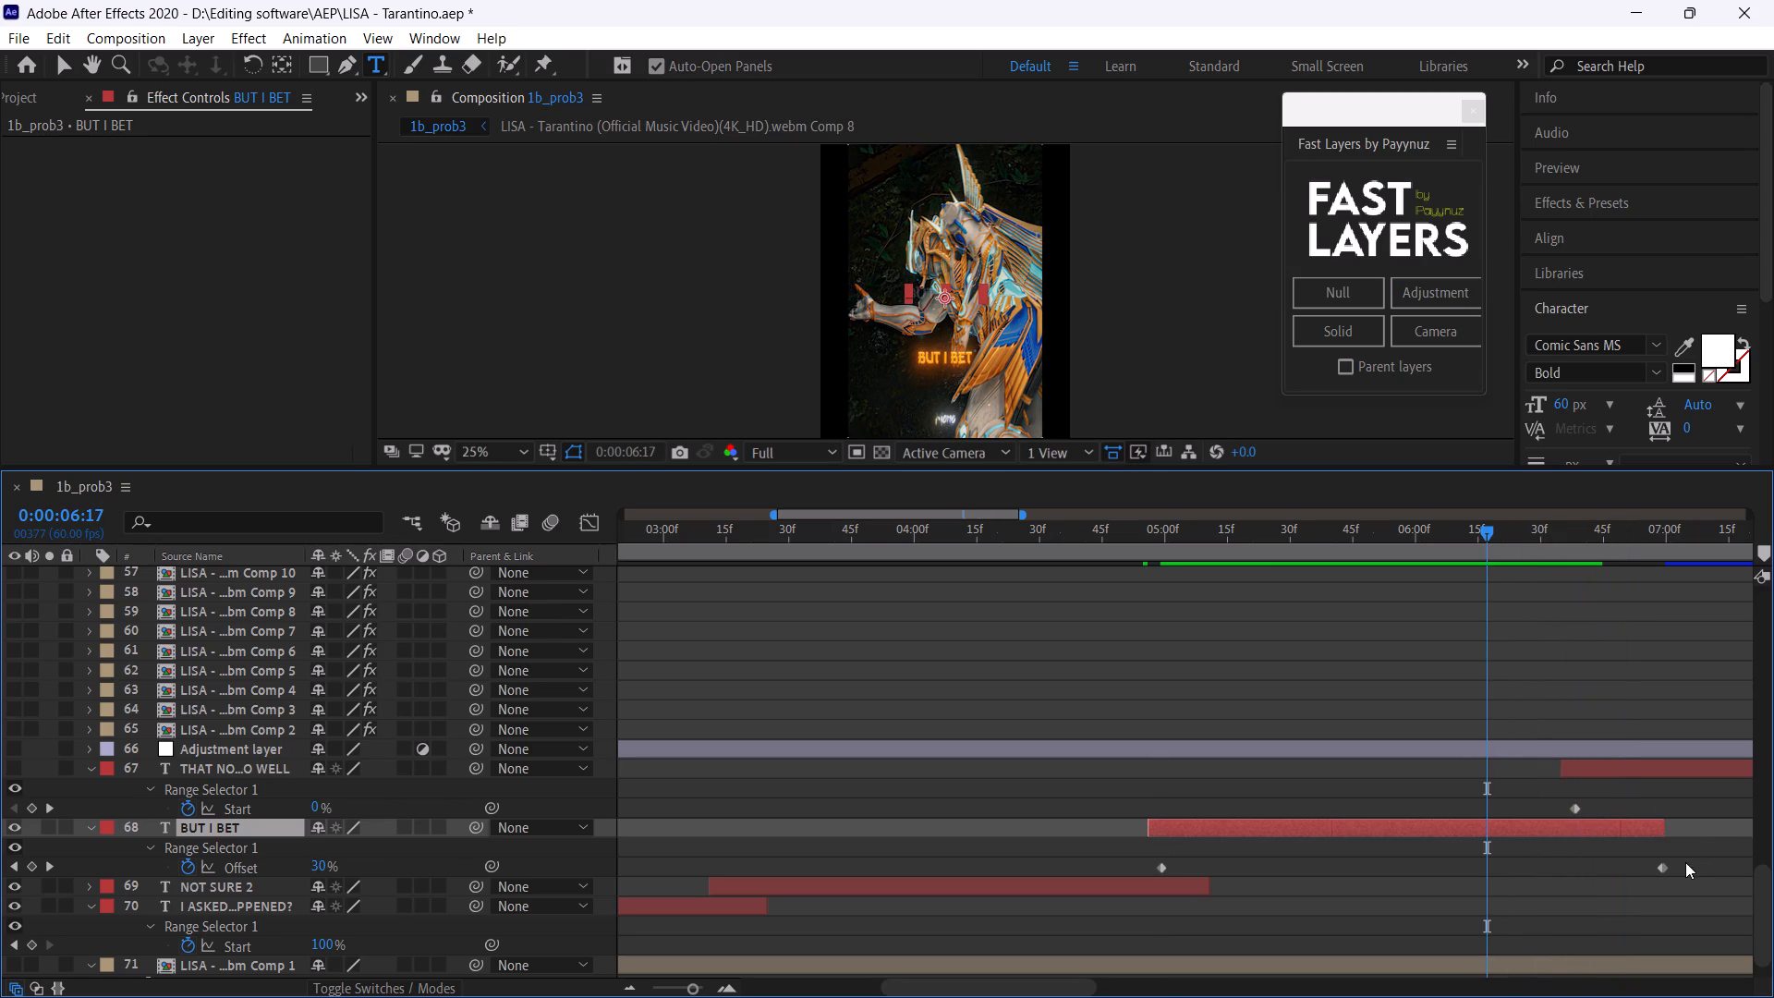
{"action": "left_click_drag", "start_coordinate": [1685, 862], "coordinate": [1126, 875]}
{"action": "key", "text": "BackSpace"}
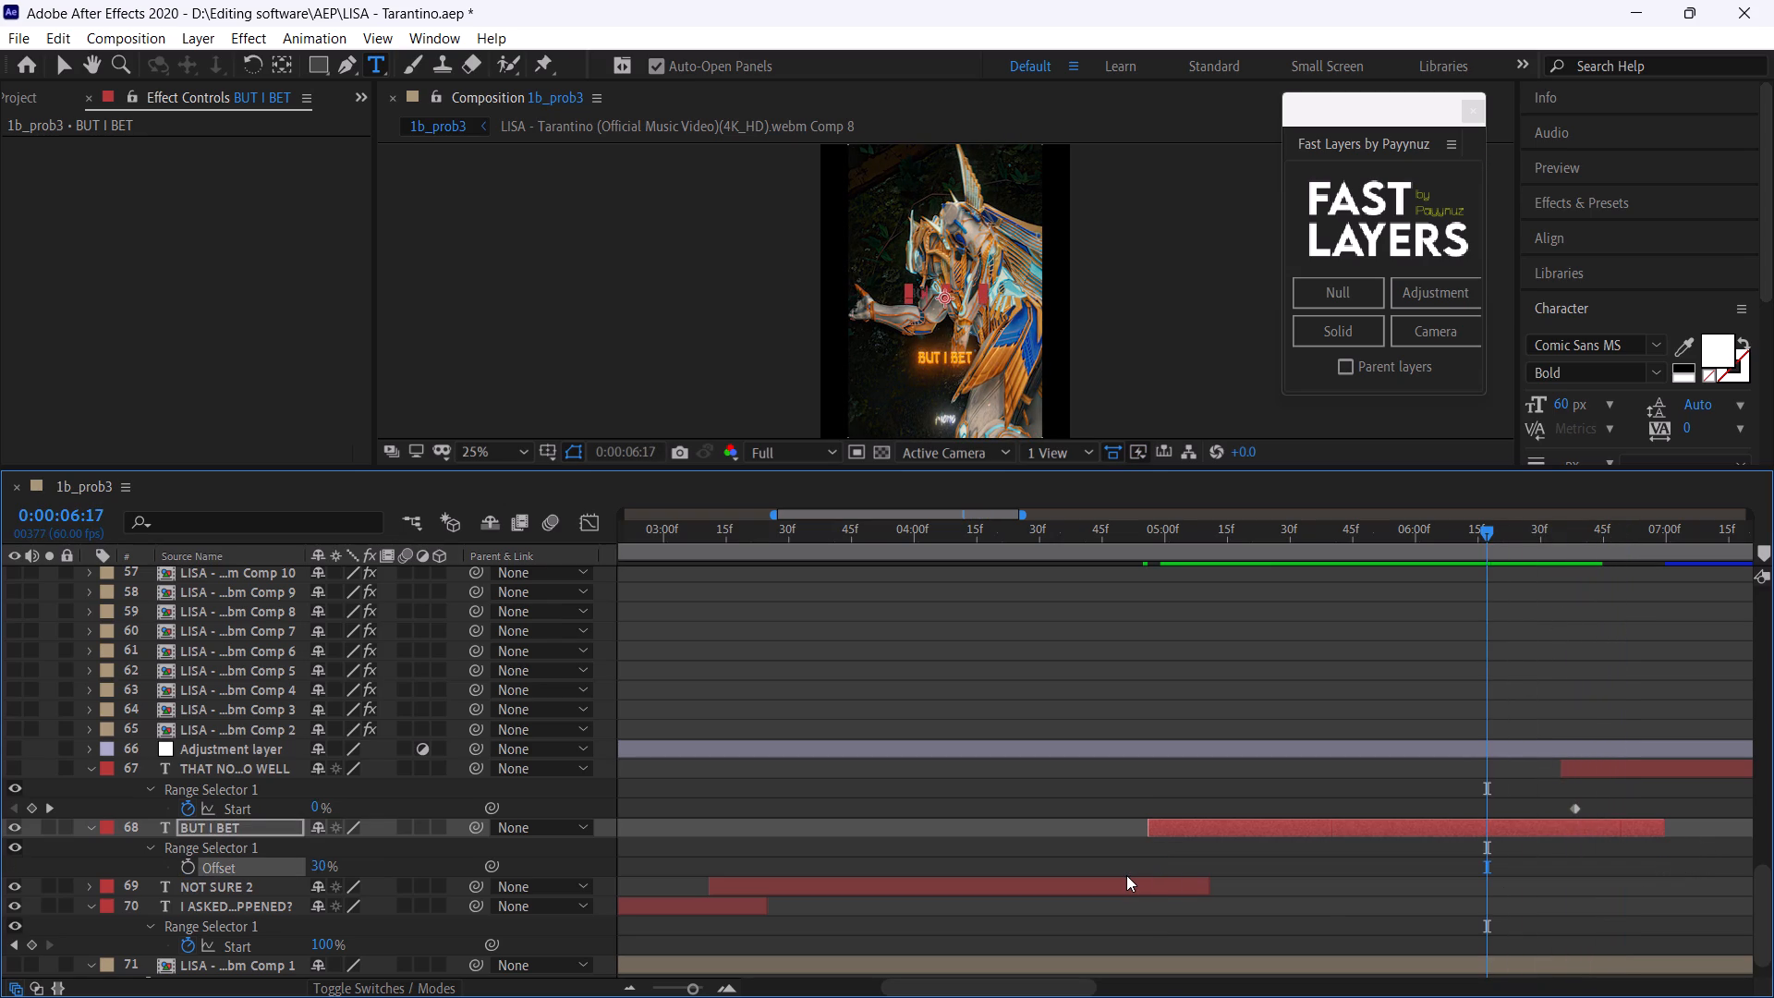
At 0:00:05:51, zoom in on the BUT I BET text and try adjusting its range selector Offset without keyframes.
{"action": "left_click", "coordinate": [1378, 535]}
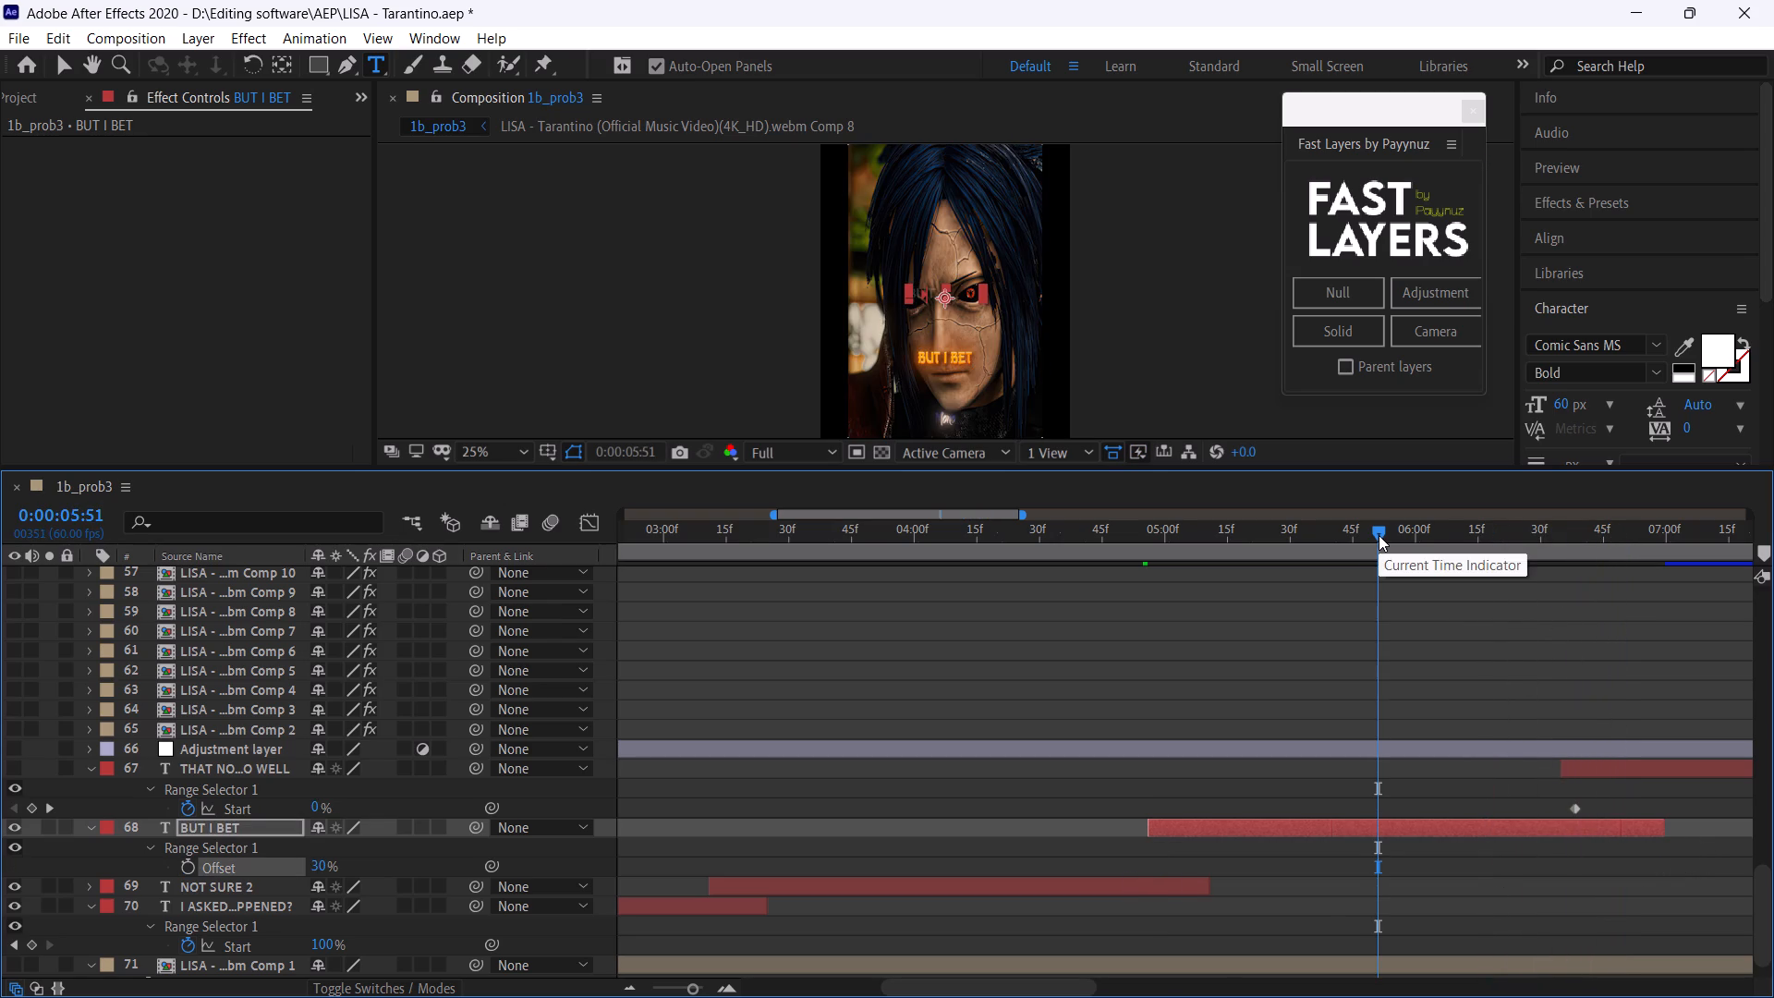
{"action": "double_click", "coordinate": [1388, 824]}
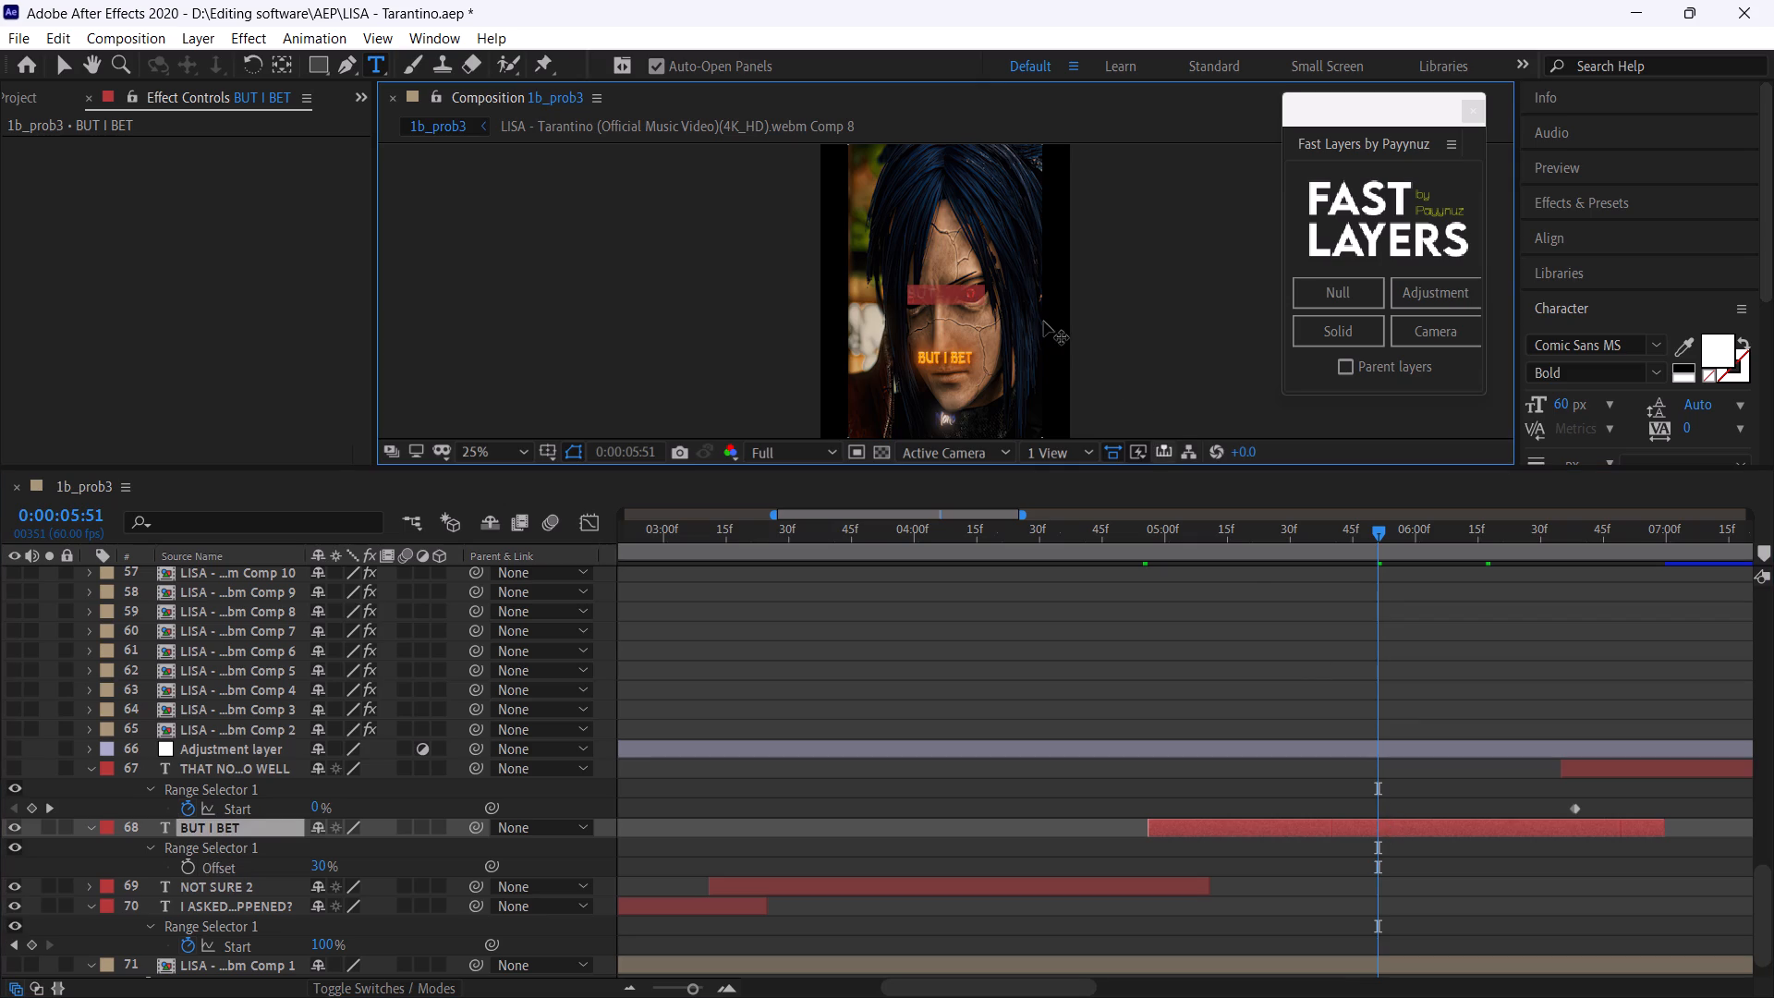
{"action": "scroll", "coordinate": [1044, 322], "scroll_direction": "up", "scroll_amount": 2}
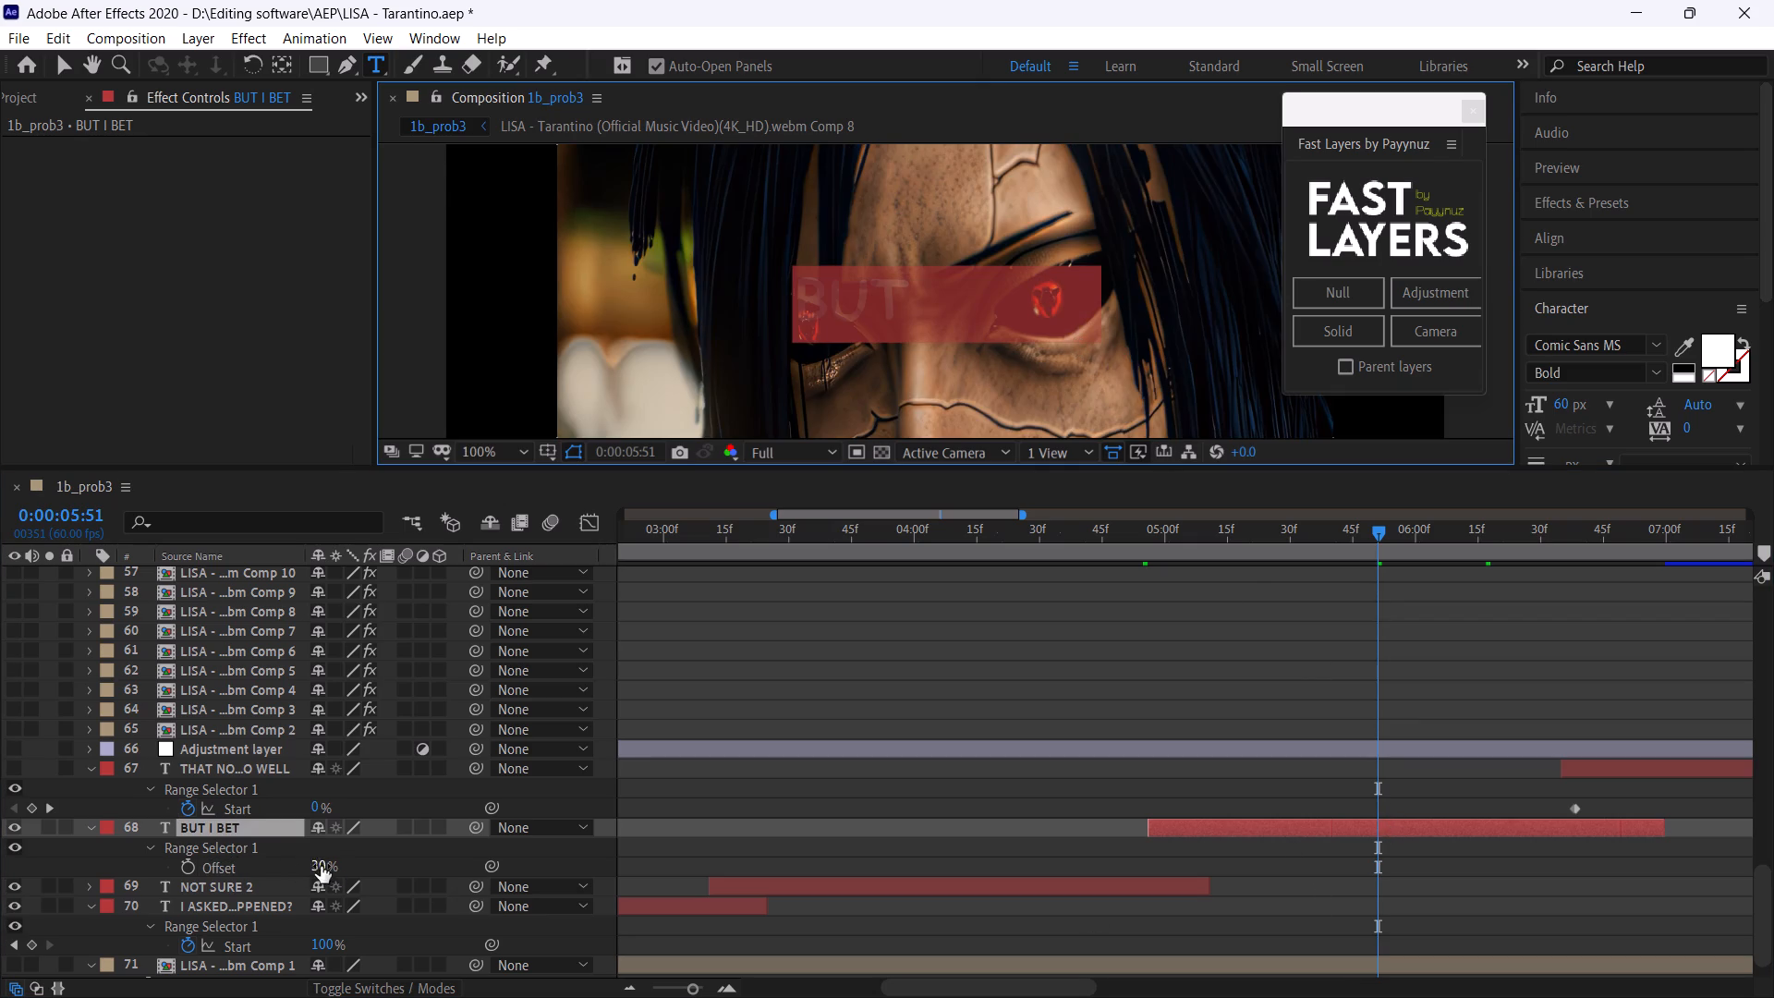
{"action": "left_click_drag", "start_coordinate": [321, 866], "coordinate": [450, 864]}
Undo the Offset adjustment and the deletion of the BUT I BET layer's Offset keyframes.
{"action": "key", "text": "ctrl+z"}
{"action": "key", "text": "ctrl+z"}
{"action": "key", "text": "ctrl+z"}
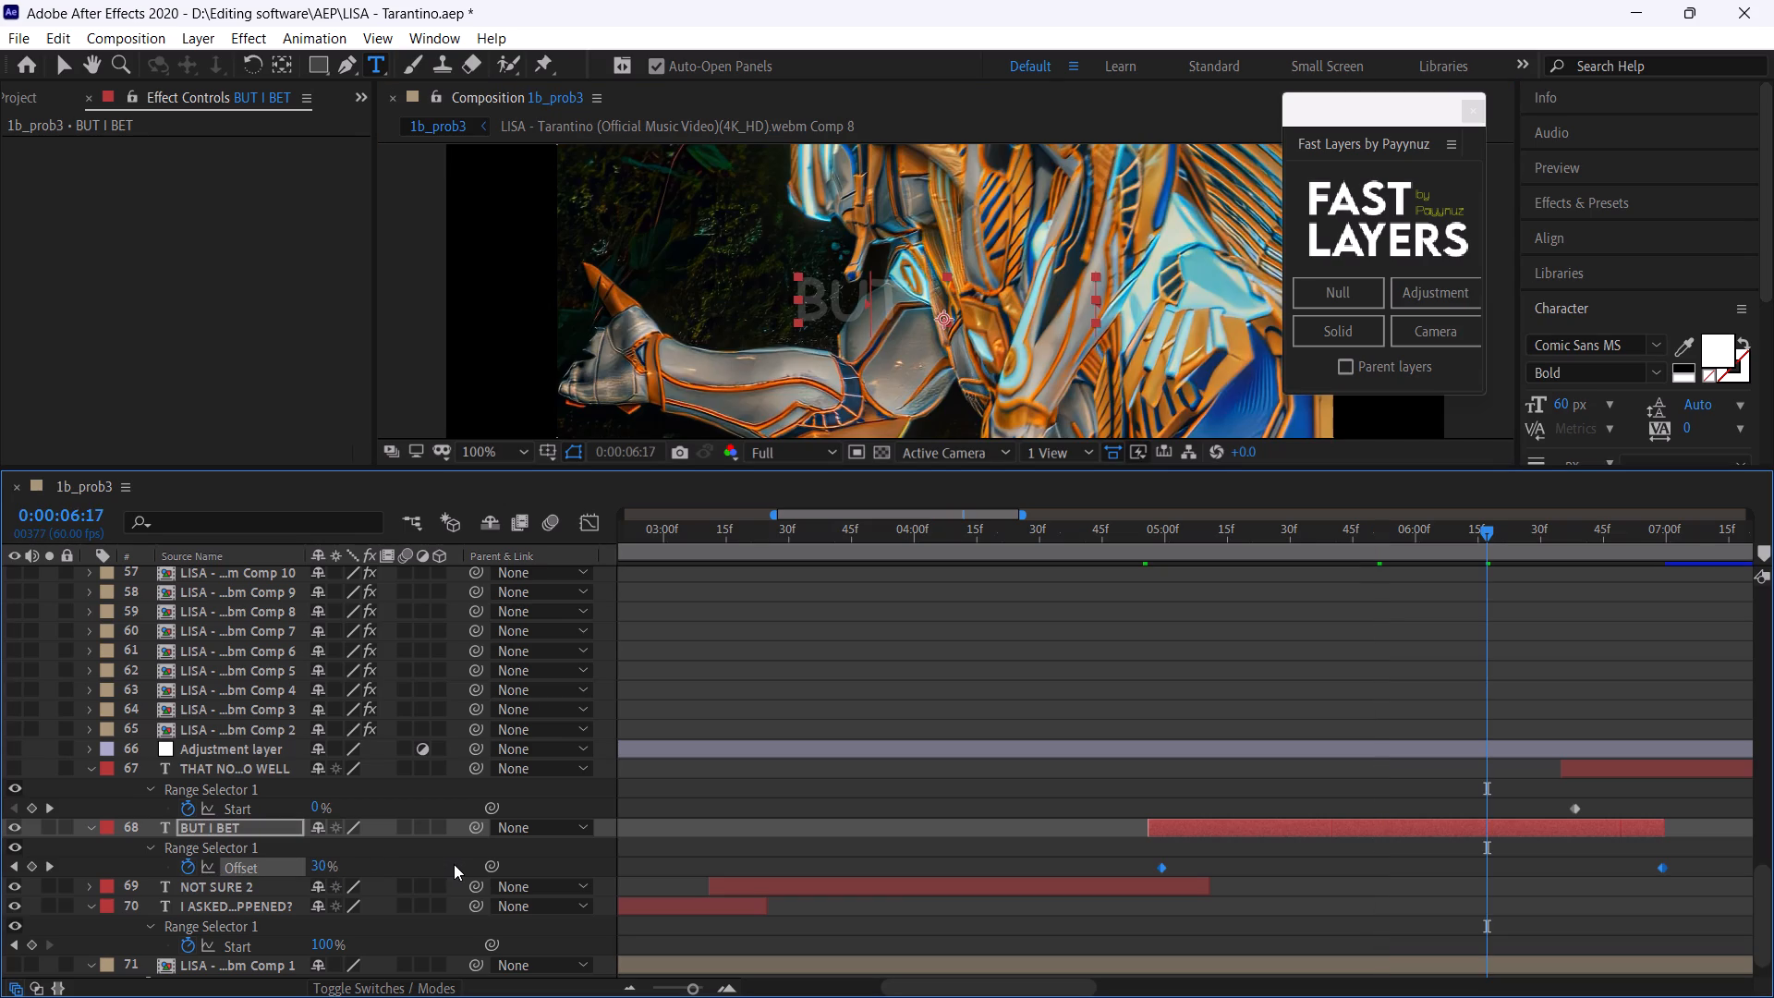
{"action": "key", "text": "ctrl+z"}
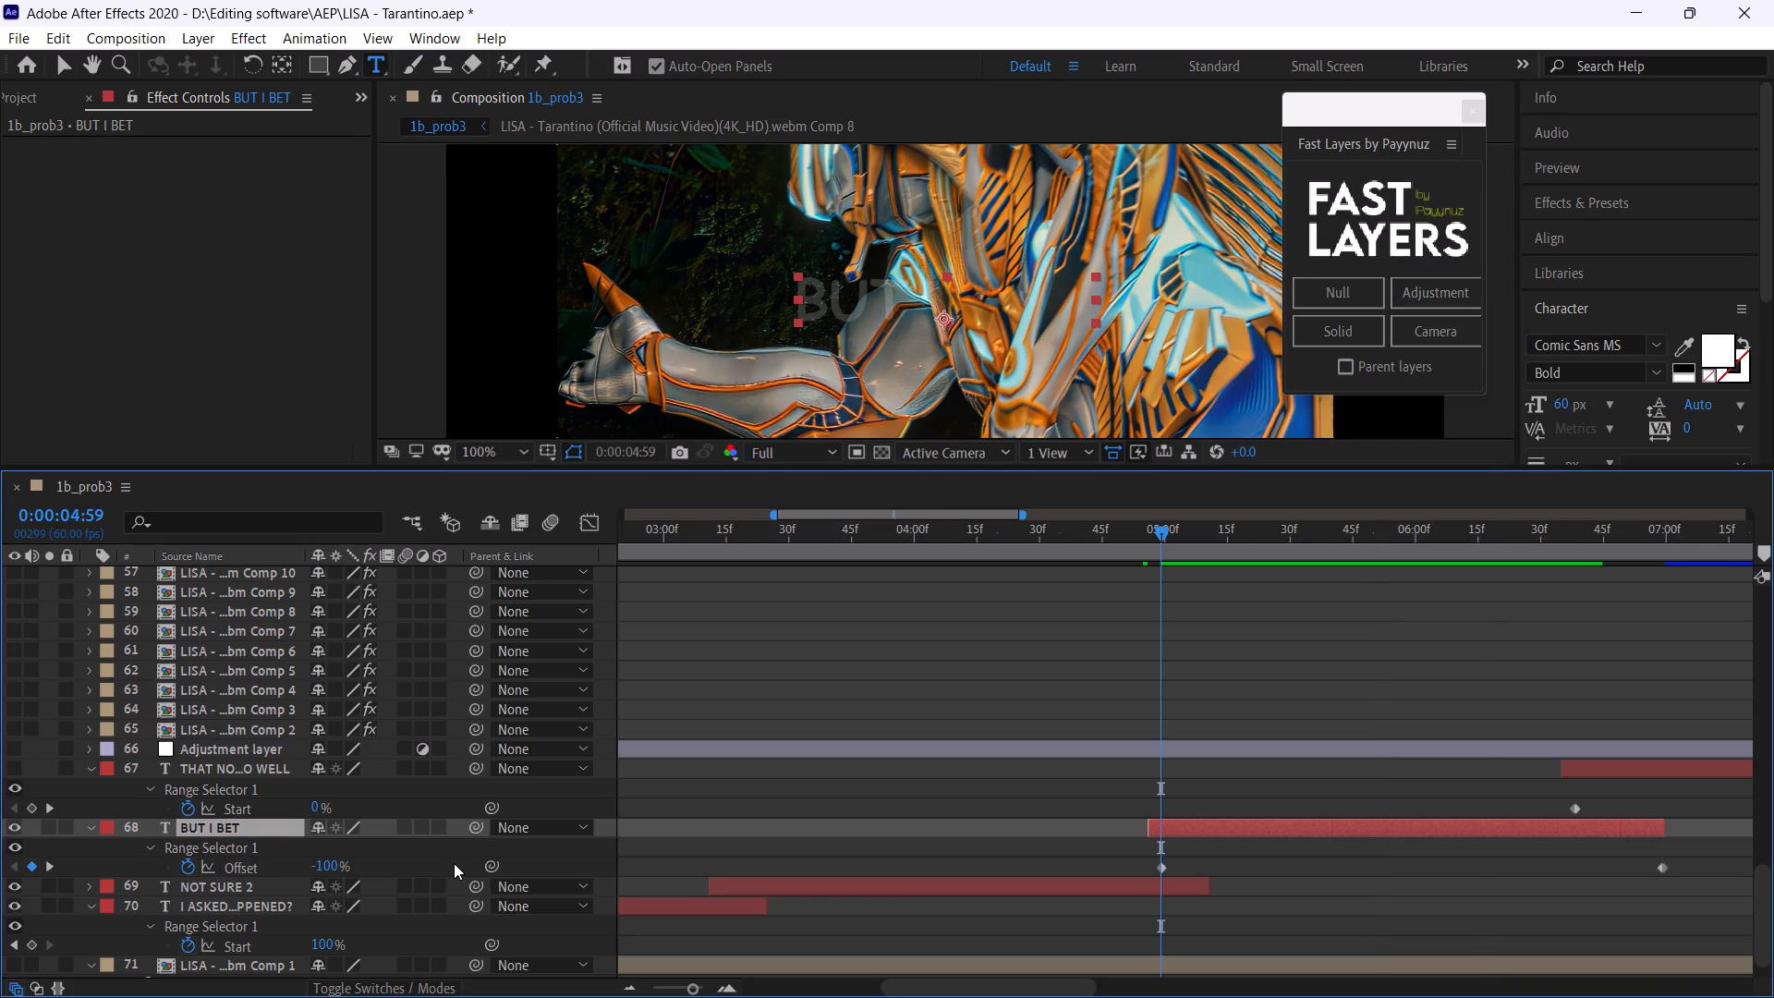
Scrub the BUT I BET fade between about 0:00:05:31 and 0:00:05:11, then undo the layer's Offset animation.
{"action": "left_click", "coordinate": [1293, 534]}
{"action": "left_click_drag", "start_coordinate": [1293, 533], "coordinate": [1298, 535]}
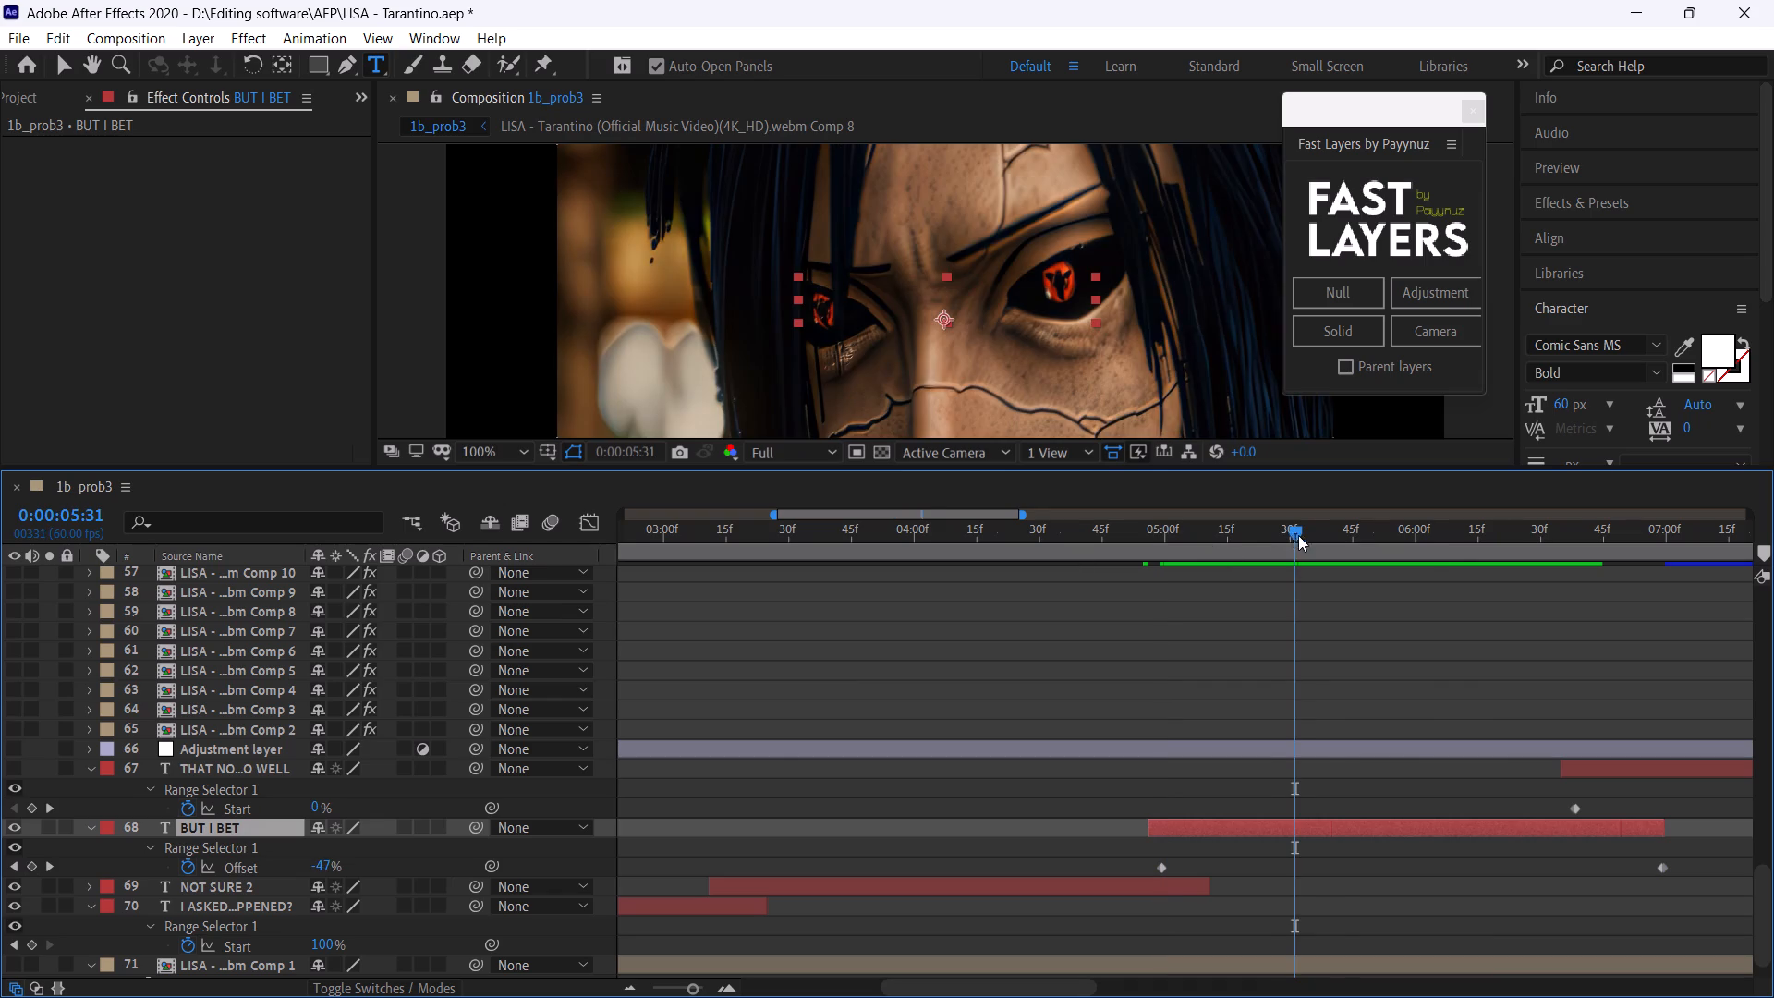
{"action": "left_click_drag", "start_coordinate": [1298, 535], "coordinate": [1182, 590]}
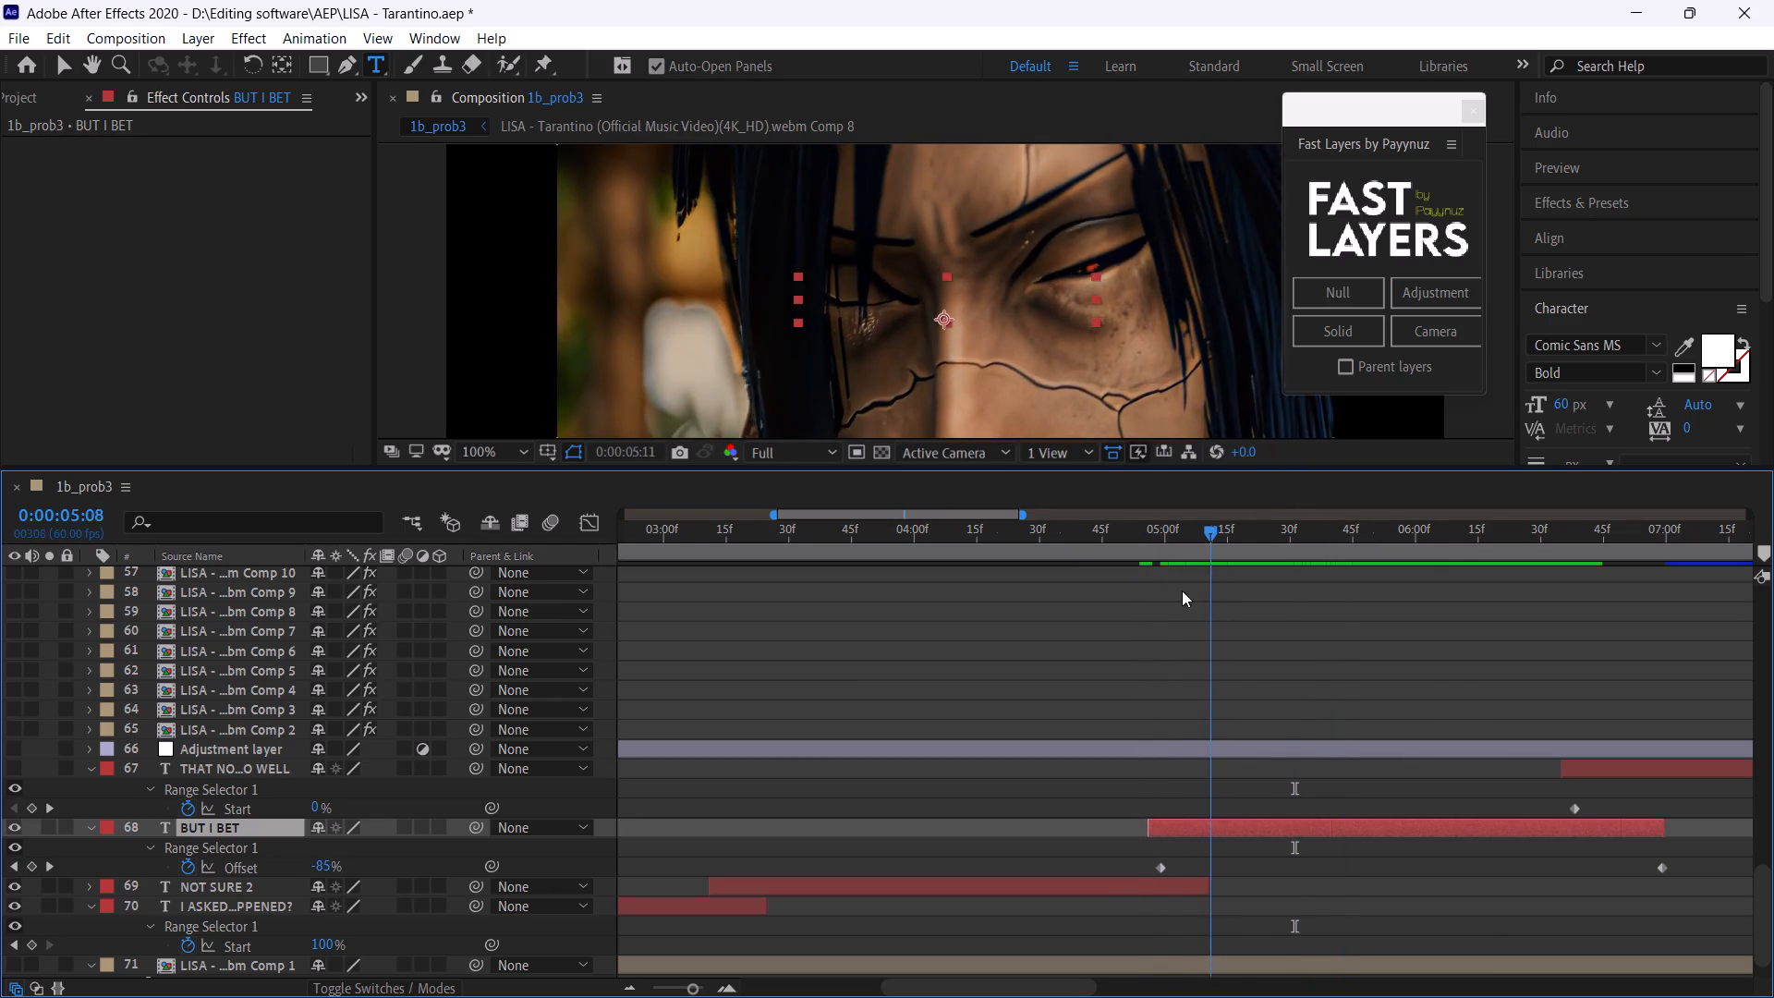
{"action": "left_click_drag", "start_coordinate": [1182, 590], "coordinate": [1172, 590]}
{"action": "key", "text": "ctrl+z"}
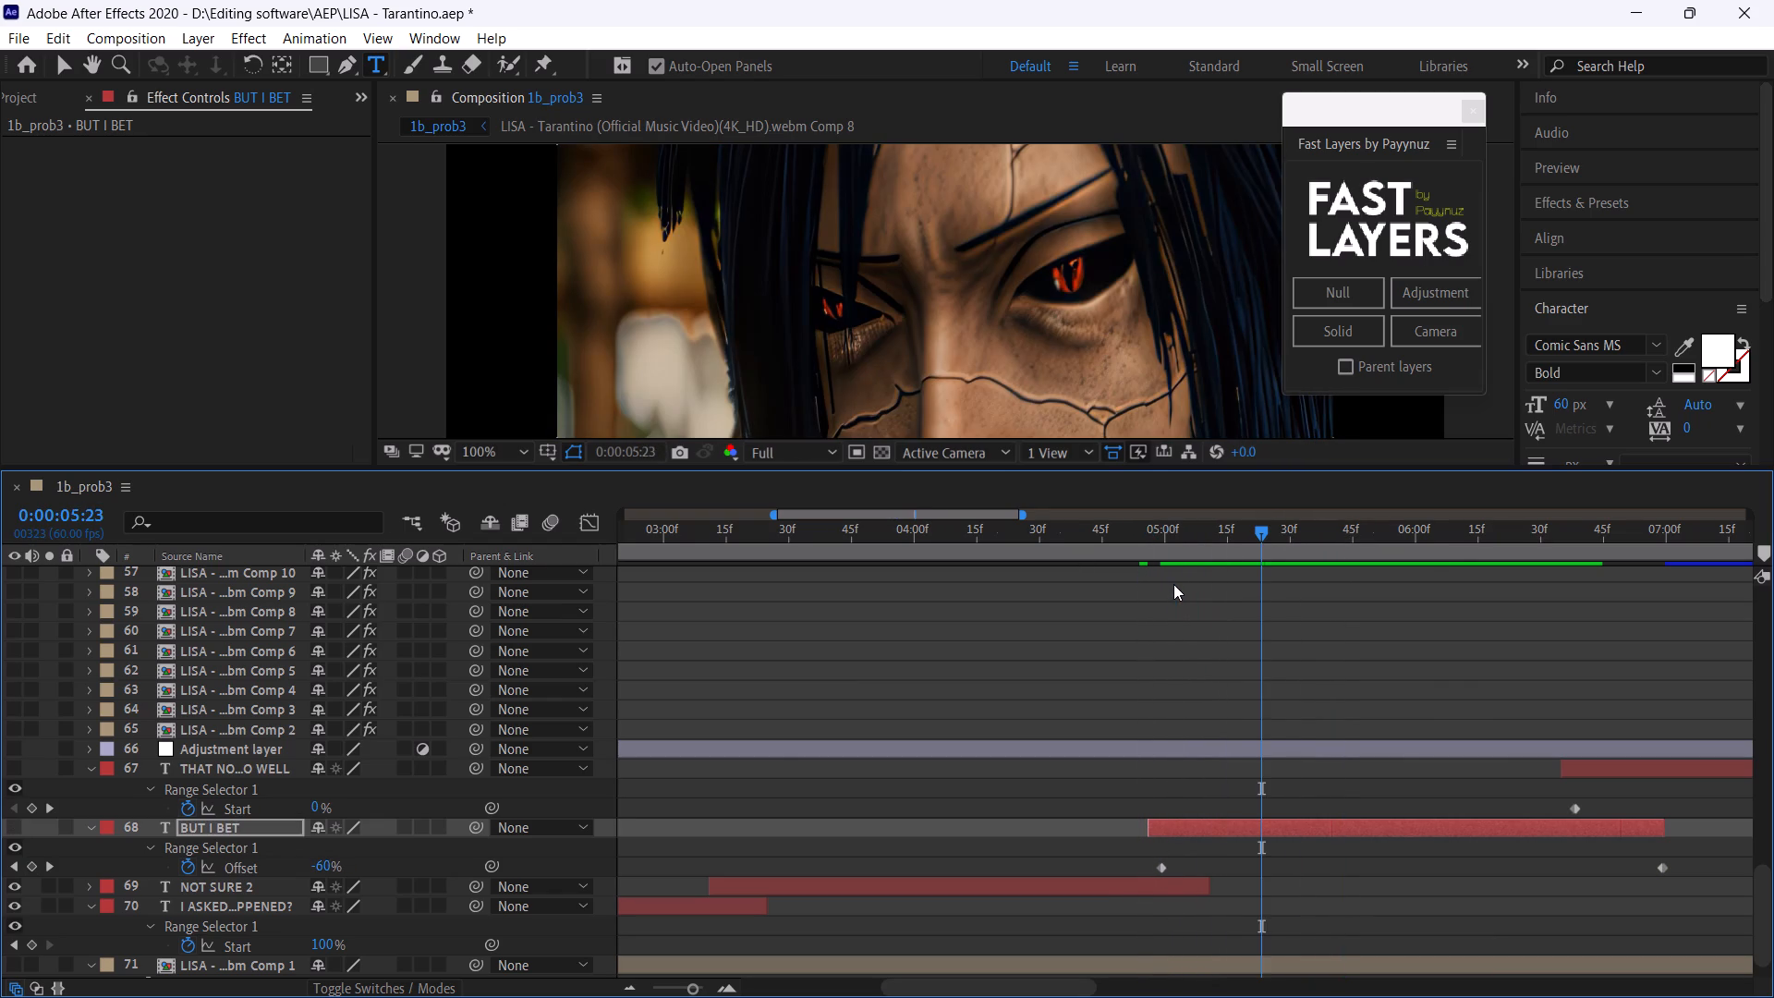
{"action": "key", "text": "ctrl+z"}
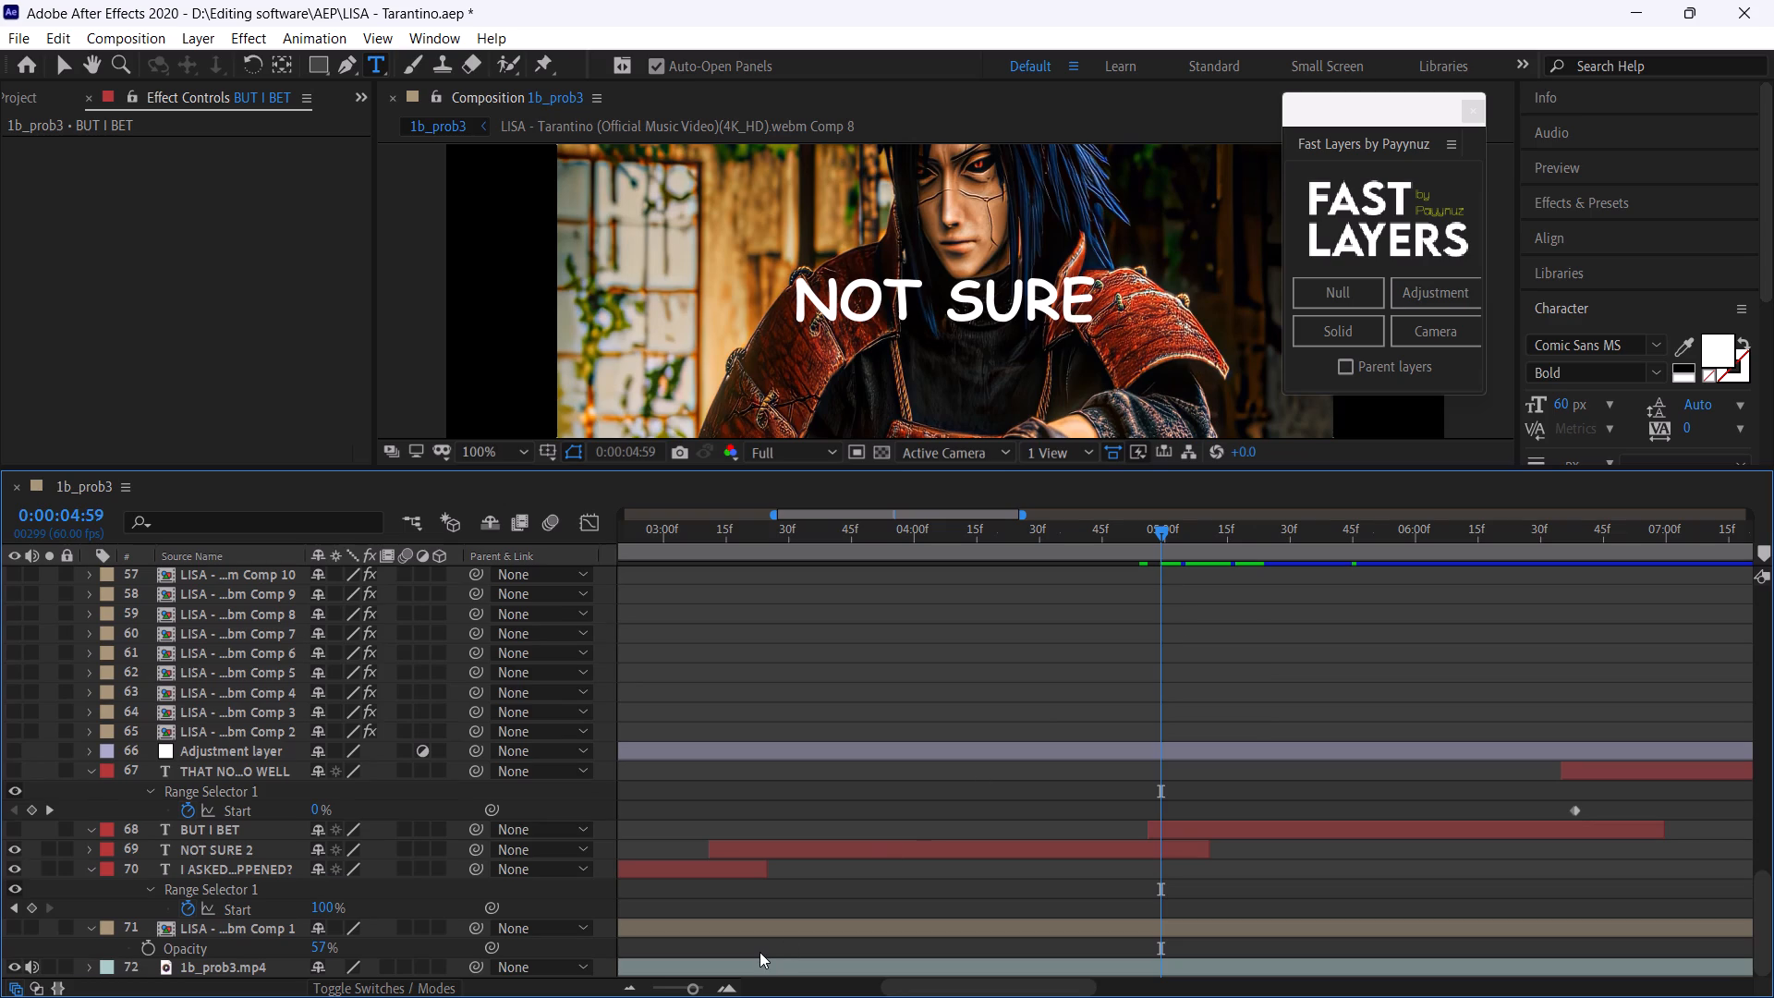
{"action": "key", "text": "ctrl+z"}
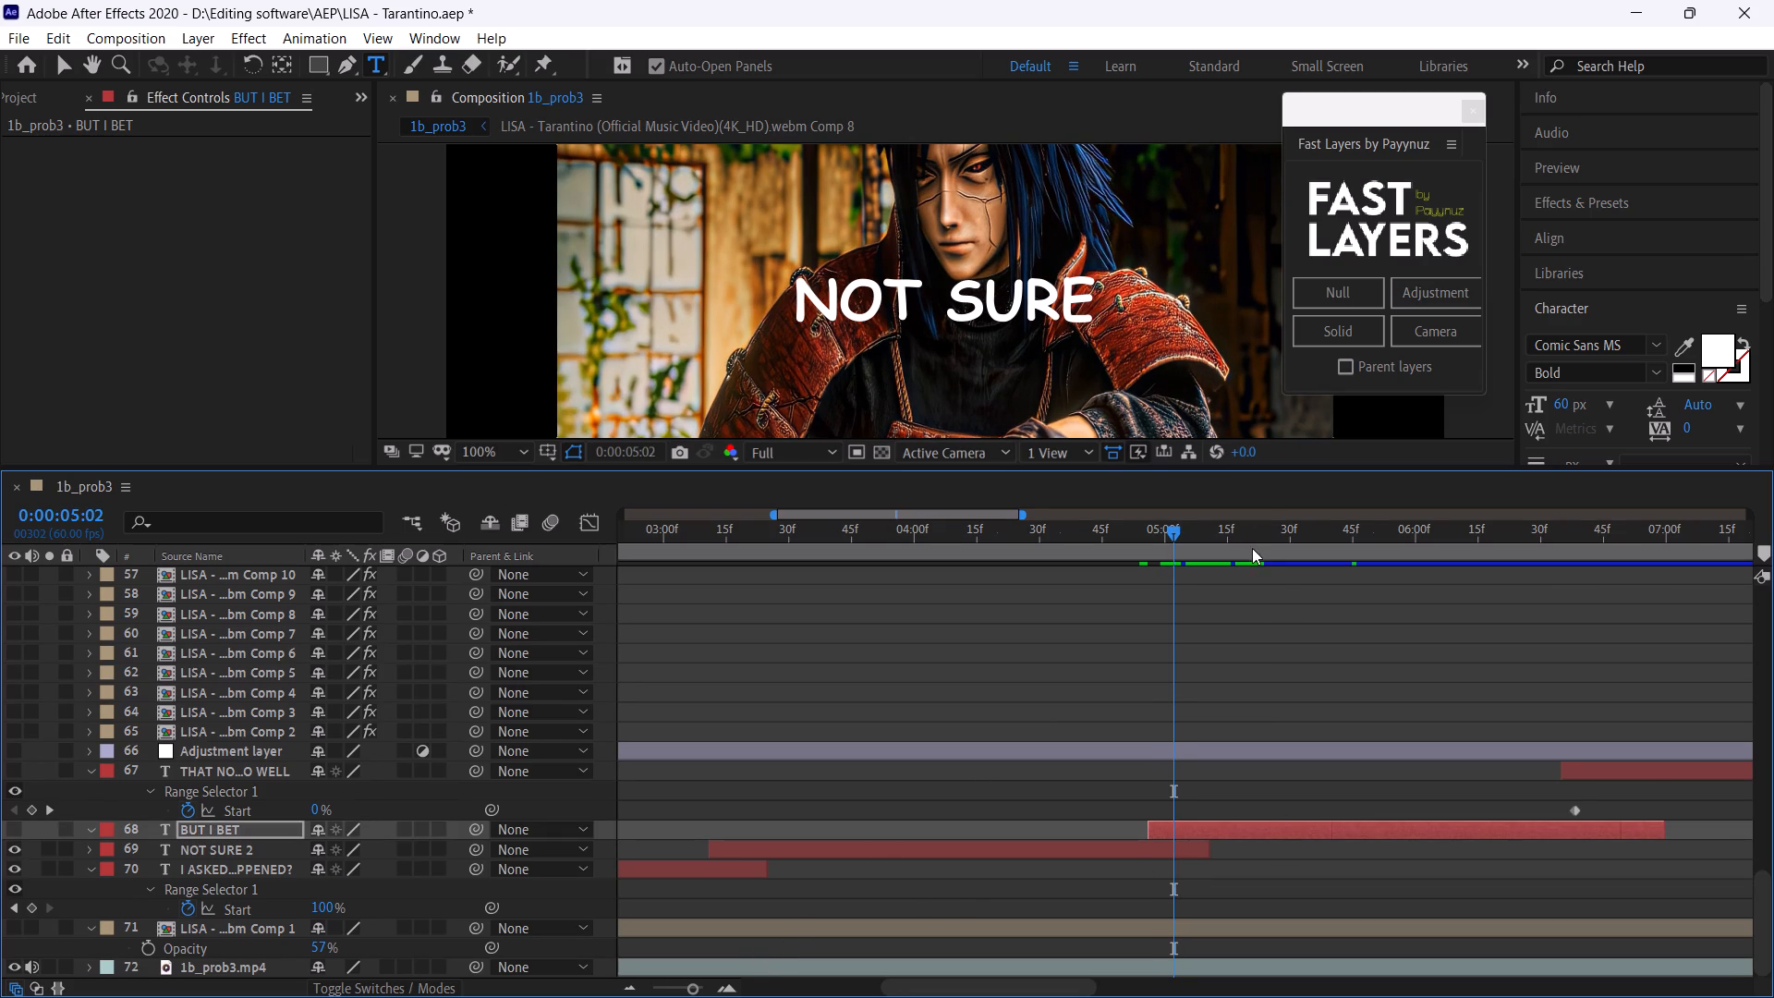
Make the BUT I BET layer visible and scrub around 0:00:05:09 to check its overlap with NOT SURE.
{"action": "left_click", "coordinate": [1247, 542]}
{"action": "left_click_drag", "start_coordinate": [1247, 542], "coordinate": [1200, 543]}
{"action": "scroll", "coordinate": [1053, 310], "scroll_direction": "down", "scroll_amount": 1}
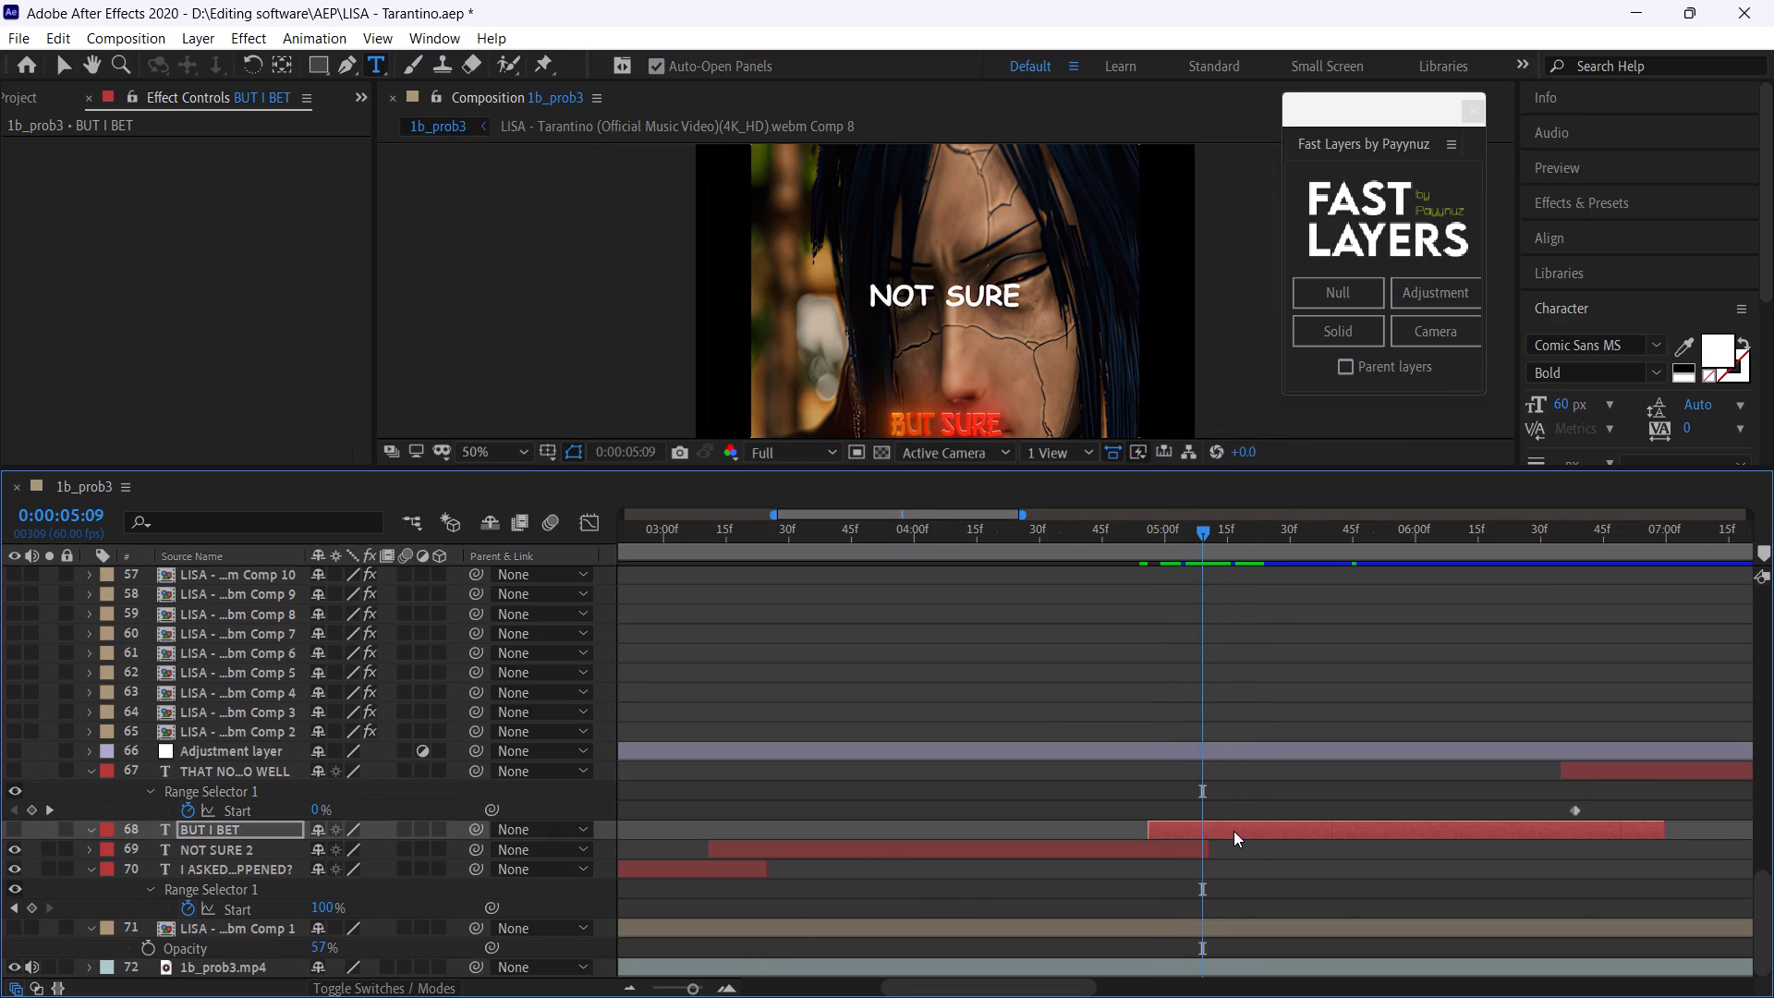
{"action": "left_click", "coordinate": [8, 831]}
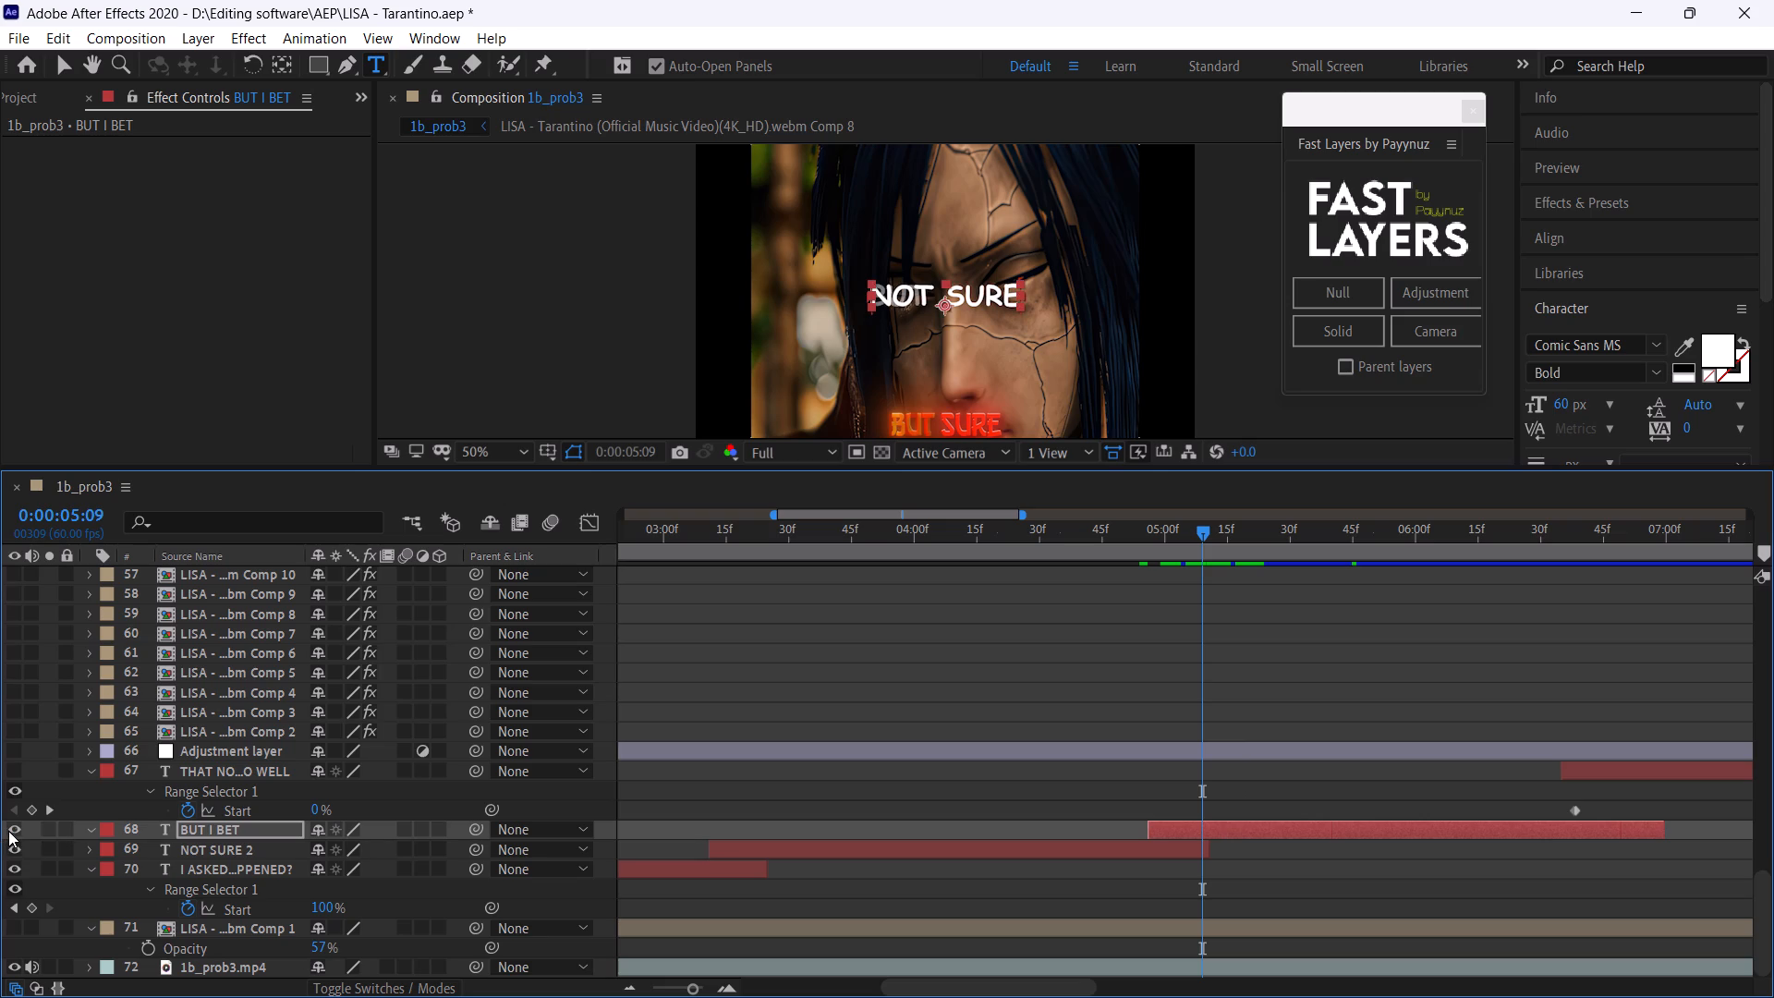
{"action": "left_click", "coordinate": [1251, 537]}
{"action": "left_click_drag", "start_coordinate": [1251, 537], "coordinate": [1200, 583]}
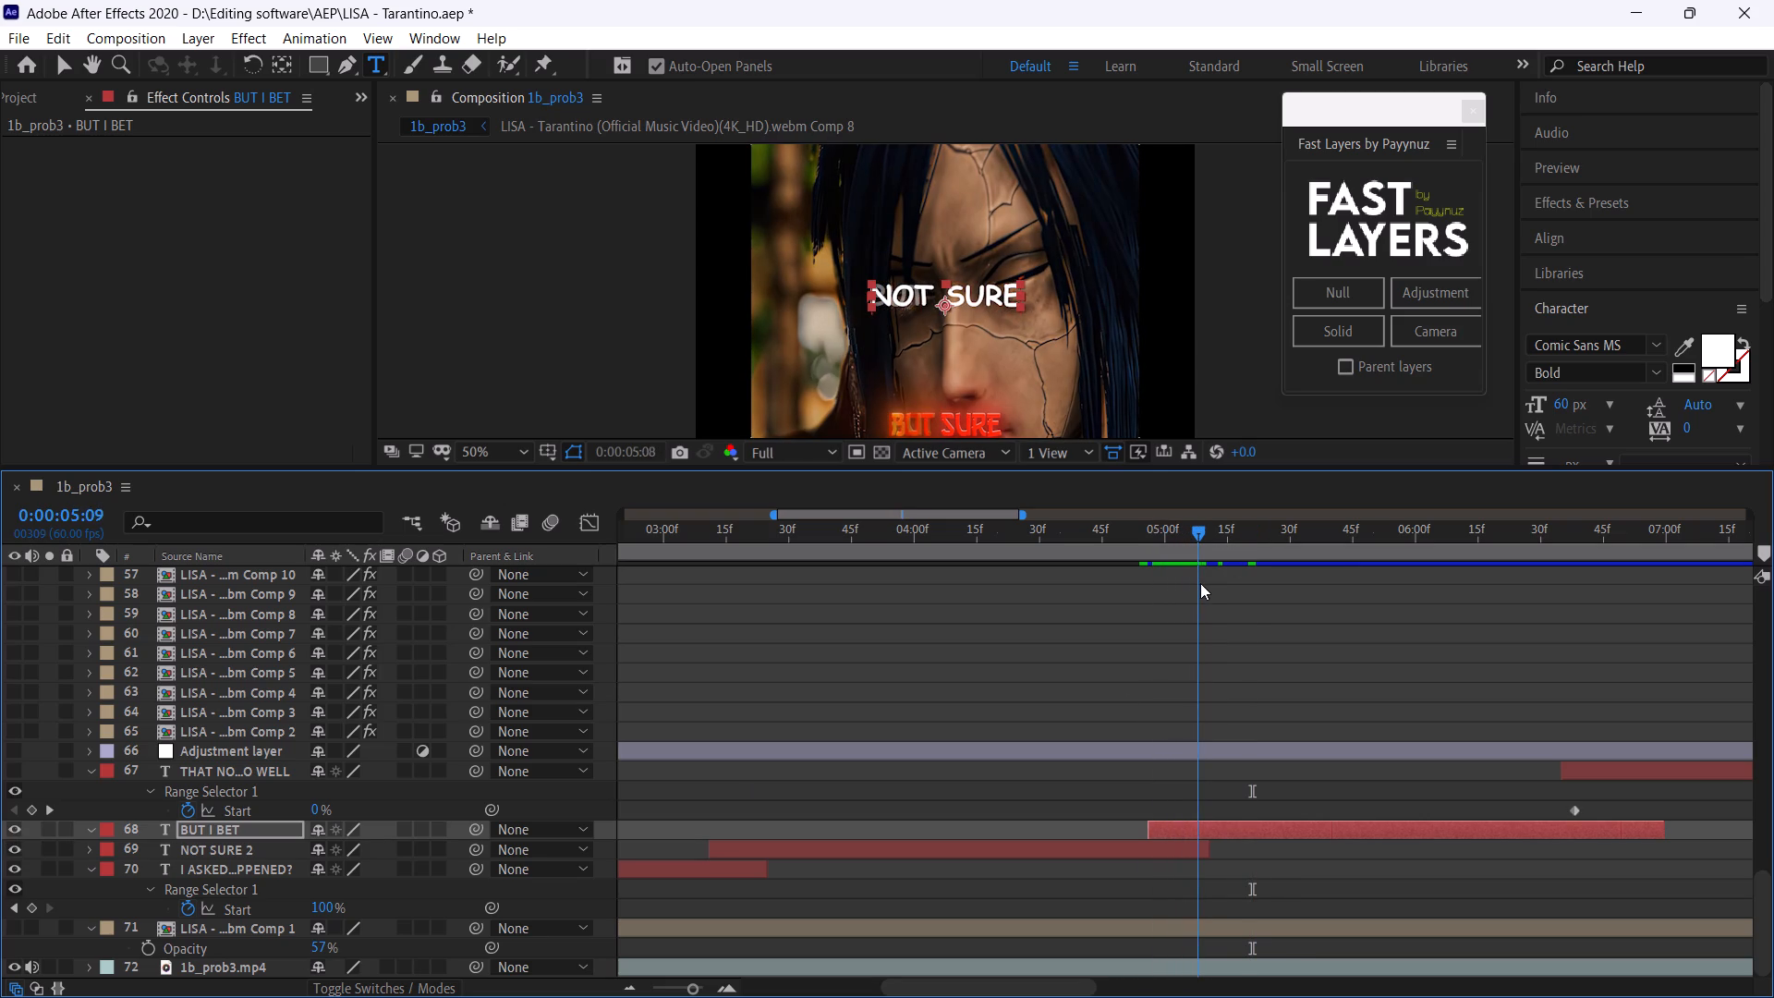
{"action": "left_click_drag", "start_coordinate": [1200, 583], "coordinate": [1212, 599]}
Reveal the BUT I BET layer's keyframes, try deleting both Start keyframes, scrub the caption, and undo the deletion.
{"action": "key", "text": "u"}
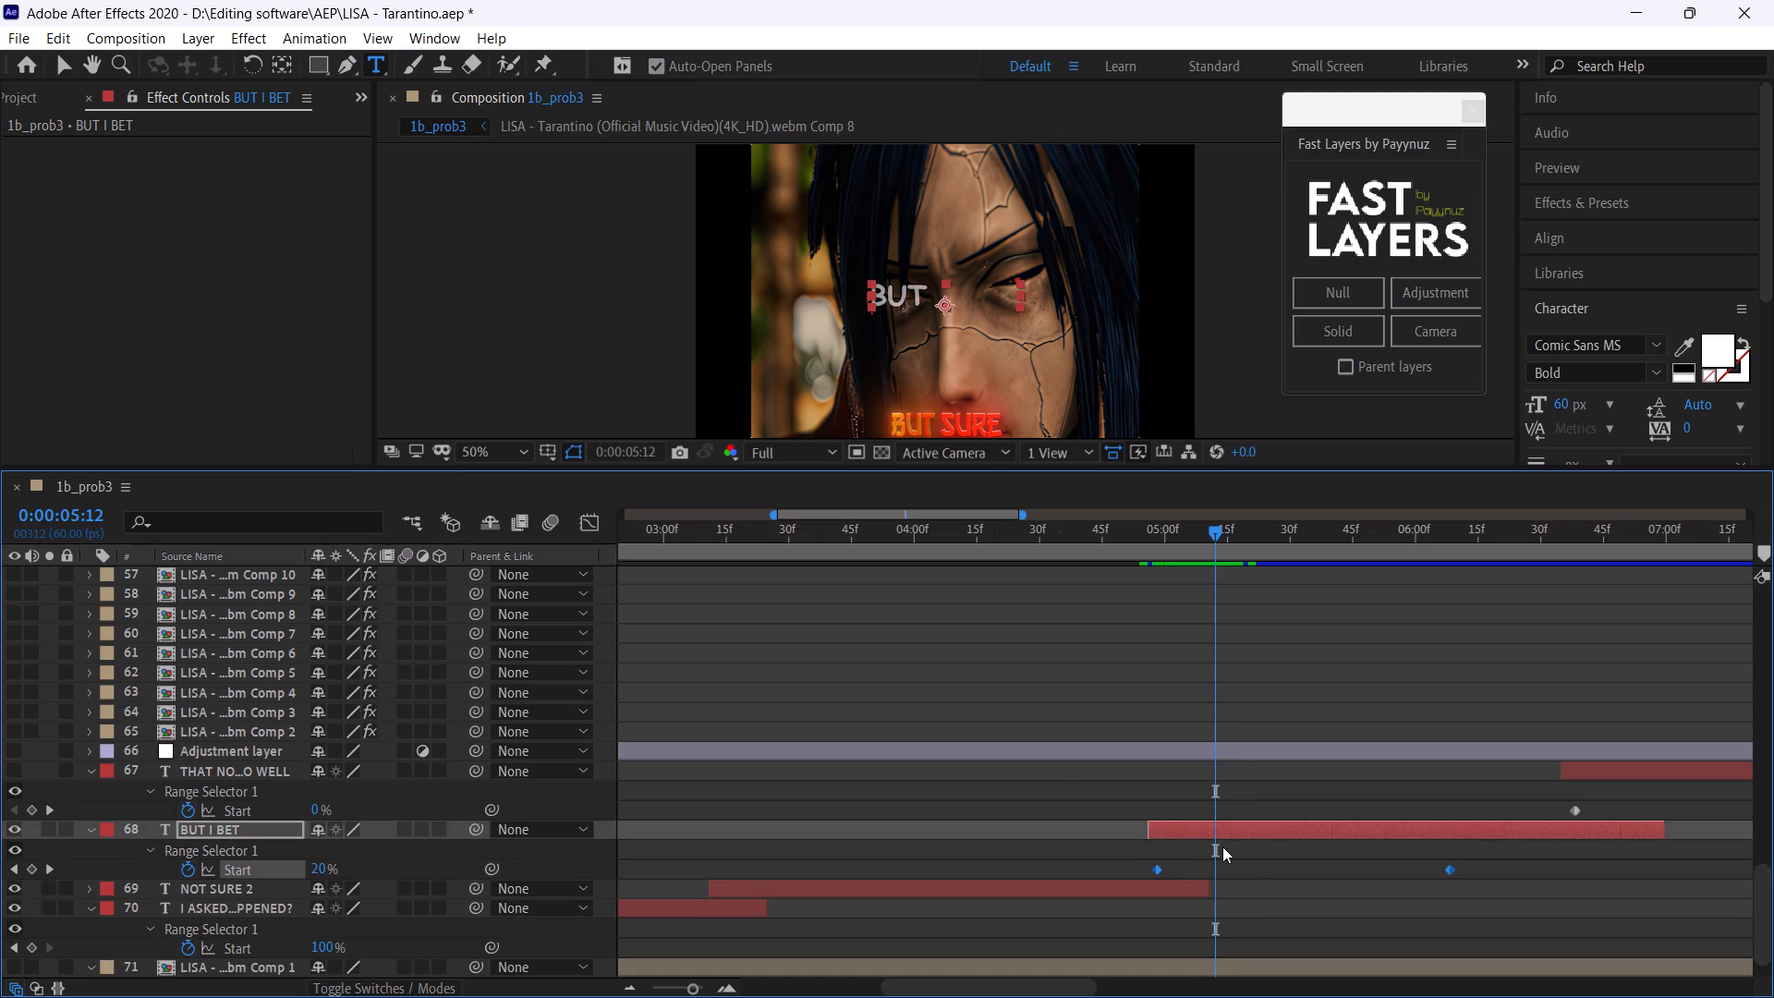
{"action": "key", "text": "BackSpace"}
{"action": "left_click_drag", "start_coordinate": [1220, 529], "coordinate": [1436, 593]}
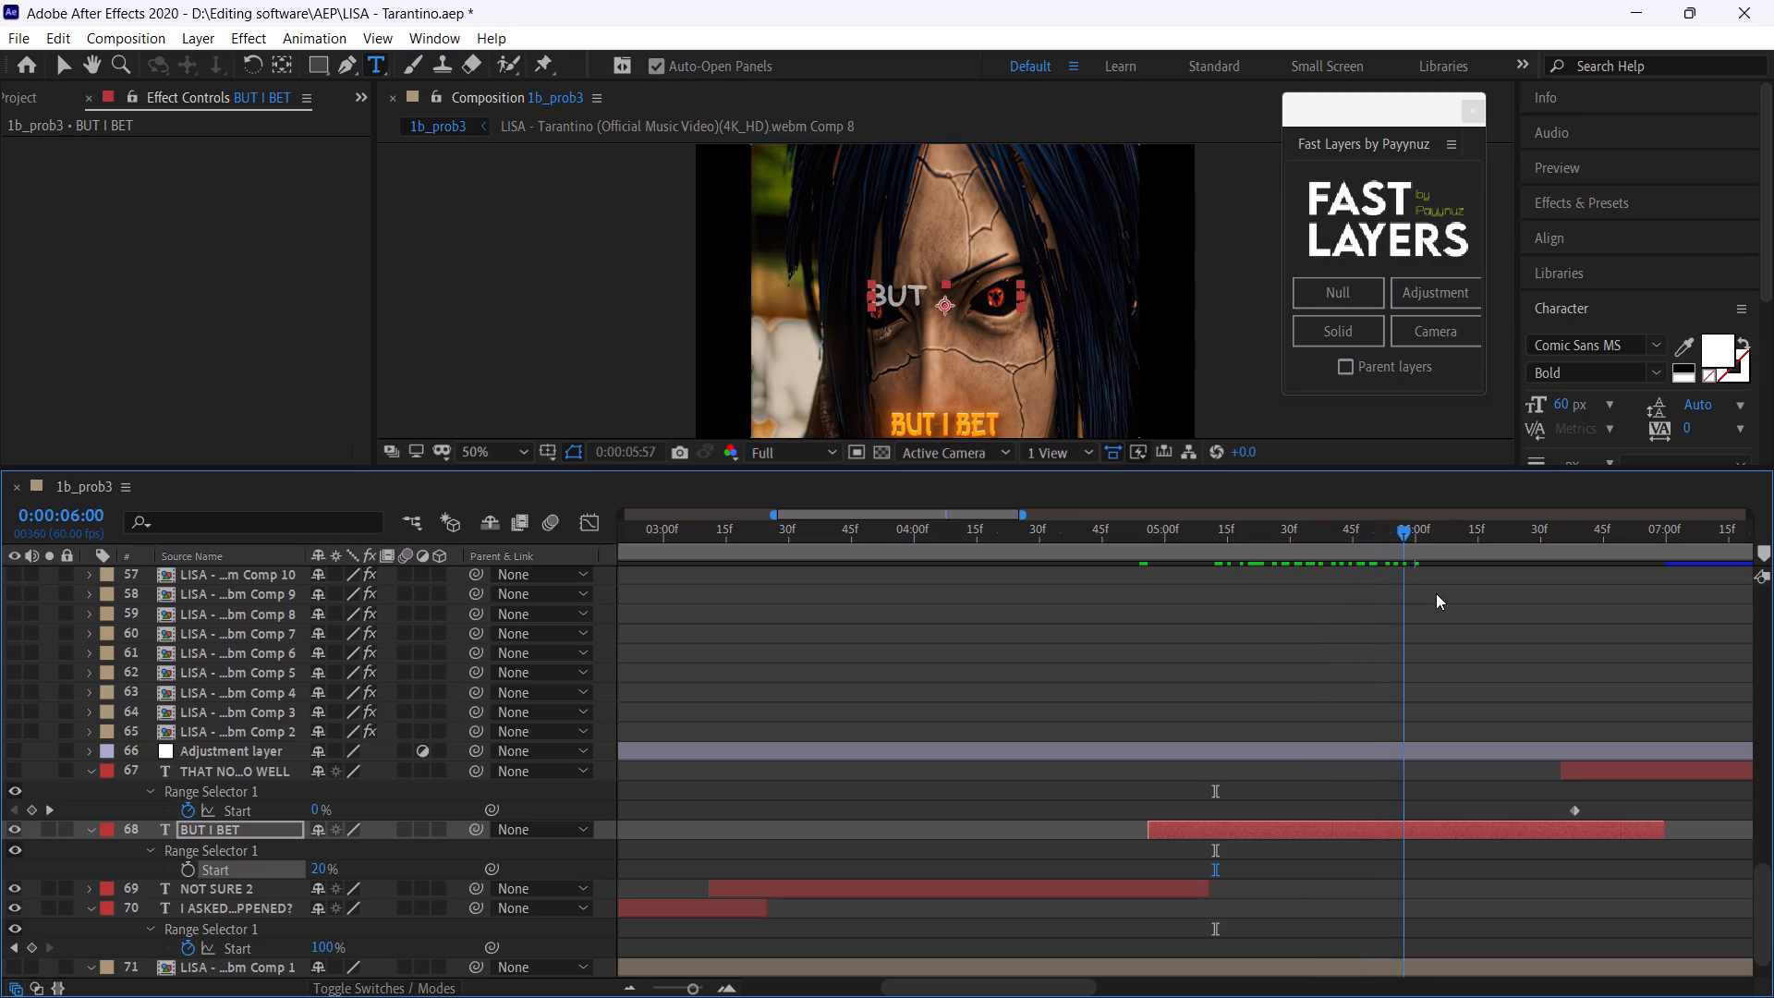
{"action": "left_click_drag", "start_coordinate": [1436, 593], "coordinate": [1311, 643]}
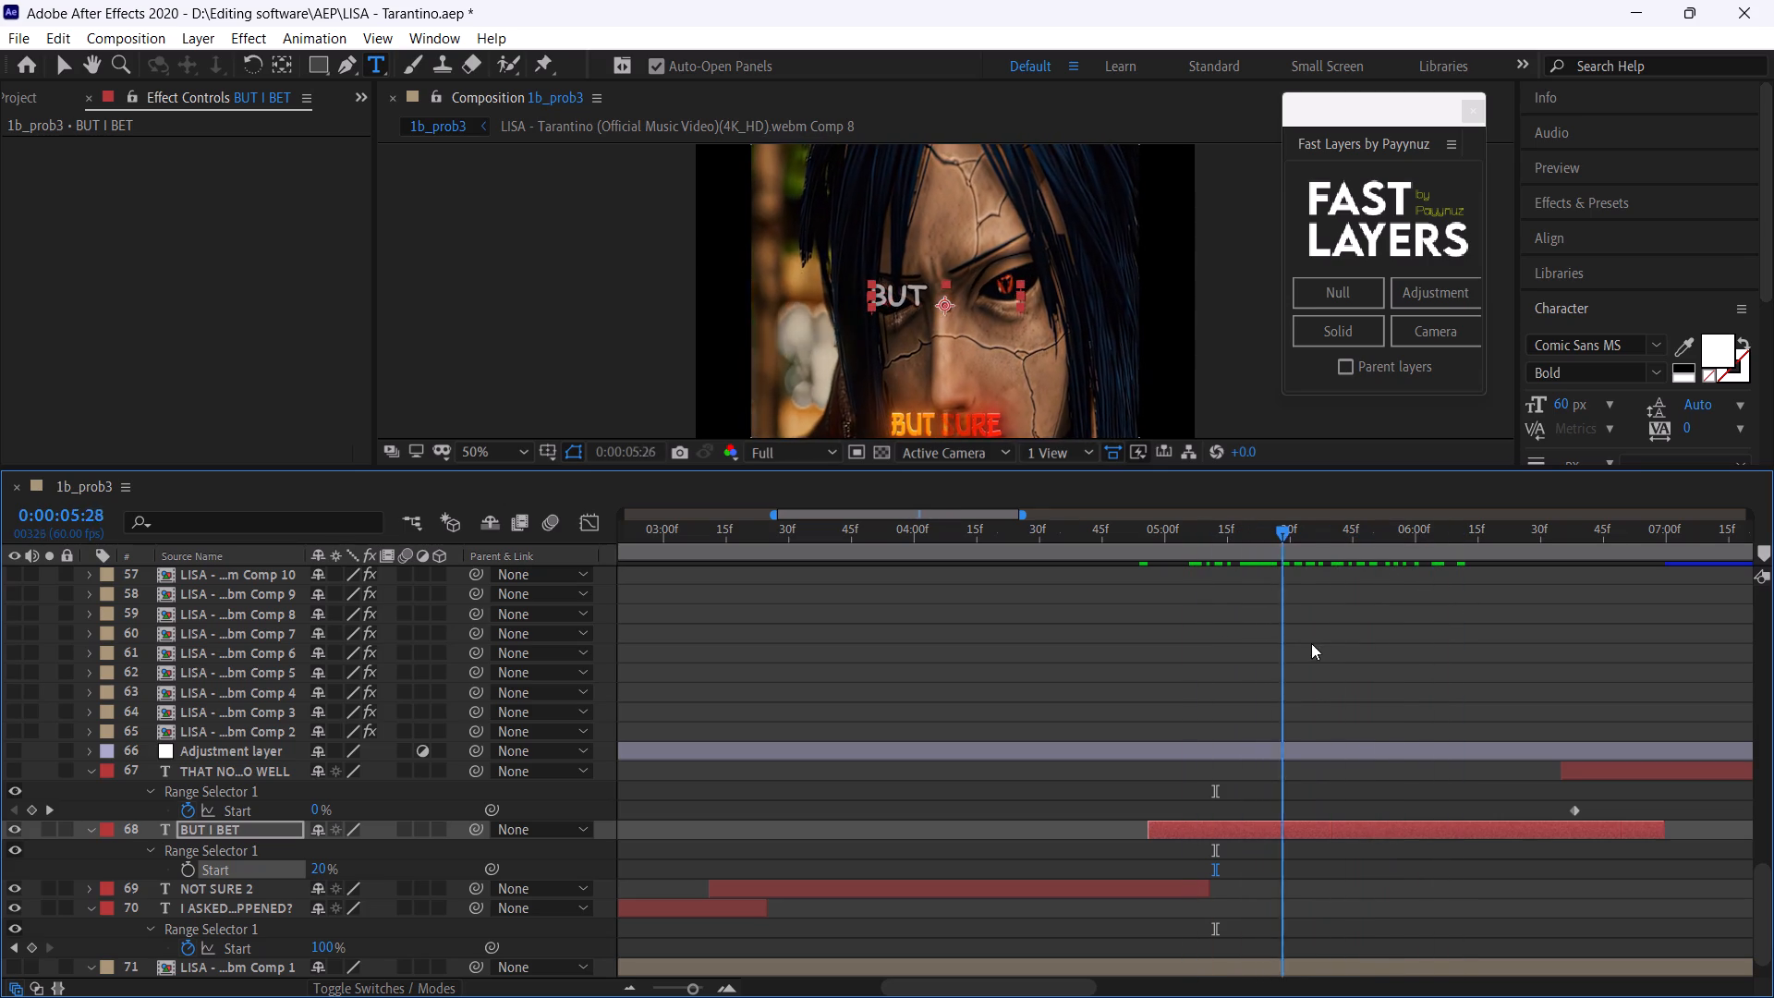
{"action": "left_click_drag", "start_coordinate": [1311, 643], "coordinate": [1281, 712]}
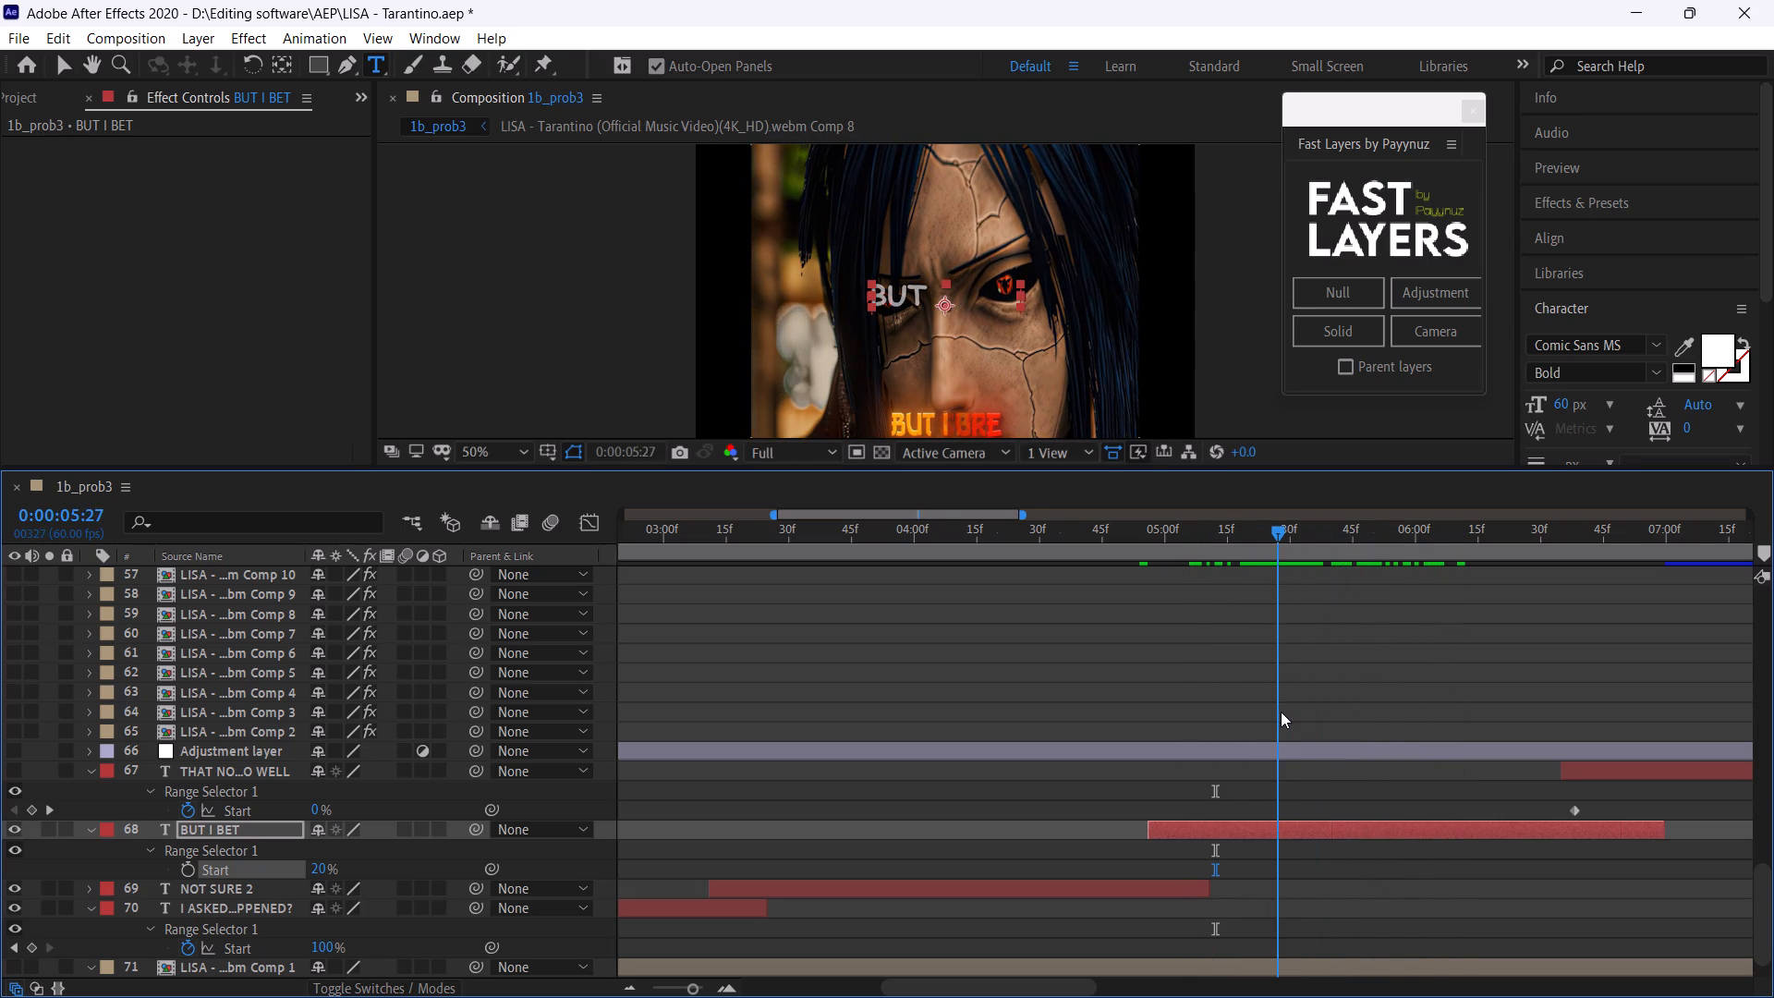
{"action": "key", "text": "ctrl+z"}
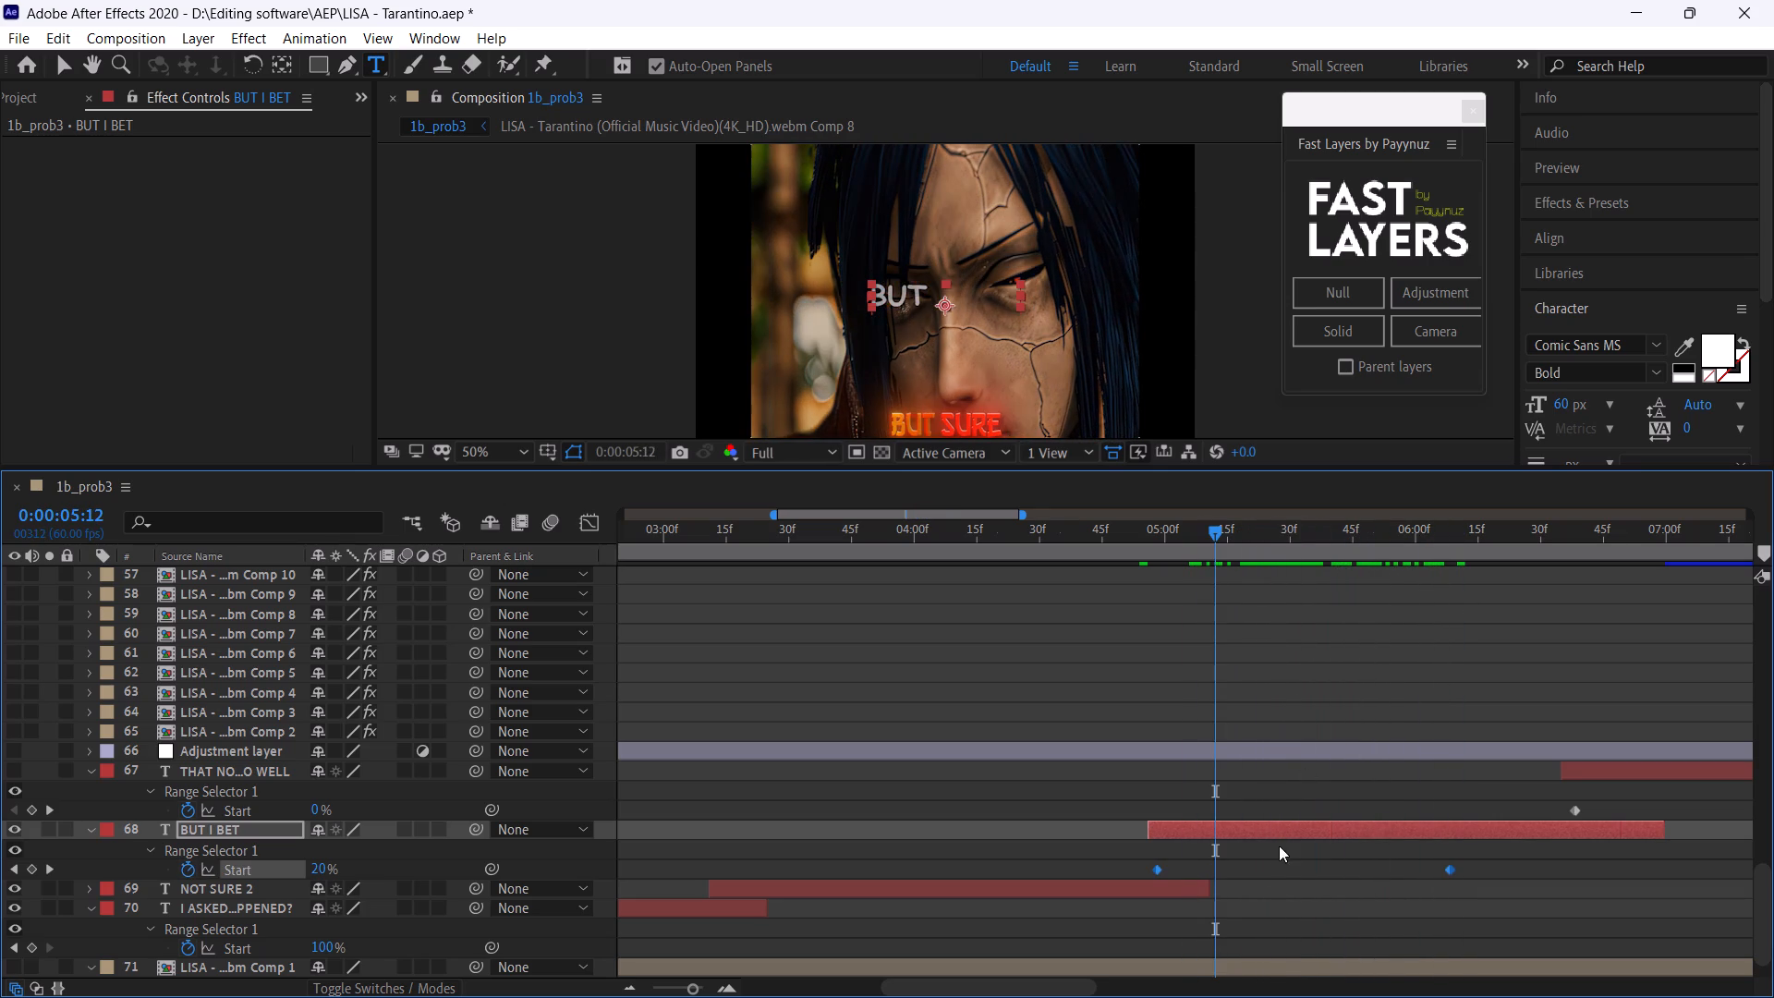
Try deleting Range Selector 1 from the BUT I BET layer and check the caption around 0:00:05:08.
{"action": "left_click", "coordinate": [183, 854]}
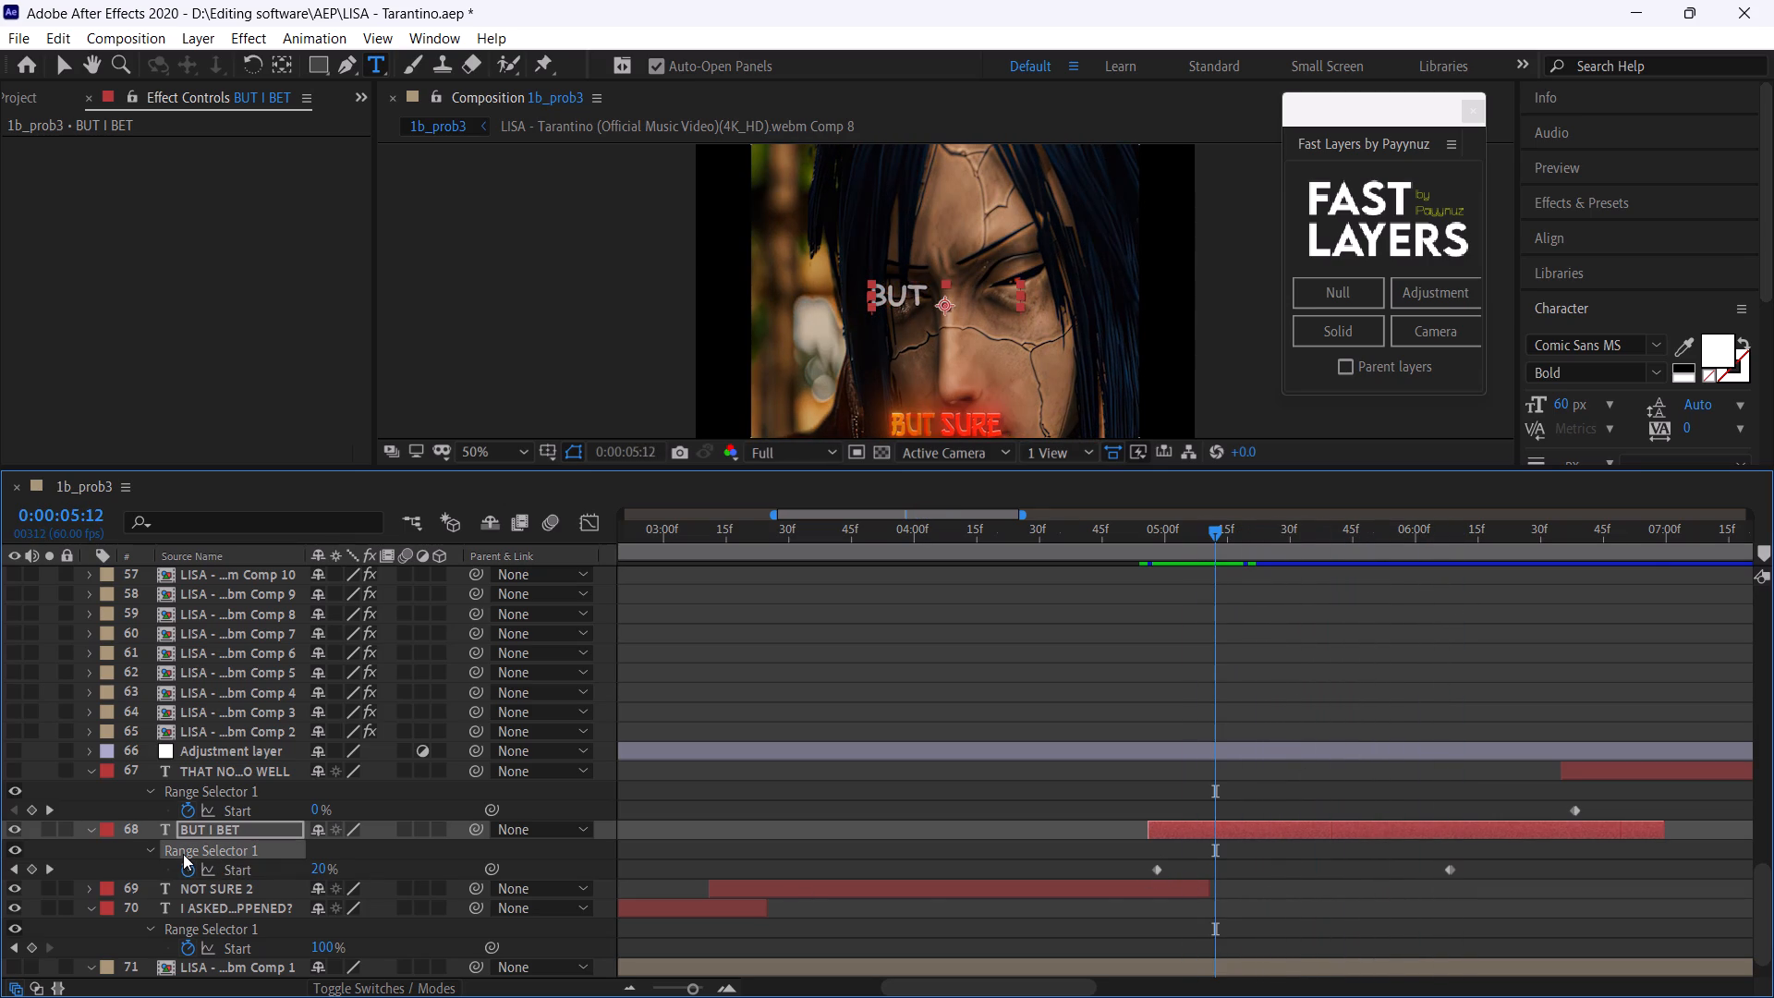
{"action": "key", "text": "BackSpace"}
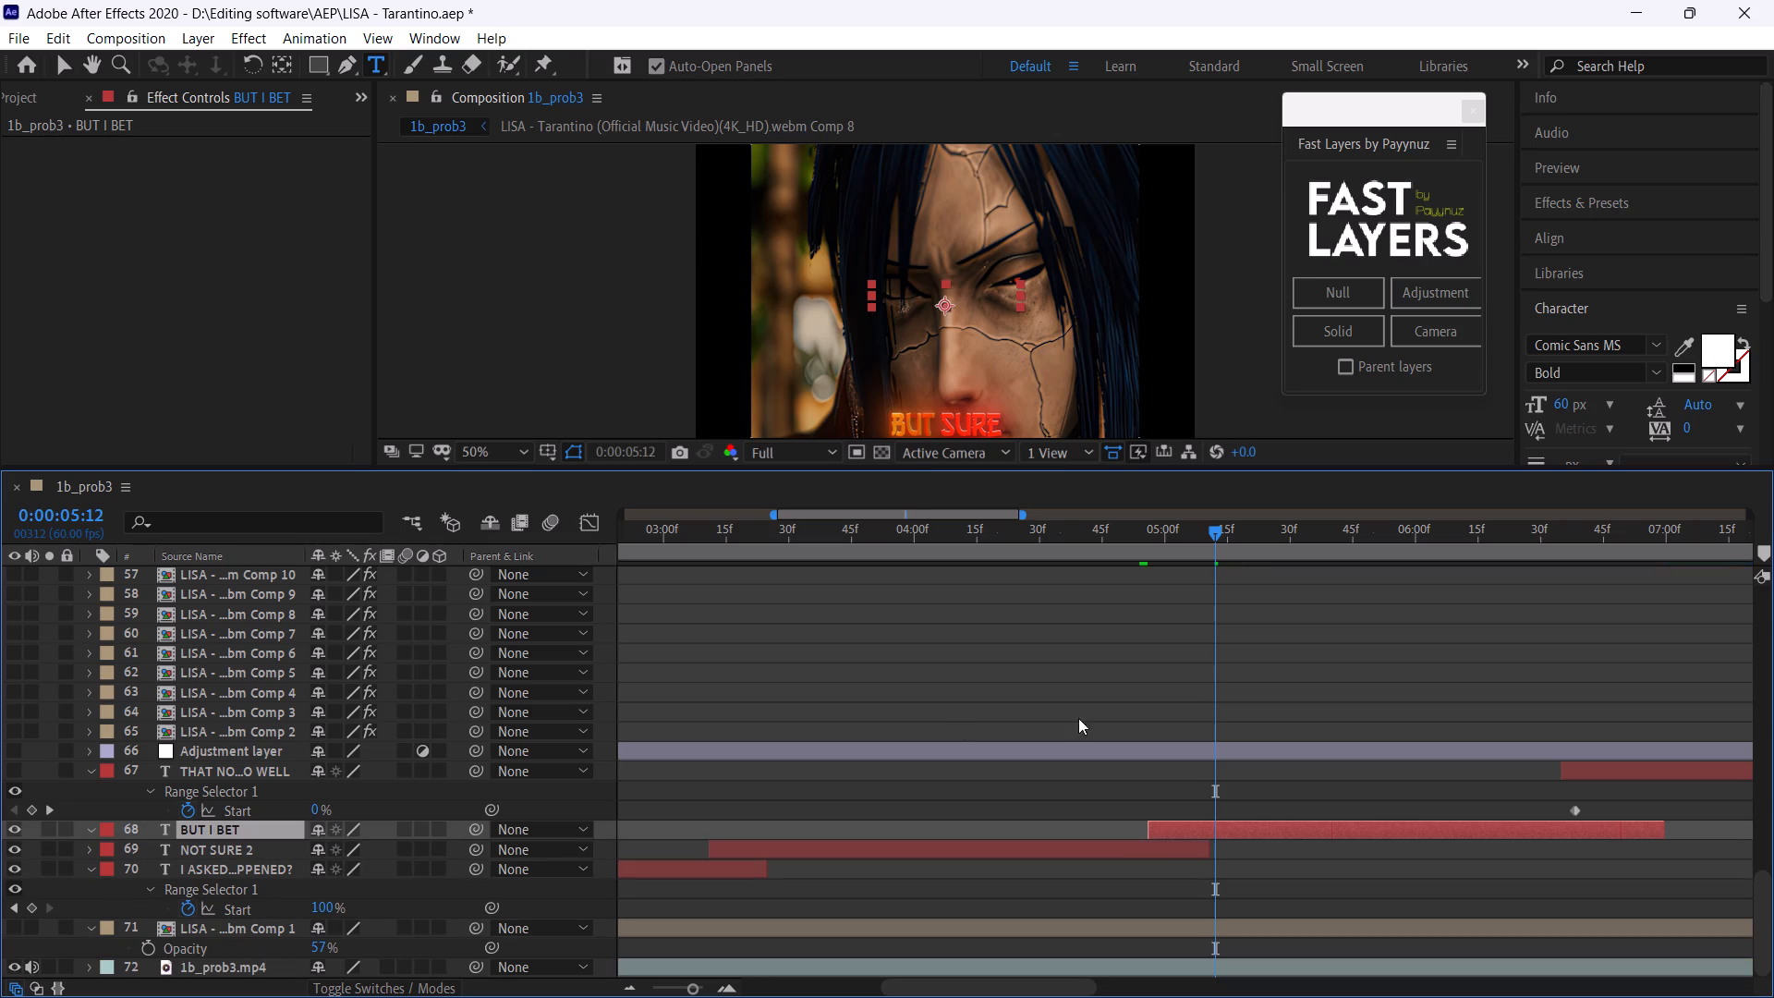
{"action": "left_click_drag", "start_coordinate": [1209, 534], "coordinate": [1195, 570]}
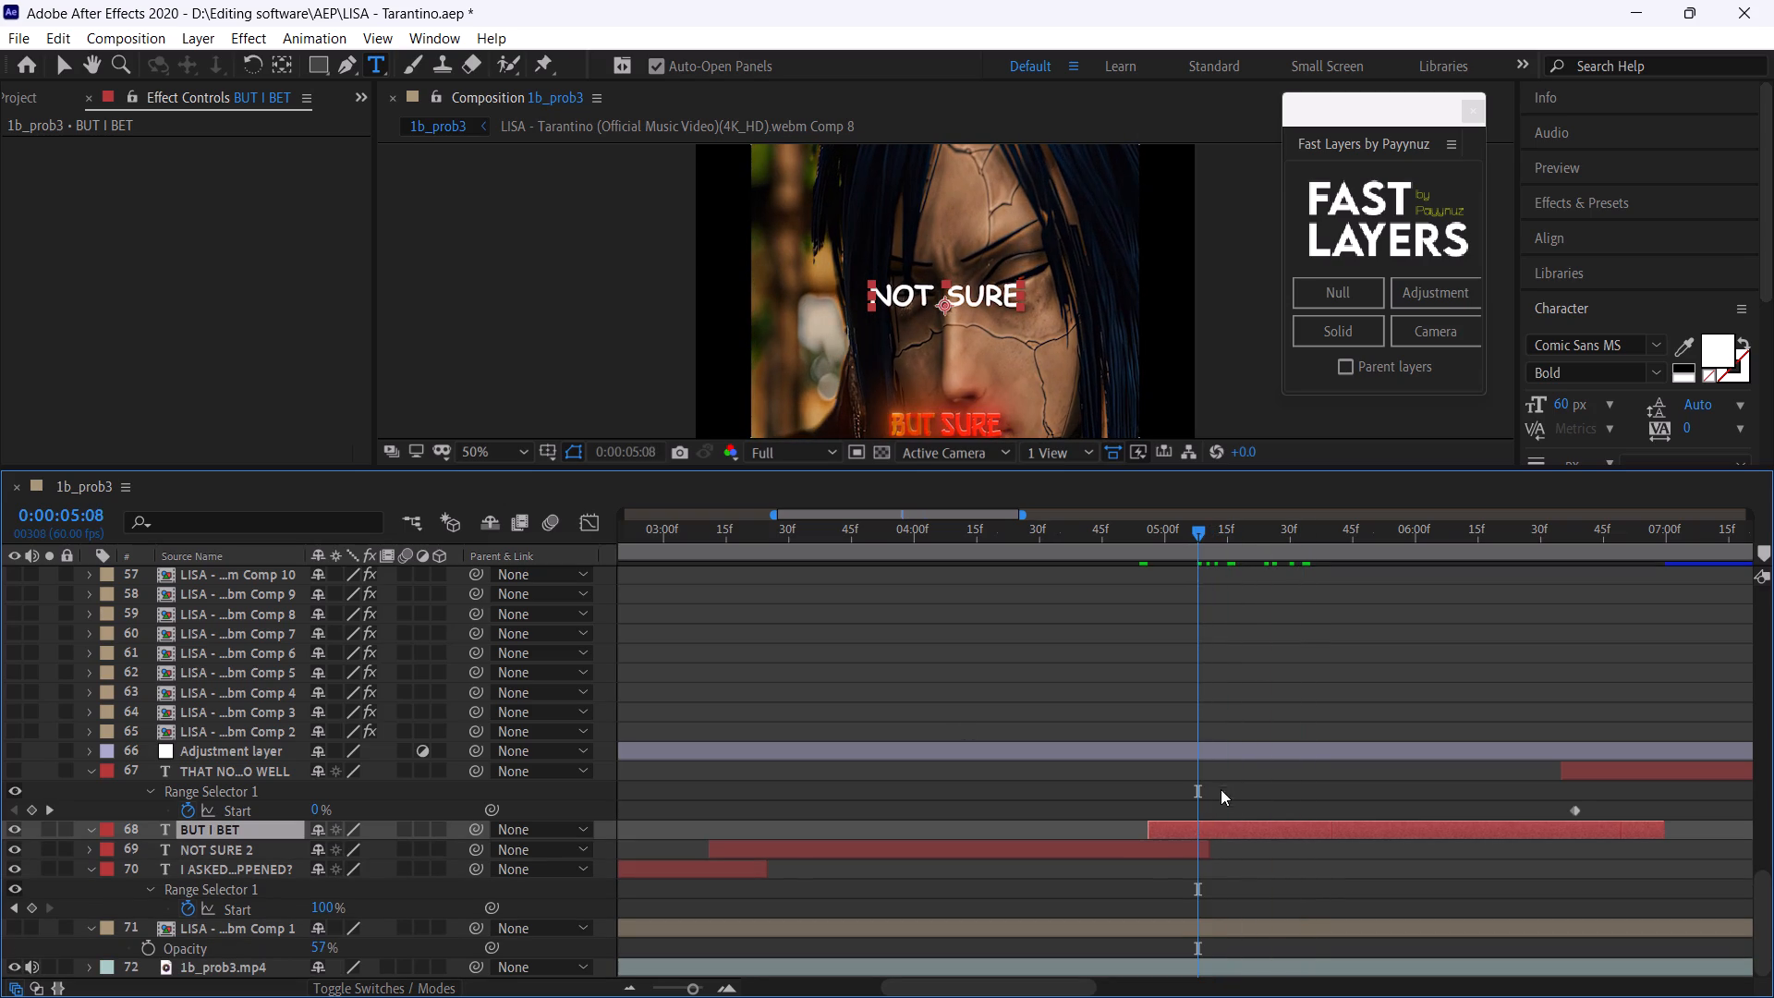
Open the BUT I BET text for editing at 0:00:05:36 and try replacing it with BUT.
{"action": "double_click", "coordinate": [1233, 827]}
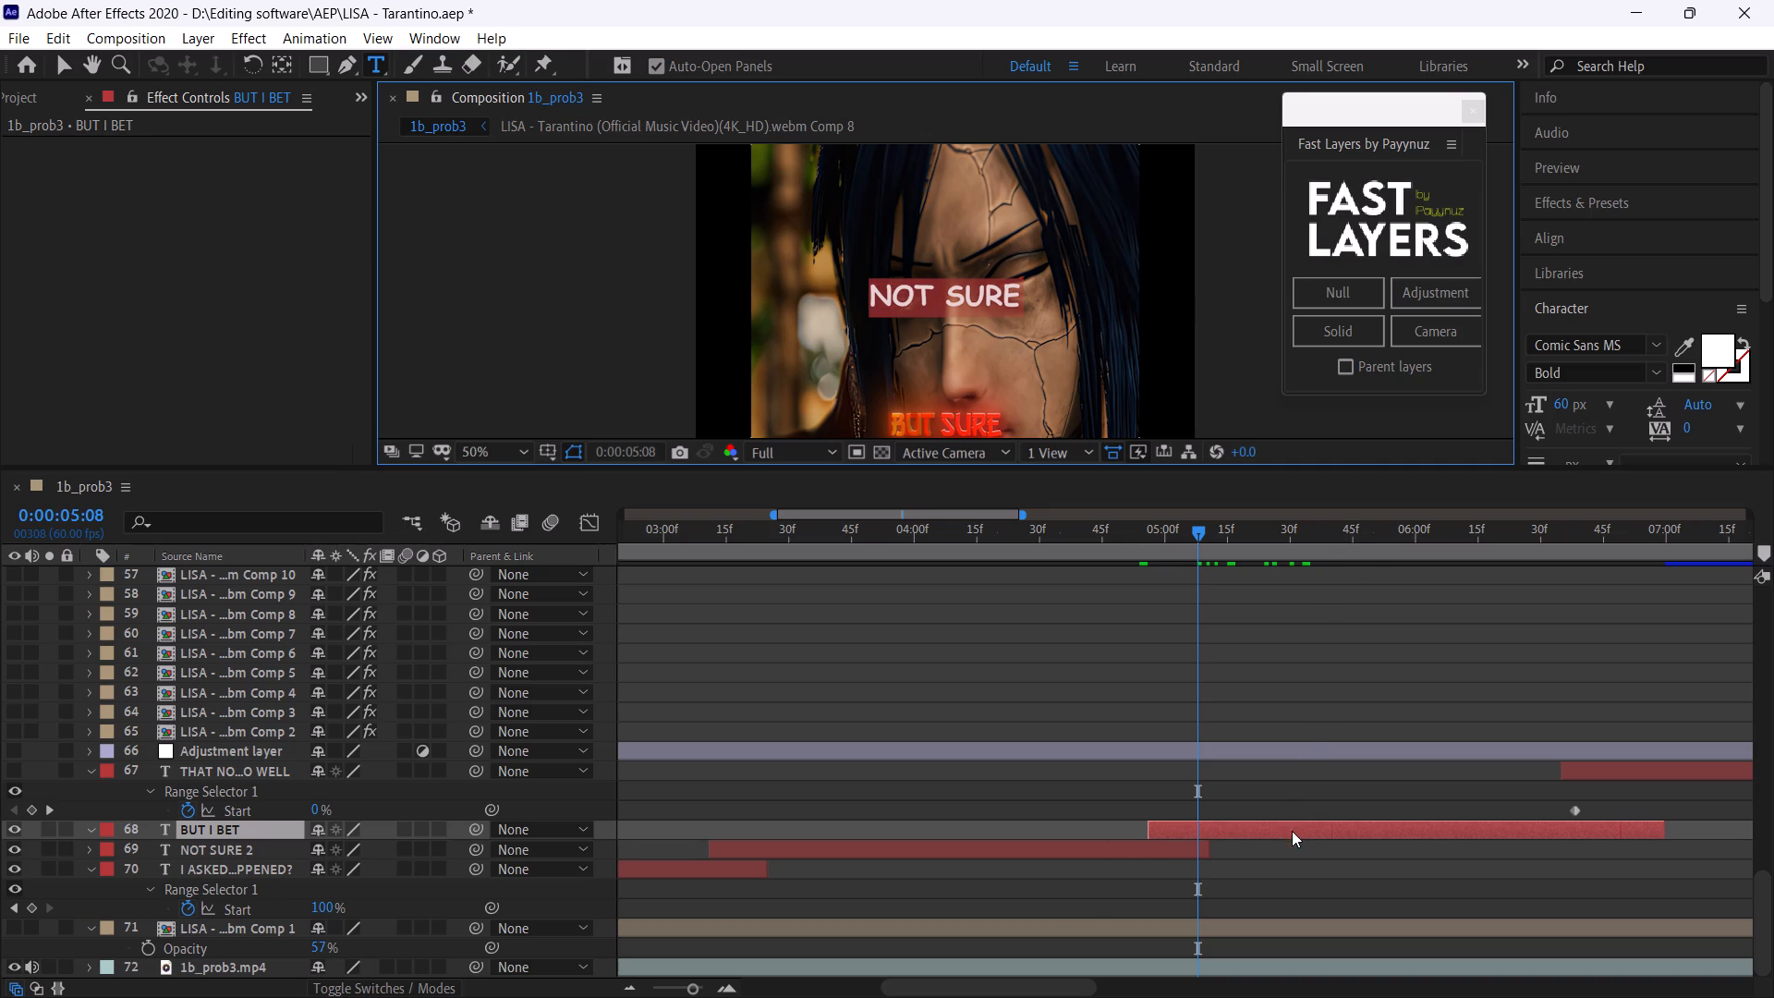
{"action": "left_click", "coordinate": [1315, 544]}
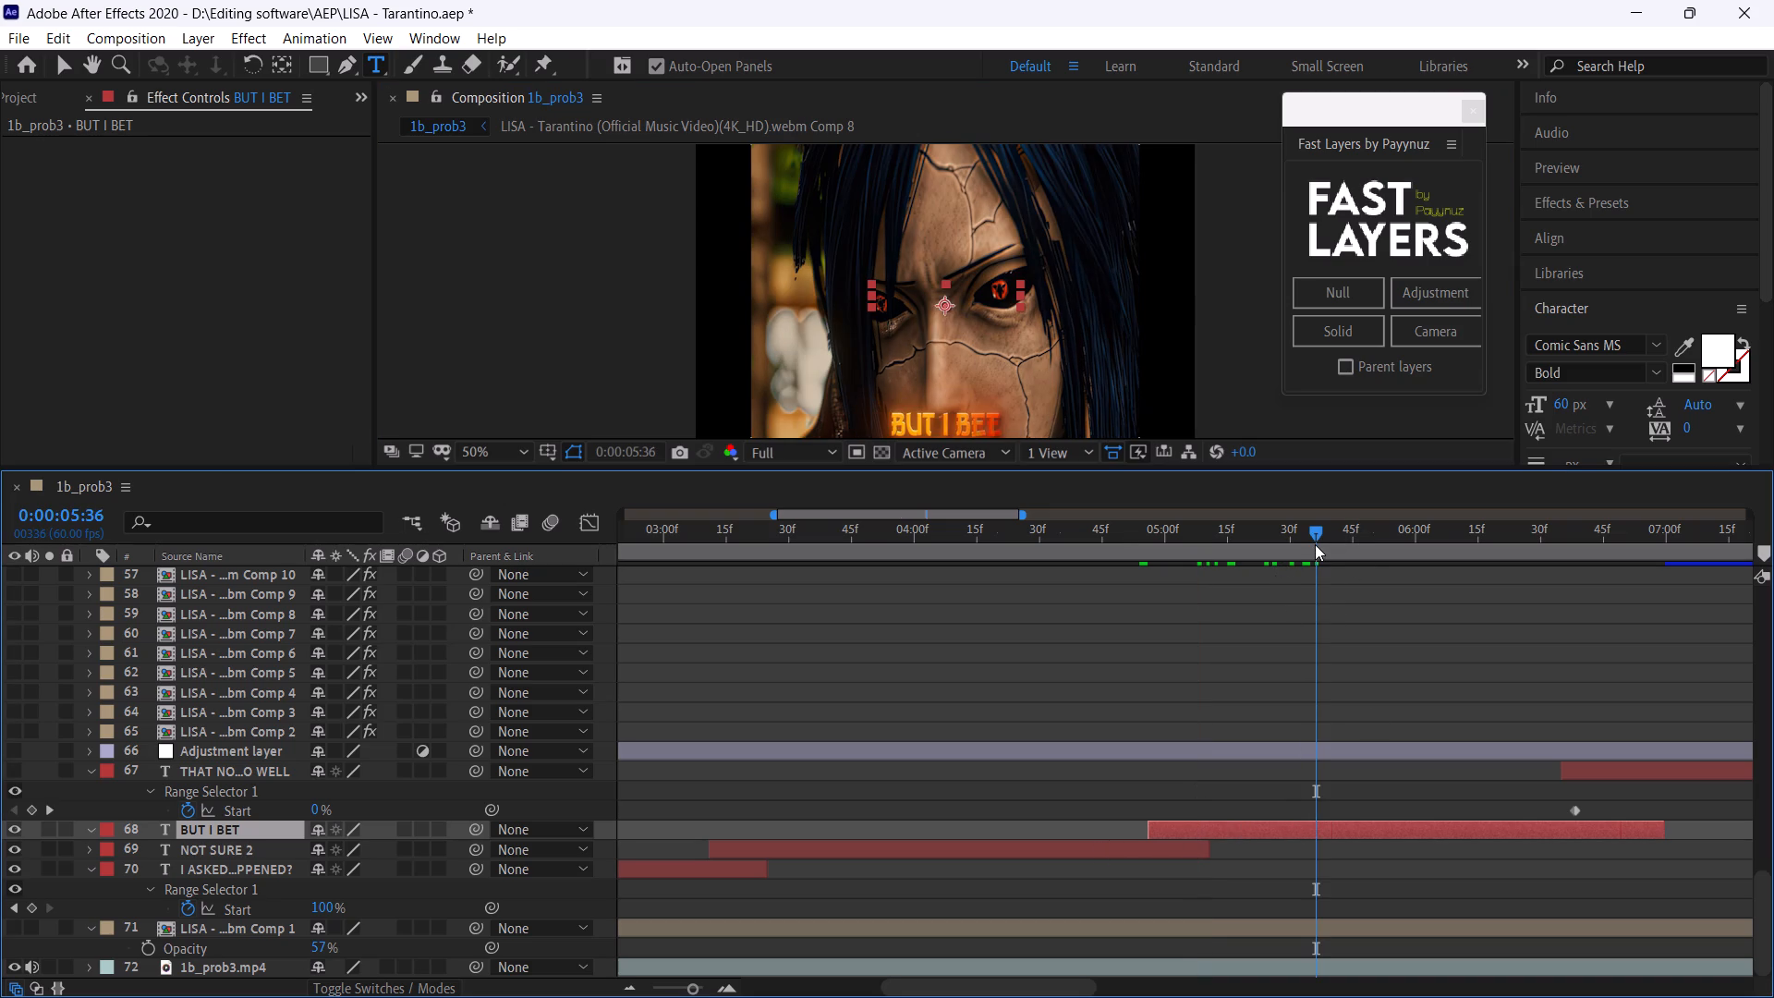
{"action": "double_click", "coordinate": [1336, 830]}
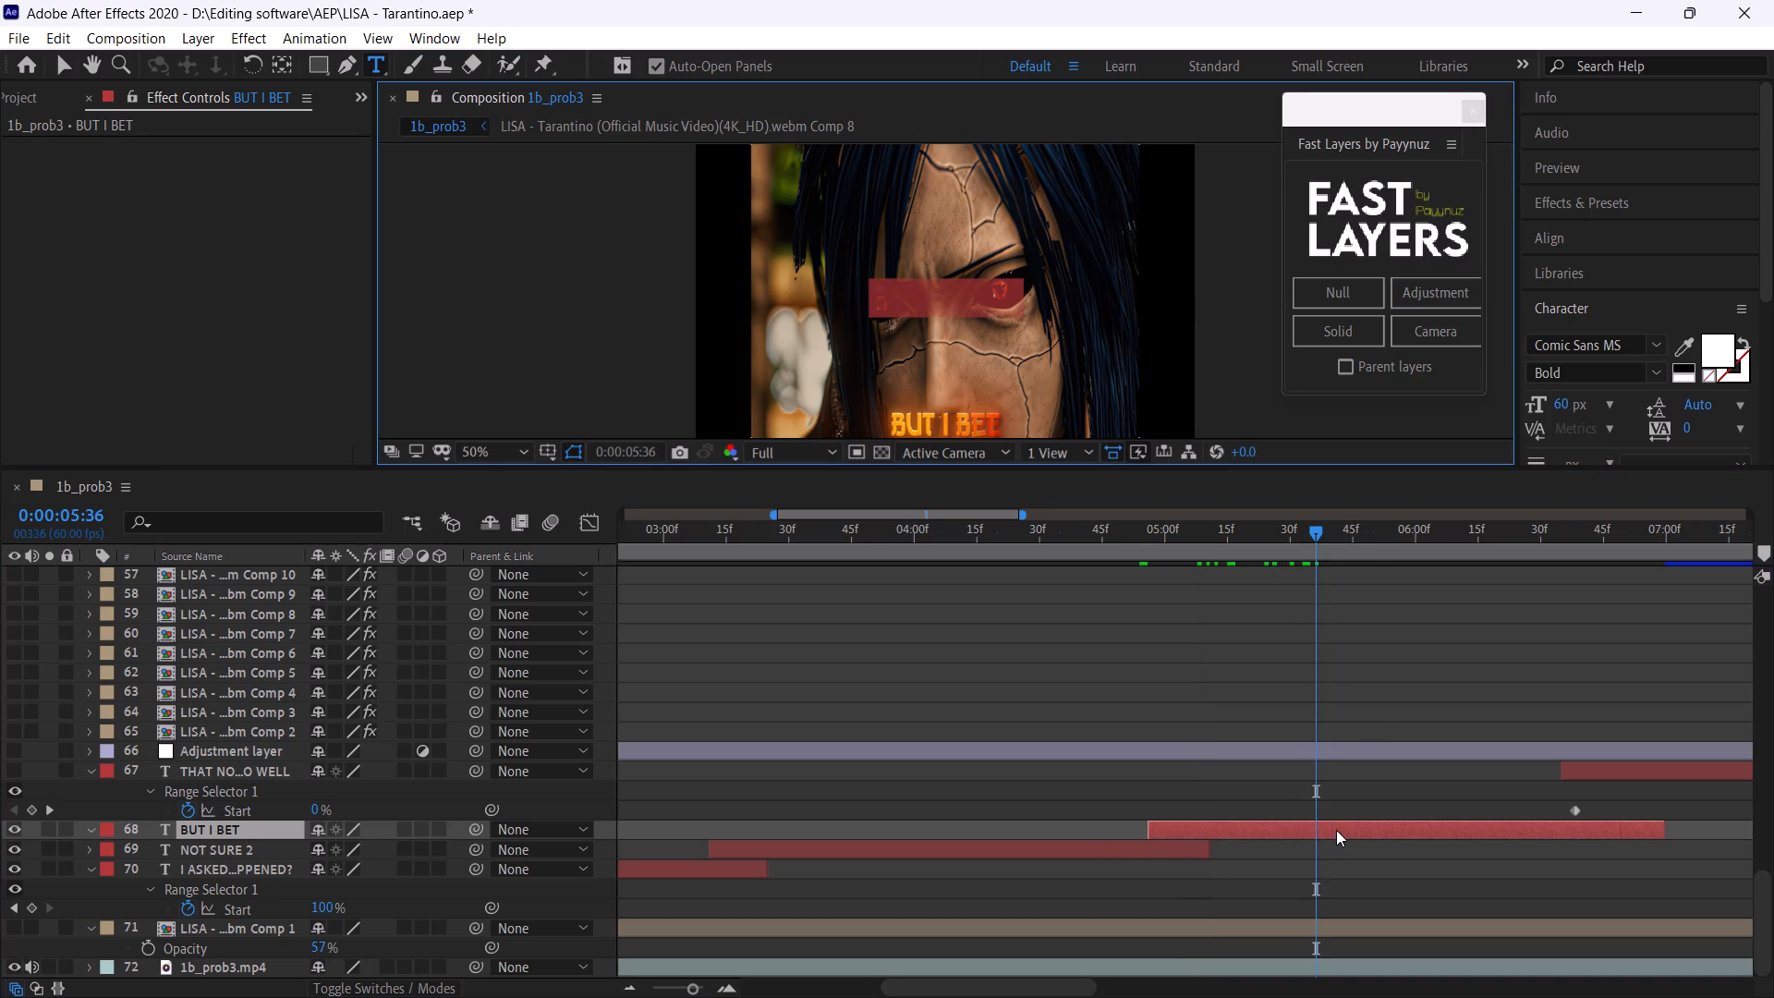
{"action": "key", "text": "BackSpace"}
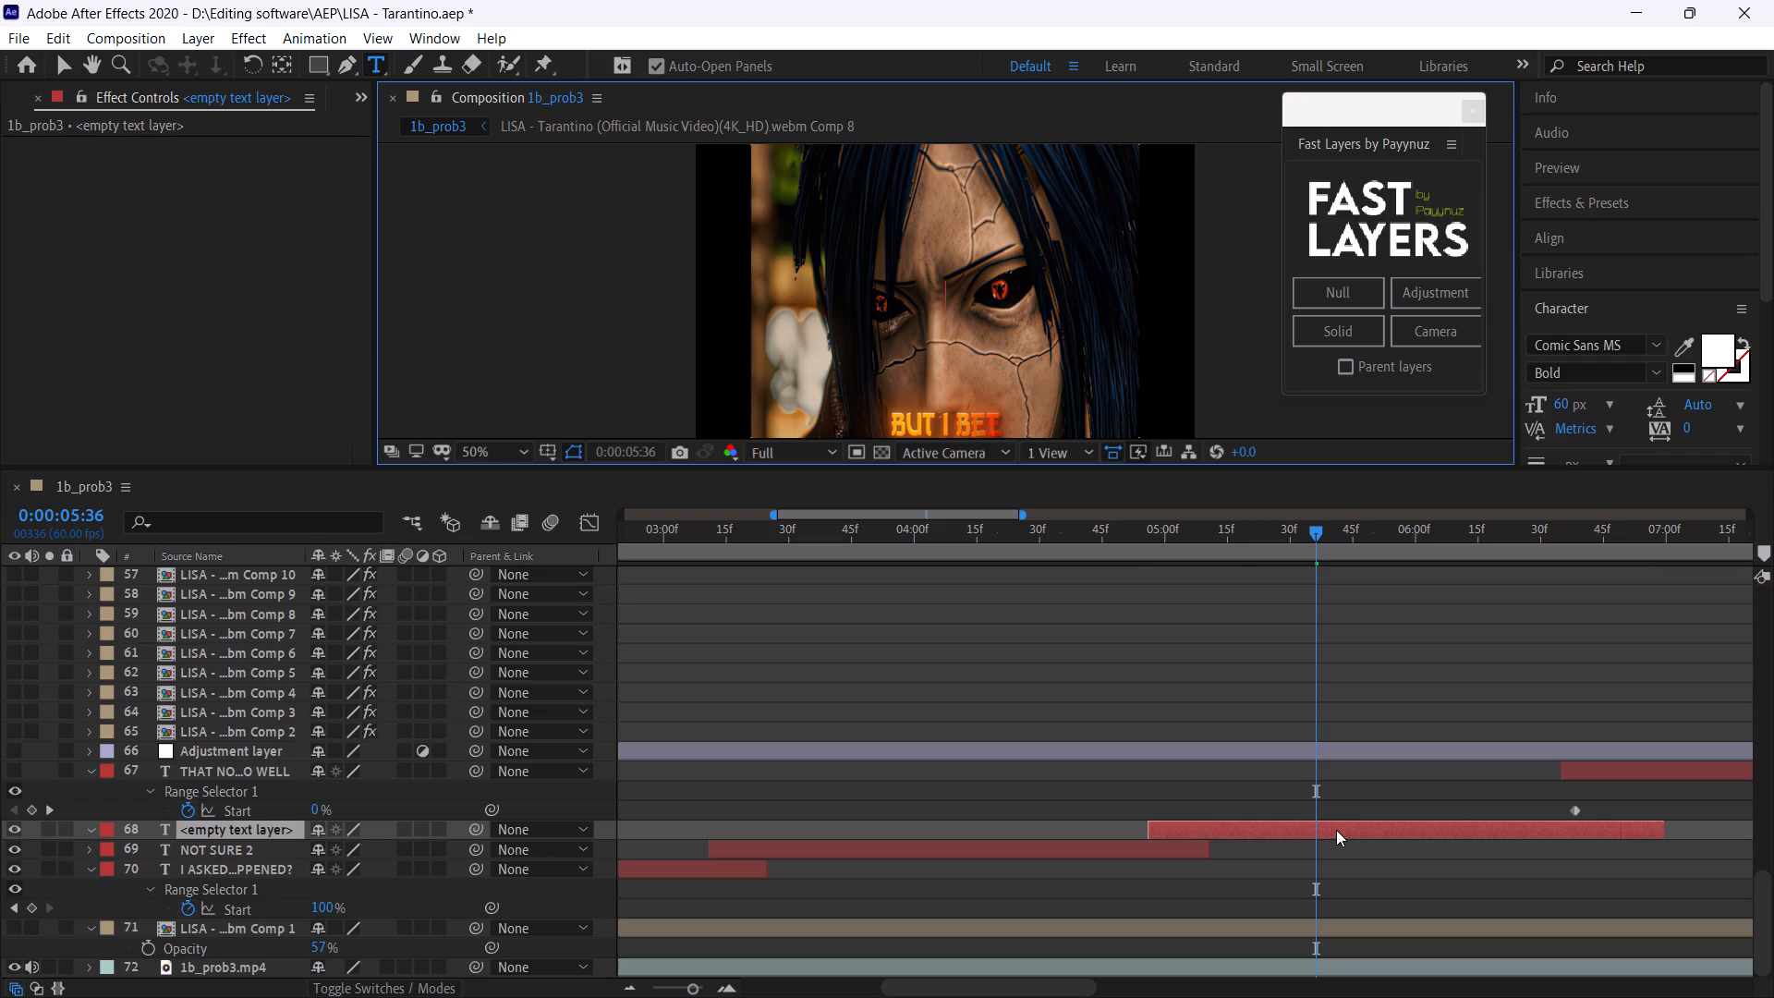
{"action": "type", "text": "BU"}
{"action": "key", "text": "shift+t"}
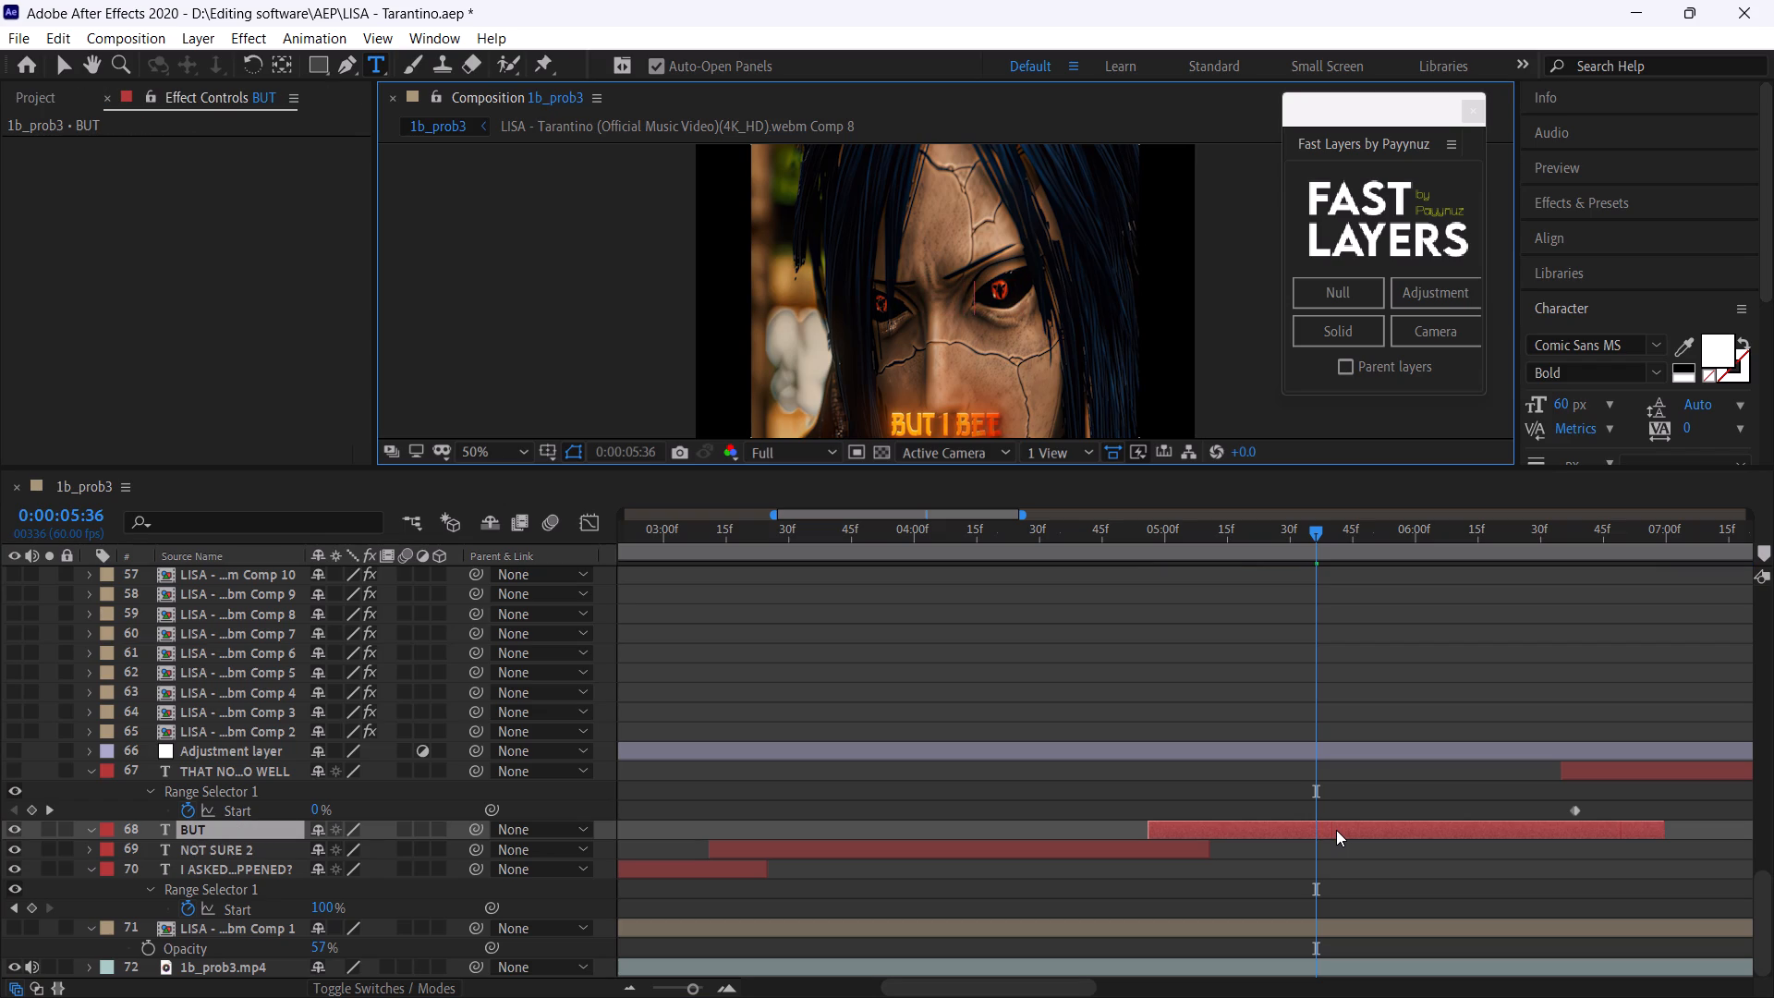
Undo the text replacement, selector deletion and earlier edits until the hidden layers and the BUT I BET layer's previous timing are restored.
{"action": "key", "text": "ctrl+z"}
{"action": "key", "text": "ctrl+z"}
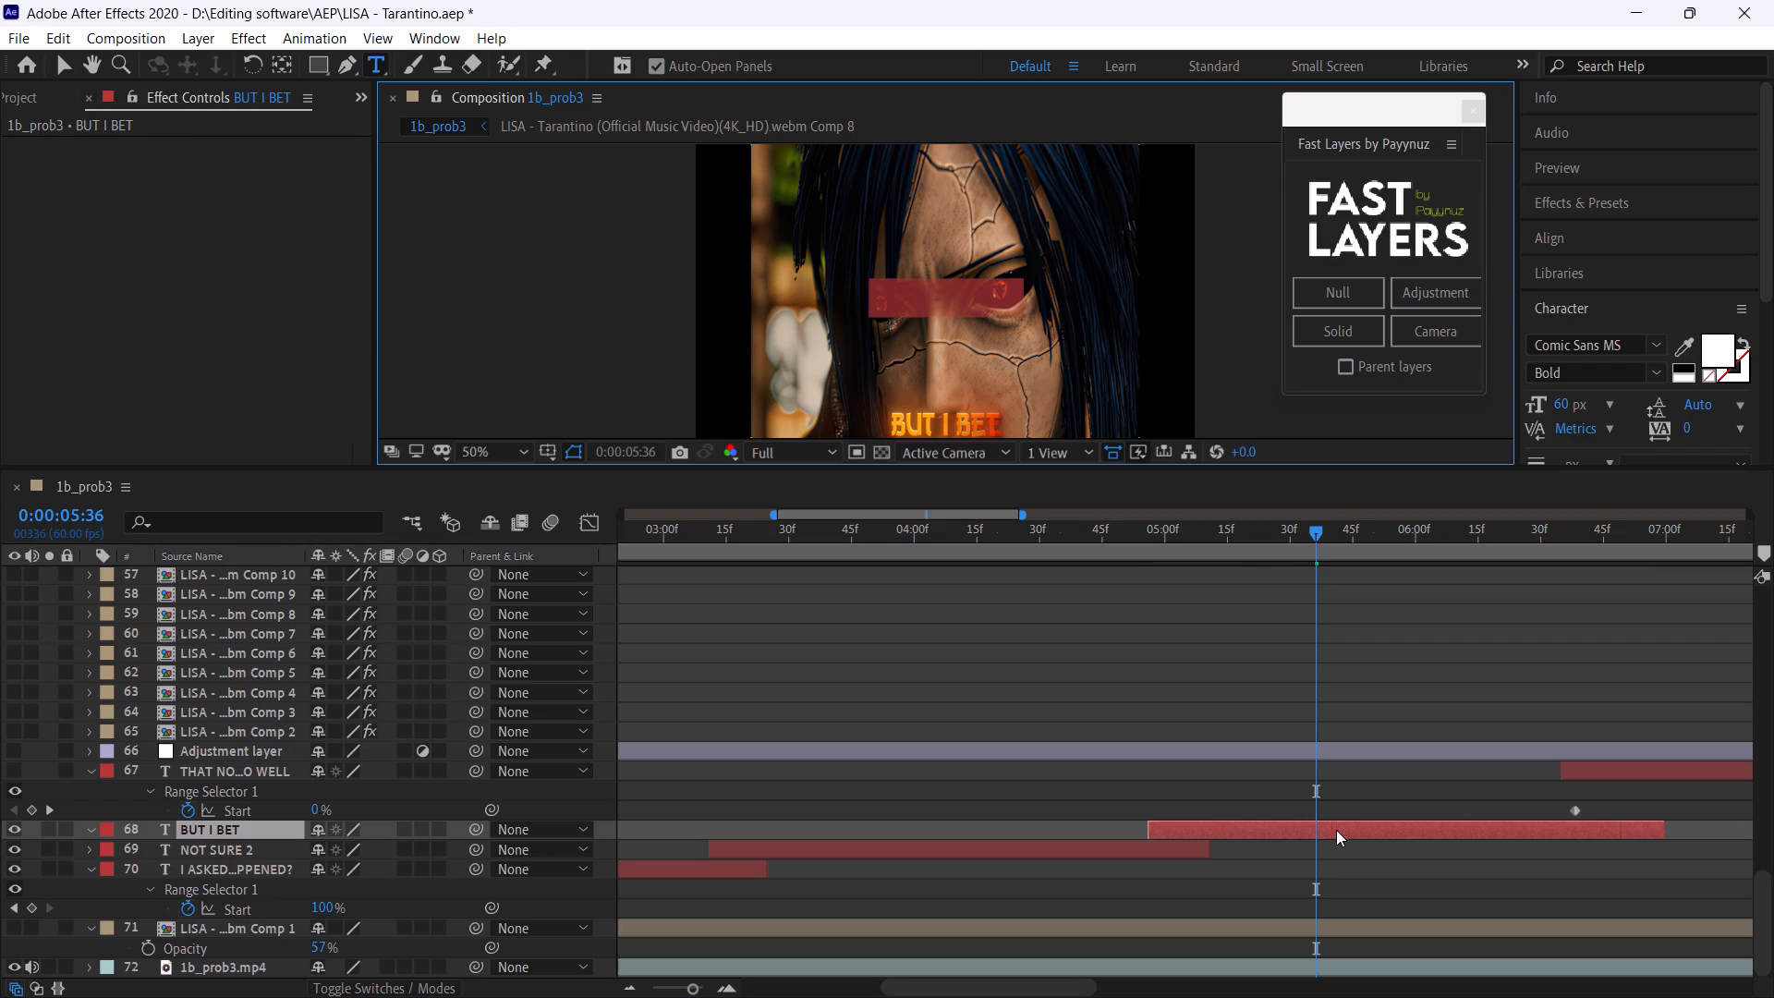
{"action": "key", "text": "ctrl+z"}
{"action": "key", "text": "ctrl+z"}
{"action": "key", "text": "ctrl+z"}
{"action": "key", "text": "ctrl+z"}
{"action": "key", "text": "ctrl+z"}
{"action": "key", "text": "ctrl+z"}
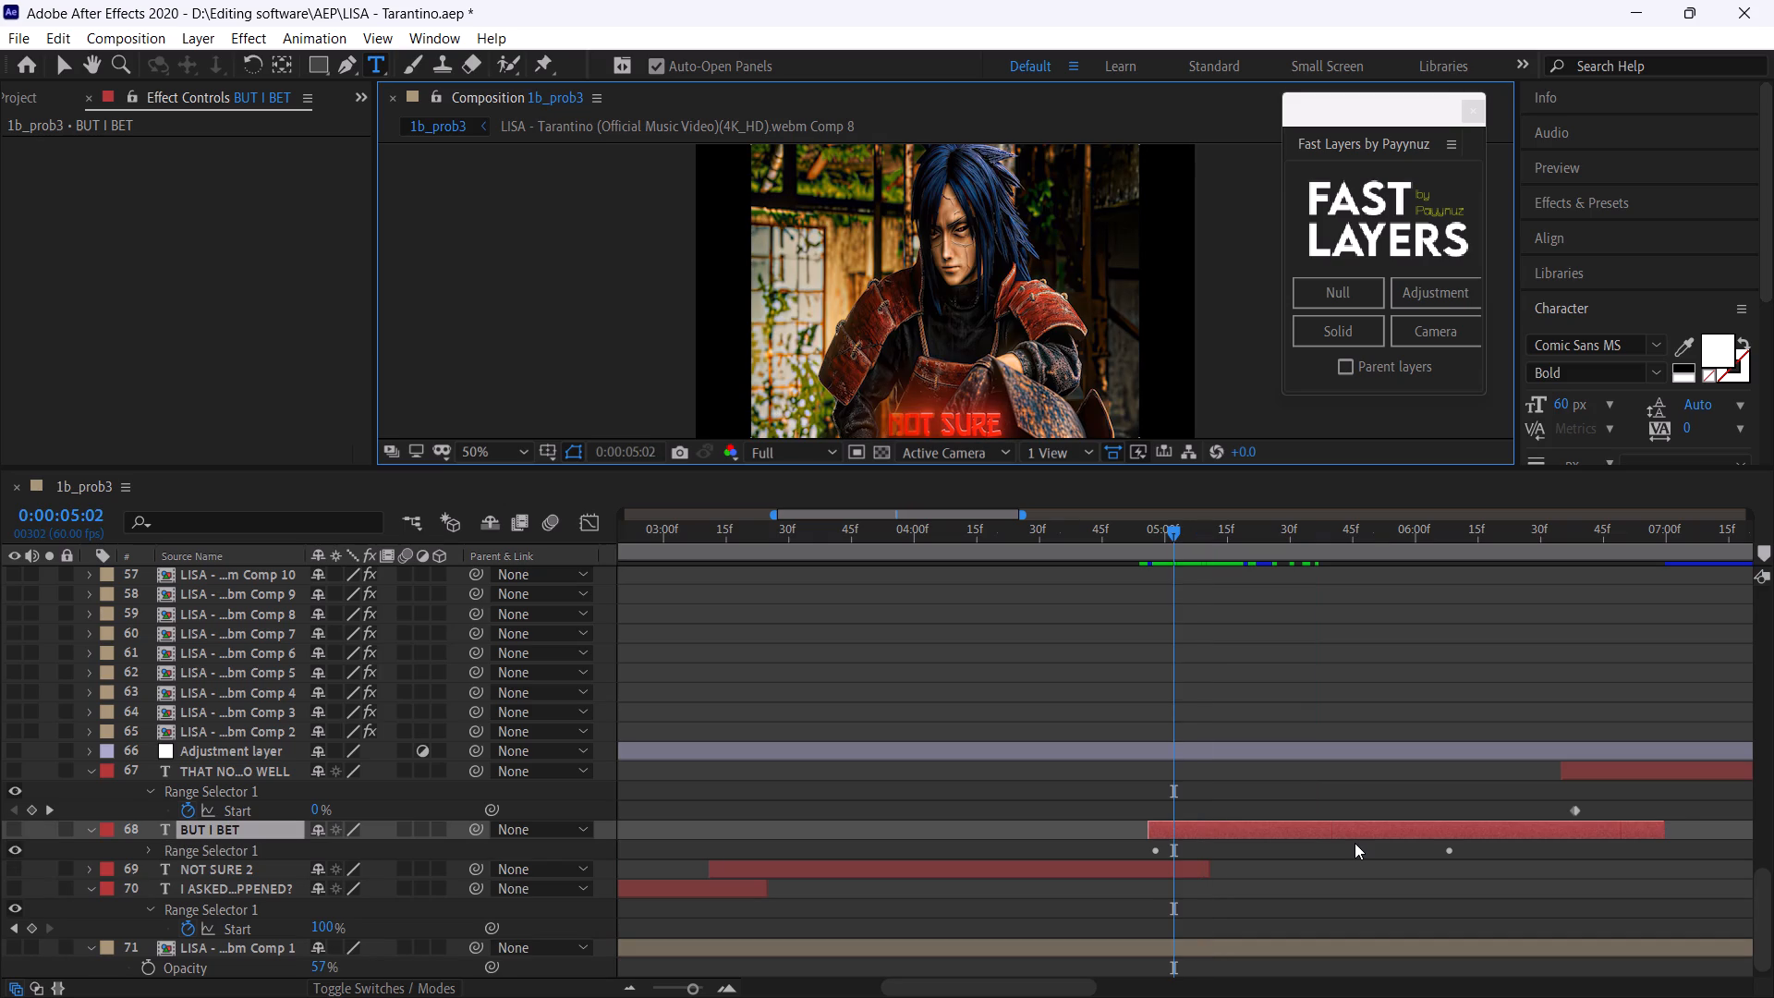
{"action": "key", "text": "ctrl+z"}
{"action": "key", "text": "ctrl+z"}
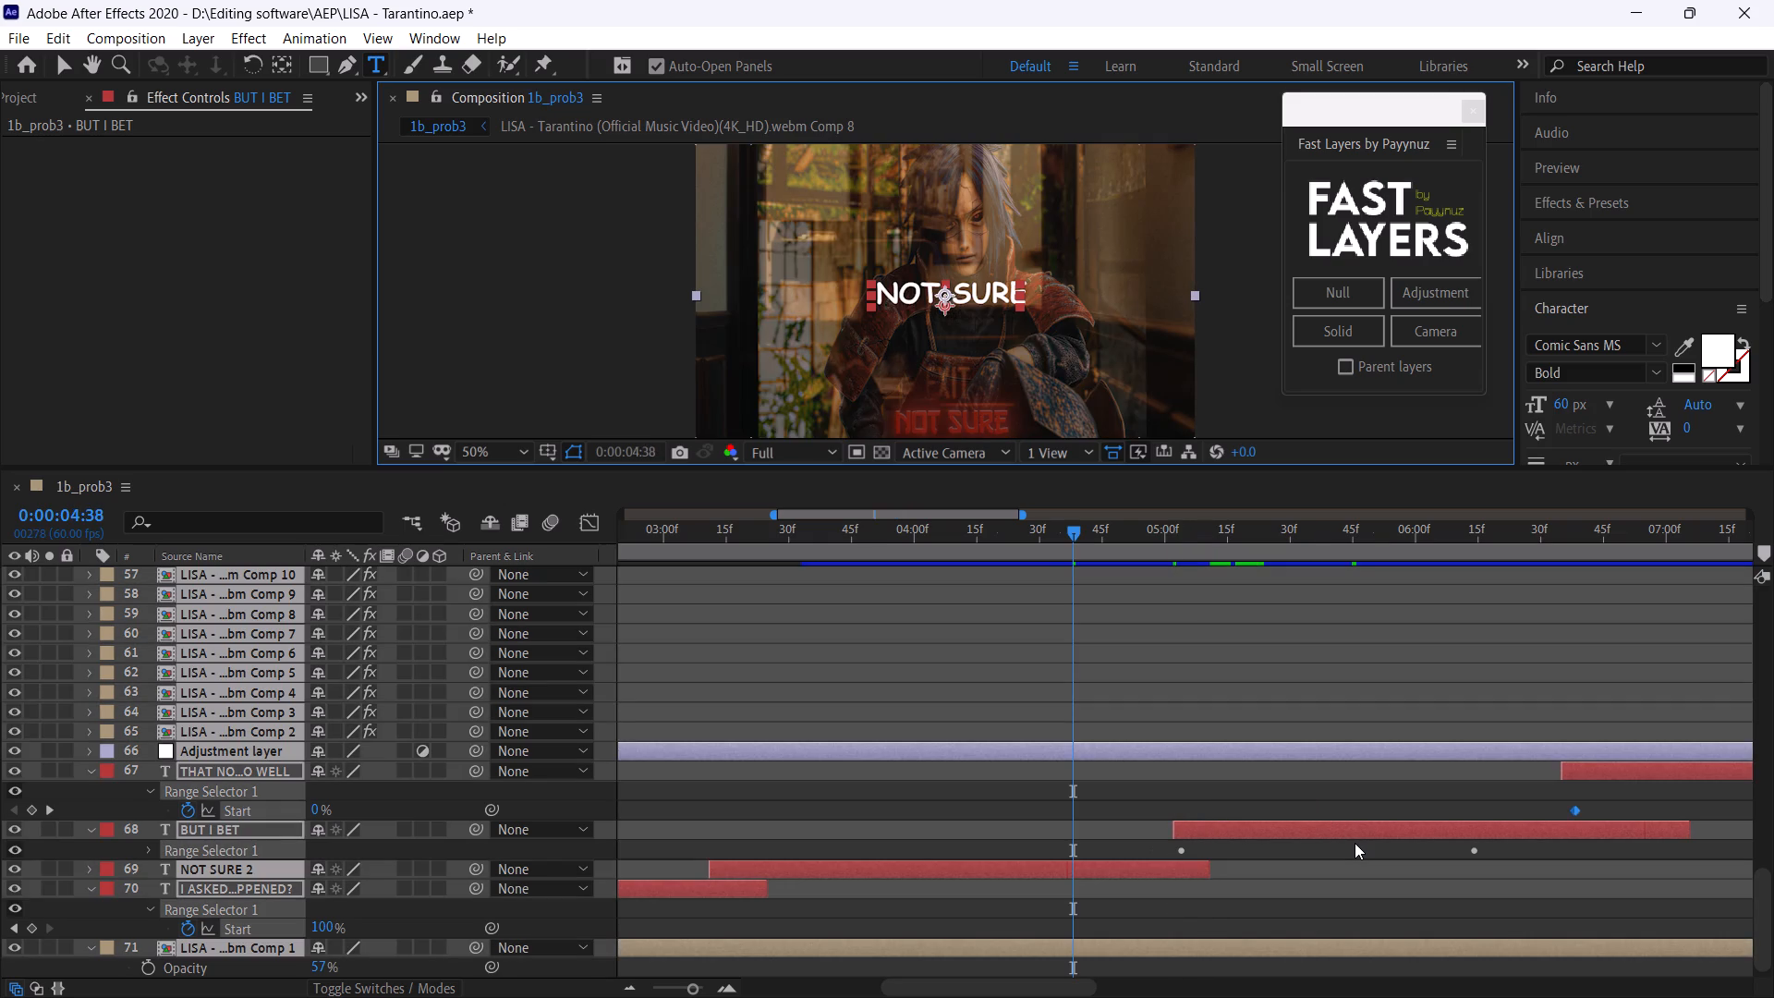
{"action": "left_click", "coordinate": [1388, 876]}
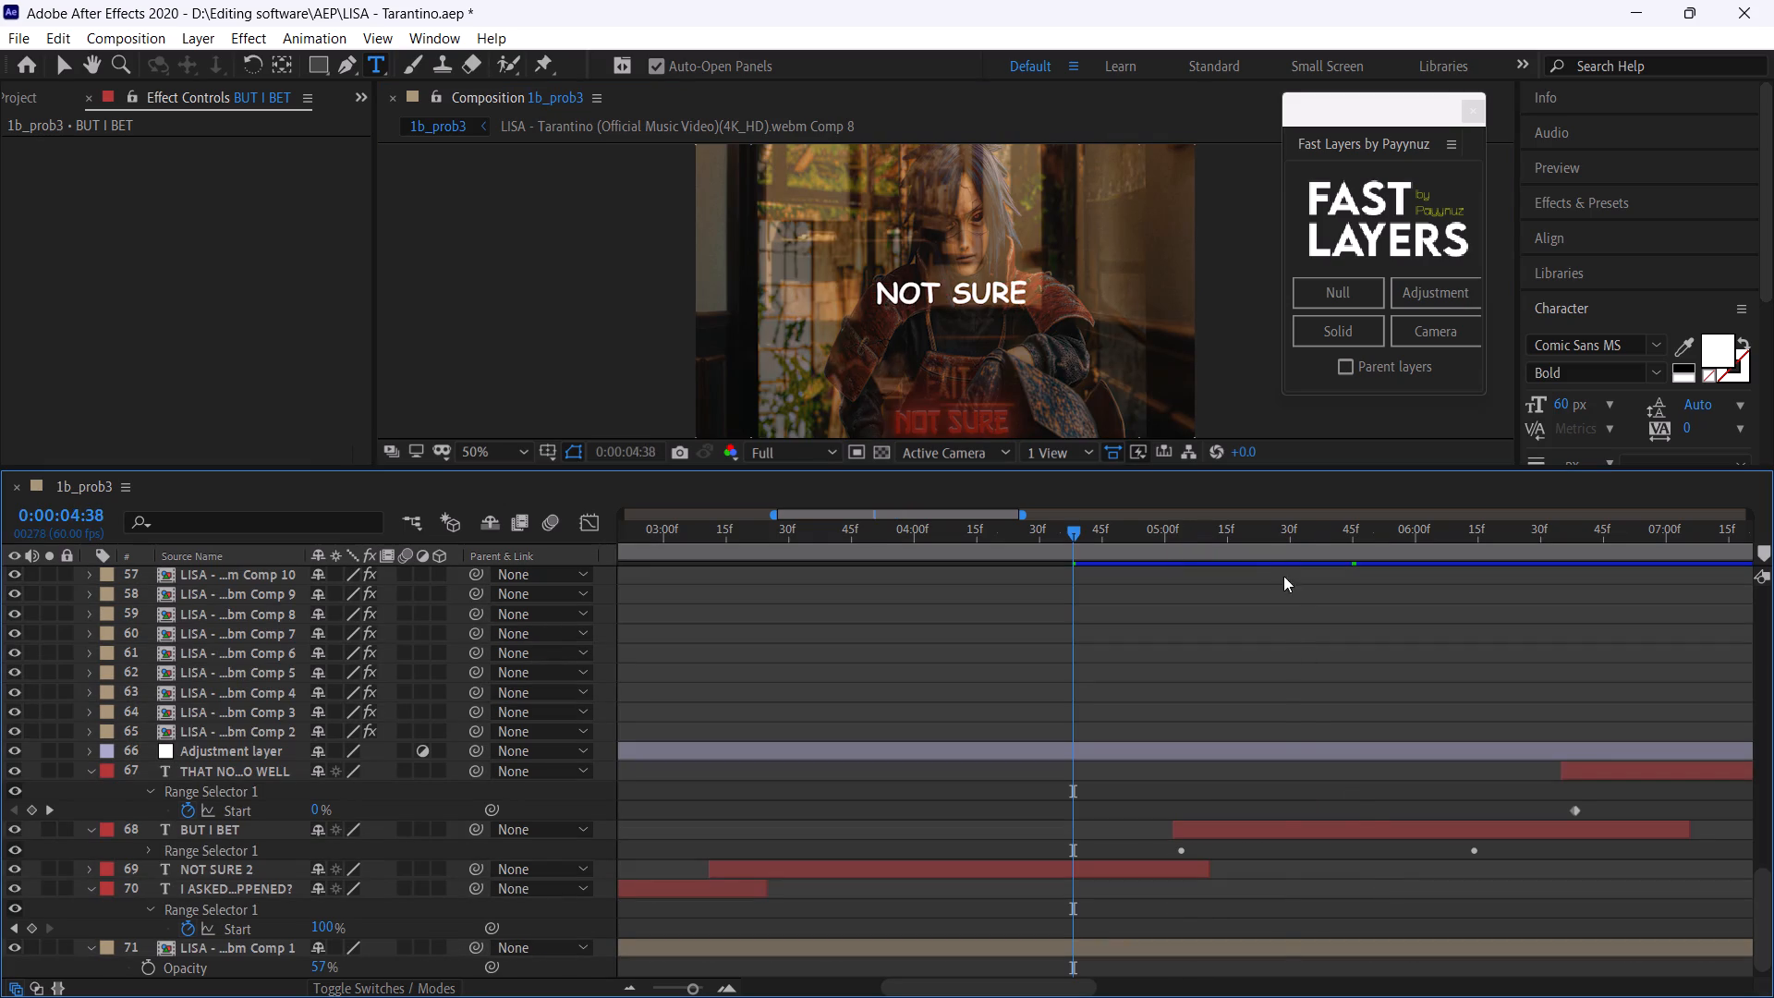
Remove the BUT I BET layer's Start keyframes at 0:00:05:04 and 0:00:06:14, leaving Start at 100%.
{"action": "left_click", "coordinate": [1282, 540]}
{"action": "left_click_drag", "start_coordinate": [1282, 540], "coordinate": [1272, 615]}
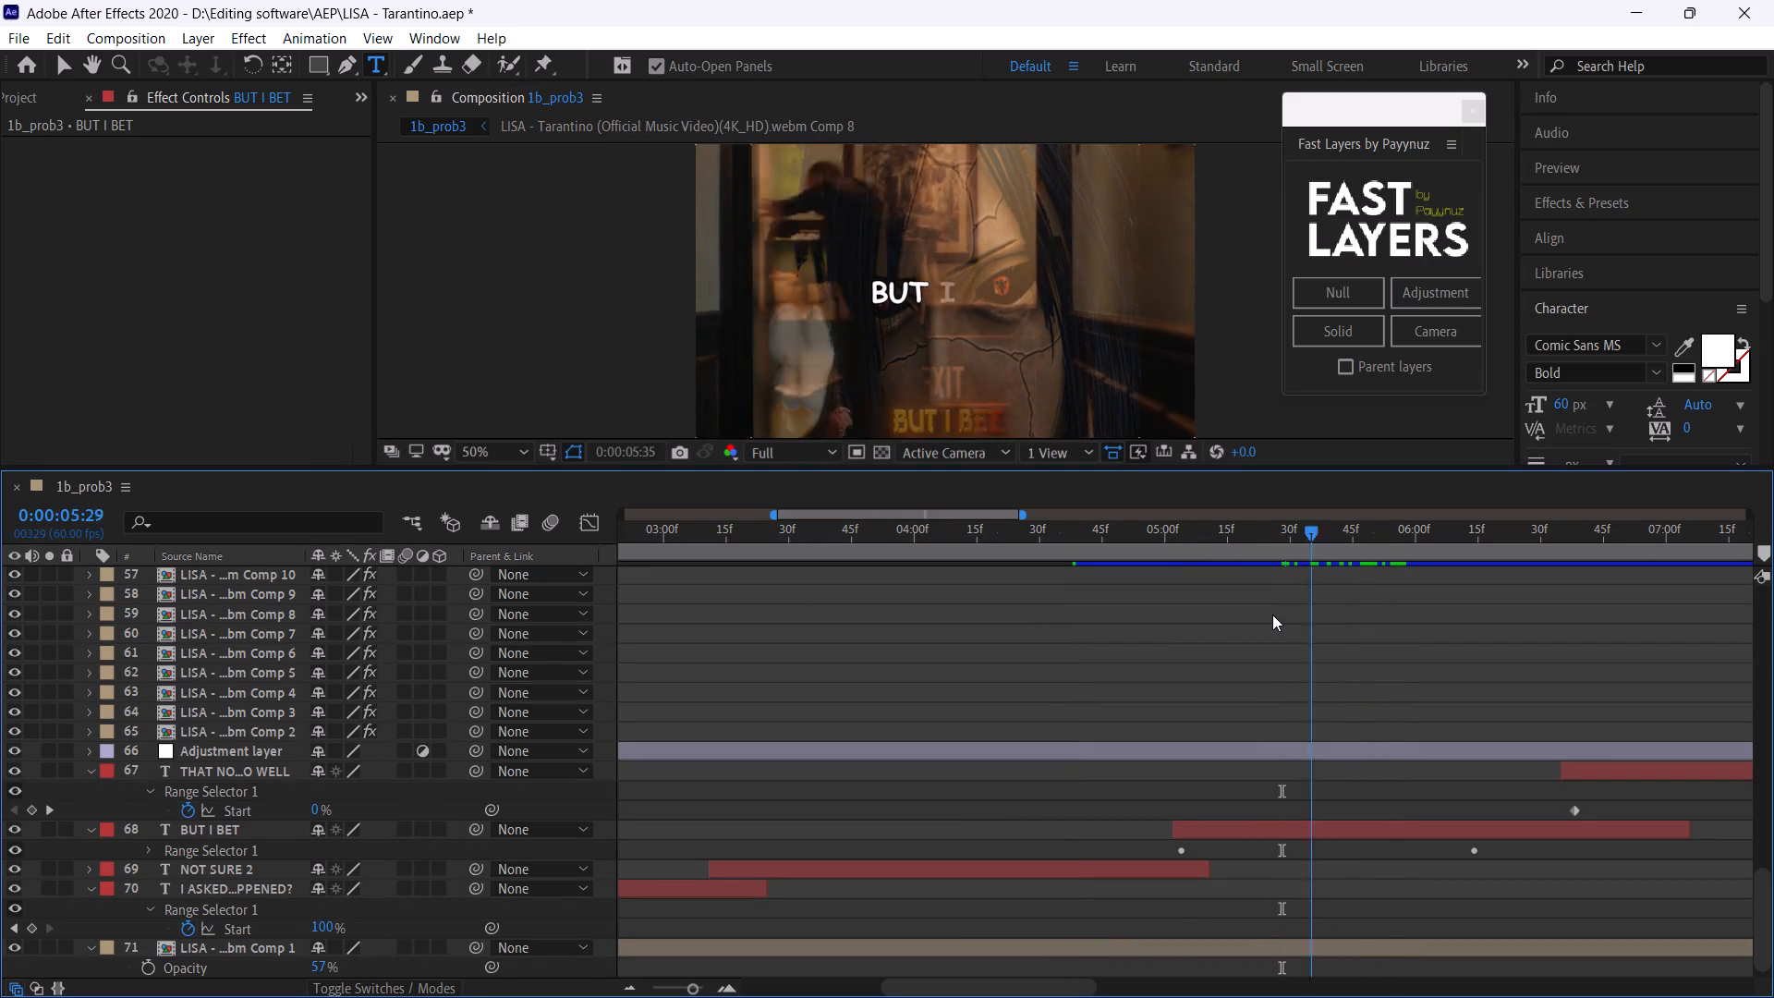
{"action": "left_click_drag", "start_coordinate": [1272, 615], "coordinate": [1271, 656]}
{"action": "left_click", "coordinate": [1276, 834]}
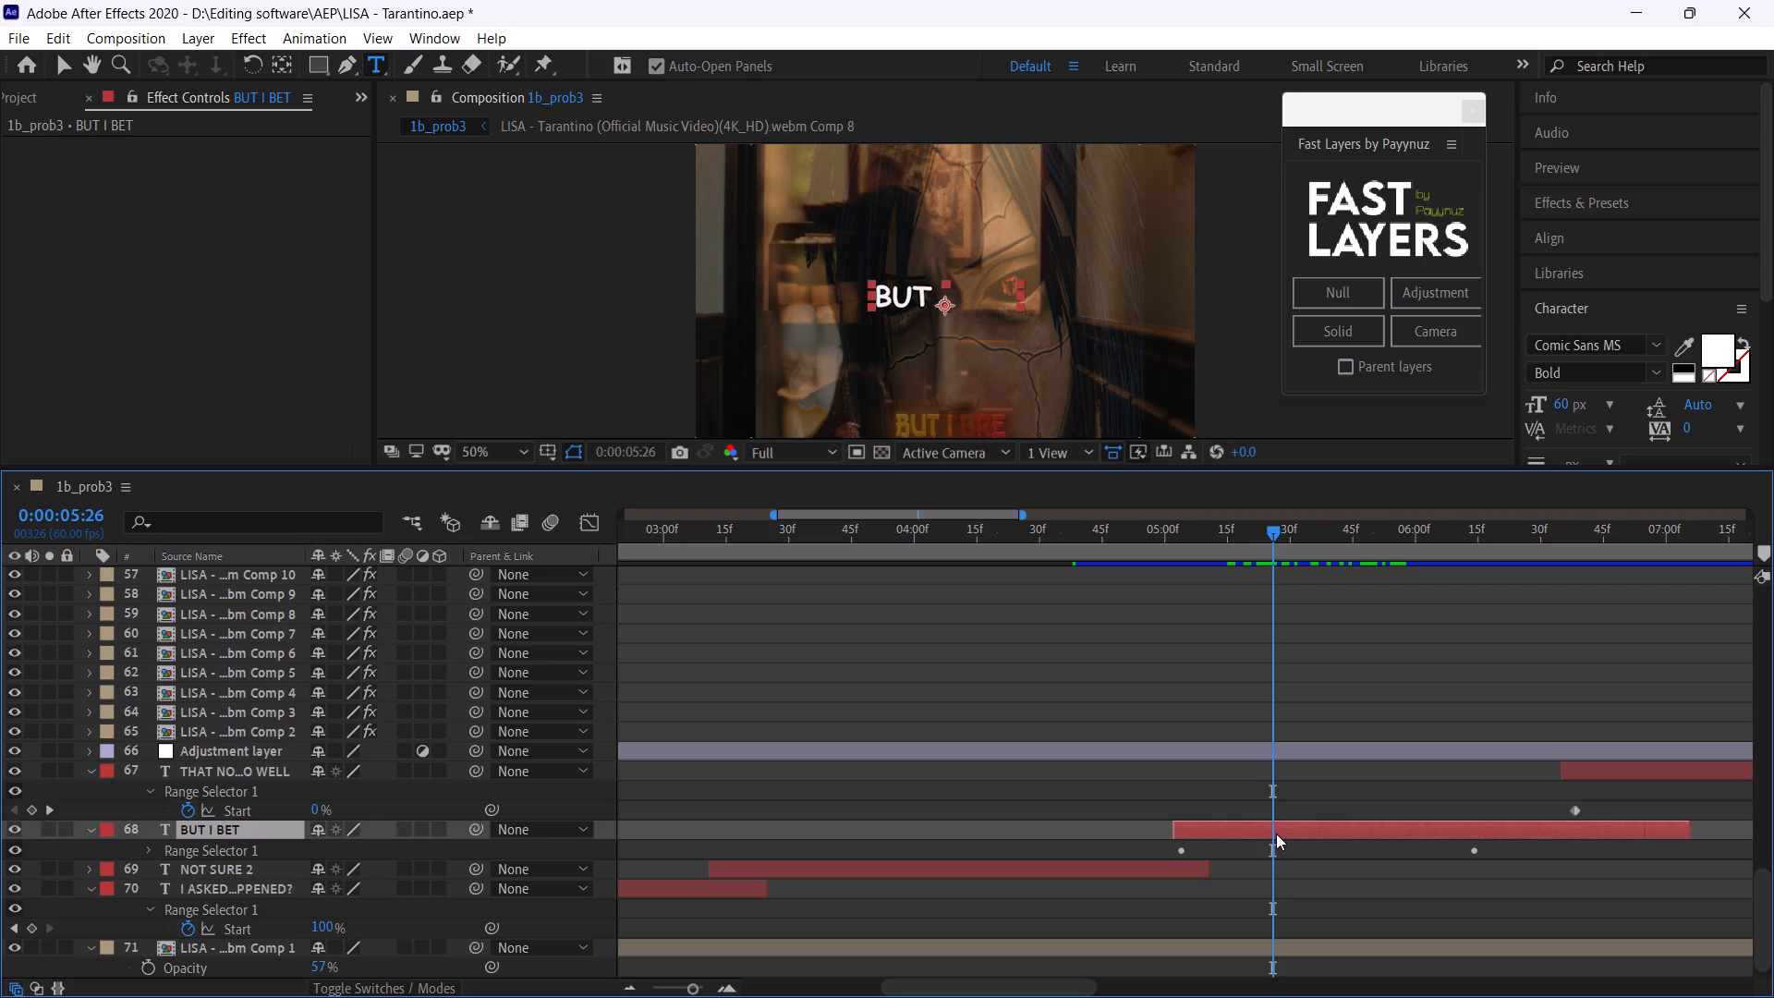
{"action": "key", "text": "u"}
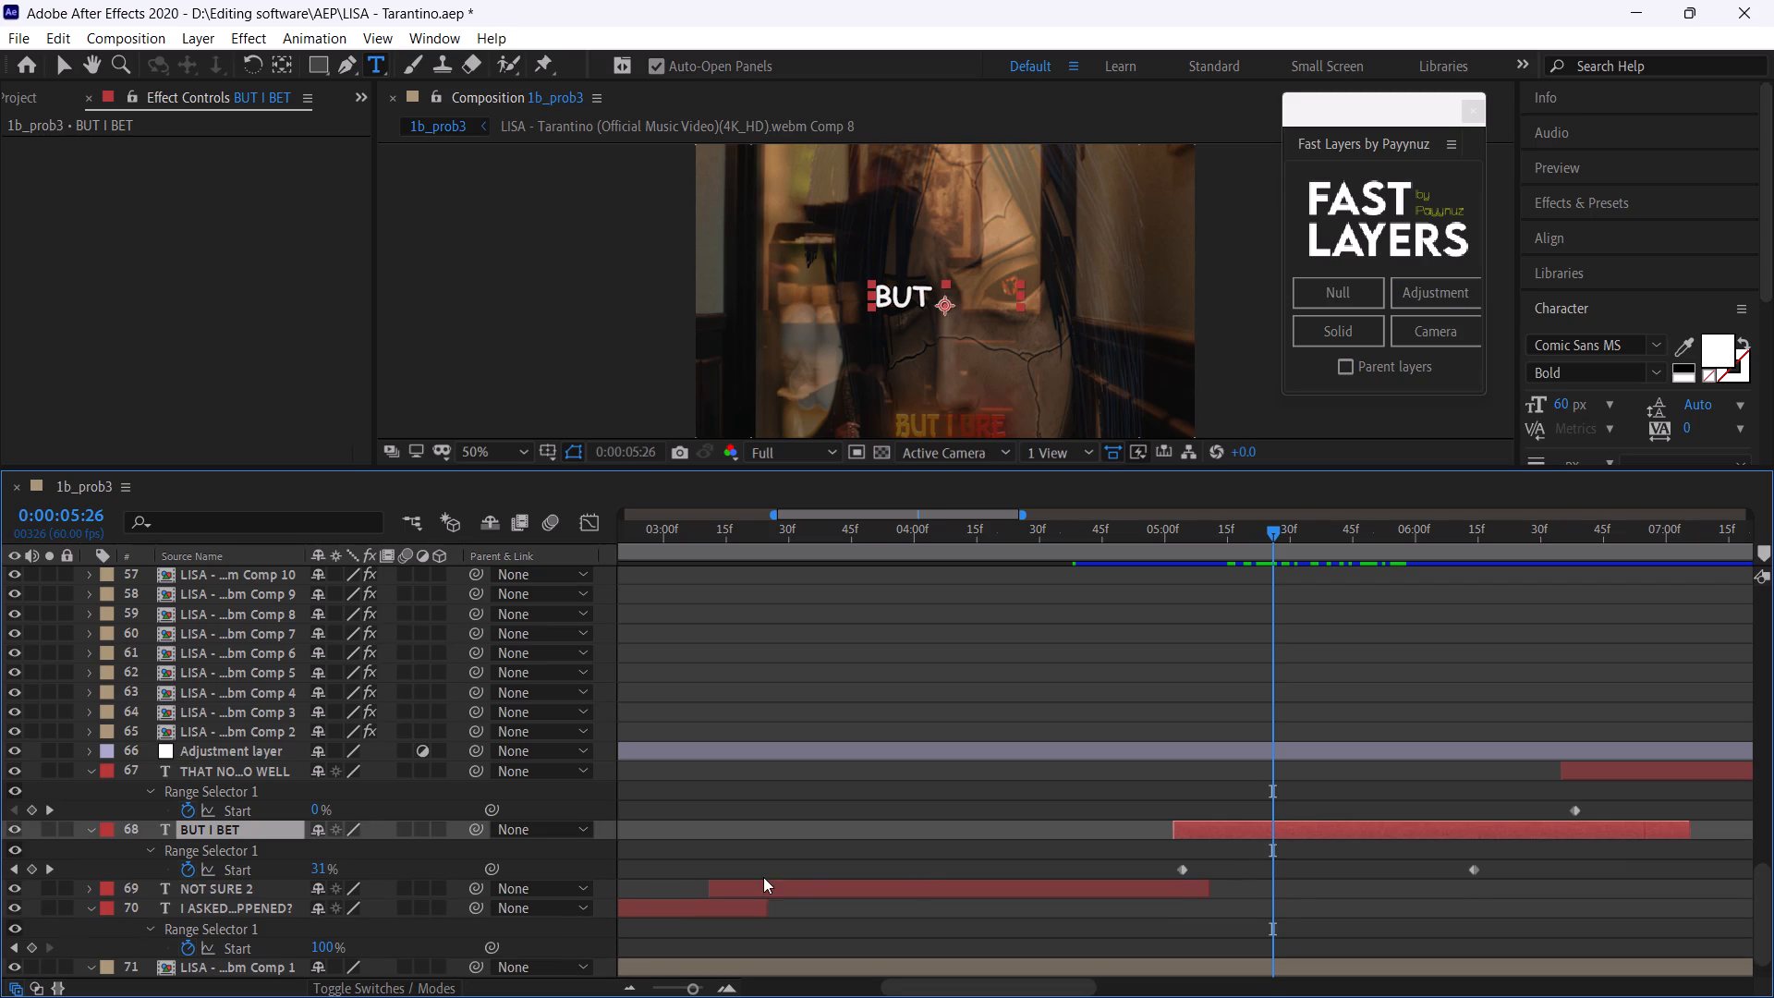
{"action": "left_click_drag", "start_coordinate": [1217, 533], "coordinate": [1190, 533]}
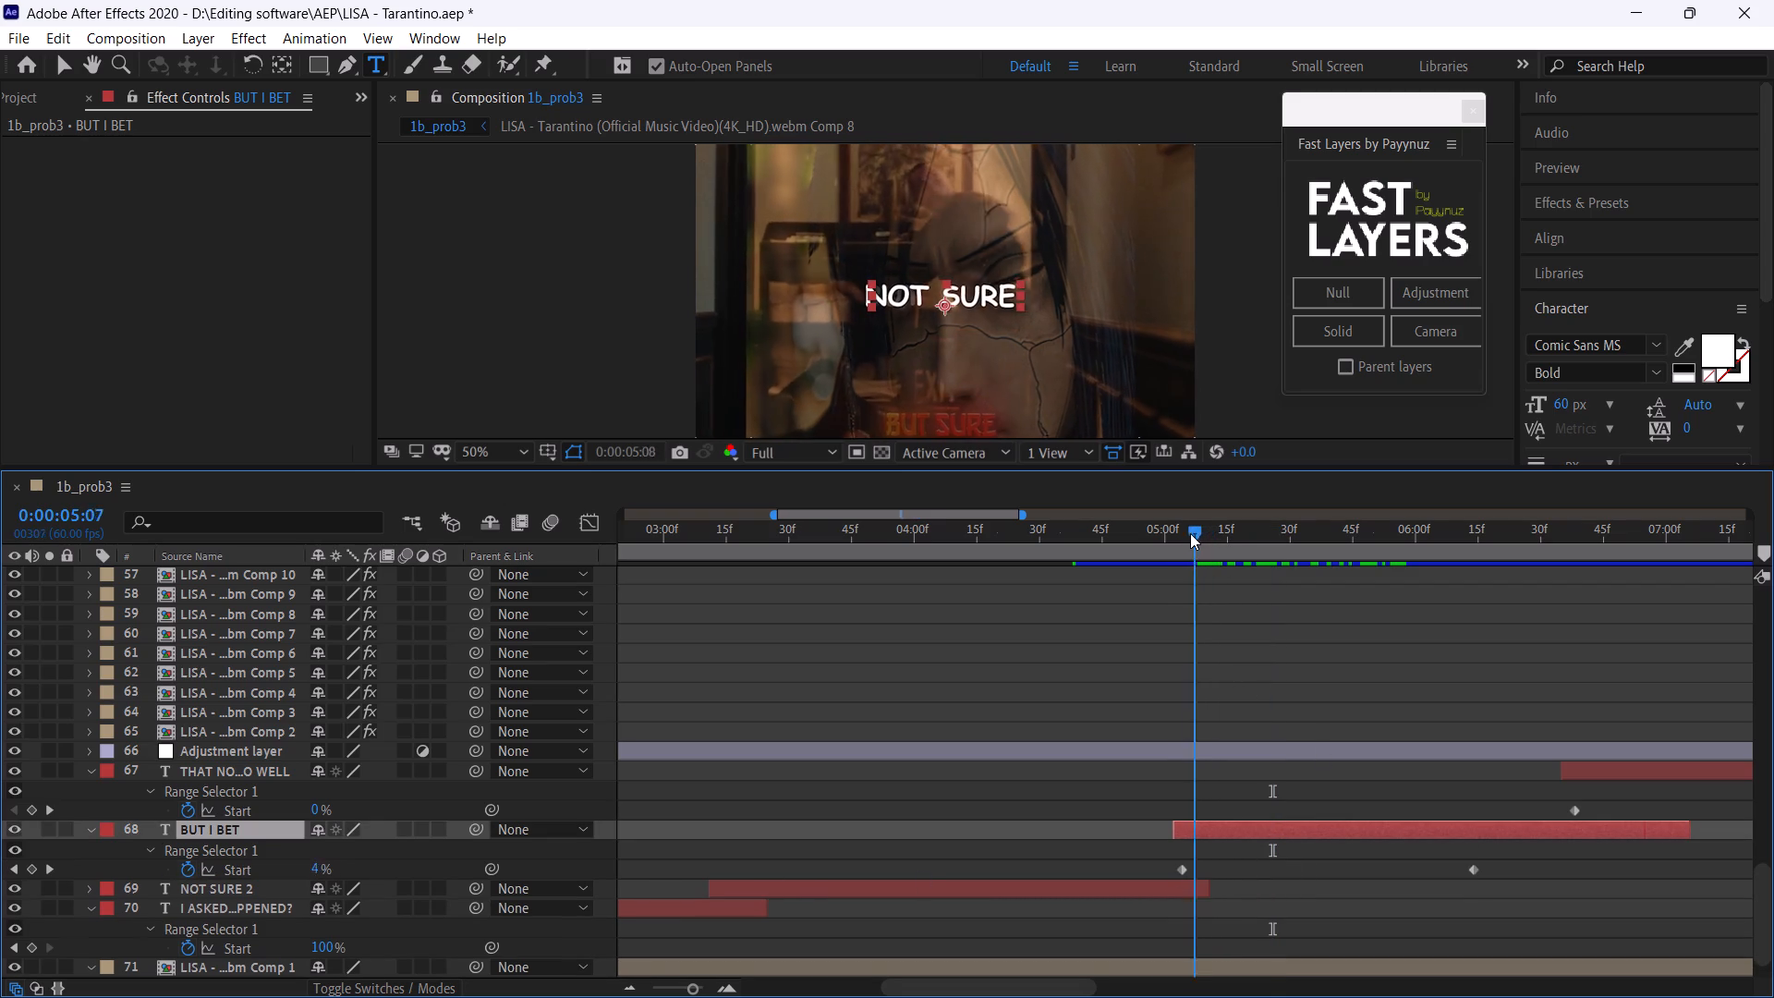
{"action": "left_click_drag", "start_coordinate": [1190, 533], "coordinate": [1181, 533]}
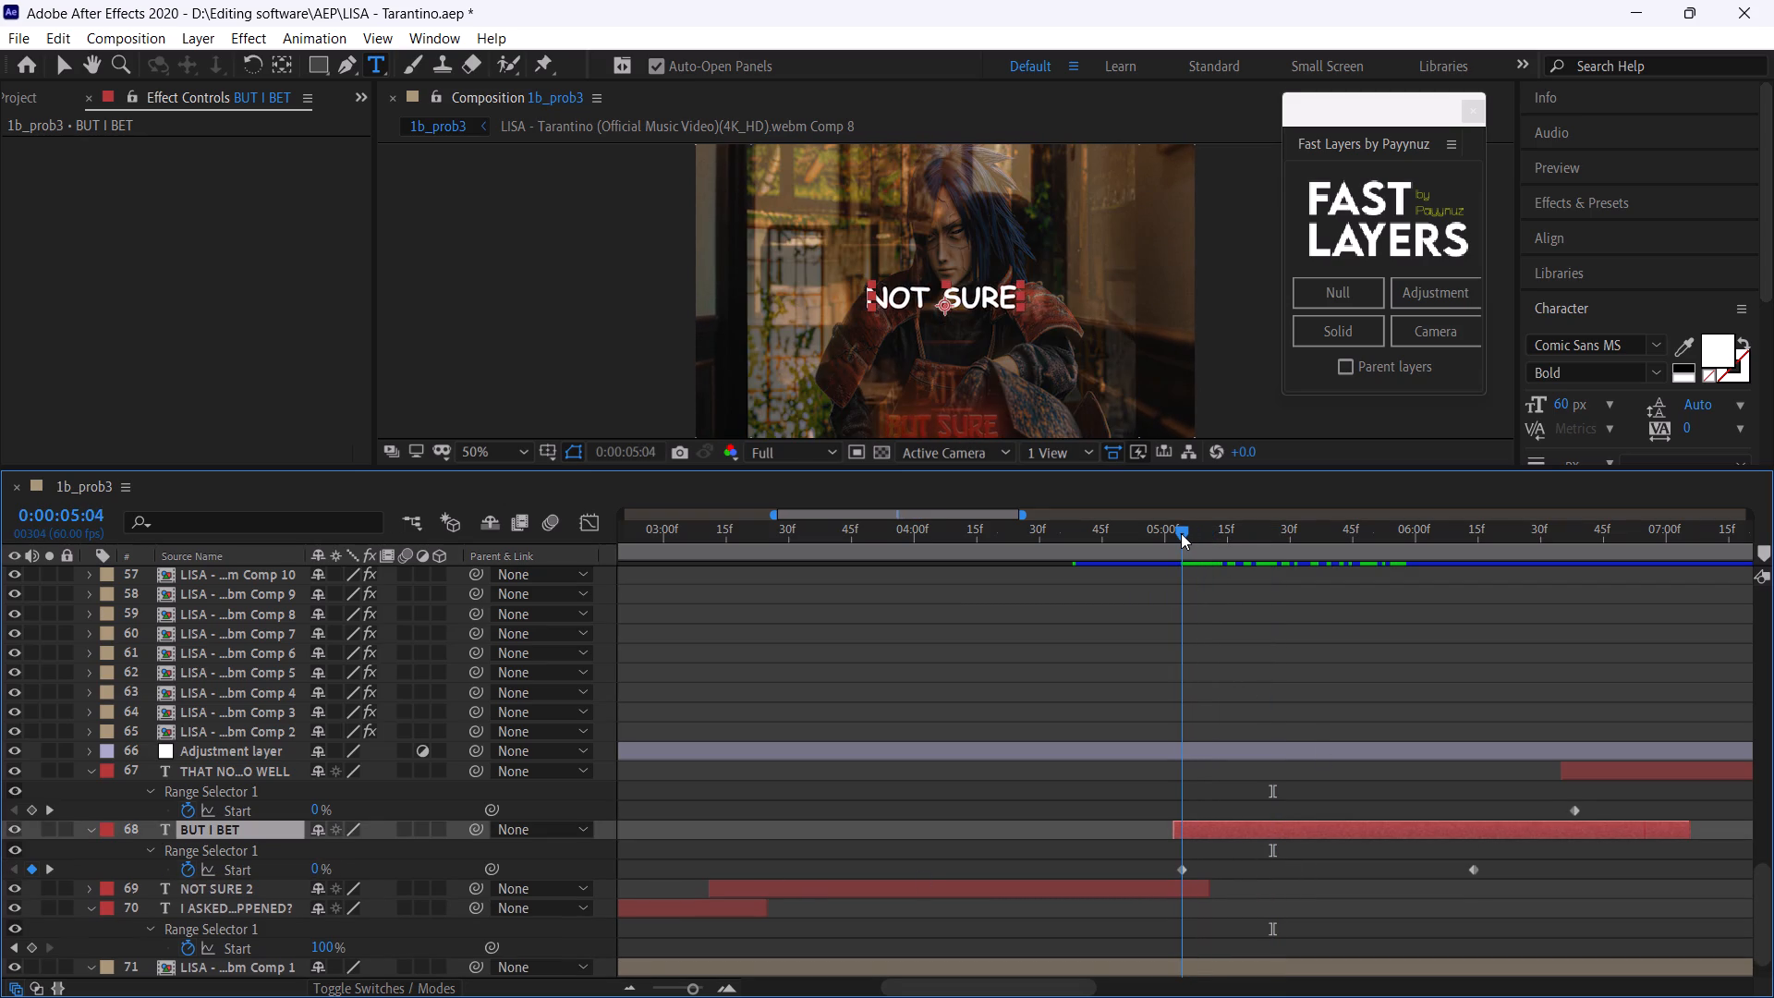
{"action": "left_click", "coordinate": [34, 870]}
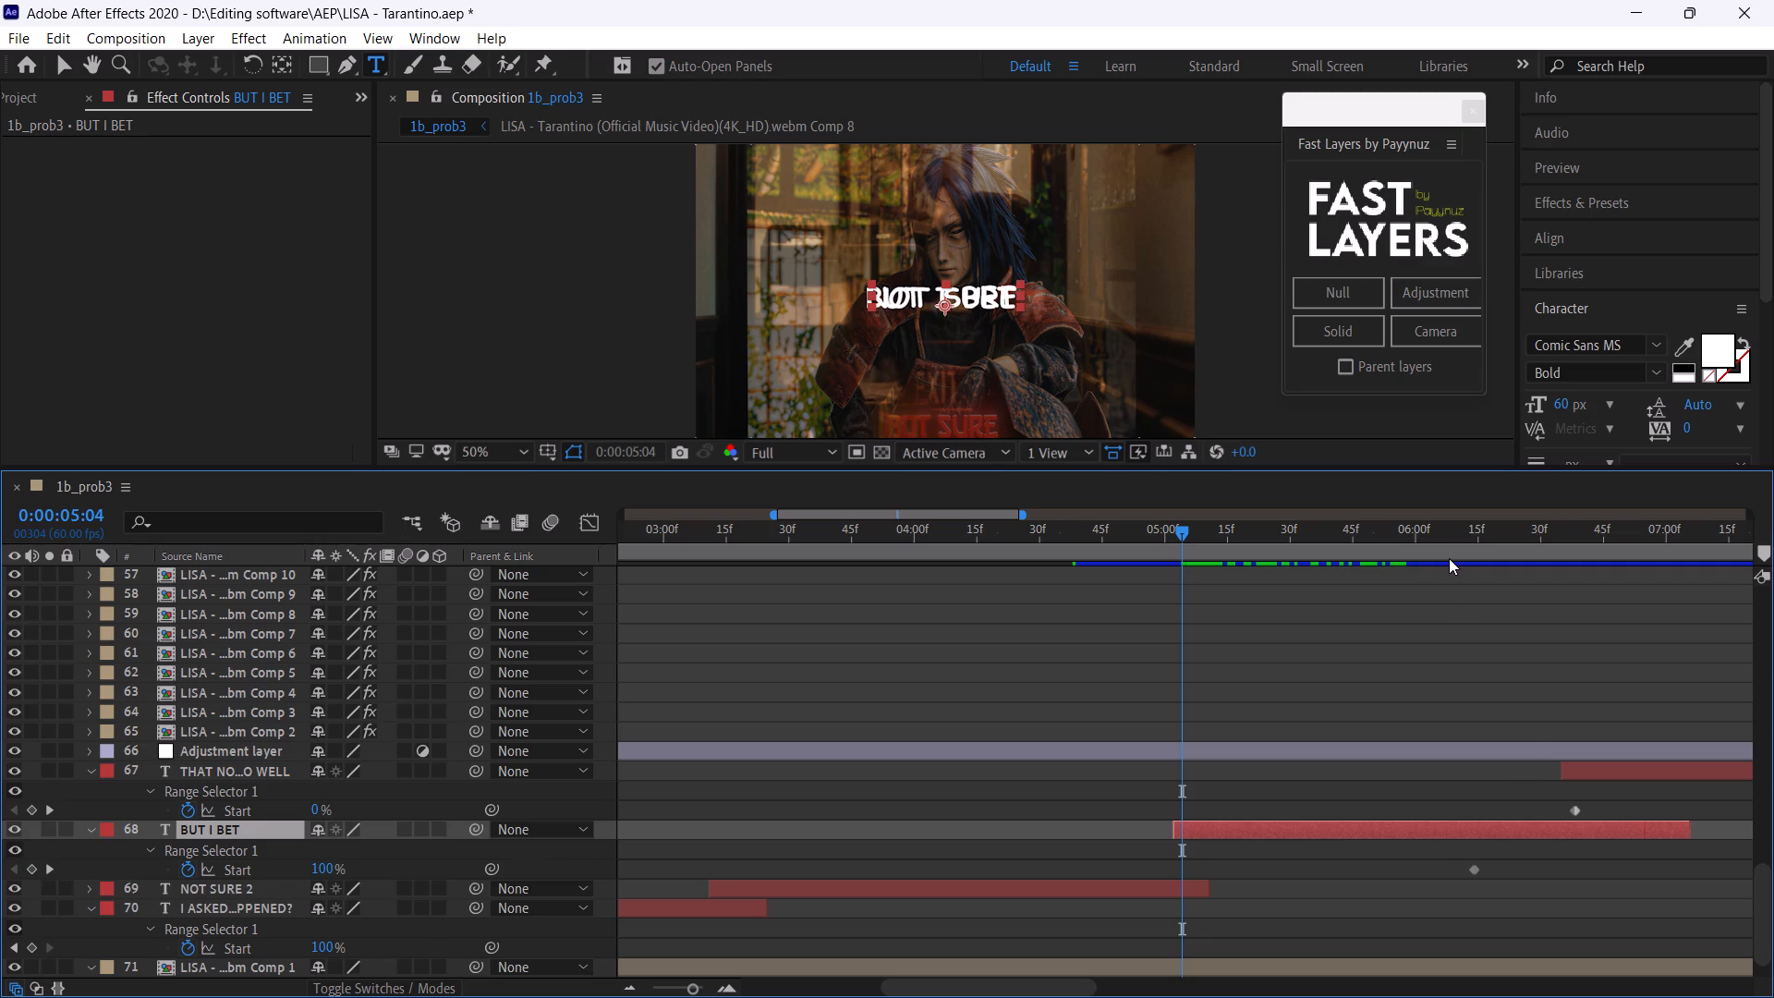
{"action": "left_click_drag", "start_coordinate": [1452, 551], "coordinate": [1474, 568]}
{"action": "left_click", "coordinate": [33, 866]}
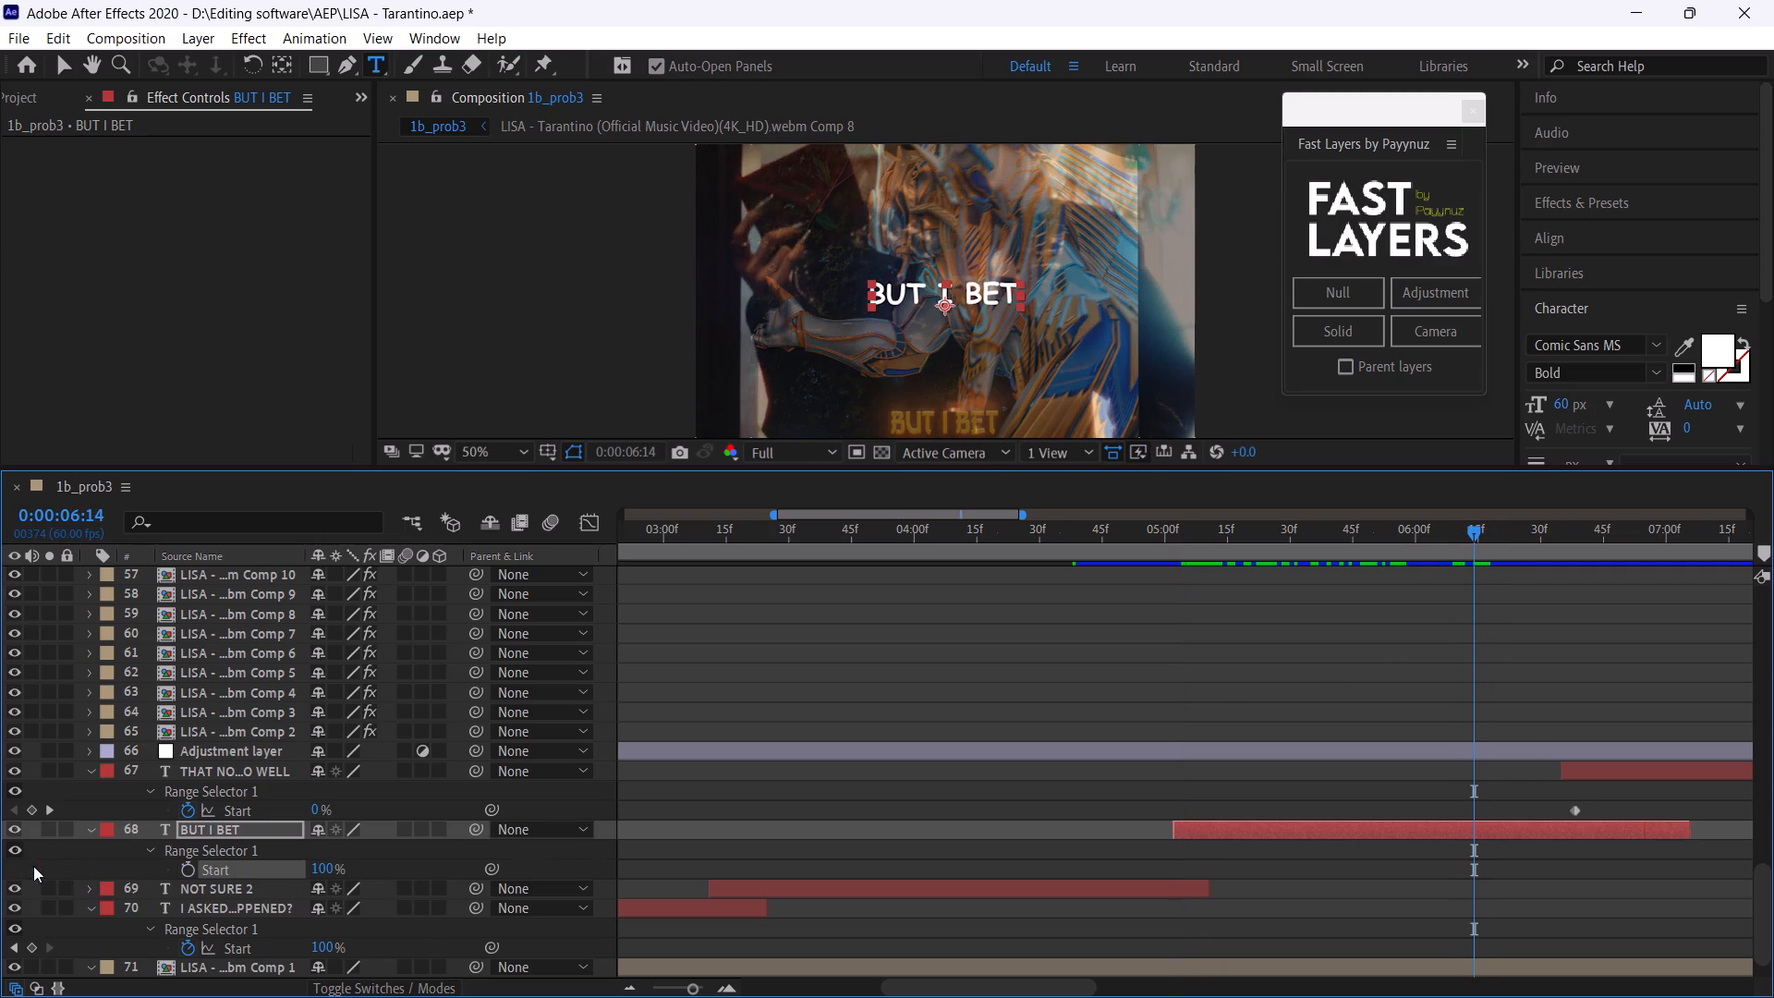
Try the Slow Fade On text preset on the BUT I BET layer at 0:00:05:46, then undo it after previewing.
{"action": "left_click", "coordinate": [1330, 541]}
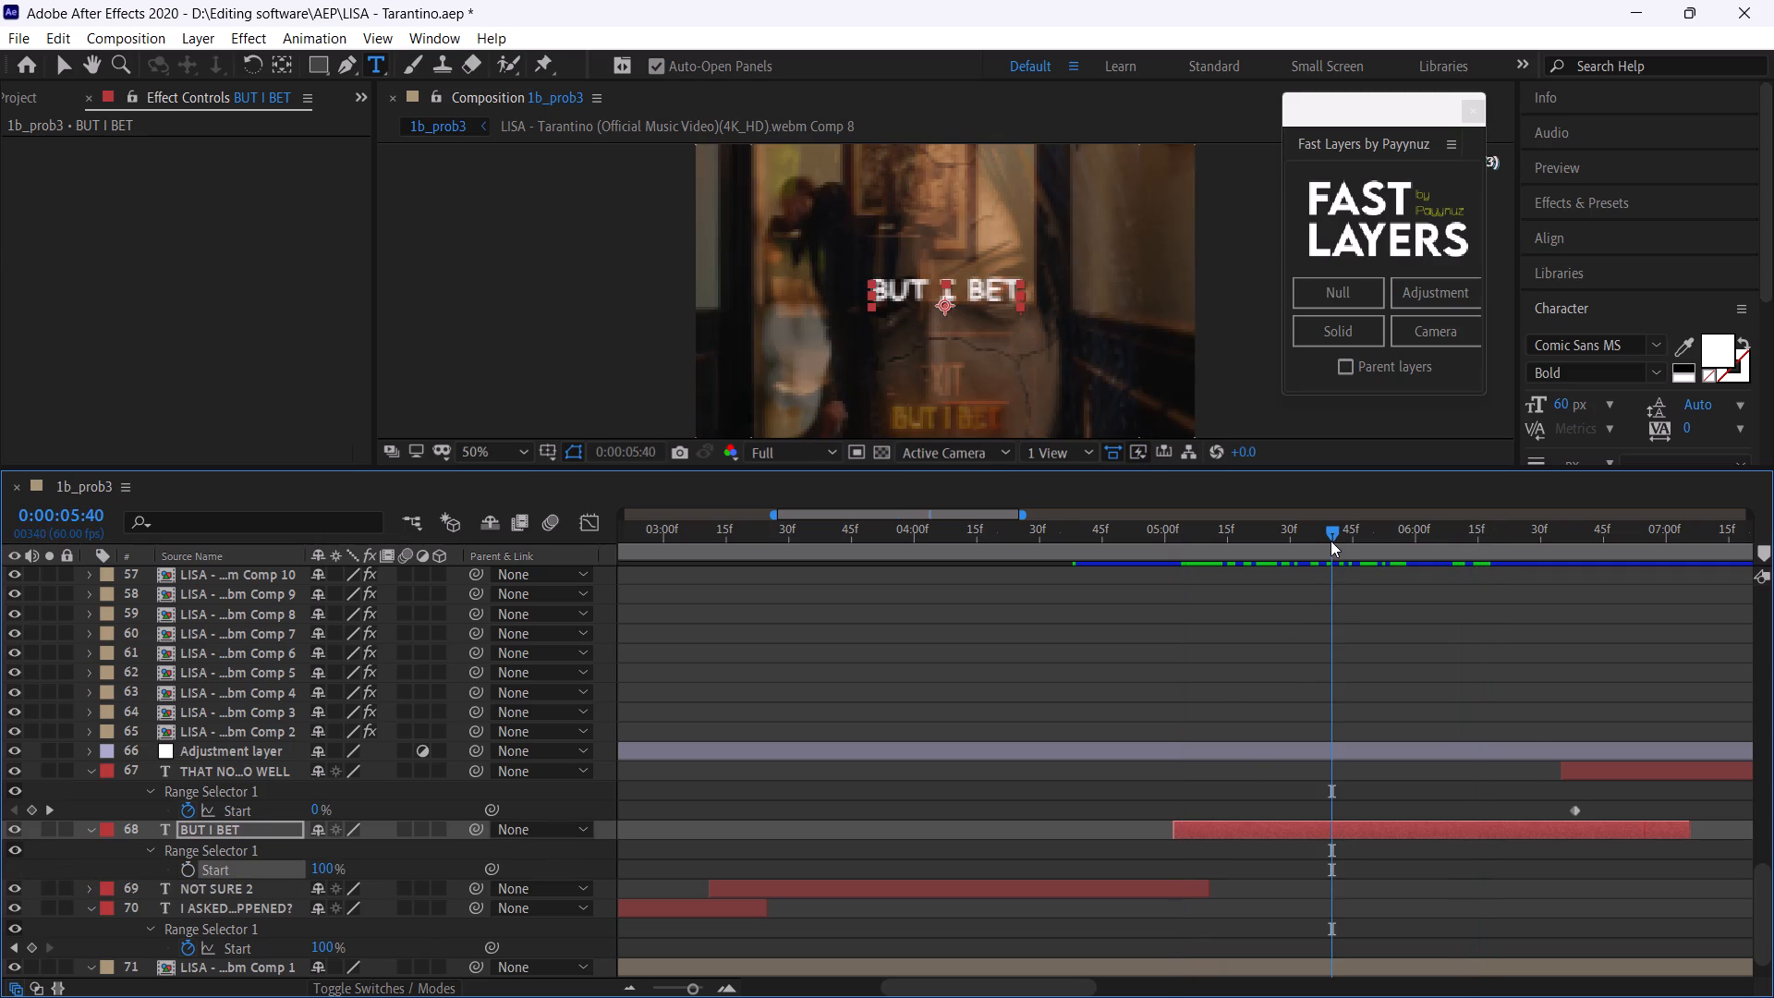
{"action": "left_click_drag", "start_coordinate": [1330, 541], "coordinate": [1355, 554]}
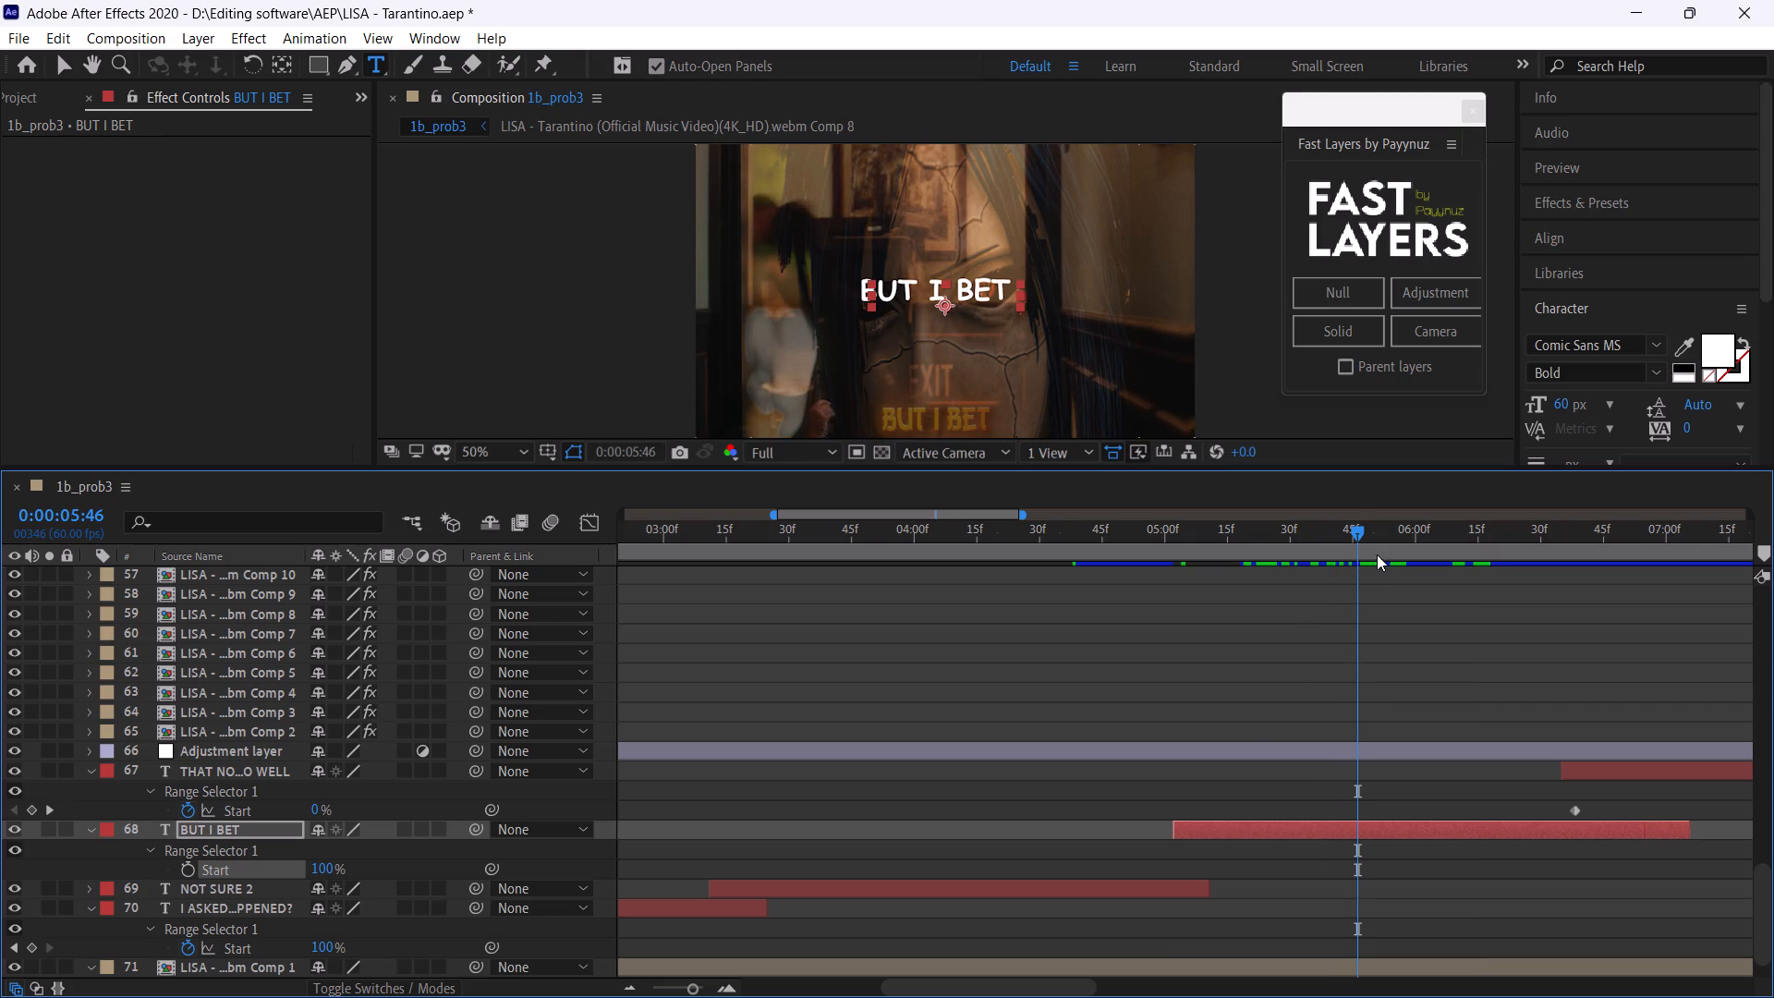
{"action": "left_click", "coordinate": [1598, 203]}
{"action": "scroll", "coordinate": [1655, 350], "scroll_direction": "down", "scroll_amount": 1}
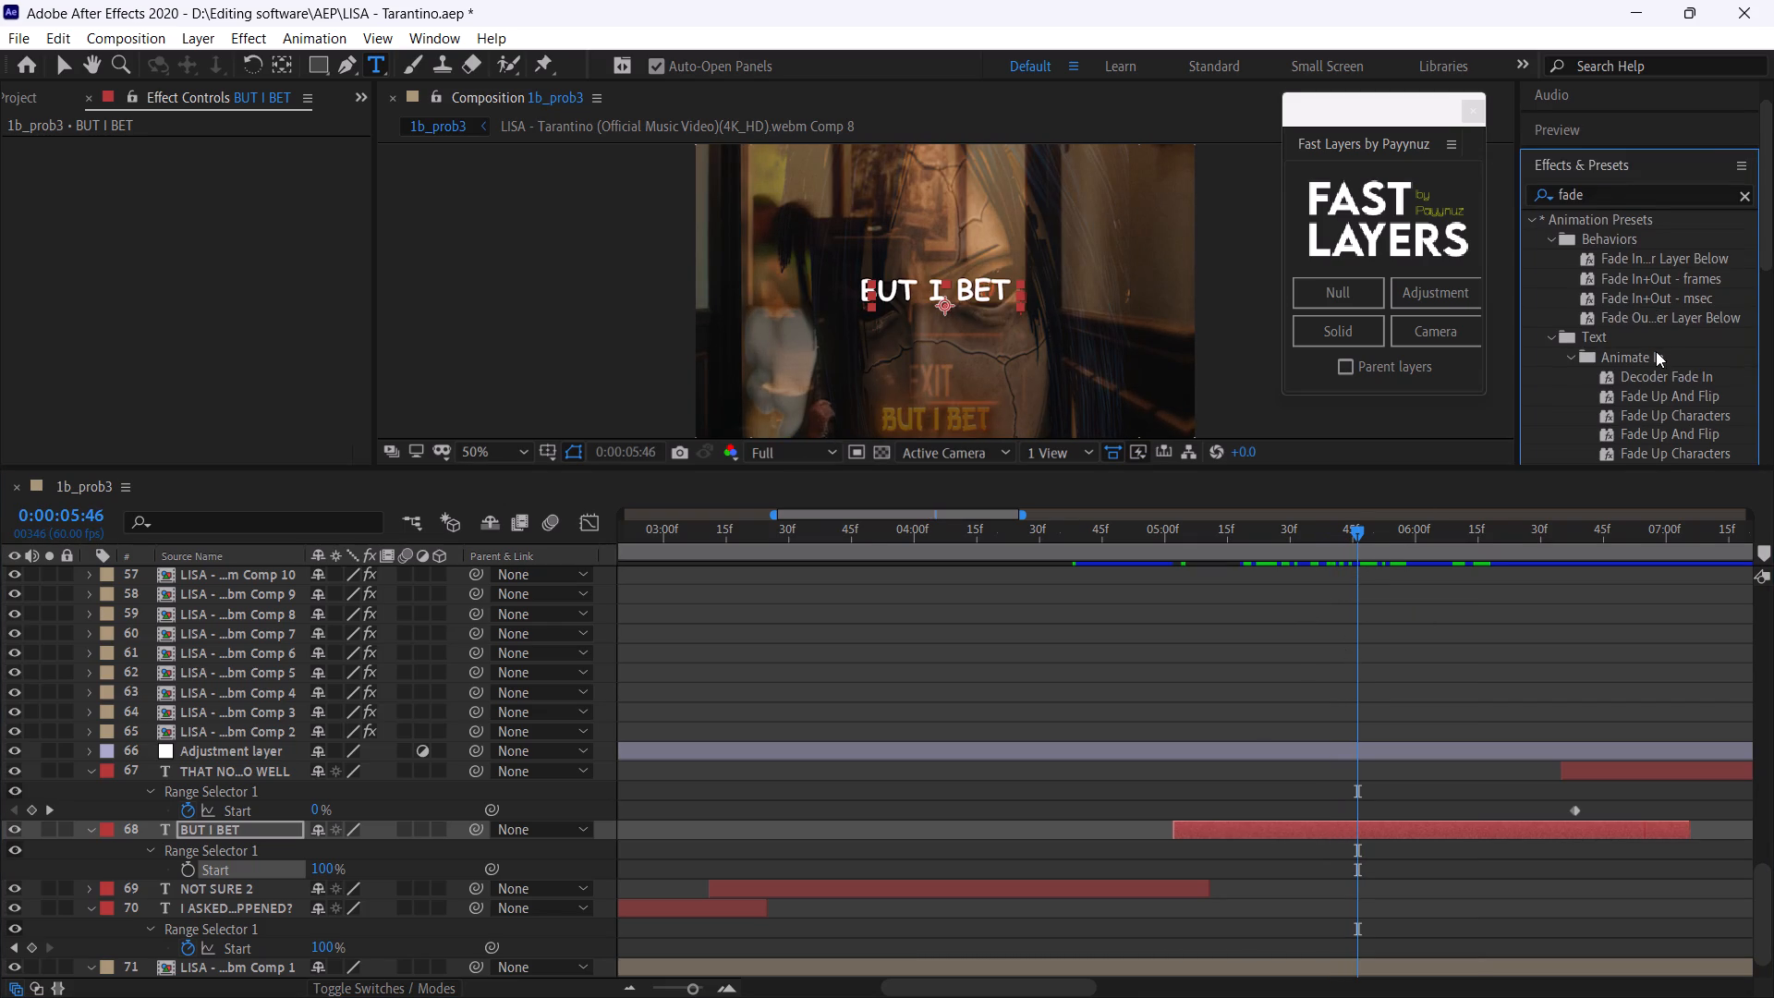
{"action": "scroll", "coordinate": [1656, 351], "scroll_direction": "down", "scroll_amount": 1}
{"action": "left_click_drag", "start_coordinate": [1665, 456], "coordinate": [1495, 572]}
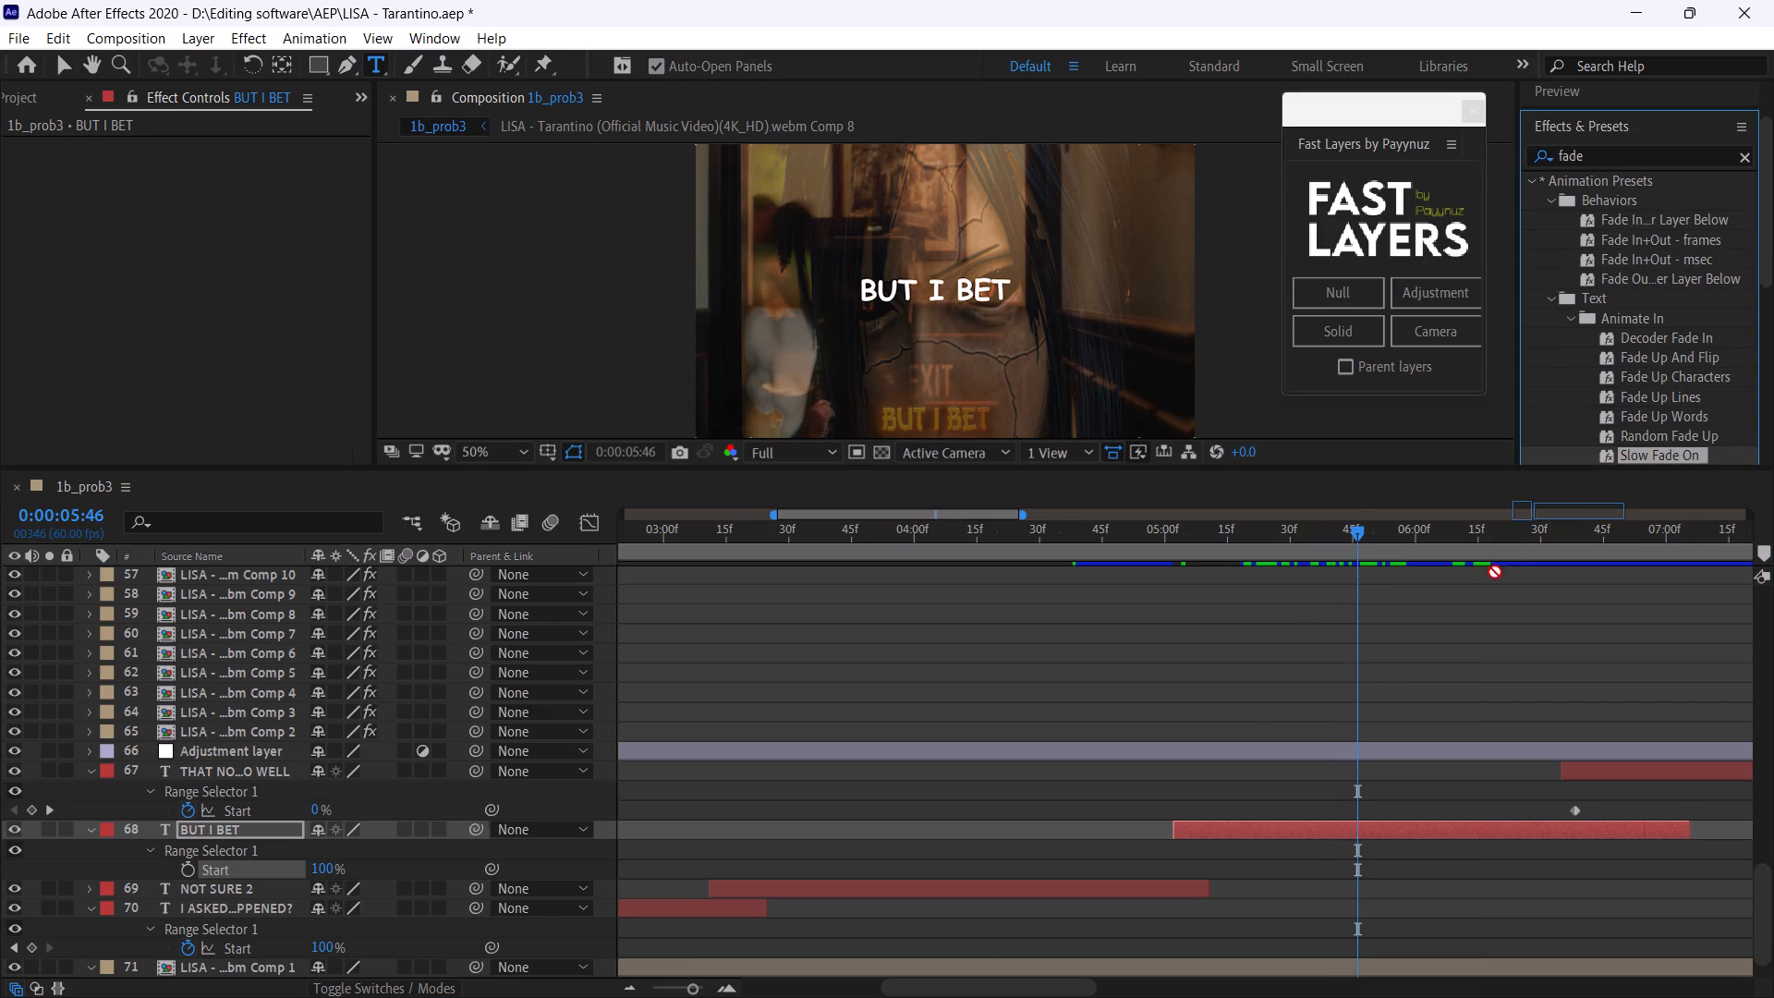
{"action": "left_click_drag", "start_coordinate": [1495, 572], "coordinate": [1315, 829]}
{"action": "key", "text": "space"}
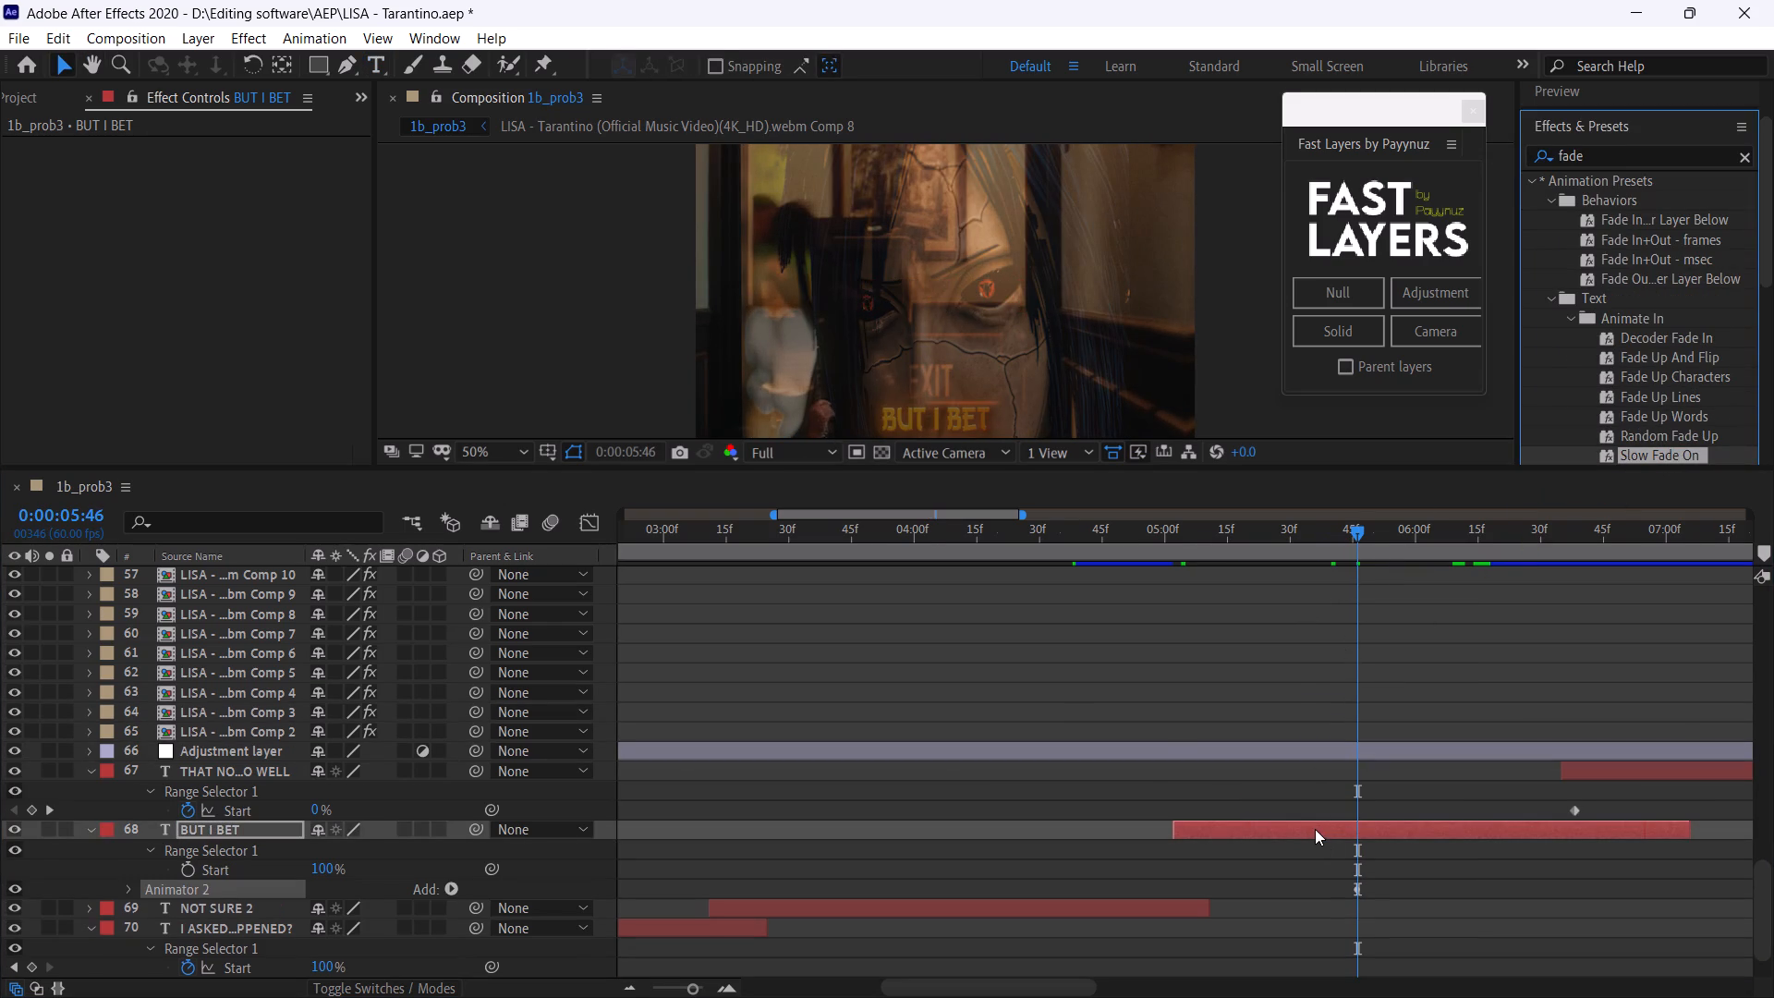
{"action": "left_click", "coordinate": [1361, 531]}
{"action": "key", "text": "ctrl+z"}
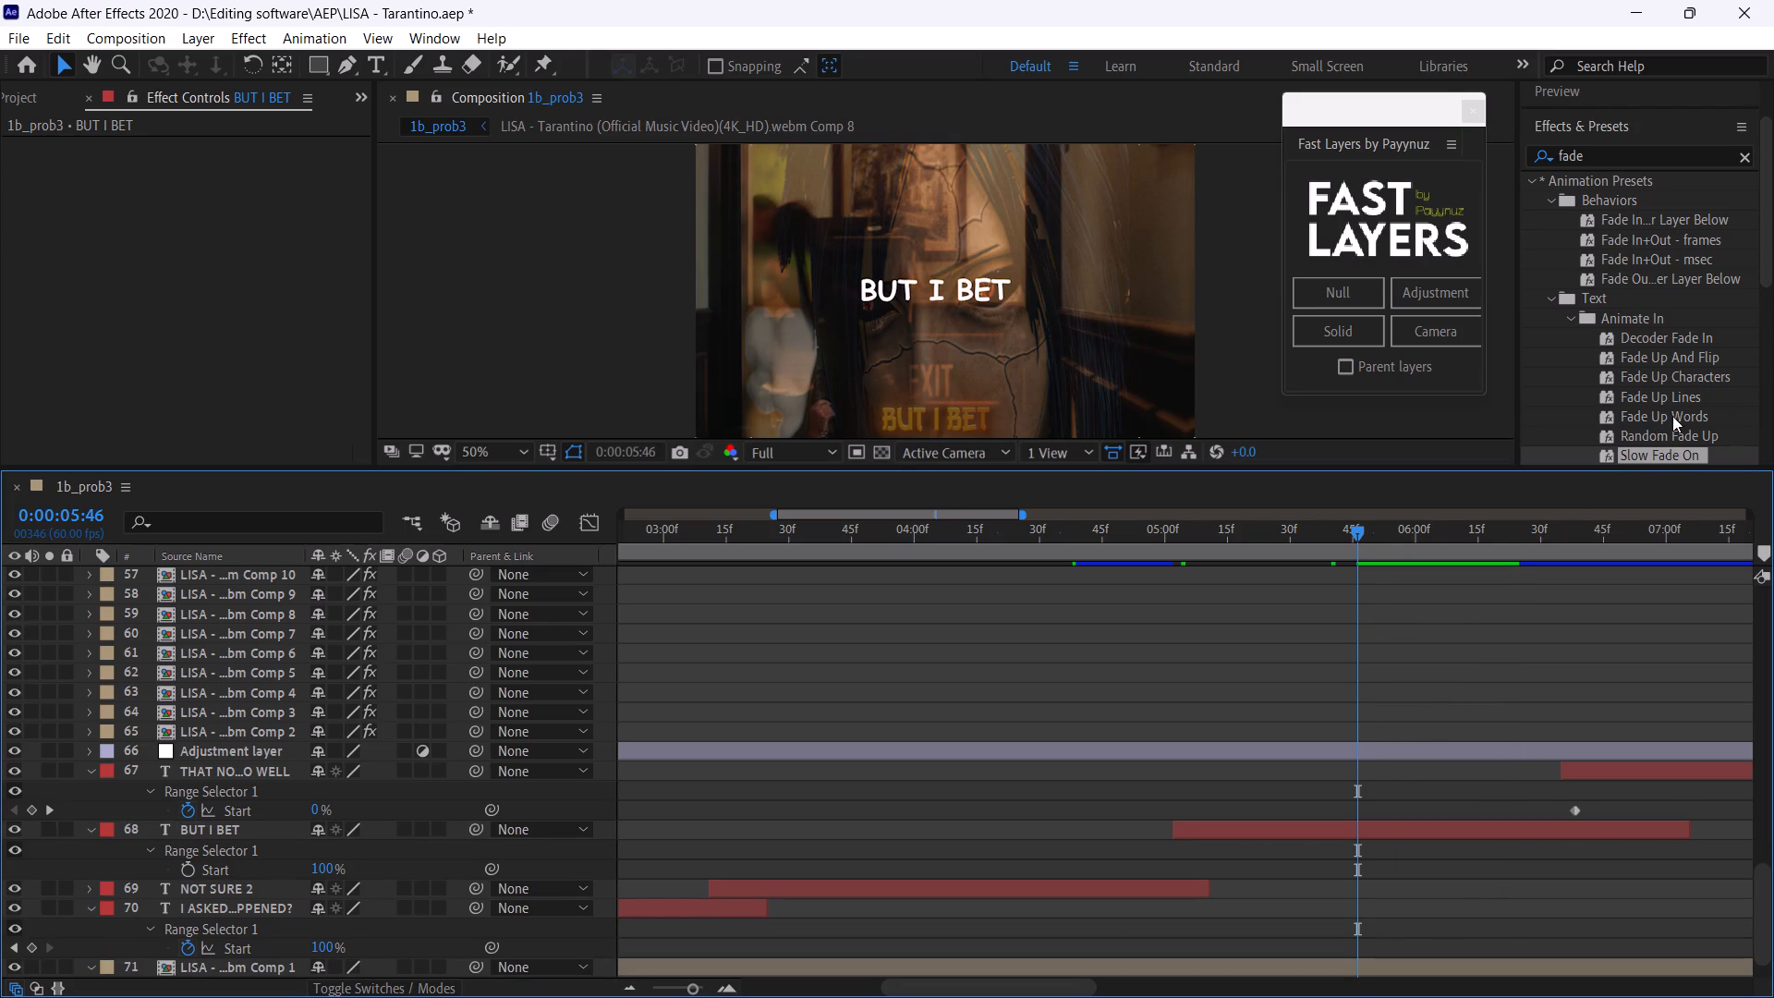
Look through the remaining fade presets and save the project.
{"action": "scroll", "coordinate": [1675, 400], "scroll_direction": "down", "scroll_amount": 2}
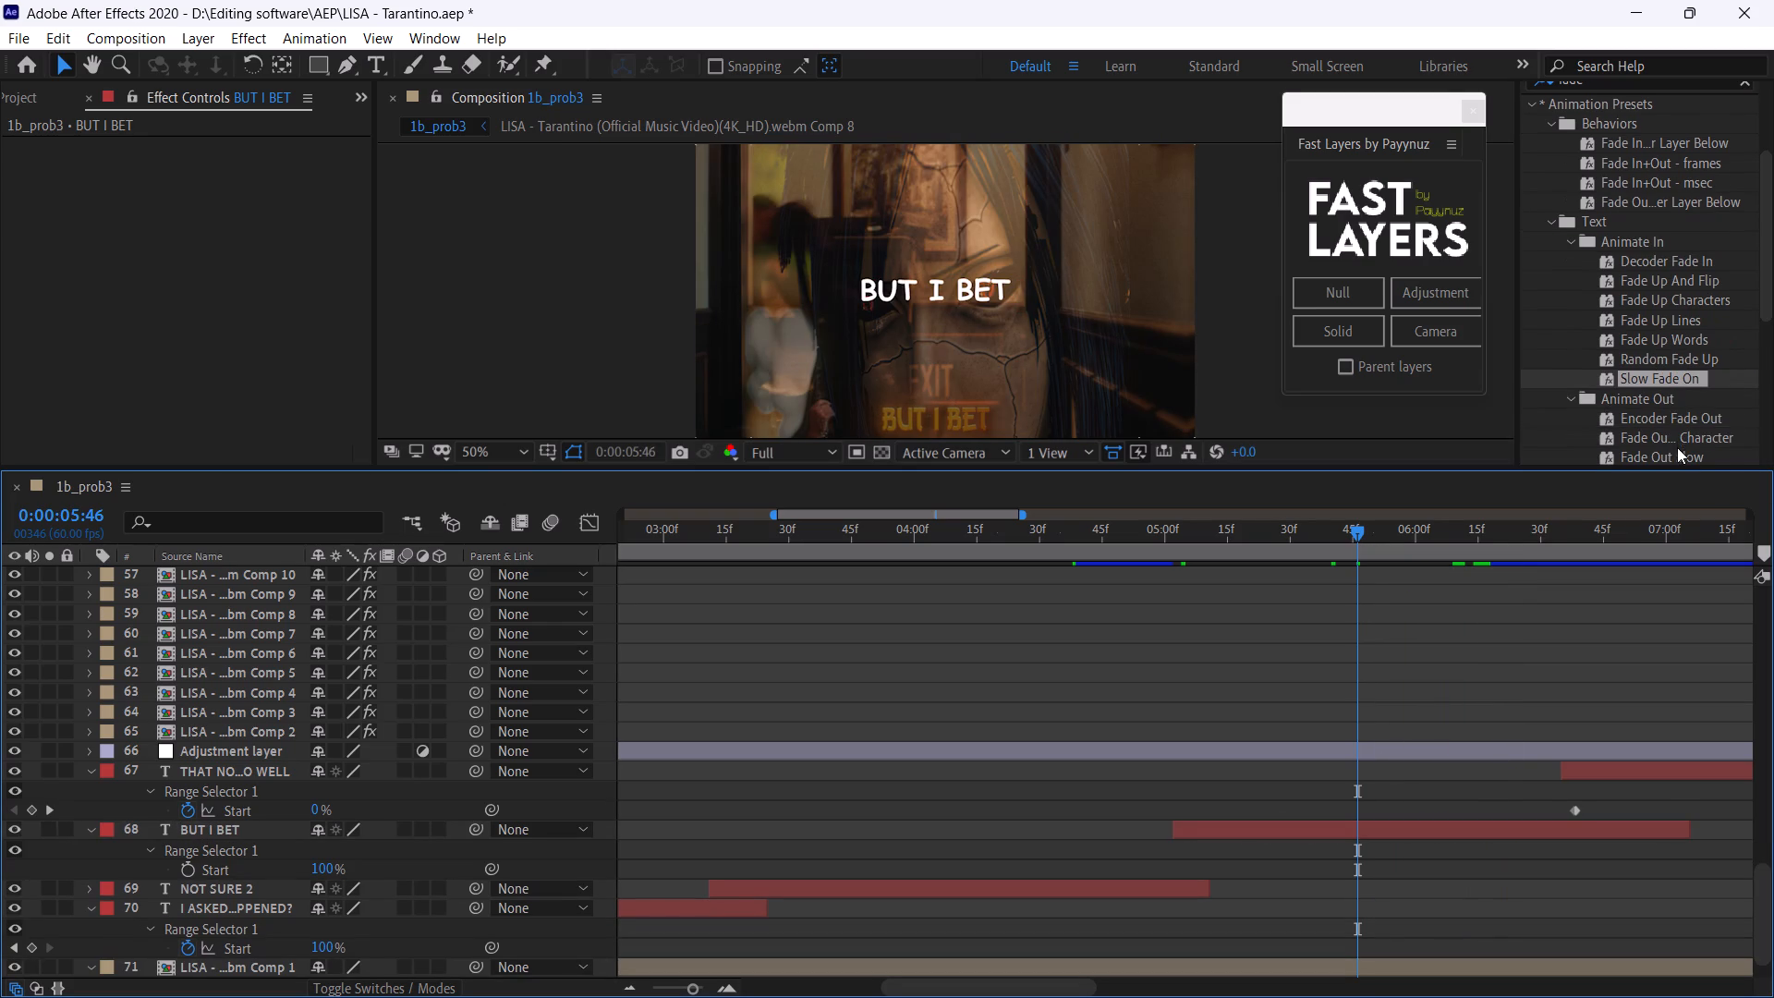
{"action": "key", "text": "ctrl+s"}
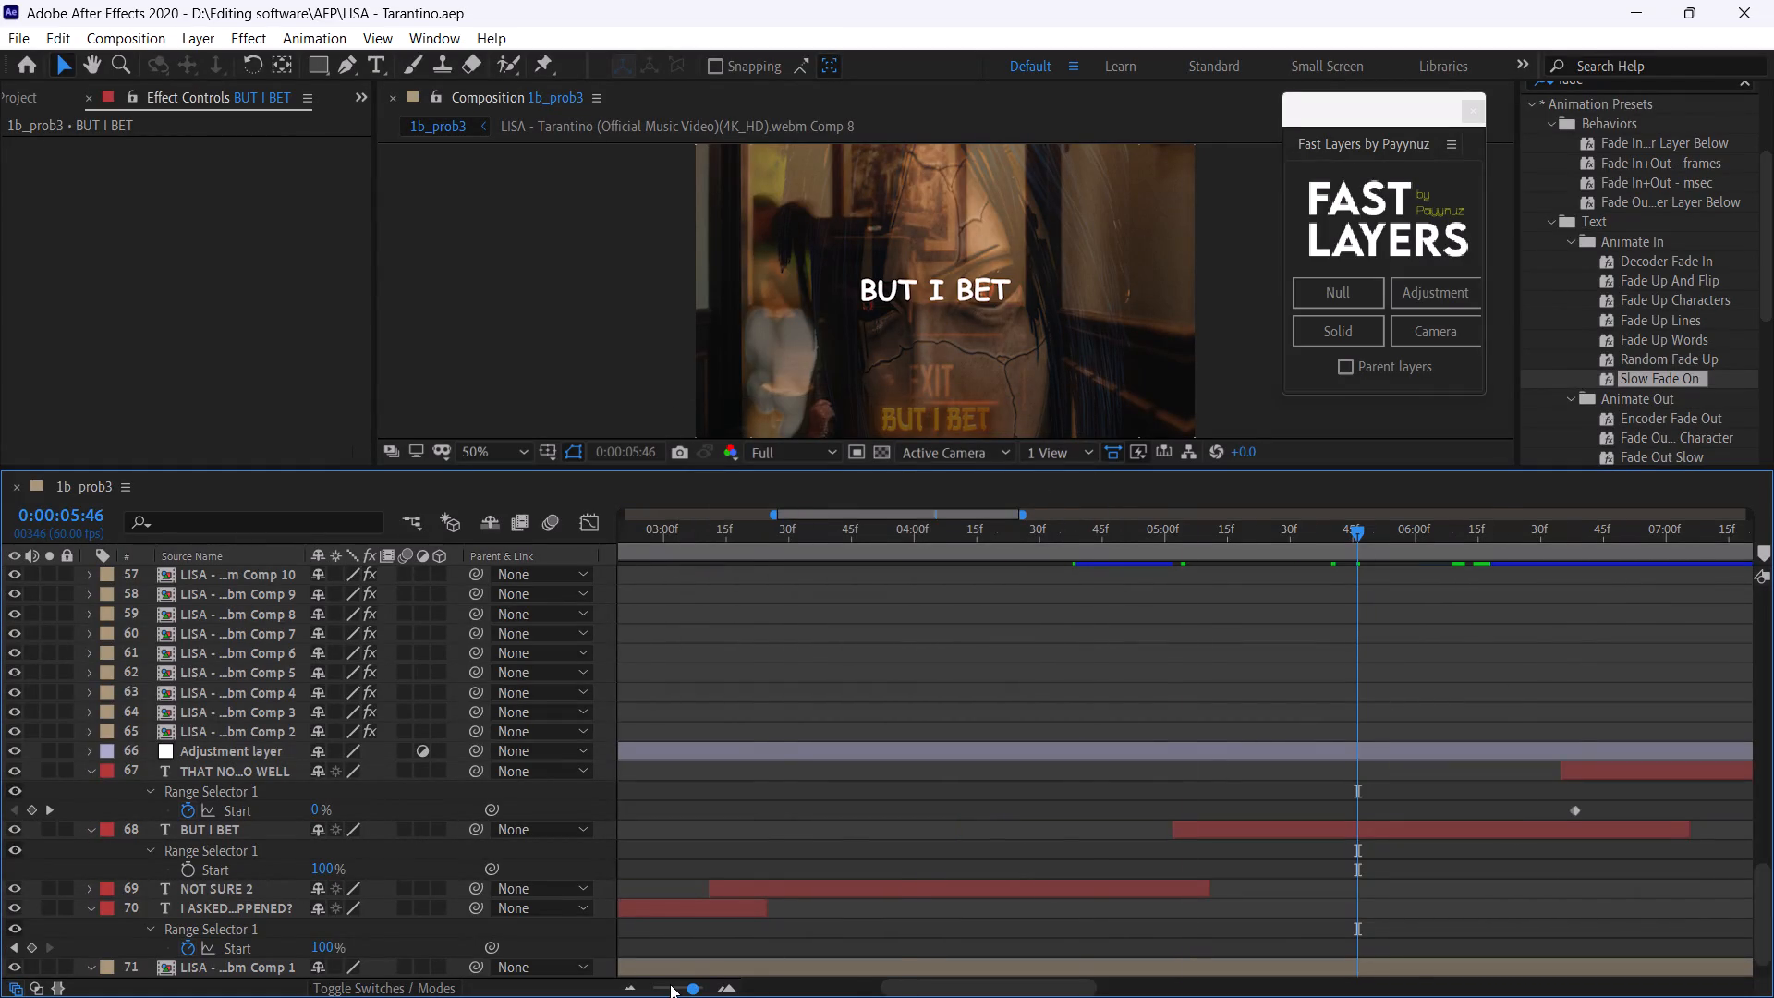
Preview the composition briefly from 0:00:00:00, return to its start and save the project again.
{"action": "left_click", "coordinate": [670, 984]}
{"action": "left_click", "coordinate": [660, 539]}
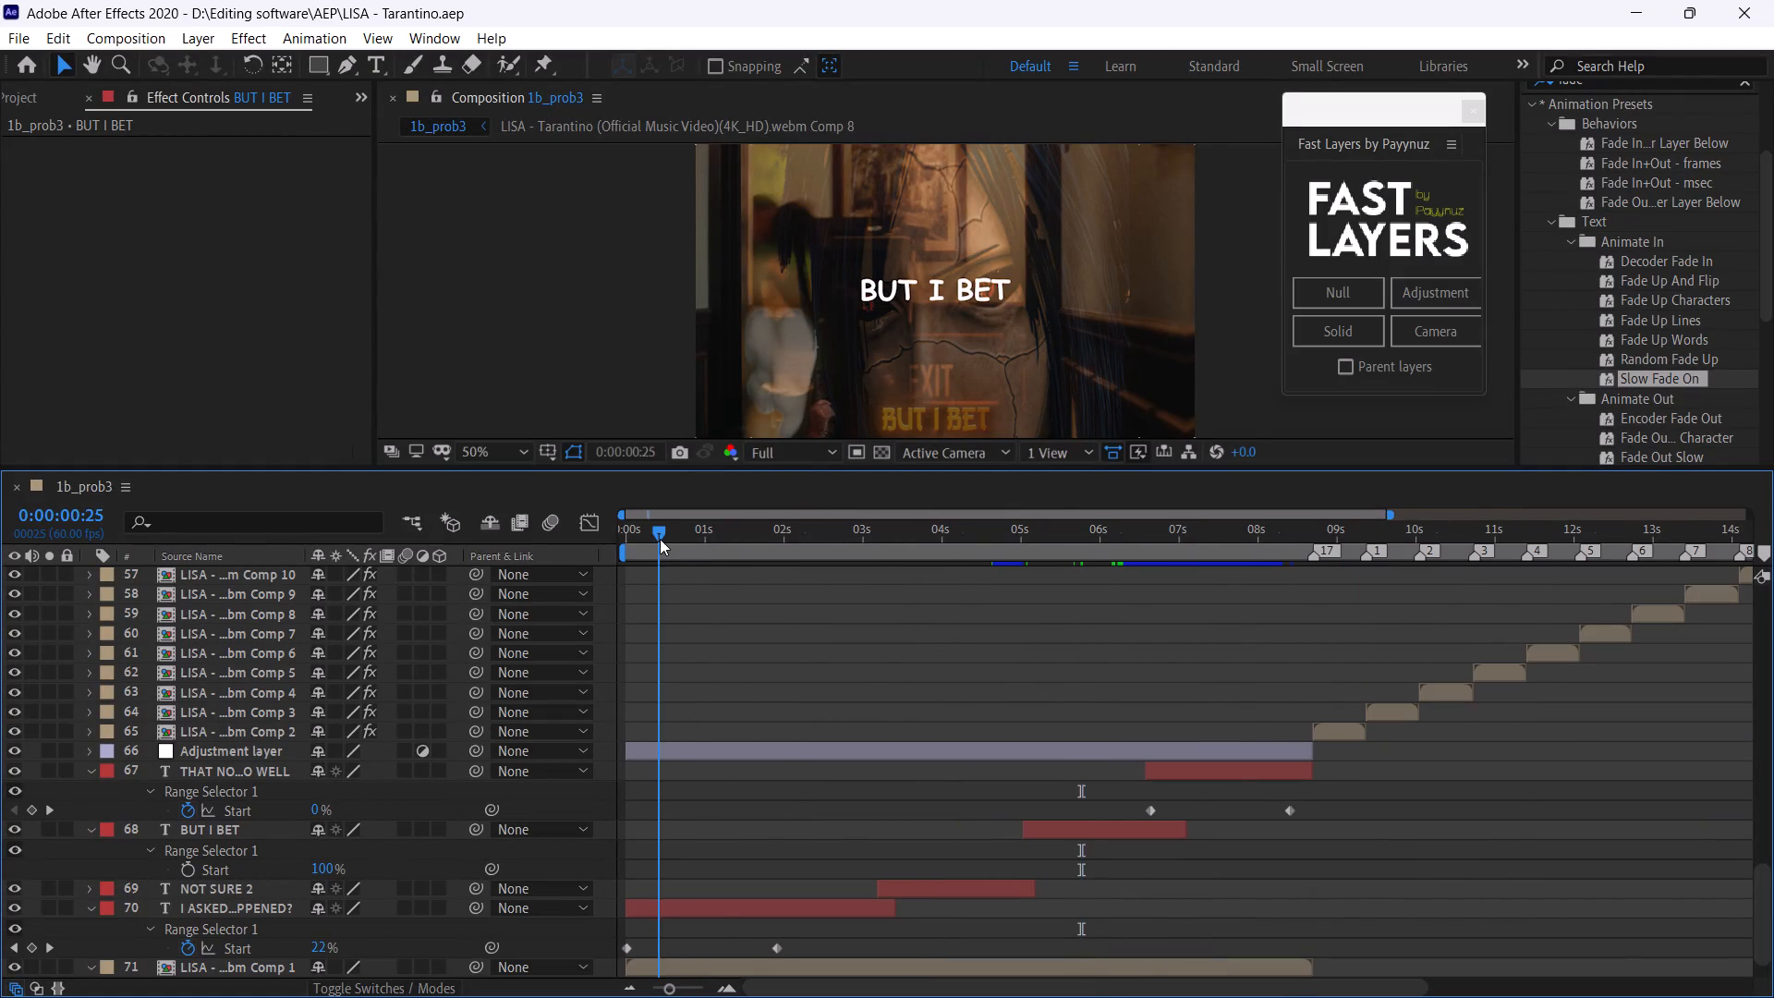
{"action": "left_click_drag", "start_coordinate": [660, 539], "coordinate": [565, 540]}
{"action": "key", "text": "space"}
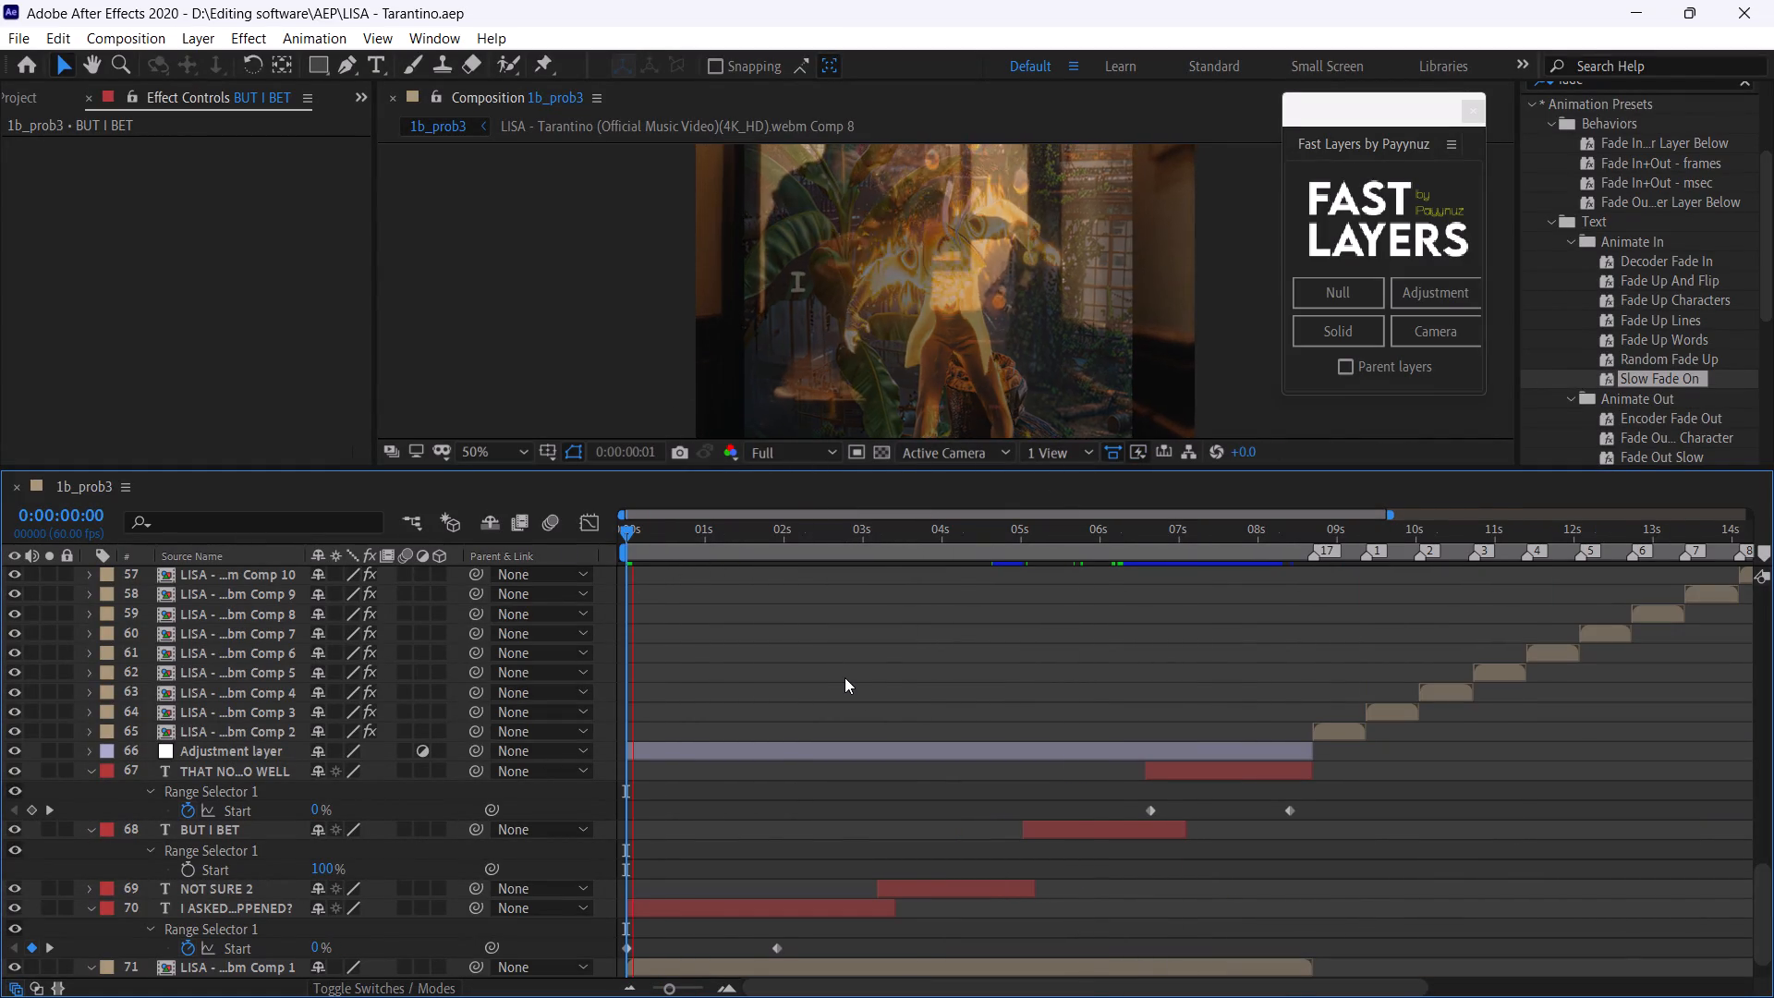
{"action": "left_click", "coordinate": [635, 540]}
{"action": "left_click_drag", "start_coordinate": [635, 540], "coordinate": [574, 540]}
{"action": "key", "text": "ctrl+s"}
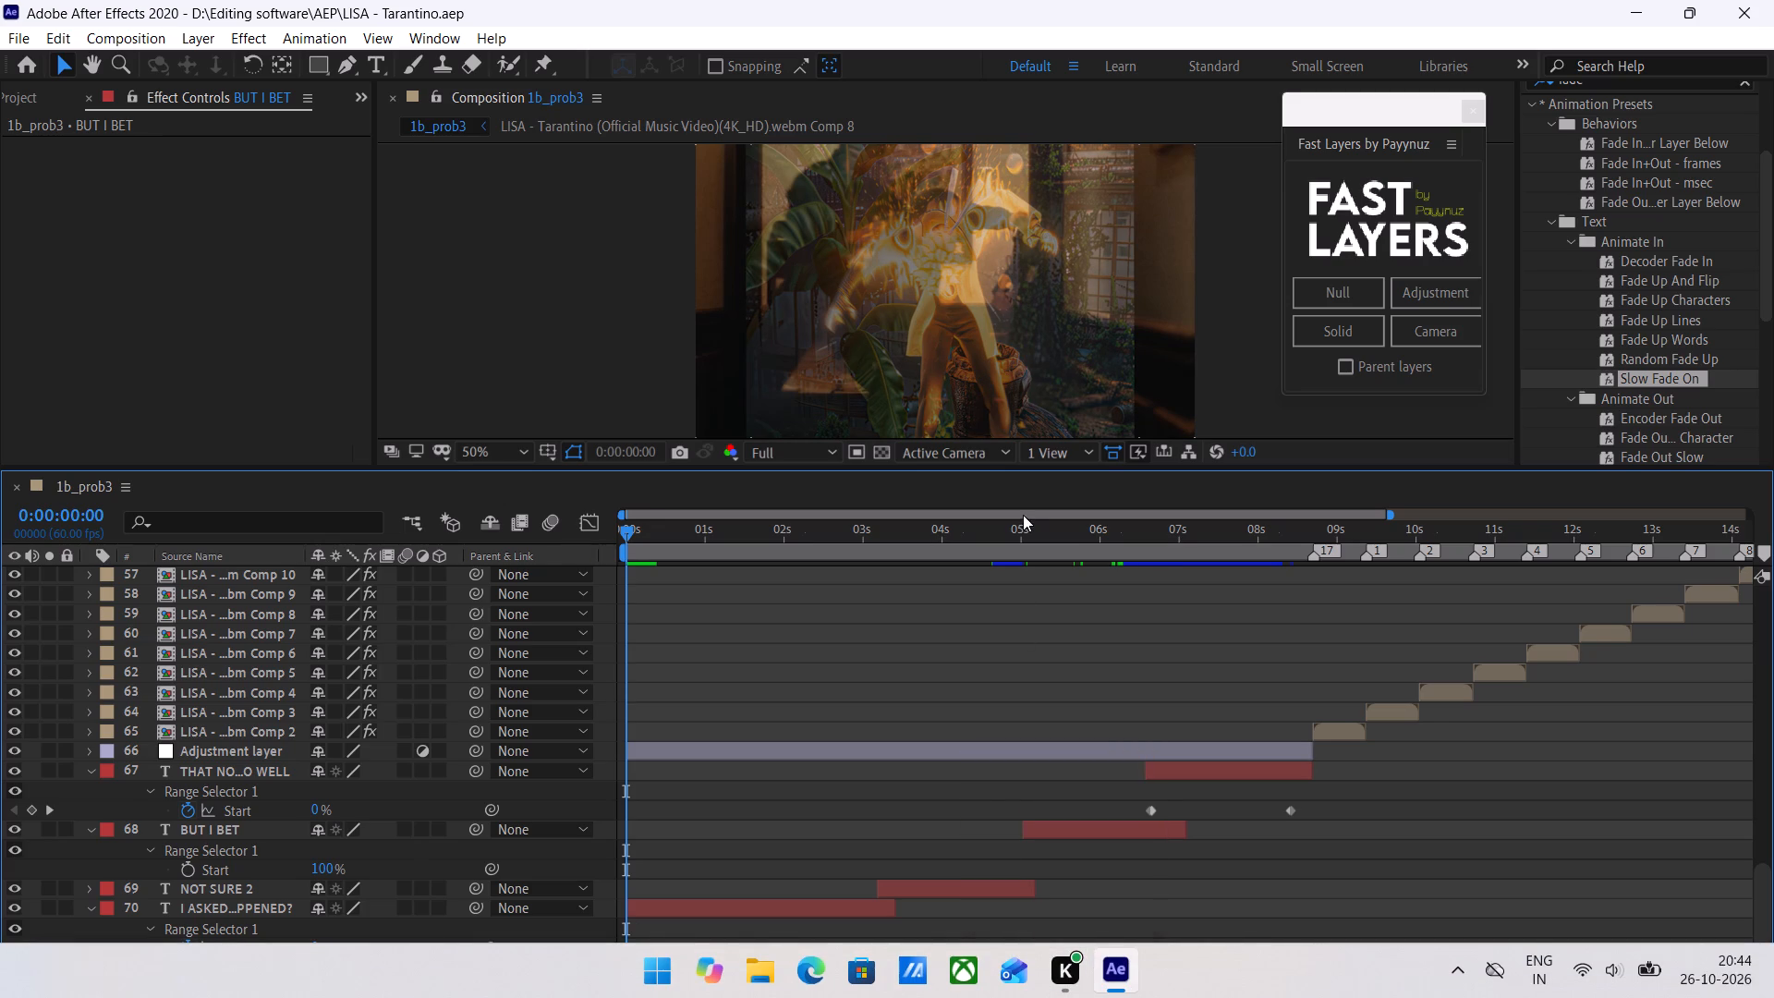
Hide all layers from the adjustment layer just above the captions (layer 66) up through layer 1, and save the project.
{"action": "scroll", "coordinate": [1037, 273], "scroll_direction": "down", "scroll_amount": 1}
{"action": "scroll", "coordinate": [1063, 259], "scroll_direction": "up", "scroll_amount": 1}
{"action": "scroll", "coordinate": [1063, 259], "scroll_direction": "down", "scroll_amount": 1}
{"action": "scroll", "coordinate": [1065, 256], "scroll_direction": "up", "scroll_amount": 1}
{"action": "left_click", "coordinate": [815, 752]}
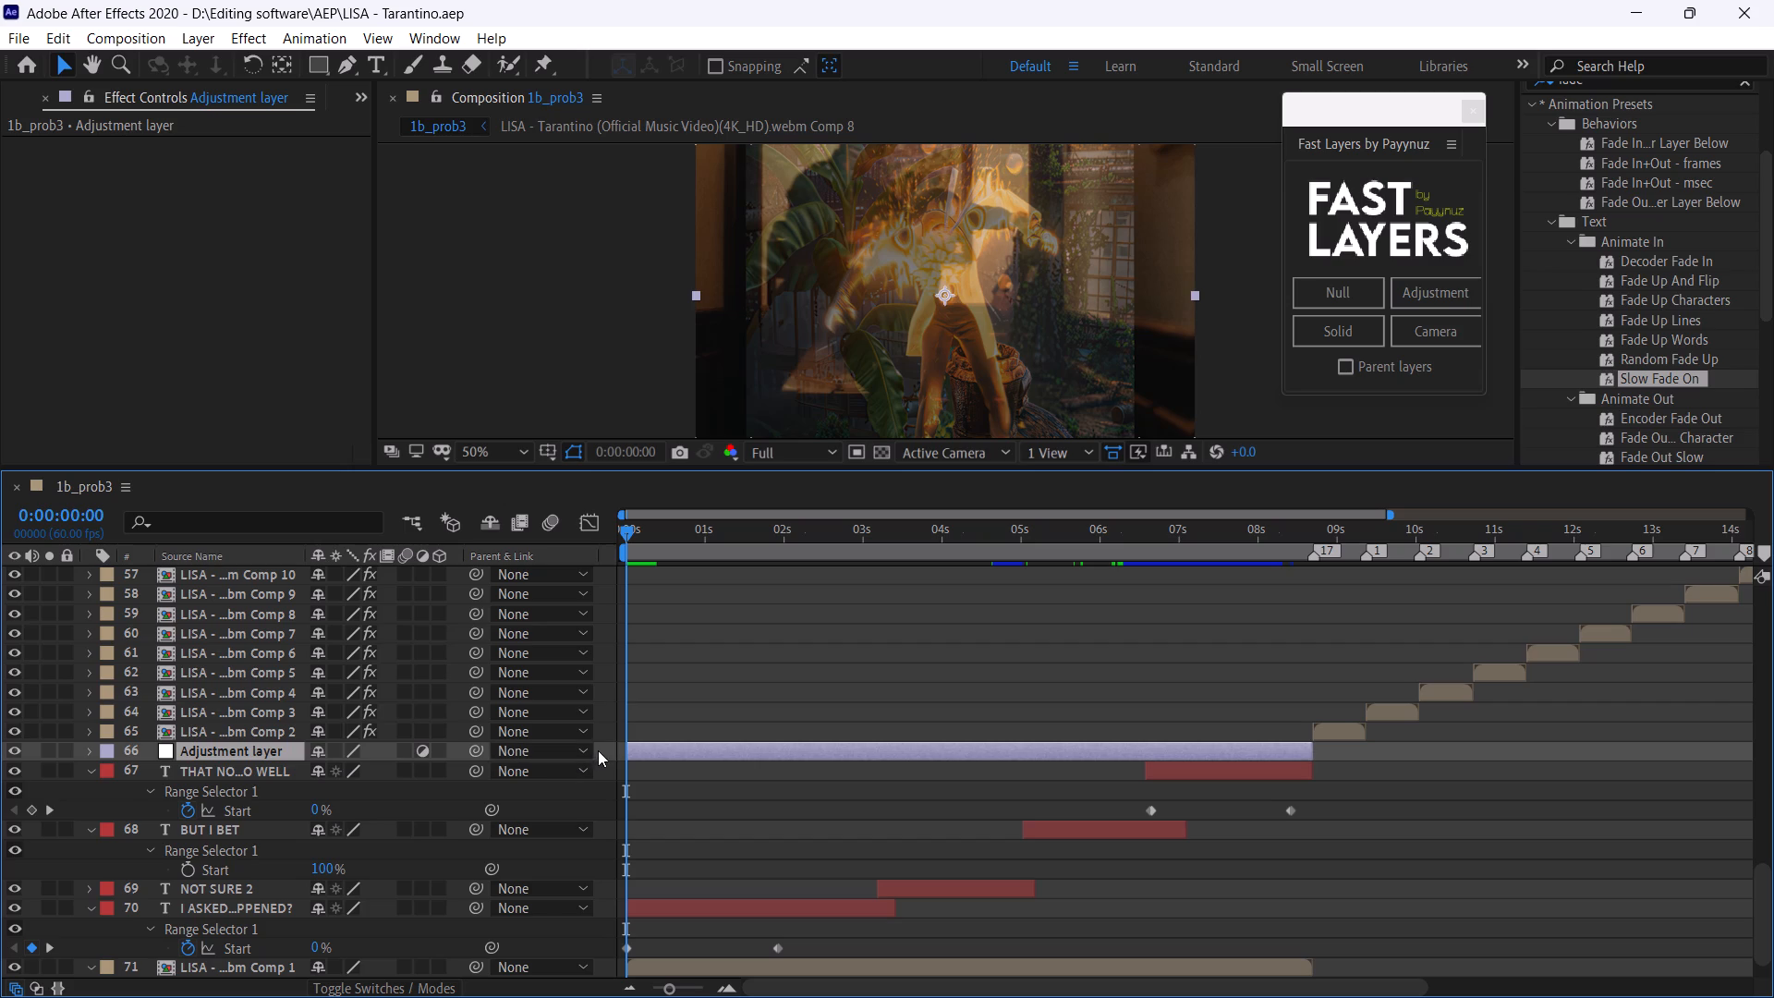
{"action": "left_click_drag", "start_coordinate": [602, 749], "coordinate": [708, 185]}
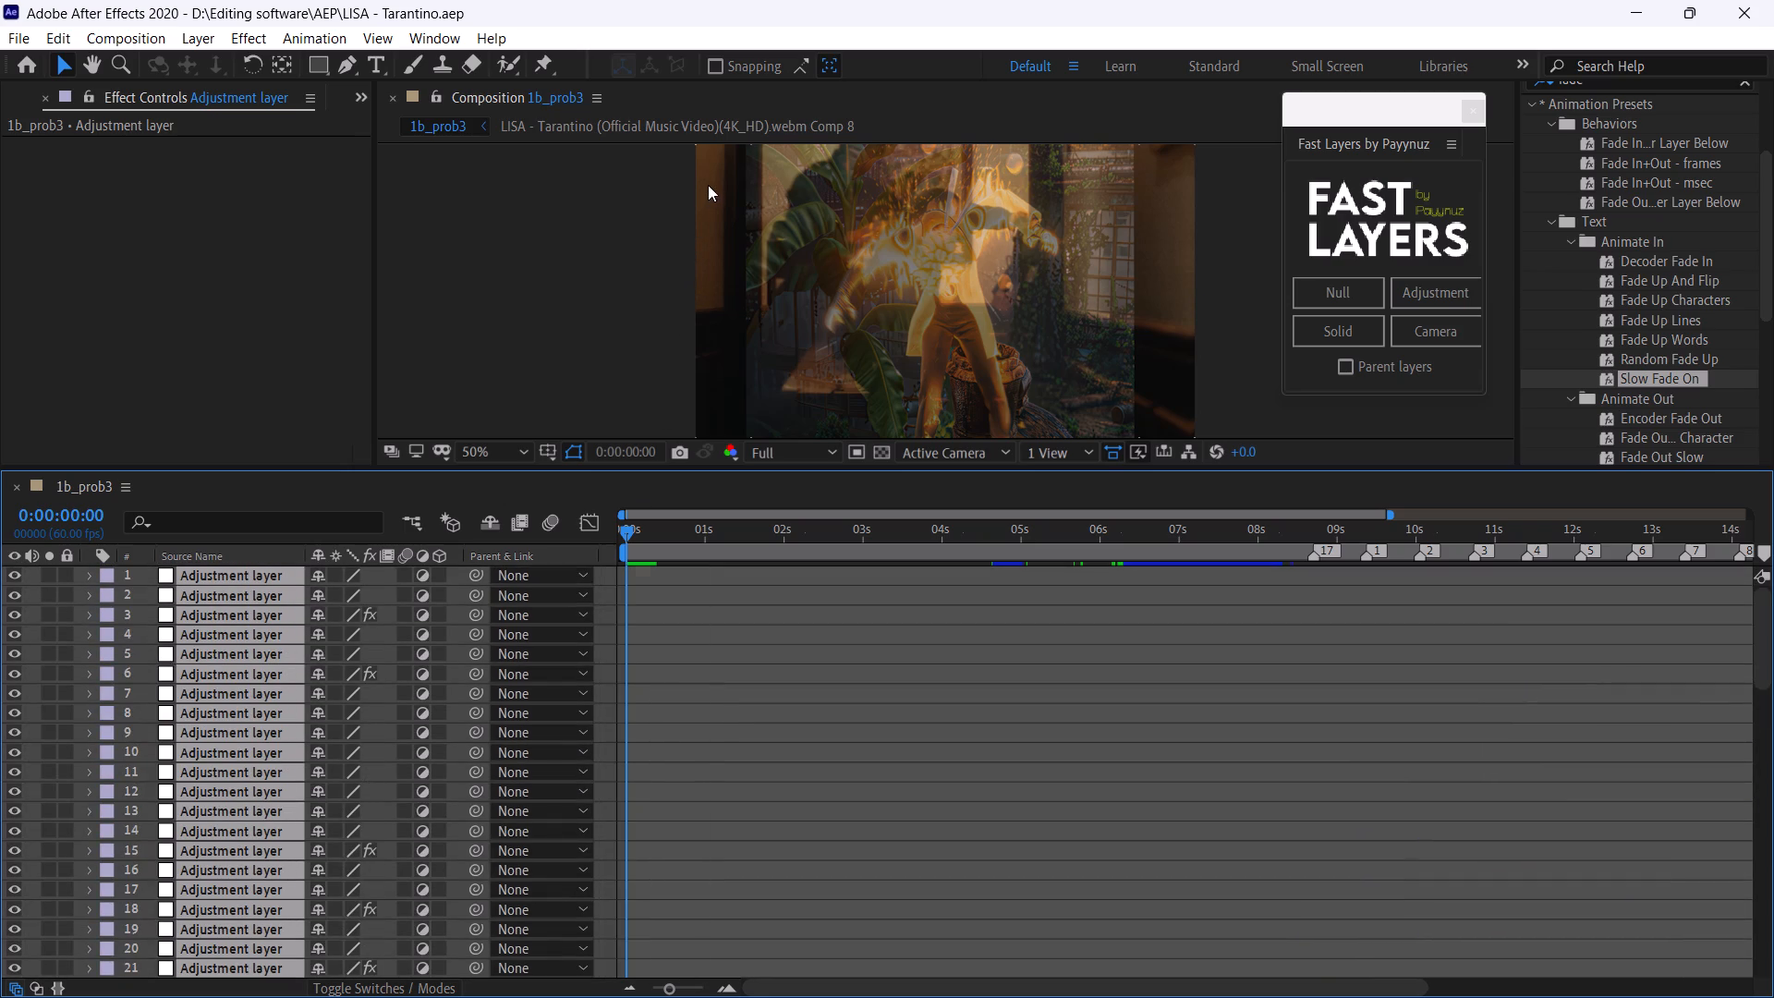
{"action": "left_click", "coordinate": [15, 571]}
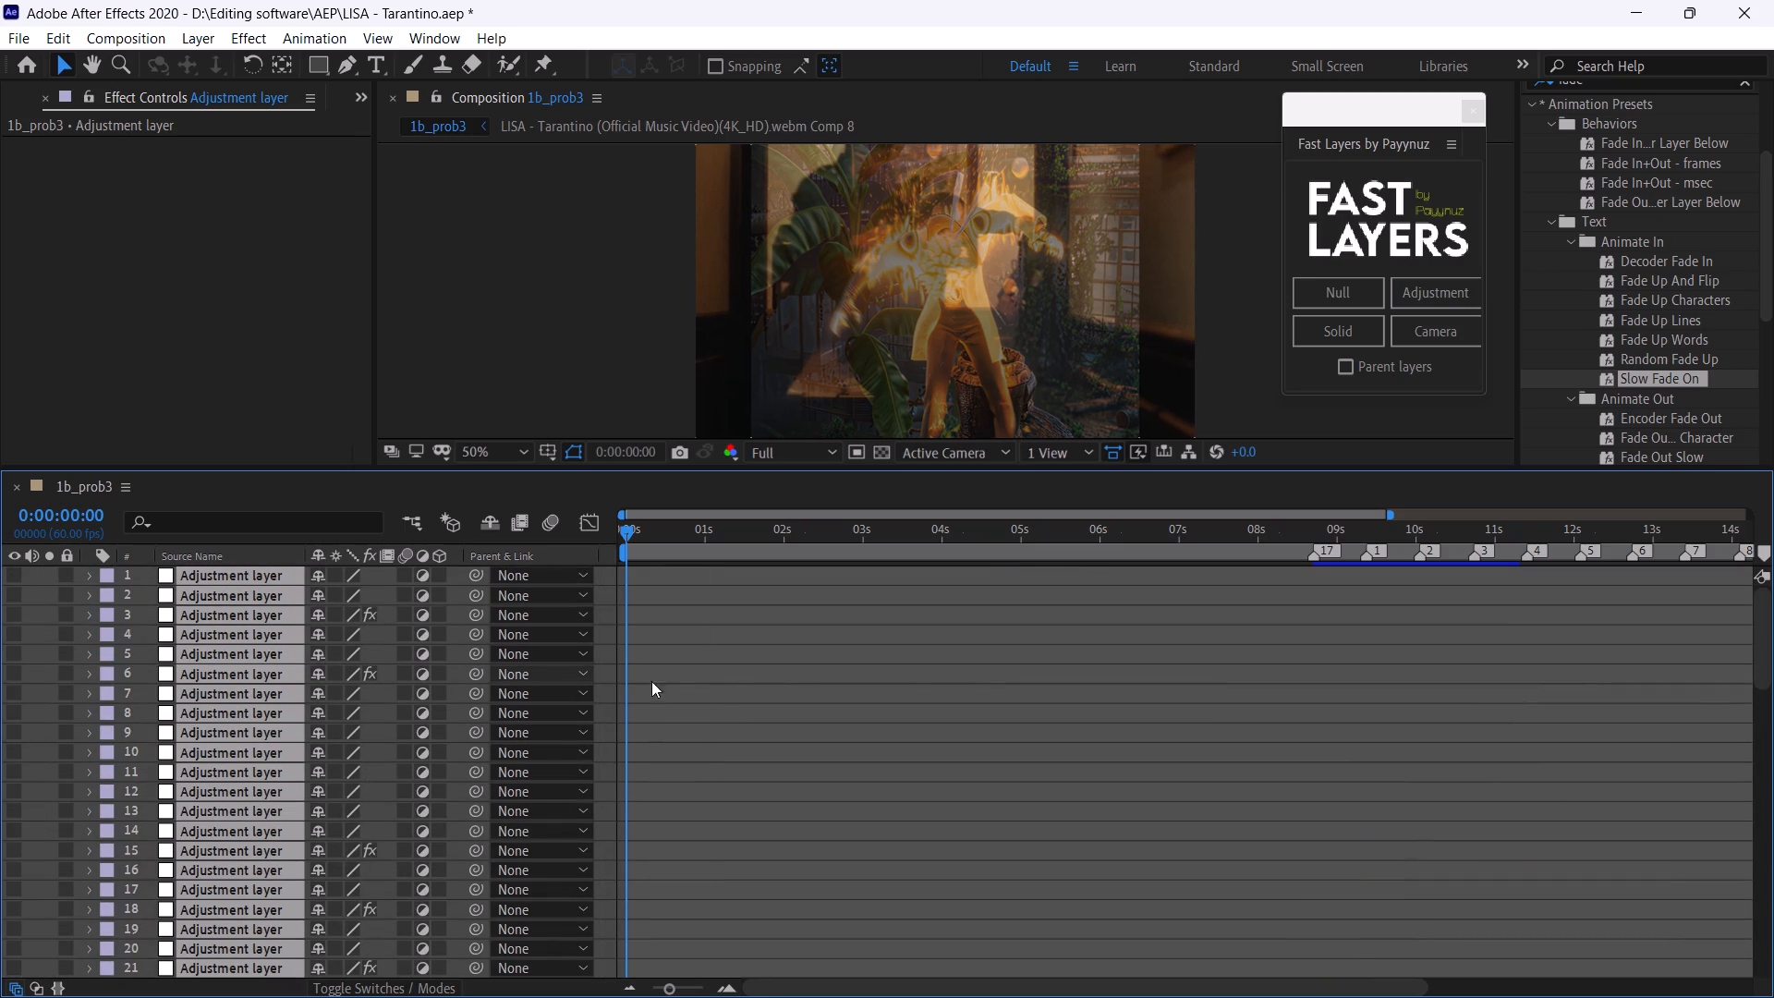
{"action": "left_click", "coordinate": [779, 668]}
{"action": "key", "text": "ctrl+s"}
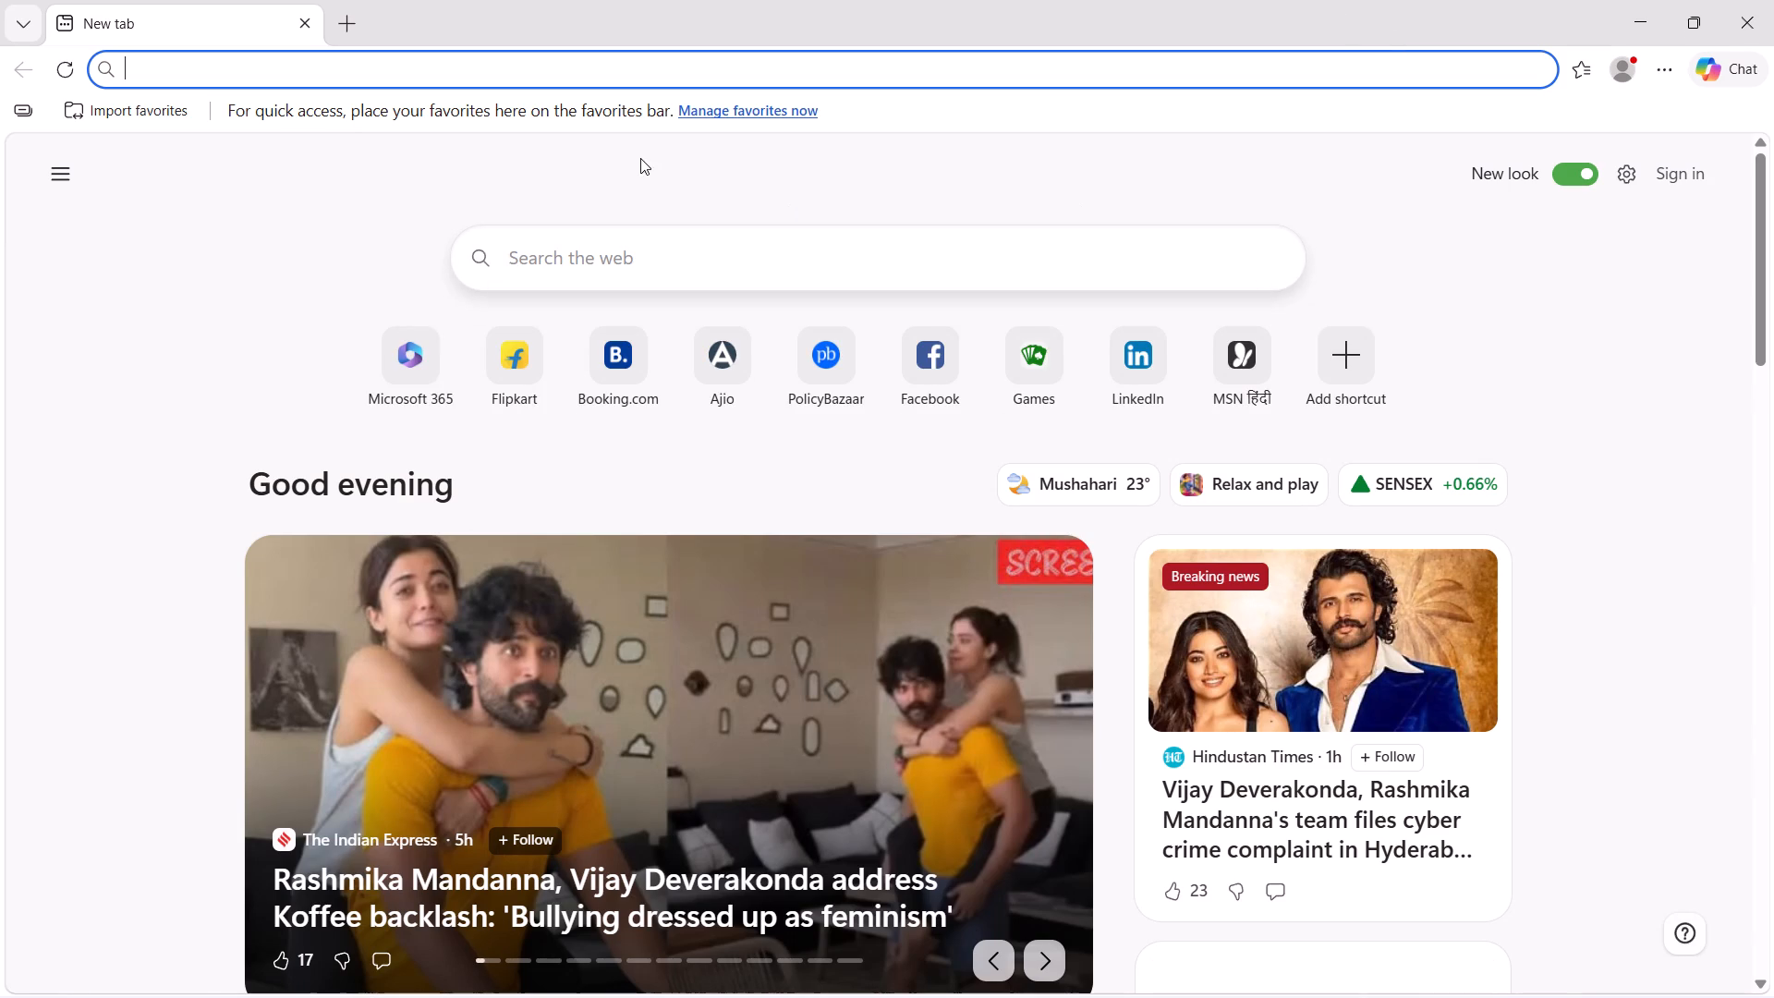
{"action": "left_click", "coordinate": [667, 44]}
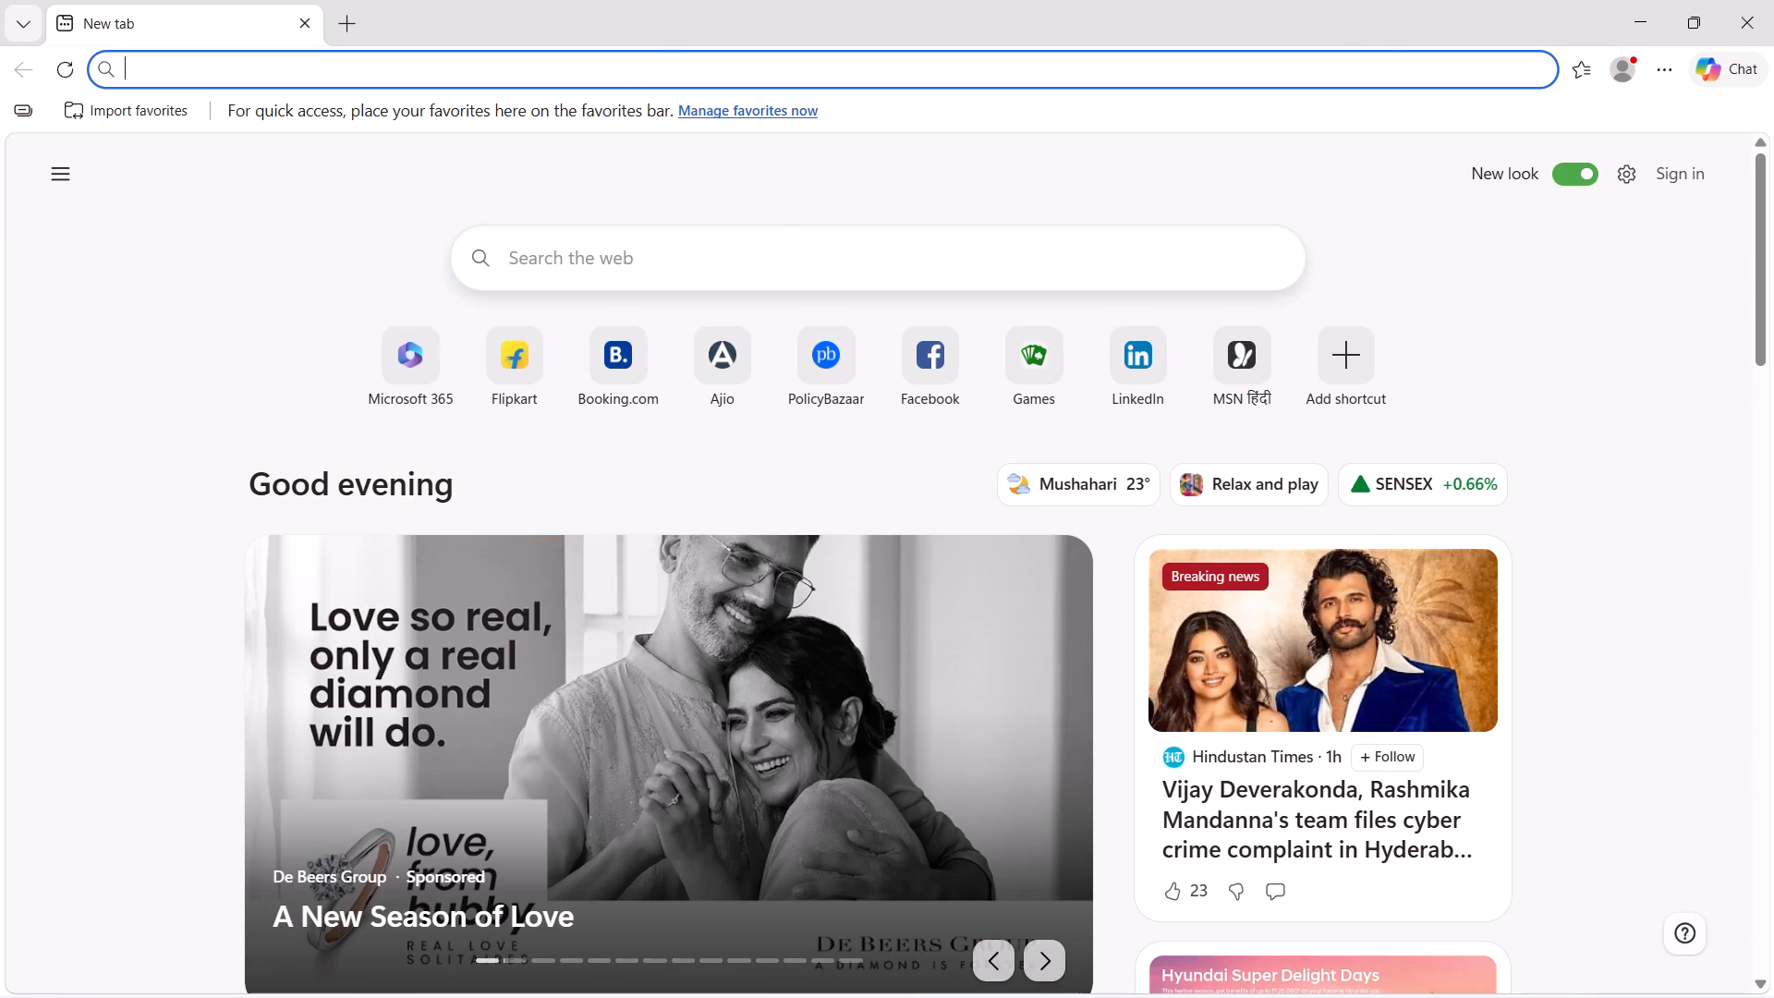
{"action": "type", "text": "how to make perfex"}
{"action": "key", "text": "BackSpace"}
{"action": "type", "text": "ct text in AE"}
{"action": "key", "text": "Return"}
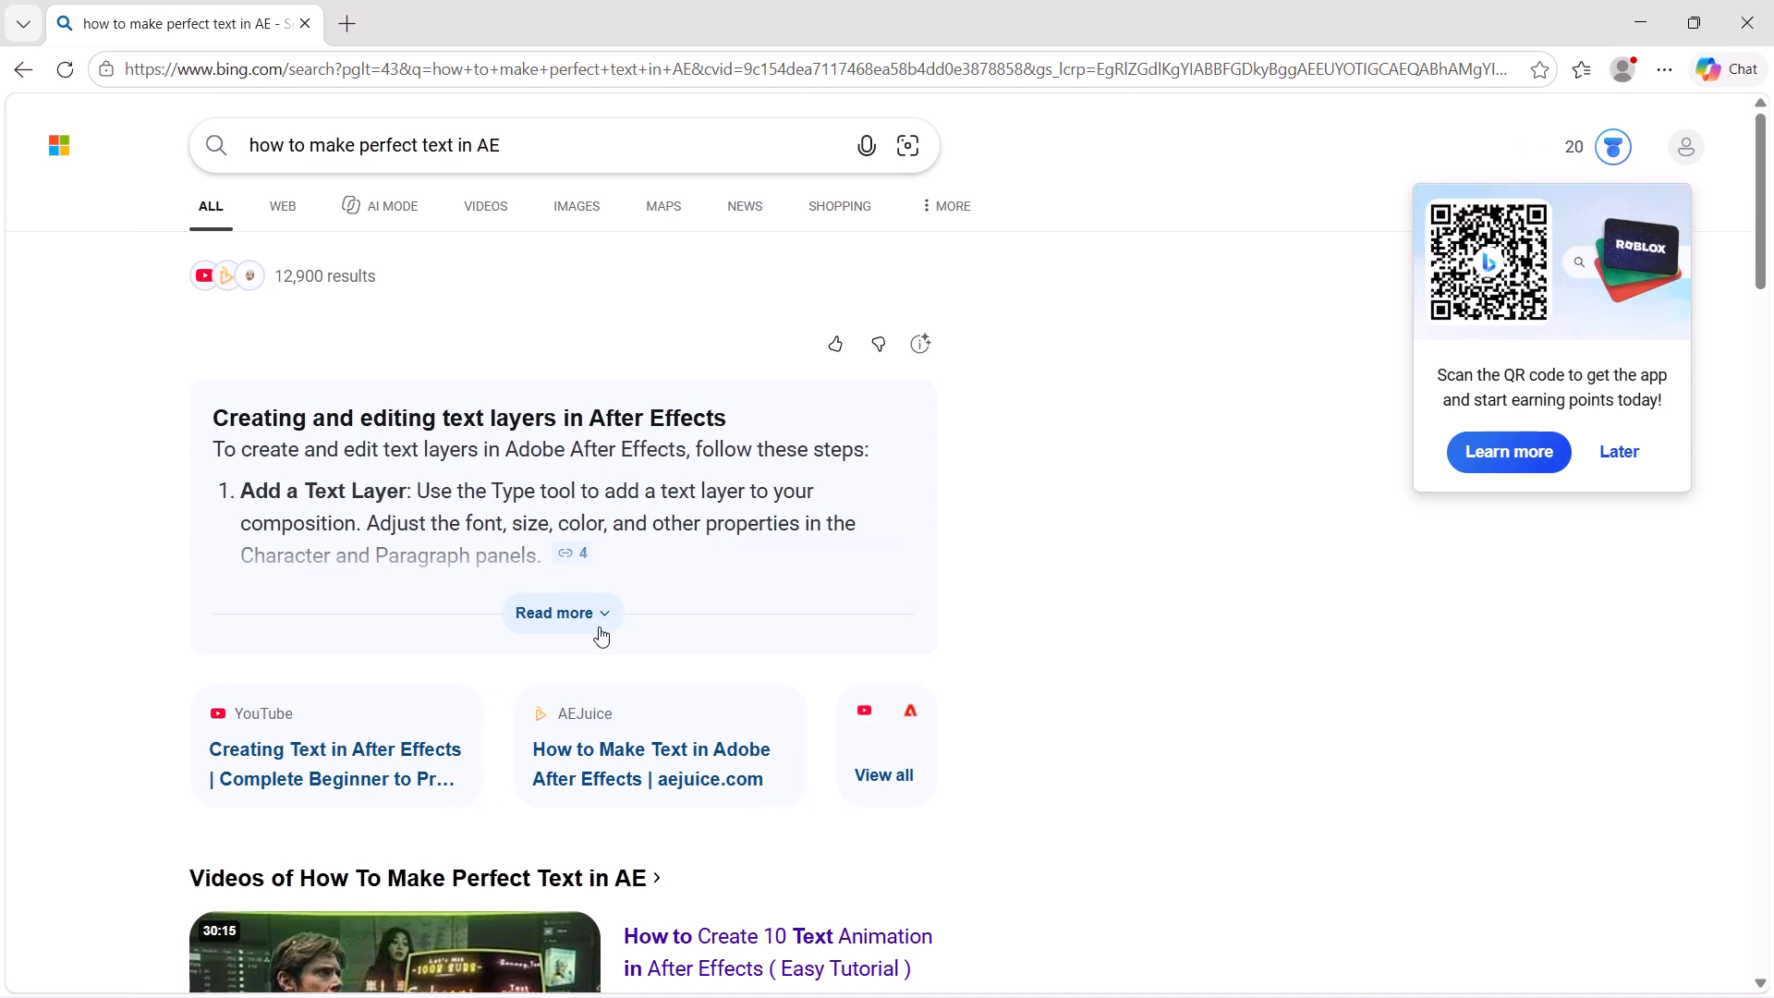
{"action": "left_click", "coordinate": [587, 612]}
{"action": "scroll", "coordinate": [587, 538], "scroll_direction": "down", "scroll_amount": 1}
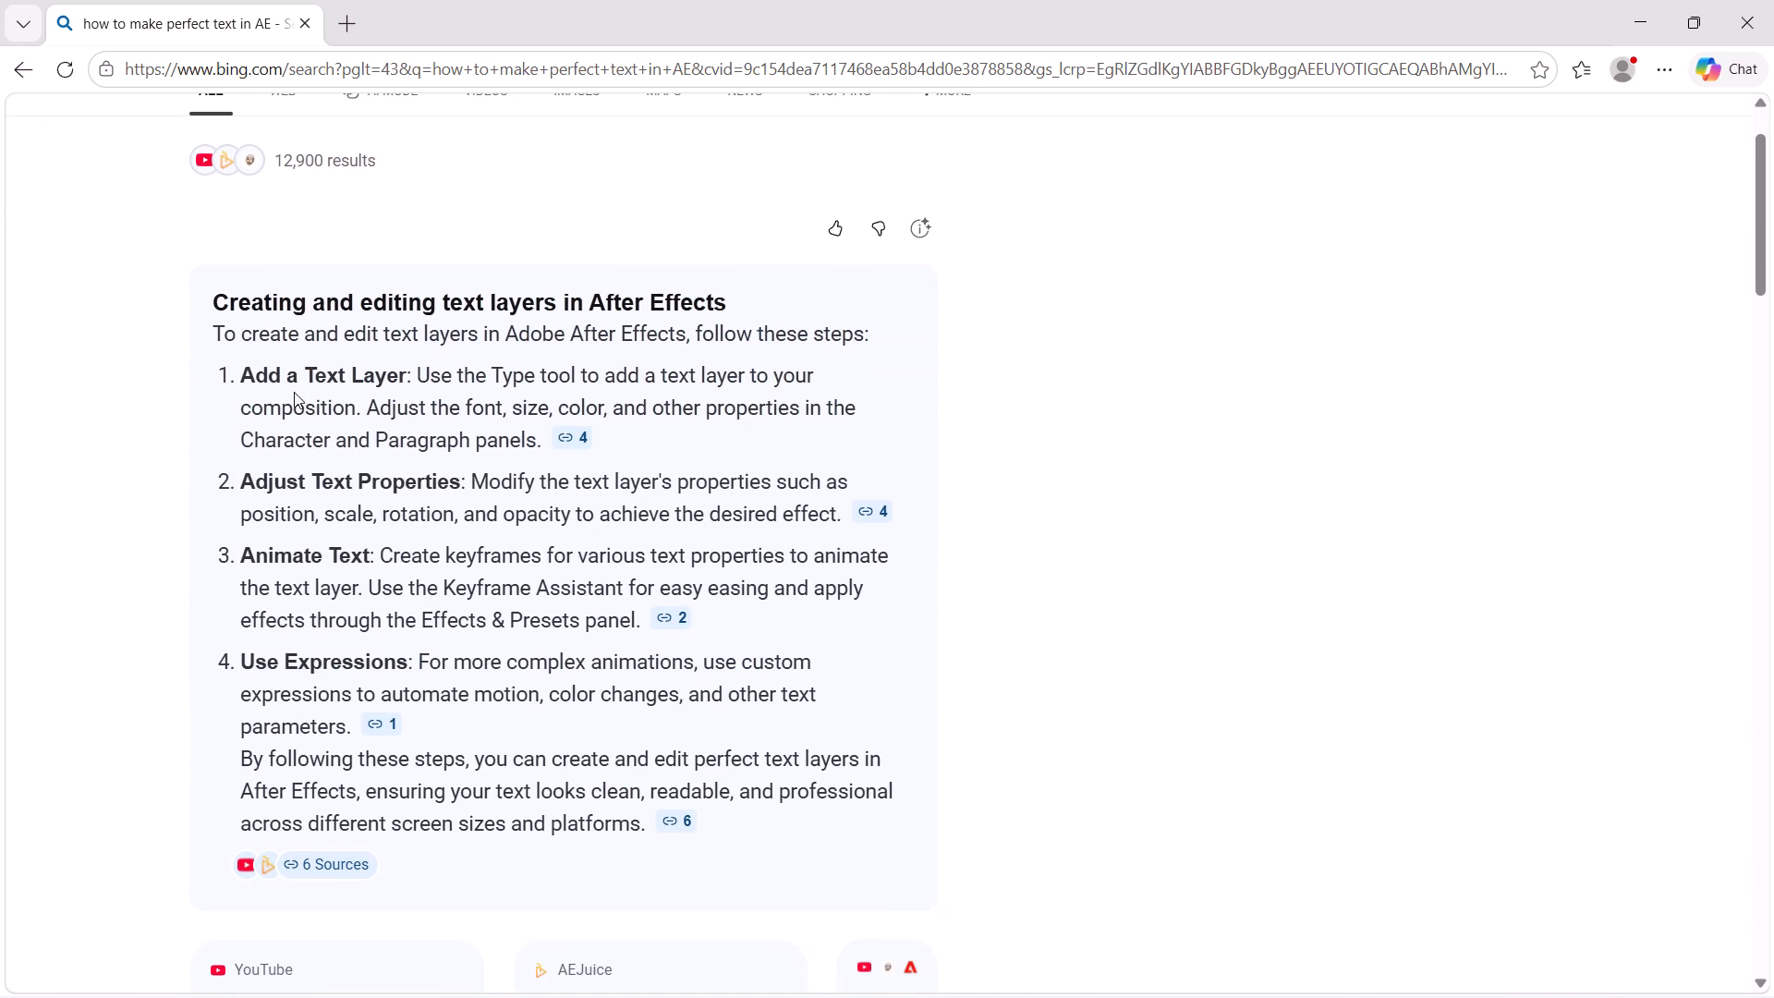
{"action": "left_click_drag", "start_coordinate": [237, 369], "coordinate": [310, 376]}
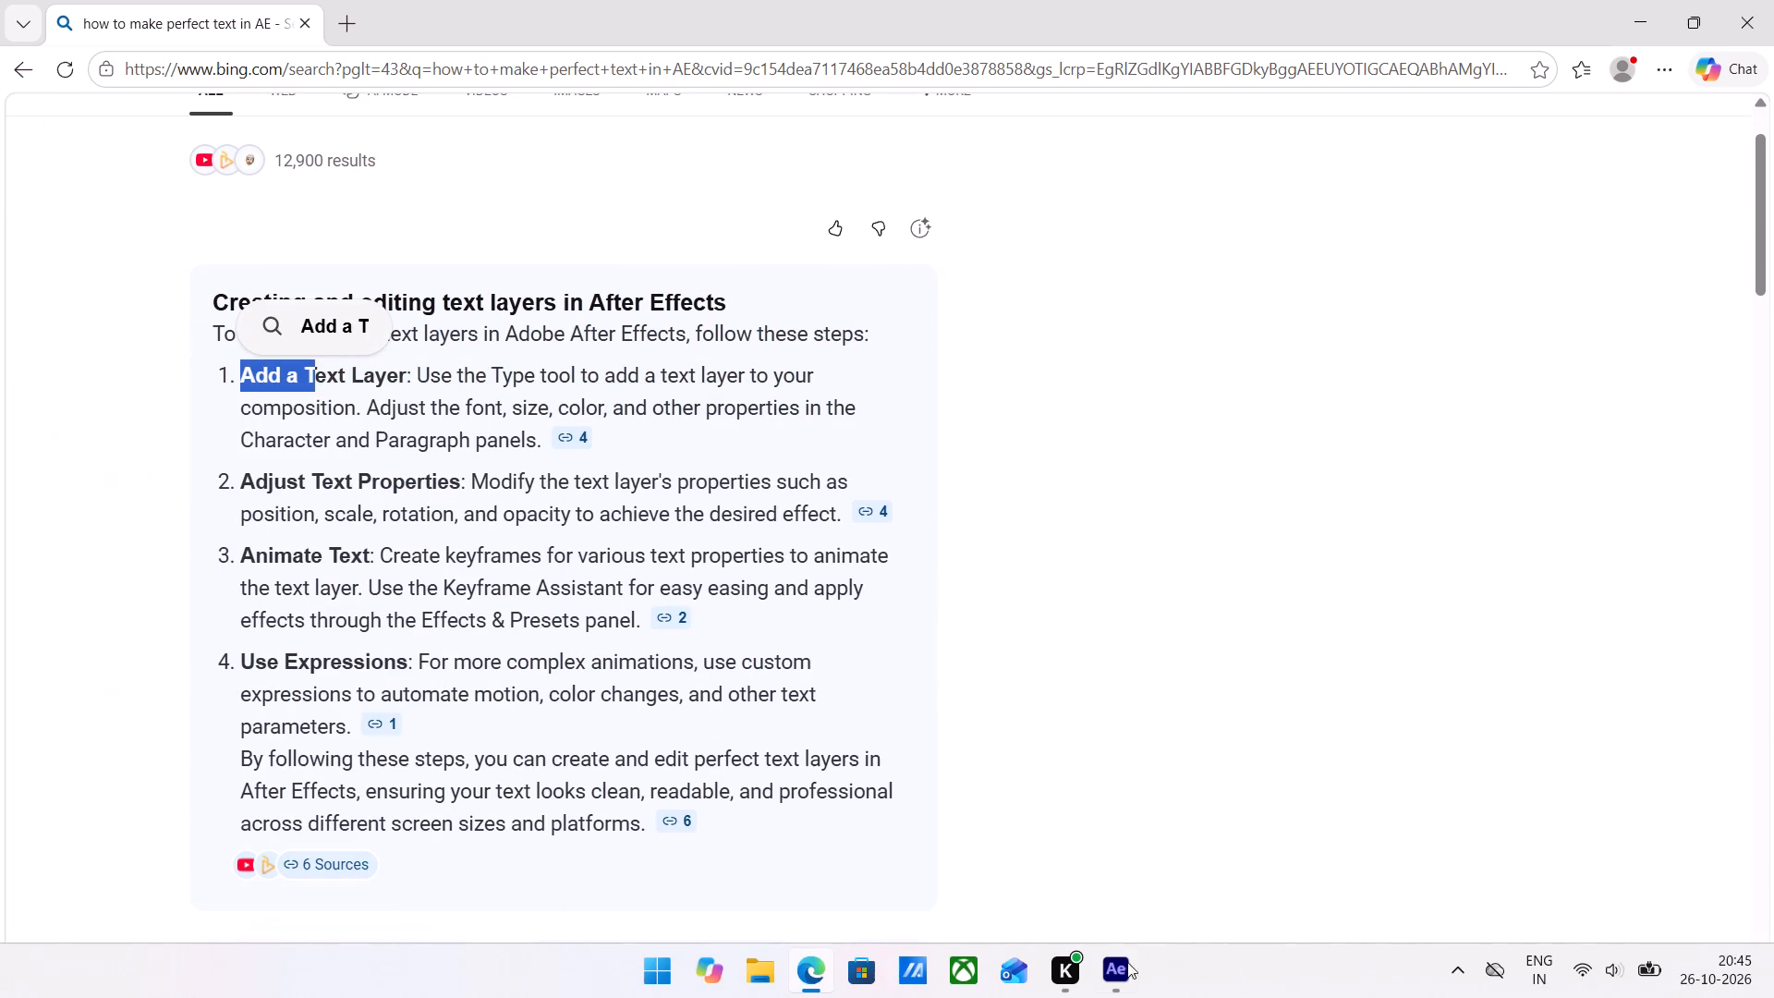
Switch back to After Effects and hide the LISA Comp 1 layer (layer 71) directly above the 1b_prob3.mp4 reference.
{"action": "left_click", "coordinate": [1116, 966]}
{"action": "scroll", "coordinate": [890, 682], "scroll_direction": "down", "scroll_amount": 2}
{"action": "scroll", "coordinate": [898, 682], "scroll_direction": "up", "scroll_amount": 2}
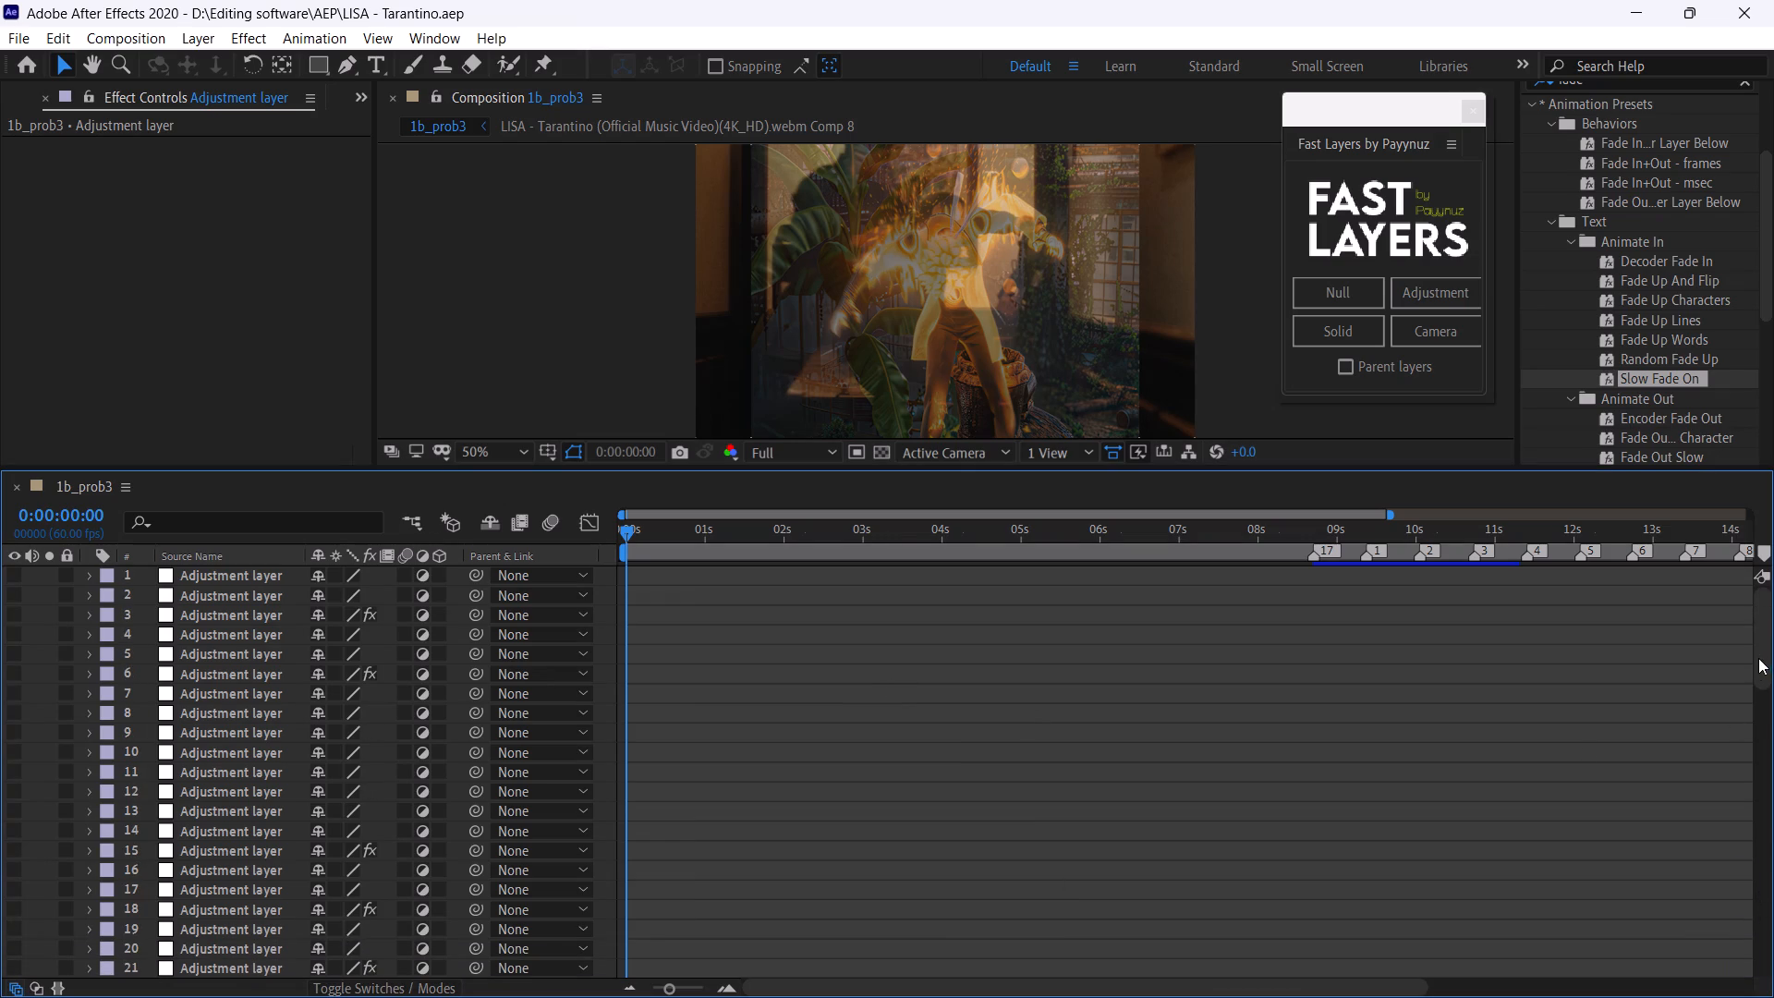
{"action": "left_click_drag", "start_coordinate": [1760, 657], "coordinate": [1747, 997]}
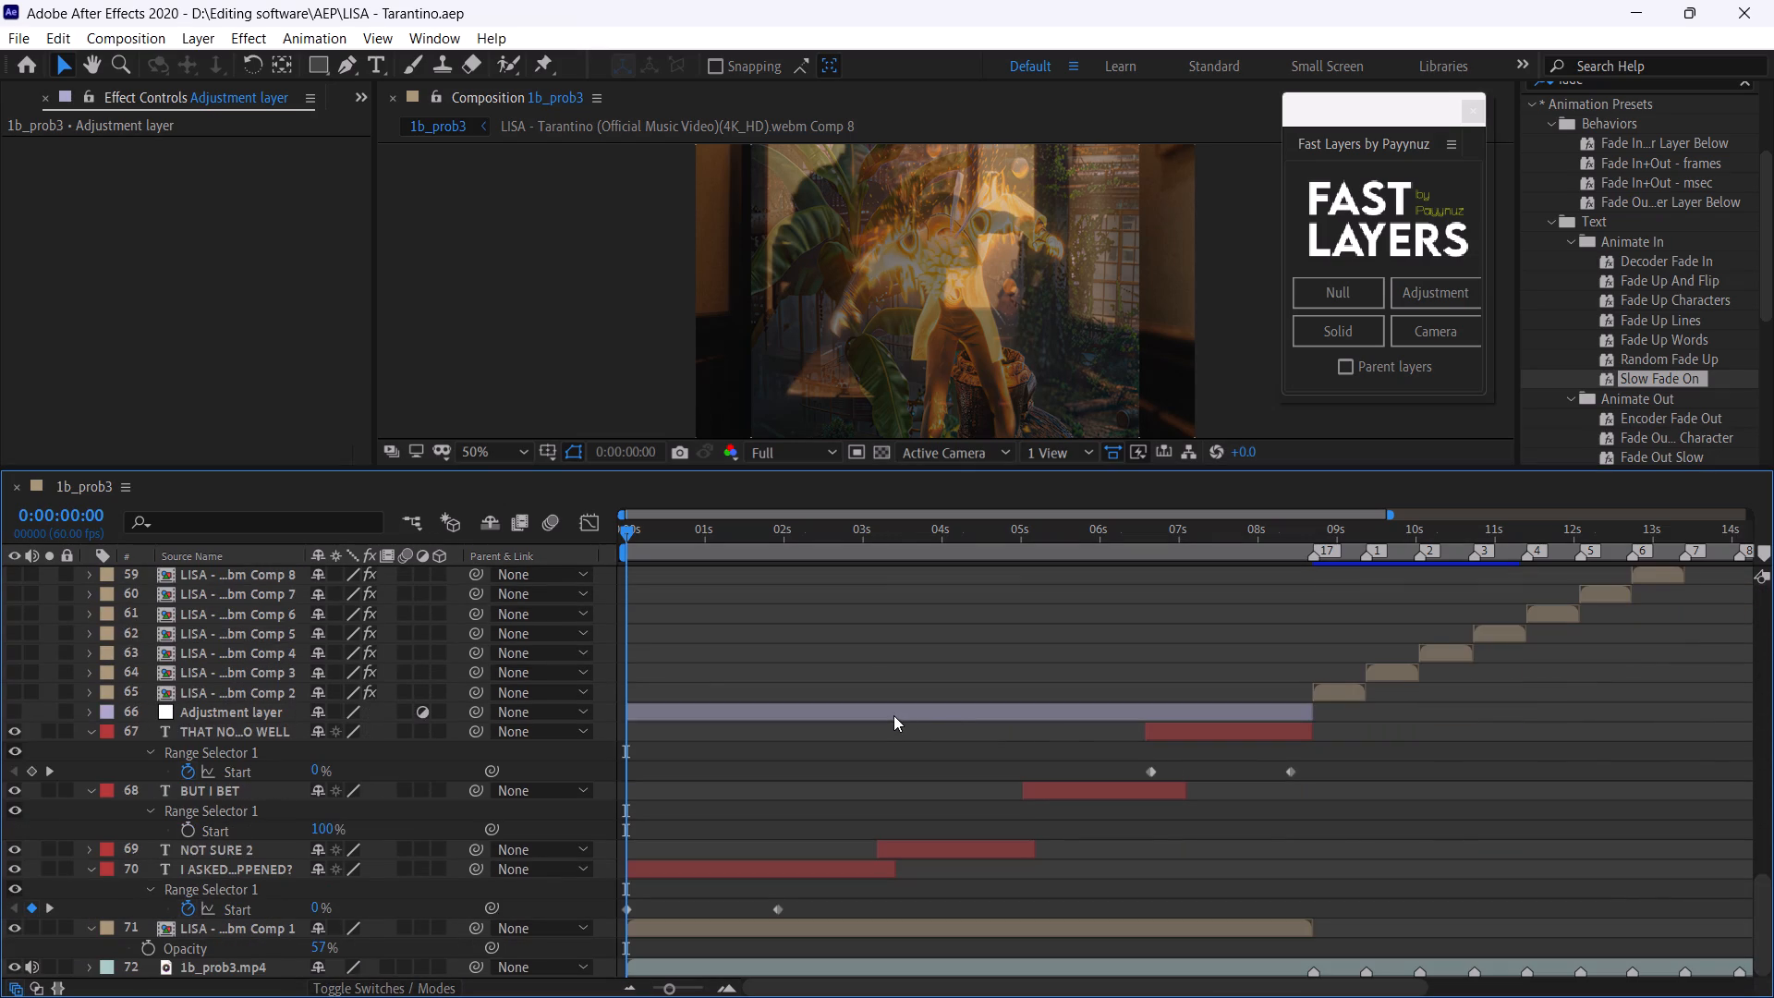
{"action": "left_click", "coordinate": [893, 715]}
{"action": "scroll", "coordinate": [1200, 899], "scroll_direction": "down", "scroll_amount": 1}
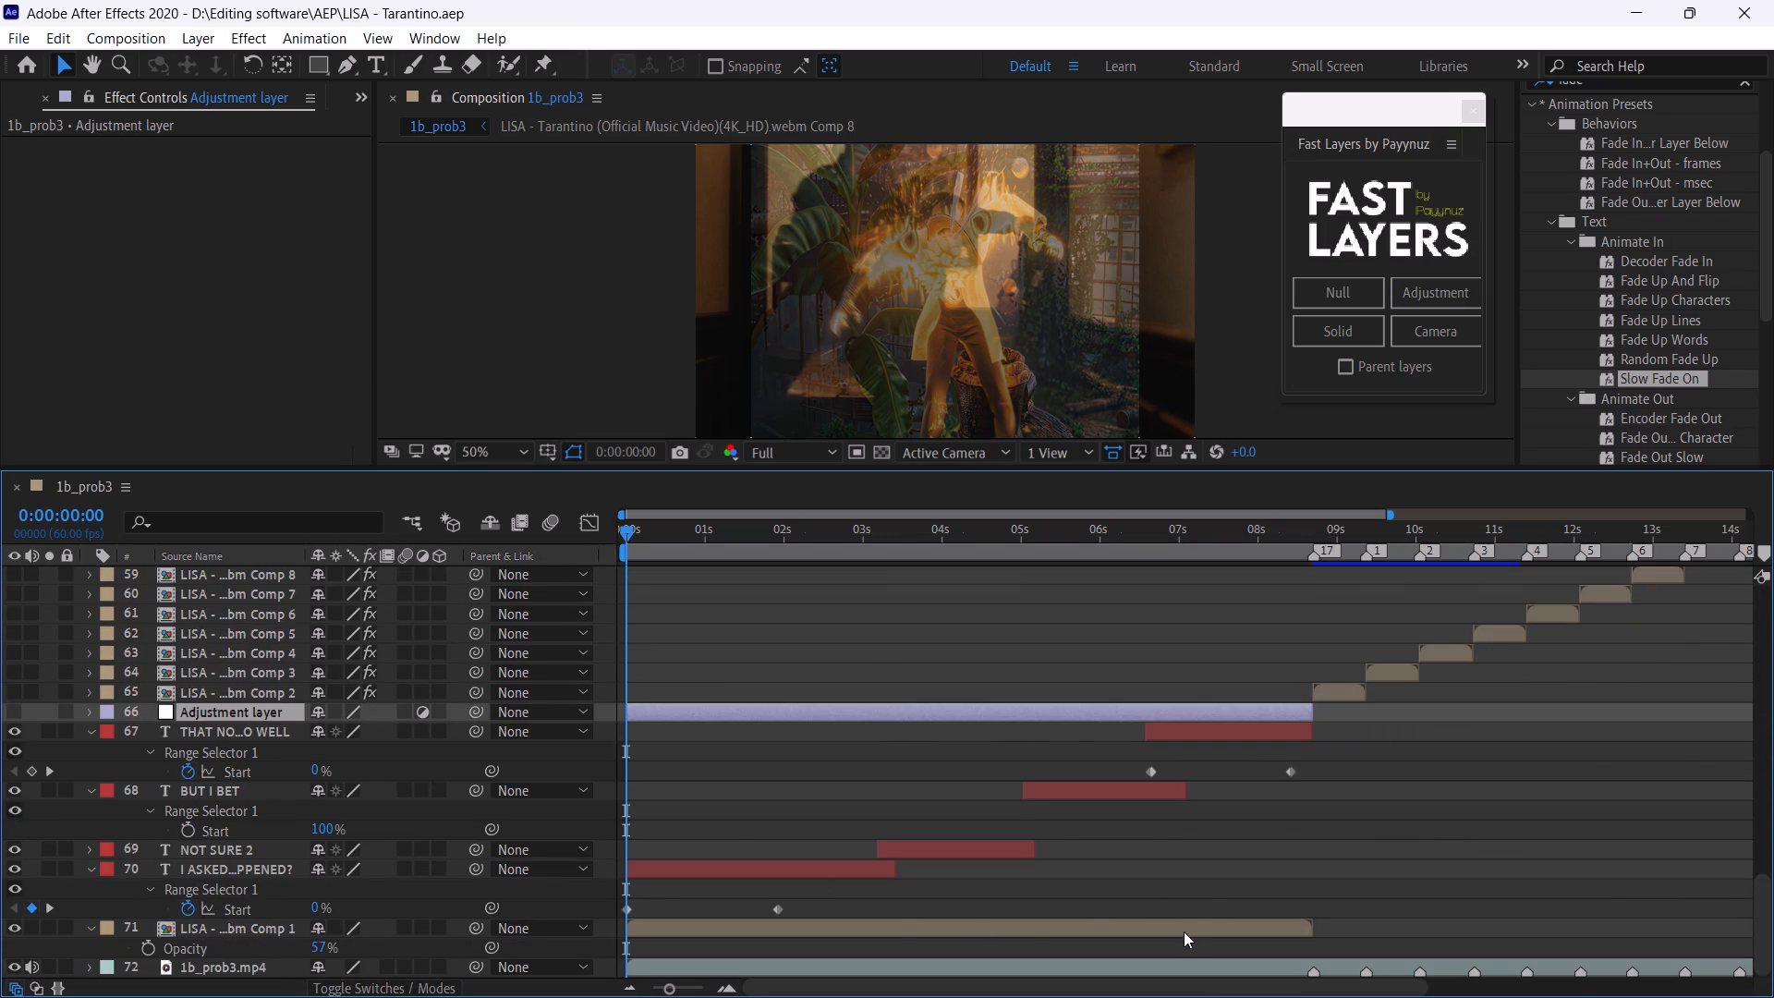
{"action": "left_click", "coordinate": [1184, 928]}
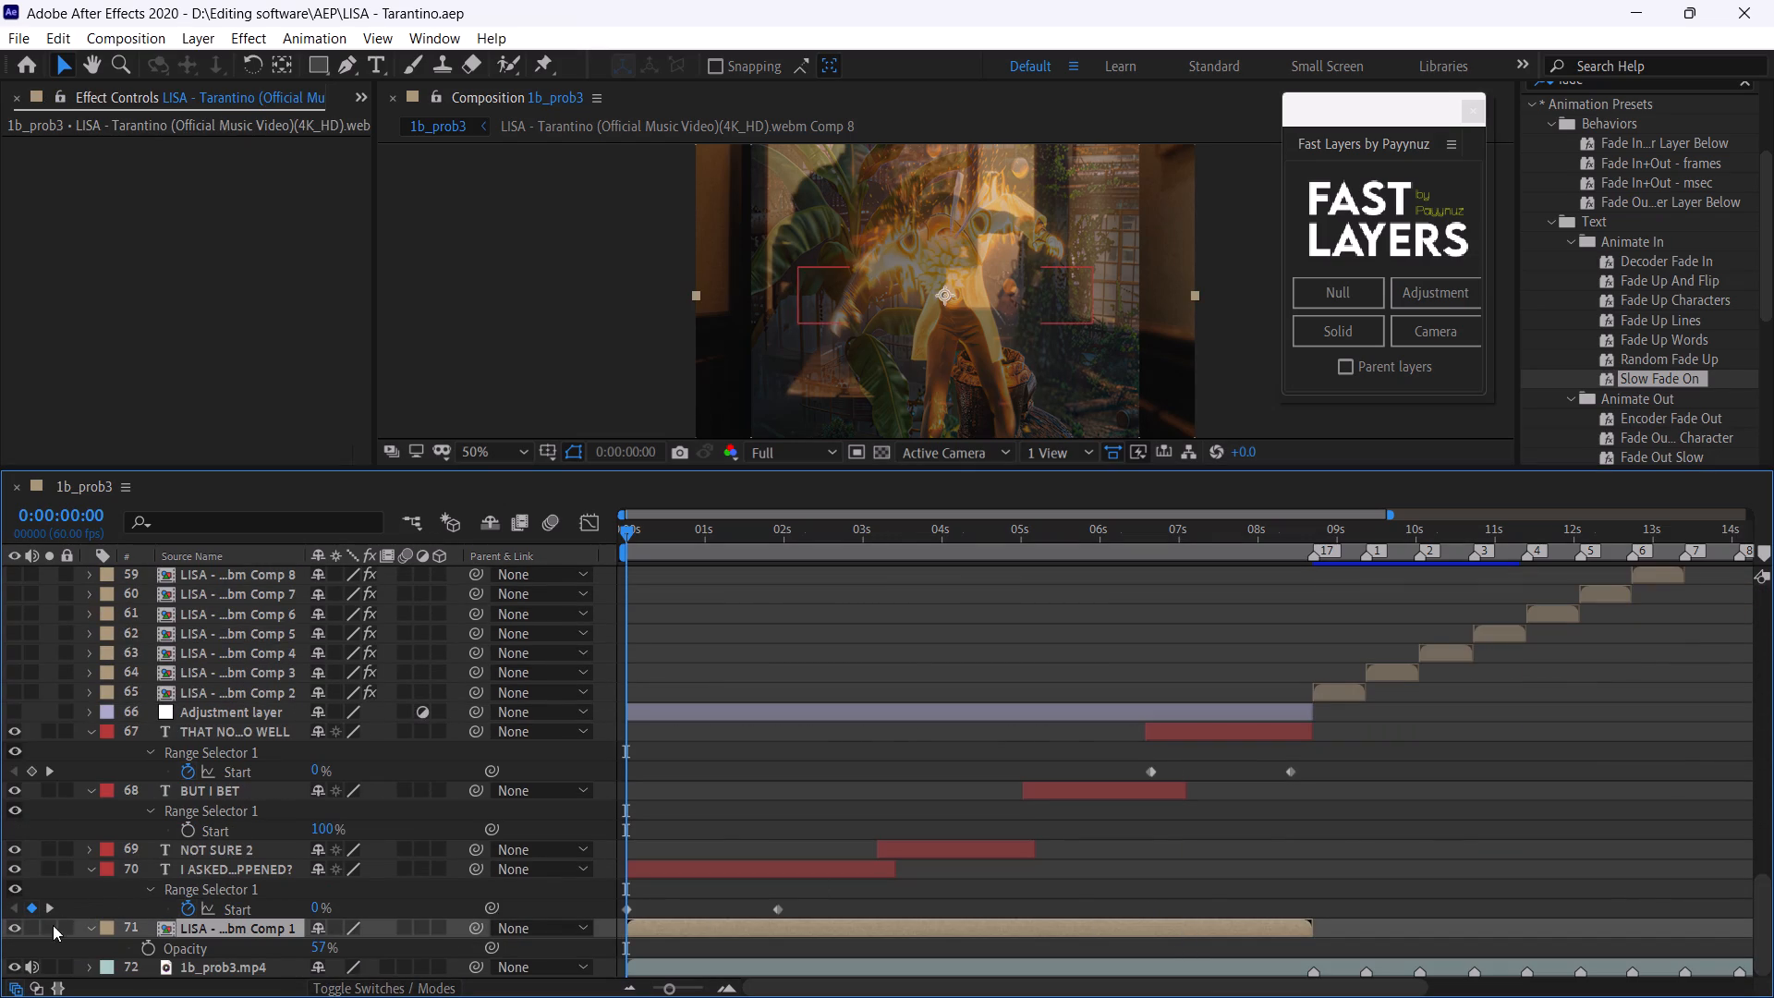
{"action": "left_click", "coordinate": [12, 927]}
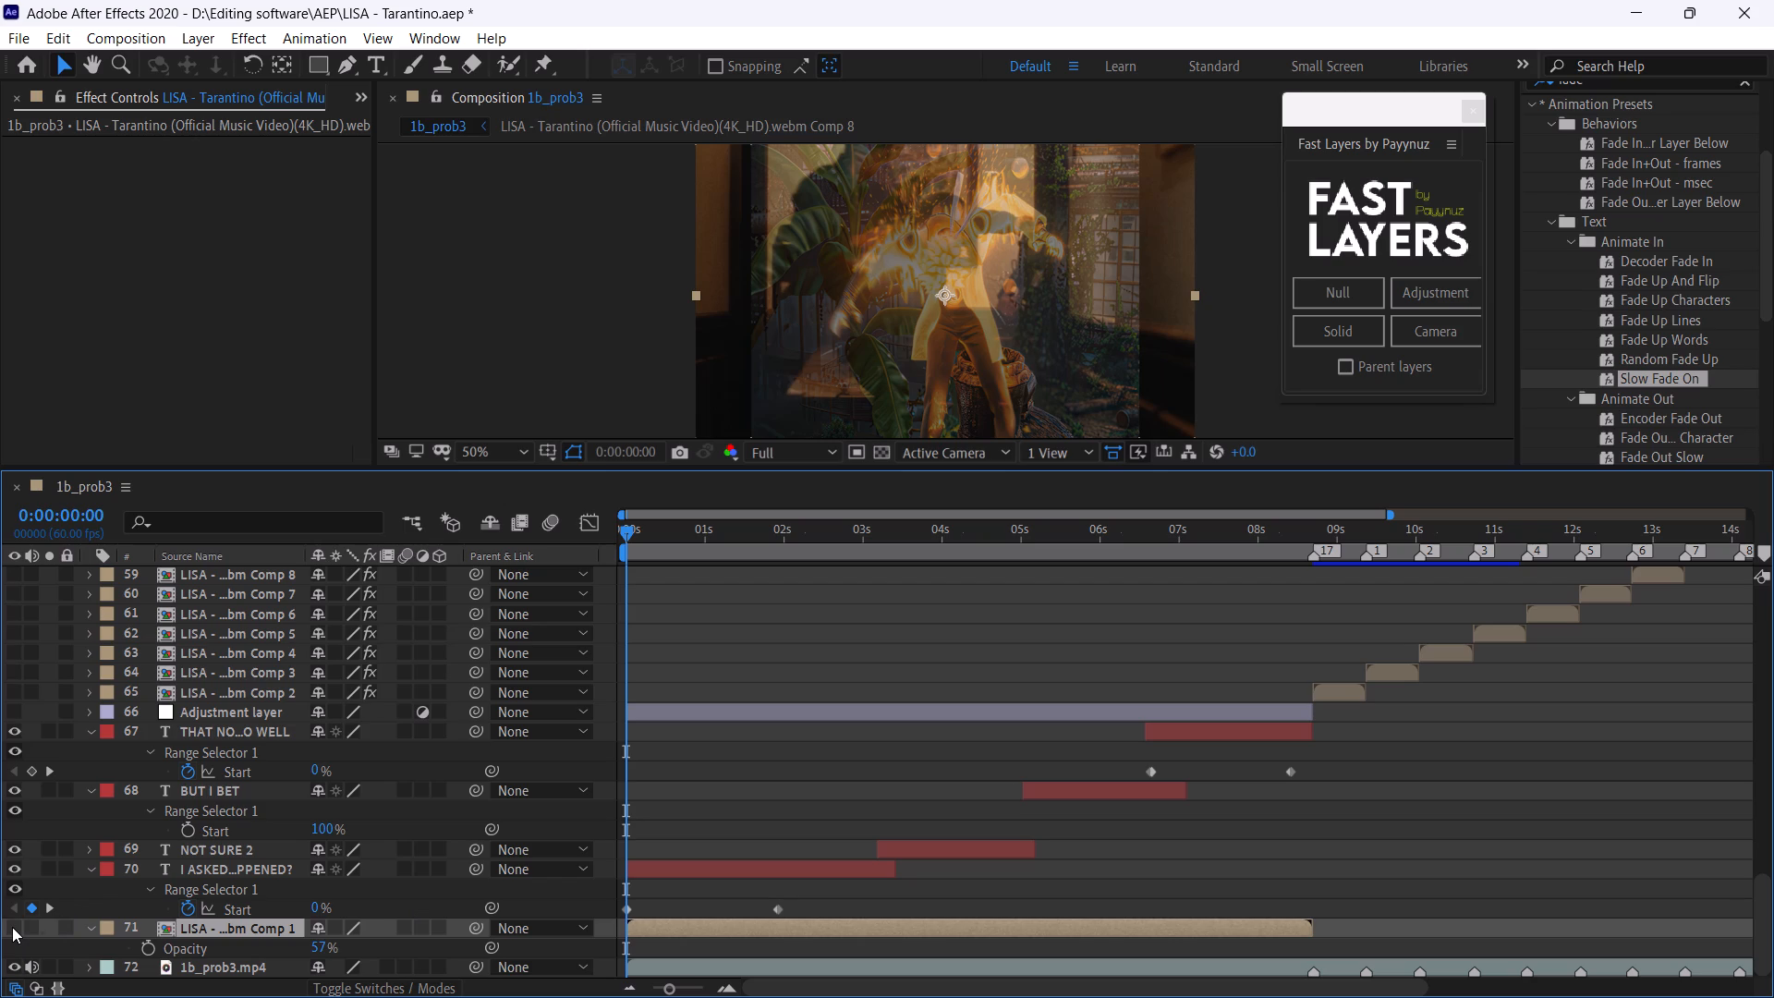
Play the captions over the reference video from 0:00:00:00, 0:00:03:18 and repeatedly from 0:00:04:26, comparing their timing around NOT SURE.
{"action": "left_click_drag", "start_coordinate": [646, 526], "coordinate": [609, 523]}
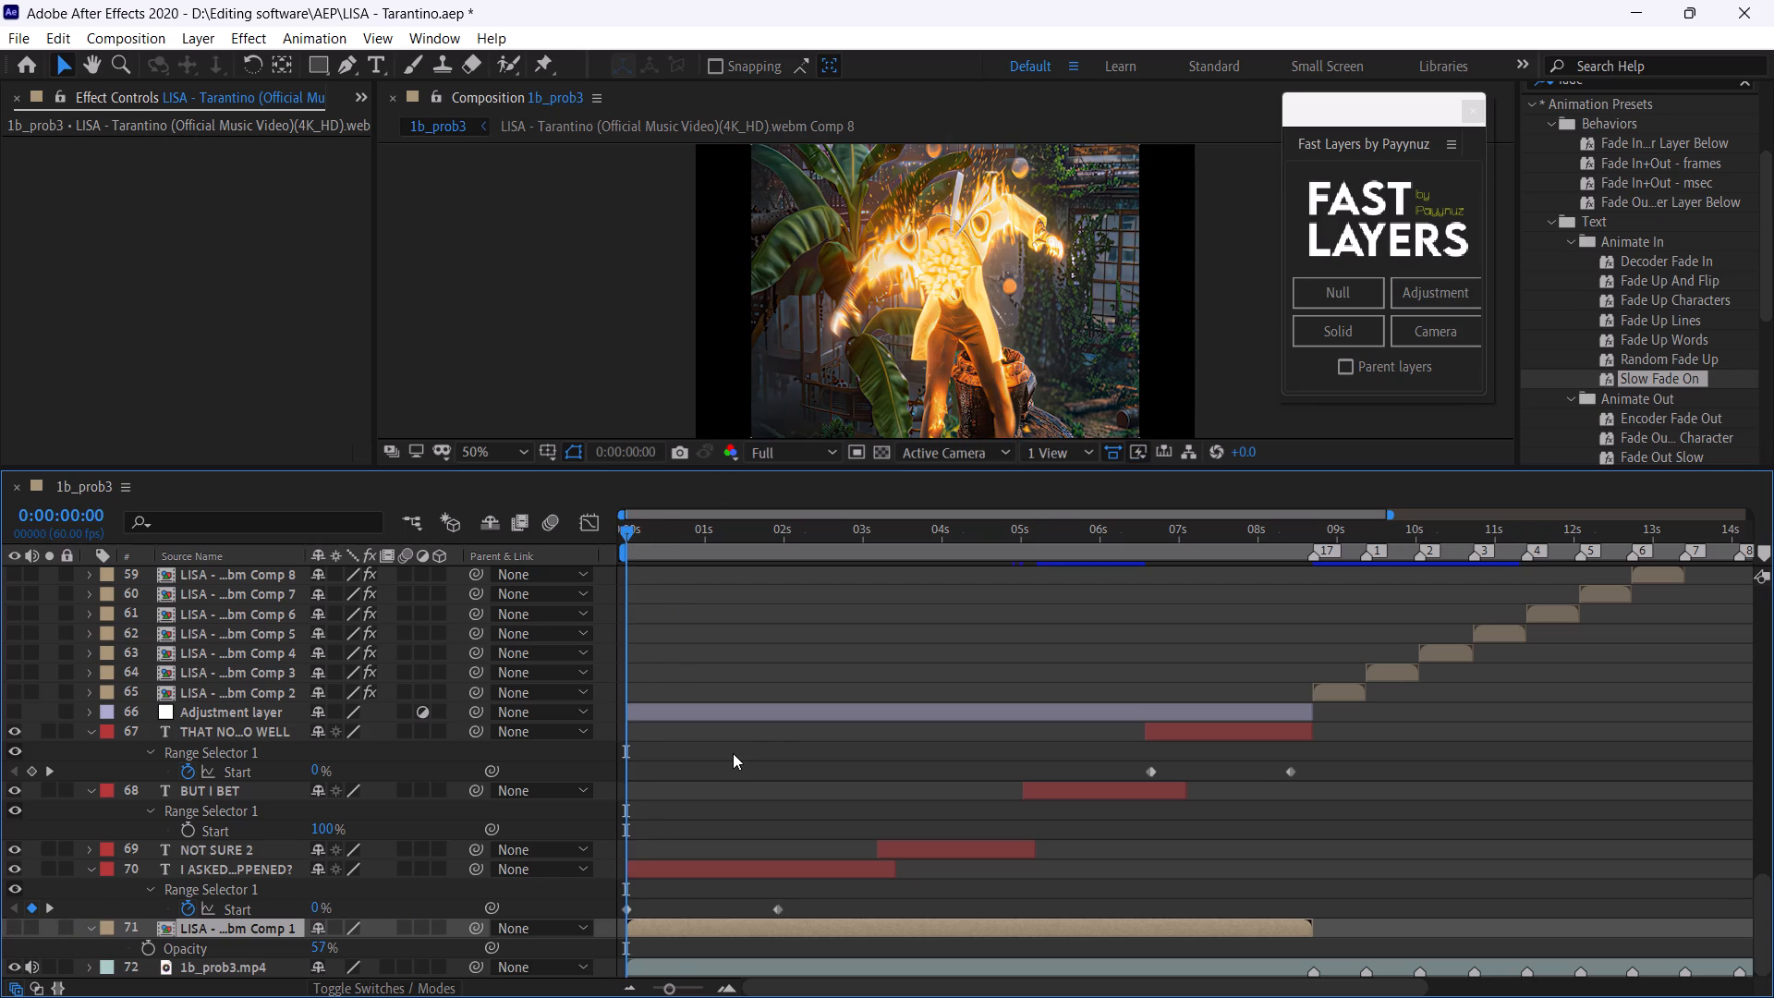
{"action": "key", "text": "space"}
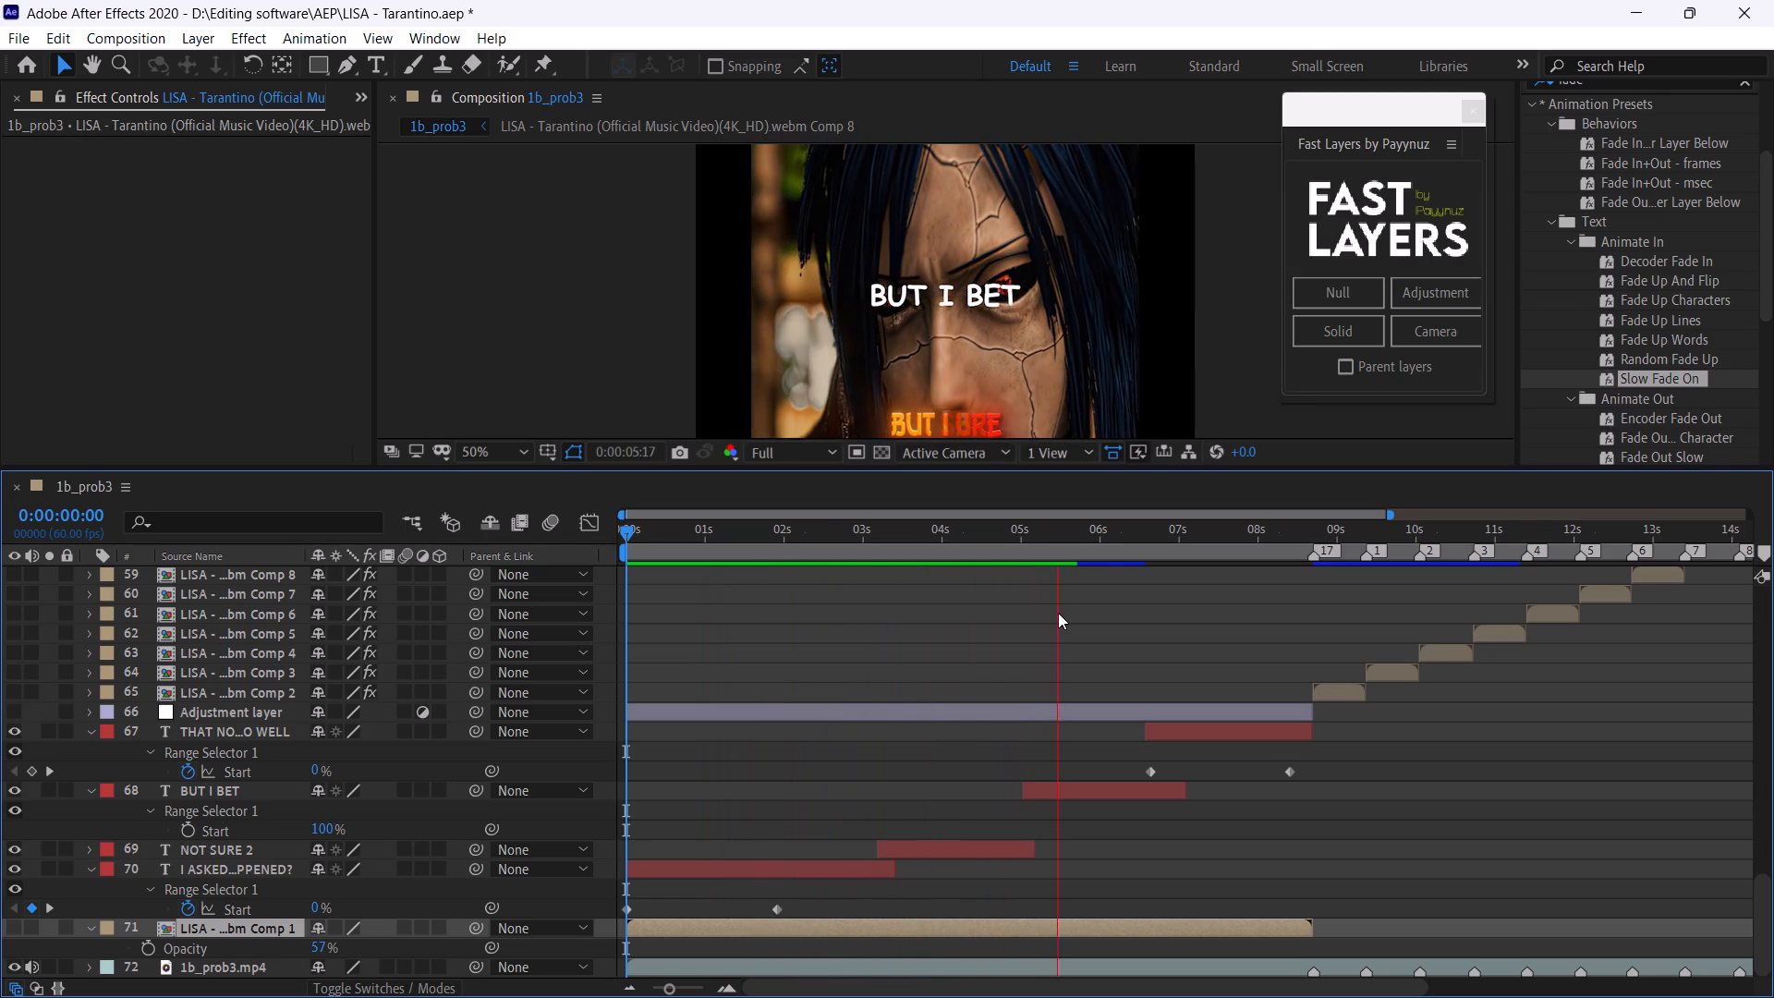
{"action": "left_click", "coordinate": [887, 529]}
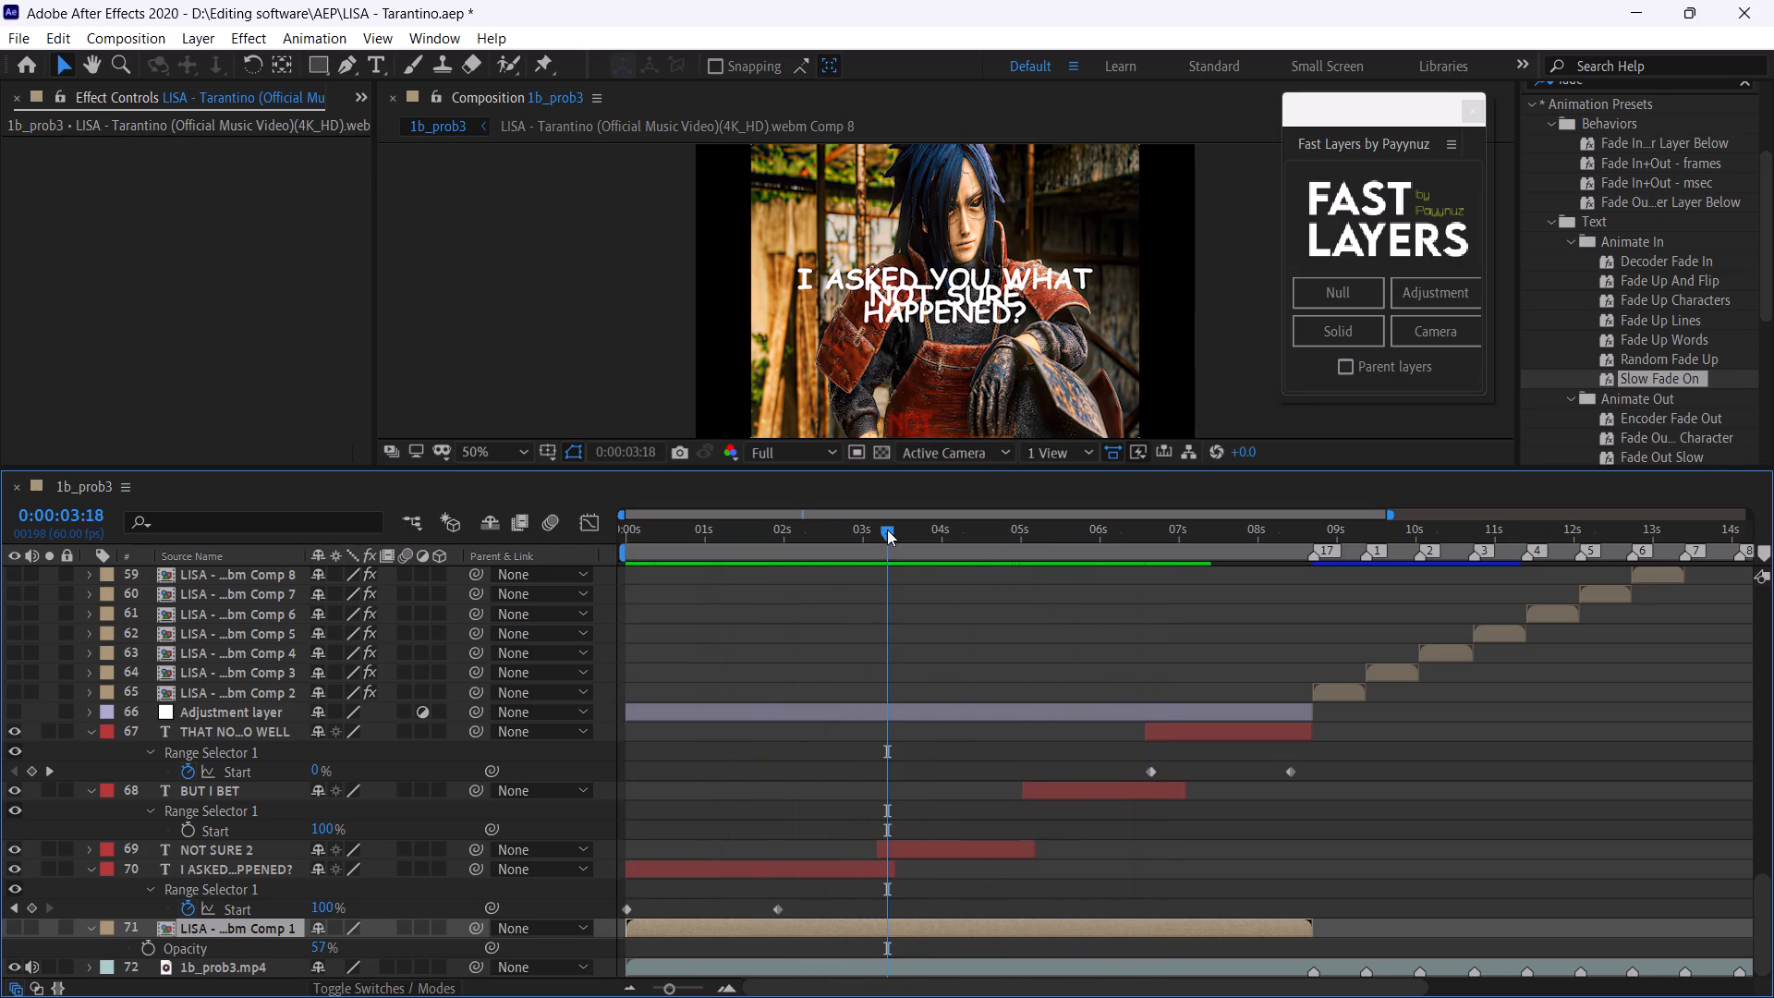
{"action": "key", "text": "space"}
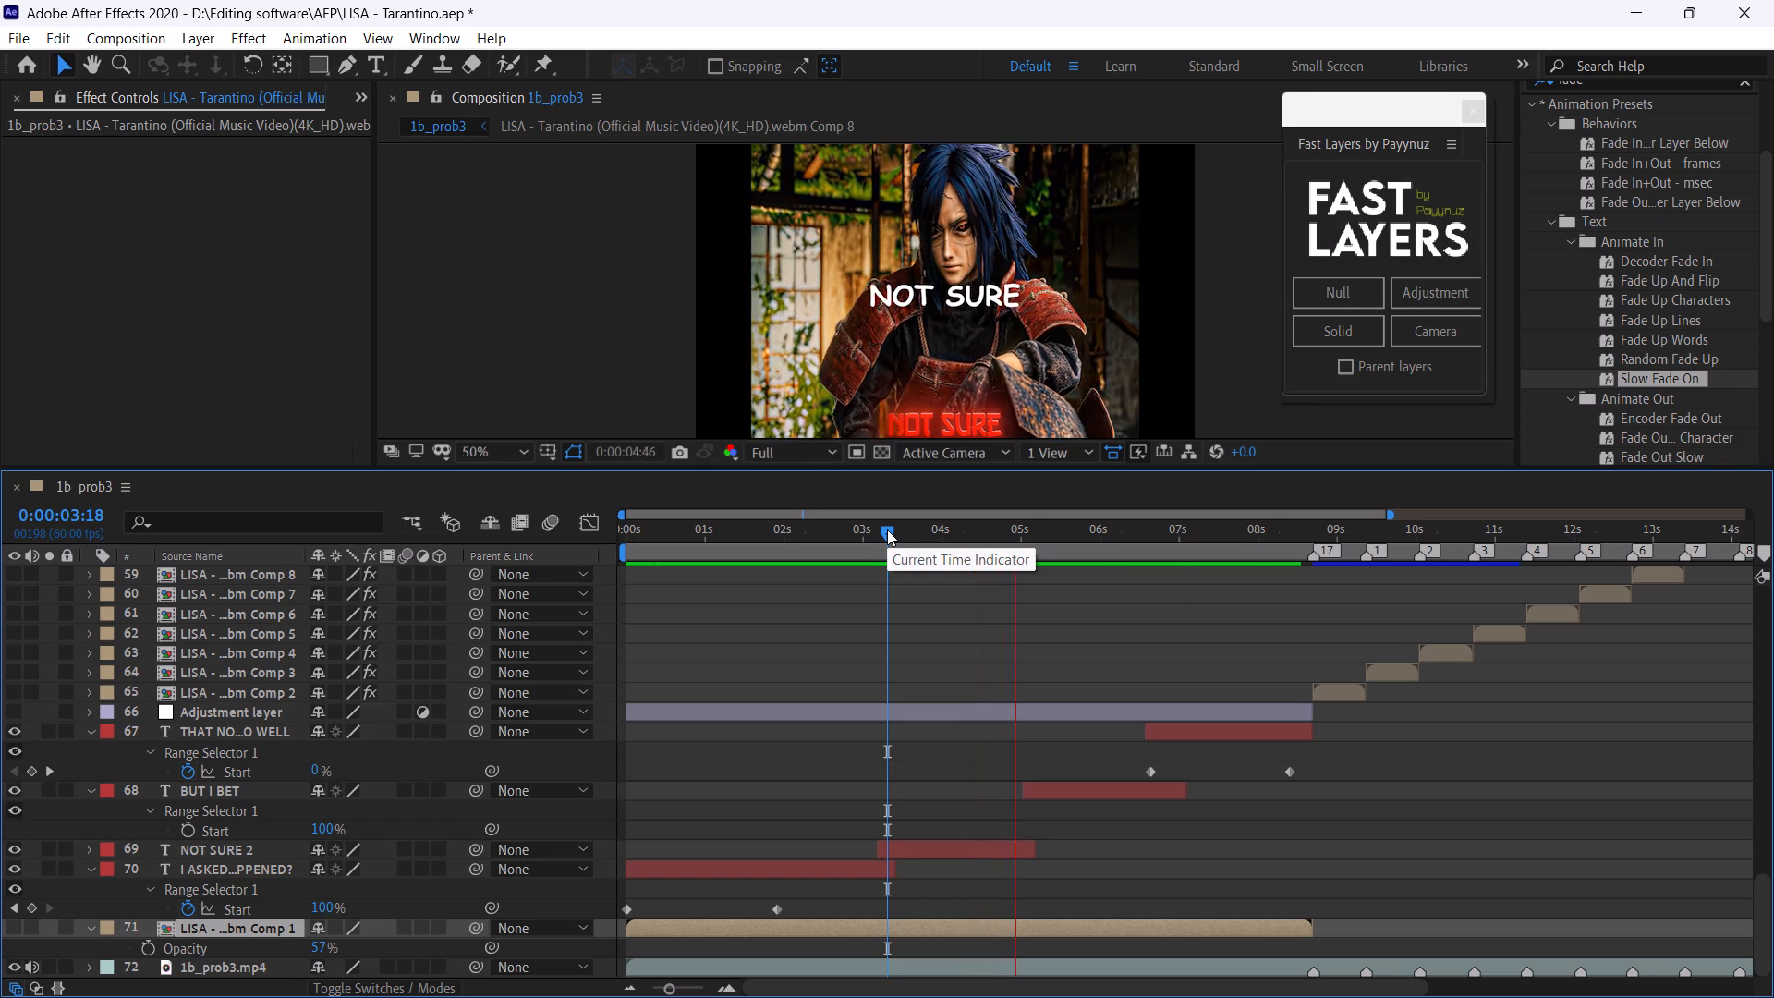
{"action": "left_click", "coordinate": [976, 541]}
{"action": "key", "text": "space"}
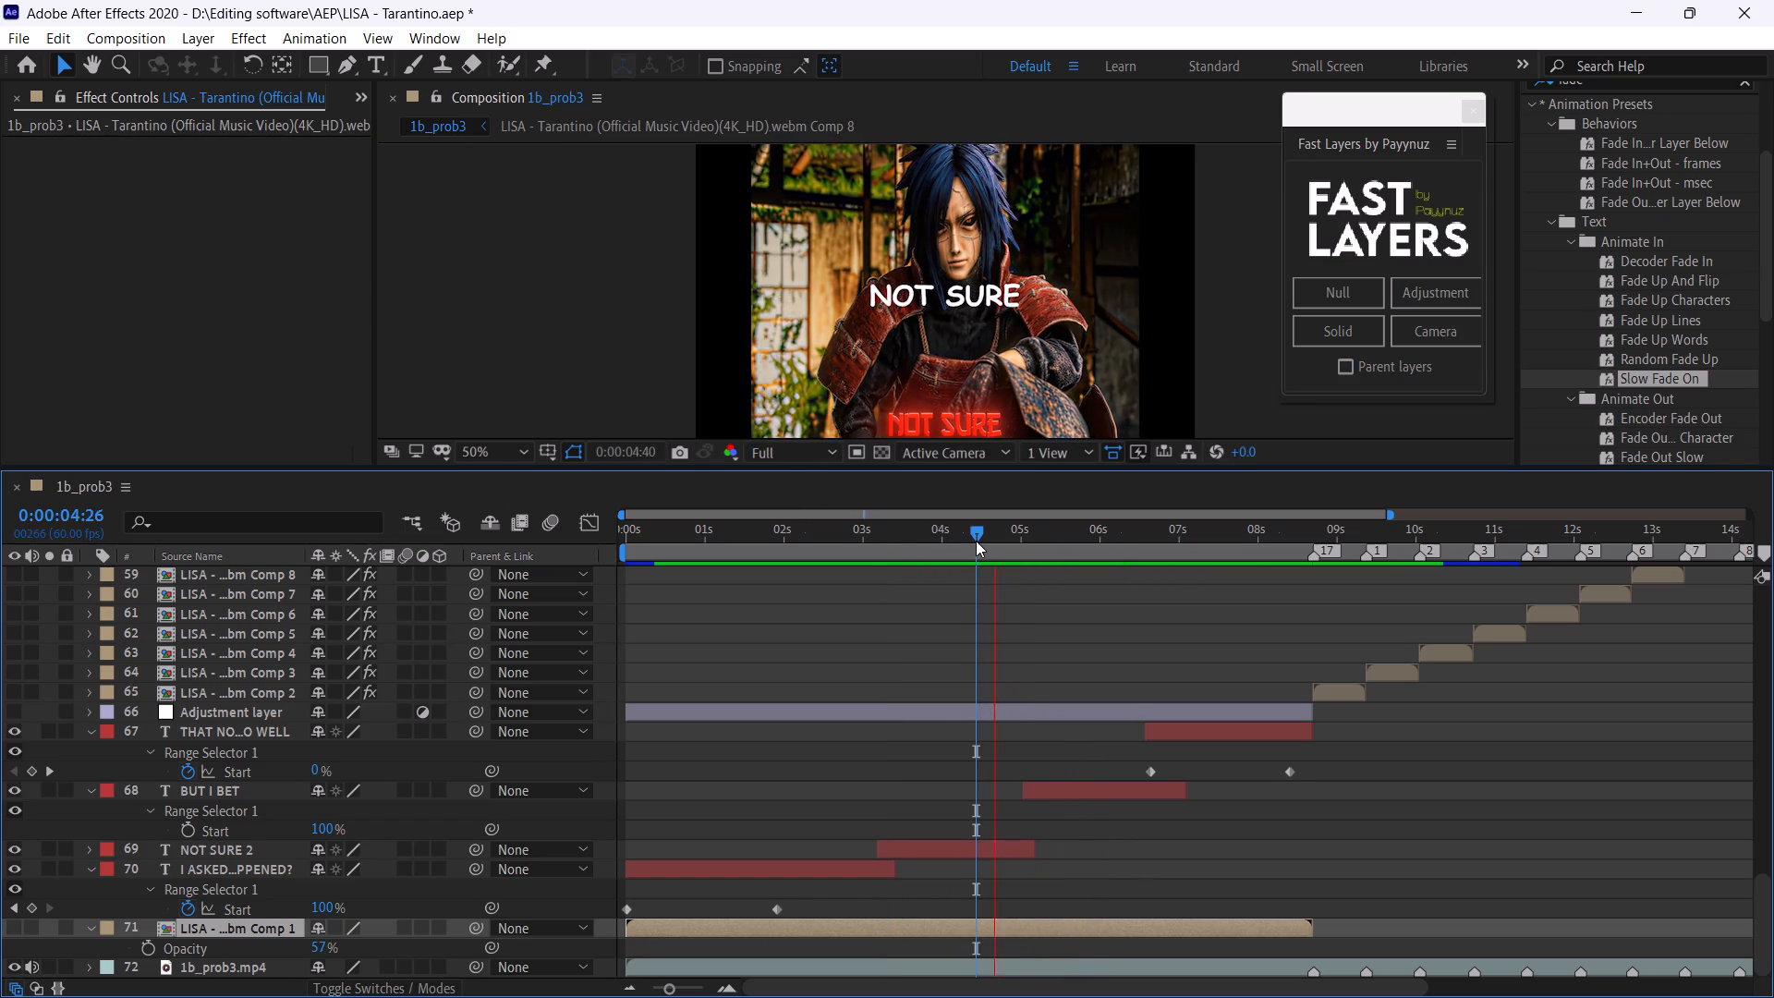
{"action": "left_click", "coordinate": [976, 541]}
{"action": "key", "text": "space"}
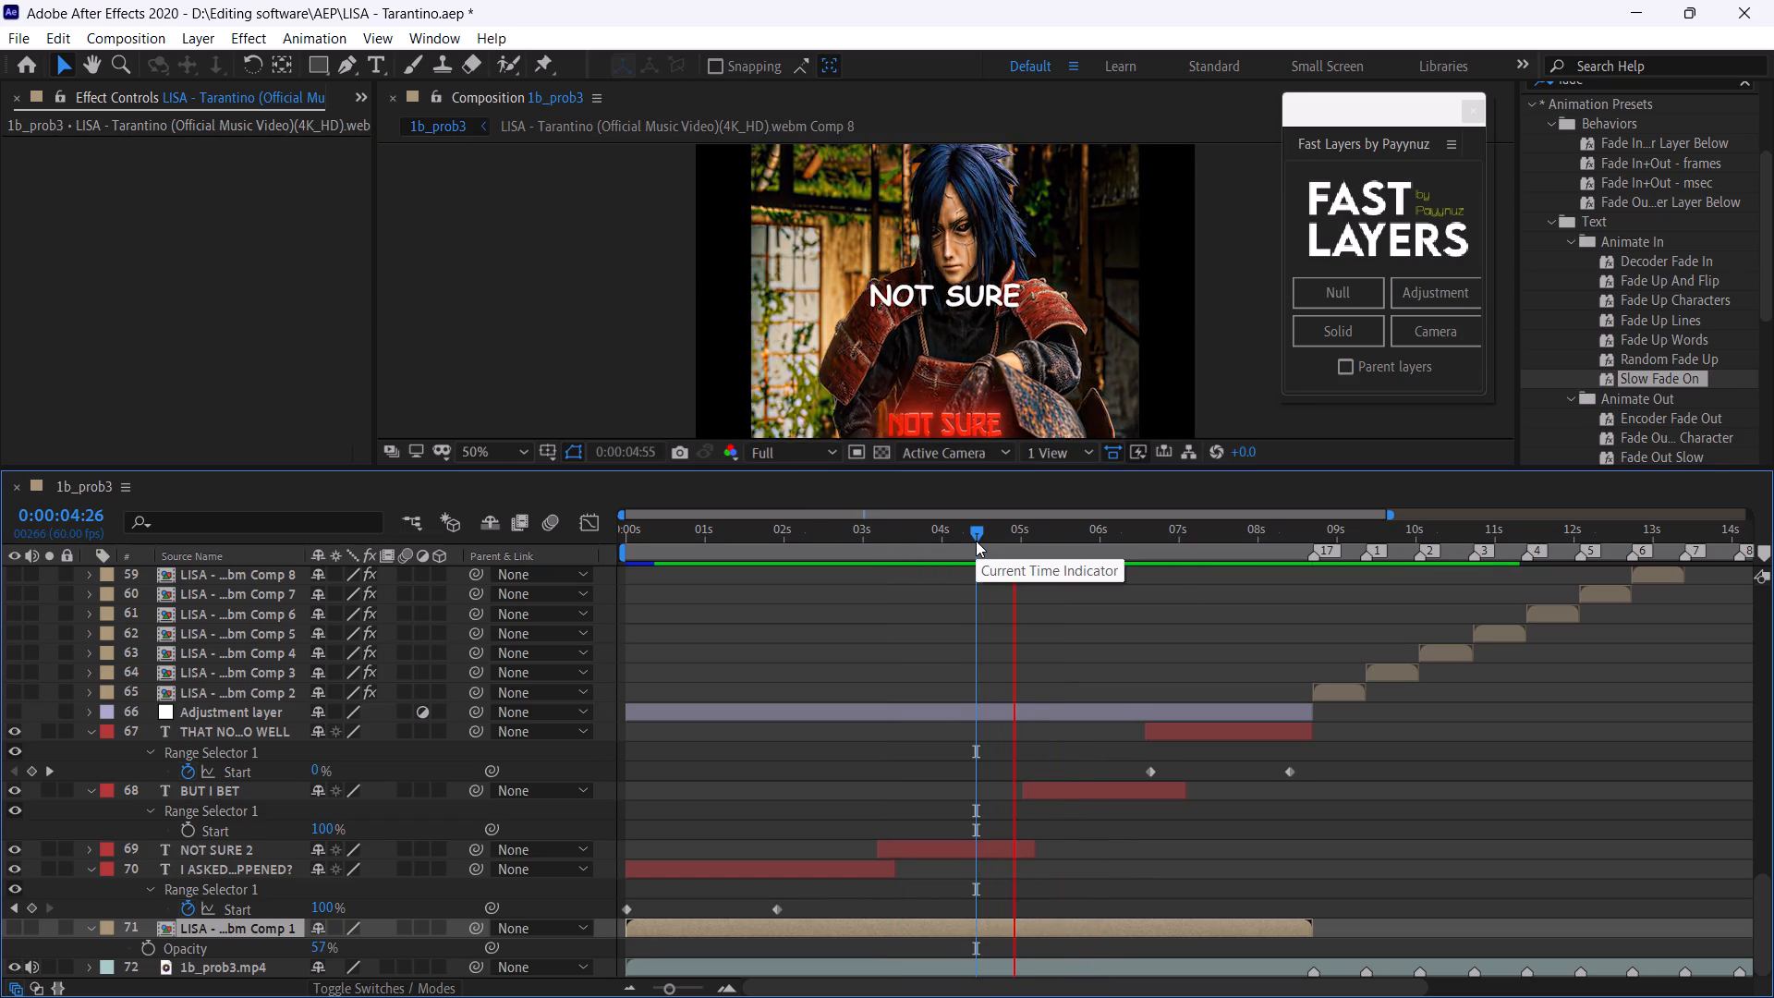
{"action": "left_click", "coordinate": [976, 541]}
{"action": "key", "text": "space"}
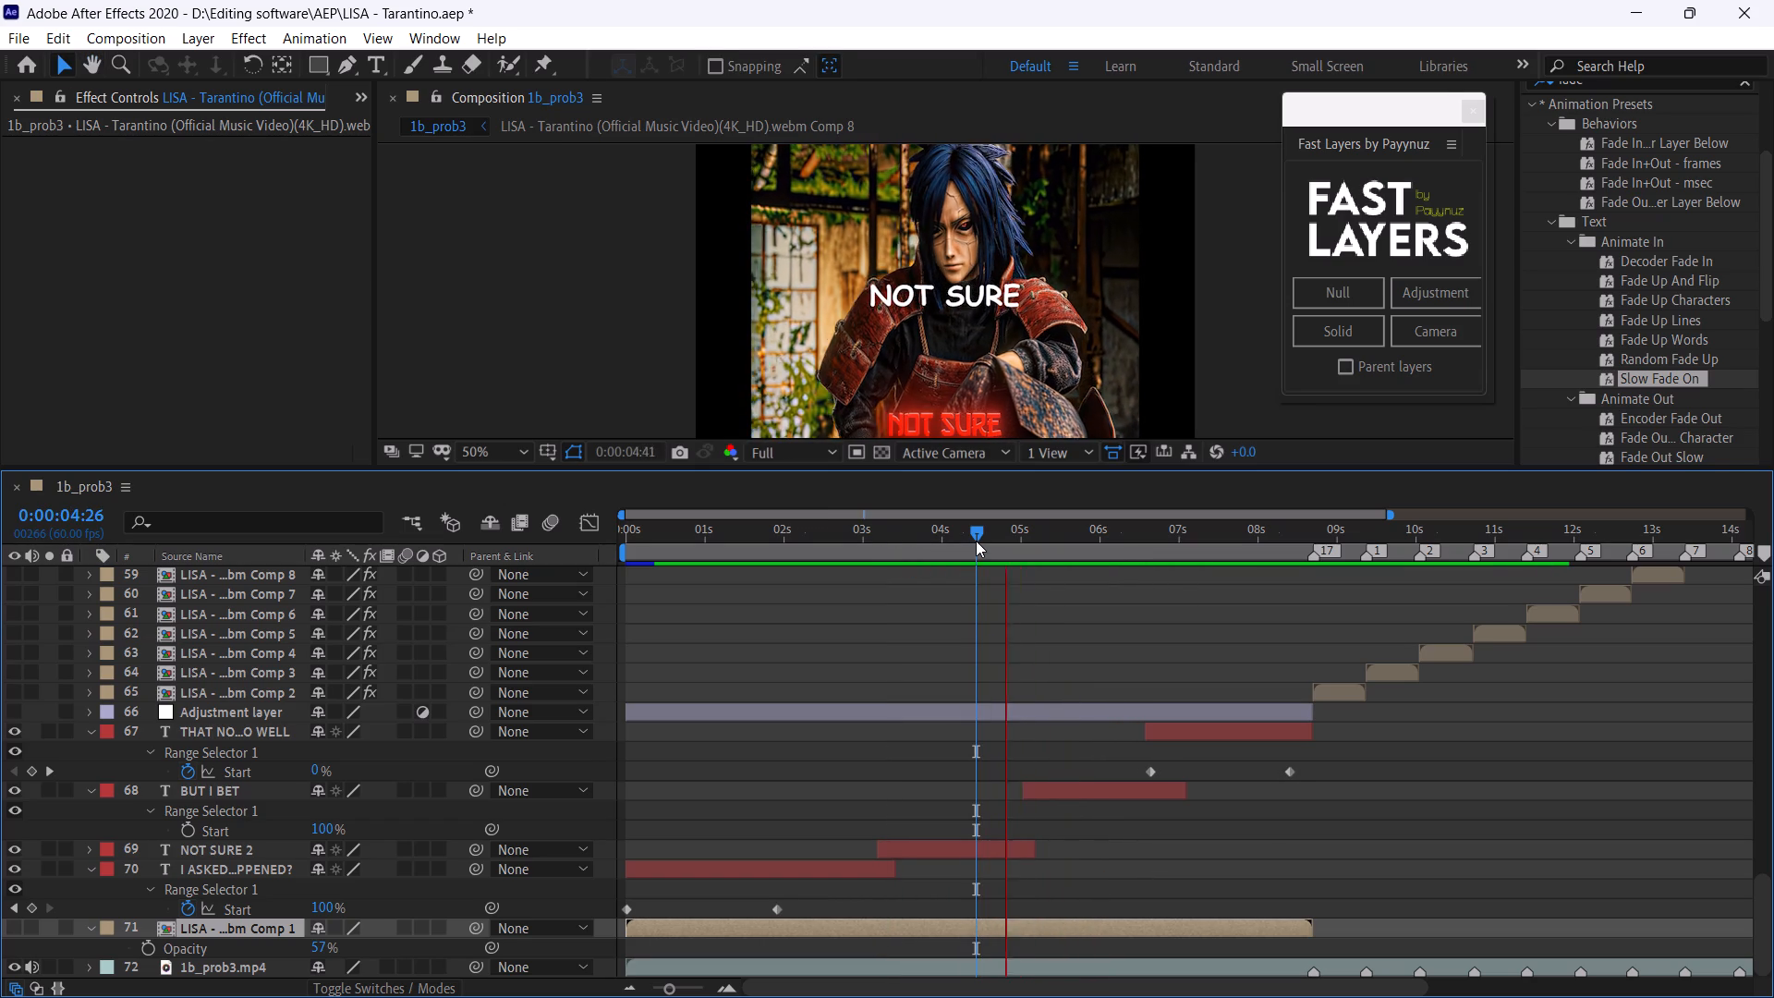
{"action": "left_click", "coordinate": [976, 541]}
{"action": "key", "text": "space"}
{"action": "left_click", "coordinate": [988, 538]}
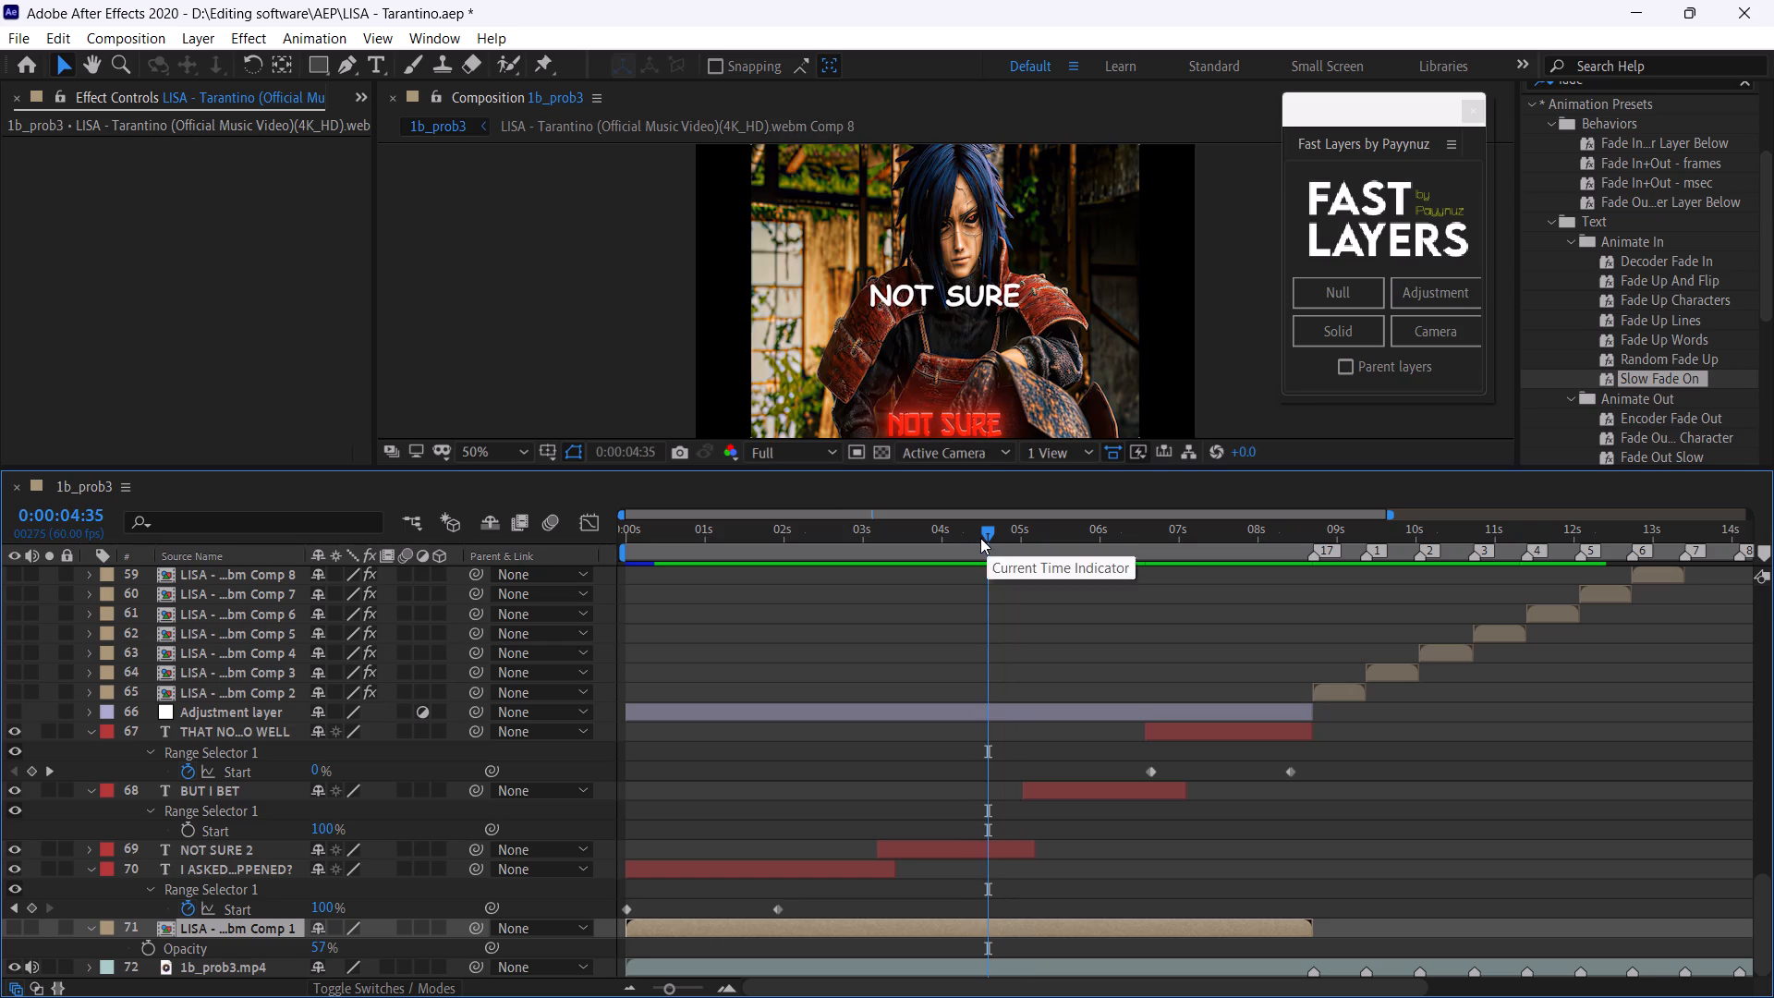
Move the BUT I BET caption layer (layer 68) earlier so it starts at 0:00:04:35.
{"action": "left_click", "coordinate": [980, 538]}
{"action": "key", "text": "space"}
{"action": "left_click", "coordinate": [980, 537]}
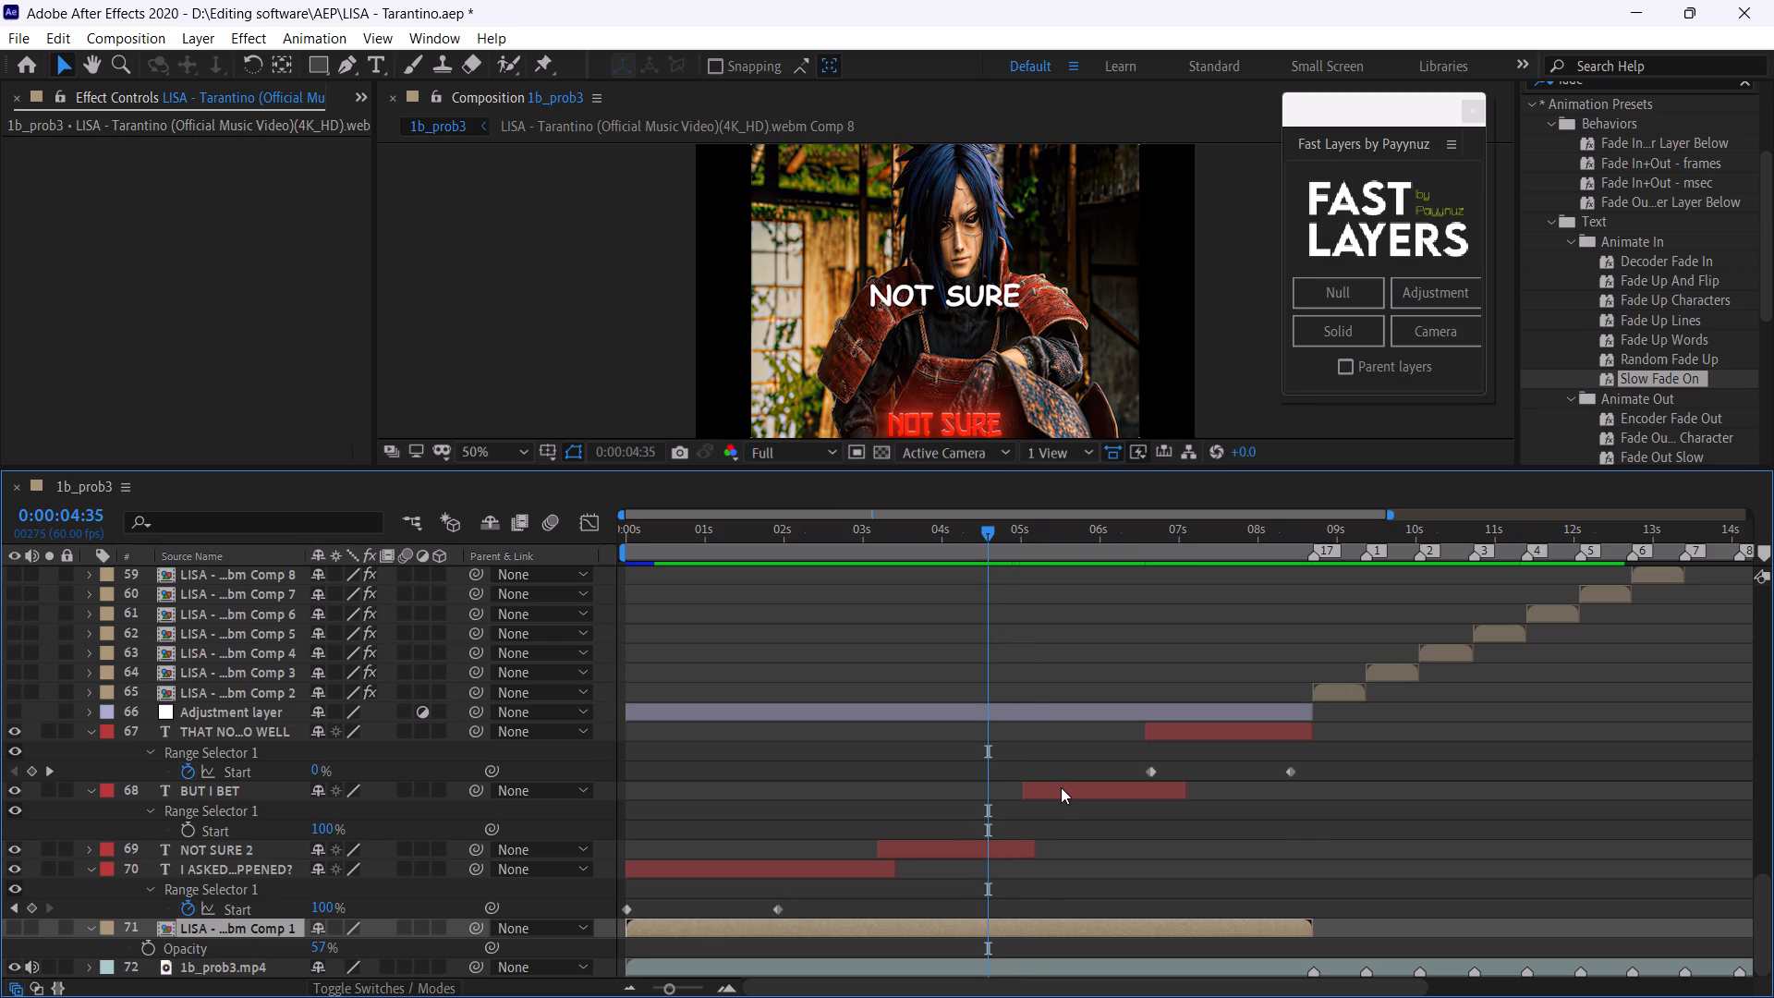
{"action": "left_click", "coordinate": [1061, 787]}
{"action": "type", "text": "uu"}
{"action": "left_click_drag", "start_coordinate": [1061, 787], "coordinate": [1027, 787]}
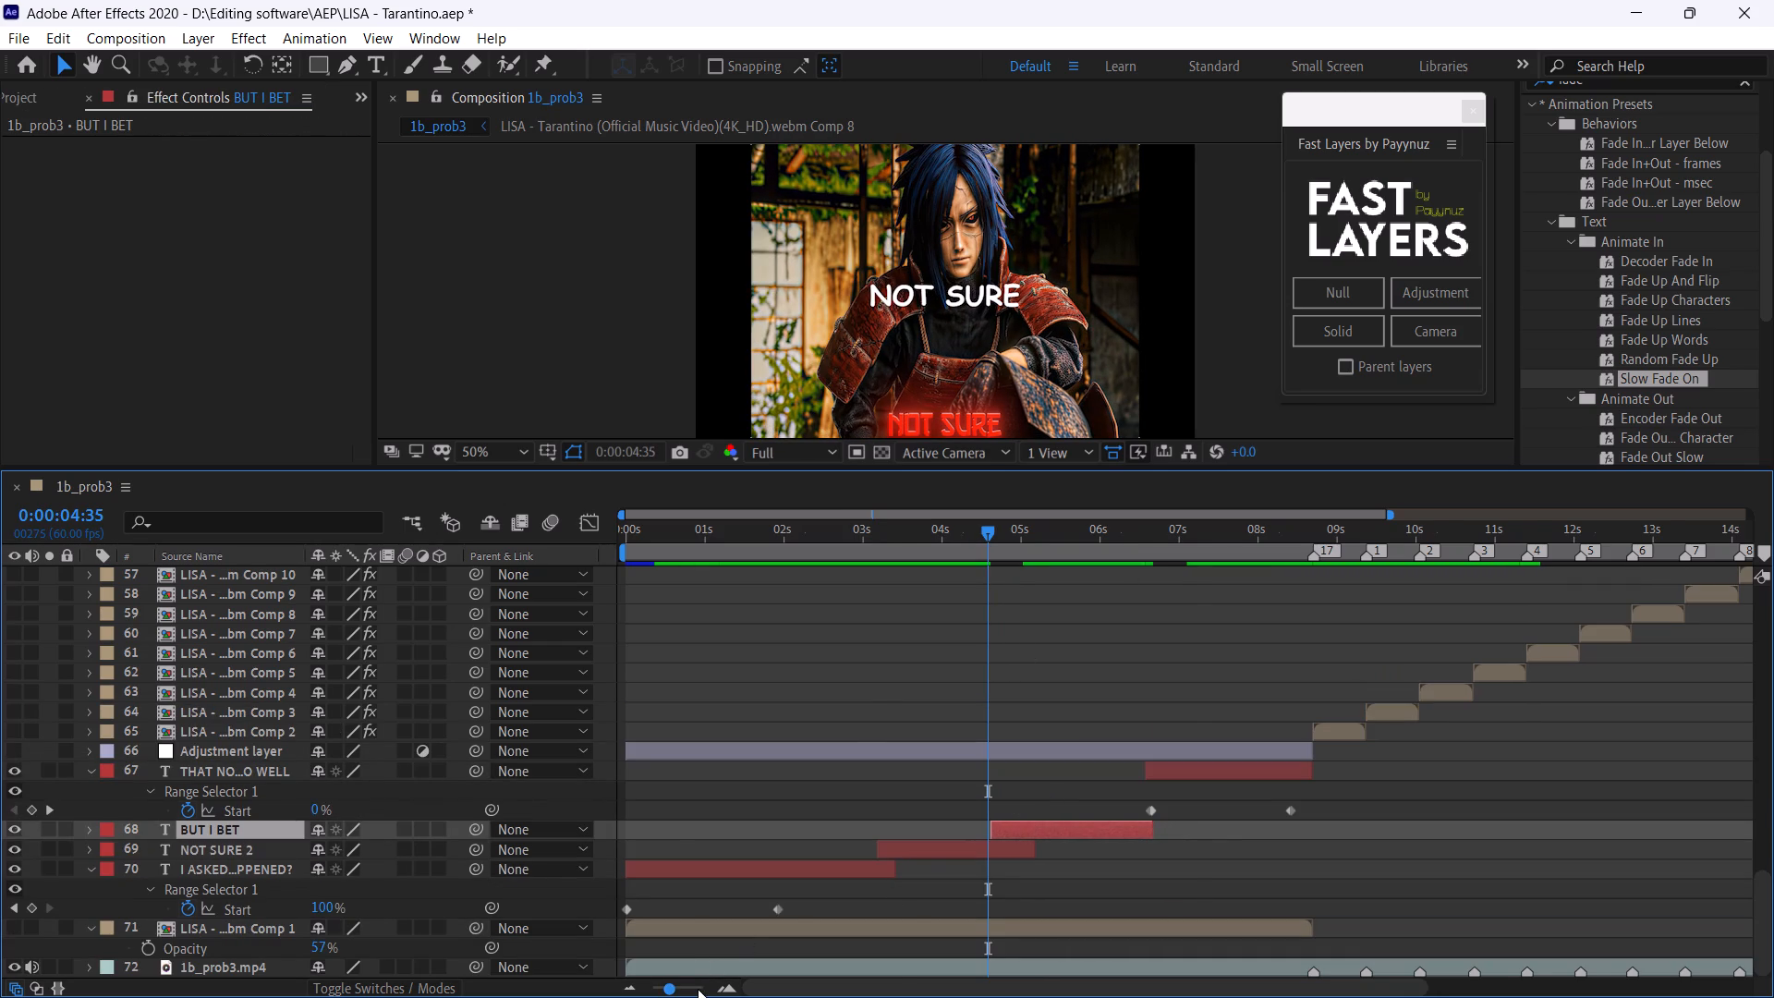
{"action": "double_click", "coordinate": [698, 989]}
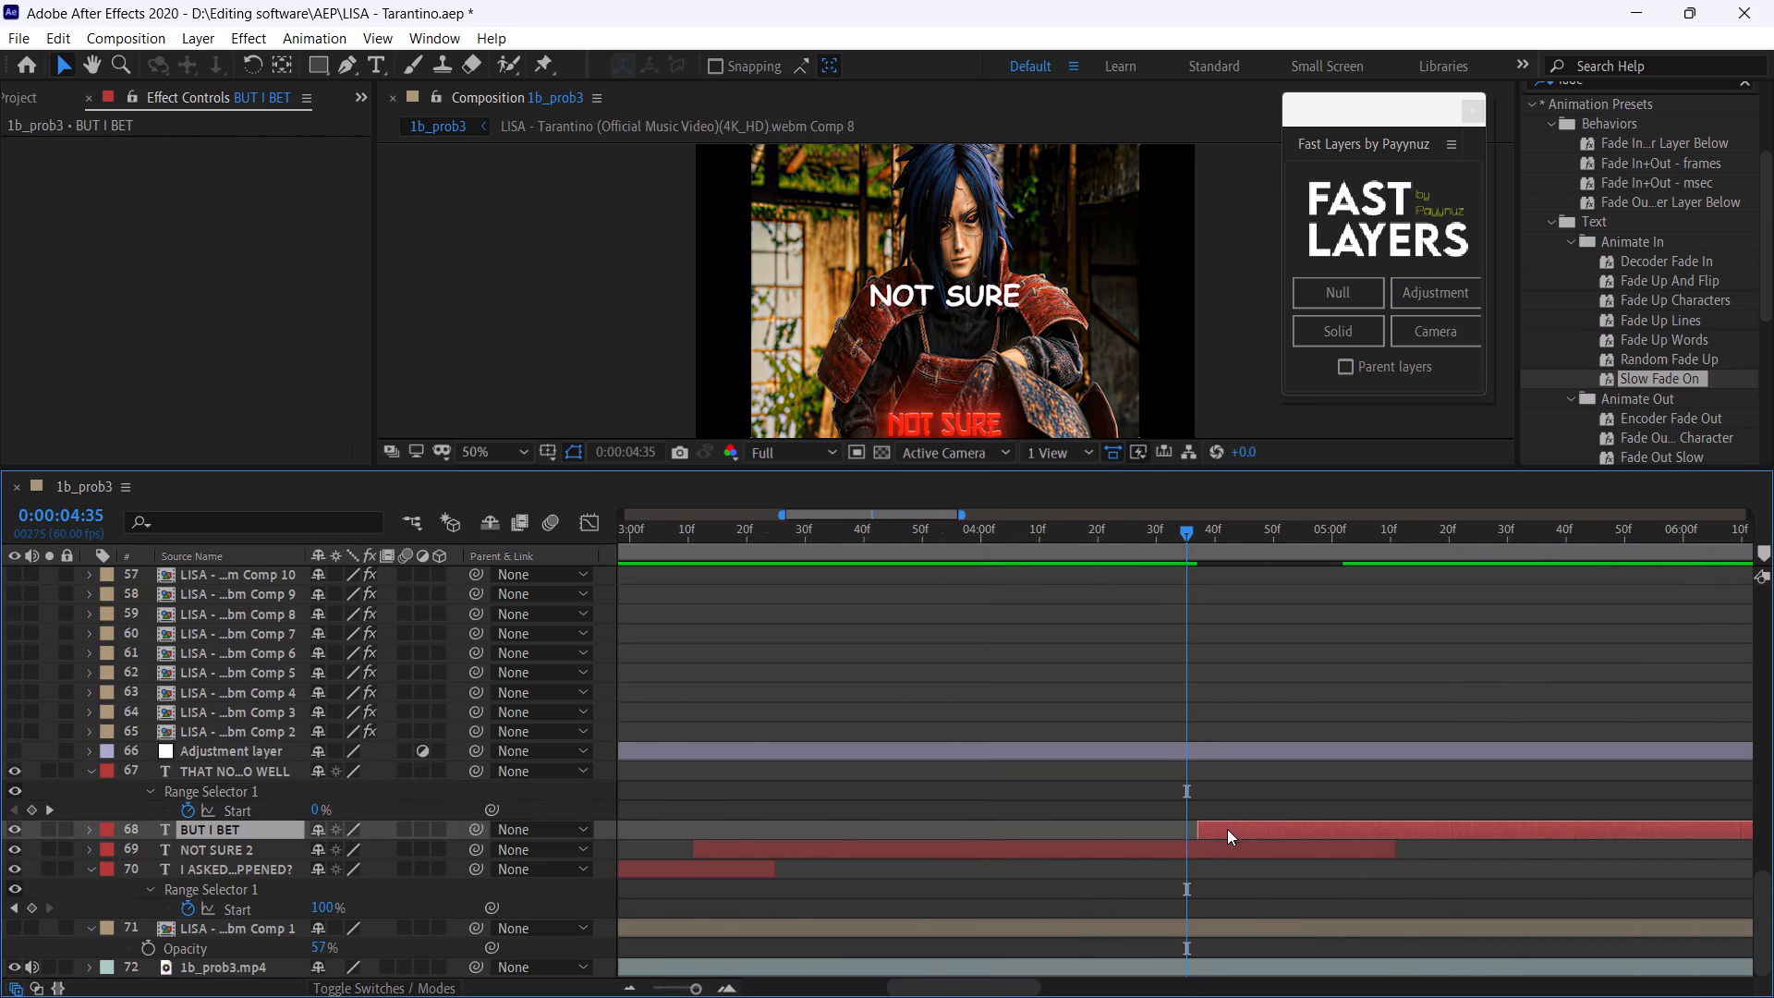
{"action": "left_click_drag", "start_coordinate": [1228, 823], "coordinate": [1219, 823]}
Play BUT I BET against the reference from 0:00:04:35, split its layer at 0:00:05:50 and delete the part after the split.
{"action": "key", "text": "space"}
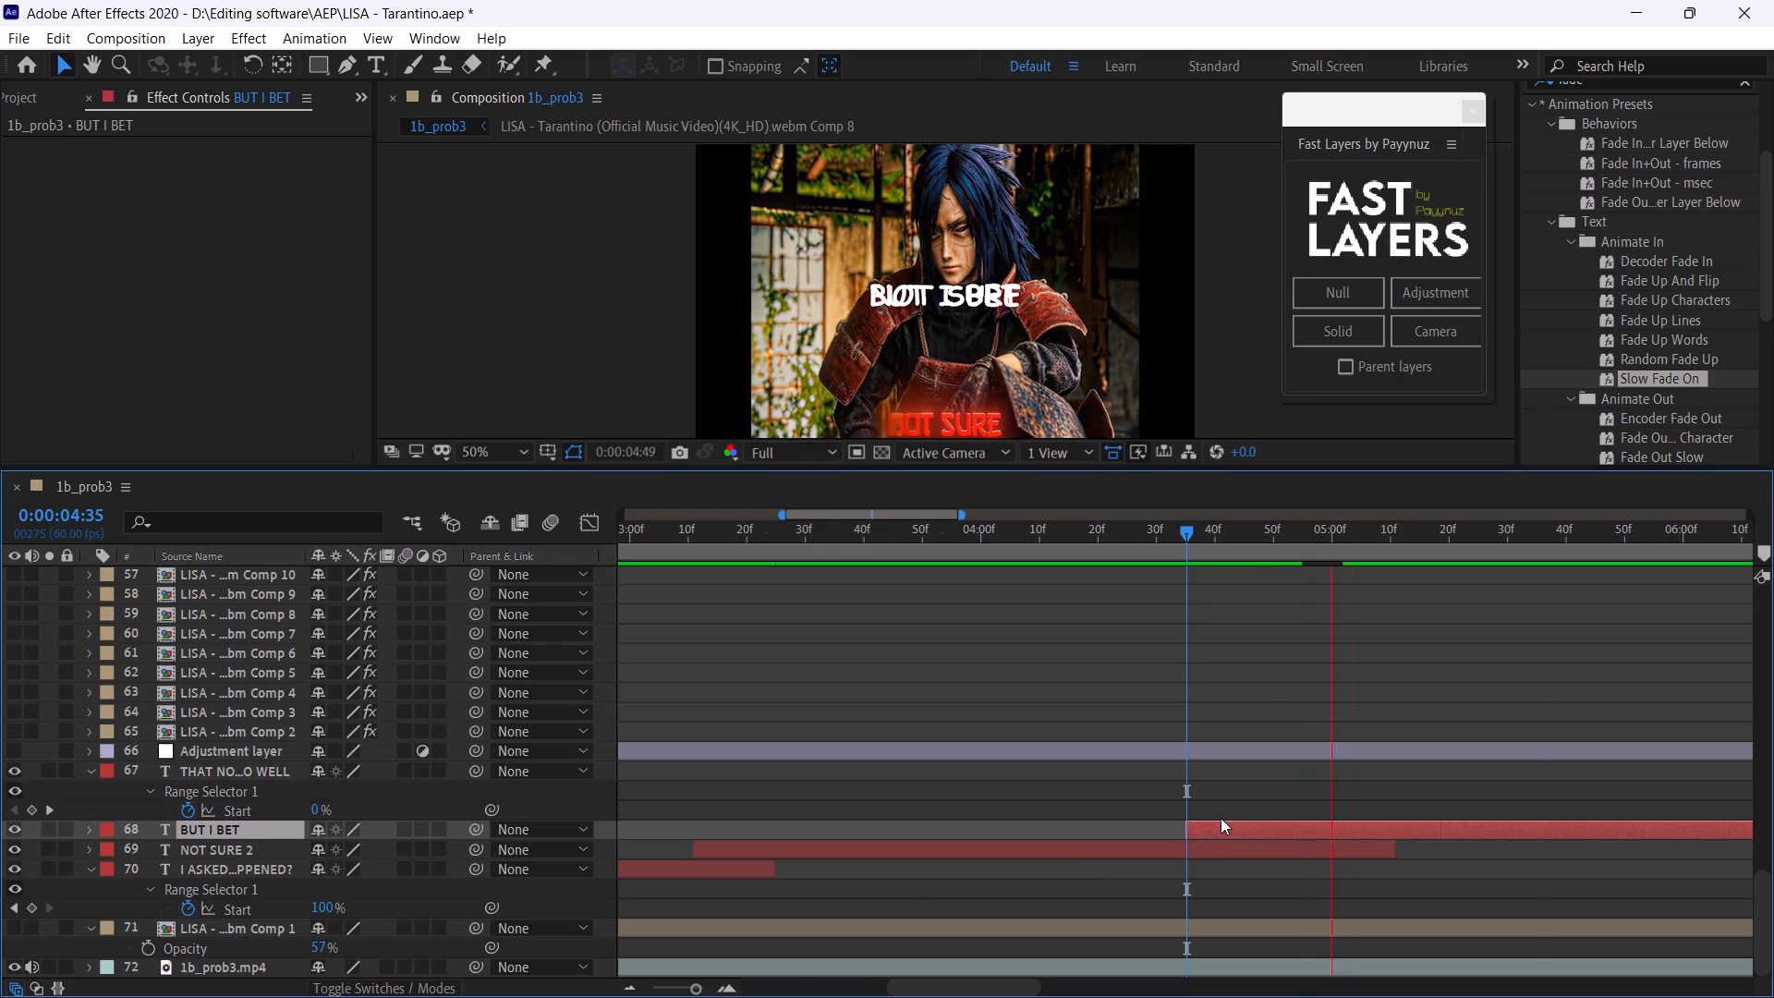
{"action": "left_click", "coordinate": [1189, 536]}
{"action": "key", "text": "space"}
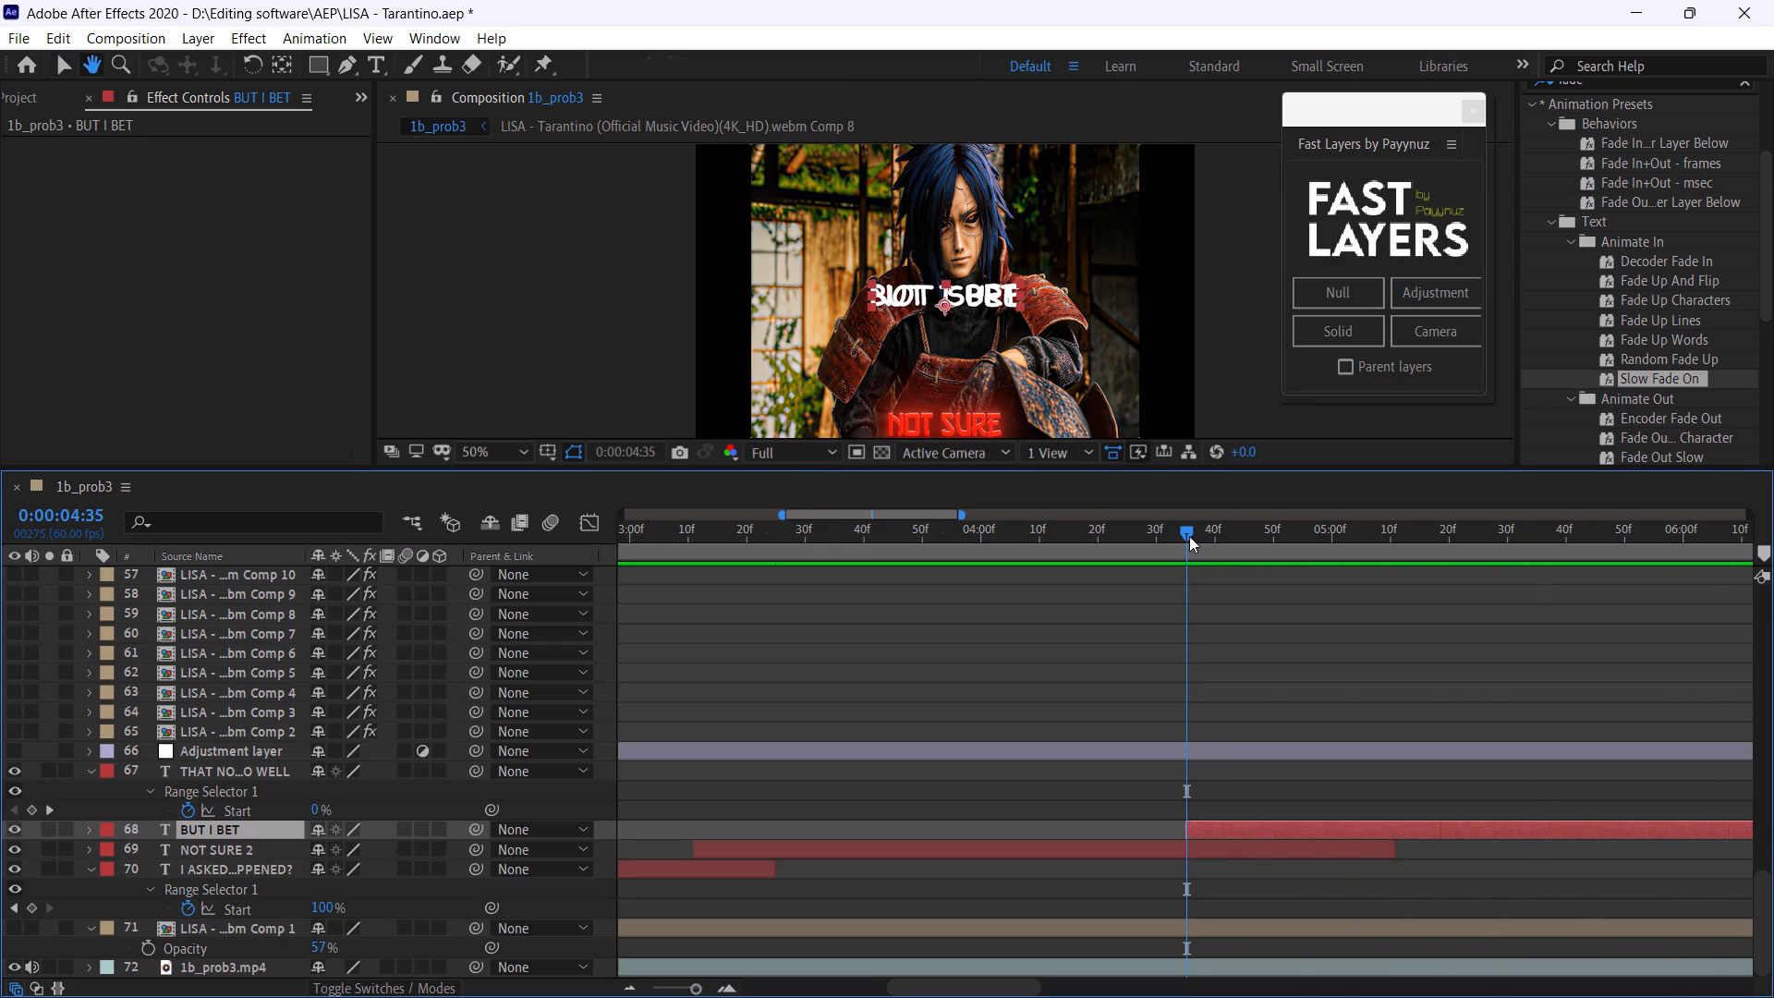
{"action": "key", "text": "space"}
{"action": "key", "text": "space"}
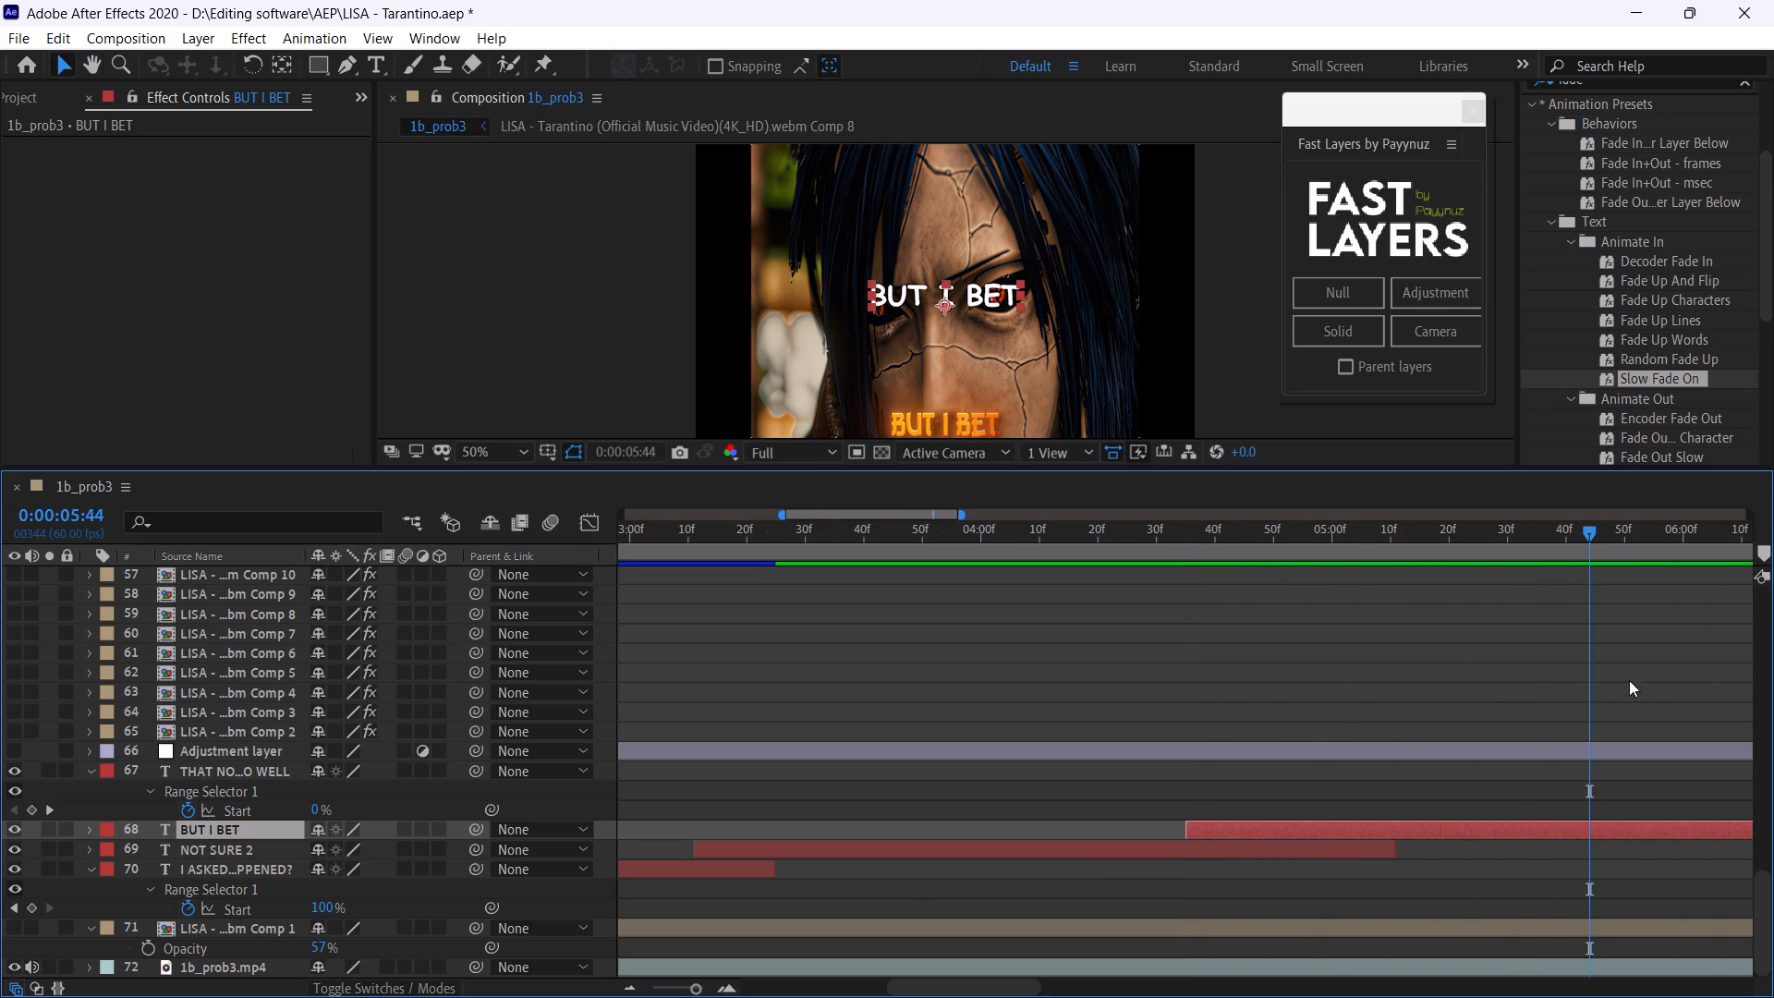
{"action": "left_click", "coordinate": [1625, 541]}
{"action": "key", "text": "ctrl+shift+d"}
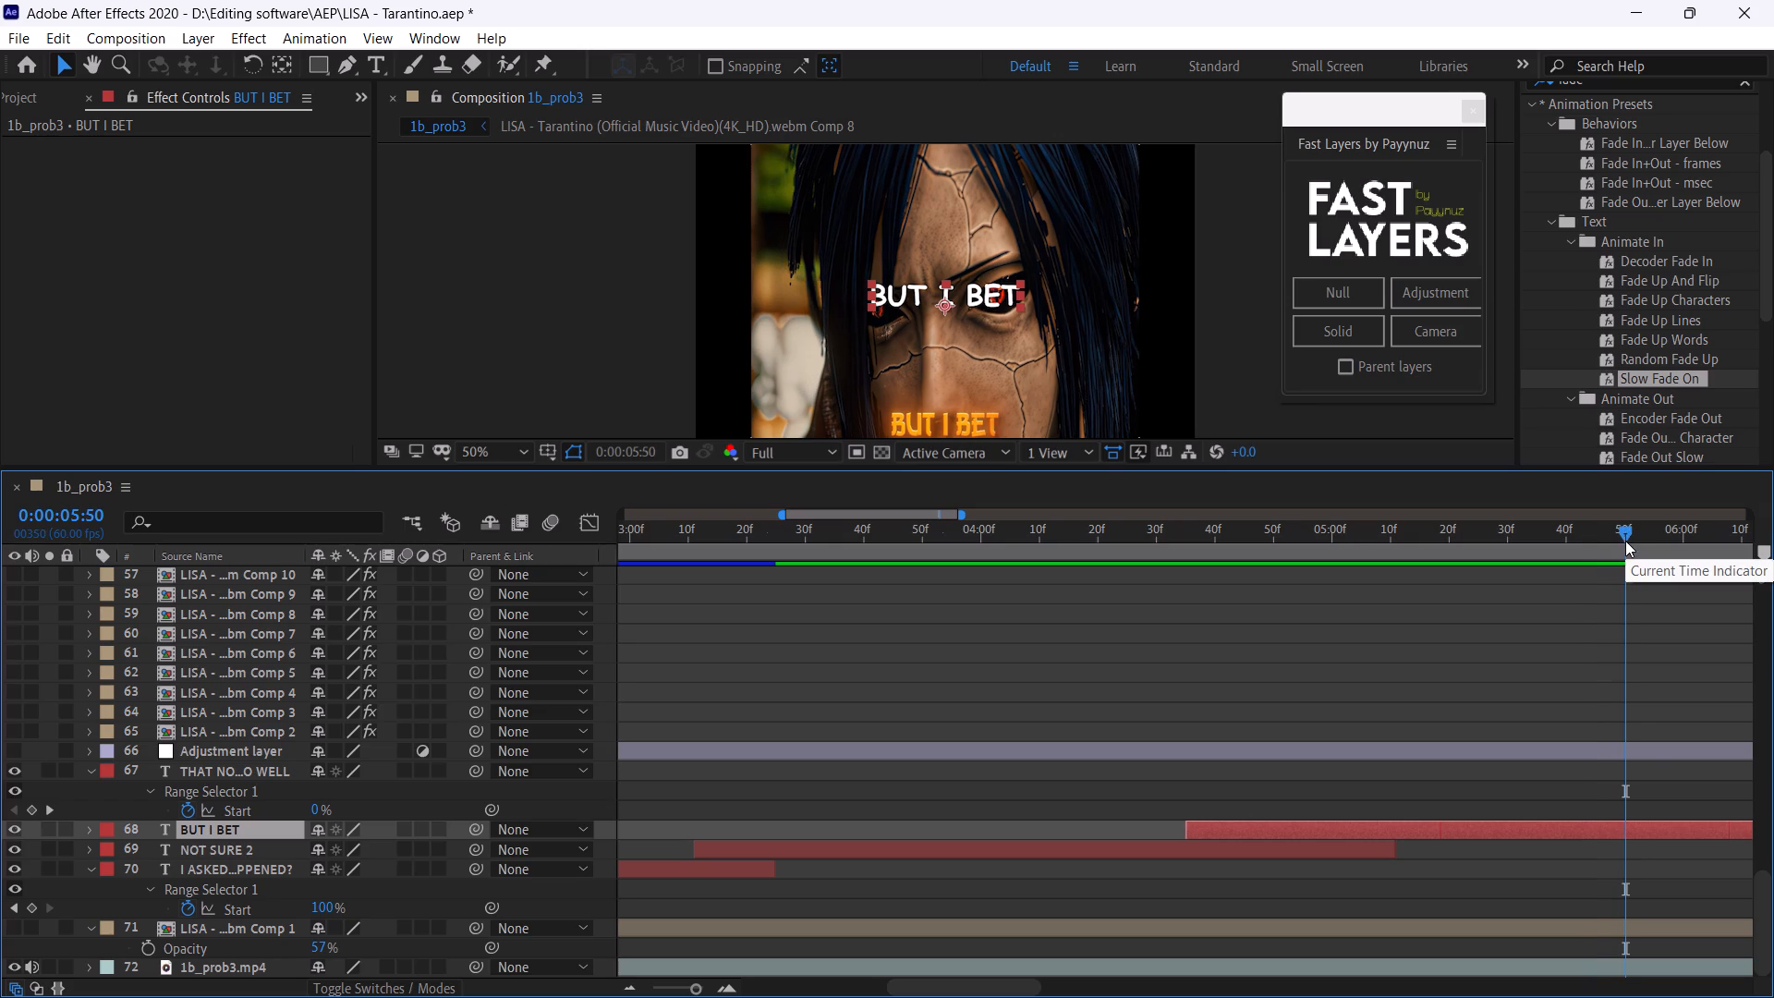
{"action": "key", "text": "BackSpace"}
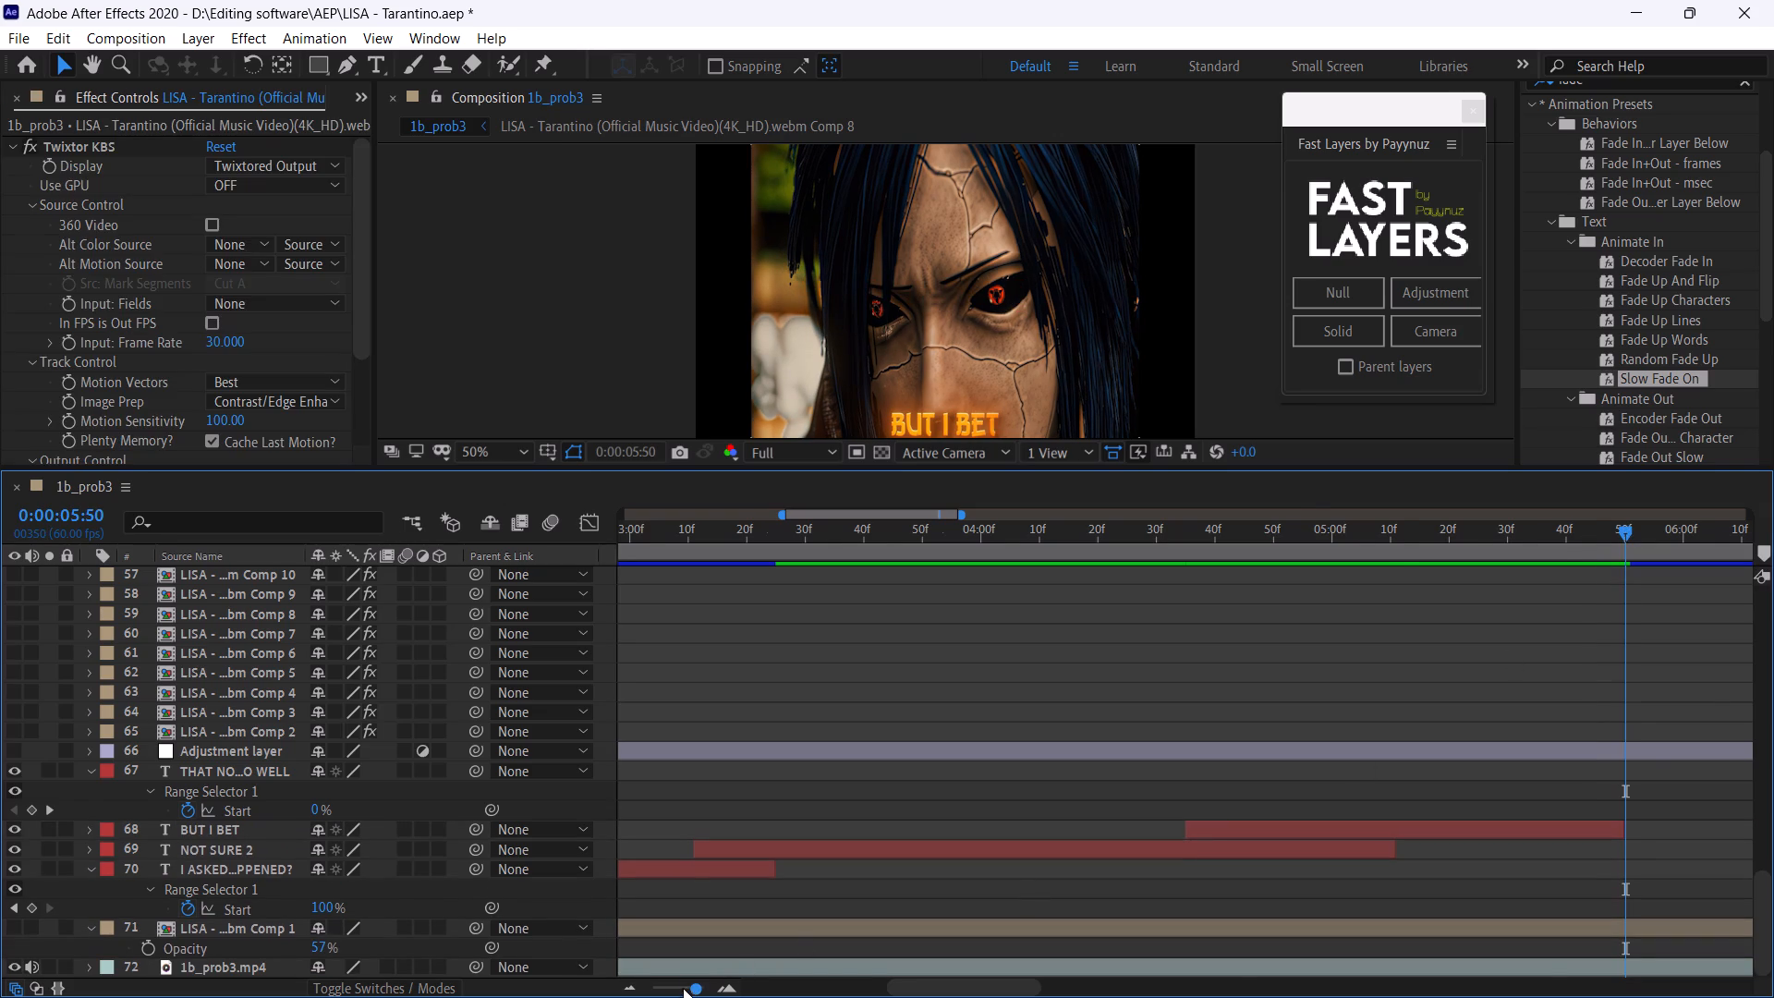
Hide the 1b_prob3.mp4 reference layer (layer 72) and save the project.
{"action": "left_click", "coordinate": [683, 990]}
{"action": "left_click_drag", "start_coordinate": [683, 990], "coordinate": [673, 987]}
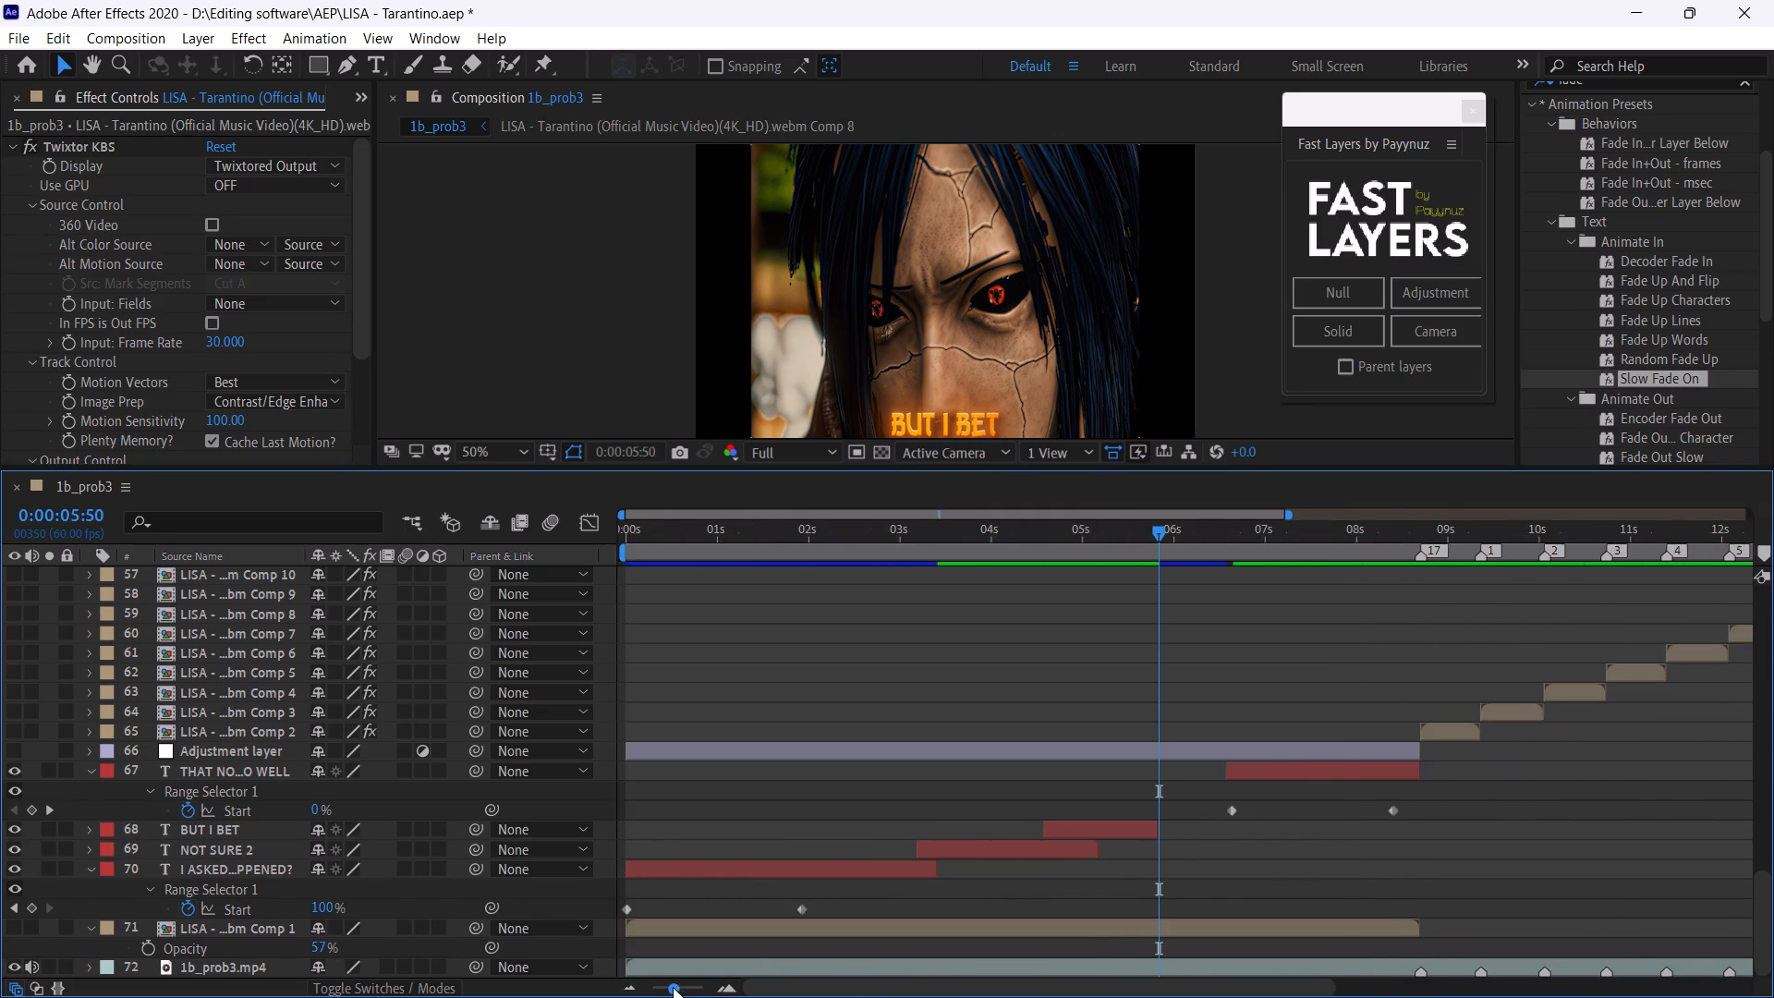
{"action": "left_click_drag", "start_coordinate": [673, 987], "coordinate": [670, 986]}
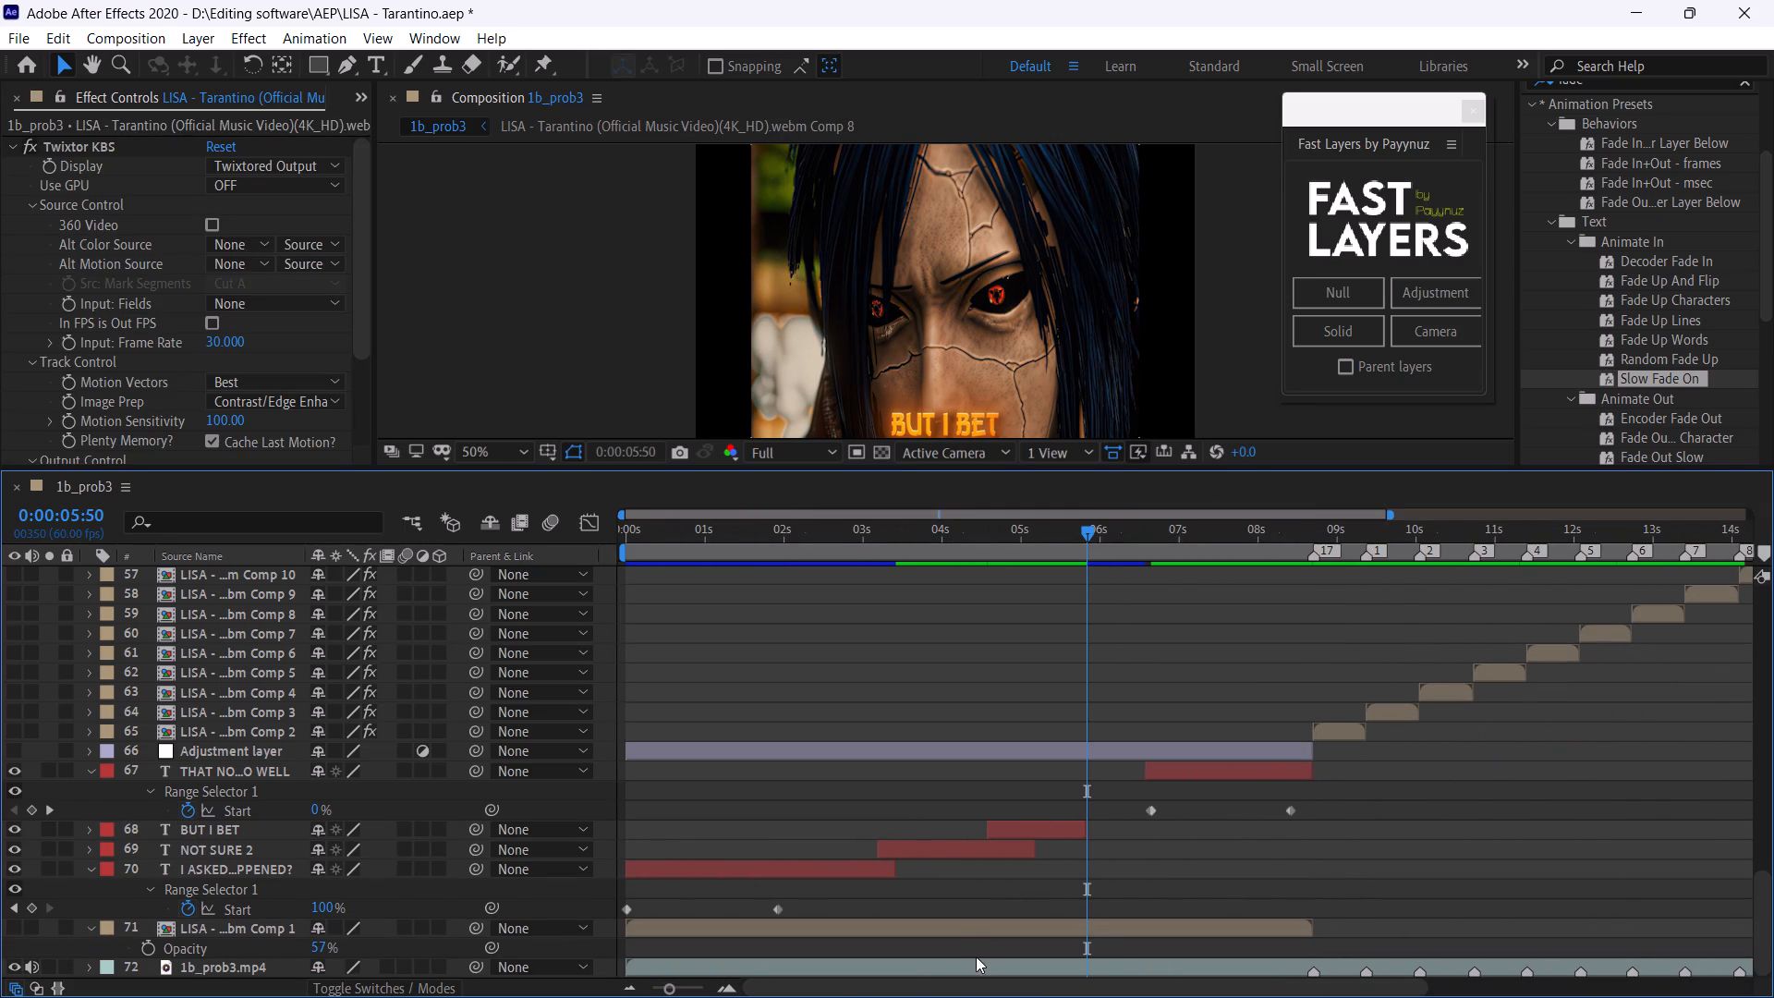
{"action": "left_click", "coordinate": [973, 967]}
{"action": "left_click", "coordinate": [8, 970]}
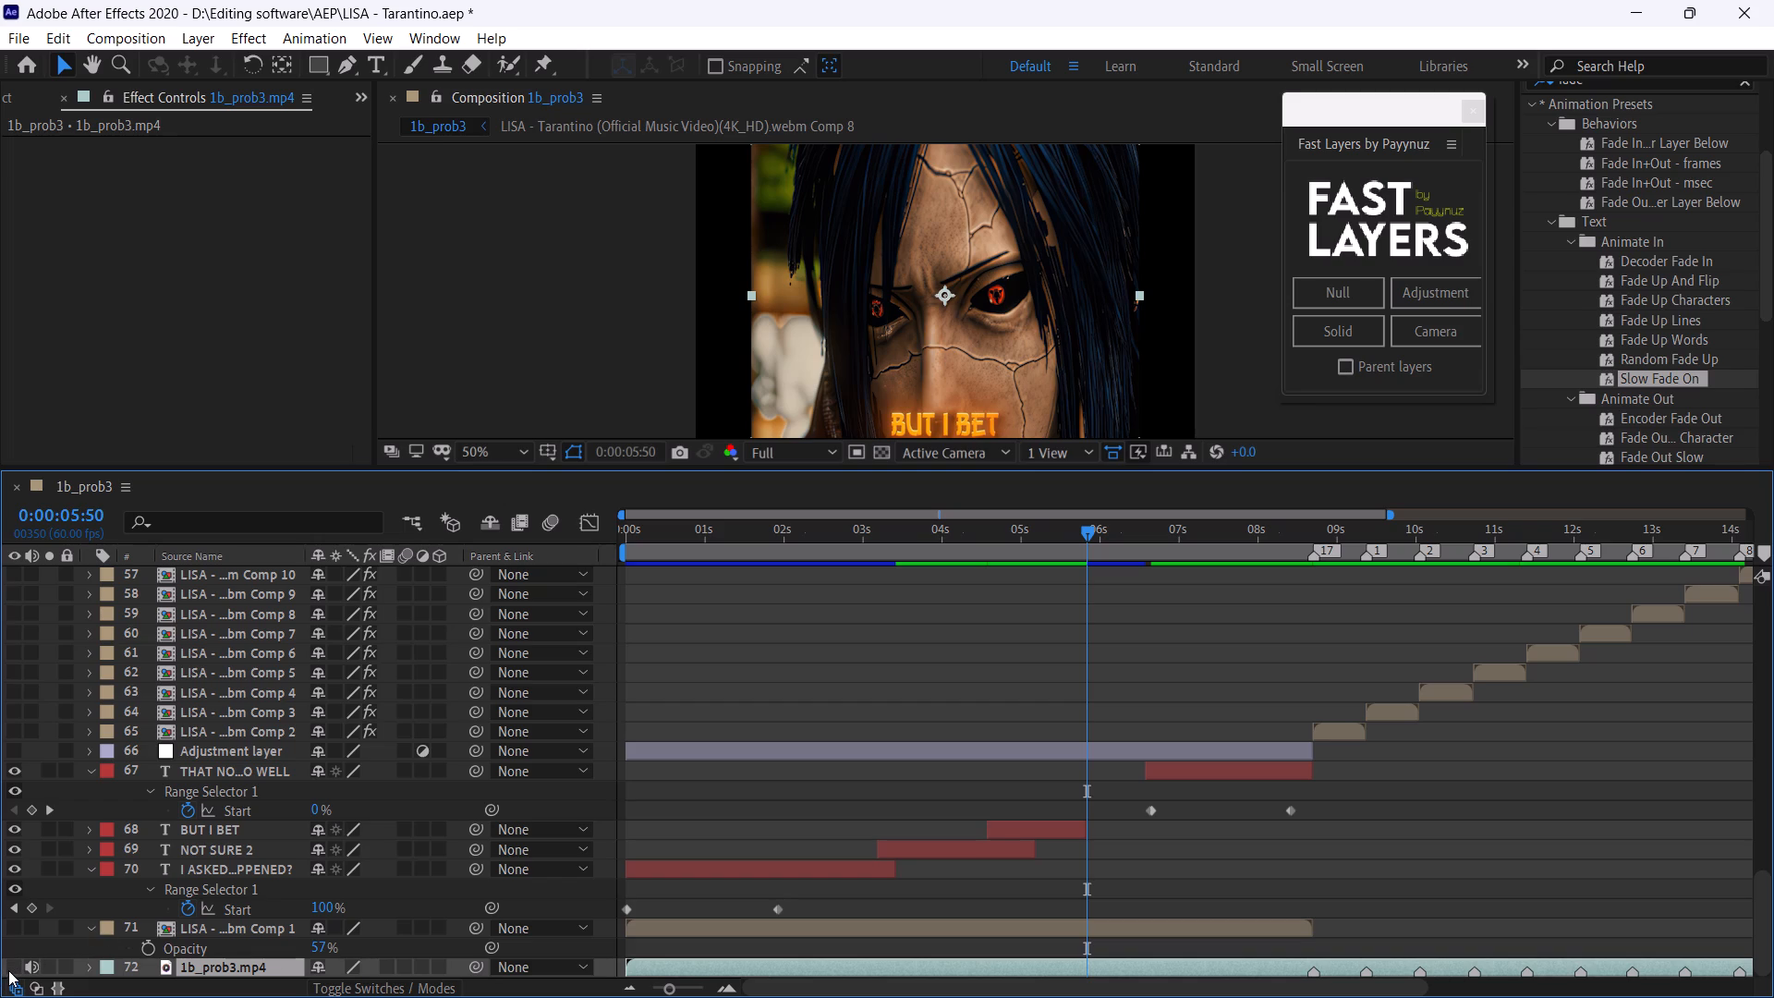
{"action": "key", "text": "ctrl+s"}
Play the captions on their own from 0:00:00:00, 0:00:02:41, 0:00:03:09 and 0:00:04:29, checking their timing and overlaps.
{"action": "left_click_drag", "start_coordinate": [644, 539], "coordinate": [627, 539]}
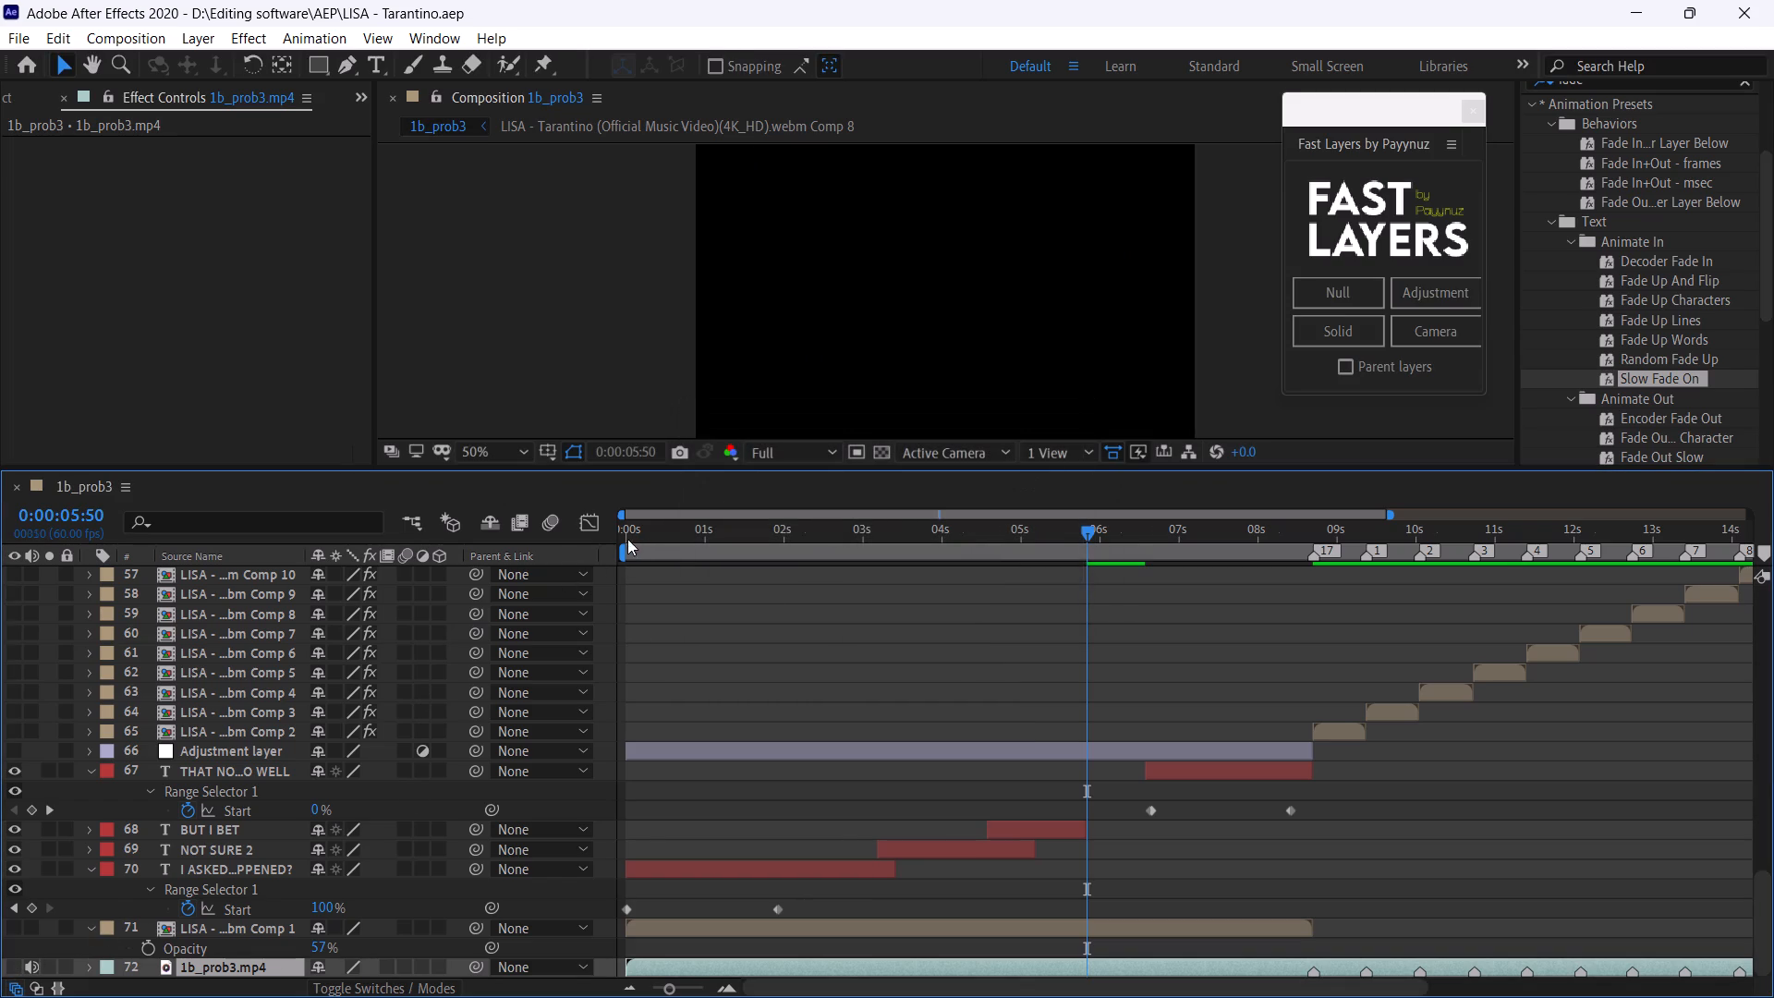
{"action": "left_click_drag", "start_coordinate": [627, 539], "coordinate": [573, 540]}
{"action": "key", "text": "space"}
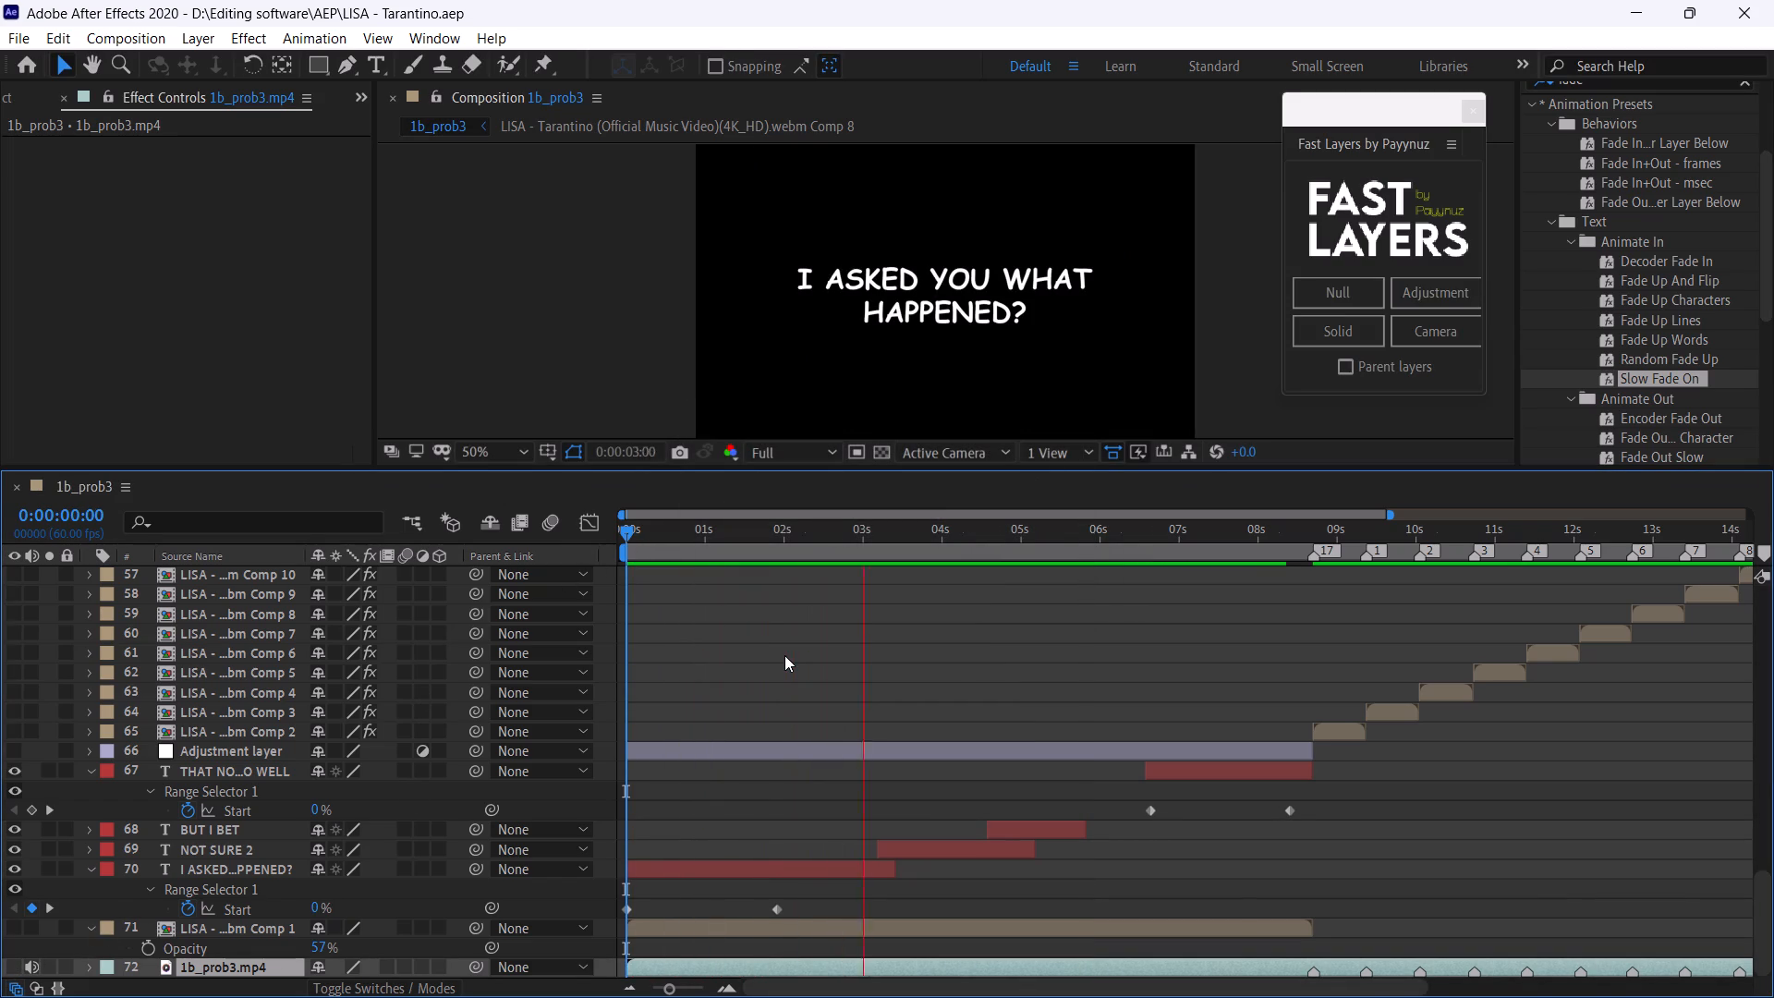
{"action": "left_click", "coordinate": [839, 541]}
{"action": "key", "text": "space"}
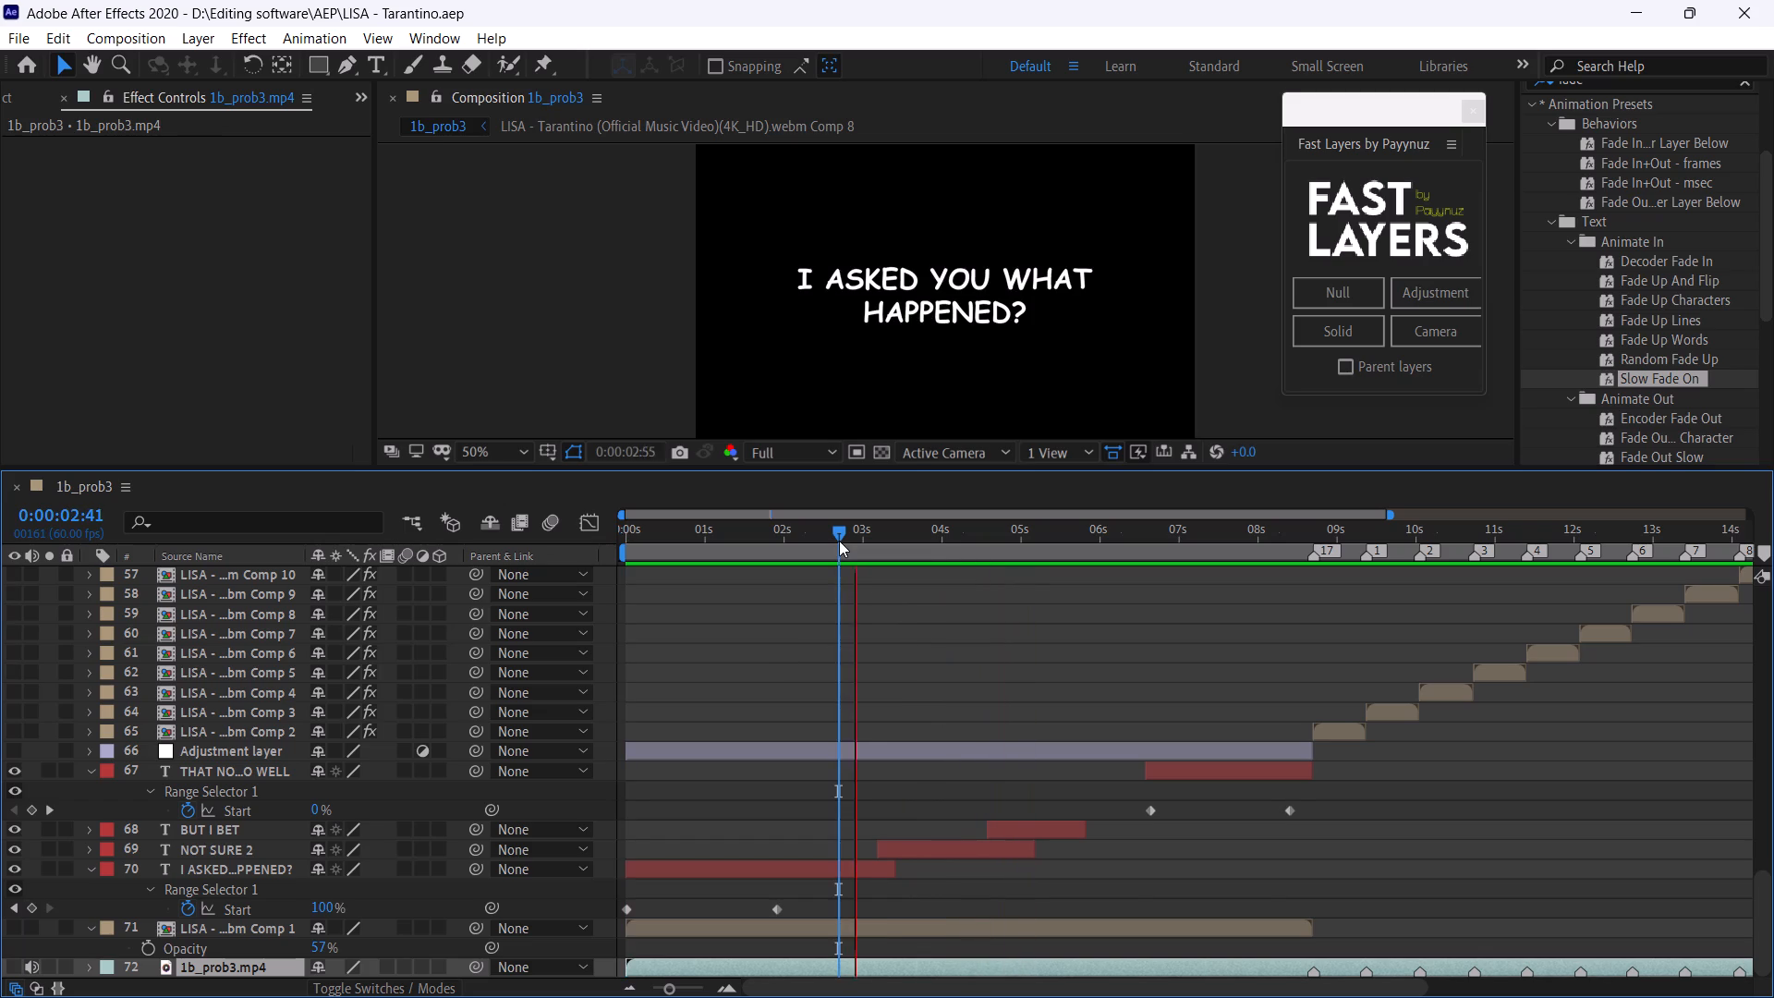
{"action": "left_click", "coordinate": [864, 531]}
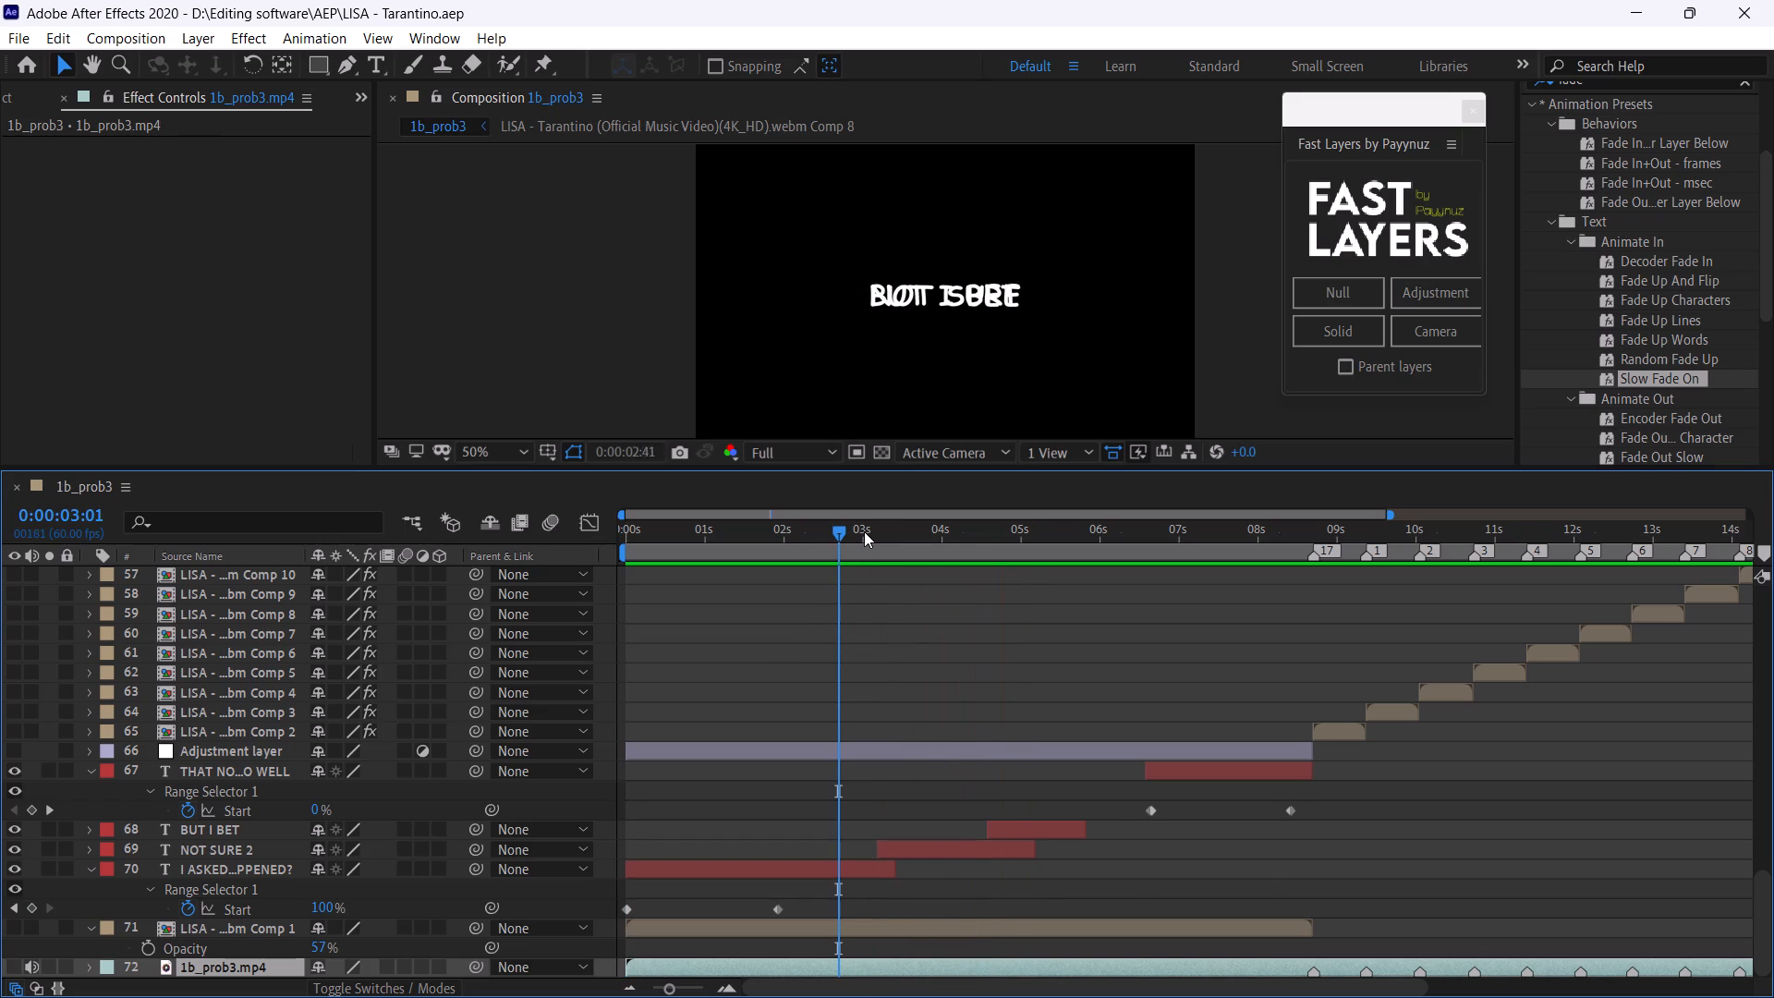
{"action": "left_click_drag", "start_coordinate": [864, 531], "coordinate": [875, 548]}
{"action": "key", "text": "space"}
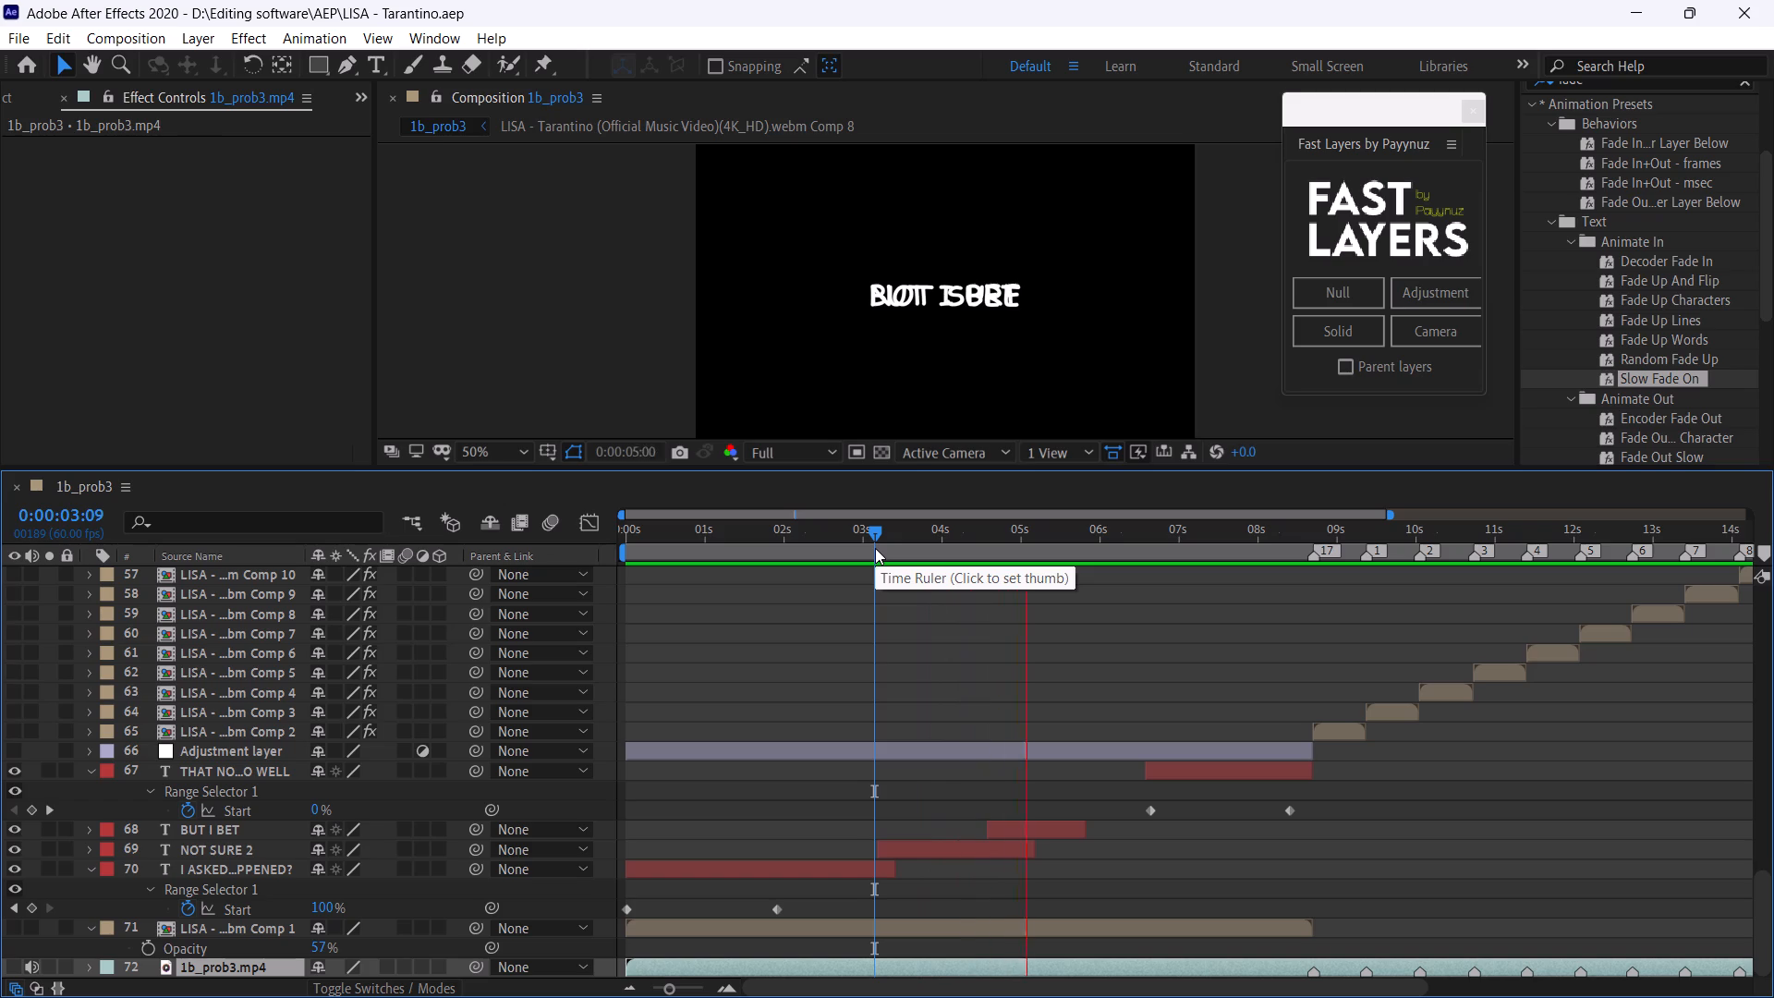
{"action": "left_click", "coordinate": [990, 527]}
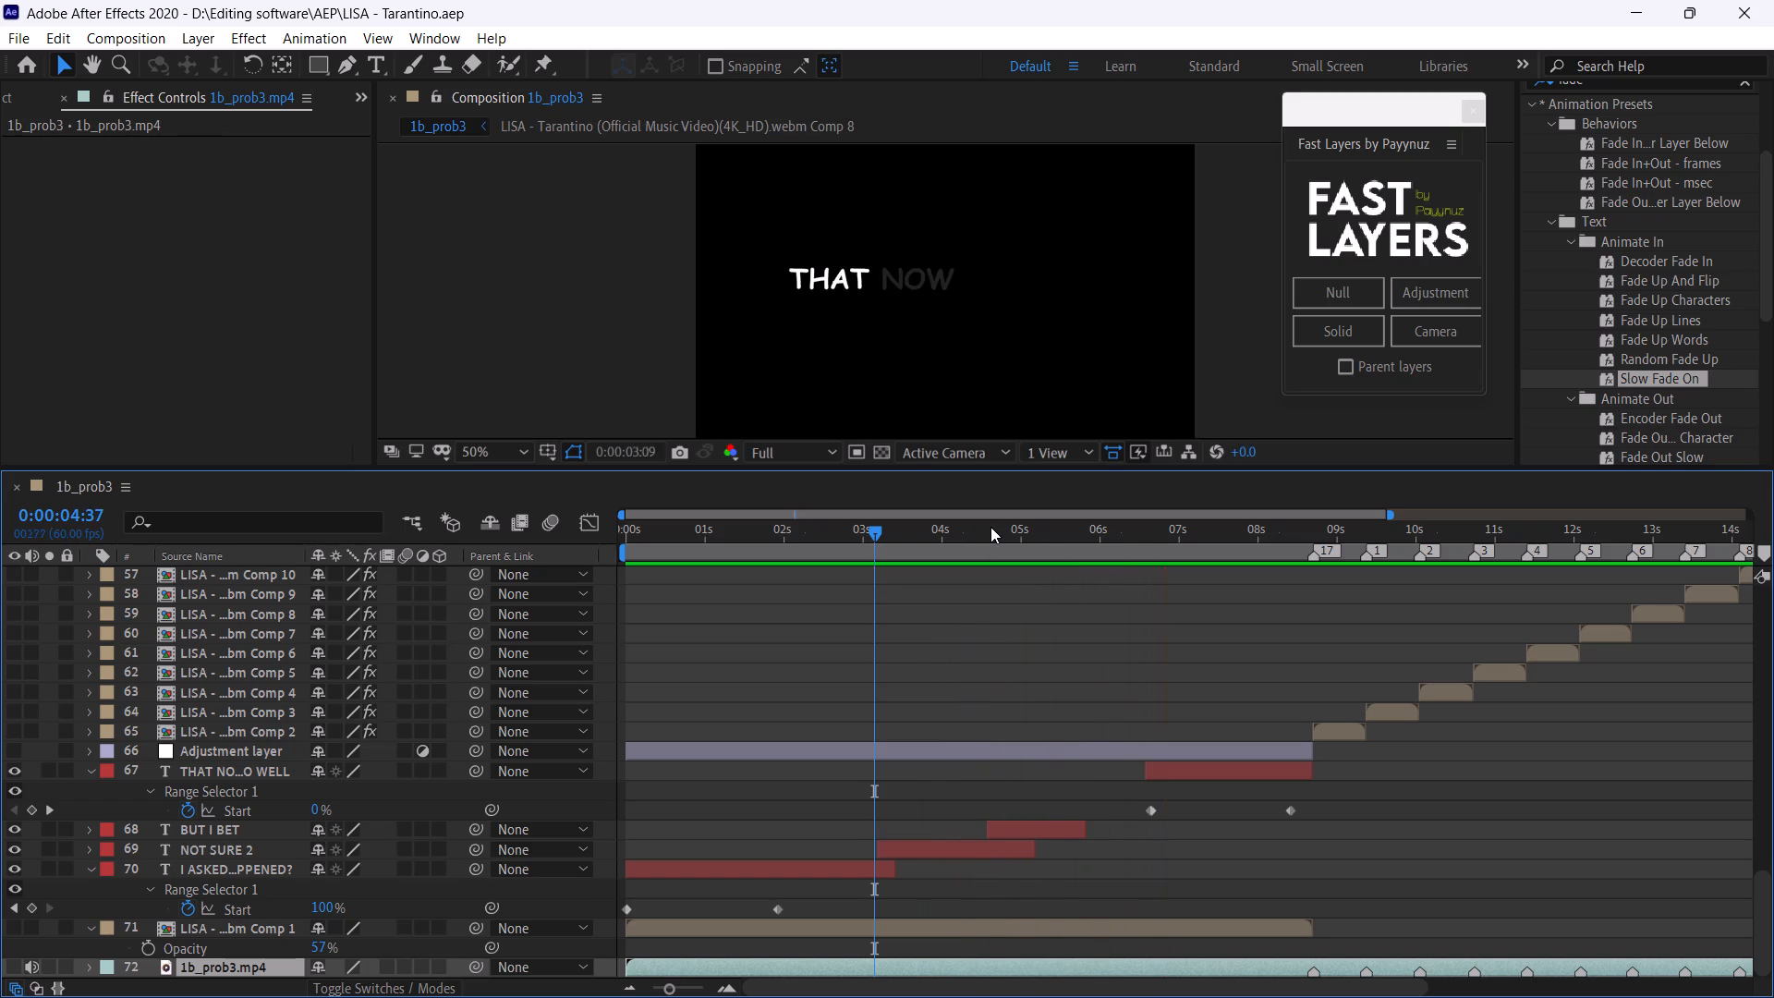
{"action": "left_click_drag", "start_coordinate": [990, 527], "coordinate": [974, 529]}
{"action": "left_click_drag", "start_coordinate": [970, 523], "coordinate": [975, 542]}
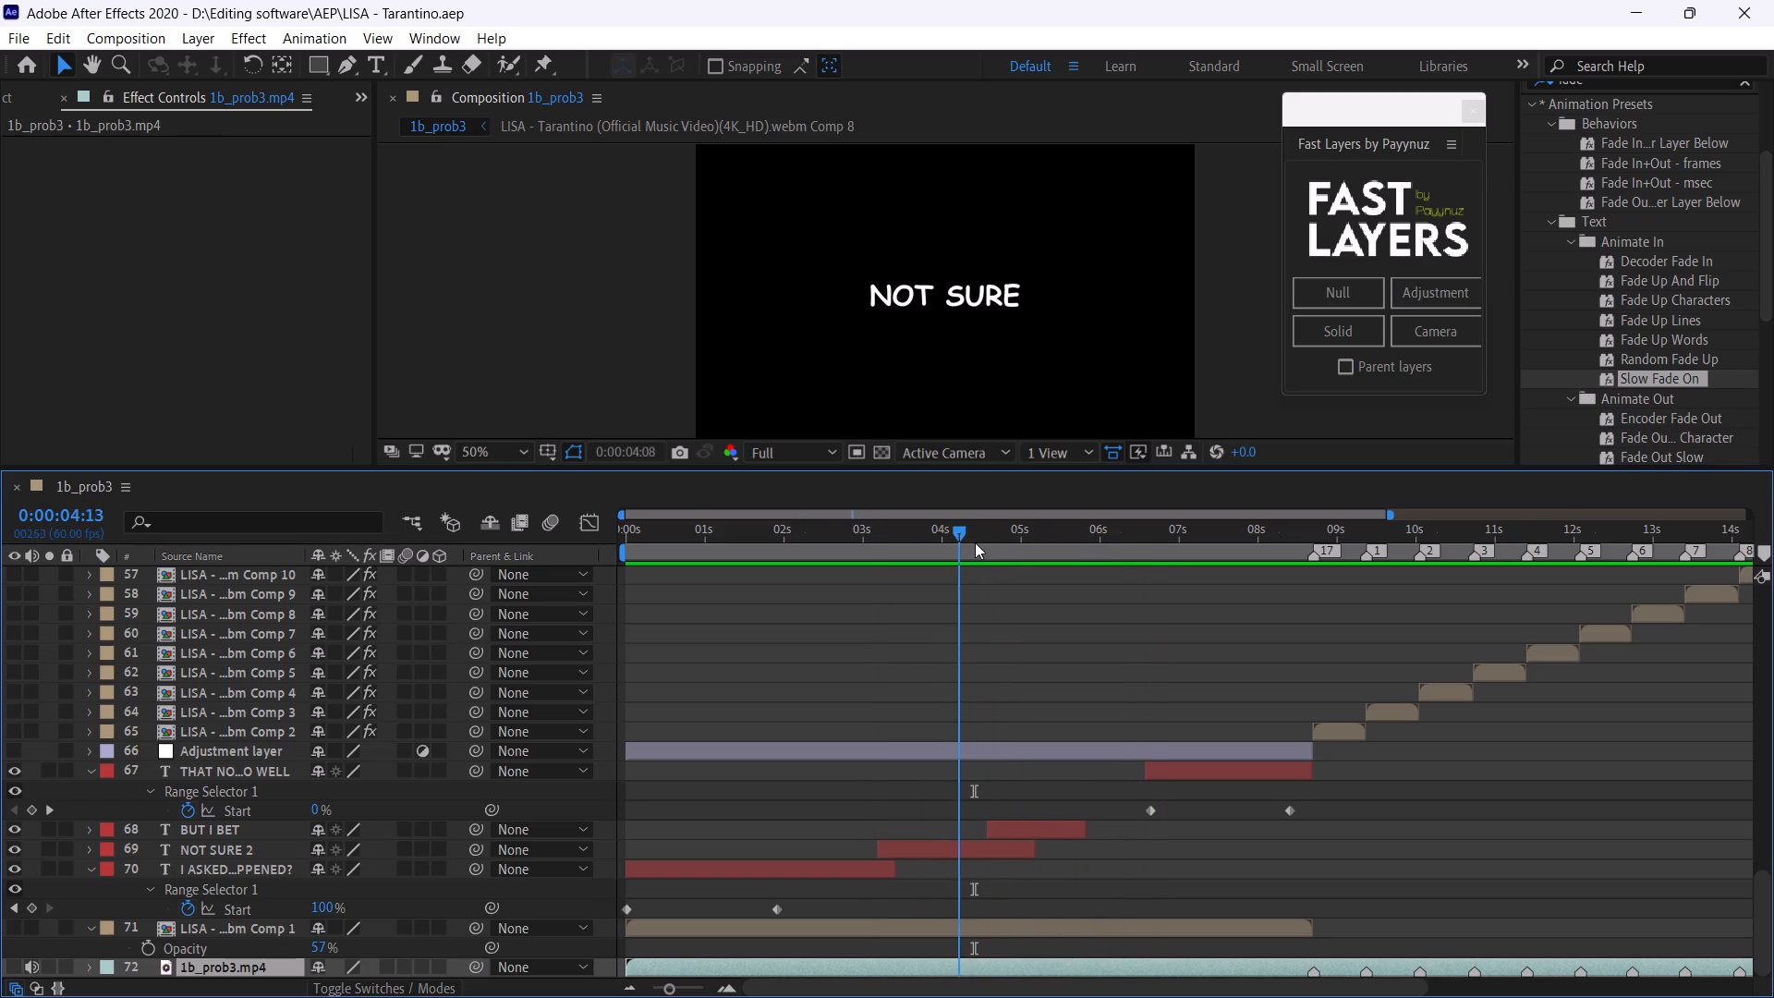
{"action": "left_click_drag", "start_coordinate": [975, 542], "coordinate": [980, 561]}
{"action": "key", "text": "space"}
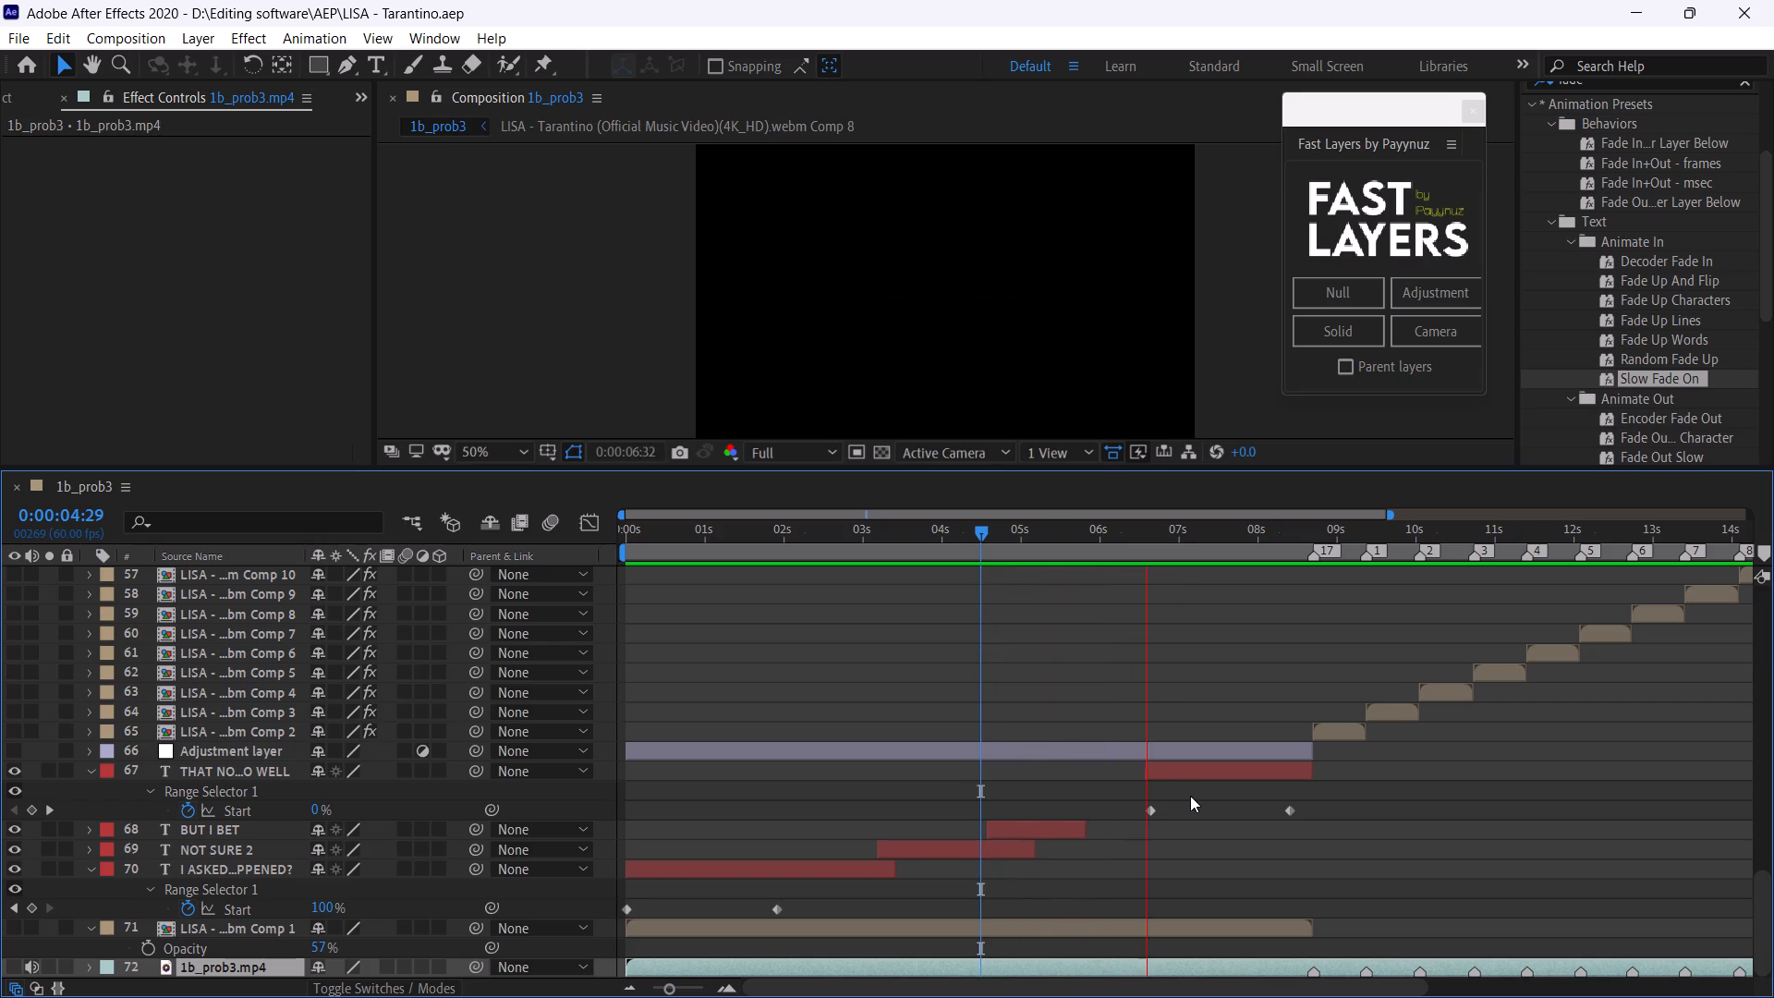
Play the THAT NOW OF THEM caption repeatedly from 0:00:06:36 and scrub to 0:00:07:20, checking its wording and word-by-word fade.
{"action": "left_click", "coordinate": [1148, 533]}
{"action": "key", "text": "space"}
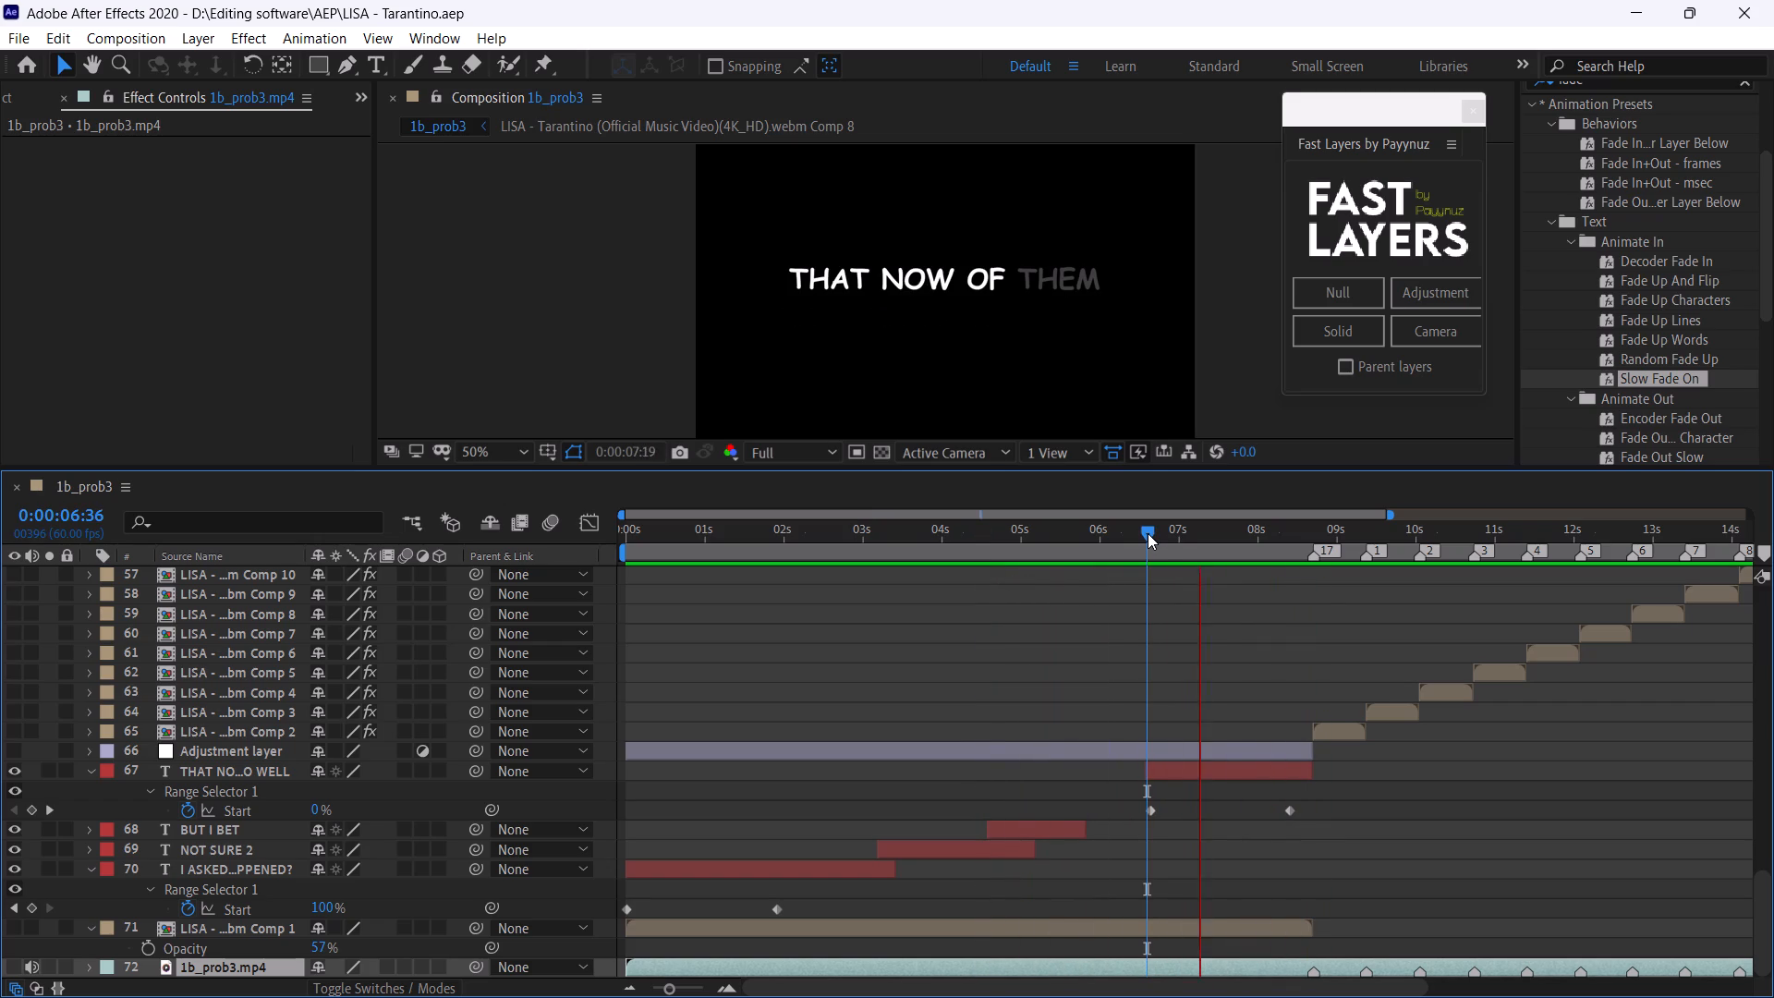
{"action": "left_click", "coordinate": [1148, 533]}
{"action": "key", "text": "space"}
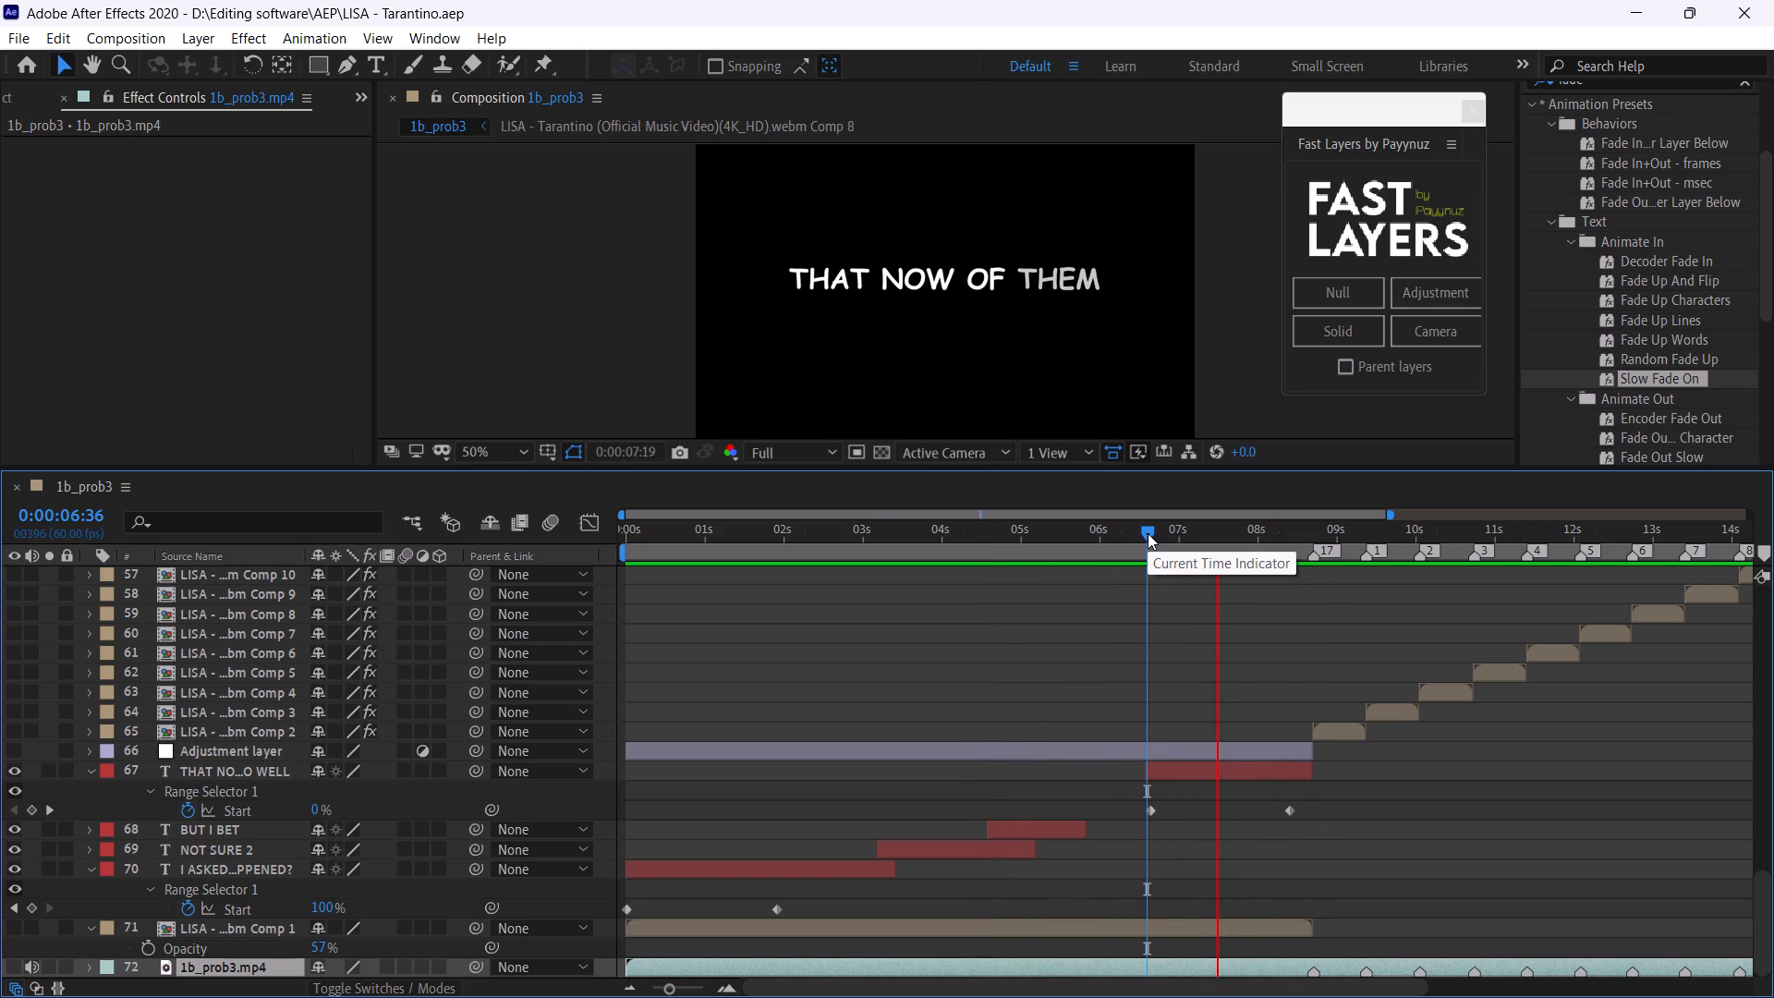
{"action": "left_click", "coordinate": [1148, 533]}
{"action": "key", "text": "space"}
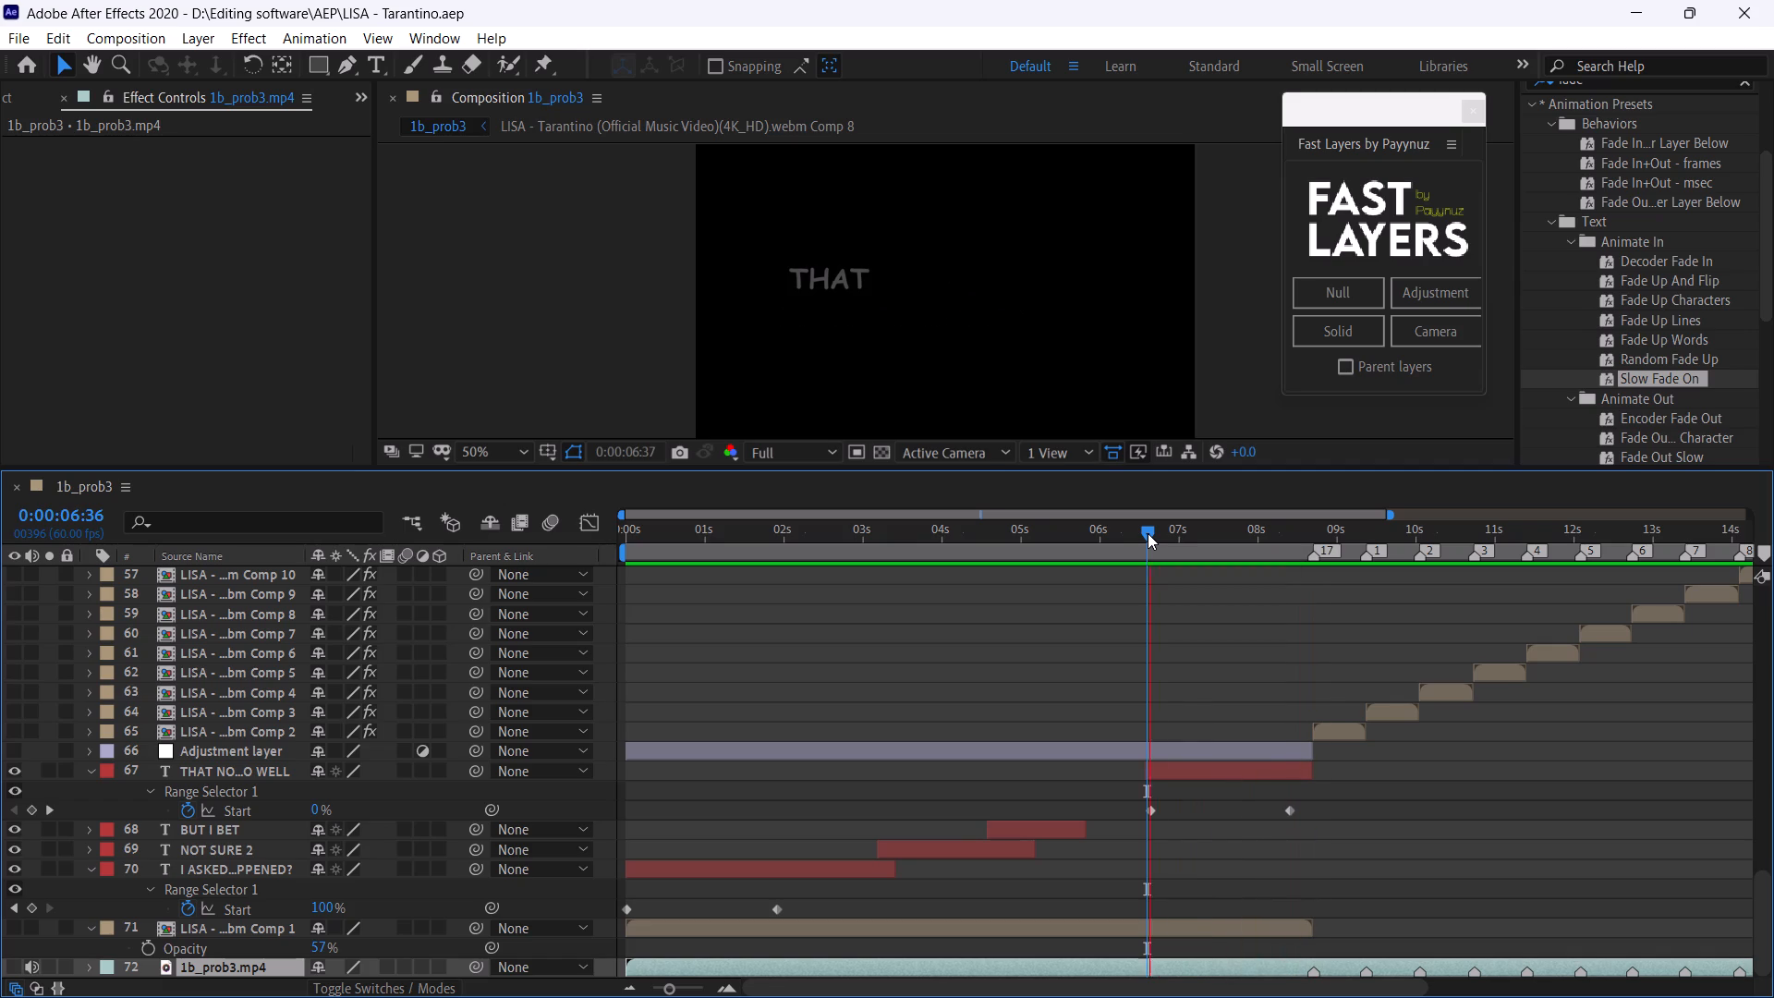
{"action": "left_click", "coordinate": [1148, 533]}
{"action": "left_click_drag", "start_coordinate": [1148, 533], "coordinate": [1165, 544]}
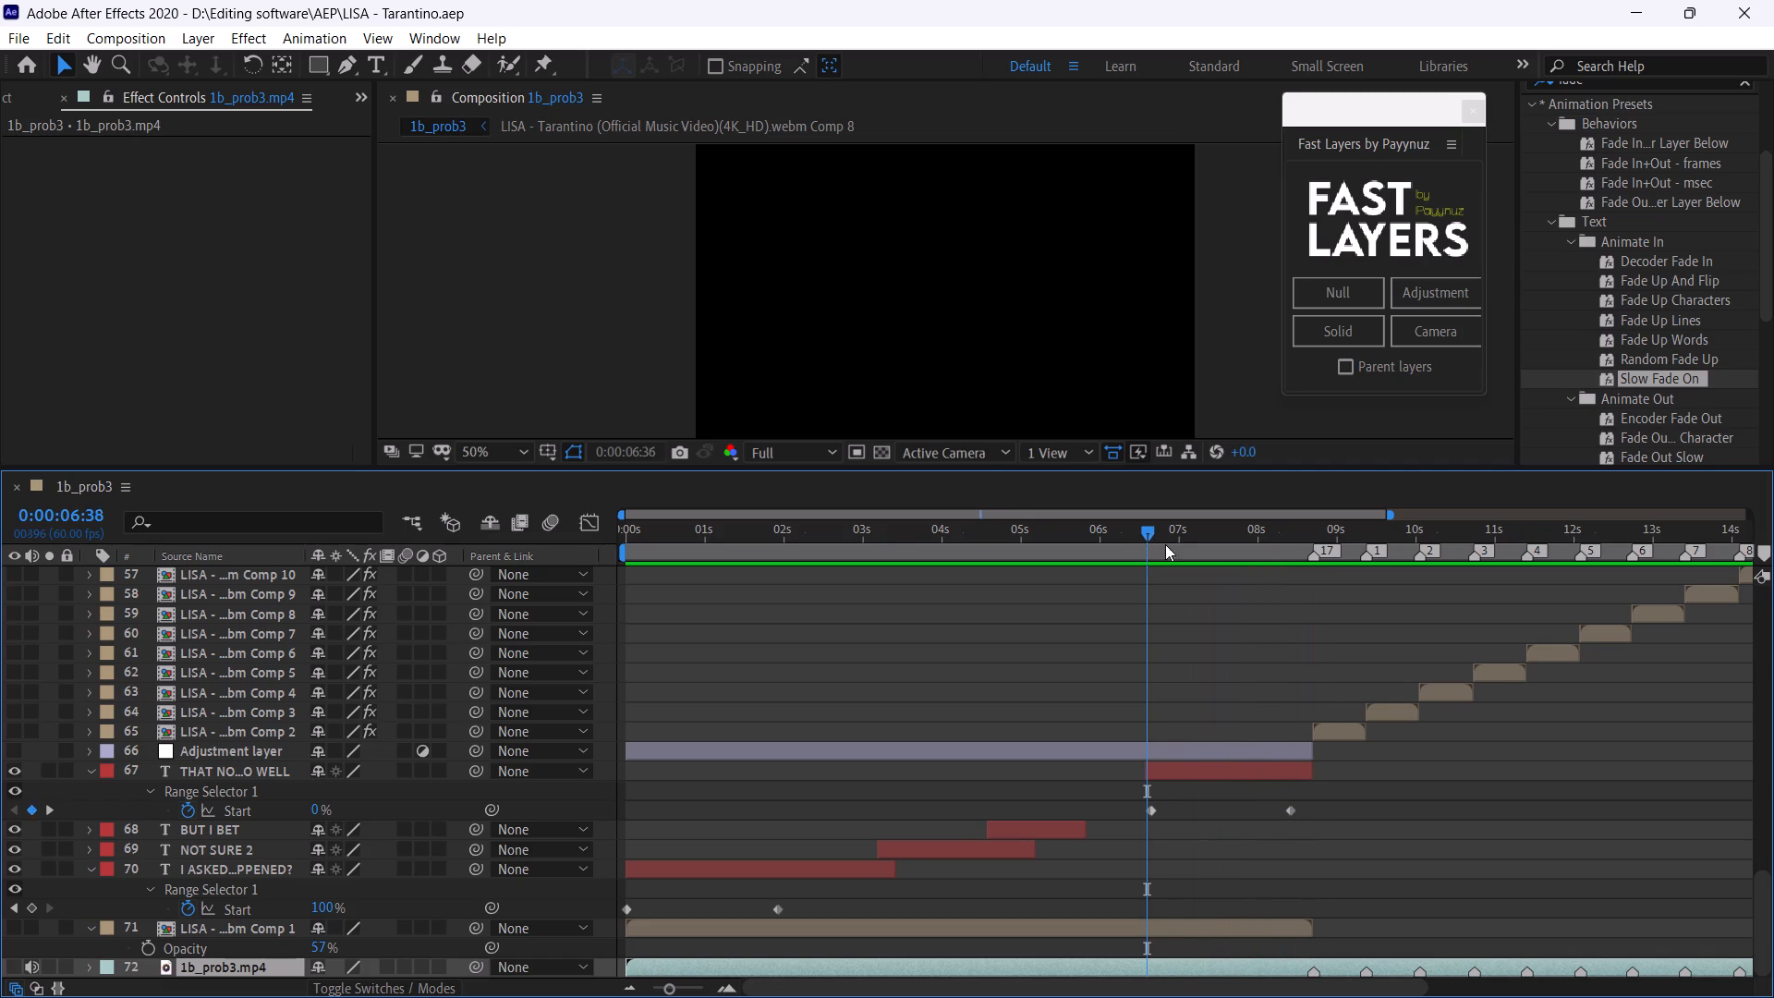
{"action": "left_click_drag", "start_coordinate": [1165, 544], "coordinate": [1207, 573]}
Show the reference video, change NOW to NON in the last caption (layer 67), check it up to 0:00:08:30 and save.
{"action": "left_click", "coordinate": [1206, 778]}
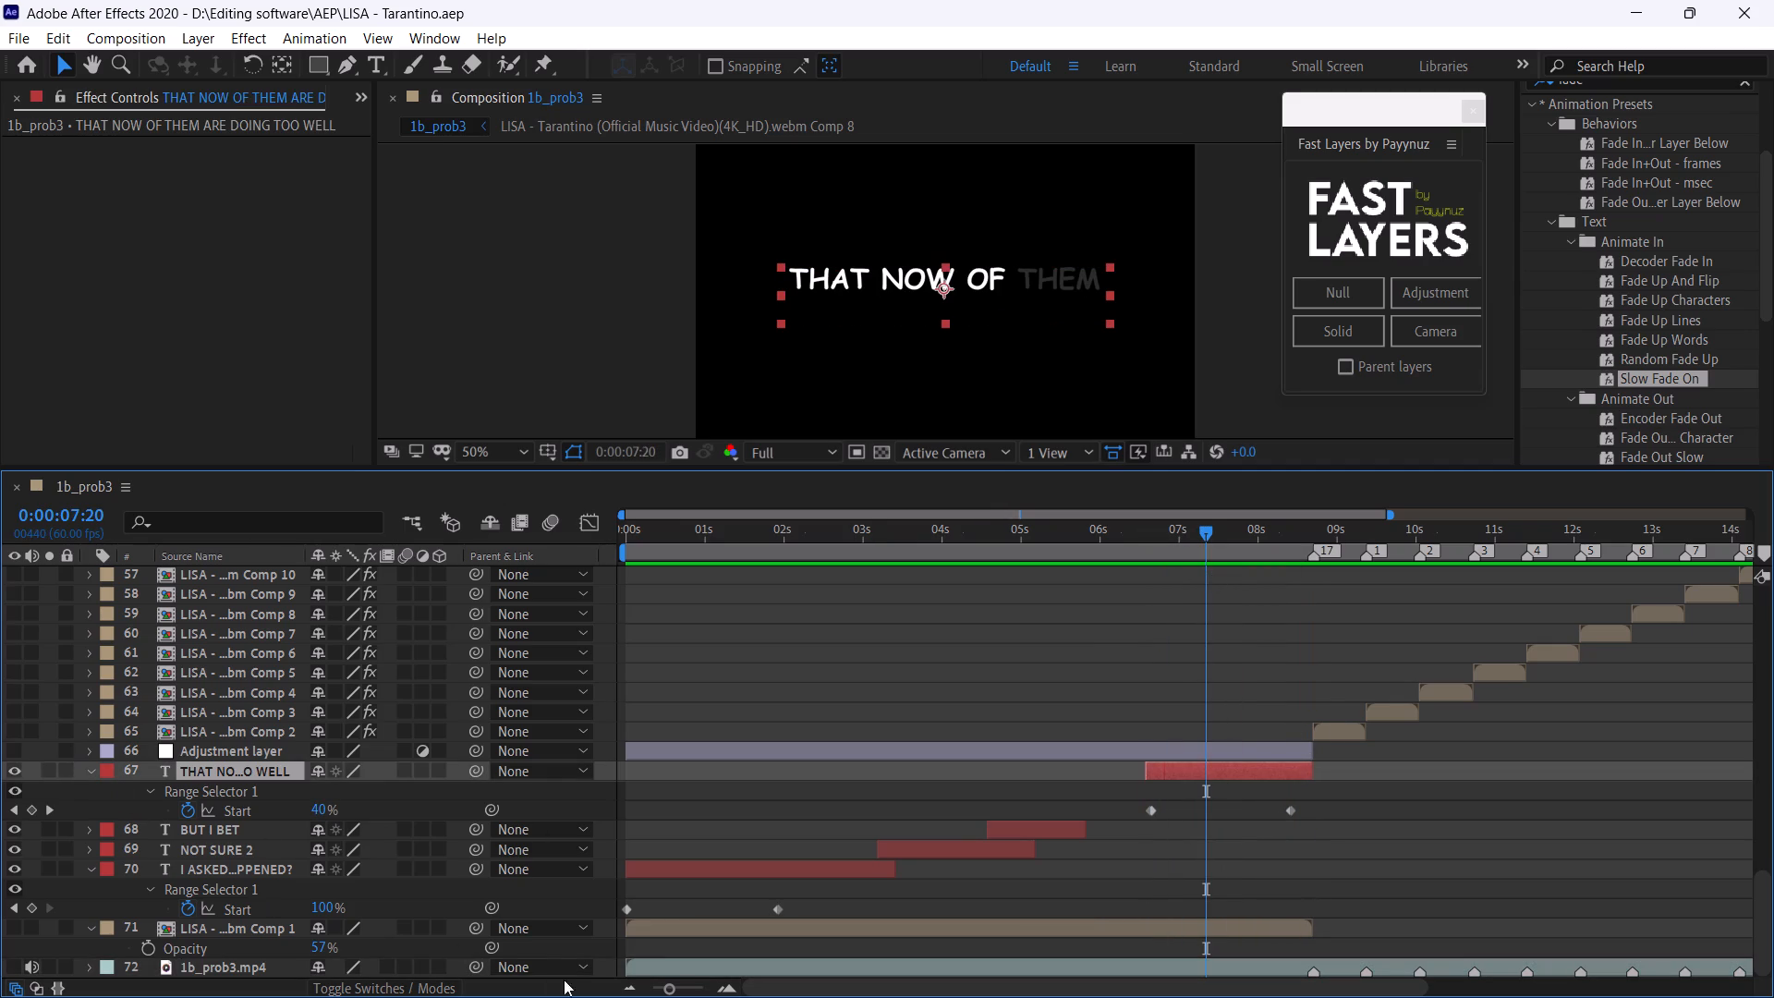
{"action": "left_click", "coordinate": [16, 966]}
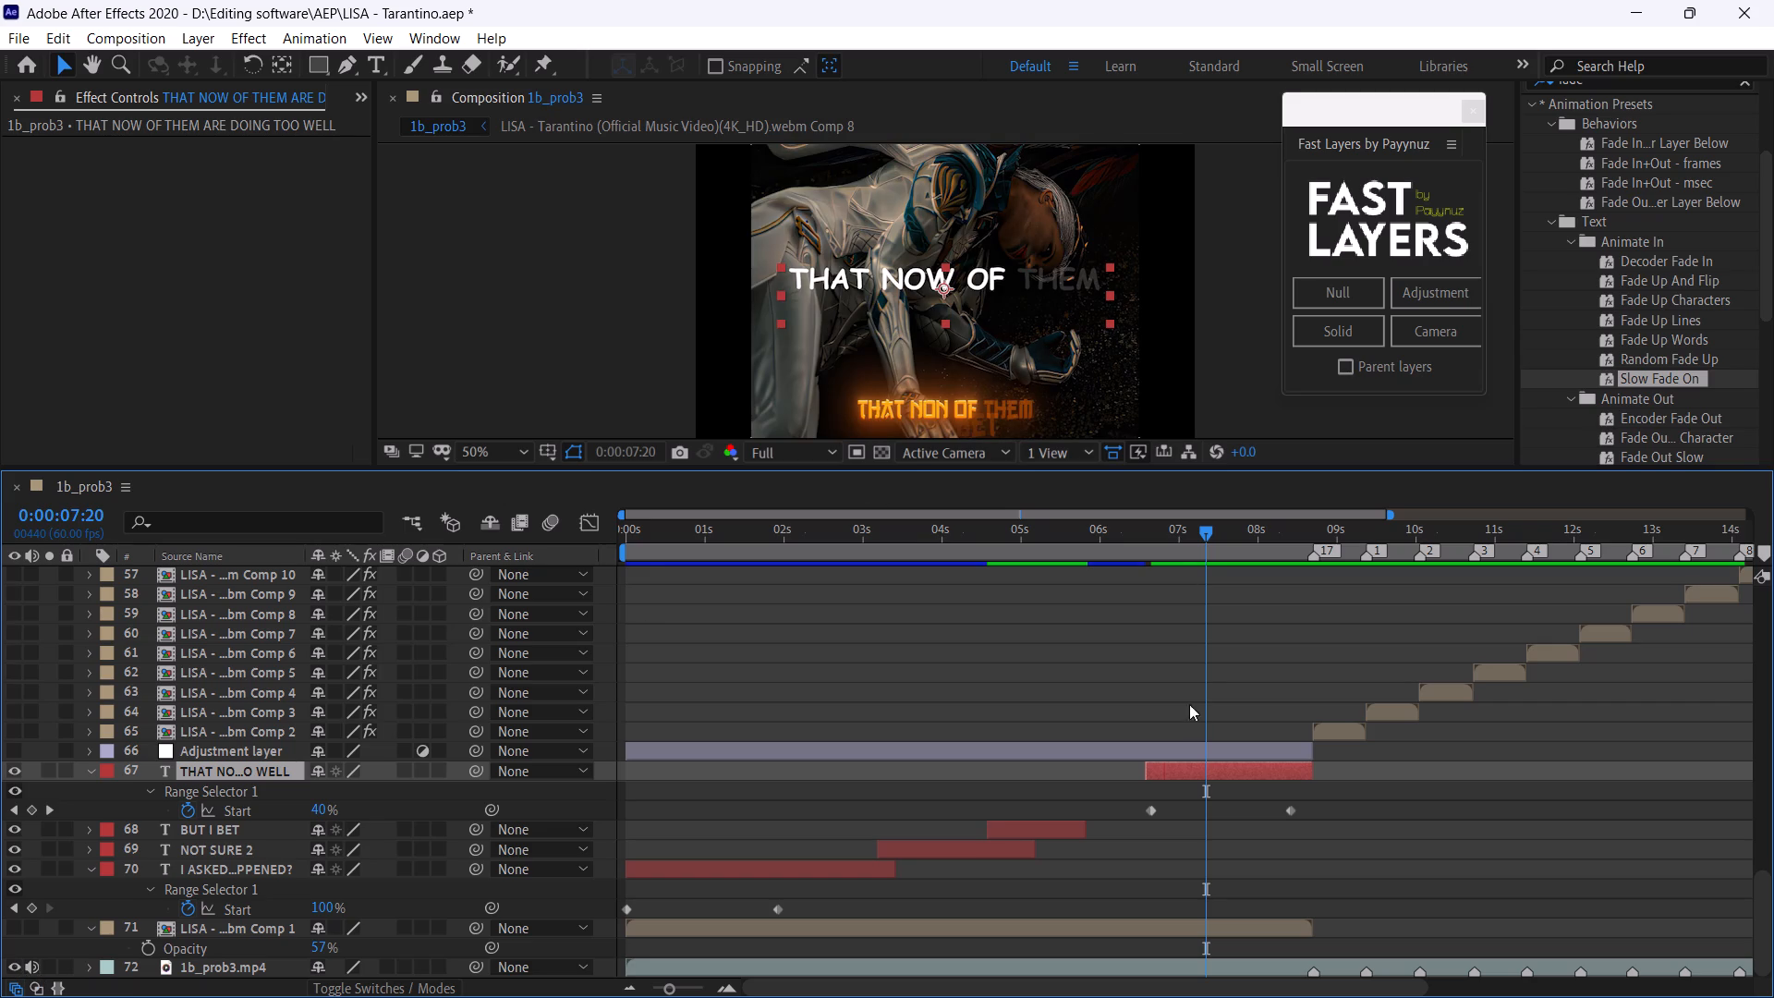
{"action": "double_click", "coordinate": [1209, 770]}
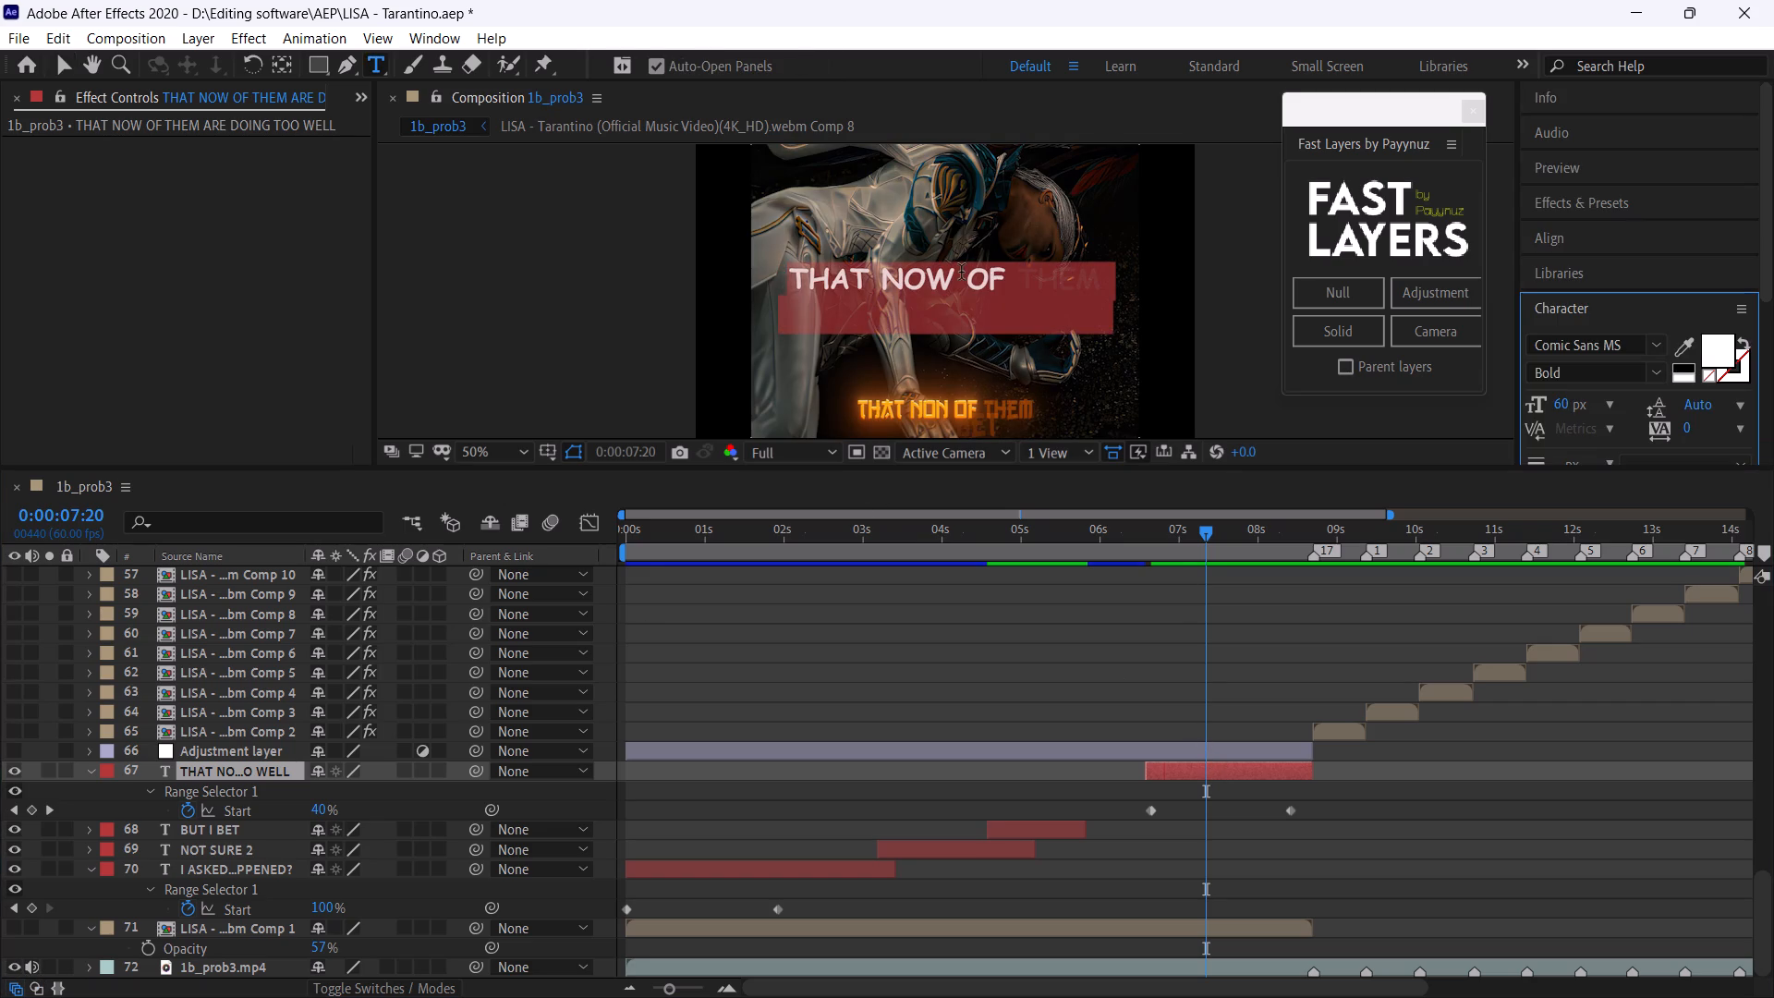
{"action": "left_click", "coordinate": [958, 275]}
{"action": "key", "text": "BackSpace"}
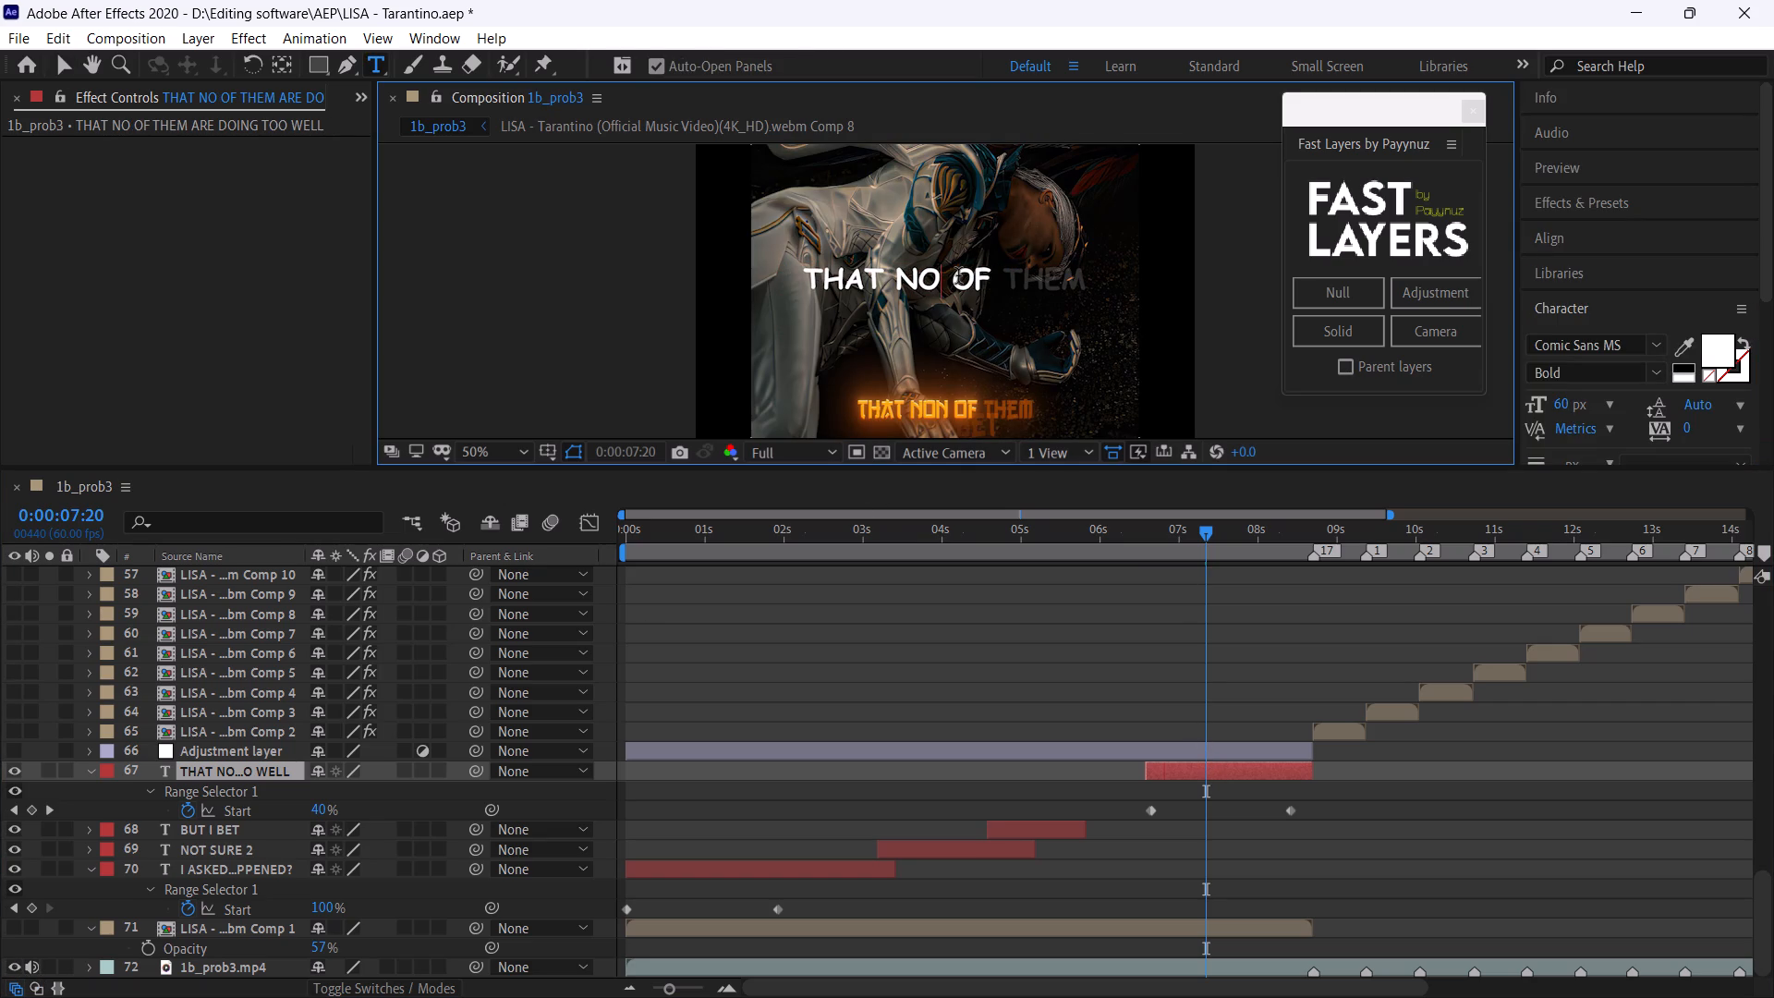
{"action": "key", "text": "shift+n"}
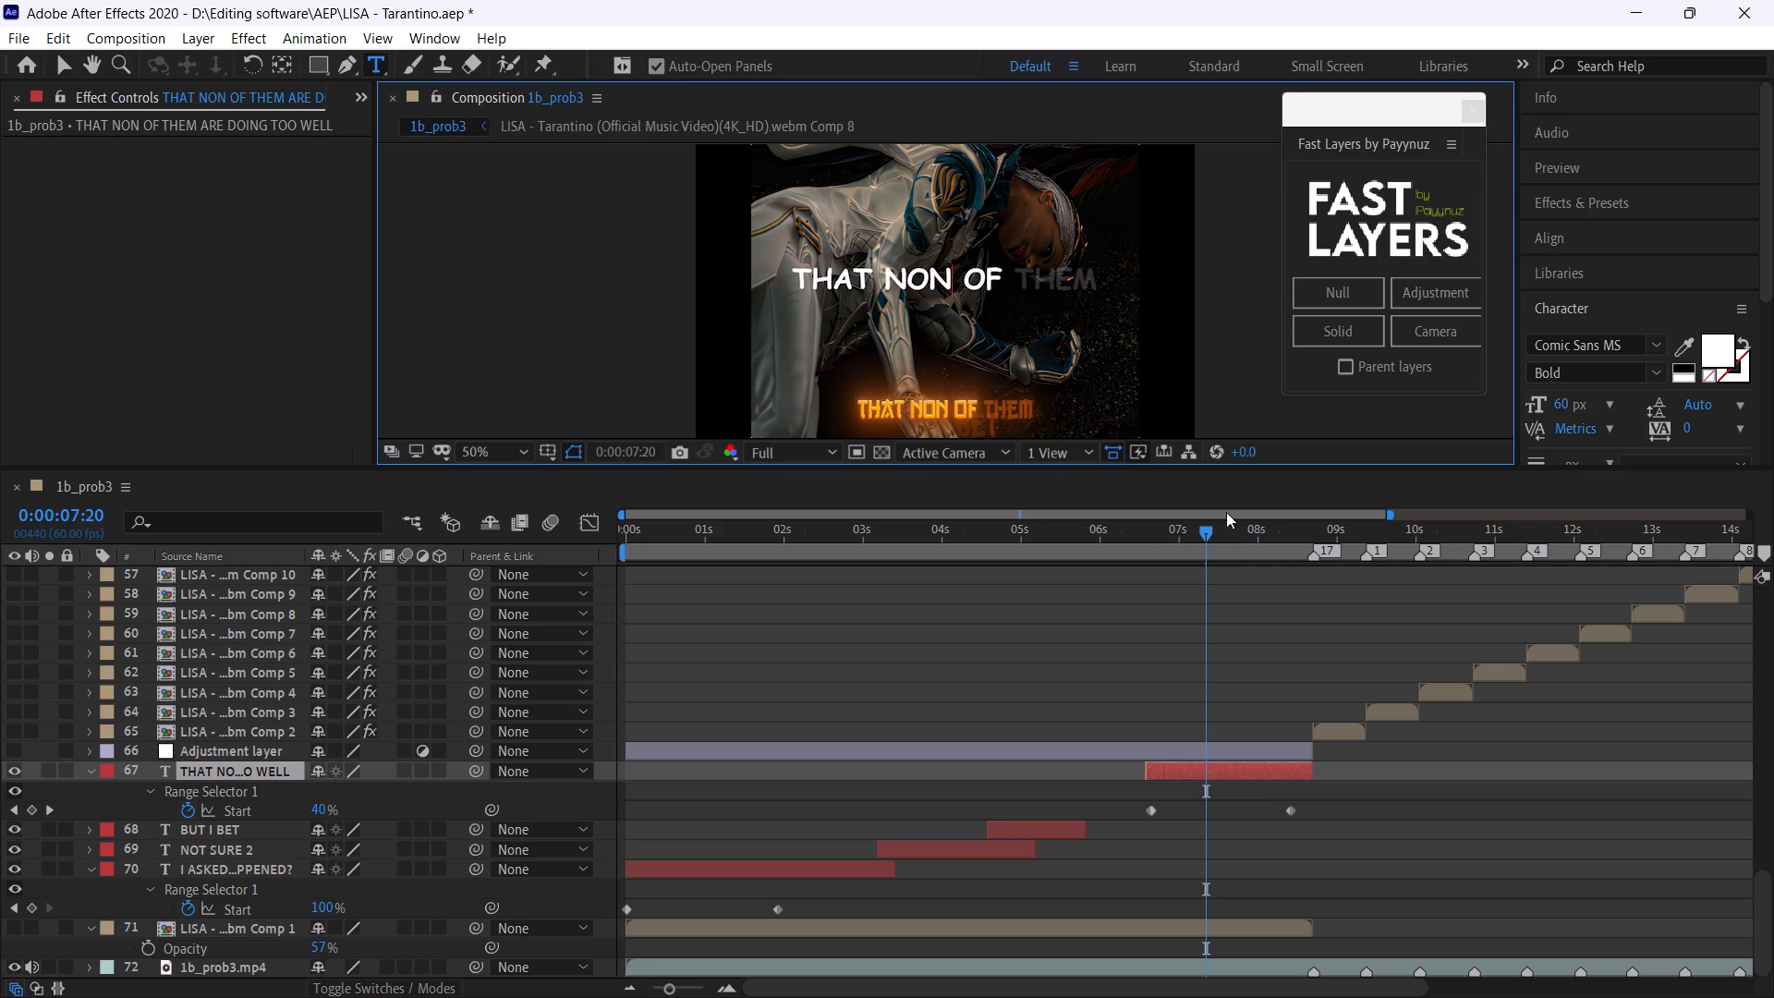
{"action": "left_click_drag", "start_coordinate": [1204, 530], "coordinate": [1229, 542]}
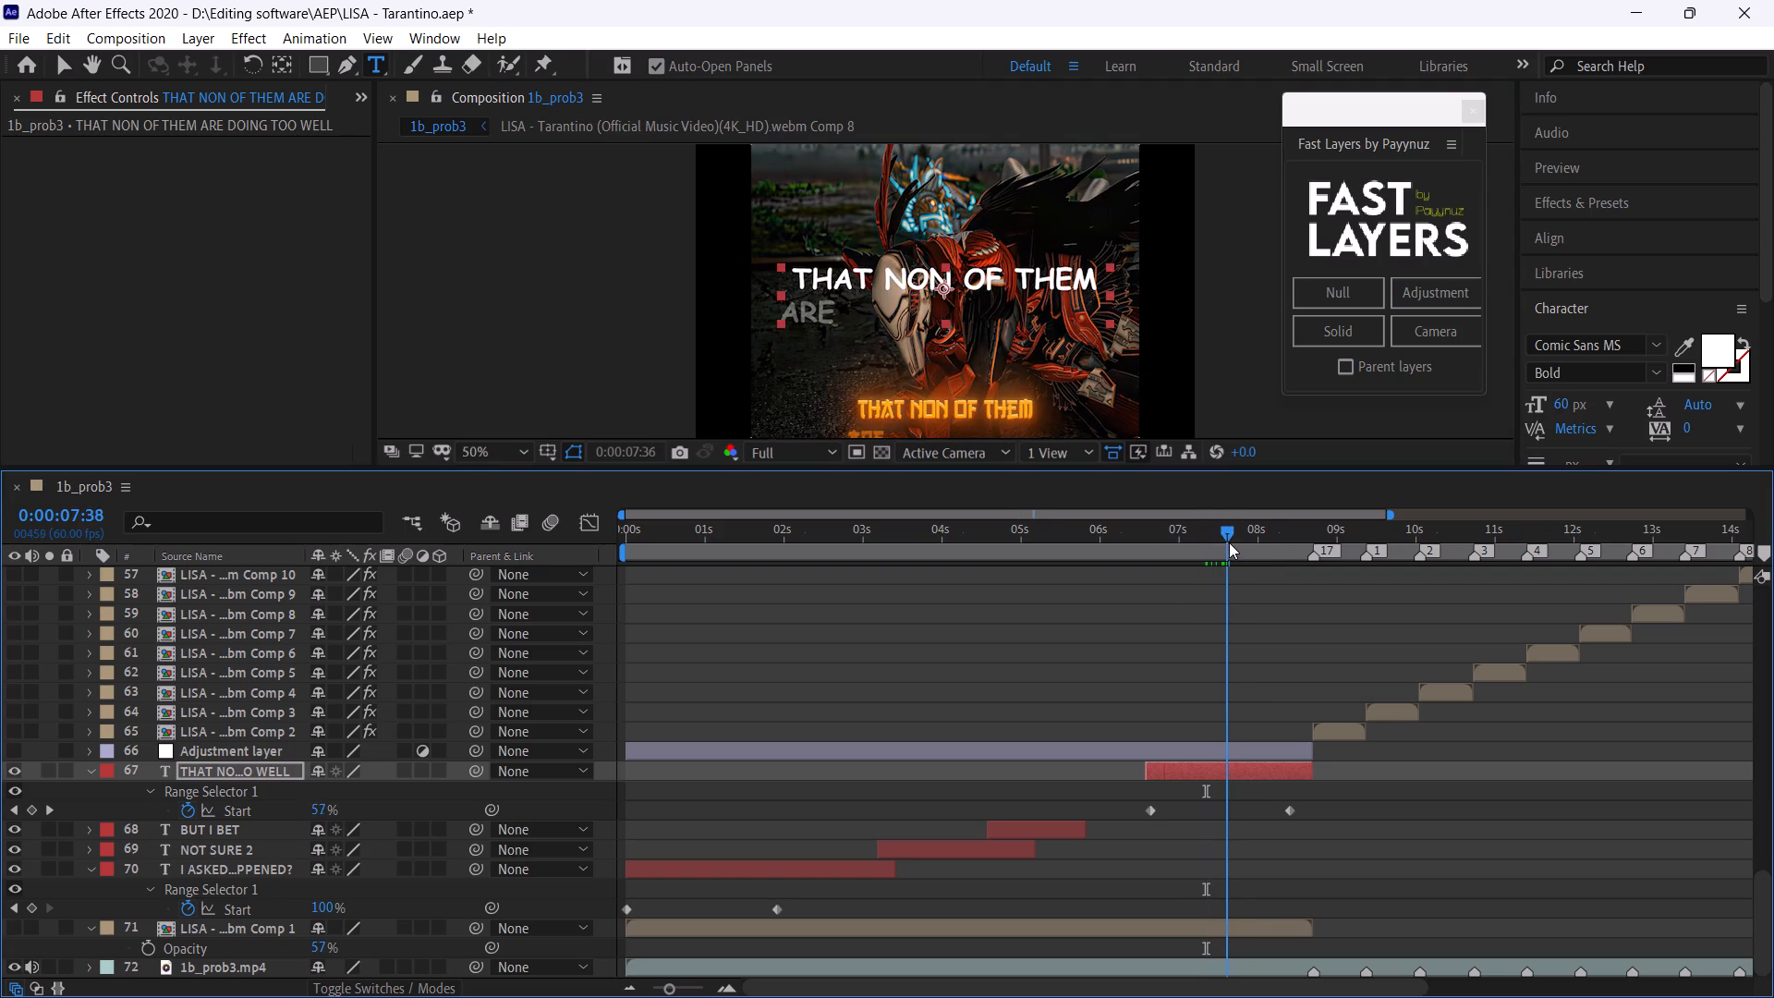
{"action": "left_click_drag", "start_coordinate": [1229, 542], "coordinate": [1294, 560]}
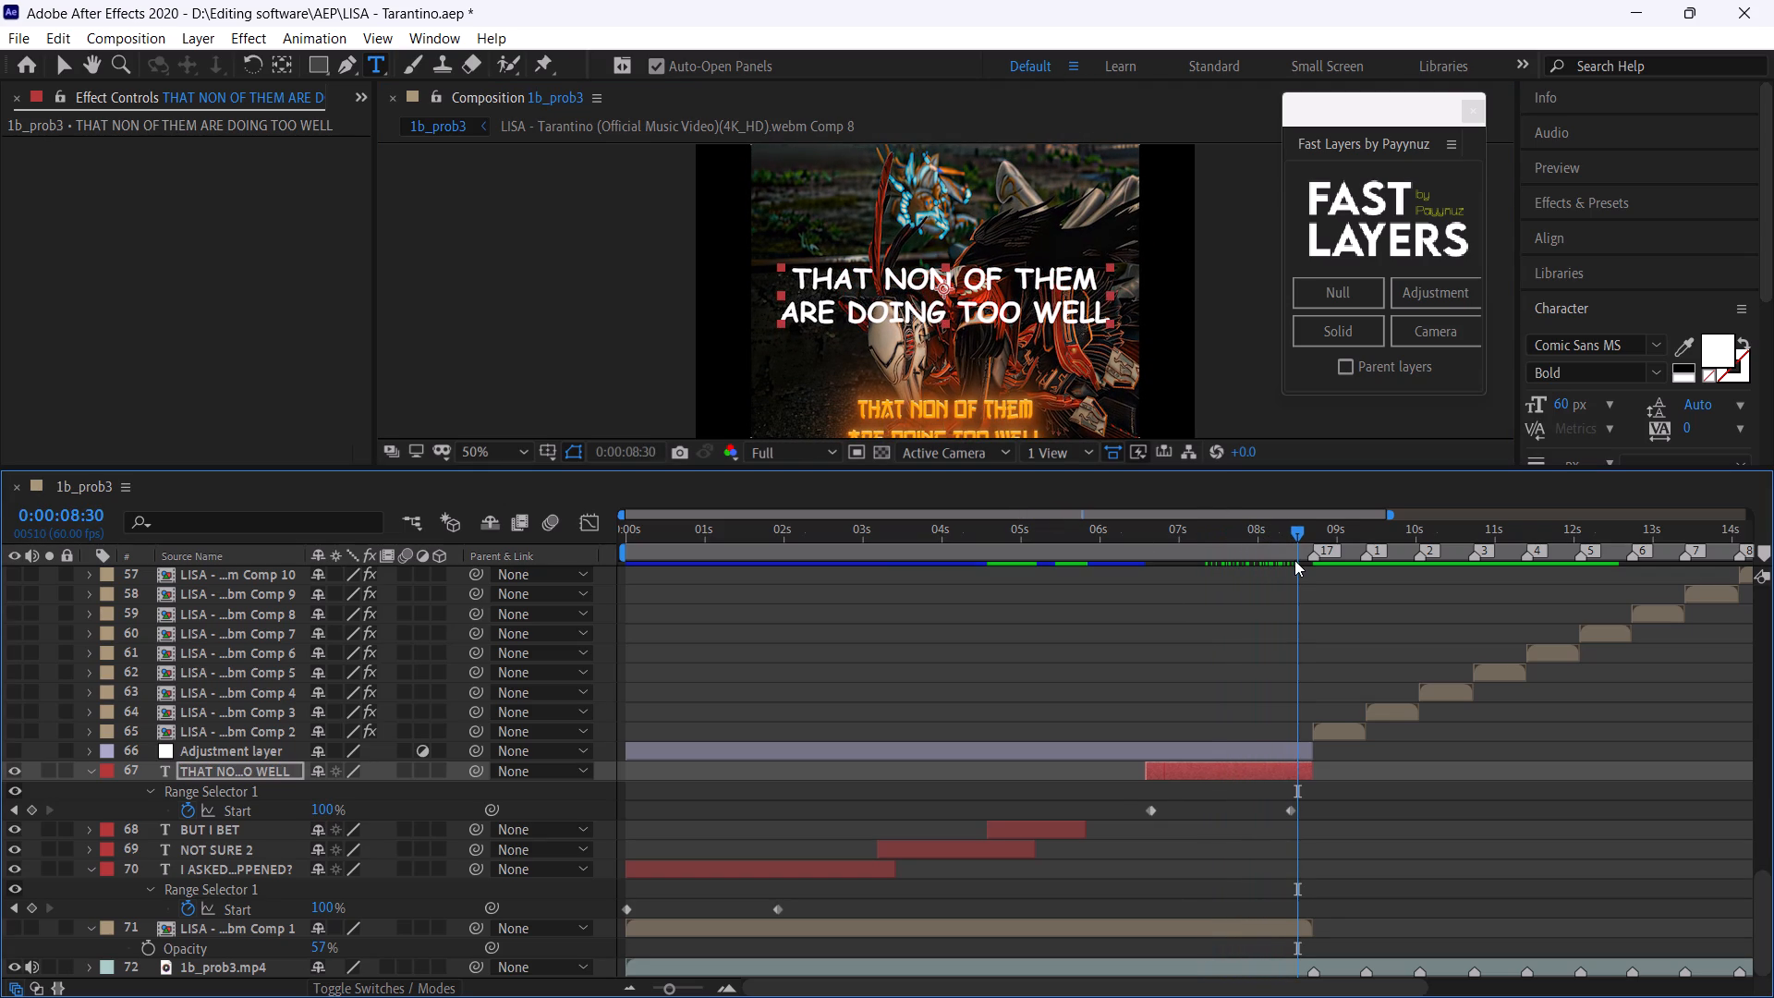
{"action": "key", "text": "ctrl+s"}
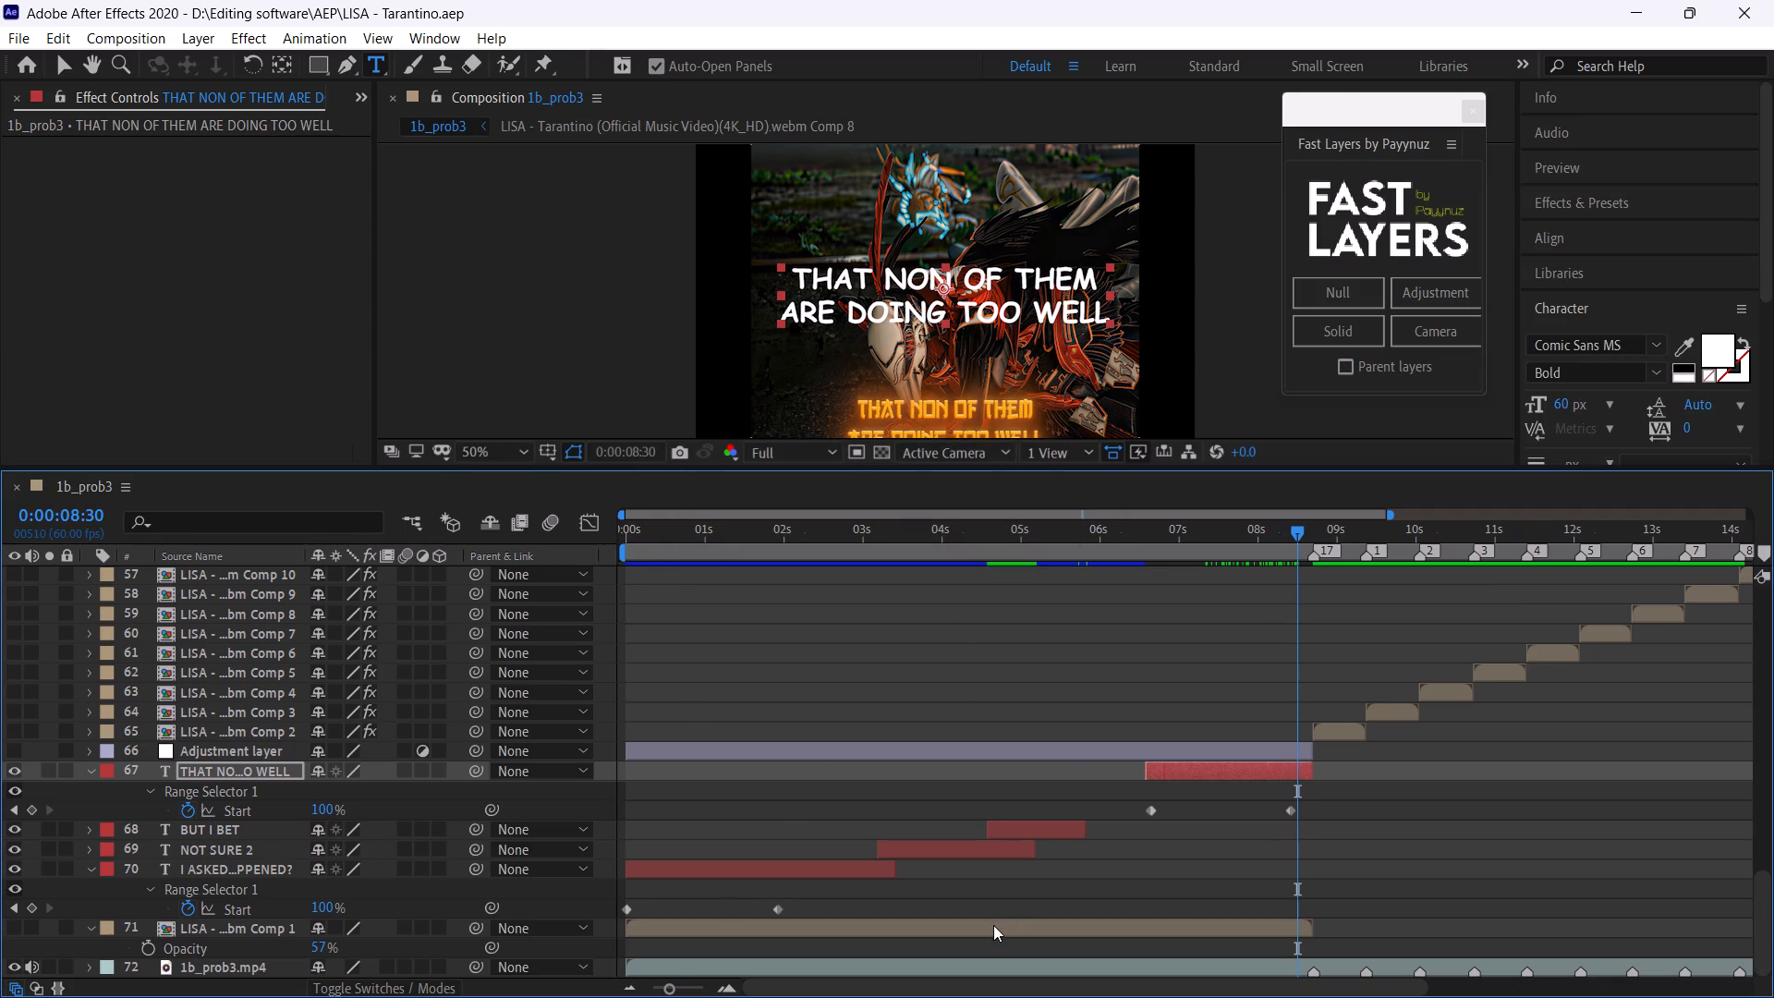
Hide the 1b_prob3.mp4 reference again and play the last caption from 0:00:06:26 and 0:00:07:07.
{"action": "left_click", "coordinate": [993, 925]}
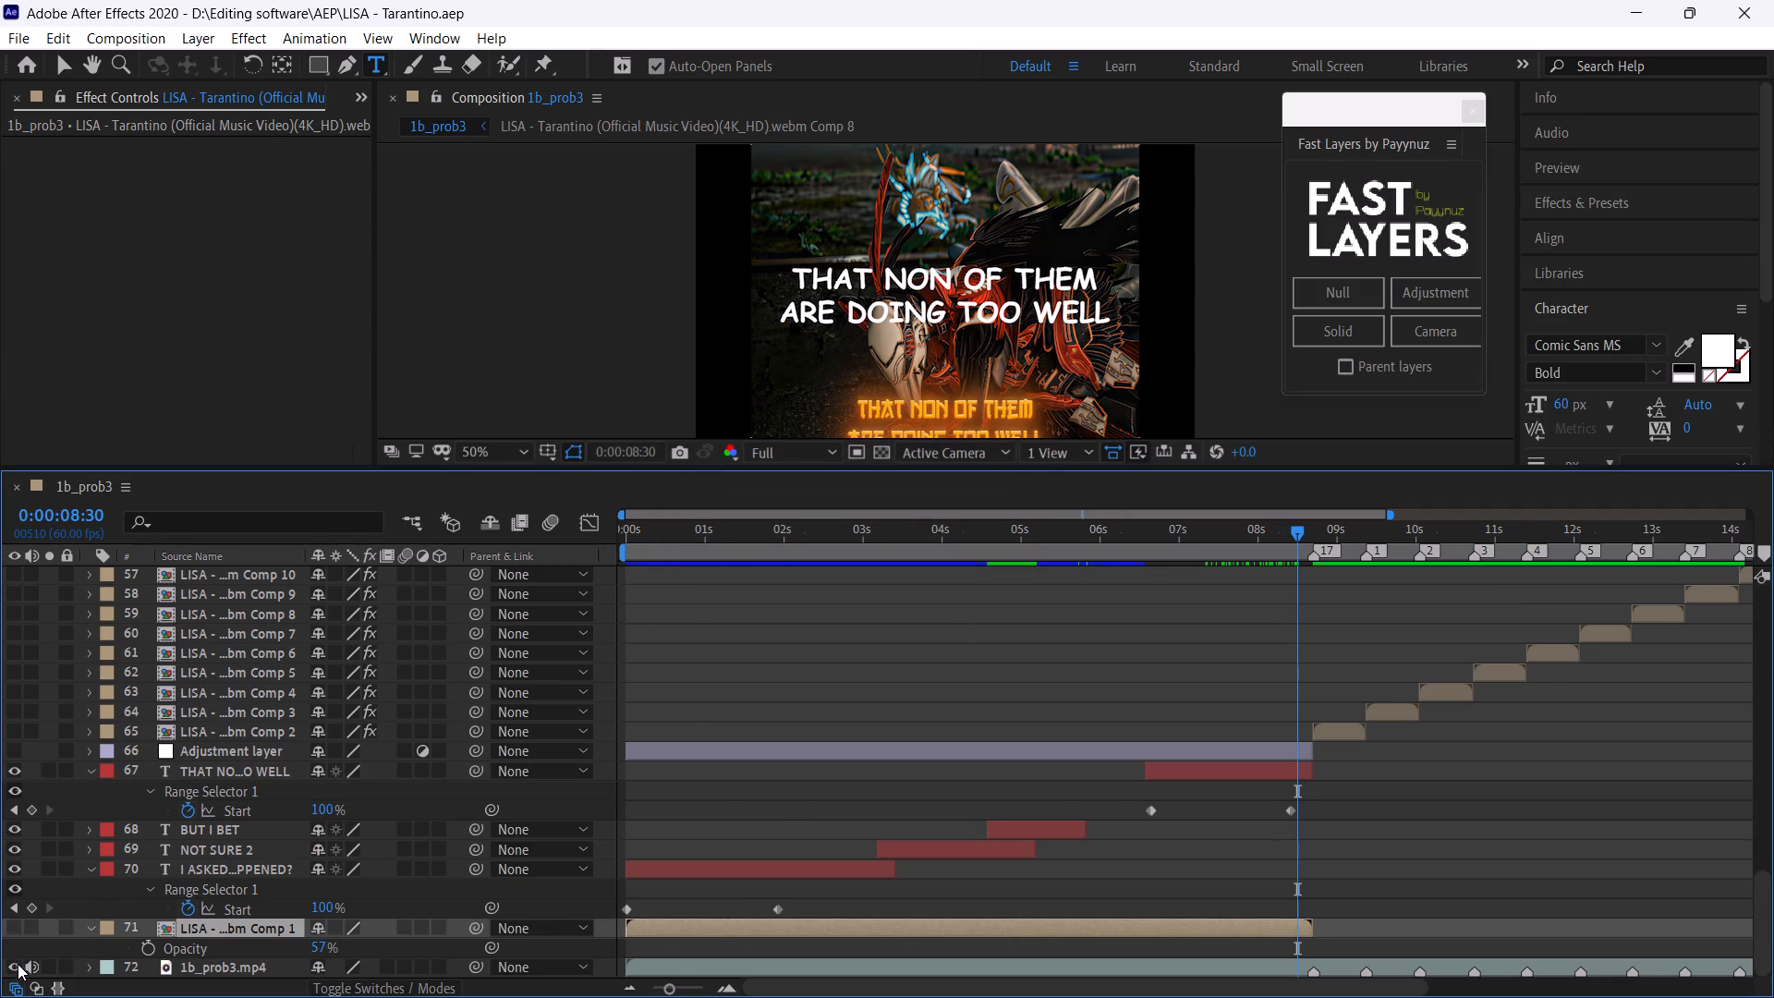
{"action": "left_click", "coordinate": [17, 966]}
{"action": "left_click", "coordinate": [1134, 548]}
{"action": "key", "text": "space"}
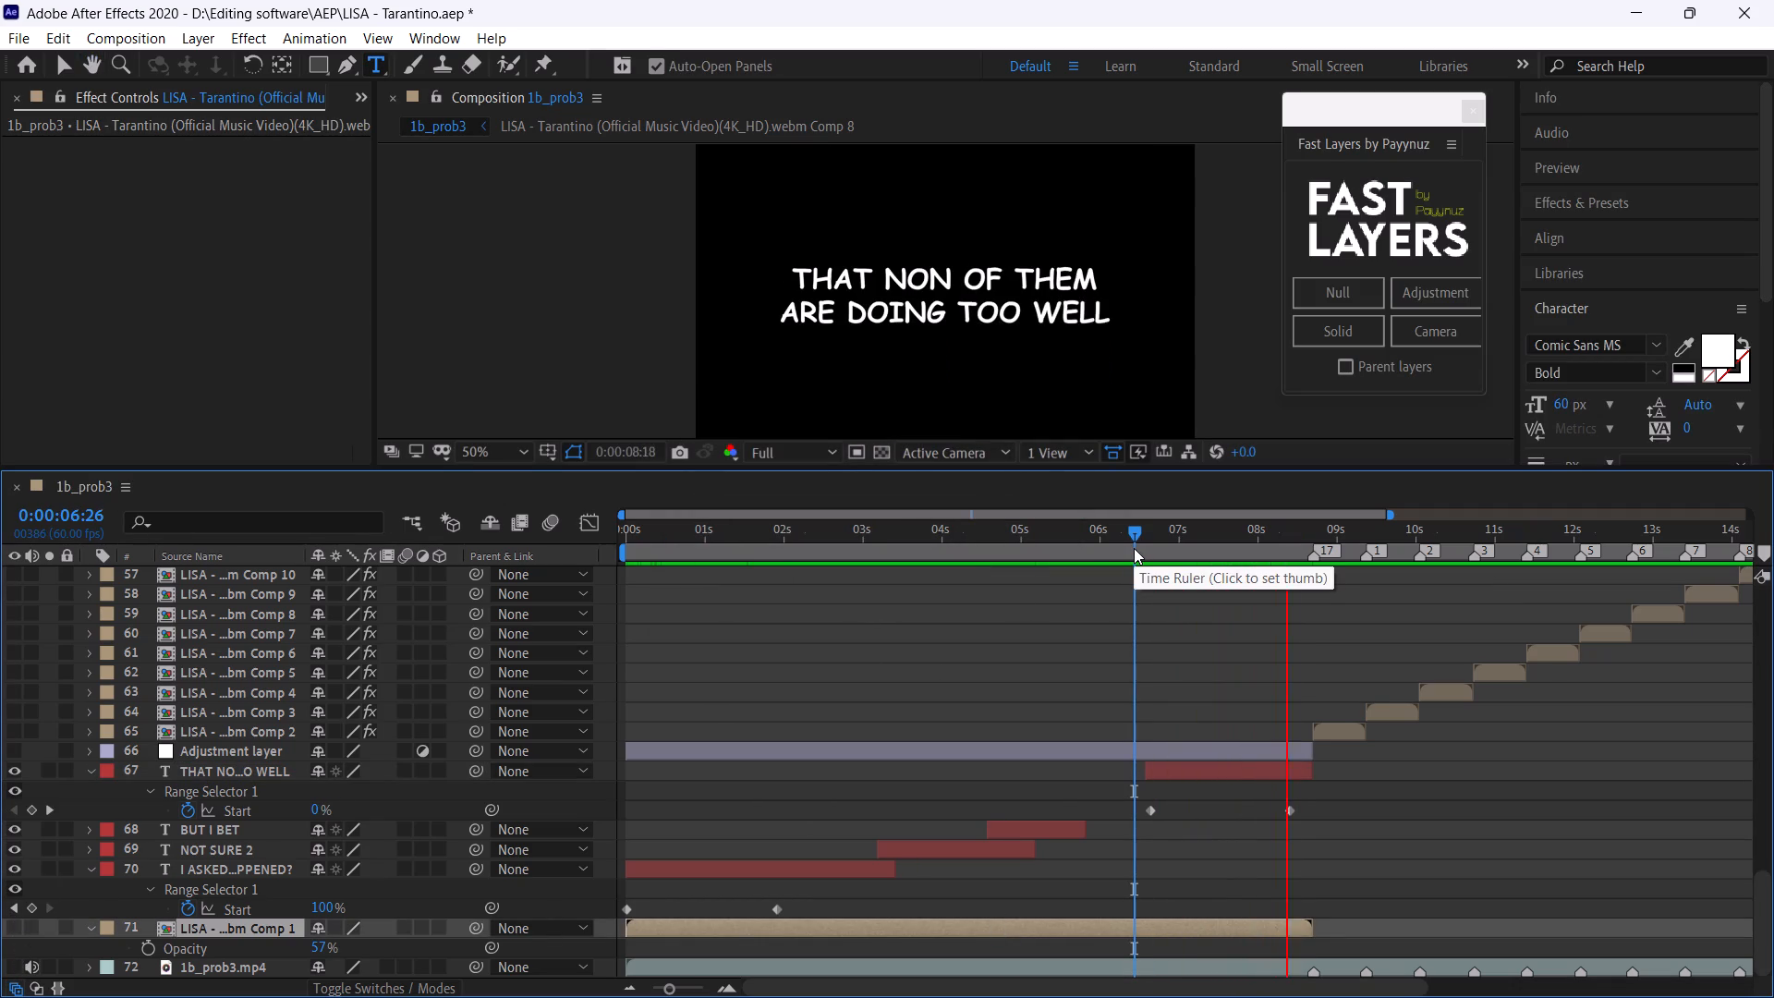
{"action": "left_click", "coordinate": [1188, 544]}
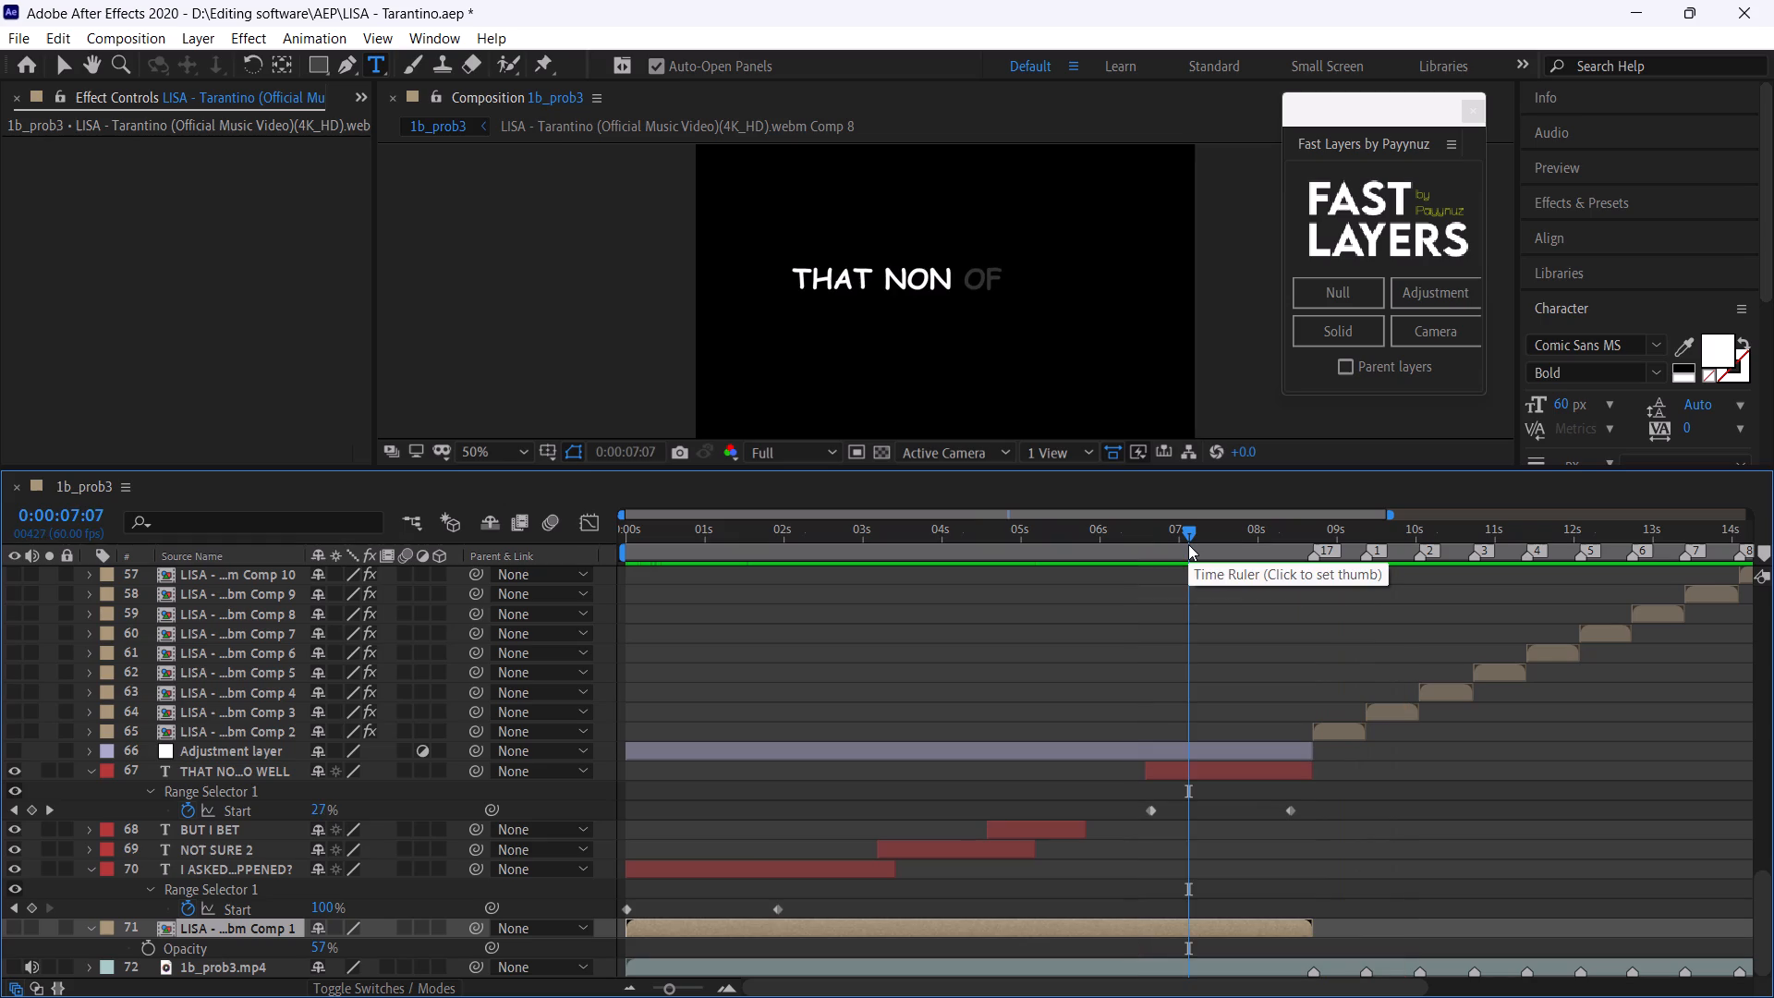
{"action": "key", "text": "space"}
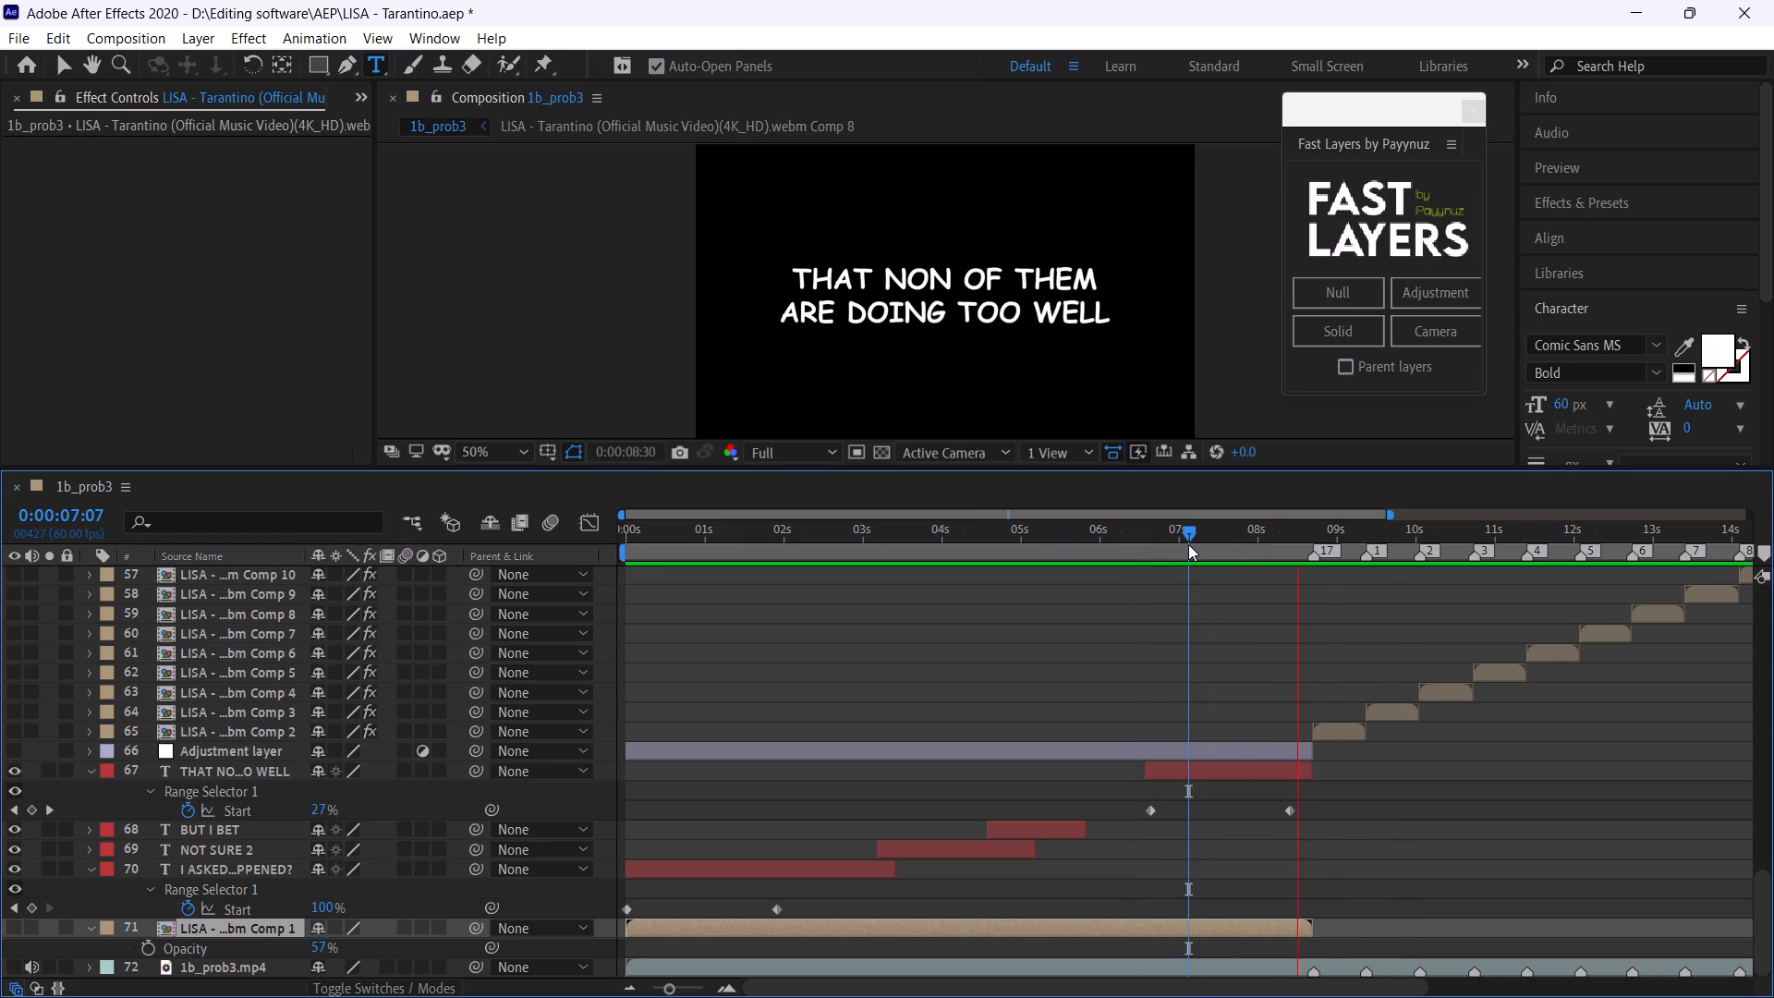
Move the end Start keyframe of the THAT NON OF THEM caption (layer 67) slightly earlier, to about 0:00:08:20, and play it.
{"action": "left_click", "coordinate": [1270, 542]}
{"action": "left_click_drag", "start_coordinate": [1270, 542], "coordinate": [1281, 550]}
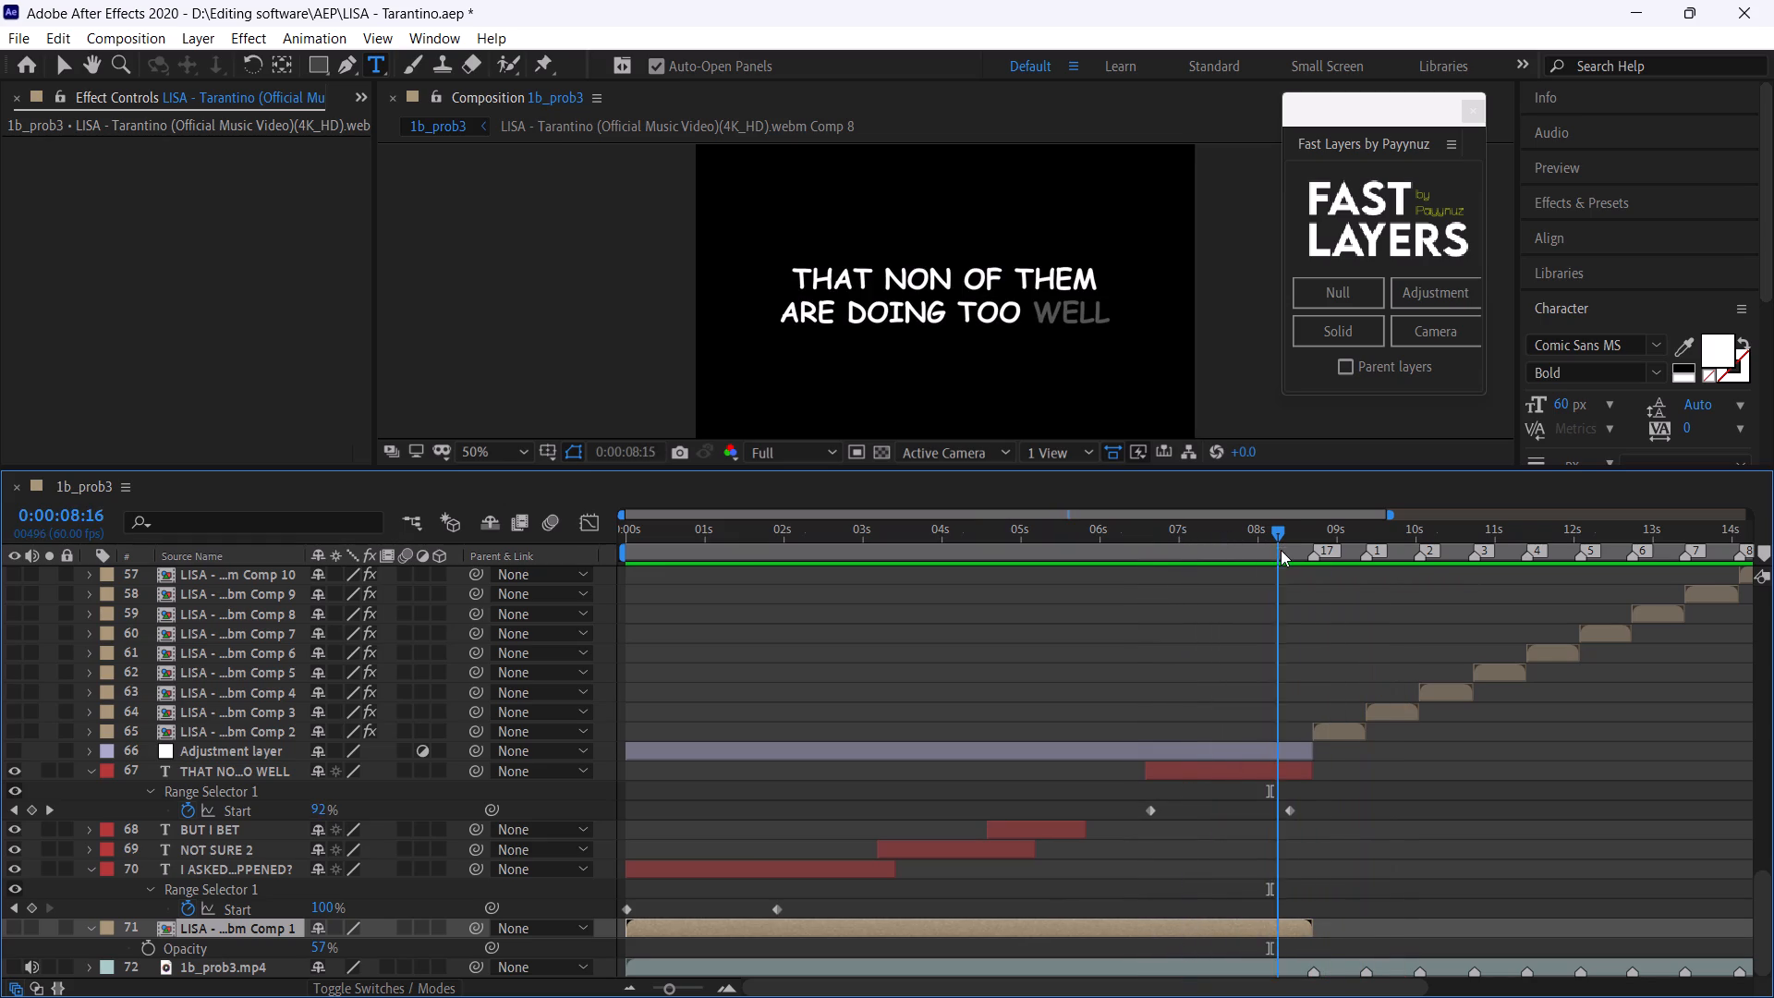
{"action": "left_click_drag", "start_coordinate": [1281, 550], "coordinate": [1283, 553]}
{"action": "left_click", "coordinate": [1288, 806]}
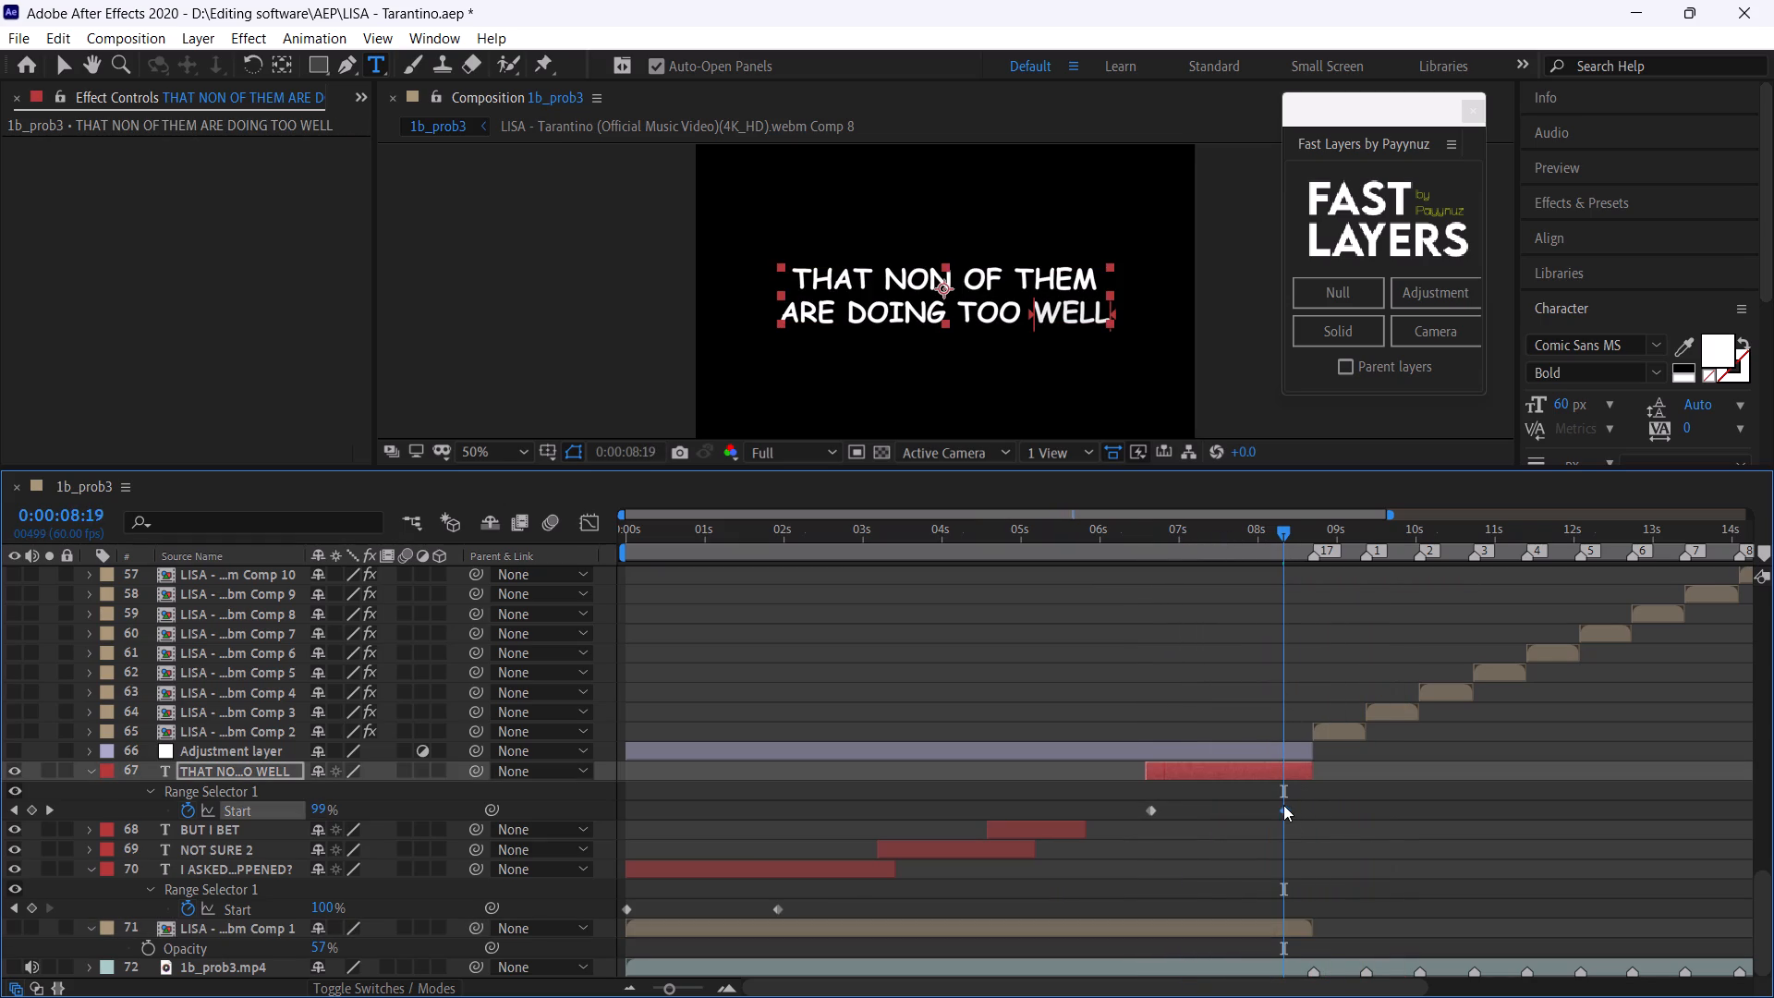
{"action": "key", "text": "space"}
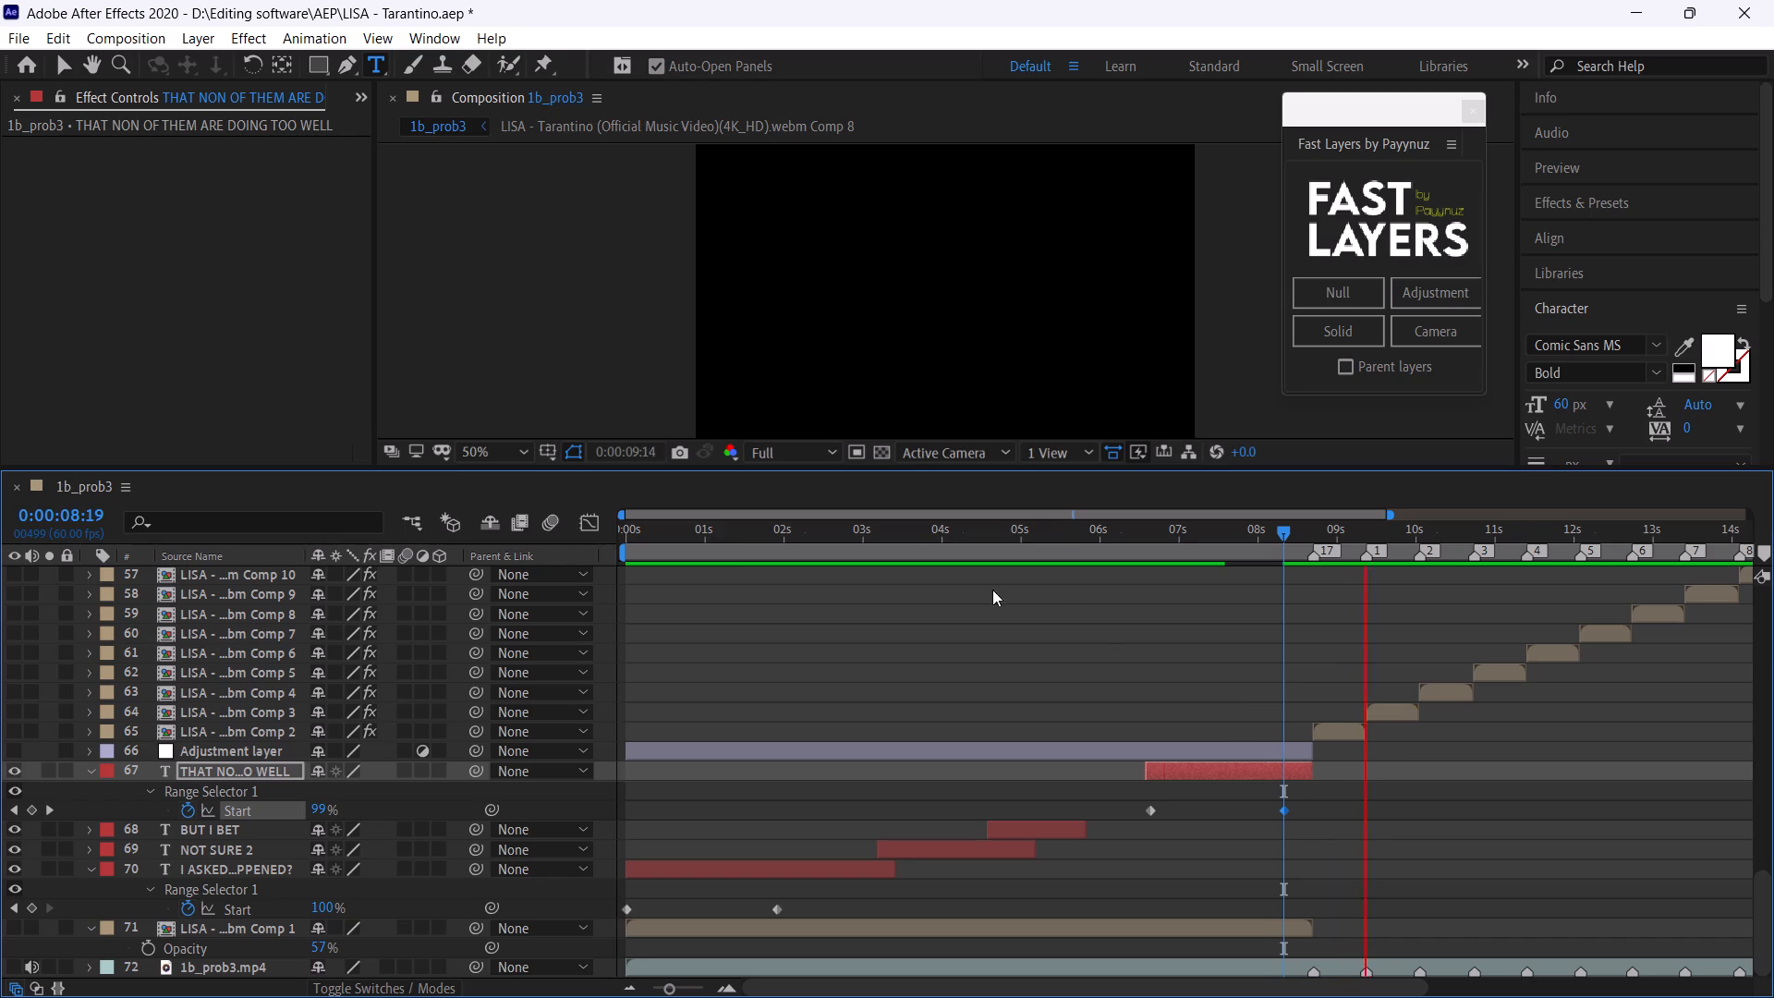
Play the earlier captions and apply the Fade Up Lines preset to the NOT SURE 2 caption (layer 69) at 0:00:03:11.
{"action": "left_click", "coordinate": [724, 539]}
{"action": "key", "text": "space"}
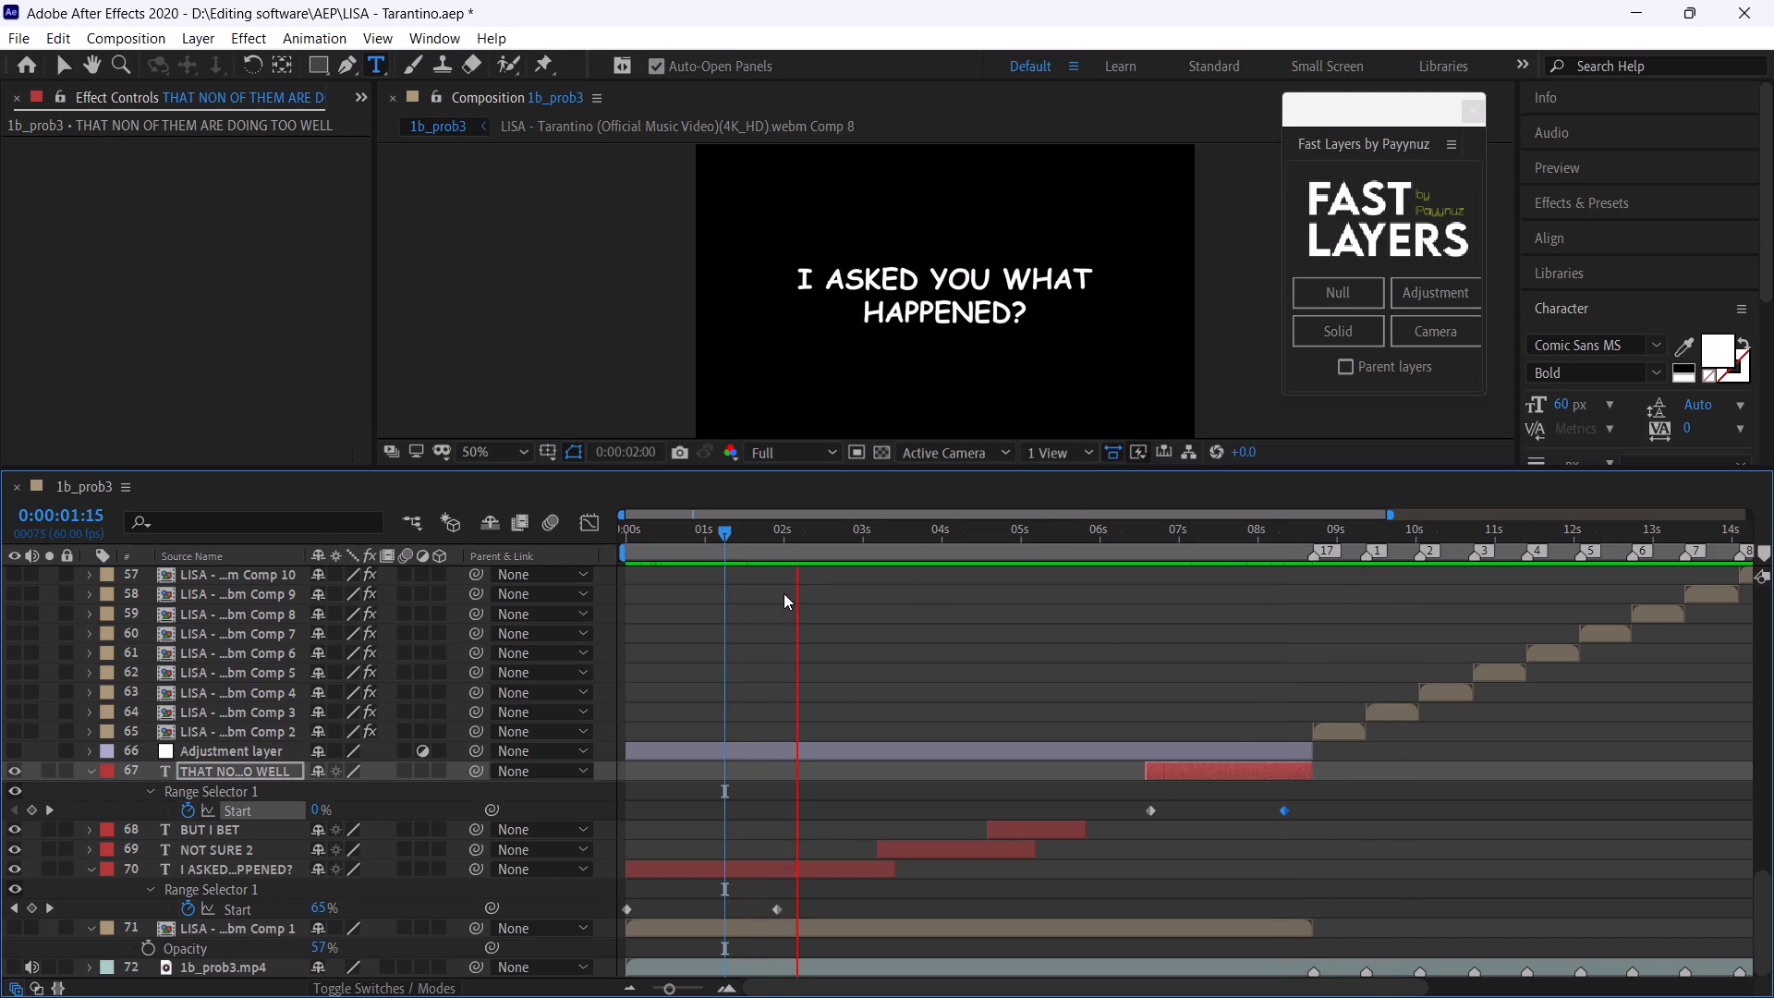
{"action": "left_click", "coordinate": [874, 537]}
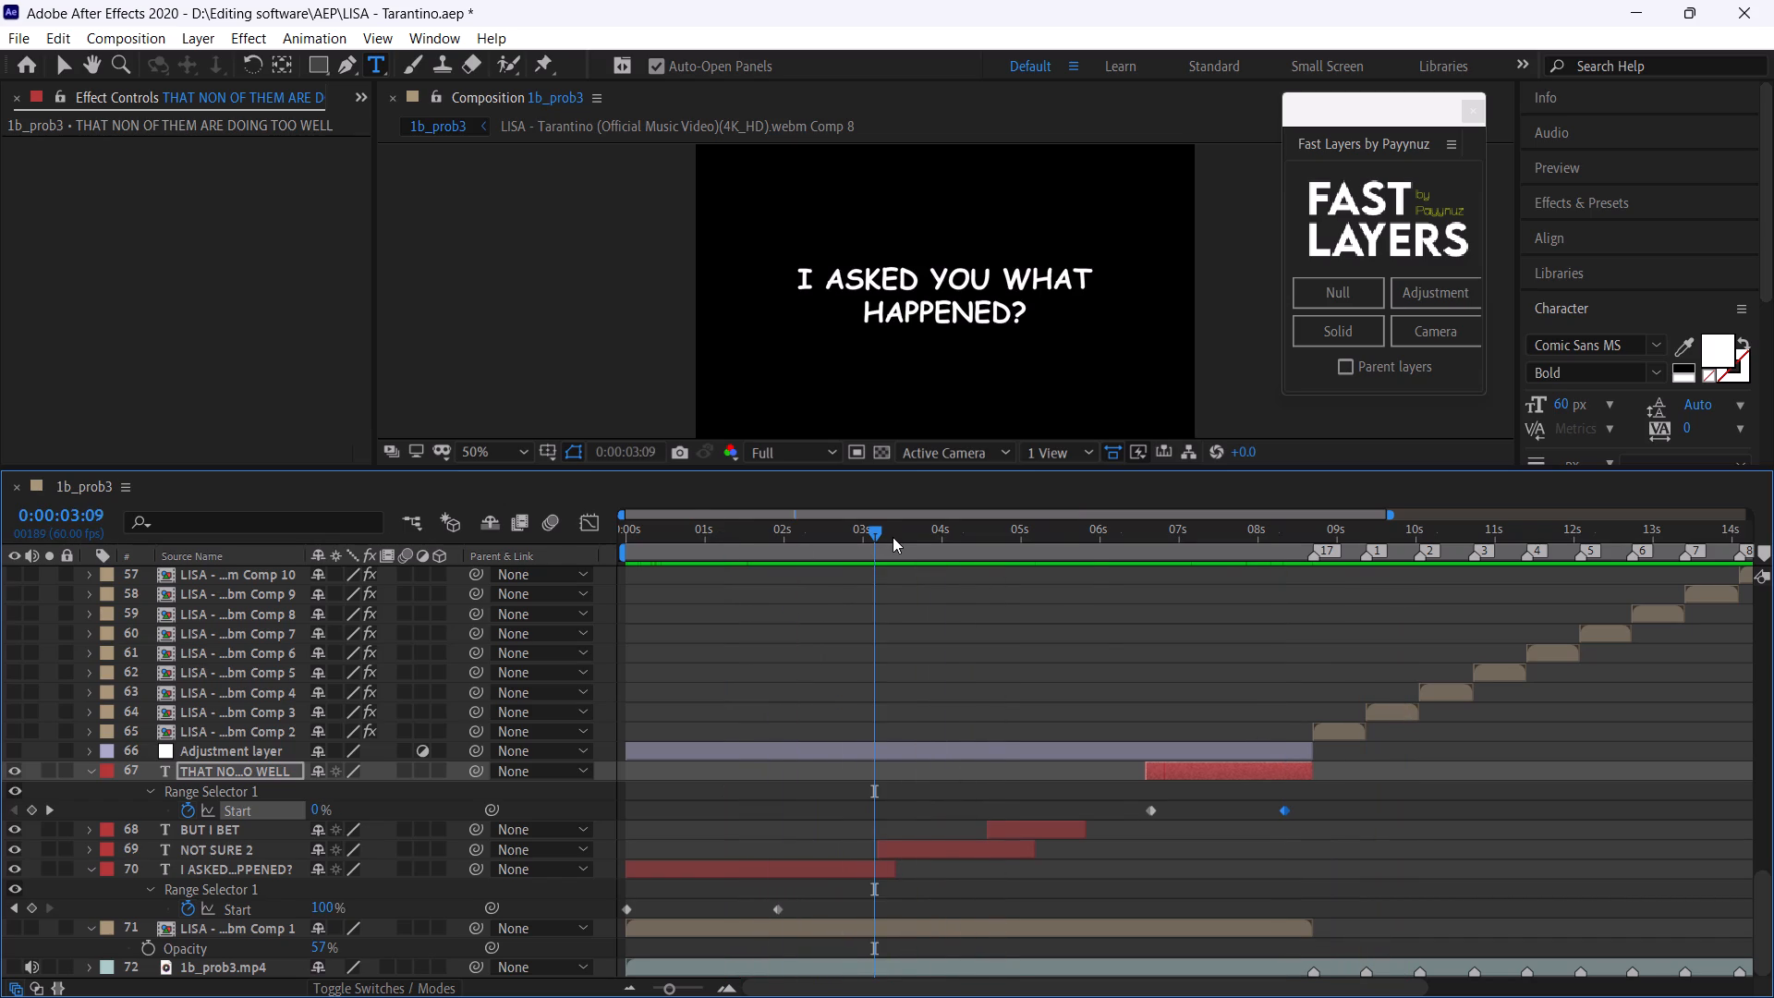
{"action": "key", "text": "space"}
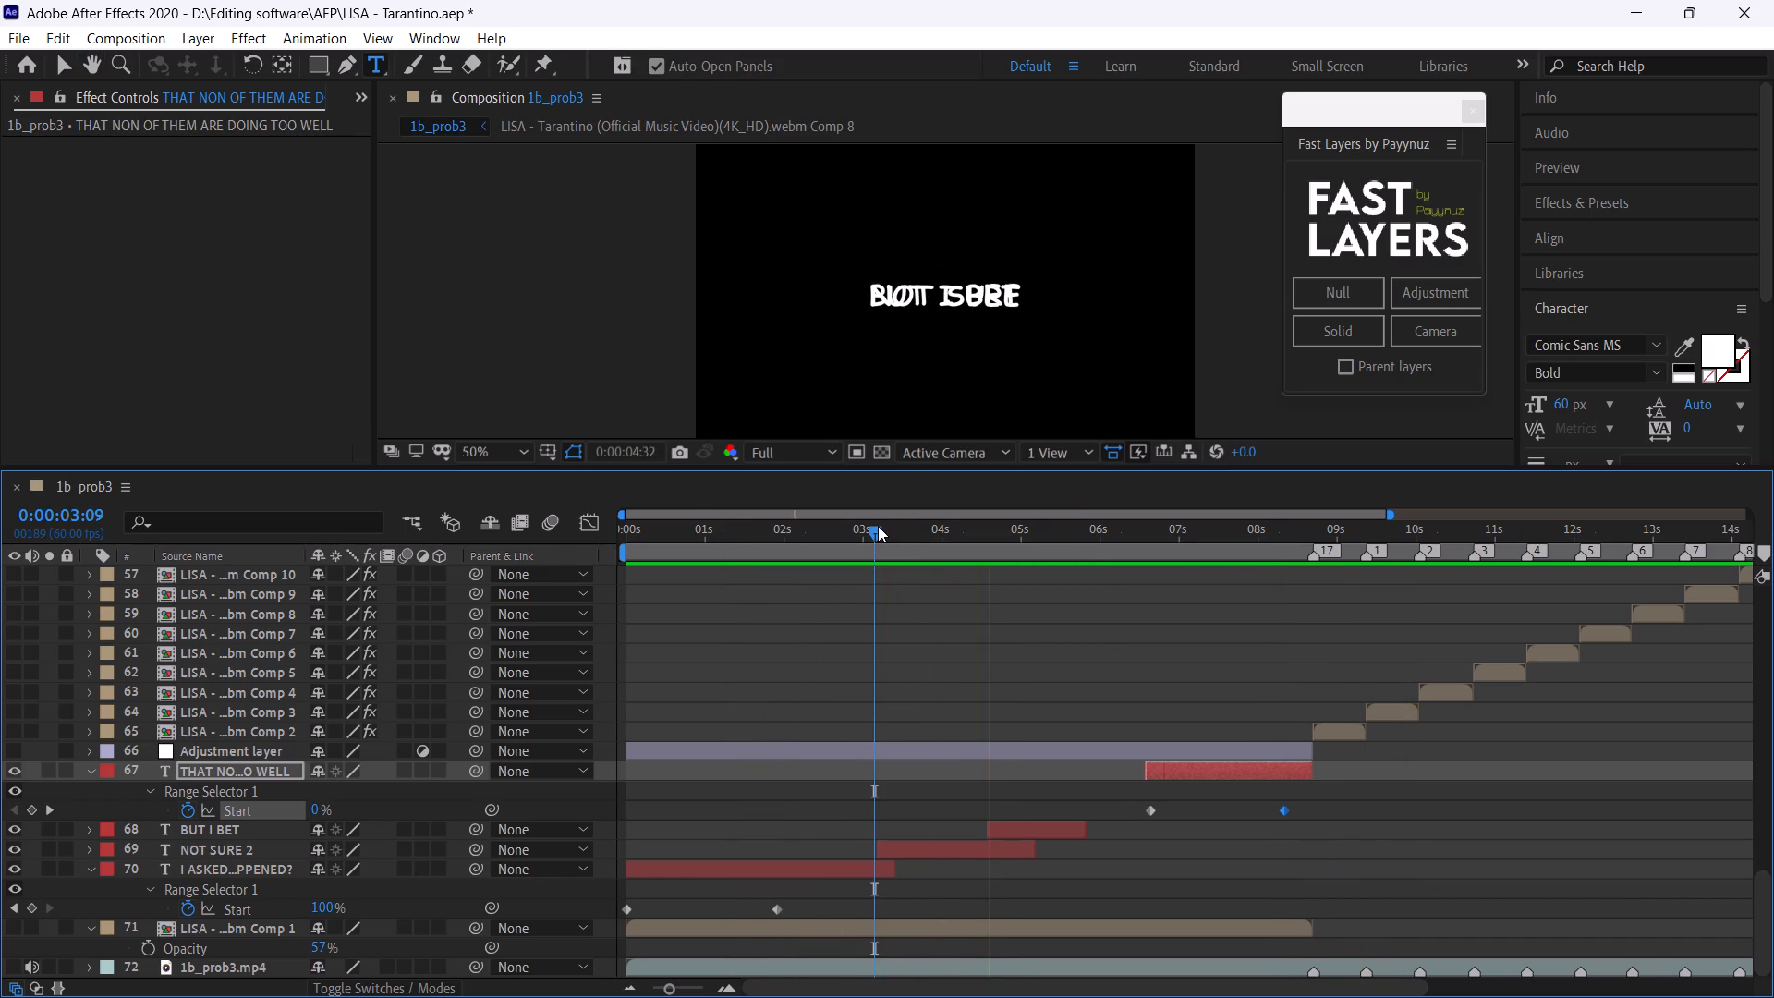
{"action": "left_click", "coordinate": [878, 526]}
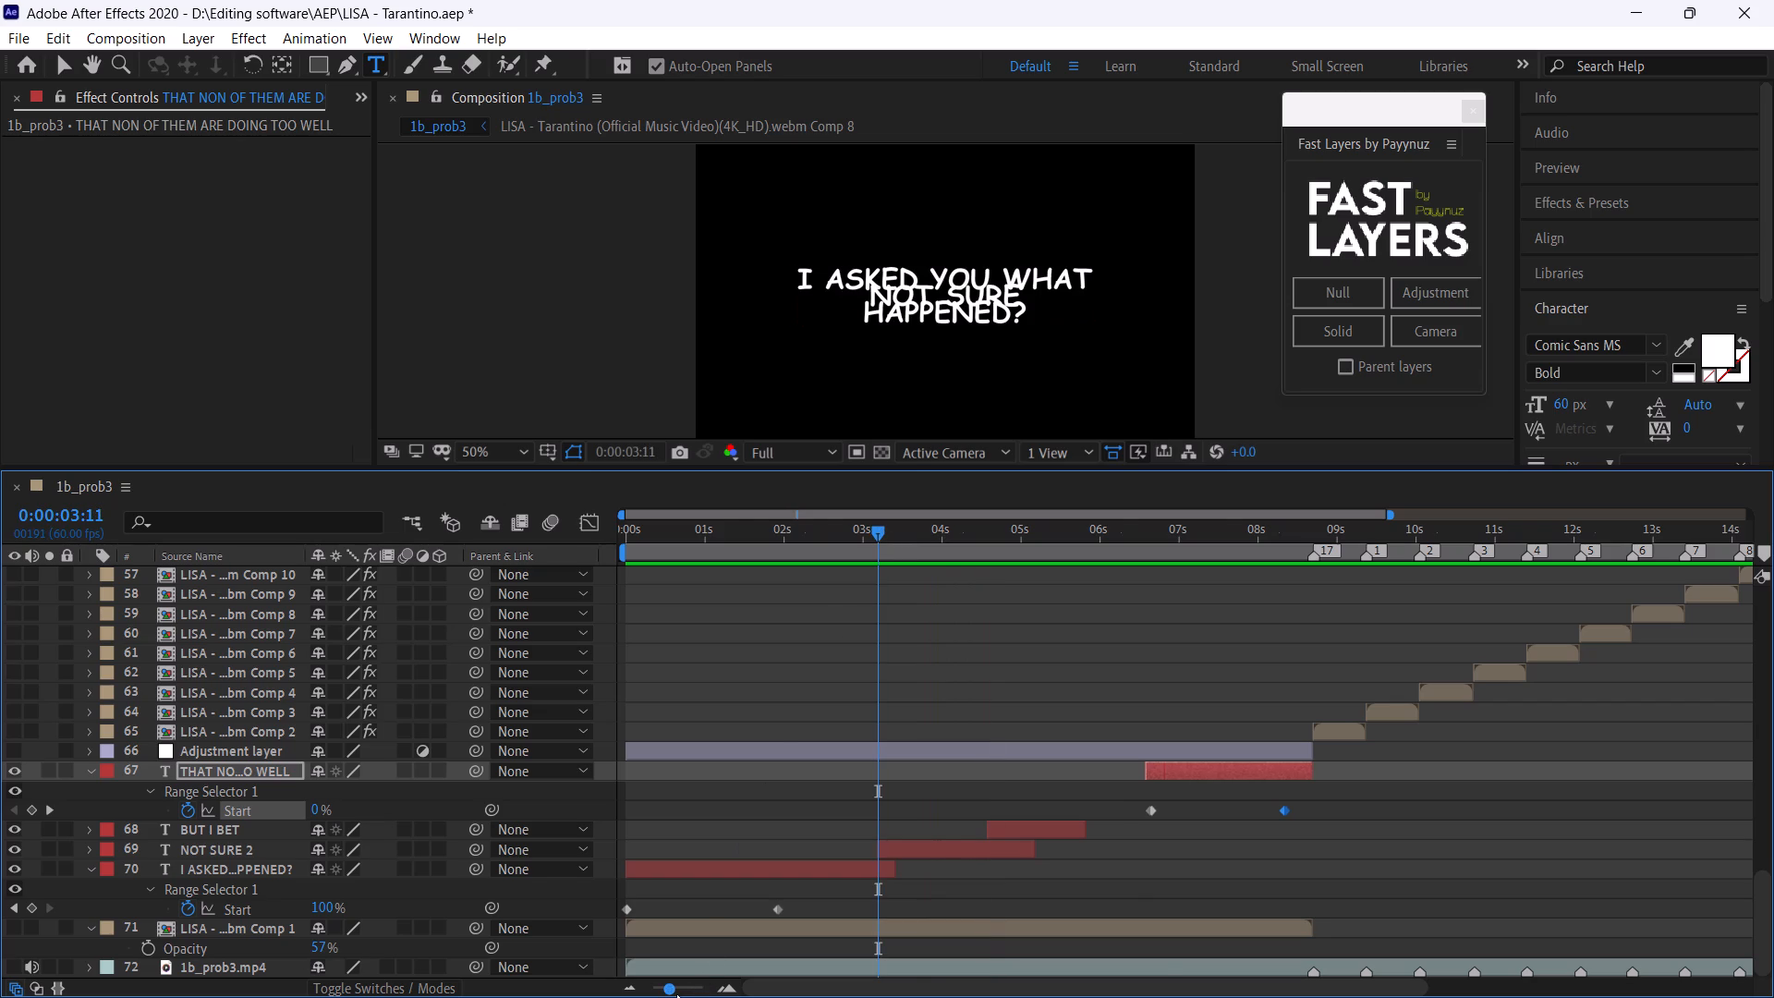
{"action": "left_click_drag", "start_coordinate": [676, 993], "coordinate": [688, 997]}
{"action": "left_click", "coordinate": [1277, 853]}
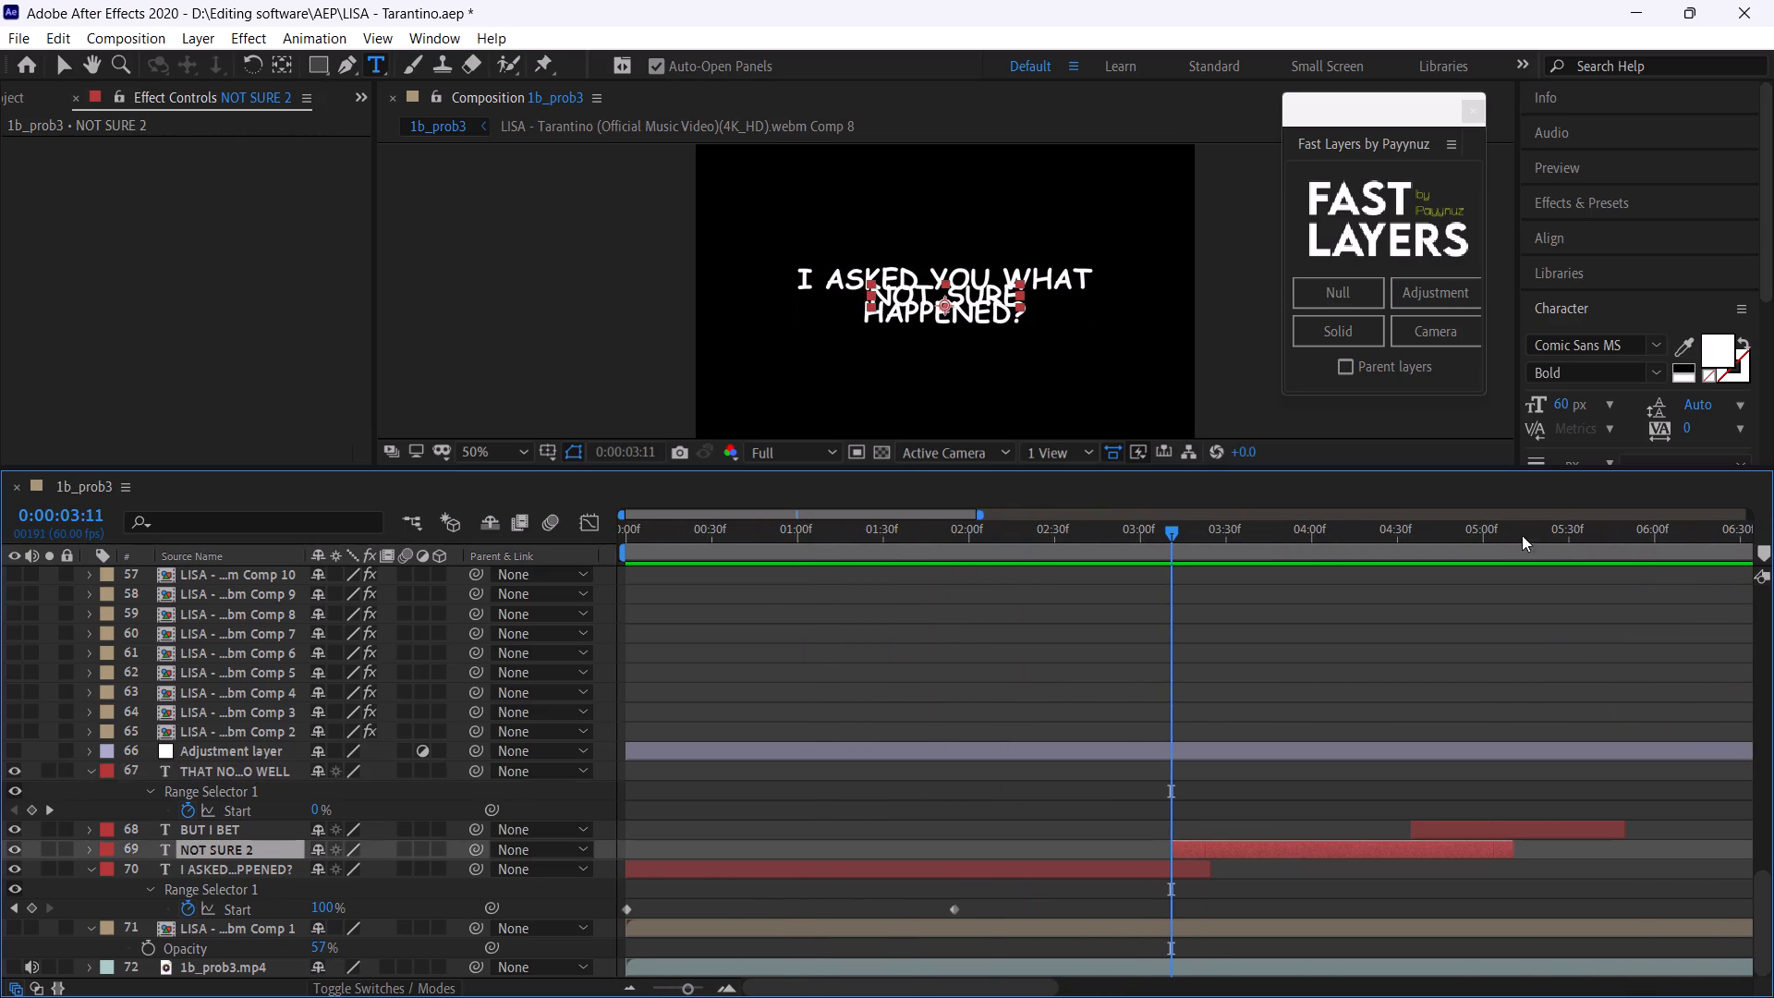
{"action": "left_click", "coordinate": [1567, 311]}
{"action": "left_click", "coordinate": [1587, 217]}
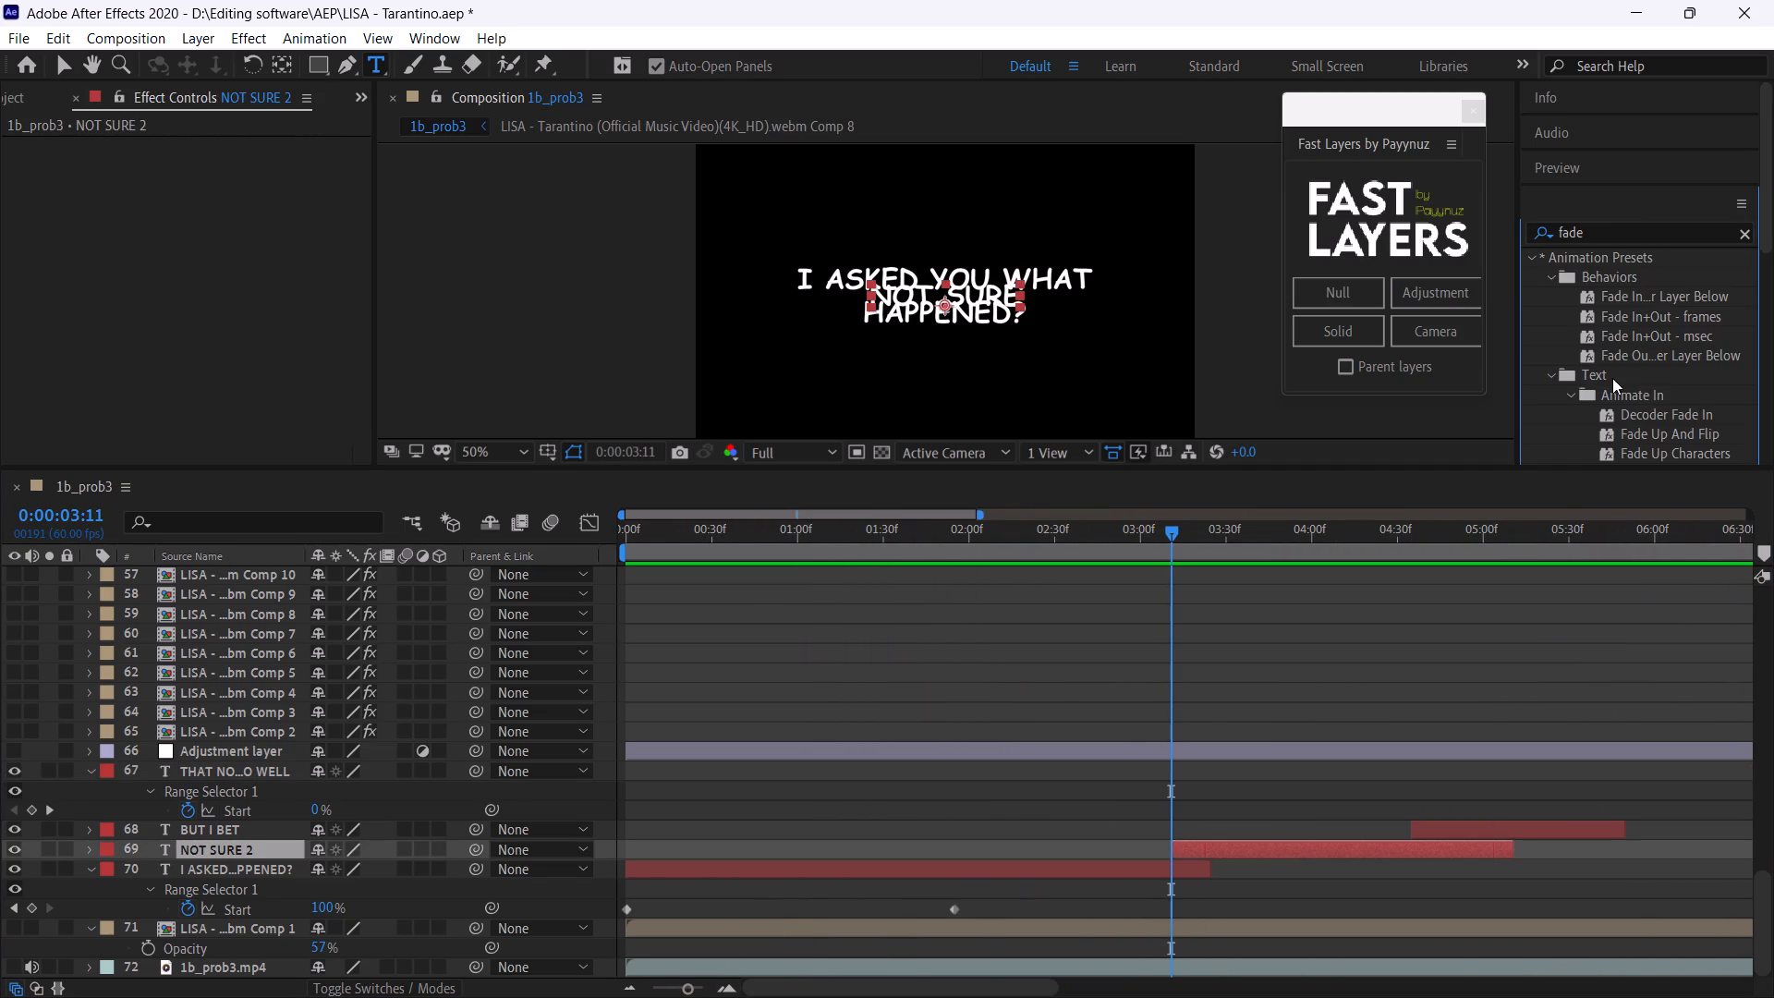
{"action": "scroll", "coordinate": [1659, 391], "scroll_direction": "down", "scroll_amount": 1}
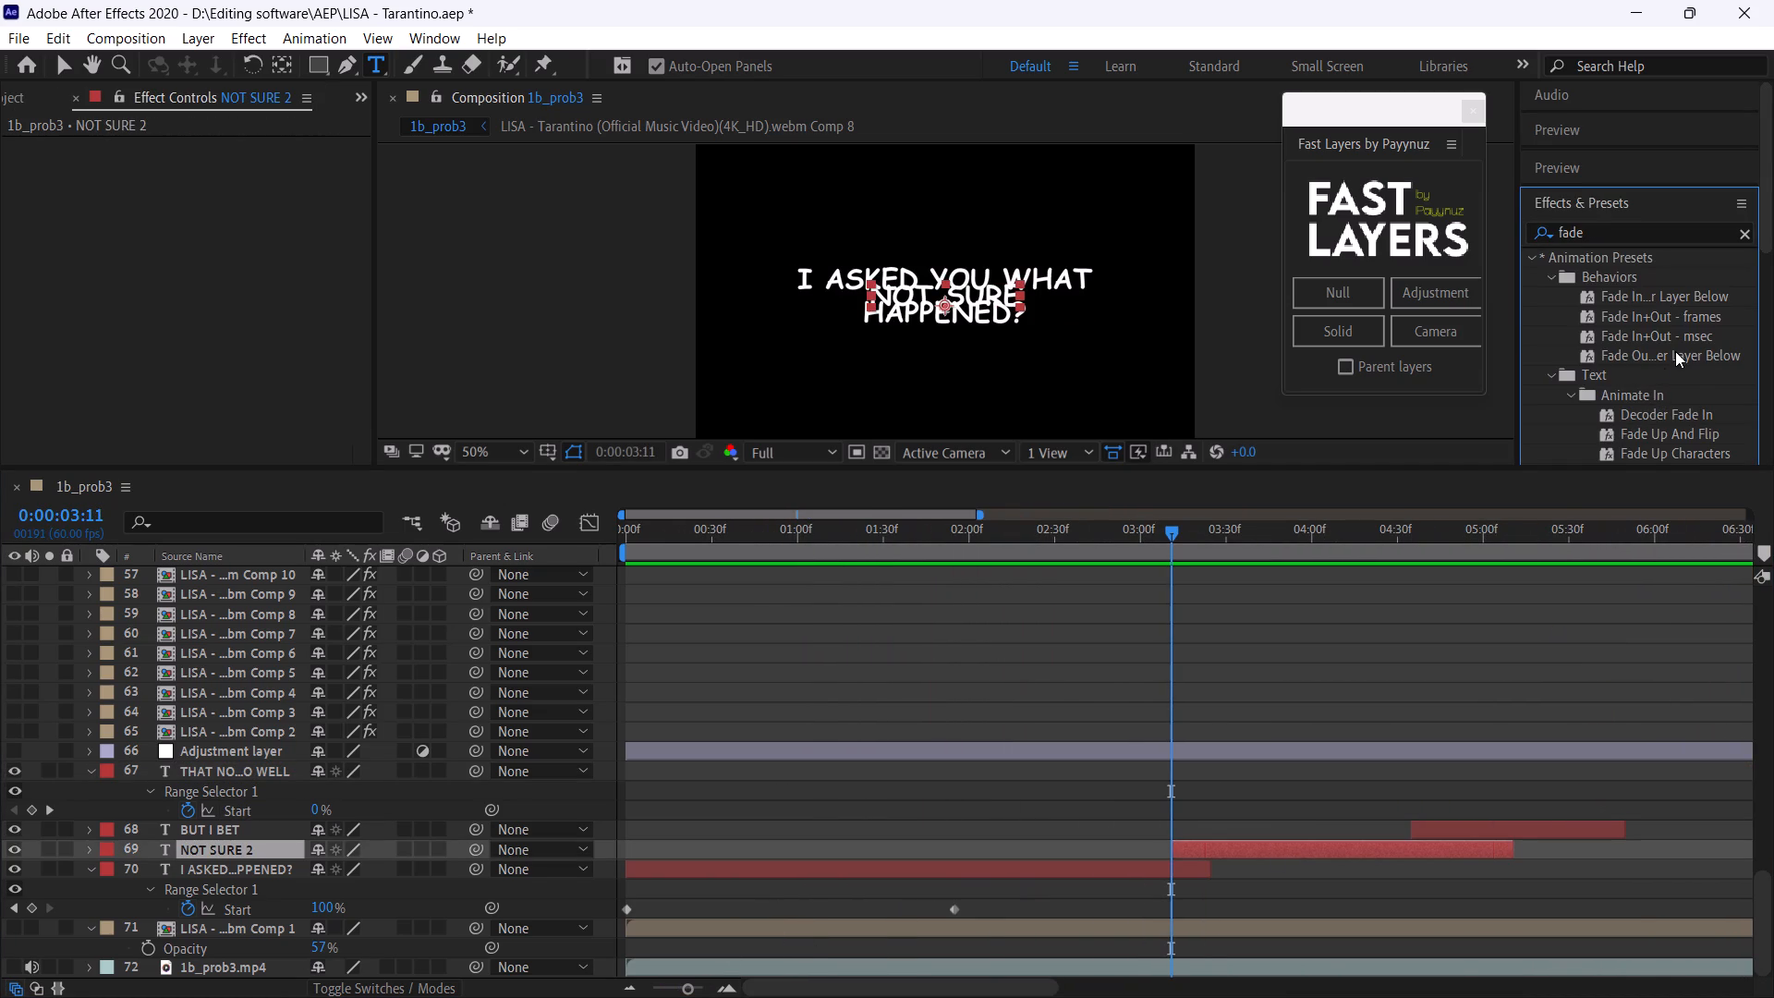
{"action": "scroll", "coordinate": [1675, 356], "scroll_direction": "down", "scroll_amount": 1}
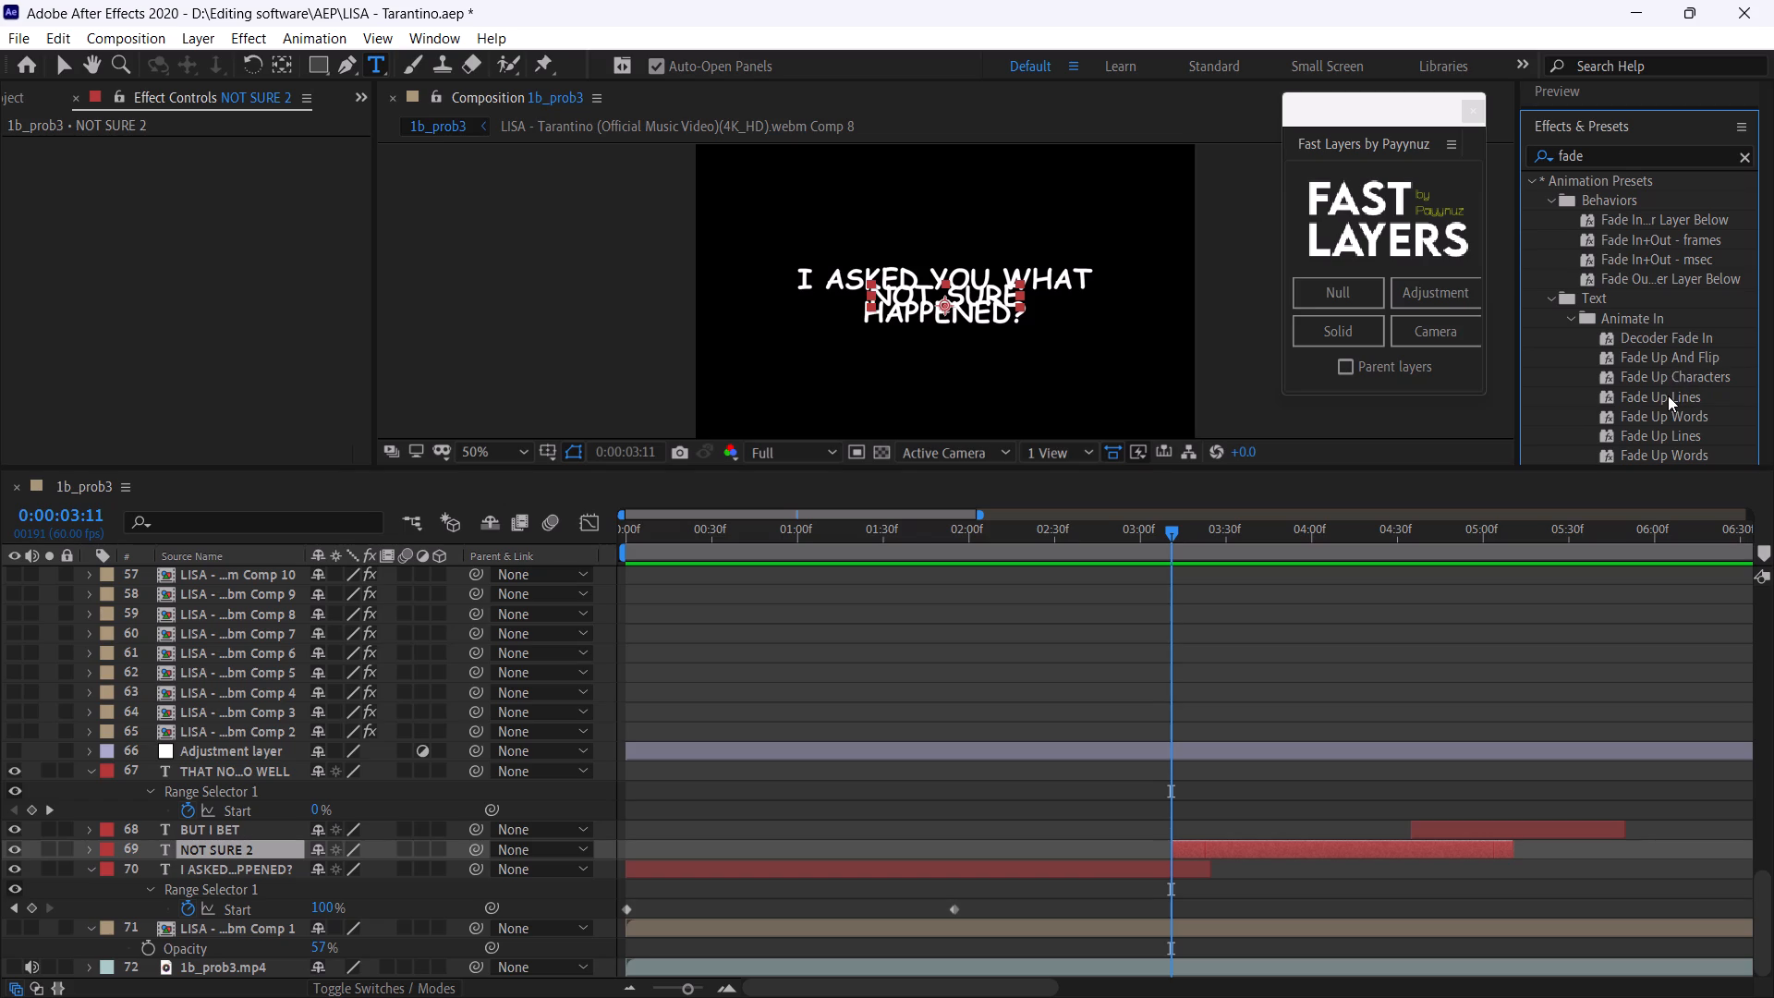
{"action": "left_click_drag", "start_coordinate": [1668, 396], "coordinate": [1307, 795]}
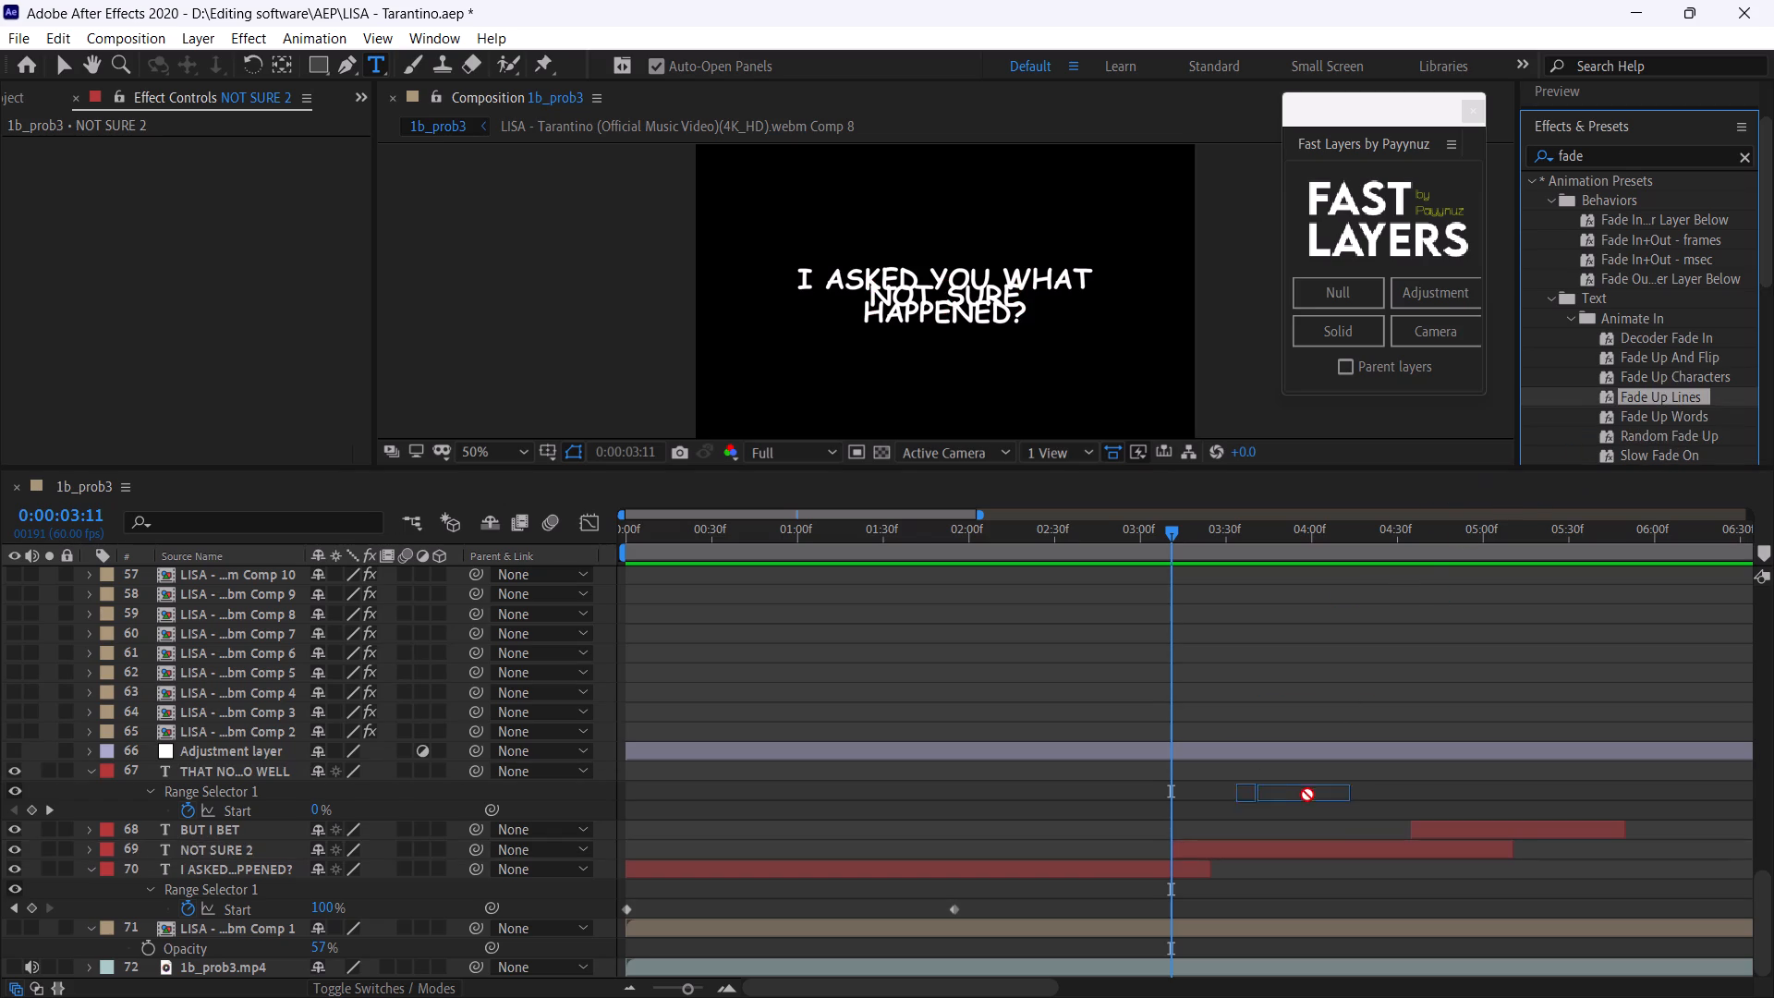
{"action": "left_click_drag", "start_coordinate": [1307, 795], "coordinate": [1296, 849]}
Play the NOT SURE caption from 0:00:03:11 and scrub to 0:00:04:36, checking its fade and its overlap with BUT I BET.
{"action": "key", "text": "space"}
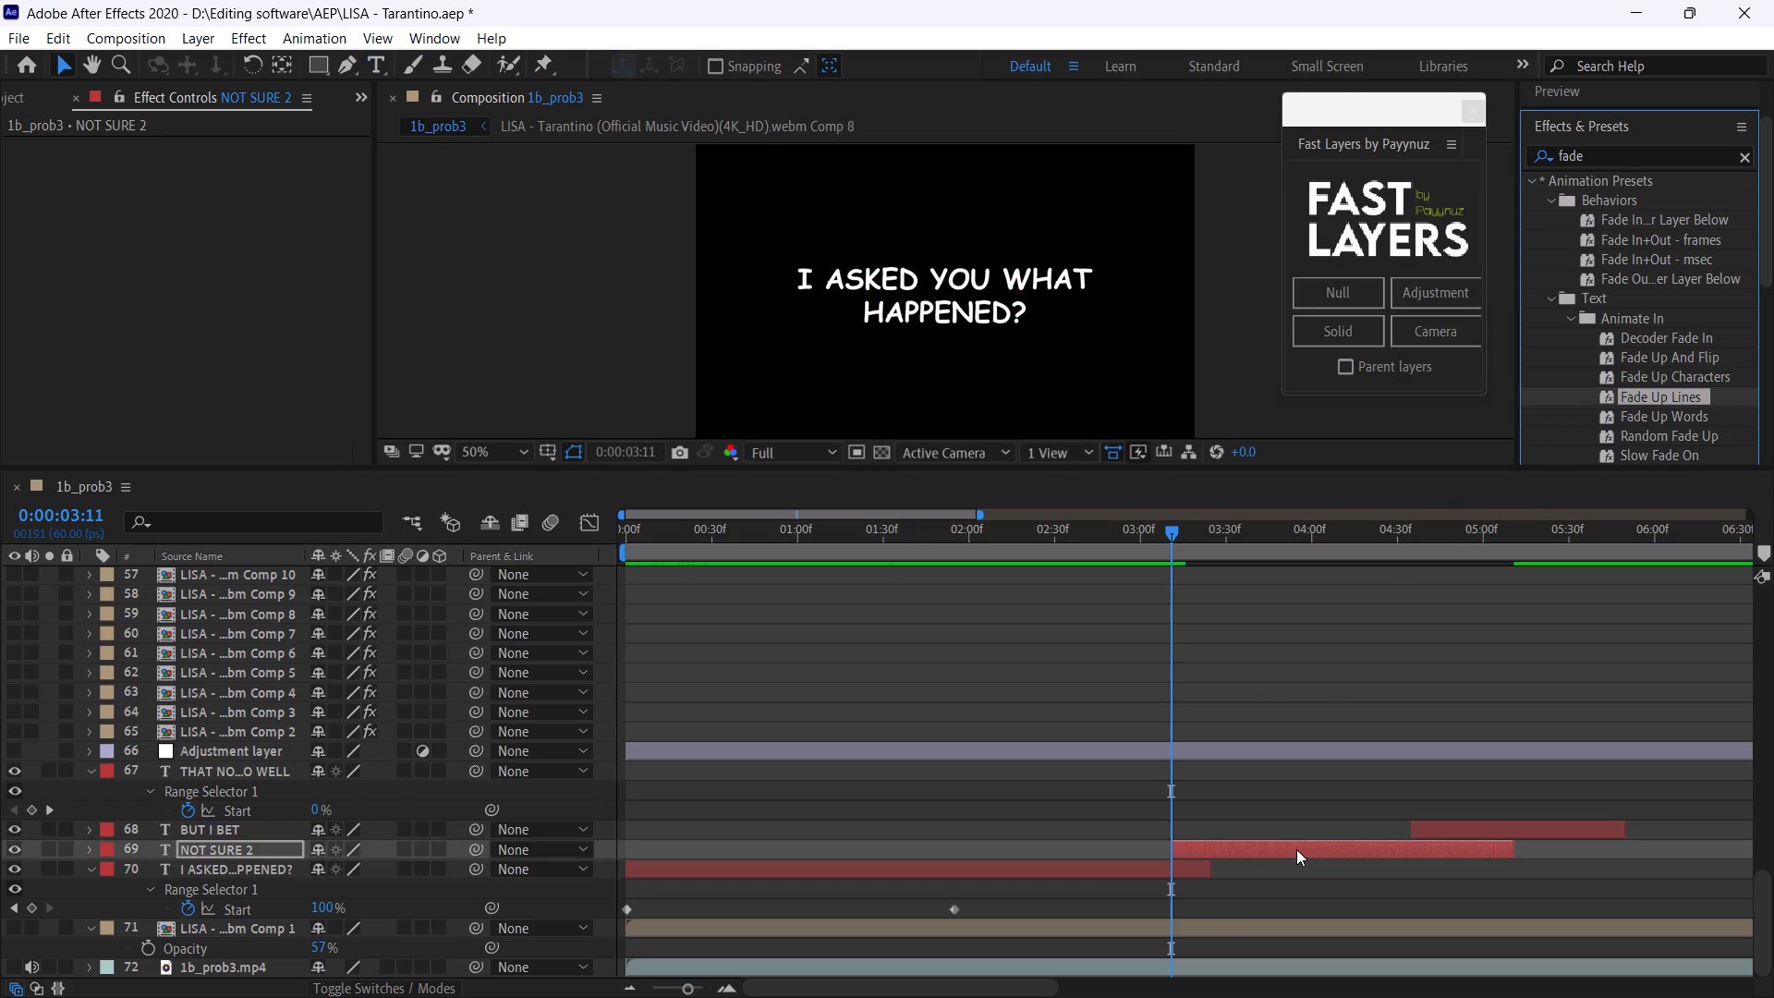
{"action": "left_click", "coordinate": [1170, 530]}
{"action": "key", "text": "space"}
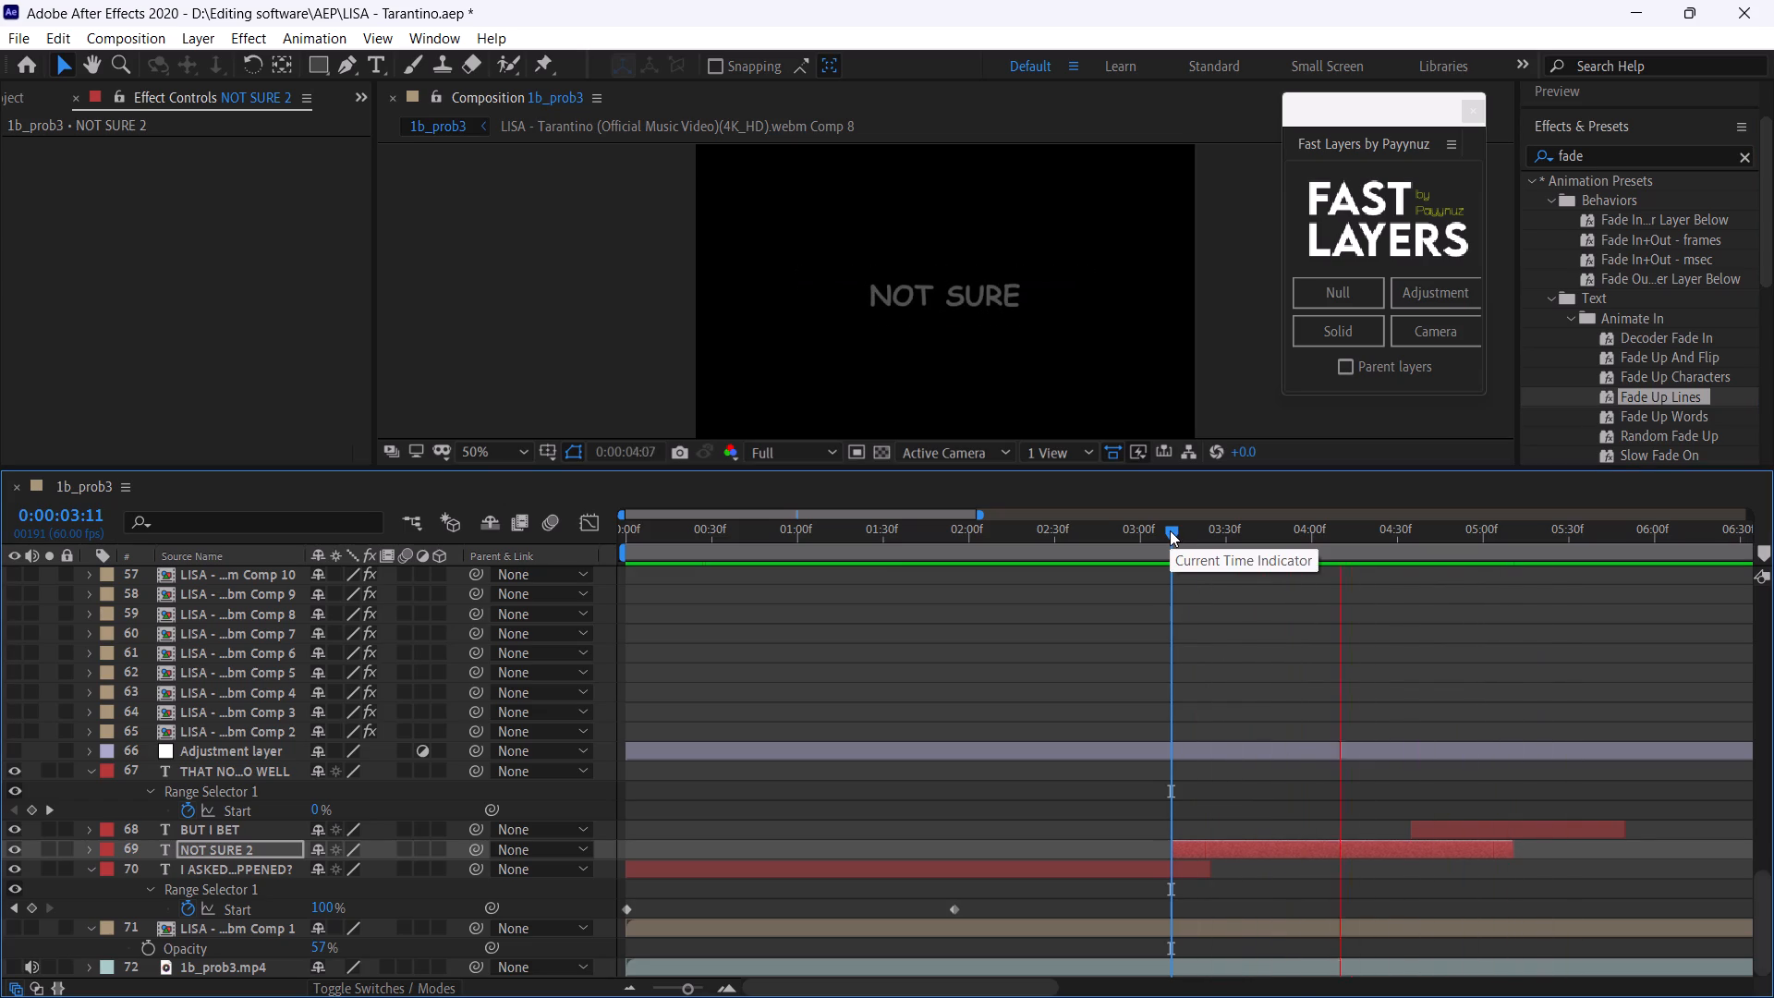
{"action": "left_click_drag", "start_coordinate": [1170, 530], "coordinate": [1225, 576]}
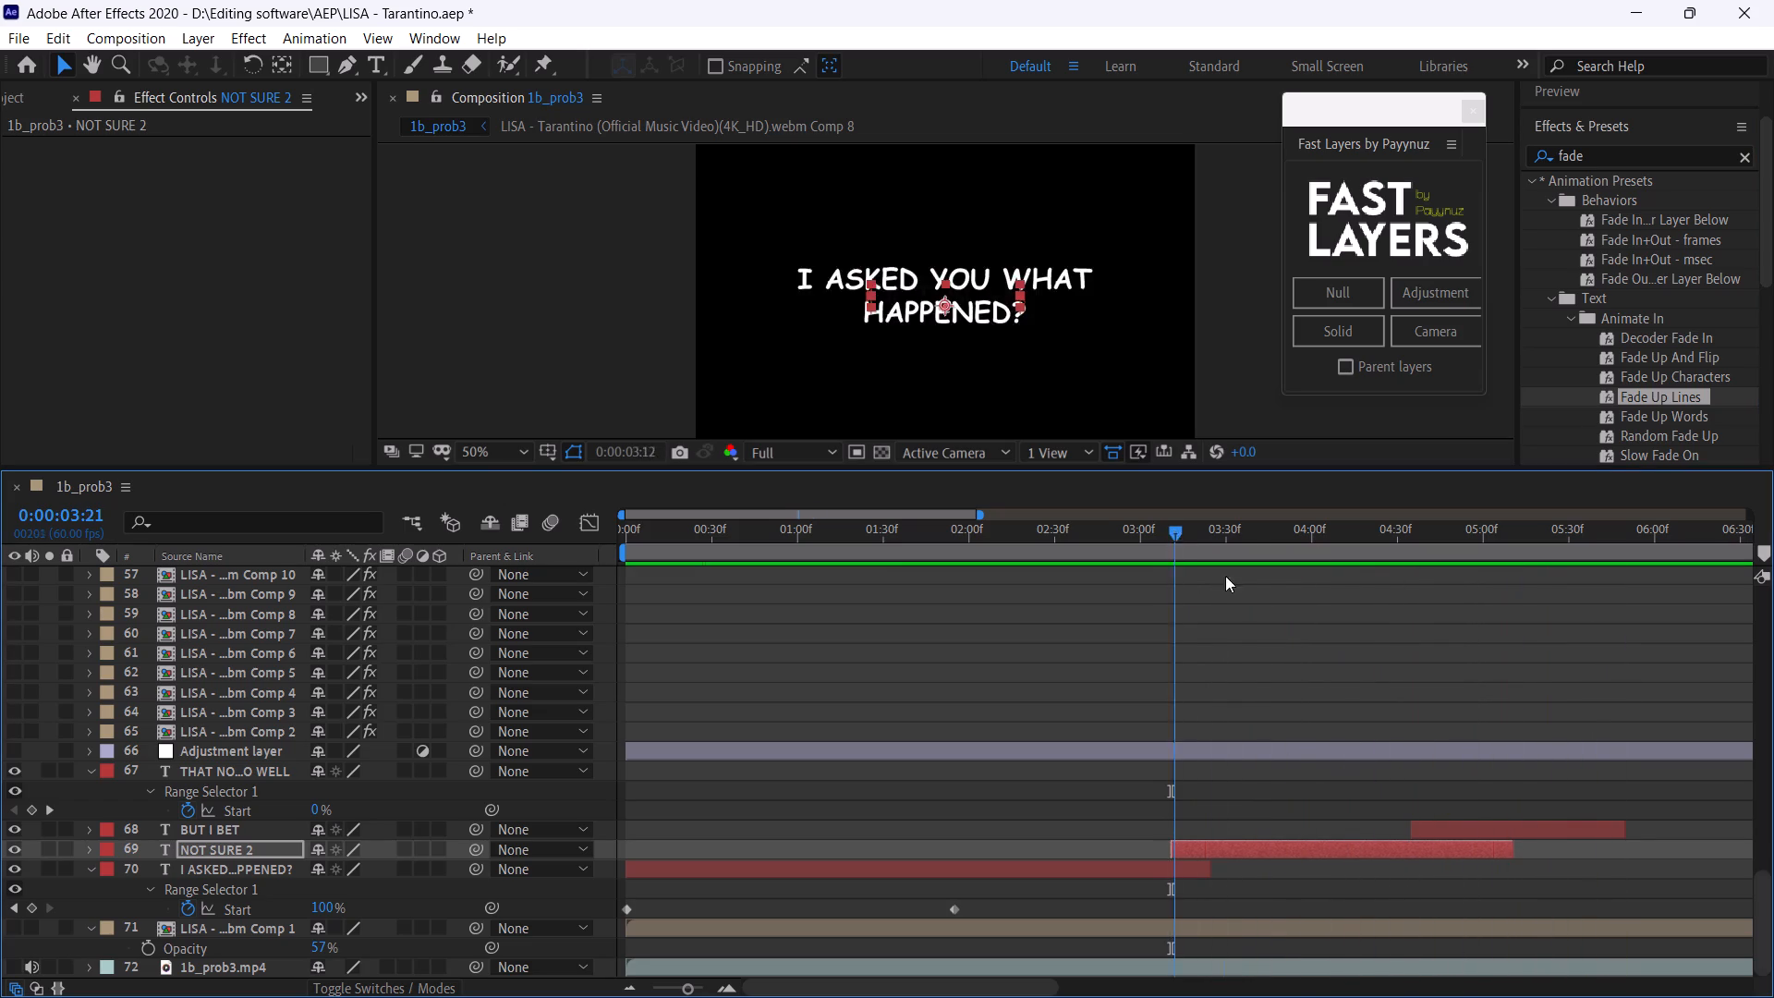
{"action": "left_click_drag", "start_coordinate": [1225, 576], "coordinate": [1413, 708]}
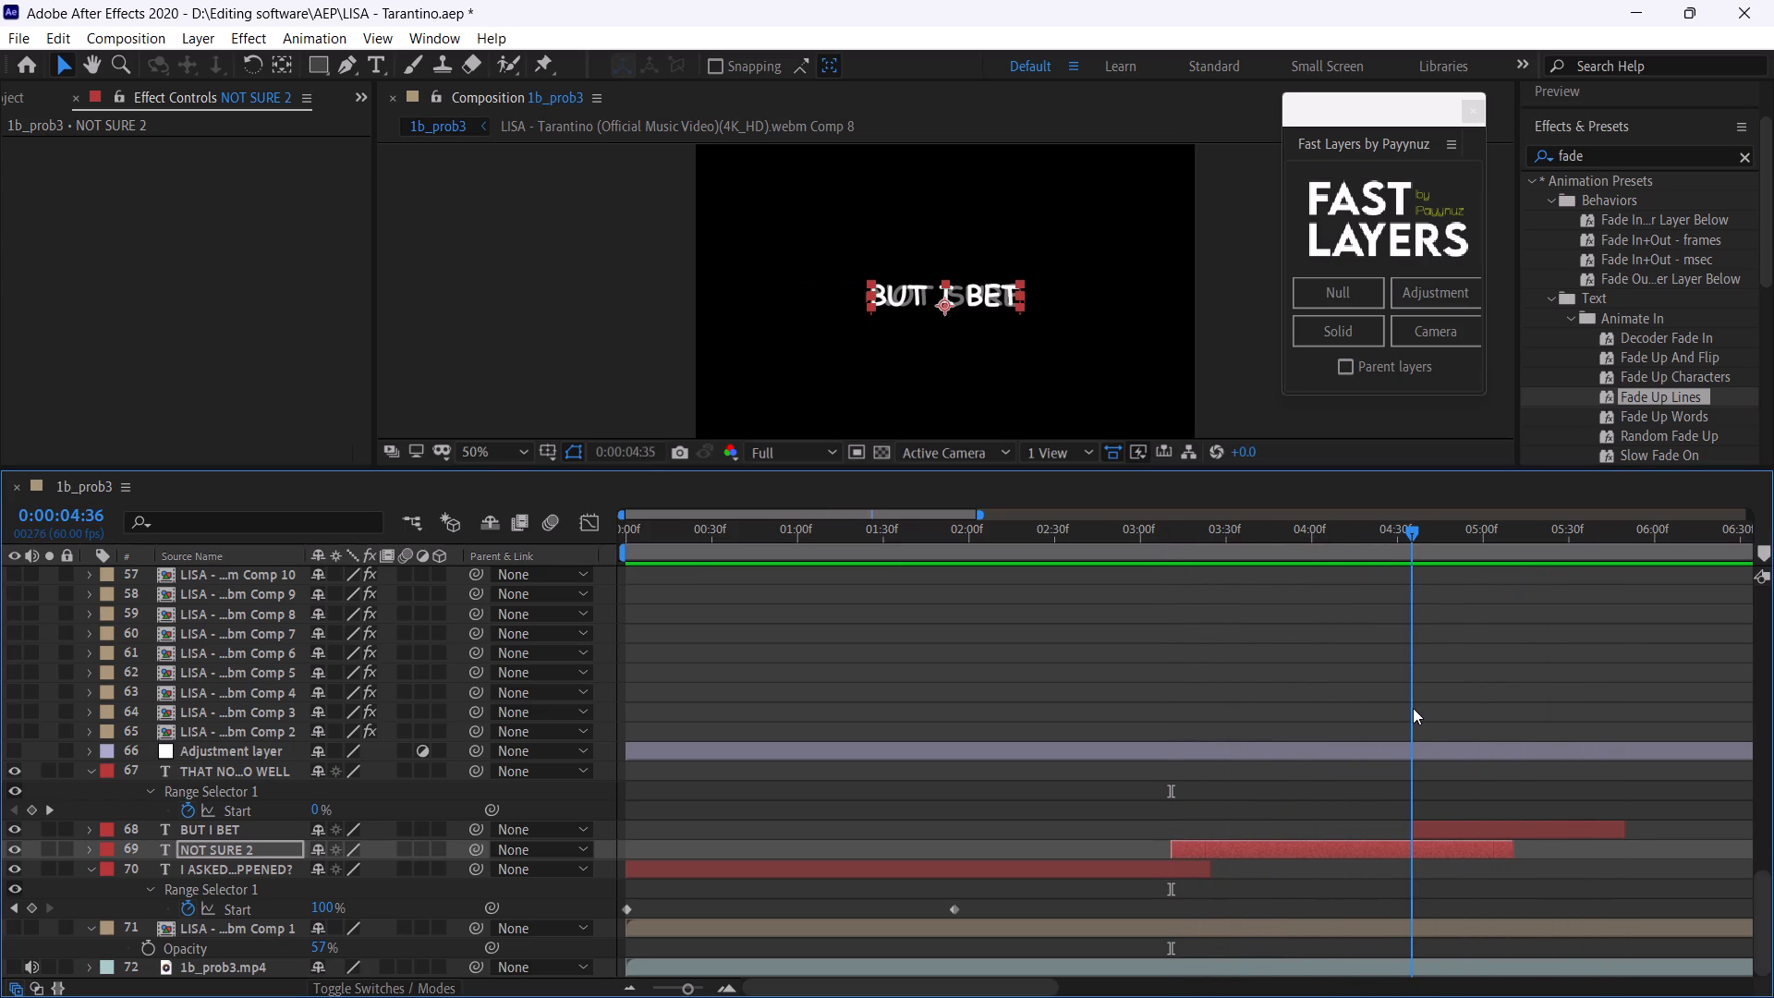
{"action": "left_click_drag", "start_coordinate": [1413, 708], "coordinate": [1333, 736]}
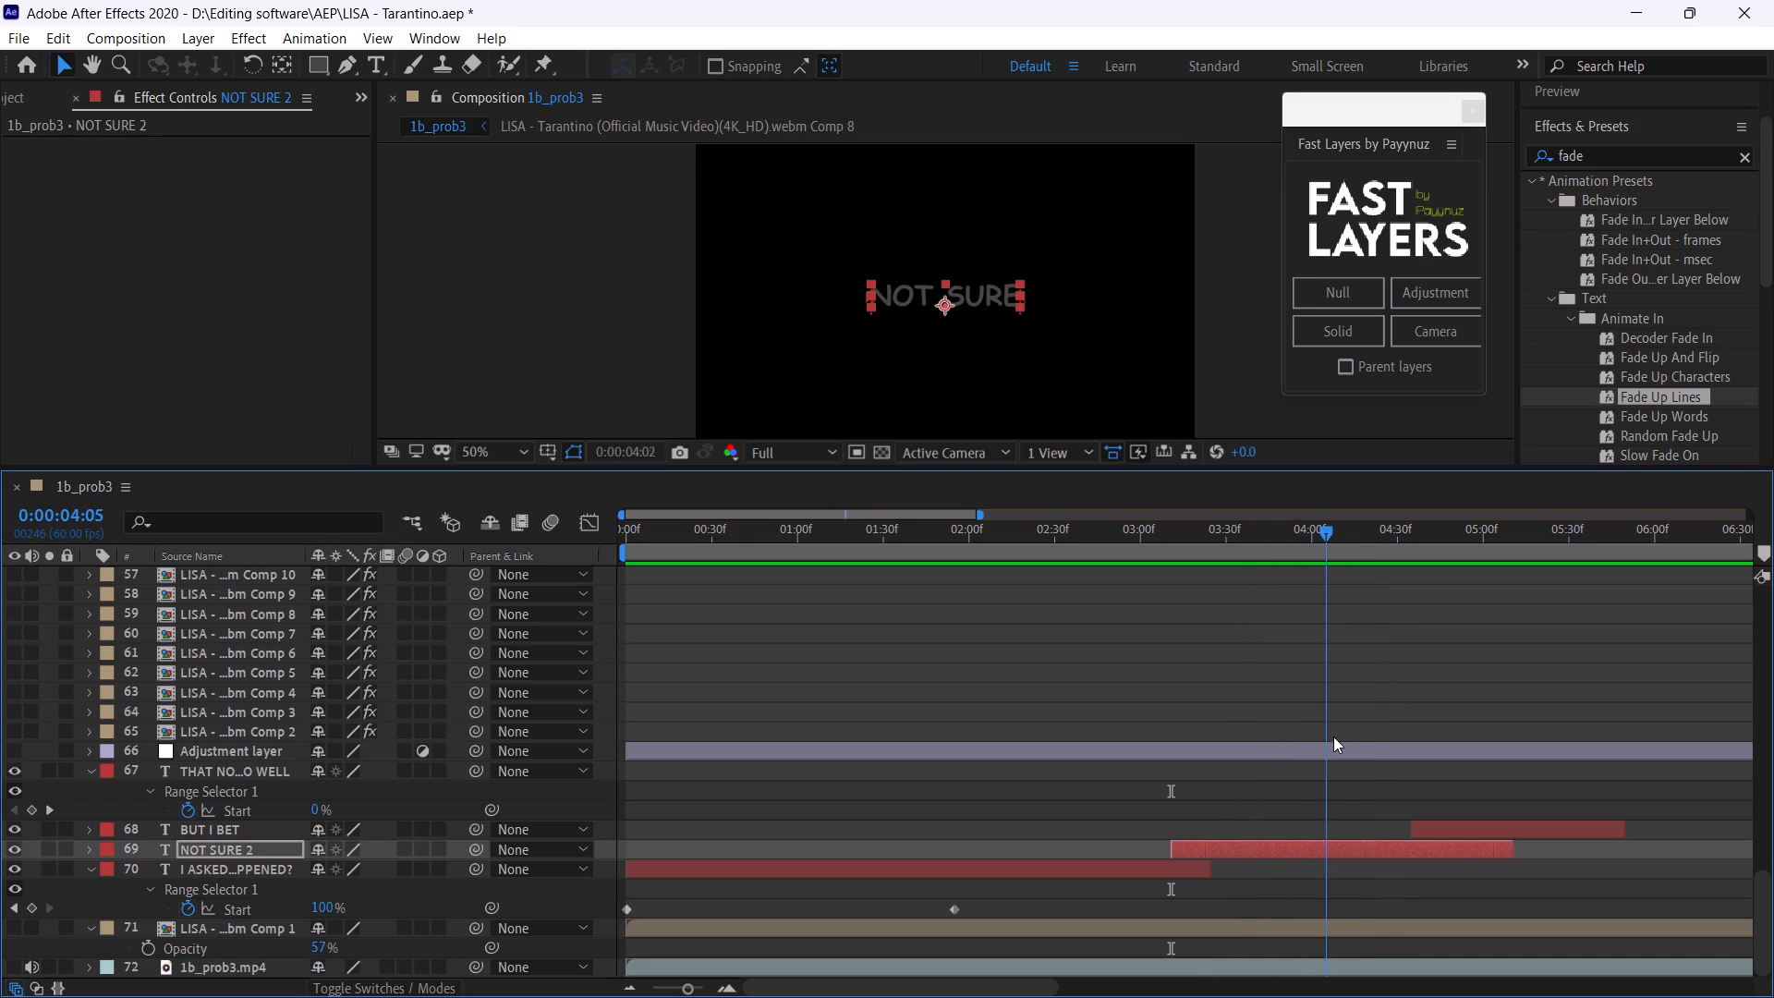
{"action": "left_click_drag", "start_coordinate": [1333, 736], "coordinate": [1390, 757]}
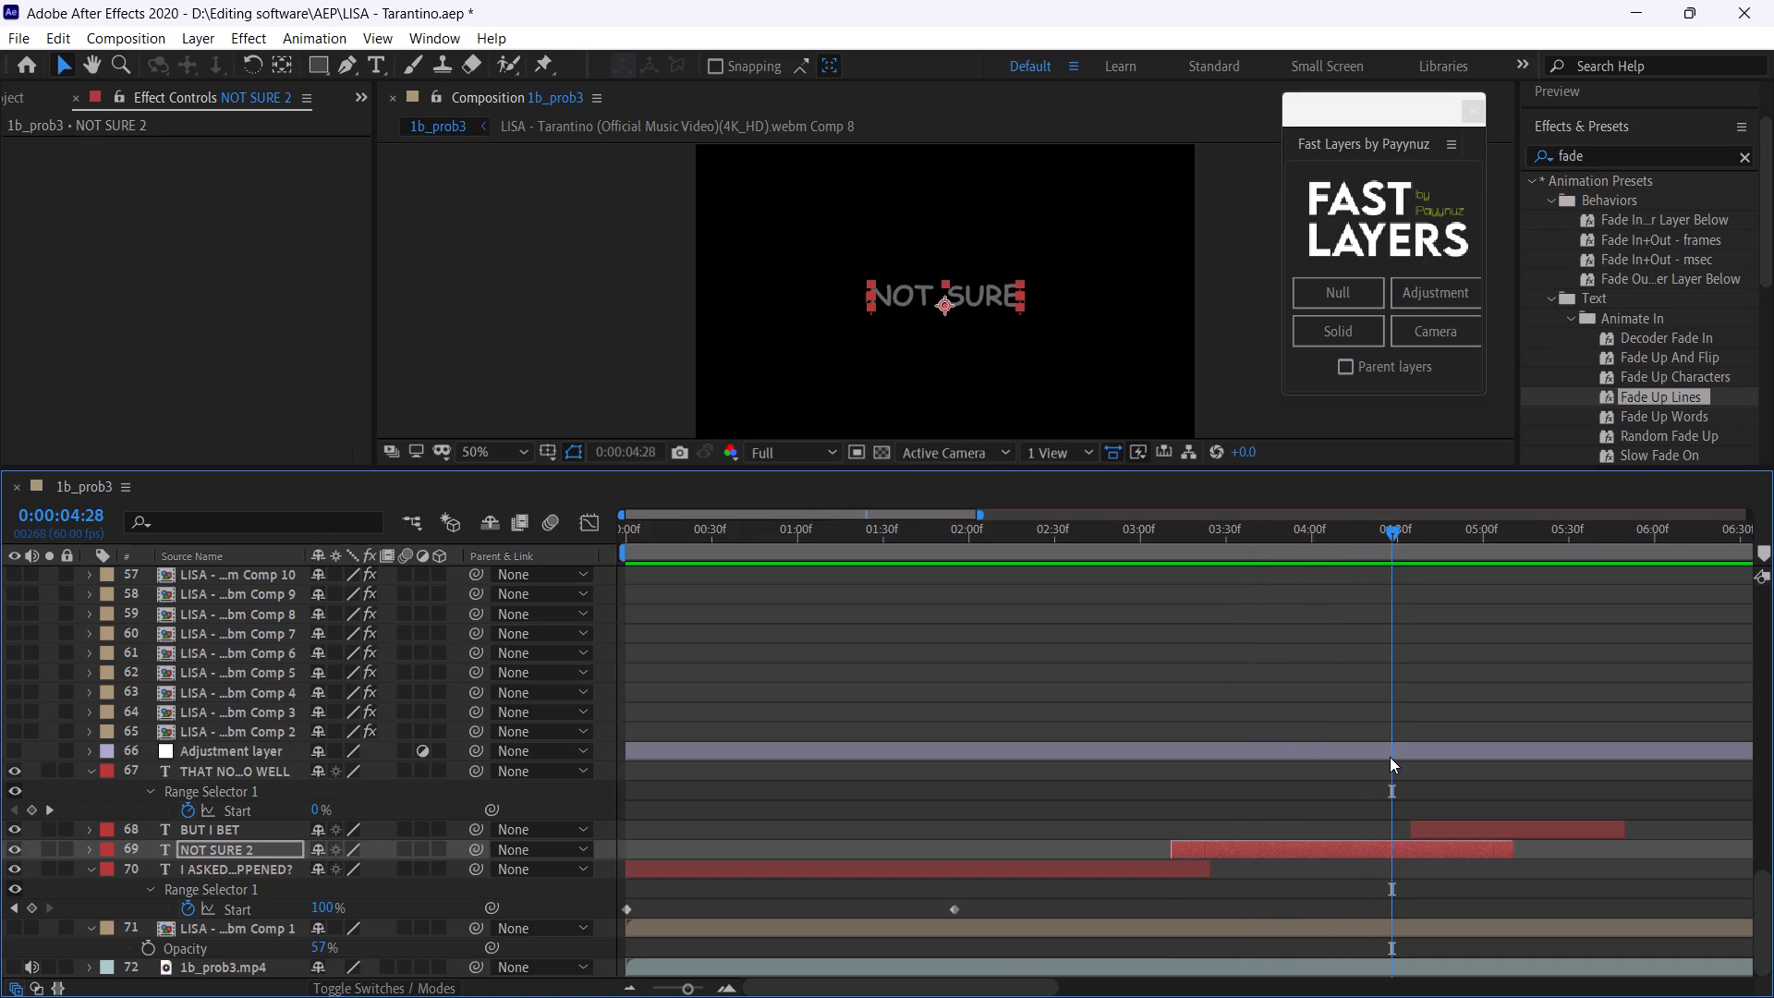
Reveal the NOT SURE 2 caption's Start keyframes and shorten its fade by moving the end keyframe to 0:00:04:24, playing it back.
{"action": "key", "text": "u"}
{"action": "left_click_drag", "start_coordinate": [1150, 883], "coordinate": [1371, 901]}
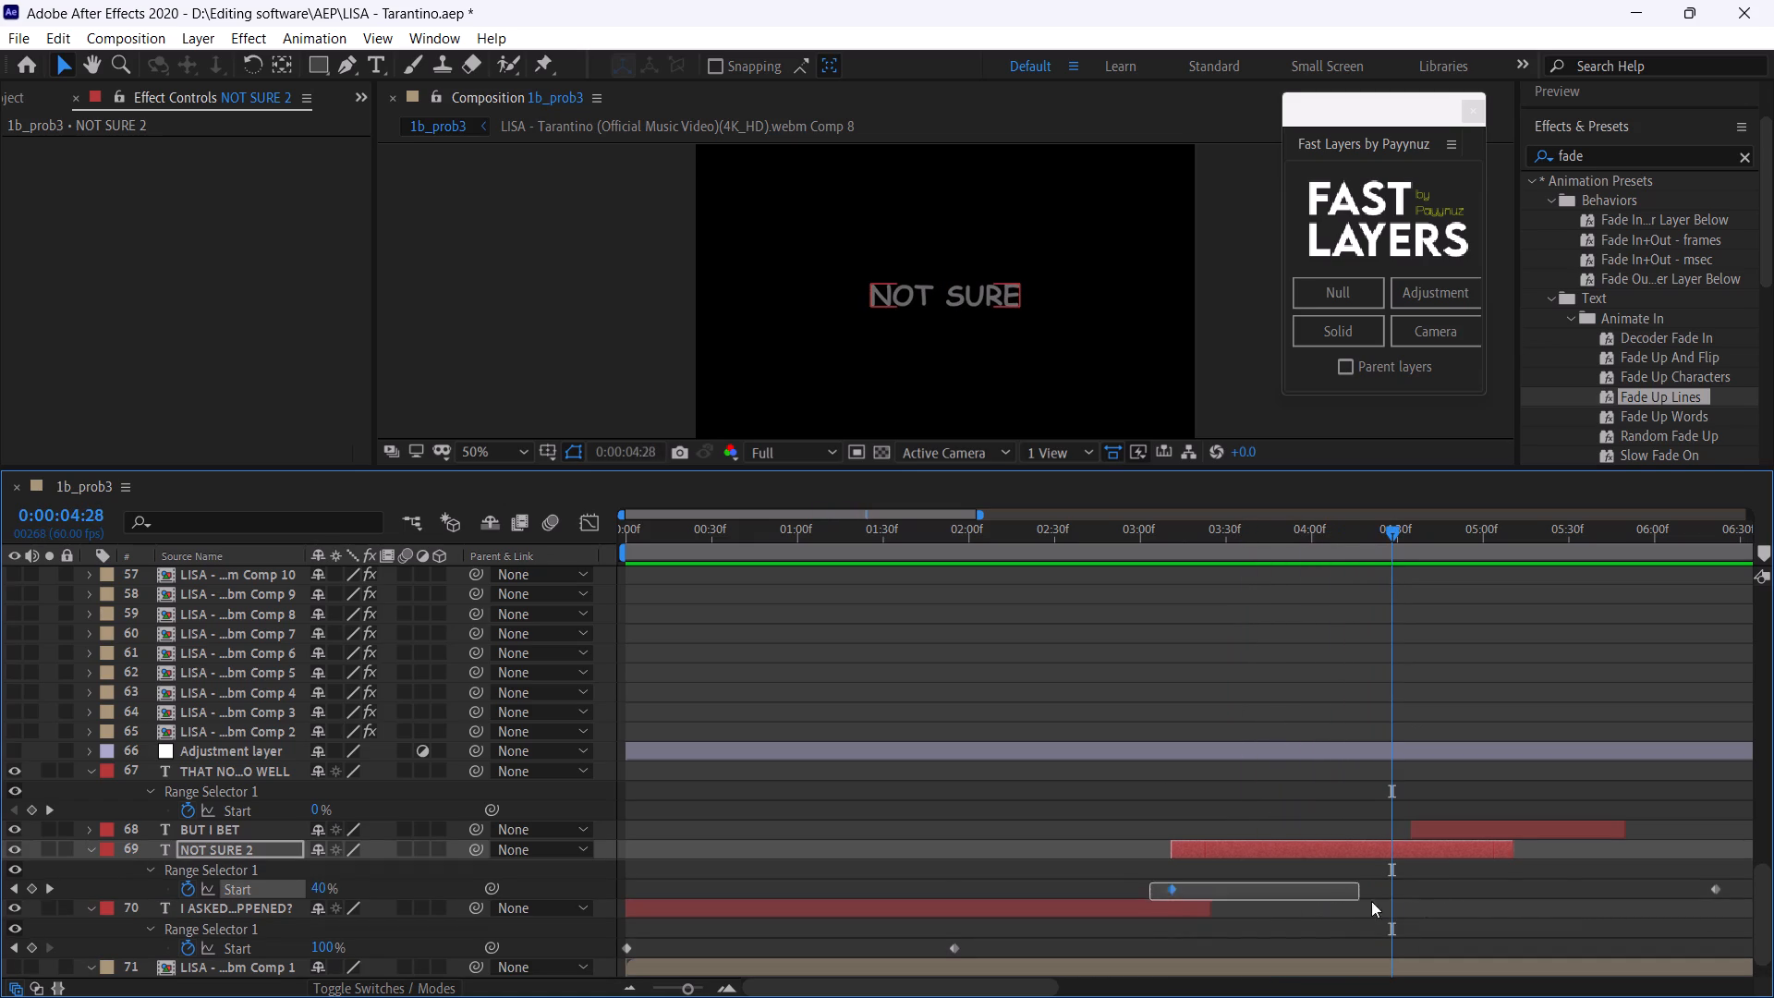
{"action": "left_click_drag", "start_coordinate": [1371, 901], "coordinate": [1724, 896]}
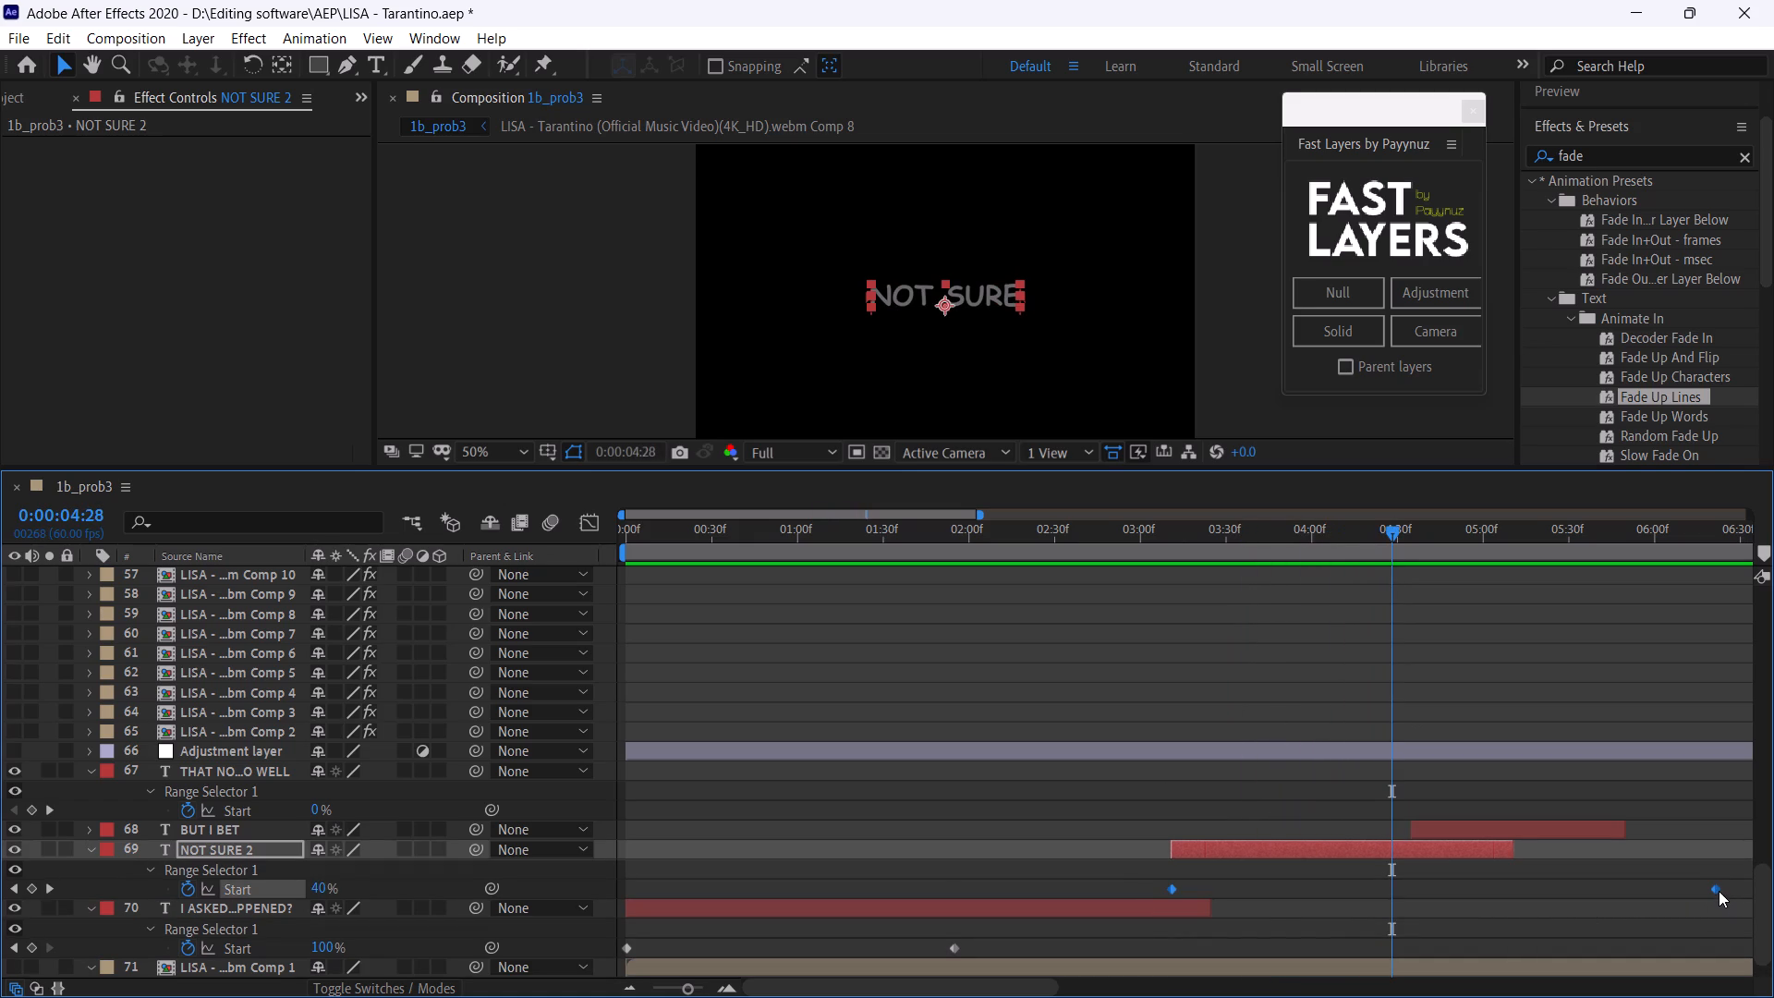
{"action": "left_click_drag", "start_coordinate": [1718, 891], "coordinate": [1435, 920], "text": "alt"}
{"action": "key", "text": "space"}
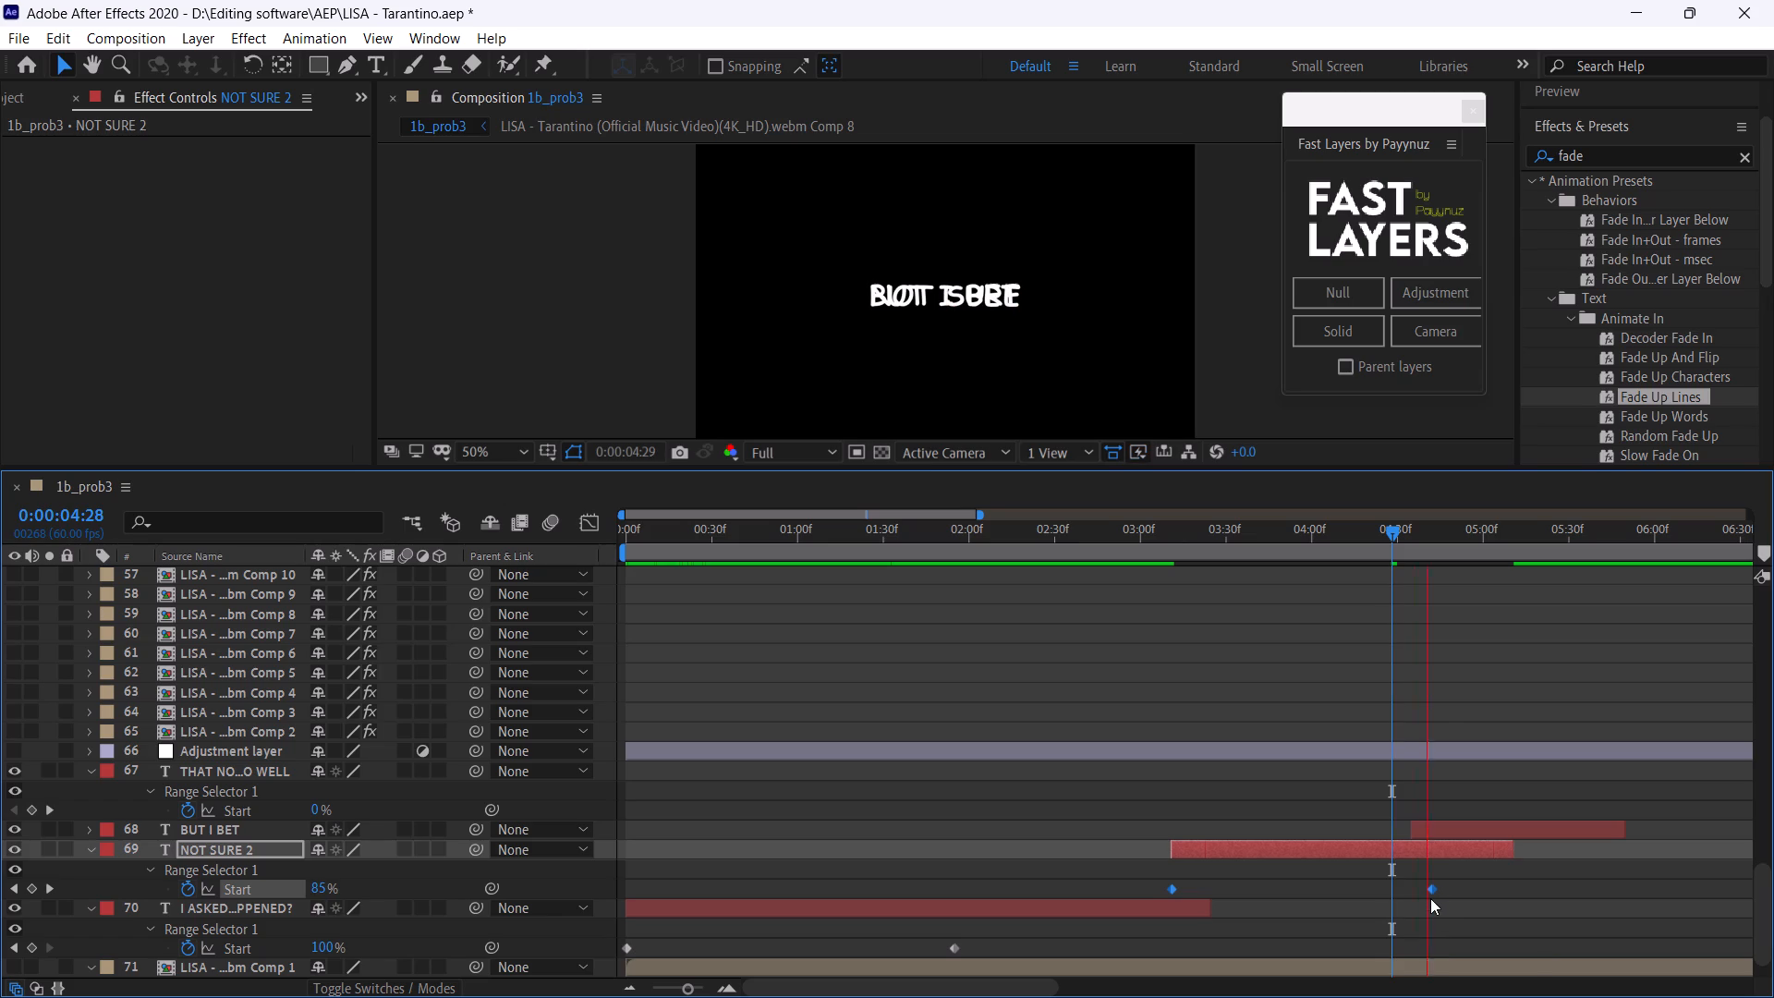
{"action": "left_click", "coordinate": [1182, 546]}
{"action": "key", "text": "space"}
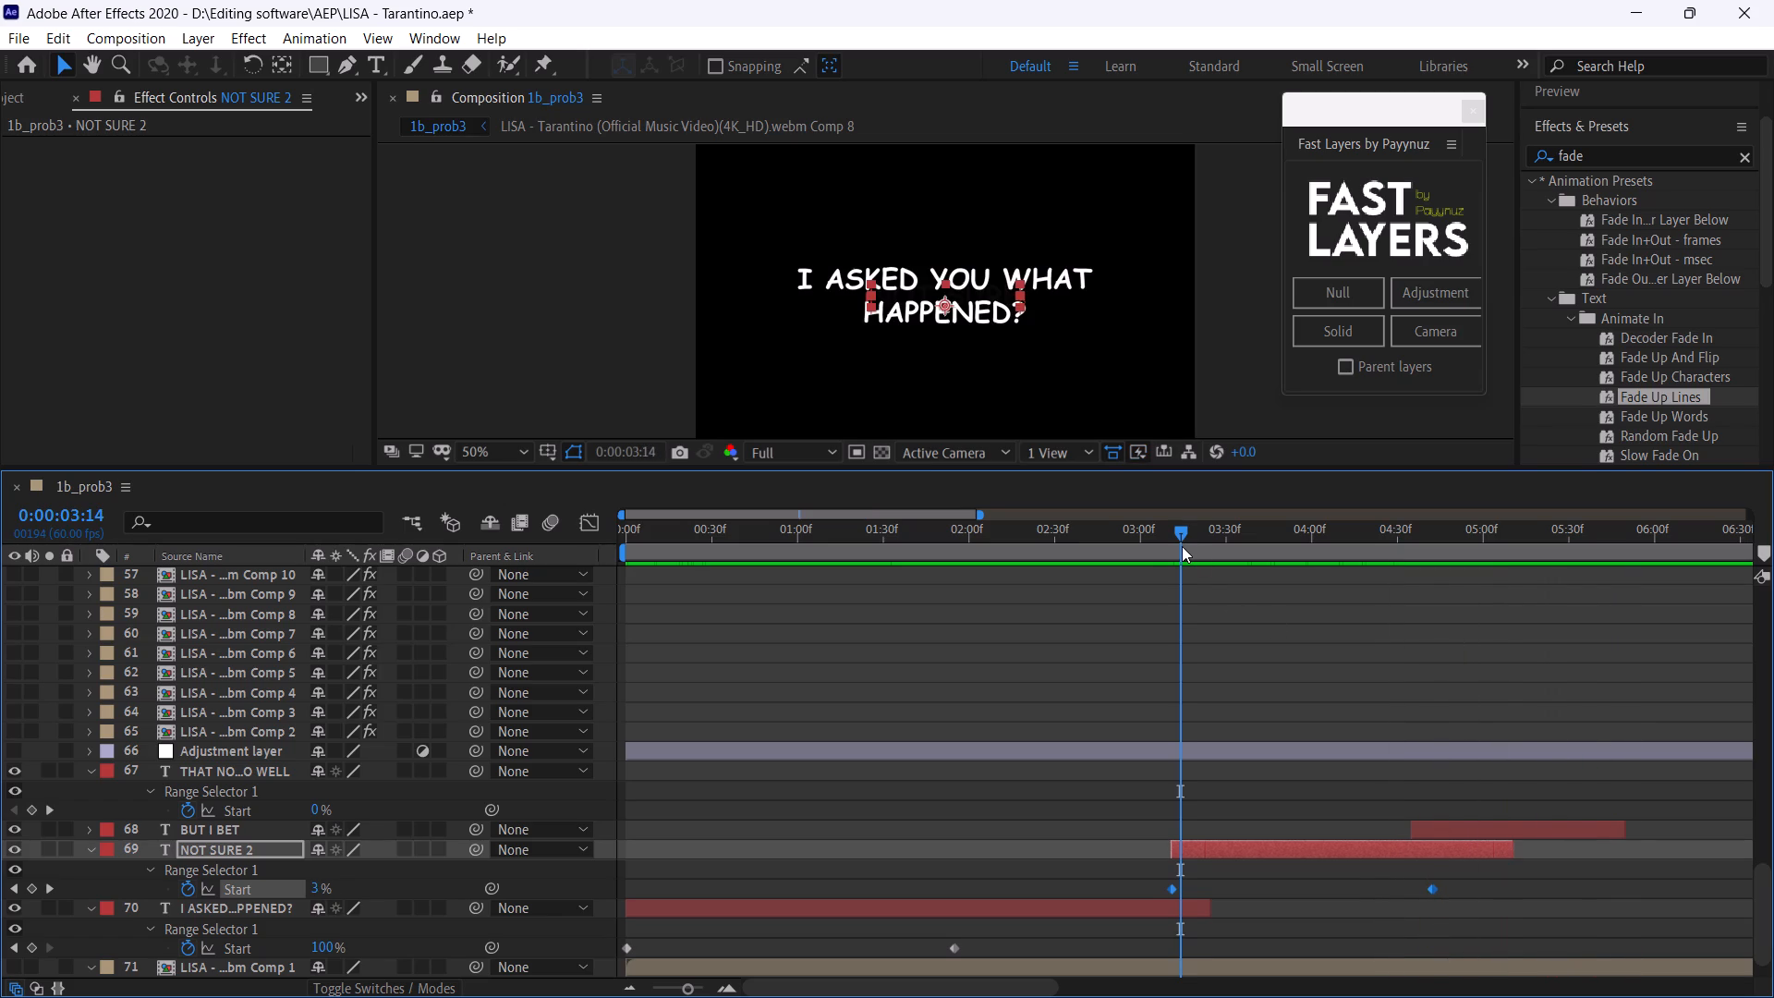
{"action": "left_click", "coordinate": [1148, 541]}
{"action": "key", "text": "space"}
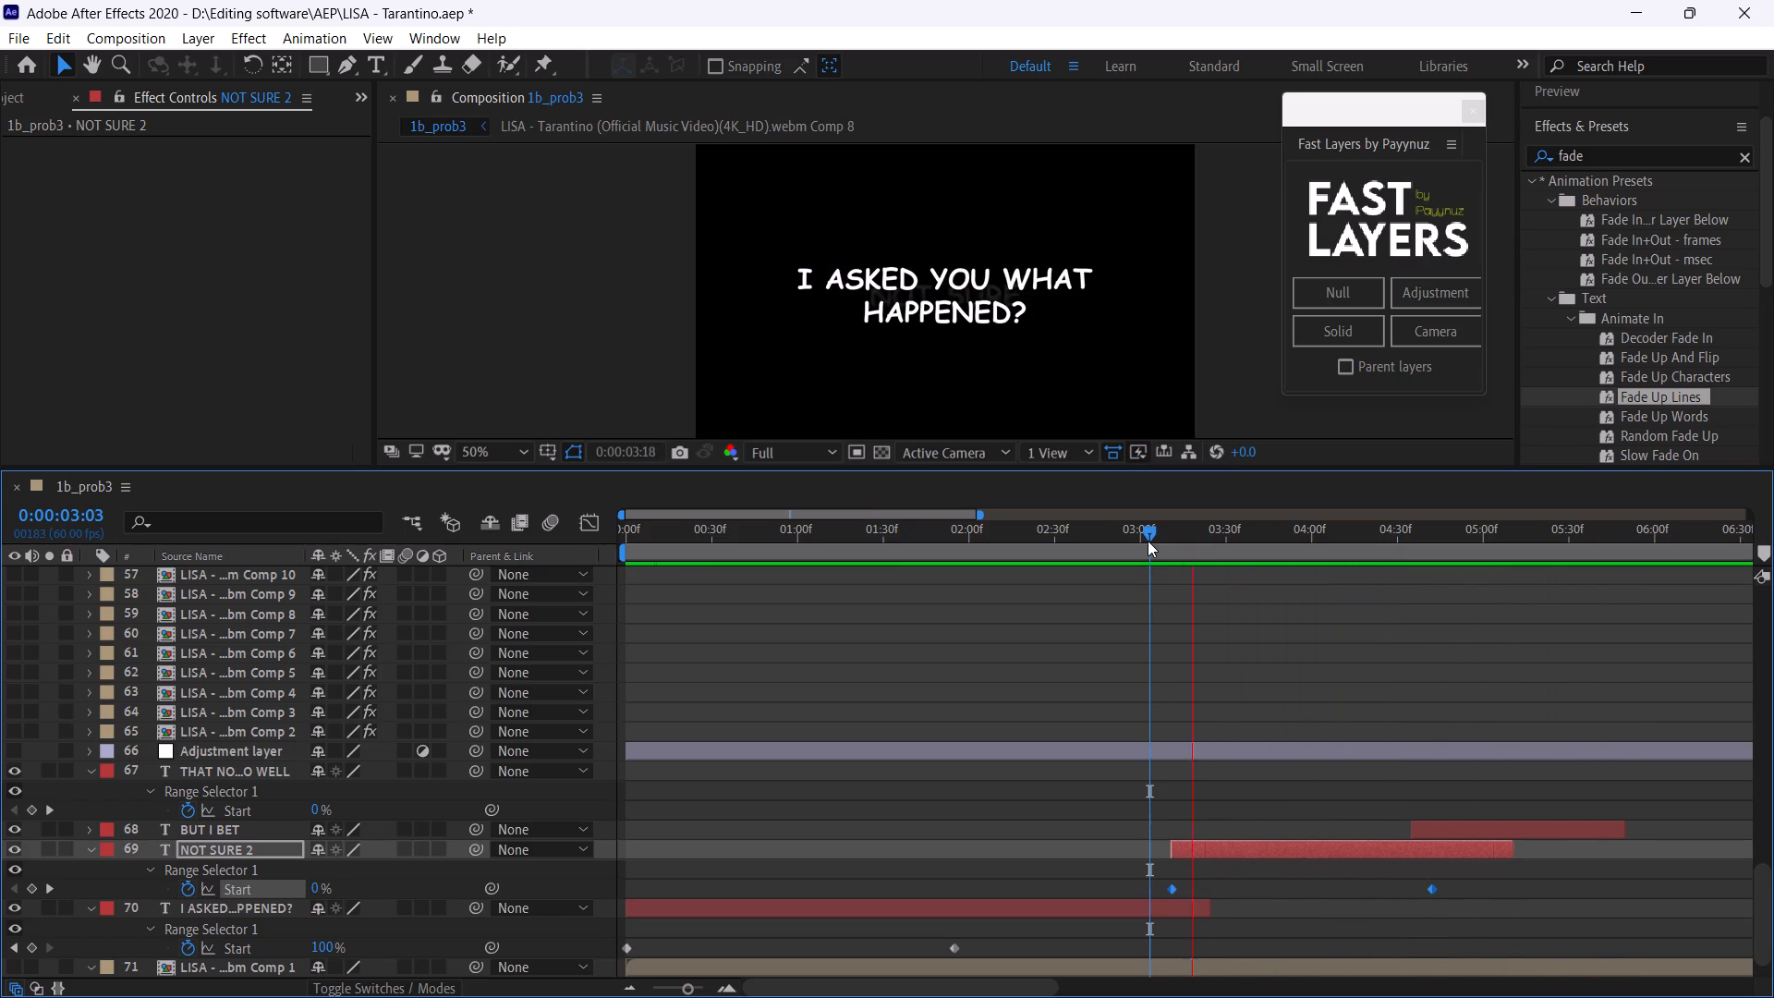
{"action": "left_click_drag", "start_coordinate": [1148, 541], "coordinate": [1170, 564]}
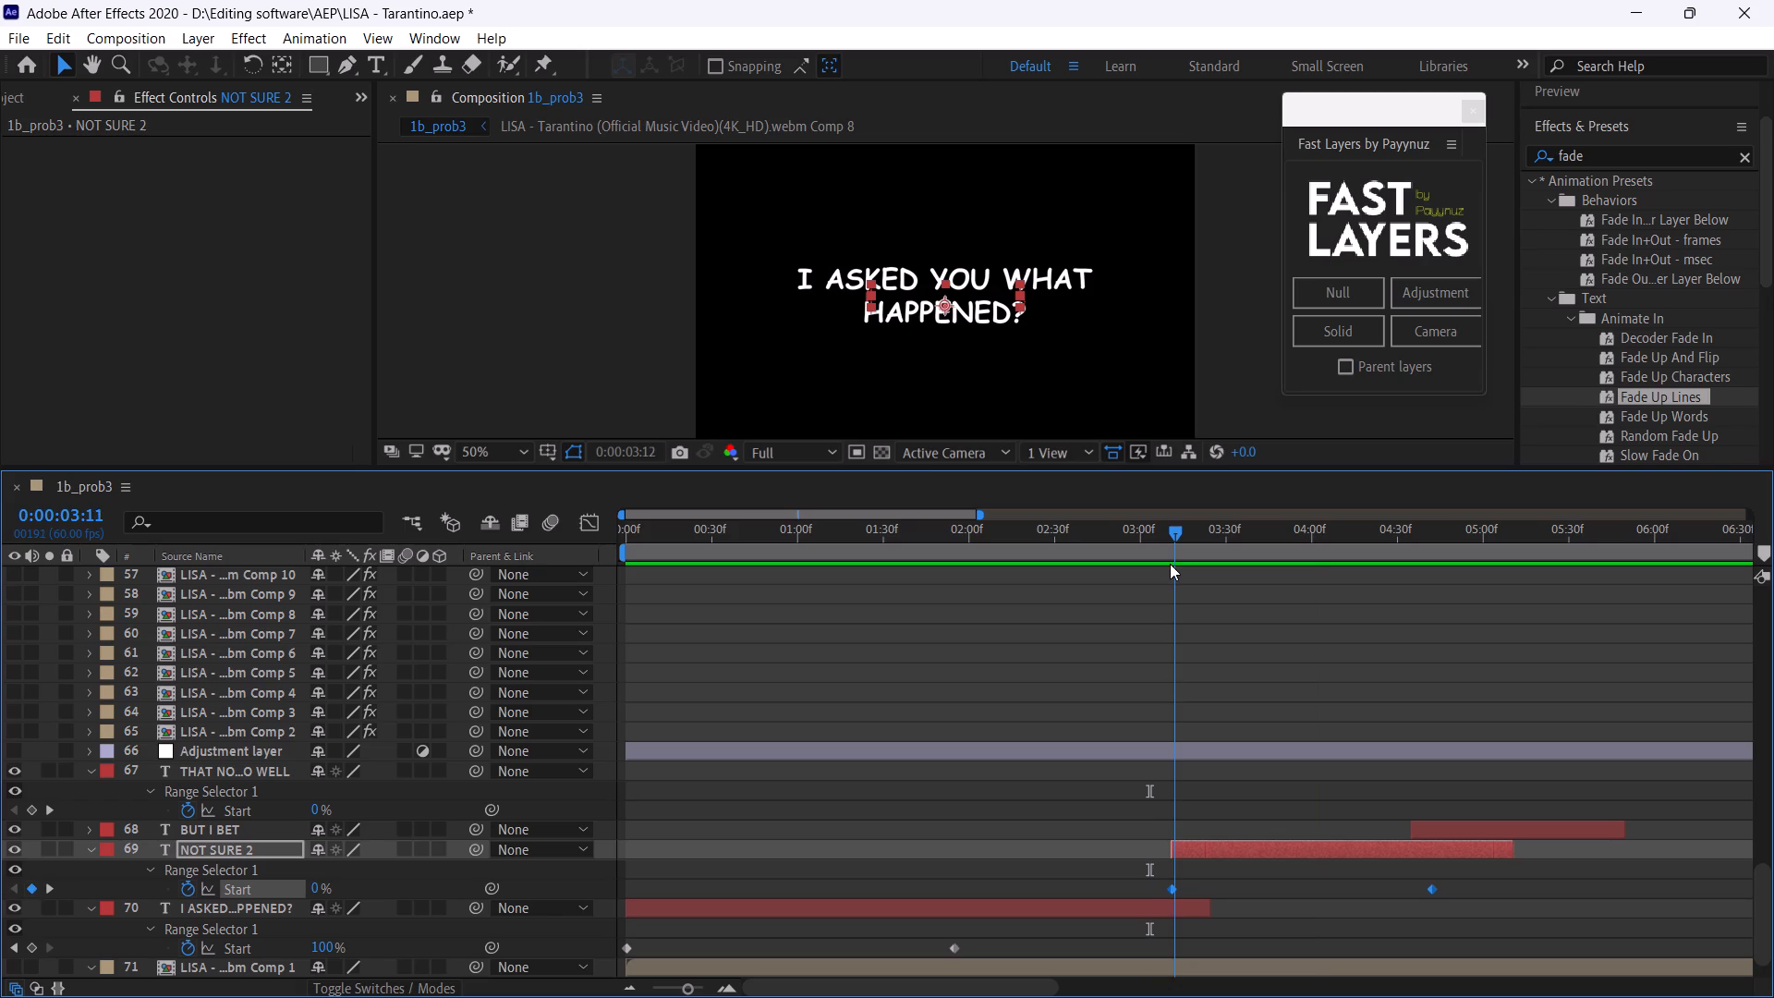
{"action": "left_click_drag", "start_coordinate": [1170, 564], "coordinate": [1173, 571]}
{"action": "left_click_drag", "start_coordinate": [1434, 889], "coordinate": [1382, 895], "text": "alt"}
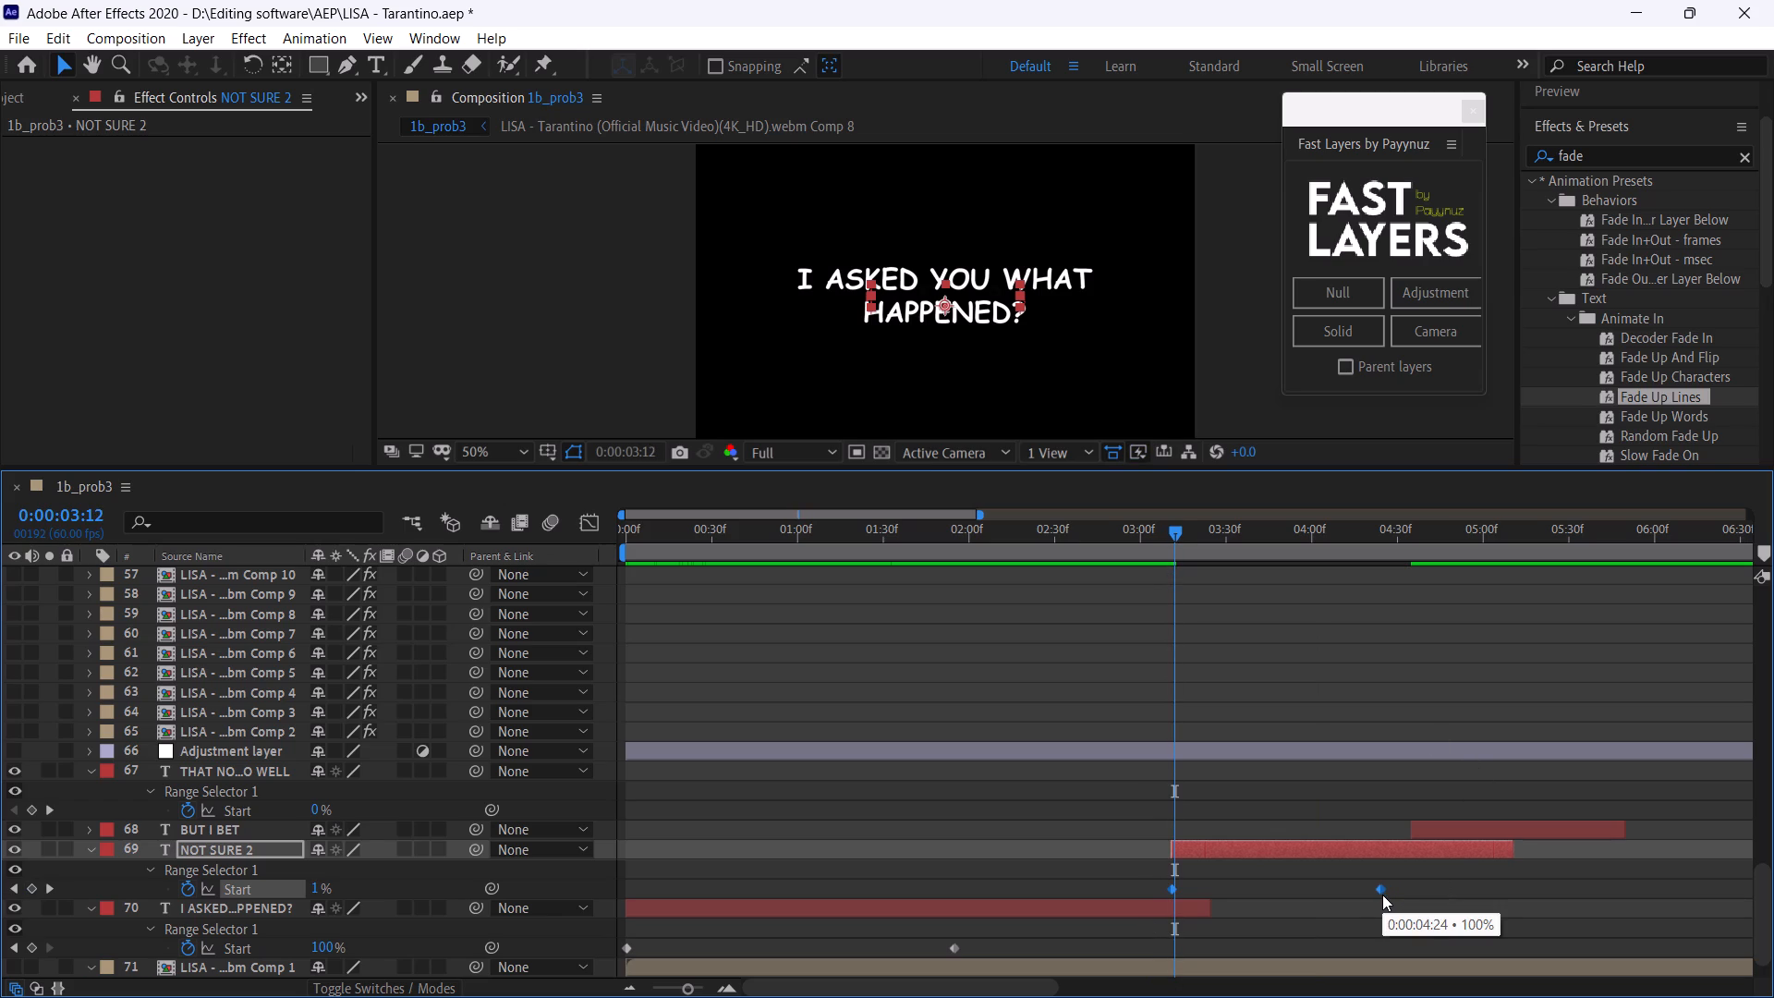
{"action": "key", "text": "space"}
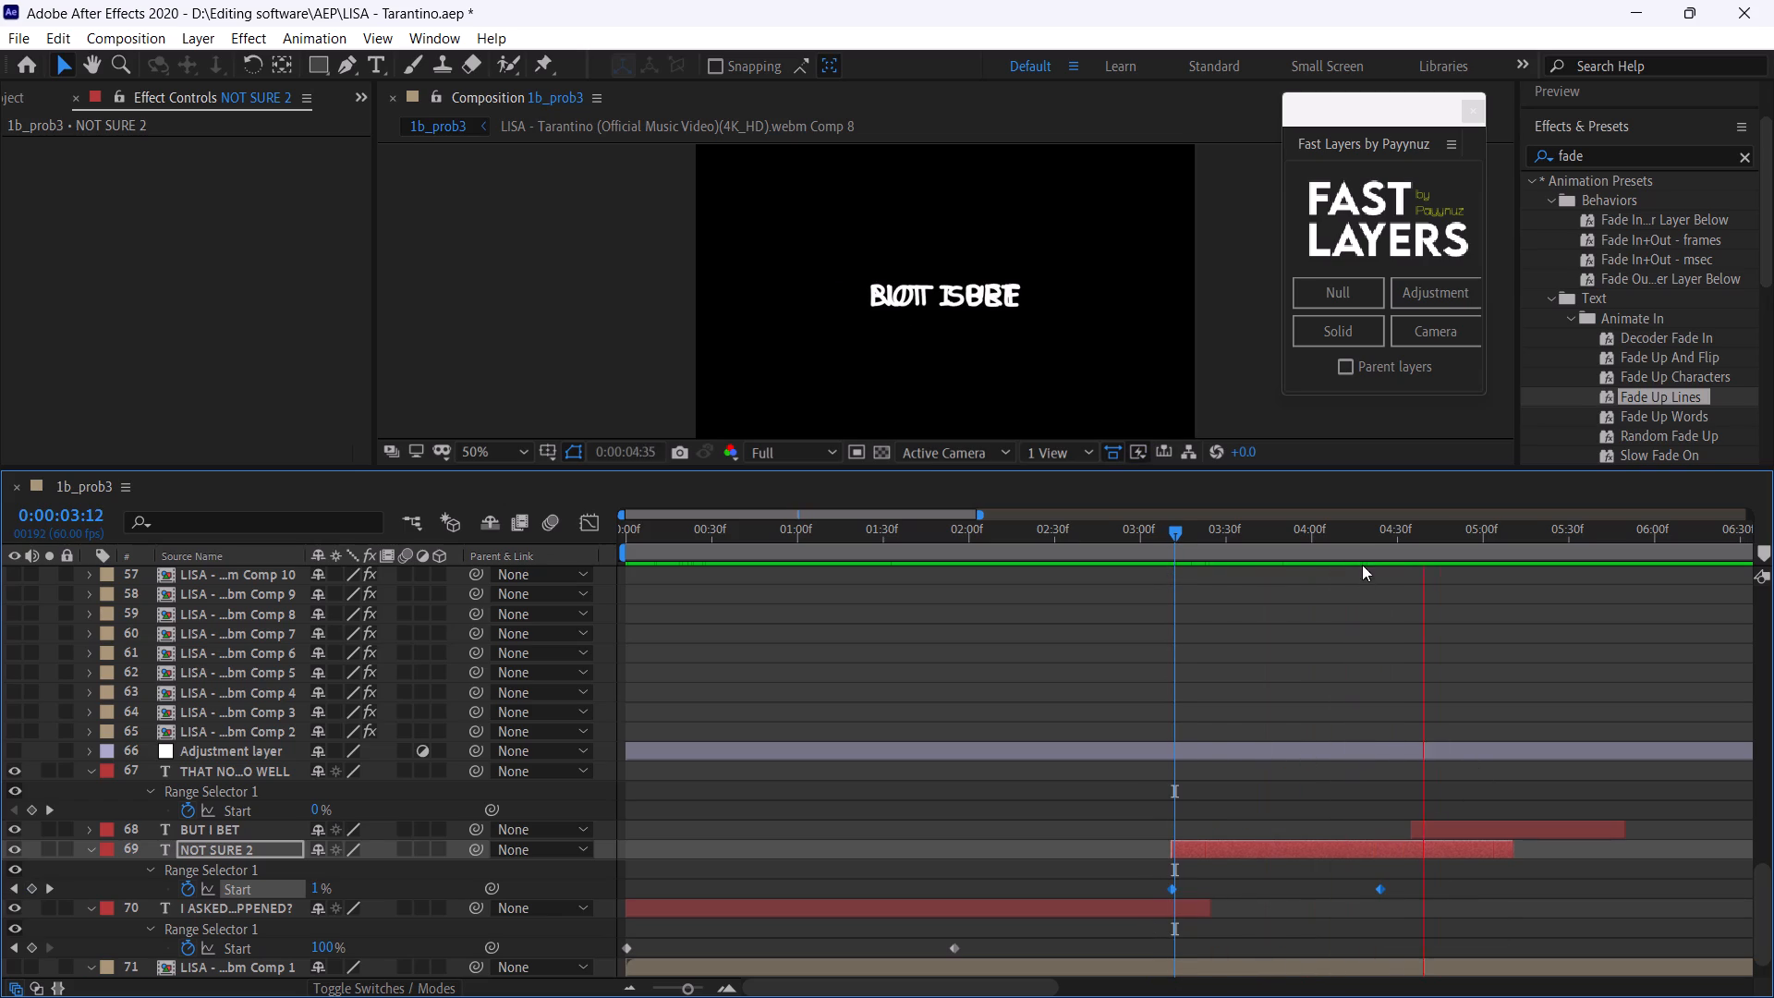
Apply the Fade Up And Flip preset to the BUT I BET caption (layer 68) at 0:00:04:35 and check it up to 0:00:05:24.
{"action": "left_click_drag", "start_coordinate": [1375, 540], "coordinate": [1411, 587]}
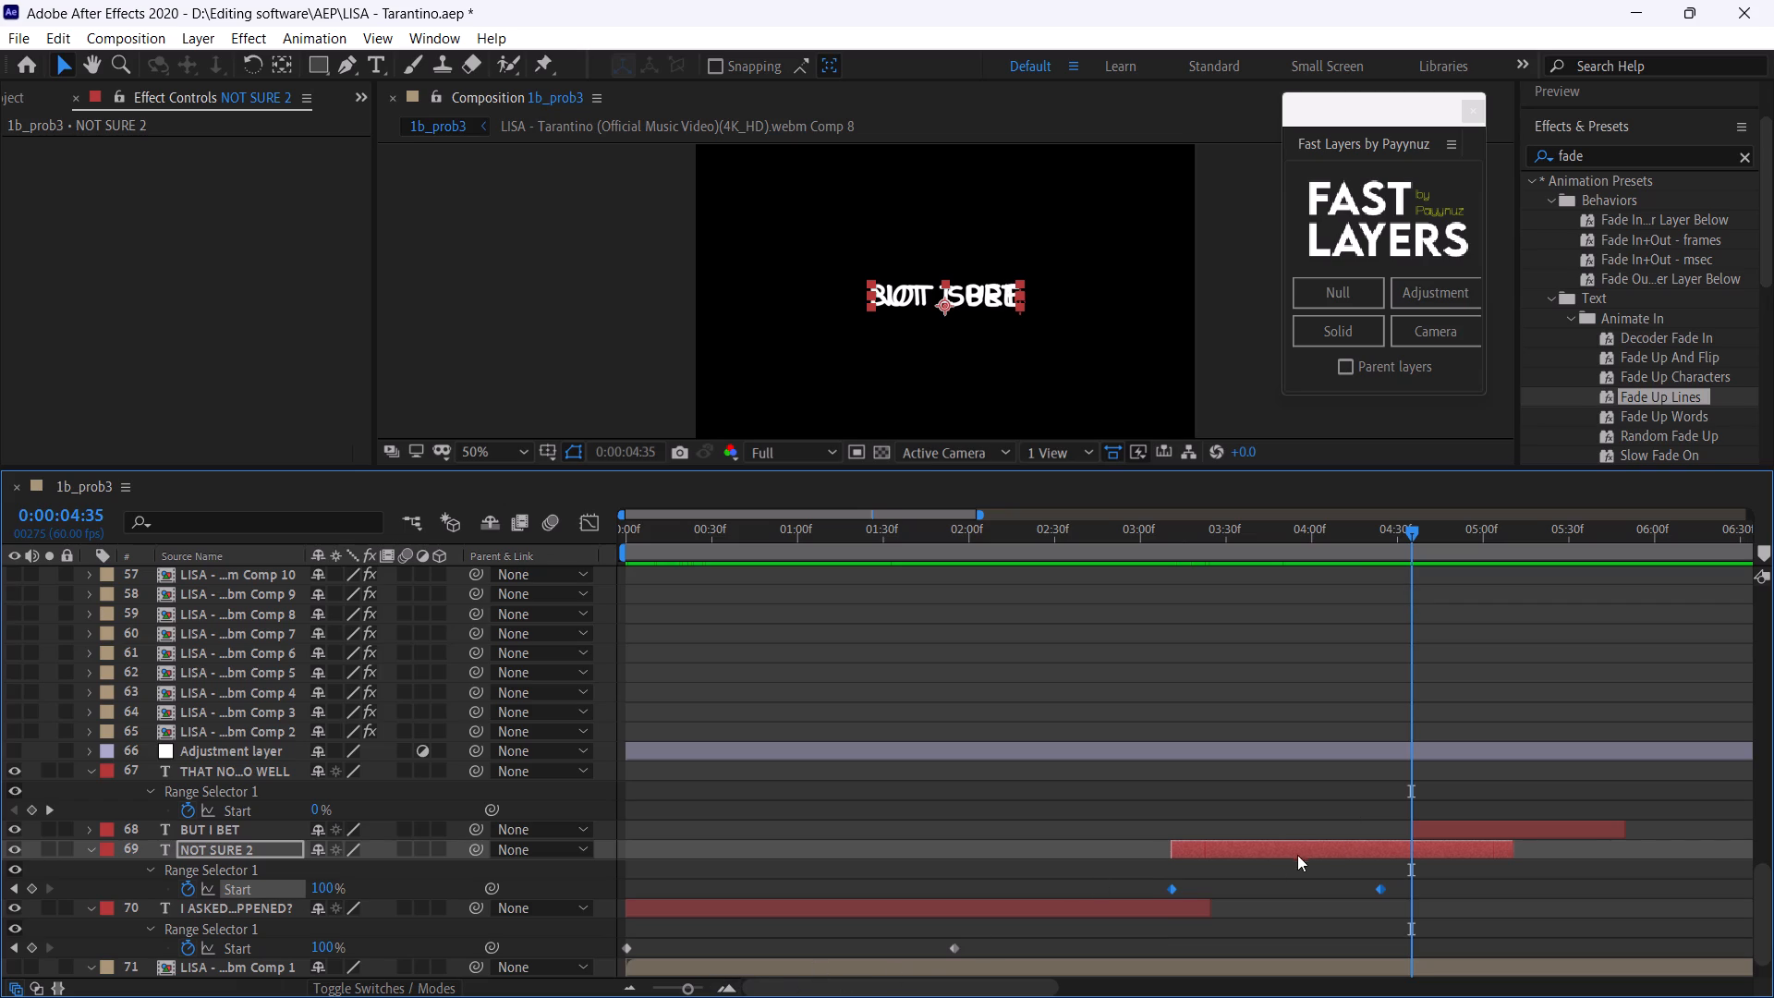
{"action": "left_click", "coordinate": [1428, 822]}
{"action": "left_click", "coordinate": [686, 988]}
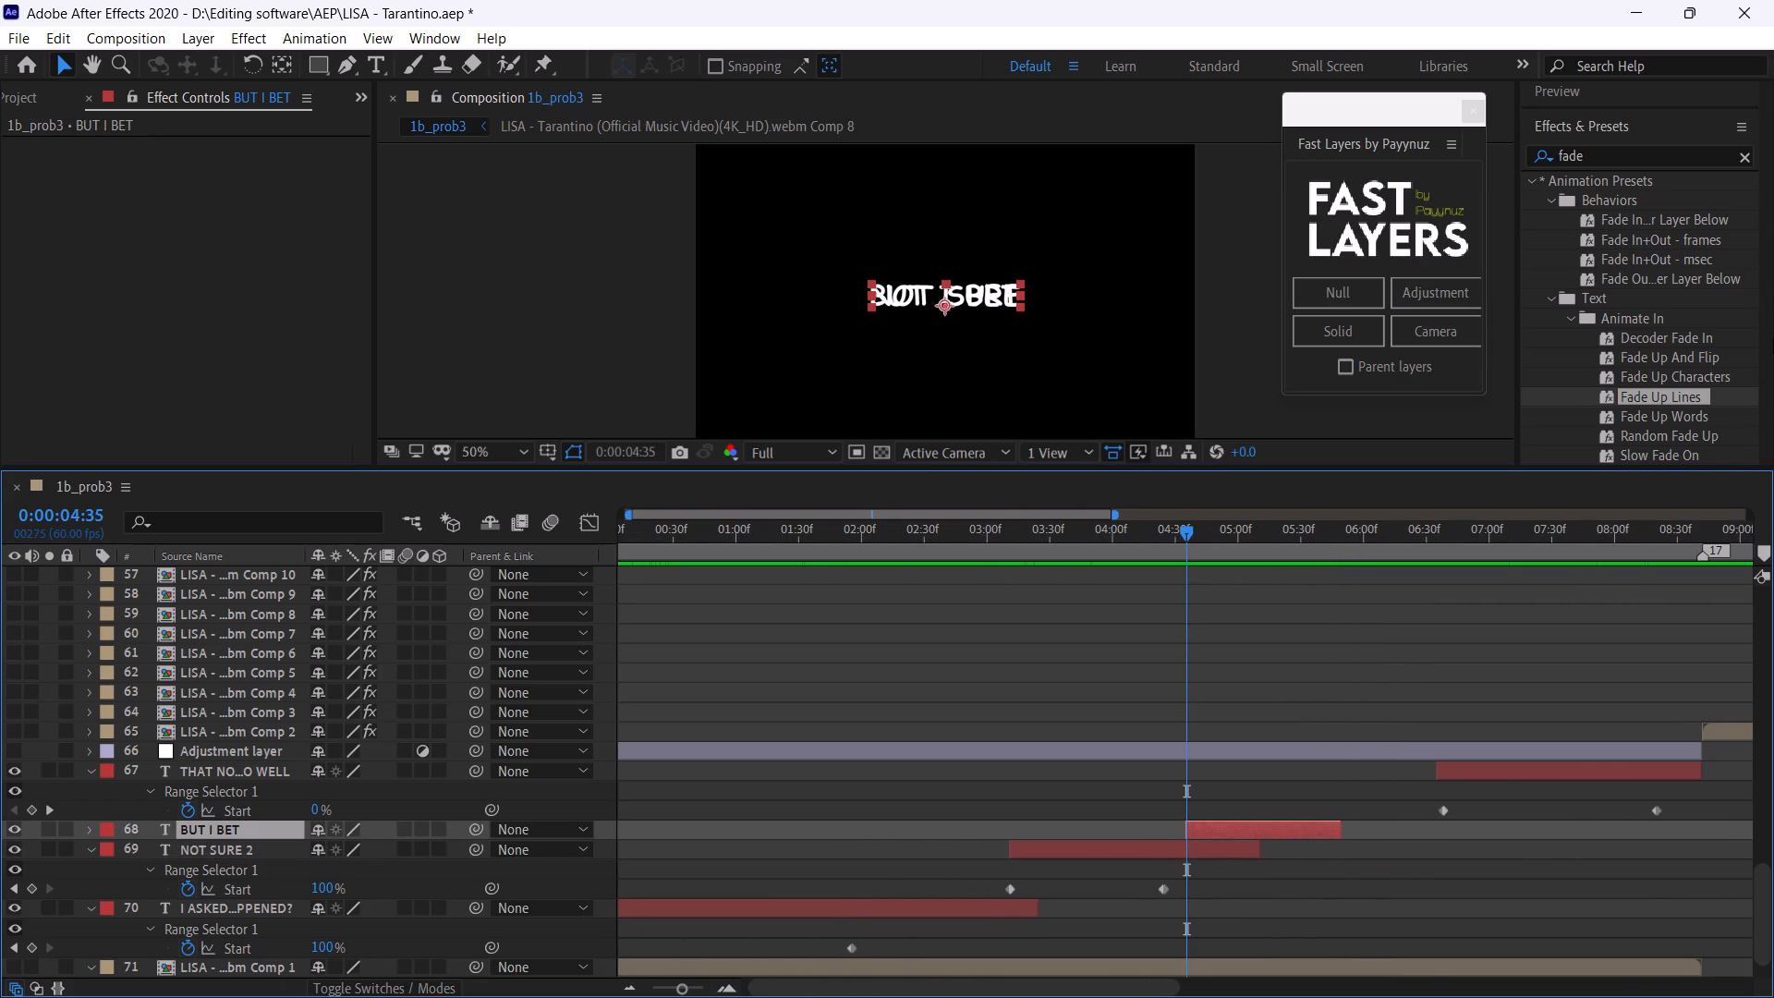
{"action": "scroll", "coordinate": [1656, 388], "scroll_direction": "down", "scroll_amount": 1}
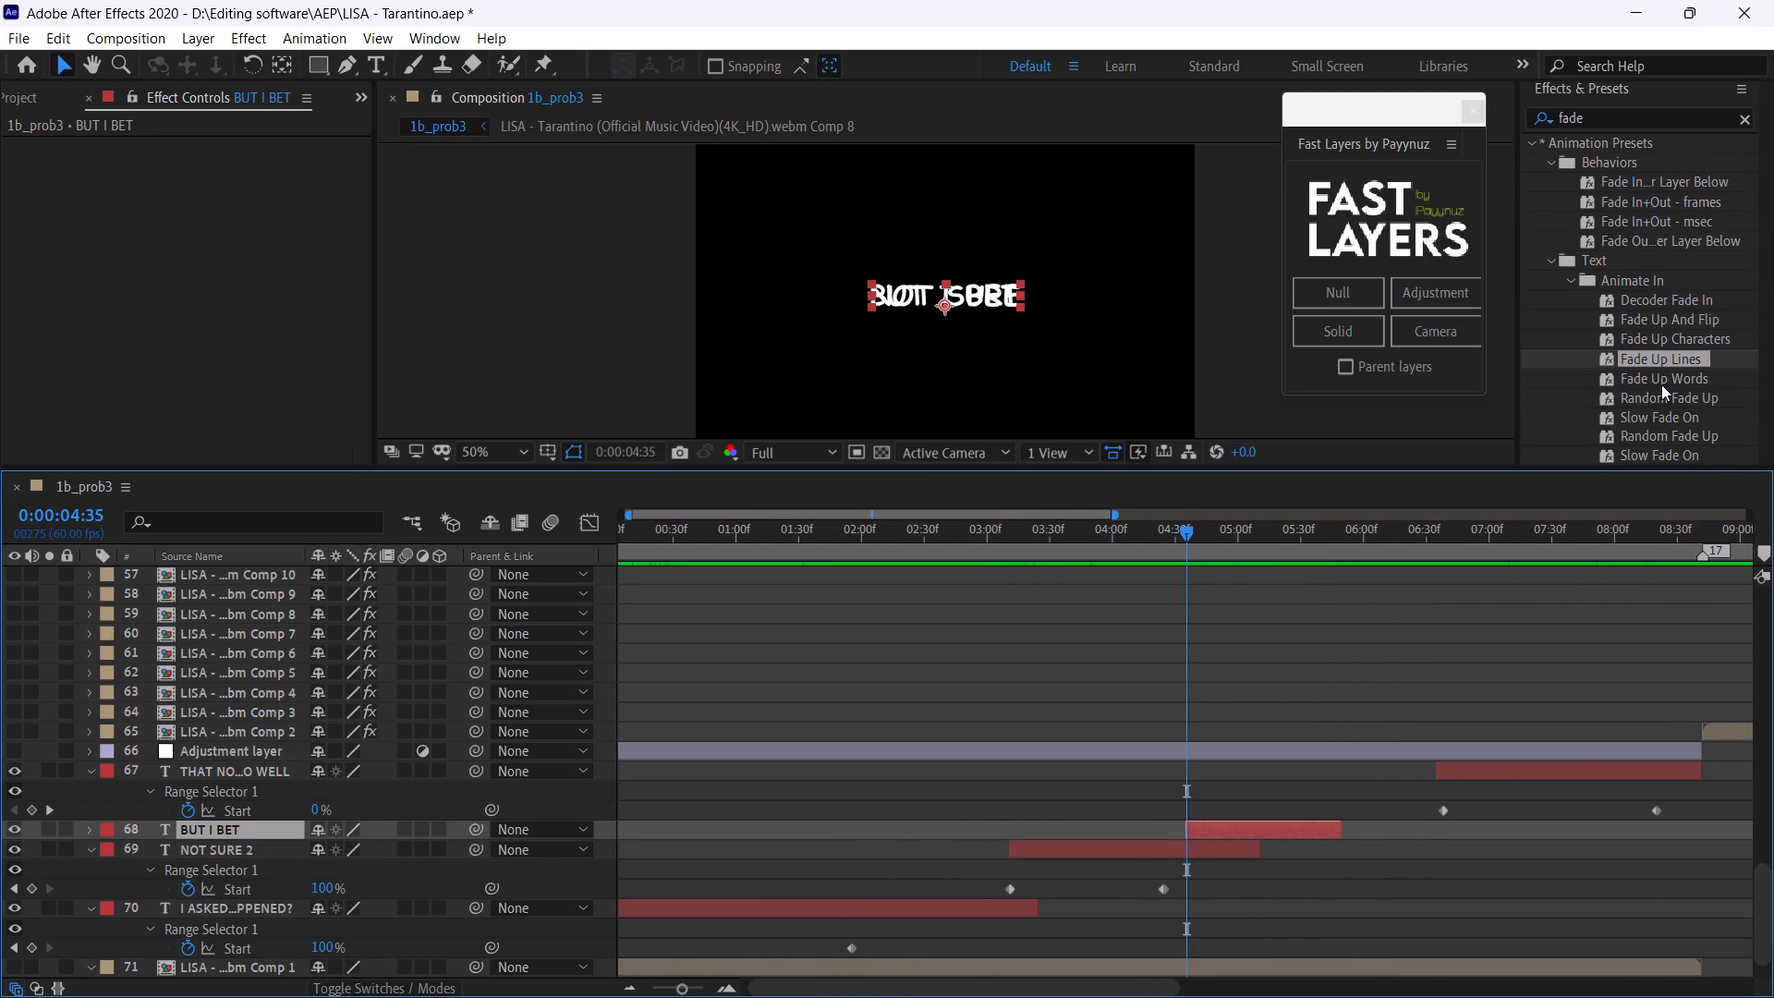
{"action": "scroll", "coordinate": [1662, 383], "scroll_direction": "down", "scroll_amount": 3}
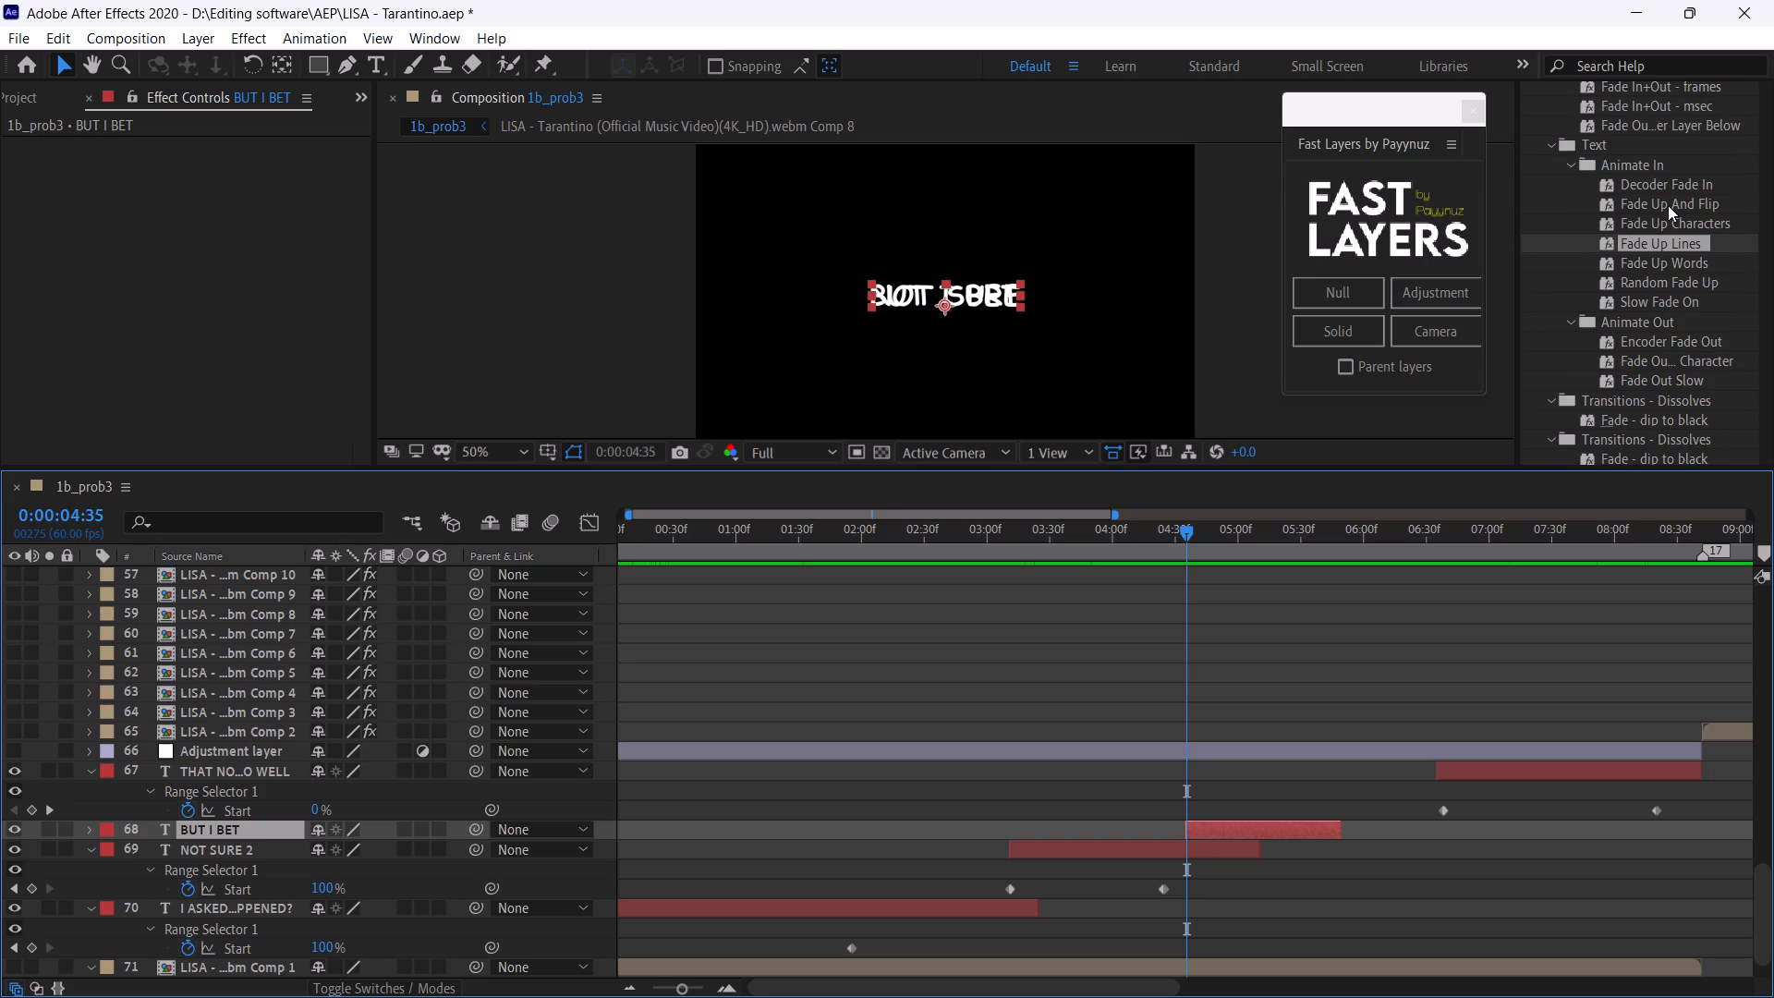
{"action": "left_click_drag", "start_coordinate": [1667, 204], "coordinate": [1277, 827]}
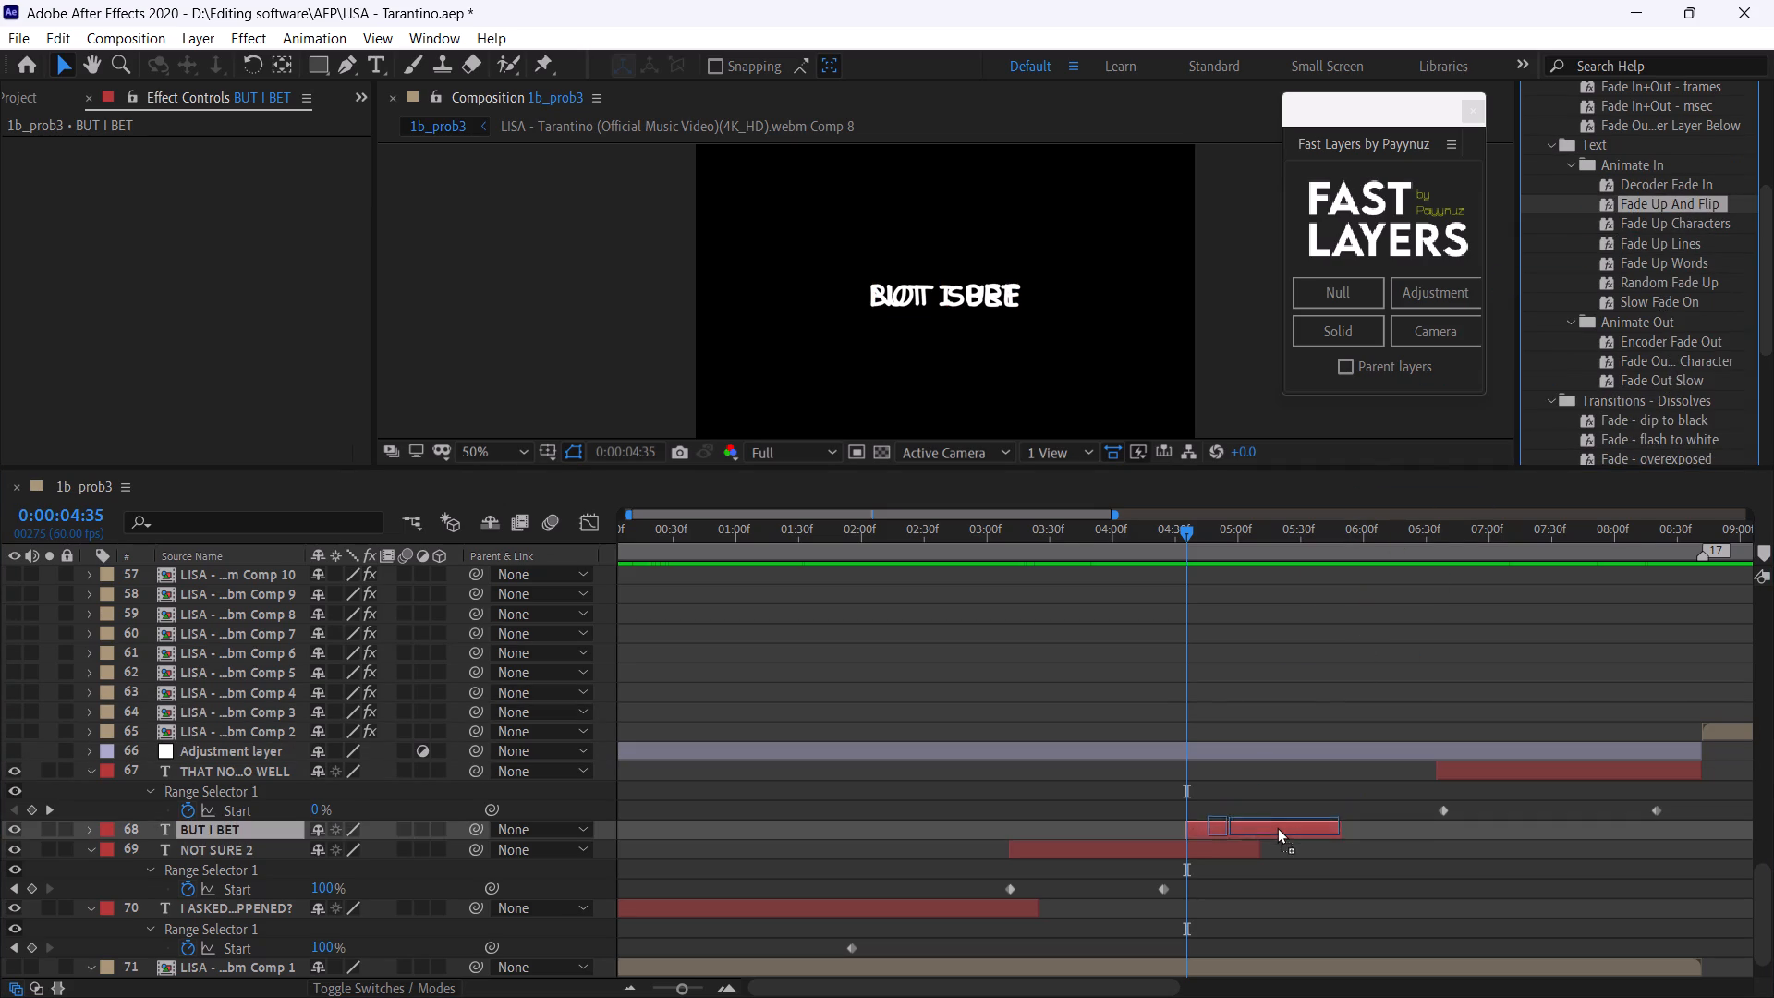
{"action": "left_click_drag", "start_coordinate": [1277, 827], "coordinate": [1275, 828]}
{"action": "key", "text": "space"}
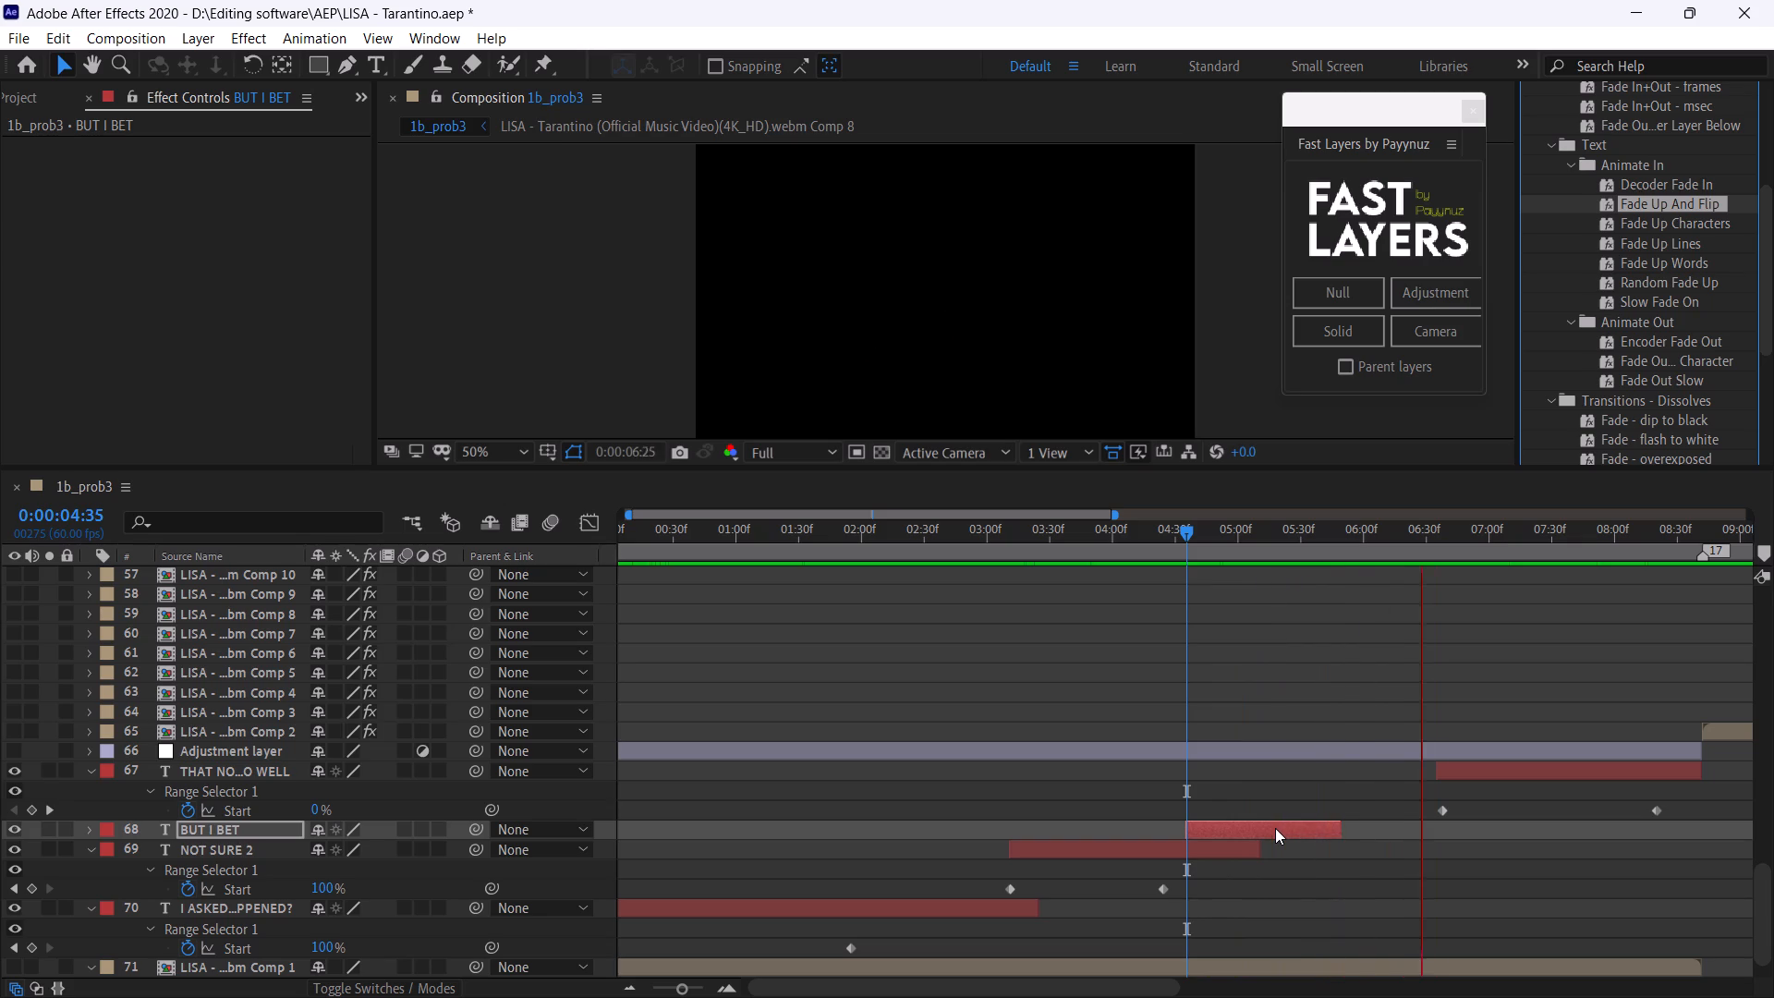
{"action": "left_click_drag", "start_coordinate": [1188, 529], "coordinate": [1250, 577]}
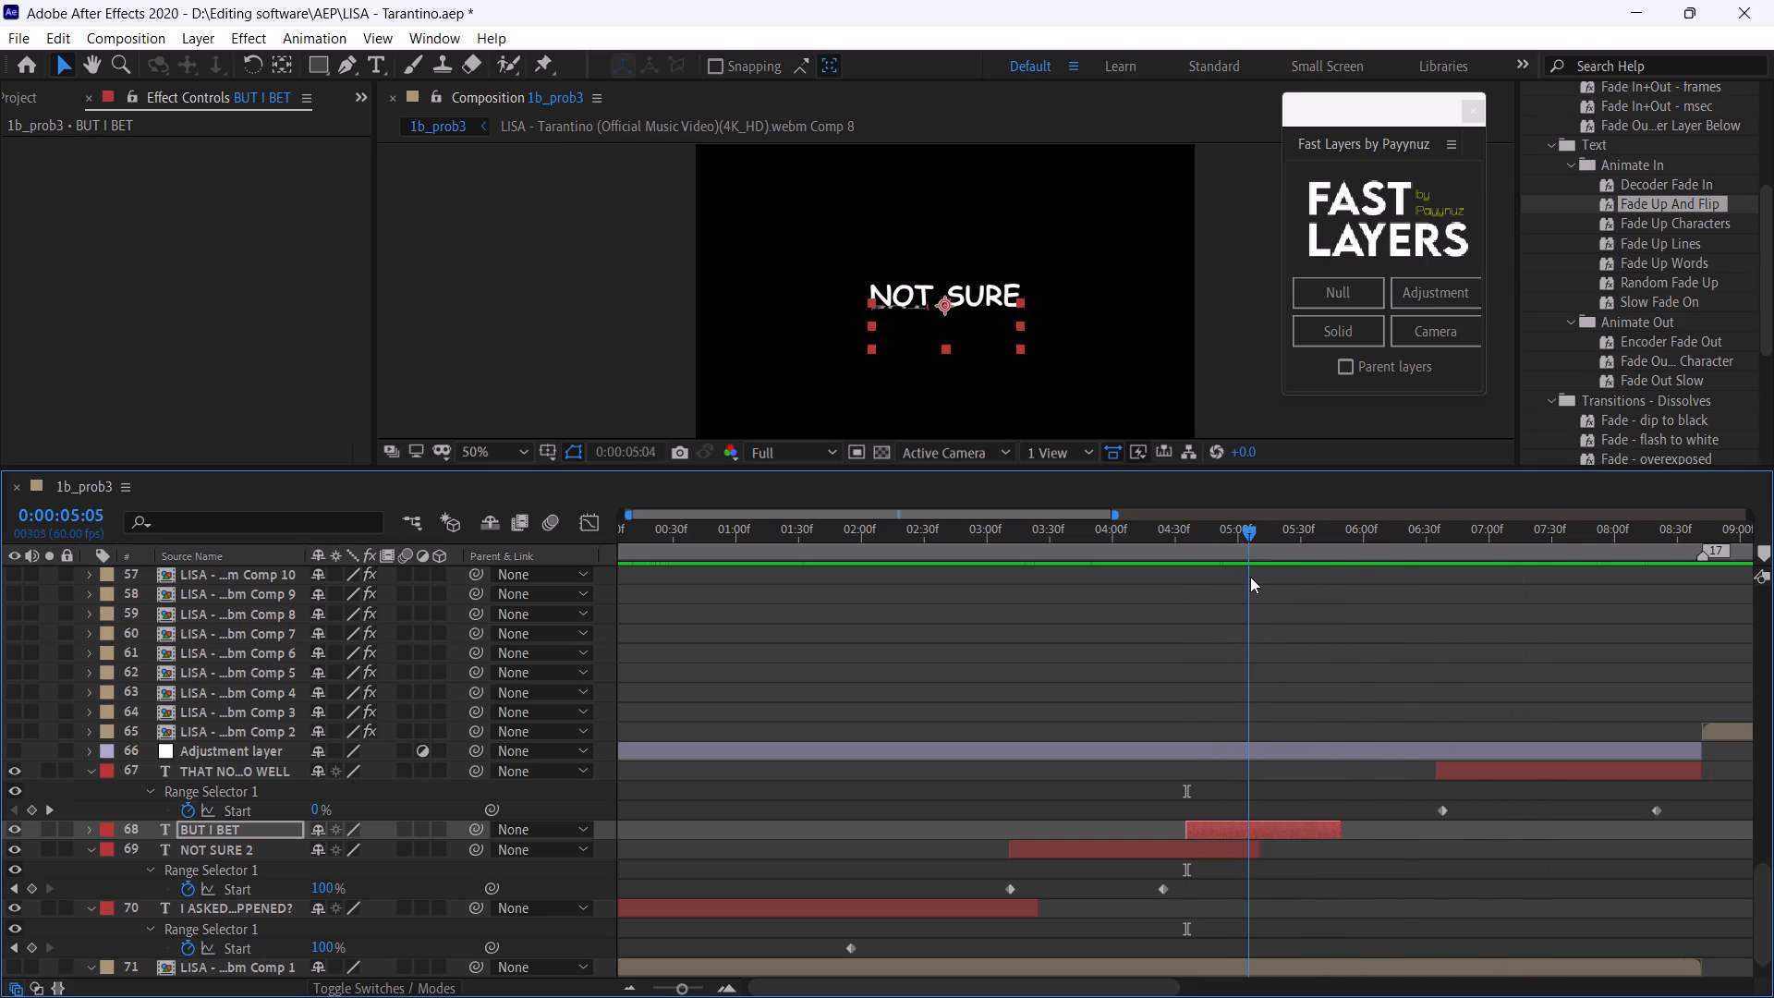
{"action": "left_click_drag", "start_coordinate": [1250, 577], "coordinate": [1291, 598]}
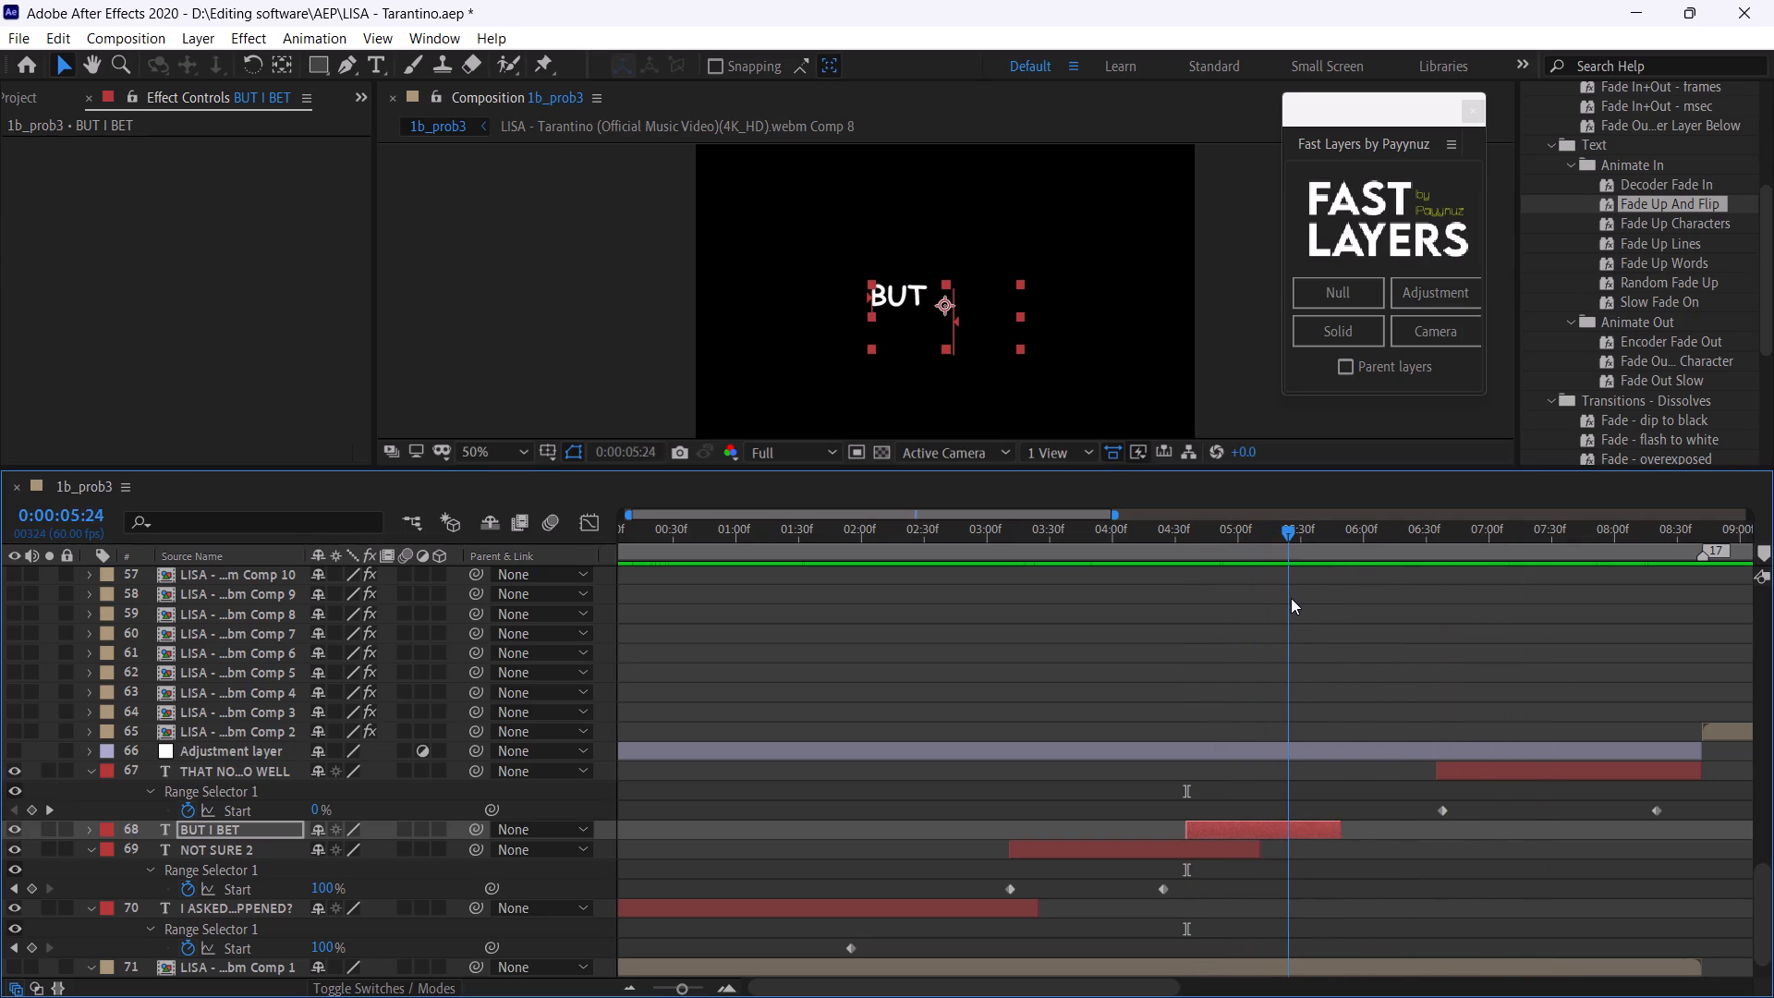
Reveal the BUT I BET caption's Offset keyframes, add one at 0:00:05:24 and move it earlier to 0:00:04:53.
{"action": "key", "text": "u"}
{"action": "left_click_drag", "start_coordinate": [1462, 867], "coordinate": [1433, 871]}
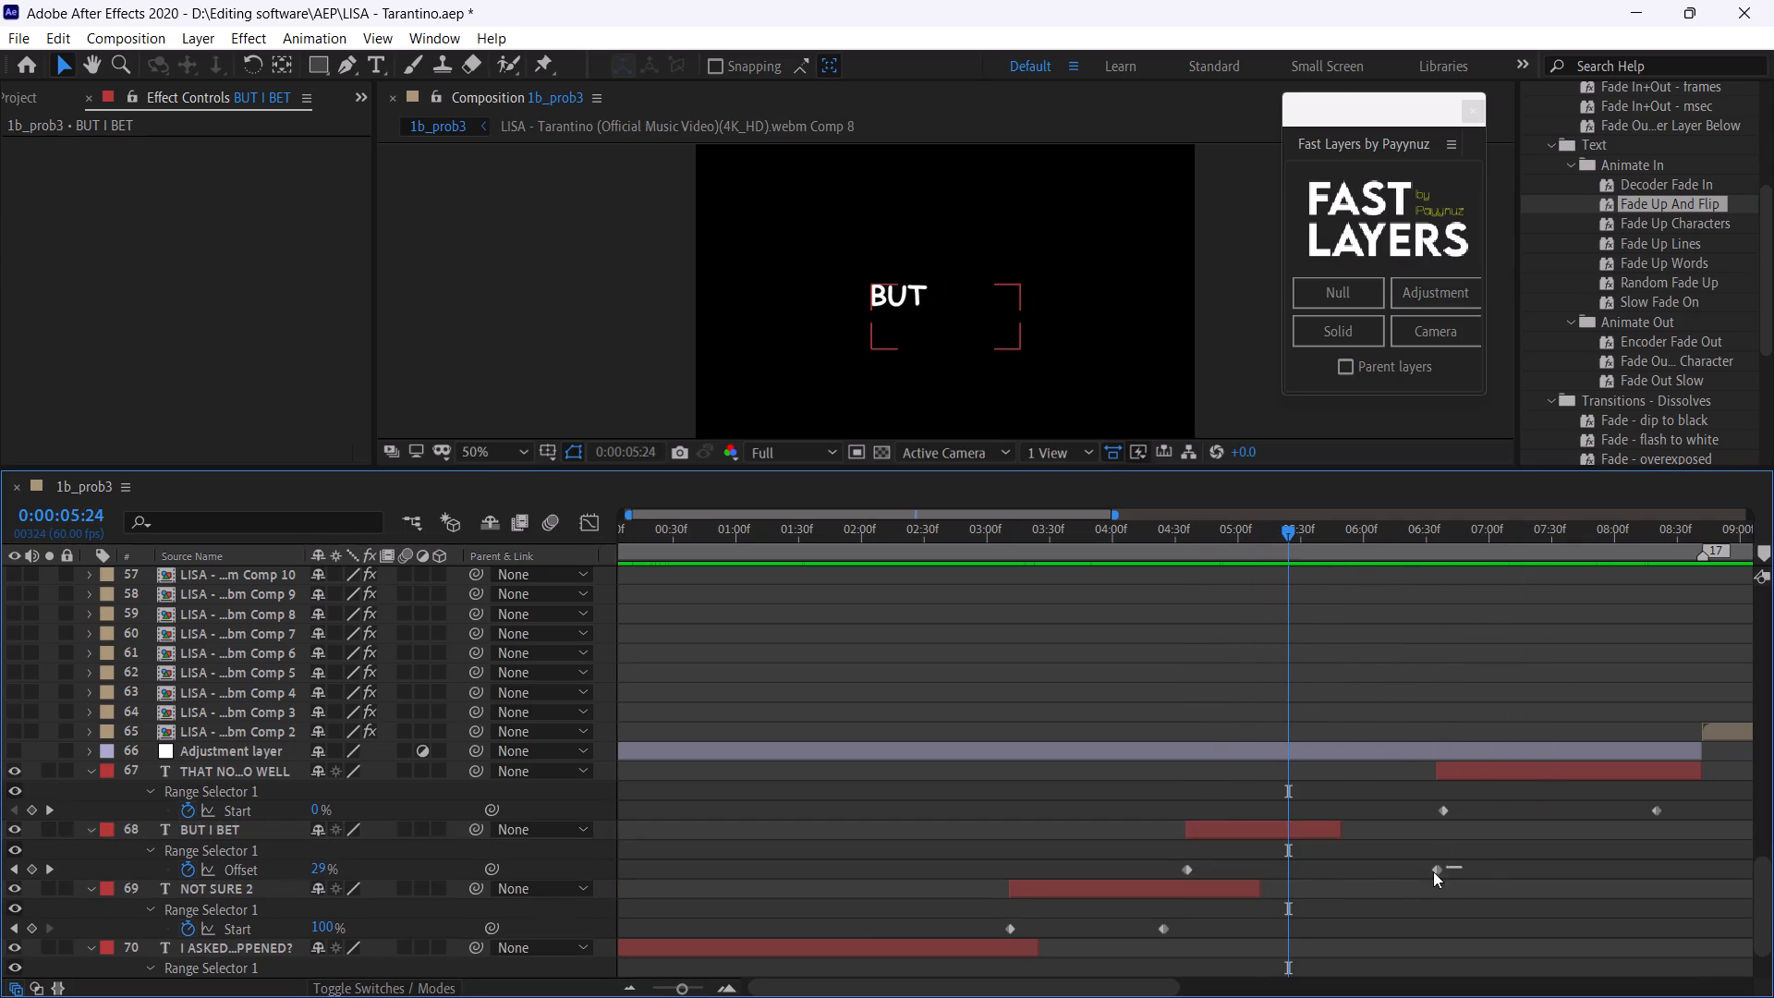
{"action": "left_click_drag", "start_coordinate": [1433, 871], "coordinate": [1173, 879]}
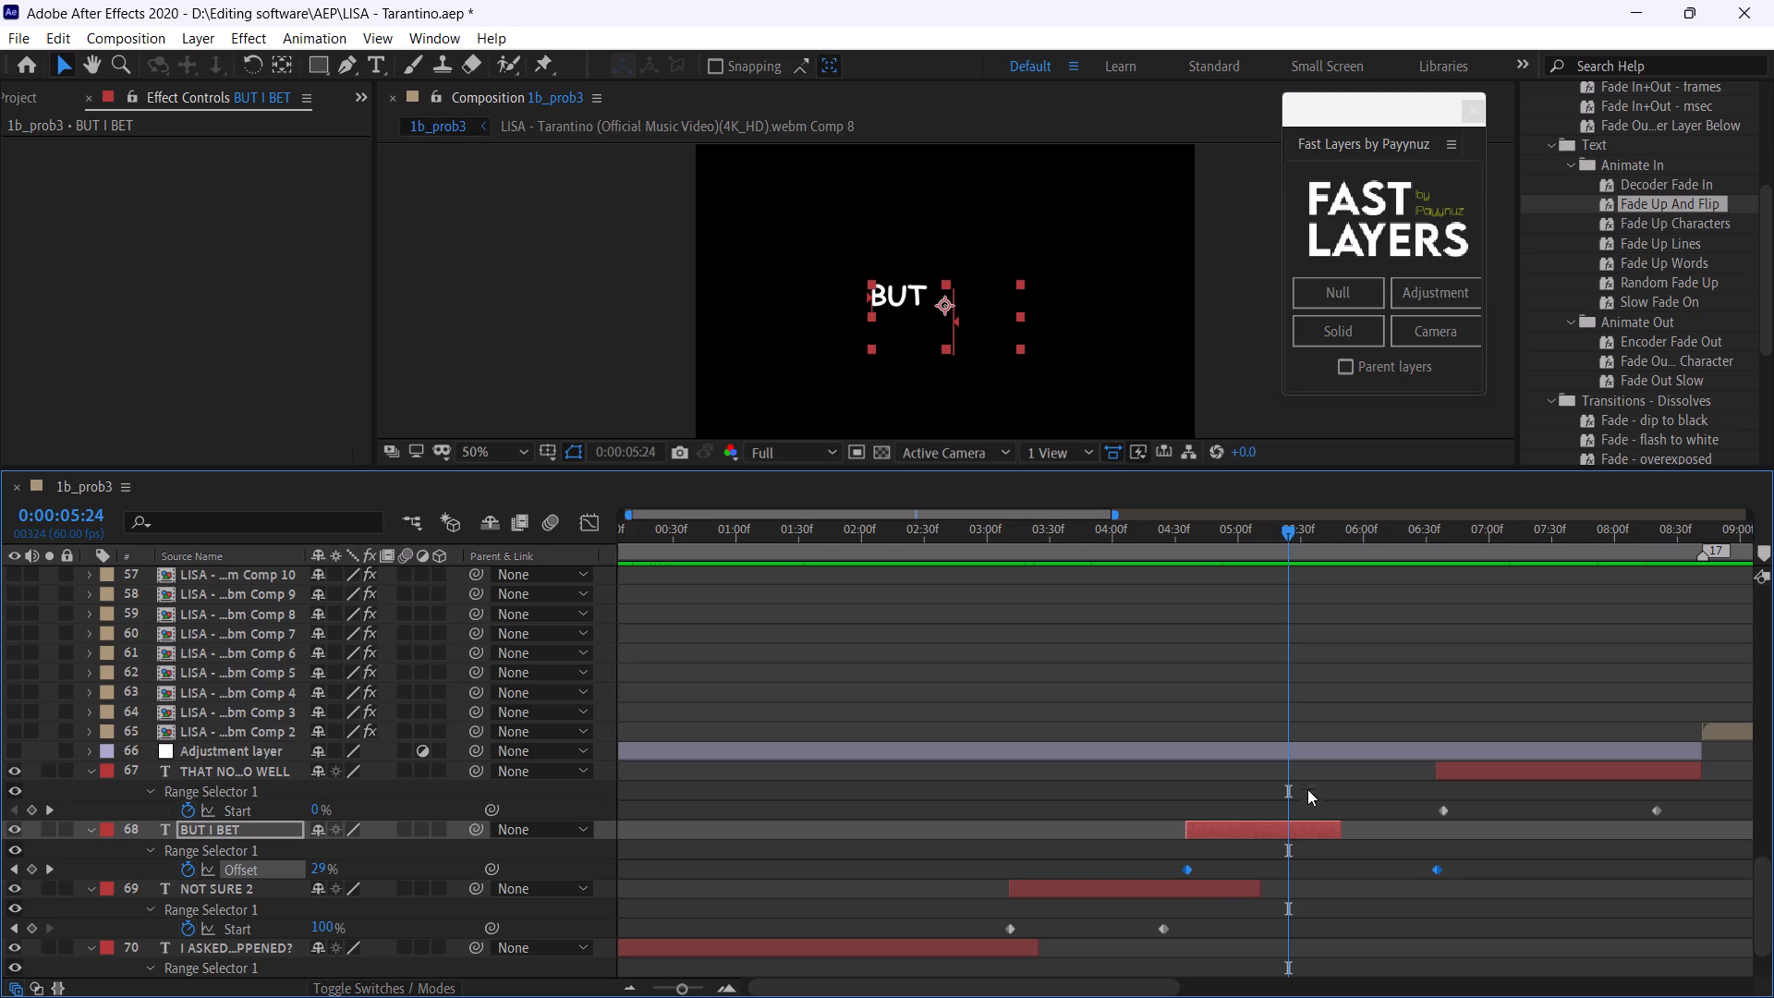
{"action": "left_click", "coordinate": [34, 872]}
{"action": "left_click_drag", "start_coordinate": [1287, 866], "coordinate": [1266, 866]}
{"action": "left_click_drag", "start_coordinate": [1268, 870], "coordinate": [1258, 870]}
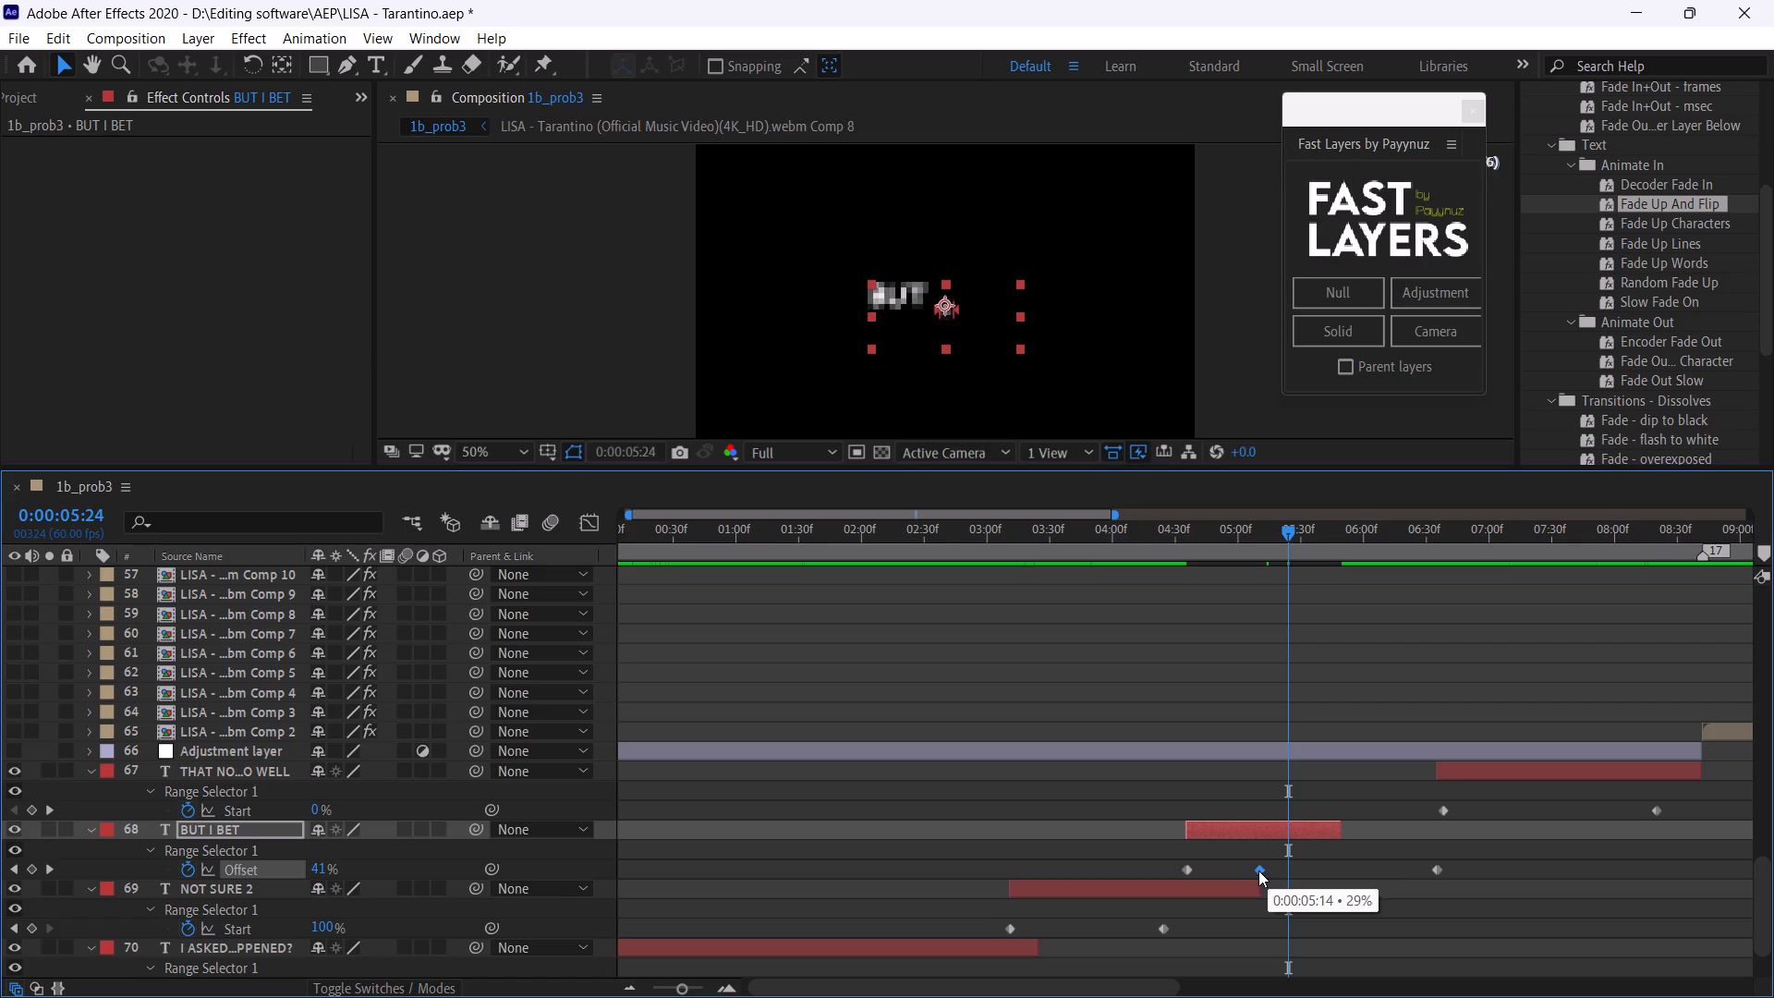
{"action": "left_click_drag", "start_coordinate": [1258, 870], "coordinate": [1226, 870]}
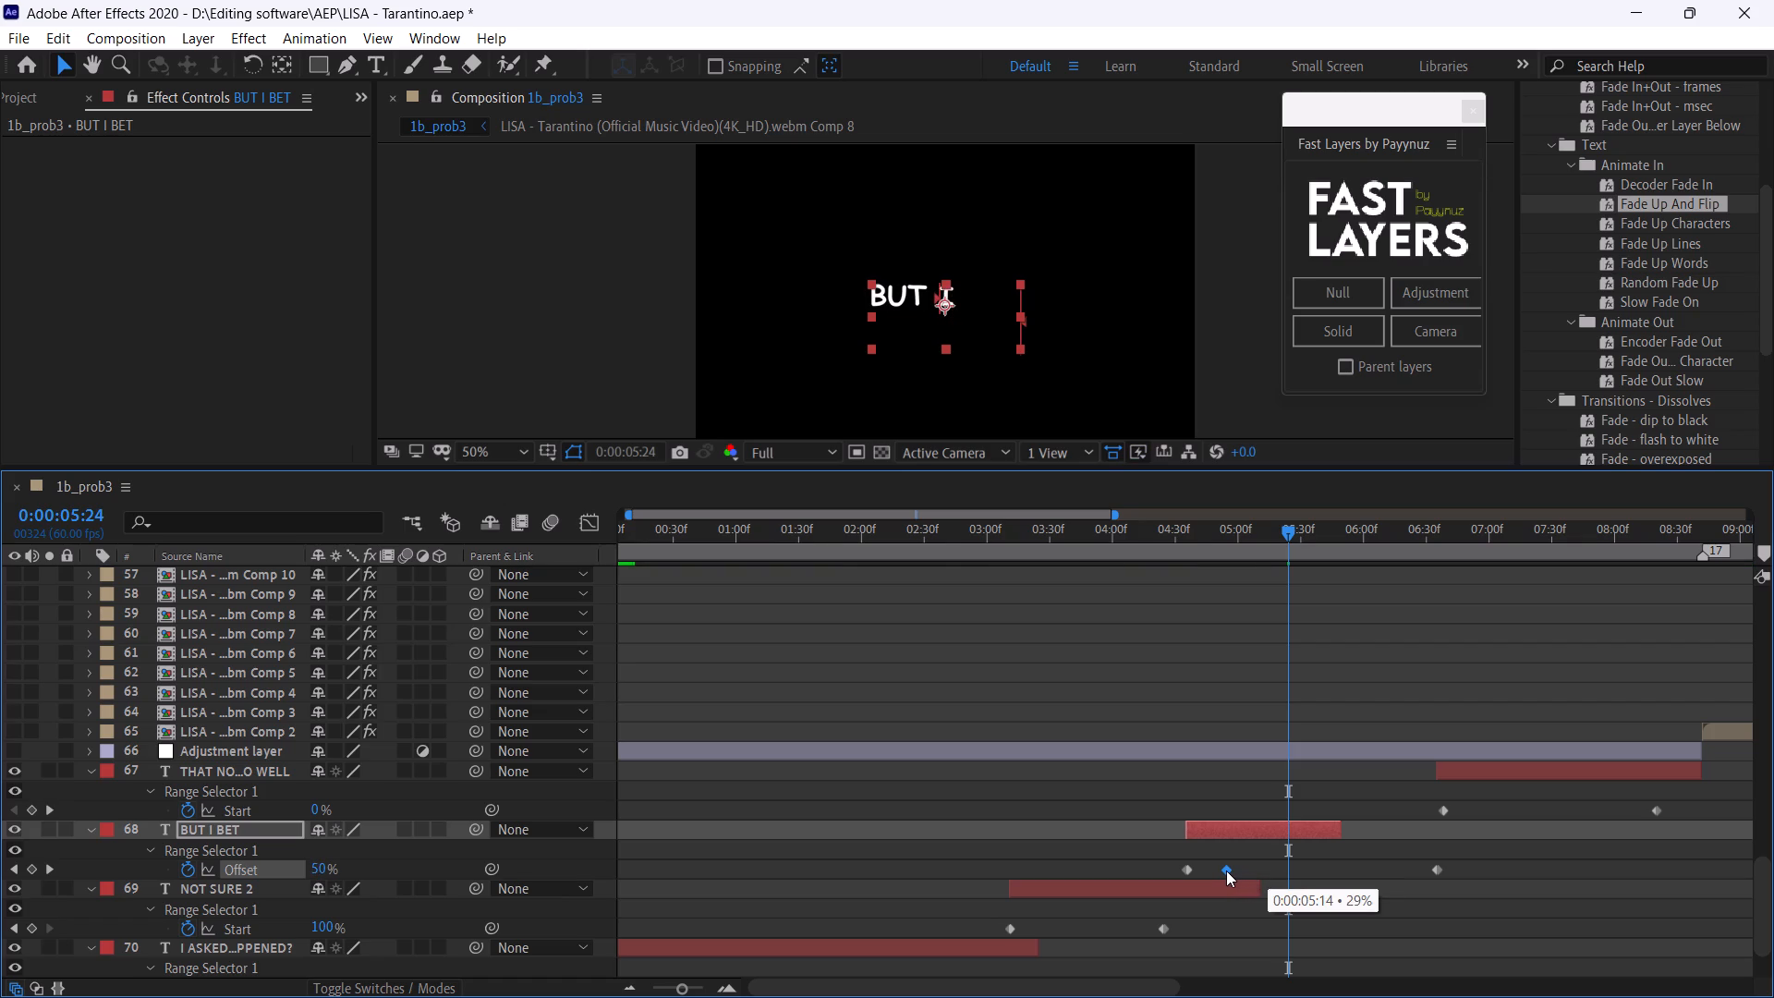
{"action": "left_click_drag", "start_coordinate": [1226, 870], "coordinate": [1224, 870]}
Move BUT I BET's end Offset keyframe to just after 0:00:05:30 and play the caption from 0:00:04:15.
{"action": "left_click_drag", "start_coordinate": [1439, 870], "coordinate": [1436, 870]}
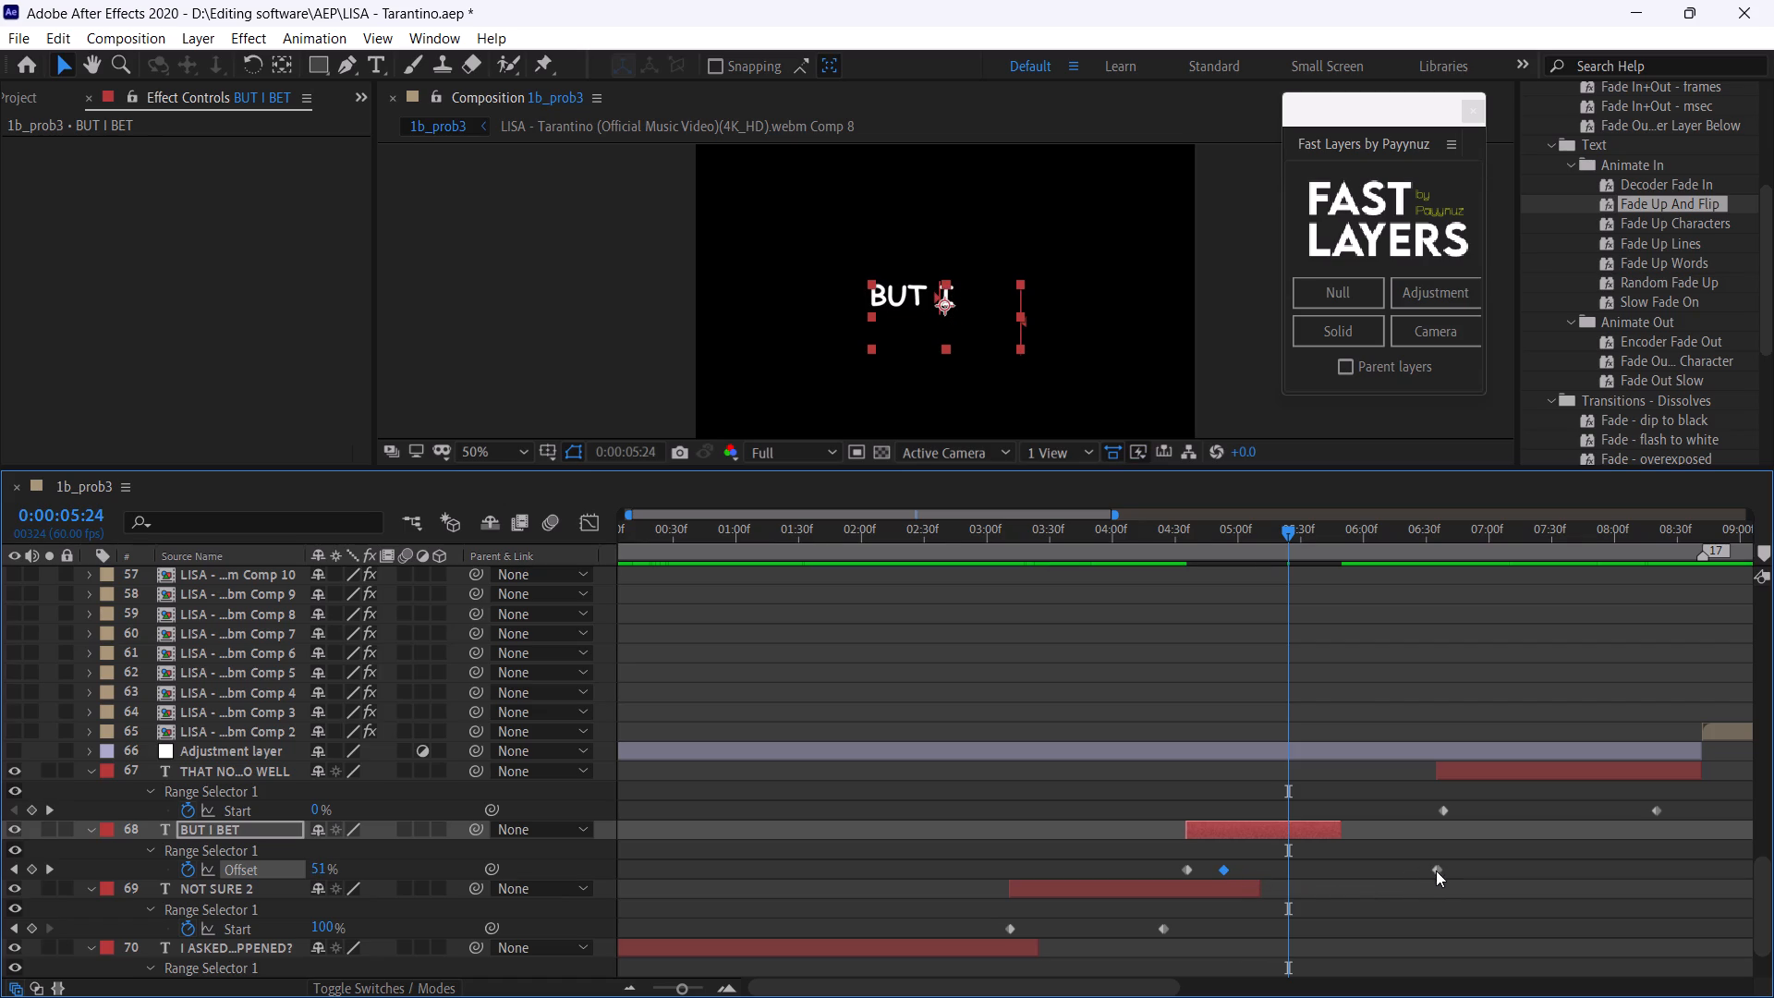
{"action": "left_click_drag", "start_coordinate": [1436, 870], "coordinate": [1309, 877]}
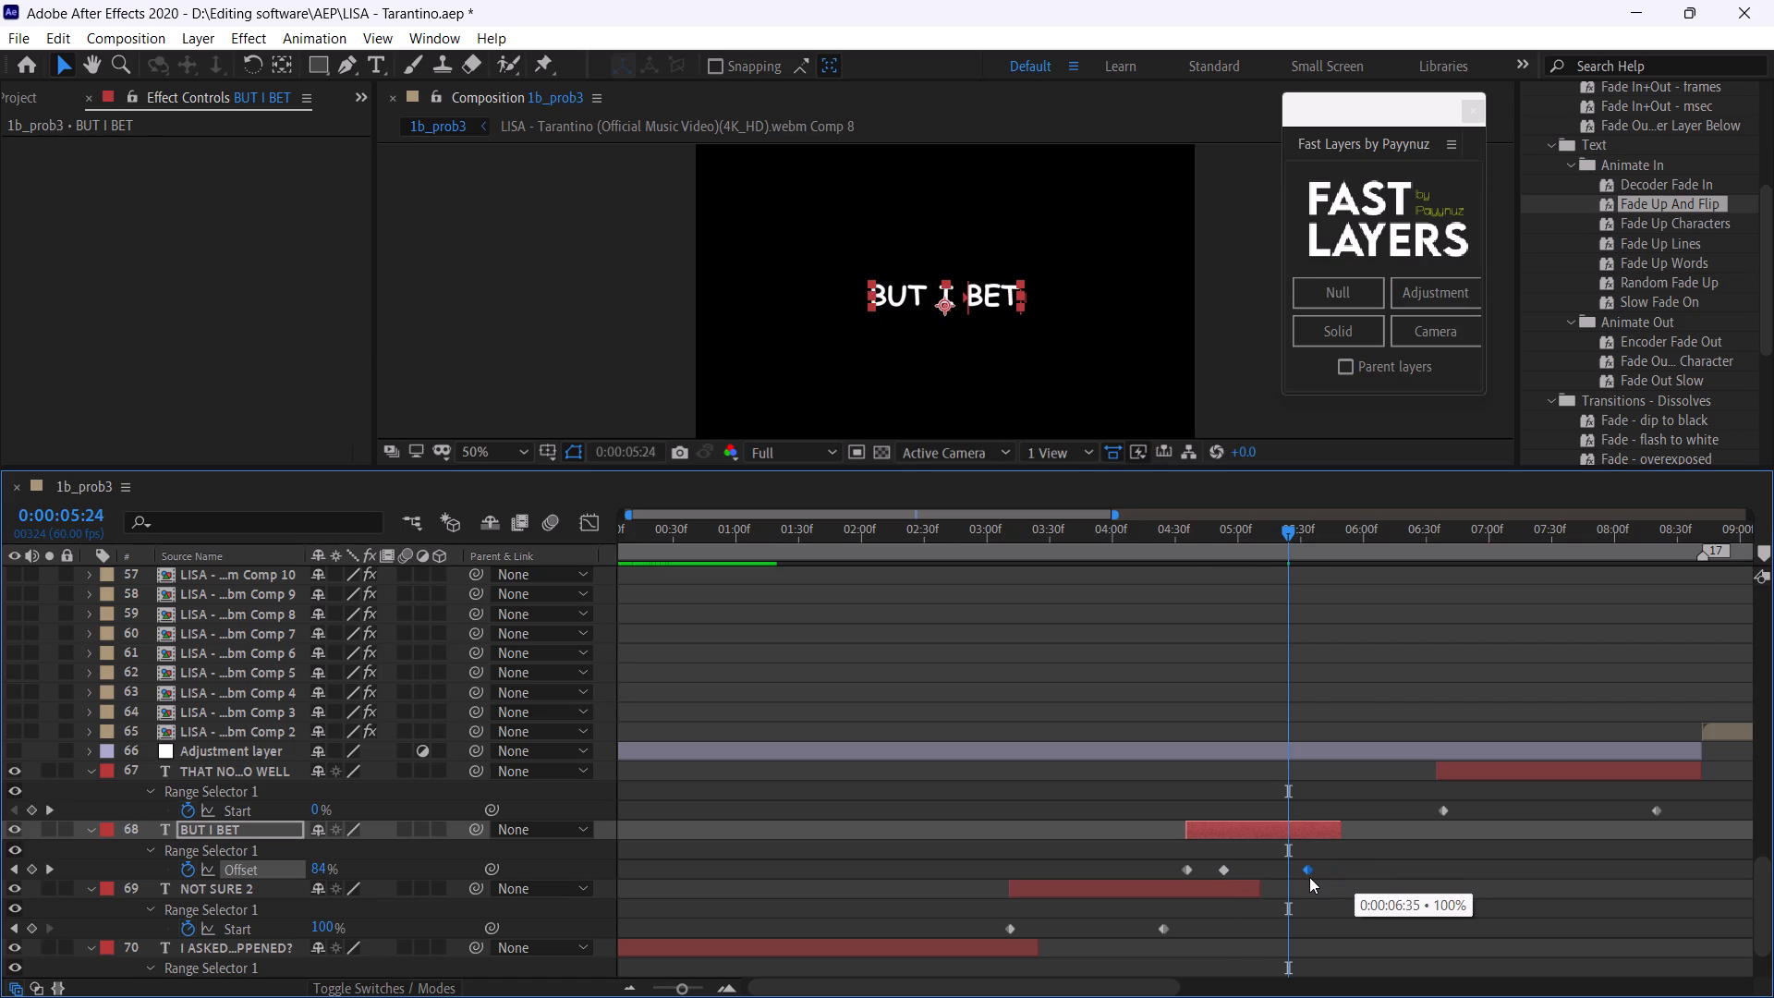
{"action": "left_click_drag", "start_coordinate": [1309, 877], "coordinate": [1309, 878]}
{"action": "left_click", "coordinate": [1145, 552]}
{"action": "key", "text": "space"}
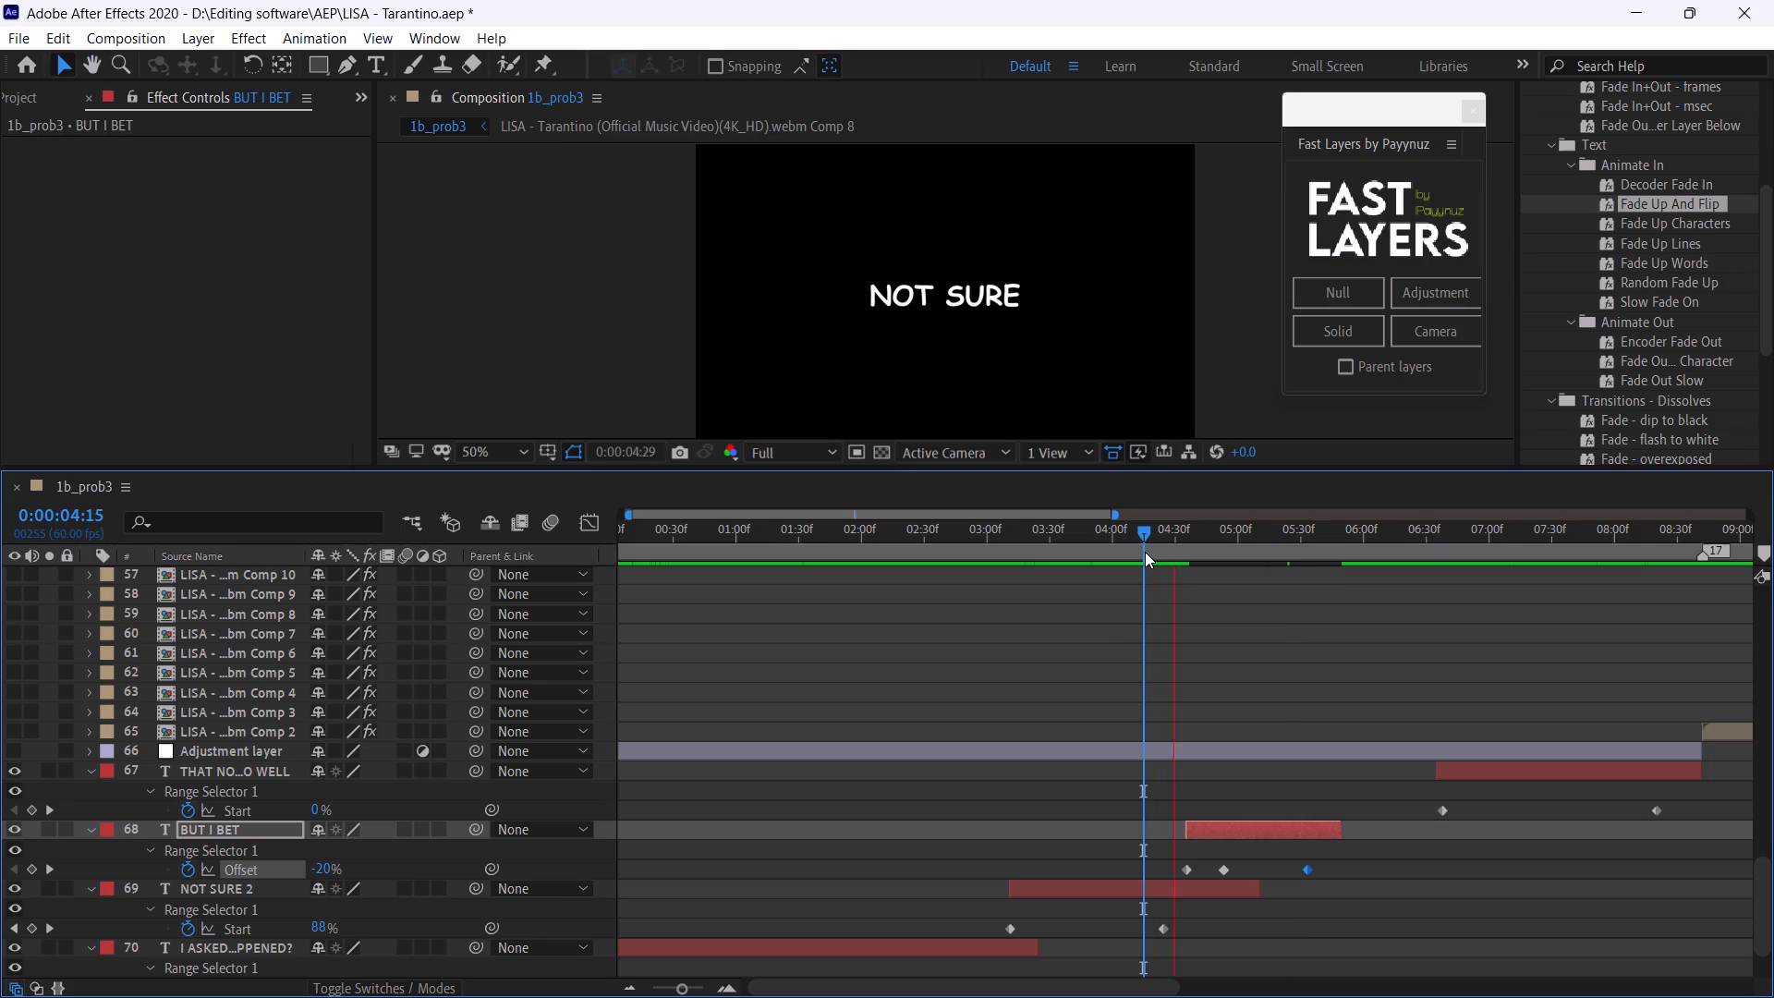
{"action": "left_click", "coordinate": [1145, 552]}
{"action": "key", "text": "space"}
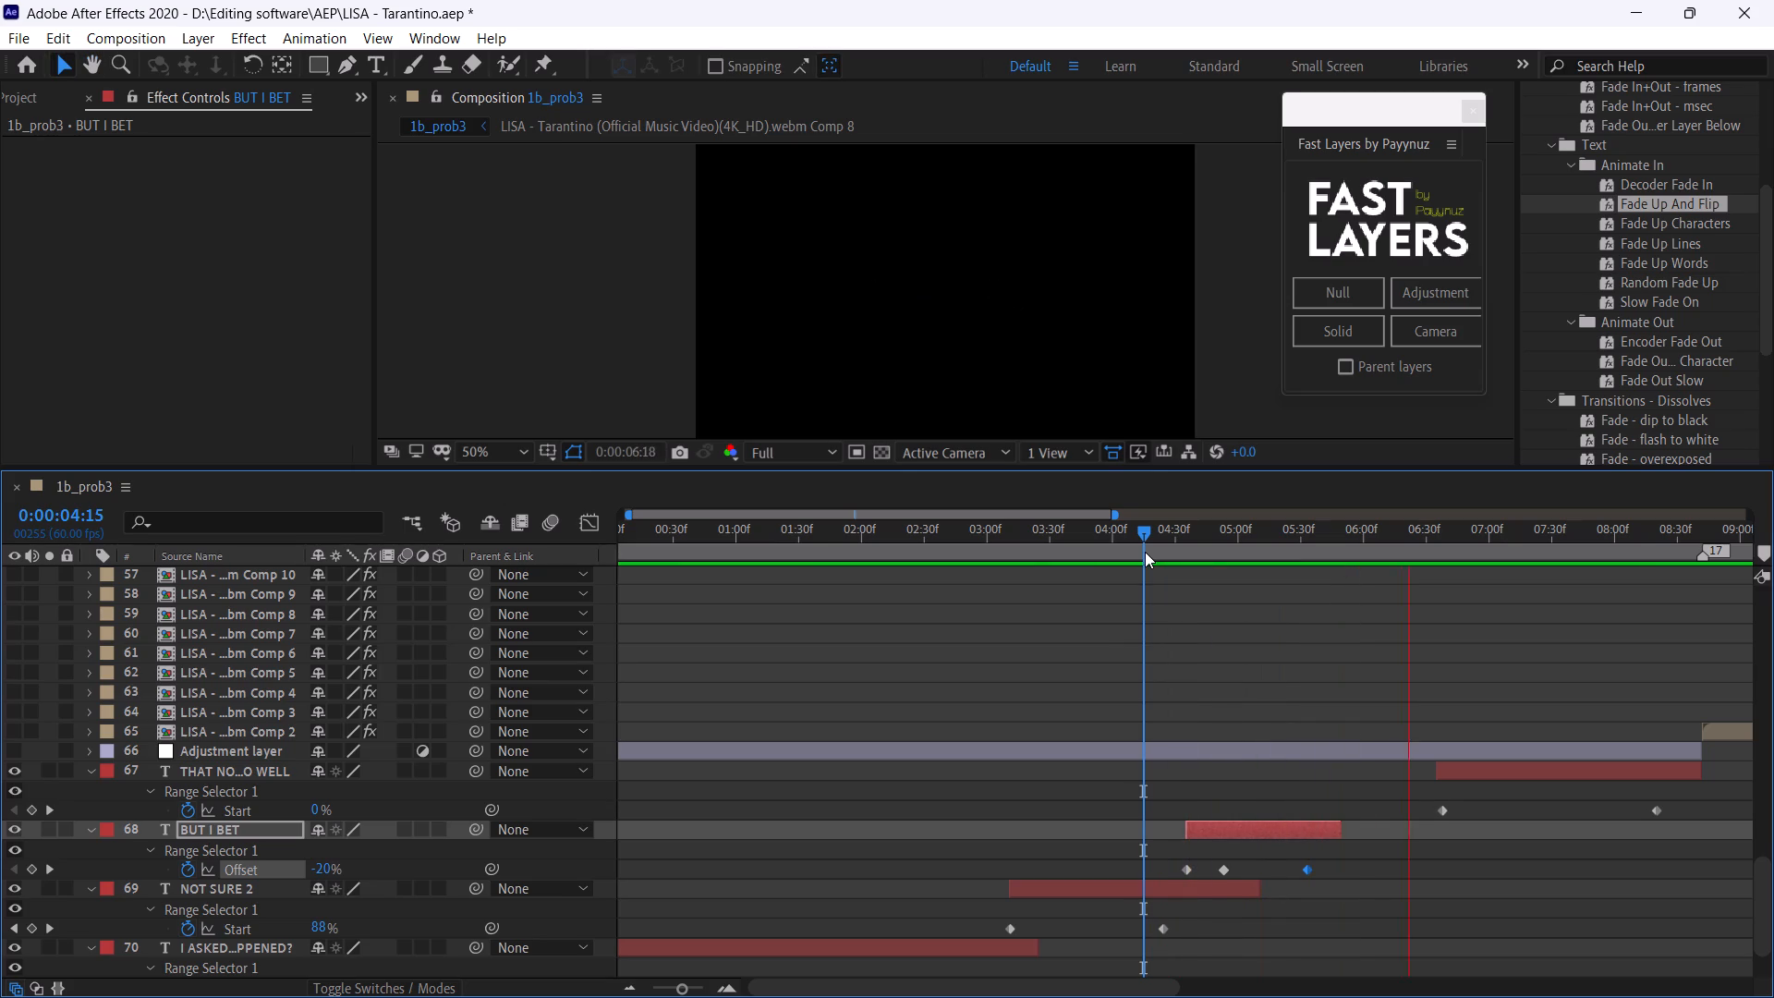
{"action": "left_click", "coordinate": [1145, 552]}
{"action": "key", "text": "space"}
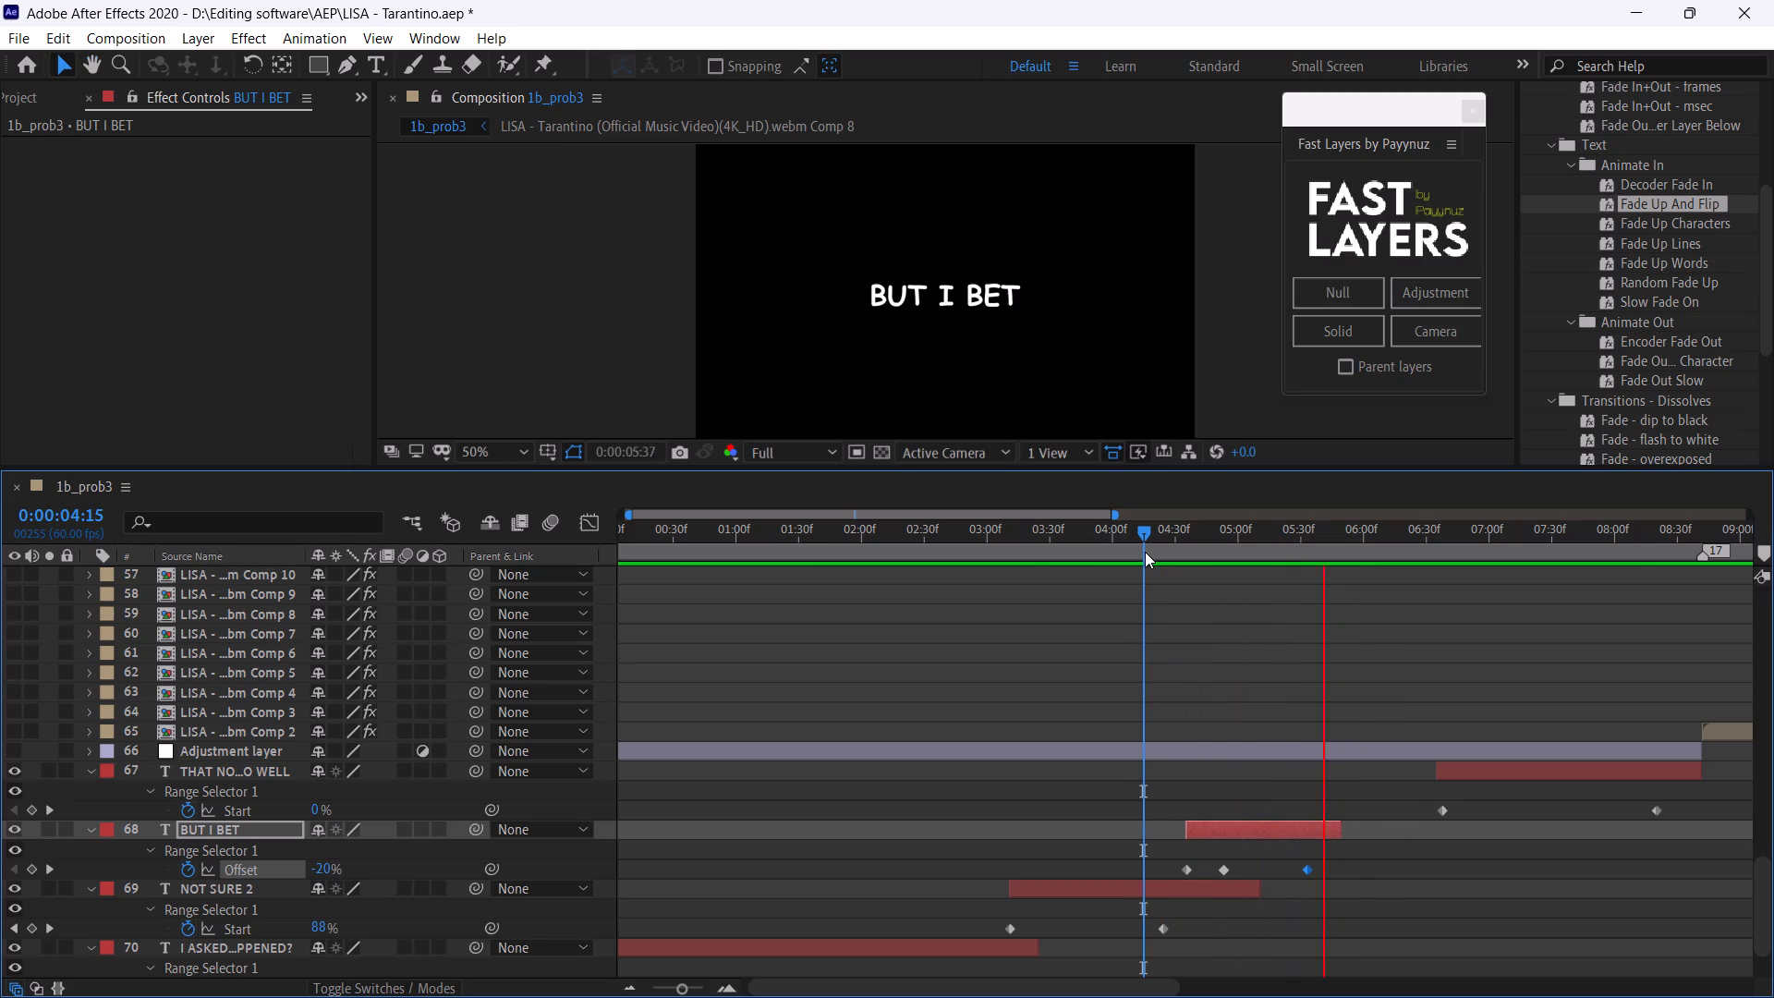
Move BUT I BET's middle Offset keyframe to just past 0:00:05:00 and play the overlap with NOT SURE.
{"action": "left_click_drag", "start_coordinate": [1192, 539], "coordinate": [1217, 566]}
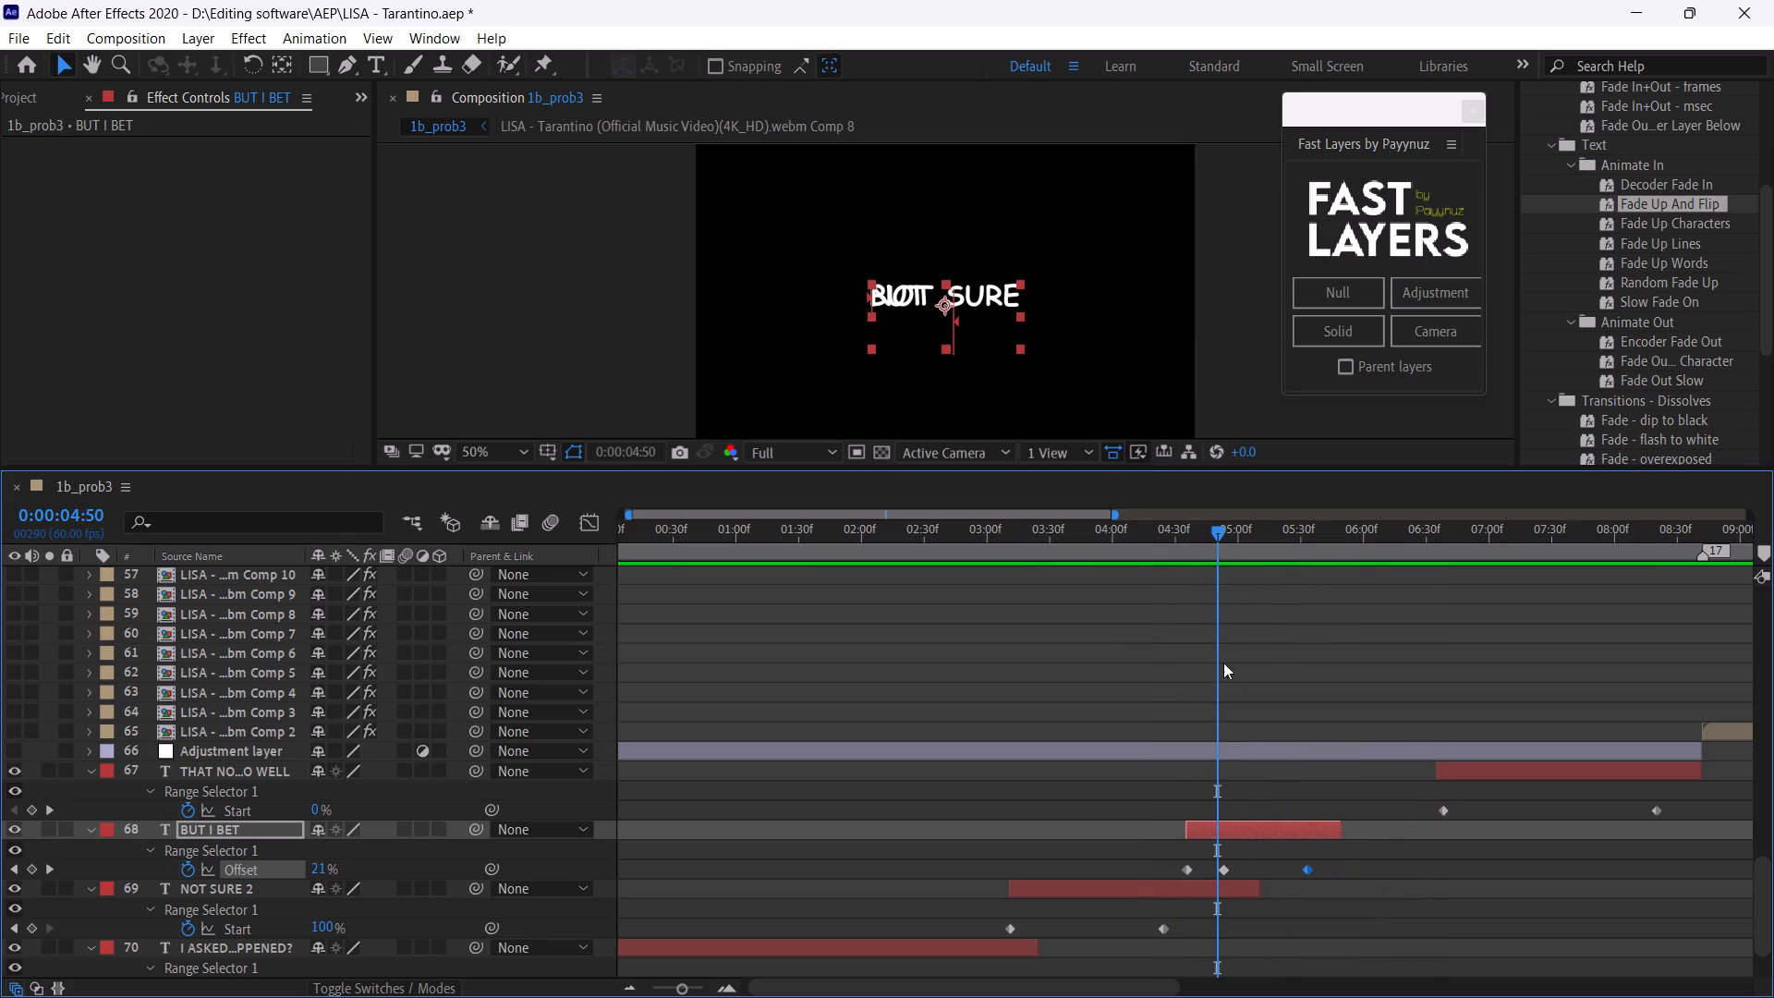
{"action": "left_click_drag", "start_coordinate": [1222, 873], "coordinate": [1230, 874]}
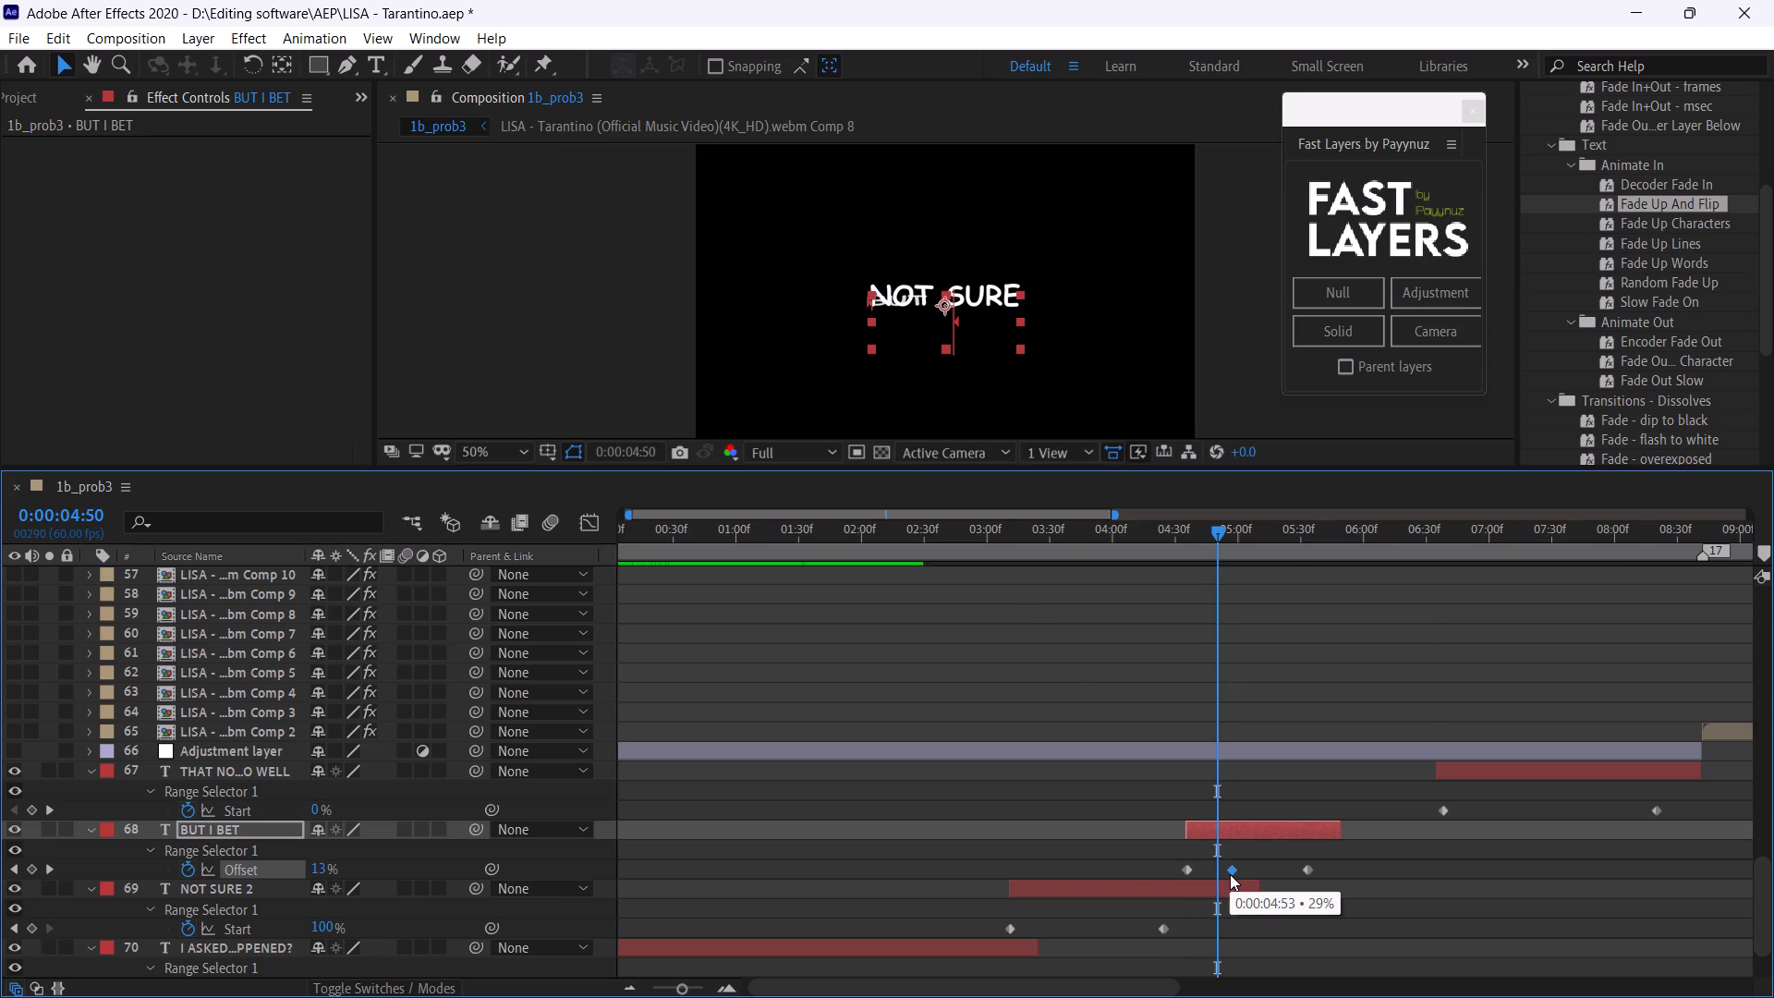
{"action": "left_click_drag", "start_coordinate": [1230, 874], "coordinate": [1240, 875]}
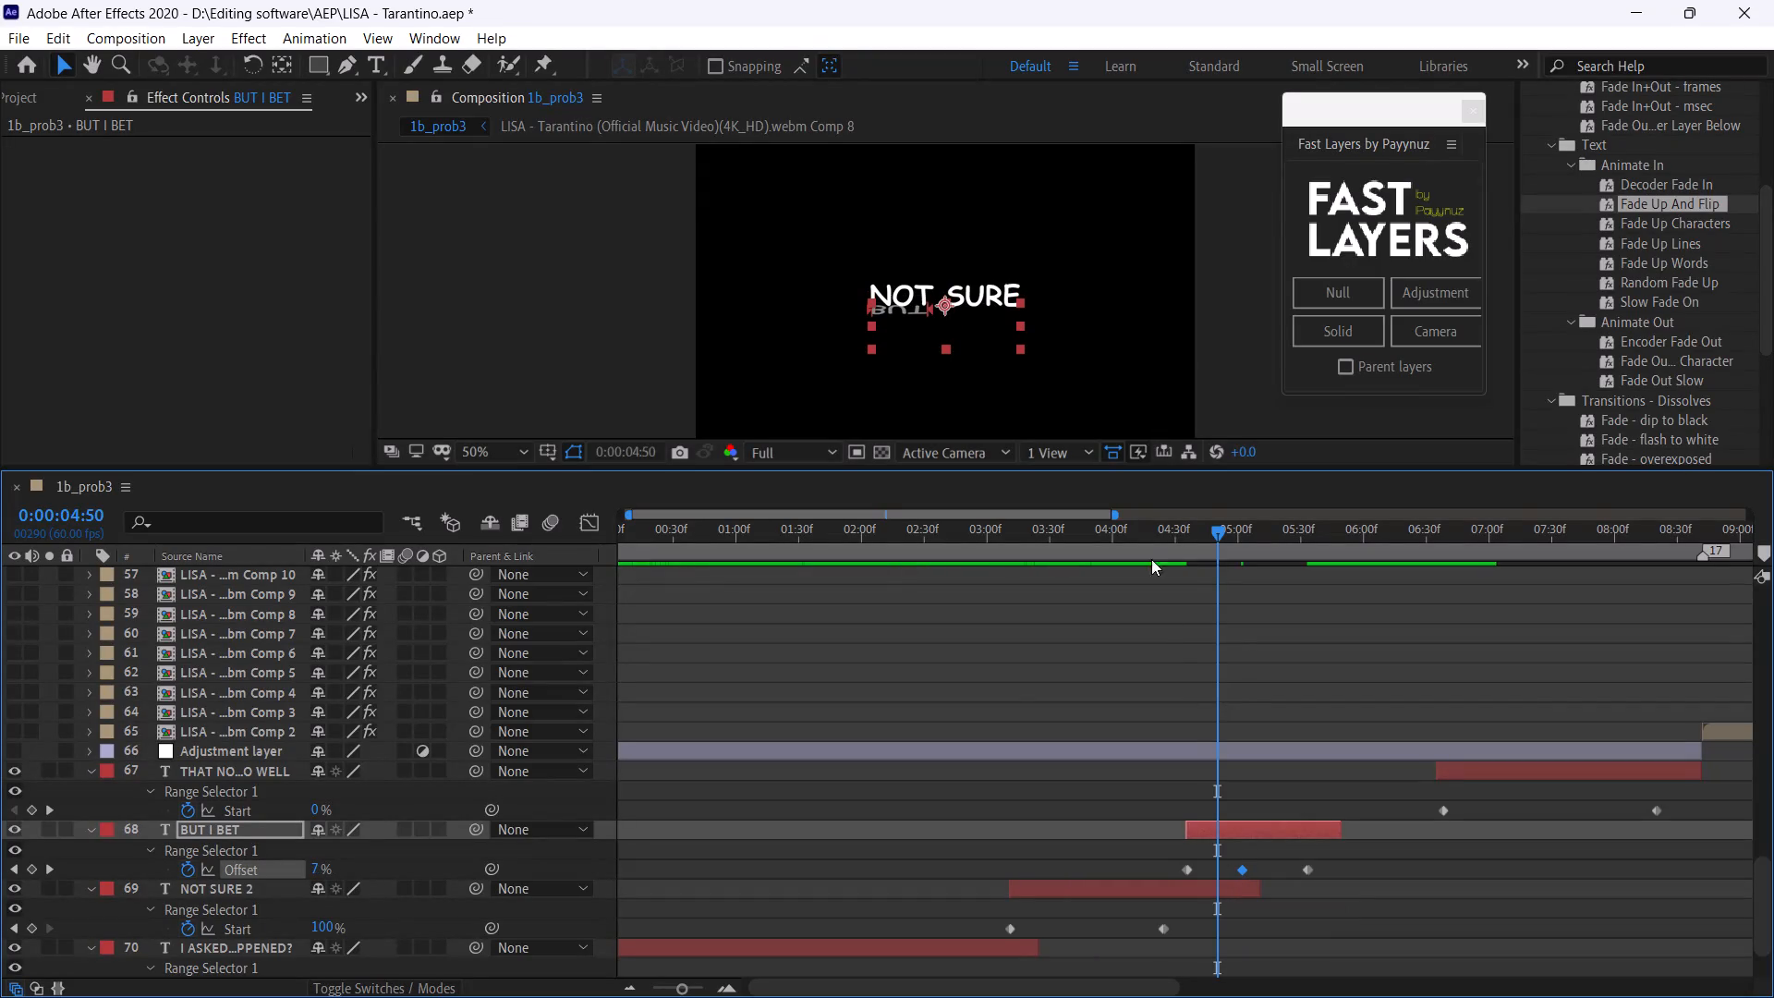
{"action": "left_click", "coordinate": [1148, 540]}
{"action": "key", "text": "space"}
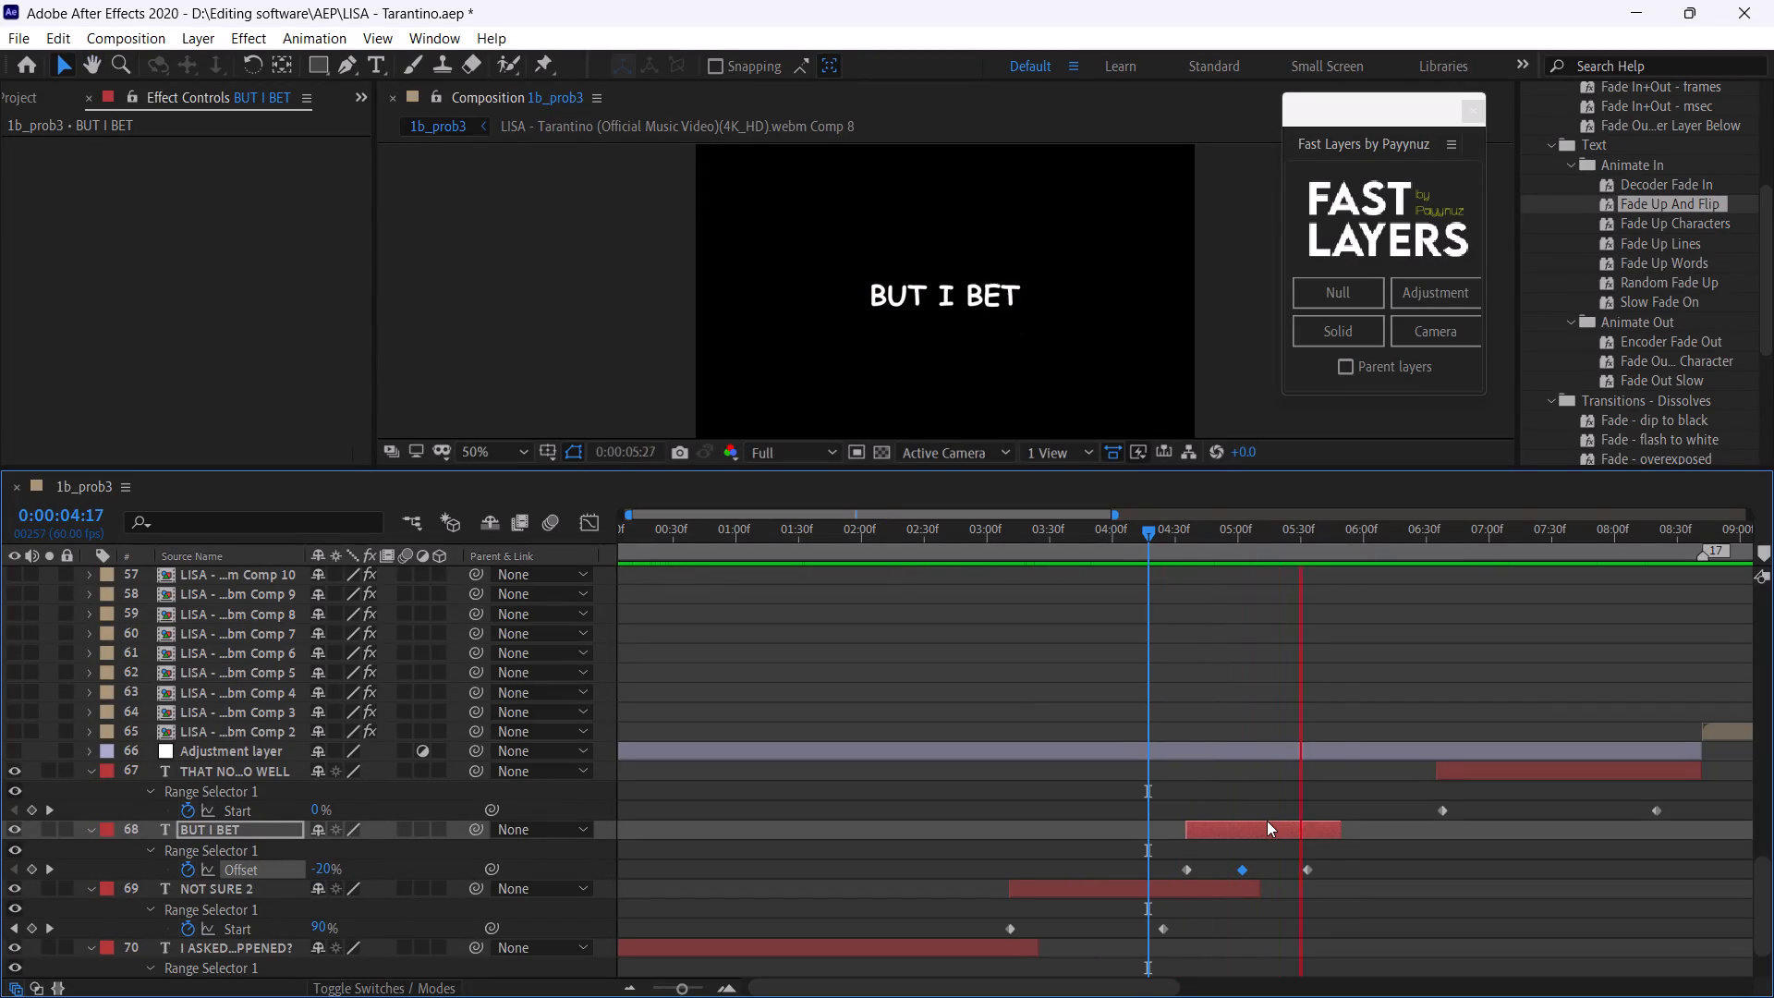
{"action": "left_click", "coordinate": [1210, 527]}
{"action": "key", "text": "space"}
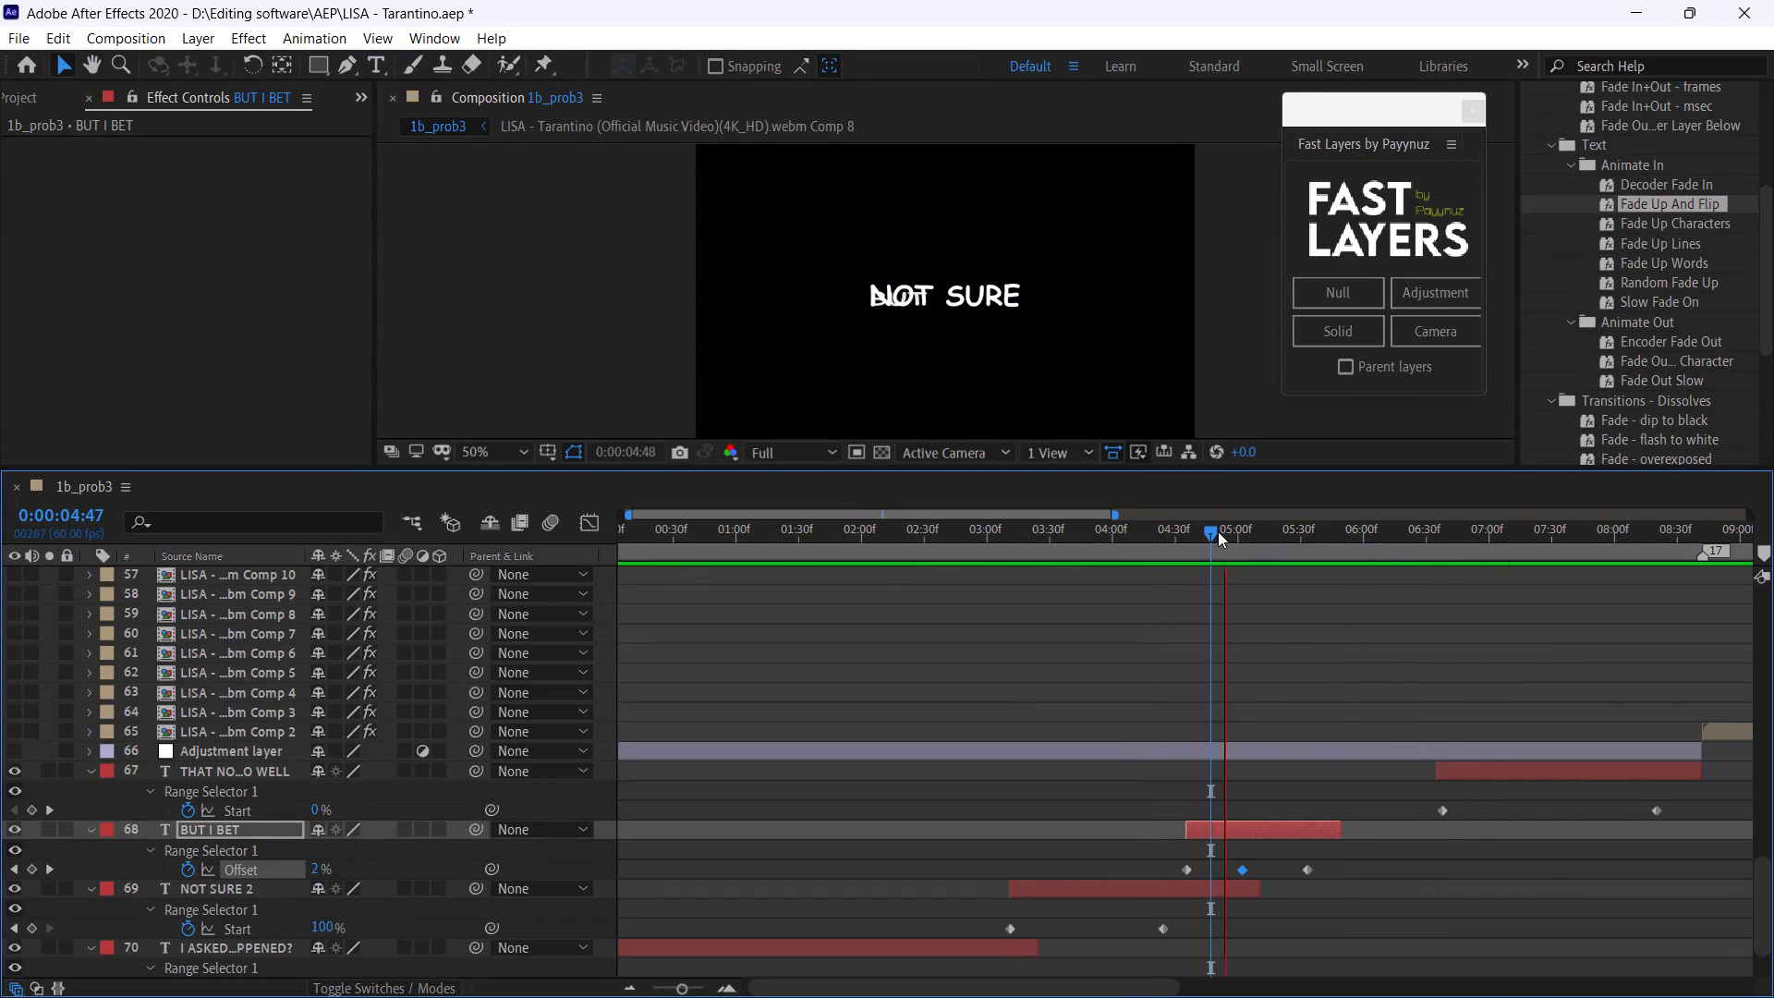
Scrub to 0:00:05:28, move BUT I BET's end Offset keyframe there and play back from 0:00:04:17.
{"action": "left_click_drag", "start_coordinate": [1245, 542], "coordinate": [1271, 571]}
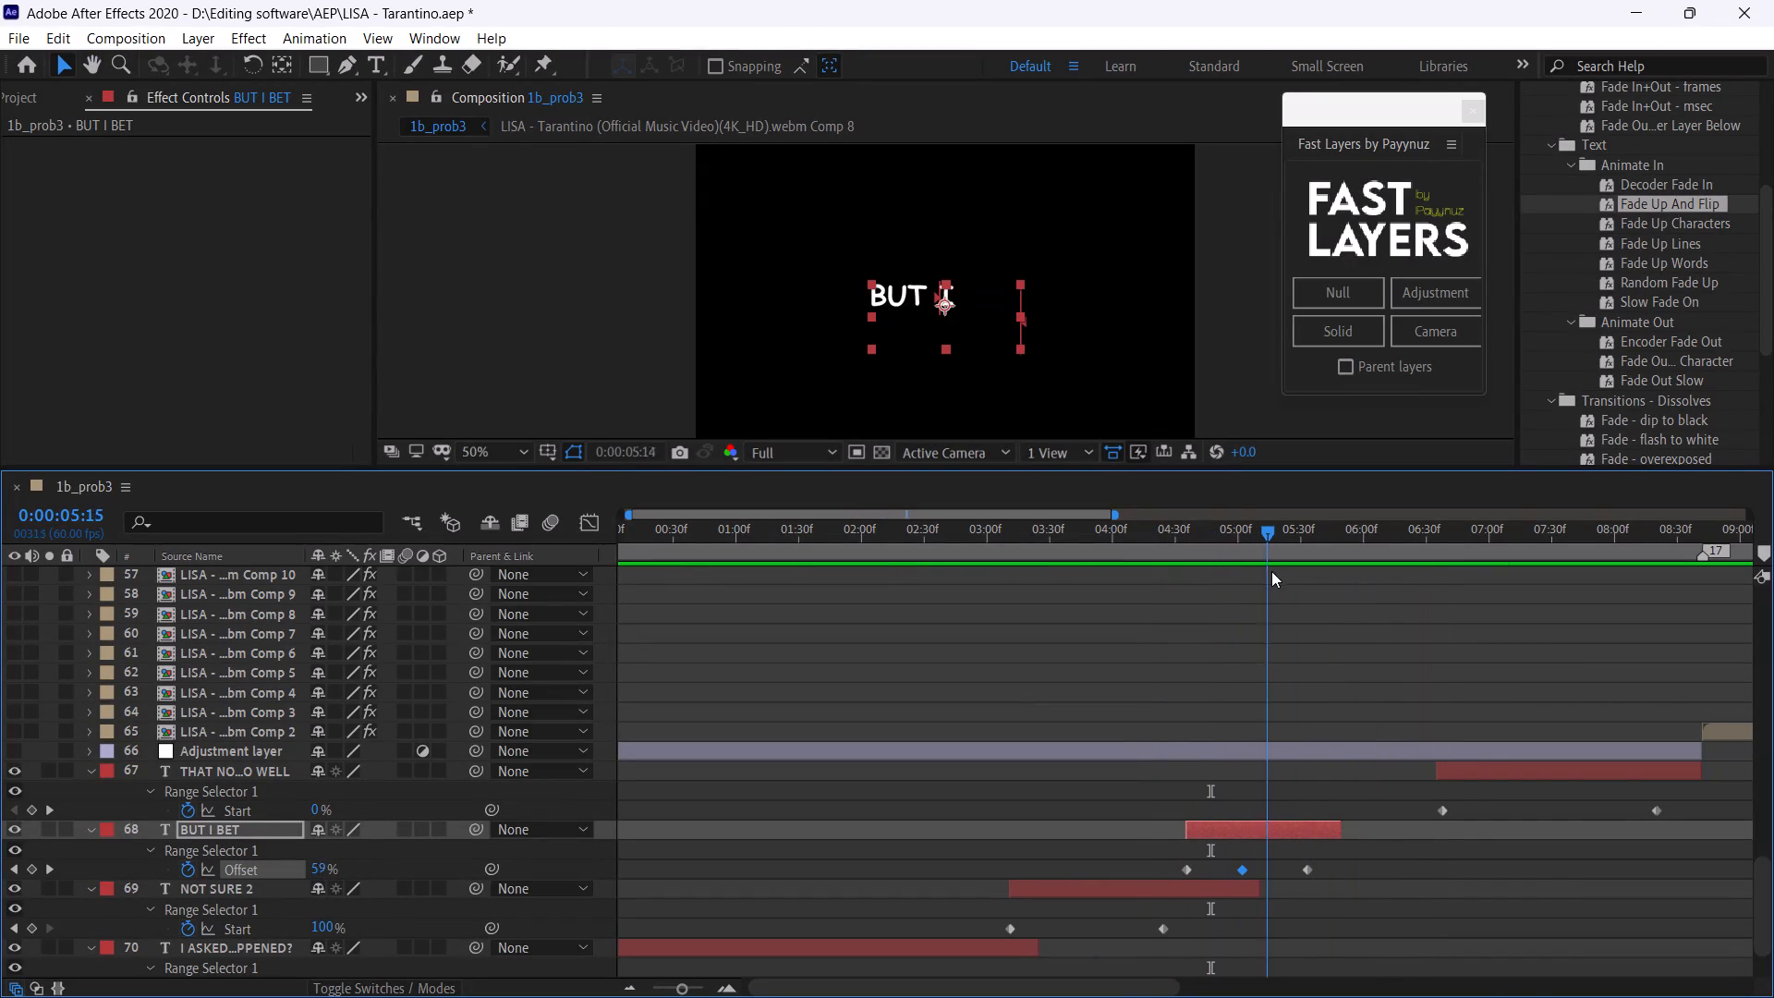
{"action": "left_click_drag", "start_coordinate": [1271, 571], "coordinate": [1296, 592]}
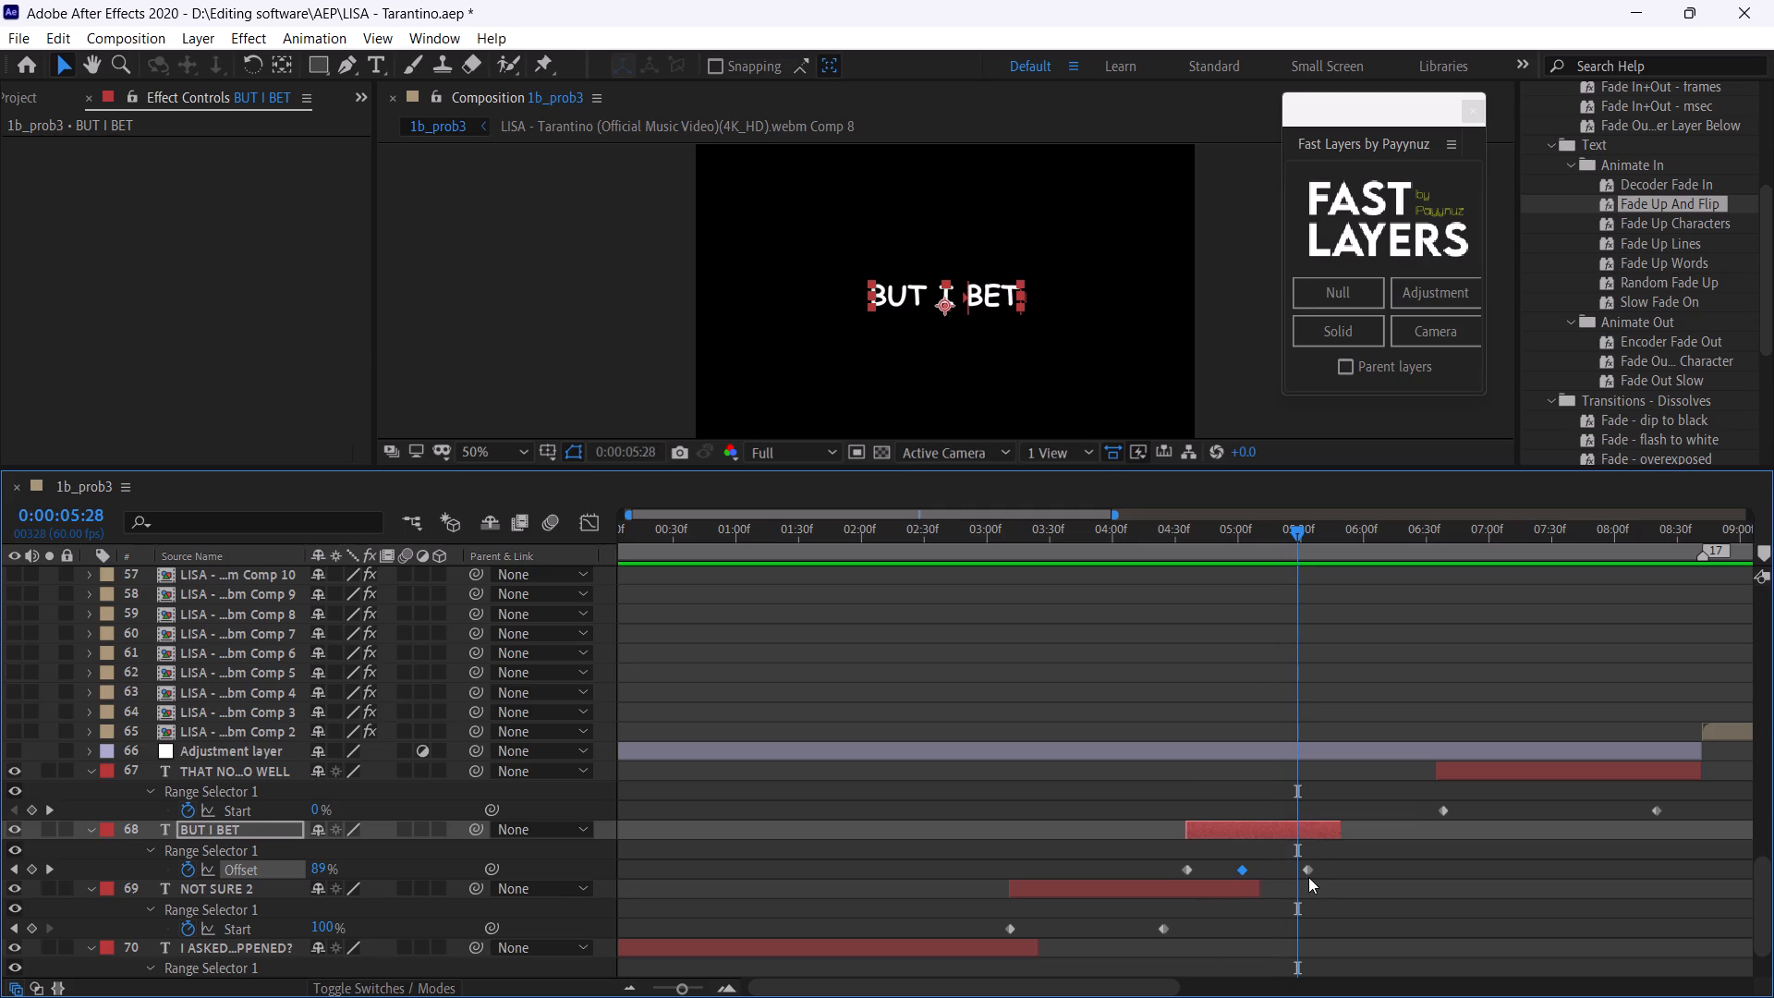
{"action": "left_click_drag", "start_coordinate": [1306, 871], "coordinate": [1295, 870]}
{"action": "left_click", "coordinate": [1148, 545]}
{"action": "key", "text": "space"}
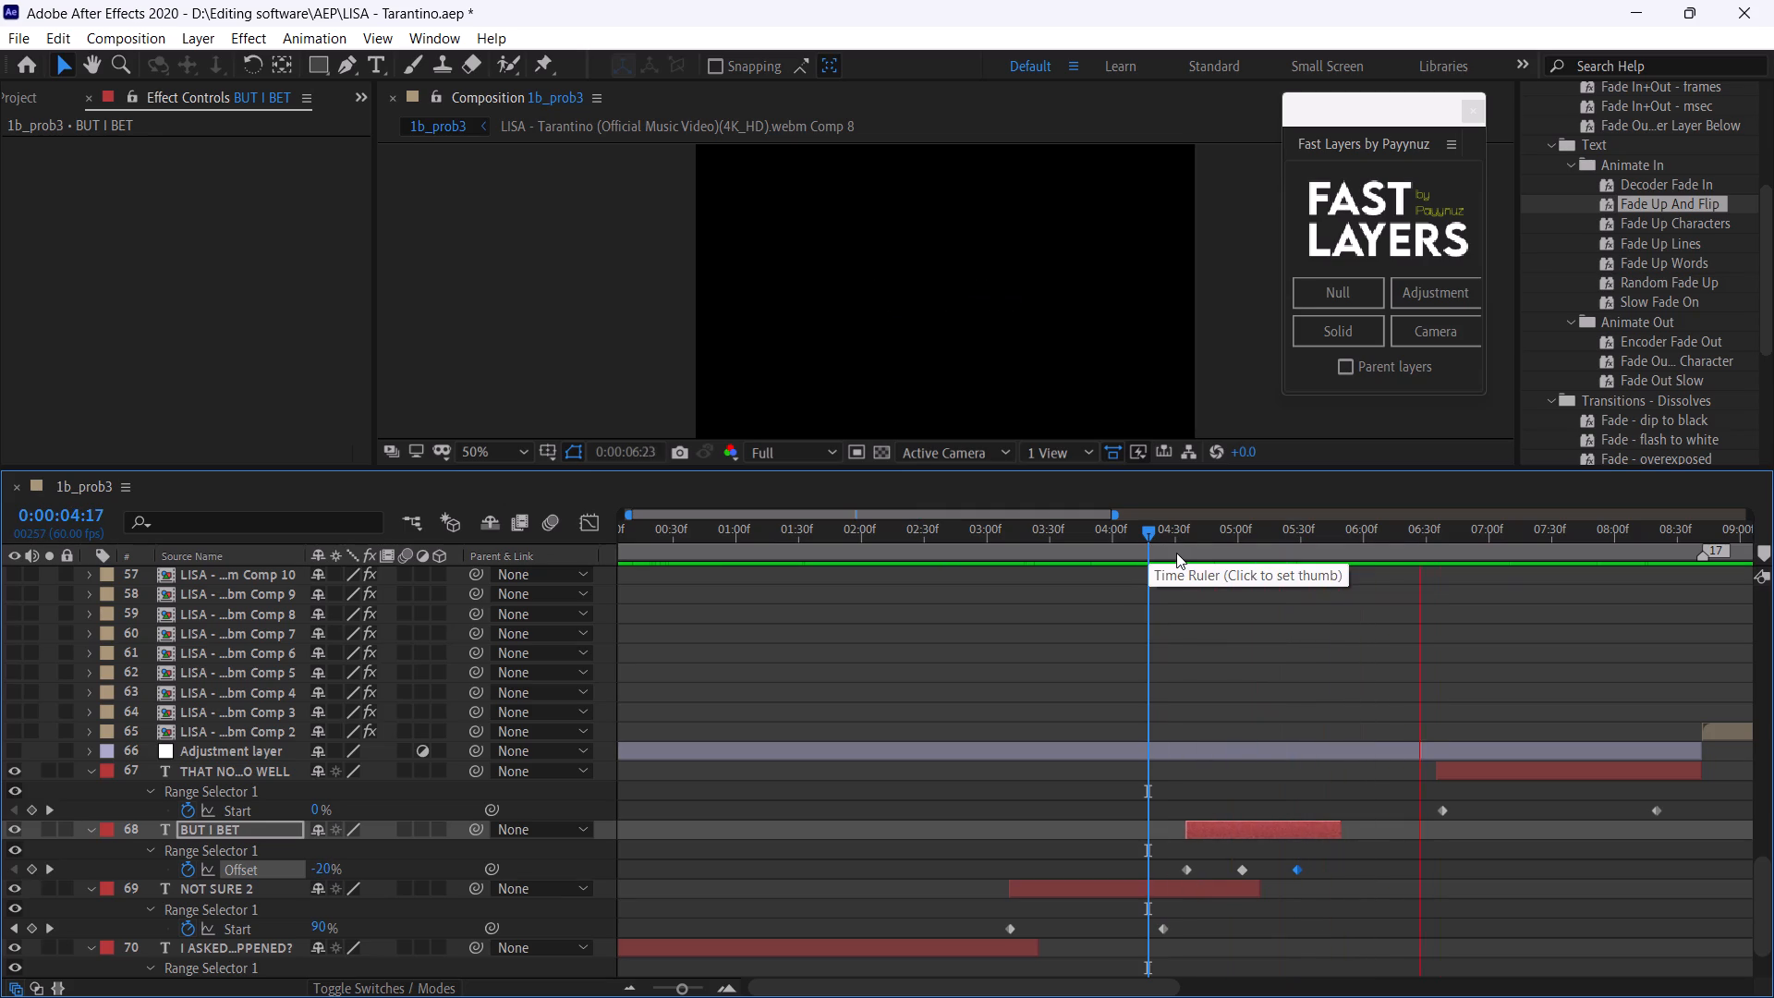
Find the last caption's cue by playback and shift the THAT NON OF THEM layer (67) to start at 0:00:06:25, playing it back.
{"action": "left_click", "coordinate": [1398, 547]}
{"action": "key", "text": "space"}
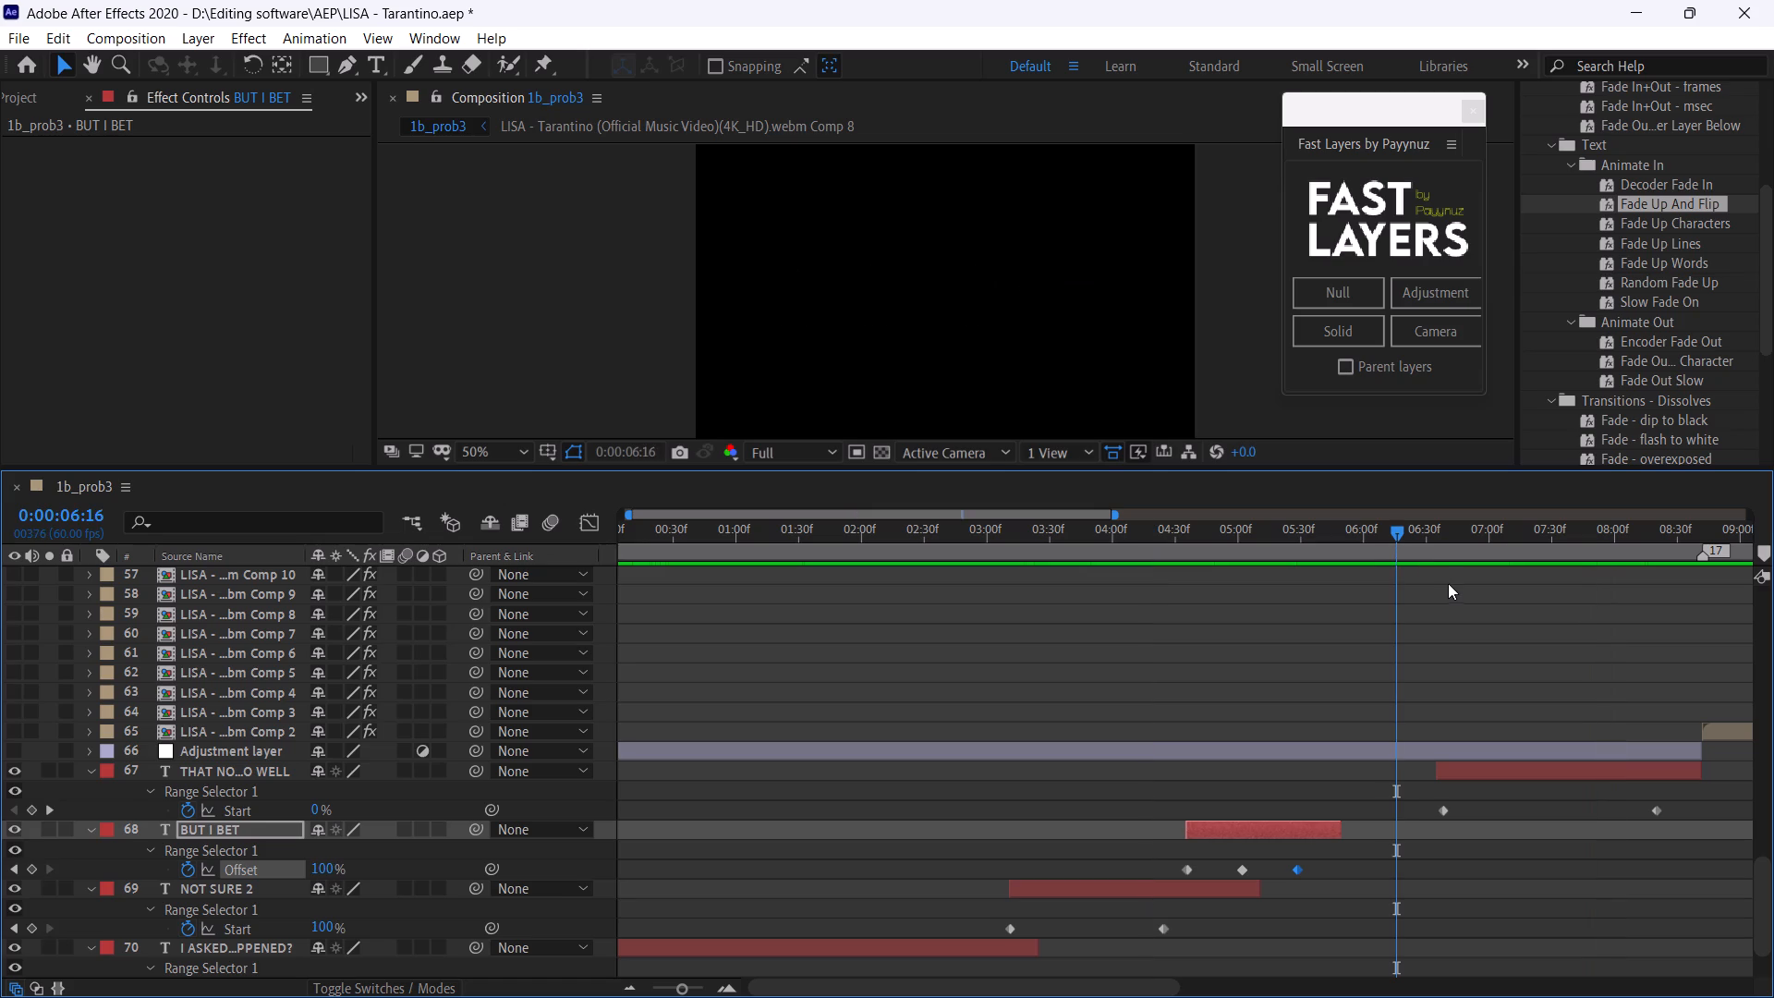
{"action": "left_click", "coordinate": [1415, 542]}
{"action": "key", "text": "space"}
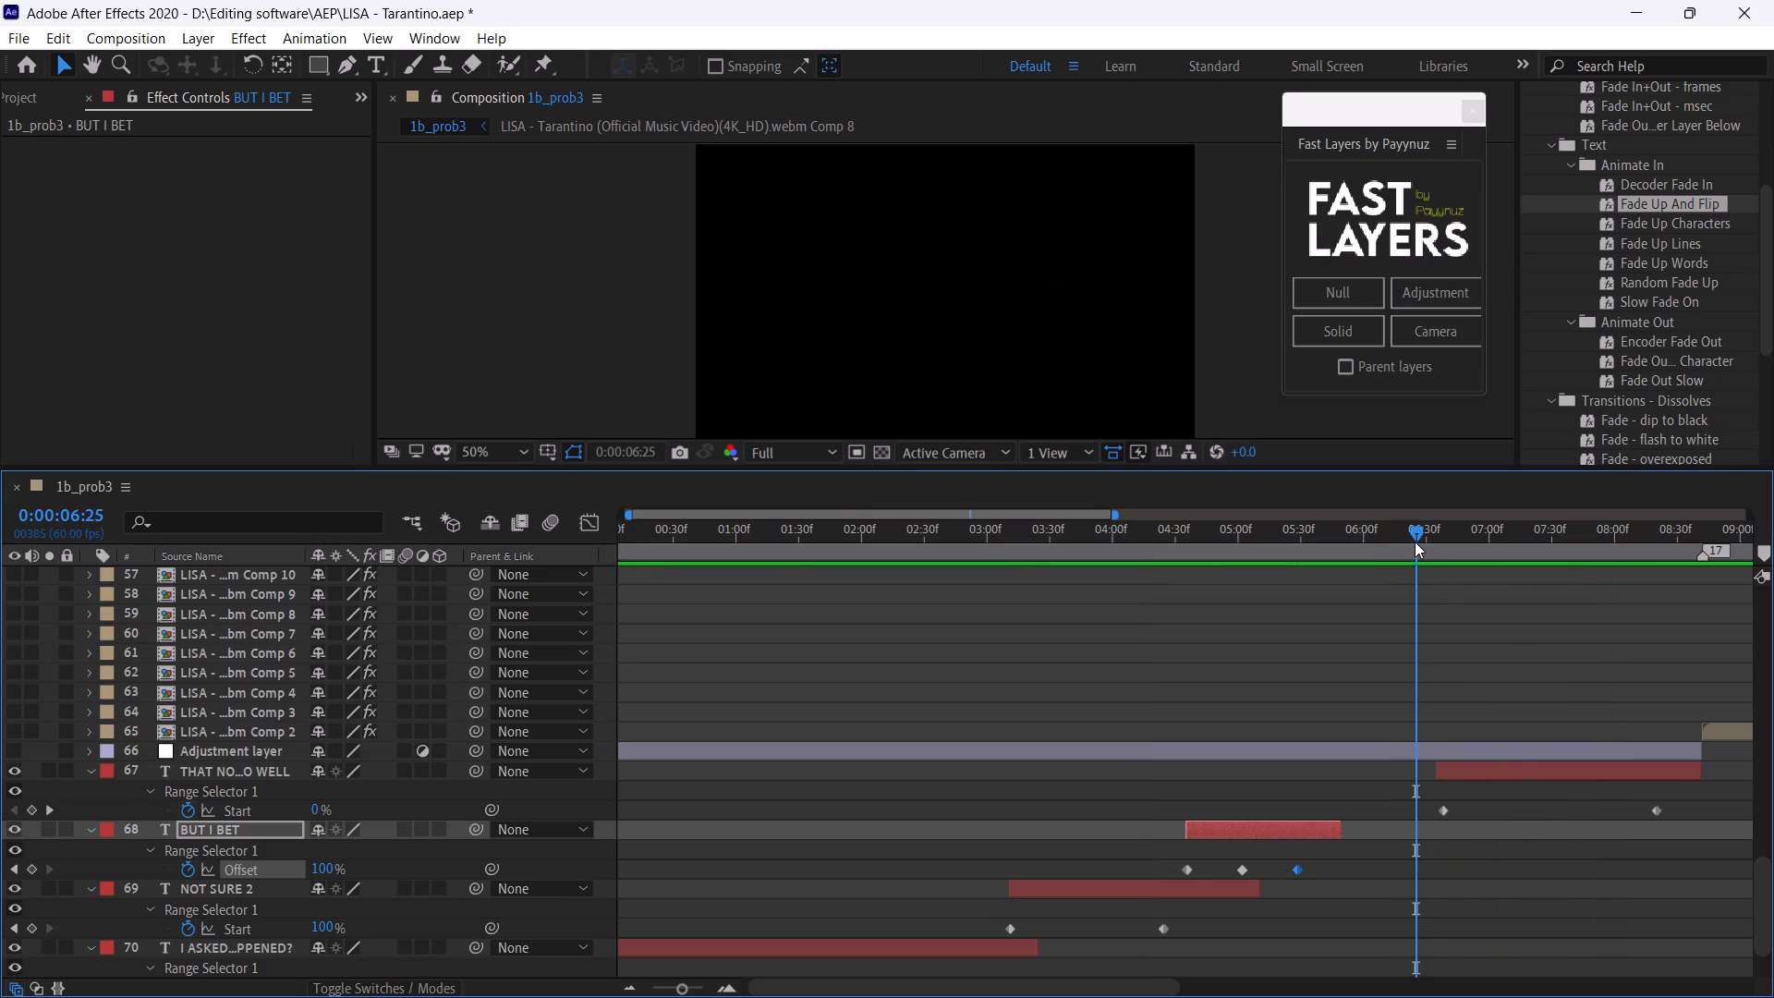
{"action": "left_click_drag", "start_coordinate": [1415, 542], "coordinate": [1412, 558]}
{"action": "key", "text": "space"}
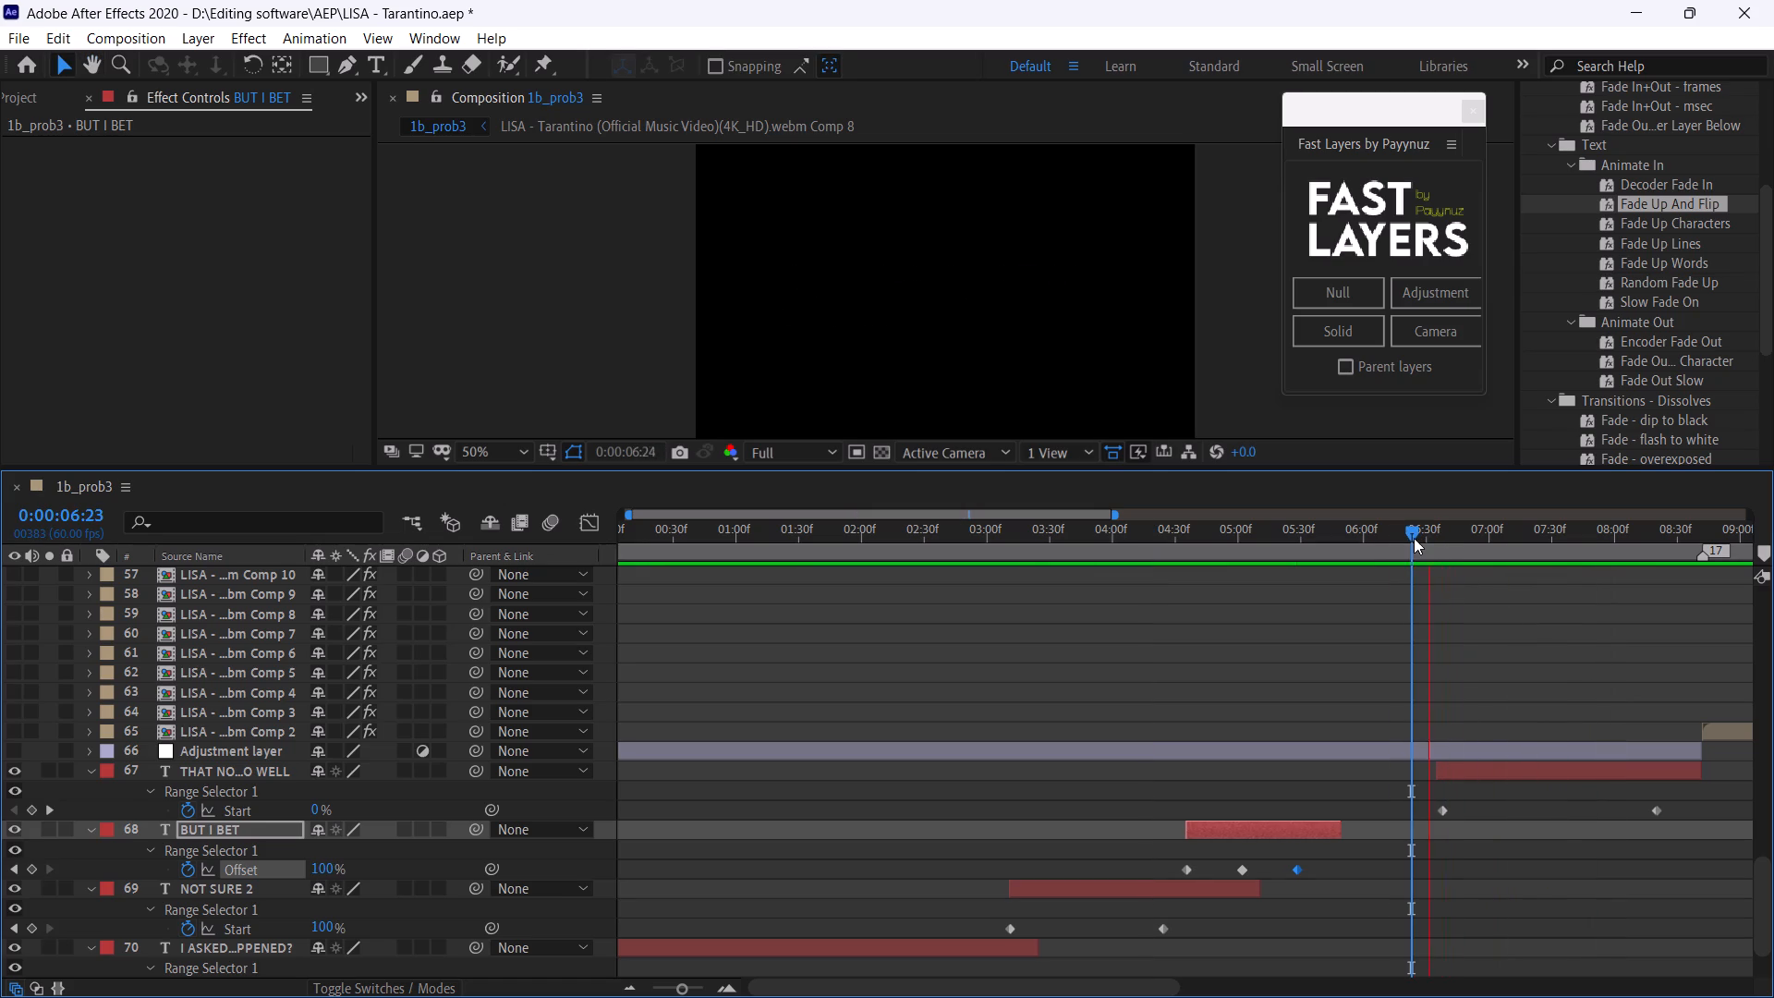
{"action": "left_click", "coordinate": [1414, 538]}
{"action": "key", "text": "space"}
{"action": "left_click", "coordinate": [1416, 538]}
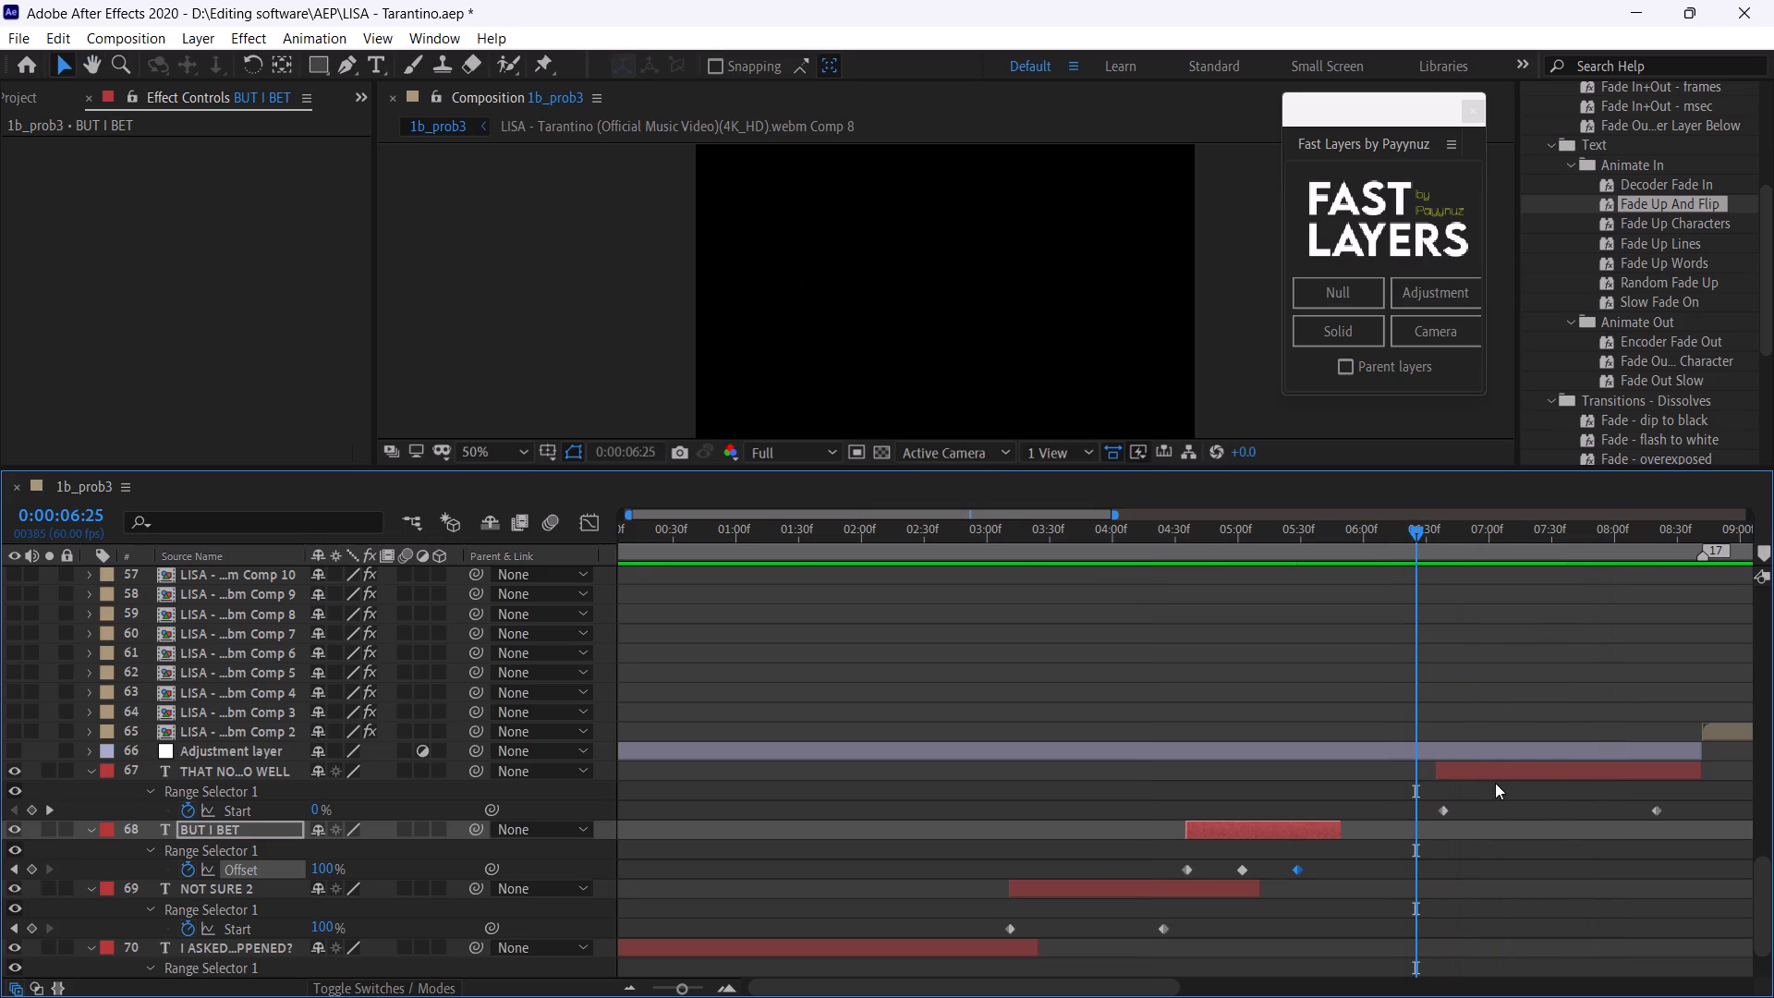
{"action": "left_click_drag", "start_coordinate": [1496, 769], "coordinate": [1476, 770]}
{"action": "key", "text": "space"}
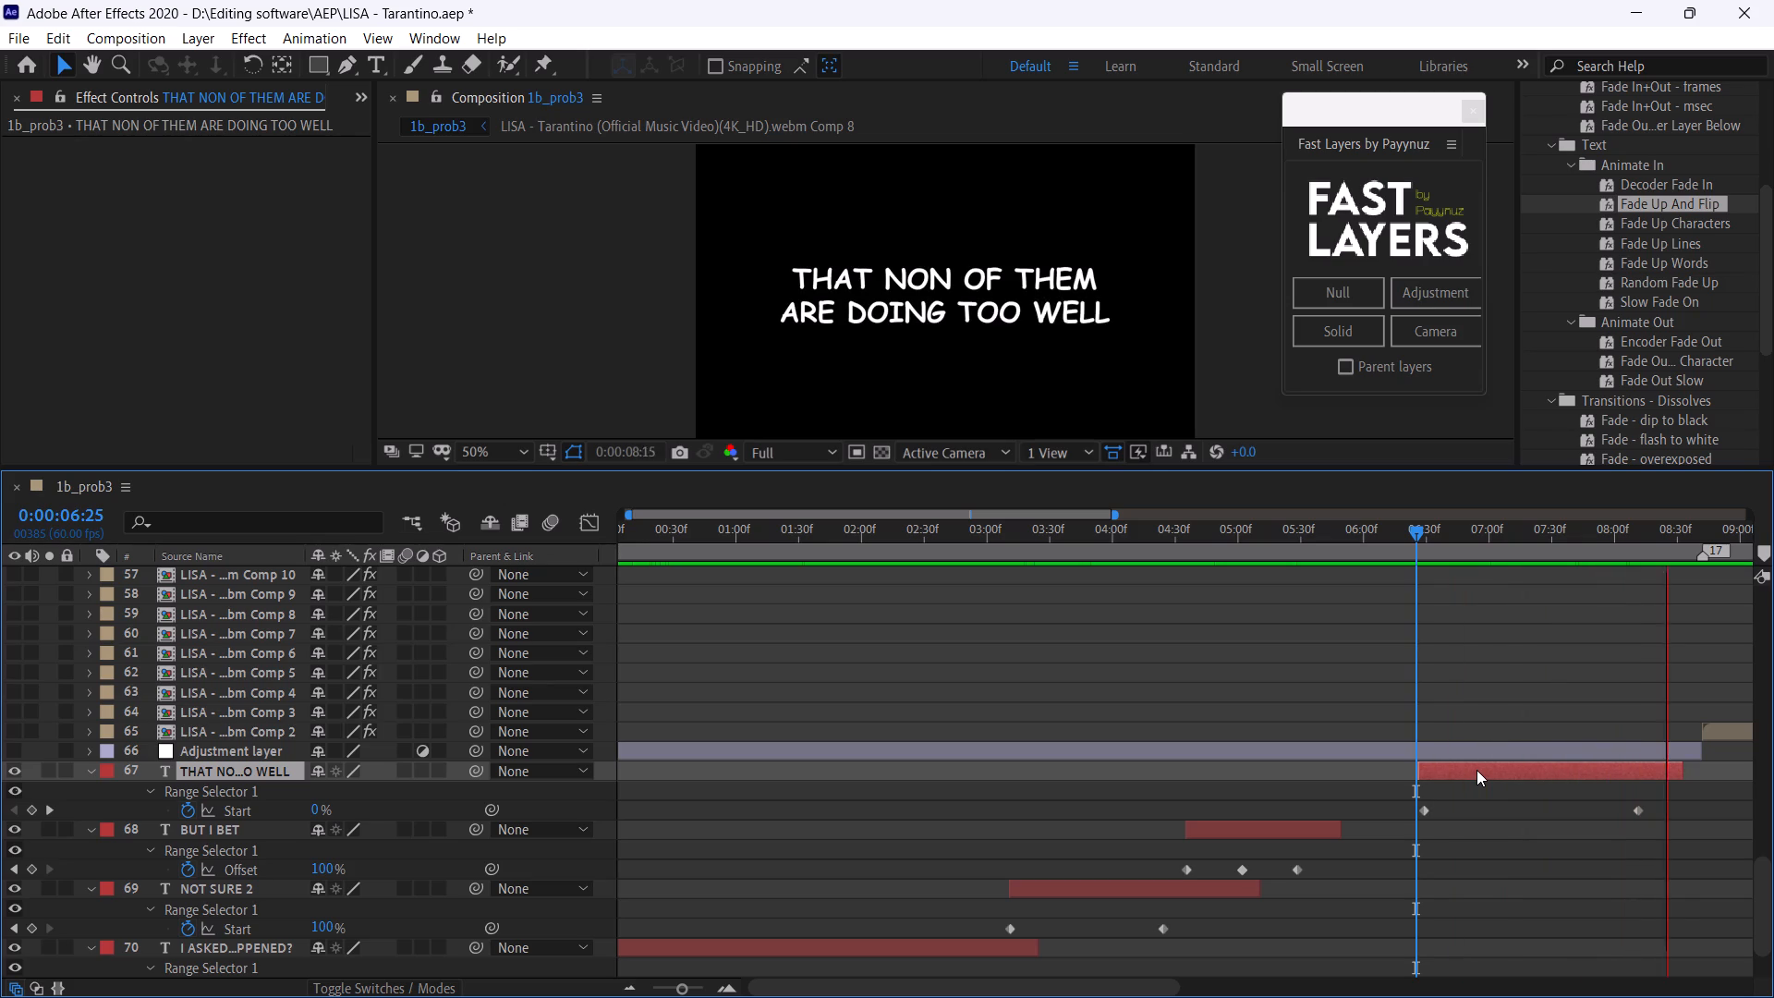
{"action": "left_click", "coordinate": [1415, 540]}
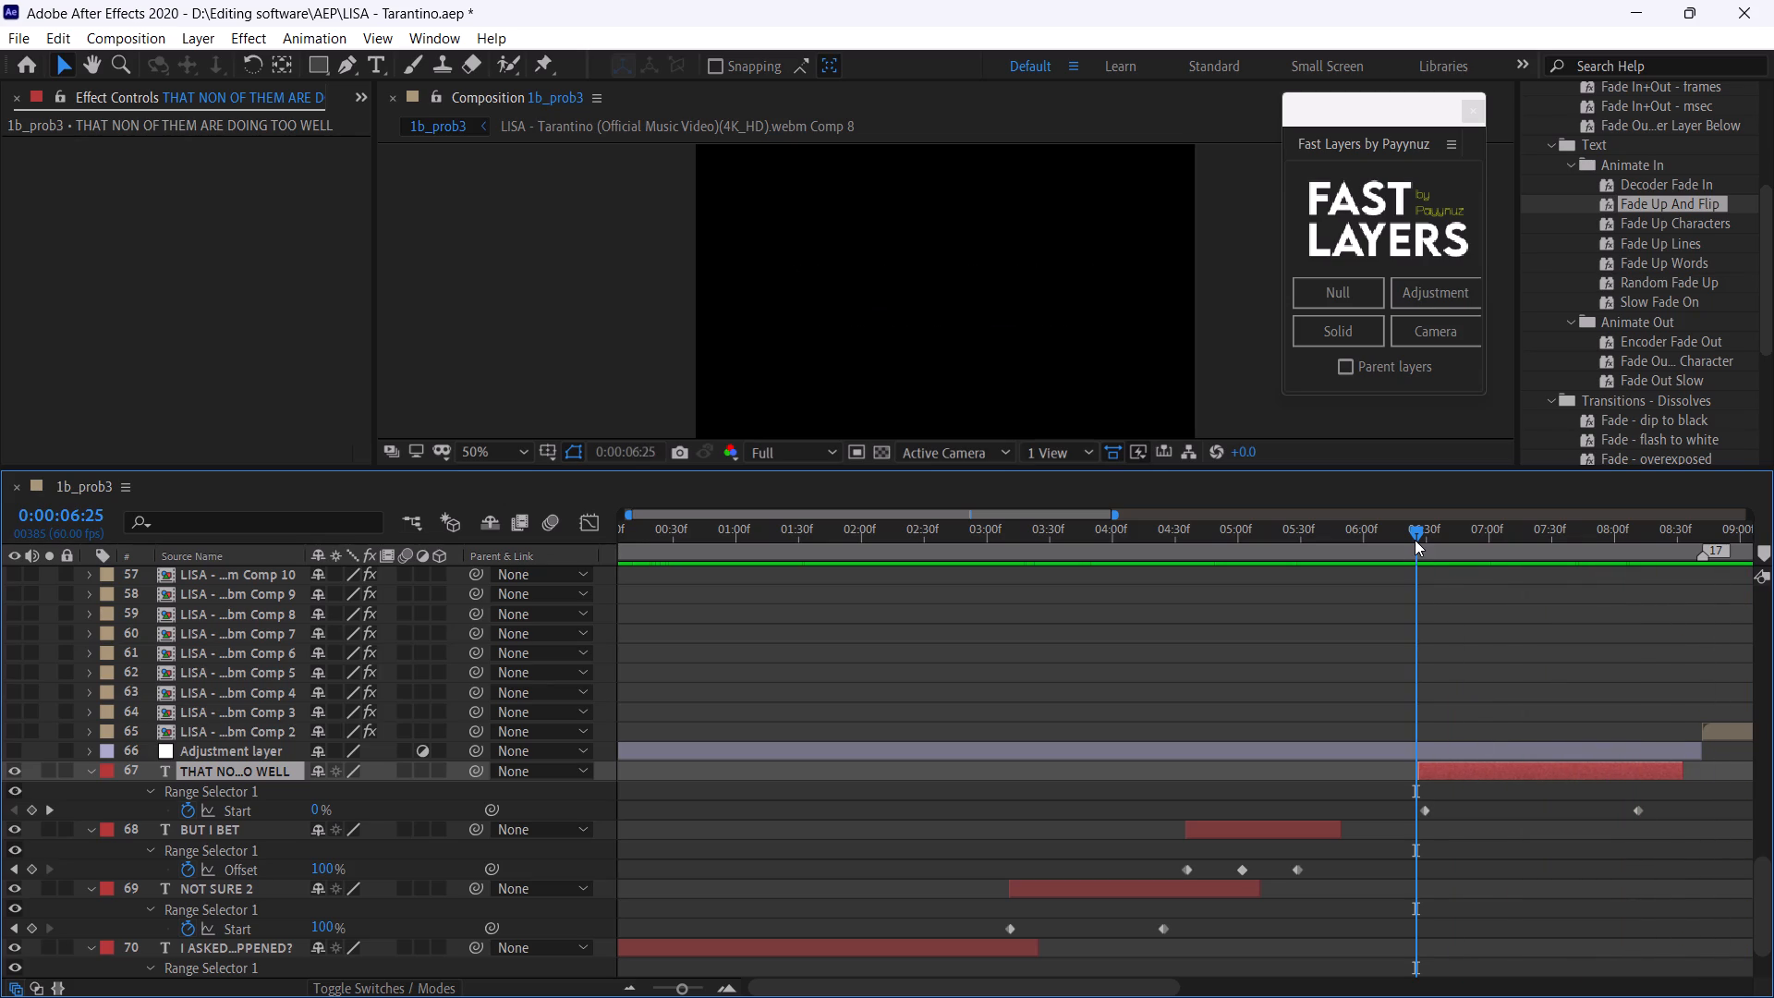
Save the project.
{"action": "key", "text": "ctrl+s"}
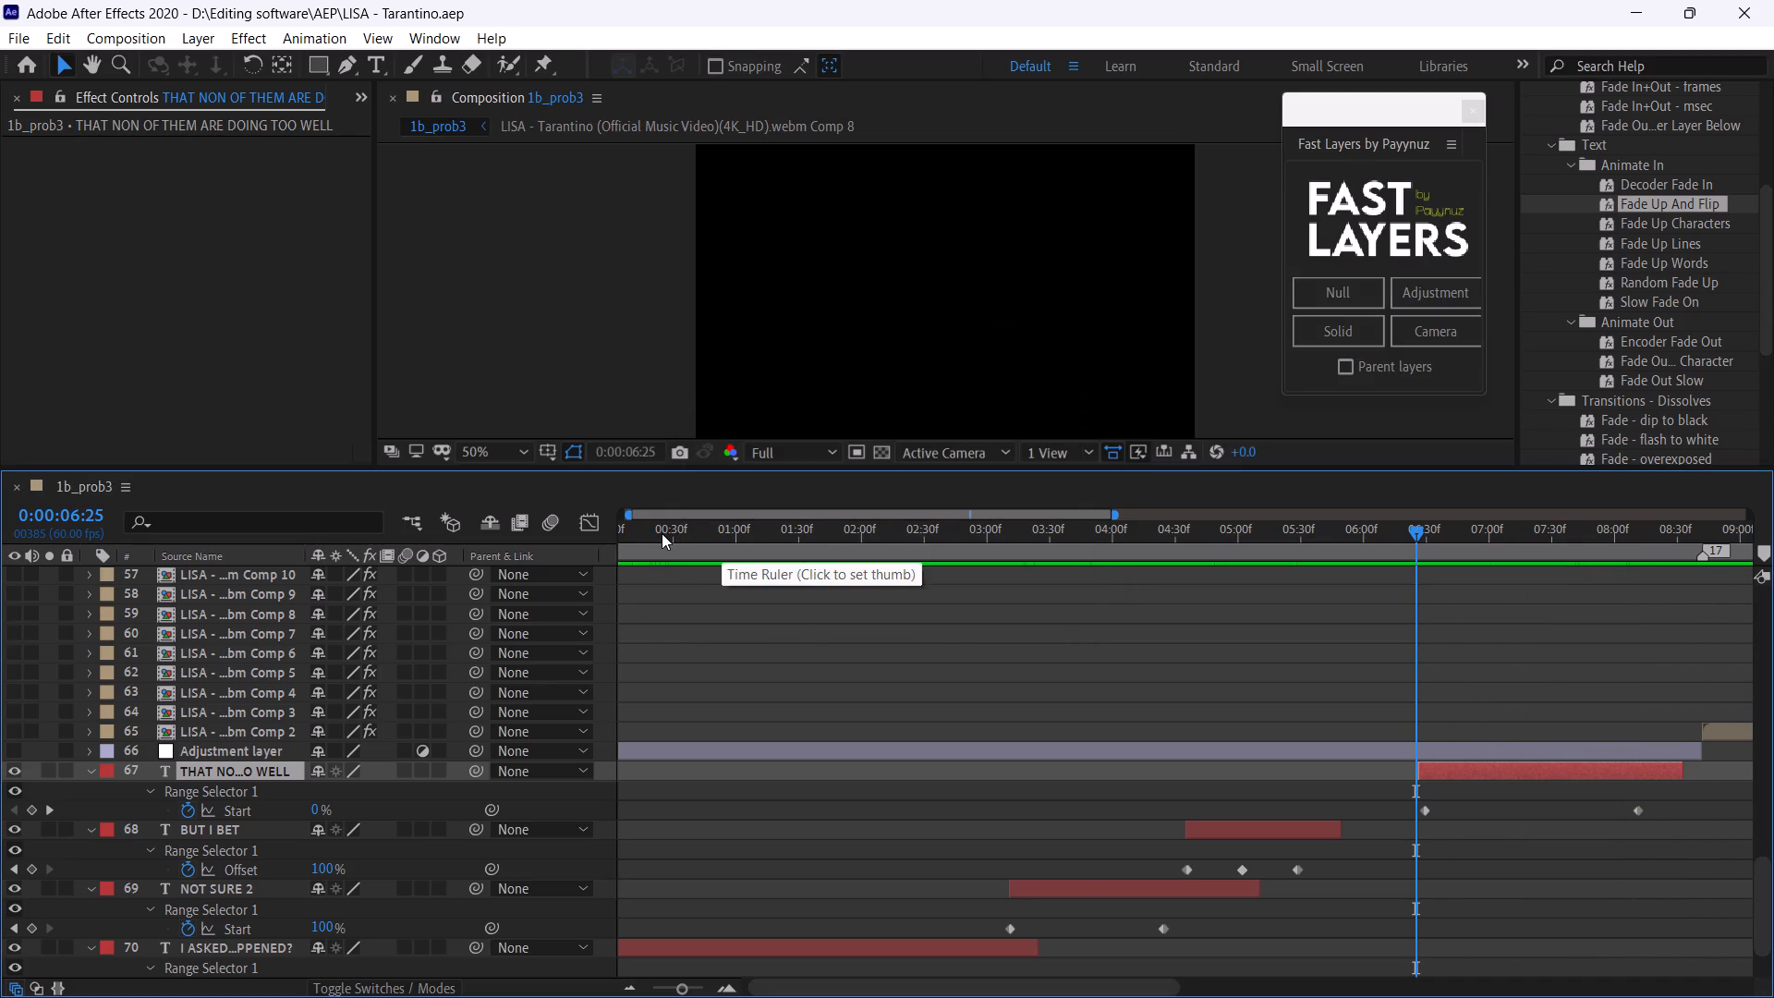
Play the captions from 0:00:00:00 and replay from 0:00:02:02, examining how I ASKED YOU WHAT HAPPENED? gives way to NOT SURE.
{"action": "left_click", "coordinate": [669, 992]}
{"action": "left_click_drag", "start_coordinate": [653, 542], "coordinate": [559, 558]}
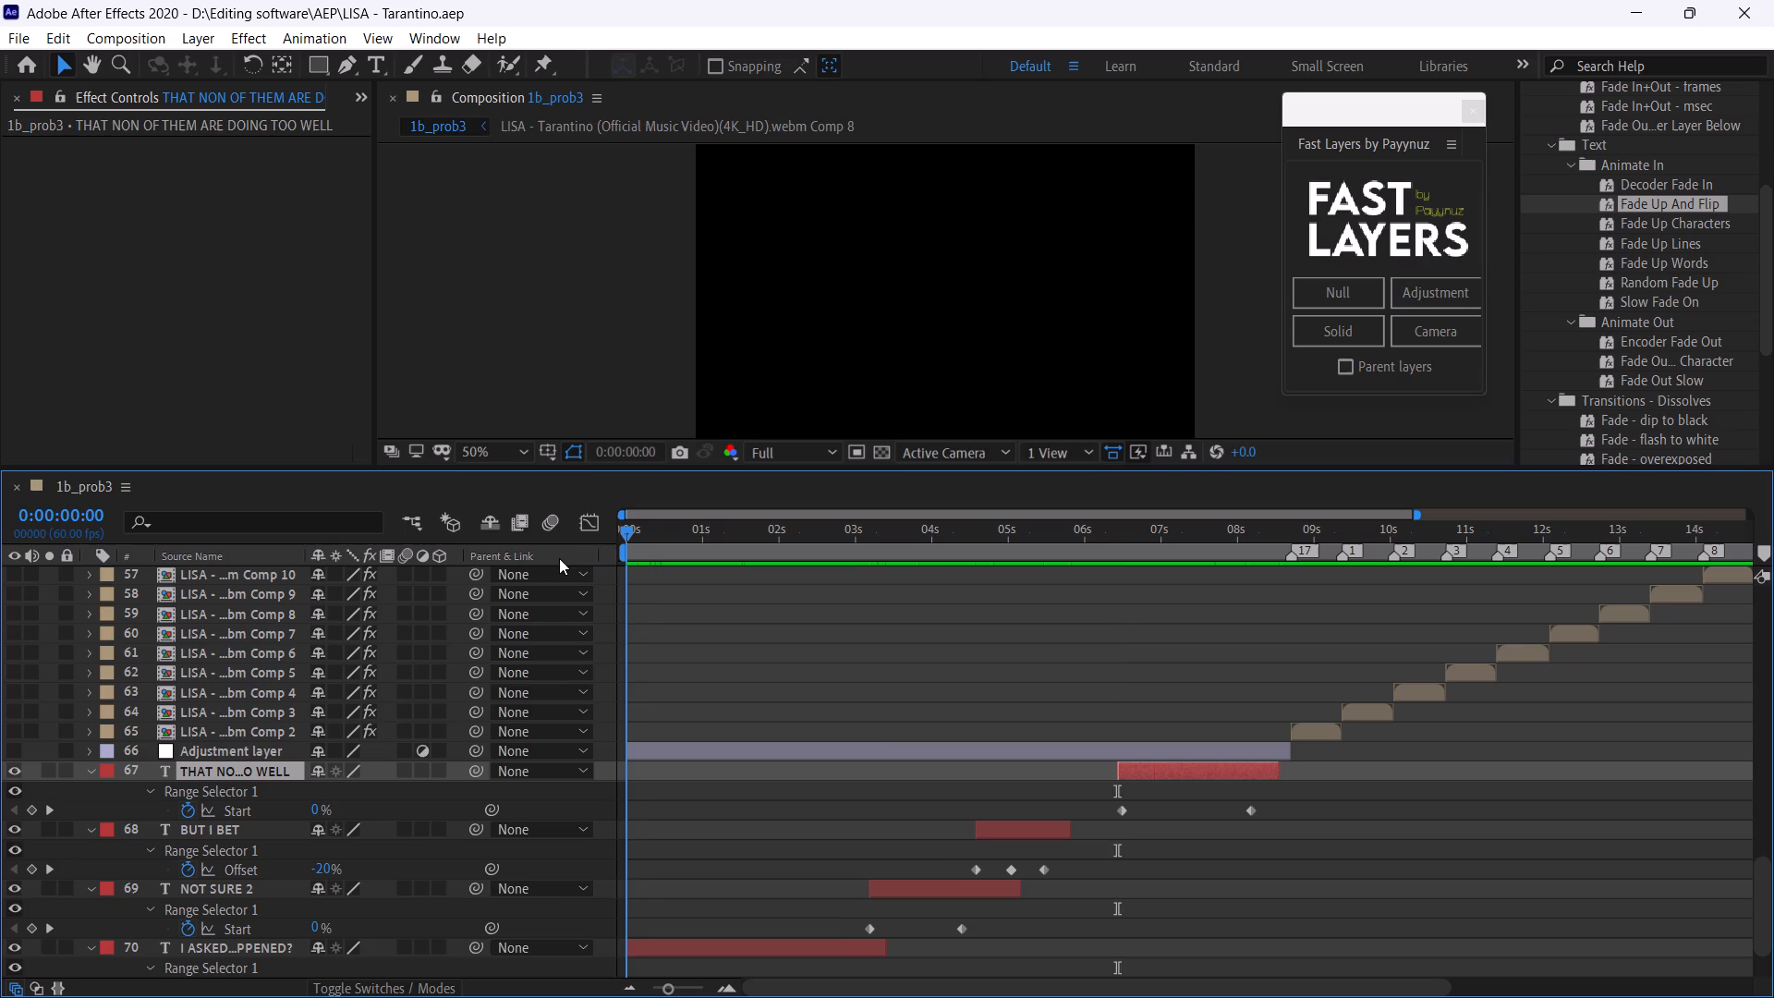
{"action": "left_click_drag", "start_coordinate": [559, 558], "coordinate": [557, 558]}
{"action": "key", "text": "space"}
{"action": "scroll", "coordinate": [819, 755], "scroll_direction": "down", "scroll_amount": 1}
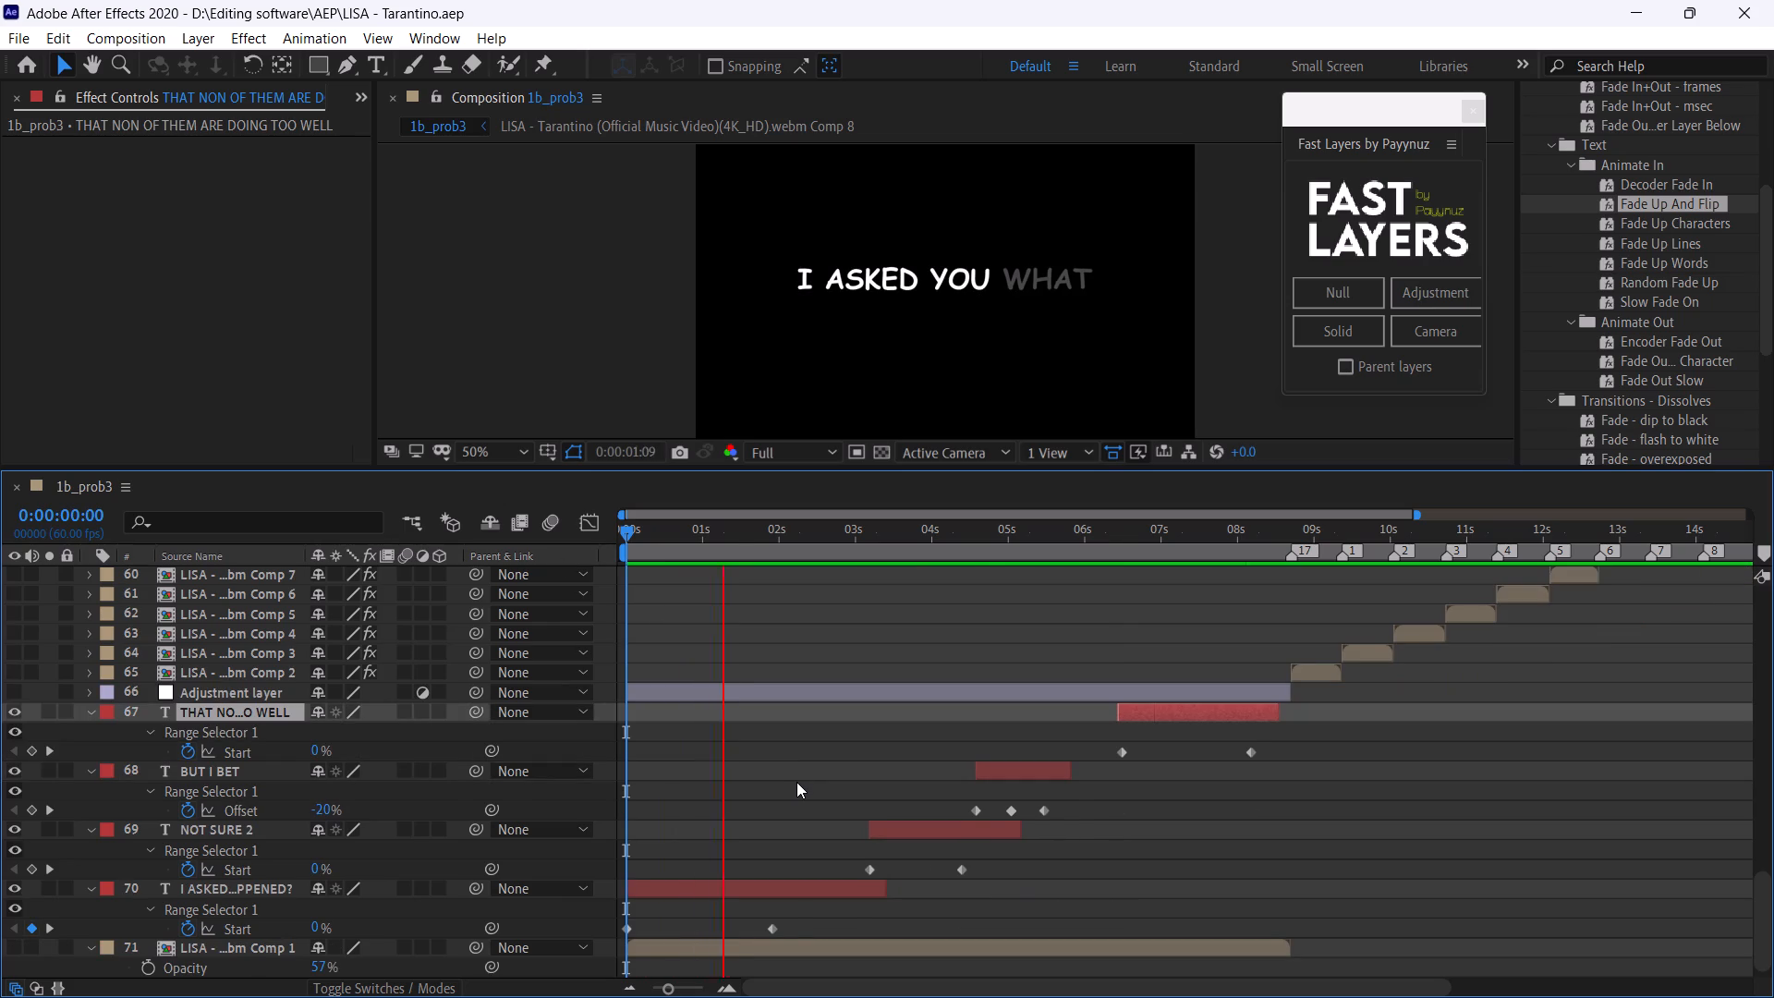
{"action": "left_click", "coordinate": [781, 546]}
{"action": "key", "text": "space"}
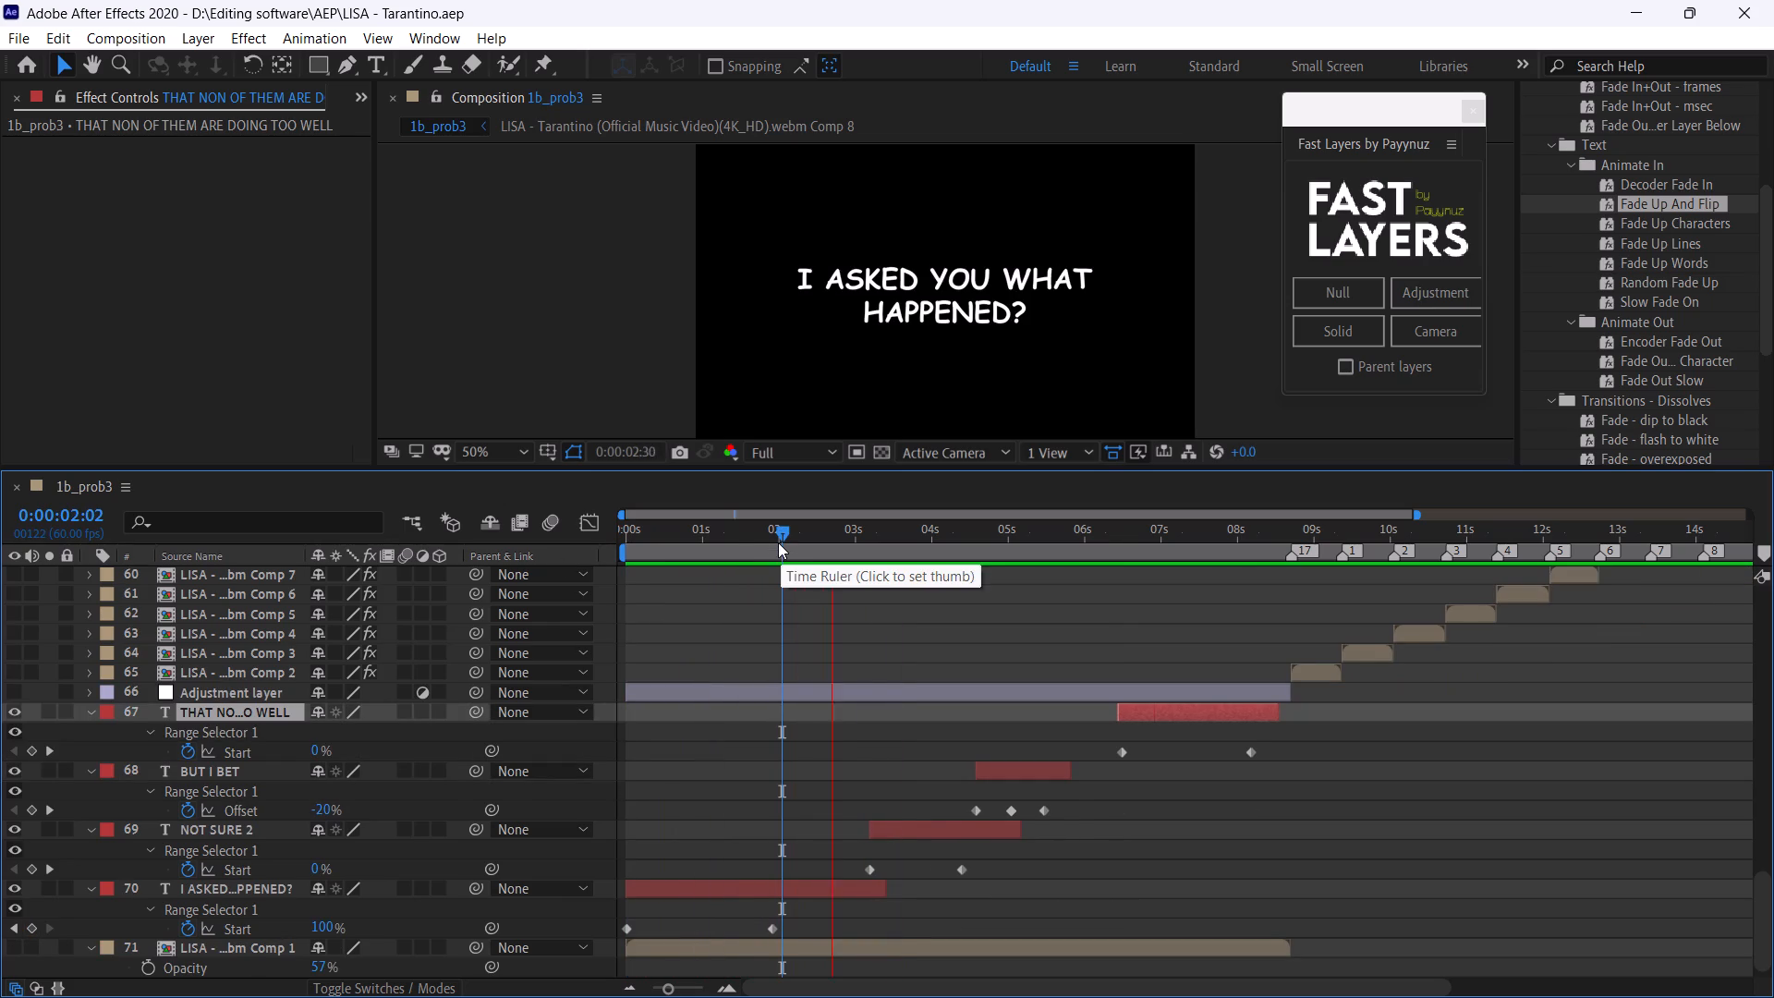
{"action": "left_click", "coordinate": [780, 535]}
{"action": "key", "text": "space"}
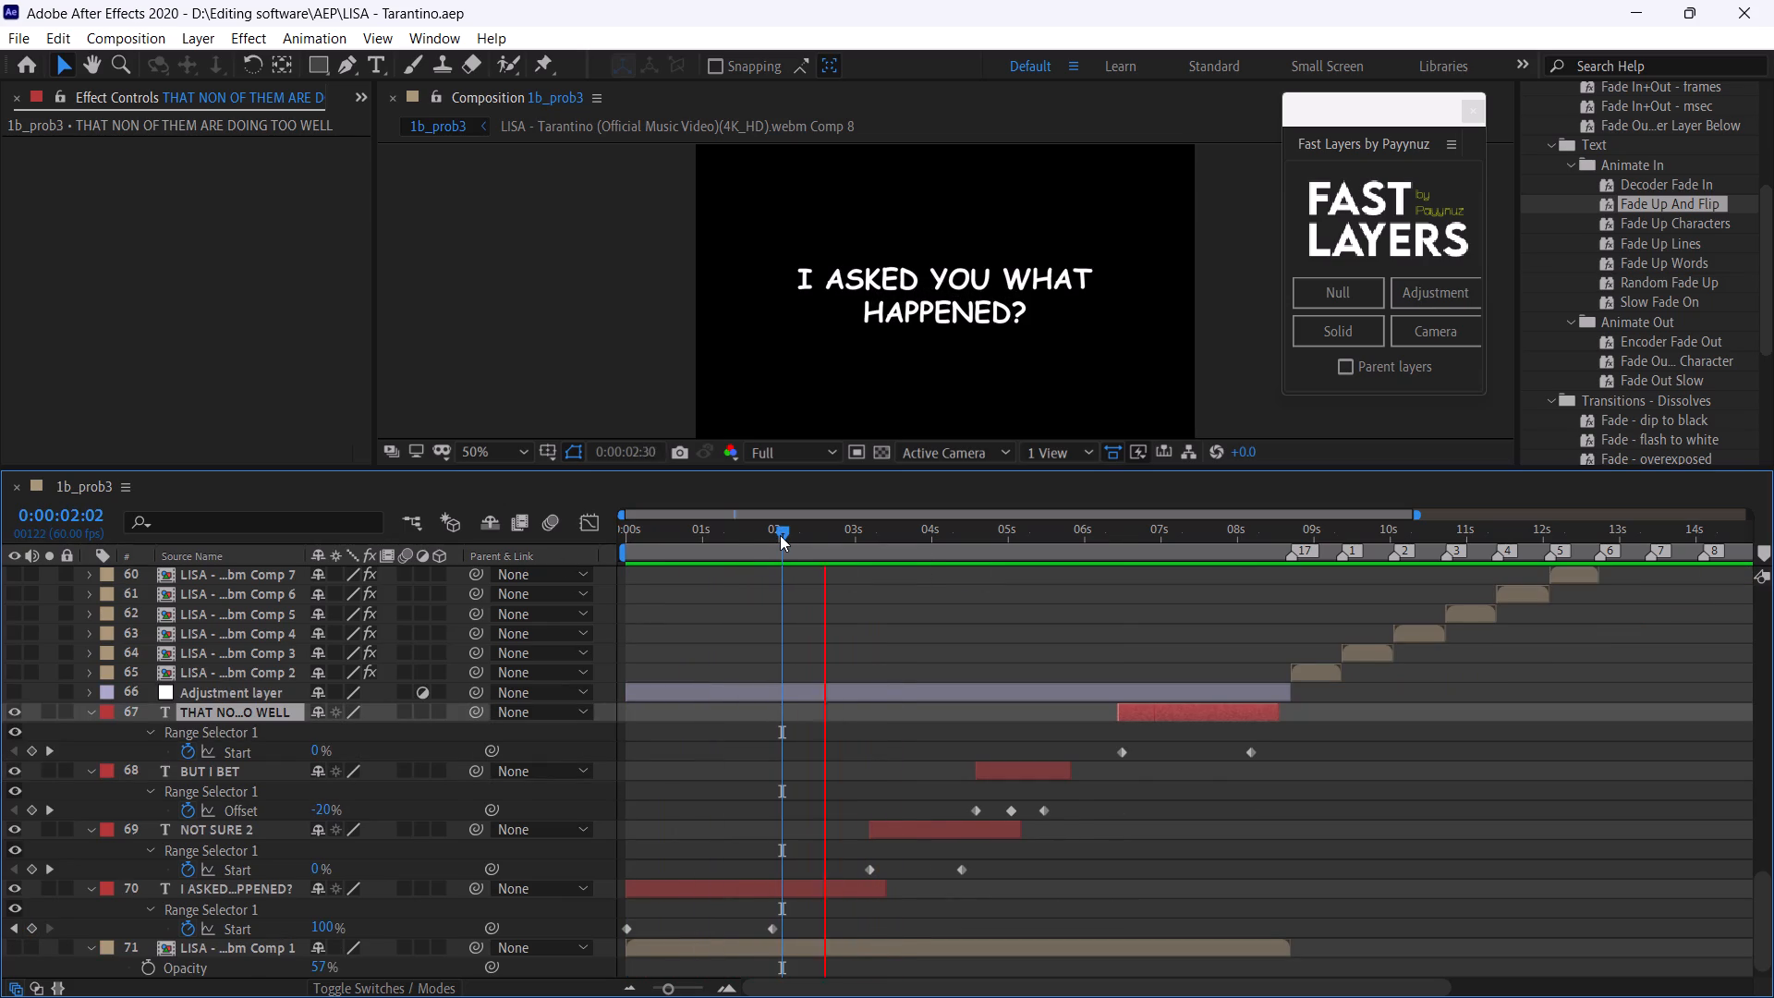
Apply the Fade Out Slow preset to the I ASKED YOU WHAT HAPPENED? caption (layer 70) at 0:00:02:02 and play it back.
{"action": "left_click", "coordinate": [780, 535]}
{"action": "left_click", "coordinate": [794, 889]}
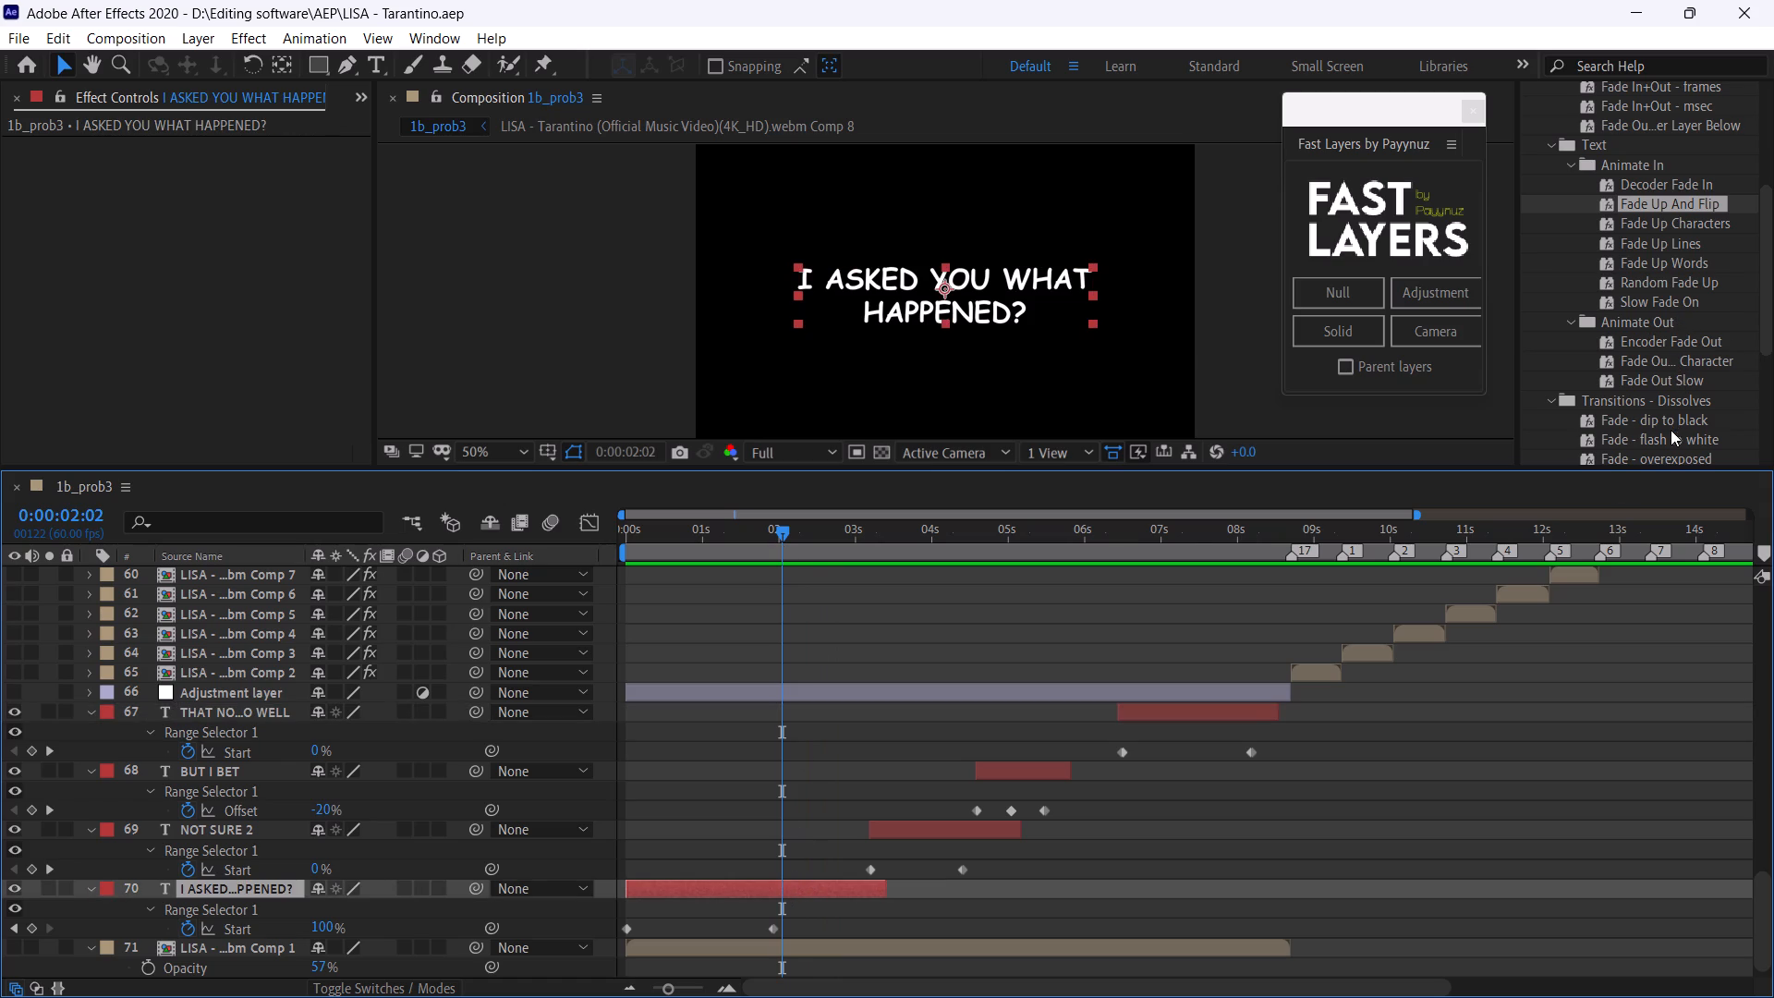
{"action": "scroll", "coordinate": [1669, 227], "scroll_direction": "up", "scroll_amount": 3}
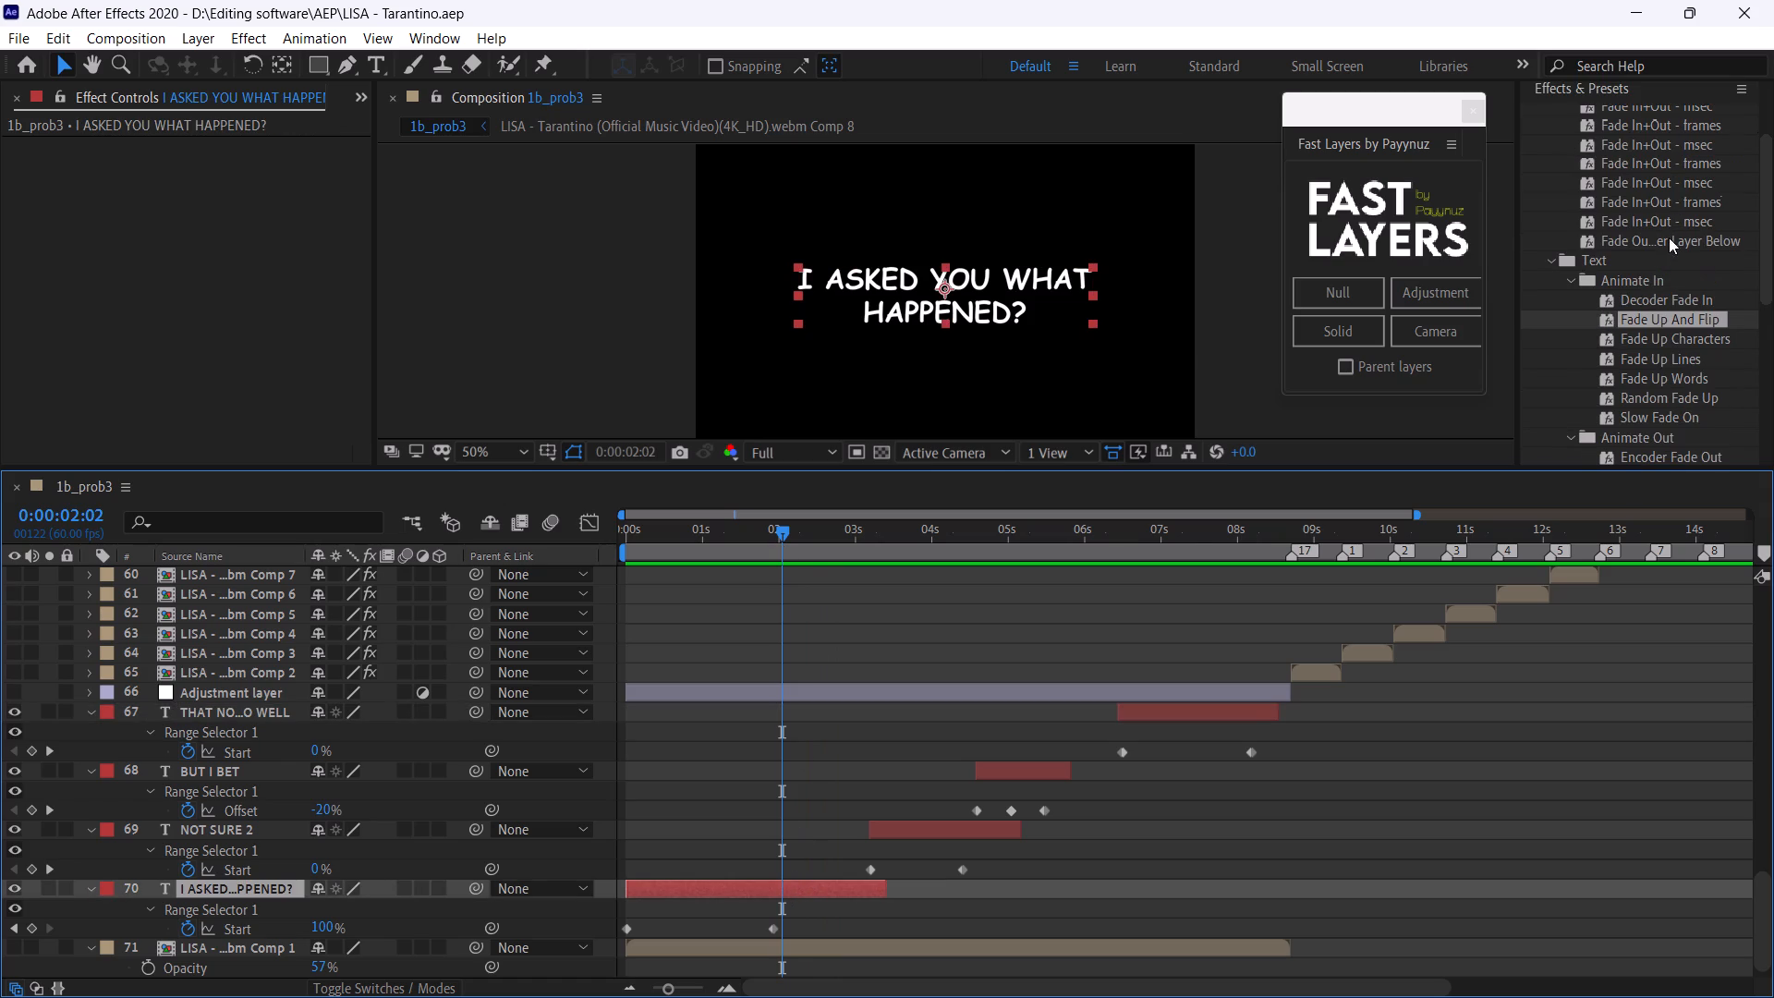
{"action": "scroll", "coordinate": [1678, 408], "scroll_direction": "down", "scroll_amount": 1}
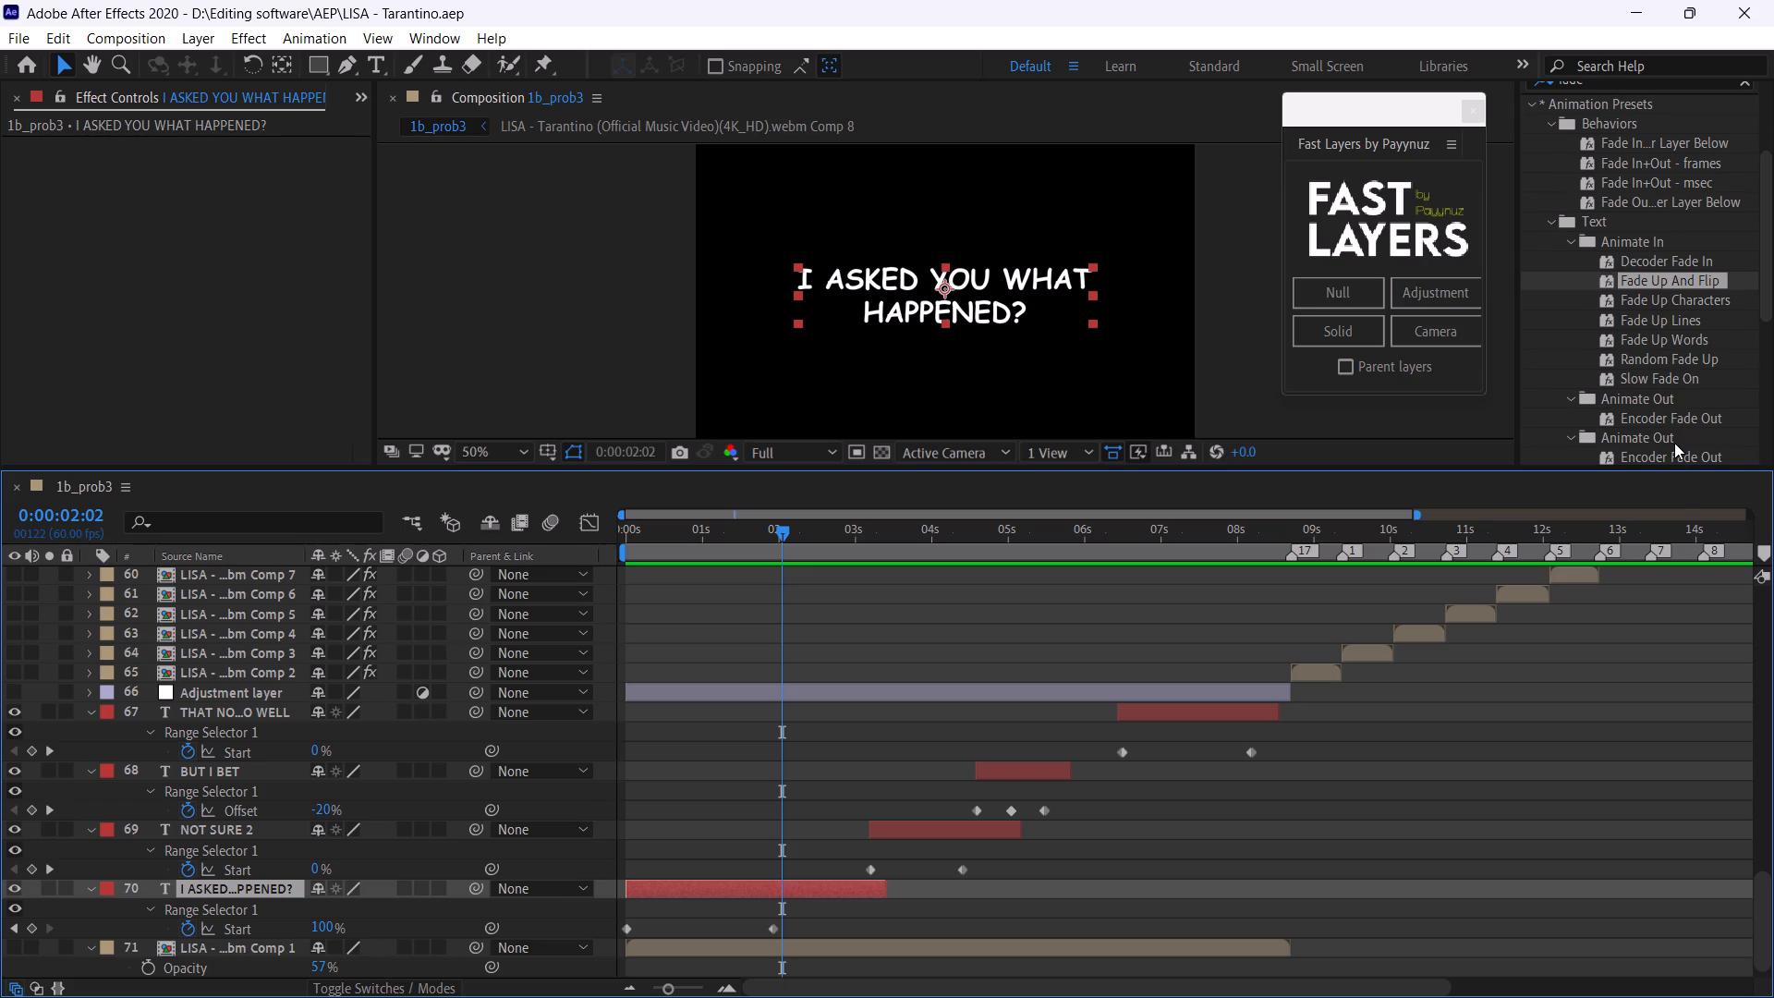
{"action": "left_click_drag", "start_coordinate": [1672, 457], "coordinate": [895, 863]}
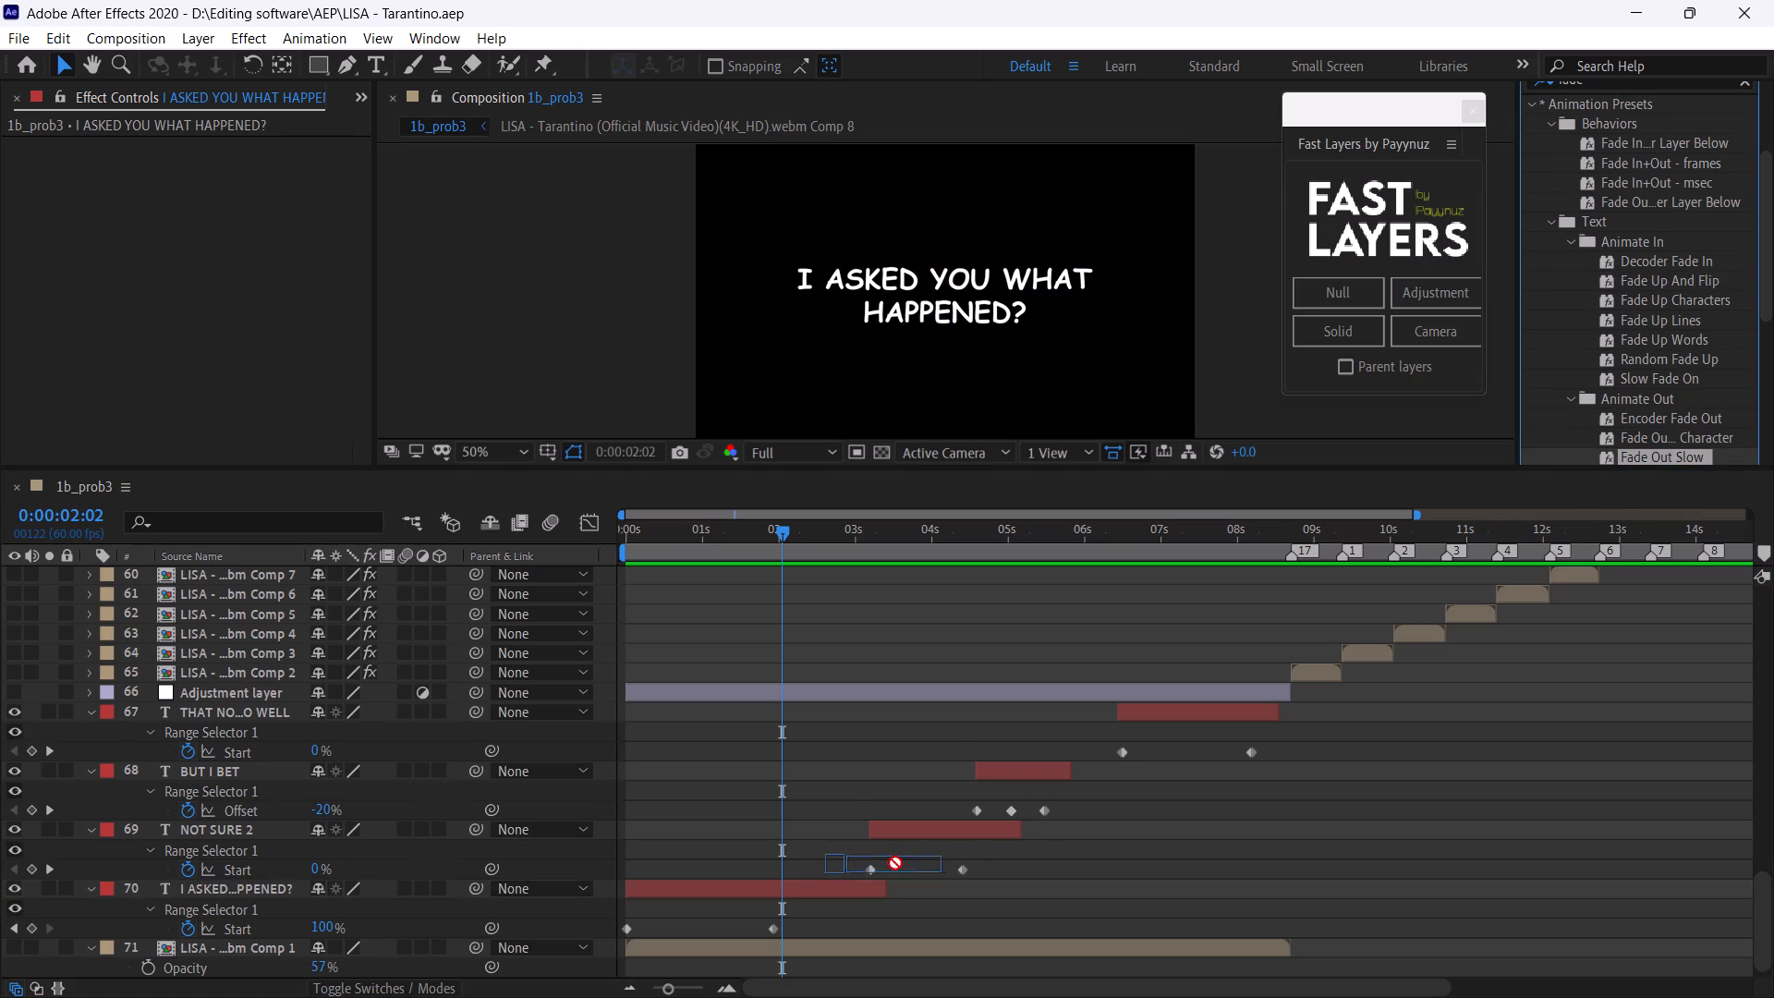
{"action": "left_click_drag", "start_coordinate": [895, 863], "coordinate": [846, 891]}
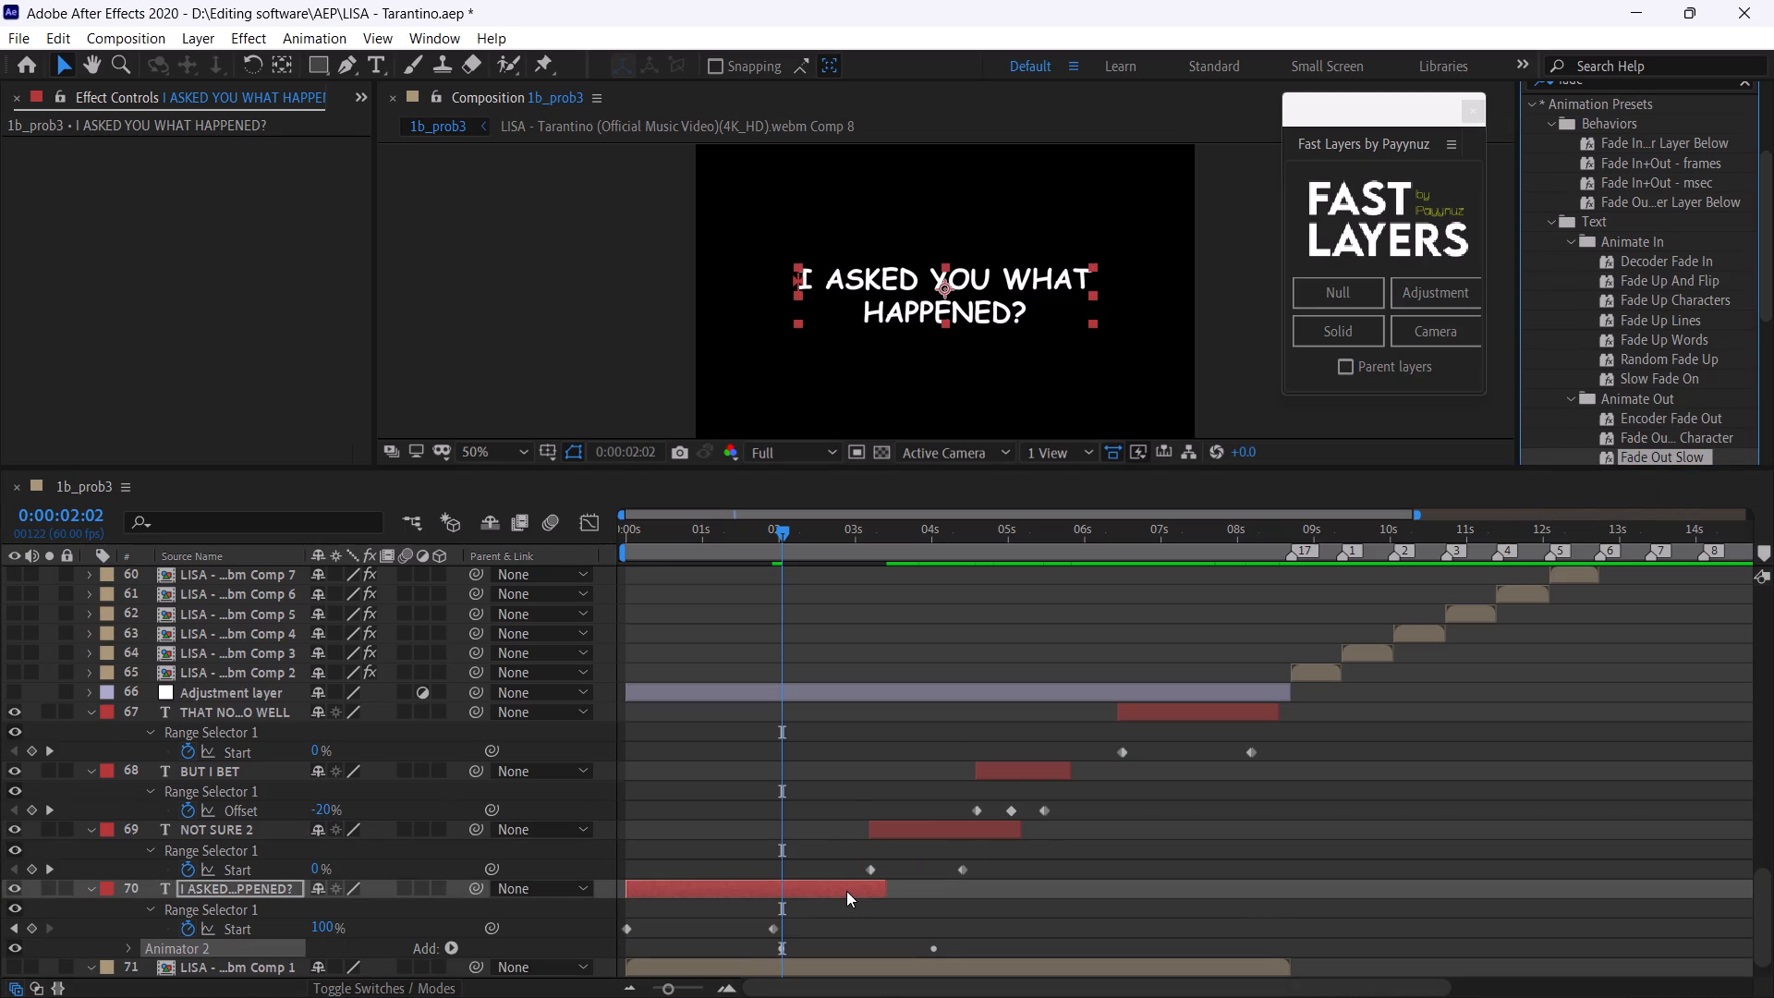
{"action": "key", "text": "u"}
{"action": "key", "text": "space"}
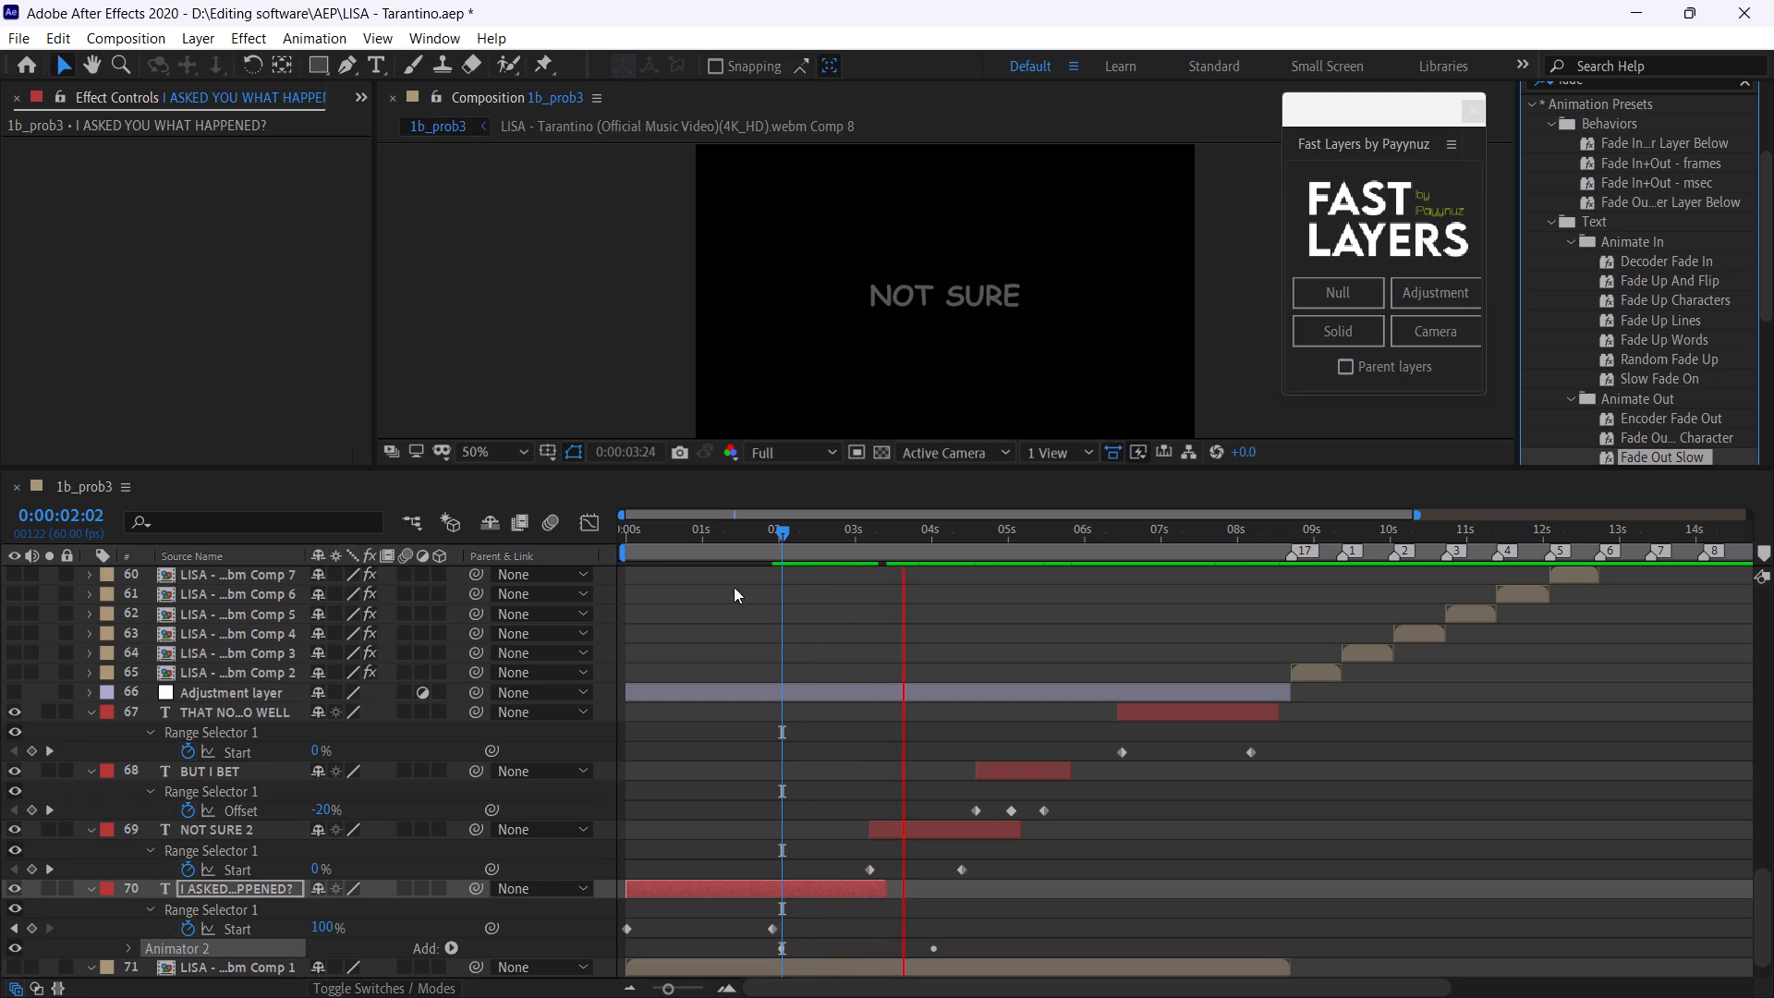
Play the captions from 0:00:01:19 and again from 0:00:00:00, checking the slow fade-out of I ASKED YOU WHAT HAPPENED?.
{"action": "left_click", "coordinate": [726, 536]}
{"action": "key", "text": "space"}
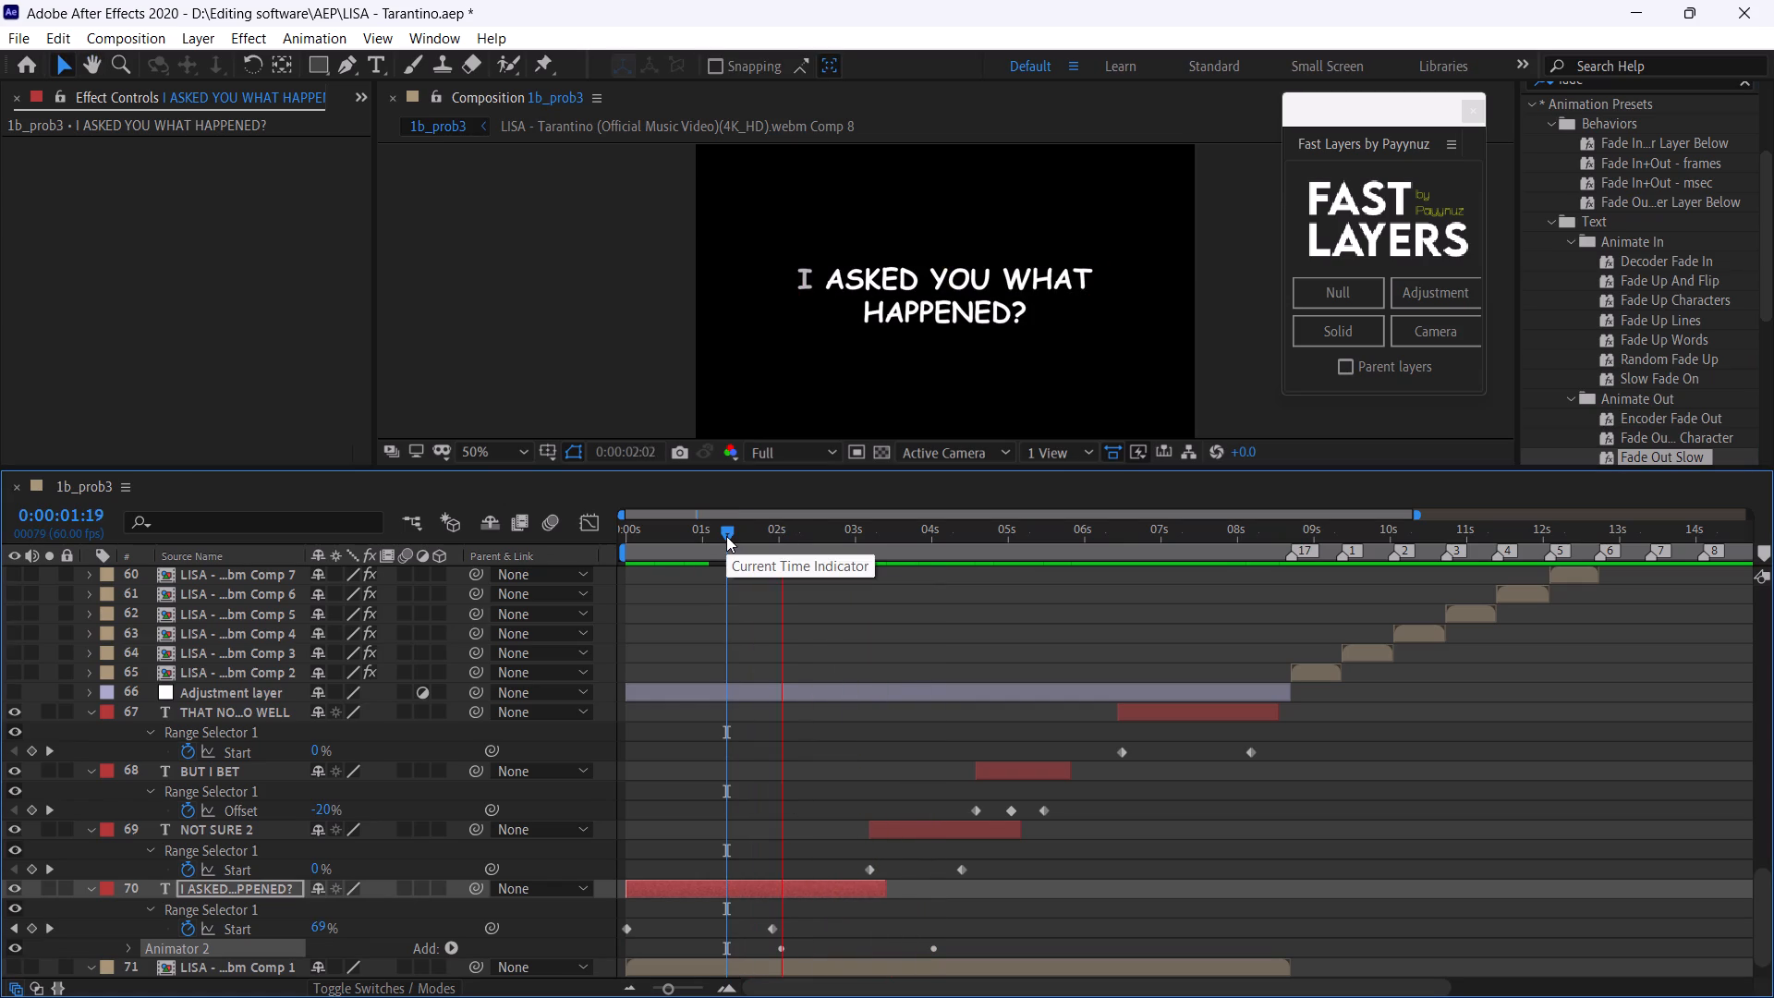
{"action": "left_click_drag", "start_coordinate": [674, 542], "coordinate": [673, 542]}
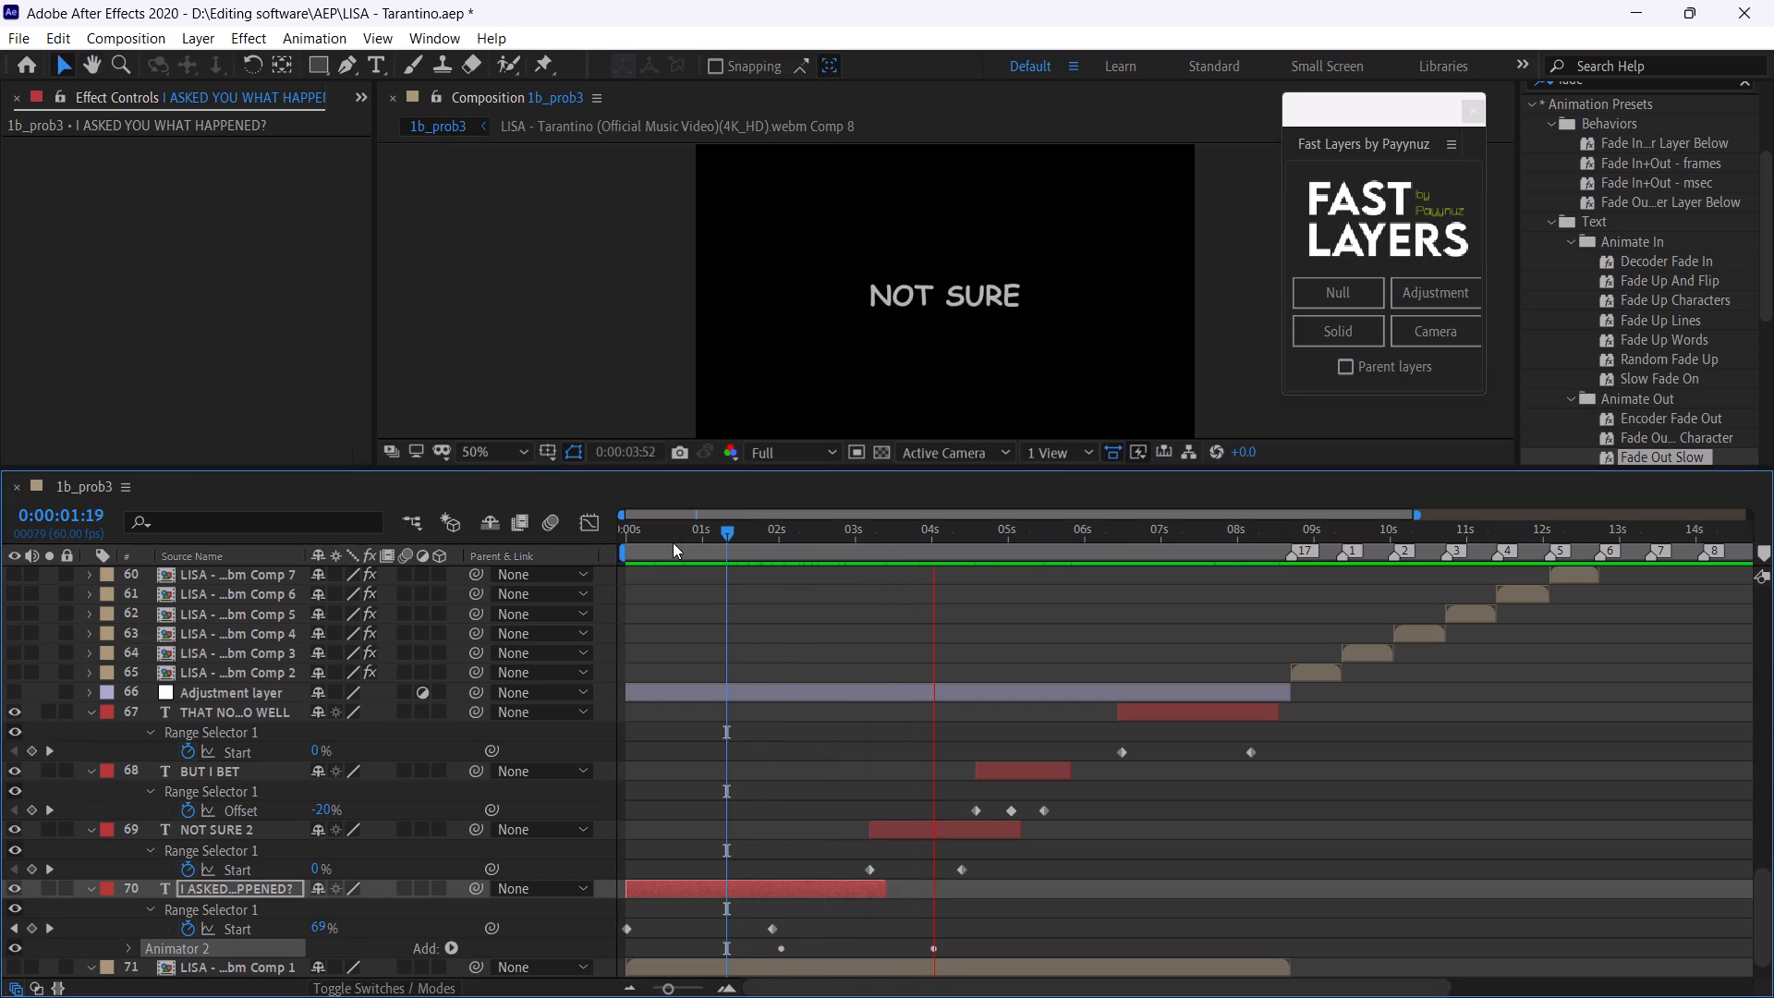
{"action": "left_click_drag", "start_coordinate": [673, 542], "coordinate": [589, 536]}
{"action": "key", "text": "space"}
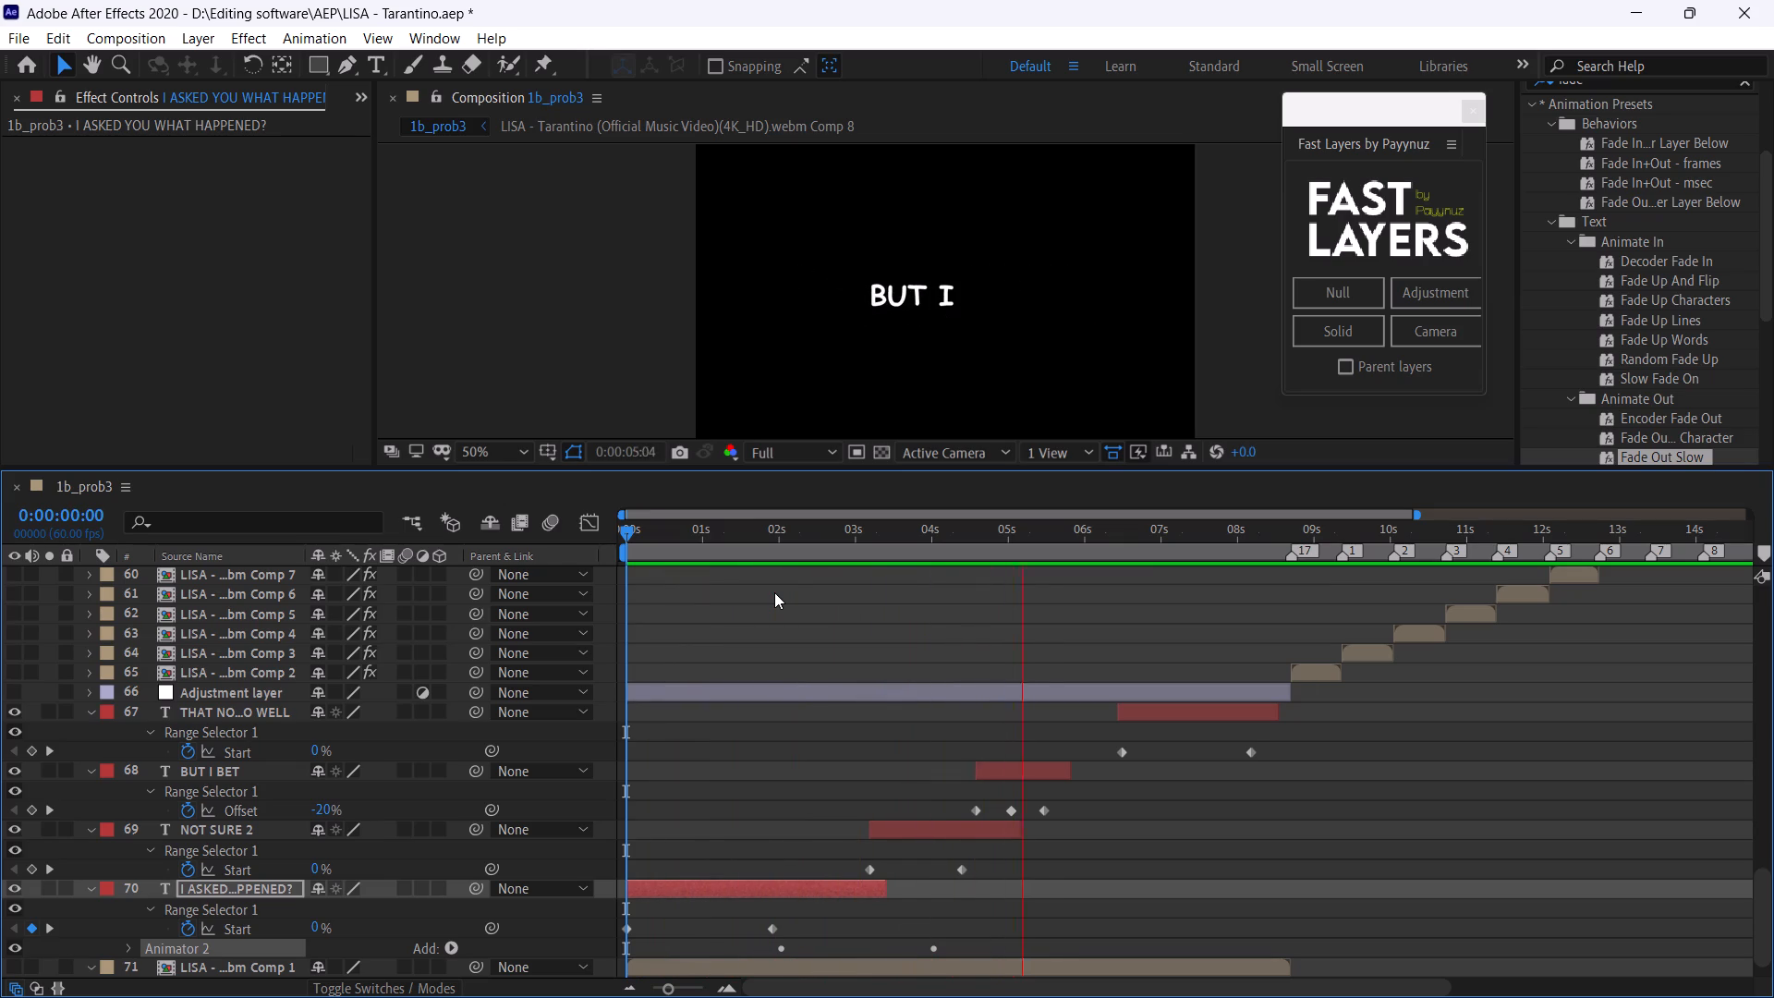
Undo the Fade Out Slow preset on the I ASKED YOU WHAT HAPPENED? caption (layer 70).
{"action": "left_click", "coordinate": [805, 550]}
{"action": "key", "text": "ctrl+z"}
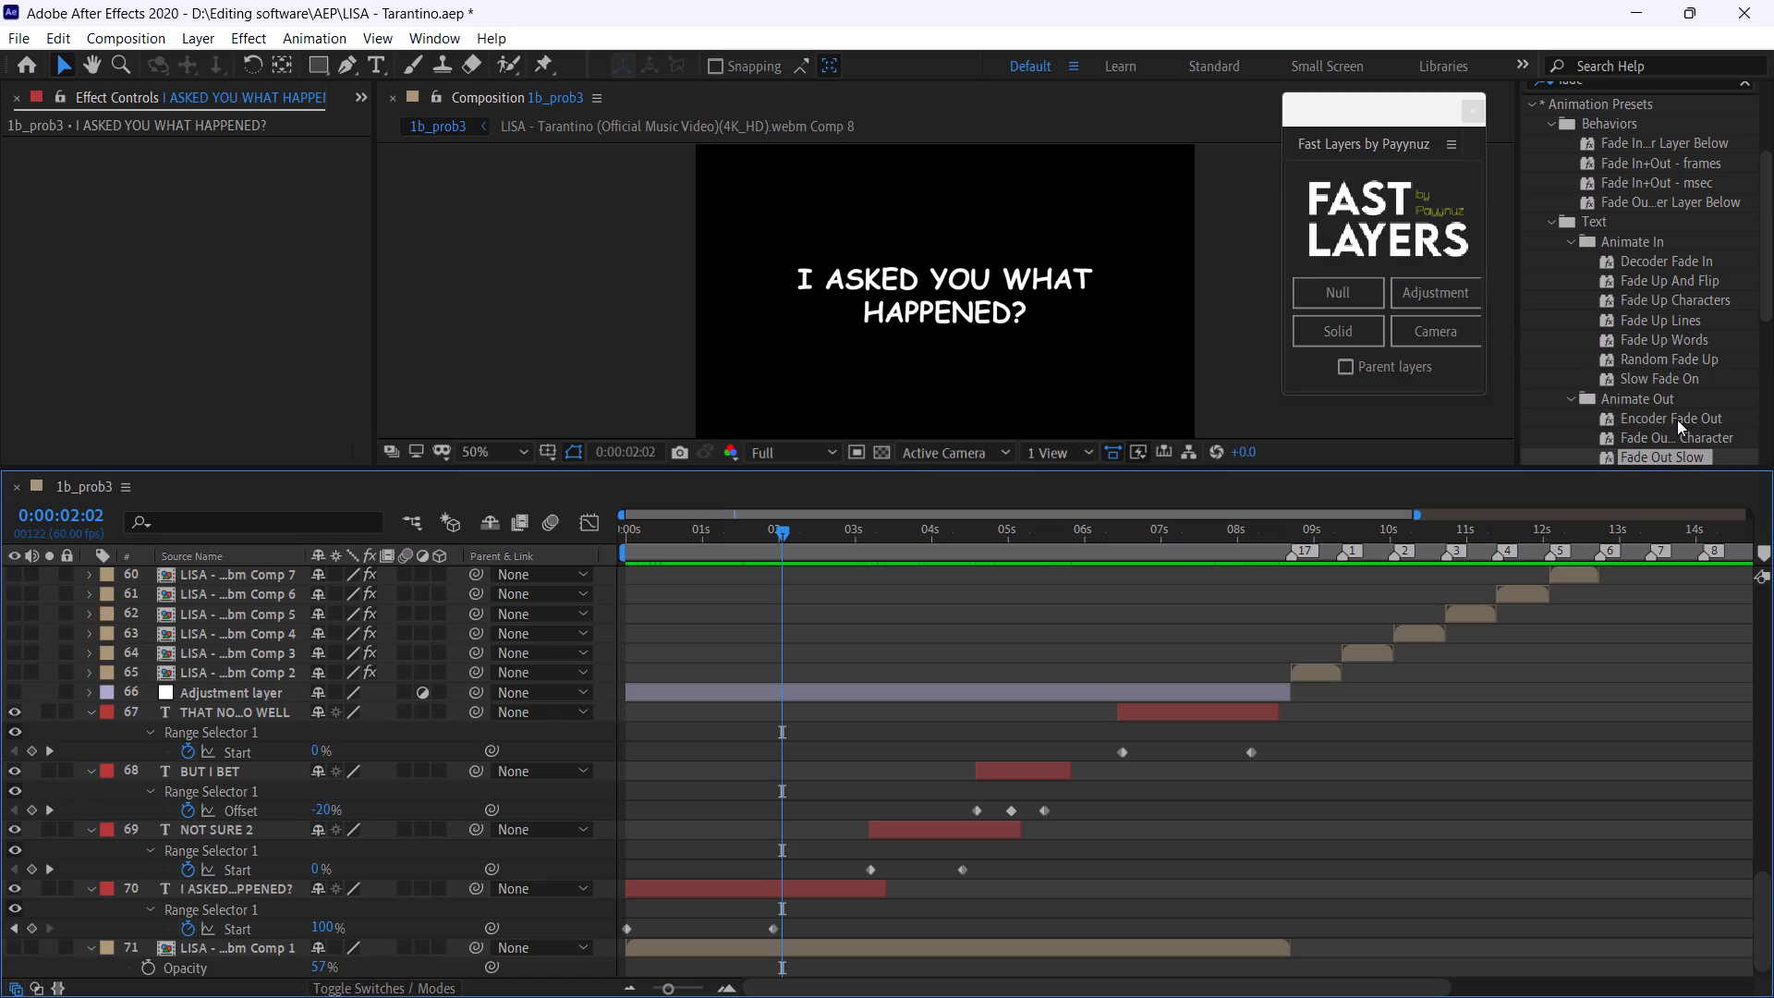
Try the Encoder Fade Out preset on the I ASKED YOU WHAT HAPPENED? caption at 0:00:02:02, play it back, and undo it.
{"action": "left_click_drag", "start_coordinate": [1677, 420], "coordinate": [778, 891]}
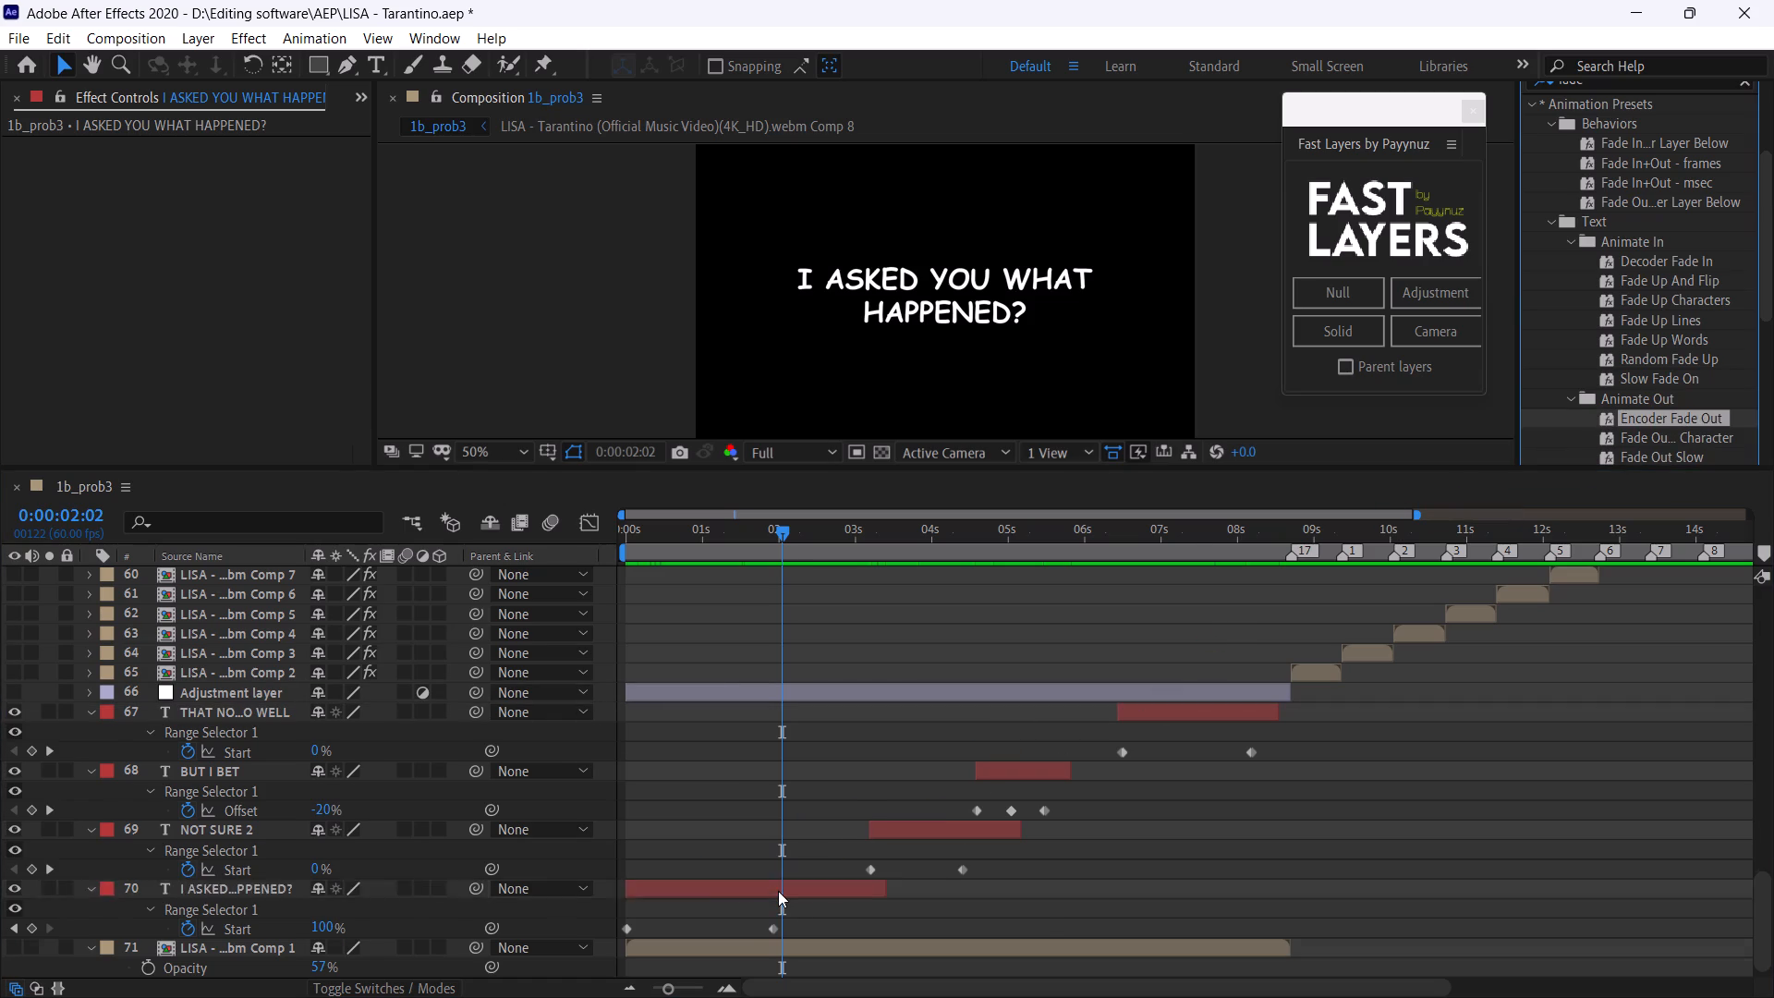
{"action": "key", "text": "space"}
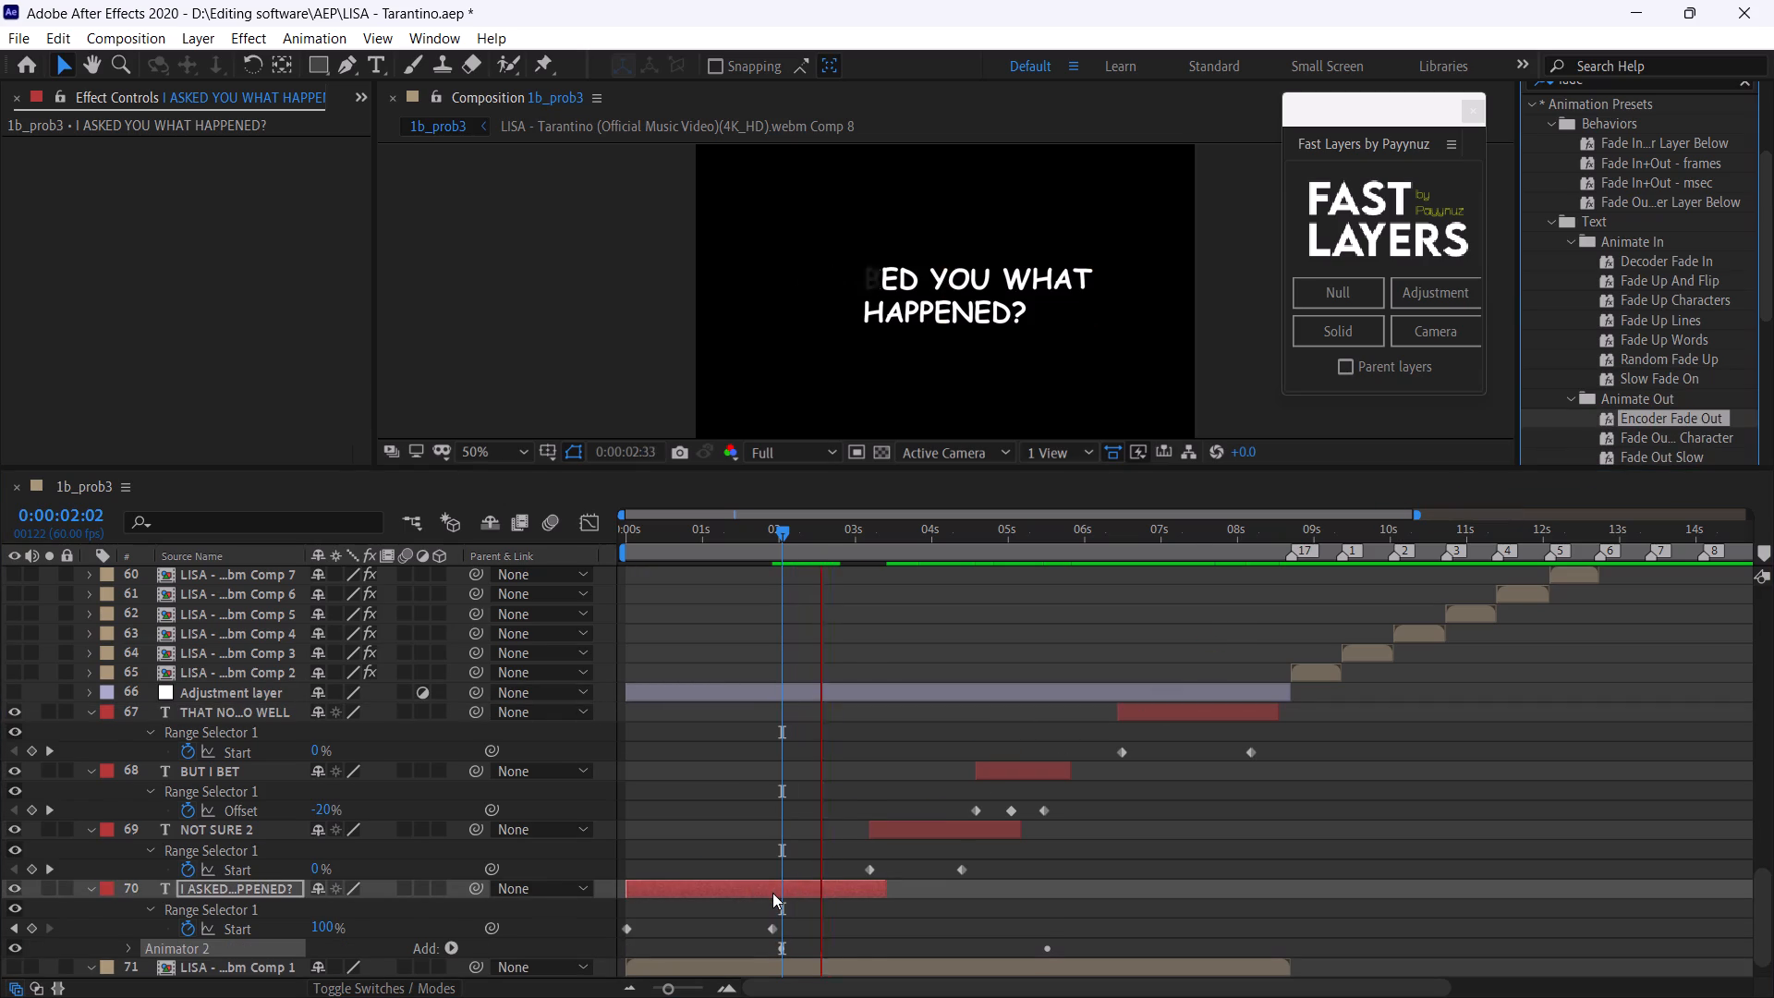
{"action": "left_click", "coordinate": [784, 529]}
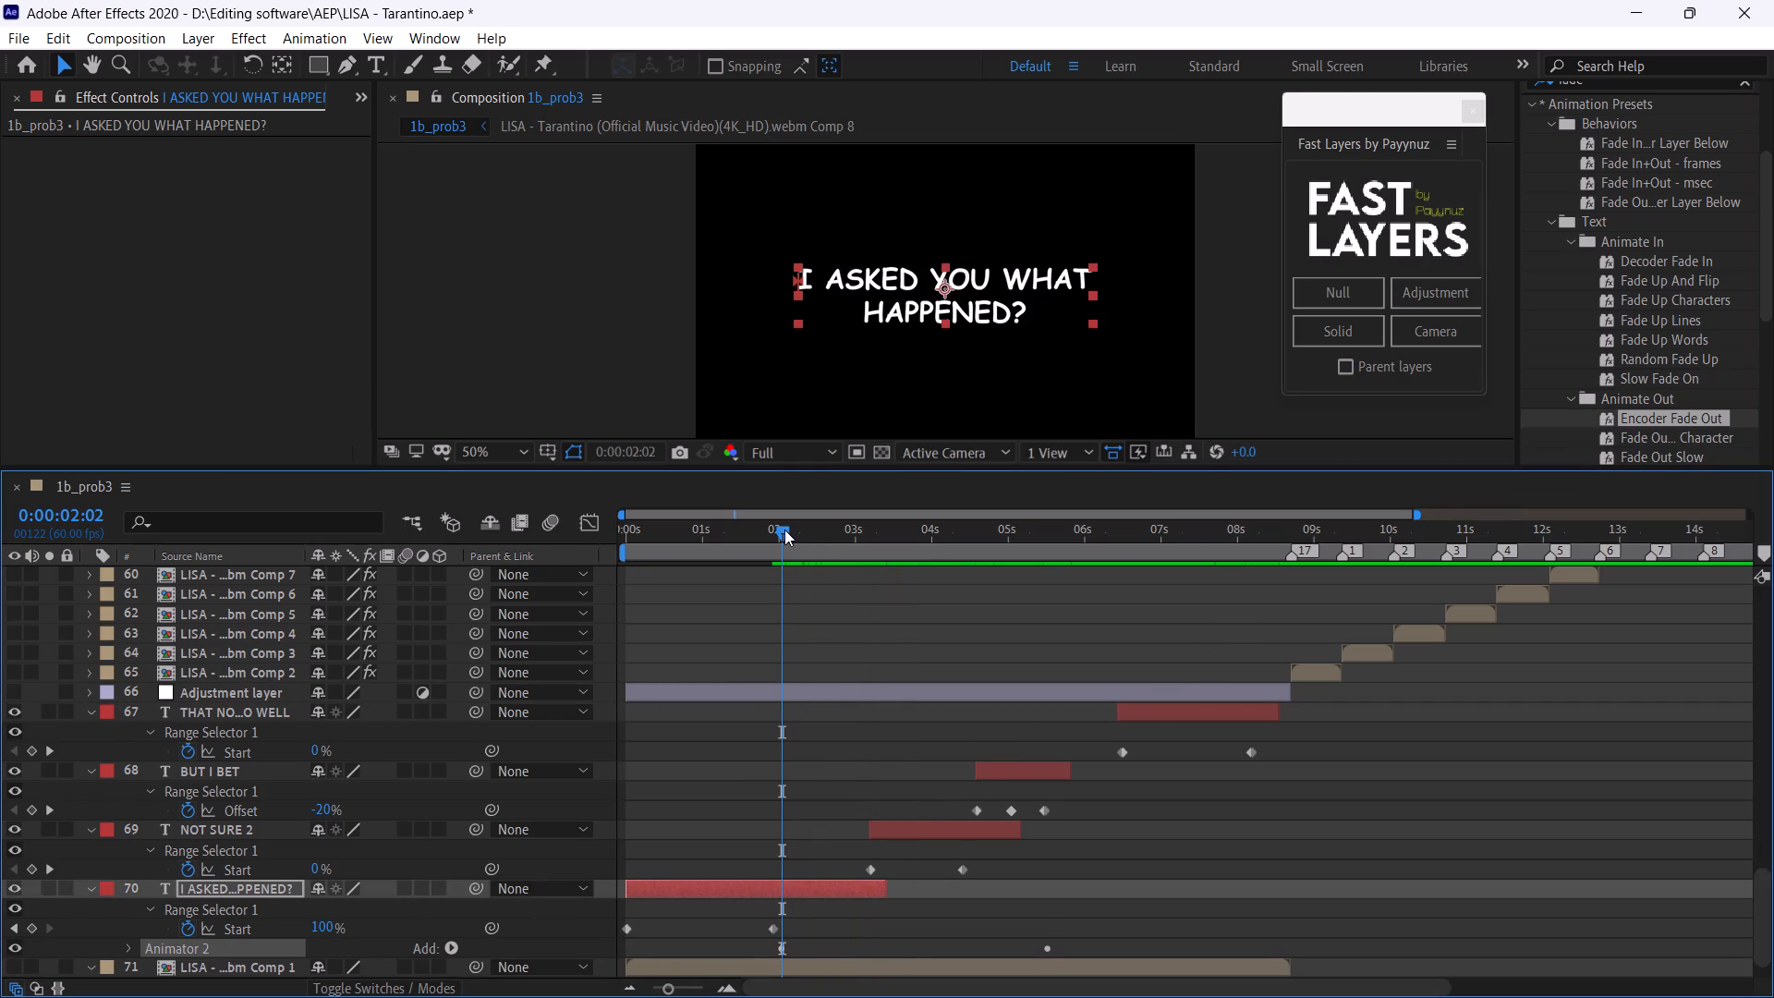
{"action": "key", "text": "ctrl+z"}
Keyframe the opacity of the I ASKED YOU WHAT HAPPENED? caption (layer 70) from 100% at 0:00:02:02 to 0% at 0:00:03:22.
{"action": "left_click", "coordinate": [851, 884]}
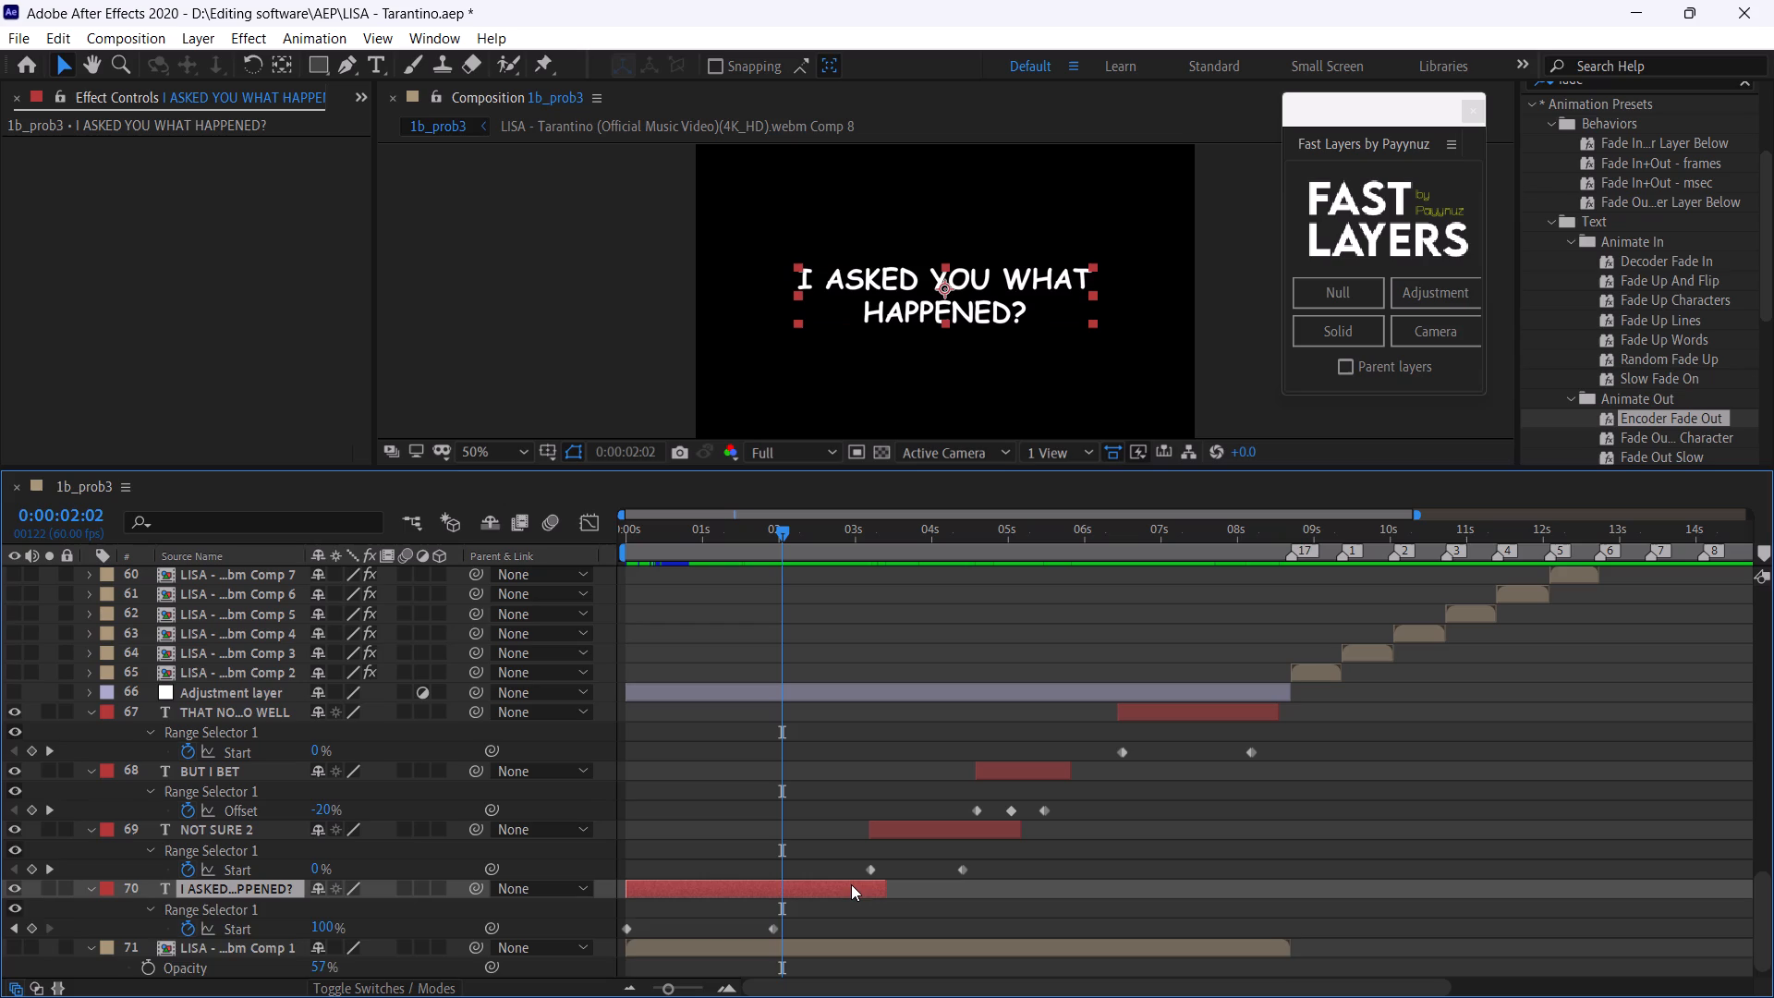
{"action": "key", "text": "t"}
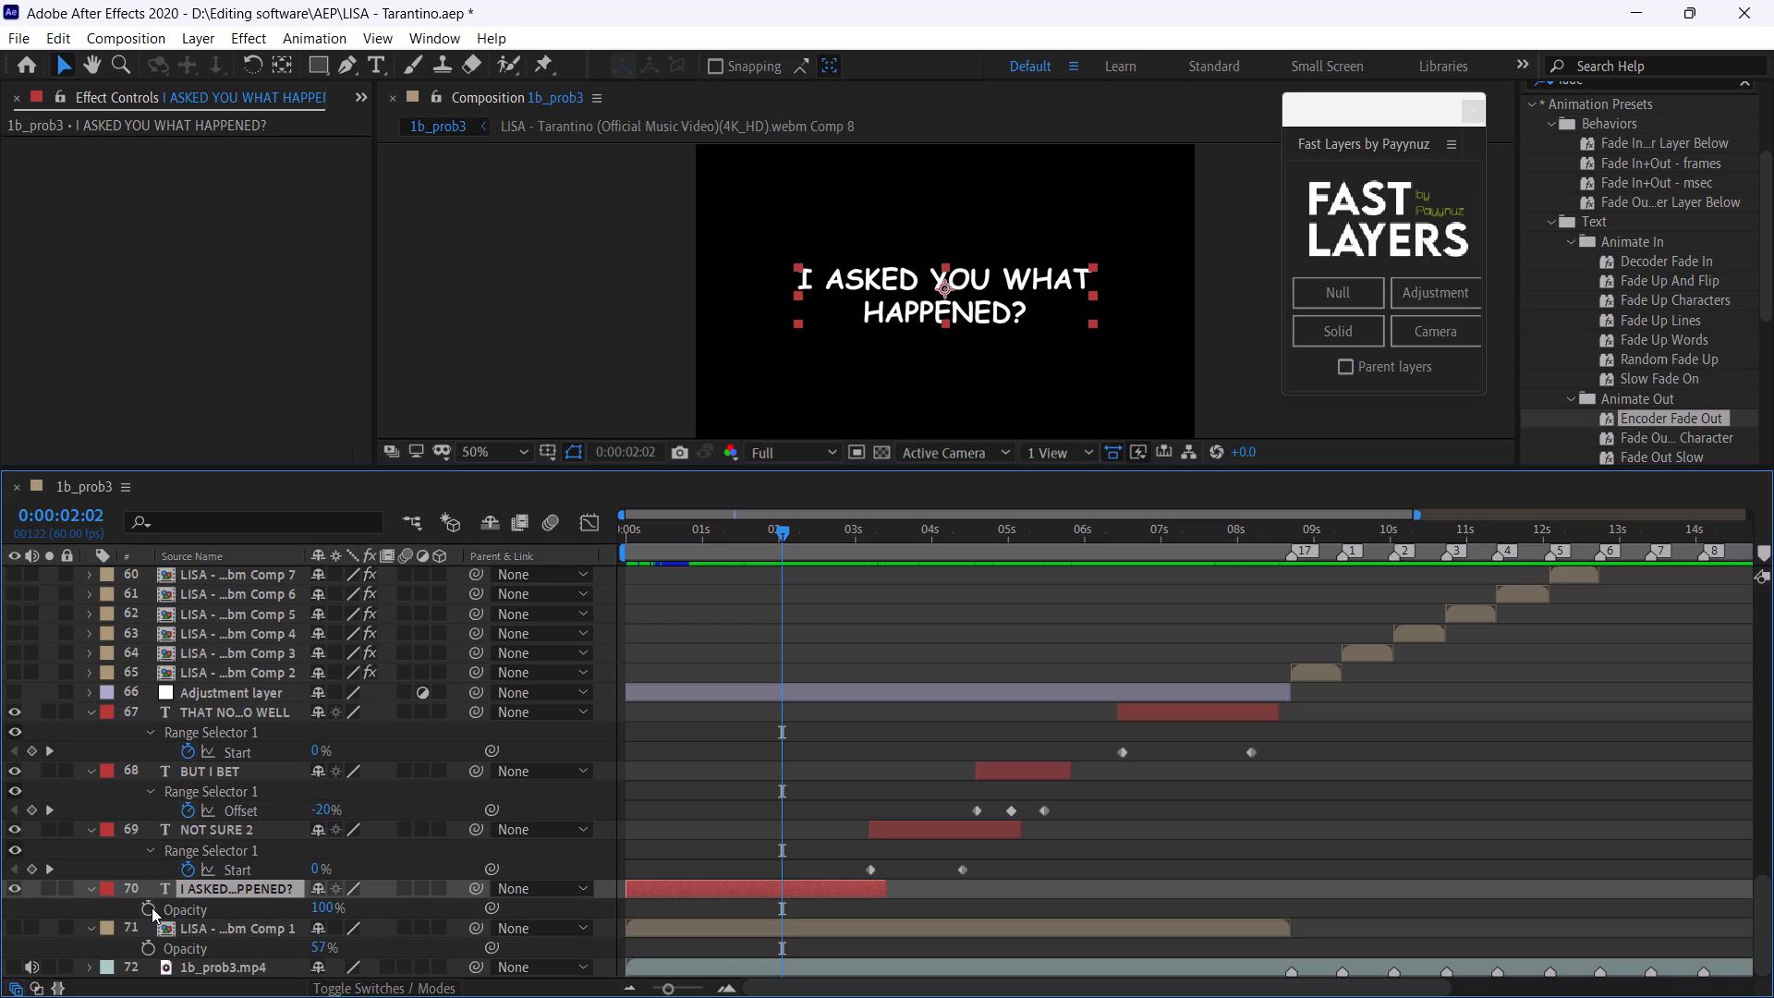
{"action": "left_click", "coordinate": [152, 907]}
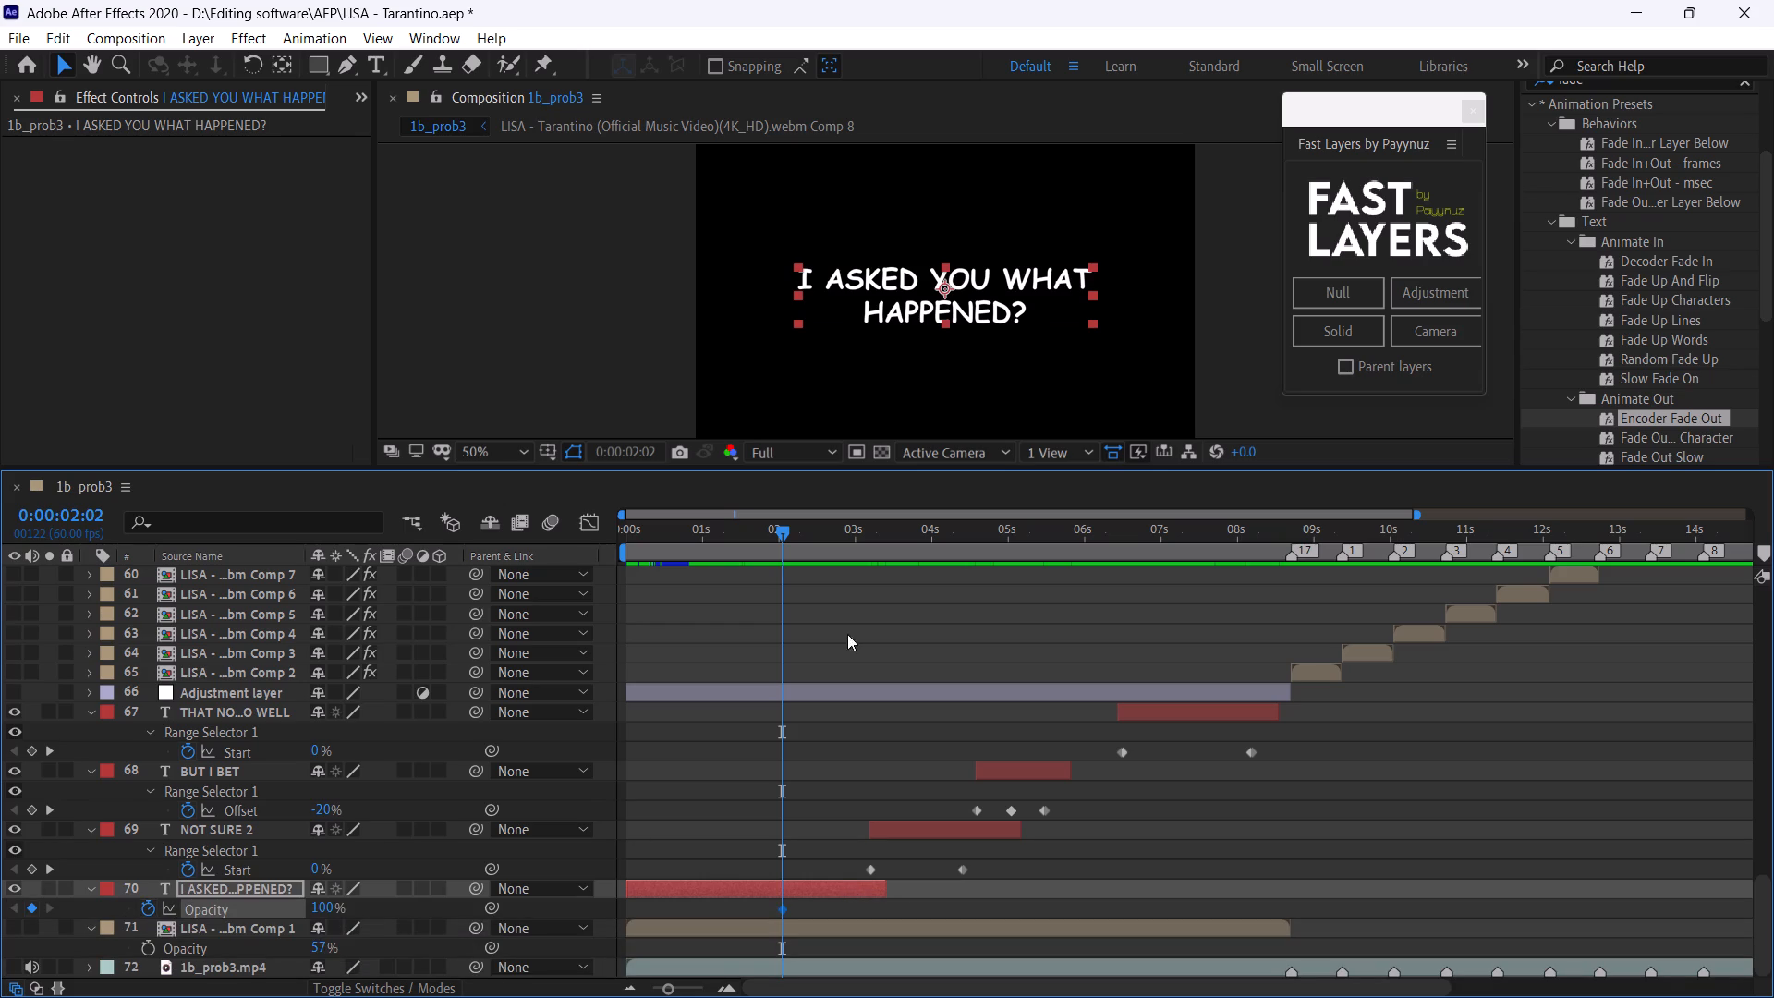
{"action": "left_click", "coordinate": [852, 548]}
{"action": "left_click_drag", "start_coordinate": [851, 548], "coordinate": [860, 560]}
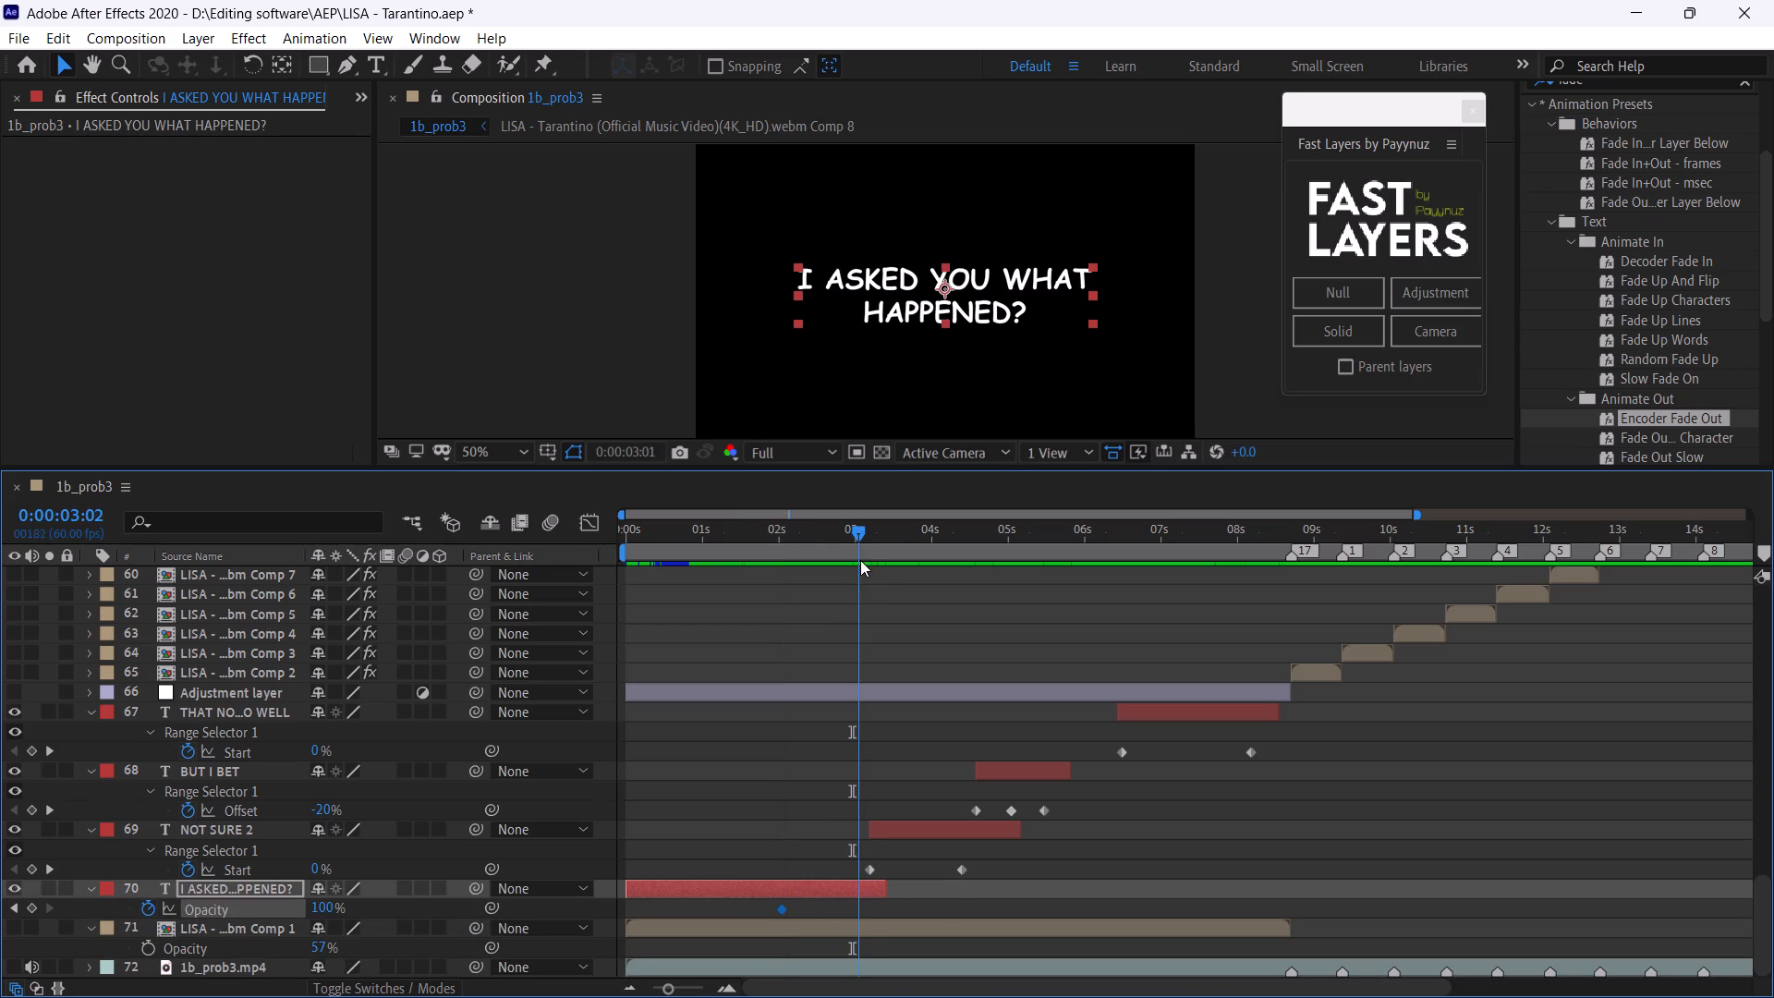
{"action": "left_click_drag", "start_coordinate": [860, 560], "coordinate": [837, 570]}
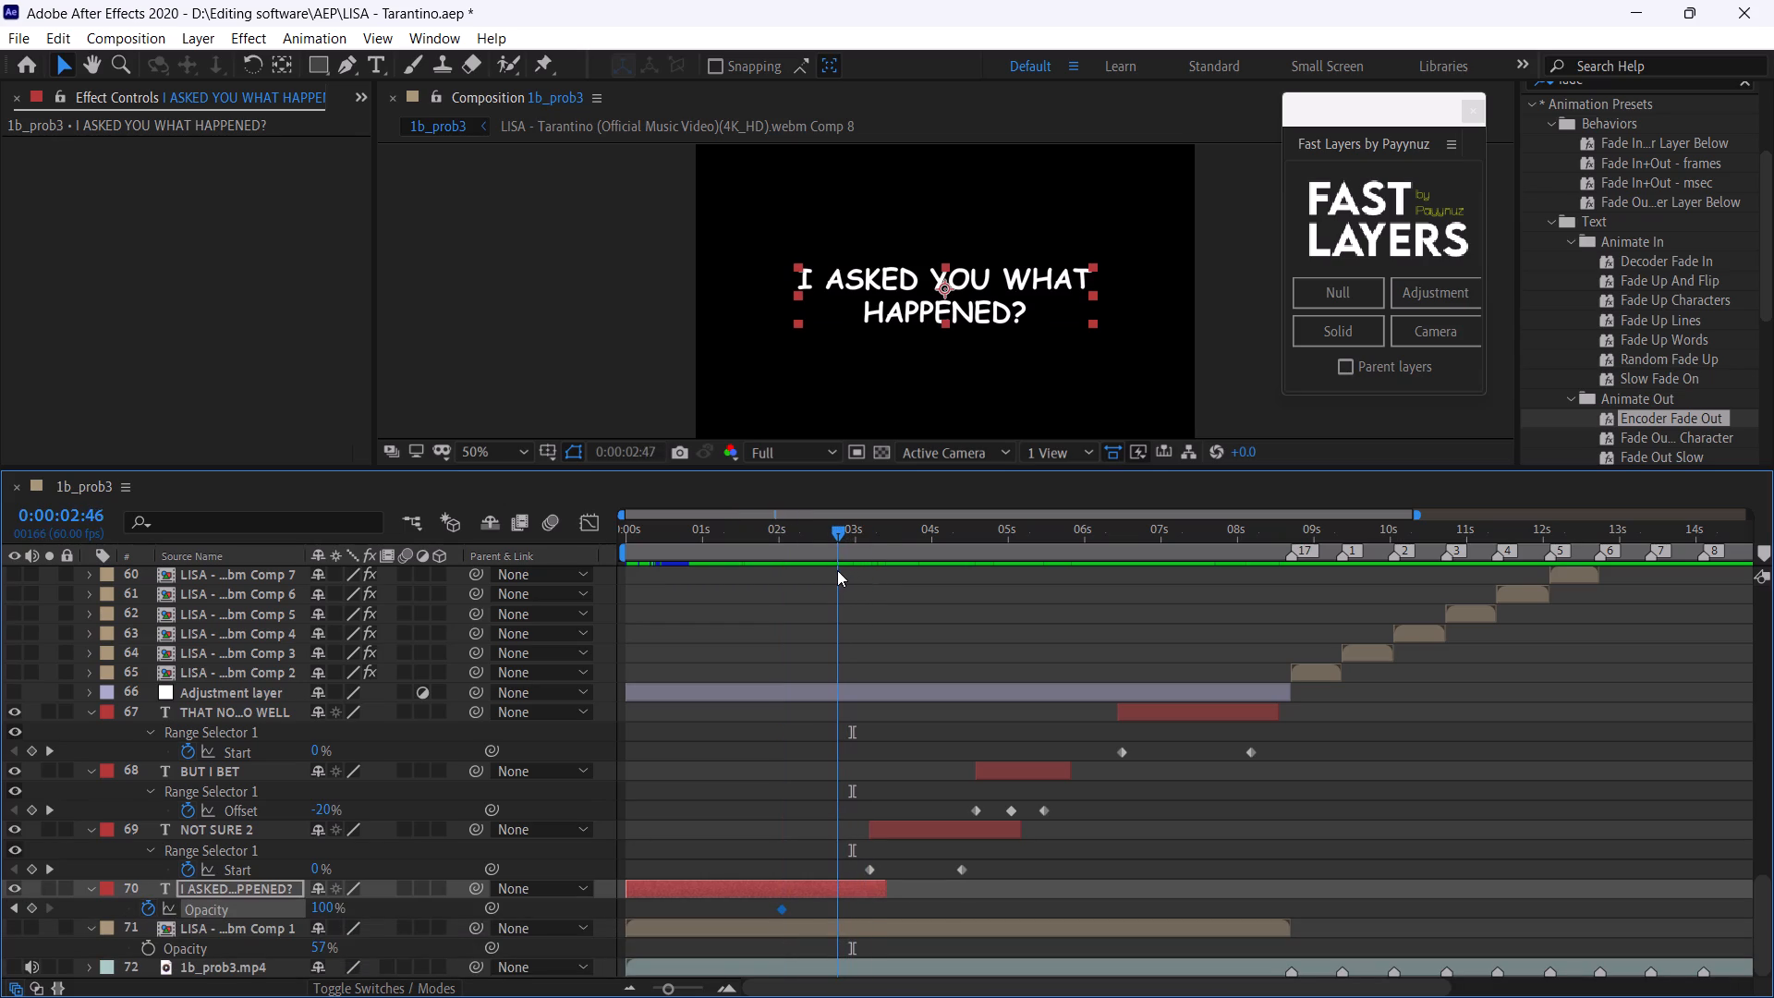
{"action": "left_click_drag", "start_coordinate": [837, 570], "coordinate": [872, 603]}
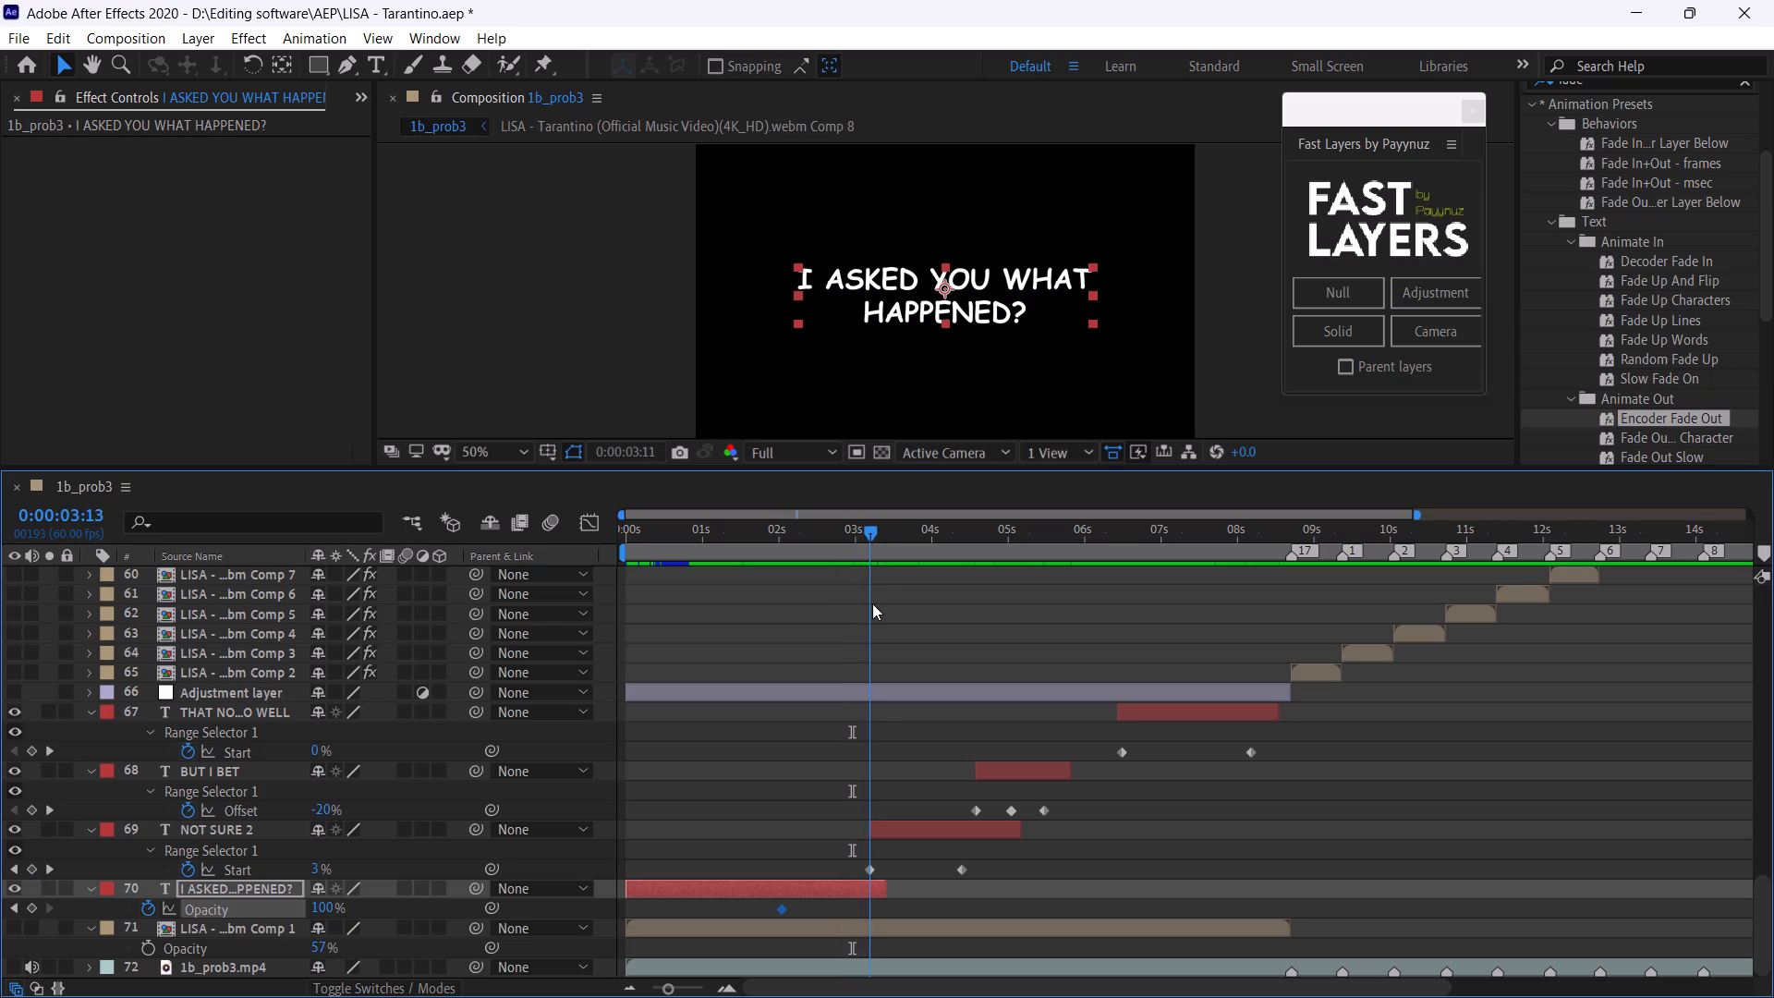
{"action": "left_click_drag", "start_coordinate": [872, 603], "coordinate": [883, 617]}
{"action": "left_click", "coordinate": [328, 913]}
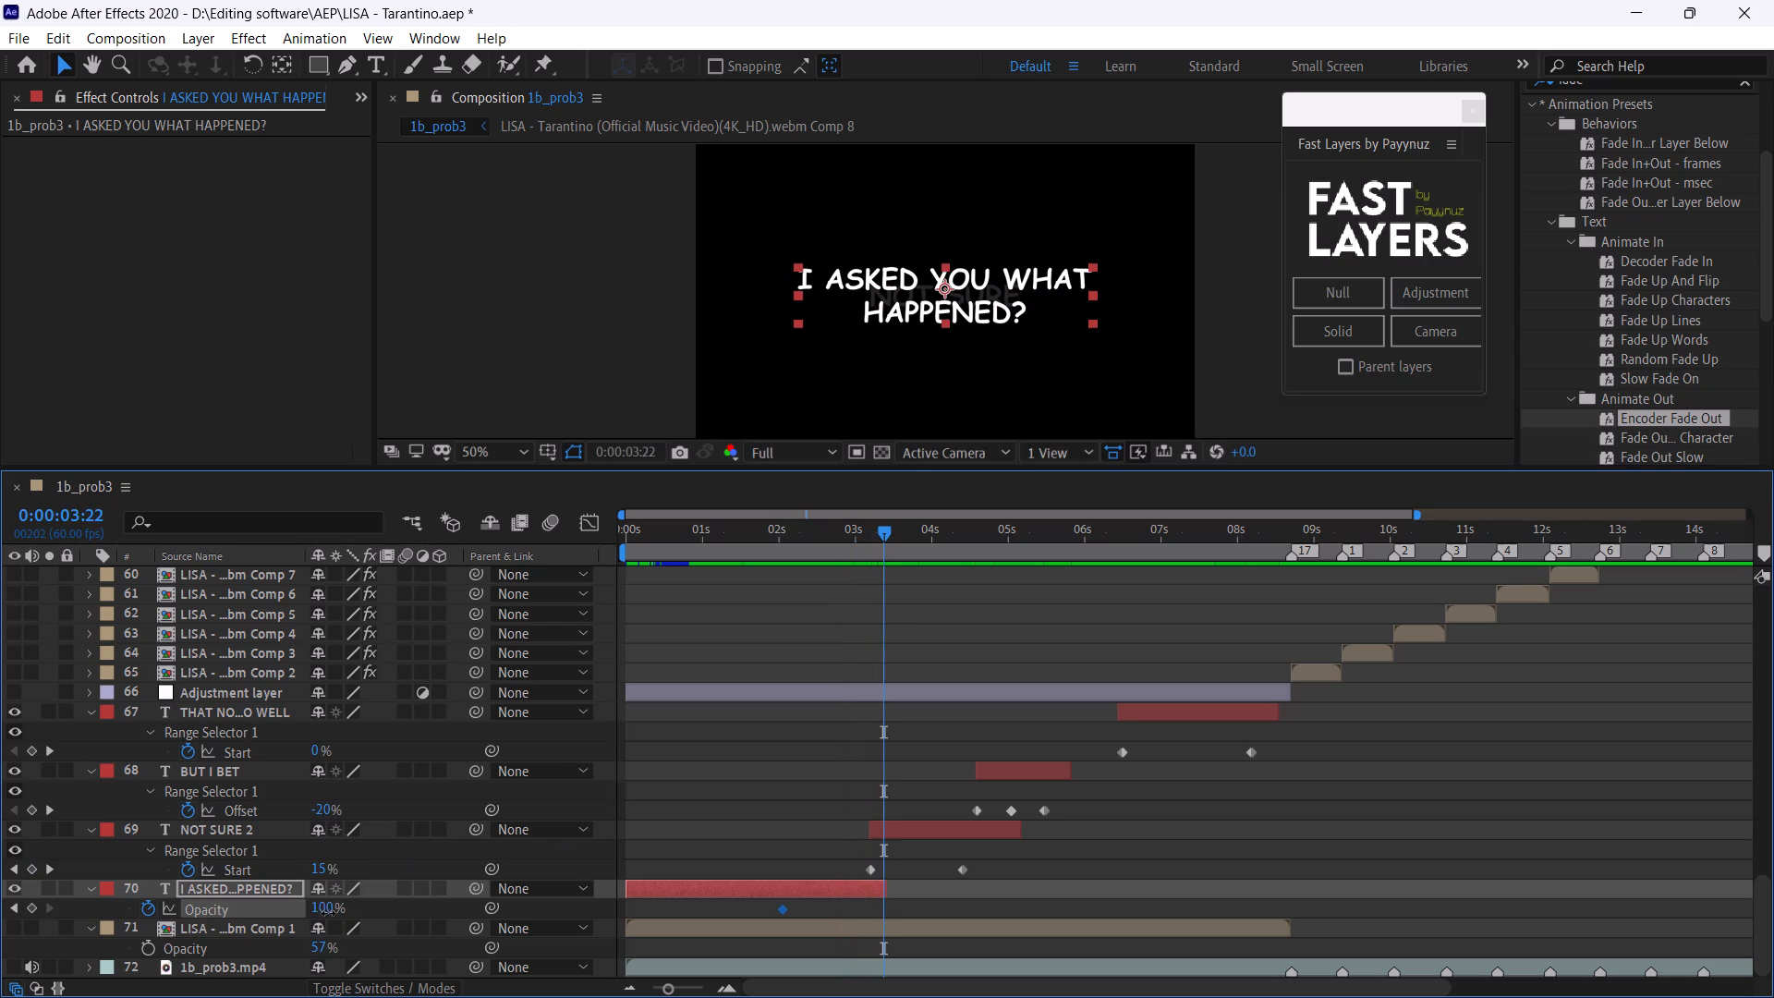
{"action": "key", "text": "0"}
{"action": "key", "text": "Return"}
Play the captions from 0:00:01:20 and again from 0:00:00:00, checking the opacity fade-out of I ASKED YOU WHAT HAPPENED?.
{"action": "left_click", "coordinate": [728, 535]}
{"action": "key", "text": "space"}
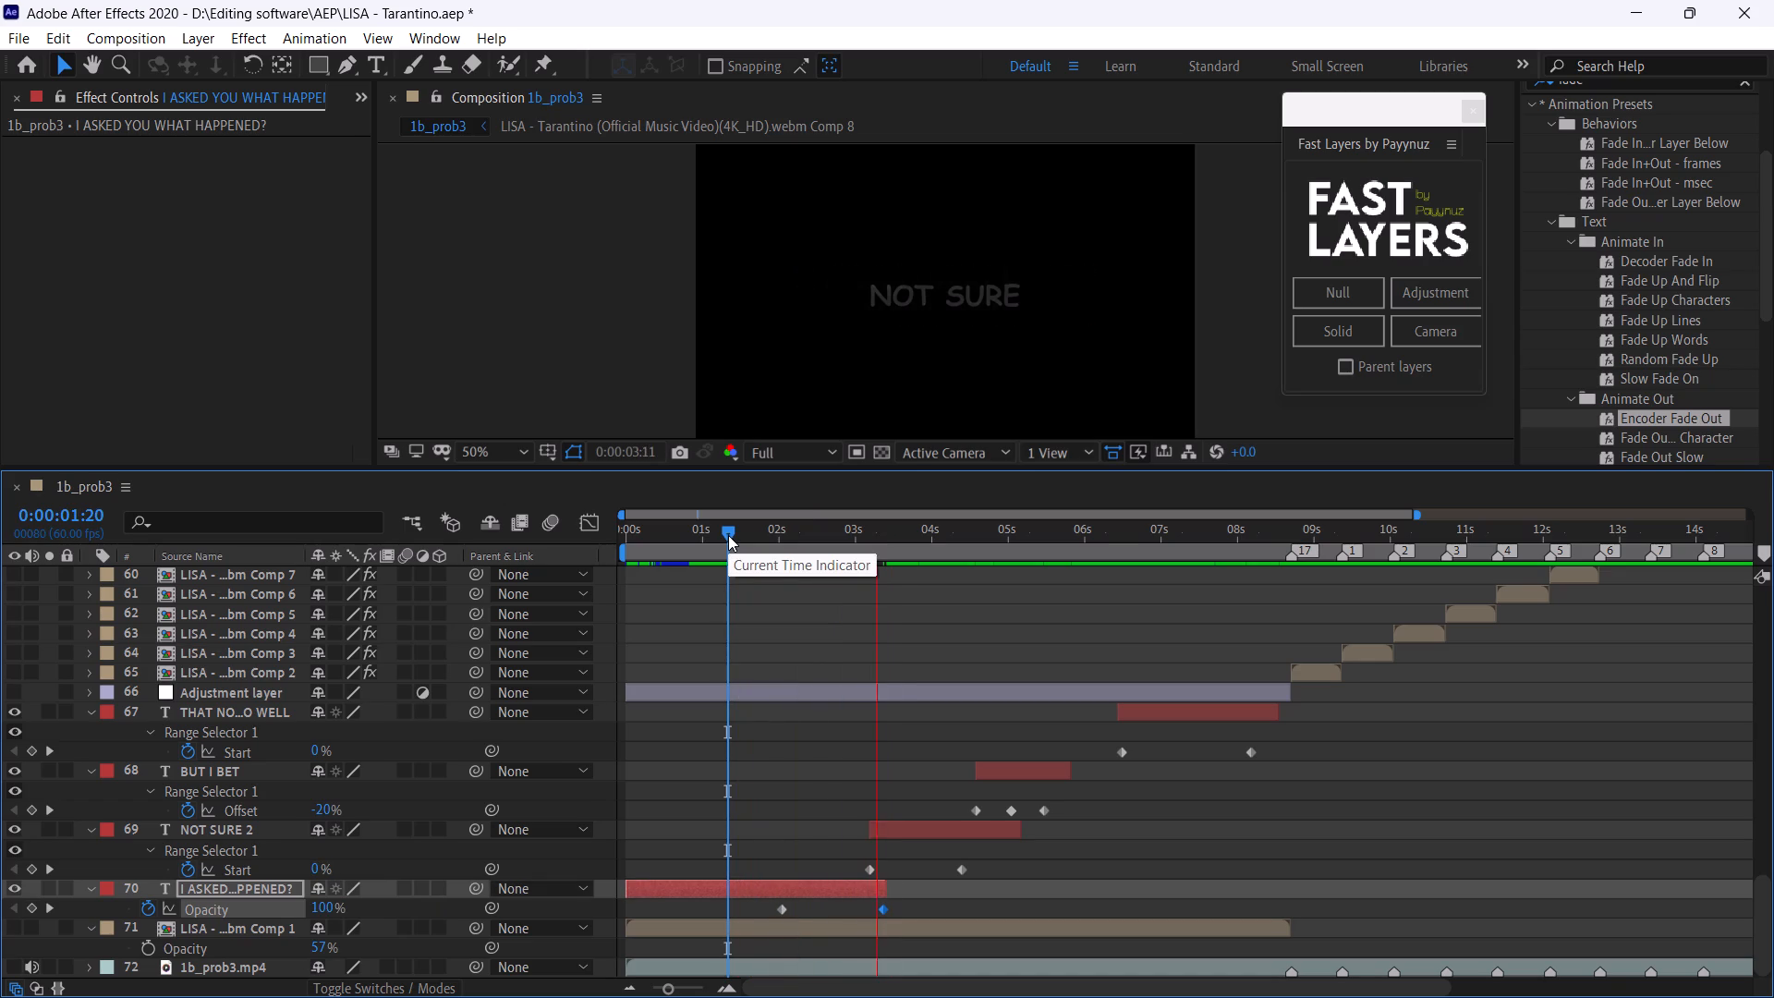
{"action": "left_click_drag", "start_coordinate": [637, 531], "coordinate": [583, 533]}
{"action": "key", "text": "space"}
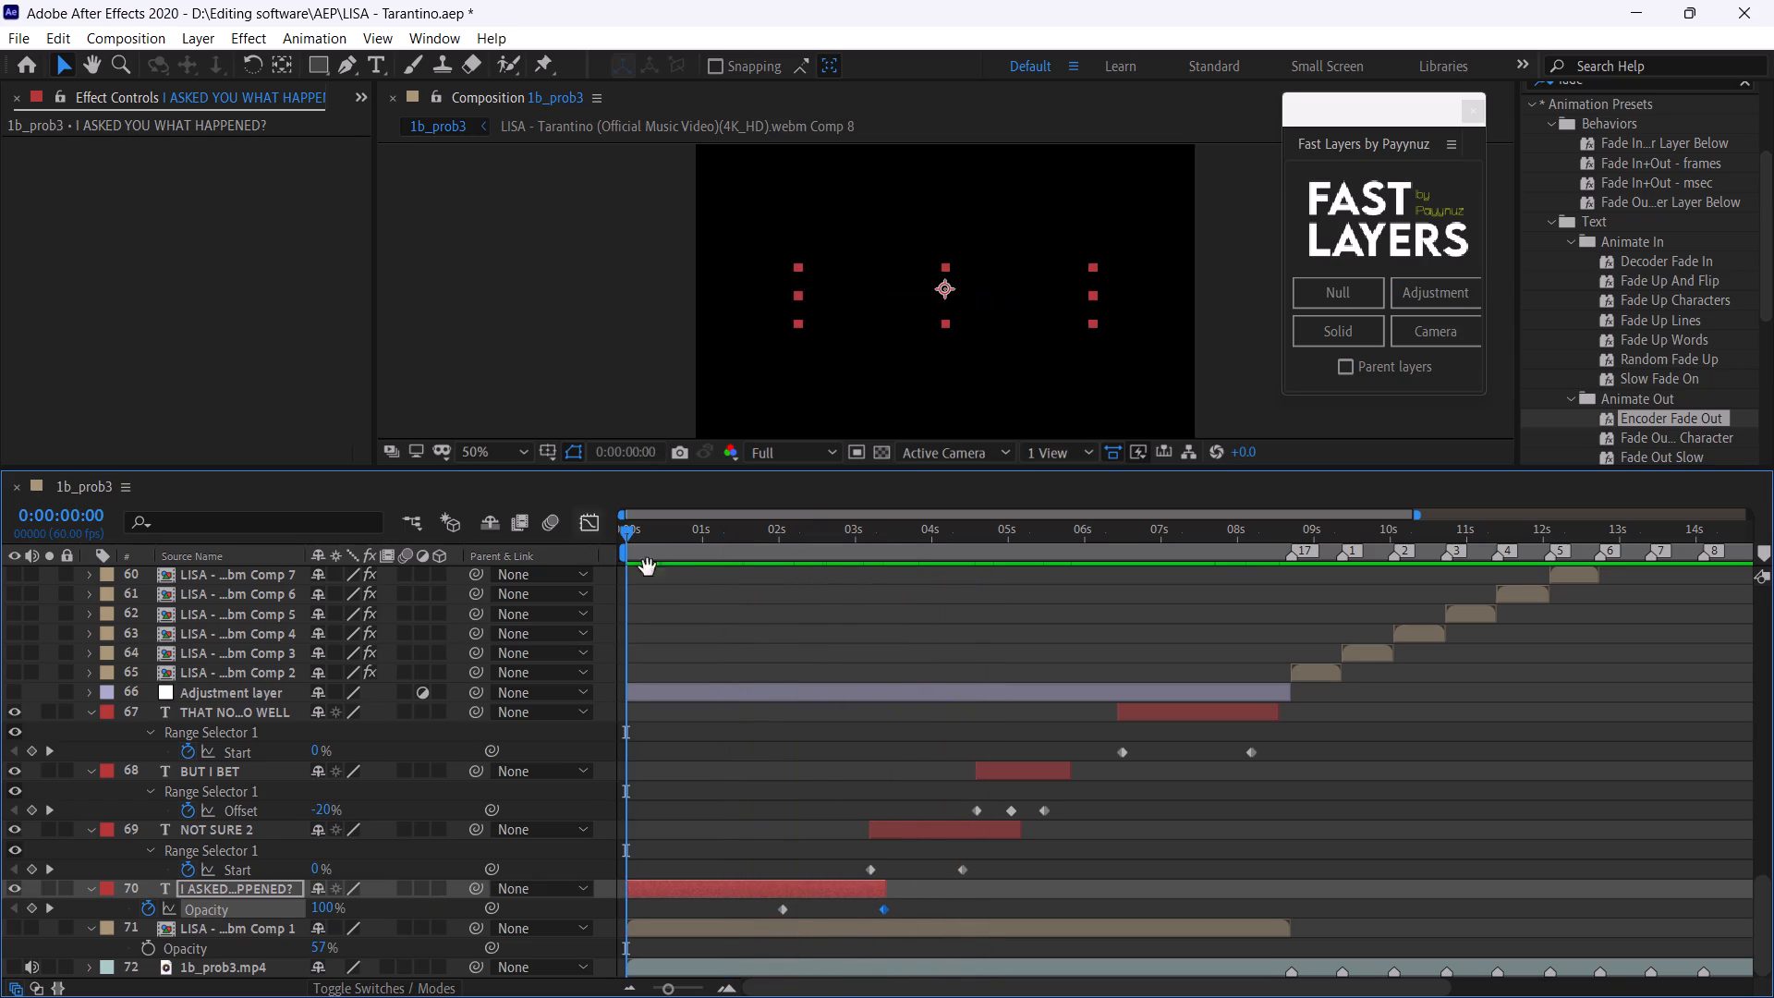
Save the project.
{"action": "key", "text": "ctrl+s"}
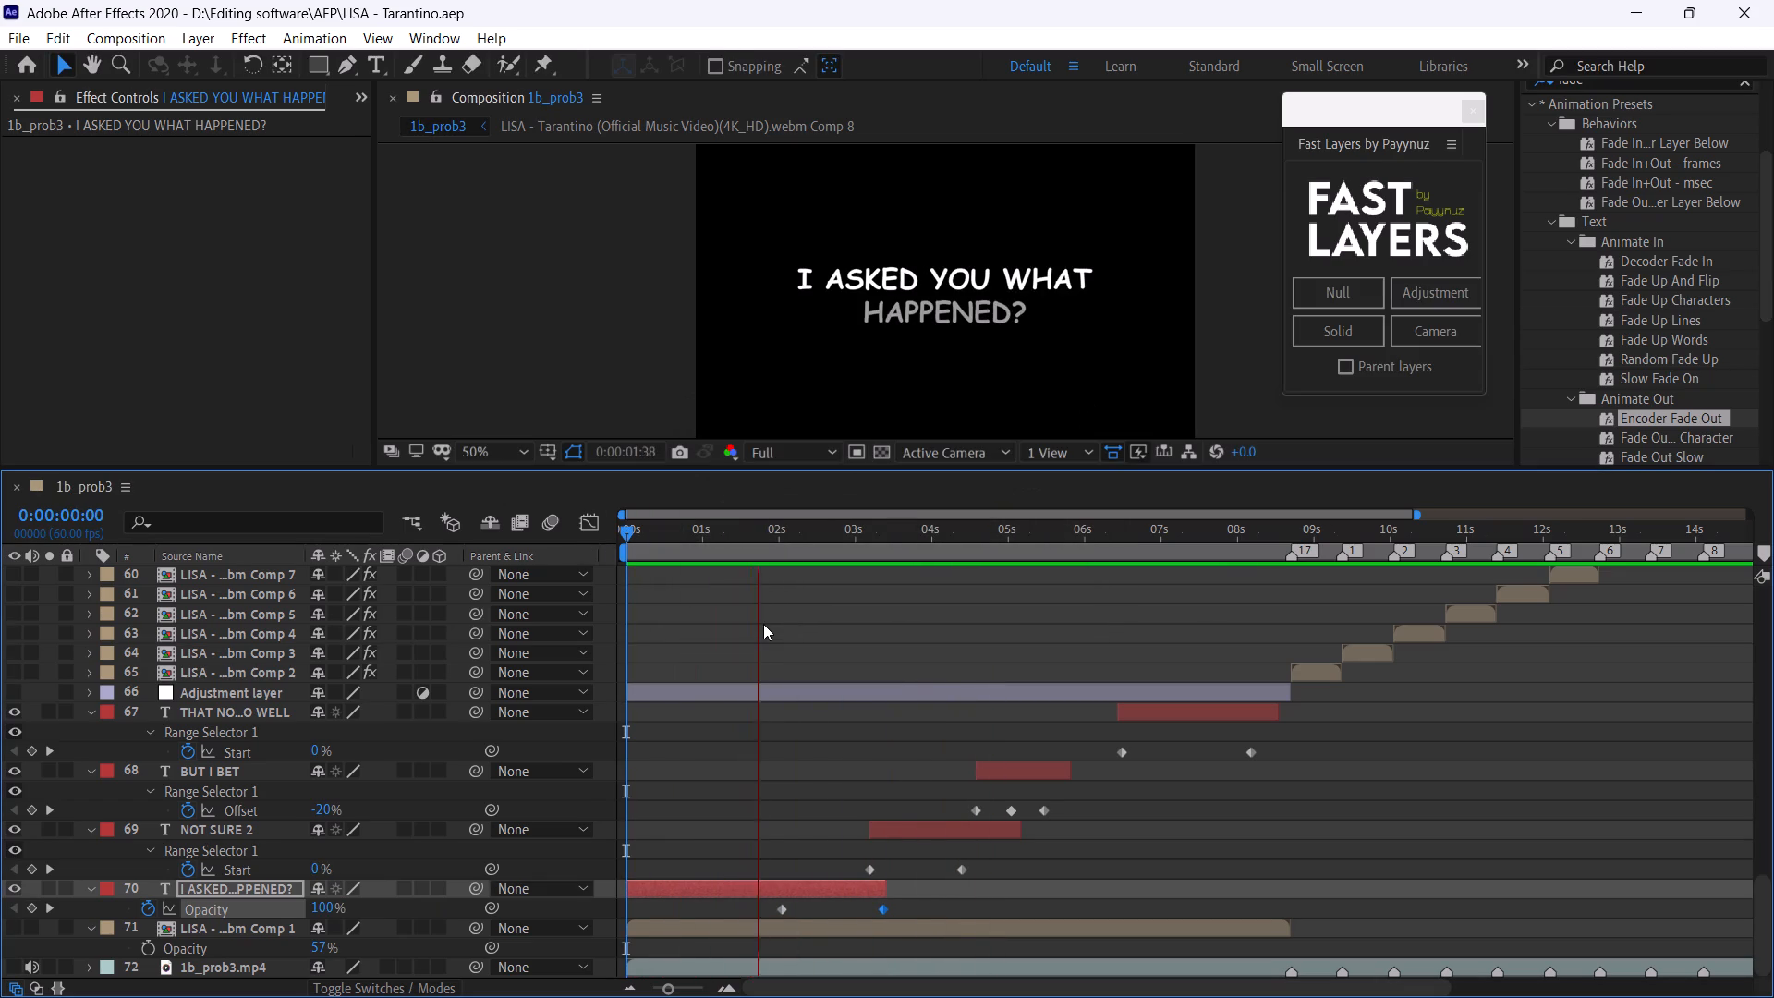
Replay the captions from 0:00:00:00 through BUT I BET, checking the transitions between them.
{"action": "left_click_drag", "start_coordinate": [635, 536], "coordinate": [609, 534]}
{"action": "key", "text": "space"}
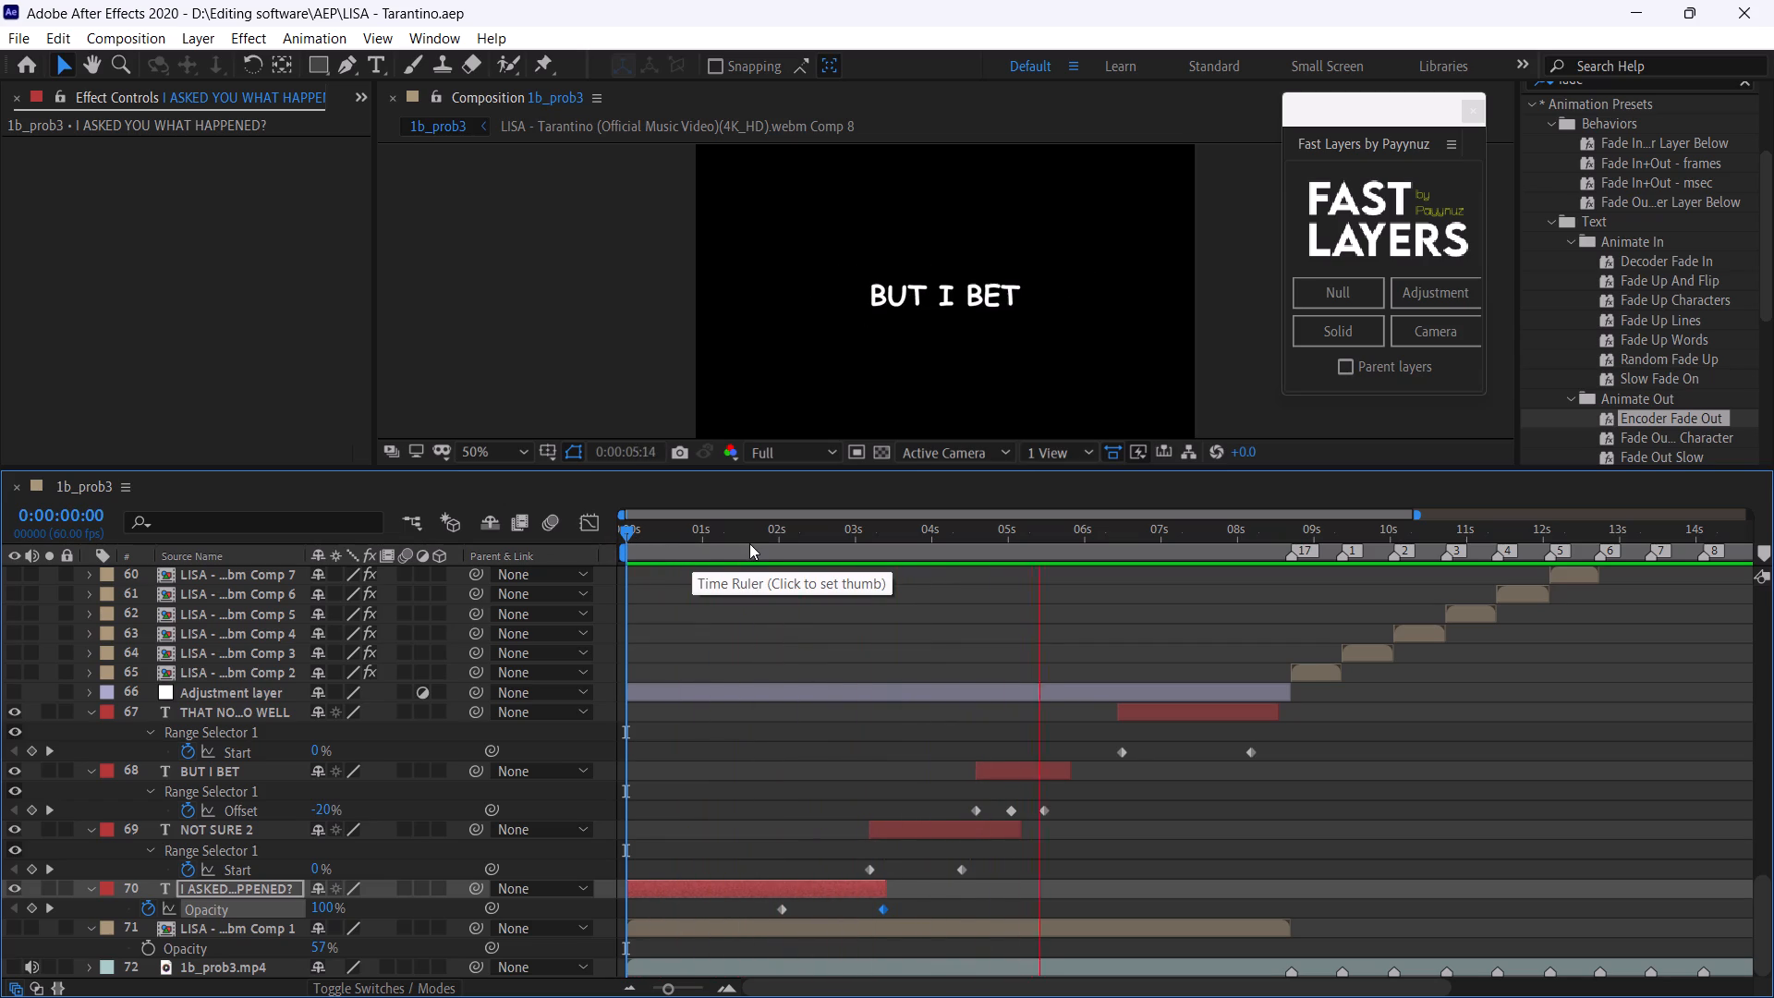
Copy both opacity keyframes from the I ASKED YOU WHAT HAPPENED? caption (layer 70) and go to 0:00:04:12 in the NOT SURE 2 caption.
{"action": "left_click", "coordinate": [909, 535]}
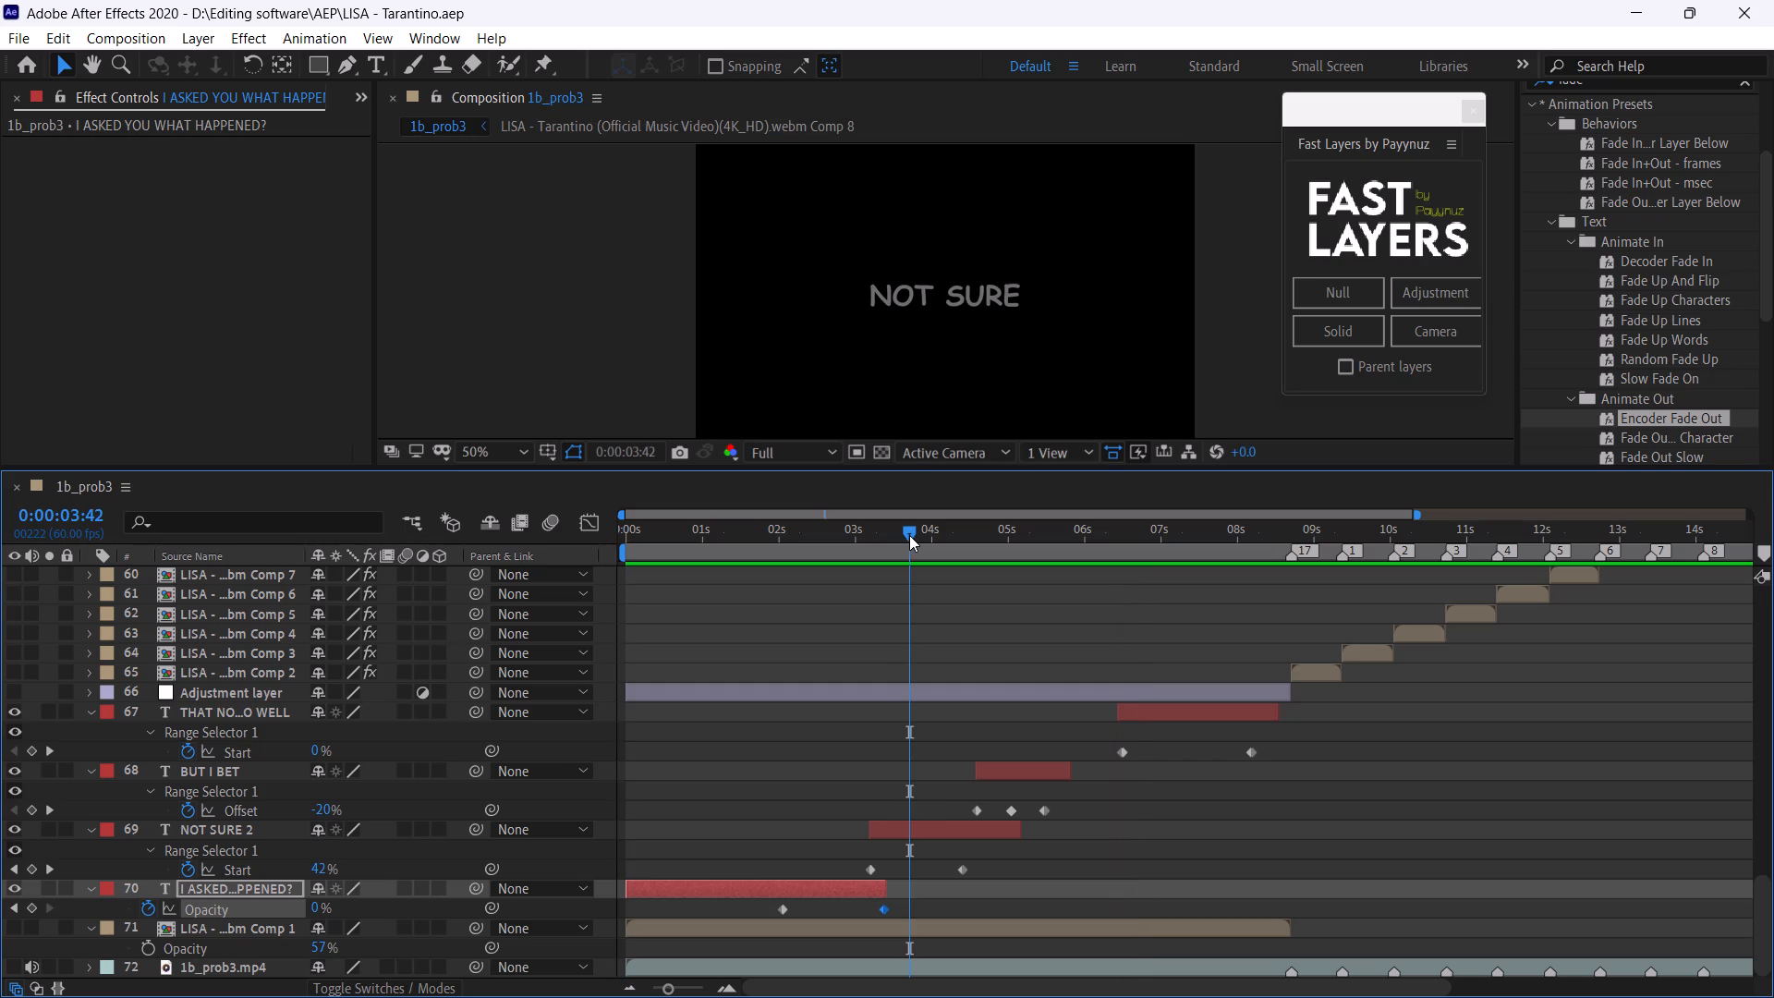
{"action": "left_click_drag", "start_coordinate": [770, 907], "coordinate": [902, 917]}
{"action": "key", "text": "ctrl+c"}
{"action": "key", "text": "ctrl+c"}
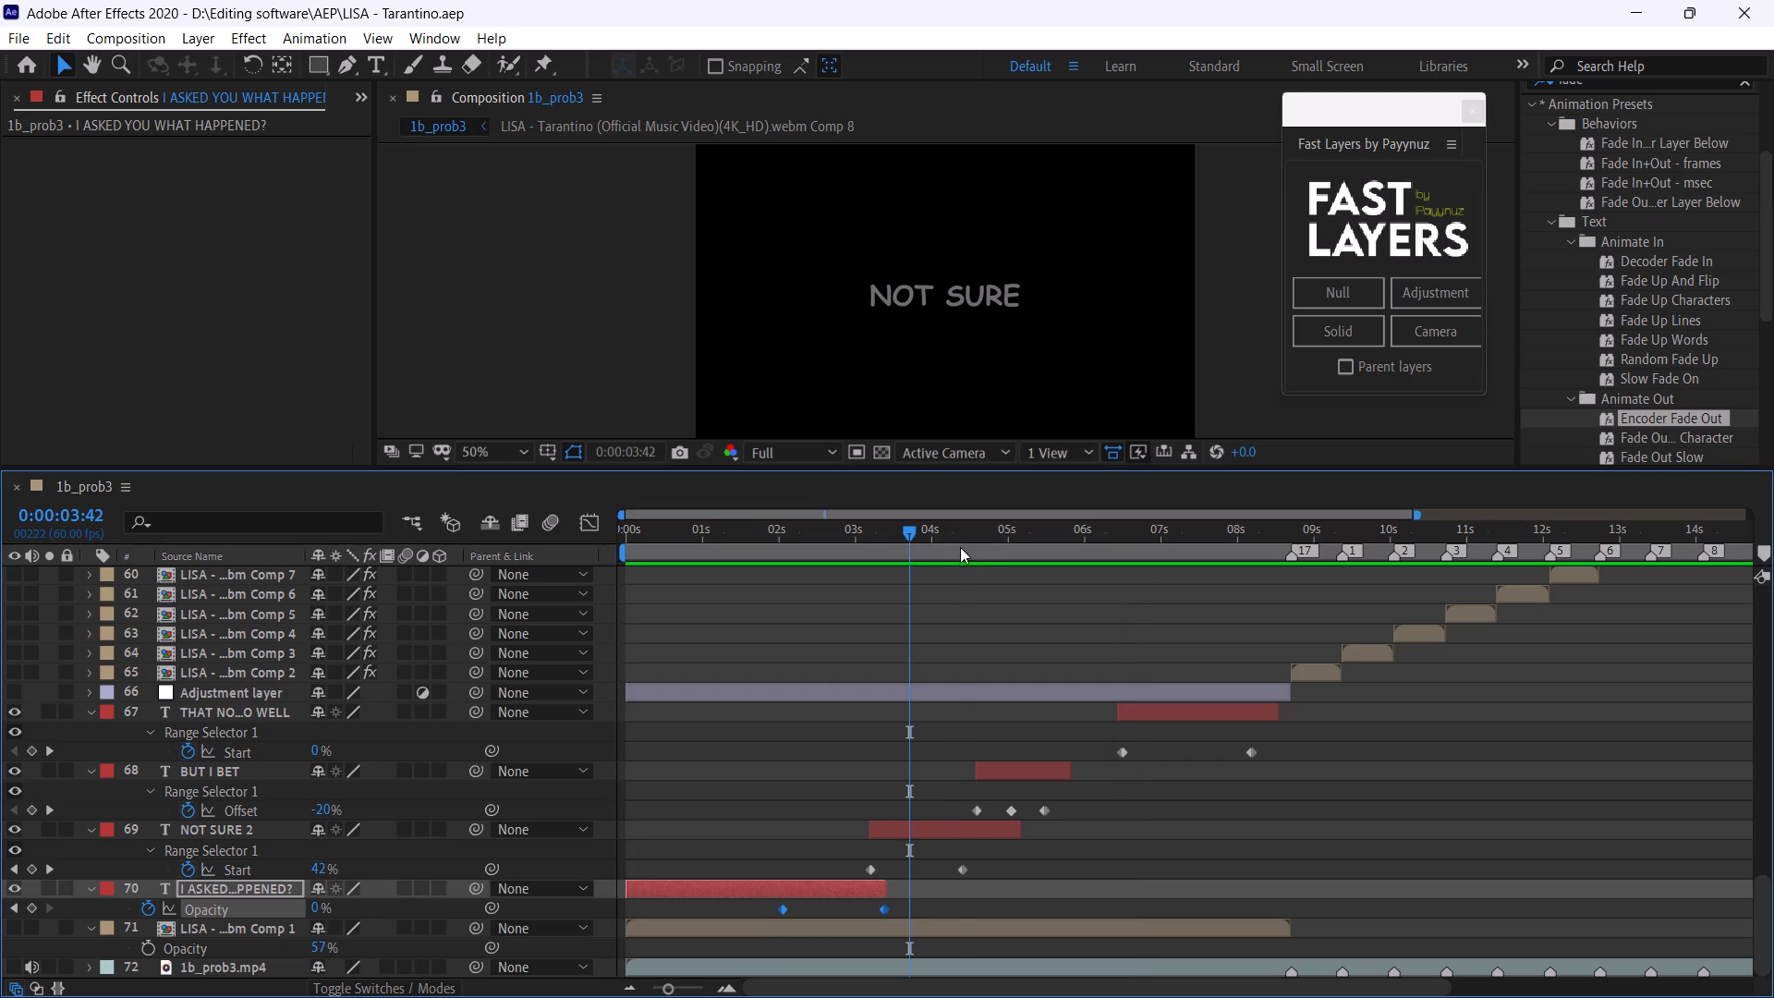
{"action": "left_click_drag", "start_coordinate": [960, 546], "coordinate": [937, 545]}
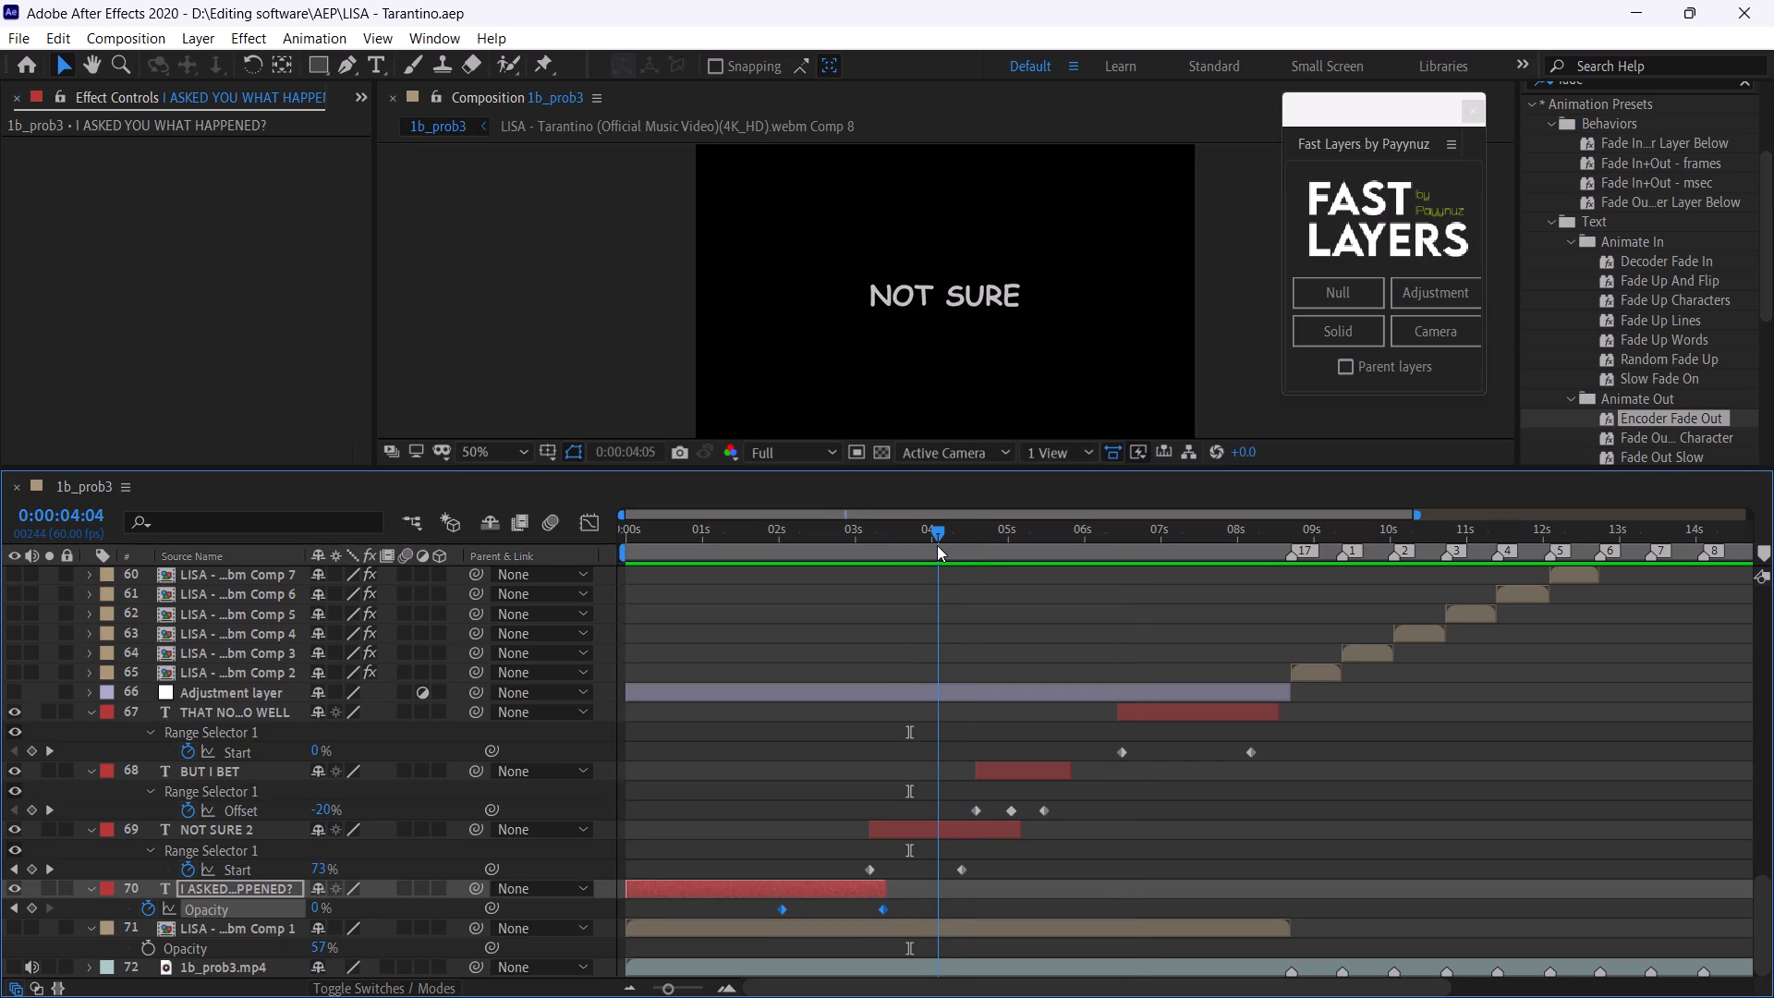
{"action": "left_click_drag", "start_coordinate": [937, 545], "coordinate": [947, 558]}
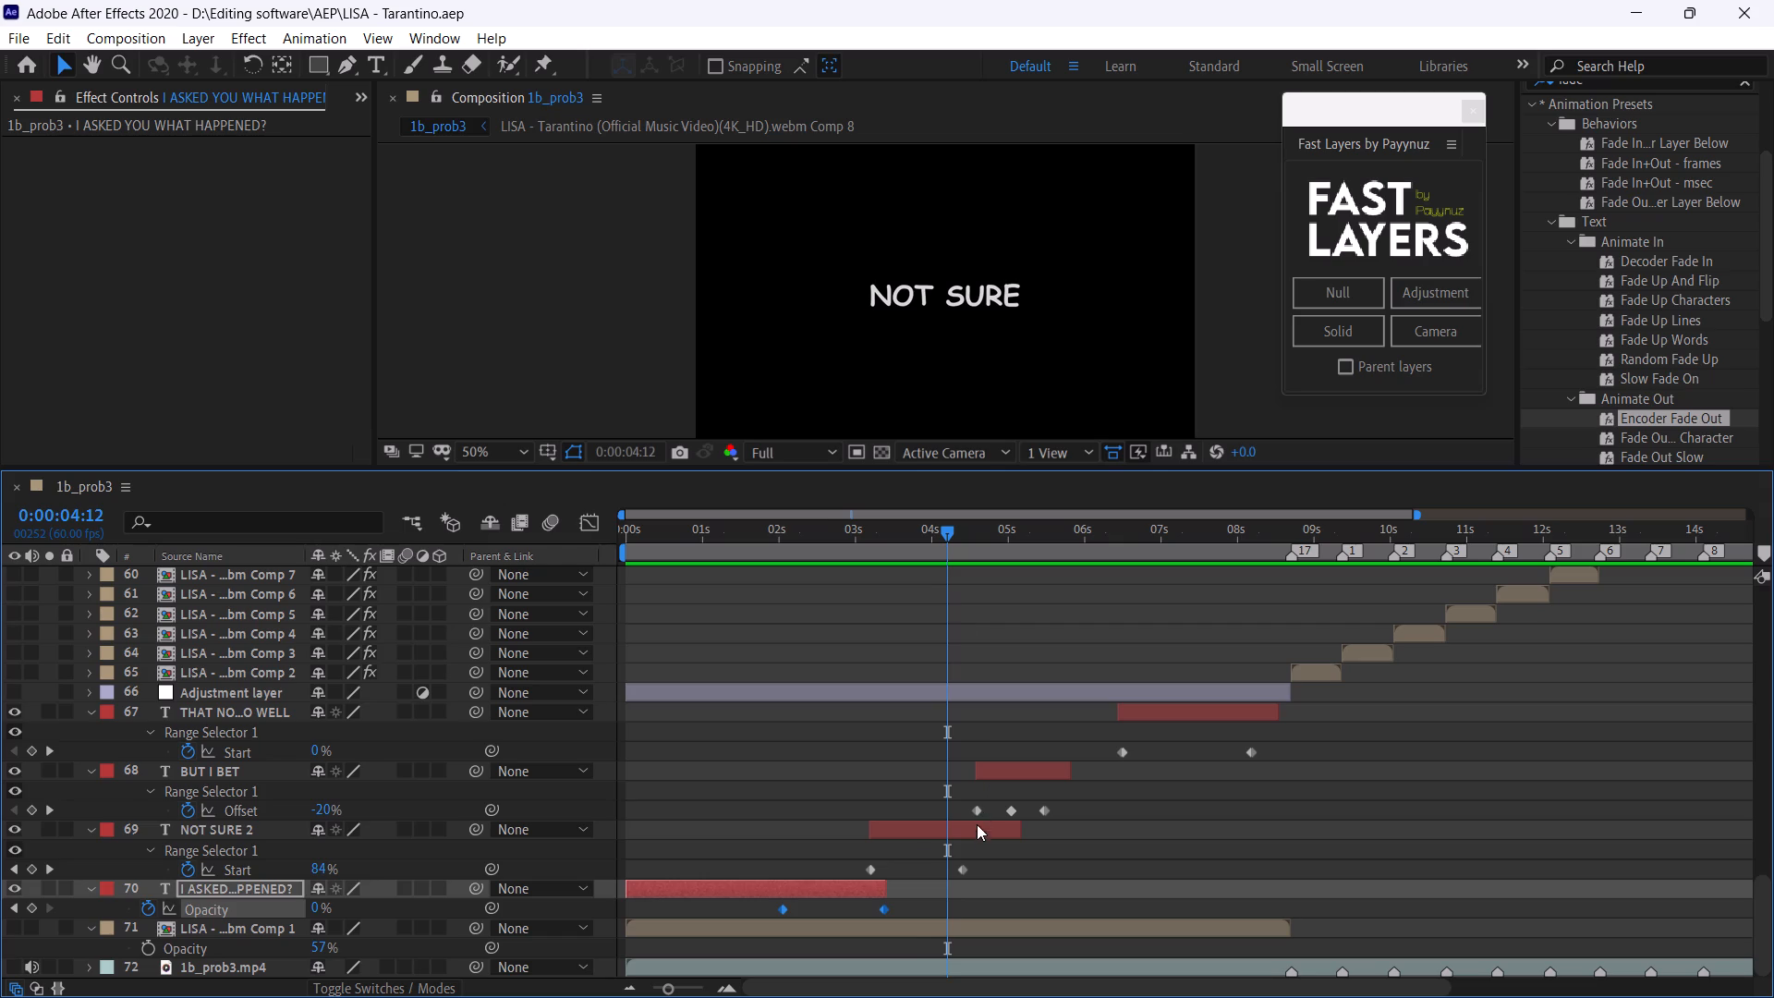
Paste the opacity keyframes into the NOT SURE 2 caption at 0:00:04:12, move the 0% keyframe to the layer's end and preview.
{"action": "left_click", "coordinate": [976, 833]}
{"action": "key", "text": "ctrl+v"}
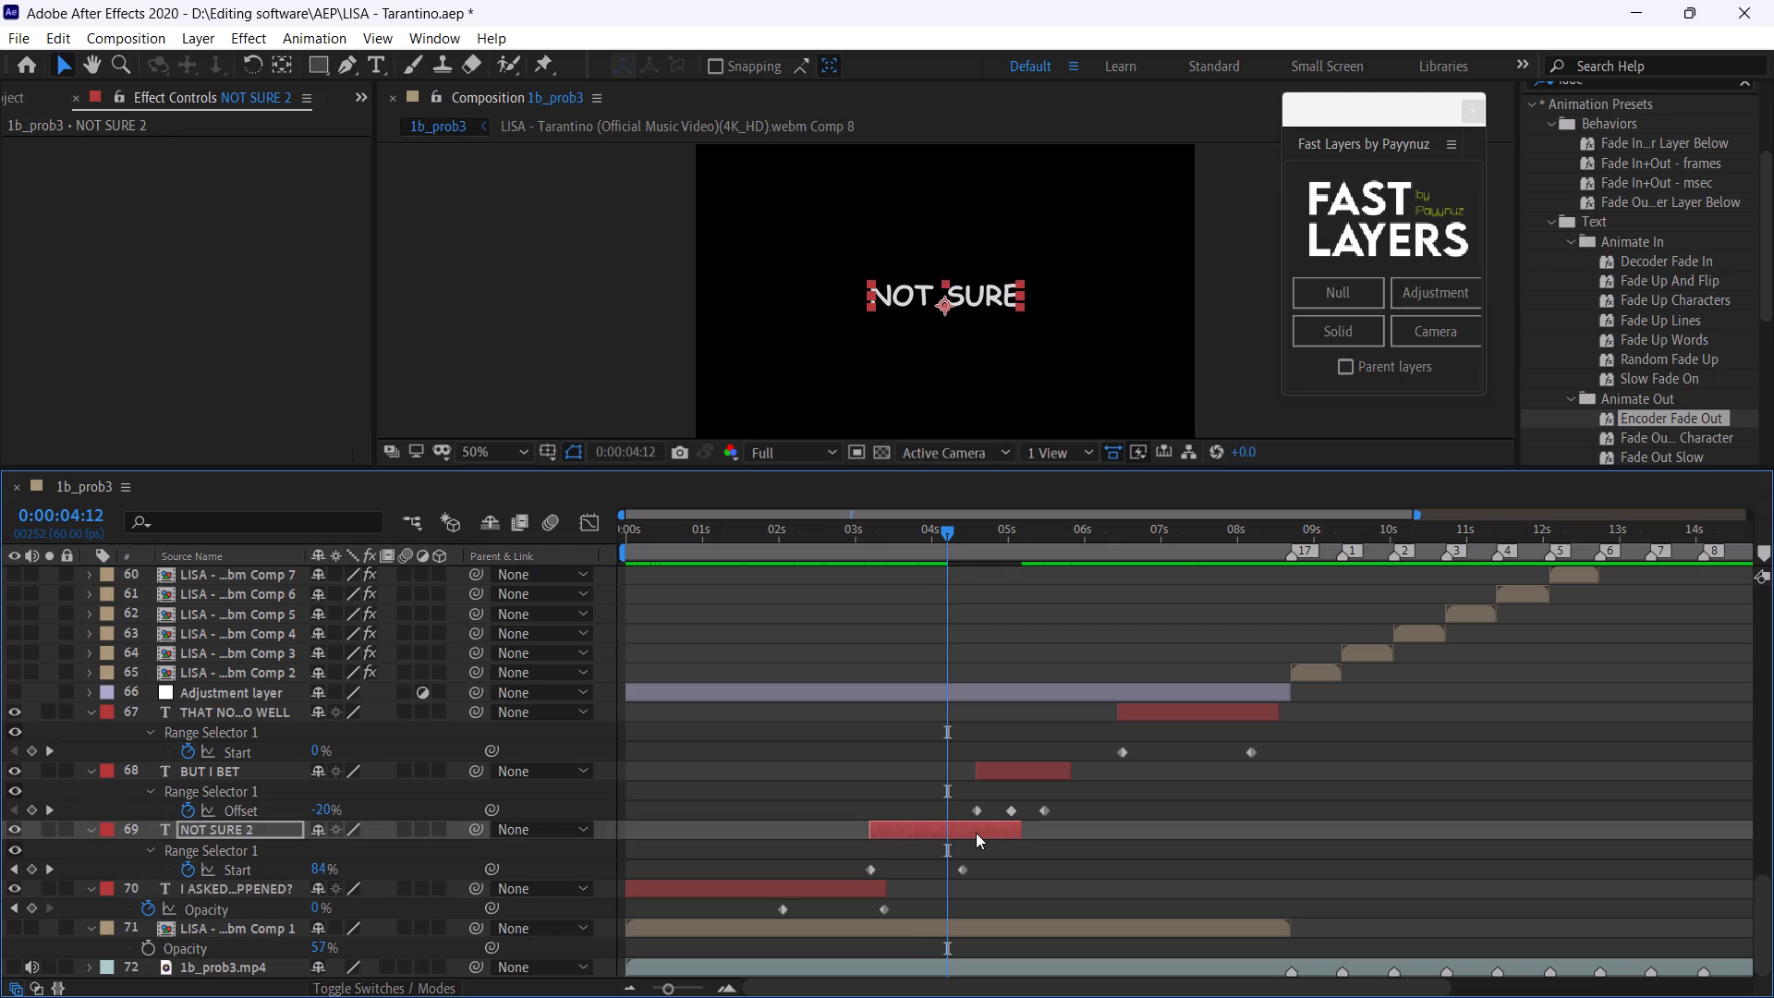
{"action": "key", "text": "u"}
{"action": "key", "text": "u"}
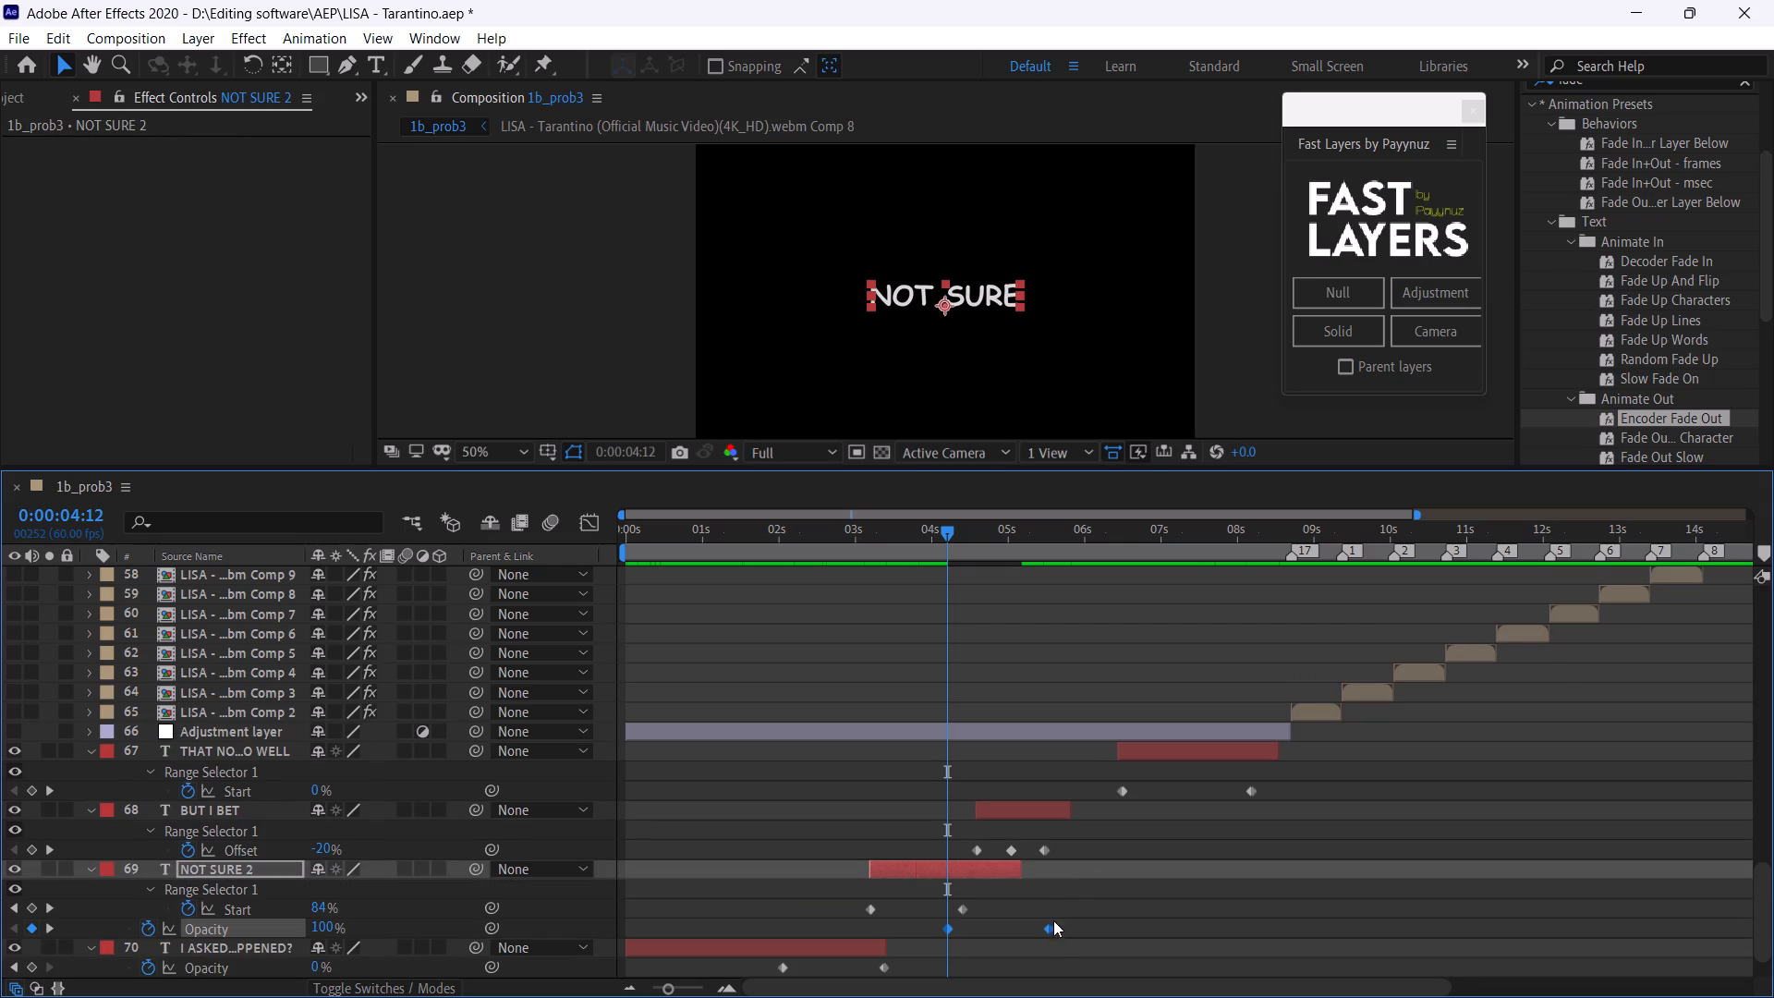
{"action": "left_click_drag", "start_coordinate": [1044, 929], "coordinate": [1015, 929], "text": "alt"}
{"action": "key", "text": "space"}
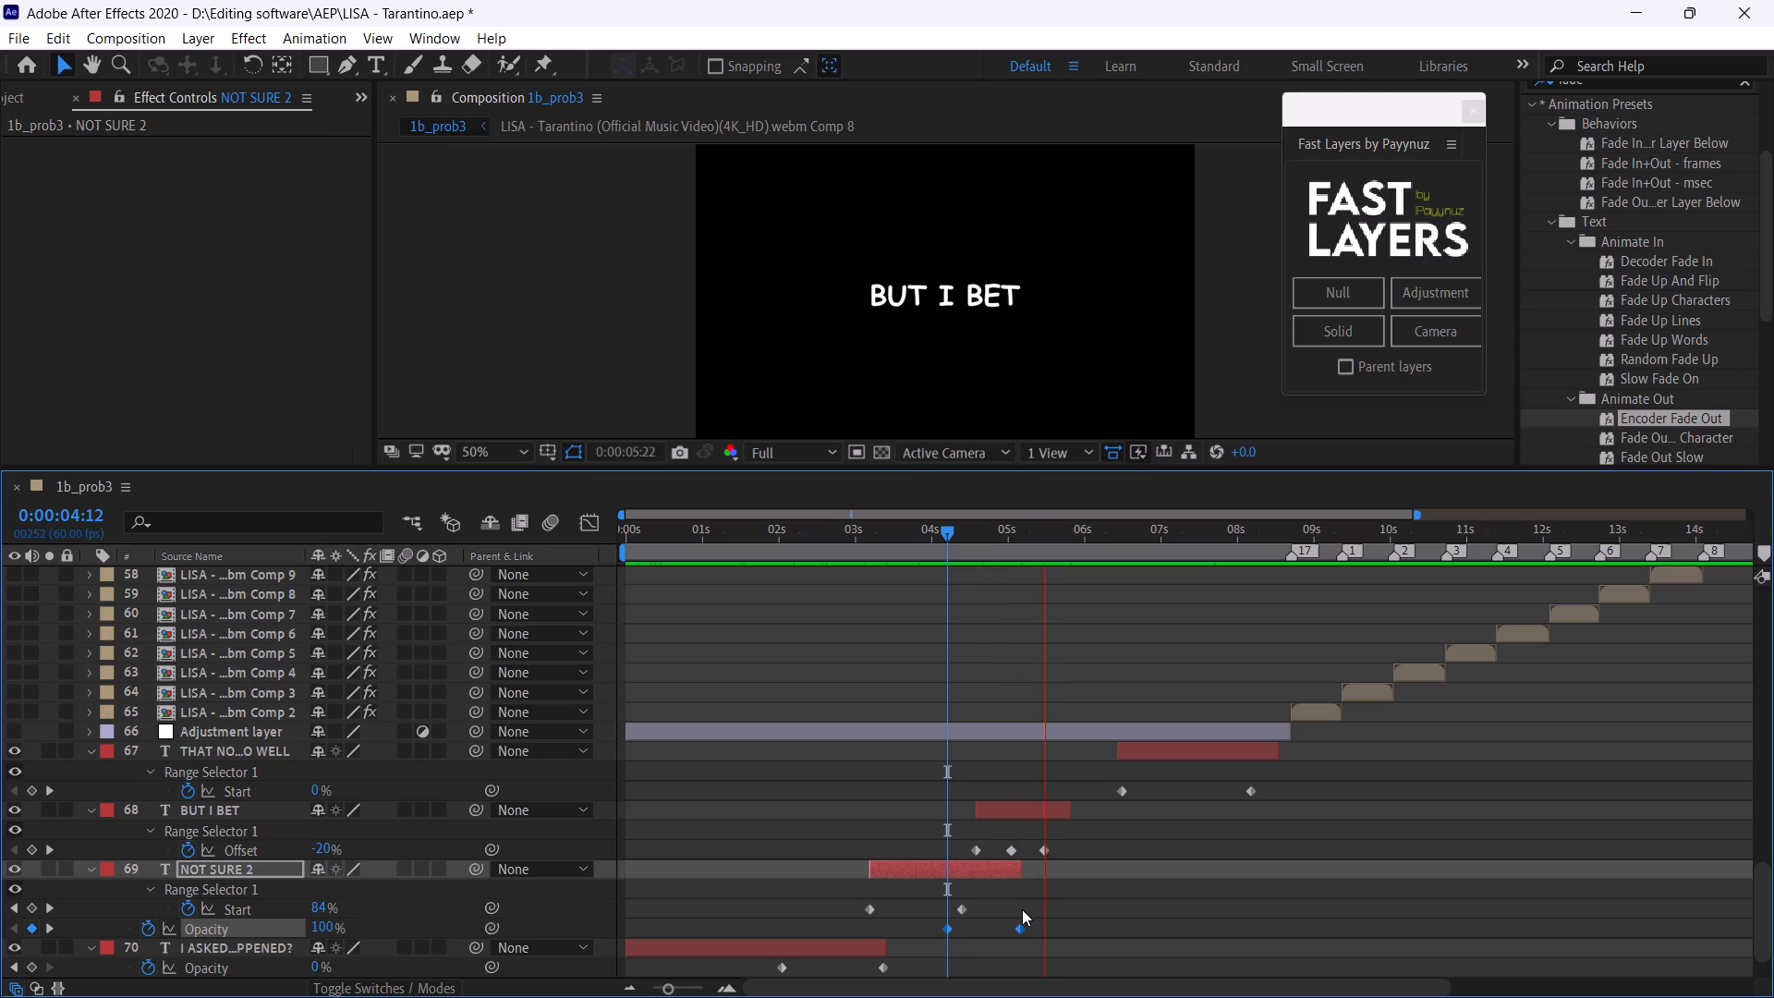
Paste the opacity keyframes into the BUT I BET caption at 0:00:05:28 and move the 0% keyframe near the layer's end.
{"action": "left_click", "coordinate": [1052, 539]}
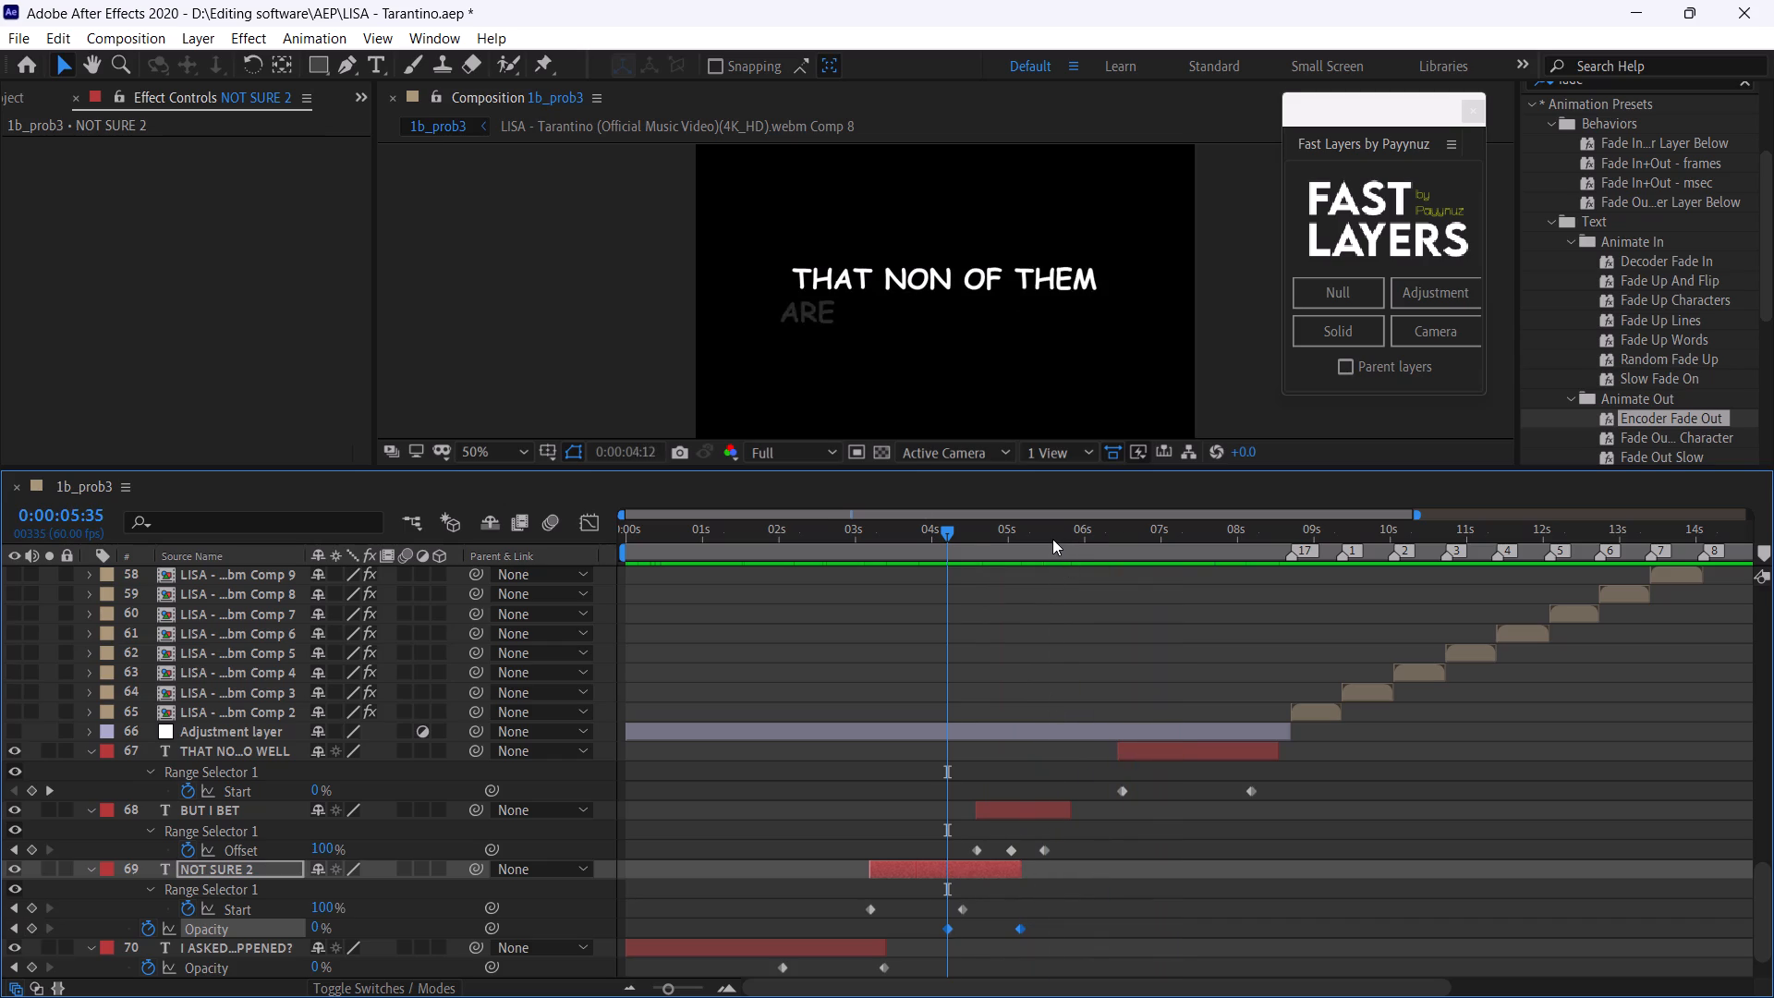
{"action": "left_click_drag", "start_coordinate": [1052, 539], "coordinate": [1044, 539]}
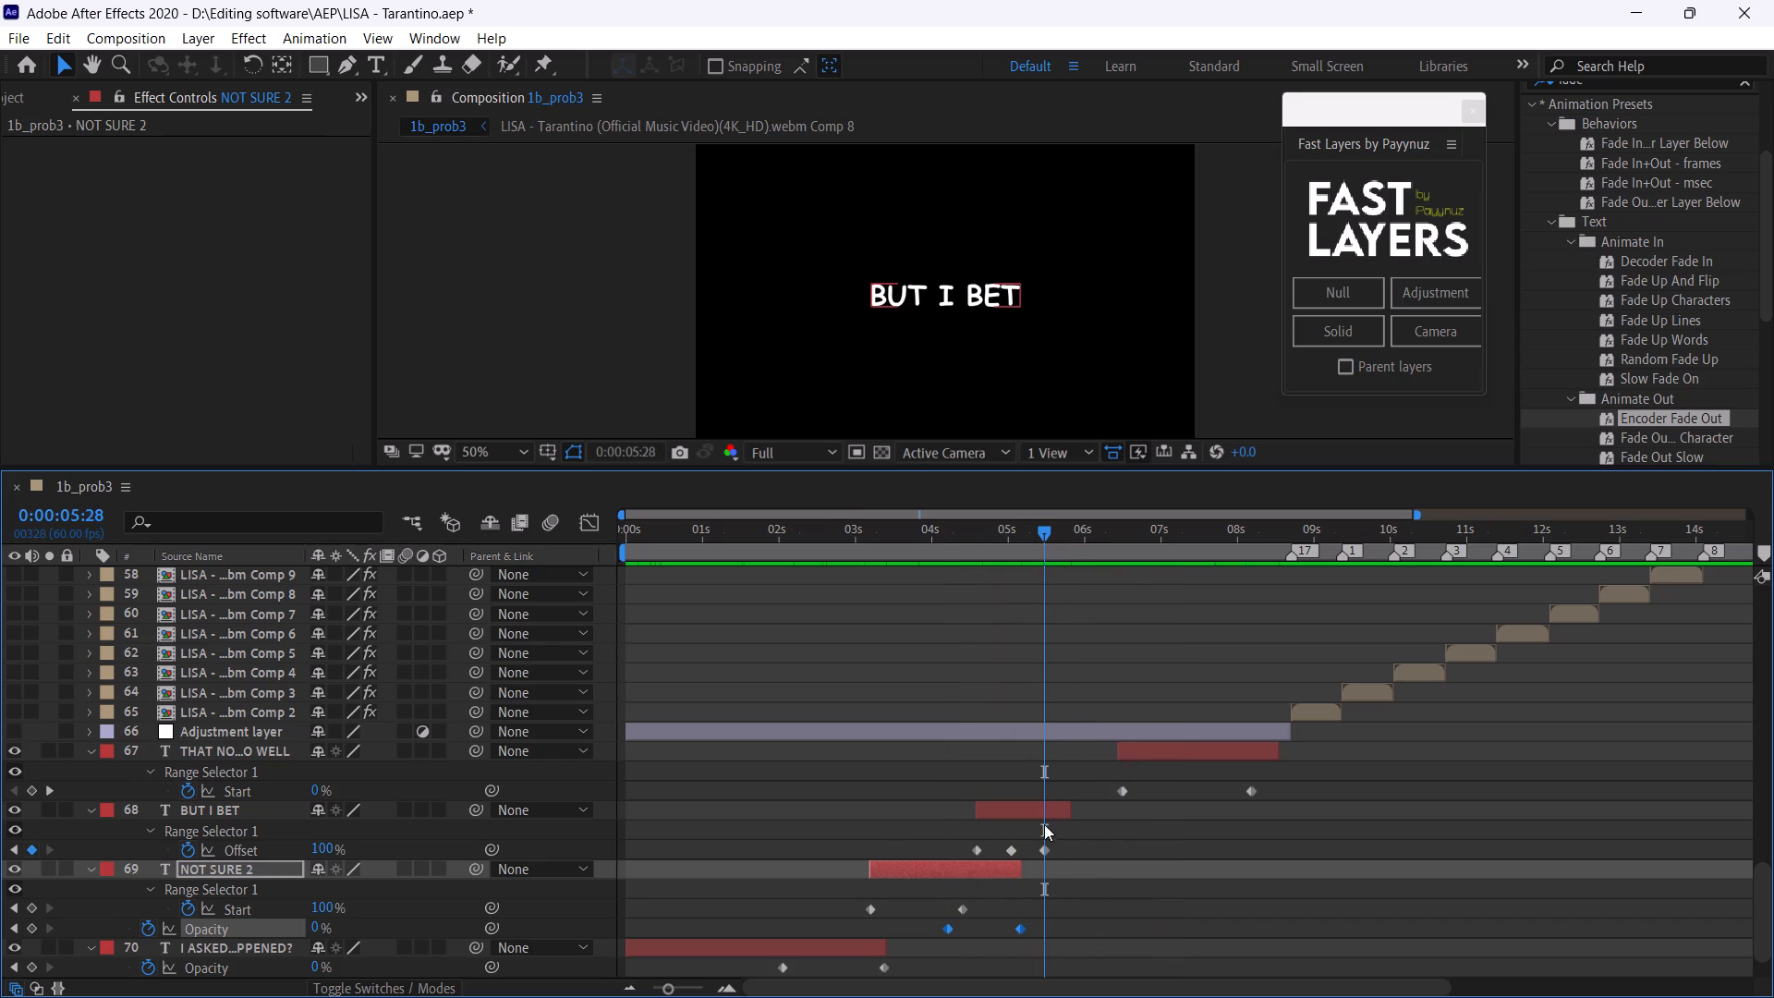
{"action": "left_click", "coordinate": [1053, 811]}
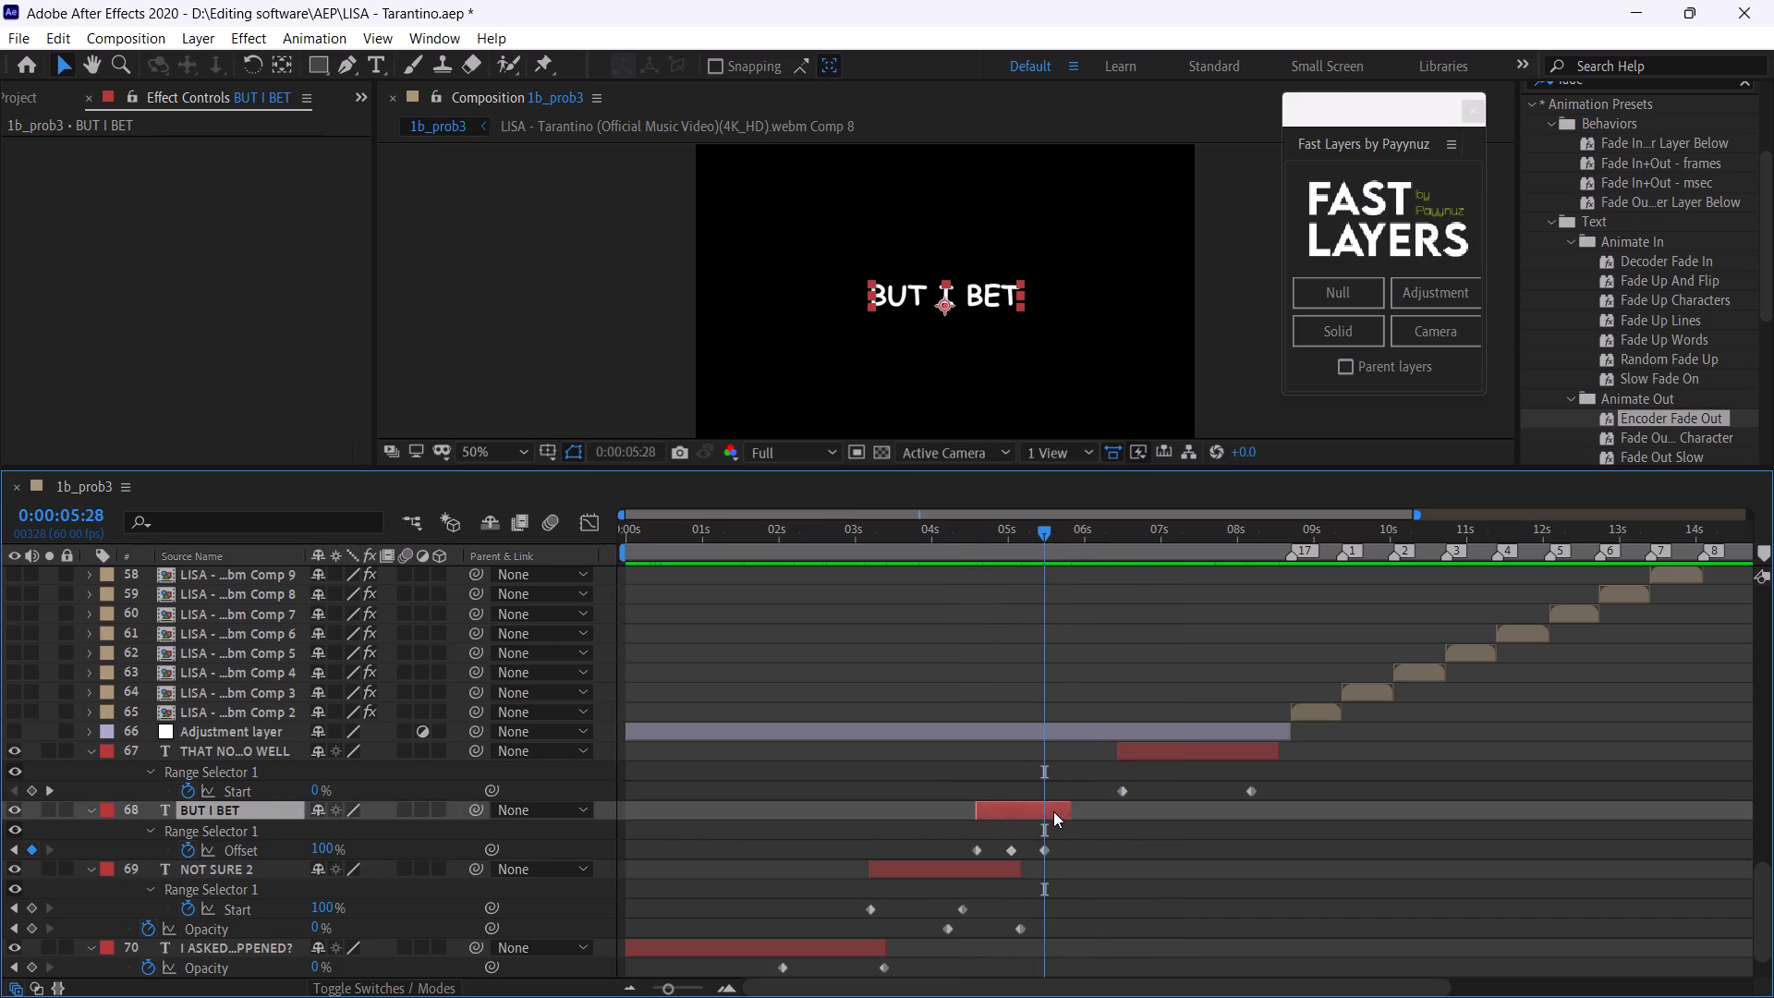
{"action": "key", "text": "ctrl+v"}
{"action": "key", "text": "u"}
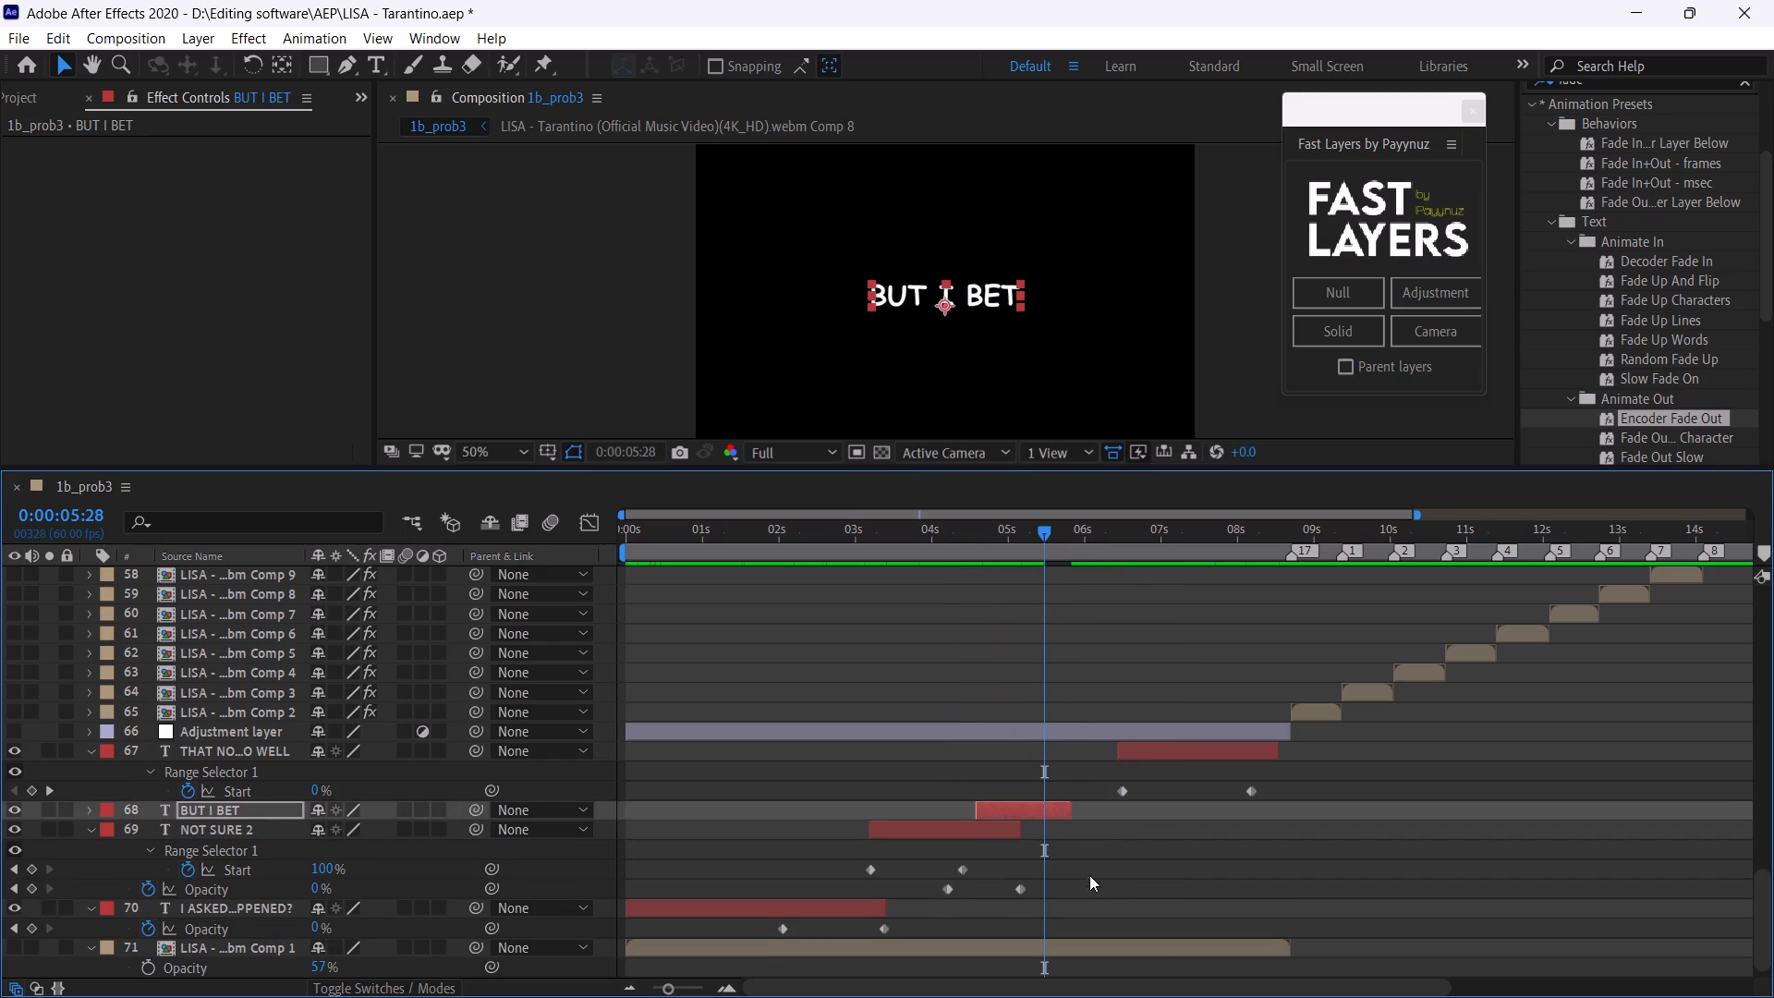
{"action": "key", "text": "u"}
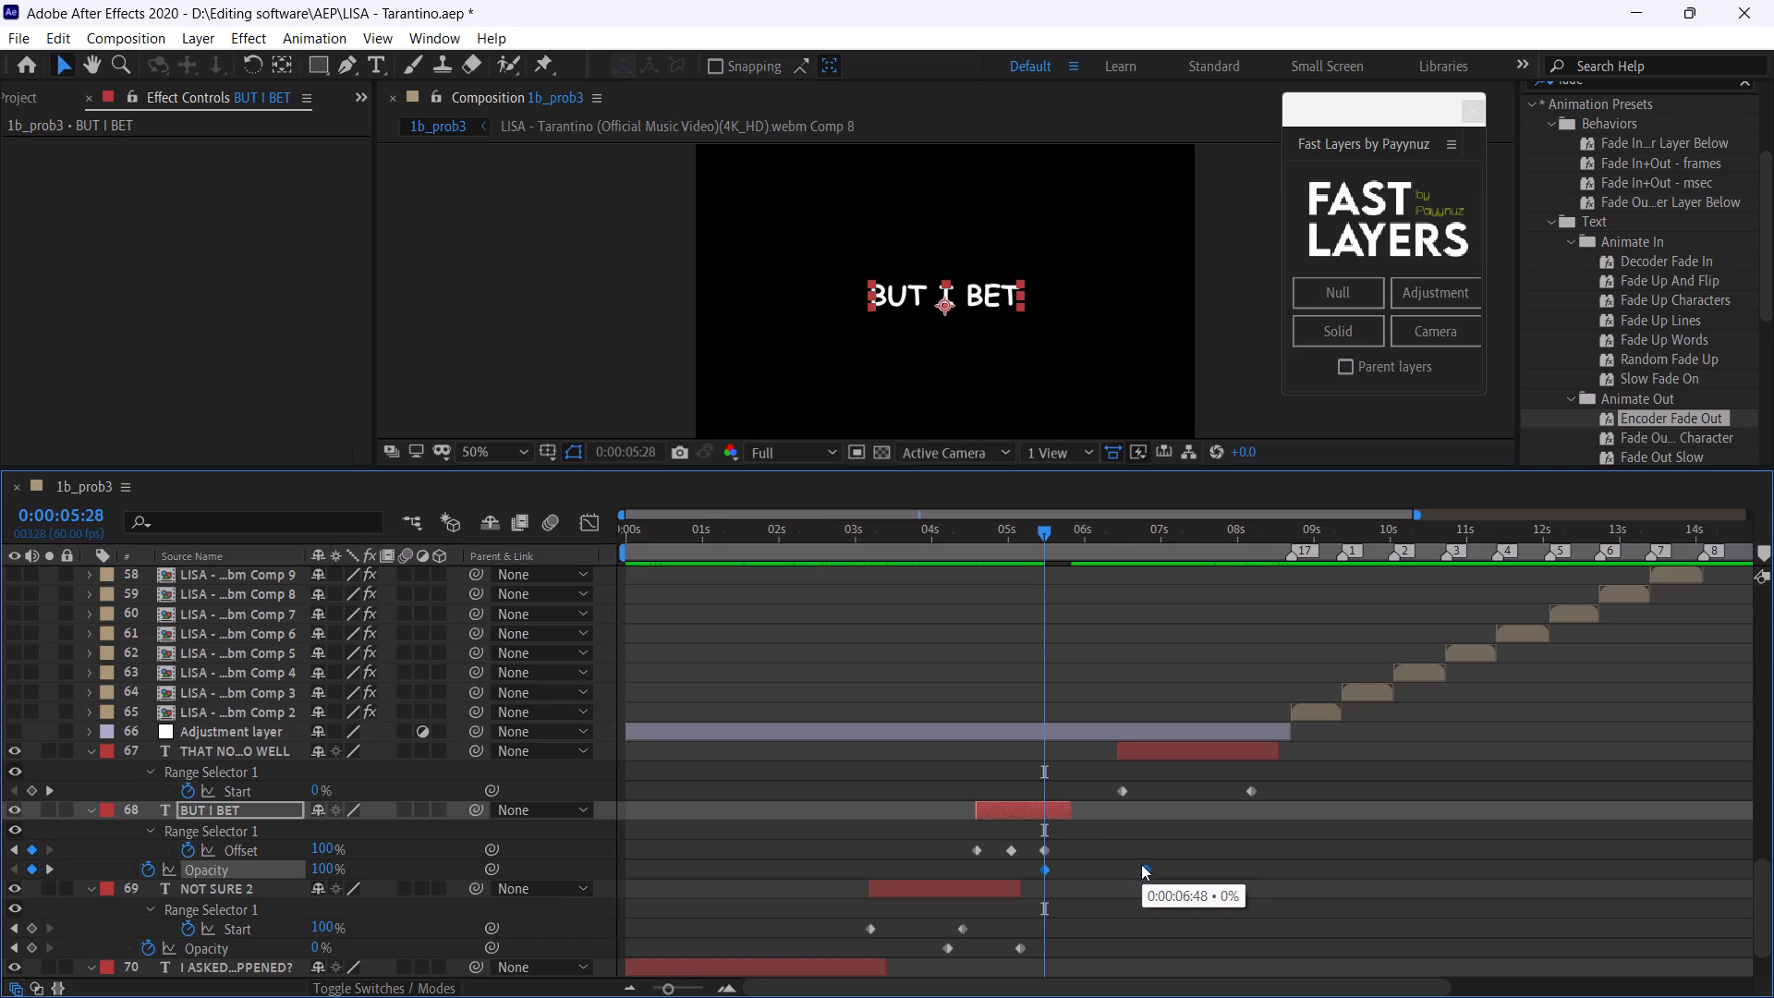
{"action": "left_click_drag", "start_coordinate": [1148, 870], "coordinate": [1077, 895], "text": "alt"}
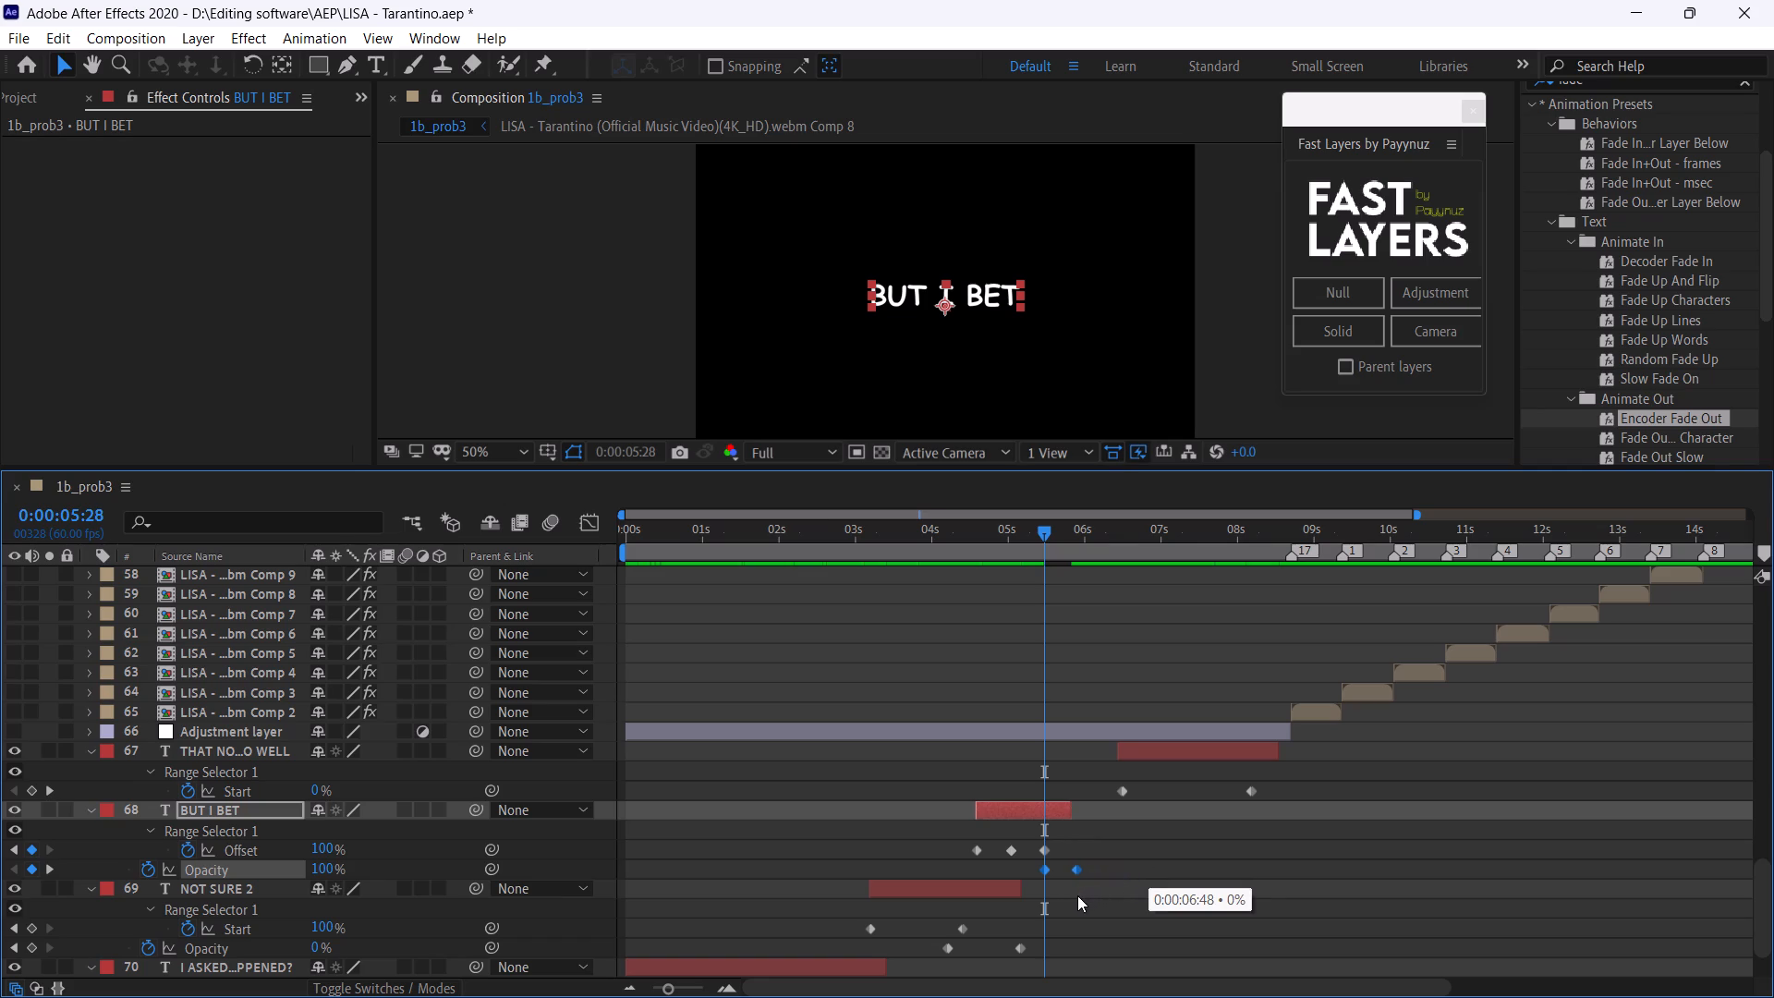
{"action": "left_click_drag", "start_coordinate": [1077, 895], "coordinate": [1076, 895], "text": "alt"}
Play the fade-outs from 0:00:05:28 and 0:00:04:19, and the THAT NON OF THEM caption from 0:00:08:10 and 0:00:06:53.
{"action": "key", "text": "space"}
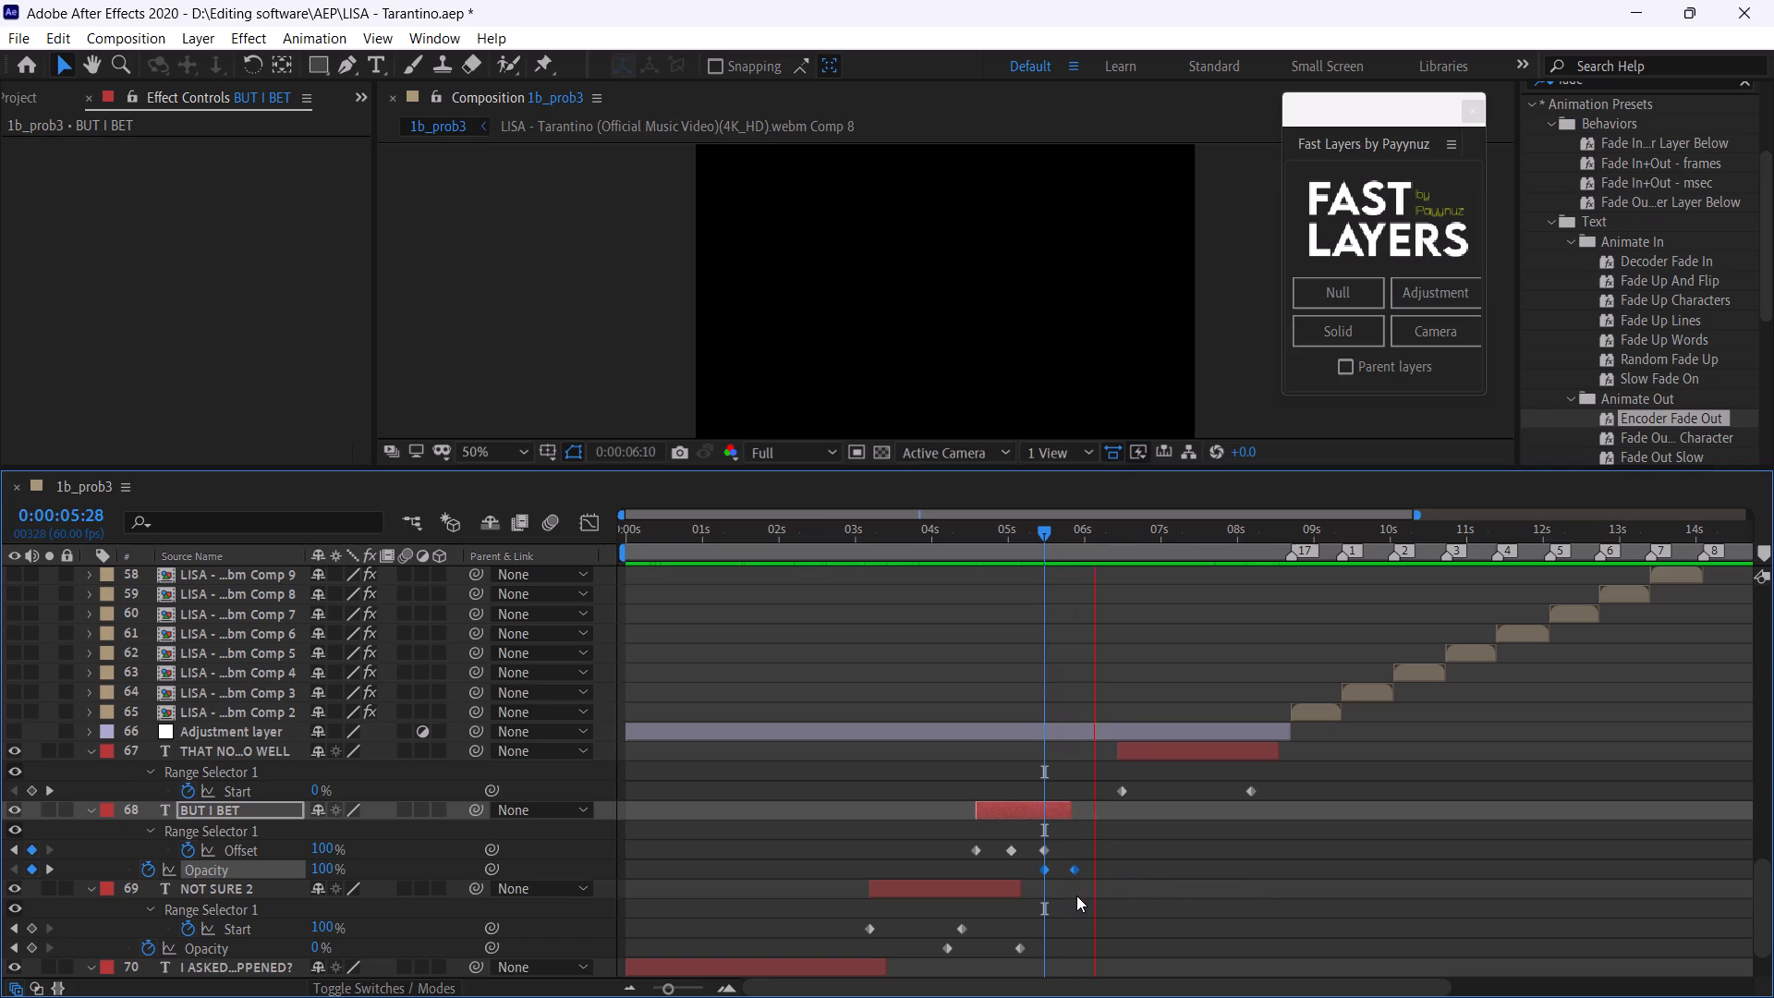
{"action": "left_click", "coordinate": [956, 549]}
{"action": "key", "text": "space"}
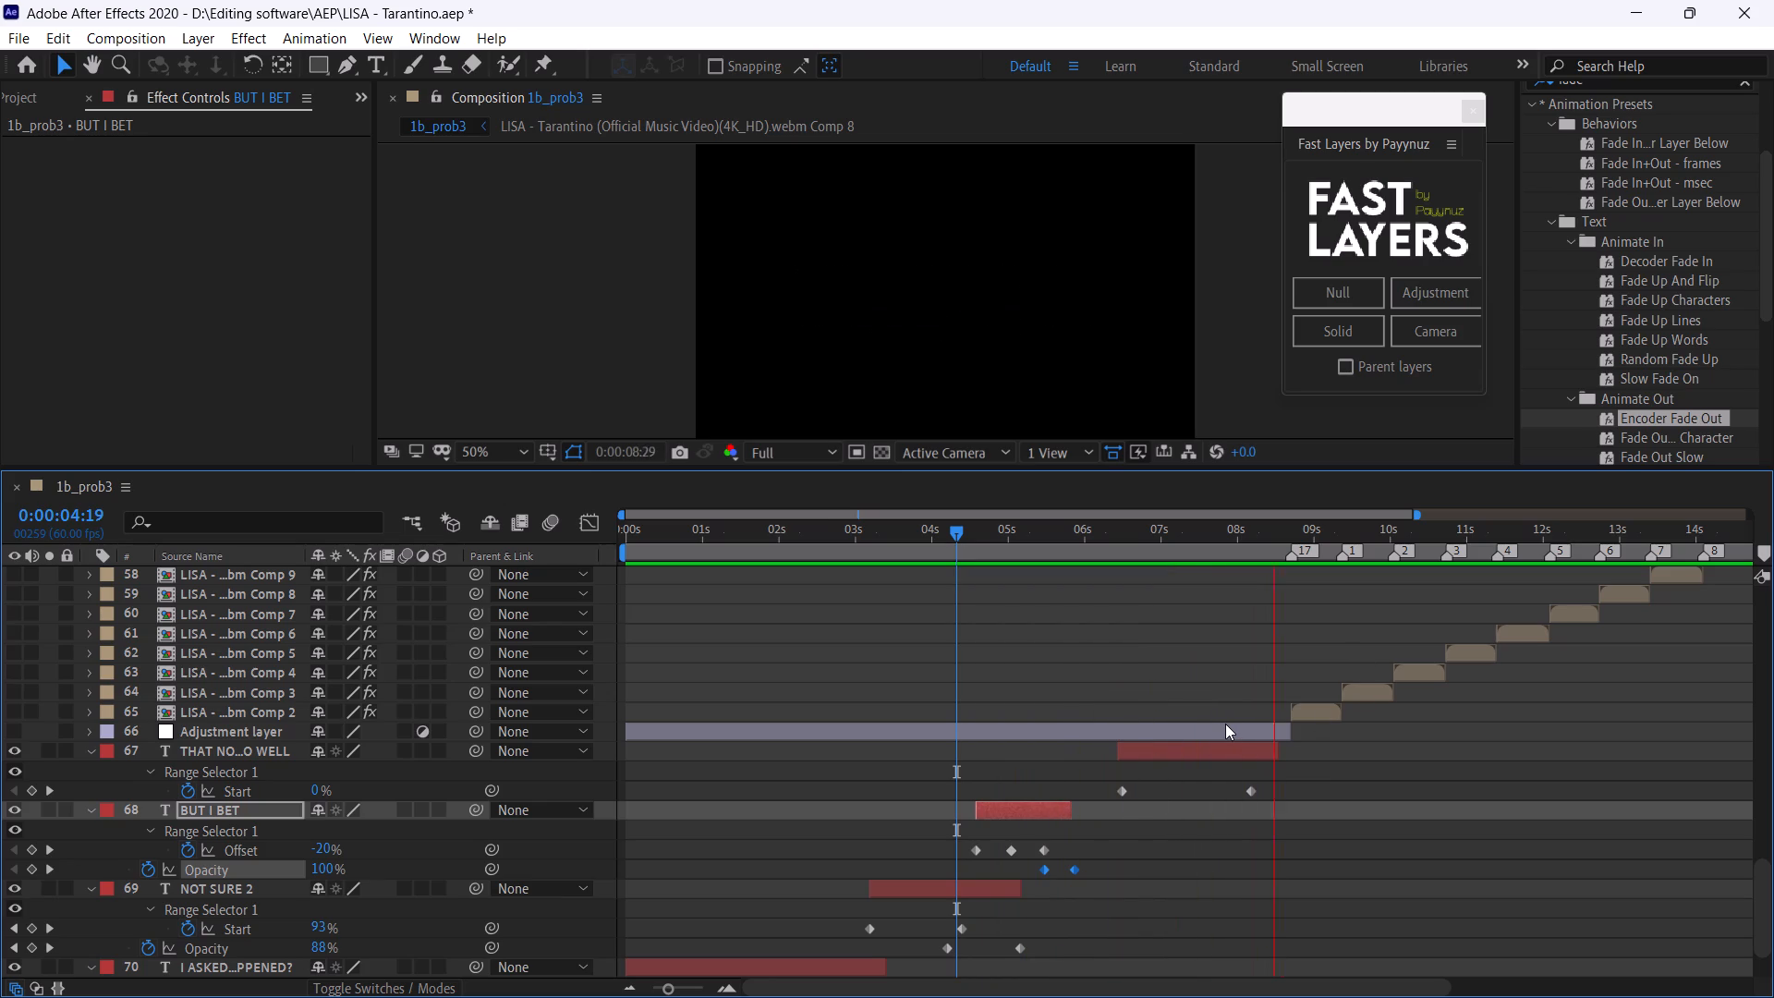
{"action": "left_click", "coordinate": [1251, 551]}
{"action": "key", "text": "space"}
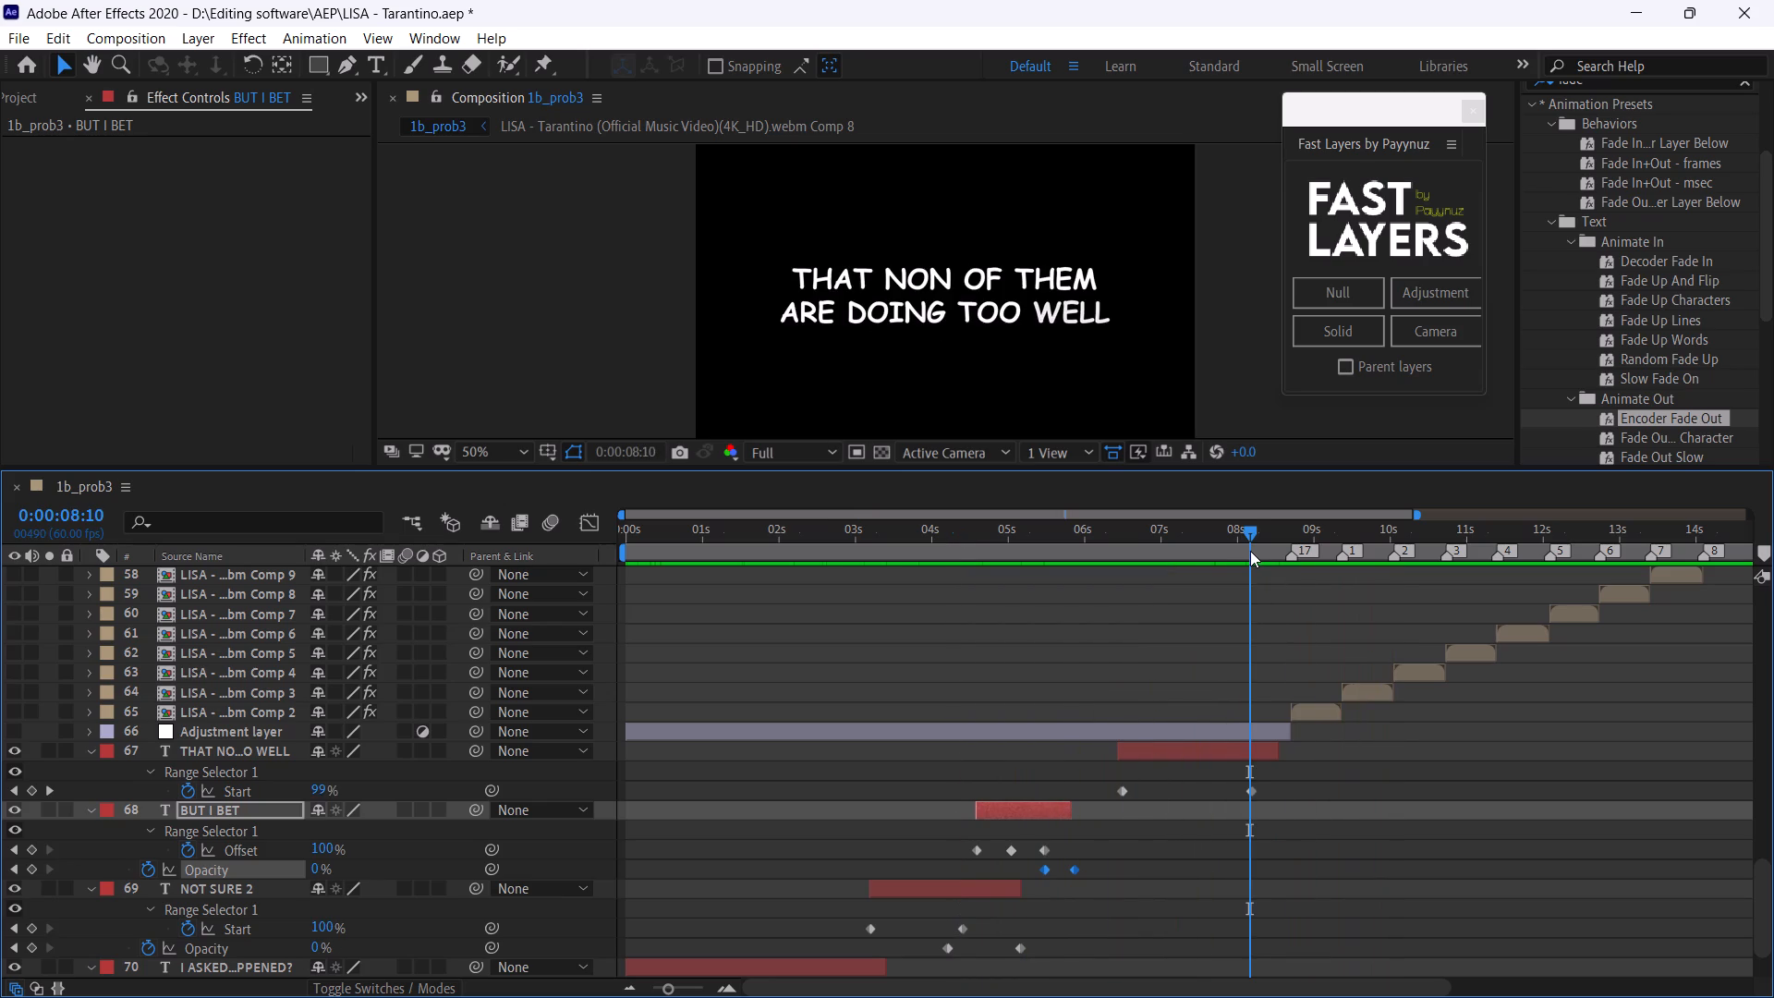
{"action": "left_click", "coordinate": [1250, 551]}
{"action": "key", "text": "space"}
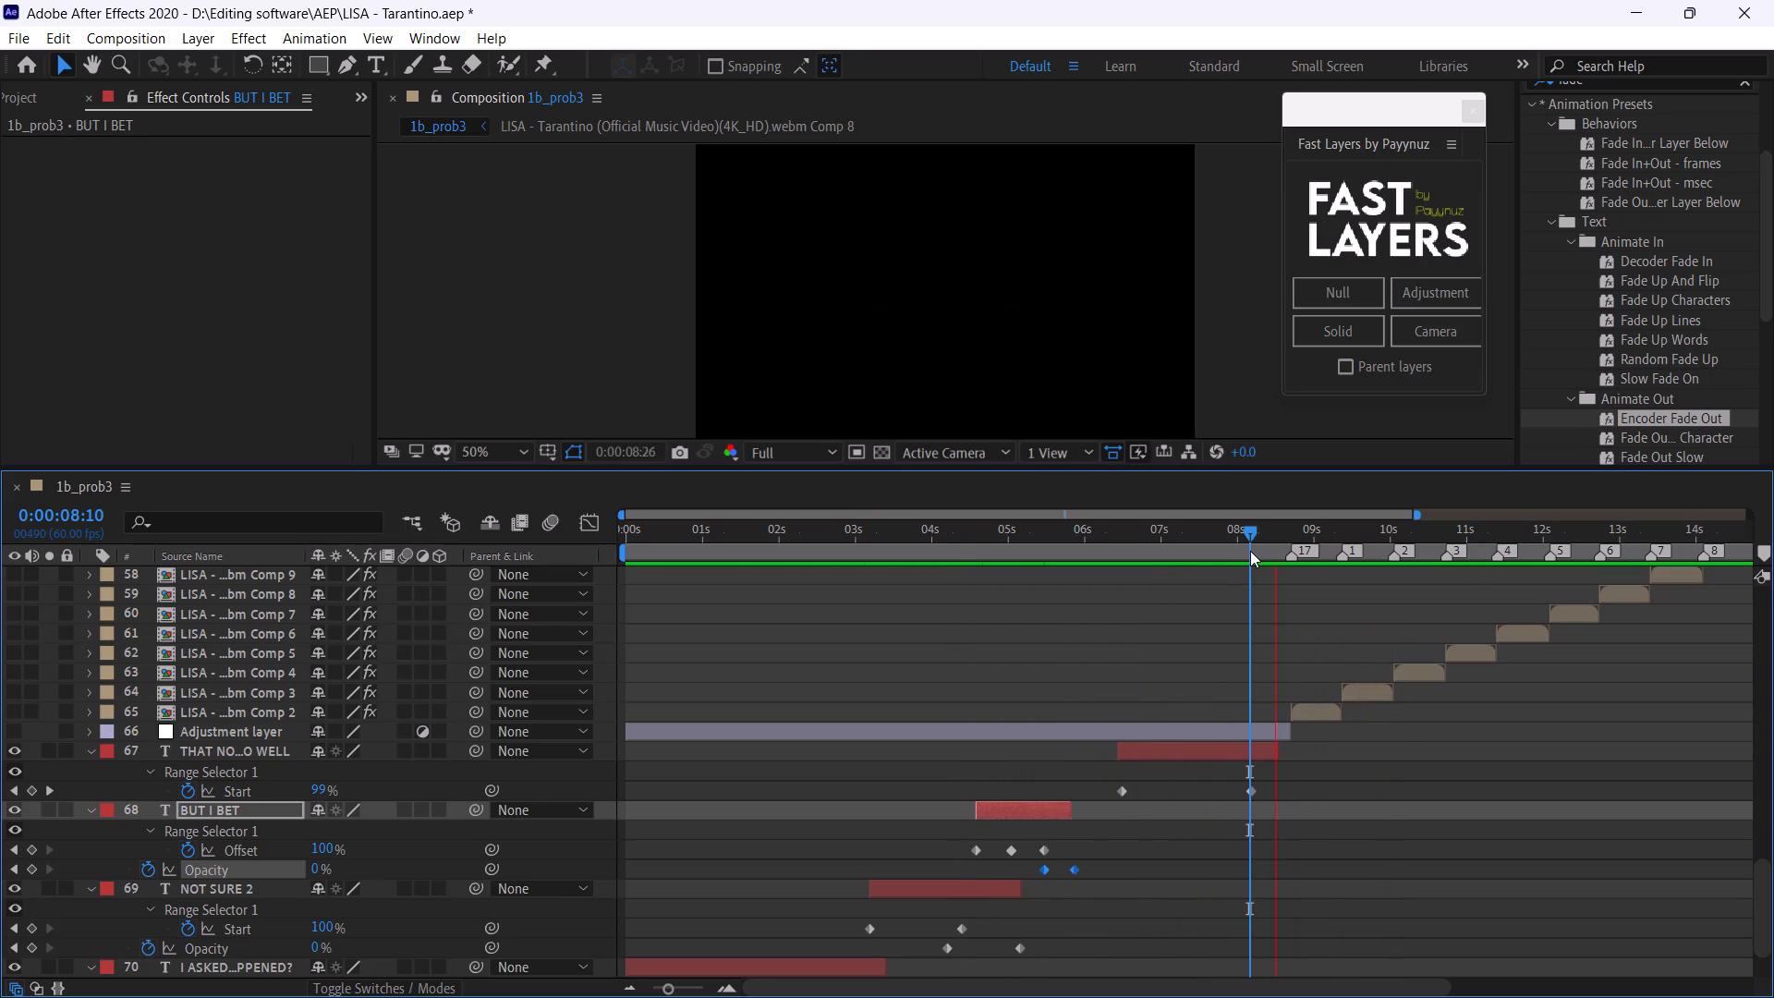
{"action": "left_click", "coordinate": [1151, 545]}
{"action": "key", "text": "space"}
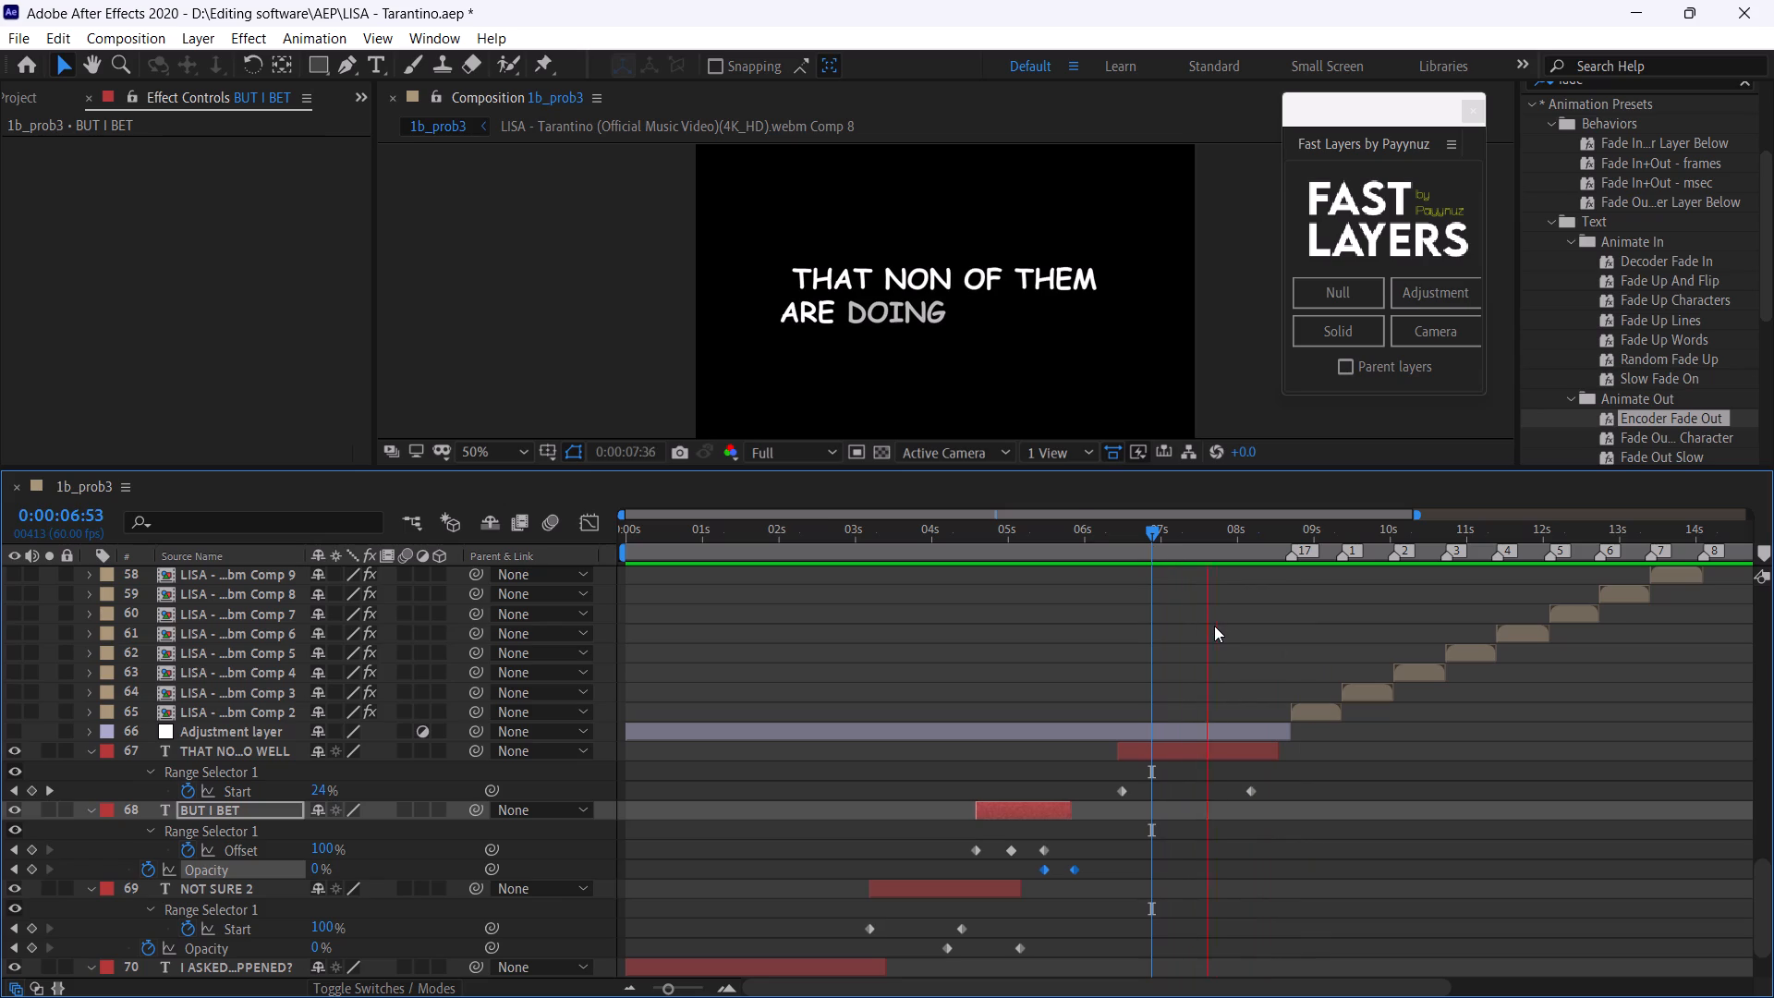
Move the last Range Selector Start keyframe of the THAT NON OF THEM ARE DOING TOO WELL caption to 0:00:08:23.
{"action": "left_click_drag", "start_coordinate": [1209, 542], "coordinate": [1224, 558]}
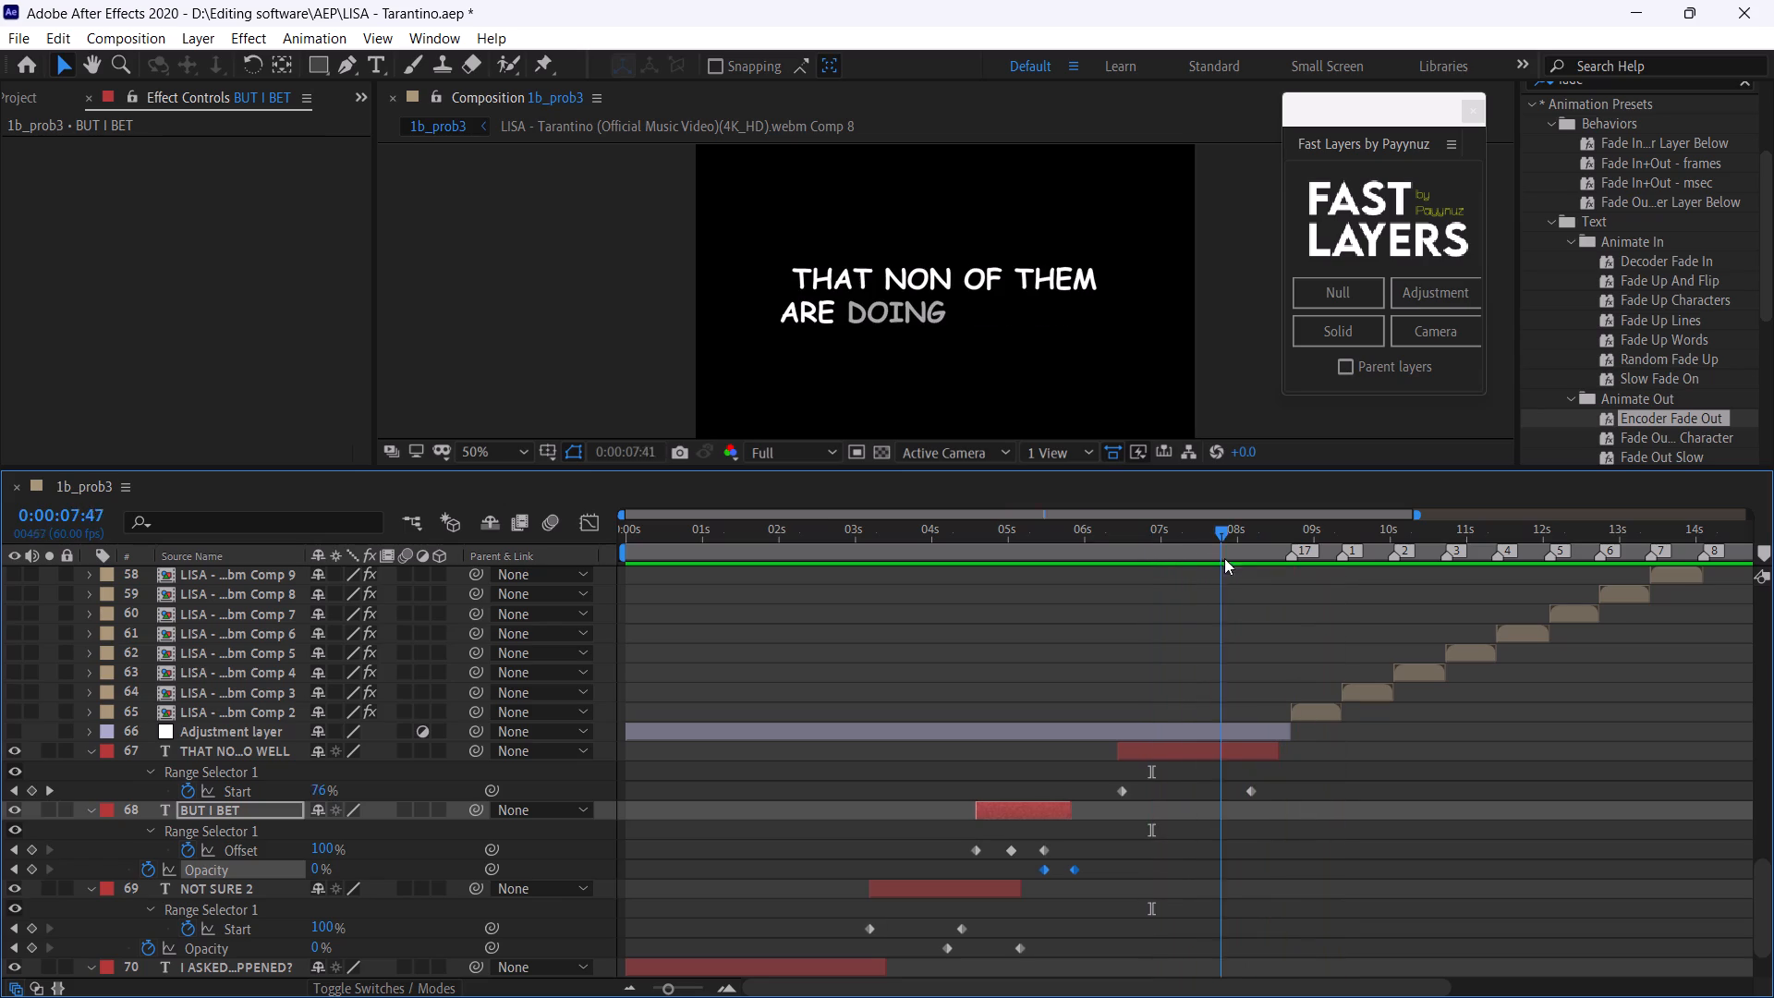
{"action": "left_click_drag", "start_coordinate": [1224, 558], "coordinate": [1267, 594]}
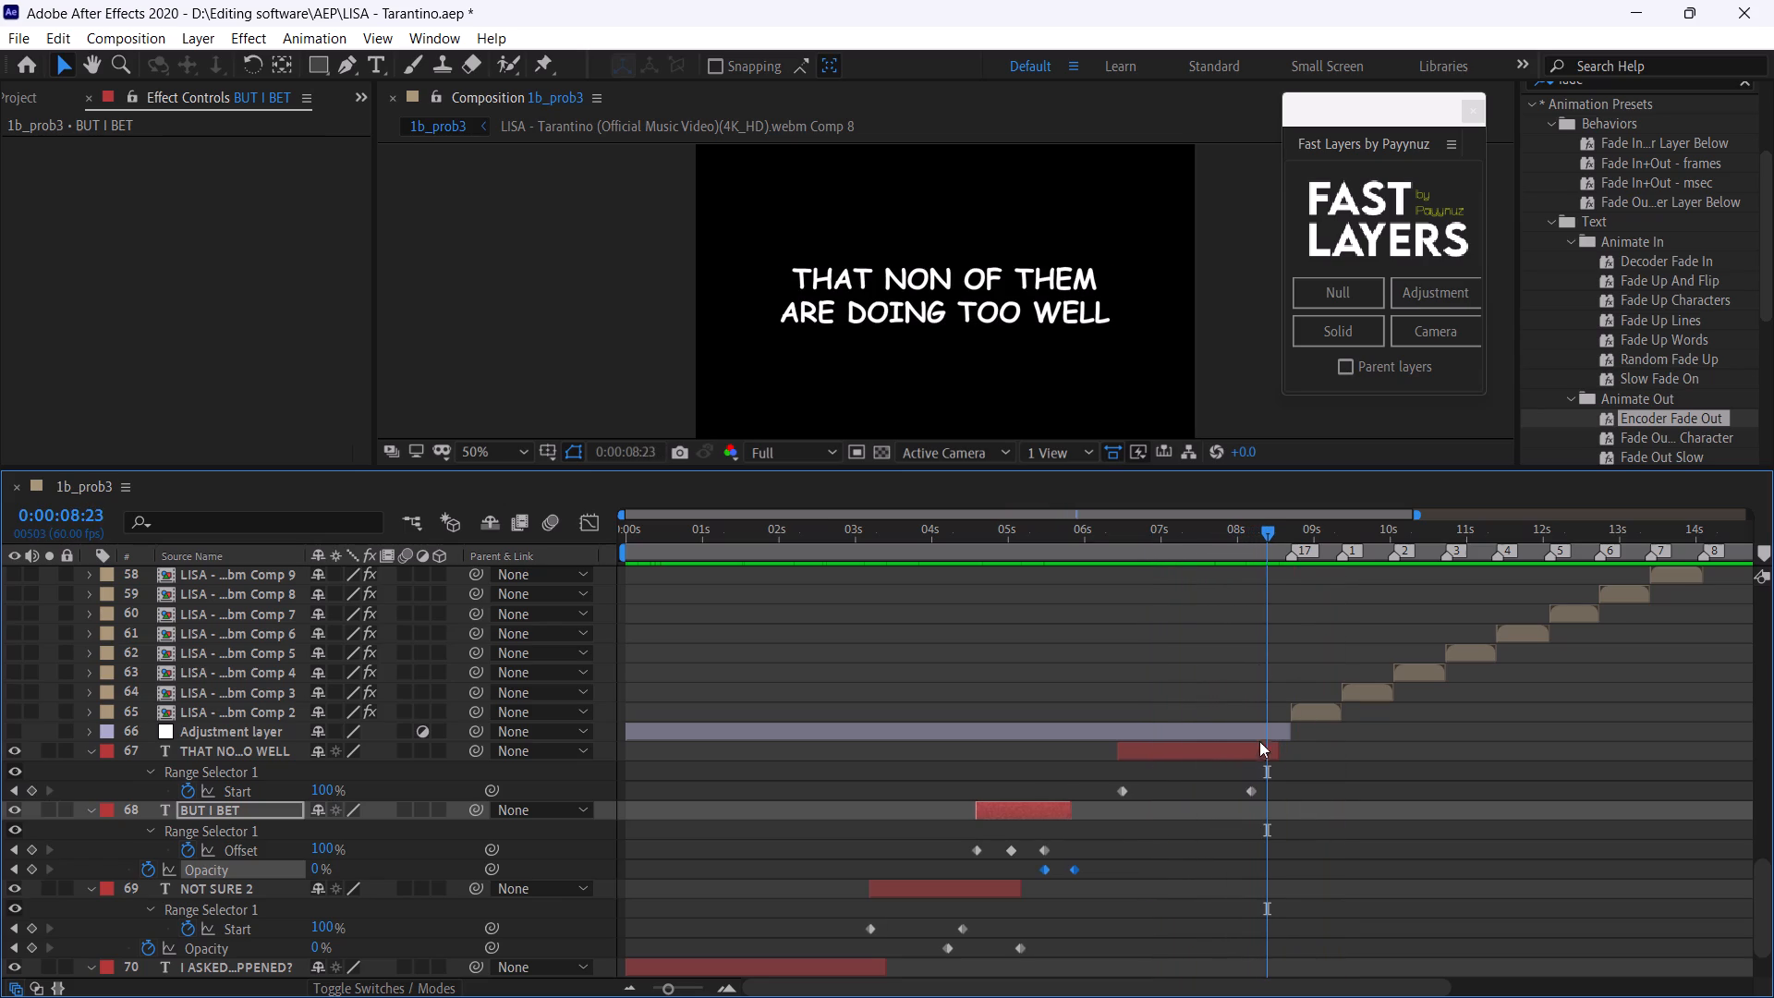
{"action": "left_click_drag", "start_coordinate": [1253, 794], "coordinate": [1268, 798]}
{"action": "key", "text": "space"}
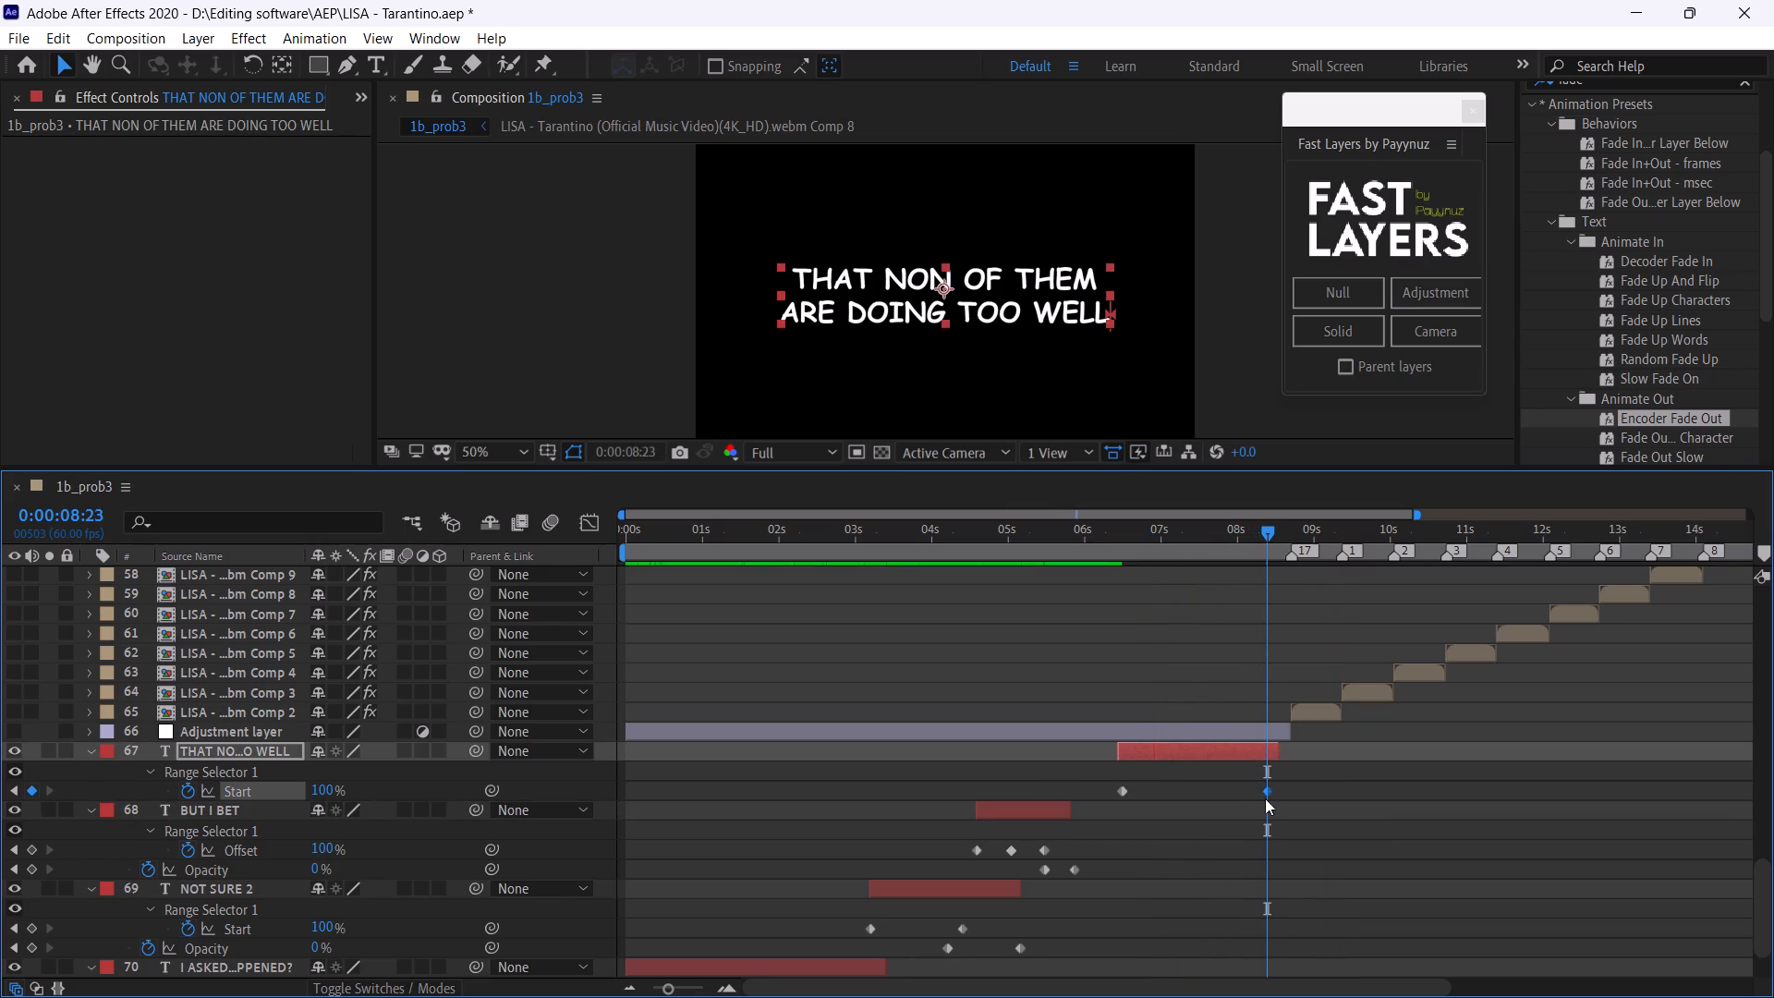
Play the end of the THAT NON OF THEM caption from 0:00:07:49 and 0:00:08:02, checking its word fade-in.
{"action": "left_click", "coordinate": [1223, 558]}
{"action": "key", "text": "space"}
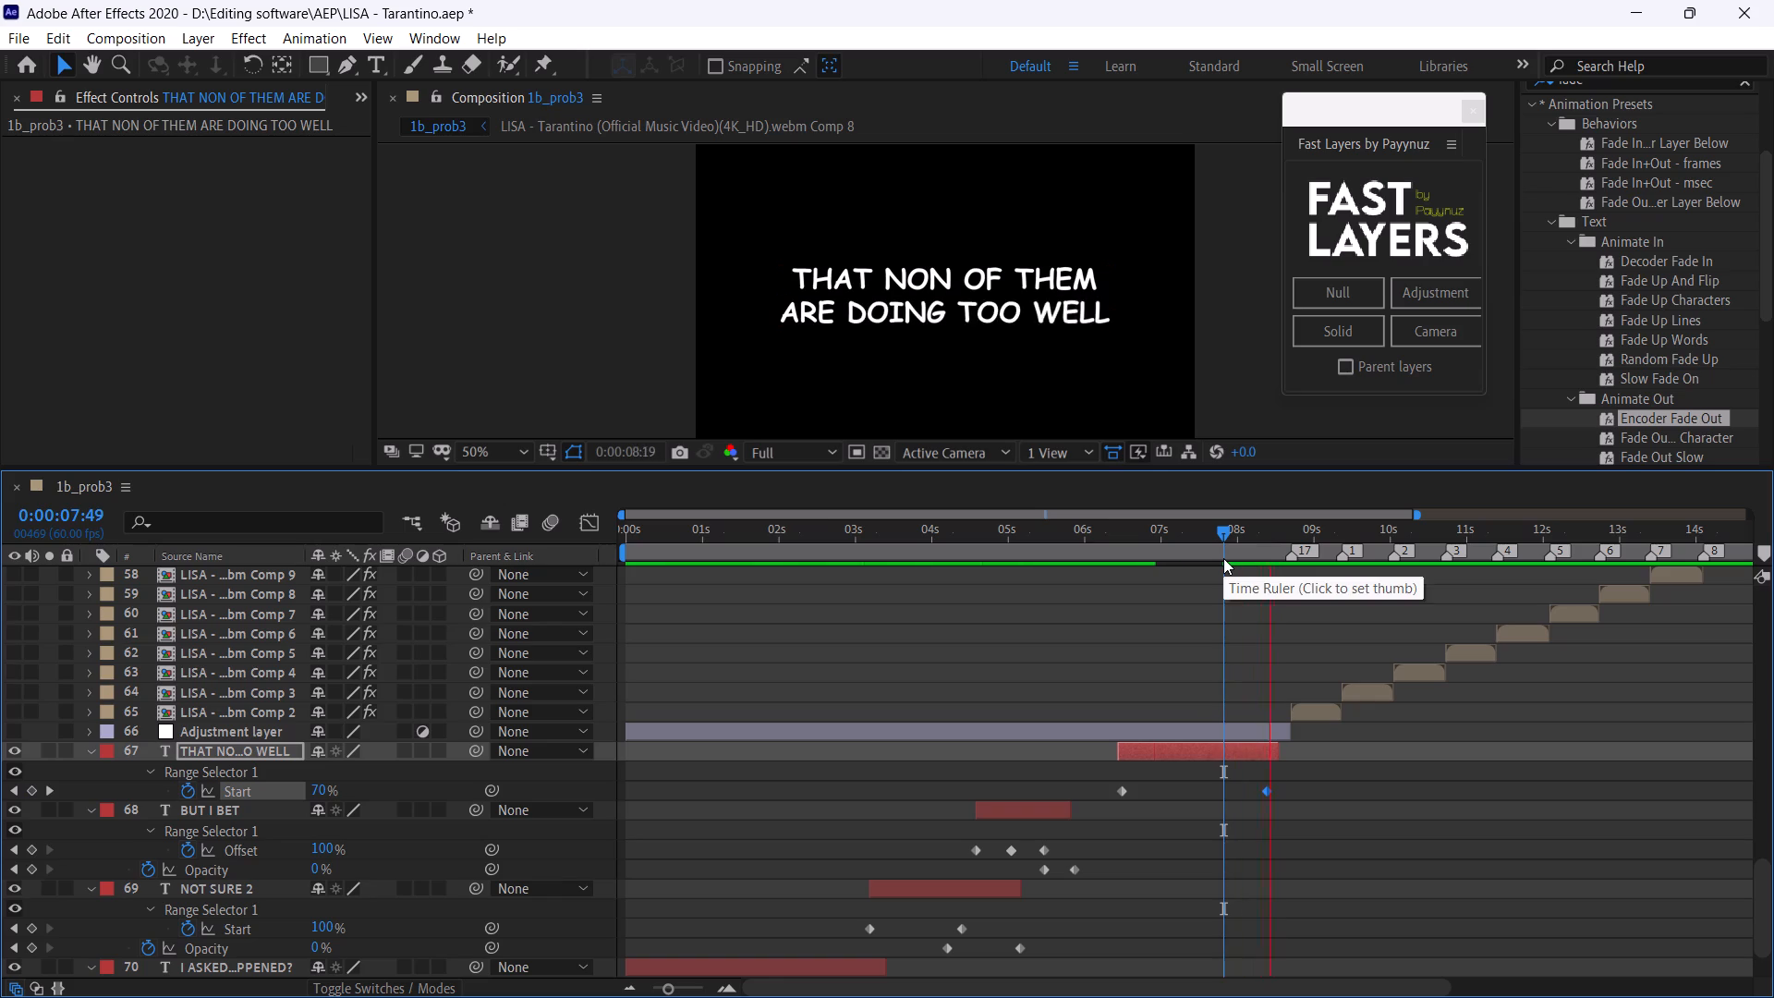
{"action": "left_click", "coordinate": [1241, 538]}
{"action": "key", "text": "space"}
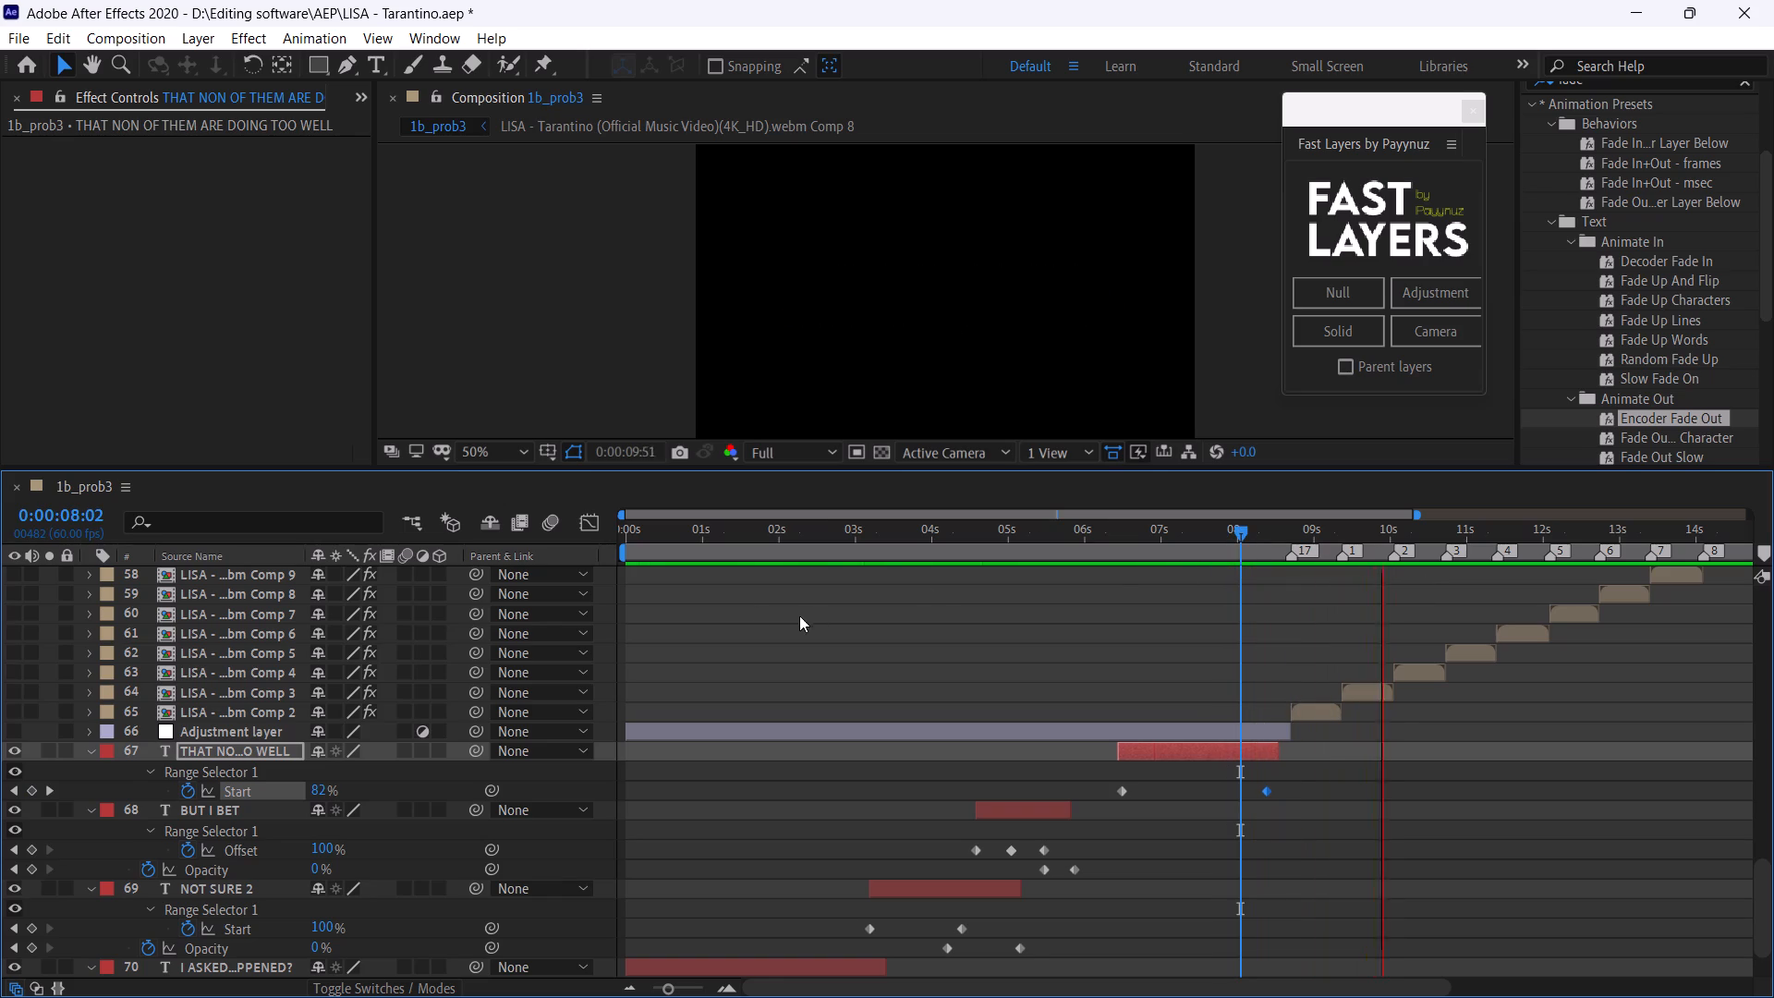
Return to 0:00:00:00 and save the project.
{"action": "left_click_drag", "start_coordinate": [647, 542], "coordinate": [537, 560]}
{"action": "key", "text": "ctrl+s"}
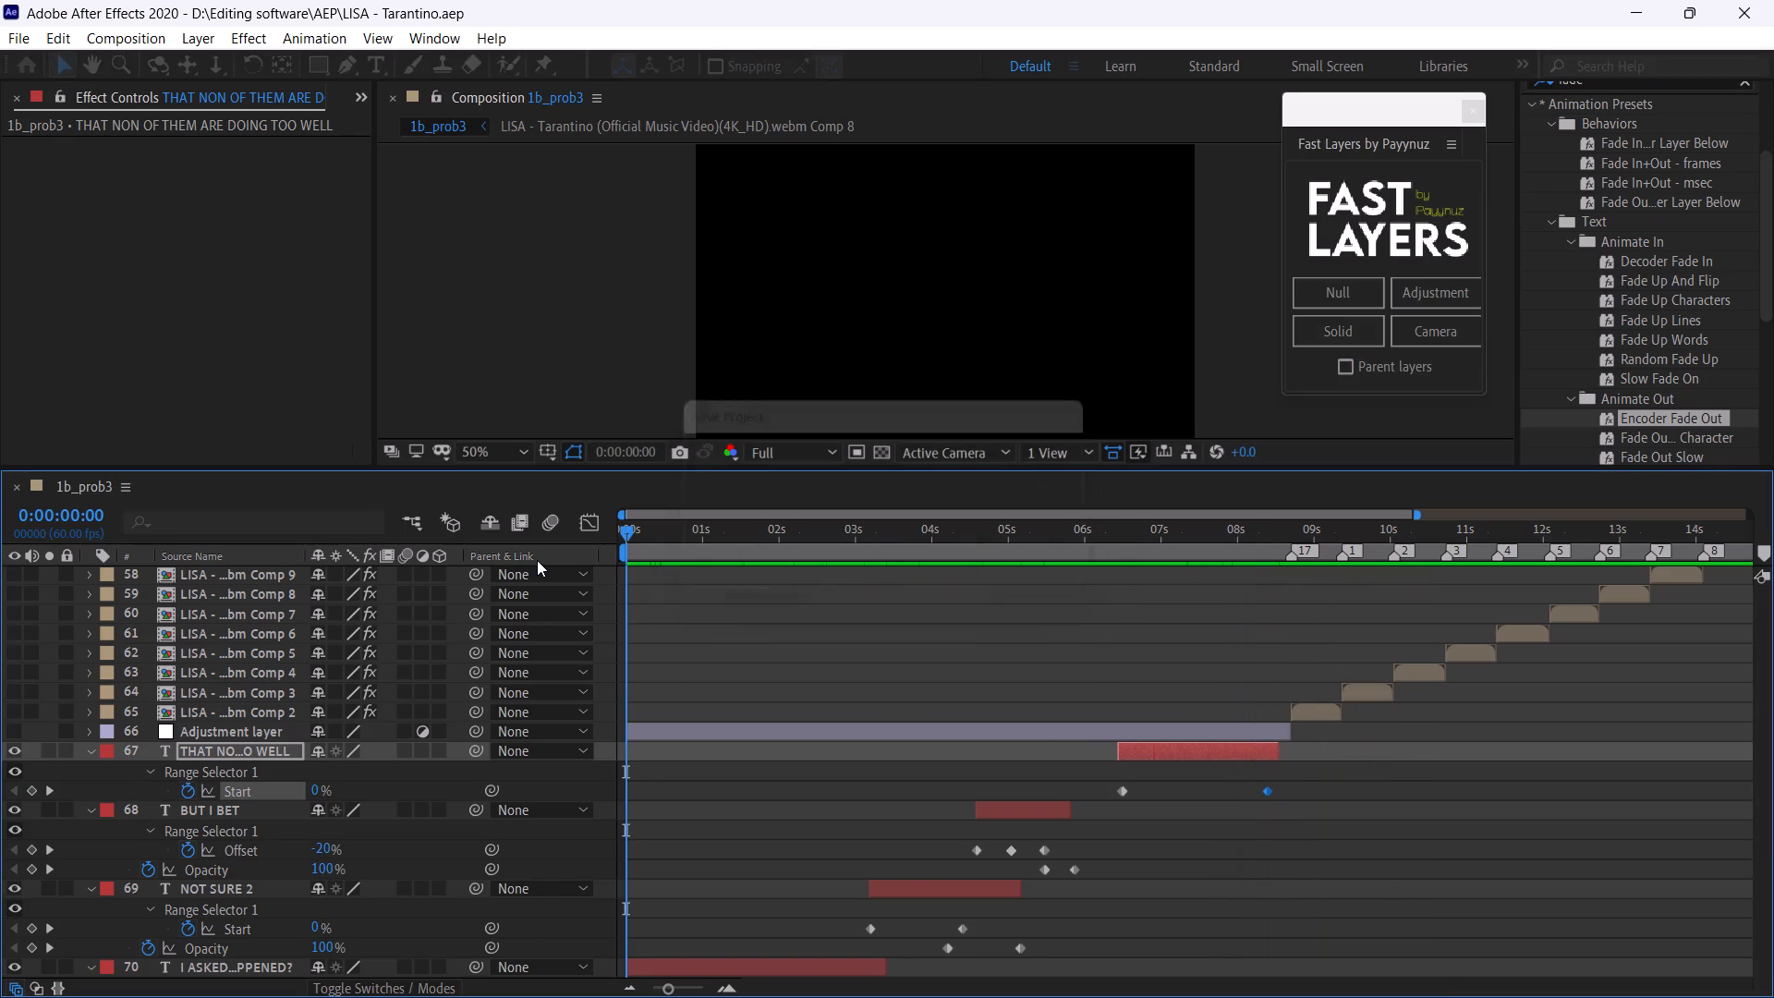
Play the captions from 0:00:00:00 and replay the opening, checking the timing of I ASKED YOU WHAT HAPPENED?.
{"action": "key", "text": "space"}
{"action": "scroll", "coordinate": [895, 751], "scroll_direction": "down", "scroll_amount": 7}
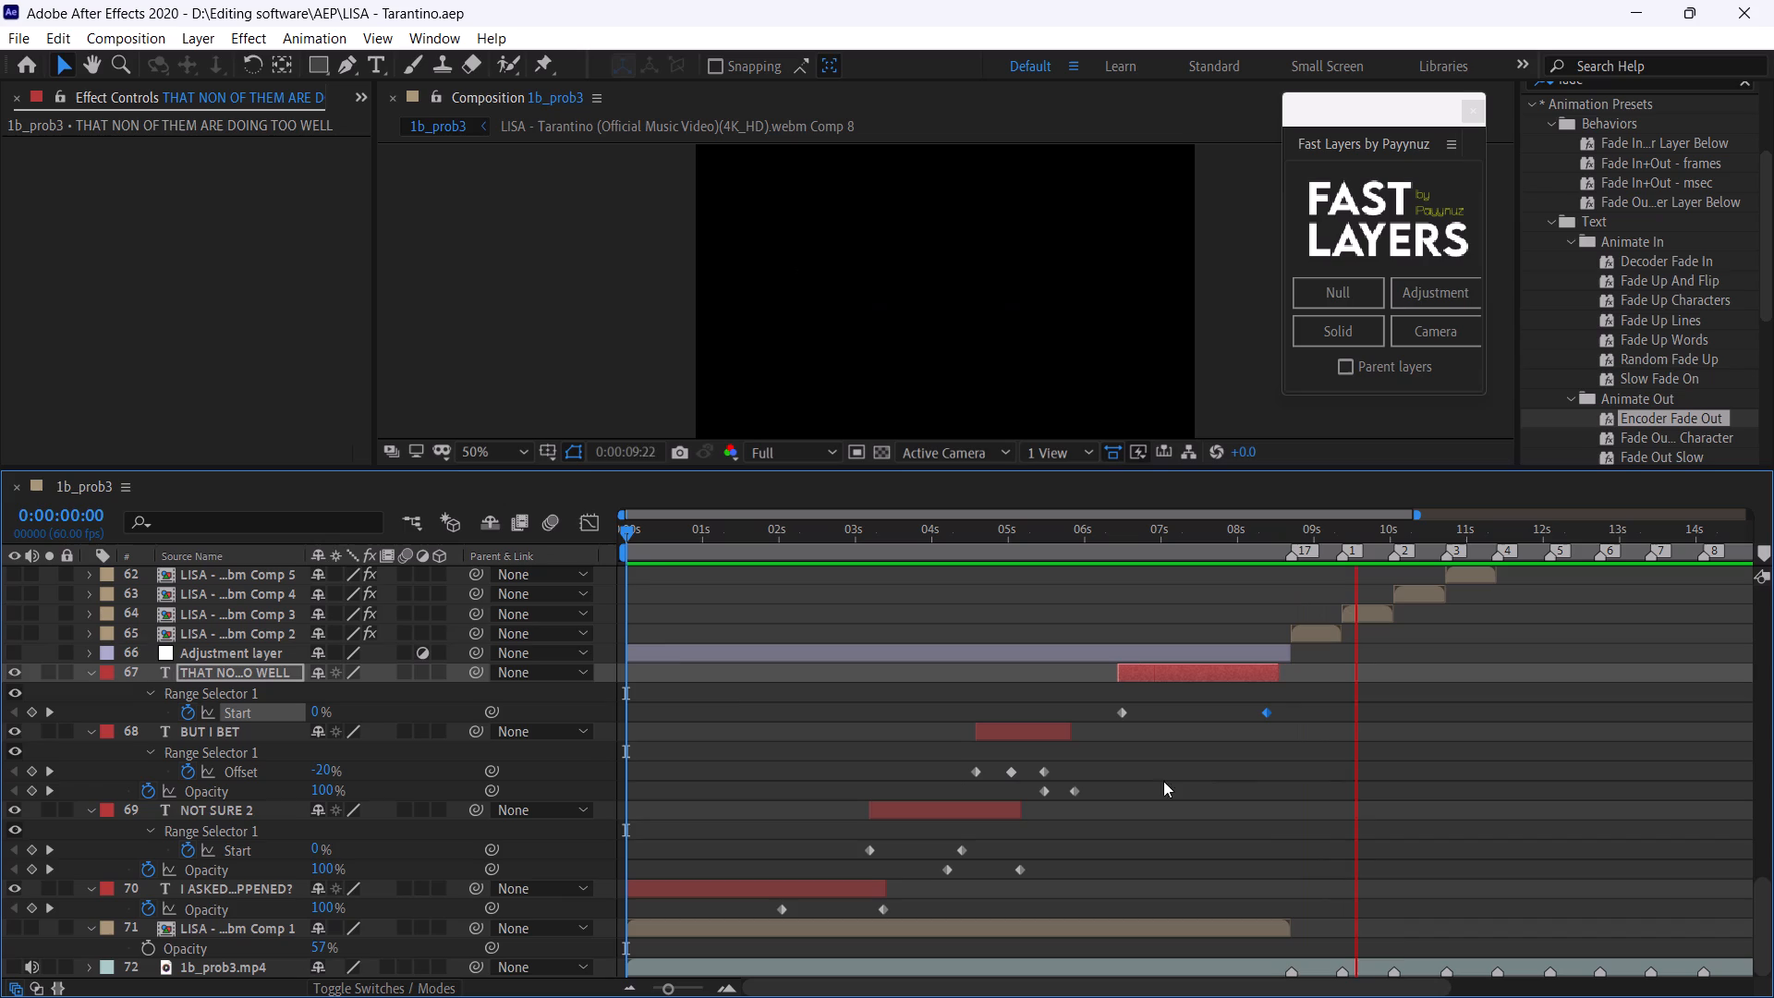
{"action": "left_click", "coordinate": [662, 552]}
{"action": "left_click_drag", "start_coordinate": [662, 552], "coordinate": [622, 558]}
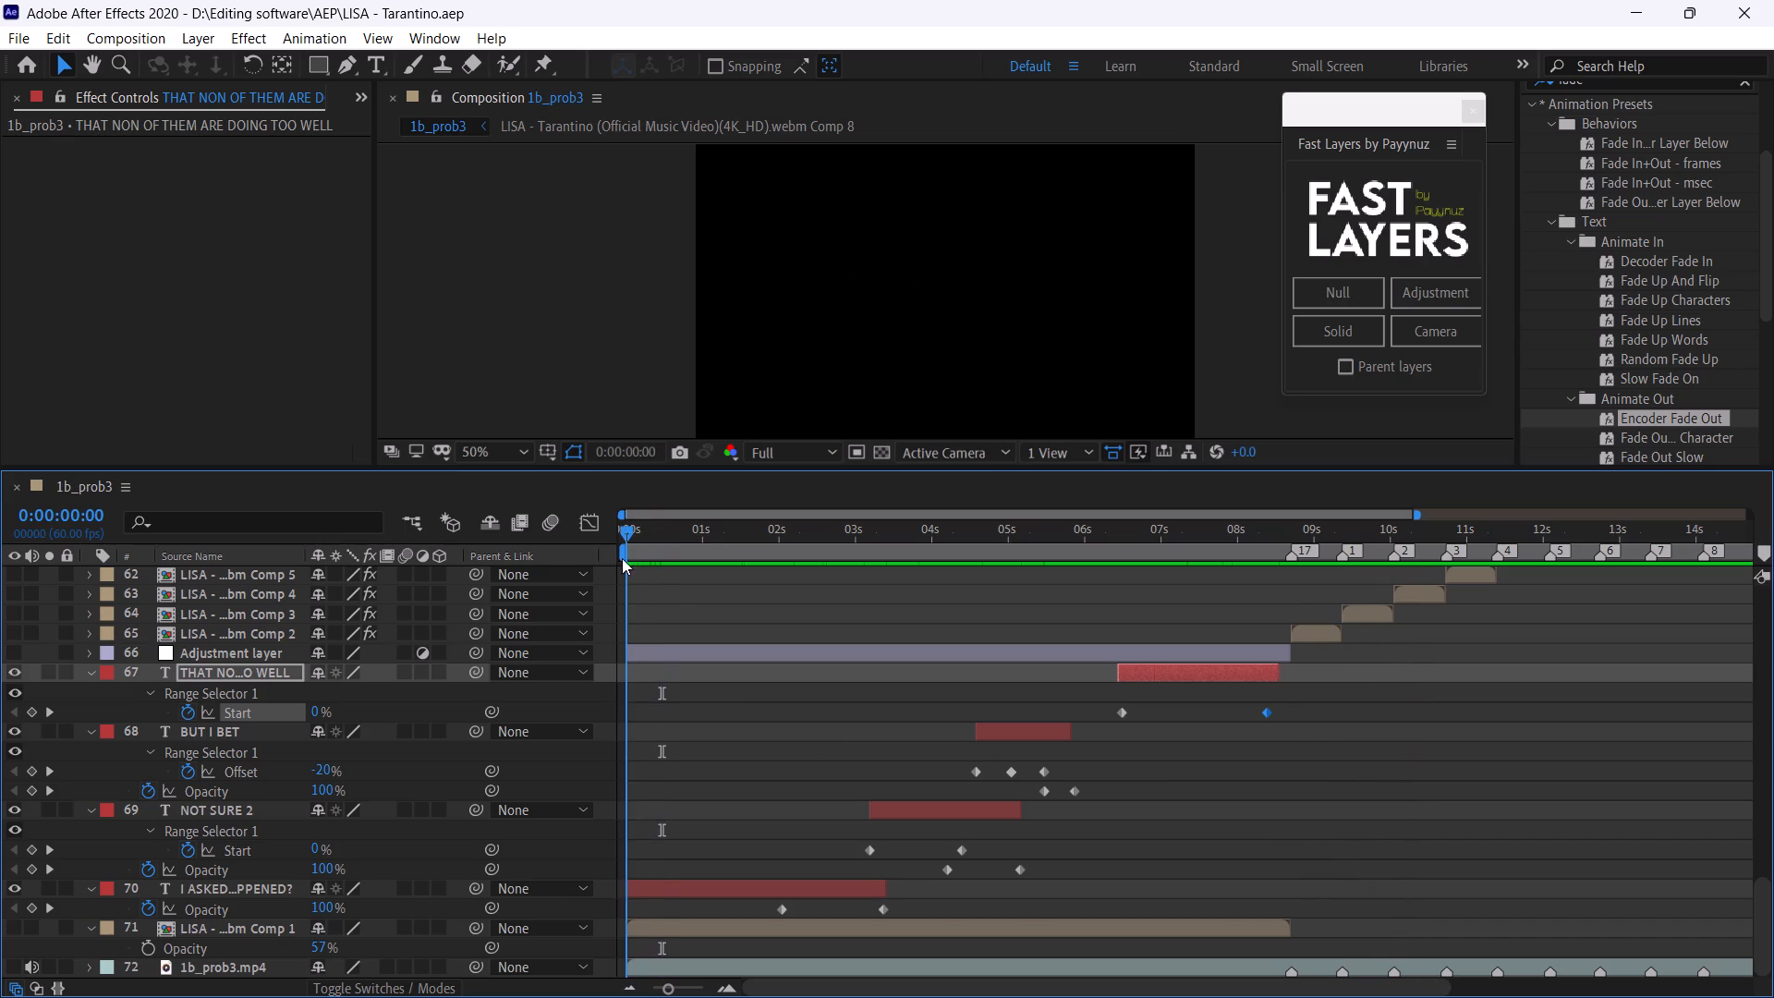
{"action": "left_click_drag", "start_coordinate": [622, 558], "coordinate": [561, 632]}
{"action": "left_click_drag", "start_coordinate": [561, 632], "coordinate": [559, 632]}
{"action": "key", "text": "space"}
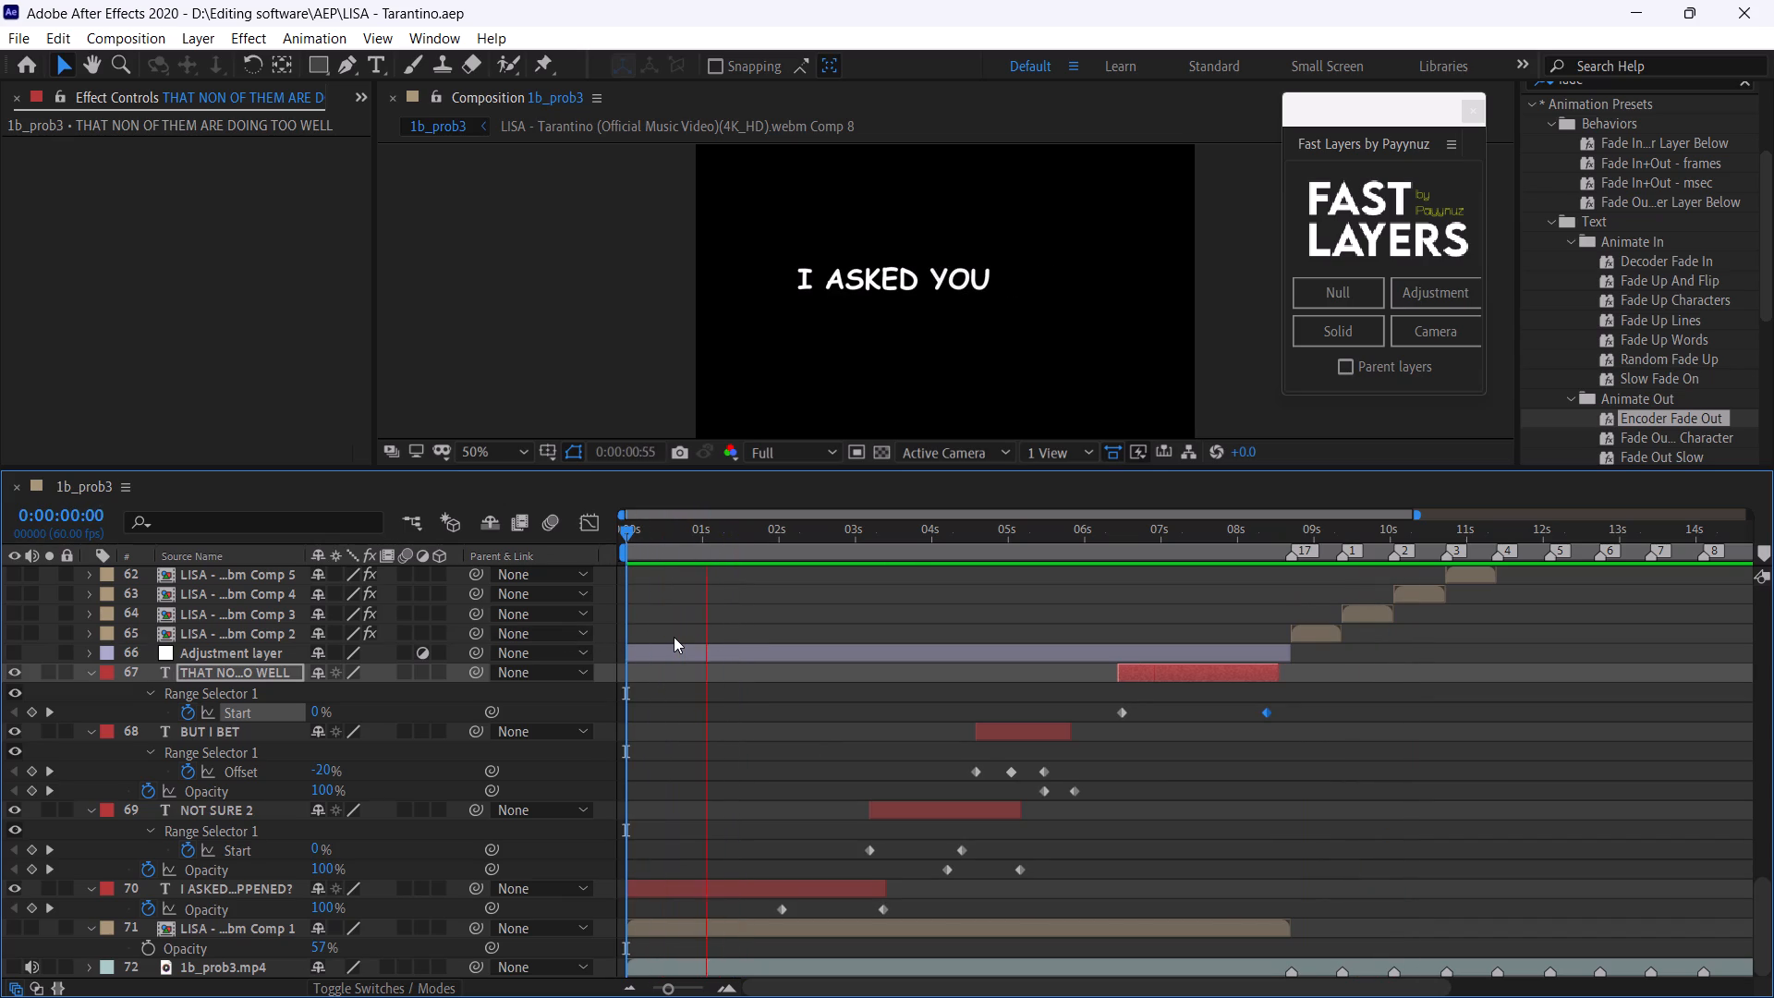
{"action": "left_click", "coordinate": [657, 537]}
{"action": "left_click_drag", "start_coordinate": [657, 537], "coordinate": [582, 543]}
Shift both Range Selector Start keyframes of the I ASKED YOU WHAT HAPPENED? caption earlier, placing the last at about 0:00:01:45.
{"action": "left_click", "coordinate": [686, 888]}
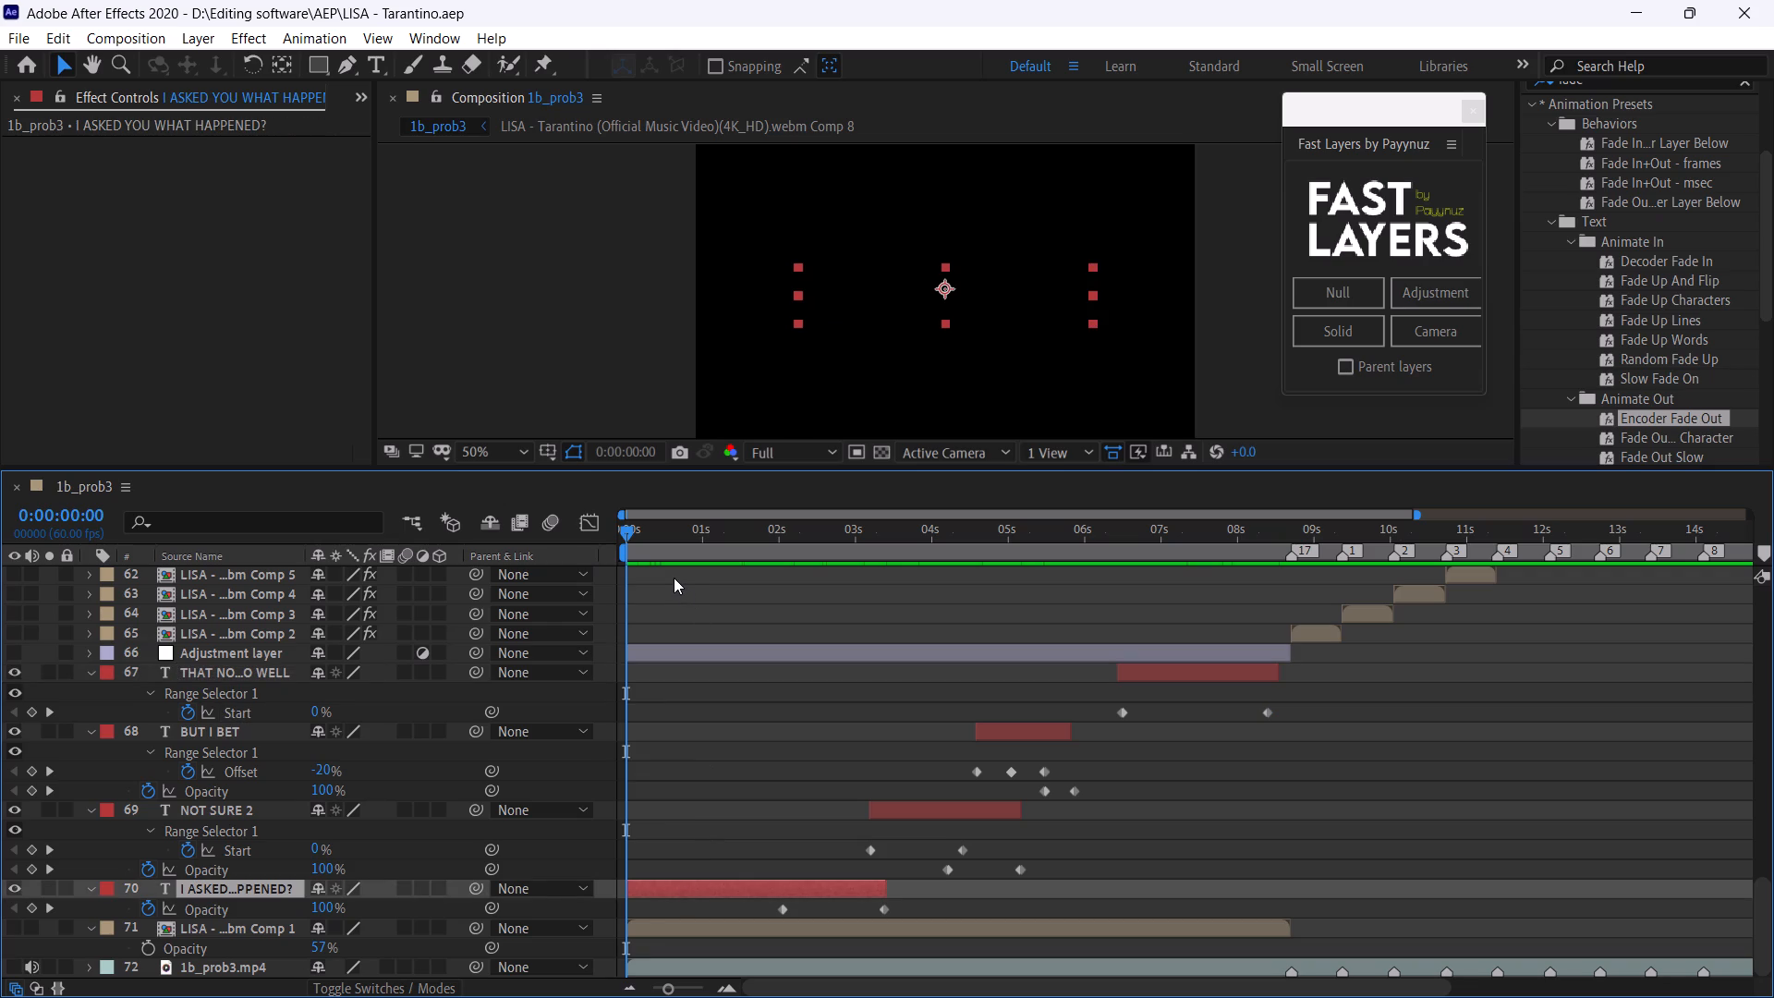
{"action": "key", "text": "space"}
{"action": "left_click_drag", "start_coordinate": [626, 529], "coordinate": [601, 531]}
{"action": "left_click", "coordinate": [716, 891]}
{"action": "key", "text": "u"}
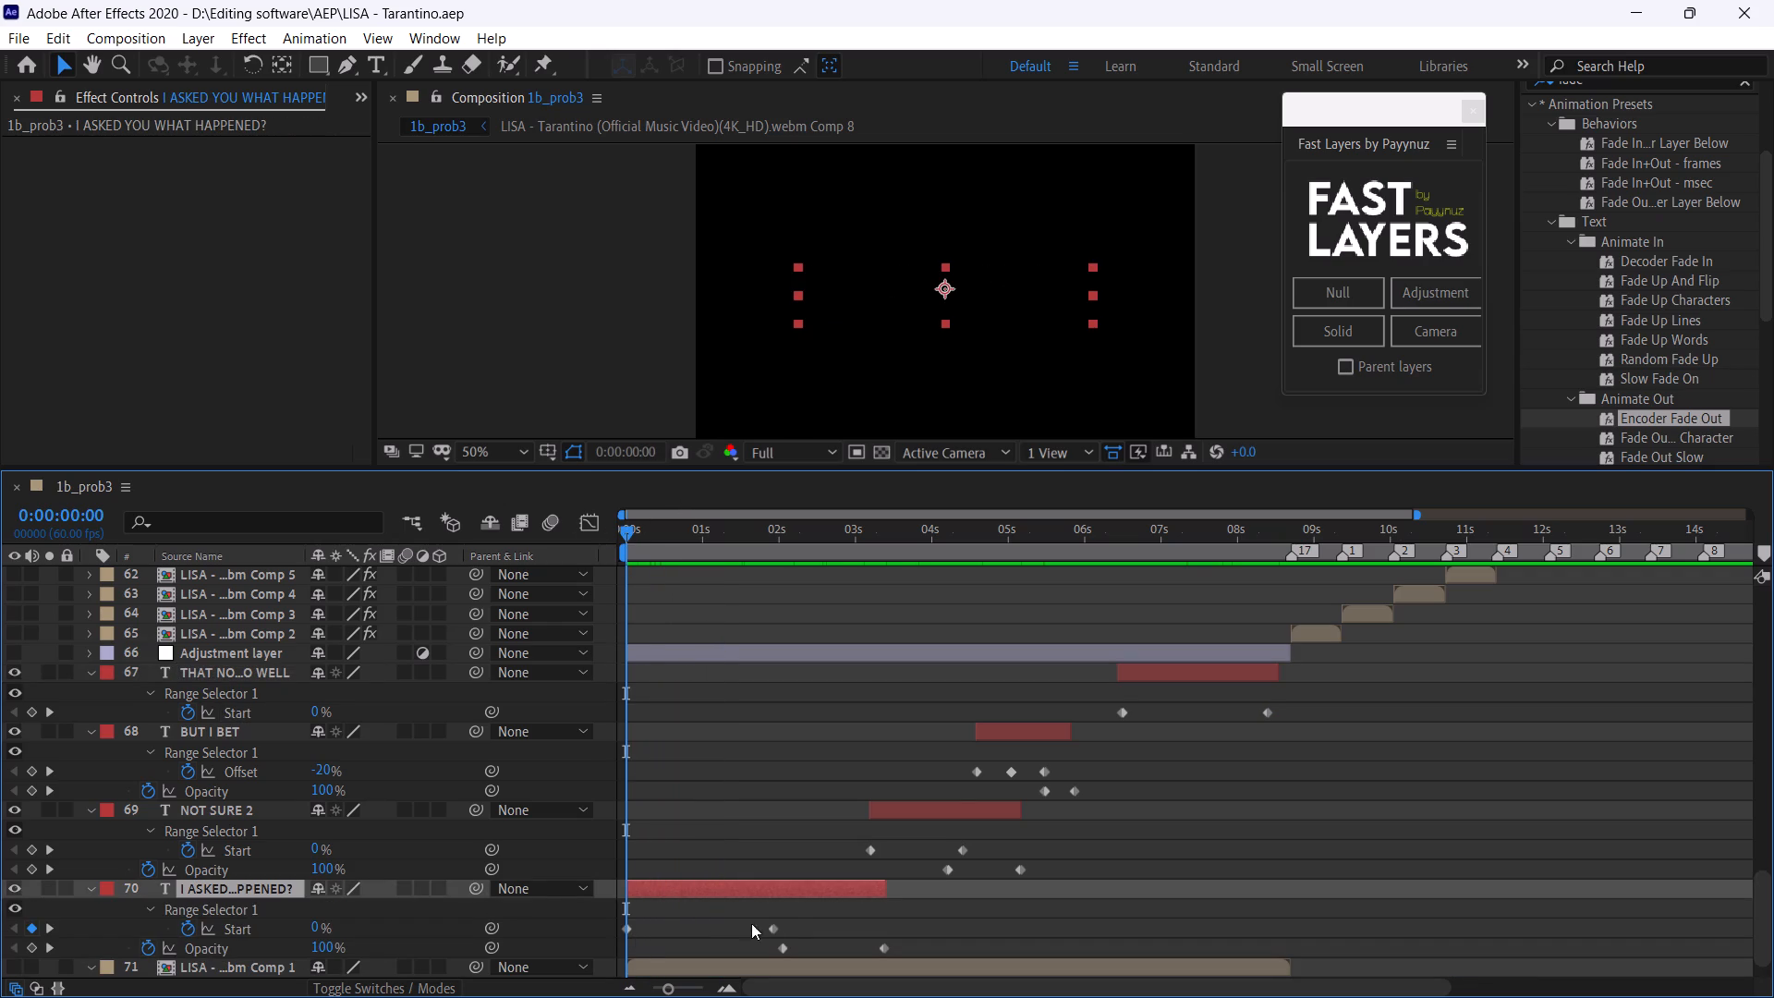
{"action": "left_click_drag", "start_coordinate": [794, 922], "coordinate": [593, 931]}
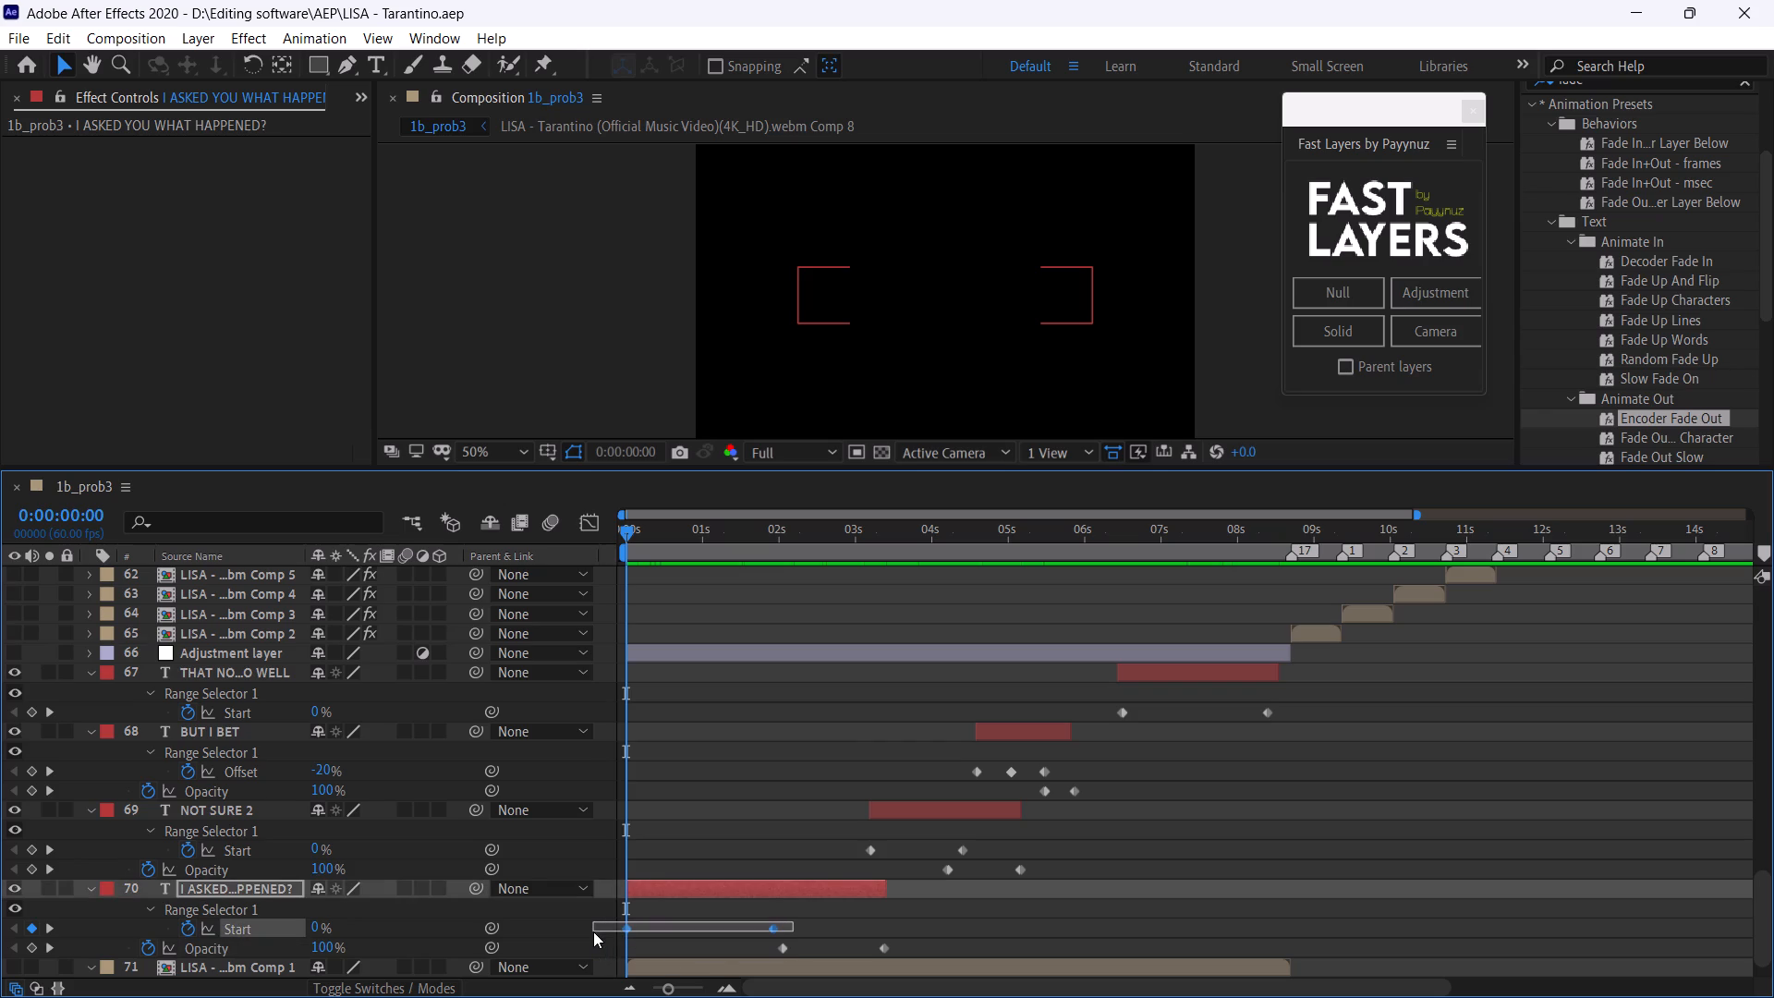
{"action": "left_click_drag", "start_coordinate": [593, 931], "coordinate": [593, 937]}
{"action": "left_click_drag", "start_coordinate": [773, 931], "coordinate": [767, 931]}
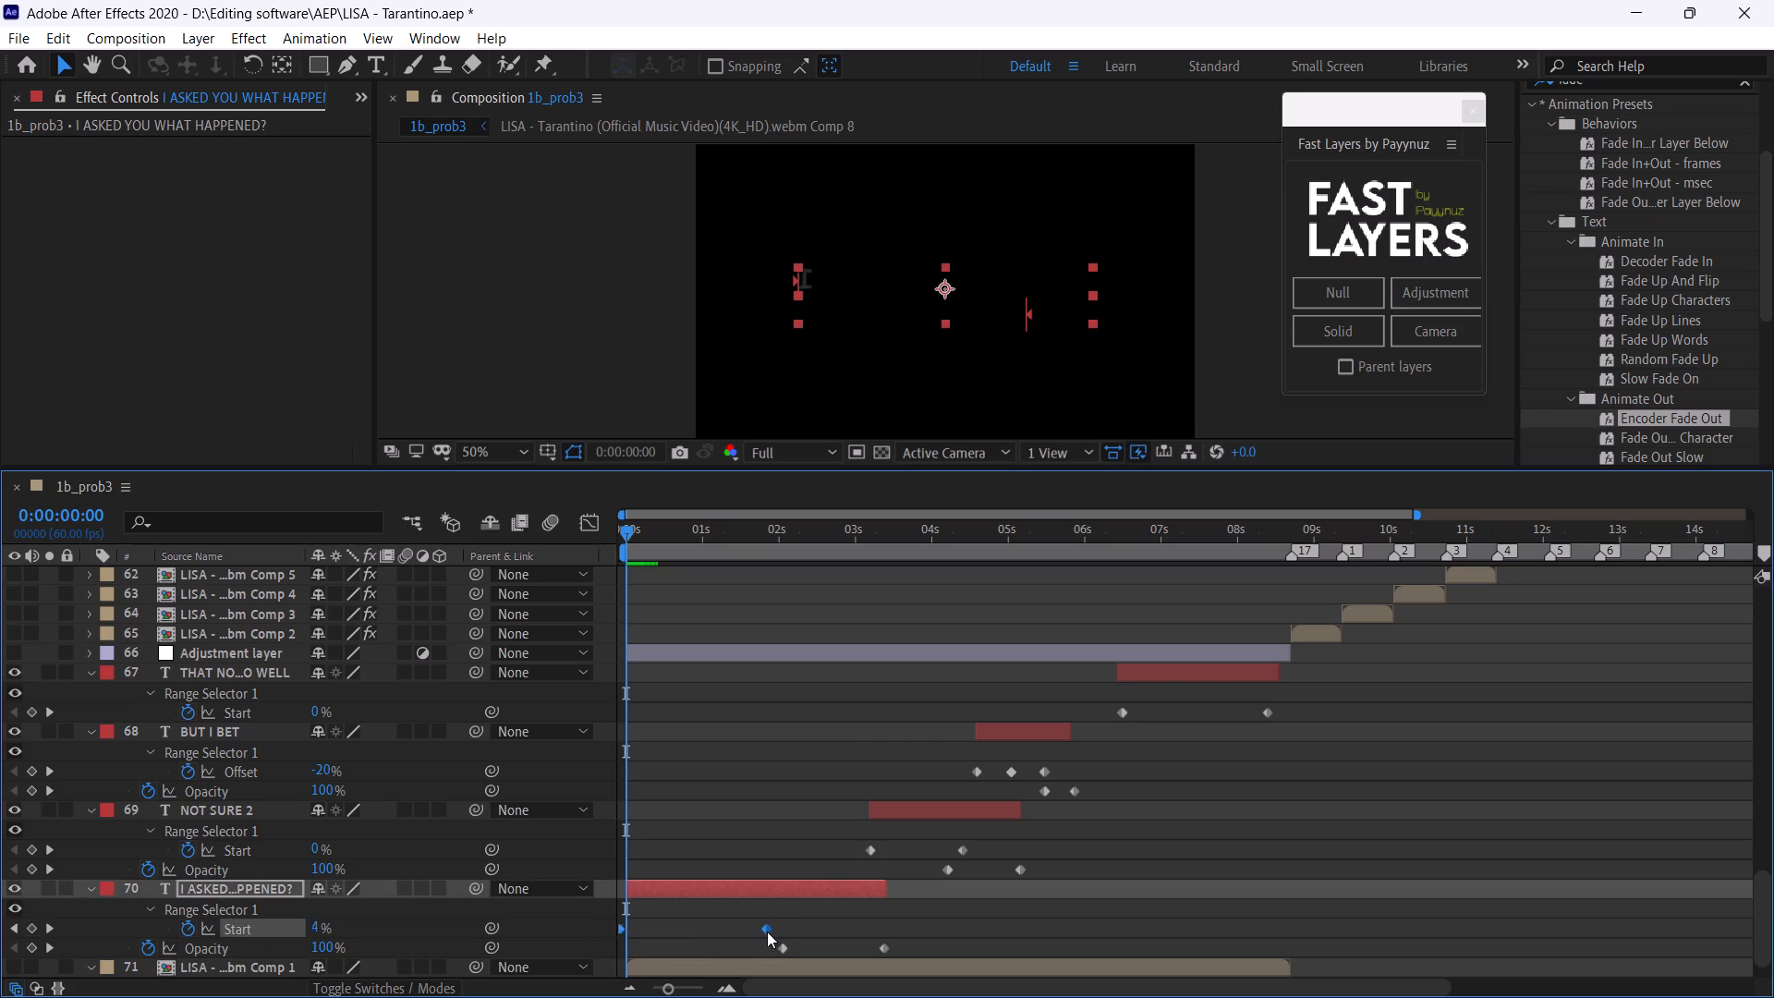
{"action": "left_click_drag", "start_coordinate": [767, 931], "coordinate": [761, 931]}
Replay the captions from 0:00:00:00, 0:00:01:52 and 0:00:01:27, checking the timing of I ASKED YOU WHAT HAPPENED?.
{"action": "key", "text": "space"}
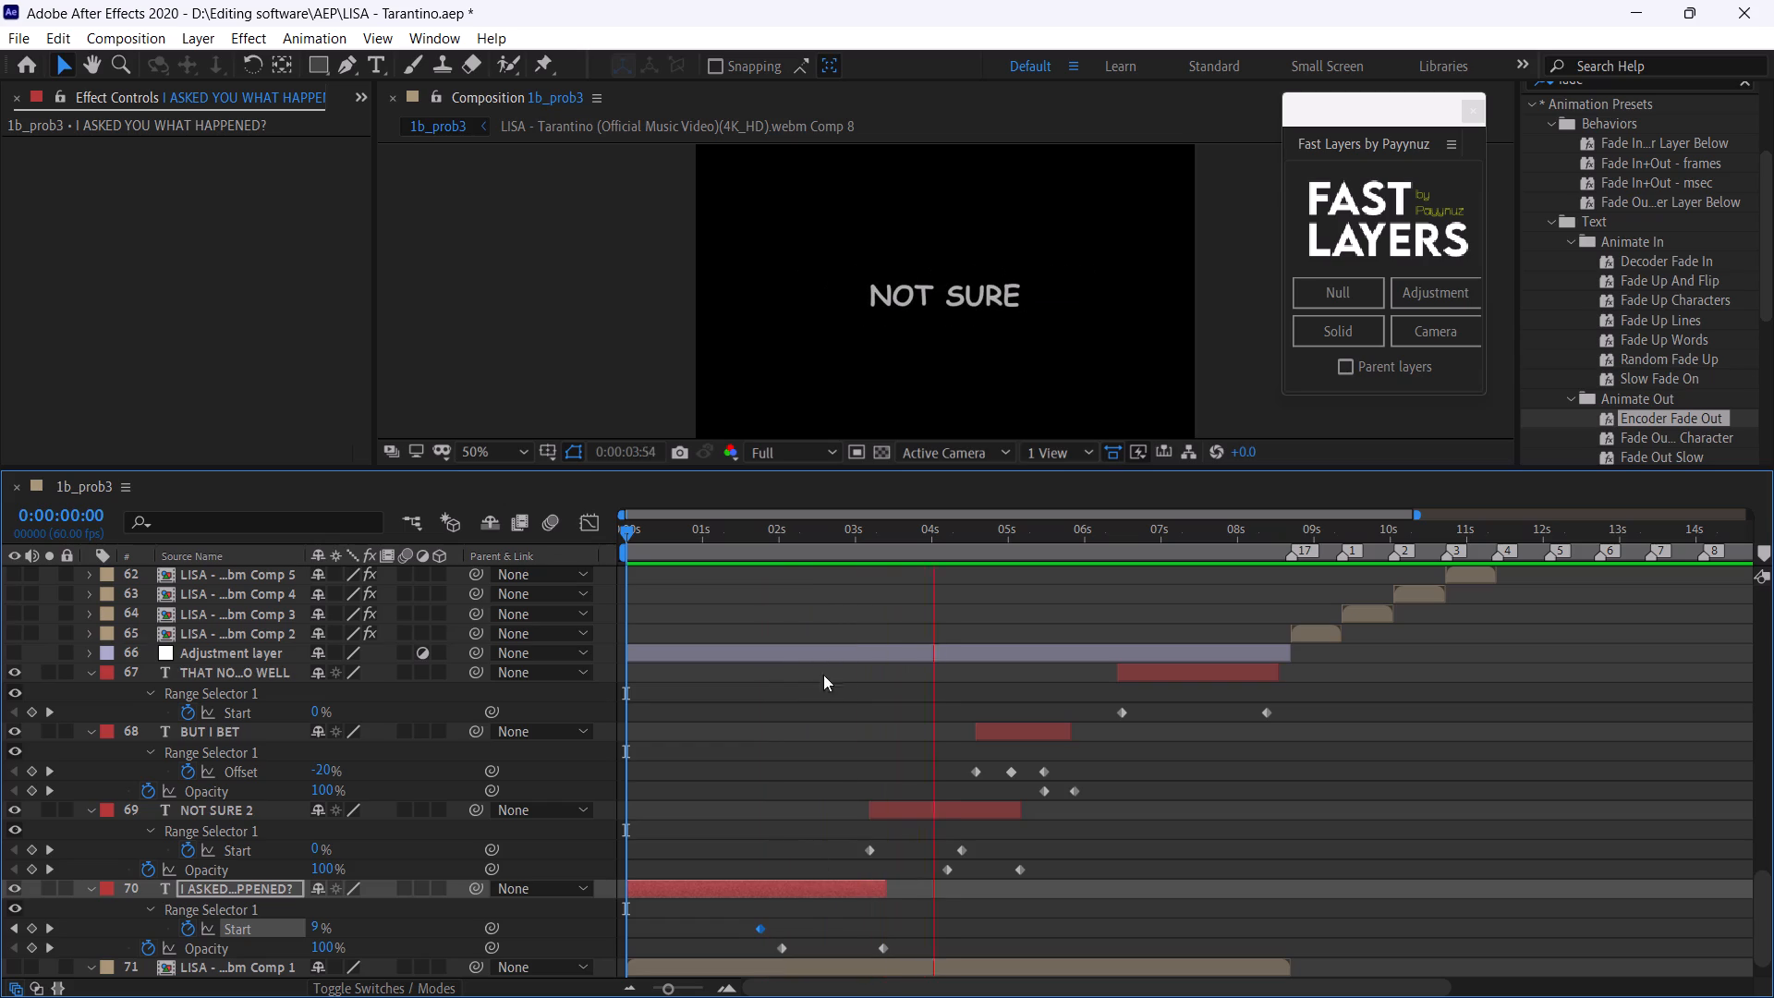
{"action": "left_click", "coordinate": [769, 545]}
{"action": "key", "text": "space"}
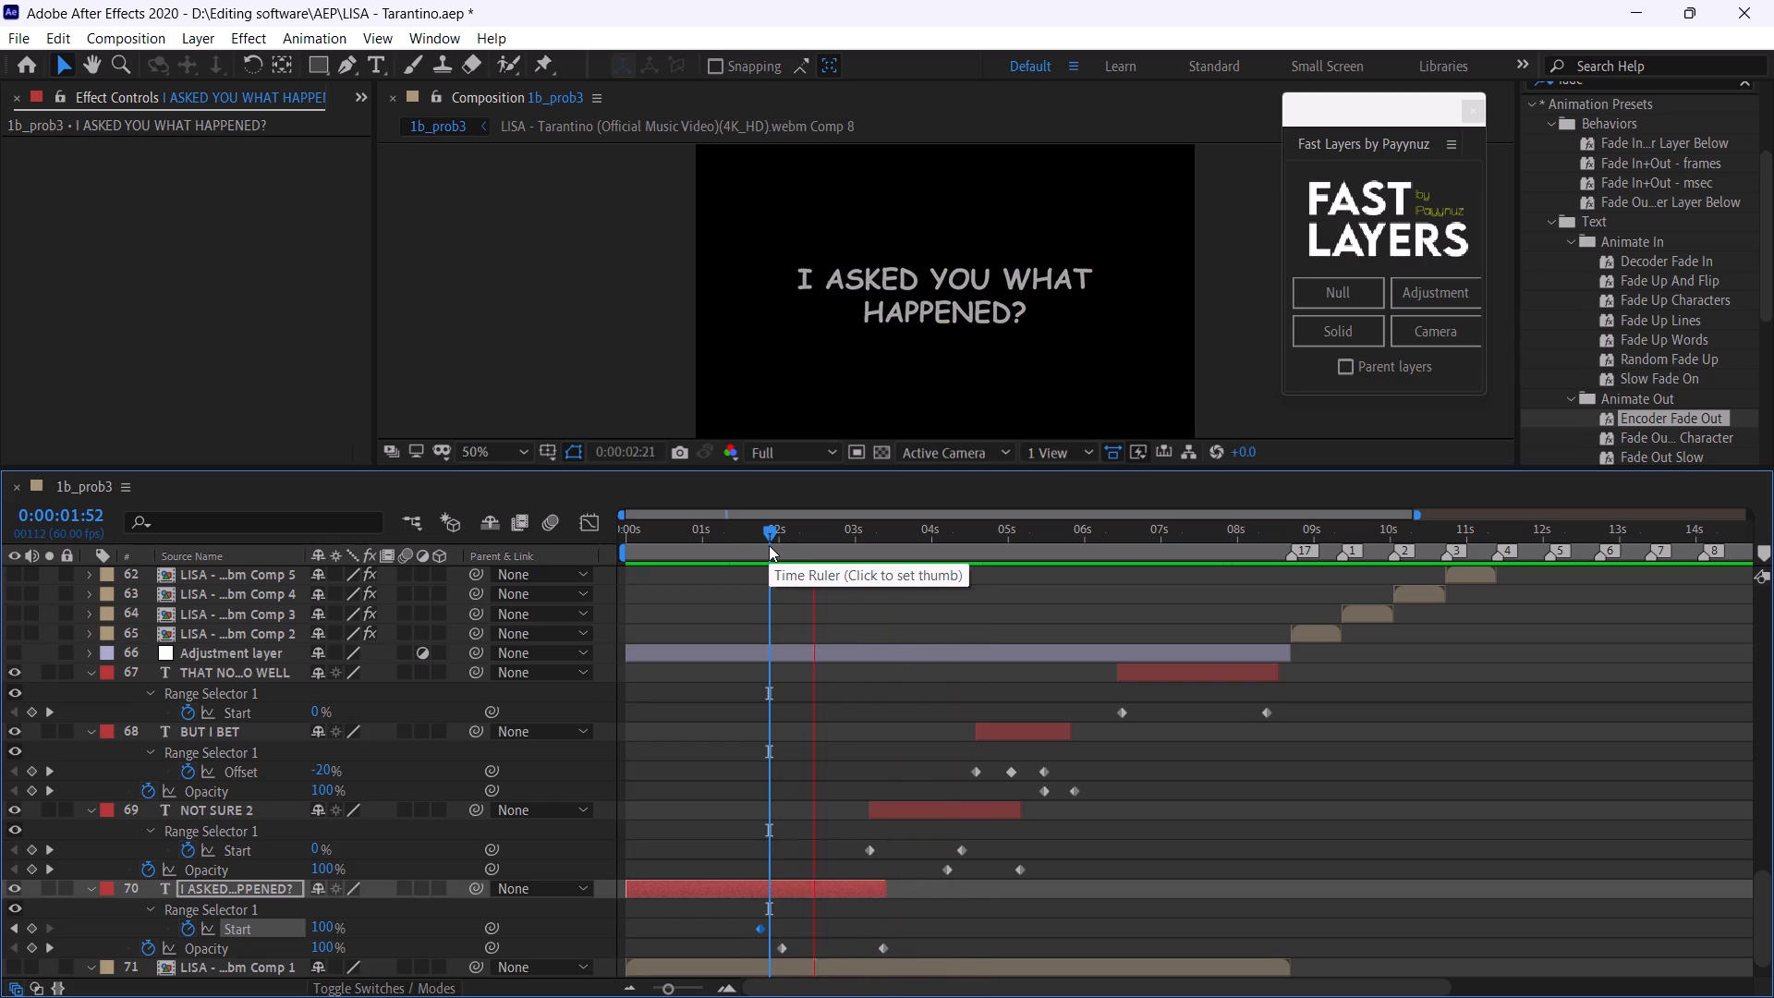
{"action": "left_click", "coordinate": [737, 544]}
{"action": "key", "text": "space"}
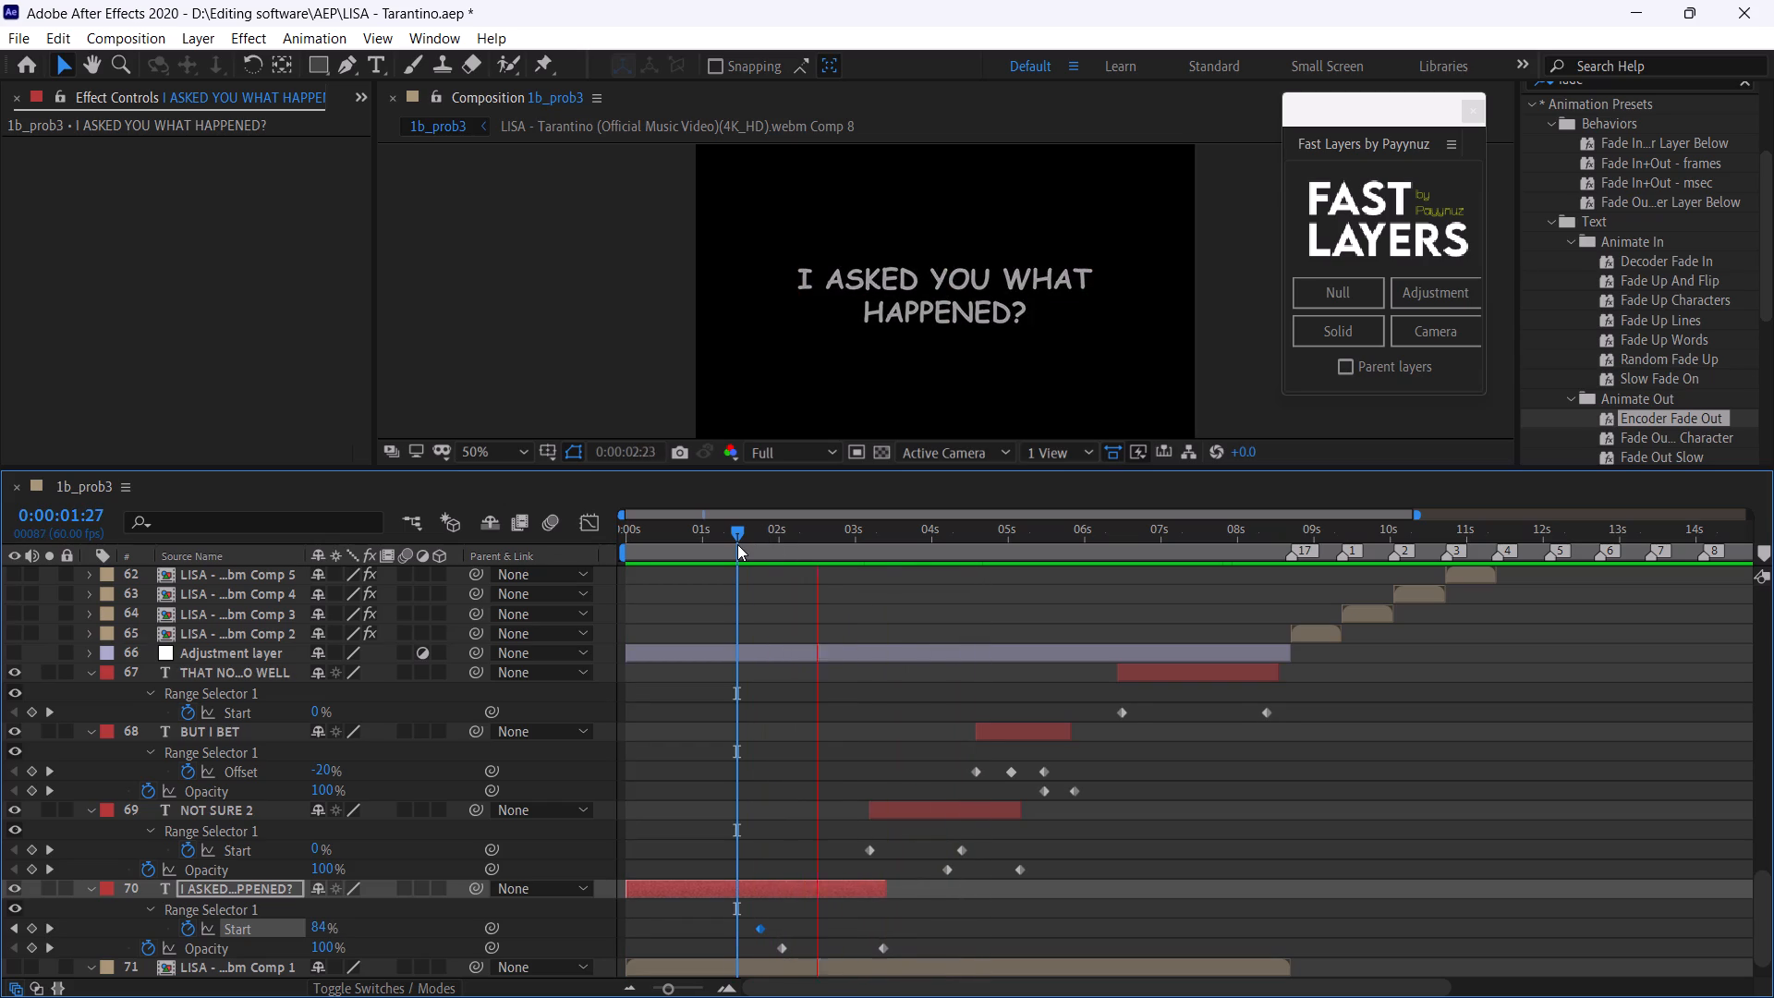
Save the project.
{"action": "key", "text": "ctrl+s"}
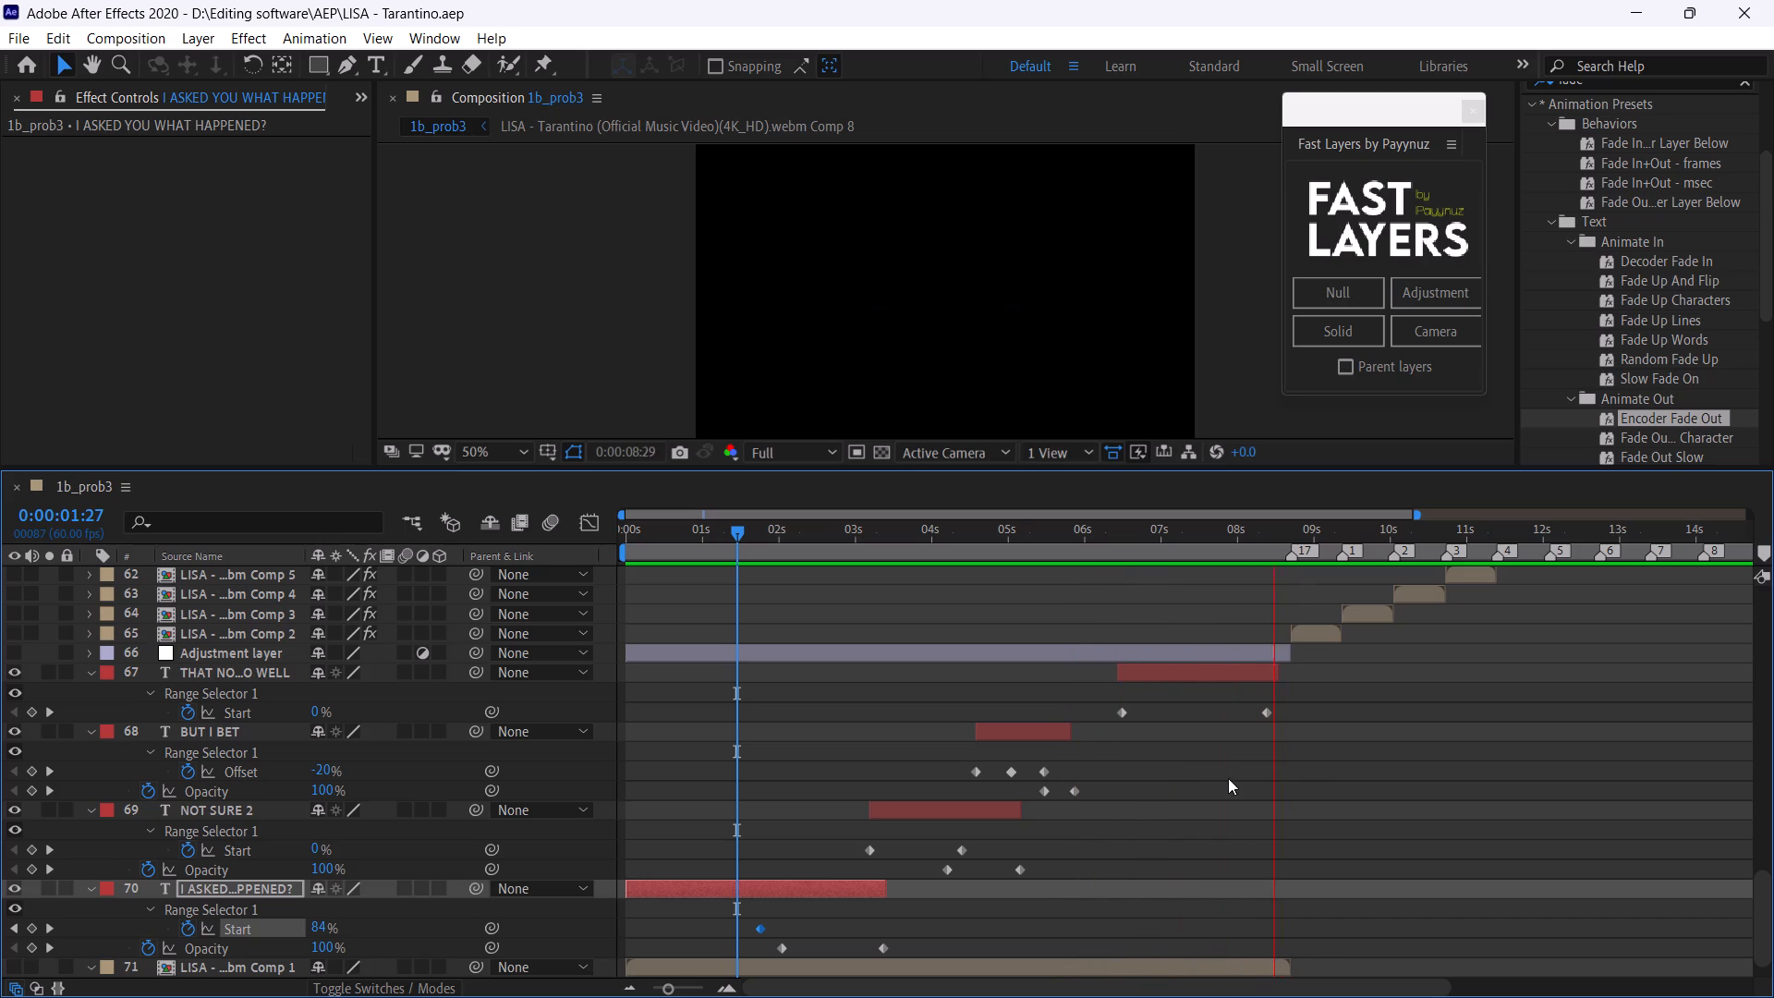
{"action": "left_click", "coordinate": [1174, 517]}
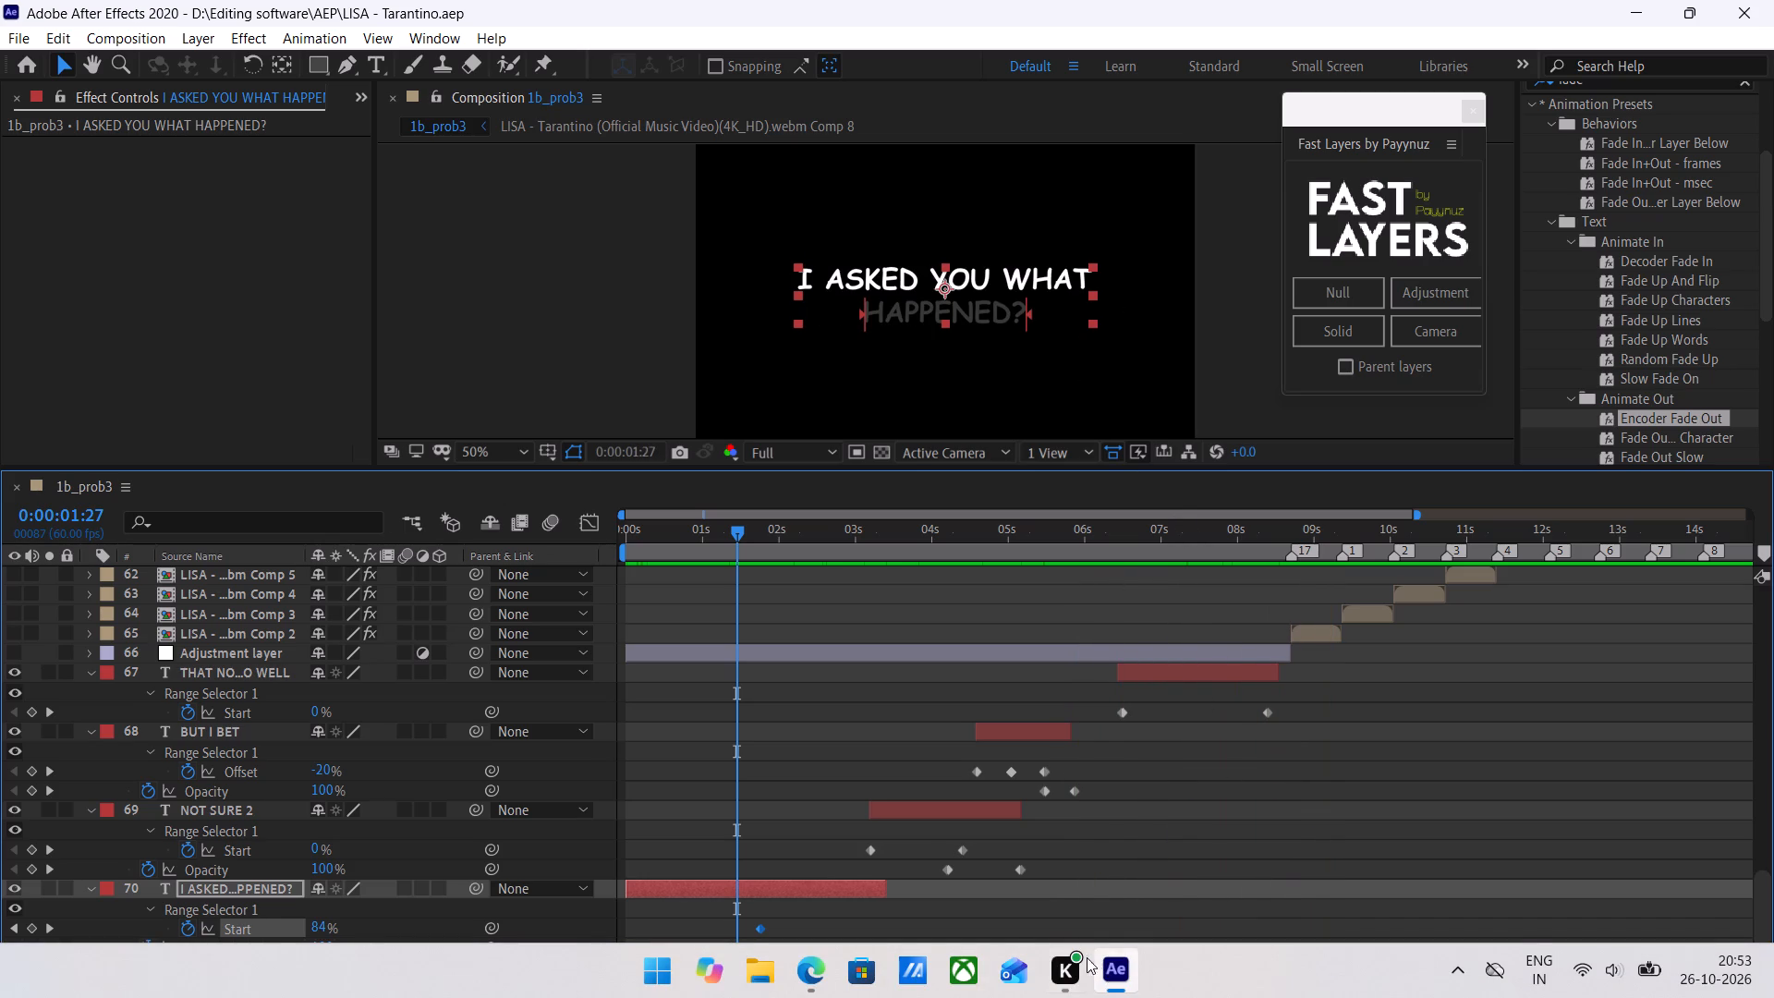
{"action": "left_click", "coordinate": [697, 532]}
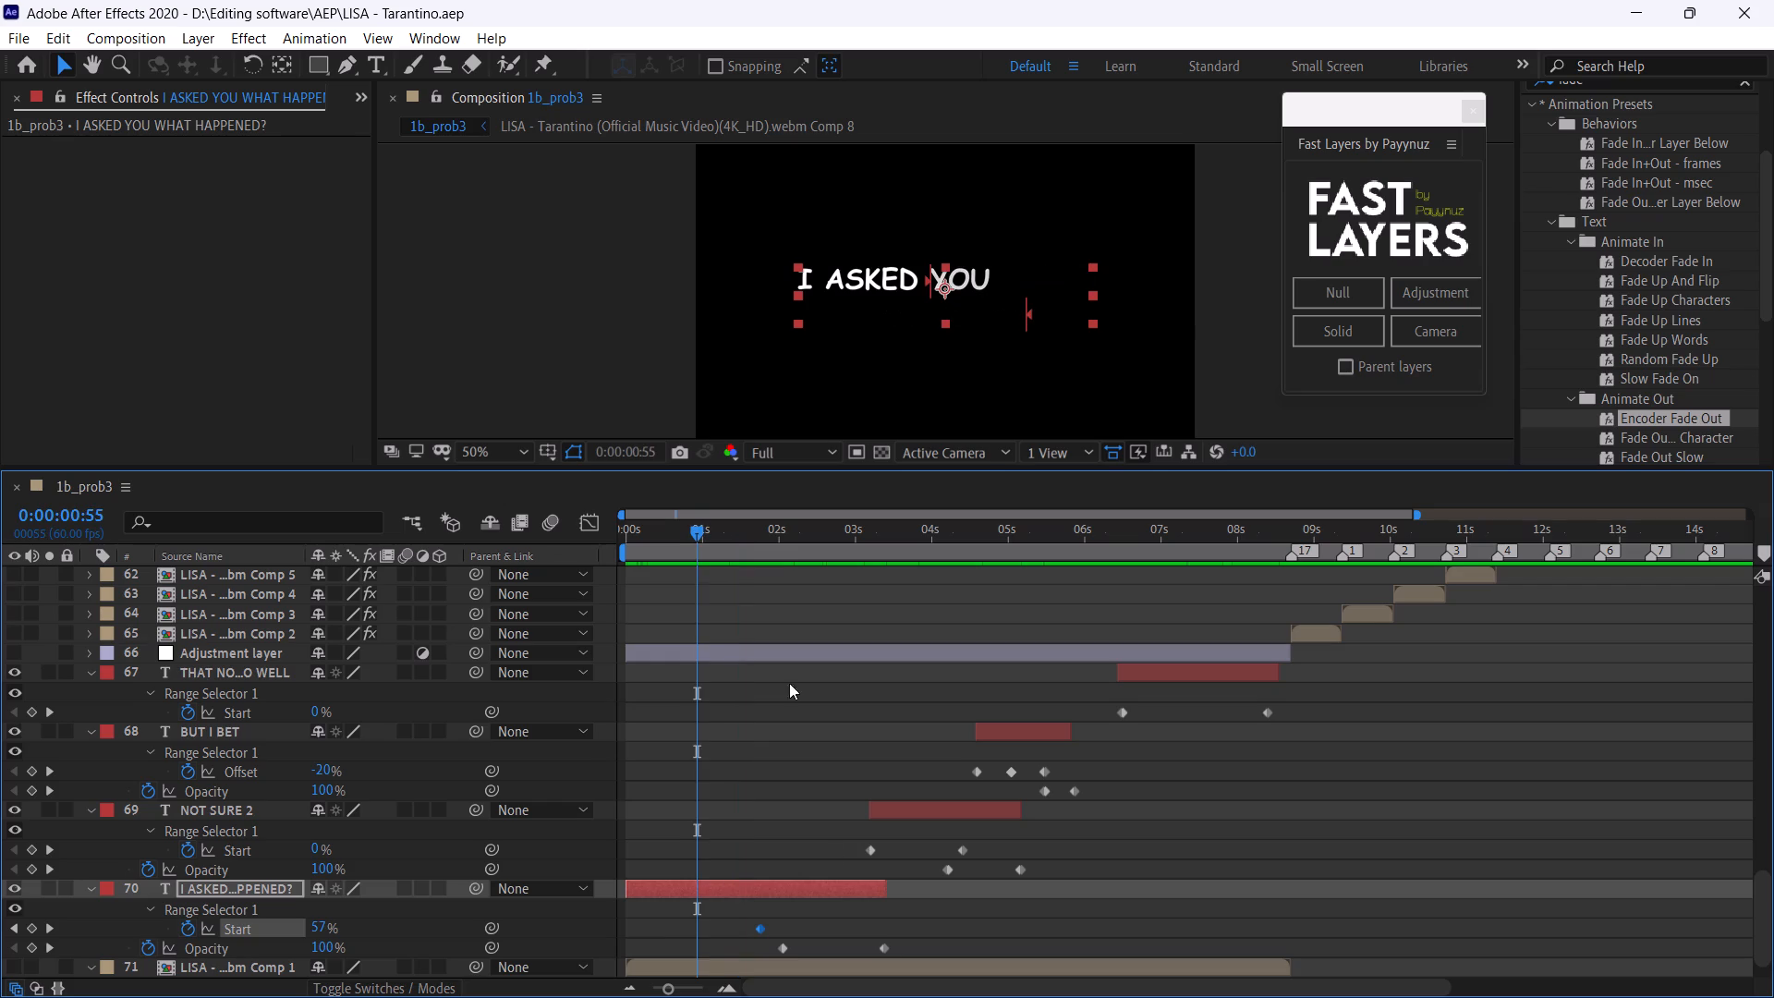
Switch to Microsoft Edge and read the search summary on creating and editing text layers in After Effects.
{"action": "left_click", "coordinate": [808, 971]}
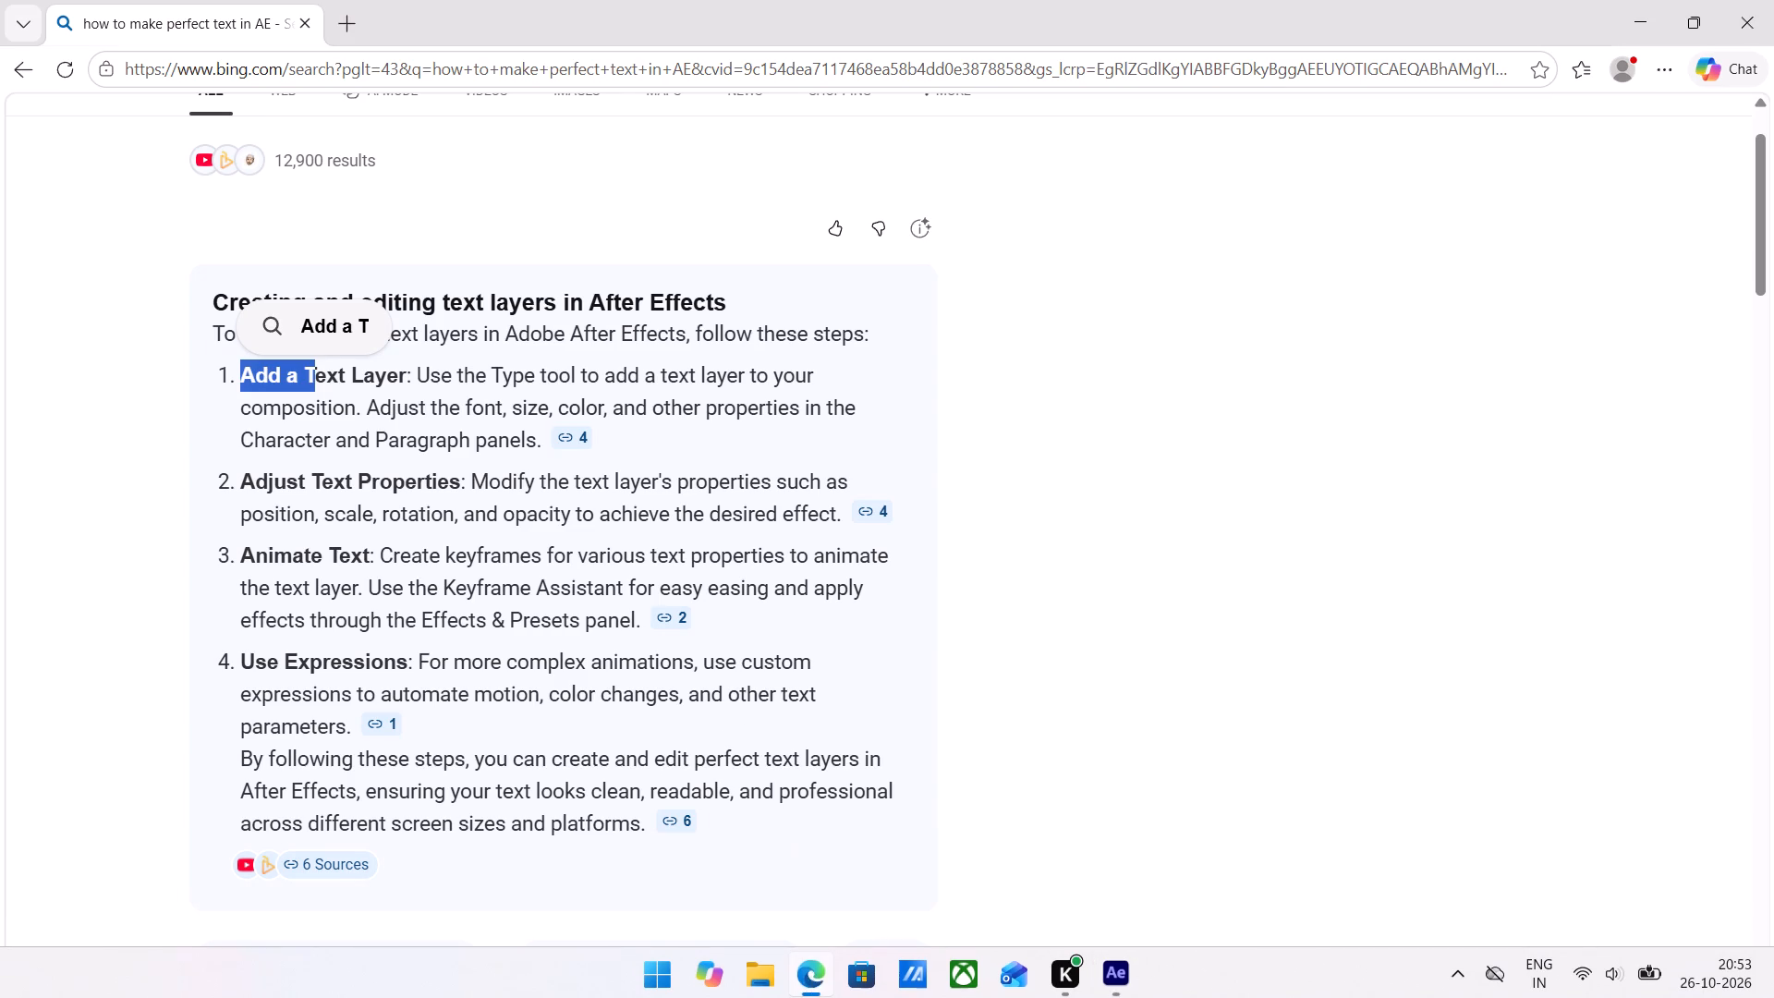
{"action": "scroll", "coordinate": [704, 383], "scroll_direction": "down", "scroll_amount": 1}
{"action": "left_click_drag", "start_coordinate": [238, 364], "coordinate": [296, 375]}
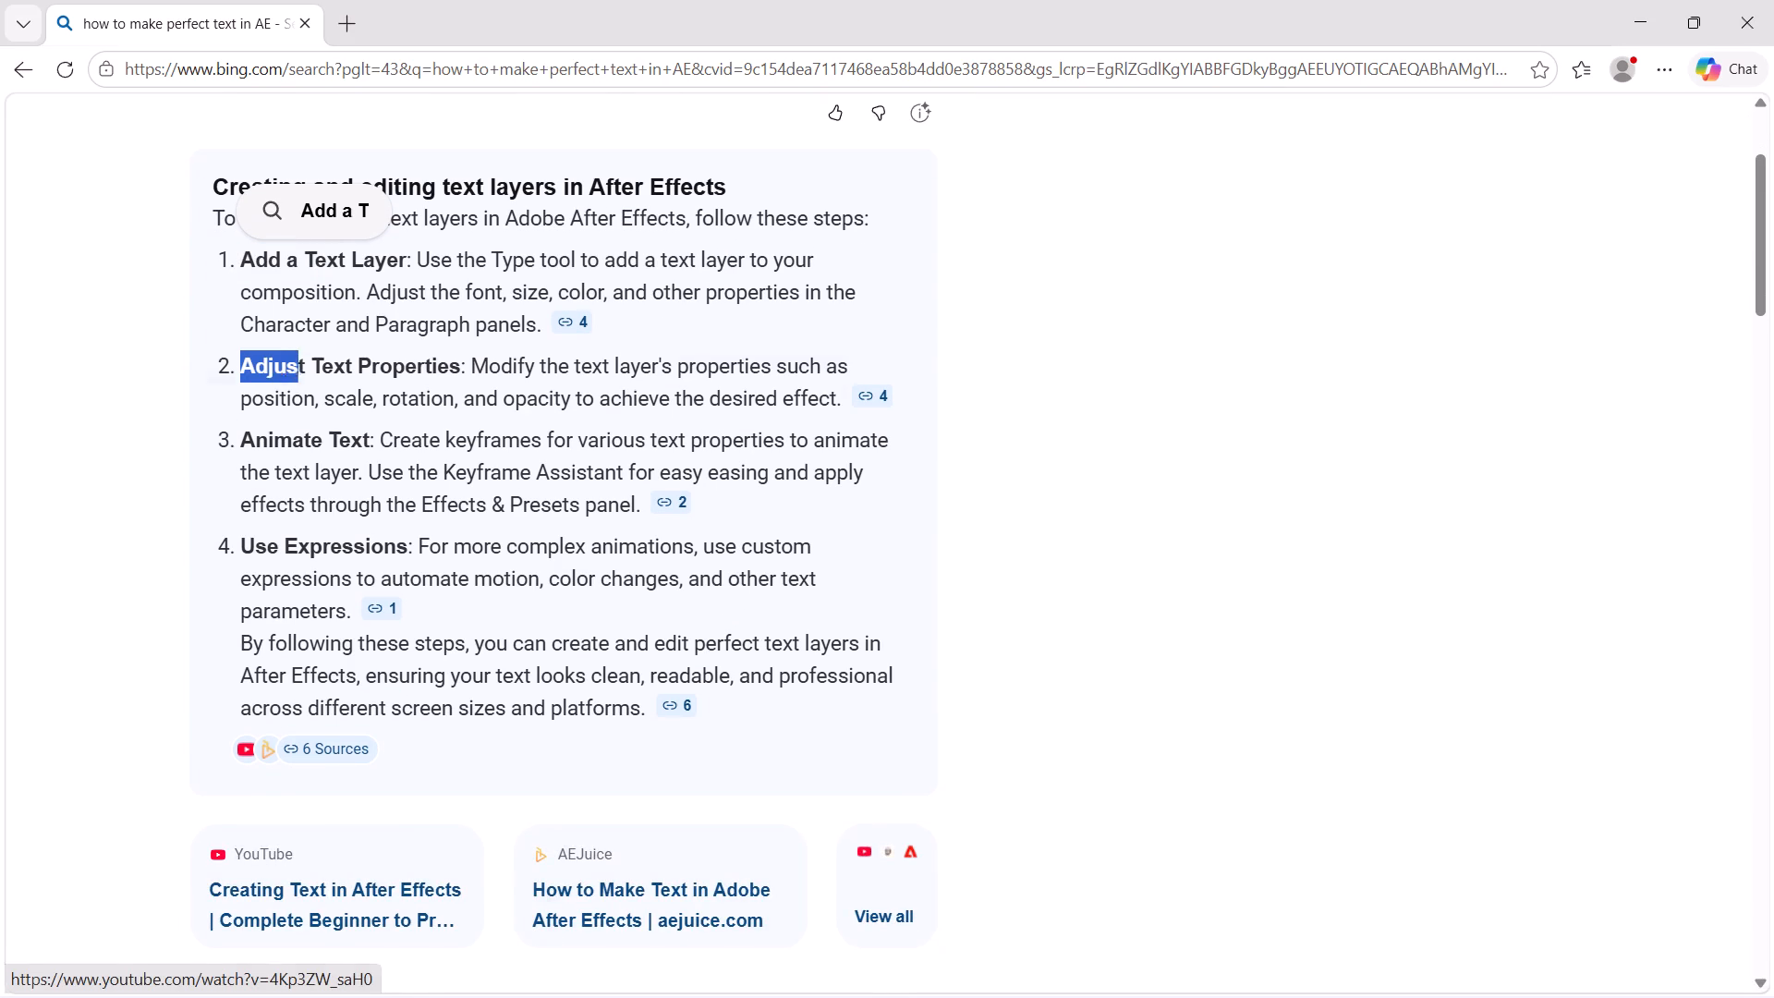
{"action": "left_click_drag", "start_coordinate": [296, 375], "coordinate": [435, 371]}
{"action": "left_click", "coordinate": [801, 331]}
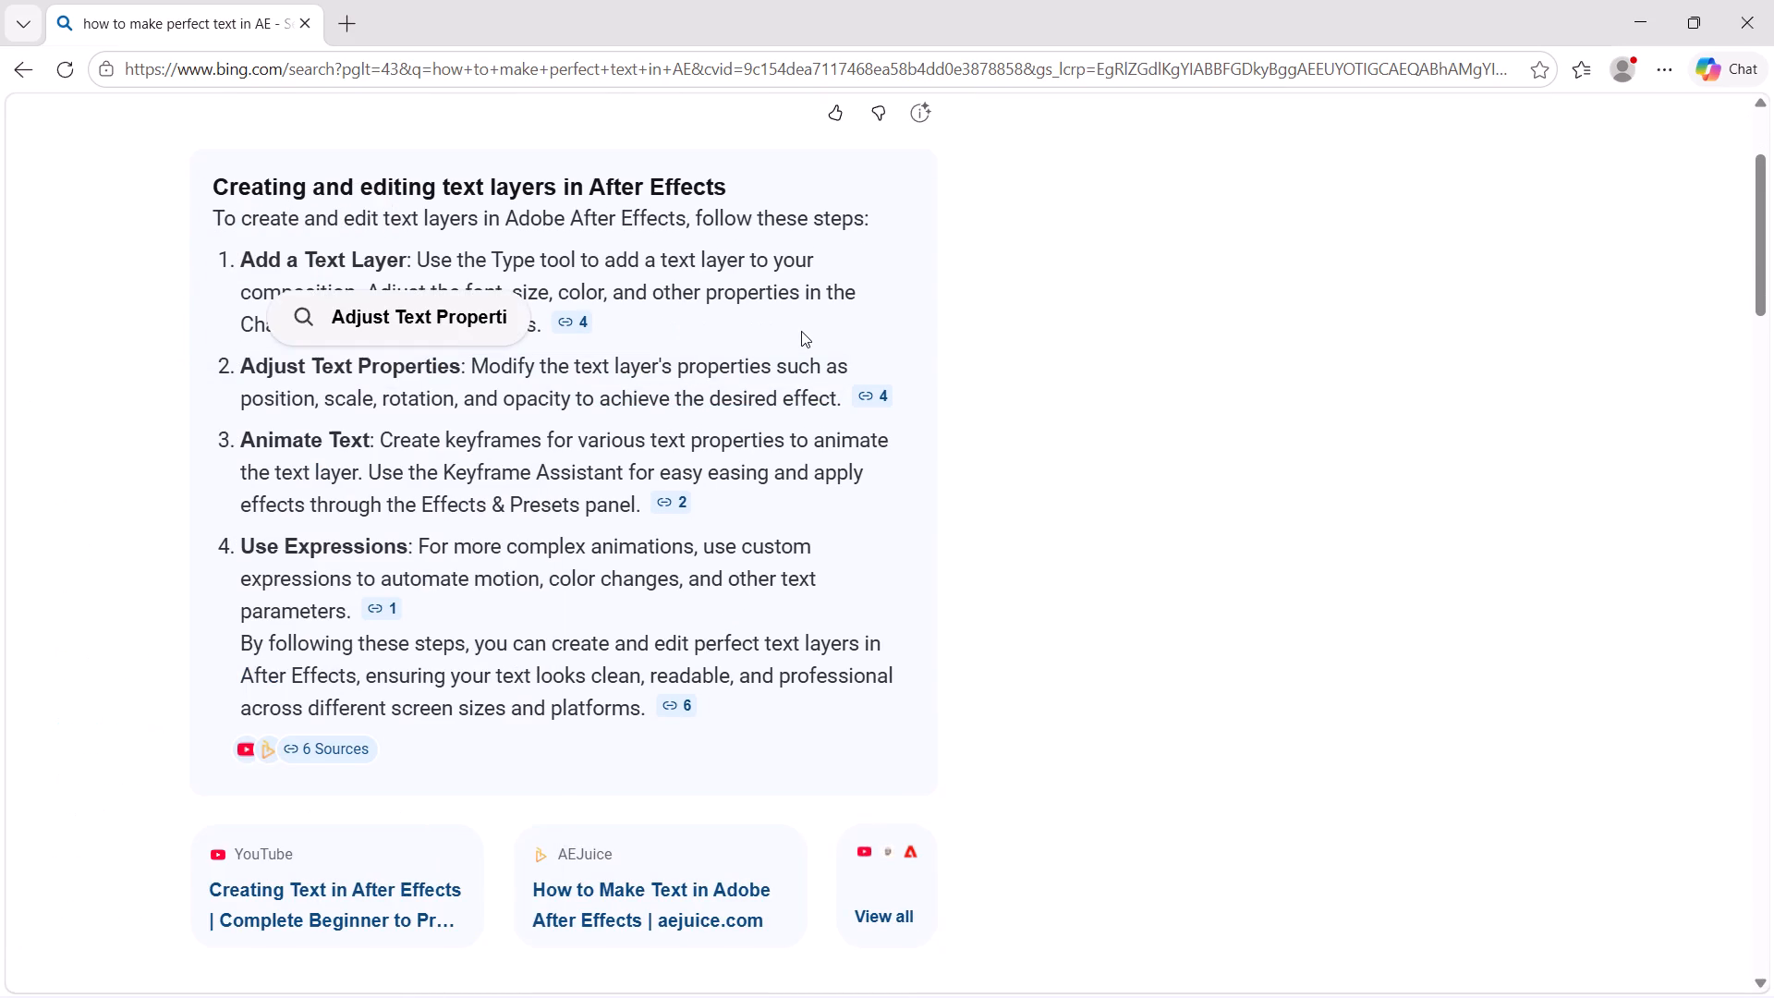
{"action": "scroll", "coordinate": [685, 436], "scroll_direction": "down", "scroll_amount": 1}
{"action": "scroll", "coordinate": [673, 450], "scroll_direction": "up", "scroll_amount": 2}
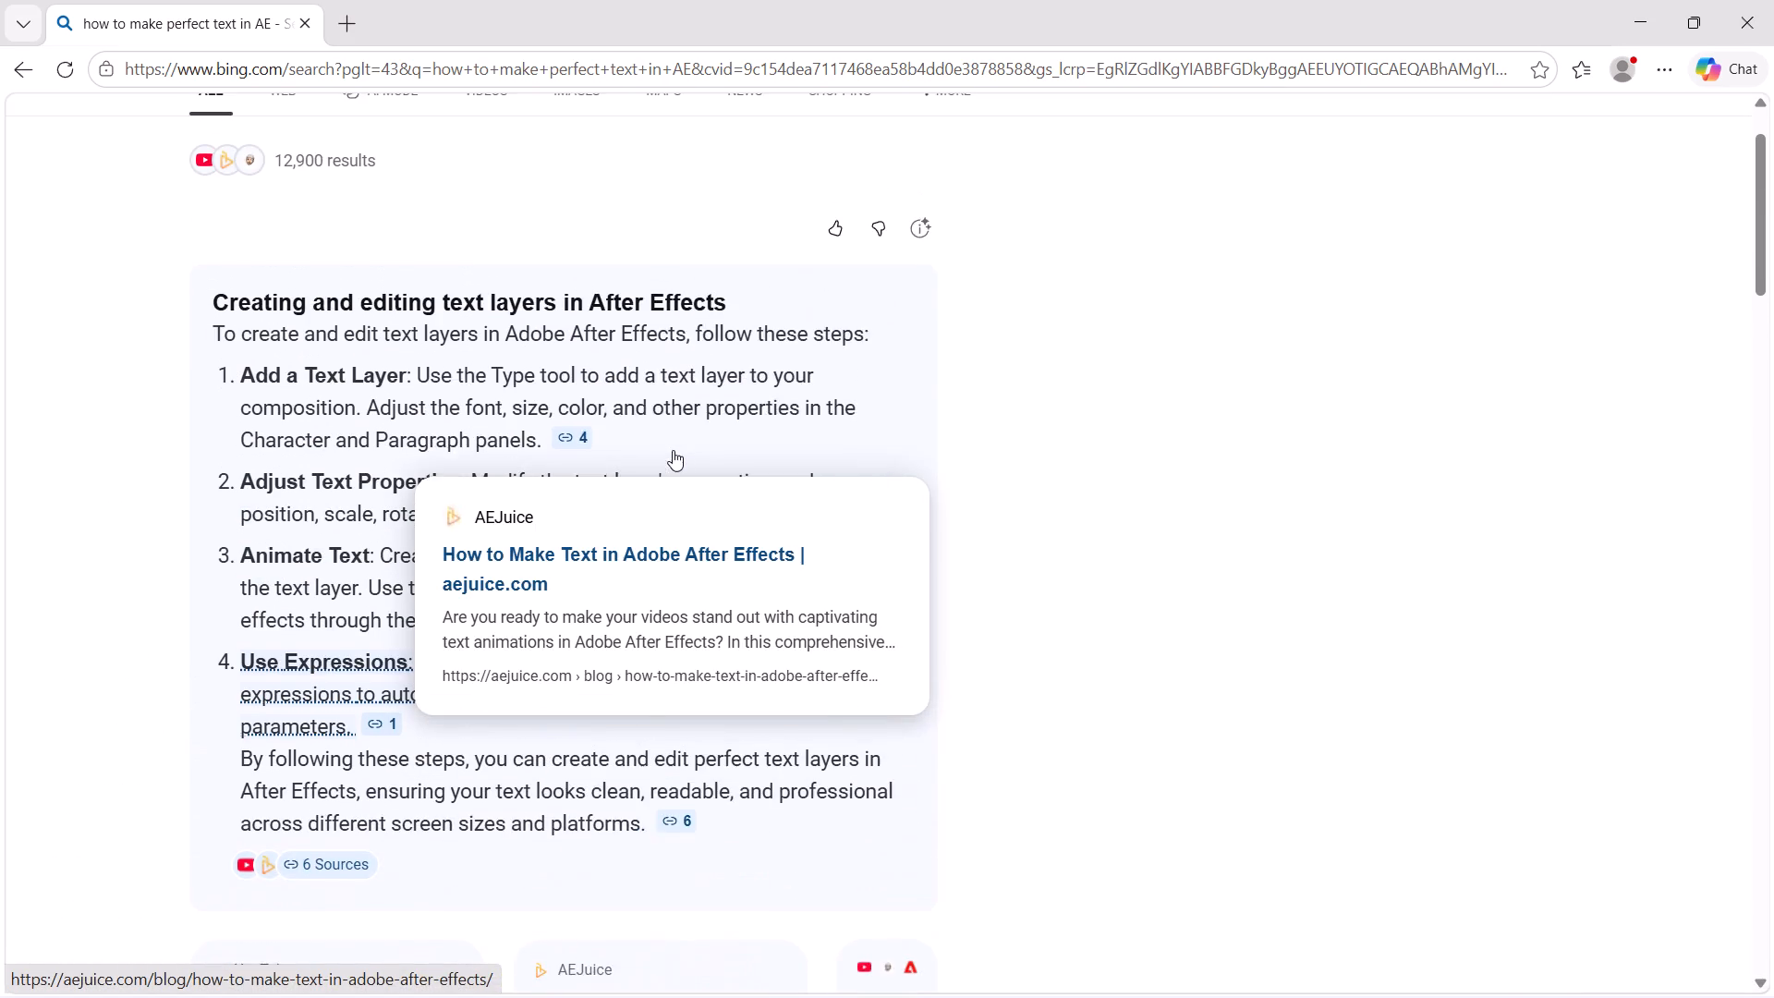
{"action": "scroll", "coordinate": [673, 450], "scroll_direction": "down", "scroll_amount": 1}
{"action": "scroll", "coordinate": [673, 450], "scroll_direction": "up", "scroll_amount": 8}
{"action": "scroll", "coordinate": [673, 450], "scroll_direction": "down", "scroll_amount": 1}
{"action": "scroll", "coordinate": [673, 450], "scroll_direction": "up", "scroll_amount": 5}
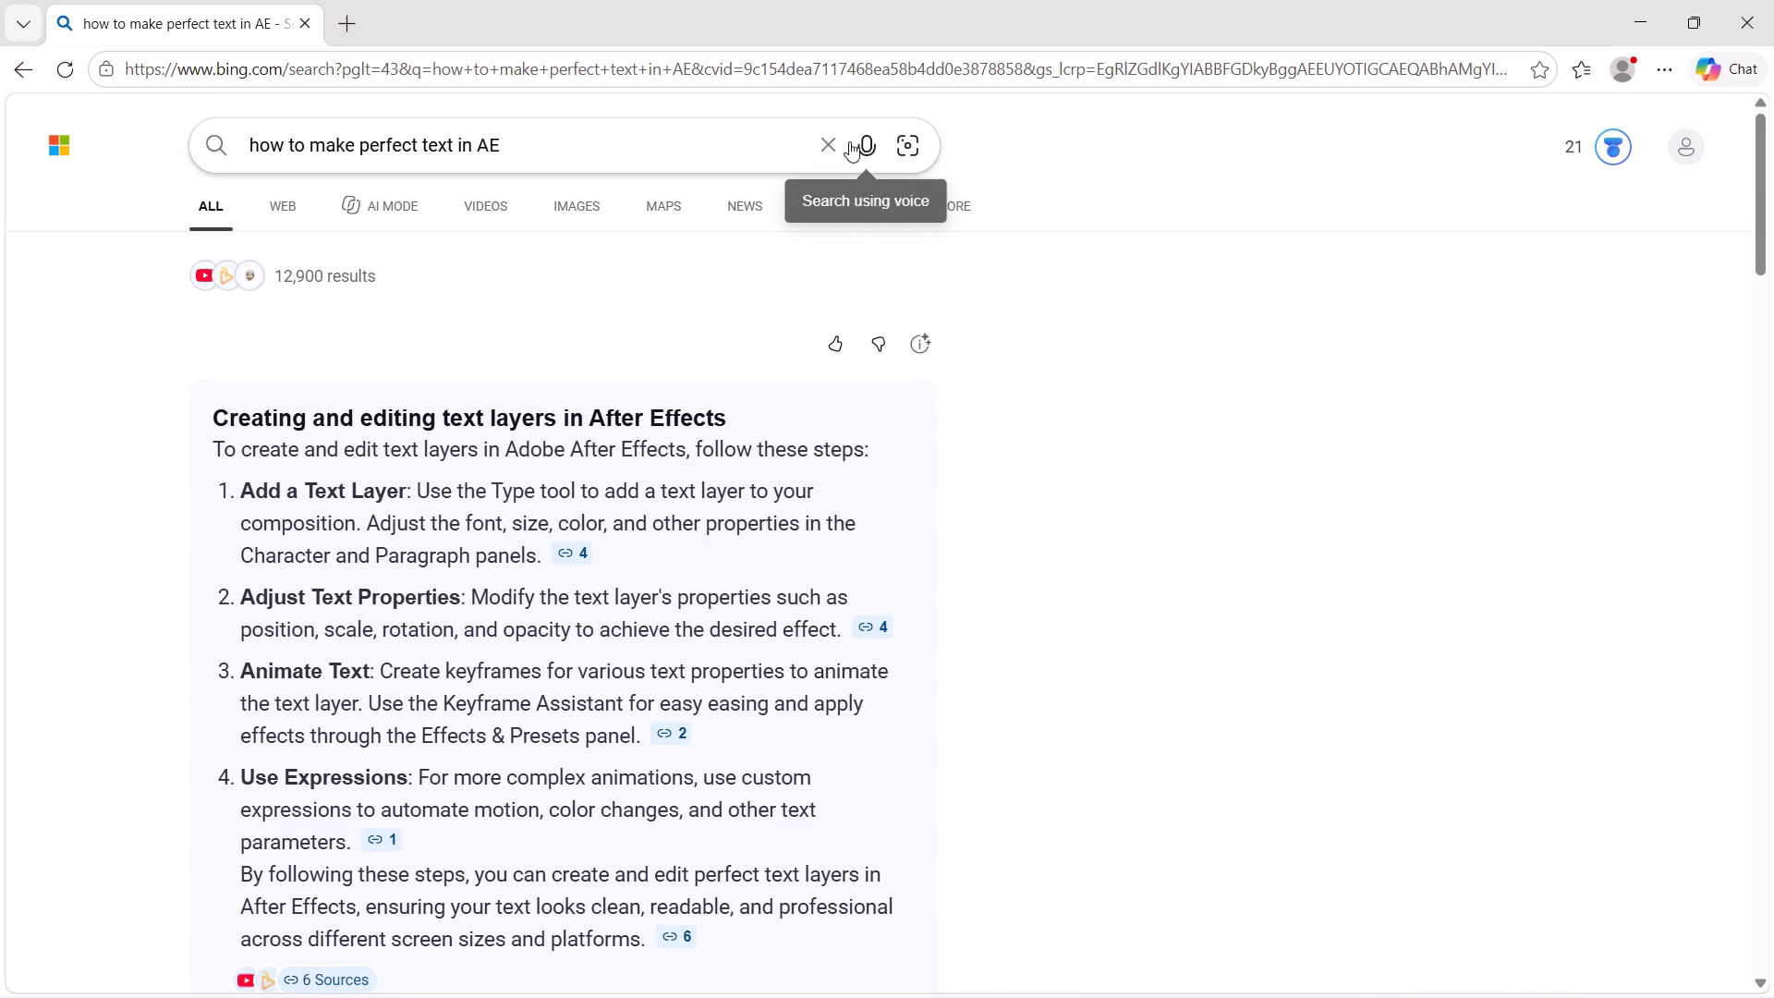
Search the web for "I done text aninmation" and browse through the results.
{"action": "left_click", "coordinate": [826, 147]}
{"action": "left_click", "coordinate": [690, 152]}
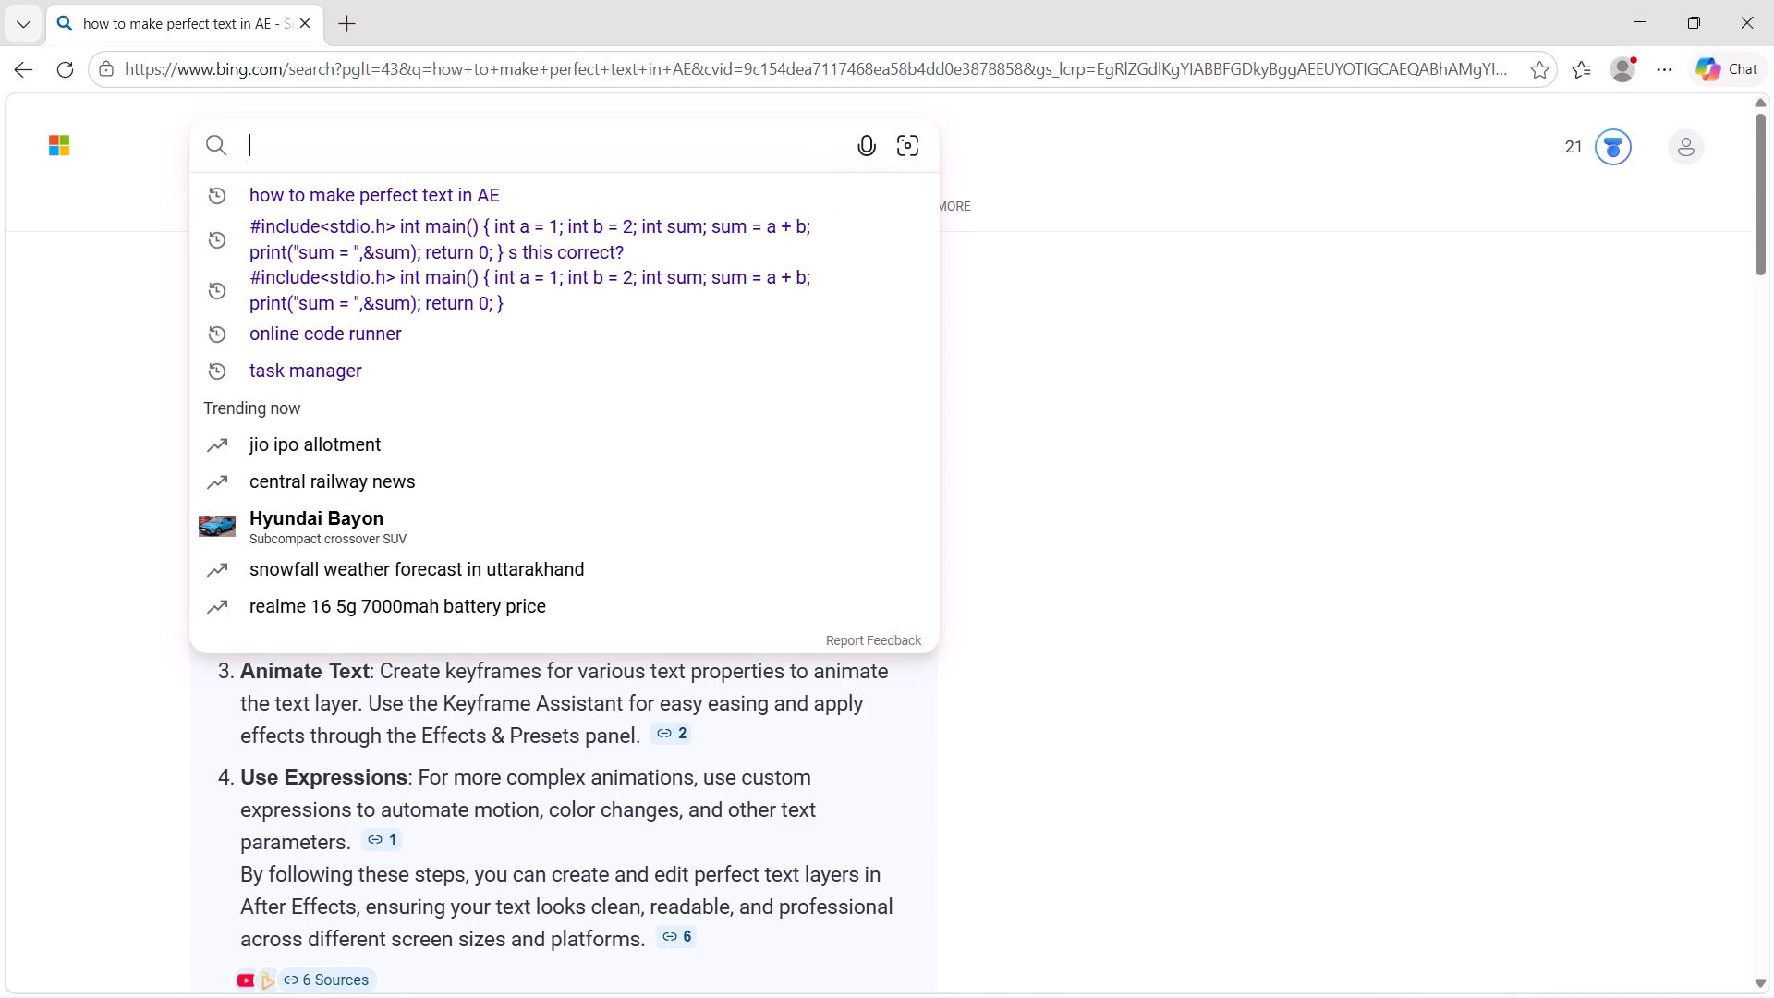
{"action": "type", "text": "I d"}
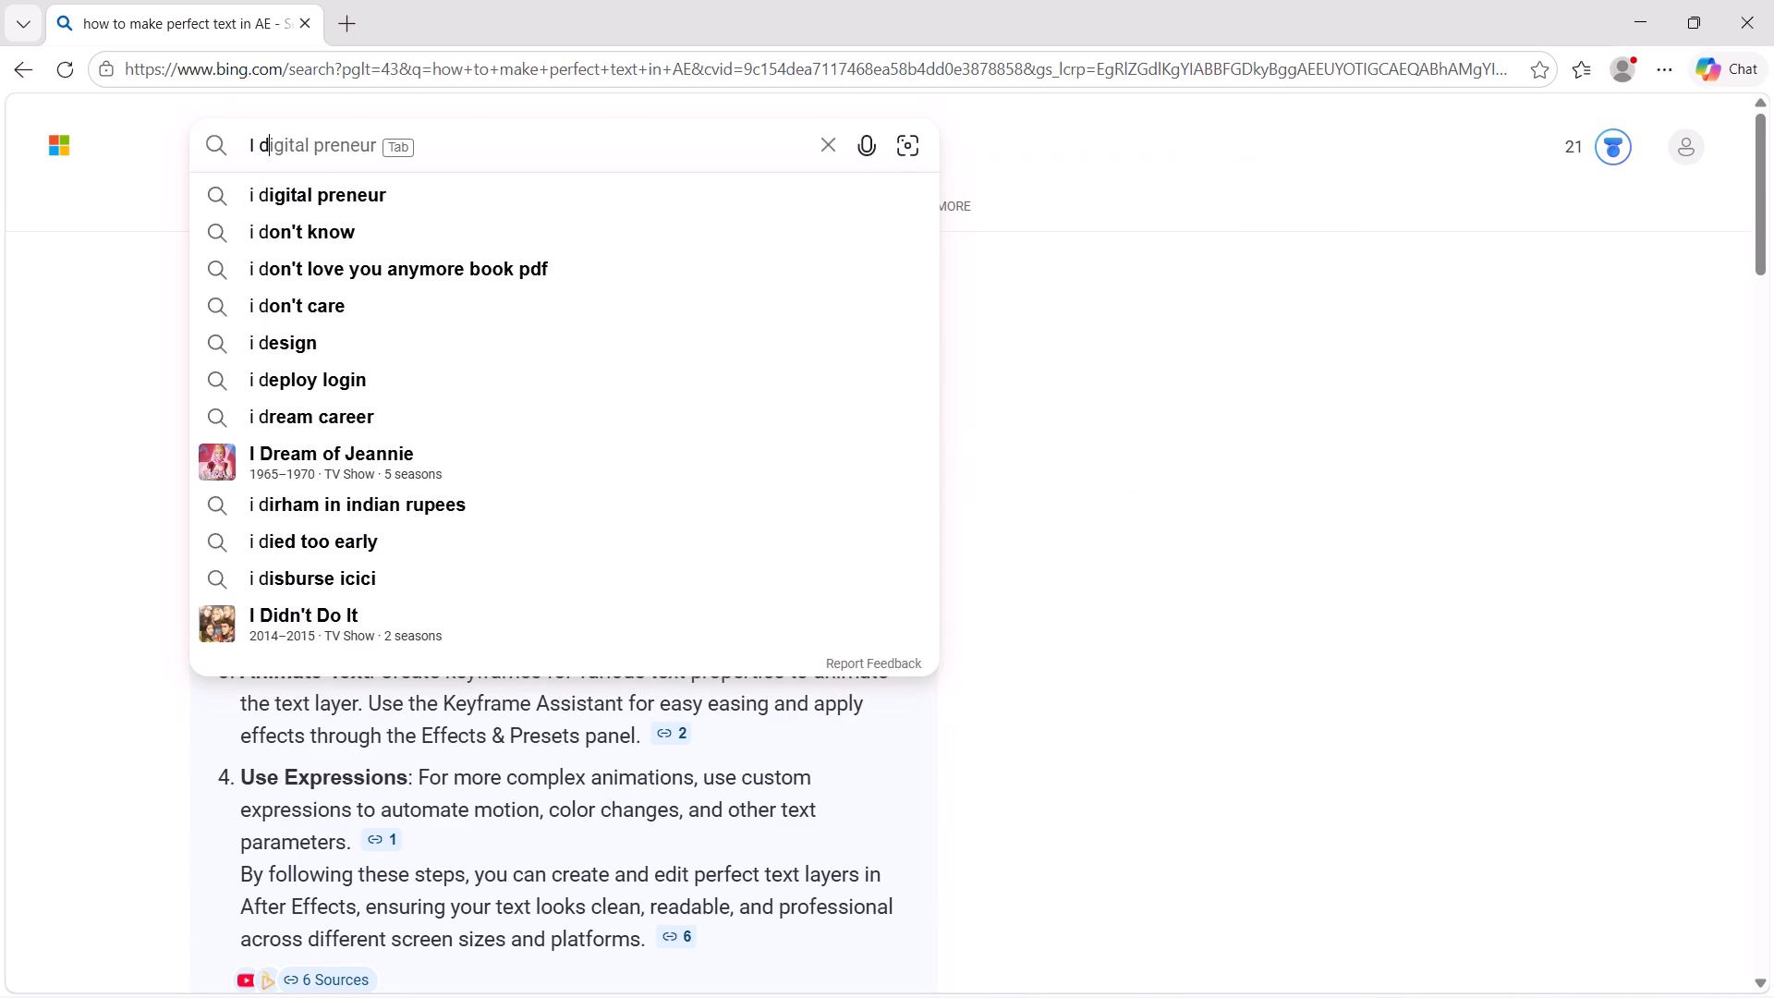
{"action": "type", "text": "one"}
{"action": "key", "text": "space"}
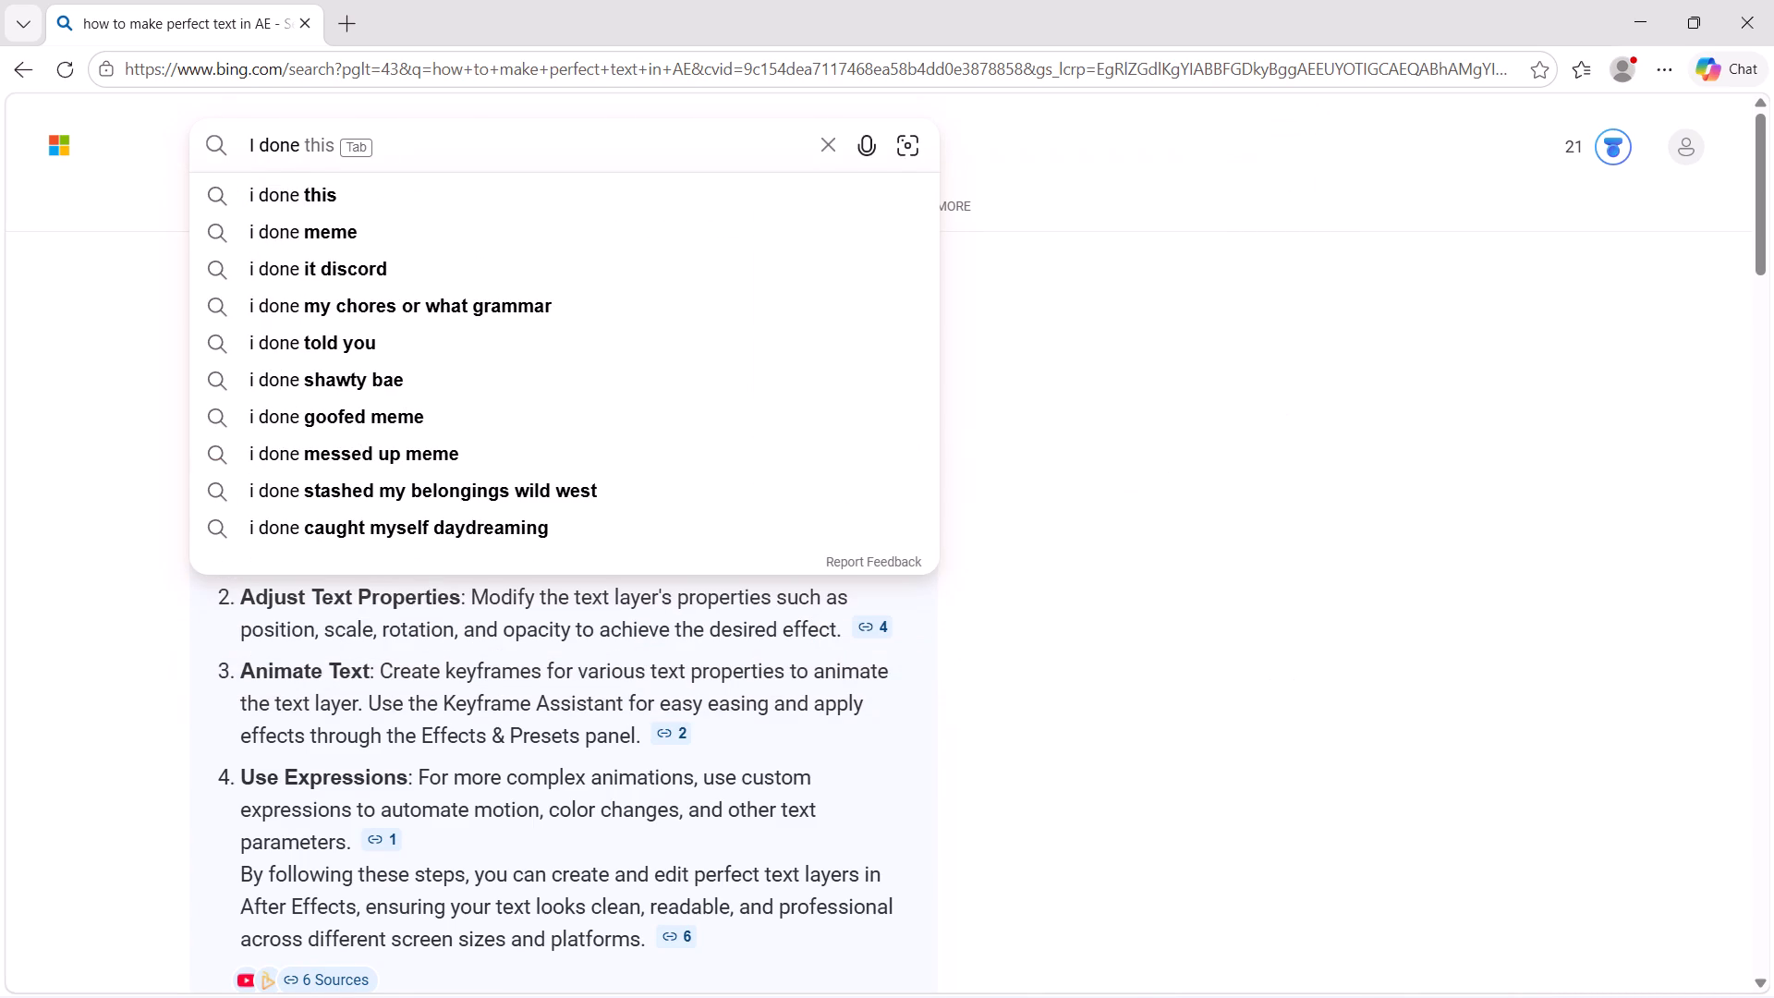
{"action": "type", "text": "text aninmation"}
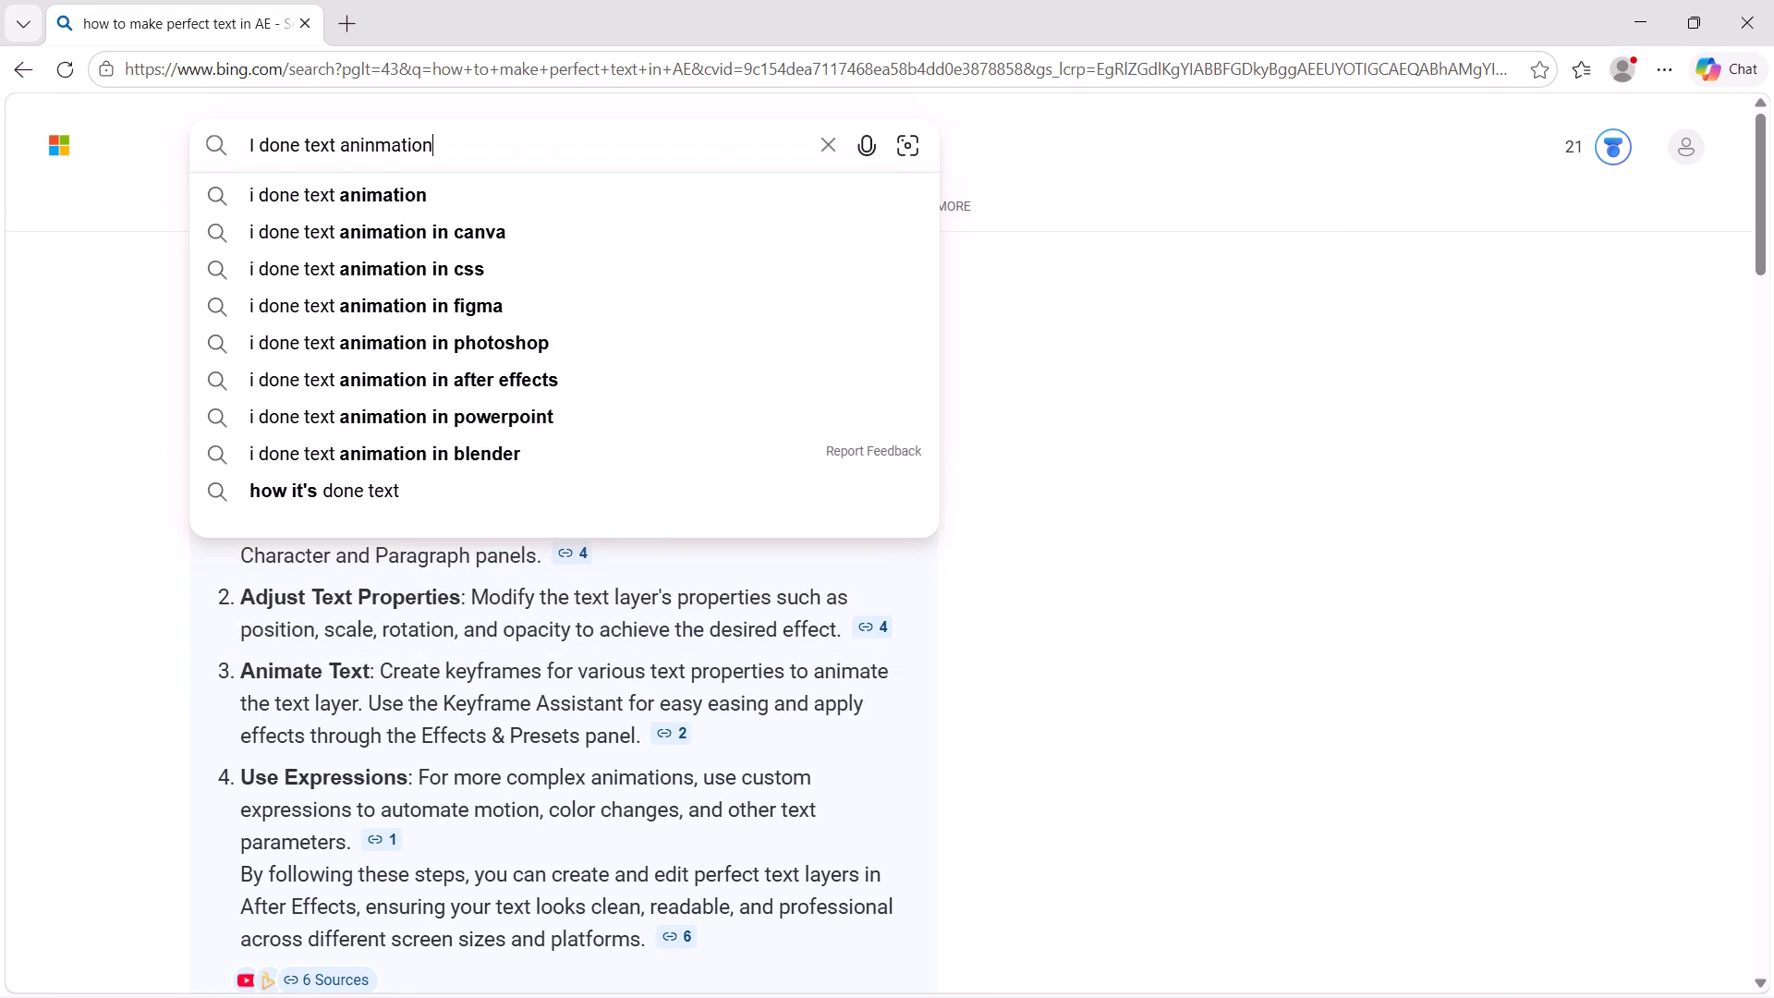
{"action": "key", "text": "Return"}
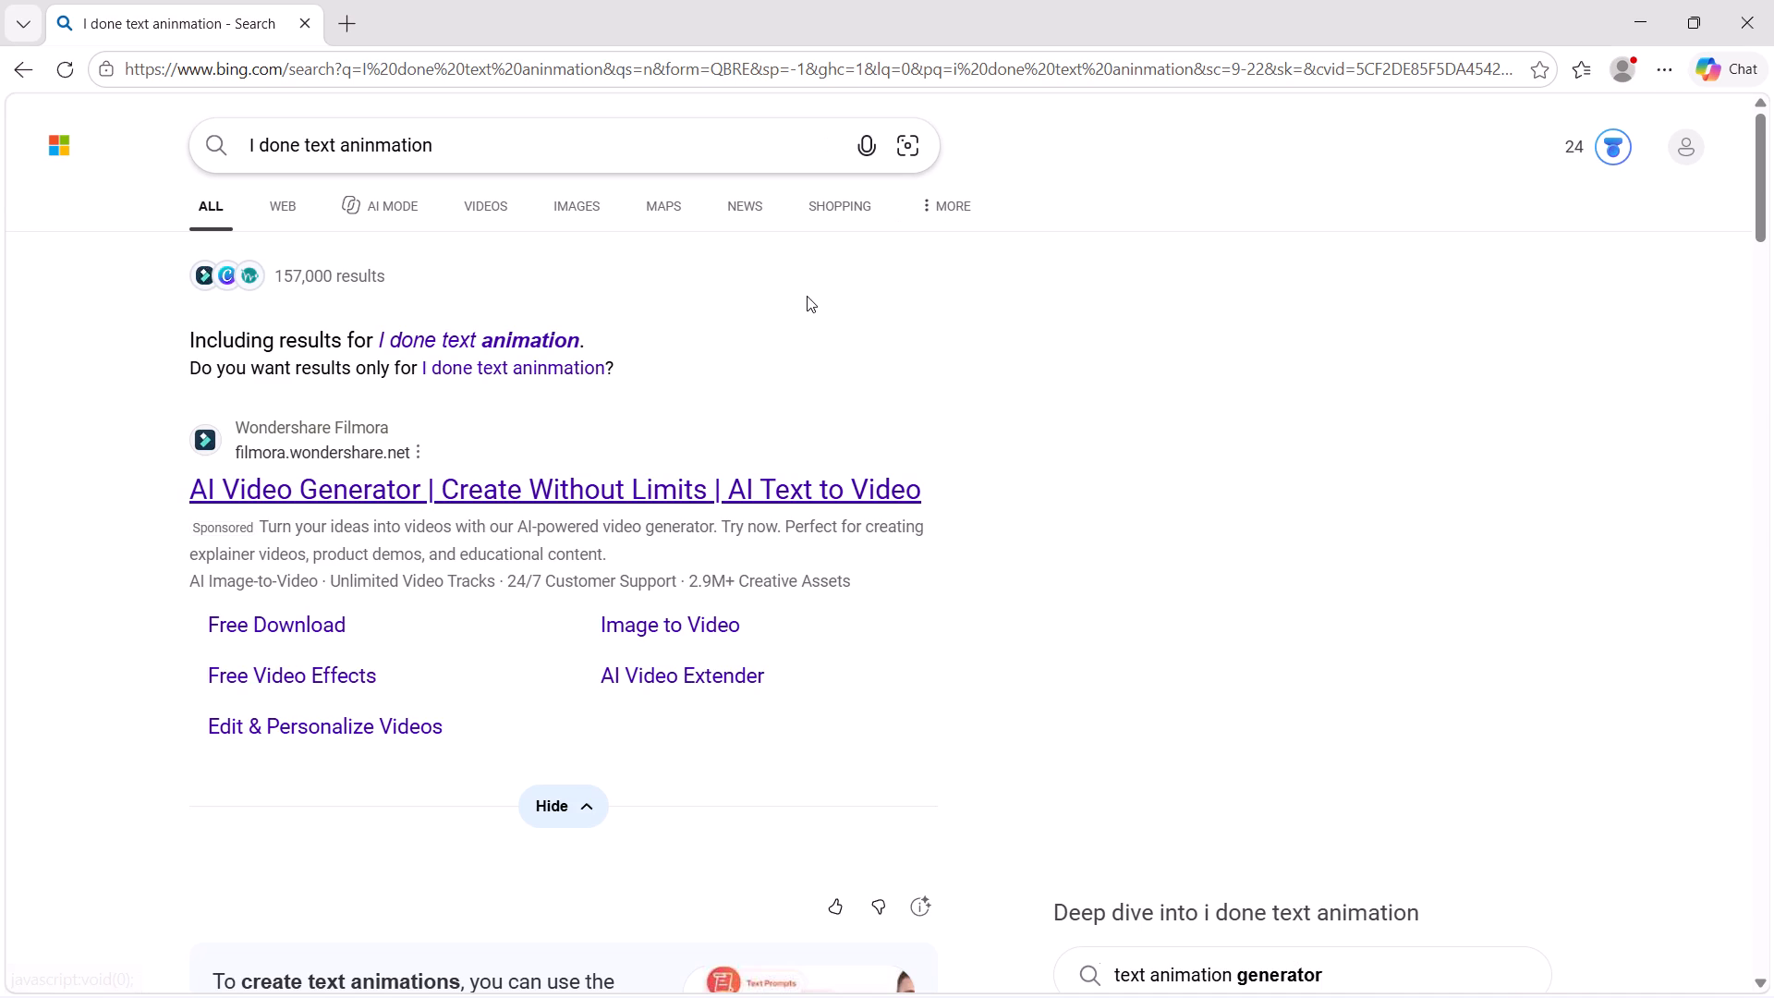
{"action": "scroll", "coordinate": [823, 311], "scroll_direction": "down", "scroll_amount": 2}
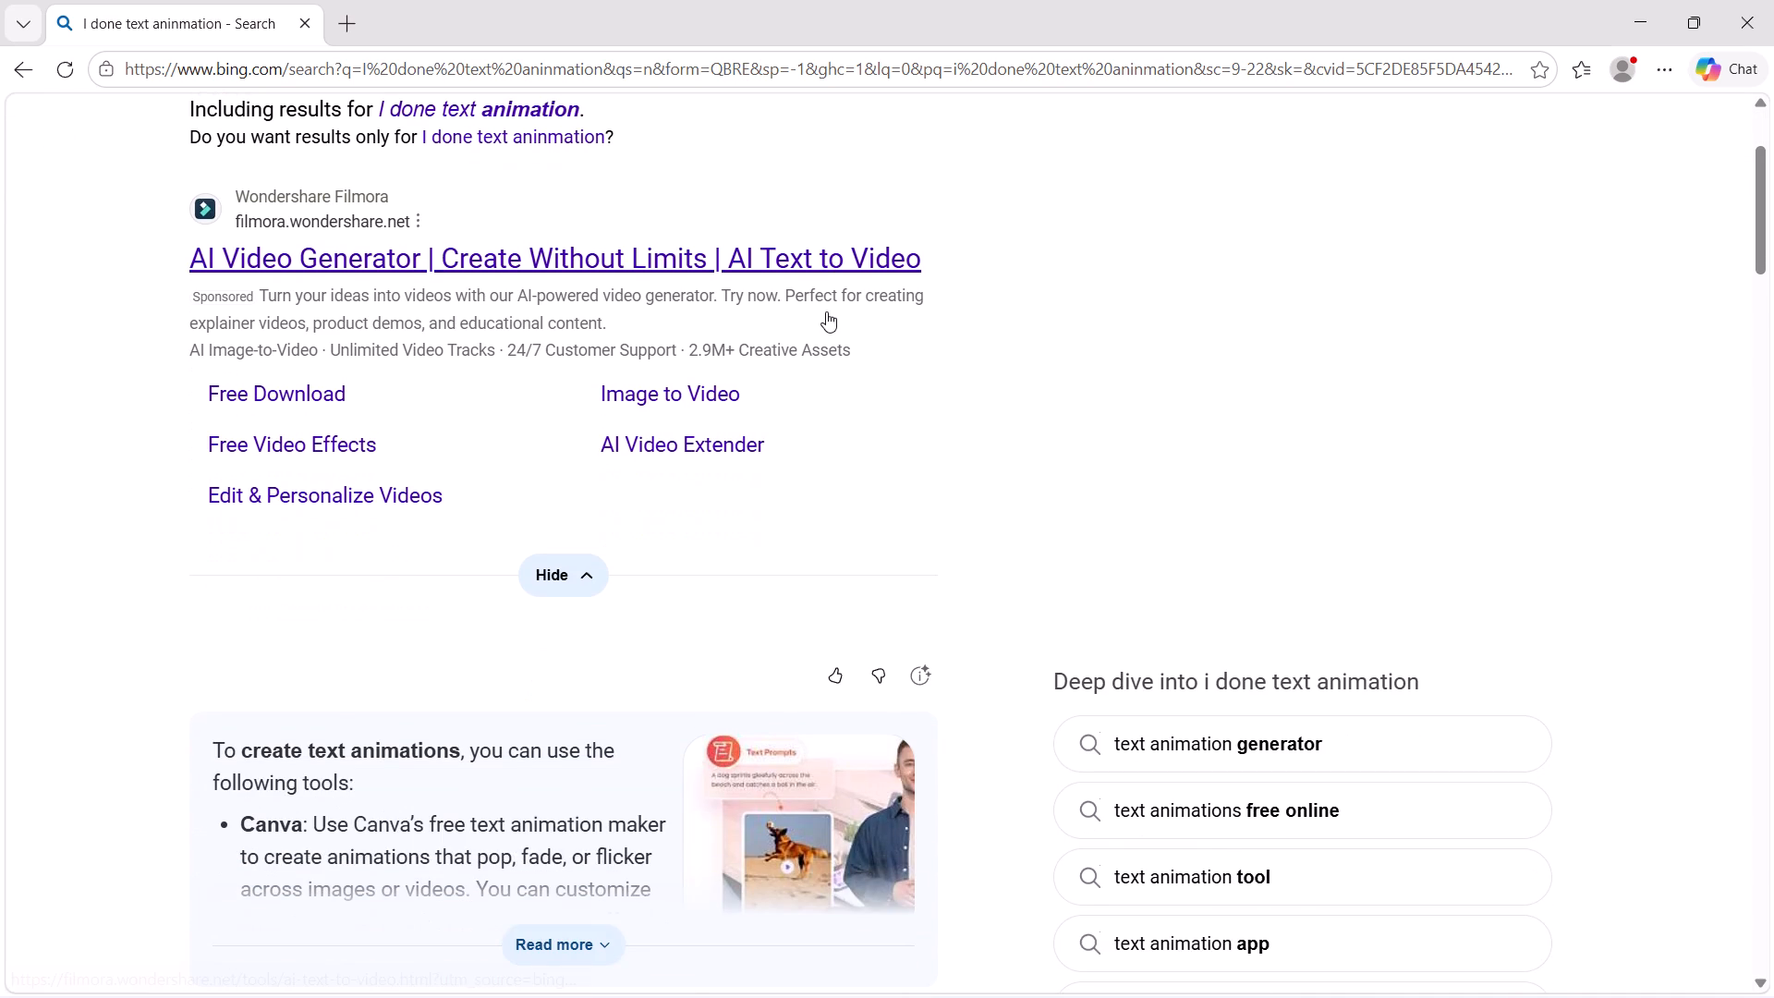
{"action": "scroll", "coordinate": [1121, 347], "scroll_direction": "up", "scroll_amount": 1}
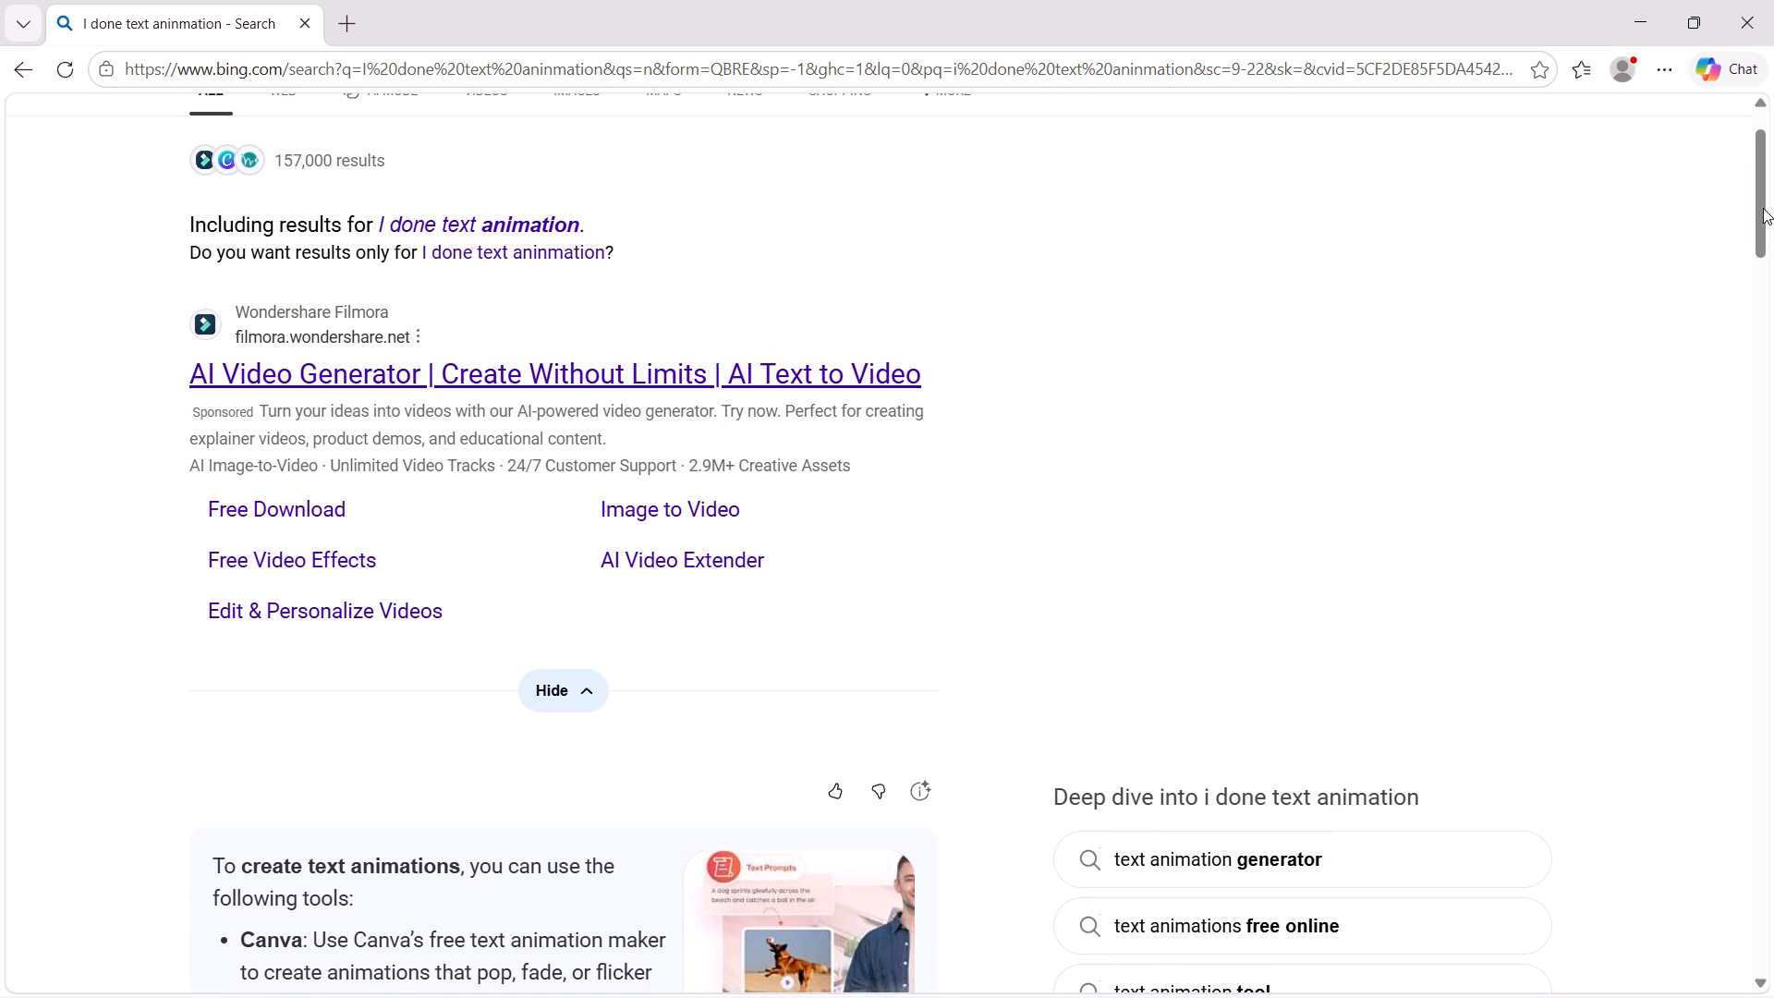
{"action": "left_click", "coordinate": [1754, 201]}
{"action": "left_click_drag", "start_coordinate": [1759, 193], "coordinate": [1767, 590]}
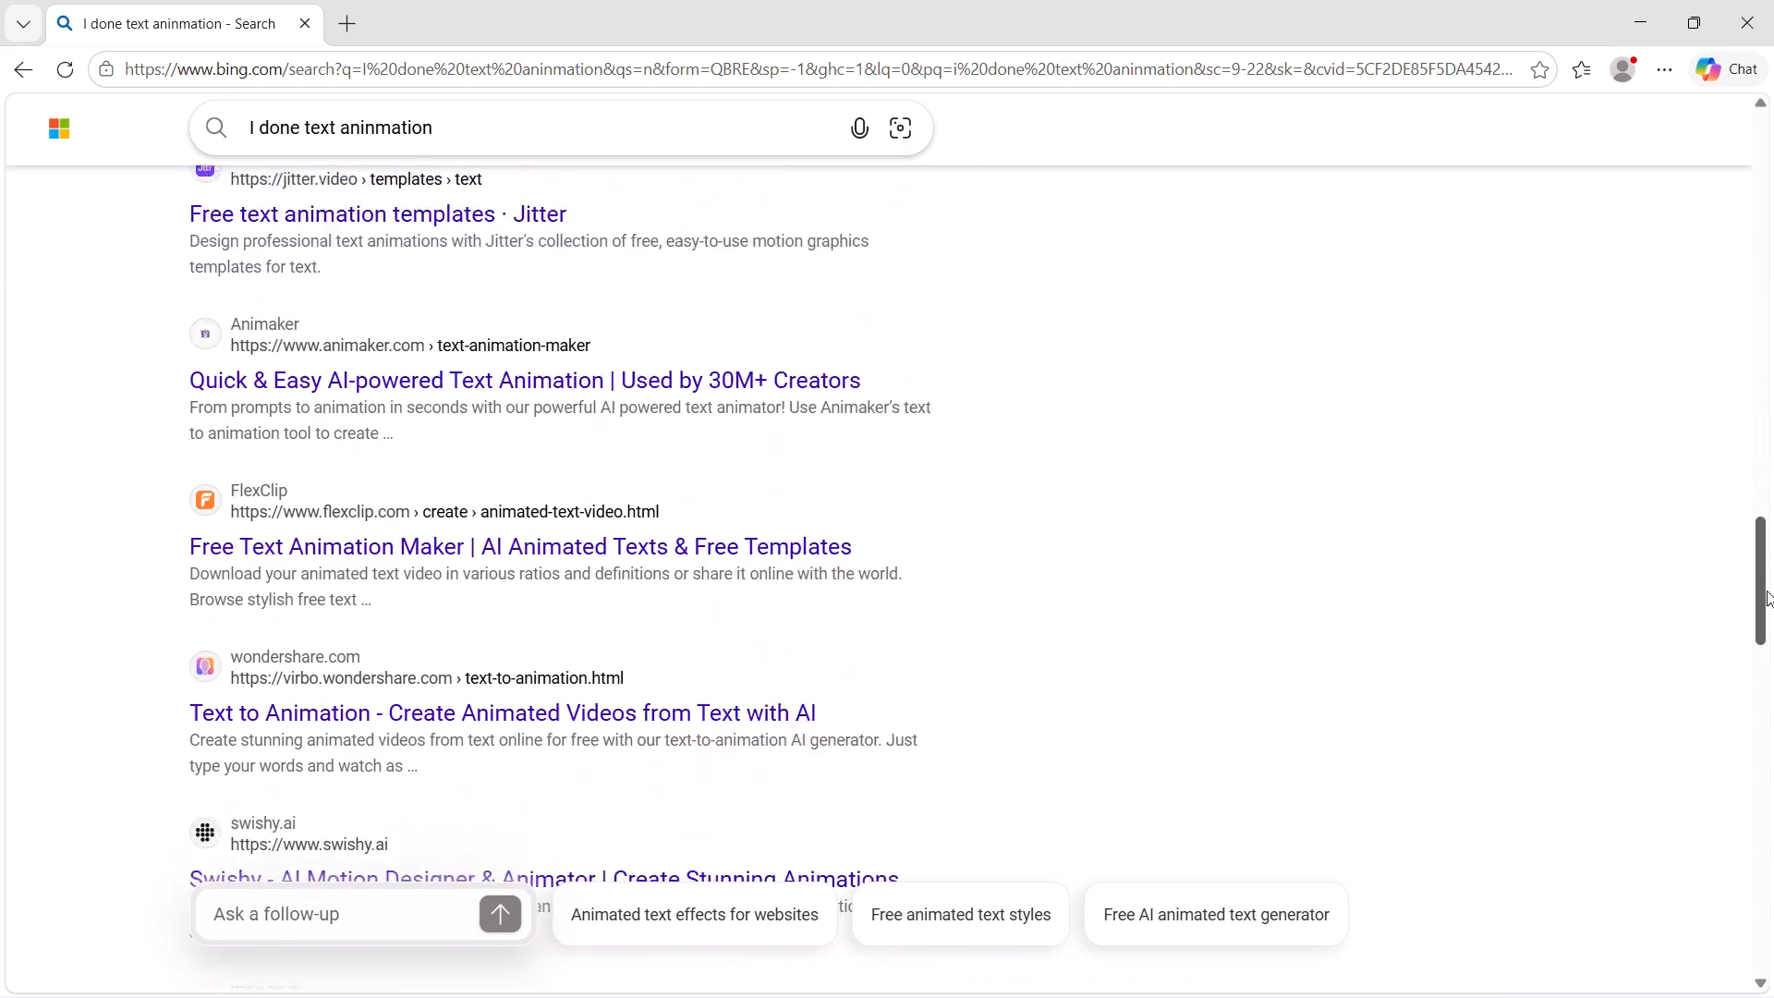
{"action": "left_click_drag", "start_coordinate": [1767, 590], "coordinate": [1769, 615]}
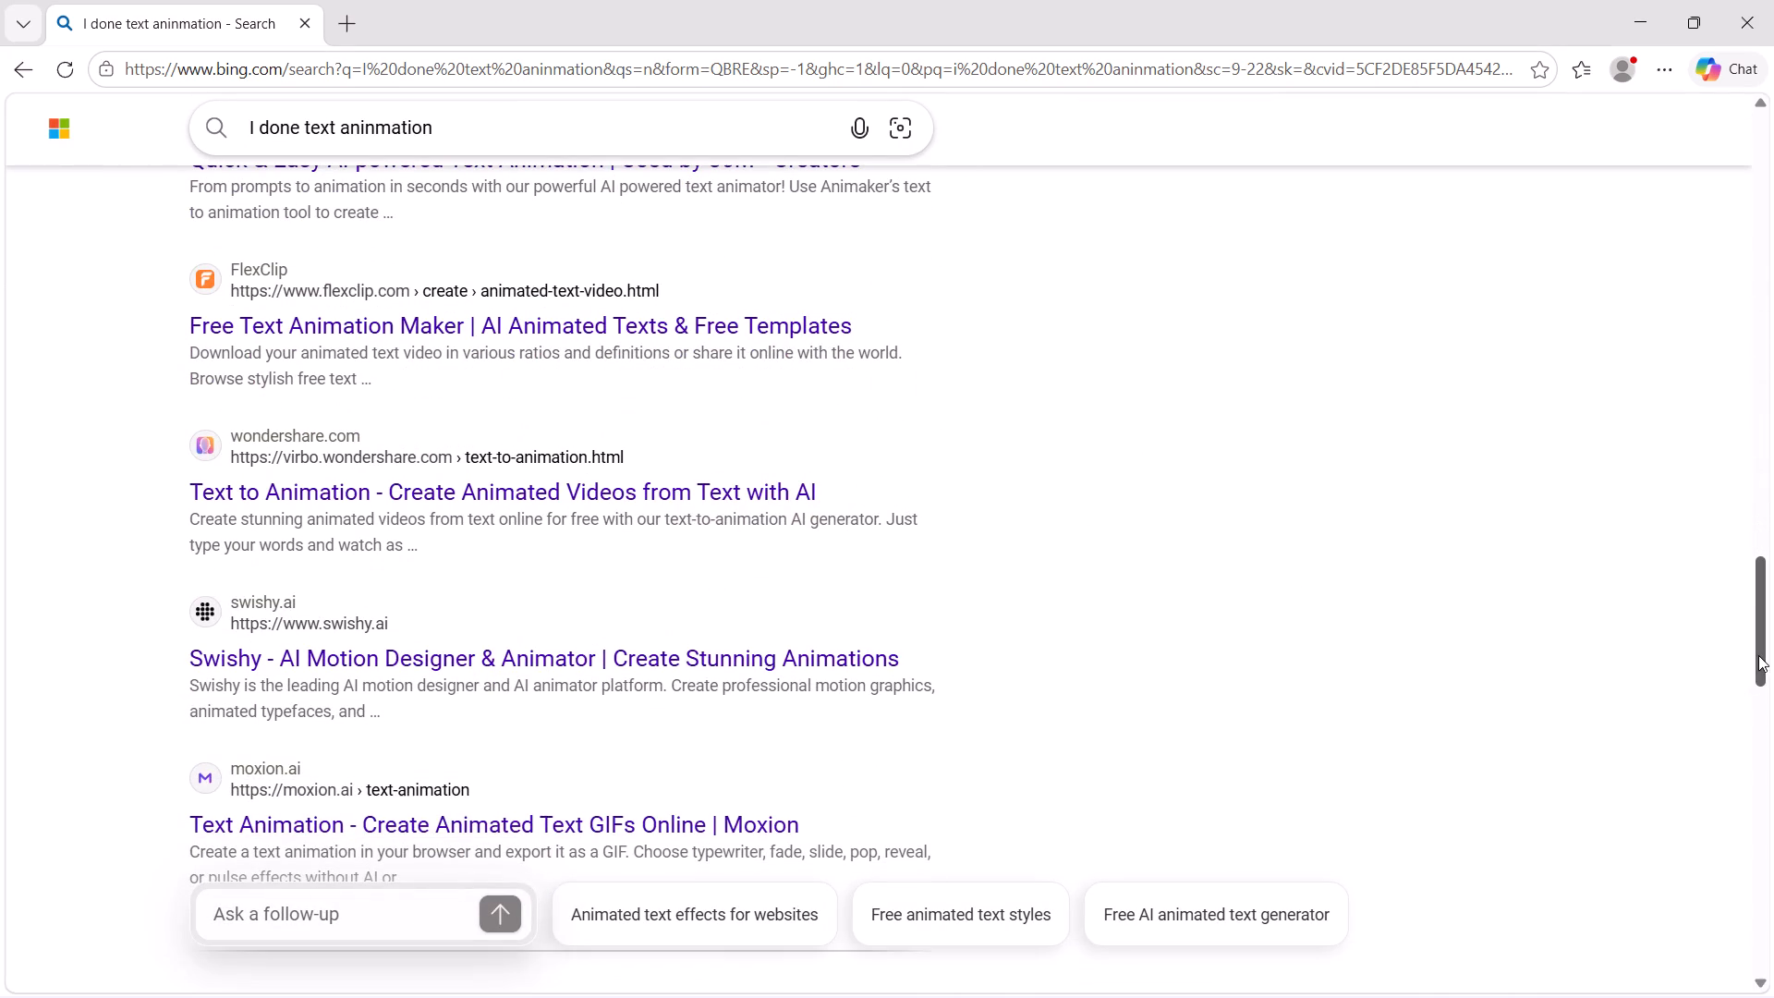
{"action": "left_click_drag", "start_coordinate": [1758, 655], "coordinate": [1773, 131]}
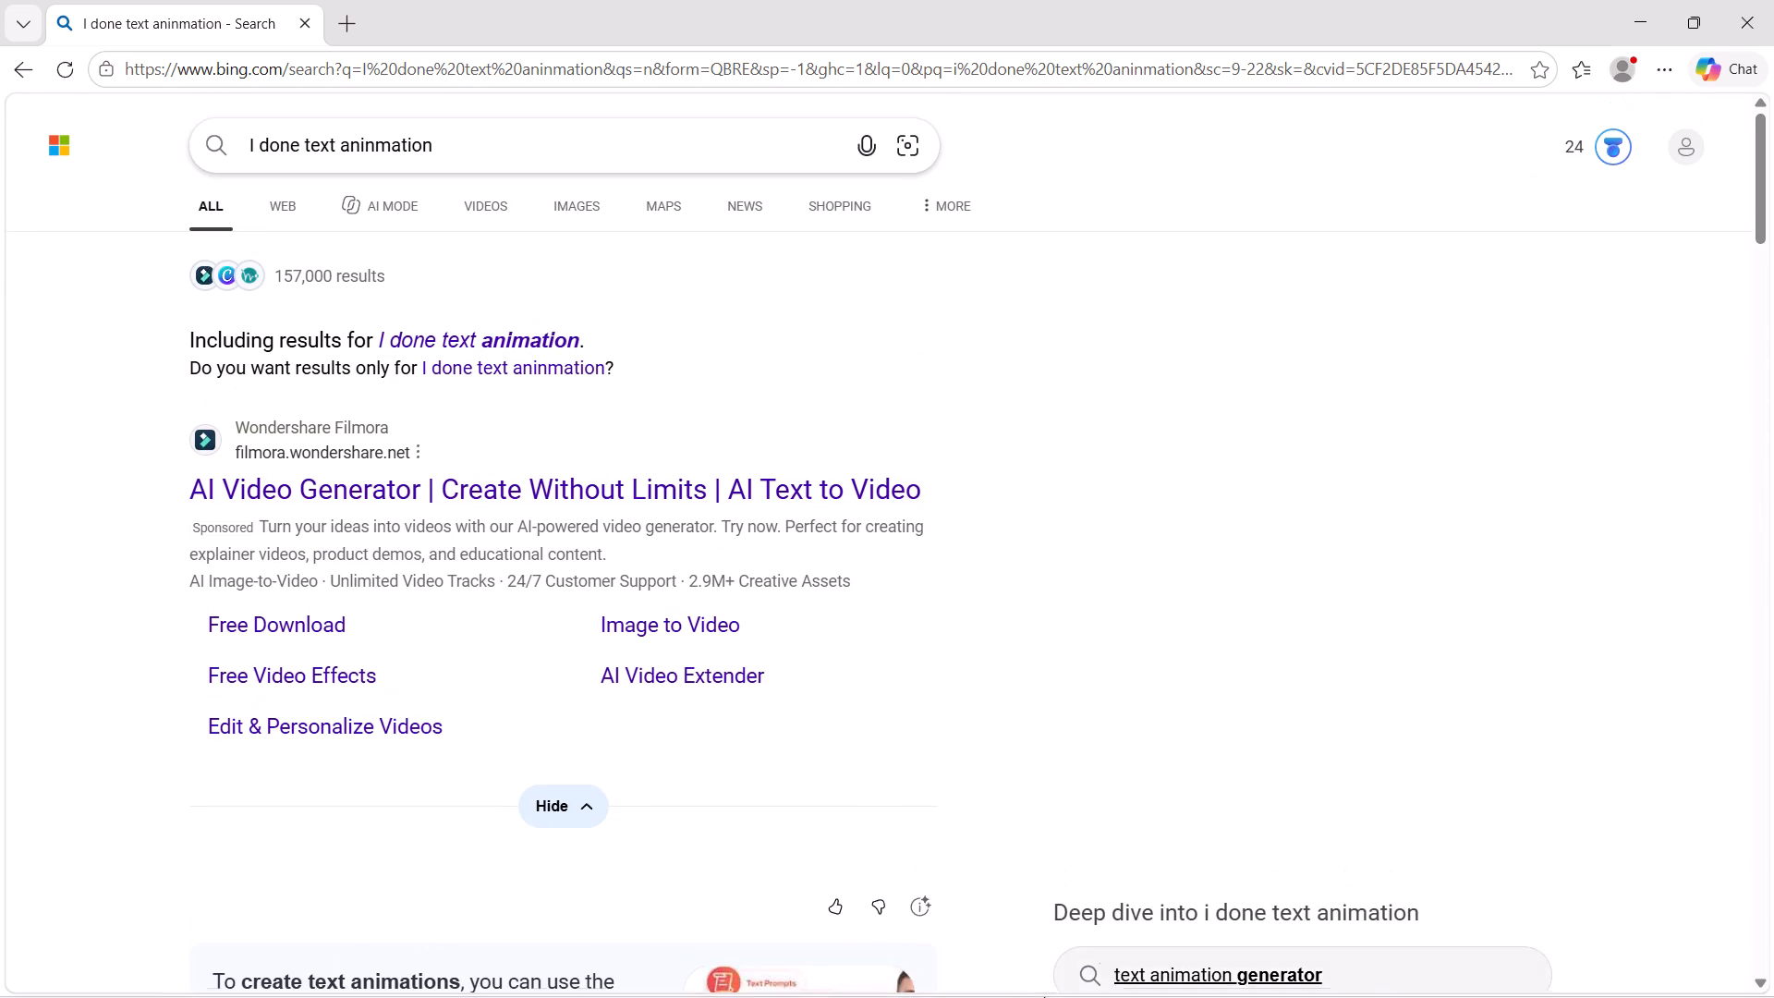
Return to After Effects and scrub the opening from 0:00:00:00 to about 0:00:01:23, checking the I ASKED YOU WHAT HAPPENED? caption.
{"action": "left_click", "coordinate": [1112, 970]}
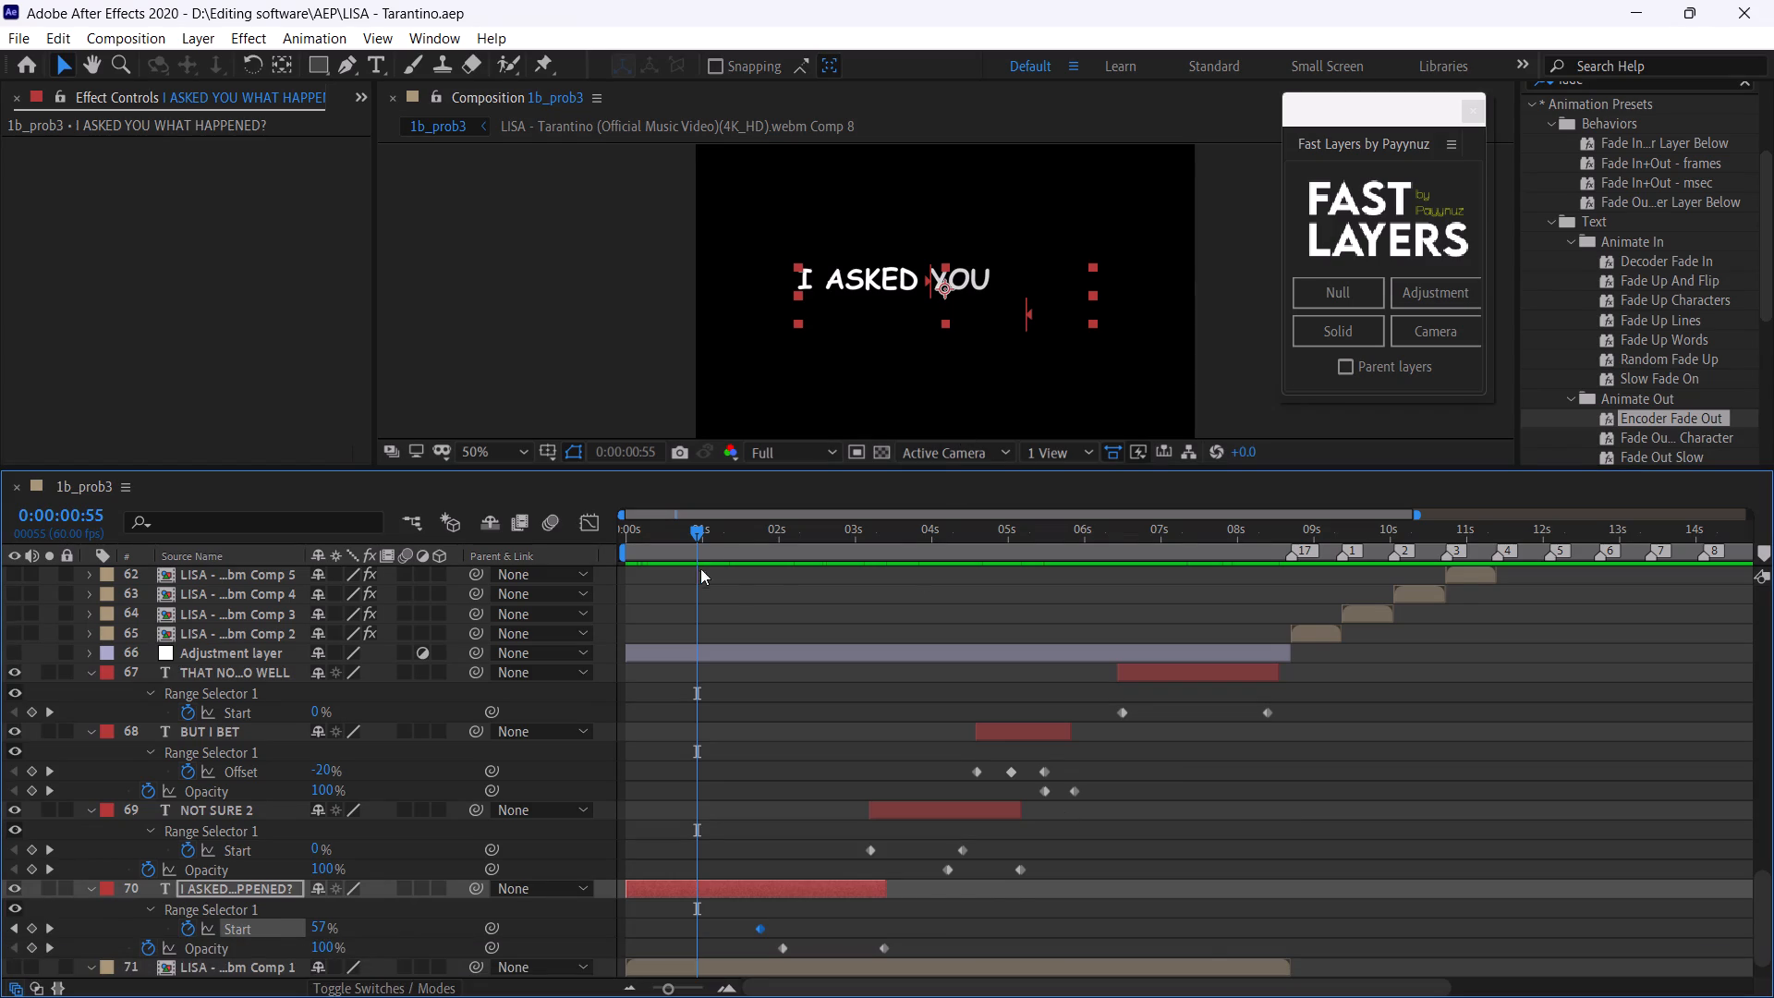
{"action": "left_click", "coordinate": [680, 532]}
{"action": "left_click_drag", "start_coordinate": [680, 532], "coordinate": [553, 529]}
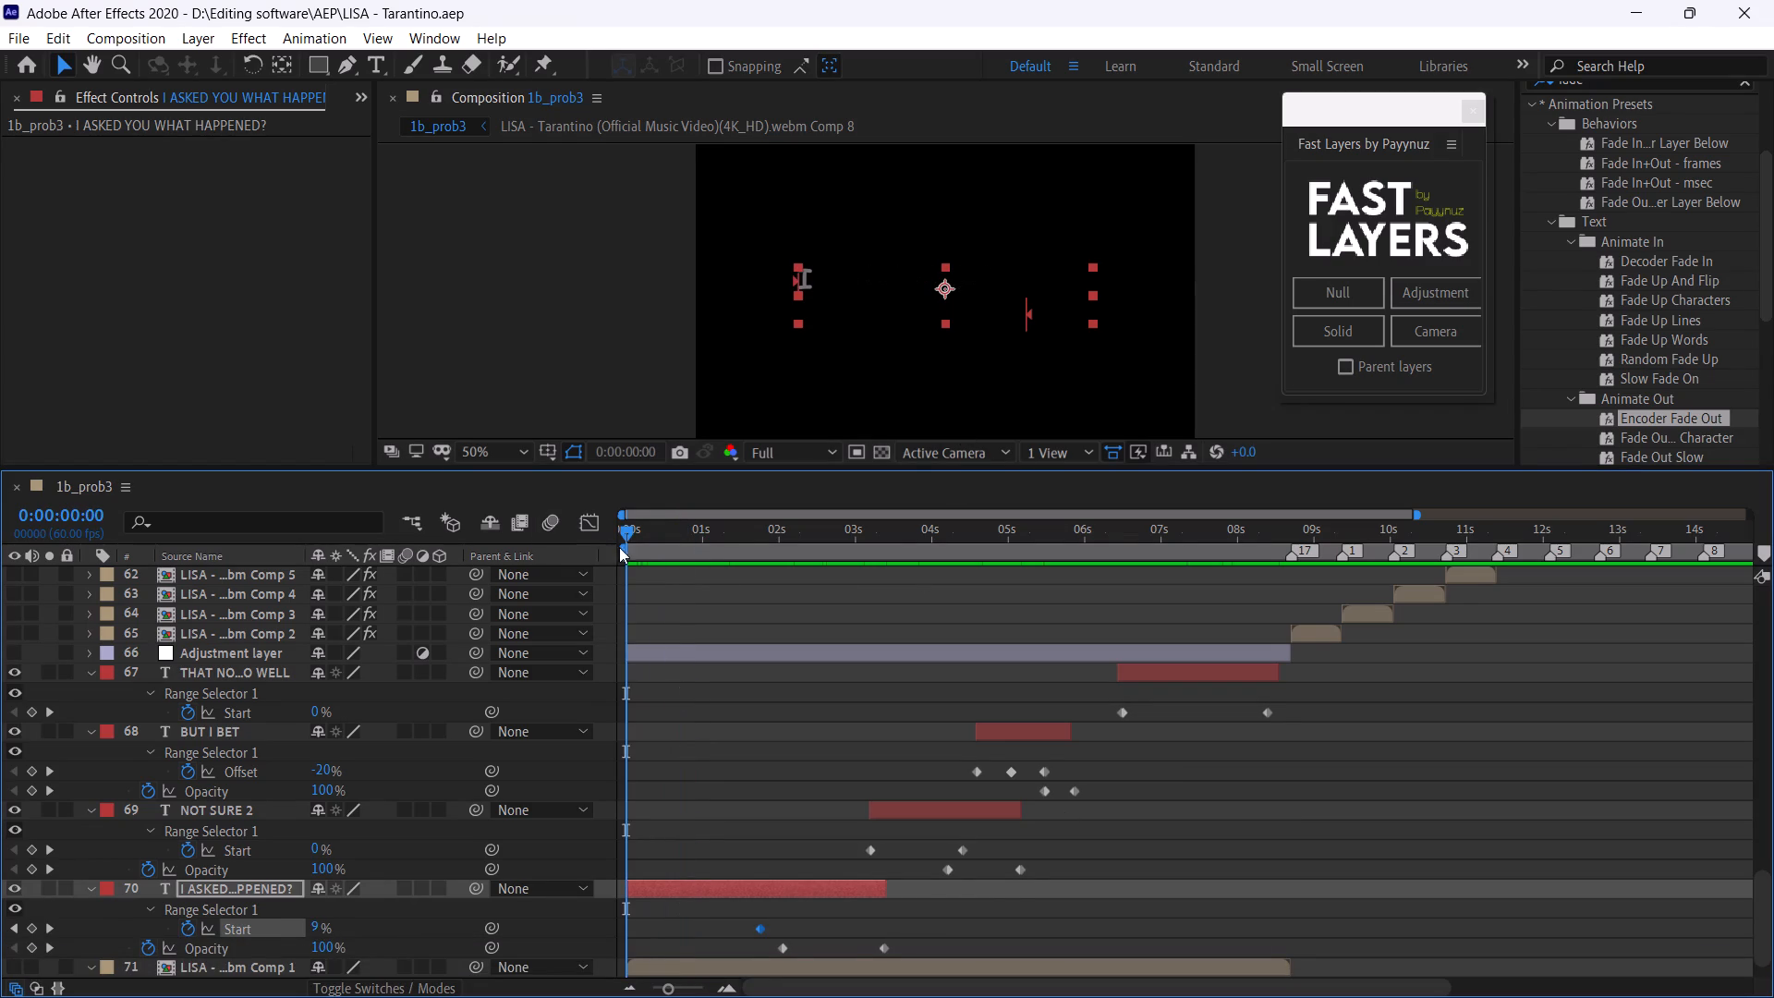
{"action": "left_click", "coordinate": [687, 532]}
{"action": "left_click_drag", "start_coordinate": [687, 532], "coordinate": [733, 561]}
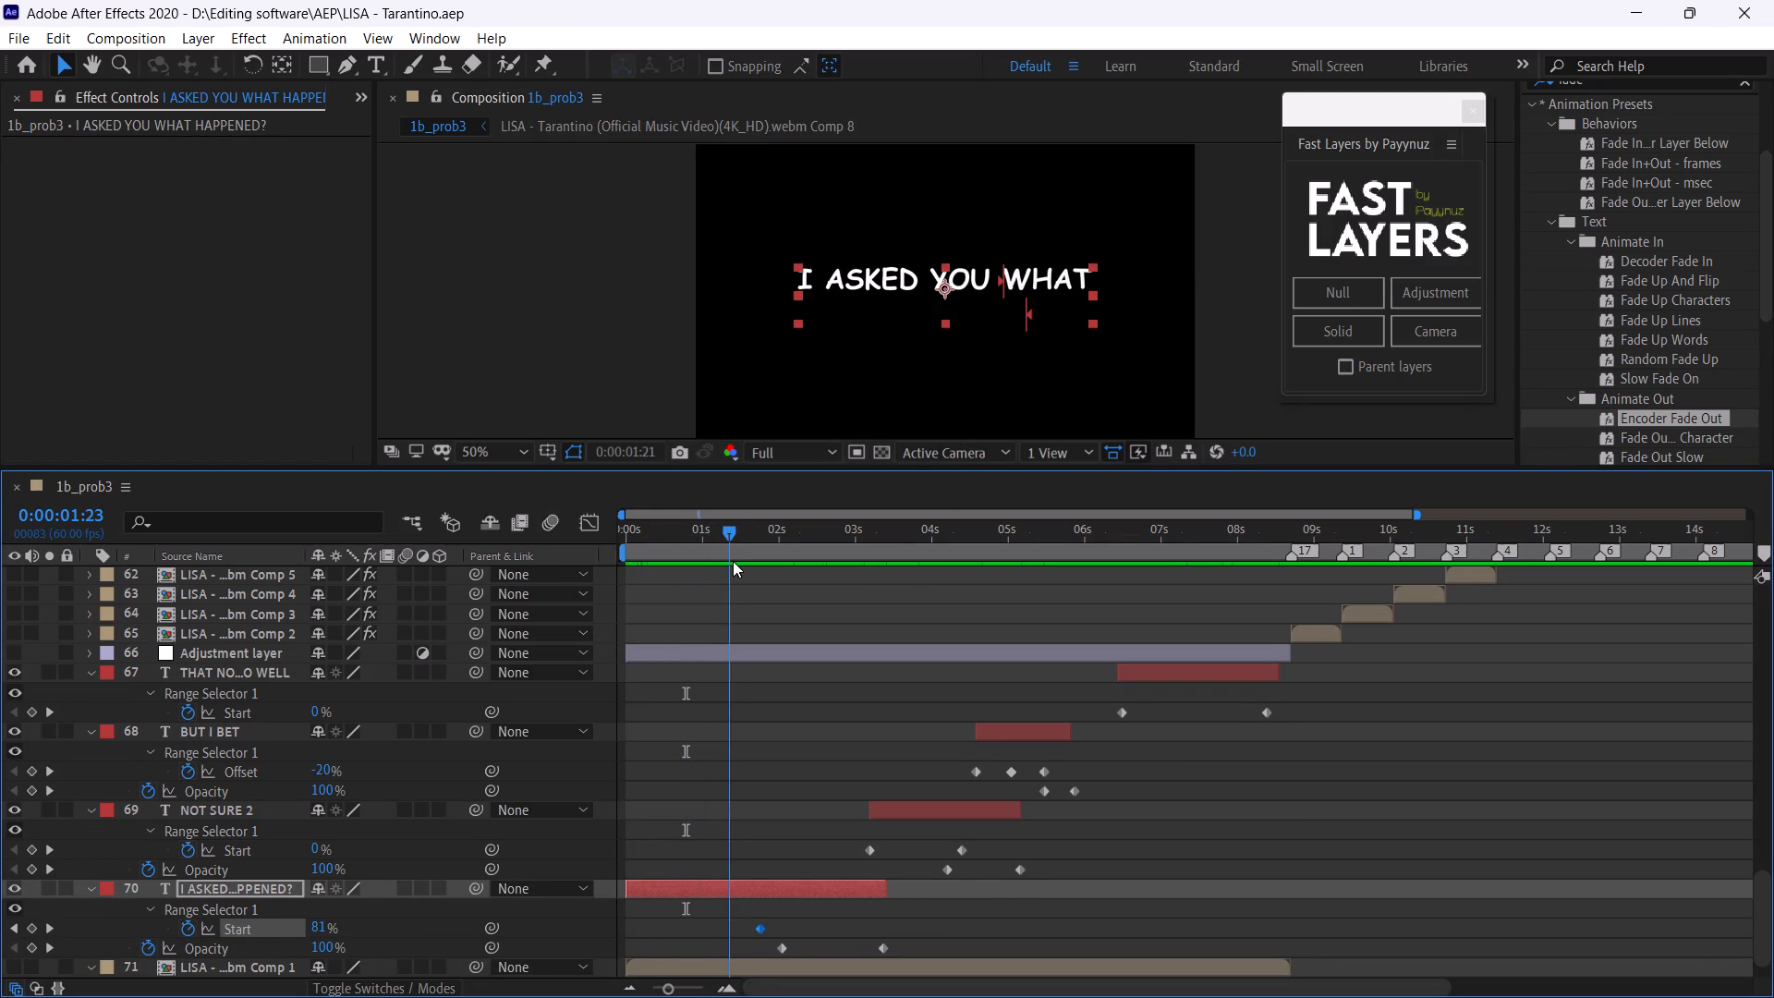
Save the project.
{"action": "key", "text": "ctrl+s"}
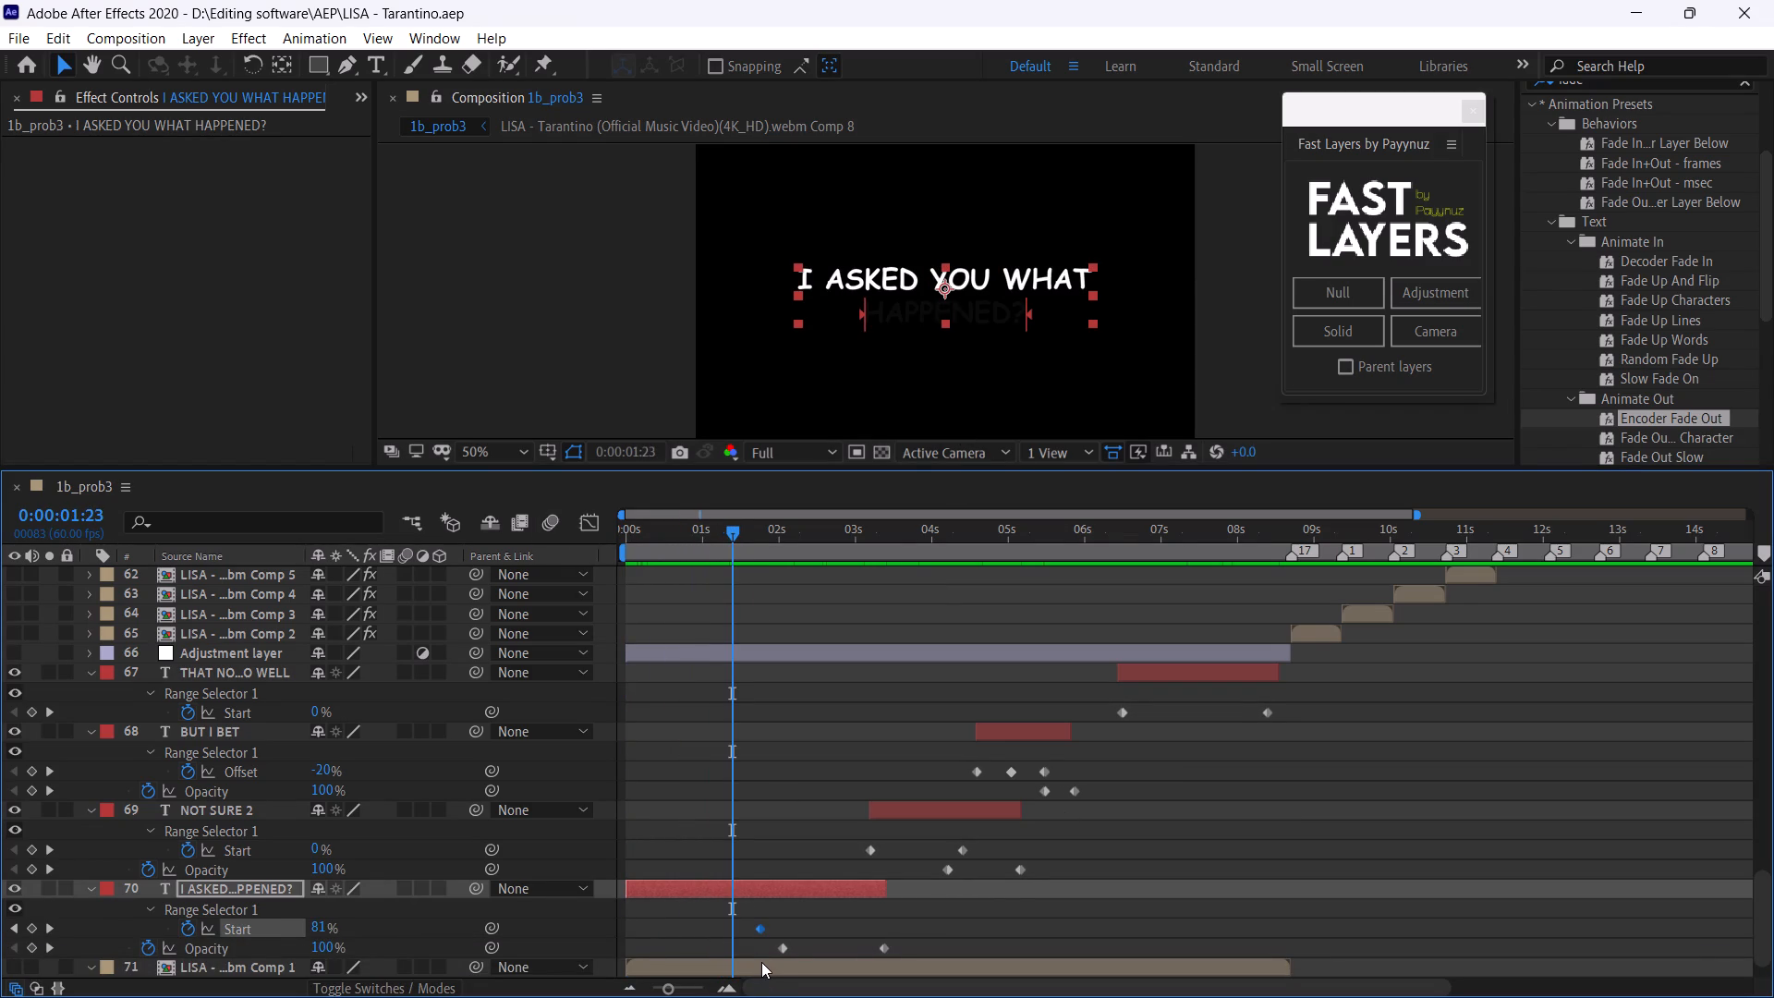
Turn on the visibility of the Comp 1 footage layer beneath the captions.
{"action": "left_click", "coordinate": [761, 962]}
{"action": "left_click", "coordinate": [18, 963]}
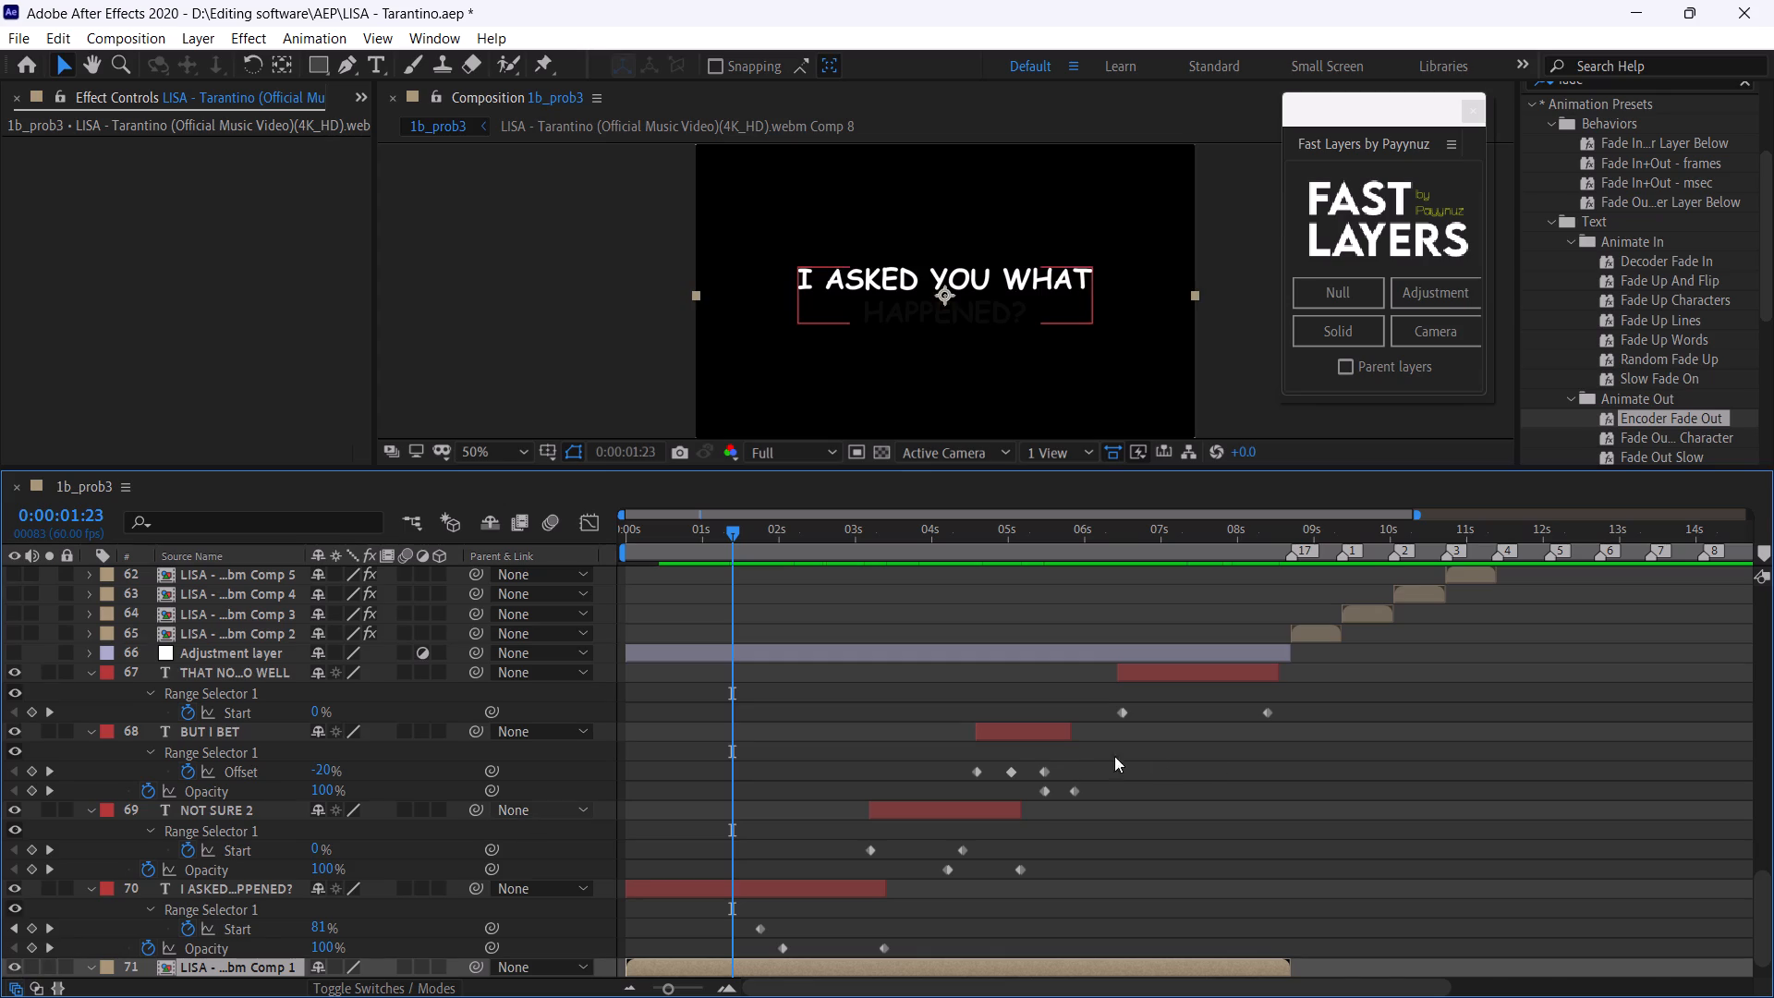
{"action": "scroll", "coordinate": [1196, 762], "scroll_direction": "down", "scroll_amount": 1}
{"action": "left_click_drag", "start_coordinate": [1764, 898], "coordinate": [1749, 971]}
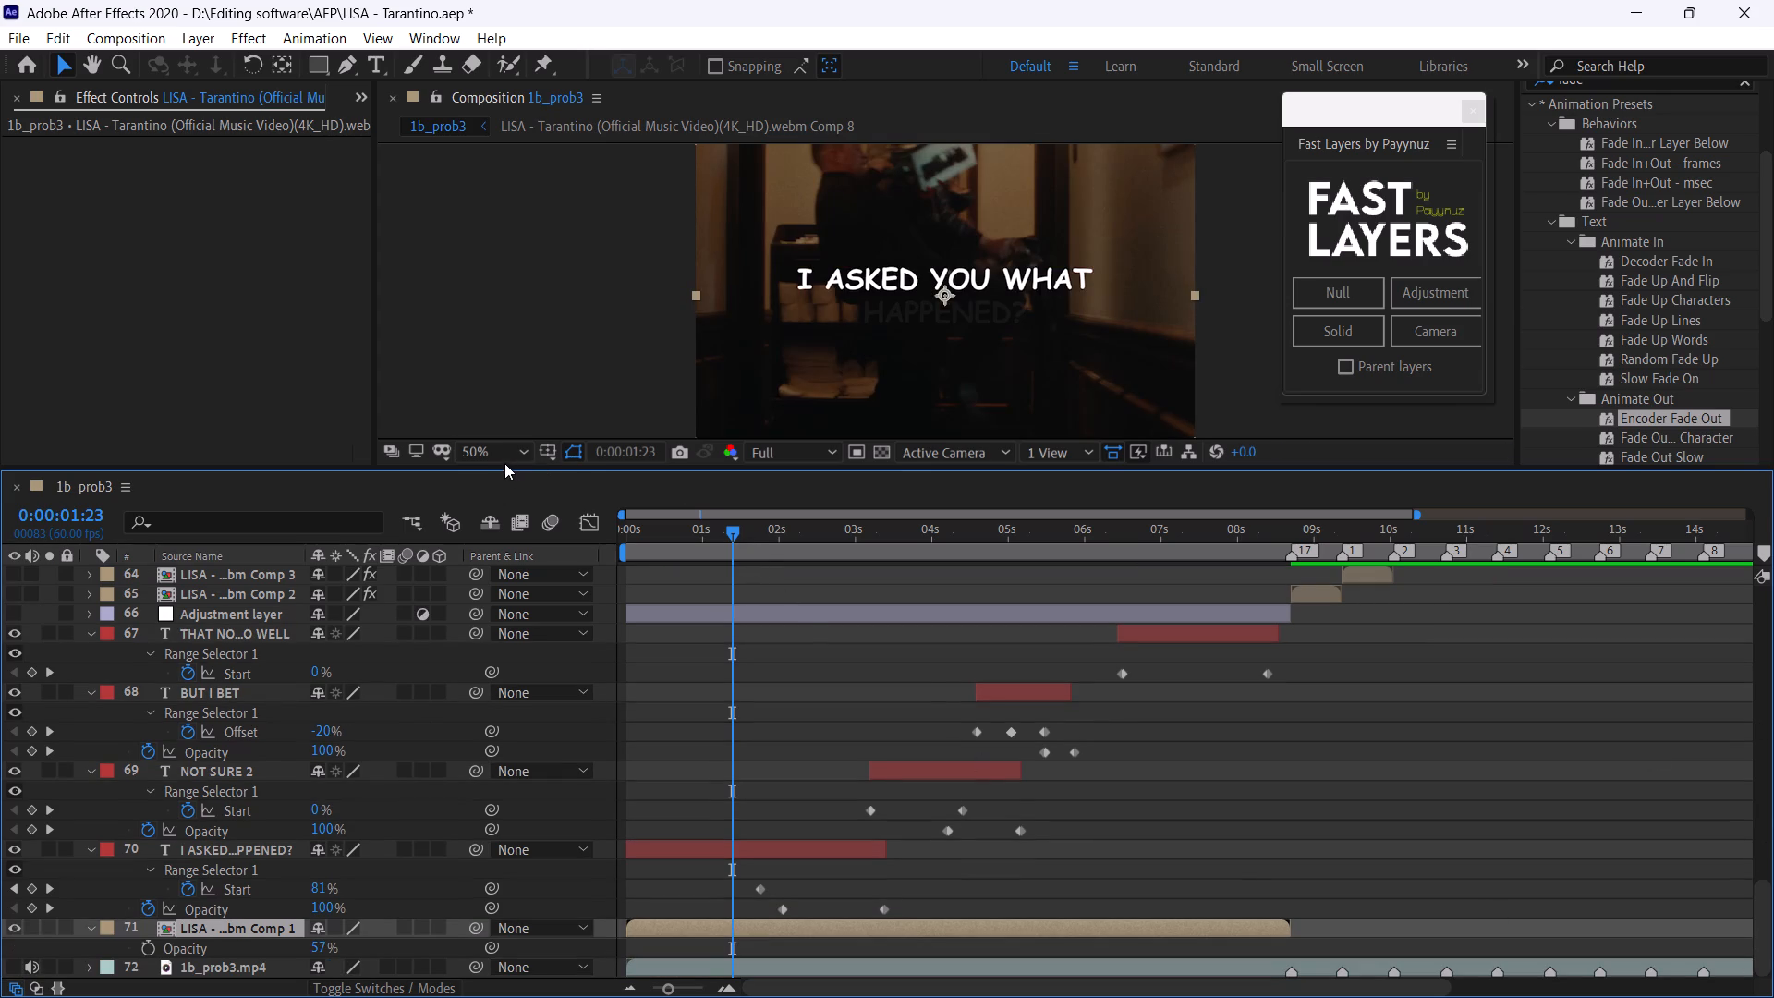
Play the composition from 0:00:00:00 with the whole frame in view, checking the captions over the footage.
{"action": "left_click", "coordinate": [503, 450]}
{"action": "left_click", "coordinate": [504, 476]}
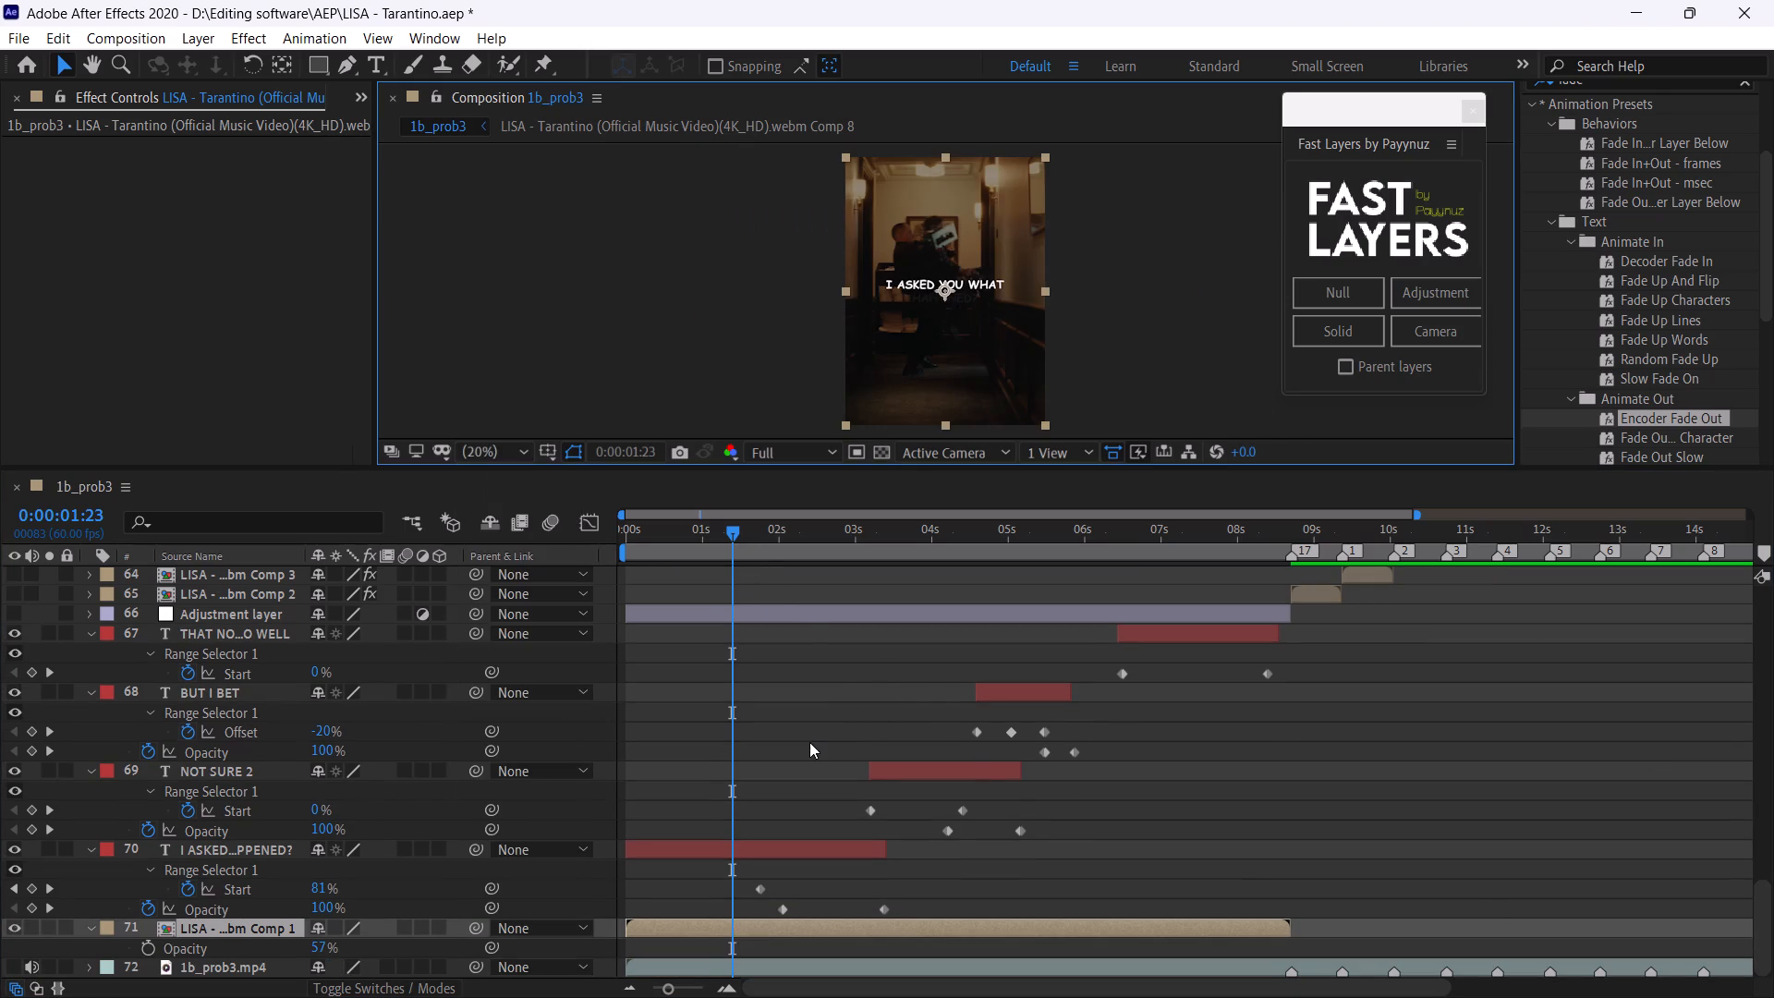
{"action": "left_click", "coordinate": [809, 742]}
{"action": "left_click_drag", "start_coordinate": [641, 535], "coordinate": [569, 531]}
{"action": "key", "text": "space"}
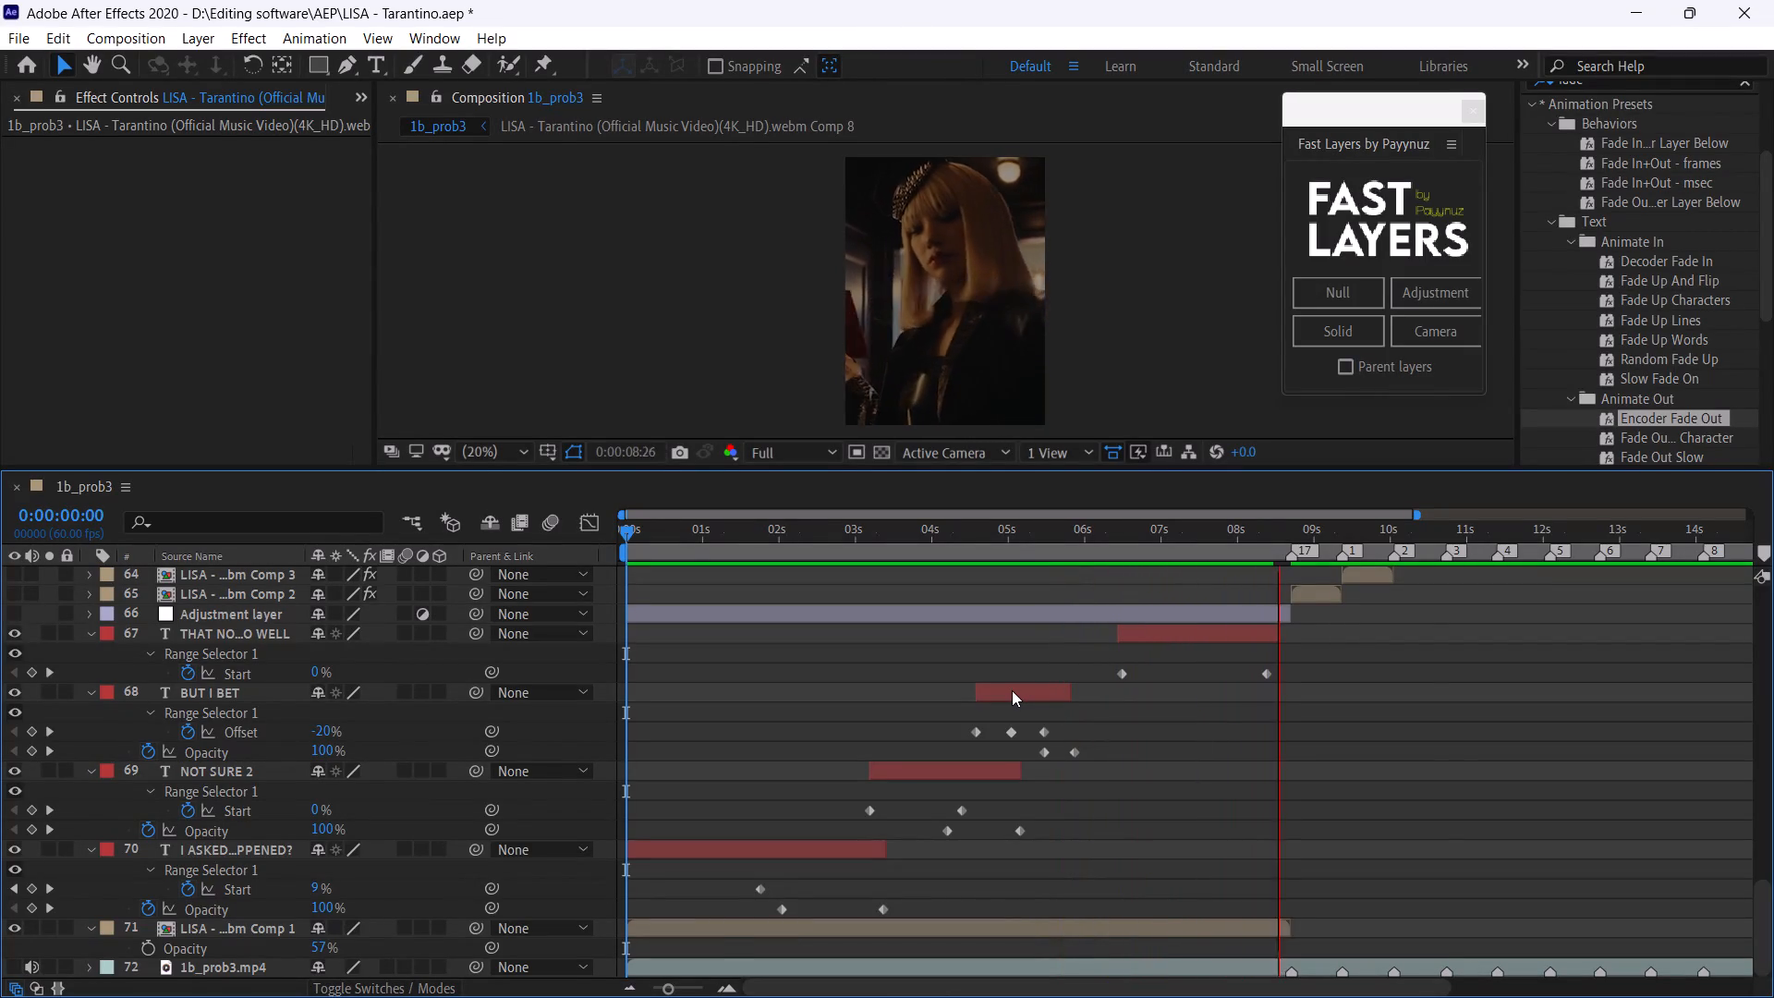
Align the I ASKED YOU WHAT HAPPENED? caption to the composition's horizontal and vertical center.
{"action": "left_click", "coordinate": [658, 529]}
{"action": "left_click_drag", "start_coordinate": [658, 529], "coordinate": [675, 560]}
{"action": "double_click", "coordinate": [734, 846]}
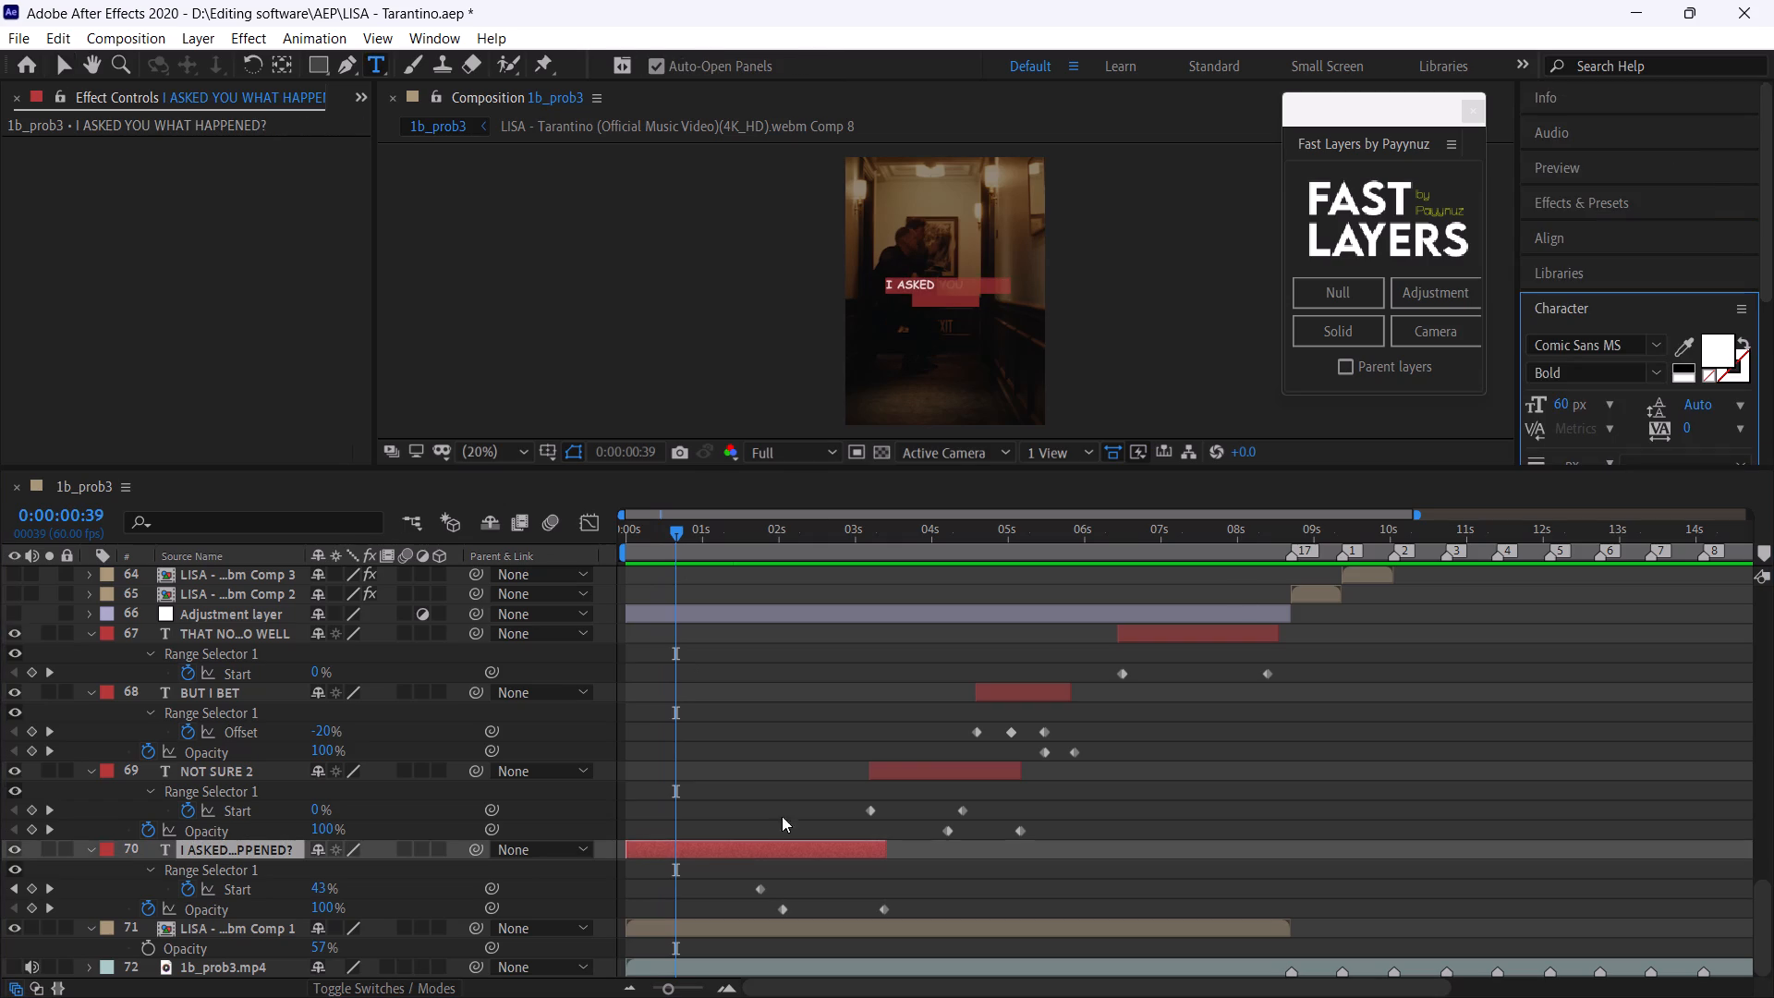
{"action": "left_click", "coordinate": [1561, 233]}
{"action": "left_click", "coordinate": [1582, 286]}
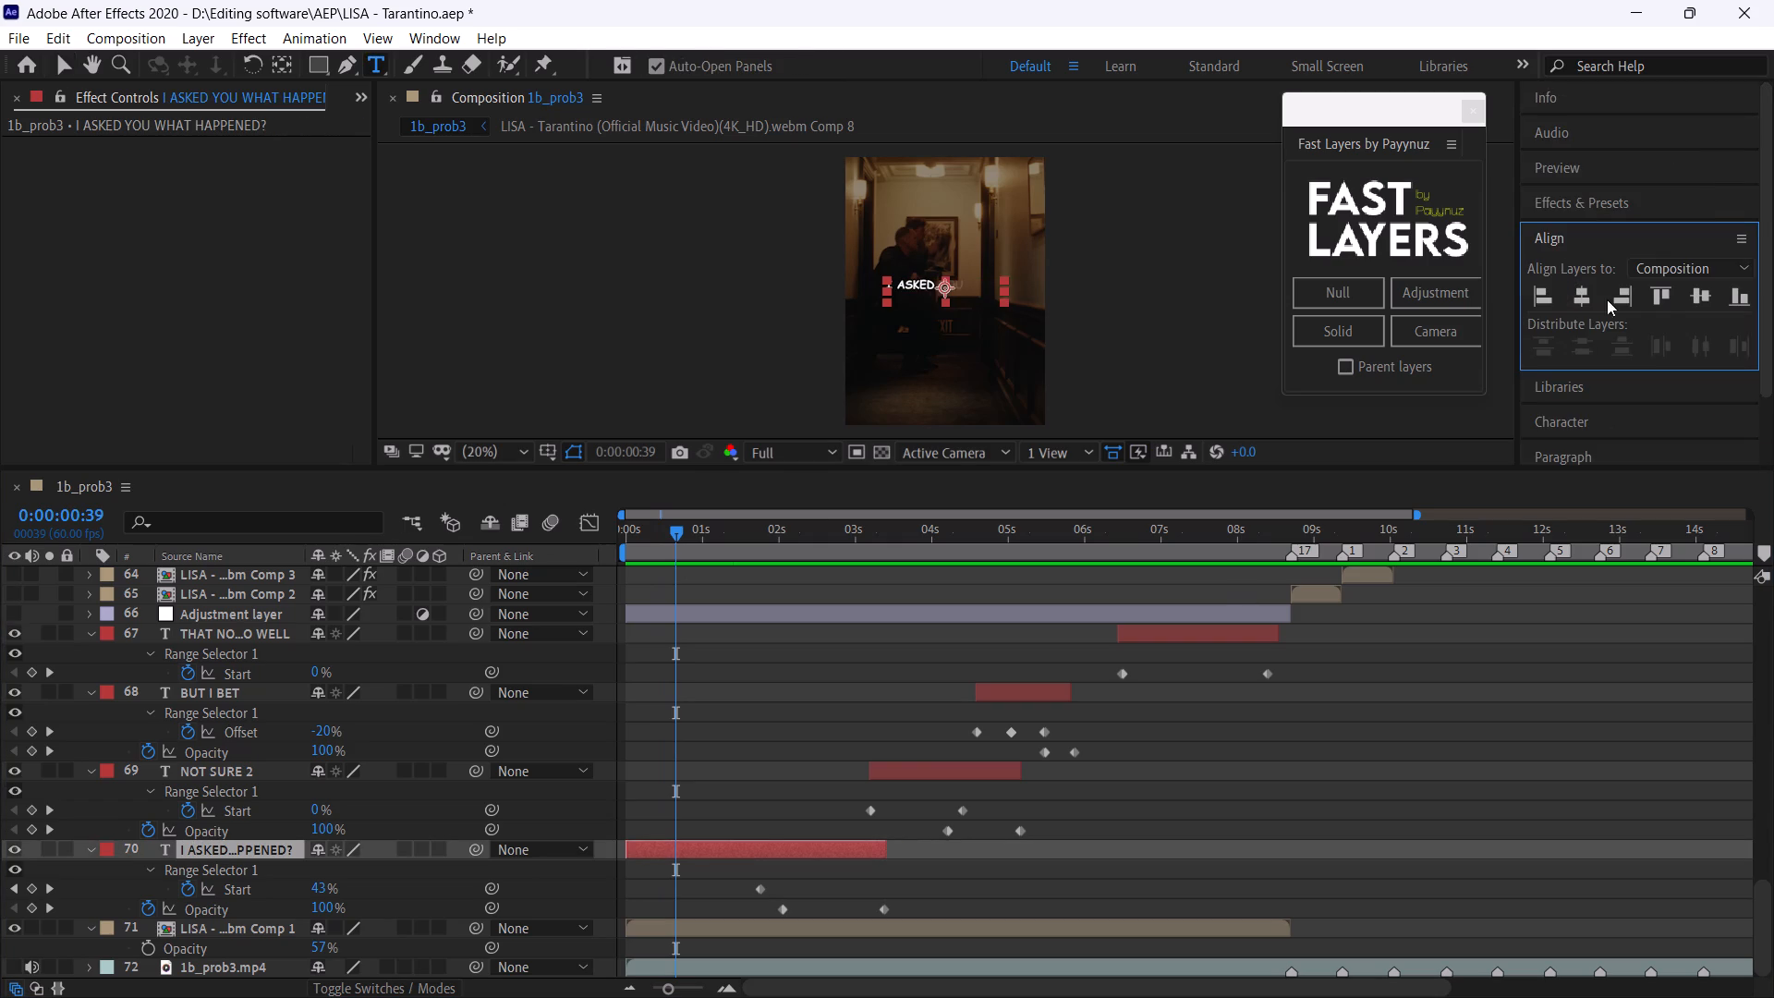
{"action": "left_click", "coordinate": [1700, 293]}
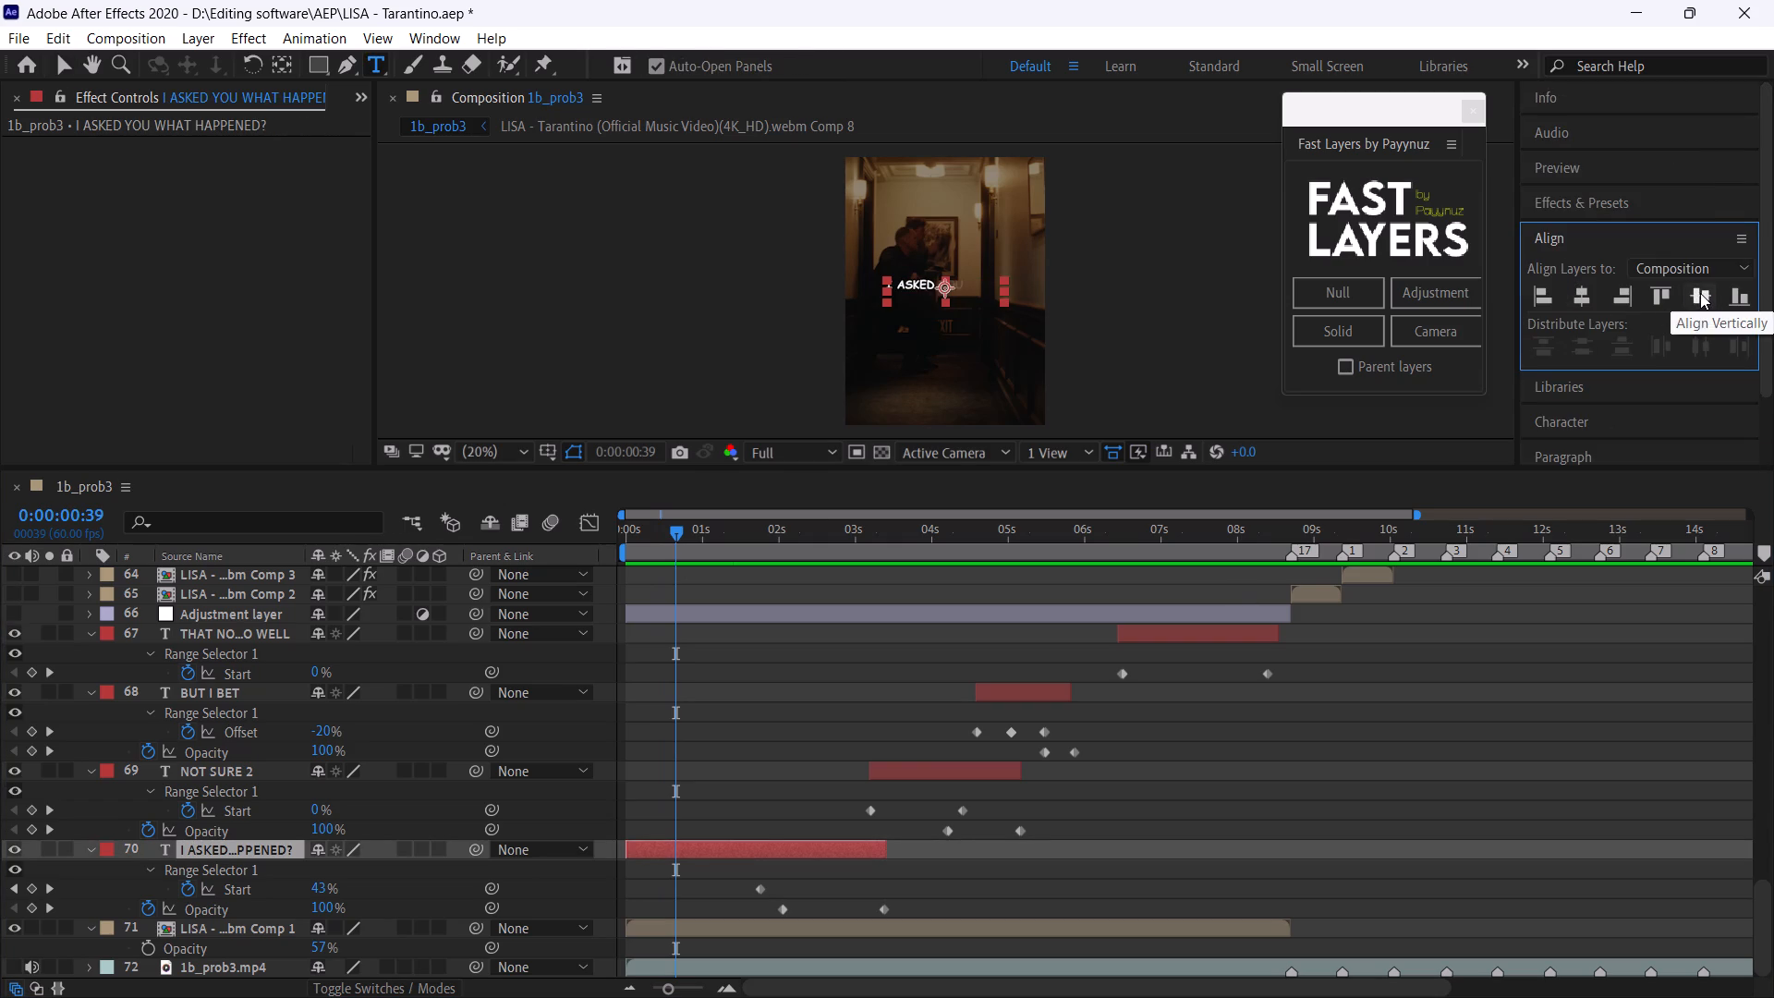
Align the NOT SURE 2 caption to the composition's horizontal and vertical center.
{"action": "left_click", "coordinate": [931, 545]}
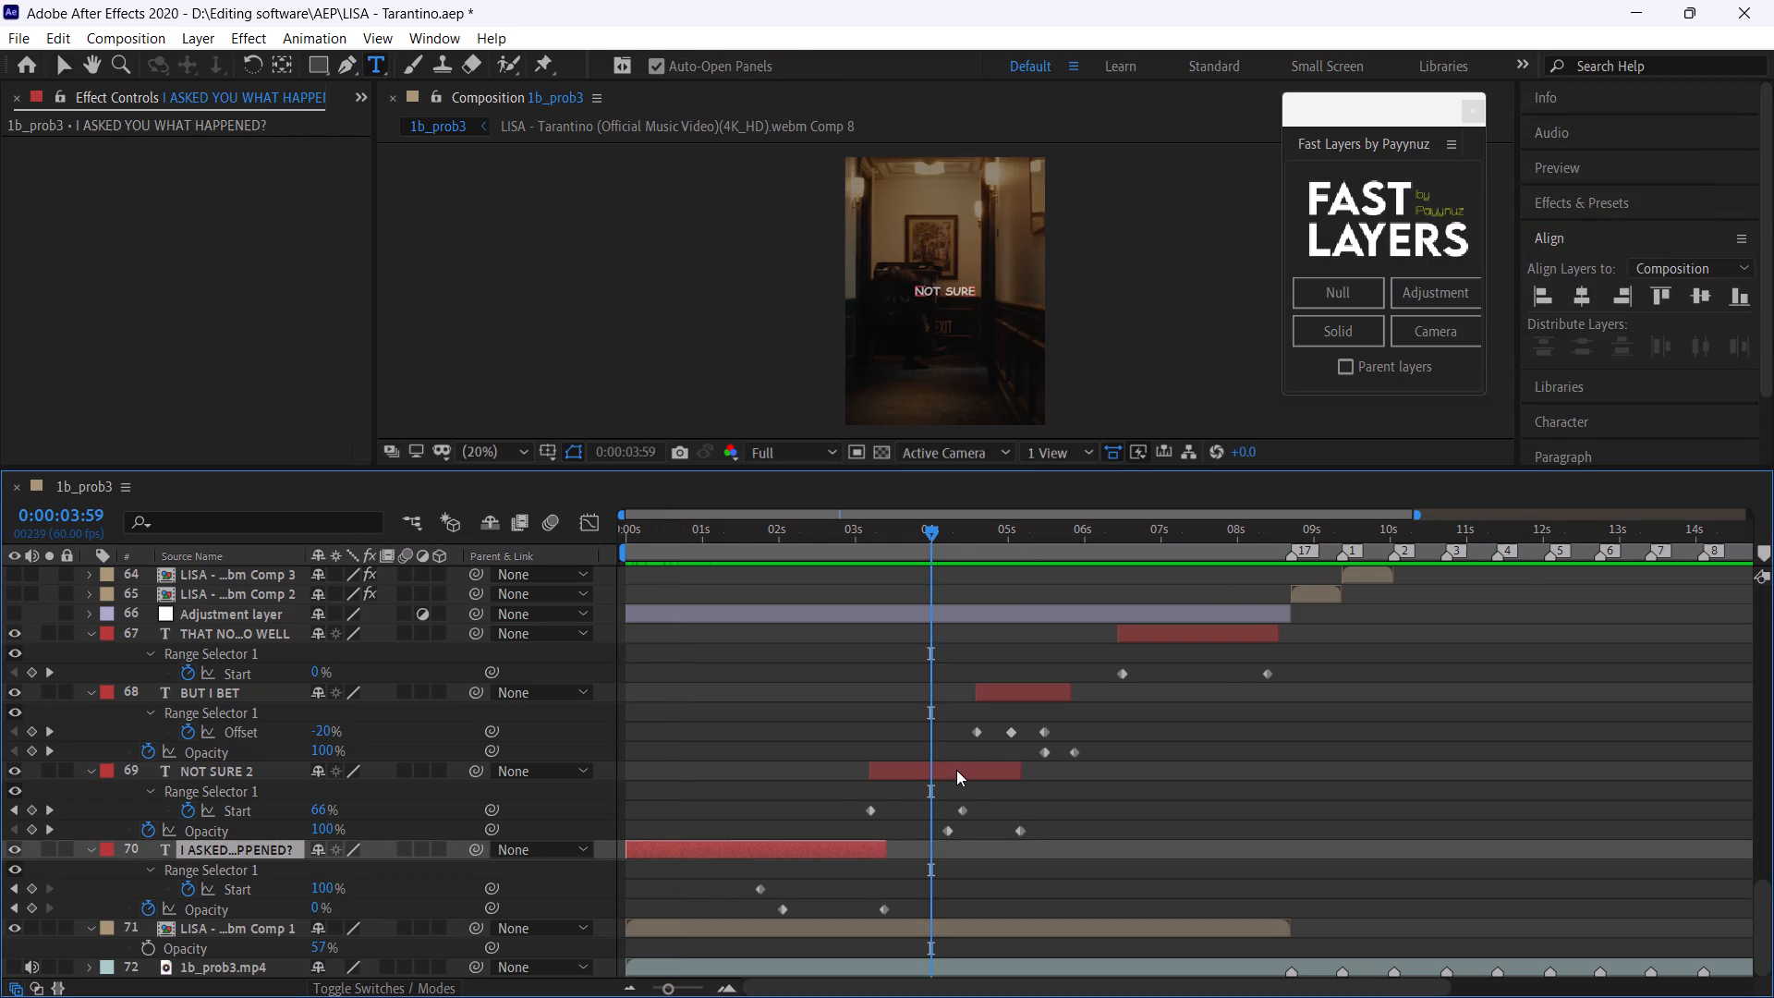
{"action": "left_click", "coordinate": [956, 770]}
{"action": "left_click", "coordinate": [1572, 292]}
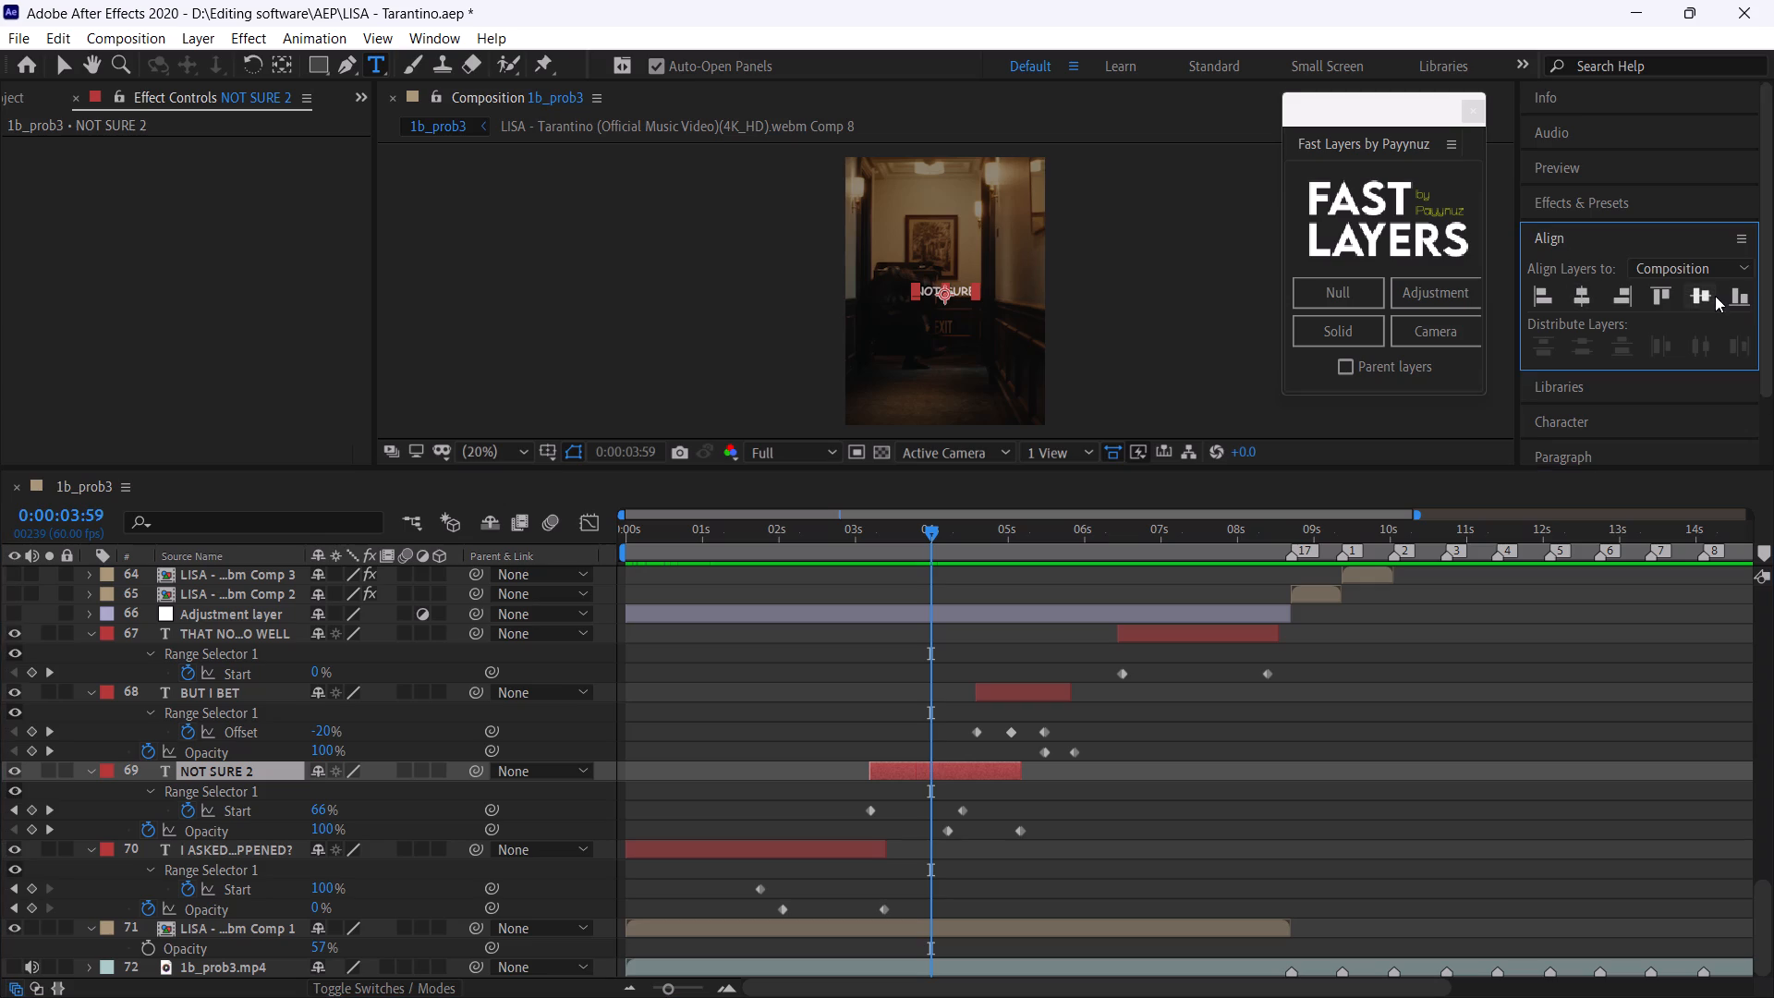
{"action": "left_click", "coordinate": [1705, 295]}
Align the BUT I BET caption to the composition's horizontal and vertical center.
{"action": "left_click", "coordinate": [1027, 688]}
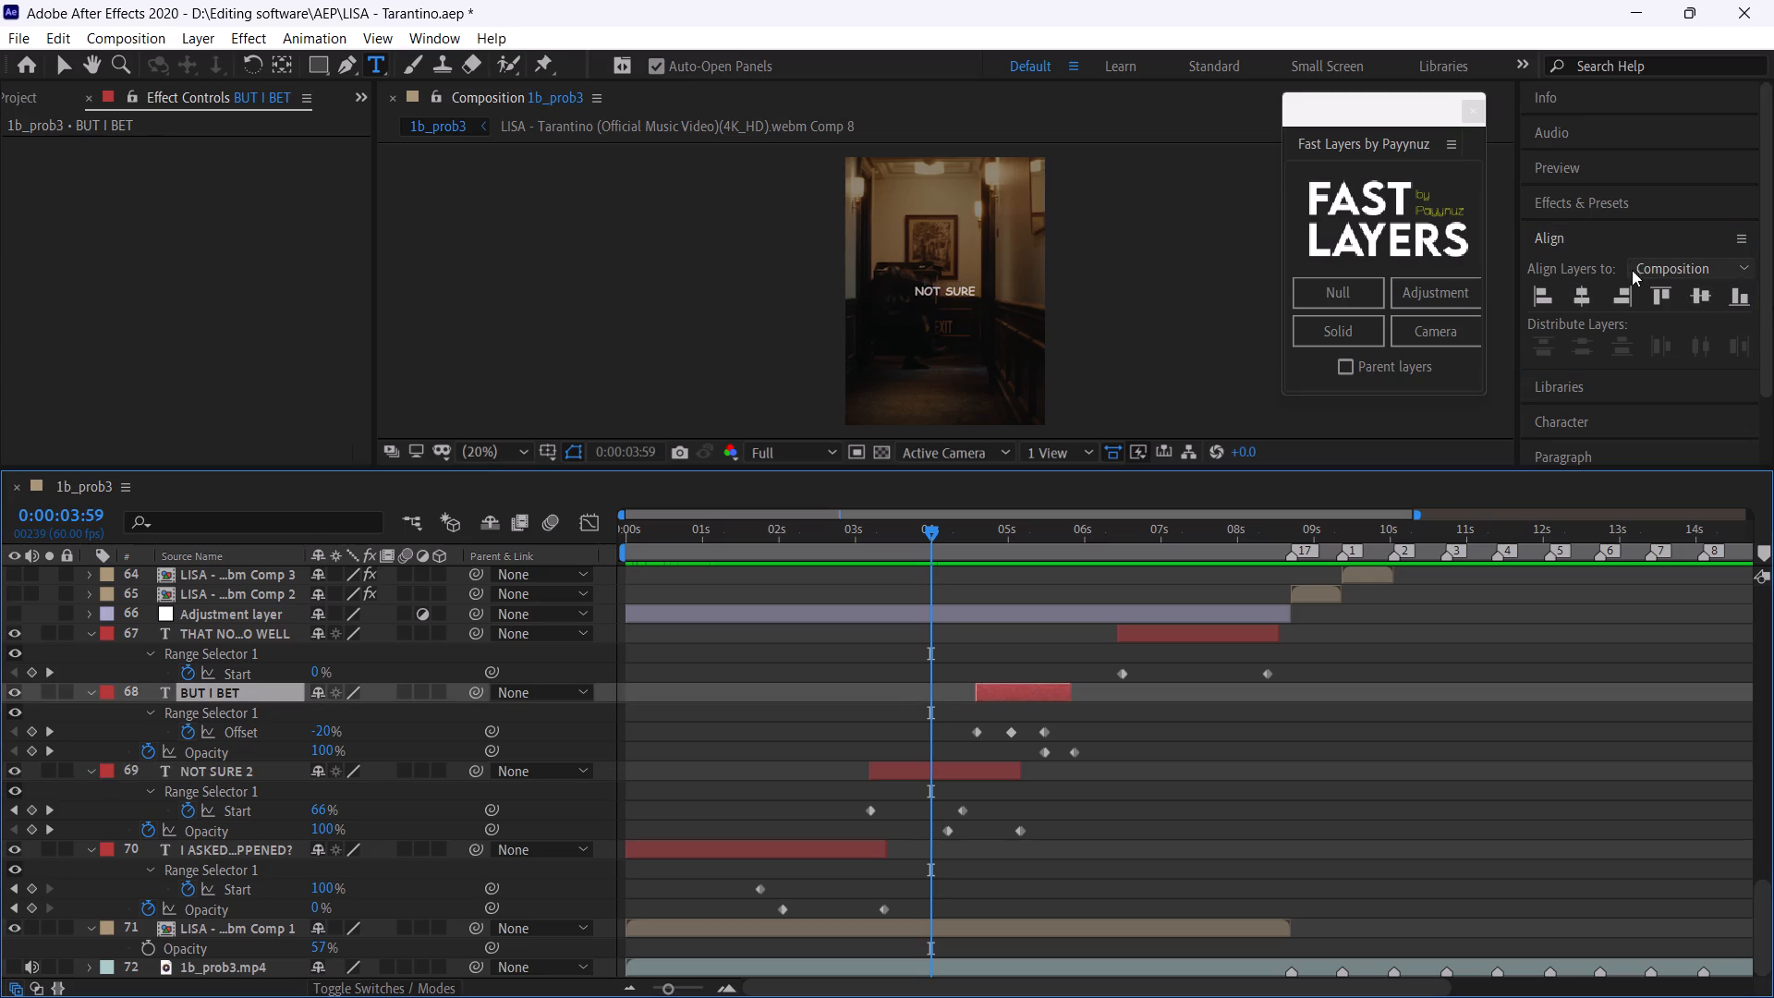
{"action": "left_click", "coordinate": [1574, 297]}
{"action": "left_click", "coordinate": [1694, 298]}
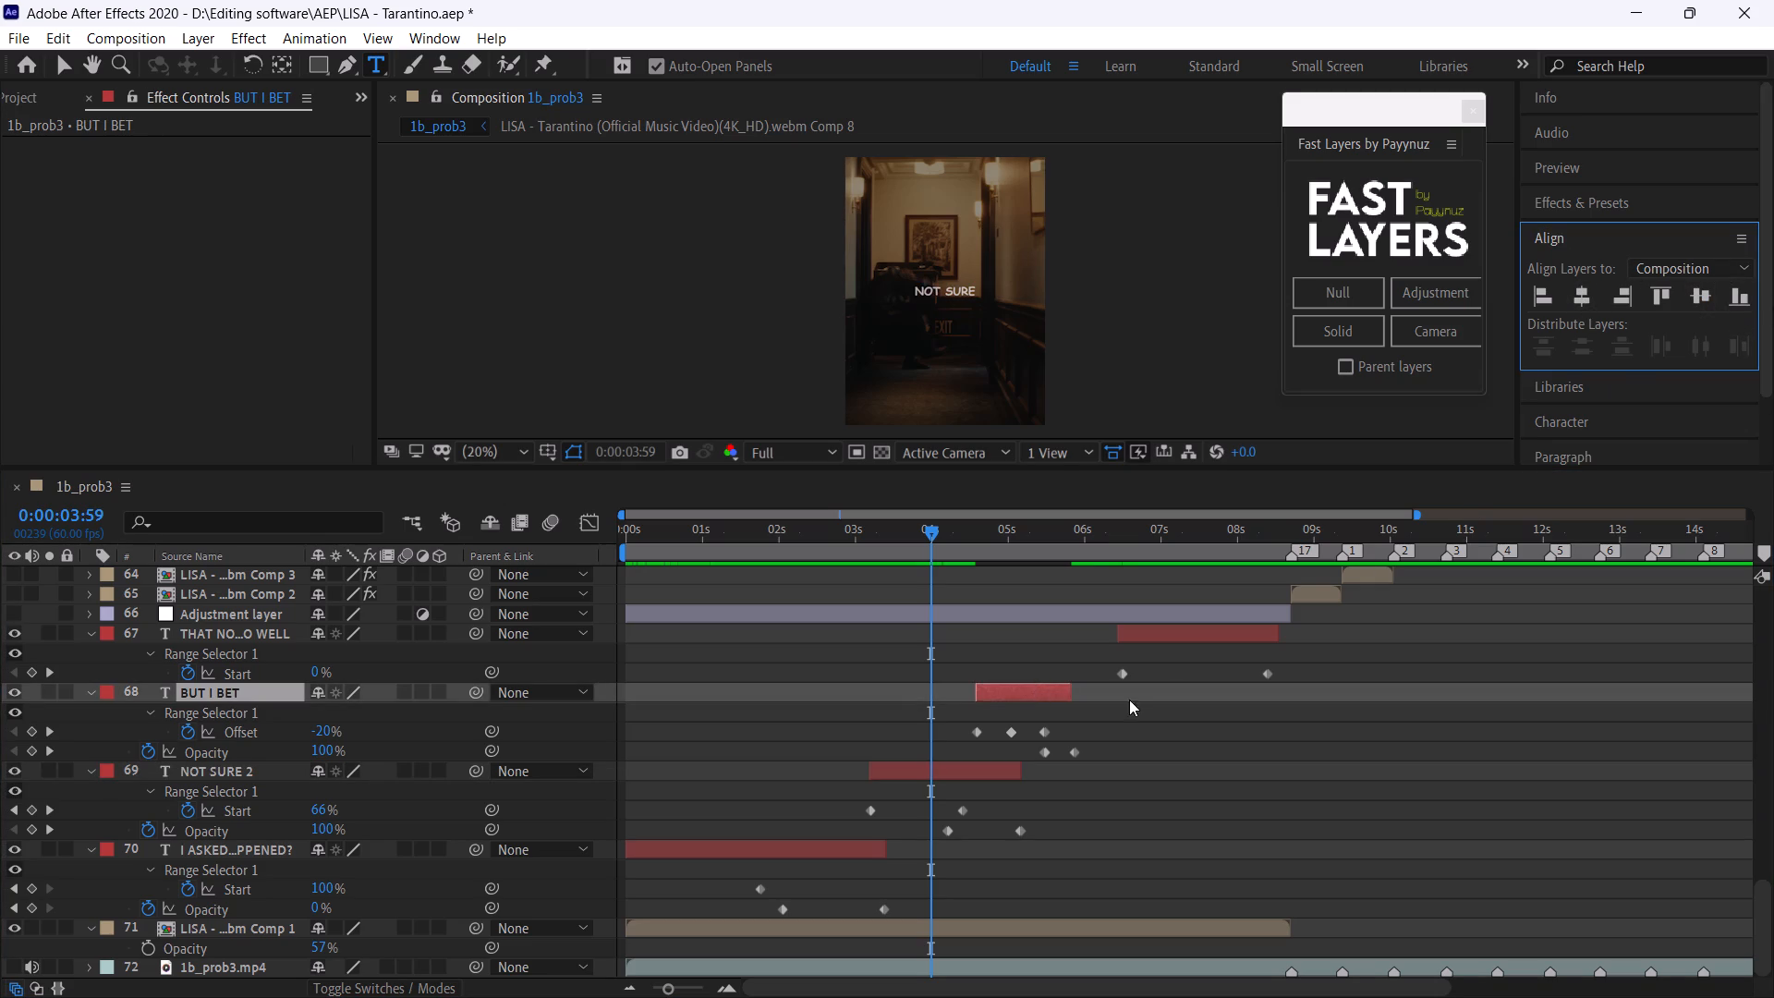
Align the THAT NON OF THEM ARE DOING TOO WELL caption to the composition's horizontal and vertical center.
{"action": "left_click", "coordinate": [1182, 533]}
{"action": "left_click", "coordinate": [1199, 632]}
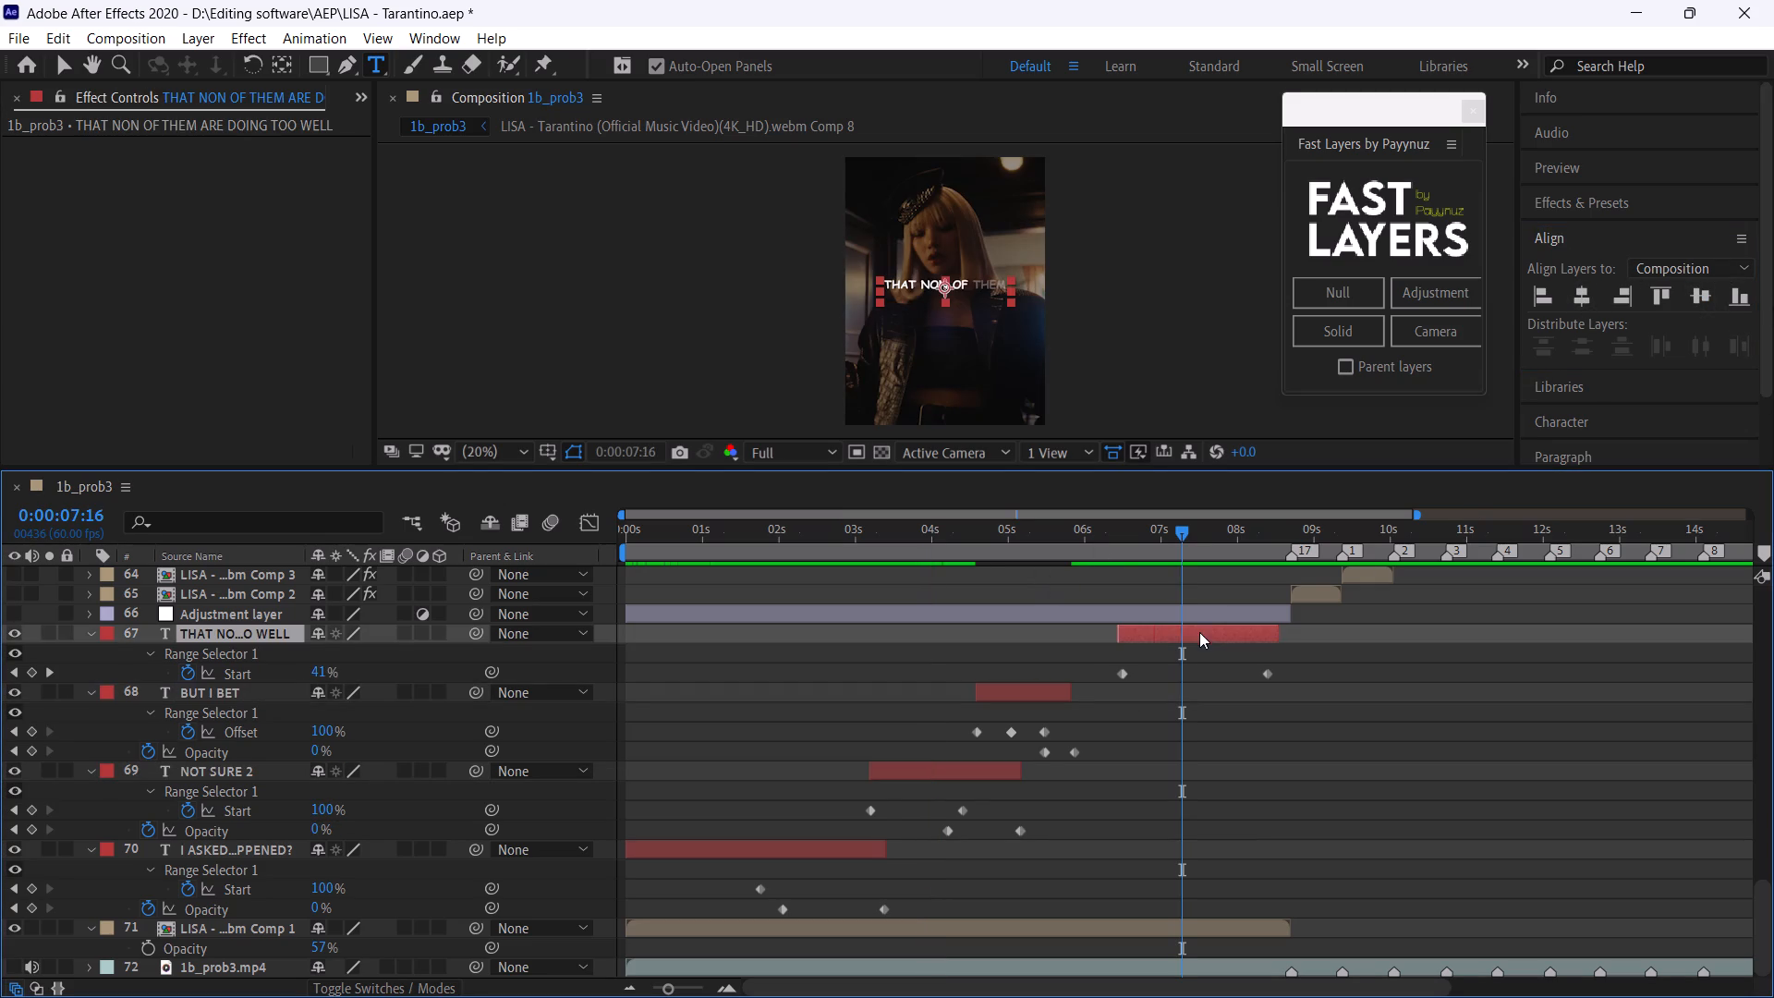
{"action": "left_click", "coordinate": [1585, 297]}
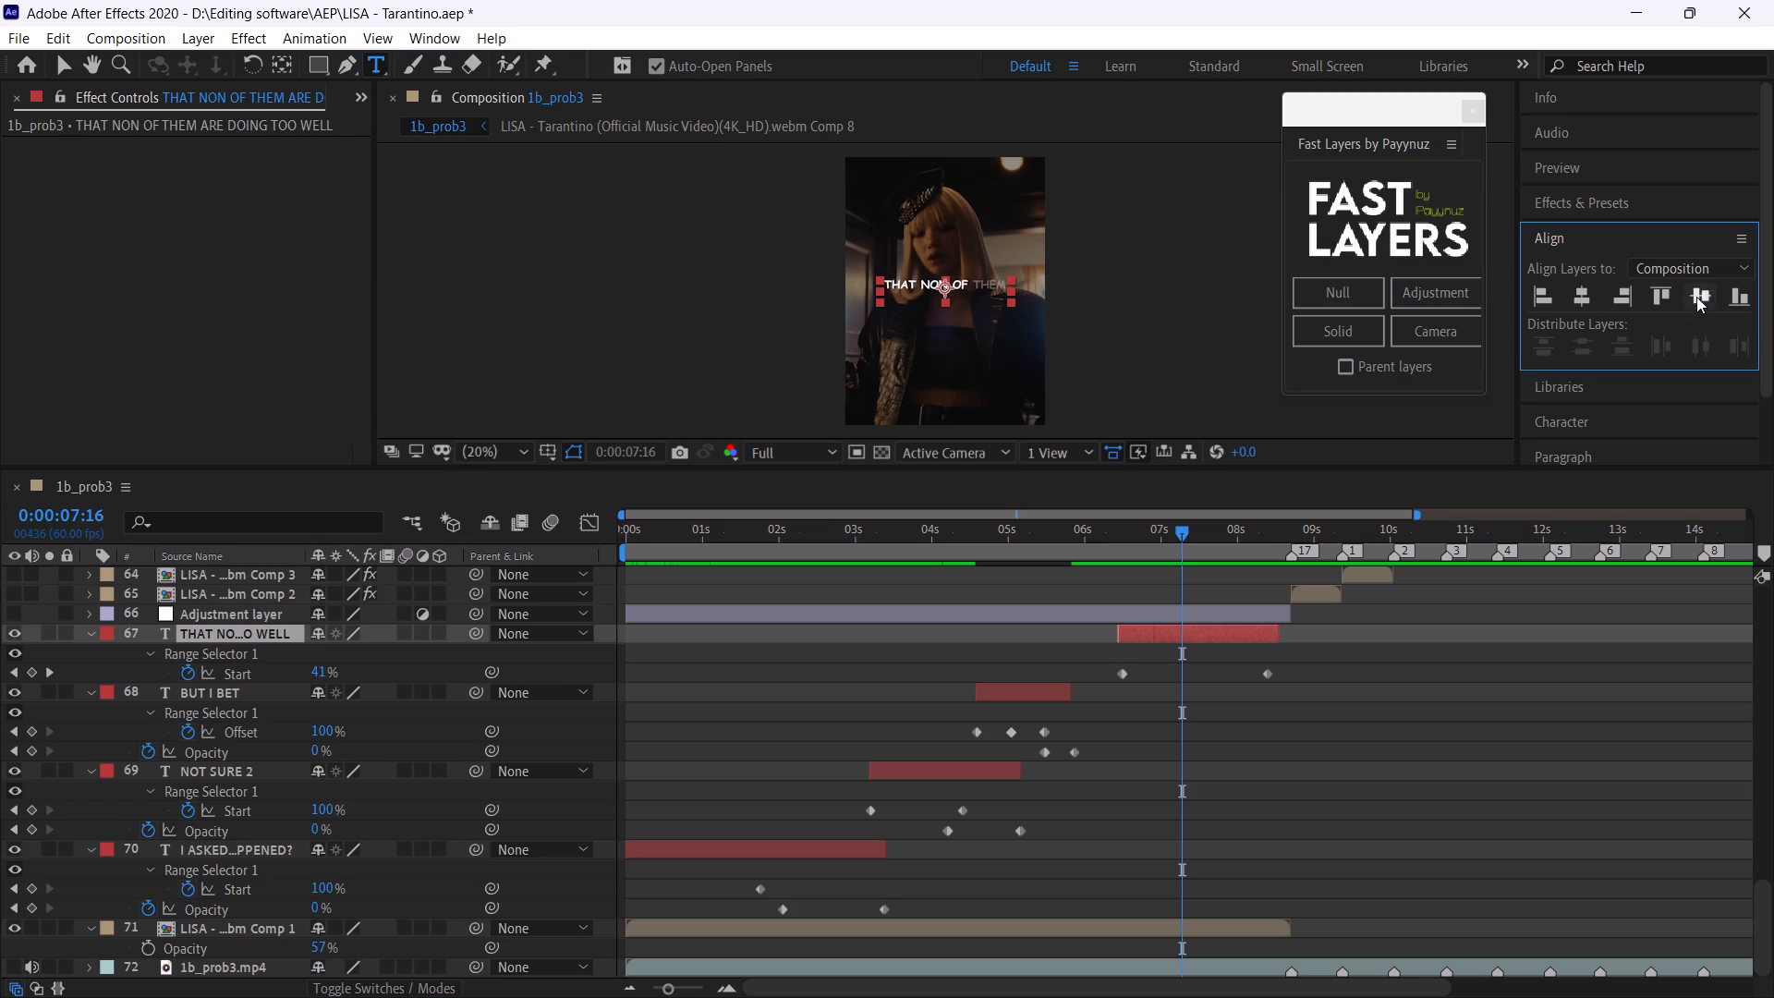
{"action": "left_click", "coordinate": [1698, 295]}
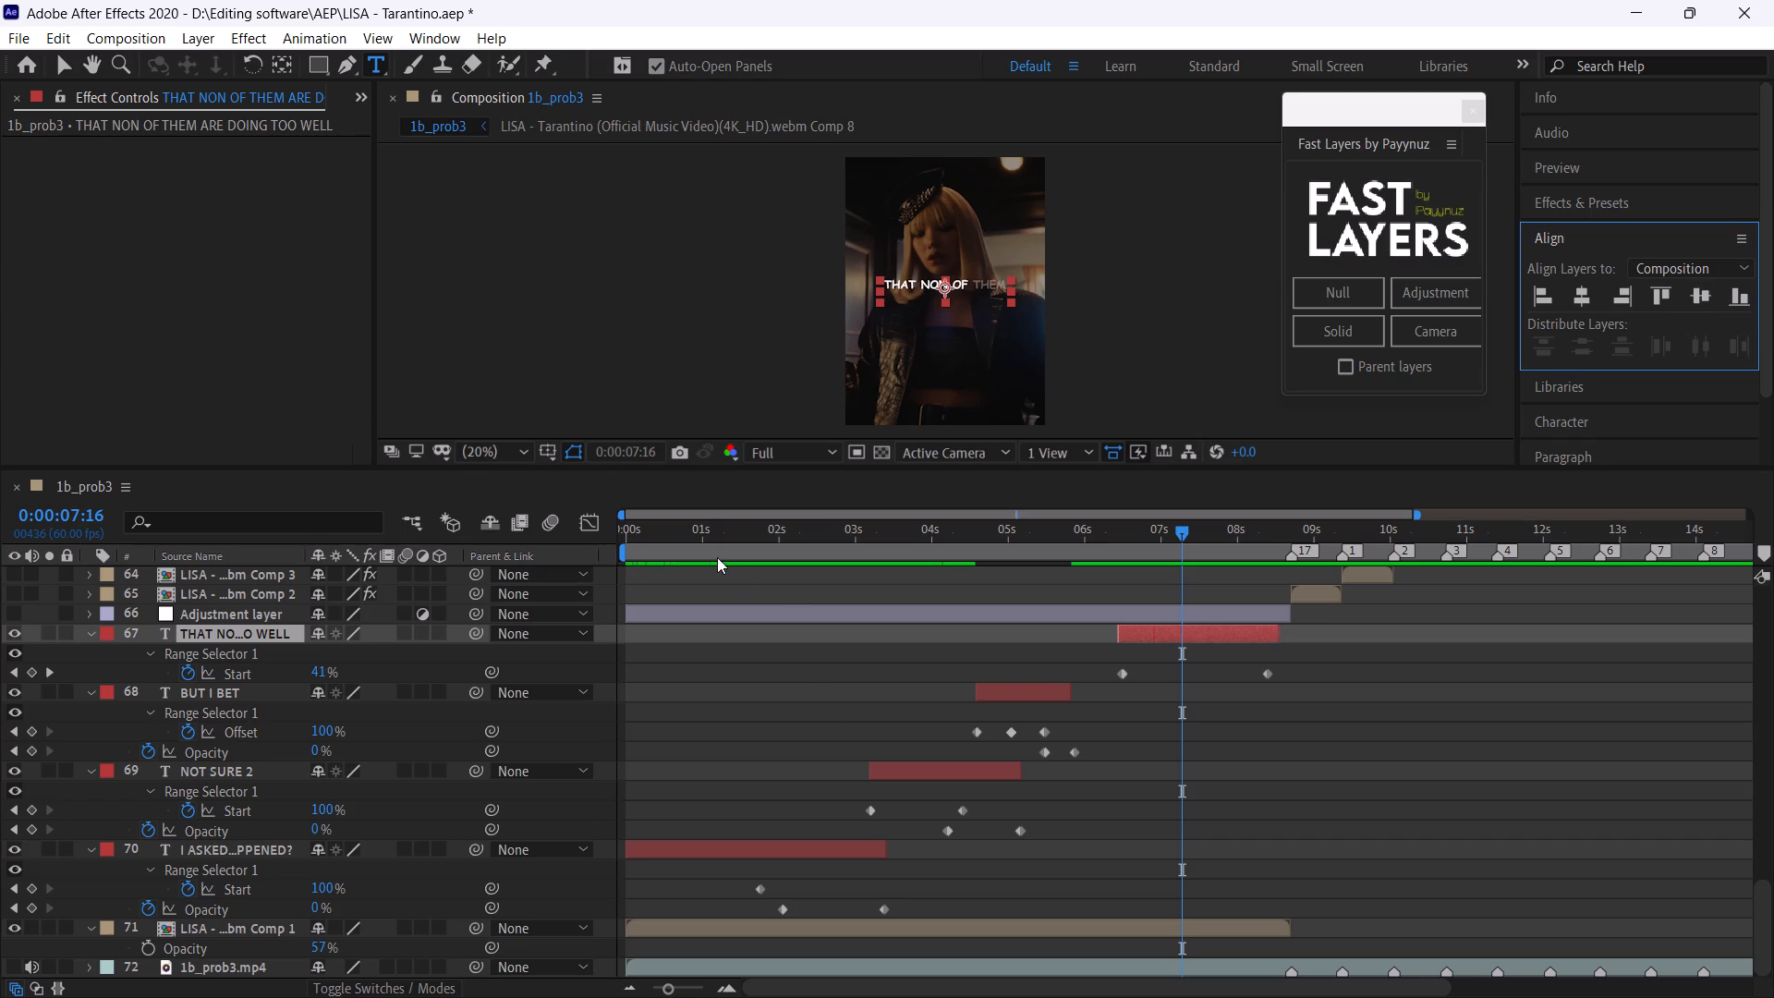
Enlarge the I ASKED YOU WHAT HAPPENED? caption's text to a font size of 78 px.
{"action": "left_click", "coordinate": [728, 539]}
{"action": "left_click", "coordinate": [797, 844]}
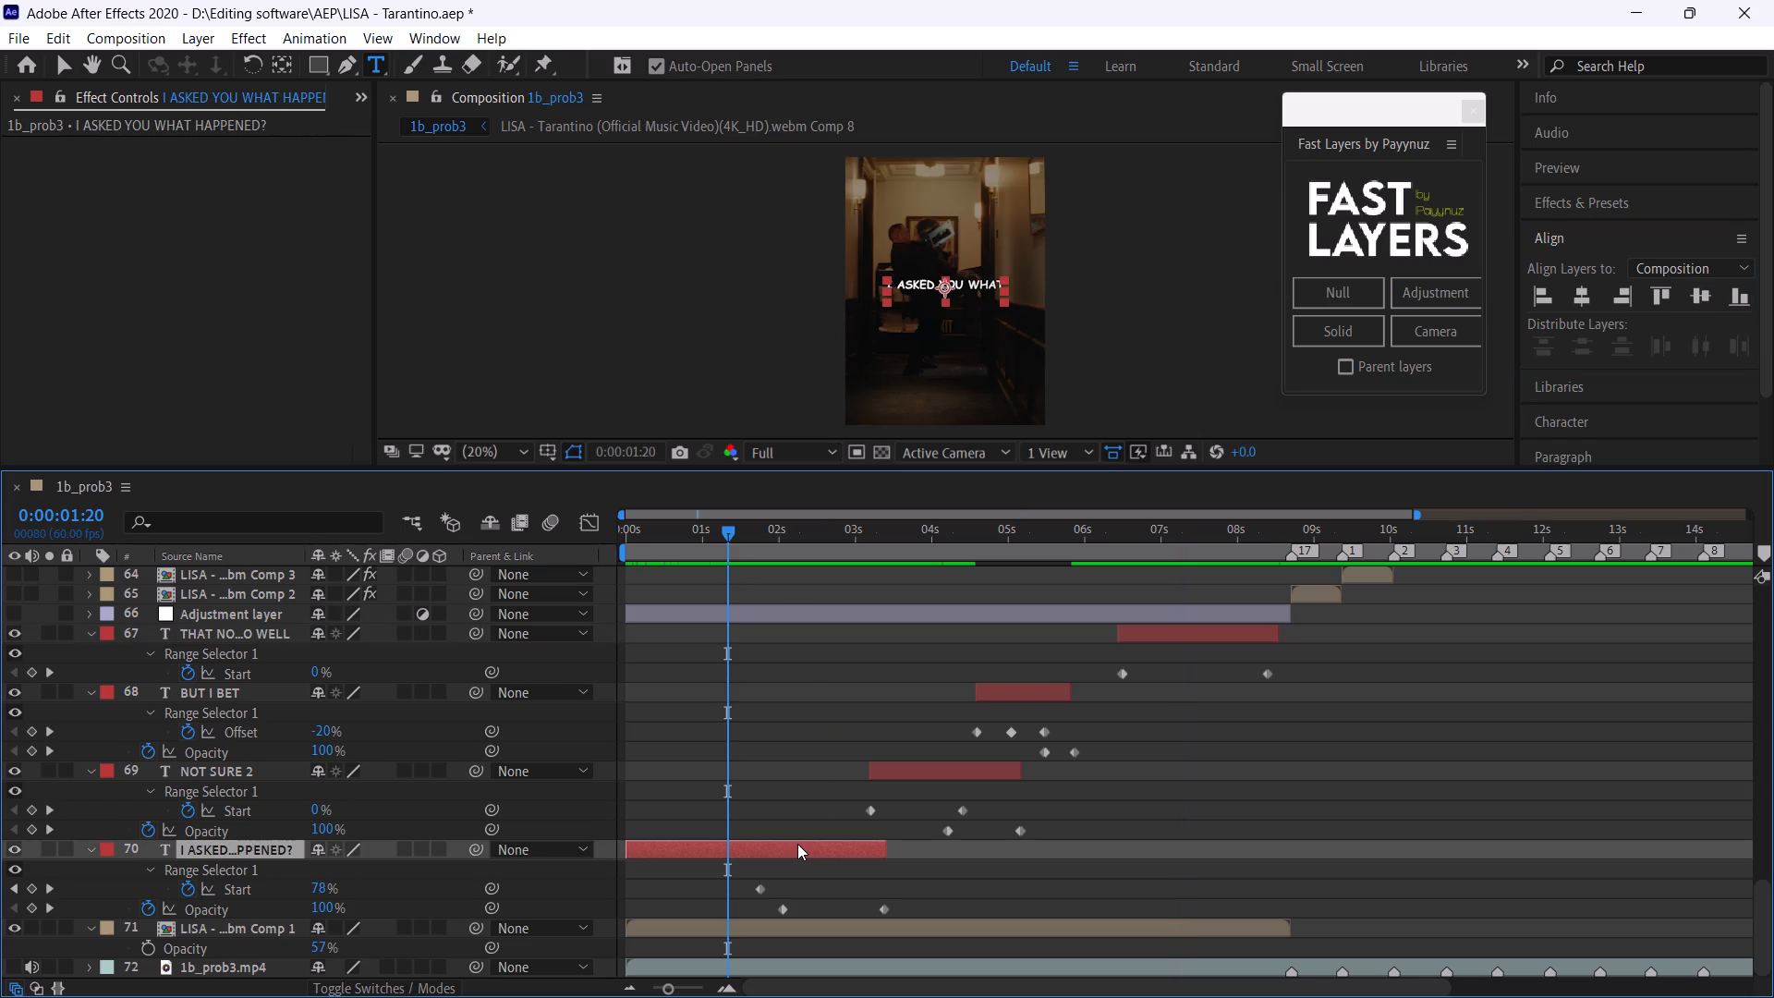
{"action": "double_click", "coordinate": [797, 844]}
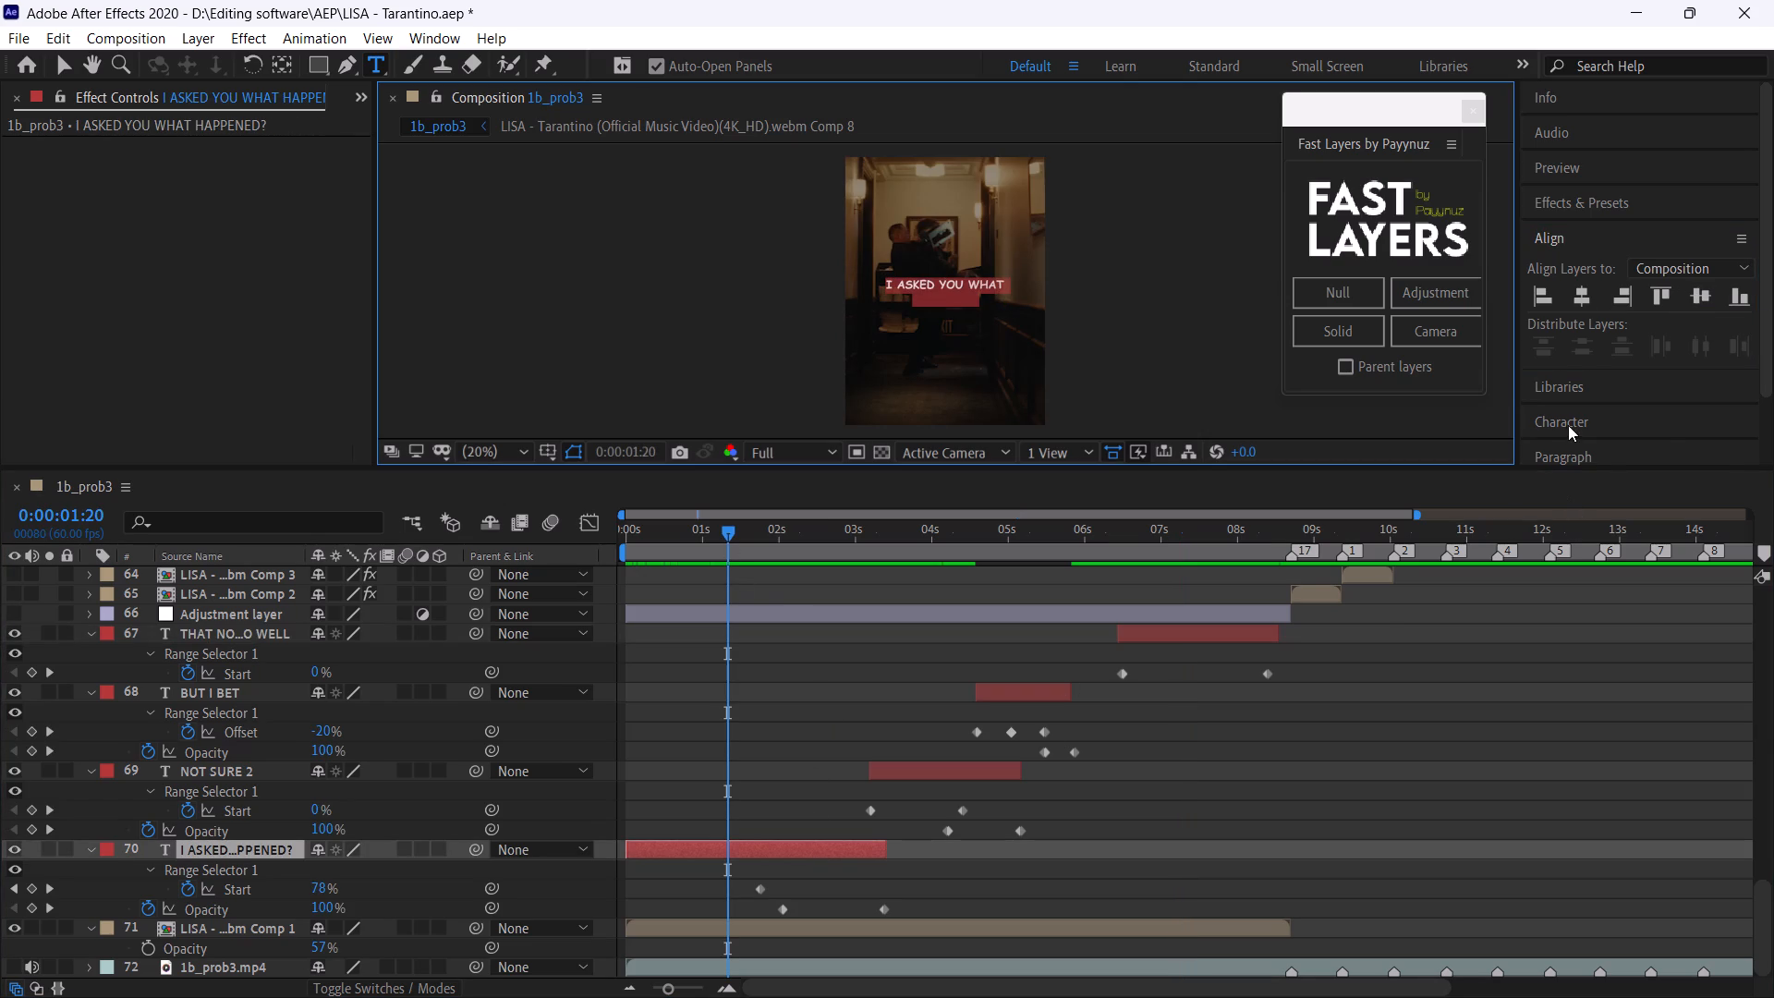
{"action": "left_click", "coordinate": [1571, 421]}
{"action": "left_click_drag", "start_coordinate": [1561, 407], "coordinate": [1567, 410]}
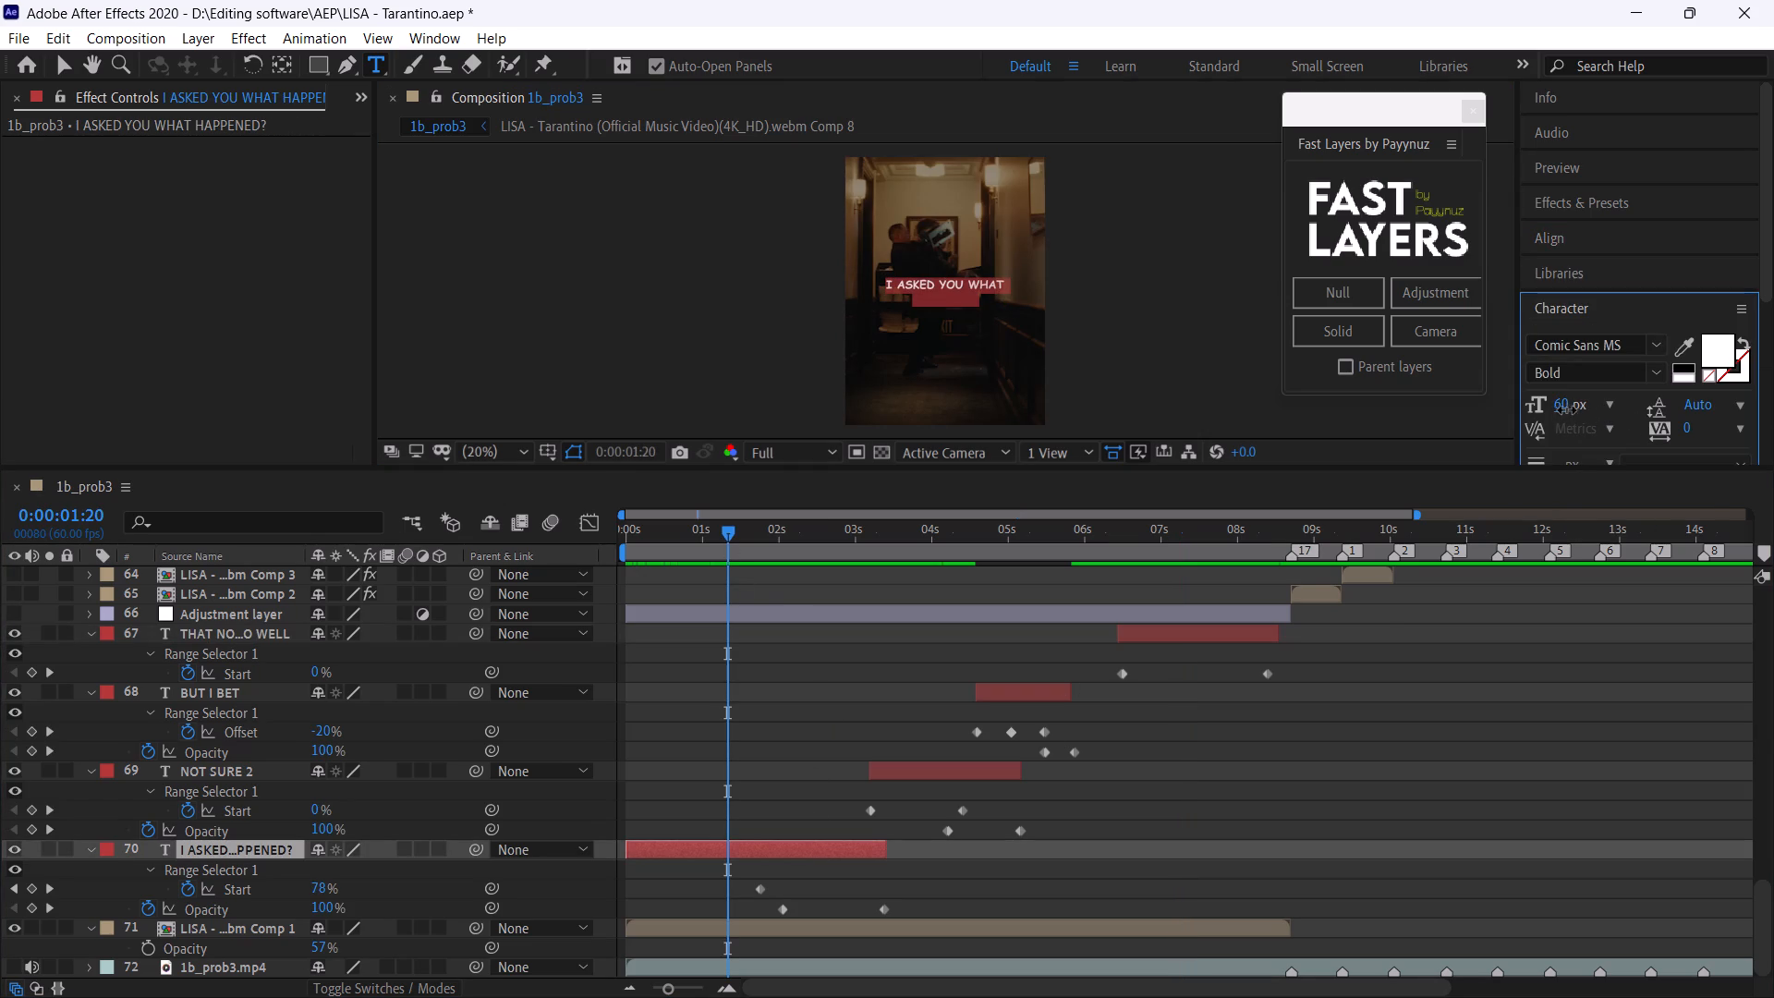
{"action": "left_click_drag", "start_coordinate": [1567, 410], "coordinate": [1576, 416]}
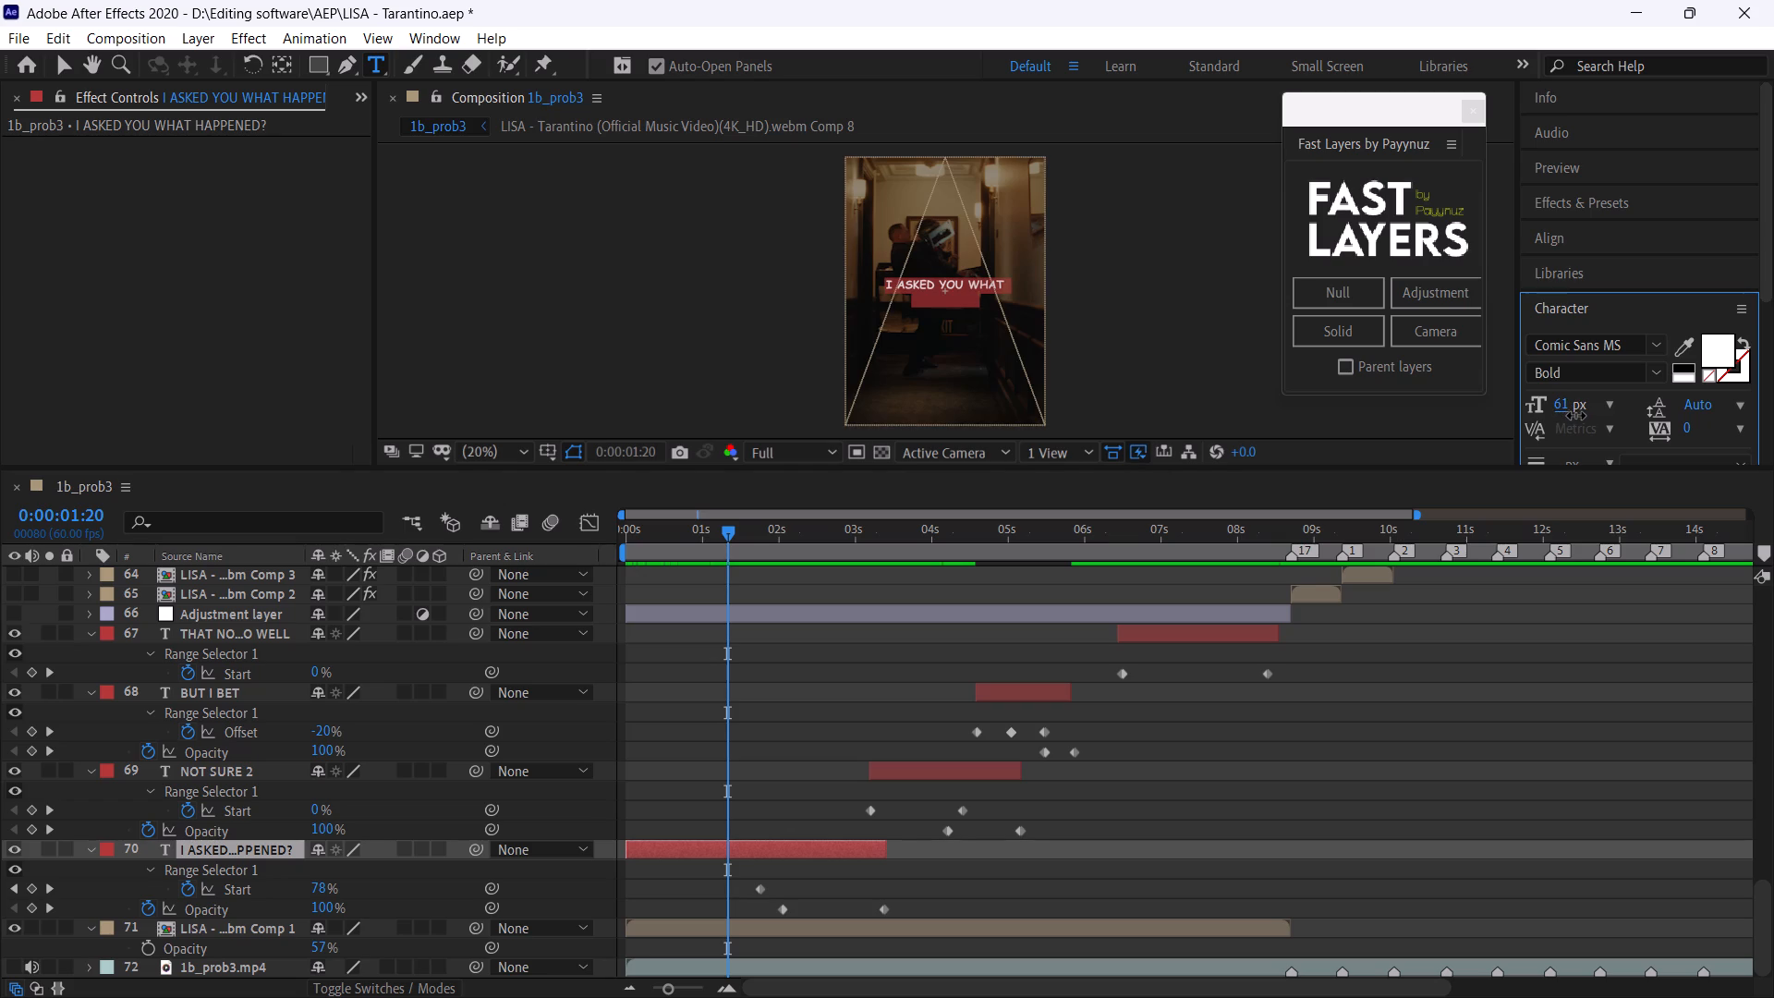
{"action": "left_click_drag", "start_coordinate": [1576, 416], "coordinate": [1595, 420]}
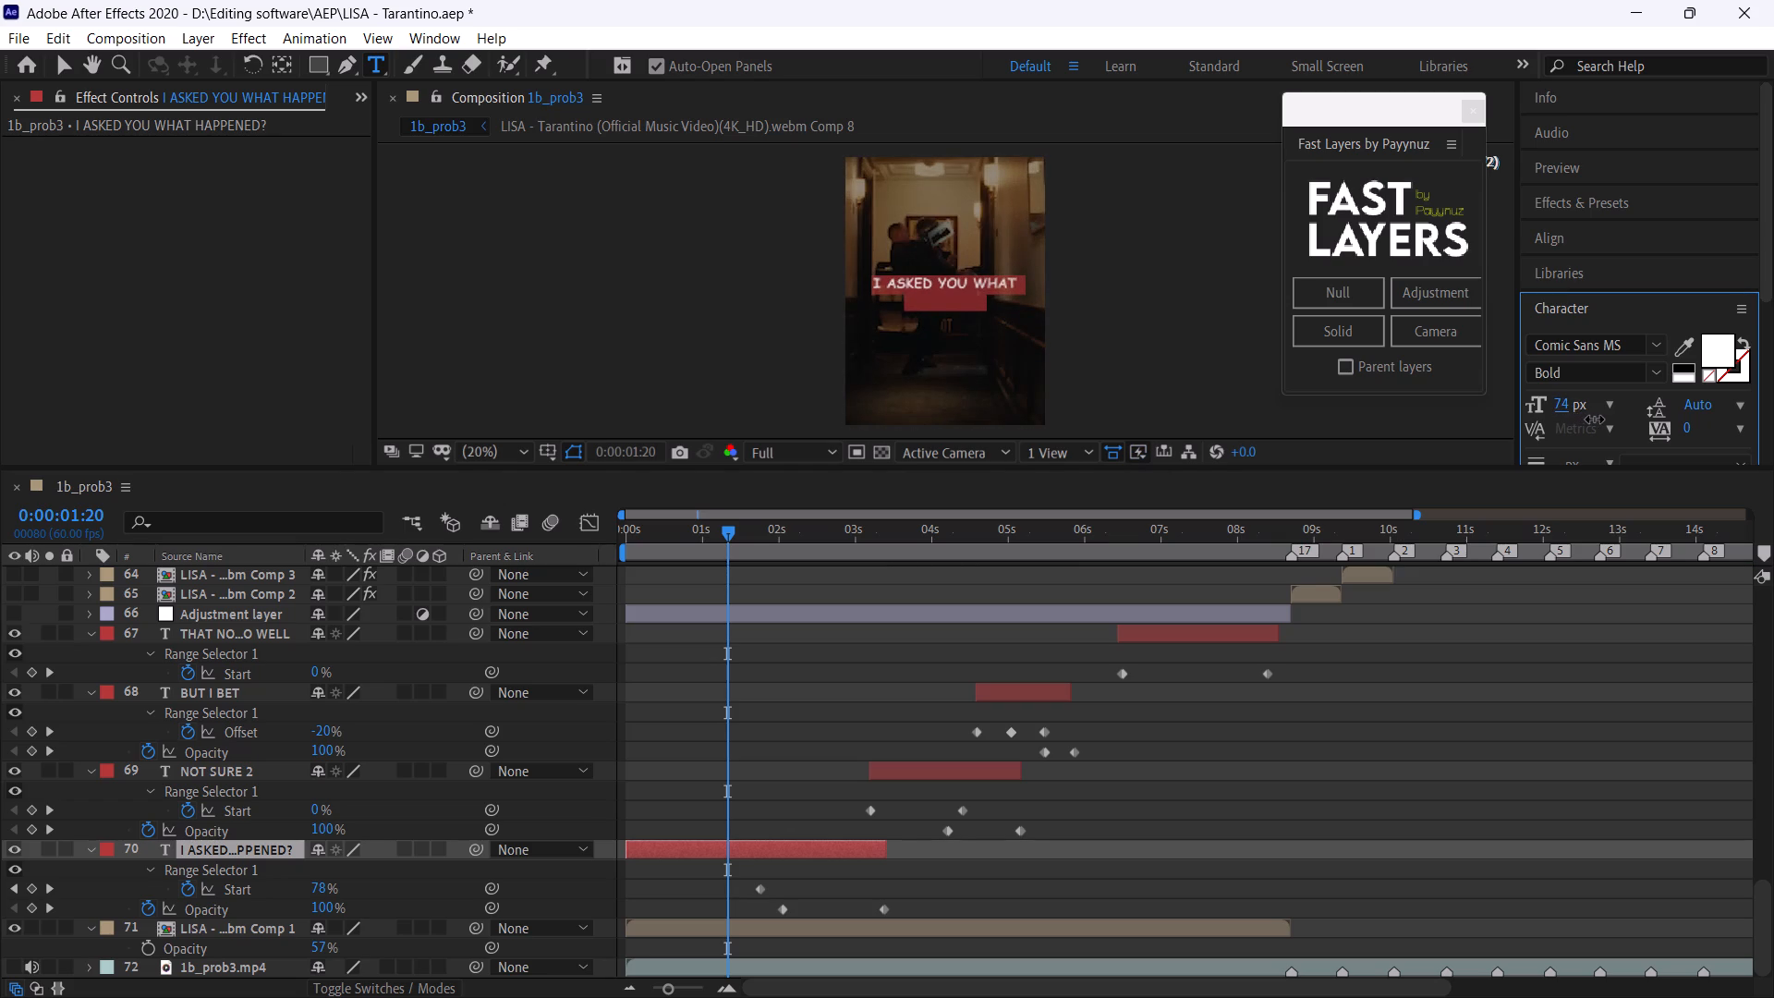
{"action": "left_click_drag", "start_coordinate": [1595, 420], "coordinate": [1603, 421]}
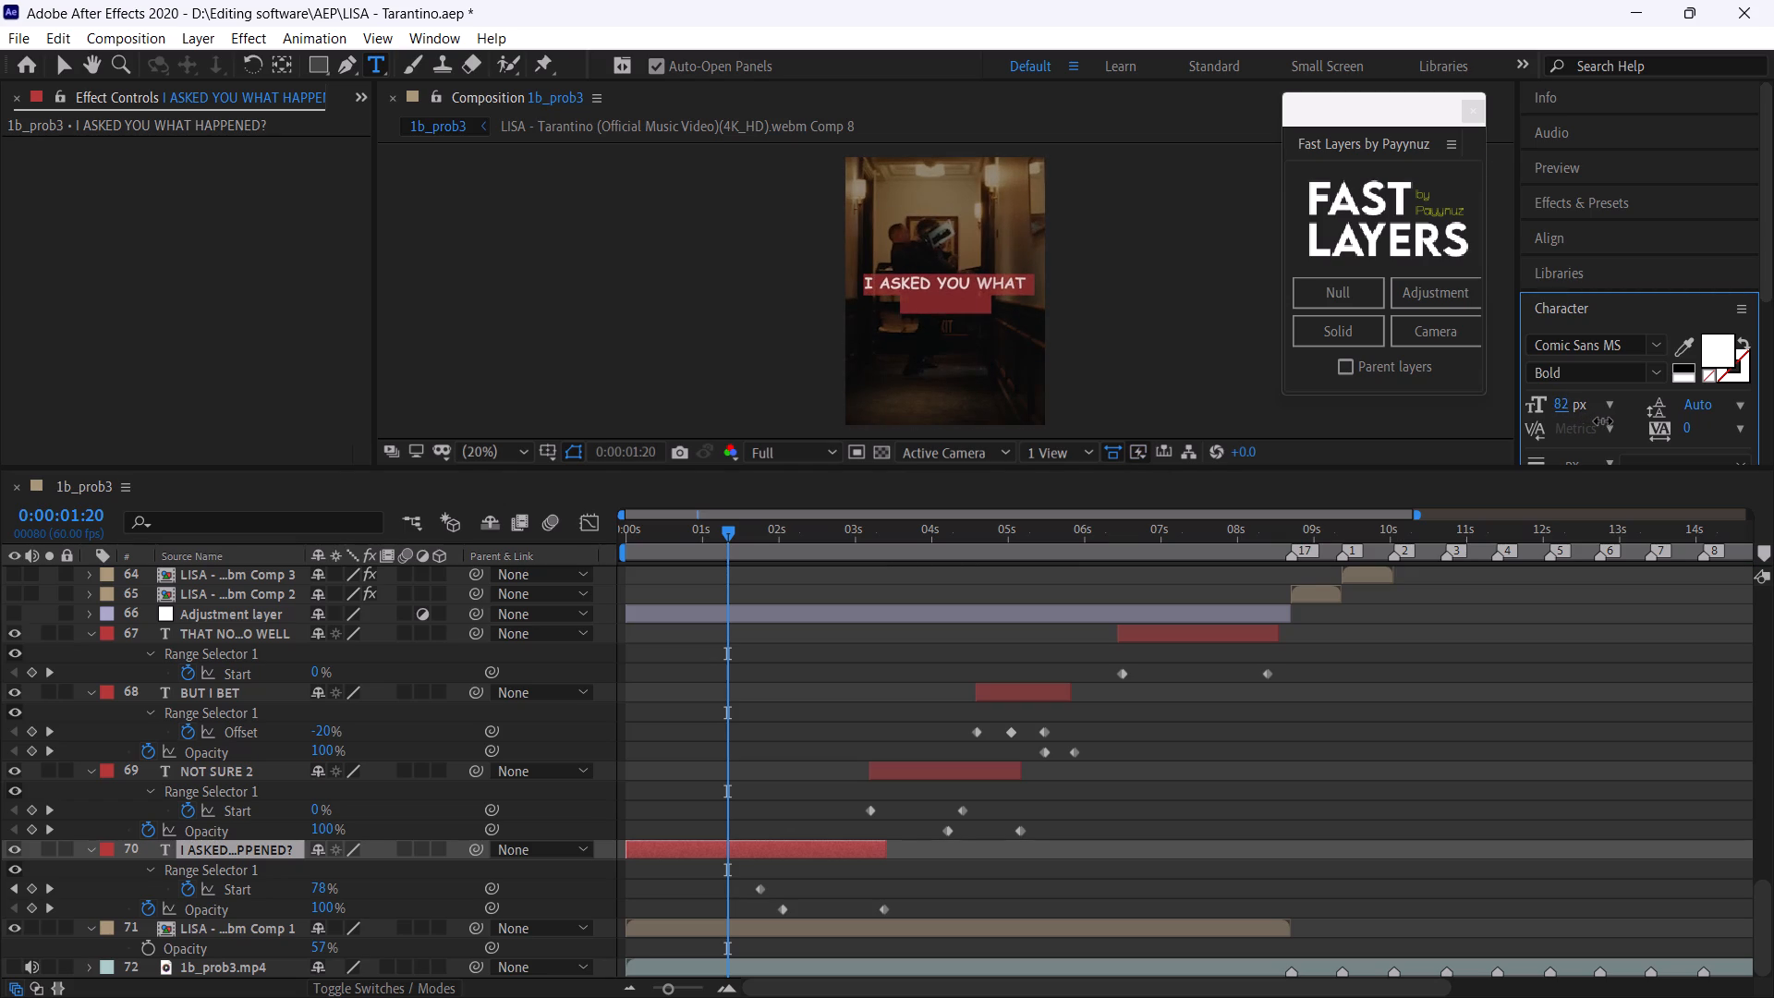
{"action": "left_click_drag", "start_coordinate": [1603, 421], "coordinate": [1600, 421]}
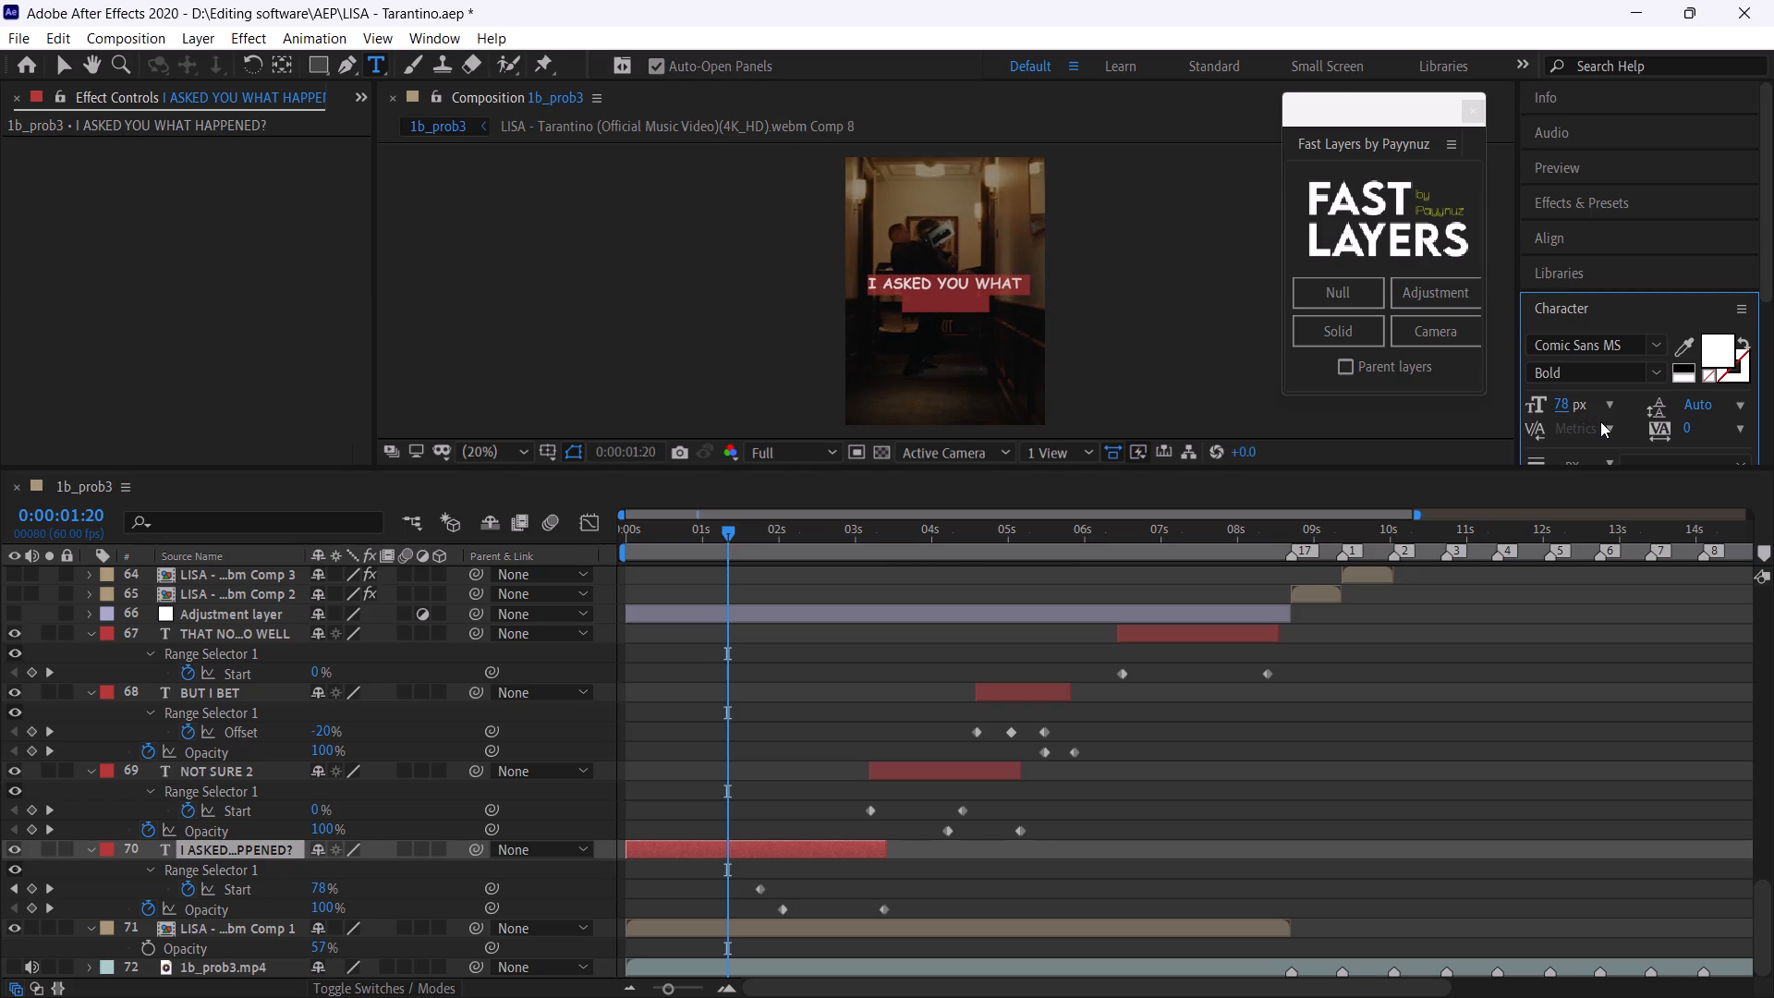
Align the resized I ASKED YOU WHAT HAPPENED? caption to the composition's horizontal and vertical center.
{"action": "left_click", "coordinate": [1582, 235]}
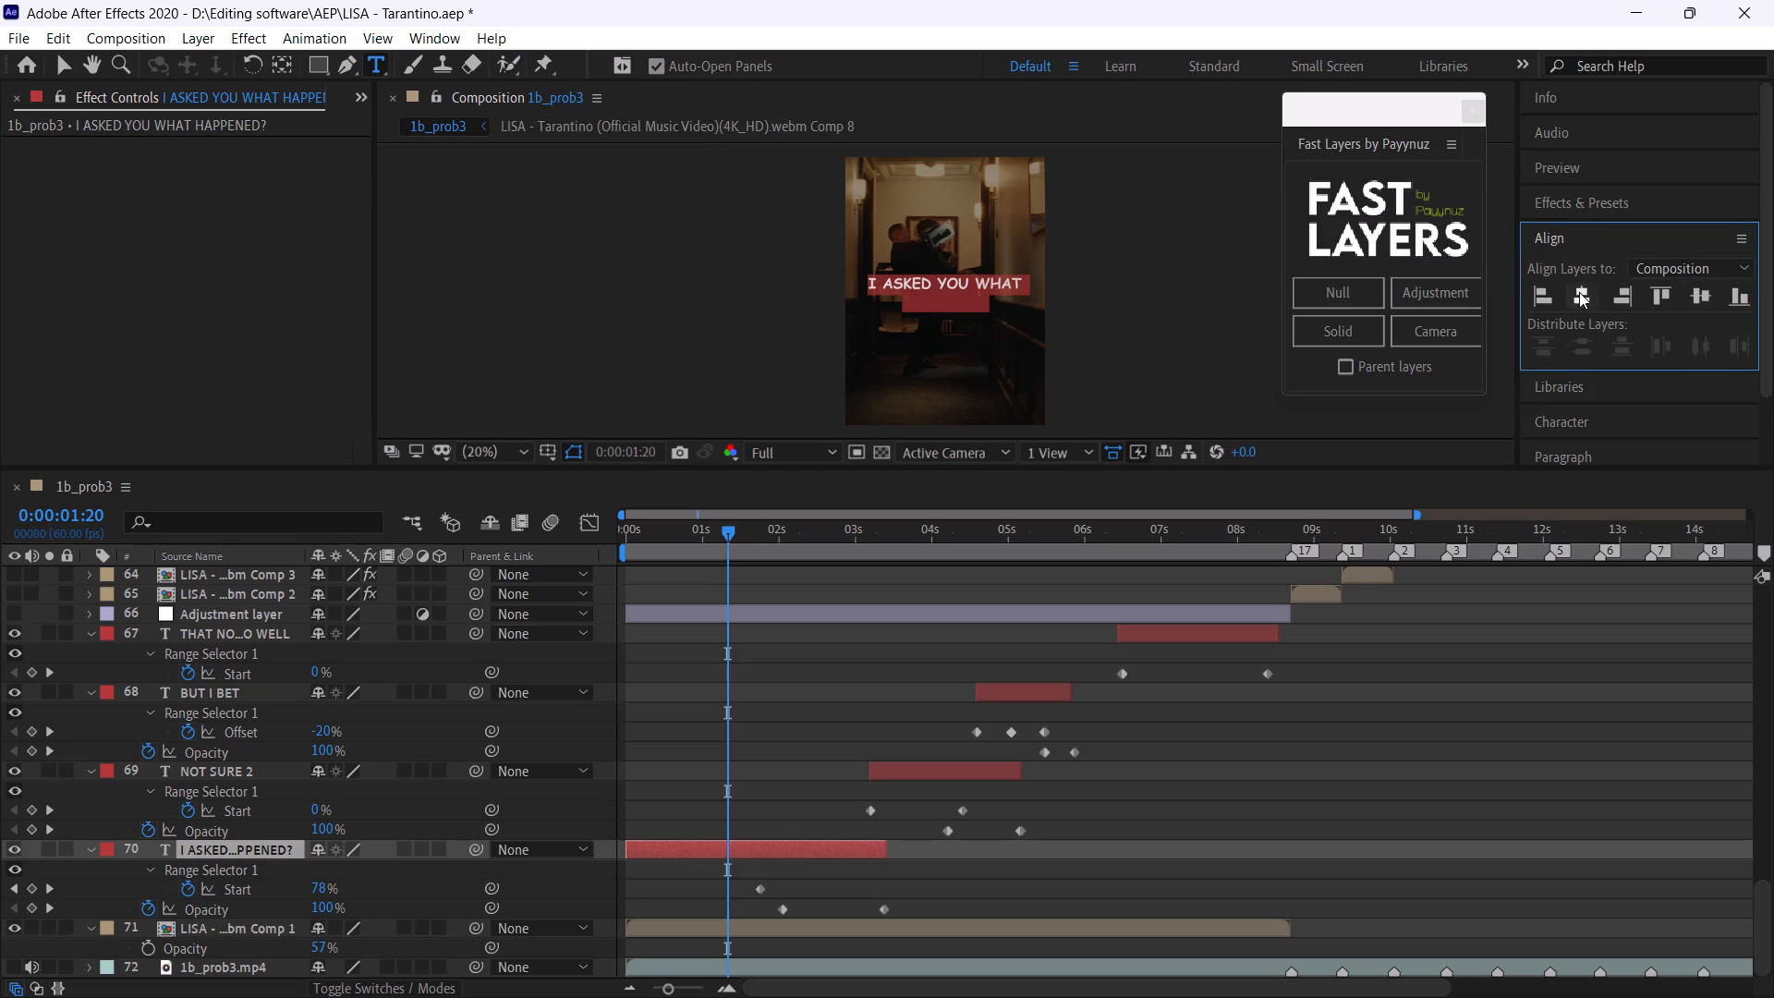
{"action": "left_click", "coordinate": [1579, 292]}
{"action": "left_click", "coordinate": [1701, 290]}
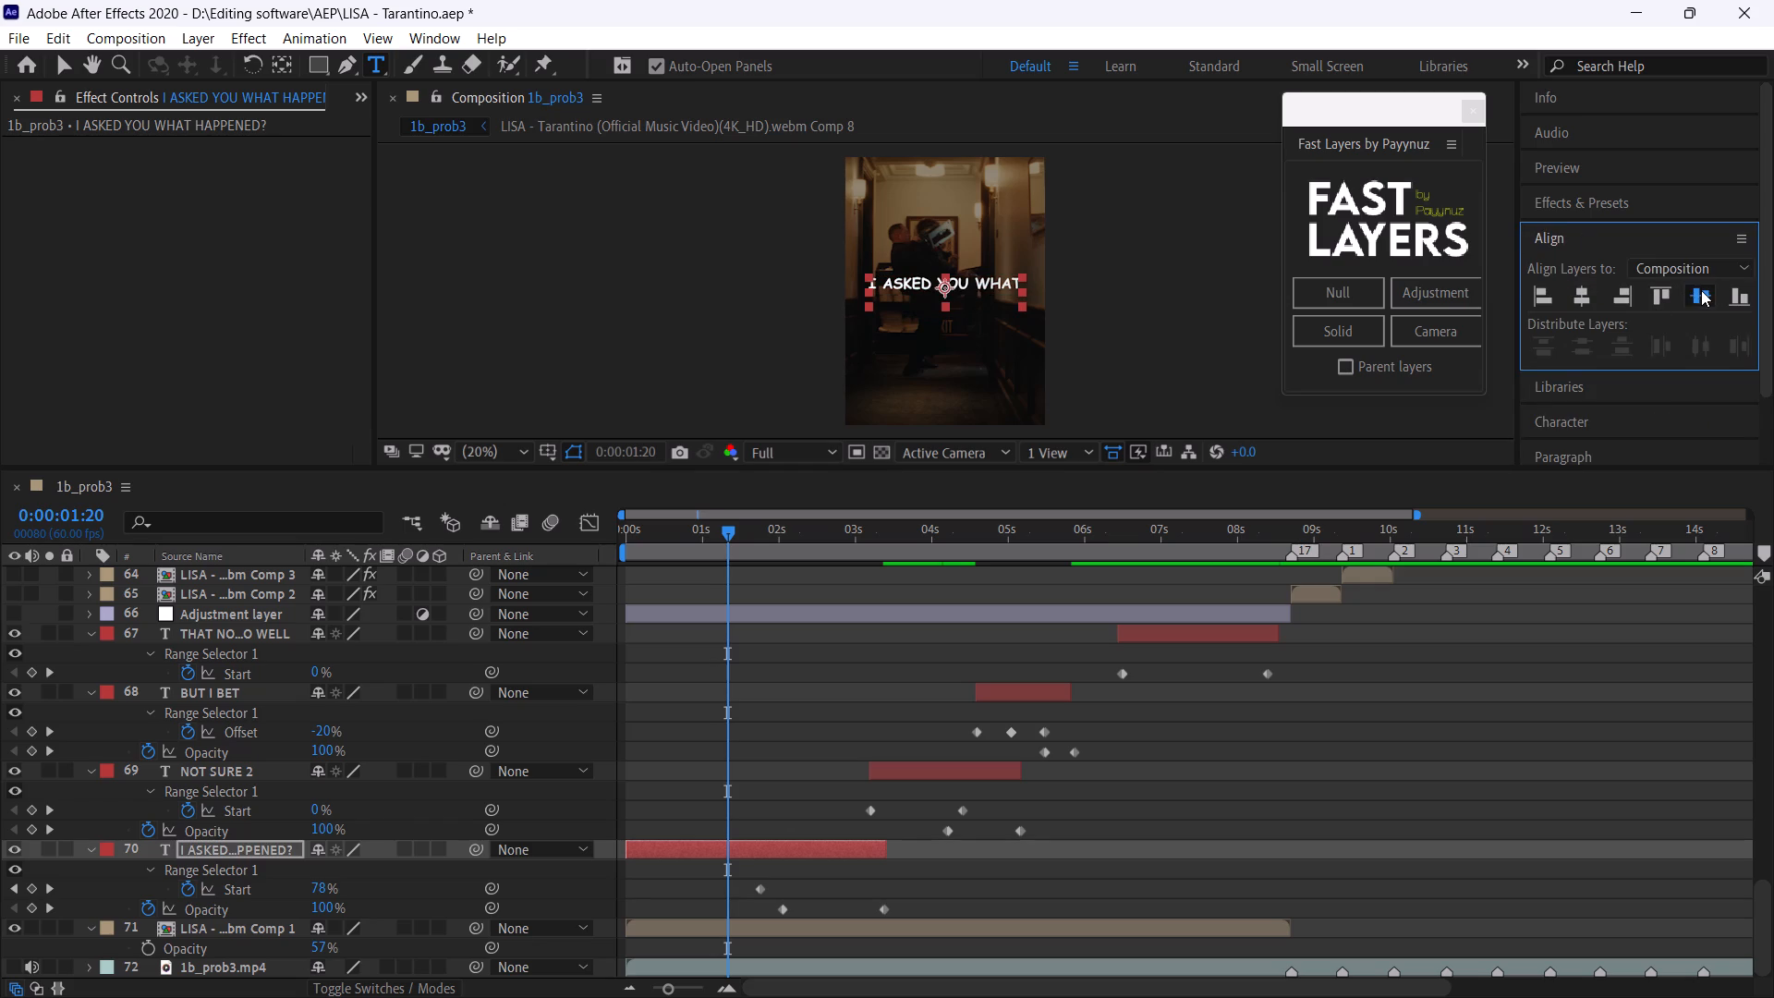
Enlarge the NOT SURE 2 caption's text to a font size of 109 px.
{"action": "left_click", "coordinate": [961, 539]}
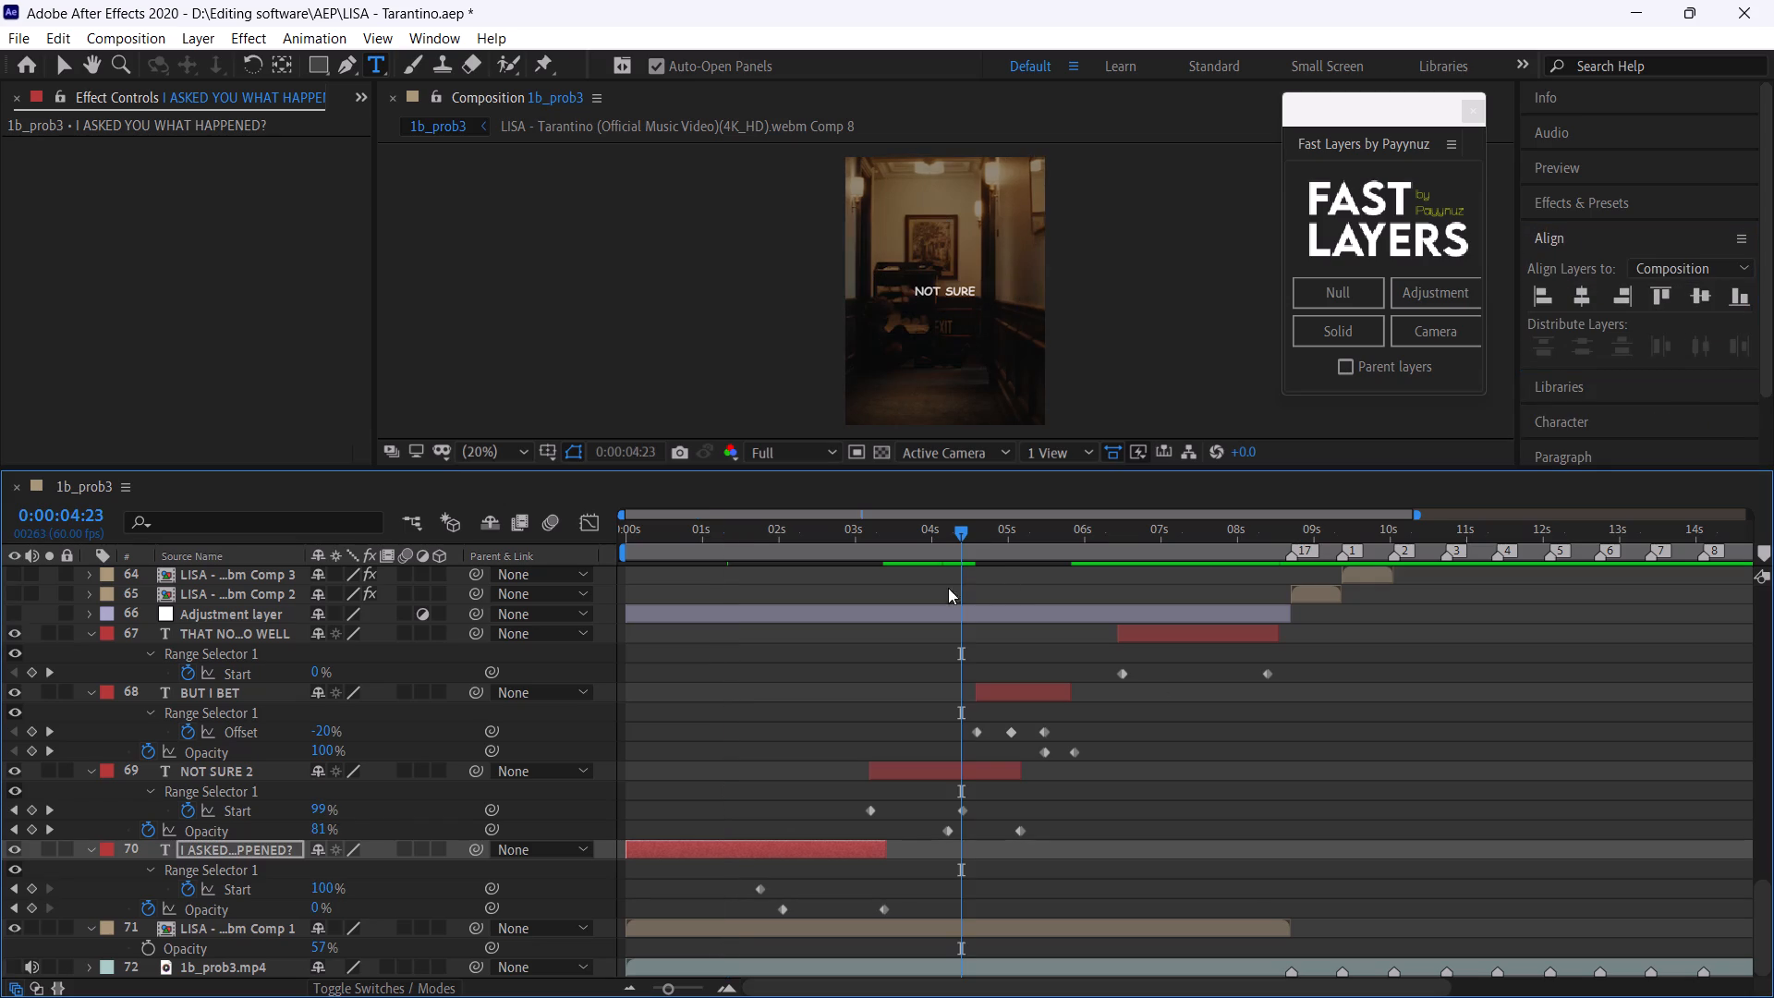
{"action": "double_click", "coordinate": [971, 770]}
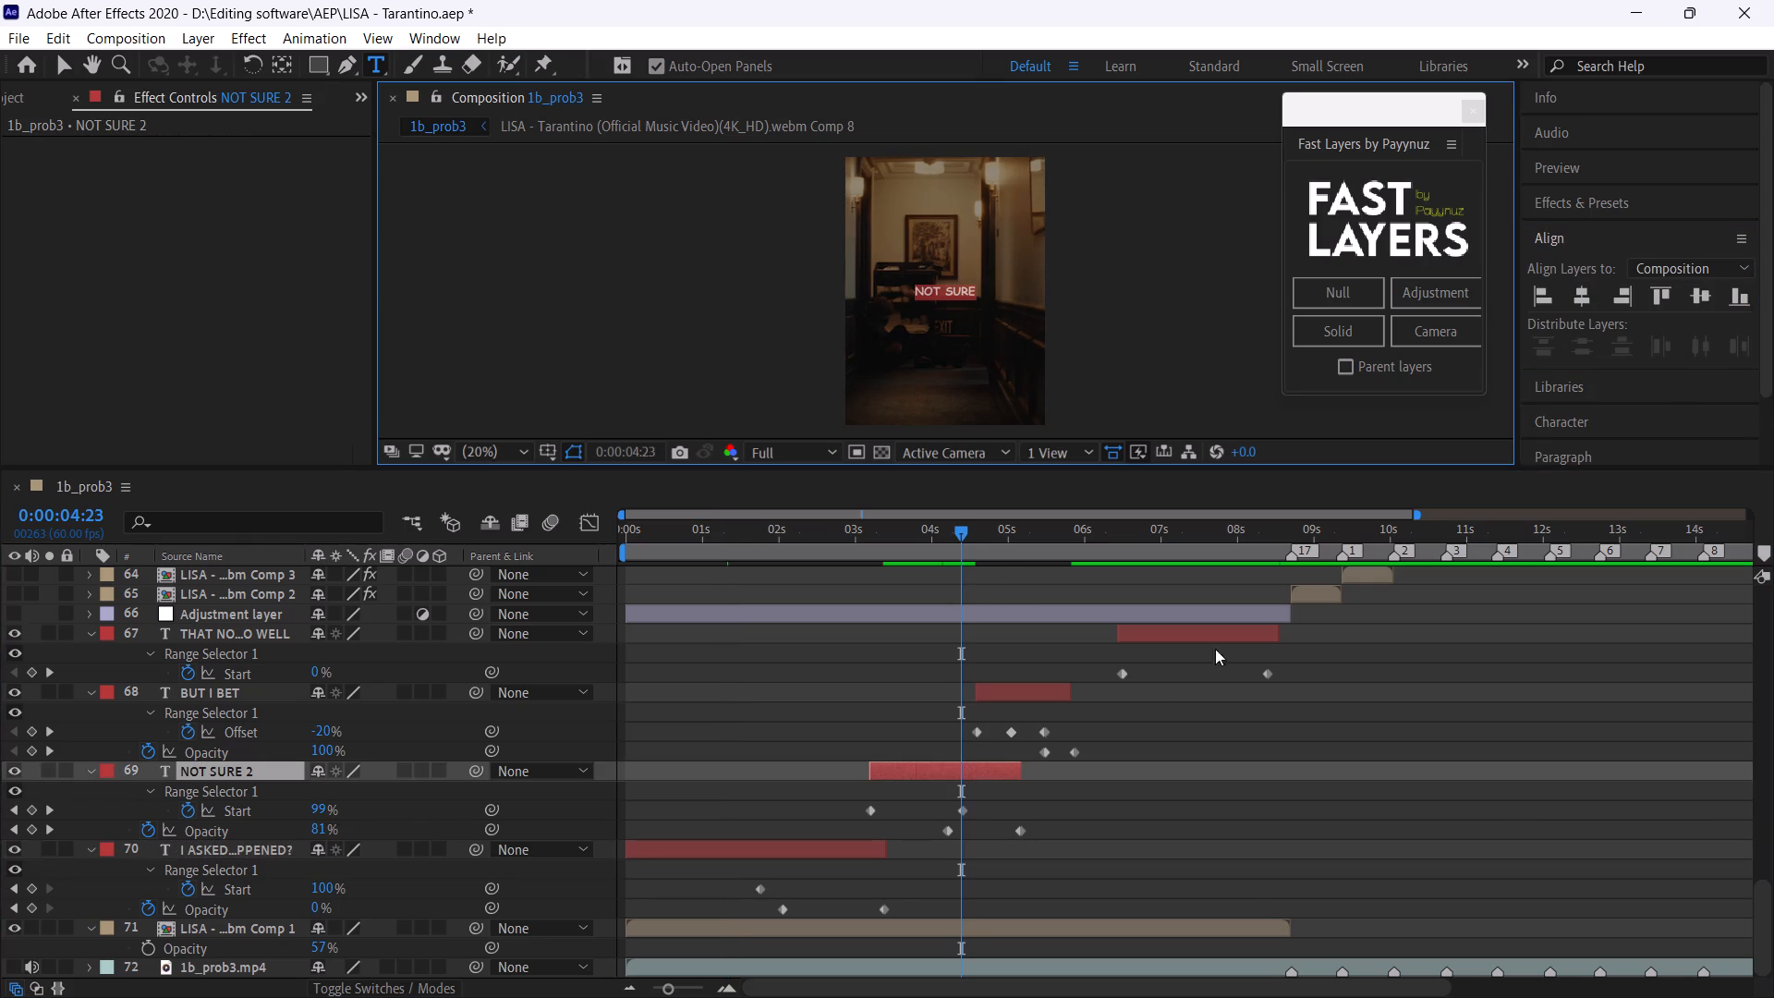
{"action": "left_click", "coordinate": [1571, 425]}
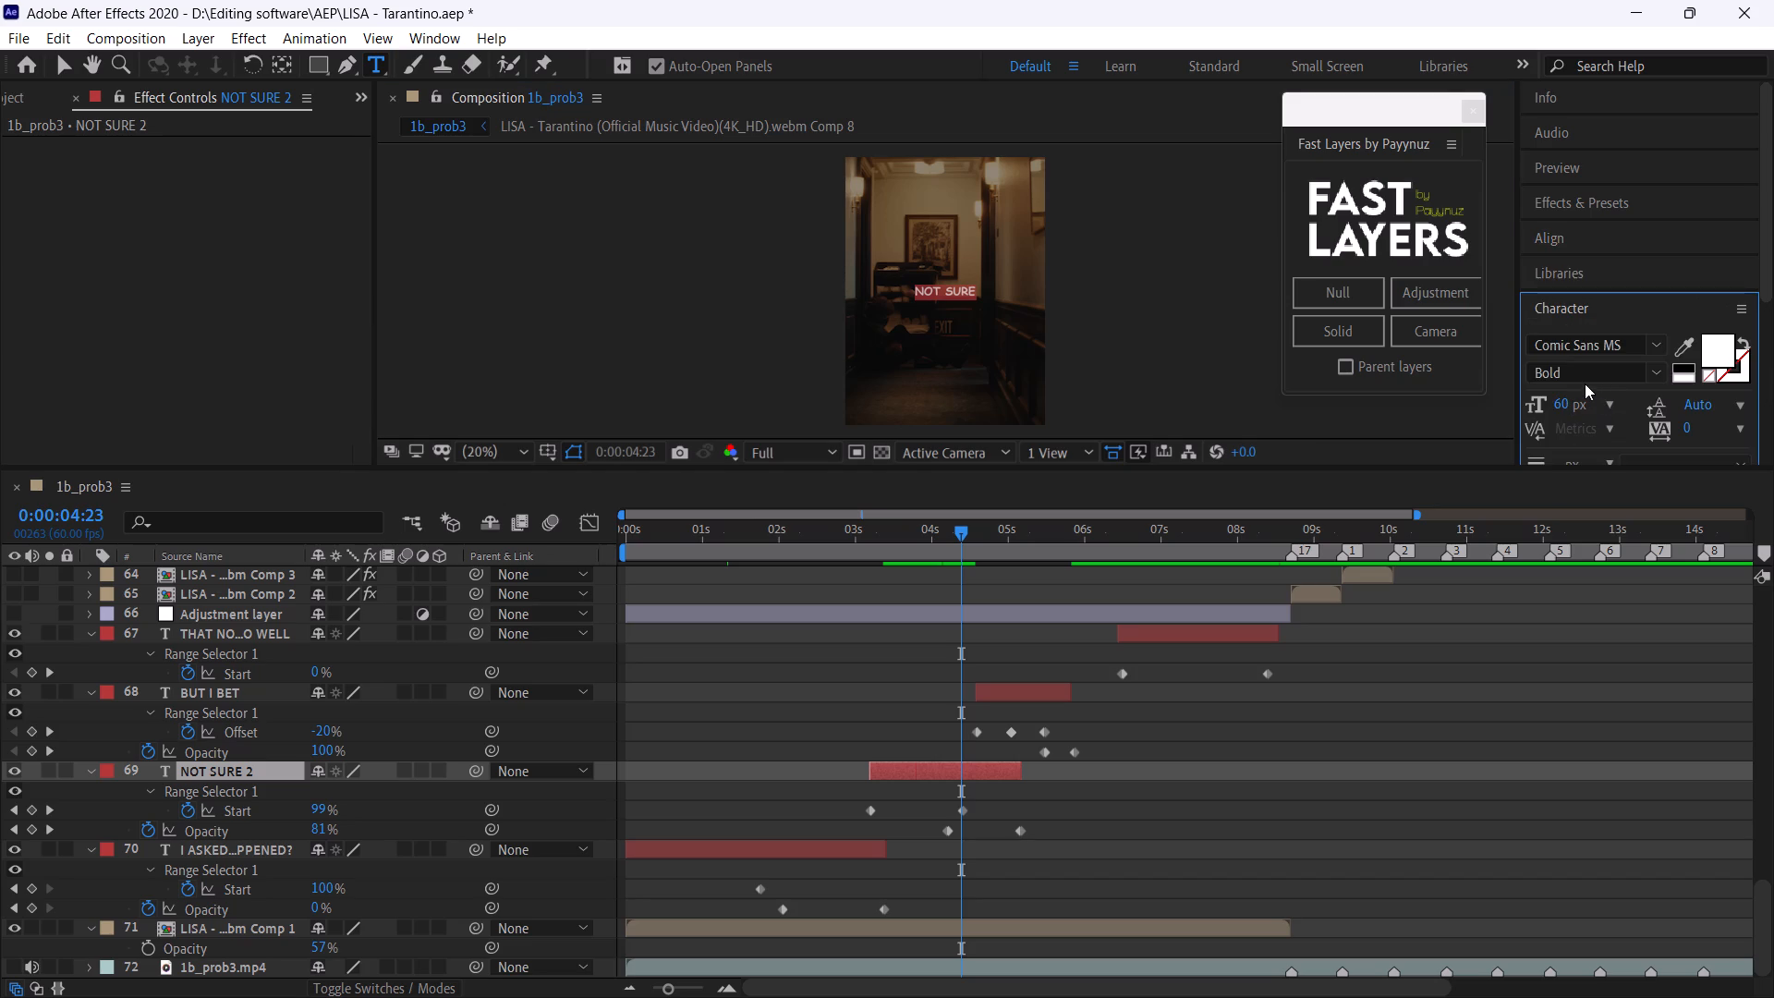
{"action": "left_click_drag", "start_coordinate": [1562, 404], "coordinate": [1635, 413]}
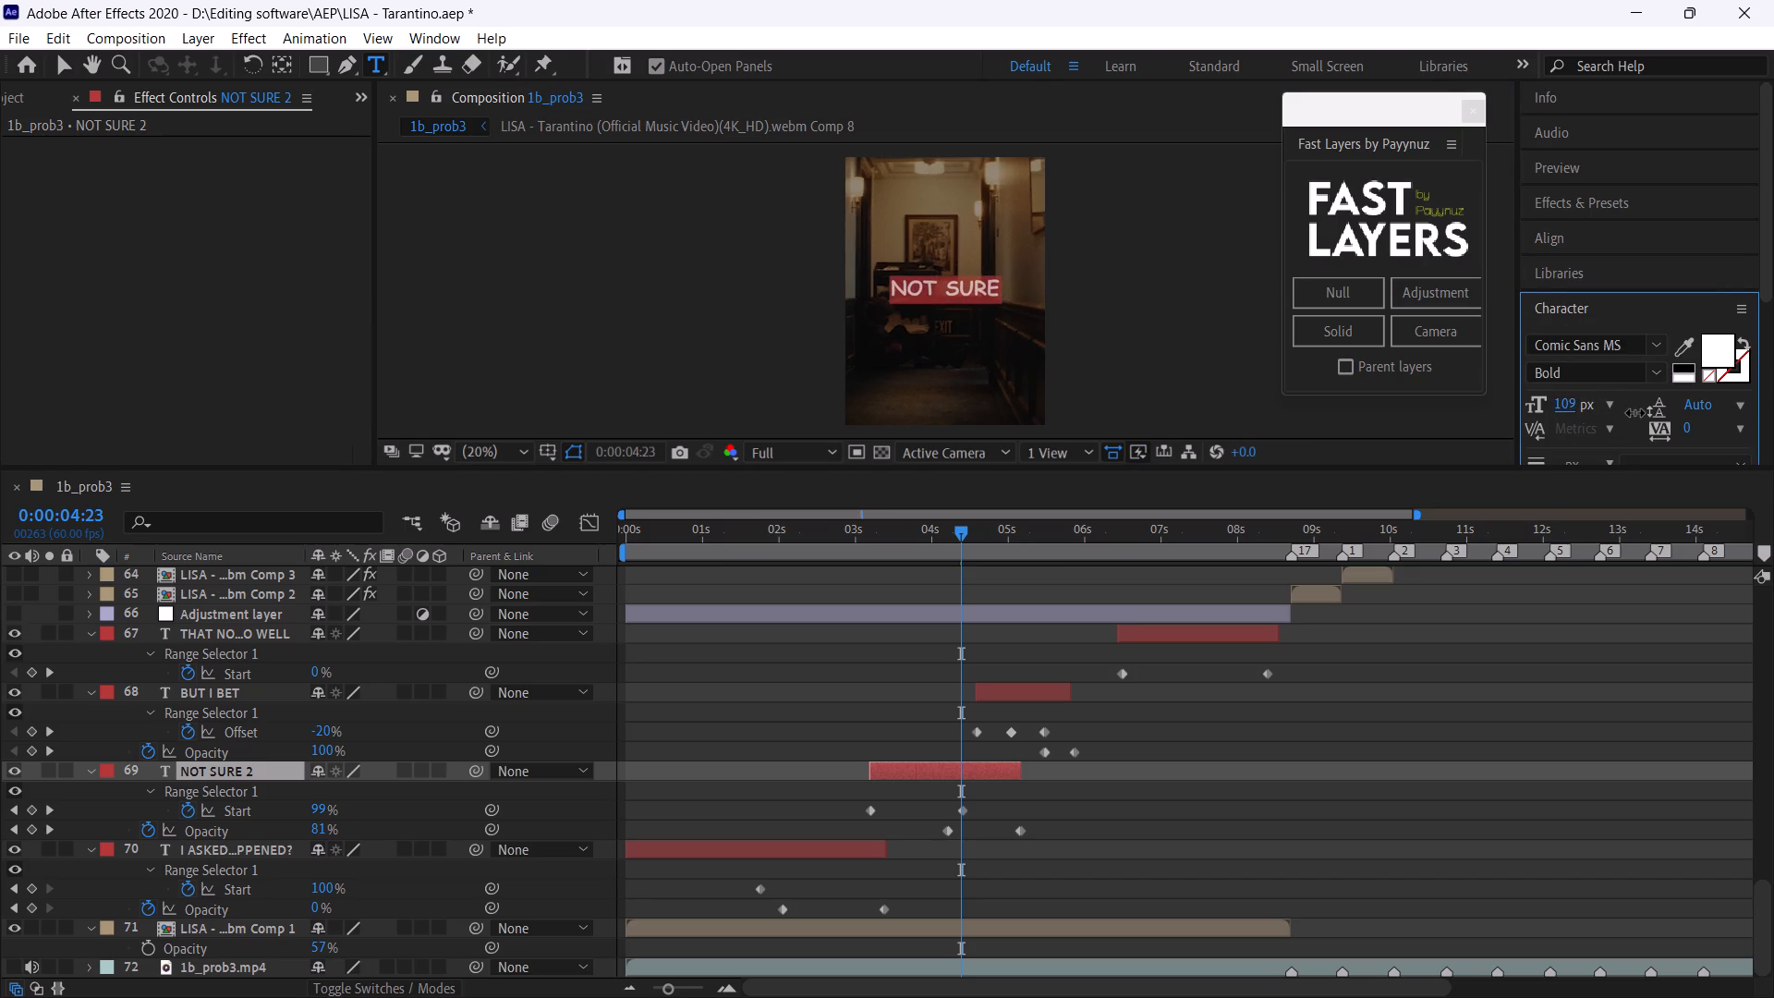
{"action": "left_click_drag", "start_coordinate": [1635, 413], "coordinate": [1633, 413]}
Align the resized NOT SURE 2 caption to the composition's horizontal and vertical center.
{"action": "left_click", "coordinate": [1569, 237]}
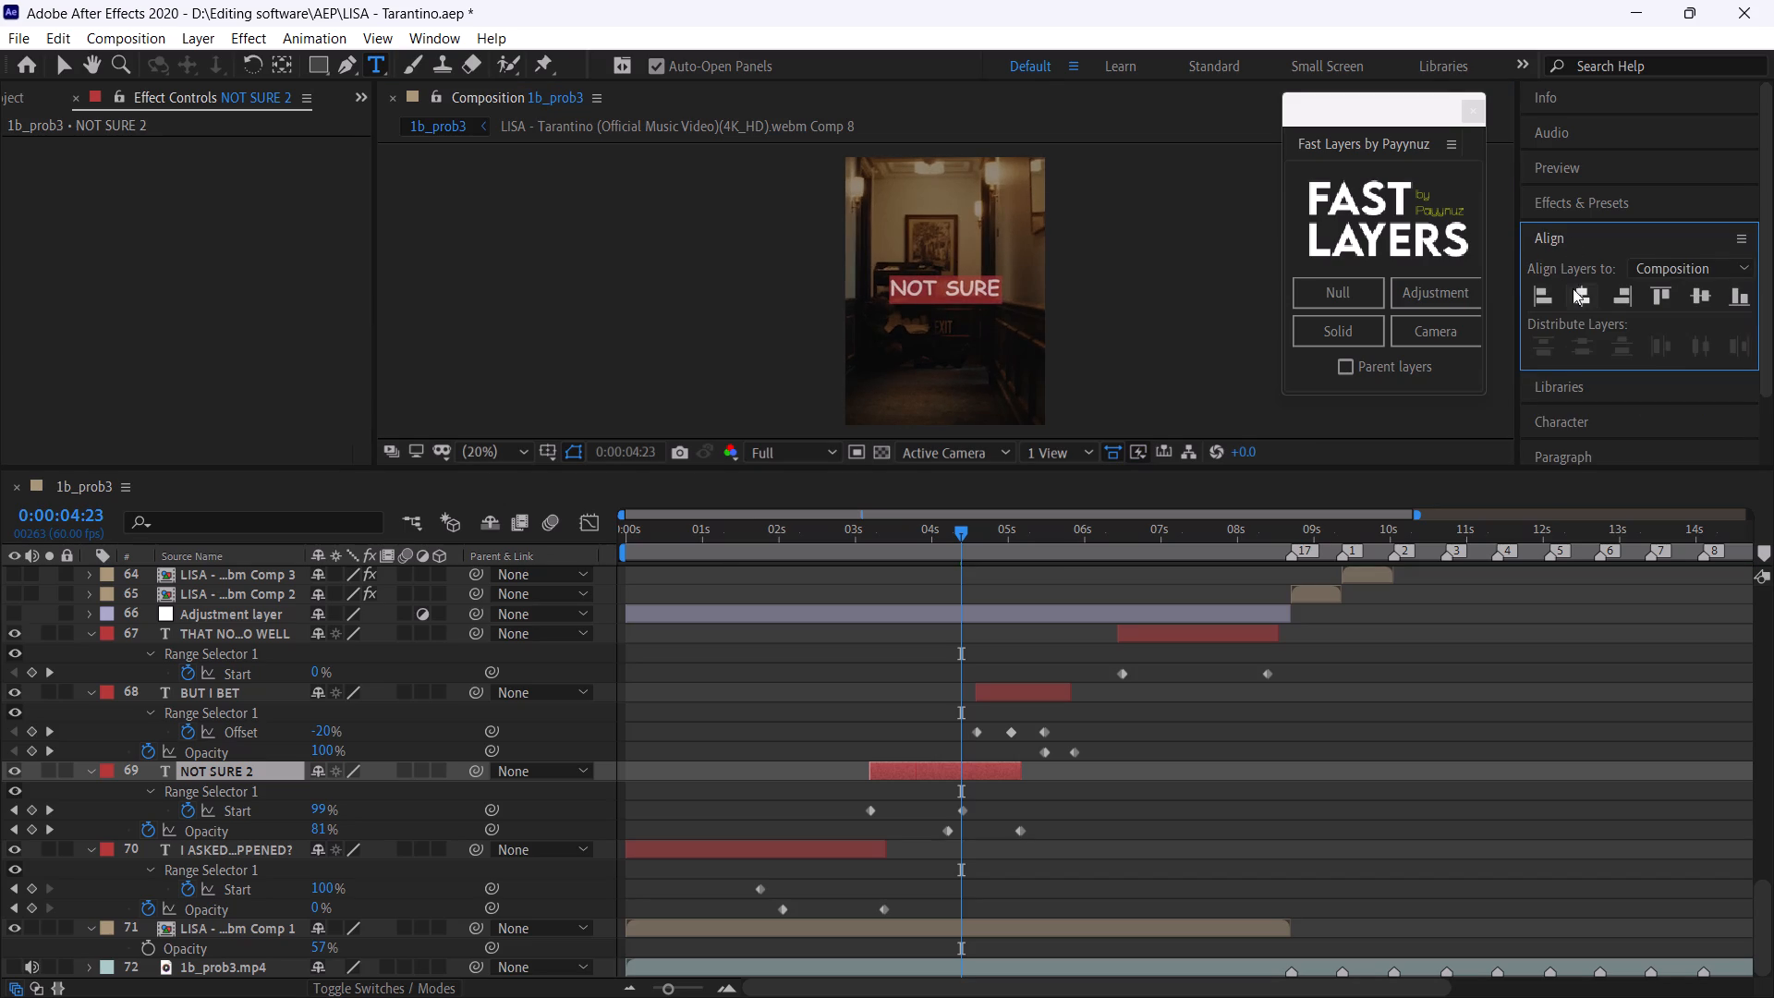
{"action": "left_click", "coordinate": [1585, 298]}
{"action": "left_click", "coordinate": [1699, 291]}
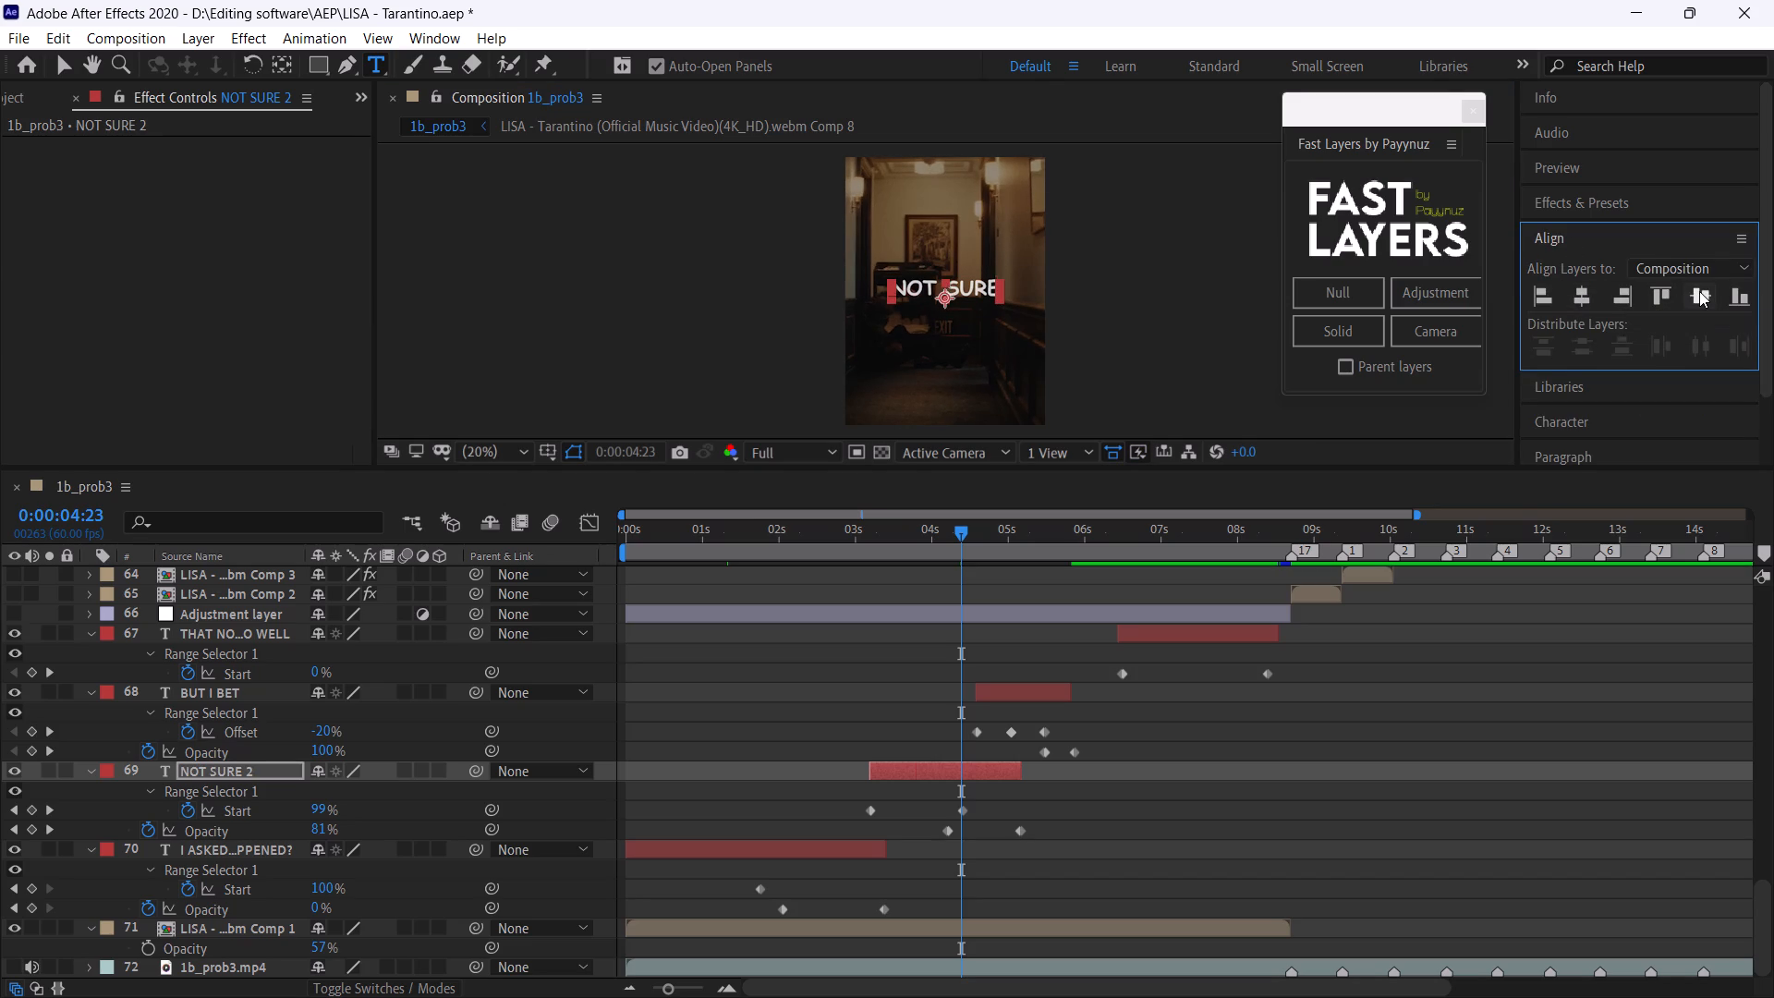
Enlarge the BUT I BET caption's text, trying a font size of 109 px and reducing it somewhat from there.
{"action": "left_click", "coordinate": [1033, 537]}
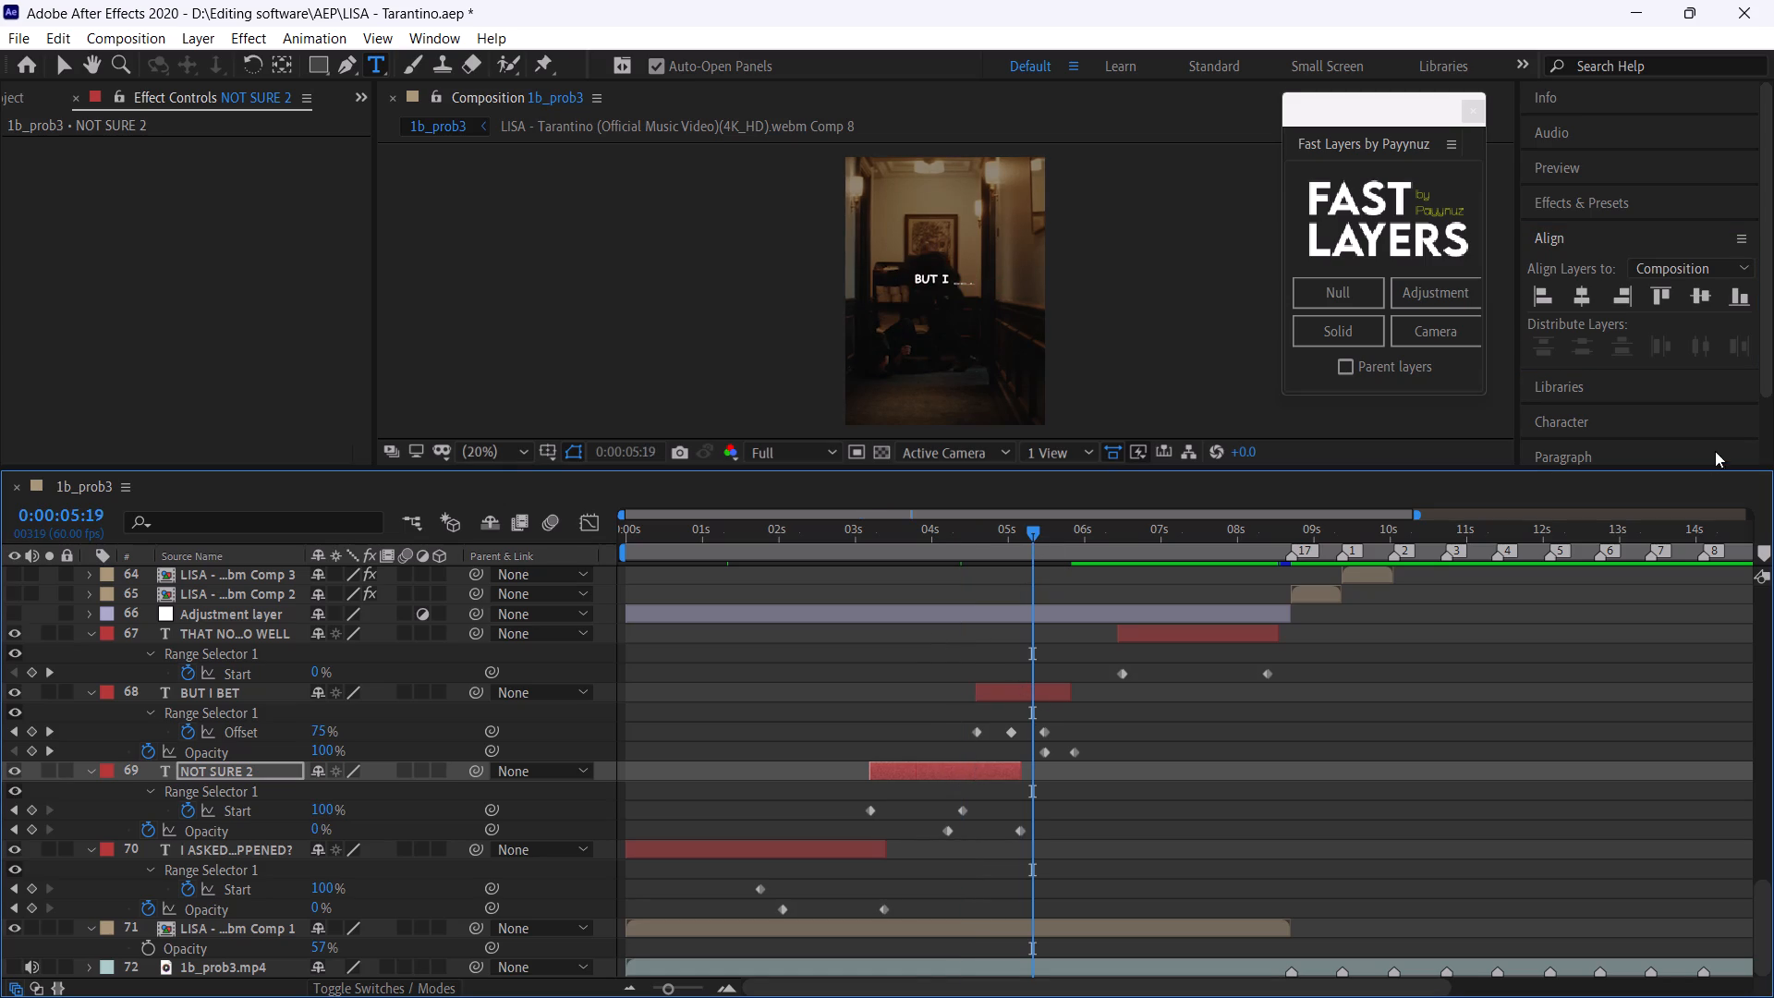
{"action": "left_click", "coordinate": [1607, 431]}
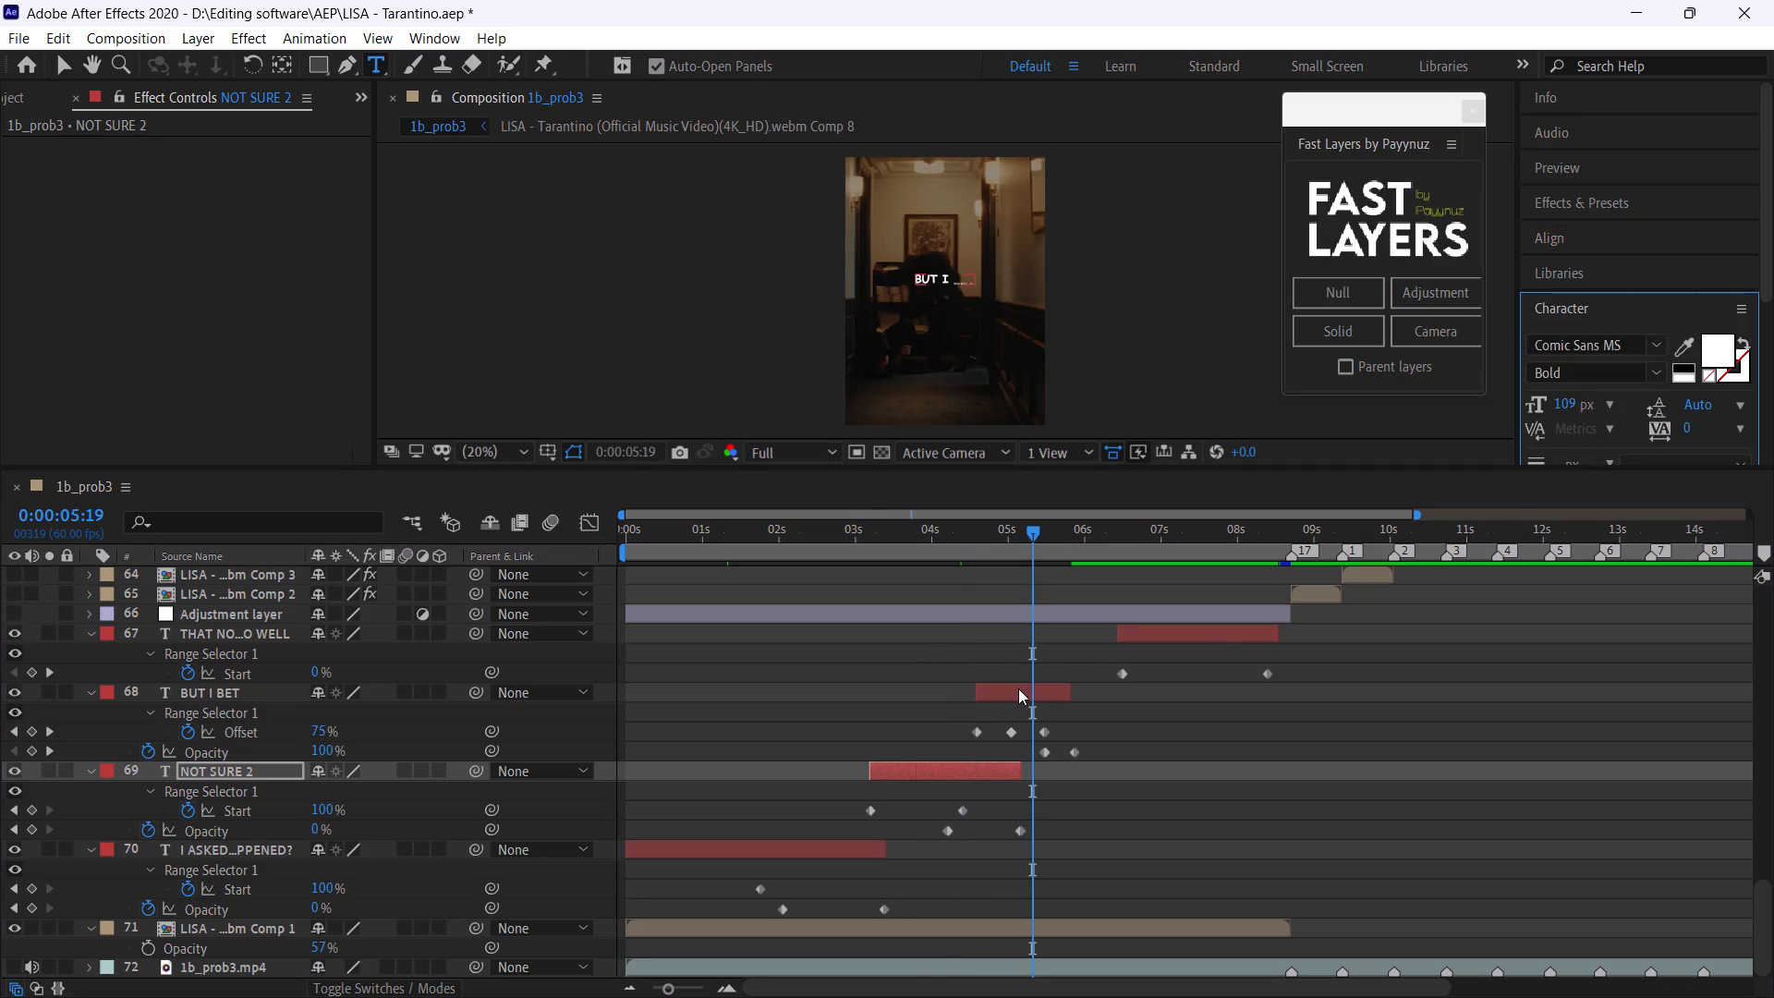
{"action": "double_click", "coordinate": [1027, 688]}
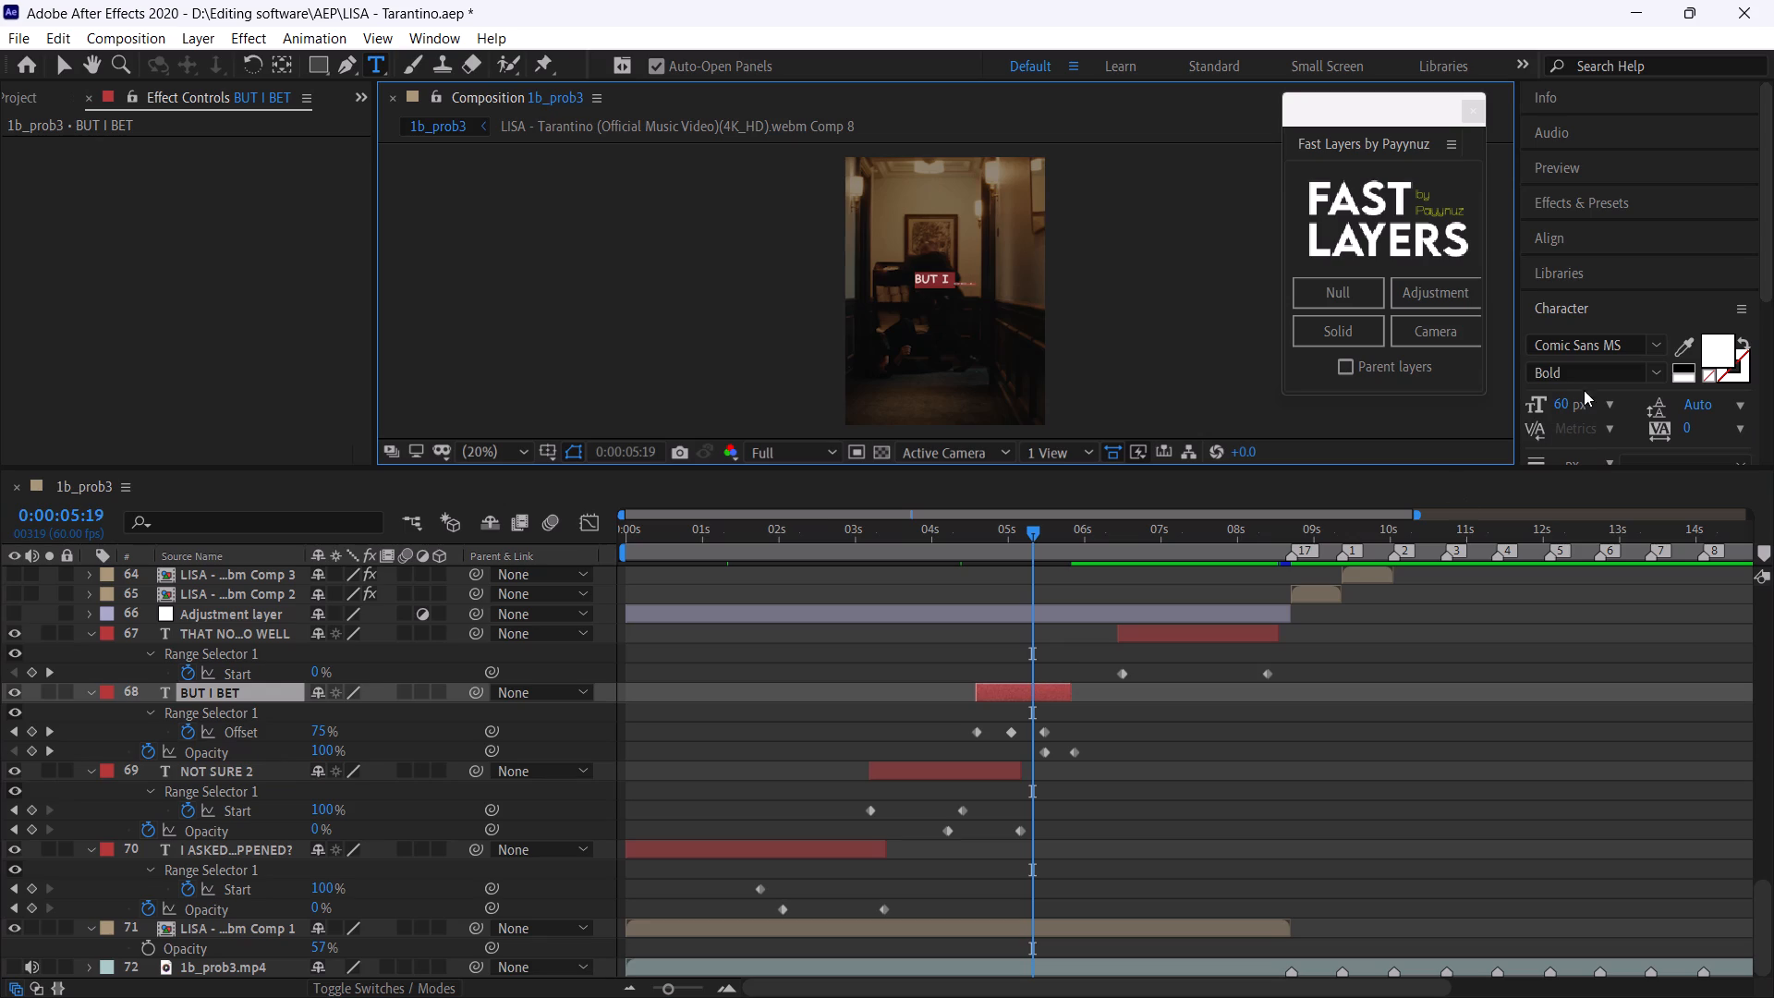
{"action": "left_click", "coordinate": [1561, 408]}
{"action": "type", "text": "109"}
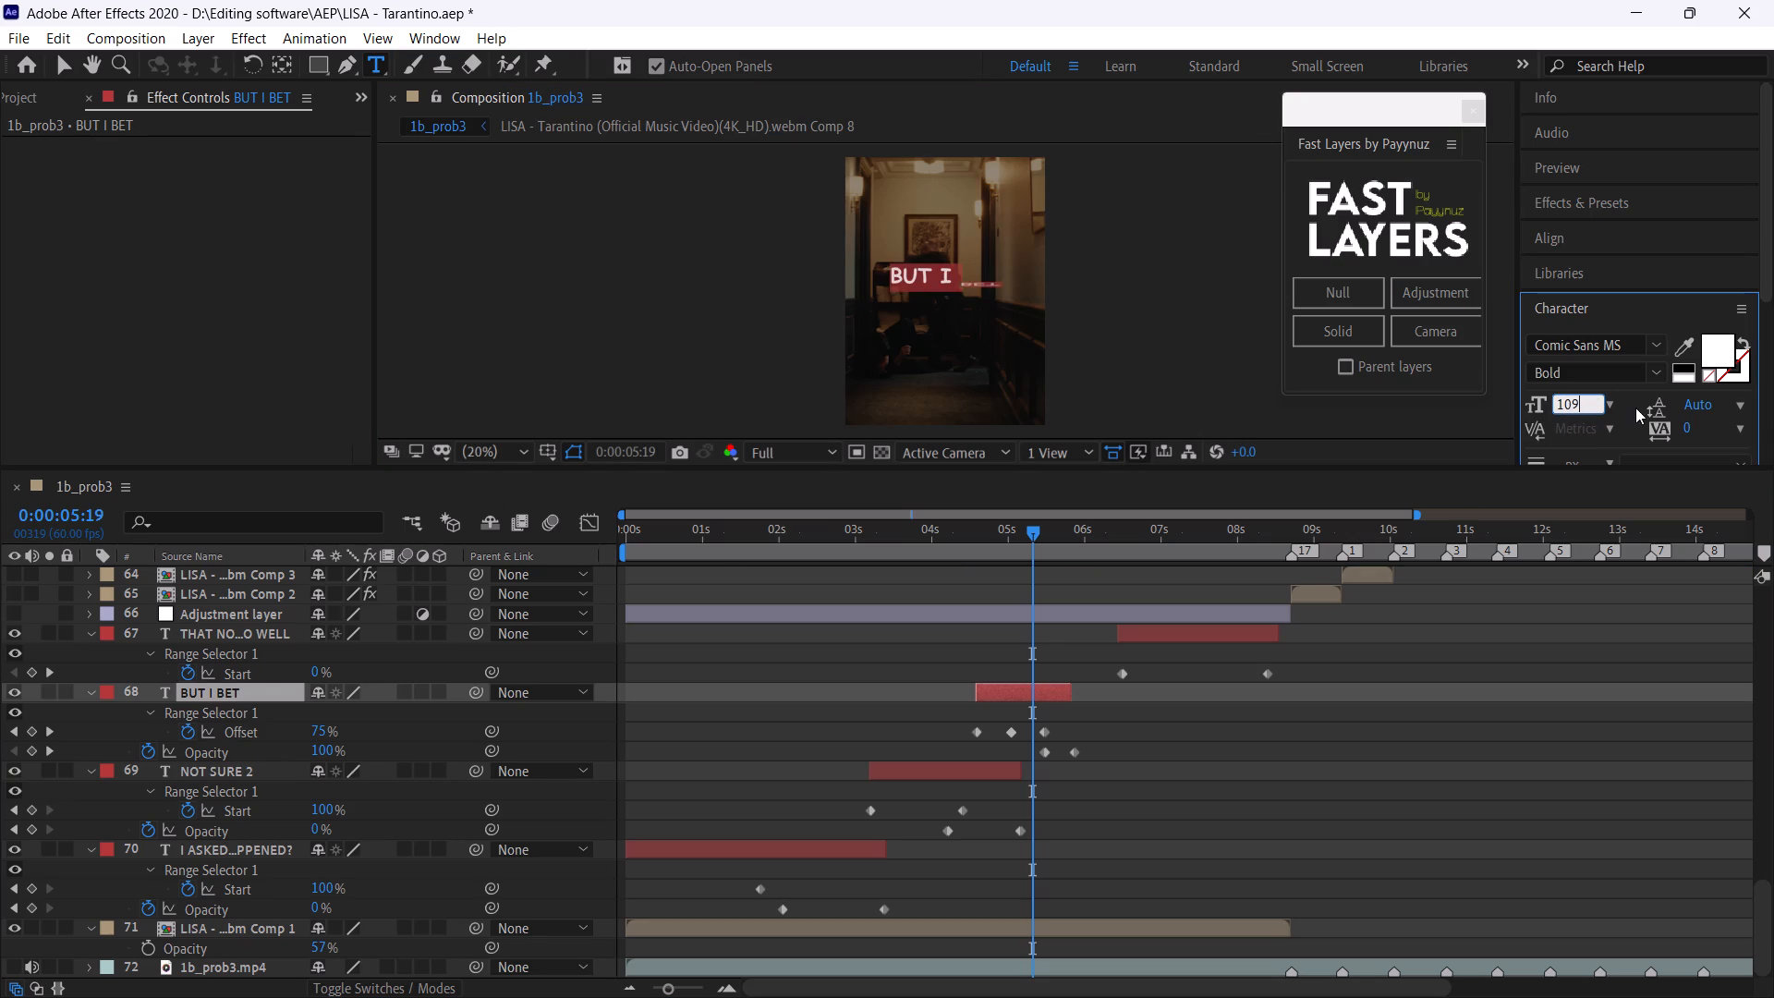
{"action": "left_click", "coordinate": [1626, 402]}
{"action": "left_click_drag", "start_coordinate": [1564, 407], "coordinate": [1532, 406]}
Align the resized BUT I BET caption to the composition's horizontal and vertical center.
{"action": "left_click", "coordinate": [1563, 235]}
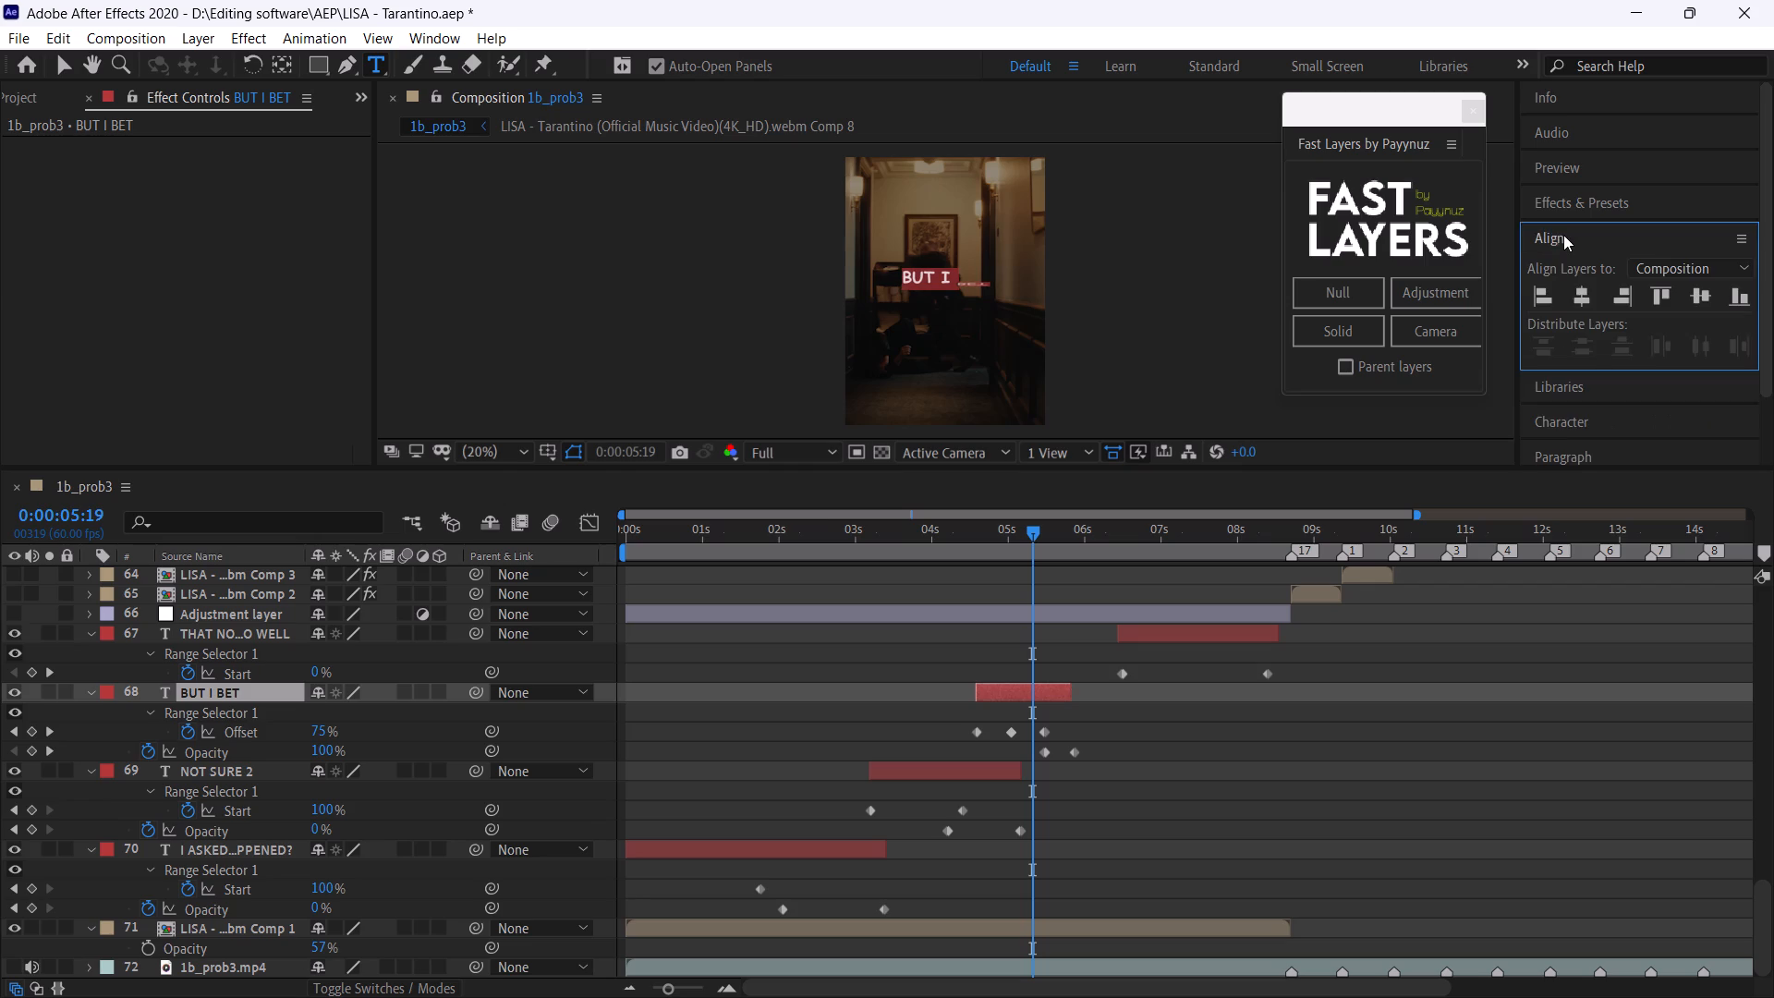
{"action": "left_click", "coordinate": [1582, 297]}
{"action": "left_click", "coordinate": [1694, 293]}
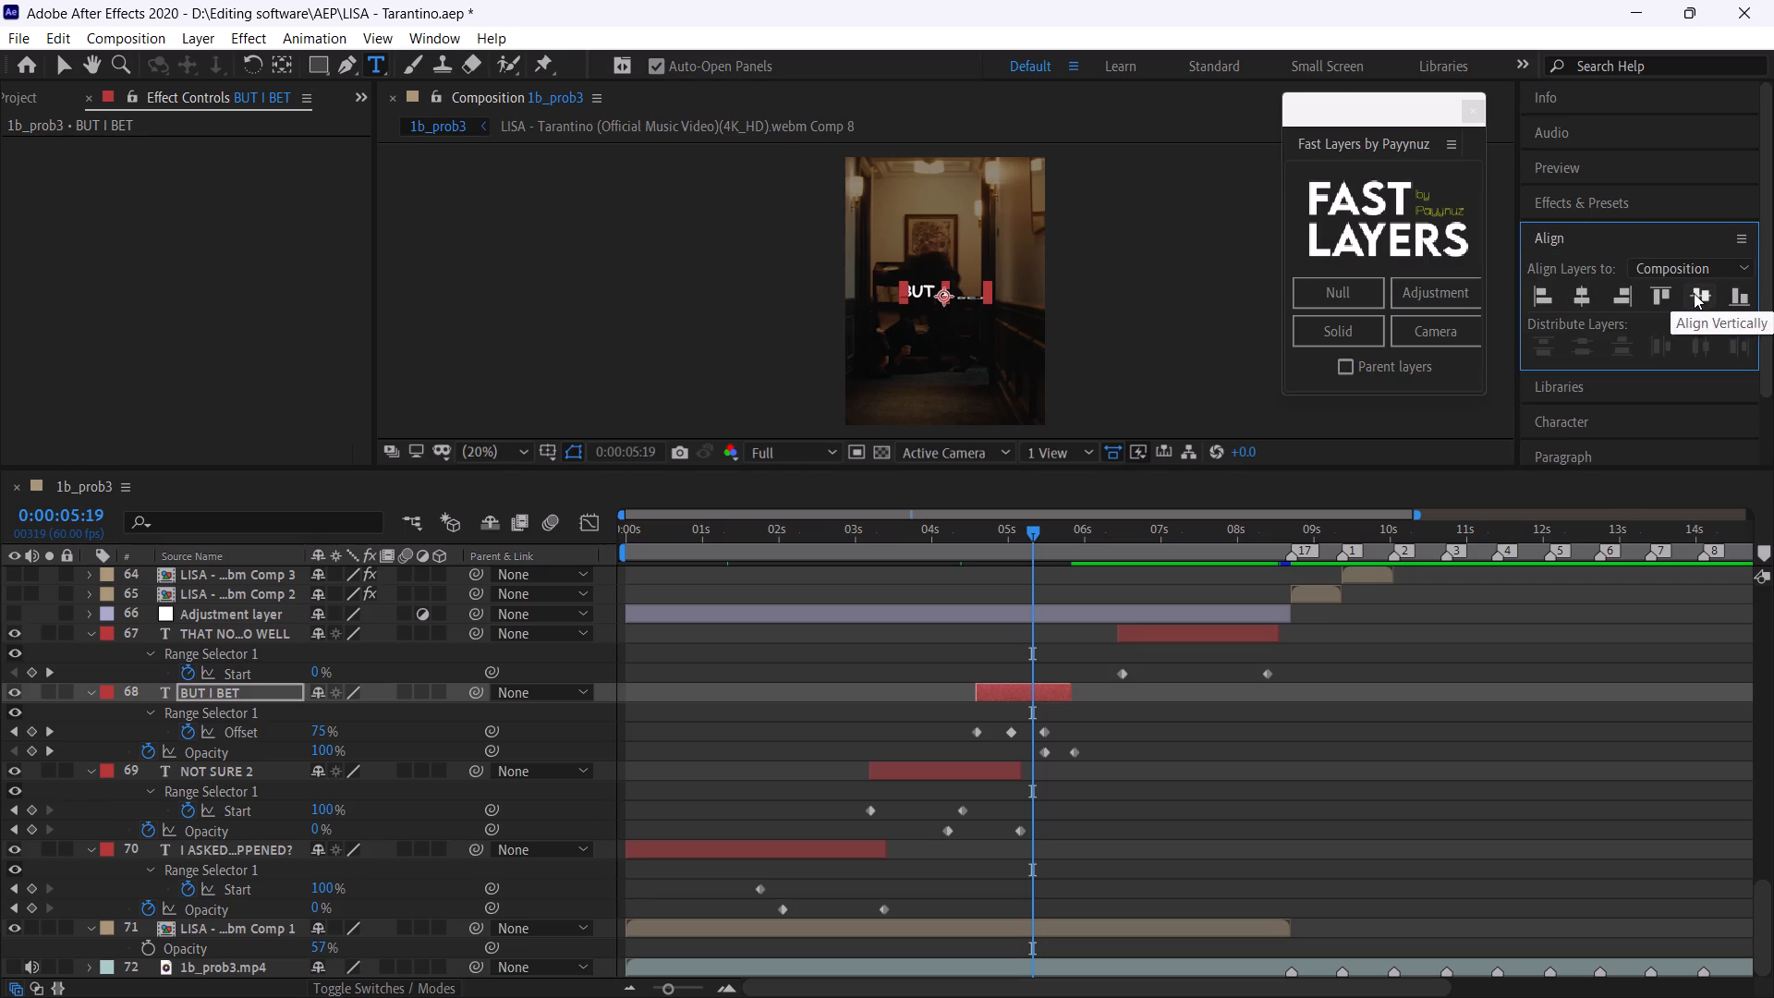
Enlarge the THAT NON OF THEM ARE DOING TOO WELL caption's text to a font size of 72 px.
{"action": "left_click", "coordinate": [1201, 543]}
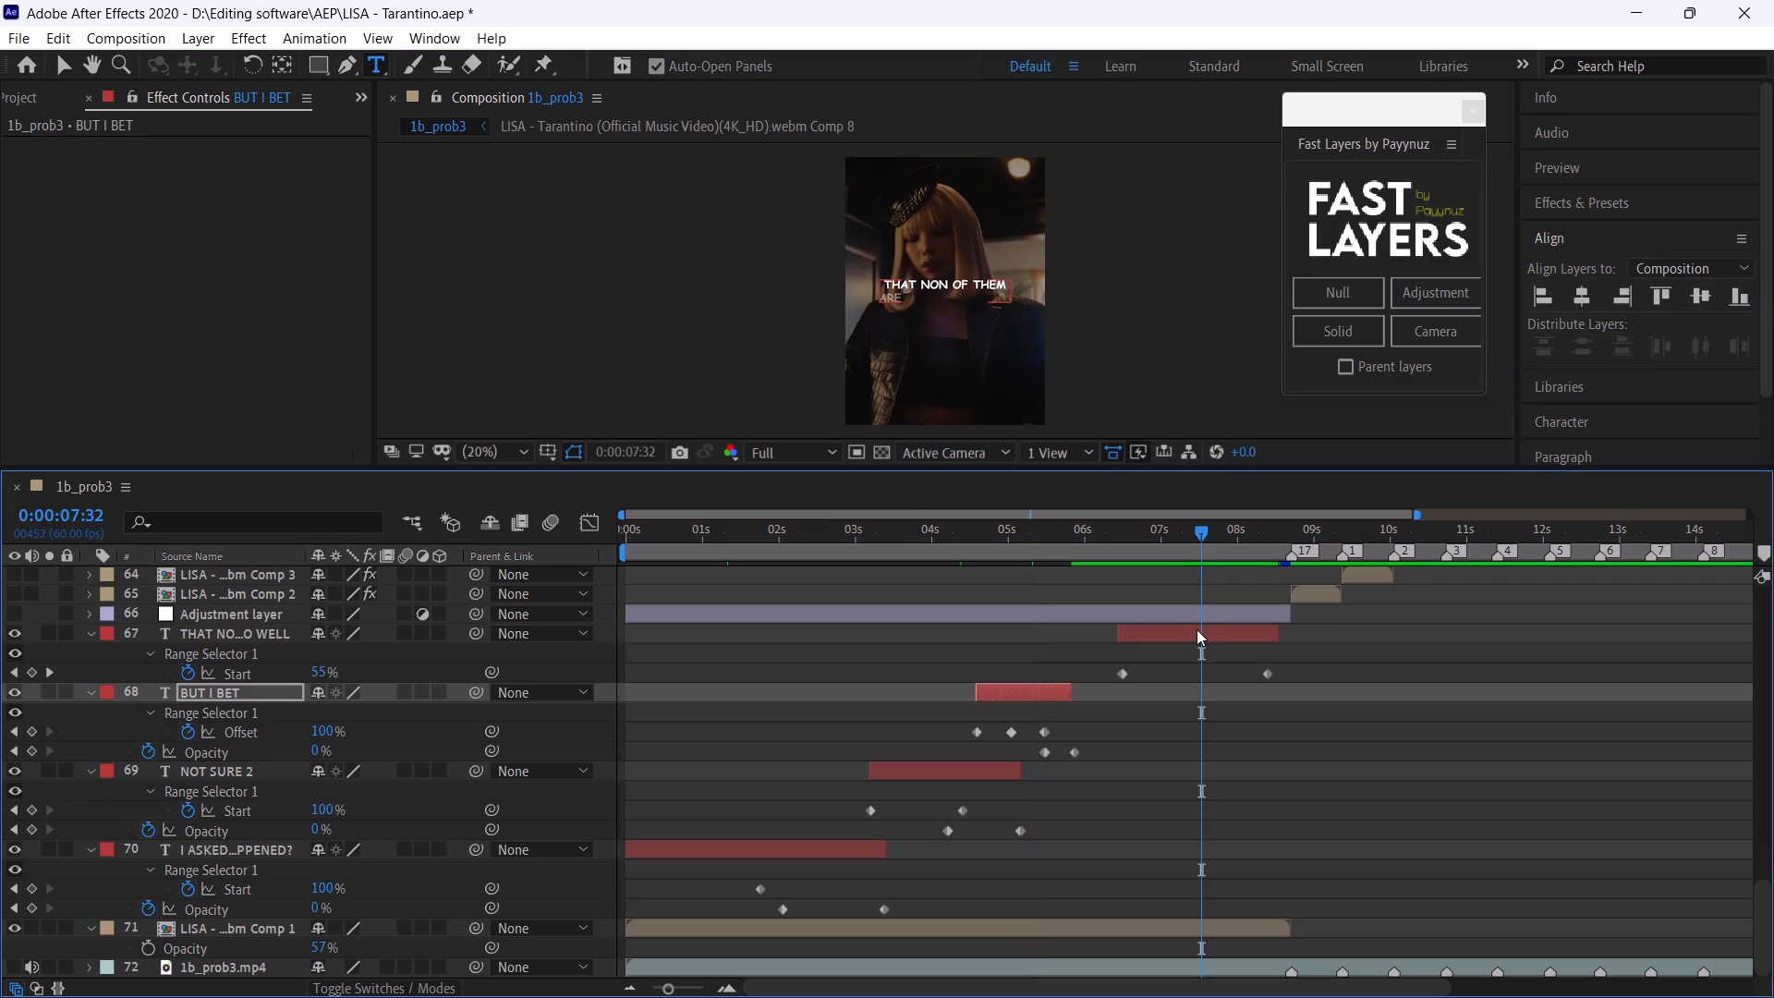
{"action": "left_click", "coordinate": [1197, 632]}
{"action": "double_click", "coordinate": [1197, 632]}
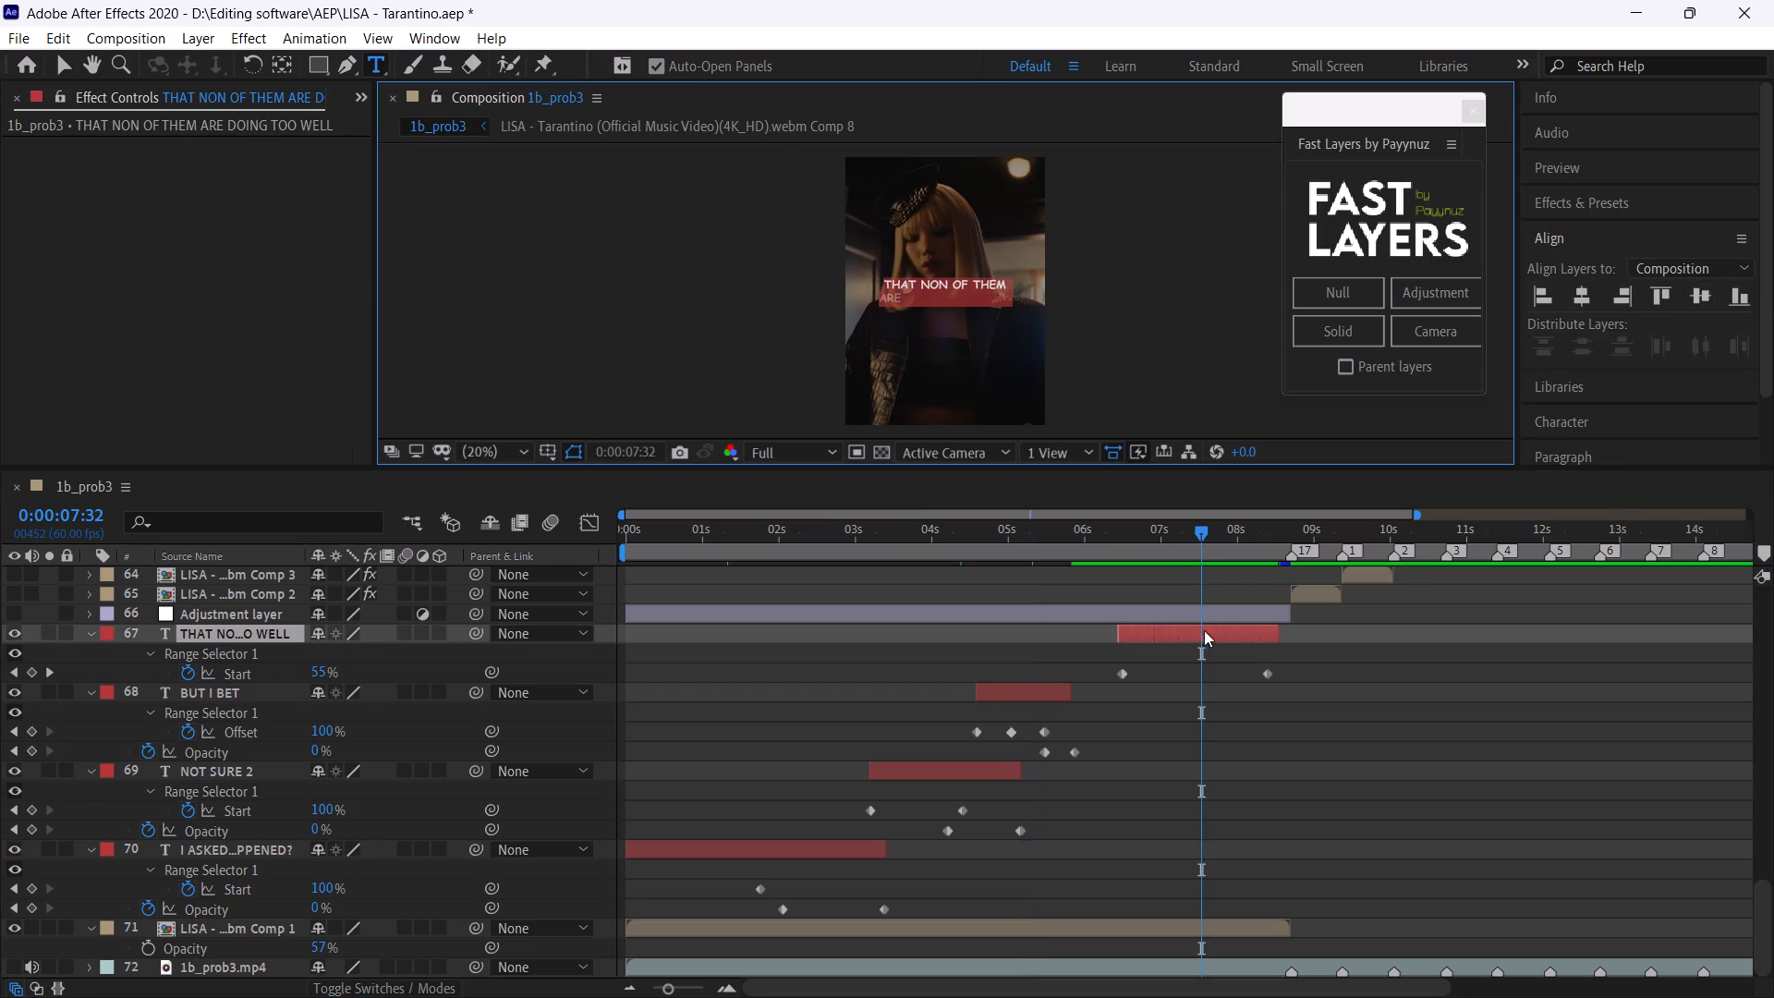
{"action": "left_click", "coordinate": [1578, 415]}
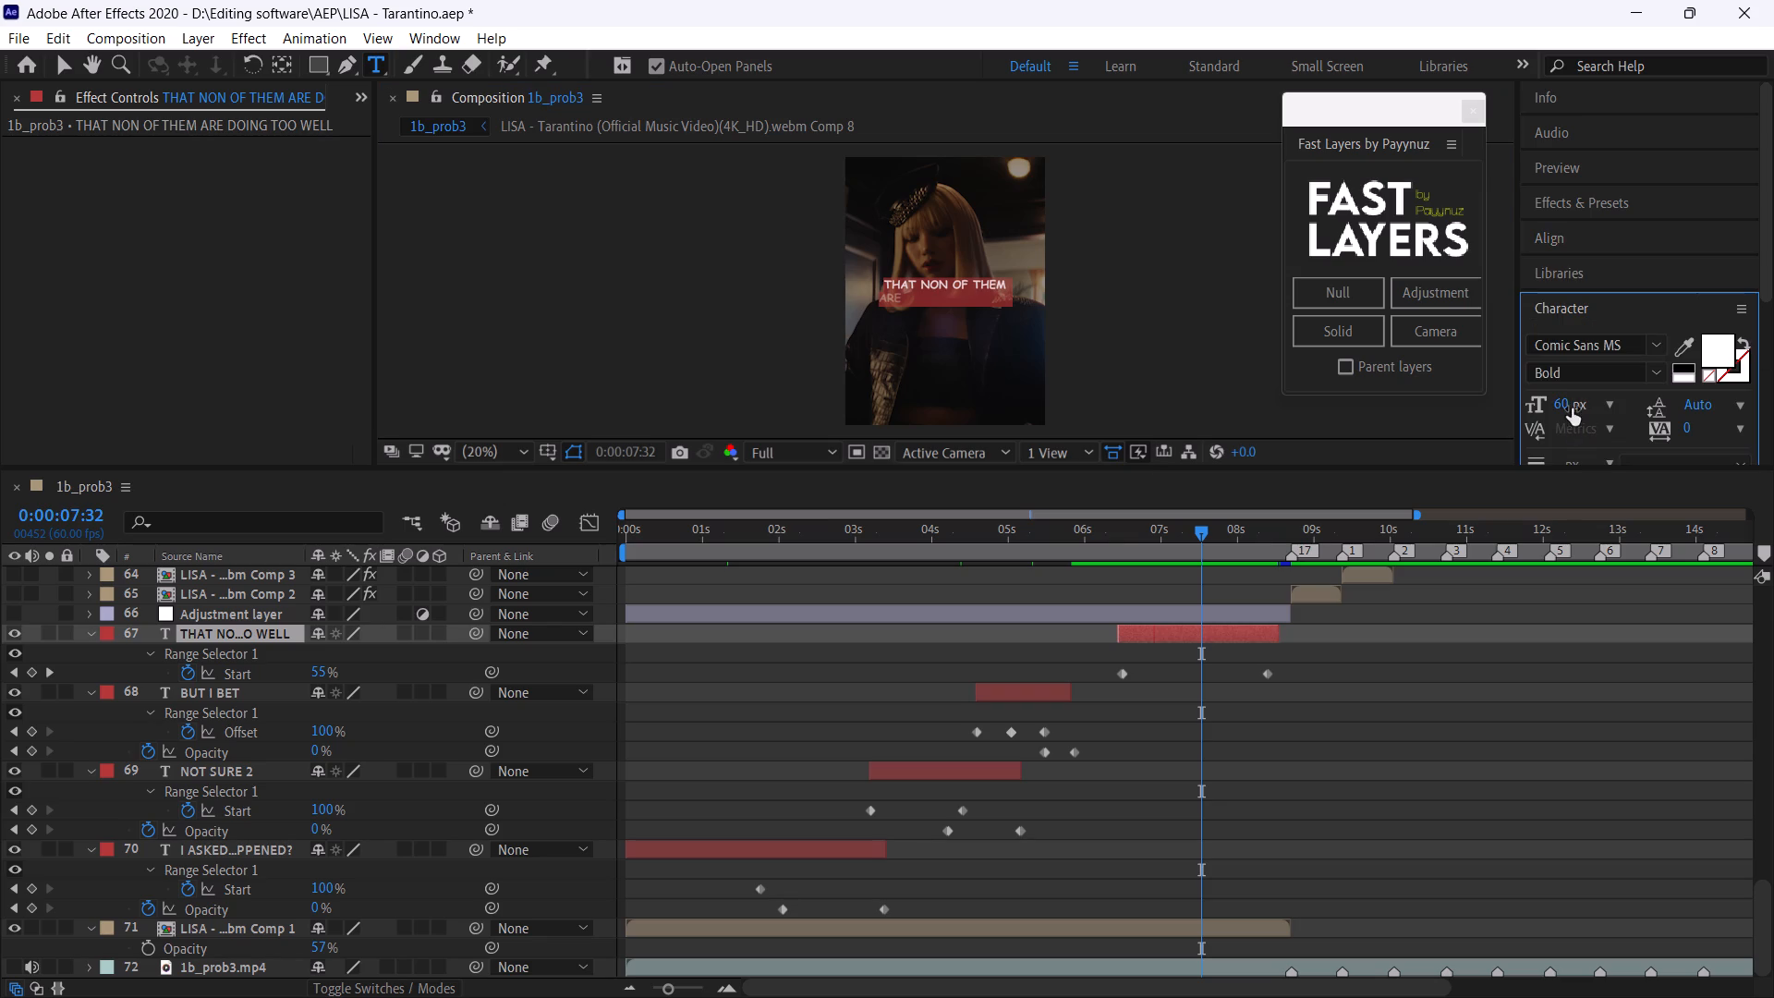
{"action": "left_click_drag", "start_coordinate": [1566, 405], "coordinate": [1588, 408]}
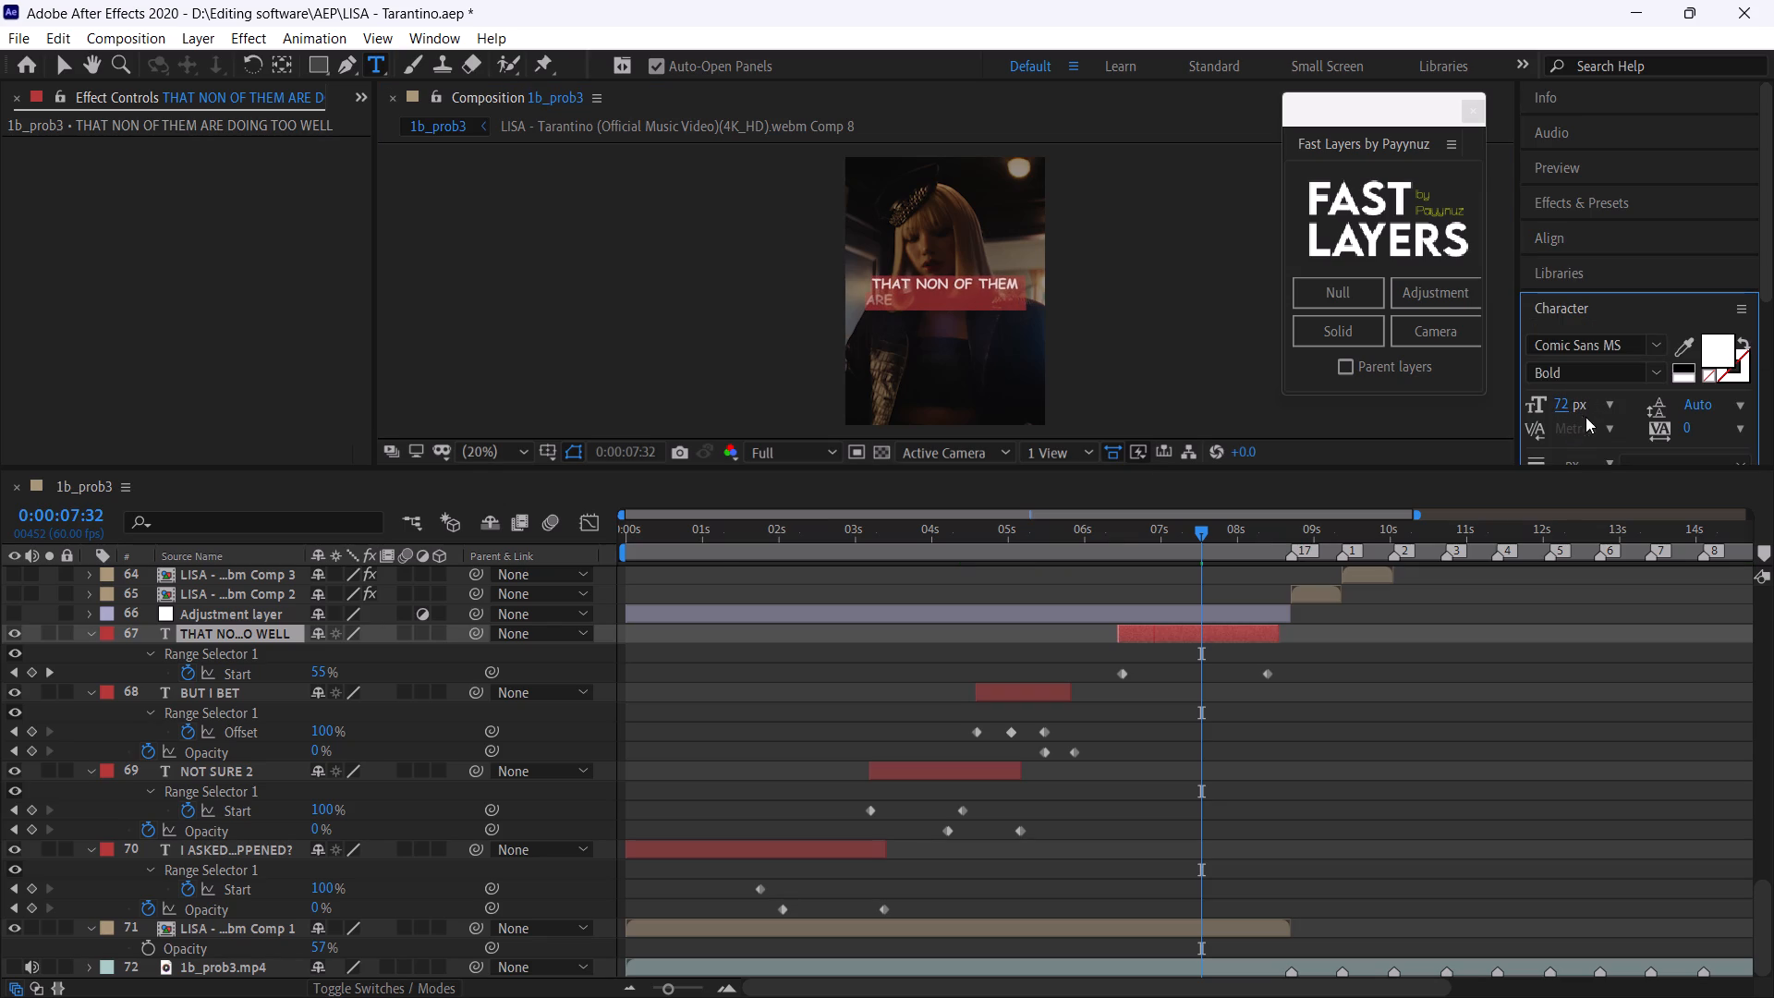
{"action": "left_click", "coordinate": [1318, 650]}
Align the resized THAT NON OF THEM ARE DOING TOO WELL caption to the composition's horizontal and vertical center.
{"action": "left_click", "coordinate": [1236, 633]}
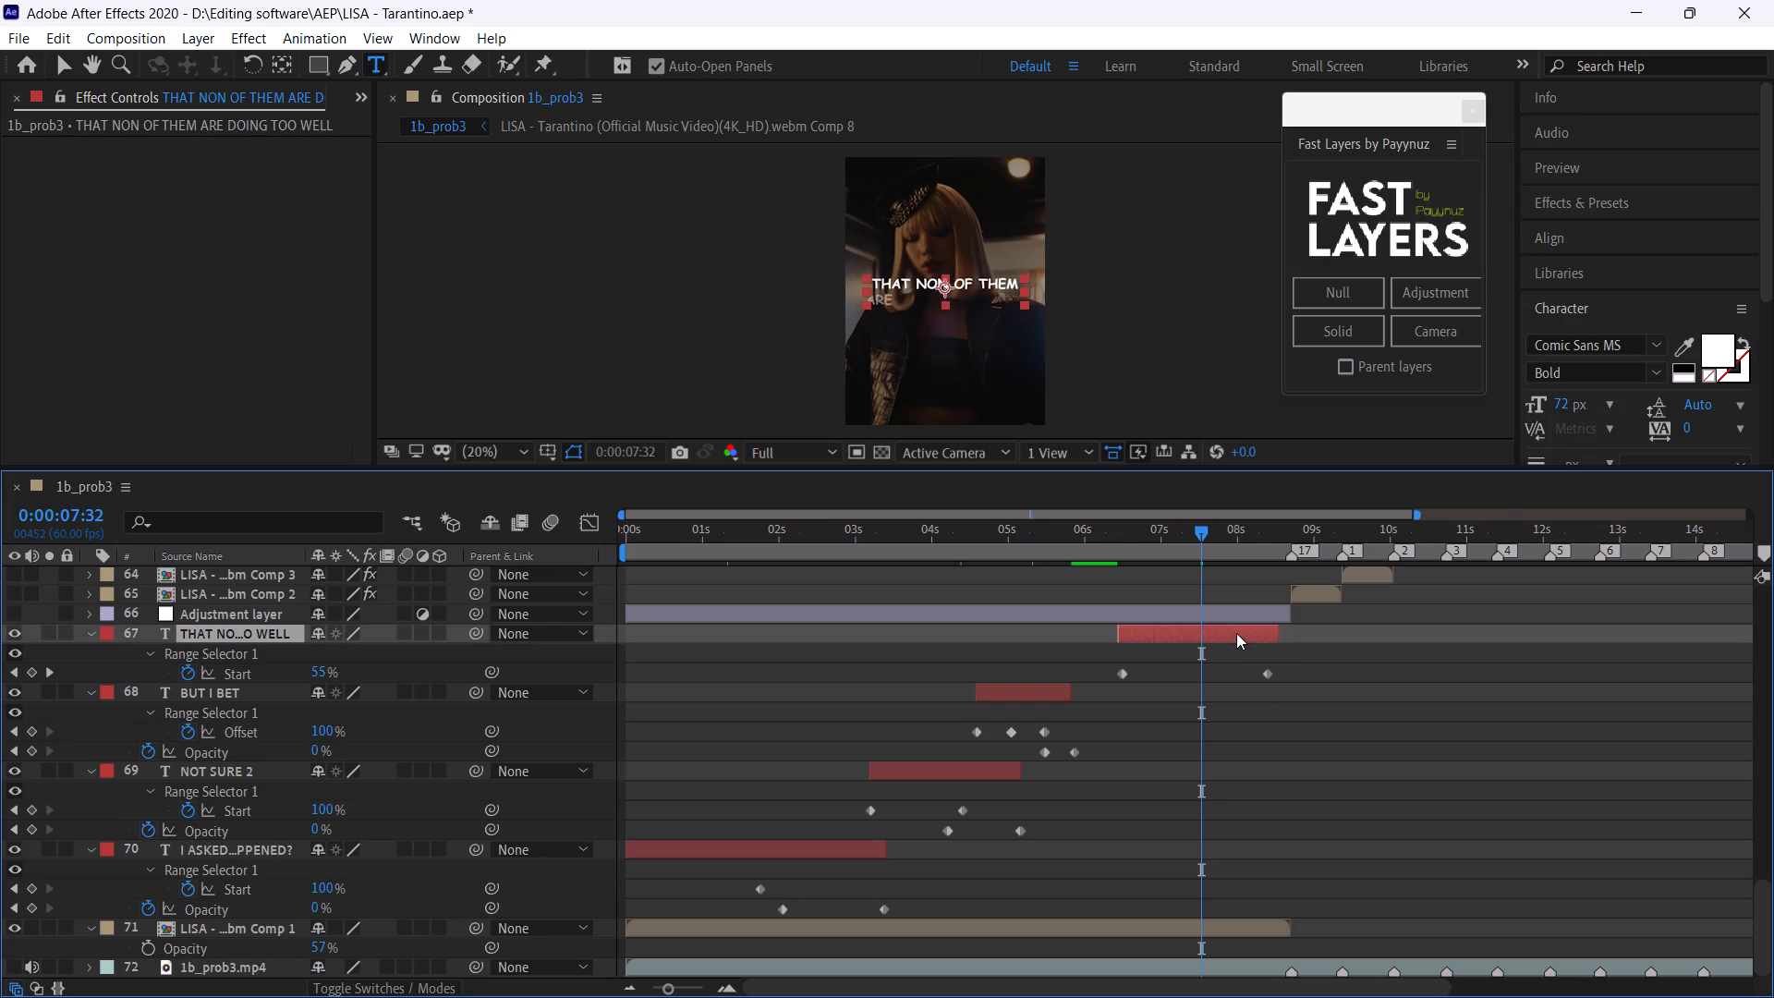
{"action": "key", "text": "p"}
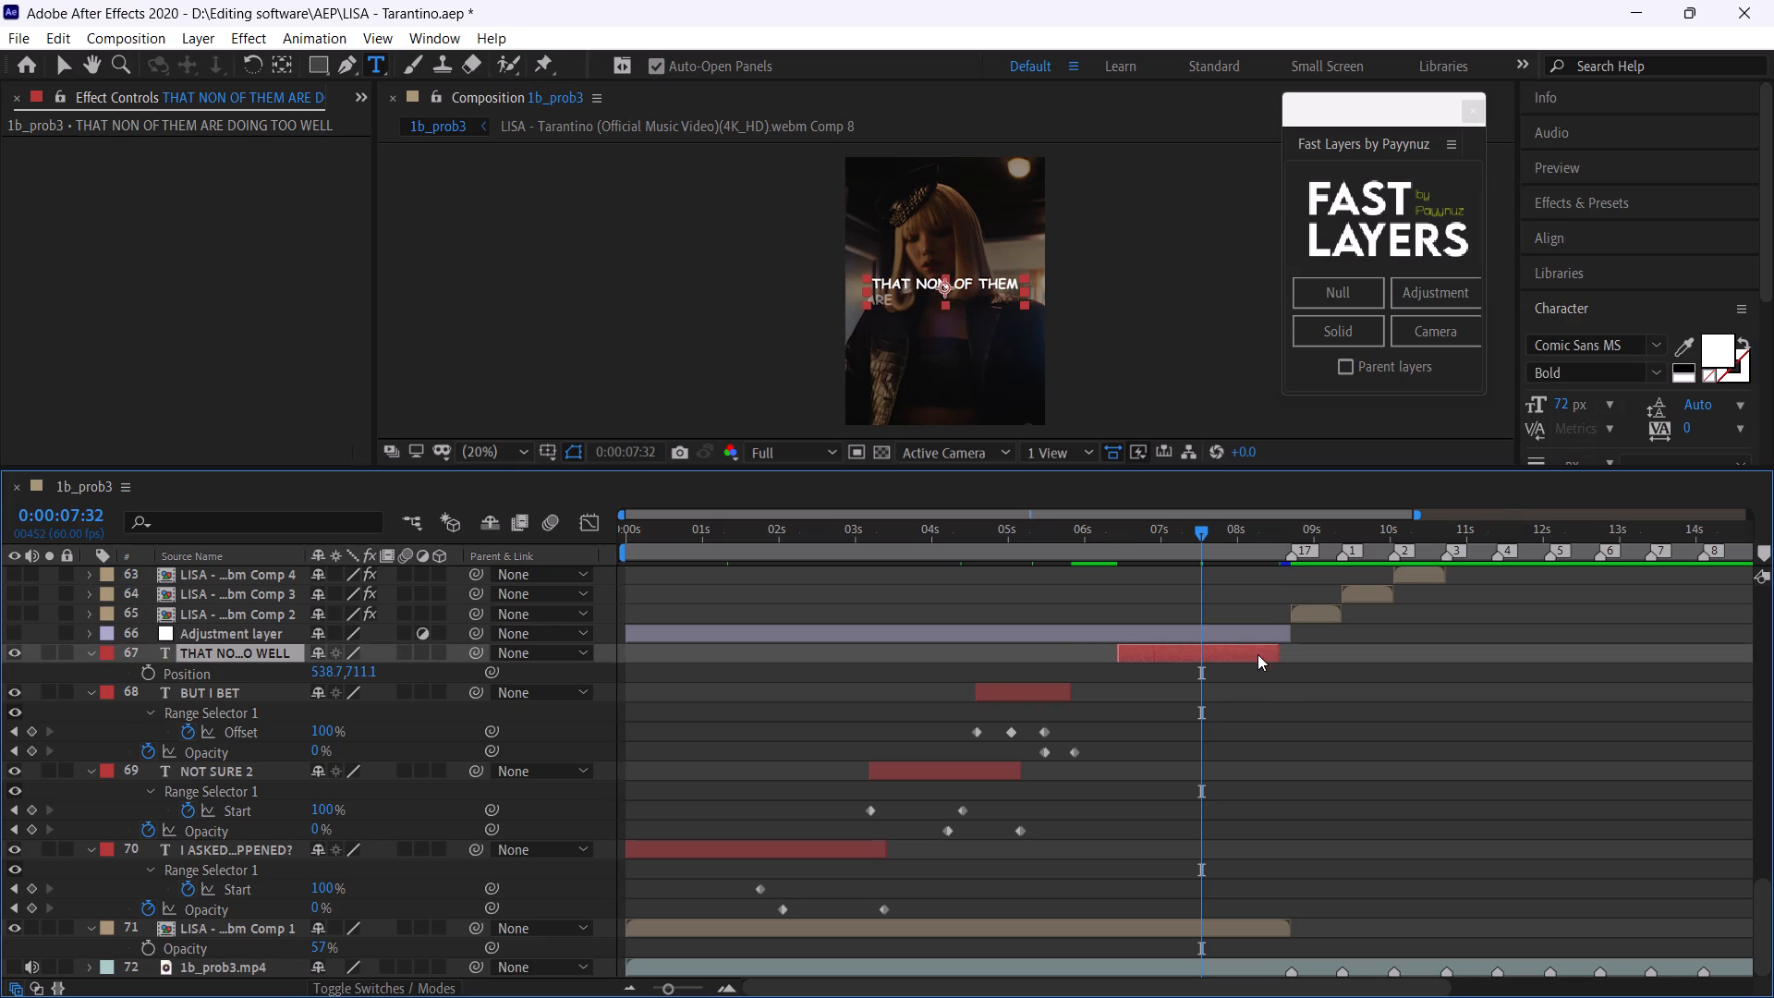
{"action": "left_click", "coordinate": [1590, 241]}
{"action": "left_click", "coordinate": [1582, 298]}
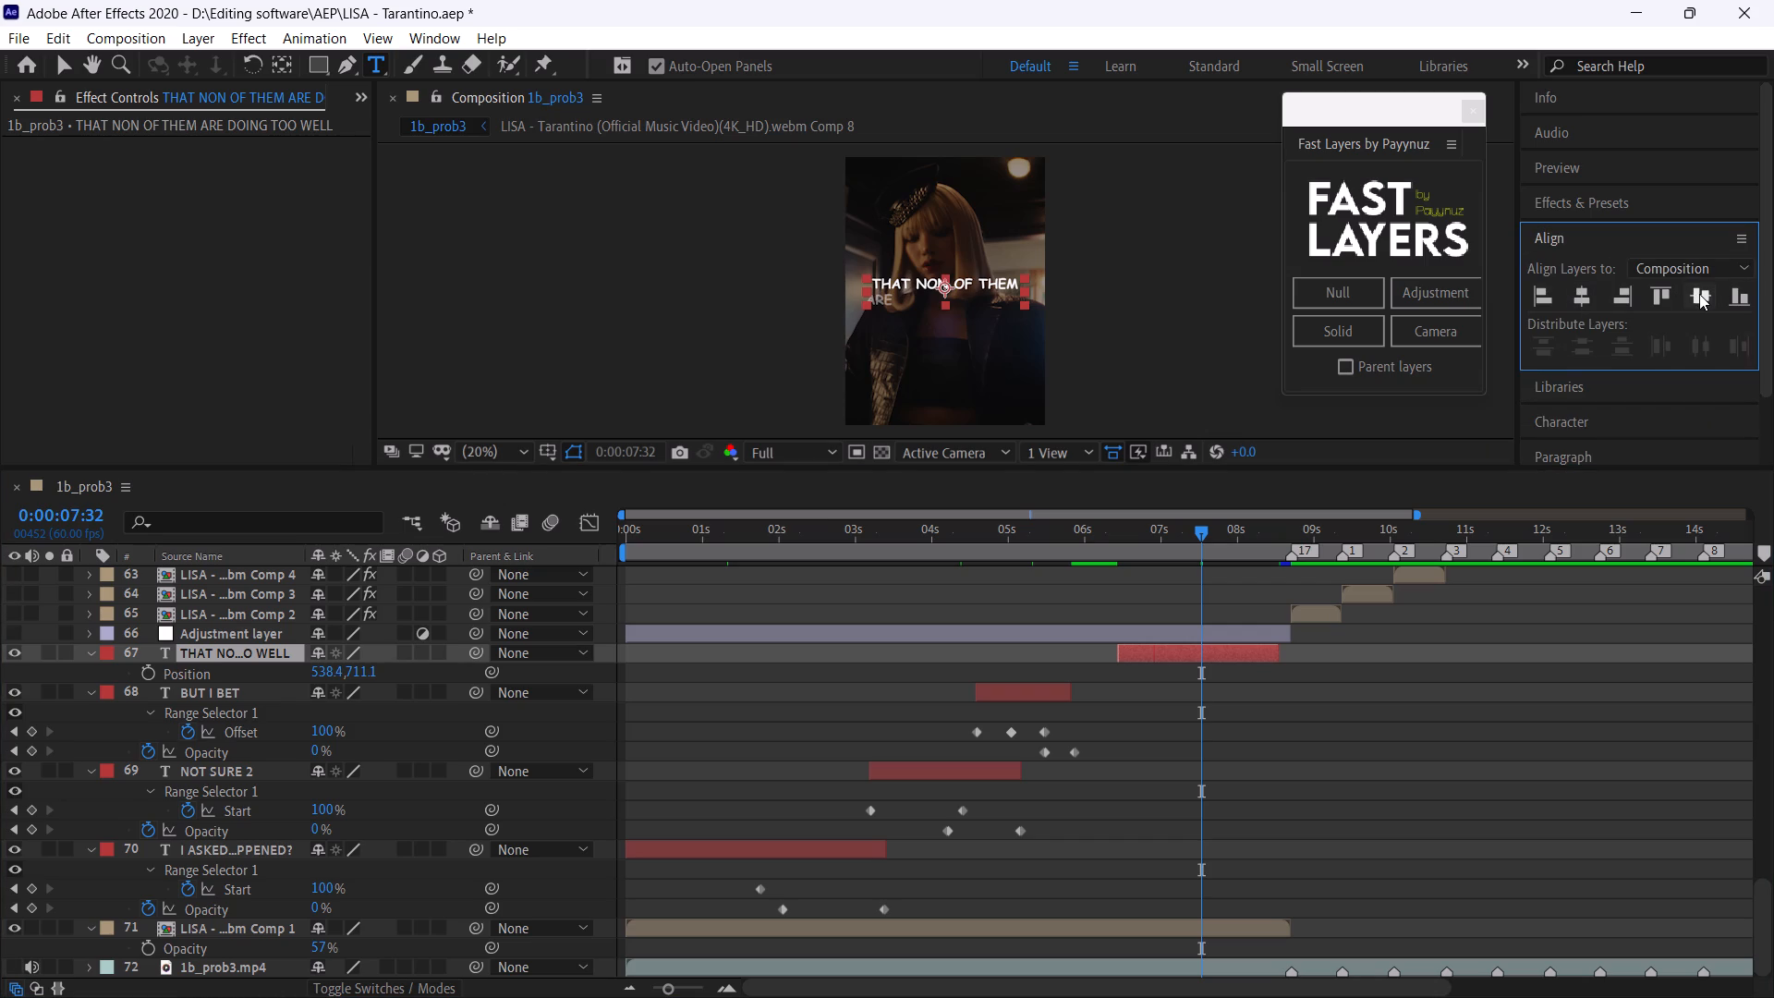
{"action": "left_click", "coordinate": [1699, 294]}
Move the THAT NON OF THEM ARE DOING TOO WELL caption down to a vertical position of 980.3.
{"action": "key", "text": "p"}
{"action": "key", "text": "p"}
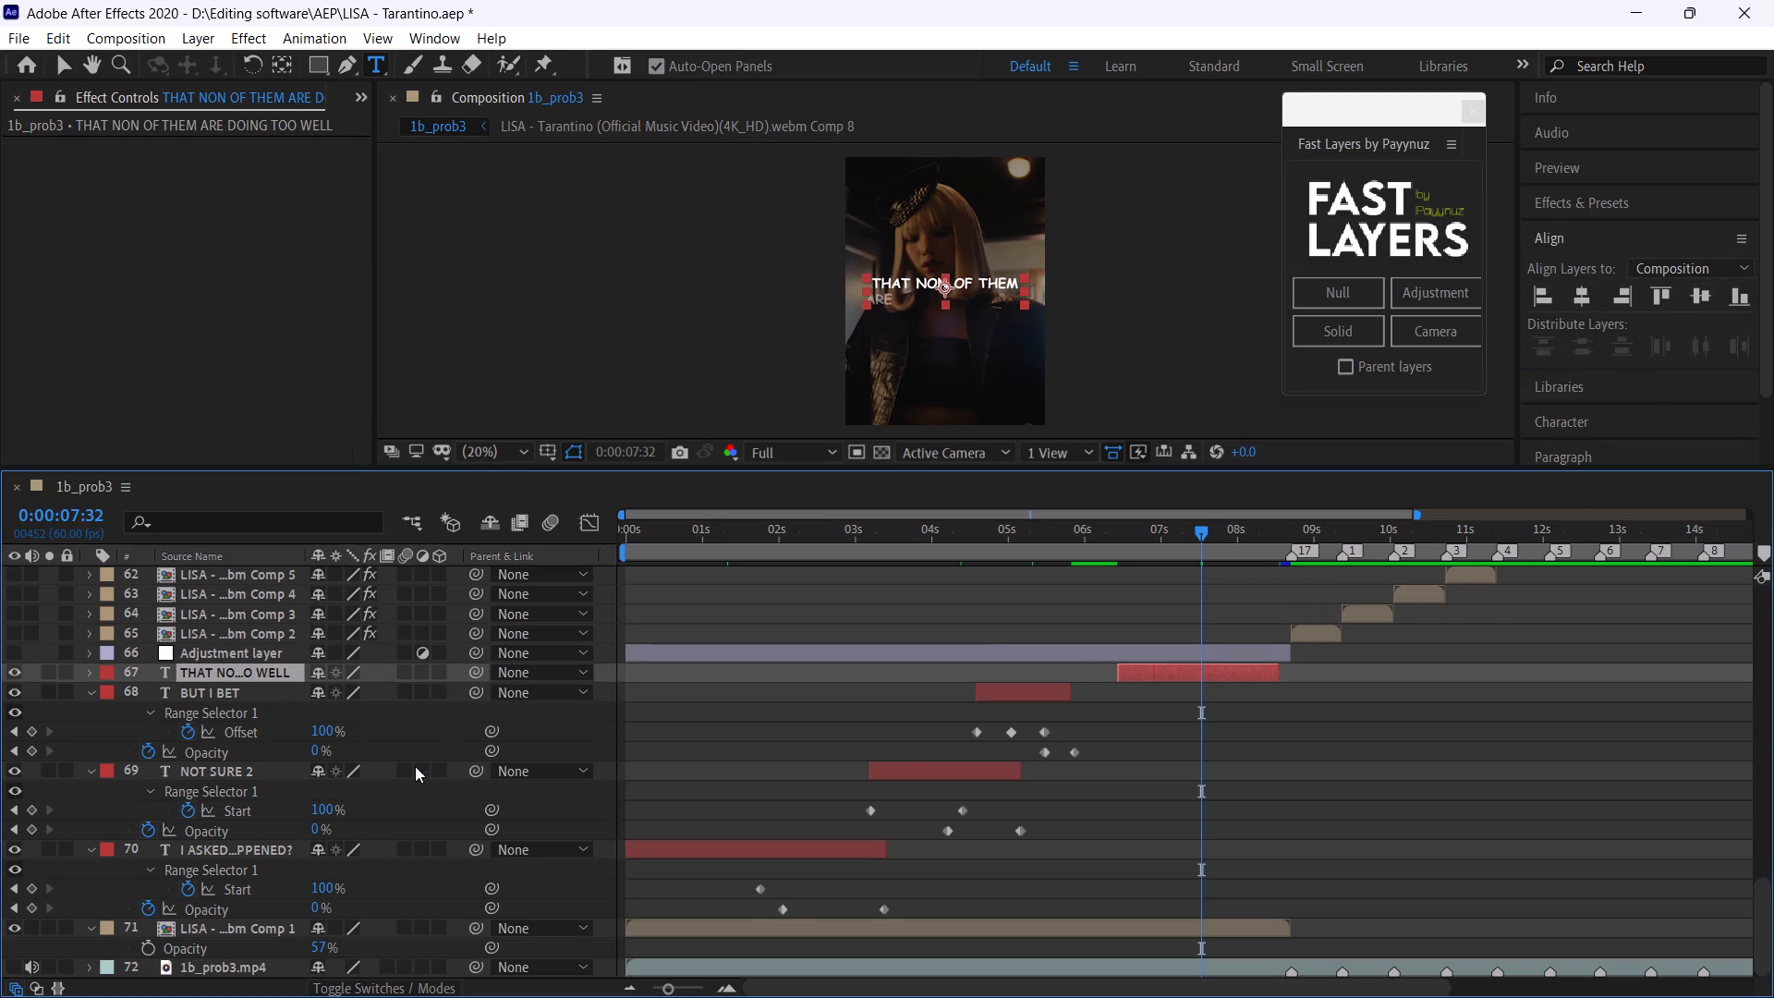
{"action": "left_click_drag", "start_coordinate": [364, 688], "coordinate": [602, 717]}
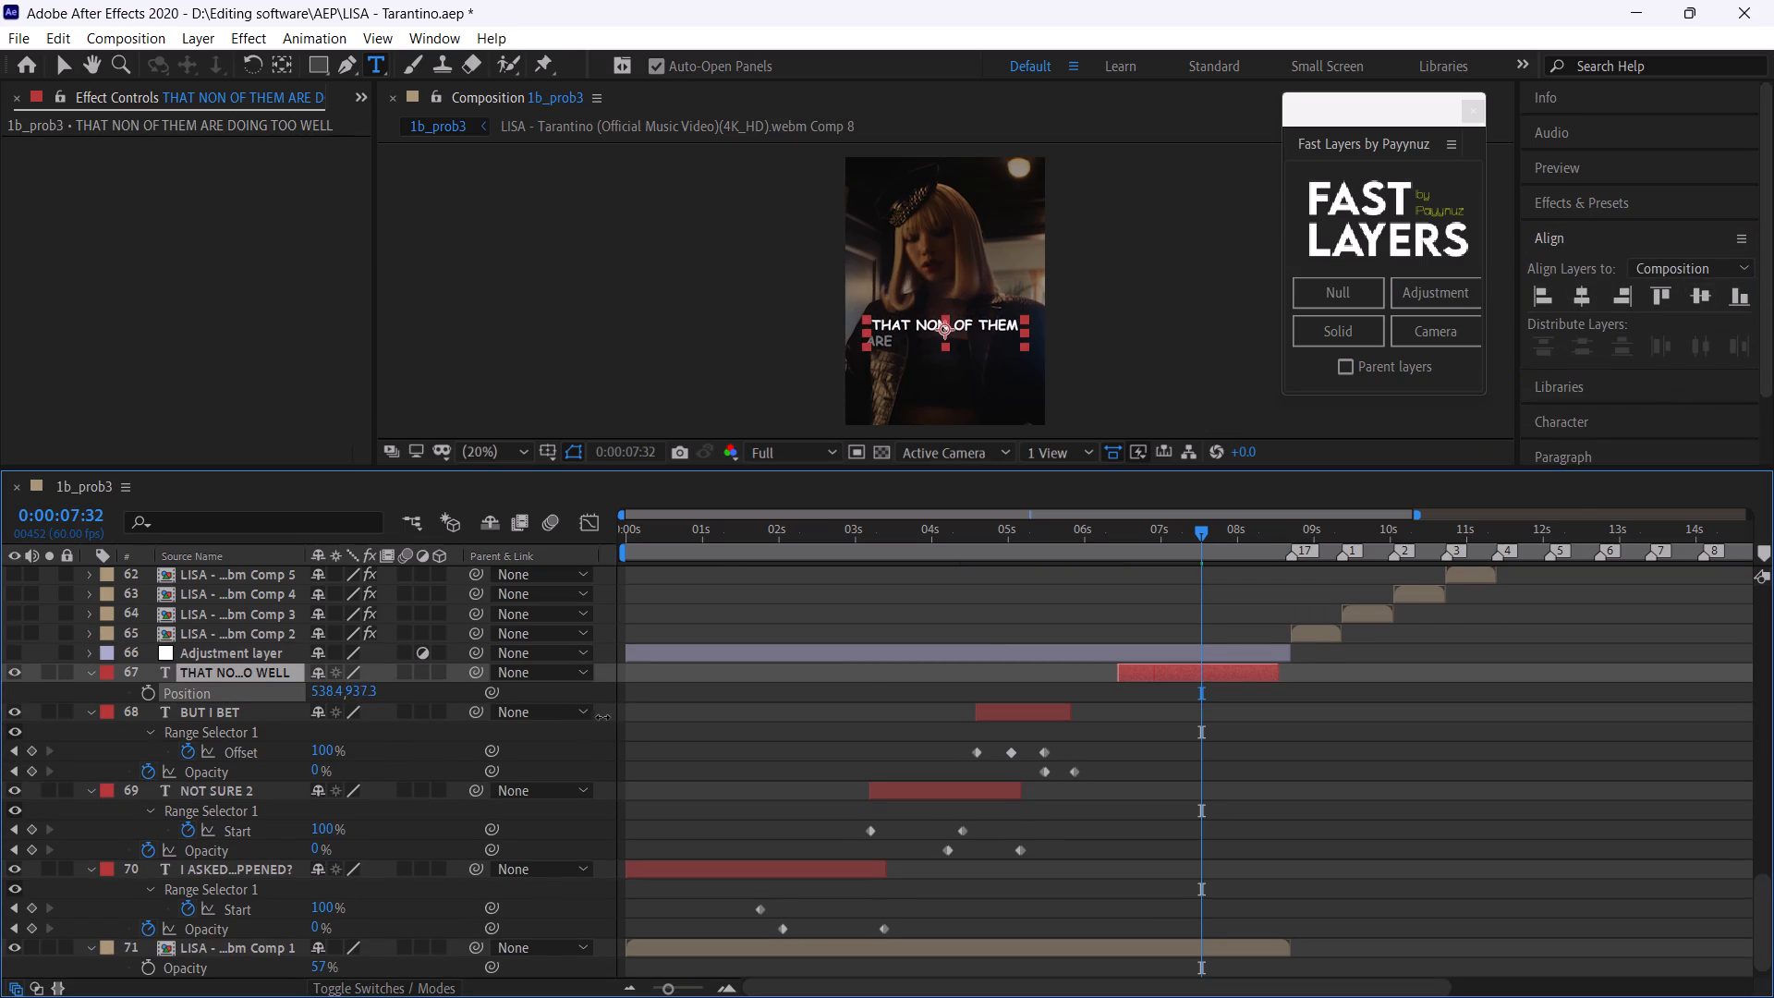
{"action": "left_click_drag", "start_coordinate": [602, 717], "coordinate": [651, 714]}
Reduce the I ASKED YOU WHAT HAPPENED? caption's text to a font size of 65 px.
{"action": "left_click", "coordinate": [699, 538]}
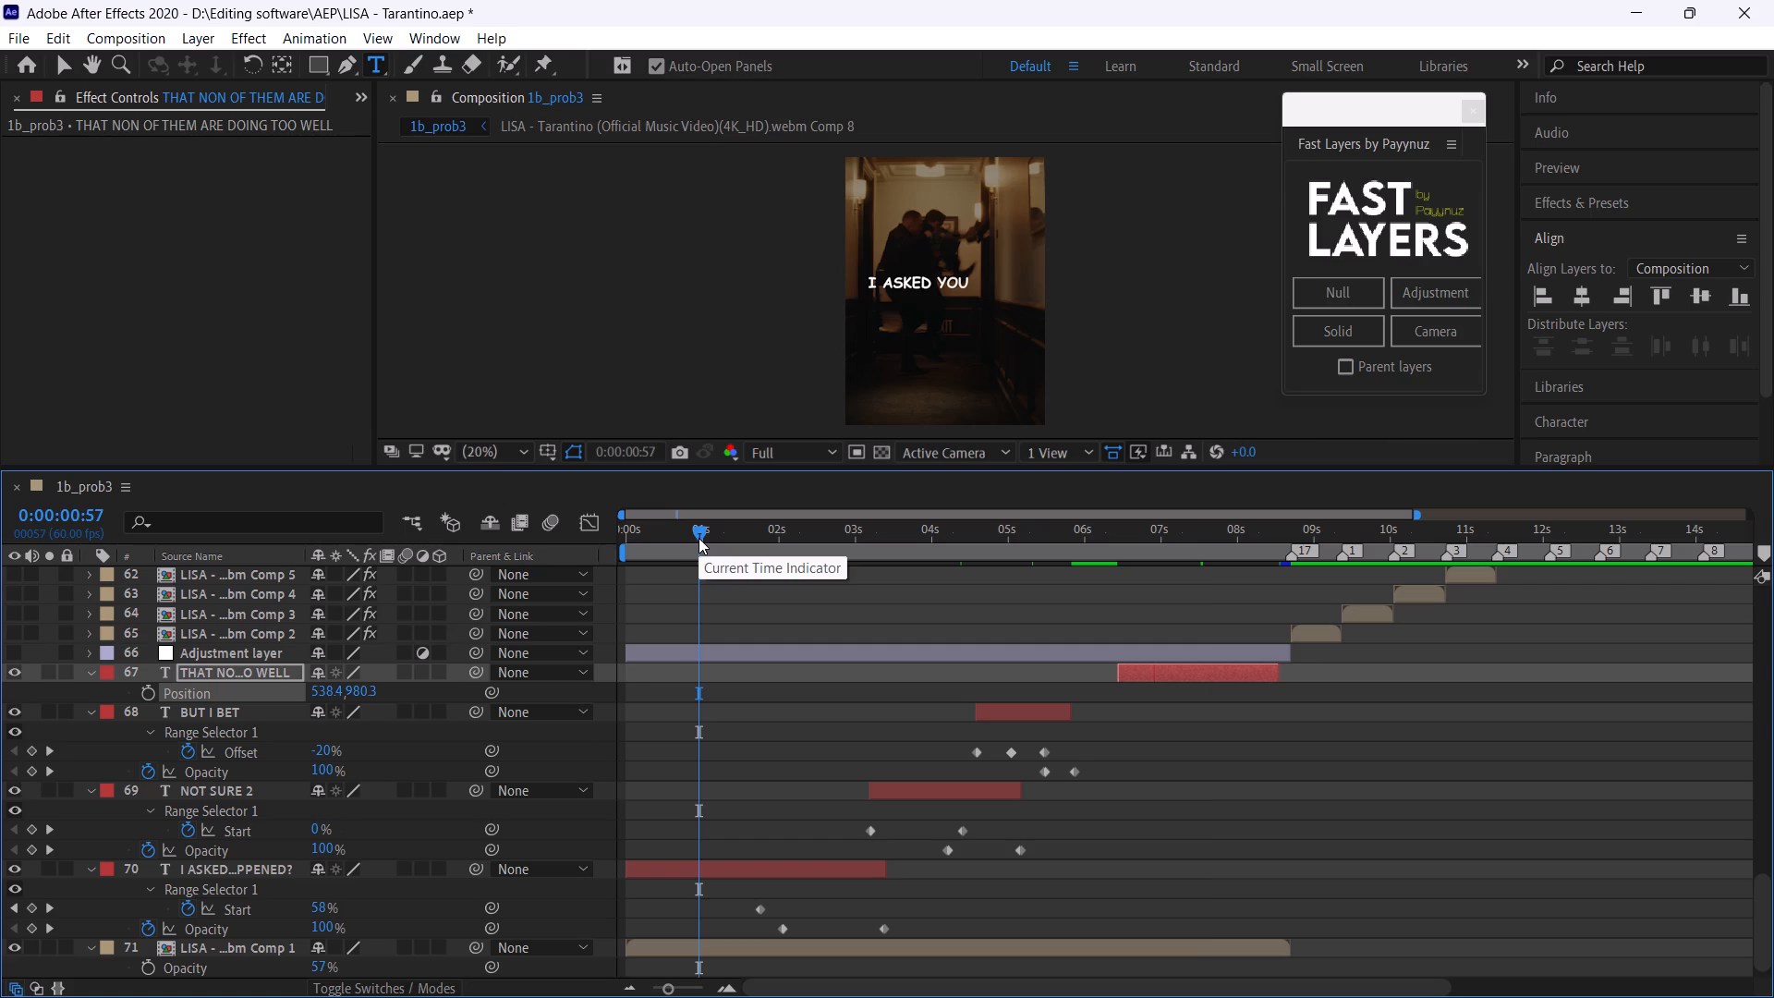
{"action": "left_click", "coordinate": [762, 539]}
{"action": "left_click", "coordinate": [821, 544]}
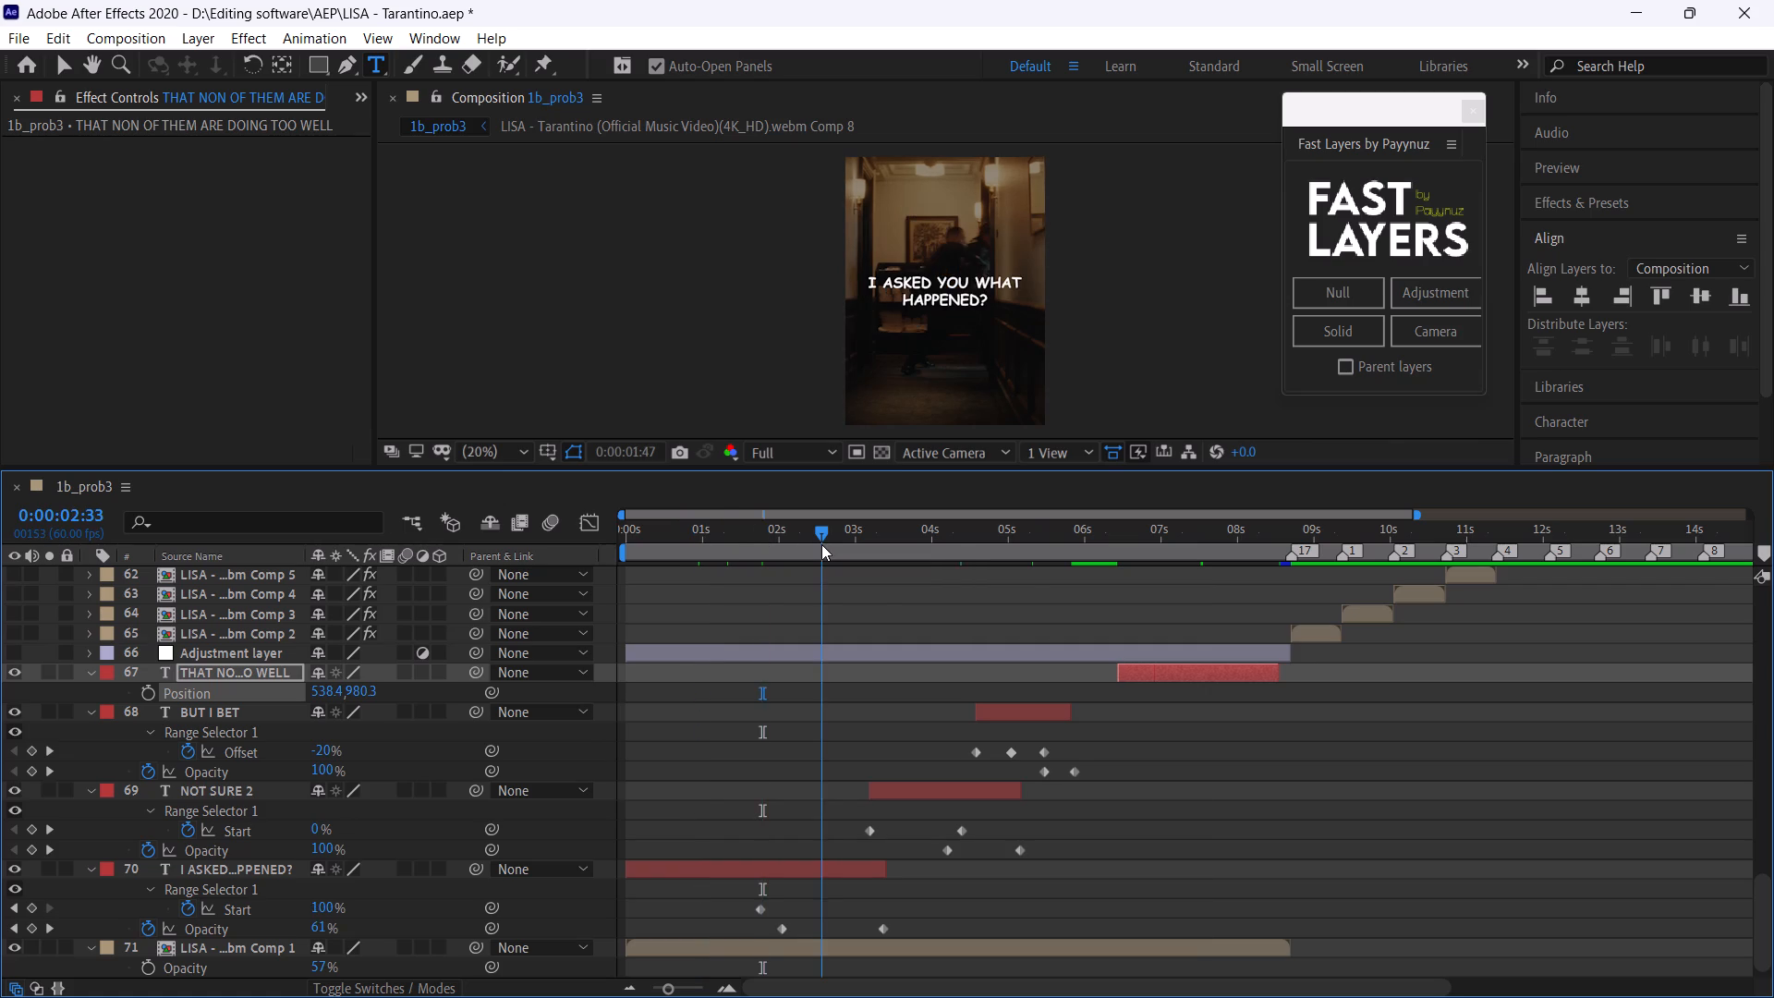
{"action": "left_click", "coordinate": [878, 535]}
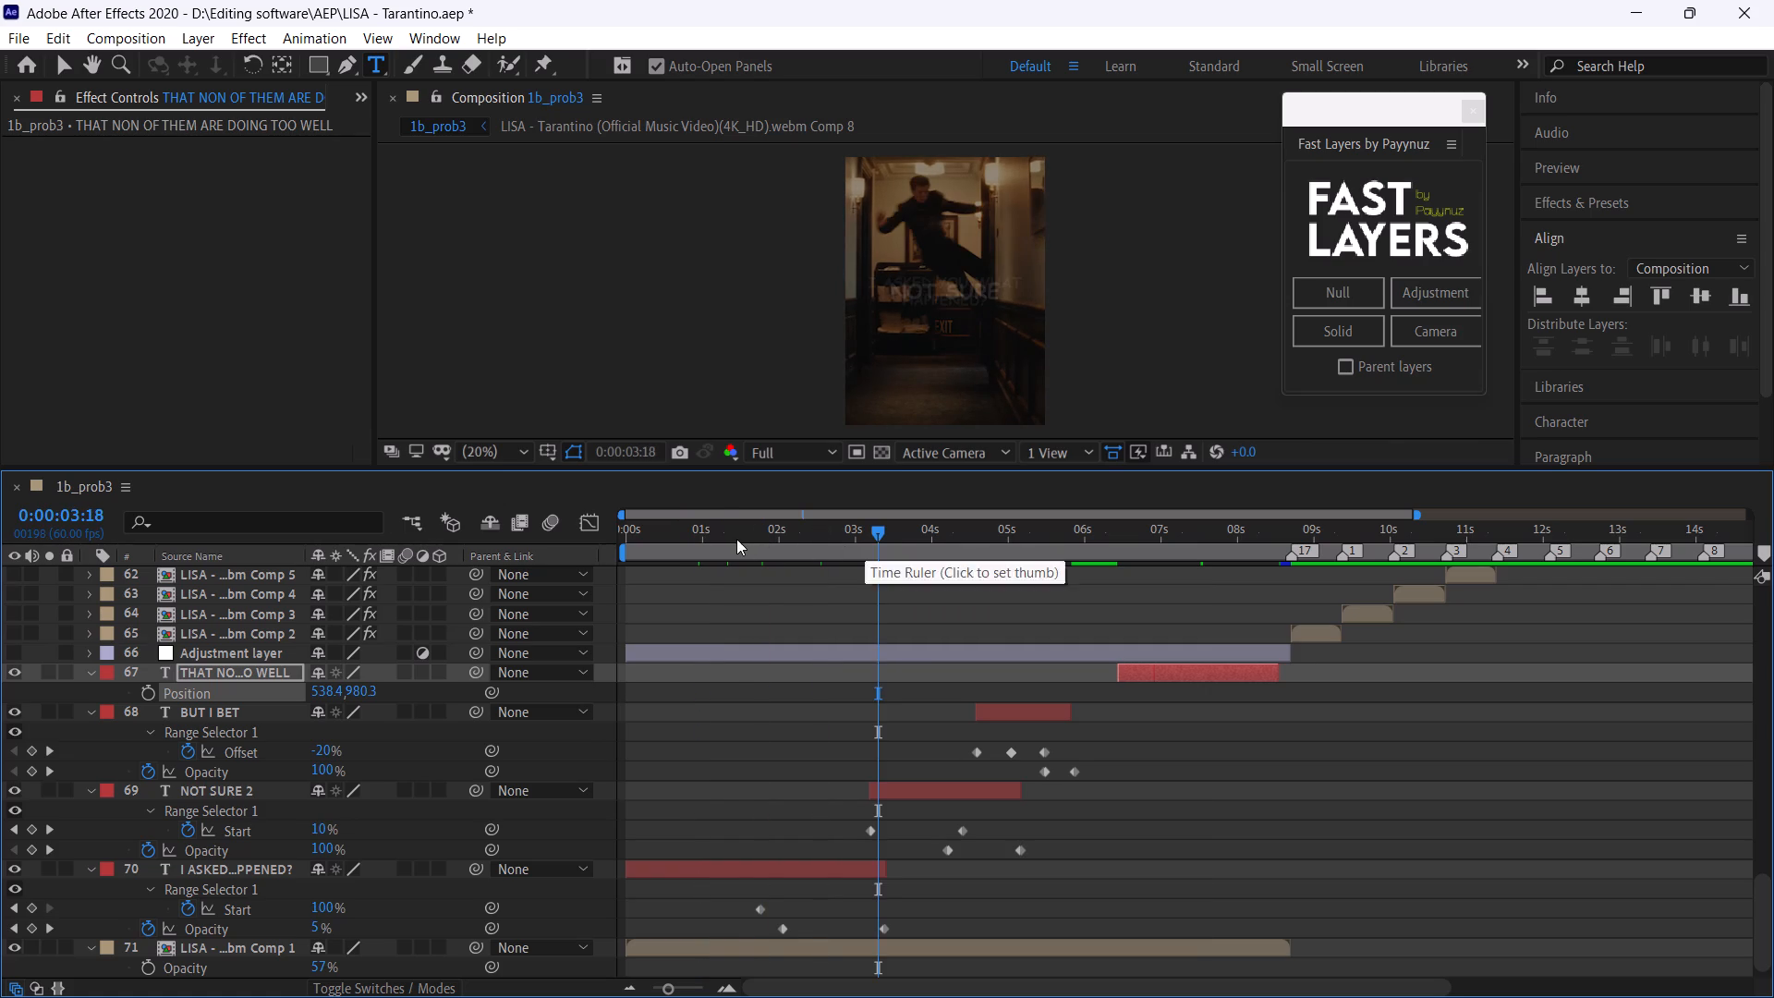
{"action": "left_click", "coordinate": [735, 539]}
{"action": "double_click", "coordinate": [739, 870]}
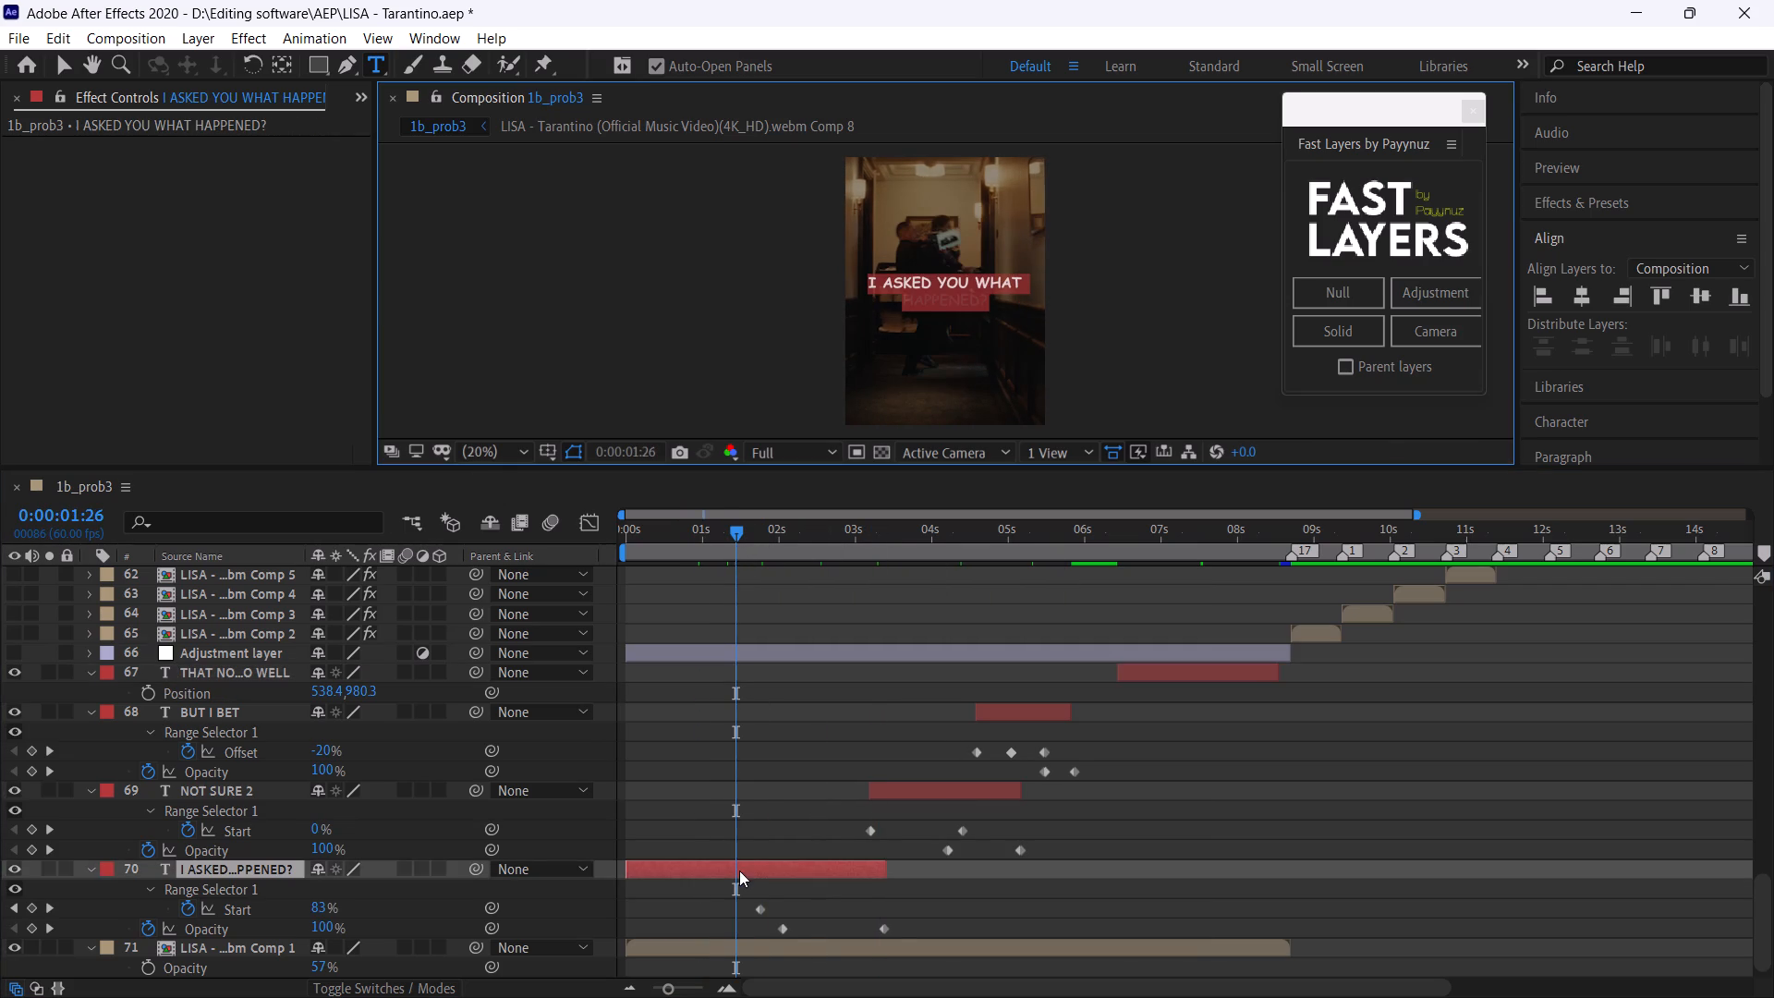
{"action": "left_click", "coordinate": [1561, 418]}
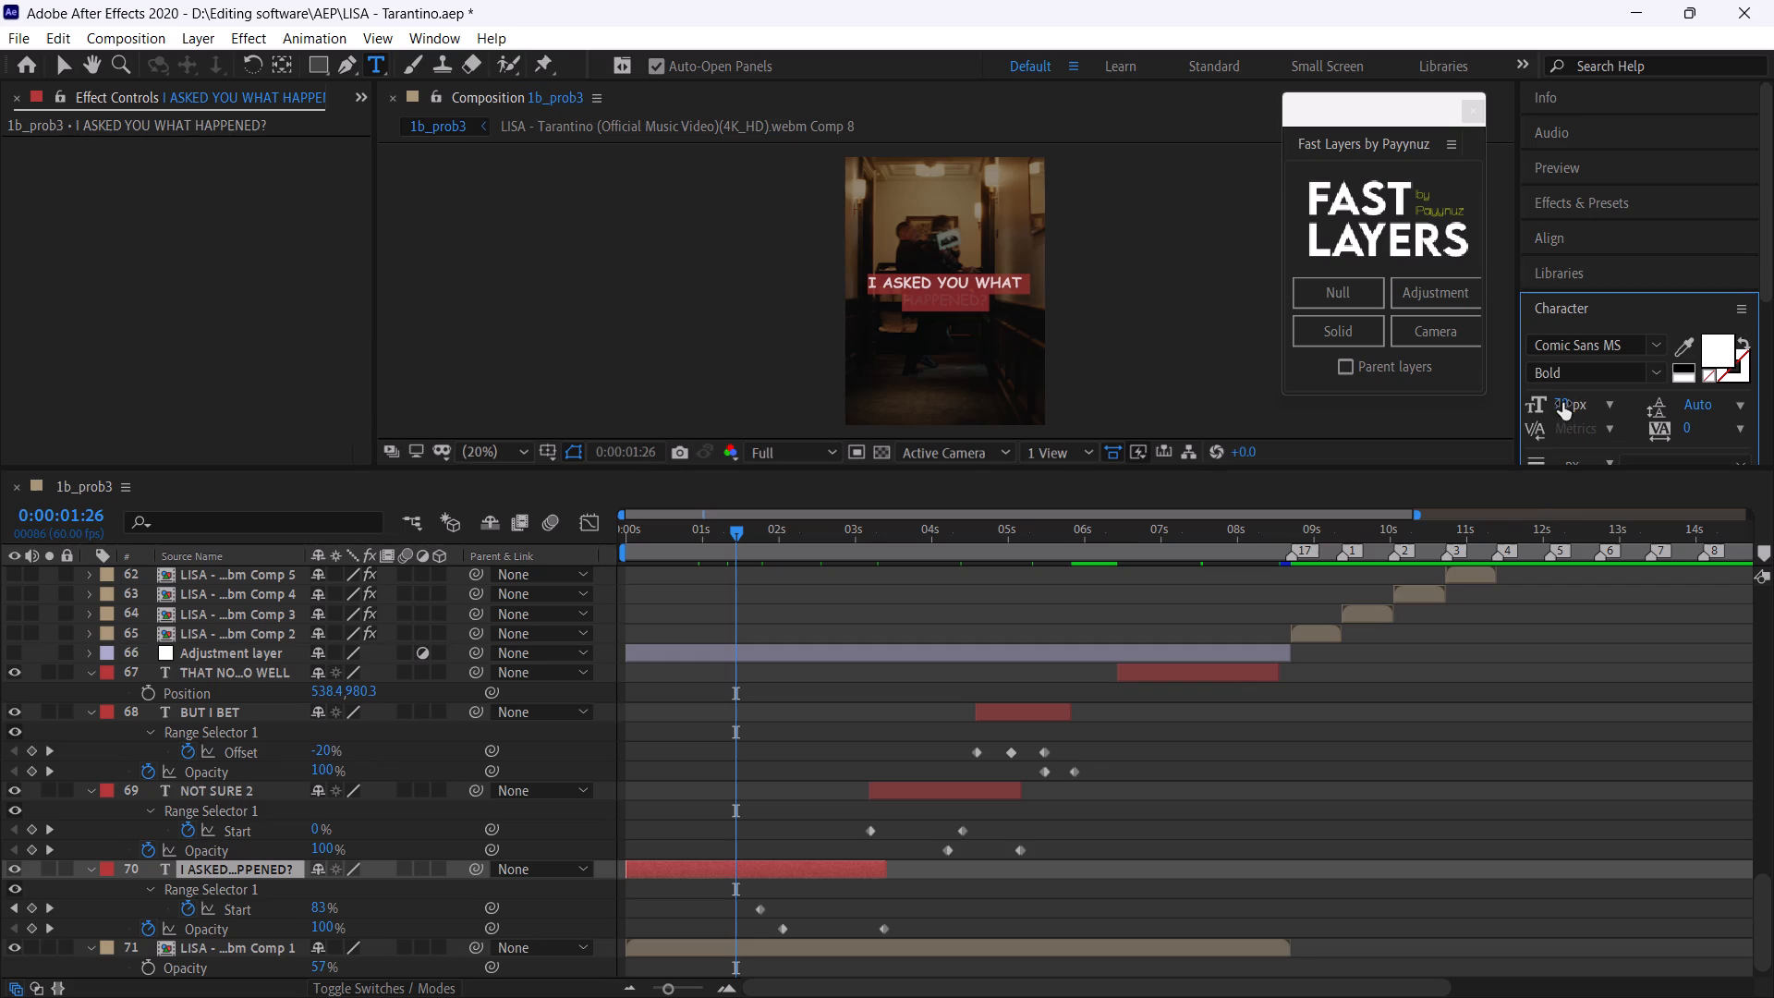
{"action": "left_click", "coordinate": [1562, 403]}
{"action": "type", "text": "65"}
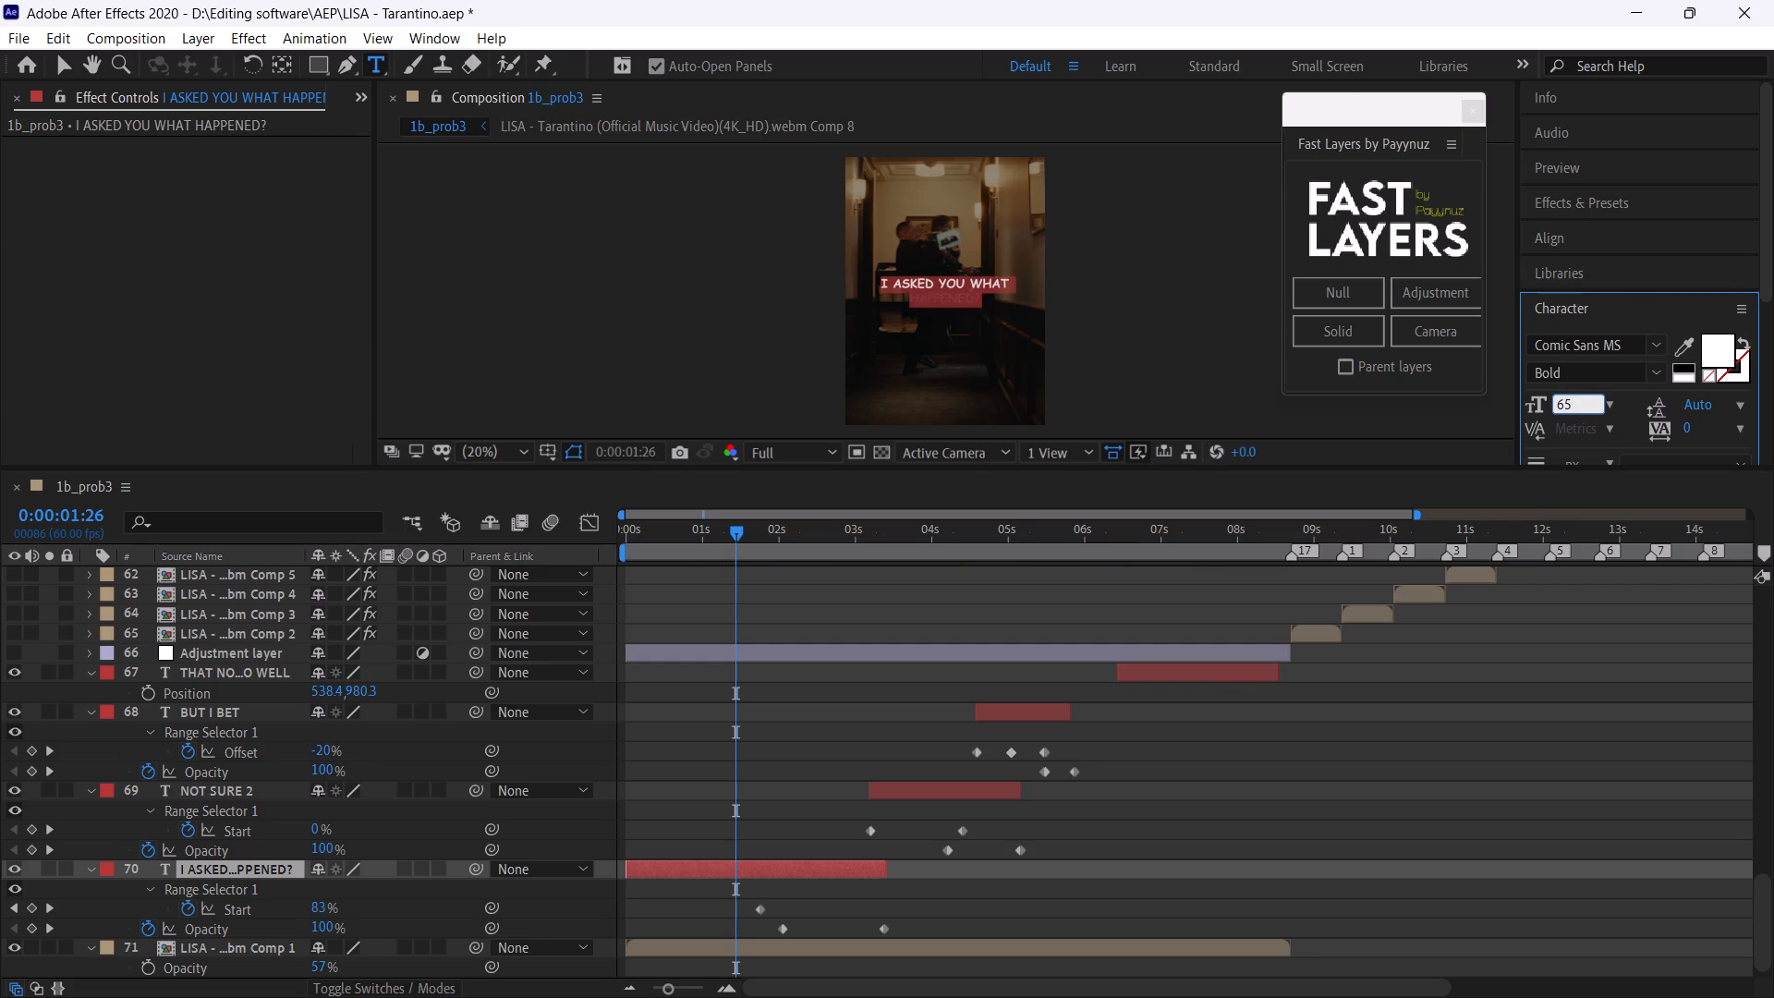
{"action": "left_click", "coordinate": [1576, 595]}
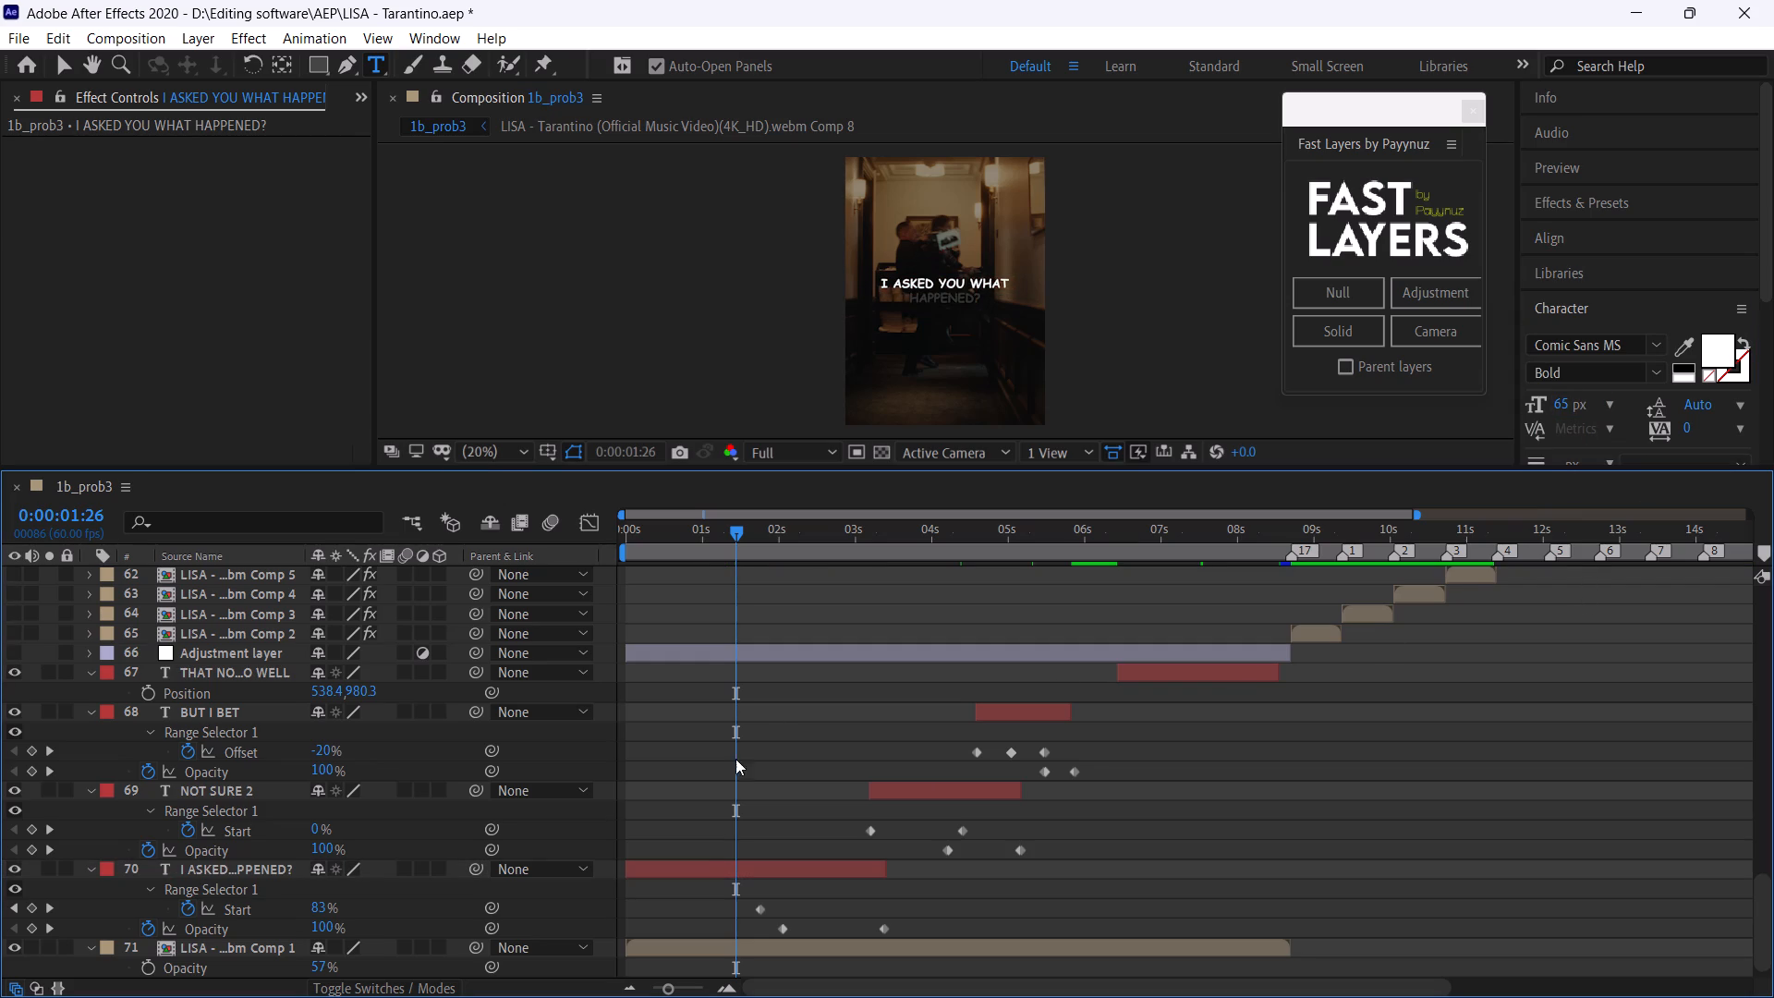
Align the resized I ASKED YOU WHAT HAPPENED? caption to the composition's horizontal and vertical center.
{"action": "double_click", "coordinate": [732, 863]}
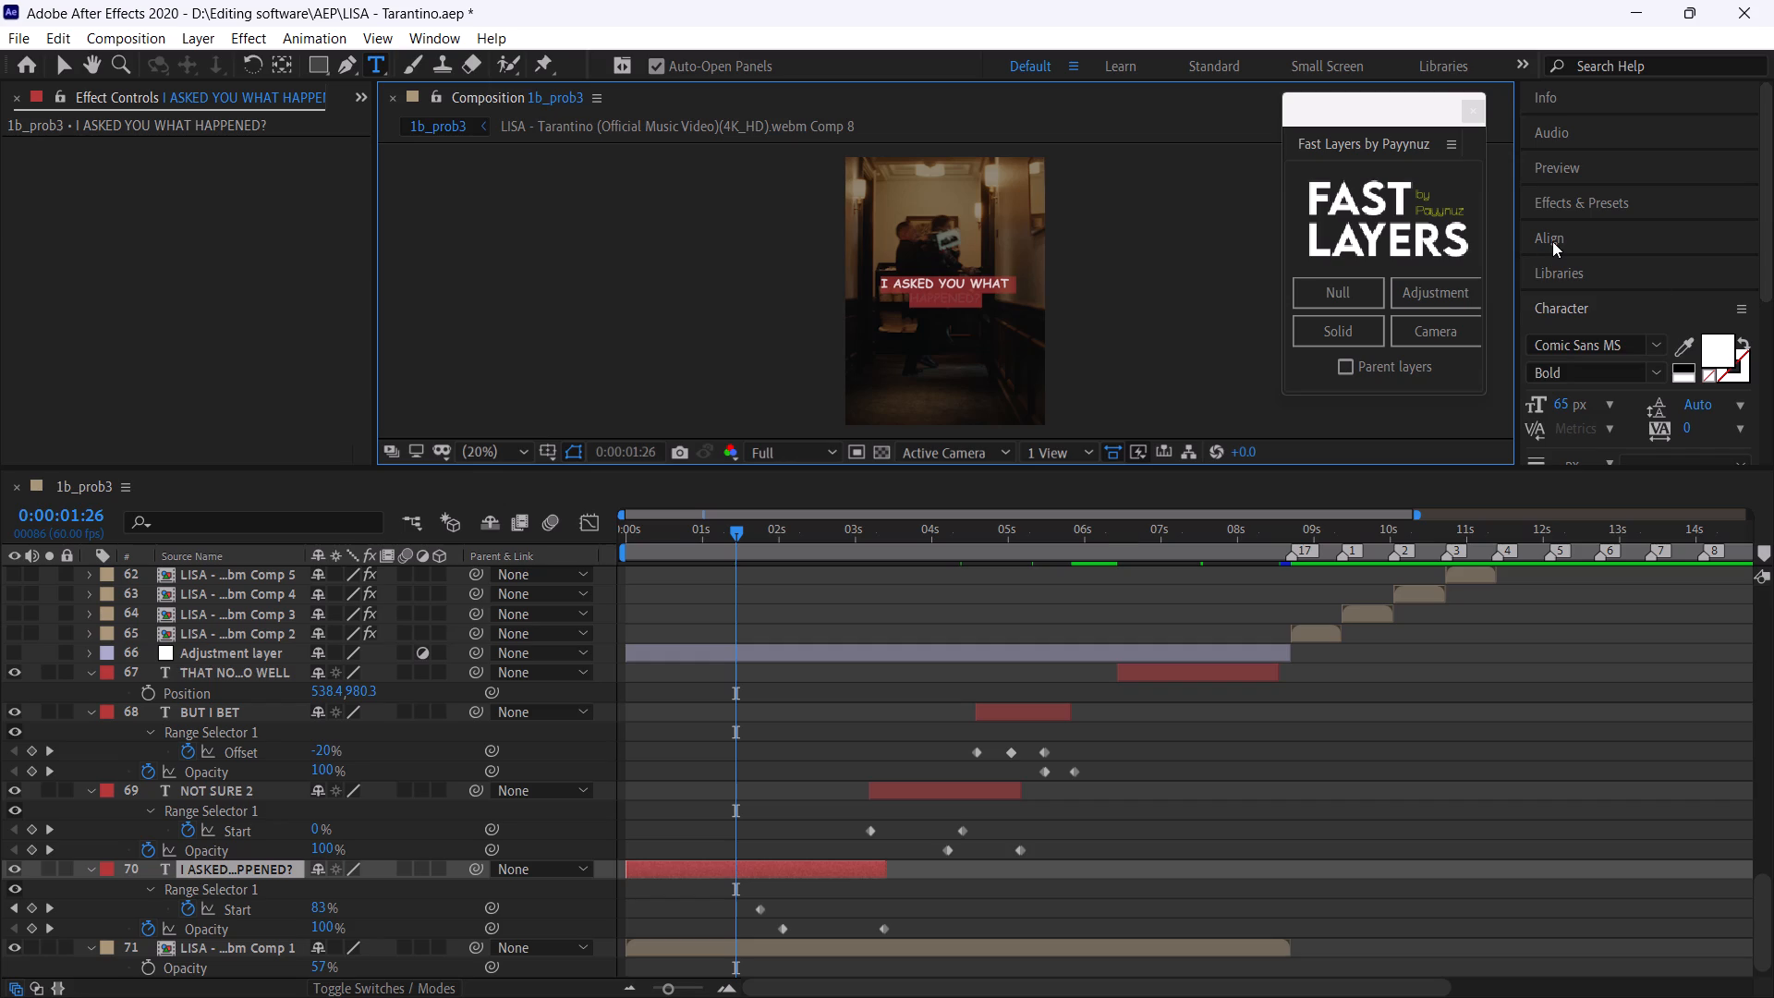
{"action": "left_click", "coordinate": [1553, 241]}
{"action": "left_click", "coordinate": [1579, 293]}
{"action": "left_click", "coordinate": [1698, 292]}
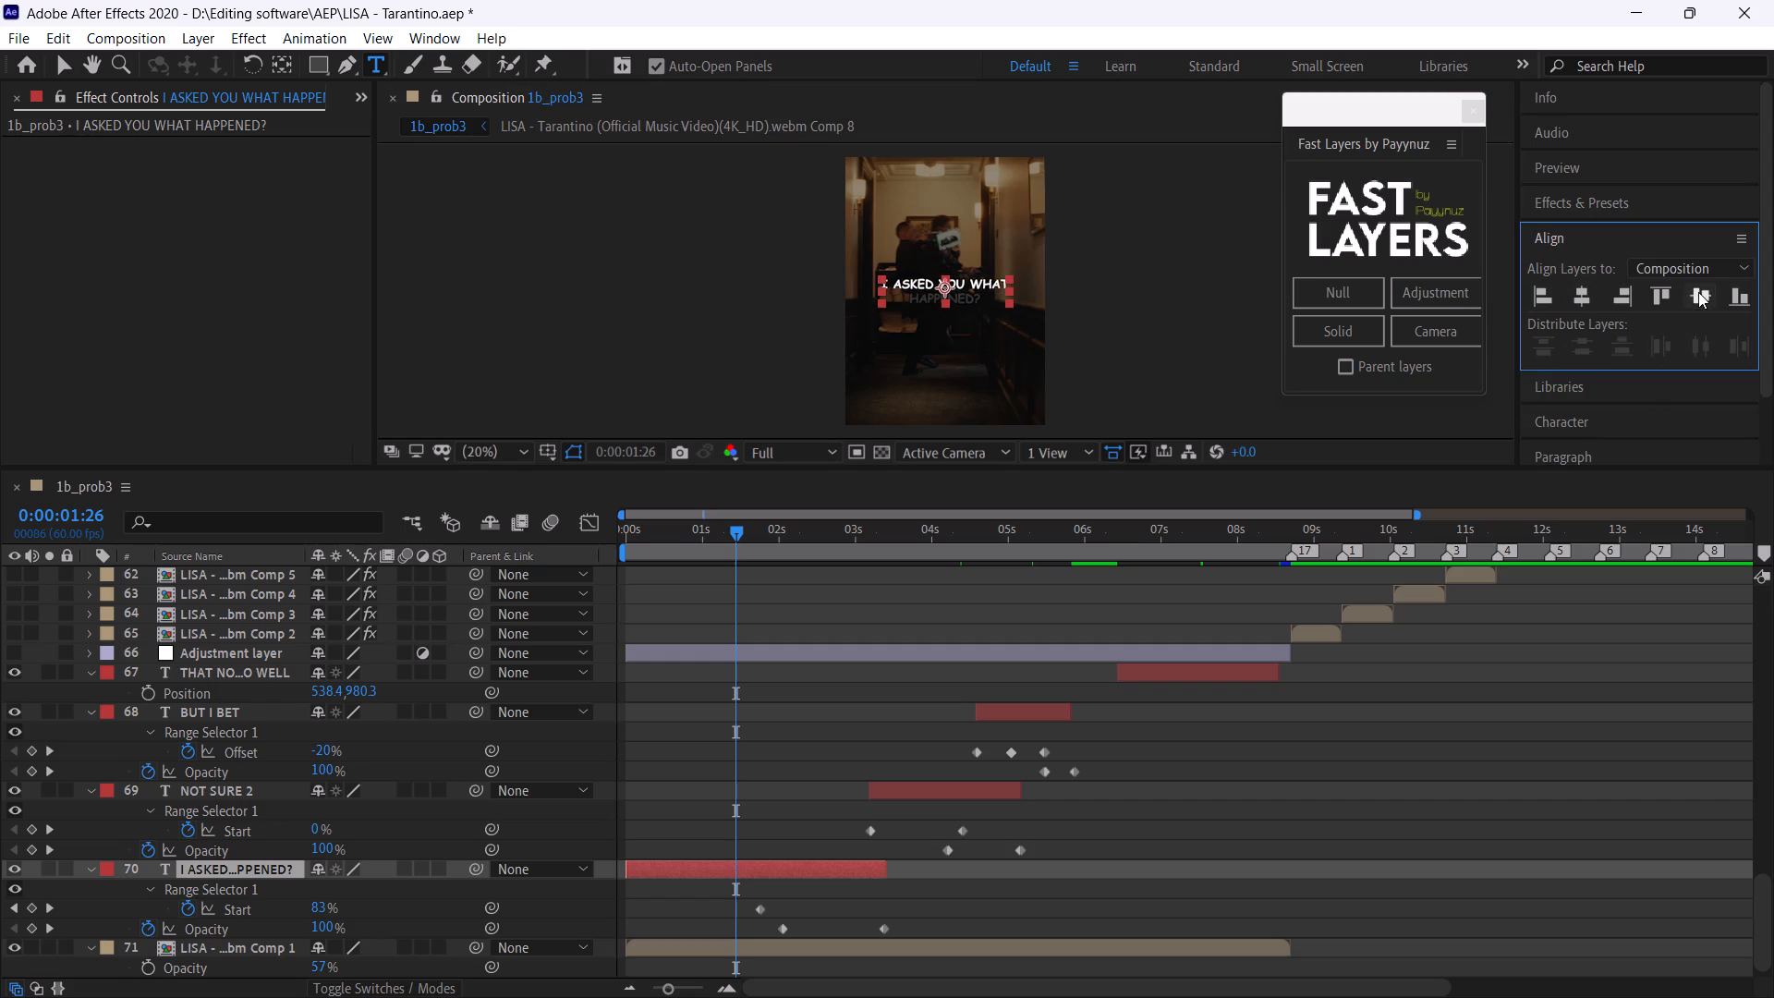
{"action": "left_click", "coordinate": [1295, 746]}
Reduce the NOT SURE caption's text to a font size of 90 px.
{"action": "left_click", "coordinate": [950, 543]}
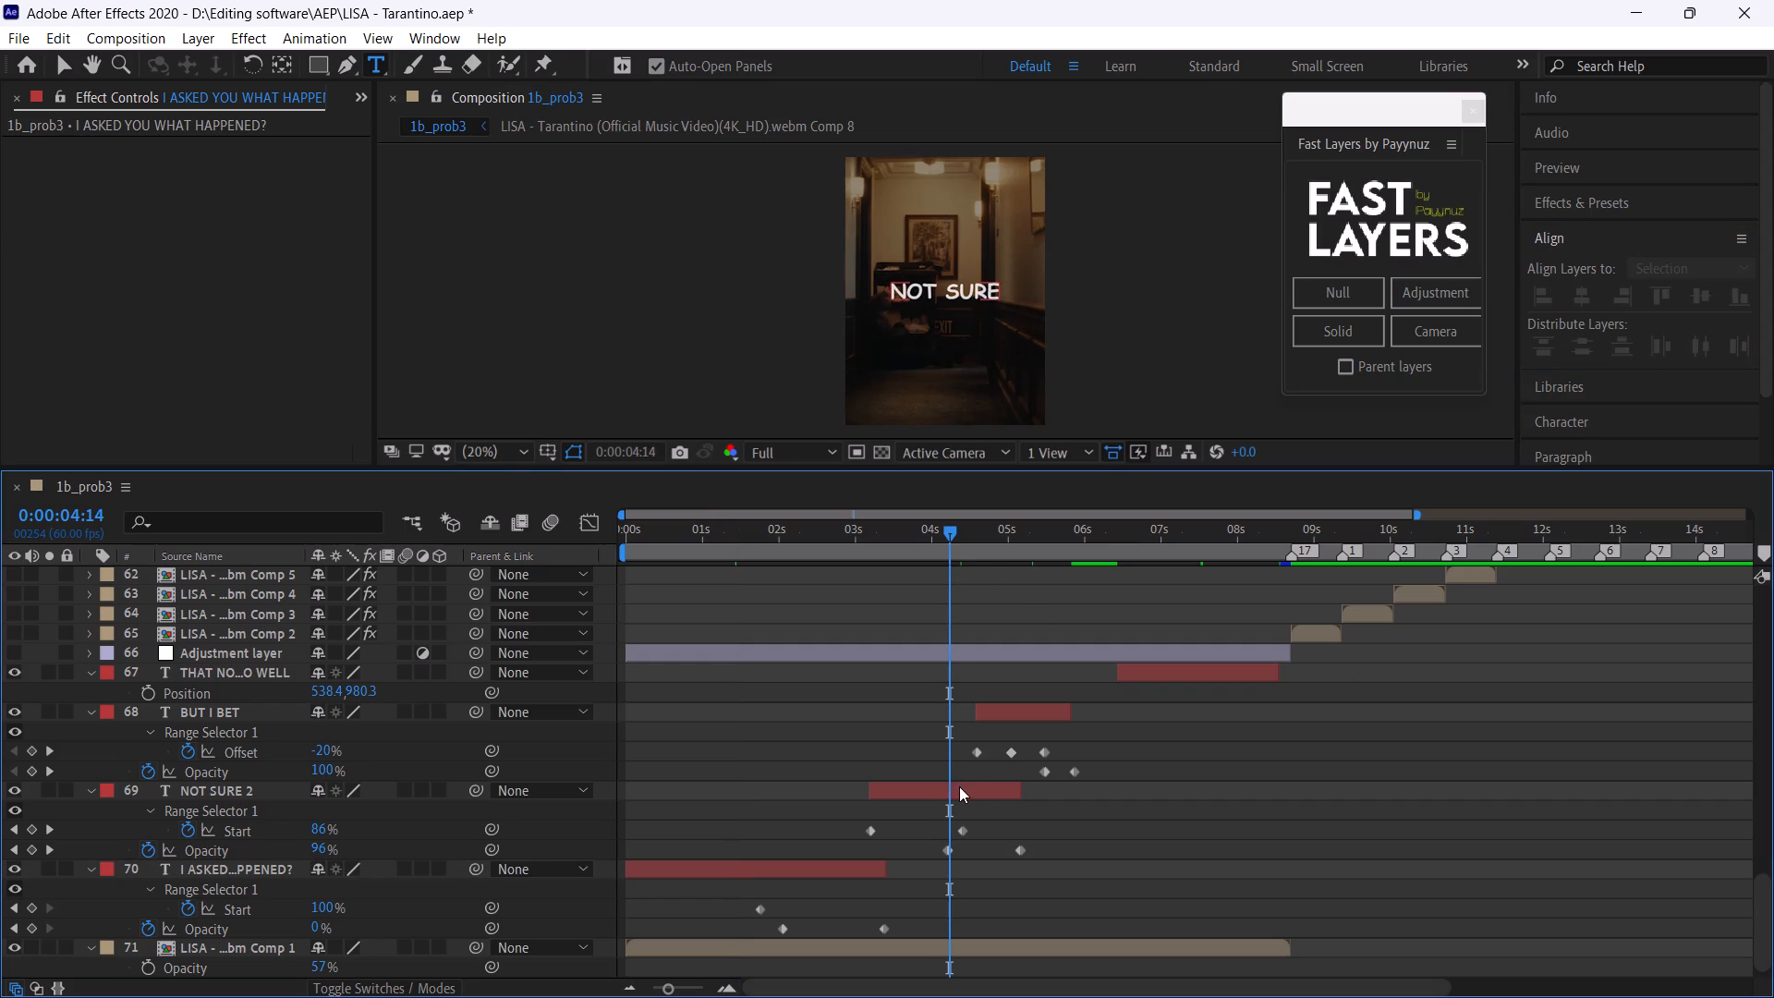
{"action": "double_click", "coordinate": [959, 786]}
{"action": "left_click", "coordinate": [1586, 419]}
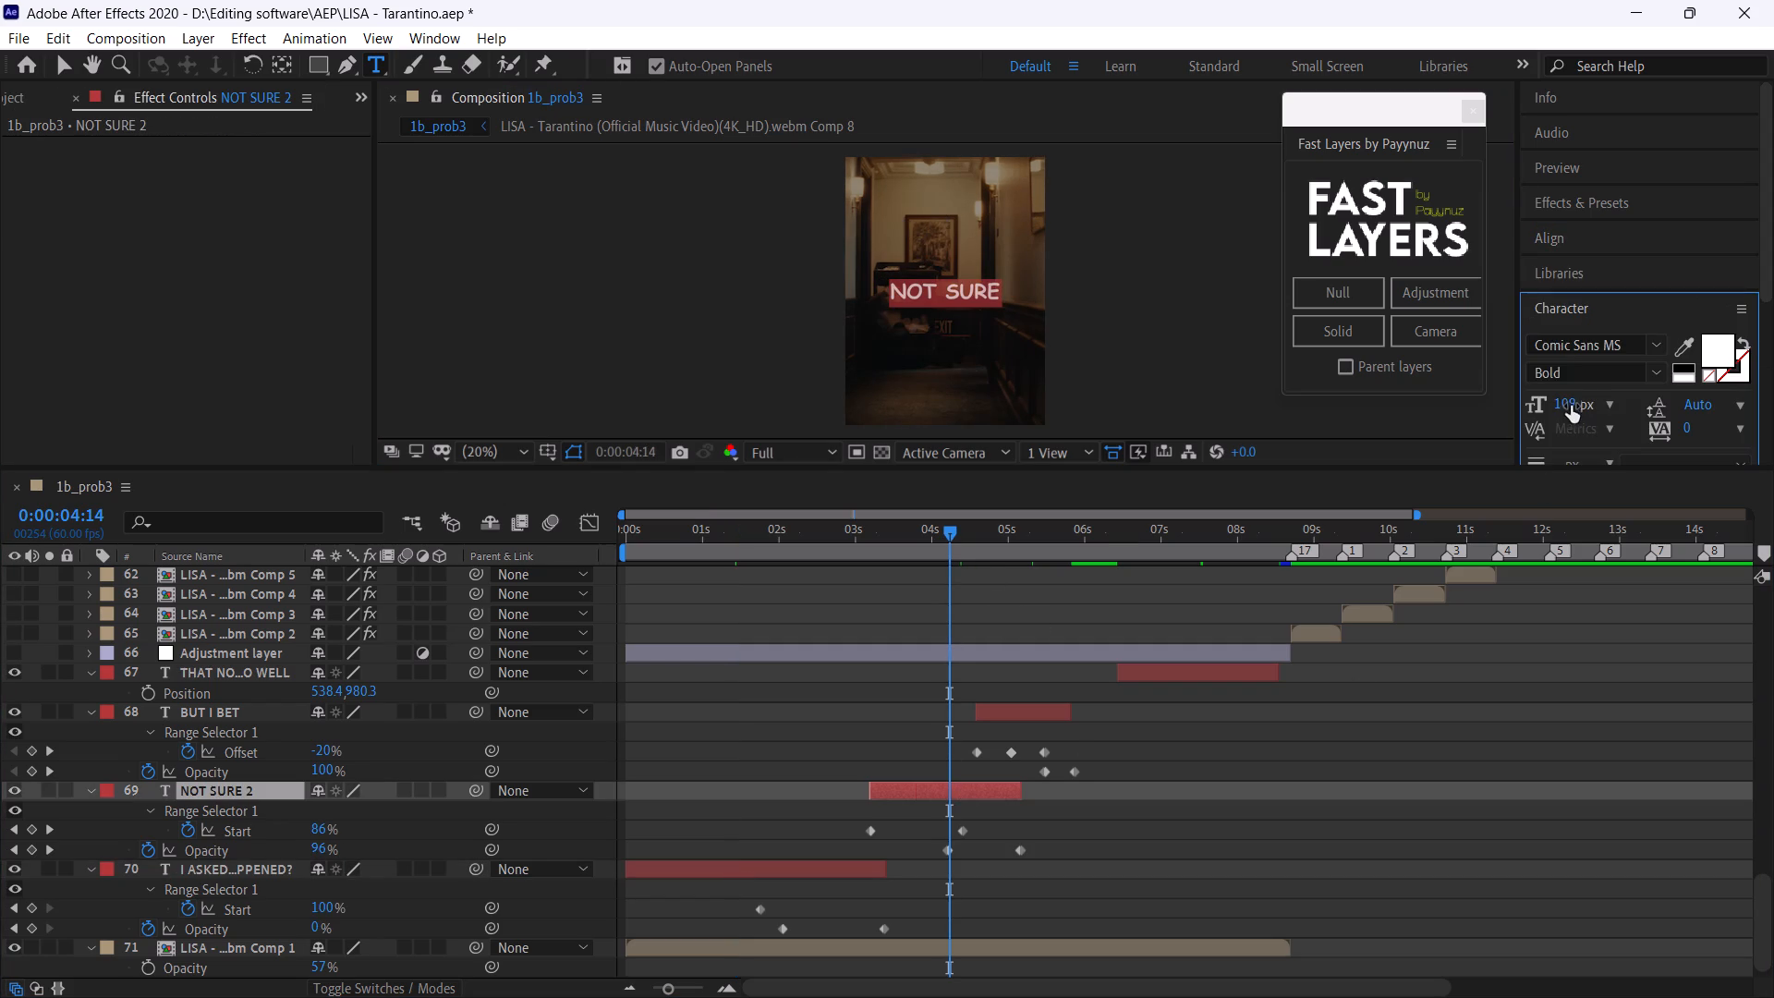
{"action": "left_click", "coordinate": [1568, 403]}
{"action": "type", "text": "90"}
{"action": "left_click", "coordinate": [1455, 781]}
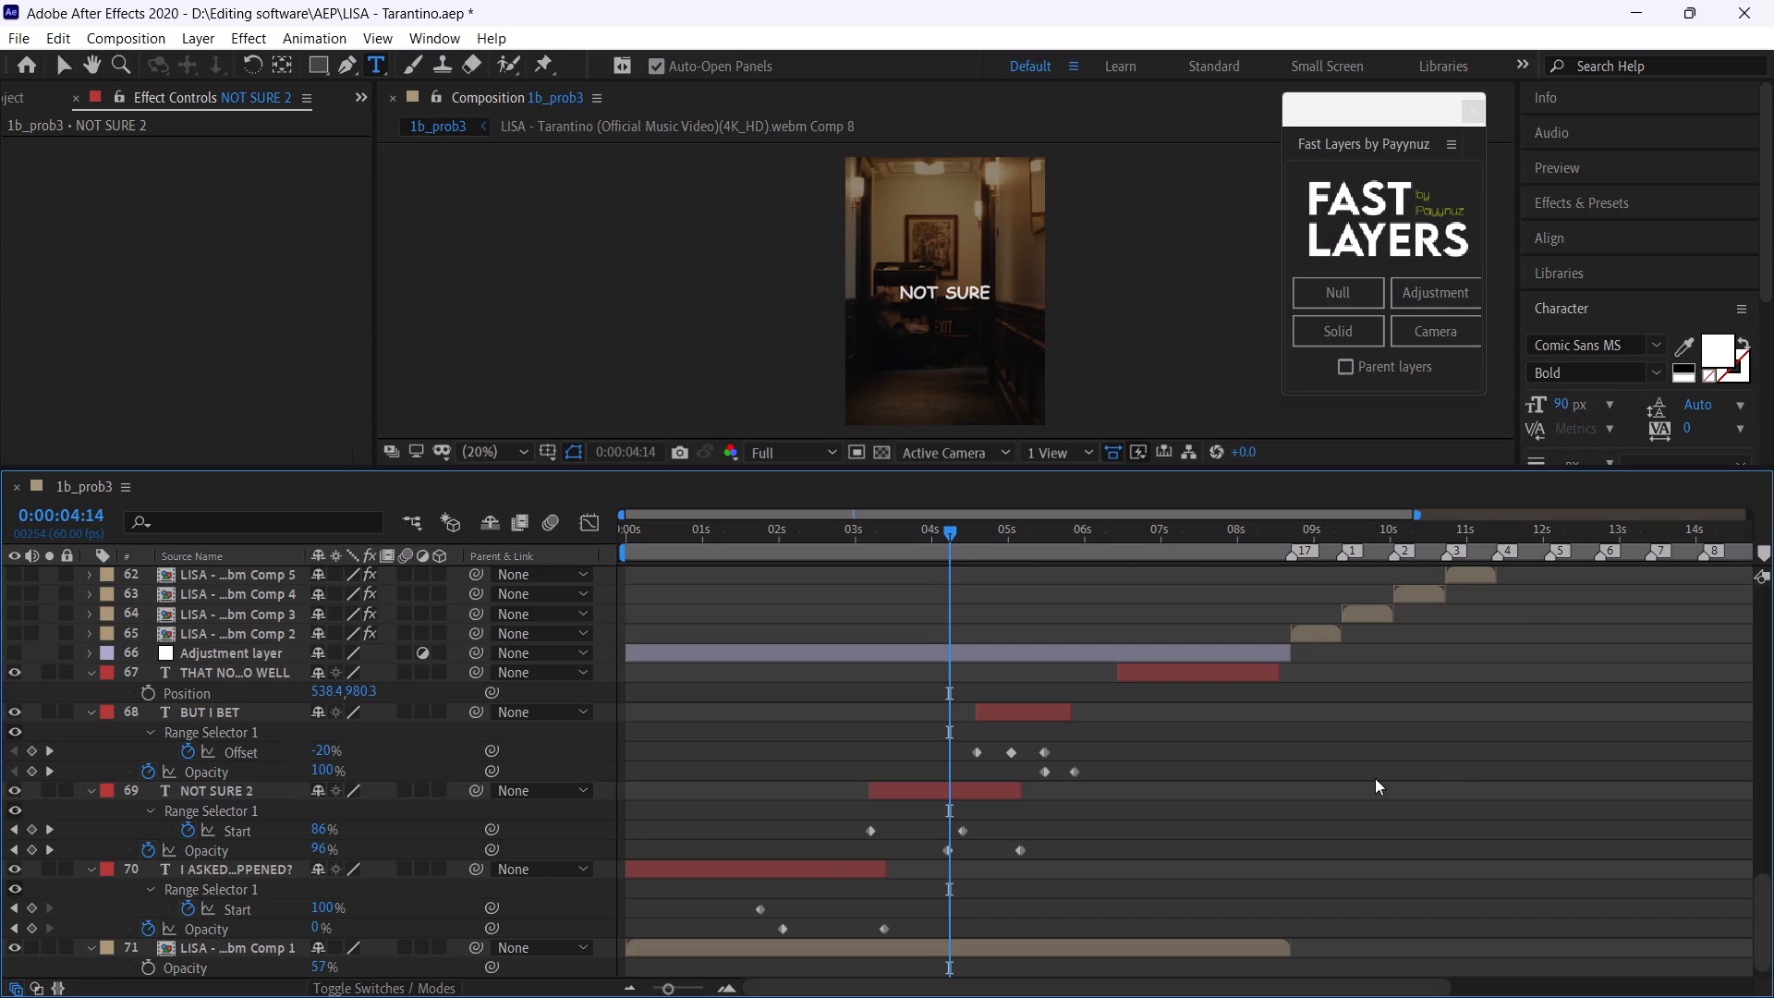
Align the resized NOT SURE caption to the composition's horizontal and vertical center.
{"action": "double_click", "coordinate": [971, 783]}
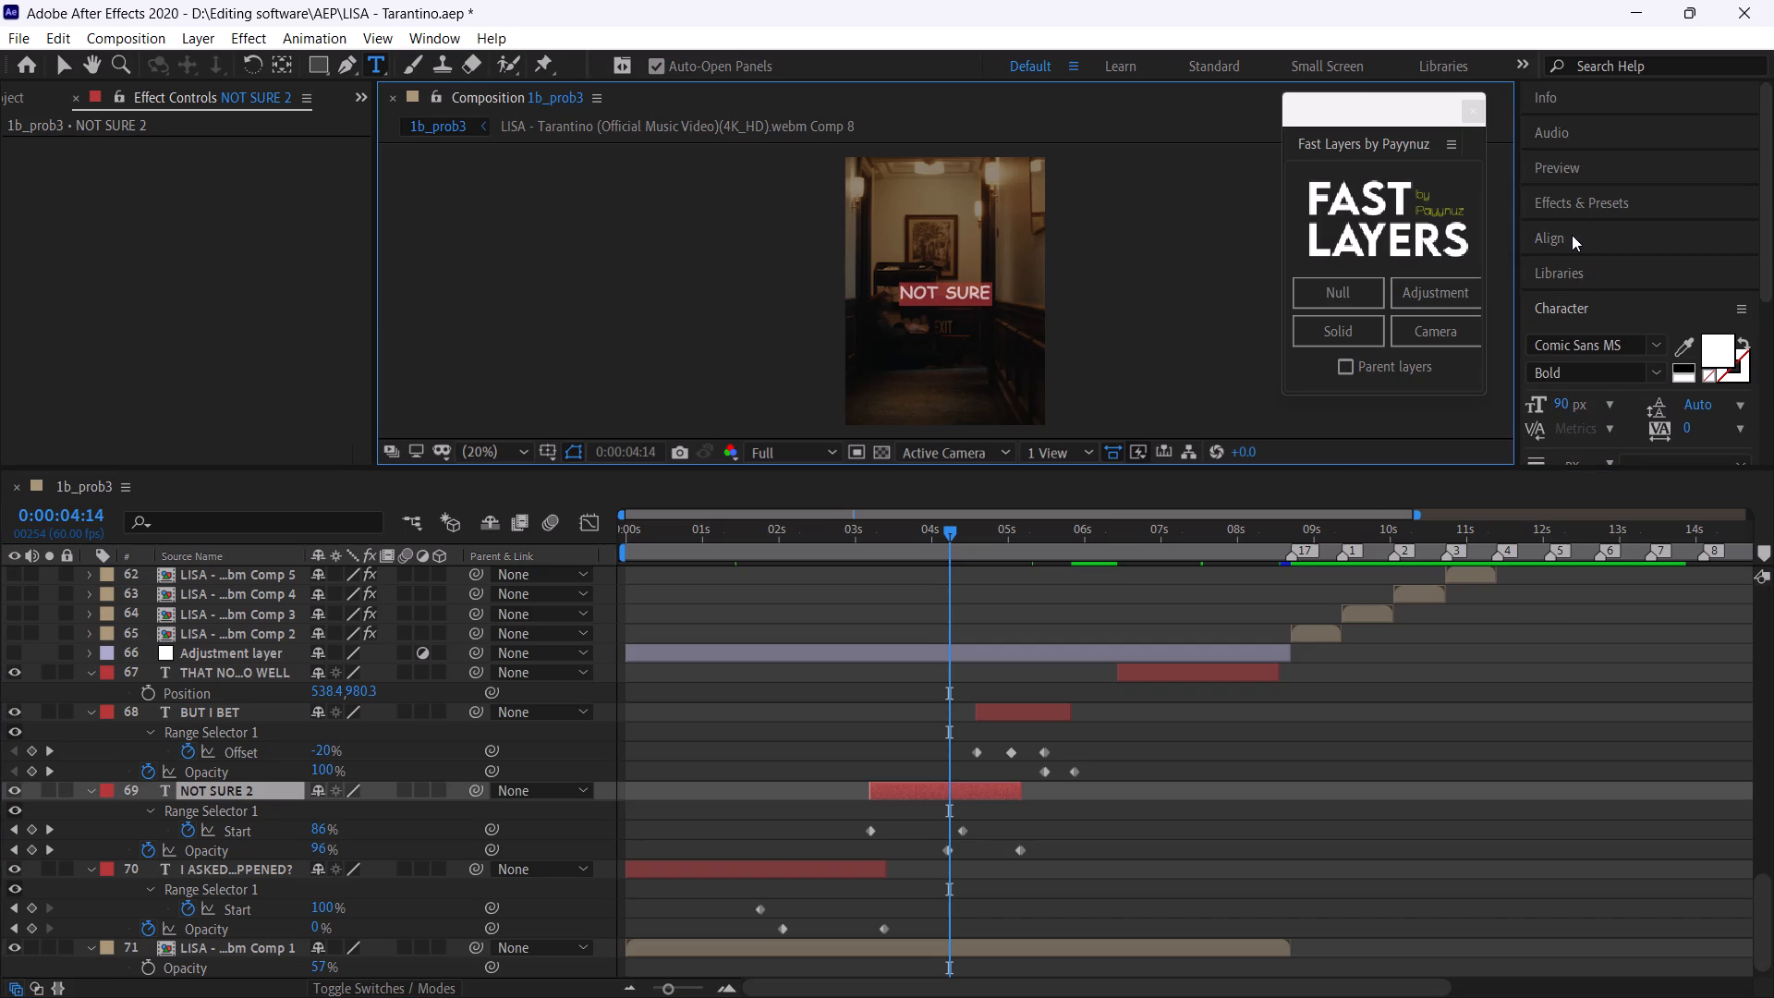
{"action": "left_click", "coordinate": [1572, 235]}
{"action": "left_click", "coordinate": [1581, 297]}
{"action": "left_click", "coordinate": [1696, 291]}
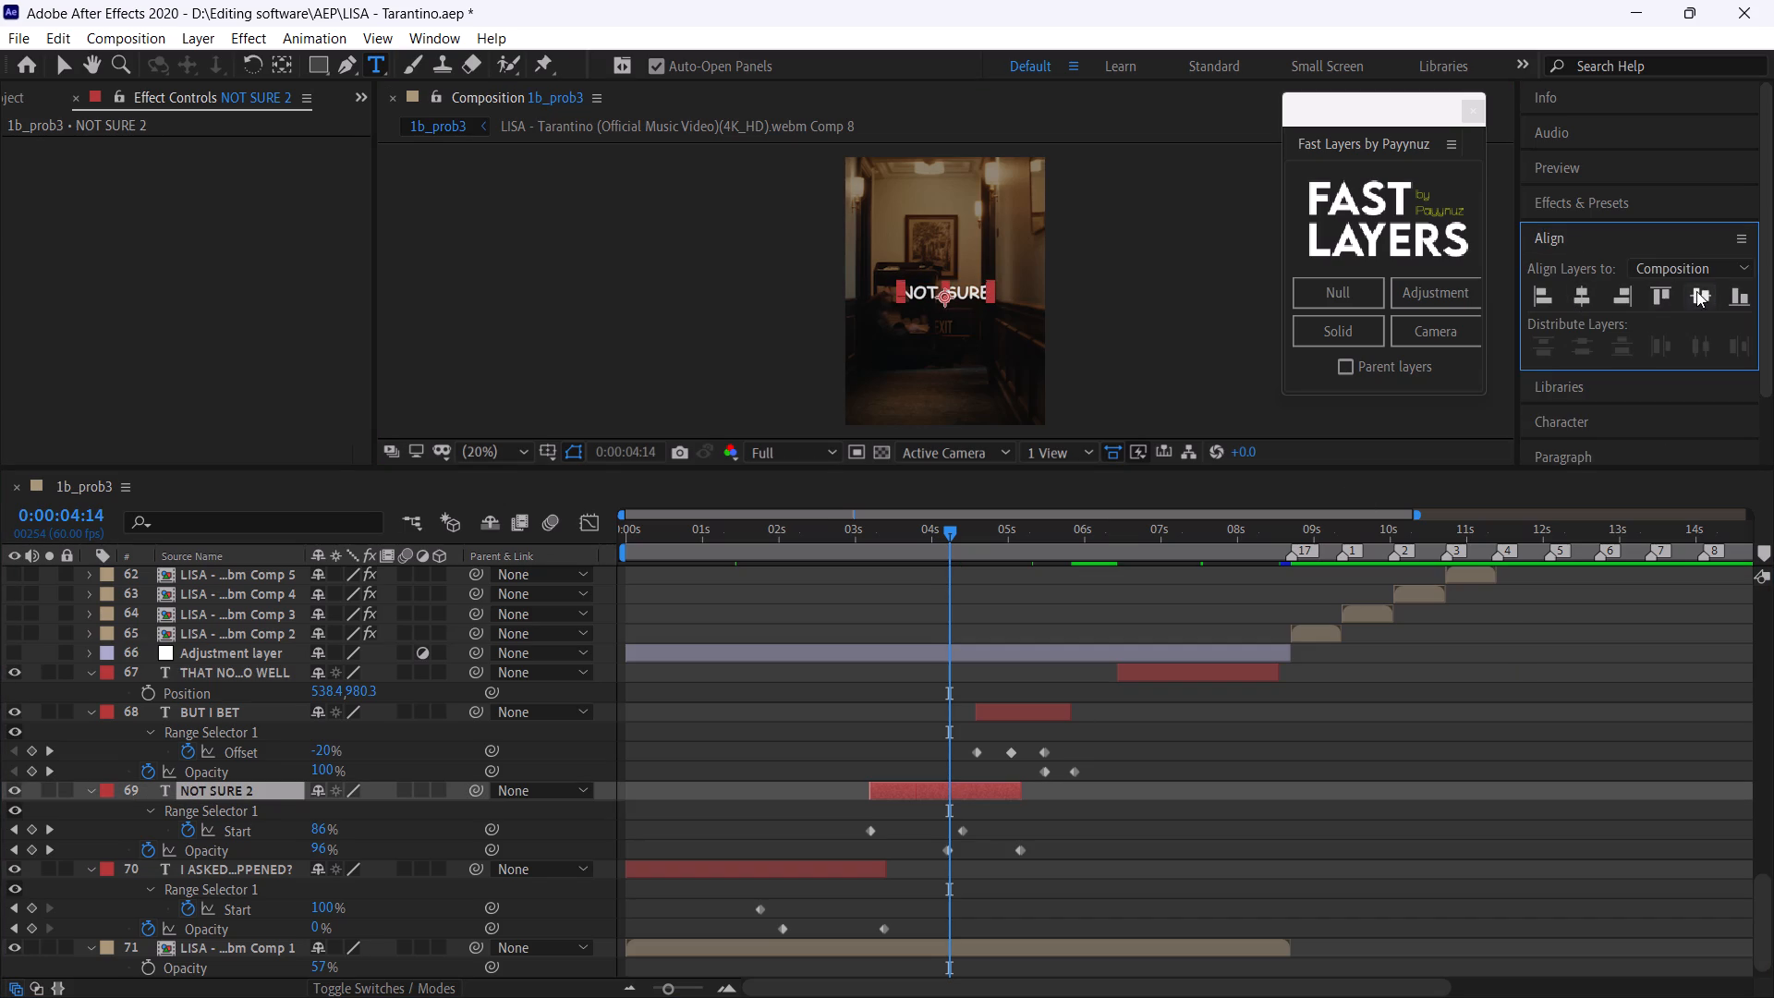
Play back the resized captions and save the project.
{"action": "key", "text": "space"}
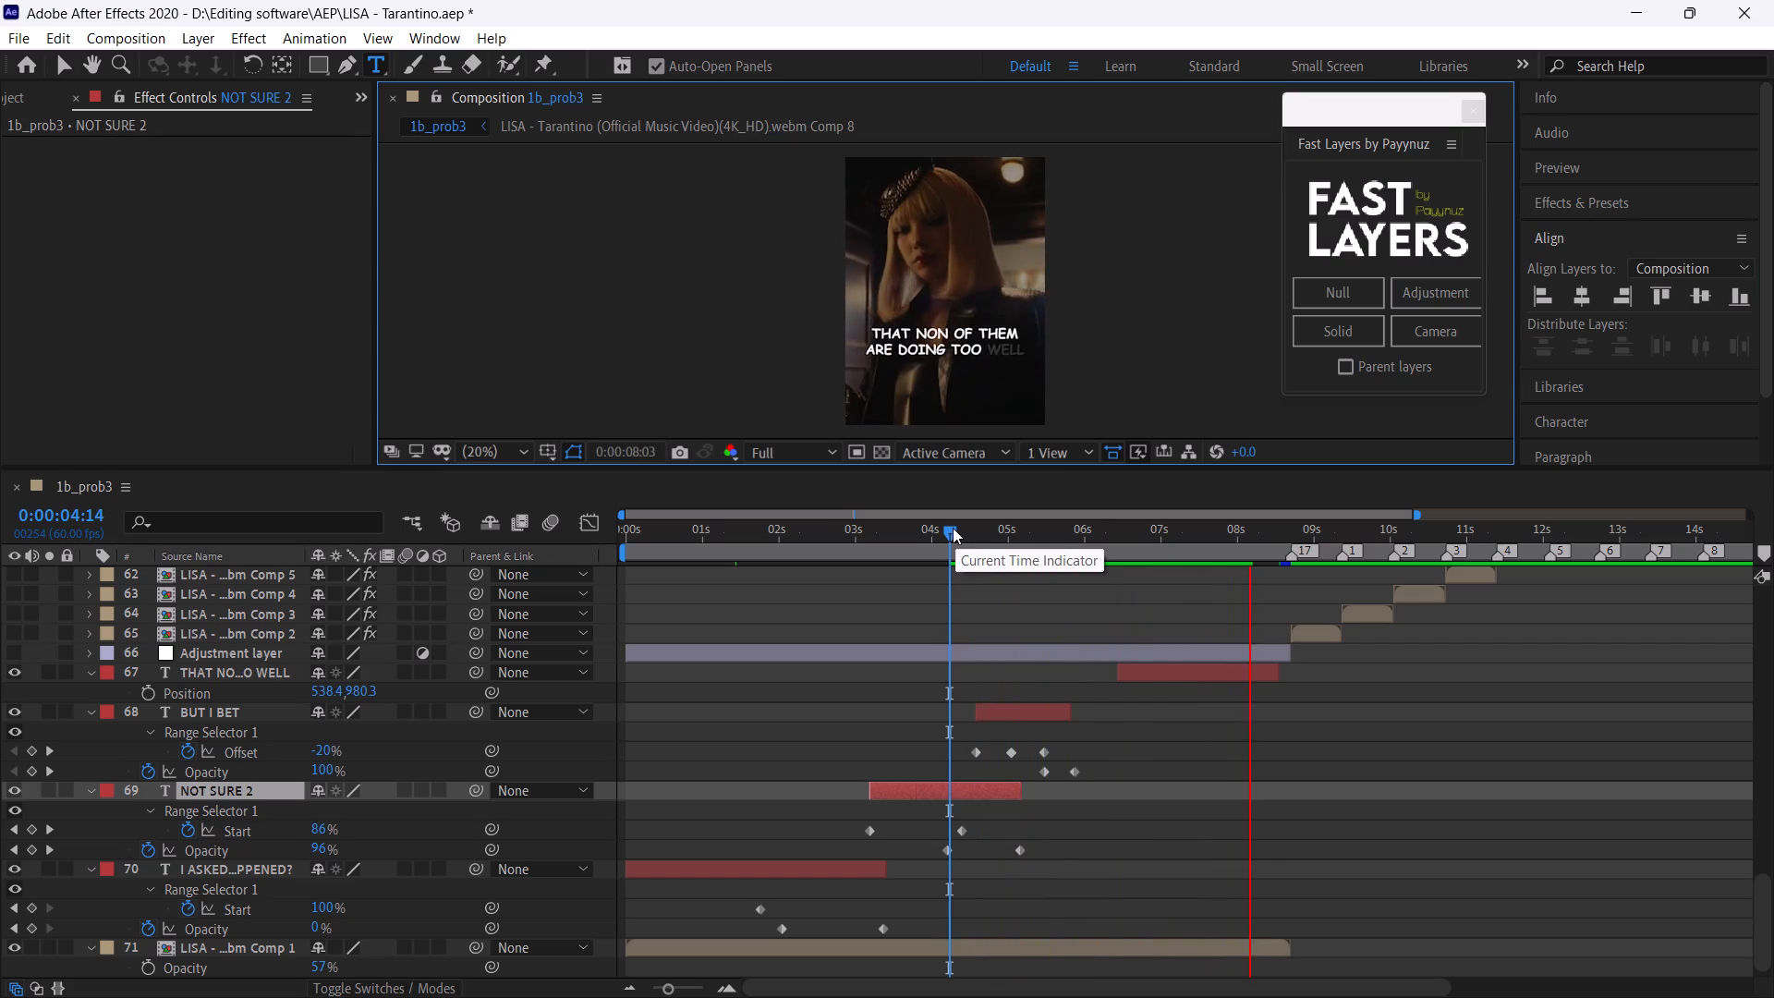
{"action": "left_click", "coordinate": [723, 531]}
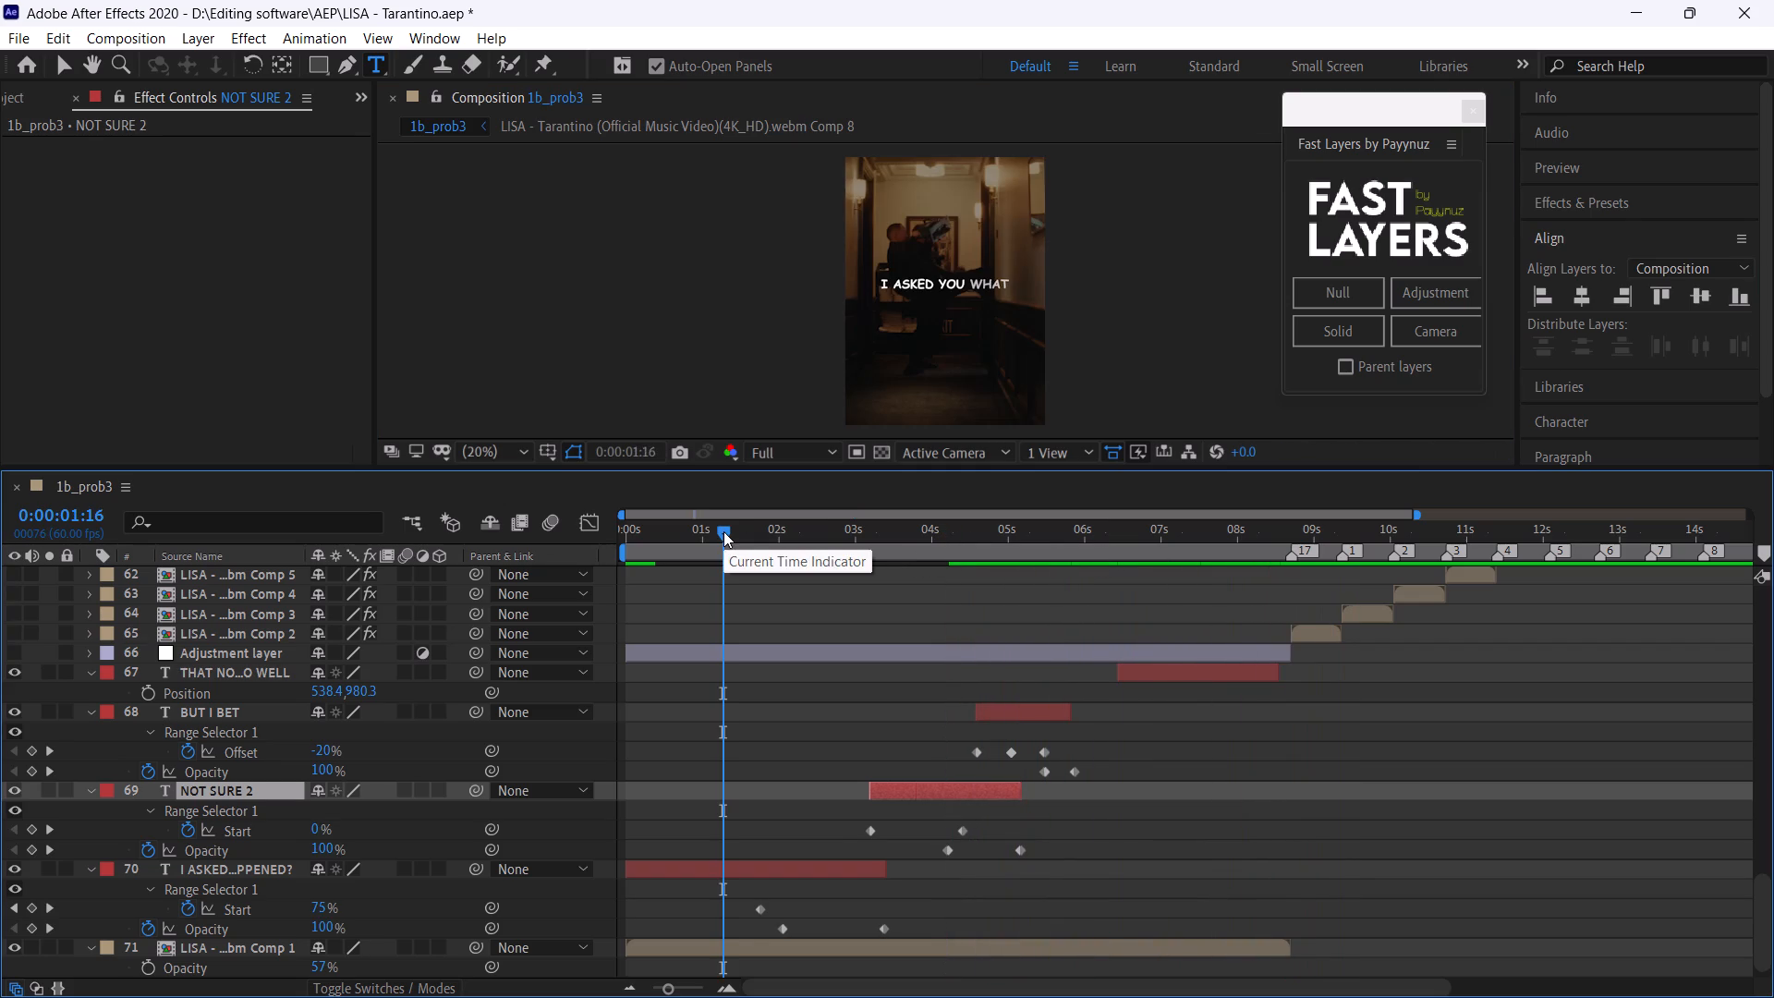
{"action": "key", "text": "ctrl+s"}
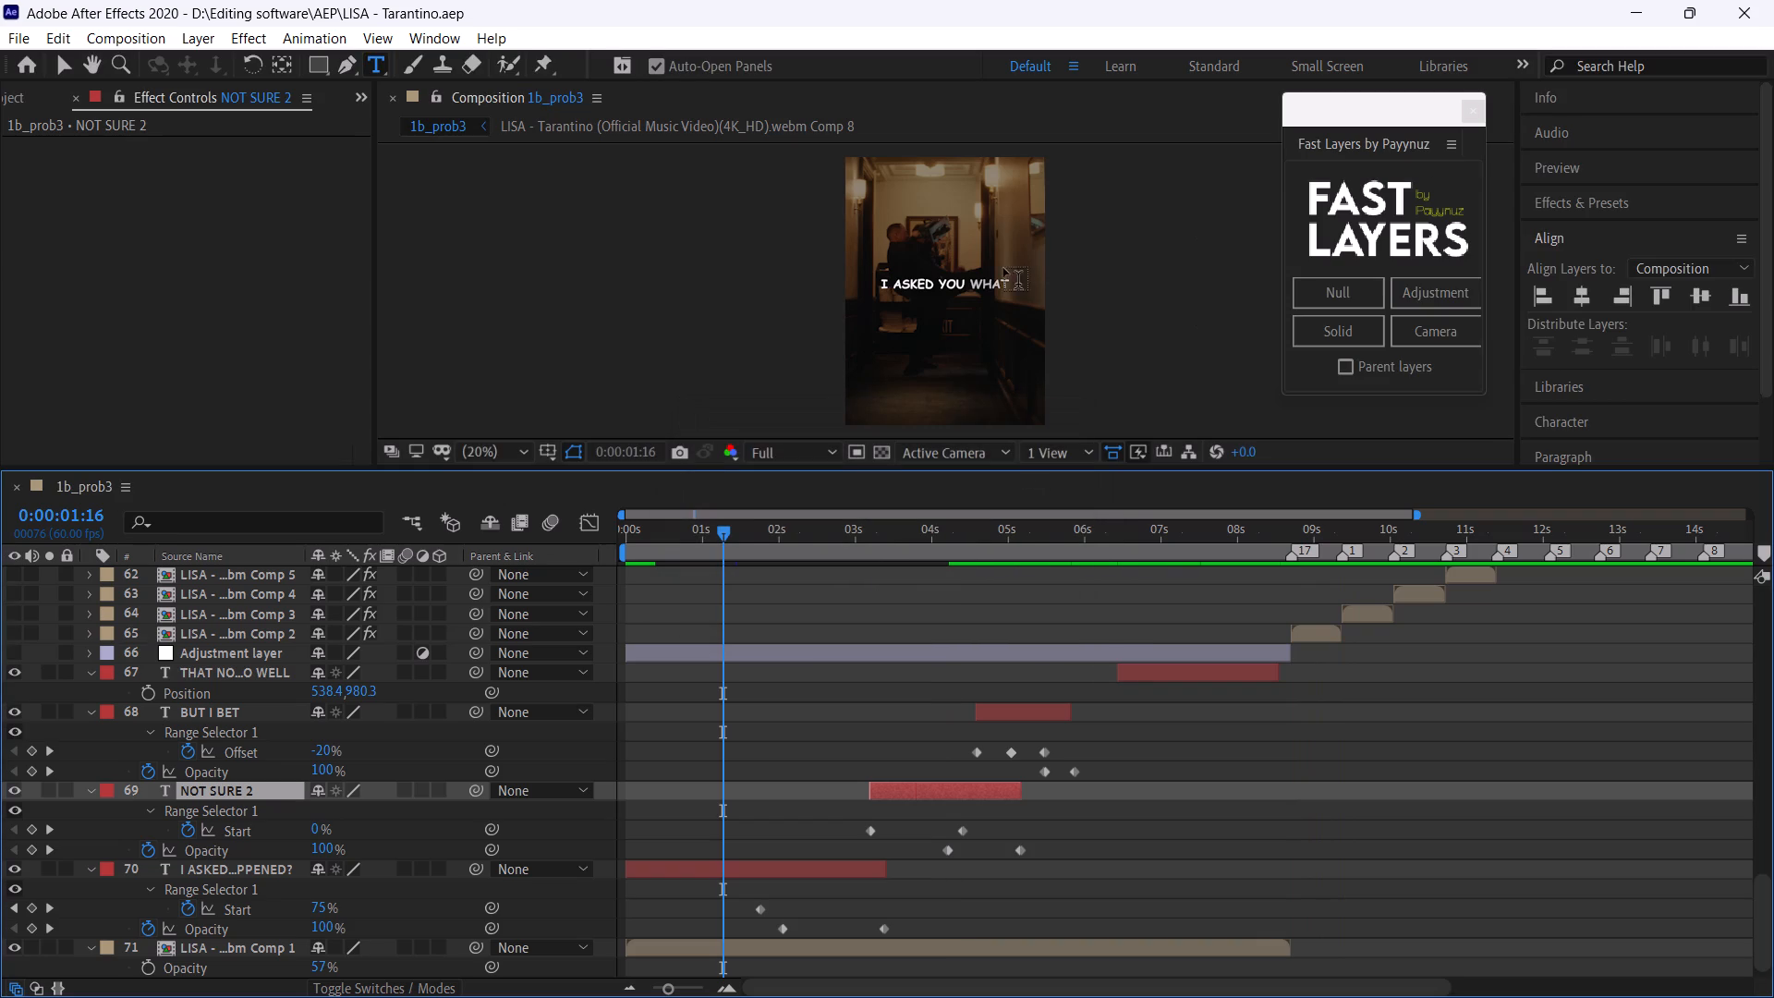
Look for an animation preset for the I ASKED YOU WHAT HAPPENED? caption in the Ryan's Luxury Pack V5 folder.
{"action": "scroll", "coordinate": [1002, 272], "scroll_direction": "up", "scroll_amount": 2}
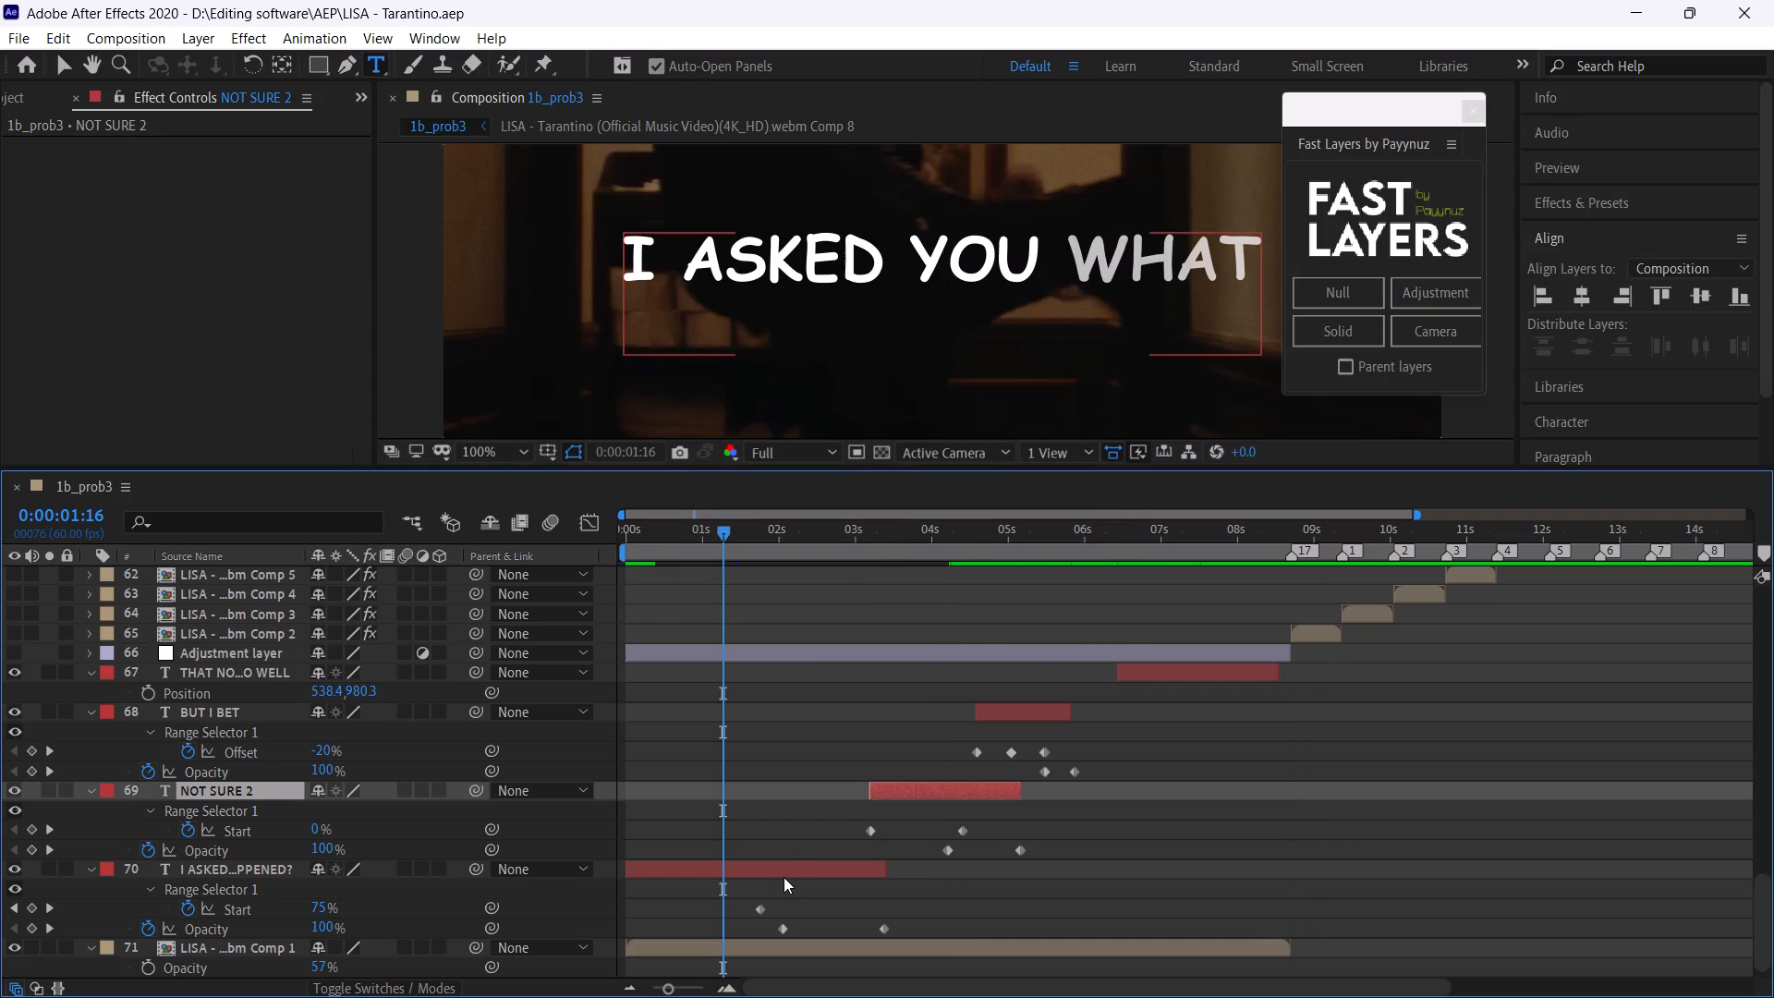
{"action": "left_click", "coordinate": [787, 872]}
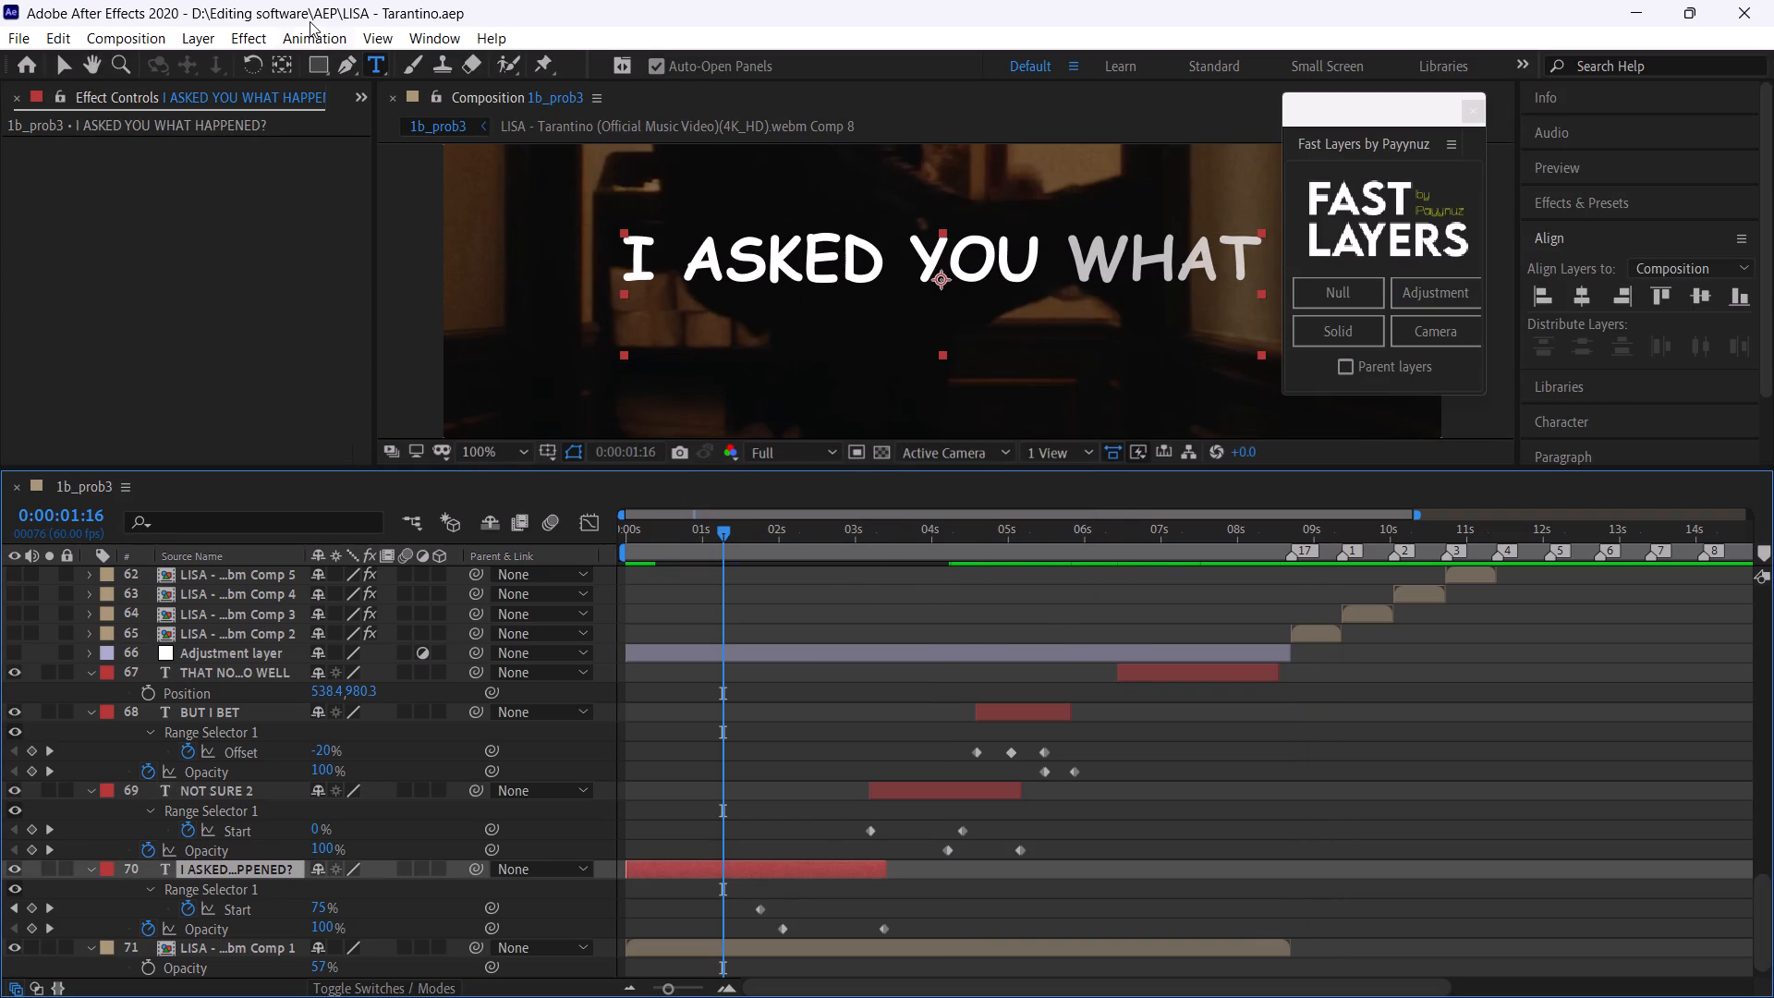
{"action": "left_click", "coordinate": [334, 43]}
{"action": "left_click", "coordinate": [357, 83]}
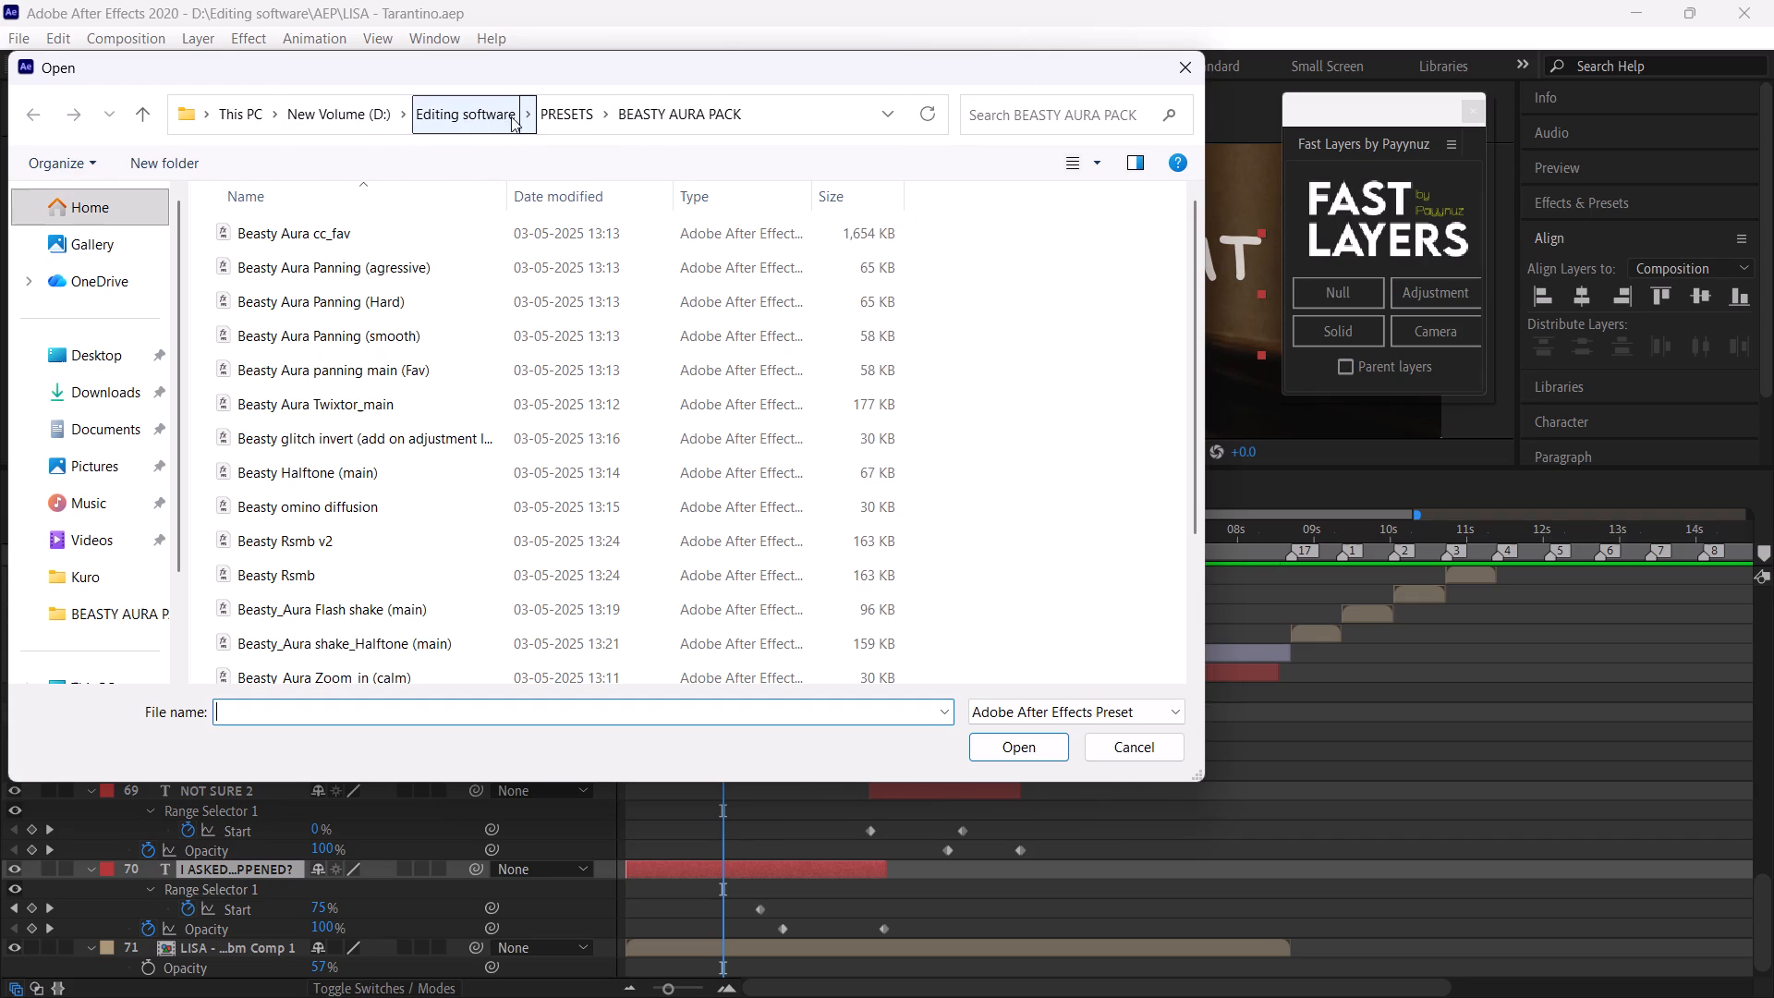
{"action": "left_click", "coordinate": [554, 113]}
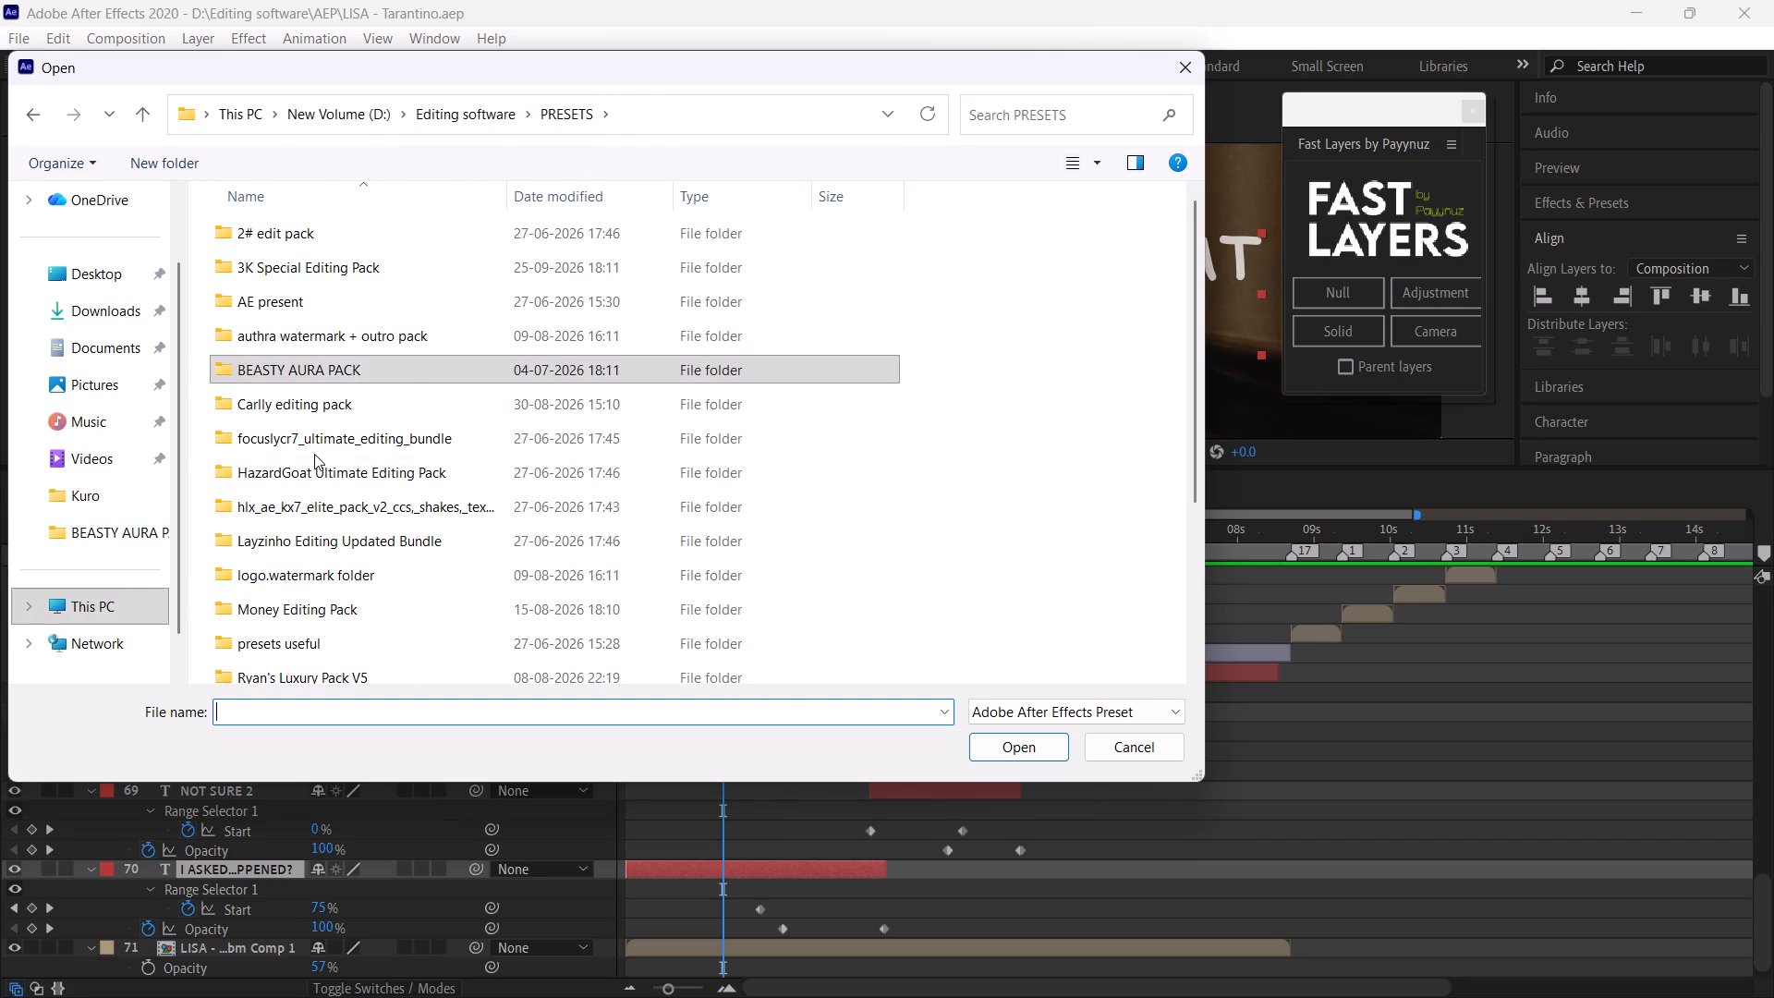
{"action": "double_click", "coordinate": [323, 676]}
{"action": "double_click", "coordinate": [387, 236]}
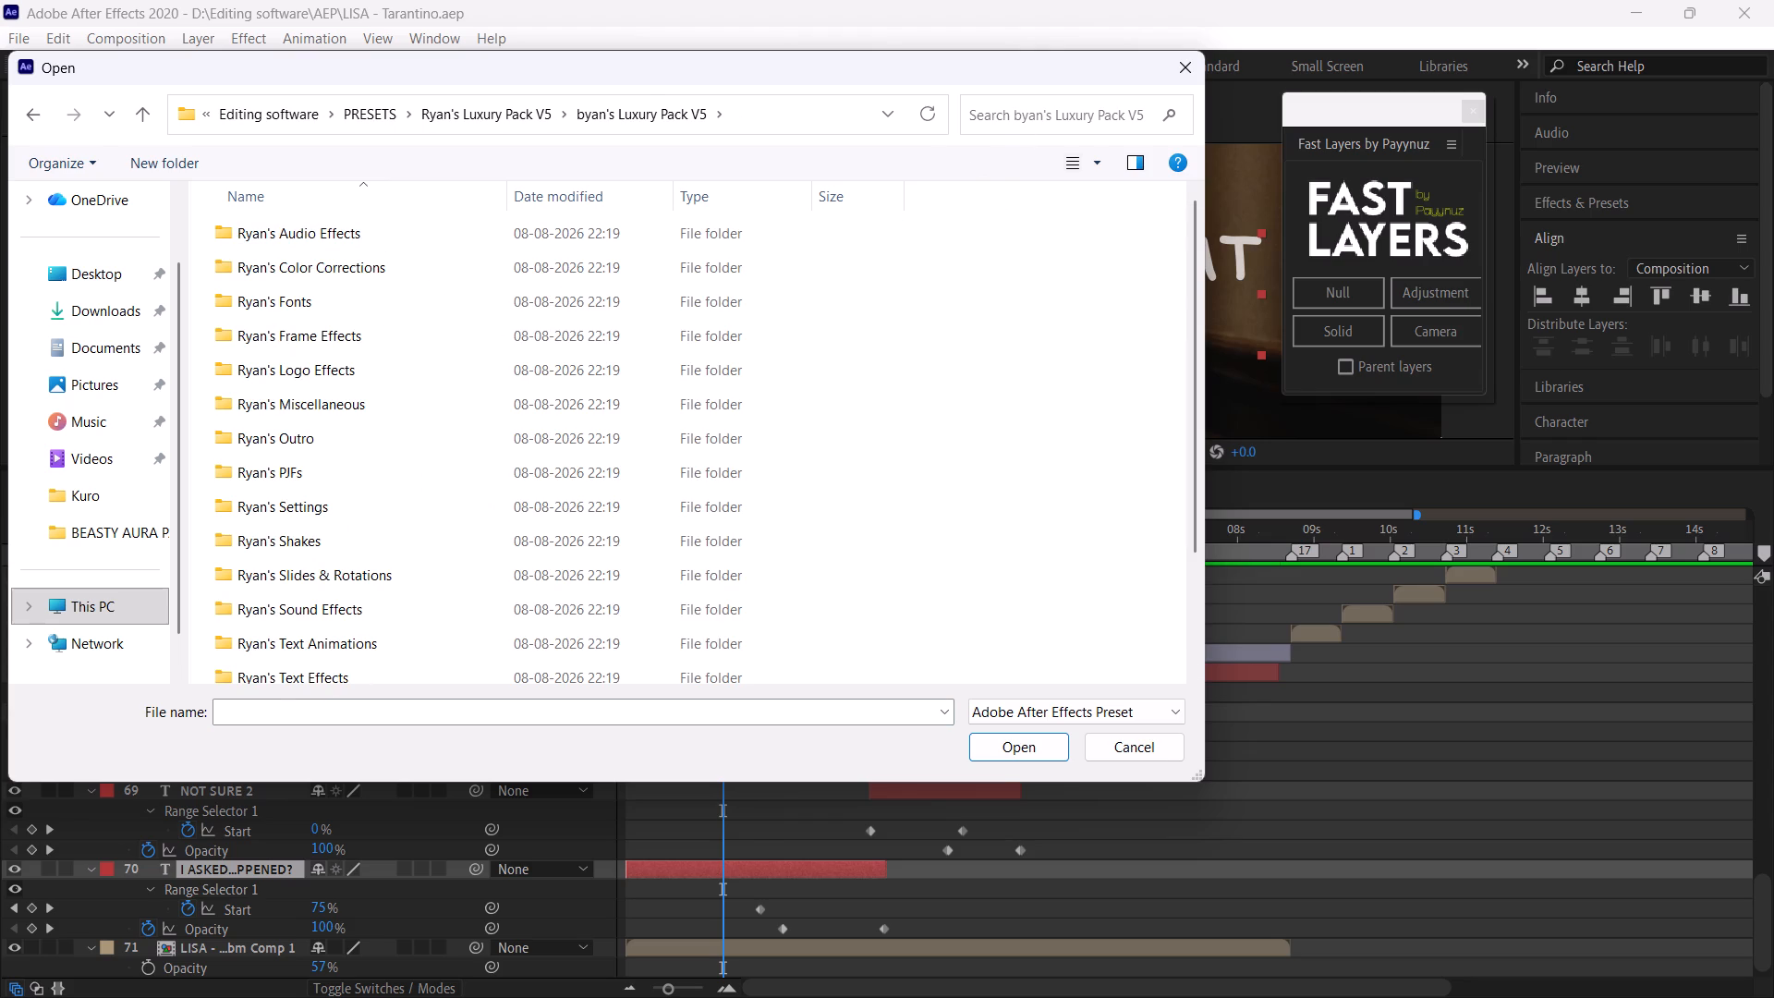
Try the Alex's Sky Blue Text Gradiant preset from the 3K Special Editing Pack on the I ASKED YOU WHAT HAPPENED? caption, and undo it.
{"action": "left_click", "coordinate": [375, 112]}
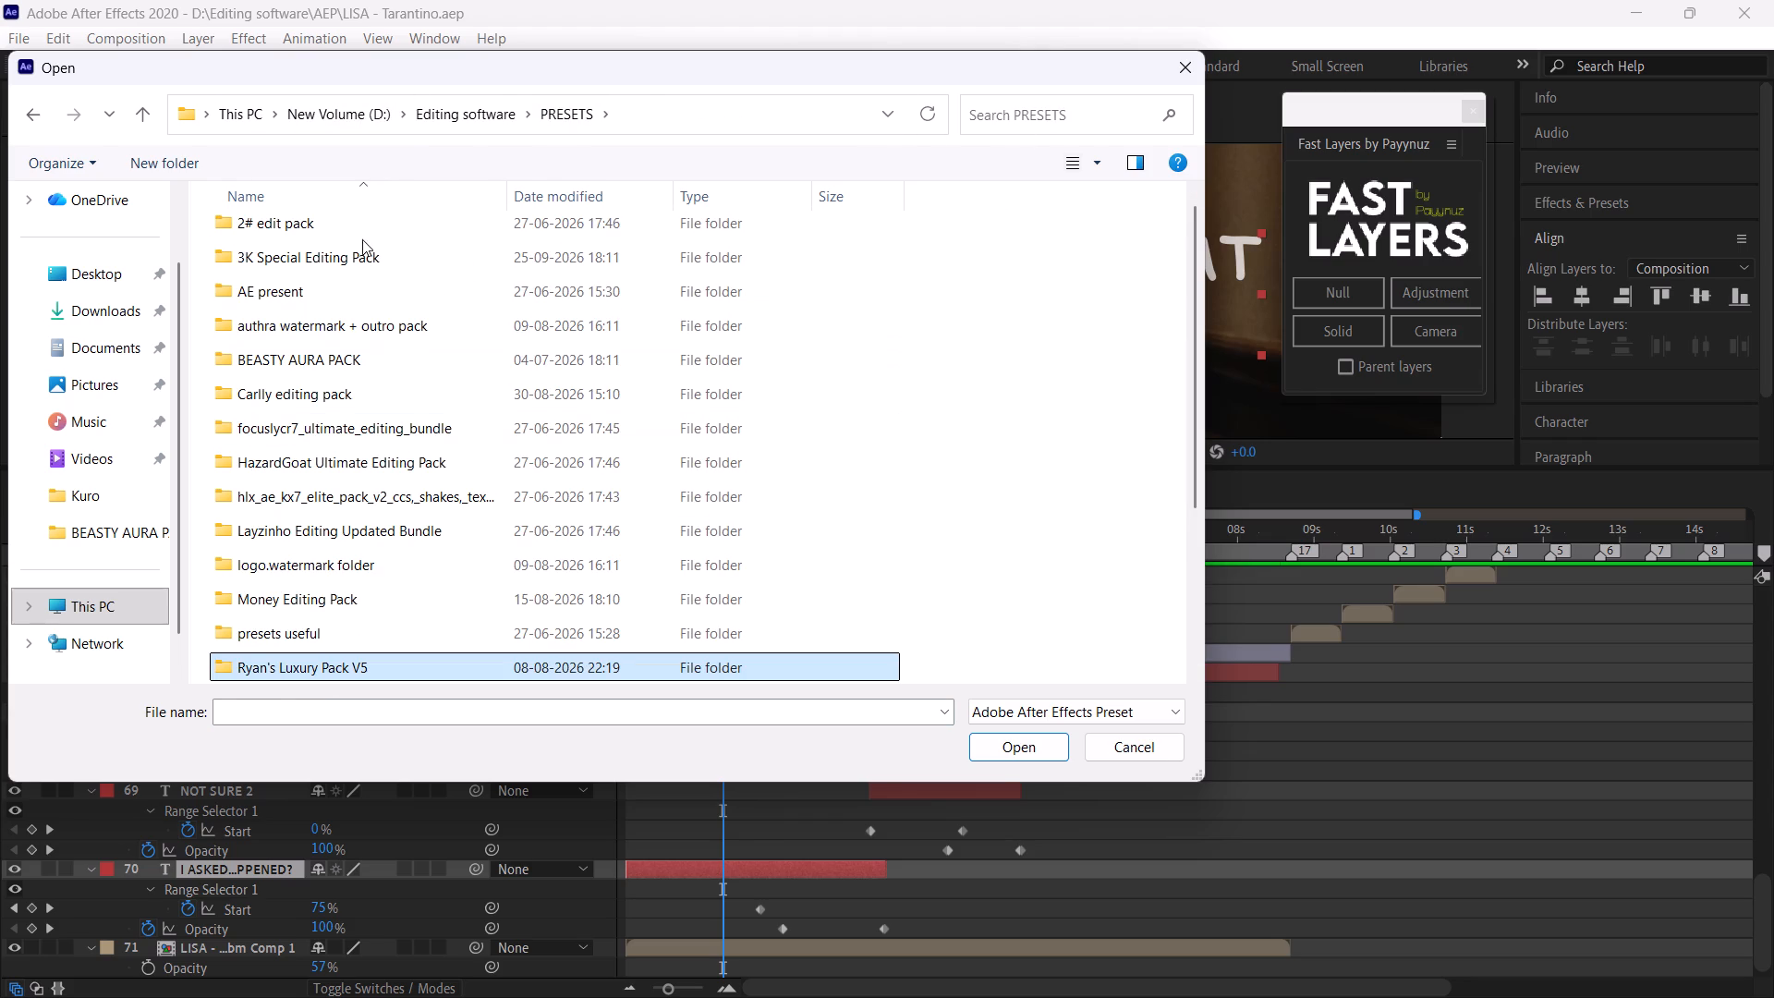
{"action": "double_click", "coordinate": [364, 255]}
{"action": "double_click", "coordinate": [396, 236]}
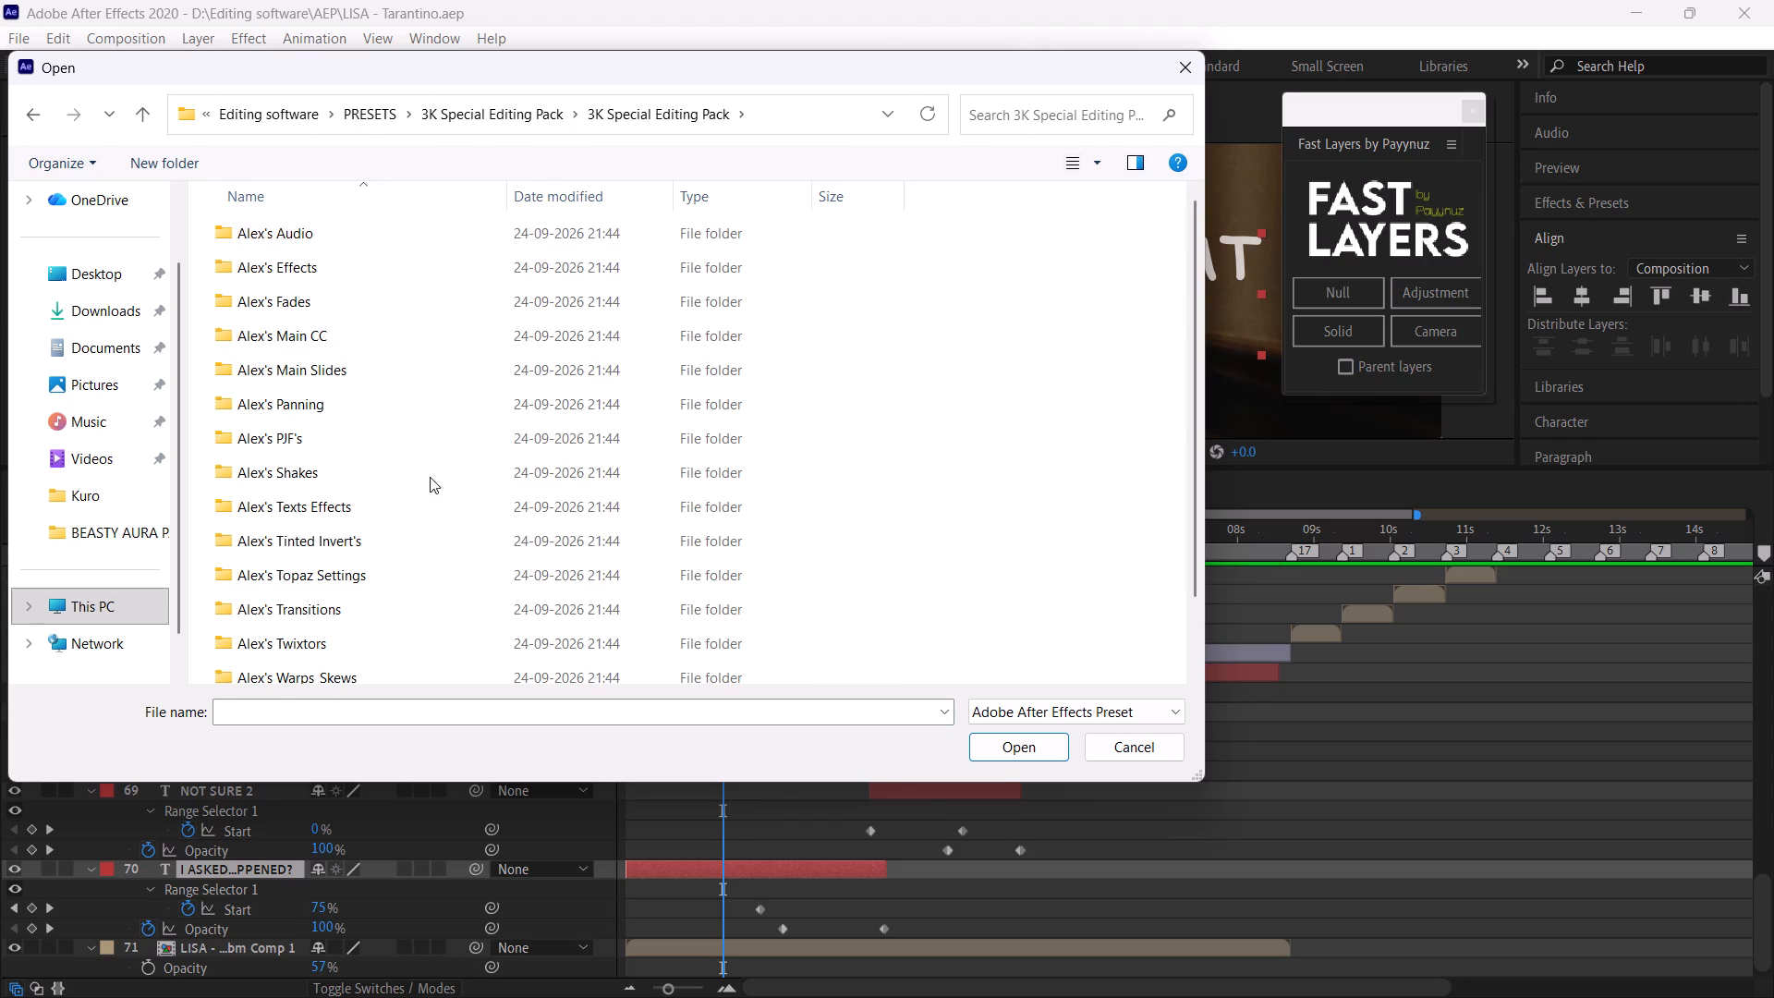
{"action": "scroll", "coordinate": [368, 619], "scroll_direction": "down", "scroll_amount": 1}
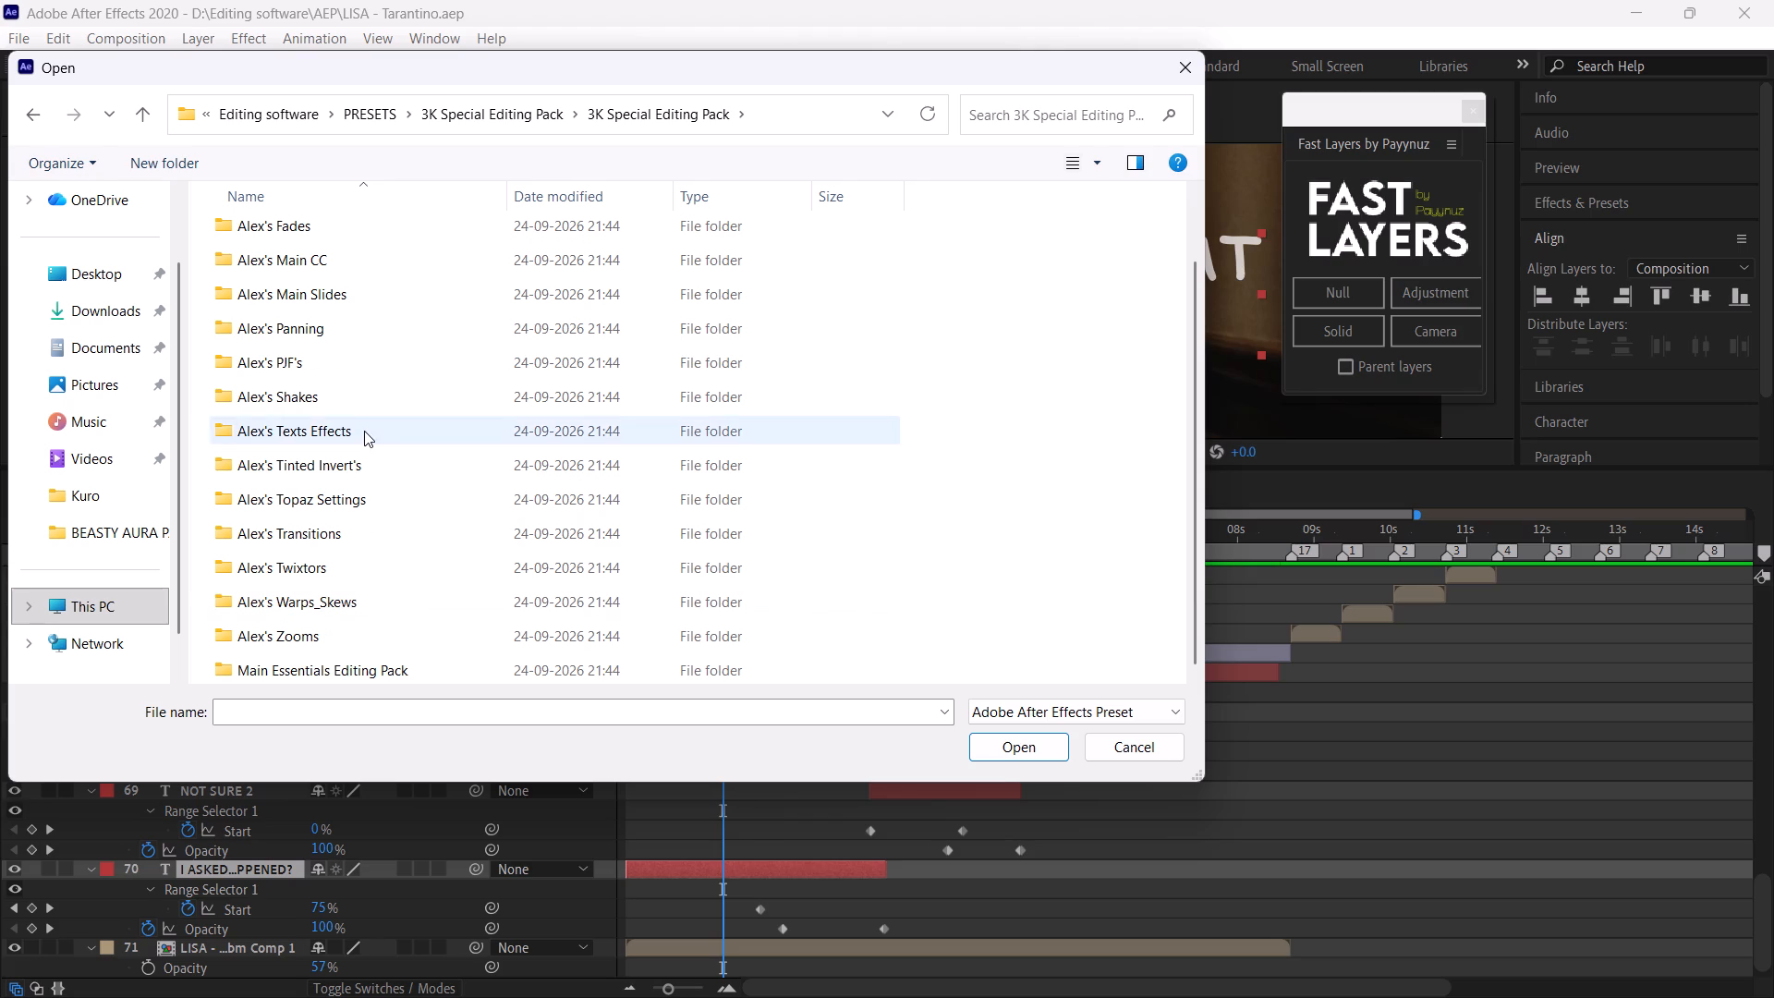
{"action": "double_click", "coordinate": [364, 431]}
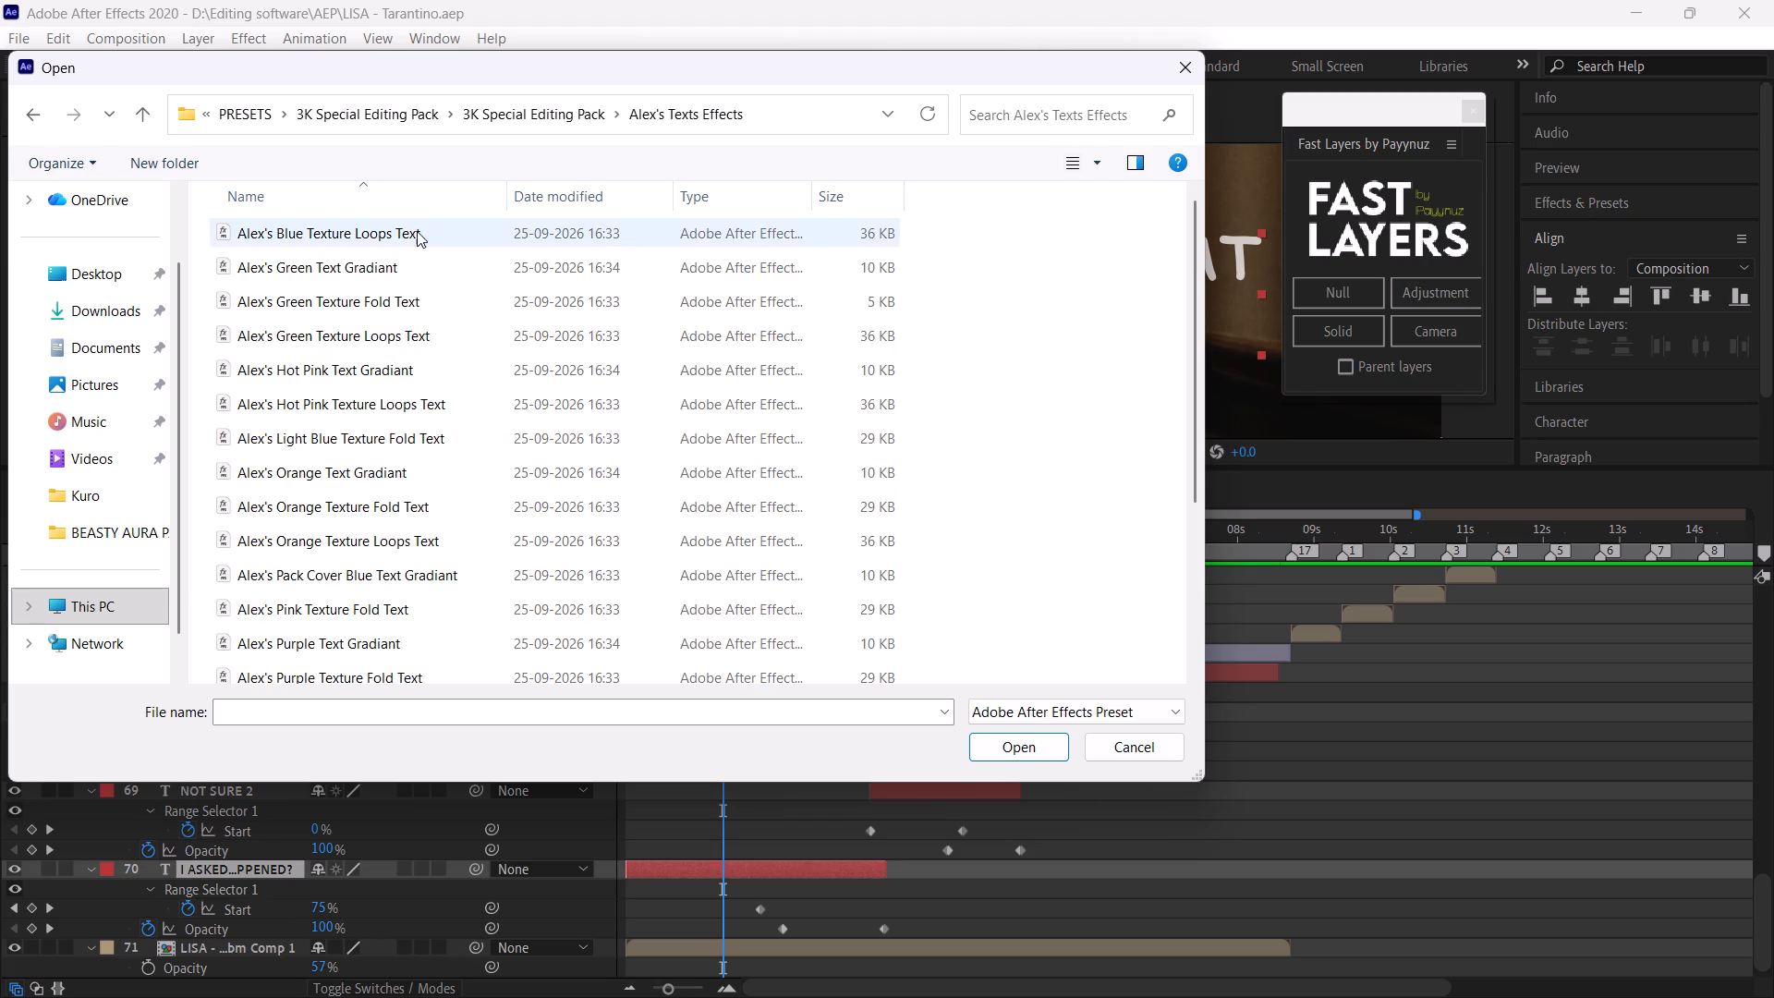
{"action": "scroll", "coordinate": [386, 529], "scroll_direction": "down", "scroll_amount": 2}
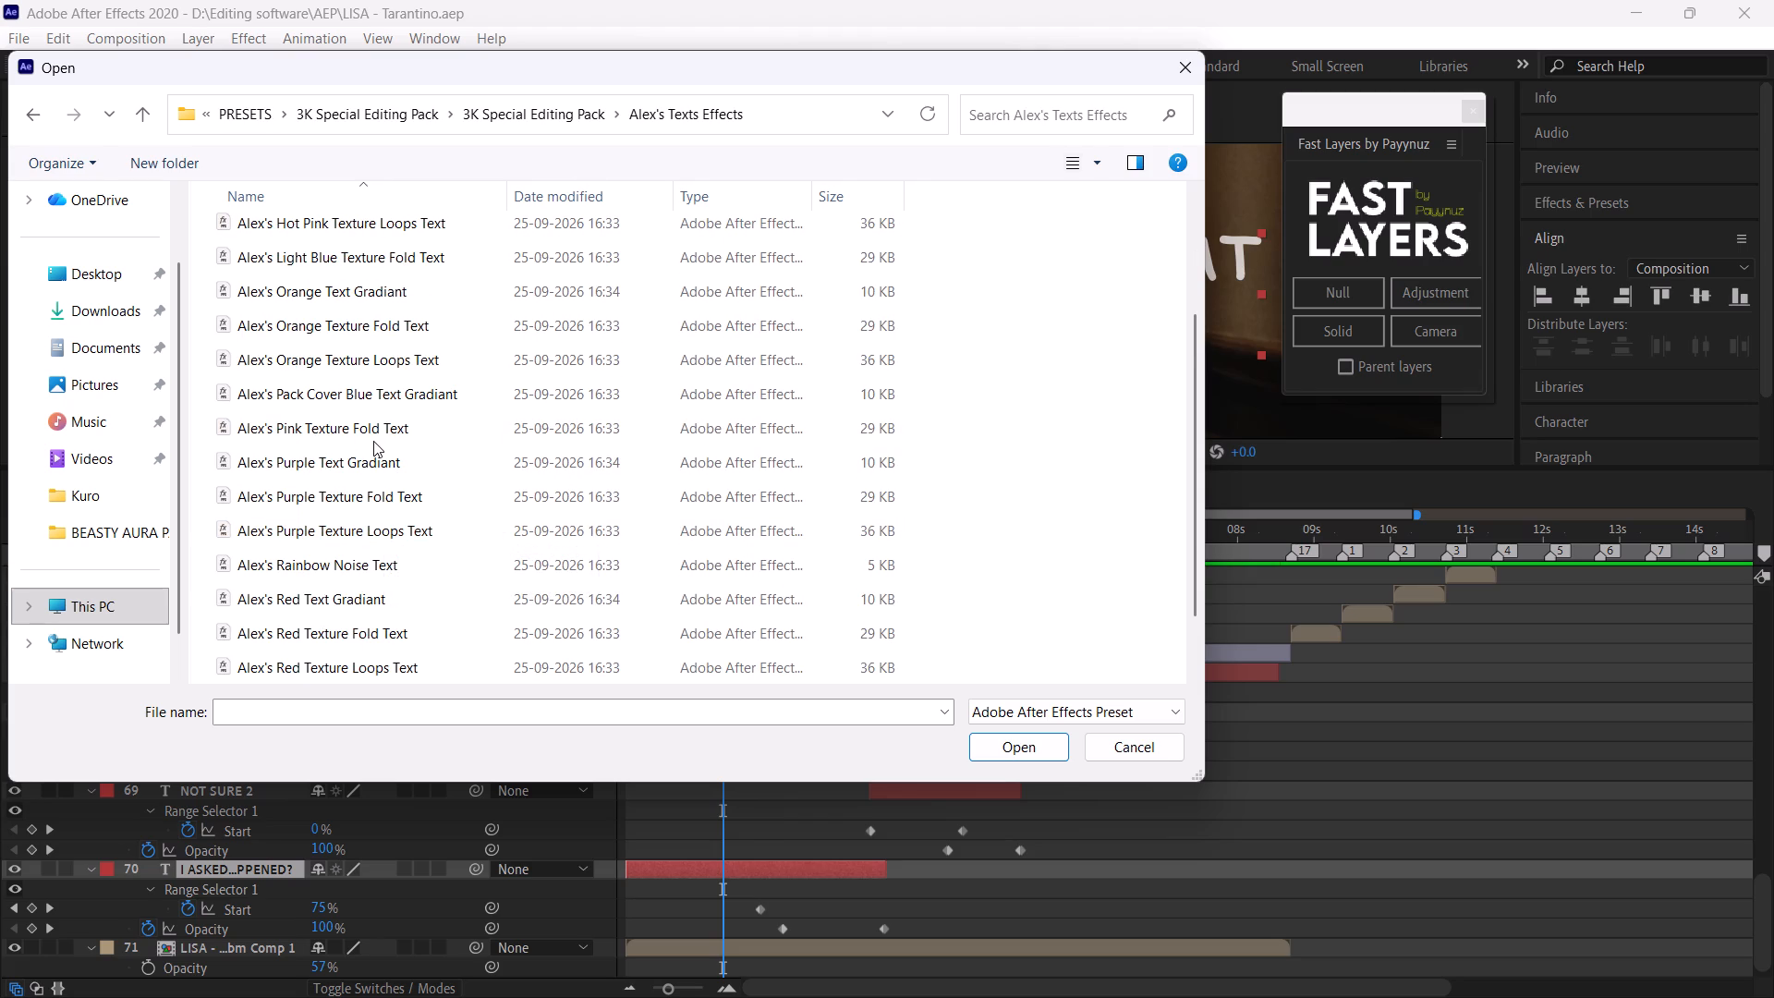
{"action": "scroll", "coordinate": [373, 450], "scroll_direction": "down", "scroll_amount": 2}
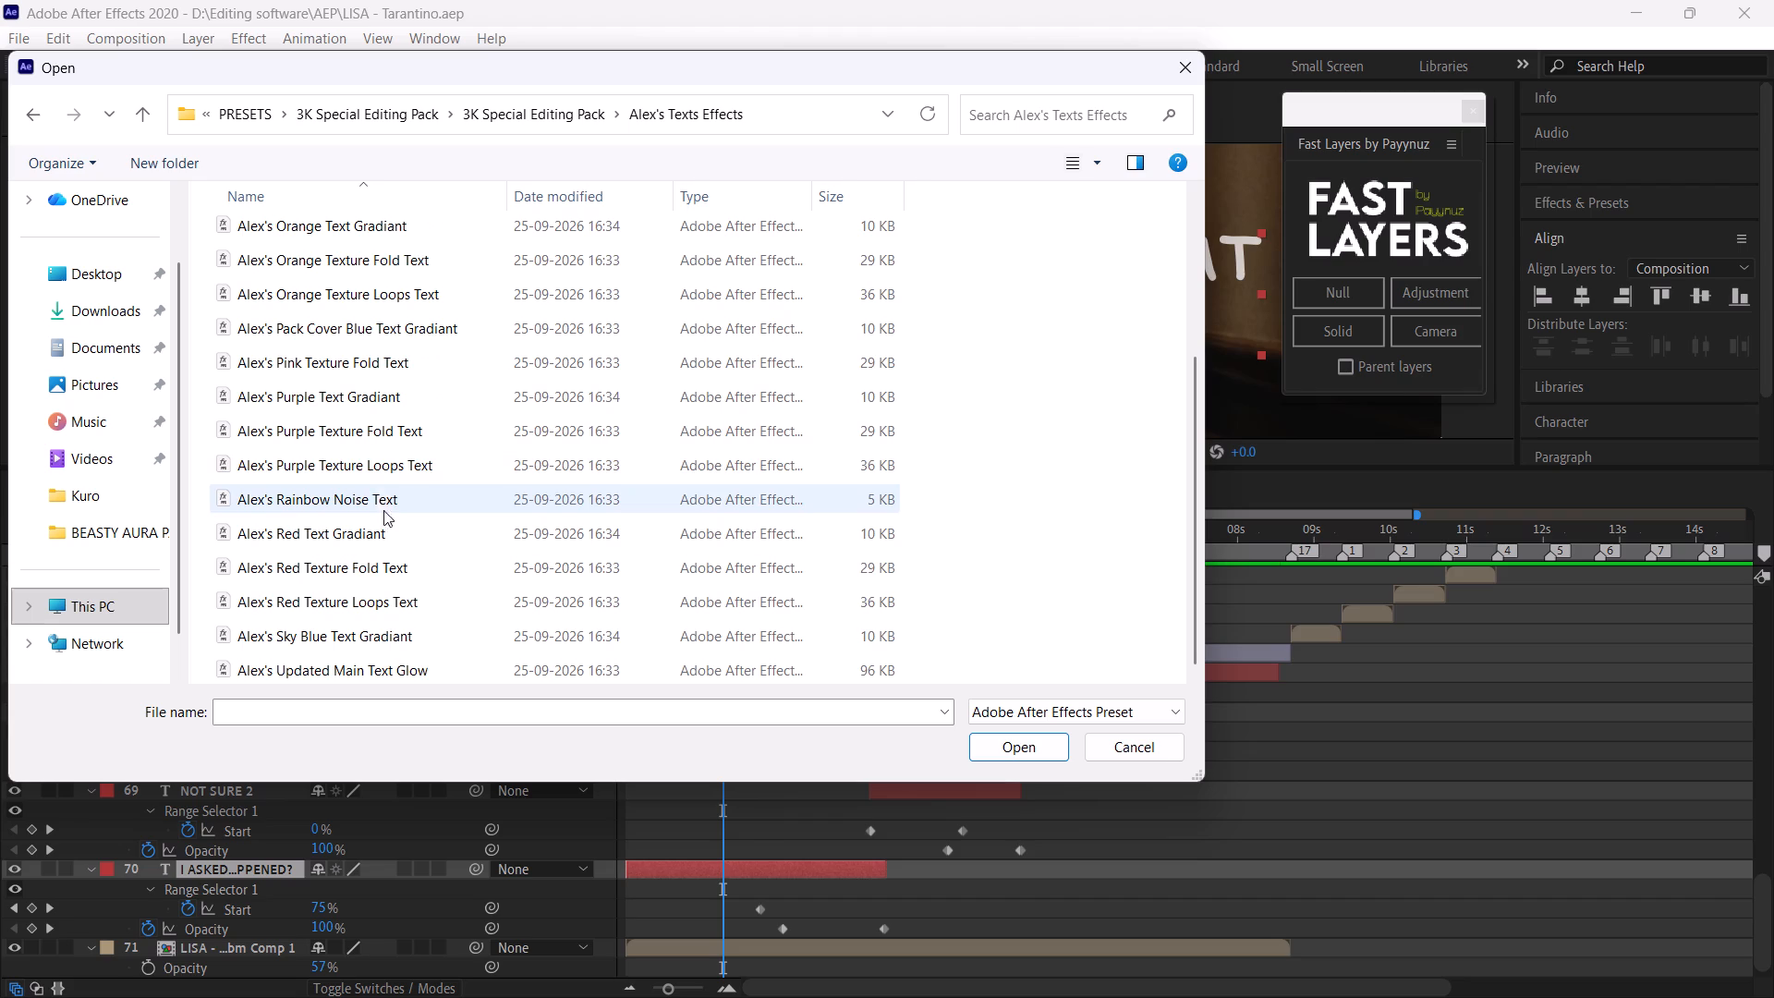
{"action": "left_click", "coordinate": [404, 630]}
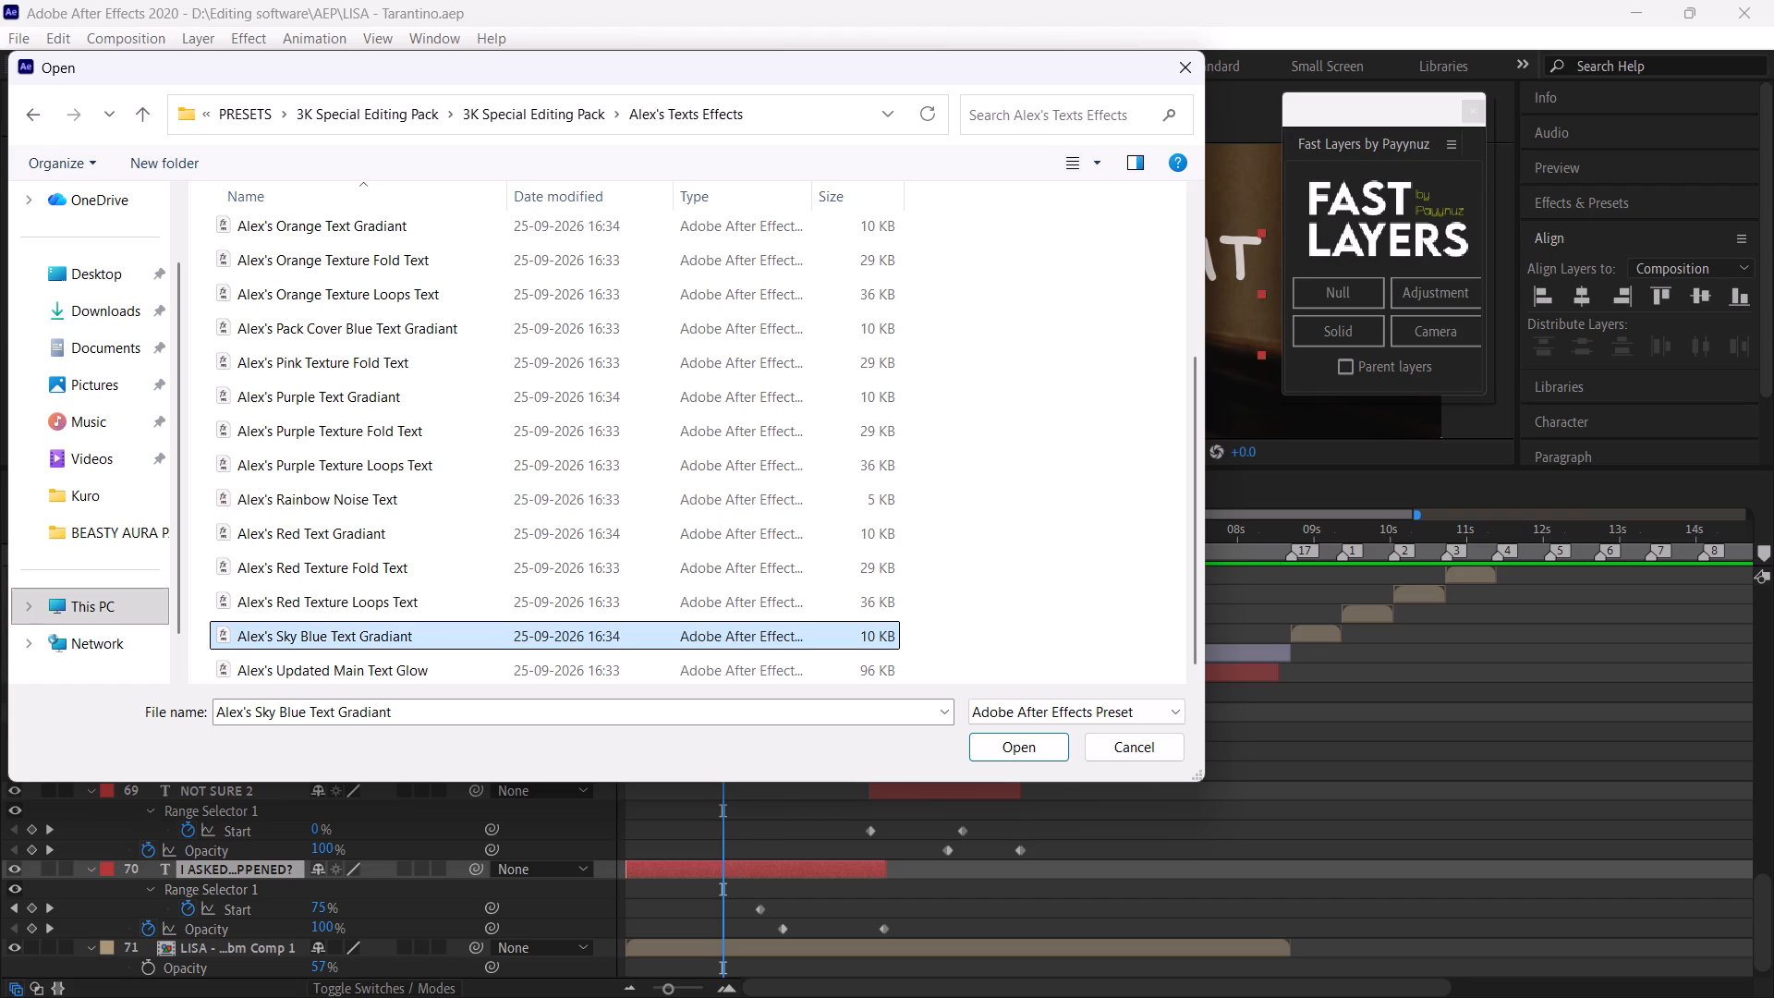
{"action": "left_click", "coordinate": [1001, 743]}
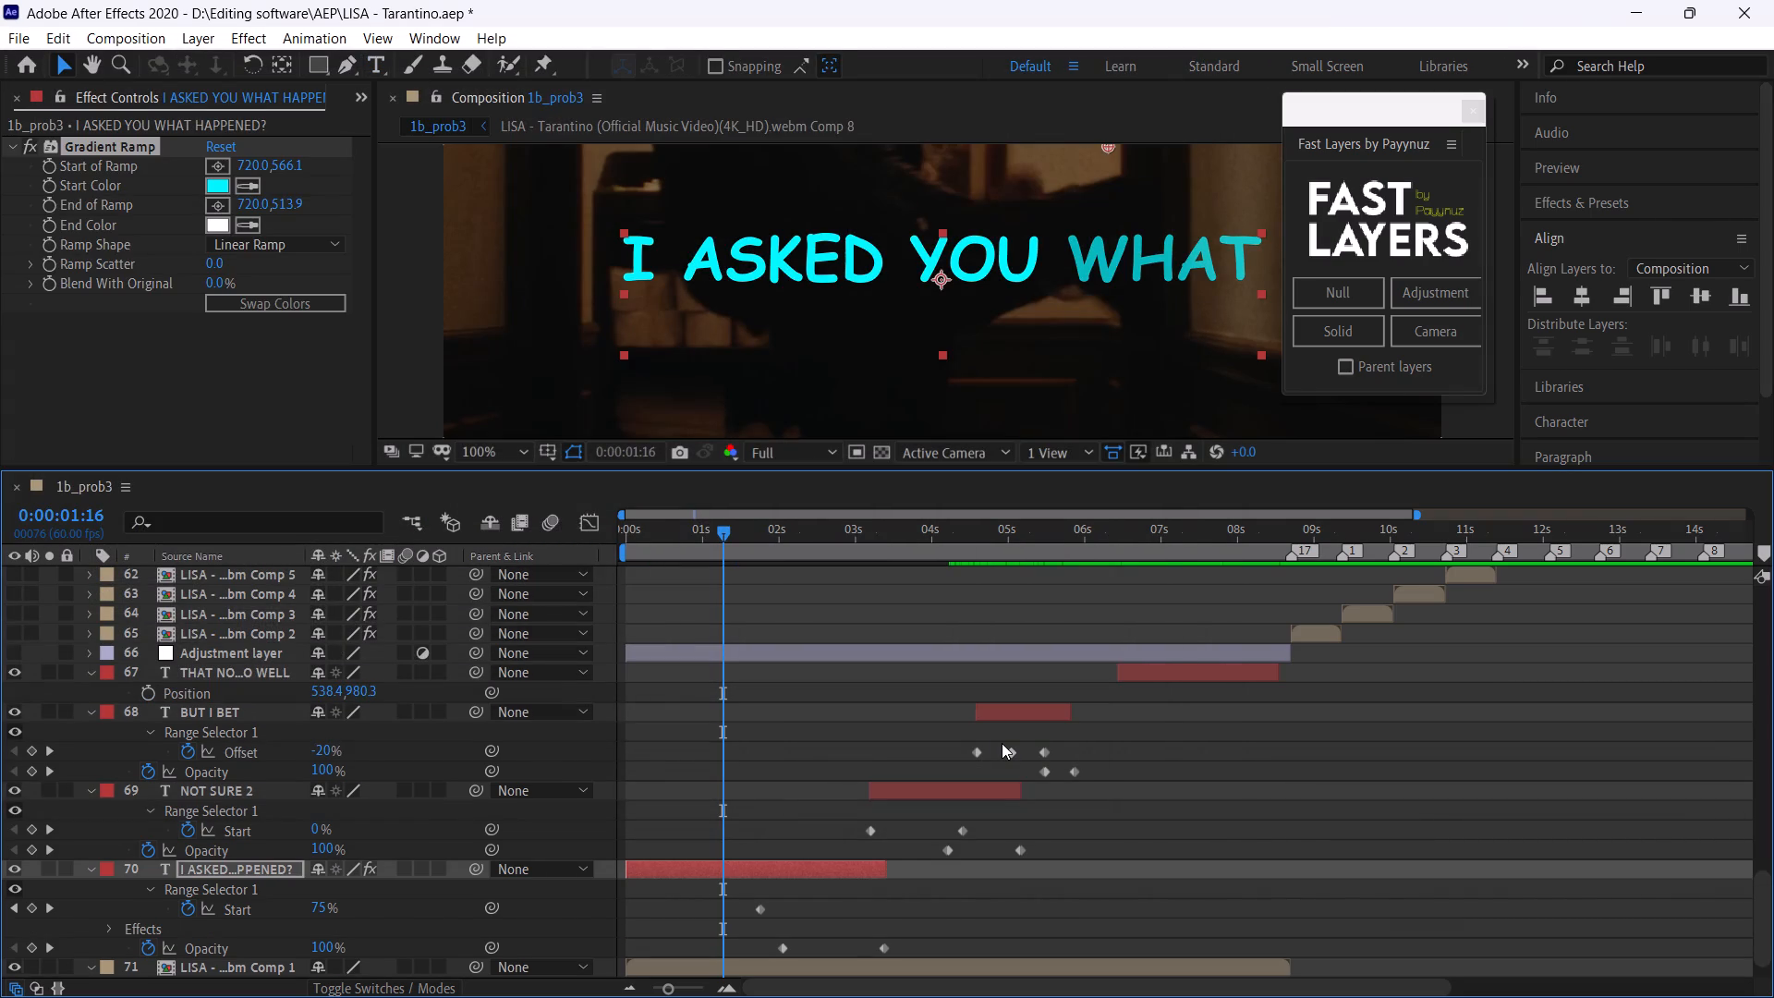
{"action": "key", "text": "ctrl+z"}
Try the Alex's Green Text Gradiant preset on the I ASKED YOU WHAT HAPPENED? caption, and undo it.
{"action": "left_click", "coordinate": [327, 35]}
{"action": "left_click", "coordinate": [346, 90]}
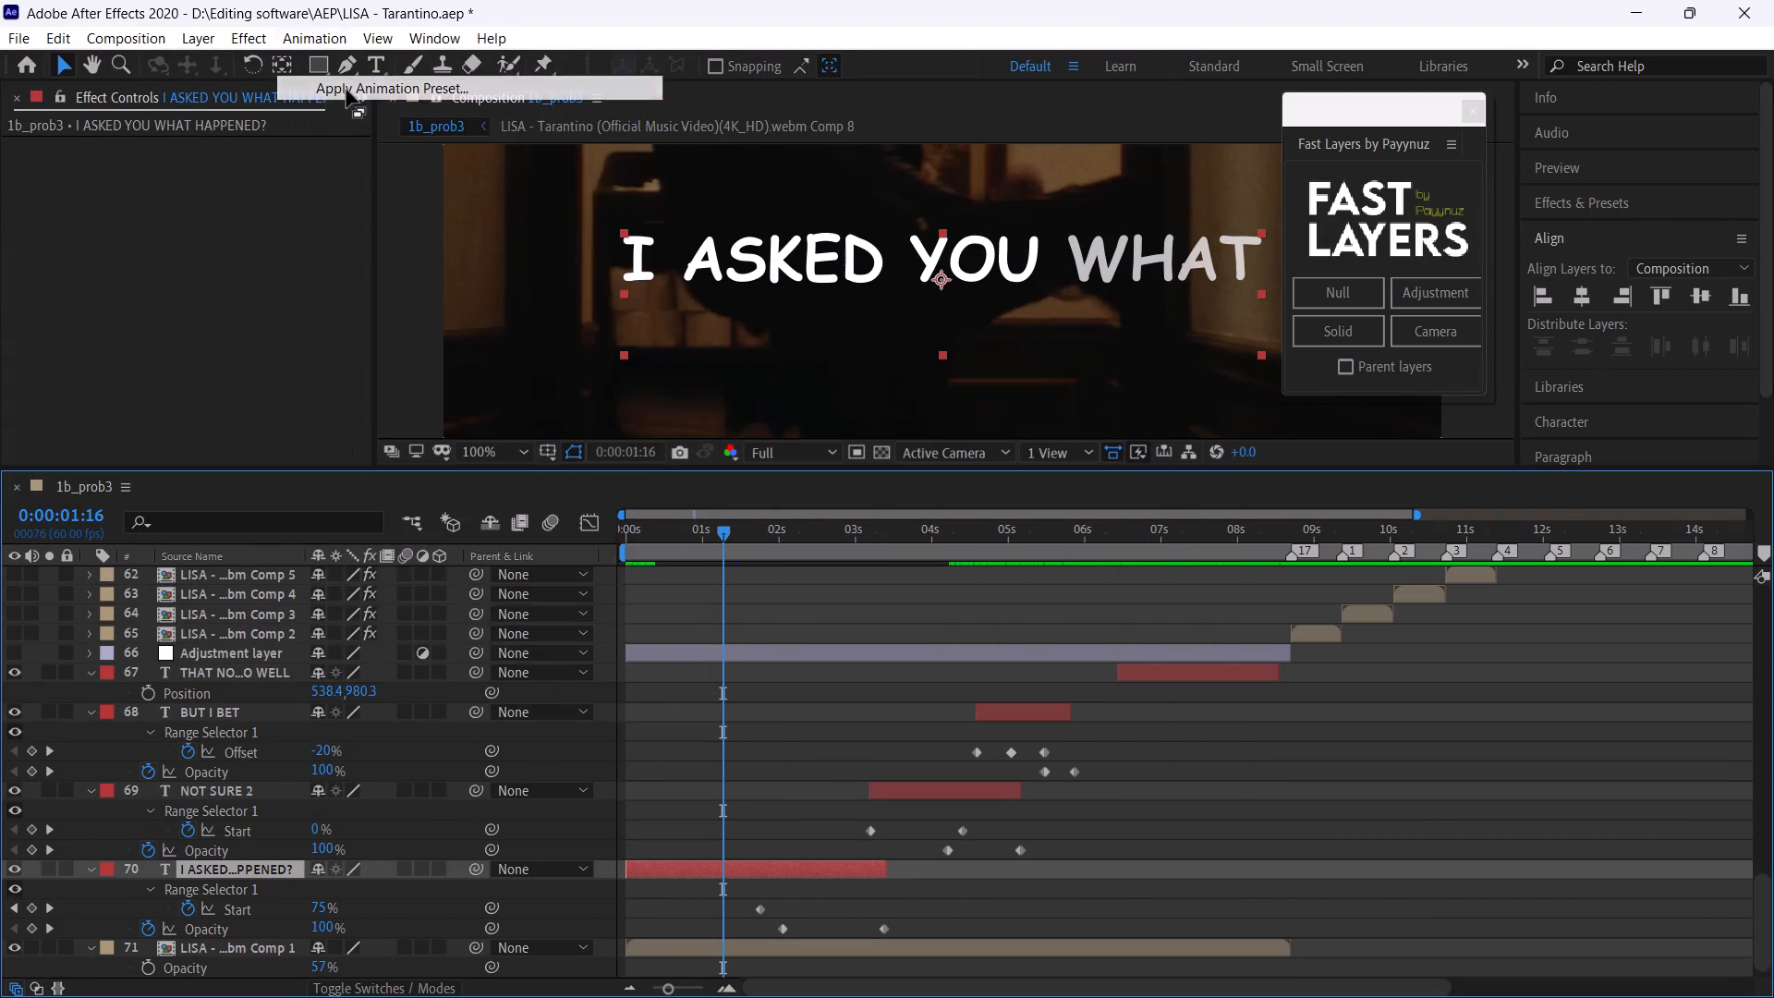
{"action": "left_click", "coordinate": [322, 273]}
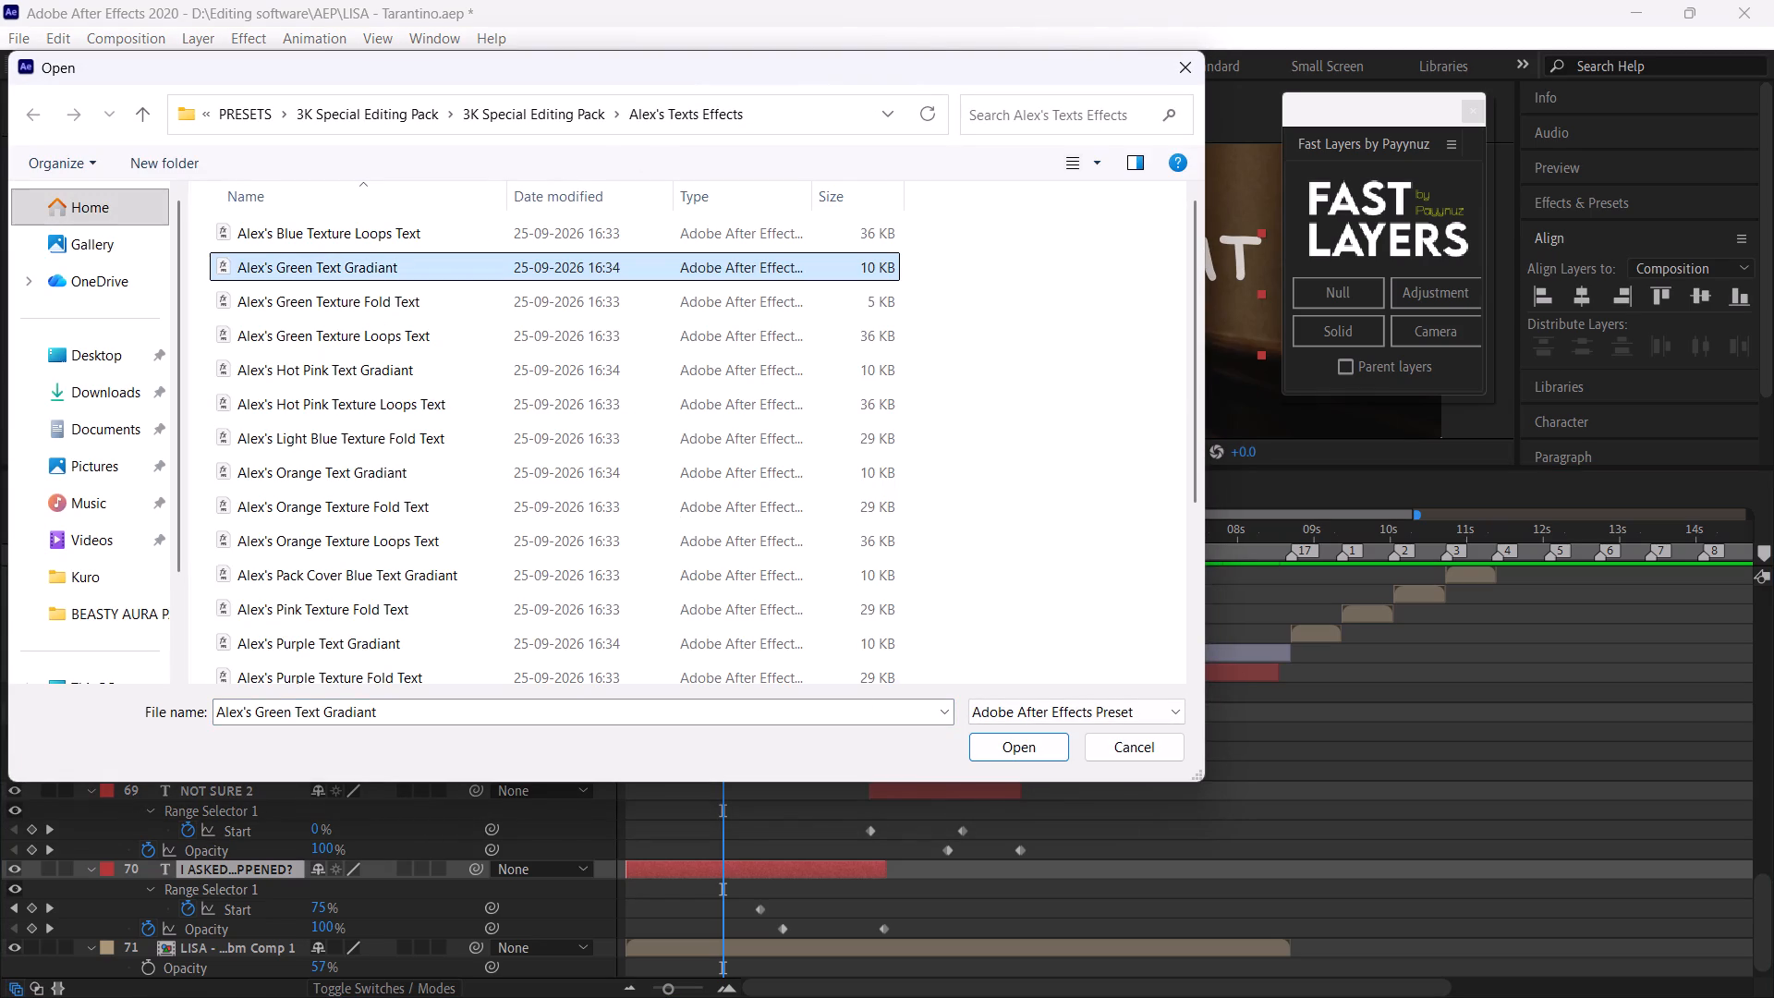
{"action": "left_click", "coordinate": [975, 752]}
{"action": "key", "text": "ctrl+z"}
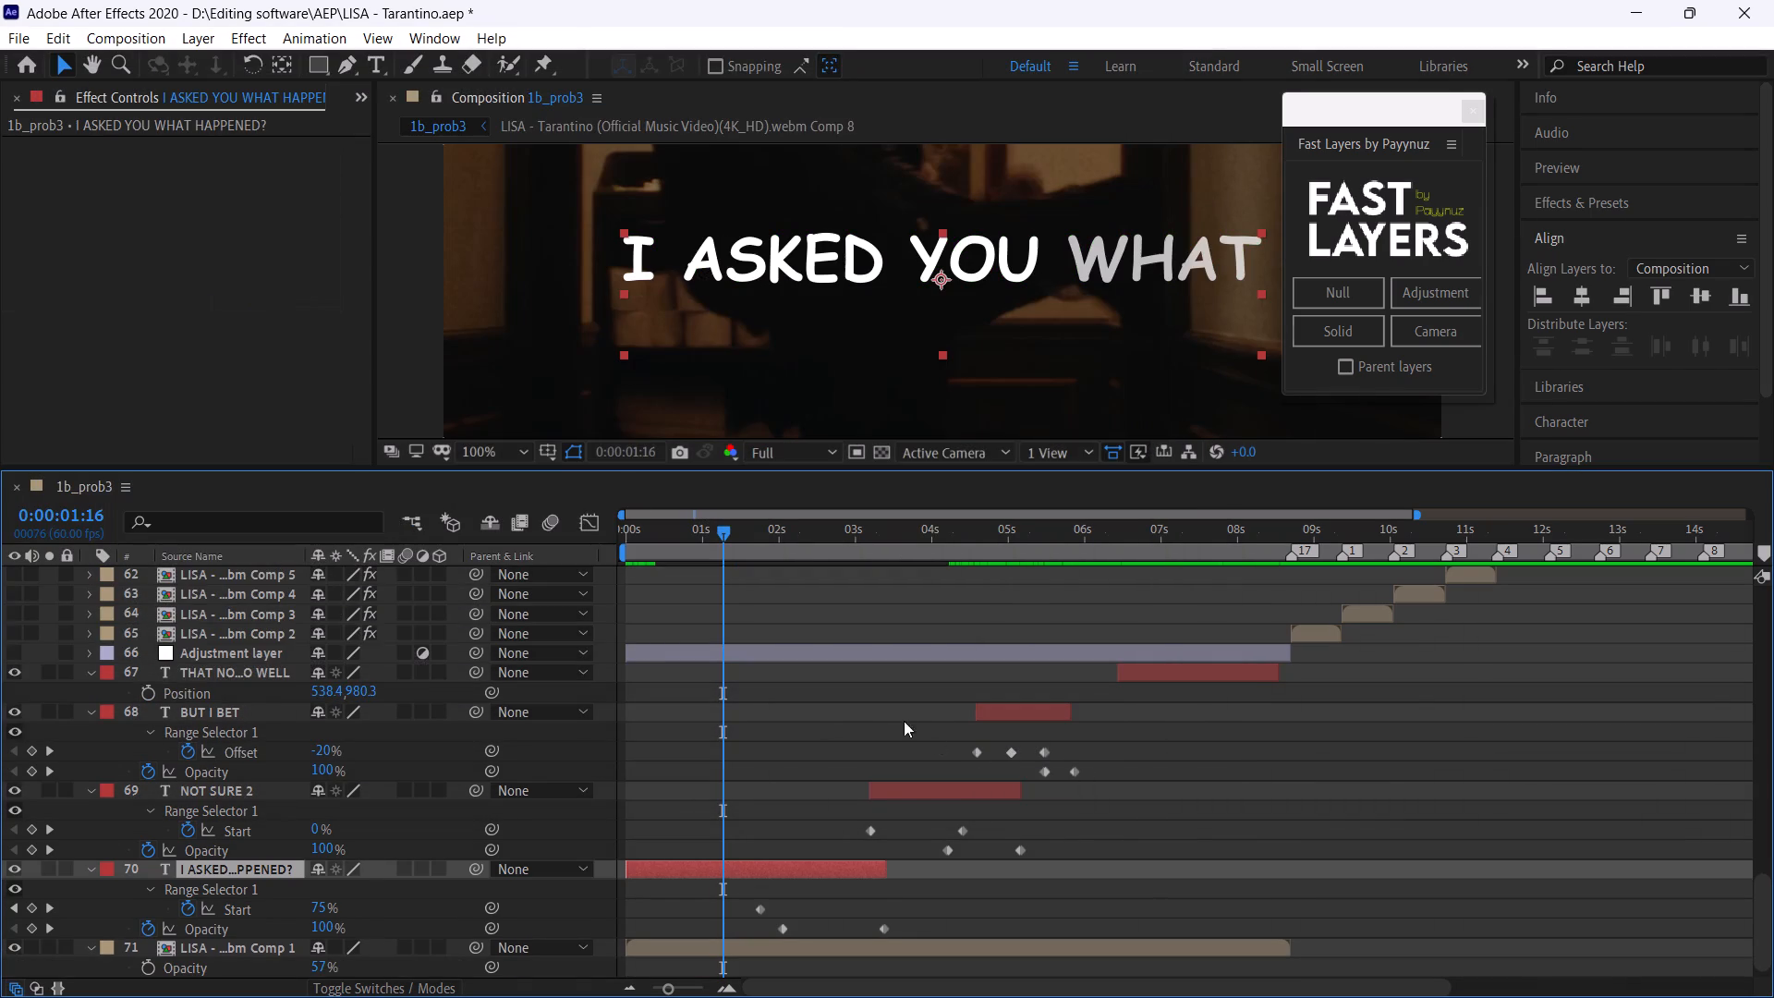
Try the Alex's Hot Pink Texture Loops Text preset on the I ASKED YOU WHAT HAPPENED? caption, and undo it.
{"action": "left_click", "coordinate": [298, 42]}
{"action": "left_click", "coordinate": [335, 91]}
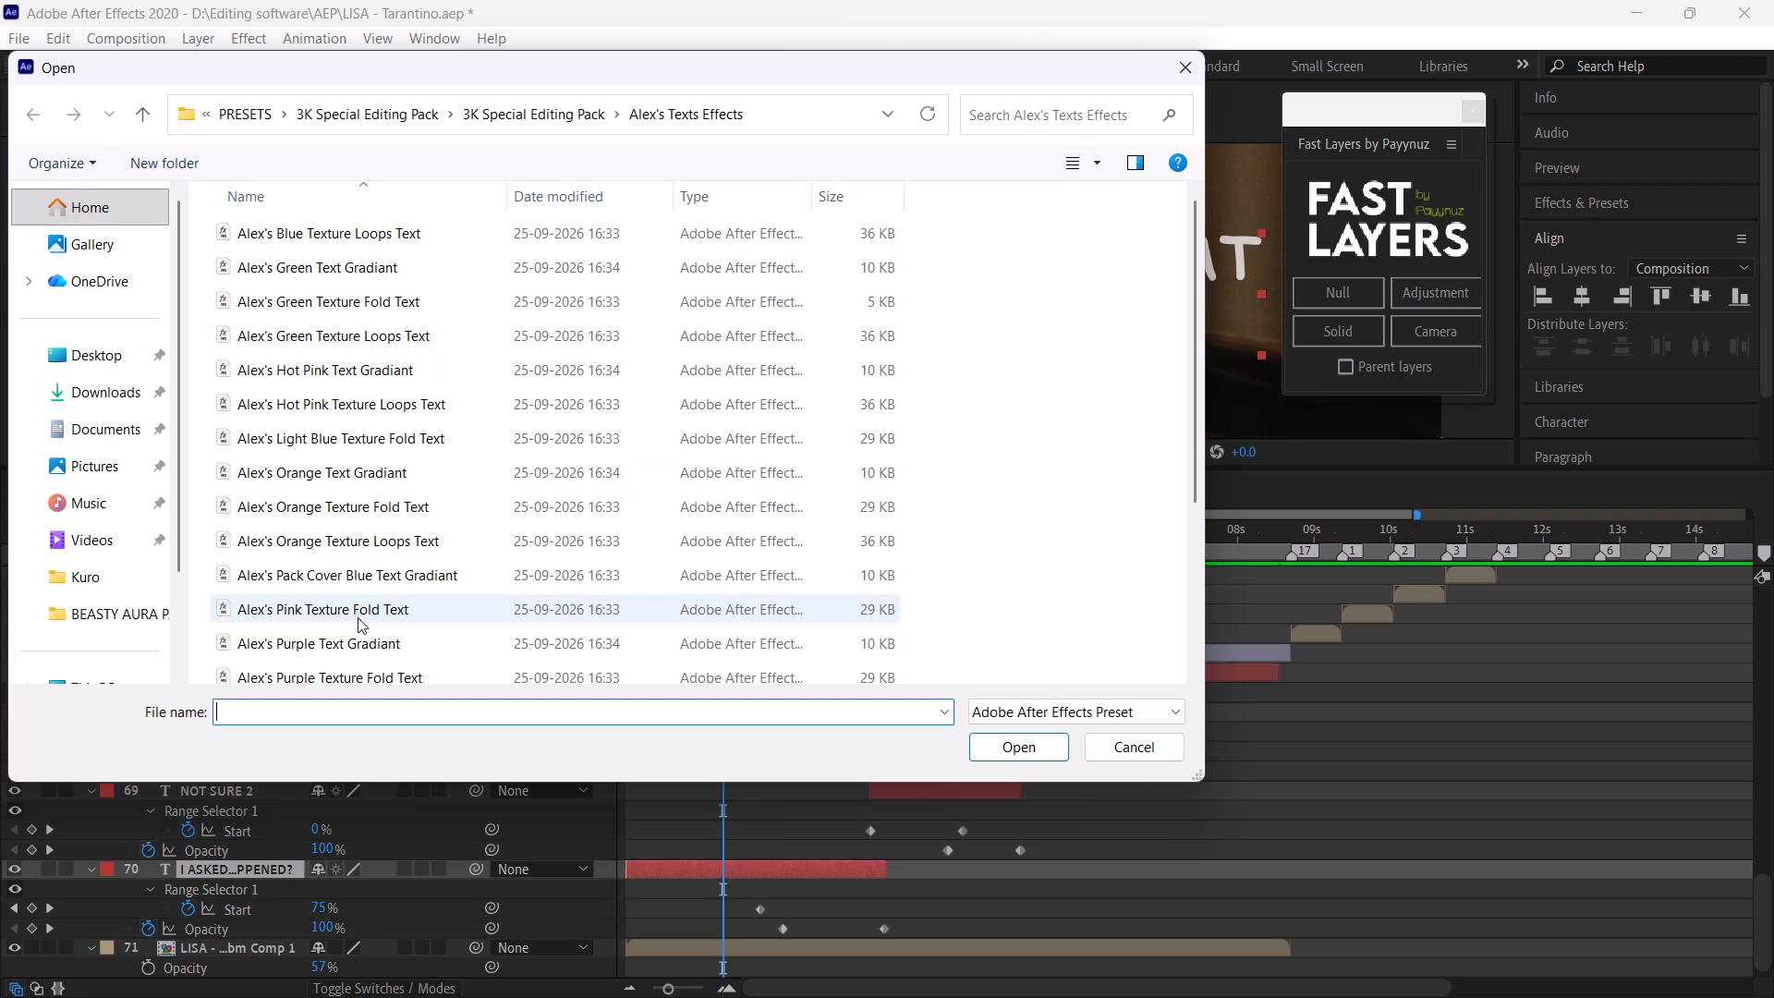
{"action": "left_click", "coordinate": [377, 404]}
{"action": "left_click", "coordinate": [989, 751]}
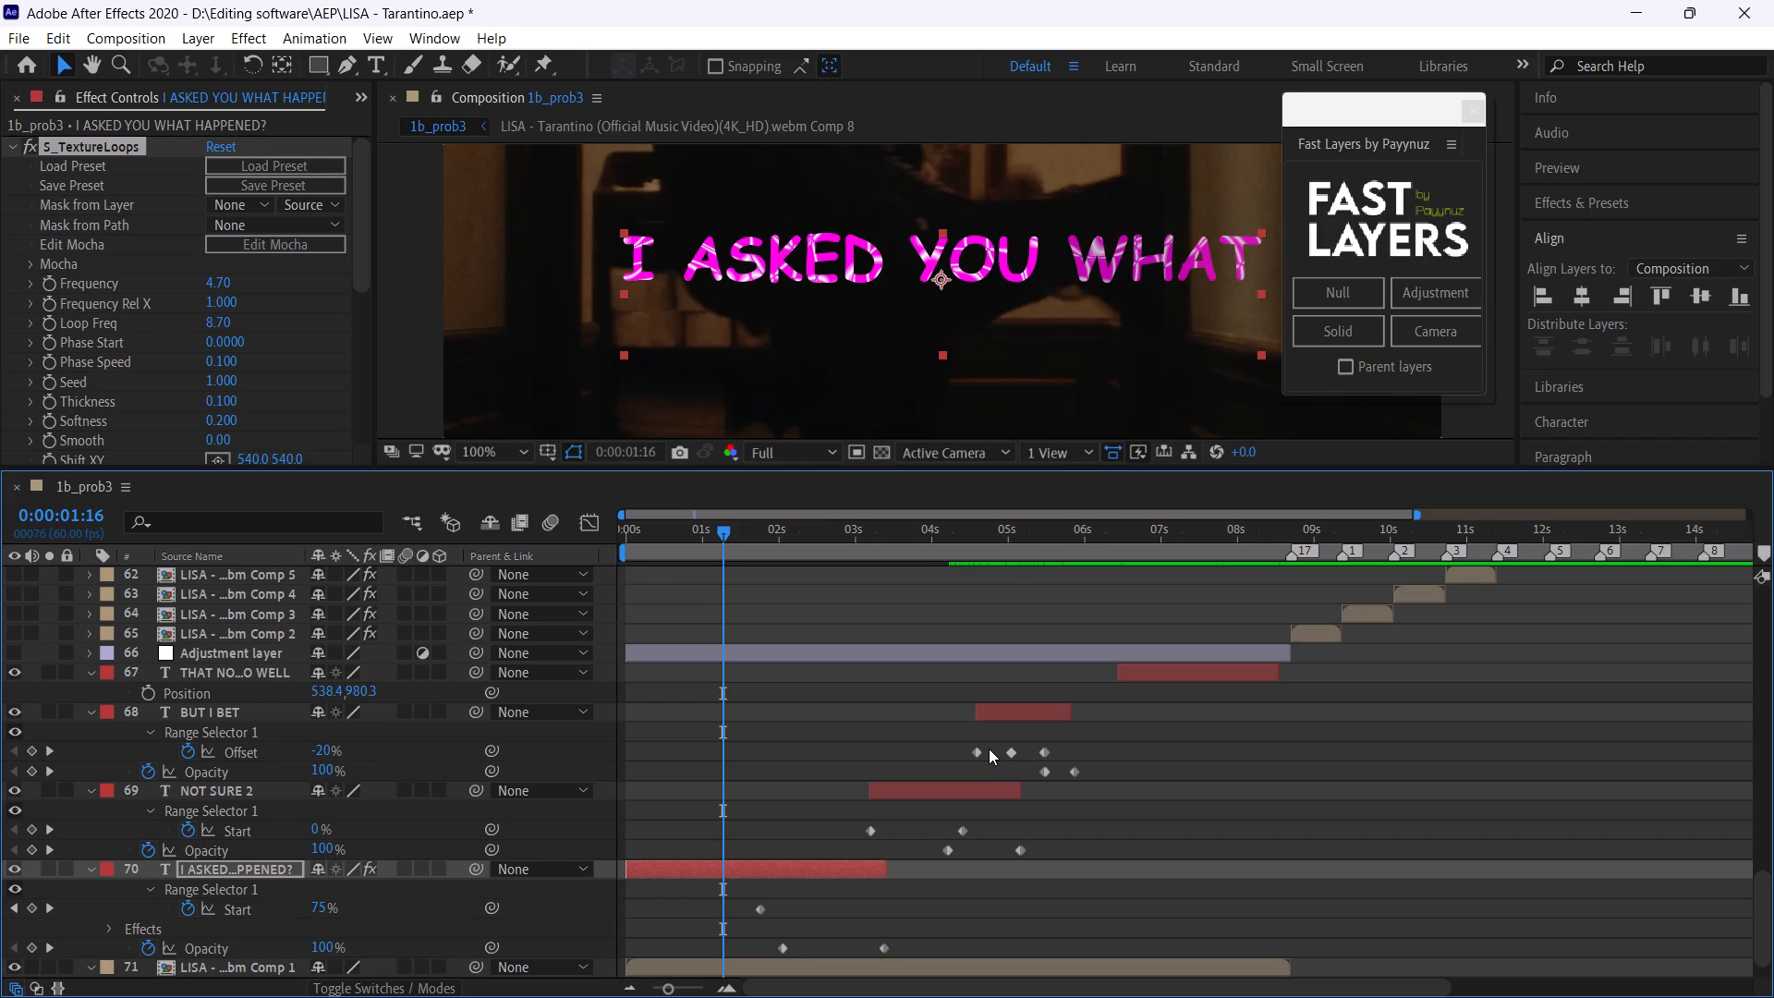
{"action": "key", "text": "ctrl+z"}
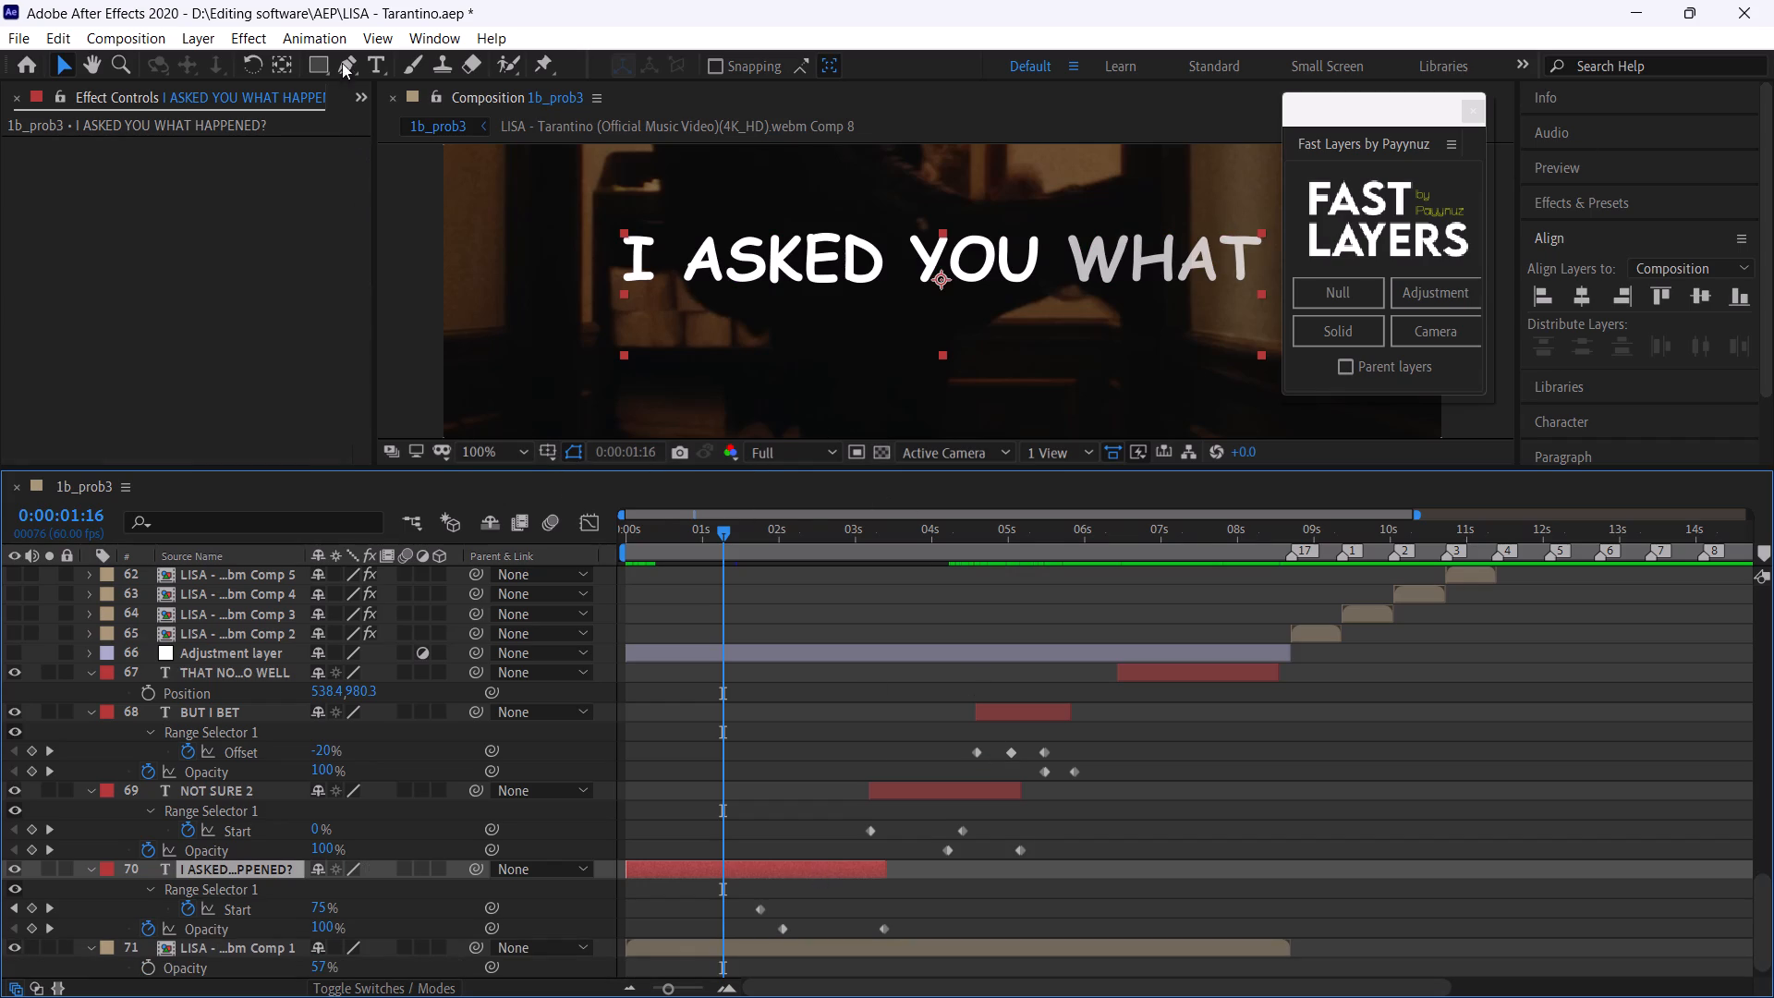
Search the PRESETS folder for nau and look through the presets in the Nauzi folder.
{"action": "left_click", "coordinate": [328, 37]}
{"action": "left_click", "coordinate": [350, 102]}
{"action": "left_click", "coordinate": [356, 90]}
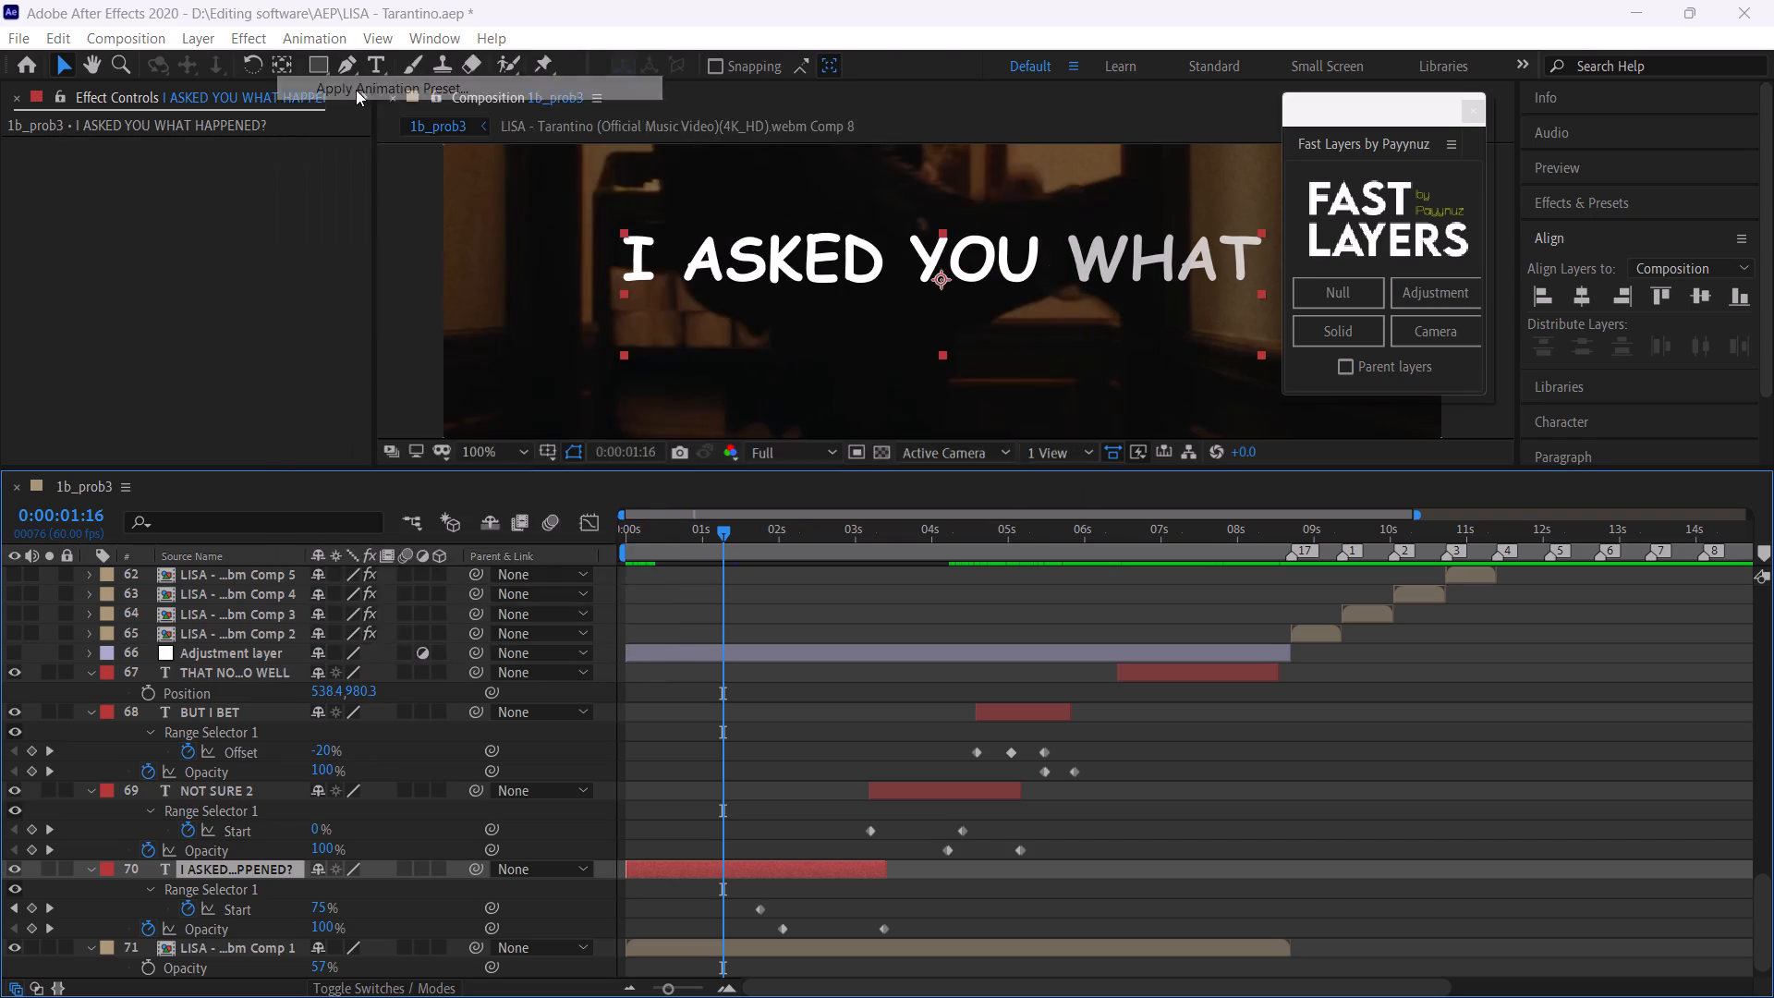
{"action": "left_click", "coordinate": [257, 108]}
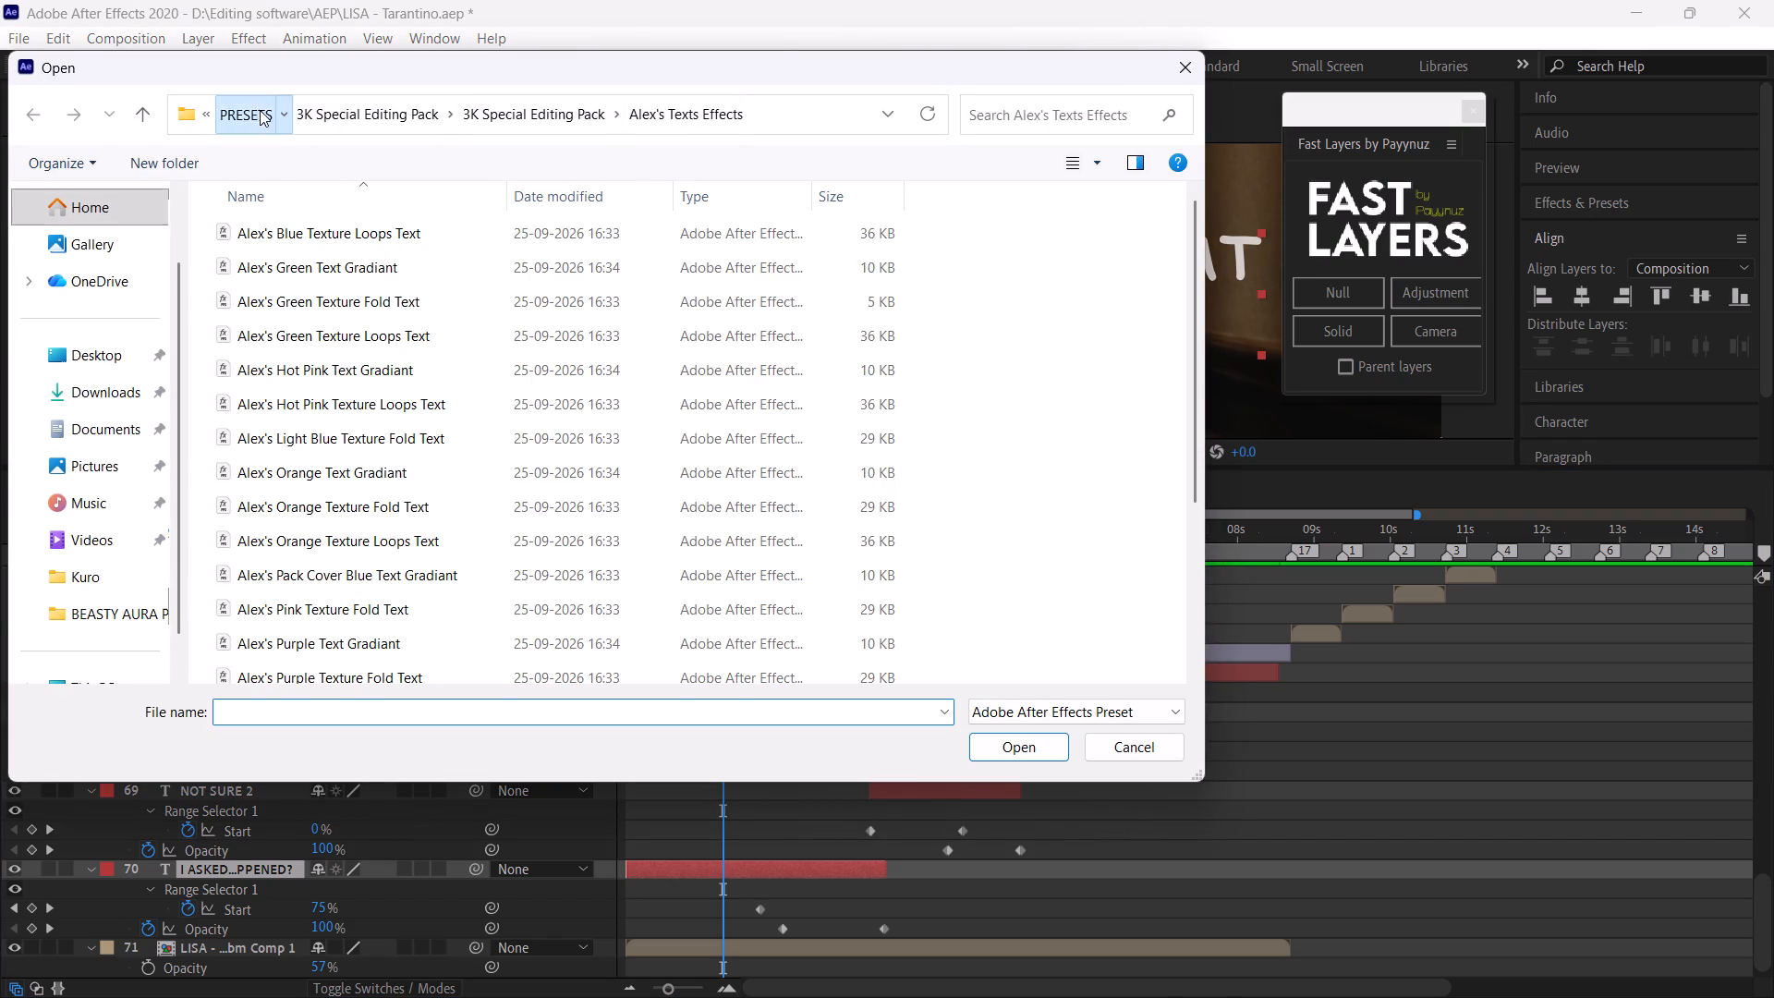
{"action": "left_click", "coordinate": [1006, 108]}
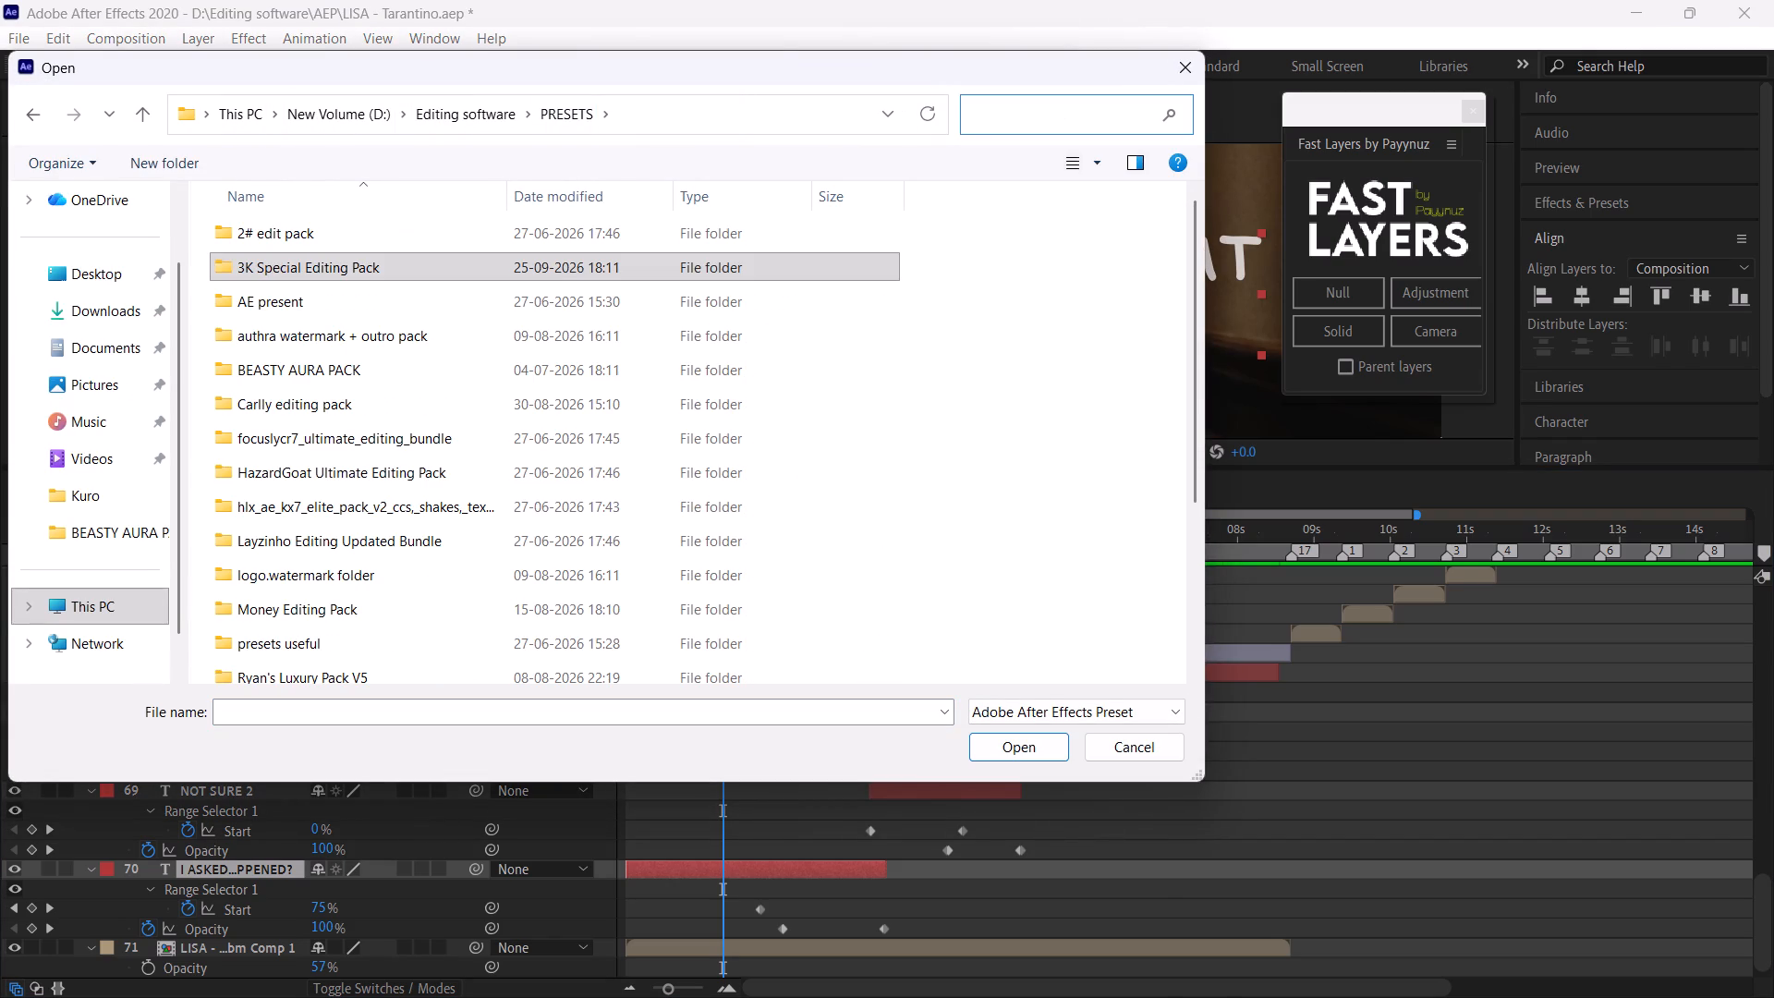
{"action": "type", "text": "nau"}
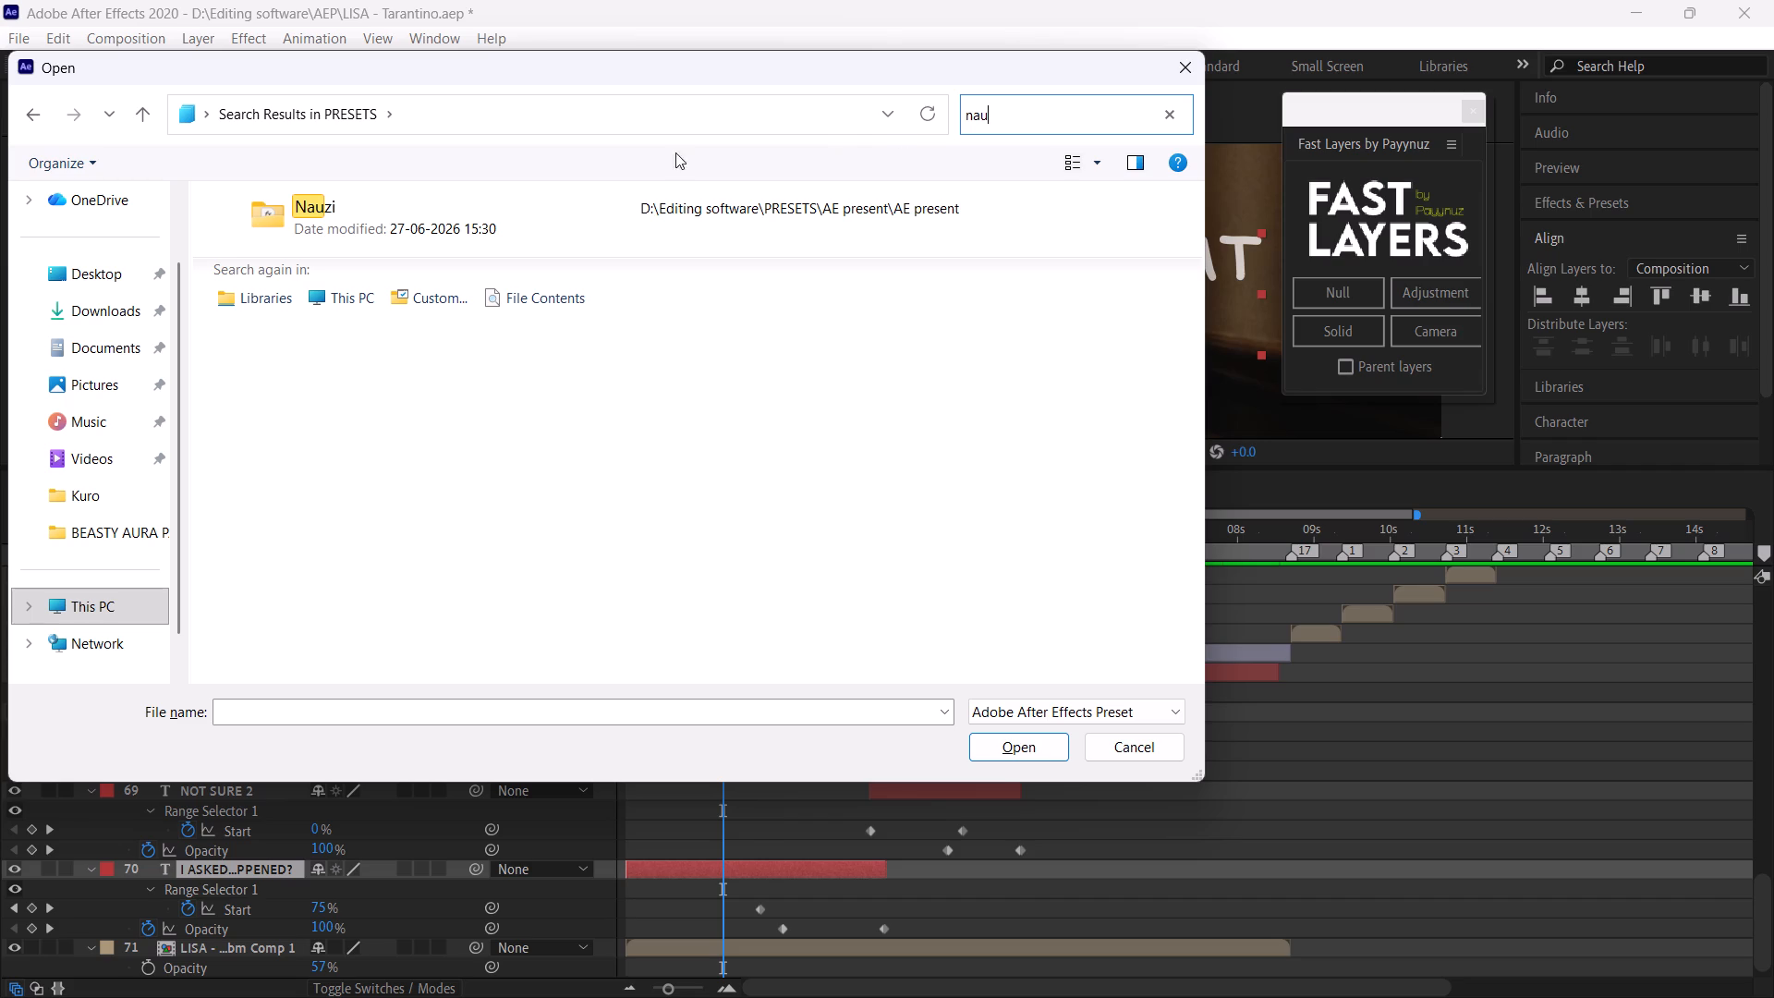
{"action": "double_click", "coordinate": [492, 190]}
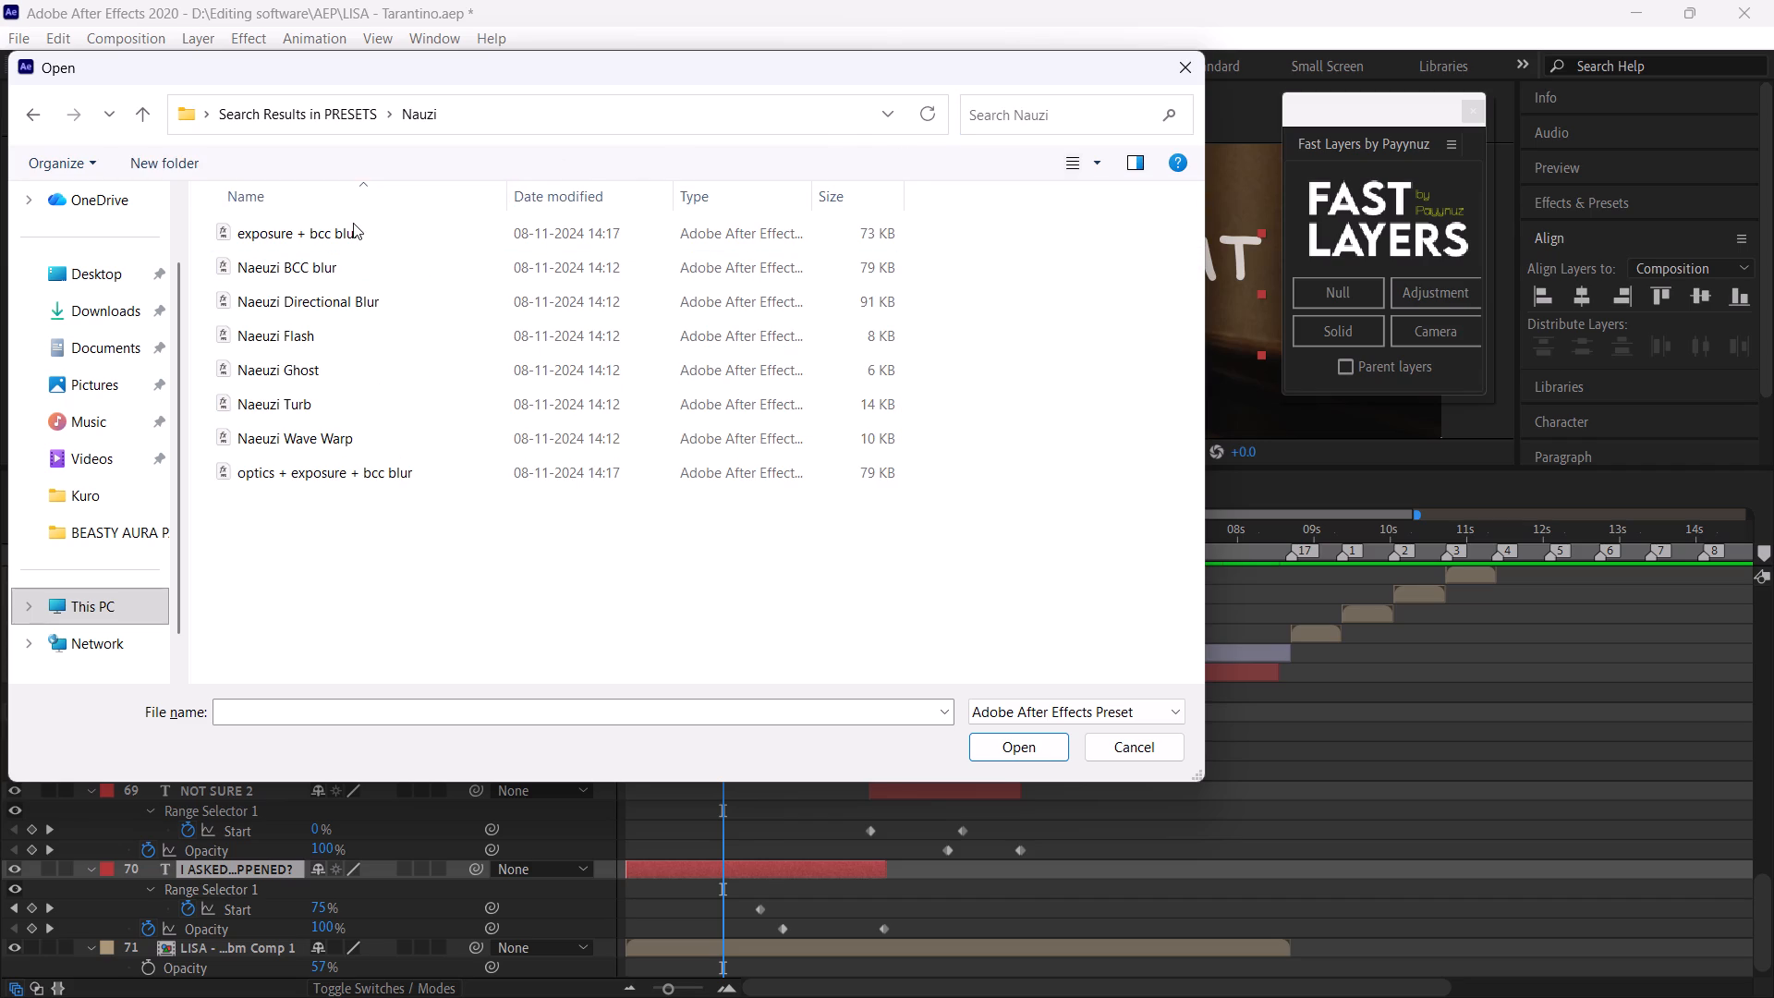
{"action": "left_click", "coordinate": [305, 112]}
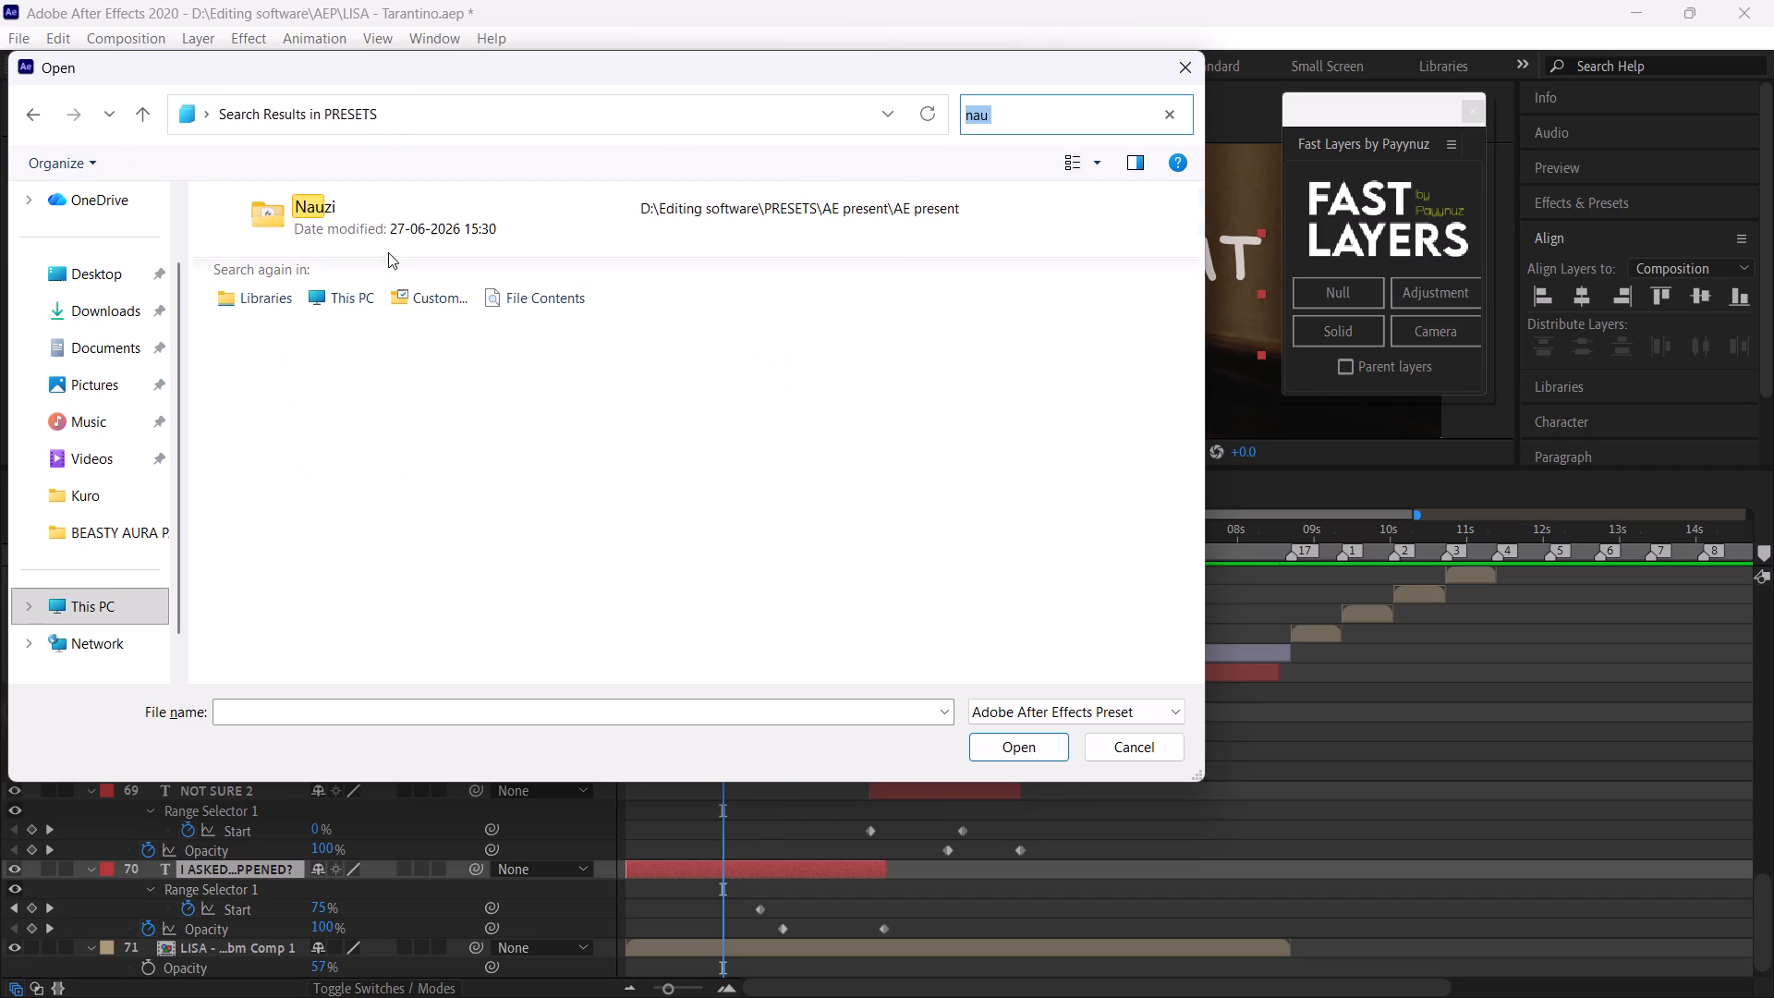
Look through the Ryan's Text Animations folder of Ryan's Luxury Pack V5 for a glow preset, including a search for glo.
{"action": "left_click", "coordinate": [120, 613]}
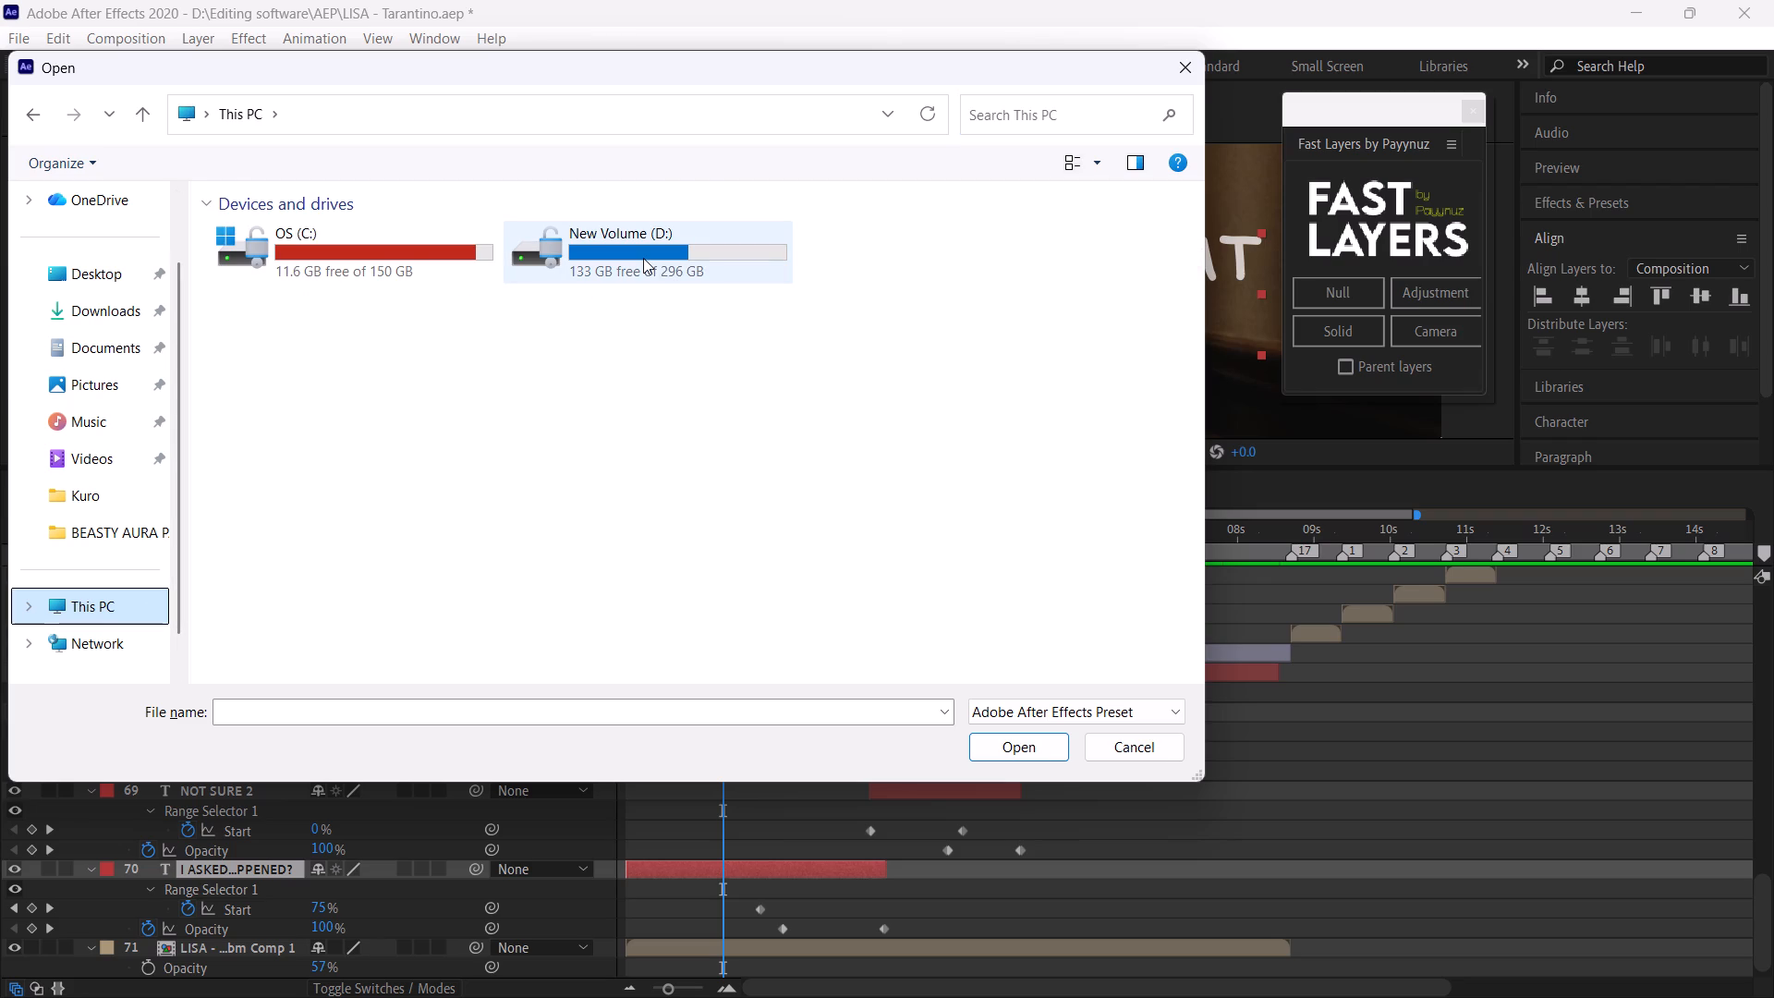
{"action": "double_click", "coordinate": [643, 258]}
{"action": "double_click", "coordinate": [387, 371]}
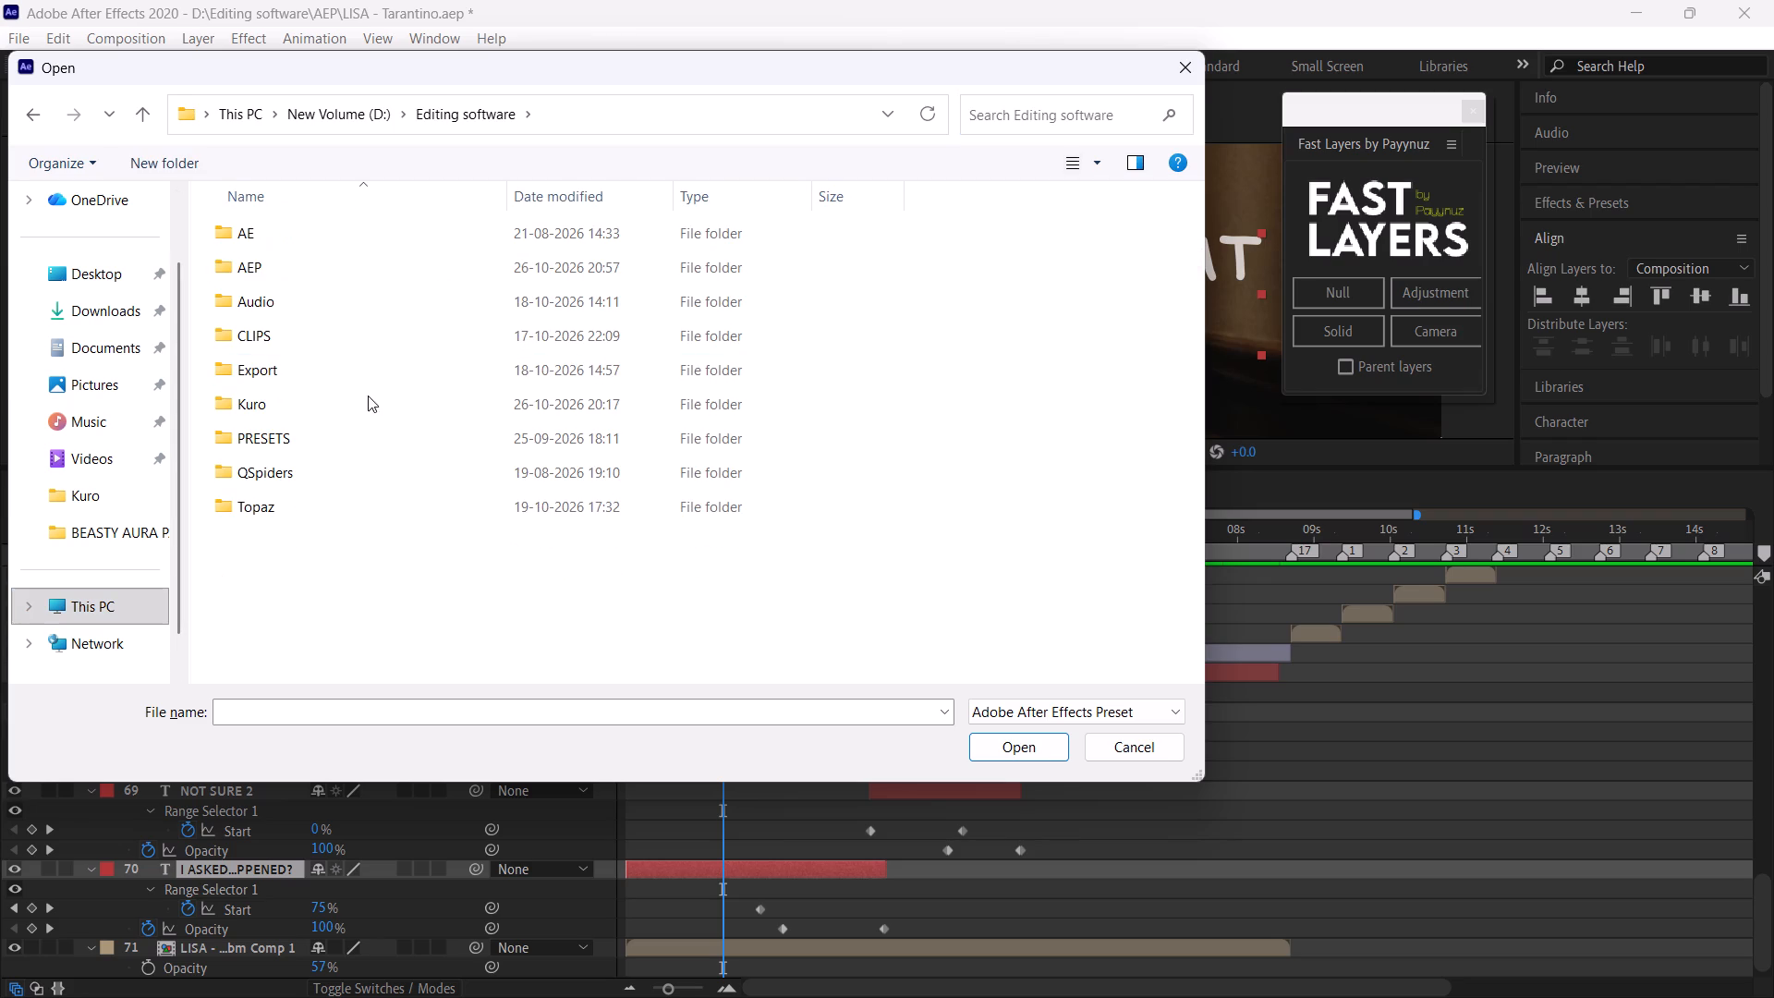
{"action": "double_click", "coordinate": [357, 435]}
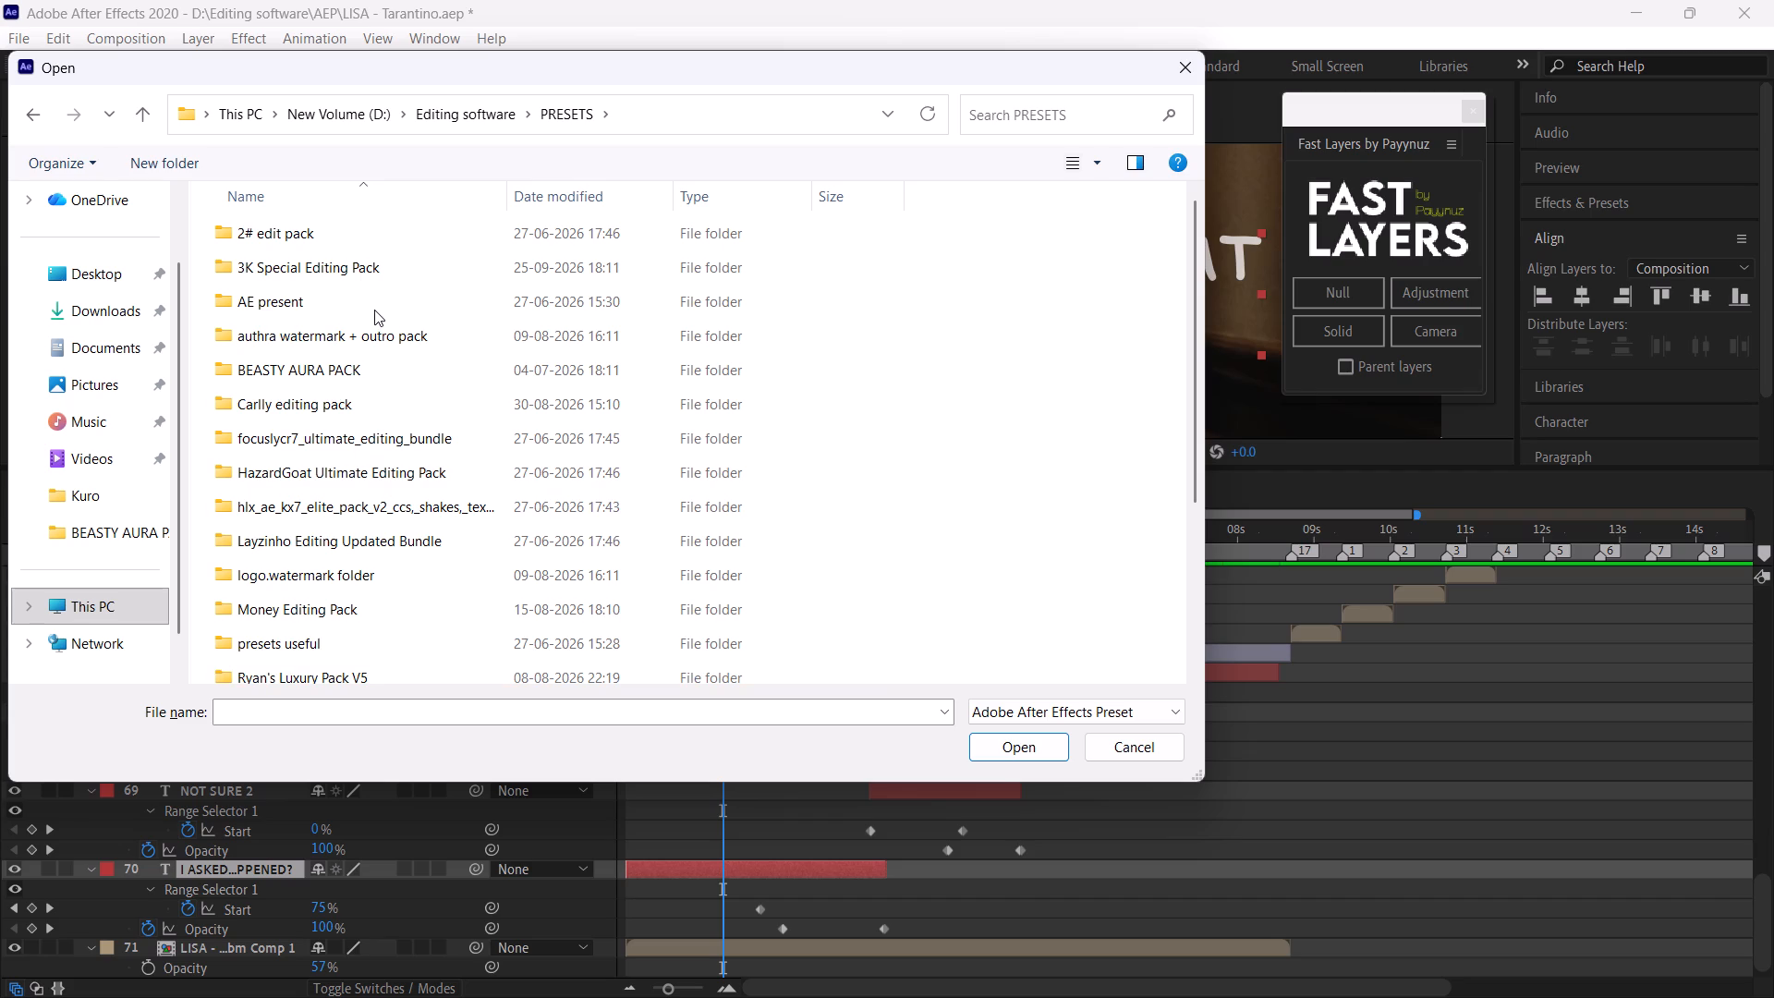
{"action": "double_click", "coordinate": [418, 668]}
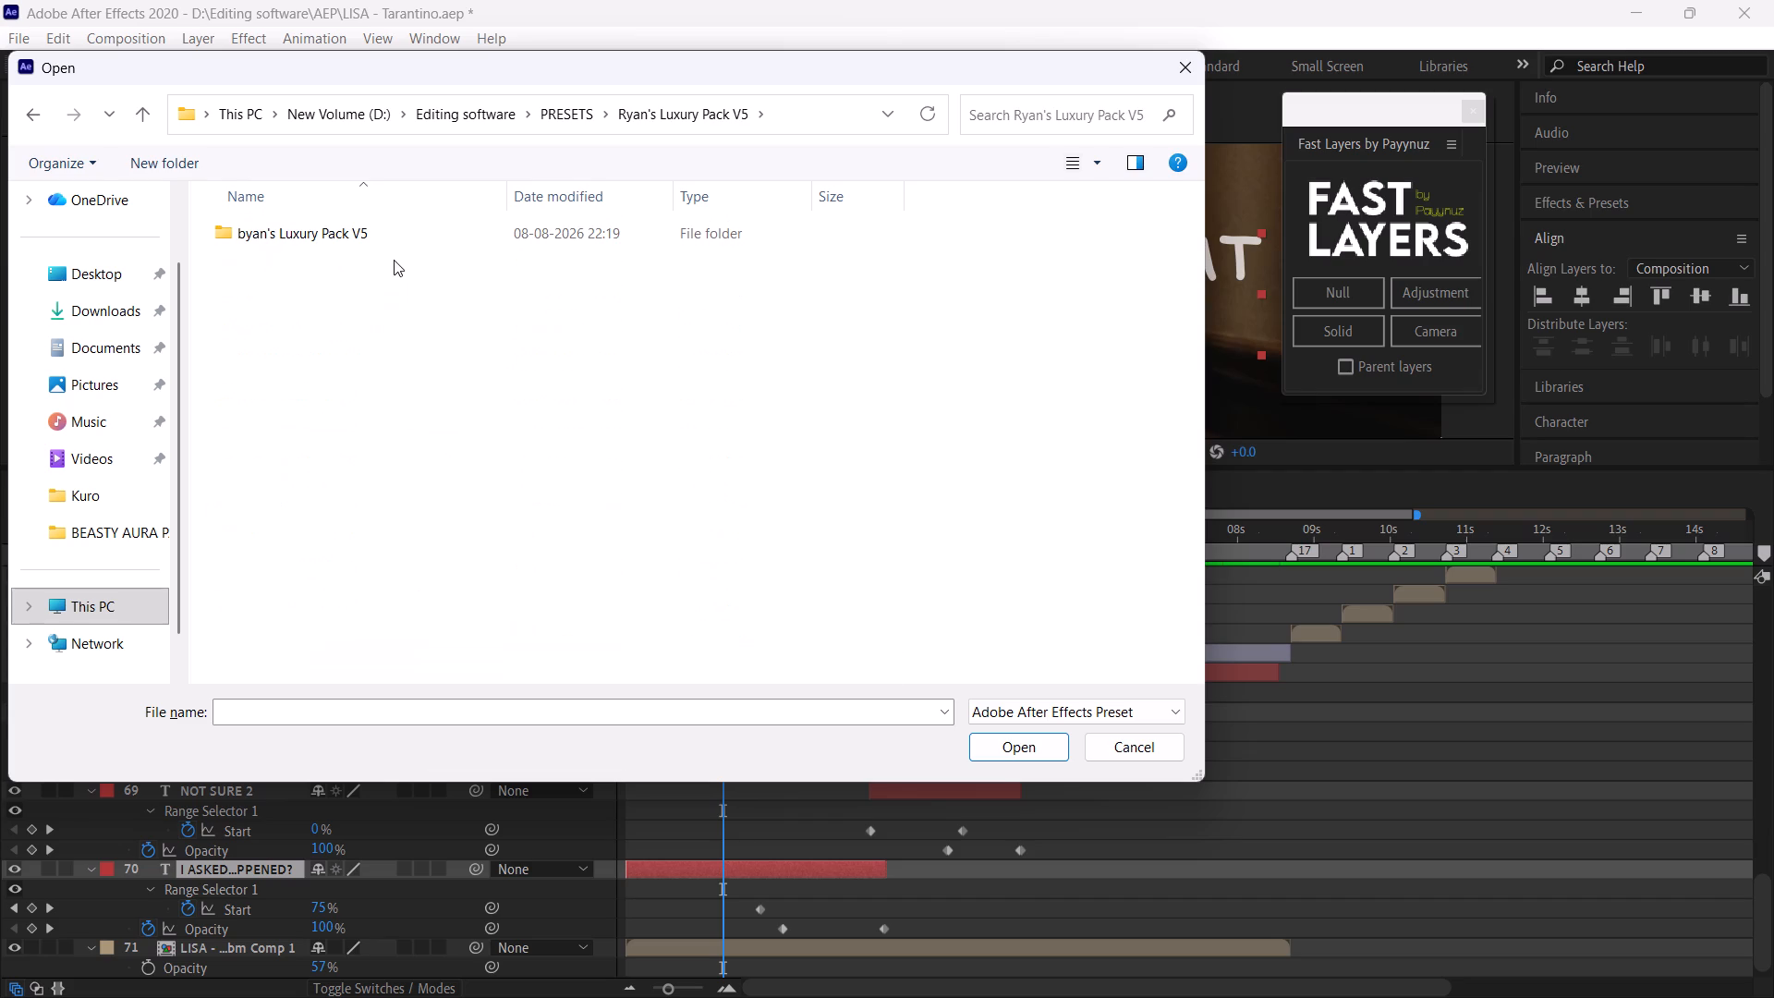
{"action": "double_click", "coordinate": [397, 248]}
{"action": "double_click", "coordinate": [397, 228]}
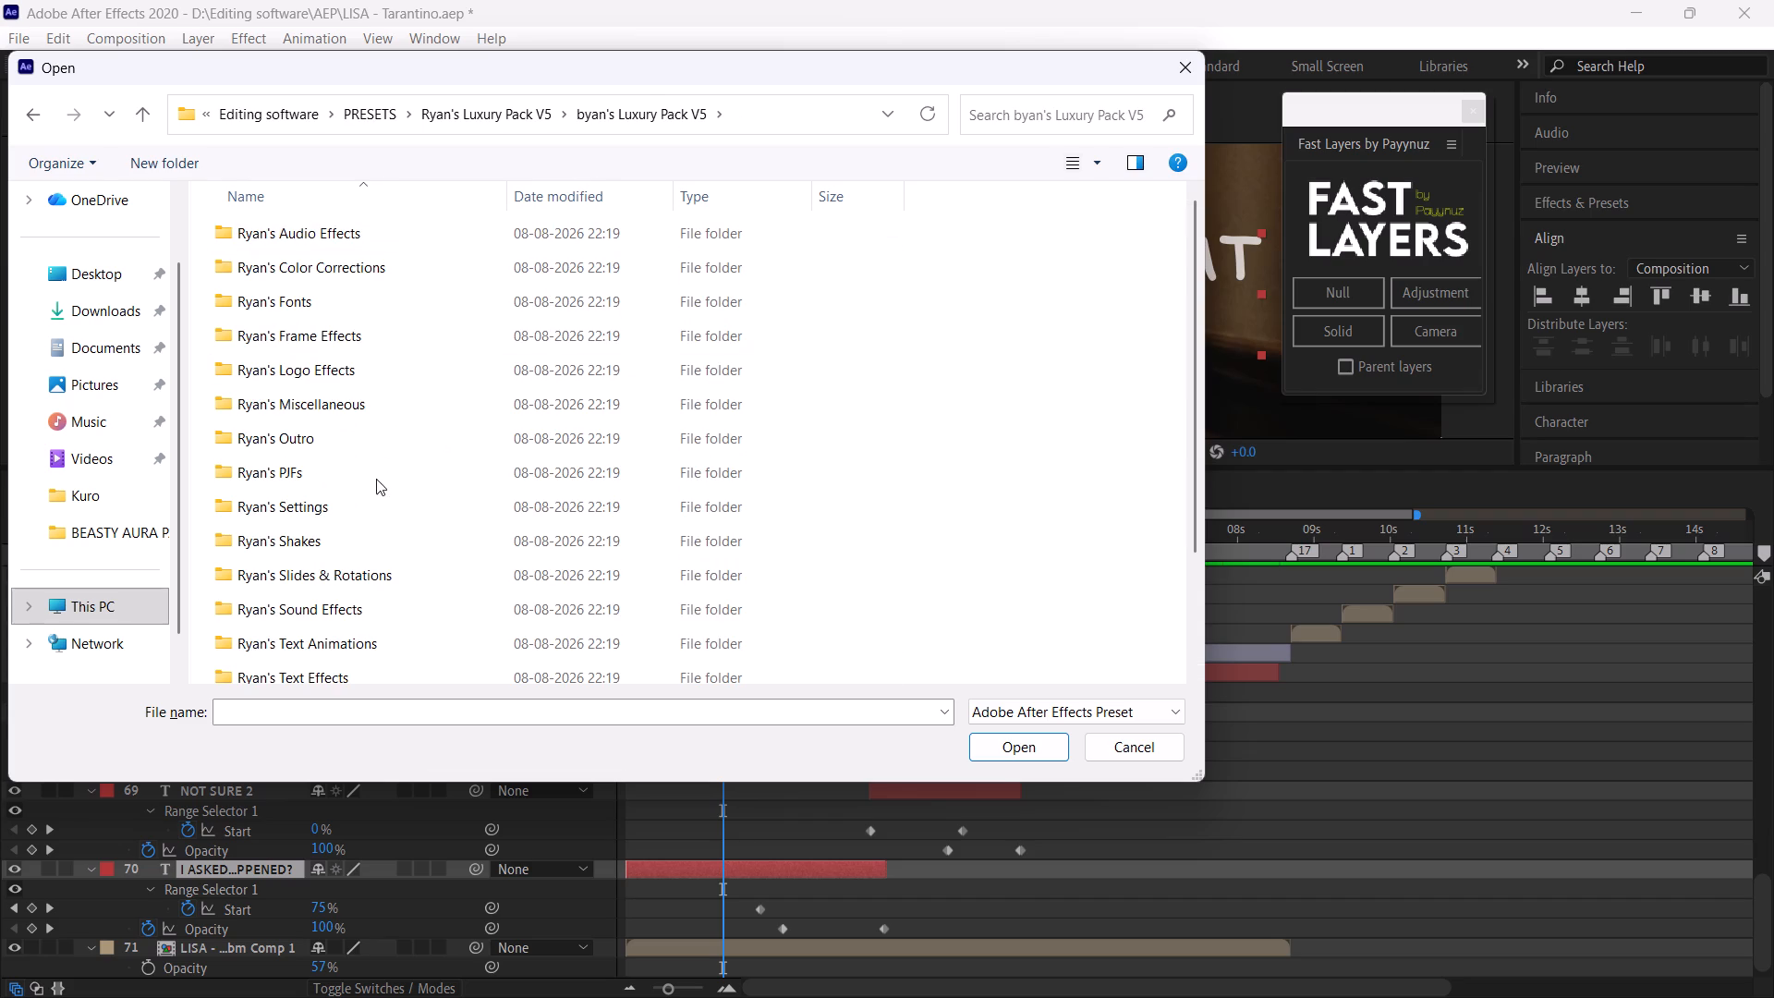
{"action": "scroll", "coordinate": [402, 444], "scroll_direction": "down", "scroll_amount": 1}
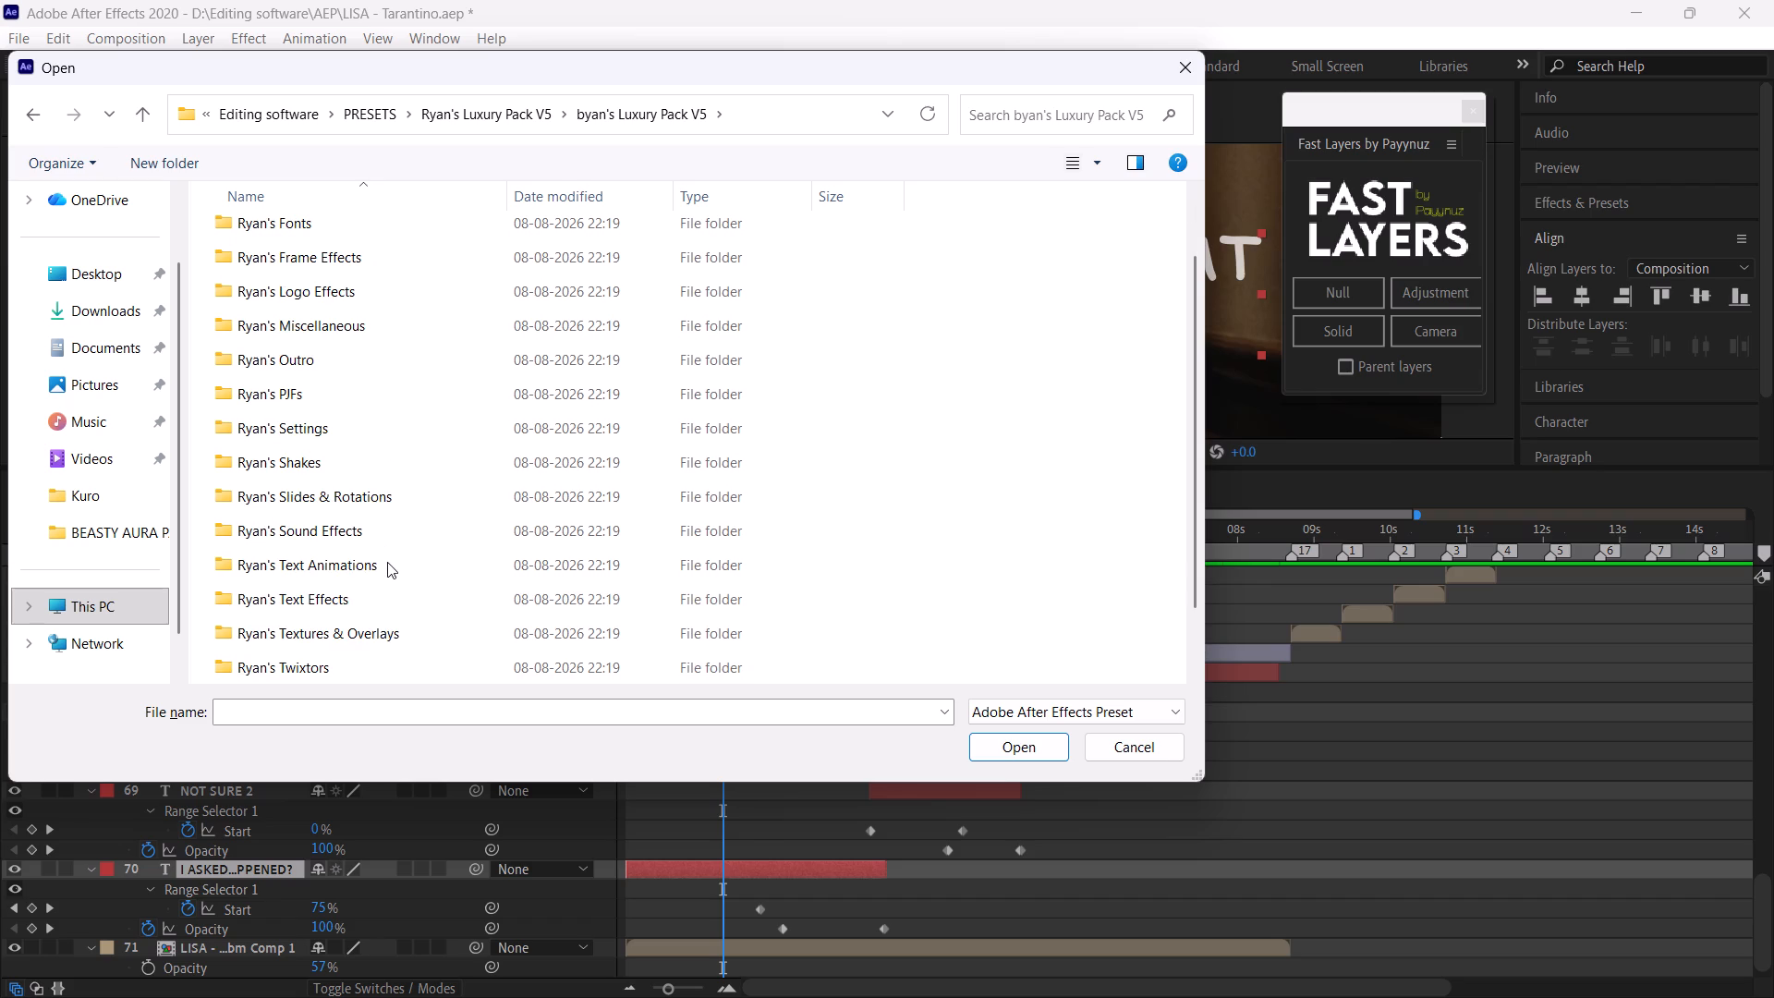
{"action": "double_click", "coordinate": [387, 562]}
{"action": "left_click", "coordinate": [1018, 120]}
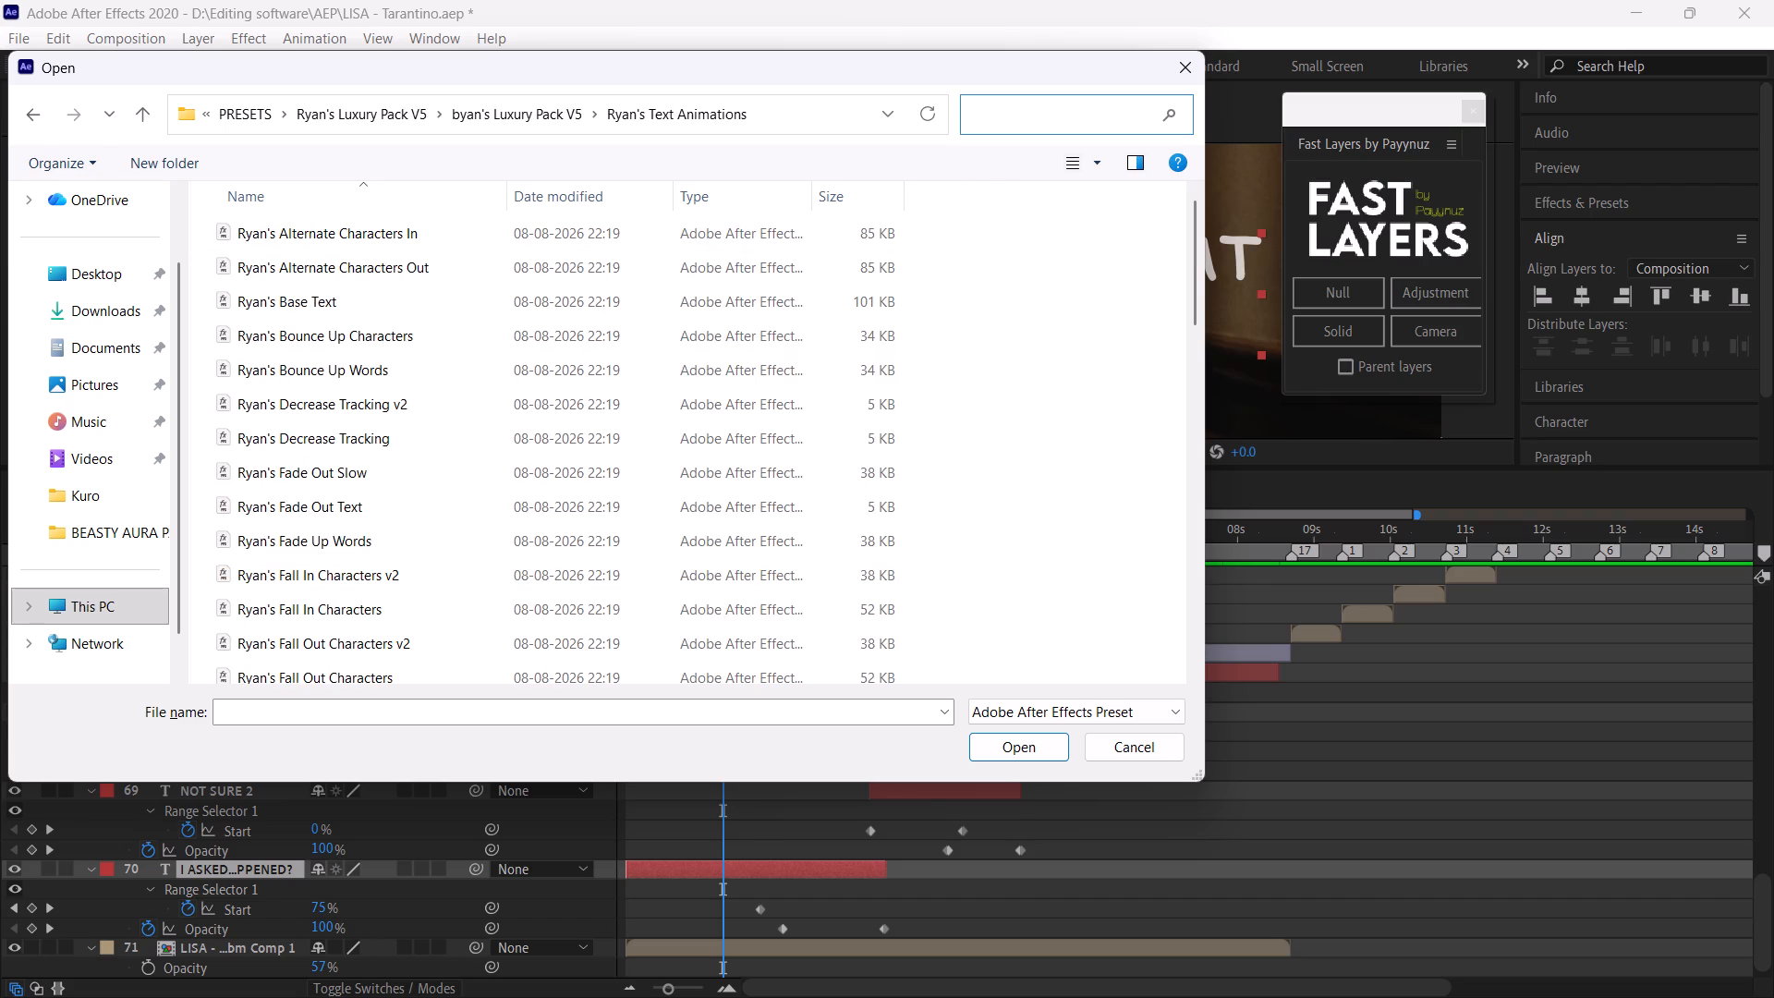
{"action": "type", "text": "glo"}
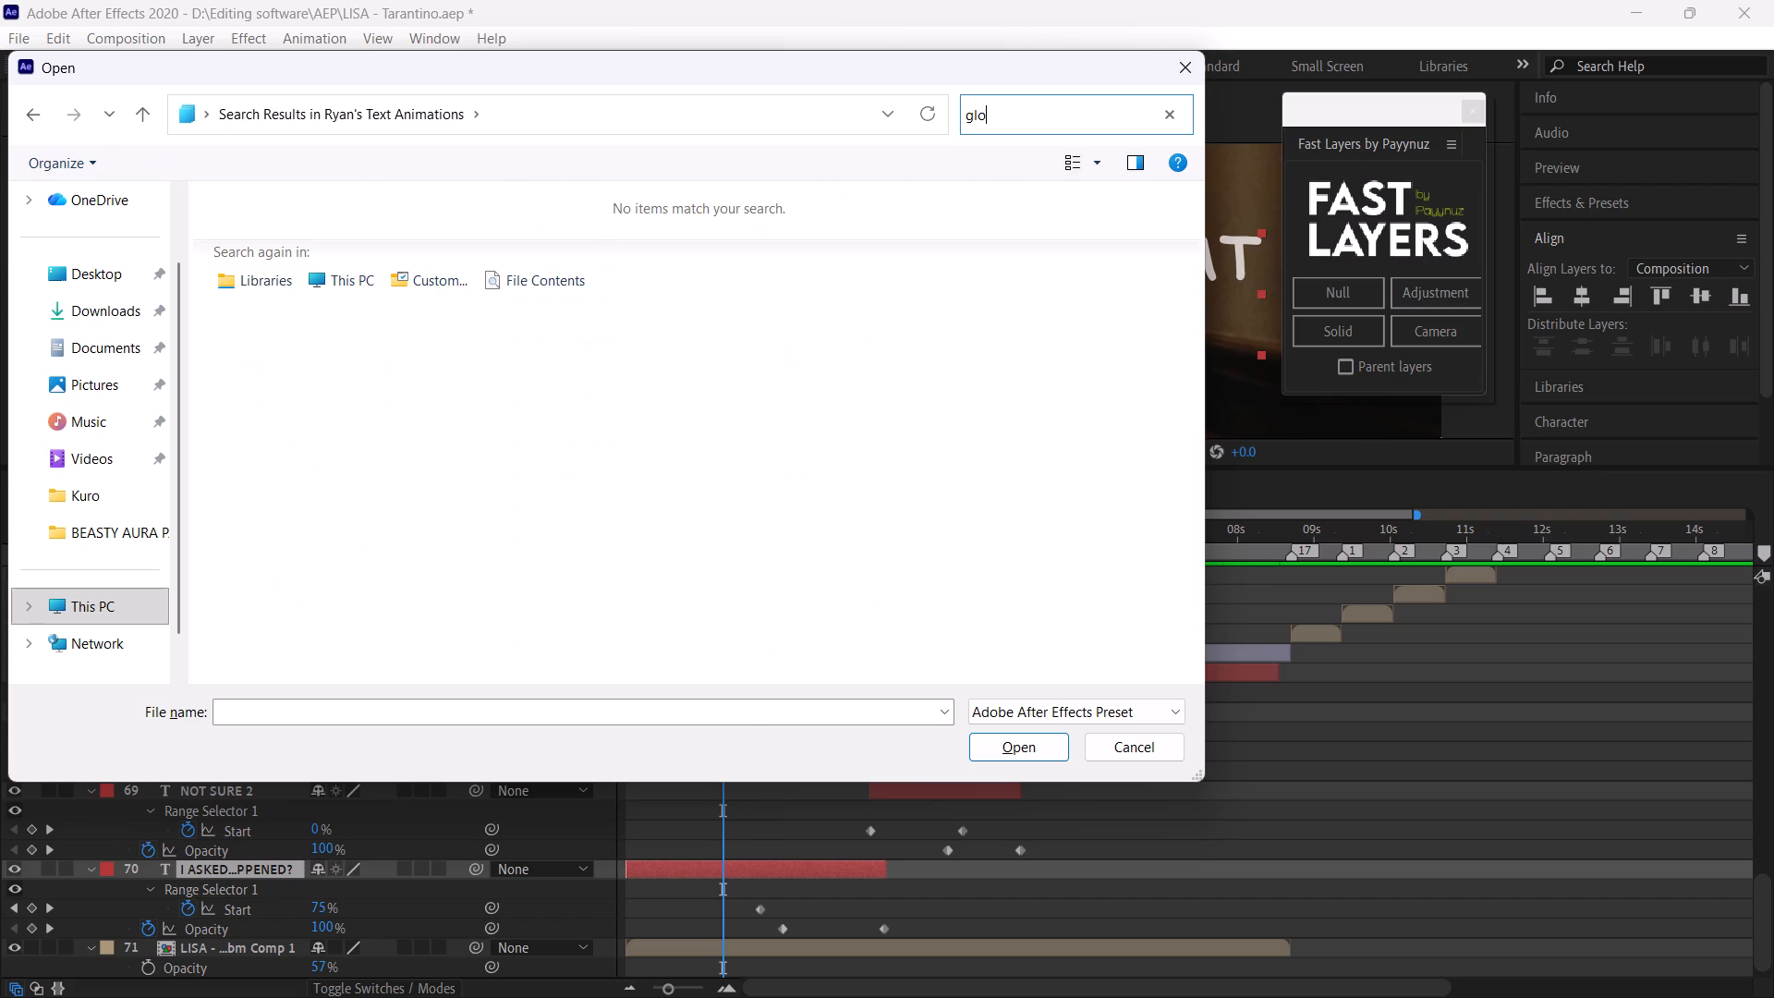
{"action": "key", "text": "BackSpace"}
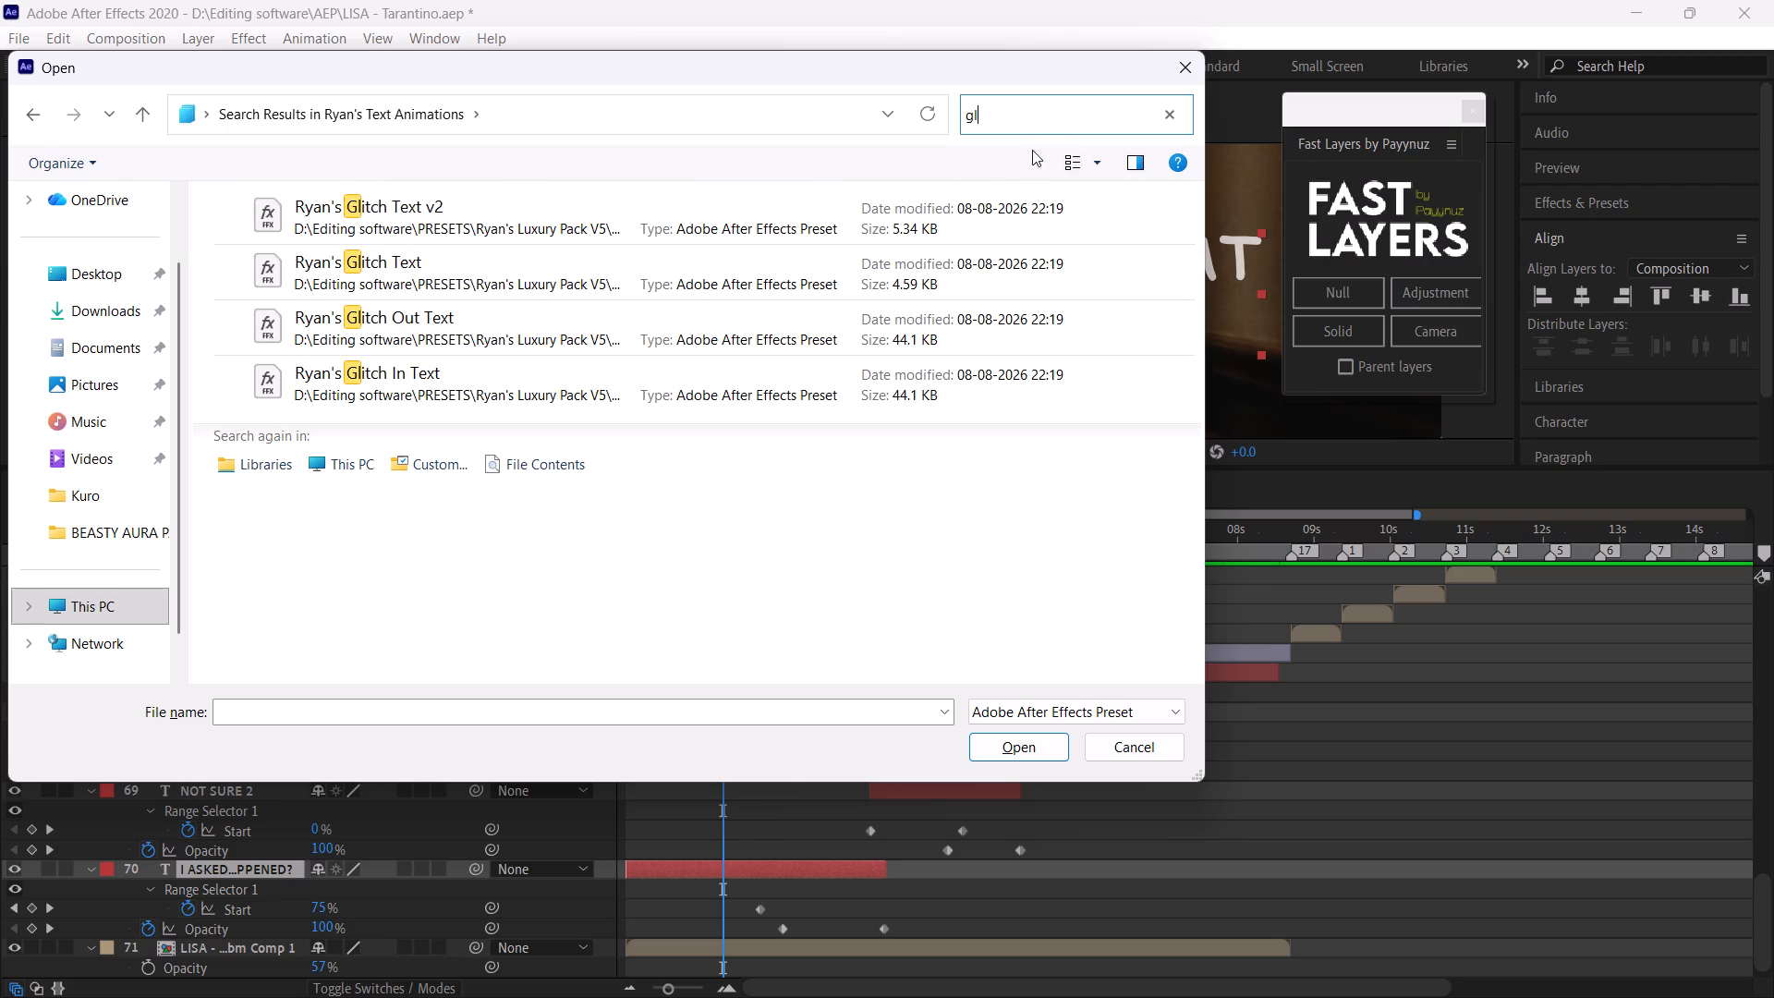
{"action": "key", "text": "BackSpace"}
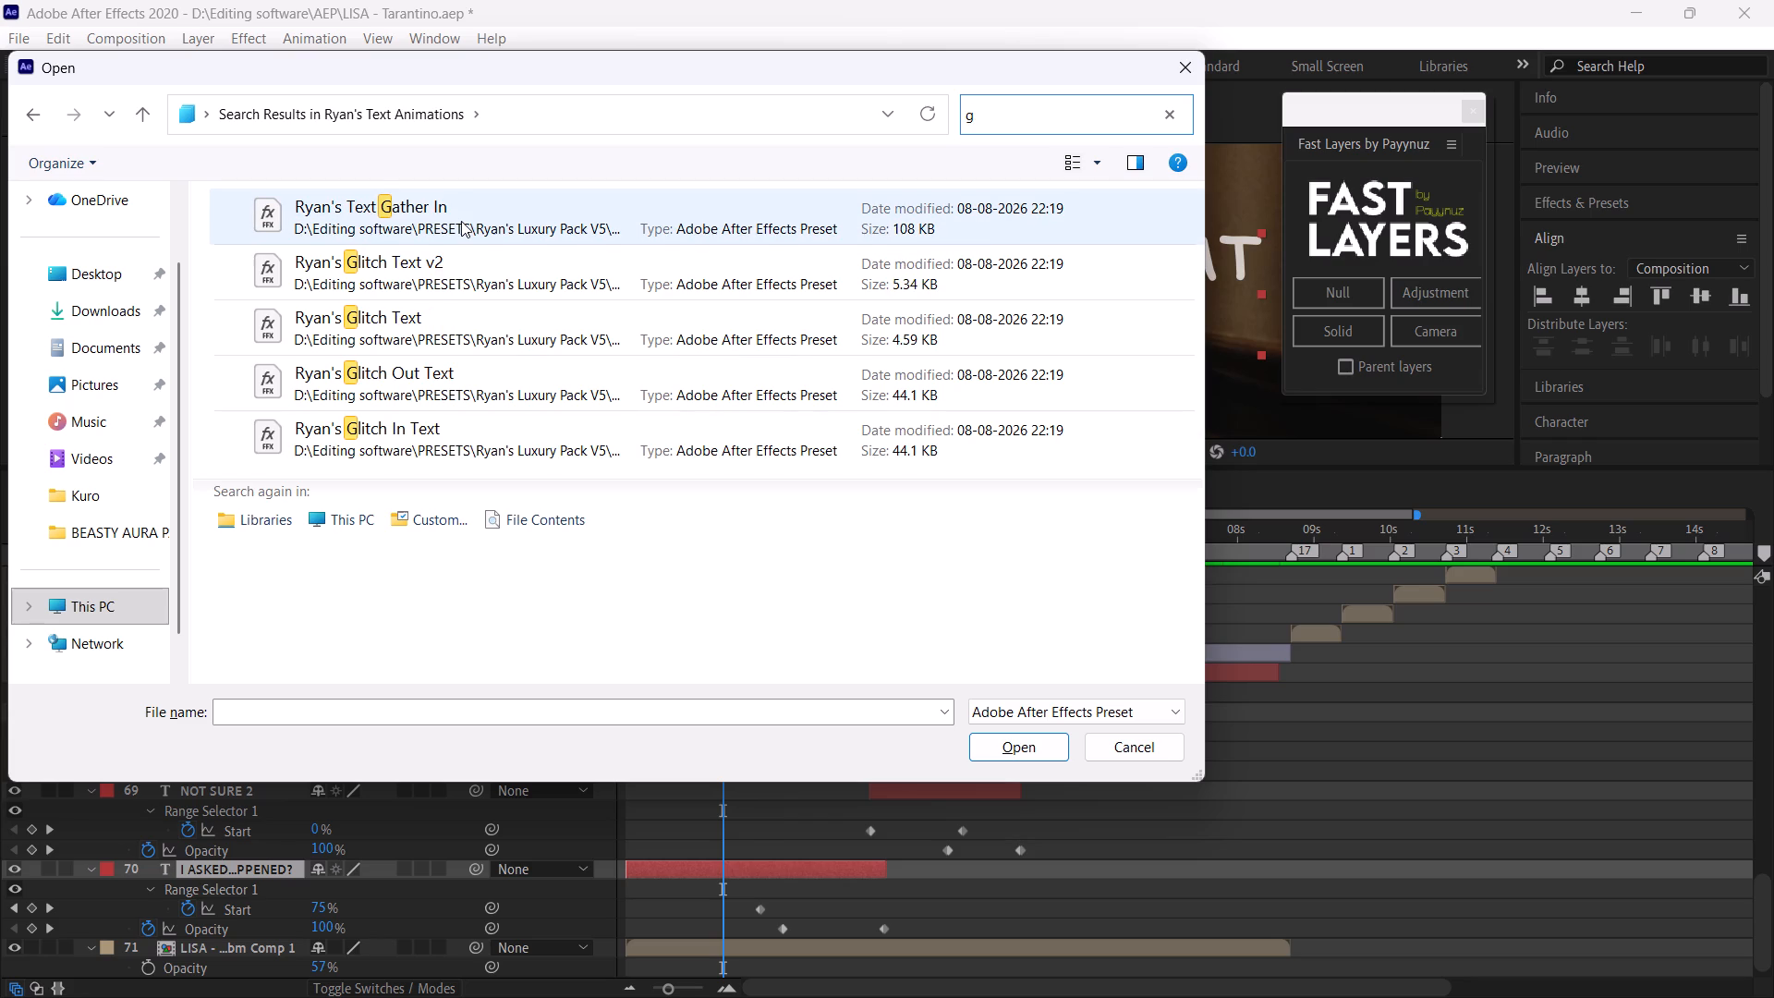
{"action": "key", "text": "BackSpace"}
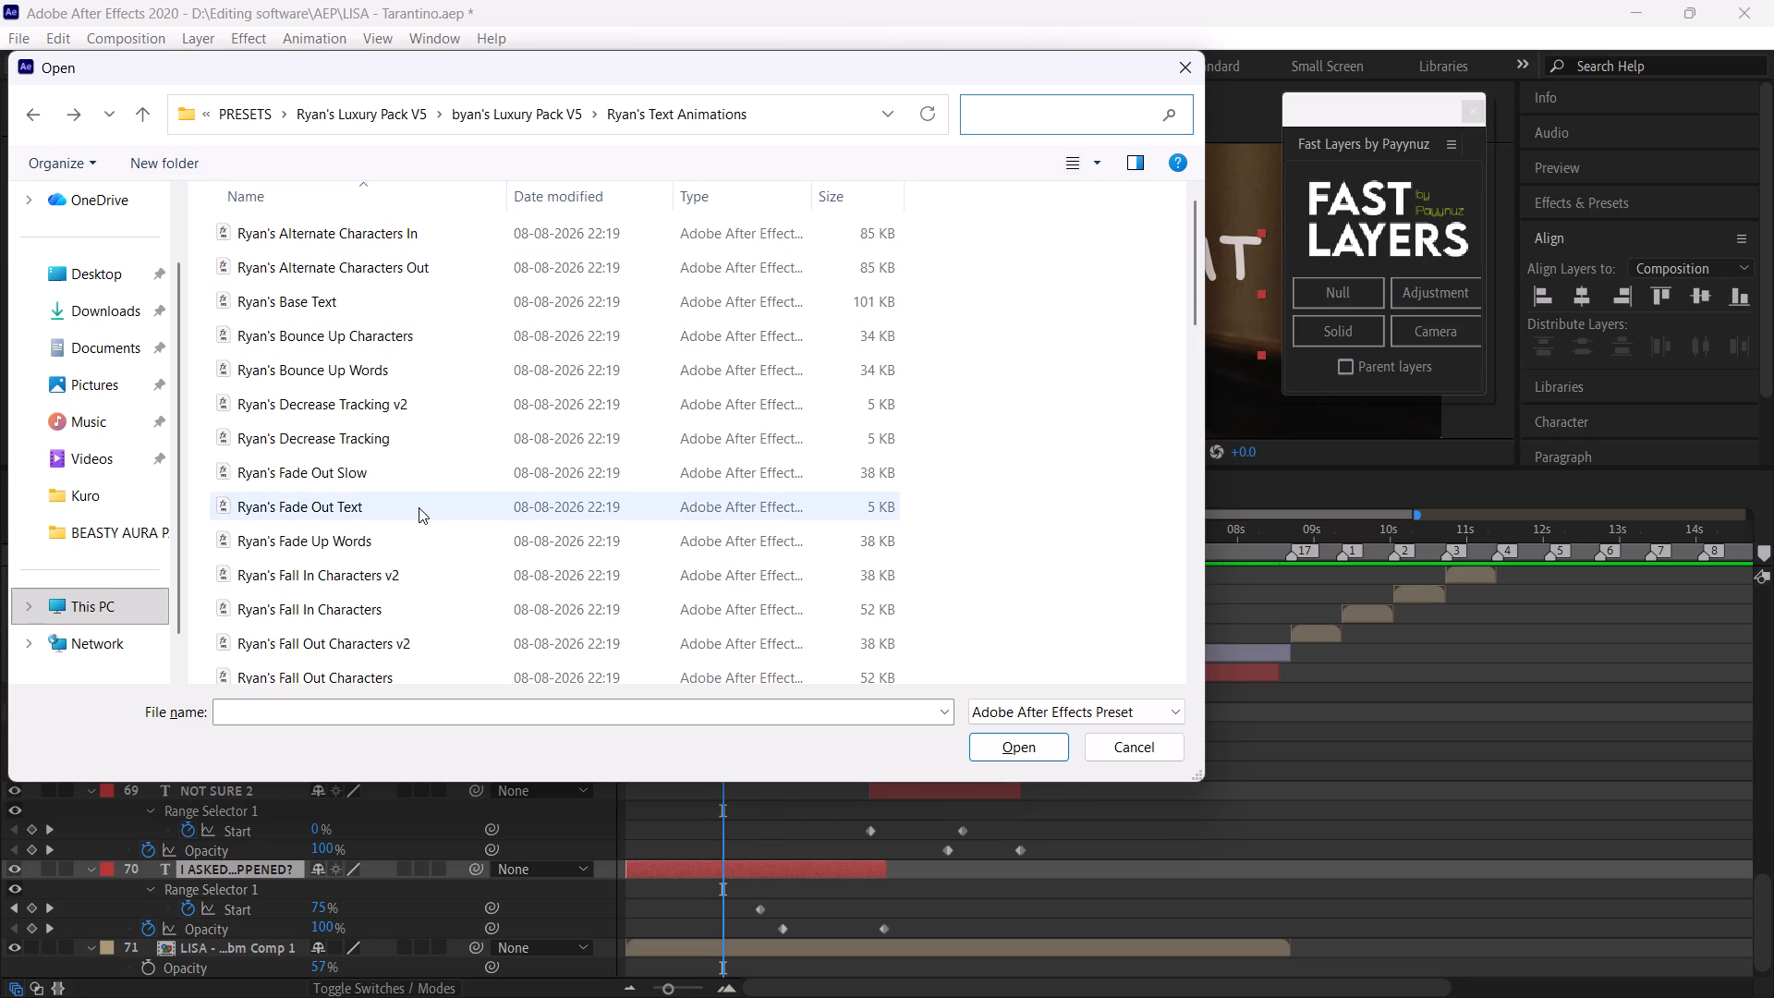
{"action": "scroll", "coordinate": [418, 509], "scroll_direction": "down", "scroll_amount": 1}
{"action": "scroll", "coordinate": [413, 530], "scroll_direction": "up", "scroll_amount": 1}
{"action": "scroll", "coordinate": [413, 530], "scroll_direction": "down", "scroll_amount": 11}
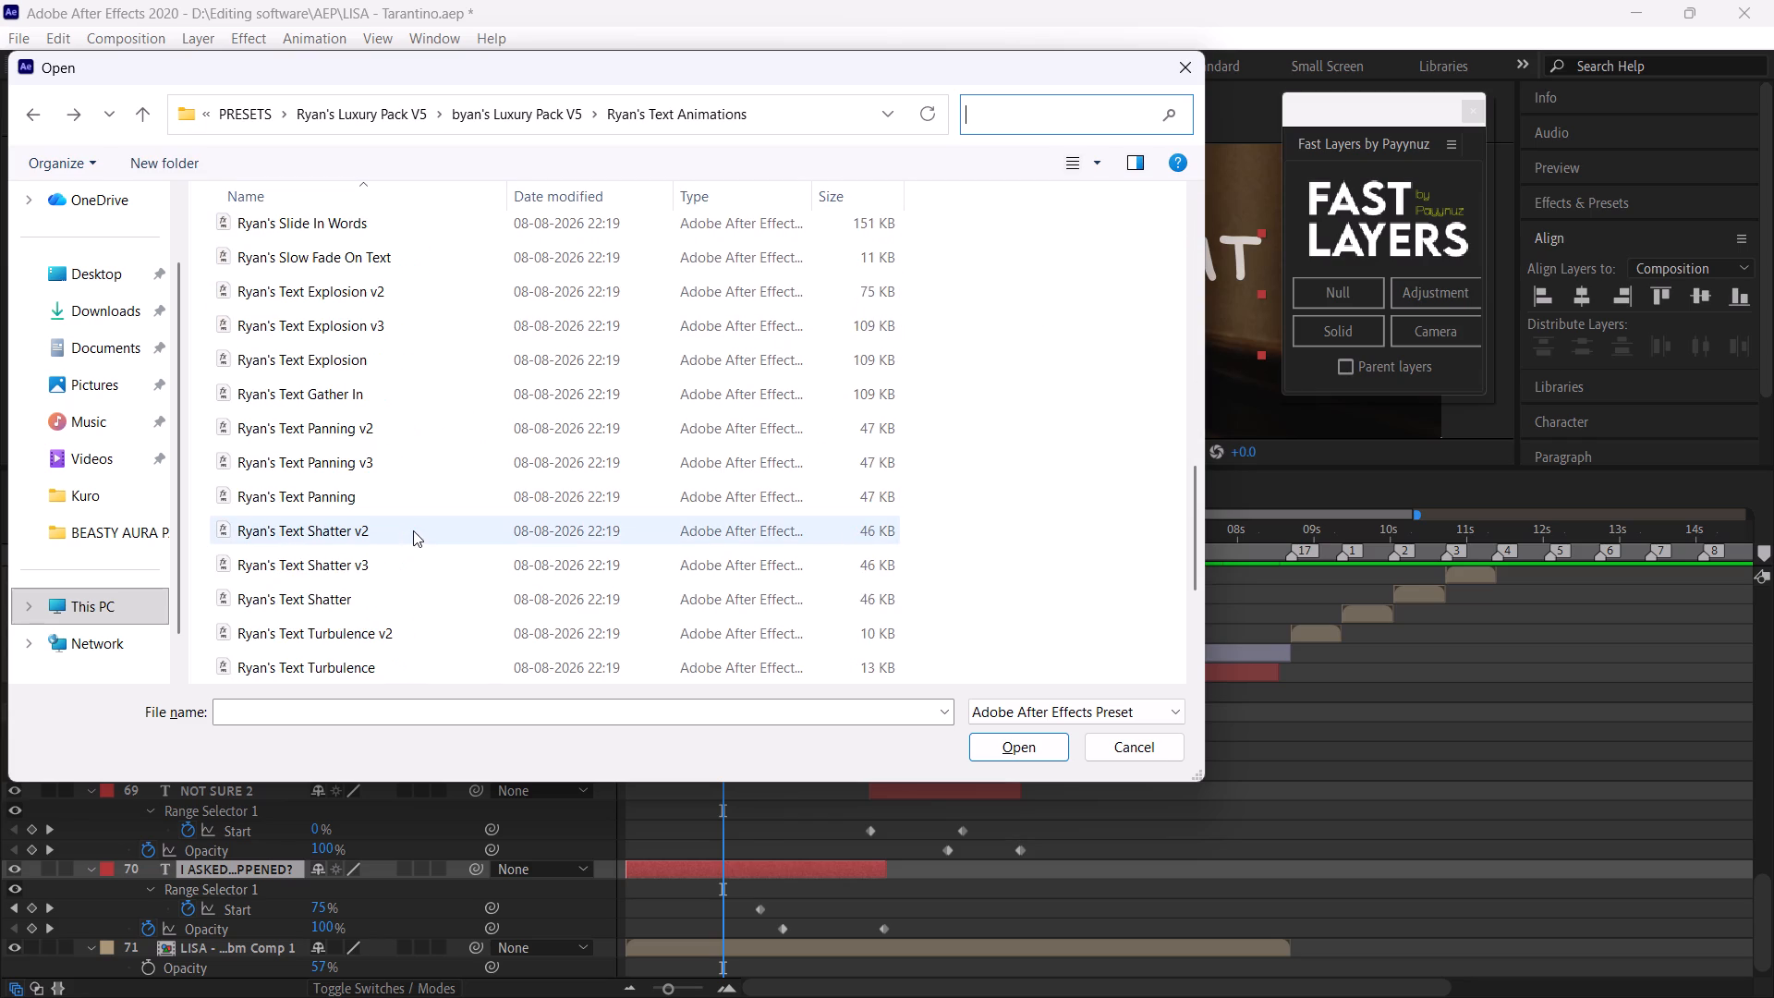
{"action": "scroll", "coordinate": [414, 528], "scroll_direction": "down", "scroll_amount": 2}
{"action": "scroll", "coordinate": [414, 528], "scroll_direction": "up", "scroll_amount": 2}
{"action": "scroll", "coordinate": [414, 528], "scroll_direction": "down", "scroll_amount": 1}
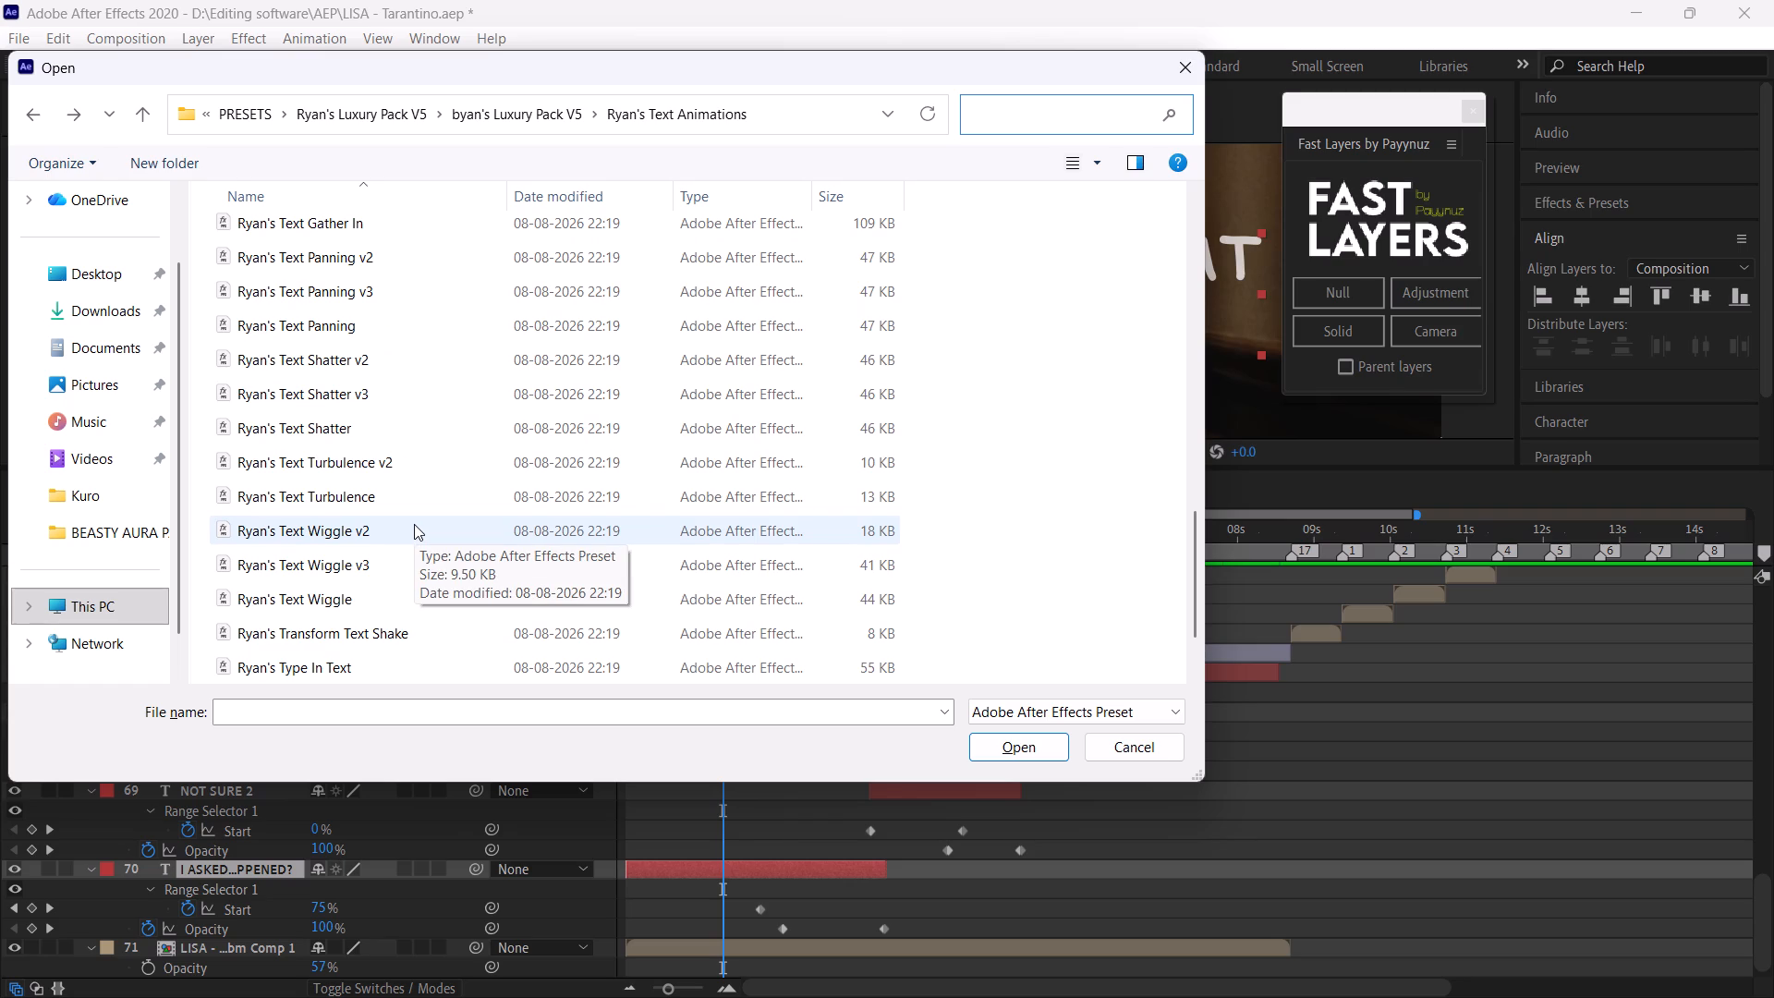
Apply the Ryan's Text Glow preset from the Ryan's Text Effects folder to the I ASKED YOU WHAT HAPPENED? caption.
{"action": "left_click", "coordinate": [147, 115]}
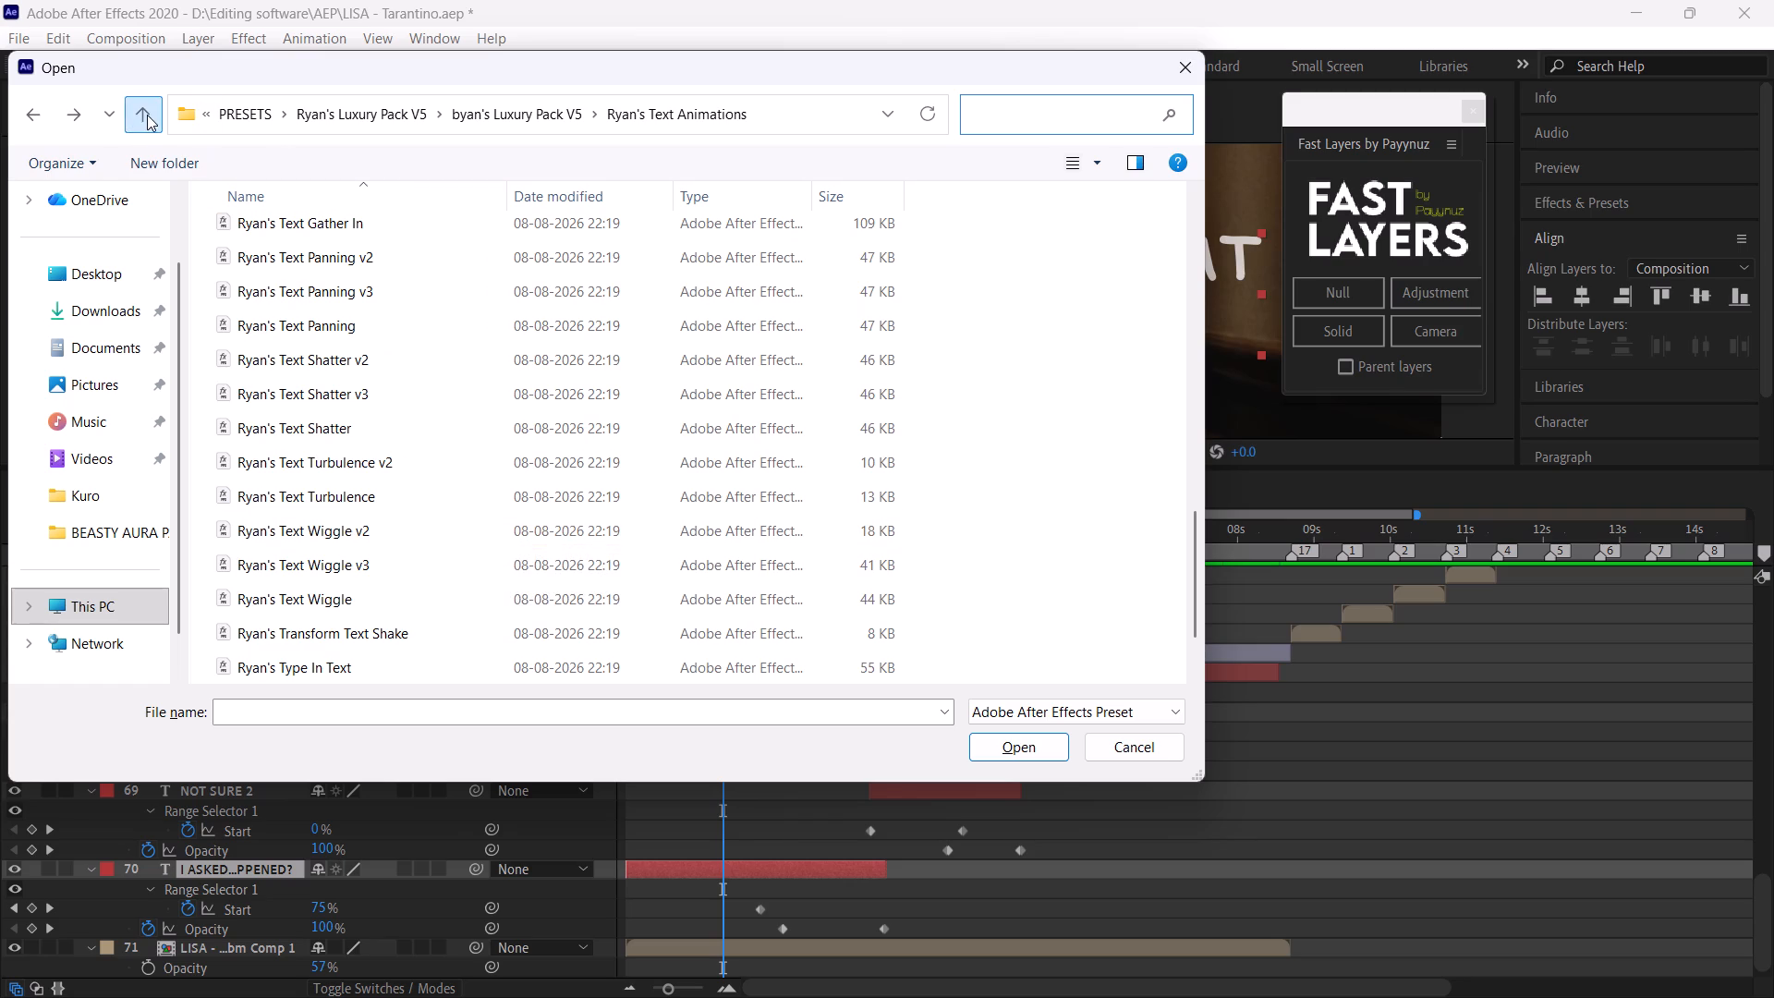
{"action": "scroll", "coordinate": [515, 578], "scroll_direction": "down", "scroll_amount": 1}
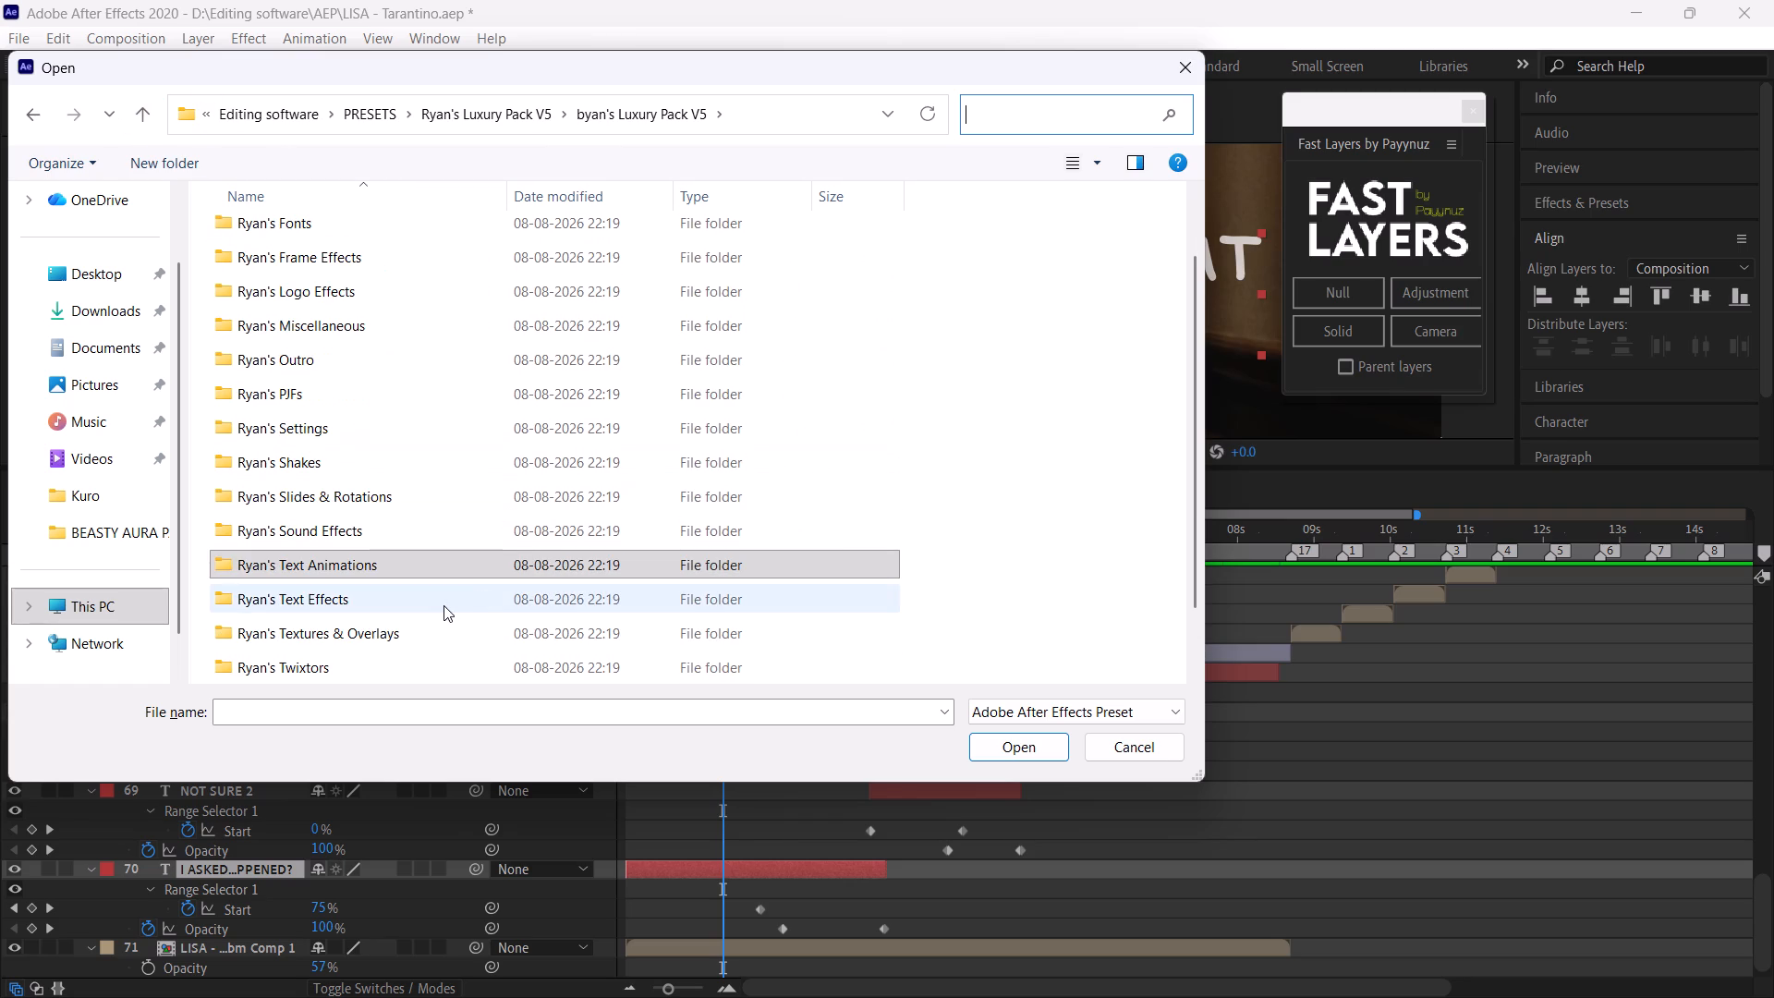
{"action": "double_click", "coordinate": [443, 605]}
{"action": "scroll", "coordinate": [513, 304], "scroll_direction": "down", "scroll_amount": 1}
{"action": "scroll", "coordinate": [512, 314], "scroll_direction": "up", "scroll_amount": 1}
{"action": "scroll", "coordinate": [512, 320], "scroll_direction": "down", "scroll_amount": 4}
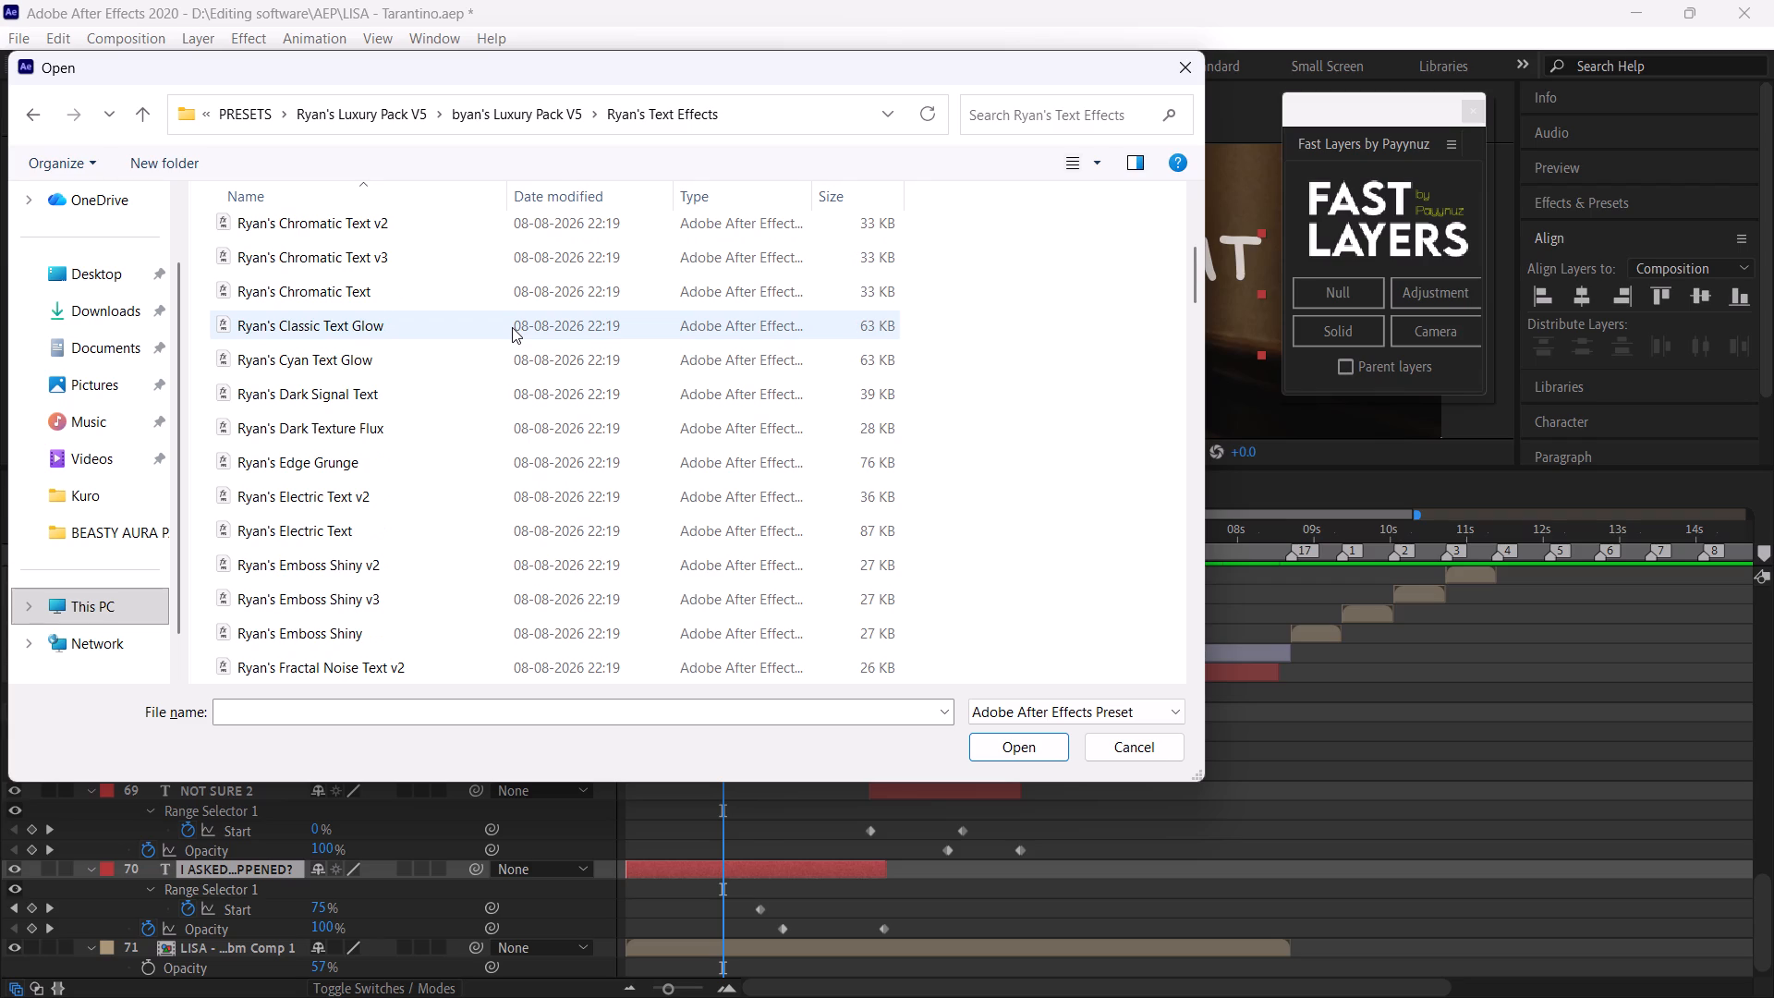
{"action": "scroll", "coordinate": [512, 329], "scroll_direction": "down", "scroll_amount": 5}
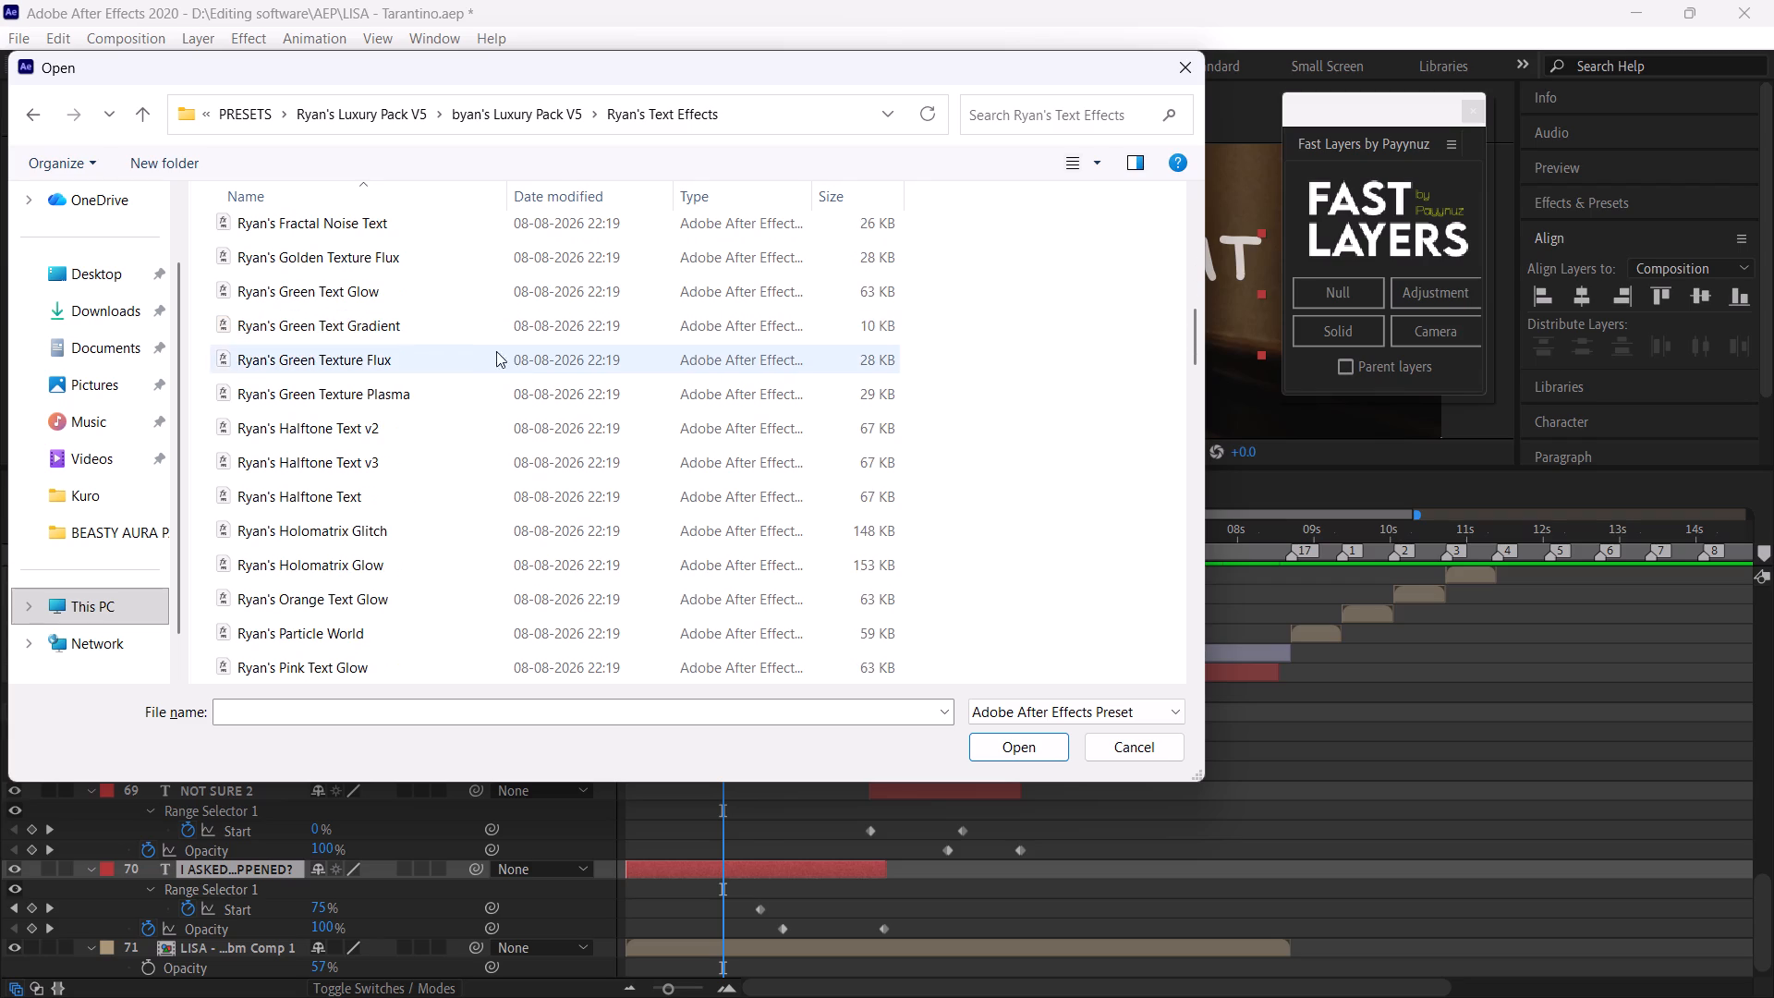
{"action": "left_click", "coordinate": [1027, 113]}
{"action": "key", "text": "g"}
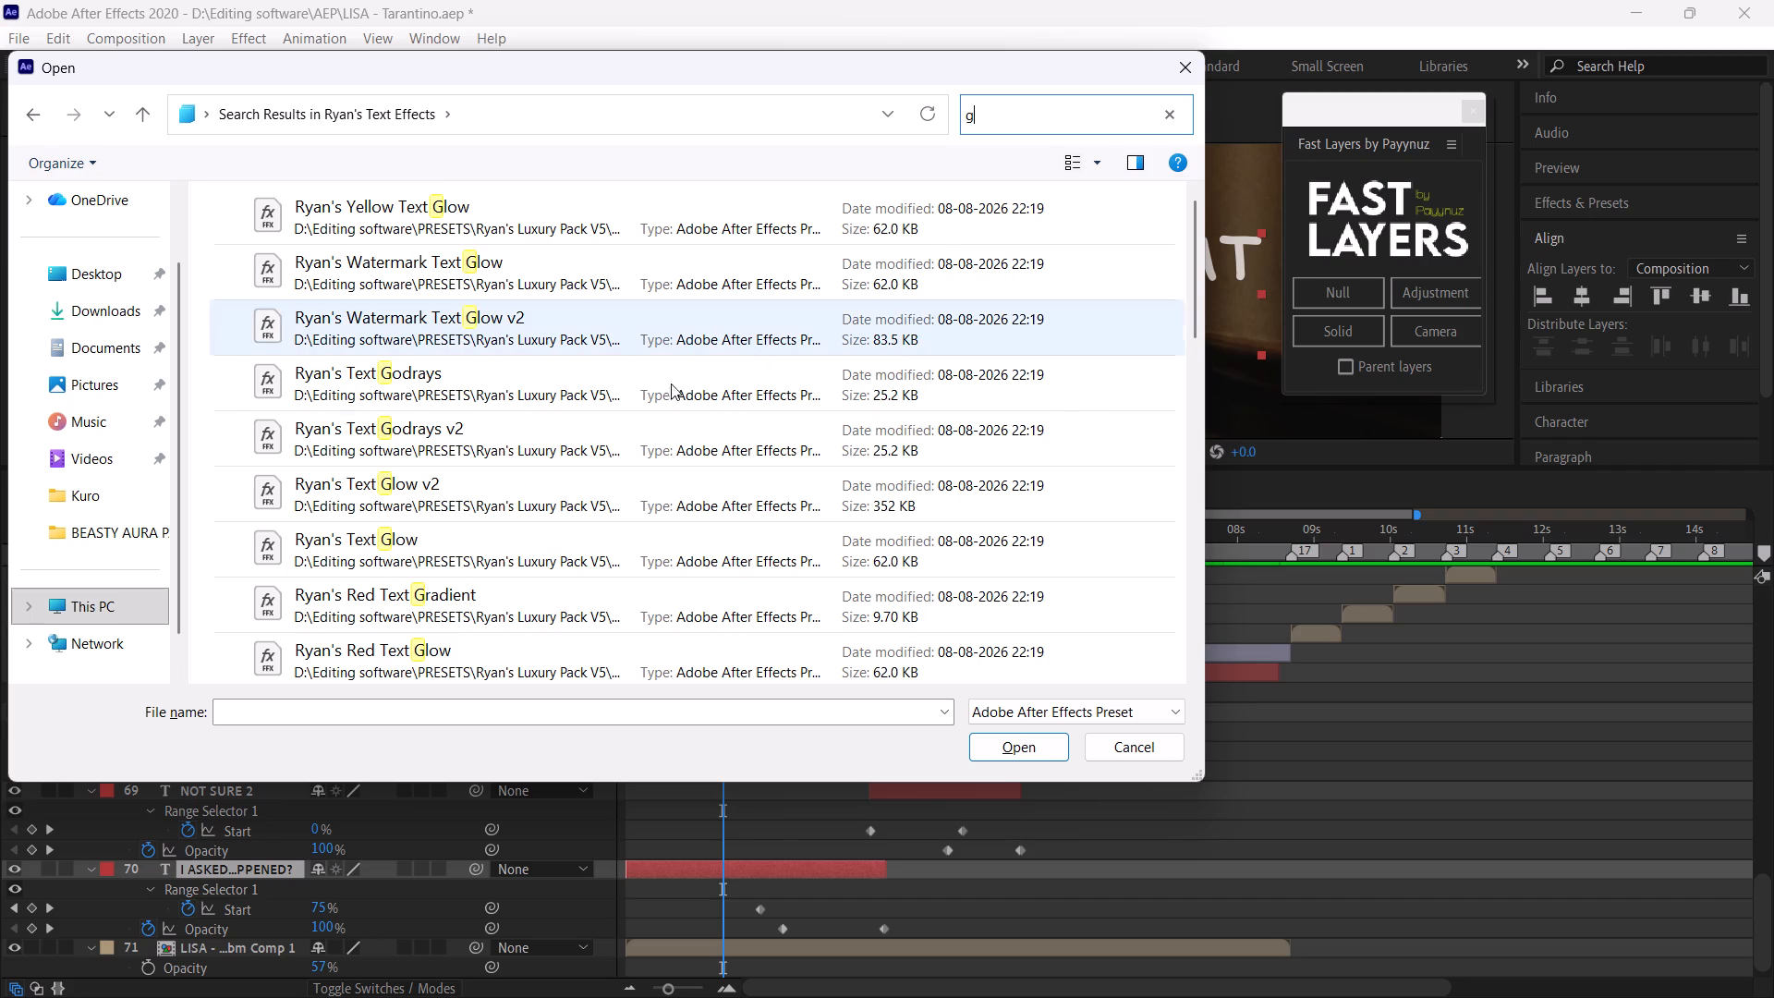
{"action": "left_click", "coordinate": [547, 538]}
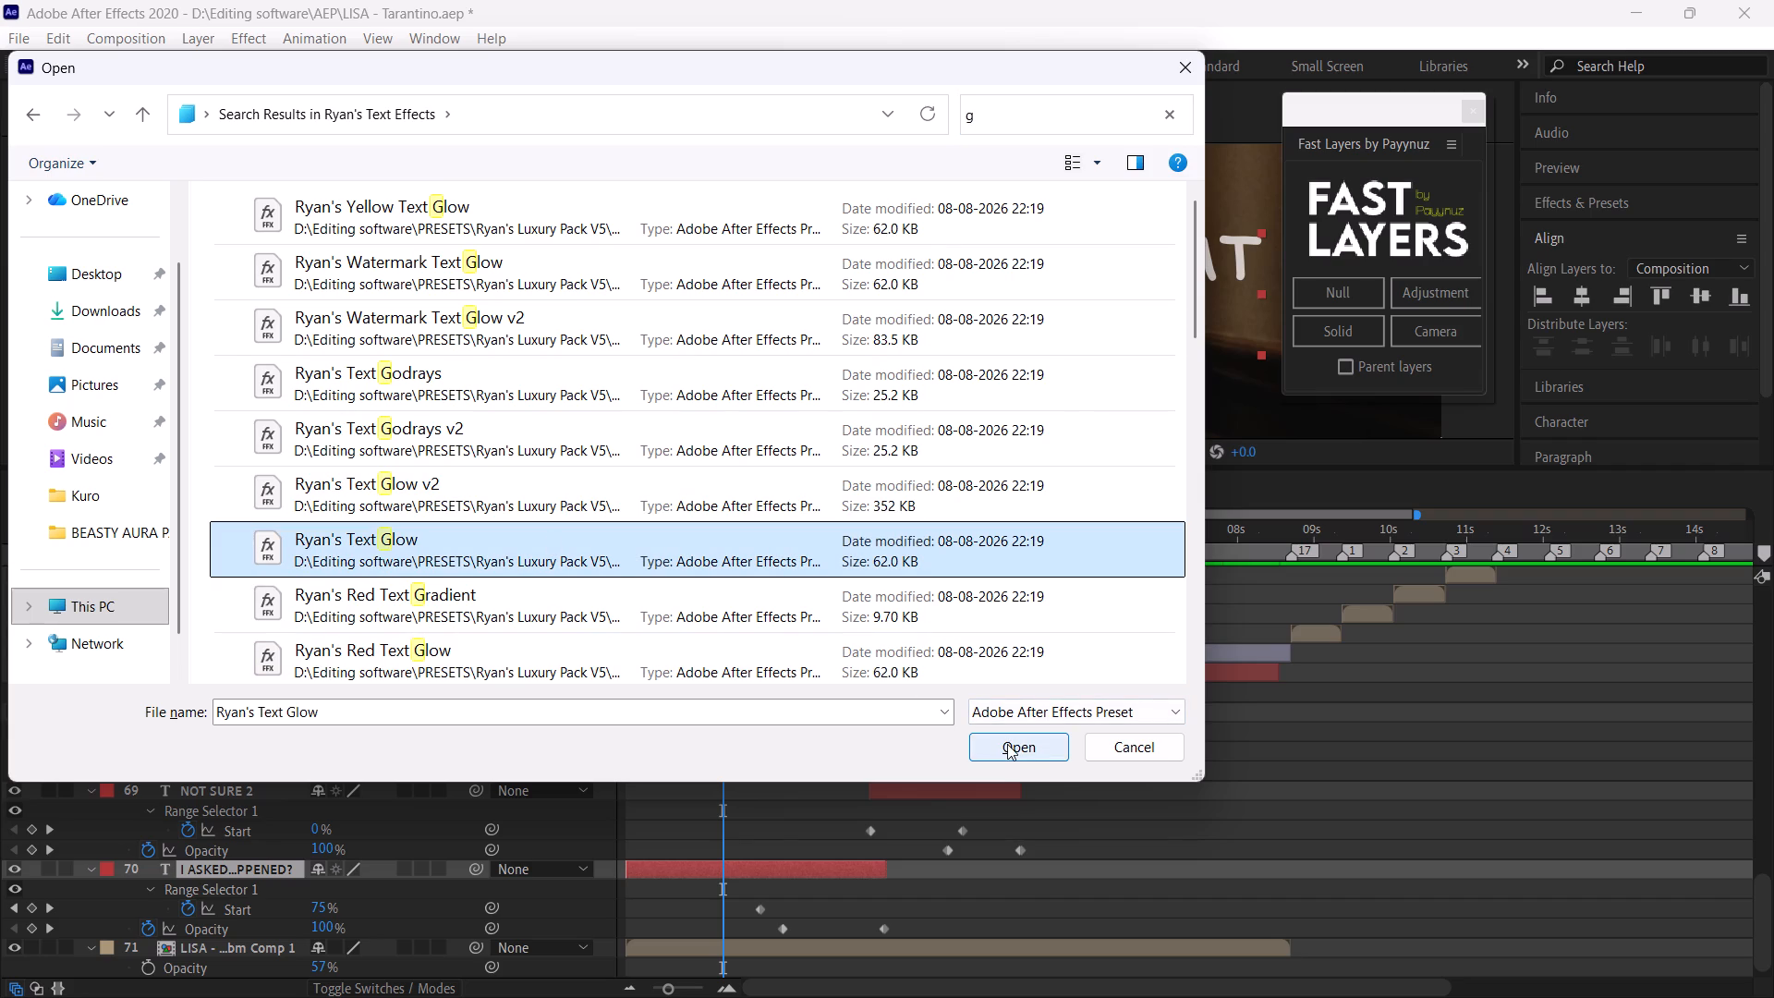
{"action": "left_click", "coordinate": [1007, 744]}
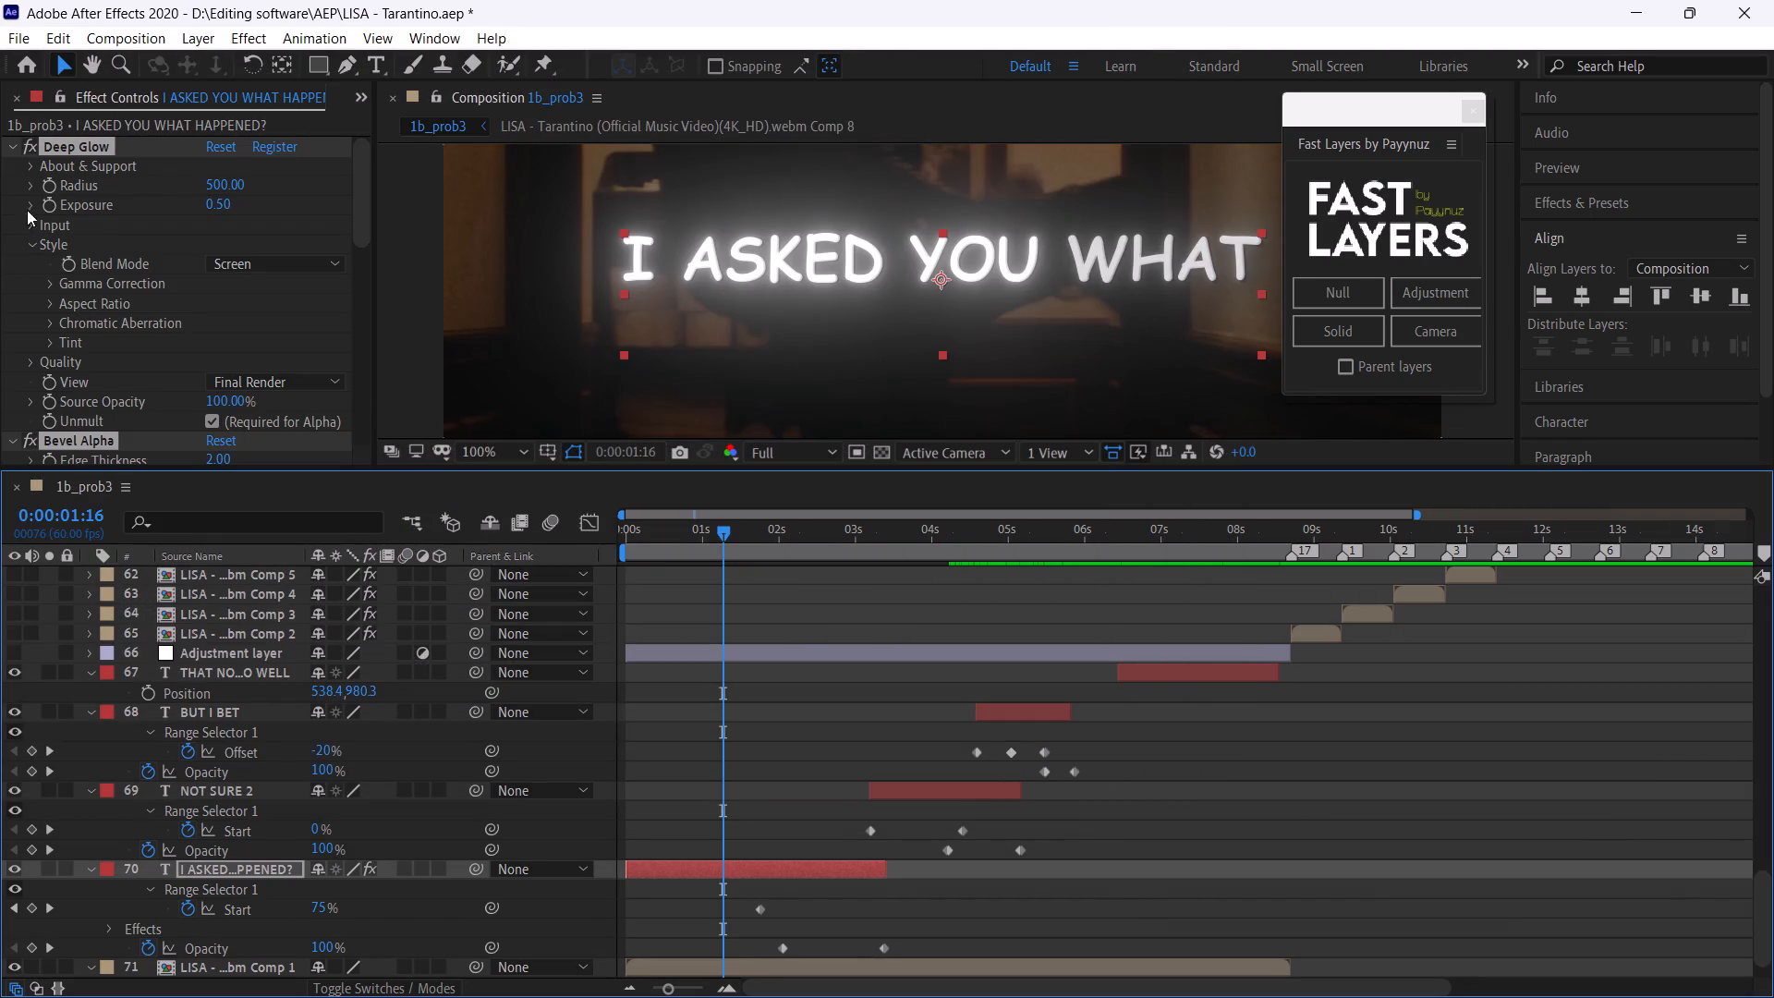
Examine the glowing caption in the full frame and close up, toggling its Bevel Alpha effect off and on to compare.
{"action": "left_click", "coordinate": [9, 147]}
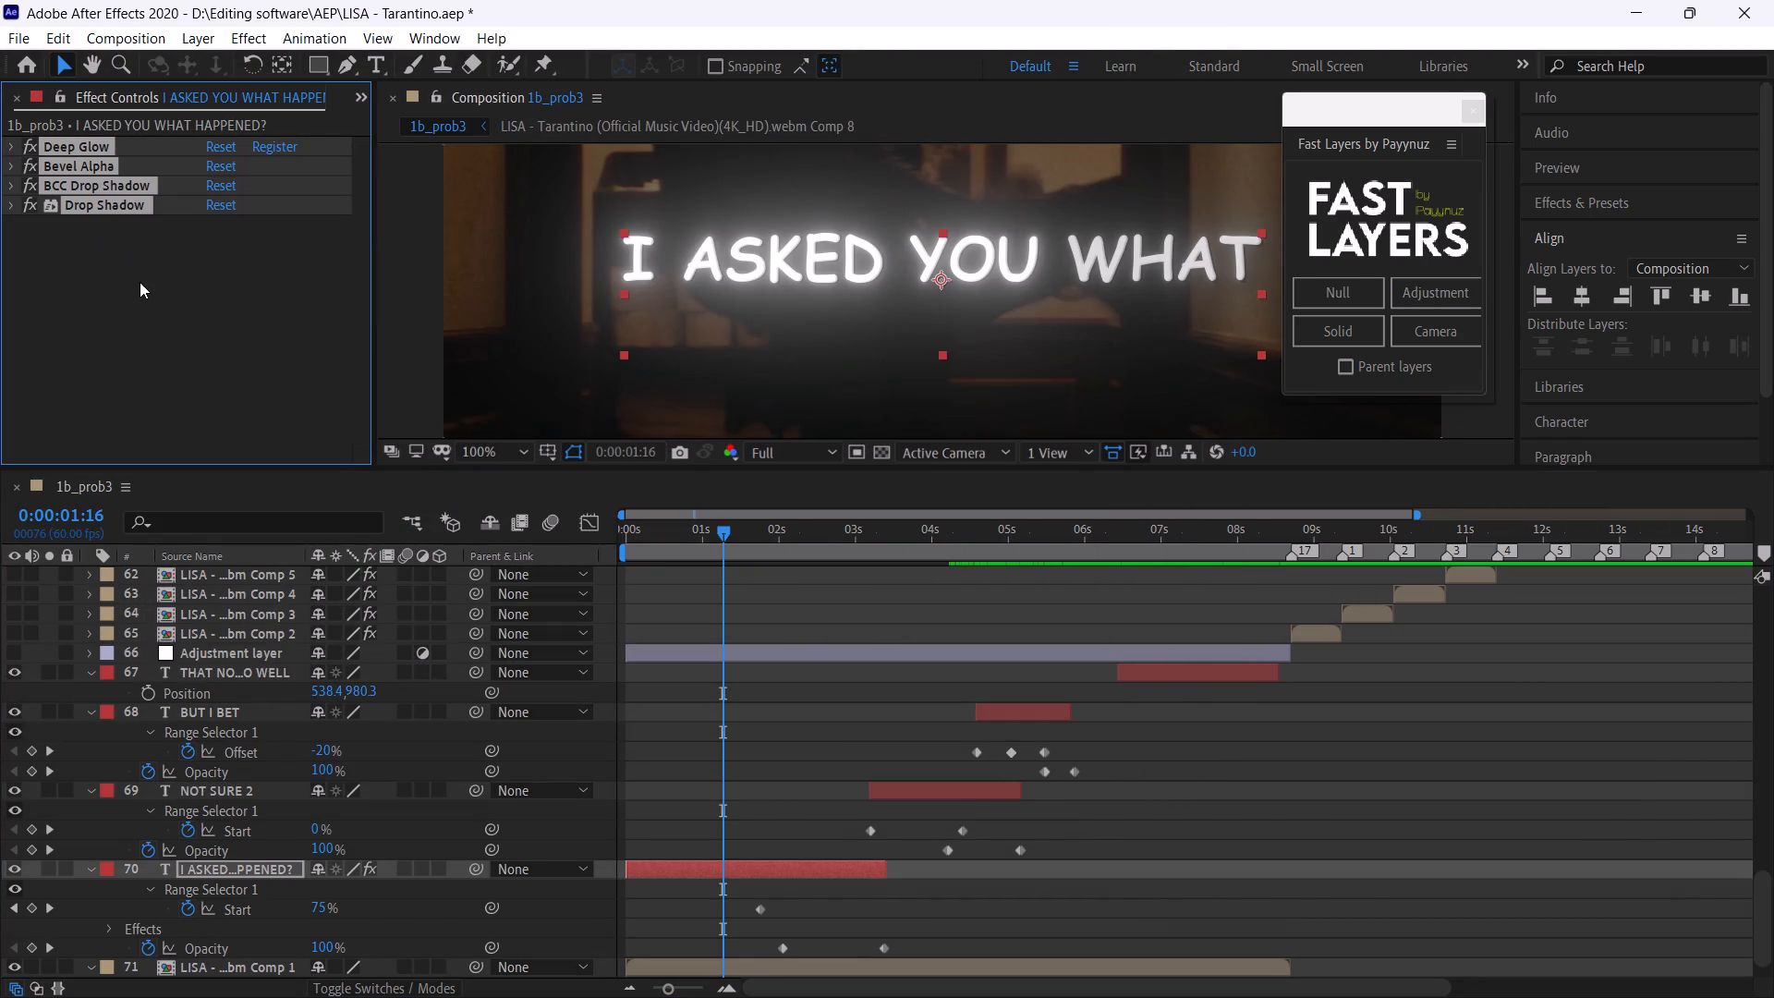
{"action": "left_click", "coordinate": [146, 294]}
{"action": "left_click", "coordinate": [500, 445]}
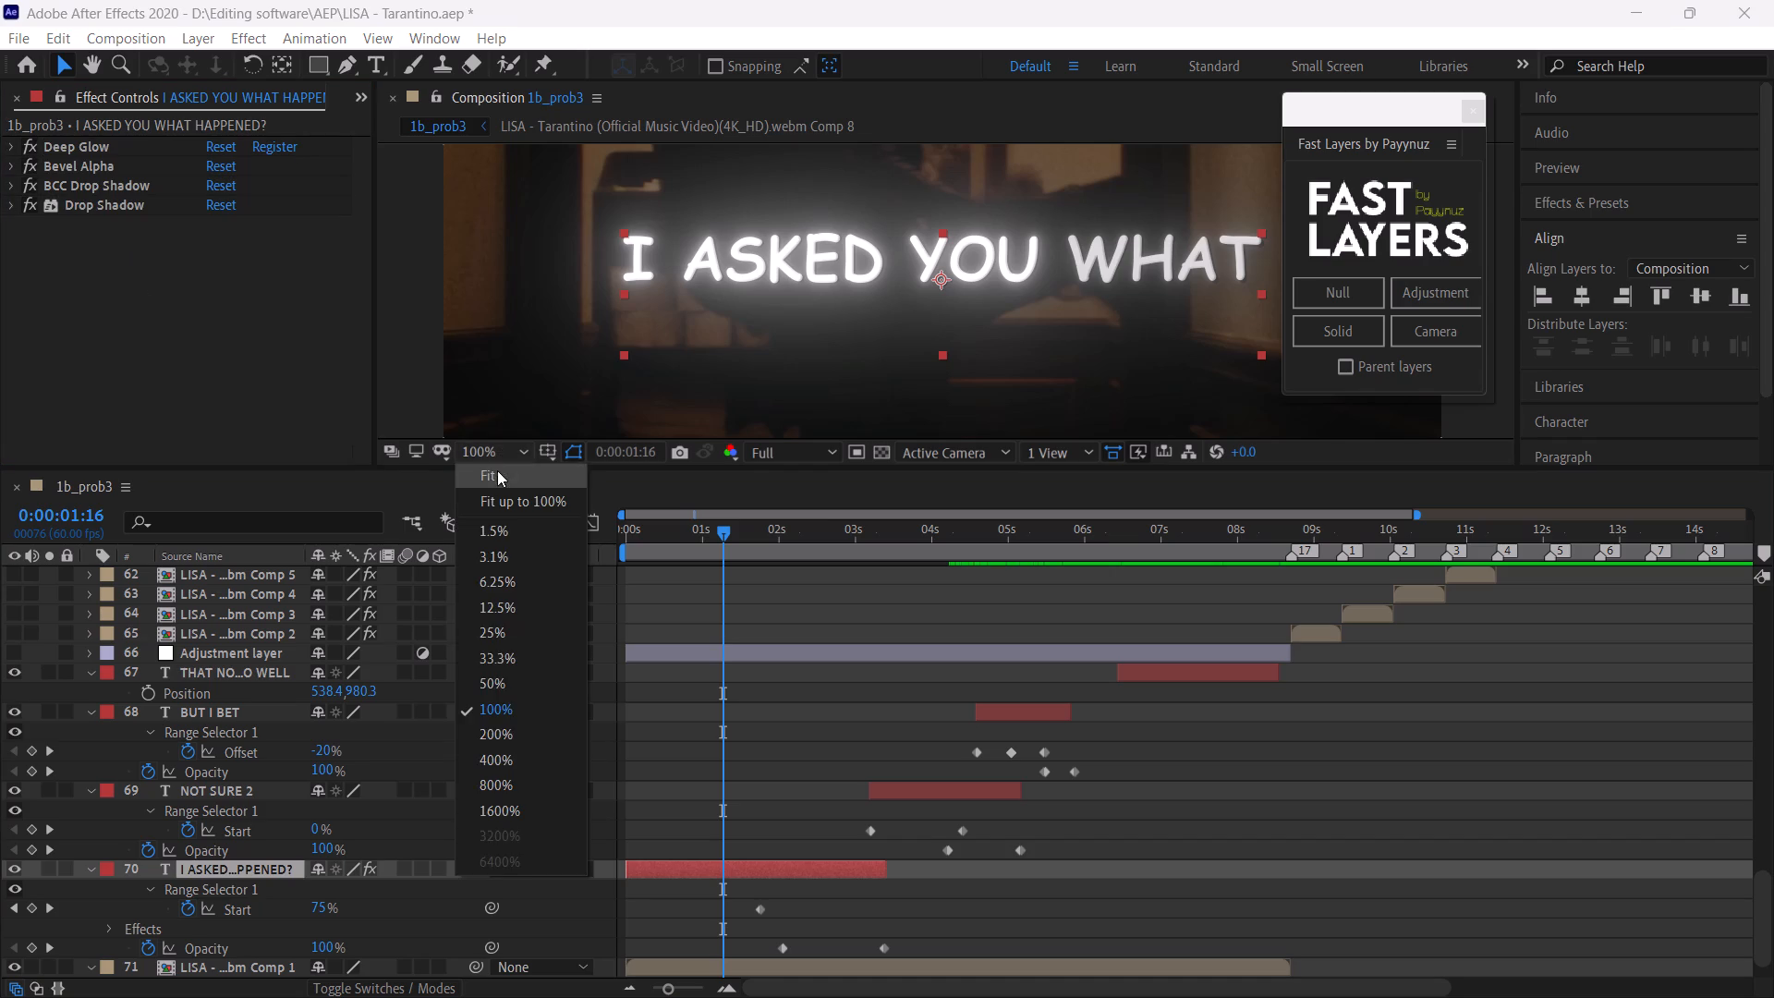
{"action": "left_click", "coordinate": [497, 471]}
{"action": "scroll", "coordinate": [1030, 302], "scroll_direction": "up", "scroll_amount": 1}
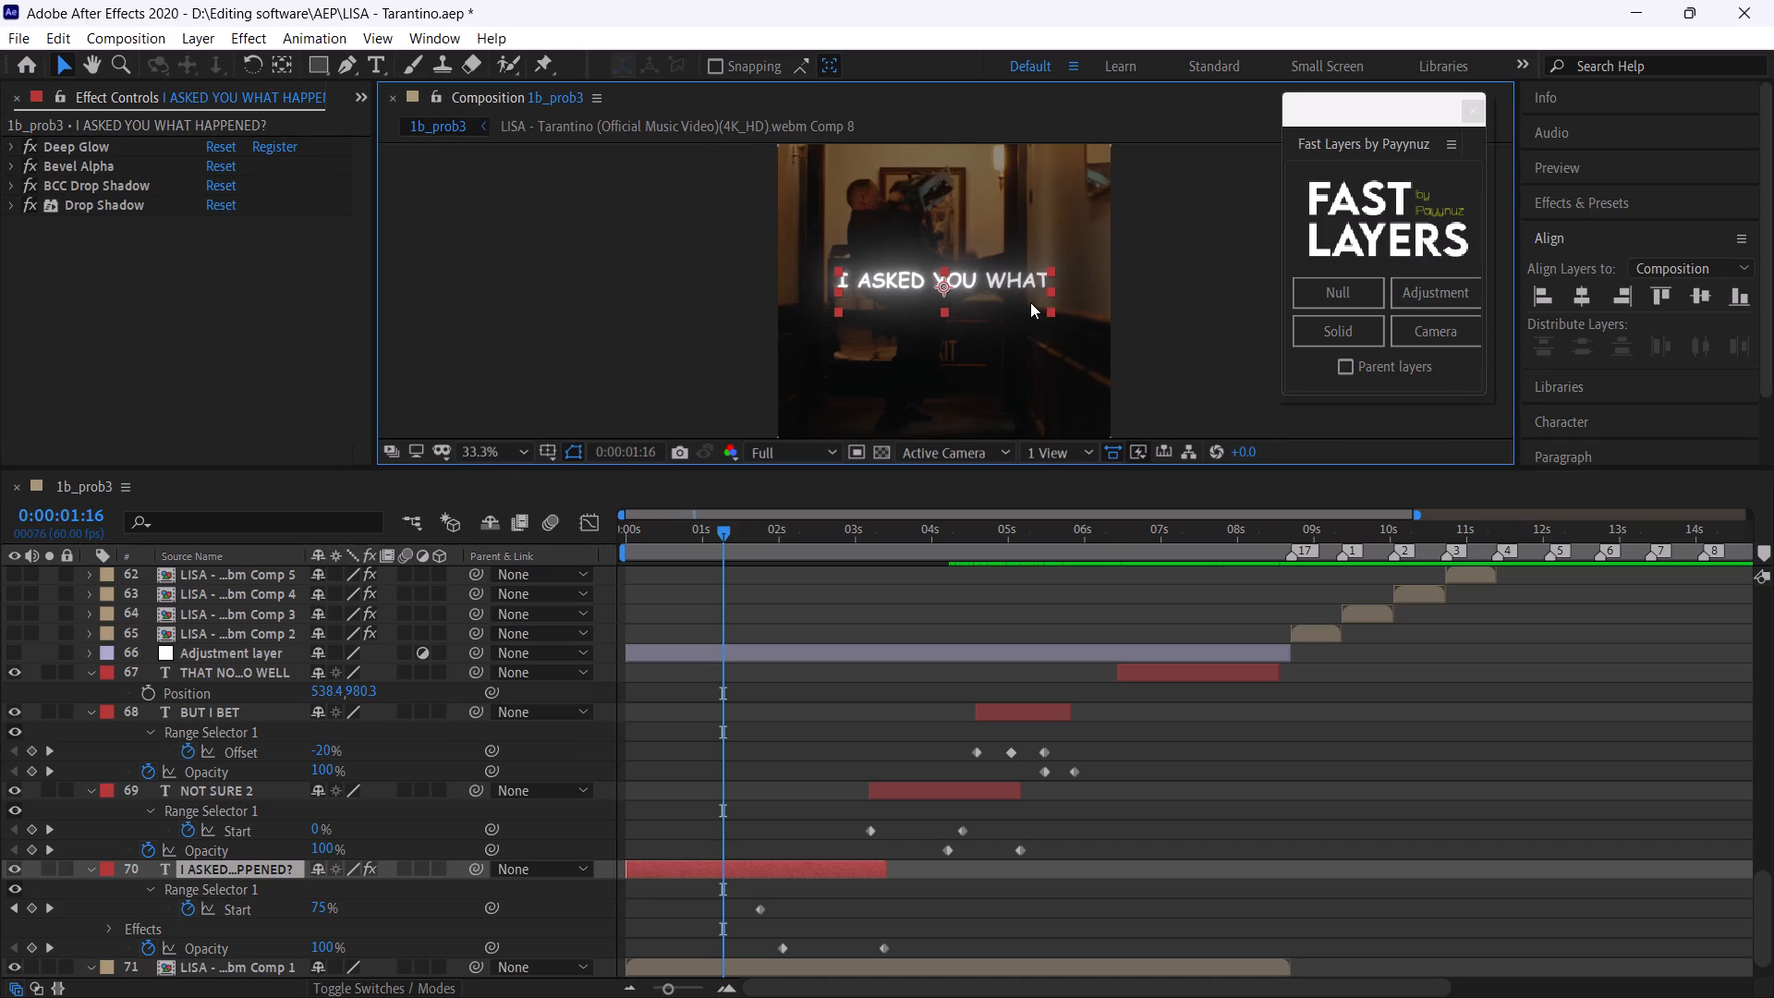
{"action": "scroll", "coordinate": [1030, 302], "scroll_direction": "up", "scroll_amount": 1}
{"action": "left_click", "coordinate": [140, 270]}
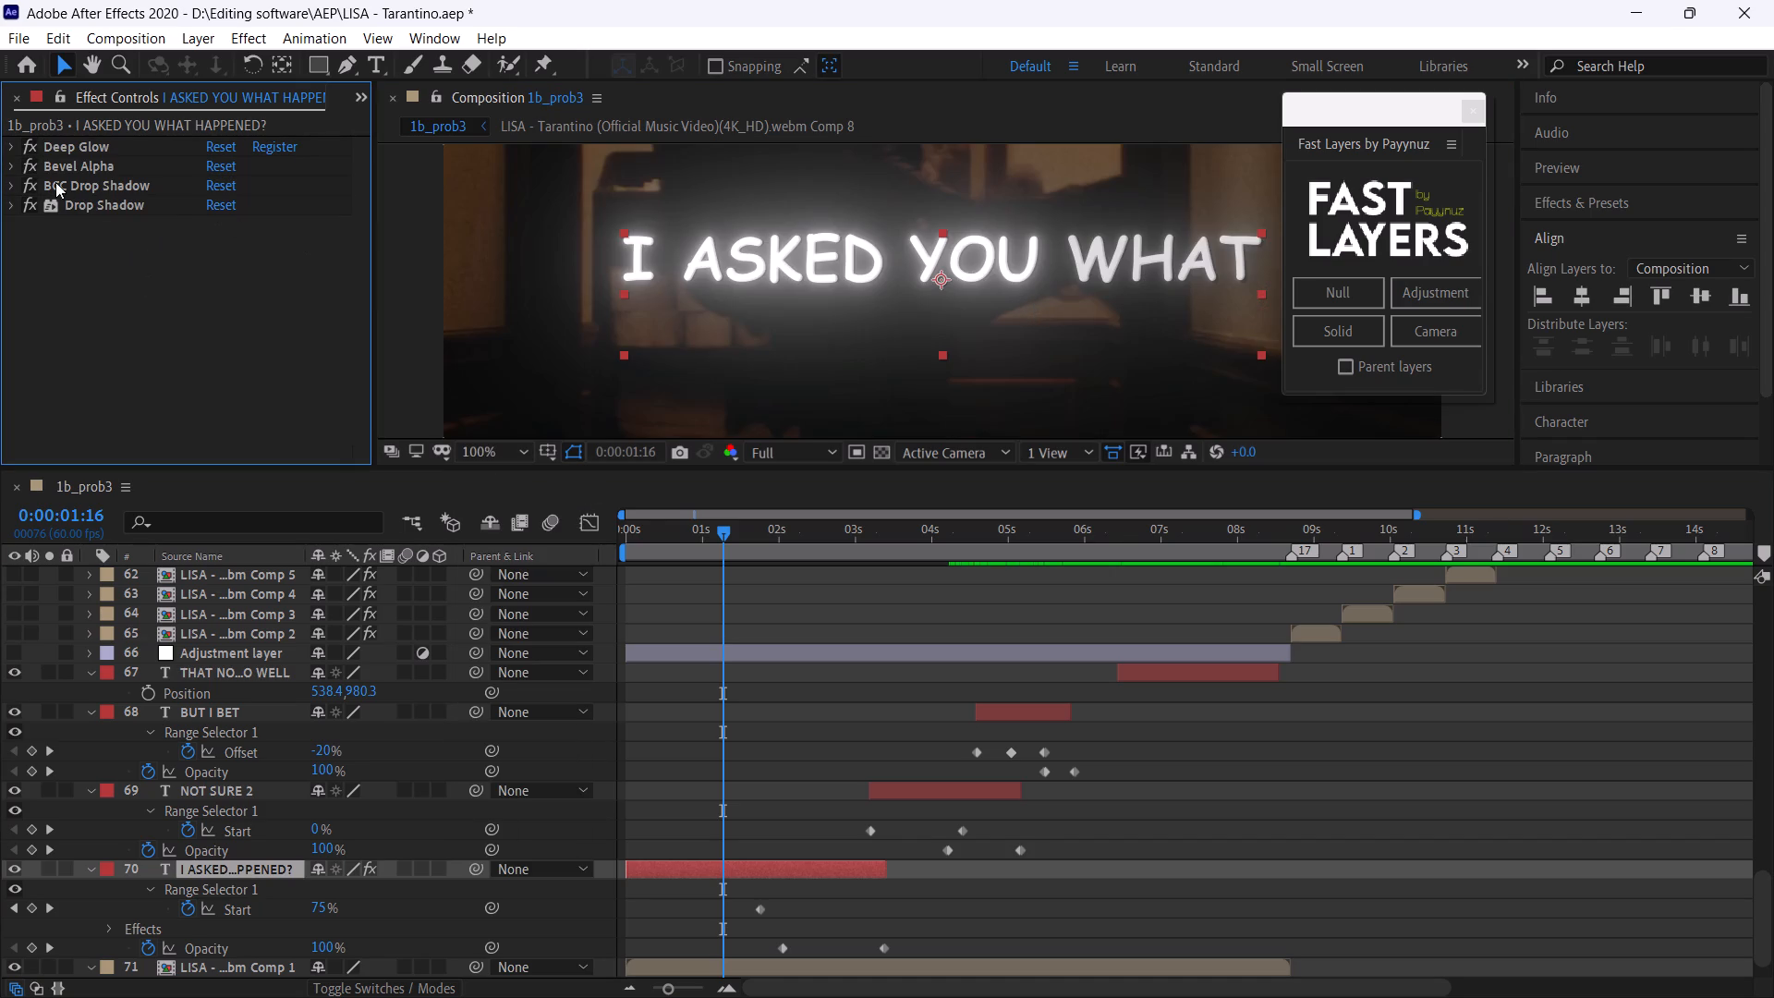
{"action": "left_click", "coordinate": [29, 161]}
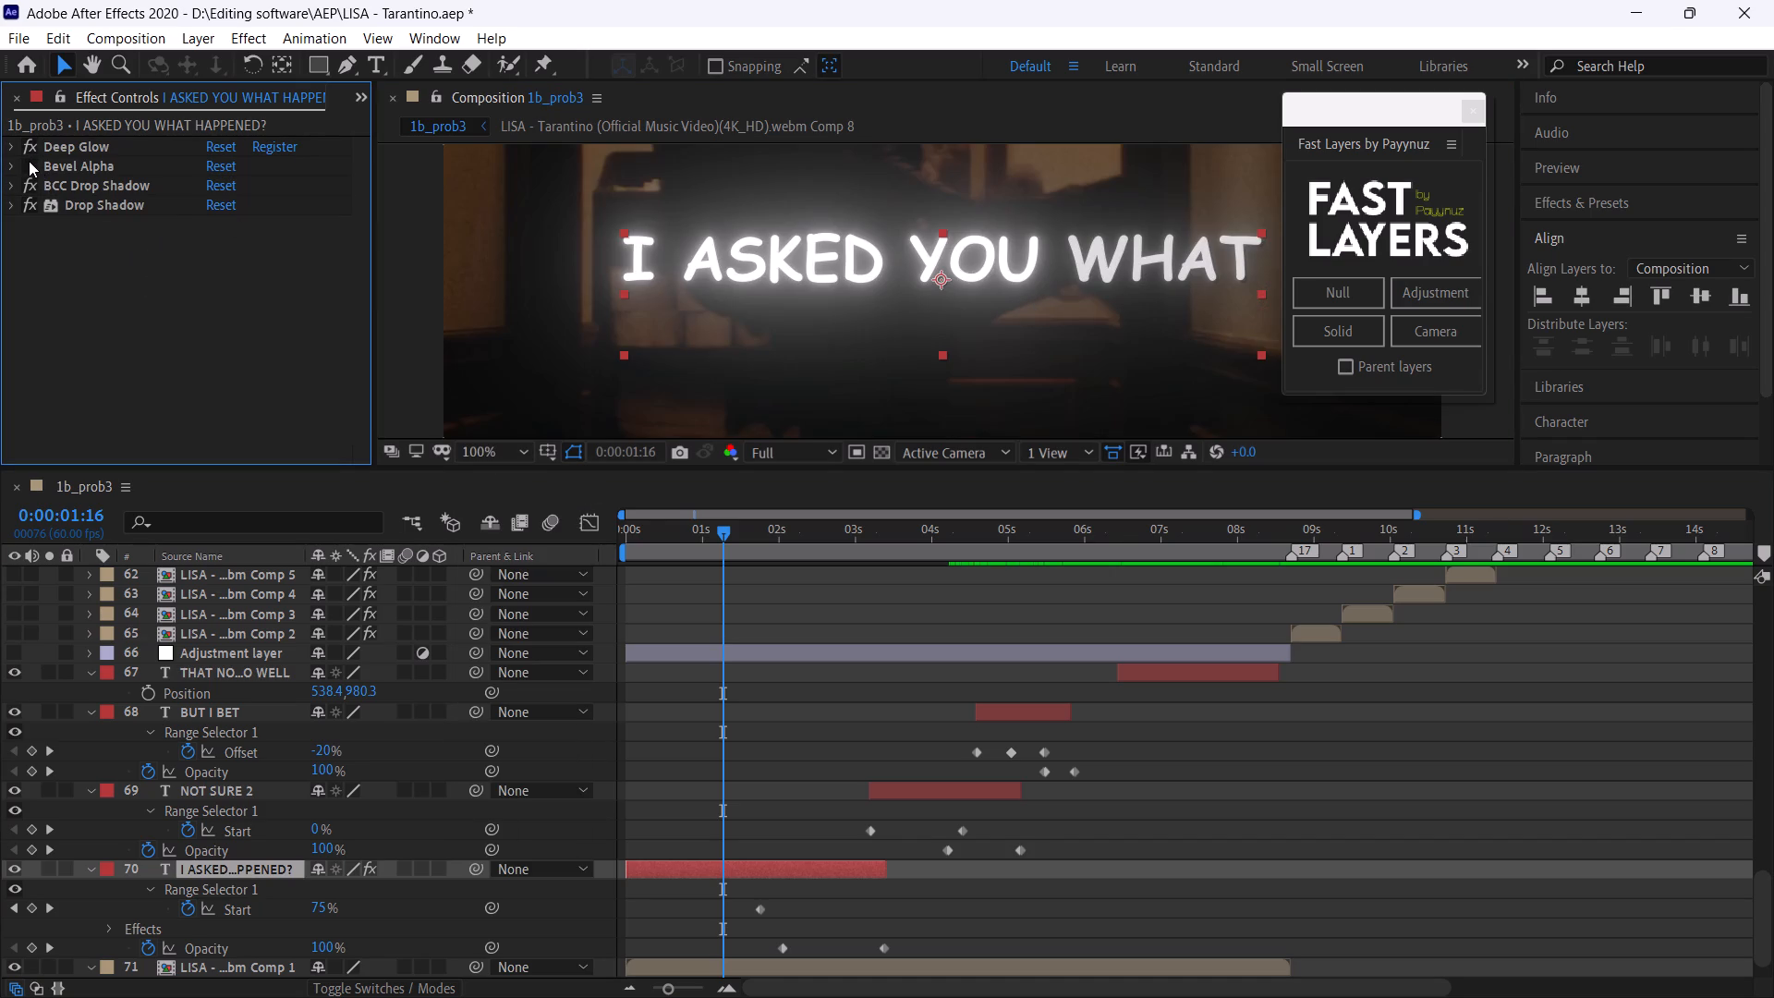
{"action": "left_click", "coordinate": [29, 161]}
{"action": "left_click", "coordinate": [29, 161]}
{"action": "left_click", "coordinate": [29, 161]}
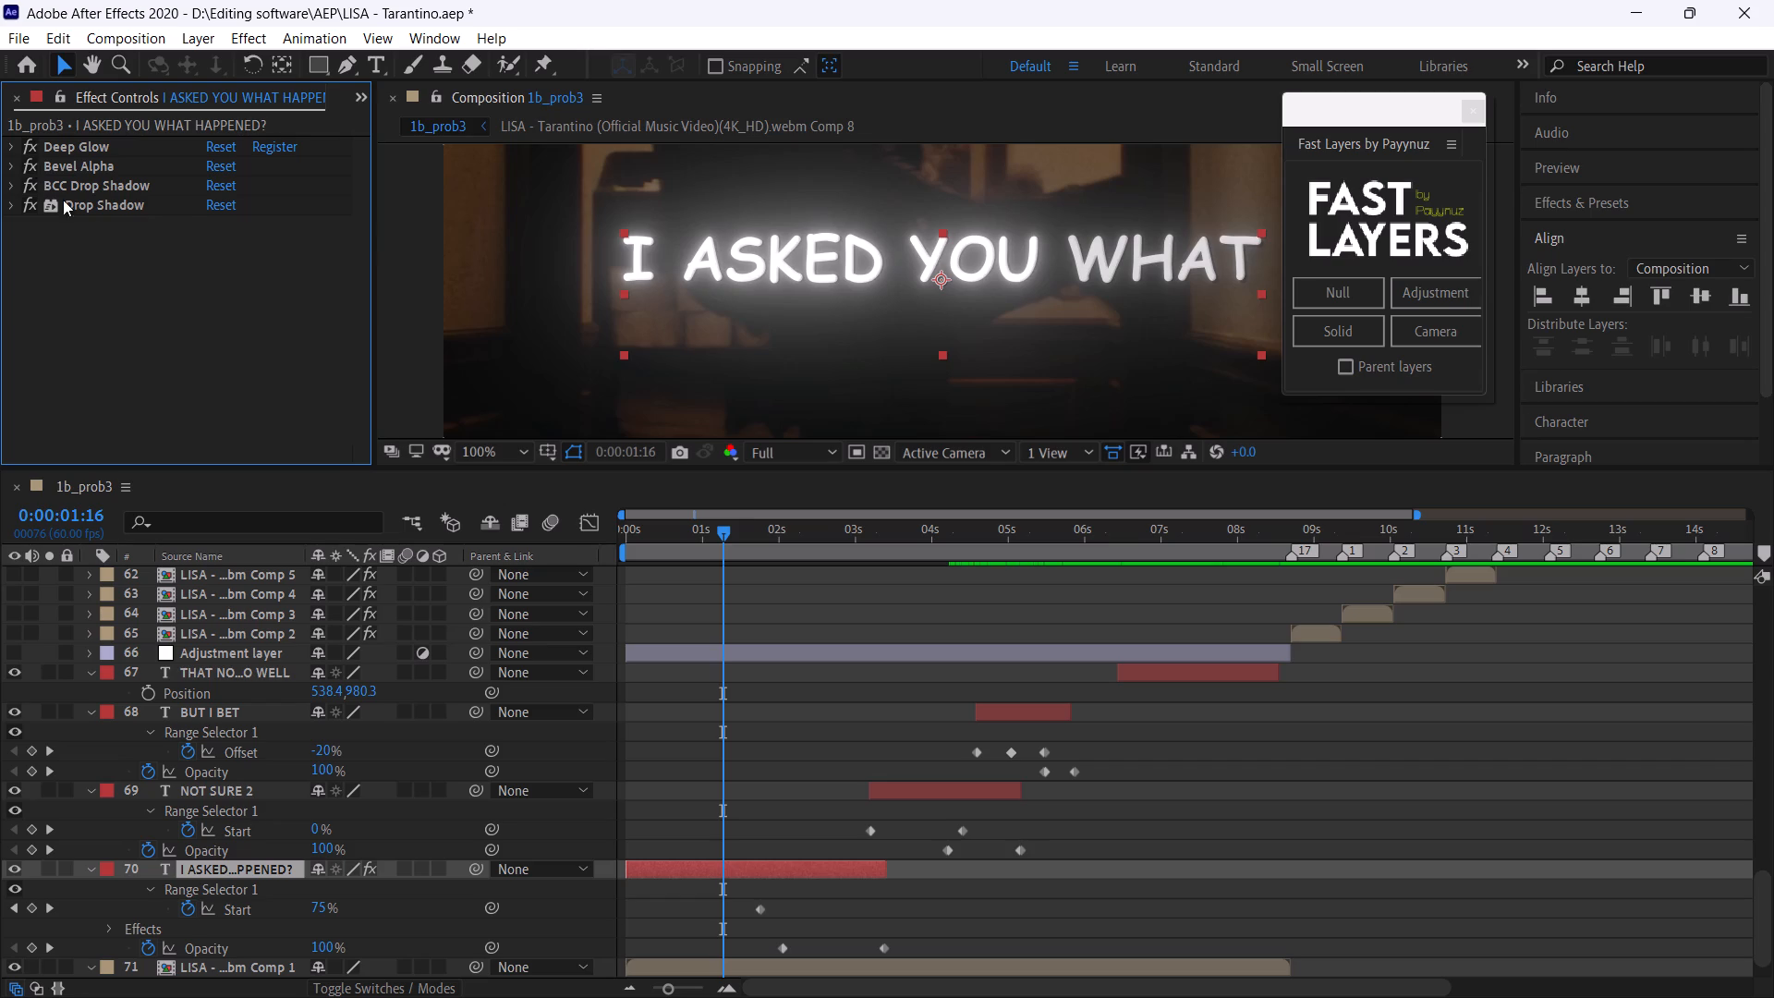
Disable the Bevel Alpha effect on the I ASKED YOU WHAT HAPPENED? caption.
{"action": "left_click", "coordinate": [30, 164]}
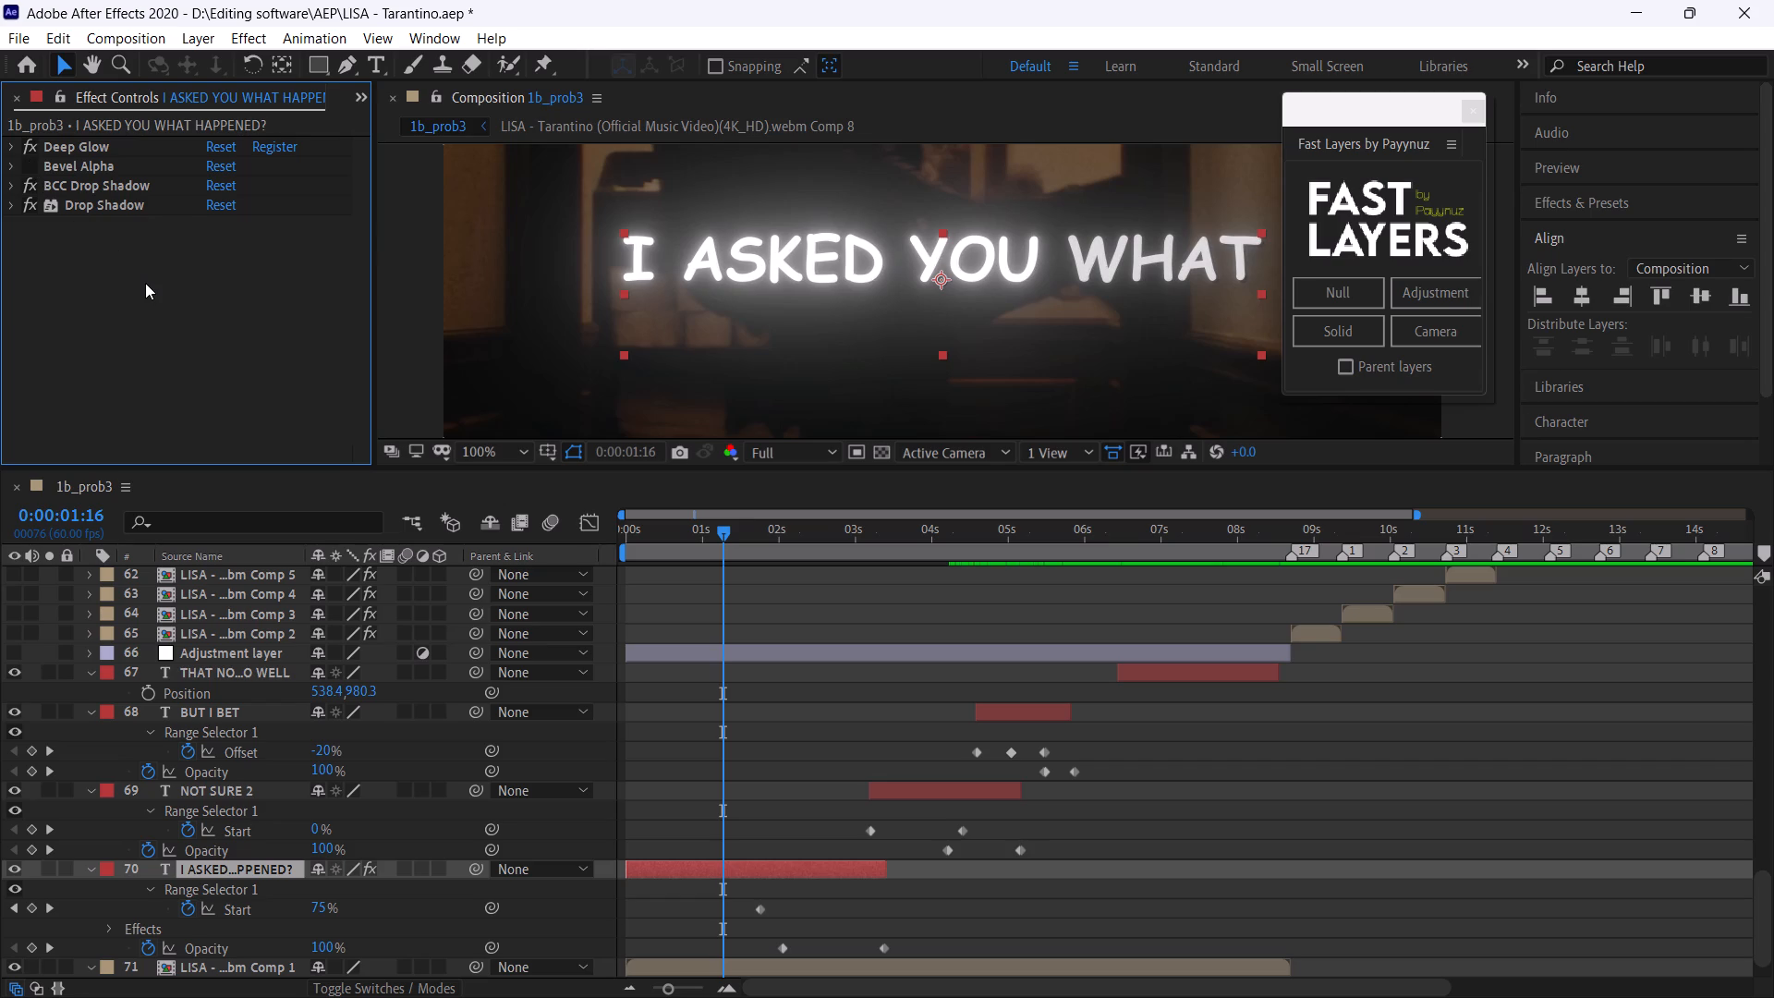
Copy all four effects from the I ASKED YOU WHAT HAPPENED? caption onto the NOT SURE 2, BUT I BET and THAT NON OF THEM captions.
{"action": "left_click", "coordinate": [145, 283]}
{"action": "left_click", "coordinate": [145, 283]}
{"action": "key", "text": "ctrl+a"}
{"action": "key", "text": "ctrl+c"}
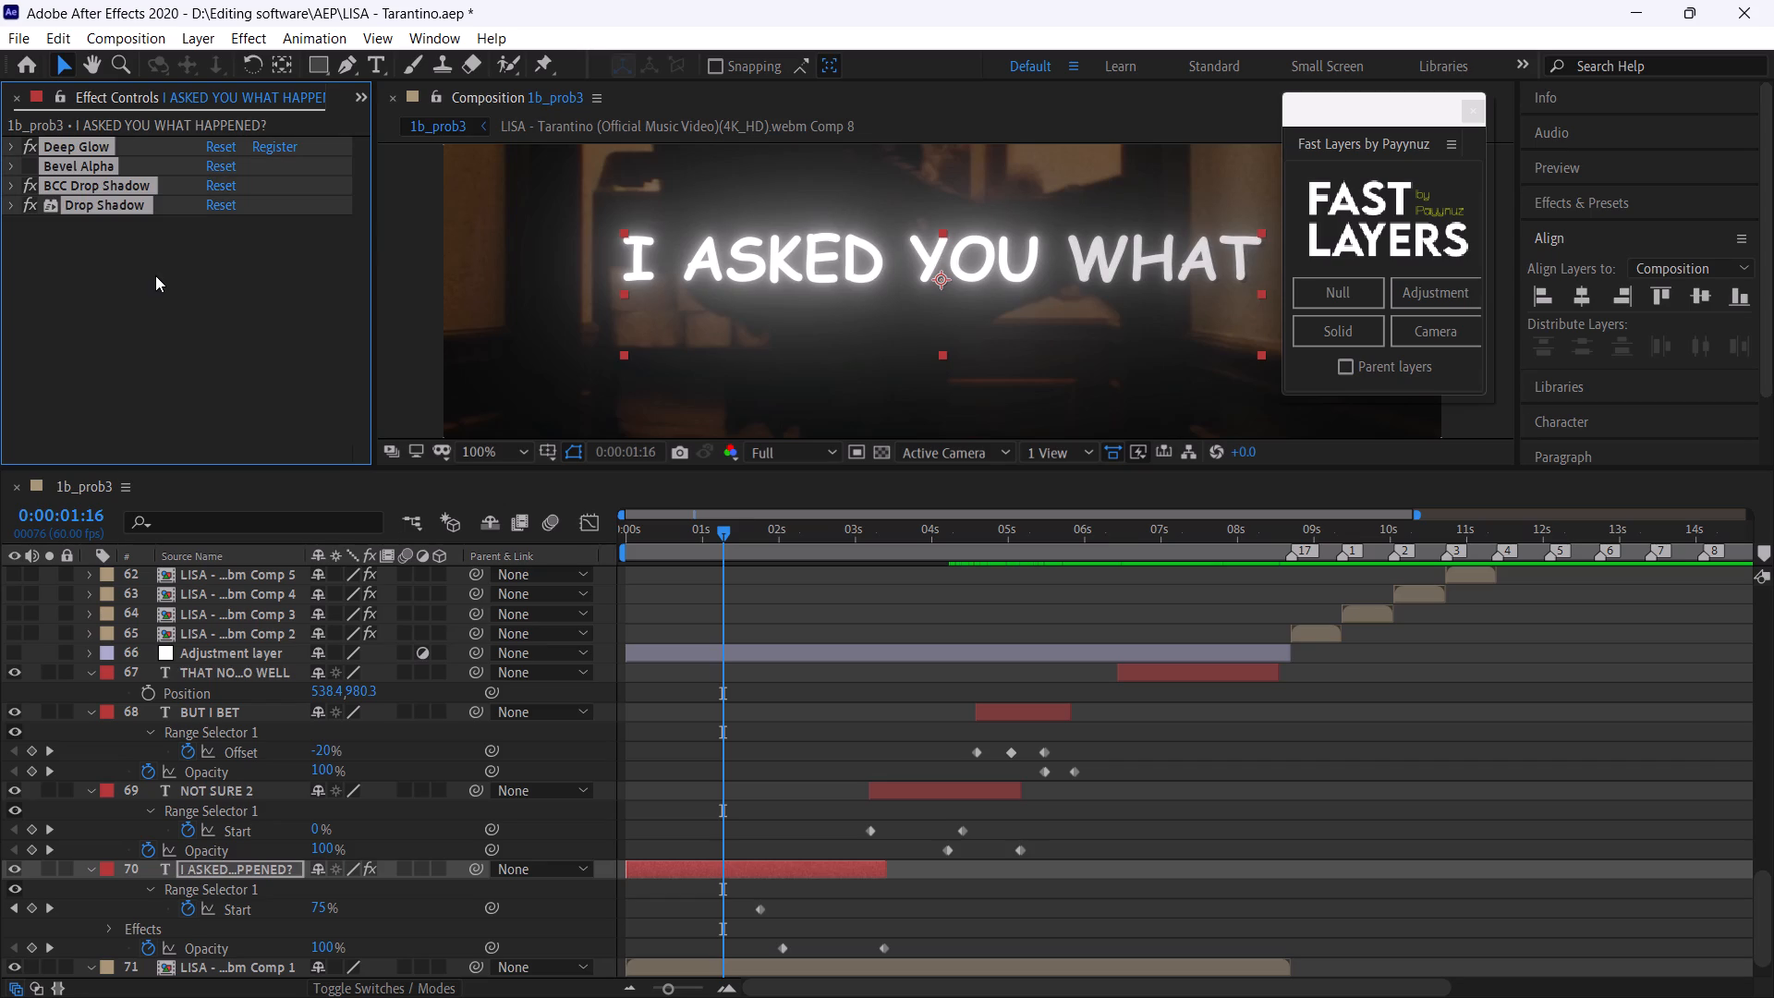
{"action": "key", "text": "ctrl+c"}
{"action": "left_click", "coordinate": [942, 533]}
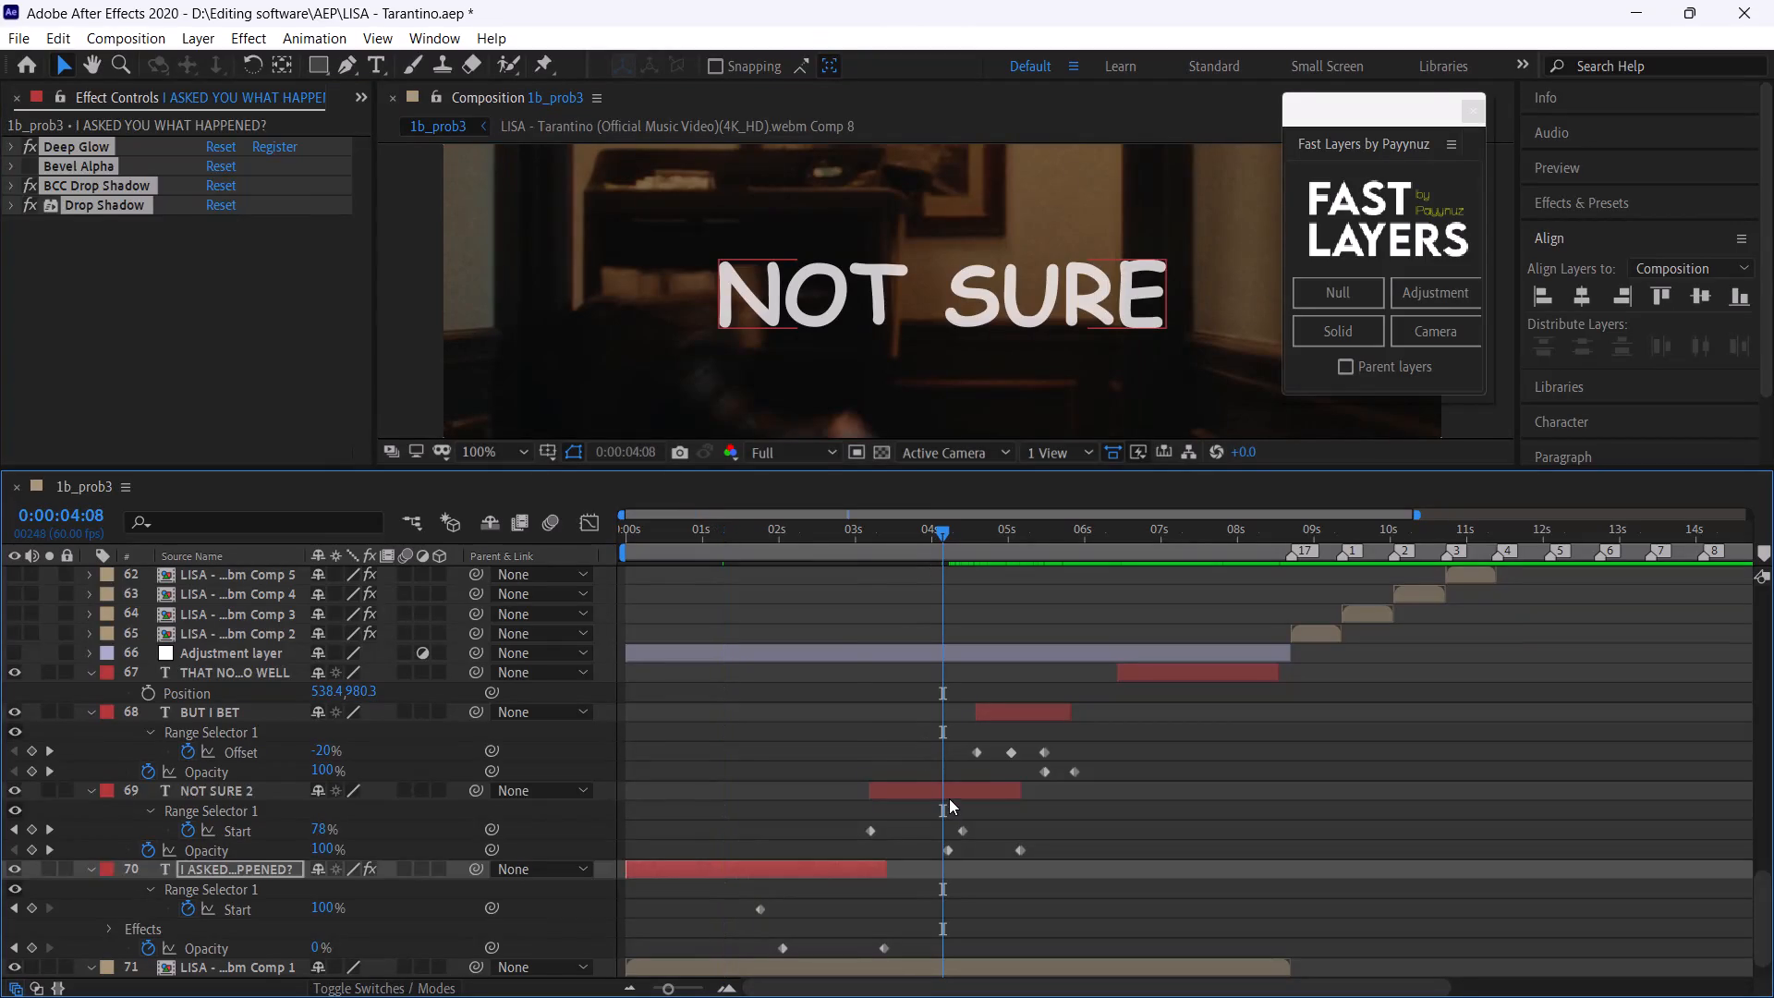
{"action": "left_click", "coordinate": [949, 798]}
{"action": "key", "text": "ctrl+v"}
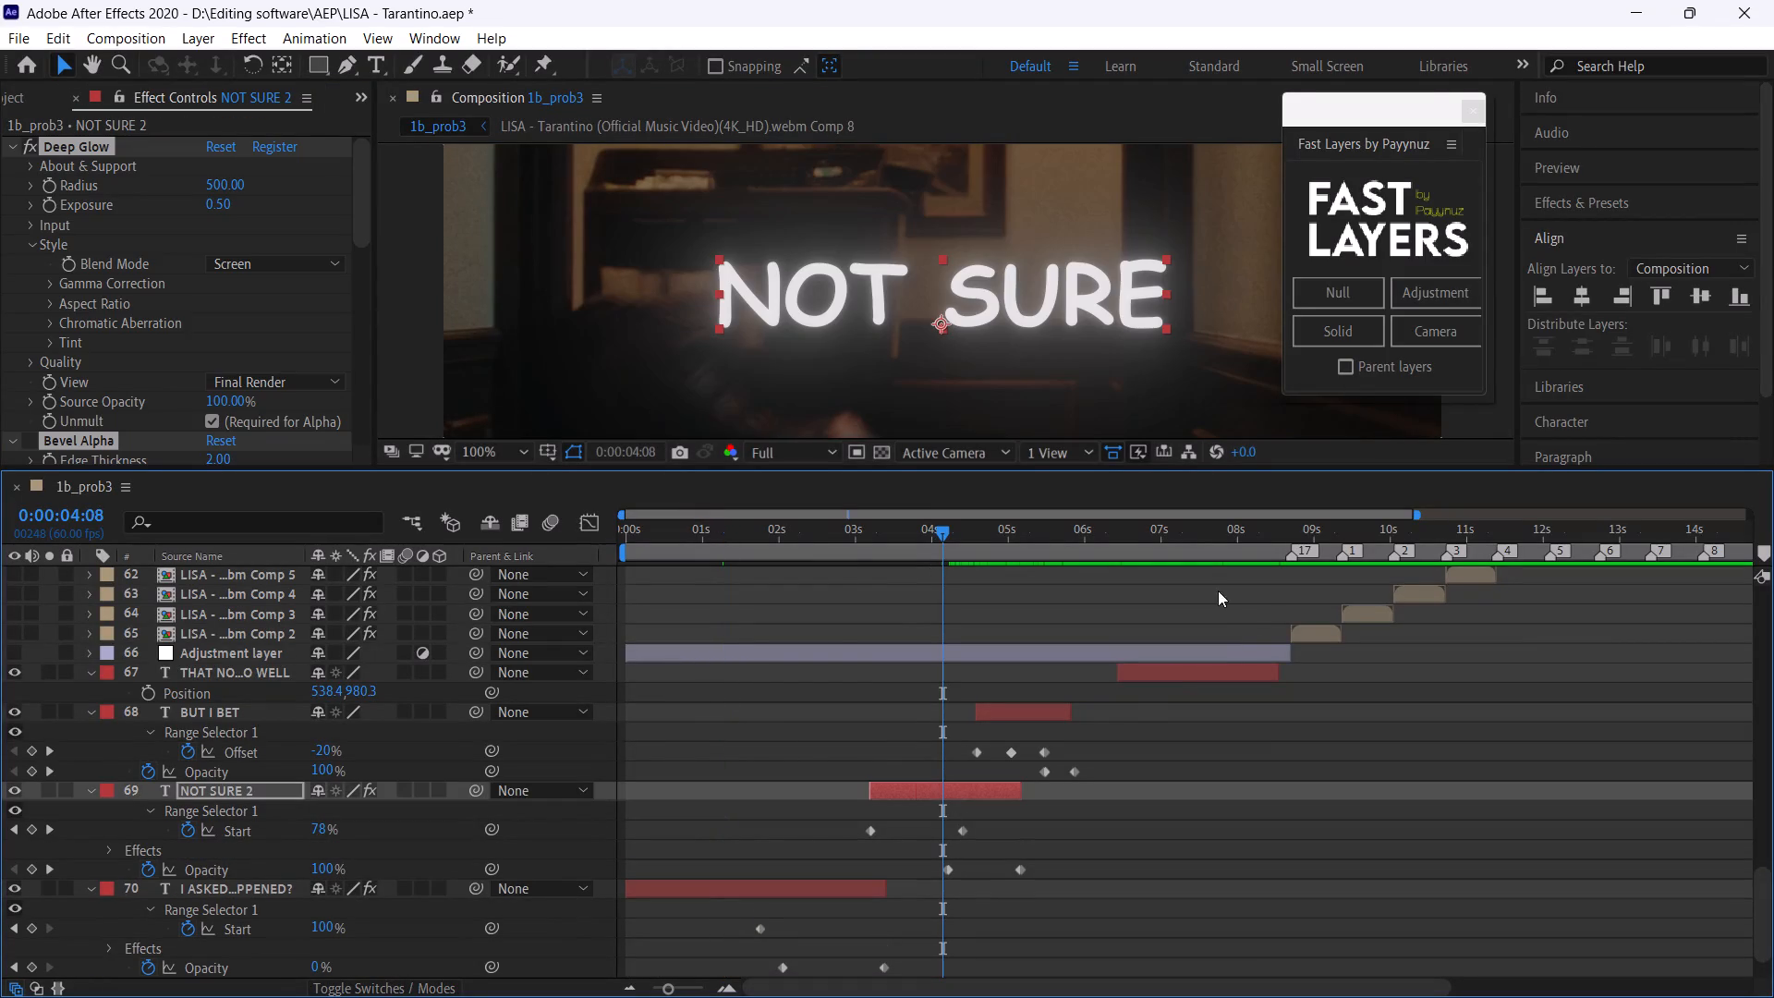
{"action": "left_click", "coordinate": [1030, 542]}
{"action": "left_click", "coordinate": [1041, 711]}
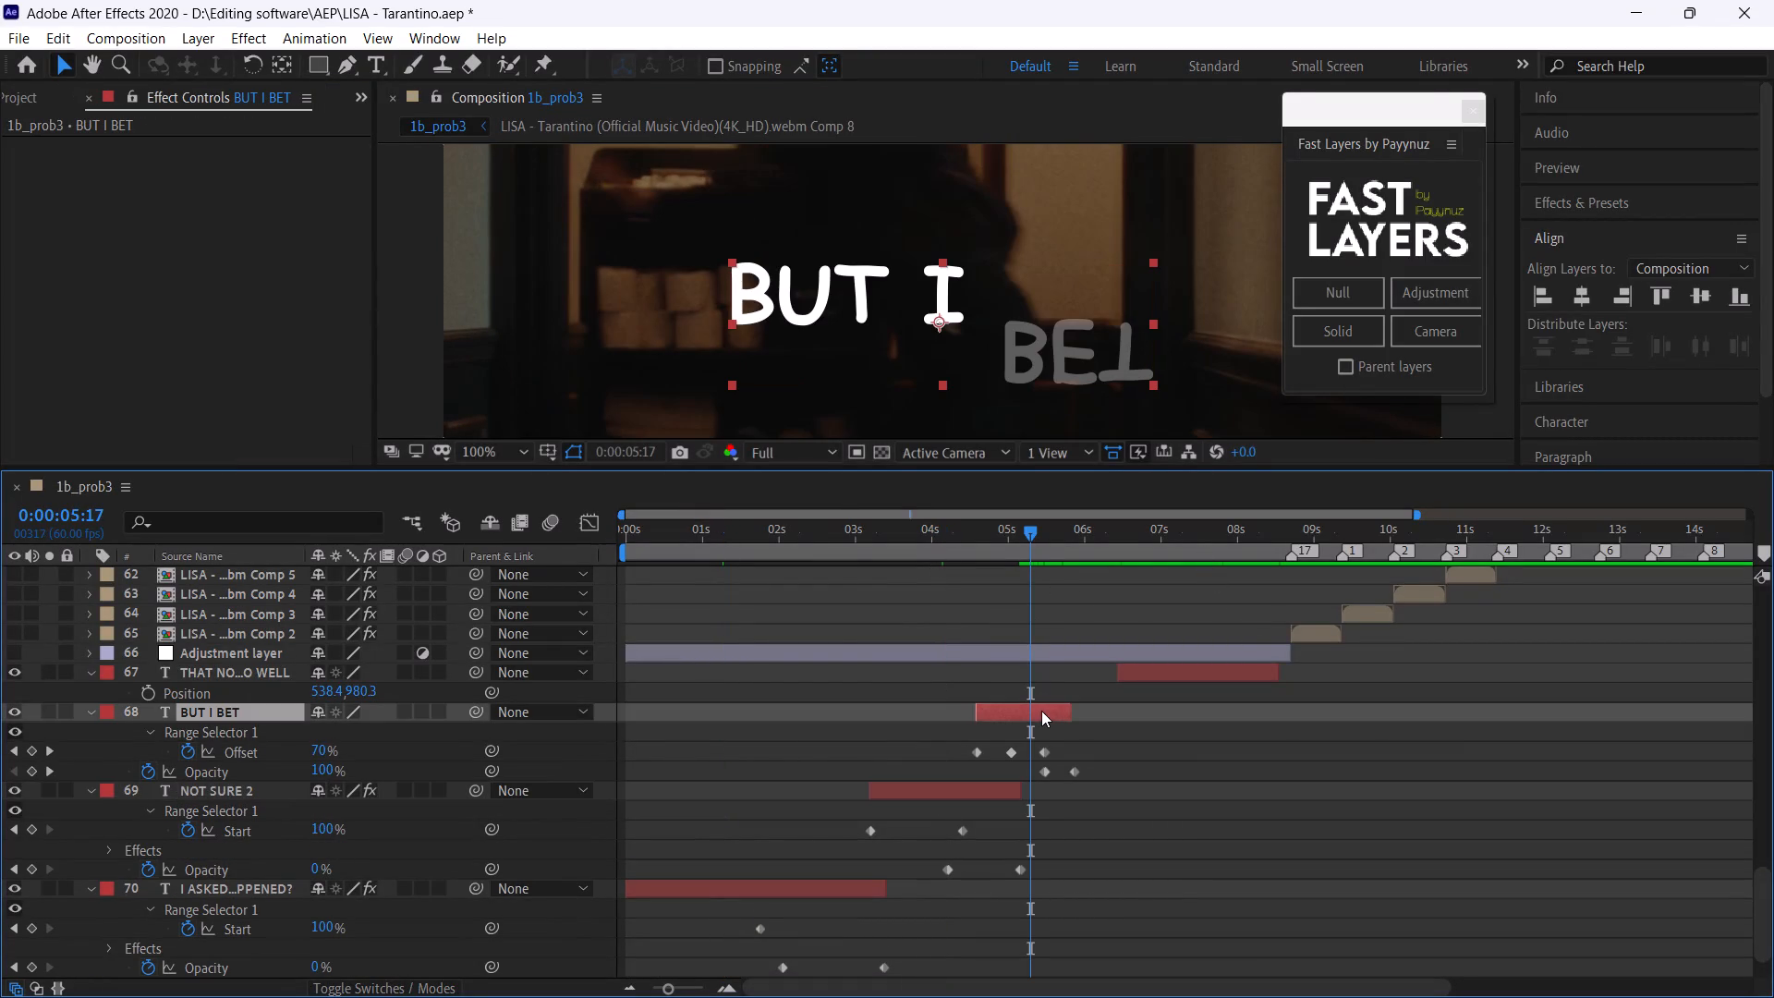
{"action": "key", "text": "ctrl+v"}
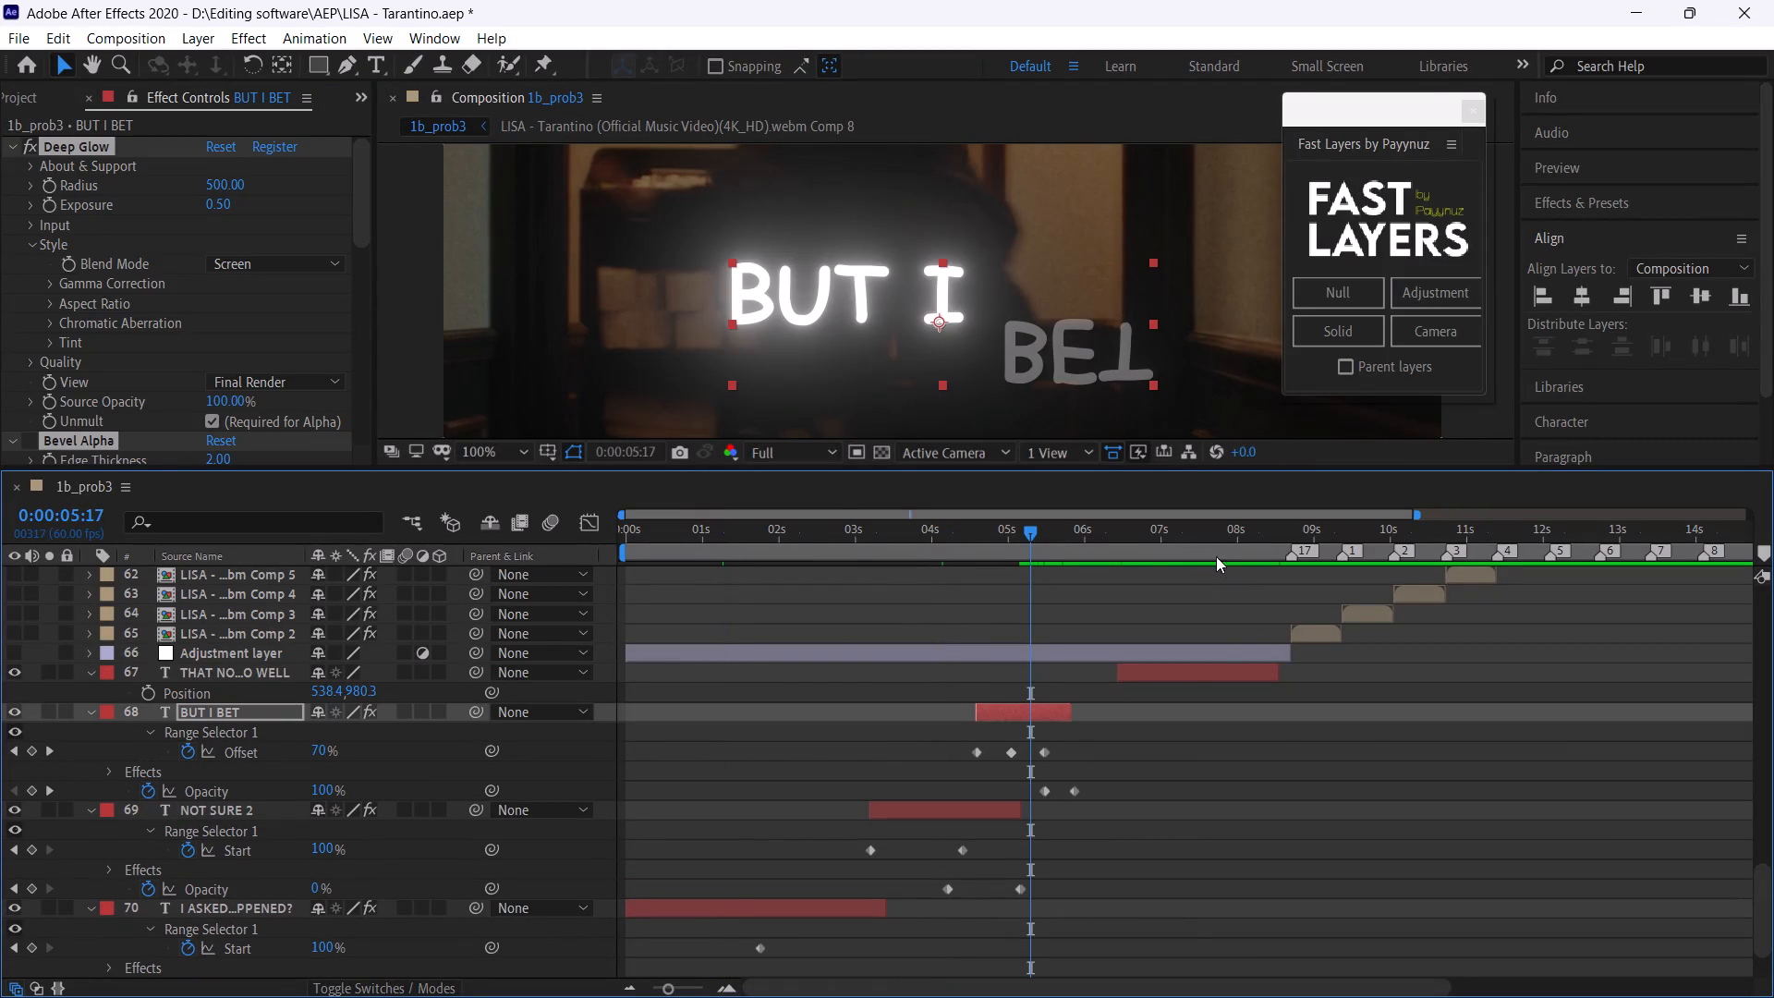
{"action": "left_click", "coordinate": [1195, 532]}
{"action": "left_click", "coordinate": [1219, 677]}
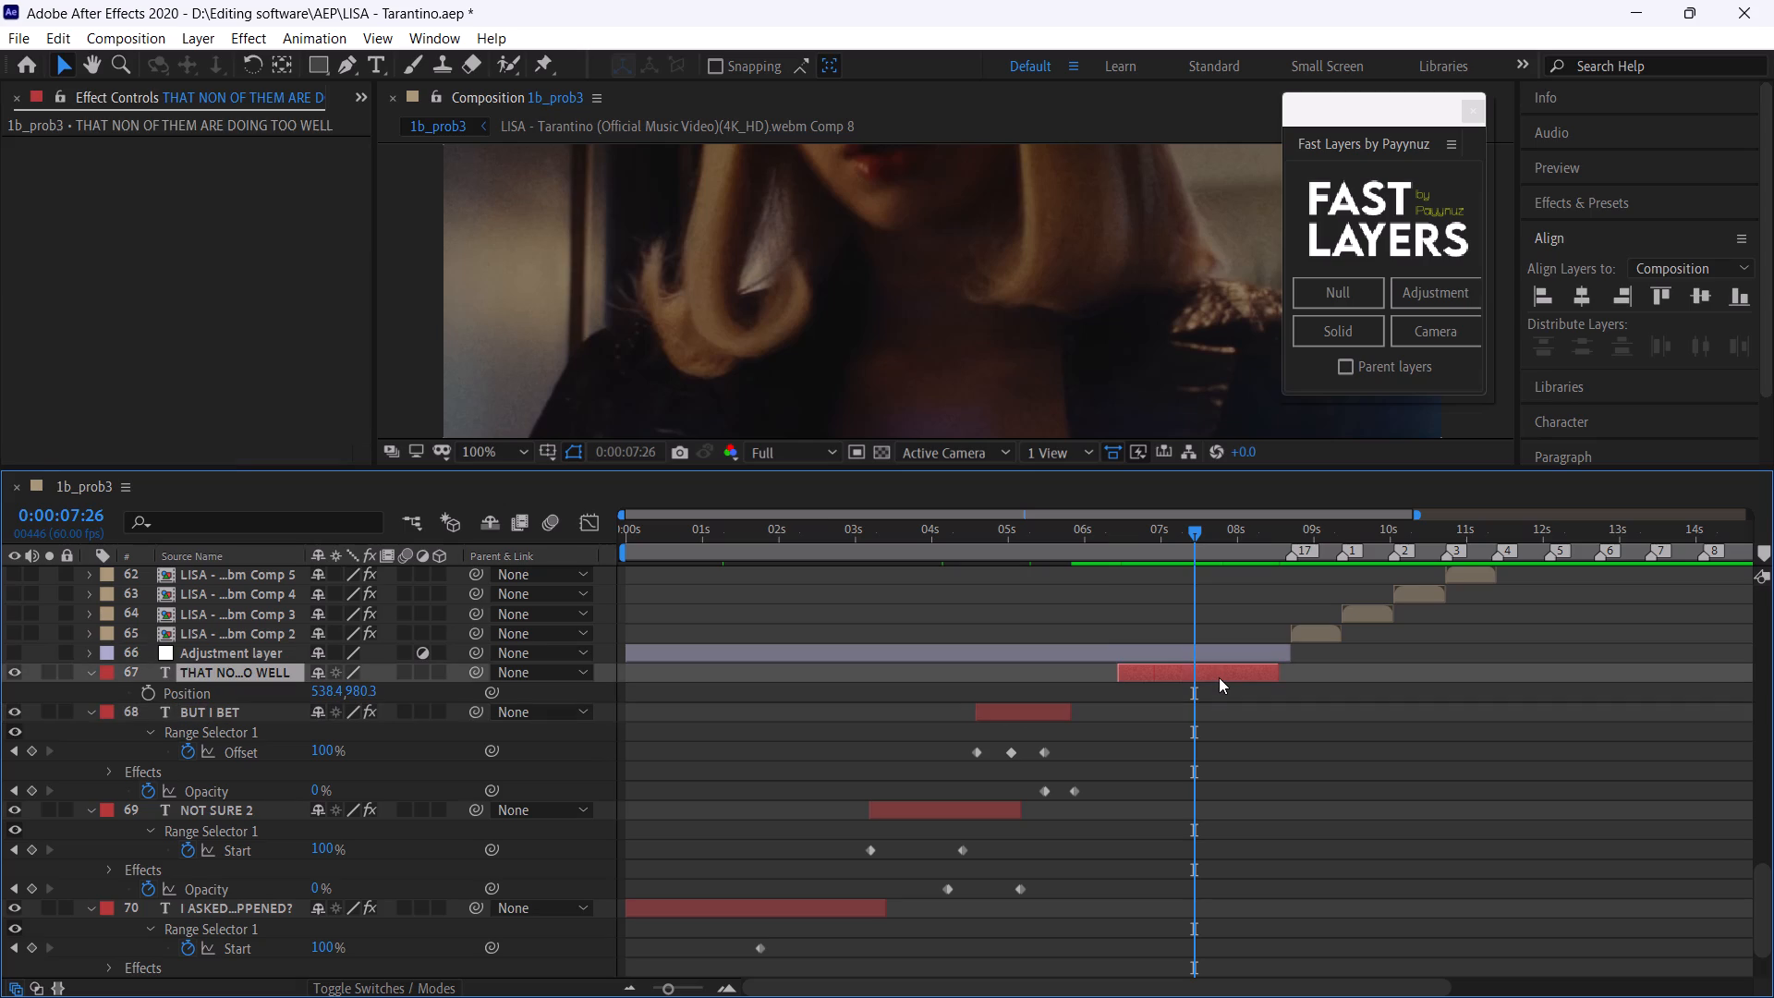
{"action": "key", "text": "ctrl+v"}
Check the glow on the THAT NON OF THEM ARE DOING TOO WELL caption in the full frame around 0:00:08:09.
{"action": "scroll", "coordinate": [1075, 358], "scroll_direction": "down", "scroll_amount": 1}
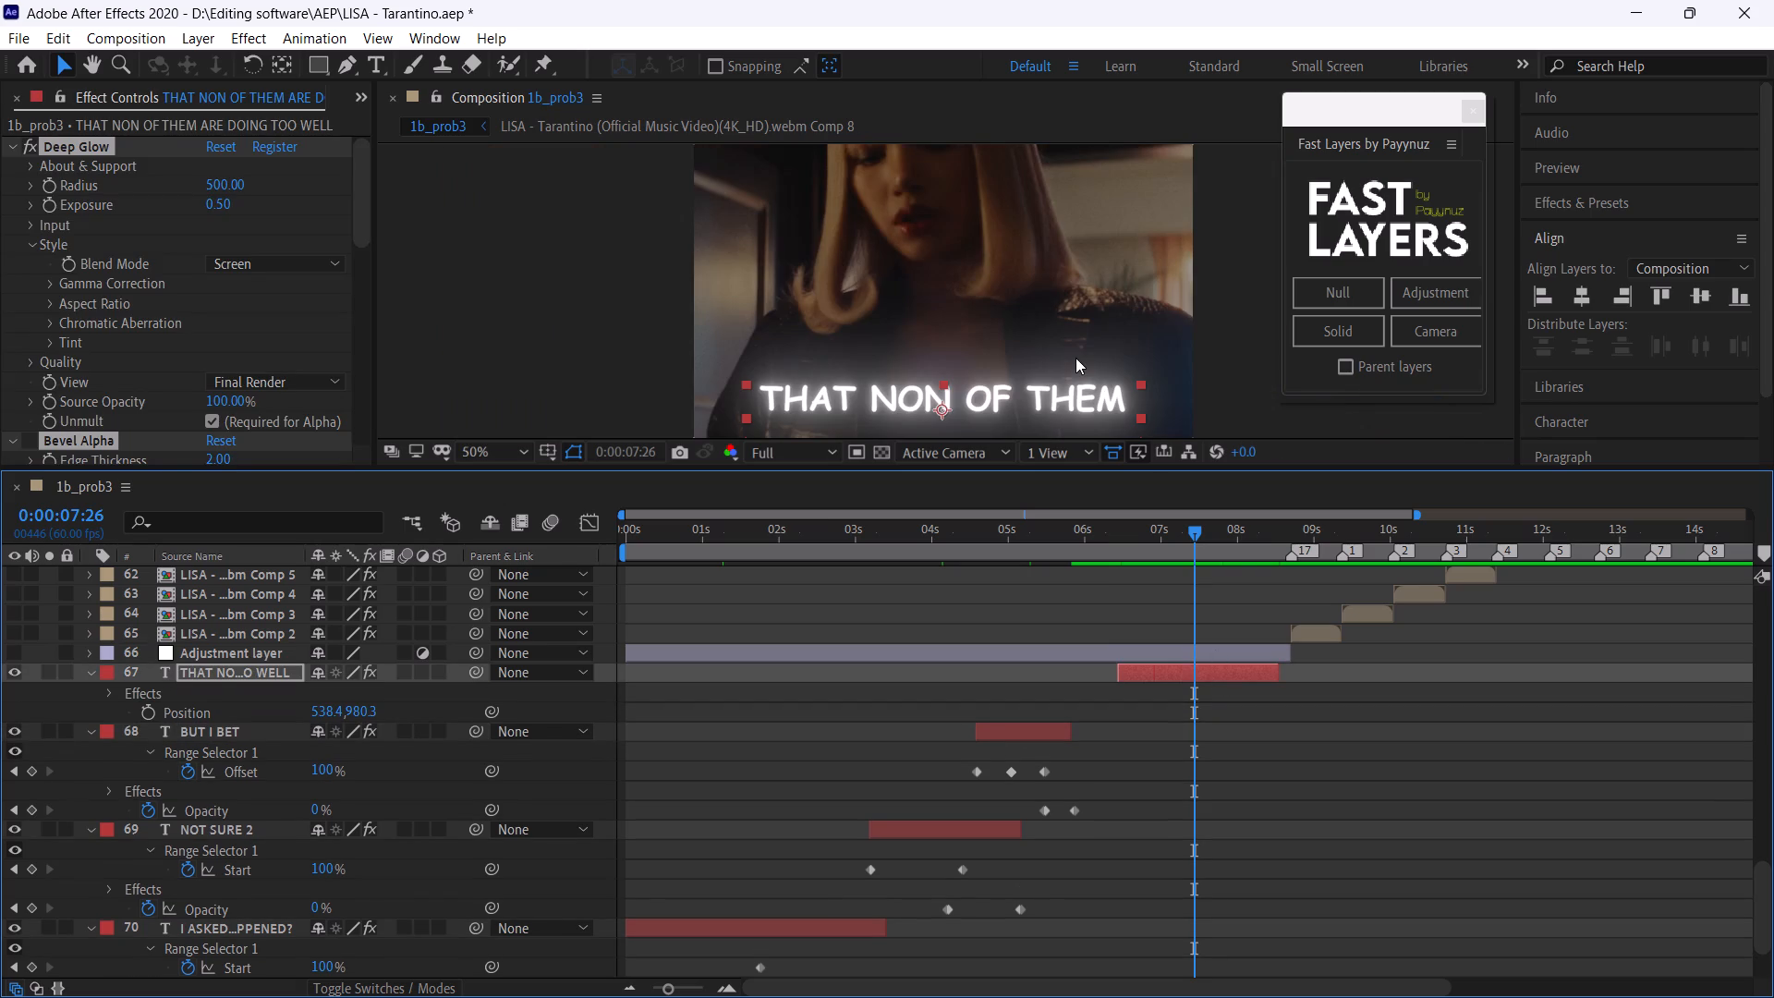
{"action": "scroll", "coordinate": [1075, 358], "scroll_direction": "down", "scroll_amount": 1}
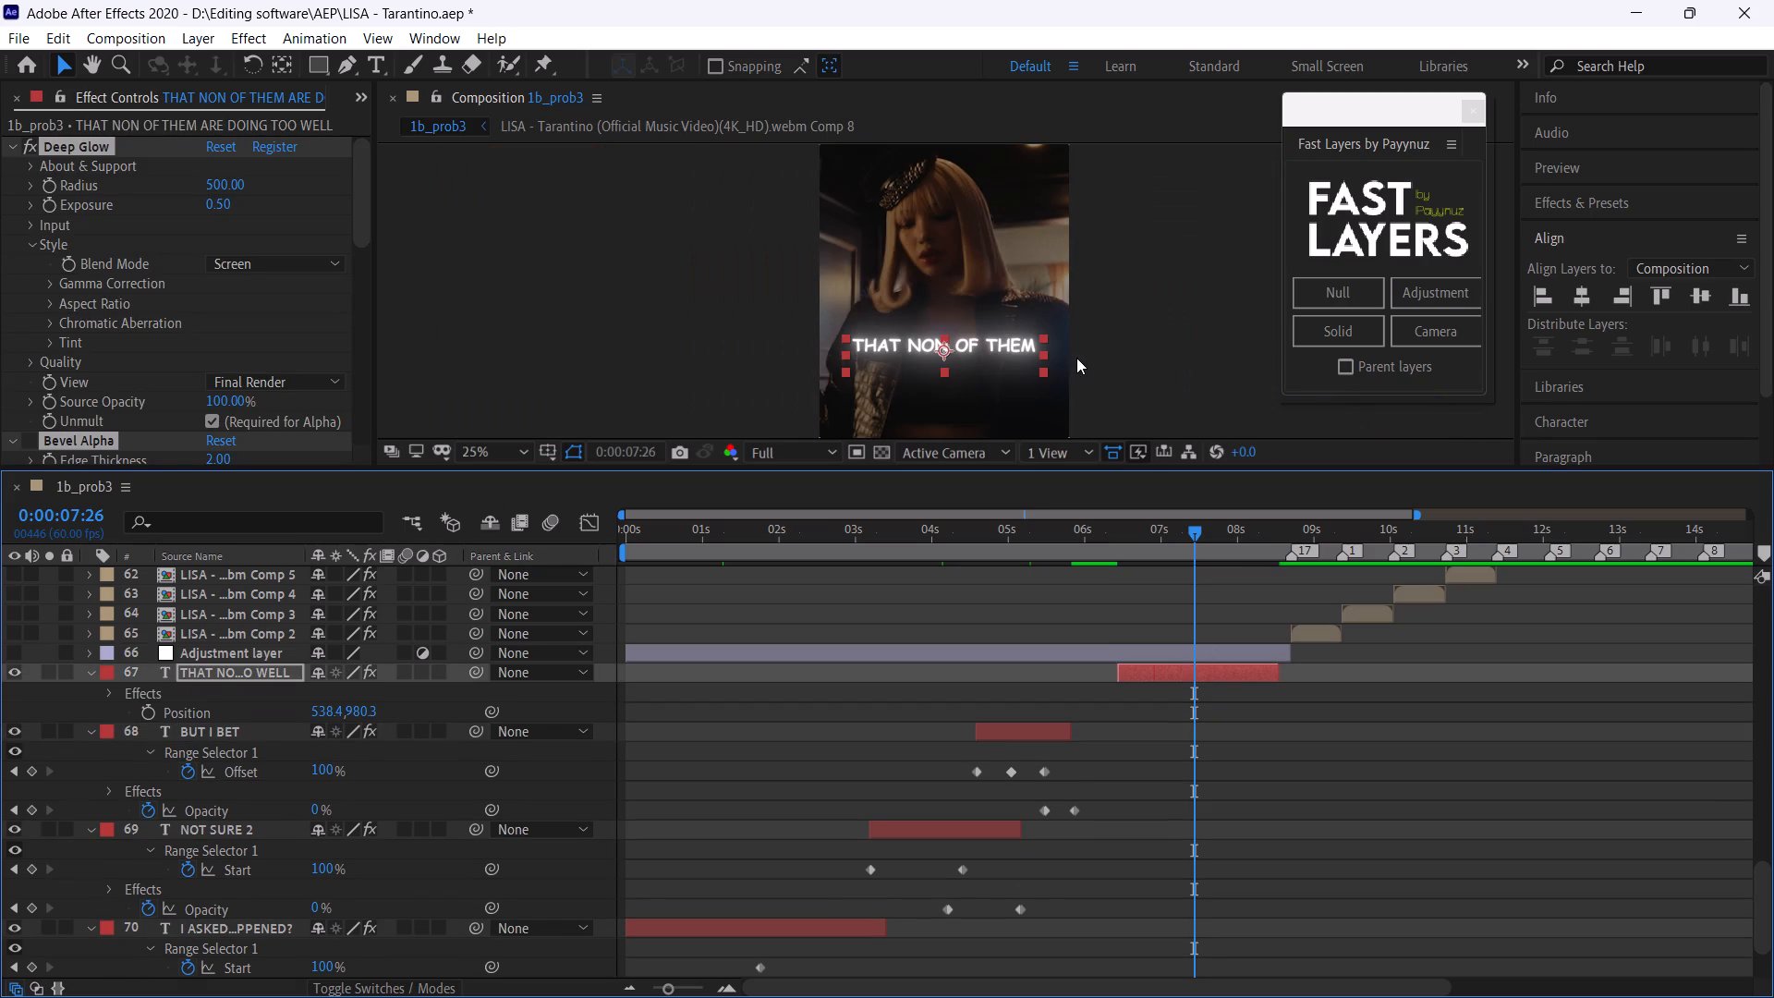
{"action": "left_click", "coordinate": [1241, 534]}
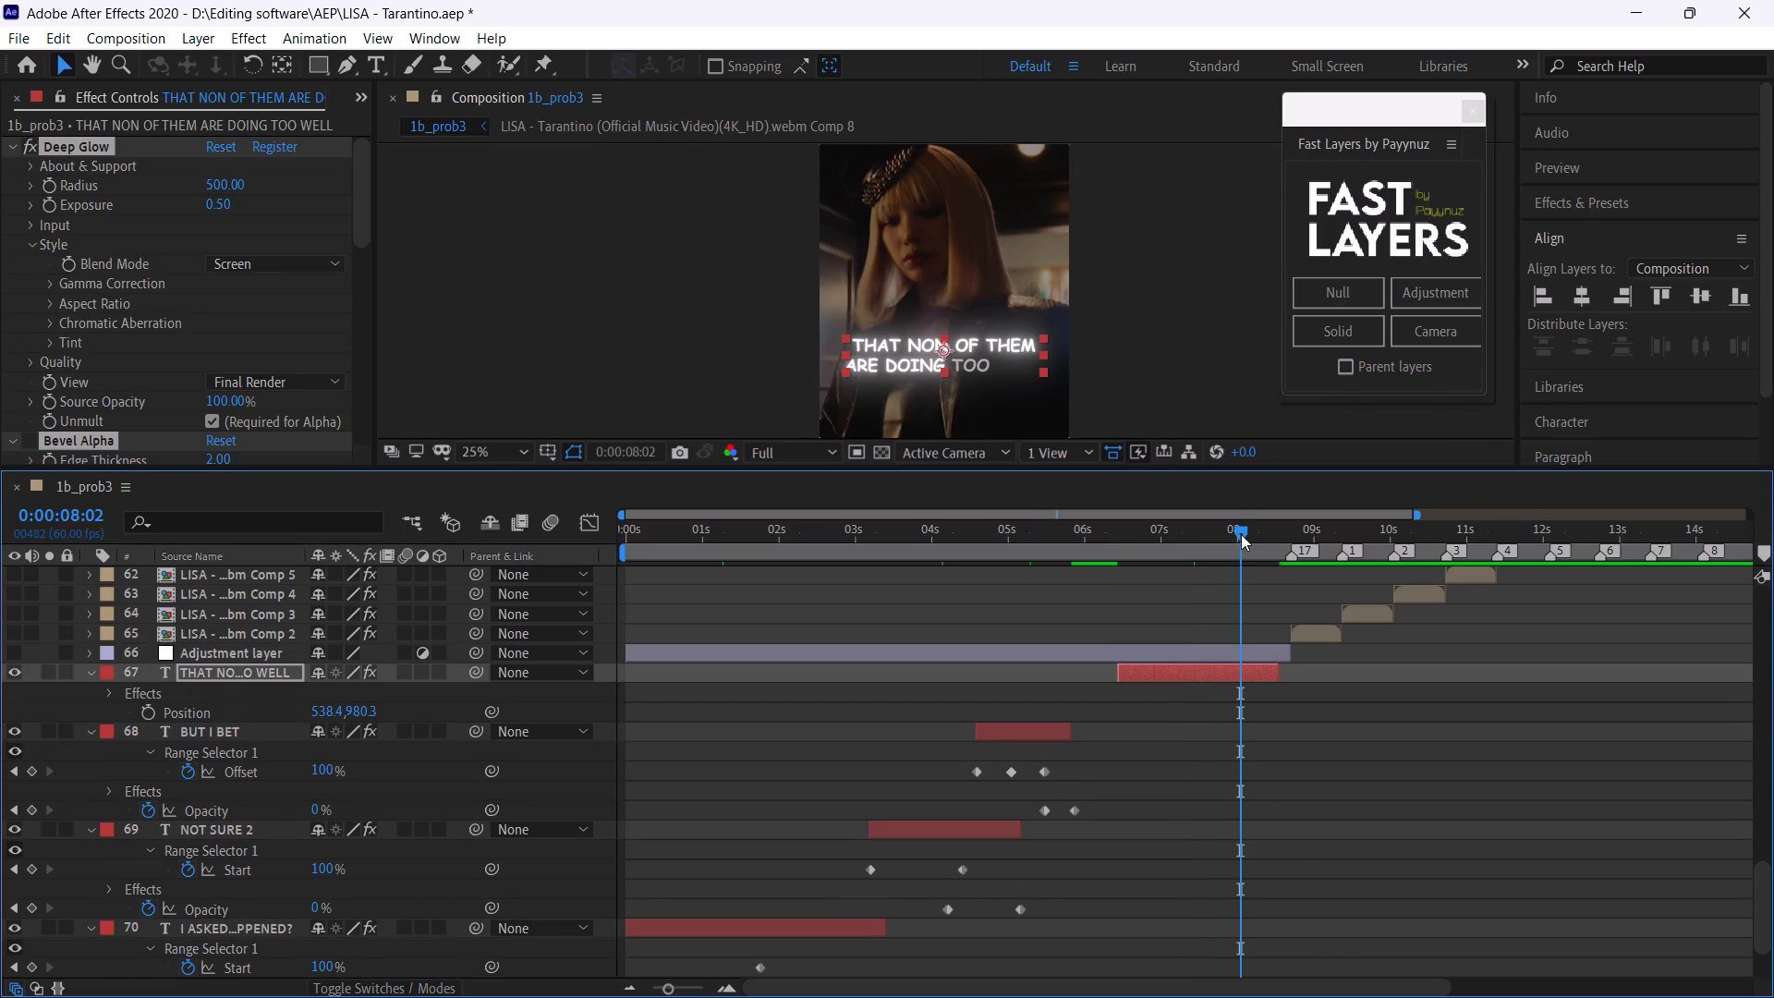
{"action": "left_click_drag", "start_coordinate": [1241, 534], "coordinate": [1248, 547]}
{"action": "double_click", "coordinate": [1226, 672]}
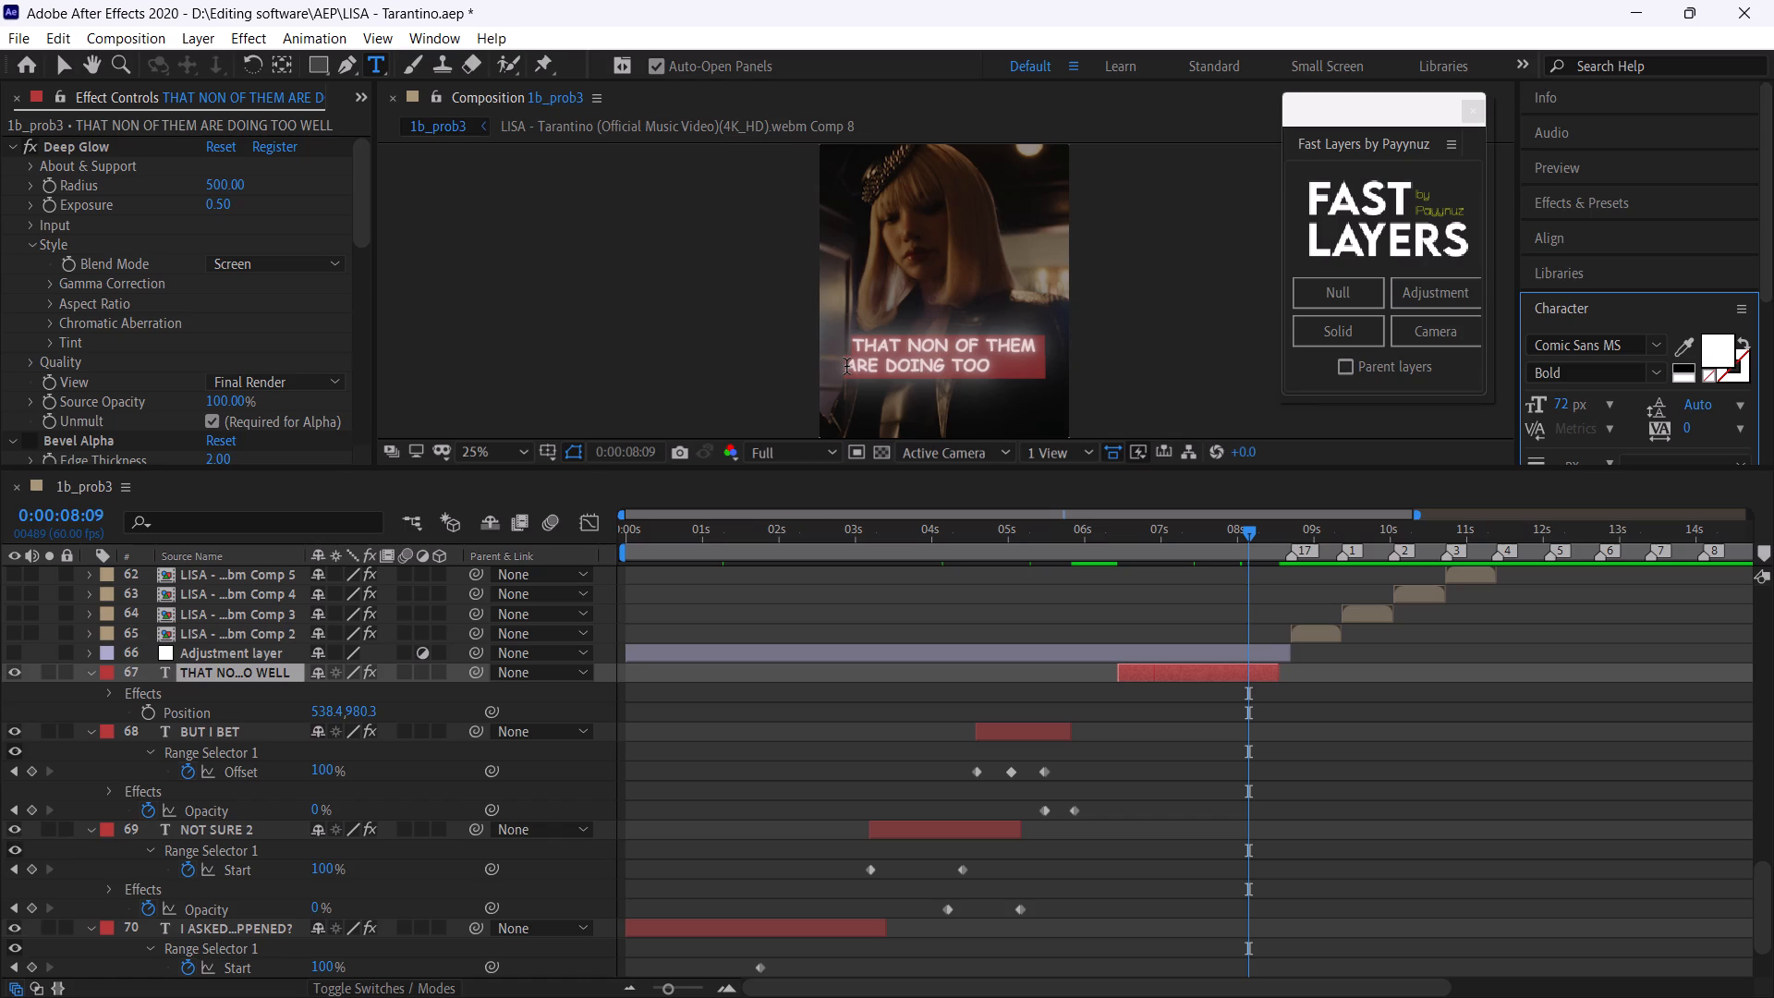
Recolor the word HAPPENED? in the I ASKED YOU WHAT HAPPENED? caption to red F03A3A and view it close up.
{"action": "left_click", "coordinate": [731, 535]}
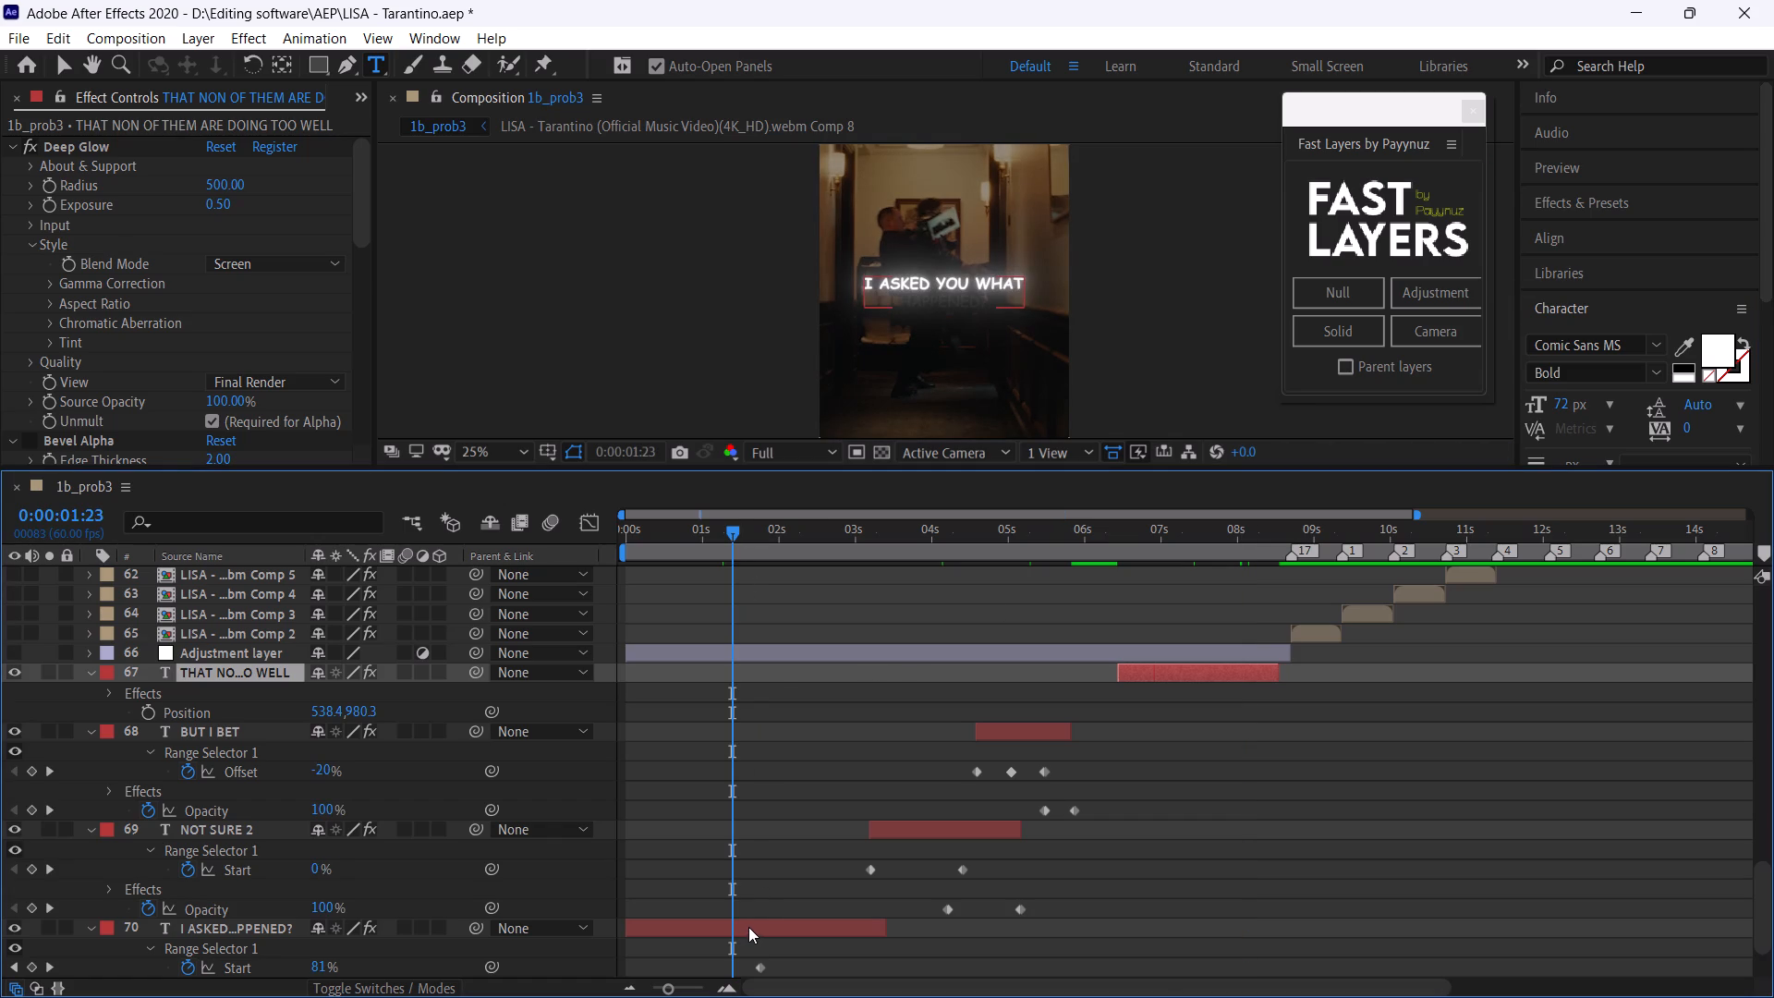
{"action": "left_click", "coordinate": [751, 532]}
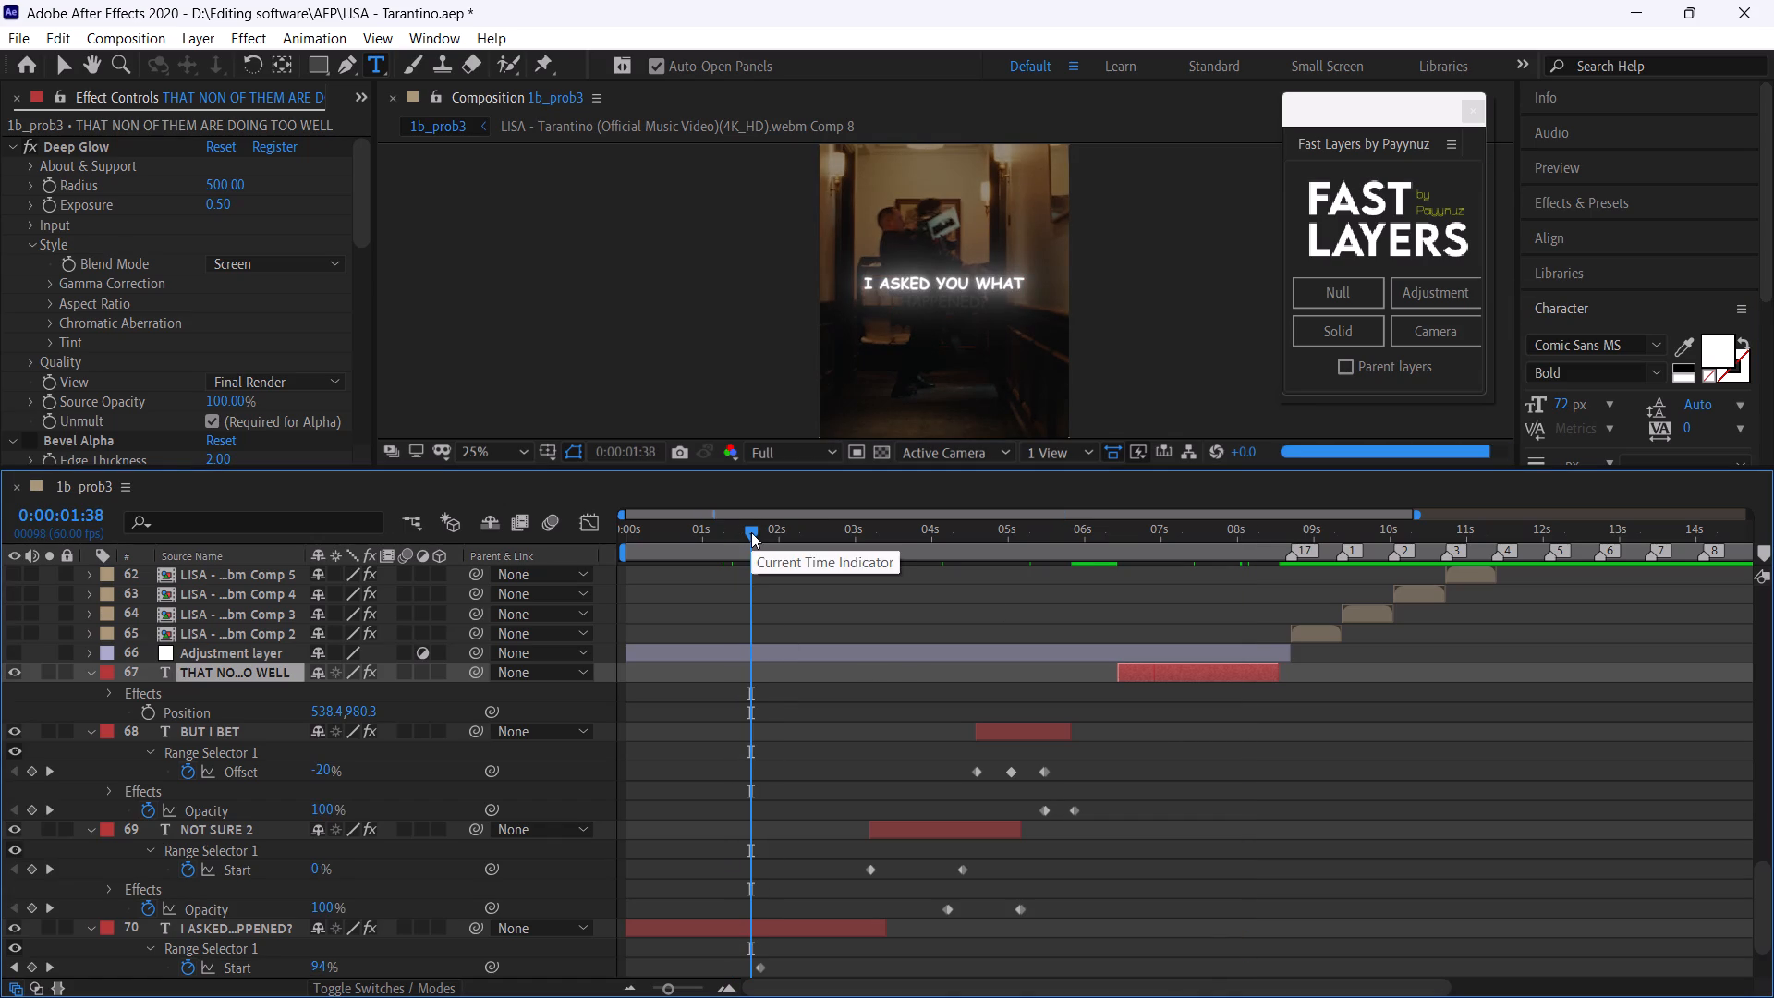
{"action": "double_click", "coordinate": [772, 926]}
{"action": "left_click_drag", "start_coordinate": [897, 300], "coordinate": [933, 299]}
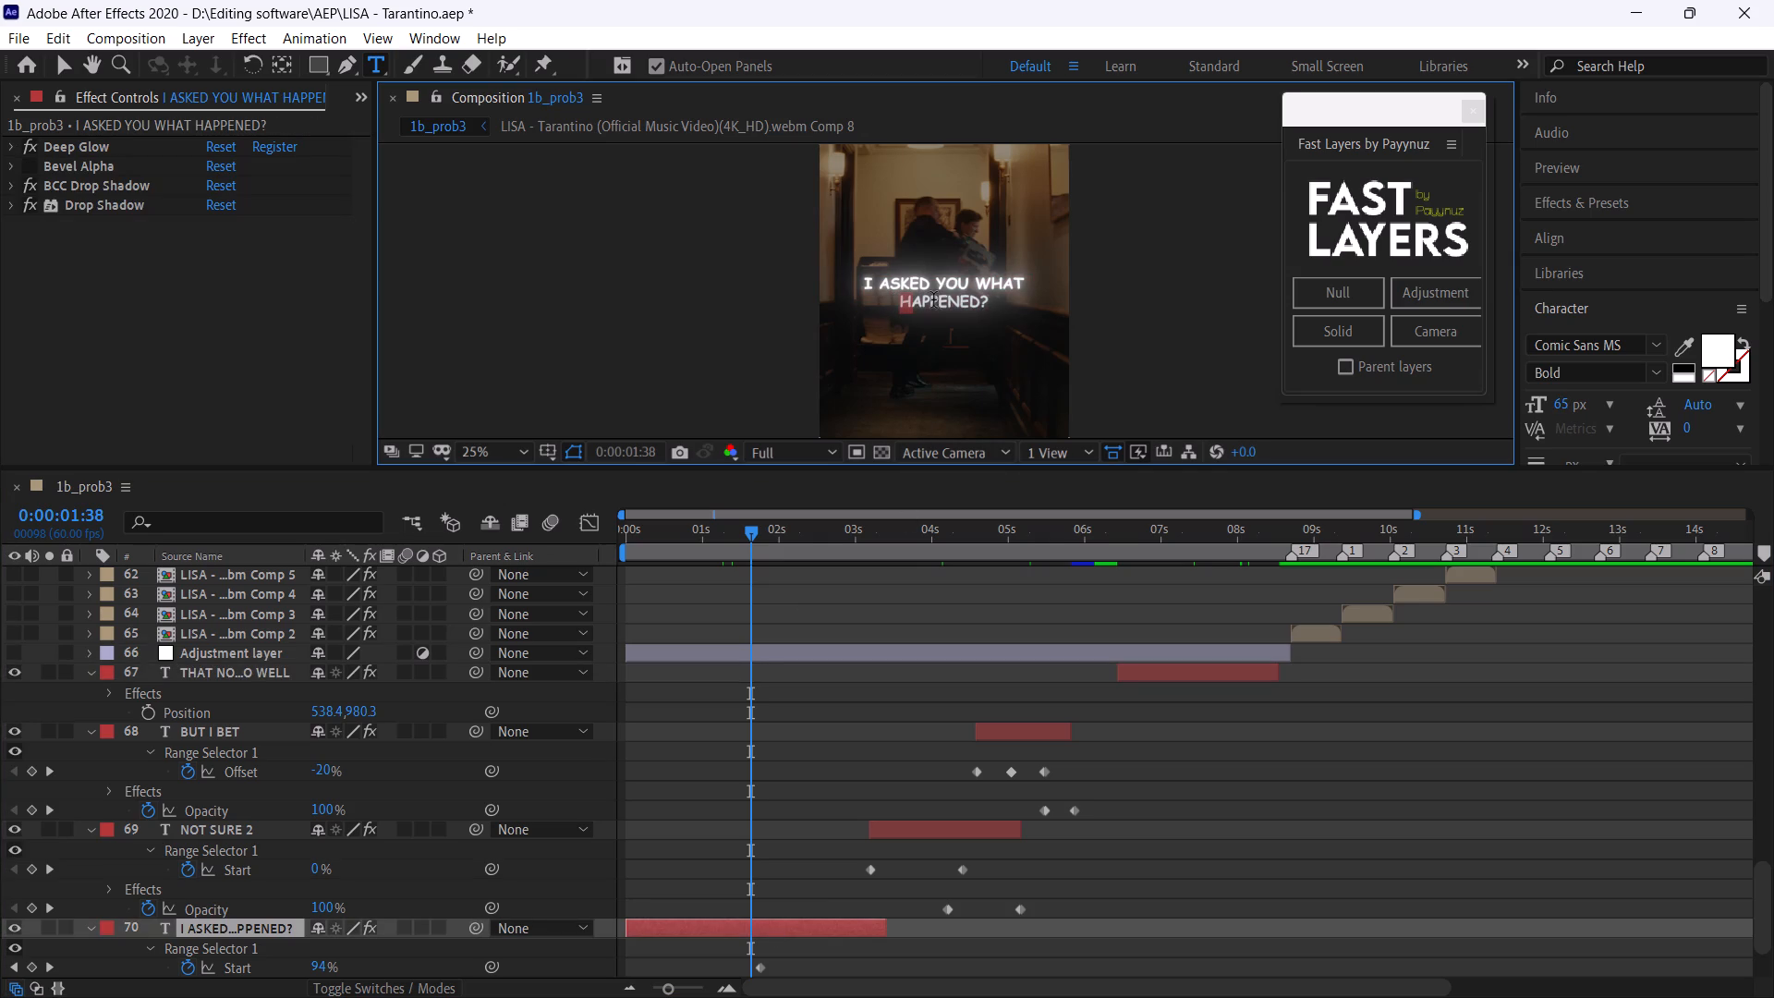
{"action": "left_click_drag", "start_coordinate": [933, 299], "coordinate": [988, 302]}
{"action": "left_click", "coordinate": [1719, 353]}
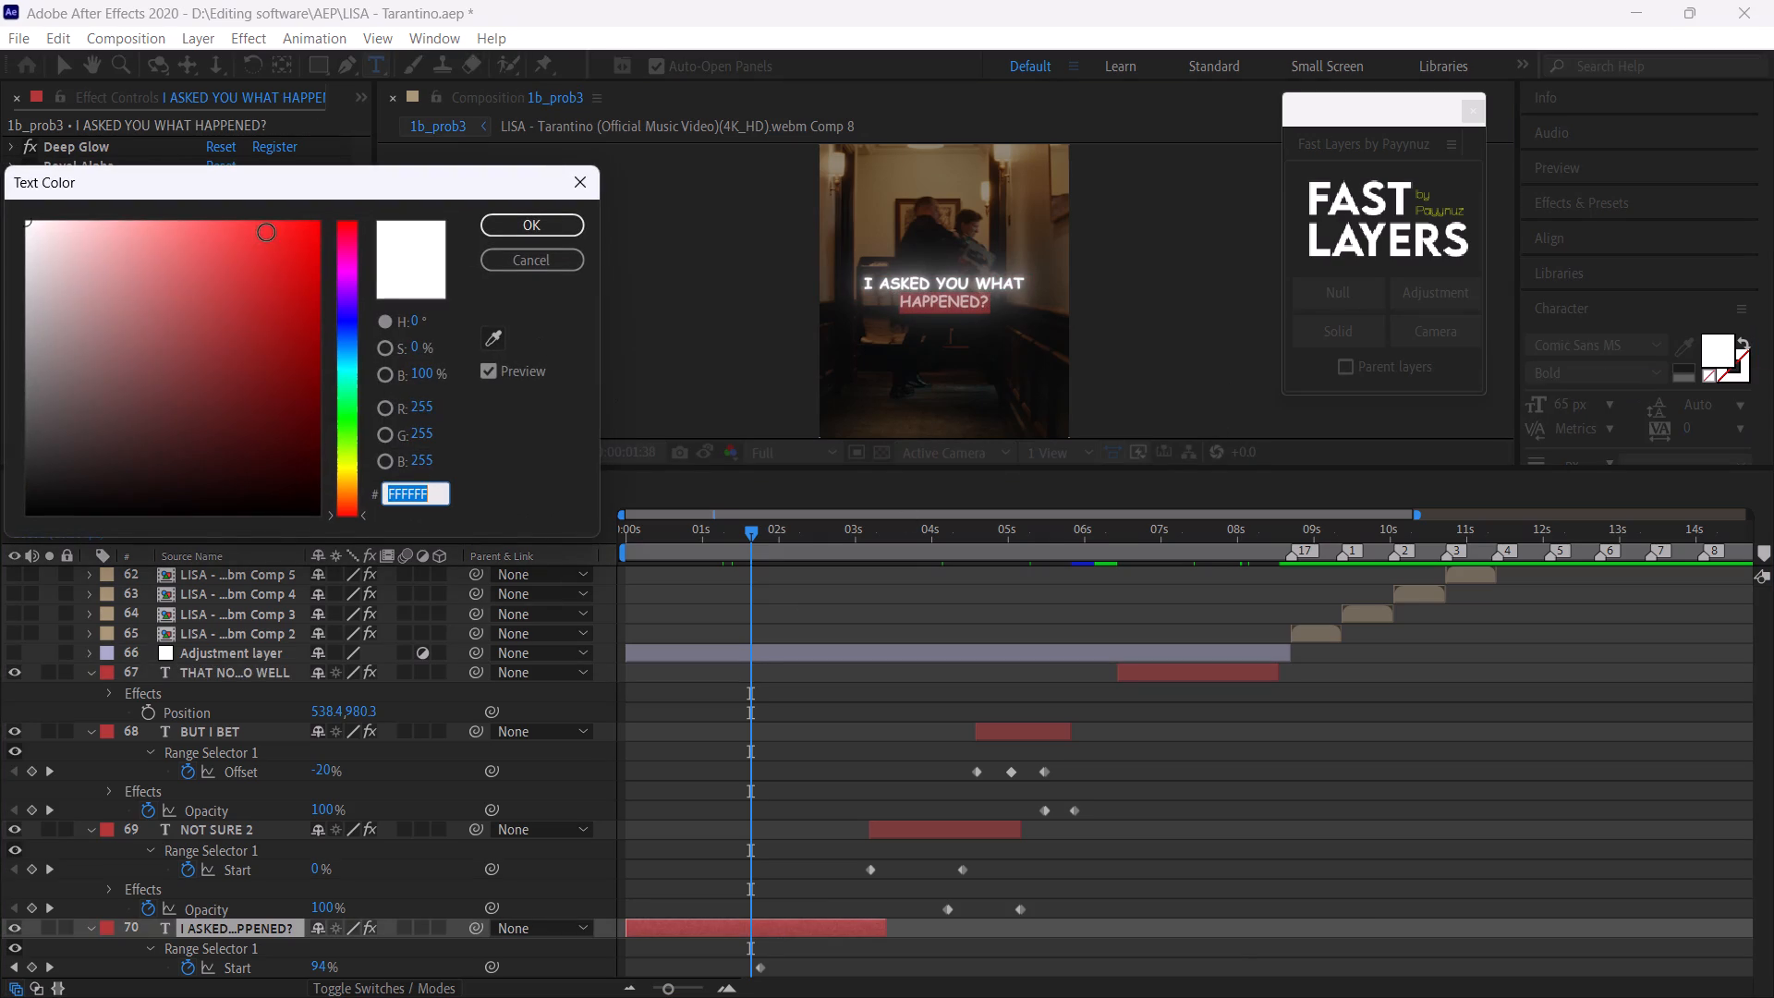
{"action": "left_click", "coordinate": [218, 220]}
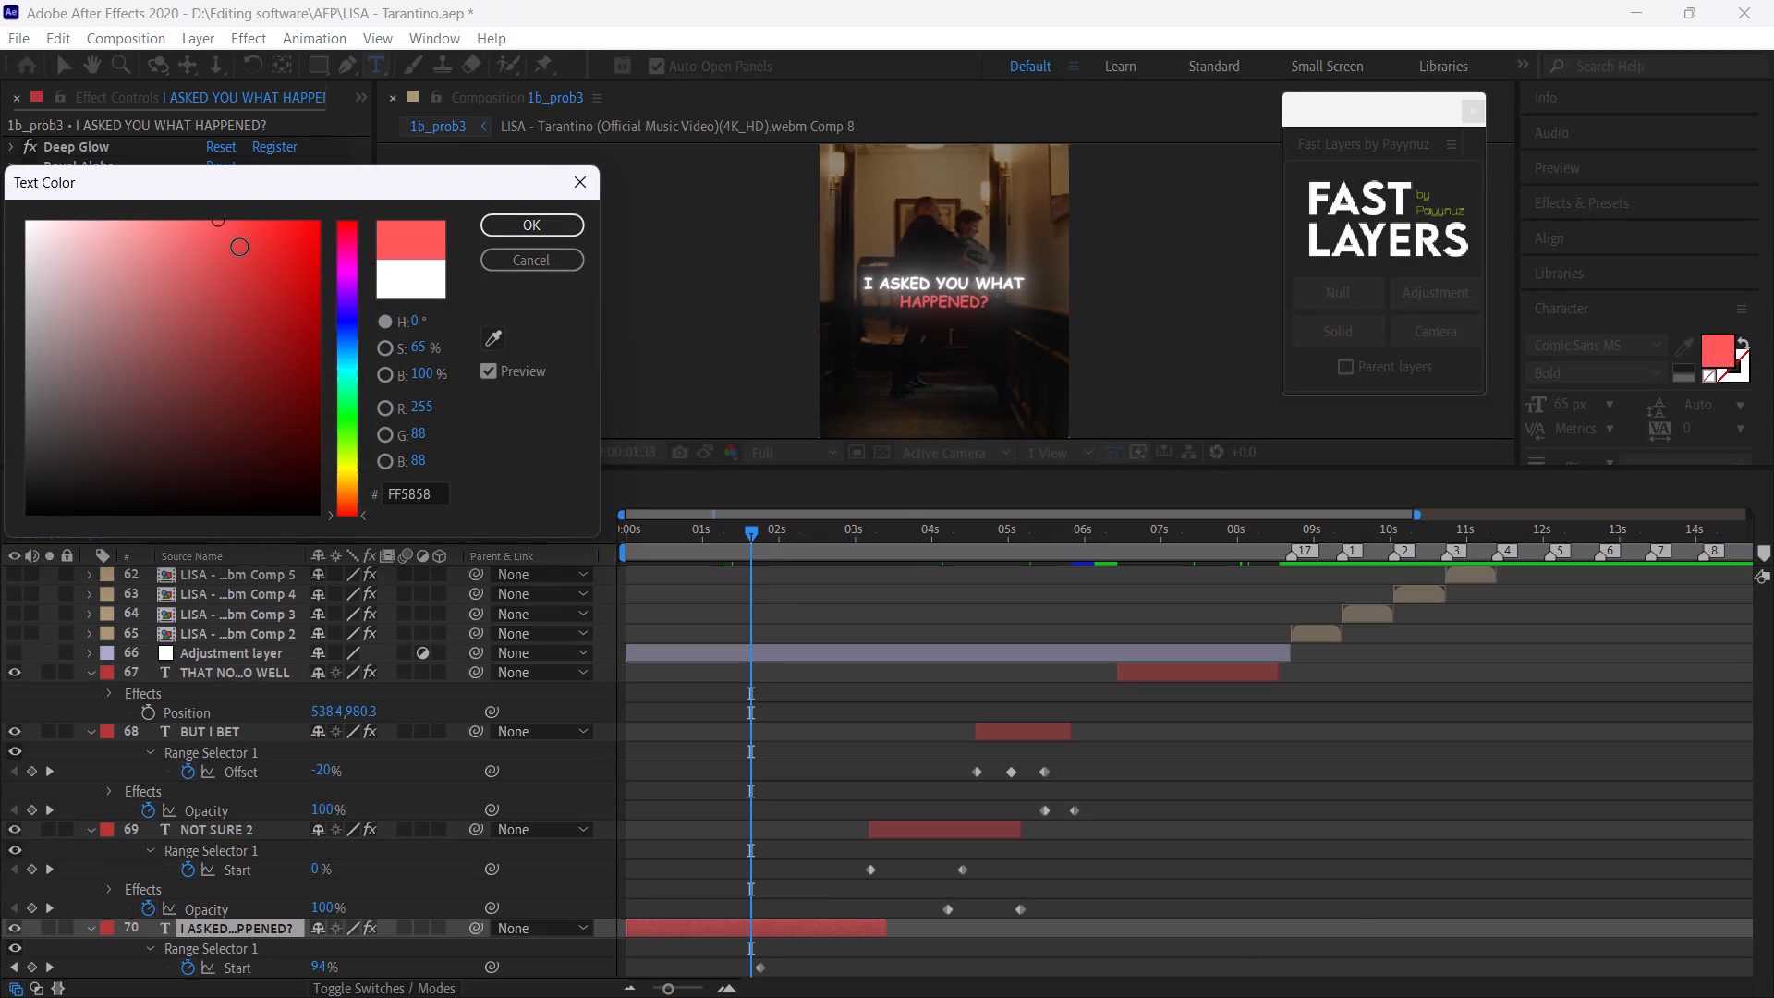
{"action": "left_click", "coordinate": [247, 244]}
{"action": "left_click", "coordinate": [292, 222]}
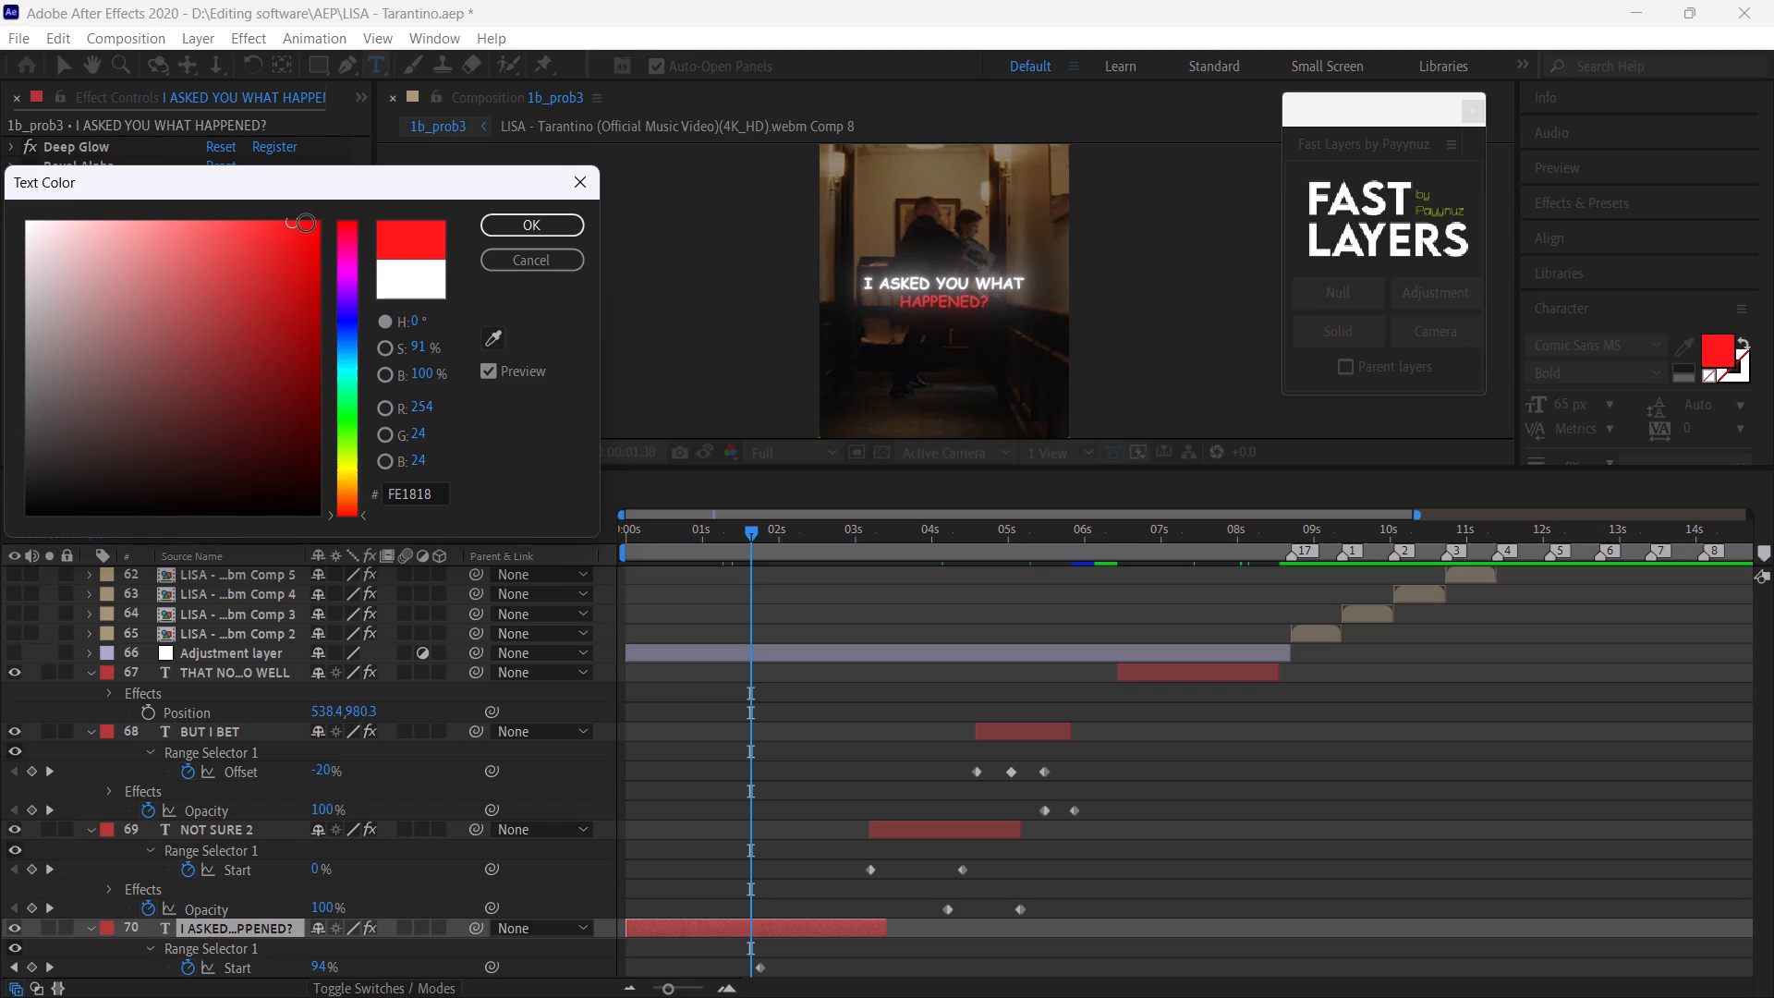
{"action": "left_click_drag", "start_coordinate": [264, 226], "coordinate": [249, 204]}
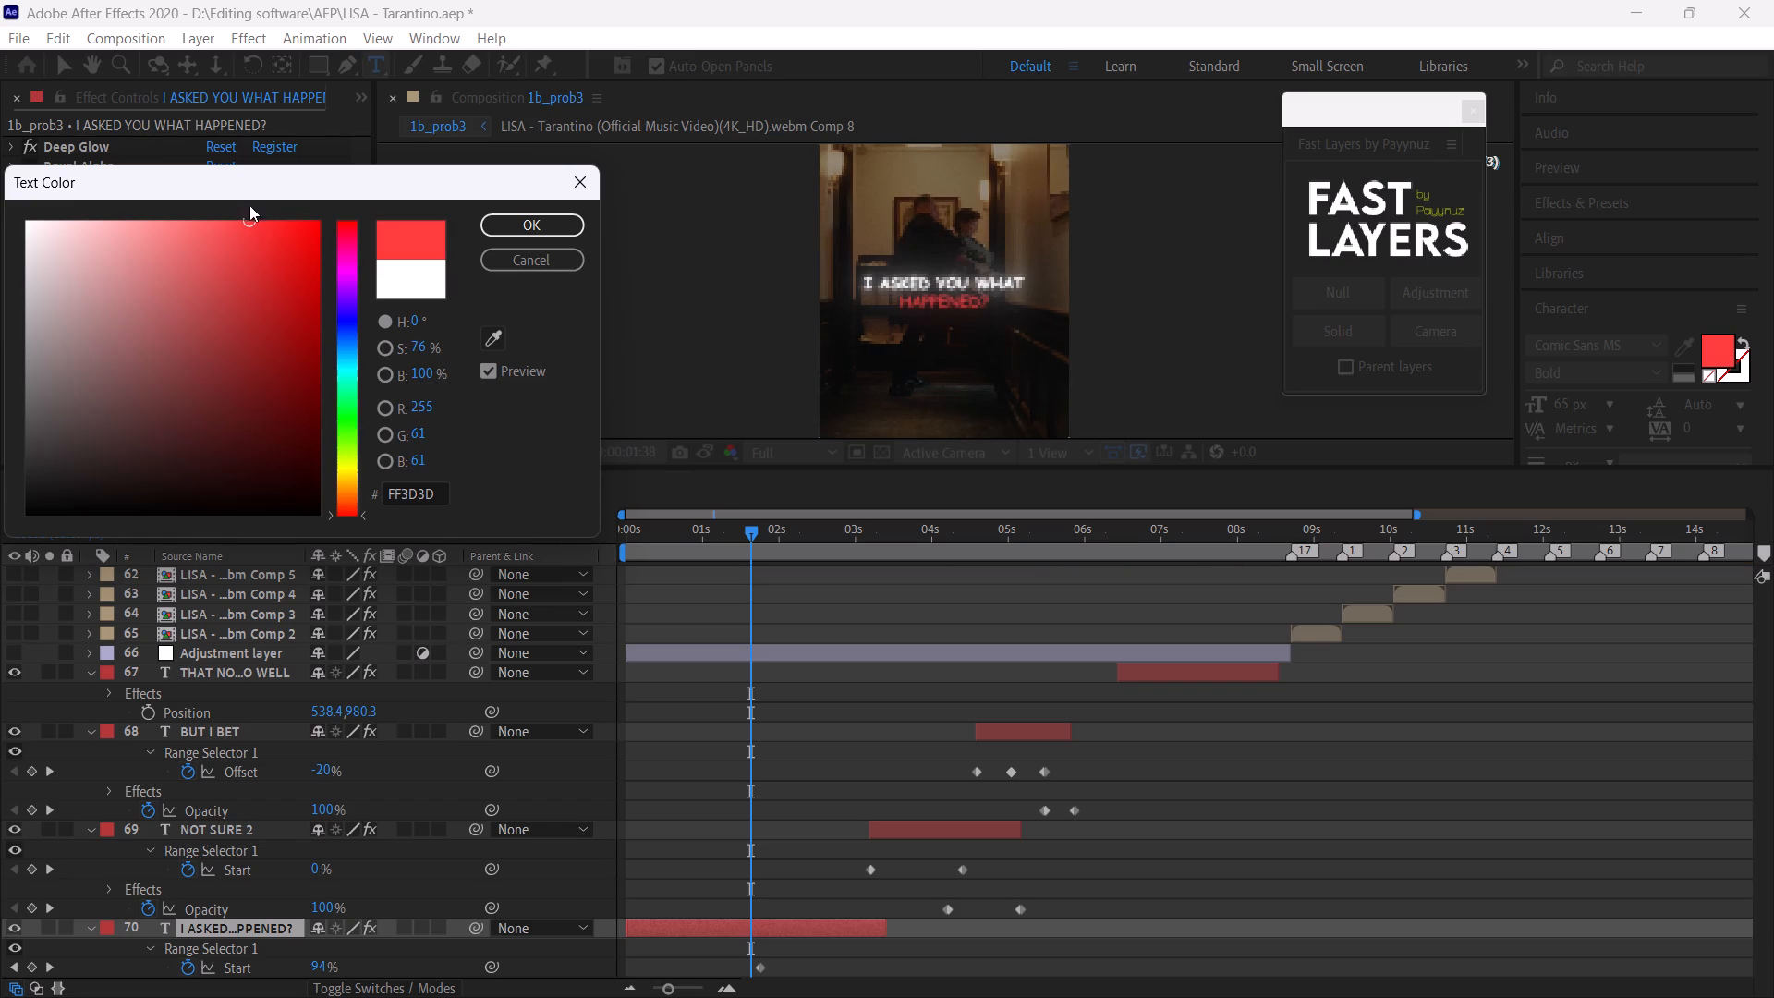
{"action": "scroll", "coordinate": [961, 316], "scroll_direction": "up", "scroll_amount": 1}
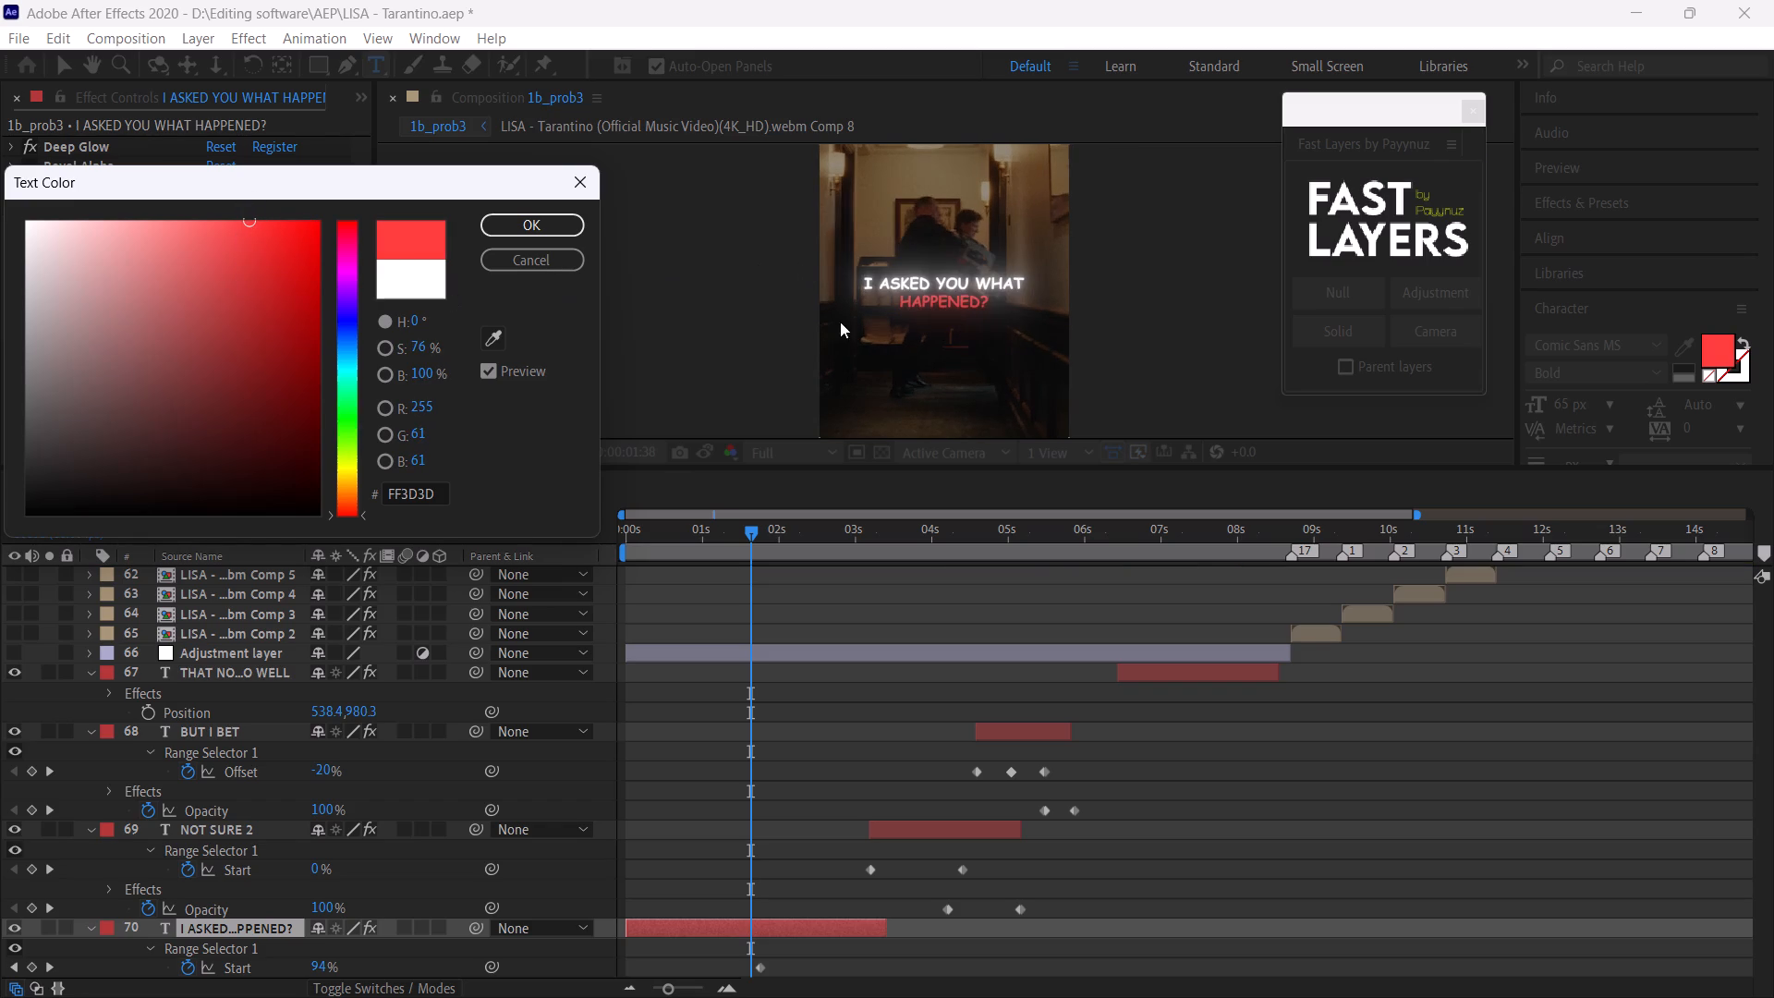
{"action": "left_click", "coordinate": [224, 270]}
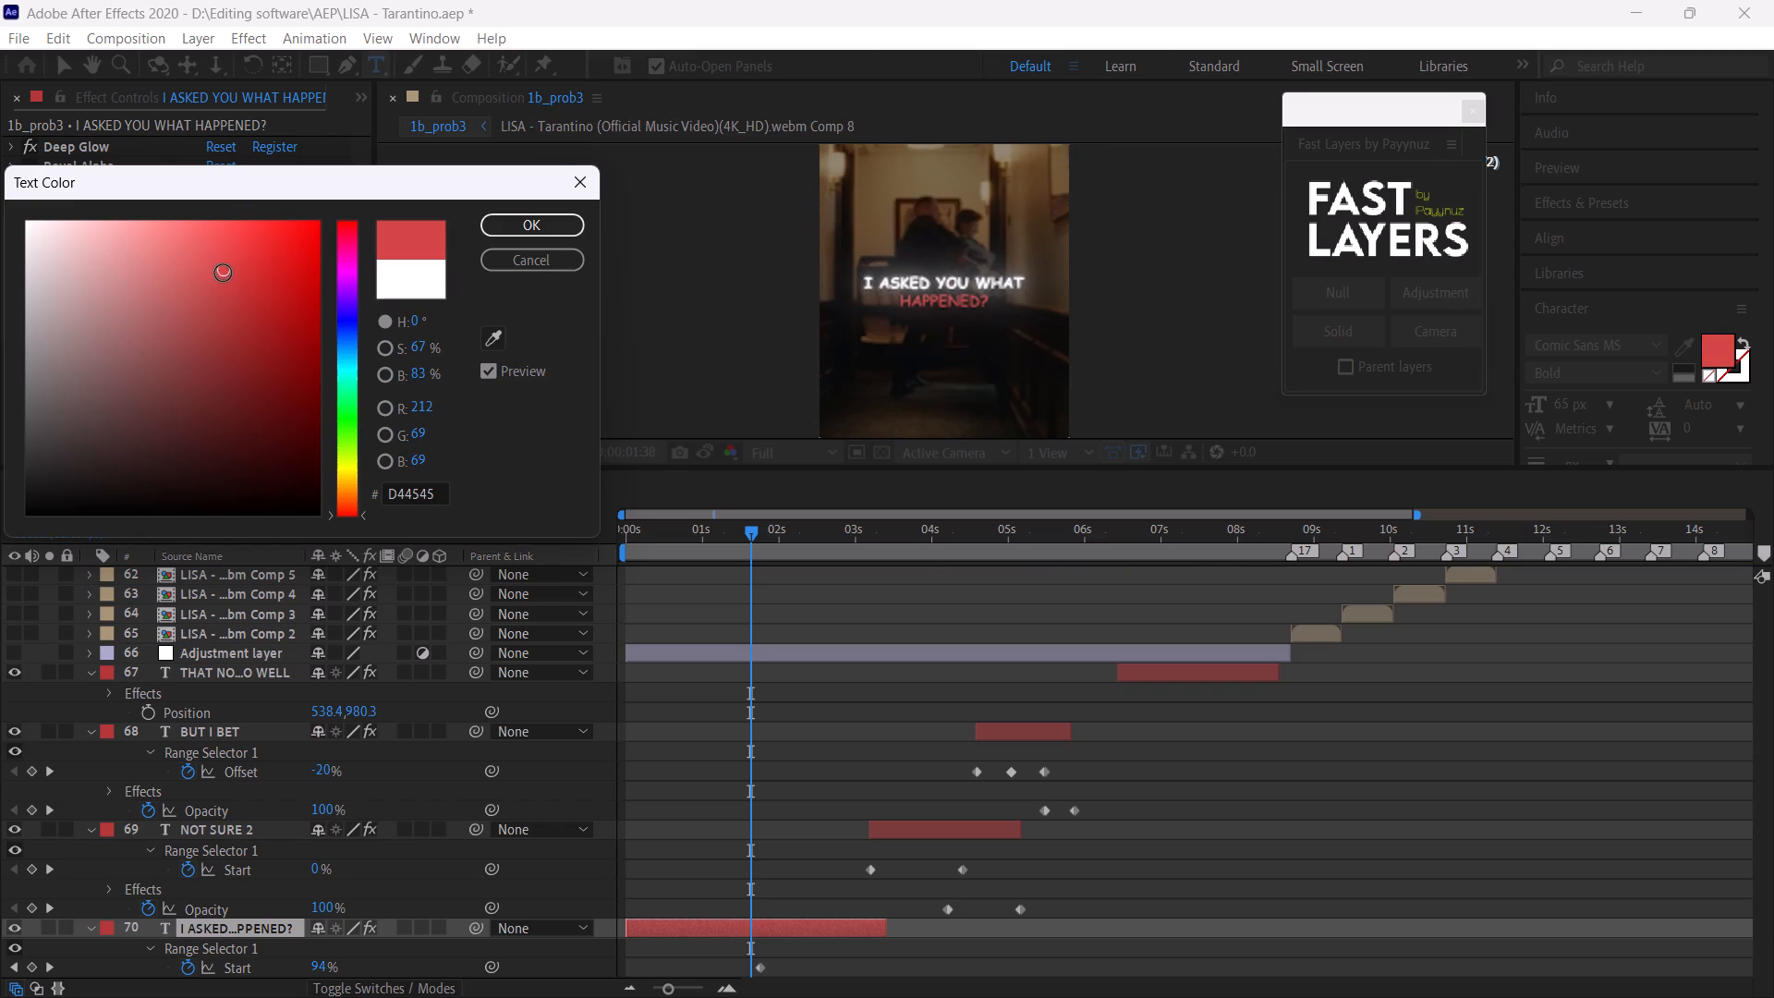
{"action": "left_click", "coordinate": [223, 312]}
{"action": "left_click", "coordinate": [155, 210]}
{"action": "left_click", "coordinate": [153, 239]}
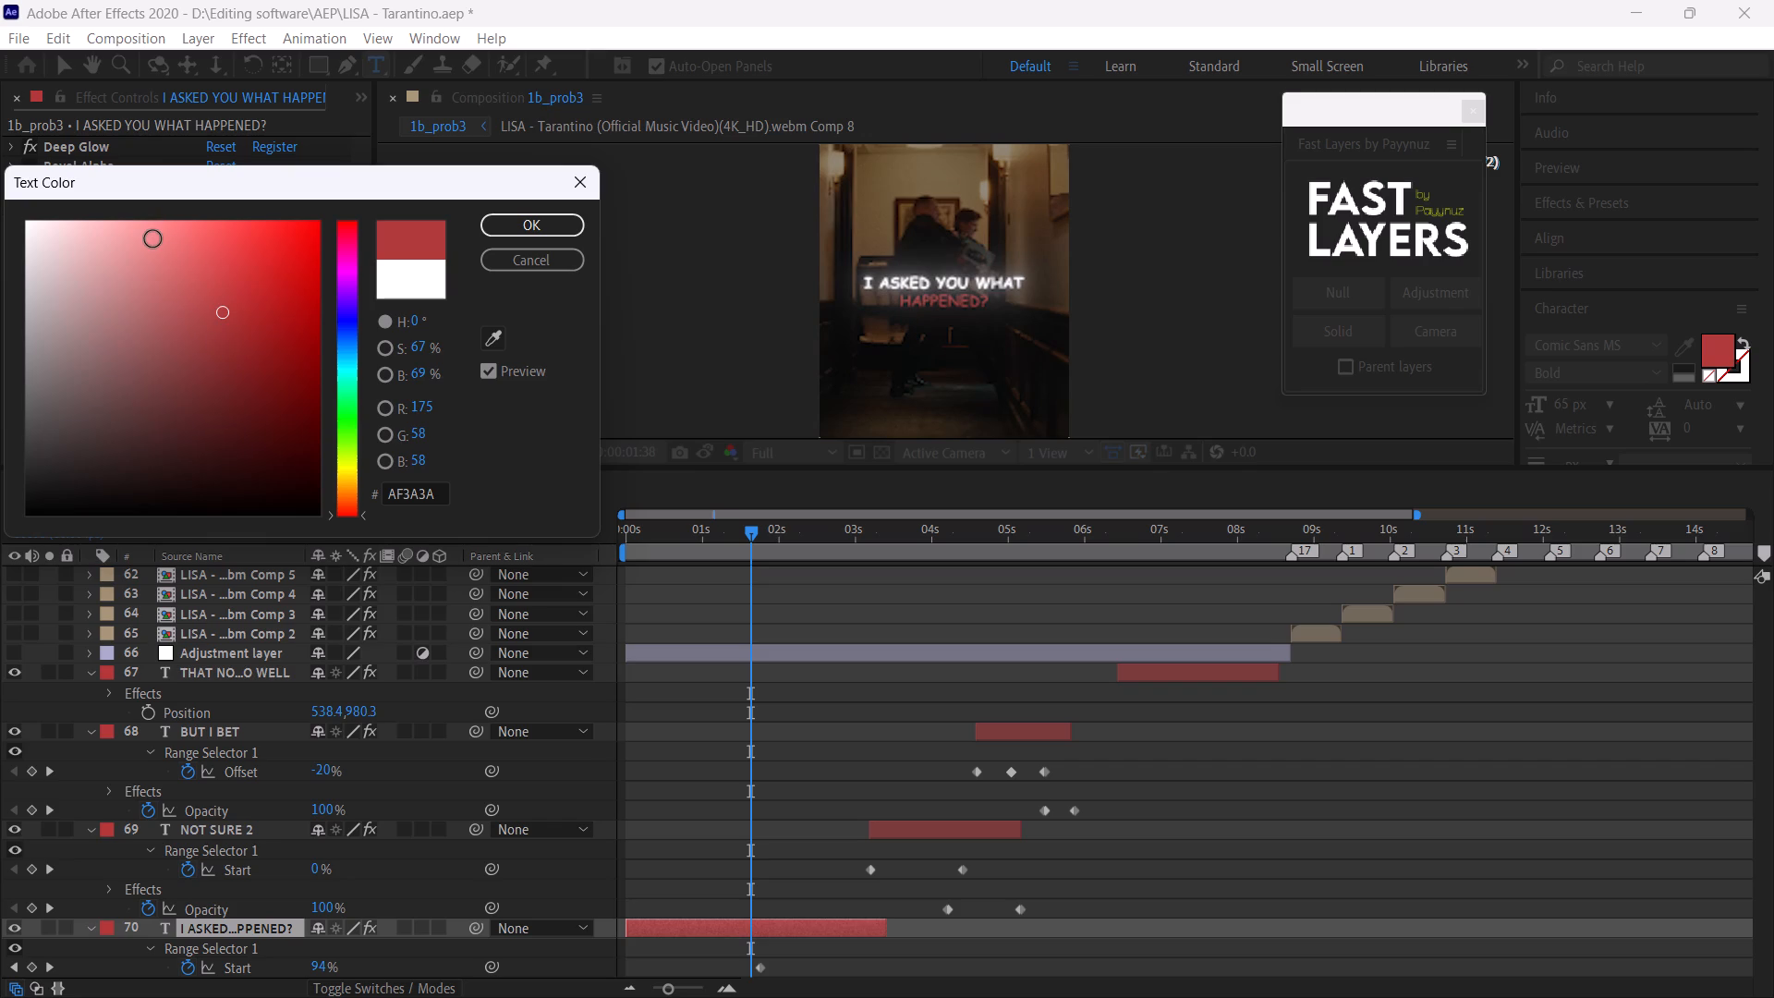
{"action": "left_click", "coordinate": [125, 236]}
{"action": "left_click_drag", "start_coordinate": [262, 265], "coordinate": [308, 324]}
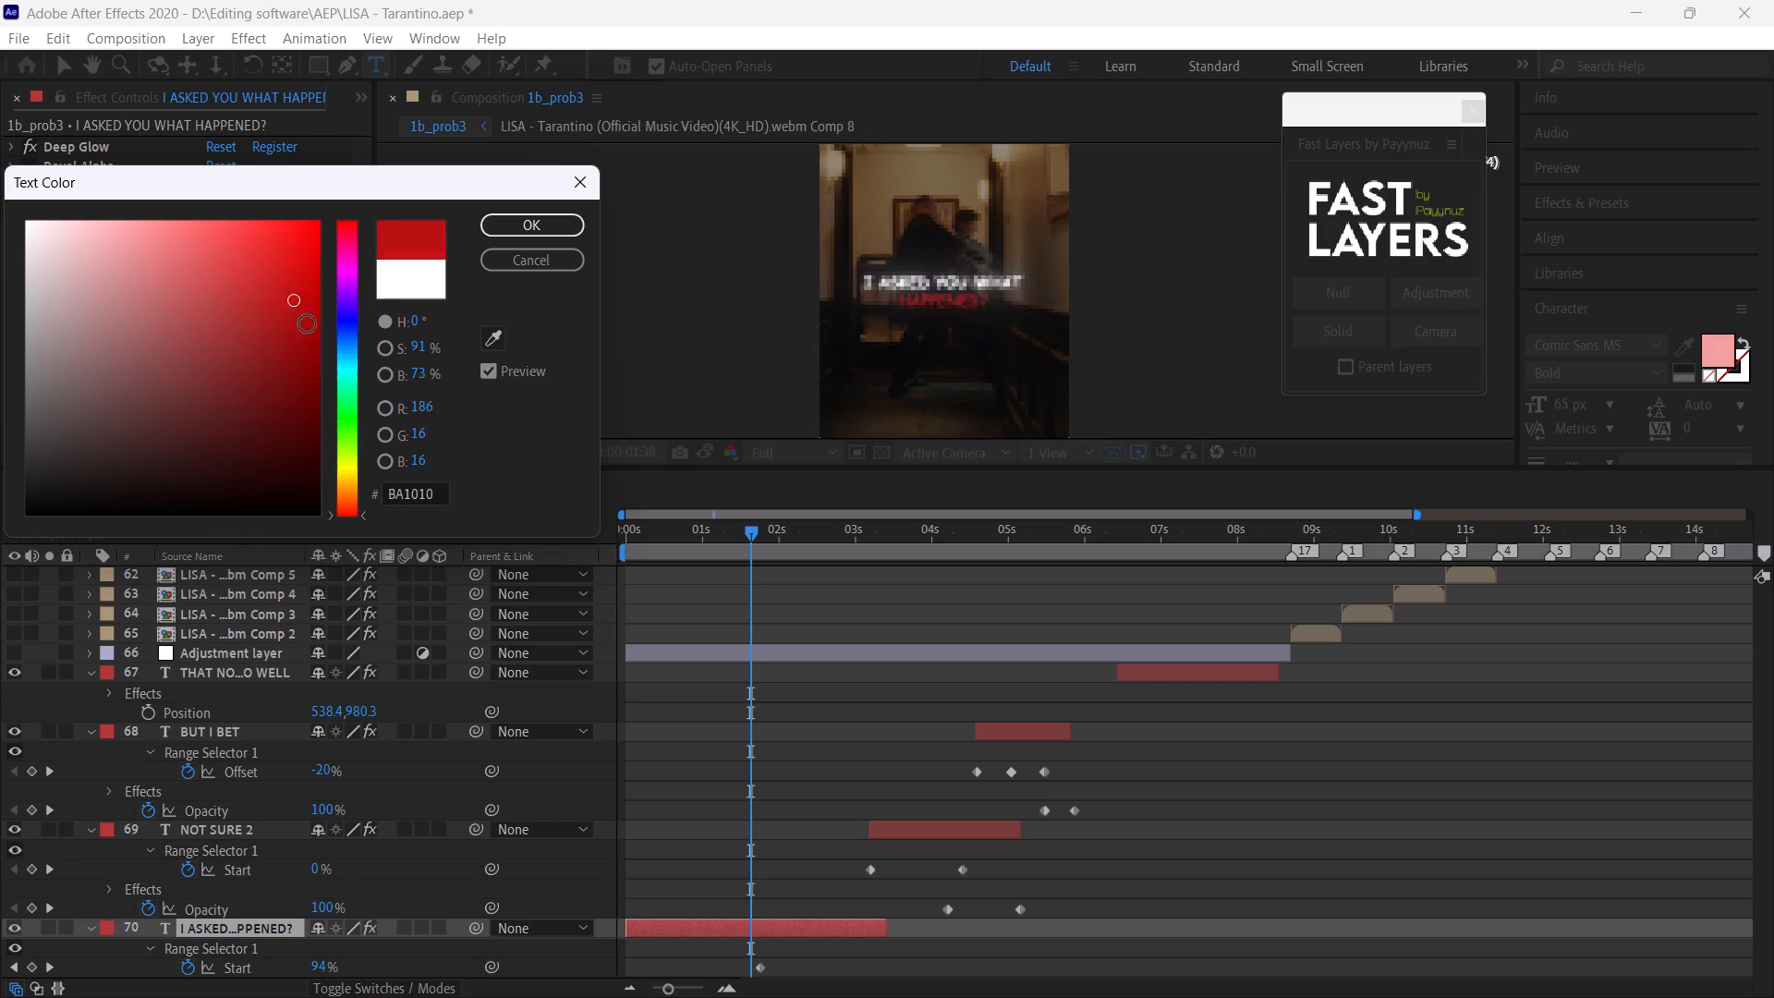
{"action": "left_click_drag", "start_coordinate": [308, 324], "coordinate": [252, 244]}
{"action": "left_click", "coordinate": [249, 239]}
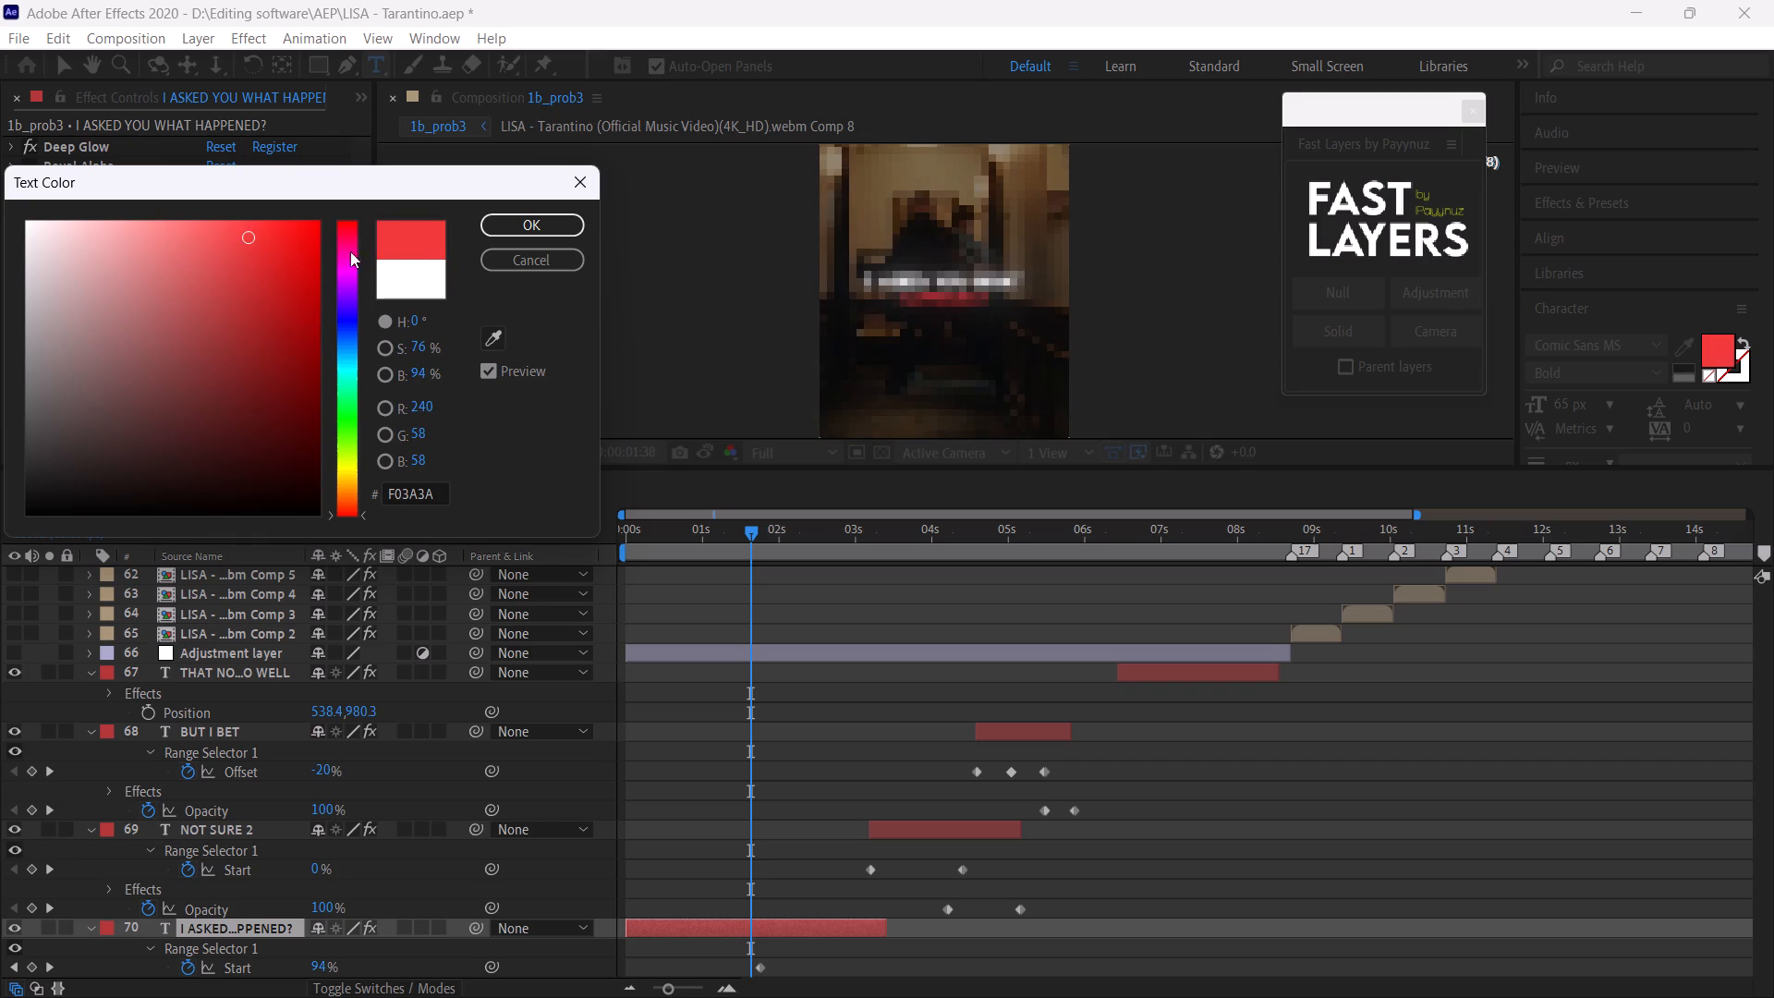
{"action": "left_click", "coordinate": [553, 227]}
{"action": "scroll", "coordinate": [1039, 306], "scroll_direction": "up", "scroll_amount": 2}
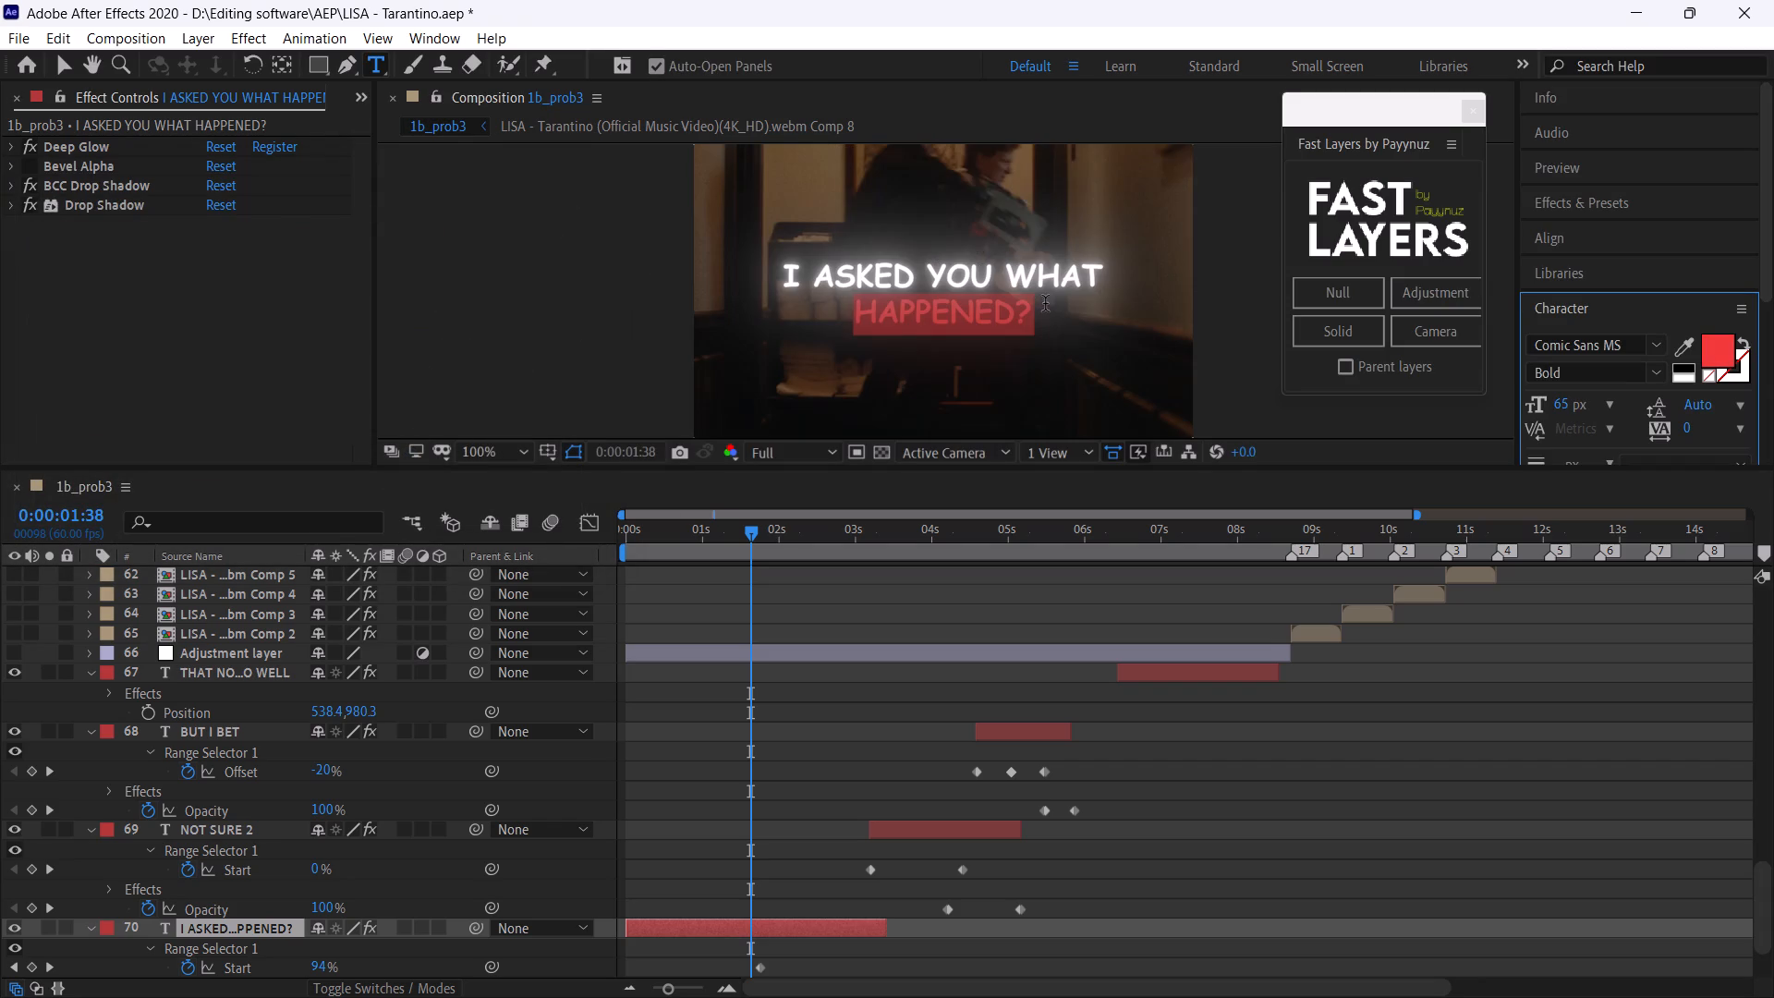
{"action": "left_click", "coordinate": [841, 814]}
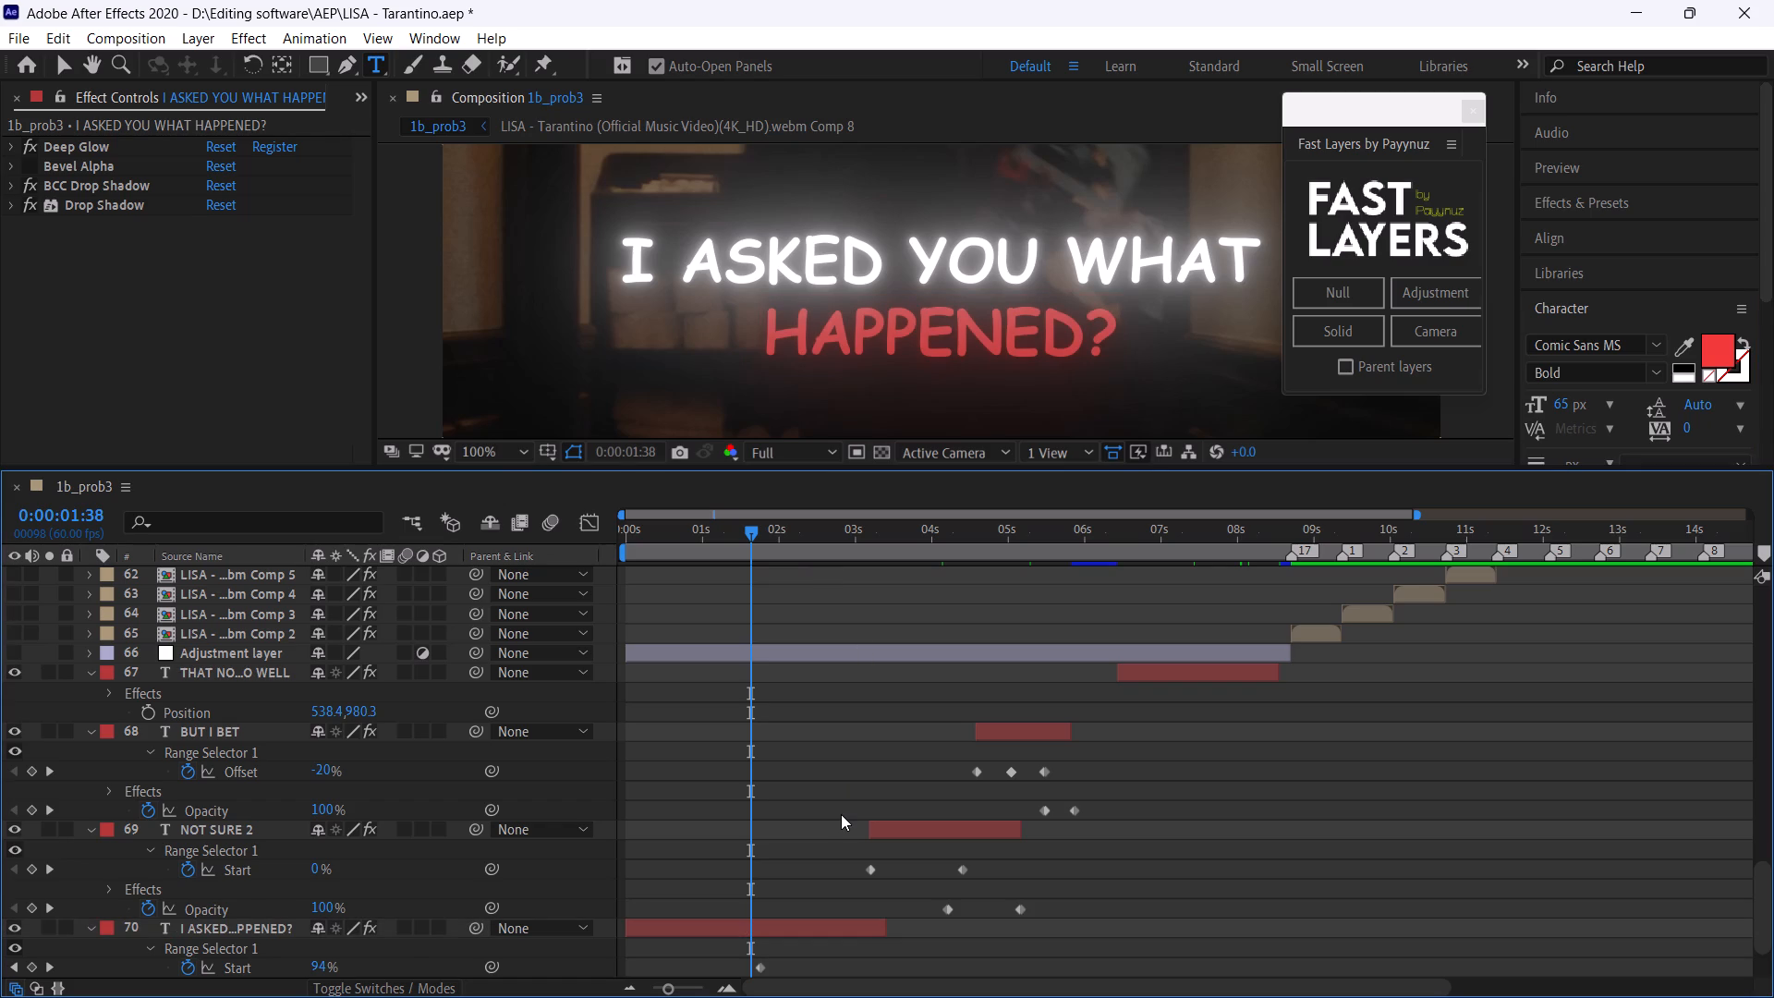
Toggle the Bevel Alpha effect on and off on the caption with the red HAPPENED? to compare the look.
{"action": "left_click", "coordinate": [35, 166]}
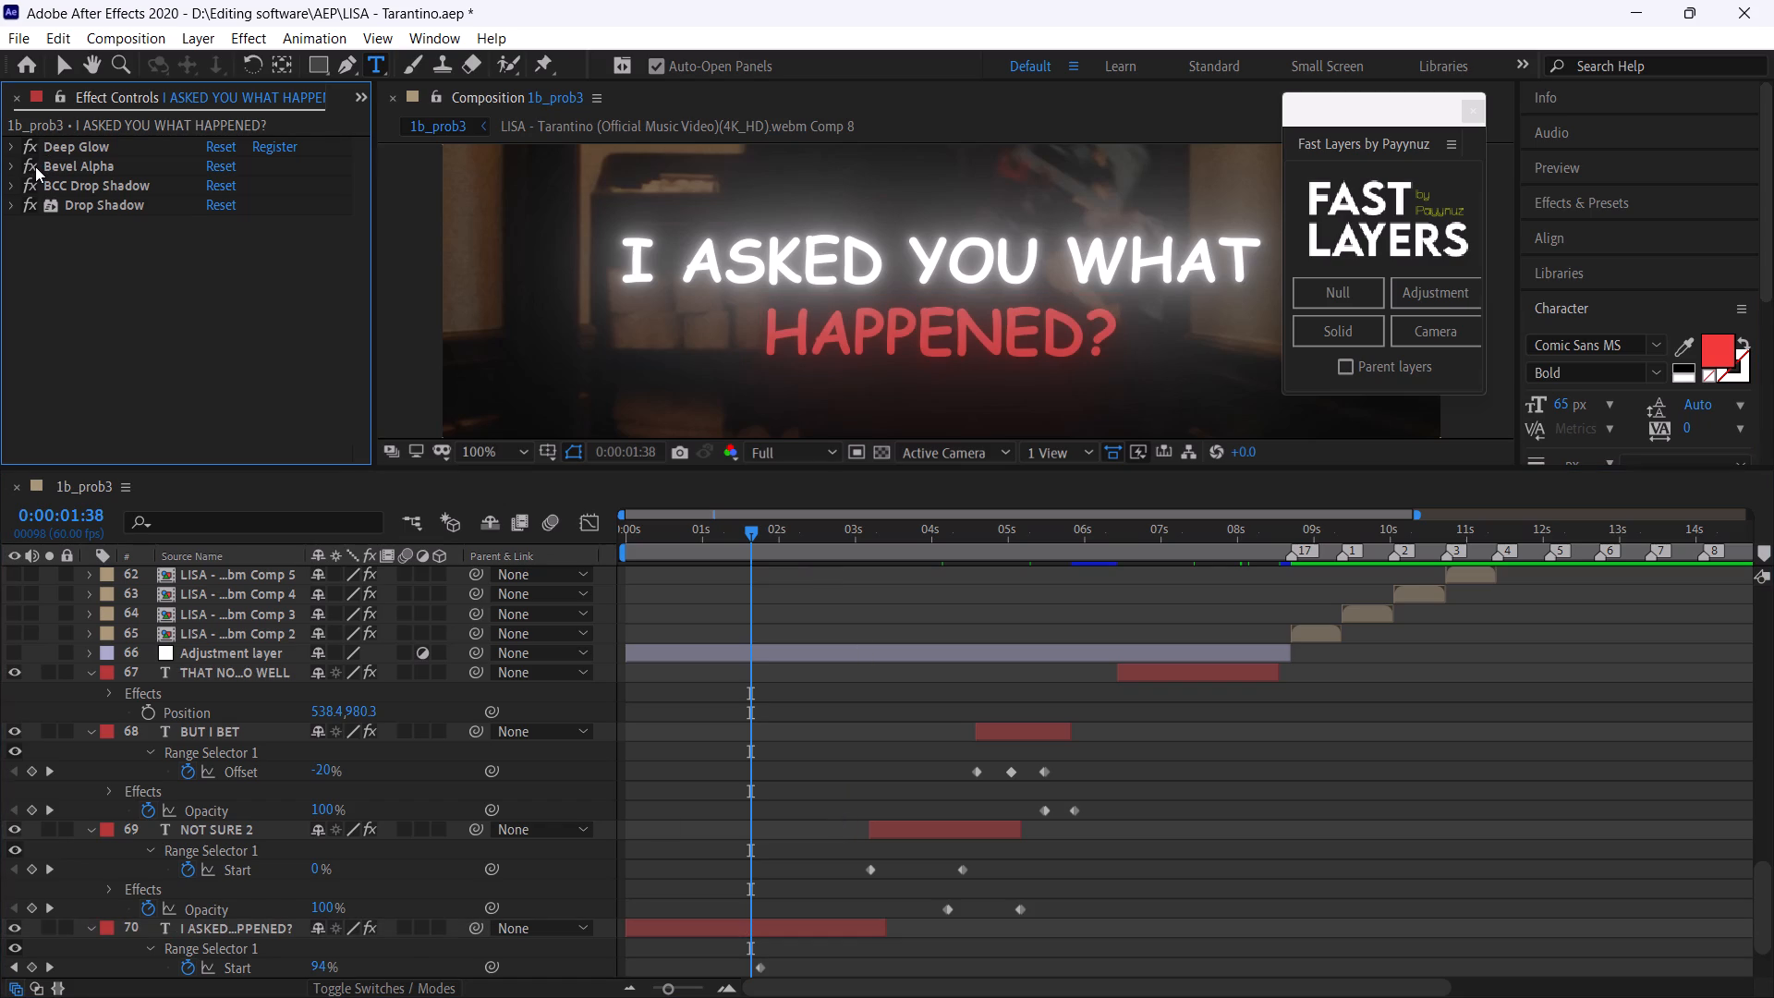
{"action": "left_click", "coordinate": [35, 166]}
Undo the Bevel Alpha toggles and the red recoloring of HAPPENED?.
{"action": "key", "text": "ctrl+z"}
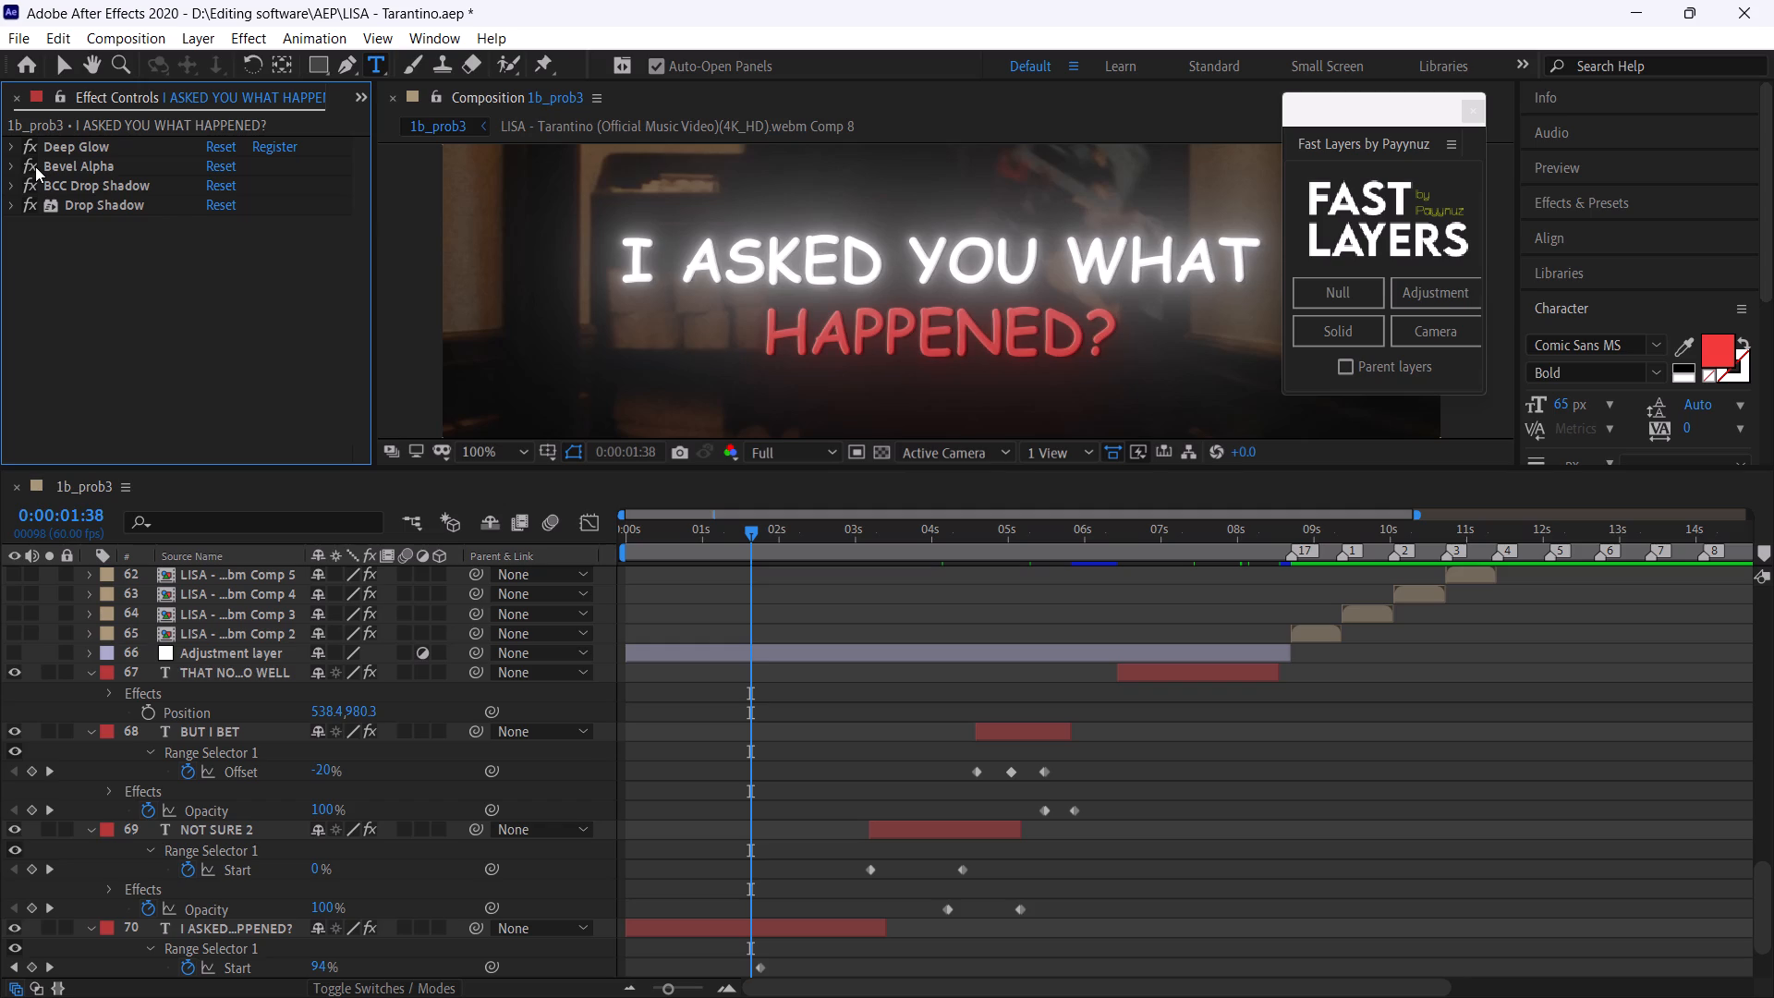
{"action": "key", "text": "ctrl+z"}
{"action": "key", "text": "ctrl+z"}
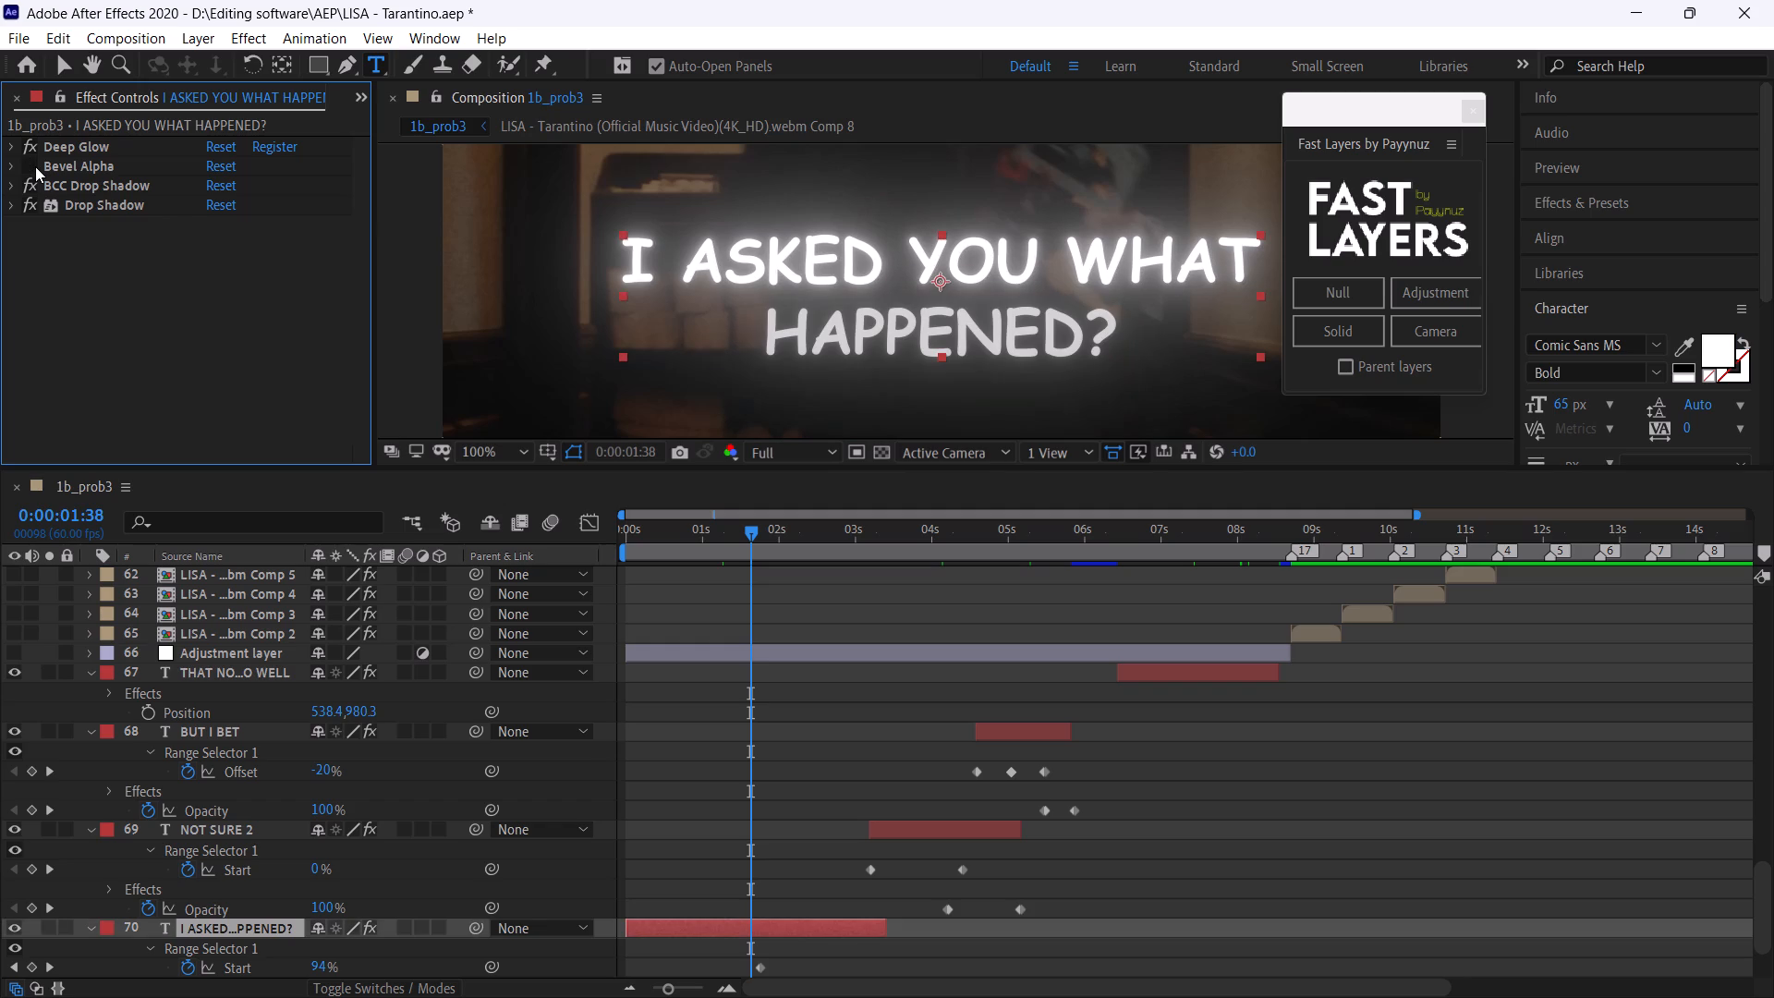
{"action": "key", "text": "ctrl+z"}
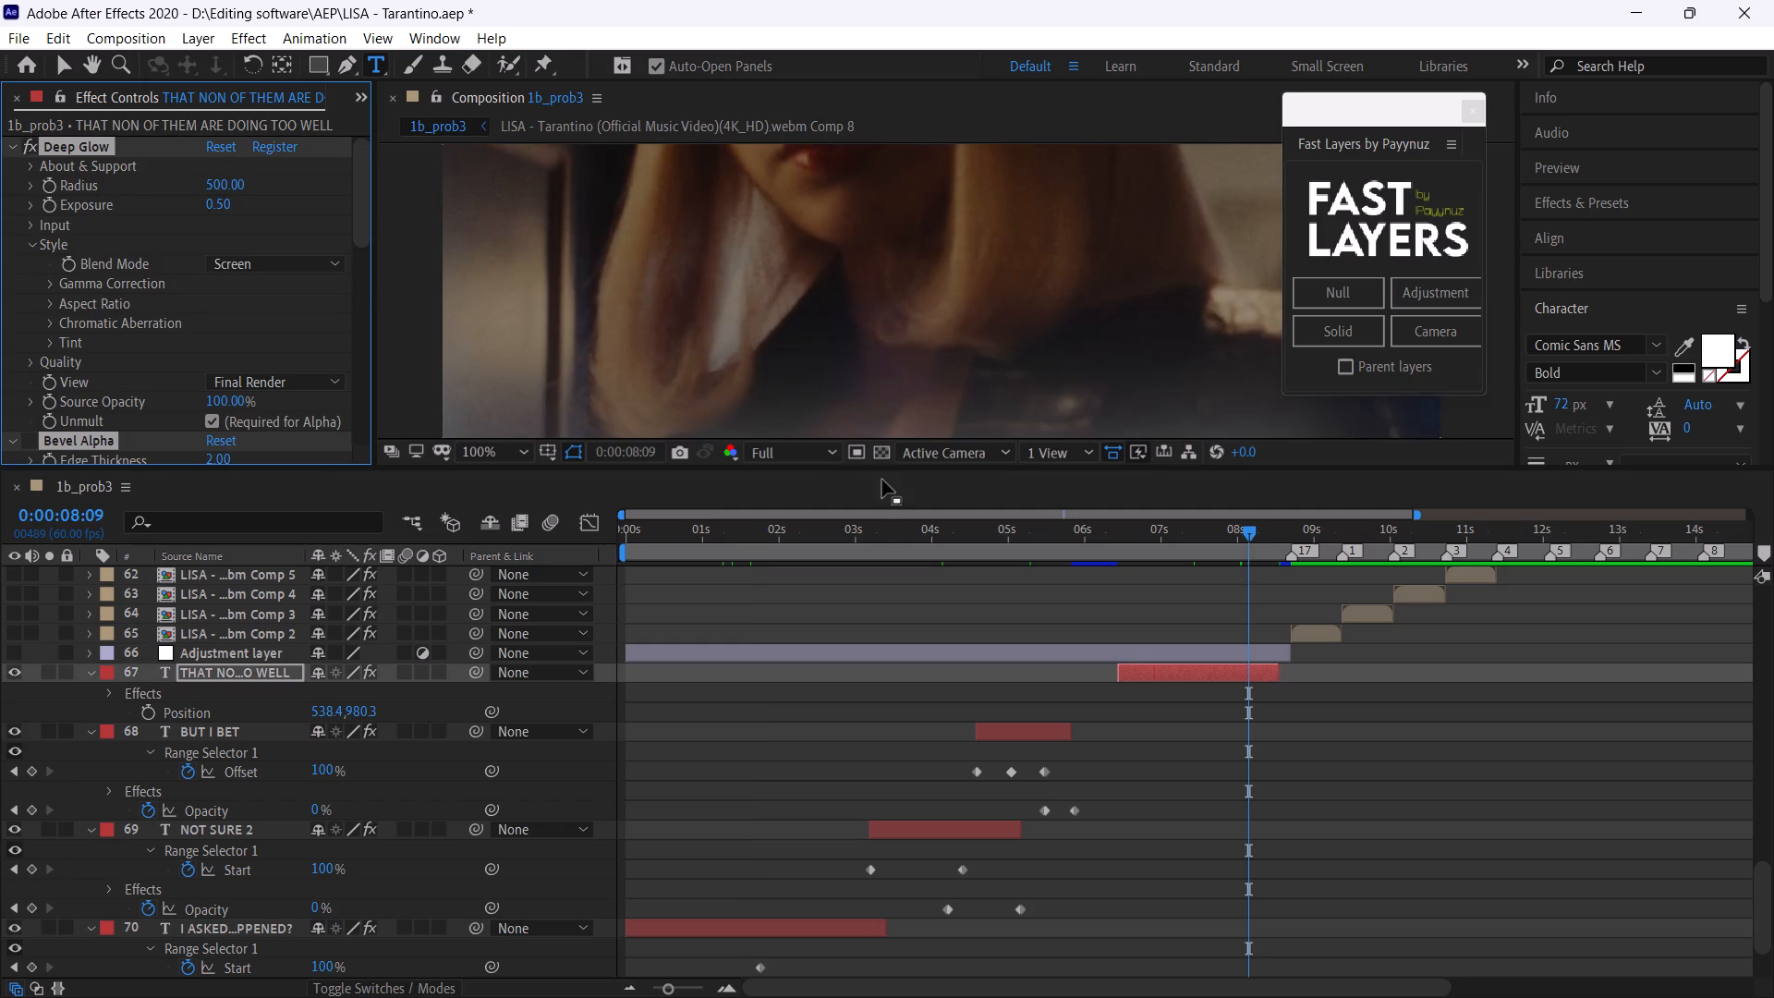
Preview the captions from 0:00:00:44, fitting the whole frame in the viewer and setting the preview resolution to Quarter.
{"action": "left_click", "coordinate": [682, 541]}
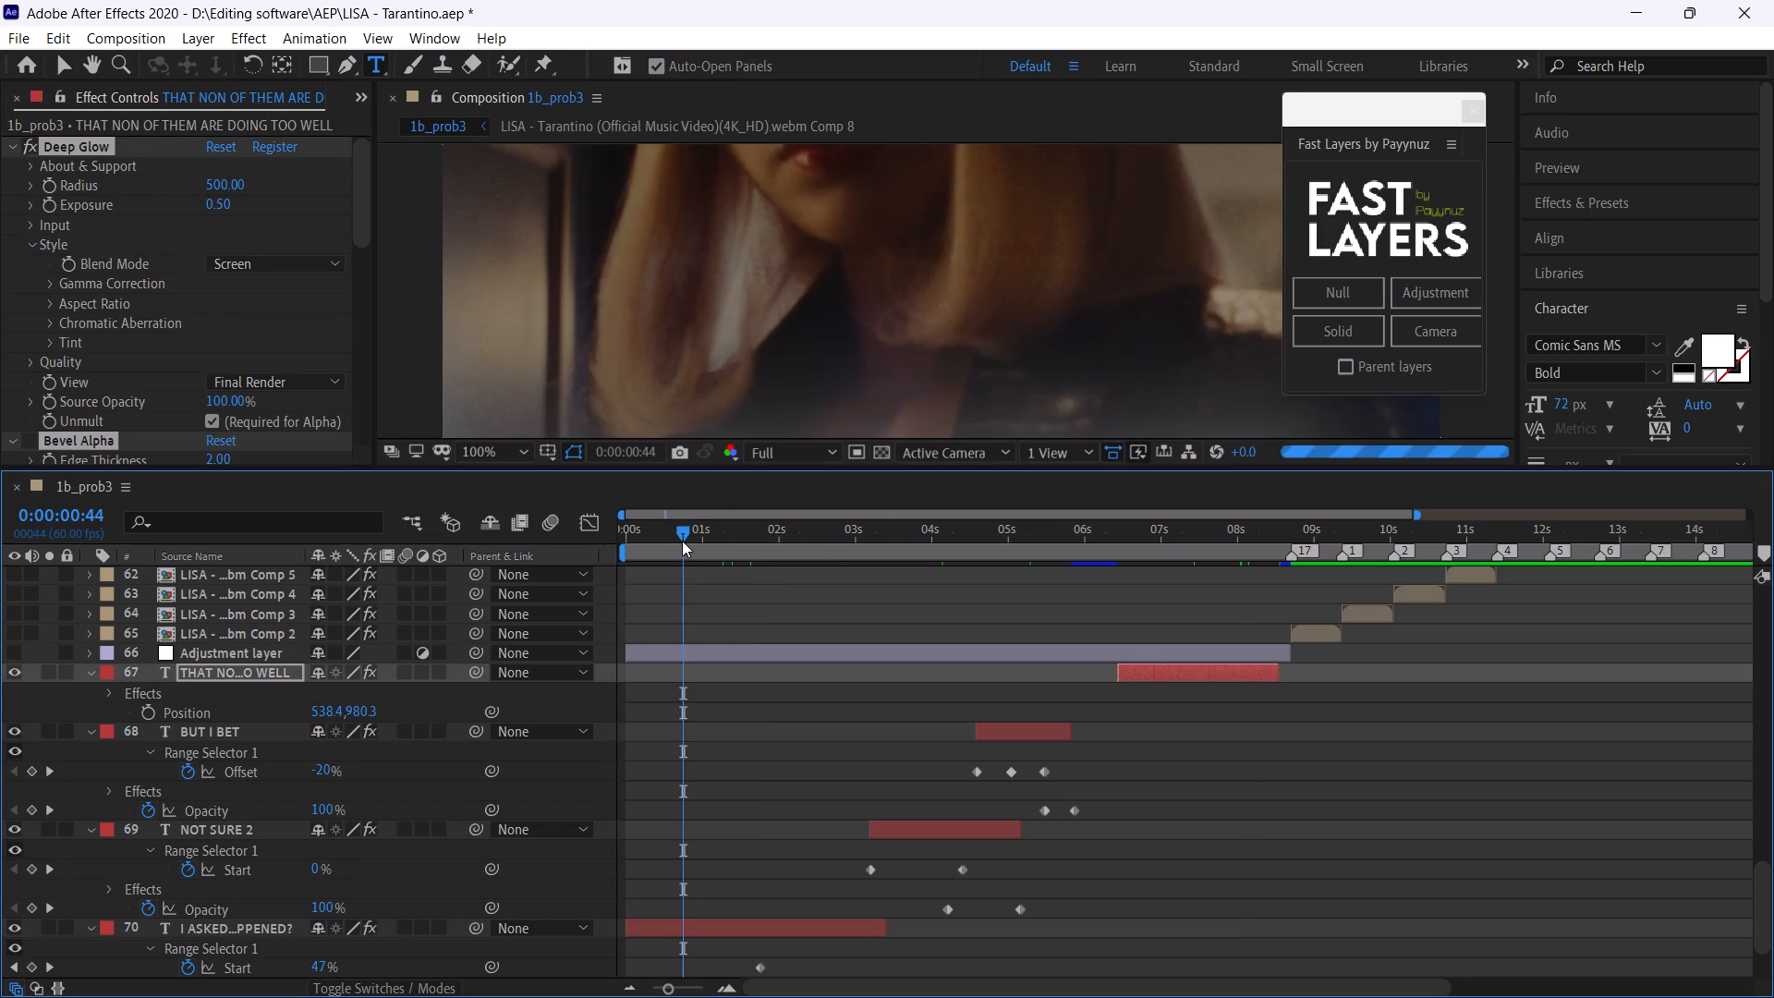
{"action": "key", "text": "space"}
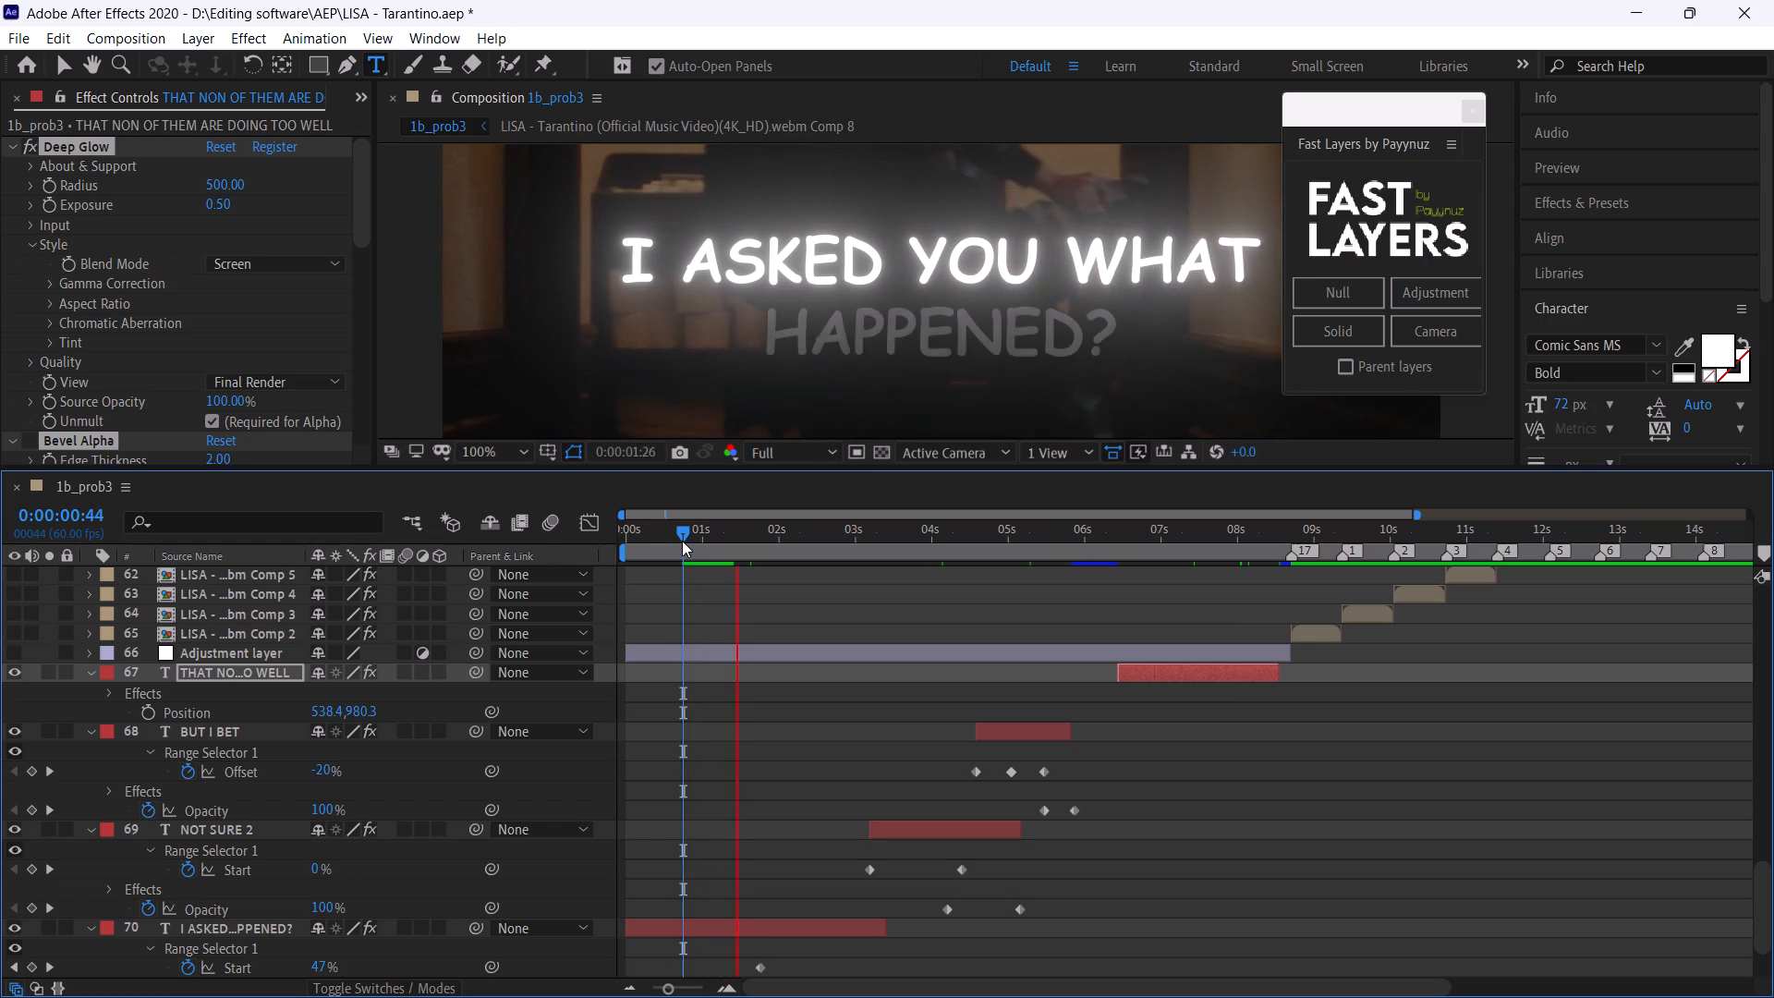
{"action": "scroll", "coordinate": [685, 532], "scroll_direction": "down", "scroll_amount": 1}
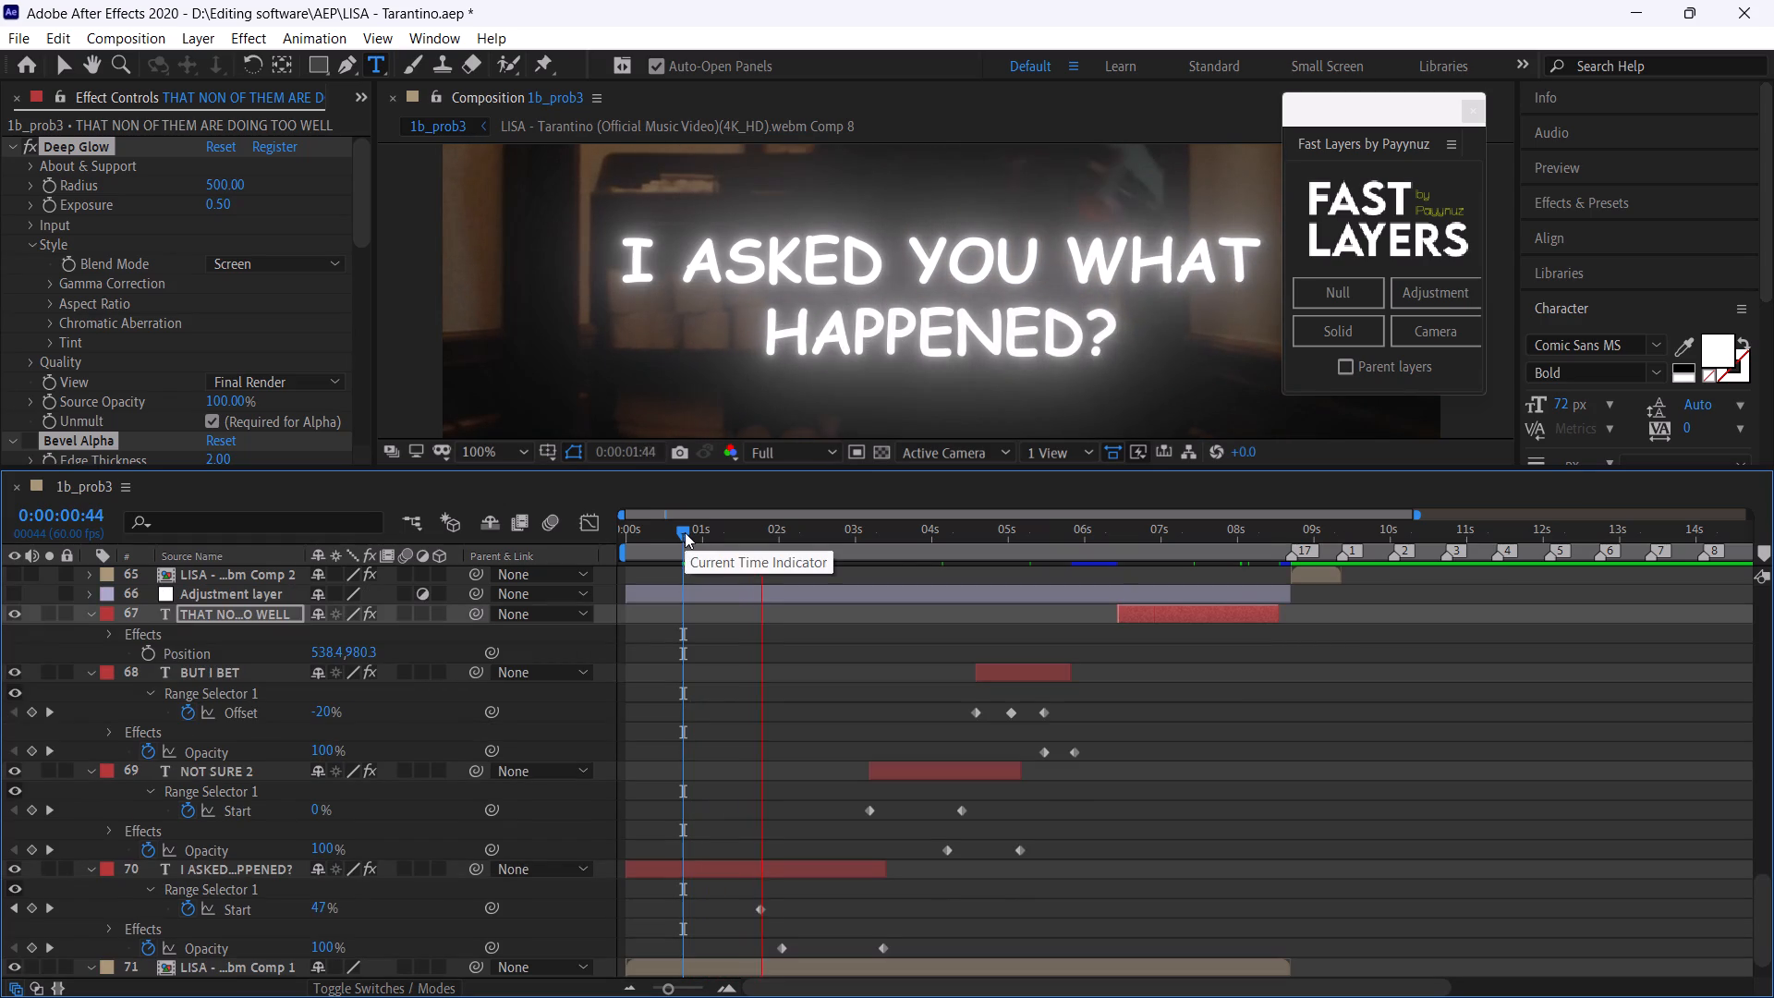
{"action": "left_click", "coordinate": [495, 455]}
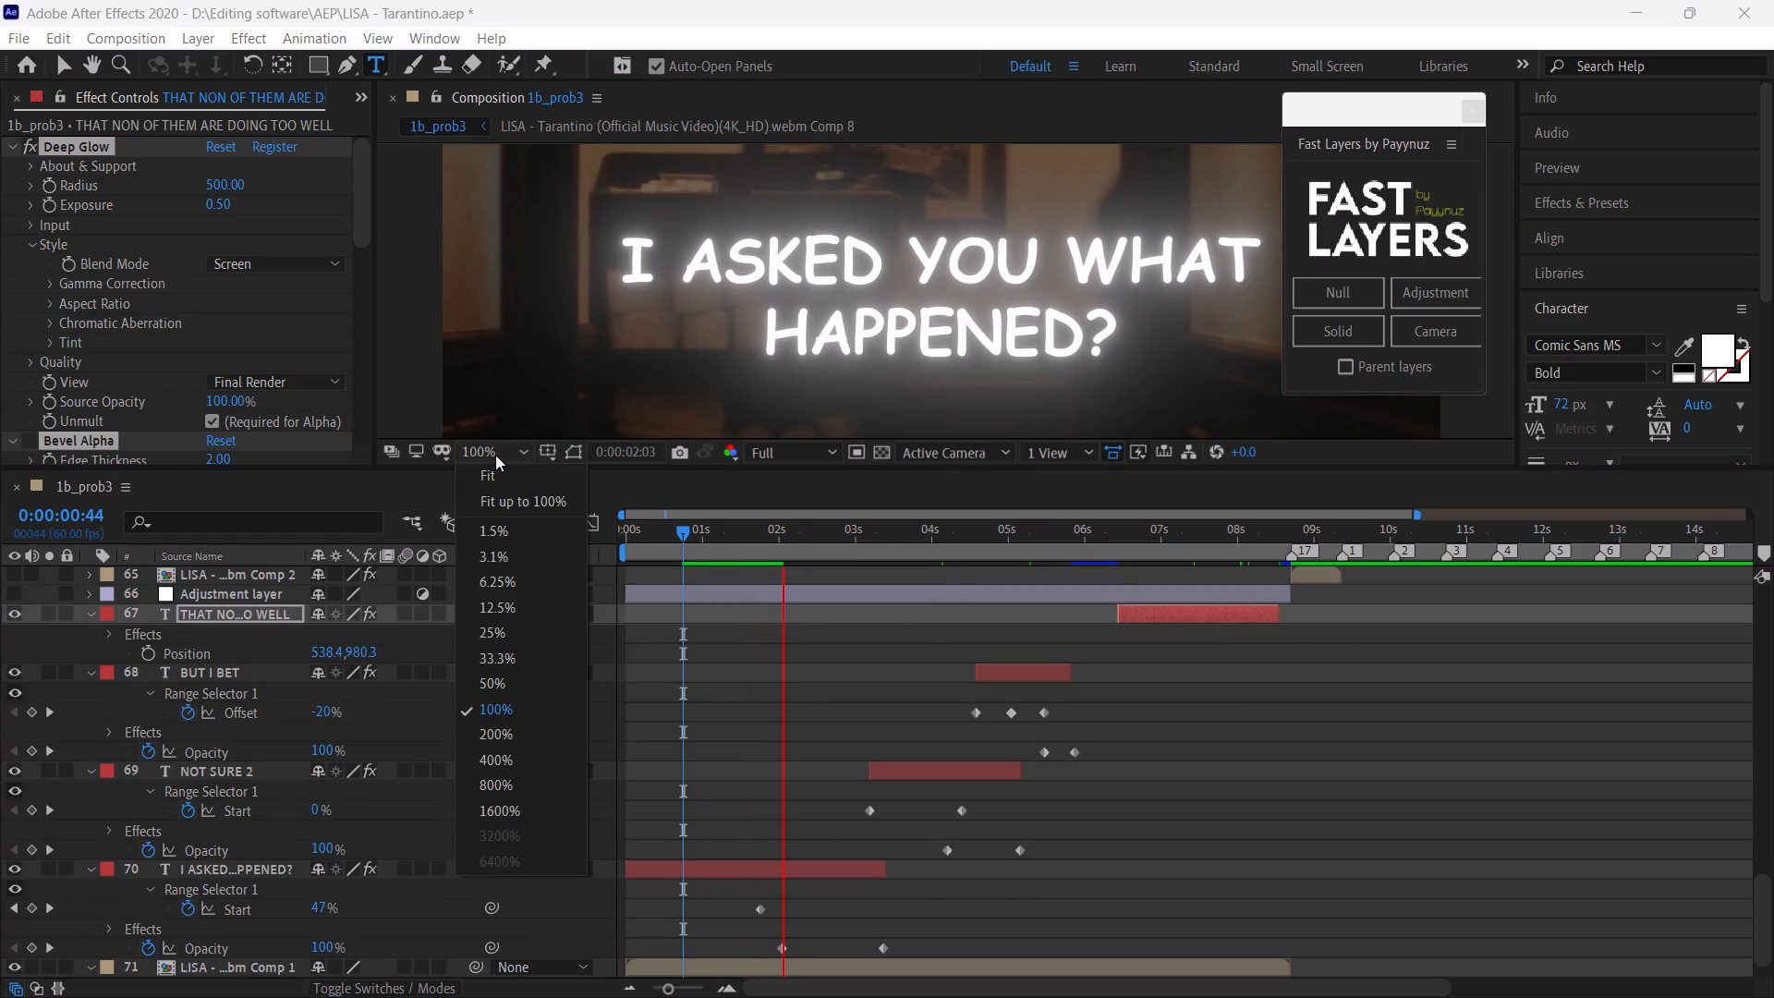
{"action": "left_click", "coordinate": [501, 486]}
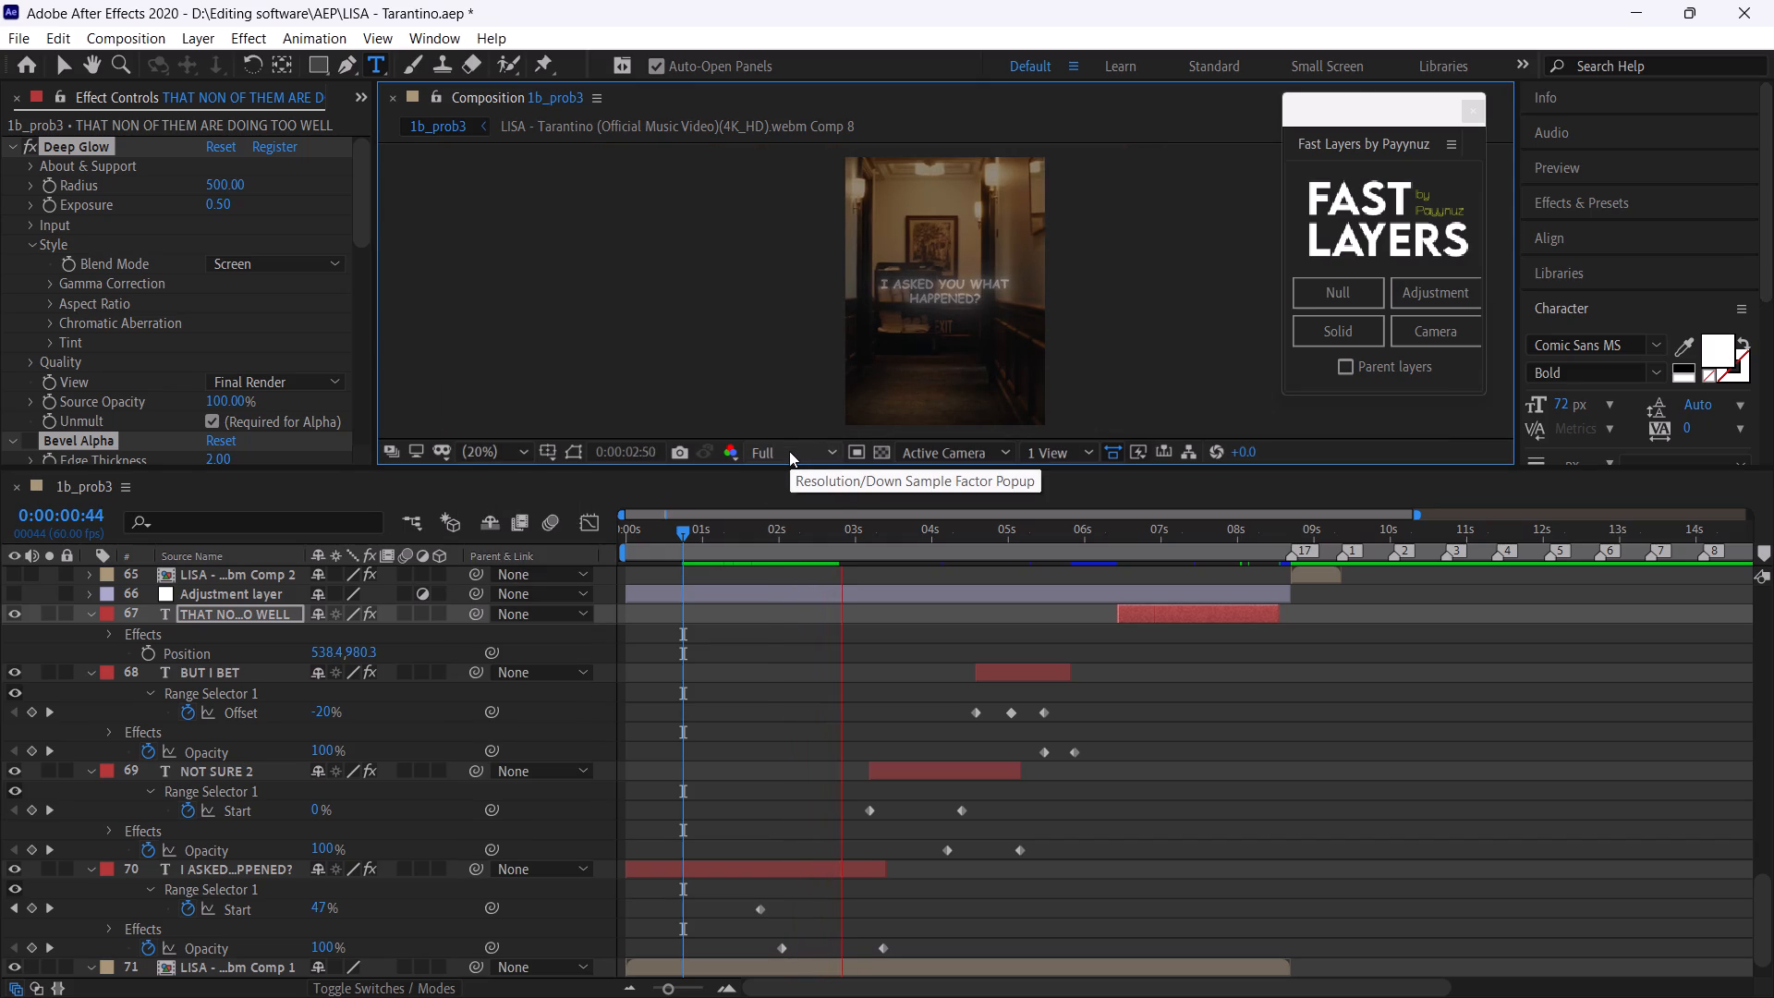
{"action": "left_click", "coordinate": [789, 451]}
{"action": "left_click", "coordinate": [806, 586]}
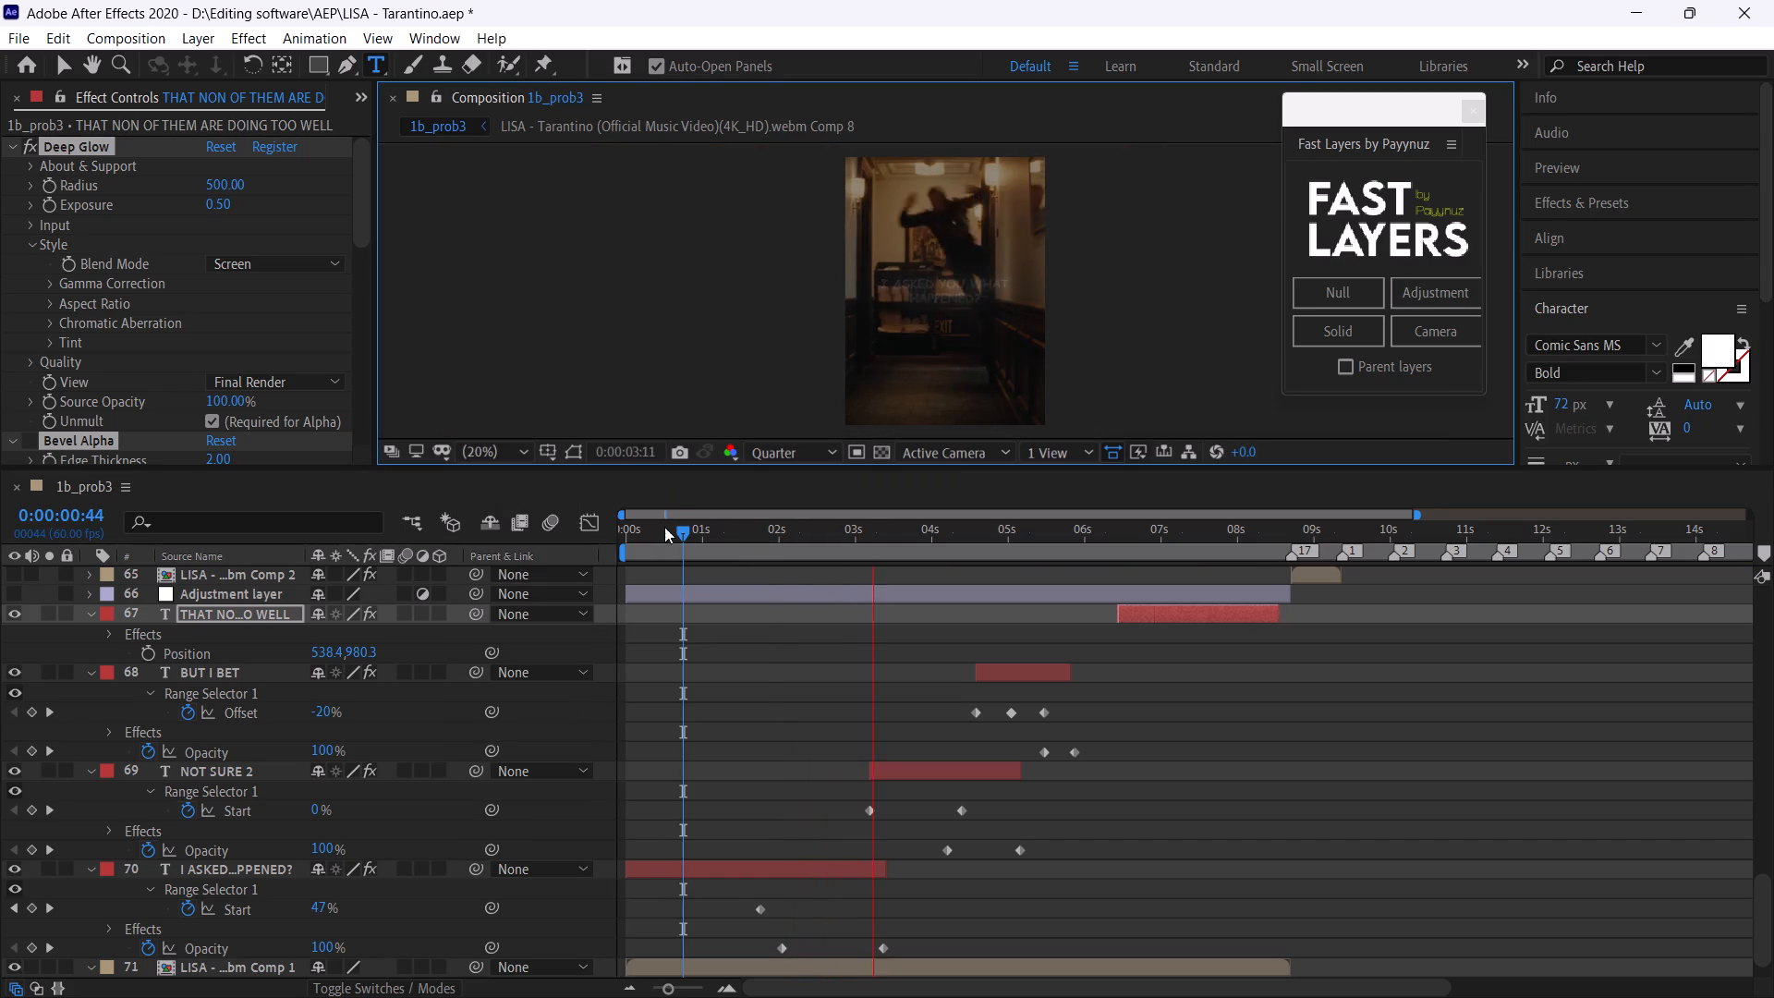
Play the edit from the very start, save the project, and replay the captions from 0:00:01:20.
{"action": "left_click", "coordinate": [662, 528]}
{"action": "left_click_drag", "start_coordinate": [659, 528], "coordinate": [576, 529]}
{"action": "key", "text": "space"}
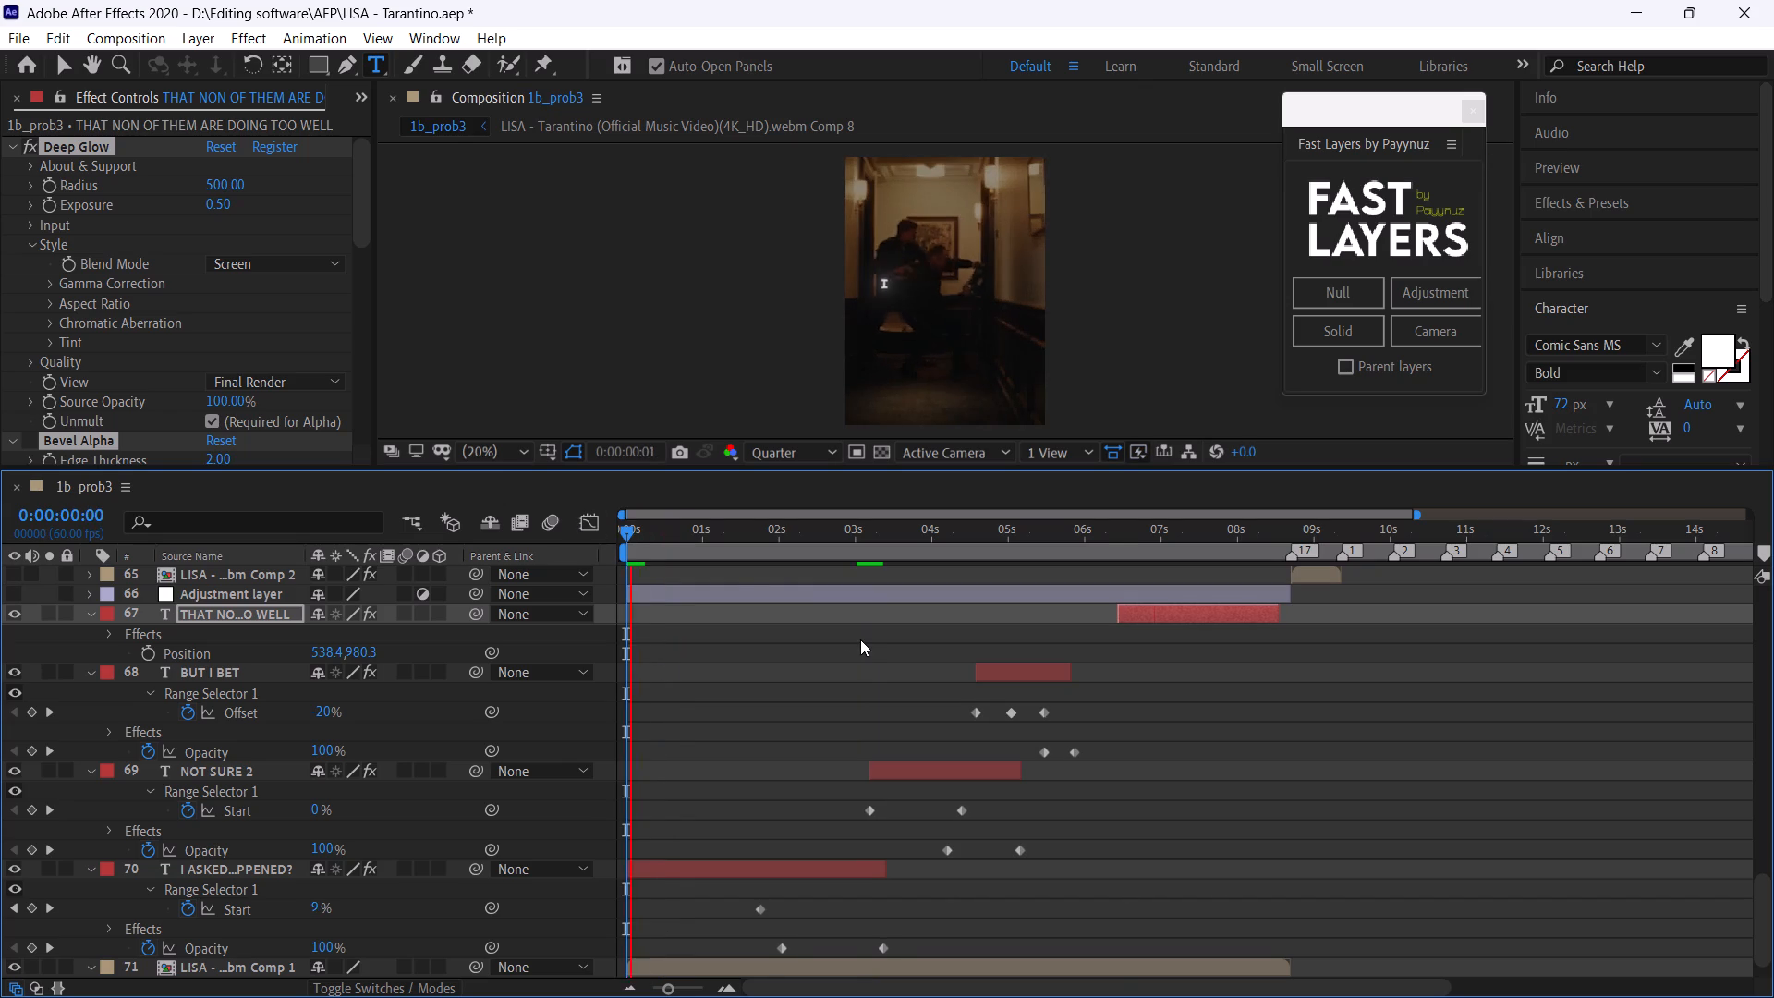
{"action": "key", "text": "ctrl+s"}
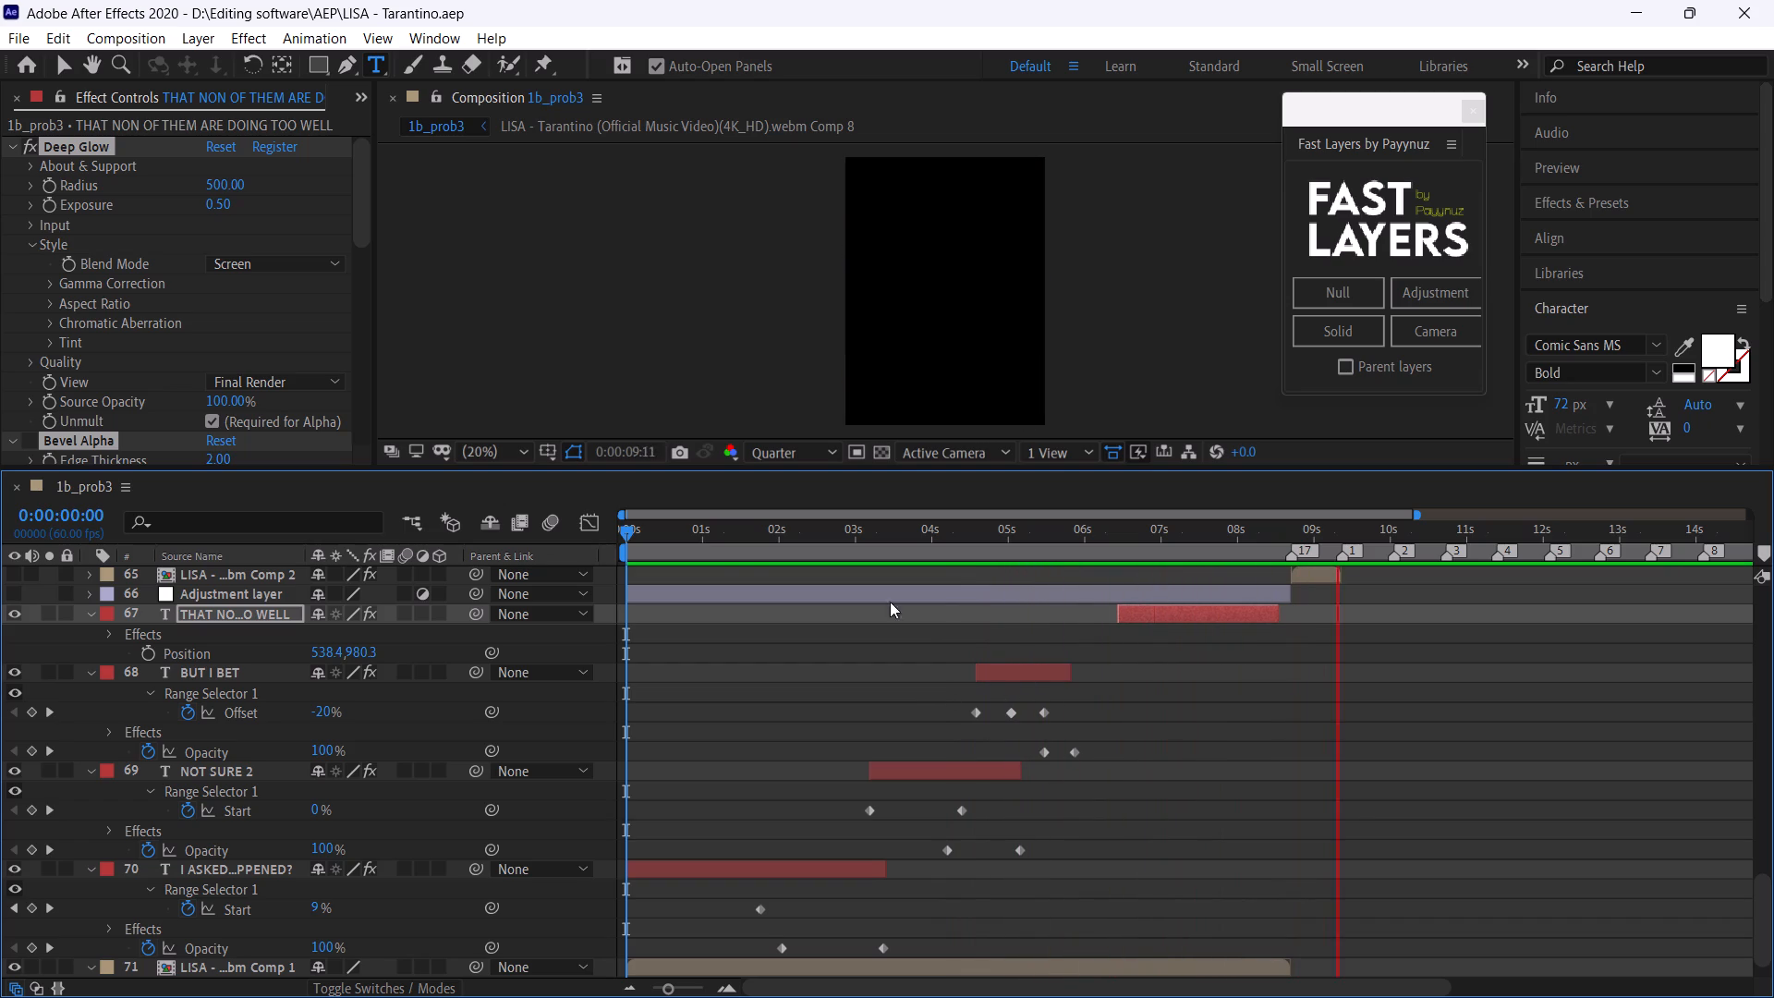
{"action": "left_click", "coordinate": [728, 552]}
{"action": "key", "text": "space"}
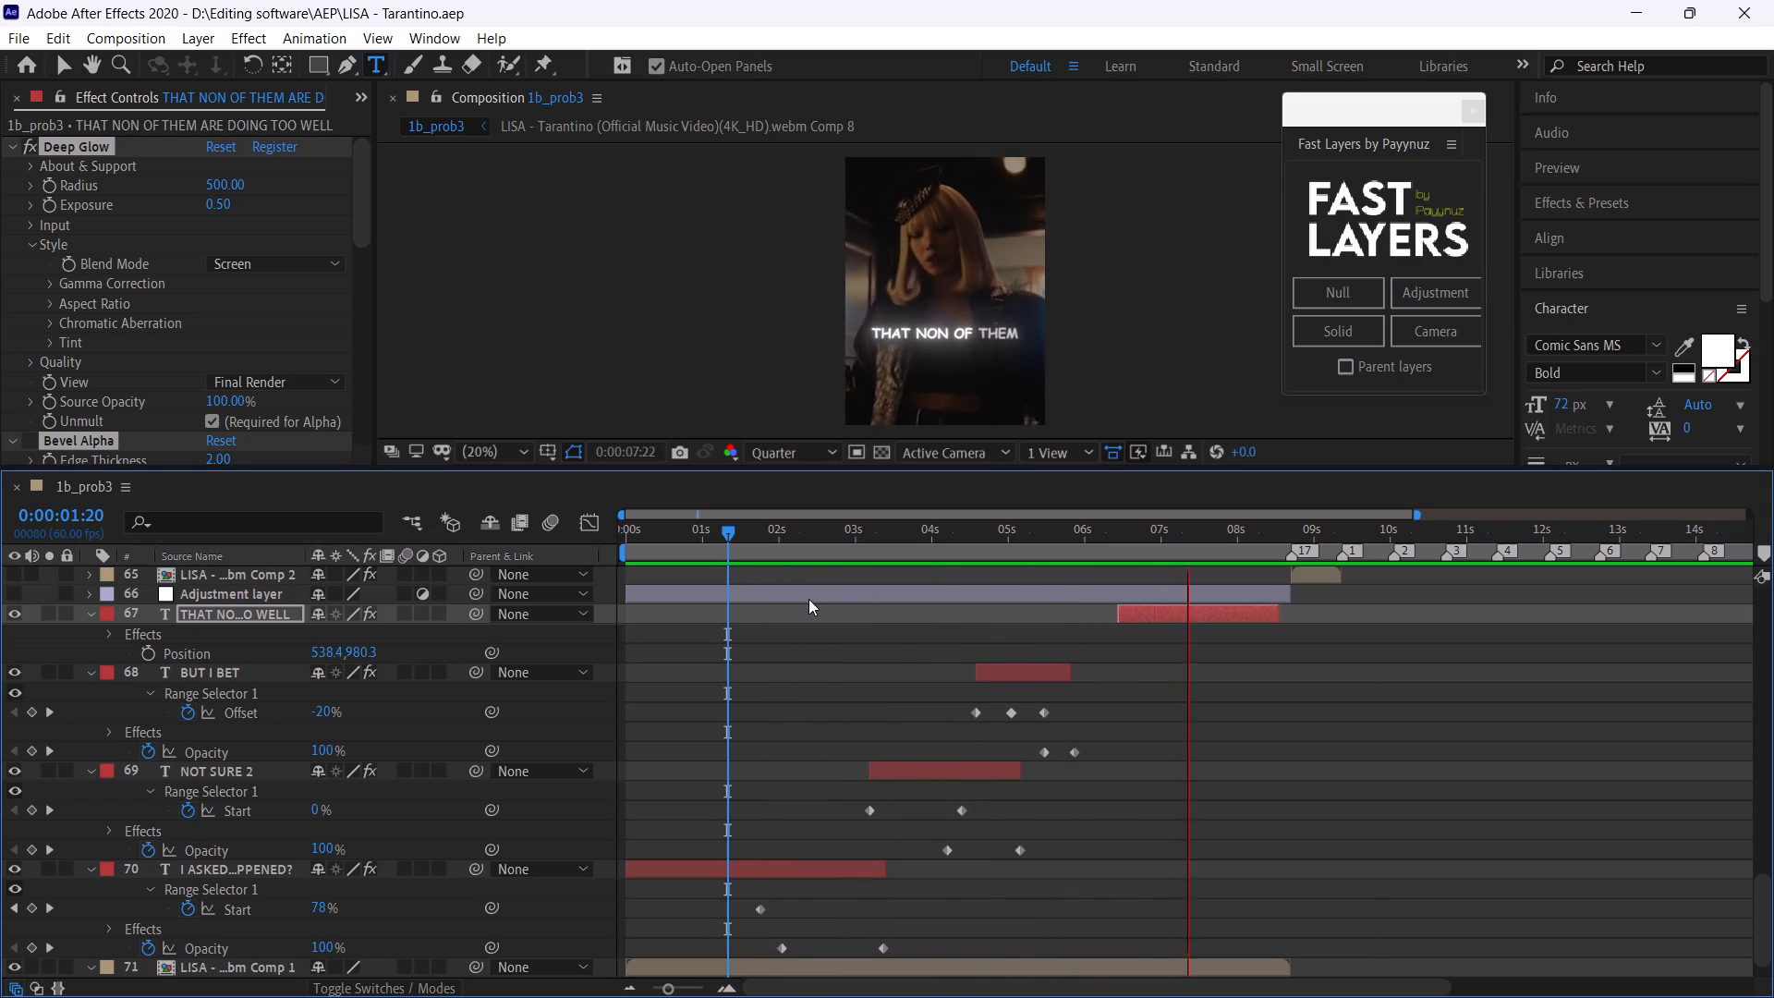
{"action": "left_click", "coordinate": [728, 546]}
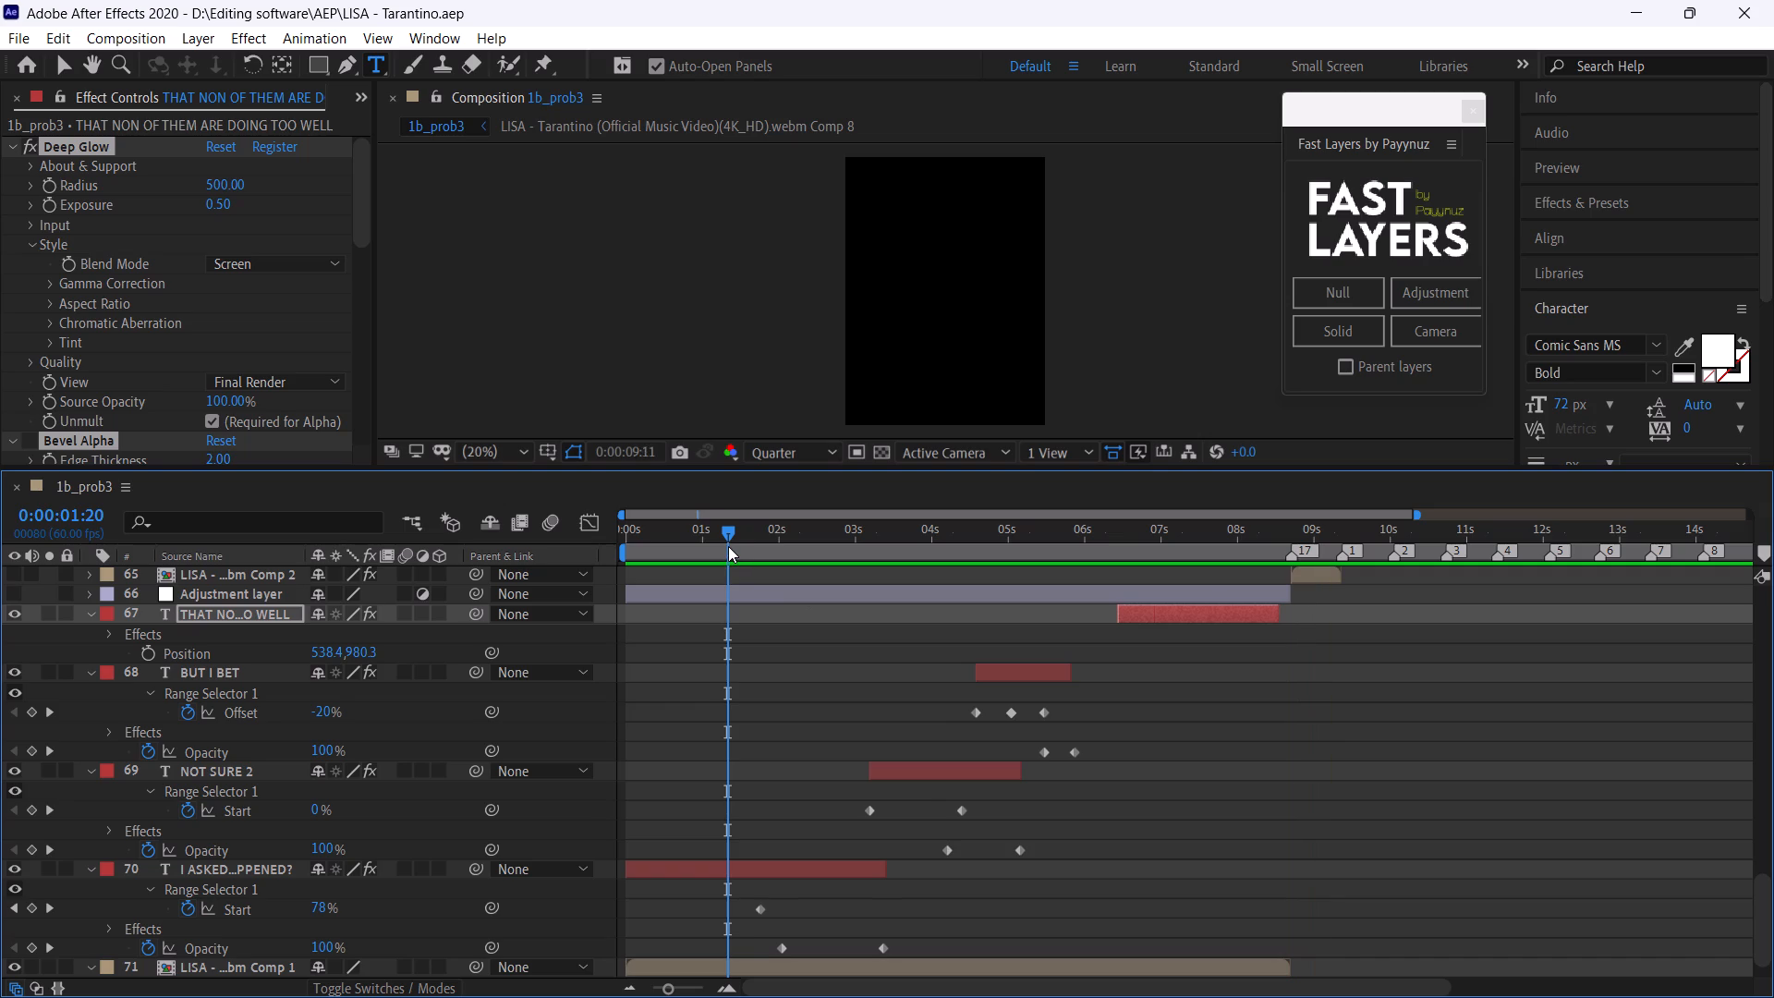
Collapse the effects on the THAT NON OF THEM ARE DOING TOO WELL caption and enable its Bevel Alpha effect.
{"action": "left_click", "coordinate": [11, 143]}
{"action": "left_click", "coordinate": [28, 160]}
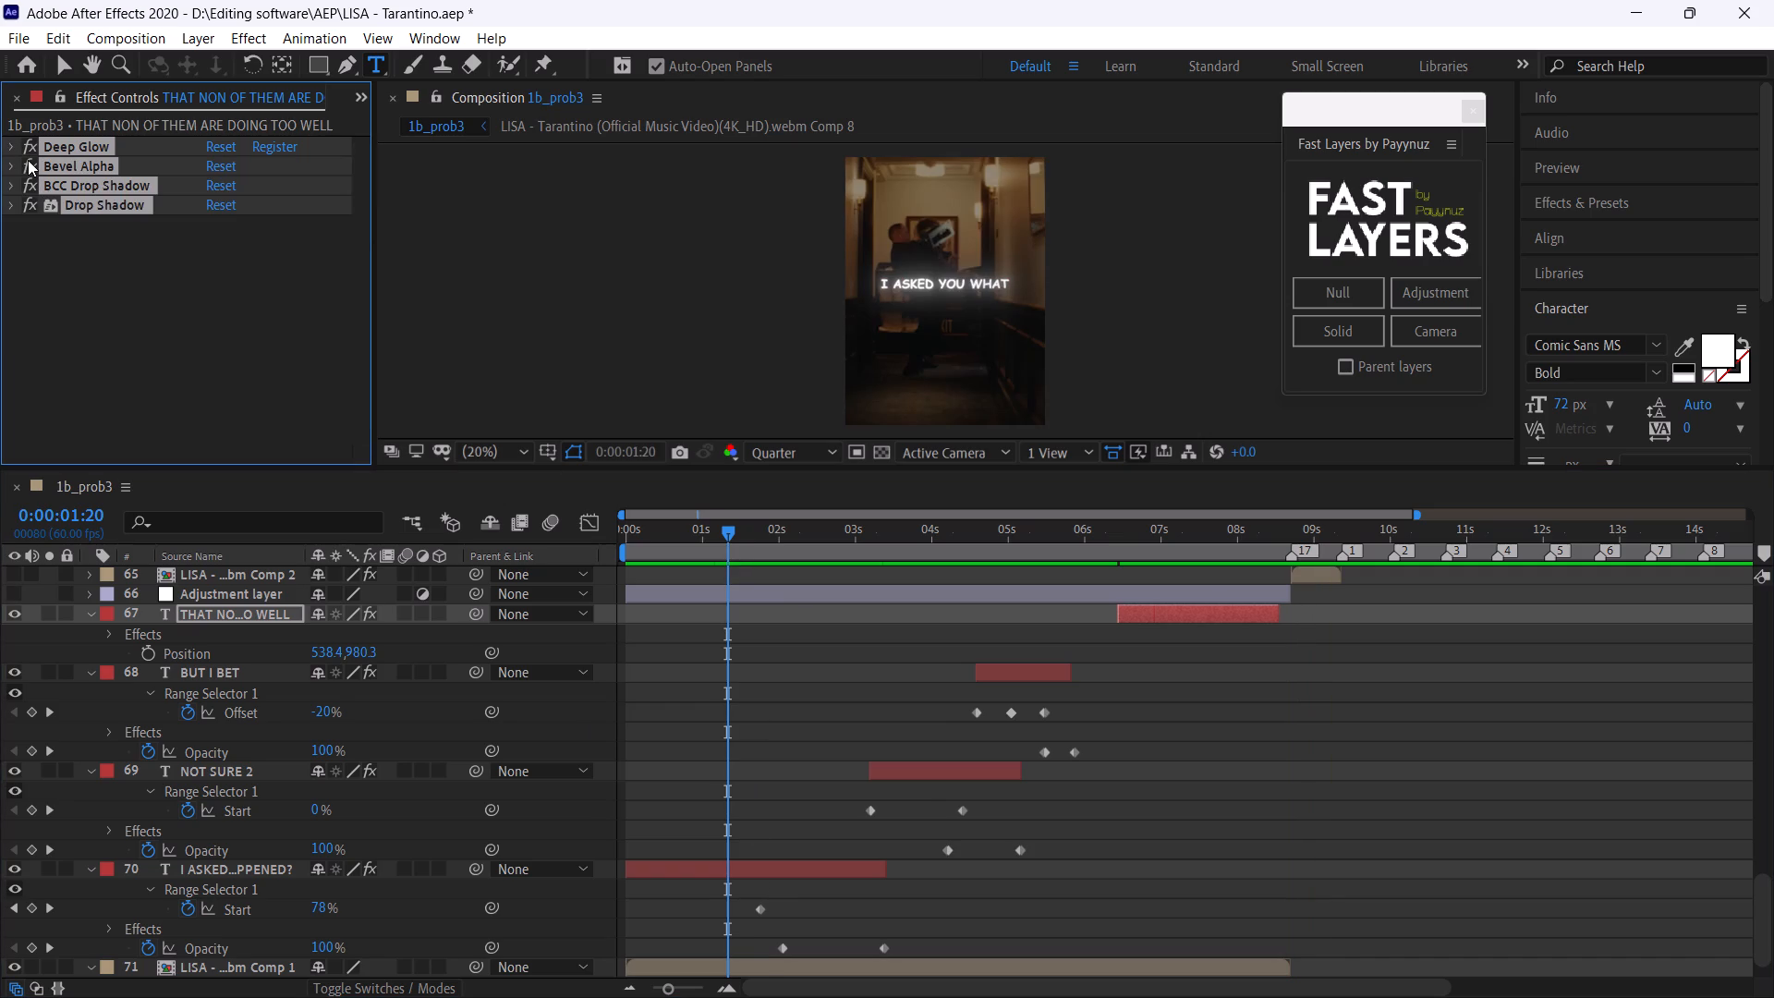
Set the tracking of the I ASKED YOU WHAT HAPPENED? caption to 100 and save the project.
{"action": "double_click", "coordinate": [740, 868]}
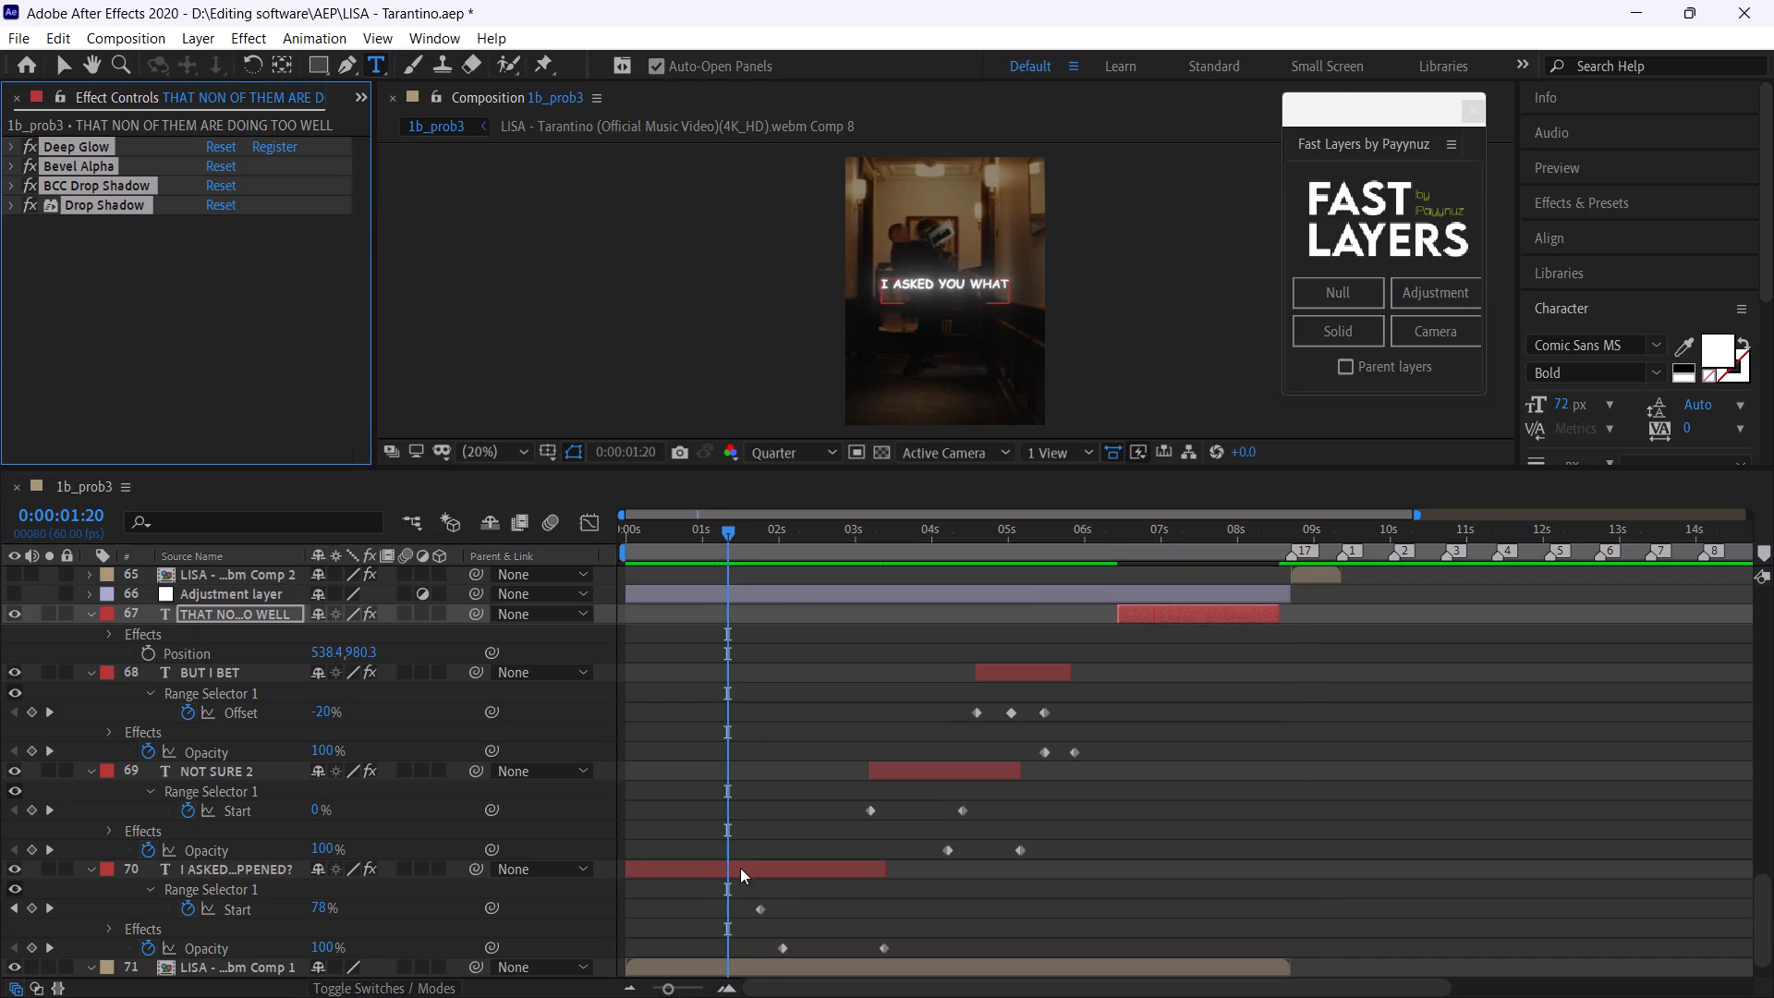
{"action": "left_click", "coordinate": [1580, 308]}
{"action": "left_click", "coordinate": [1574, 306]}
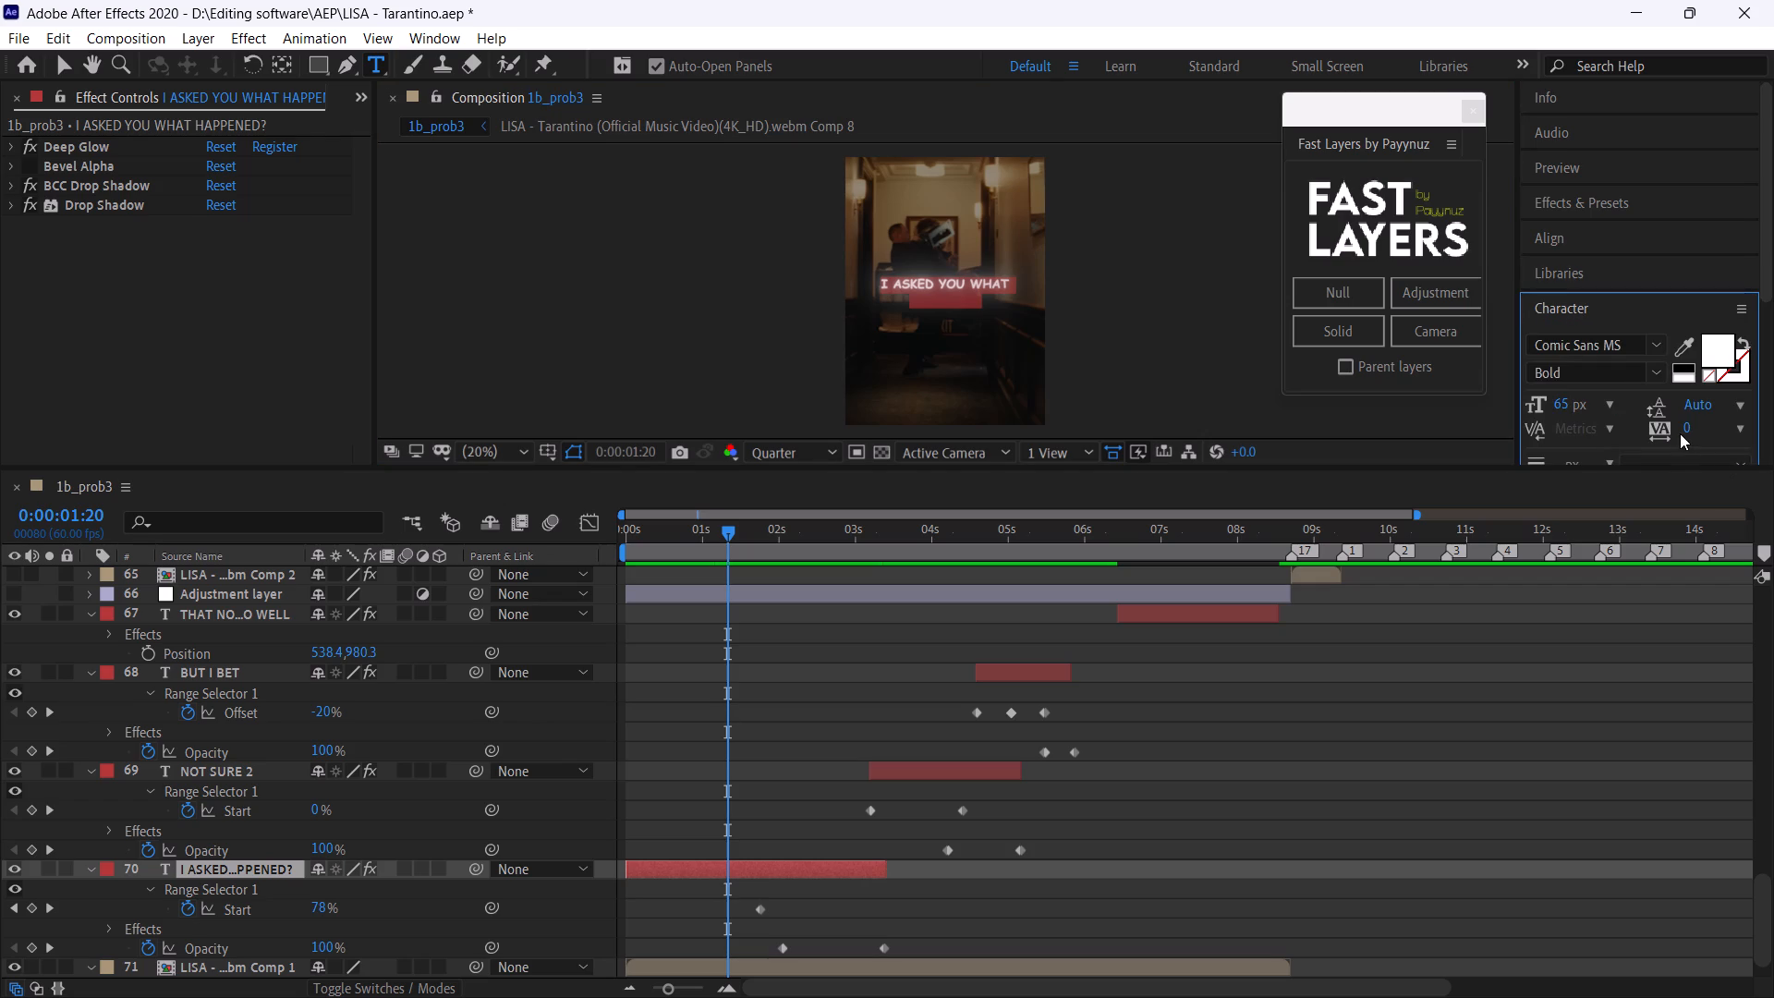
{"action": "left_click", "coordinate": [1684, 428]}
{"action": "key", "text": "1"}
{"action": "type", "text": "00"}
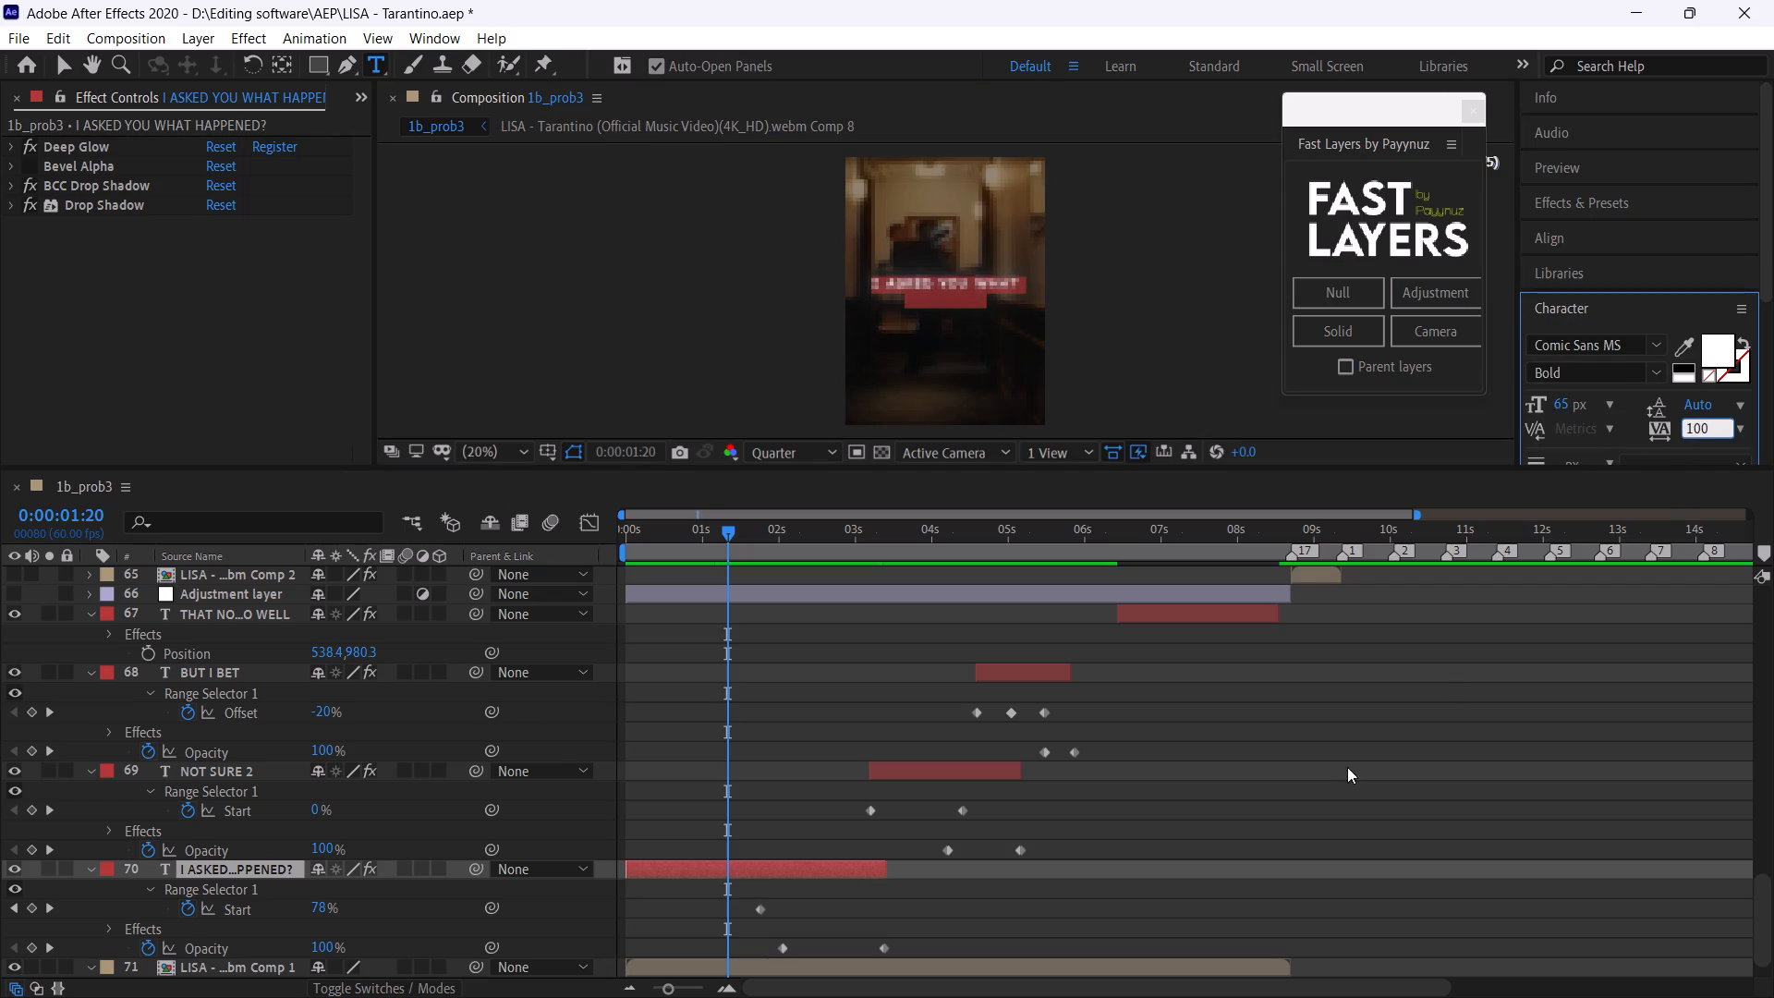
{"action": "left_click", "coordinate": [1316, 786]}
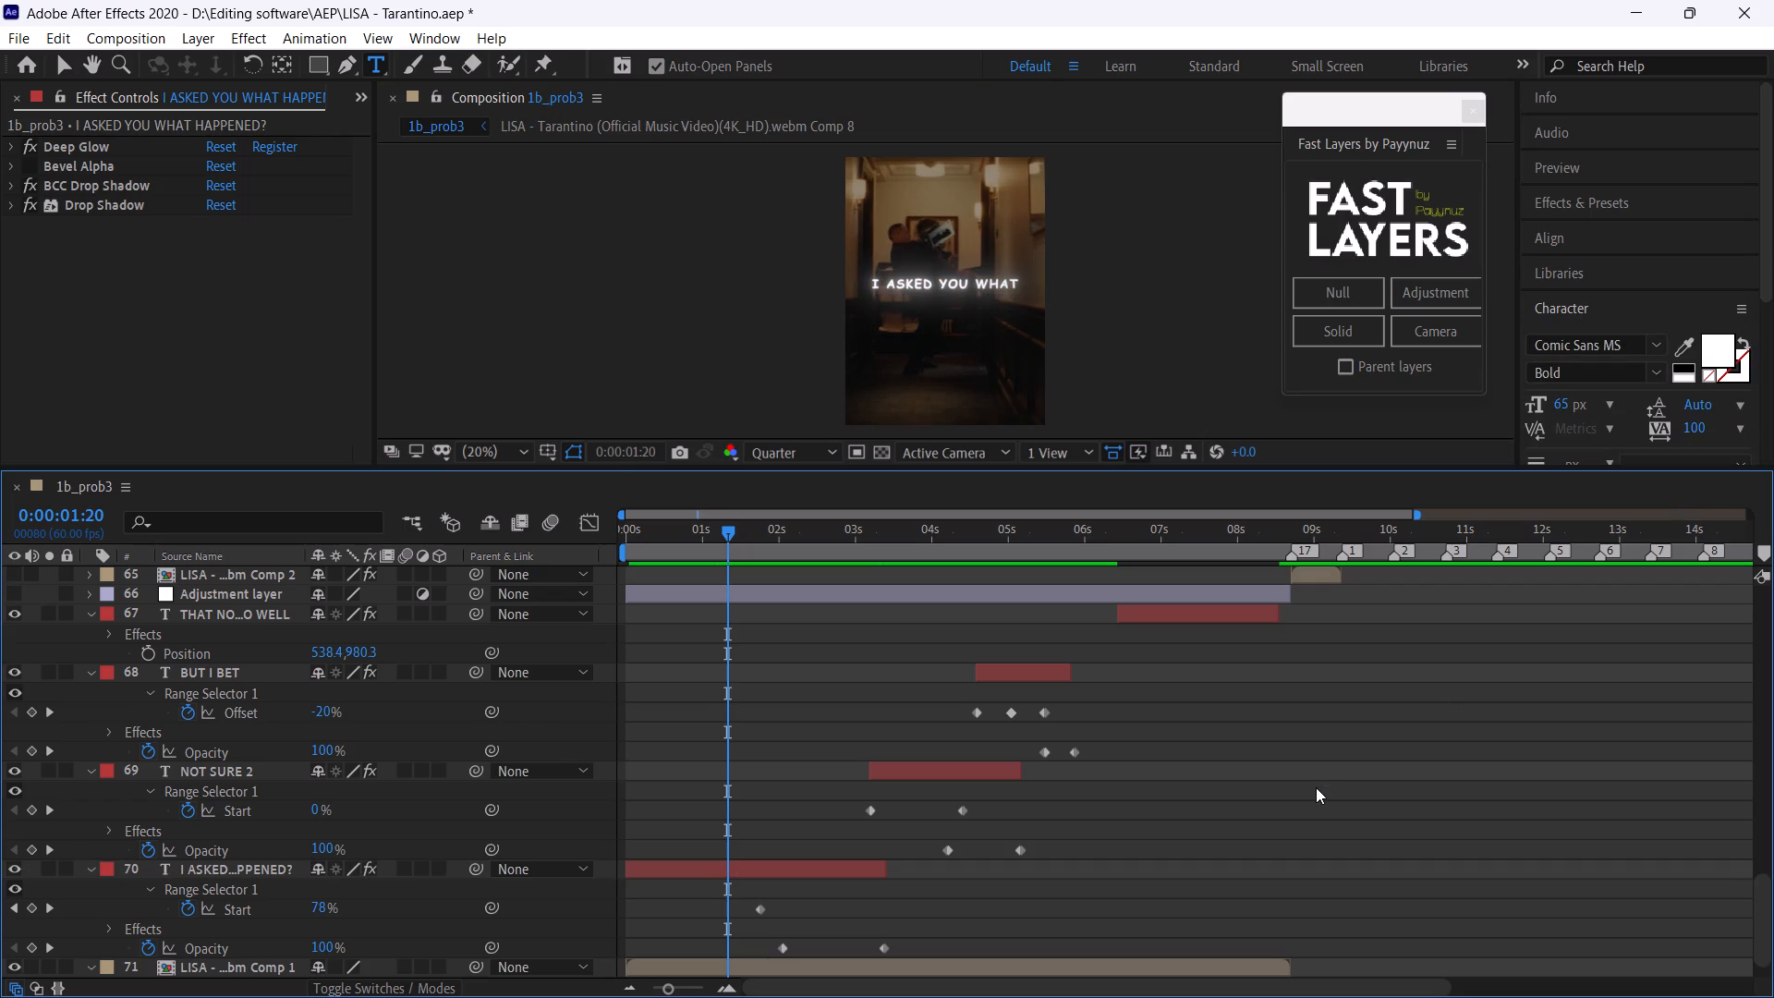
{"action": "key", "text": "ctrl+s"}
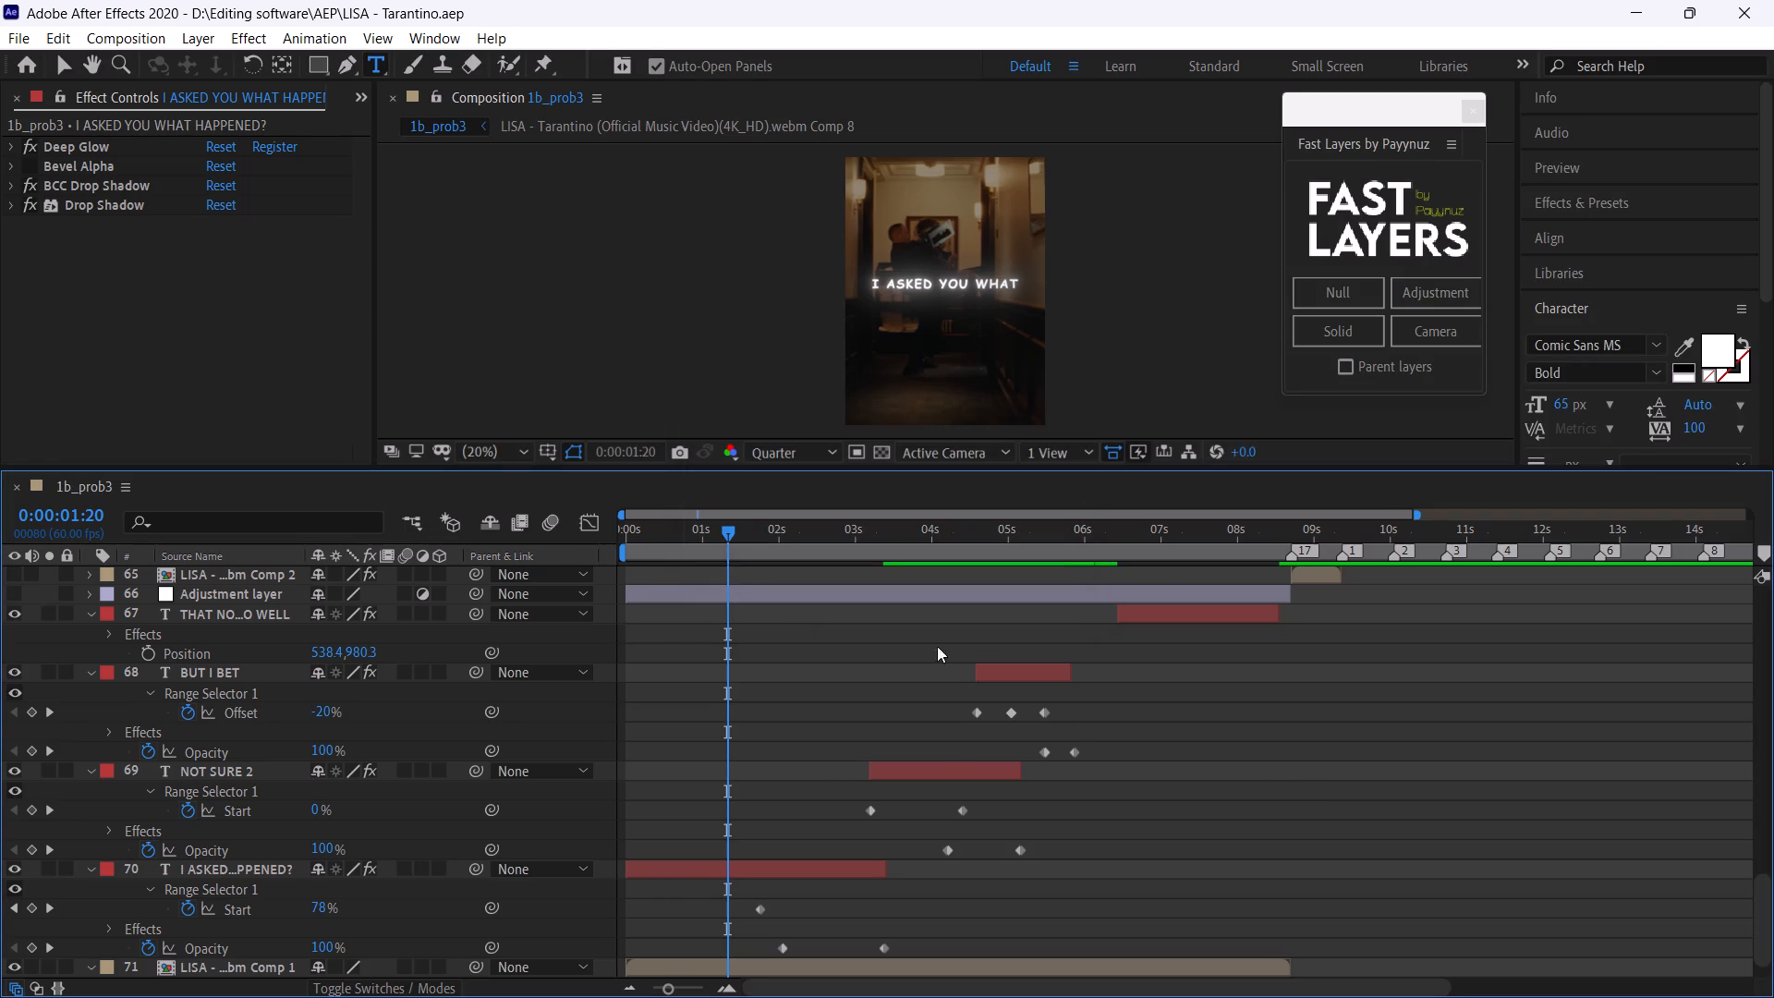
Set the tracking of the NOT SURE 2 caption to 100.
{"action": "left_click", "coordinate": [950, 772]}
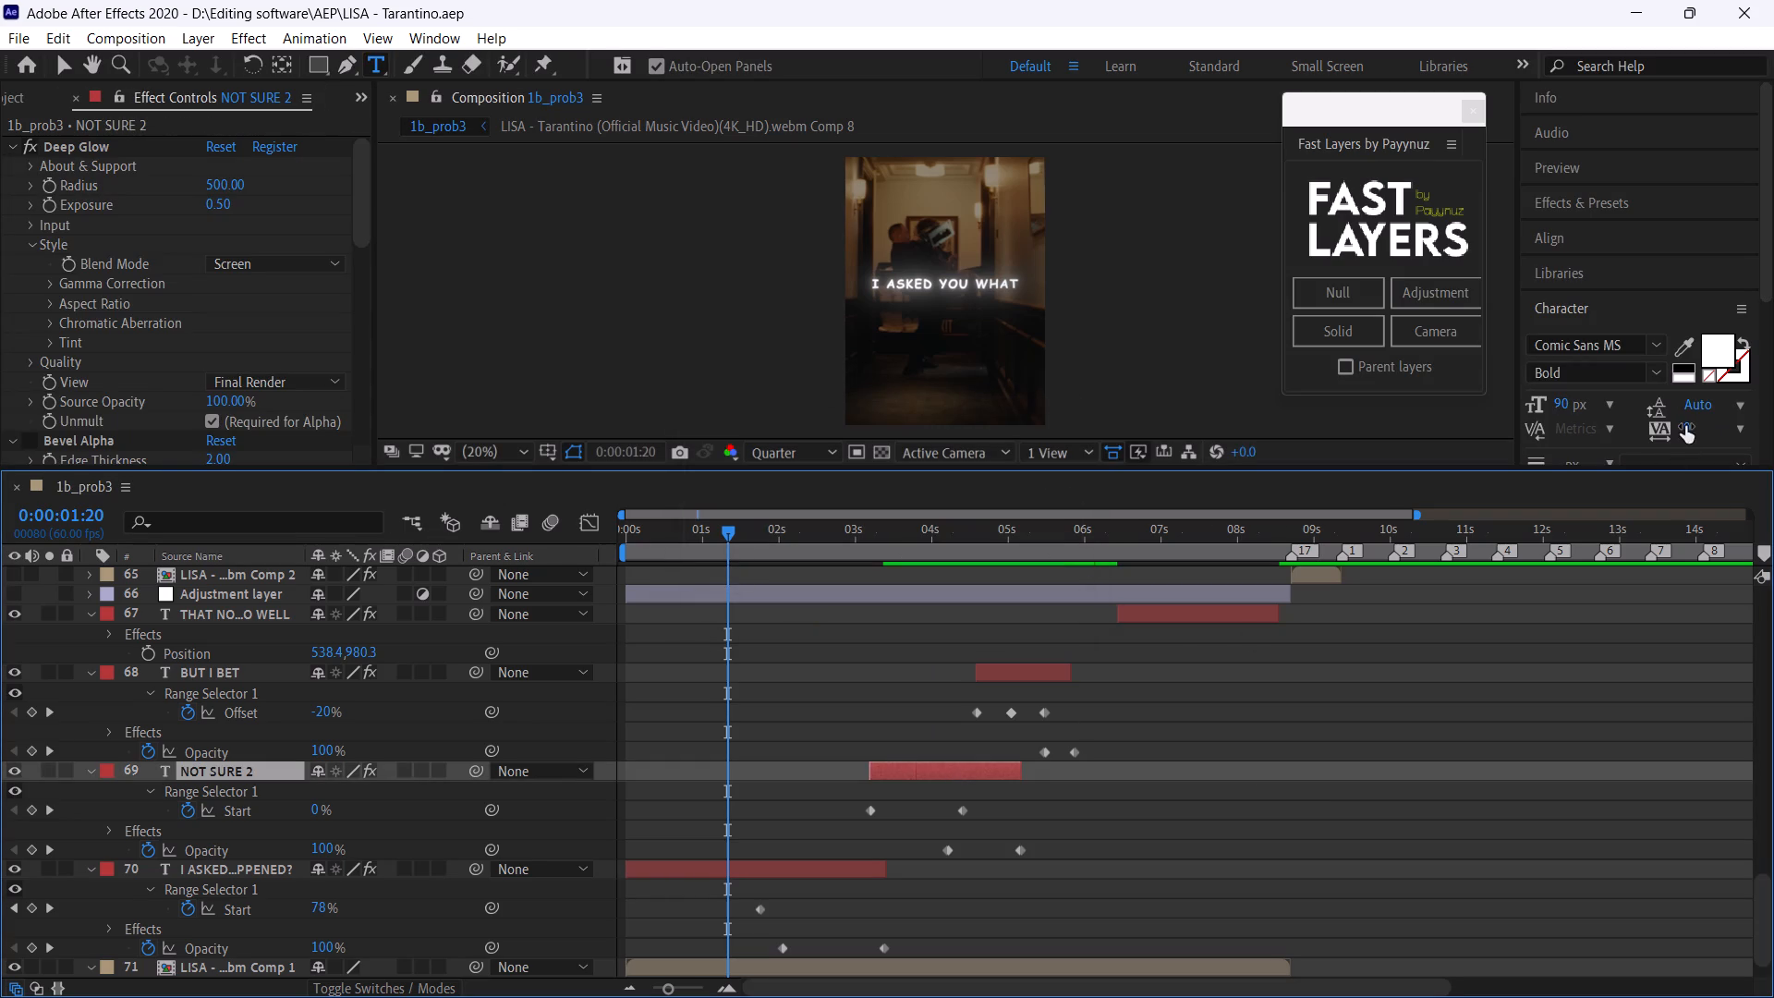
{"action": "left_click", "coordinate": [1685, 426]}
{"action": "type", "text": "100"}
{"action": "key", "text": "Return"}
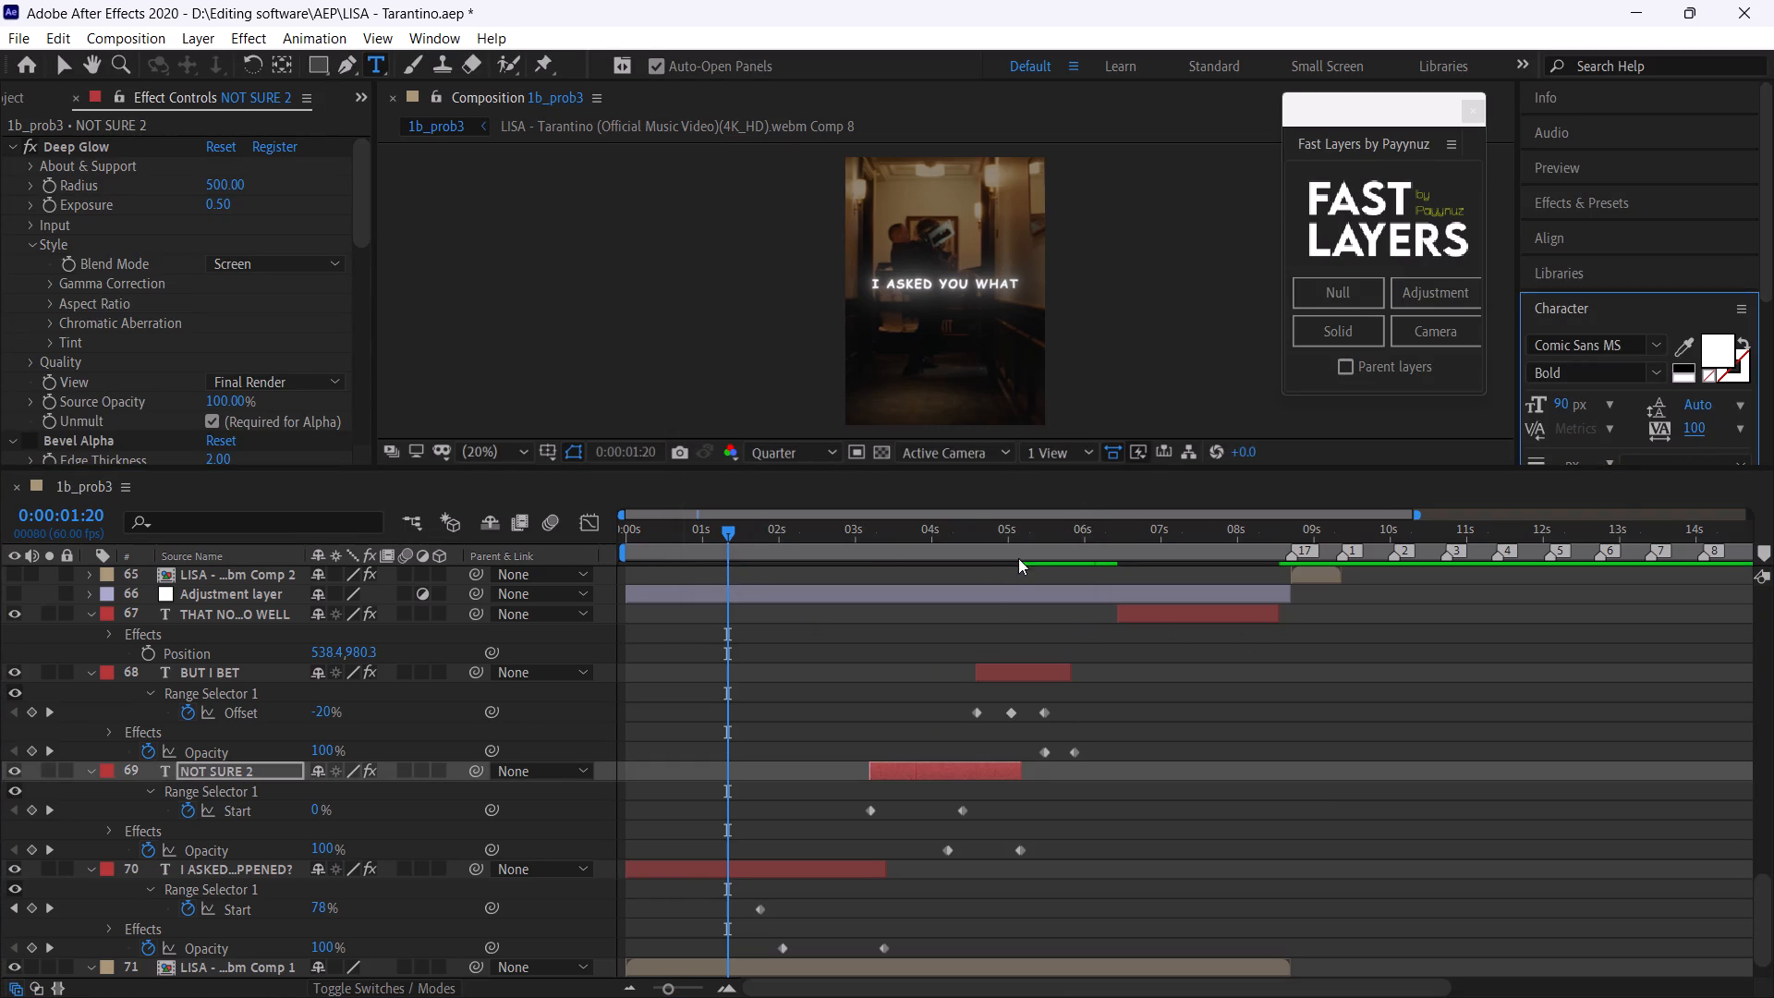
Set the tracking of the BUT I BET caption to 100.
{"action": "left_click", "coordinate": [1022, 544]}
{"action": "double_click", "coordinate": [1029, 669]}
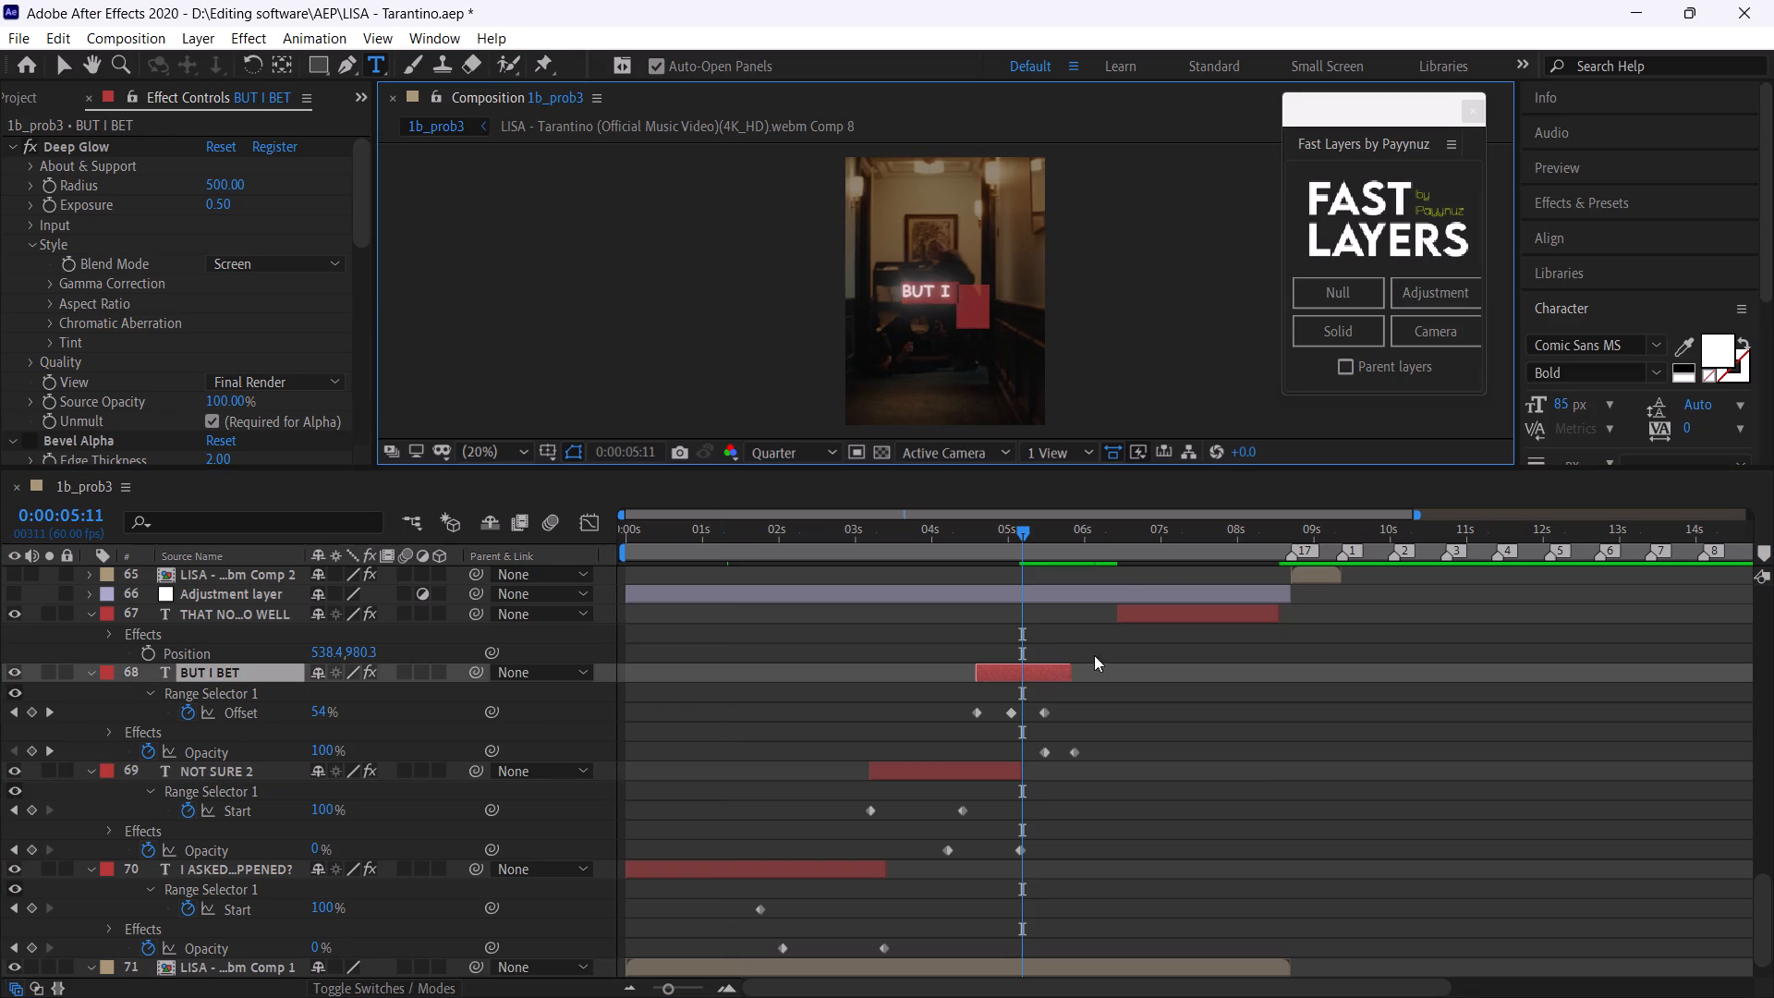
{"action": "left_click", "coordinate": [1690, 432]}
{"action": "type", "text": "100"}
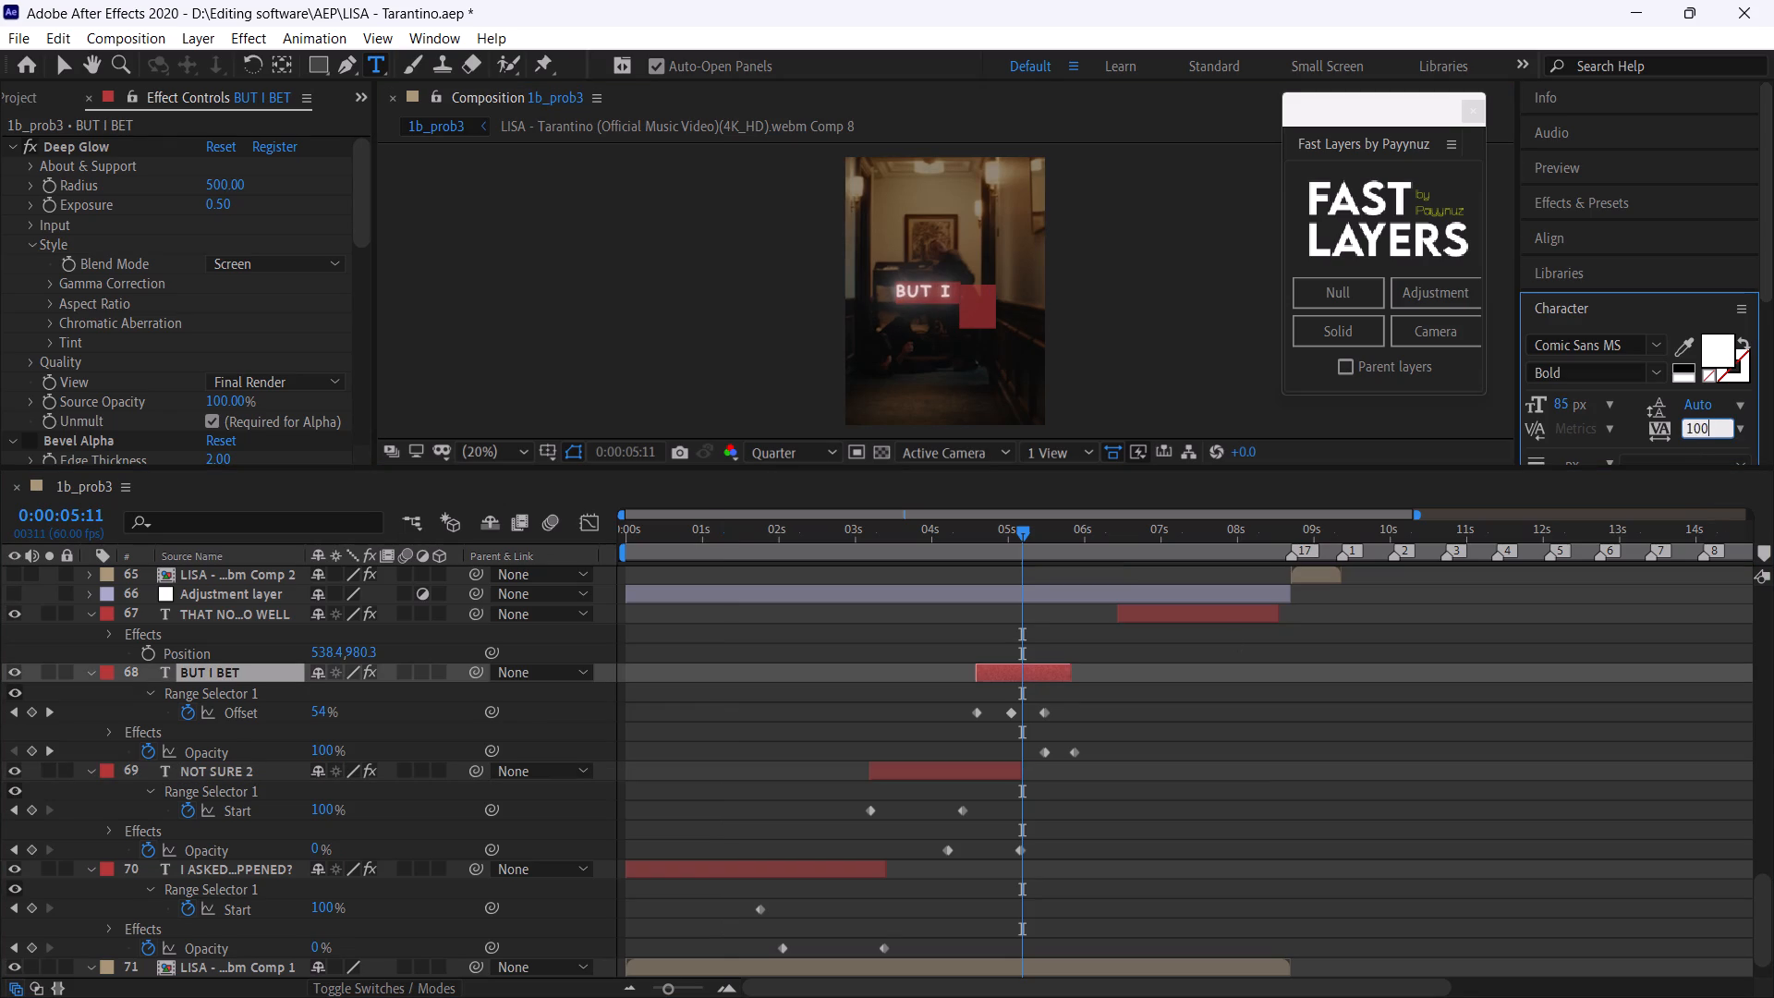
{"action": "key", "text": "Return"}
Set the THAT NON OF THEM ARE DOING TOO WELL caption's tracking to 100, check it at 0:00:08:10, and save.
{"action": "left_click", "coordinate": [1197, 536]}
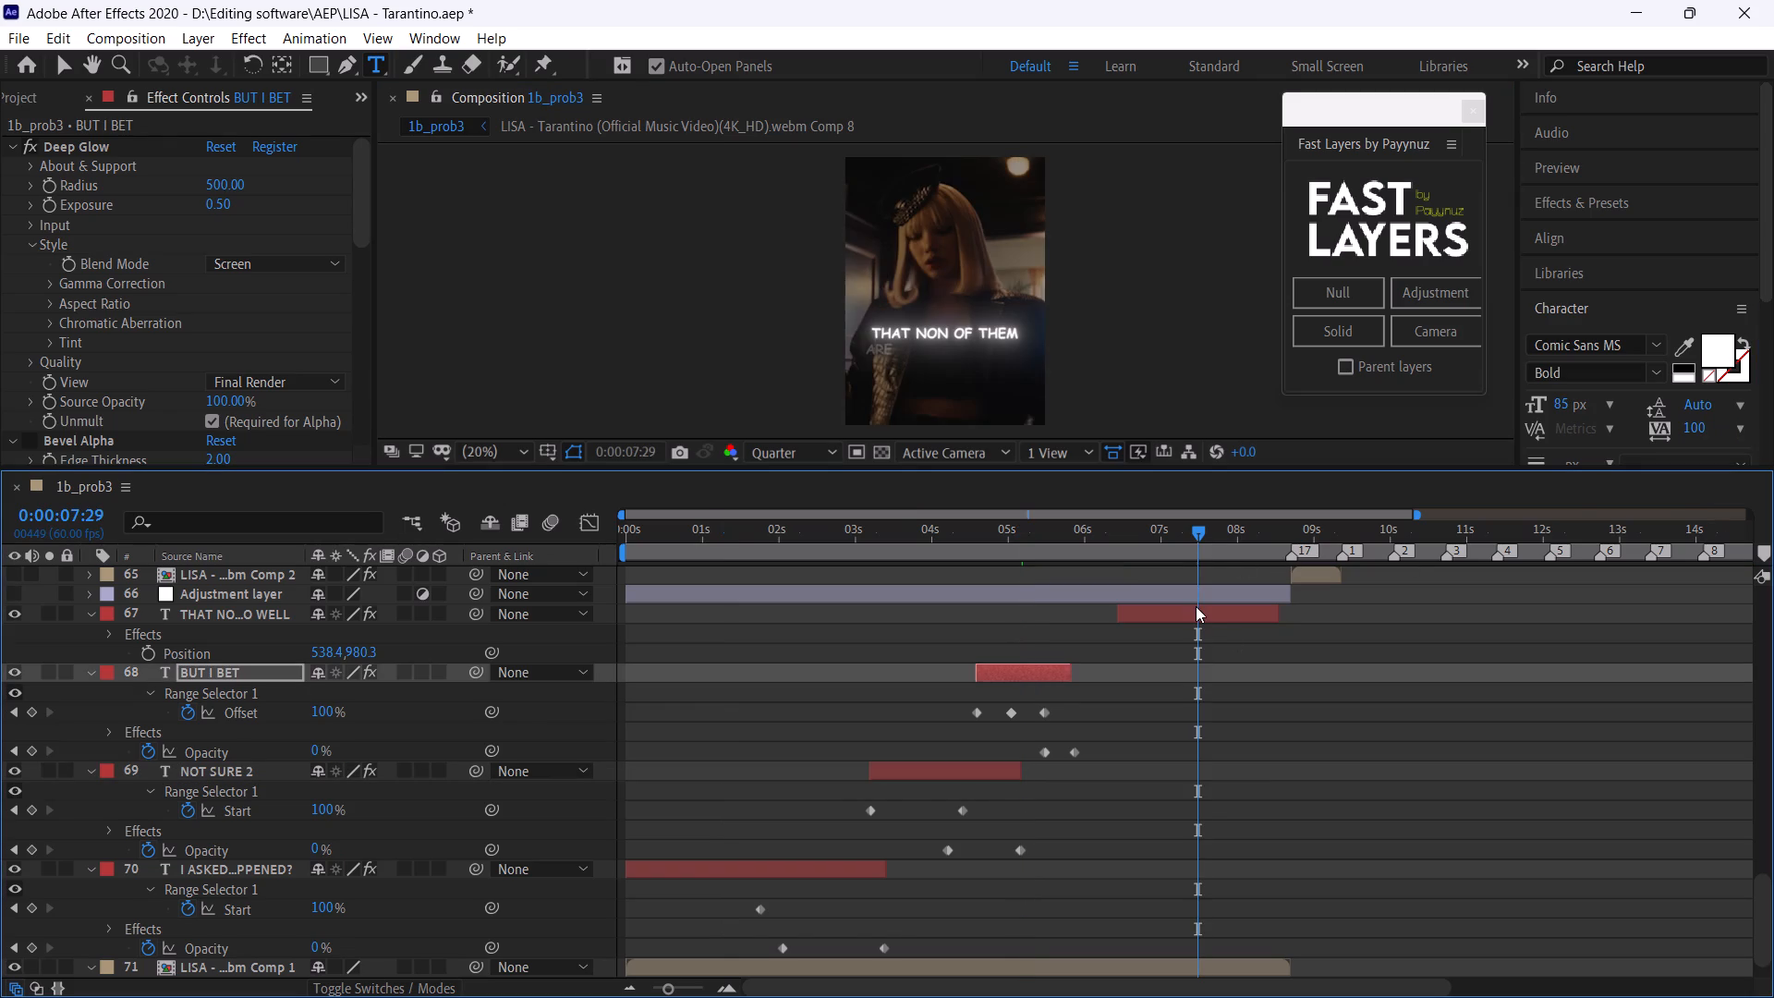
{"action": "double_click", "coordinate": [1196, 607]}
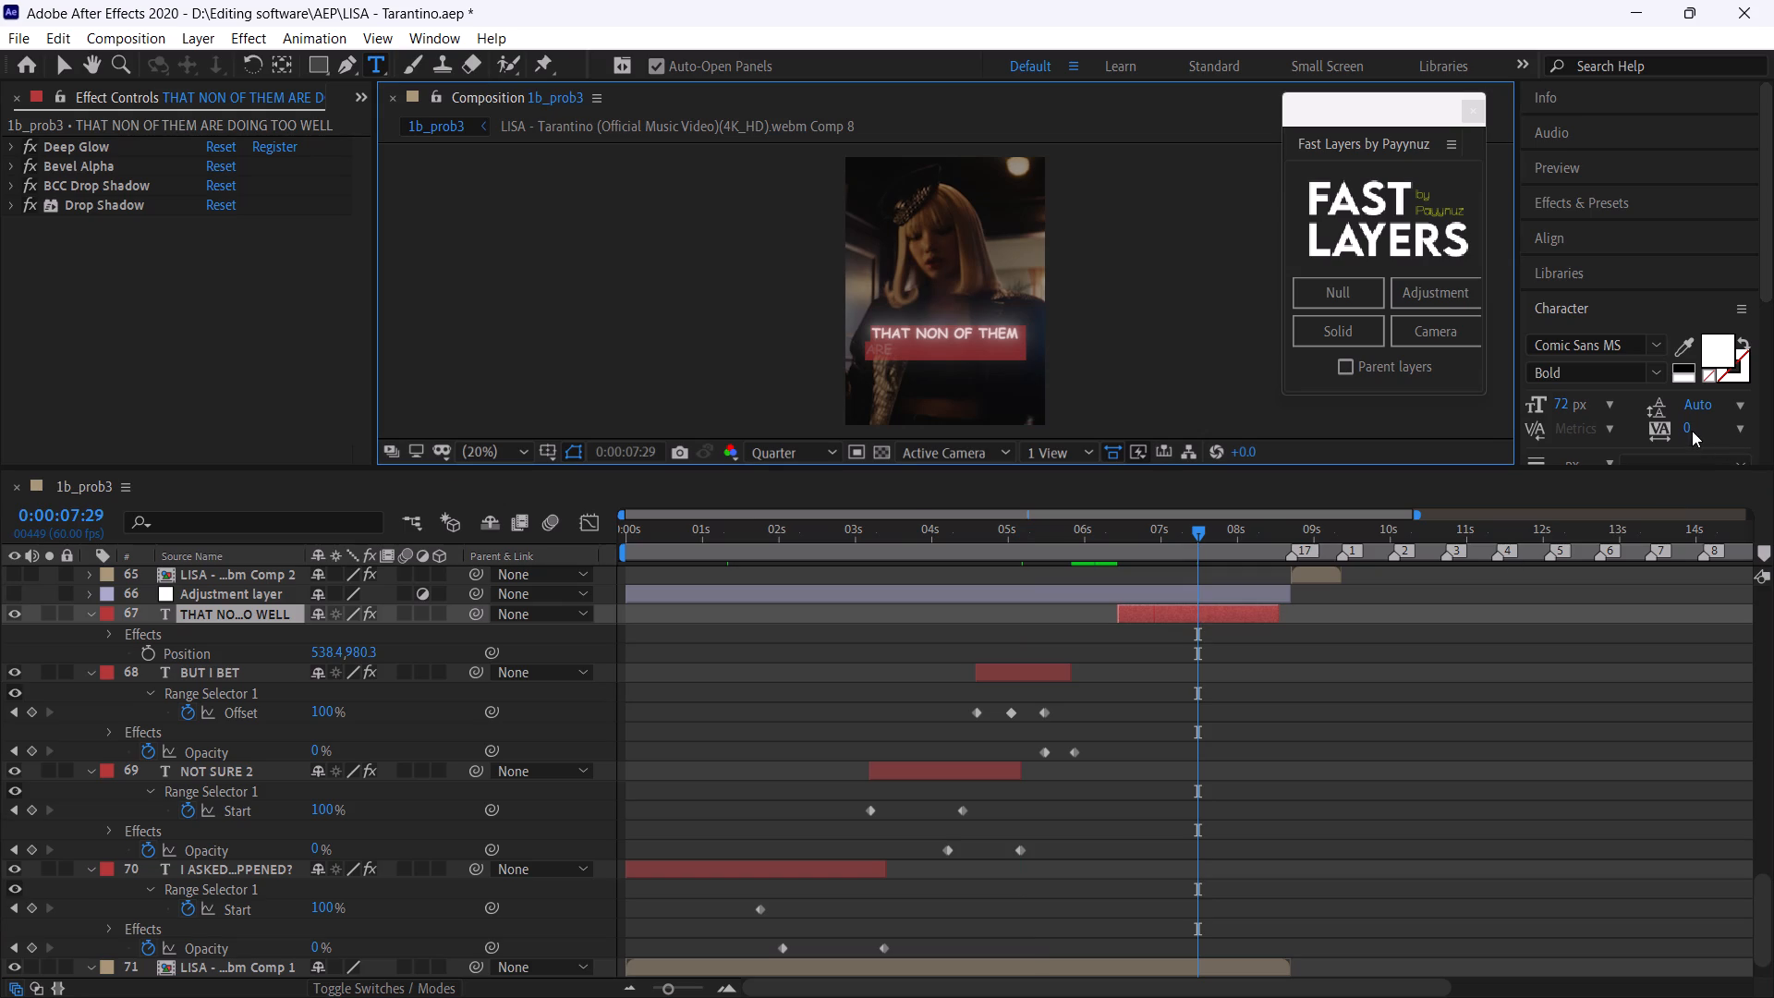
{"action": "left_click", "coordinate": [1688, 431]}
{"action": "type", "text": "100"}
{"action": "key", "text": "Return"}
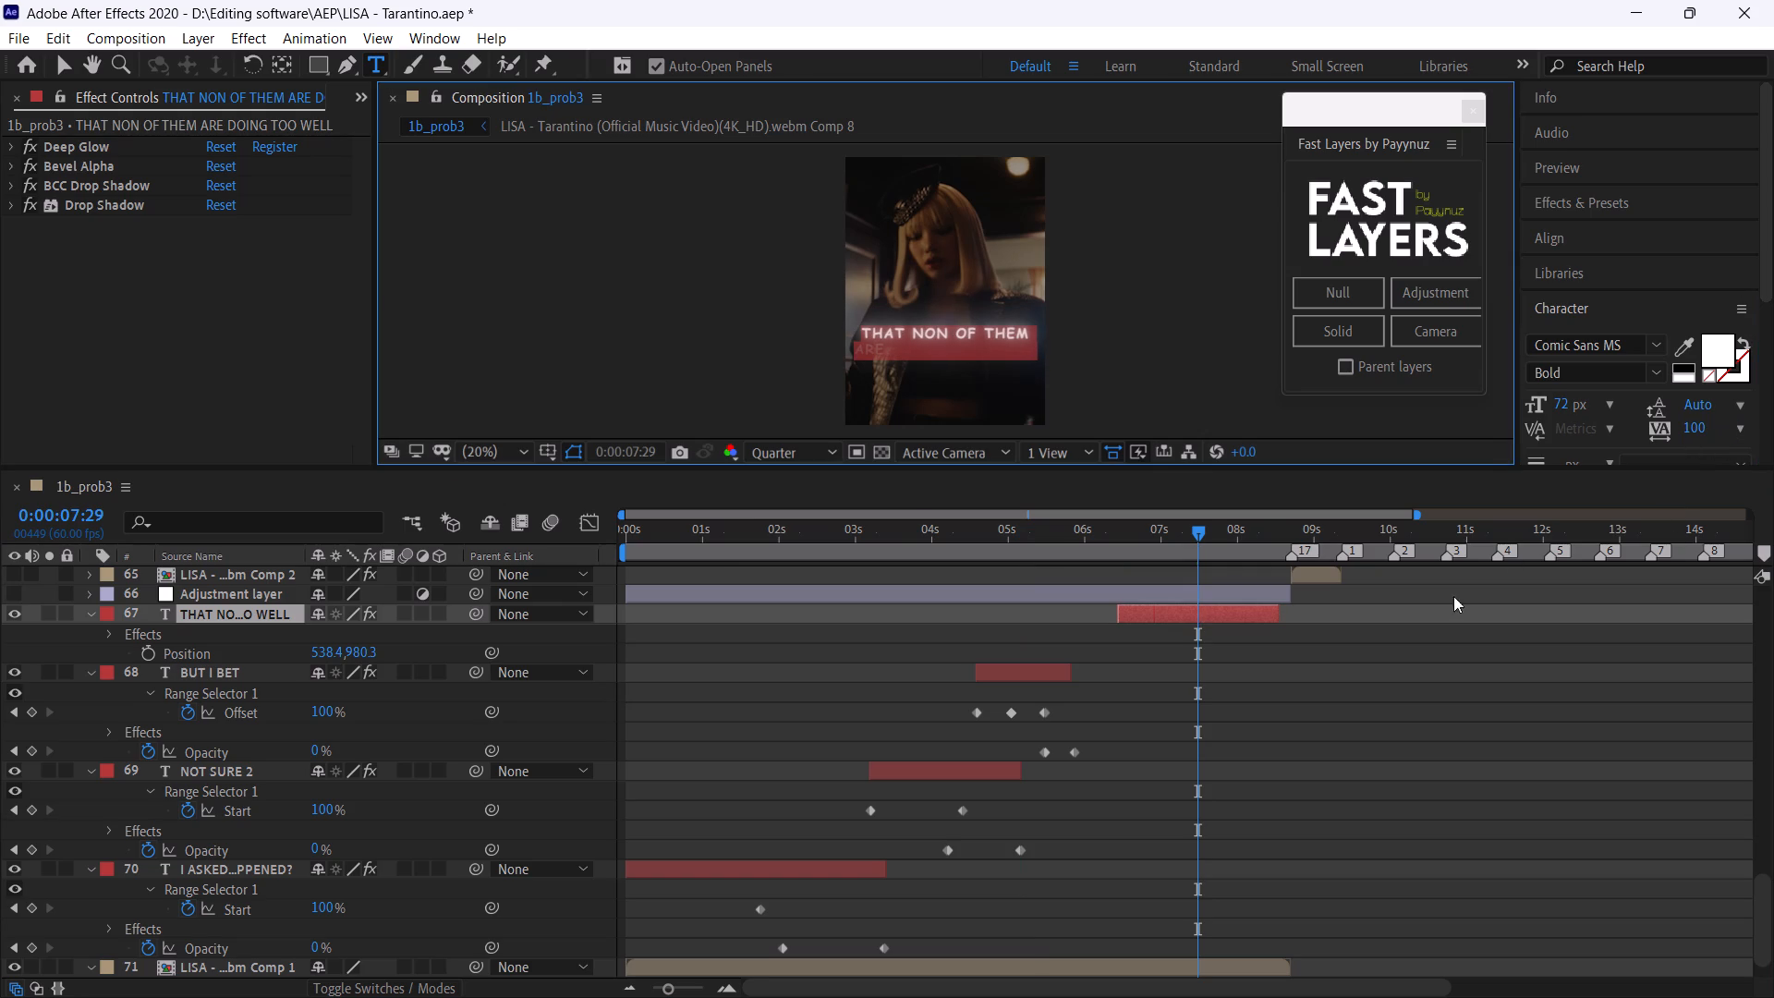
{"action": "left_click", "coordinate": [1234, 533]}
{"action": "left_click_drag", "start_coordinate": [1234, 533], "coordinate": [1249, 542]}
{"action": "left_click", "coordinate": [1272, 719]}
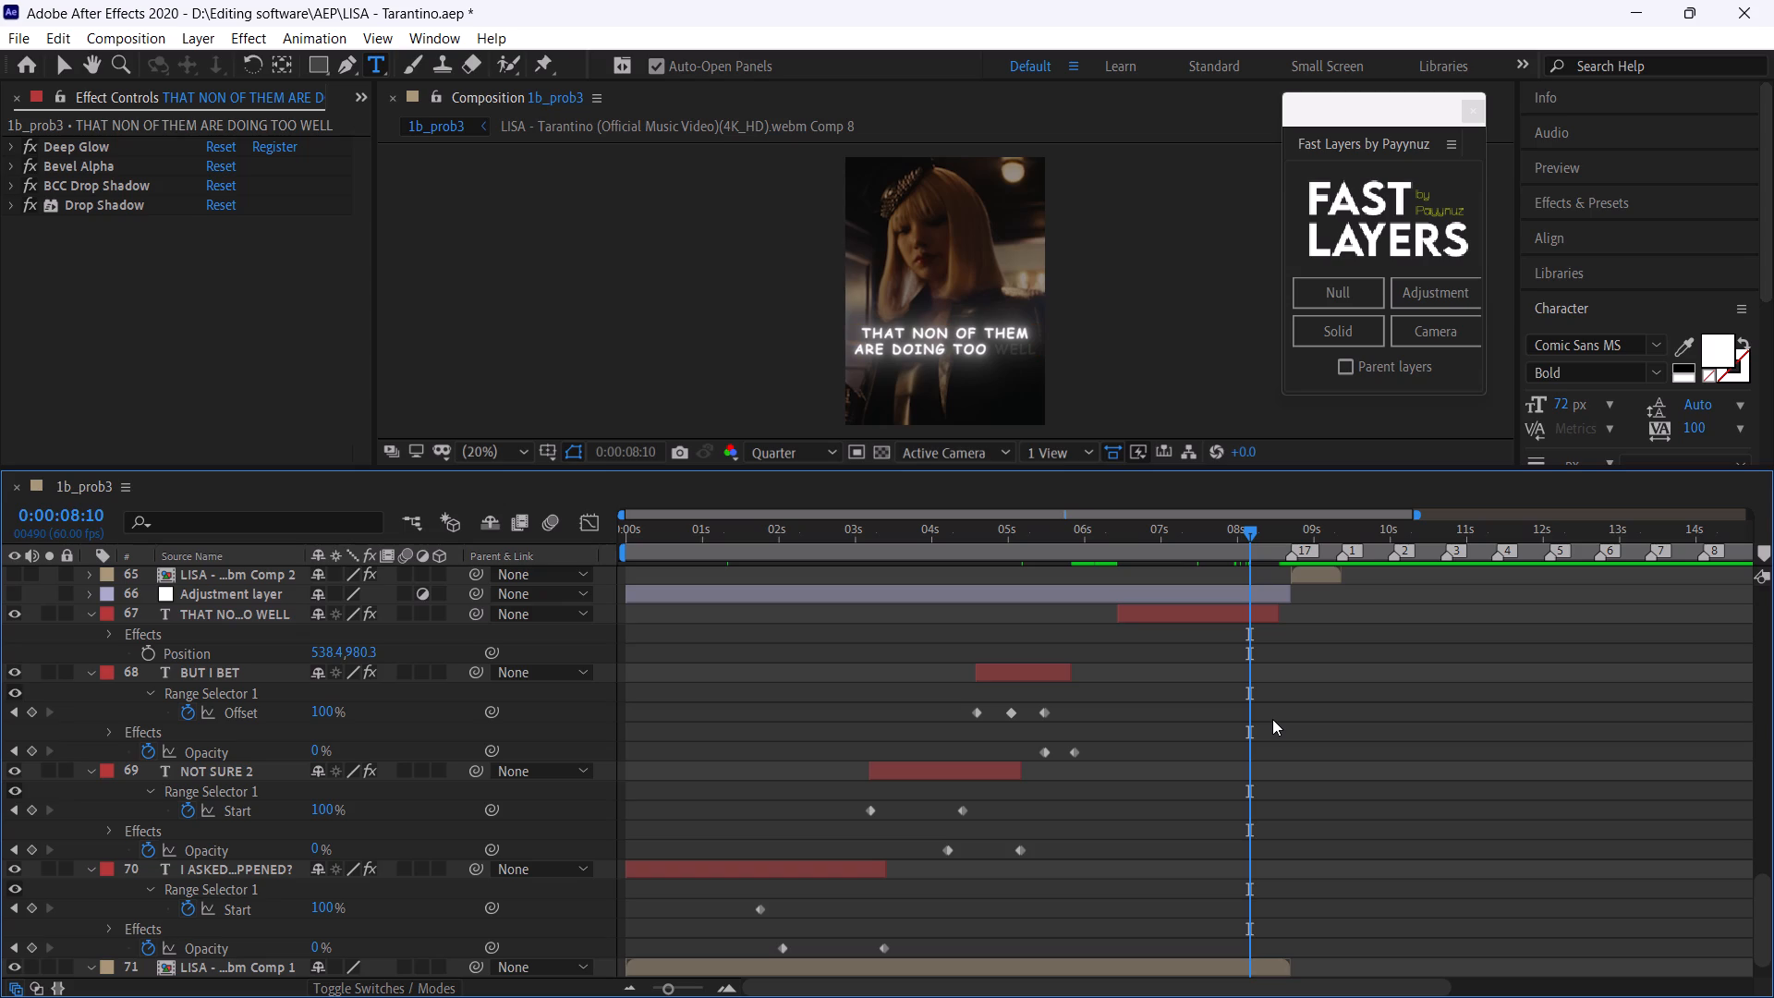
{"action": "key", "text": "ctrl+s"}
Check the respaced captions around 0:00:04:03, 0:00:05:14 and 0:00:01:27, and save the project.
{"action": "left_click", "coordinate": [936, 533]}
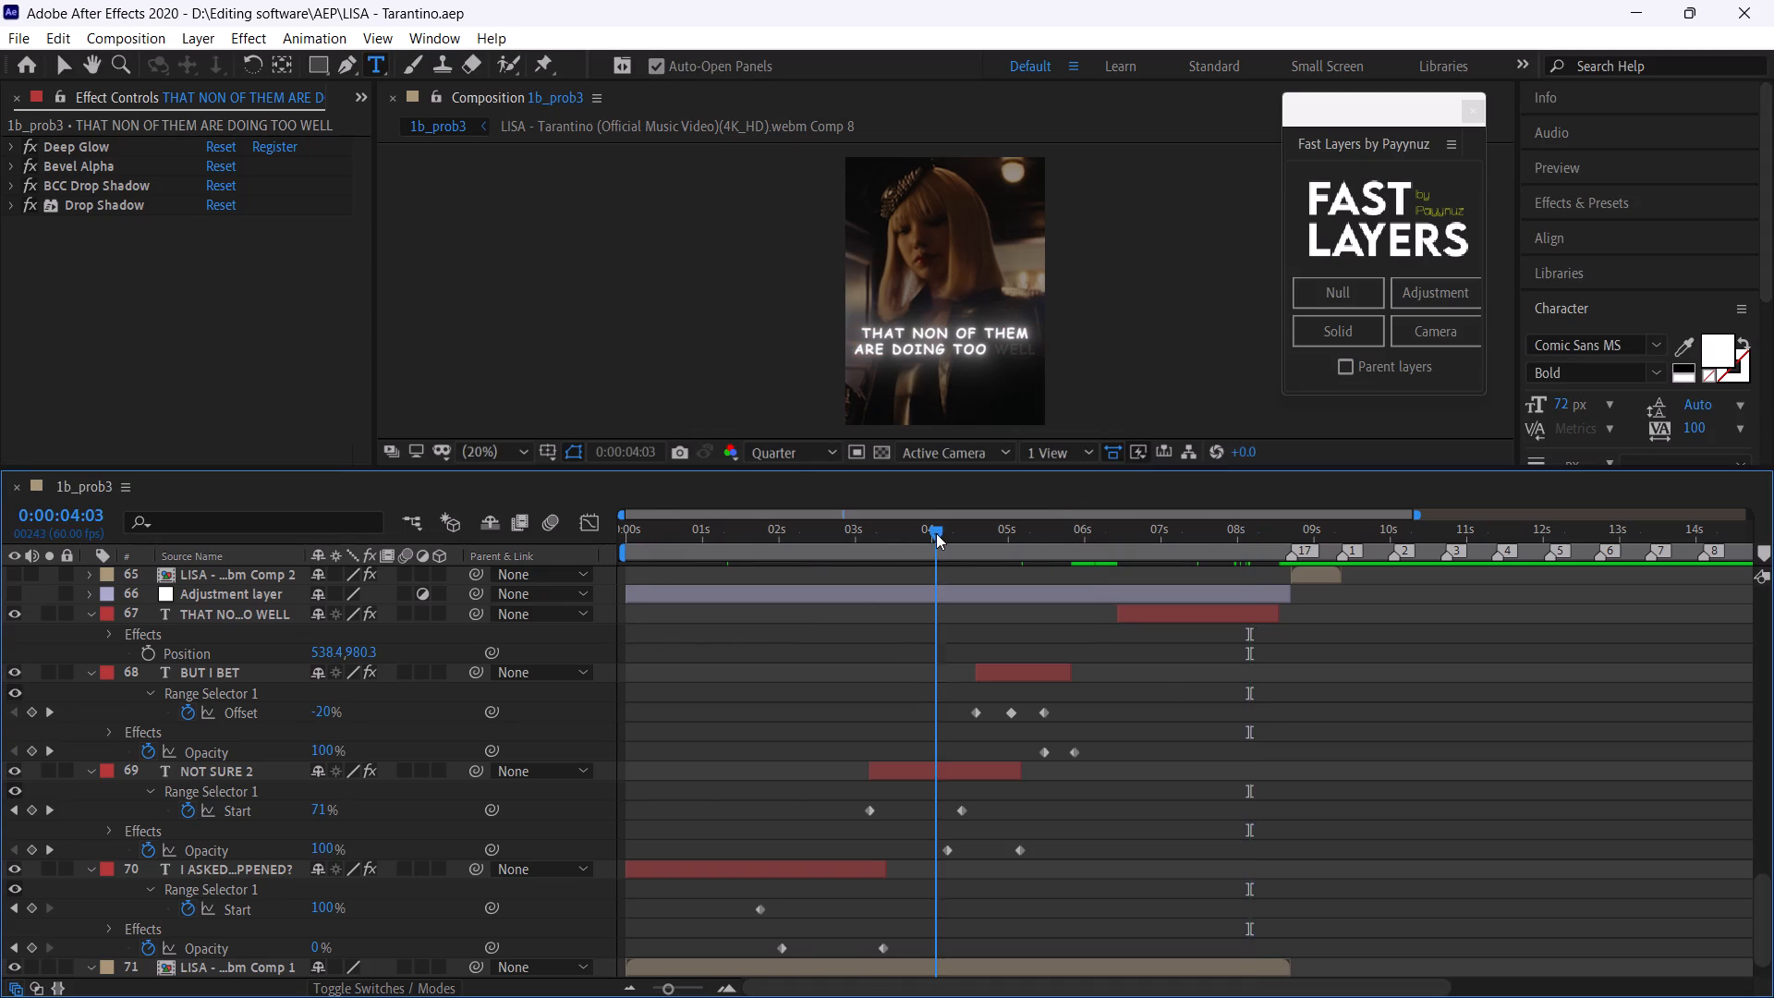
{"action": "left_click", "coordinate": [1026, 535]}
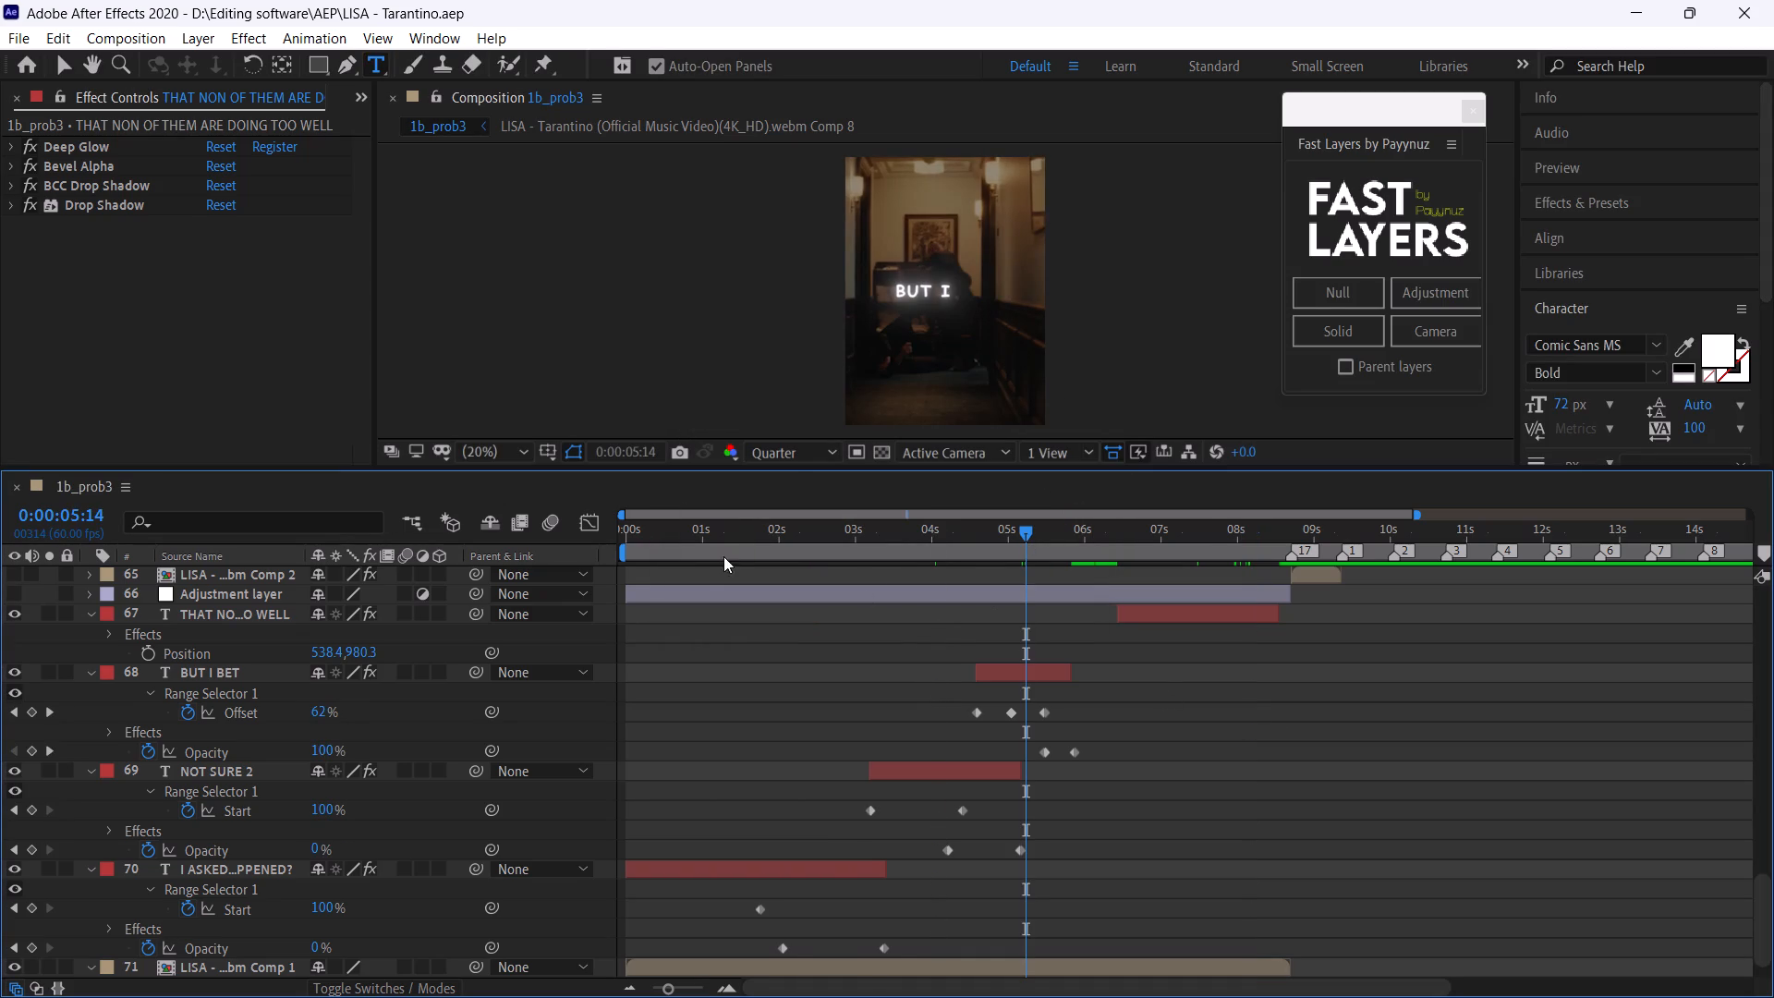
{"action": "left_click", "coordinate": [736, 544]}
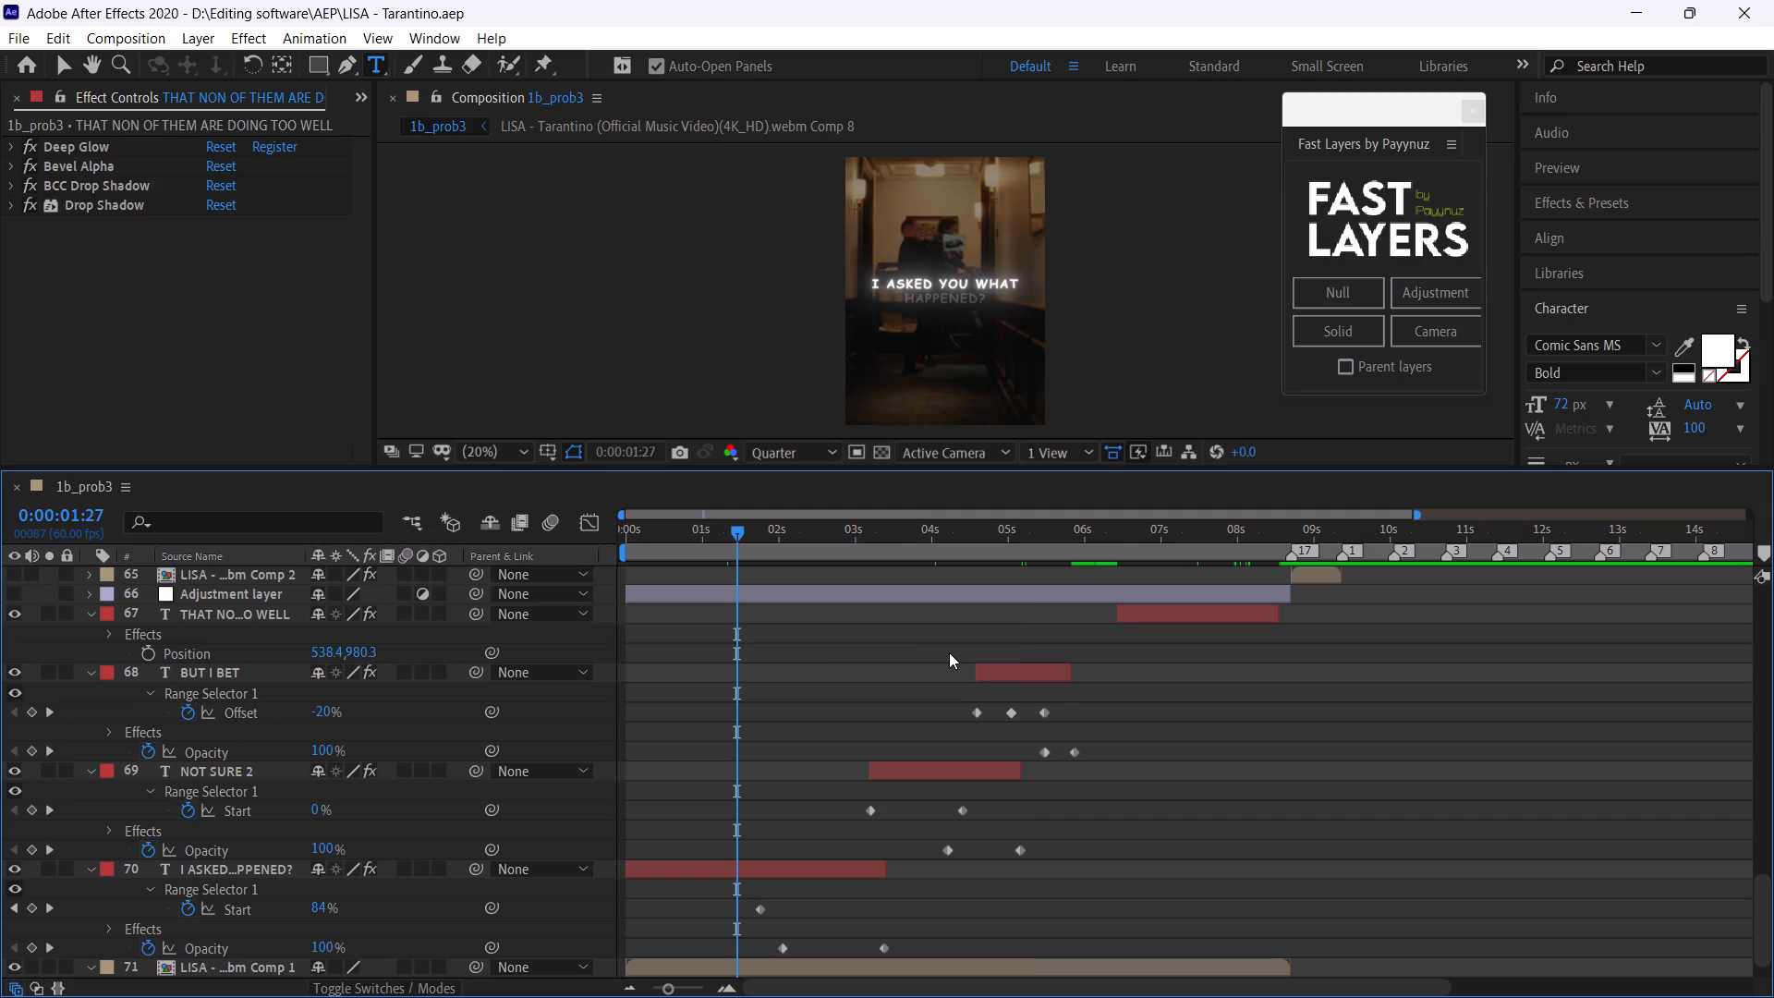
{"action": "key", "text": "ctrl+s"}
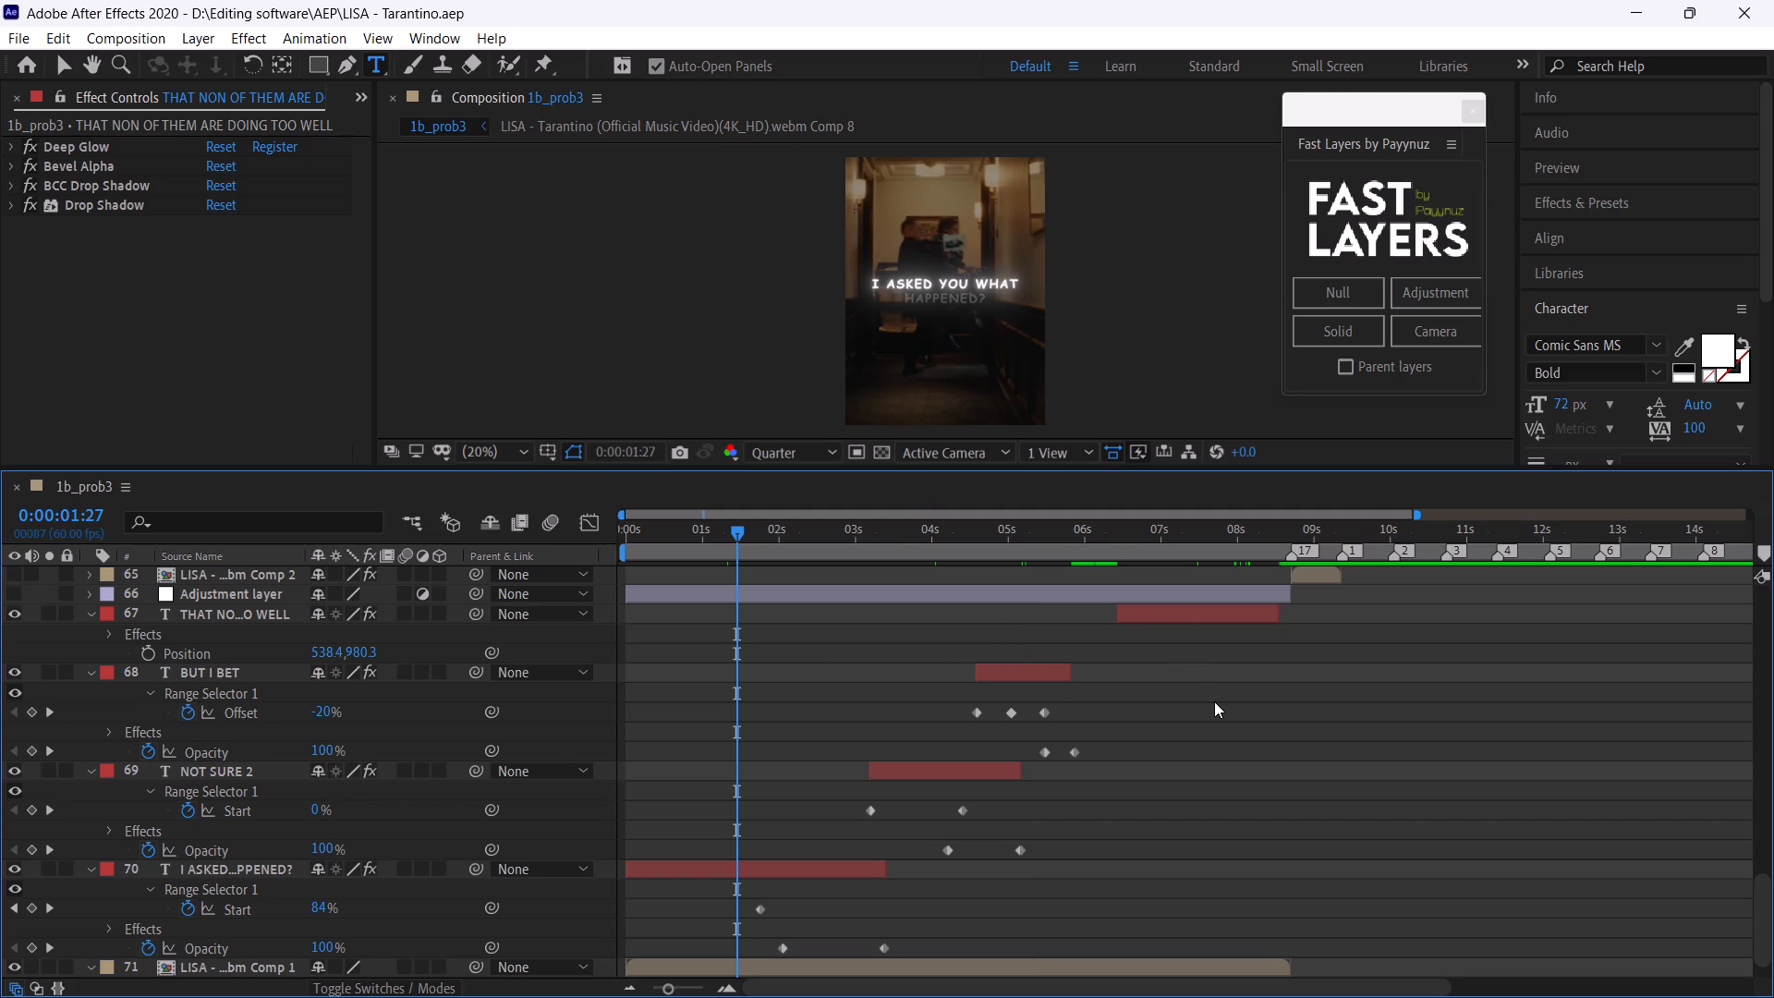
Collapse the expanded properties of all layers in the 1b_prob3 timeline.
{"action": "left_click", "coordinate": [1214, 702]}
{"action": "key", "text": "u"}
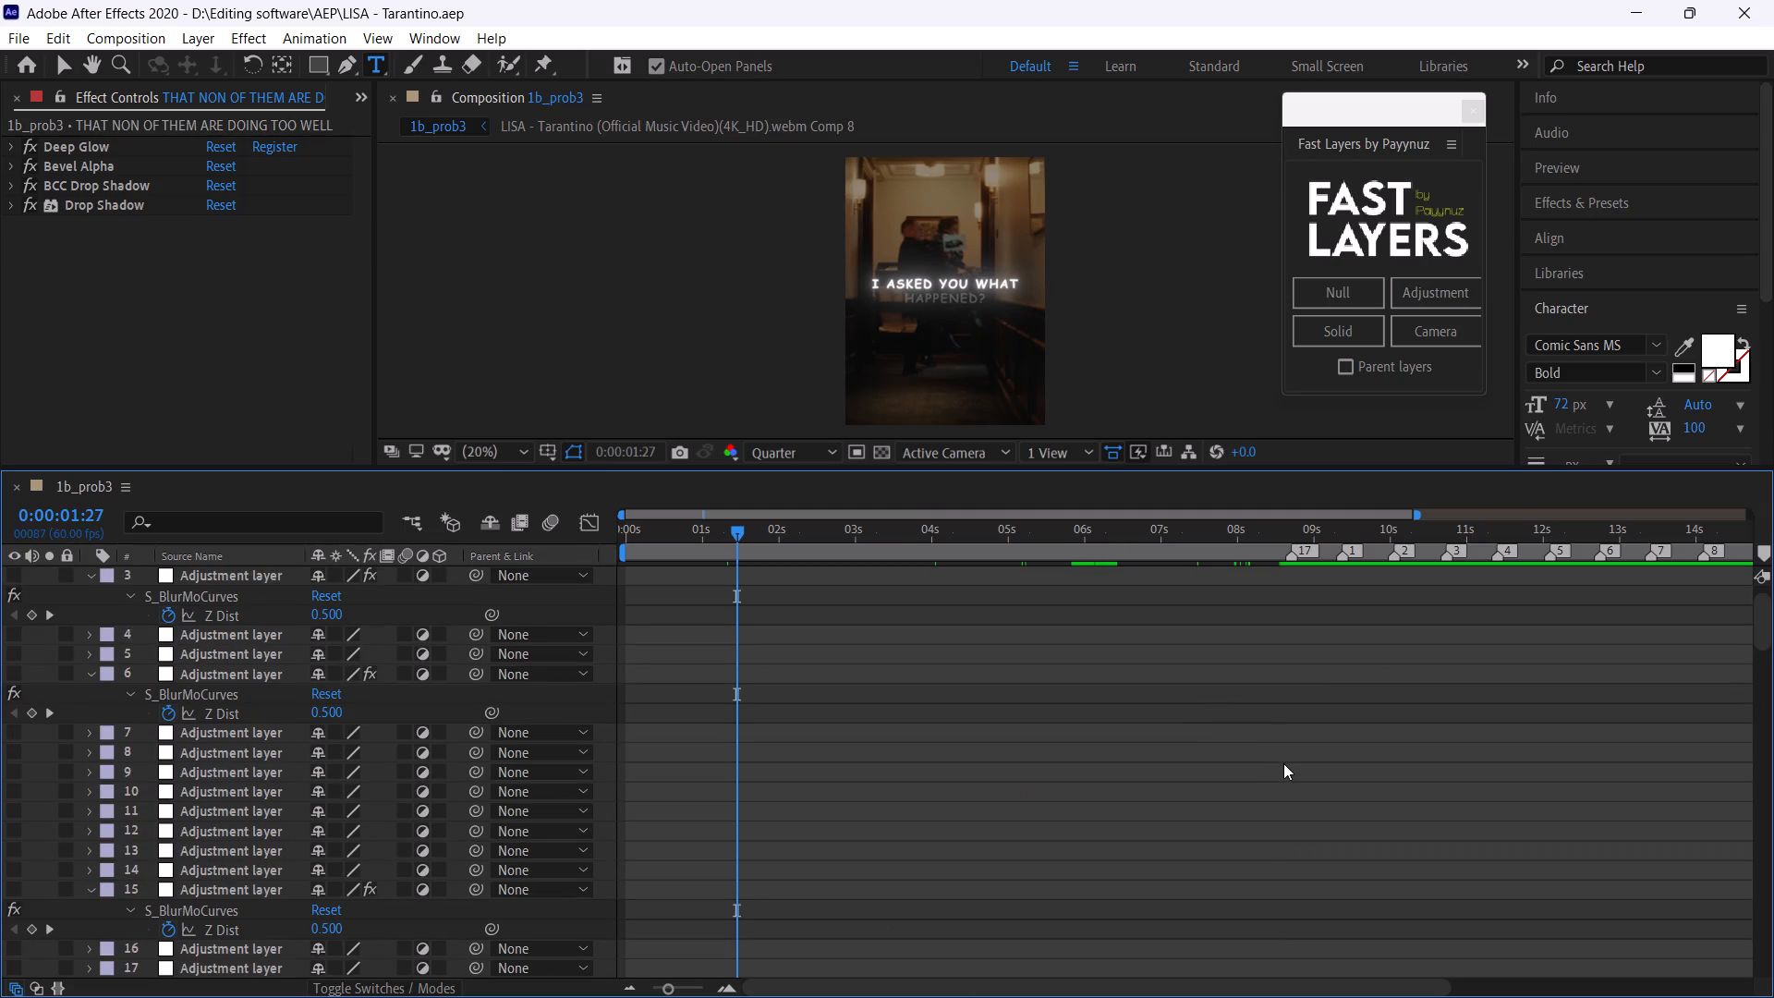
{"action": "key", "text": "u"}
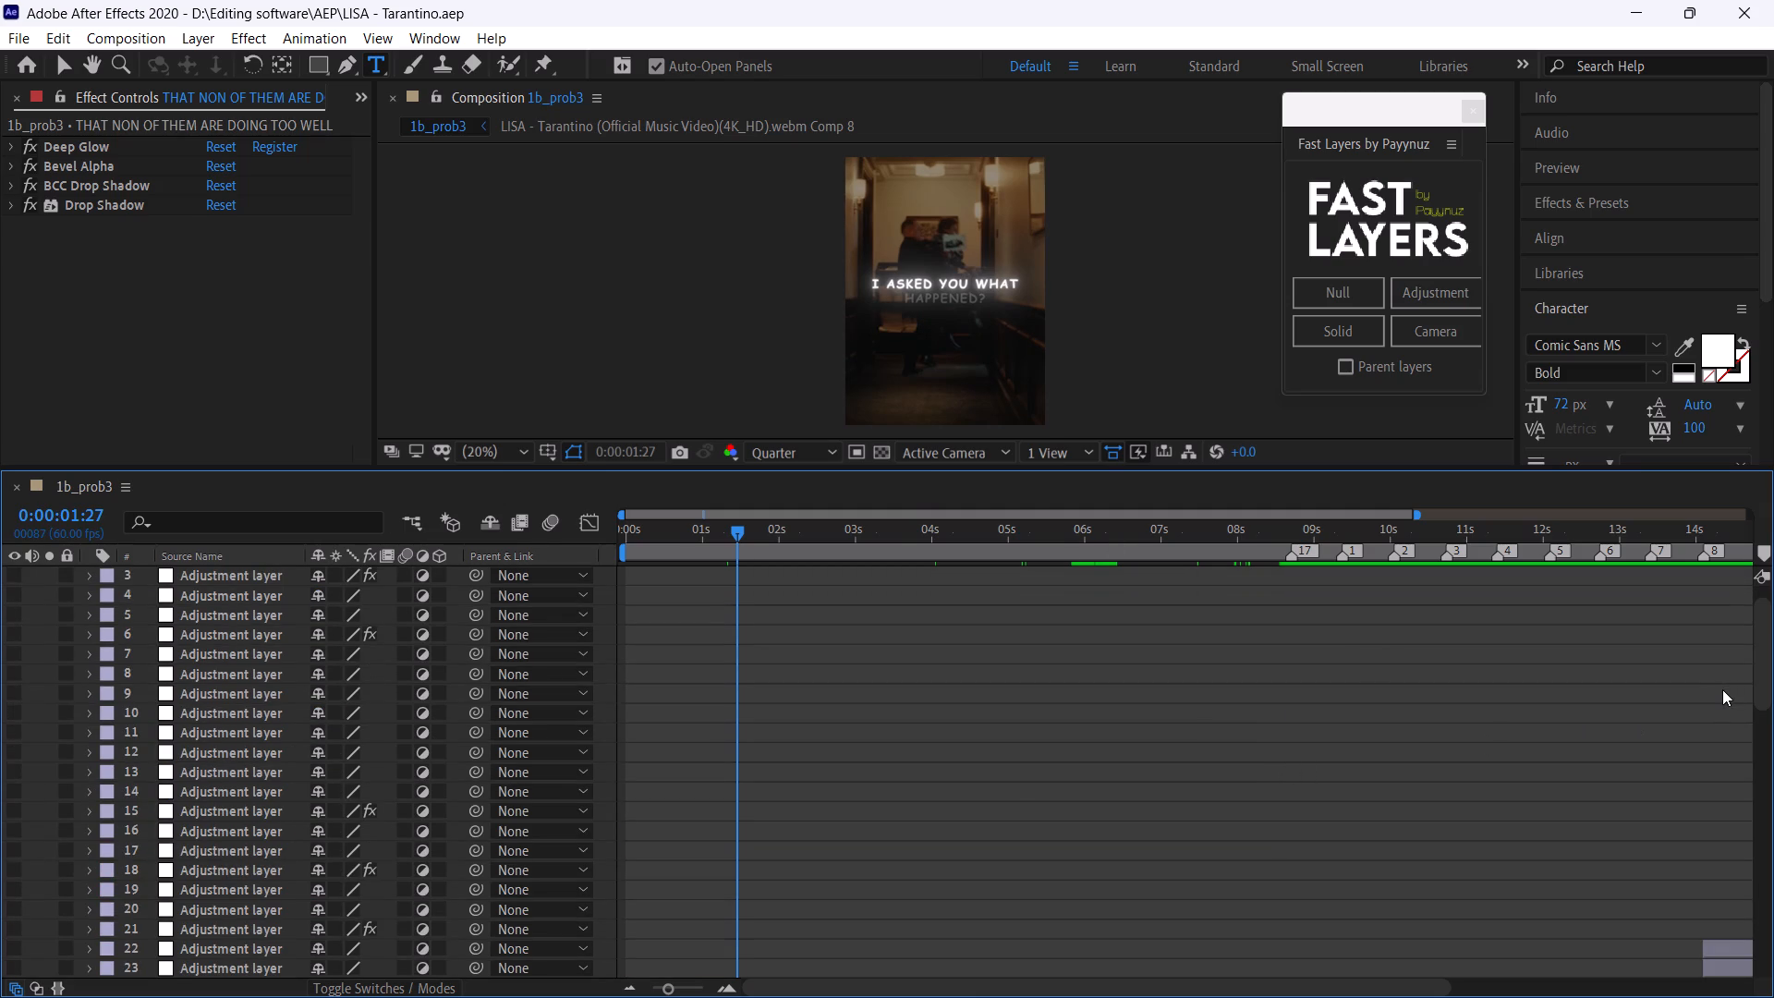
Turn on the visibility of all layers in the 1b_prob3 composition and save the project.
{"action": "key", "text": "ctrl+a"}
{"action": "left_click", "coordinate": [9, 574]}
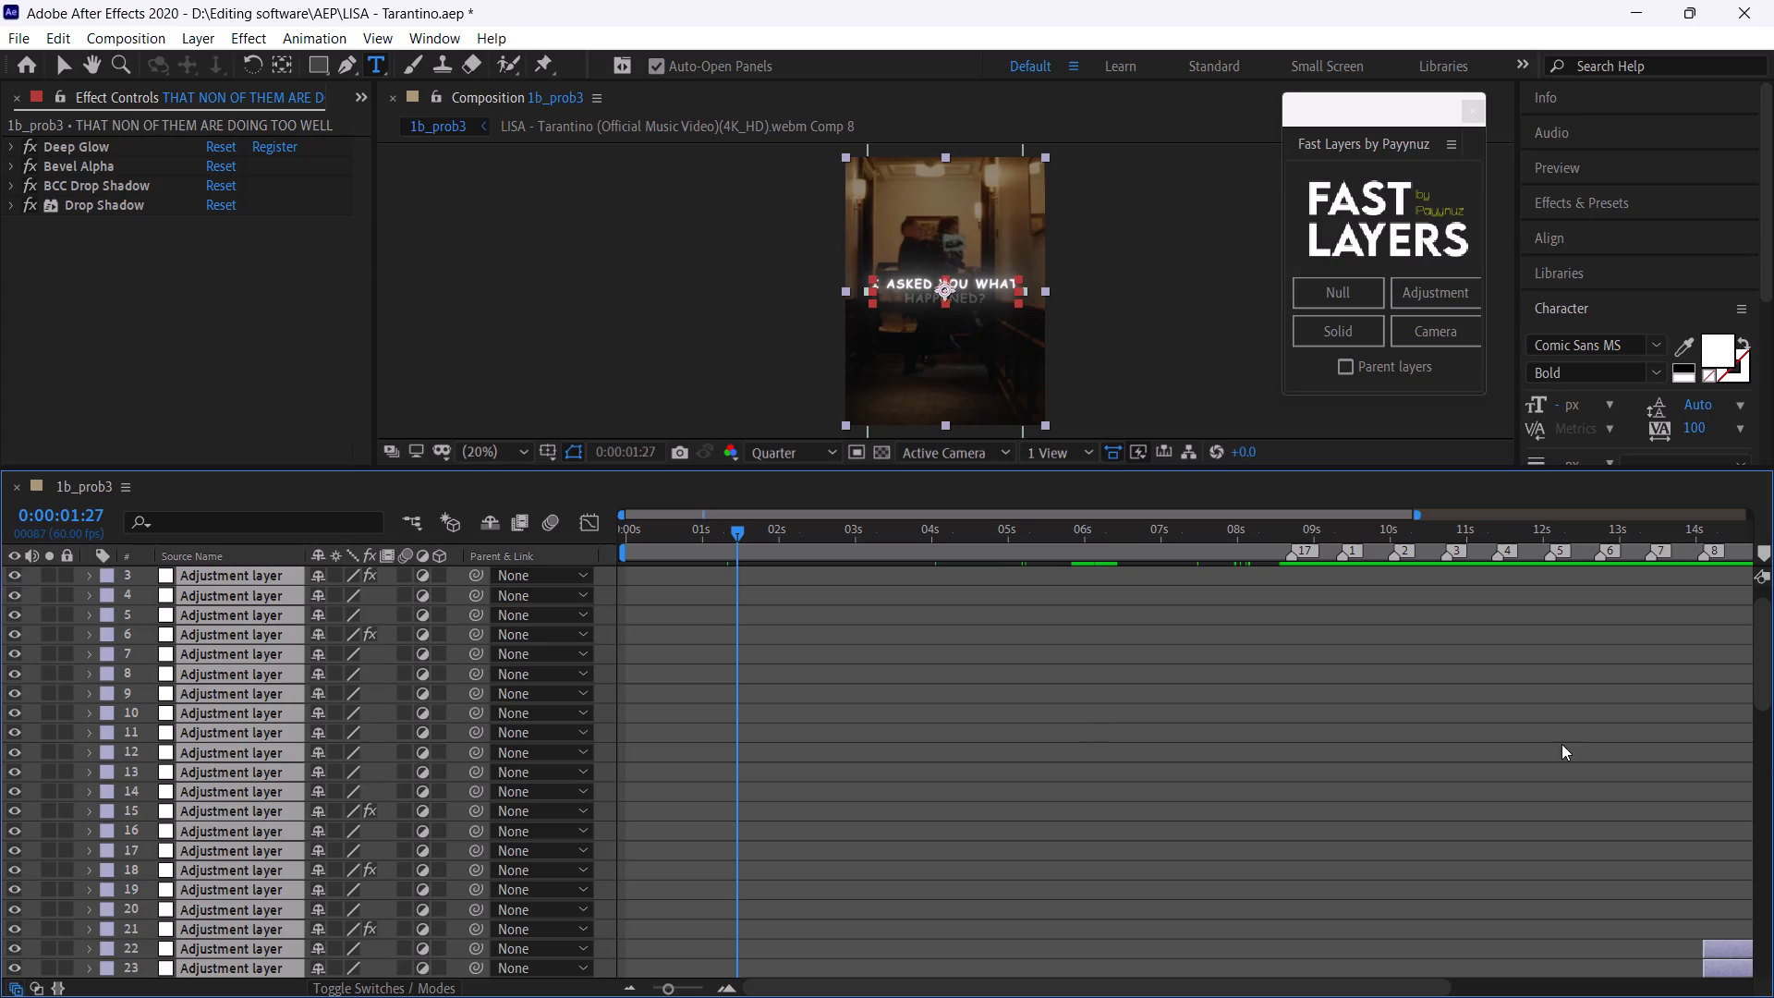
{"action": "left_click_drag", "start_coordinate": [1768, 644], "coordinate": [1755, 997]}
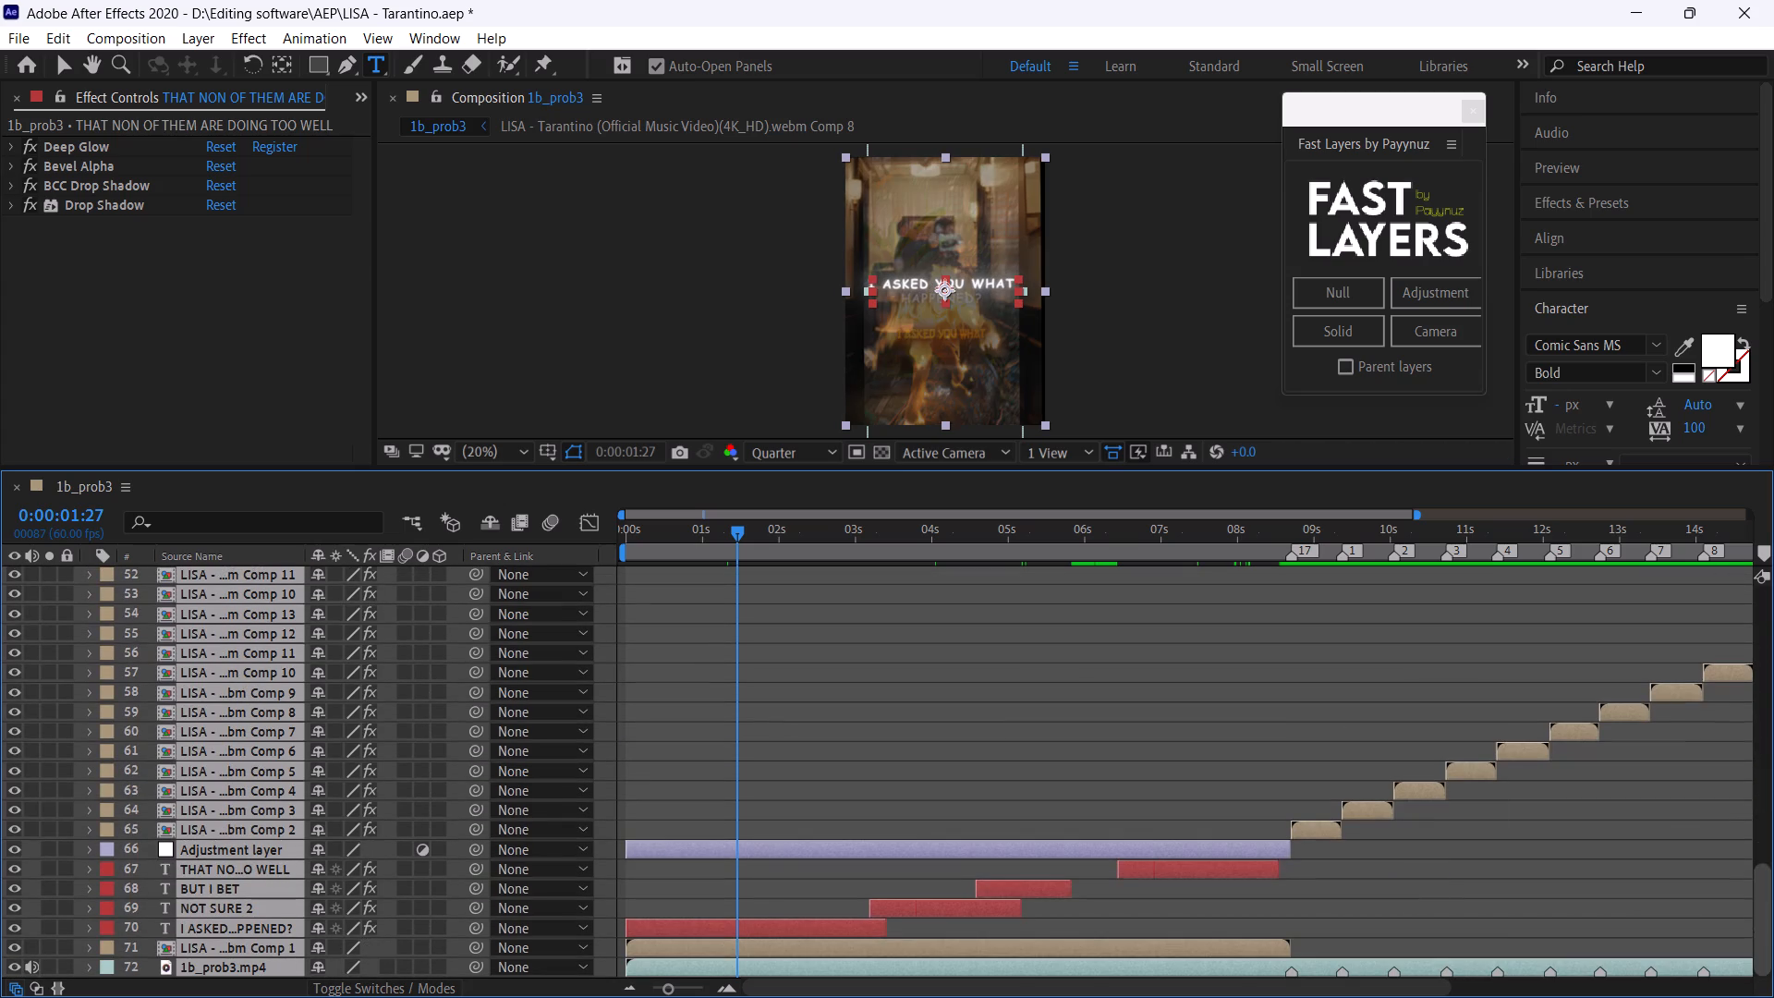
{"action": "left_click_drag", "start_coordinate": [1755, 997], "coordinate": [1754, 997]}
{"action": "left_click", "coordinate": [1494, 923]}
{"action": "key", "text": "ctrl+s"}
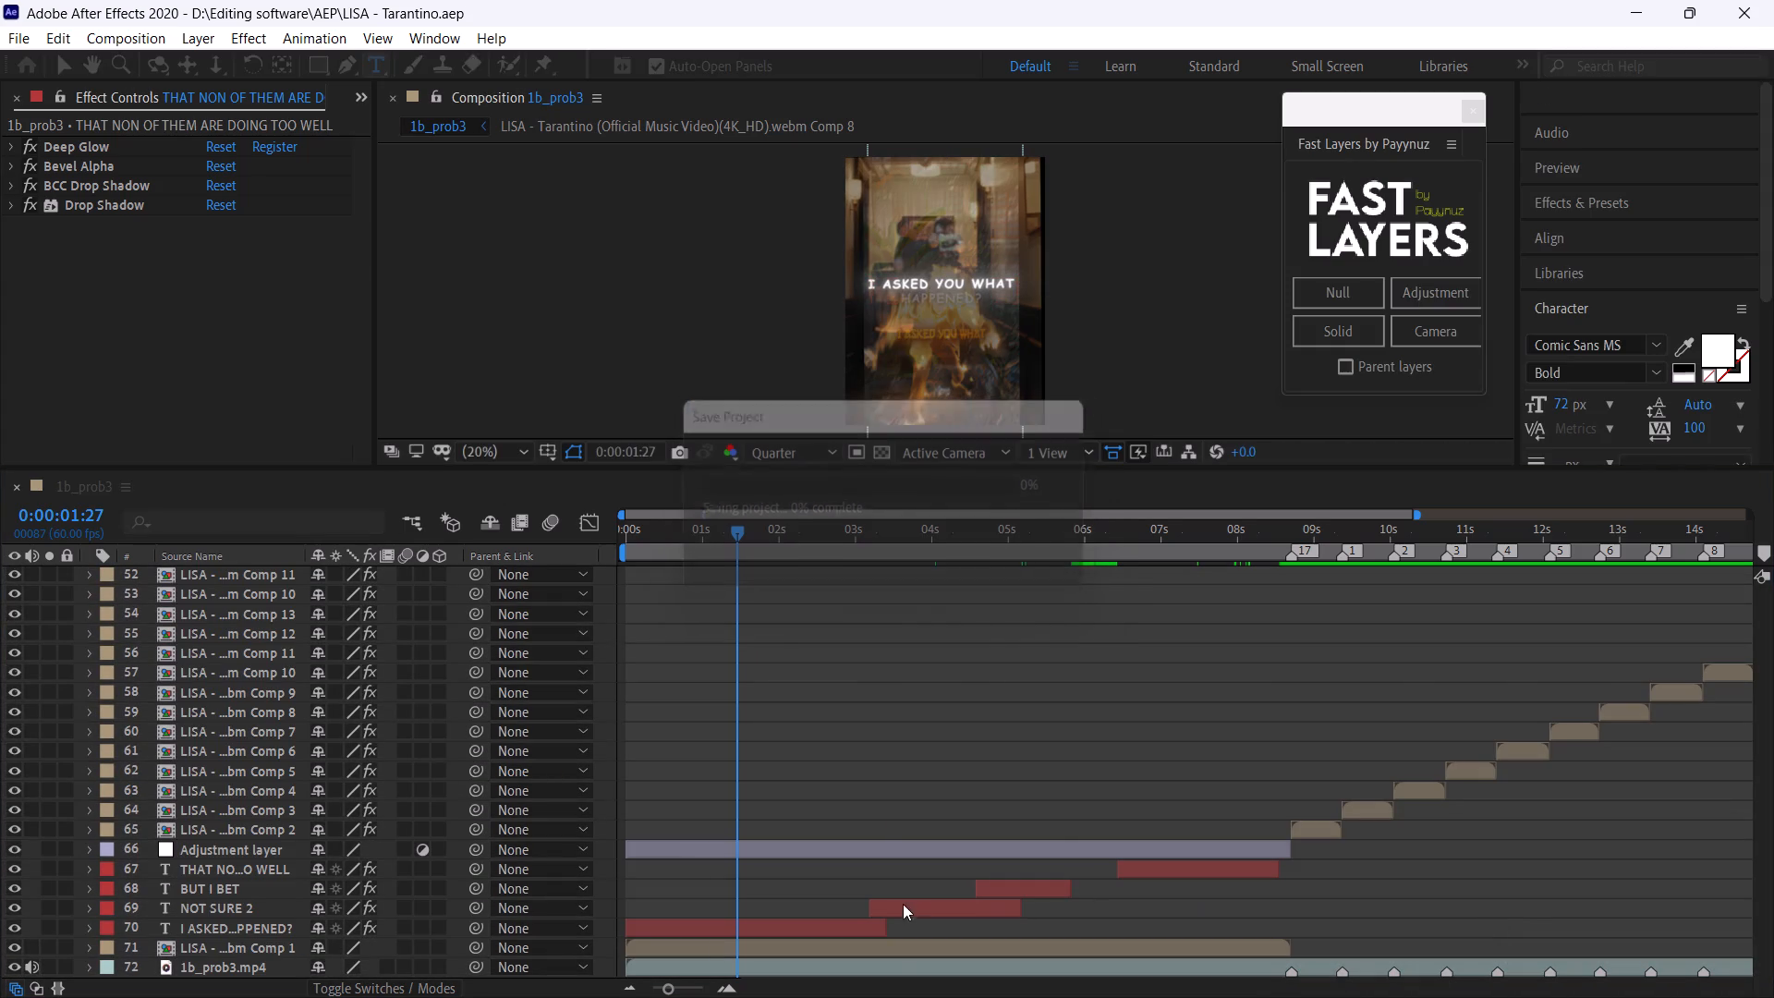
Hide the 1b_prob3.mp4 reference layer in the 1b_prob3 composition.
{"action": "left_click", "coordinate": [895, 962]}
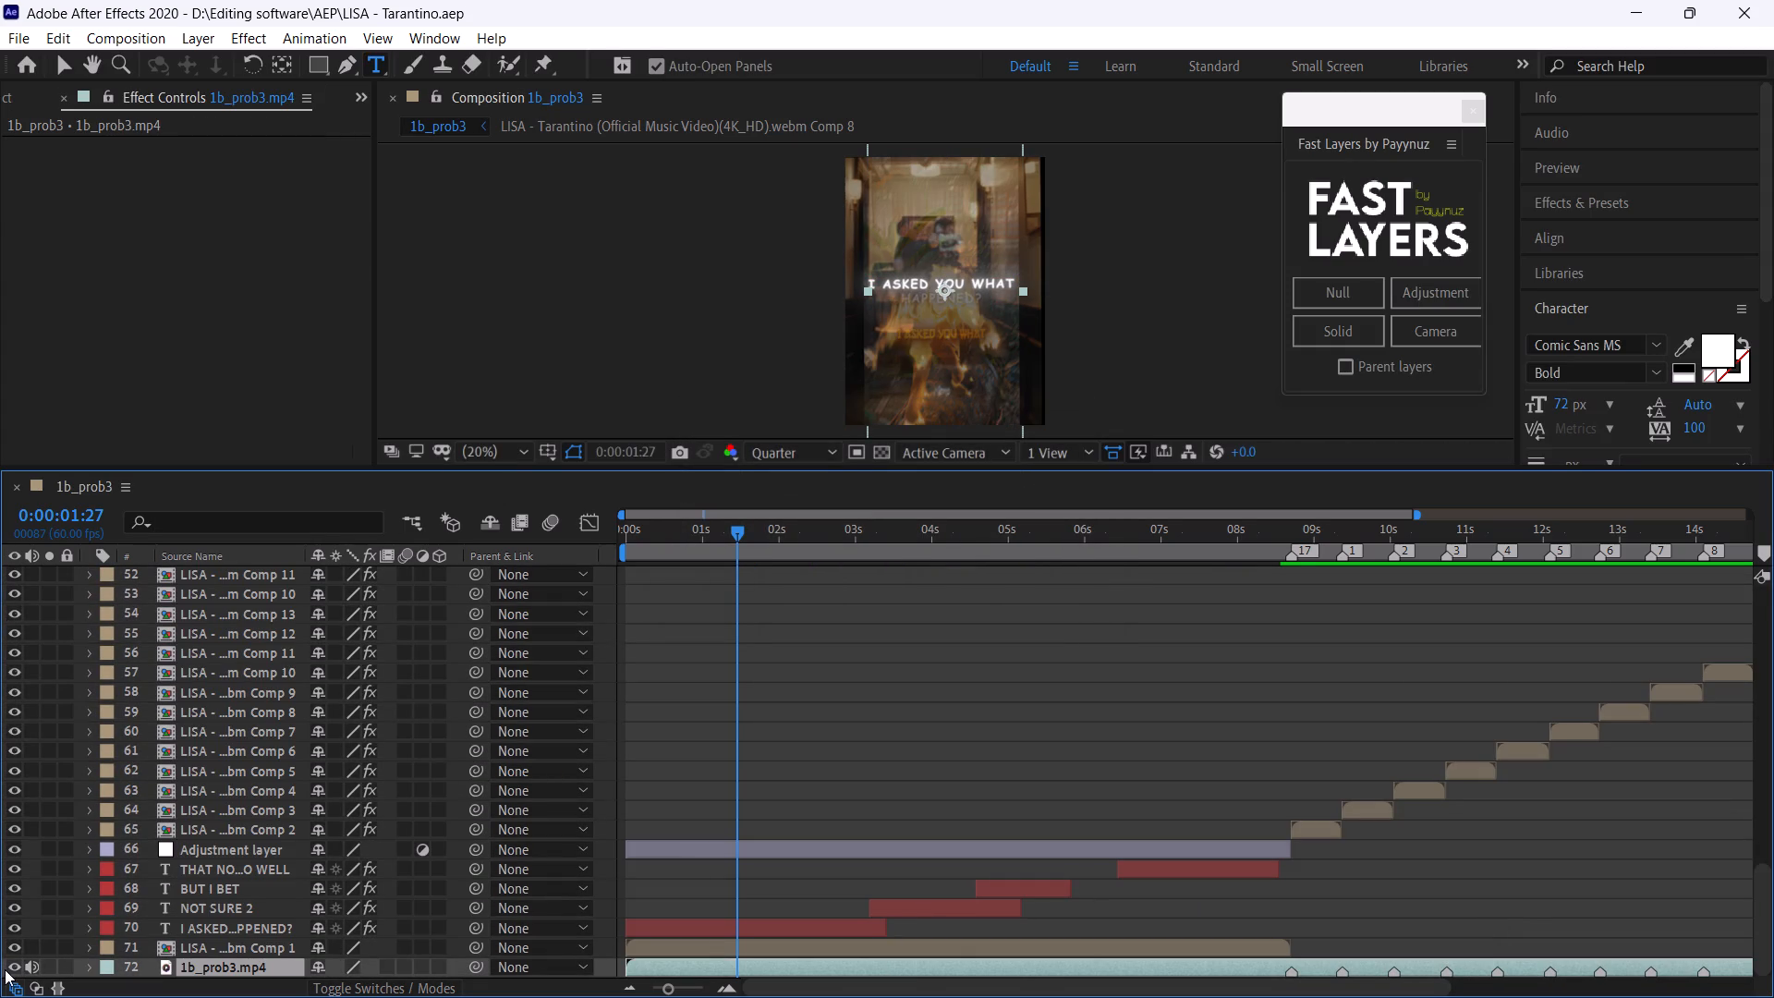
{"action": "left_click", "coordinate": [13, 968]}
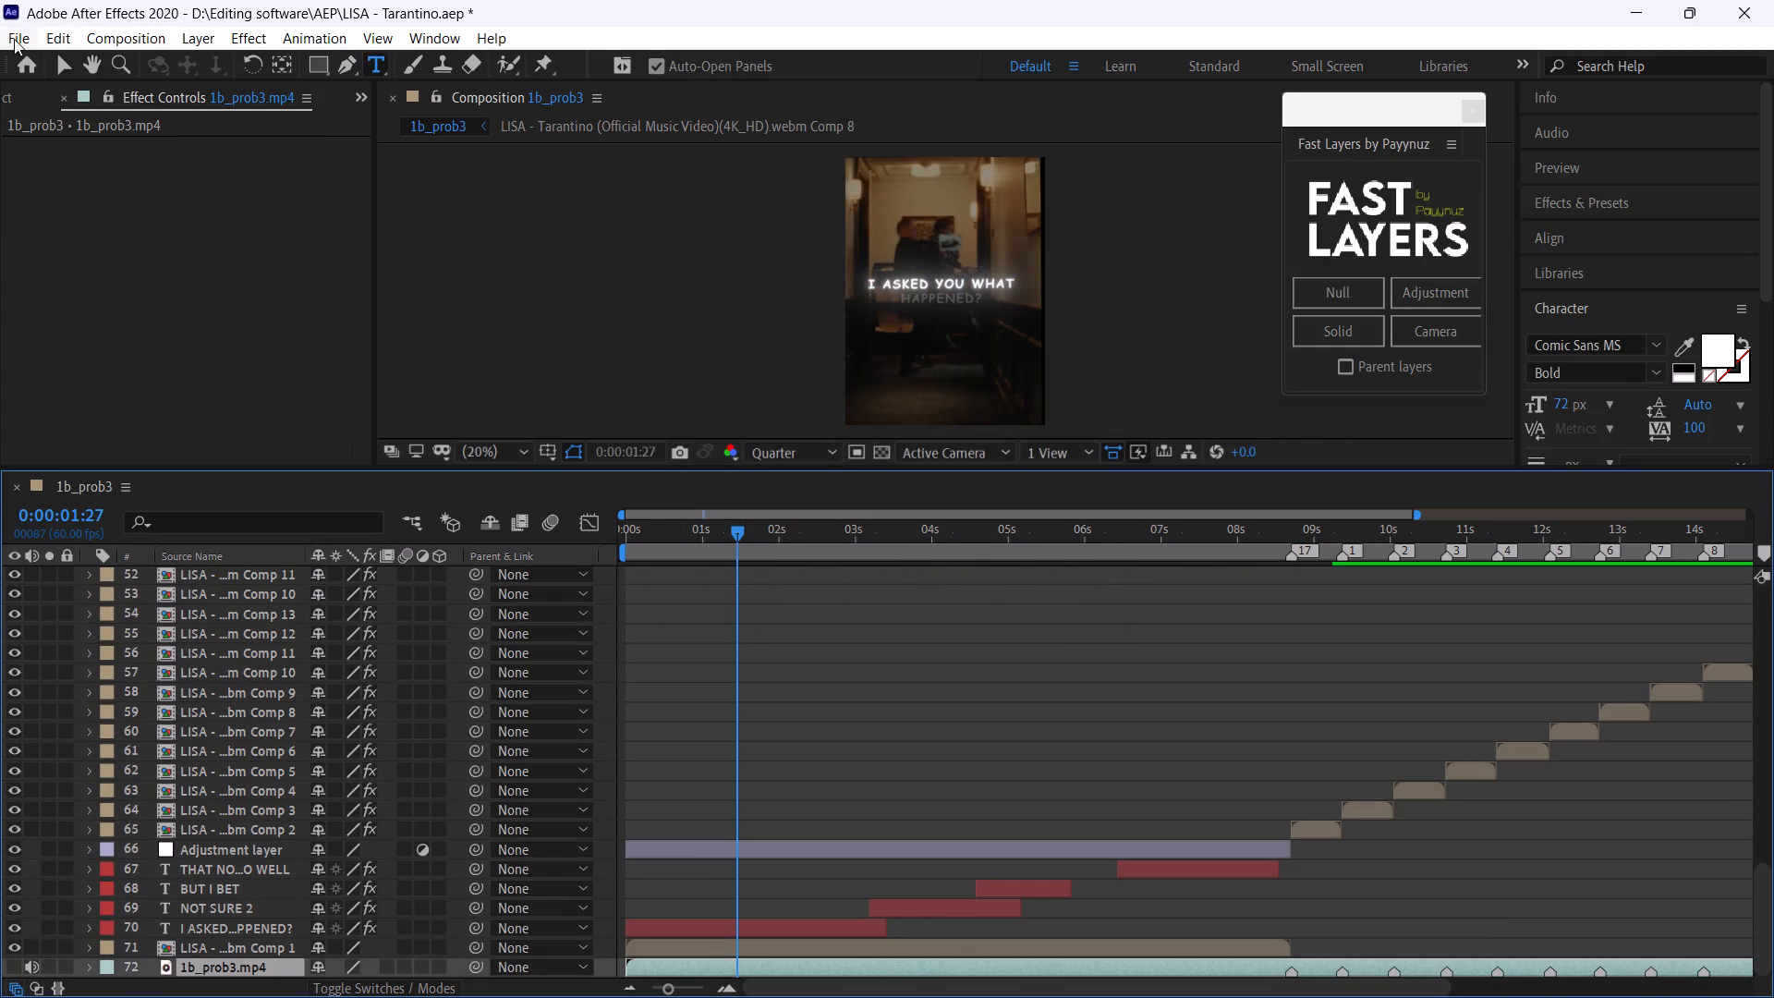
Purge all memory and disk cache, clearing the disk cache for all versions.
{"action": "left_click", "coordinate": [14, 39]}
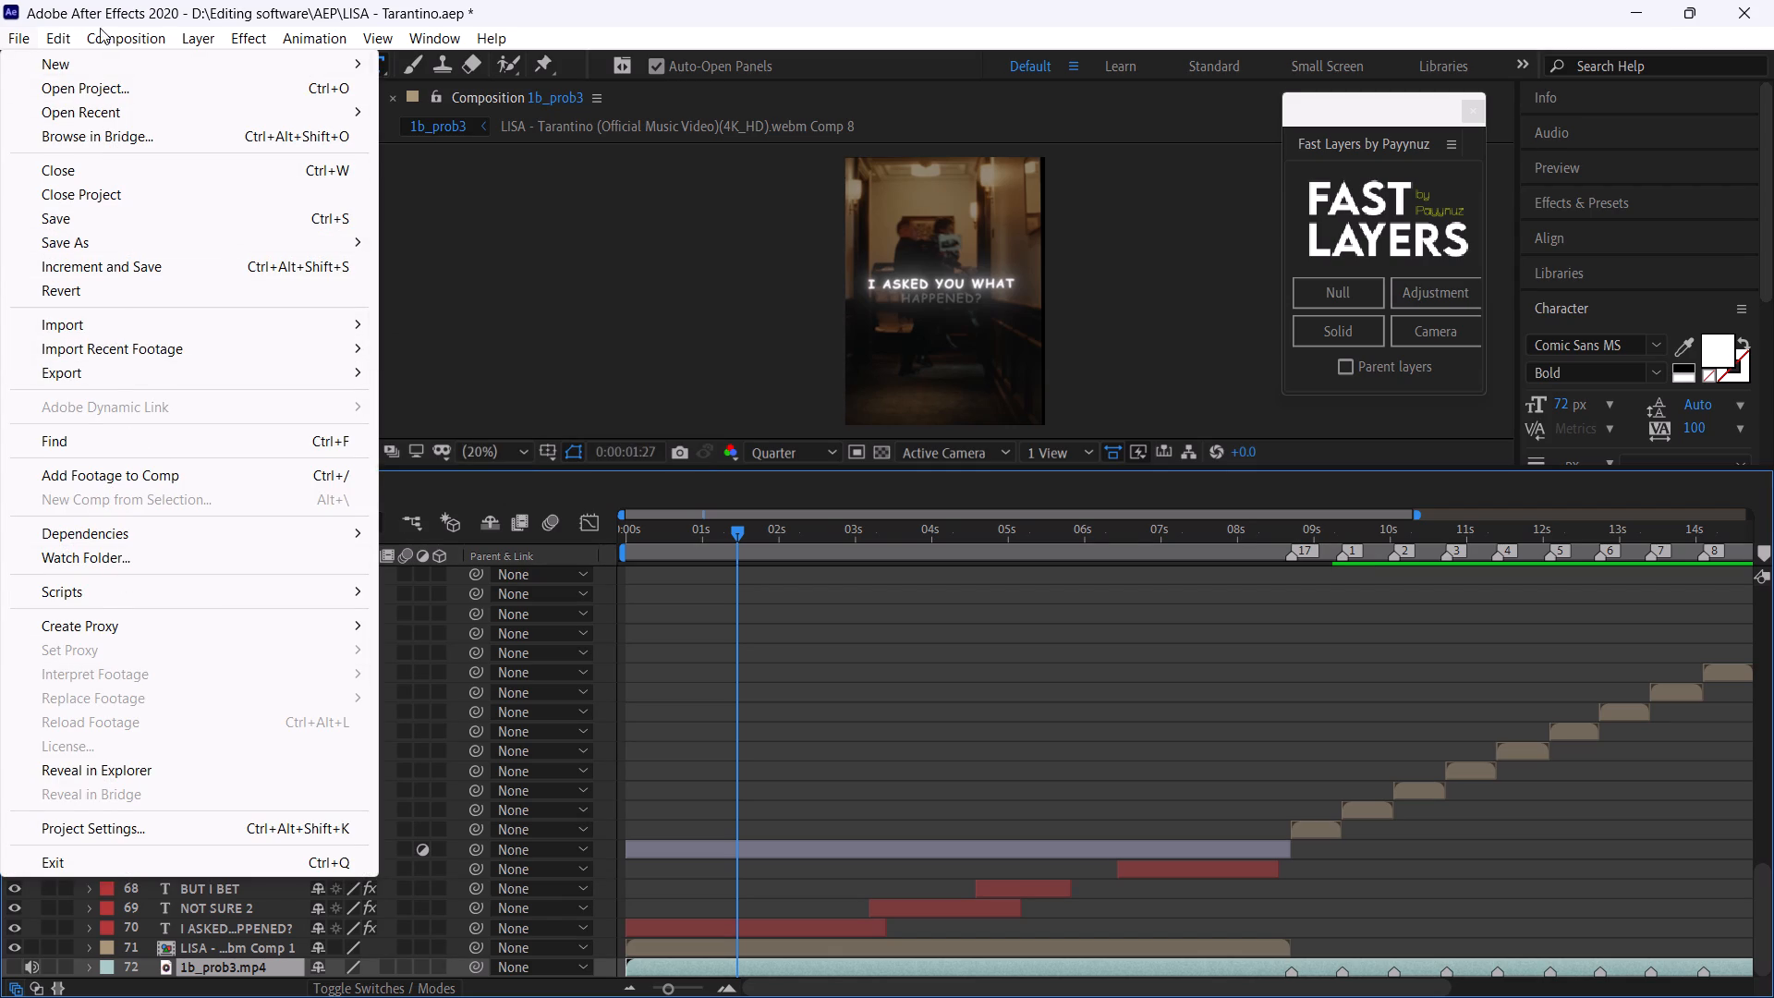
{"action": "left_click", "coordinate": [63, 40]}
{"action": "left_click", "coordinate": [56, 39]}
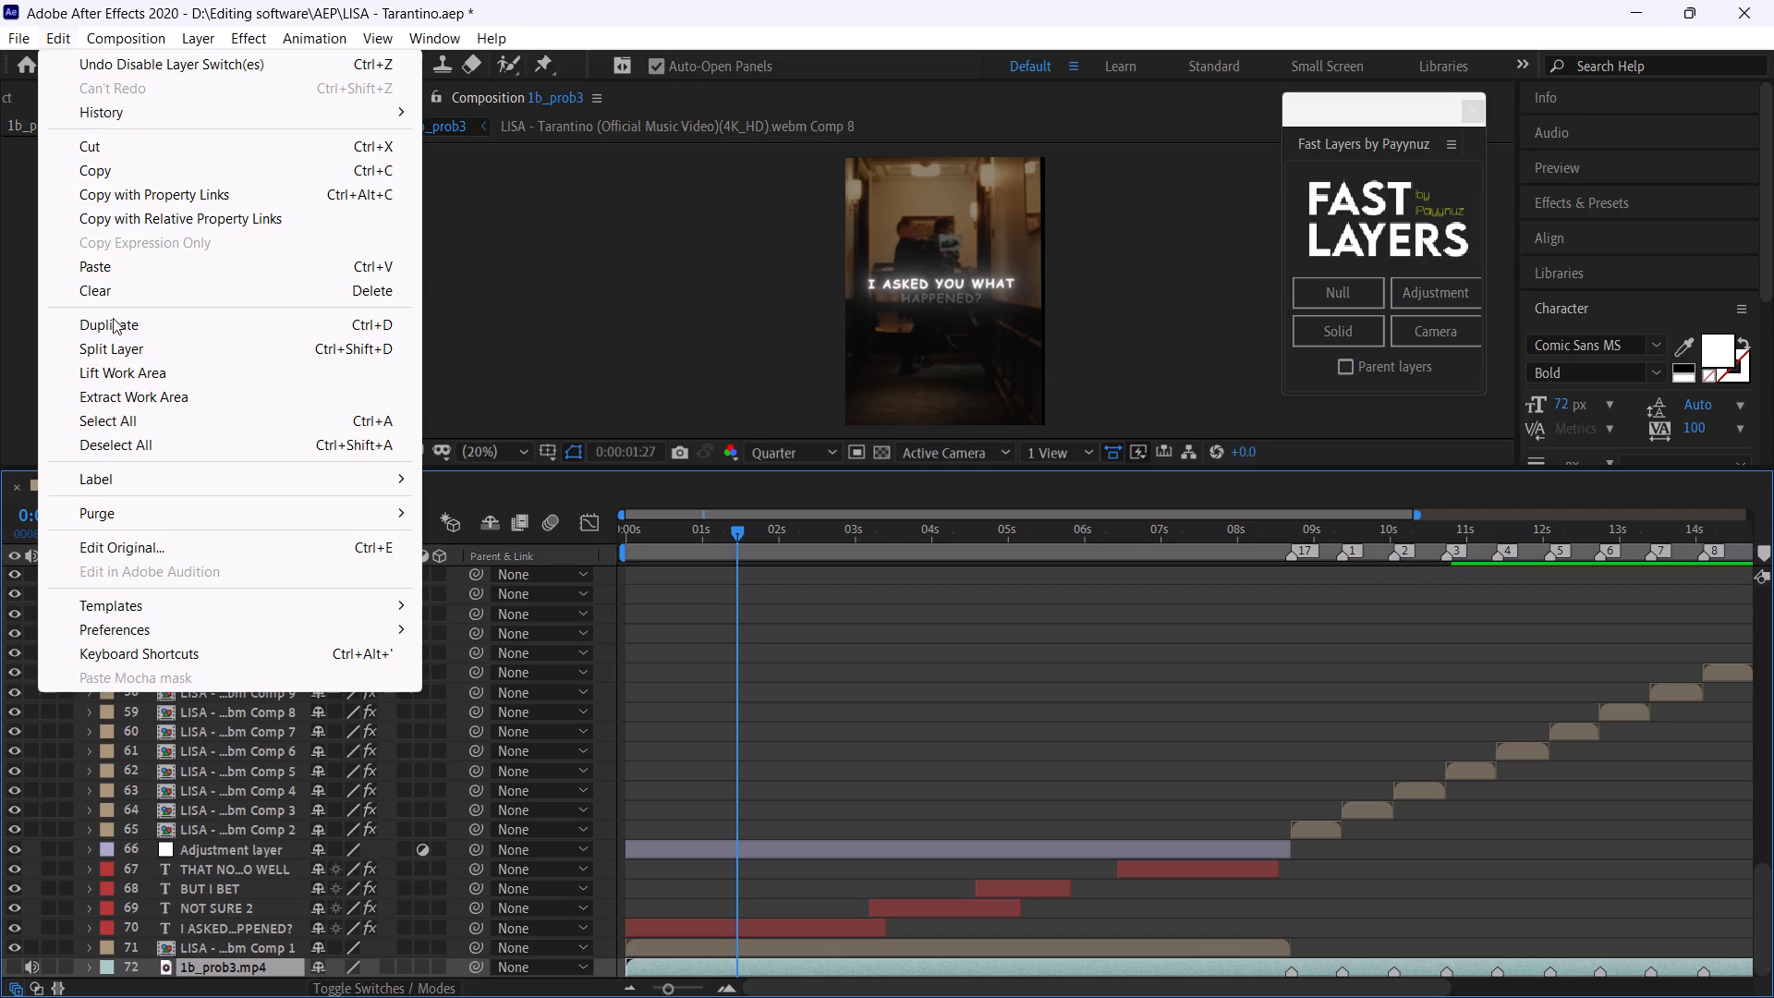
{"action": "left_click", "coordinate": [152, 514]}
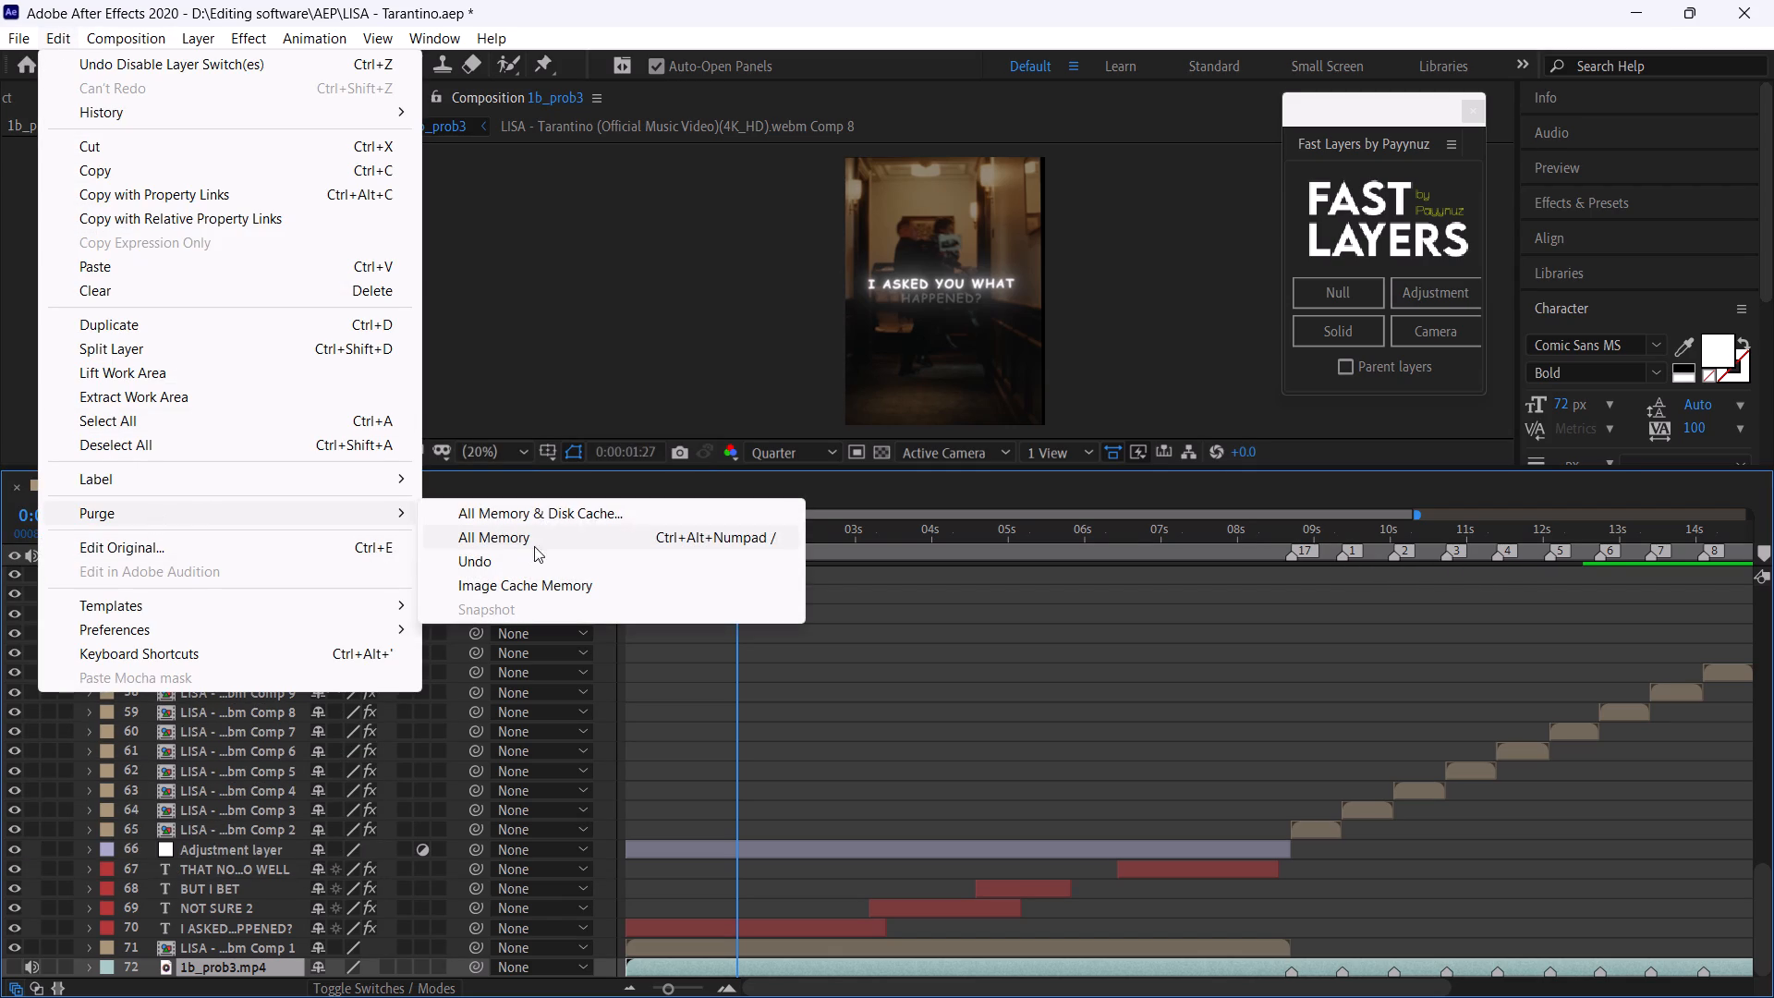
{"action": "left_click", "coordinate": [537, 511]}
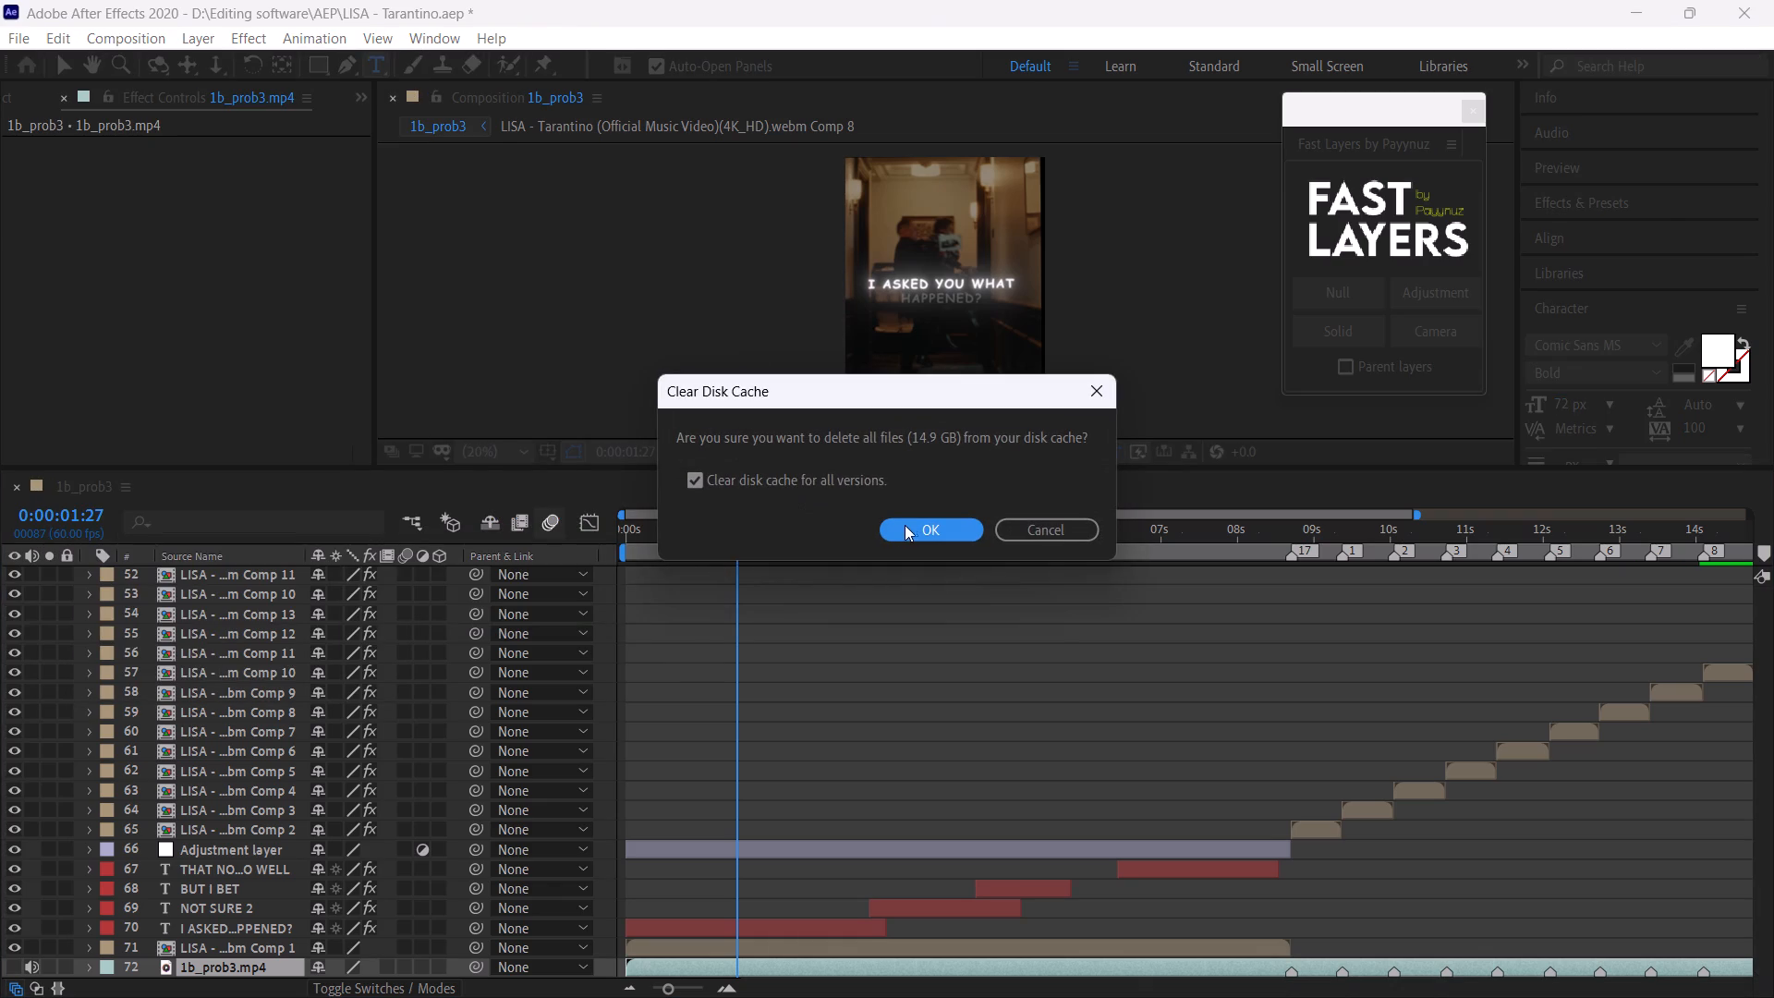
{"action": "left_click", "coordinate": [913, 525]}
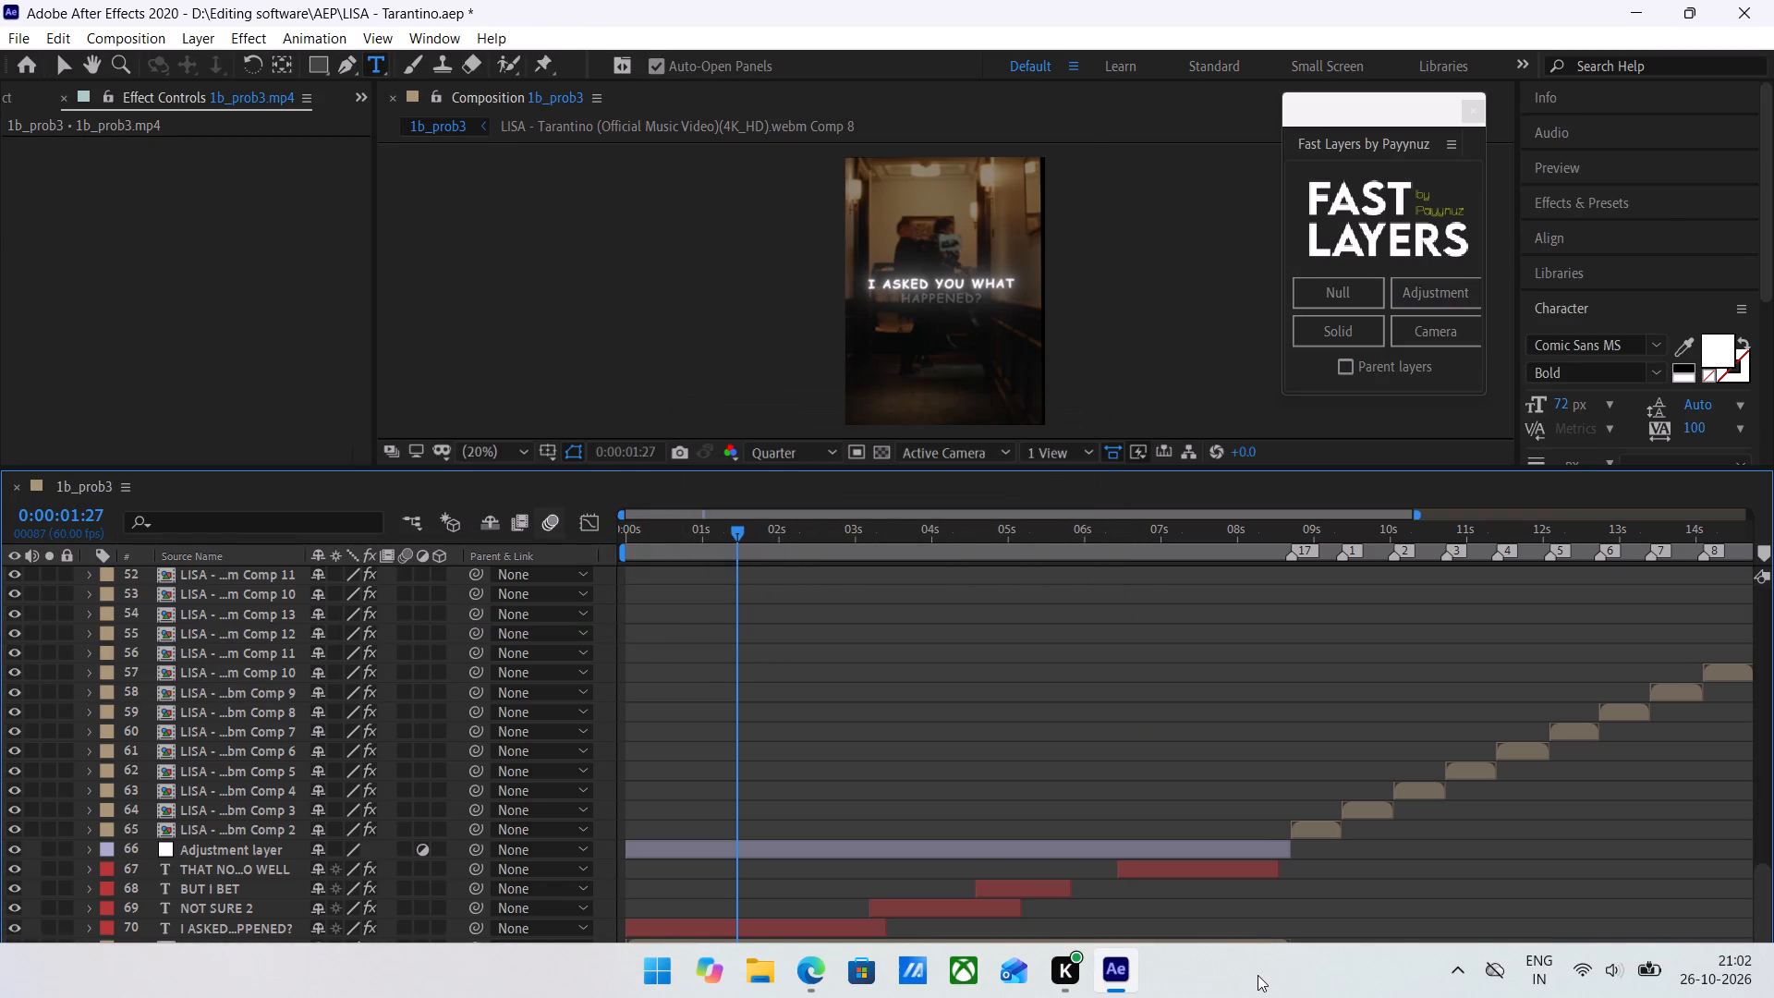
Play back and scrub the 1b_prob3 composition from 0:00:01:27 to review the captions and the clips that follow.
{"action": "key", "text": "space"}
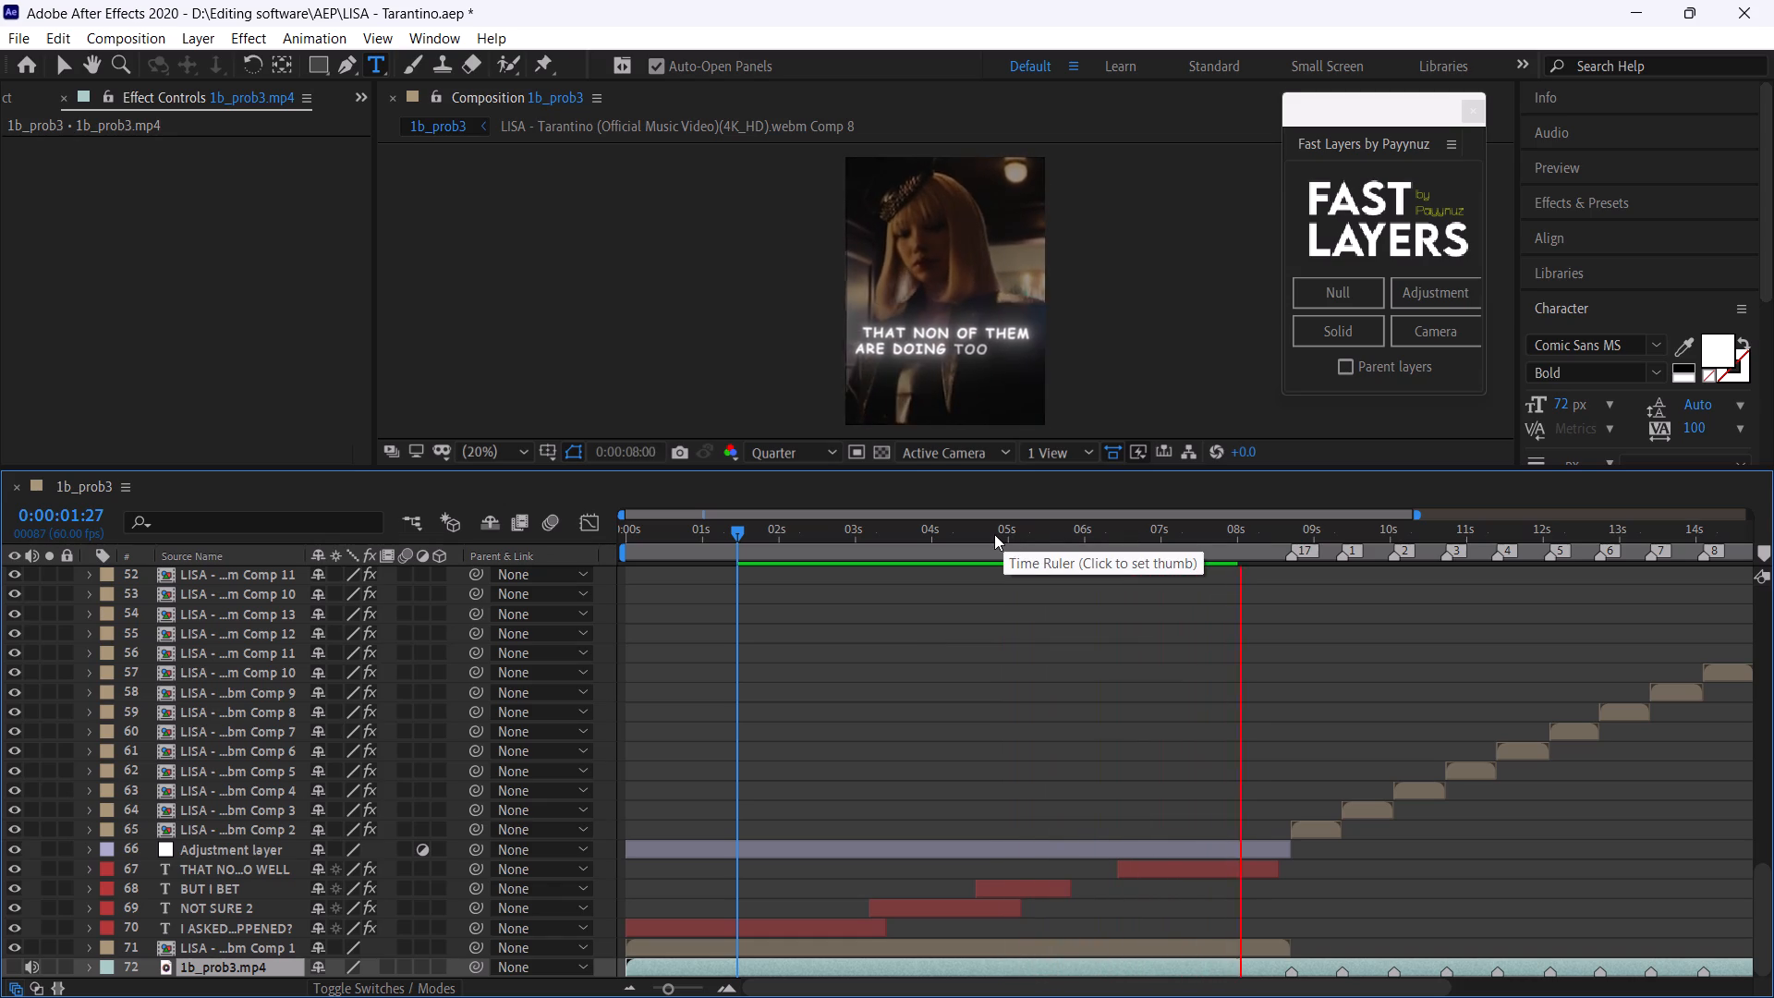
{"action": "left_click", "coordinate": [994, 534]}
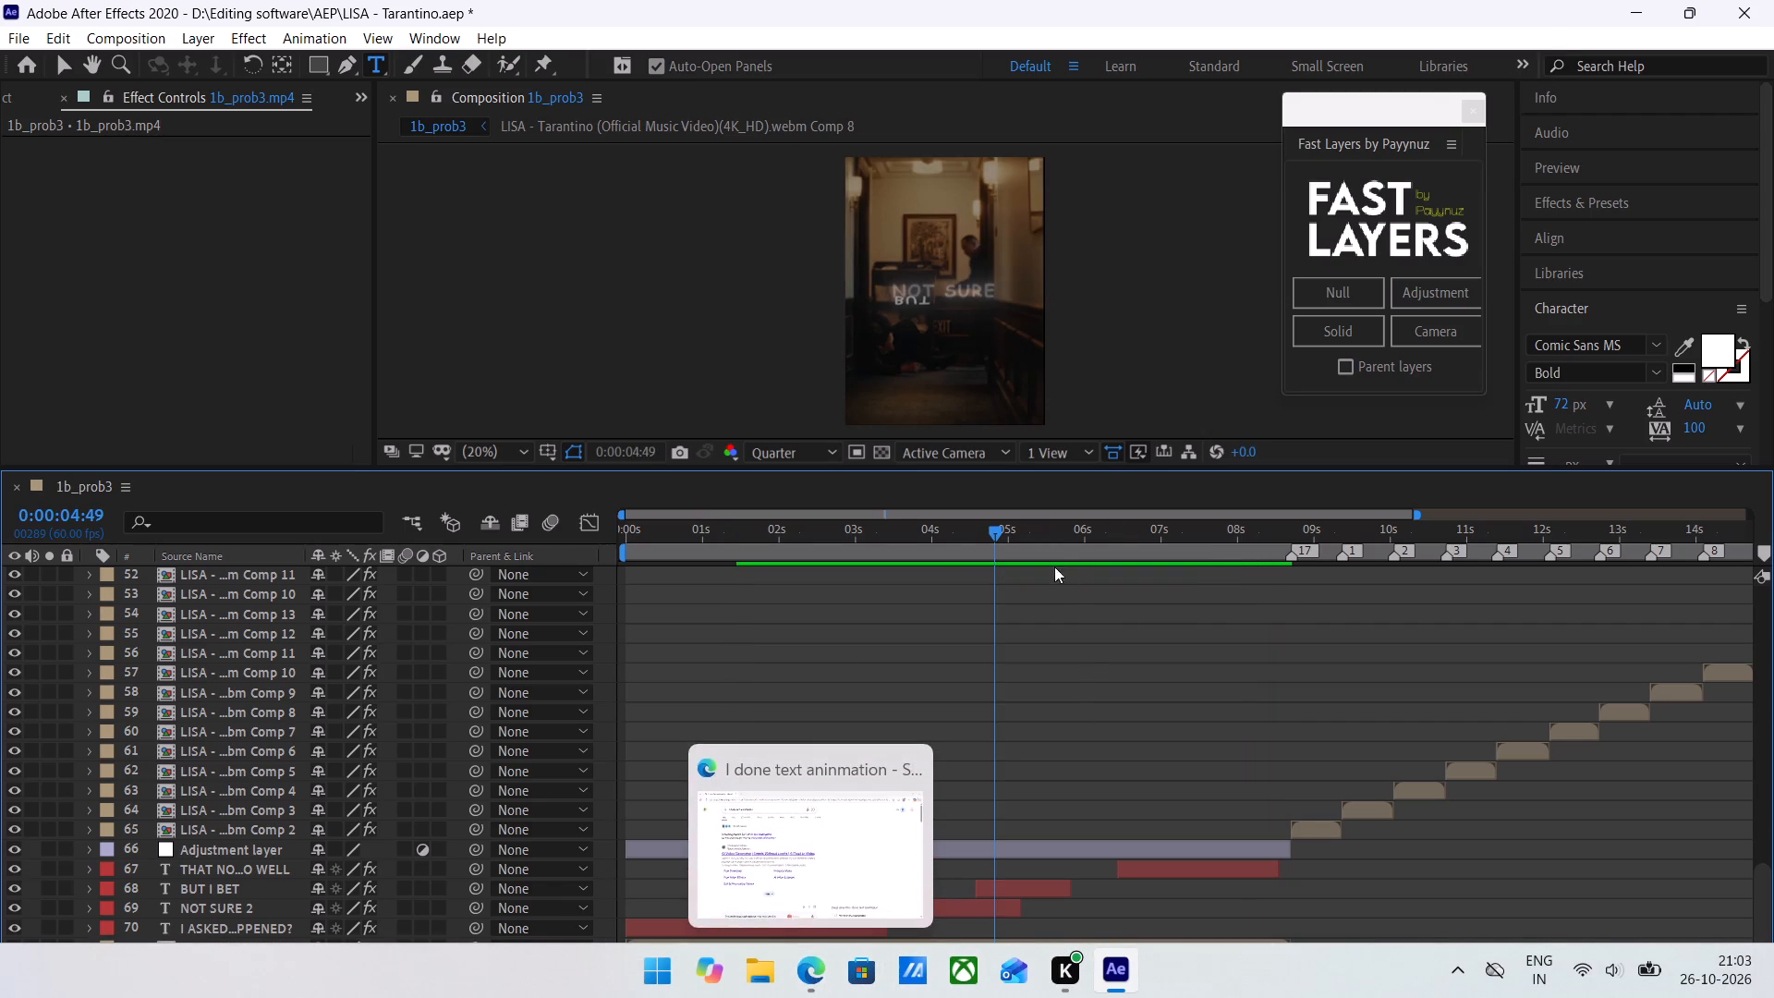
{"action": "left_click_drag", "start_coordinate": [1062, 540], "coordinate": [1141, 564]}
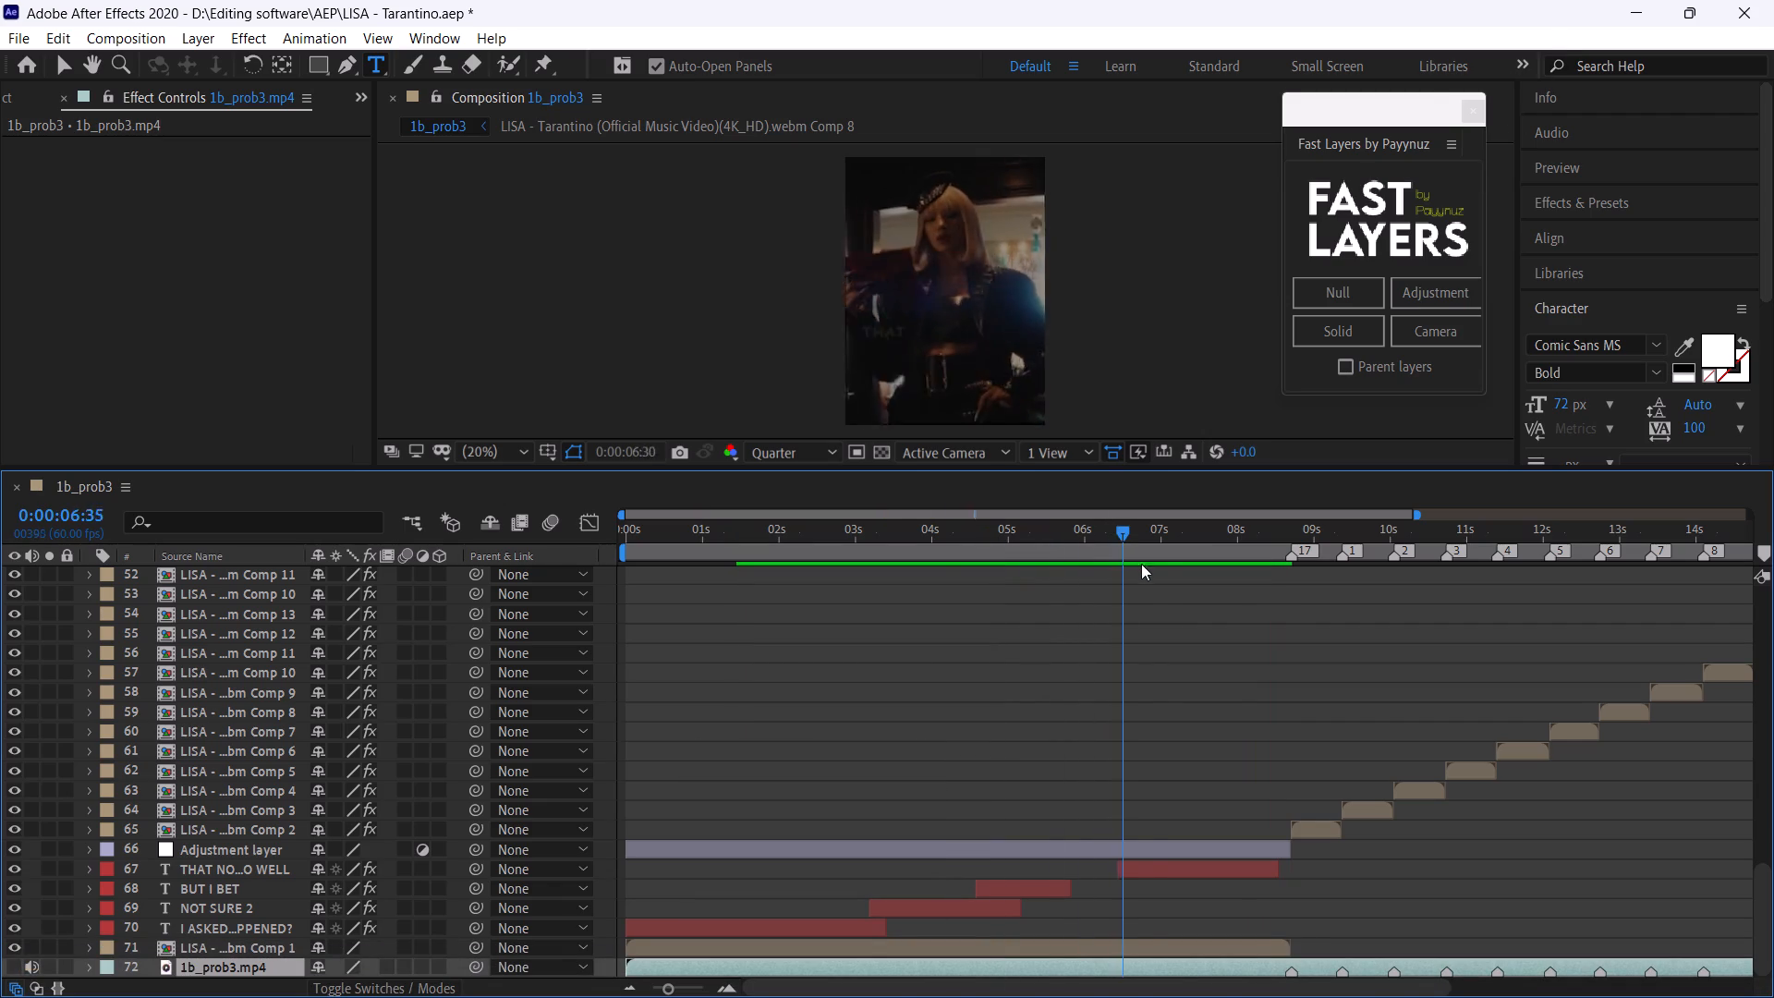
{"action": "left_click_drag", "start_coordinate": [1141, 564], "coordinate": [1222, 634]}
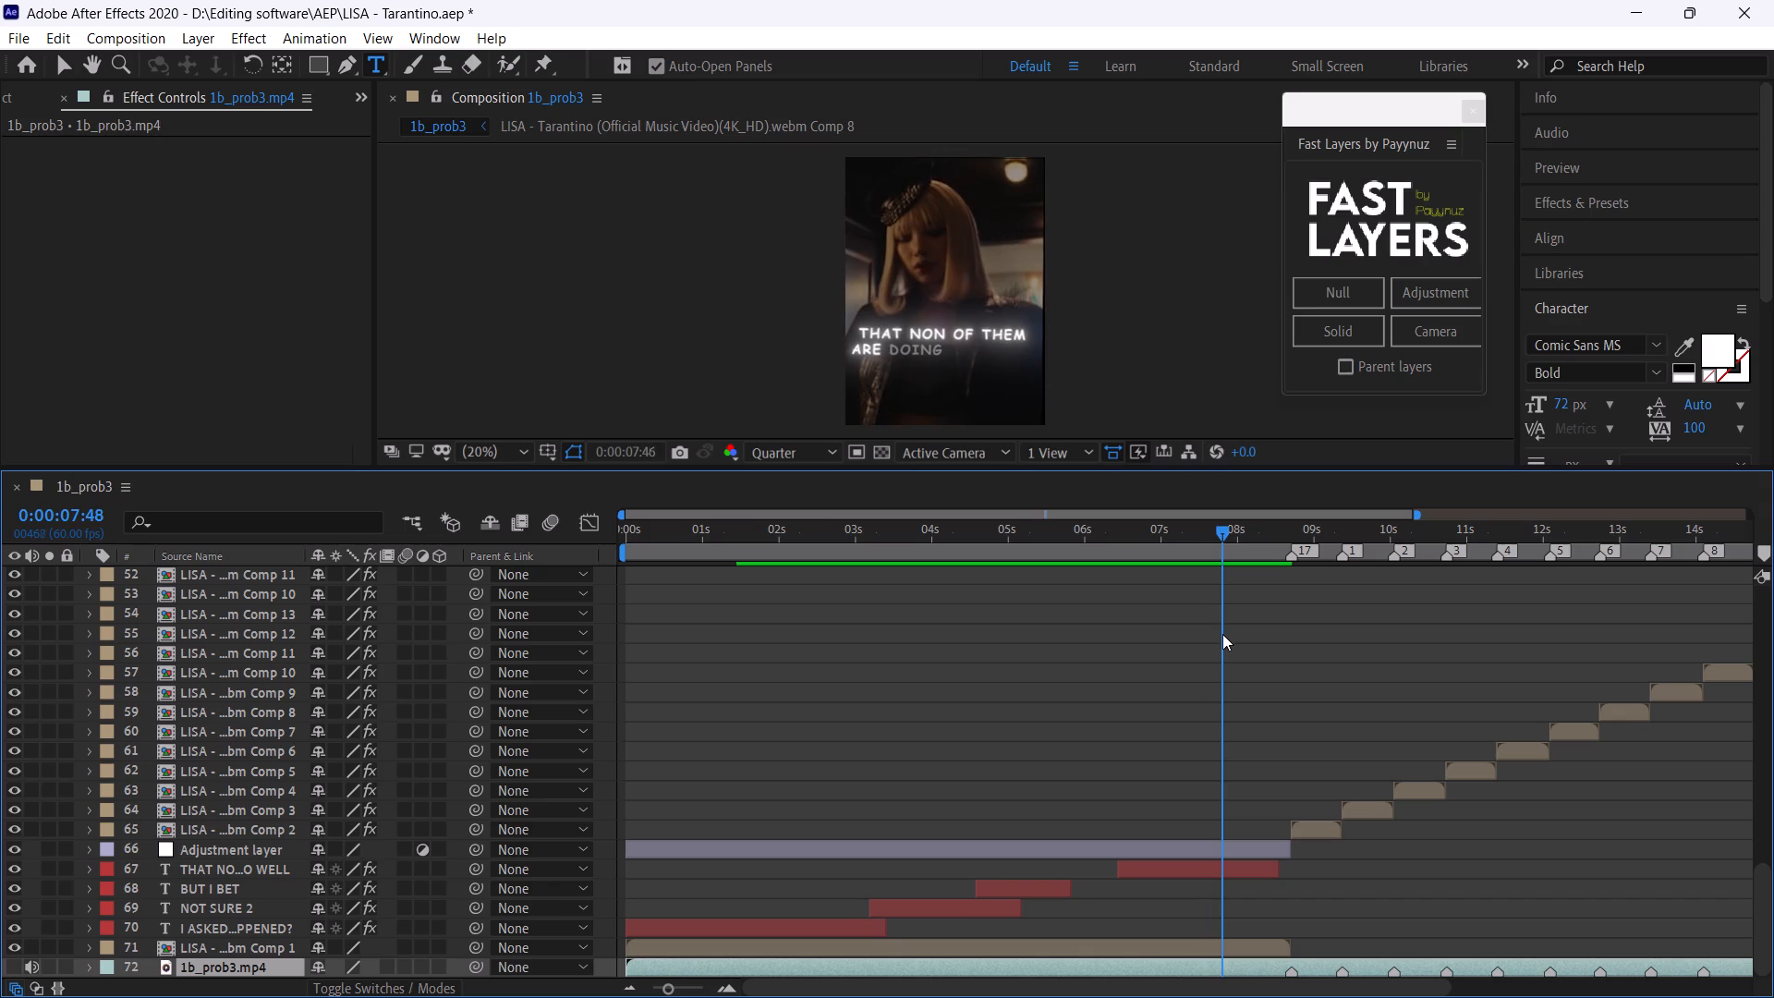
{"action": "left_click_drag", "start_coordinate": [1222, 634], "coordinate": [991, 676]}
{"action": "key", "text": "space"}
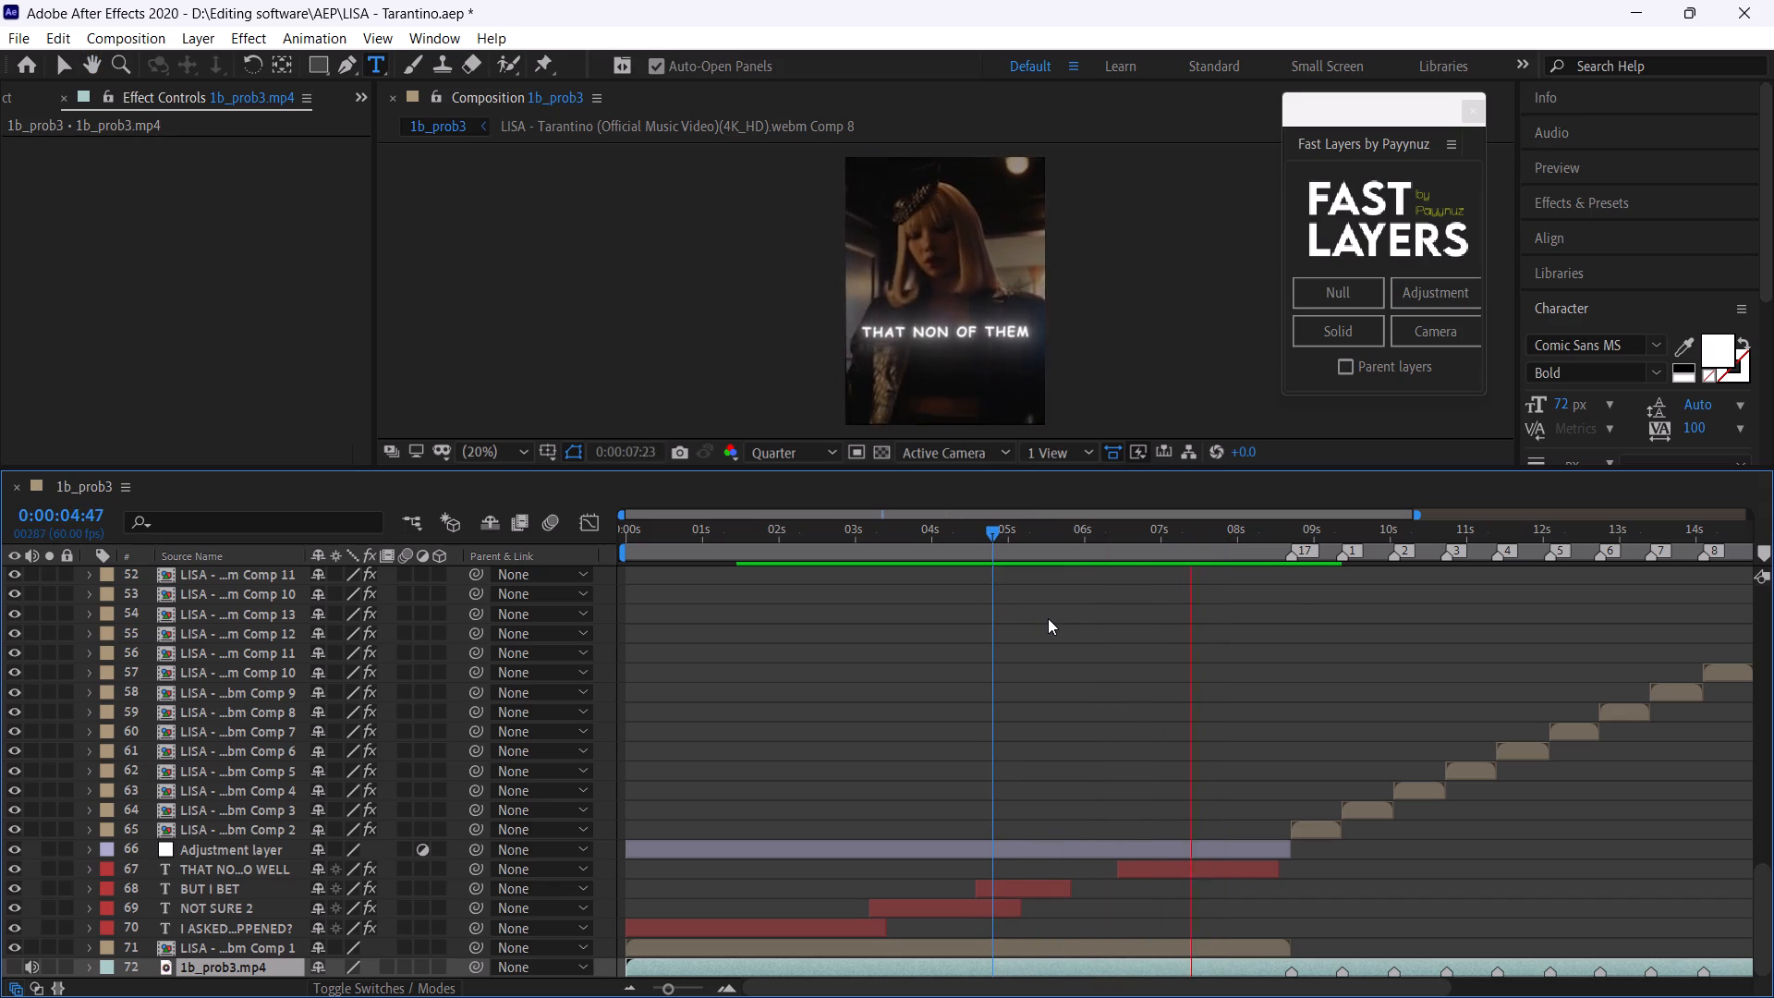
{"action": "left_click", "coordinate": [1090, 544]}
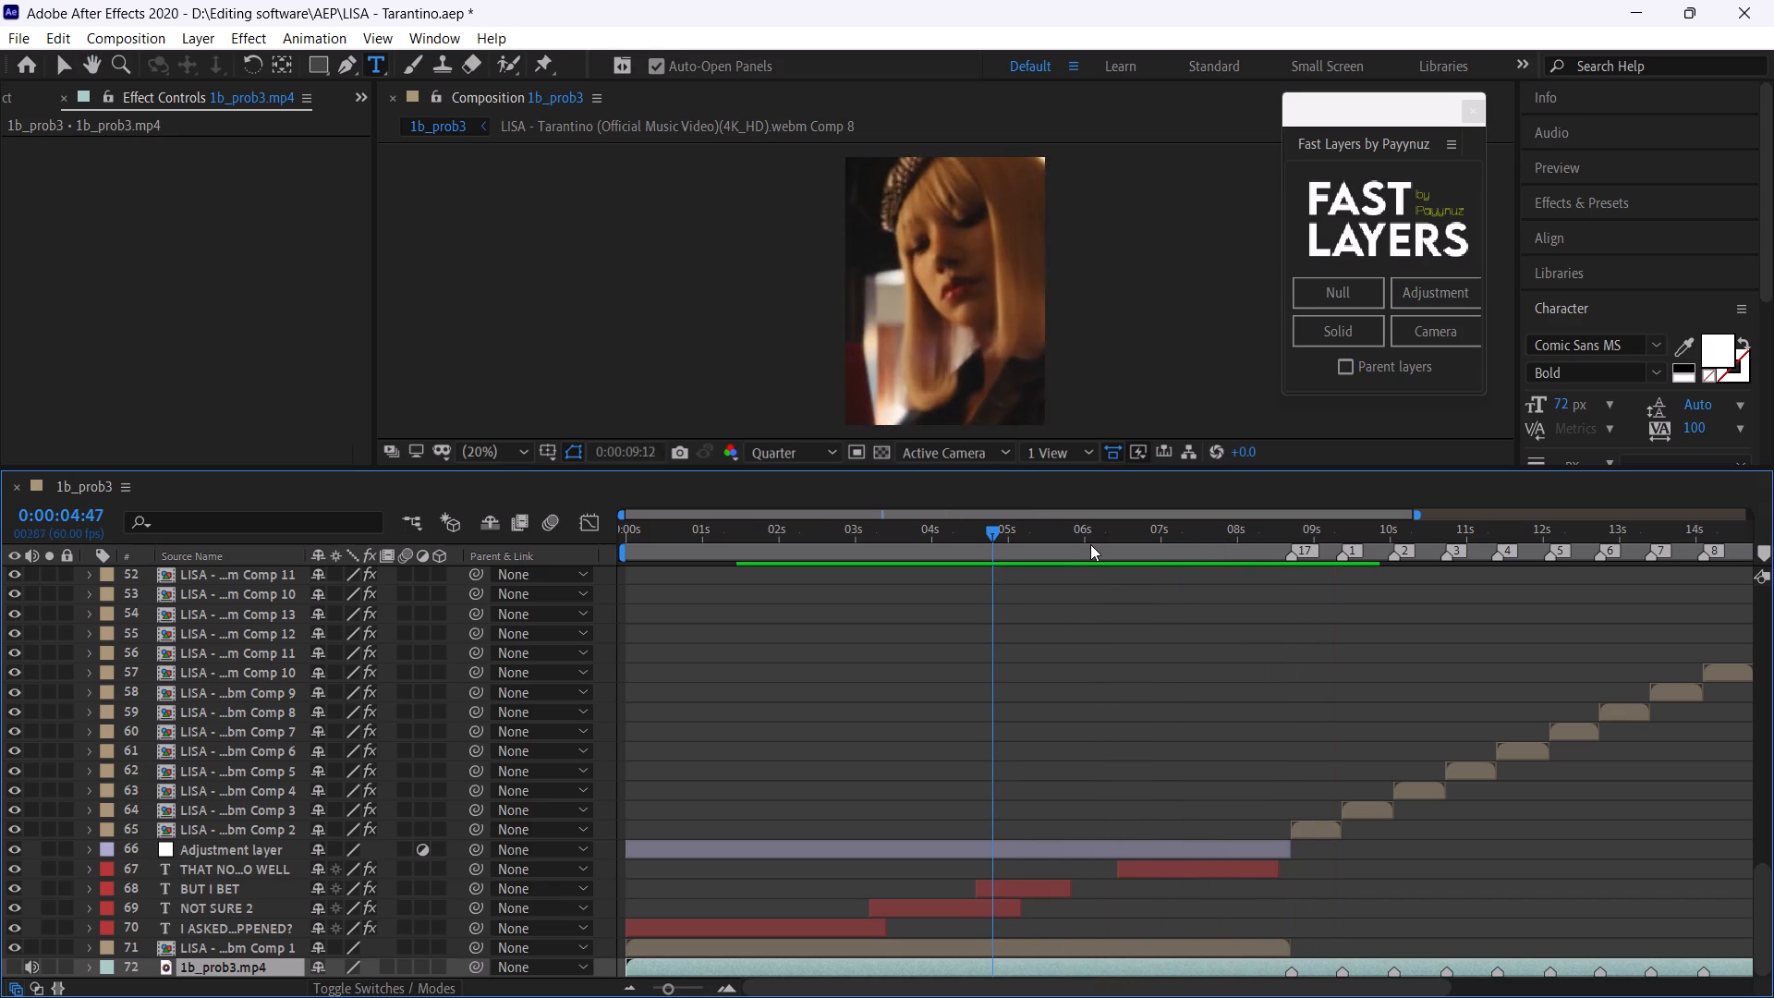
{"action": "key", "text": "space"}
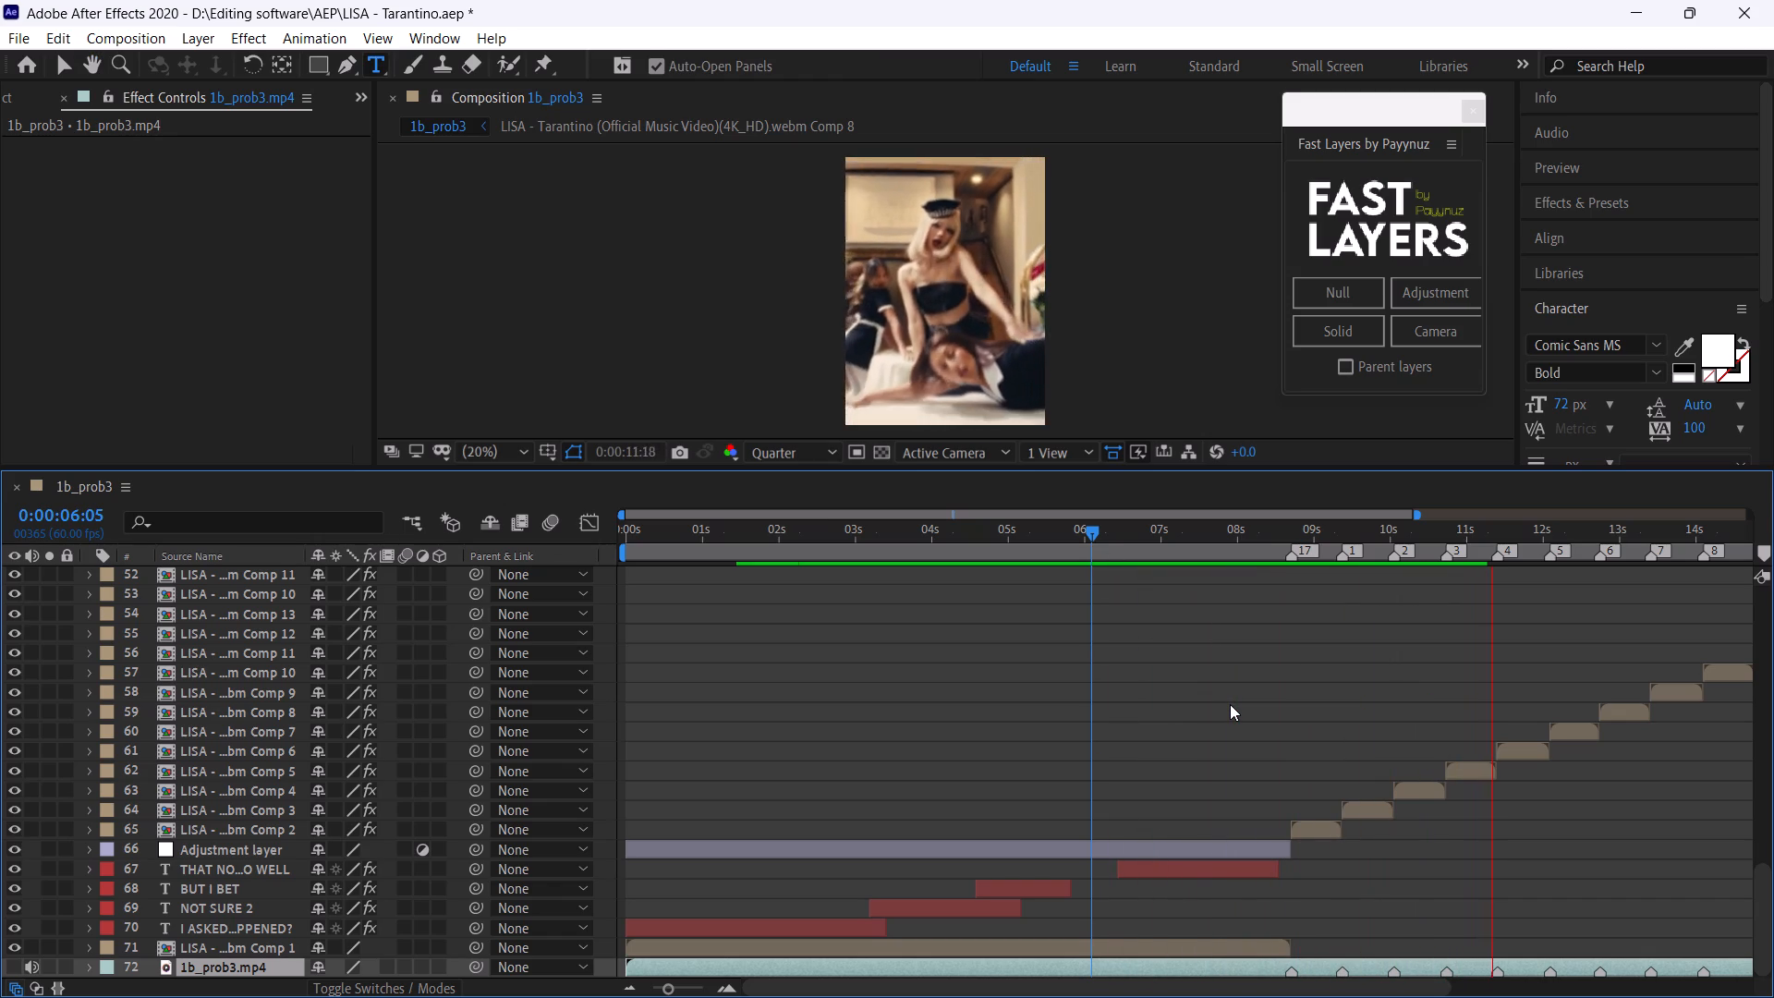
{"action": "left_click", "coordinate": [1270, 534]}
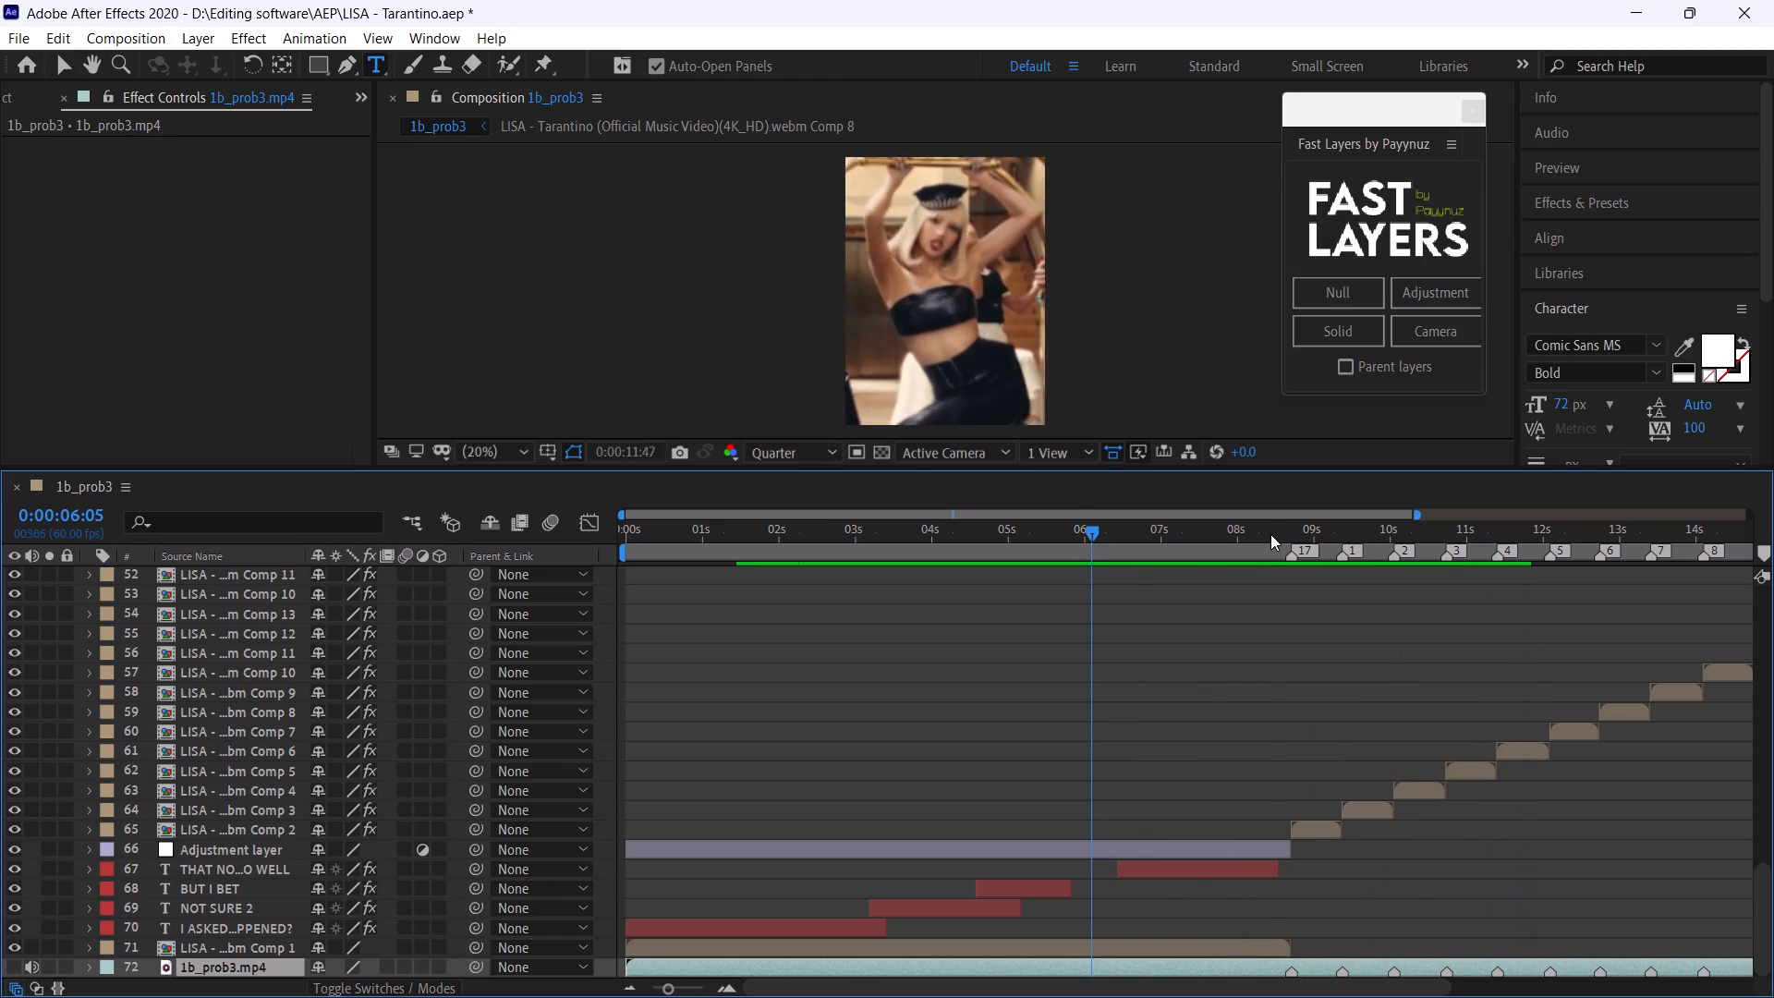
{"action": "key", "text": "space"}
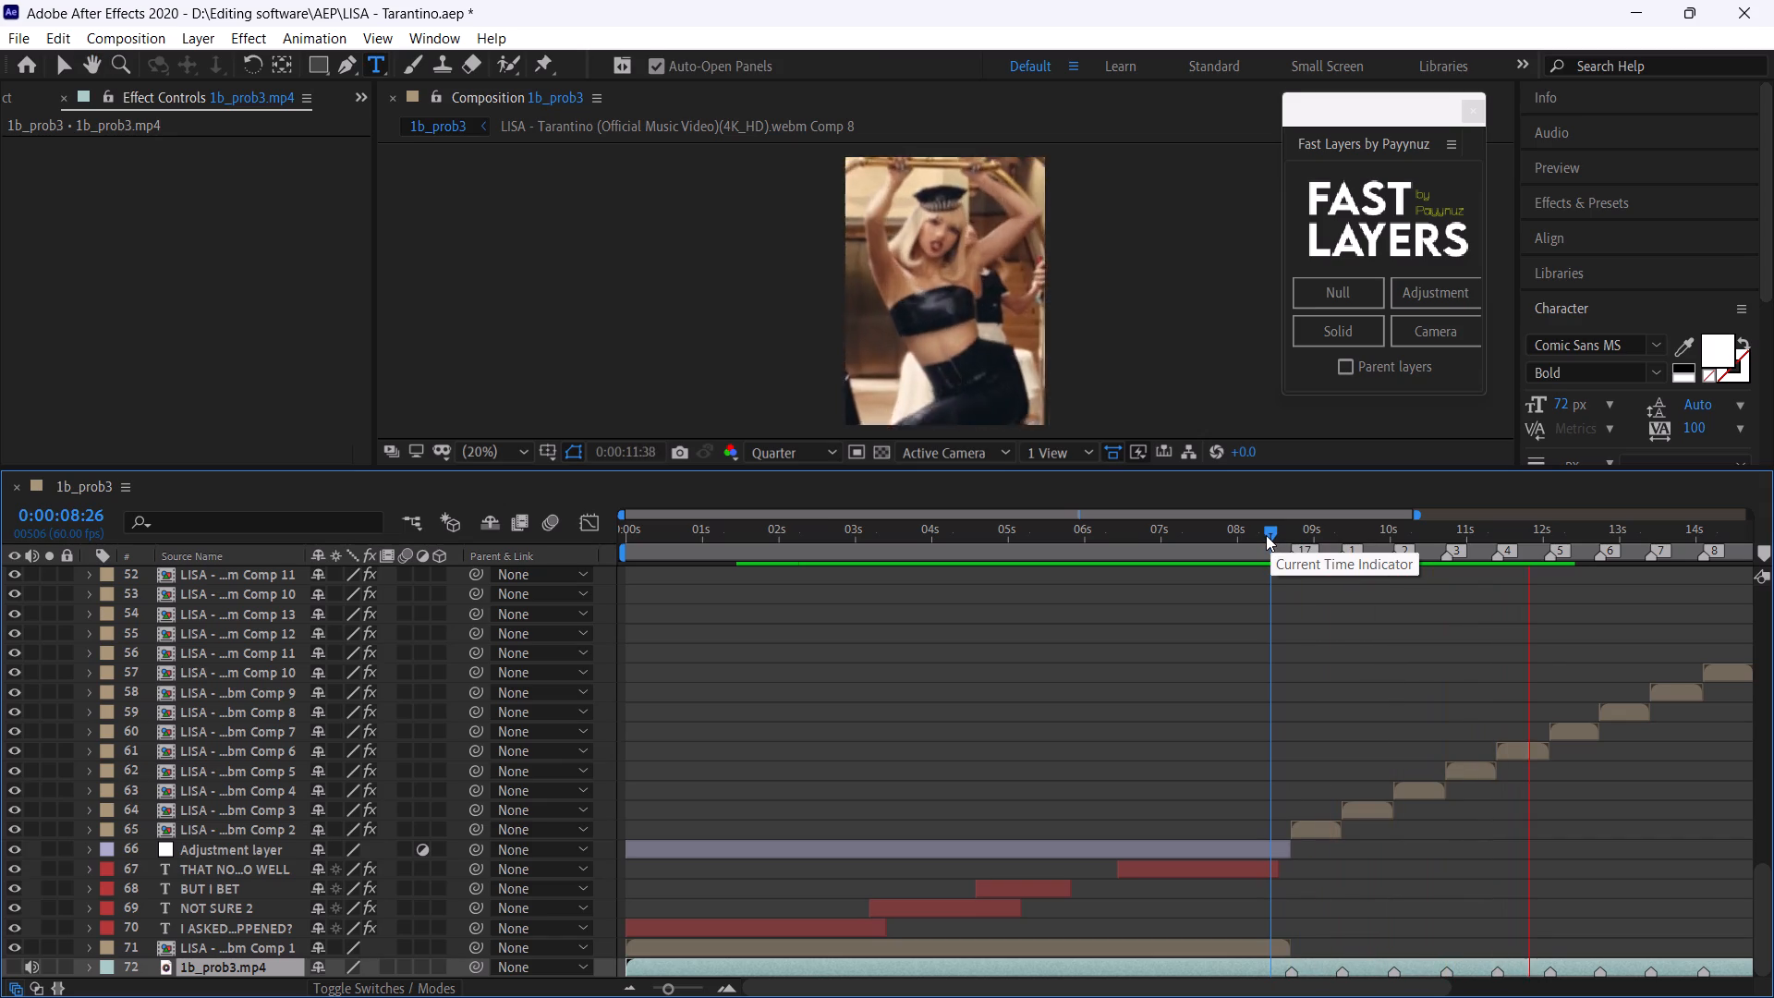
{"action": "left_click", "coordinate": [1188, 529]}
Enlarge the composition preview and examine the frame edges and captions between about 0:00:06:39 and 0:00:11:32.
{"action": "left_click_drag", "start_coordinate": [1274, 468], "coordinate": [1249, 710]}
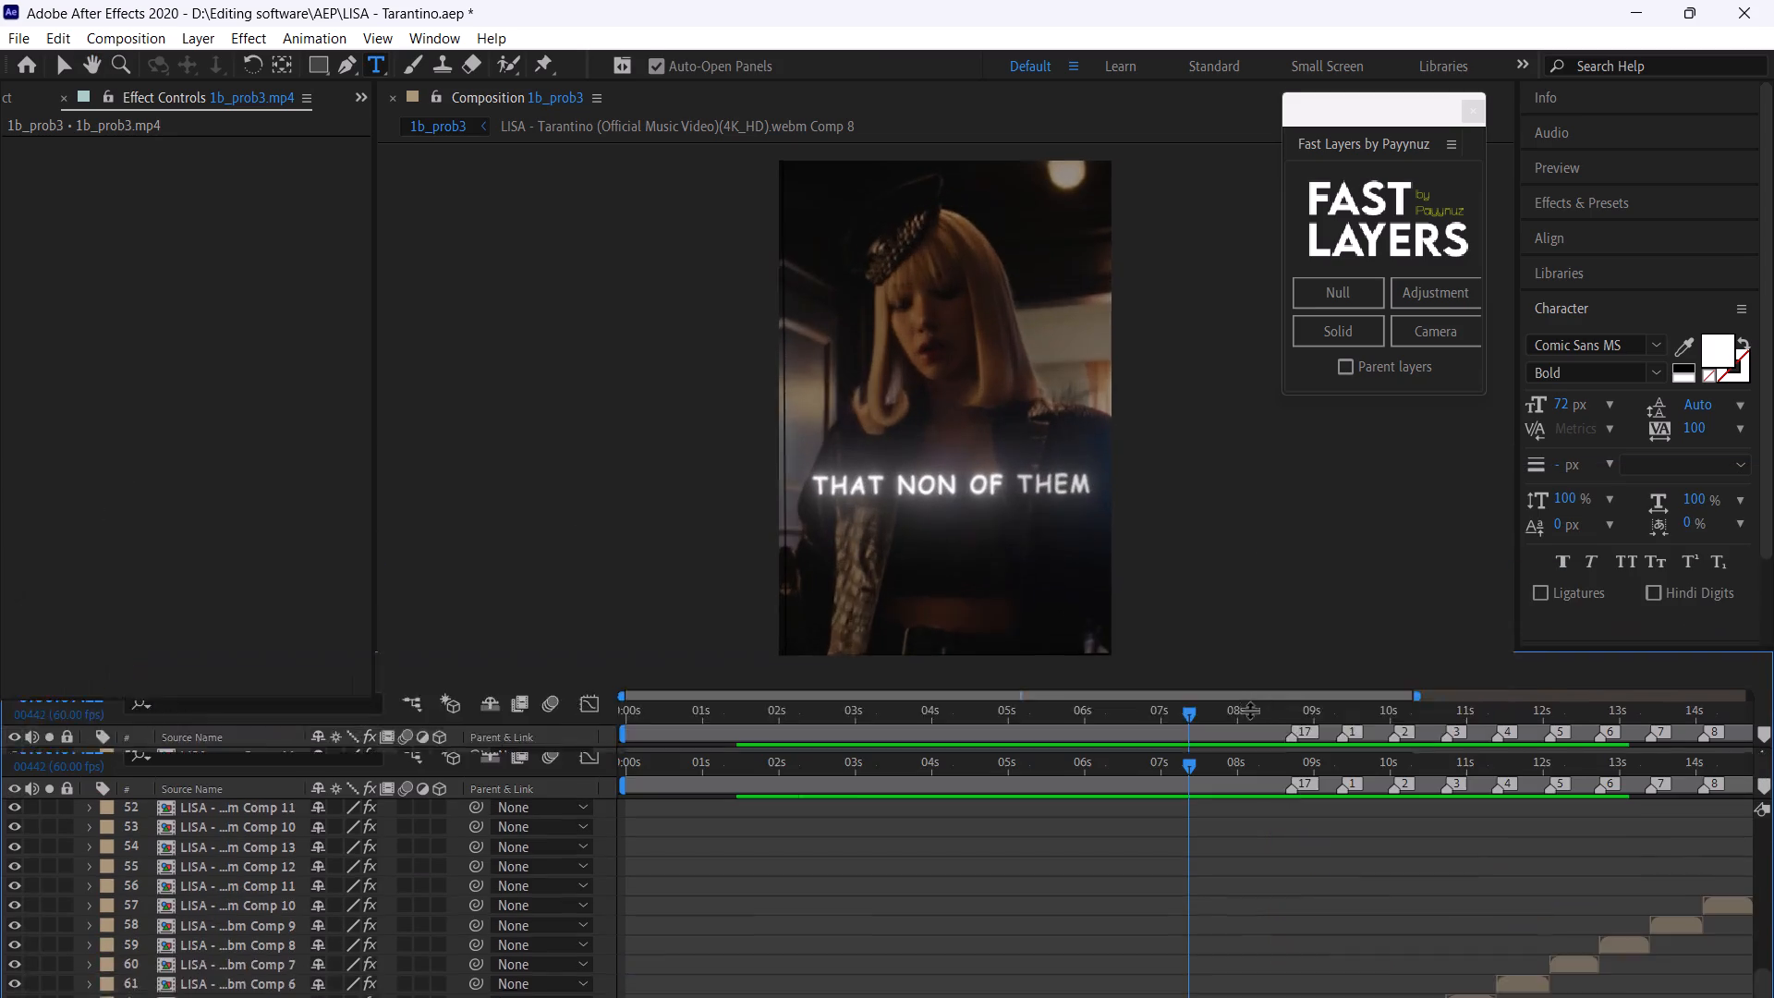
{"action": "left_click_drag", "start_coordinate": [1249, 710], "coordinate": [1247, 732]}
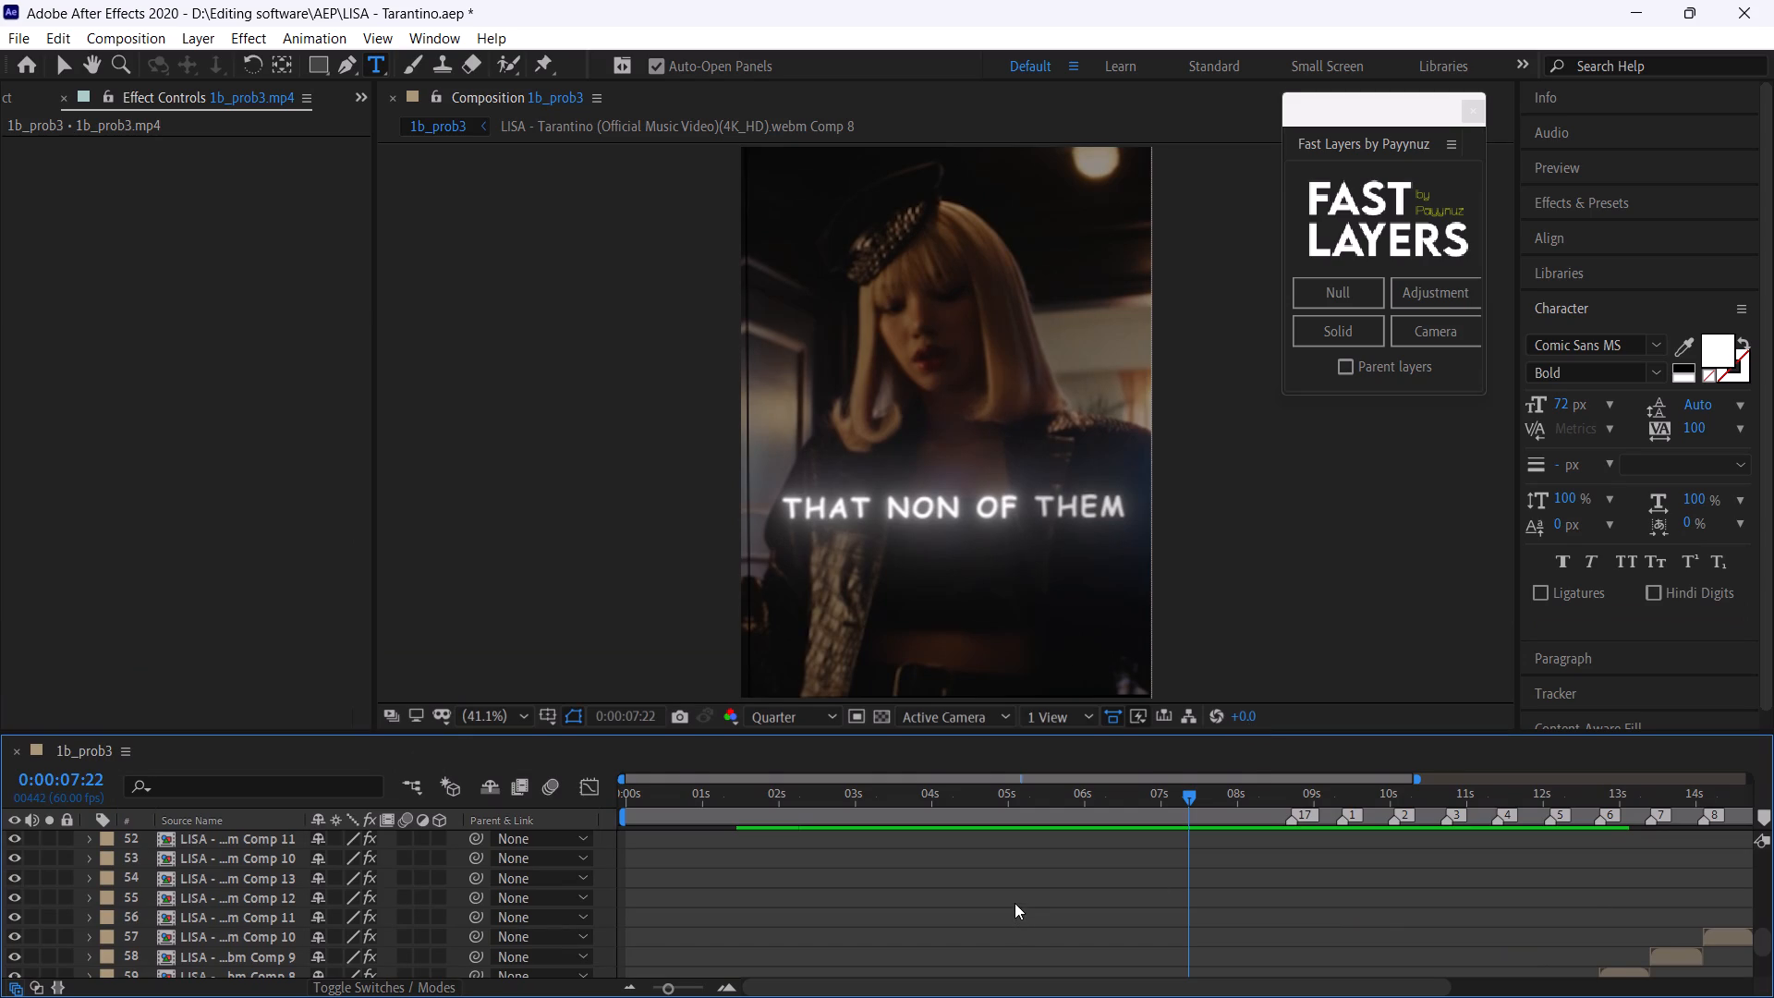
{"action": "left_click", "coordinate": [678, 809]}
{"action": "left_click_drag", "start_coordinate": [782, 804], "coordinate": [1136, 834]}
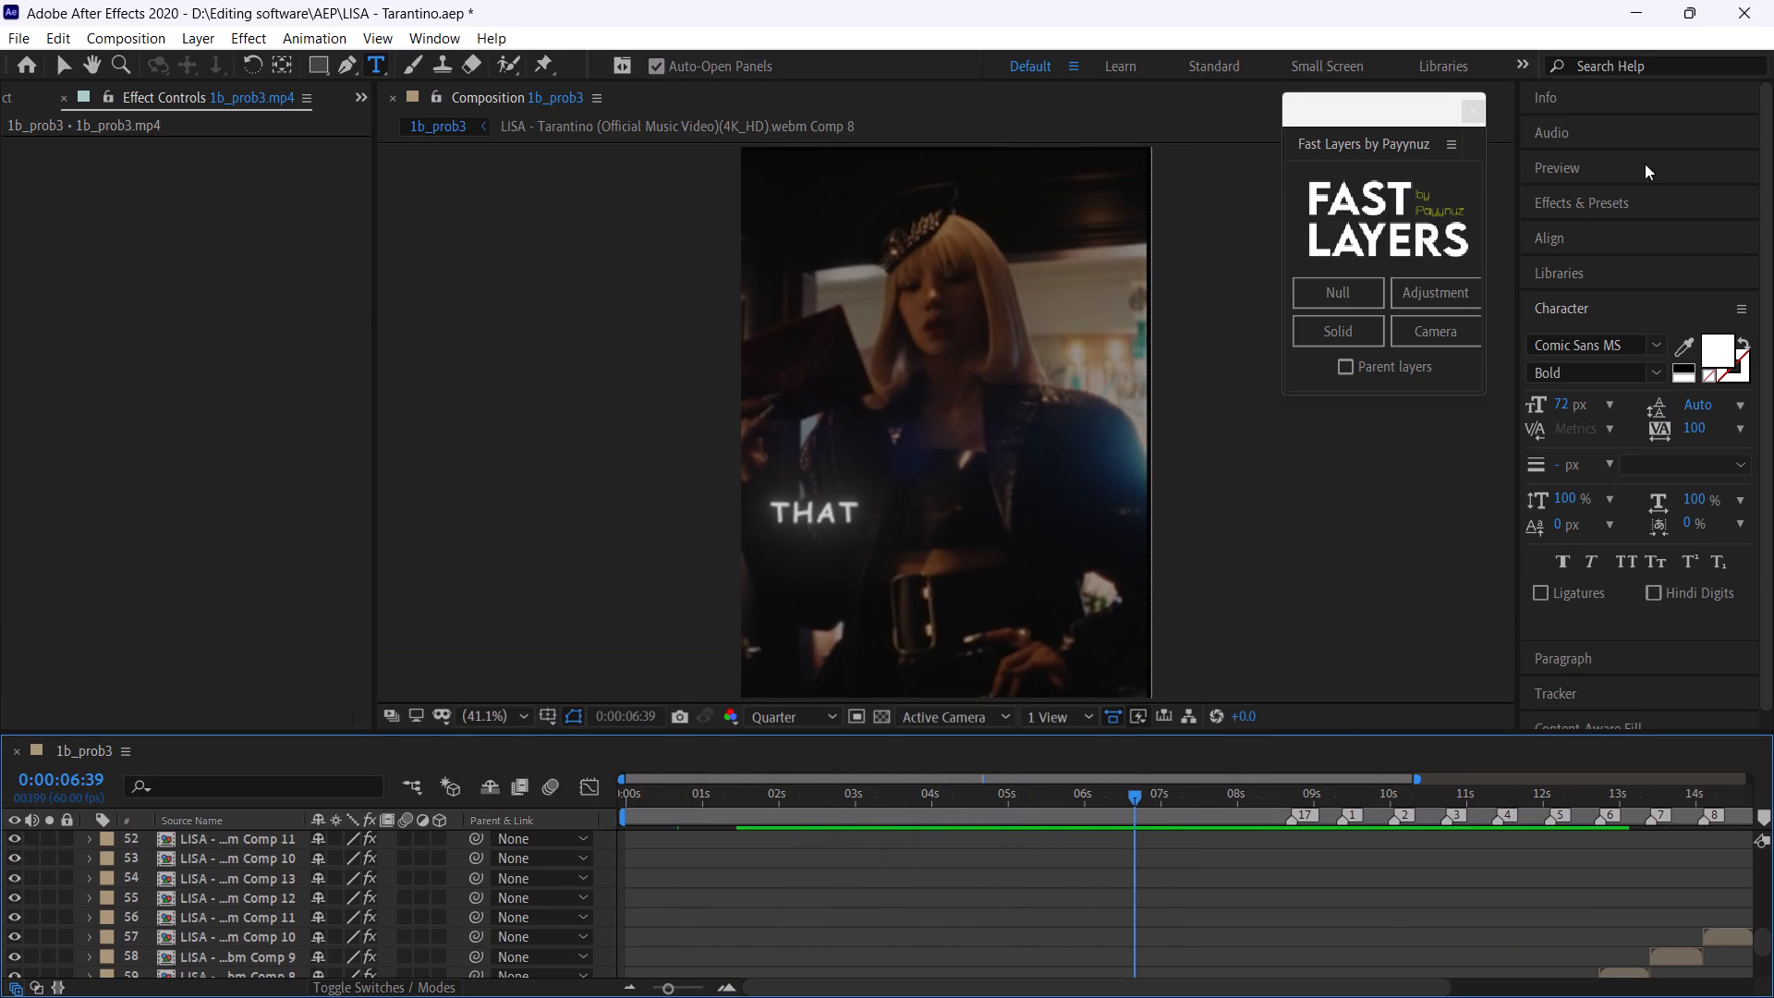
{"action": "left_click_drag", "start_coordinate": [1201, 803], "coordinate": [1239, 806]}
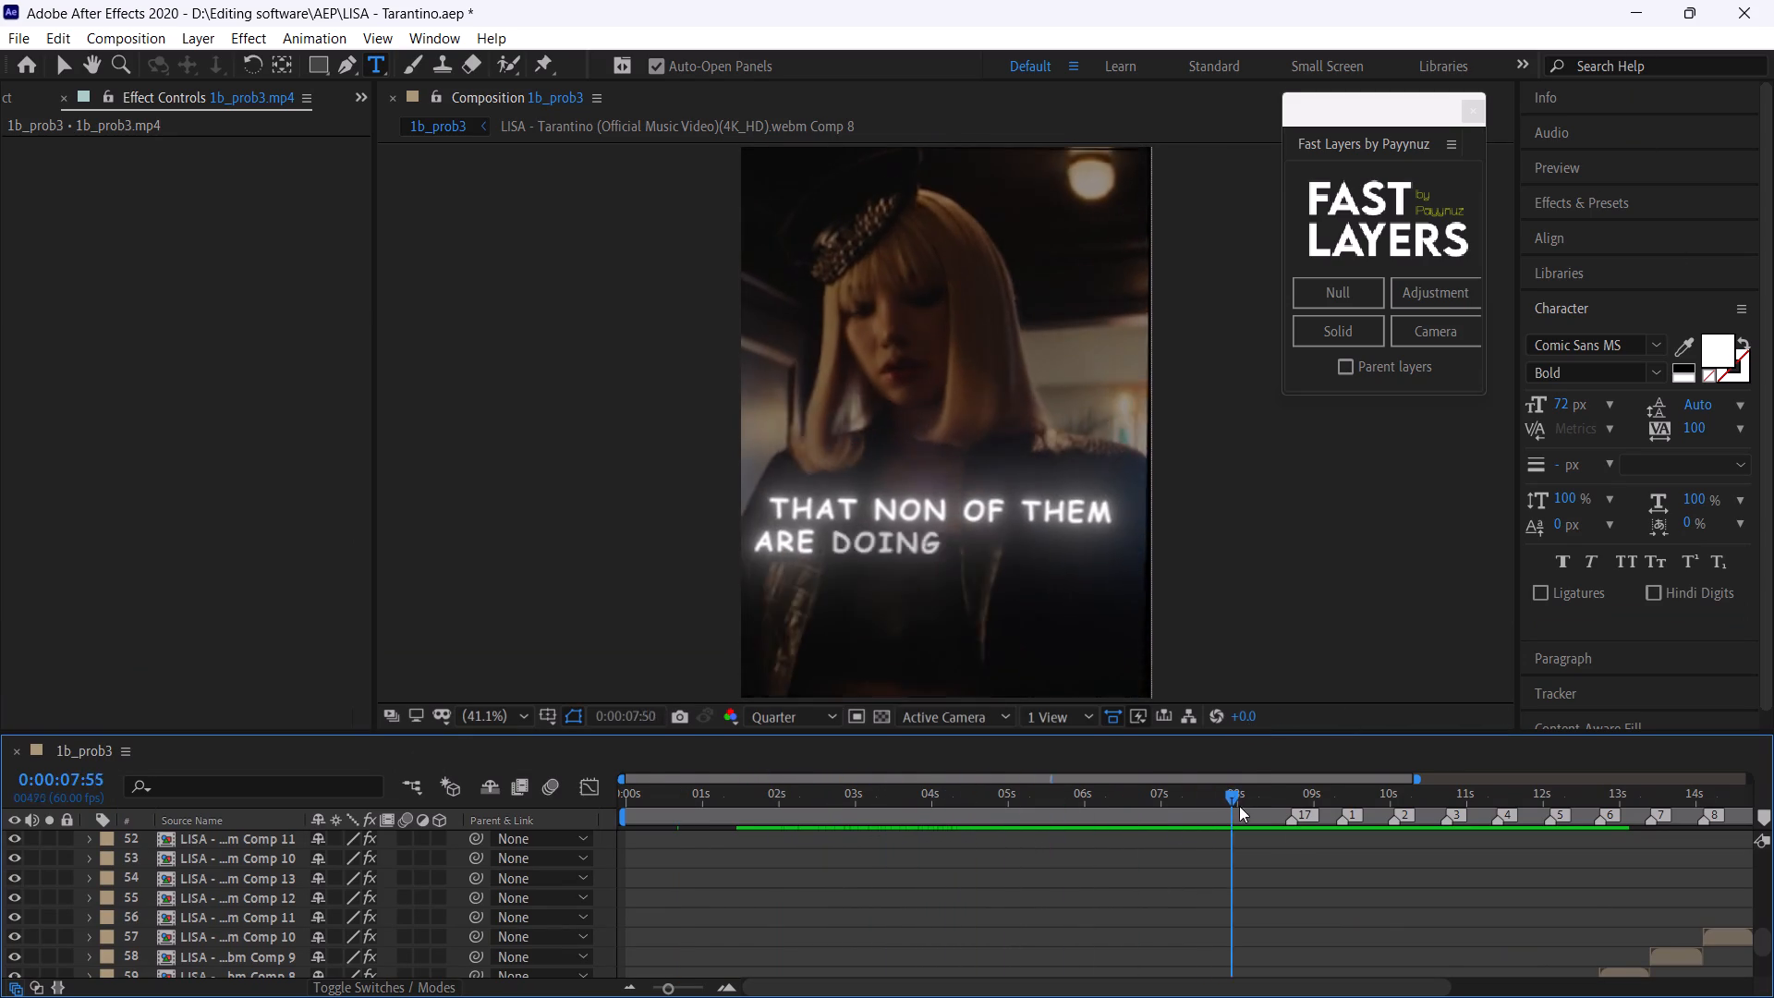
{"action": "left_click_drag", "start_coordinate": [1239, 806], "coordinate": [1282, 812]}
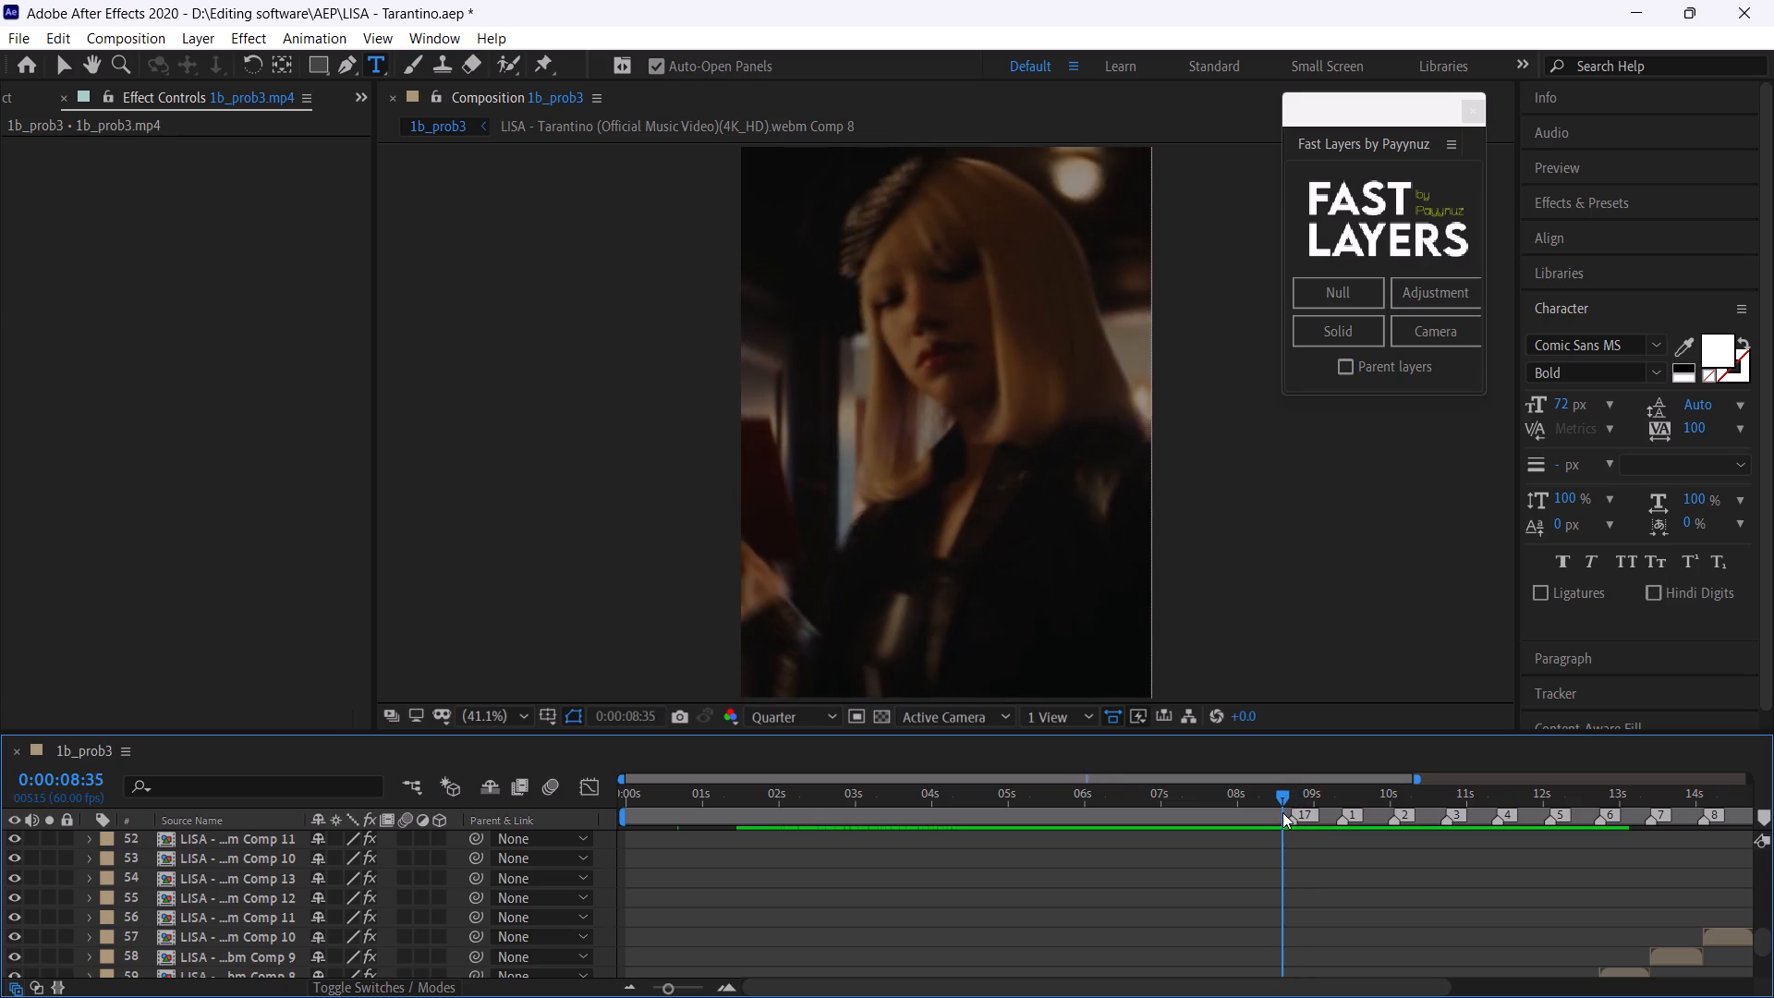
{"action": "left_click_drag", "start_coordinate": [1282, 812], "coordinate": [1370, 831]}
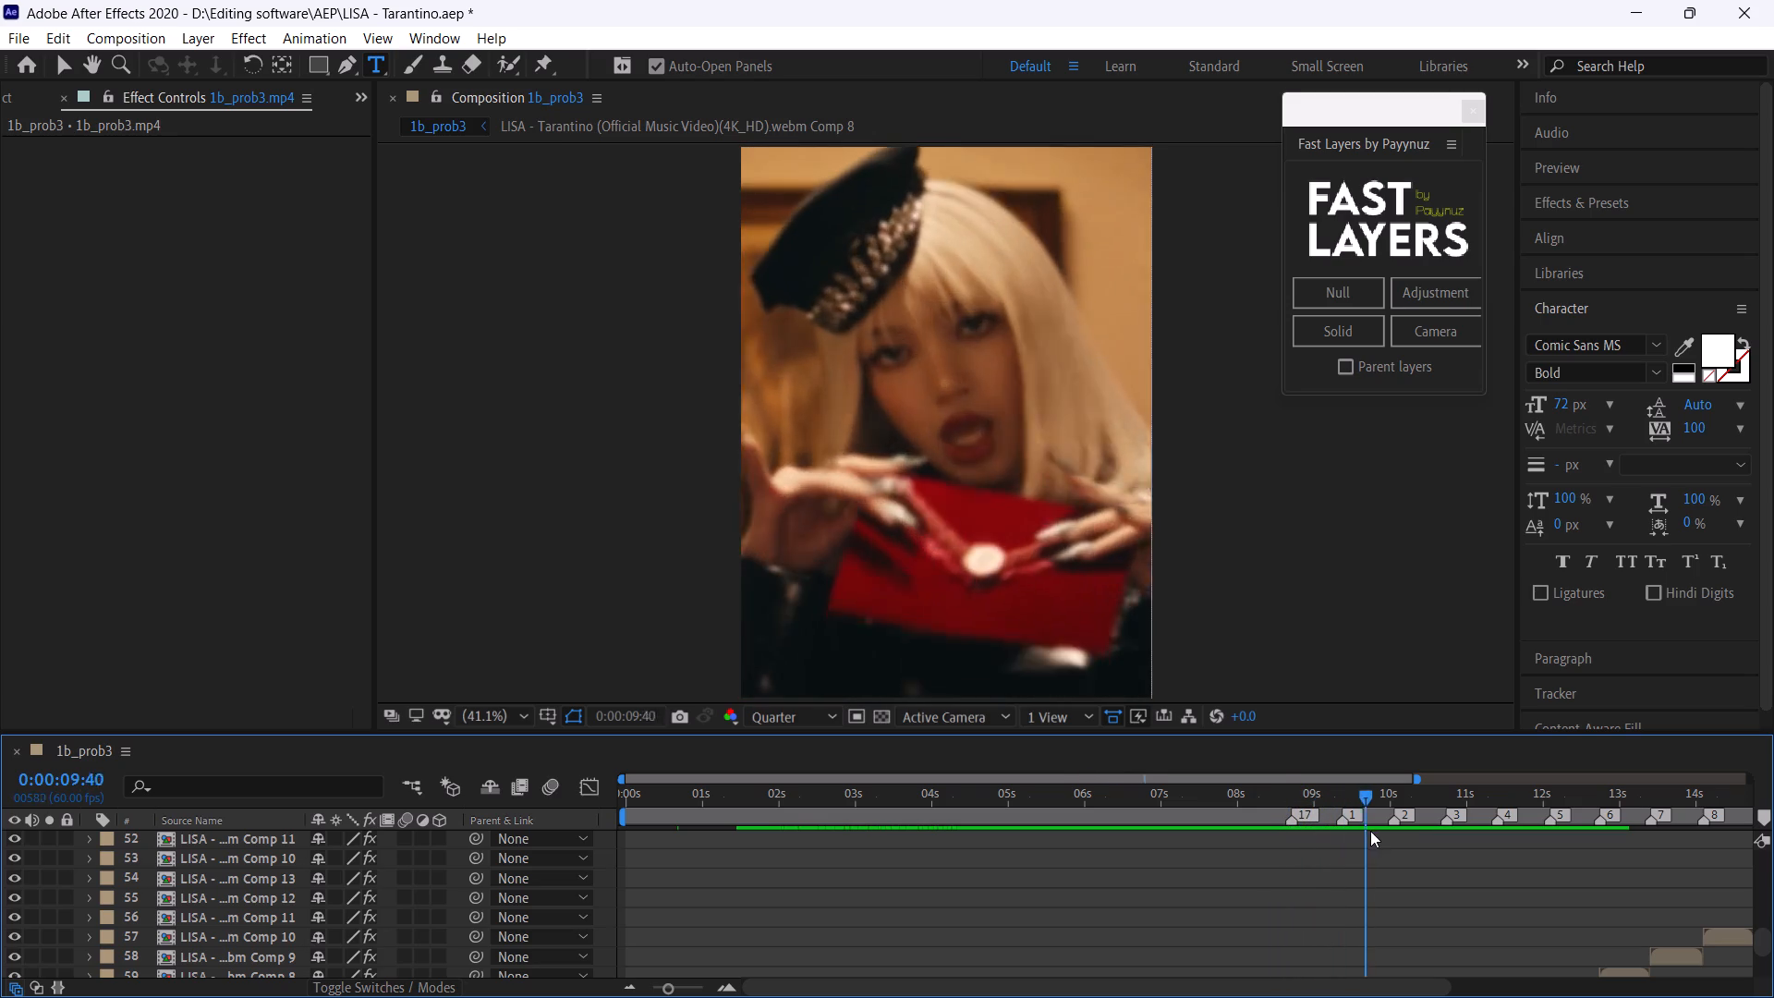
{"action": "left_click_drag", "start_coordinate": [1370, 831], "coordinate": [1455, 839]}
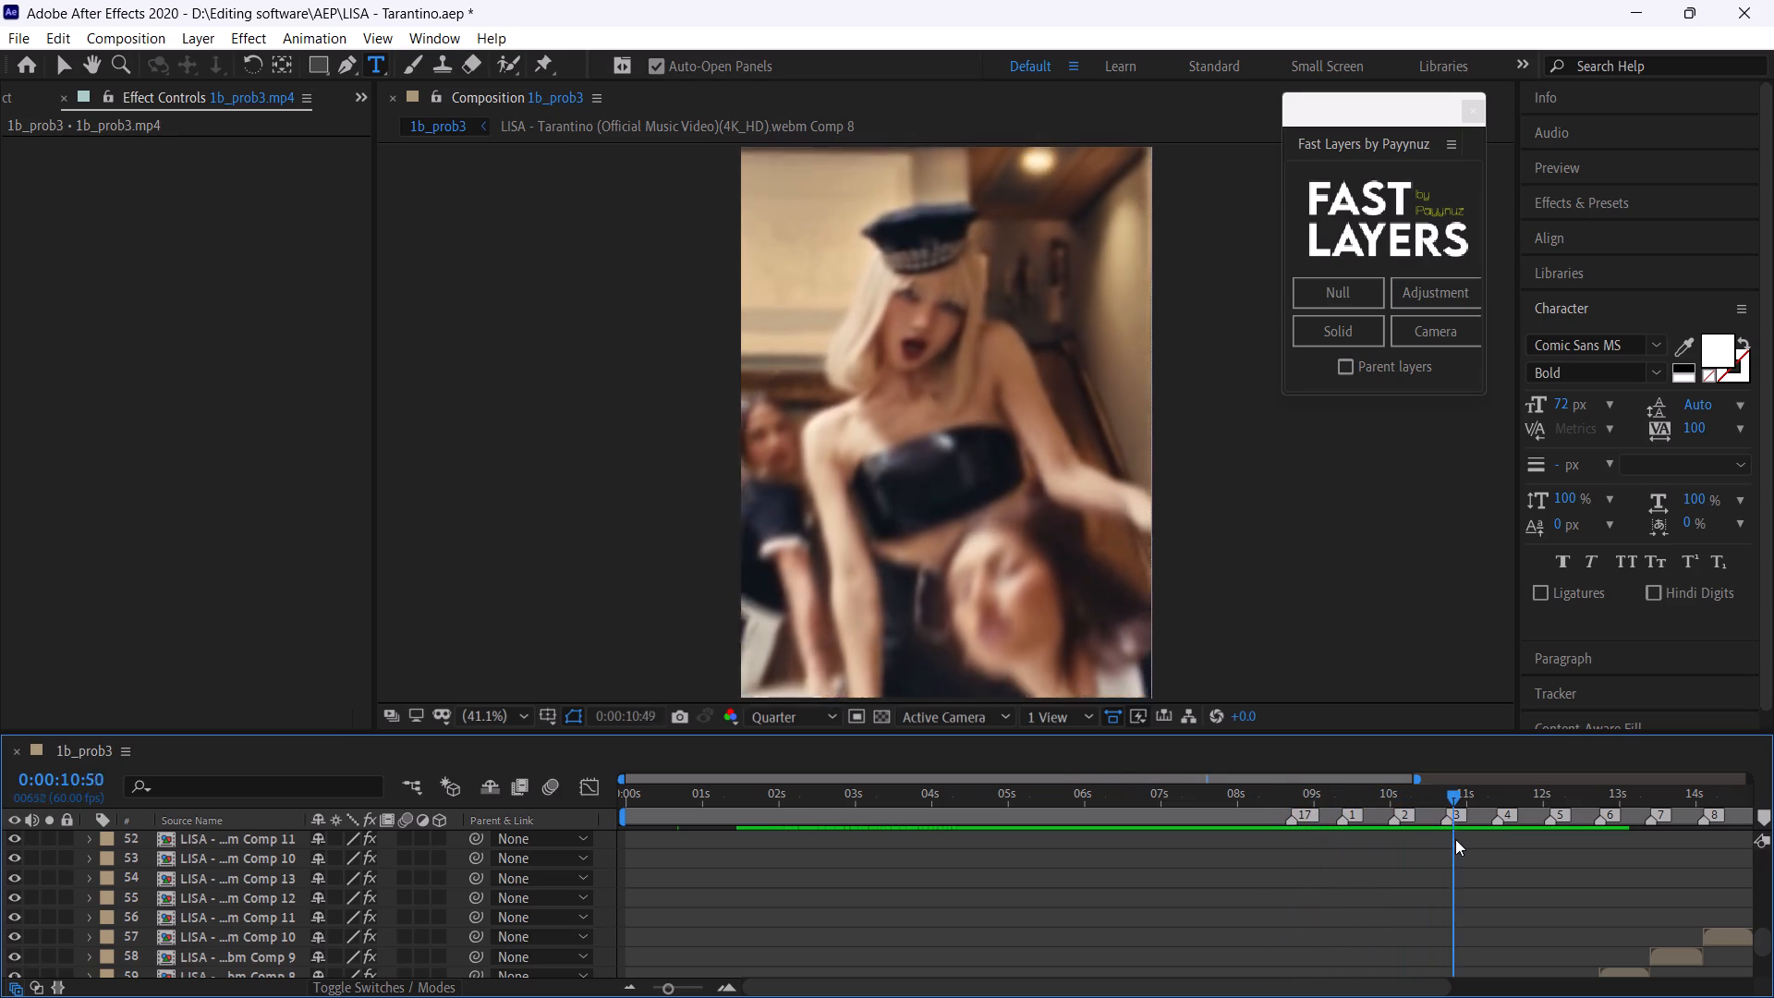
{"action": "left_click_drag", "start_coordinate": [1455, 839], "coordinate": [1508, 841]}
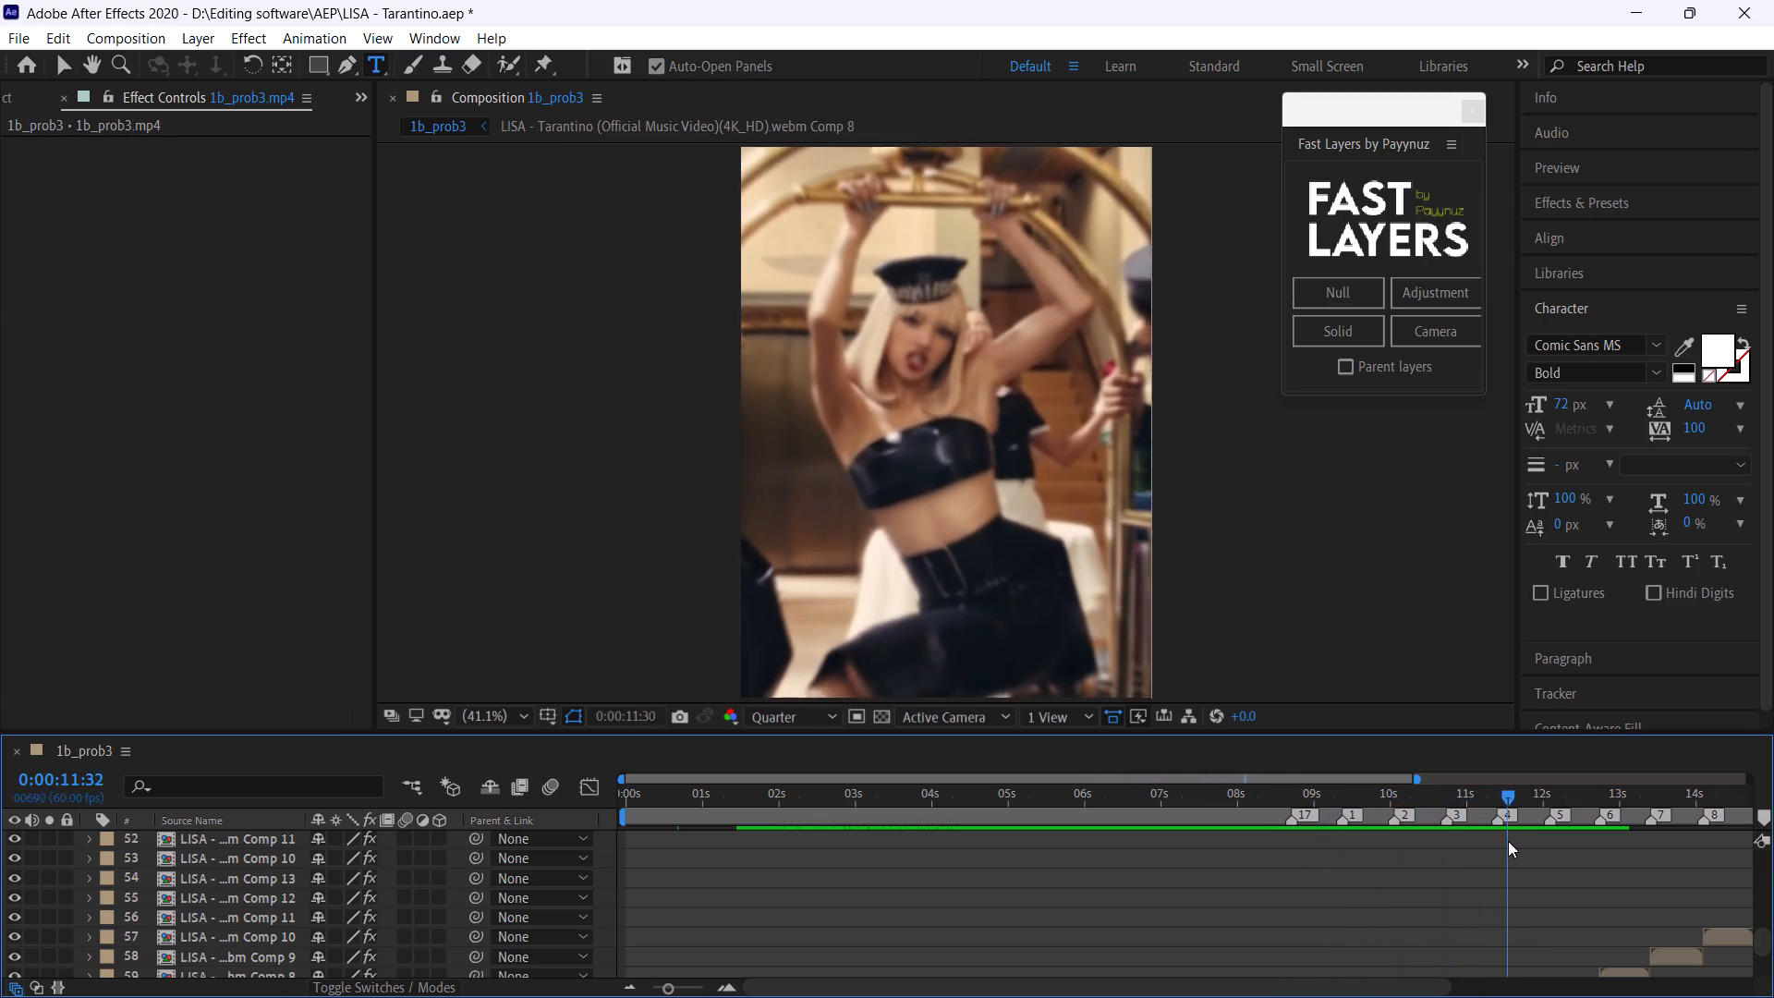
{"action": "left_click_drag", "start_coordinate": [1508, 841], "coordinate": [1163, 857]}
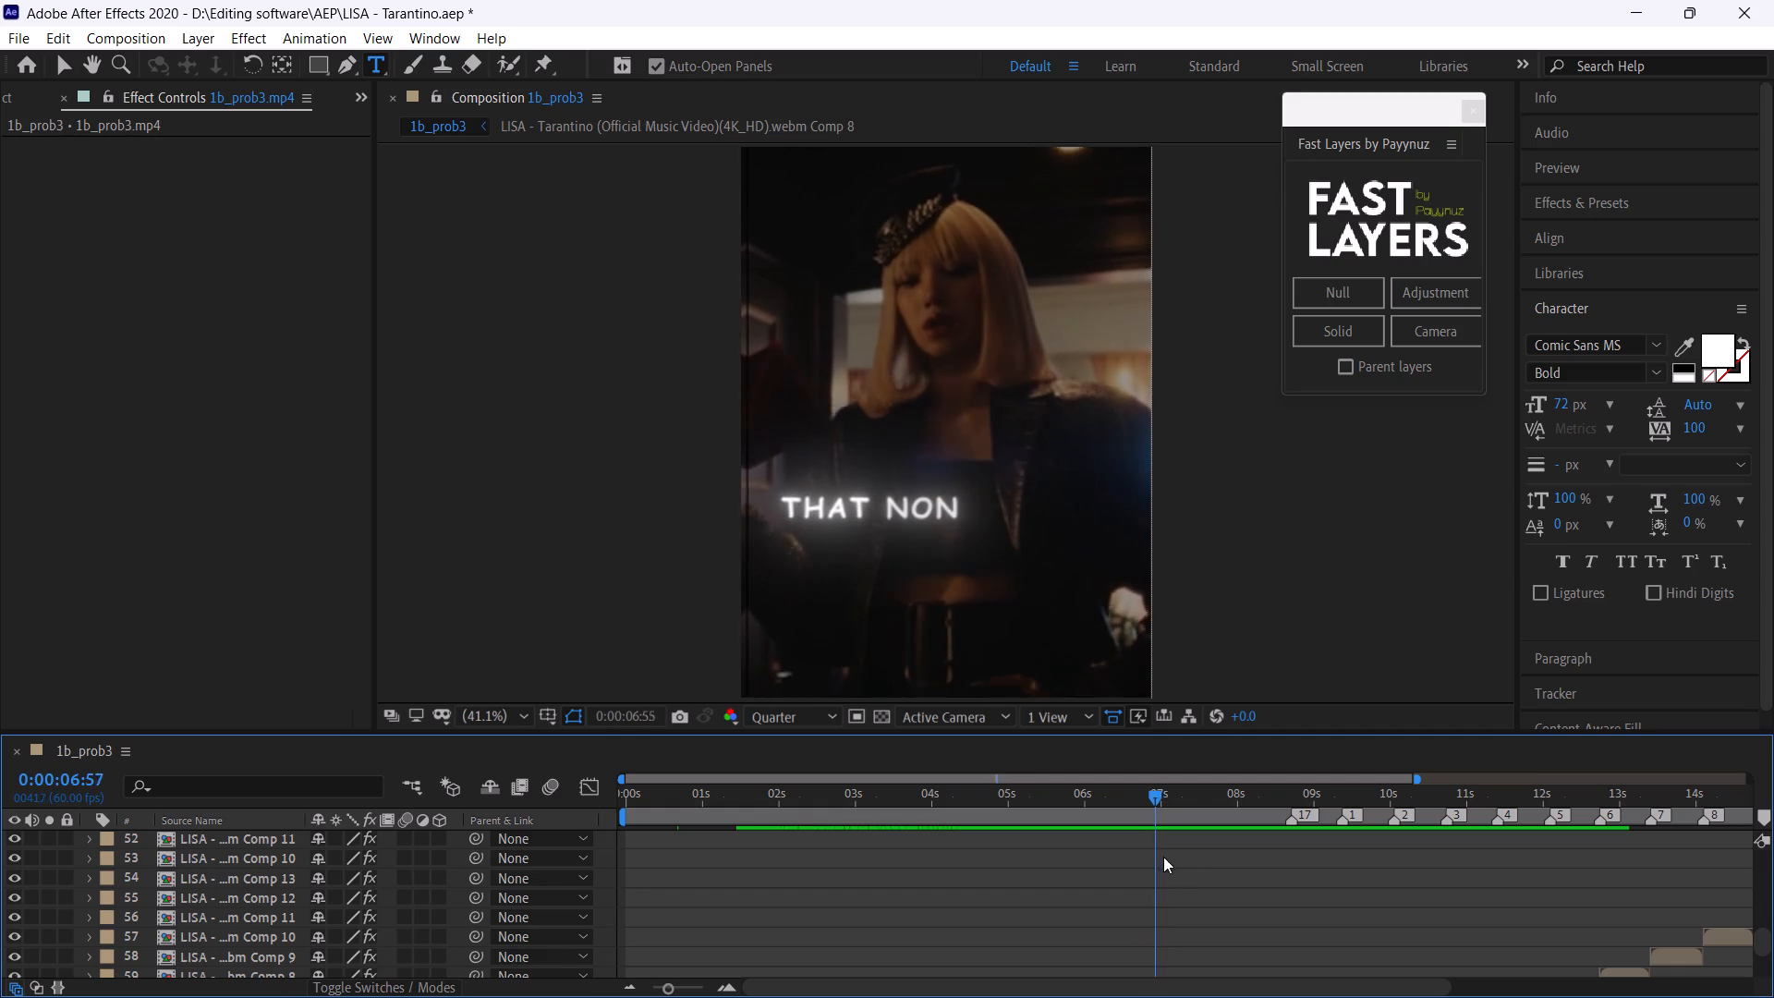
{"action": "left_click_drag", "start_coordinate": [1163, 857], "coordinate": [1226, 858]}
Look through the layer stack between the bottom caption layers and Adjustment Layer 1, selecting layer 66, the Adjustment layer.
{"action": "left_click_drag", "start_coordinate": [1763, 932], "coordinate": [1763, 938]}
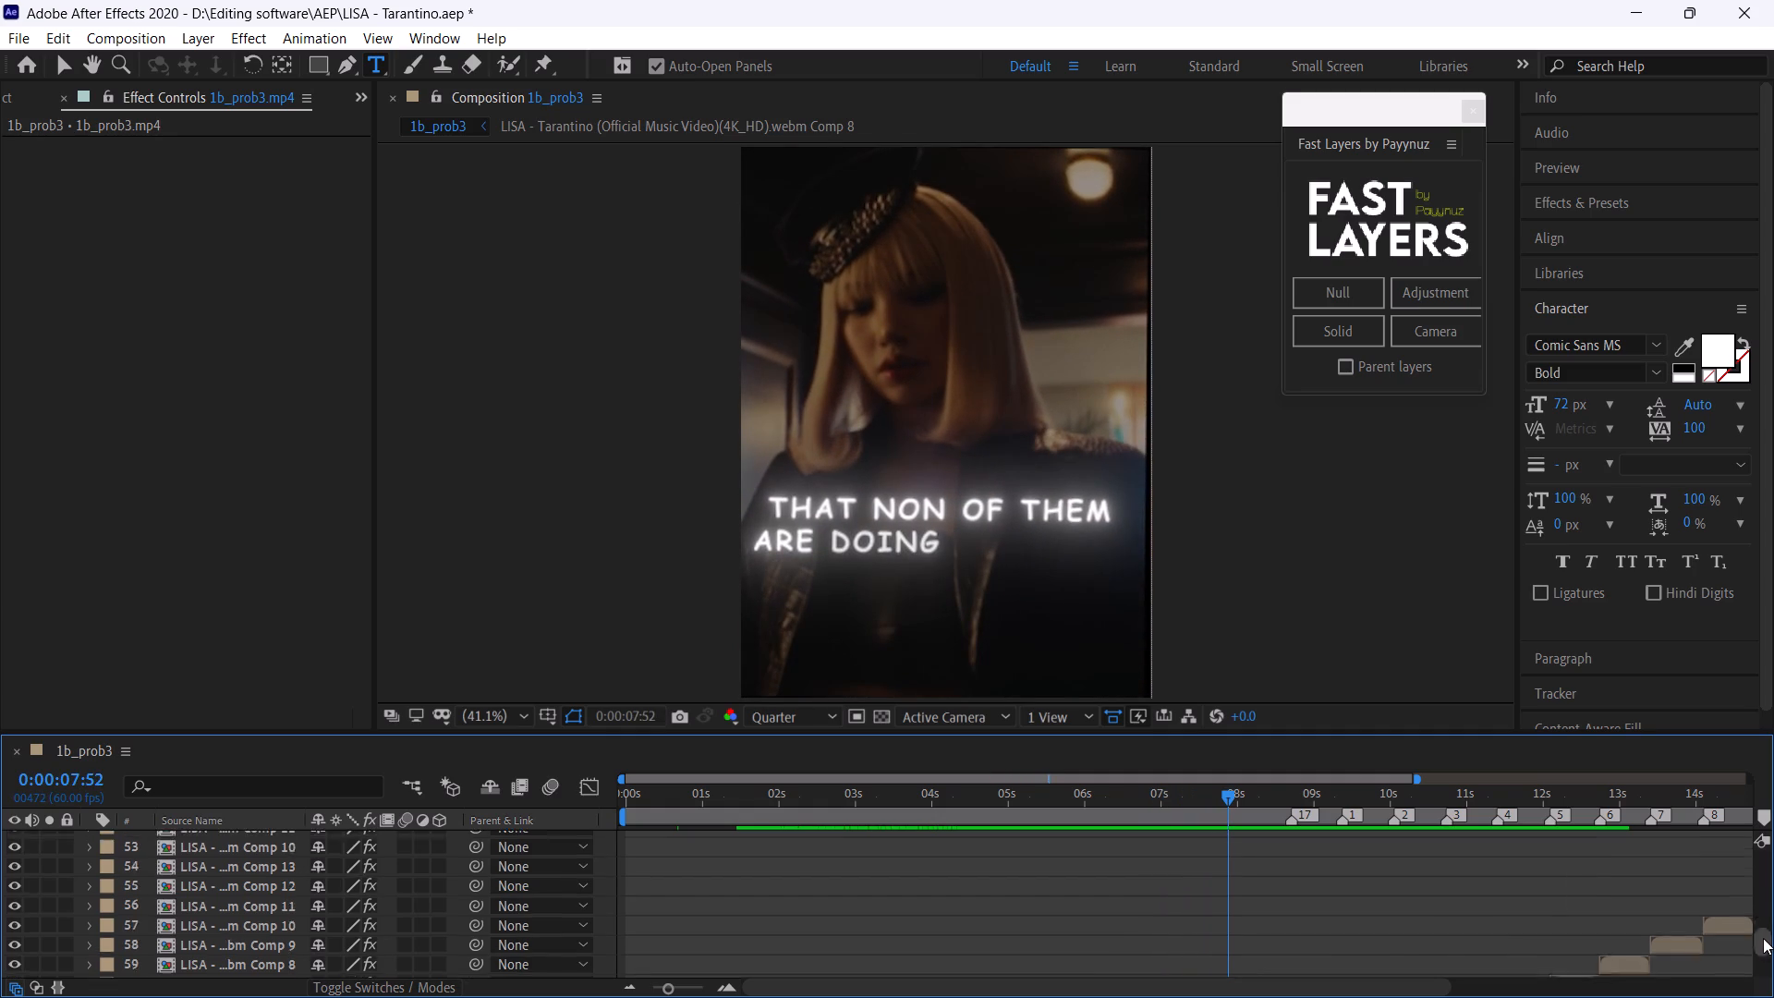
{"action": "left_click_drag", "start_coordinate": [1763, 938], "coordinate": [1765, 973]}
{"action": "left_click", "coordinate": [1231, 846]}
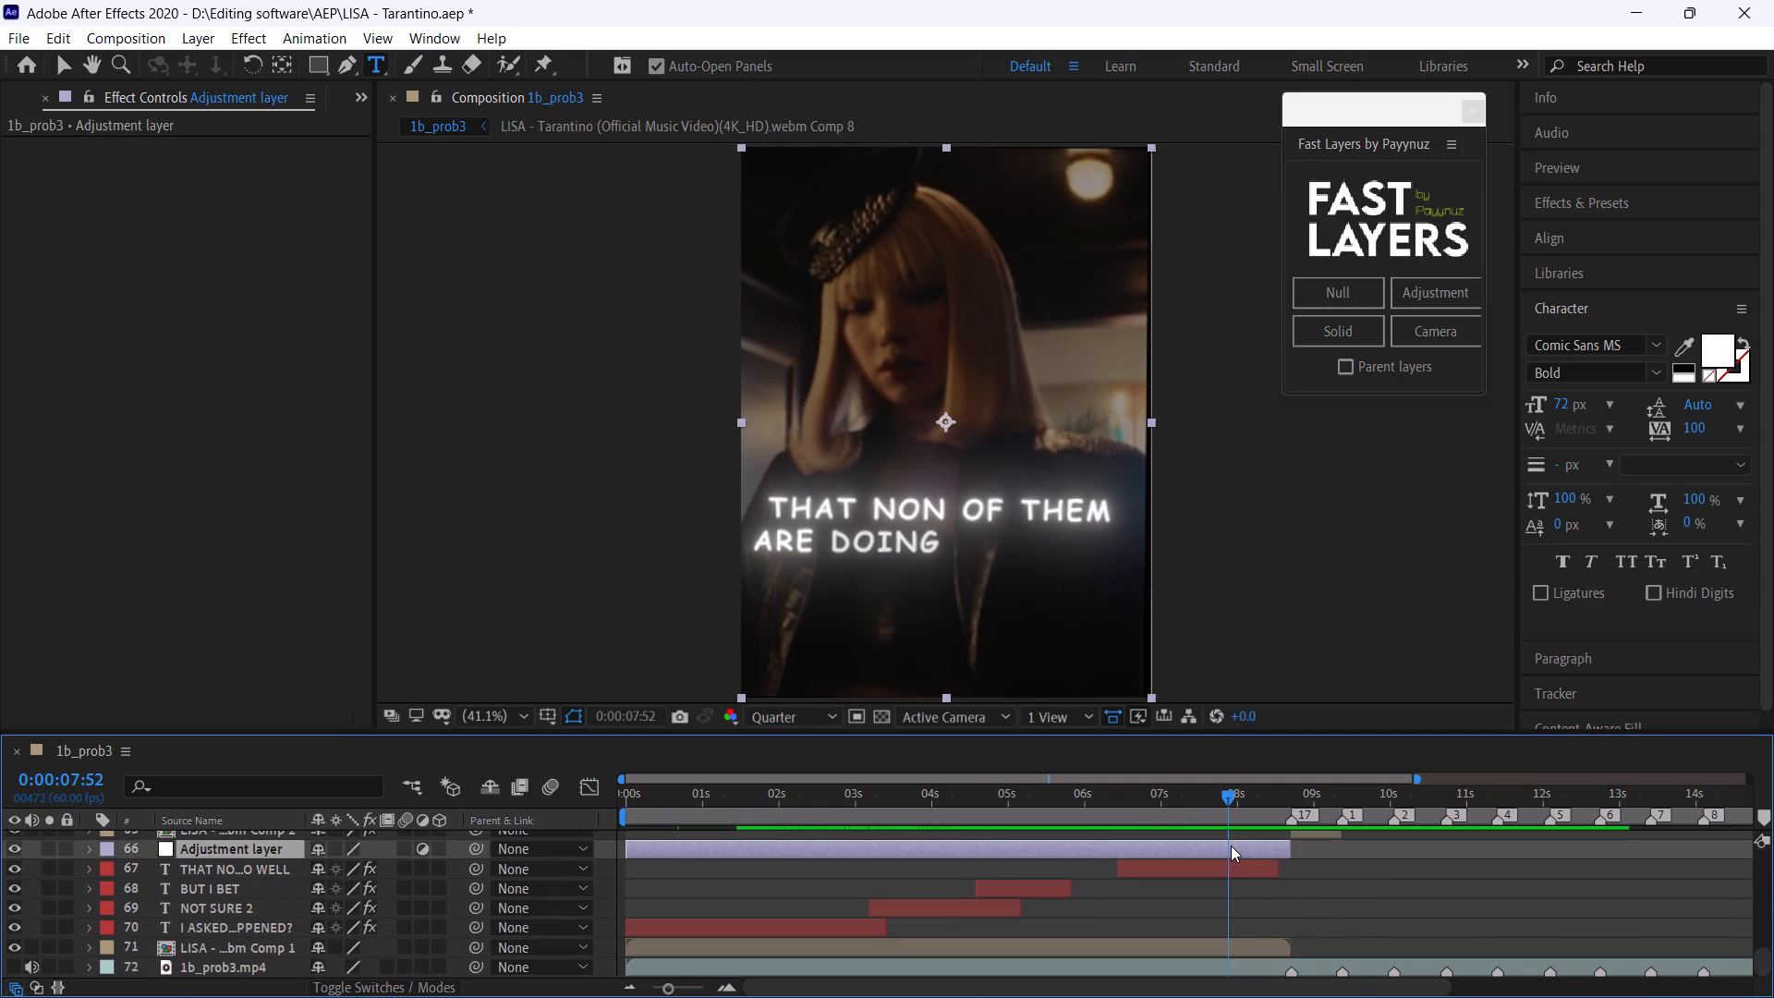
{"action": "scroll", "coordinate": [1270, 889], "scroll_direction": "up", "scroll_amount": 5}
{"action": "scroll", "coordinate": [1270, 890], "scroll_direction": "down", "scroll_amount": 2}
{"action": "scroll", "coordinate": [1270, 890], "scroll_direction": "up", "scroll_amount": 1}
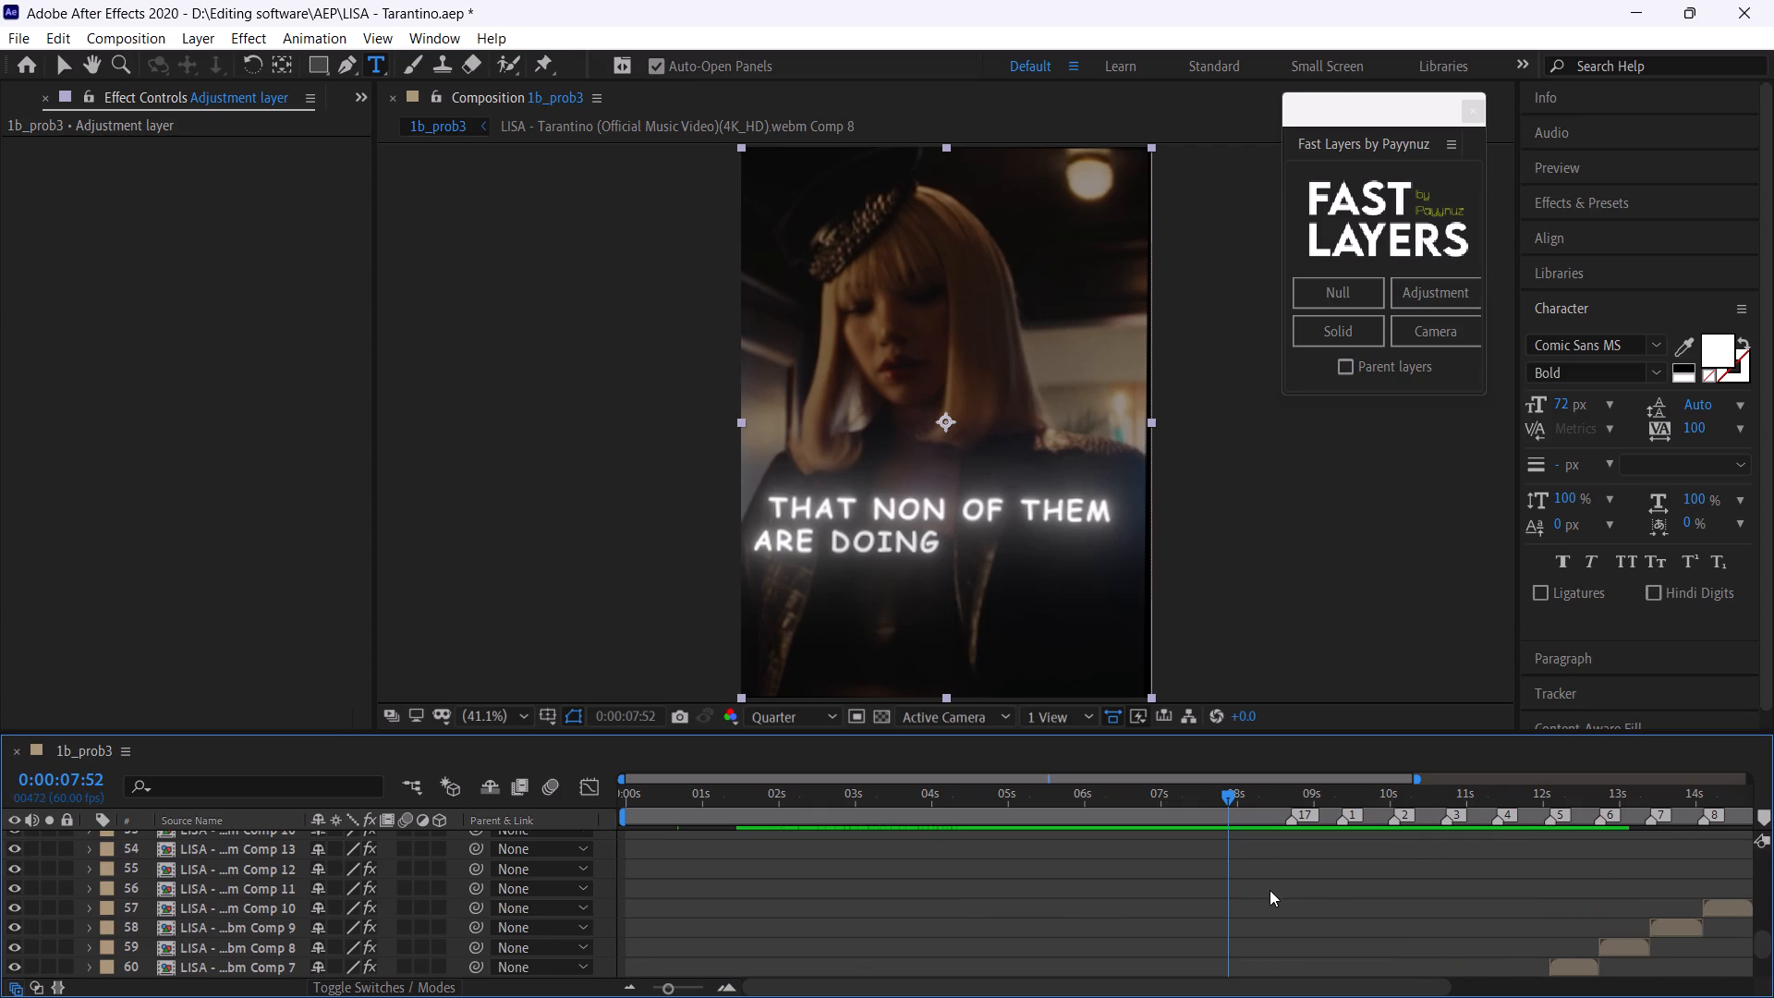
{"action": "left_click_drag", "start_coordinate": [1768, 943], "coordinate": [1769, 938]}
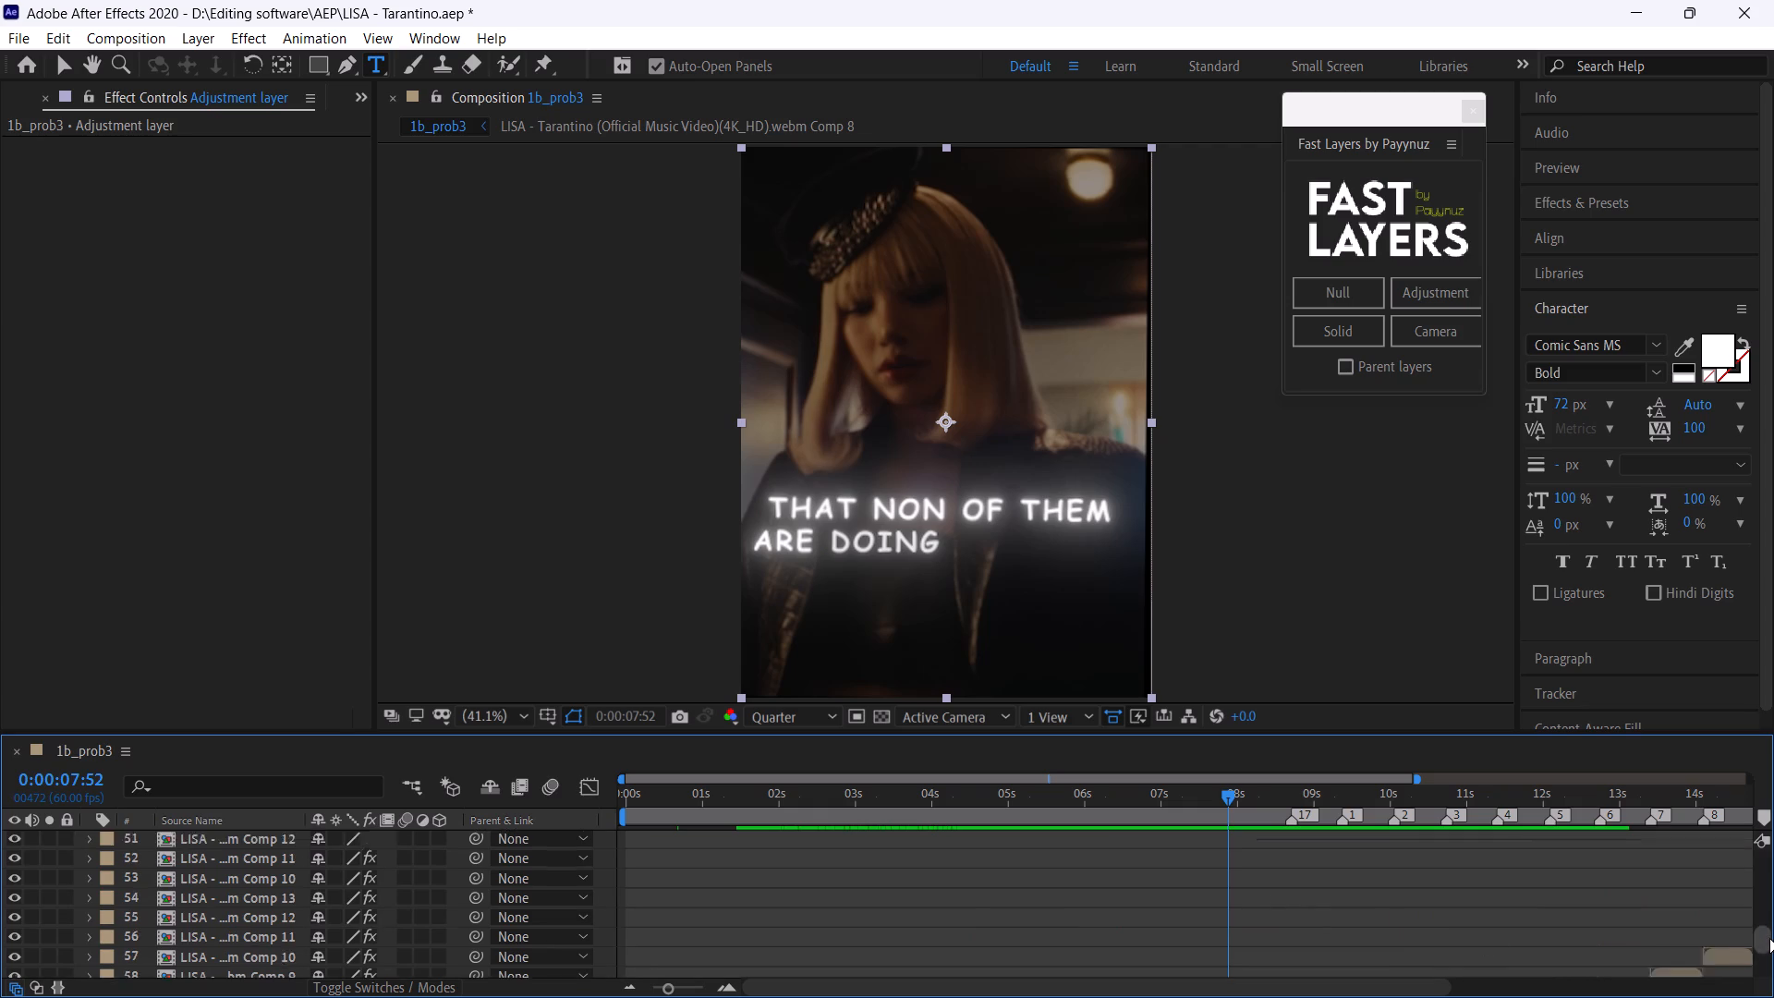
{"action": "left_click_drag", "start_coordinate": [1769, 938], "coordinate": [1770, 933]}
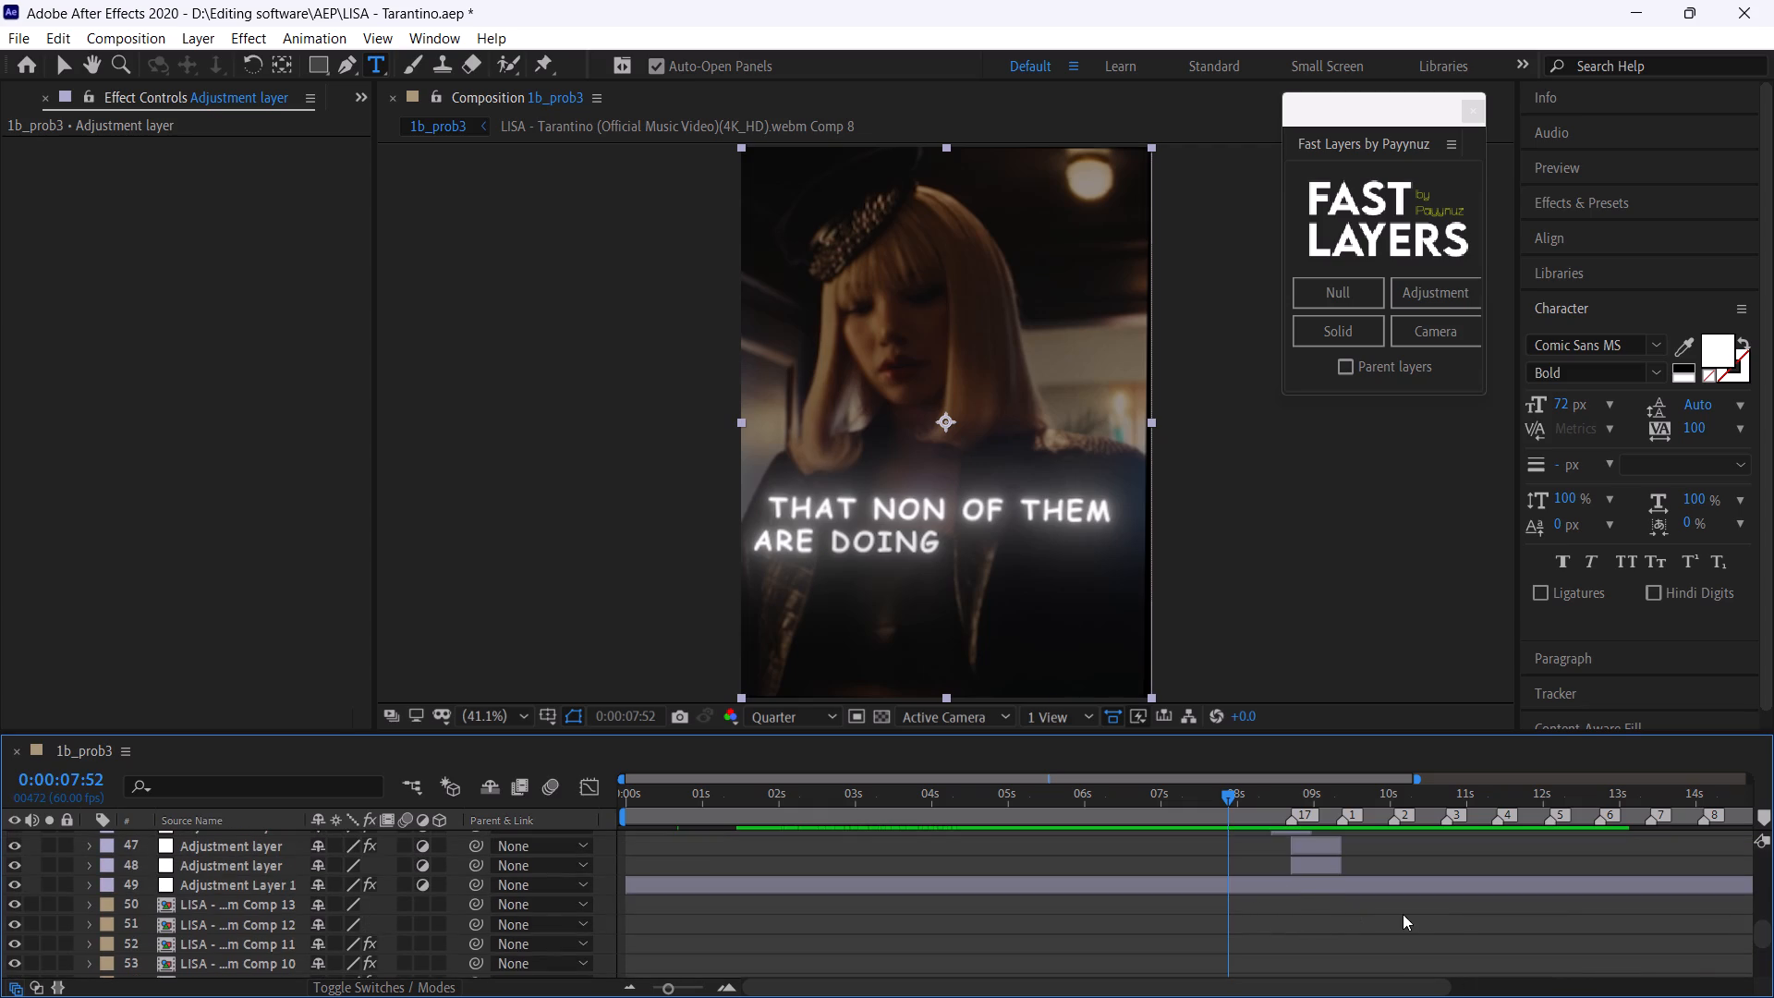
{"action": "scroll", "coordinate": [1403, 919], "scroll_direction": "down", "scroll_amount": 1}
{"action": "left_click_drag", "start_coordinate": [1763, 935], "coordinate": [1765, 997]}
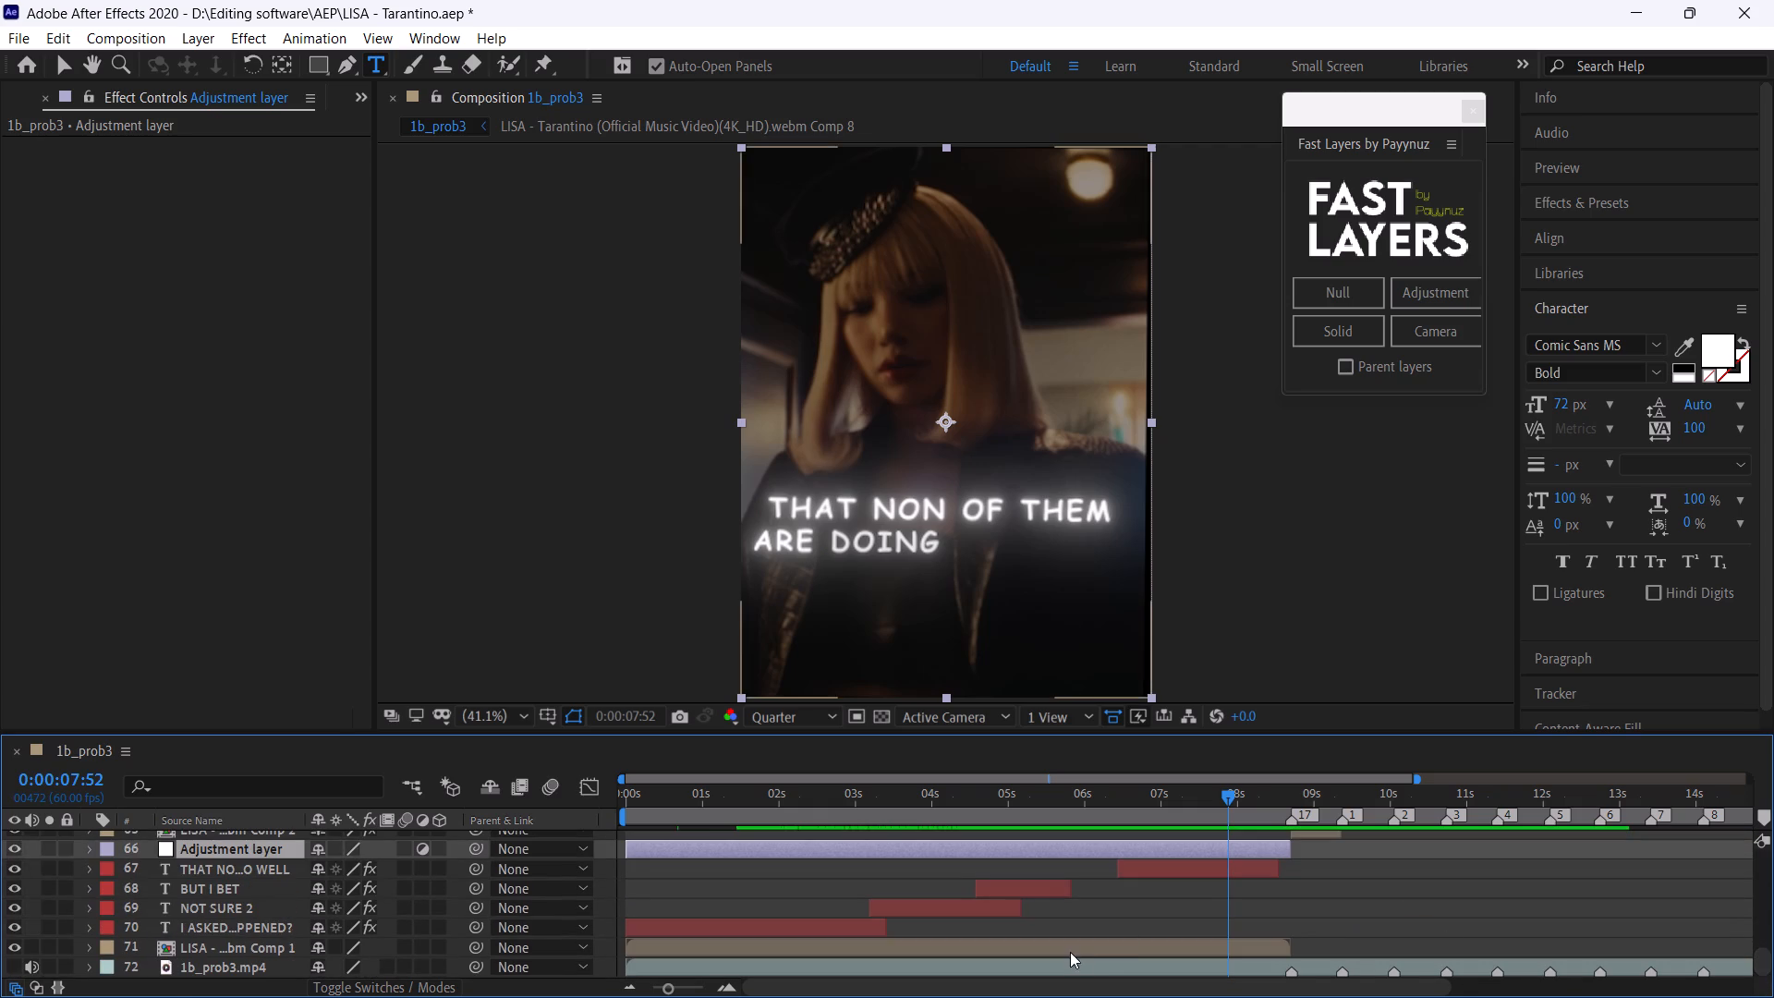
Find the Motion Tile effect by searching for motion and apply it to the LISA Comp 1 footage layer.
{"action": "left_click", "coordinate": [1087, 953]}
{"action": "left_click", "coordinate": [1551, 211]}
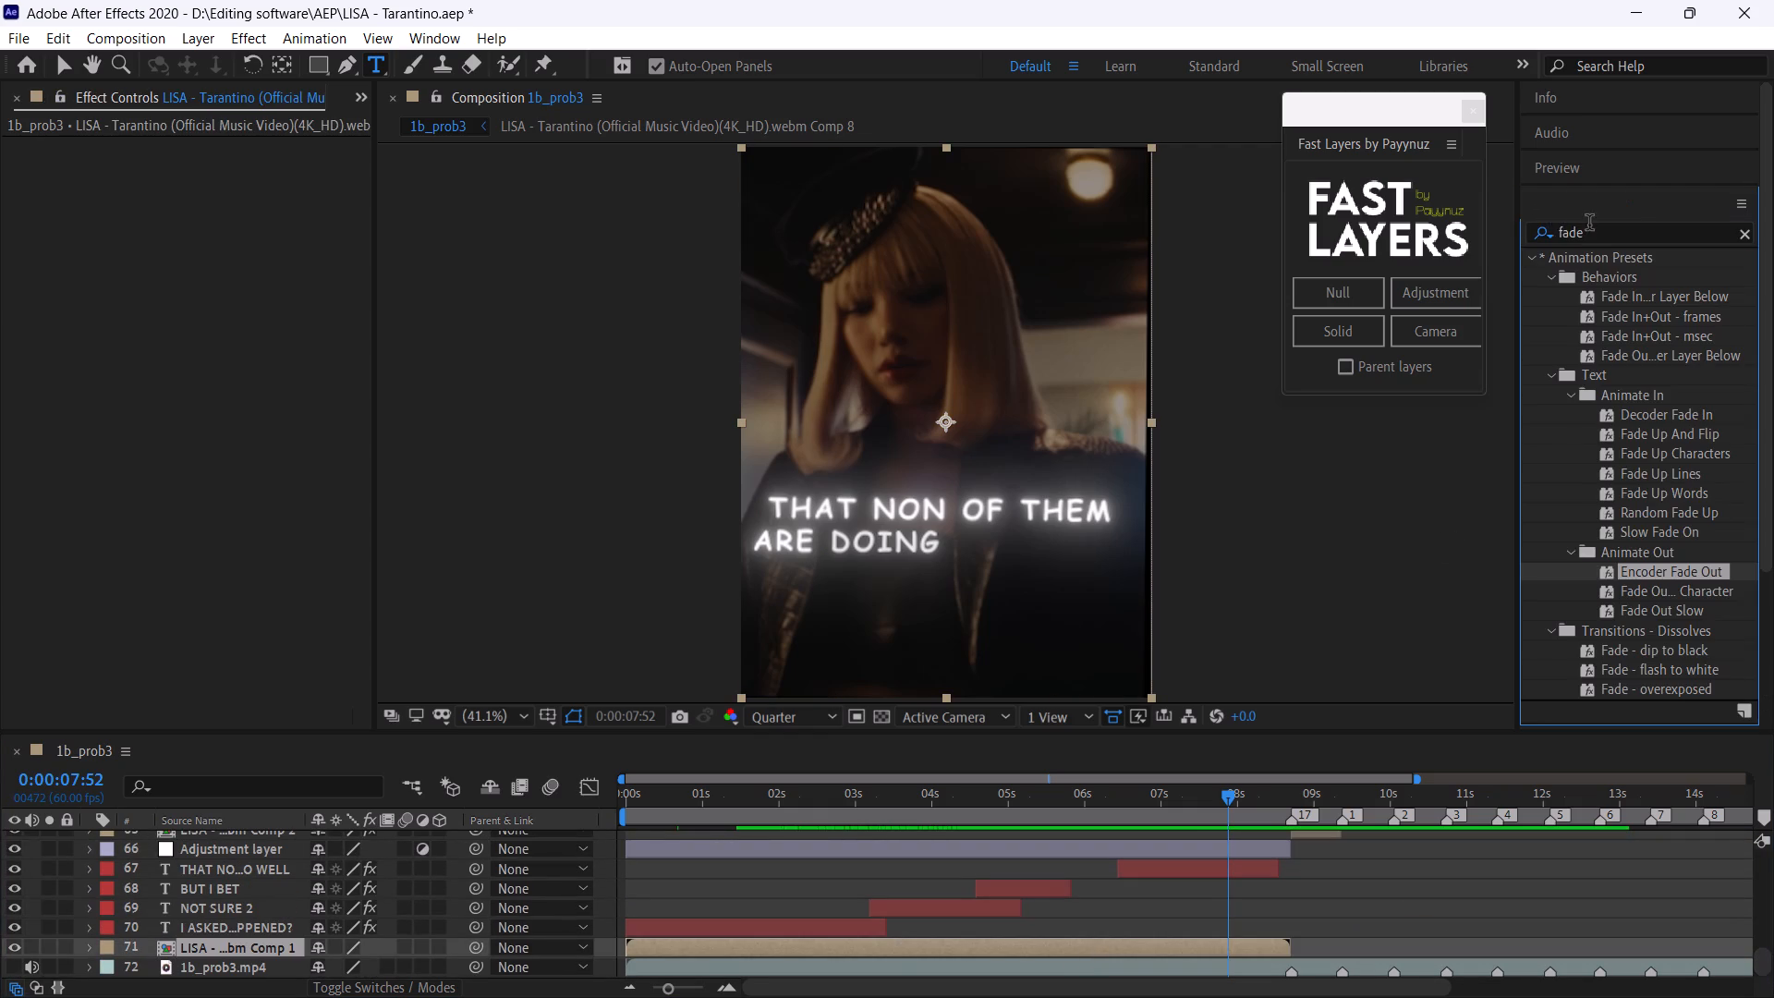
{"action": "left_click_drag", "start_coordinate": [1589, 225], "coordinate": [1535, 234]}
{"action": "type", "text": "motion"}
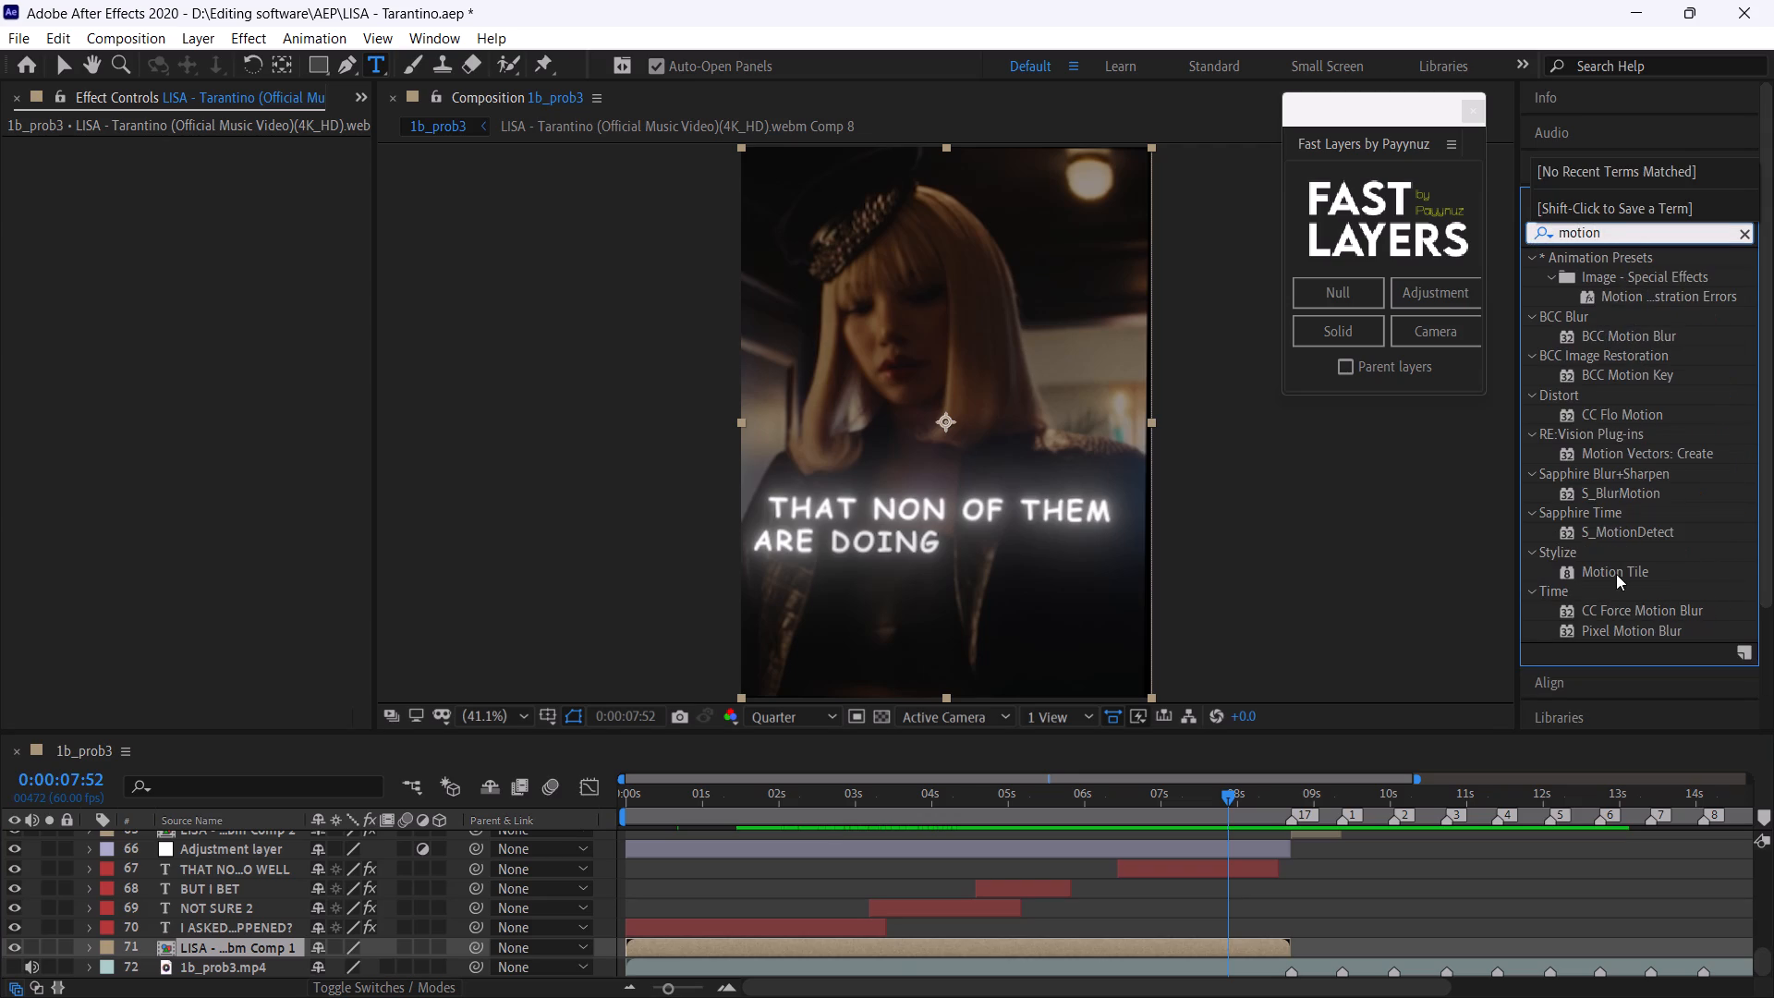
{"action": "left_click_drag", "start_coordinate": [1621, 573], "coordinate": [1215, 949]}
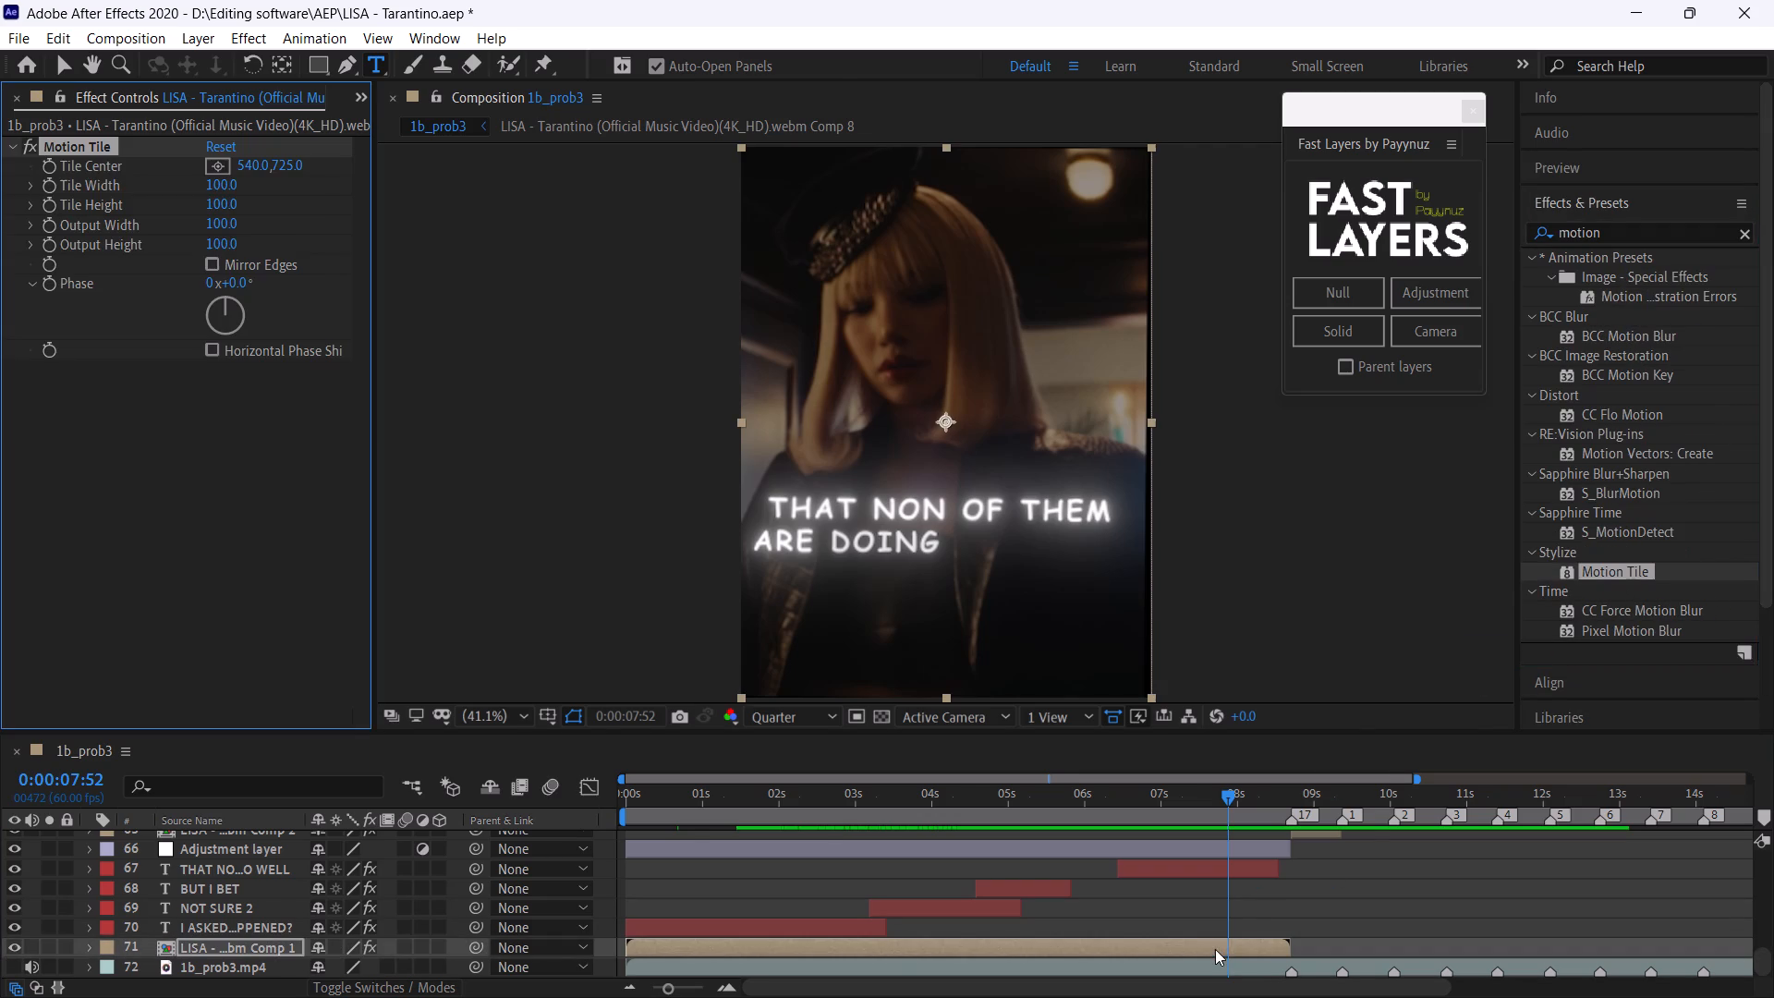
Set the Motion Tile output width and output height to 150 and enable Mirror Edges.
{"action": "left_click", "coordinate": [223, 225]}
{"action": "type", "text": "15"}
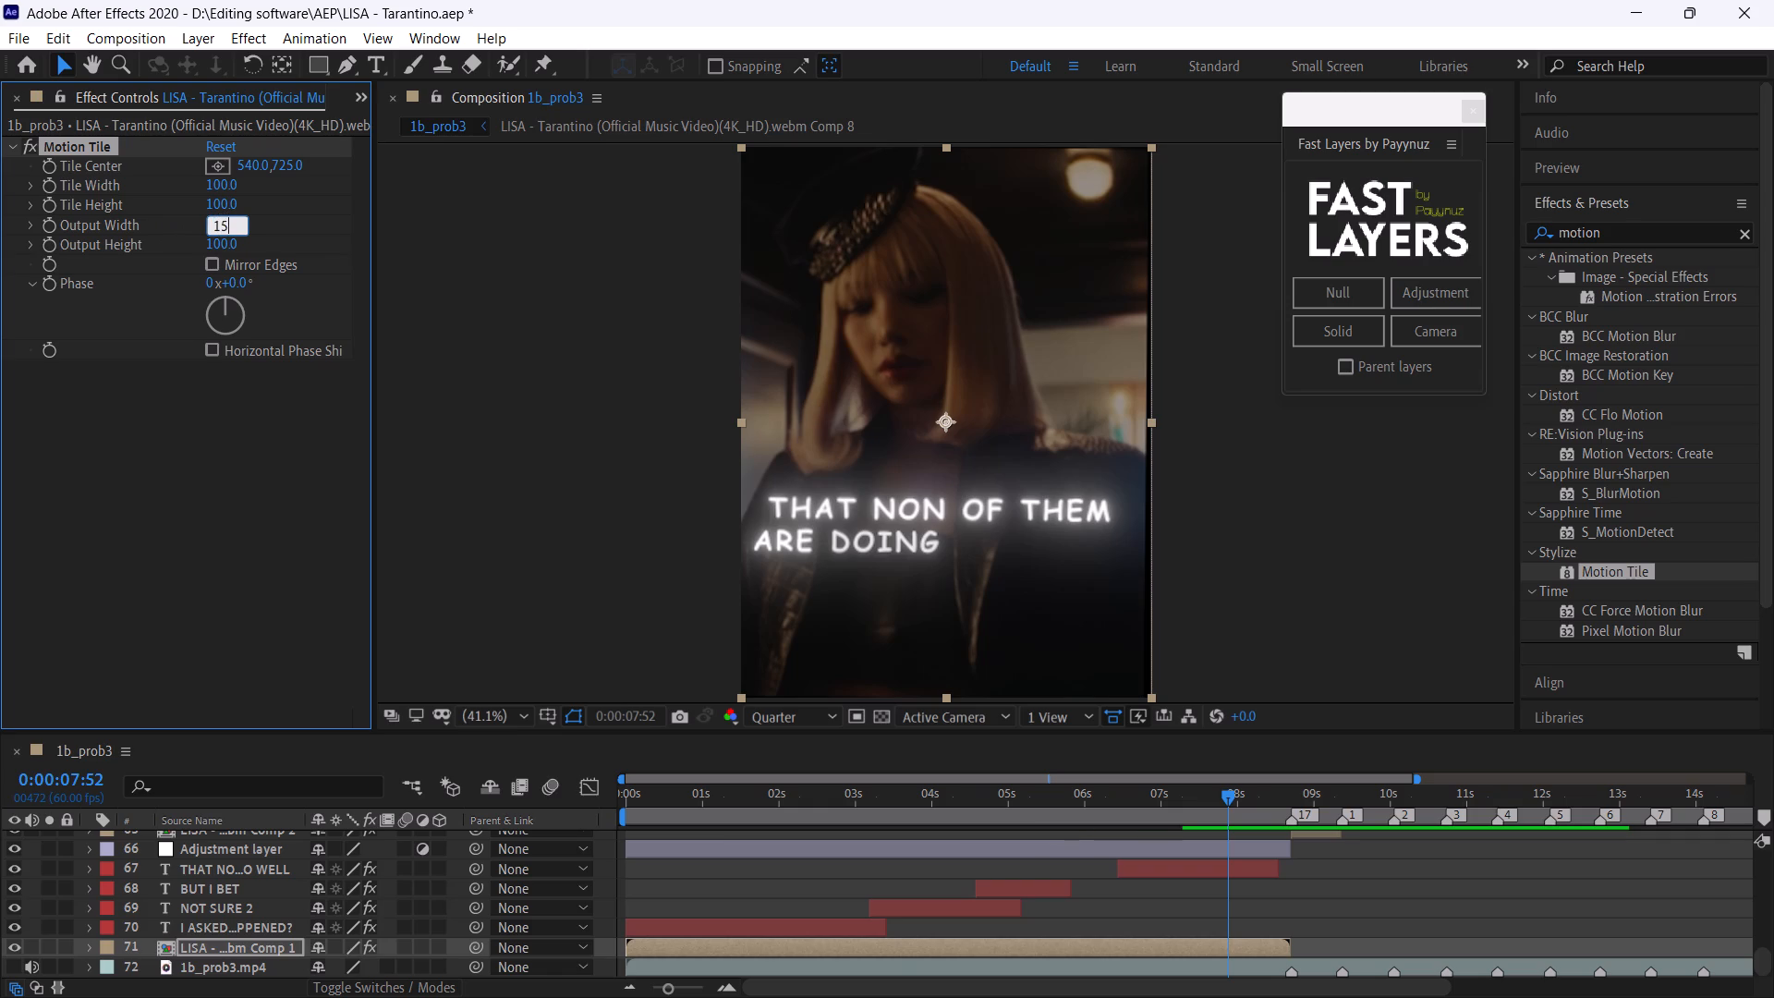
{"action": "key", "text": "0"}
{"action": "left_click", "coordinate": [212, 245]}
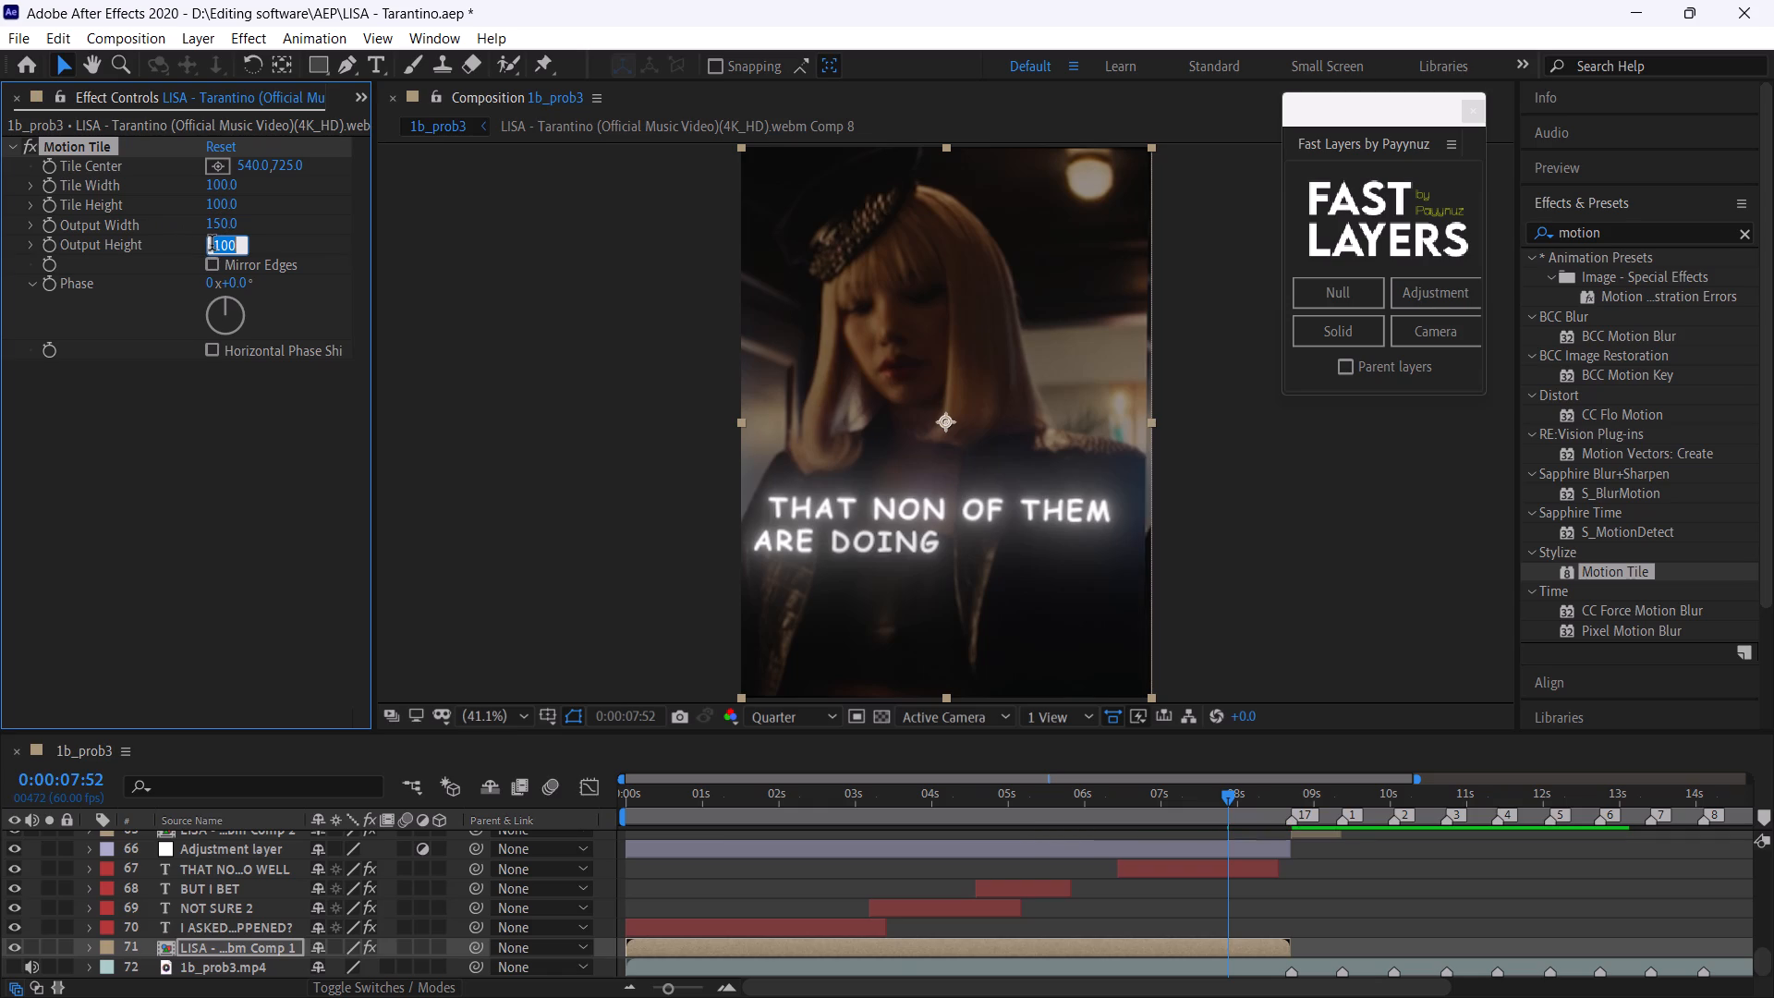
{"action": "type", "text": "15"}
{"action": "key", "text": "0"}
{"action": "left_click", "coordinate": [207, 408]}
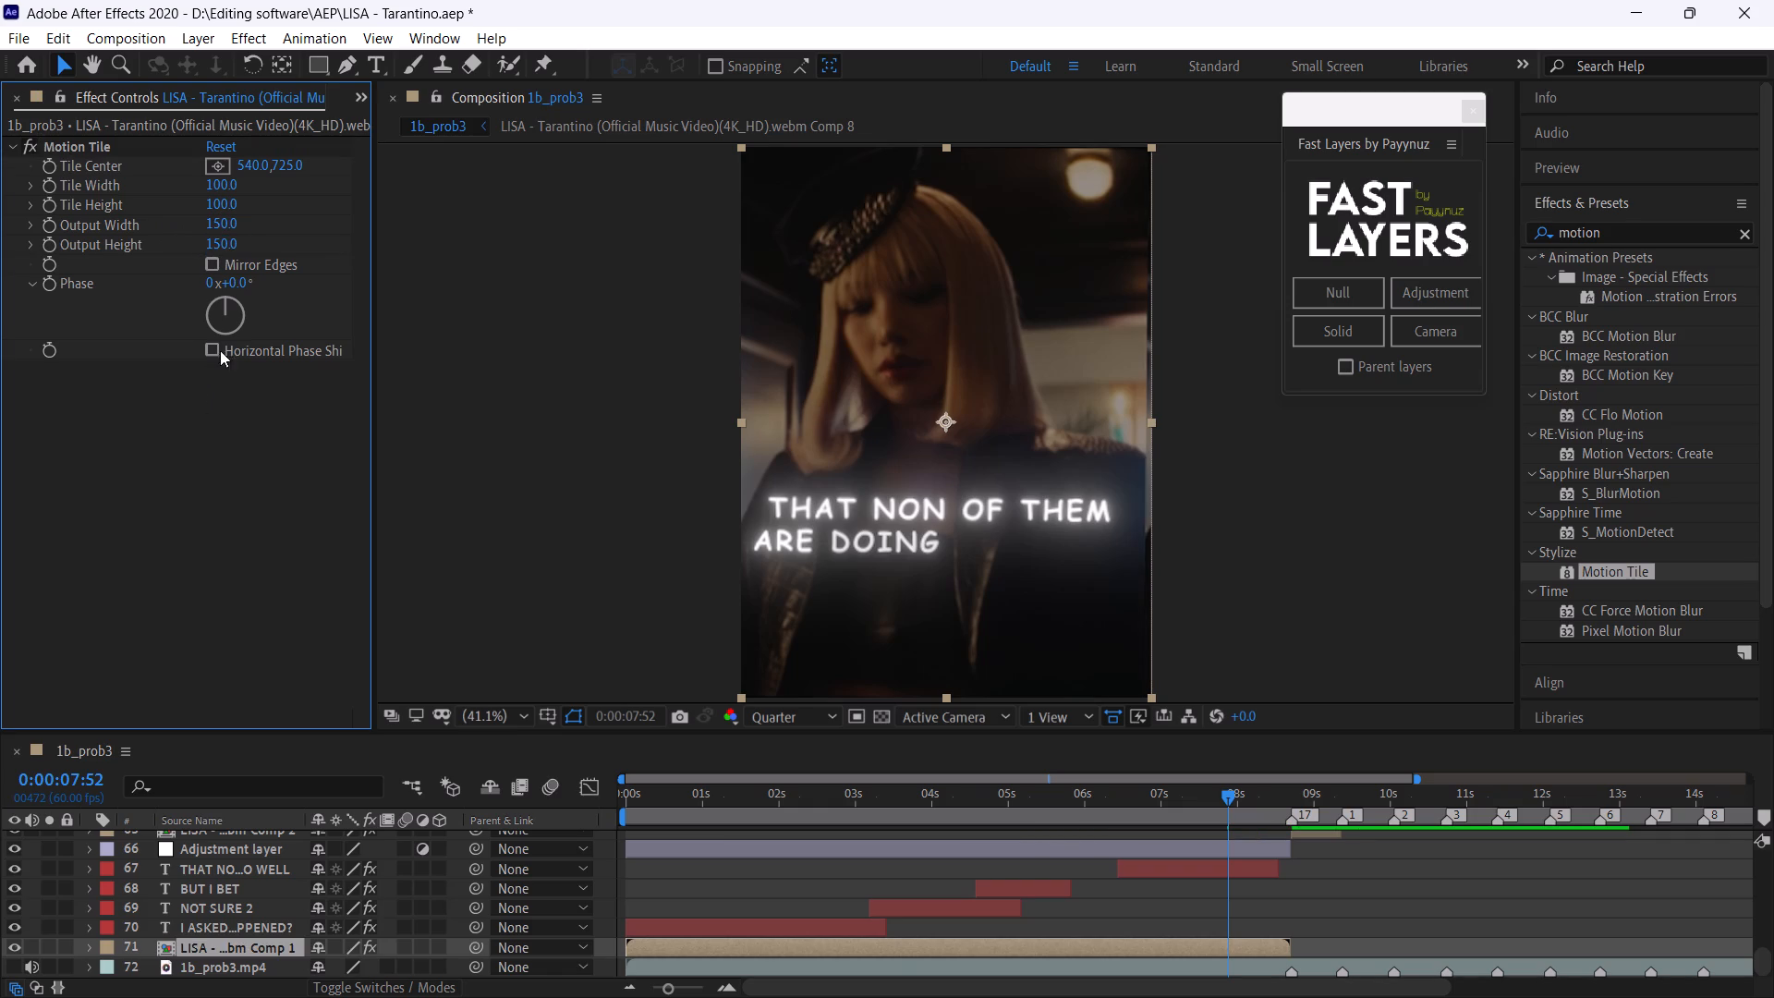
{"action": "left_click", "coordinate": [214, 264]}
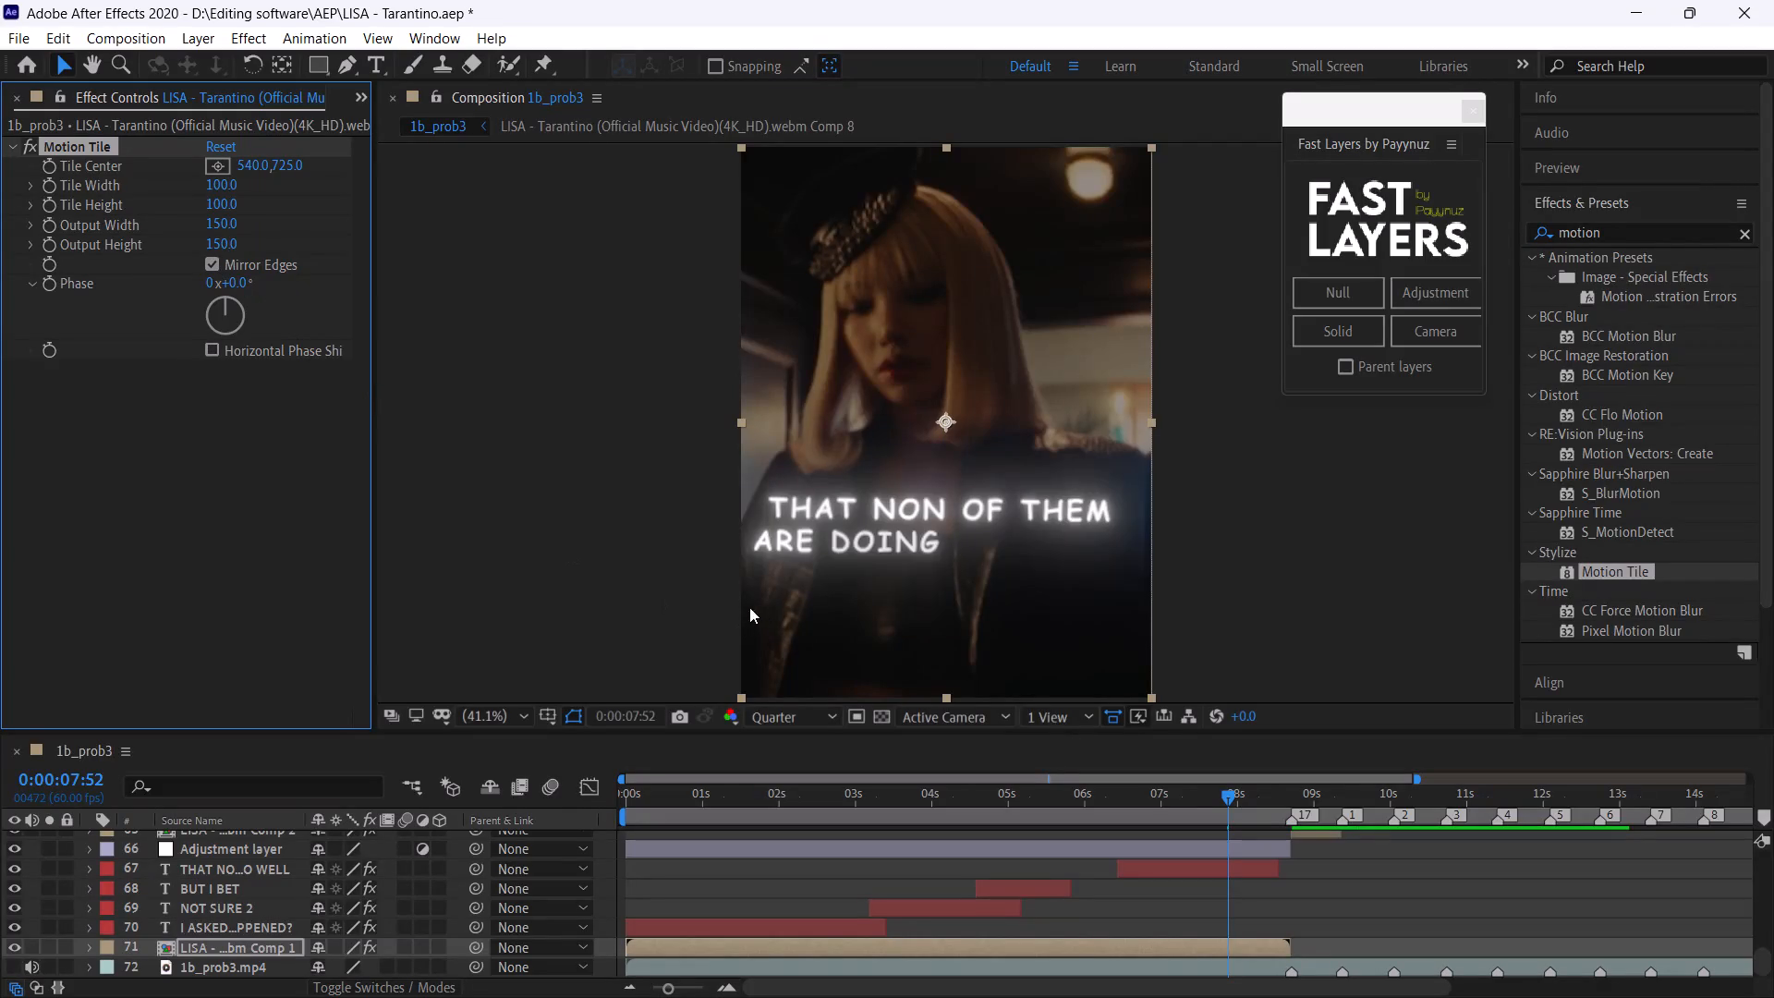
Scrub through the captioned opening, play the clips from 0:00:08:50, and save the project.
{"action": "left_click", "coordinate": [743, 800]}
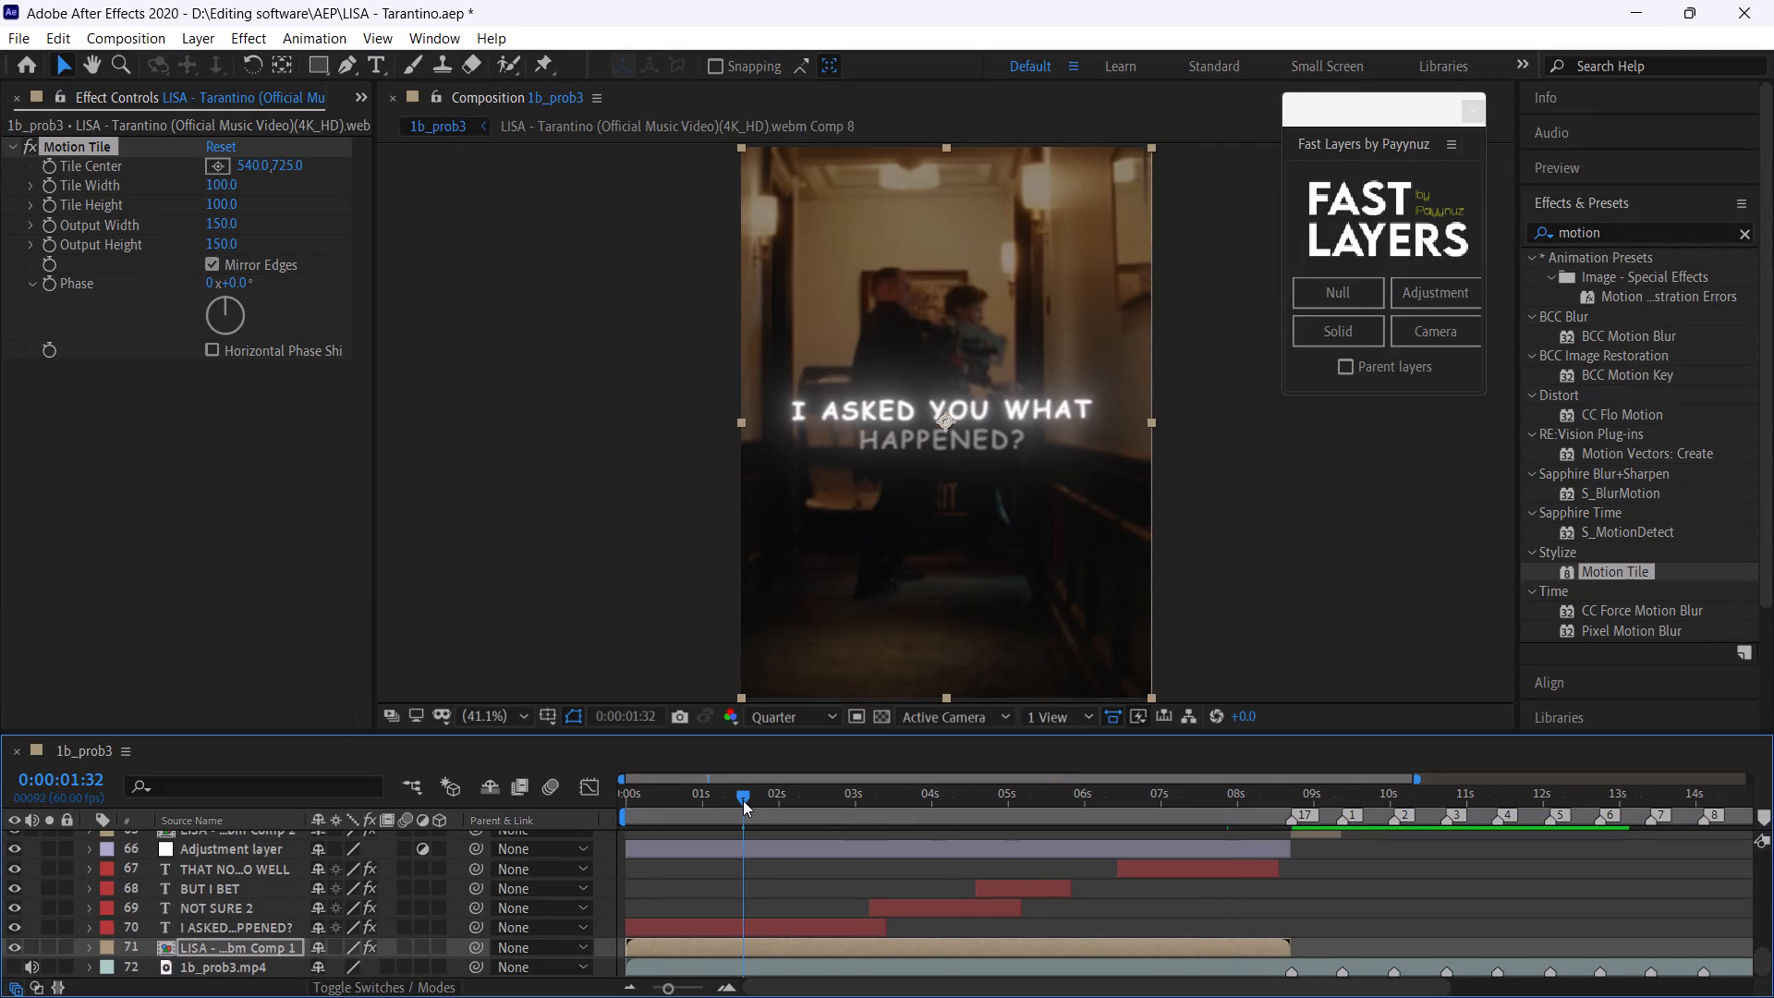
{"action": "left_click_drag", "start_coordinate": [743, 800], "coordinate": [1302, 845]}
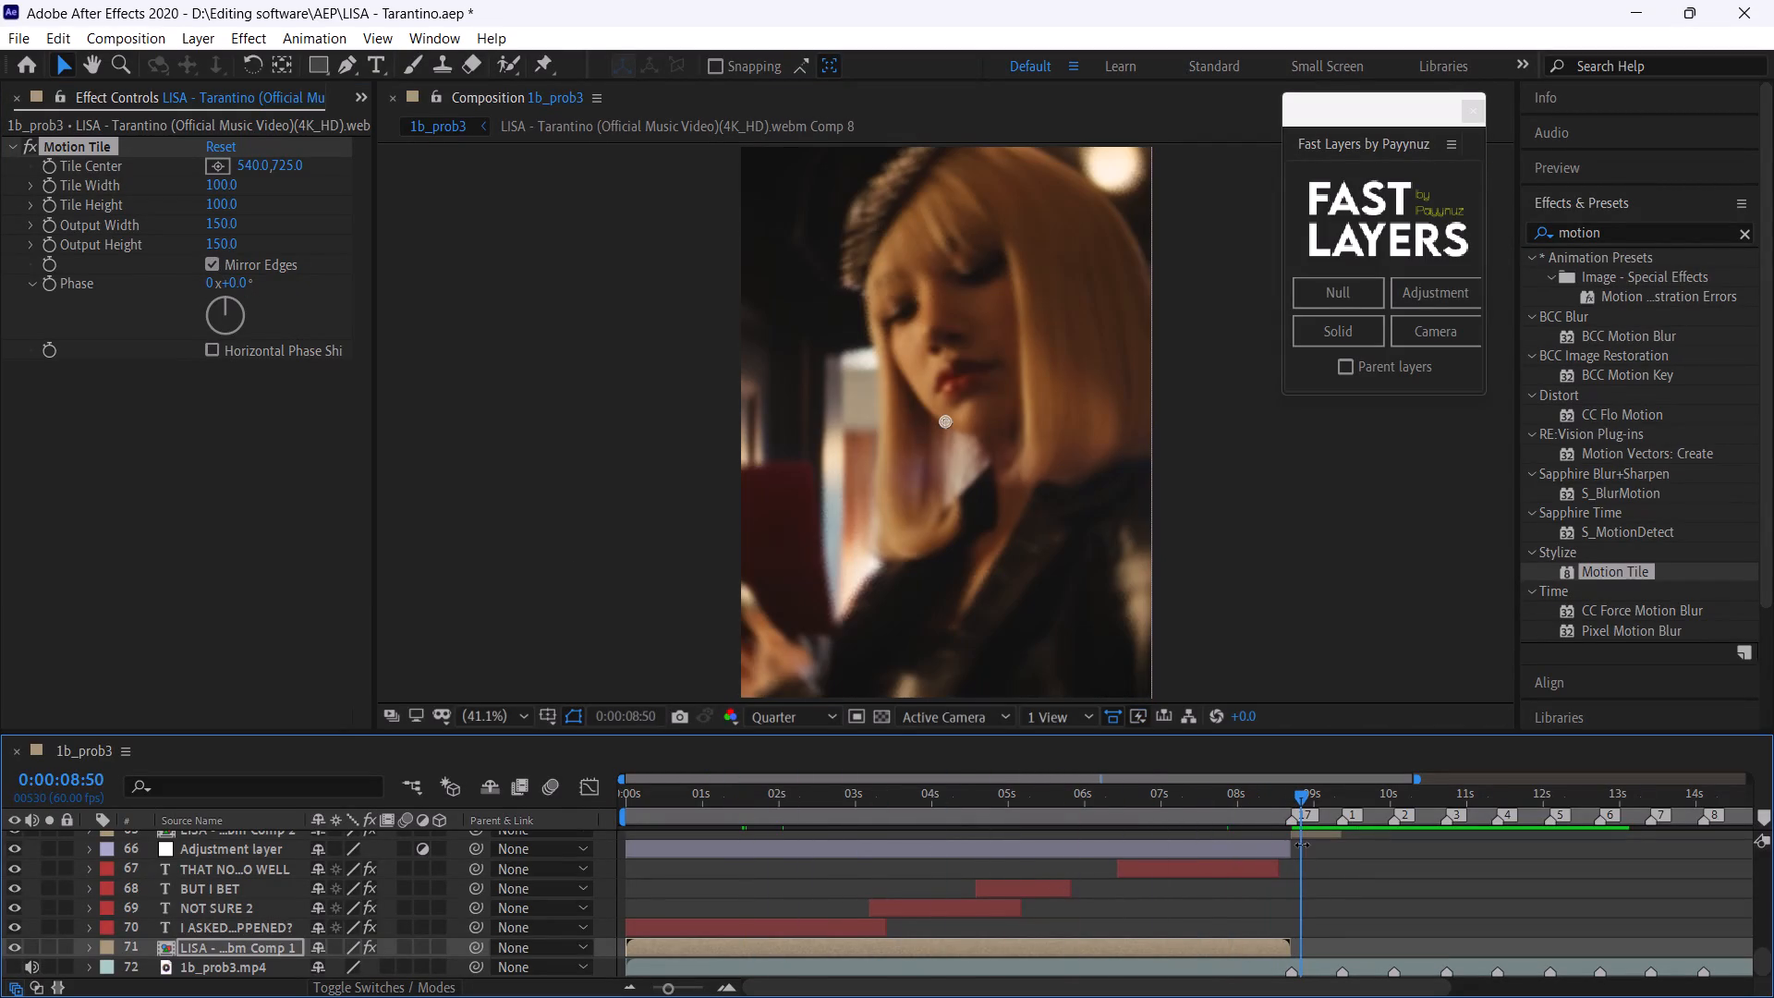
{"action": "key", "text": "space"}
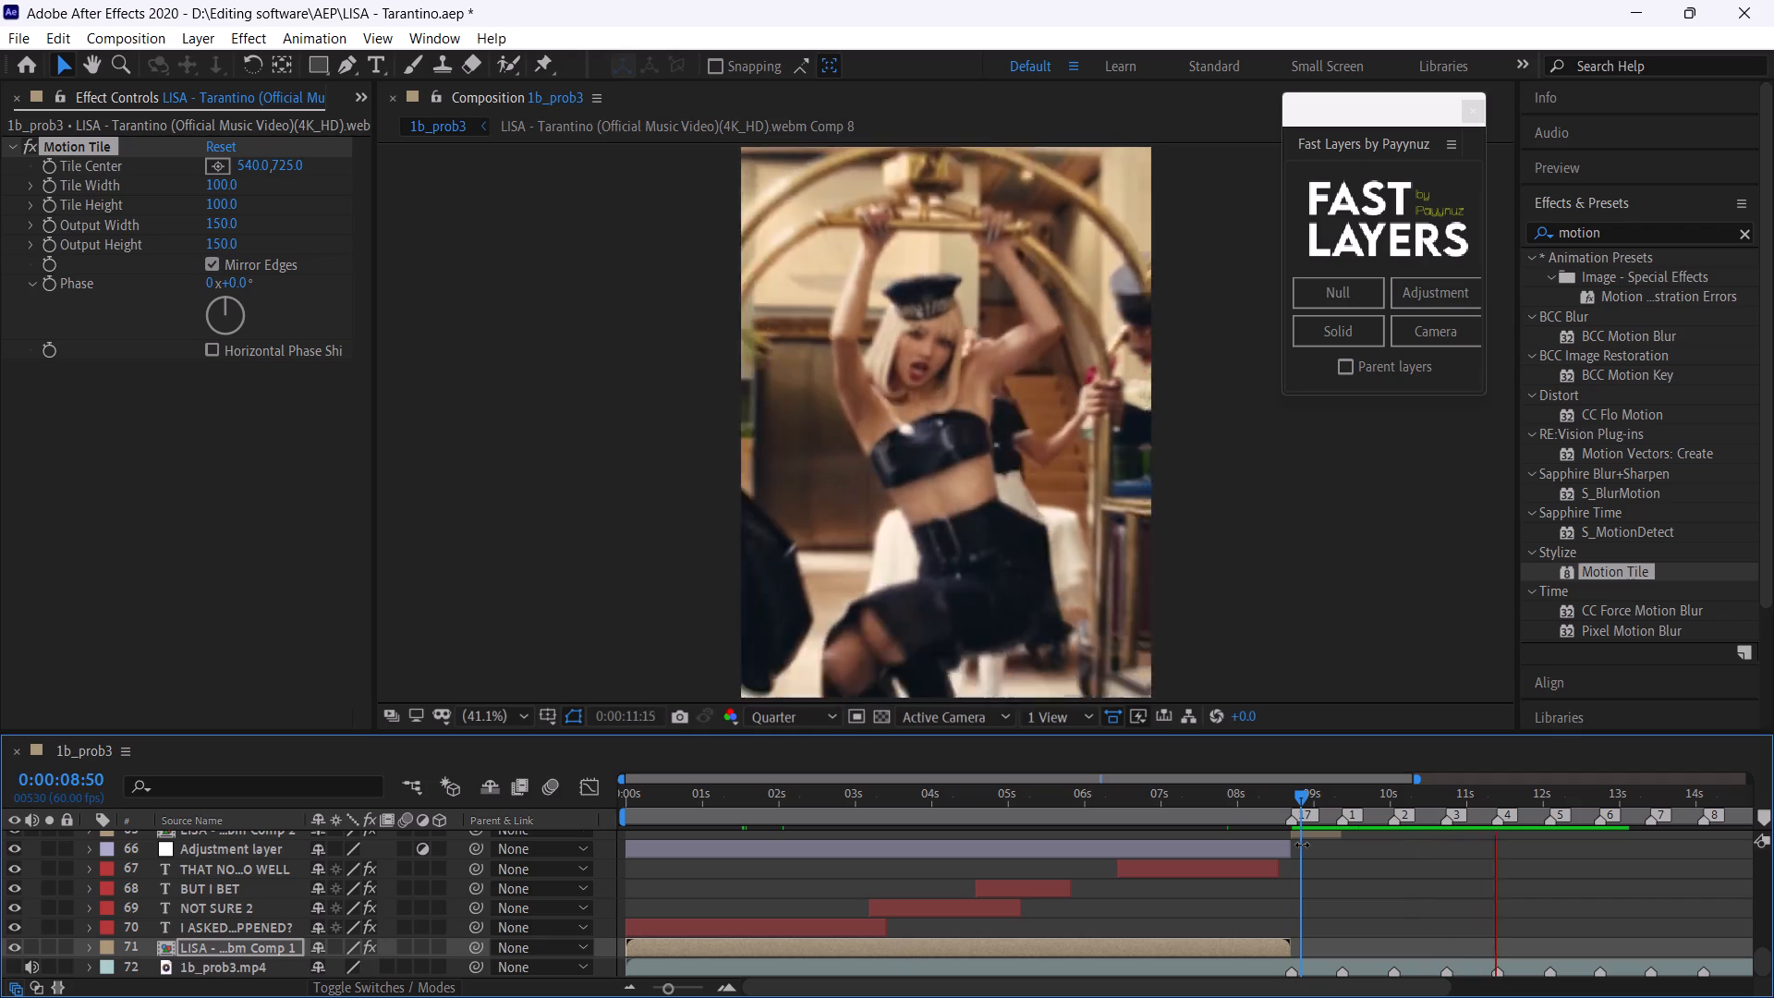
{"action": "key", "text": "ctrl+s"}
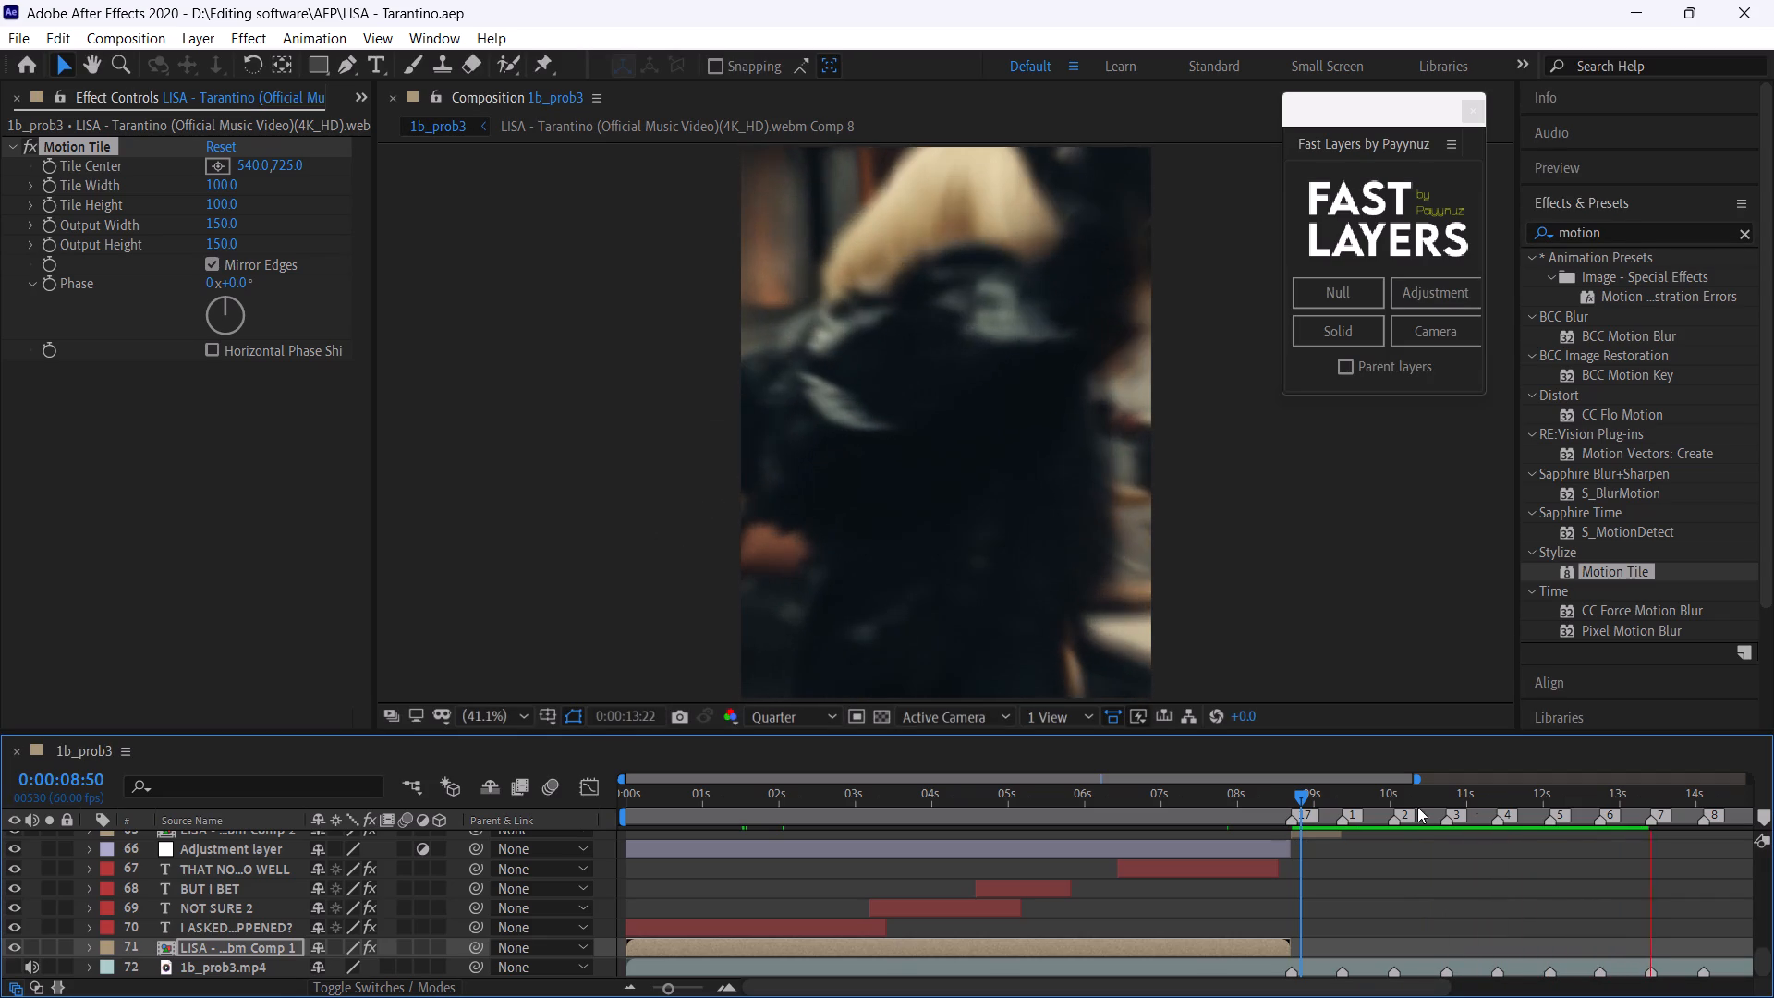
{"action": "left_click", "coordinate": [1483, 803]}
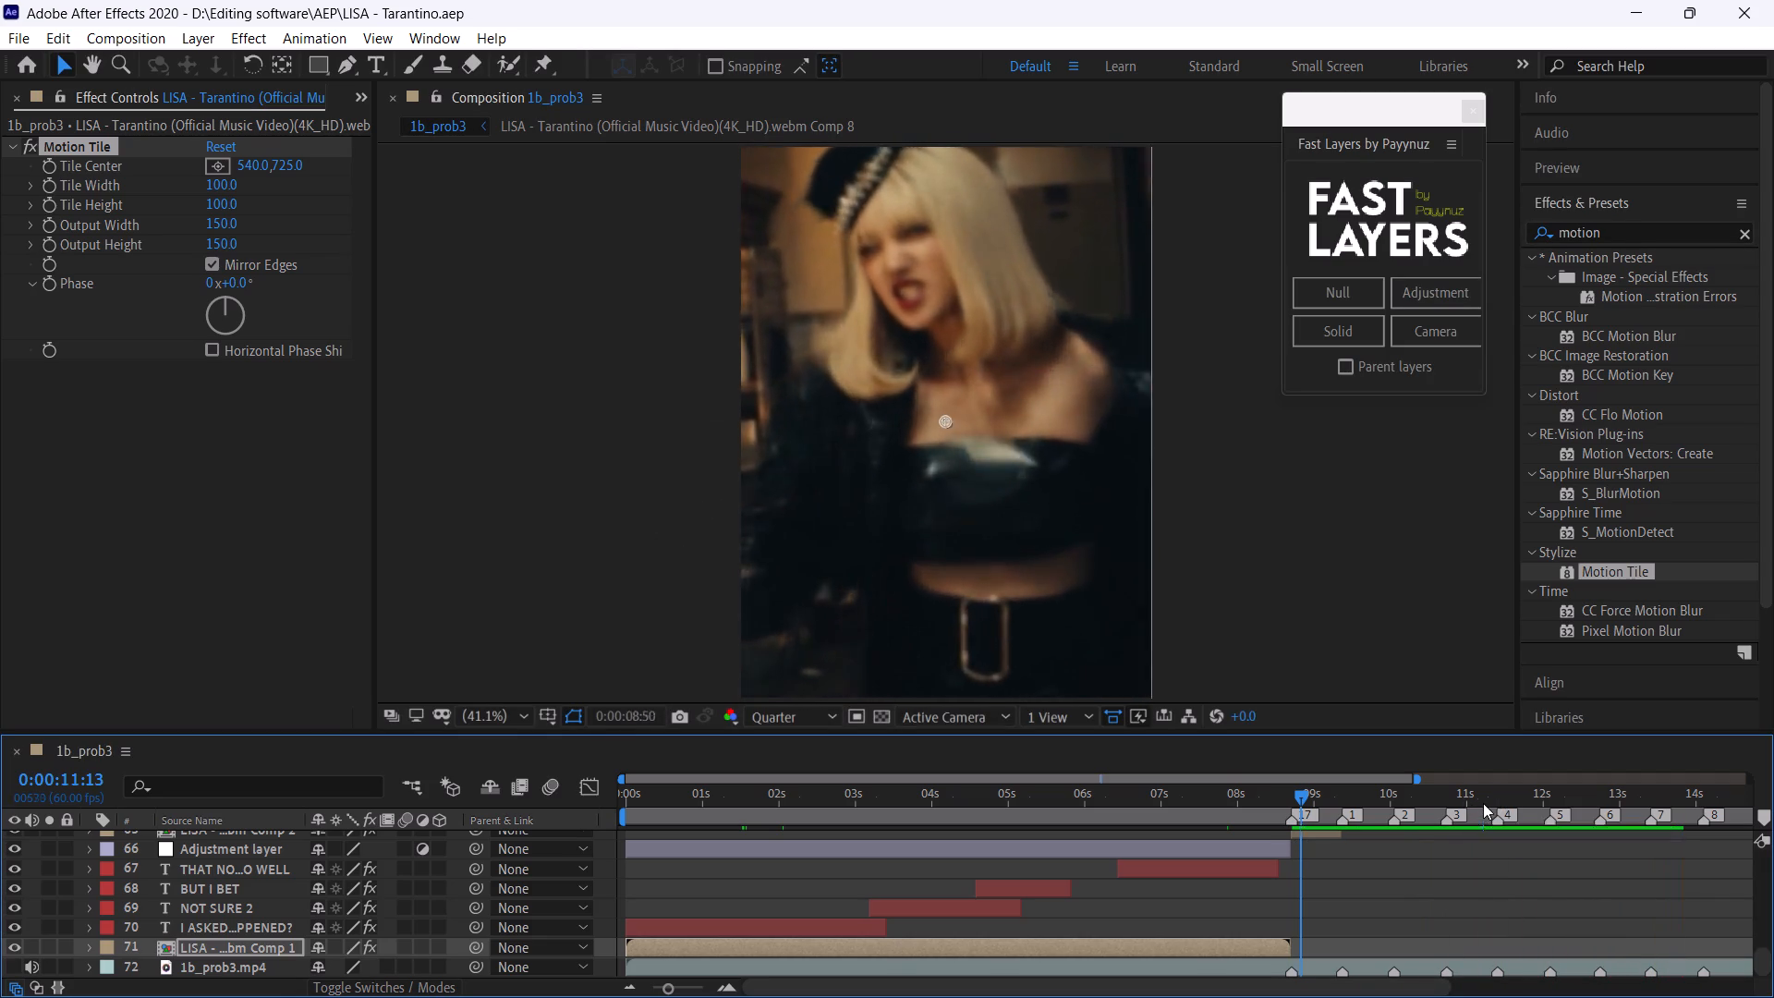
{"action": "key", "text": "ctrl+s"}
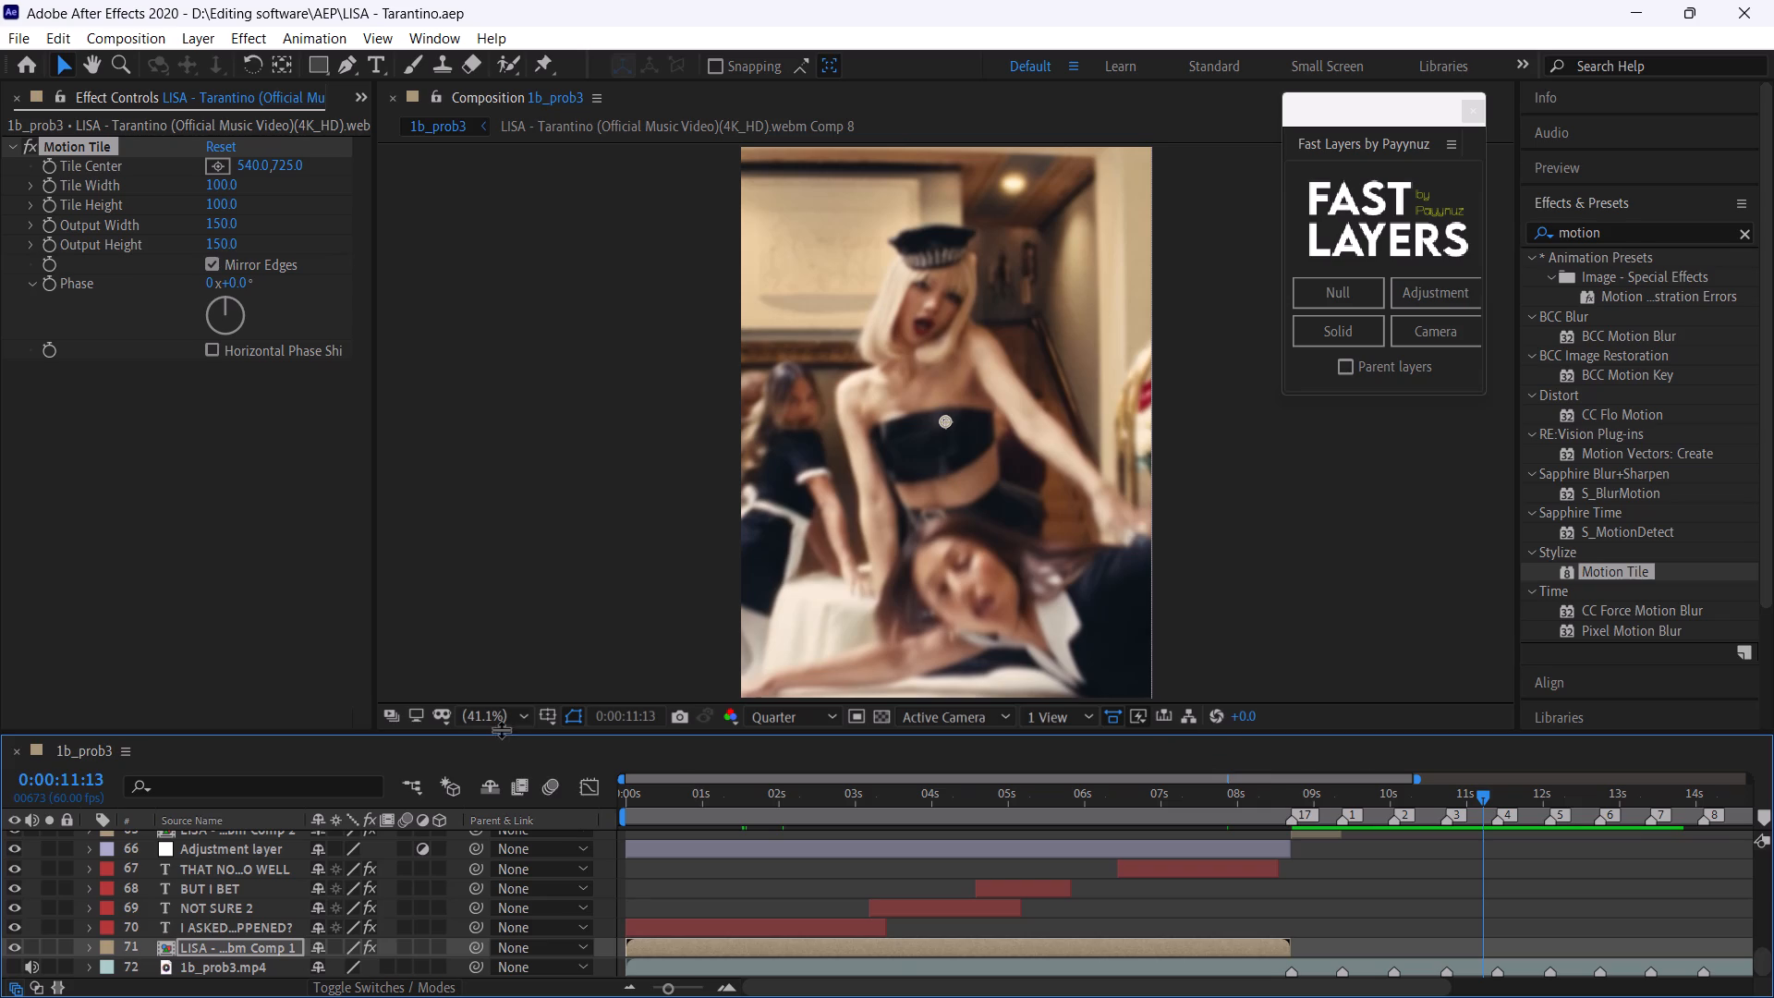
Replay the cut from the captioned opening into the first clips, starting around 0:00:08:31, with more of the layer stack in view.
{"action": "left_click", "coordinate": [503, 716]}
{"action": "left_click", "coordinate": [519, 303]}
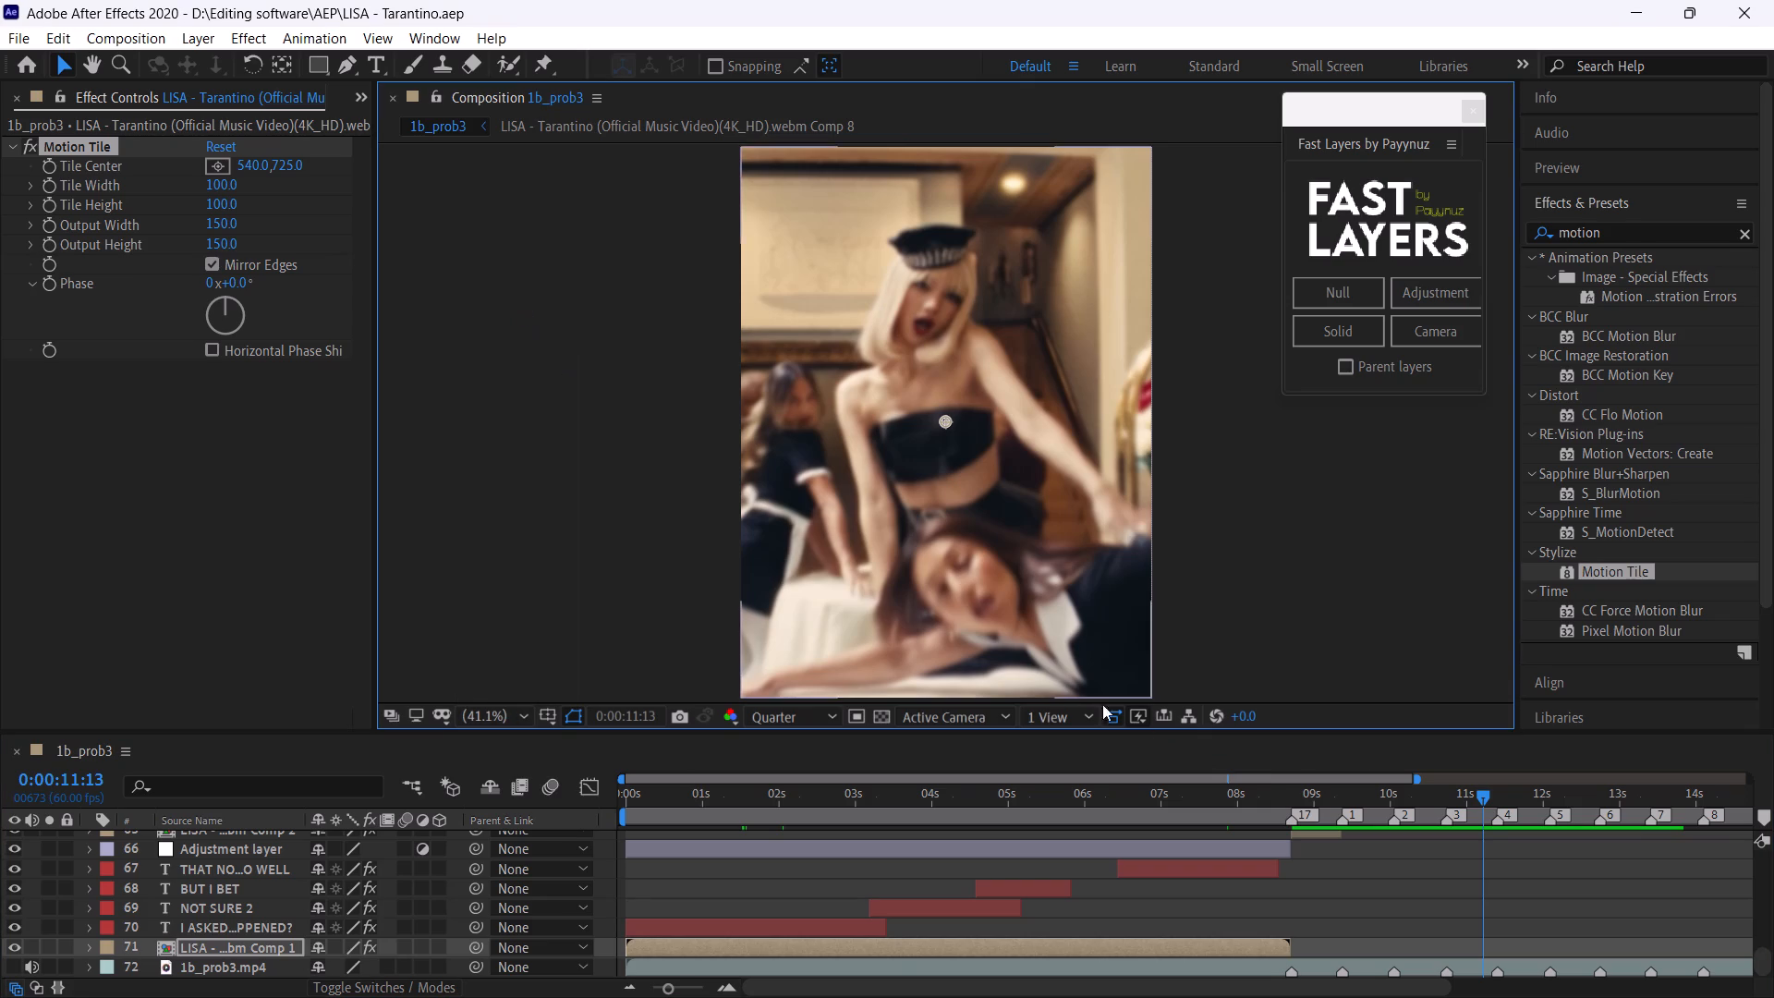
{"action": "left_click", "coordinate": [516, 719]}
{"action": "left_click", "coordinate": [505, 305]}
{"action": "left_click_drag", "start_coordinate": [999, 731], "coordinate": [1015, 540]}
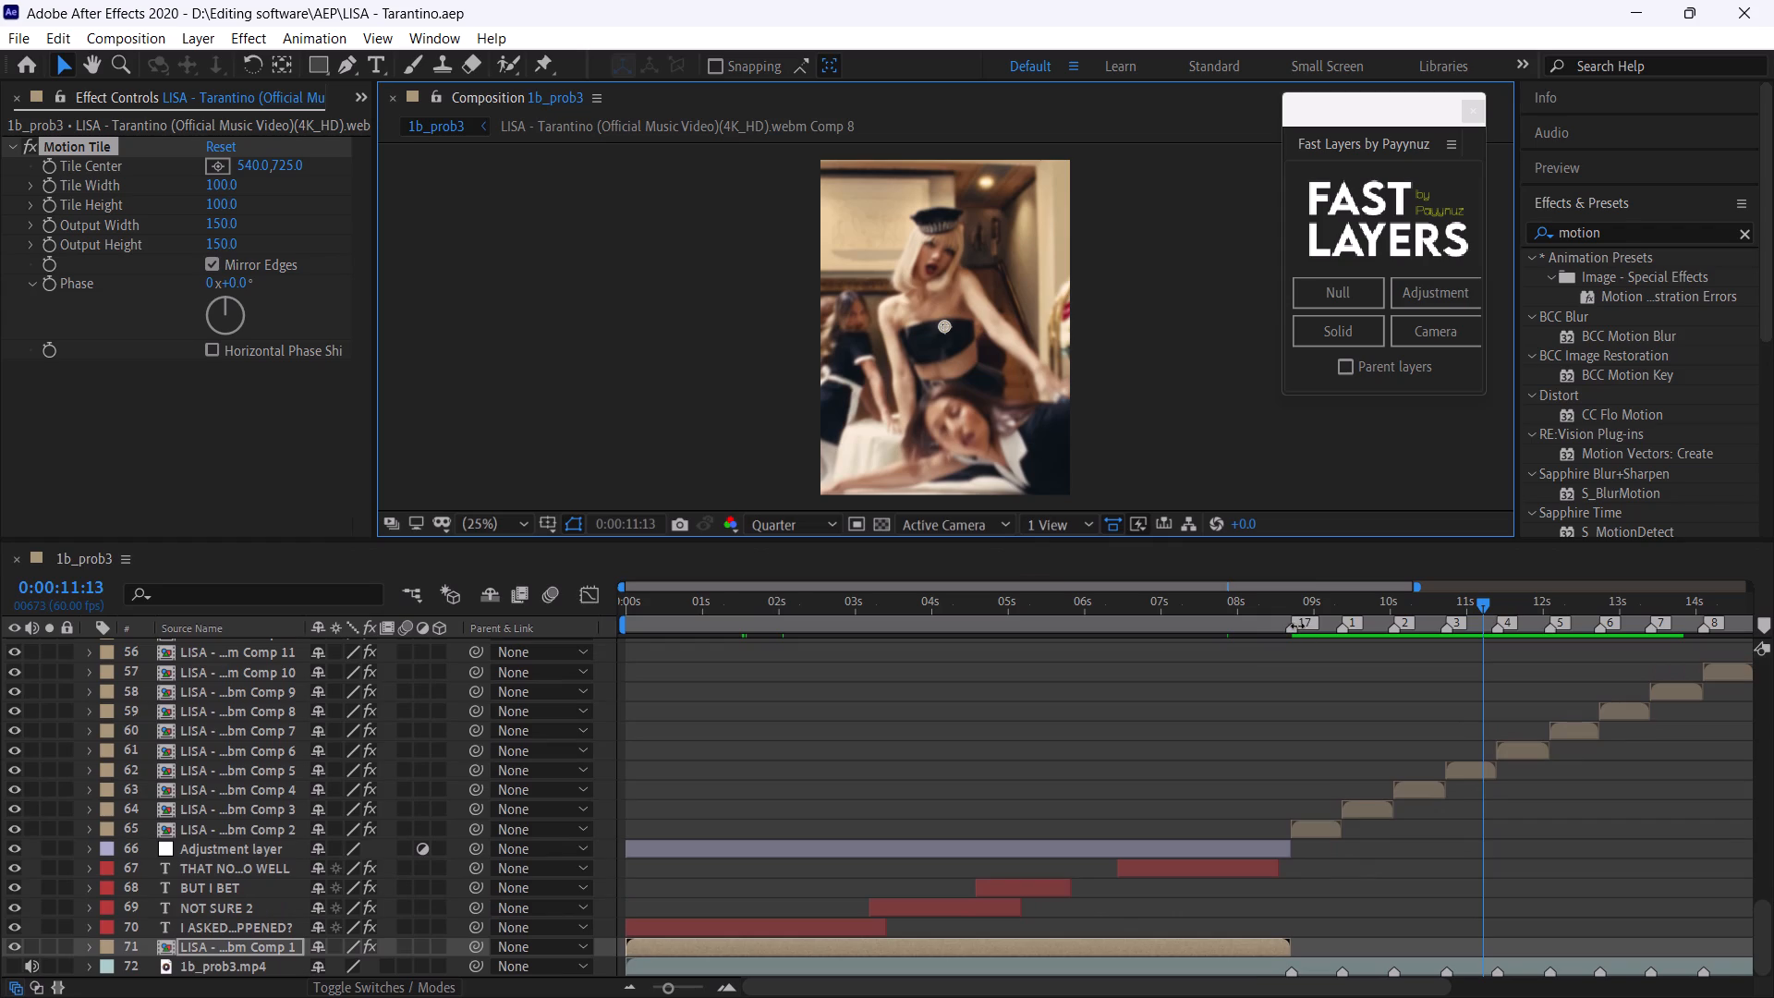
{"action": "left_click", "coordinate": [1291, 601]}
{"action": "key", "text": "space"}
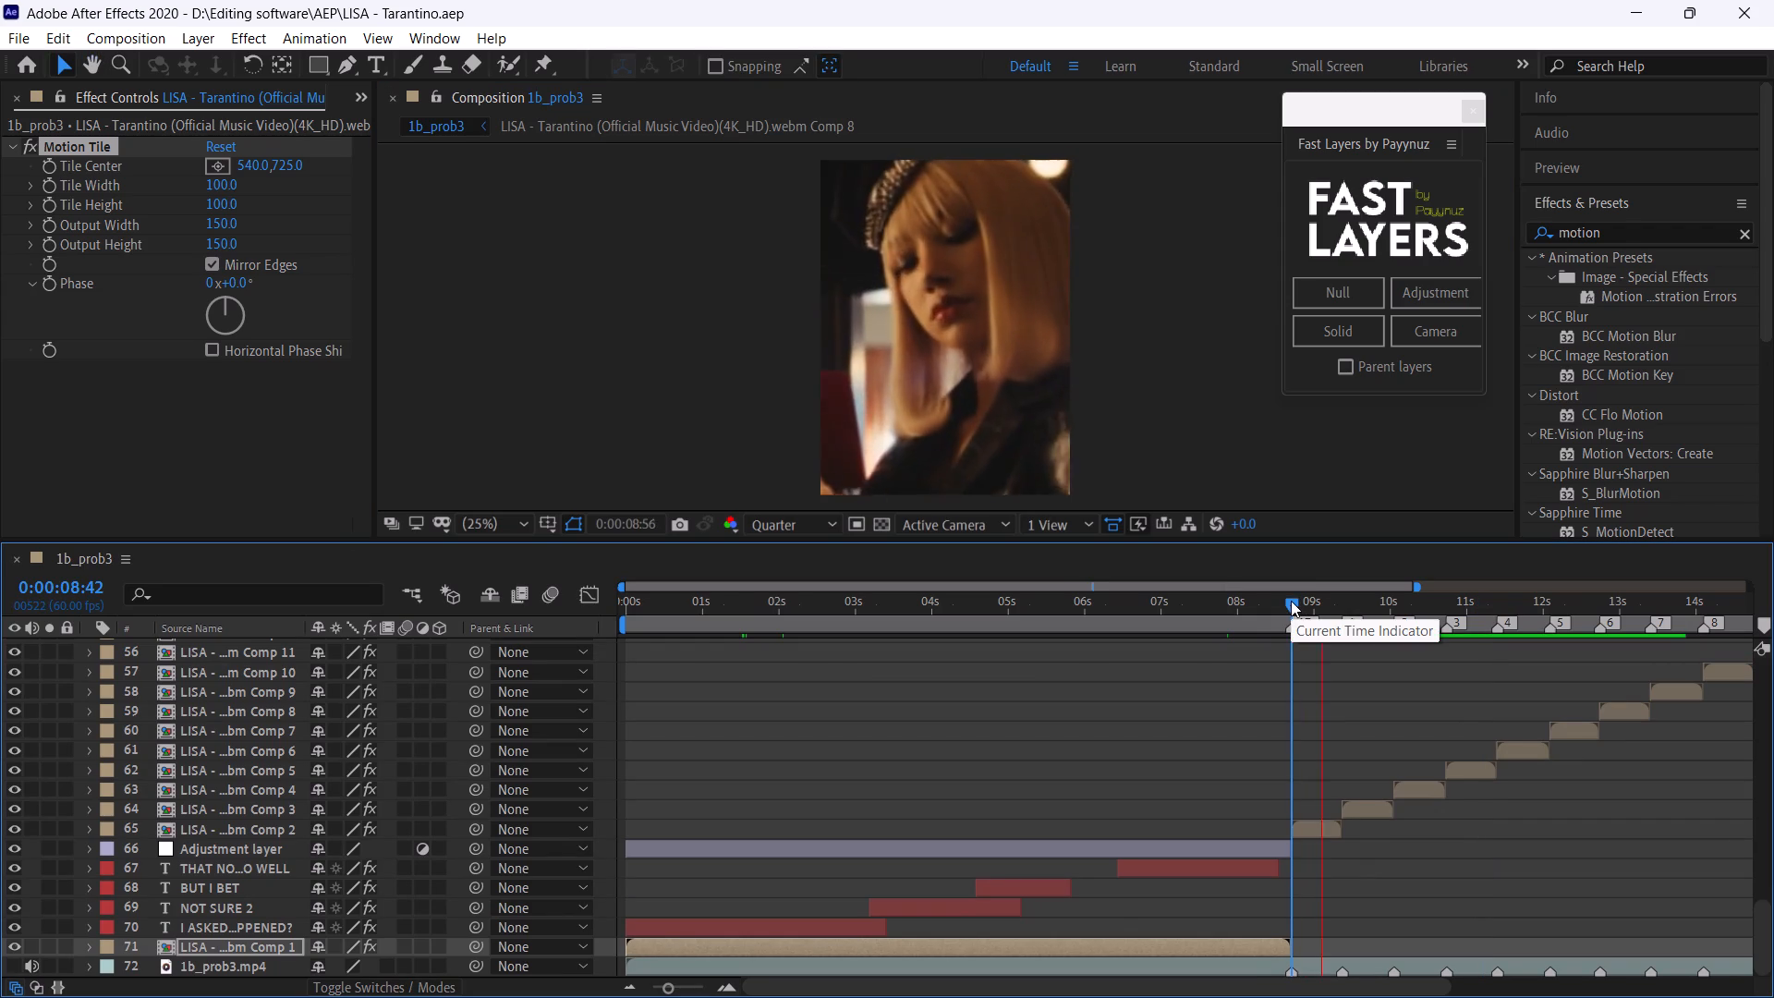
{"action": "left_click", "coordinate": [1277, 601]}
{"action": "key", "text": "space"}
{"action": "left_click", "coordinate": [1277, 601]}
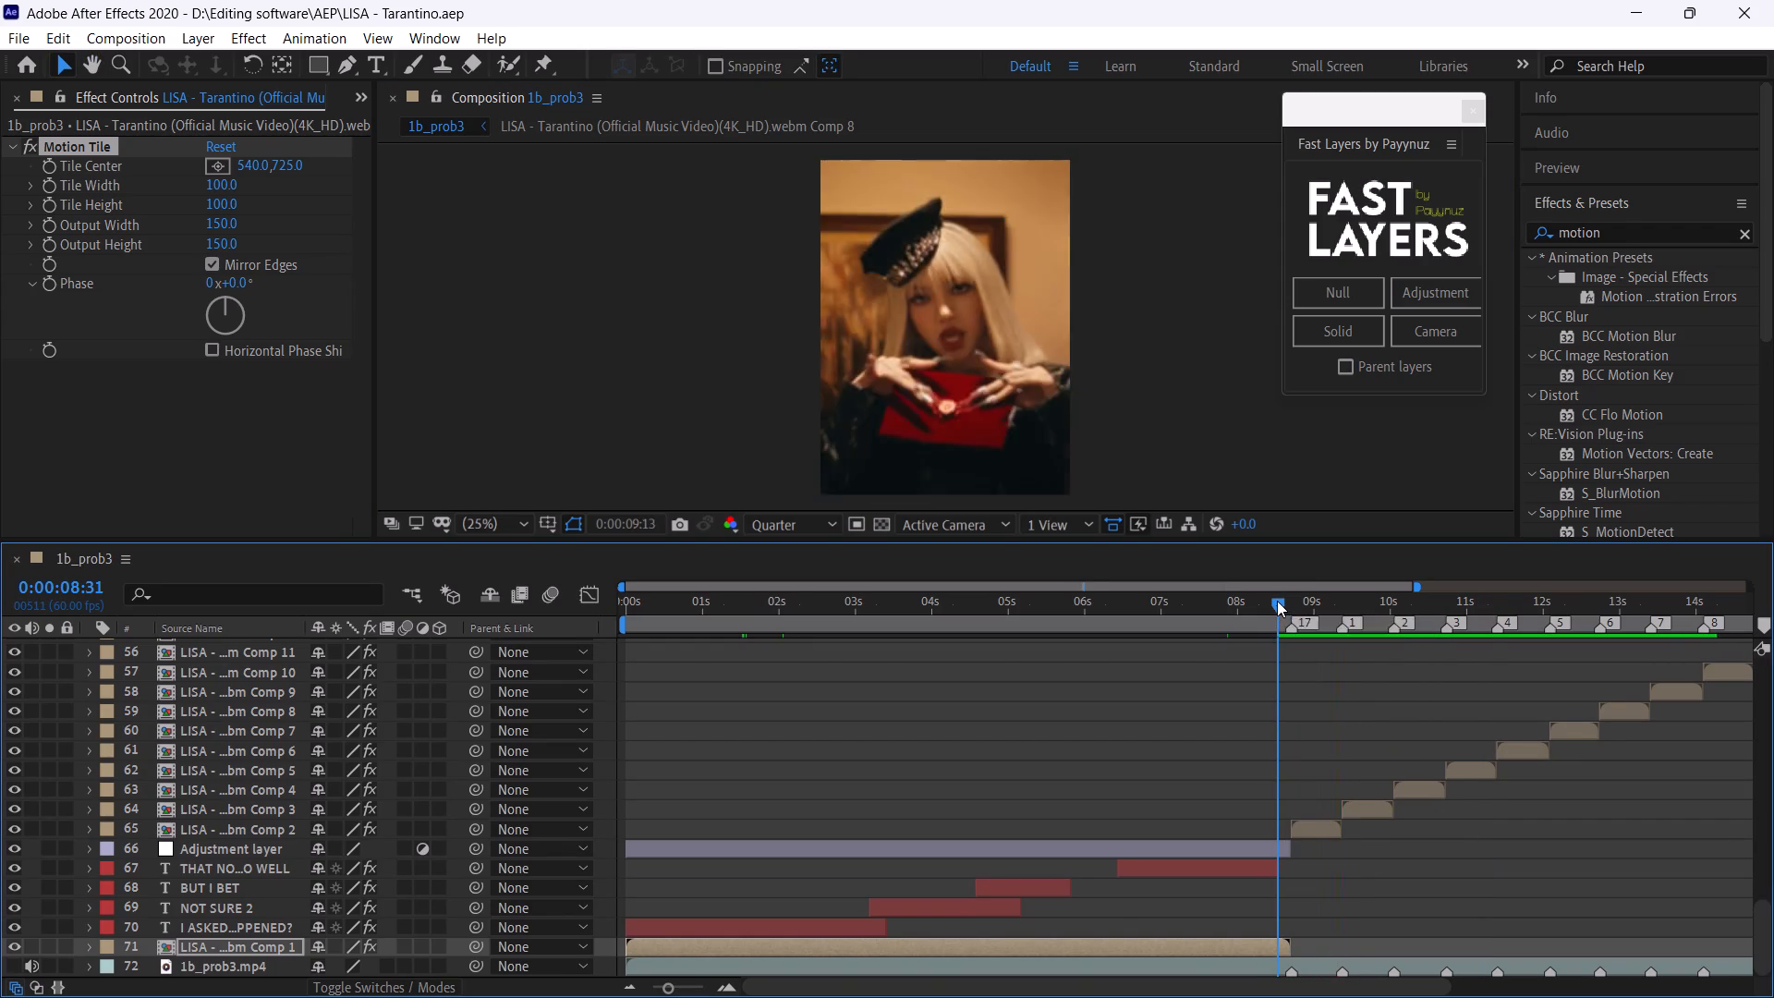
{"action": "key", "text": "space"}
{"action": "left_click", "coordinate": [1277, 601]}
{"action": "key", "text": "space"}
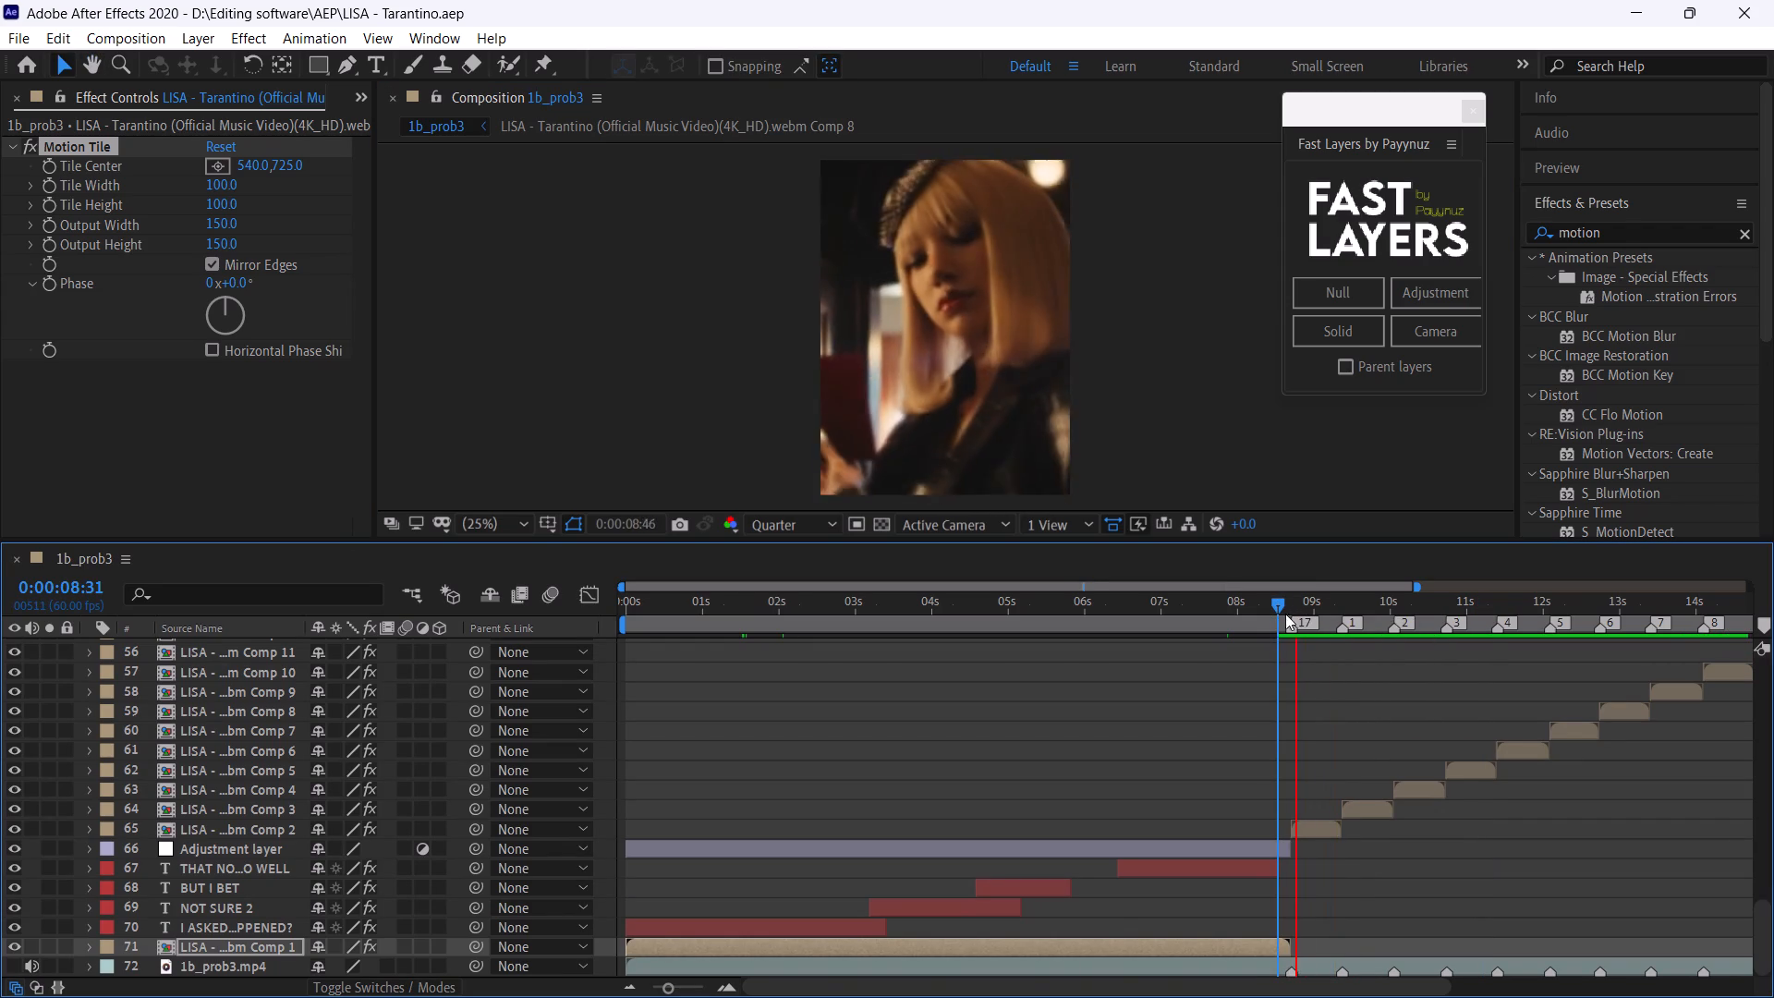
Apply the Ryan's Dark Frame v3 preset from Ryan's Frame Effects to adjustment layer 44, which starts at 0:00:09:22.
{"action": "left_click_drag", "start_coordinate": [1338, 603], "coordinate": [1343, 612]}
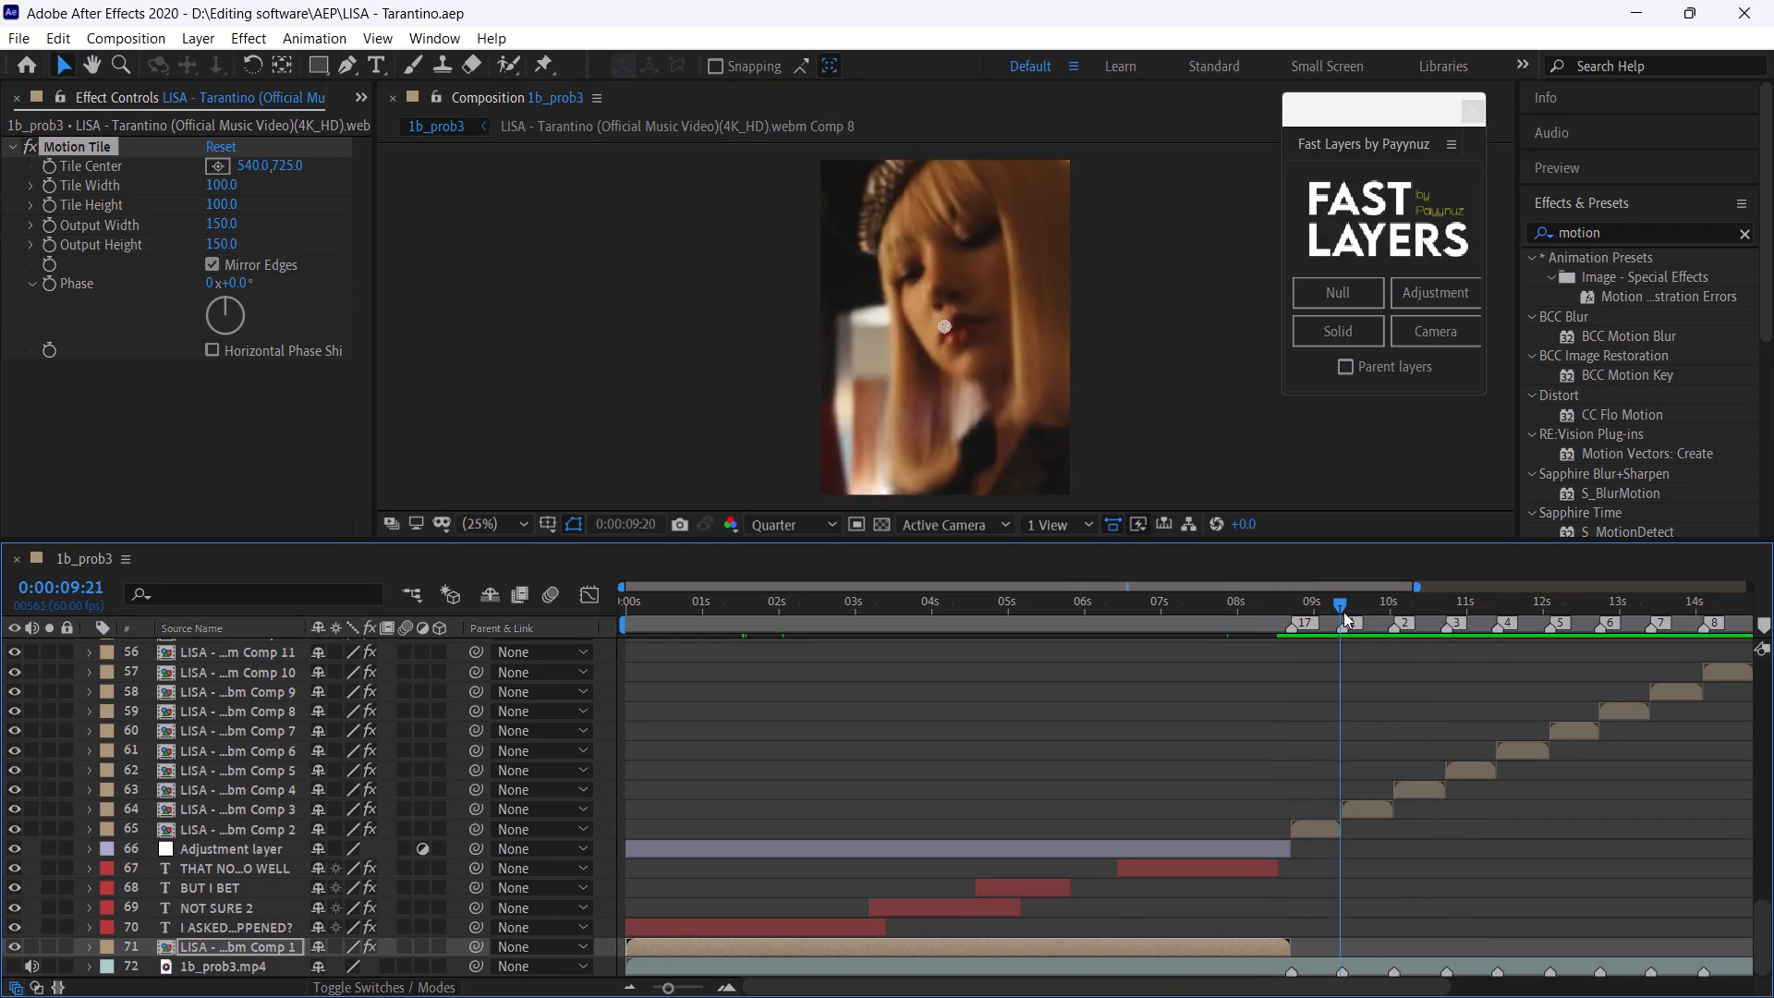
{"action": "left_click_drag", "start_coordinate": [1343, 612], "coordinate": [1343, 618]}
{"action": "scroll", "coordinate": [1385, 809], "scroll_direction": "up", "scroll_amount": 2}
{"action": "scroll", "coordinate": [1385, 809], "scroll_direction": "down", "scroll_amount": 1}
{"action": "scroll", "coordinate": [1385, 809], "scroll_direction": "up", "scroll_amount": 2}
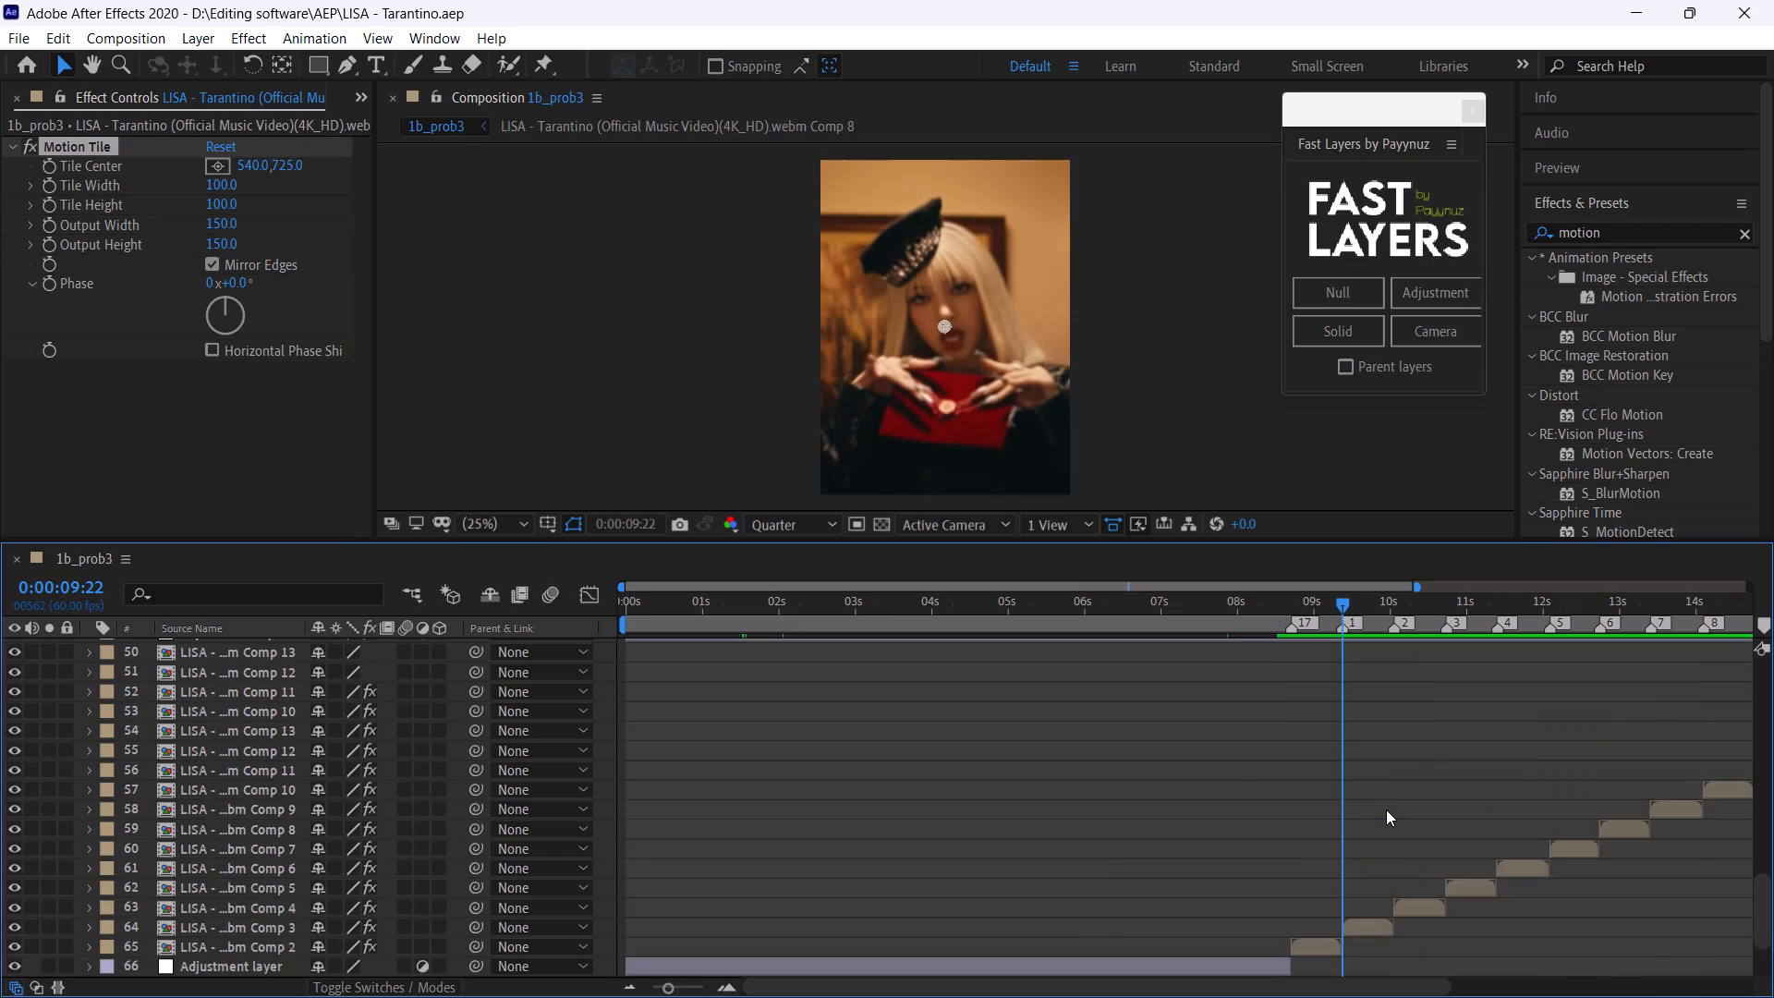
{"action": "scroll", "coordinate": [1386, 809], "scroll_direction": "up", "scroll_amount": 2}
{"action": "left_click", "coordinate": [1353, 719]}
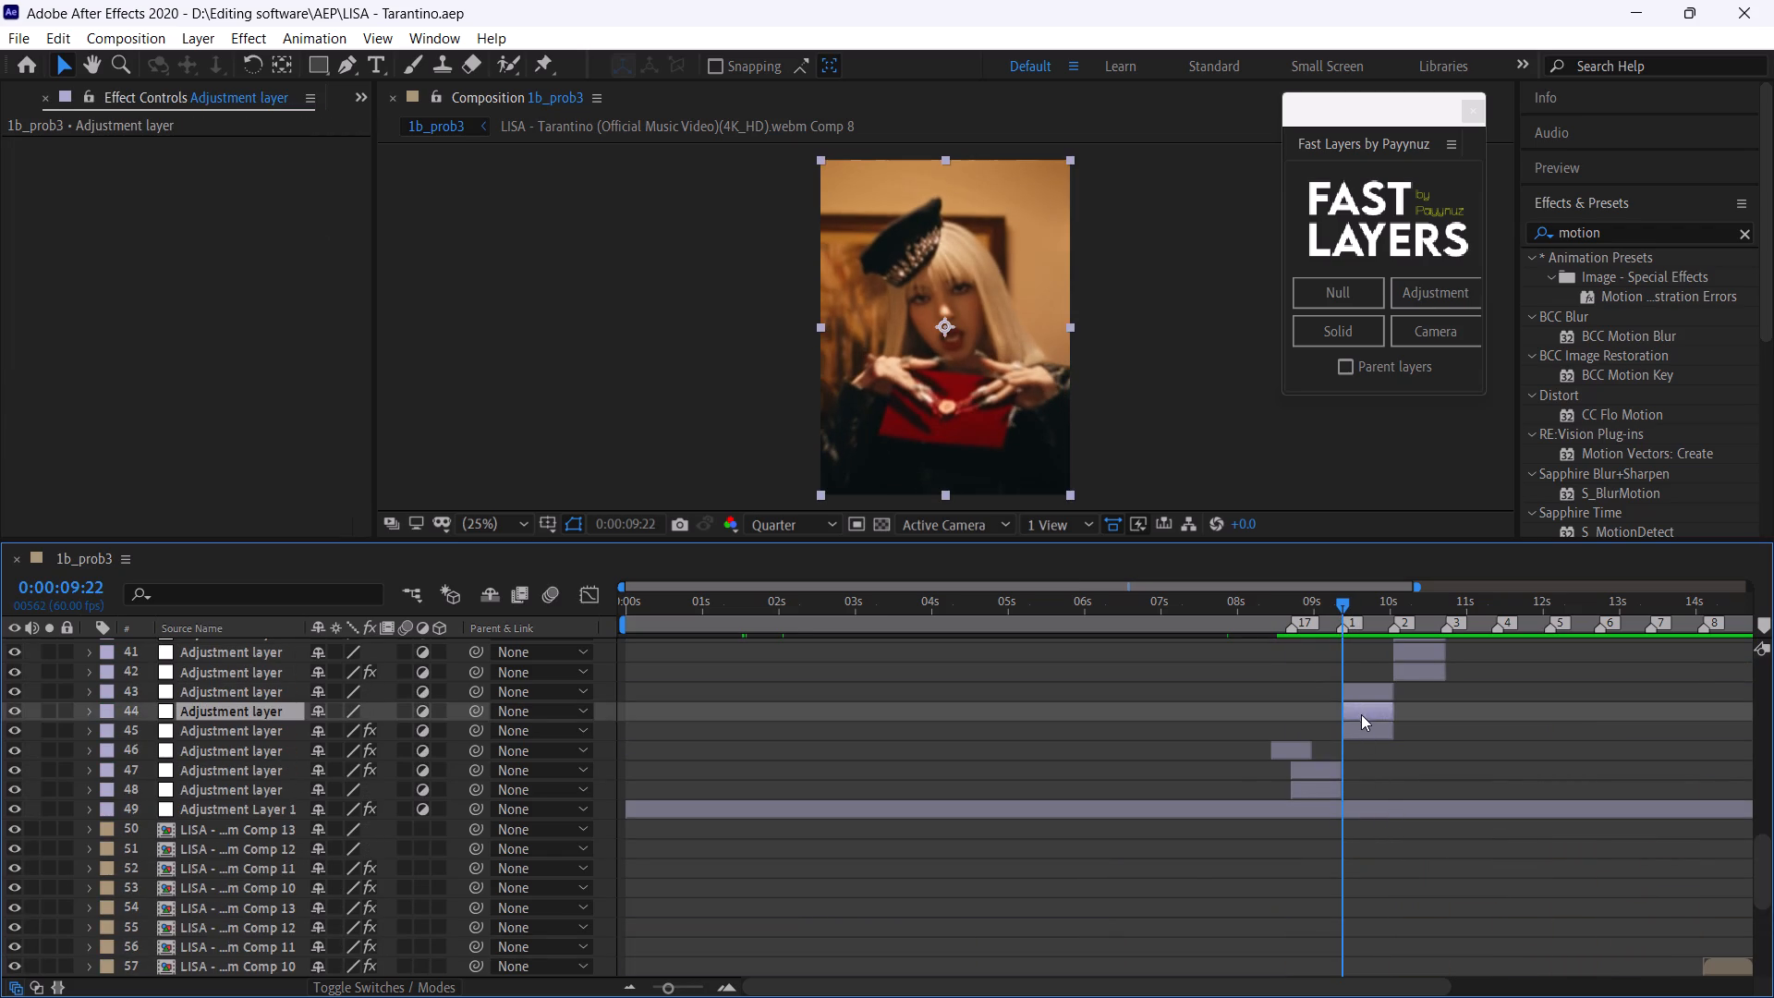
{"action": "left_click", "coordinate": [690, 985]}
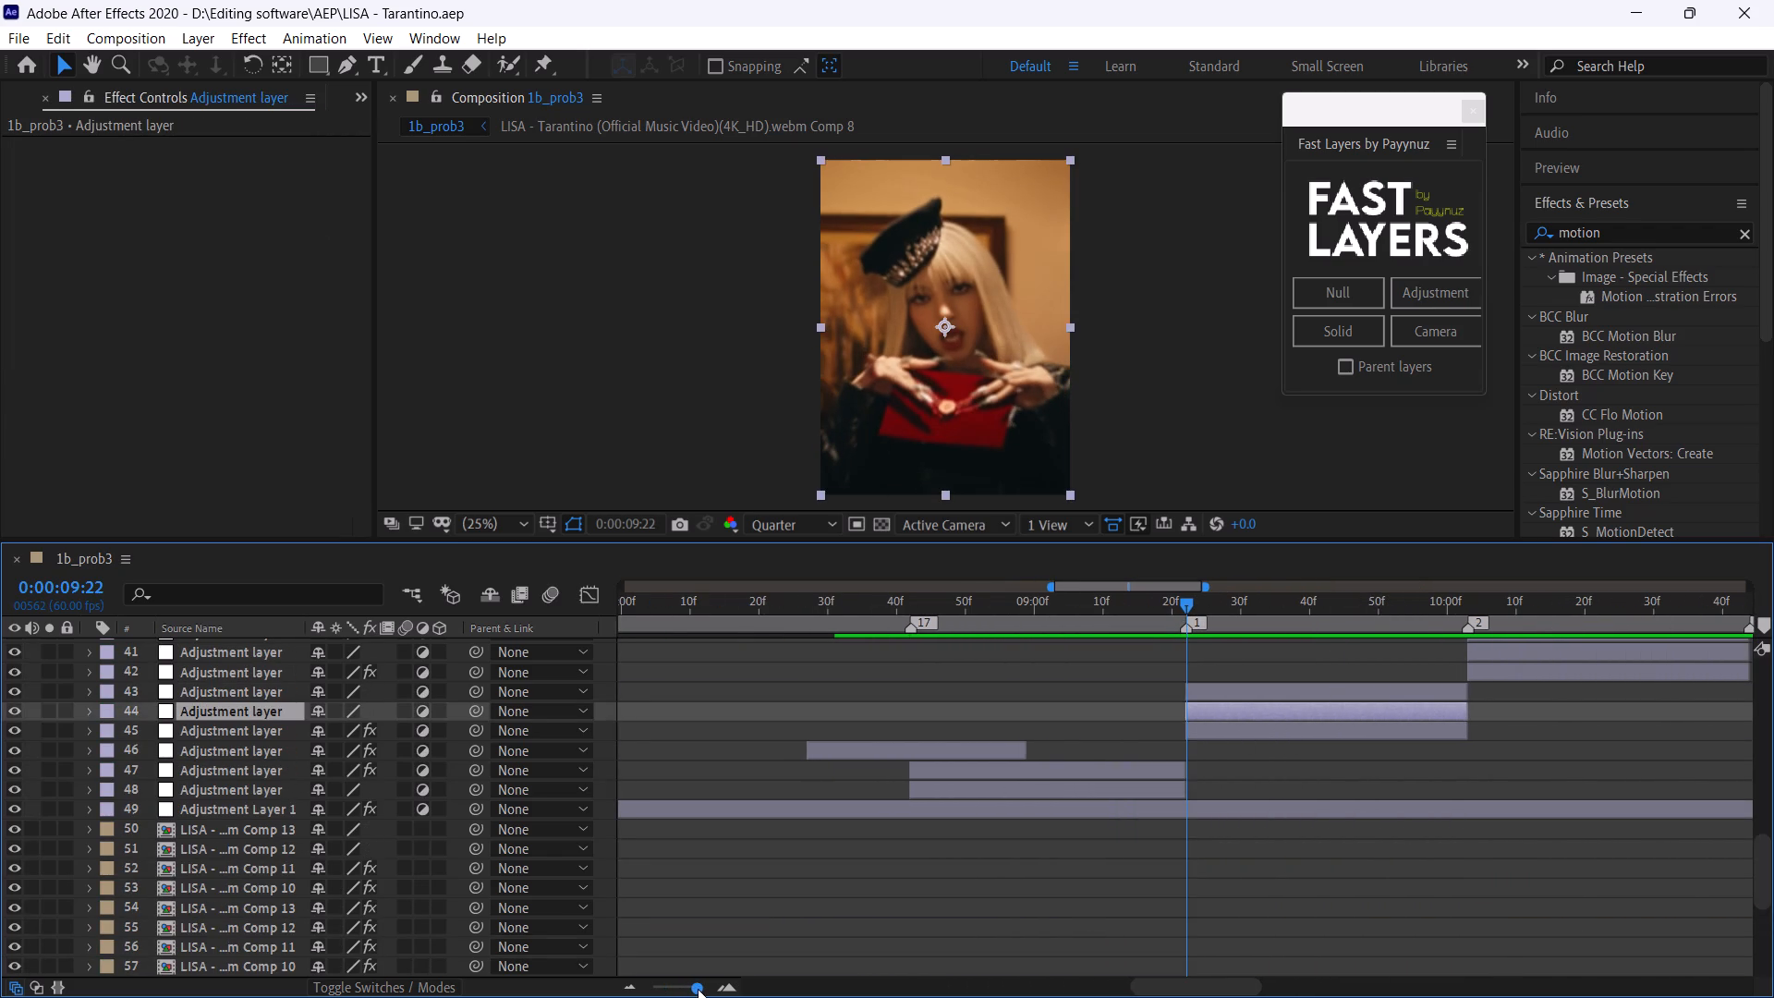
{"action": "left_click", "coordinate": [317, 30]}
{"action": "left_click", "coordinate": [338, 86]}
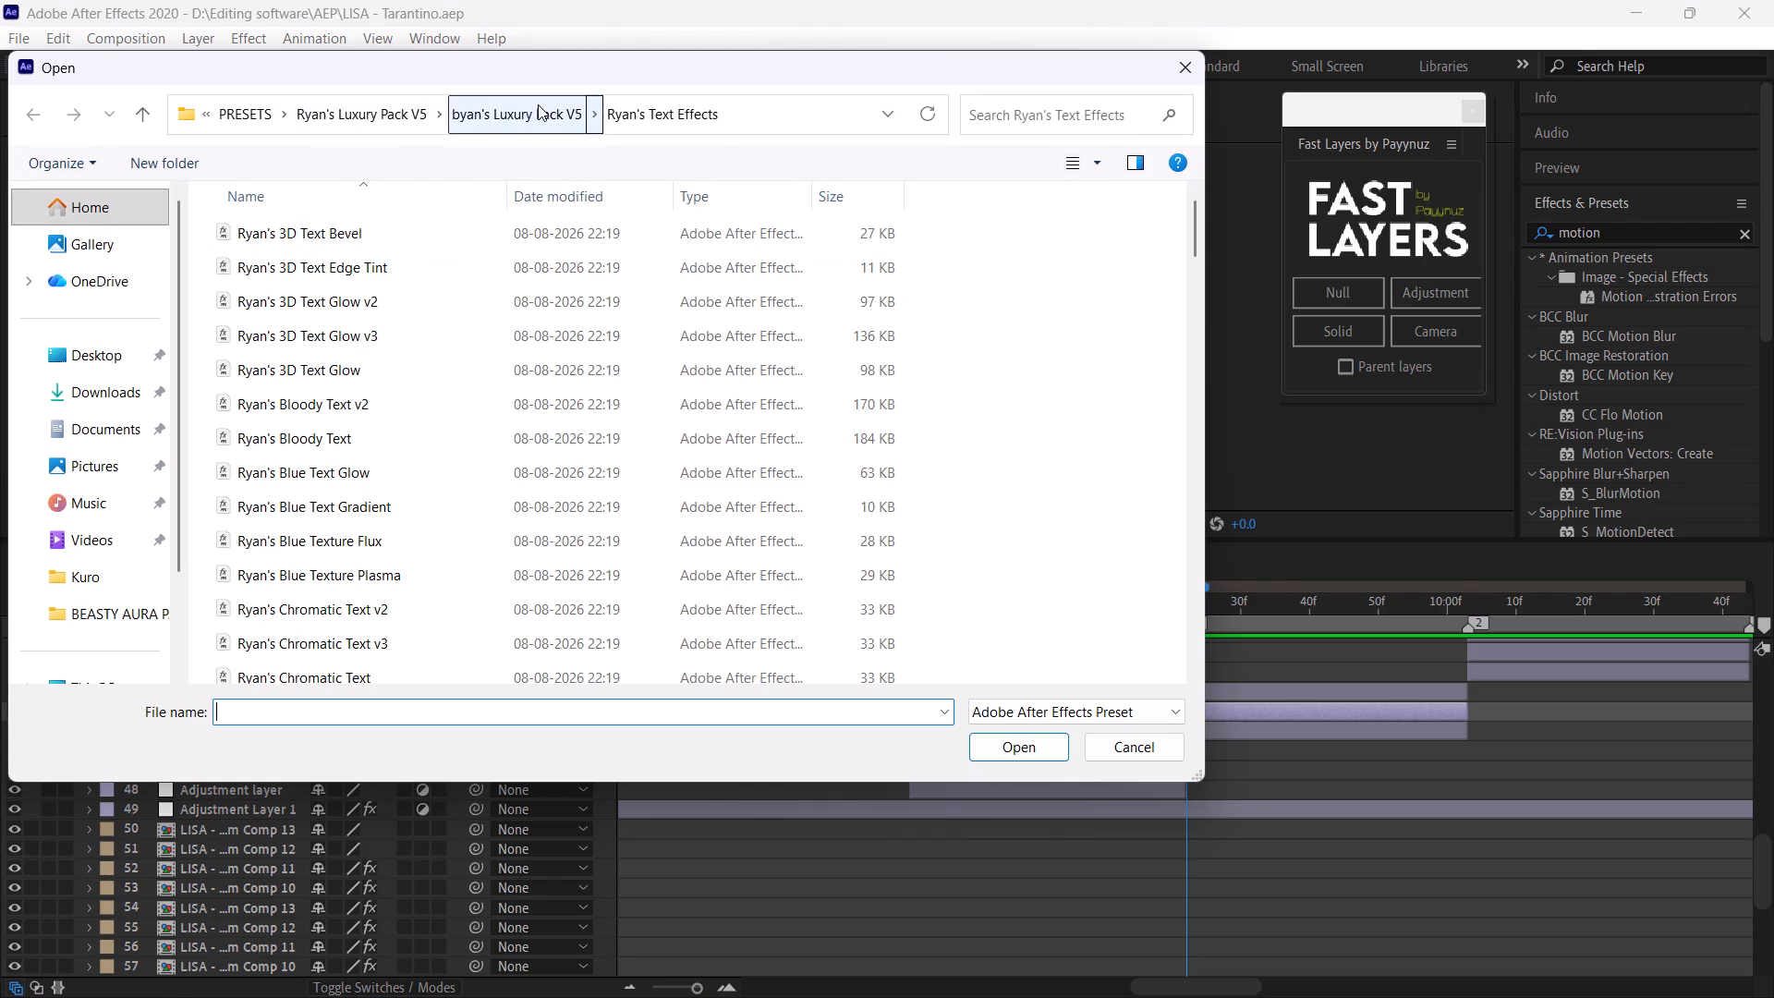
{"action": "left_click", "coordinate": [535, 134]}
{"action": "left_click", "coordinate": [539, 126]}
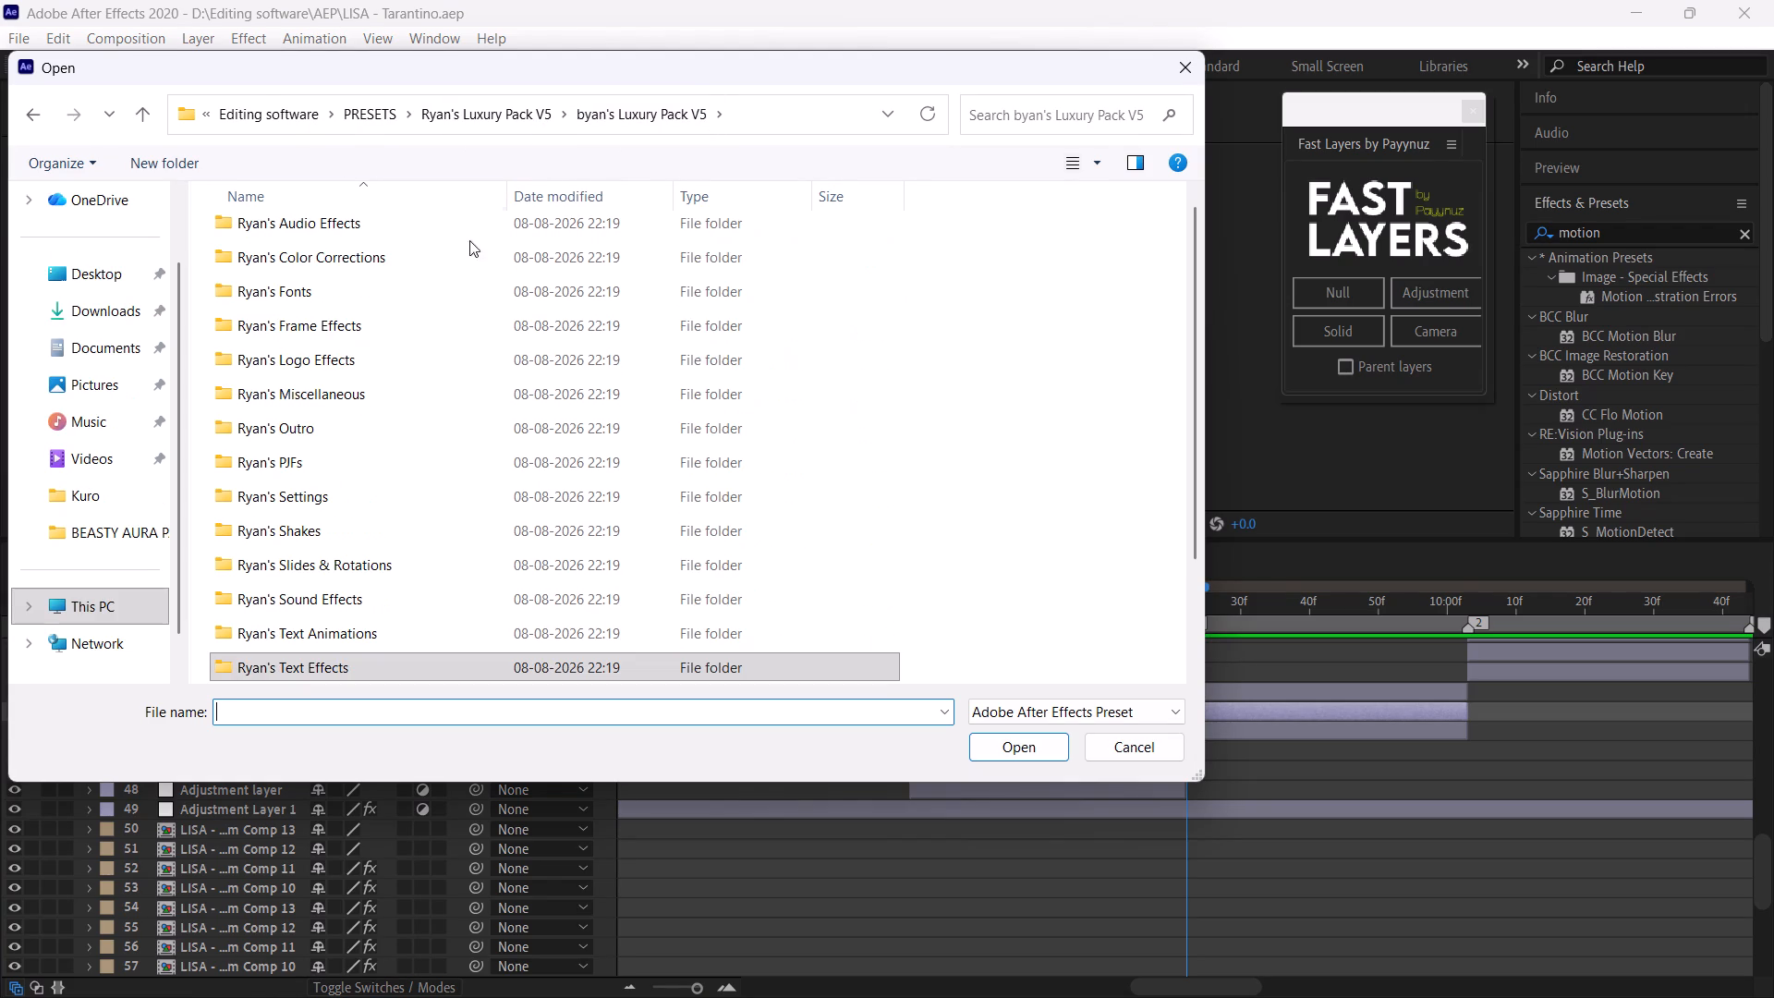
{"action": "double_click", "coordinate": [438, 334]}
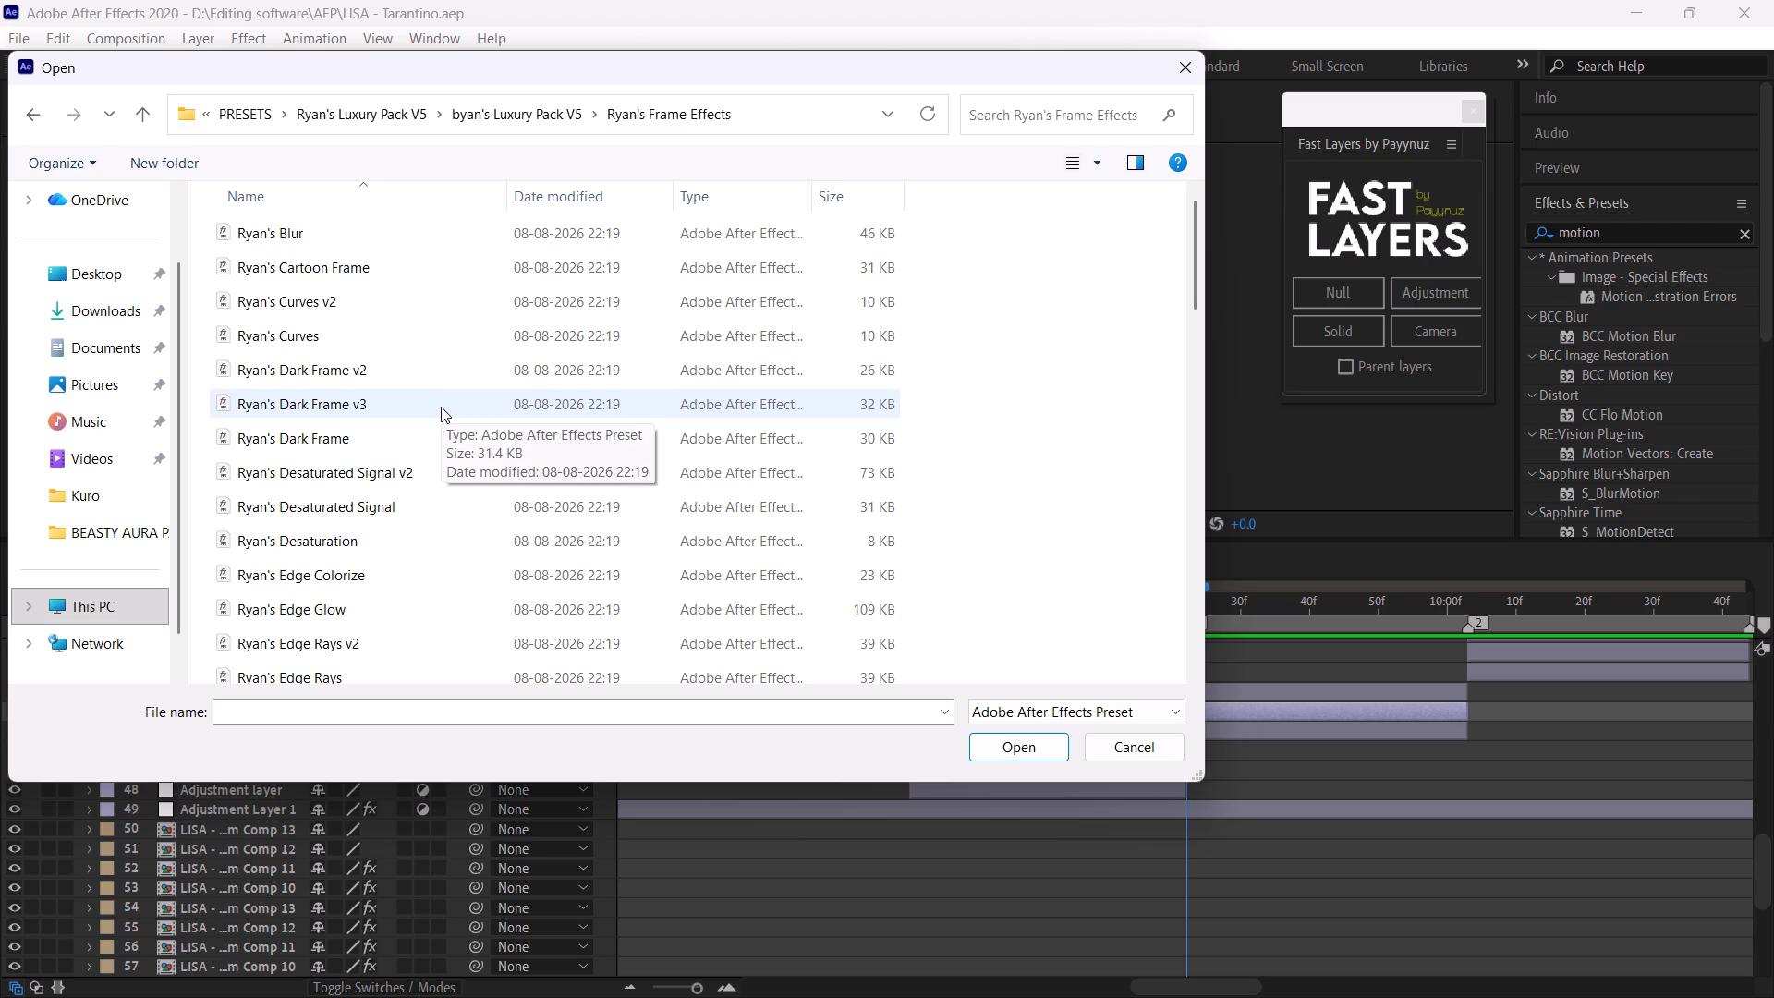
{"action": "left_click", "coordinate": [441, 407]}
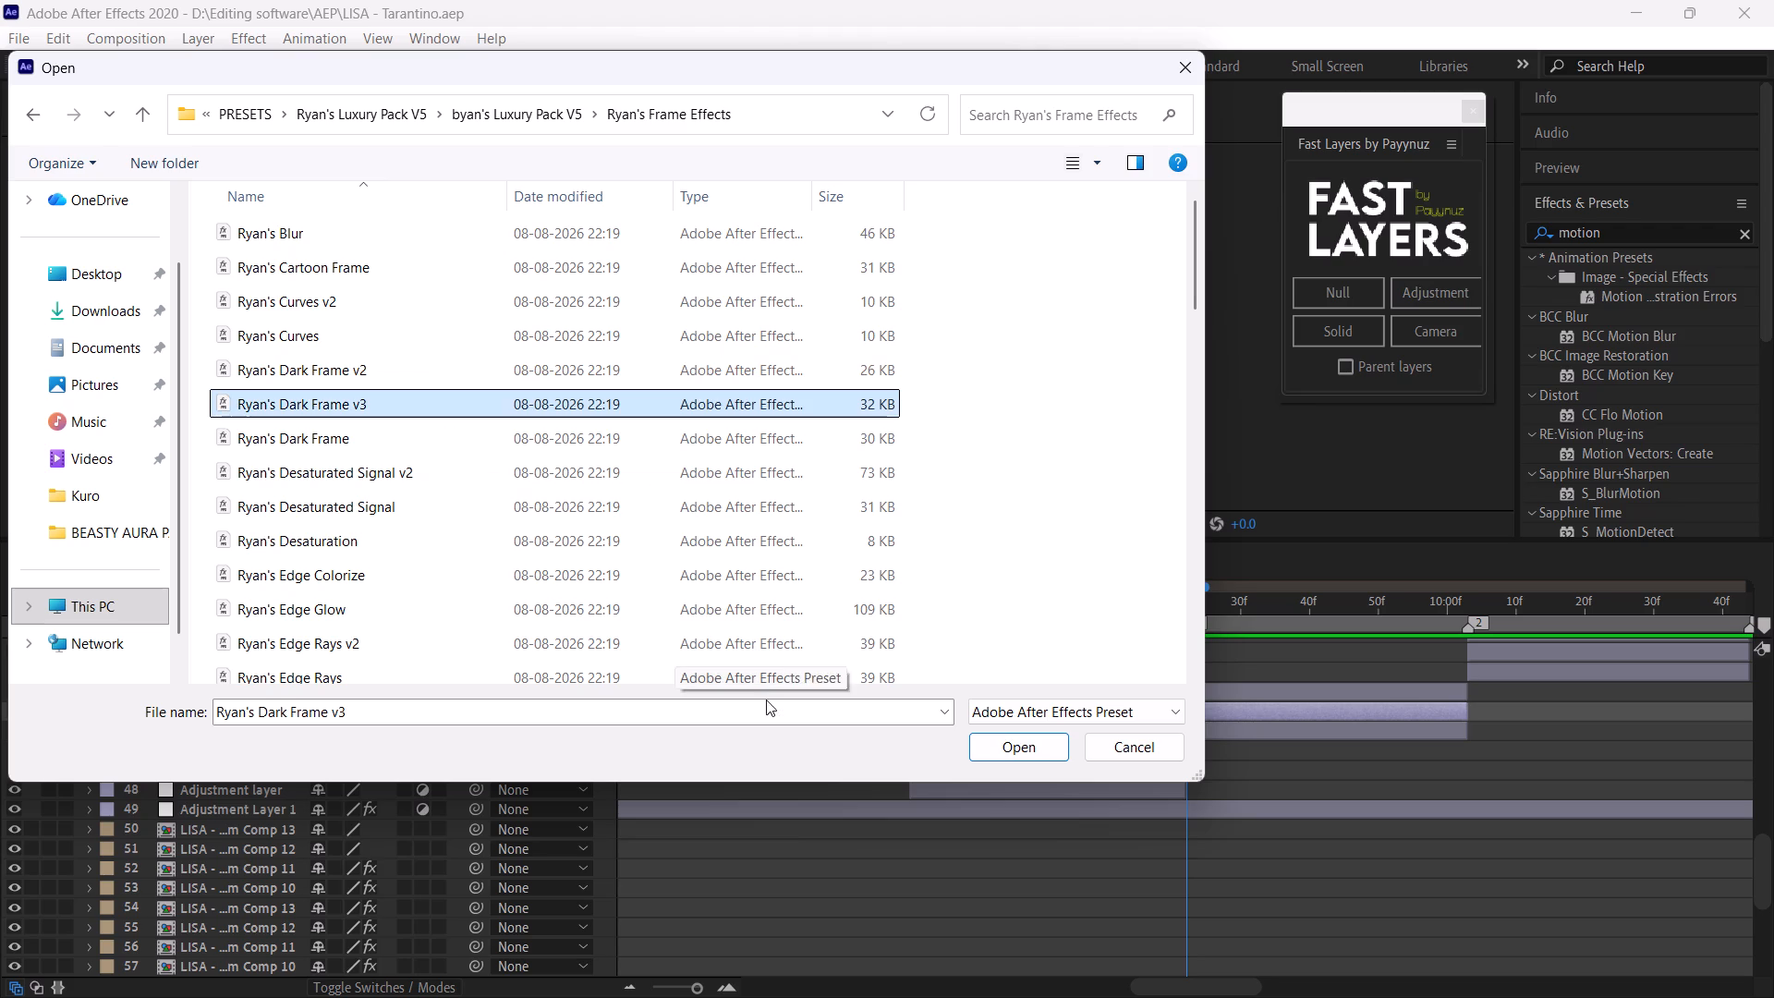
{"action": "left_click", "coordinate": [1026, 748]}
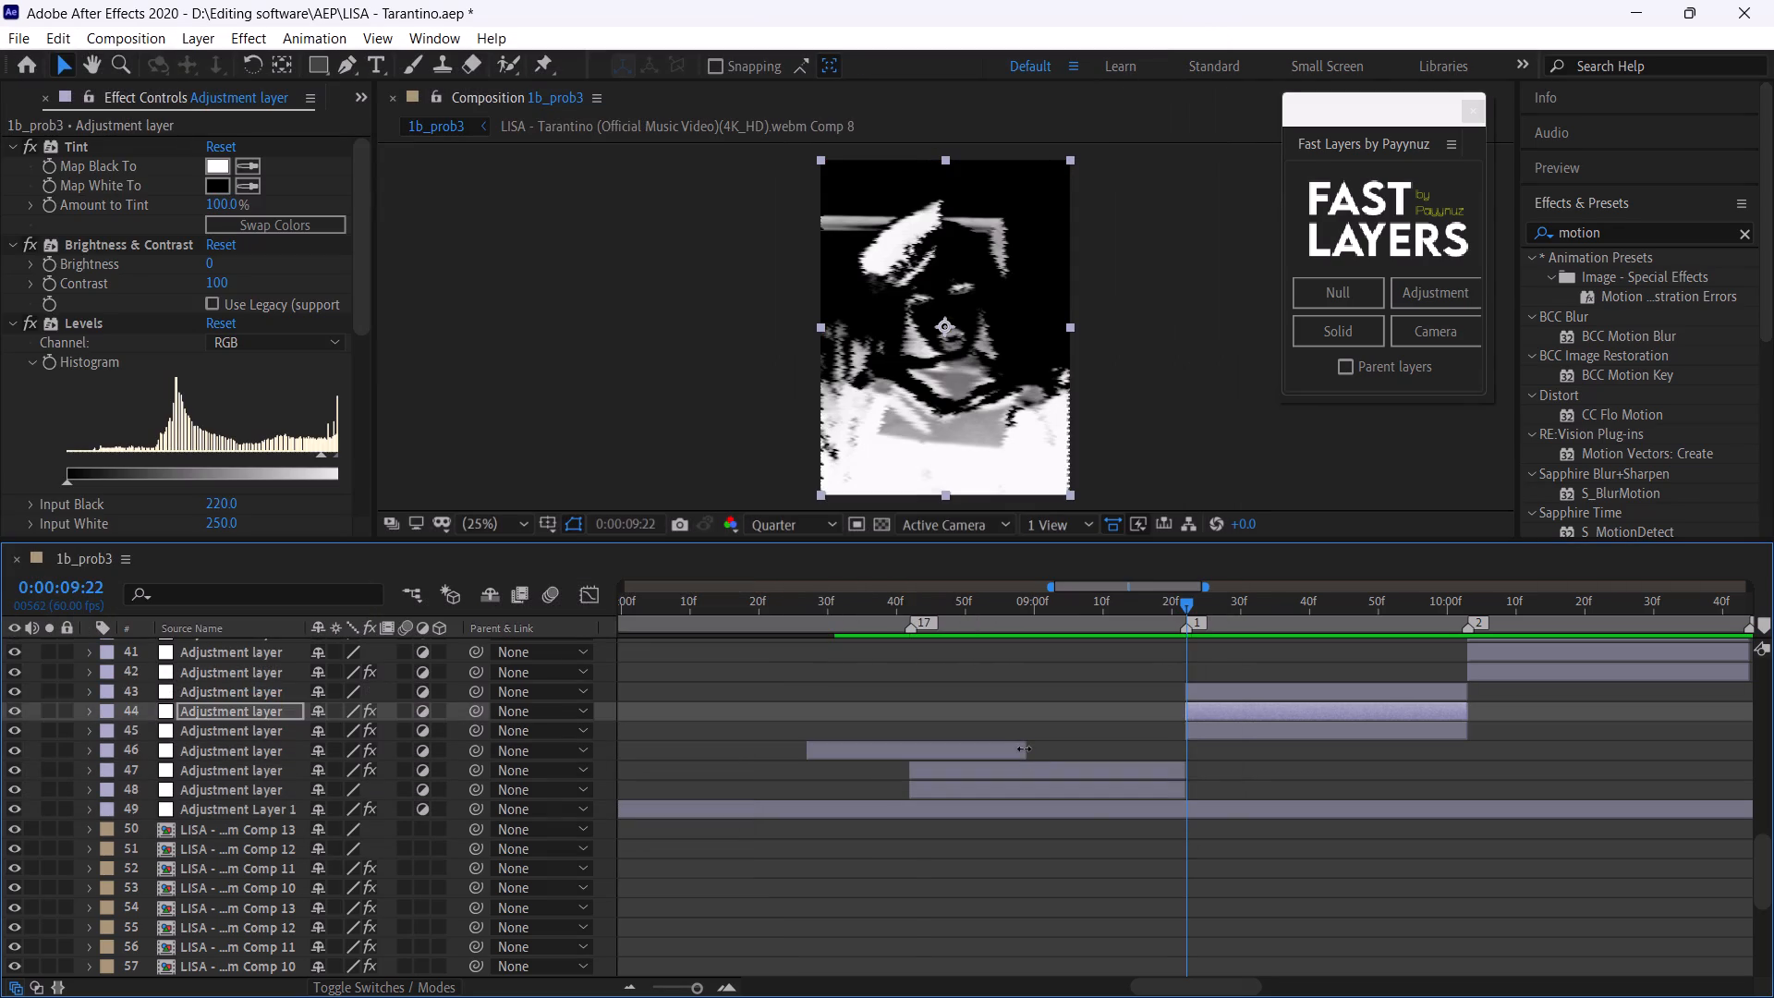
Preview the dark frame effect and trim the end of adjustment layer 44 to leave two frames from 0:00:09:22.
{"action": "key", "text": "space"}
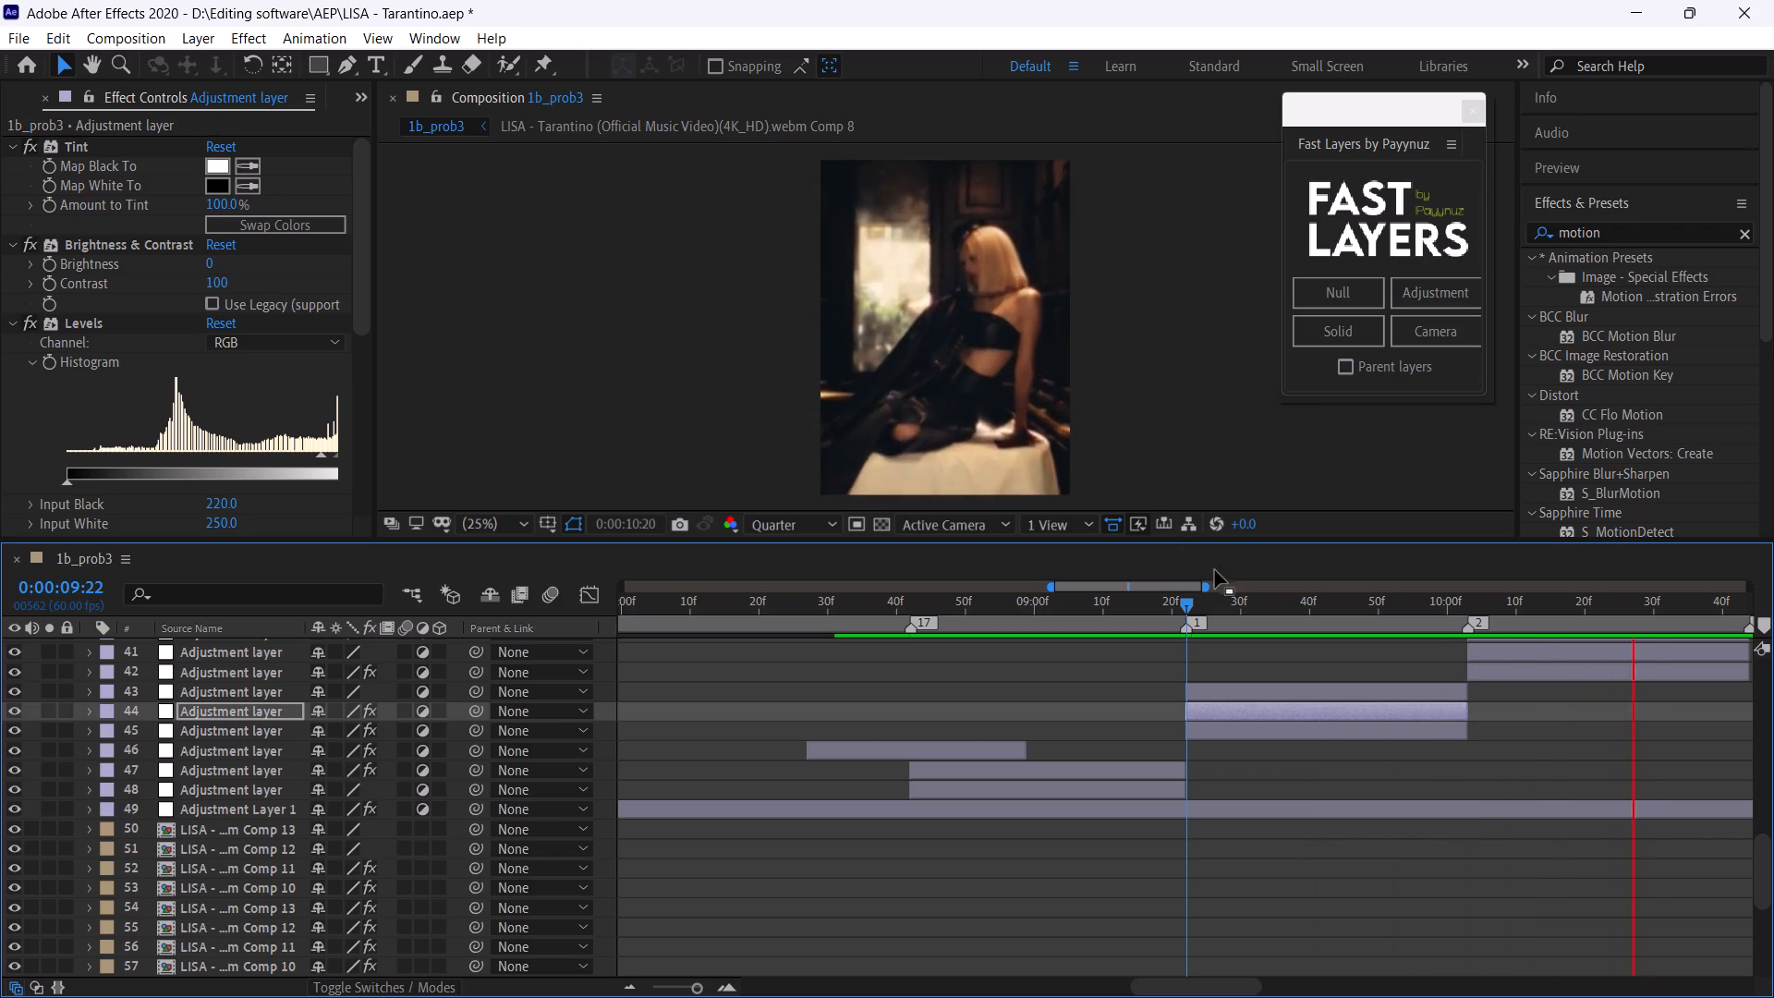
{"action": "left_click", "coordinate": [1185, 605]}
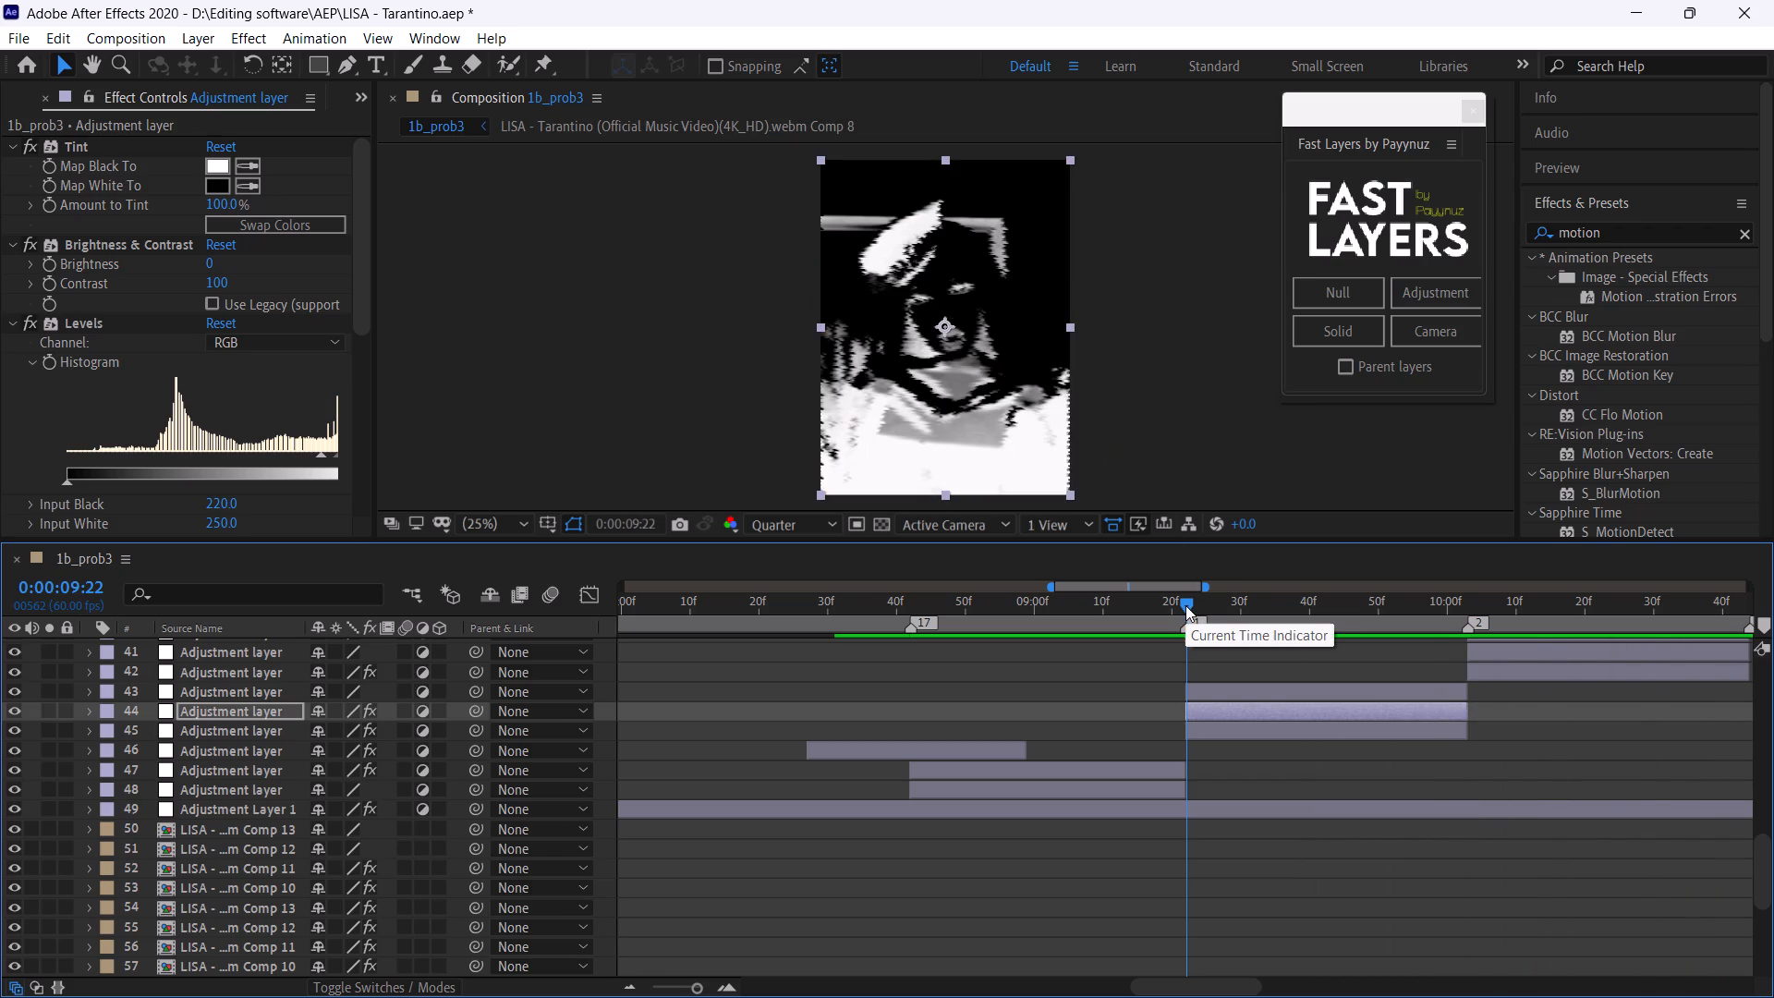
{"action": "key", "text": "u"}
{"action": "left_click_drag", "start_coordinate": [1466, 712], "coordinate": [1297, 748]}
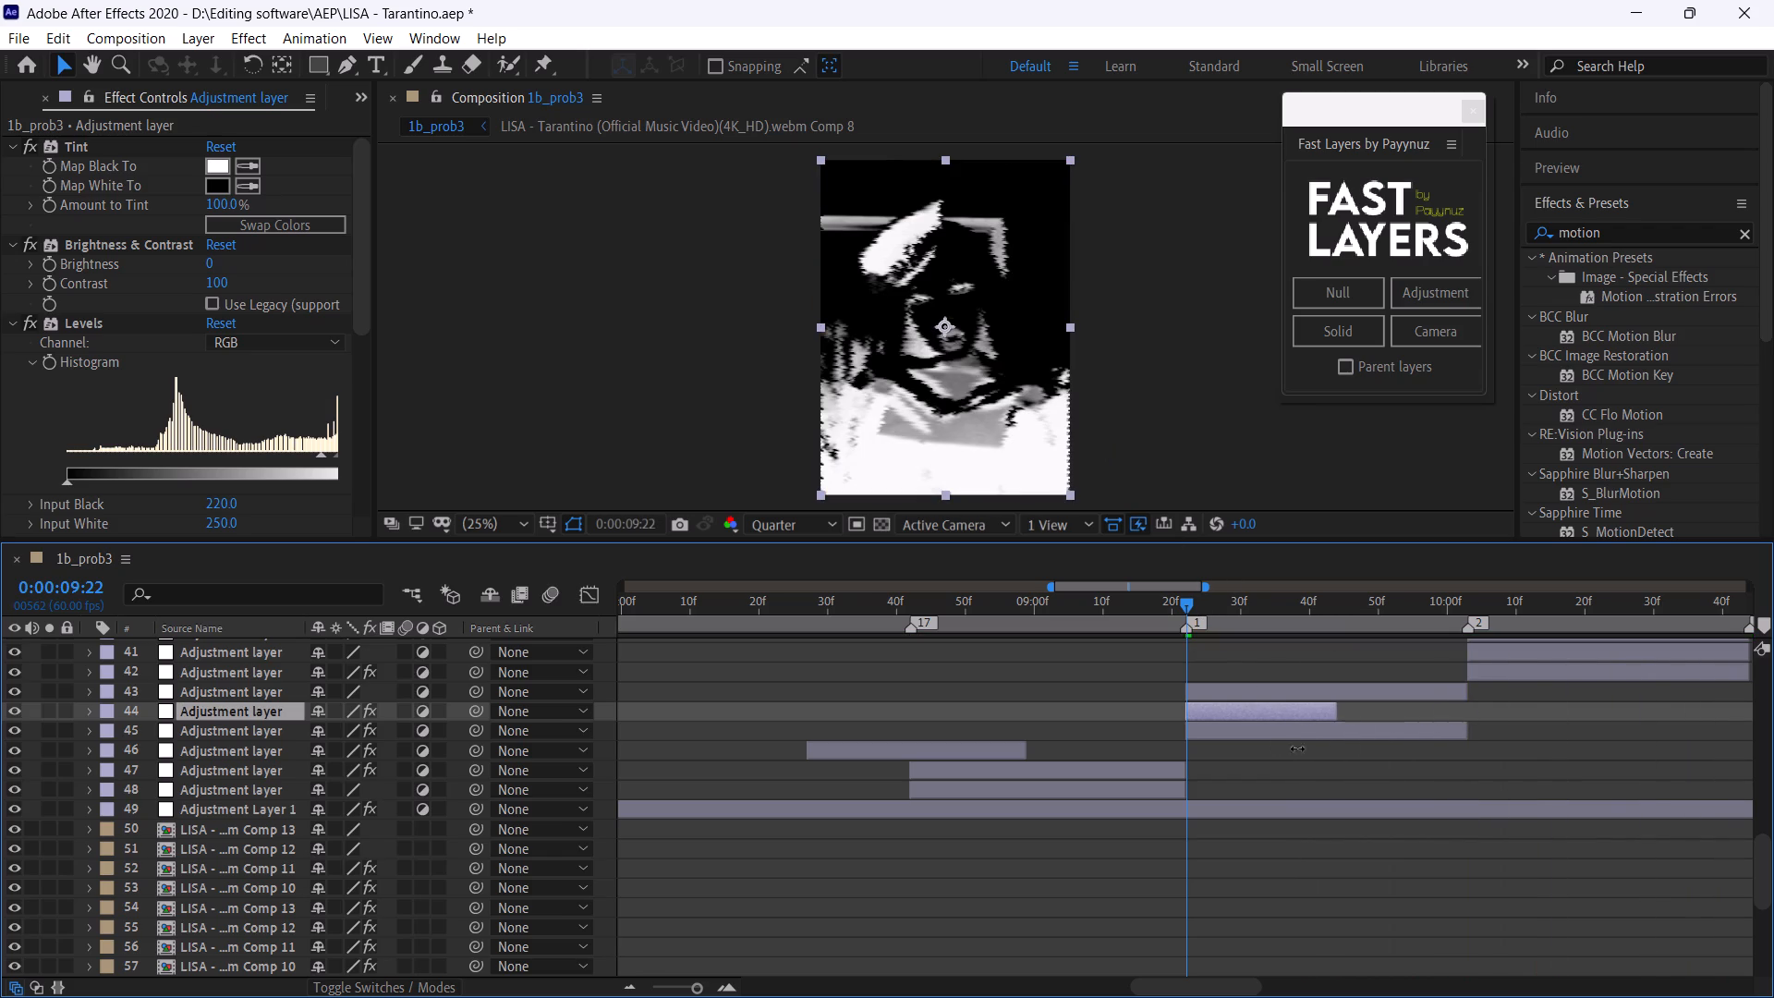
{"action": "left_click_drag", "start_coordinate": [1297, 748], "coordinate": [1197, 747]}
Replay the transition repeatedly from 0:00:09:19 to check the brief dark frame flash at marker 1.
{"action": "key", "text": "space"}
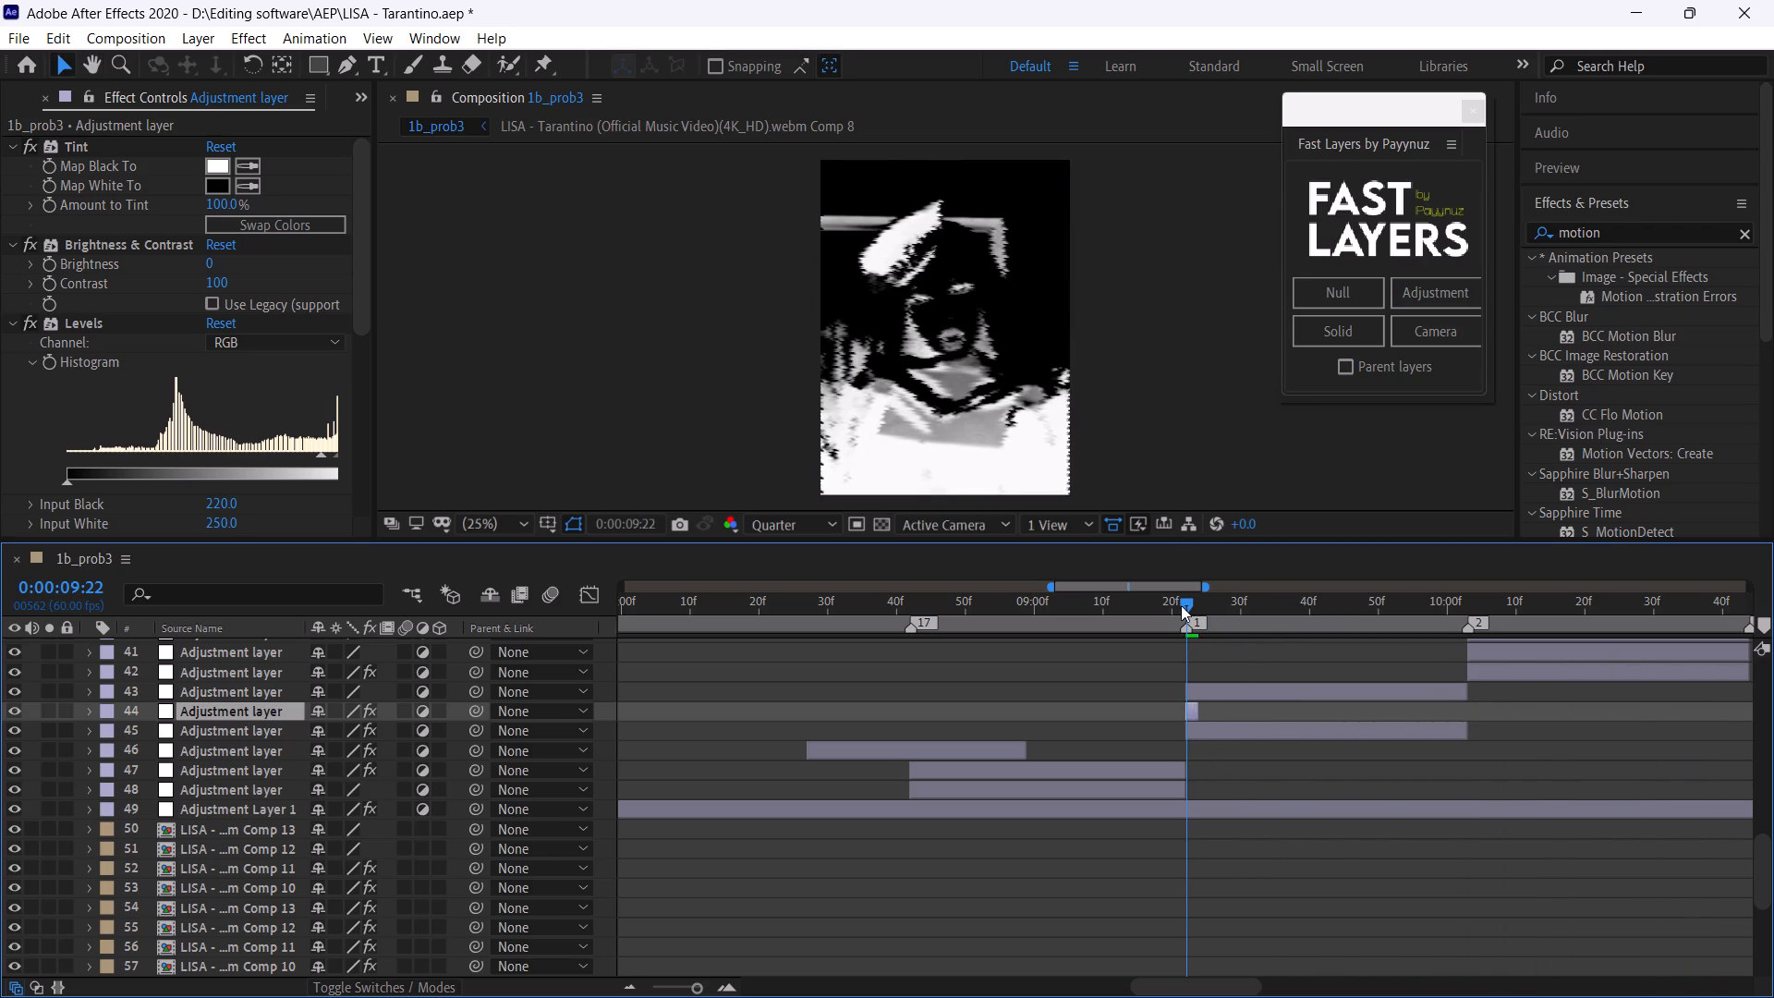
{"action": "left_click", "coordinate": [1165, 605]}
{"action": "key", "text": "space"}
{"action": "left_click", "coordinate": [1165, 605]}
{"action": "key", "text": "space"}
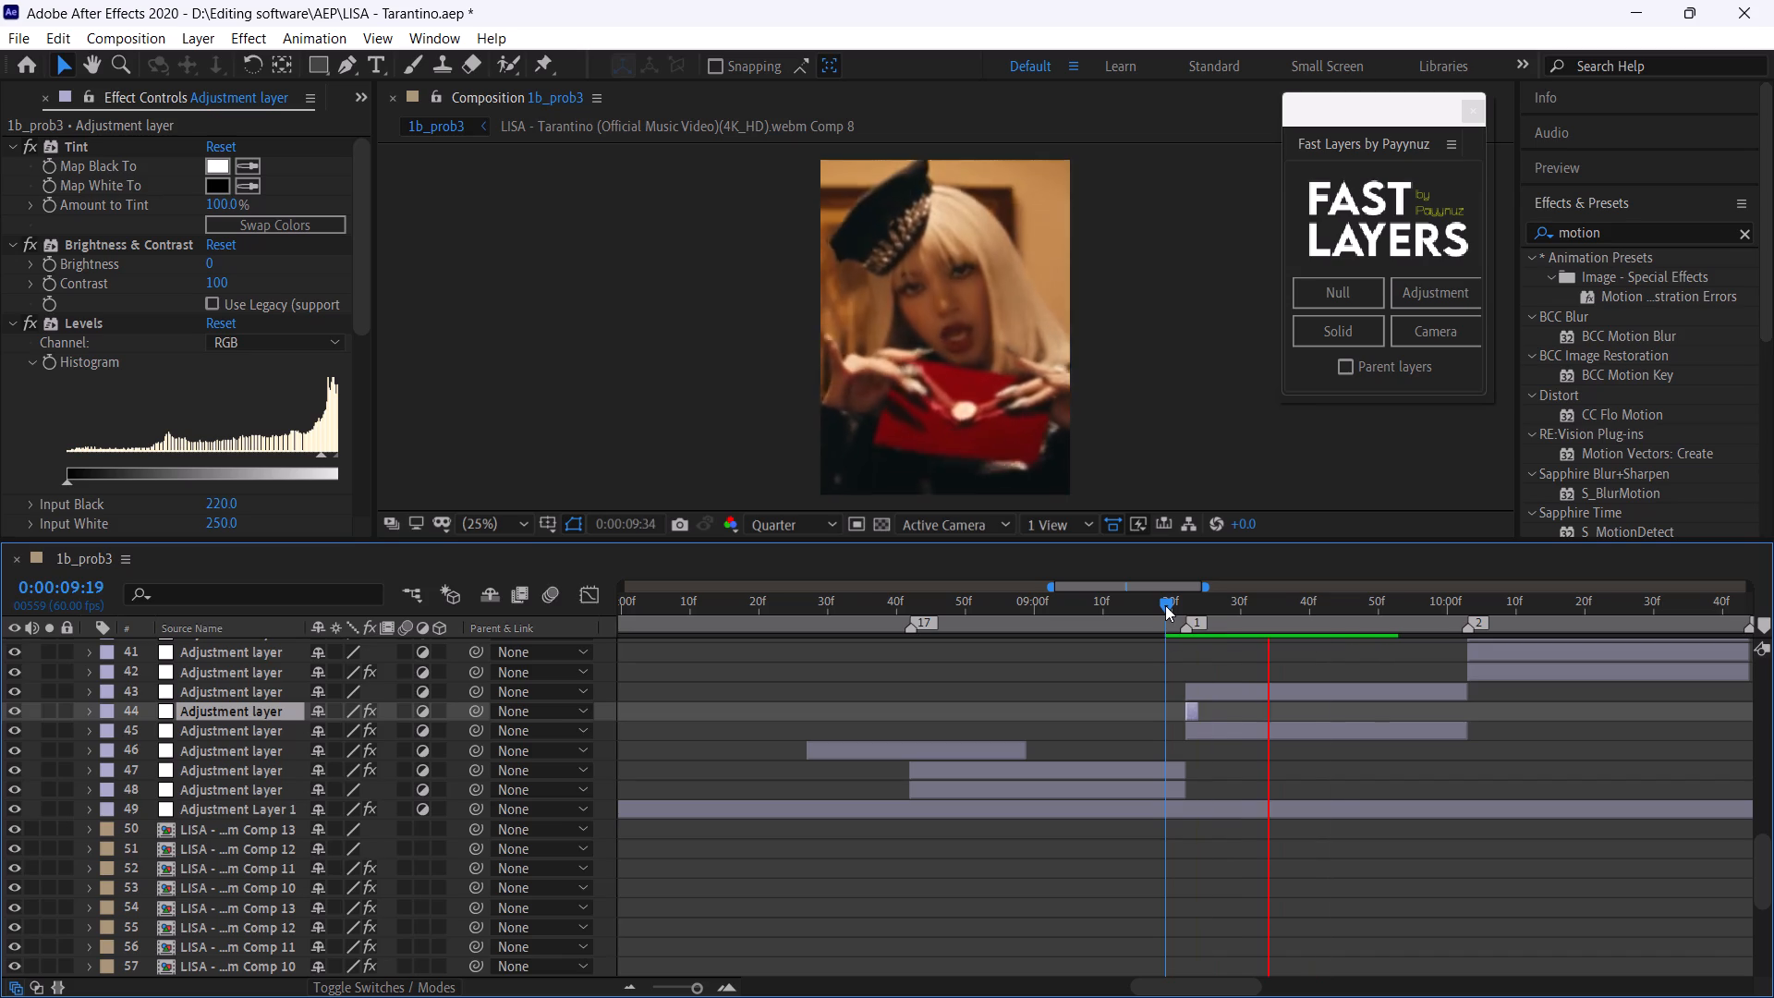
{"action": "left_click", "coordinate": [1165, 605]}
{"action": "key", "text": "space"}
{"action": "left_click", "coordinate": [1165, 605]}
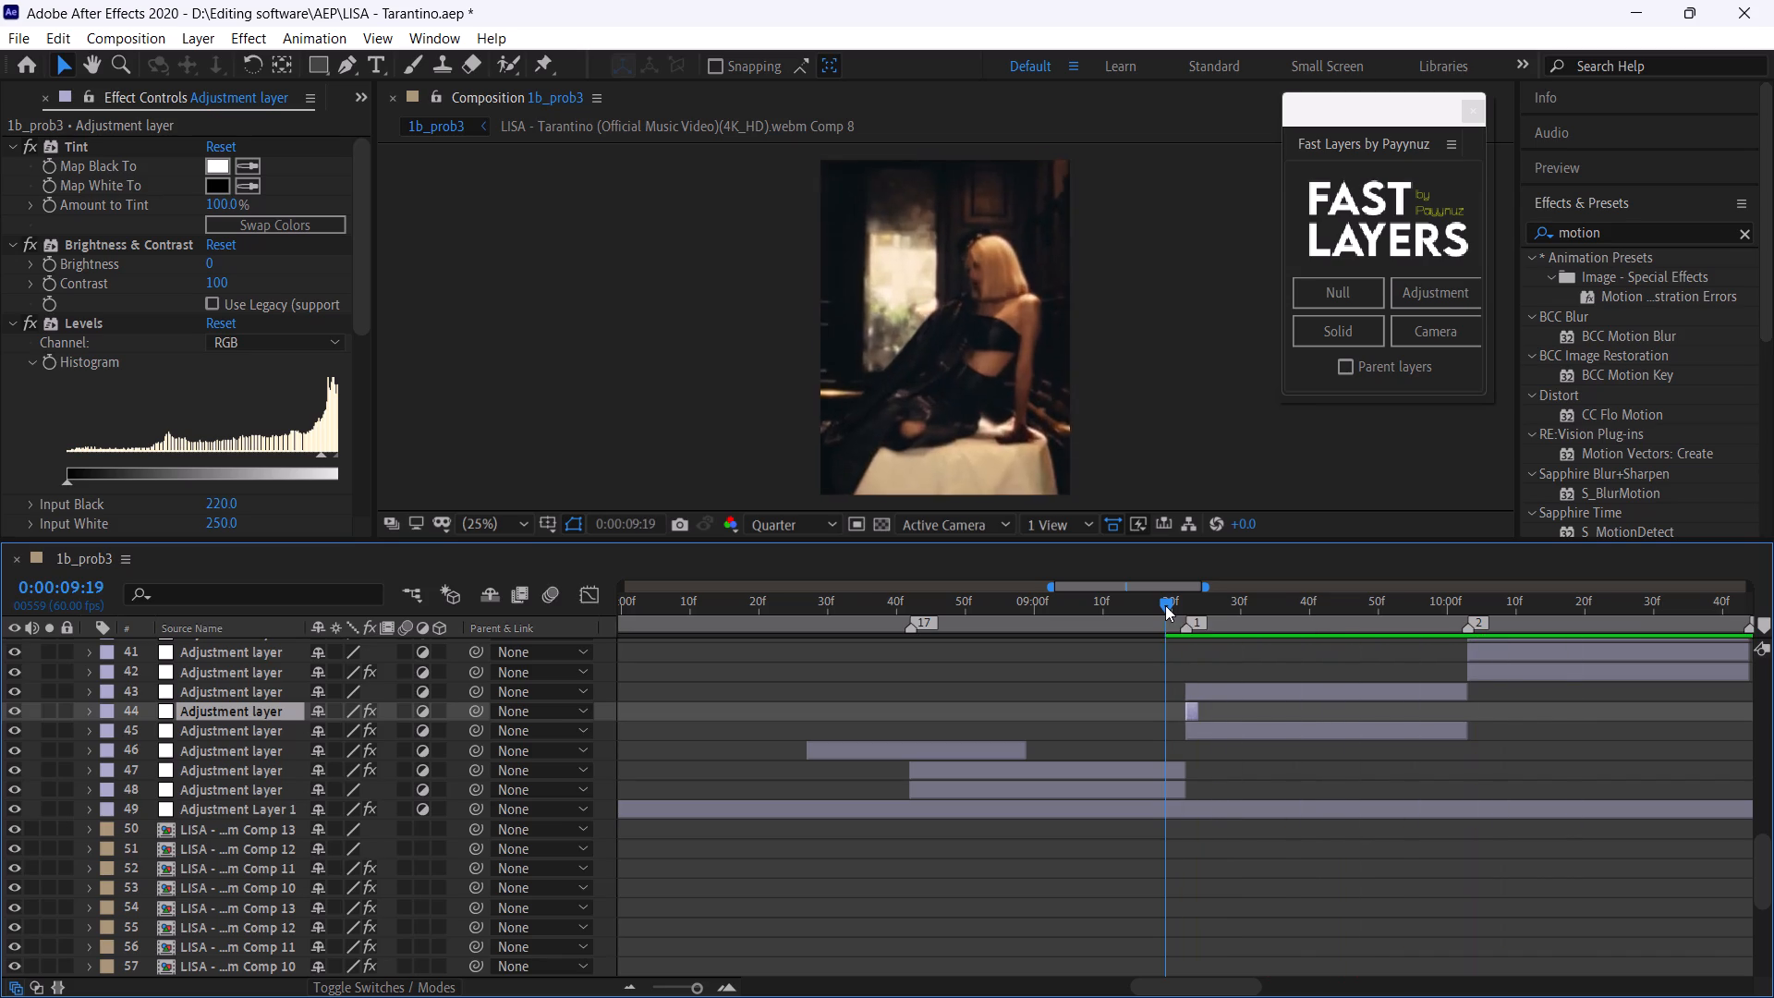
{"action": "key", "text": "space"}
Replay the dark frame transition at marker 1 closely, starting around 0:00:09:17 and 0:00:09:21.
{"action": "left_click_drag", "start_coordinate": [1165, 605], "coordinate": [1188, 632]}
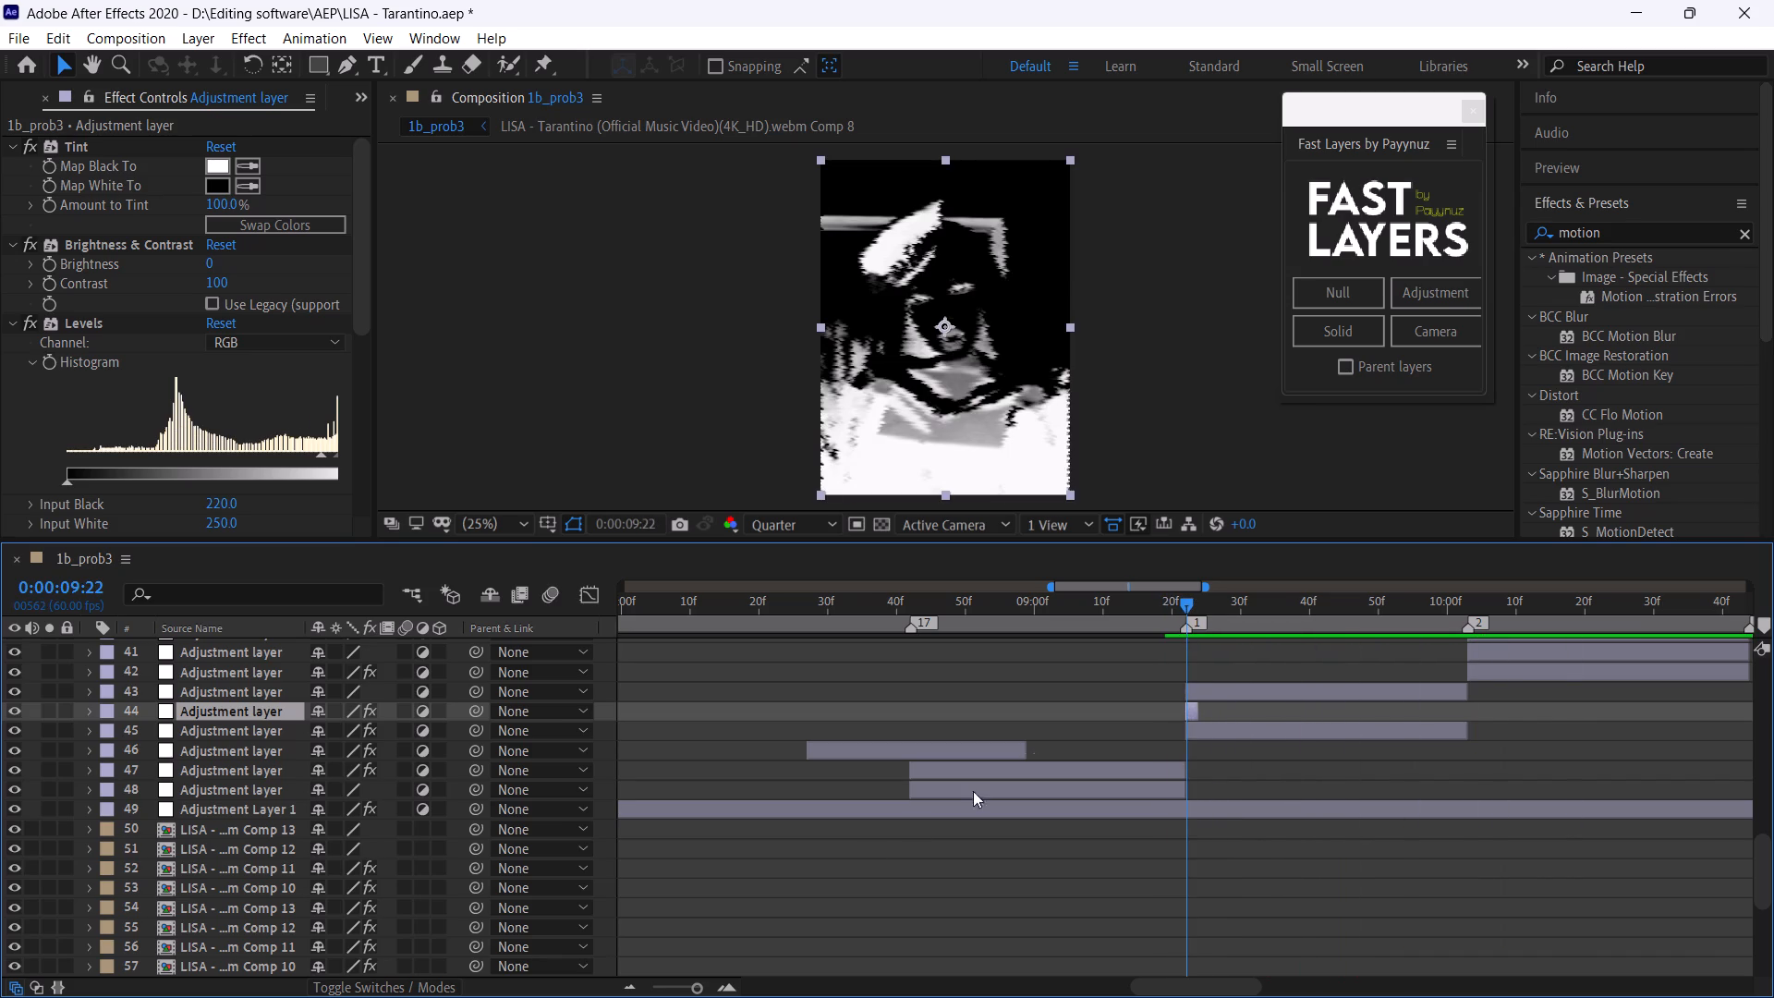
{"action": "left_click_drag", "start_coordinate": [693, 987], "coordinate": [717, 995]}
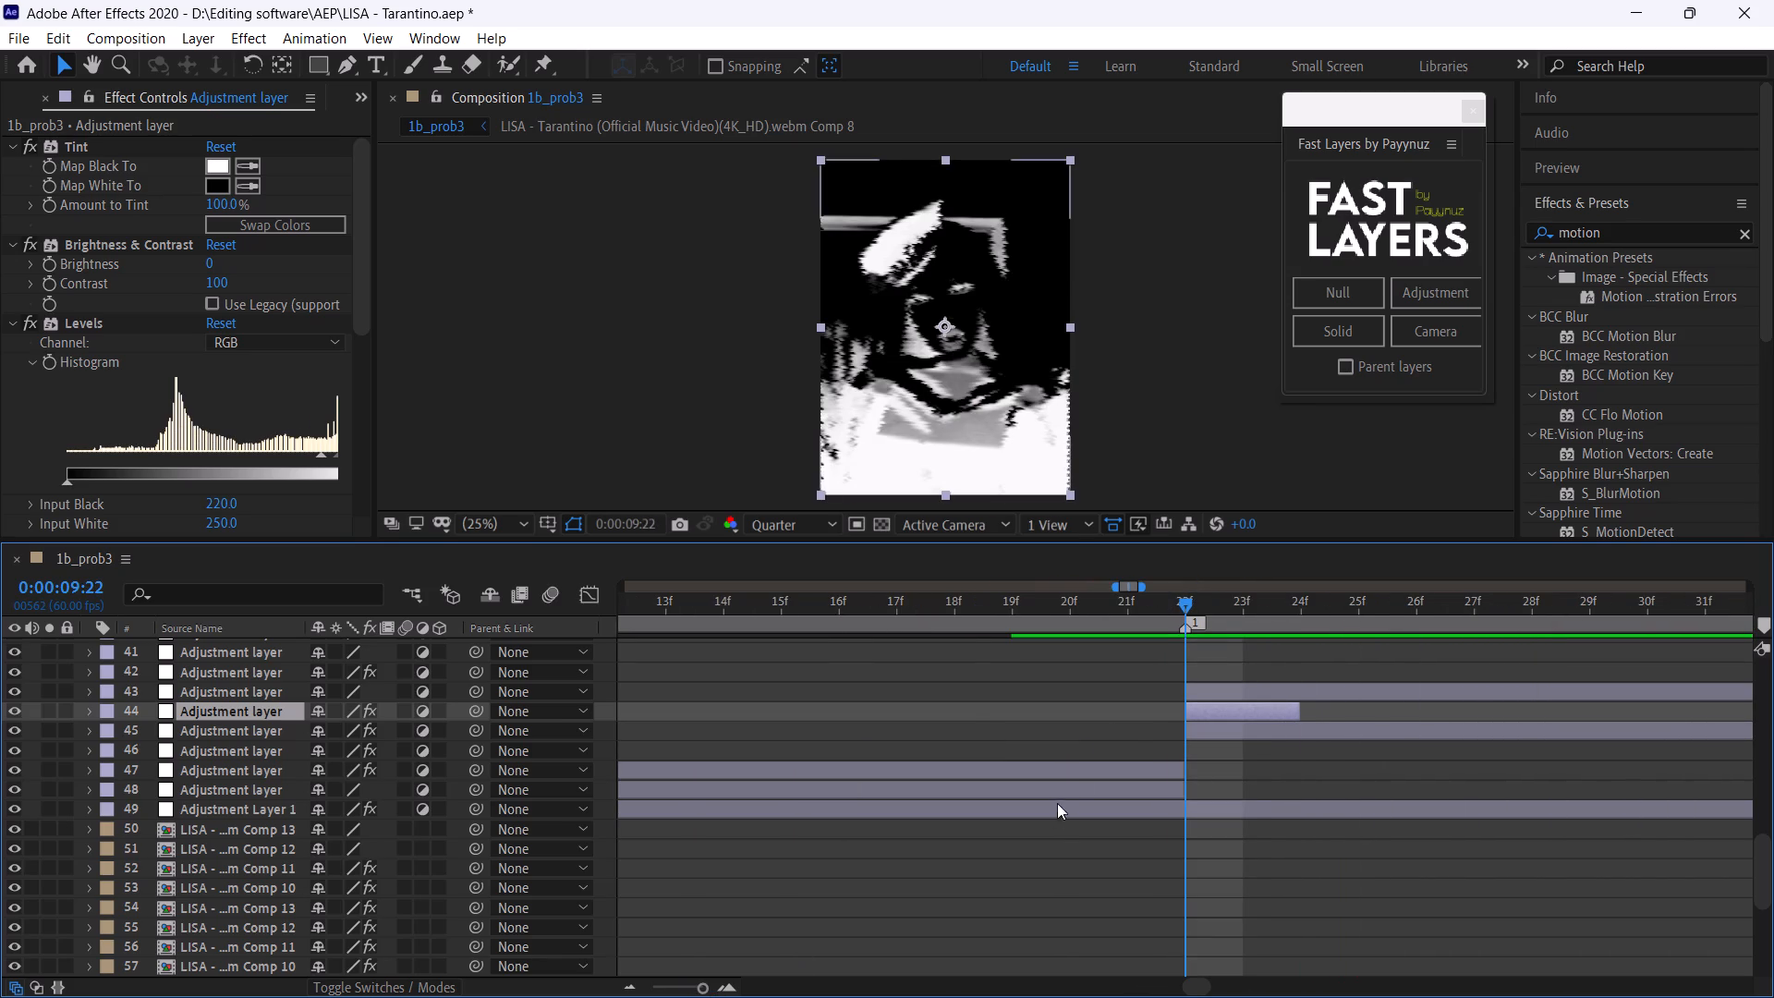
{"action": "left_click_drag", "start_coordinate": [1222, 615], "coordinate": [1075, 672]}
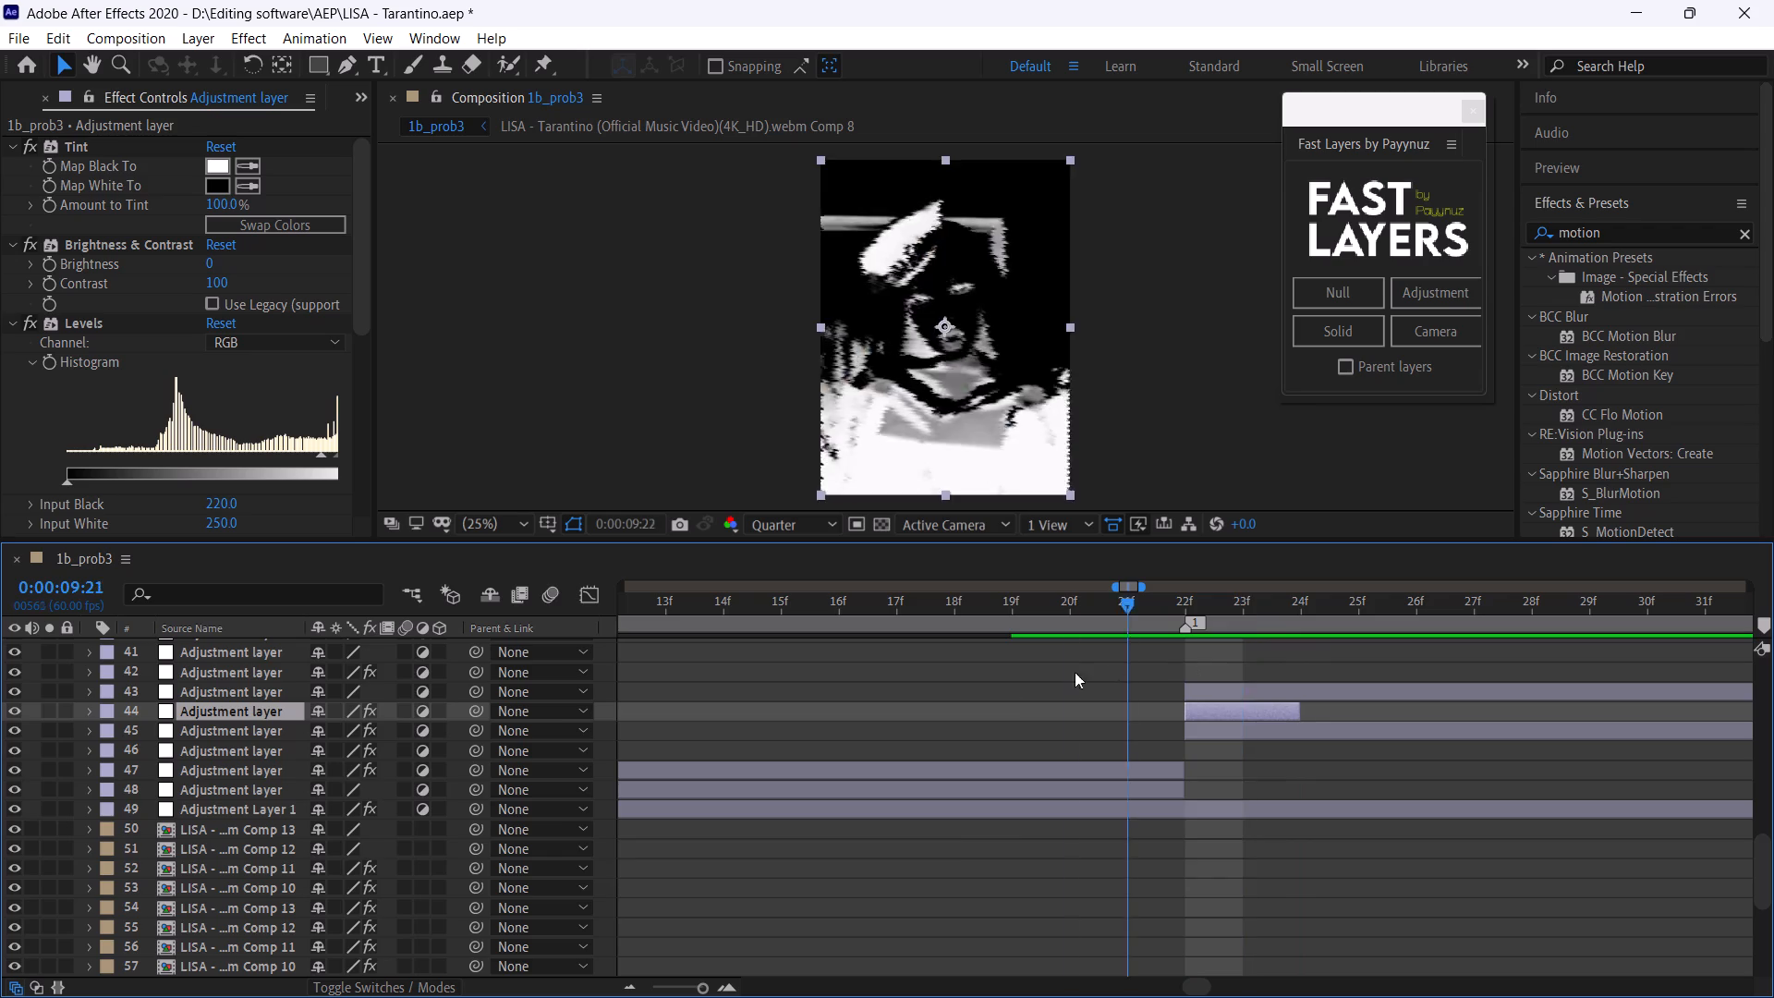
{"action": "left_click_drag", "start_coordinate": [1075, 672], "coordinate": [896, 689]}
{"action": "key", "text": "space"}
{"action": "left_click", "coordinate": [1143, 616]}
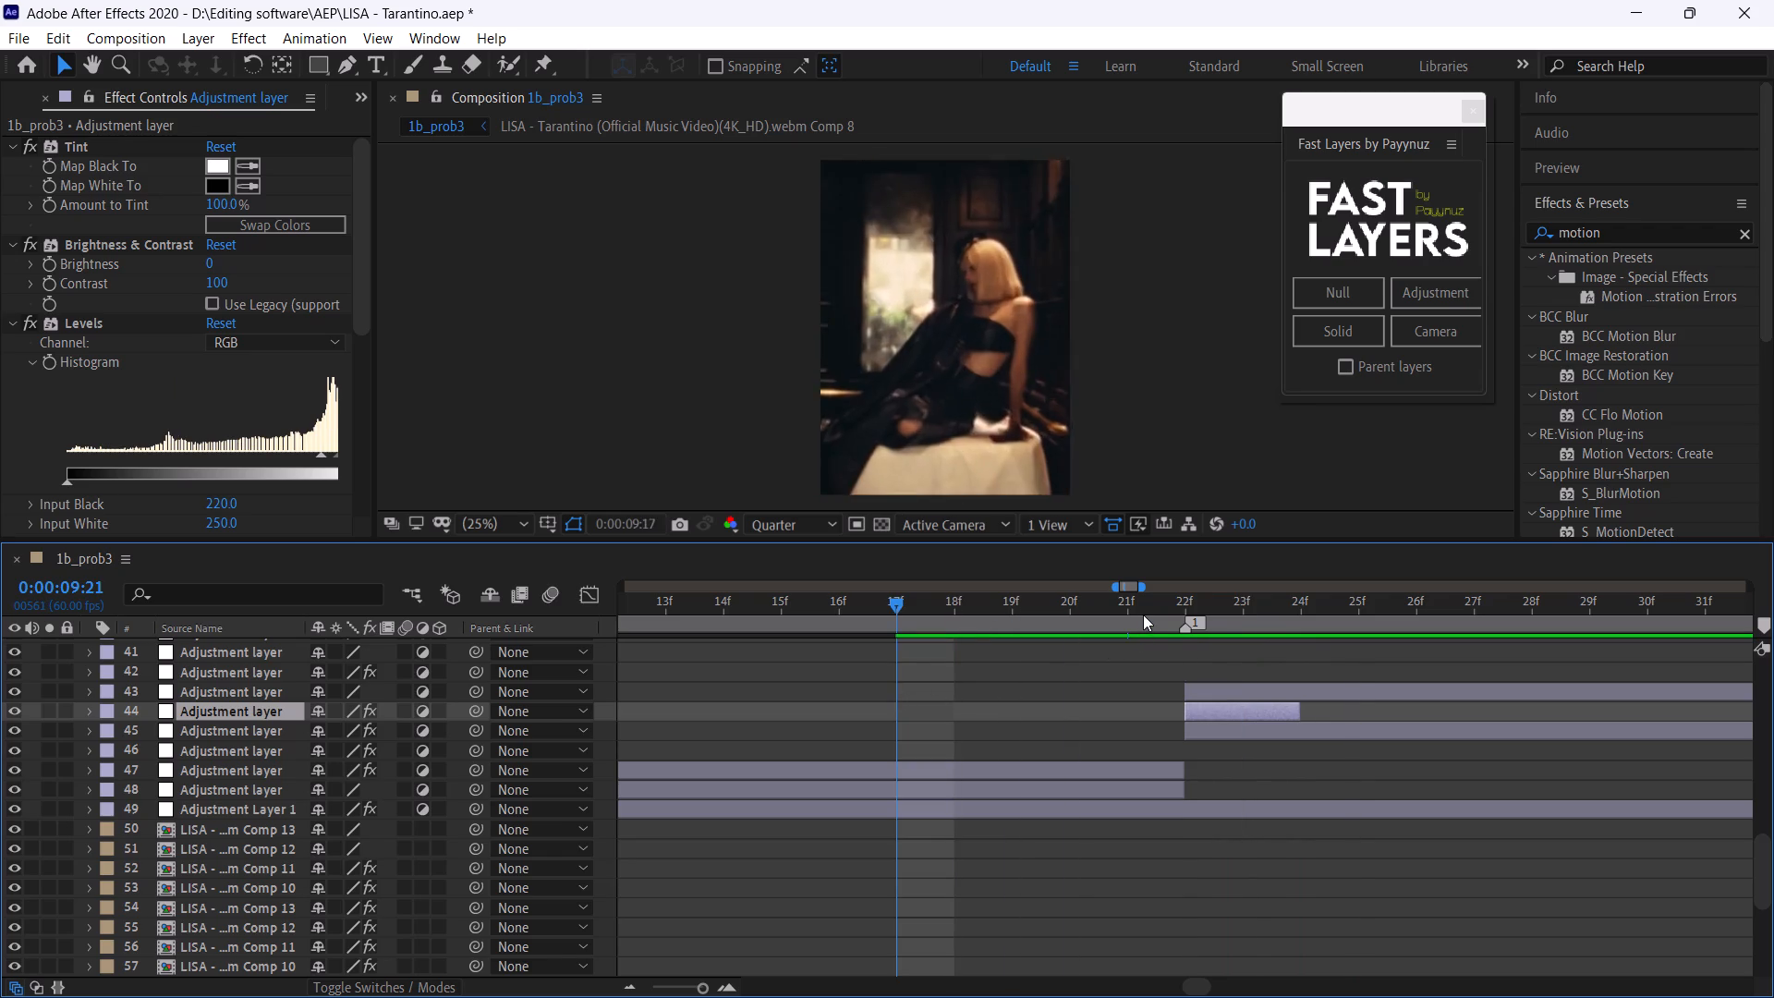
{"action": "key", "text": "space"}
{"action": "left_click", "coordinate": [1143, 615]}
{"action": "key", "text": "space"}
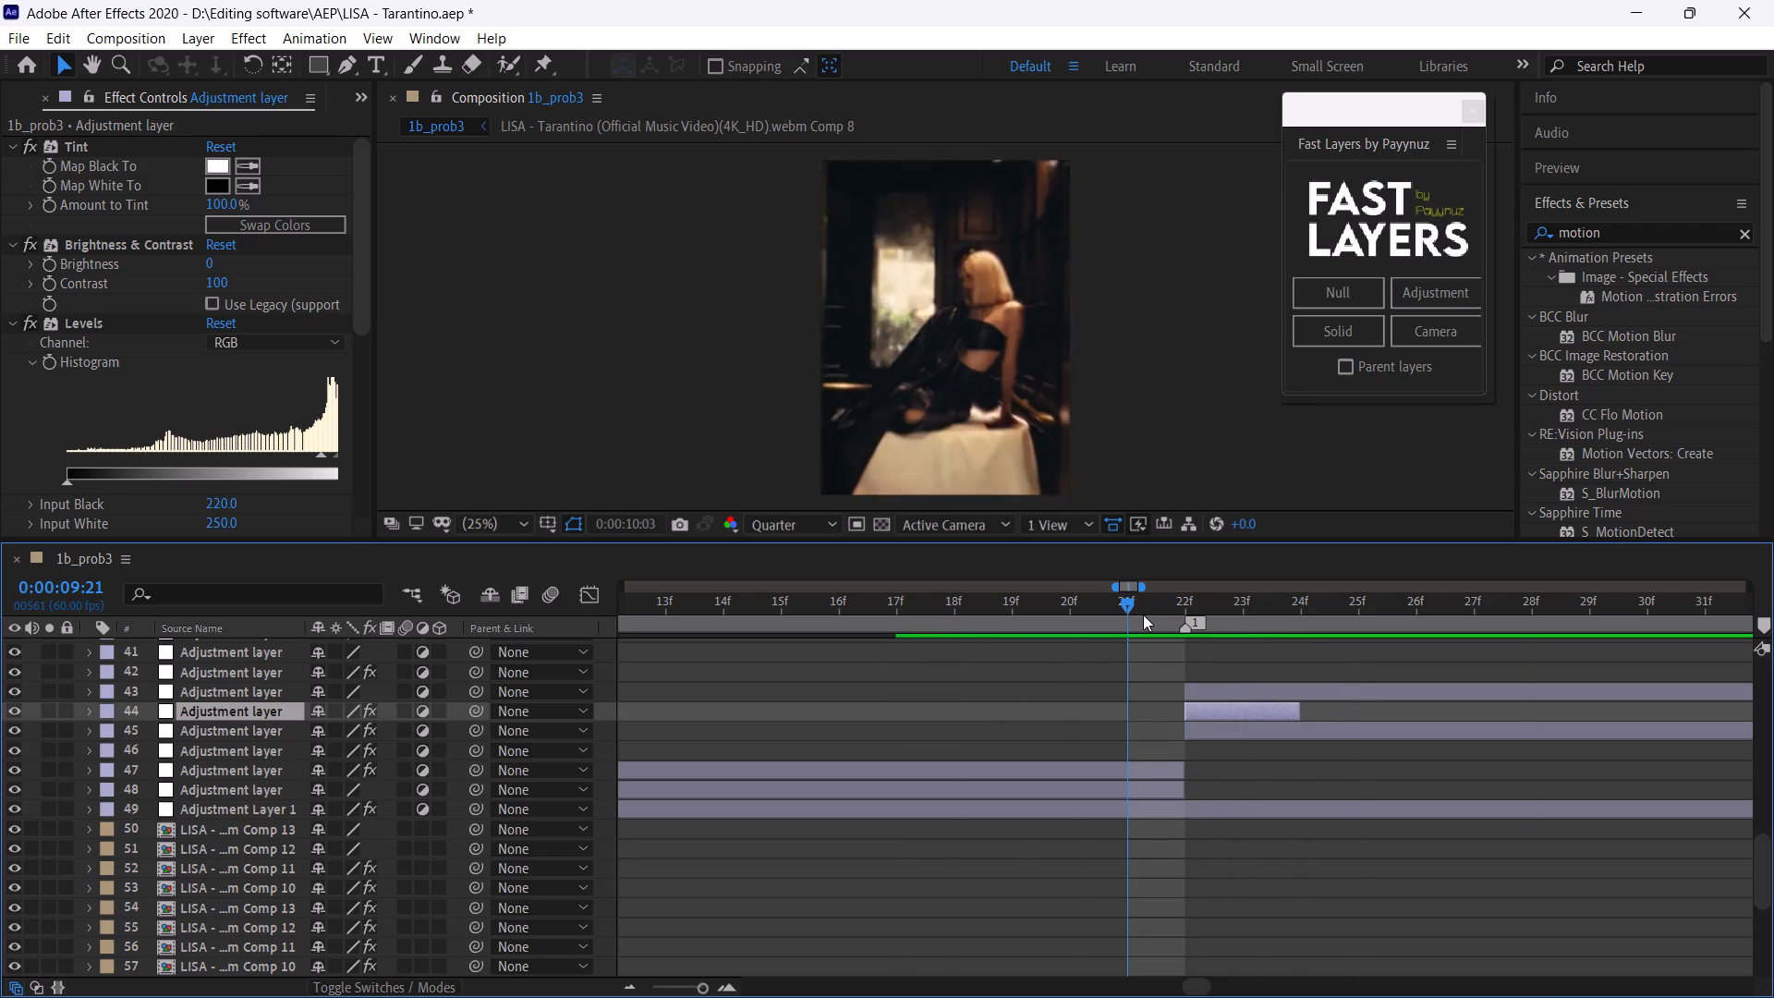
{"action": "left_click", "coordinate": [1143, 615]}
{"action": "key", "text": "space"}
{"action": "left_click", "coordinate": [1143, 615]}
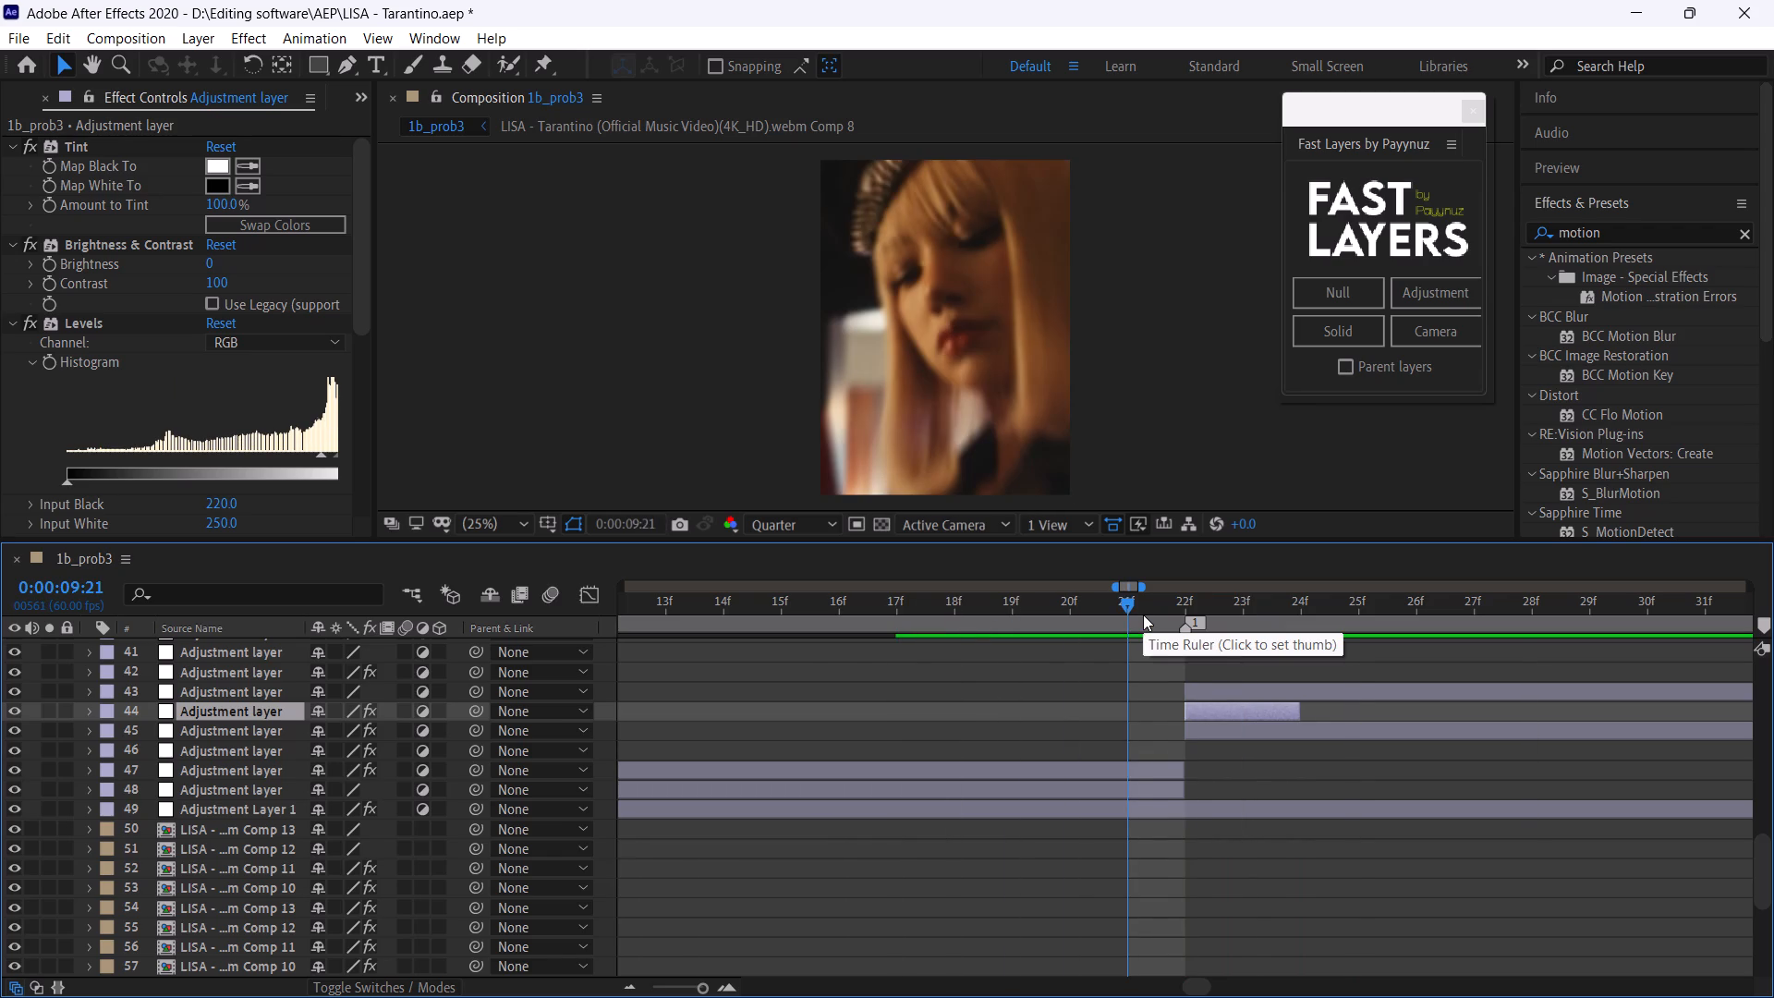
Undo the end trim and the Dark Frame v3 preset on adjustment layer 44.
{"action": "key", "text": "ctrl+z"}
{"action": "key", "text": "ctrl+z"}
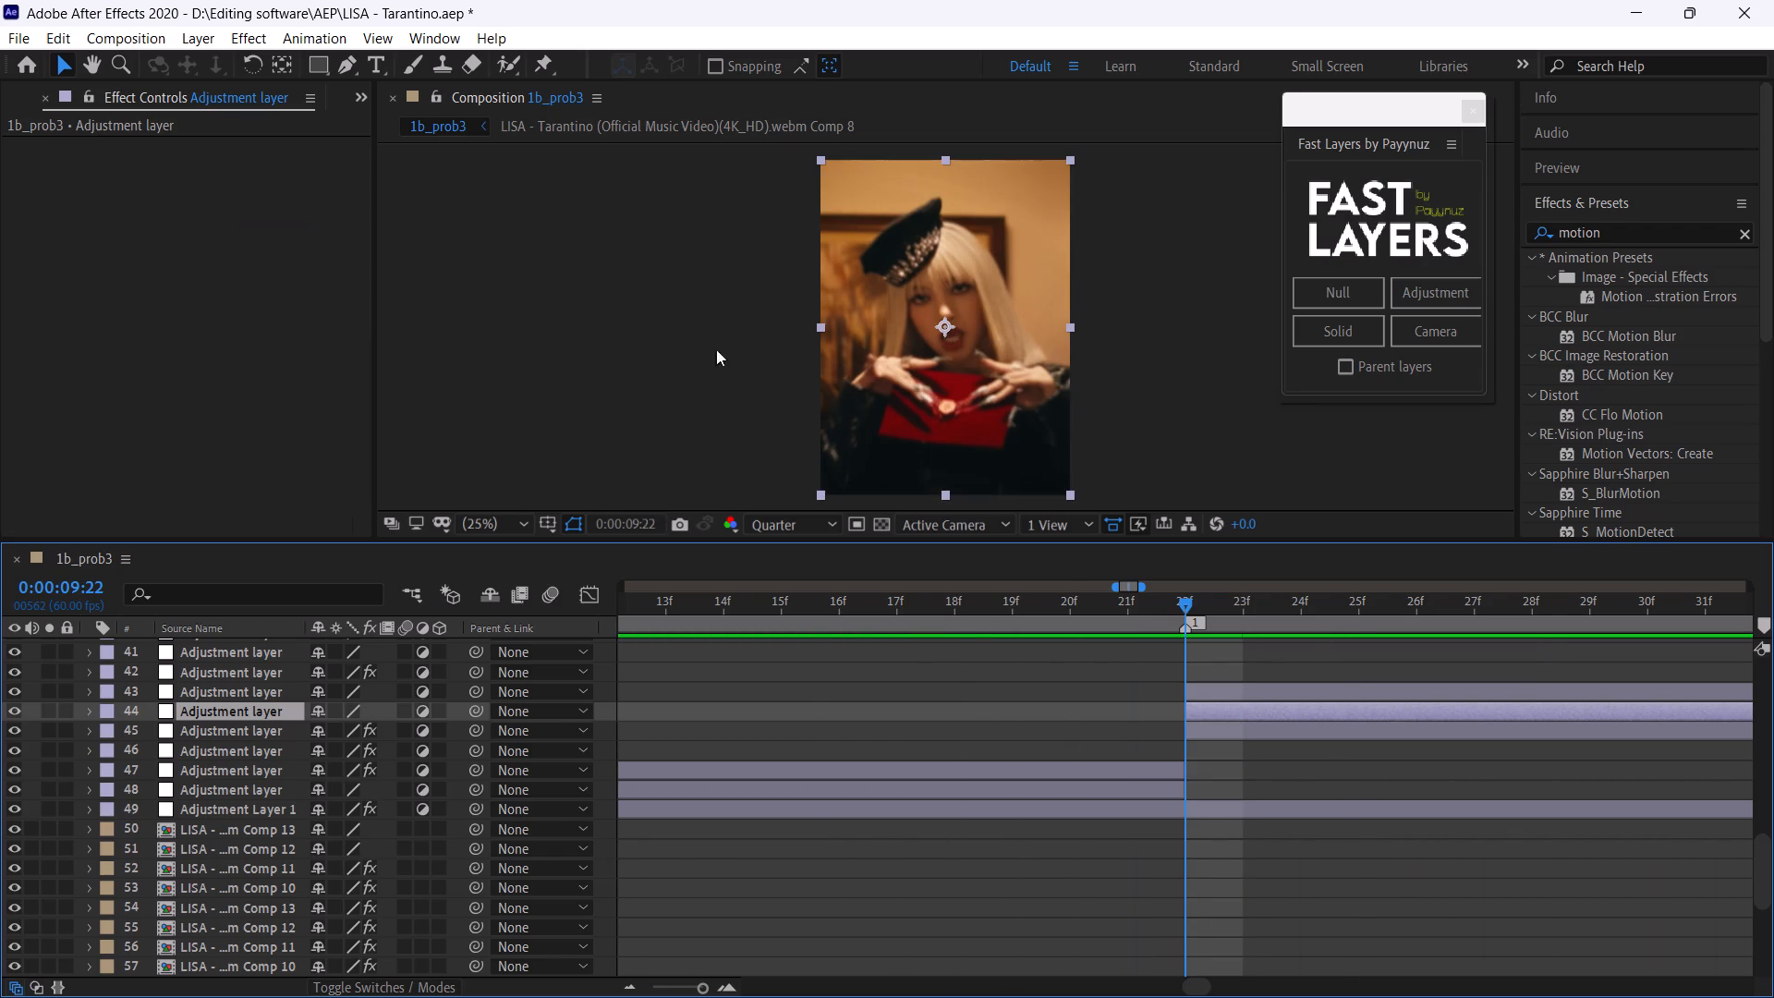
Apply the Ryan's Aggressive Shake Transition v3 preset from the Ryan's Shakes folder to adjustment layer 44 at 0:00:09:22.
{"action": "left_click", "coordinate": [337, 46]}
{"action": "left_click", "coordinate": [365, 79]}
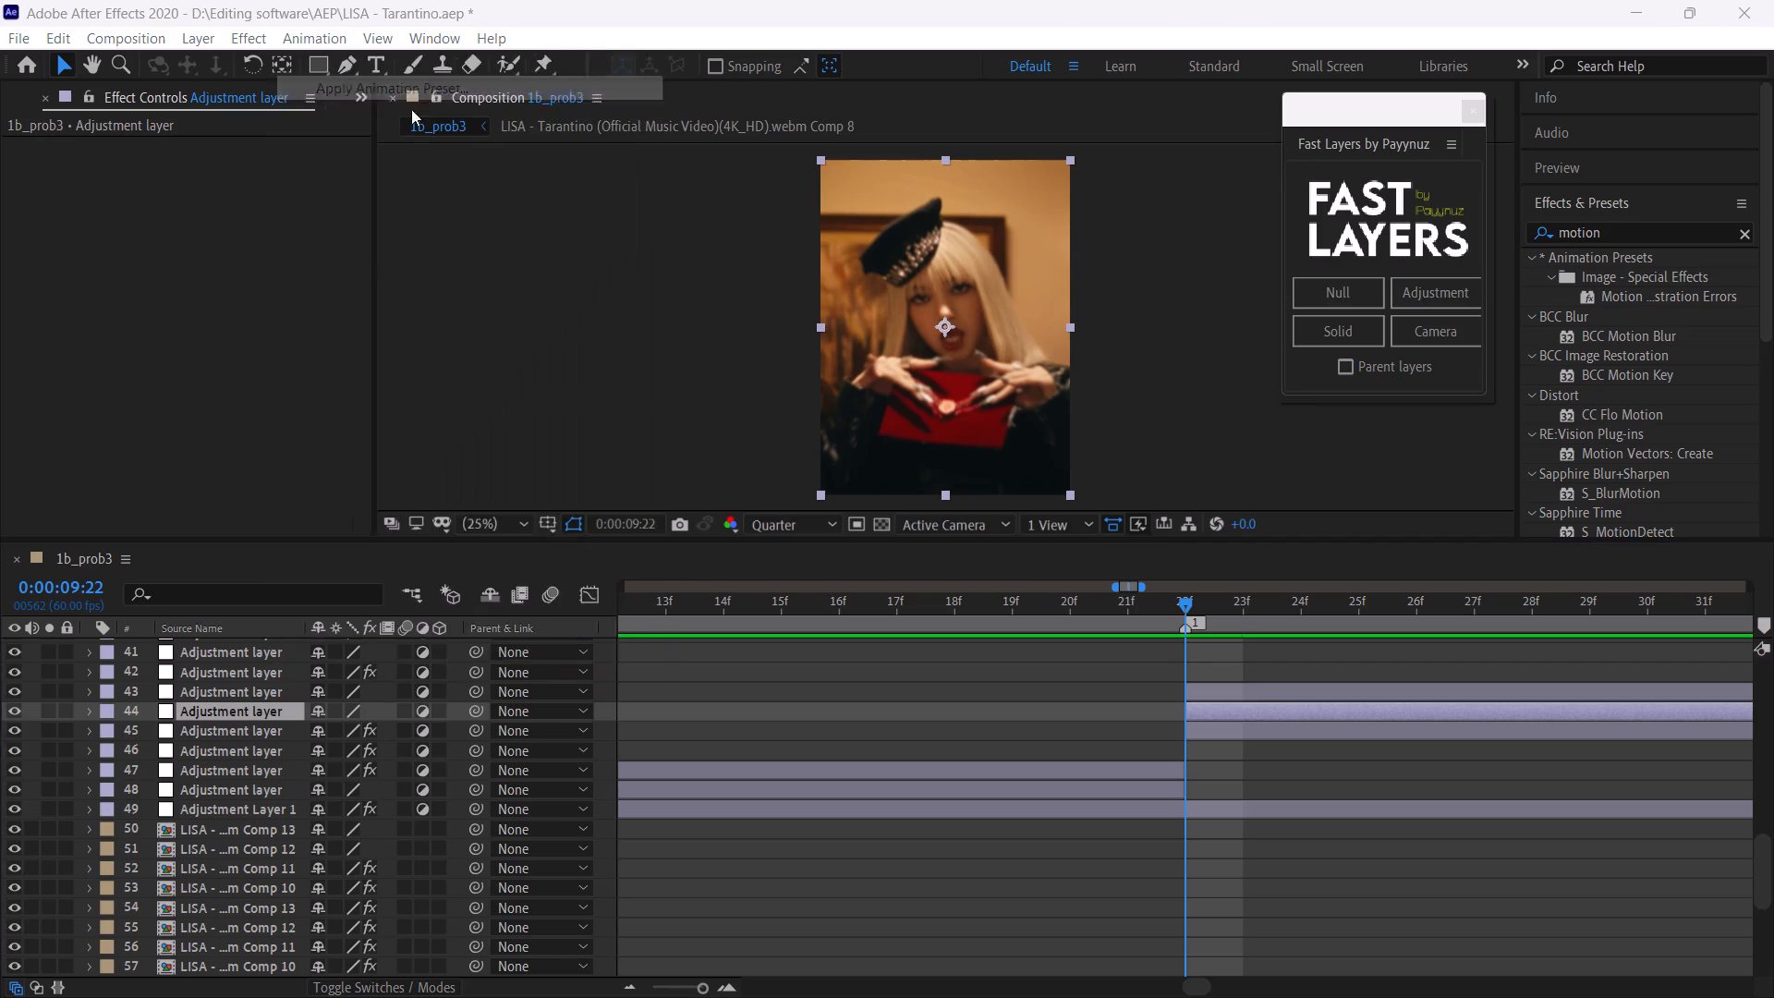
{"action": "left_click_drag", "start_coordinate": [1198, 279], "coordinate": [1153, 650]}
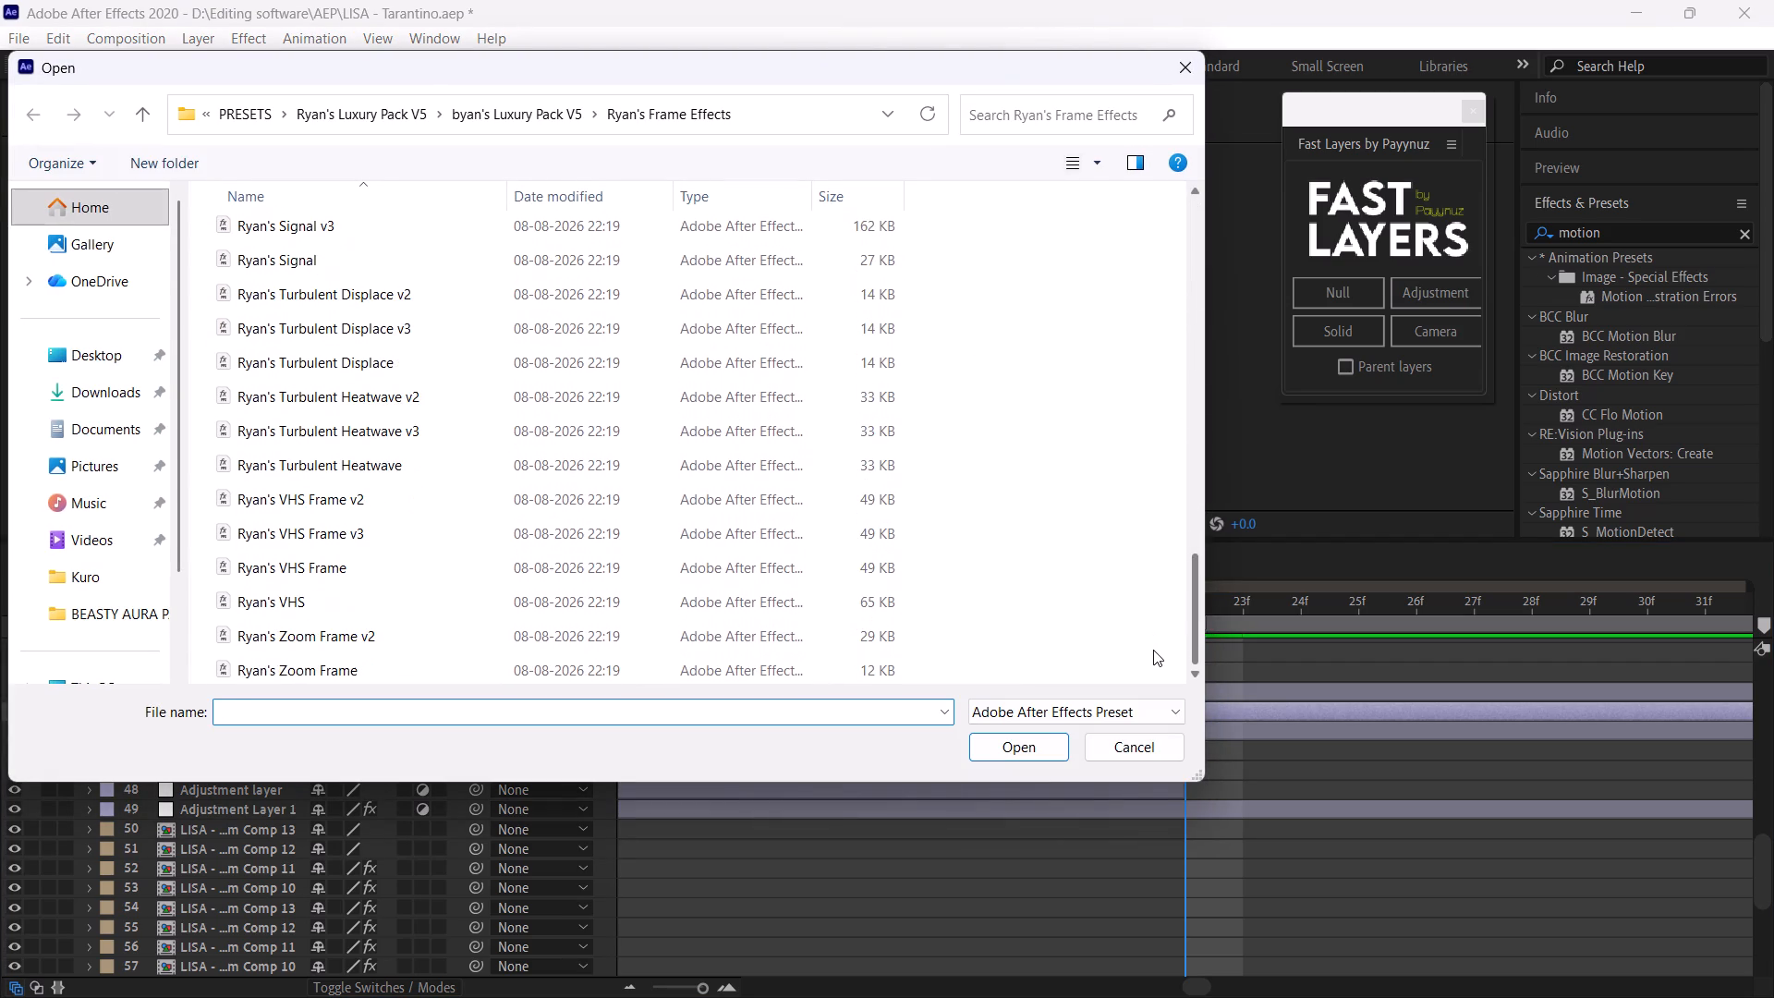
{"action": "left_click_drag", "start_coordinate": [1153, 650], "coordinate": [1152, 659]}
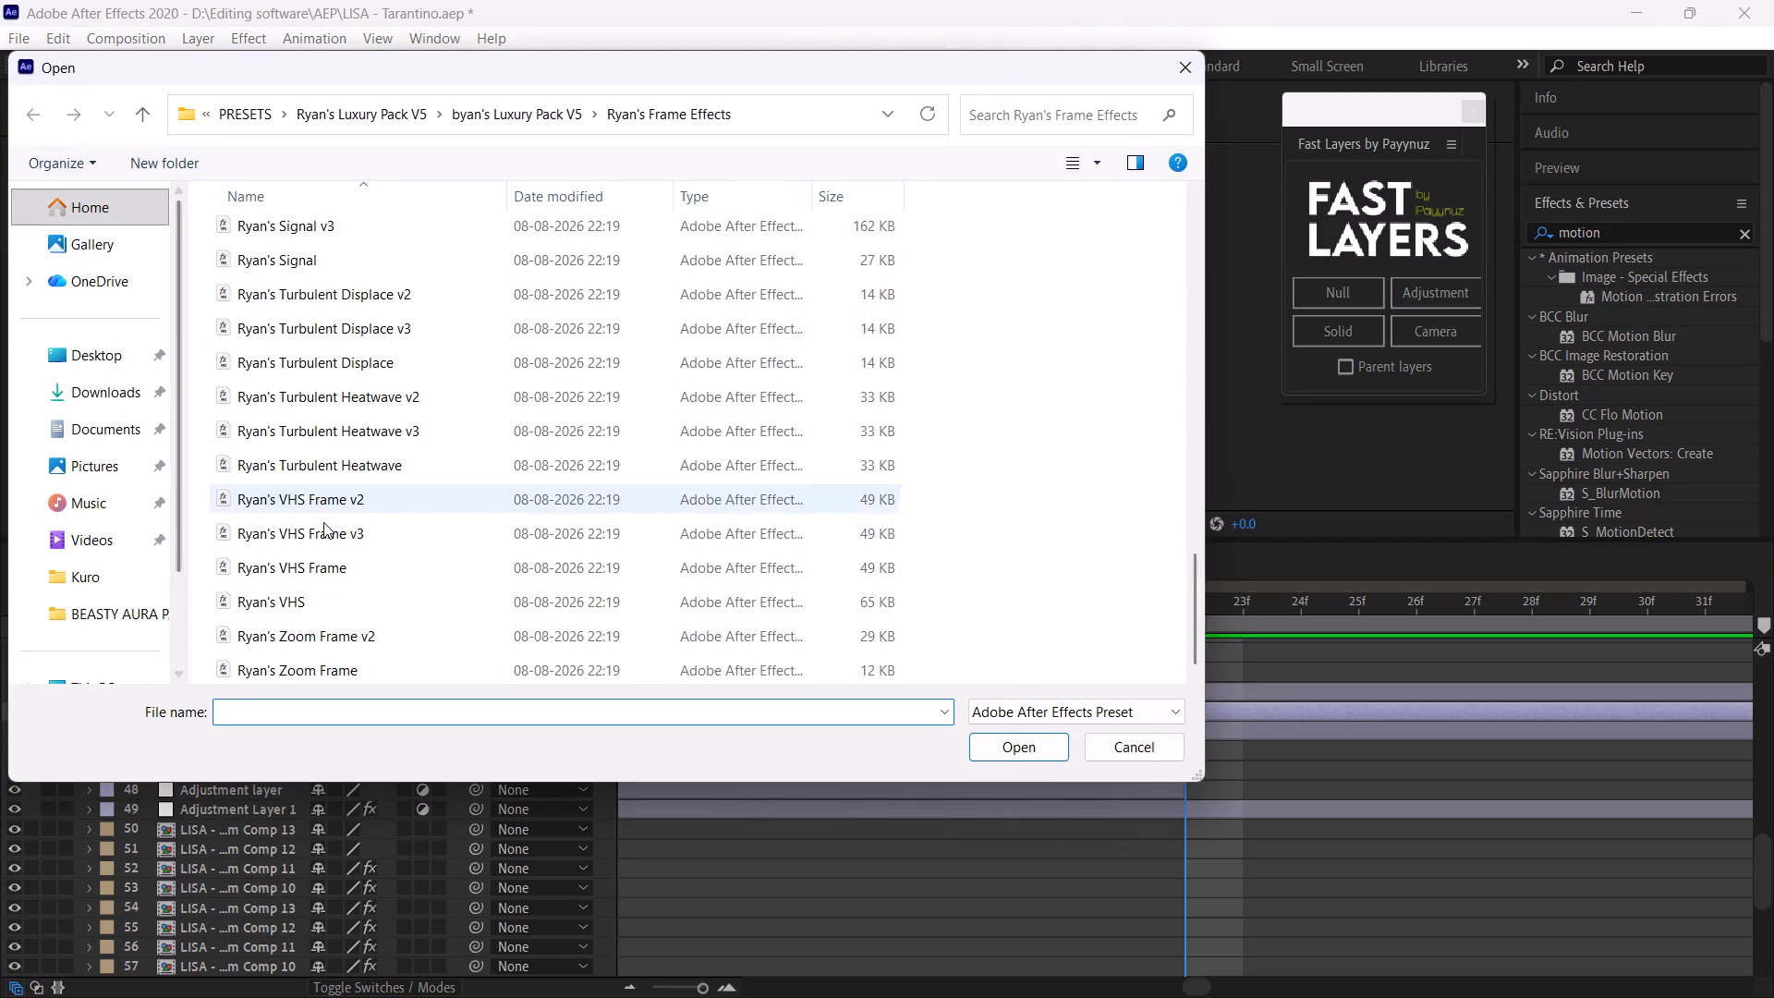
{"action": "left_click", "coordinate": [145, 116]}
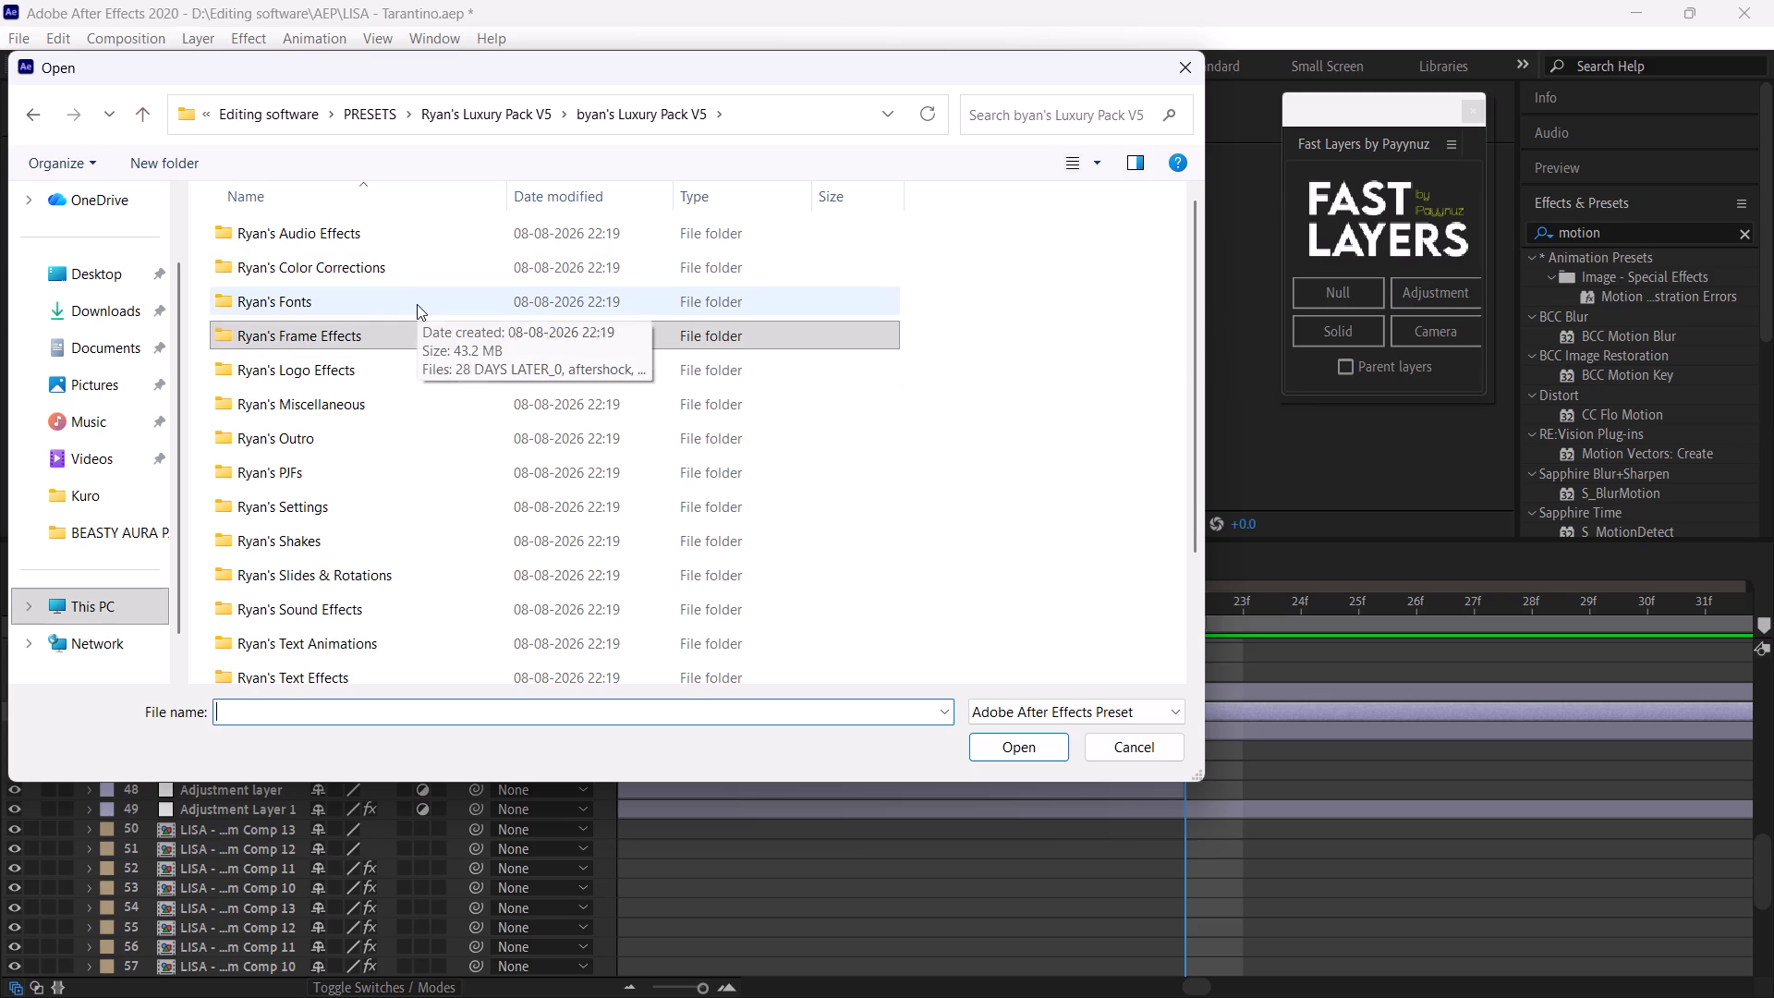
{"action": "double_click", "coordinate": [349, 551]}
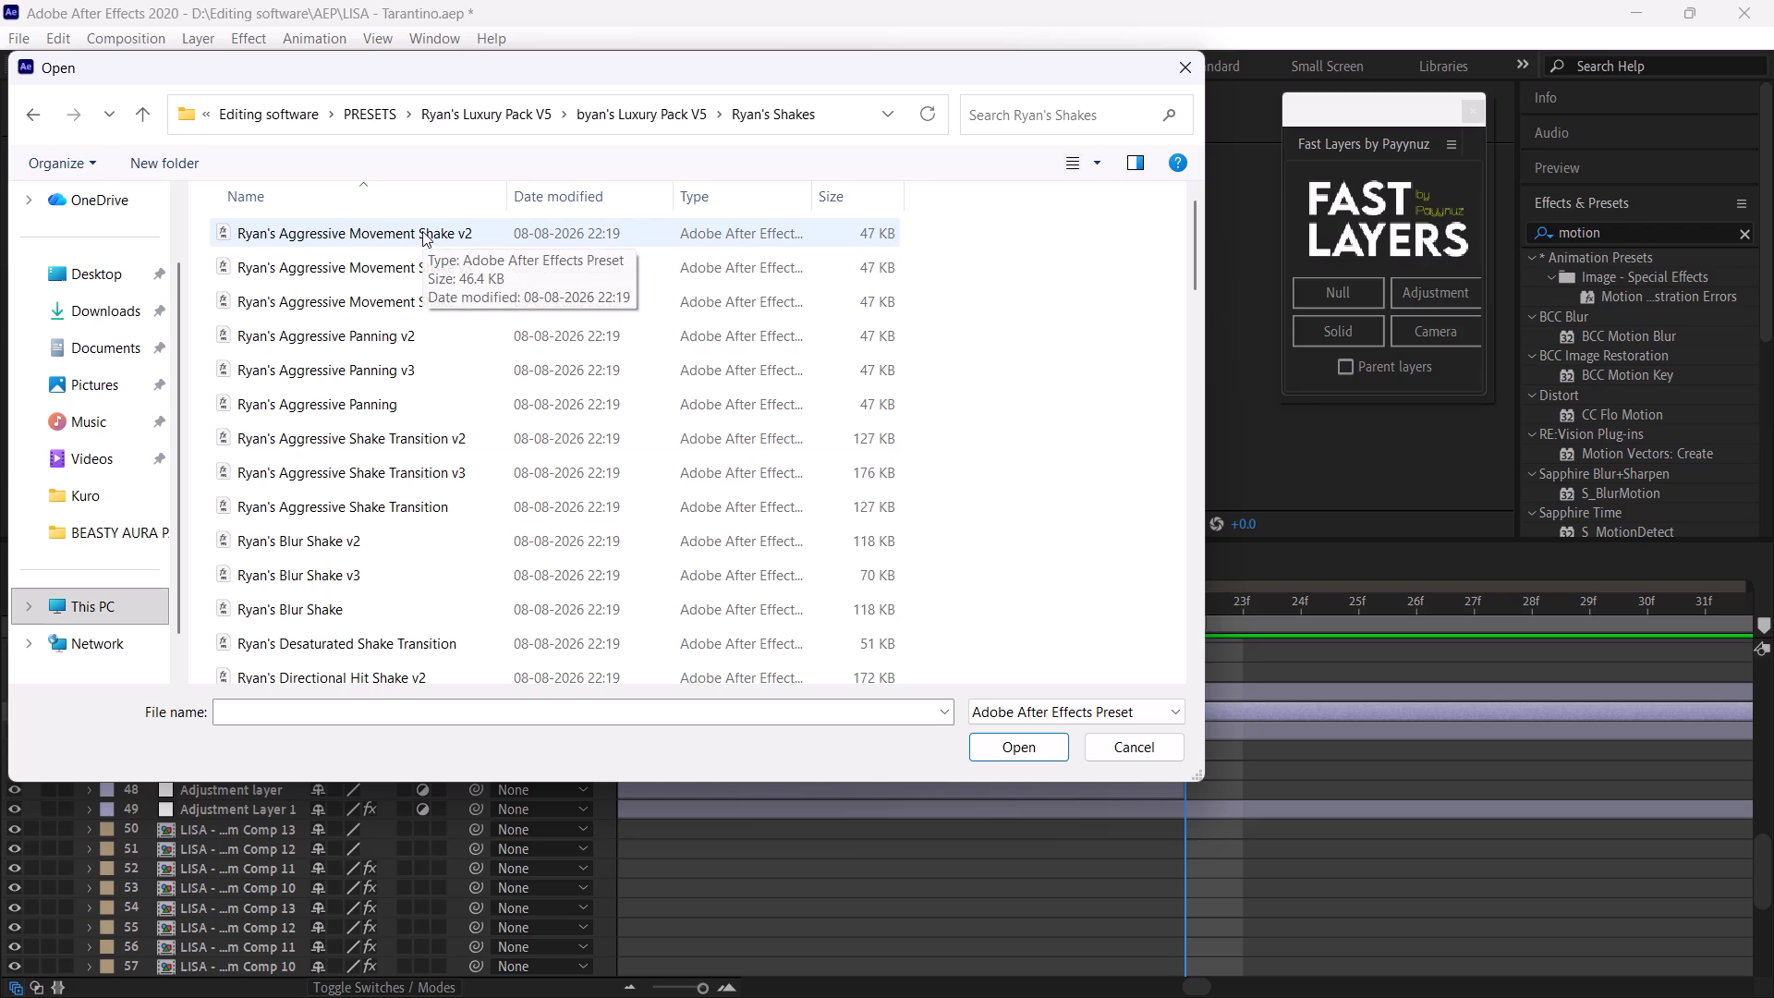
{"action": "left_click", "coordinate": [452, 473]}
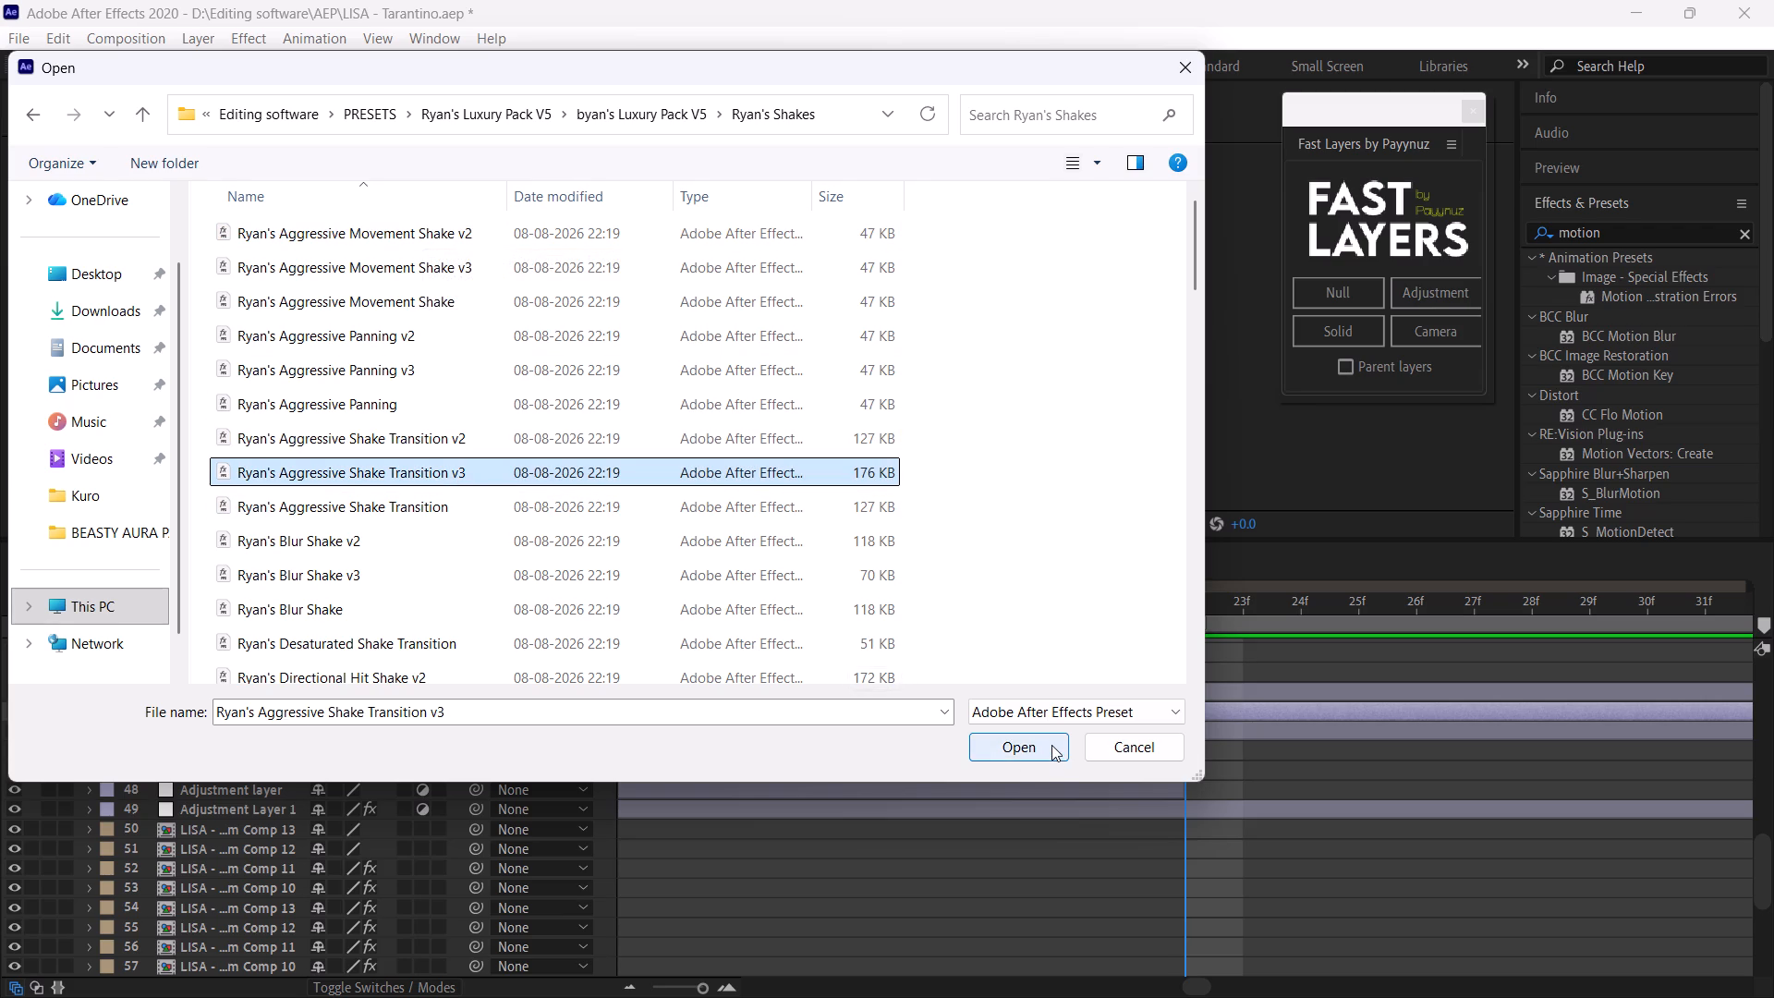
{"action": "left_click", "coordinate": [1051, 745]}
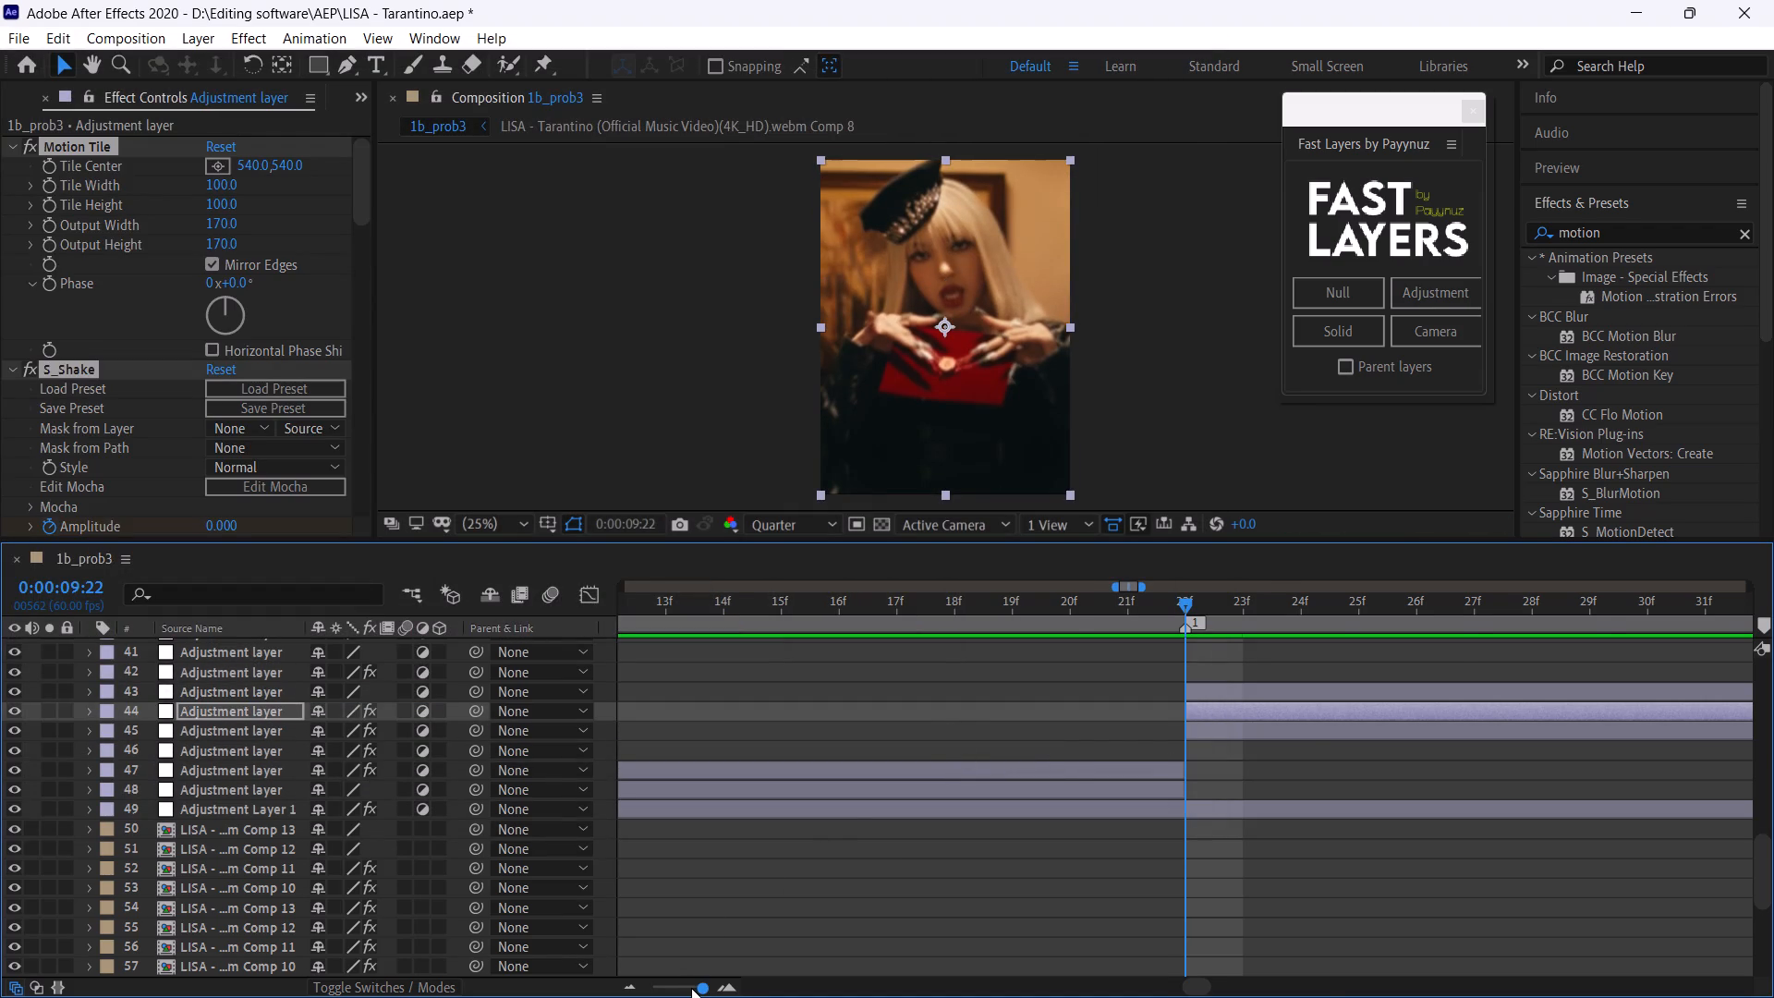
Reveal adjustment layer 44's keyframes, preview the shake, and shift the layer earlier so its peak keyframes align with marker 1 at 0:00:09:22.
{"action": "left_click", "coordinate": [691, 988]}
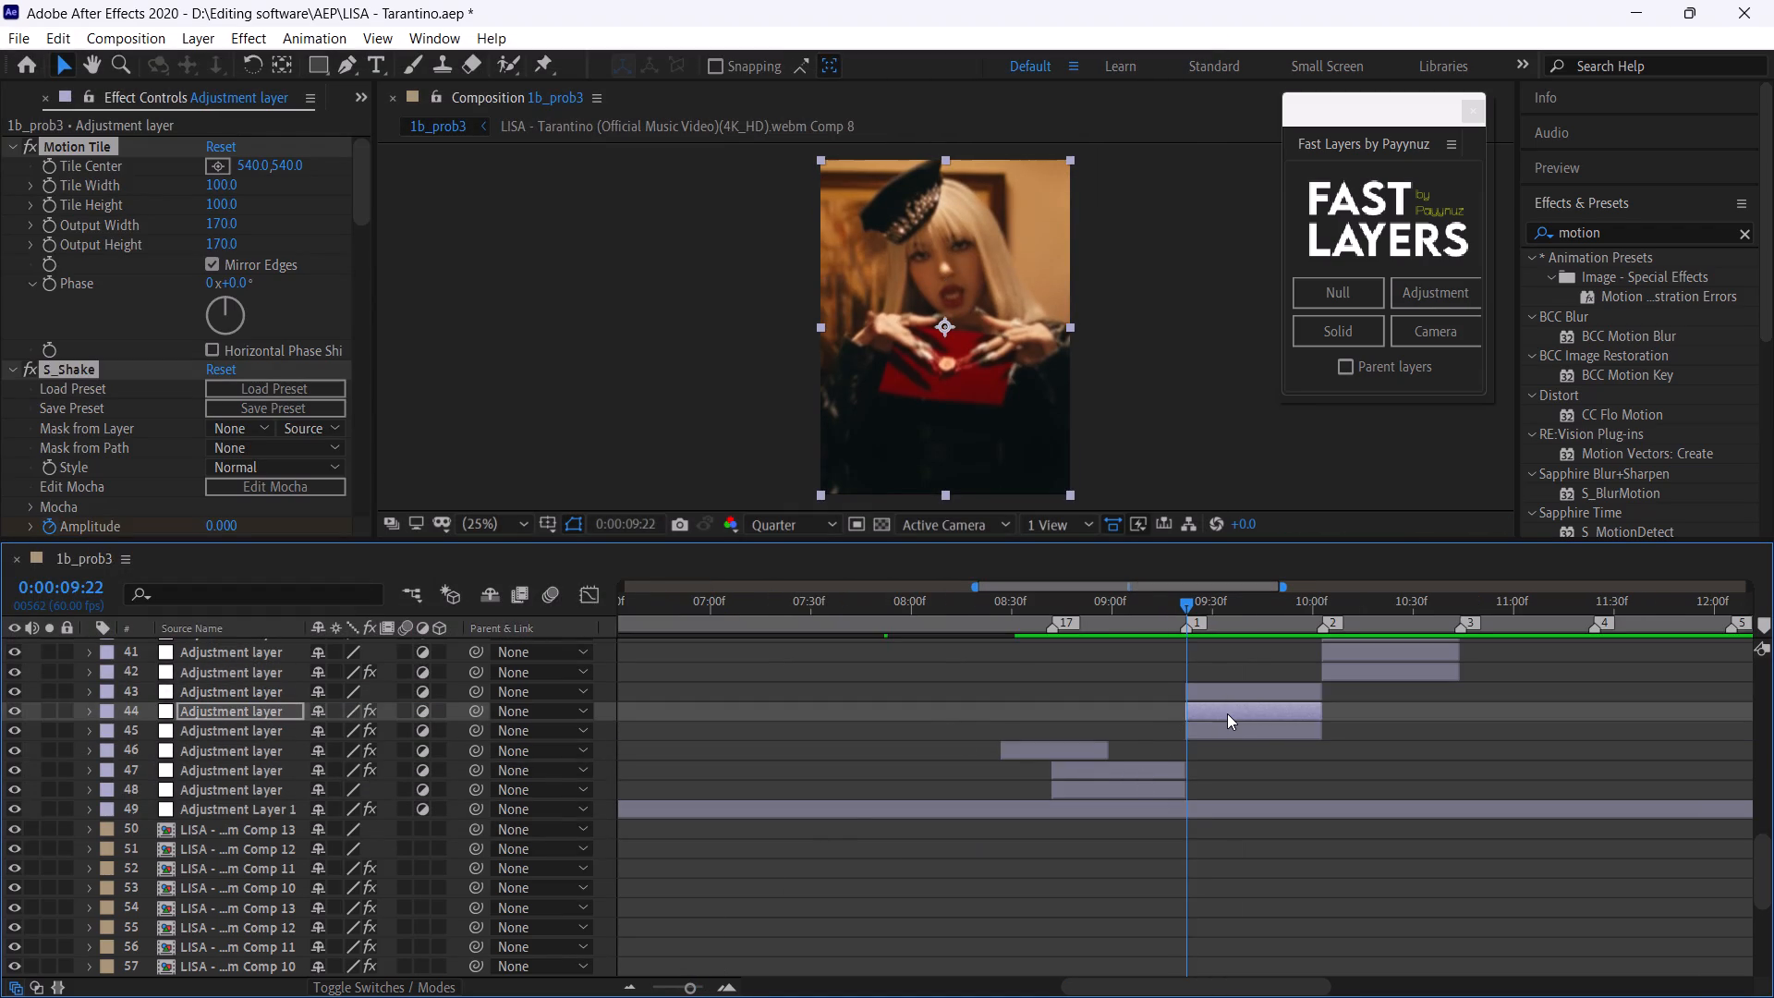
{"action": "key", "text": "u"}
{"action": "key", "text": "space"}
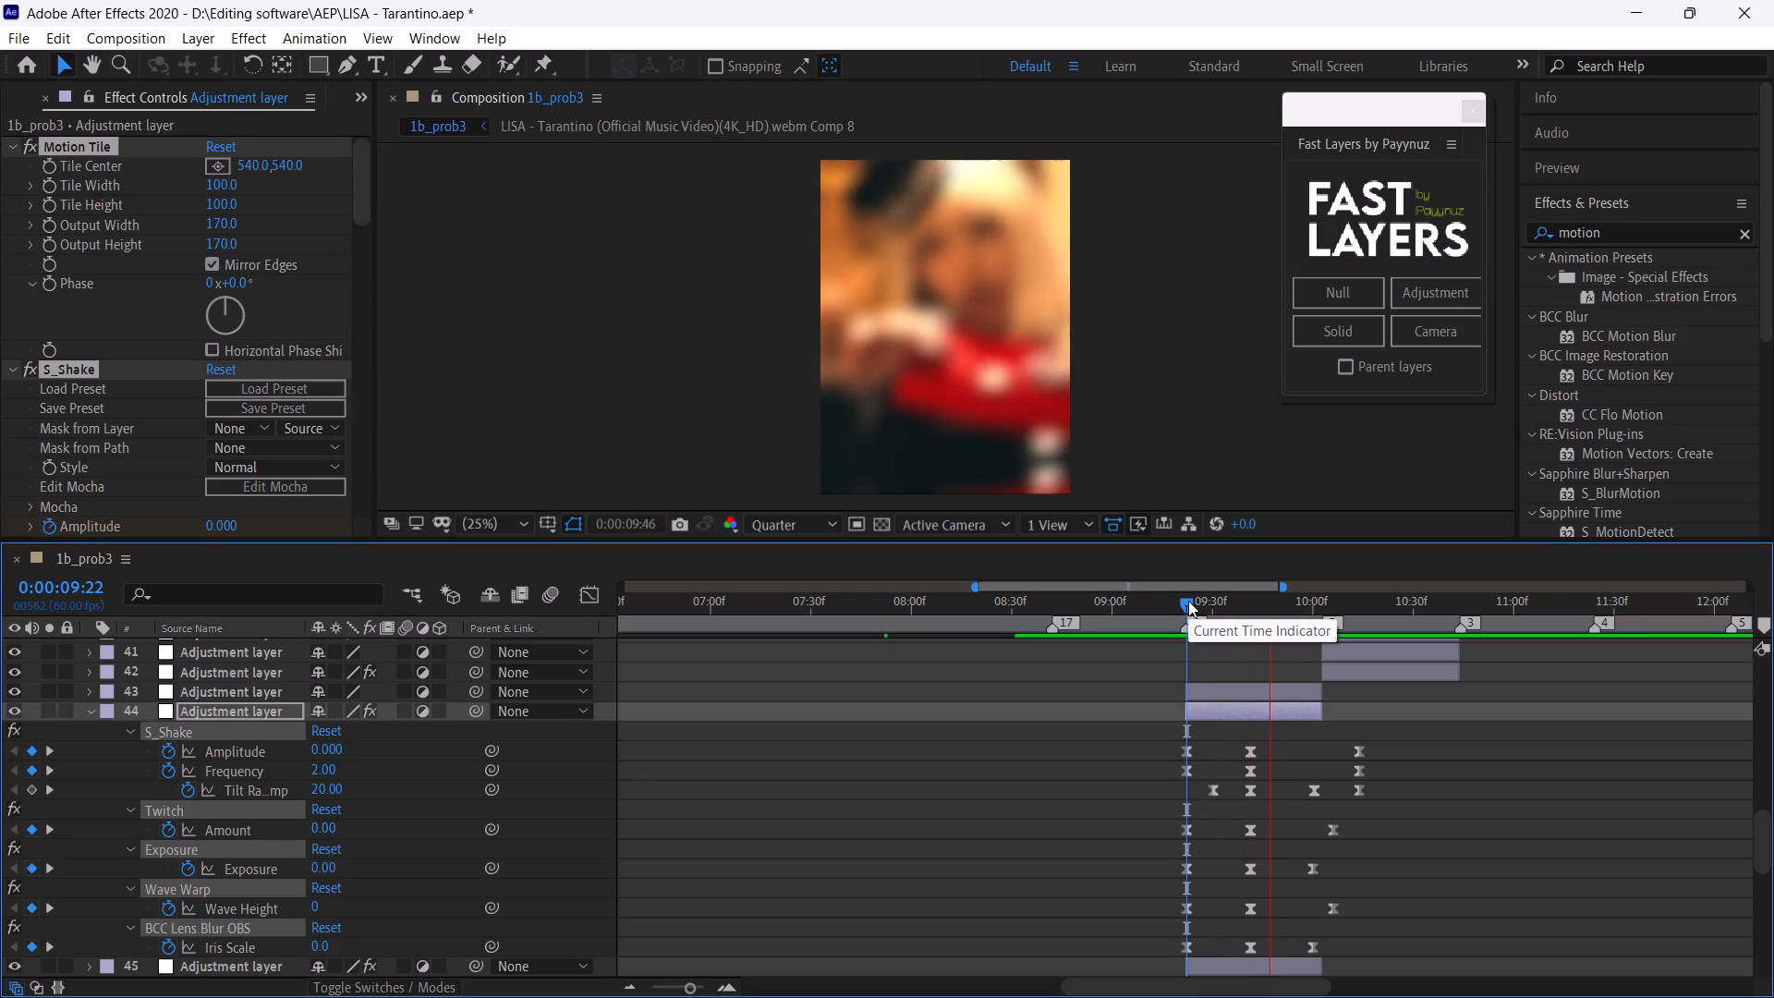
{"action": "left_click", "coordinate": [1188, 601]}
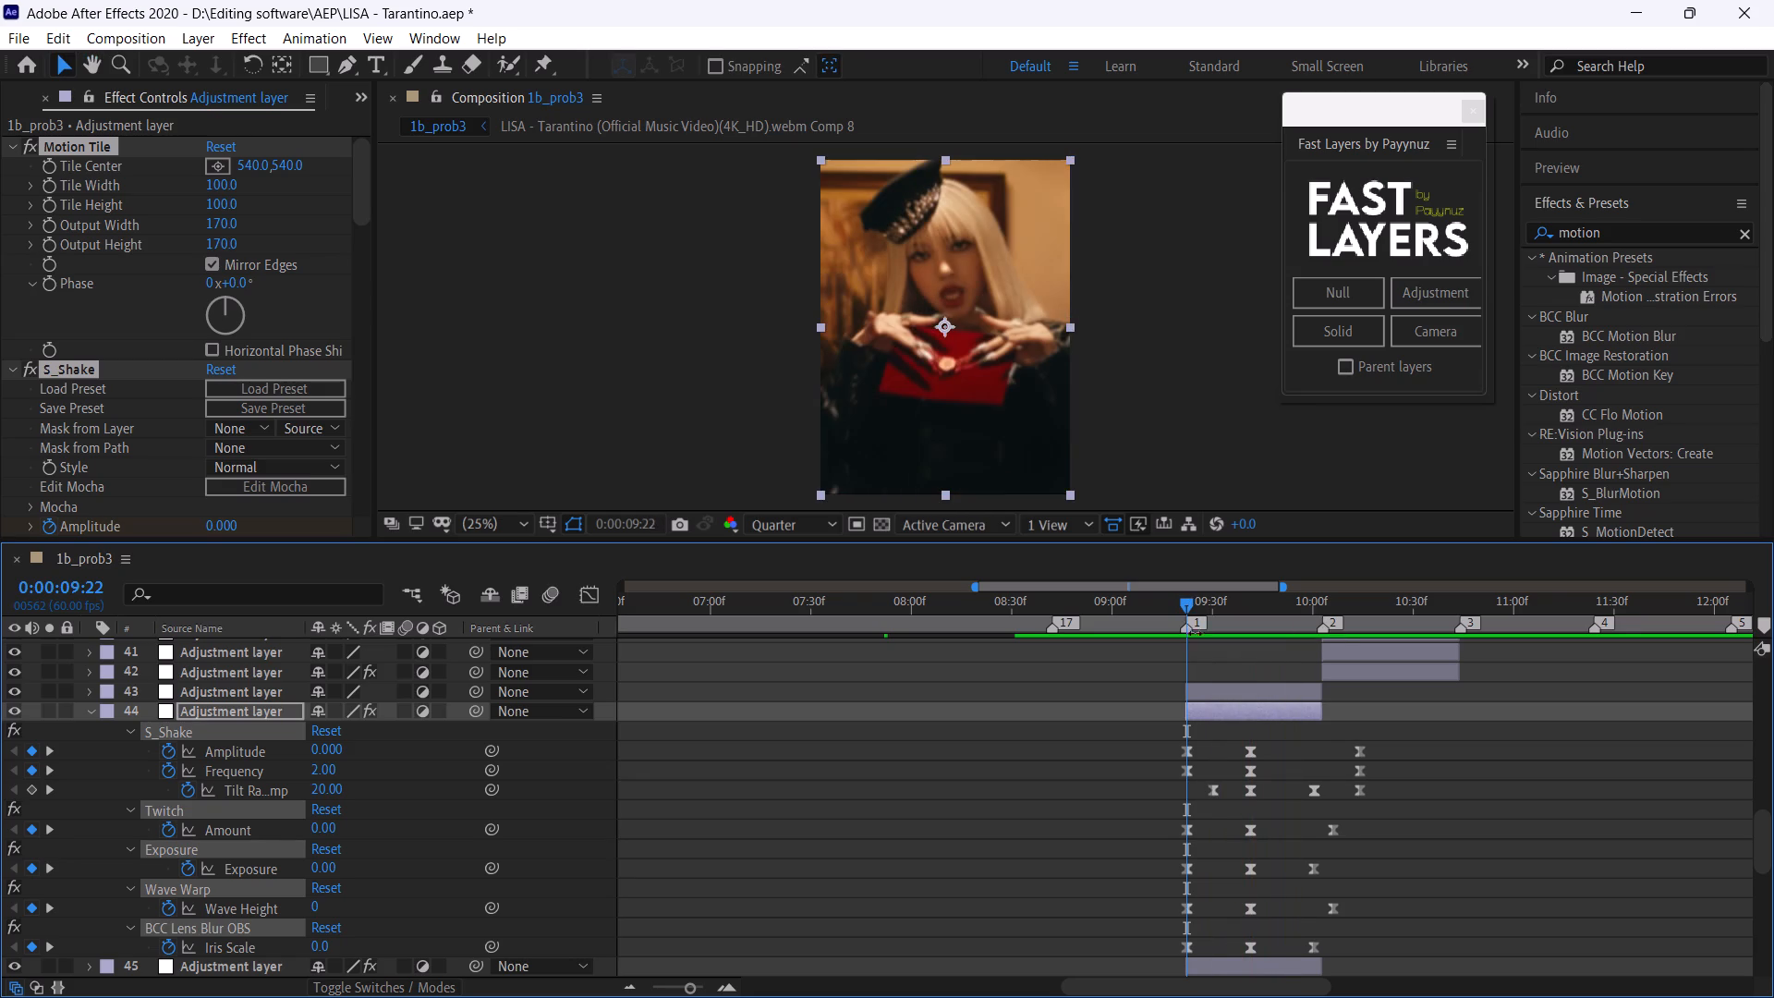
{"action": "left_click_drag", "start_coordinate": [1246, 715], "coordinate": [1187, 729]}
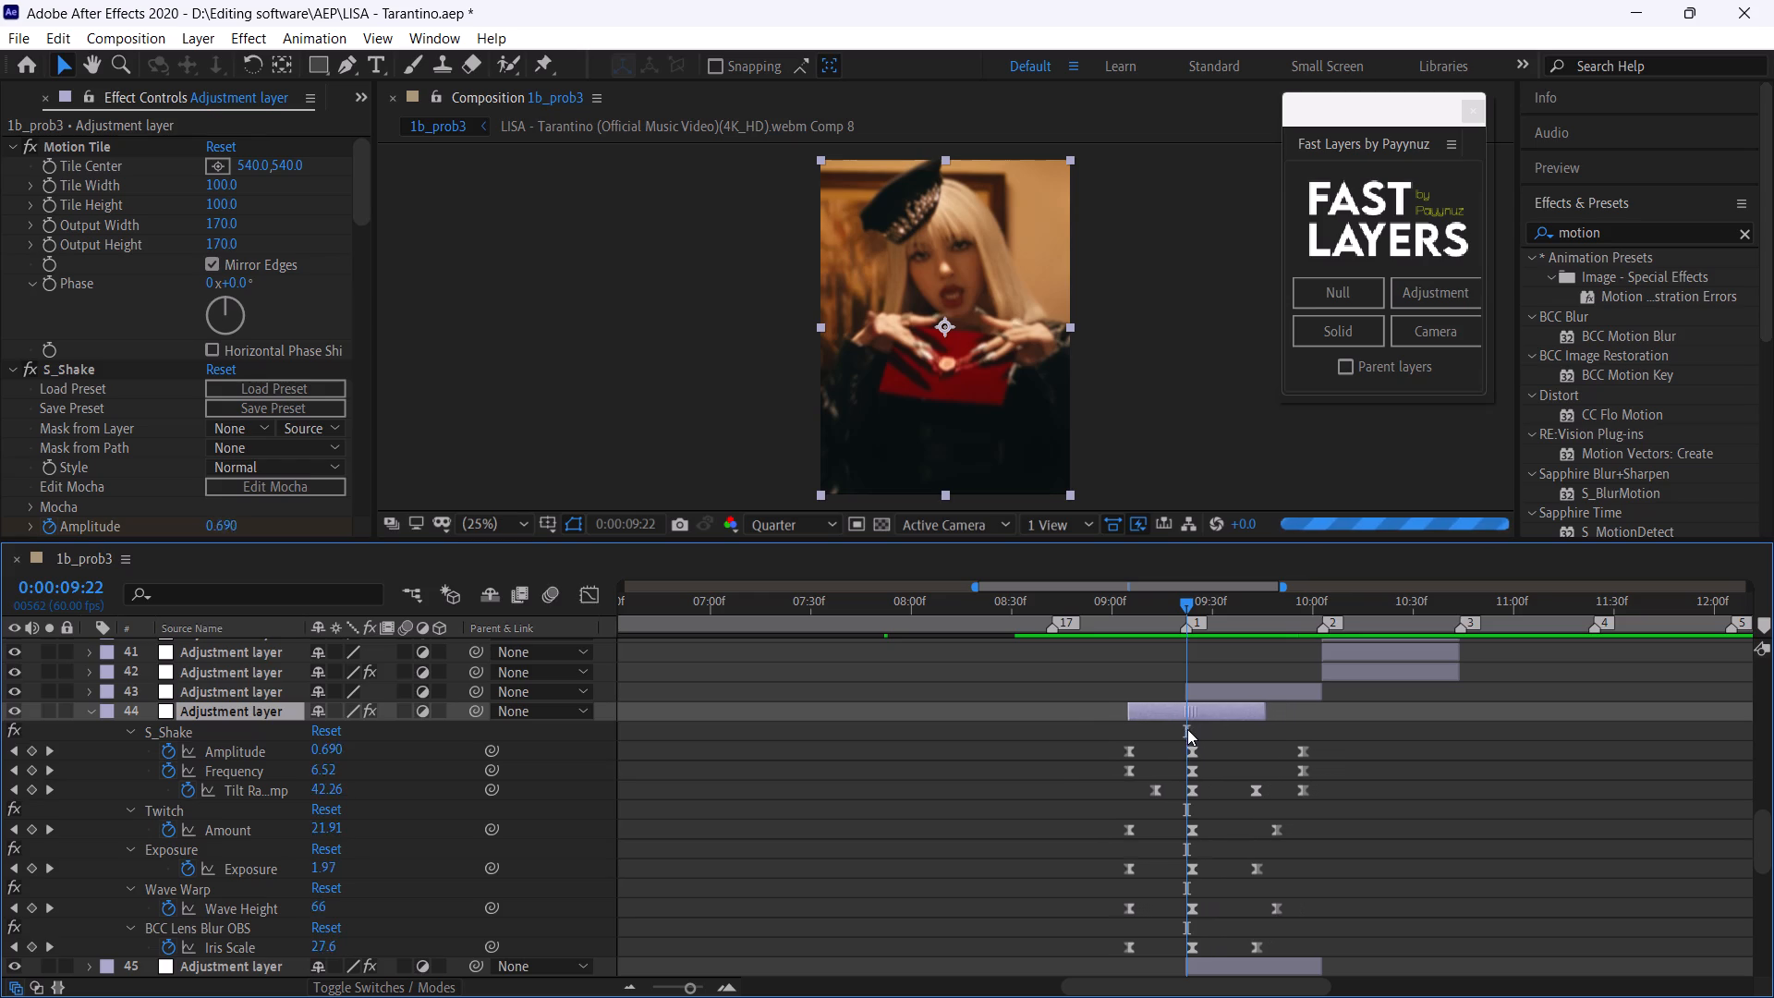
{"action": "left_click_drag", "start_coordinate": [1187, 729], "coordinate": [1183, 730]}
Extend the end of adjustment layer 44 to its last shake keyframes at about 0:00:09:55.
{"action": "double_click", "coordinate": [730, 985]}
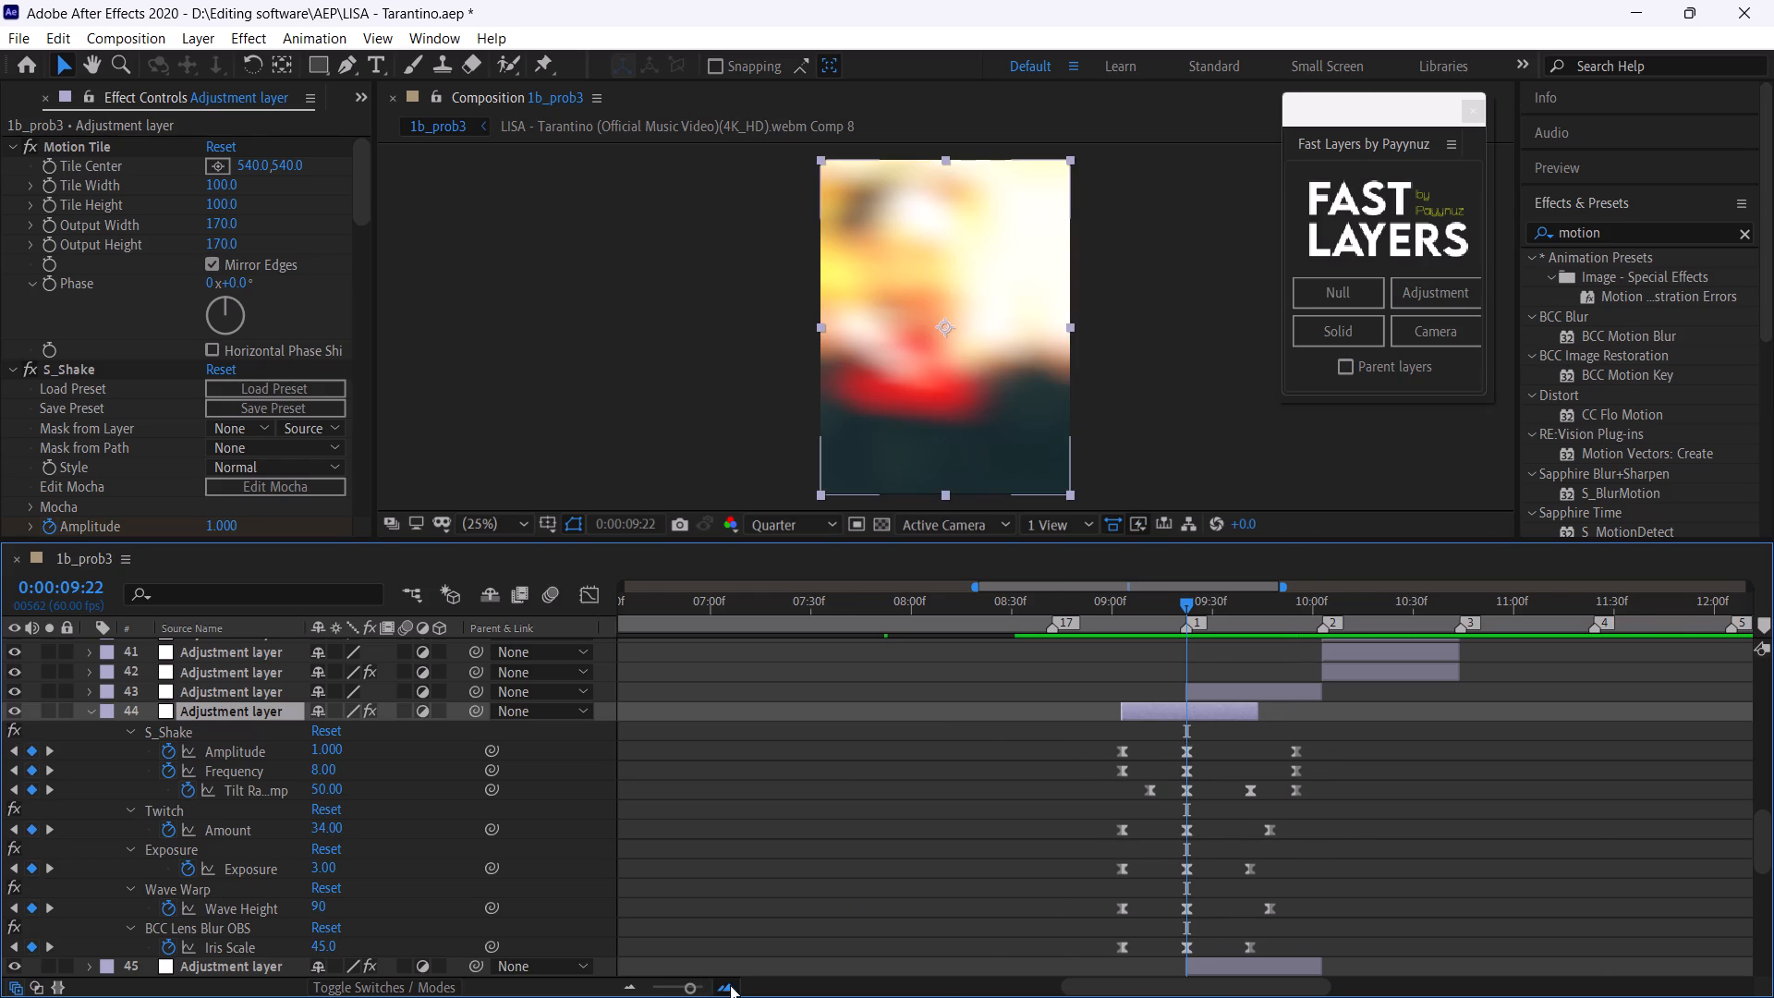
{"action": "left_click_drag", "start_coordinate": [1481, 711], "coordinate": [1580, 715]}
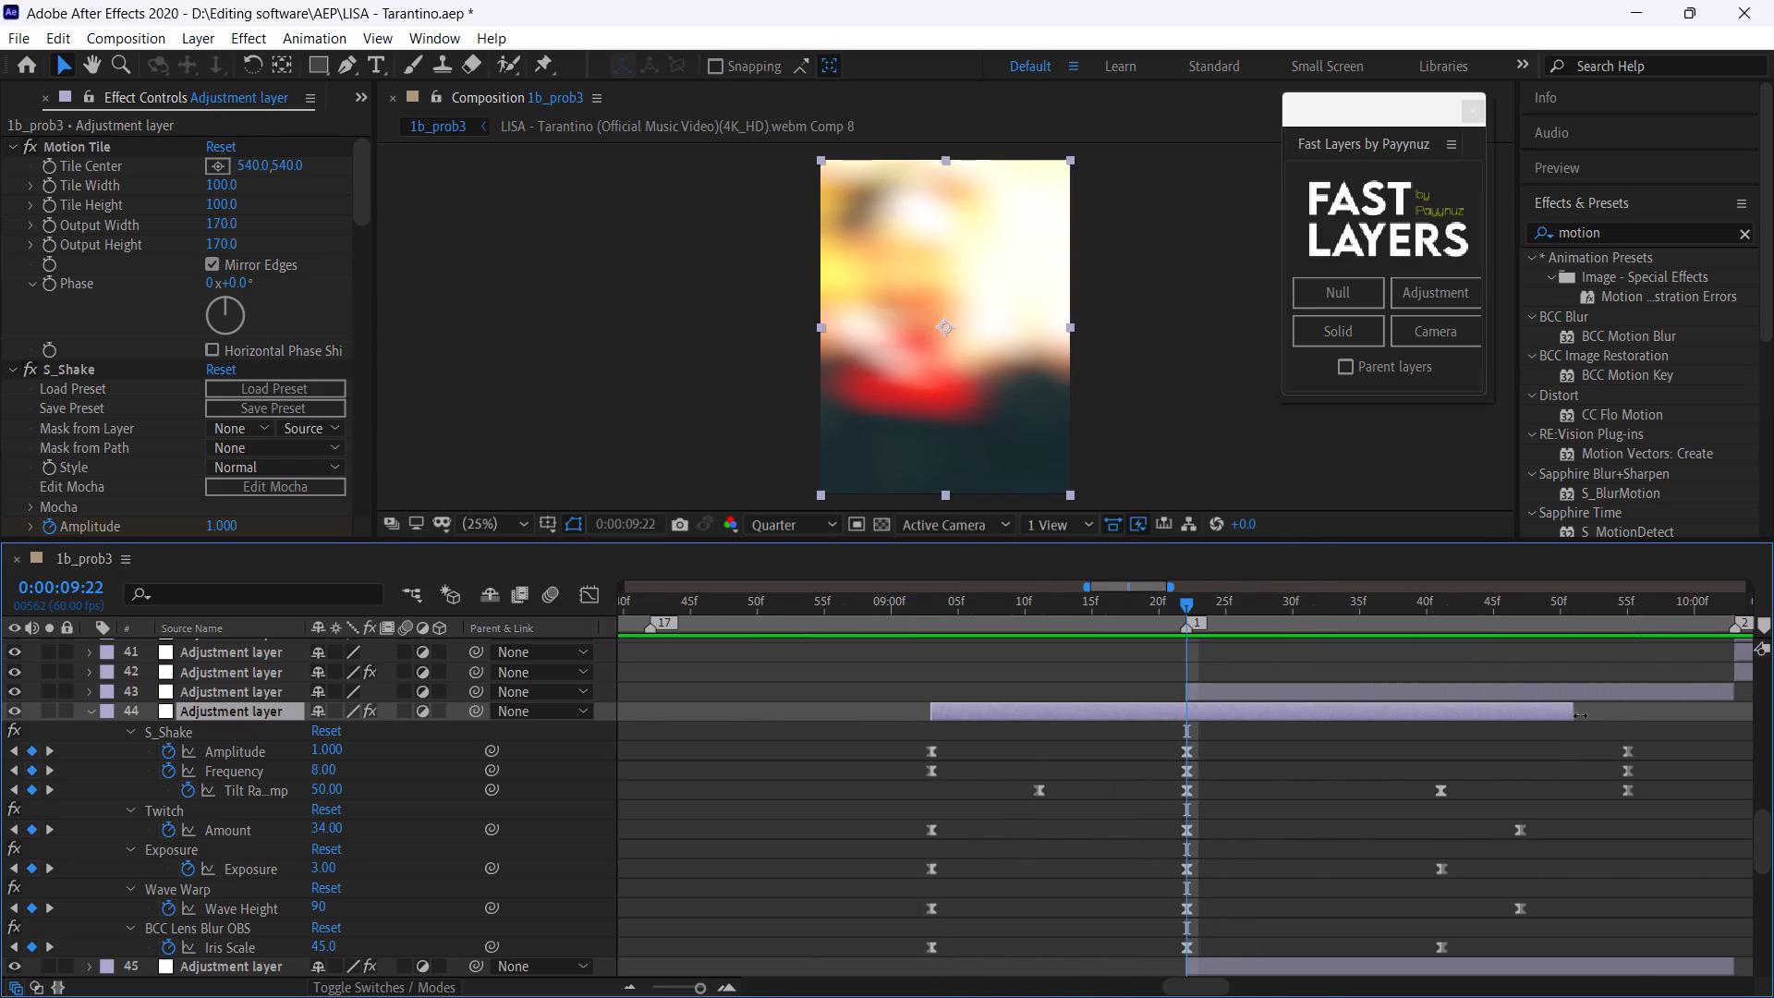
{"action": "left_click_drag", "start_coordinate": [1580, 715], "coordinate": [1629, 720]}
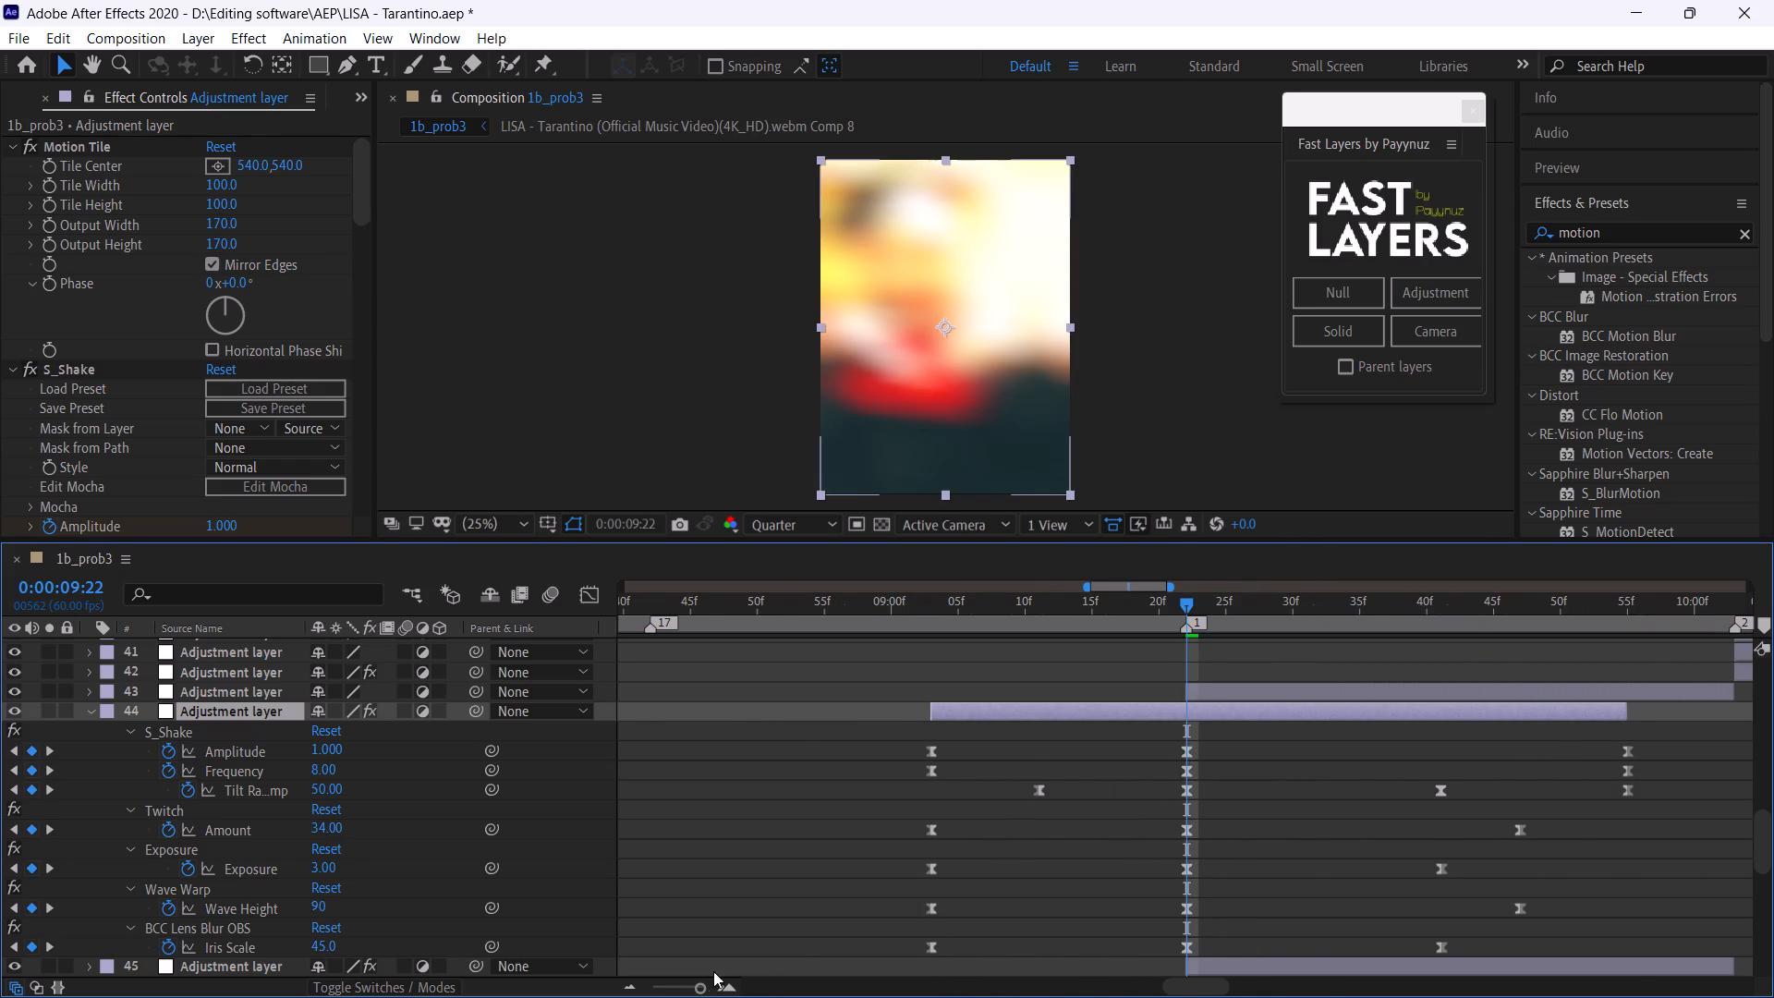
{"action": "double_click", "coordinate": [630, 988]}
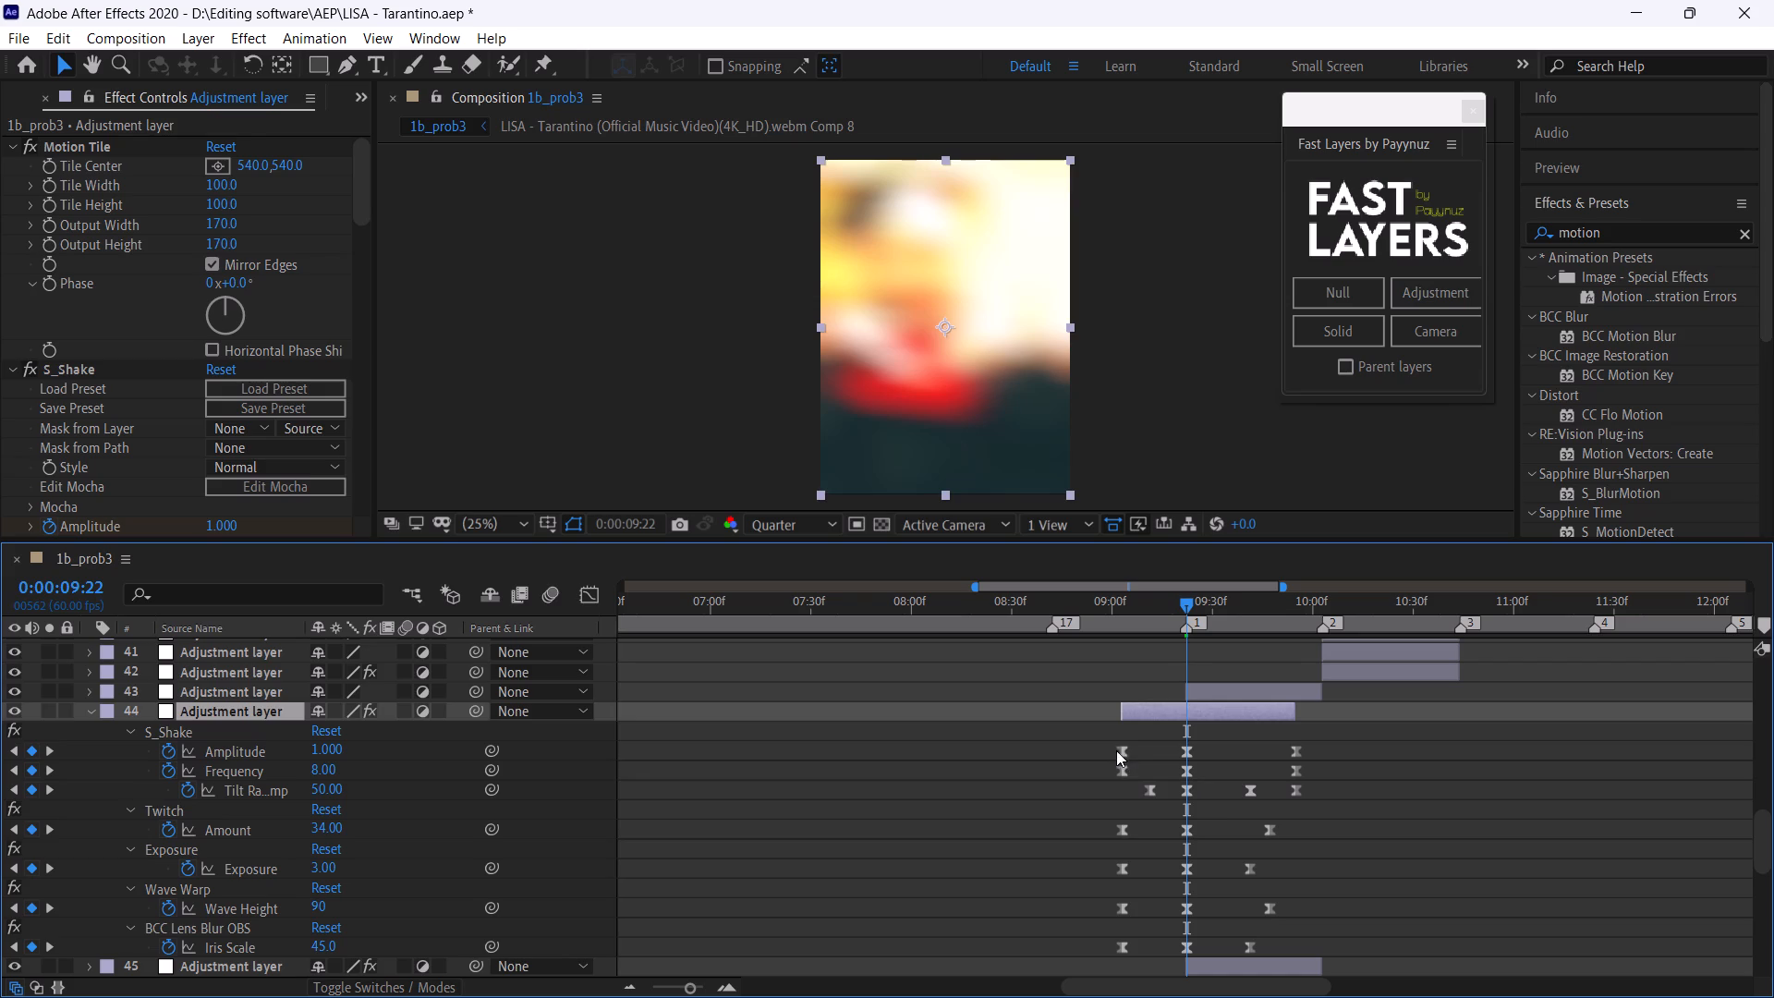
Compress all of layer 44's keyframes proportionally to about 32 frames and shift the layer so their peak meets marker 1 again.
{"action": "left_click_drag", "start_coordinate": [1113, 749], "coordinate": [1318, 947]}
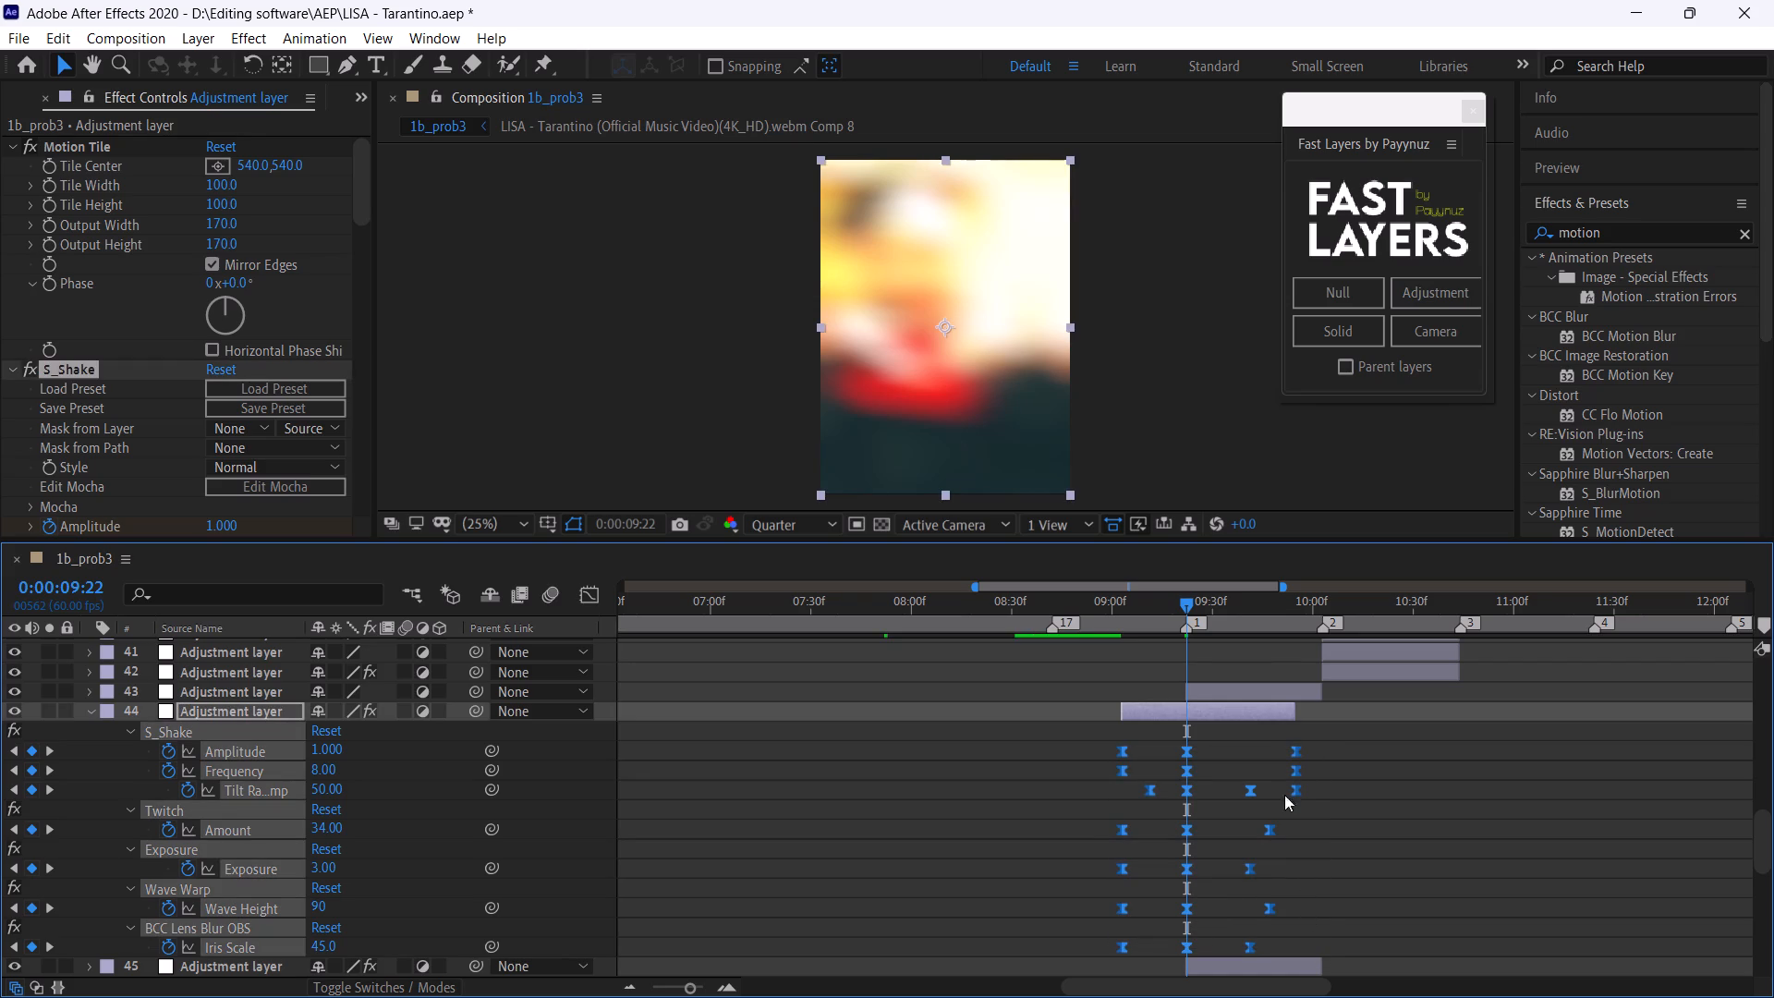
{"action": "left_click_drag", "start_coordinate": [1297, 747], "coordinate": [1232, 751], "text": "alt"}
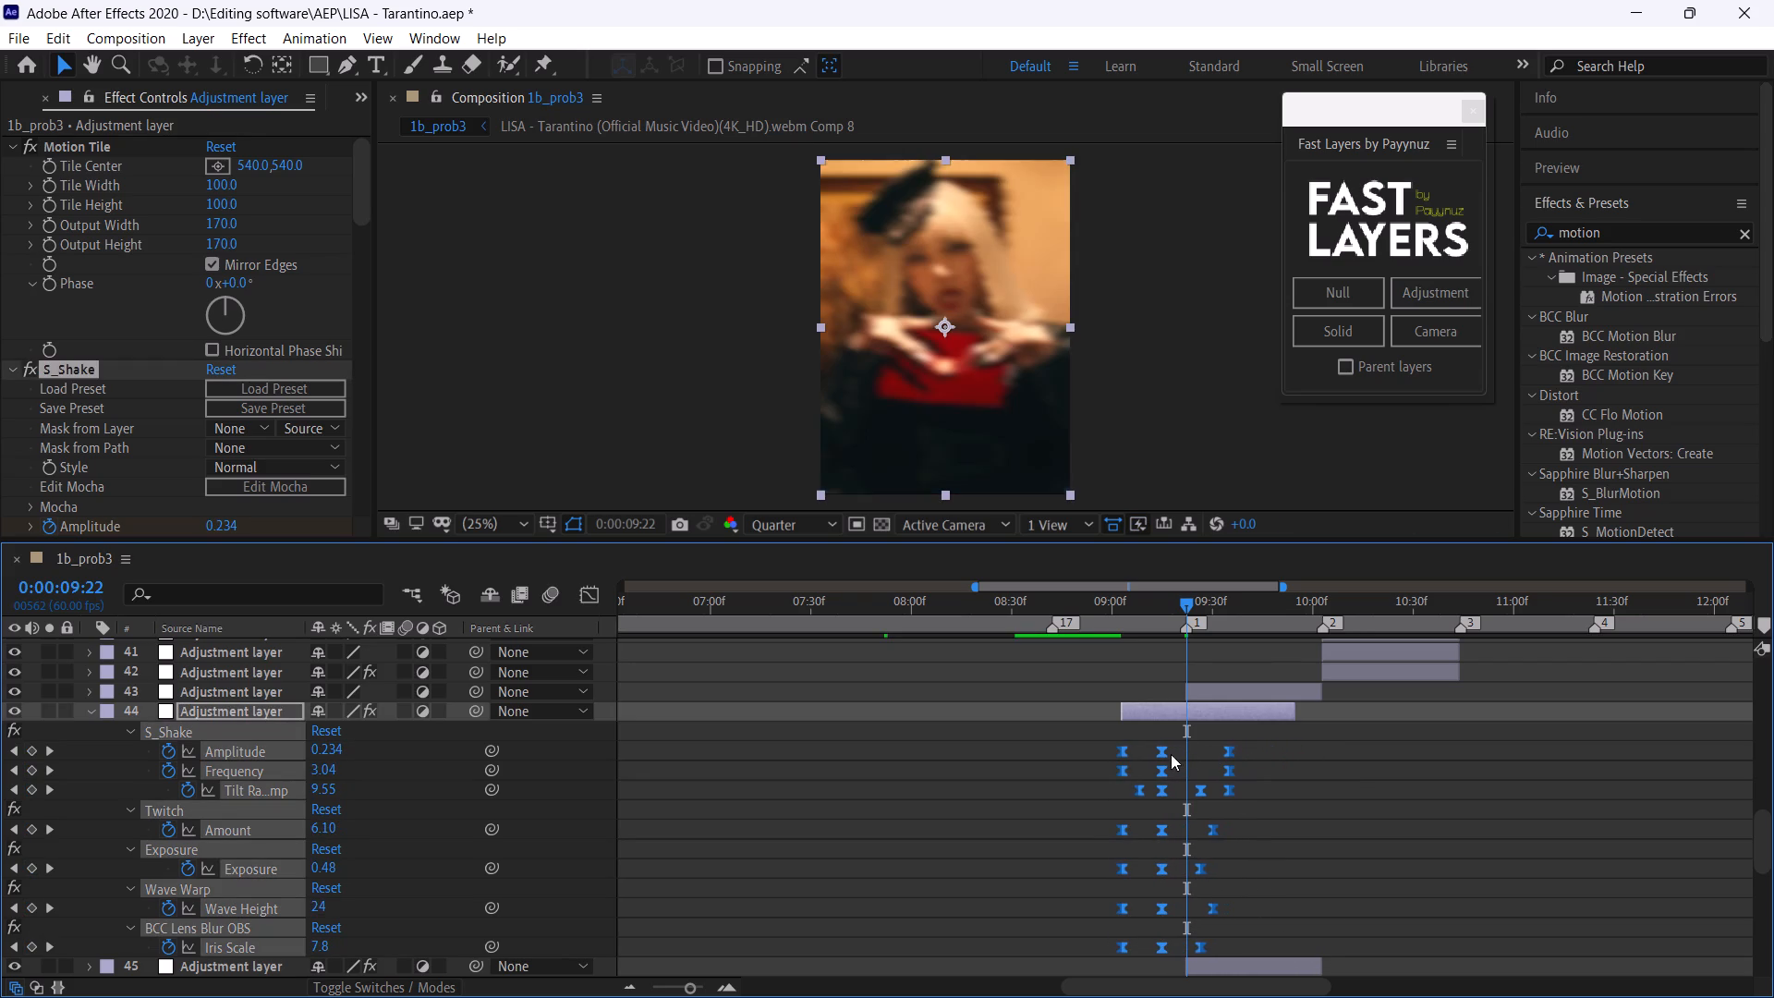
{"action": "left_click_drag", "start_coordinate": [1185, 710], "coordinate": [1207, 716]}
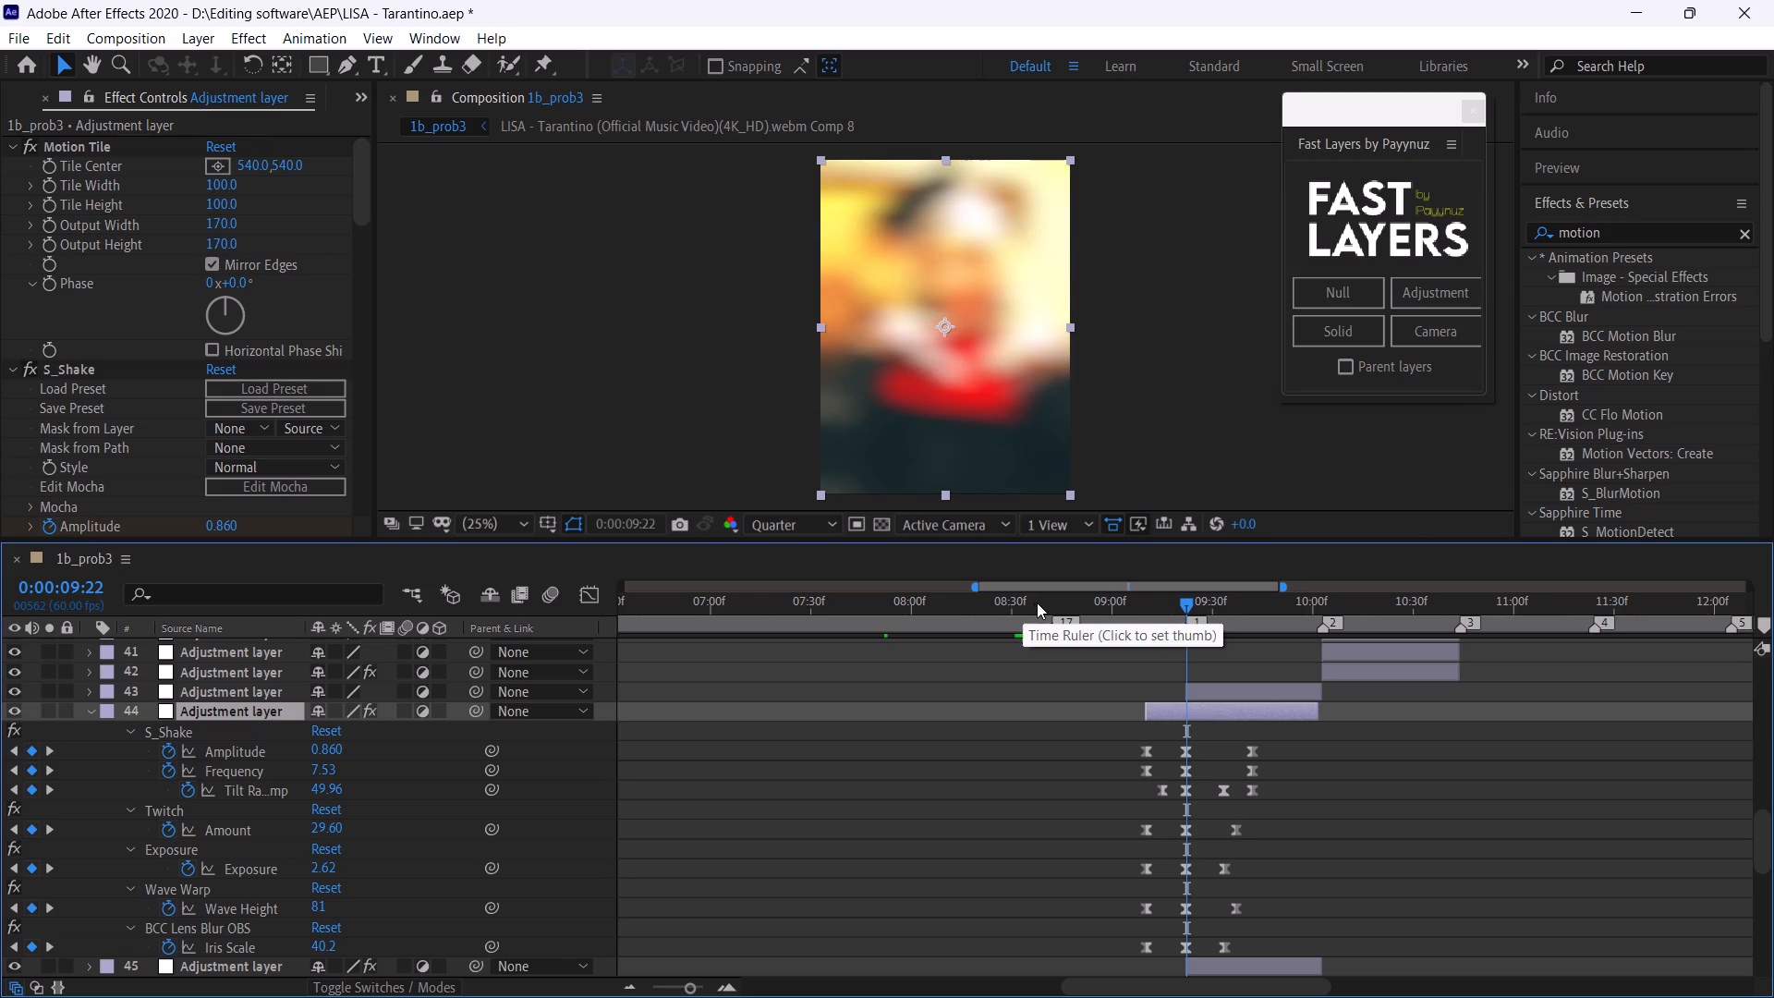
Preview the tightened shake transition from 0:00:08:38 and save the project.
{"action": "left_click", "coordinate": [1037, 602]}
{"action": "key", "text": "space"}
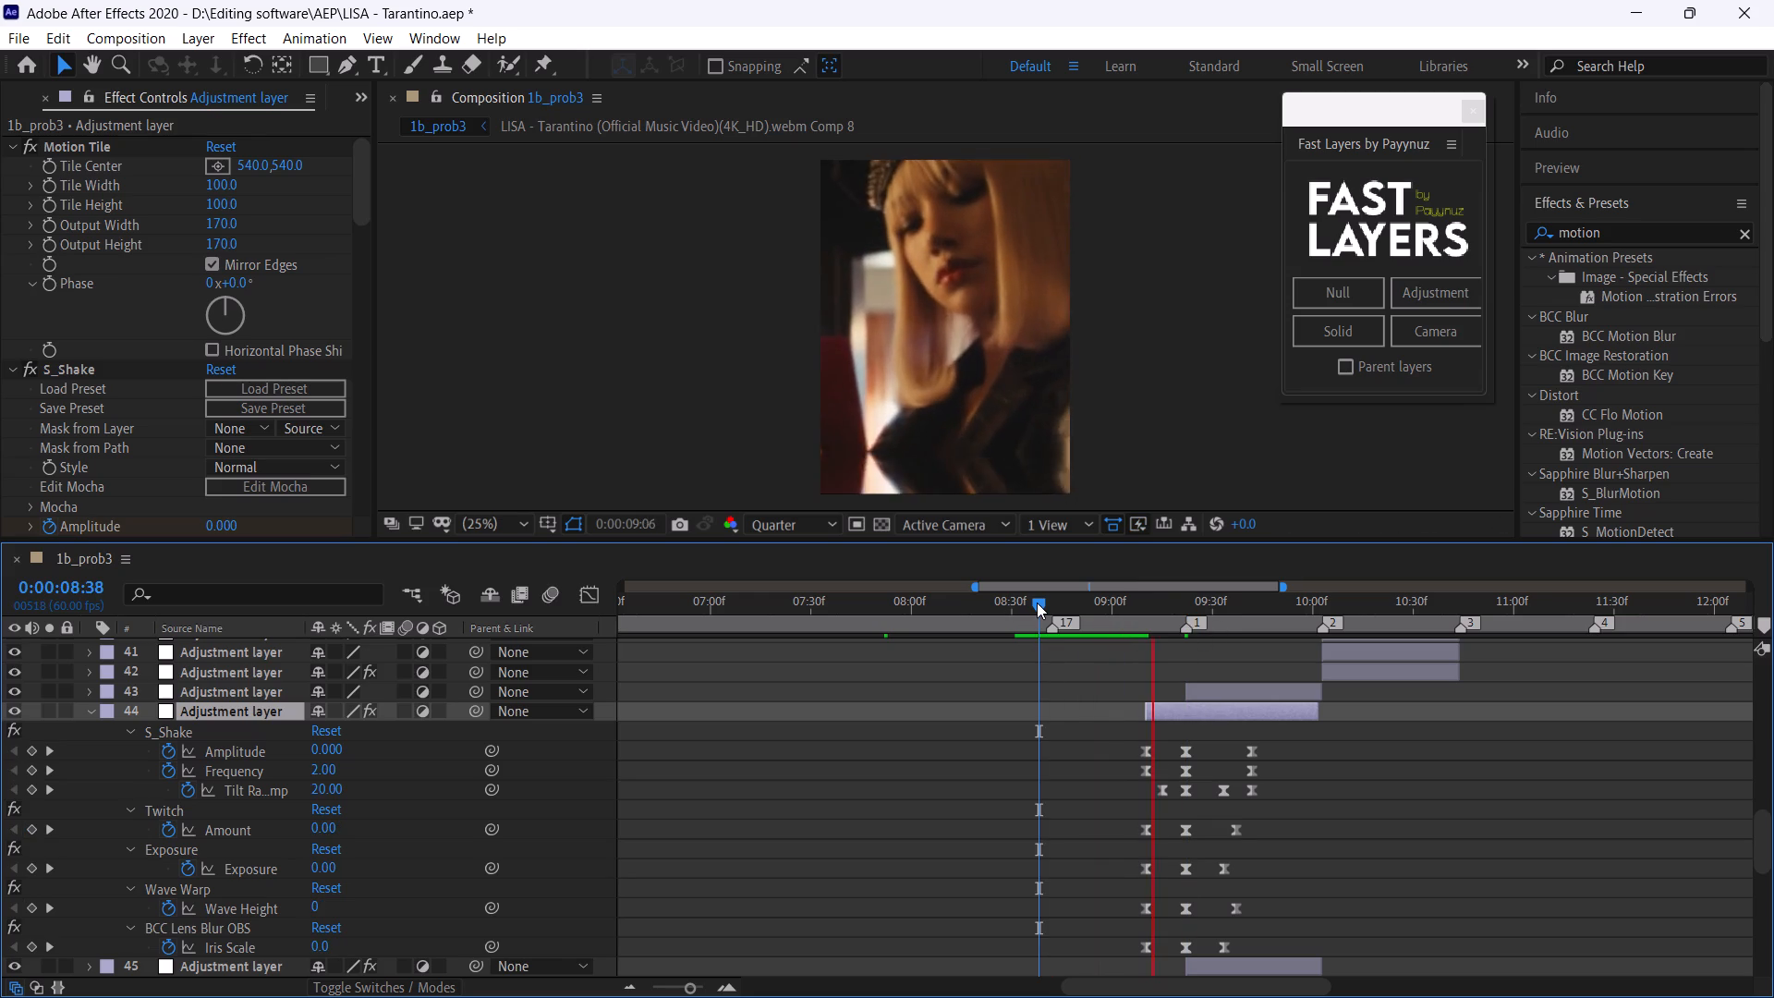
{"action": "key", "text": "ctrl+s"}
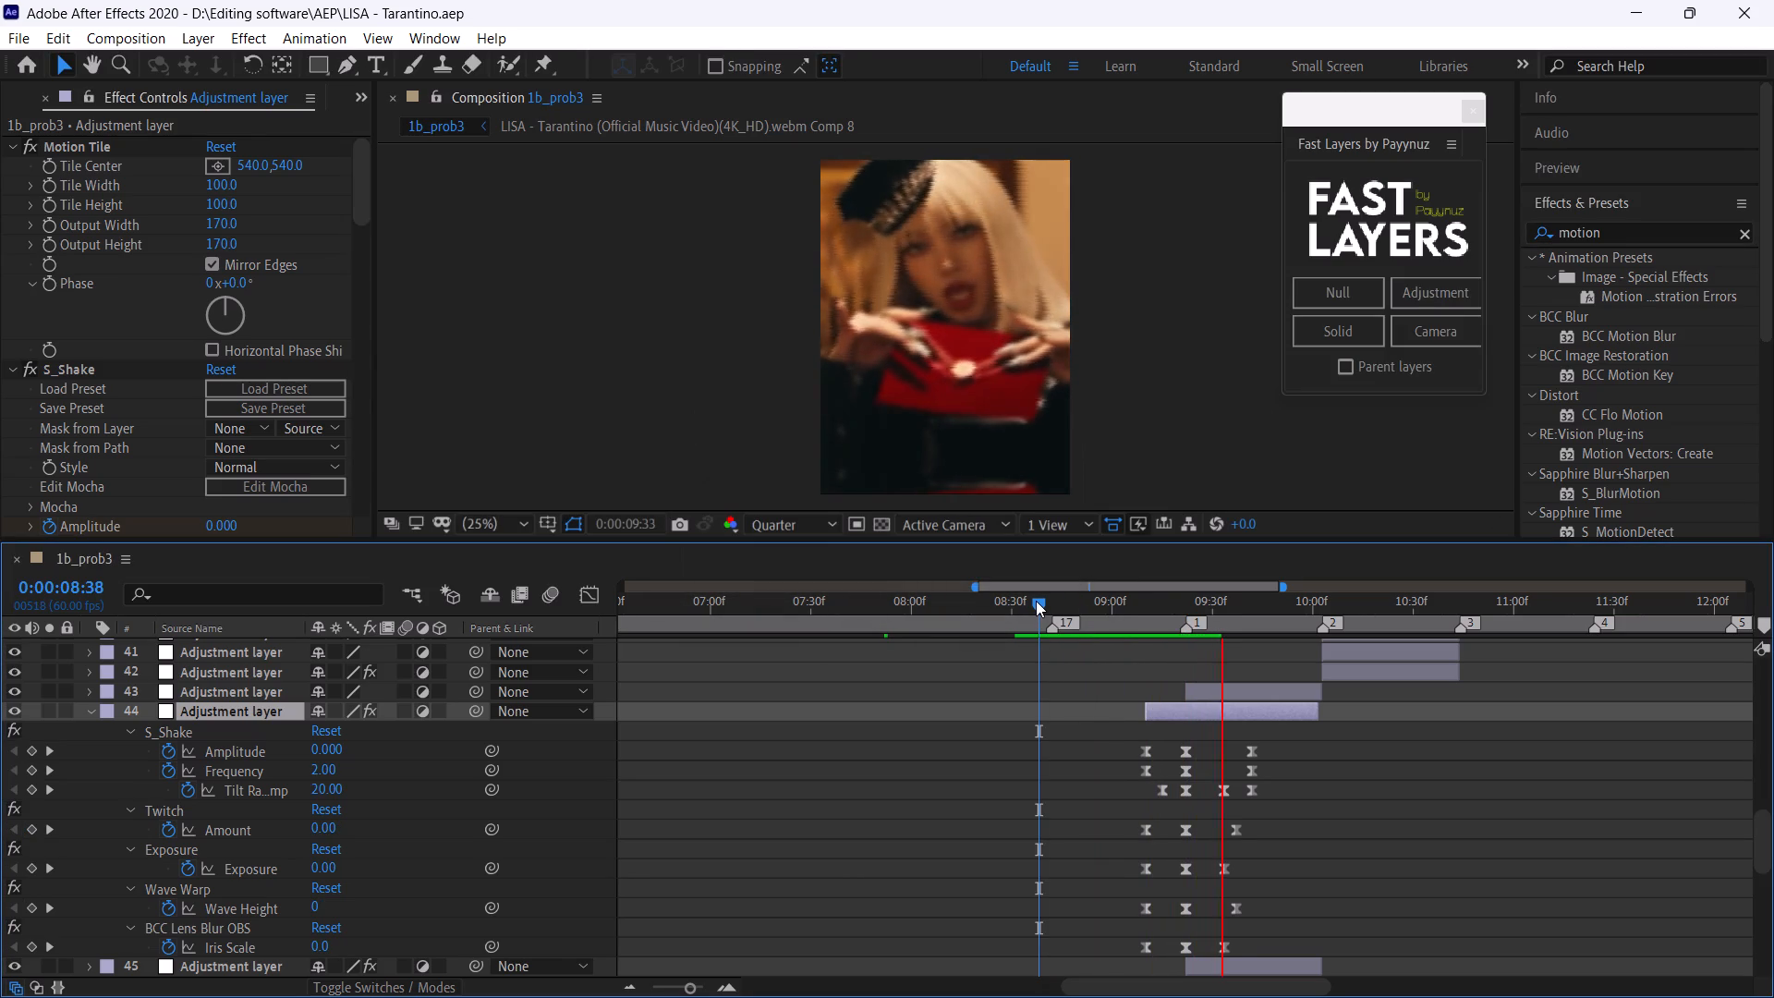
Replay the shake transition repeatedly from 0:00:08:38 to check its timing across marker 1.
{"action": "left_click", "coordinate": [1036, 601]}
{"action": "key", "text": "space"}
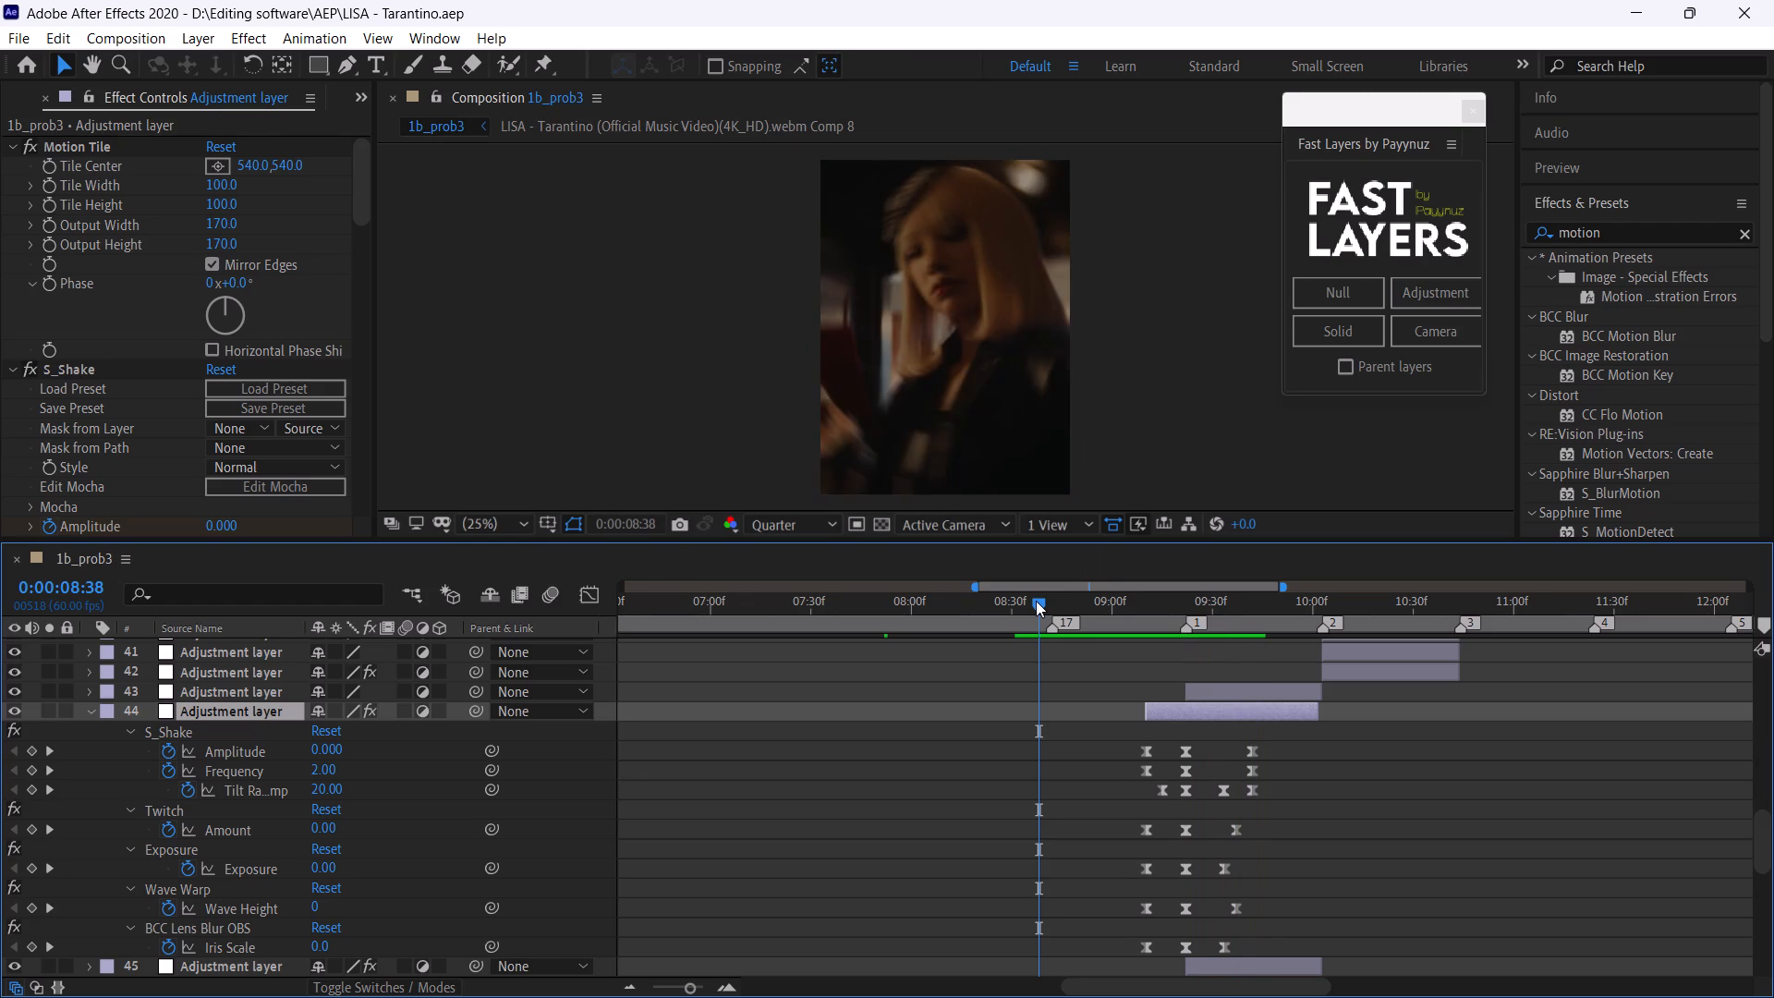
{"action": "left_click", "coordinate": [1036, 601]}
{"action": "key", "text": "space"}
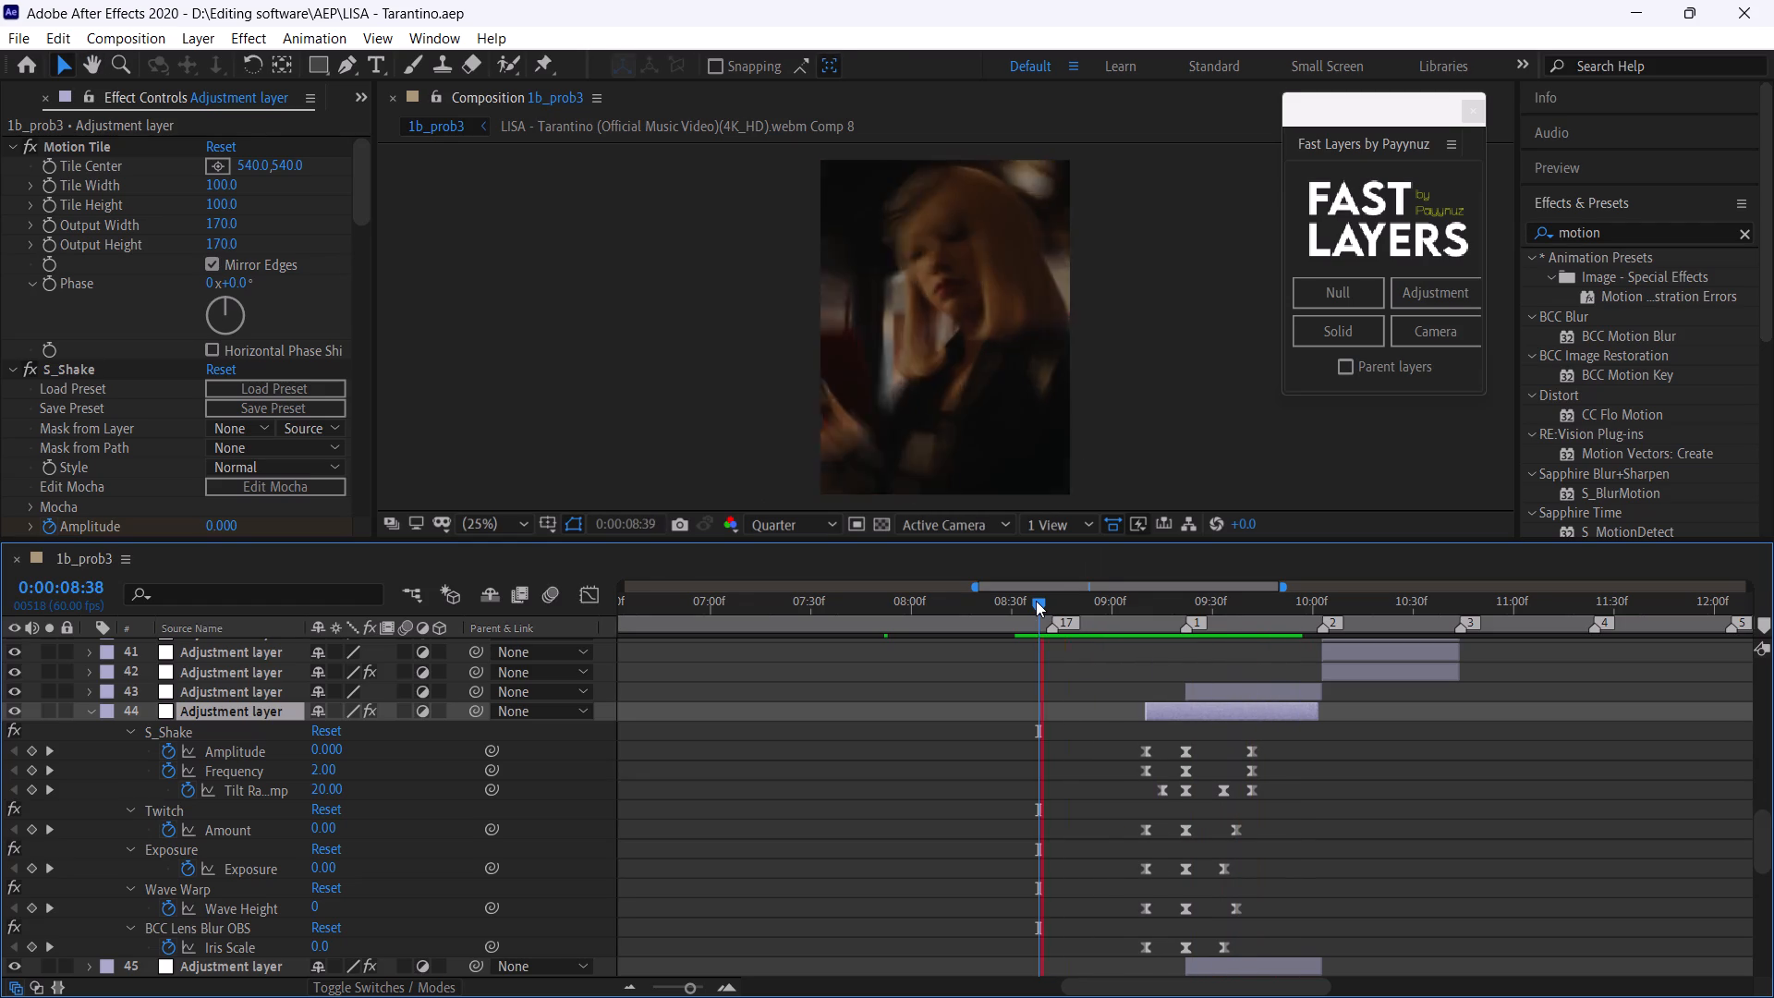
{"action": "left_click", "coordinate": [1036, 601]}
{"action": "key", "text": "space"}
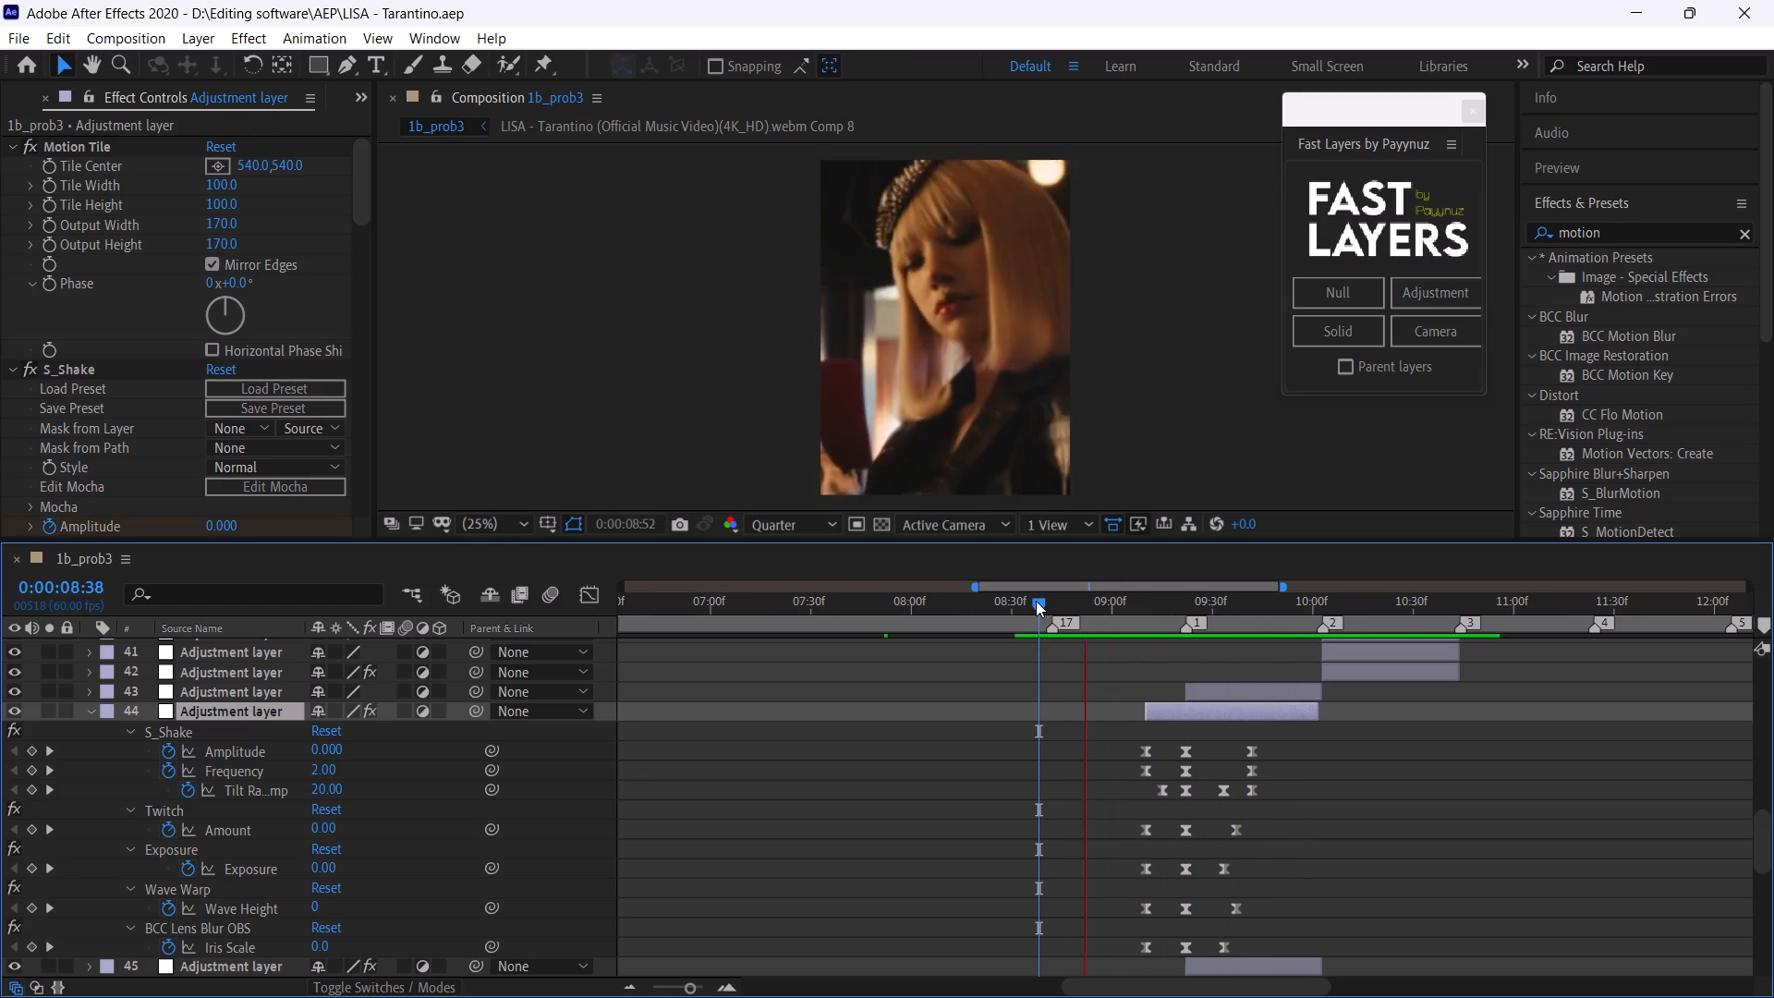
{"action": "left_click", "coordinate": [1036, 601]}
{"action": "key", "text": "space"}
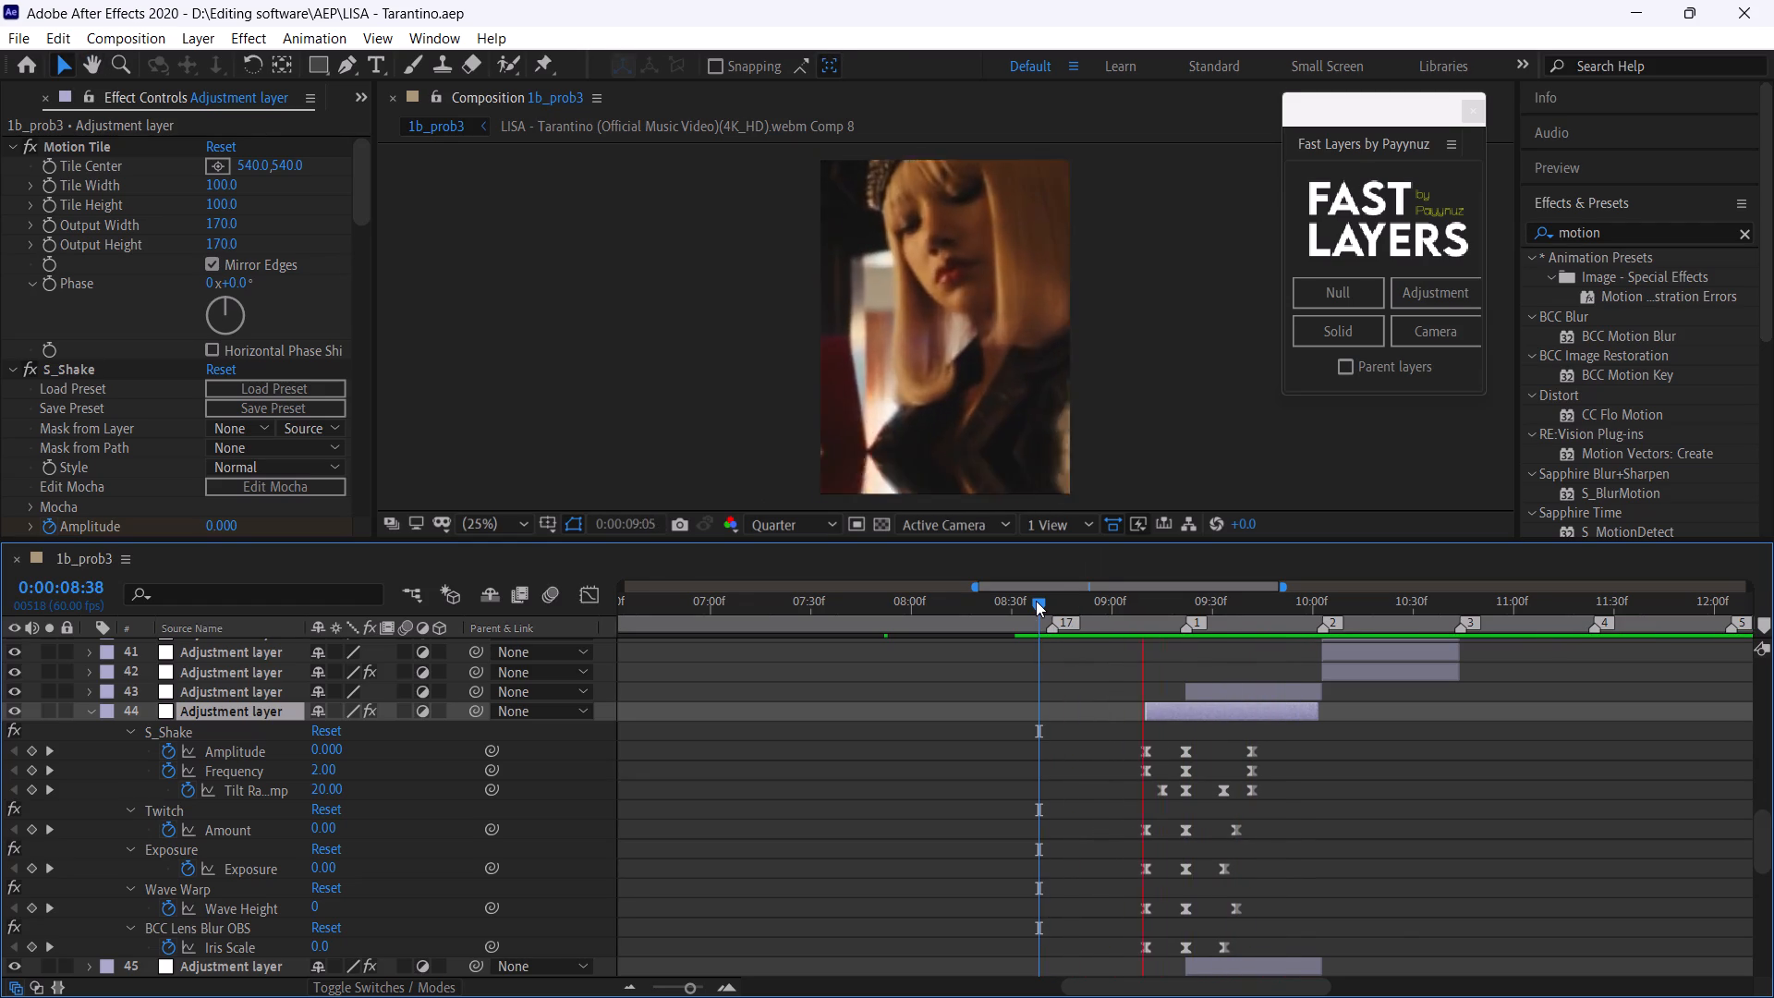
Replay the shake transition from 0:00:09:16 and 0:00:09:03, and examine layer 44's keyframes around the cut.
{"action": "left_click", "coordinate": [1164, 610]}
{"action": "key", "text": "space"}
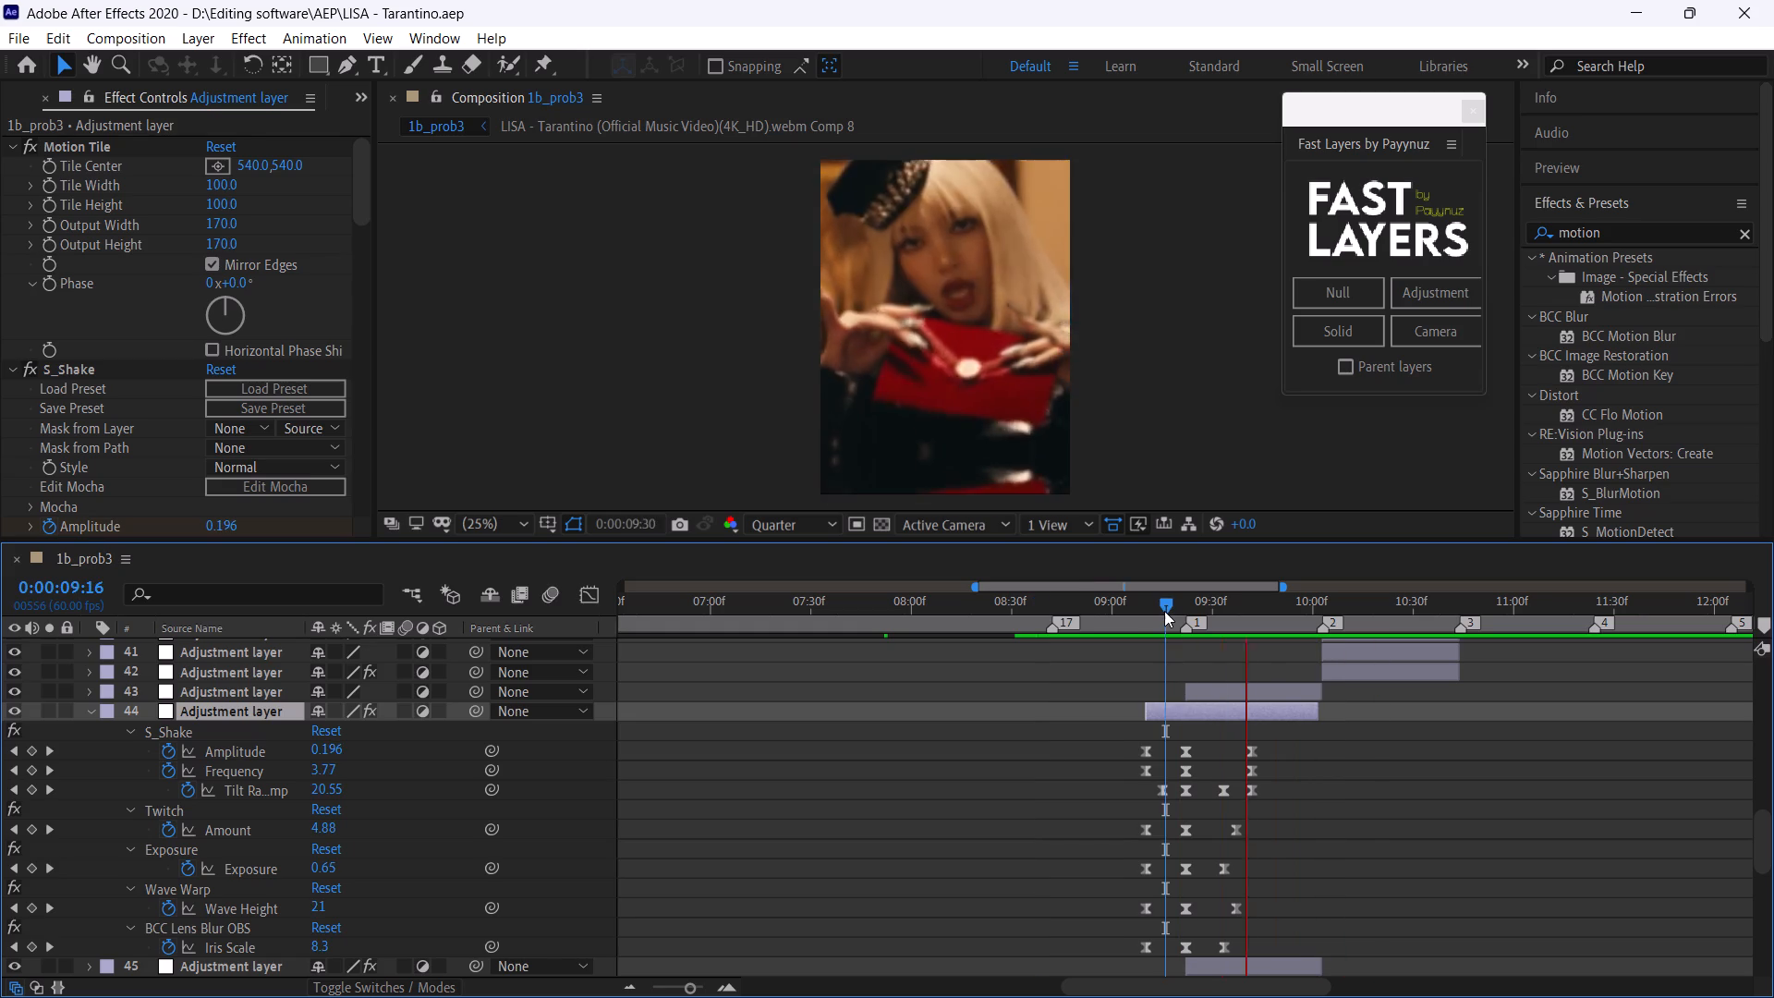
{"action": "left_click", "coordinate": [1164, 611]}
{"action": "key", "text": "space"}
{"action": "left_click_drag", "start_coordinate": [1164, 611], "coordinate": [1171, 617]}
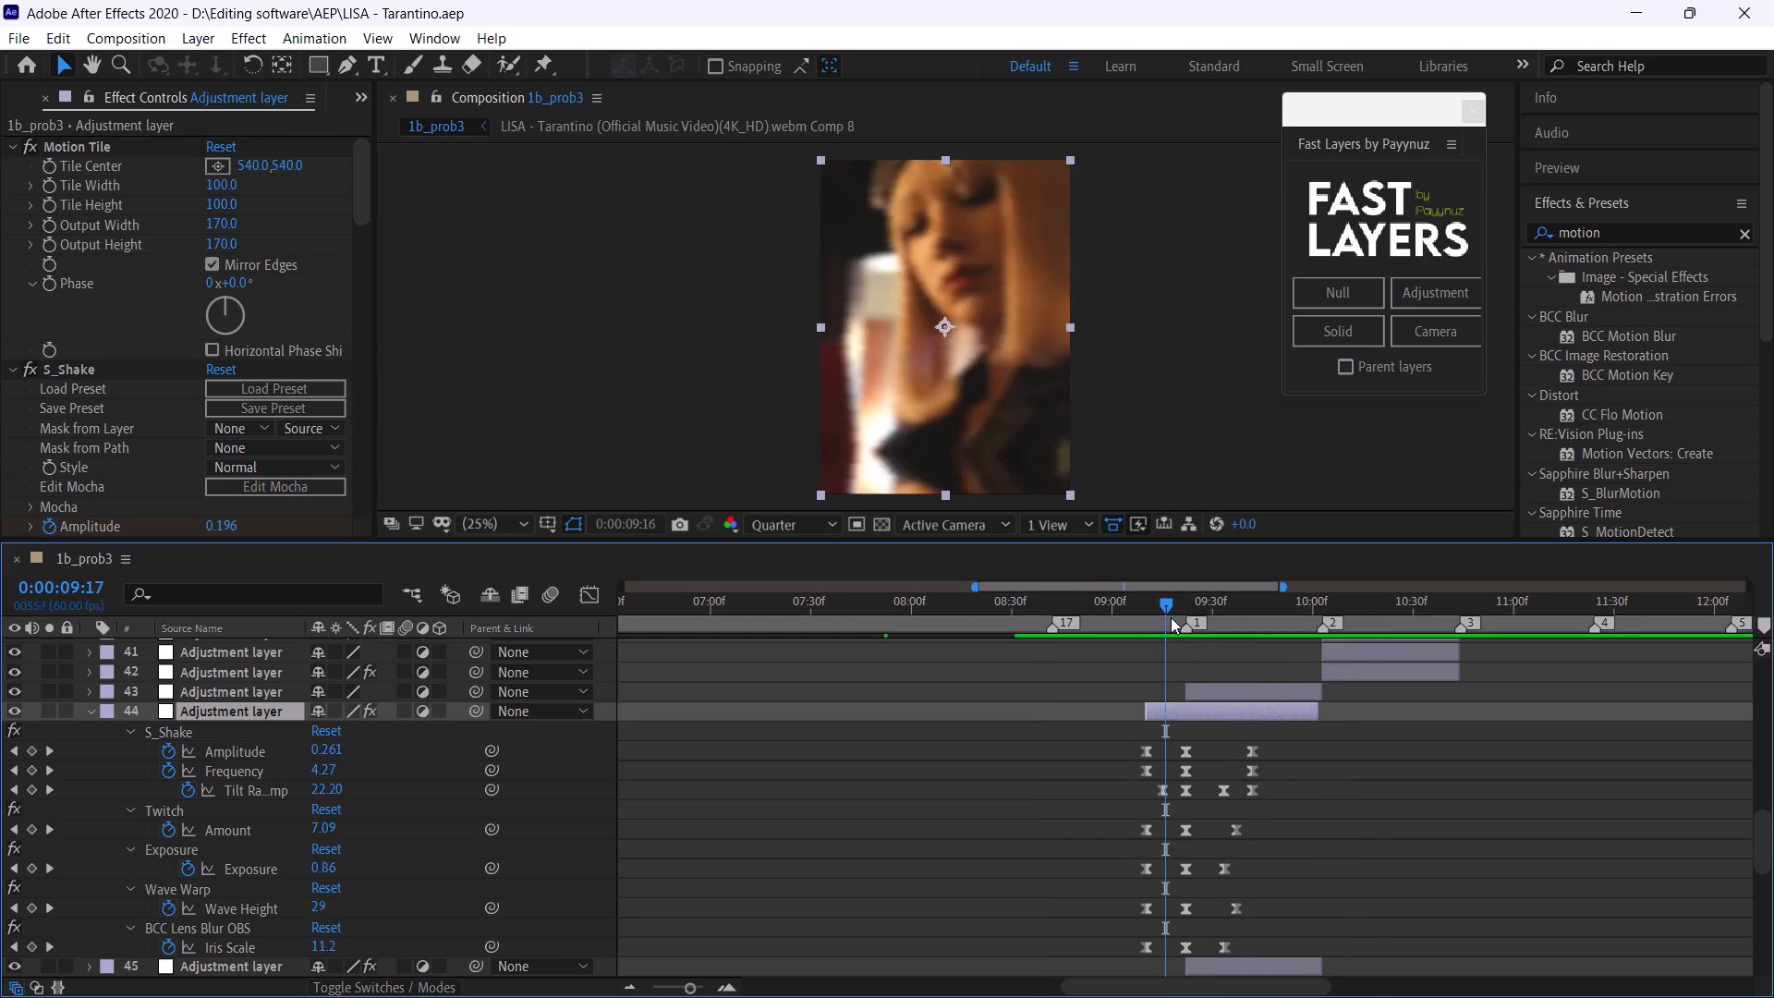
{"action": "left_click_drag", "start_coordinate": [1171, 617], "coordinate": [1121, 624]}
{"action": "key", "text": "space"}
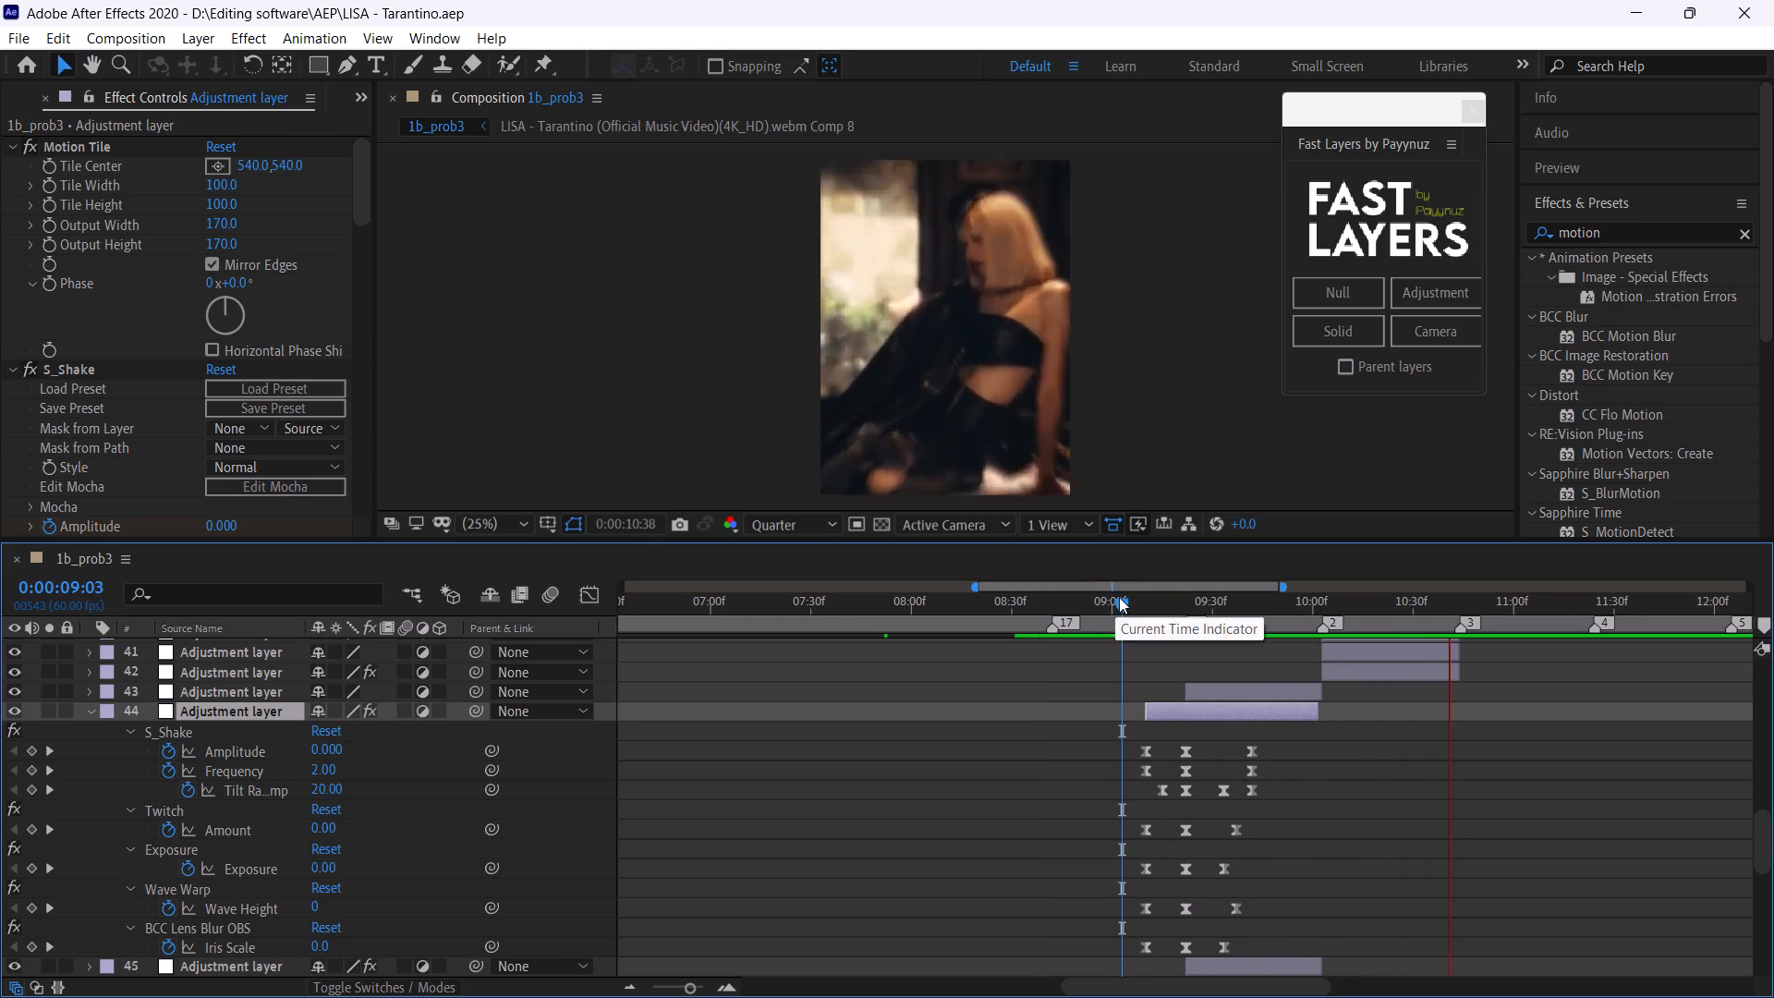
{"action": "left_click_drag", "start_coordinate": [1119, 597], "coordinate": [1161, 620]}
{"action": "scroll", "coordinate": [1185, 783], "scroll_direction": "down", "scroll_amount": 1}
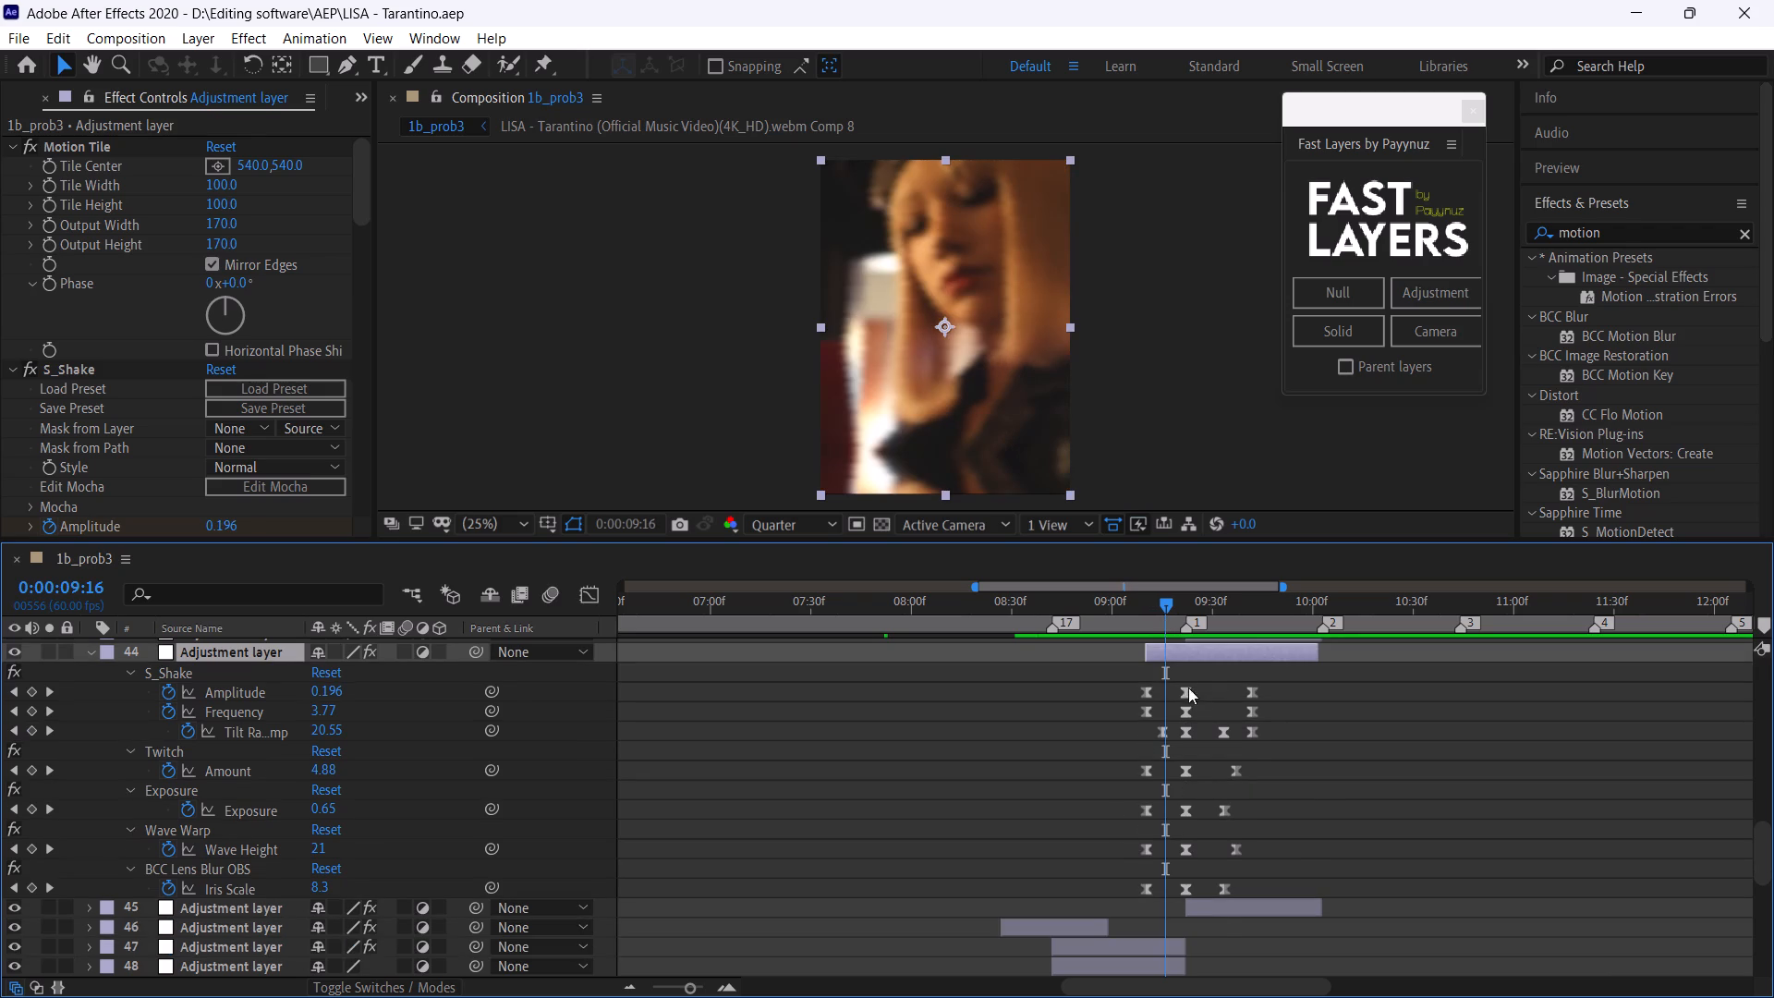
Set the vertical Tile Center of layer 44's Motion Tile to 725 and save the project.
{"action": "scroll", "coordinate": [1197, 665], "scroll_direction": "up", "scroll_amount": 1}
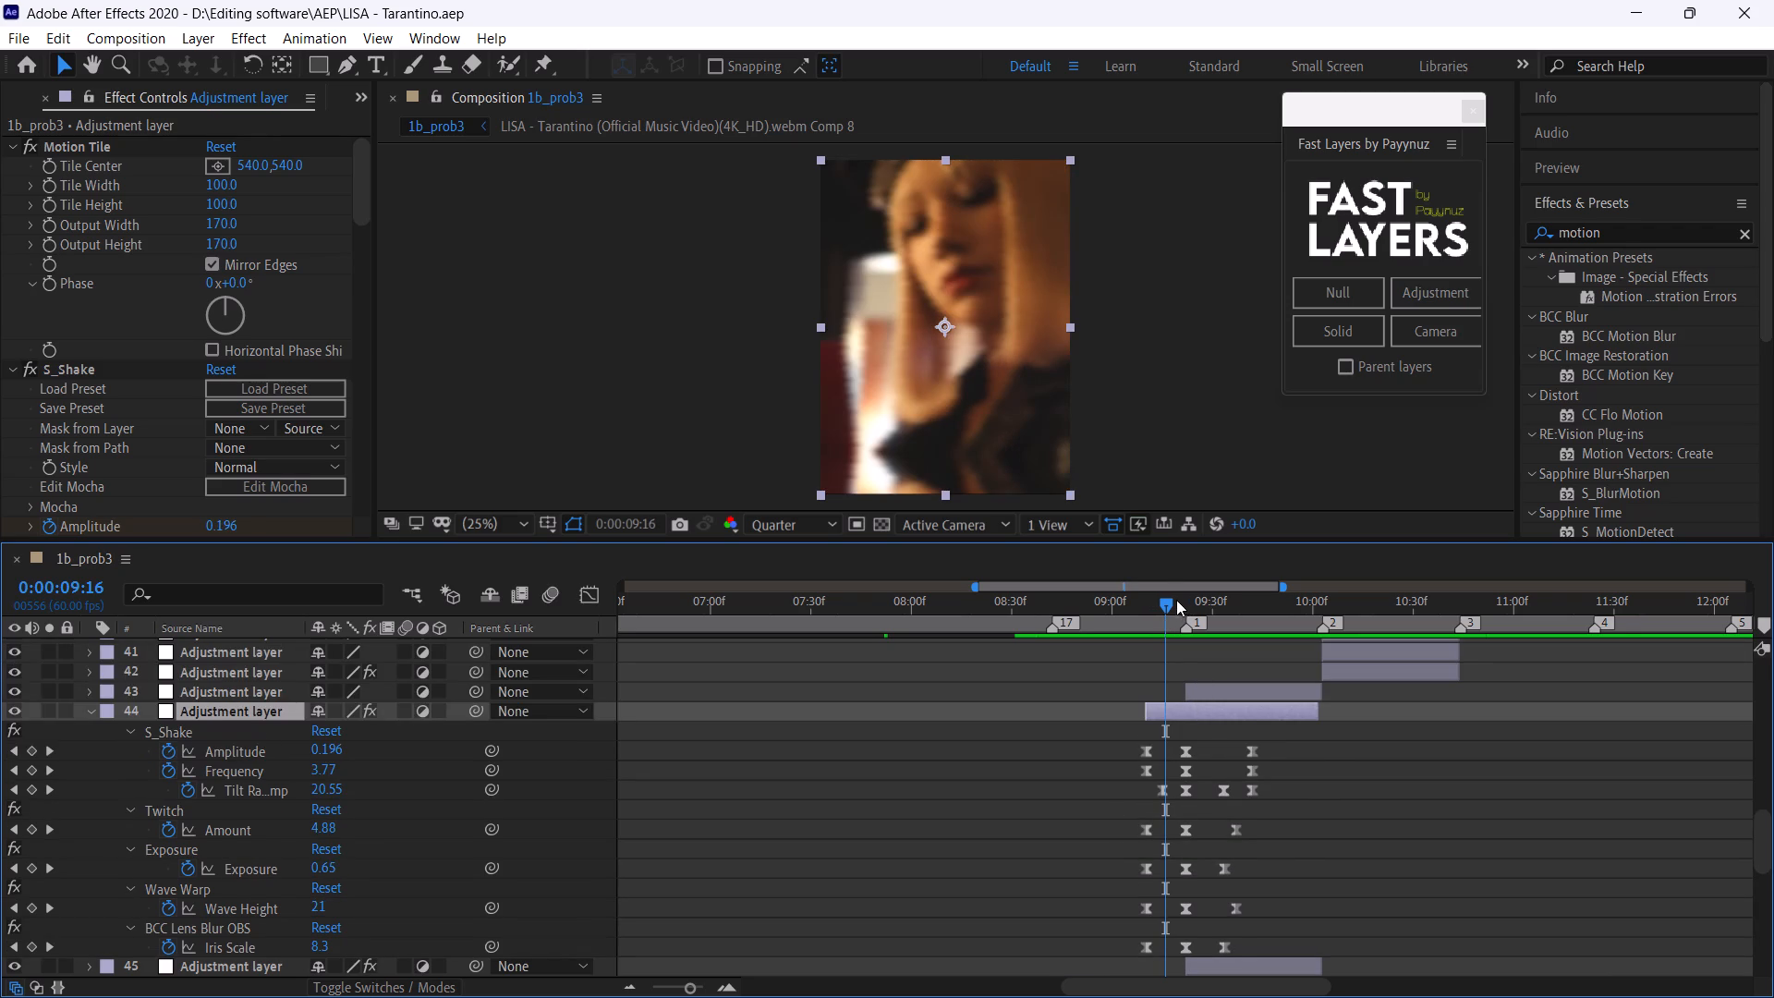
{"action": "left_click_drag", "start_coordinate": [1176, 600], "coordinate": [1112, 619]}
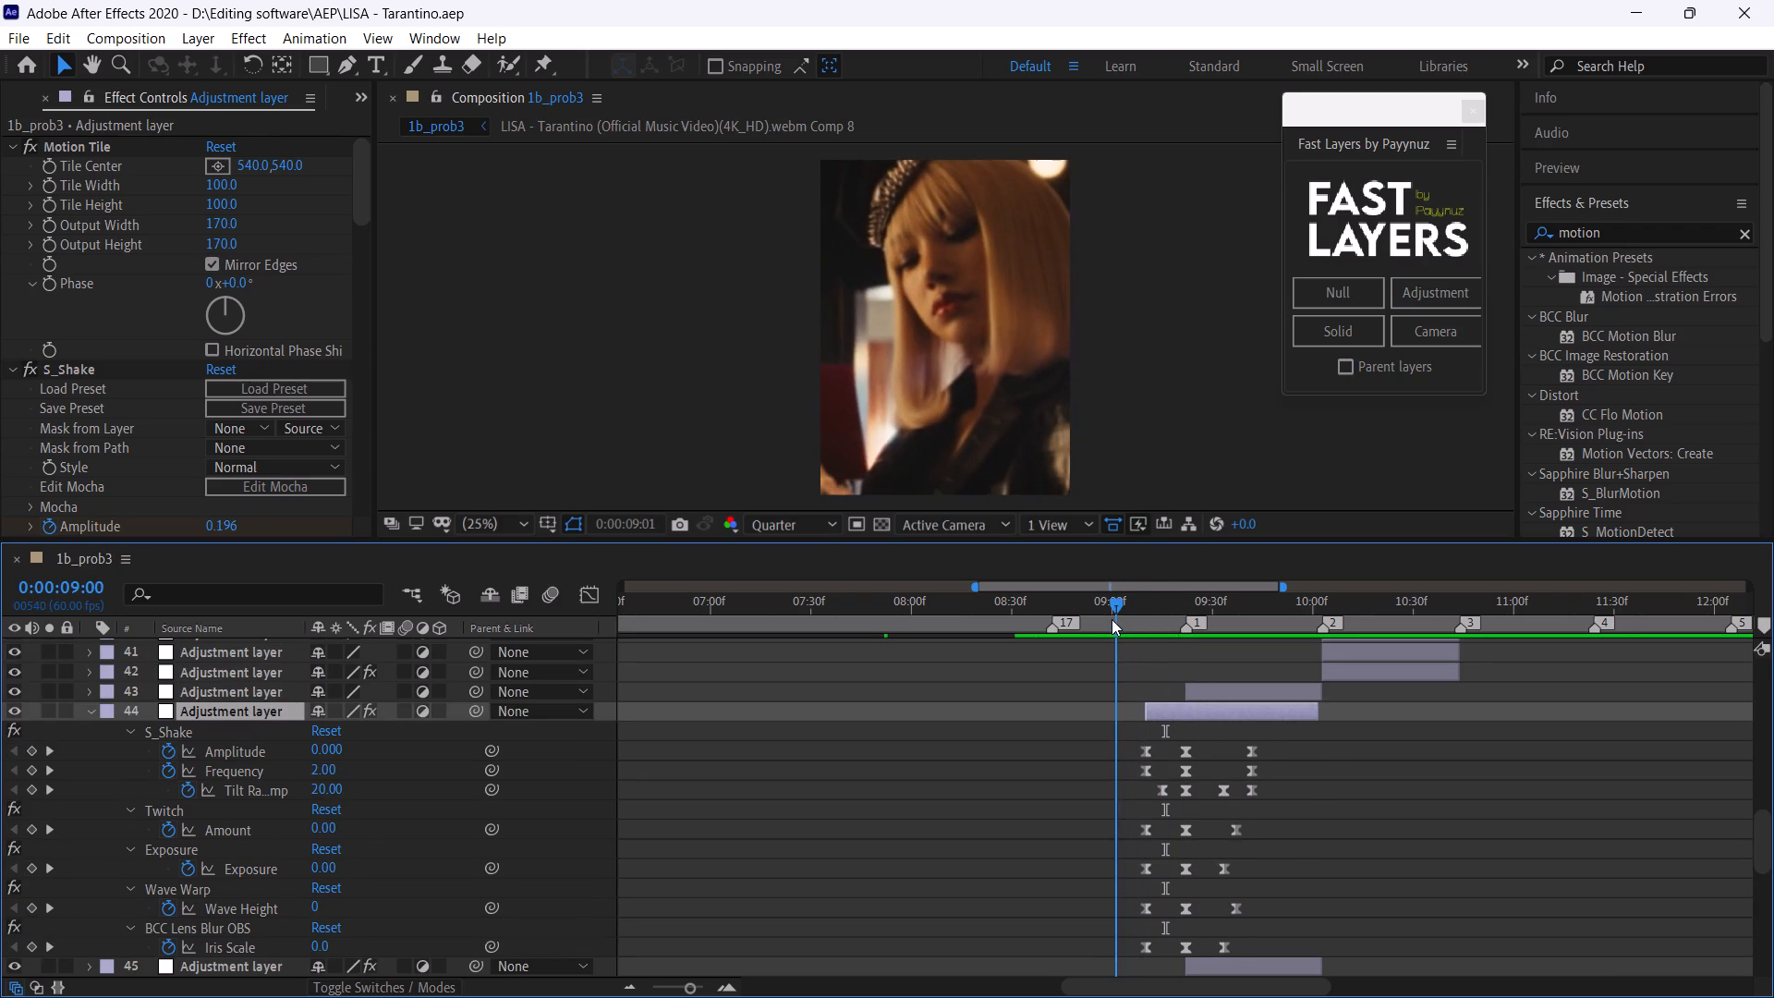
{"action": "left_click_drag", "start_coordinate": [1112, 619], "coordinate": [1120, 633]}
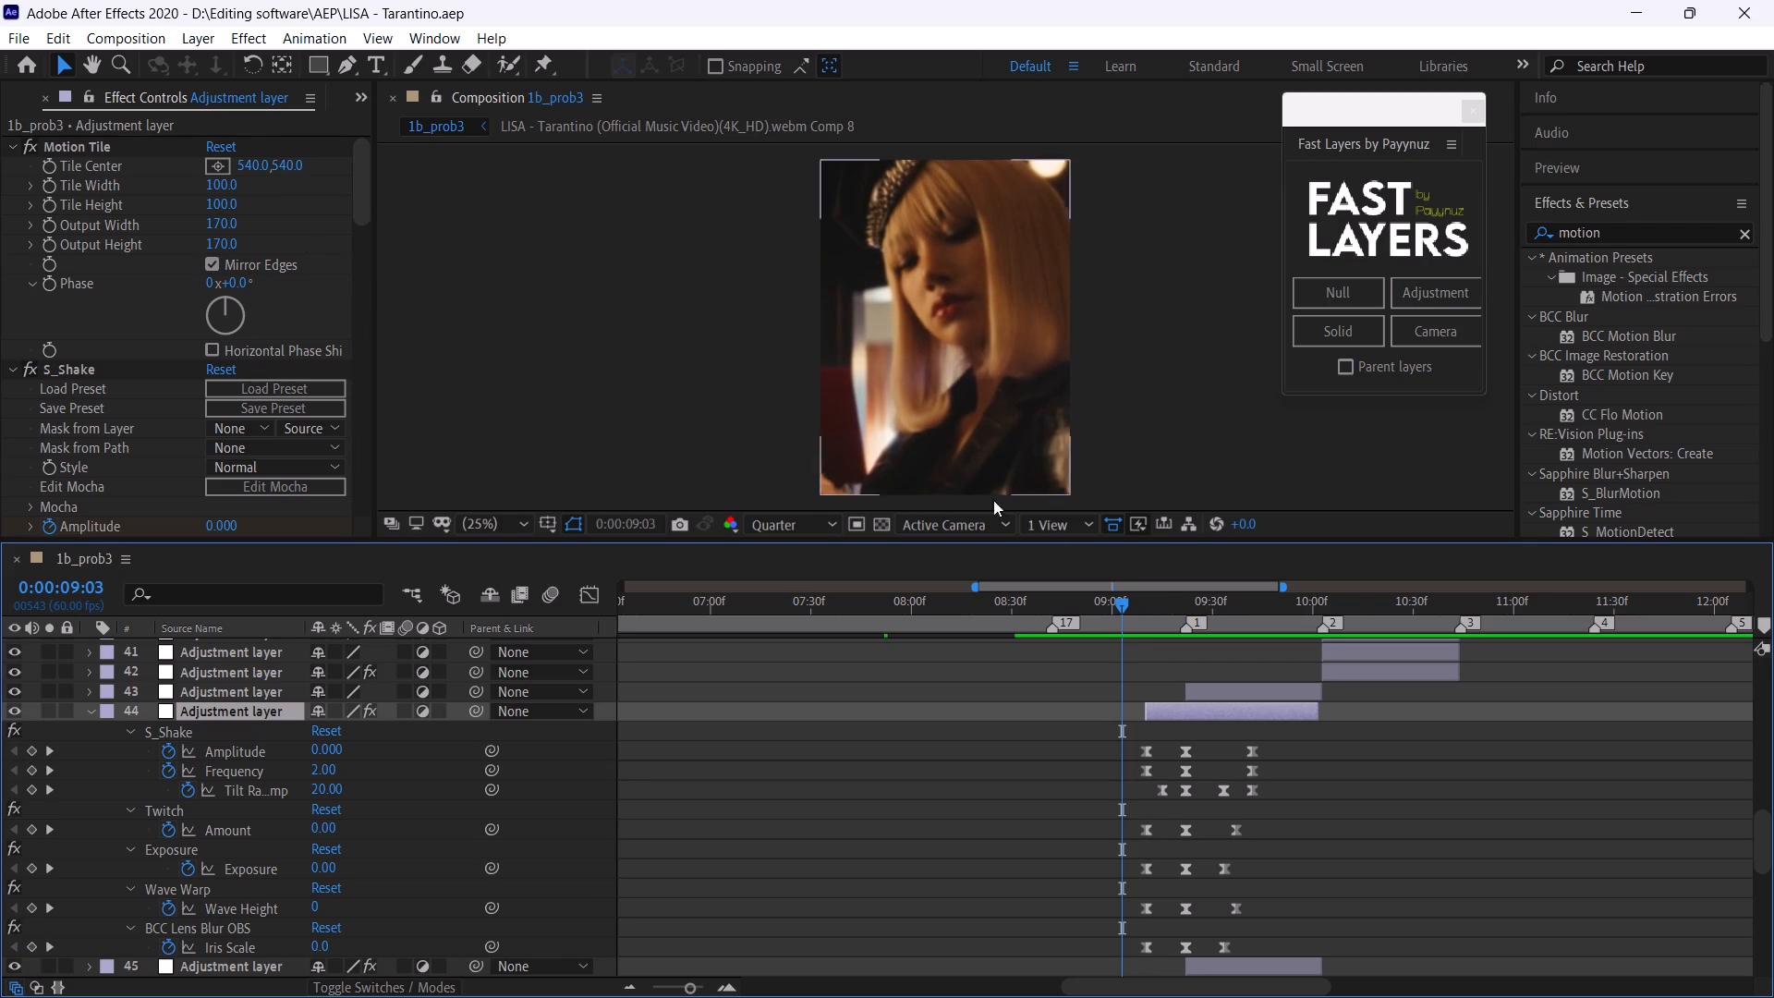
{"action": "left_click", "coordinate": [1174, 606]}
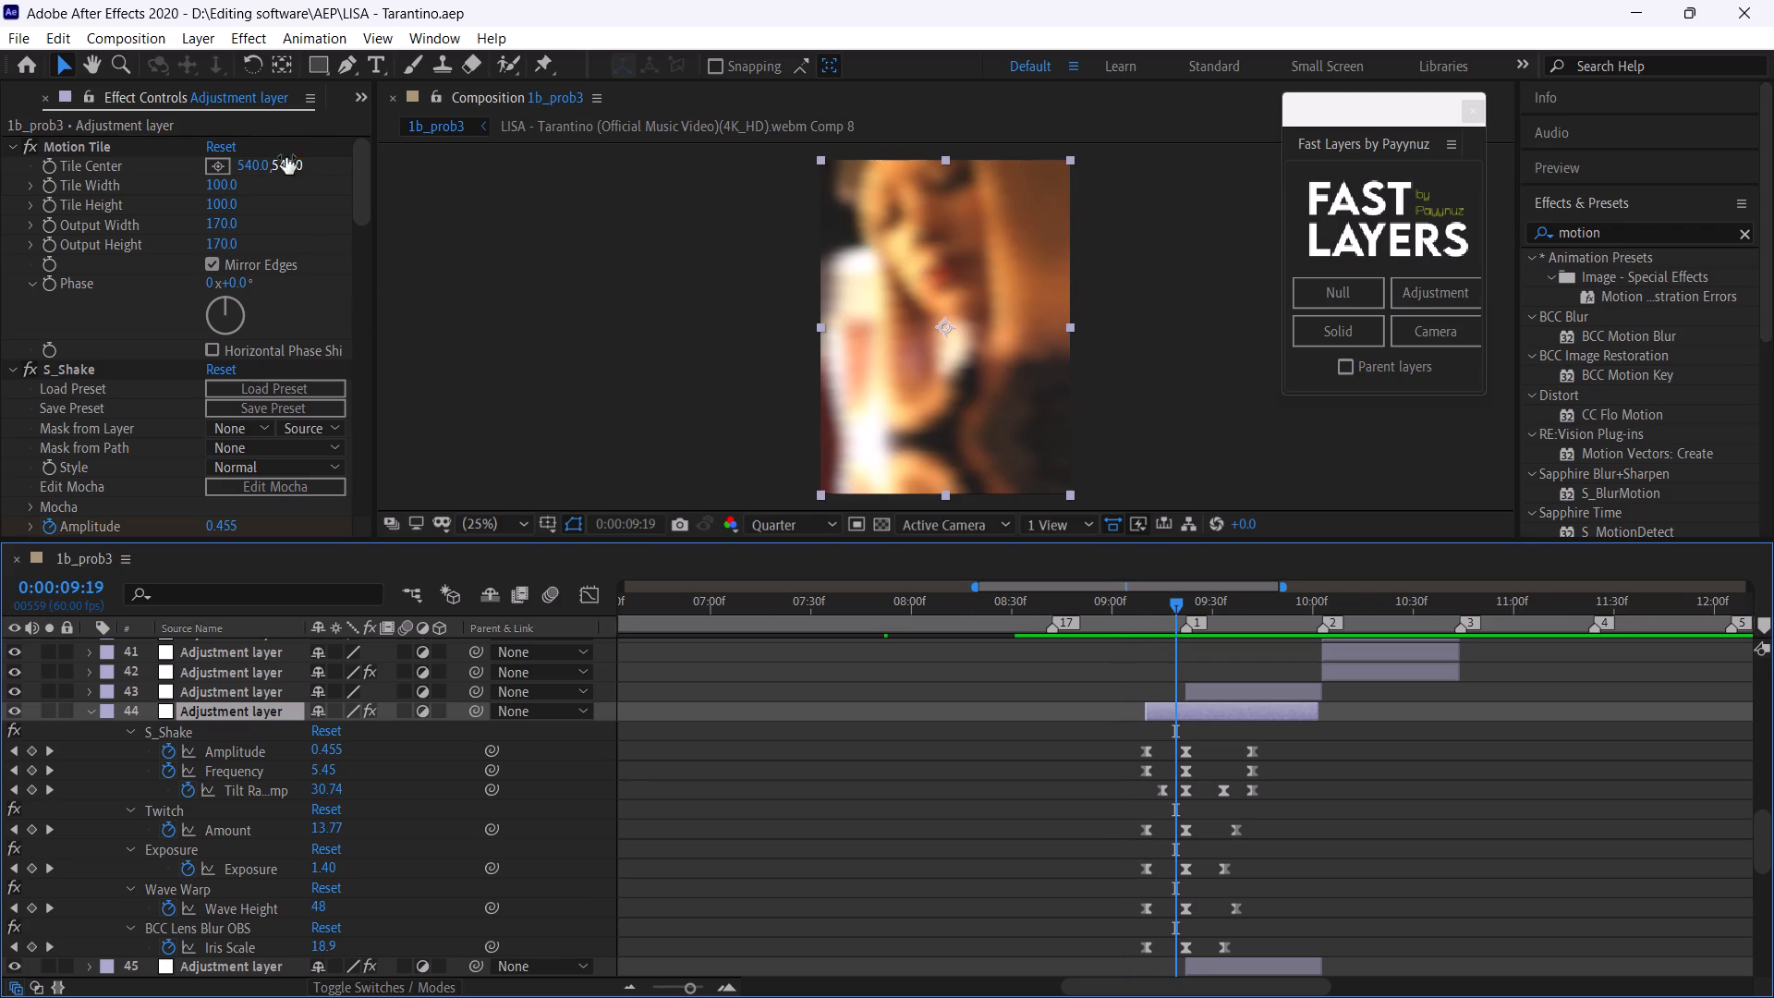
{"action": "left_click", "coordinate": [292, 162]}
{"action": "type", "text": "72"}
{"action": "key", "text": "5"}
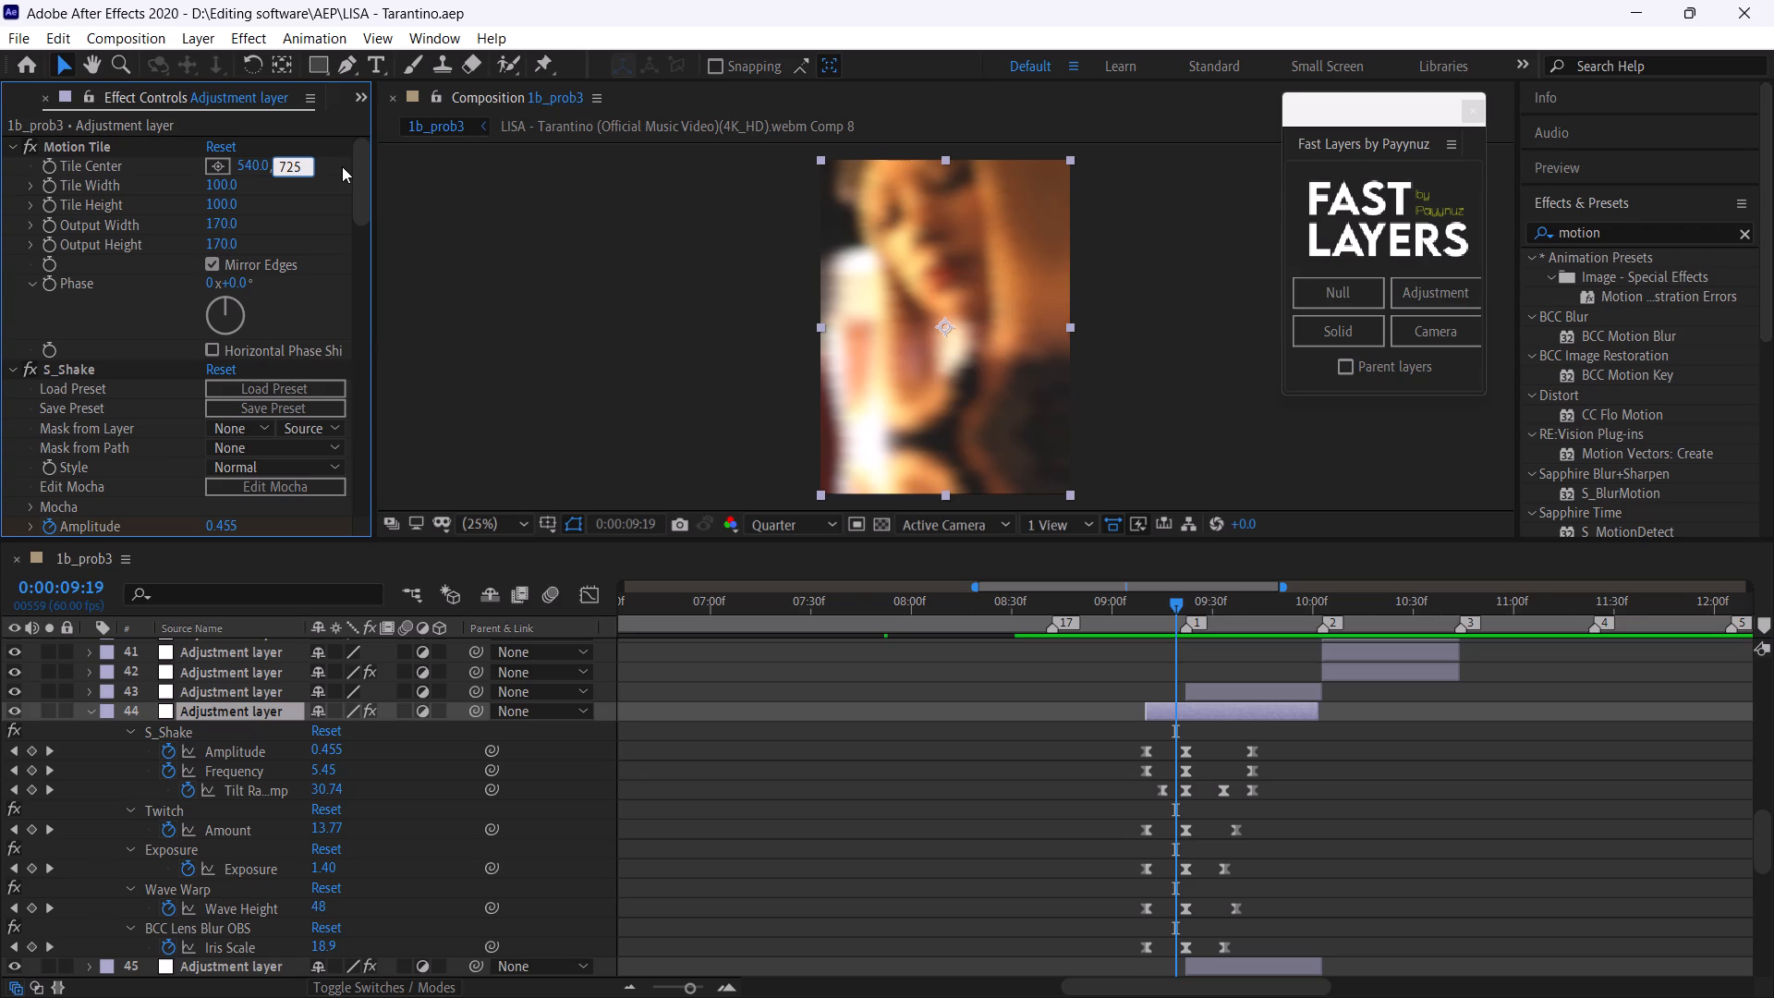
{"action": "left_click", "coordinate": [341, 165]}
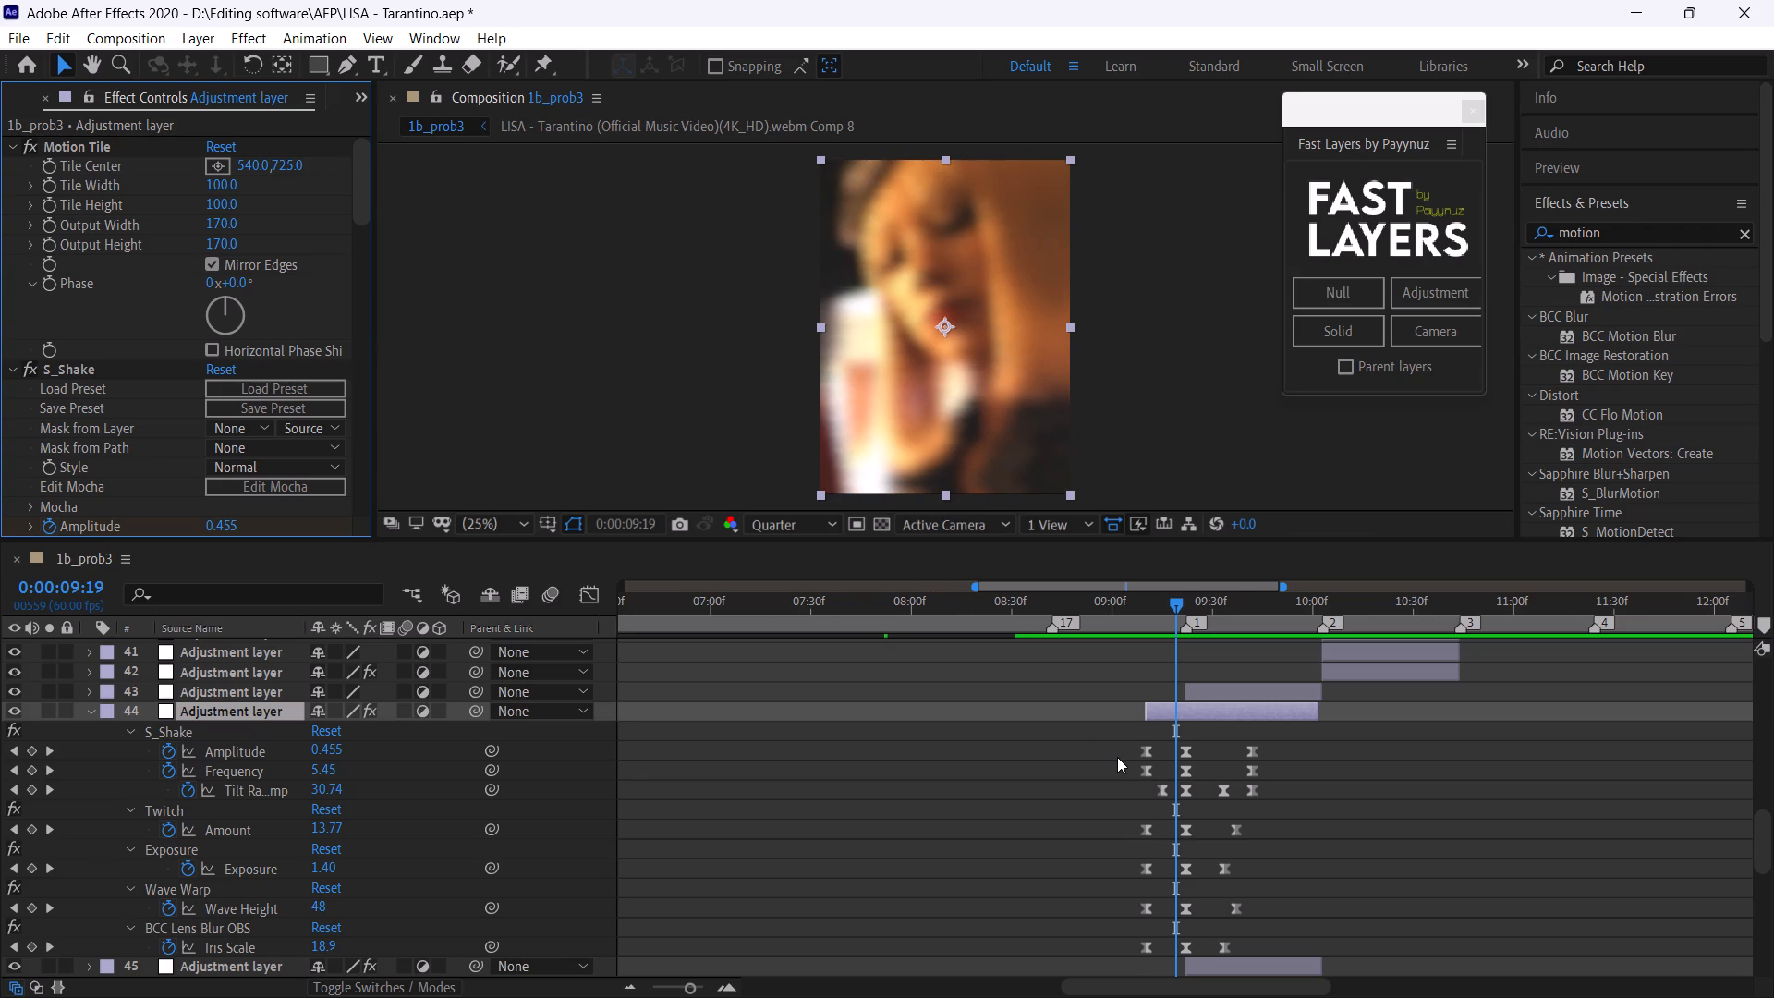
{"action": "left_click", "coordinate": [1117, 757]}
{"action": "key", "text": "ctrl+s"}
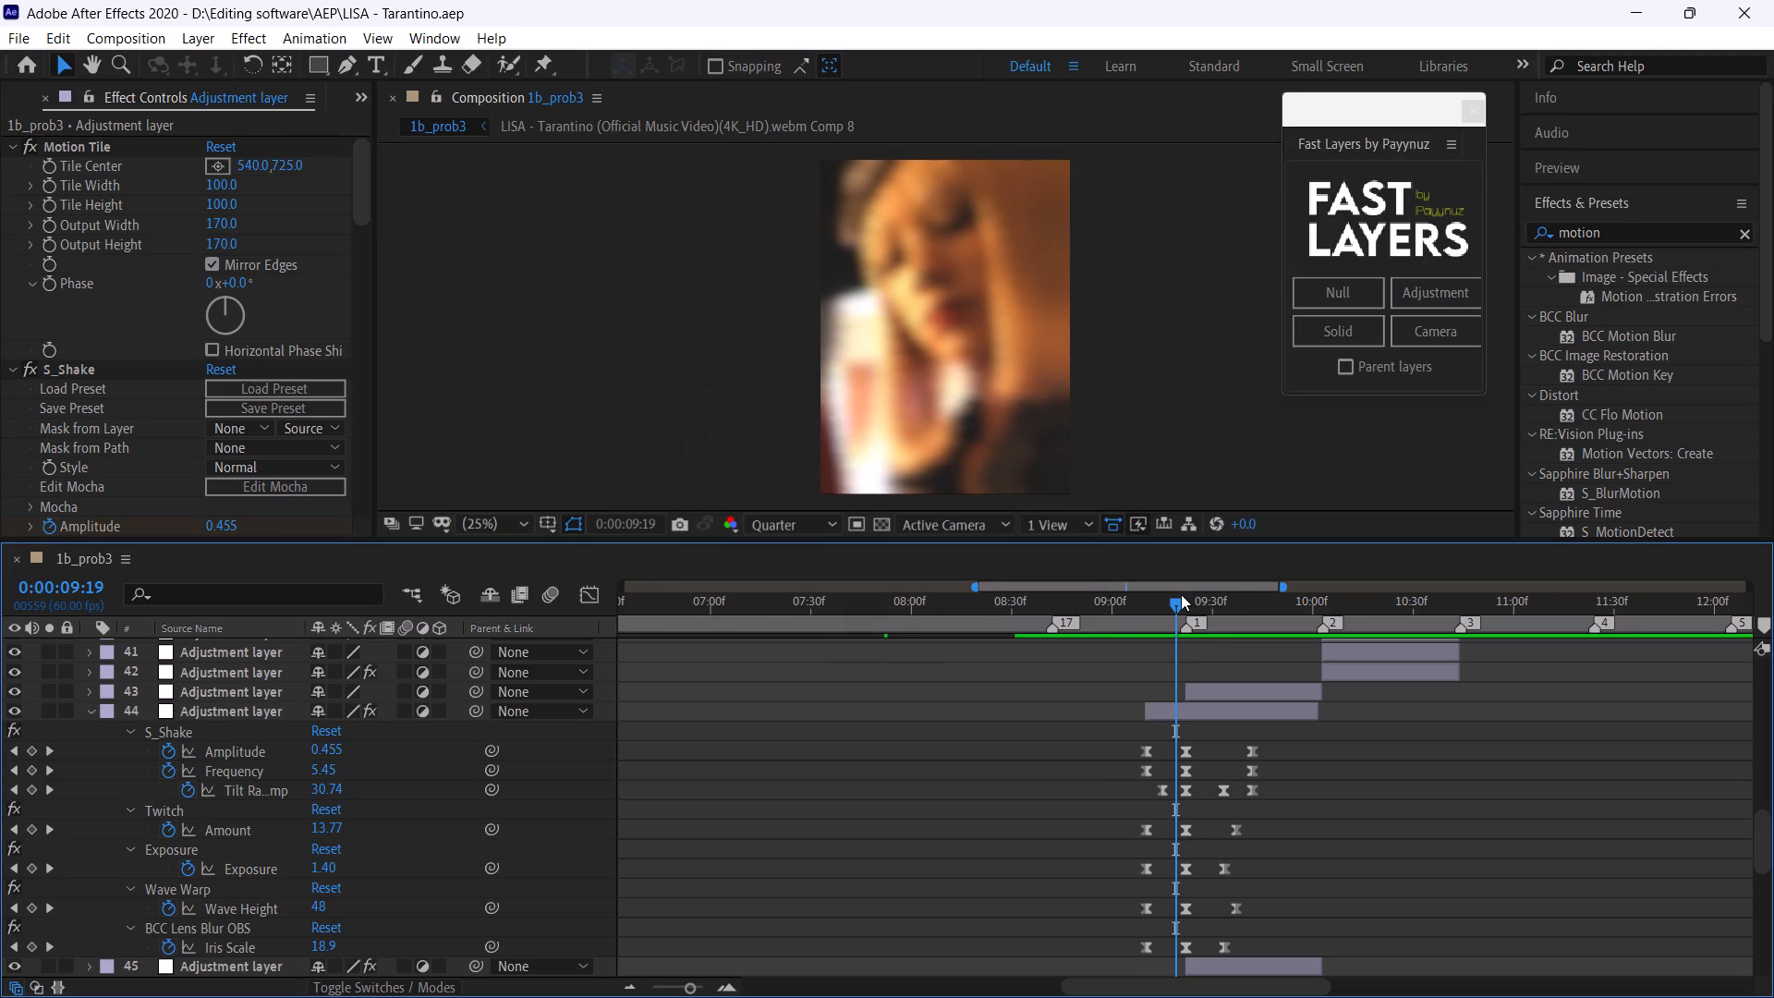
Set the composition preview resolution to Full with the playhead at 0:00:09:21, and save the project.
{"action": "left_click_drag", "start_coordinate": [1180, 600], "coordinate": [1188, 615]}
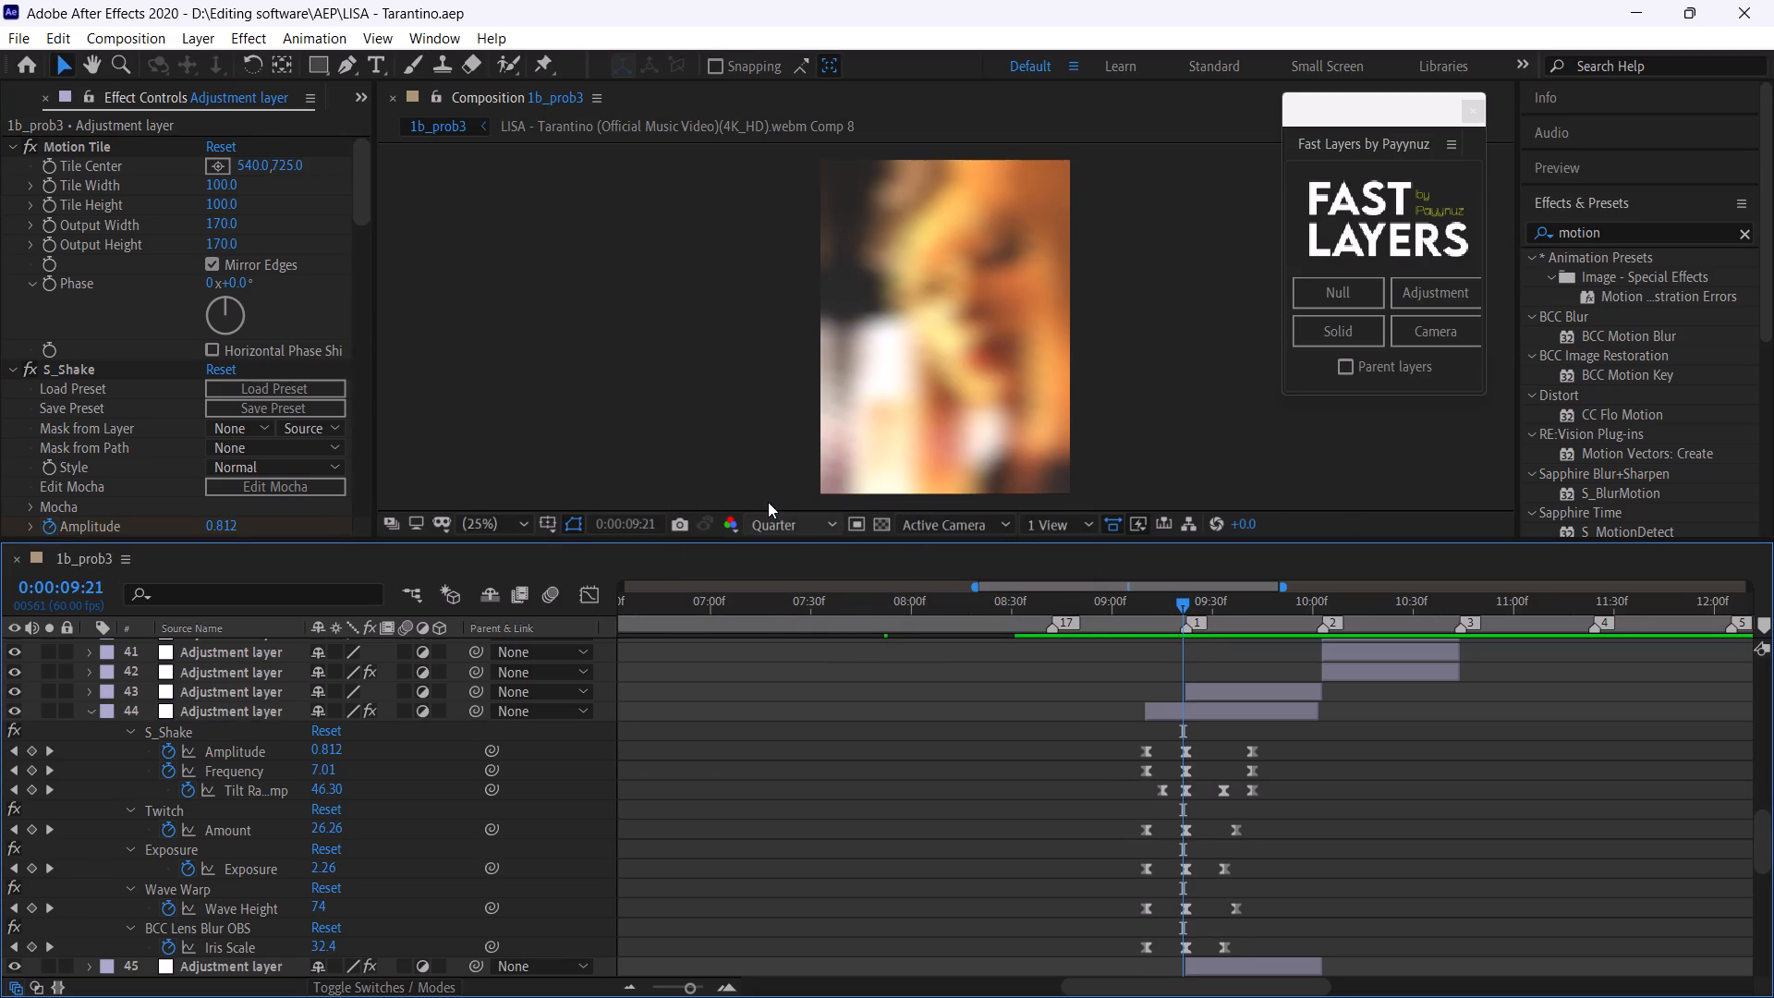
{"action": "left_click", "coordinate": [795, 524]}
{"action": "left_click", "coordinate": [789, 579]}
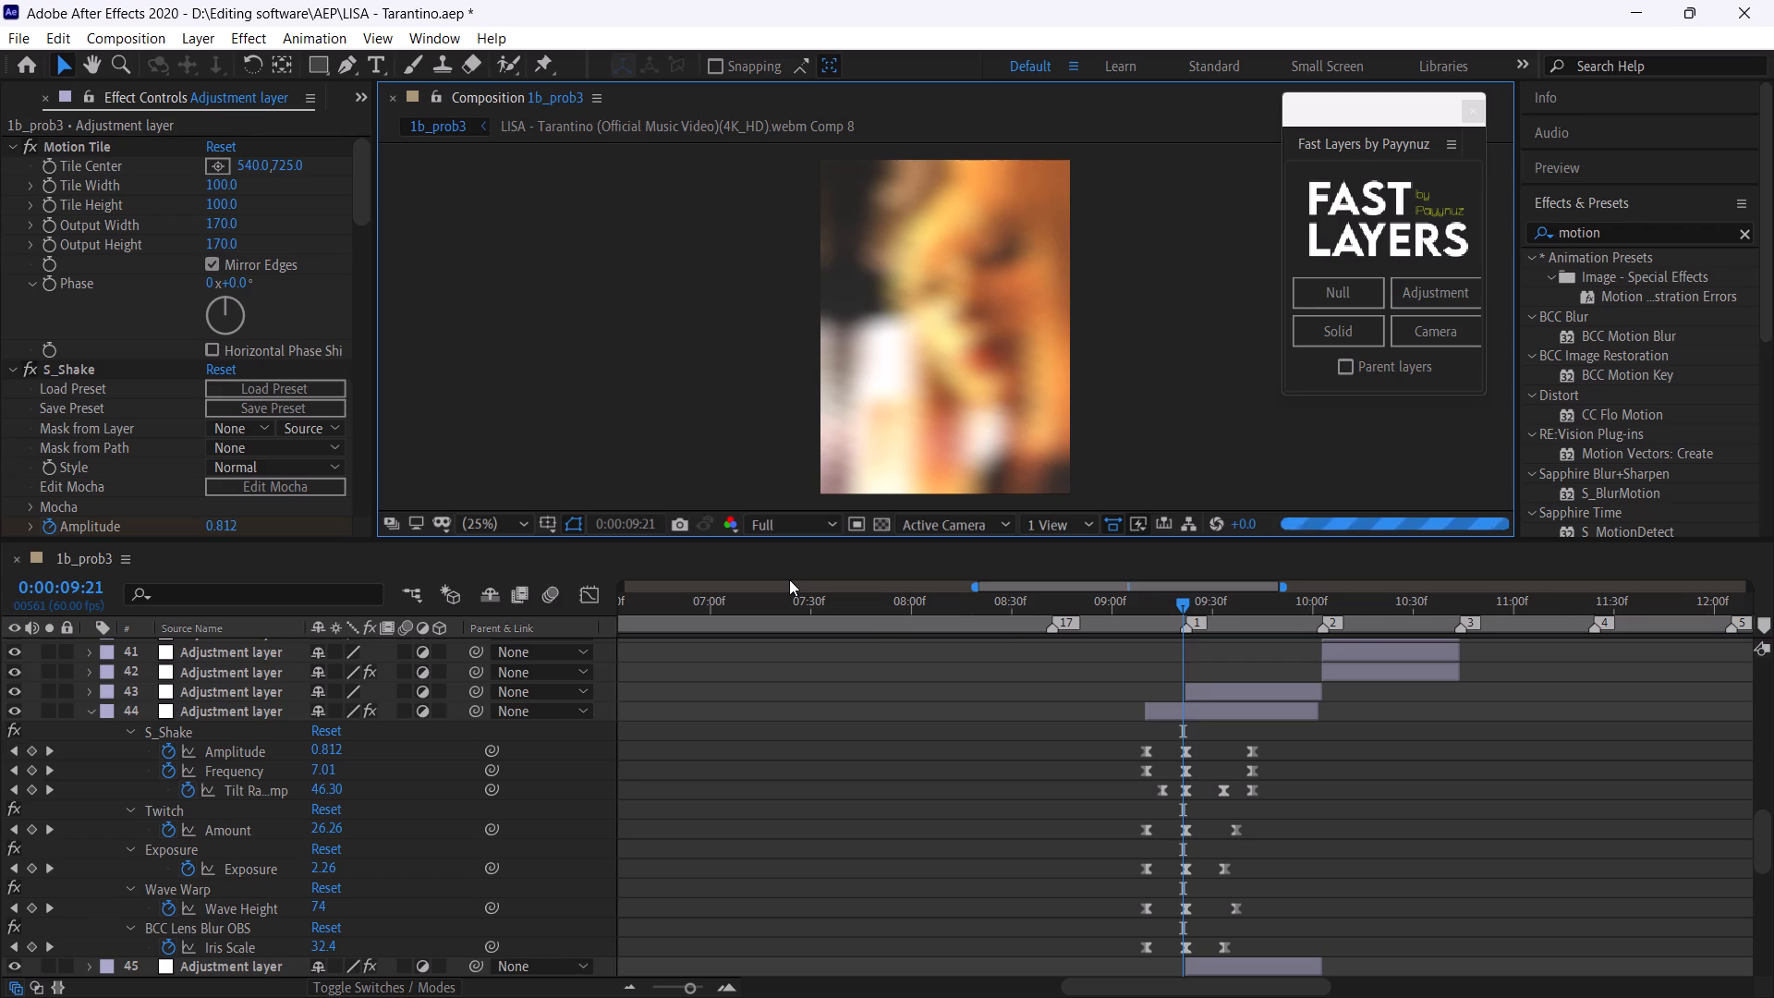
{"action": "key", "text": "ctrl+s"}
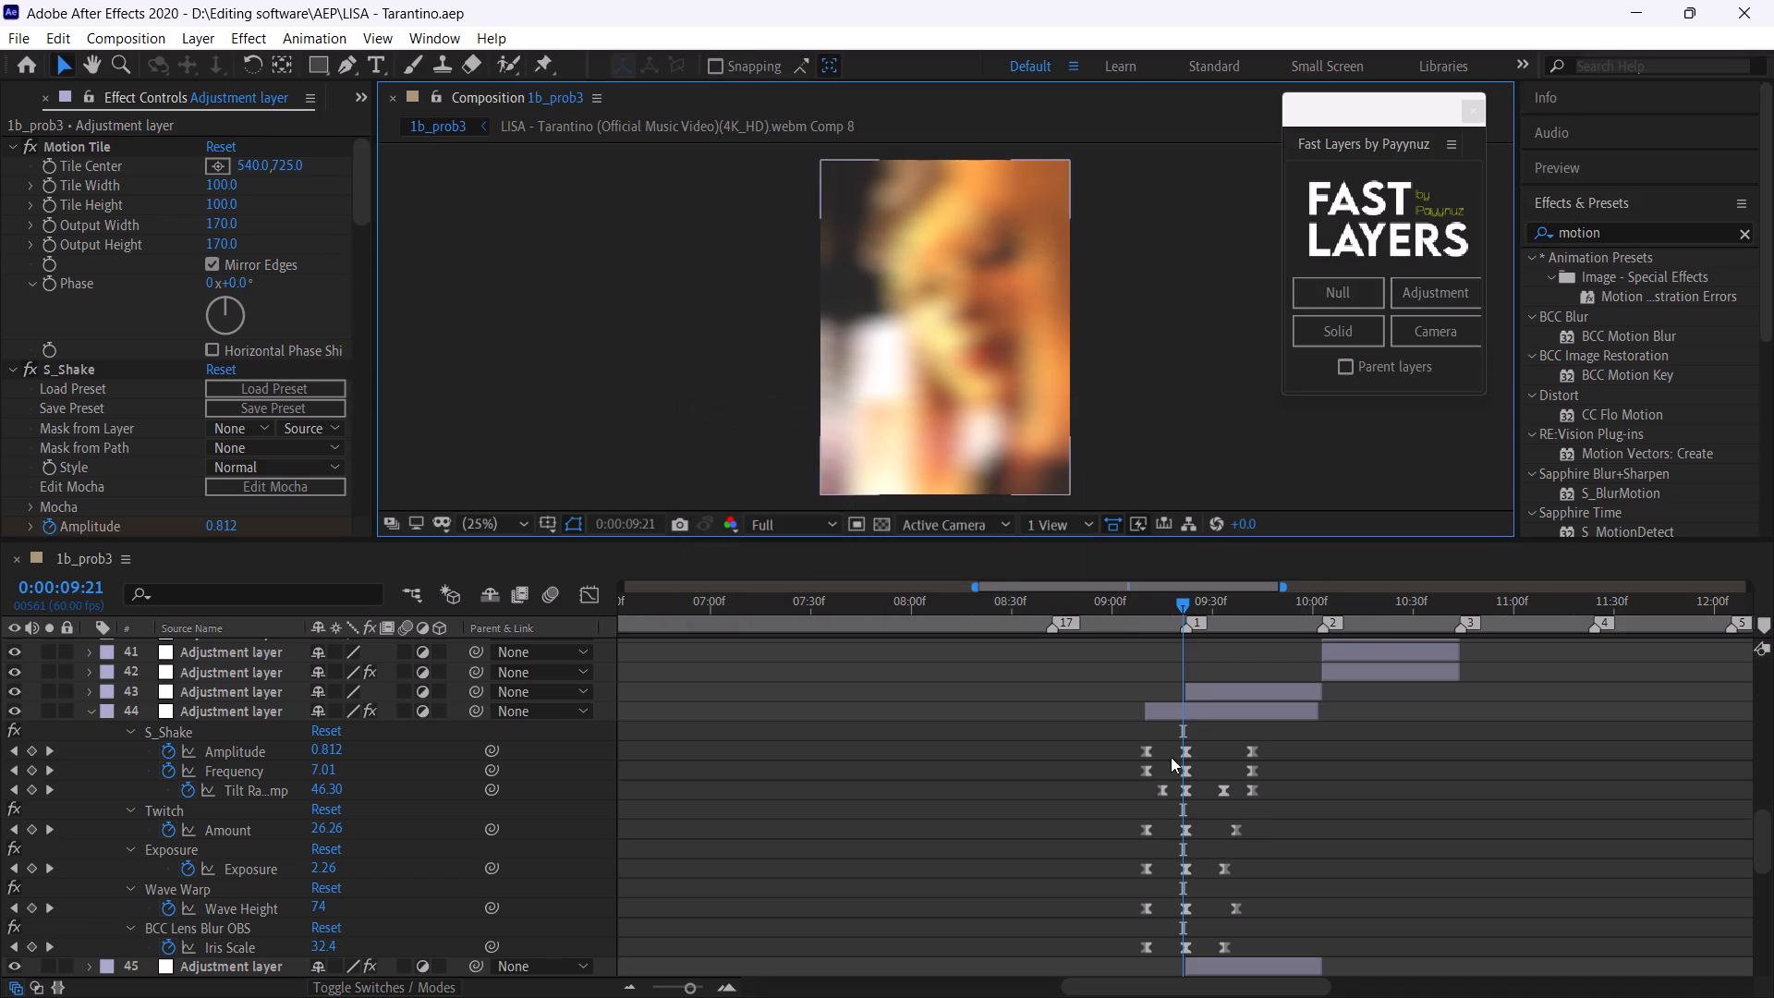
Move layer 44's peak keyframes, from S_Shake Amplitude through Iris Scale, exactly onto marker 1 at 0:00:09:22.
{"action": "left_click_drag", "start_coordinate": [692, 987], "coordinate": [701, 992]}
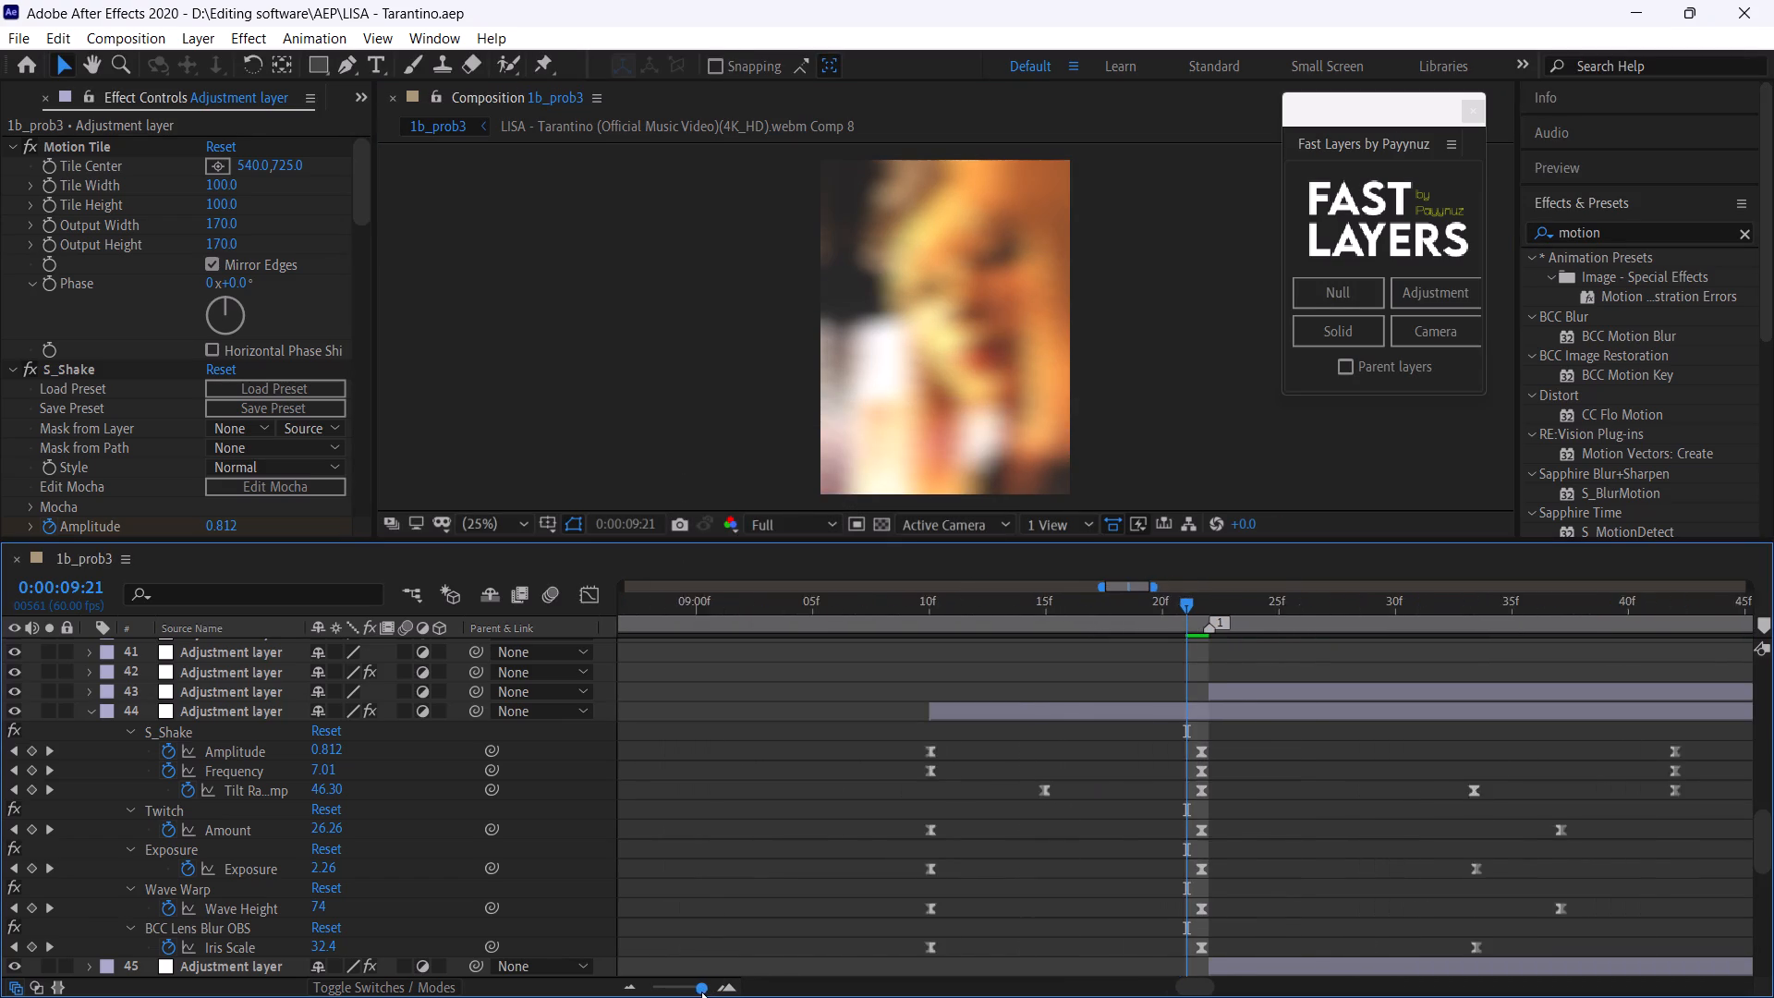
{"action": "left_click_drag", "start_coordinate": [701, 992], "coordinate": [700, 992]}
{"action": "left_click_drag", "start_coordinate": [1187, 597], "coordinate": [1197, 607]}
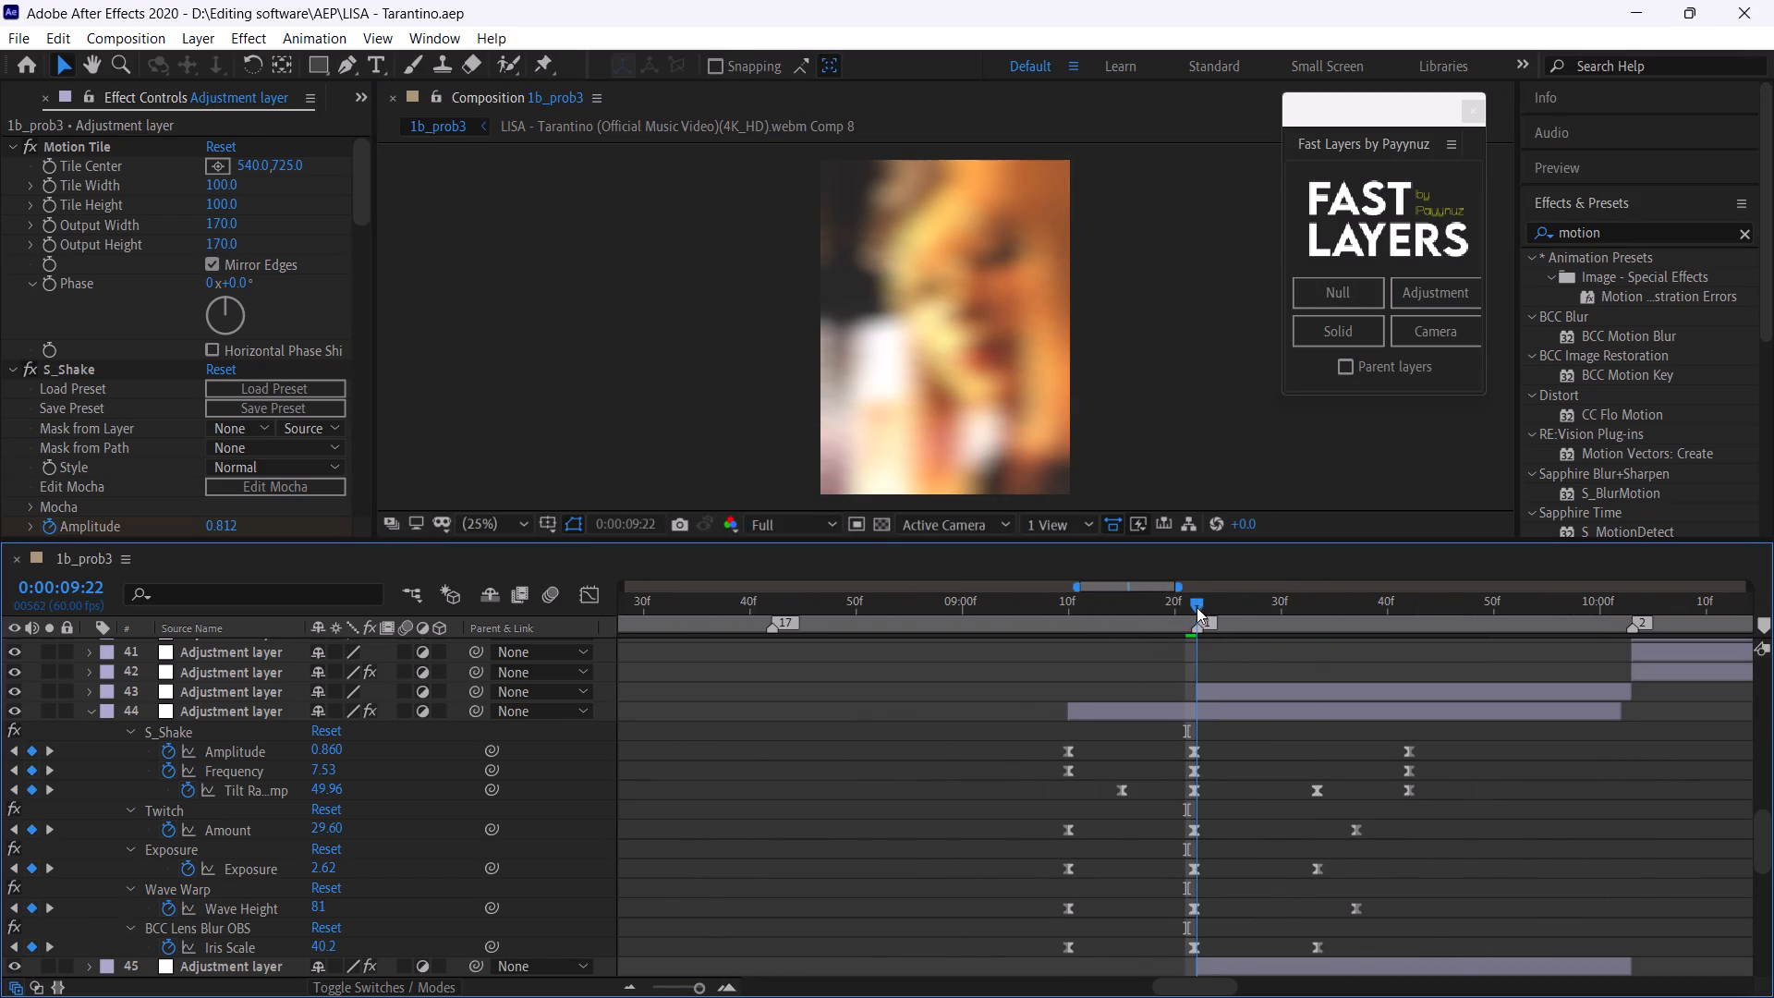
{"action": "left_click_drag", "start_coordinate": [1197, 607], "coordinate": [1198, 607]}
{"action": "left_click", "coordinate": [730, 989]}
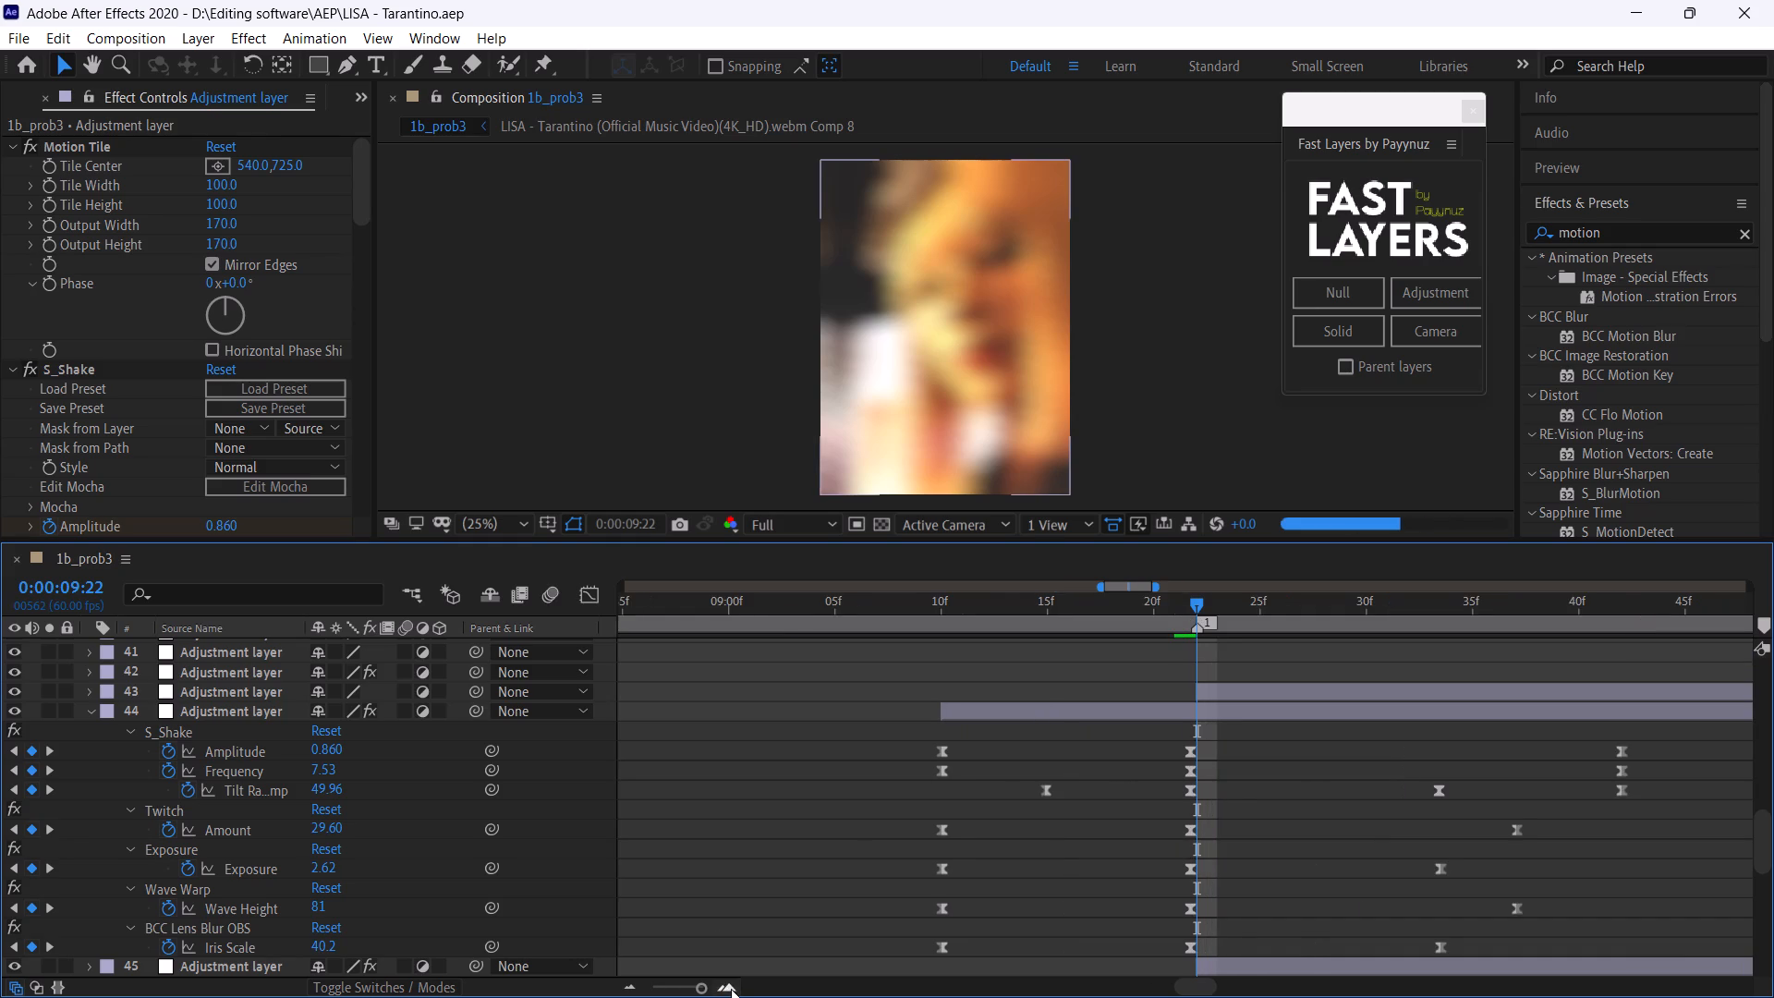
{"action": "left_click", "coordinate": [731, 989]}
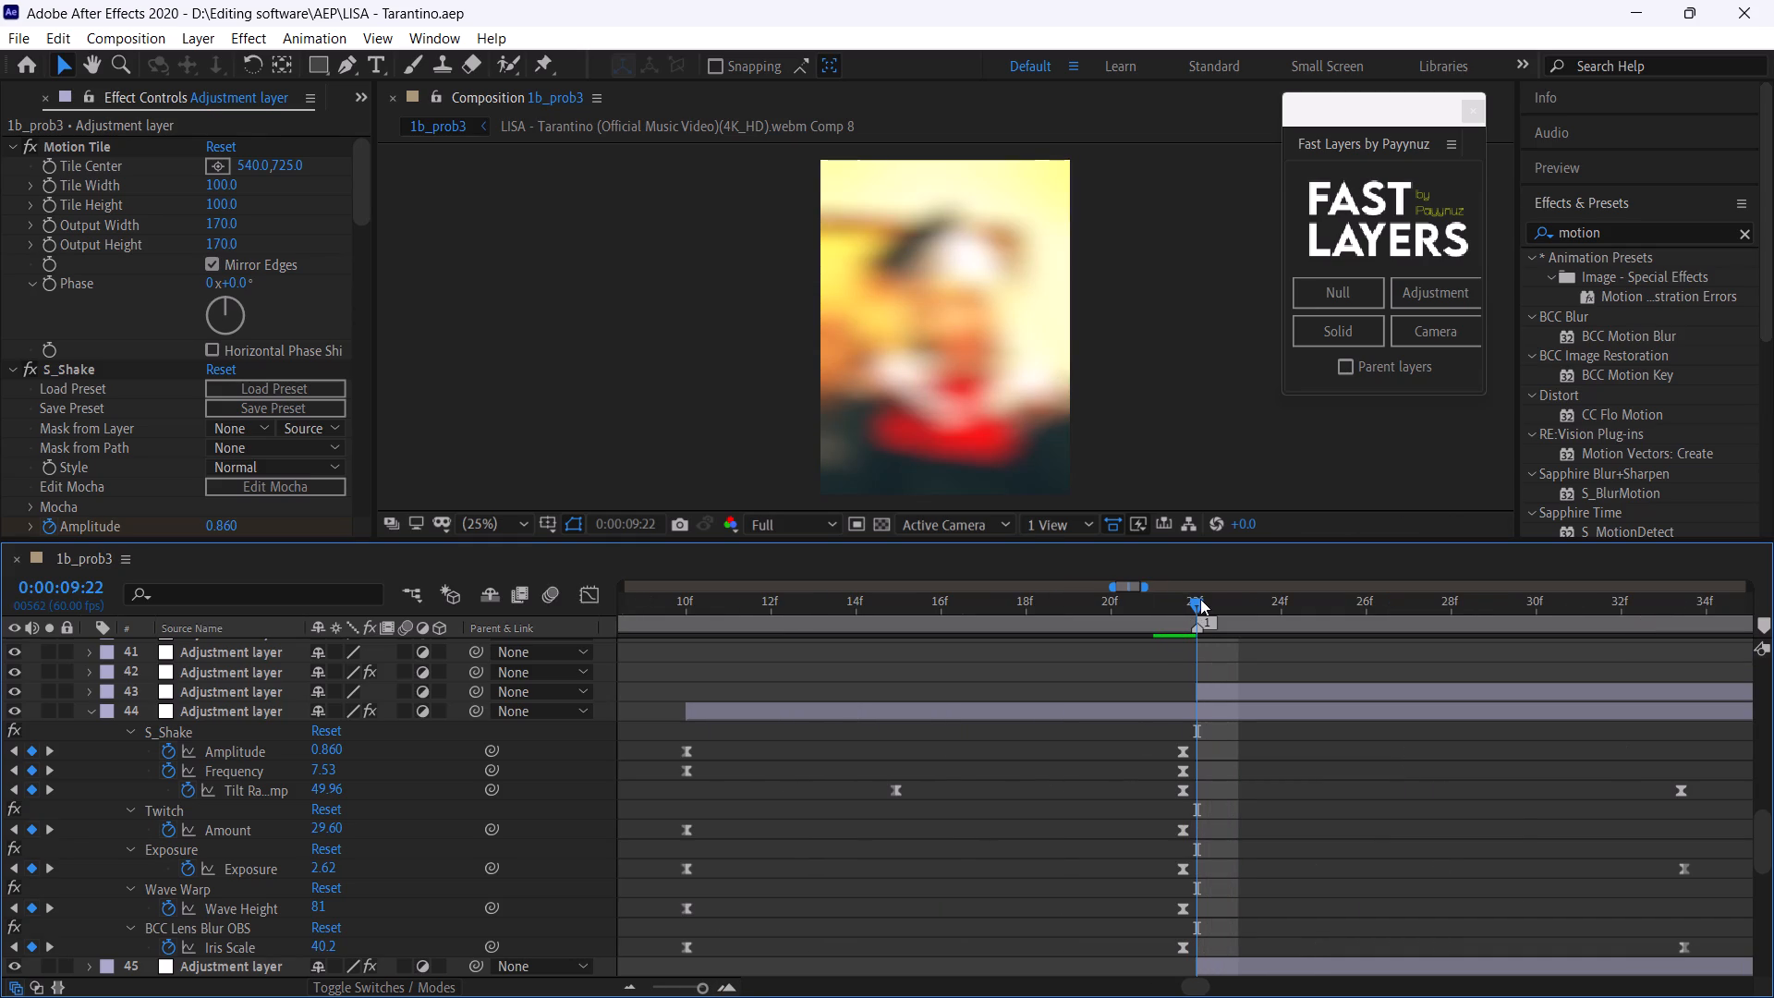
{"action": "left_click_drag", "start_coordinate": [1200, 599], "coordinate": [1181, 599]}
{"action": "left_click_drag", "start_coordinate": [1171, 747], "coordinate": [1209, 879]}
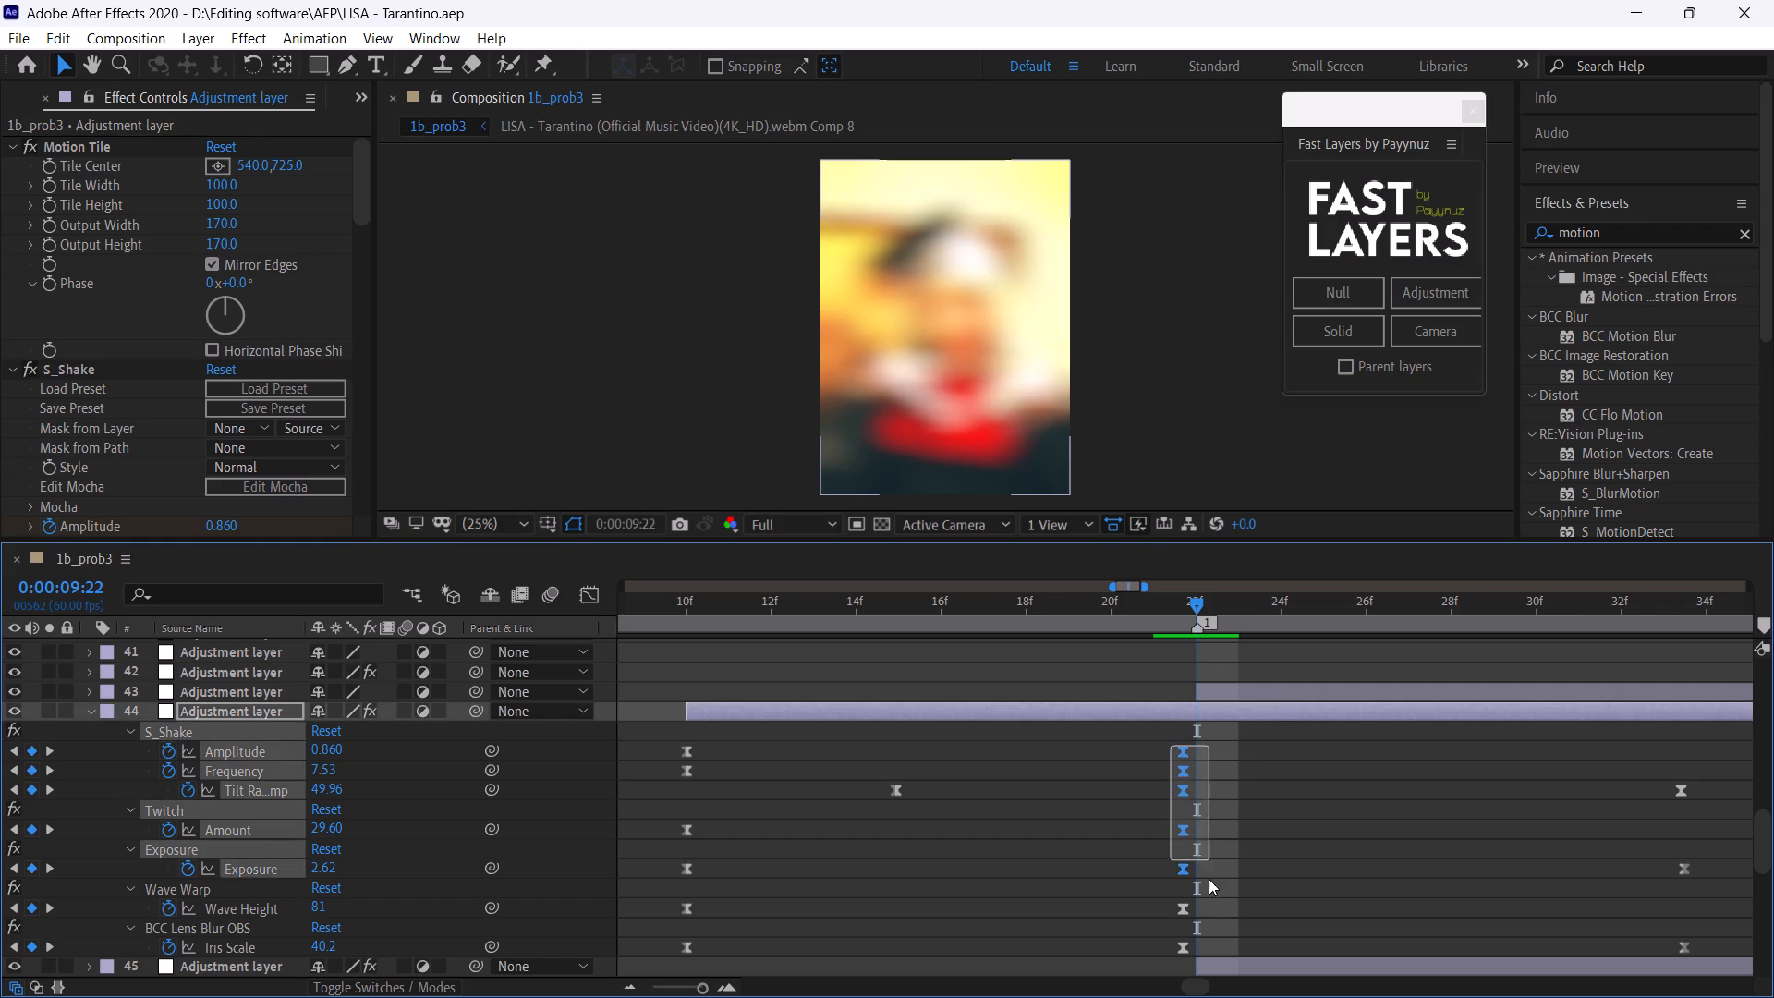
{"action": "left_click_drag", "start_coordinate": [1209, 879], "coordinate": [1201, 950]}
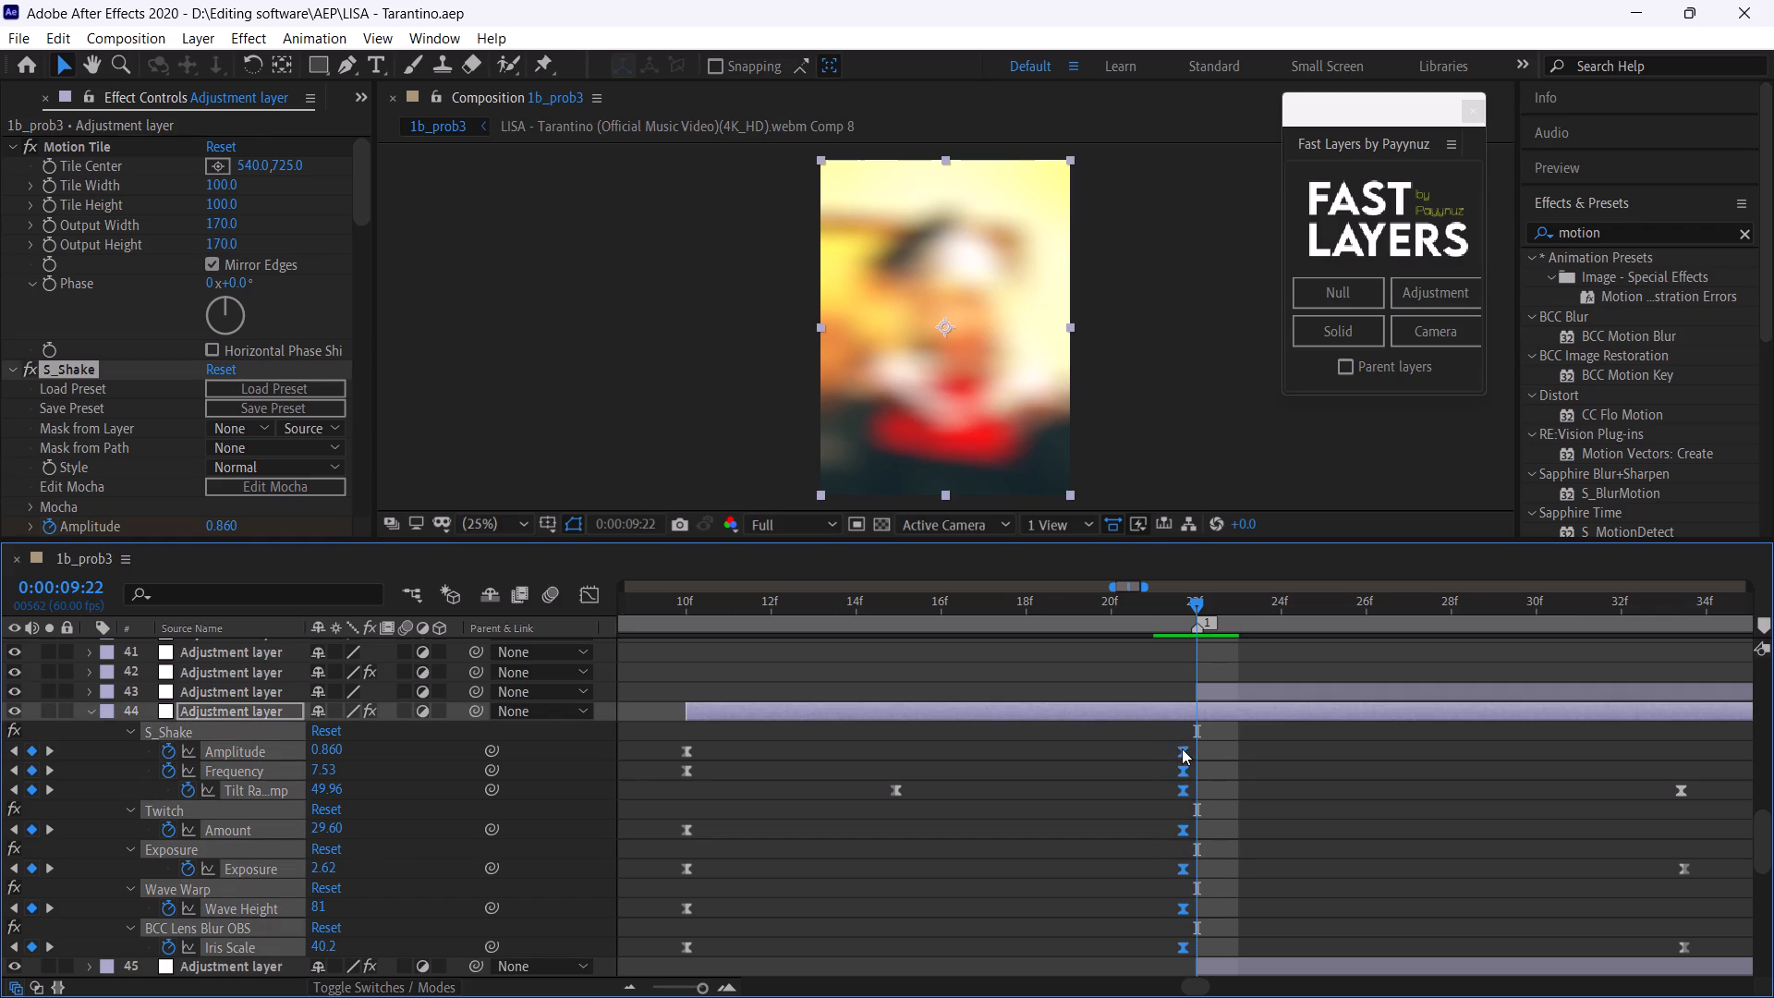
{"action": "left_click_drag", "start_coordinate": [1183, 748], "coordinate": [1185, 759]}
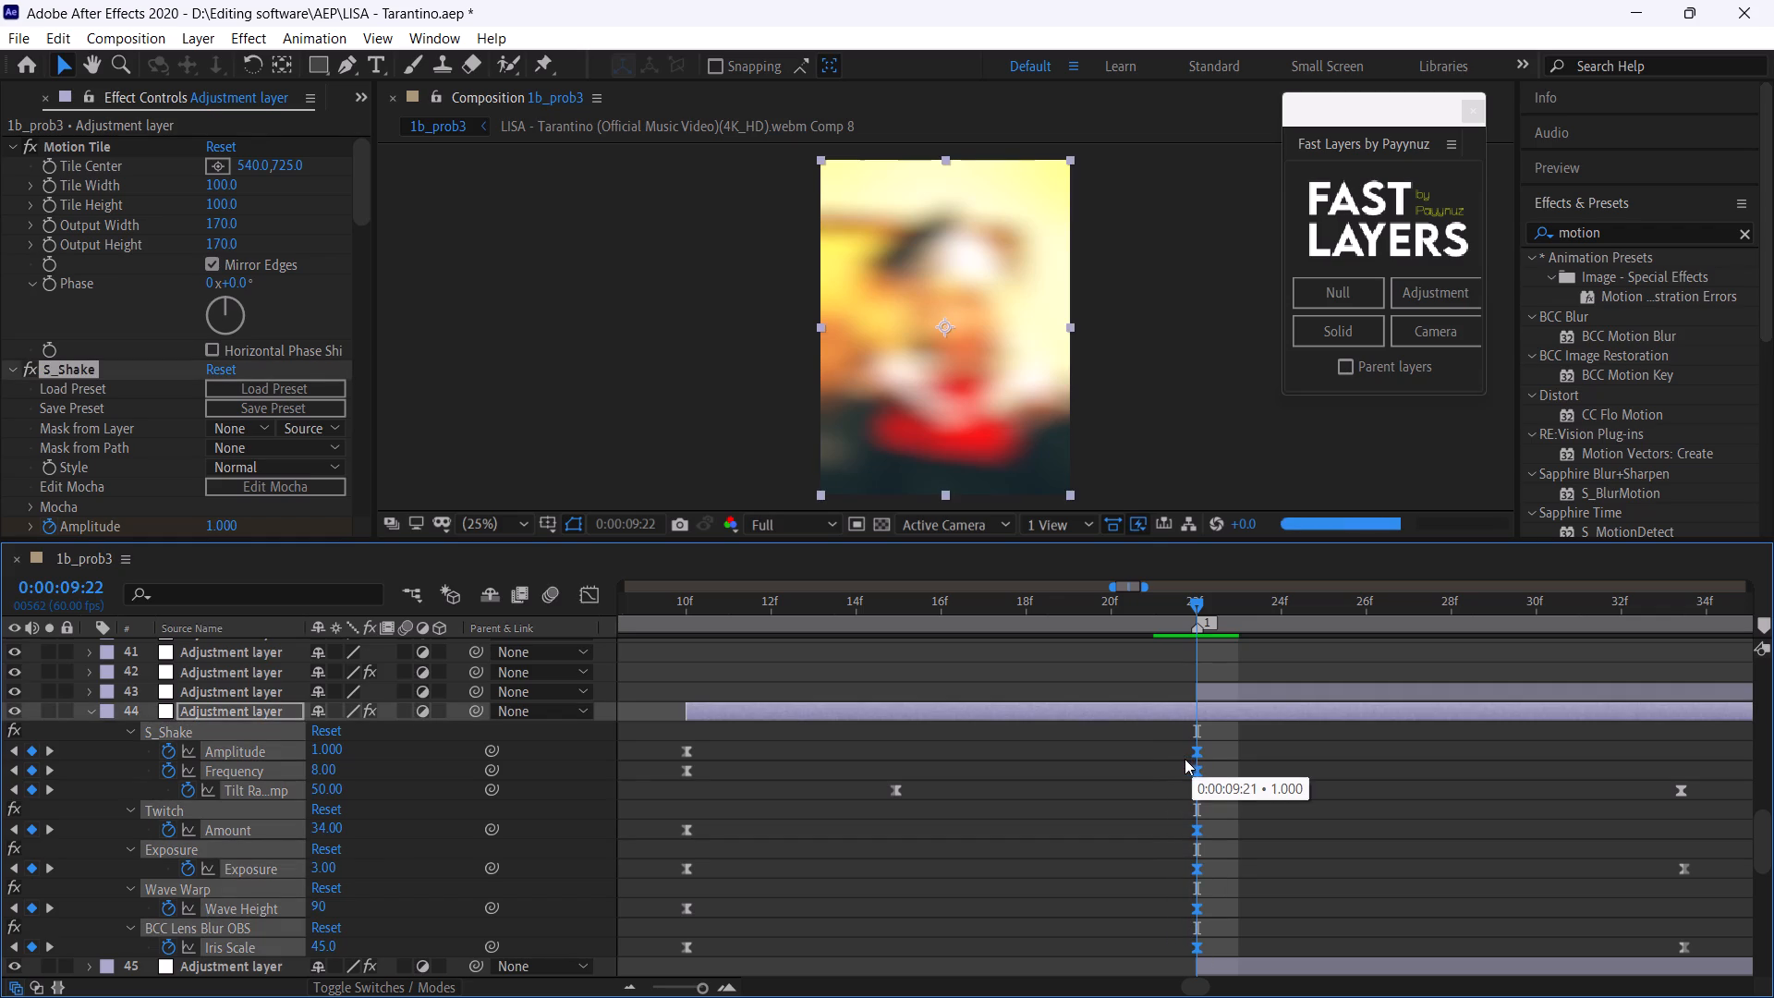
{"action": "left_click_drag", "start_coordinate": [1185, 759], "coordinate": [1174, 759]}
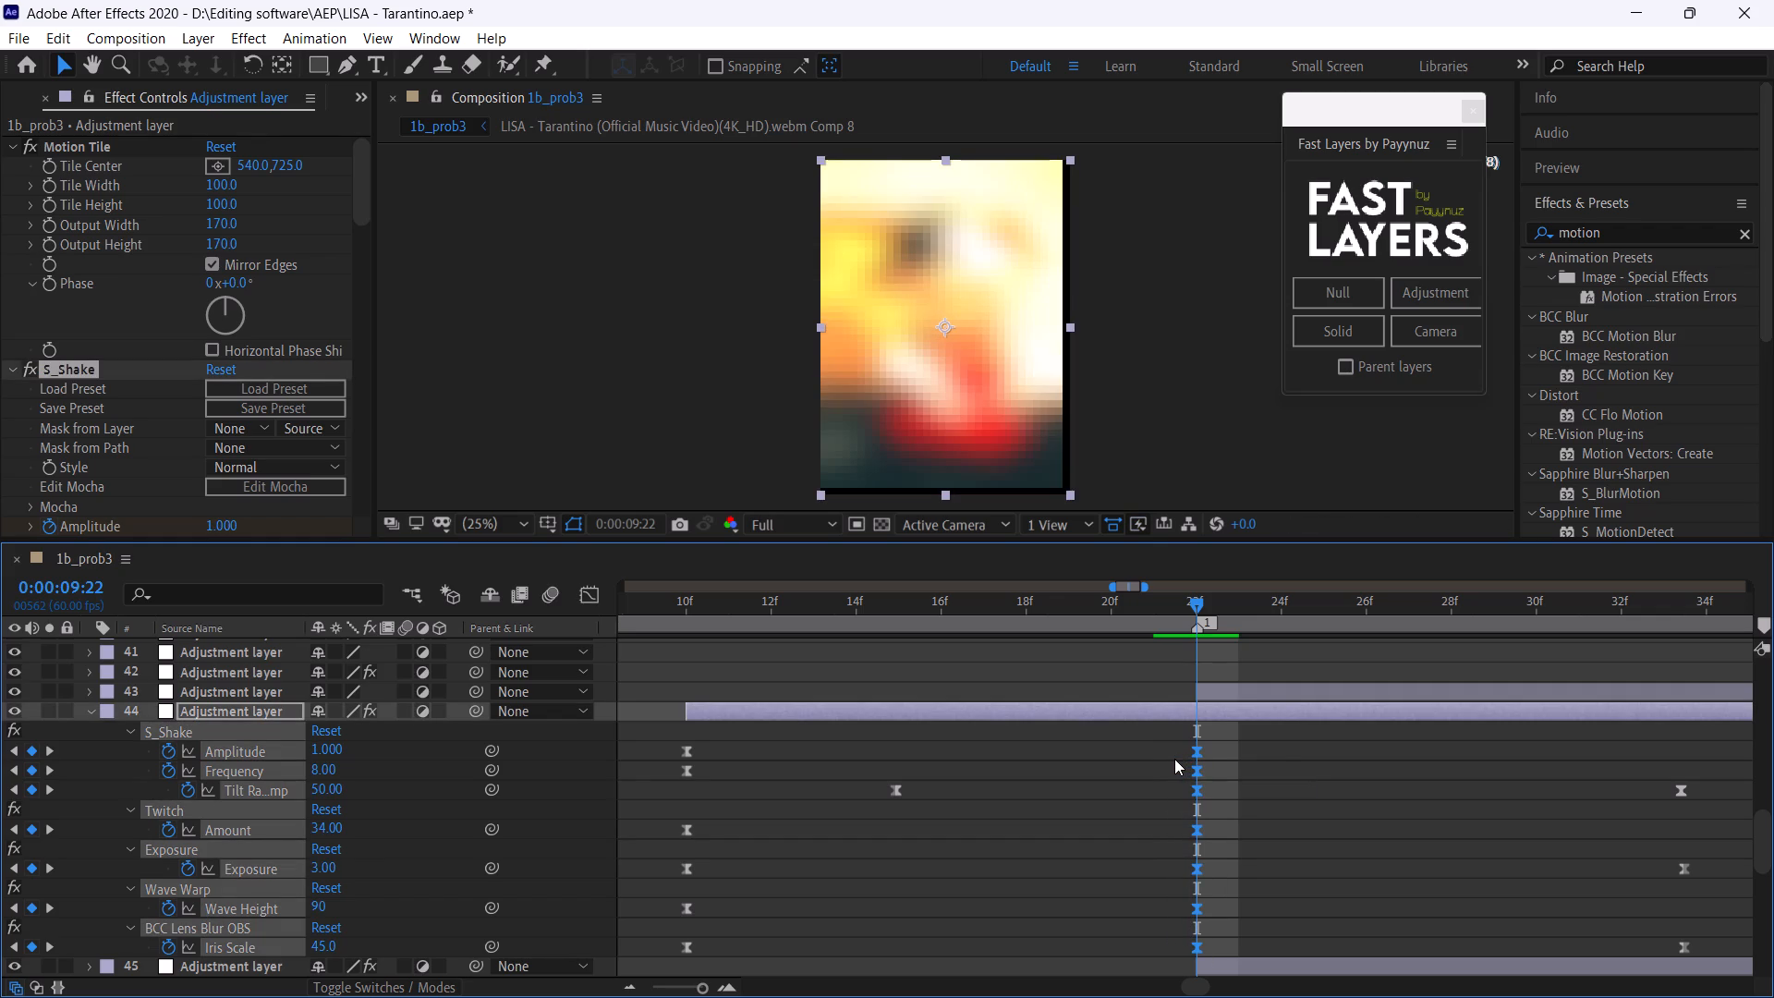
{"action": "left_click", "coordinate": [1279, 771]}
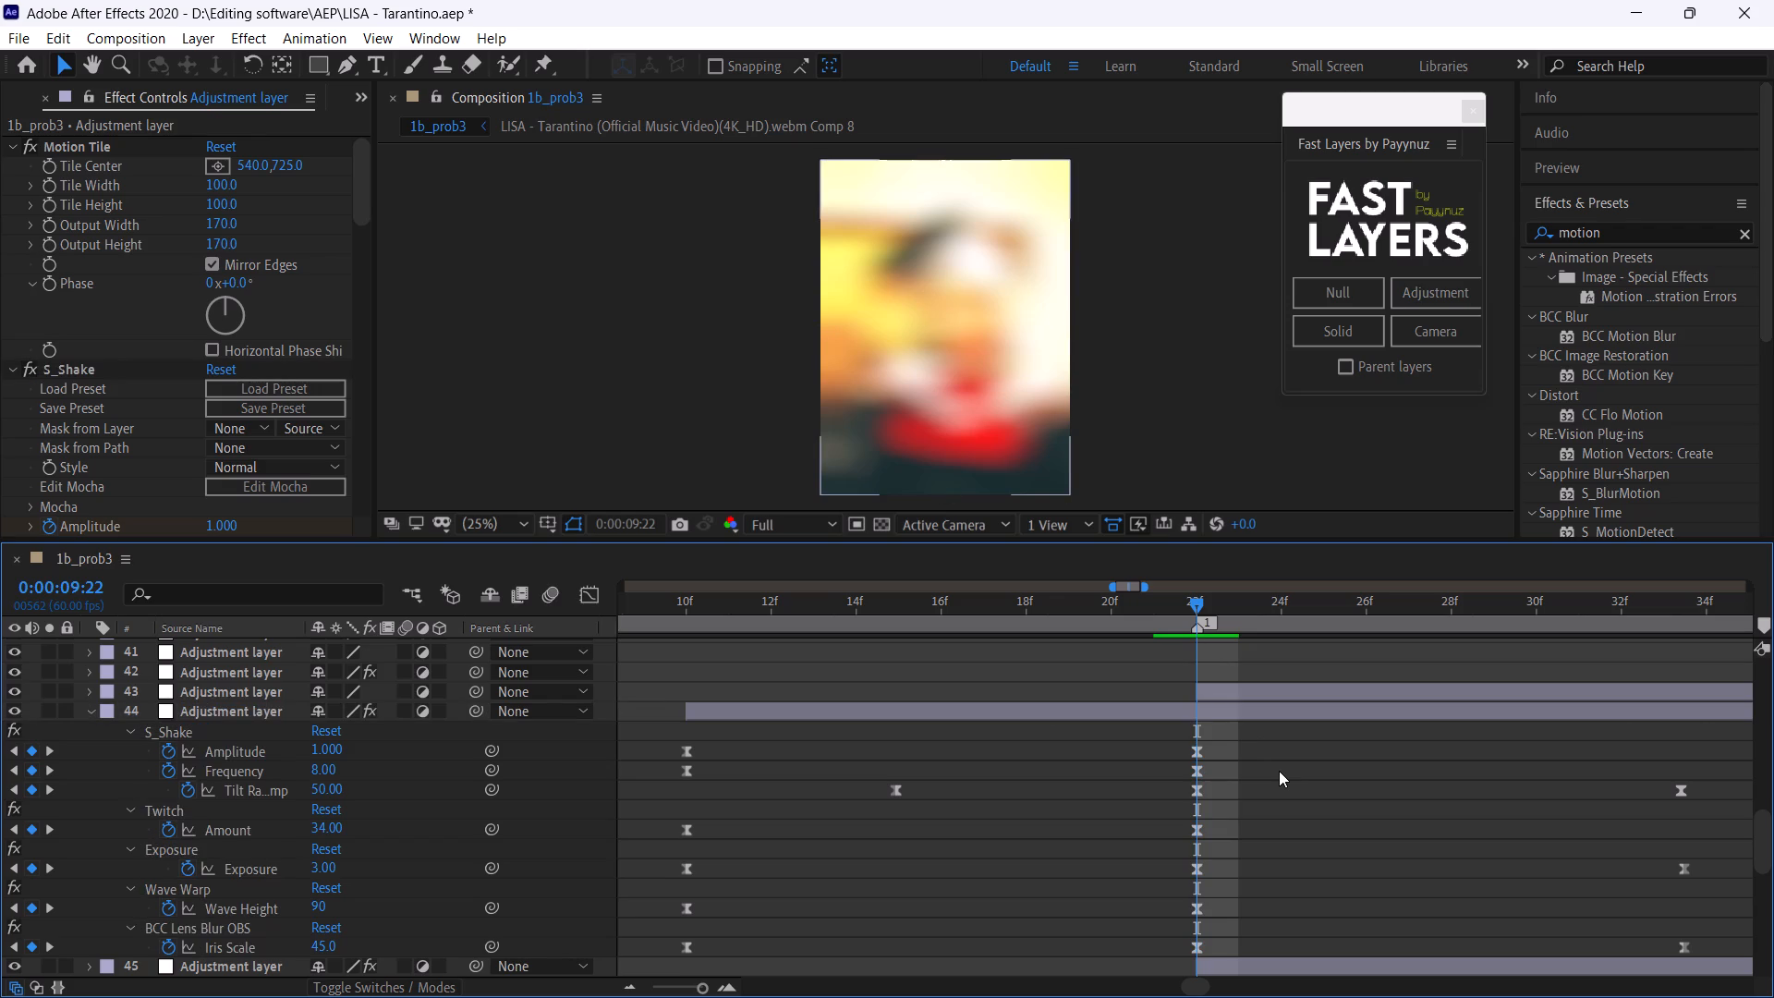
{"action": "key", "text": "ctrl+s"}
{"action": "key", "text": "ctrl+z"}
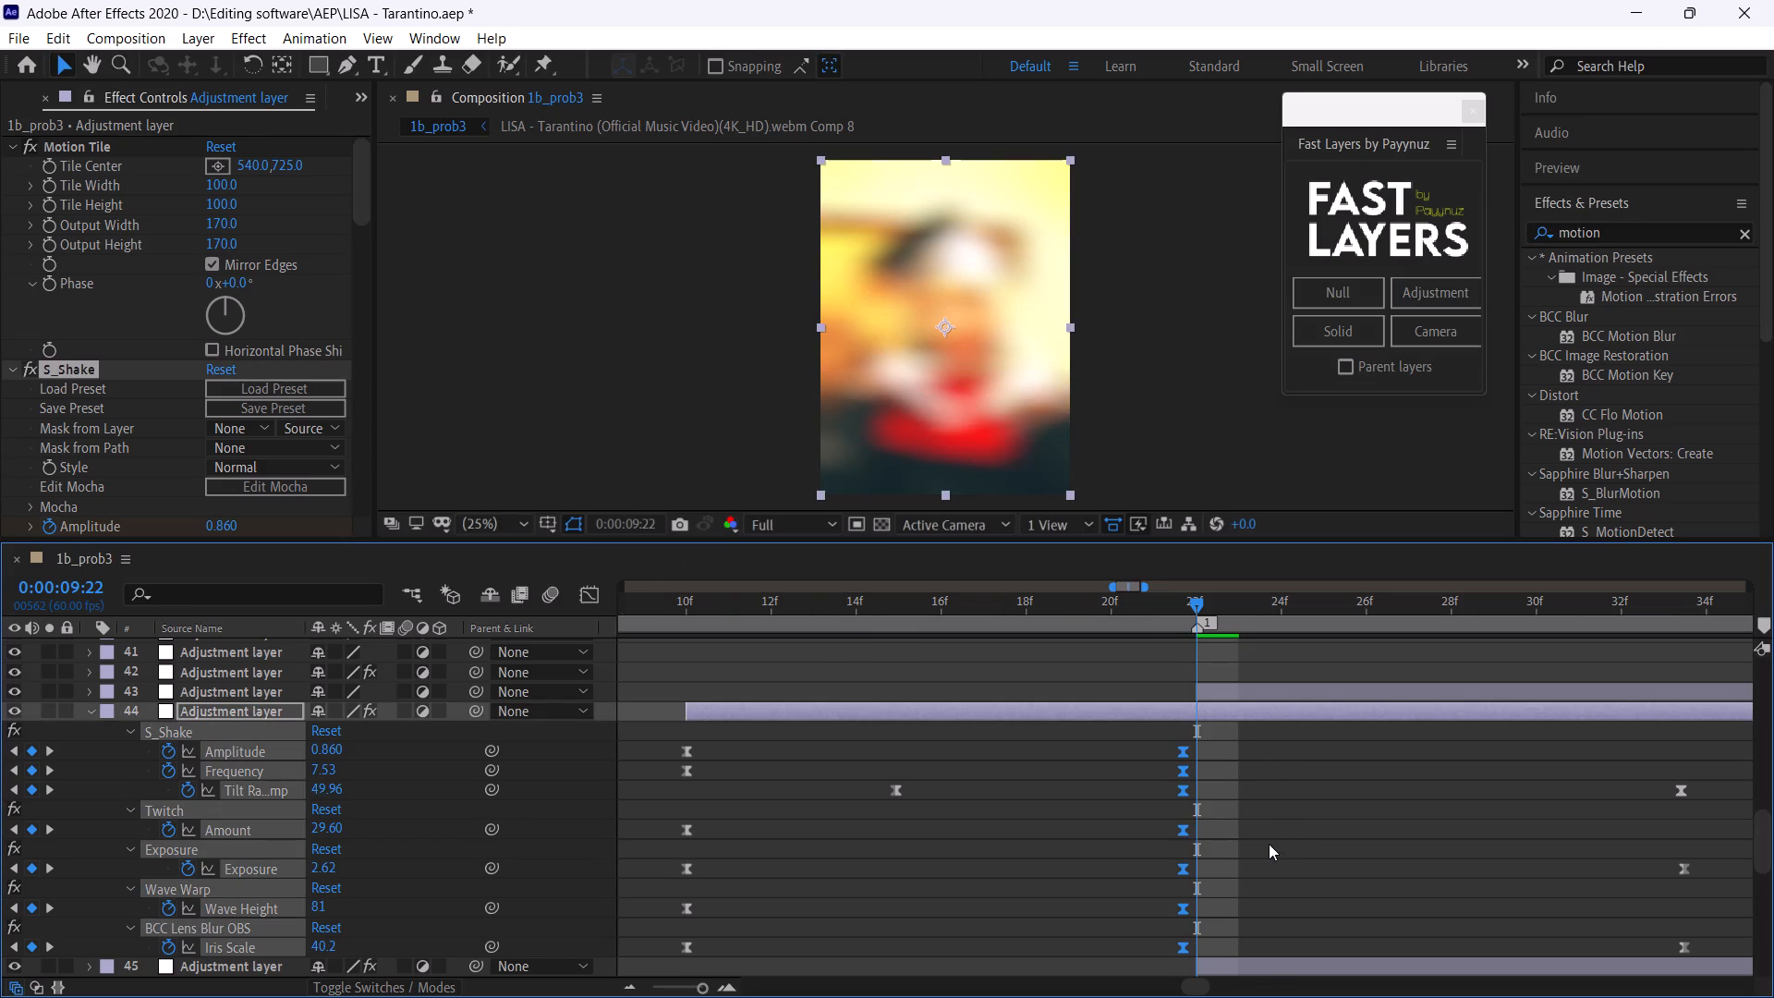
{"action": "scroll", "coordinate": [1273, 846], "scroll_direction": "down", "scroll_amount": 1}
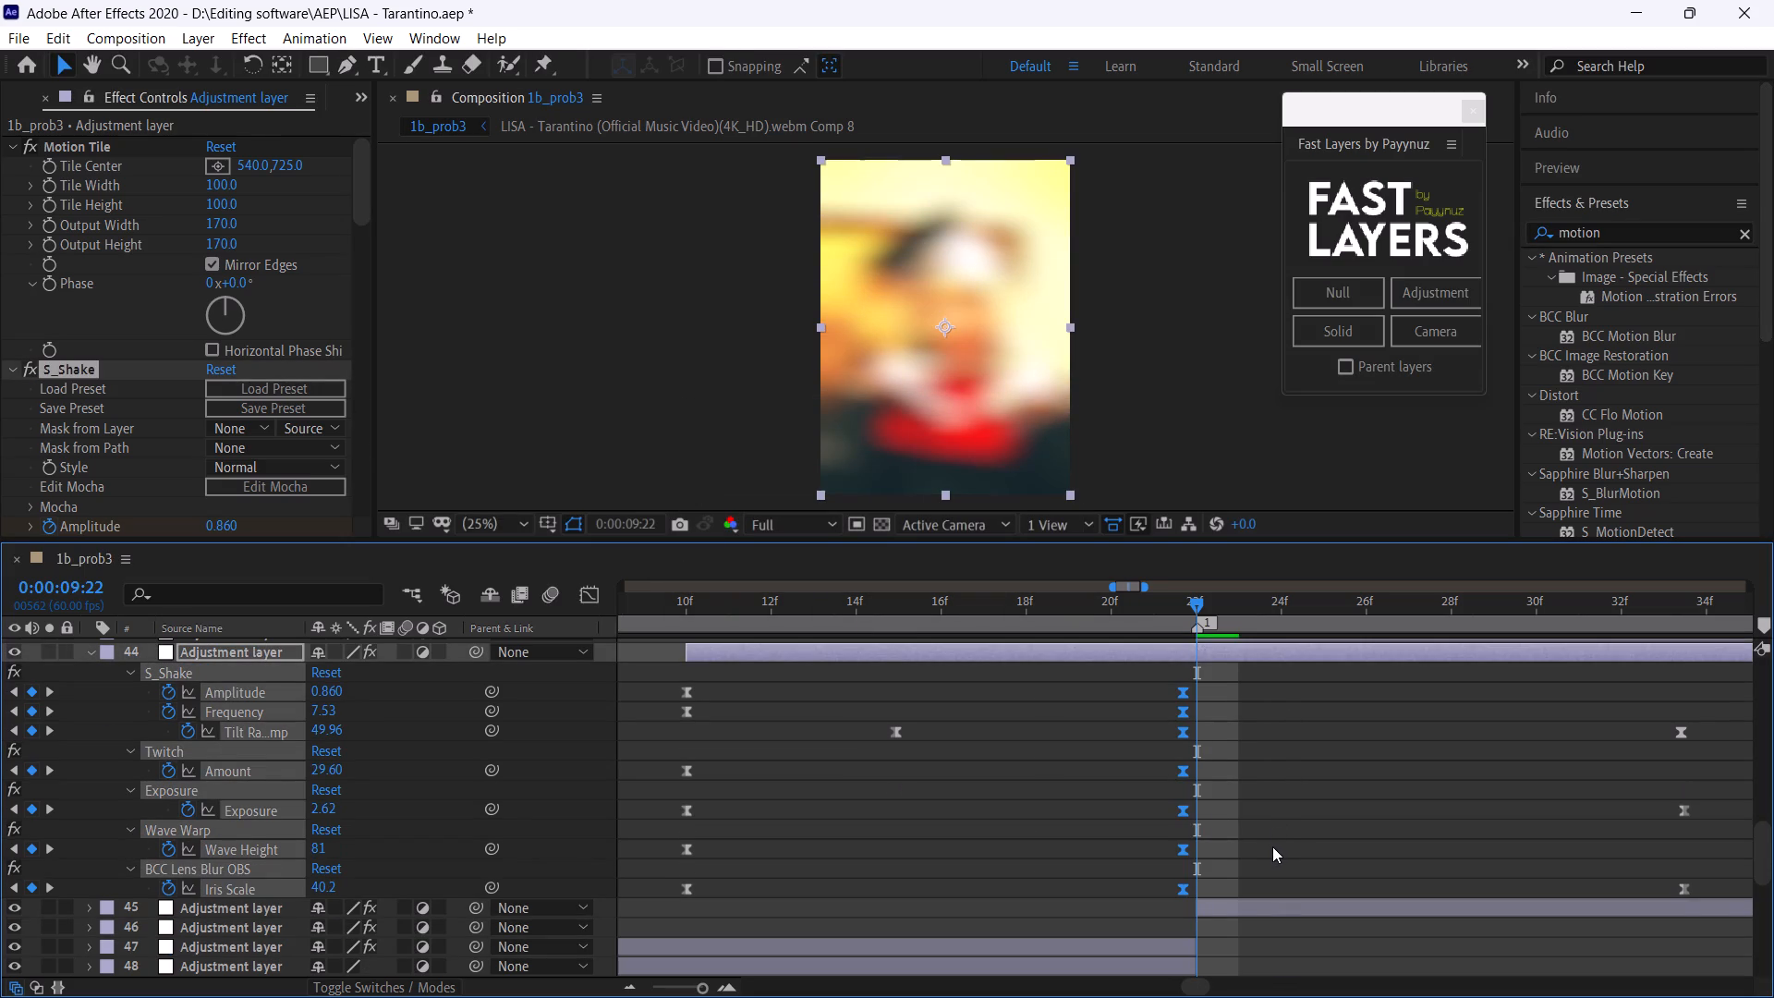
{"action": "left_click_drag", "start_coordinate": [1183, 888], "coordinate": [1194, 895]}
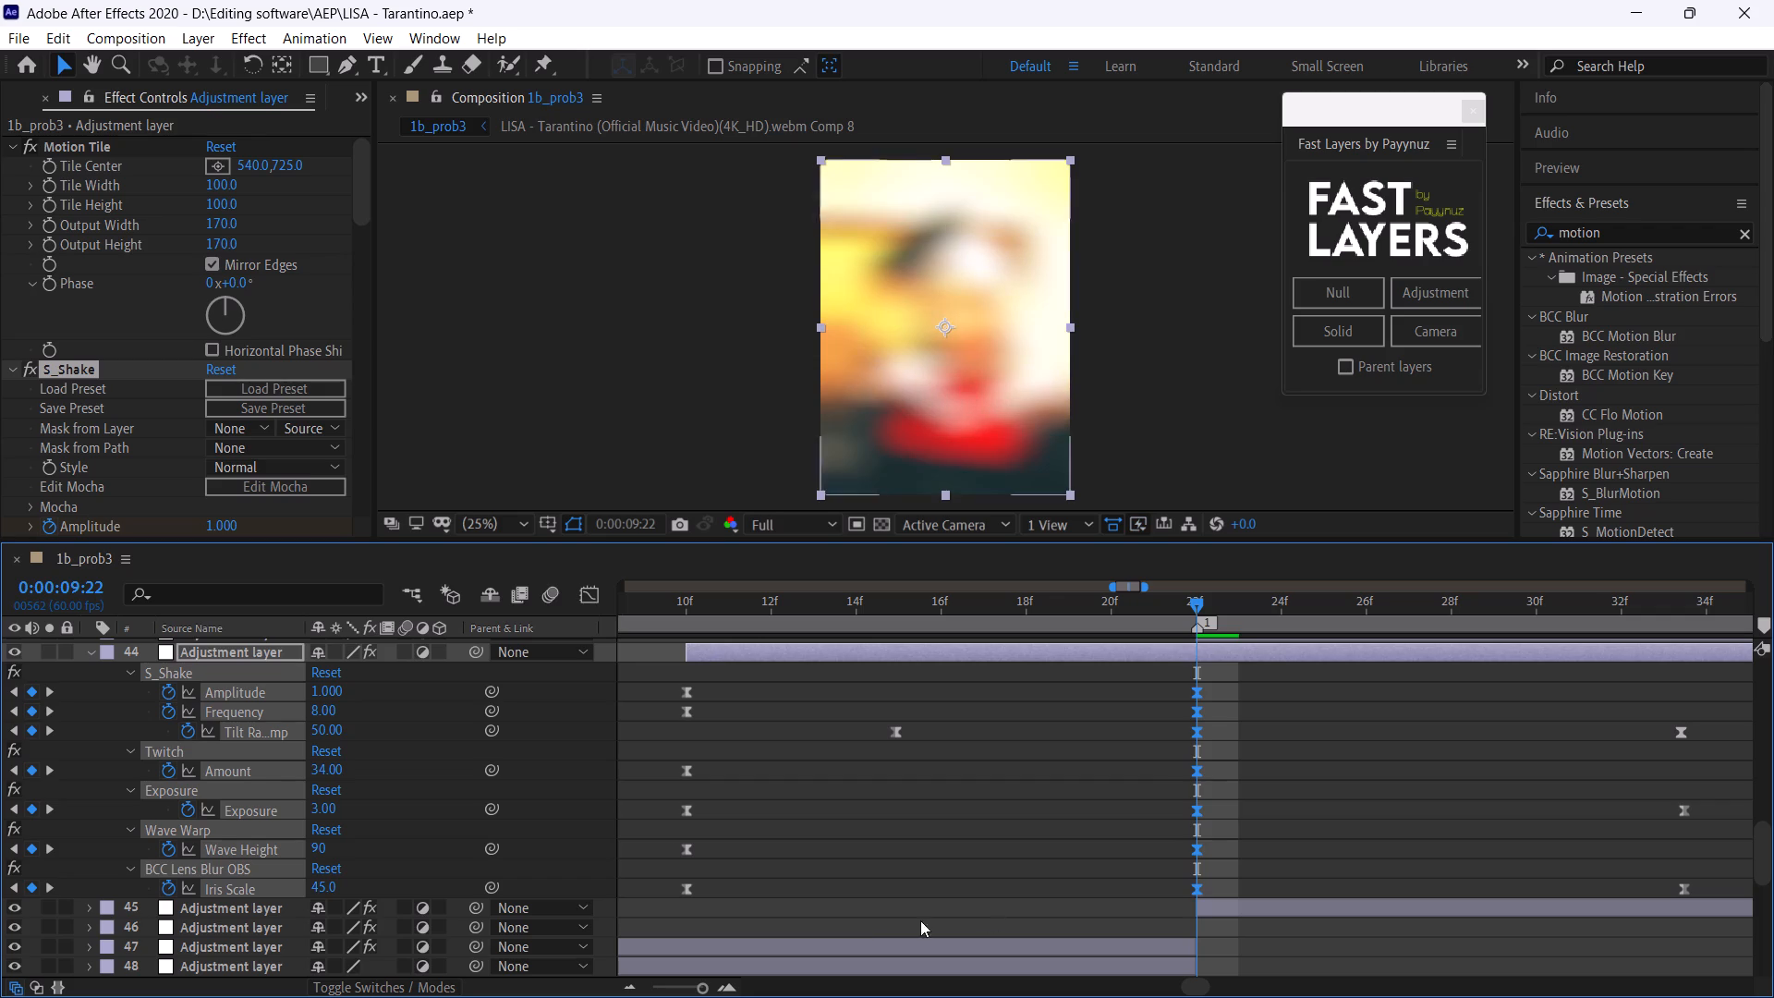
At 0:00:09:22, set layer 44's BCC Lens Blur OBS Iris Scale to 30 and its Exposure to 2.
{"action": "left_click", "coordinate": [695, 987]}
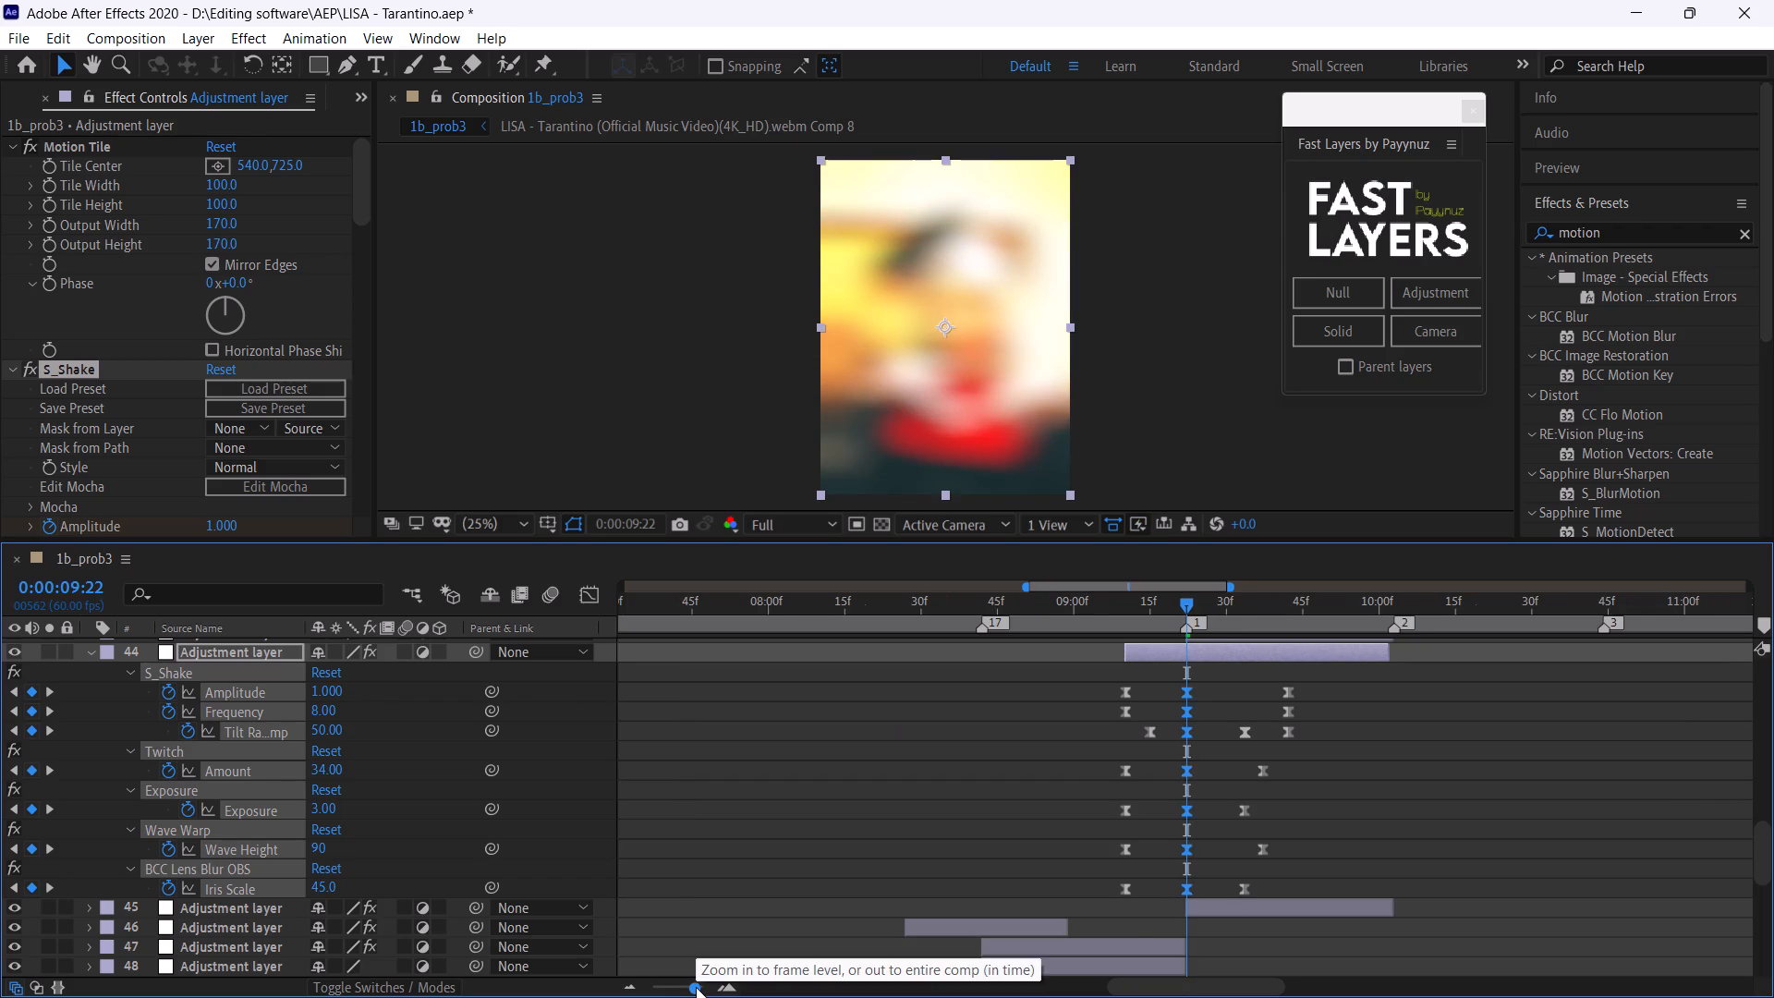
{"action": "left_click", "coordinate": [735, 990]}
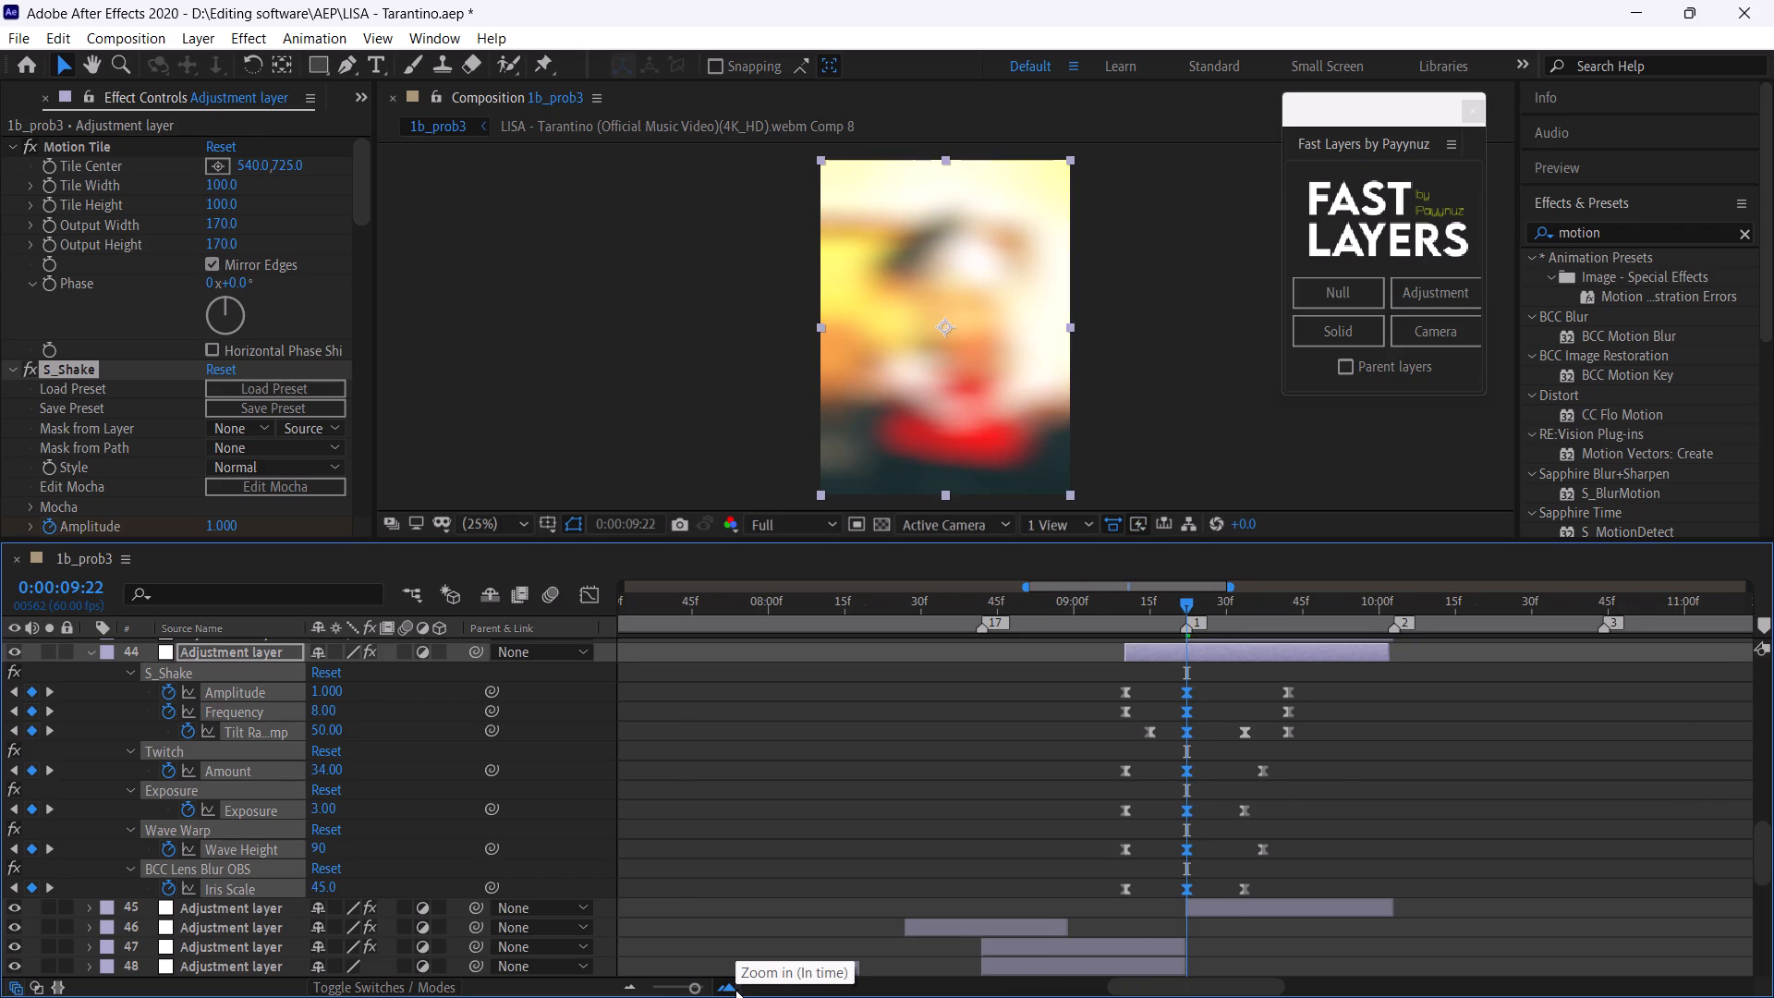
{"action": "left_click", "coordinate": [1152, 719]}
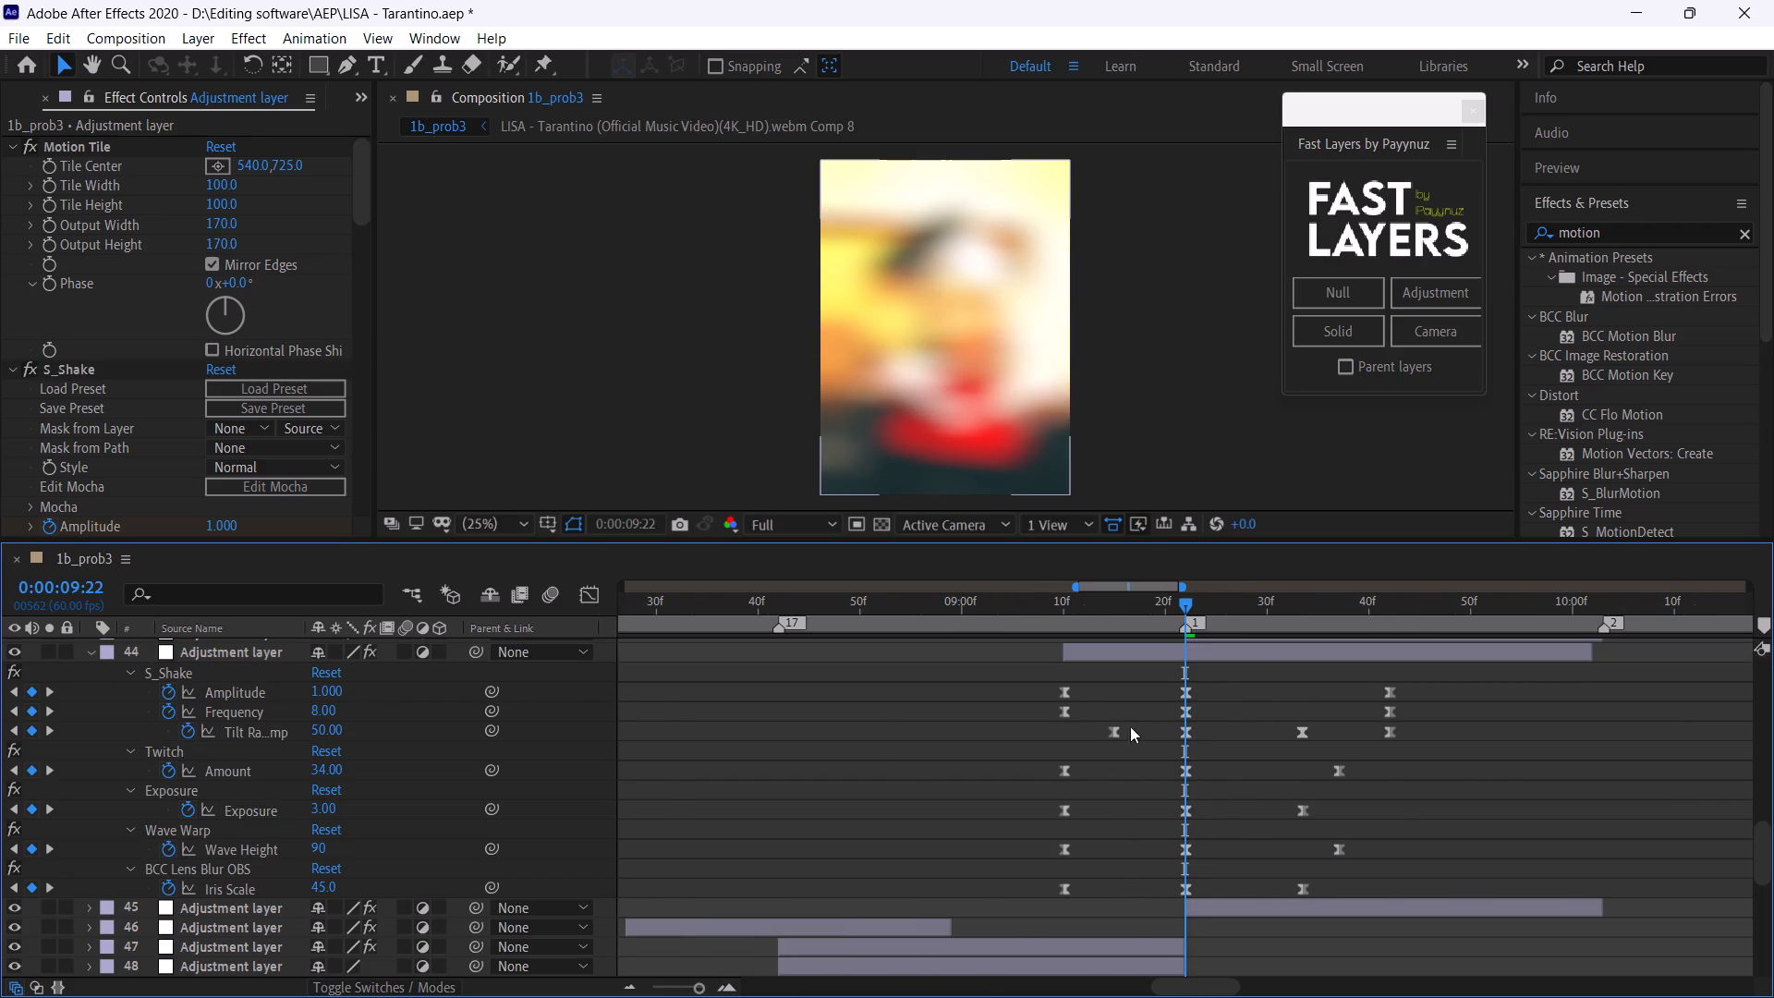
{"action": "left_click", "coordinate": [192, 864]}
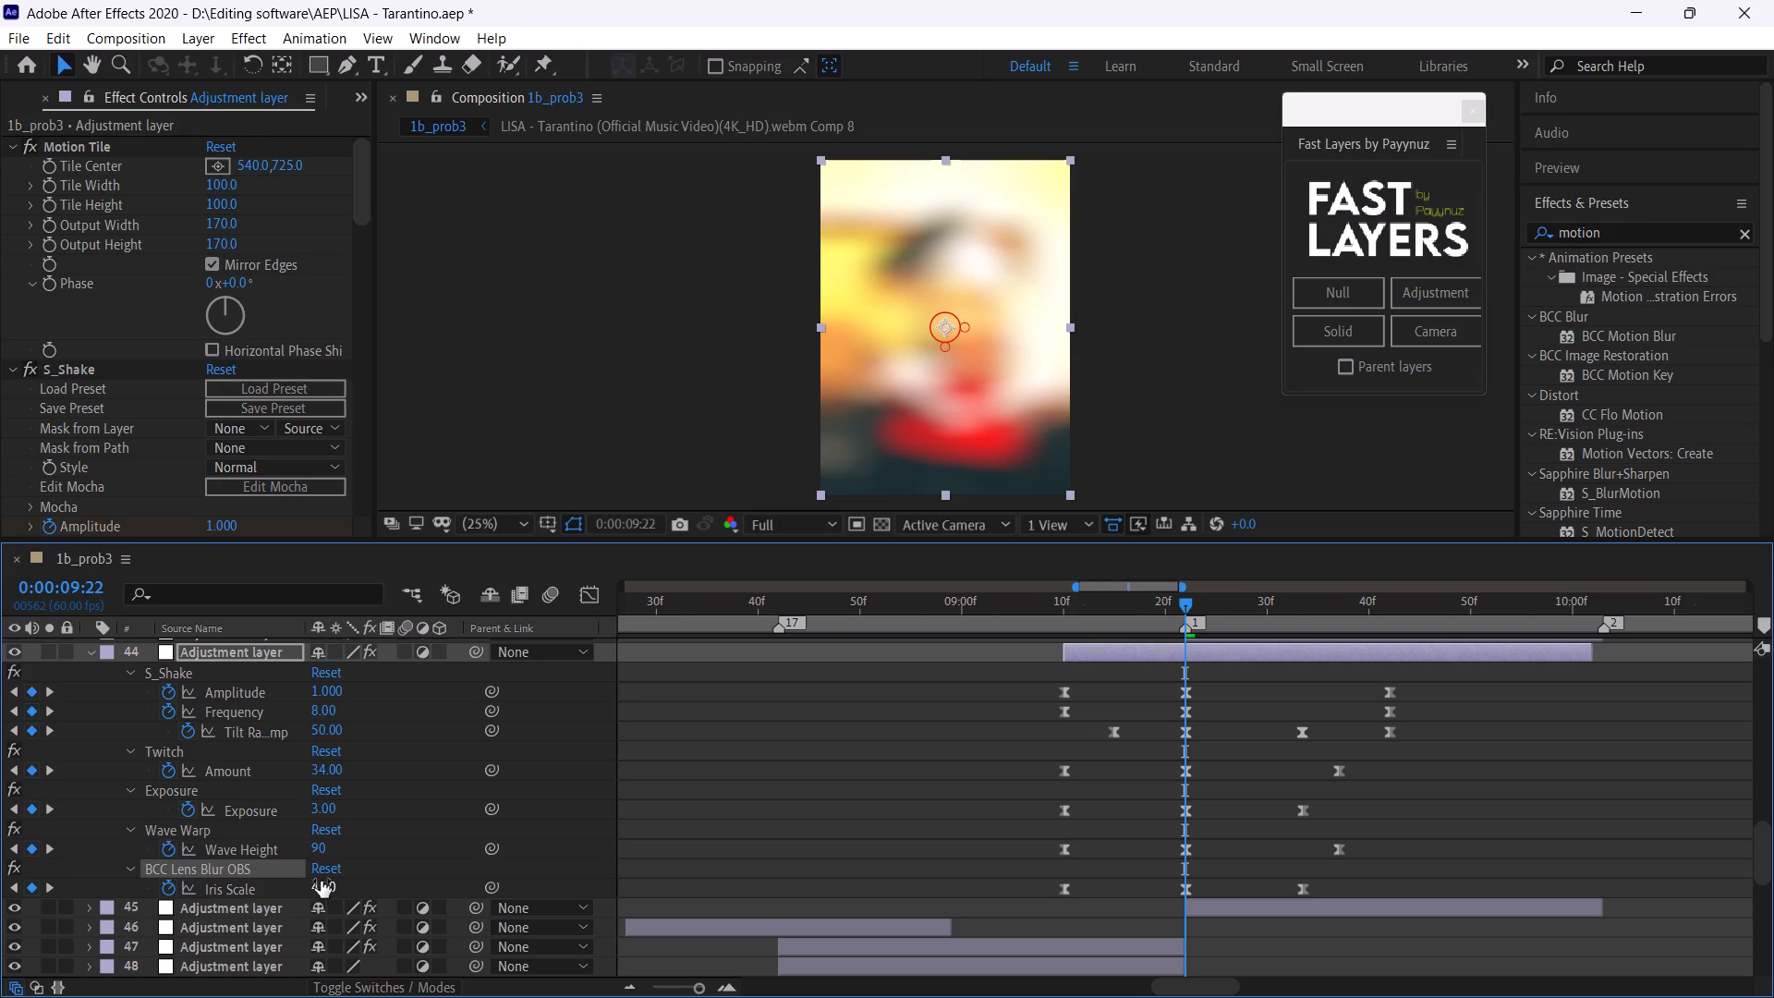
{"action": "left_click", "coordinate": [322, 886]}
{"action": "key", "text": "3"}
{"action": "key", "text": "0"}
{"action": "key", "text": "Return"}
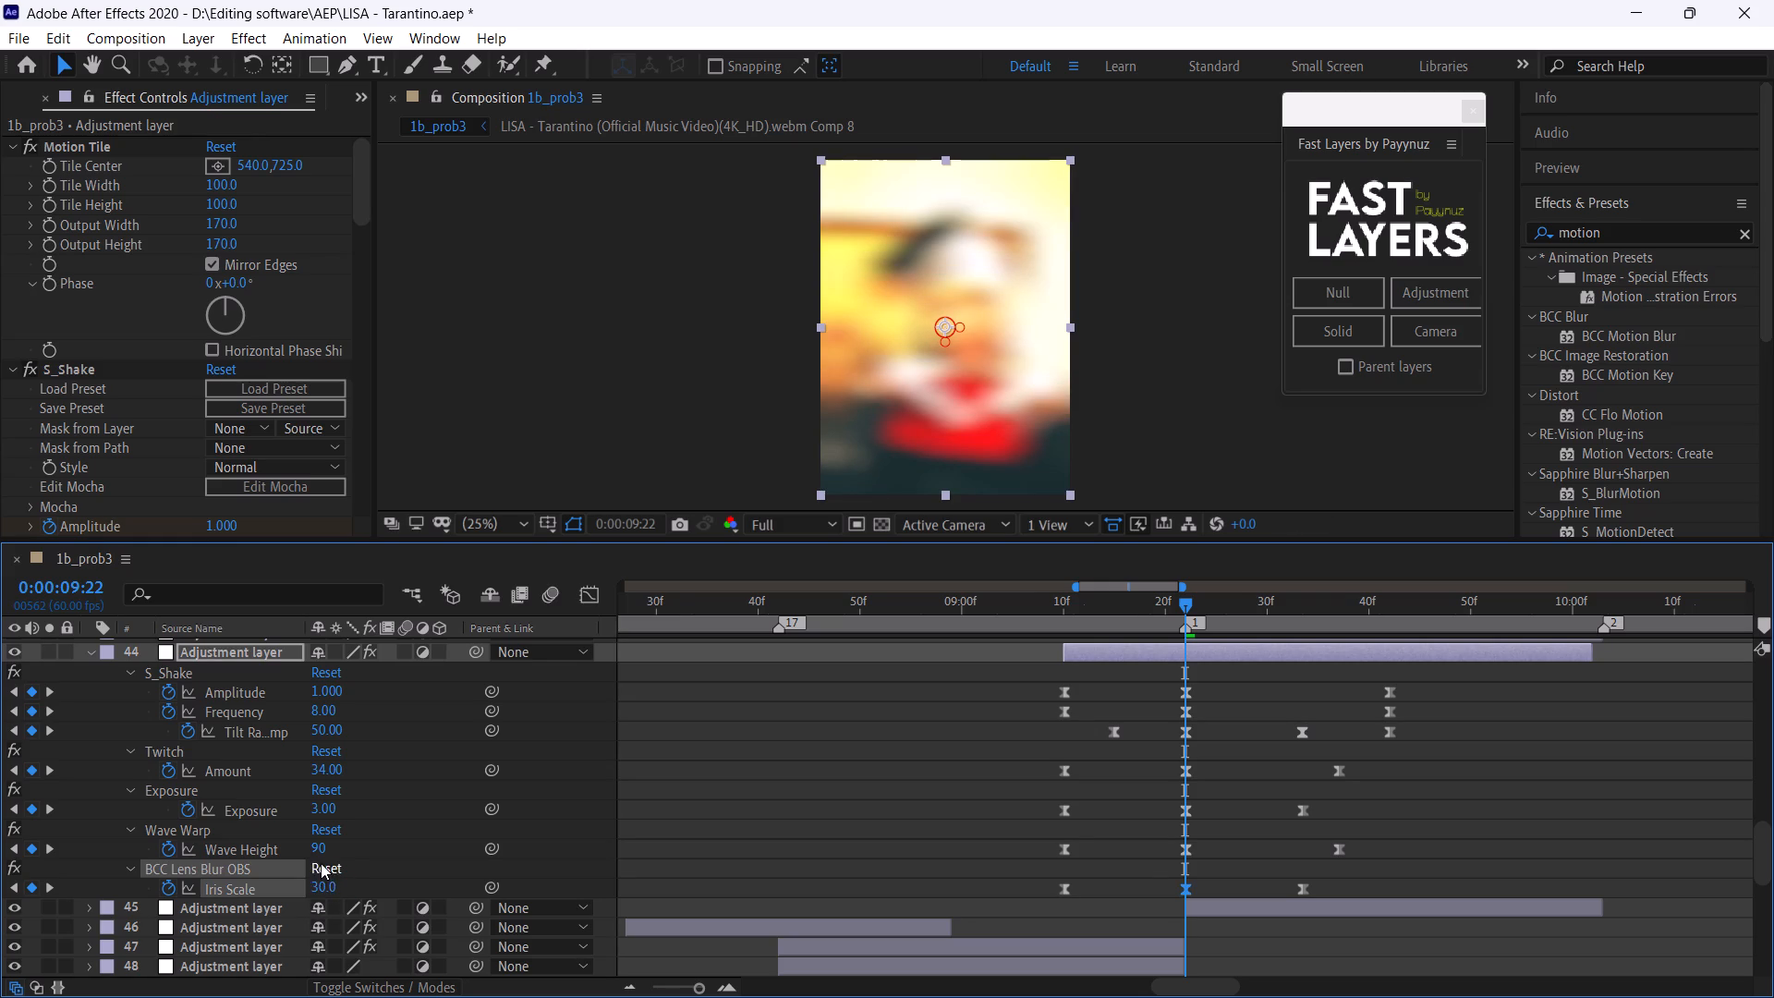
{"action": "left_click", "coordinate": [322, 810]}
{"action": "key", "text": "2"}
{"action": "key", "text": "Return"}
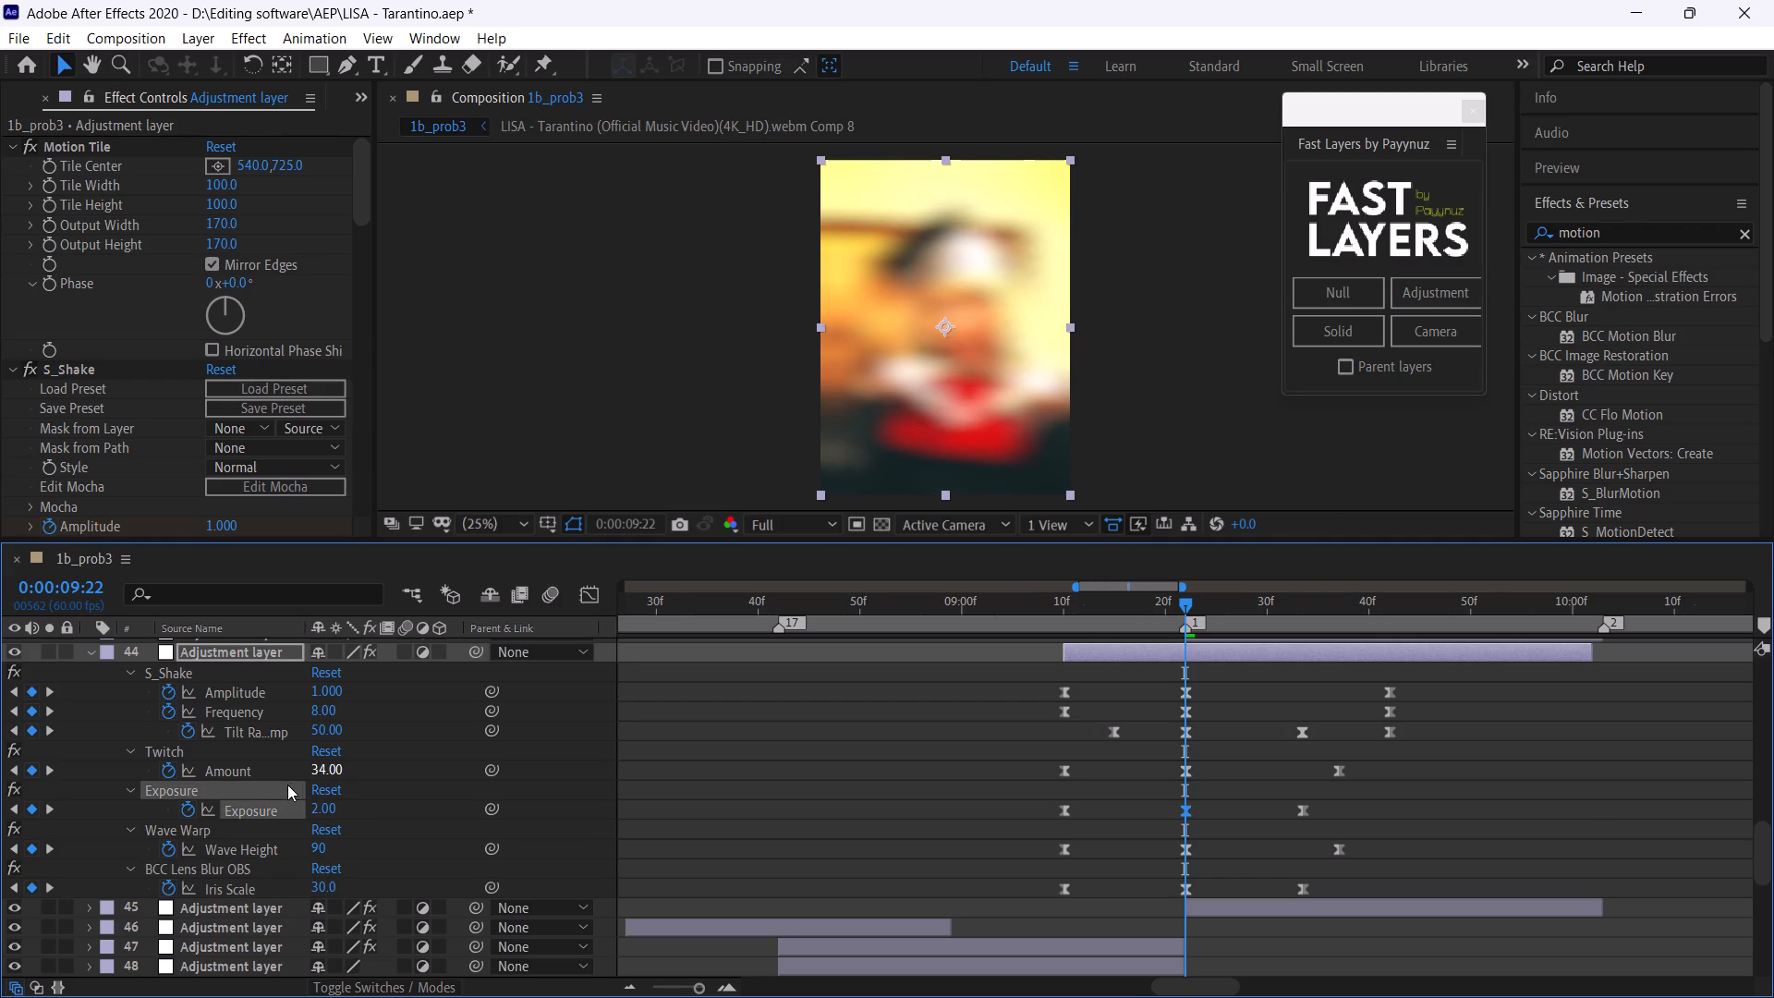
Collapse layer 44's keyframed effect properties in the timeline.
{"action": "scroll", "coordinate": [285, 783], "scroll_direction": "up", "scroll_amount": 1}
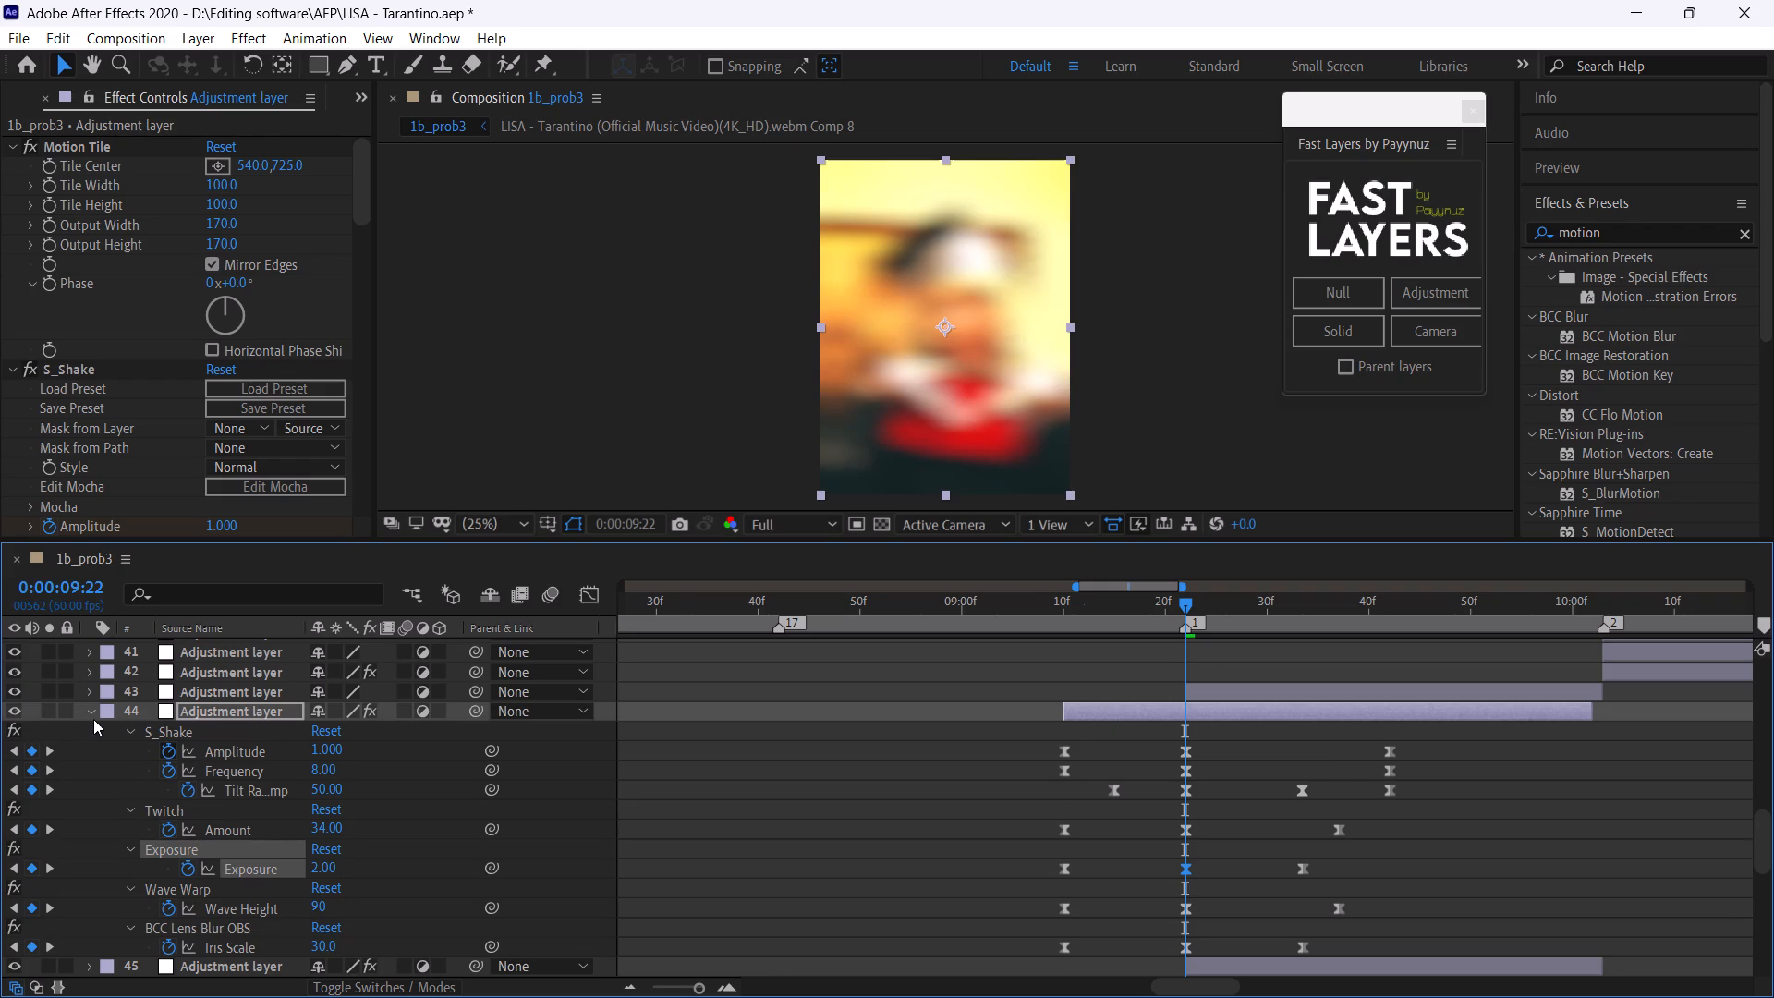
{"action": "left_click", "coordinate": [97, 713]}
{"action": "left_click", "coordinate": [96, 713]}
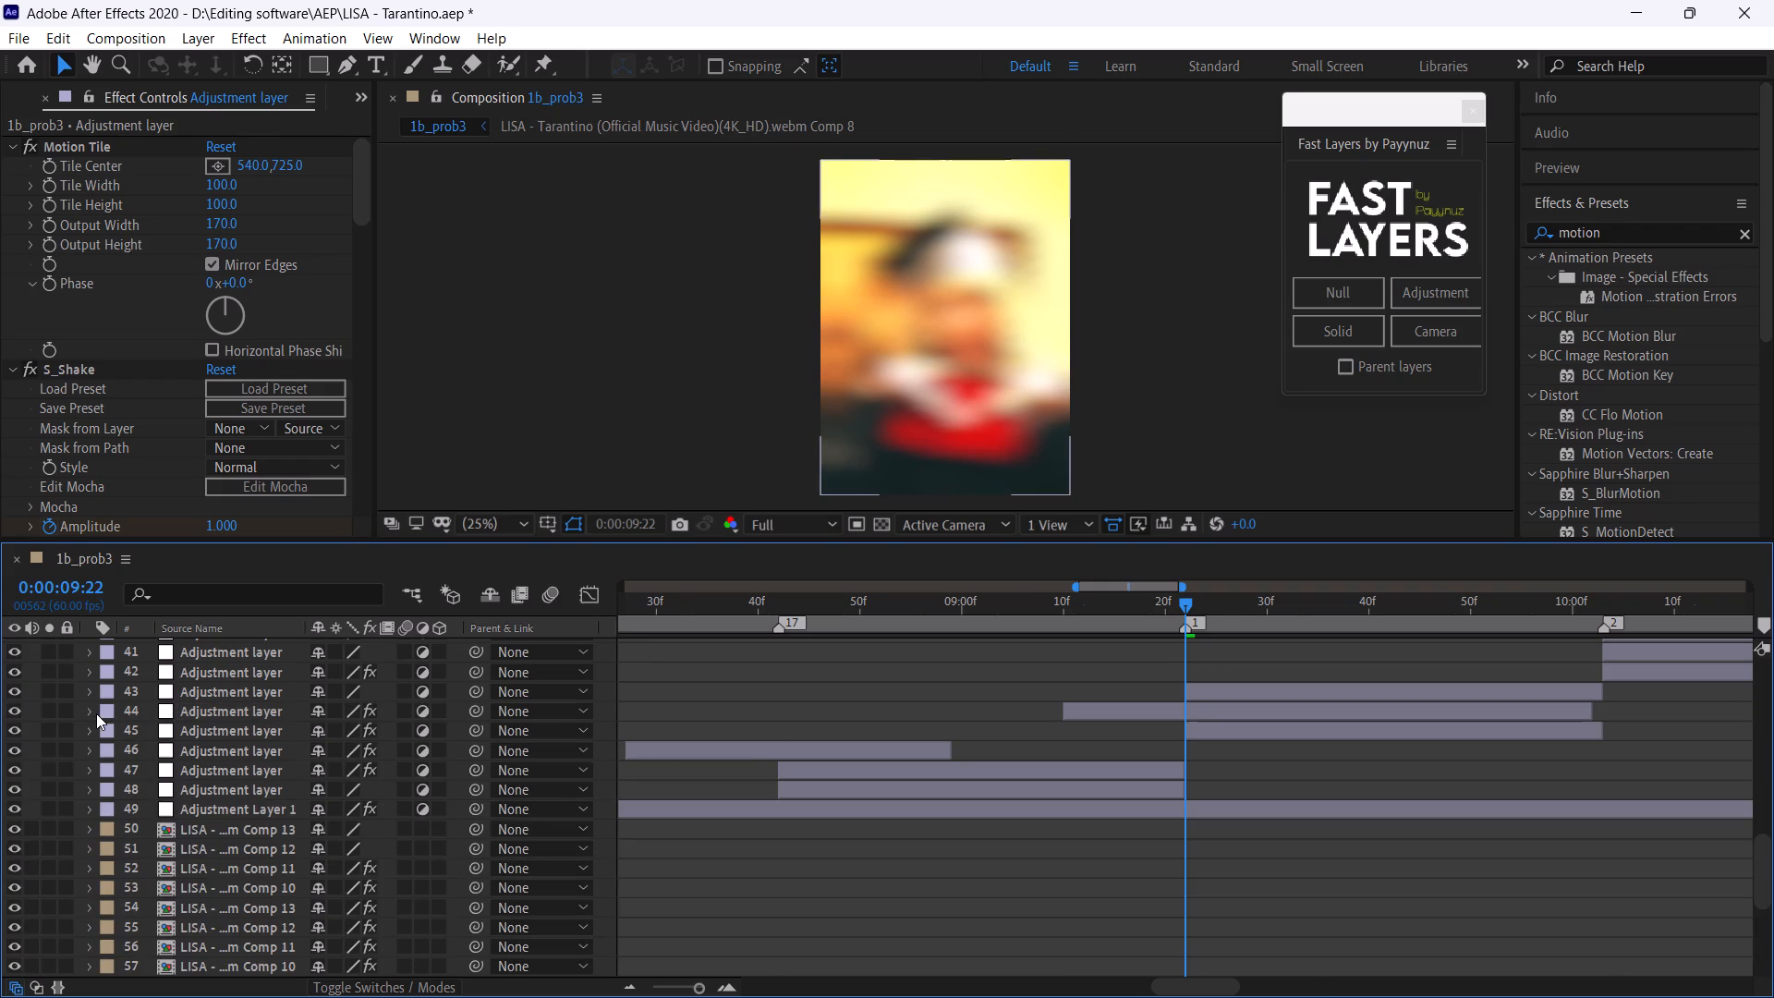
Copy all of layer 44's effect keyframes, from S_Shake Amplitude through BCC Lens Blur OBS Iris Scale.
{"action": "left_click", "coordinate": [1188, 711]}
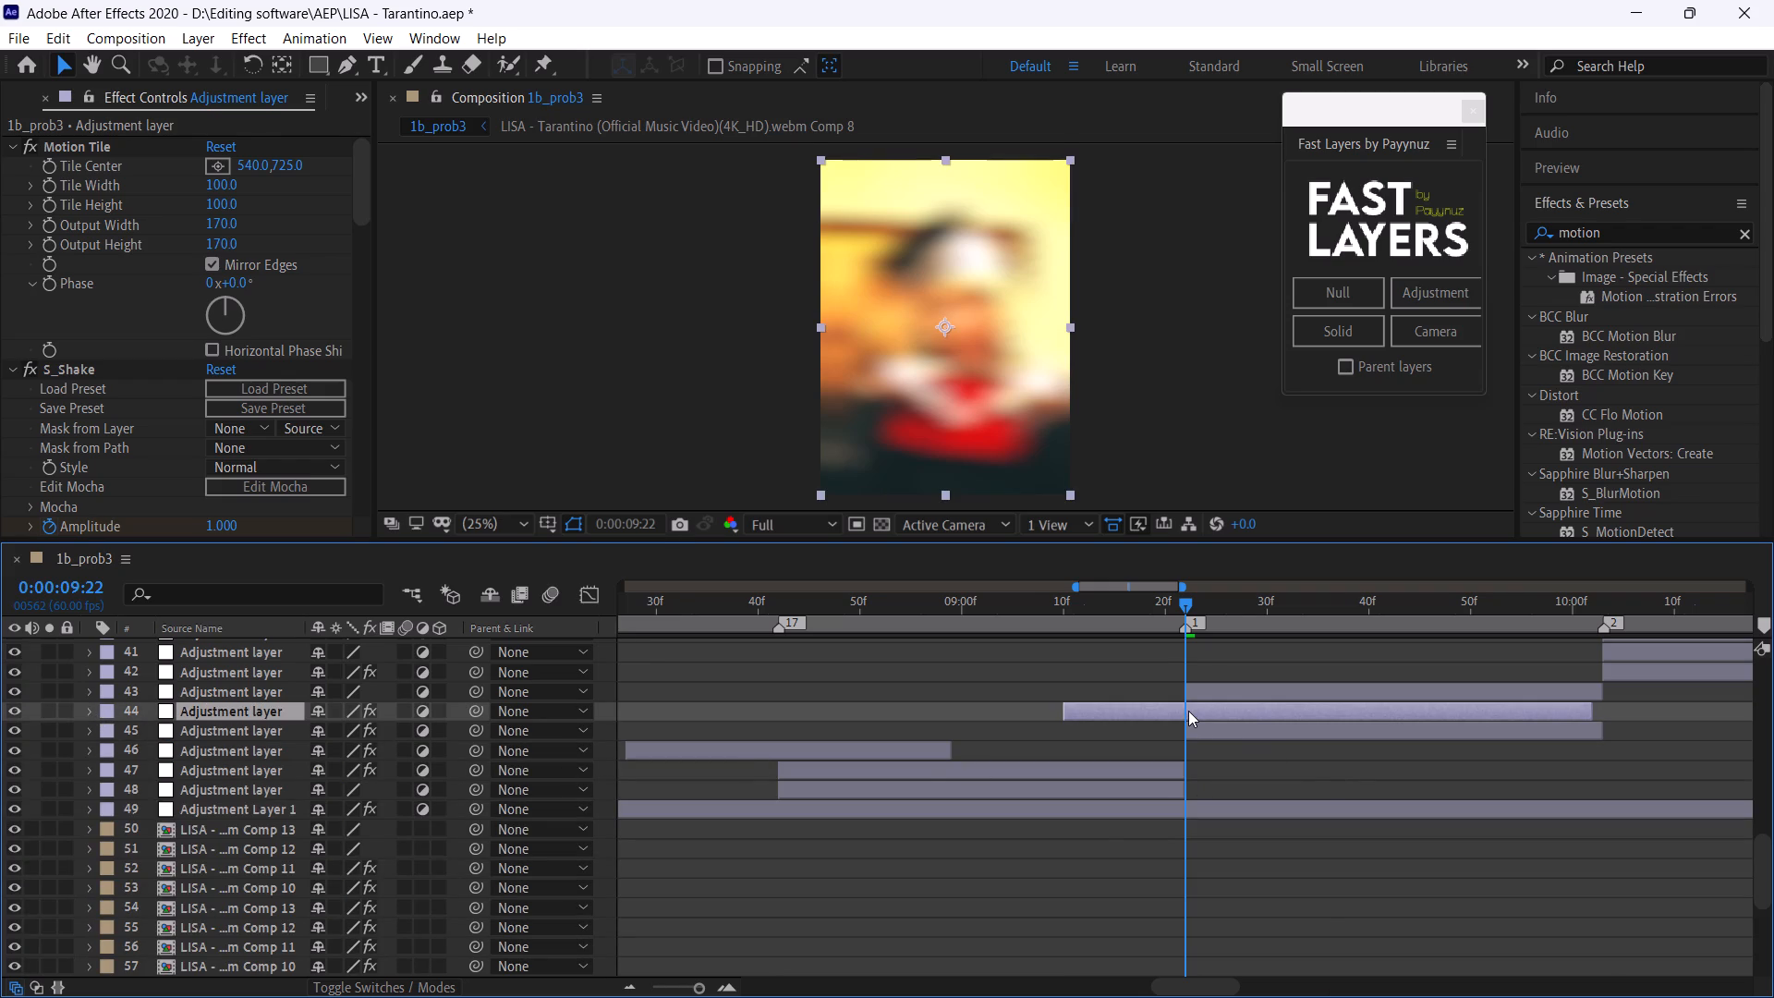
{"action": "key", "text": "u"}
{"action": "left_click_drag", "start_coordinate": [1047, 746], "coordinate": [1366, 916]}
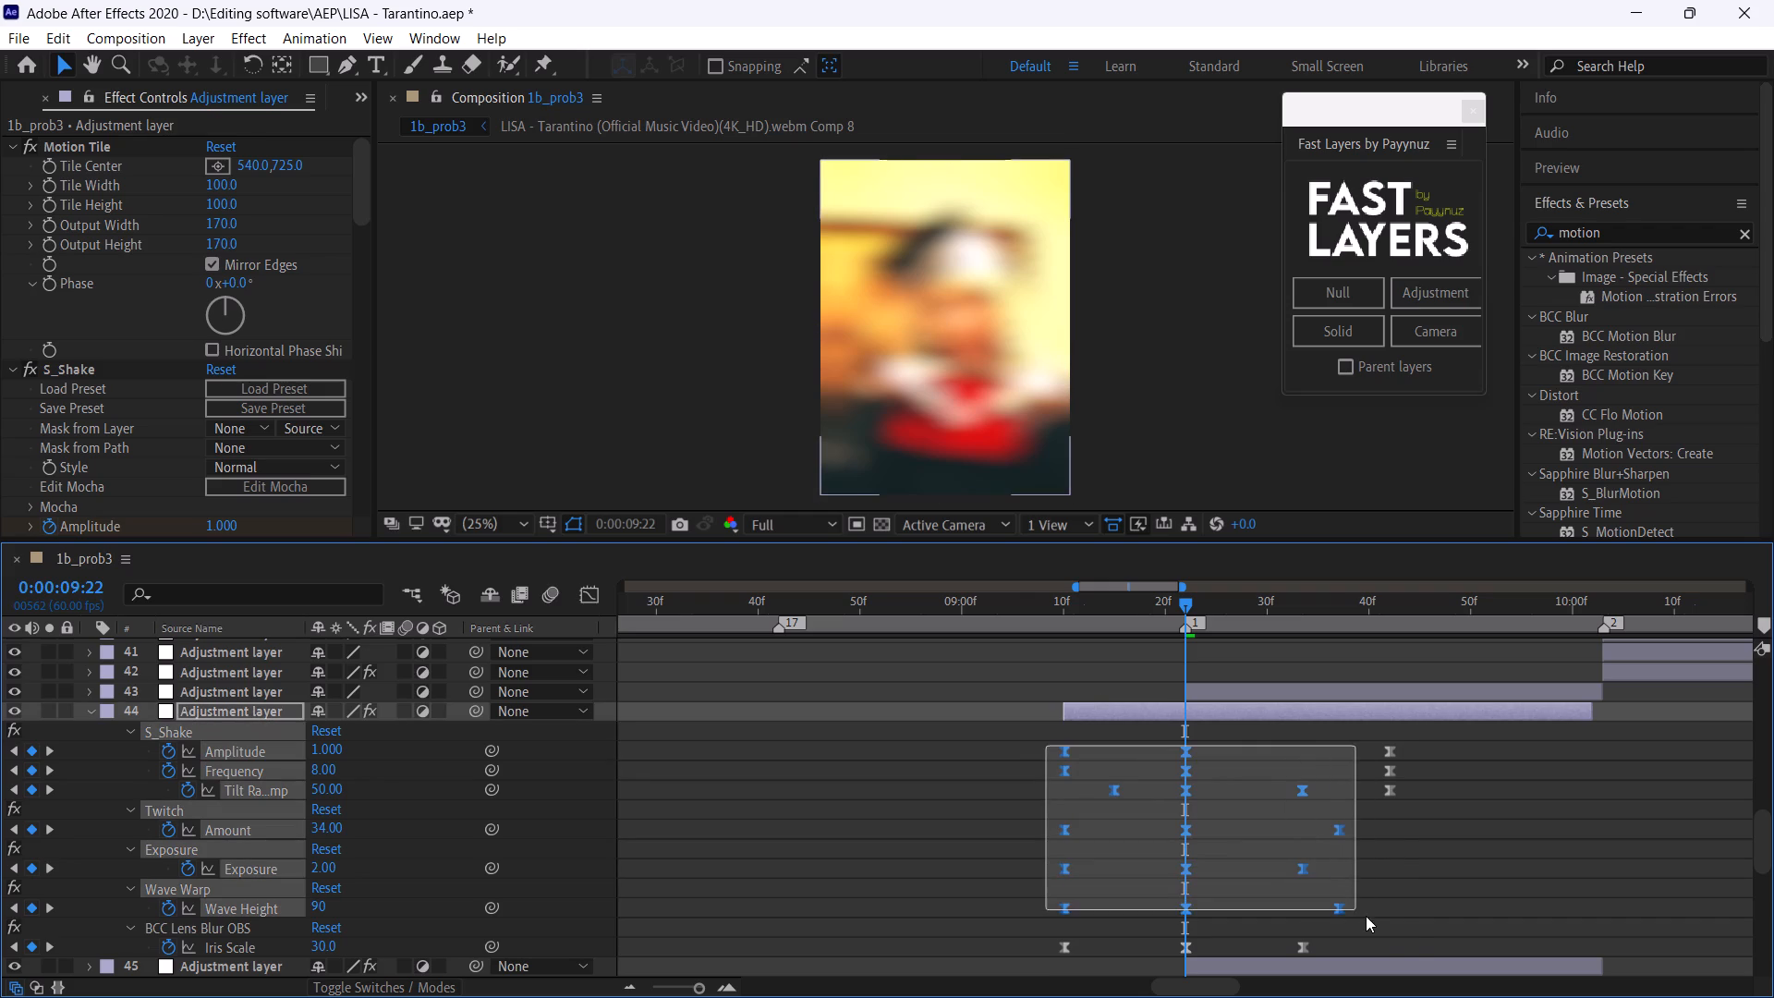
{"action": "left_click_drag", "start_coordinate": [1366, 916], "coordinate": [1417, 951]}
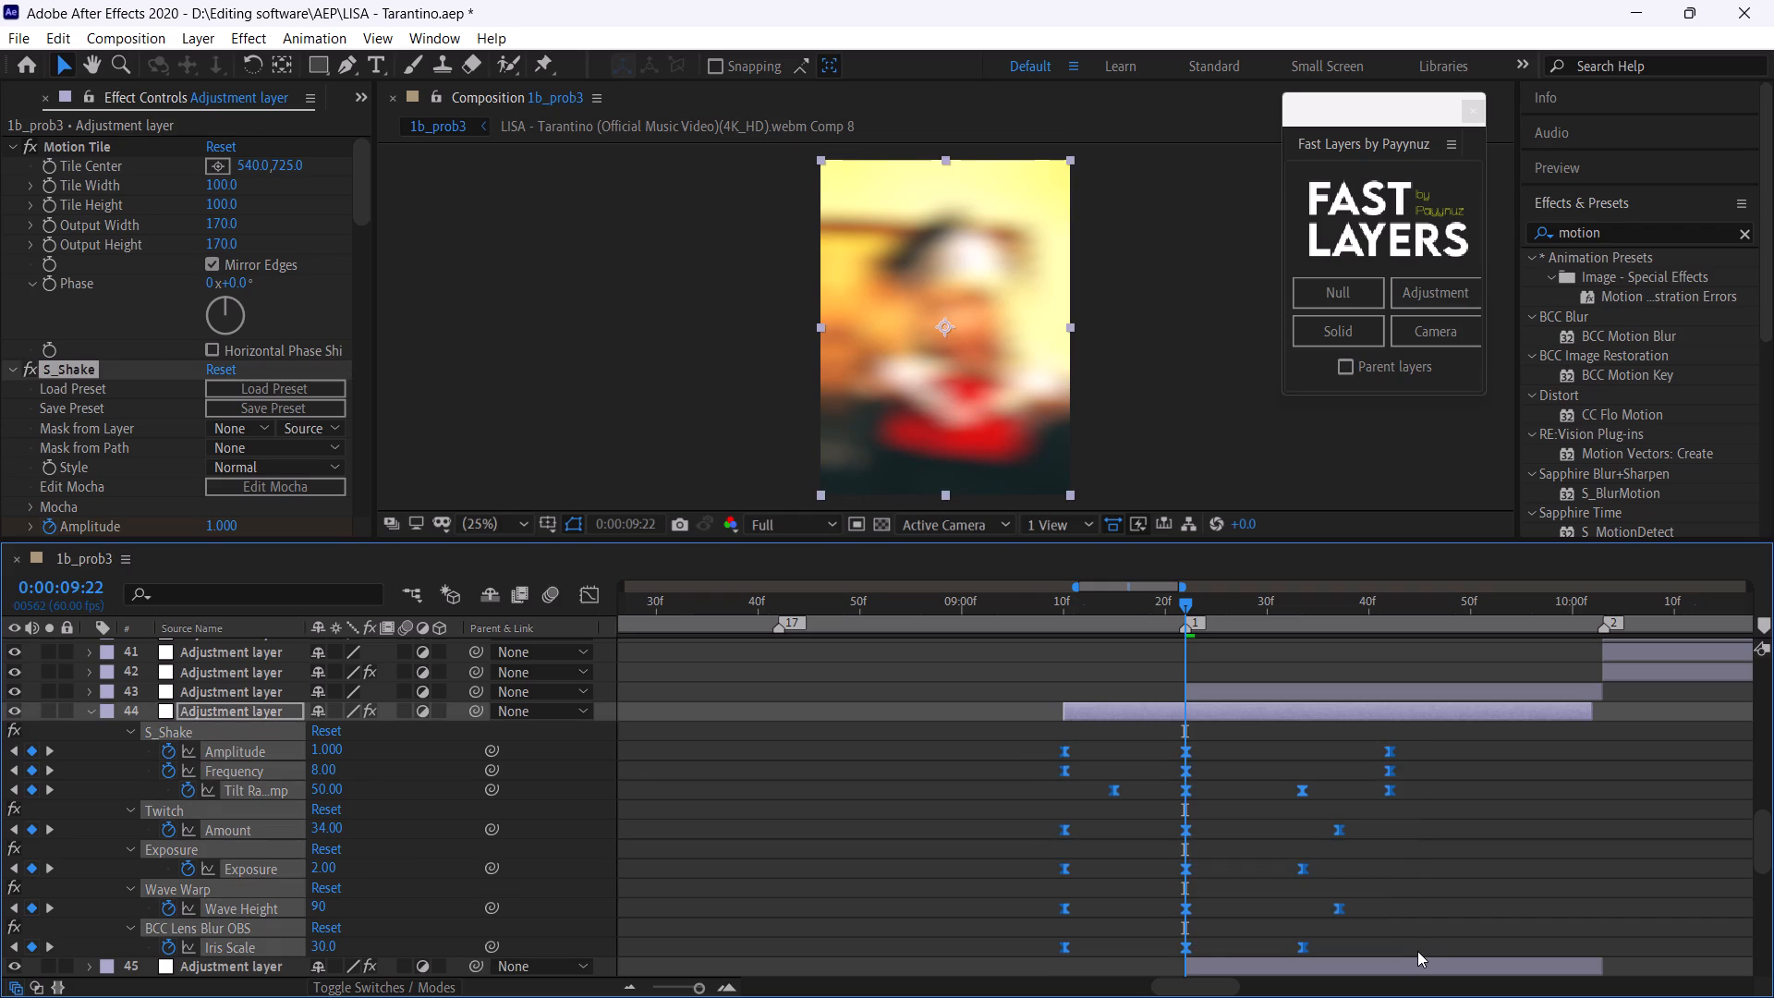
{"action": "key", "text": "ctrl+c"}
{"action": "key", "text": "ctrl+c"}
{"action": "key", "text": "ctrl+c"}
{"action": "key", "text": "ctrl+c"}
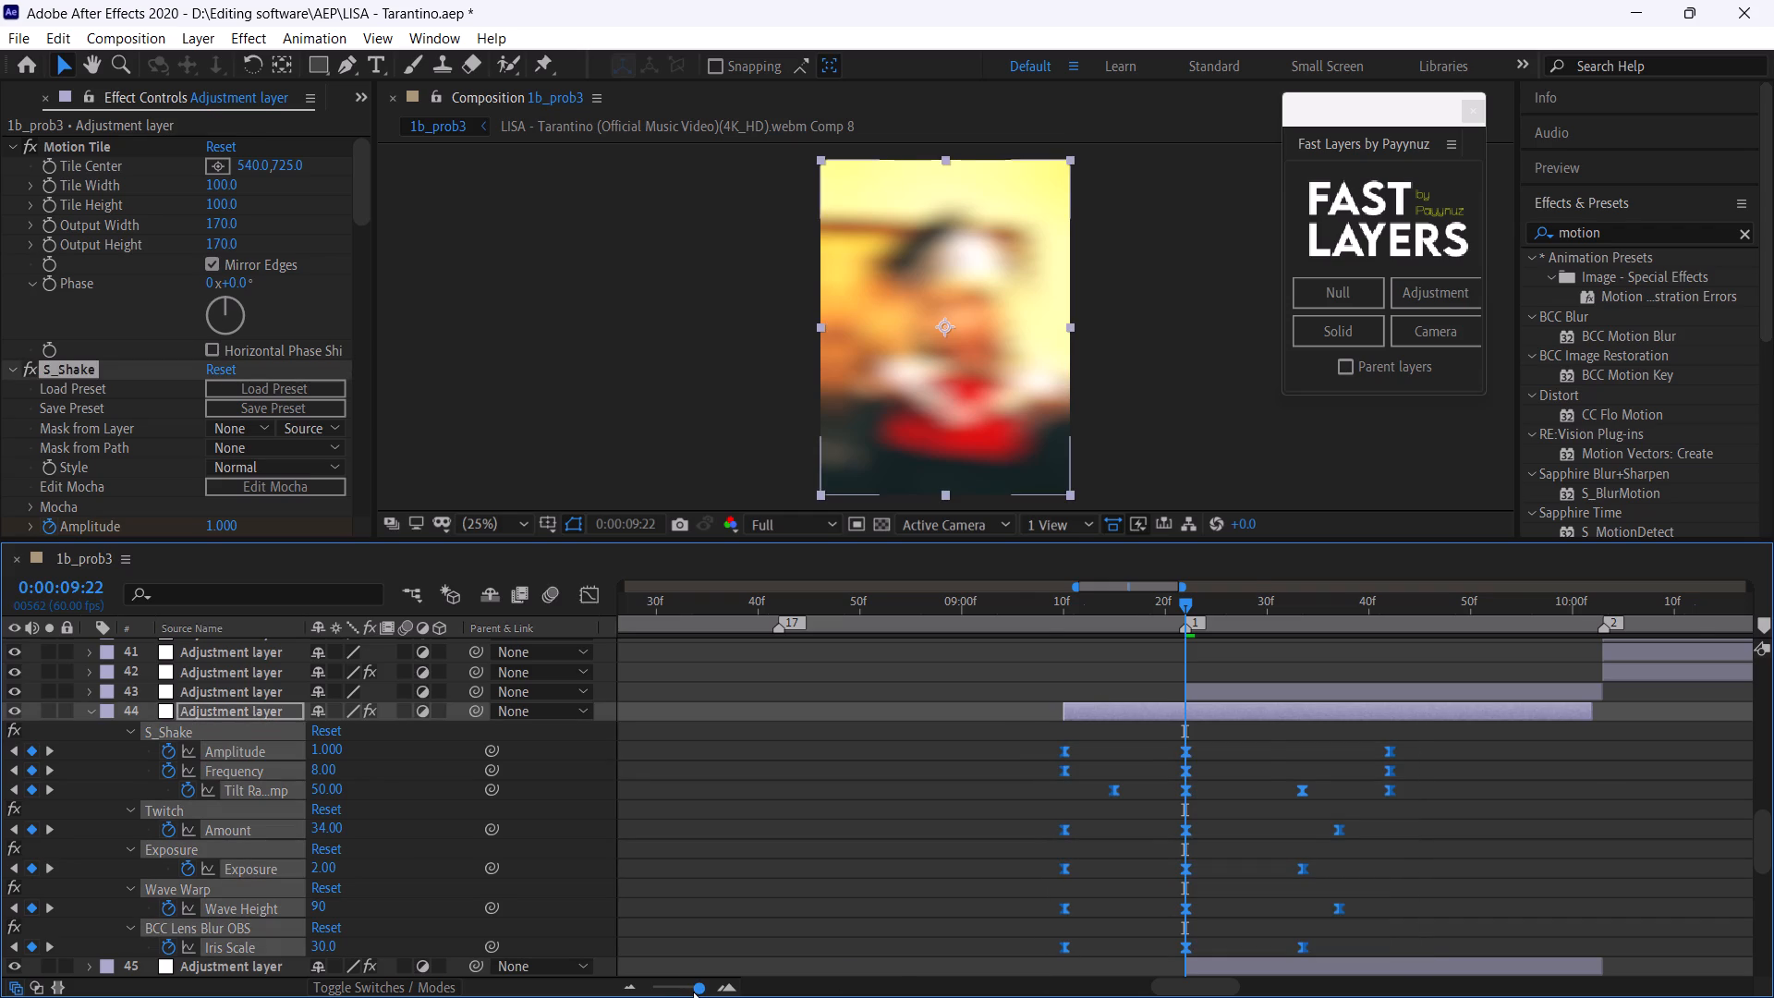
Set the composition preview resolution to Quarter with the playhead at 0:00:08:32, and save the project.
{"action": "double_click", "coordinate": [693, 992]}
{"action": "left_click", "coordinate": [1054, 613]}
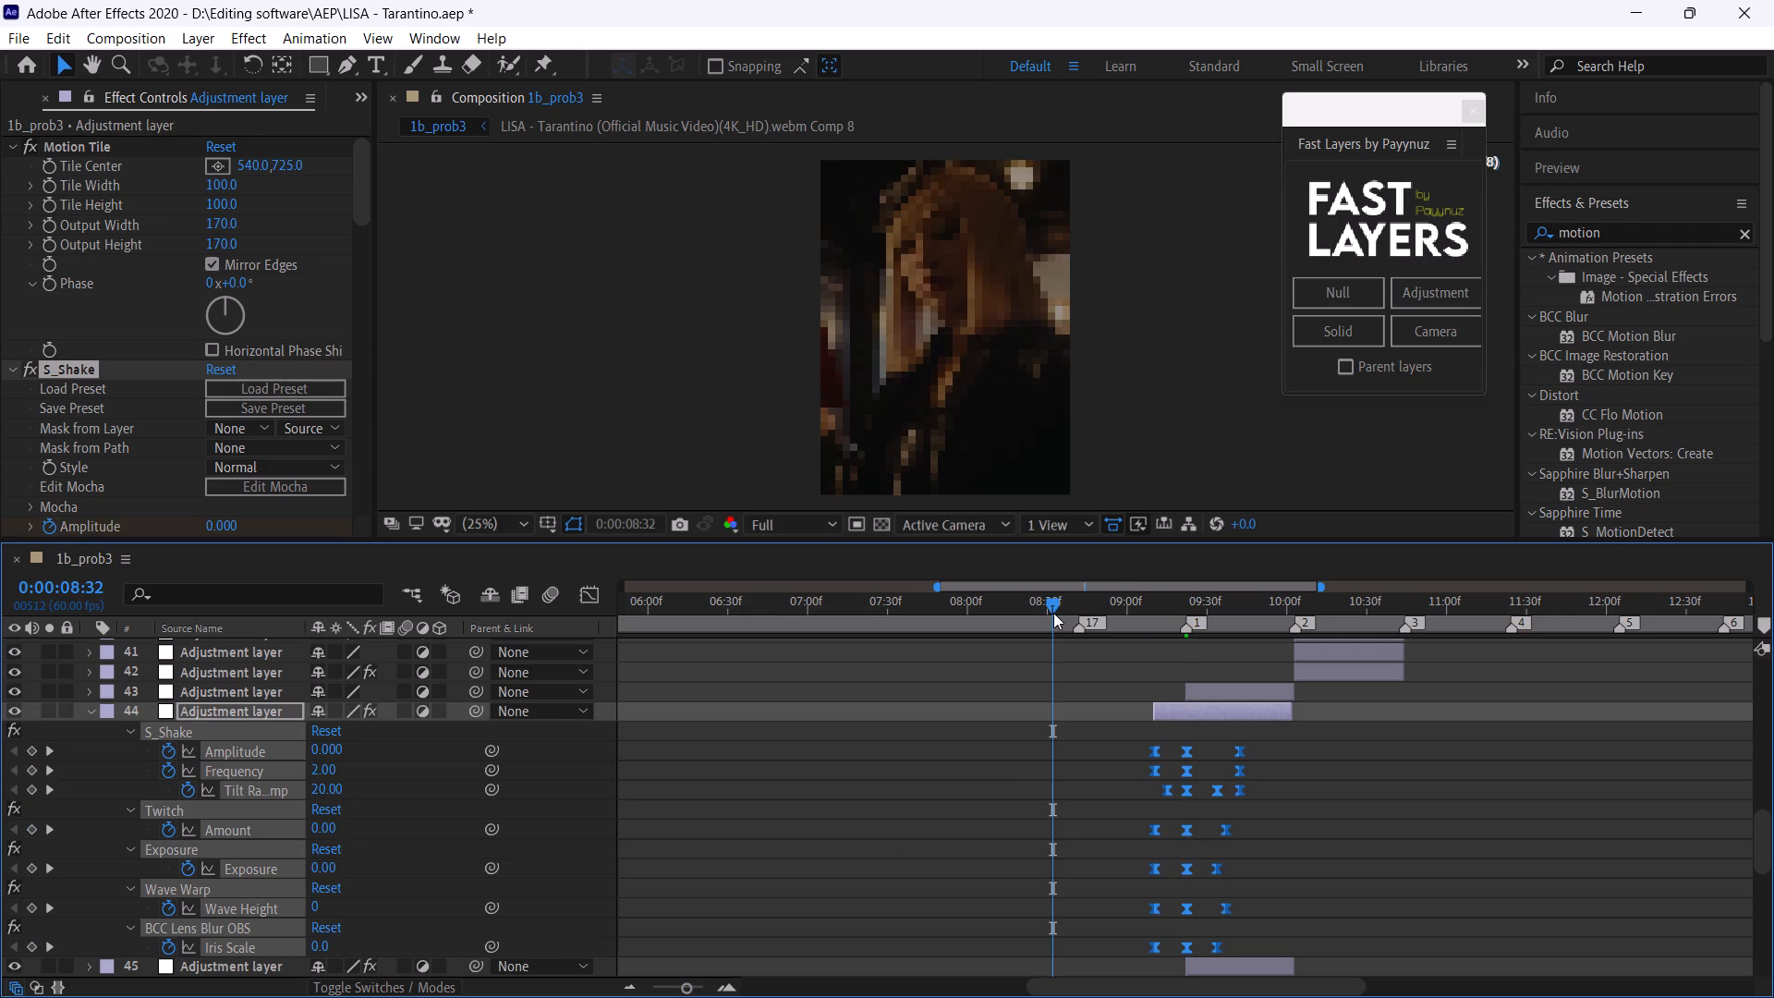
{"action": "key", "text": "space"}
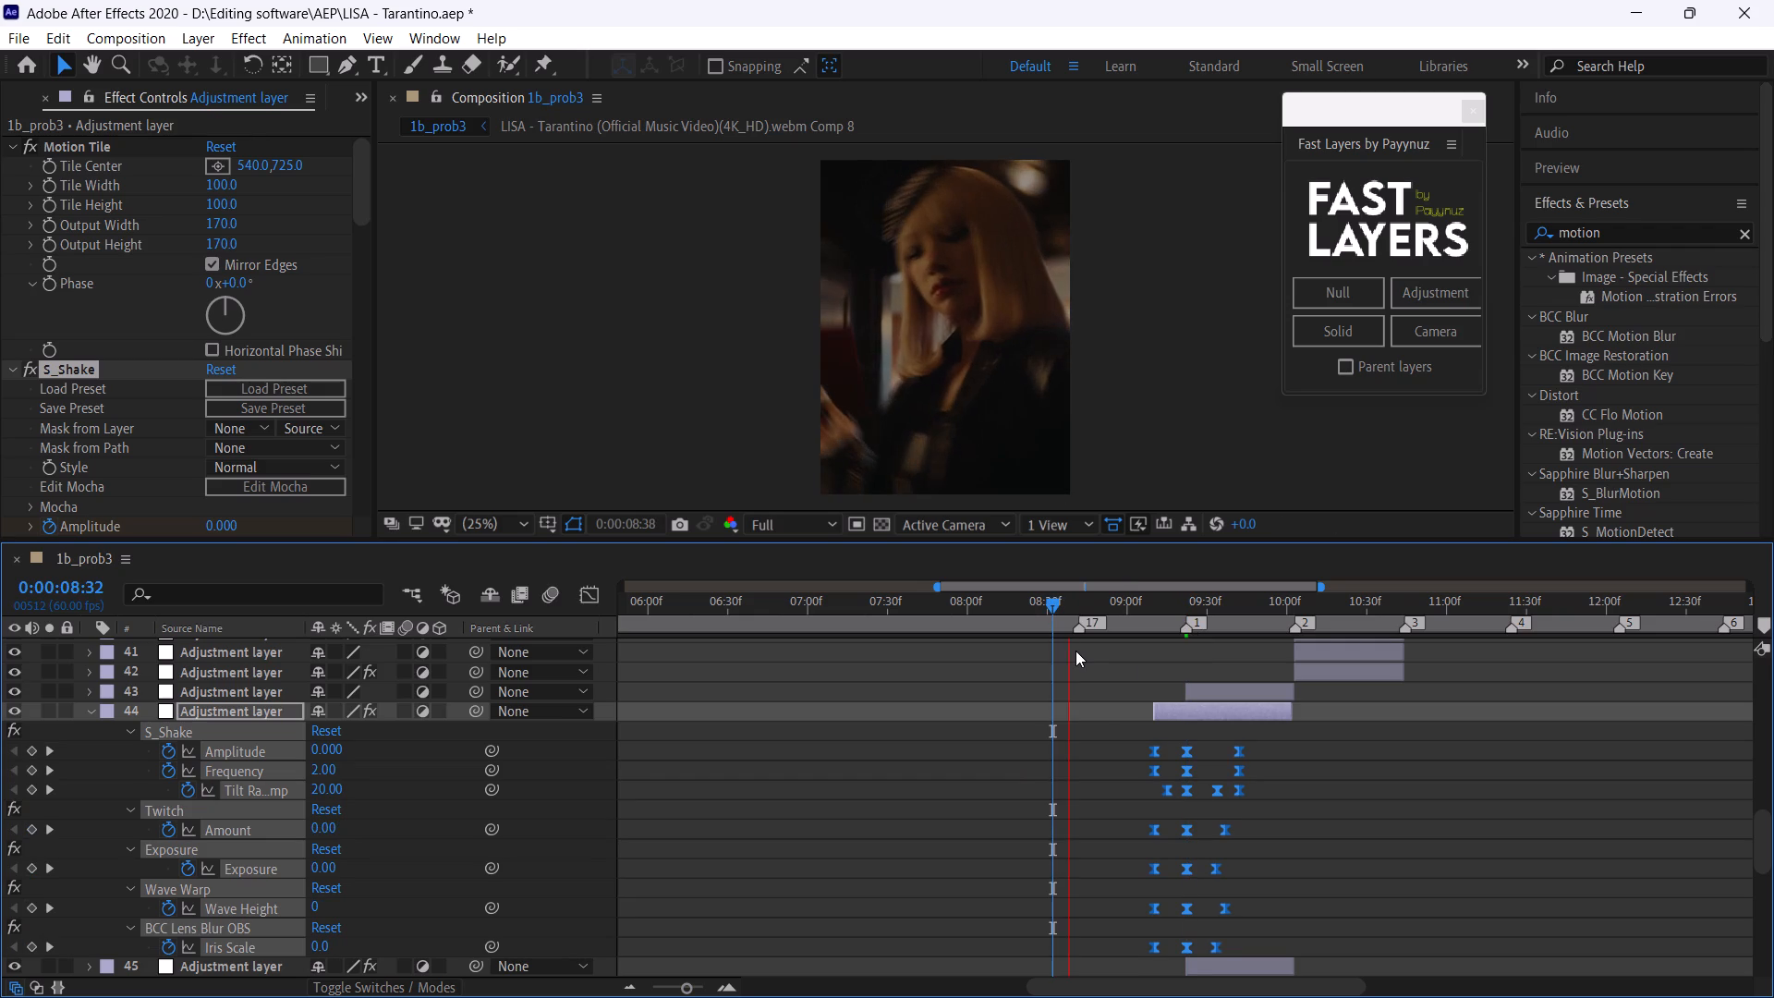
{"action": "scroll", "coordinate": [1082, 662], "scroll_direction": "down", "scroll_amount": 1}
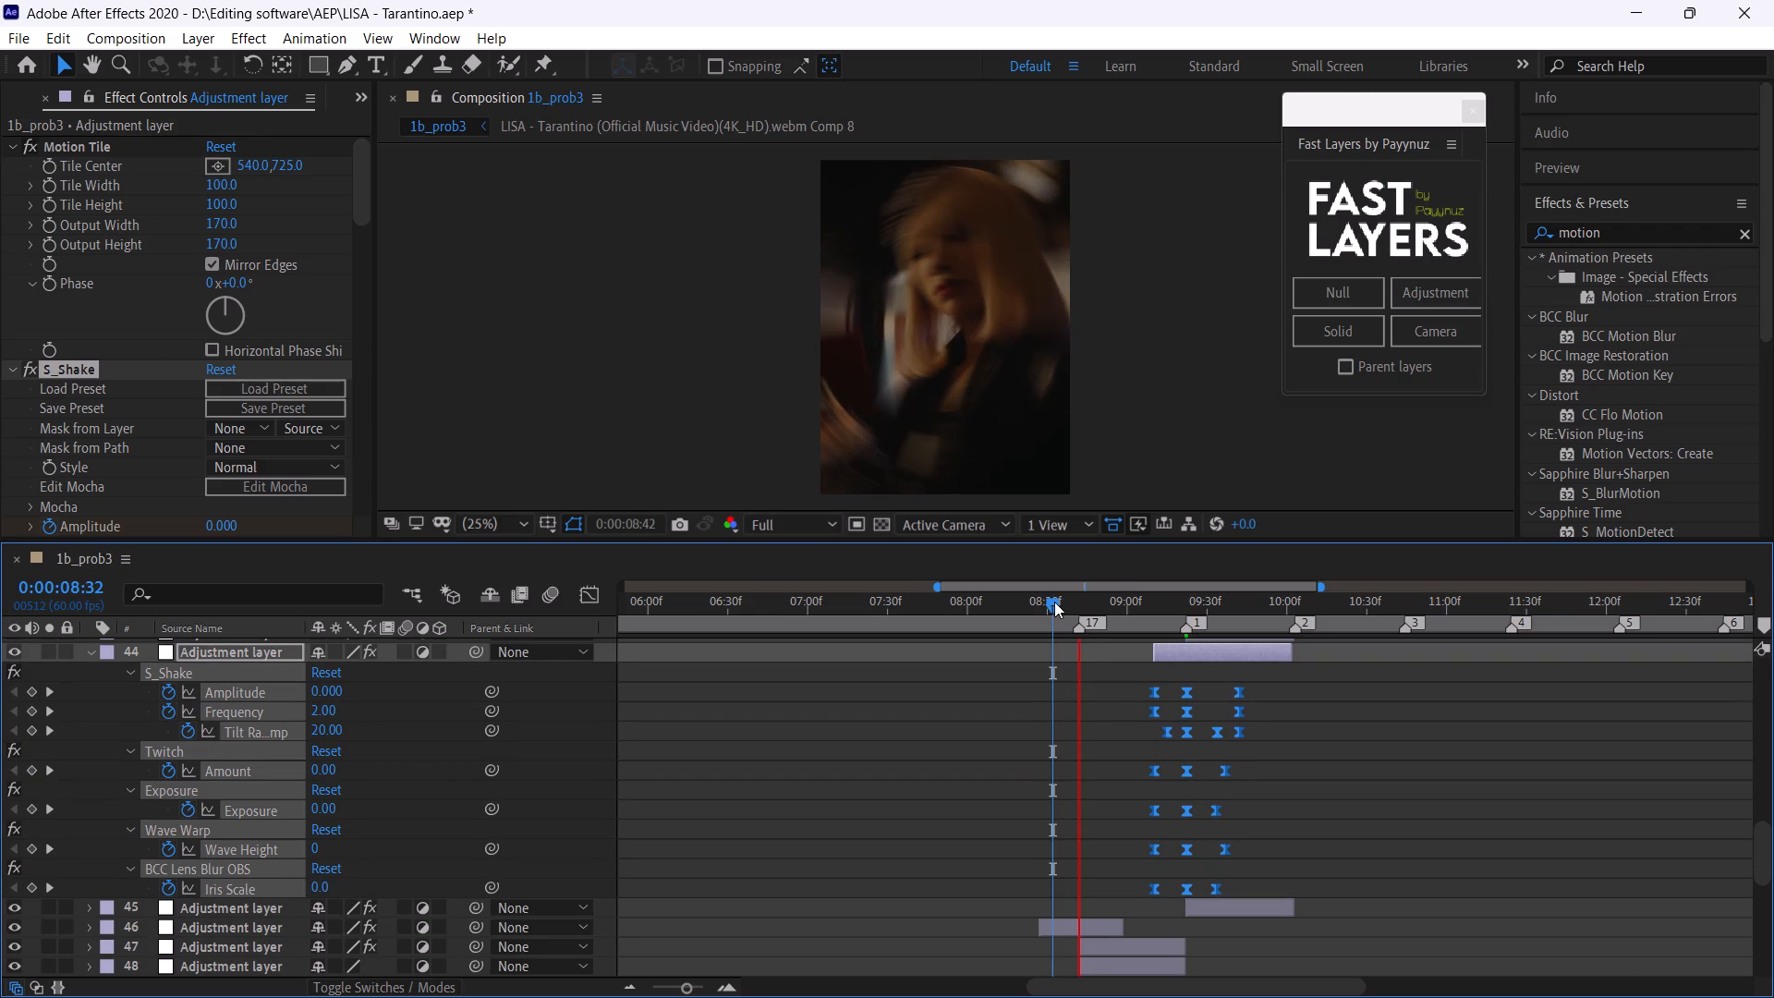
{"action": "left_click", "coordinate": [1054, 602]}
{"action": "left_click", "coordinate": [775, 531]}
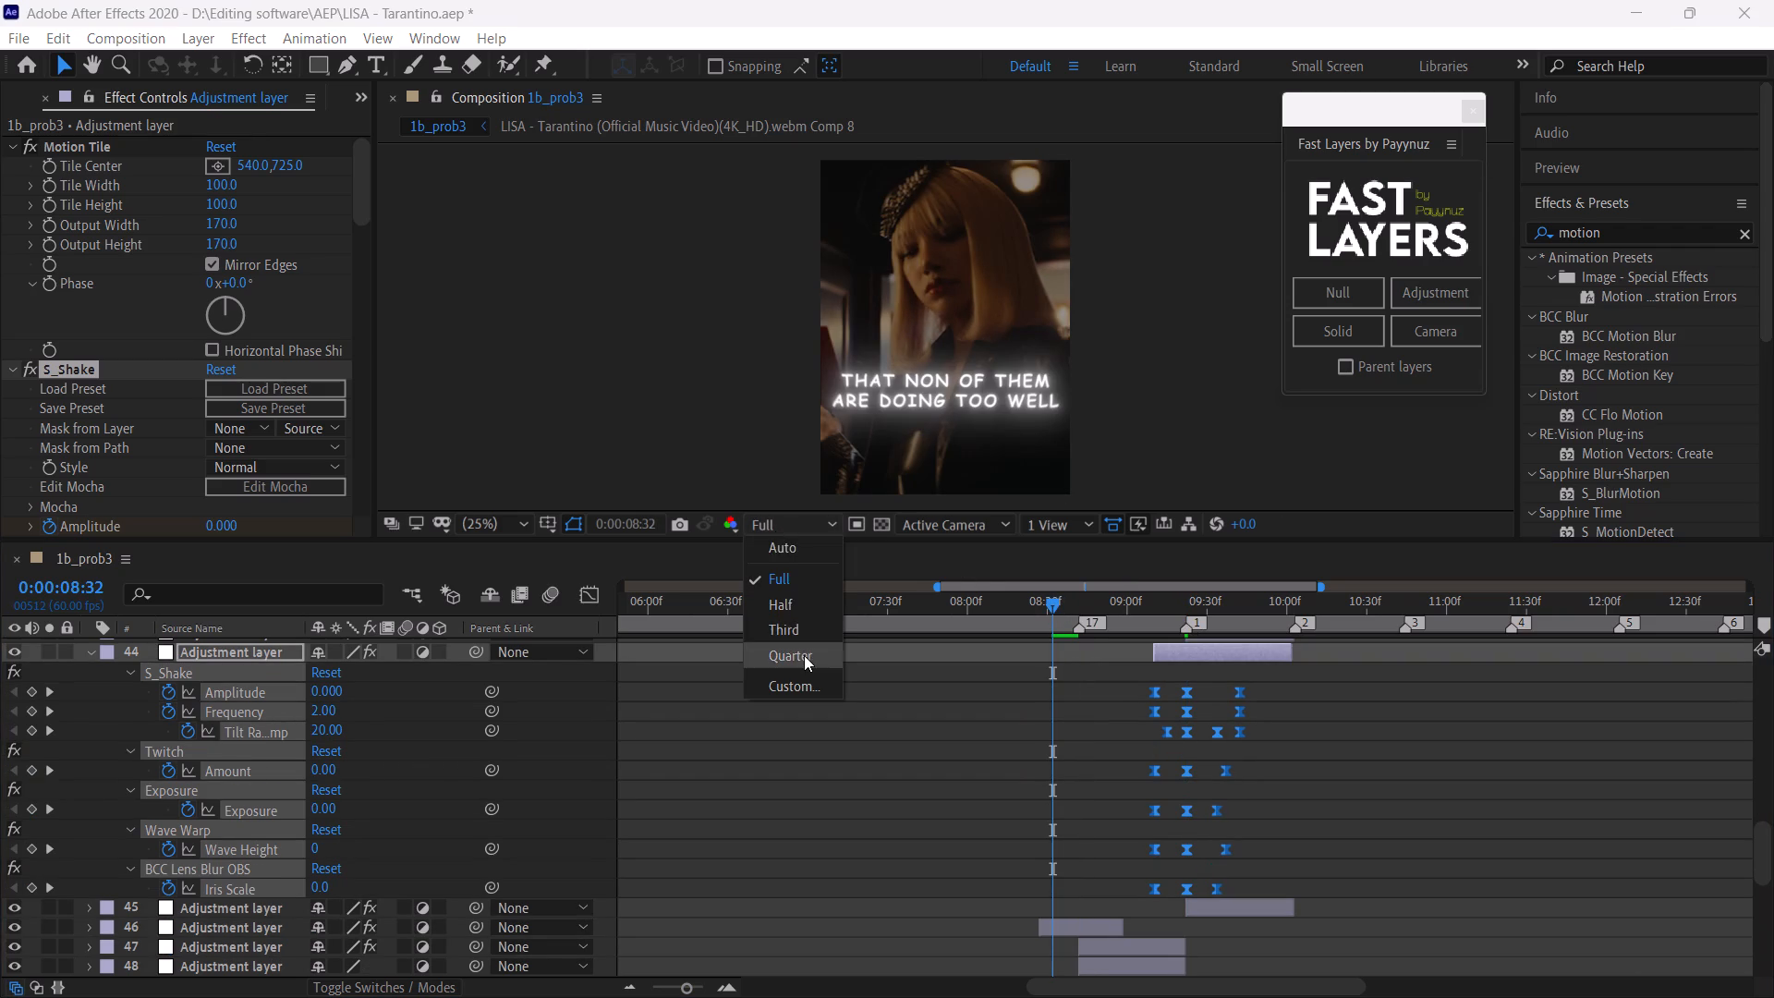
{"action": "left_click", "coordinate": [804, 655]}
{"action": "key", "text": "ctrl+s"}
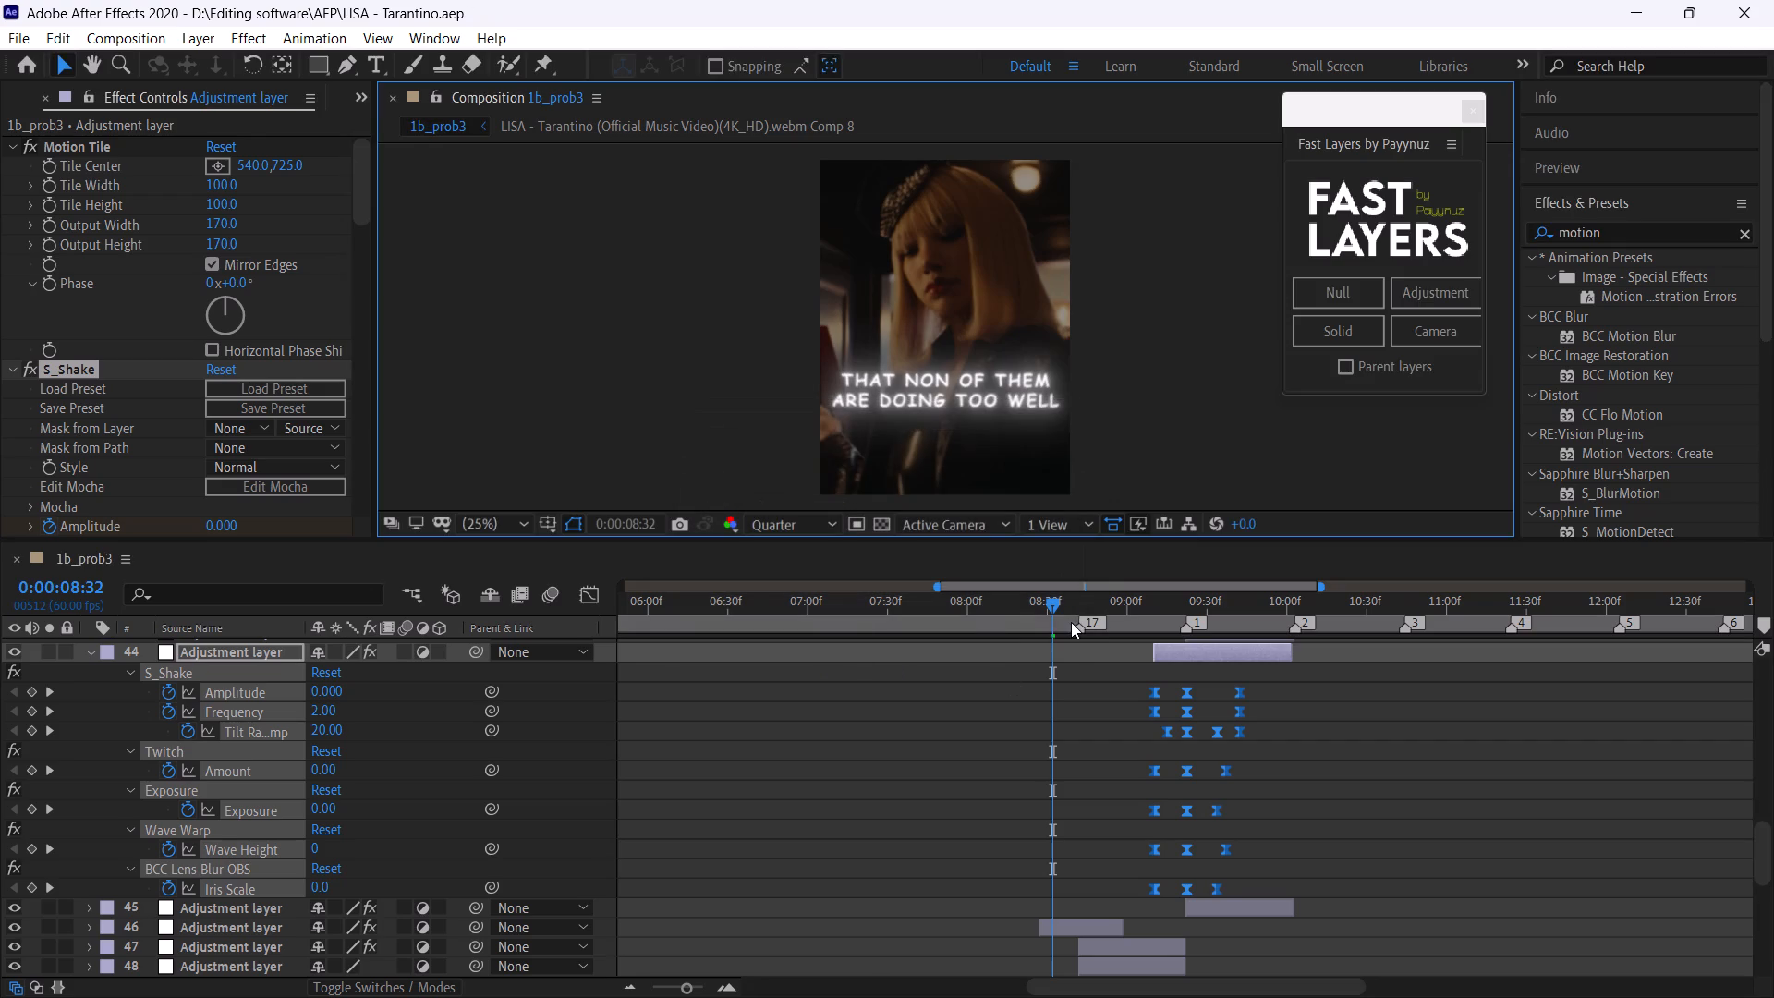
Play back repeatedly from 0:00:08:32 to check the timing and look of layer 44's shake transition at marker 1.
{"action": "key", "text": "space"}
{"action": "left_click", "coordinate": [1053, 603]}
{"action": "key", "text": "space"}
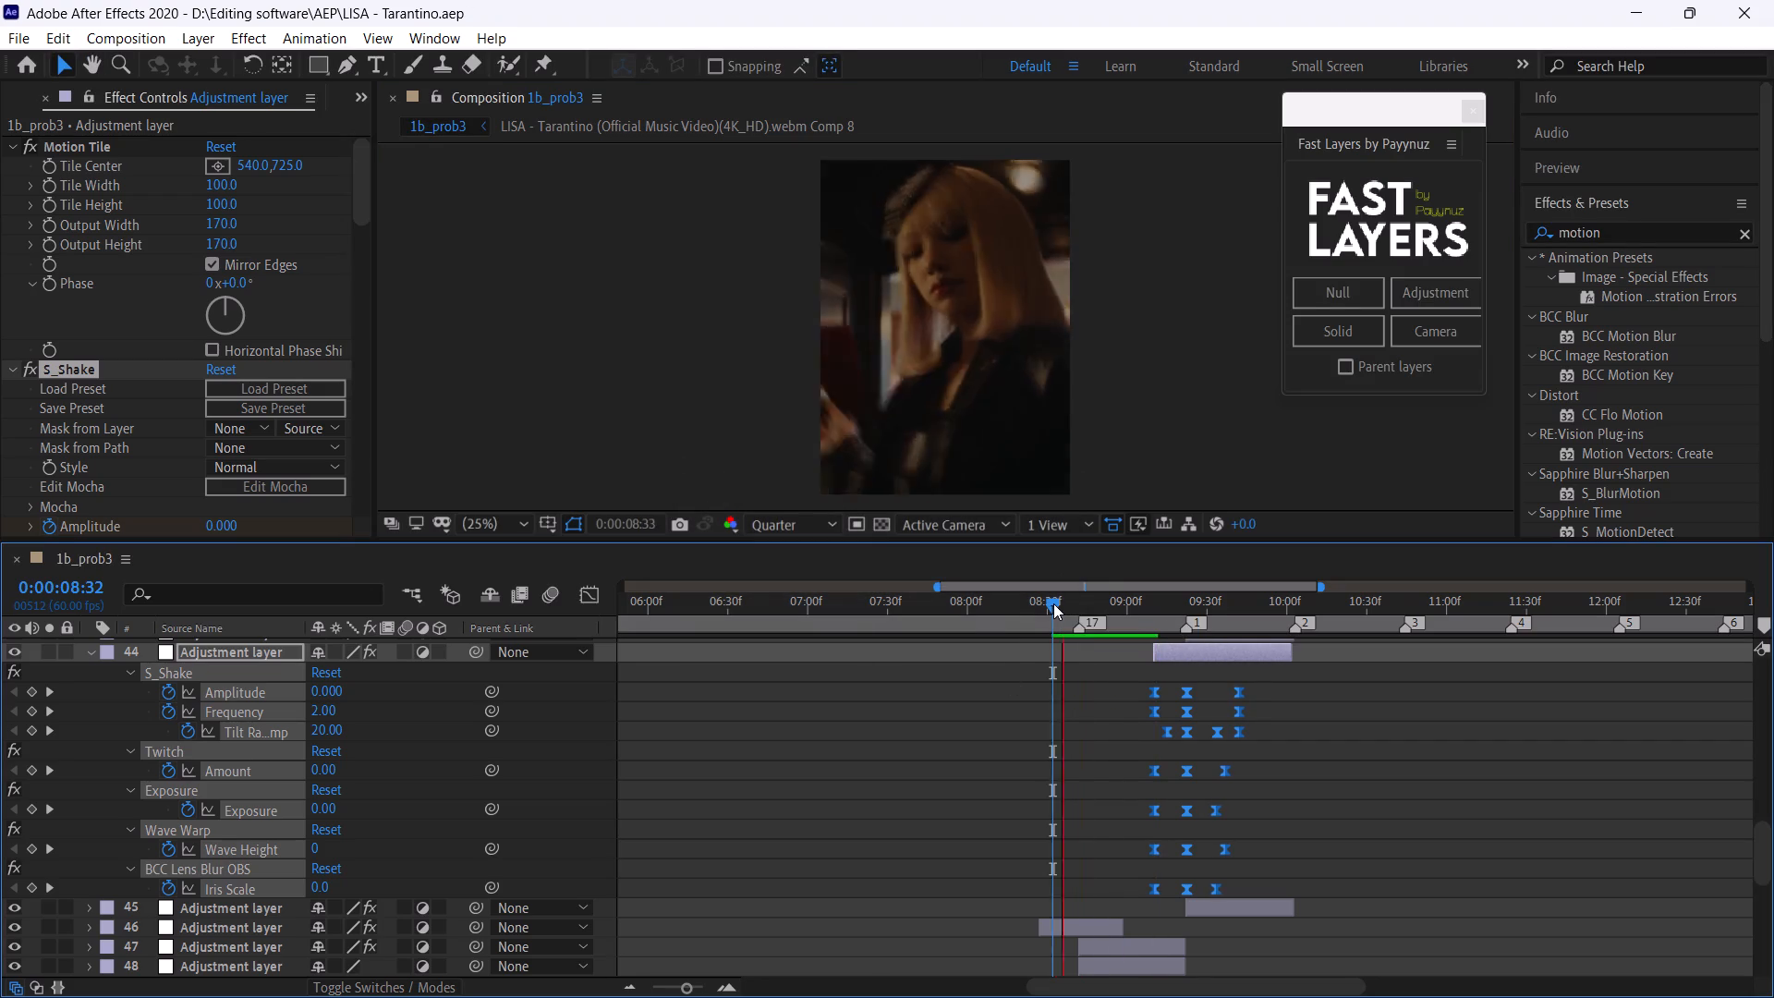
{"action": "left_click", "coordinate": [1053, 602]}
{"action": "key", "text": "space"}
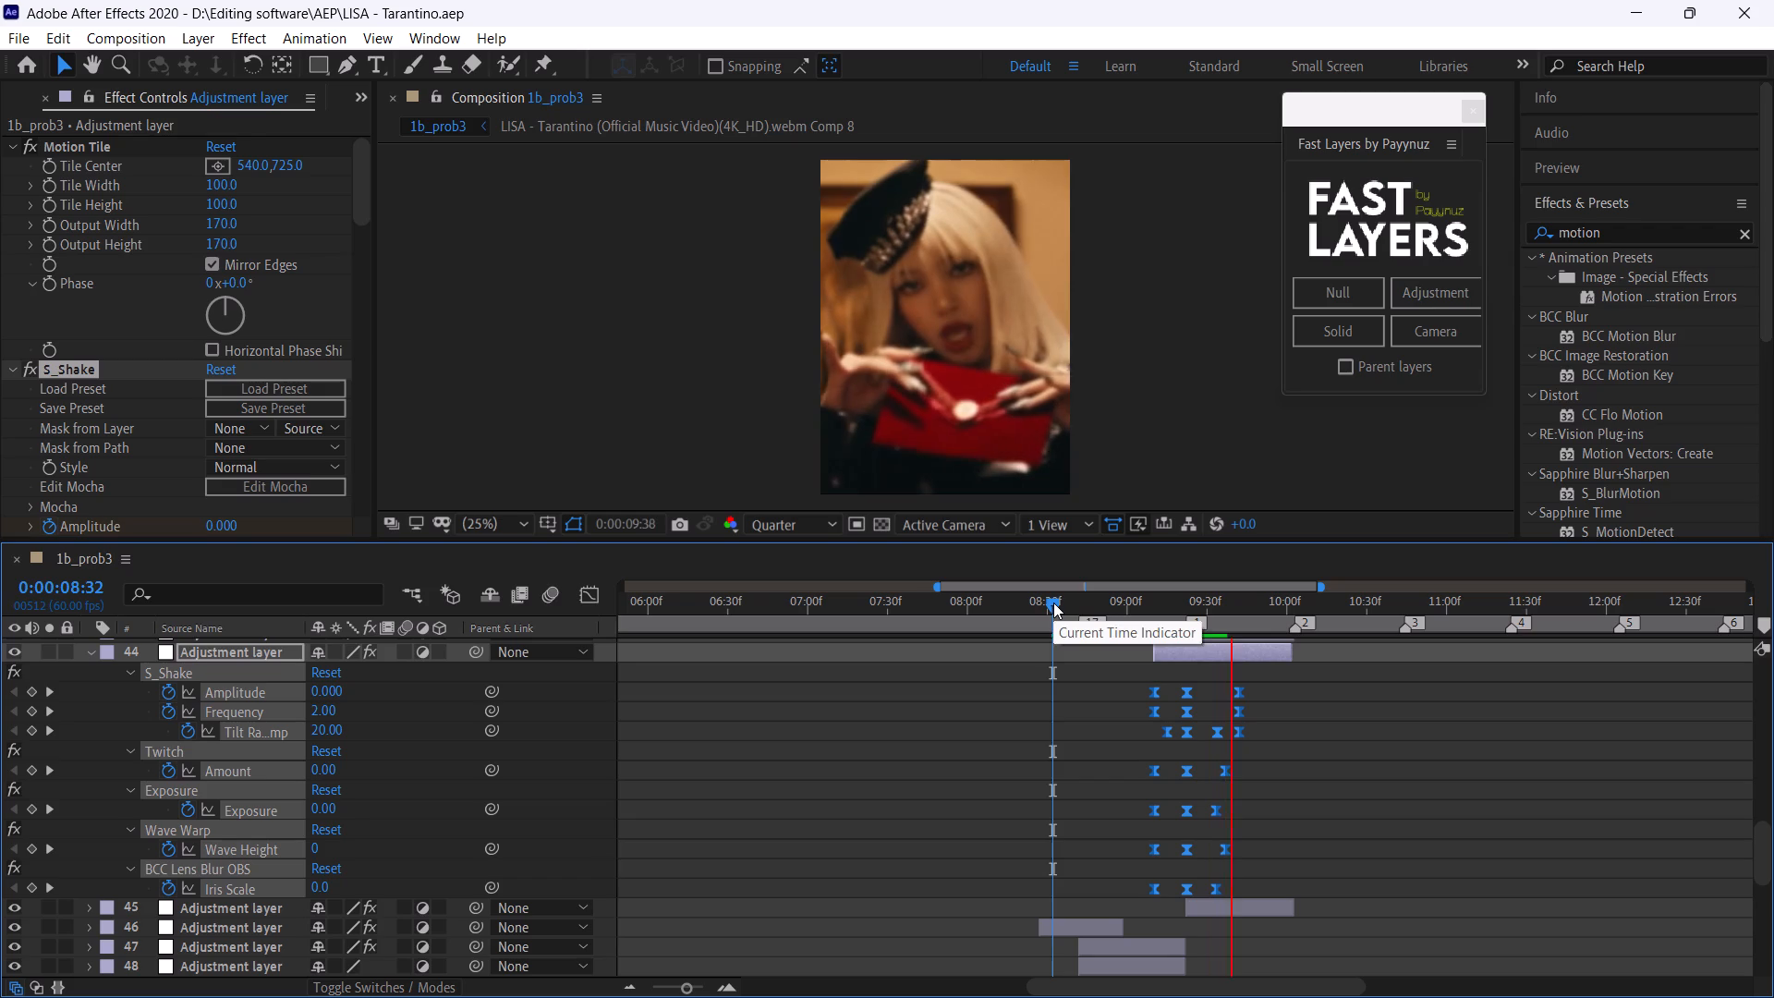
{"action": "left_click", "coordinate": [1053, 602]}
{"action": "key", "text": "space"}
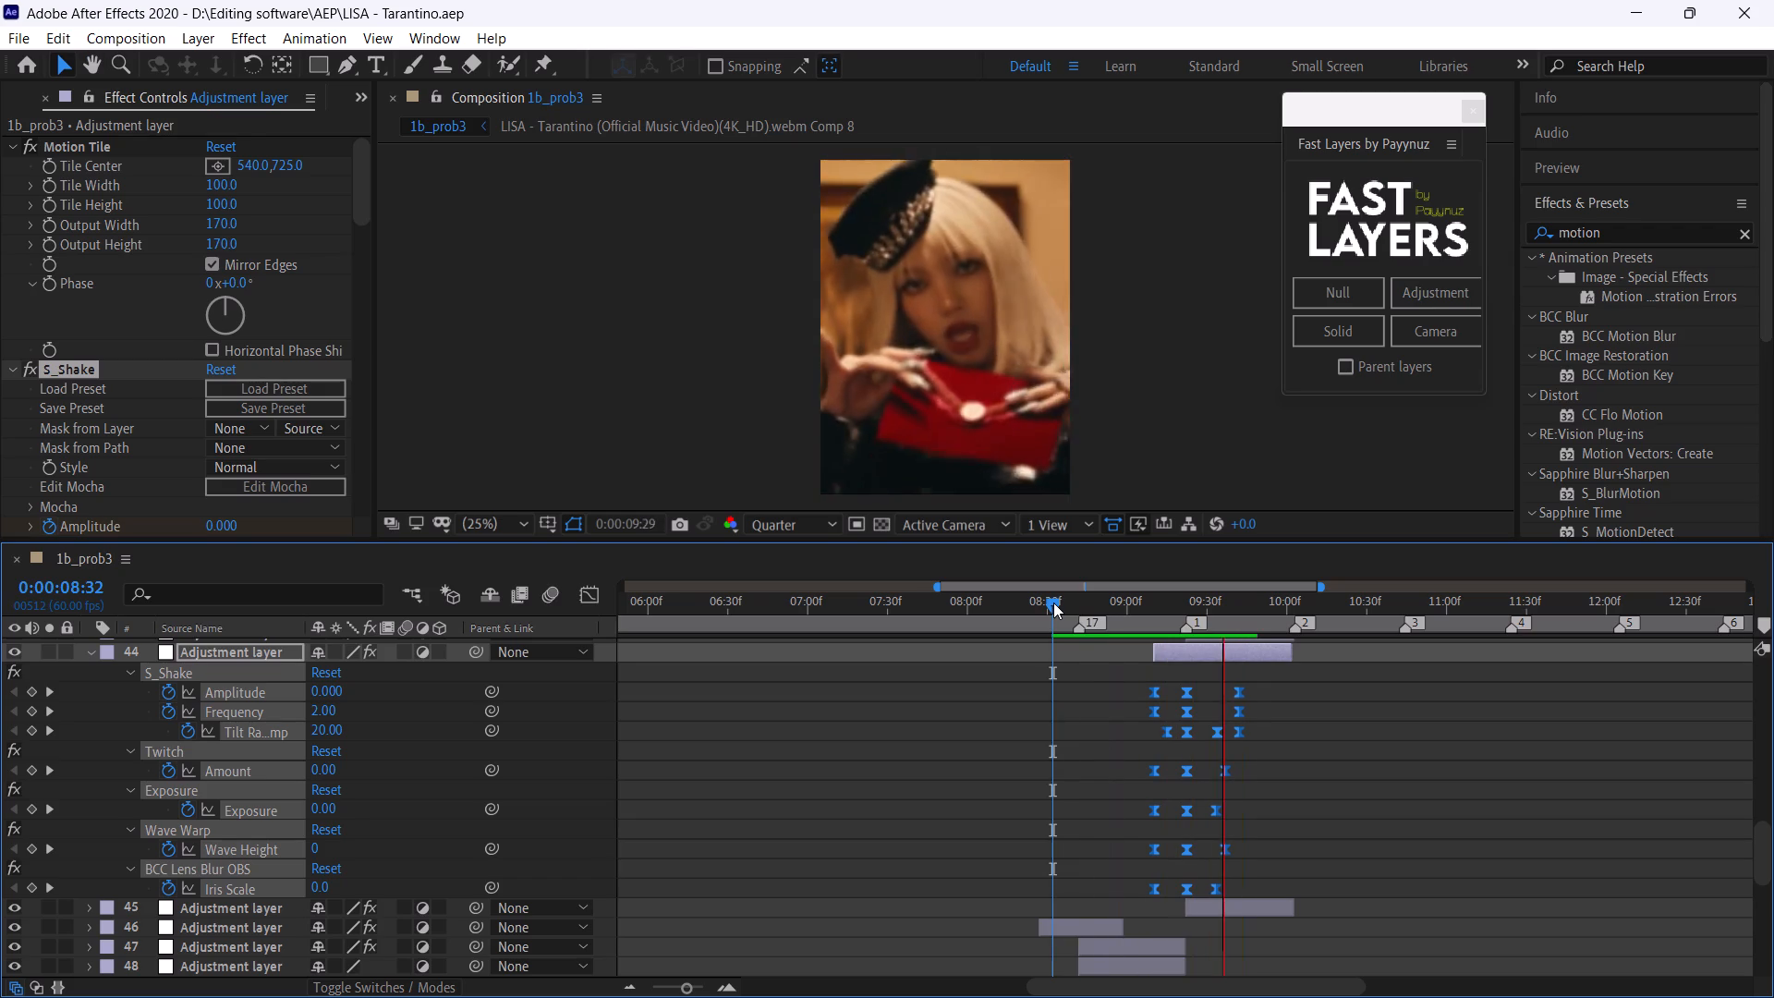
{"action": "left_click", "coordinate": [1053, 602]}
{"action": "key", "text": "space"}
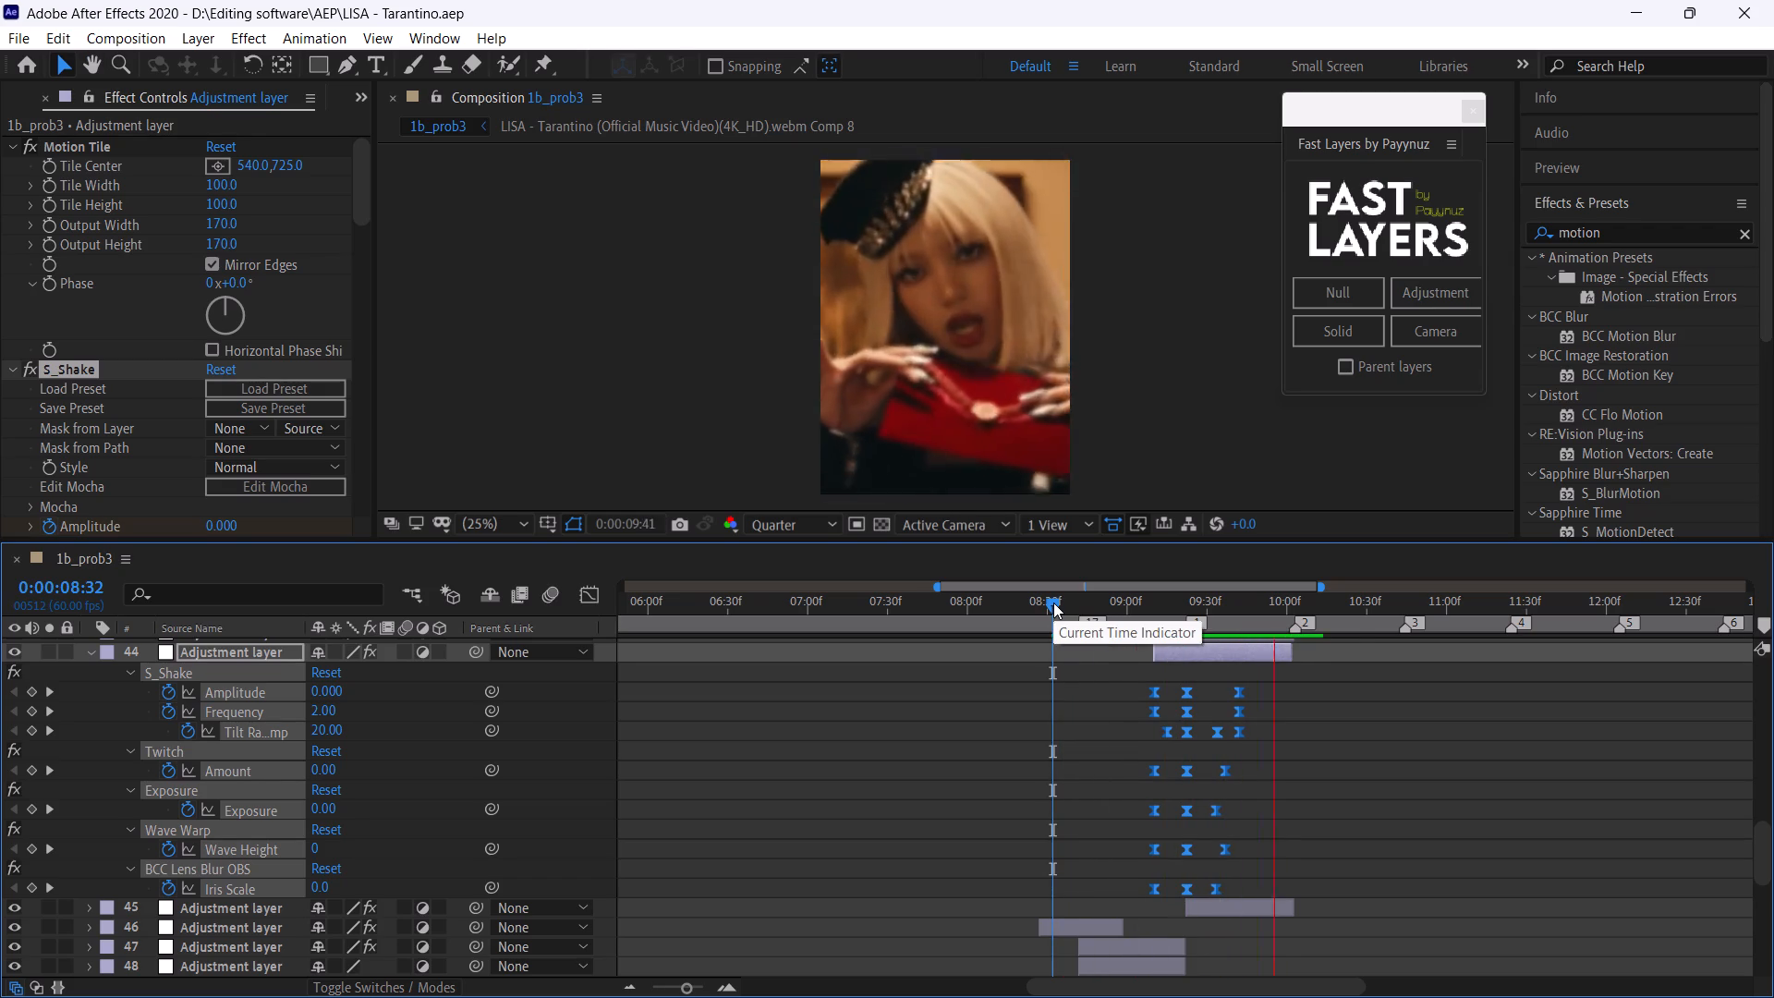
{"action": "left_click", "coordinate": [1053, 602]}
{"action": "key", "text": "space"}
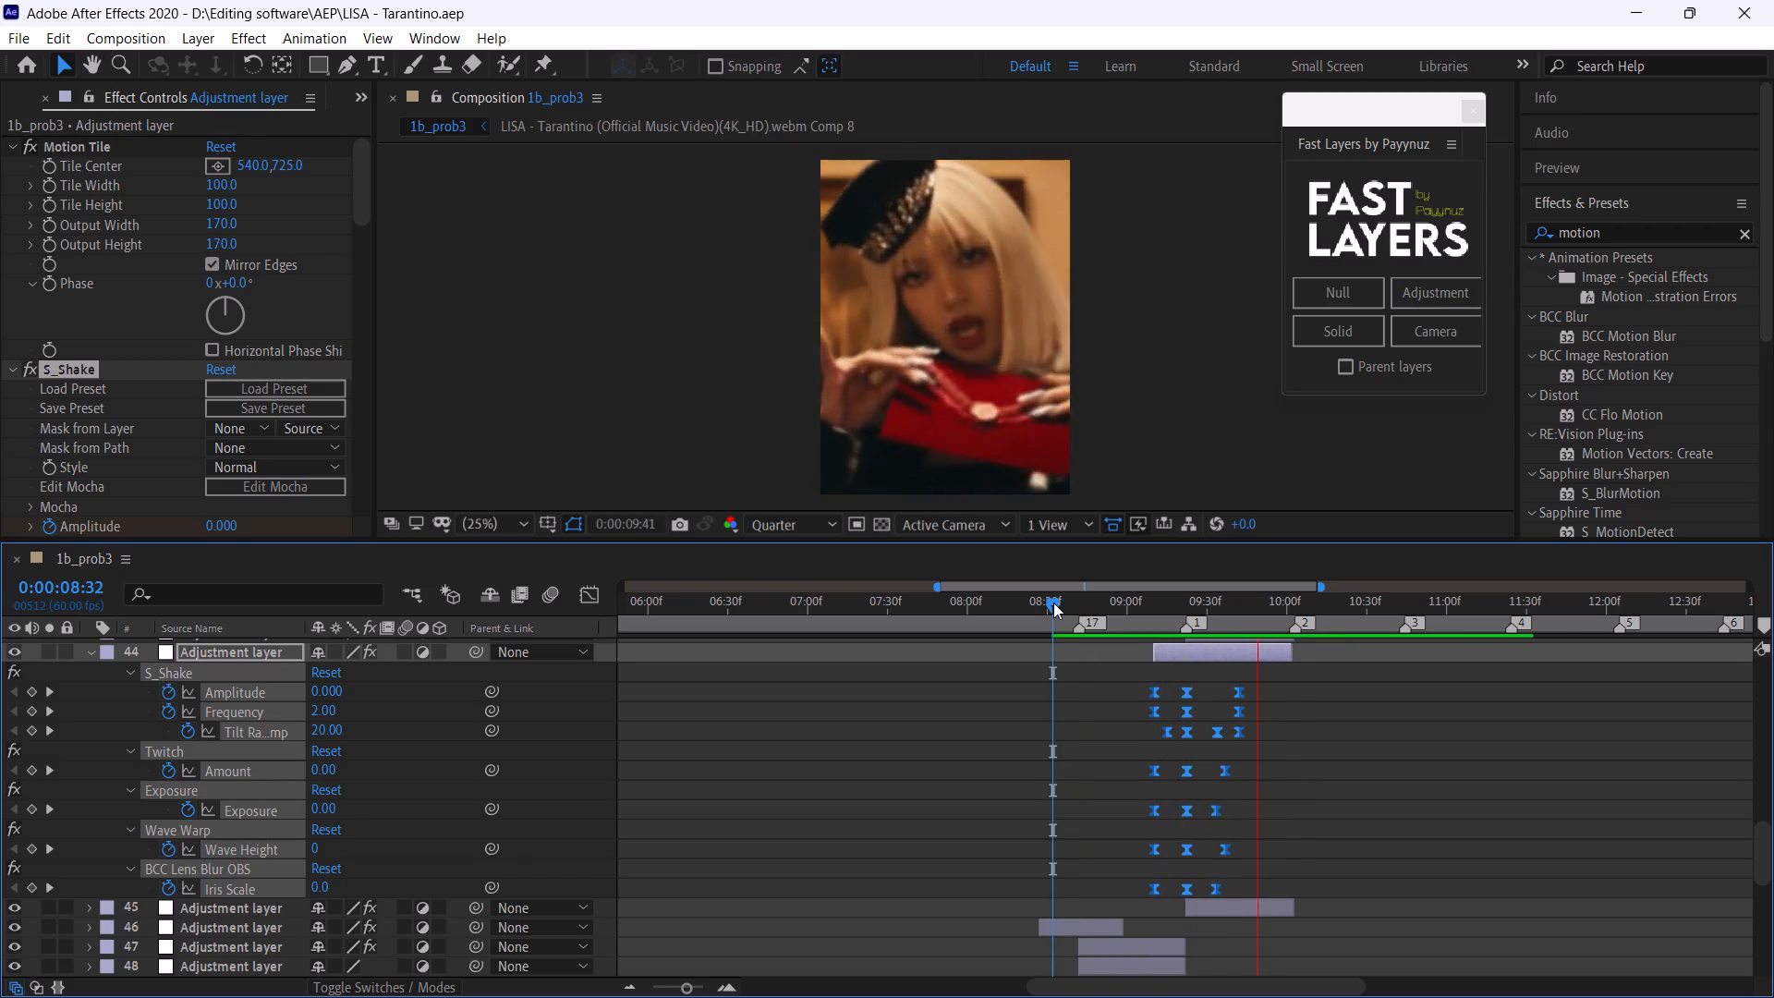
{"action": "left_click", "coordinate": [1053, 602]}
{"action": "key", "text": "space"}
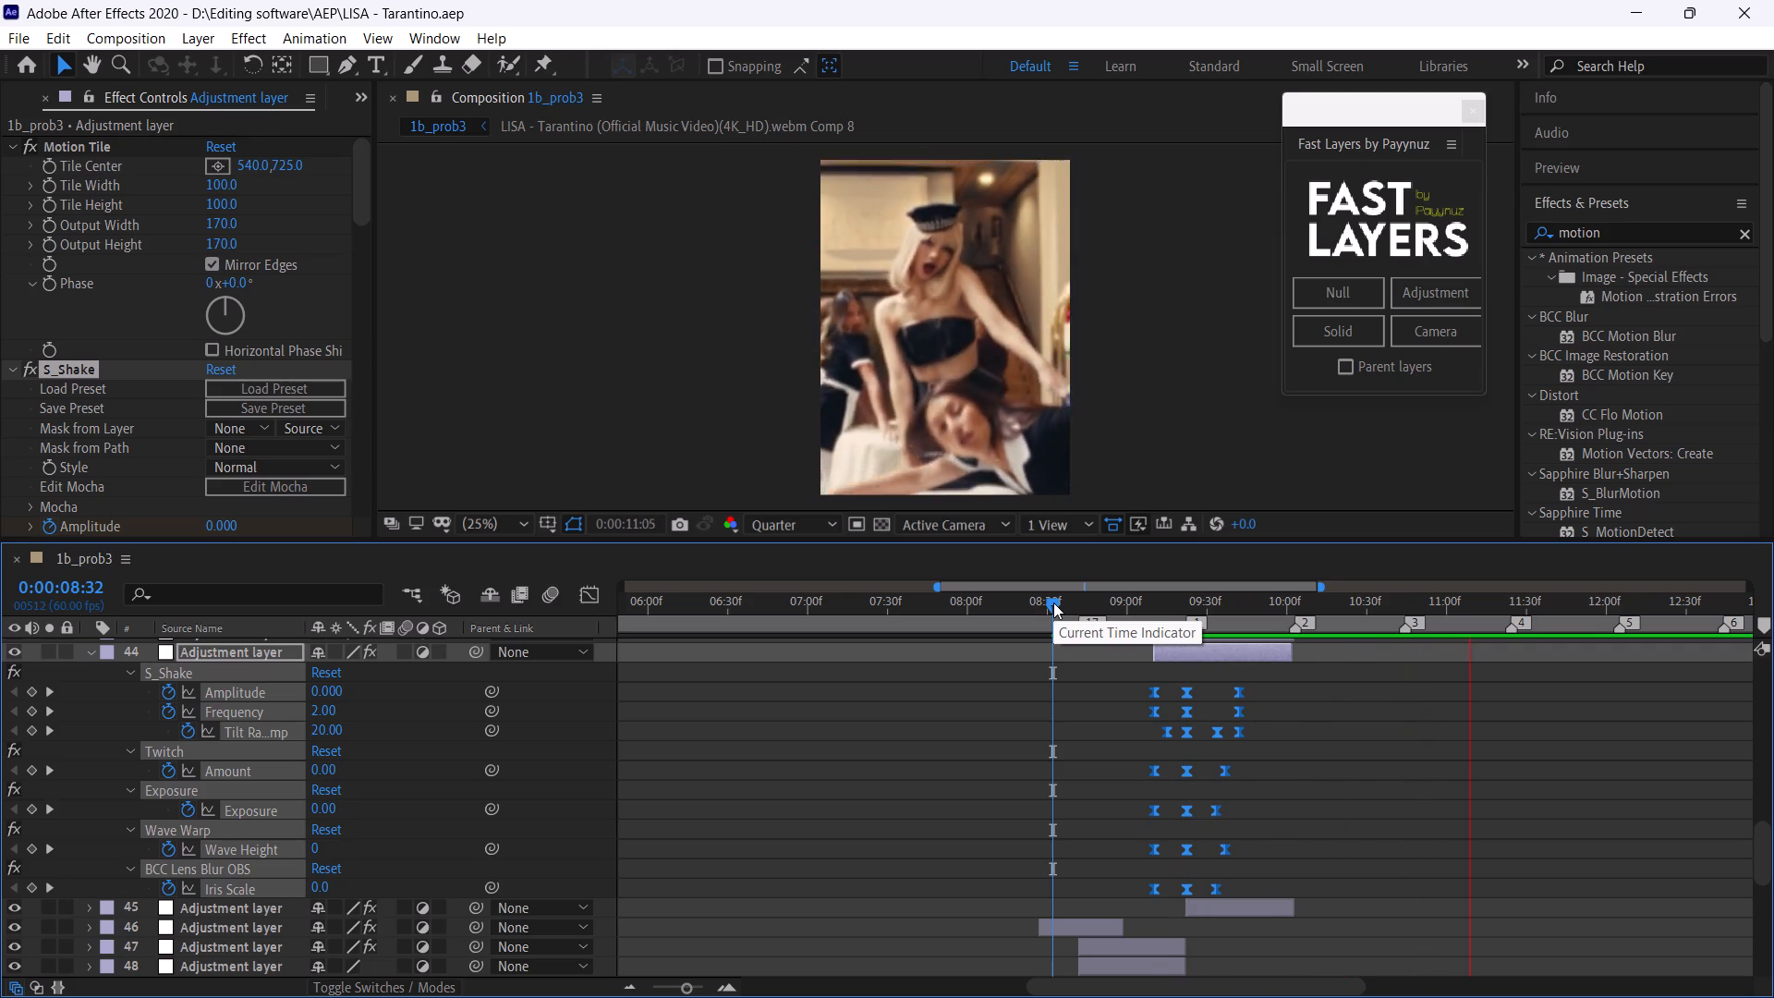
{"action": "left_click", "coordinate": [1053, 602]}
{"action": "key", "text": "space"}
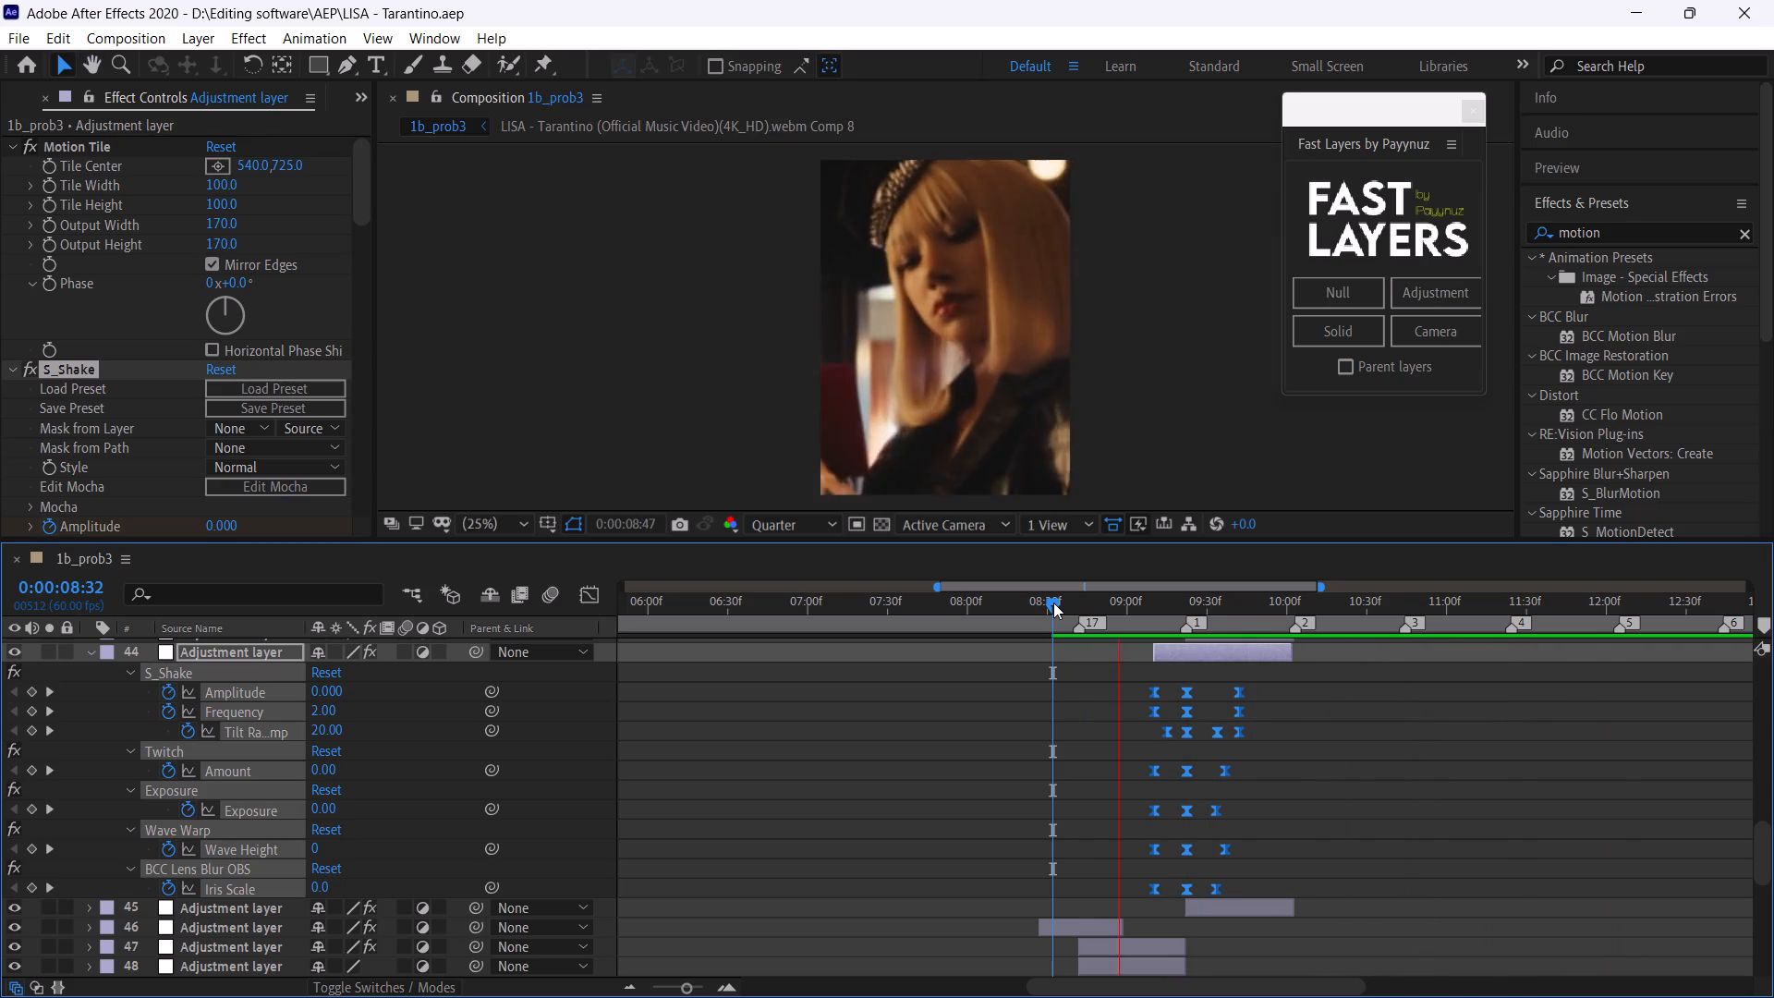
{"action": "left_click", "coordinate": [1053, 602]}
{"action": "key", "text": "space"}
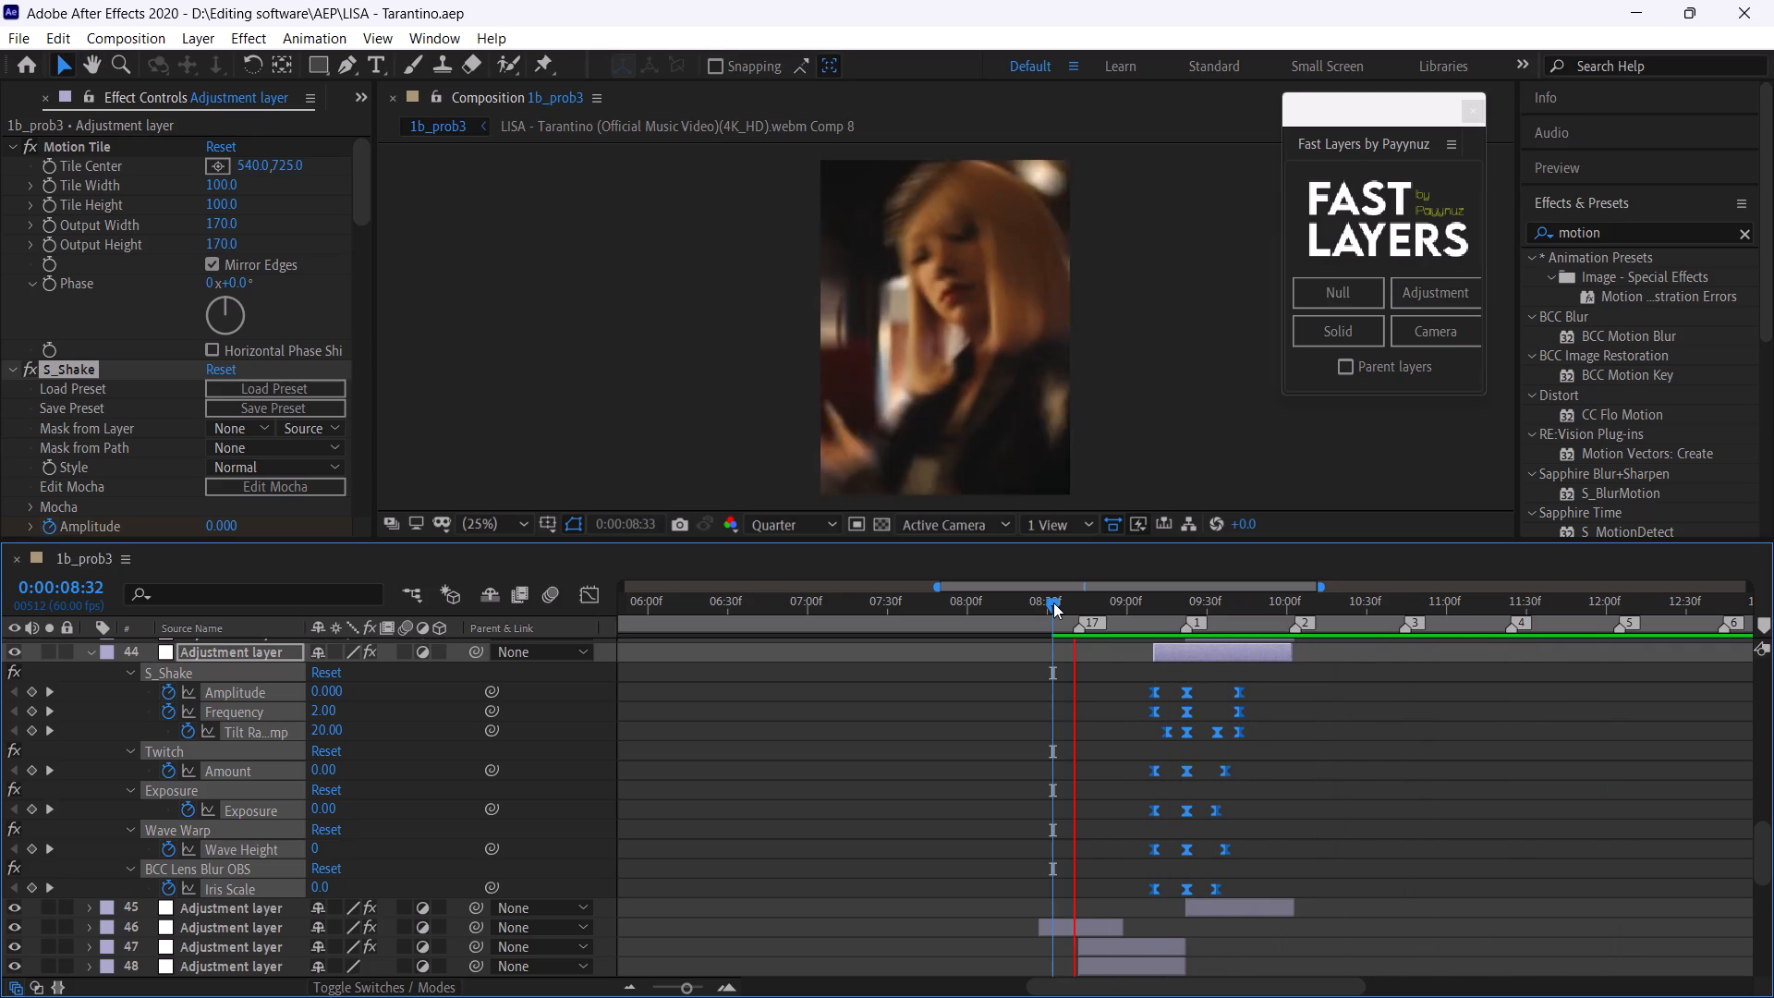
Scrub through layer 44's shake to 0:00:09:34, save the project, and replay the transition from 0:00:08:35.
{"action": "left_click_drag", "start_coordinate": [1053, 602], "coordinate": [1203, 669]}
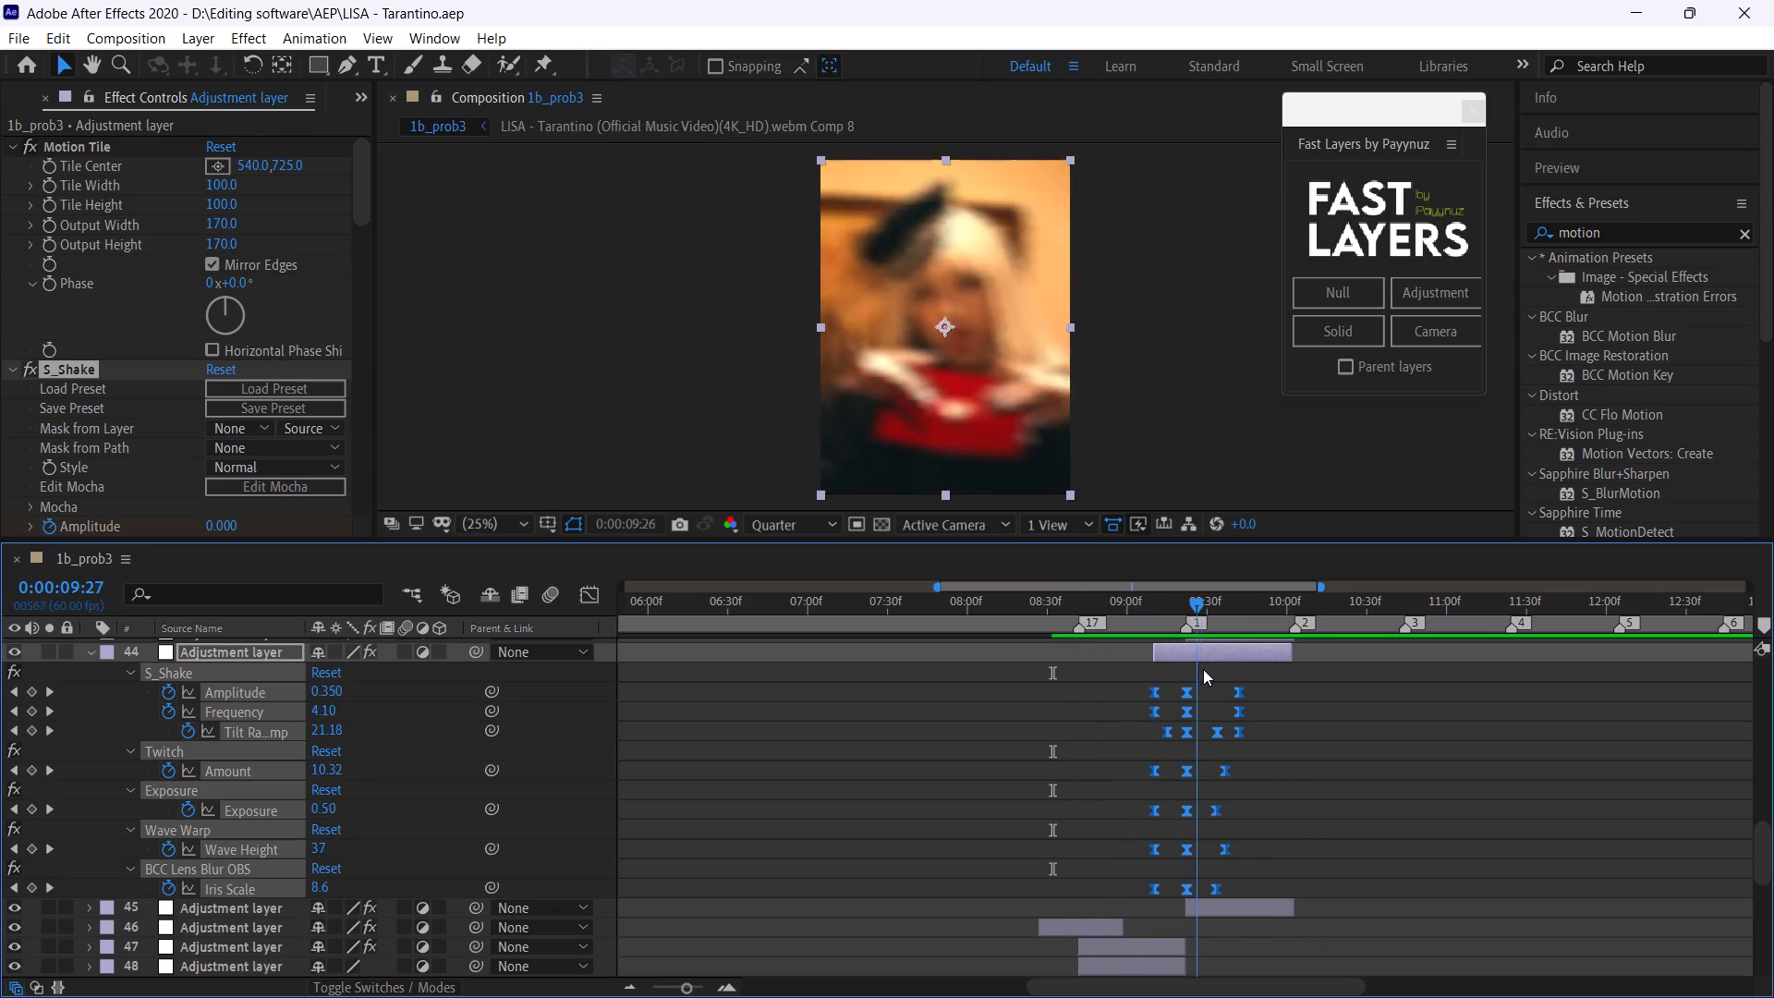
{"action": "left_click_drag", "start_coordinate": [1203, 669], "coordinate": [1220, 675]}
{"action": "key", "text": "ctrl+s"}
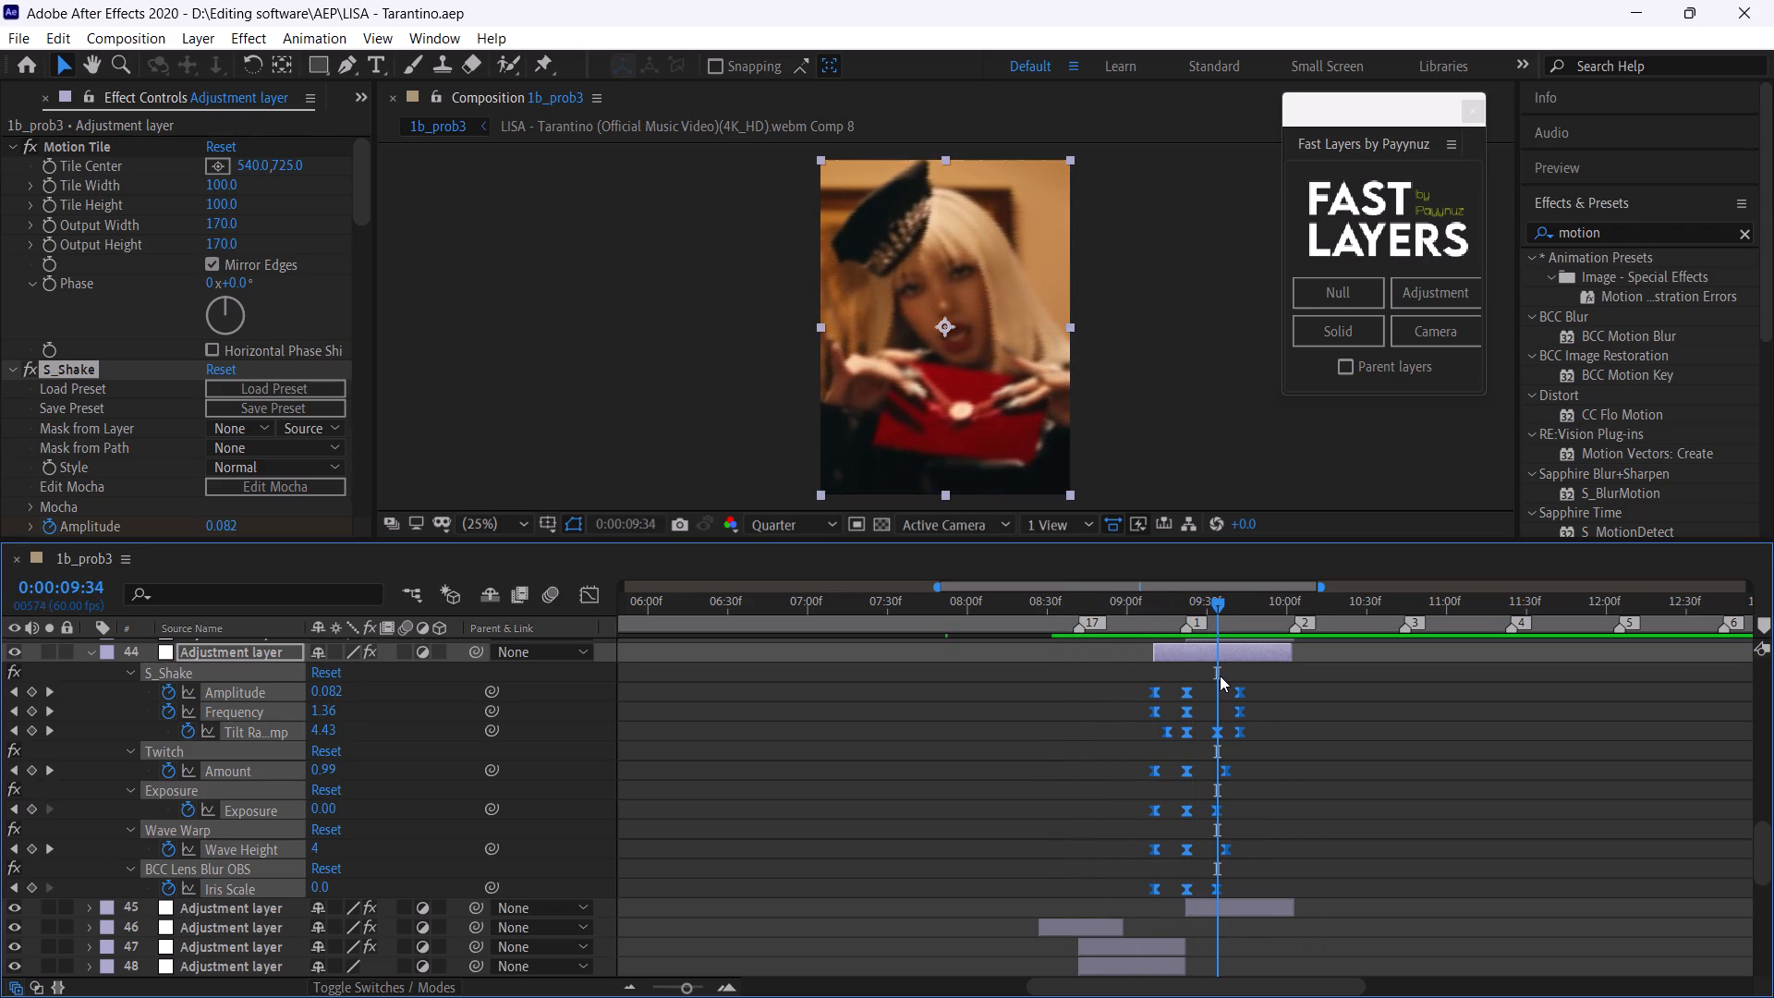
{"action": "left_click", "coordinate": [1062, 600]}
{"action": "key", "text": "space"}
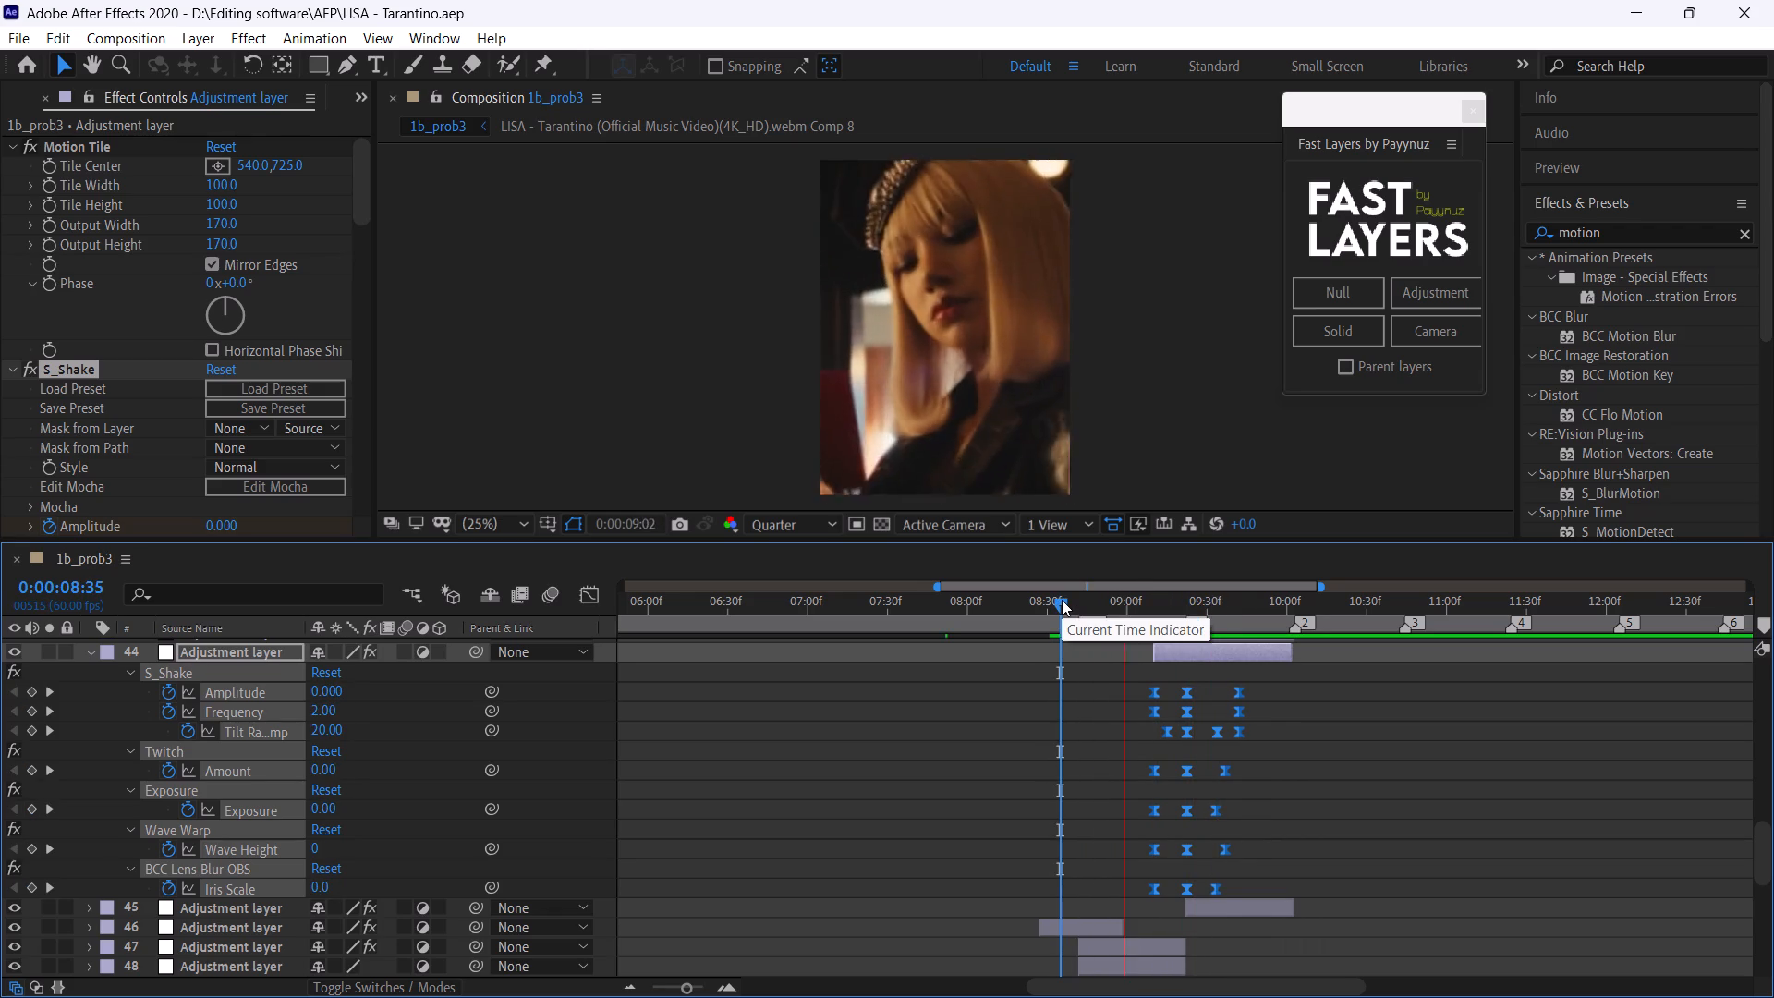
{"action": "left_click", "coordinate": [1062, 600]}
{"action": "key", "text": "space"}
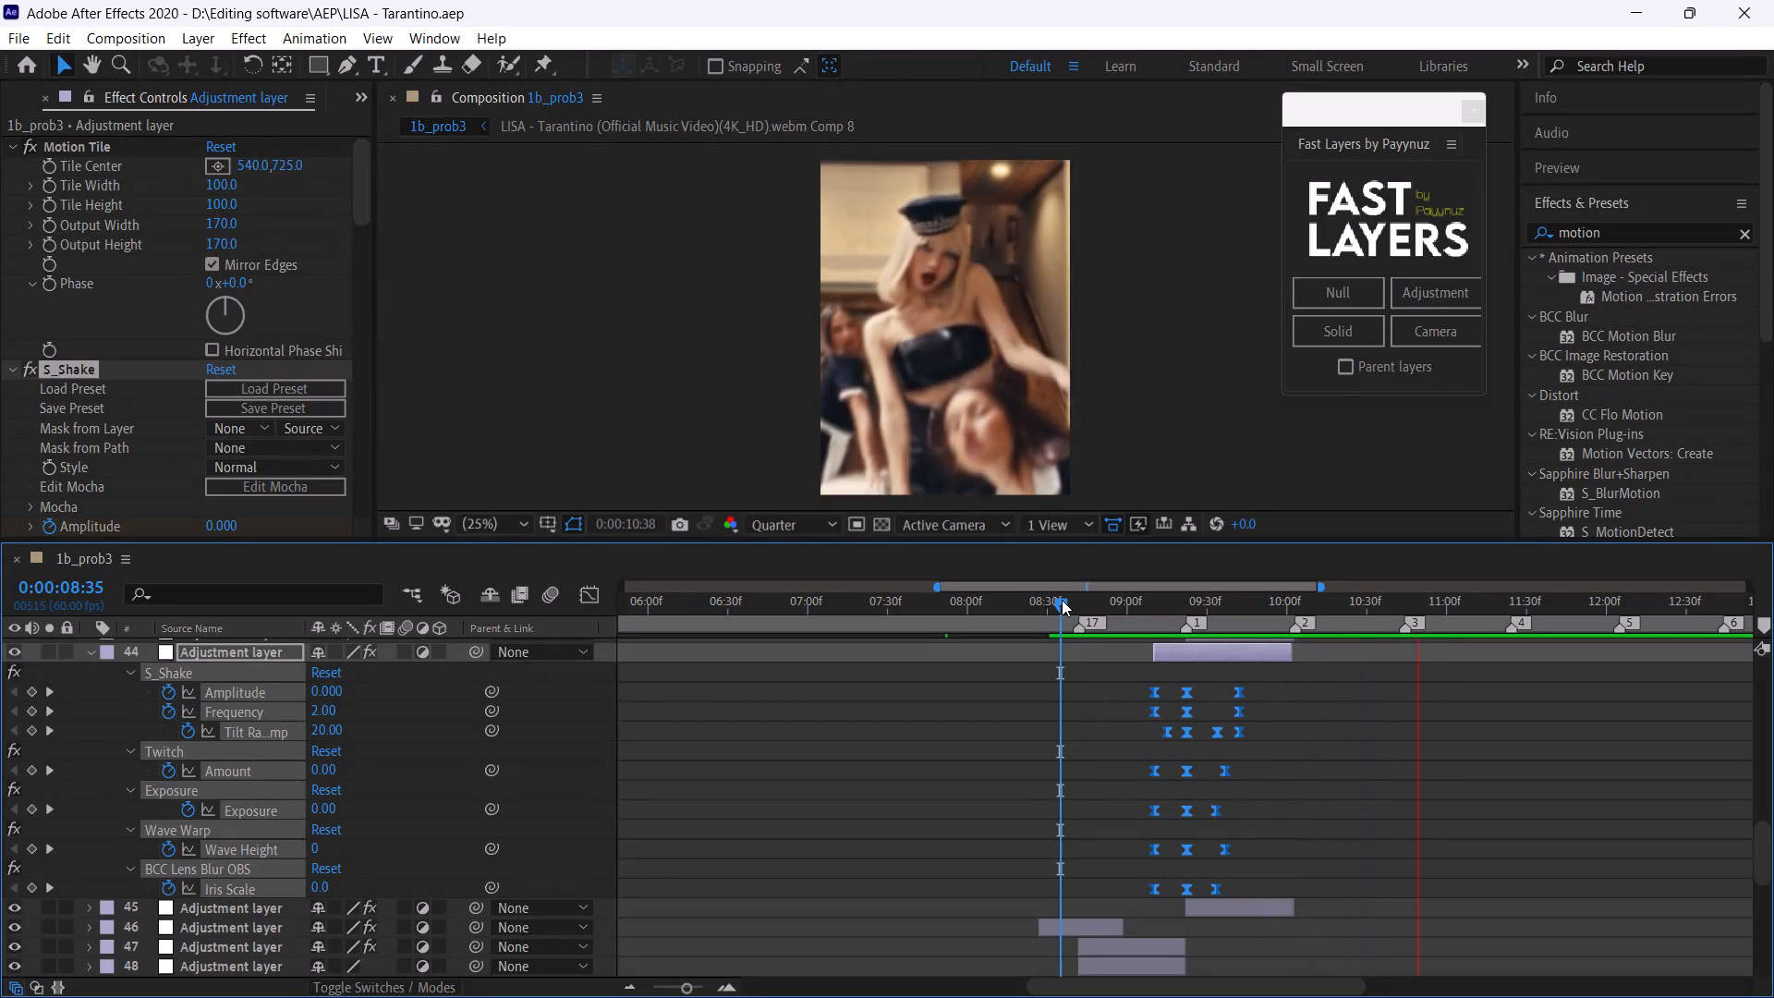
{"action": "left_click", "coordinate": [1062, 600]}
Paste the copied effect keyframes onto layer 48 at marker 17, 0:00:08:42, and reveal its keyframed properties.
{"action": "left_click_drag", "start_coordinate": [1062, 600], "coordinate": [1092, 627]}
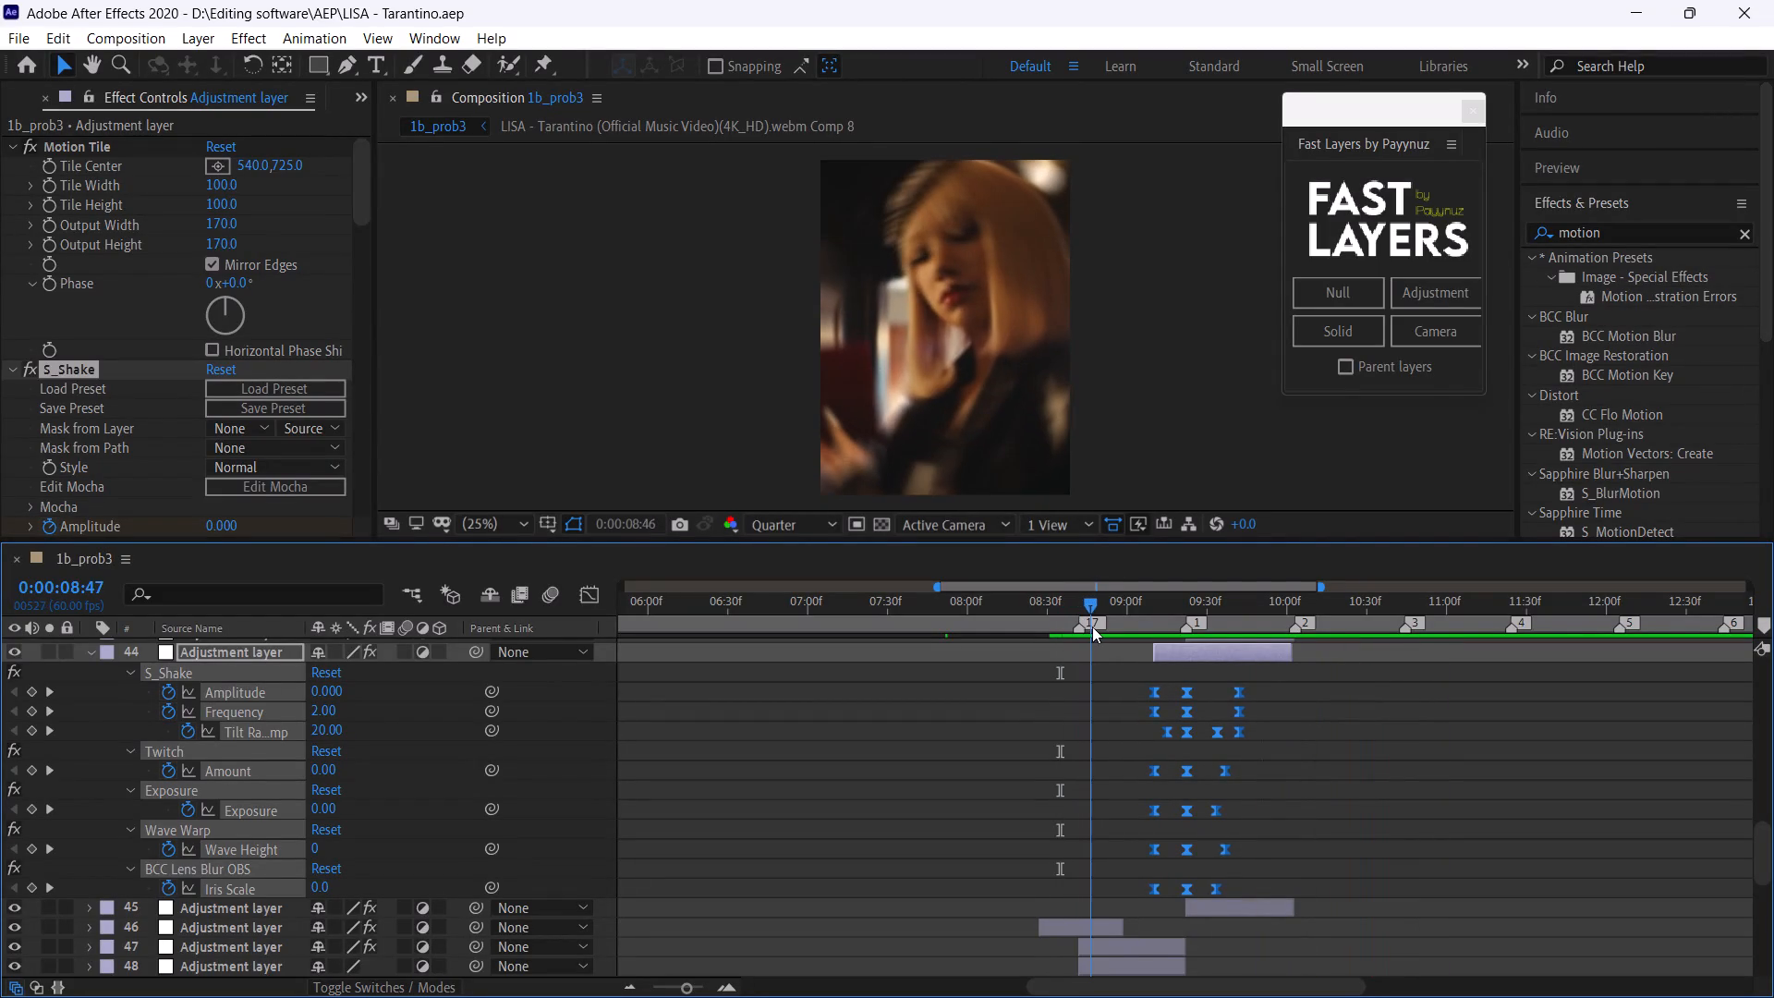
{"action": "left_click_drag", "start_coordinate": [1092, 627], "coordinate": [1080, 631]}
{"action": "double_click", "coordinate": [692, 993]}
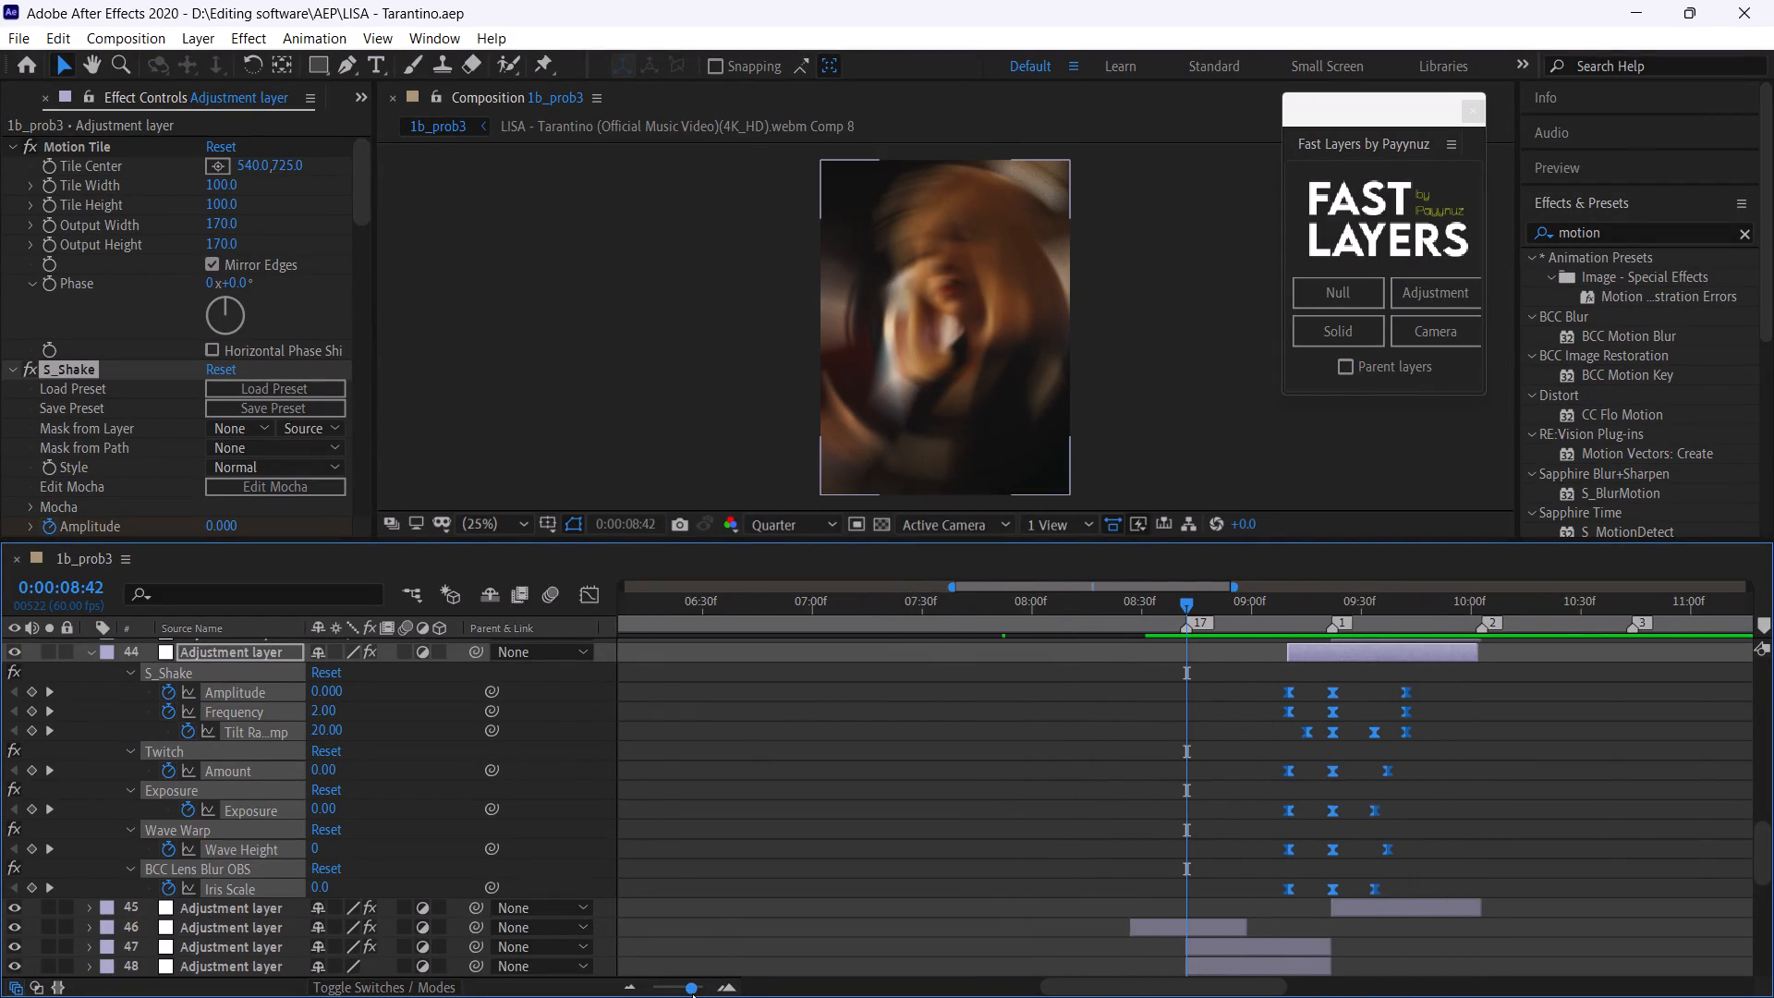
{"action": "left_click", "coordinate": [1216, 953]}
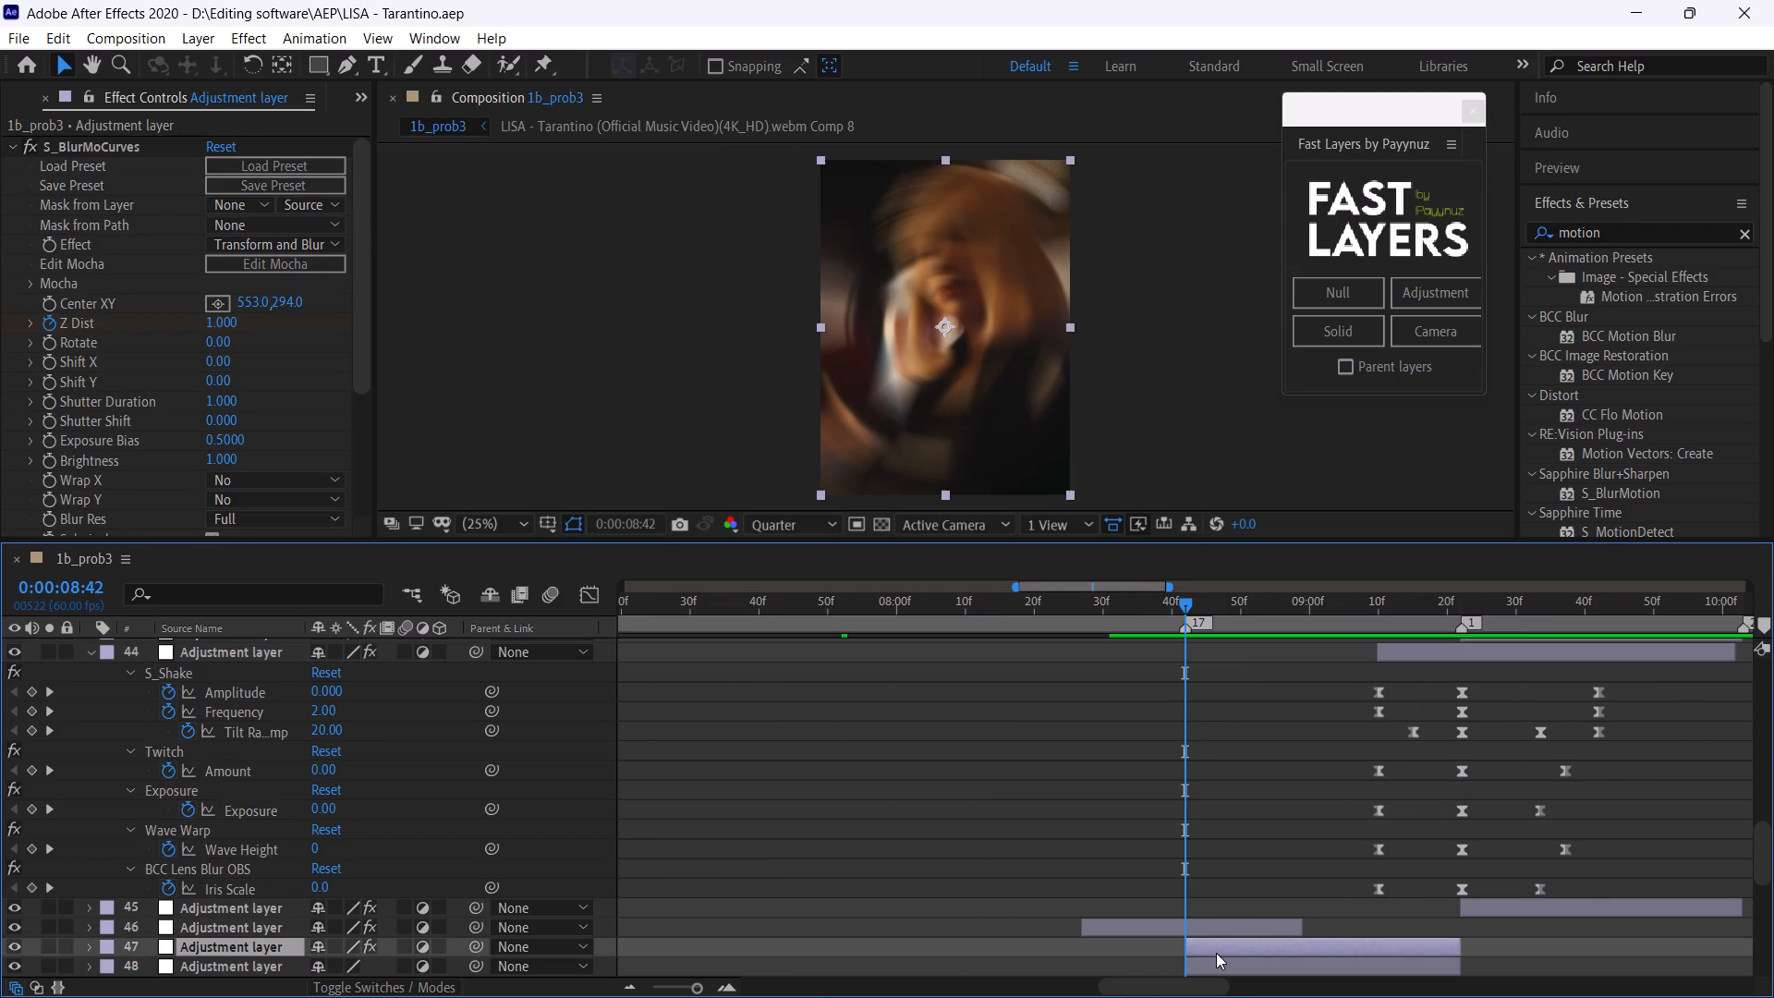
{"action": "left_click", "coordinate": [1218, 964]}
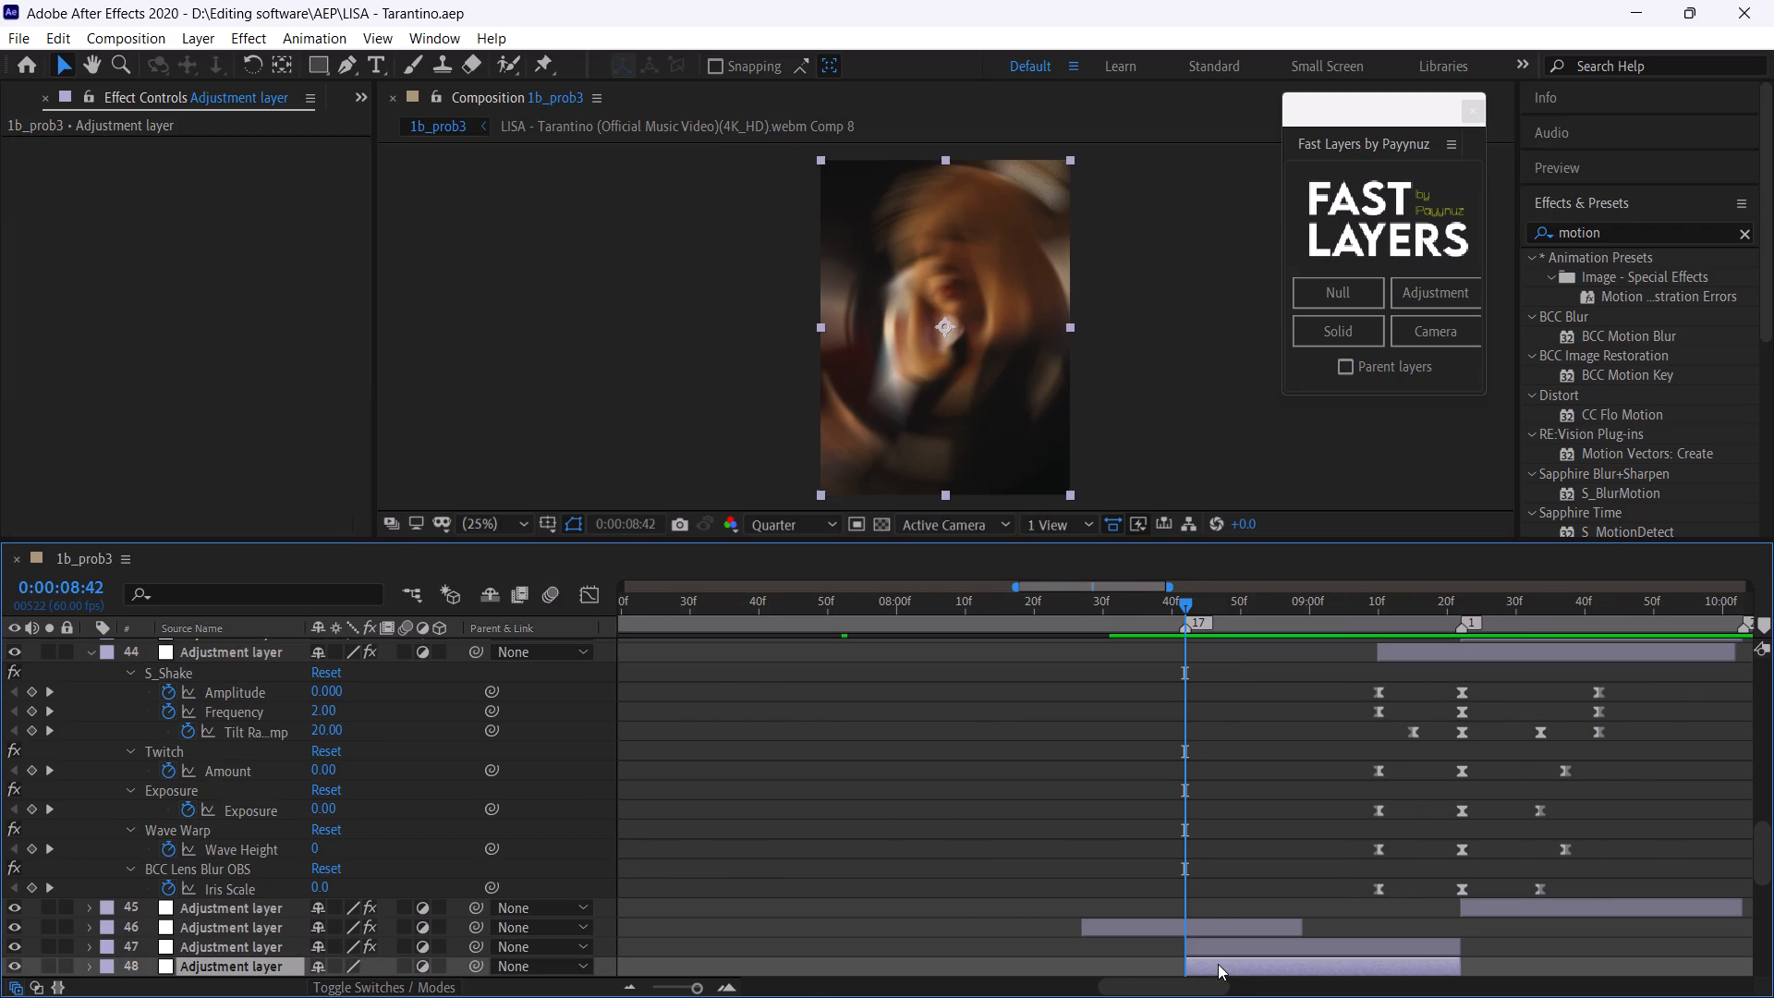
{"action": "key", "text": "ctrl+v"}
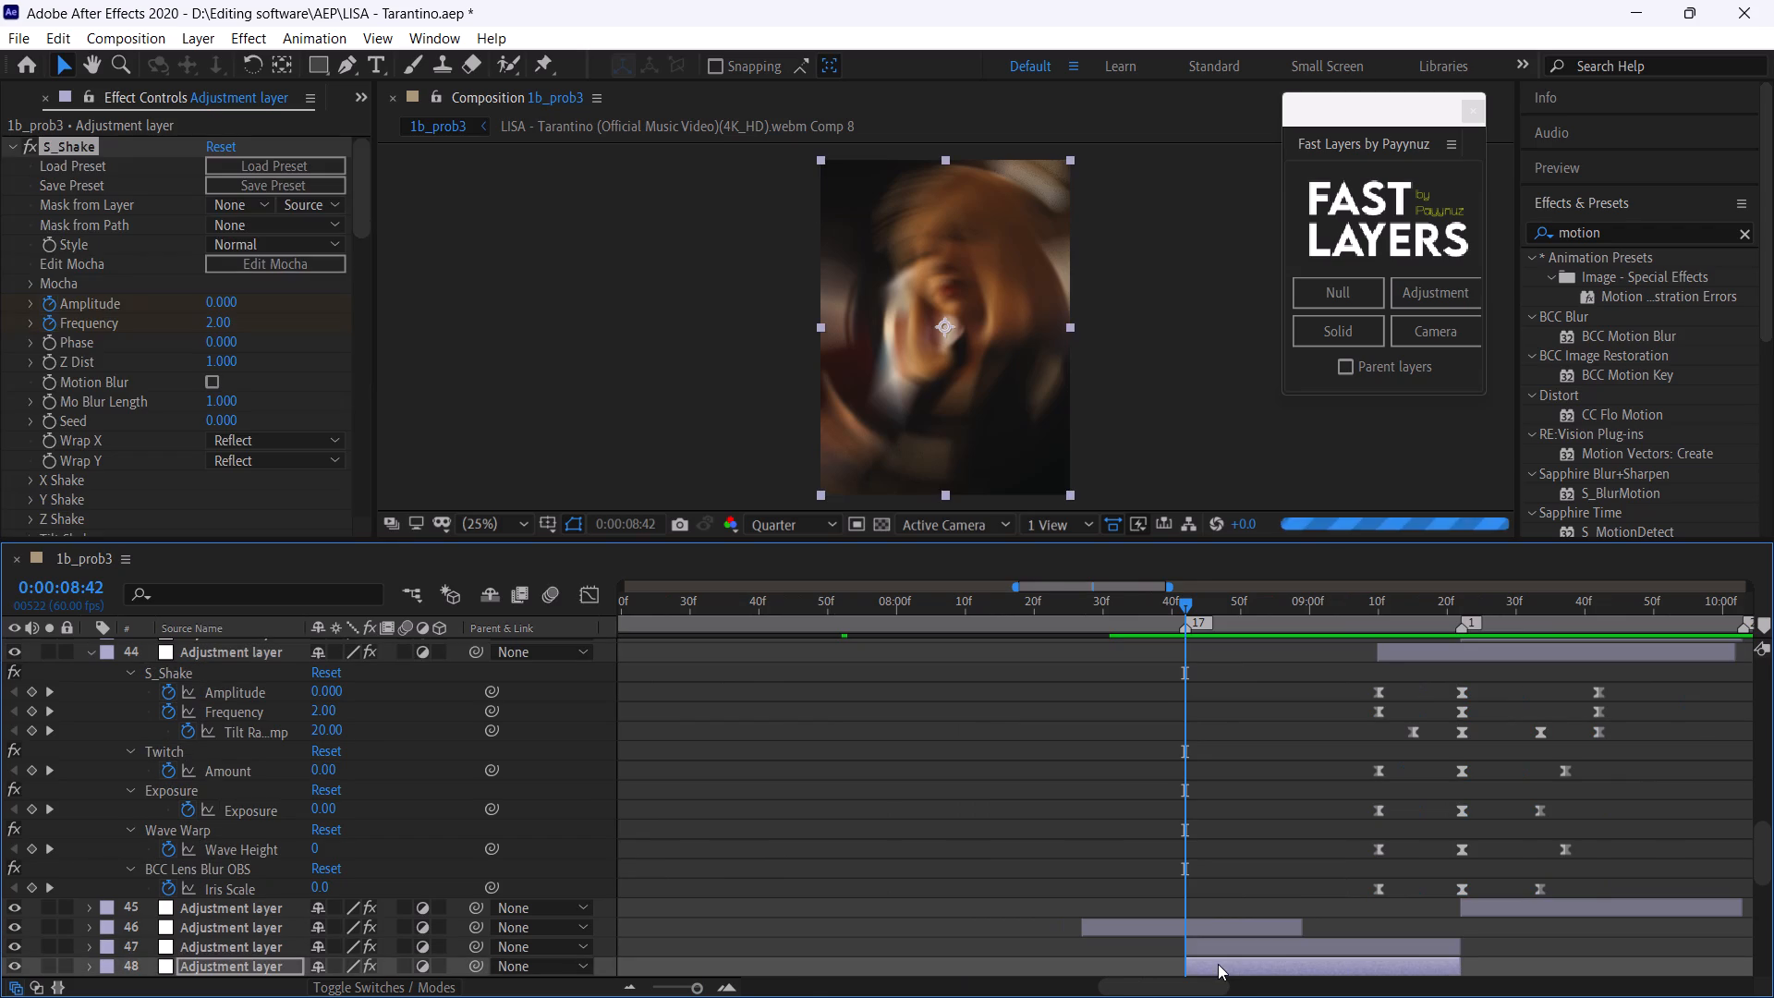
{"action": "scroll", "coordinate": [1236, 830], "scroll_direction": "down", "scroll_amount": 1}
{"action": "key", "text": "u"}
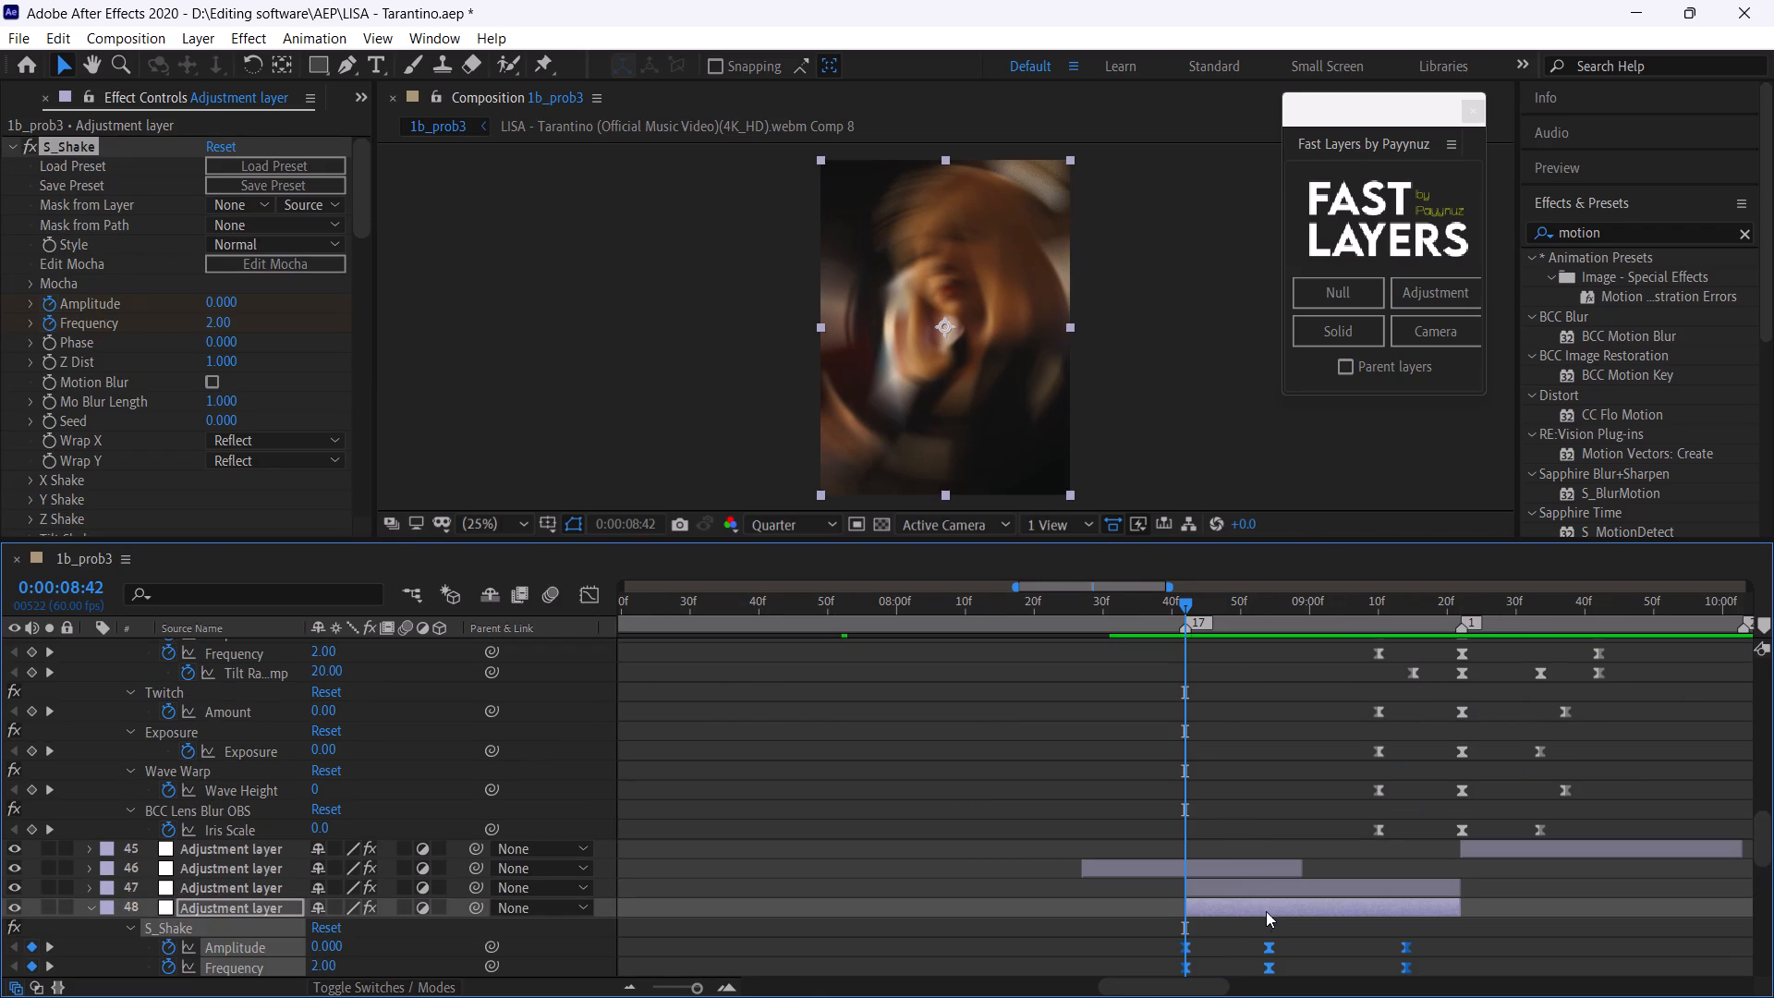
Shift layer 48 earlier to start at 0:00:08:30, aligning its peak shake keyframes with marker 17 at 0:00:08:42.
{"action": "left_click_drag", "start_coordinate": [1273, 908], "coordinate": [1191, 908]}
{"action": "scroll", "coordinate": [1220, 853], "scroll_direction": "down", "scroll_amount": 2}
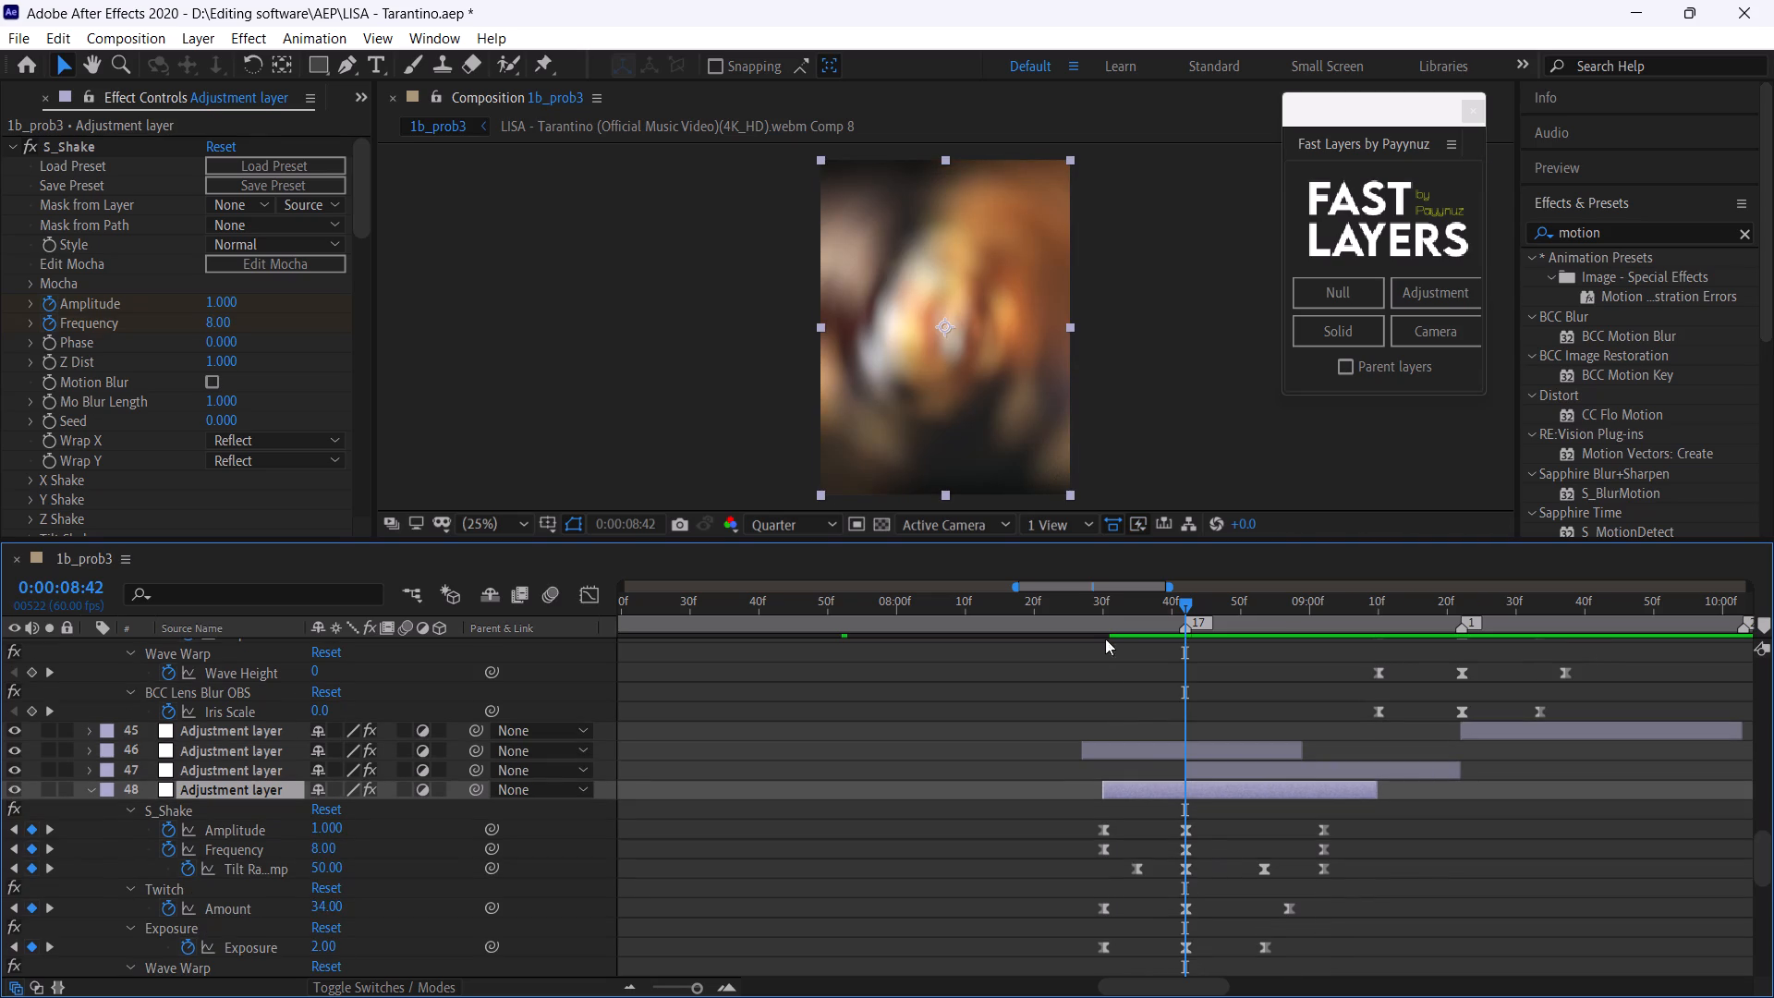
Play back repeatedly from 0:00:08:30 and 0:00:08:20 to check layer 48's shake at marker 17 and the following transition.
{"action": "left_click", "coordinate": [1102, 617]}
{"action": "key", "text": "space"}
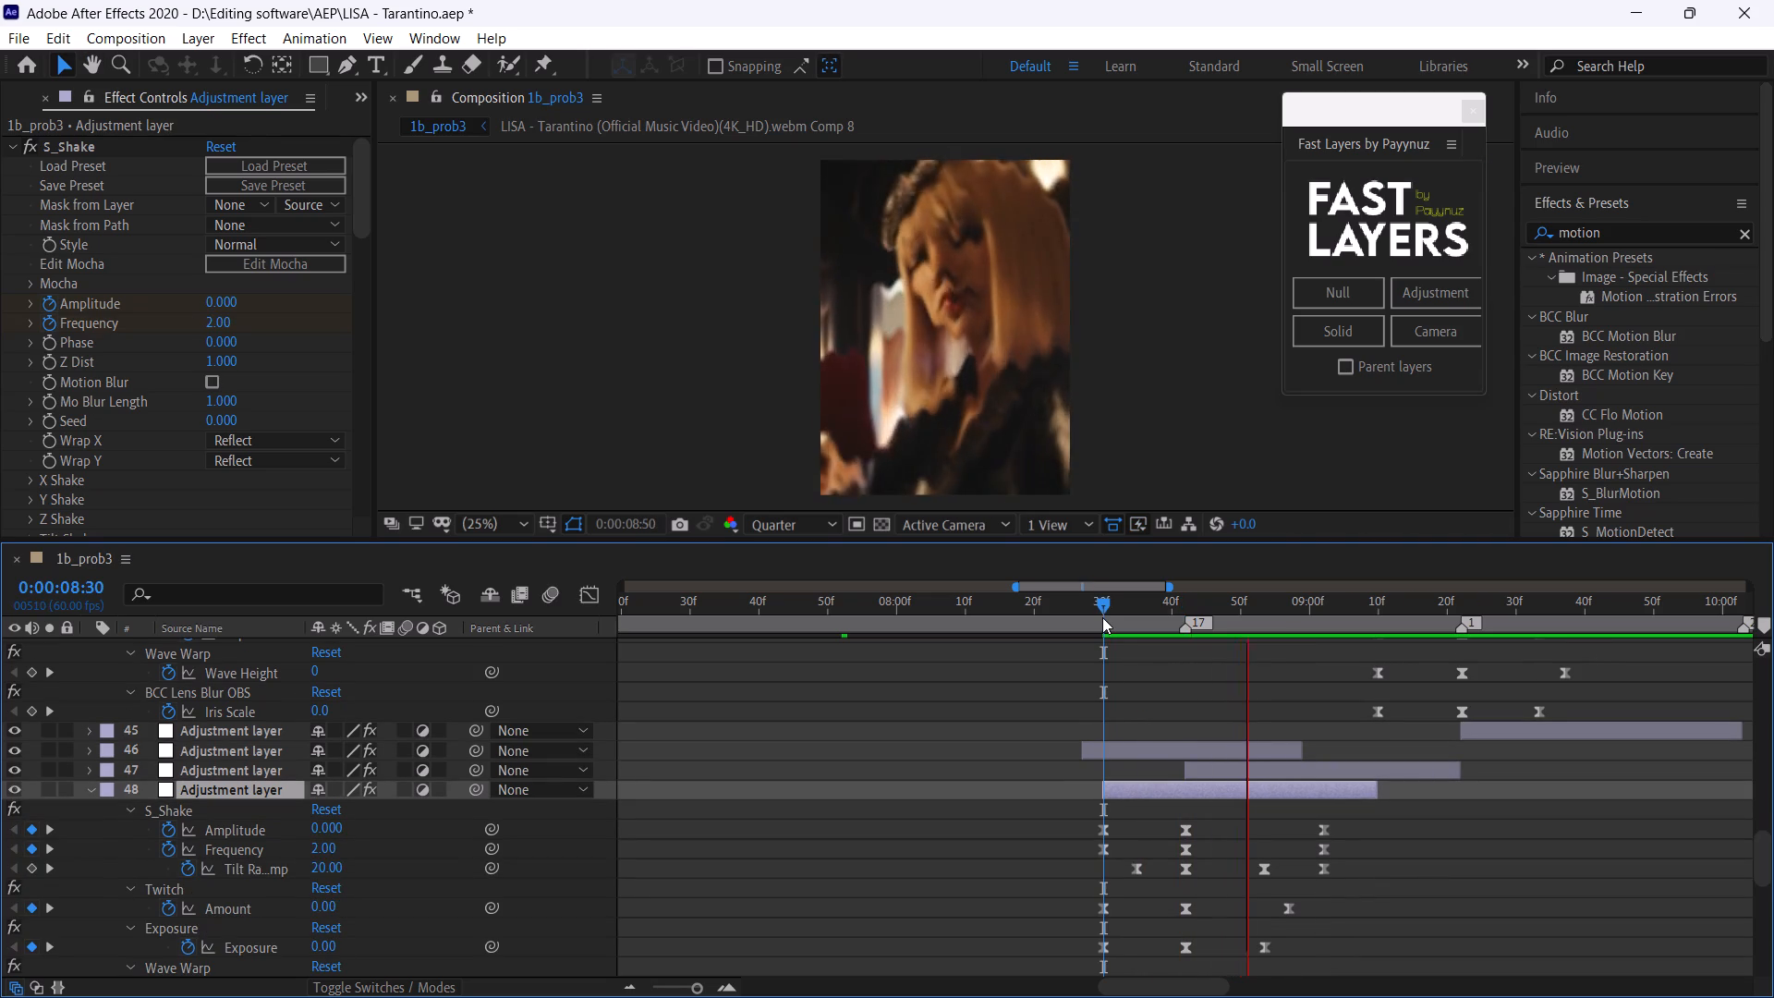
{"action": "left_click", "coordinate": [1102, 617]}
{"action": "key", "text": "space"}
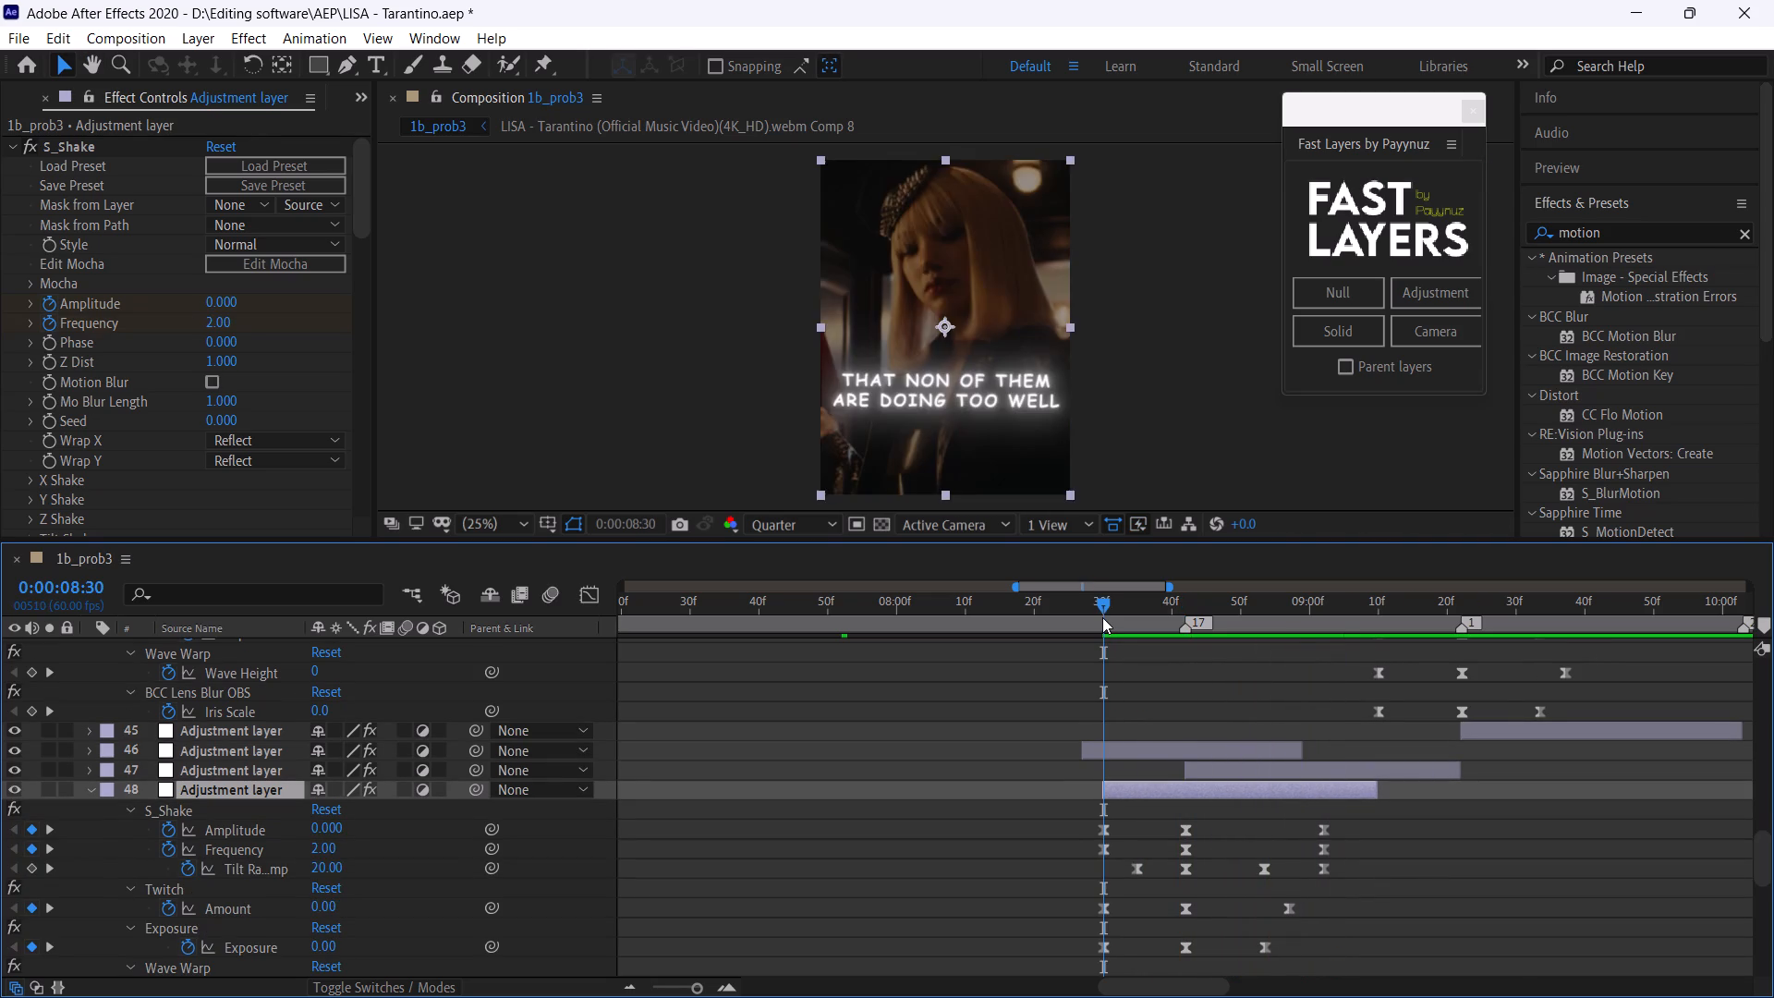
{"action": "left_click", "coordinate": [1102, 617]}
{"action": "key", "text": "space"}
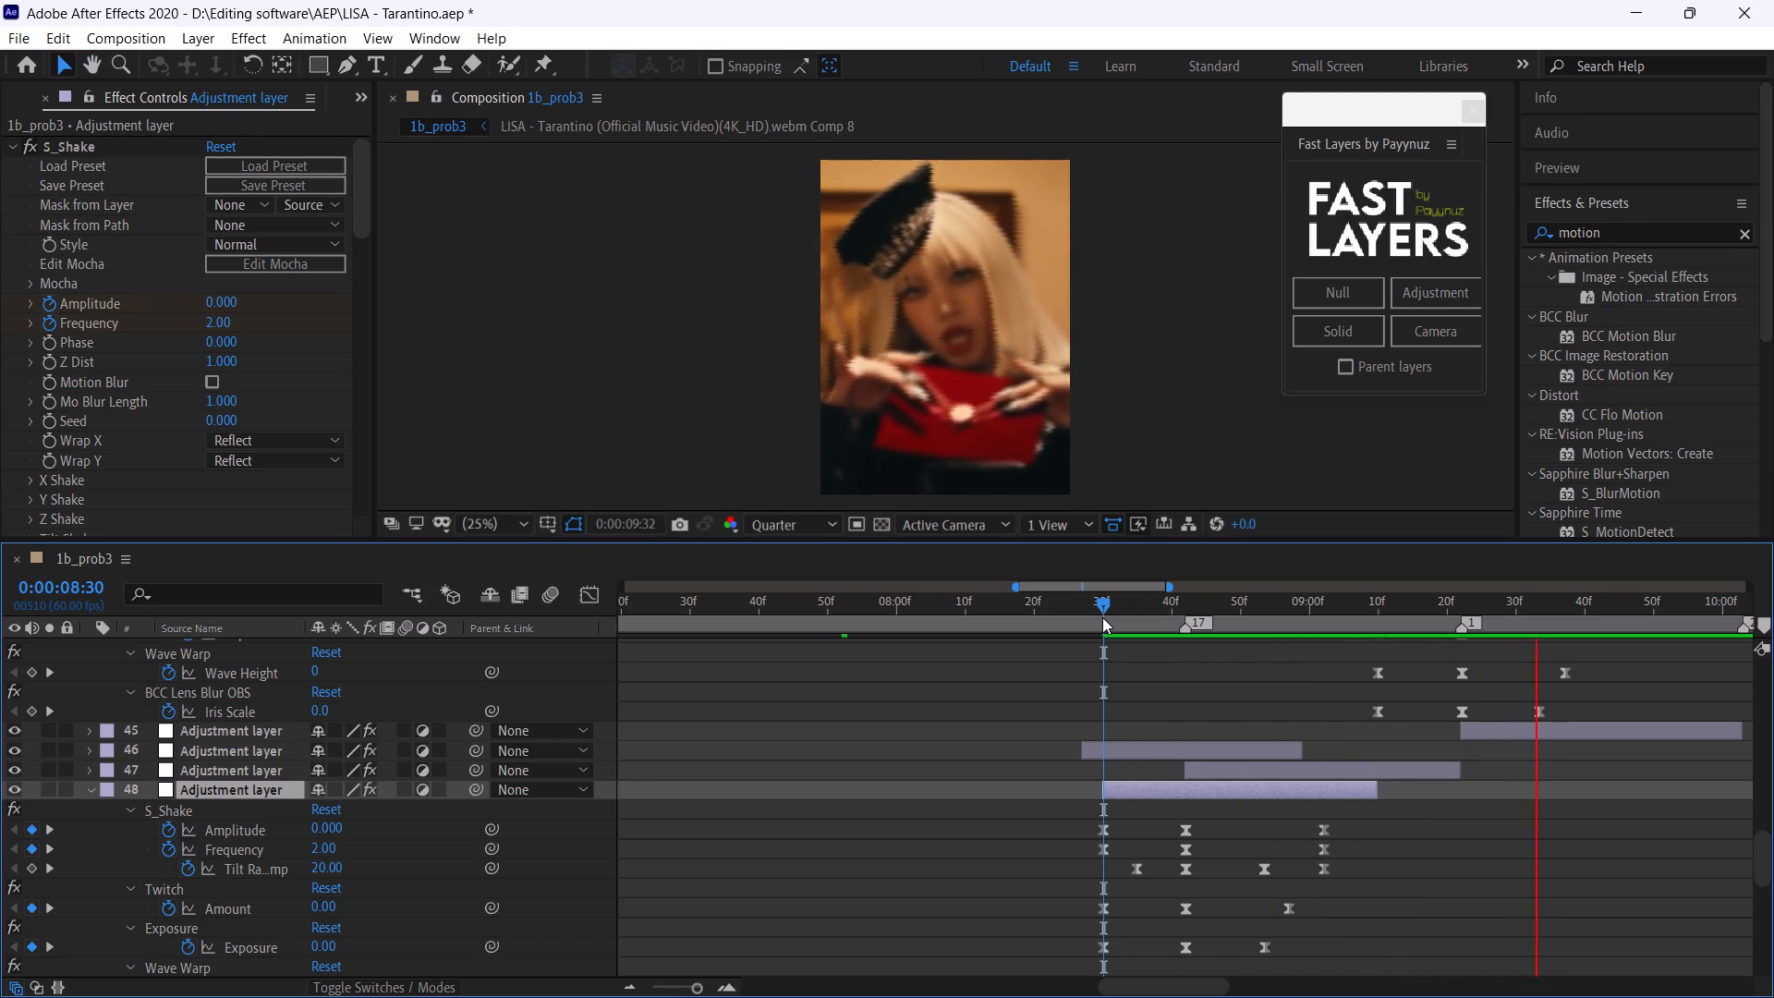
{"action": "left_click", "coordinate": [1102, 617]}
{"action": "key", "text": "space"}
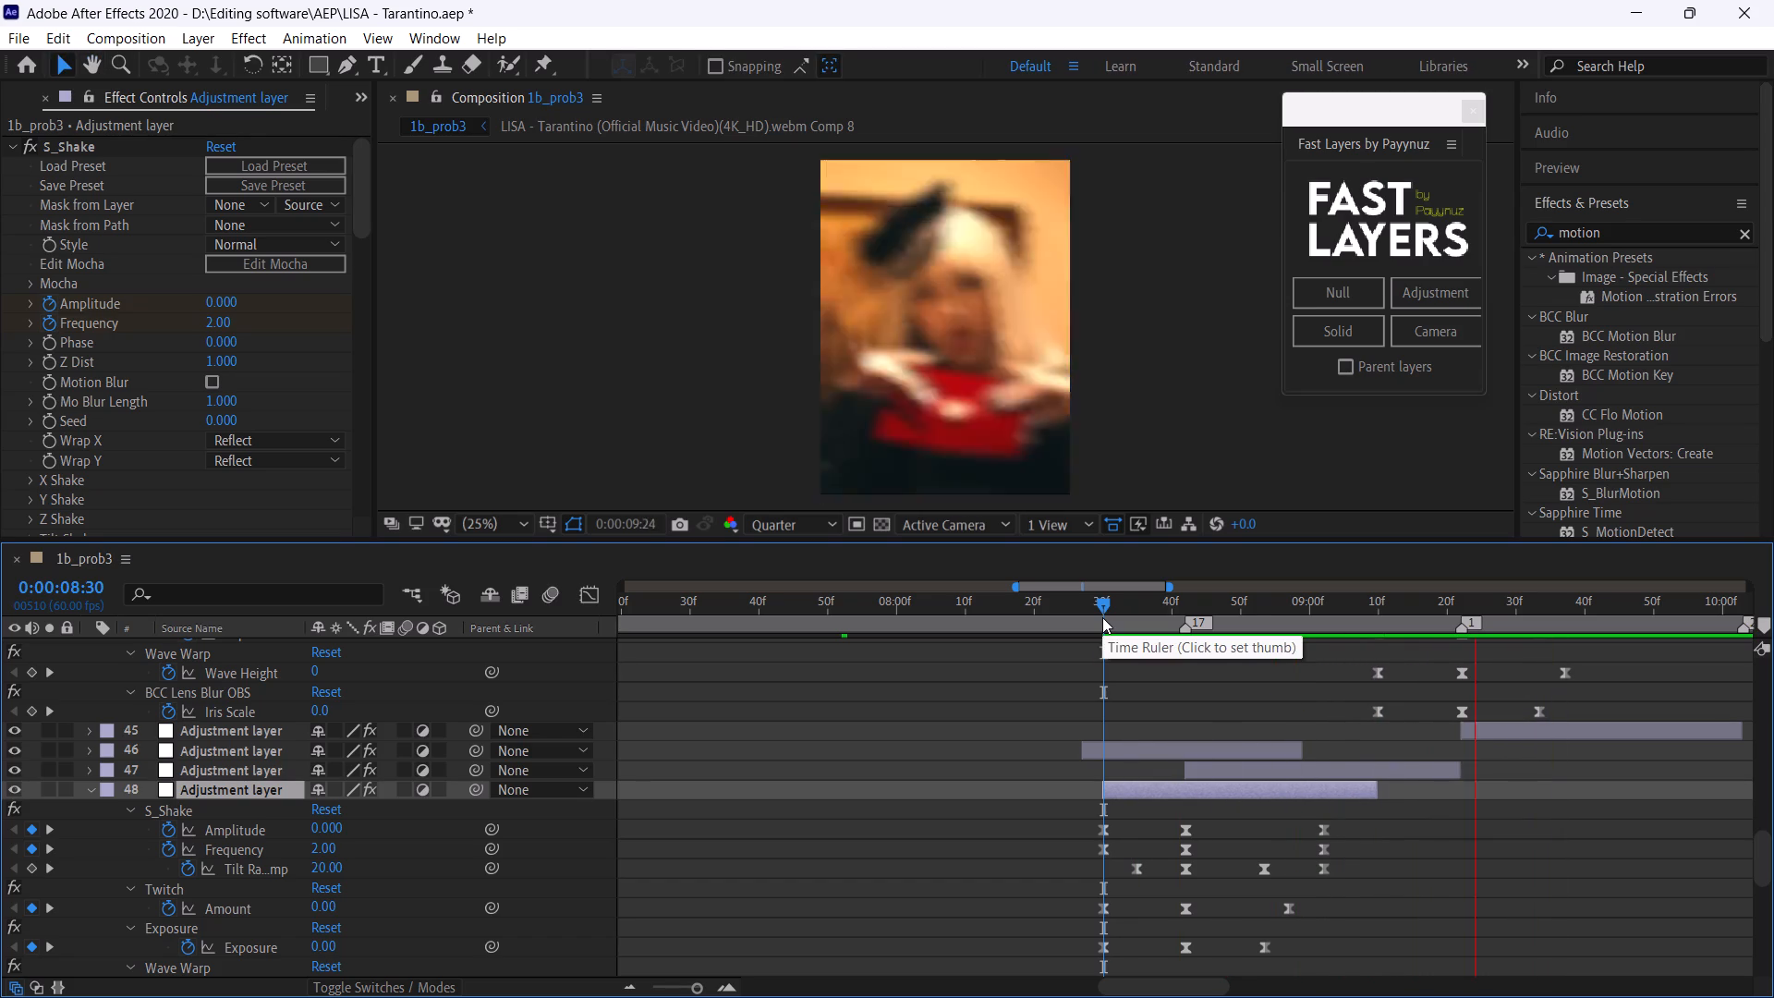
{"action": "left_click", "coordinate": [1102, 617]}
{"action": "key", "text": "space"}
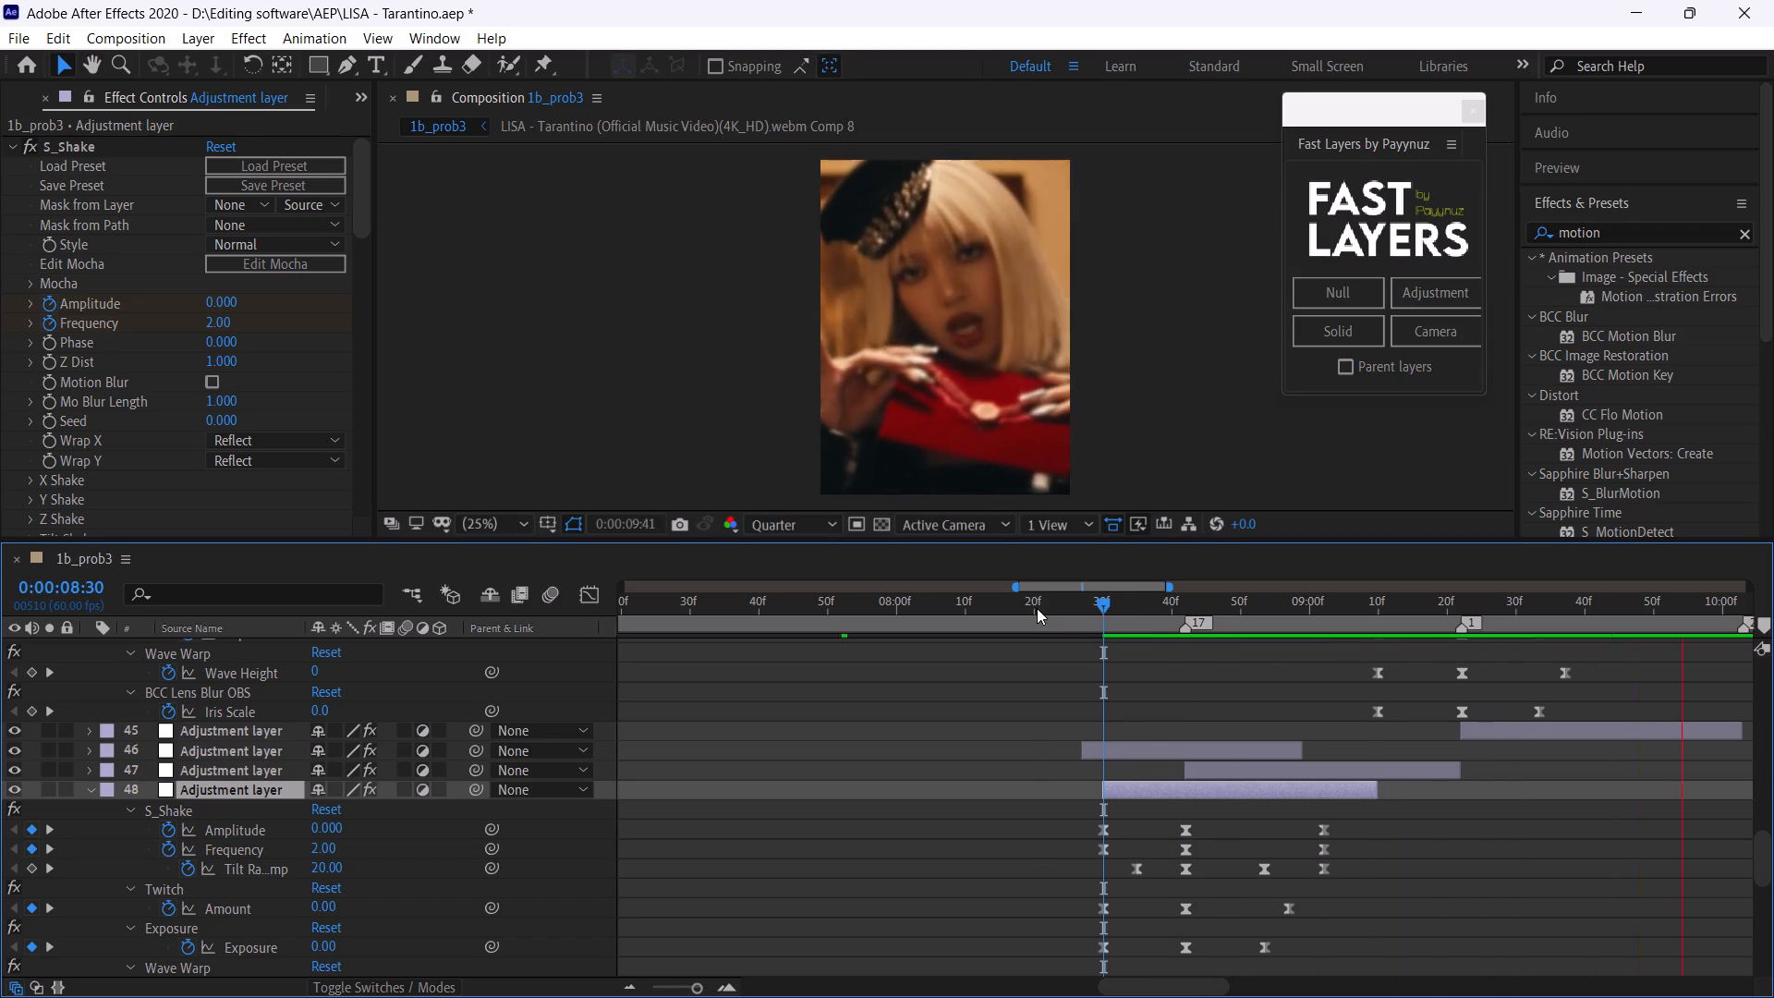
{"action": "left_click", "coordinate": [1037, 608]}
{"action": "key", "text": "space"}
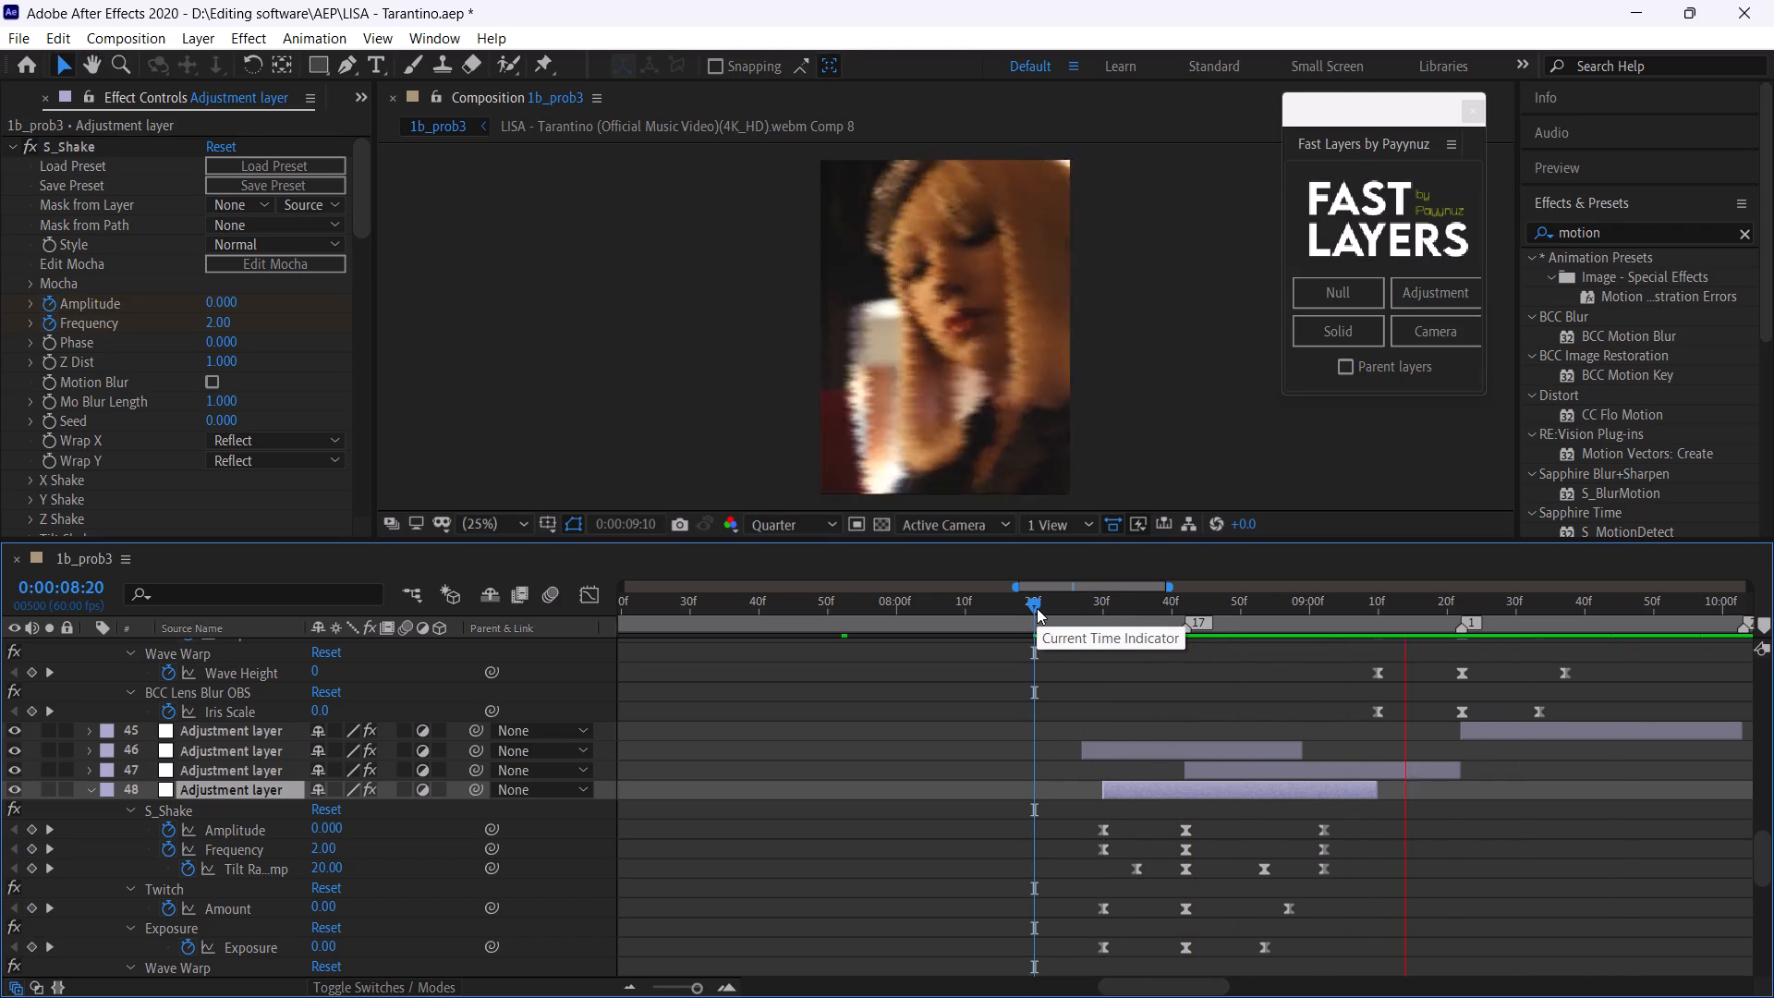
Undo layer 48's time shift and its pasted effect keyframes, enlarge the timeline area, and save the project.
{"action": "left_click", "coordinate": [1037, 608]}
{"action": "key", "text": "ctrl+z"}
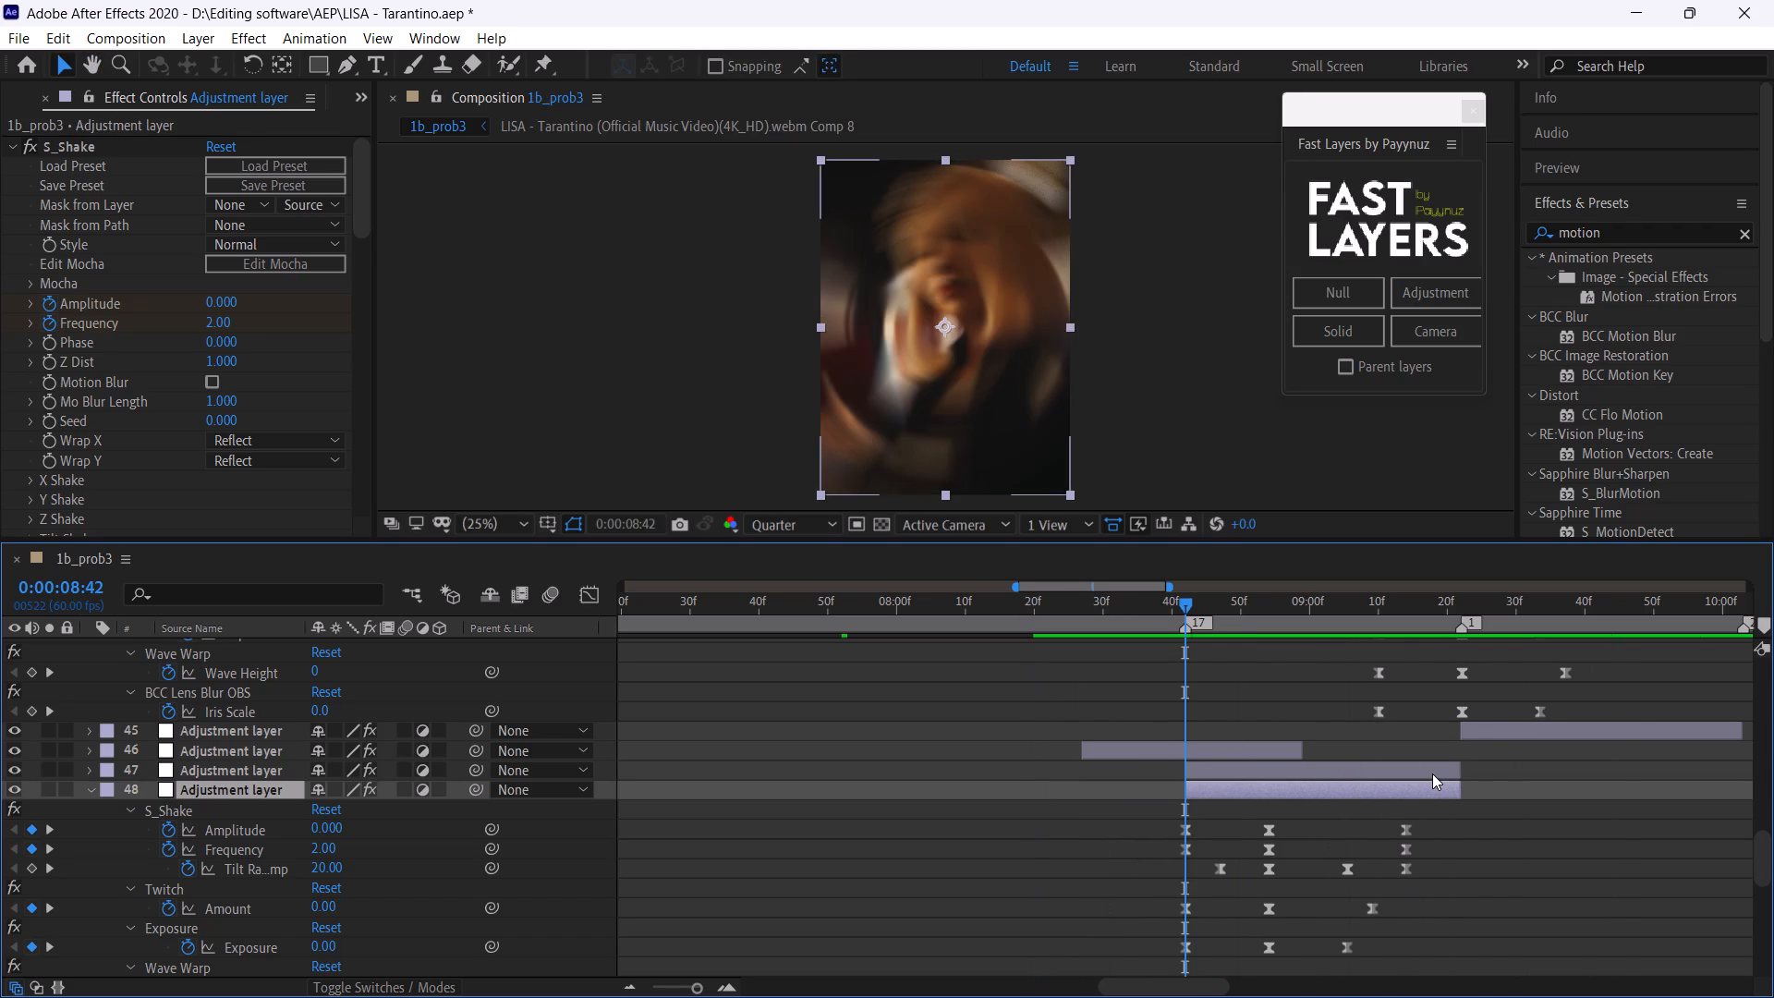
{"action": "key", "text": "ctrl+z"}
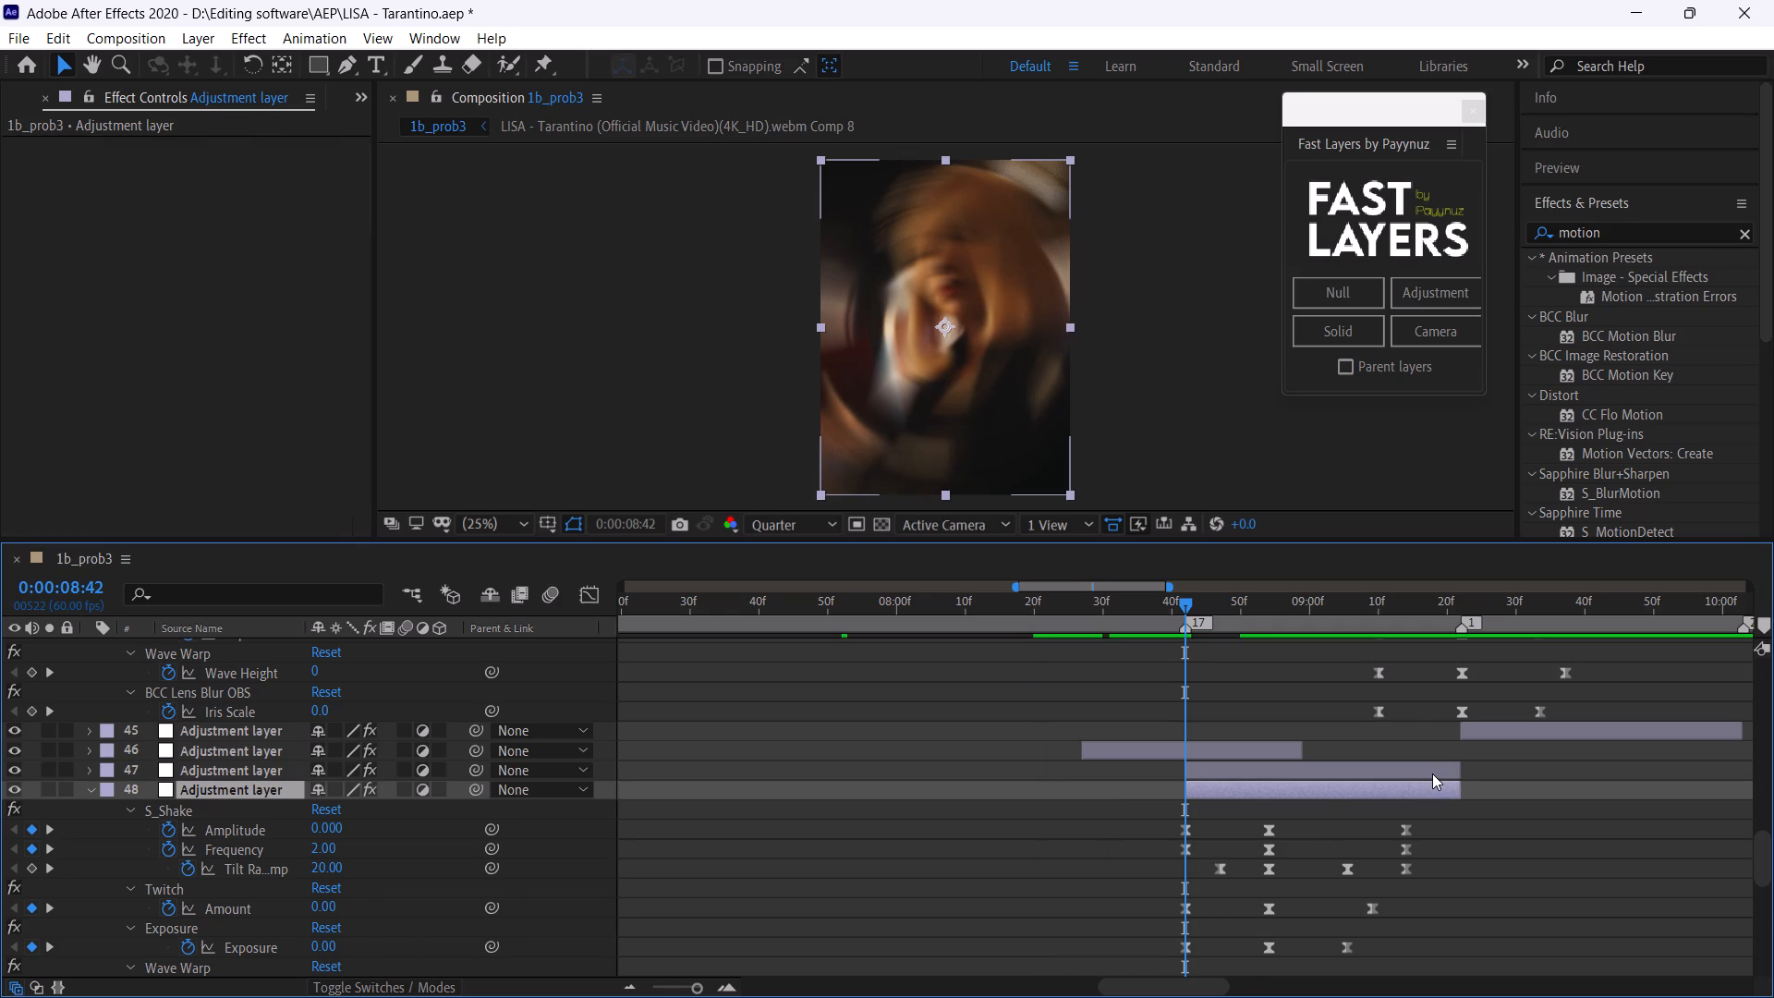
{"action": "scroll", "coordinate": [1532, 764], "scroll_direction": "up", "scroll_amount": 2}
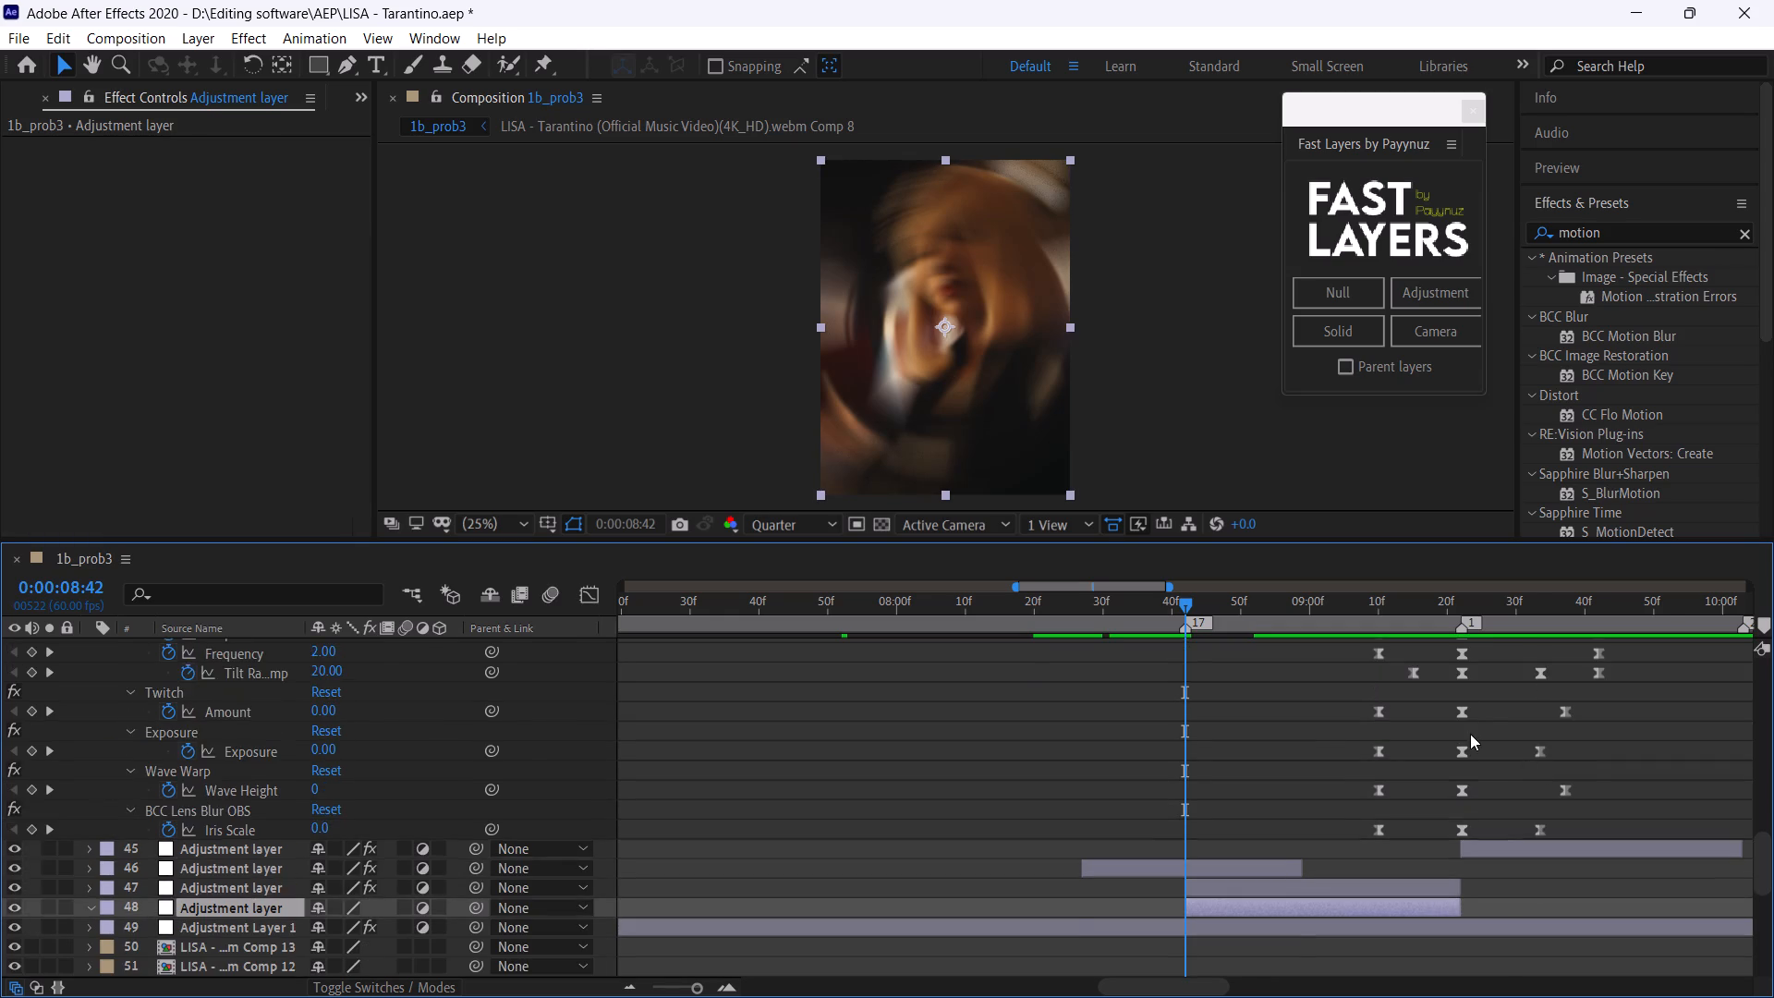
{"action": "scroll", "coordinate": [1470, 734], "scroll_direction": "up", "scroll_amount": 1}
{"action": "left_click_drag", "start_coordinate": [1765, 836], "coordinate": [1764, 858]}
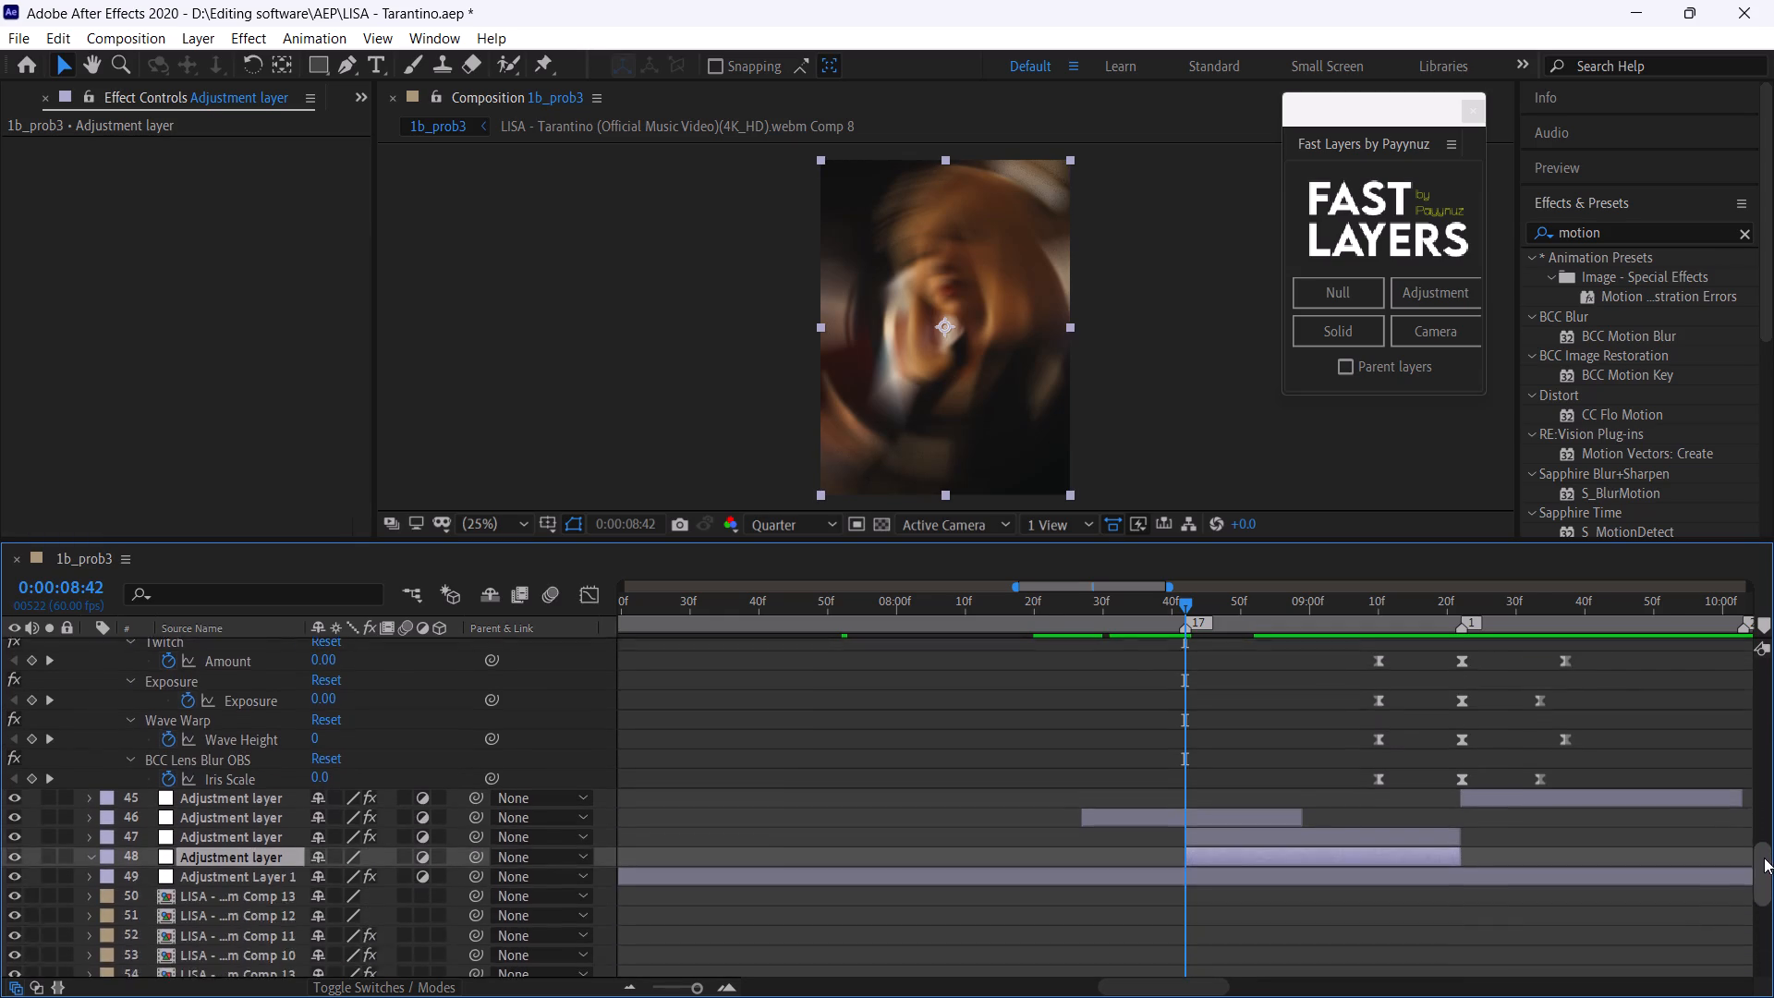
{"action": "left_click_drag", "start_coordinate": [1764, 858], "coordinate": [1771, 767]}
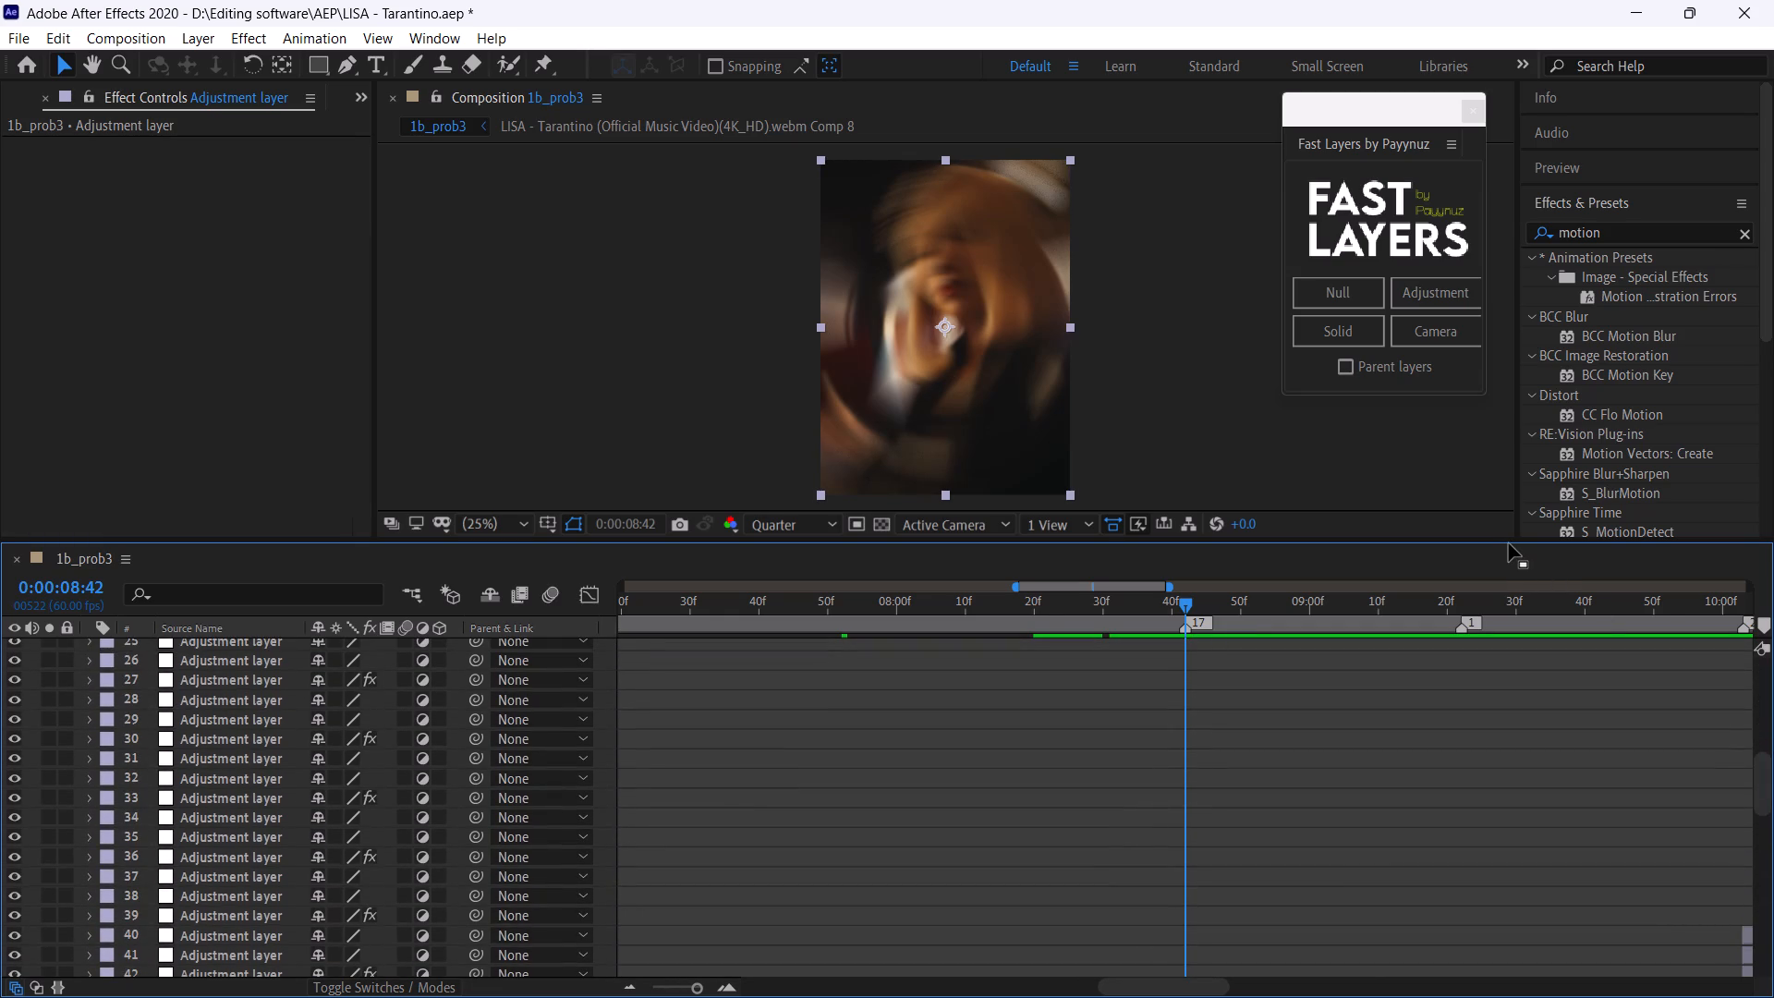
{"action": "left_click_drag", "start_coordinate": [1510, 540], "coordinate": [1493, 347]}
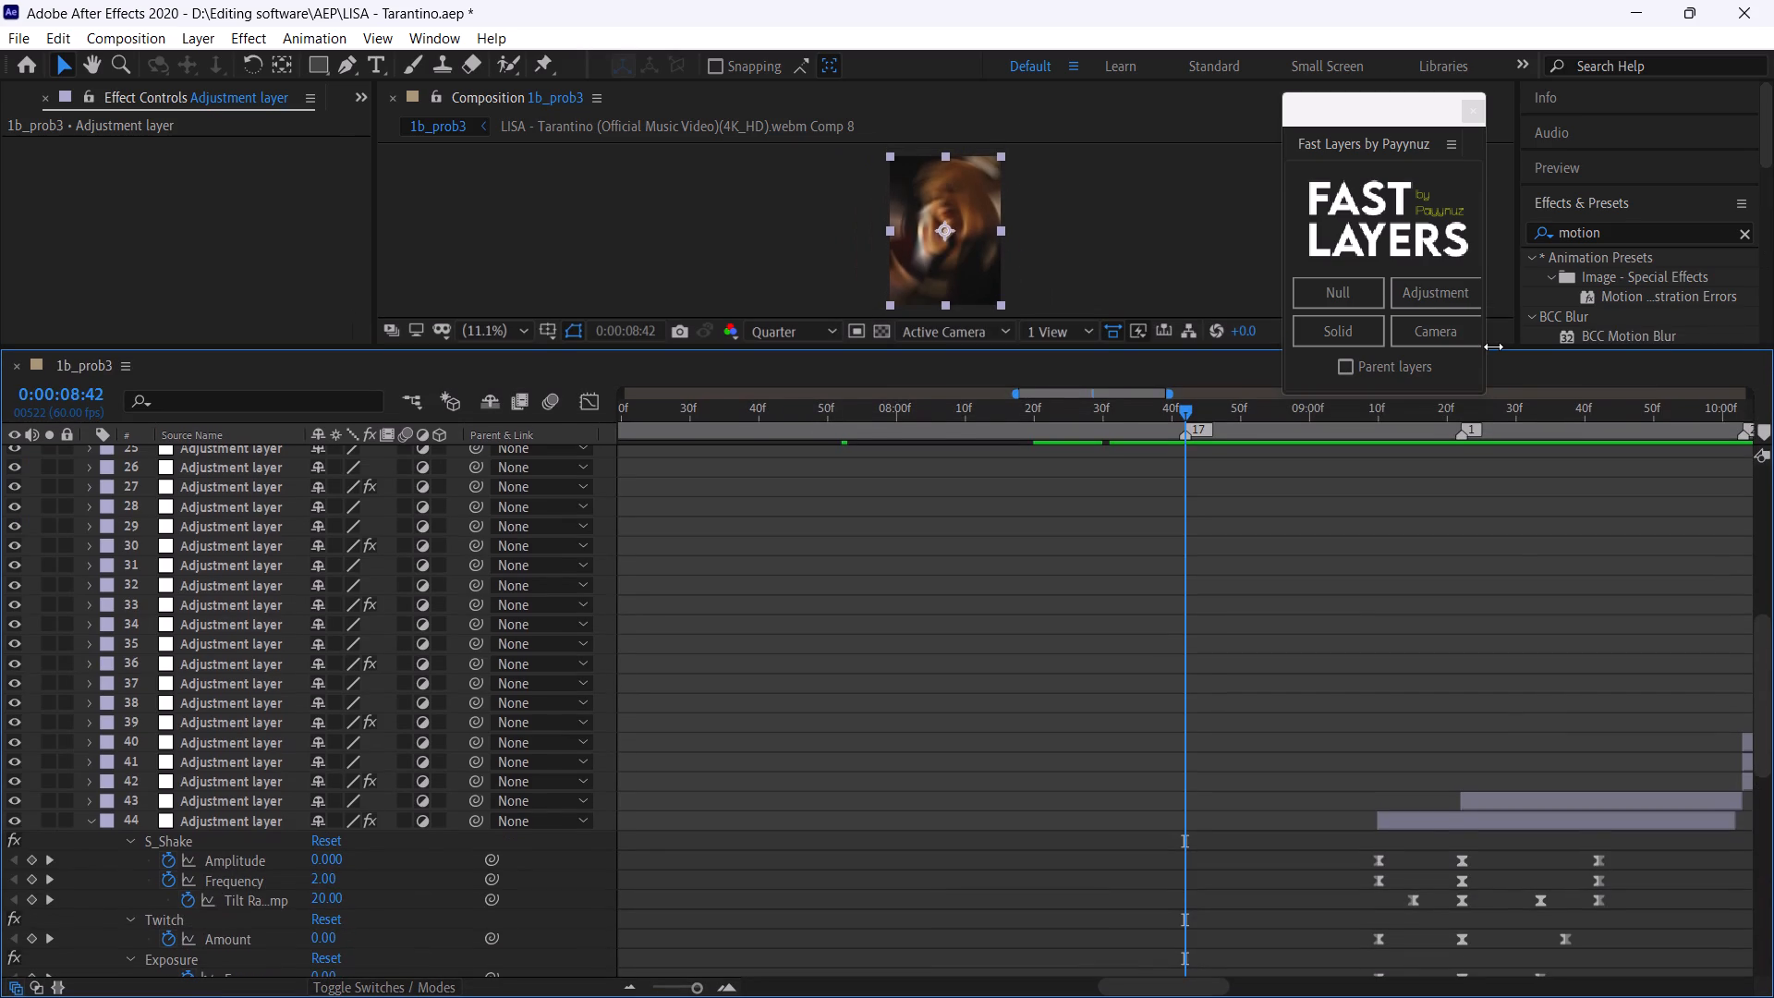
{"action": "key", "text": "ctrl+s"}
Duplicate layer 44 and move the copy to start at 0:00:08:30, with its revealed peak keyframes on marker 17 at 0:00:08:42.
{"action": "scroll", "coordinate": [1540, 640], "scroll_direction": "down", "scroll_amount": 2}
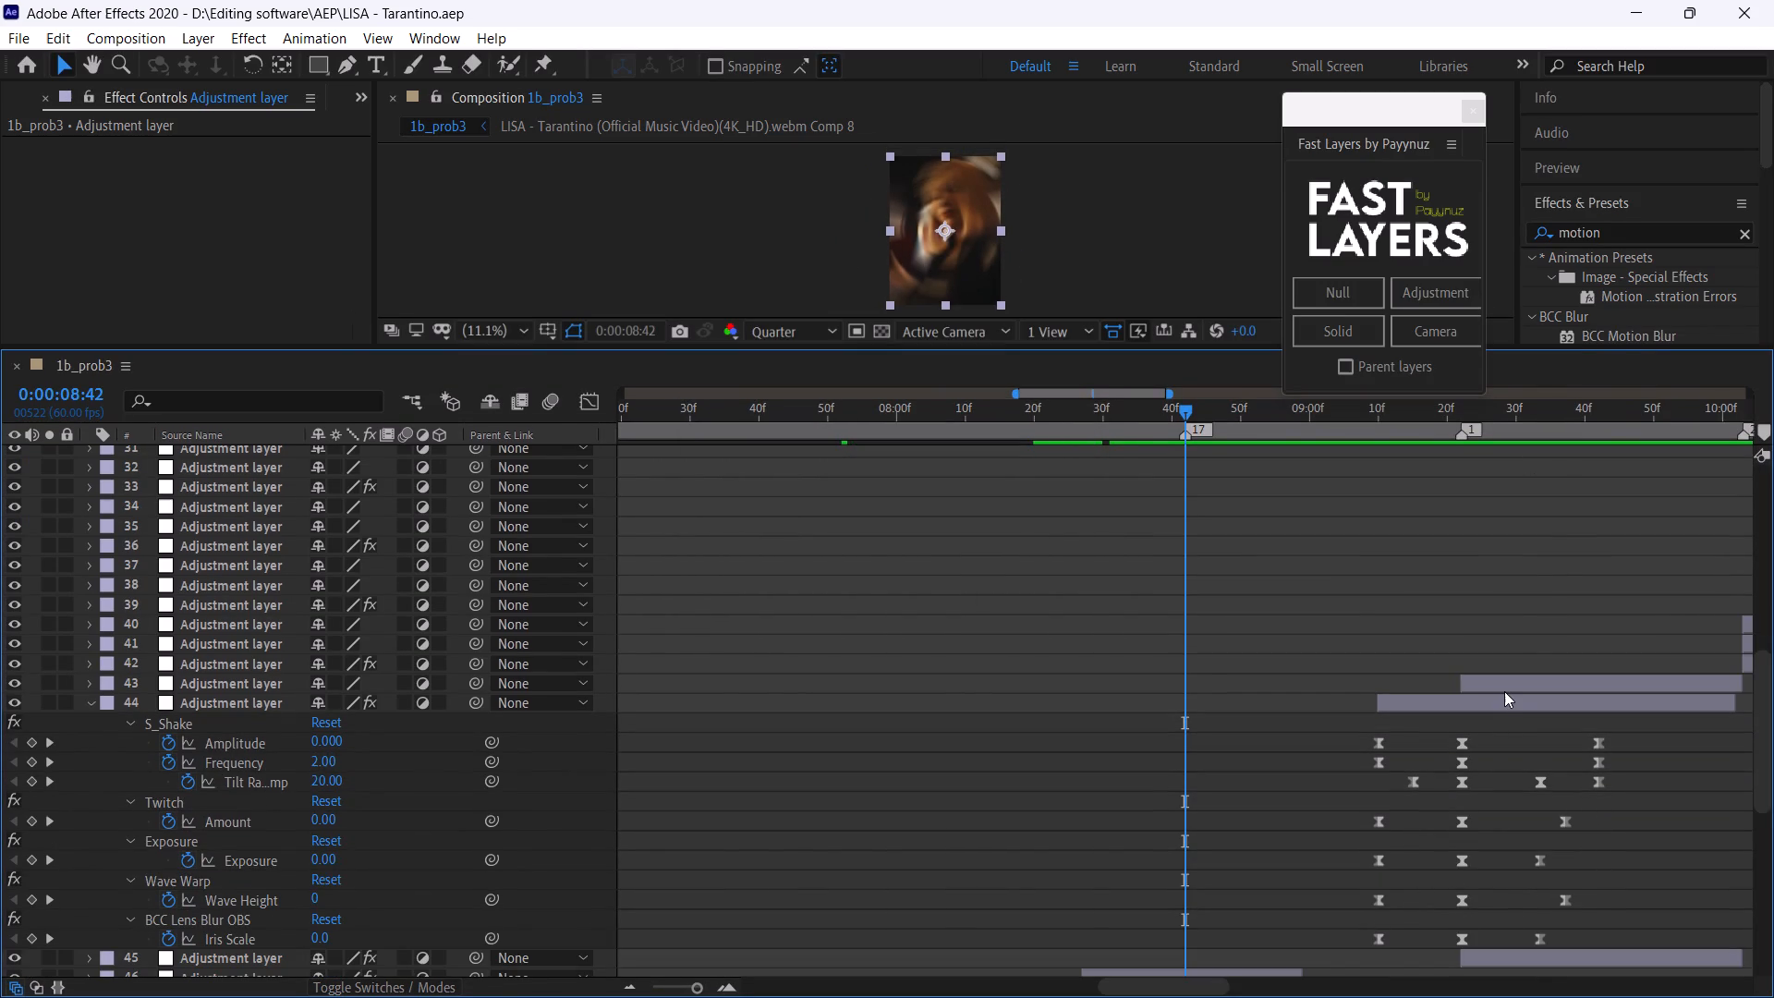
{"action": "left_click", "coordinate": [1507, 701]}
{"action": "key", "text": "ctrl+d"}
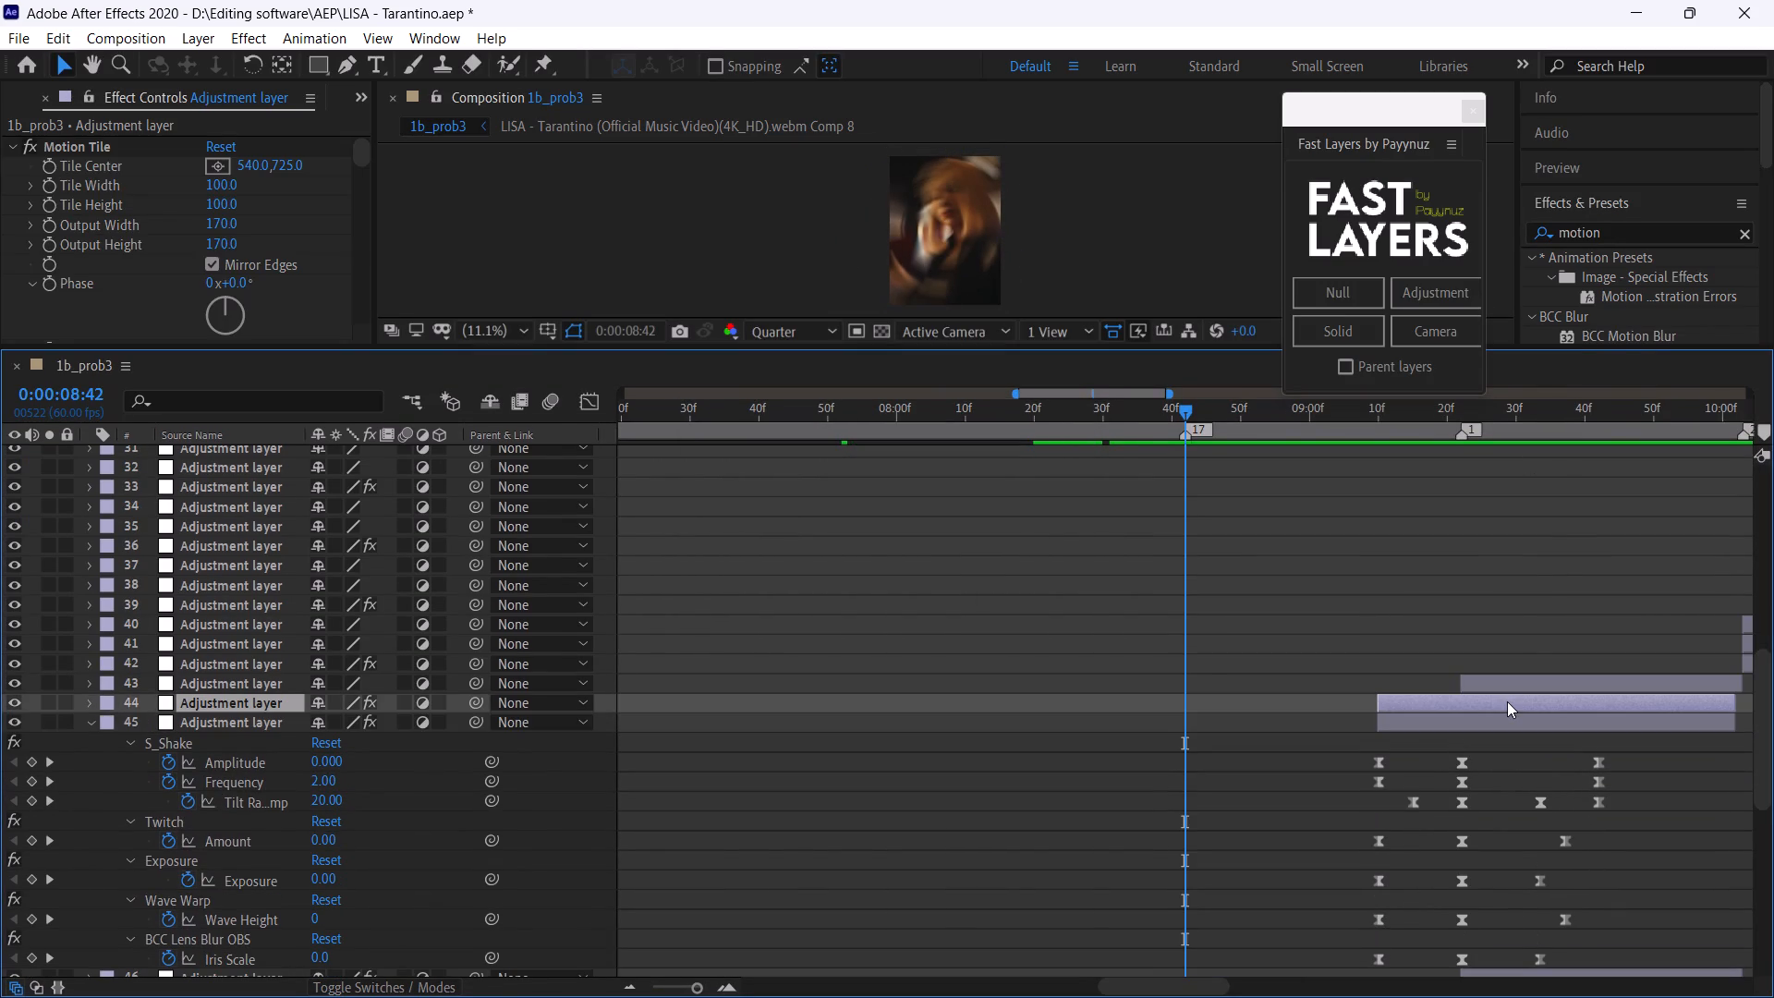
{"action": "left_click_drag", "start_coordinate": [1507, 701], "coordinate": [1230, 719]}
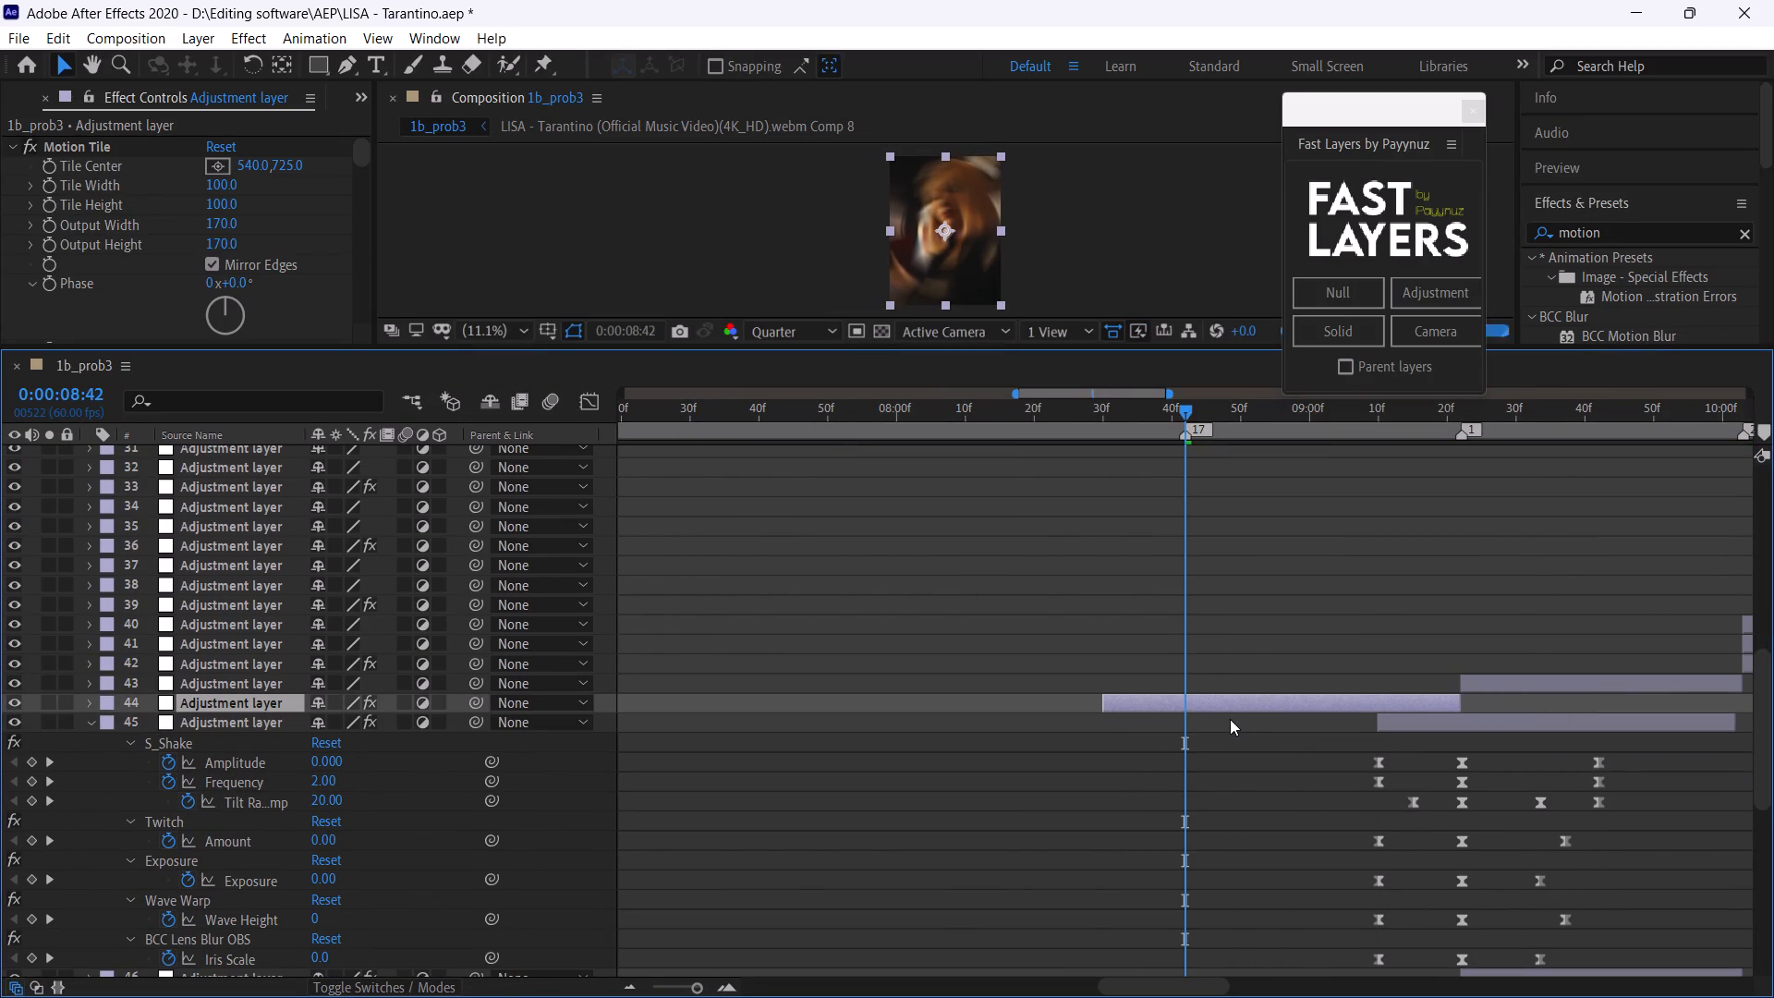
{"action": "key", "text": "u"}
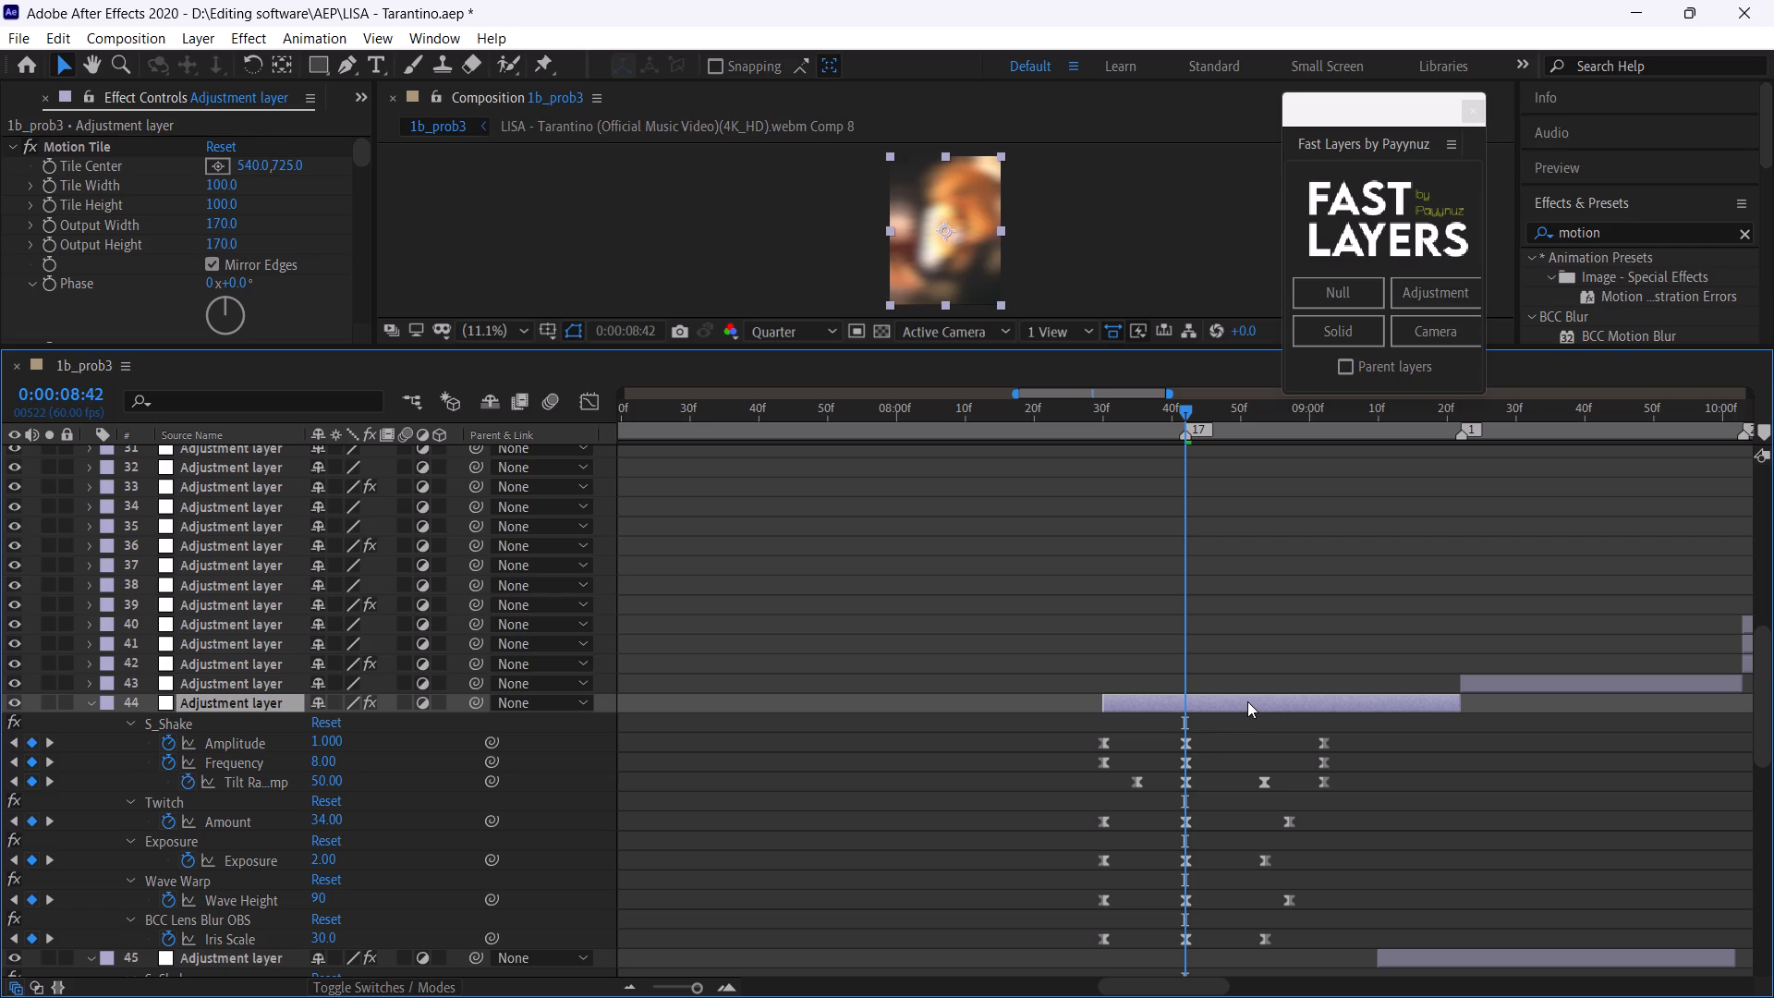
{"action": "left_click_drag", "start_coordinate": [699, 986], "coordinate": [711, 992]}
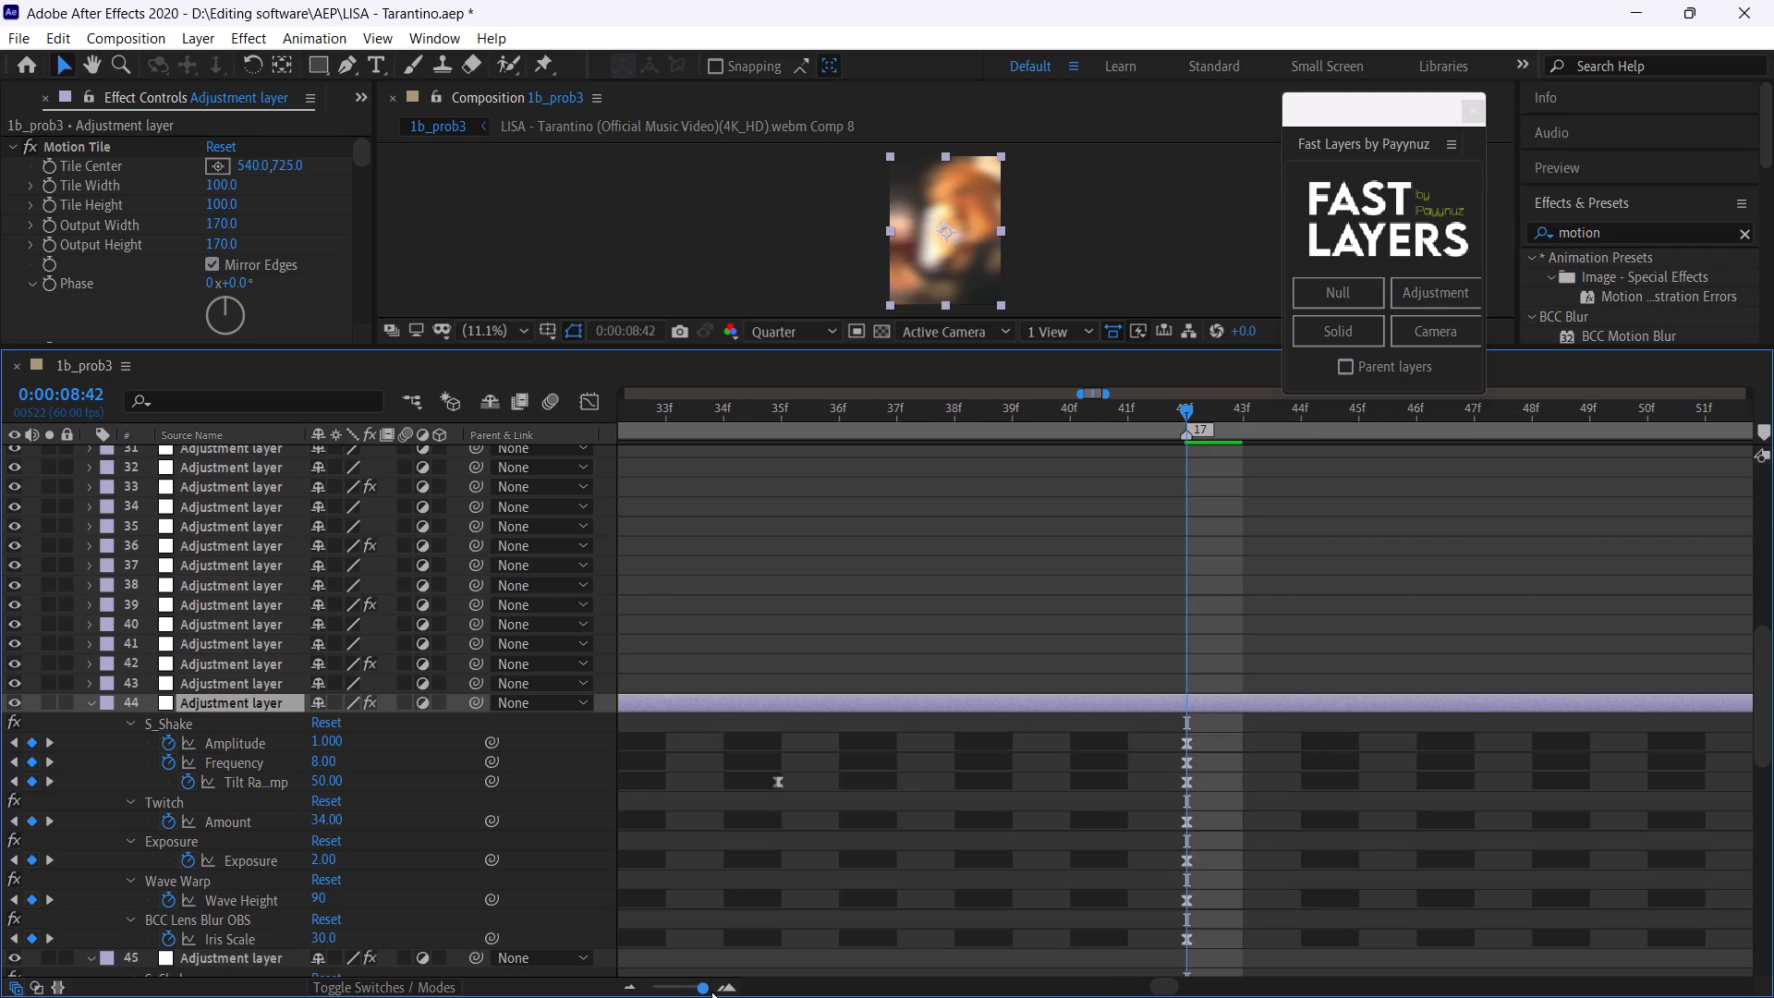
{"action": "left_click_drag", "start_coordinate": [711, 992], "coordinate": [694, 994]}
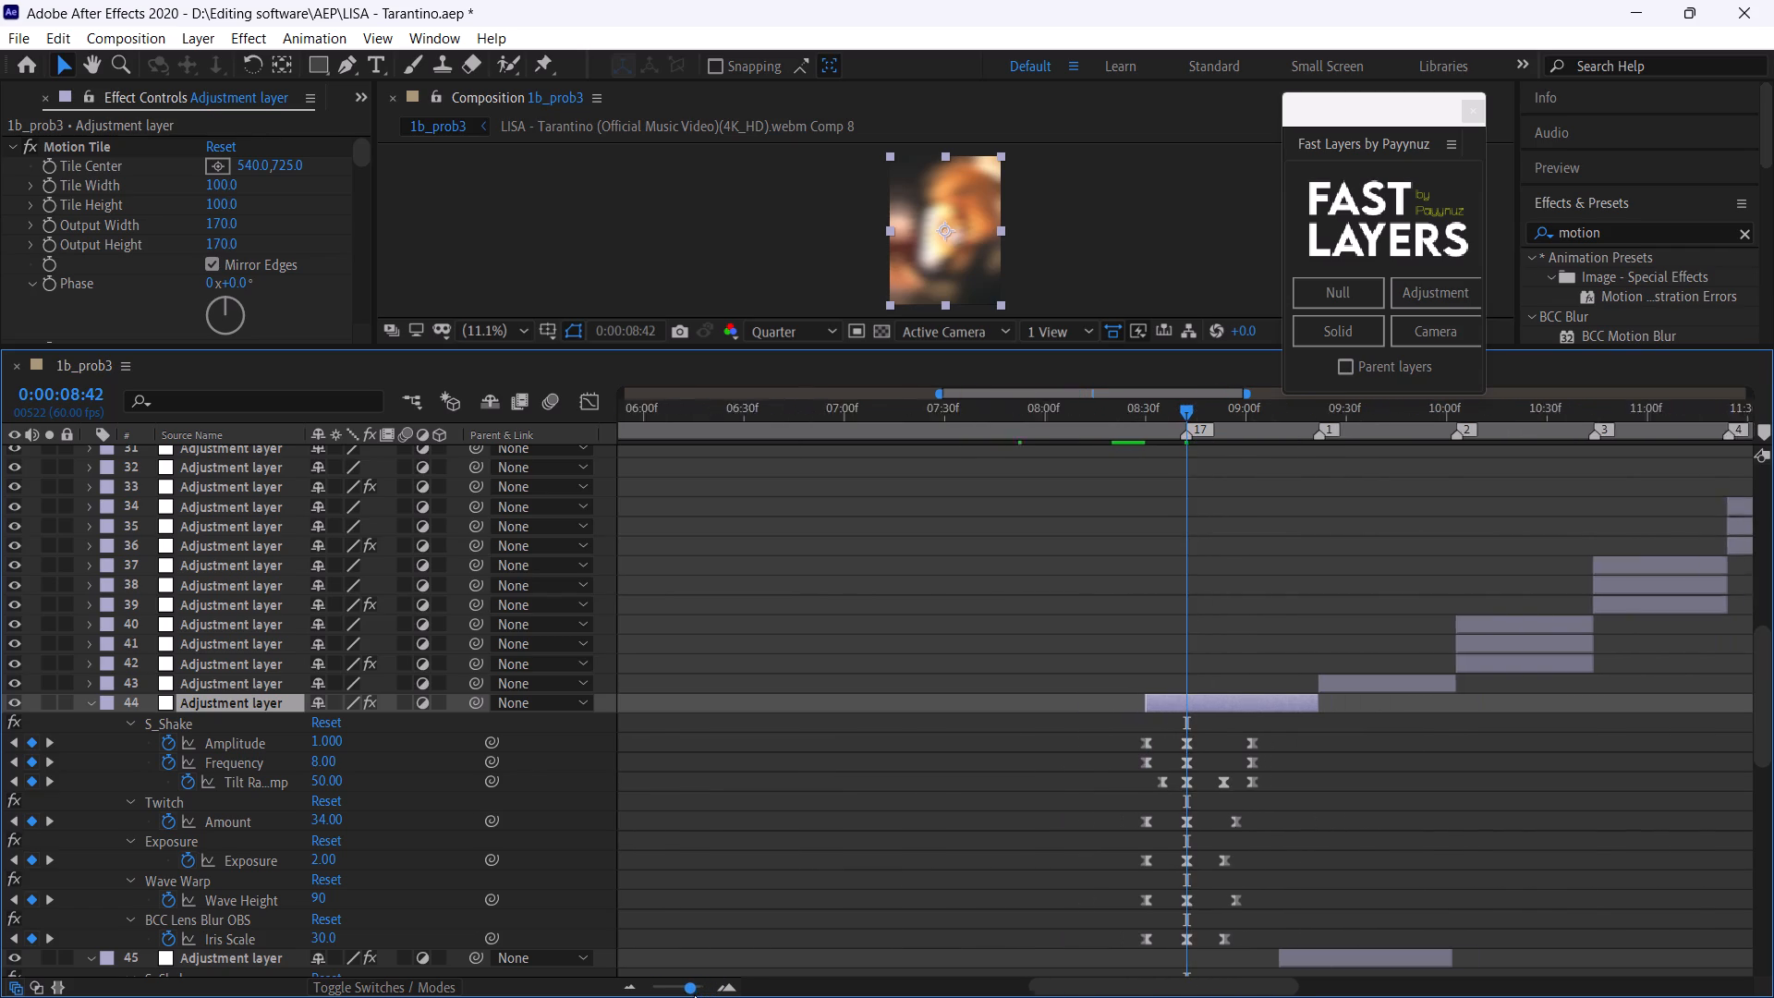
{"action": "left_click_drag", "start_coordinate": [694, 994], "coordinate": [687, 987]}
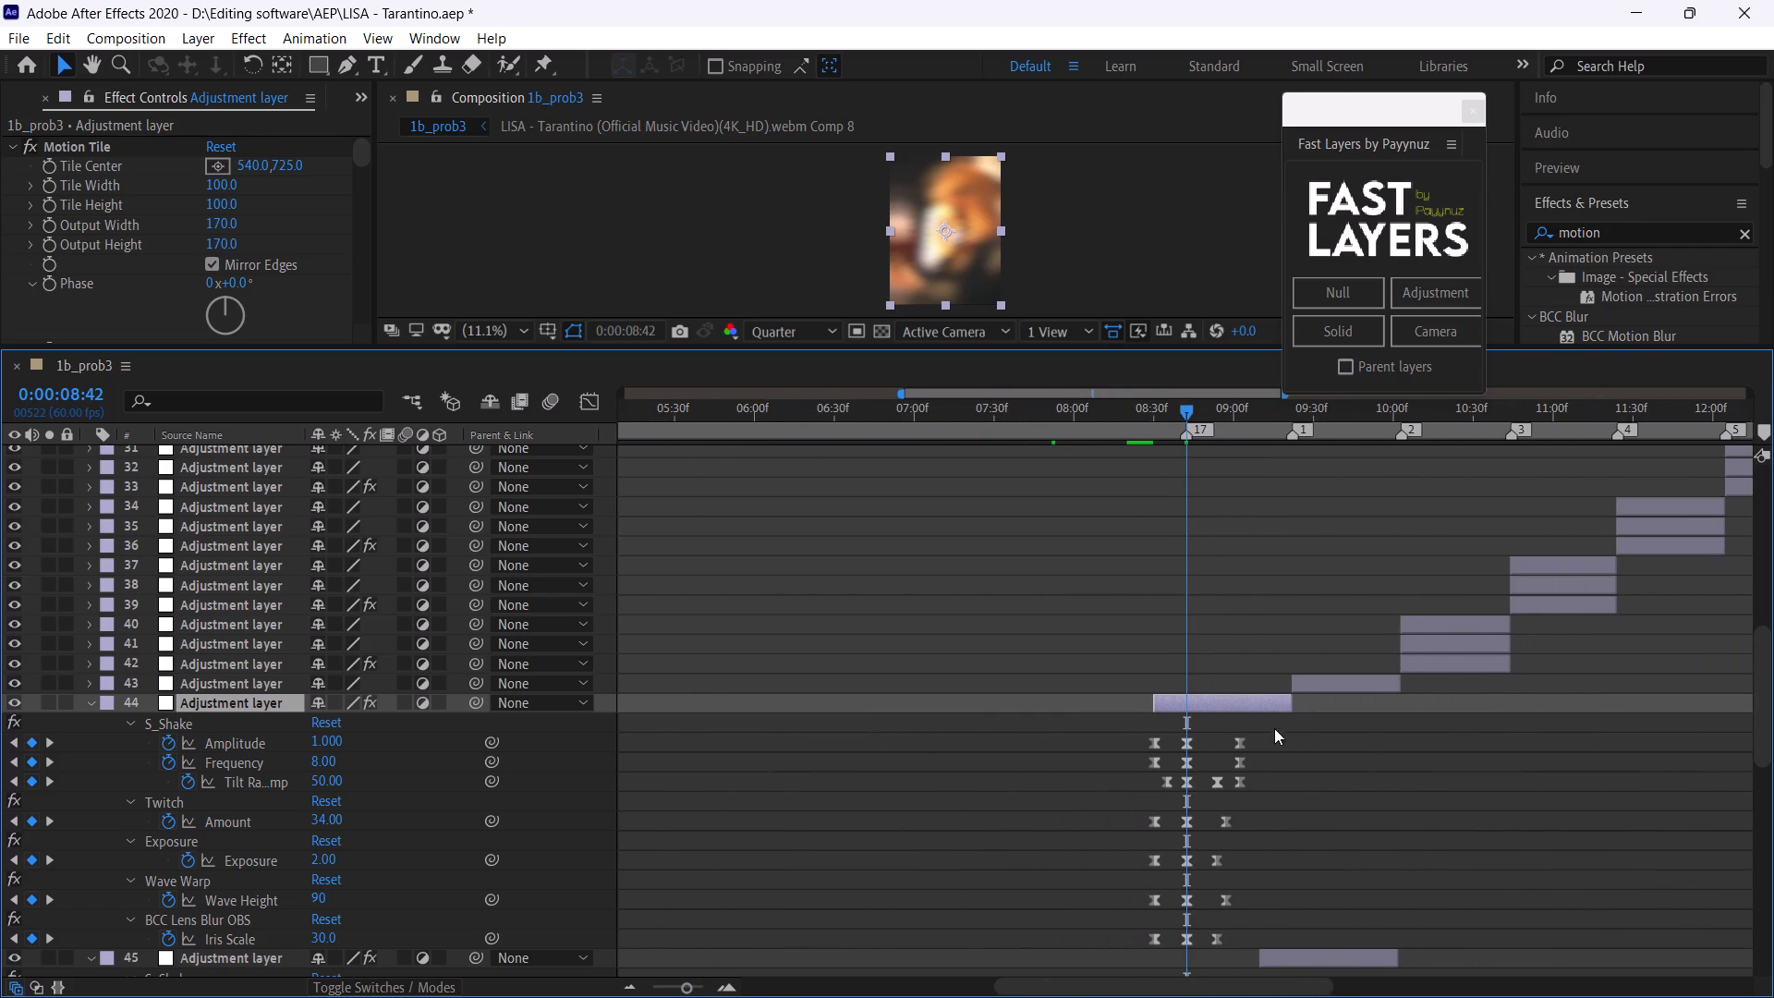
Play back repeatedly from 0:00:08:04 to check the duplicated shake at marker 17 and the following transition.
{"action": "left_click", "coordinate": [1084, 428]}
{"action": "key", "text": "space"}
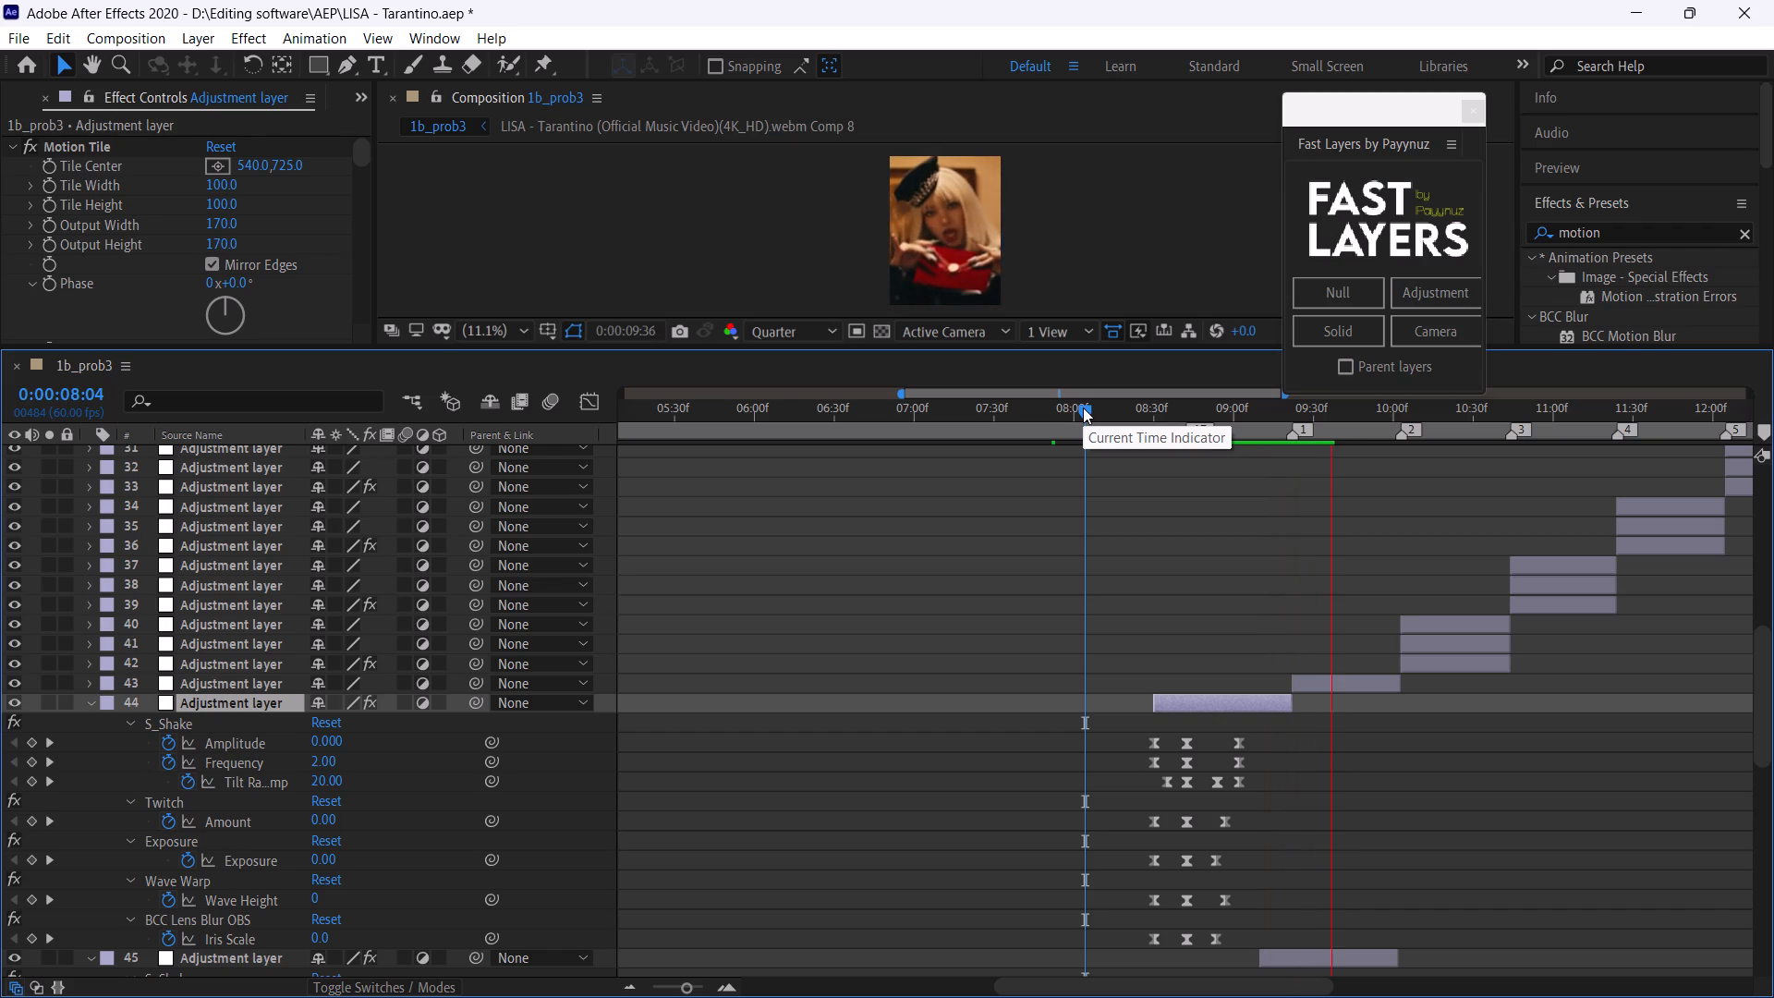
{"action": "left_click", "coordinate": [1083, 408]}
{"action": "key", "text": "space"}
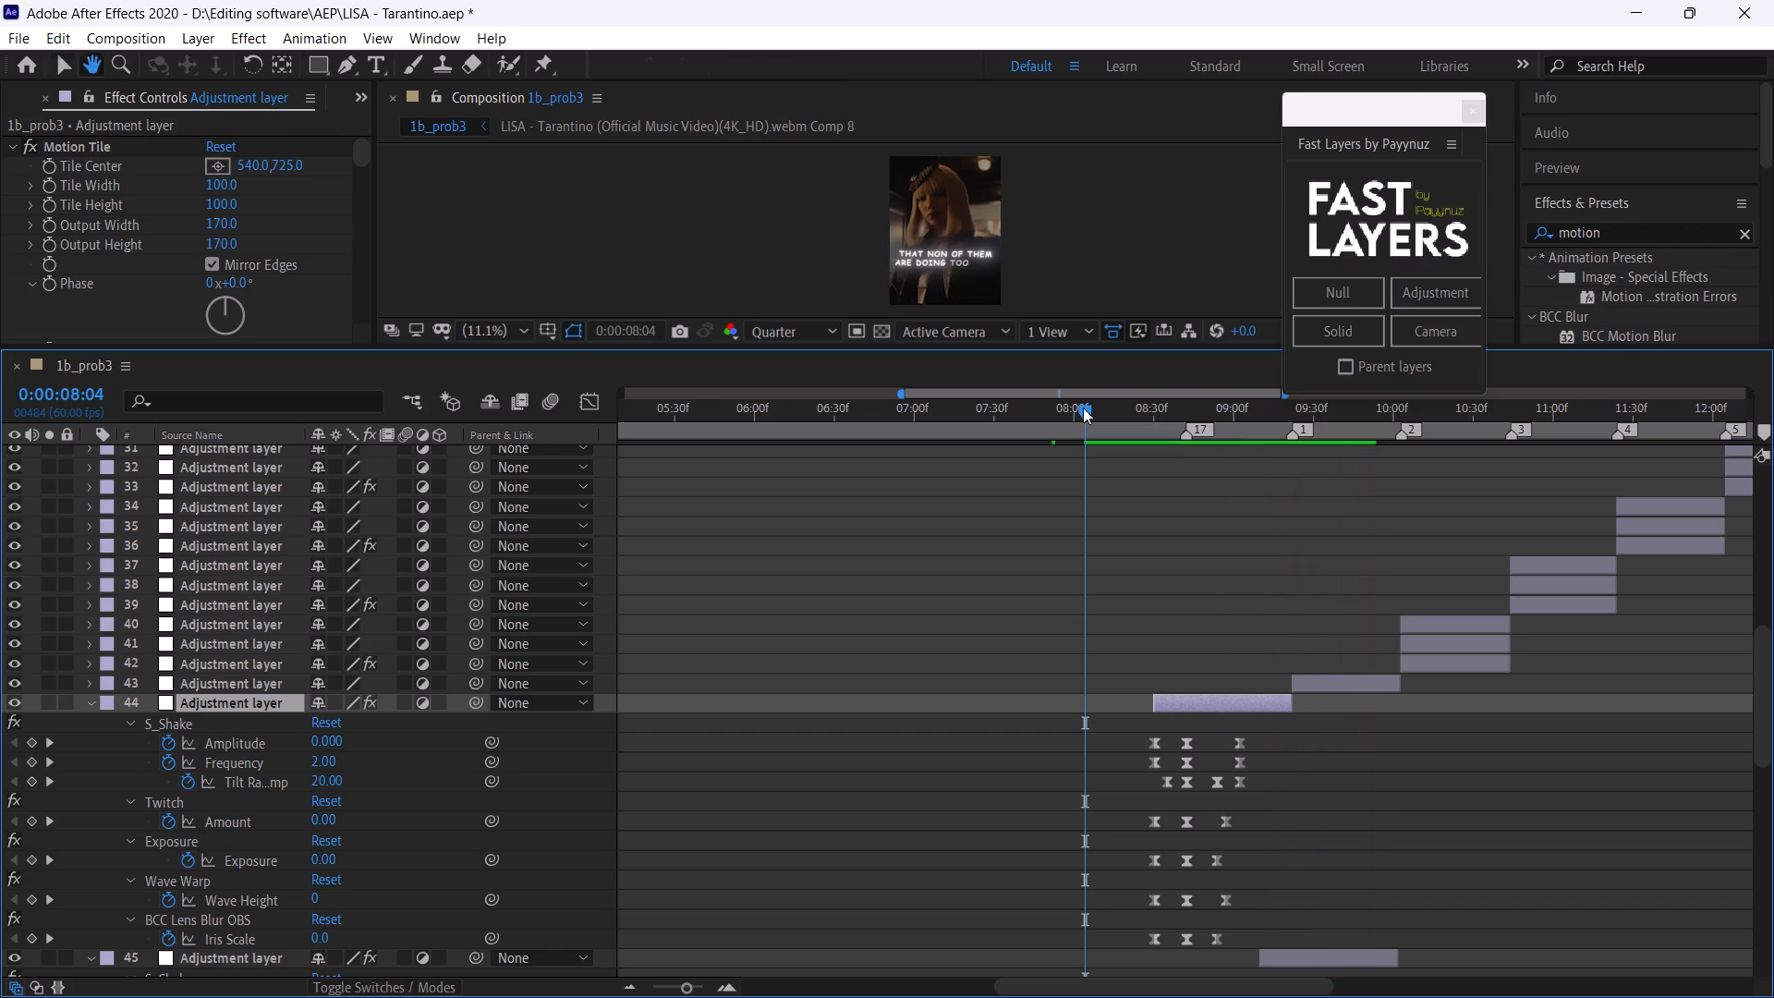
{"action": "key", "text": "space"}
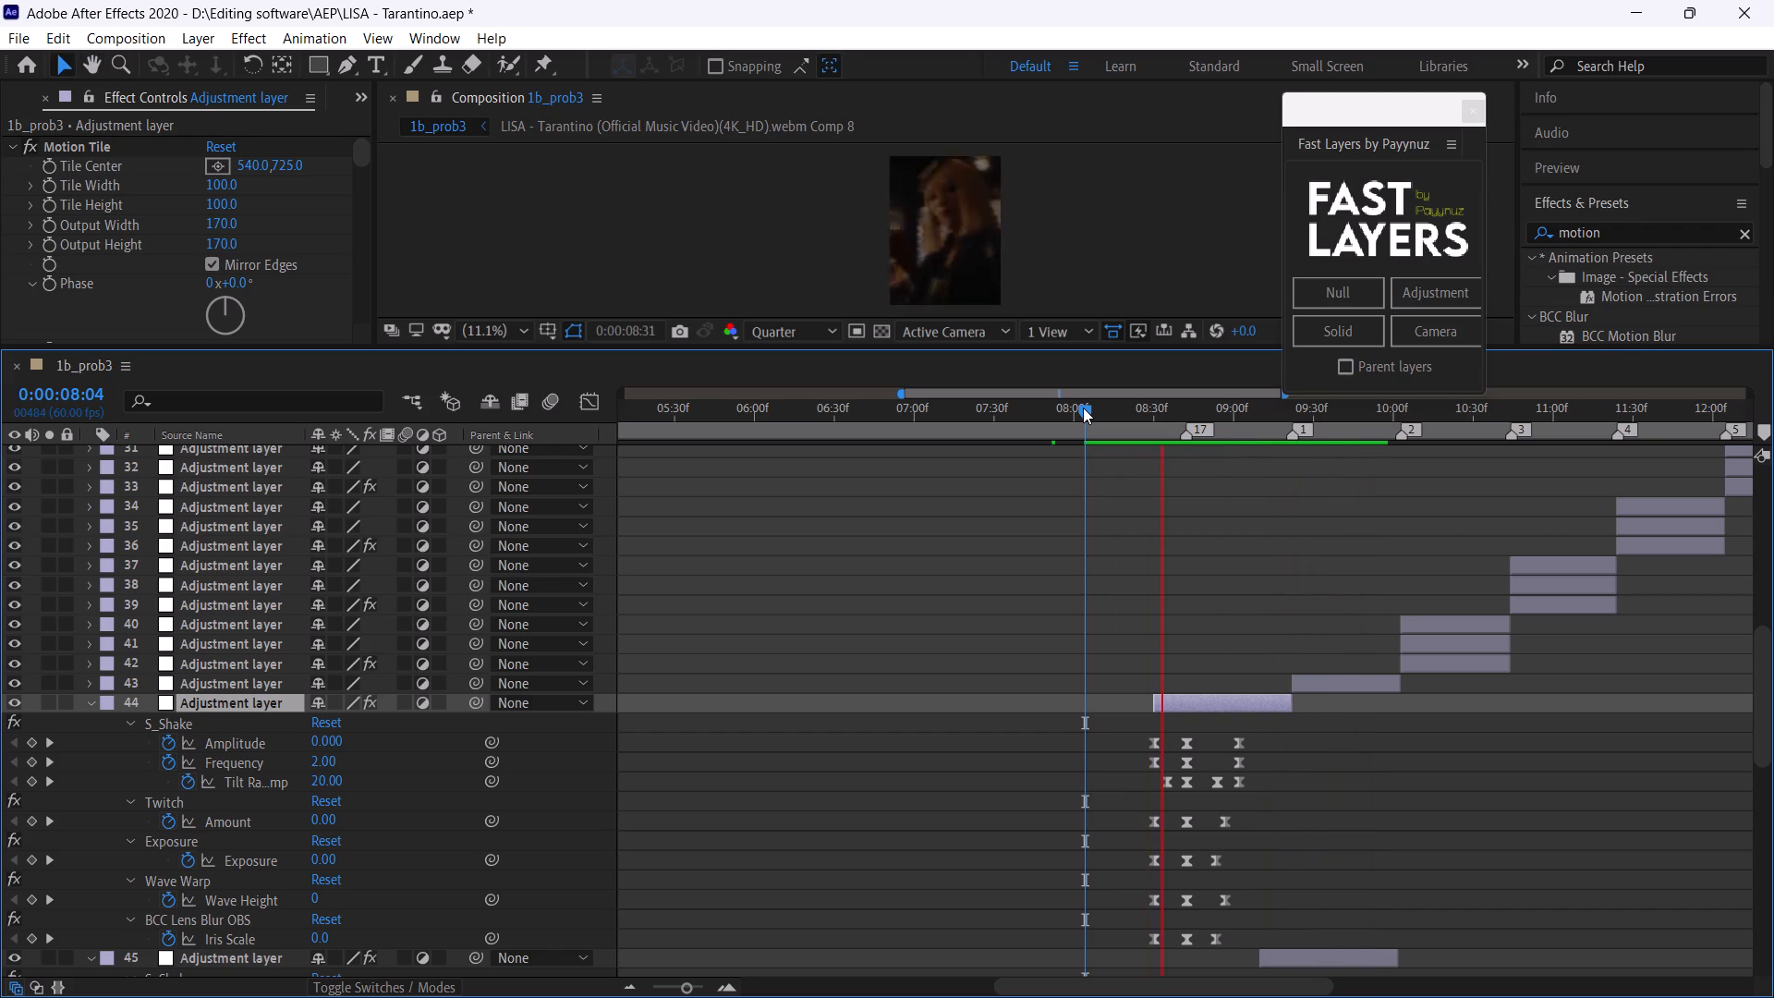
{"action": "left_click", "coordinate": [1083, 408]}
{"action": "key", "text": "space"}
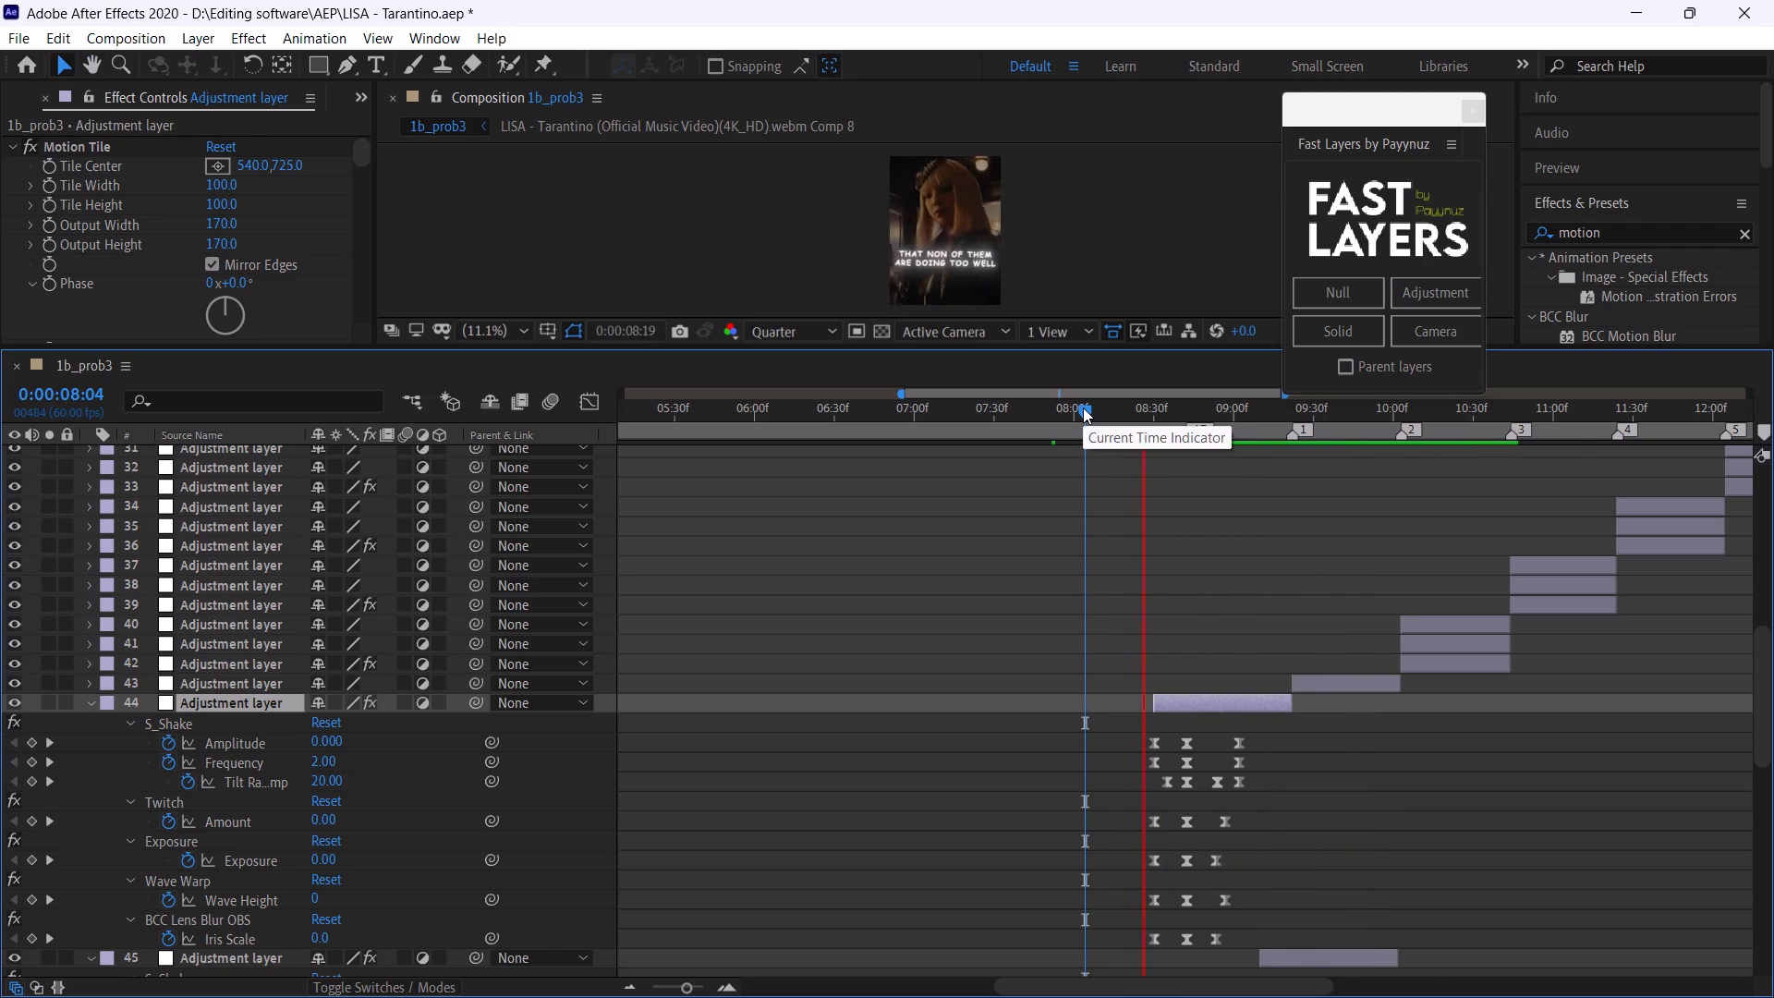
{"action": "left_click", "coordinate": [1083, 408]}
{"action": "key", "text": "space"}
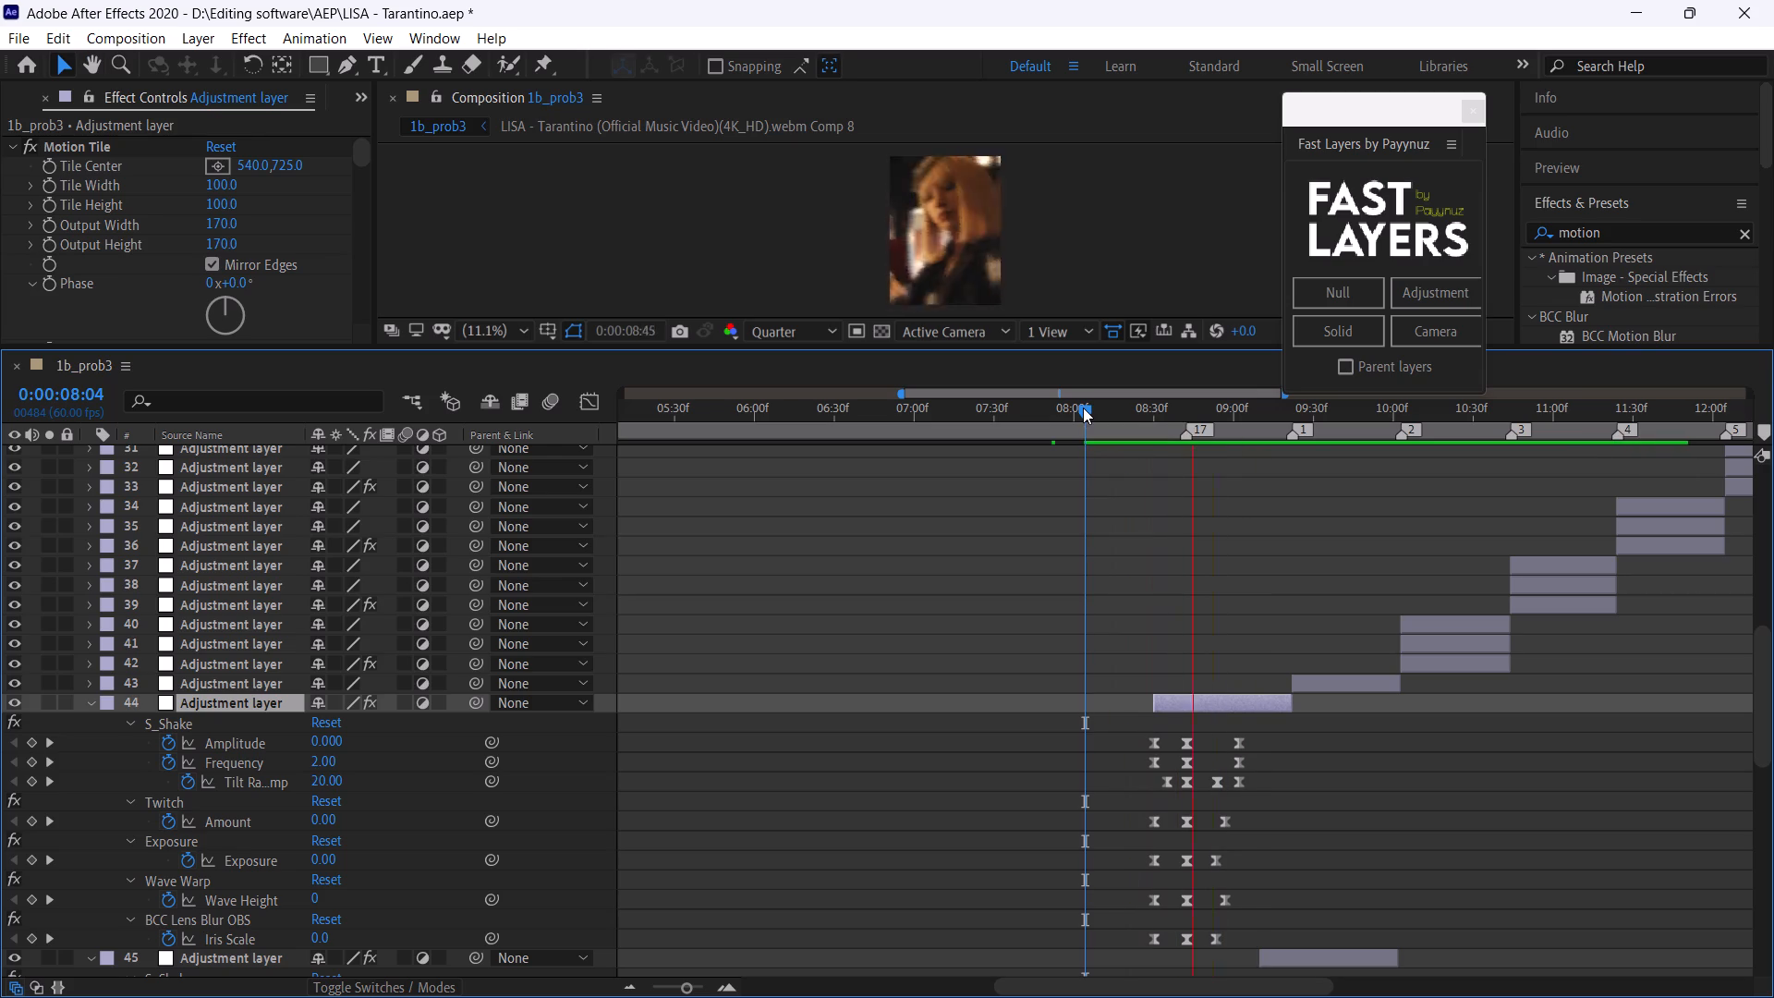
{"action": "left_click", "coordinate": [1083, 408]}
{"action": "key", "text": "space"}
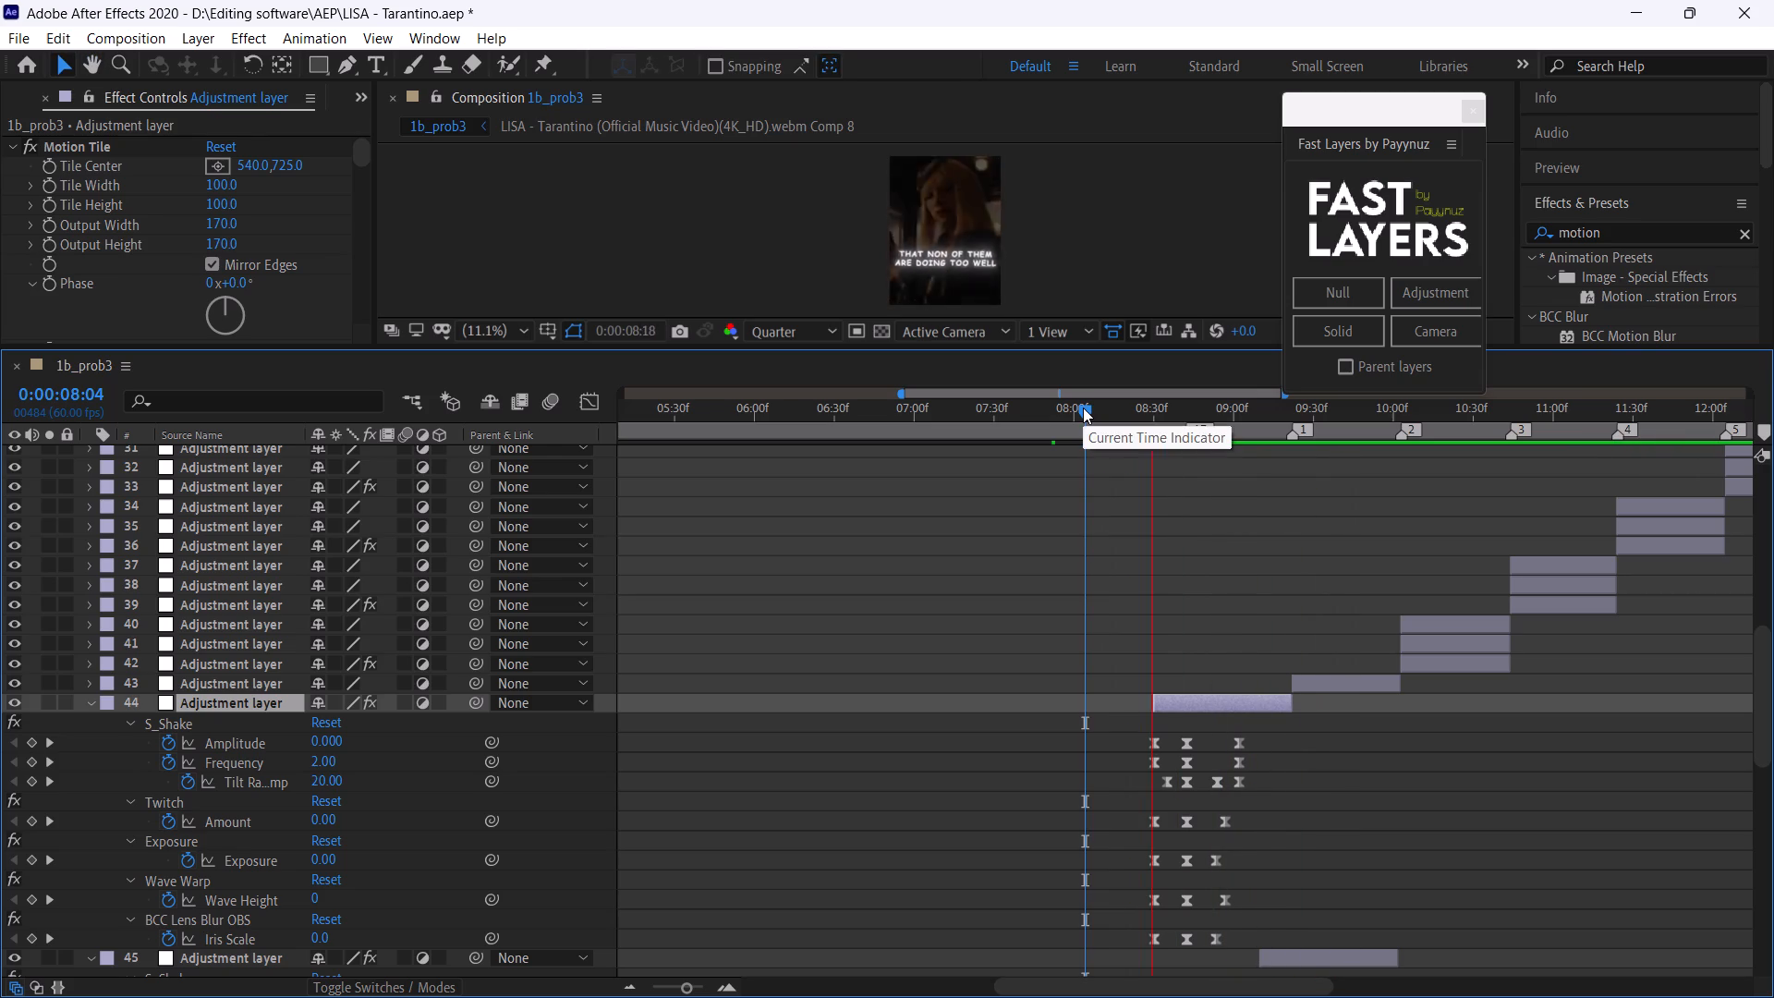
{"action": "left_click", "coordinate": [1083, 408]}
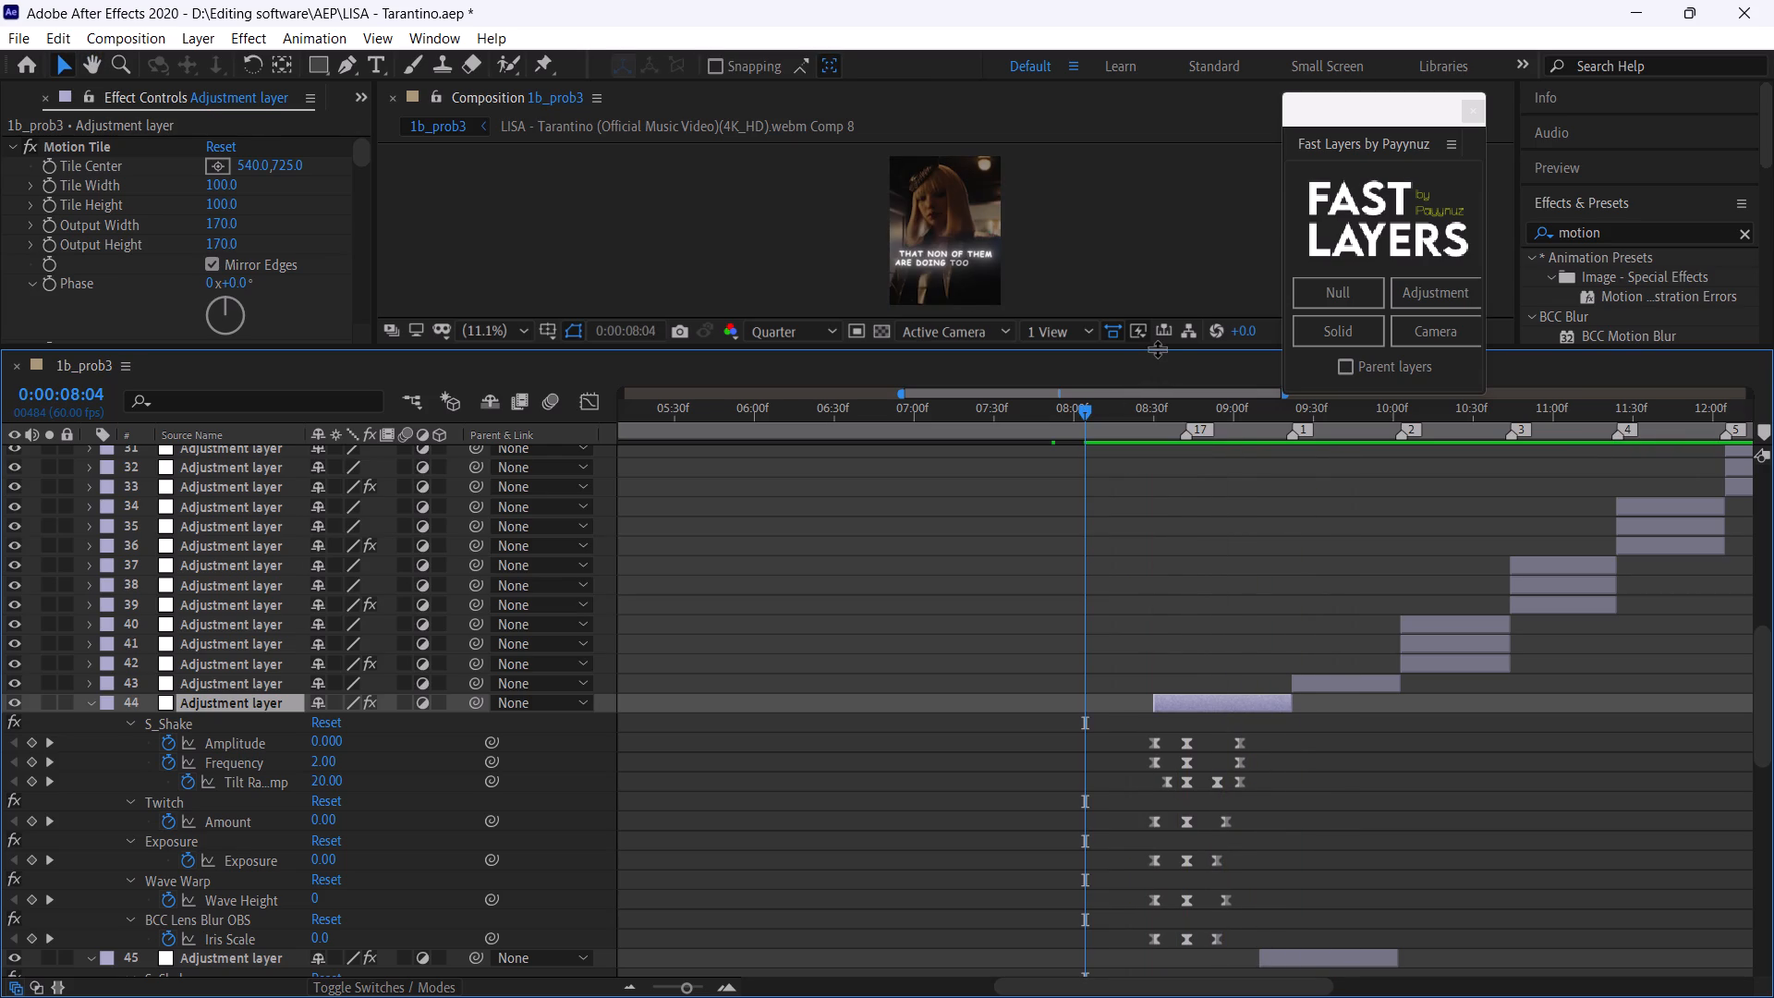
Enlarge the composition preview and replay the transitions at markers 17 and 1 from 0:00:08:04 and 0:00:07:24.
{"action": "left_click_drag", "start_coordinate": [1158, 347], "coordinate": [1148, 614]}
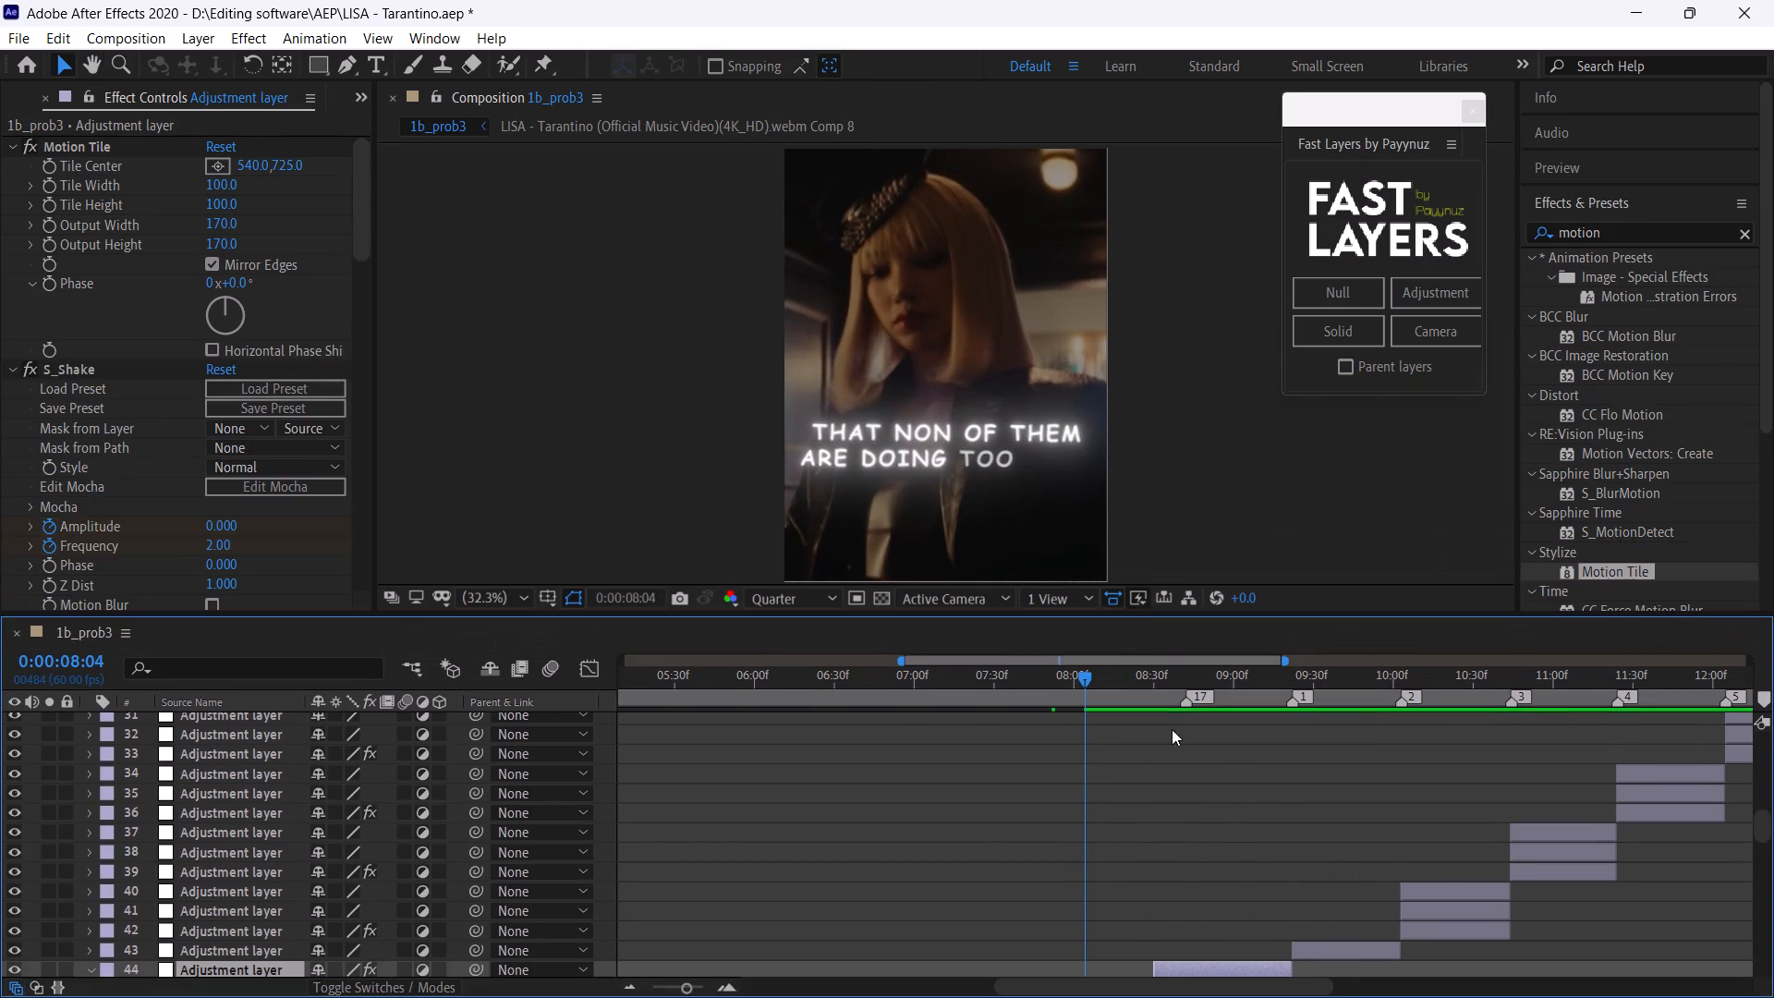
{"action": "scroll", "coordinate": [1151, 811], "scroll_direction": "down", "scroll_amount": 1}
{"action": "scroll", "coordinate": [1151, 811], "scroll_direction": "up", "scroll_amount": 1}
{"action": "scroll", "coordinate": [1148, 811], "scroll_direction": "down", "scroll_amount": 1}
{"action": "scroll", "coordinate": [1148, 811], "scroll_direction": "up", "scroll_amount": 1}
{"action": "scroll", "coordinate": [1148, 811], "scroll_direction": "down", "scroll_amount": 3}
{"action": "scroll", "coordinate": [1148, 810], "scroll_direction": "up", "scroll_amount": 1}
{"action": "key", "text": "space"}
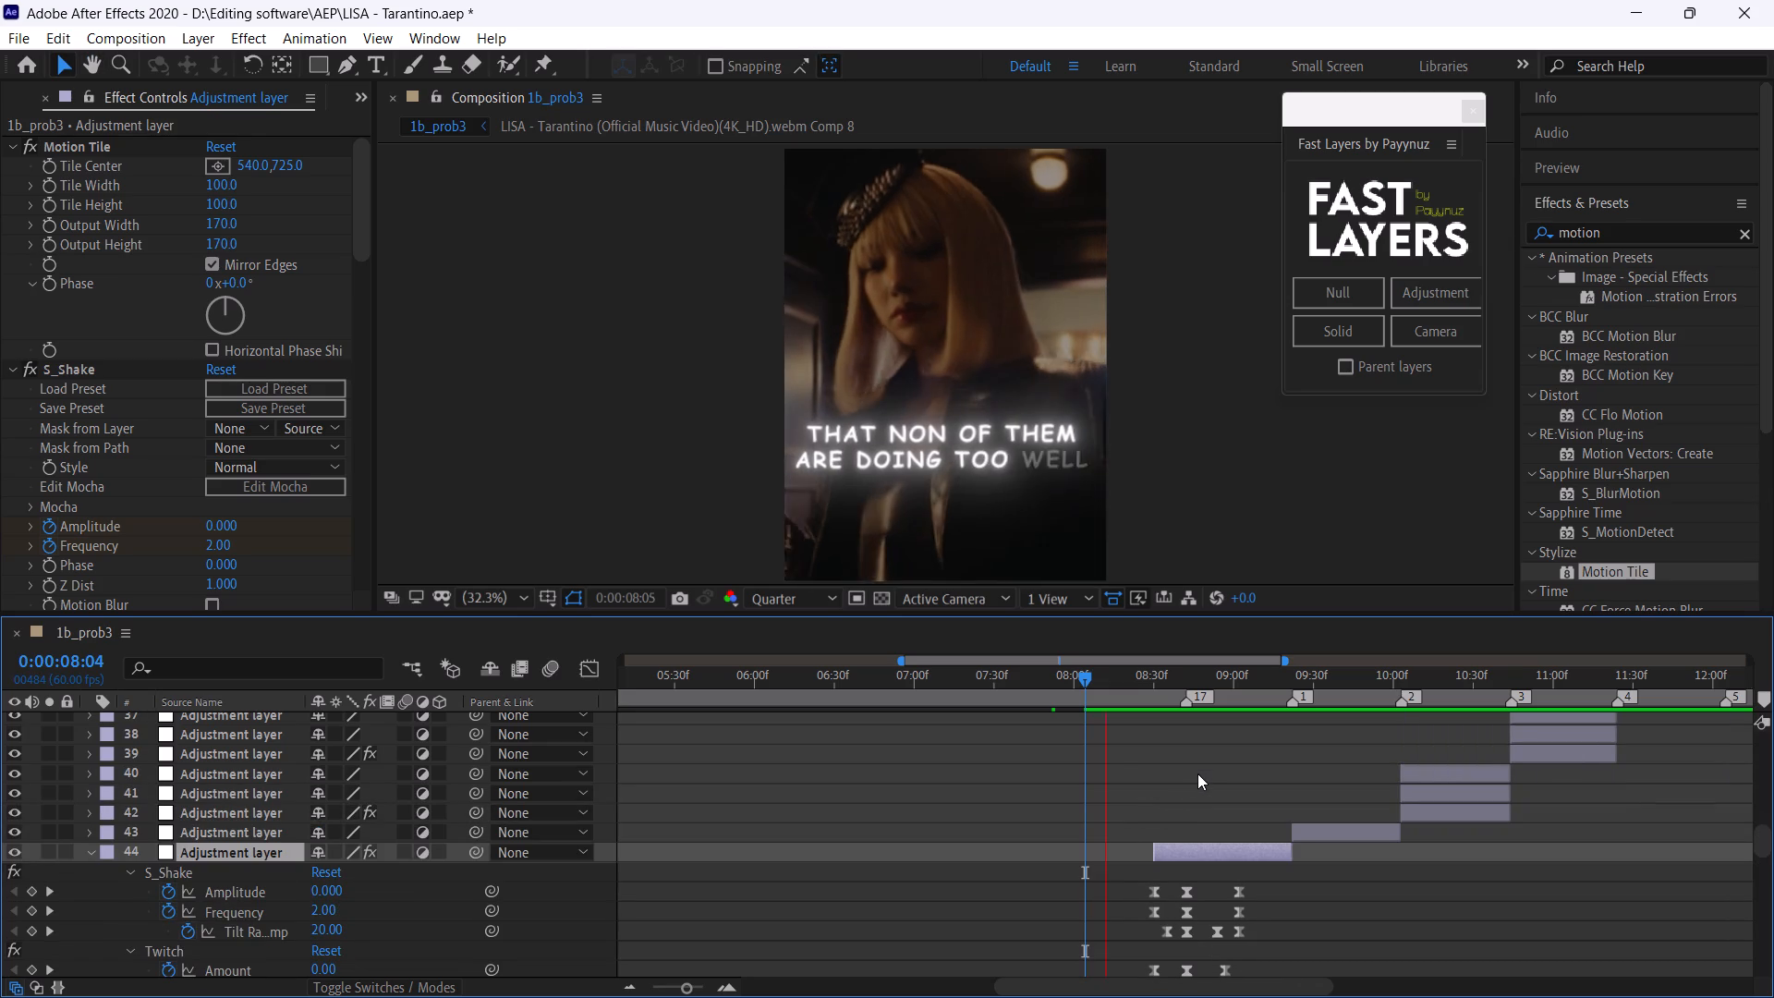
{"action": "left_click", "coordinate": [1087, 676]}
{"action": "left_click", "coordinate": [1012, 684]}
{"action": "left_click", "coordinate": [977, 685]}
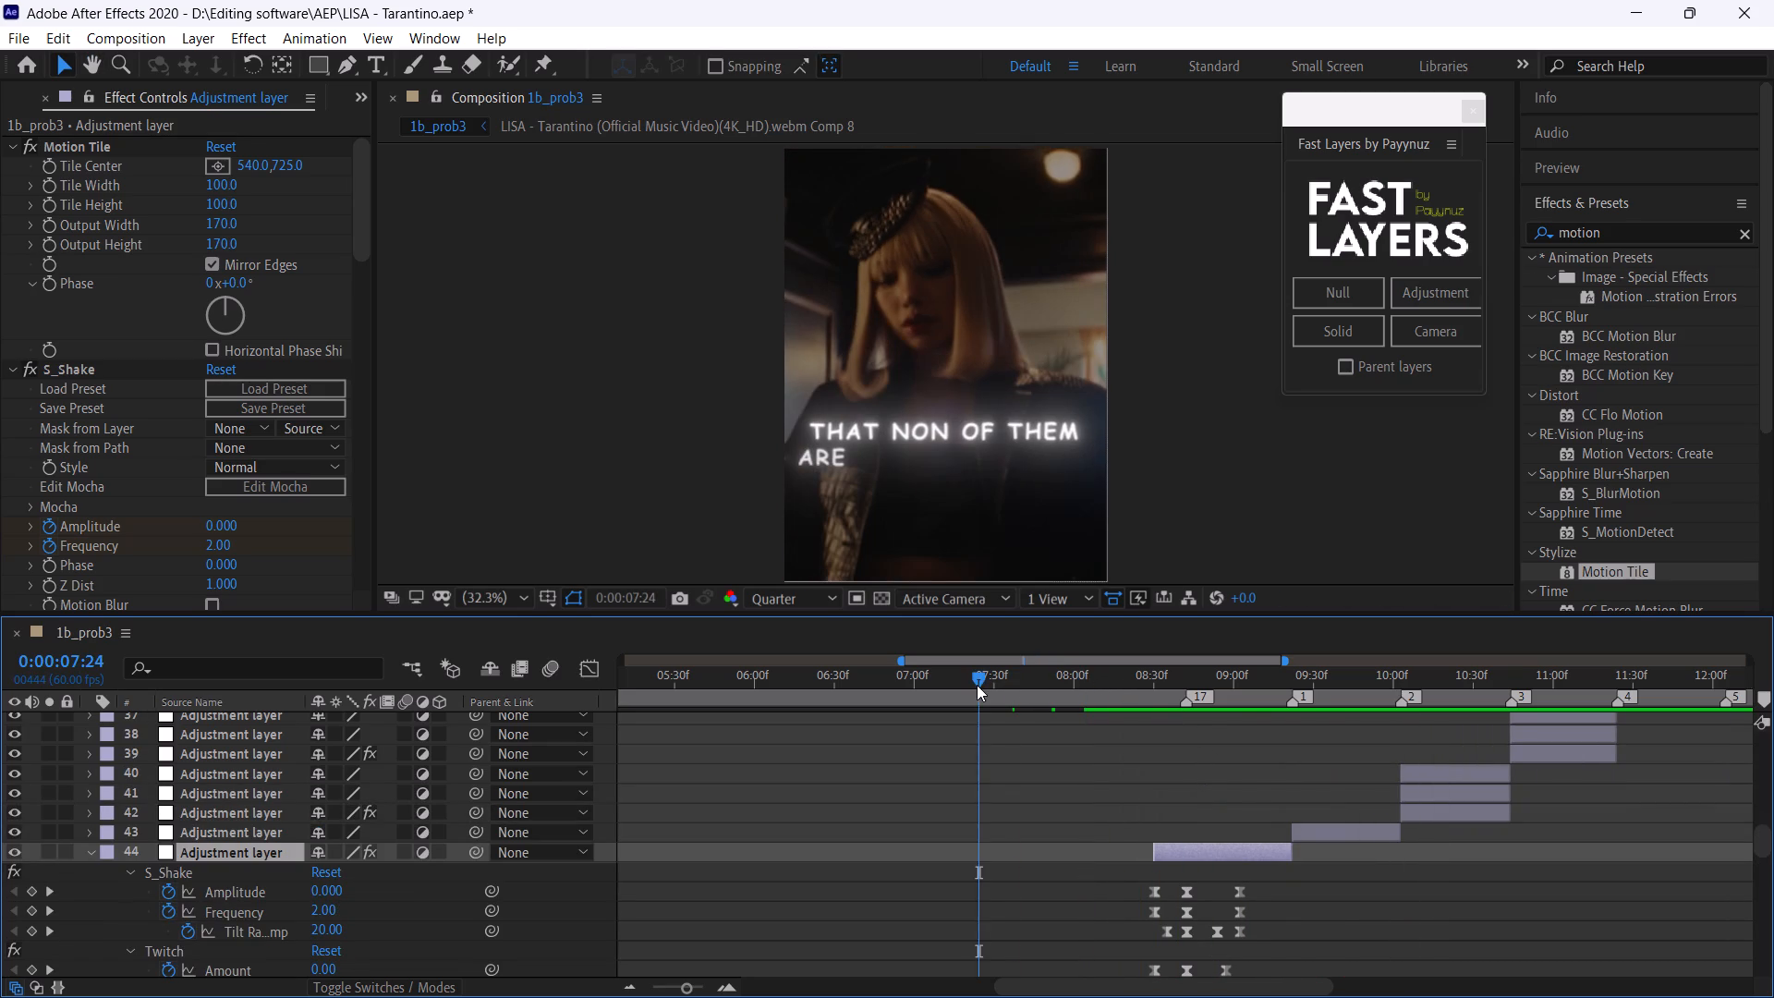
{"action": "key", "text": "space"}
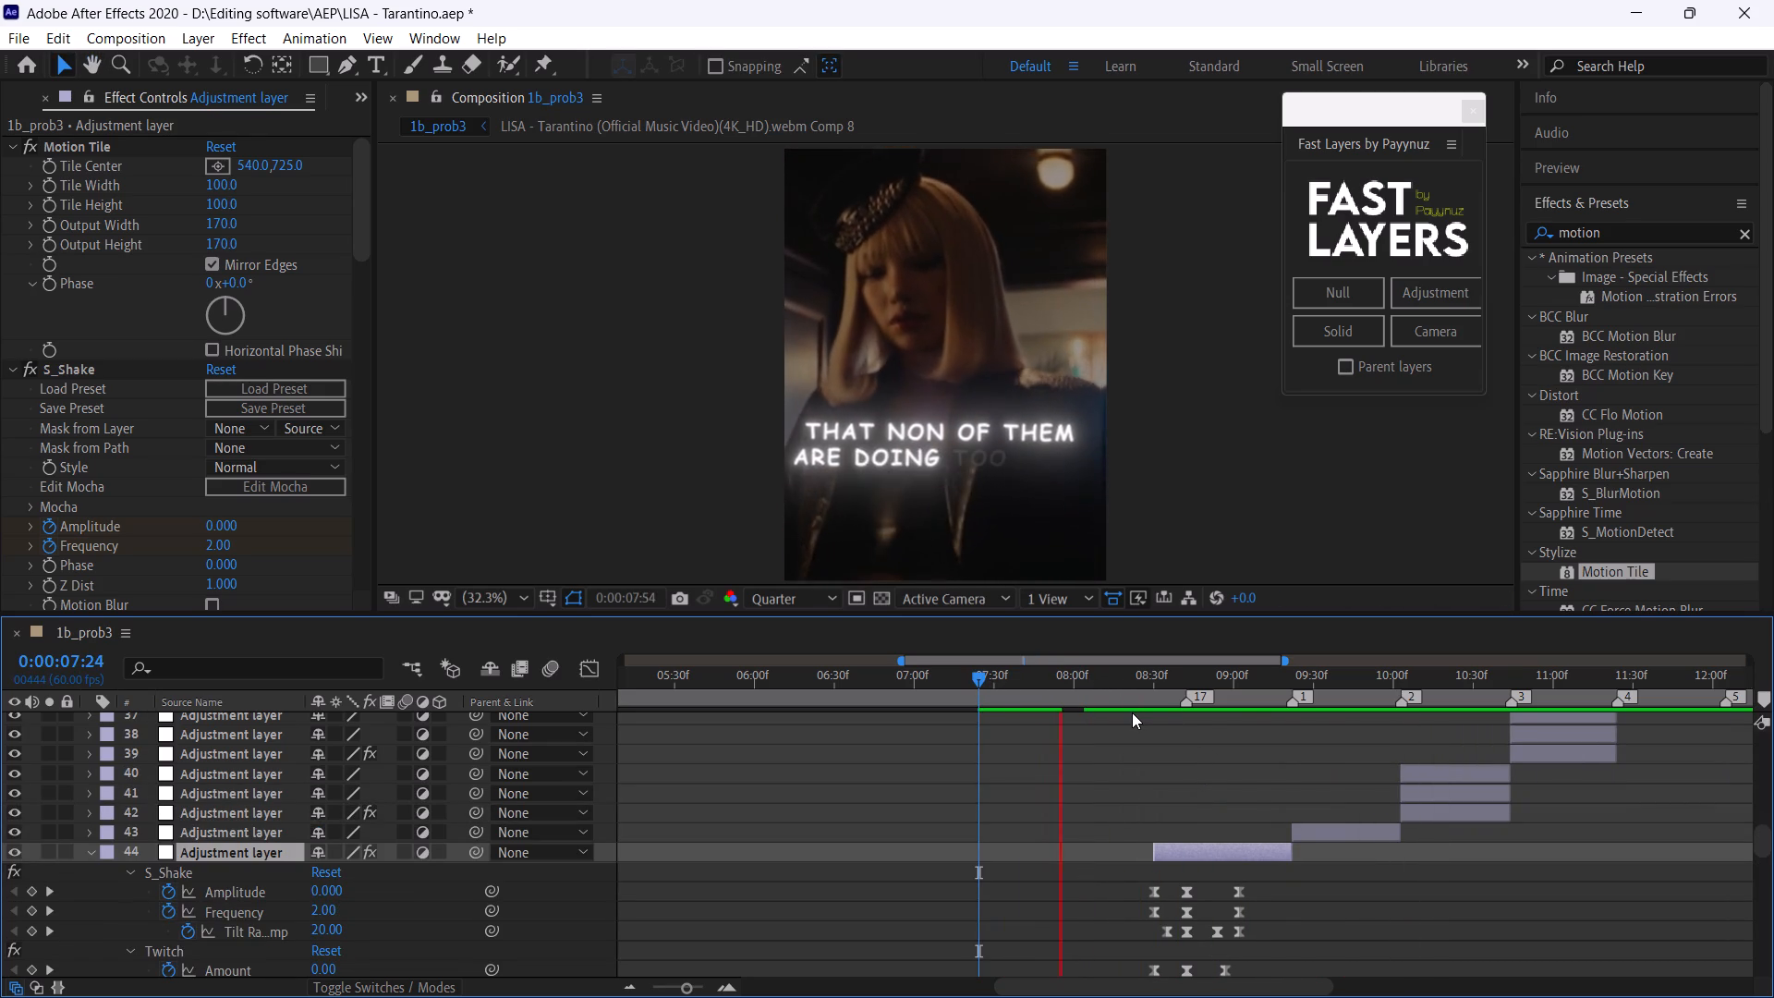
{"action": "scroll", "coordinate": [1177, 749], "scroll_direction": "down", "scroll_amount": 3}
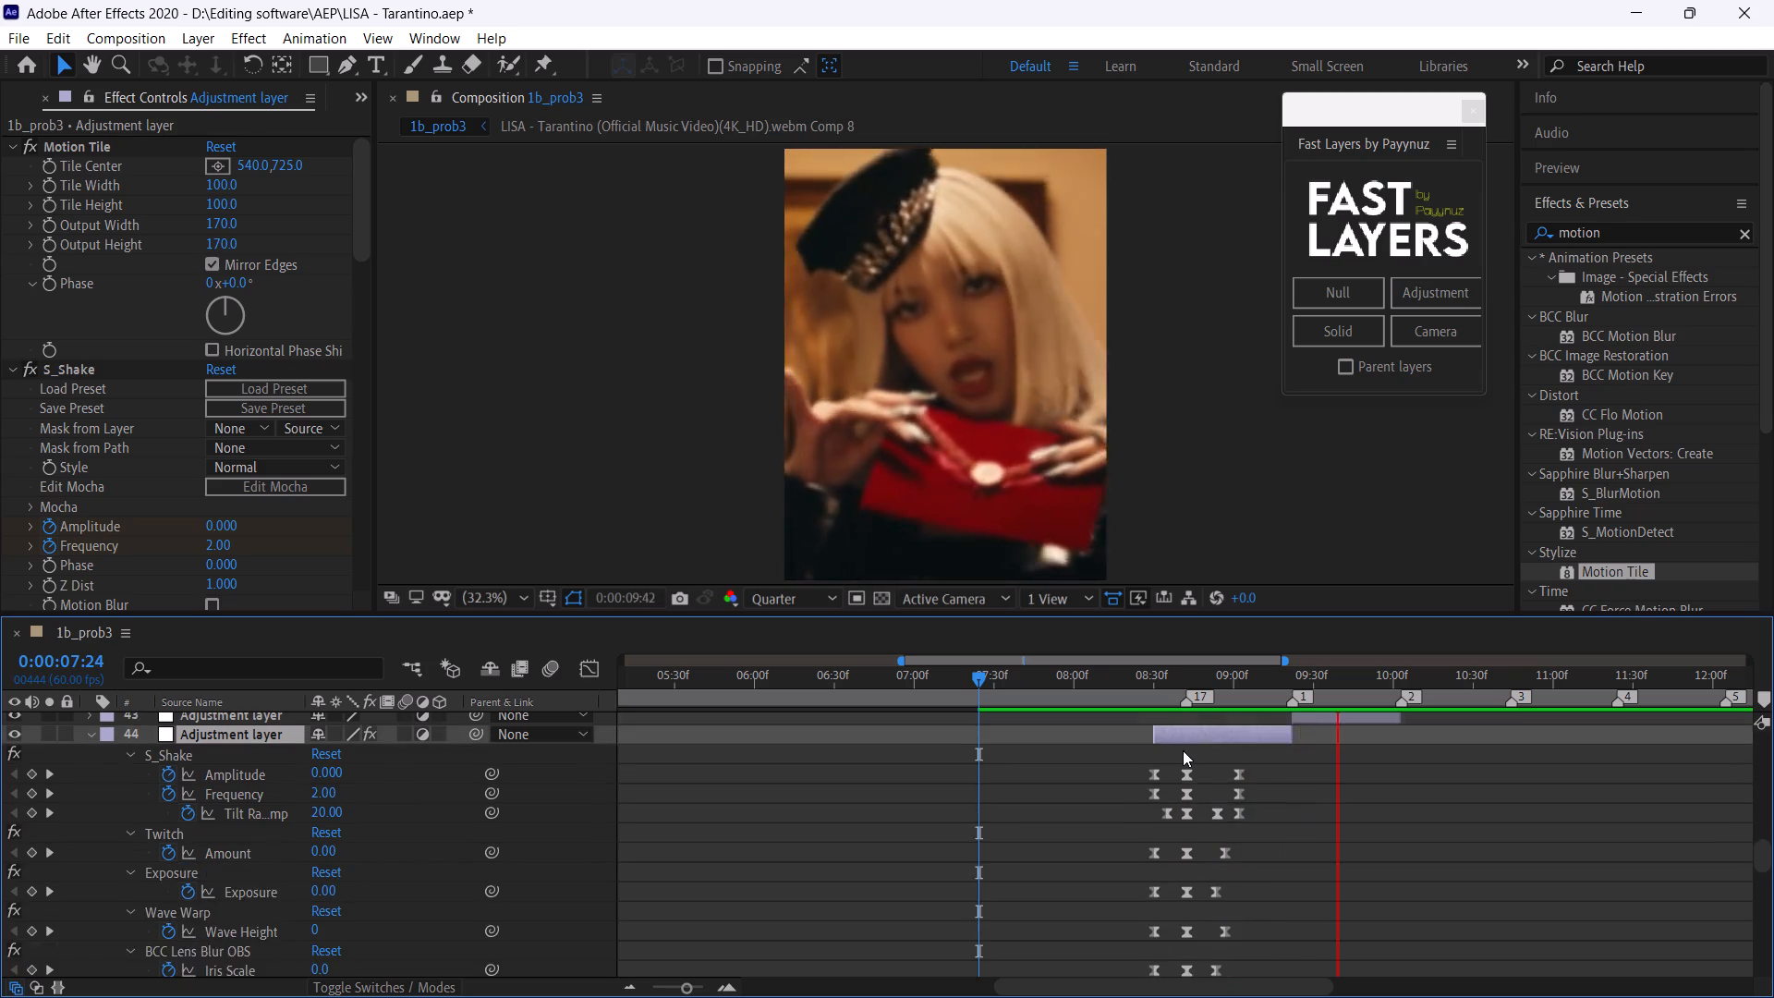
{"action": "scroll", "coordinate": [1183, 750], "scroll_direction": "down", "scroll_amount": 1}
{"action": "left_click_drag", "start_coordinate": [1145, 688], "coordinate": [781, 737]}
{"action": "left_click", "coordinate": [1067, 686]}
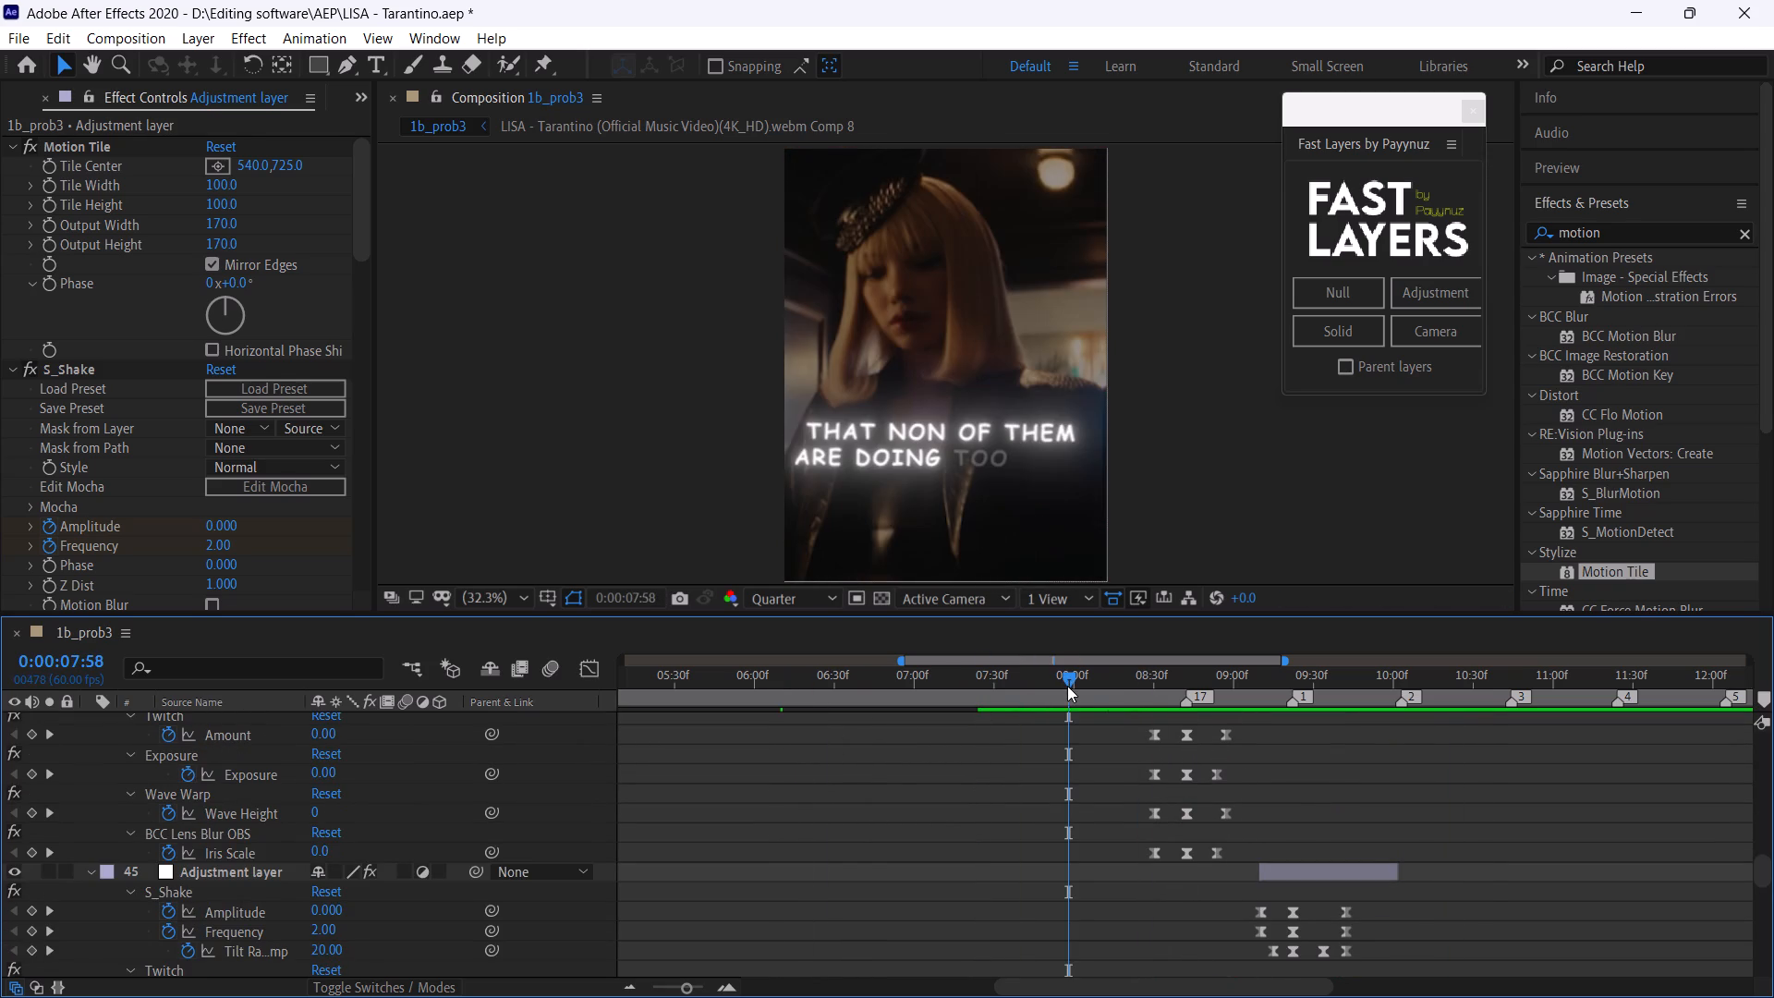
Scrub through the clips around markers 1 to 3, out to 0:00:10:41 and back to 0:00:09:50.
{"action": "left_click", "coordinate": [675, 986]}
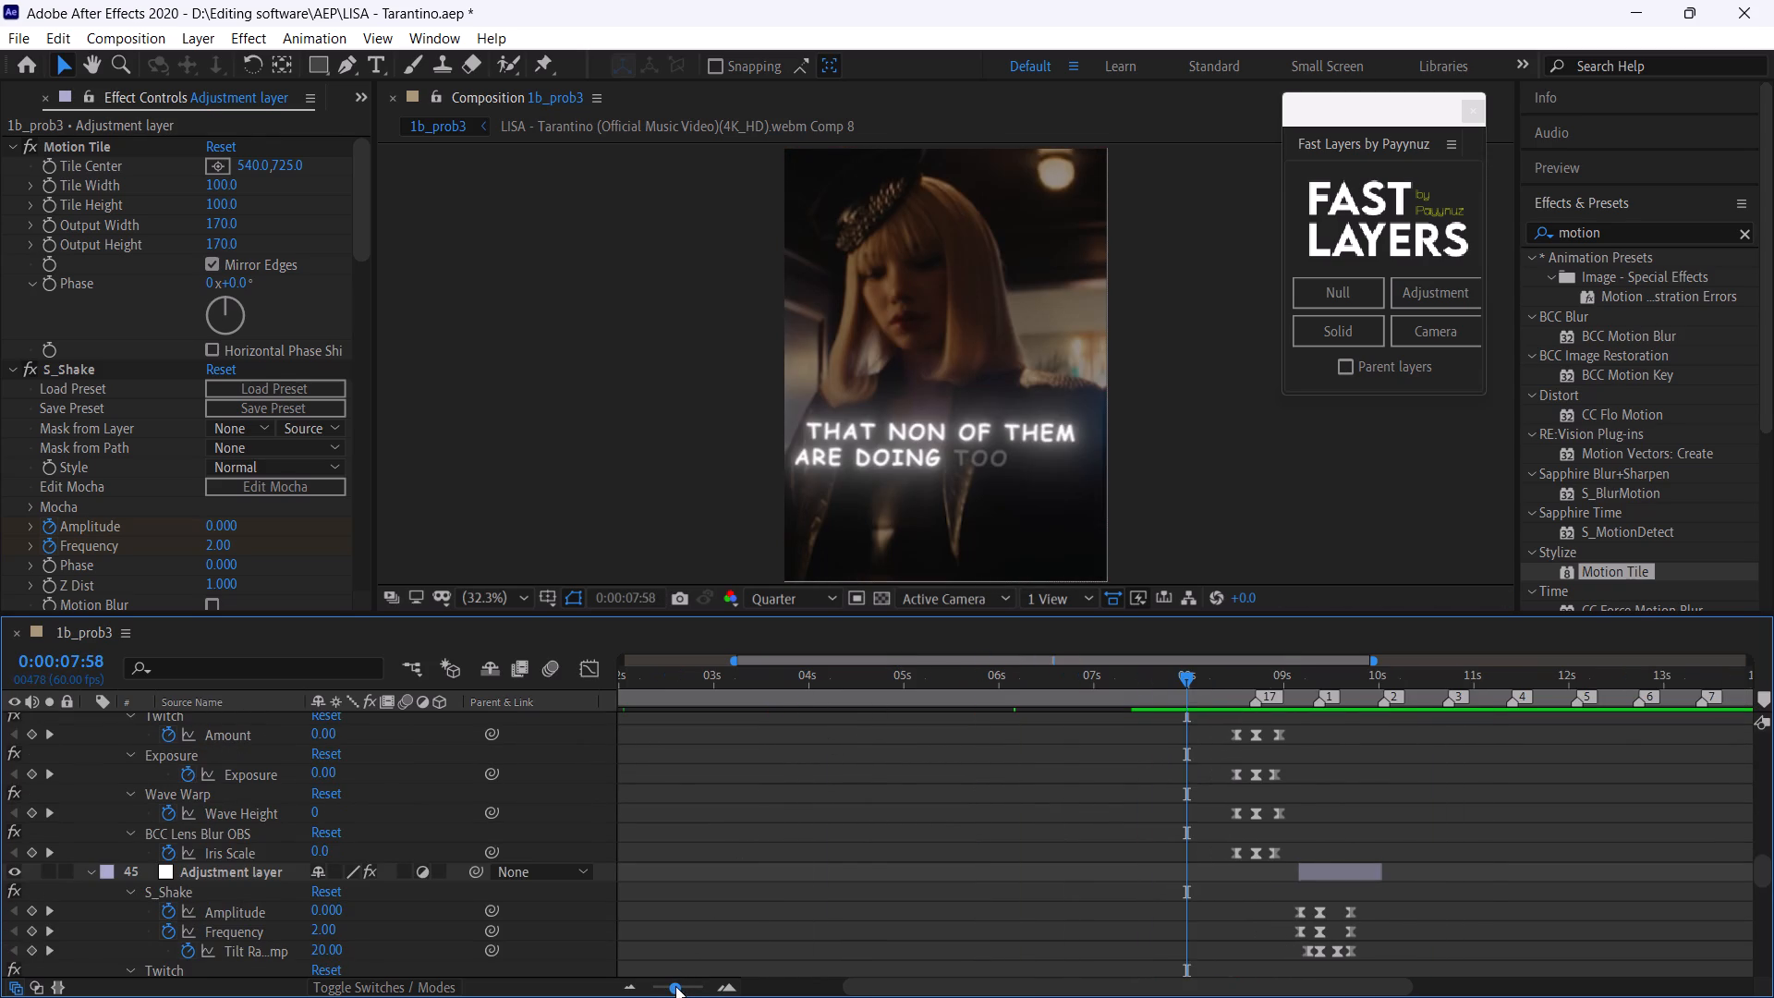
{"action": "scroll", "coordinate": [1048, 838], "scroll_direction": "up", "scroll_amount": 1}
{"action": "scroll", "coordinate": [1050, 842], "scroll_direction": "down", "scroll_amount": 5}
{"action": "scroll", "coordinate": [1060, 847], "scroll_direction": "up", "scroll_amount": 1}
{"action": "scroll", "coordinate": [1060, 847], "scroll_direction": "down", "scroll_amount": 1}
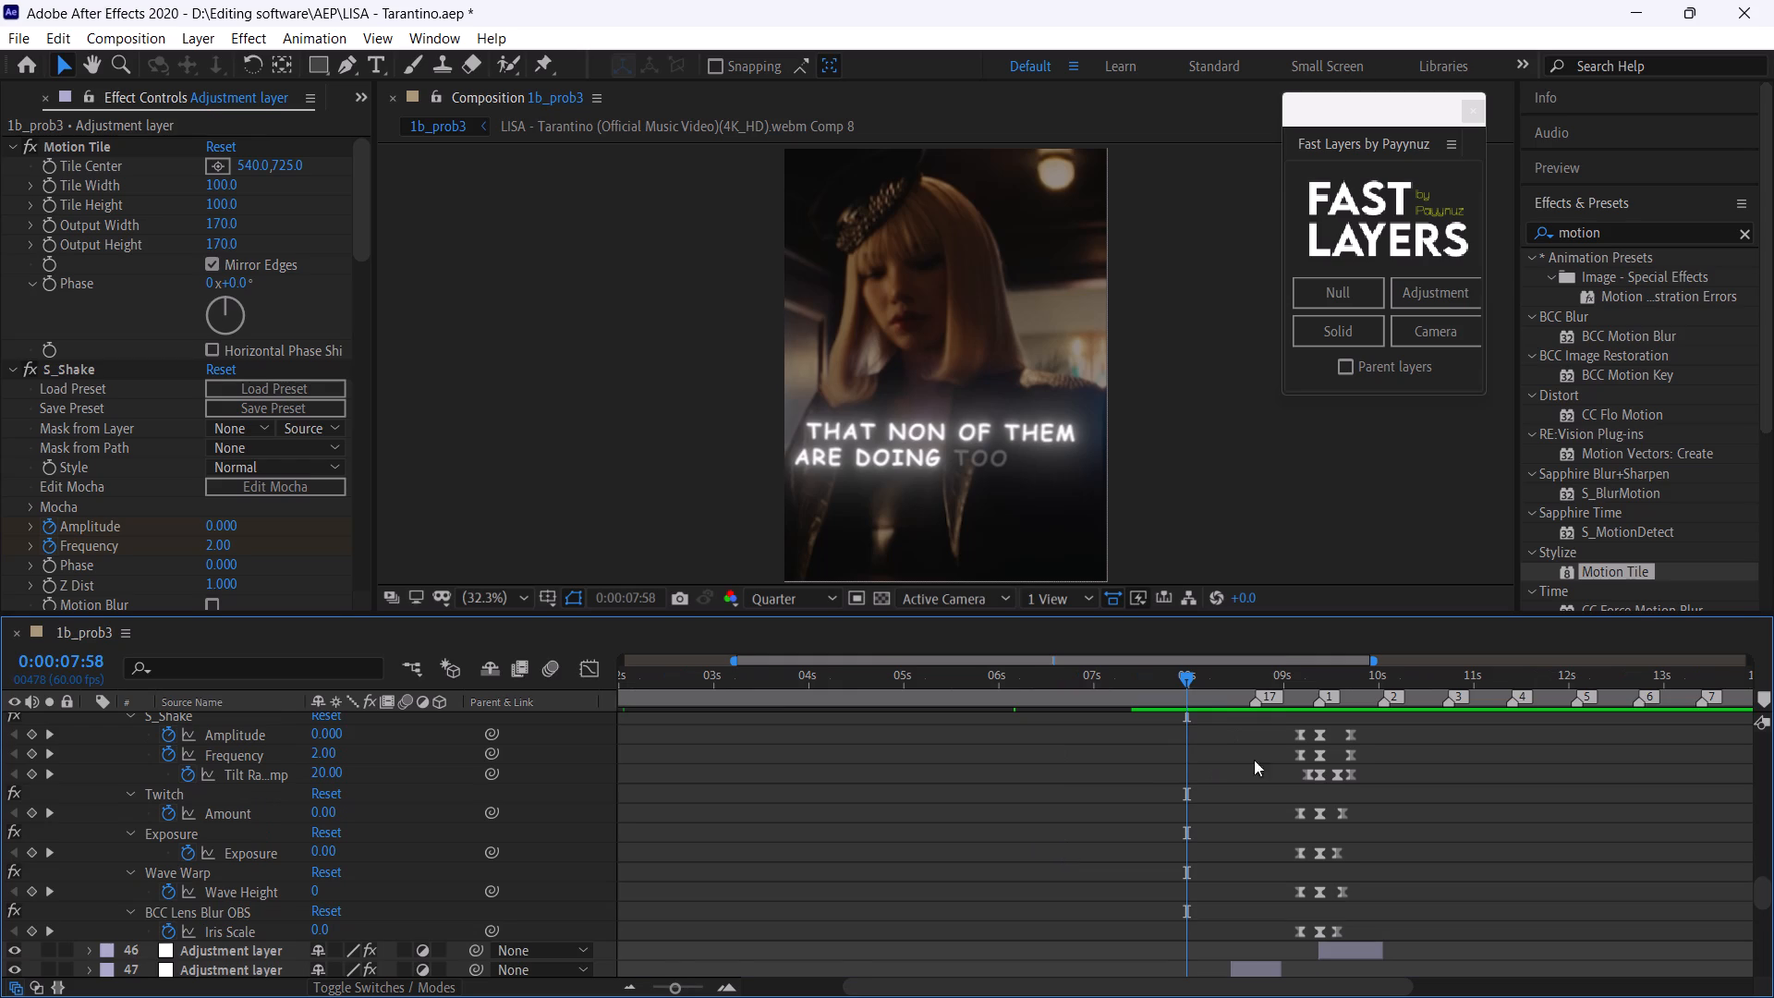
{"action": "left_click_drag", "start_coordinate": [1237, 689], "coordinate": [1347, 750]}
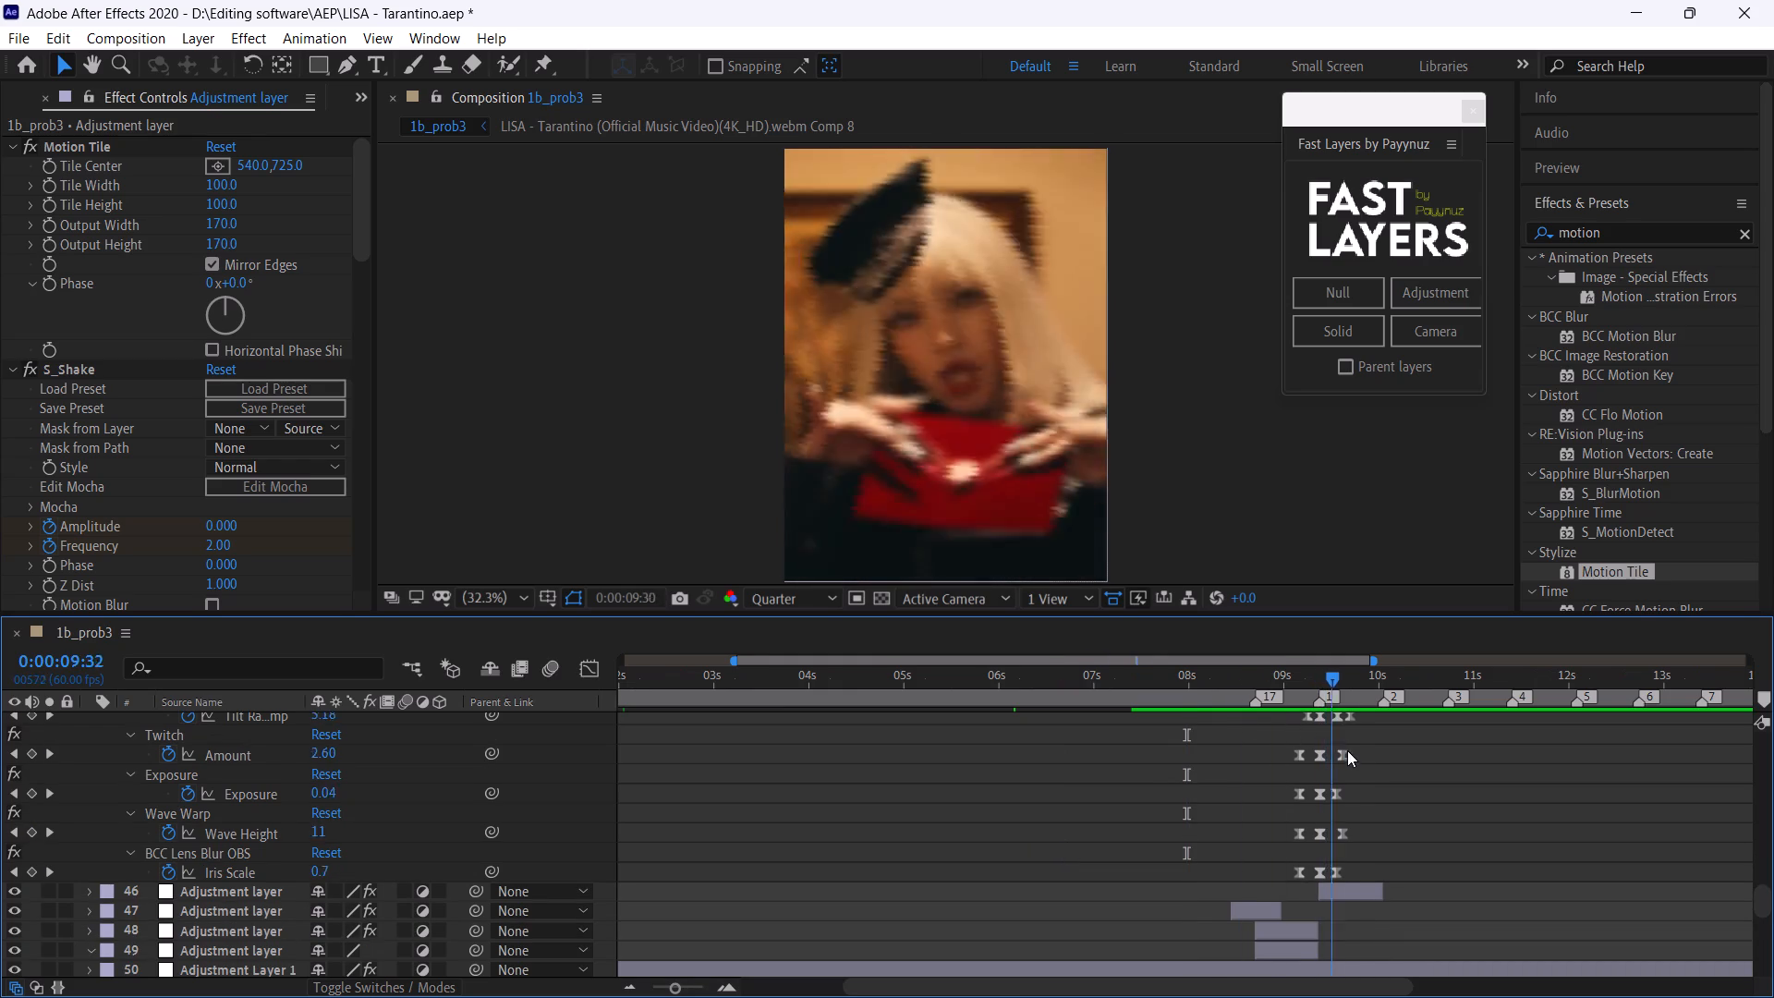
{"action": "left_click_drag", "start_coordinate": [1347, 750], "coordinate": [1444, 784]}
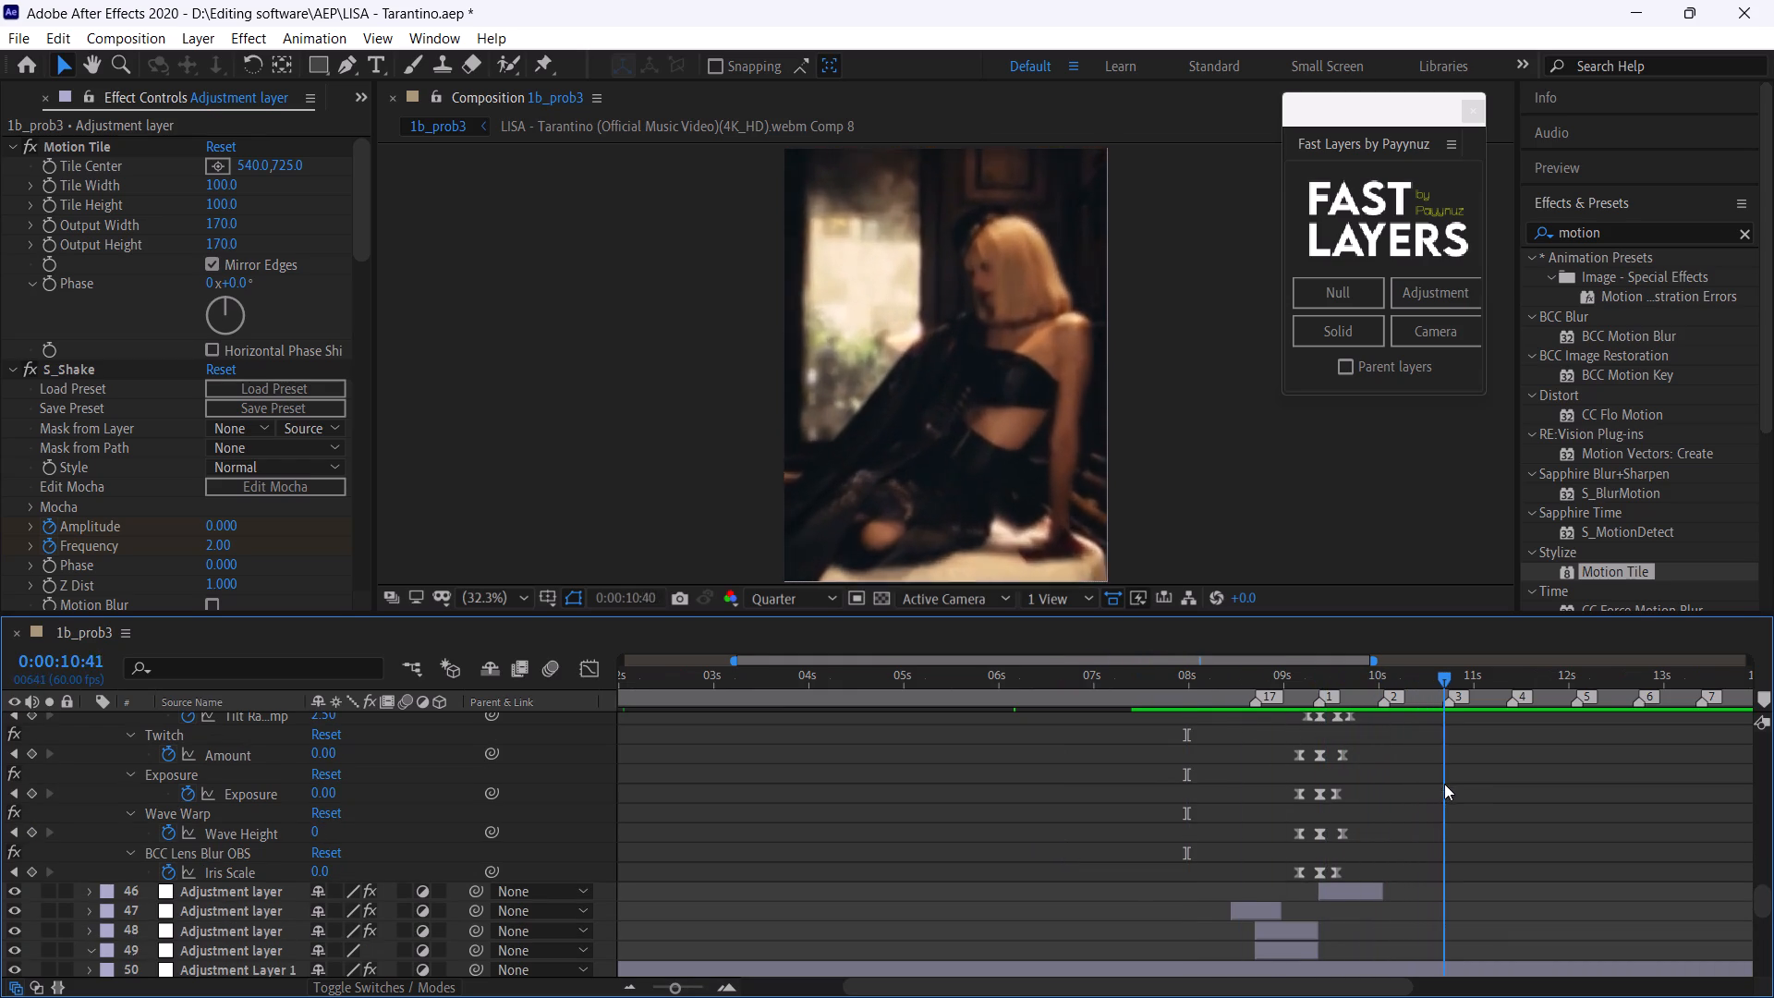
{"action": "left_click_drag", "start_coordinate": [1444, 784], "coordinate": [1363, 805]}
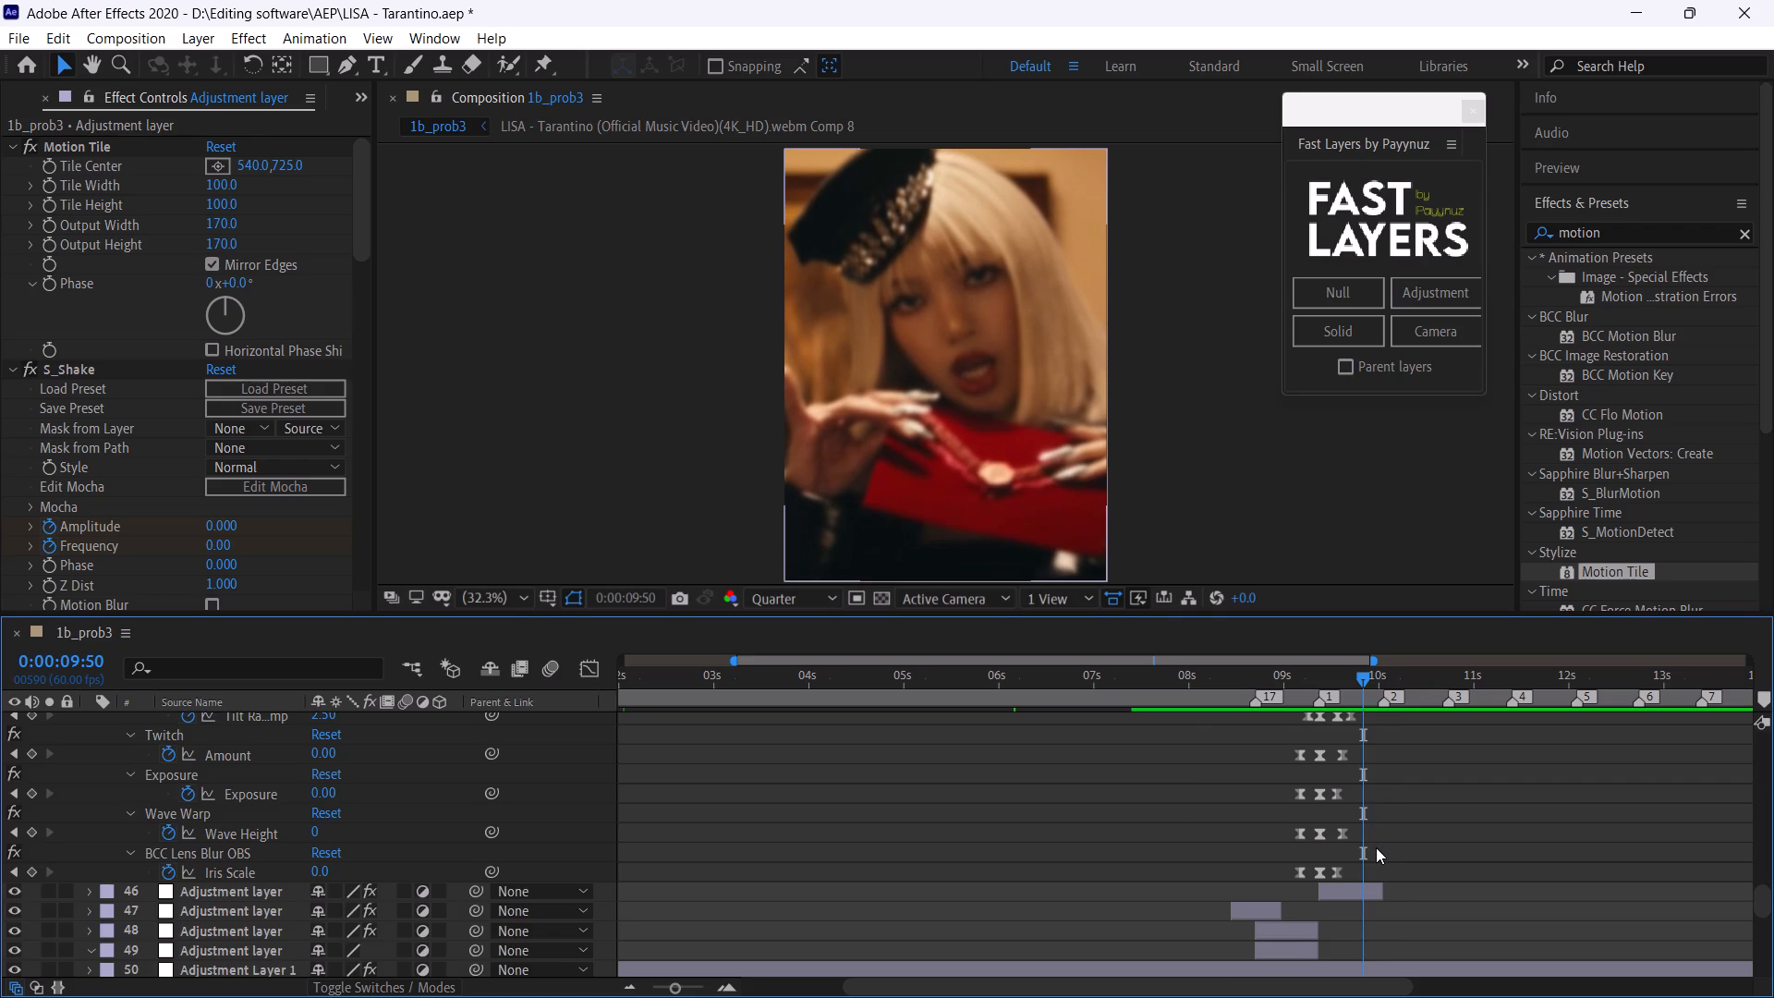
Duplicate adjustment layer 45, reveal the copy's keyframes, and move it so its peak keyframes sit on marker 2 at 0:00:10:03.
{"action": "scroll", "coordinate": [1376, 847], "scroll_direction": "up", "scroll_amount": 2}
{"action": "left_click", "coordinate": [1352, 755]}
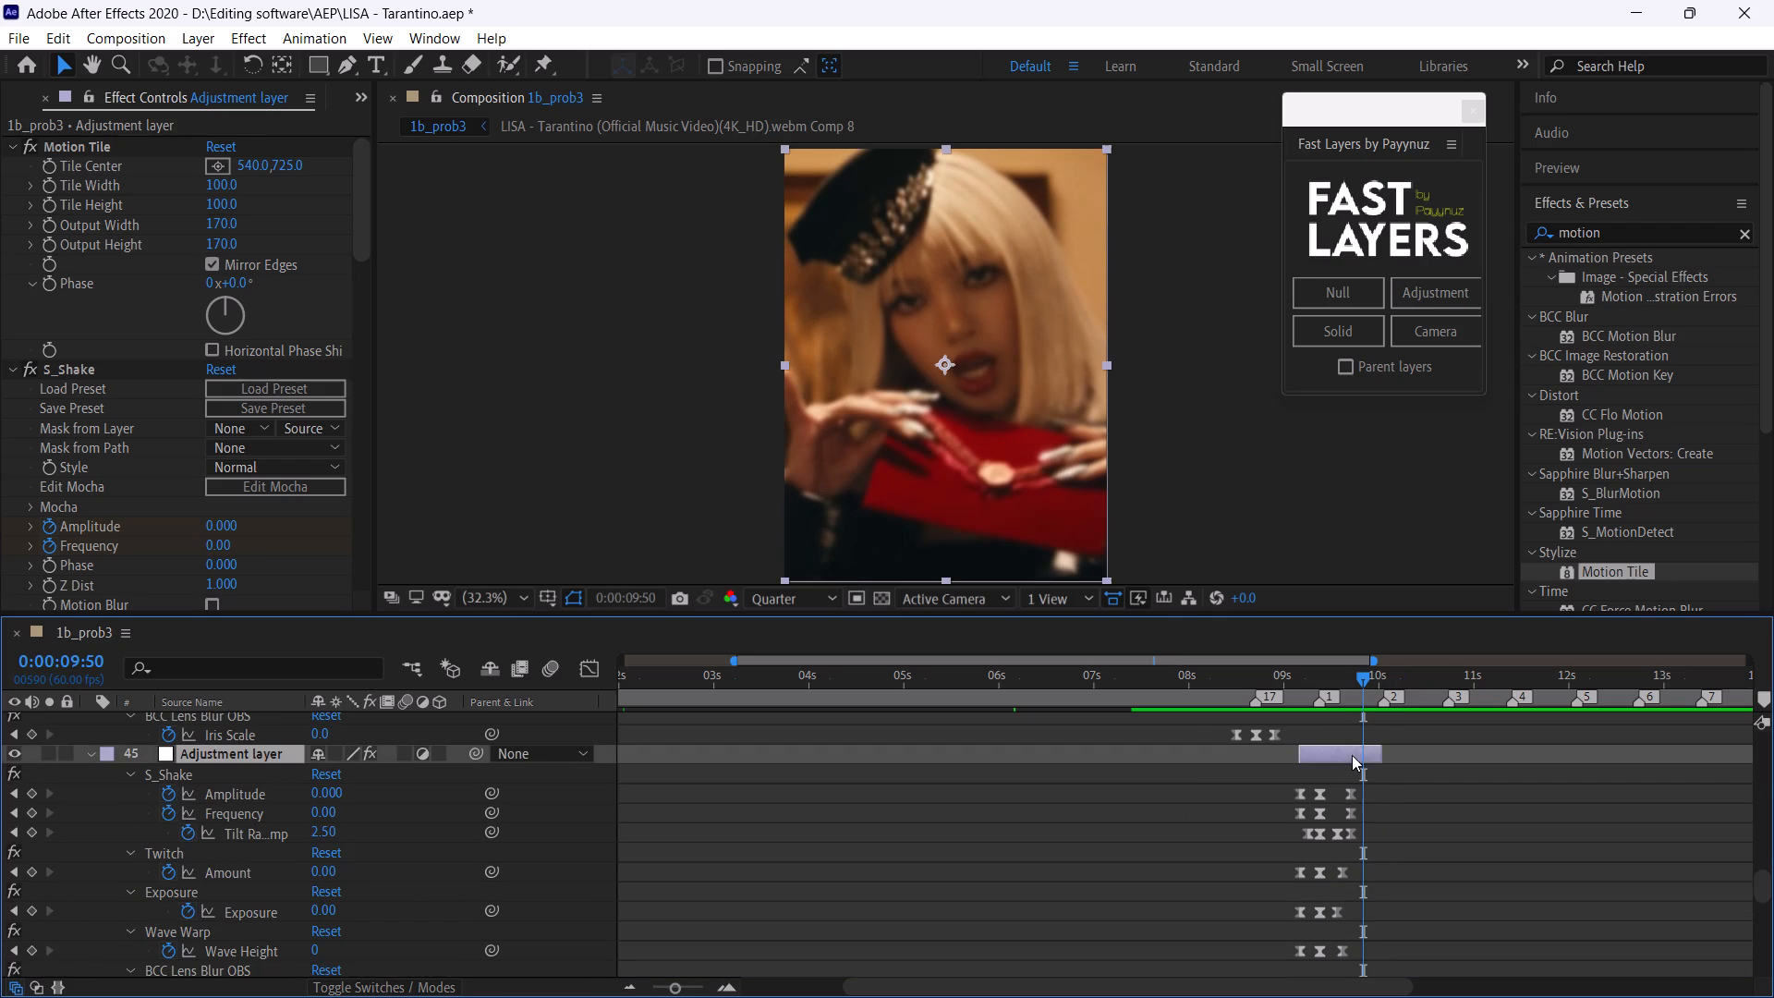
{"action": "key", "text": "ctrl+d"}
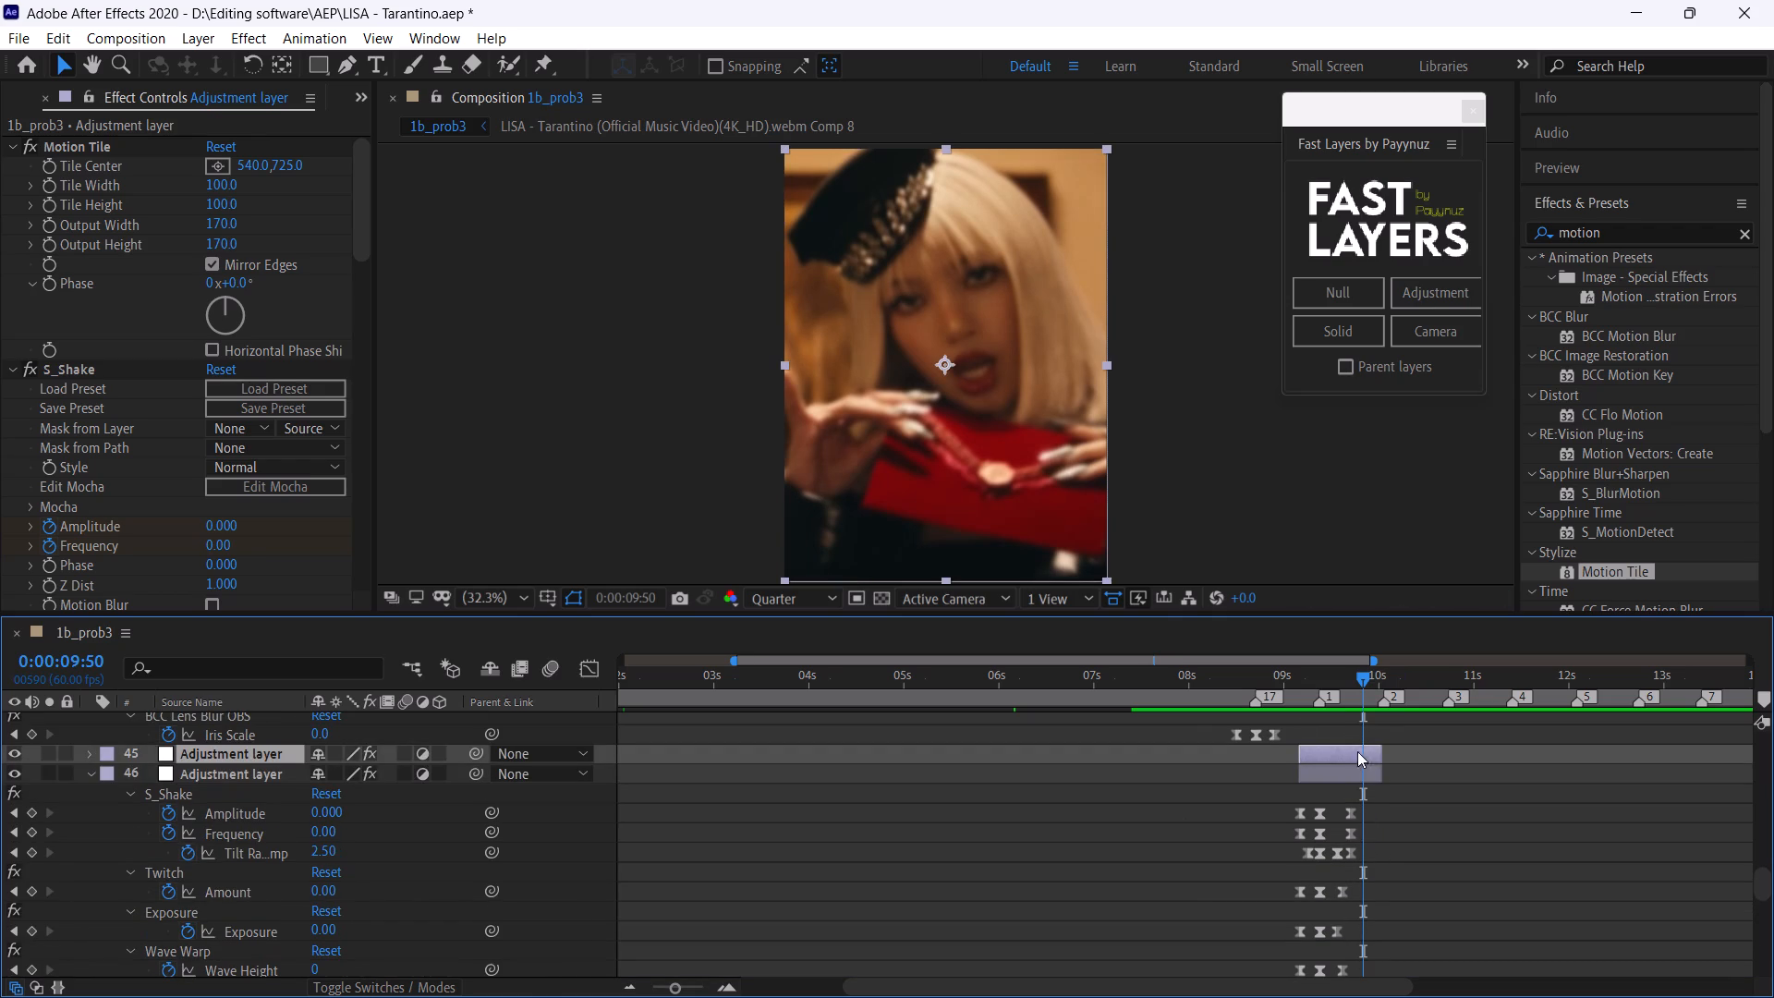
{"action": "key", "text": "u"}
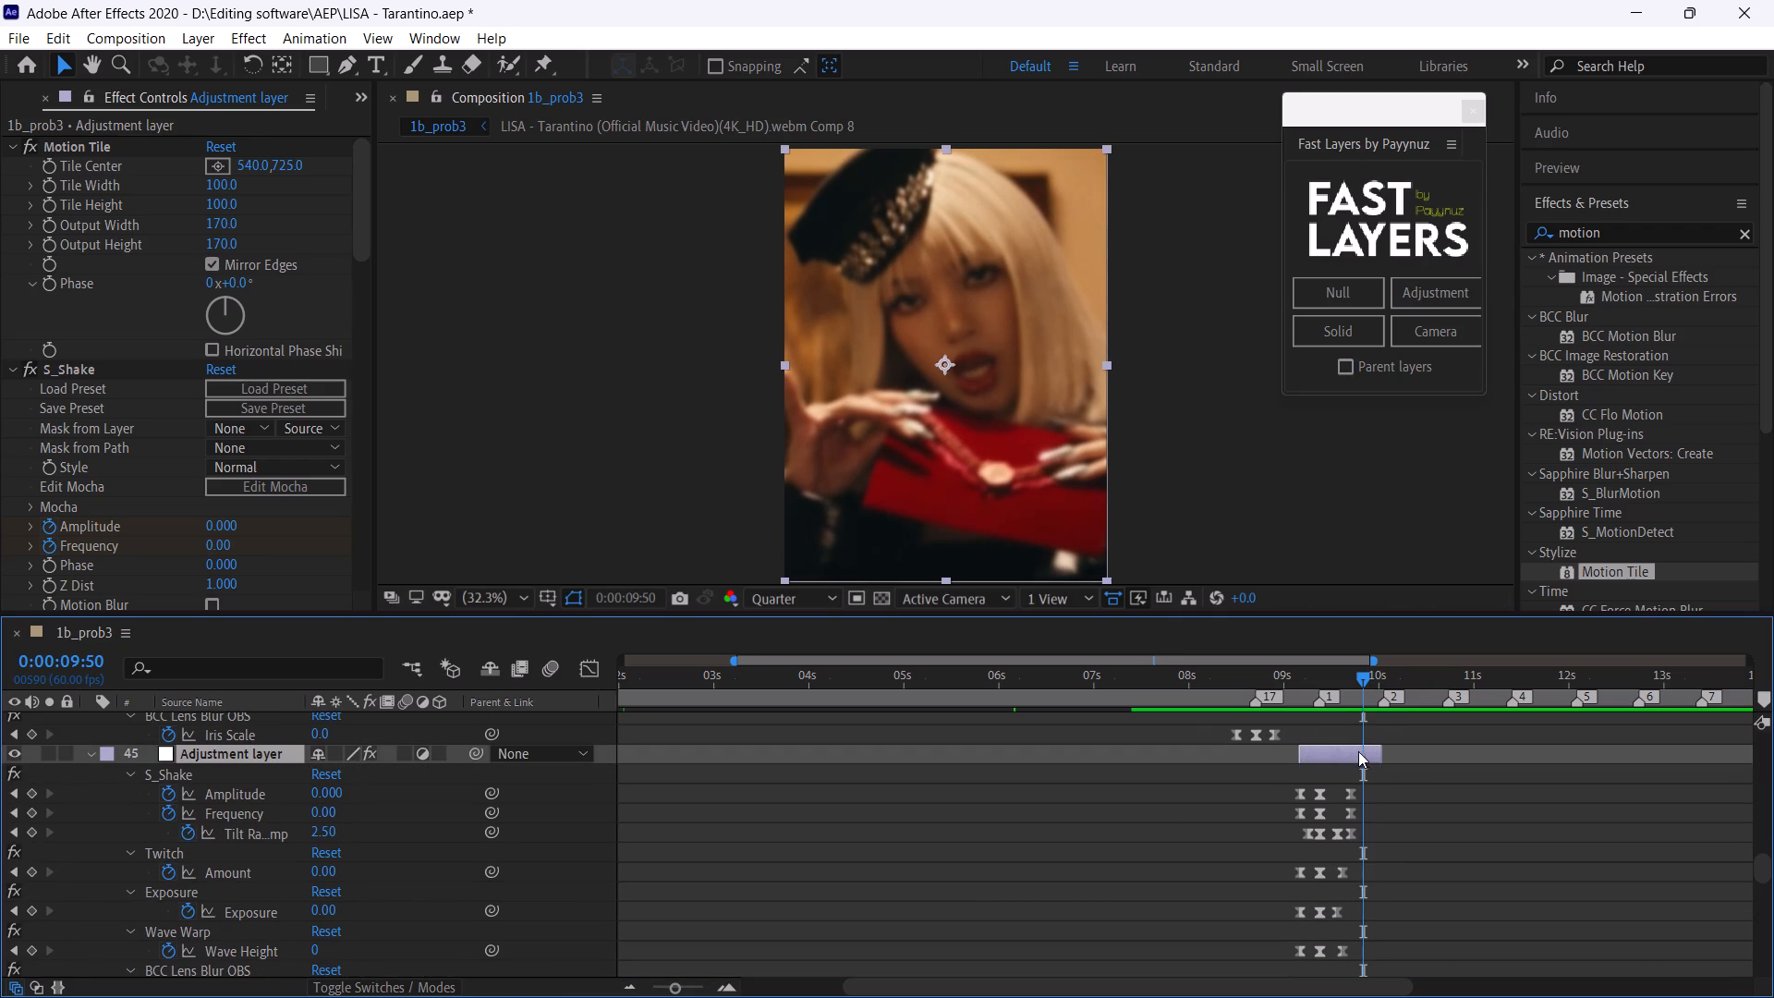
{"action": "left_click_drag", "start_coordinate": [1356, 751], "coordinate": [1404, 769]}
{"action": "left_click", "coordinate": [1380, 685]}
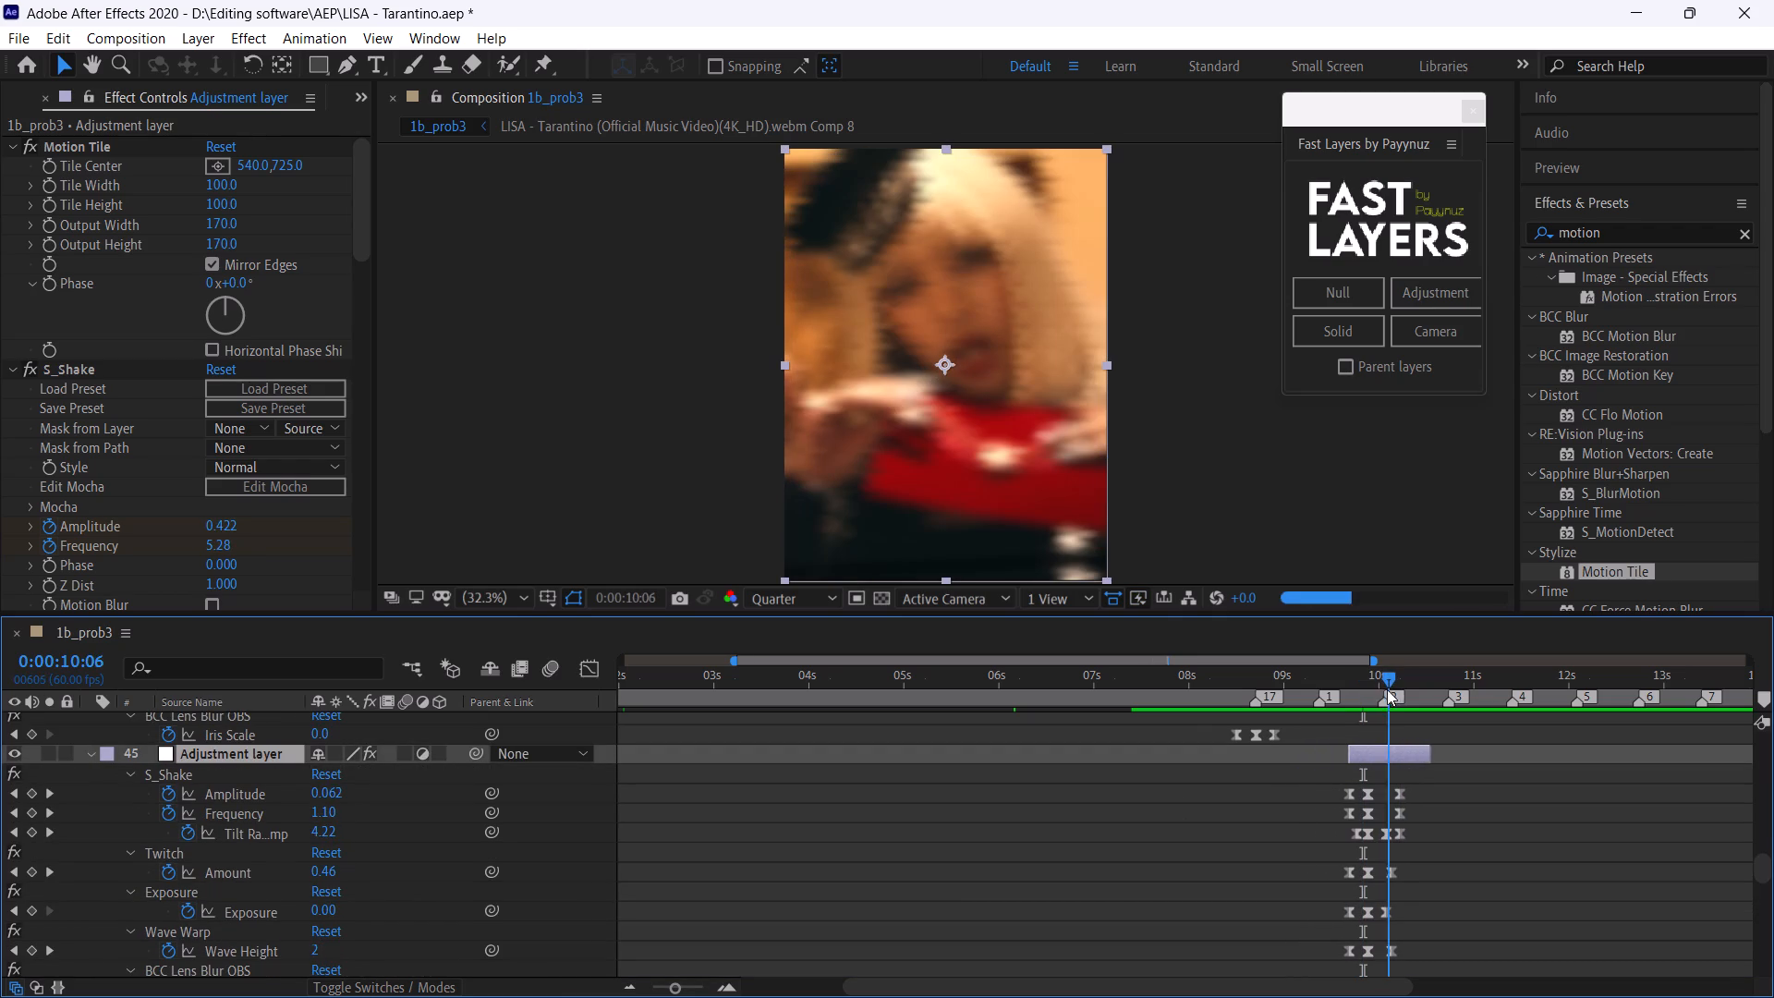
{"action": "left_click", "coordinate": [699, 986]}
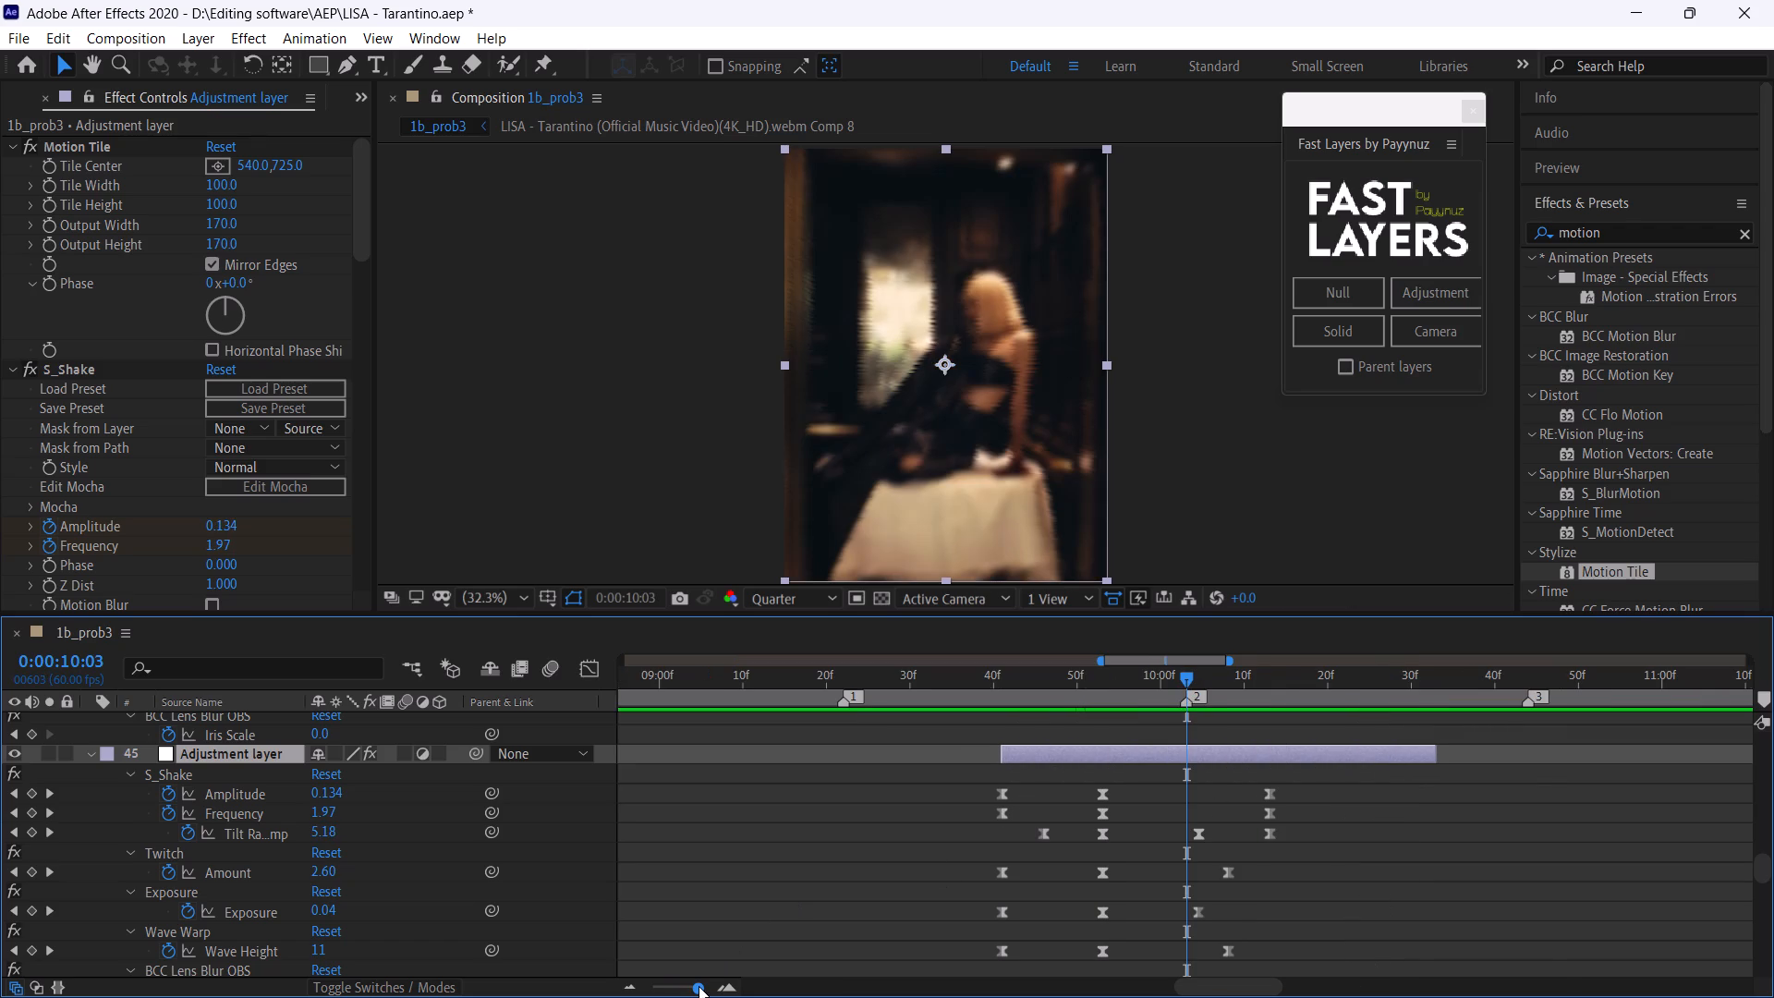
{"action": "left_click", "coordinate": [699, 986]}
{"action": "left_click_drag", "start_coordinate": [1161, 752], "coordinate": [1240, 761]}
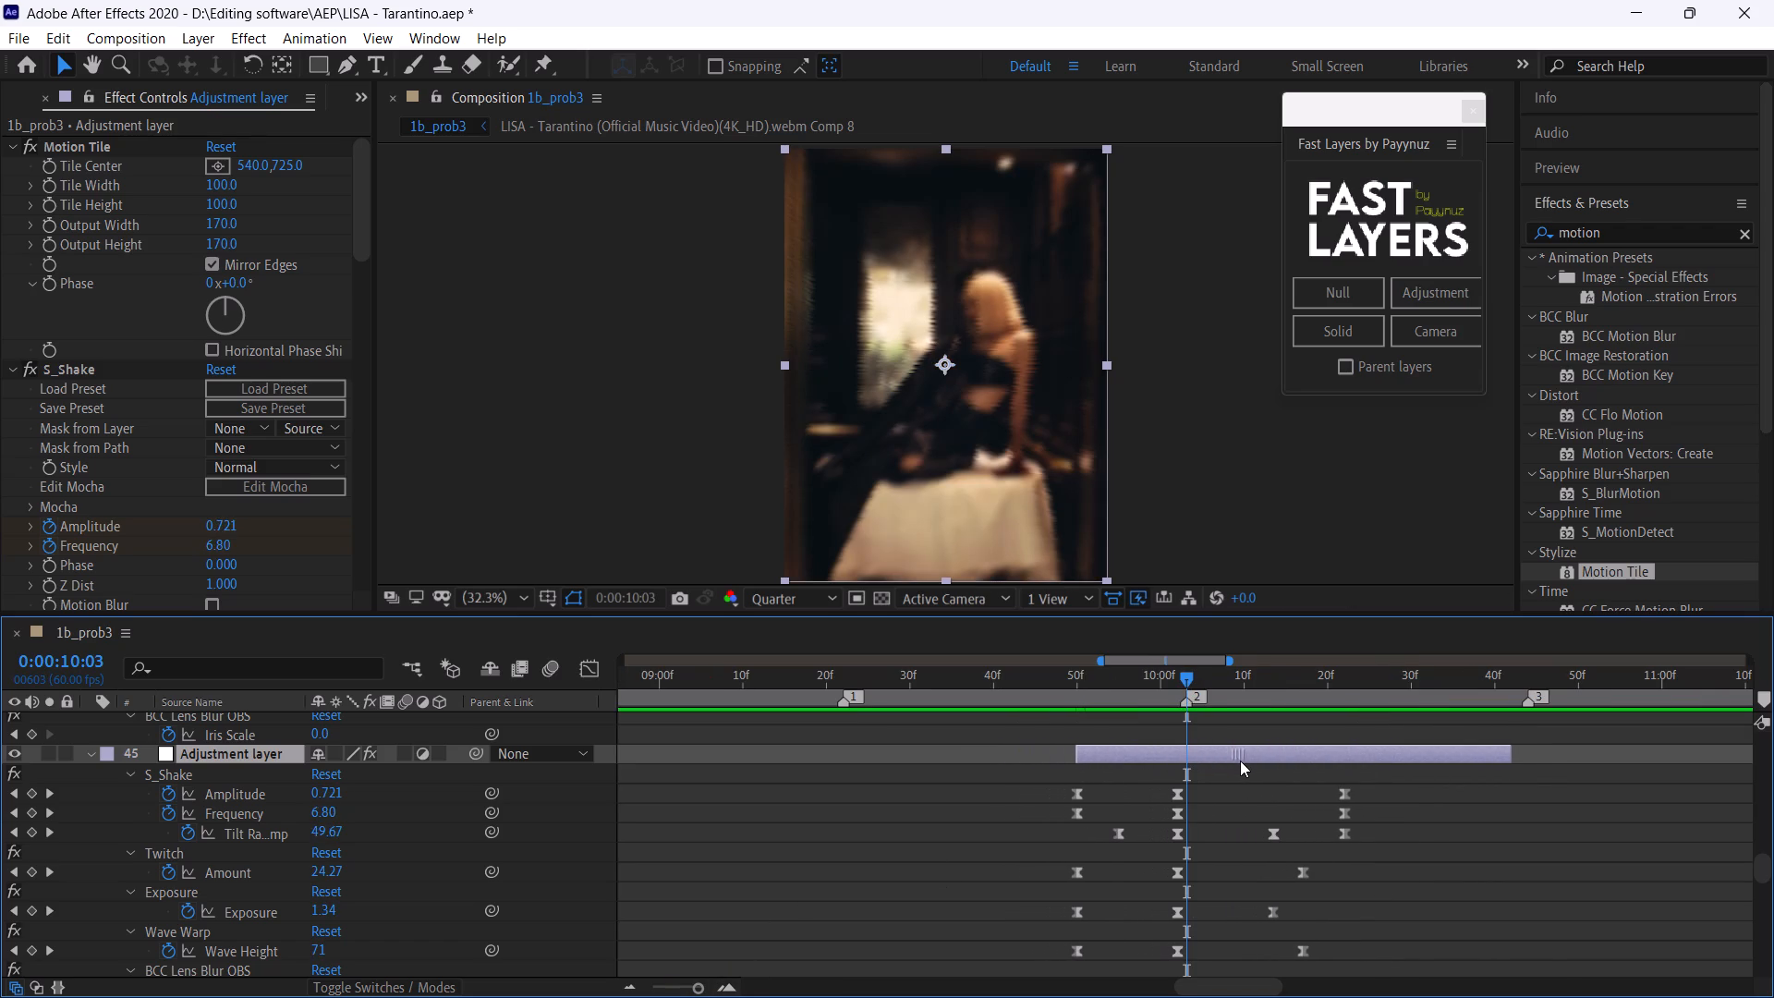
{"action": "left_click_drag", "start_coordinate": [1240, 761], "coordinate": [1245, 761]}
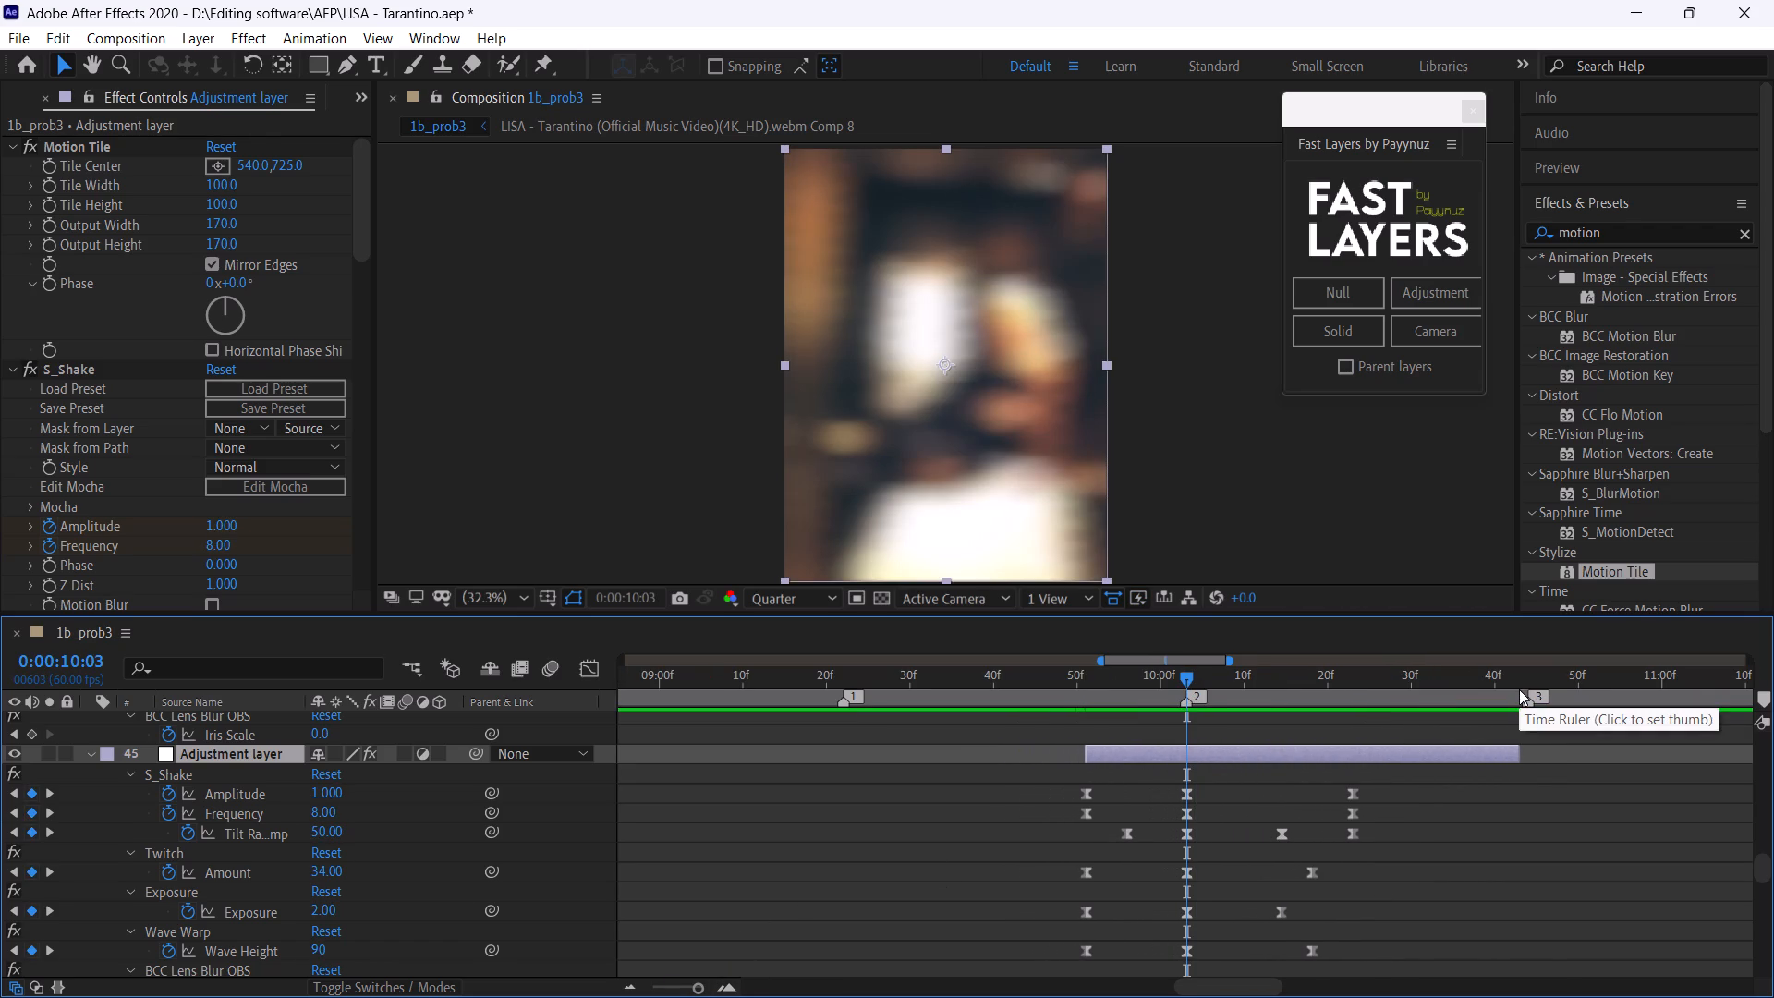
Duplicate the marker 2 shake layer, reveal its keyframes, and move the copy so its peak falls on marker 3 at 0:00:10:44.
{"action": "key", "text": "ctrl+d"}
{"action": "key", "text": "u"}
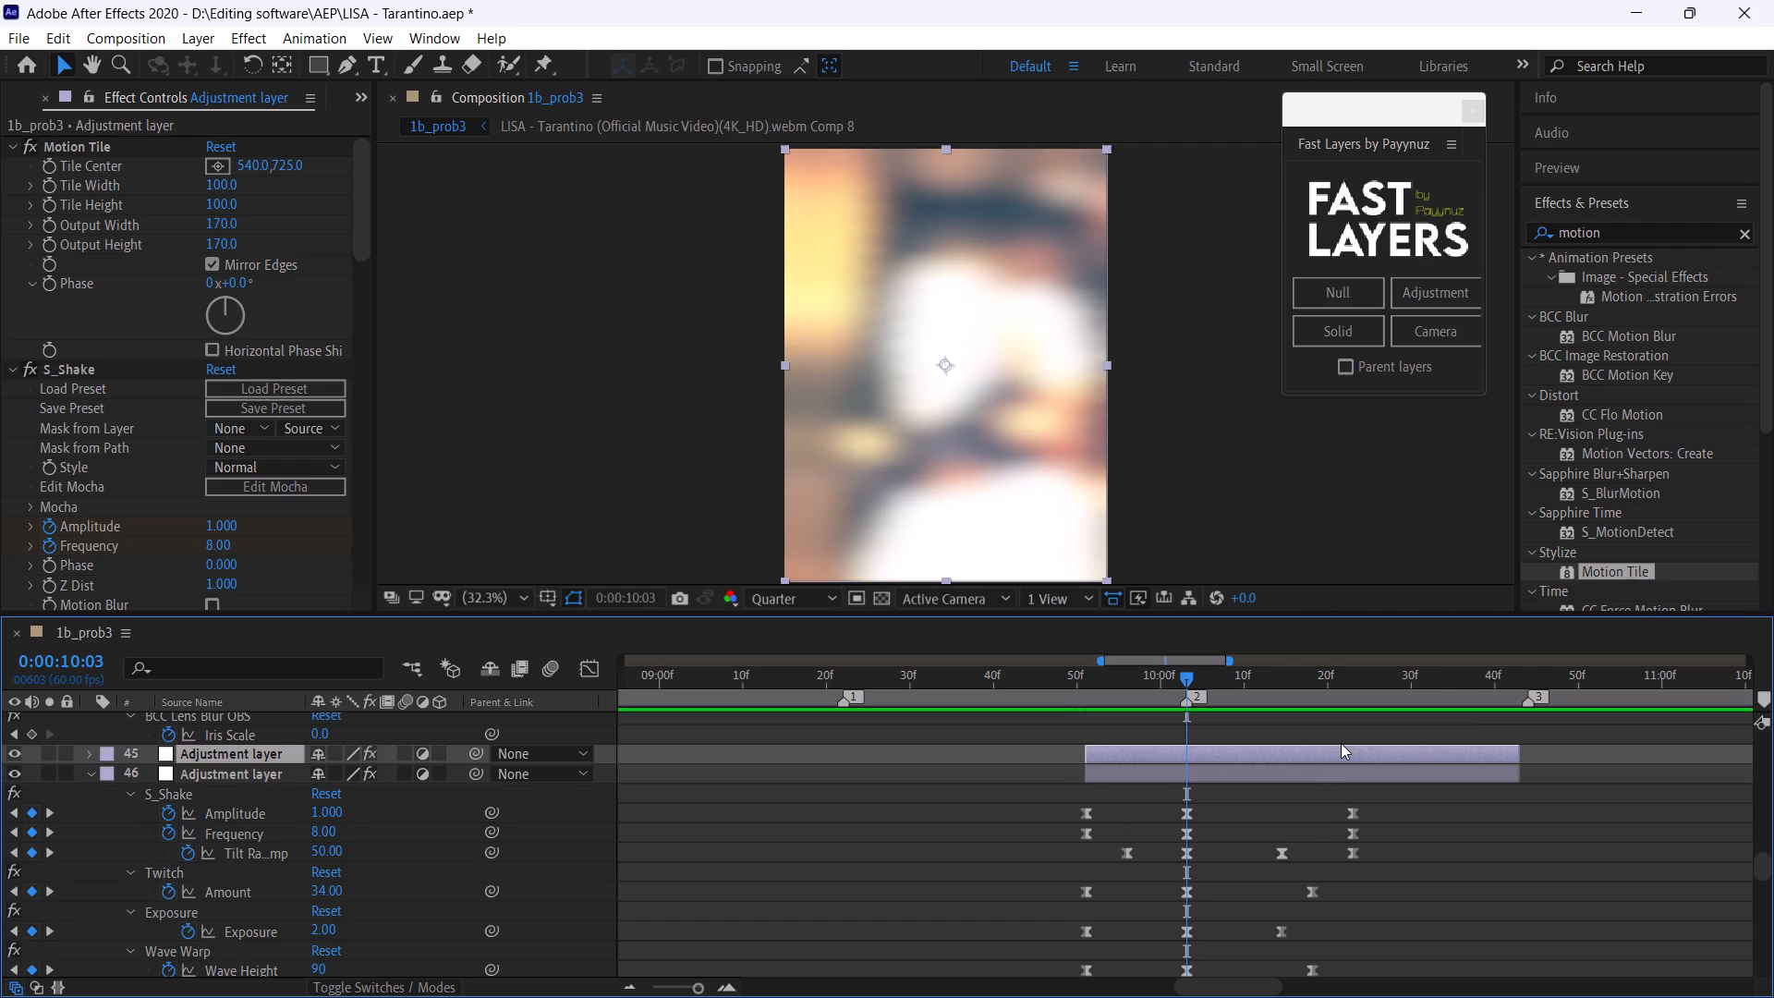
{"action": "left_click_drag", "start_coordinate": [1511, 680], "coordinate": [1525, 716]}
{"action": "left_click_drag", "start_coordinate": [1435, 755], "coordinate": [1683, 758]}
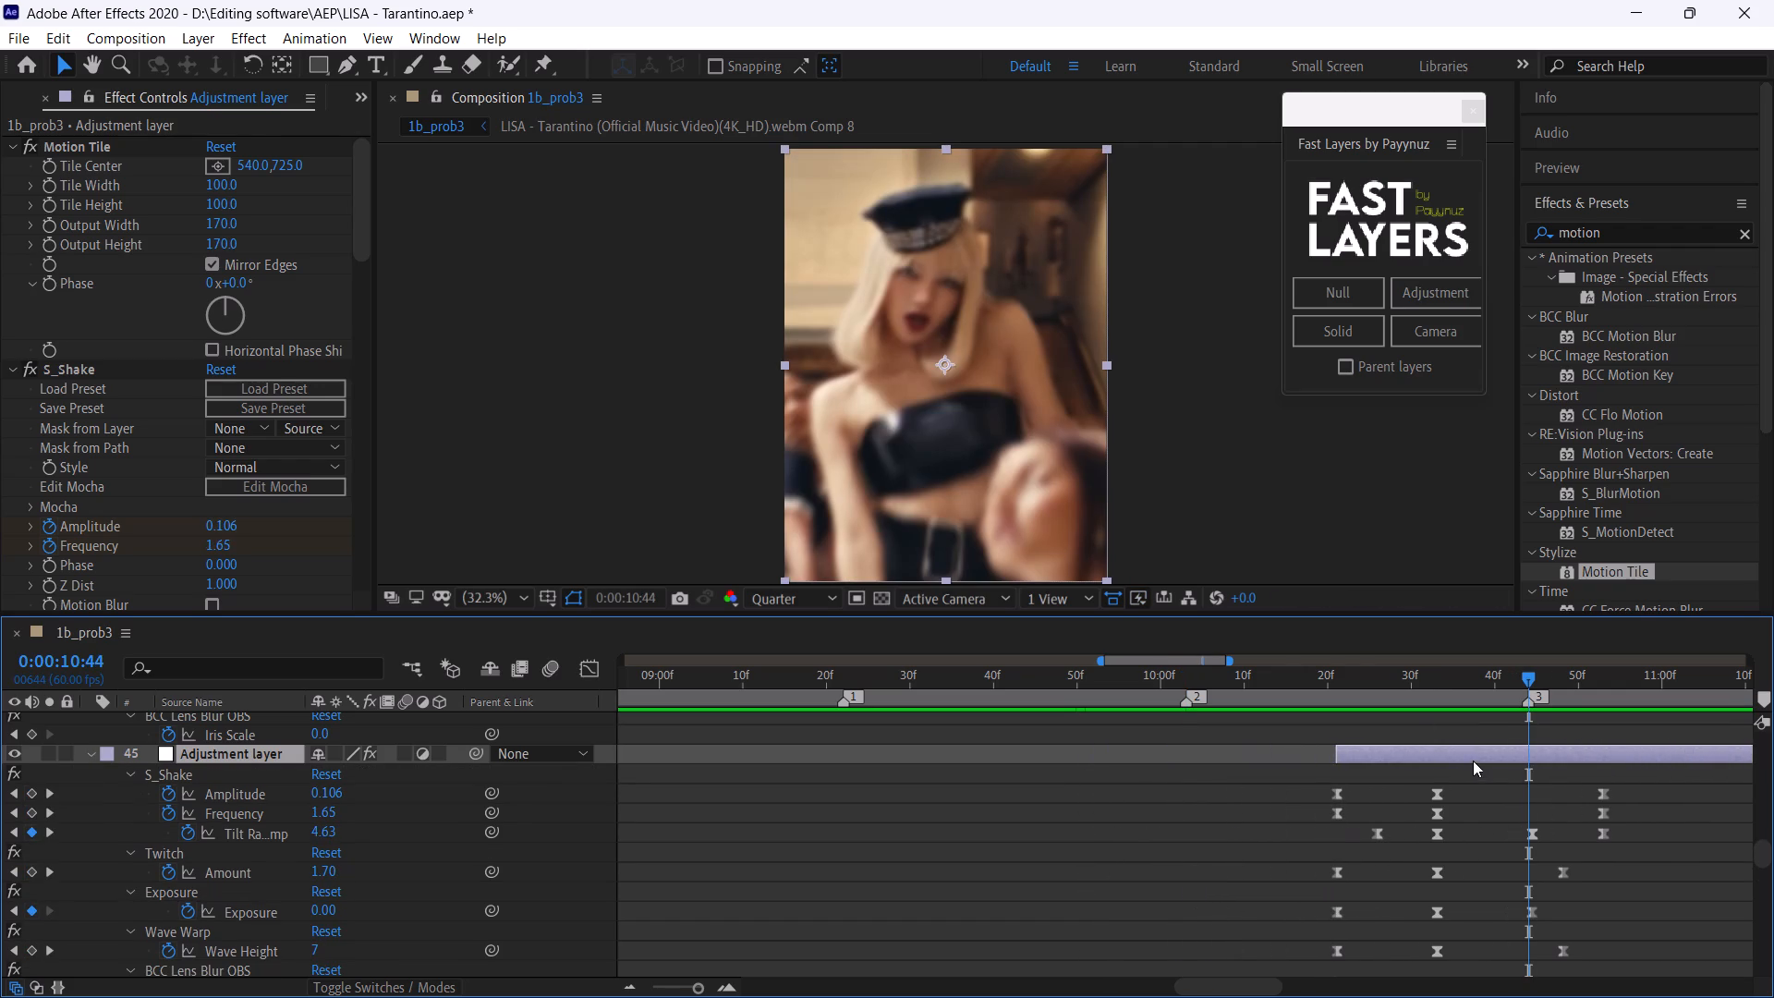
{"action": "left_click_drag", "start_coordinate": [1475, 758], "coordinate": [1566, 769]}
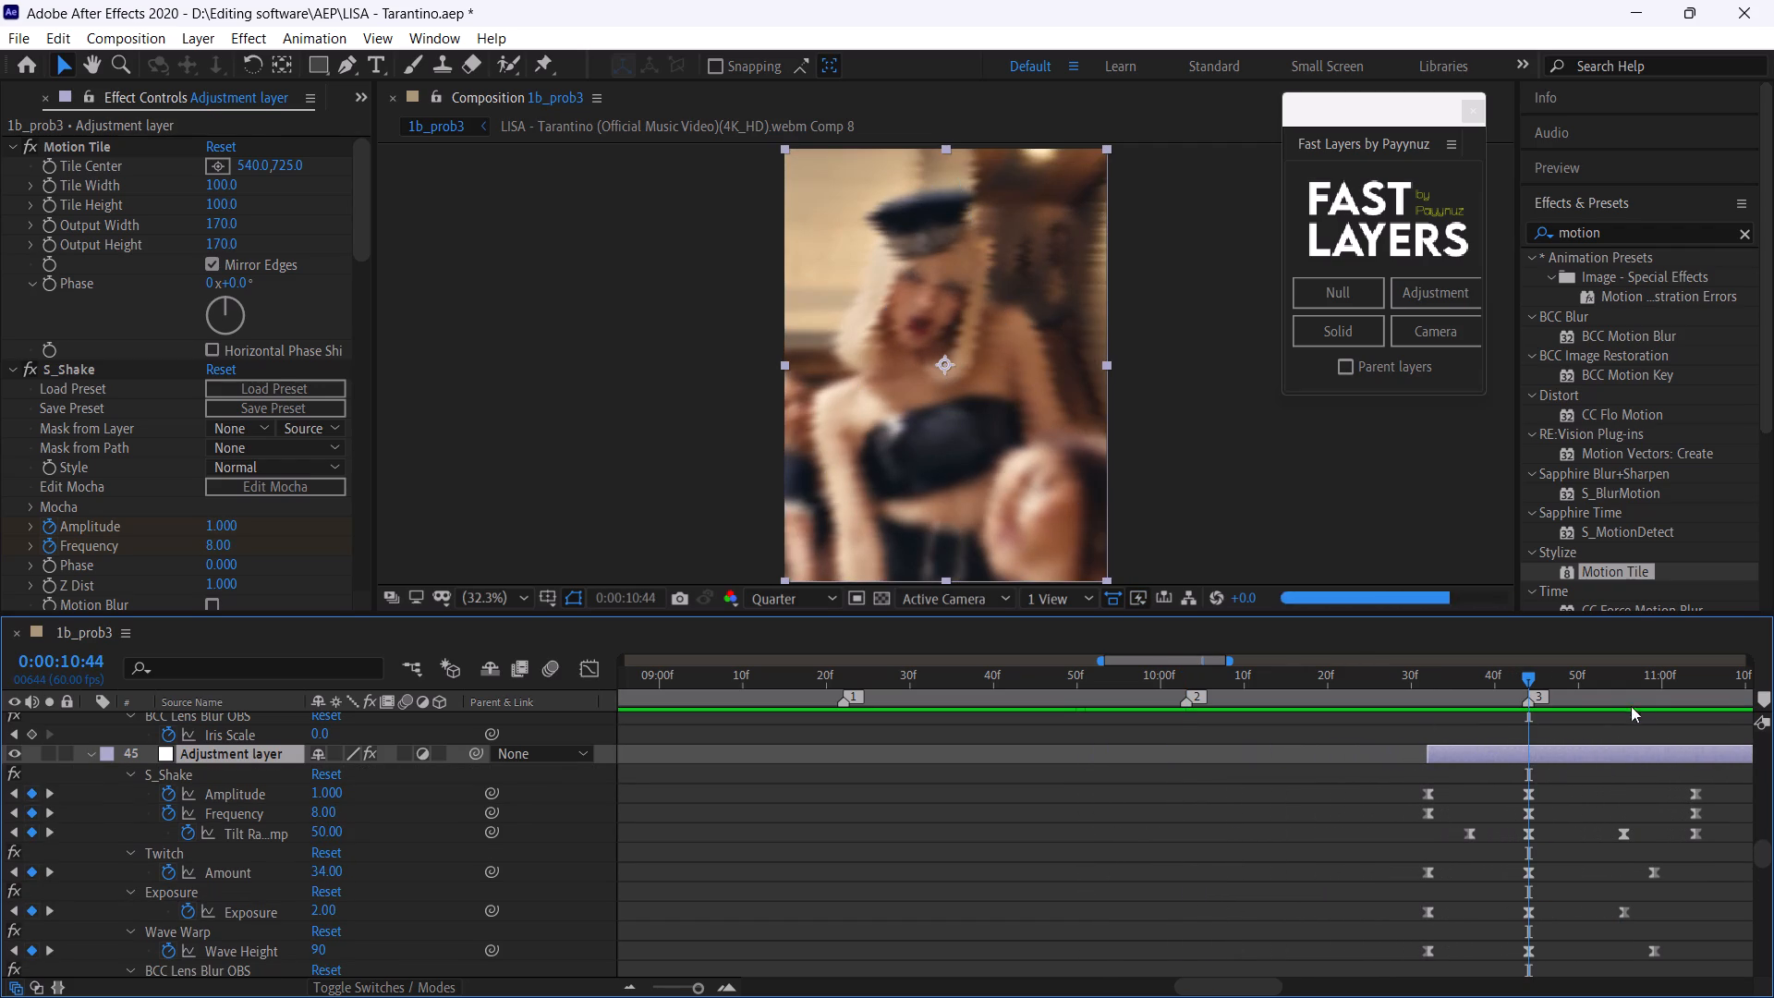
Duplicate the marker 3 shake layer with keyframes revealed and move the copy so its peak falls on marker 4 at 0:00:11:24.
{"action": "left_click_drag", "start_coordinate": [1638, 688], "coordinate": [1429, 801]}
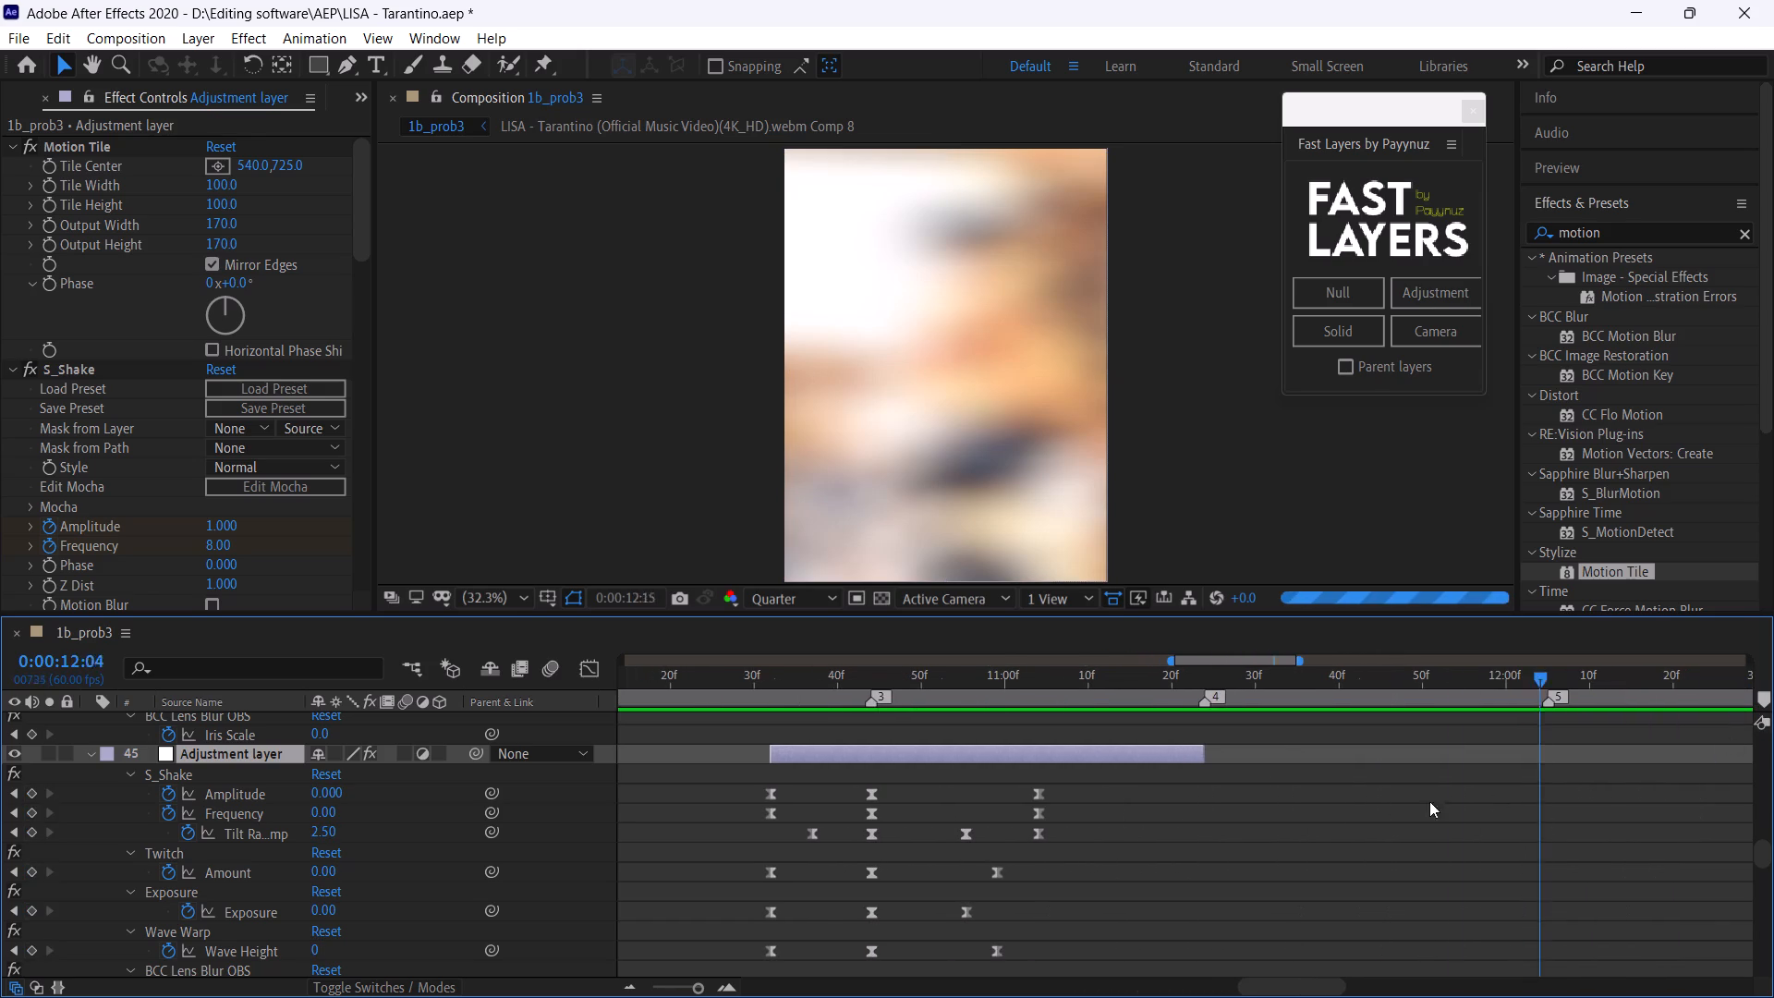
{"action": "left_click_drag", "start_coordinate": [1429, 801], "coordinate": [1206, 796]}
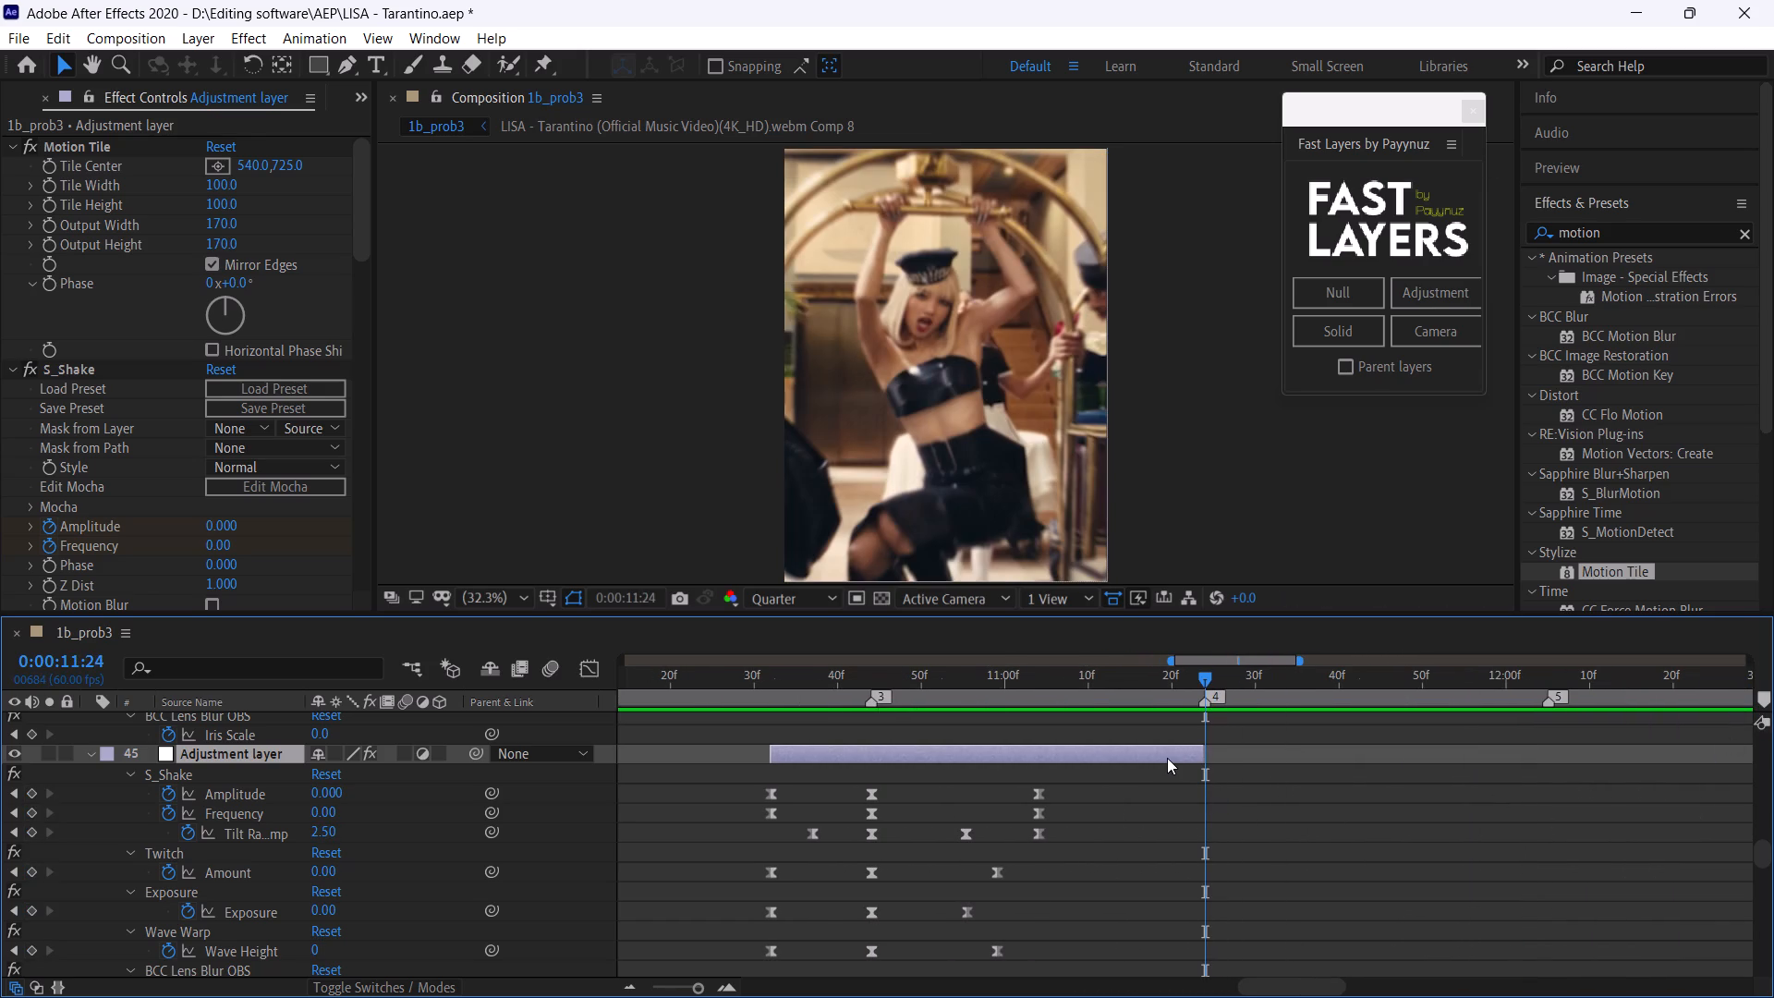
{"action": "key", "text": "ctrl+d"}
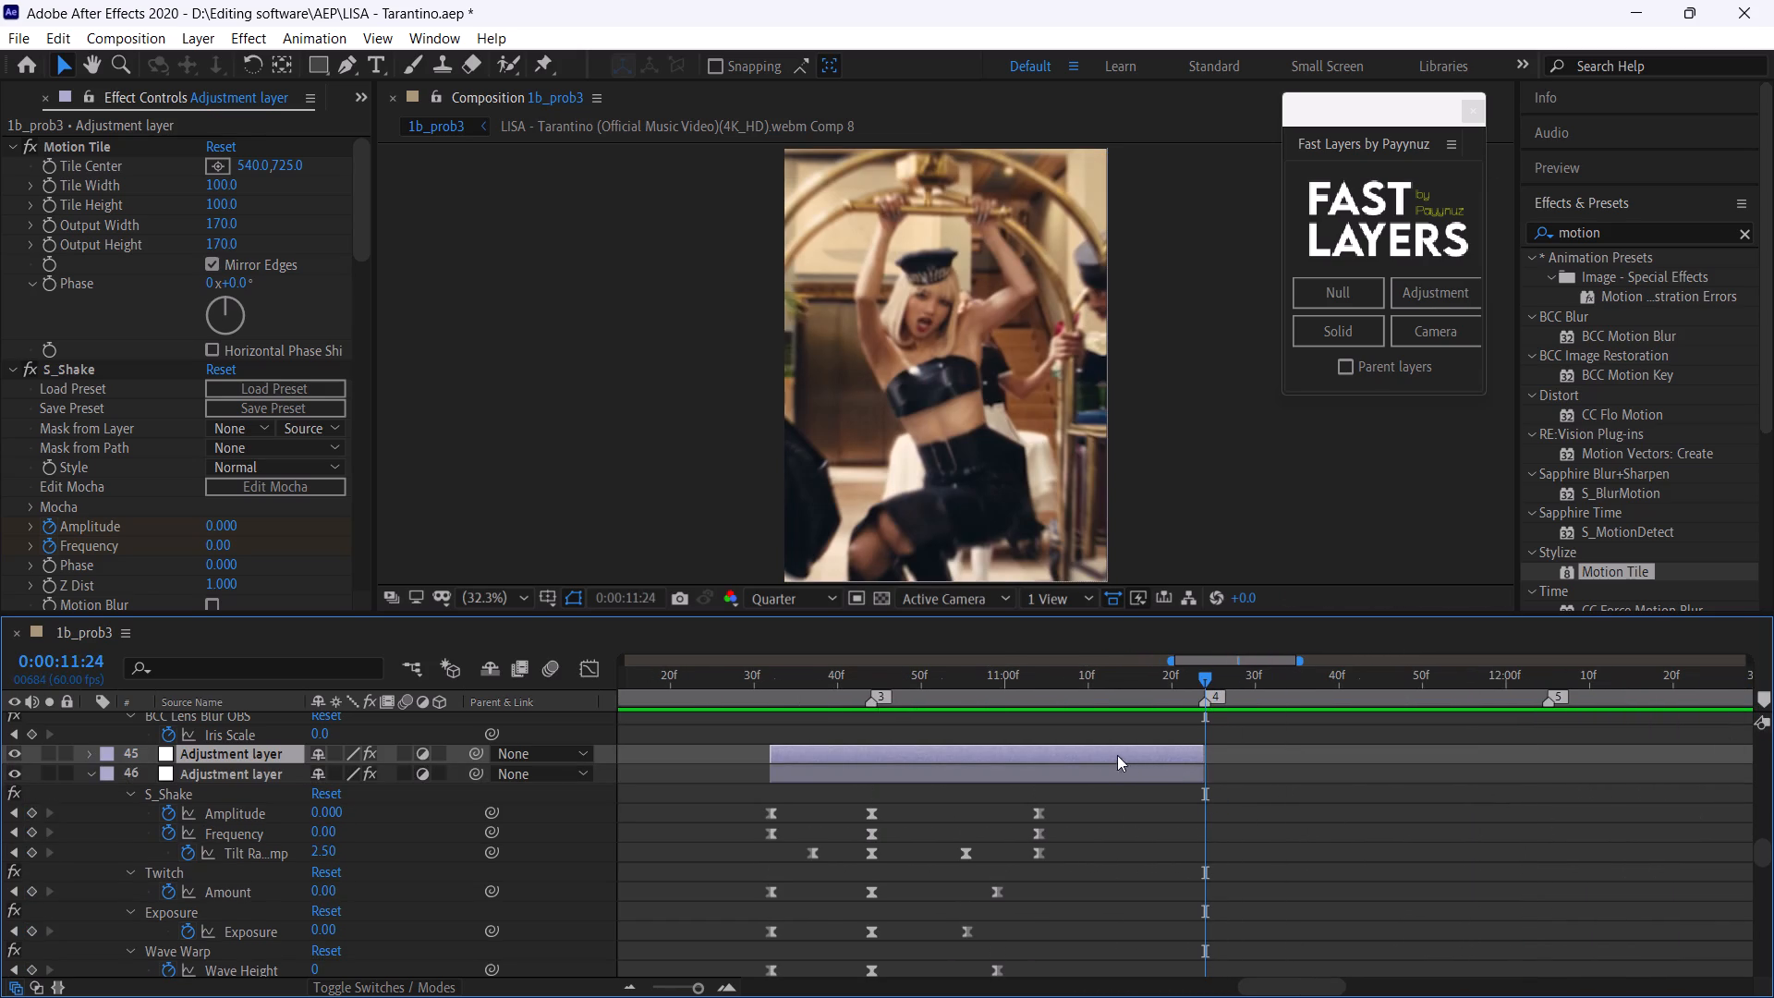
{"action": "key", "text": "u"}
{"action": "left_click_drag", "start_coordinate": [975, 755], "coordinate": [1225, 786]}
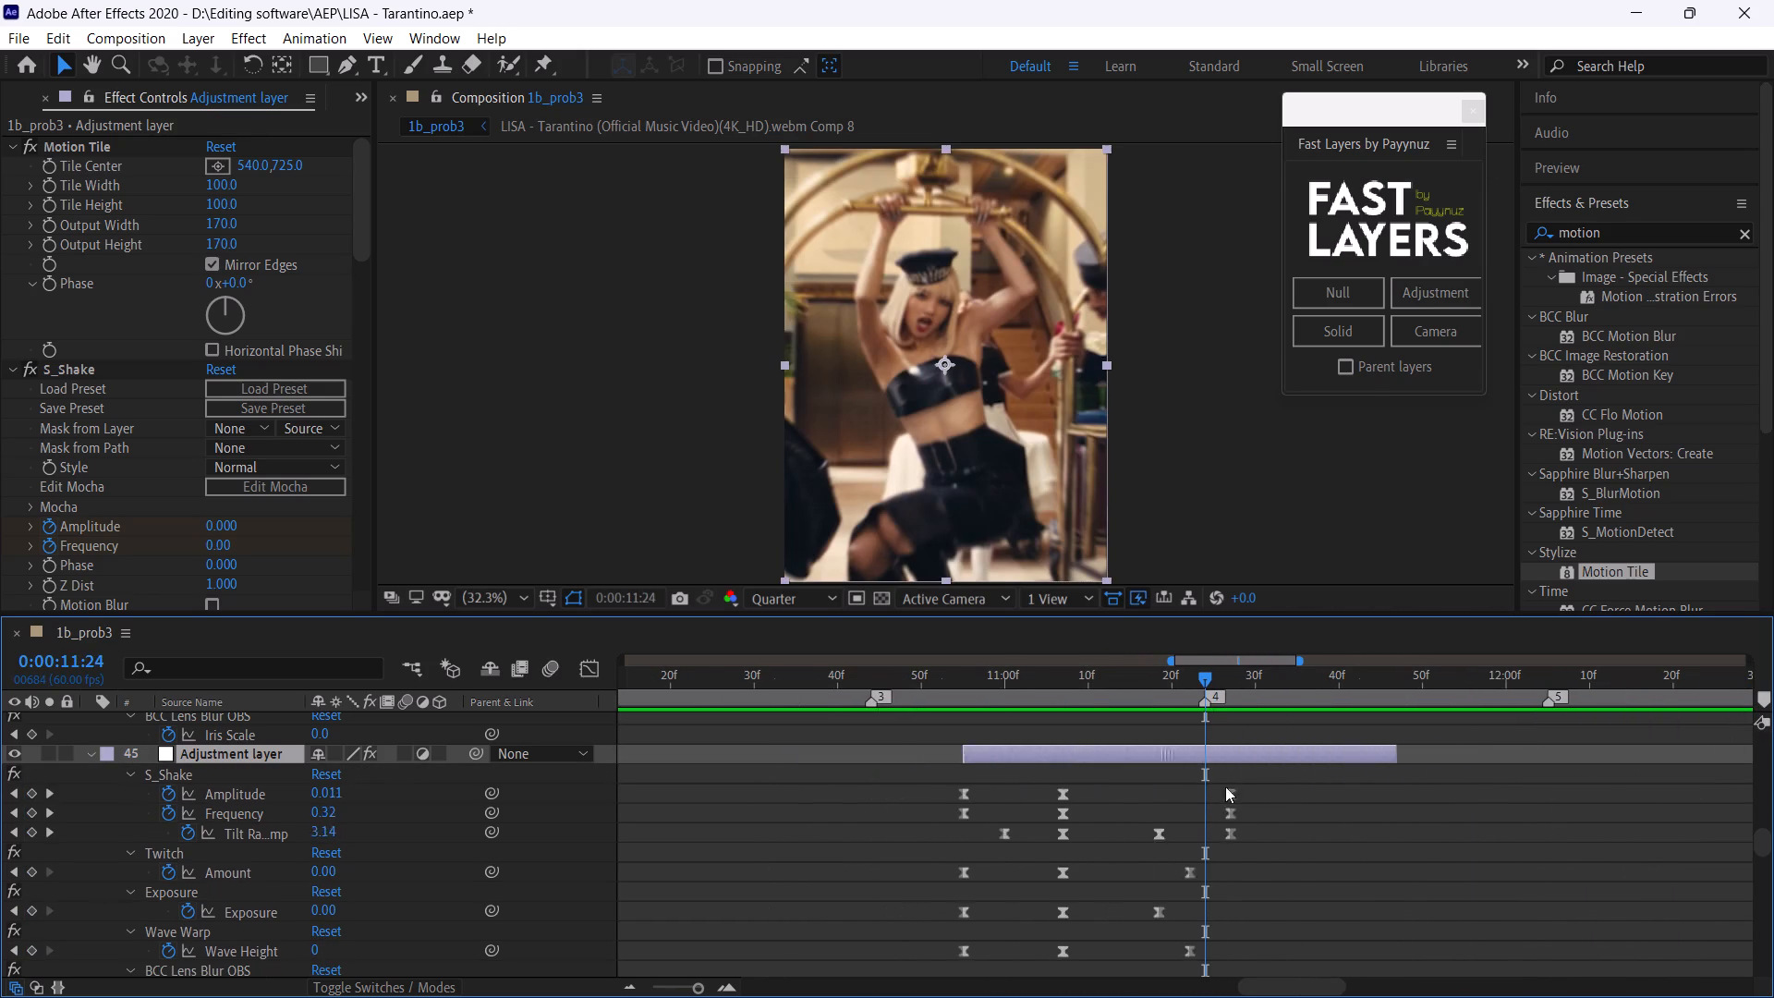
{"action": "left_click_drag", "start_coordinate": [1225, 786], "coordinate": [1307, 794]}
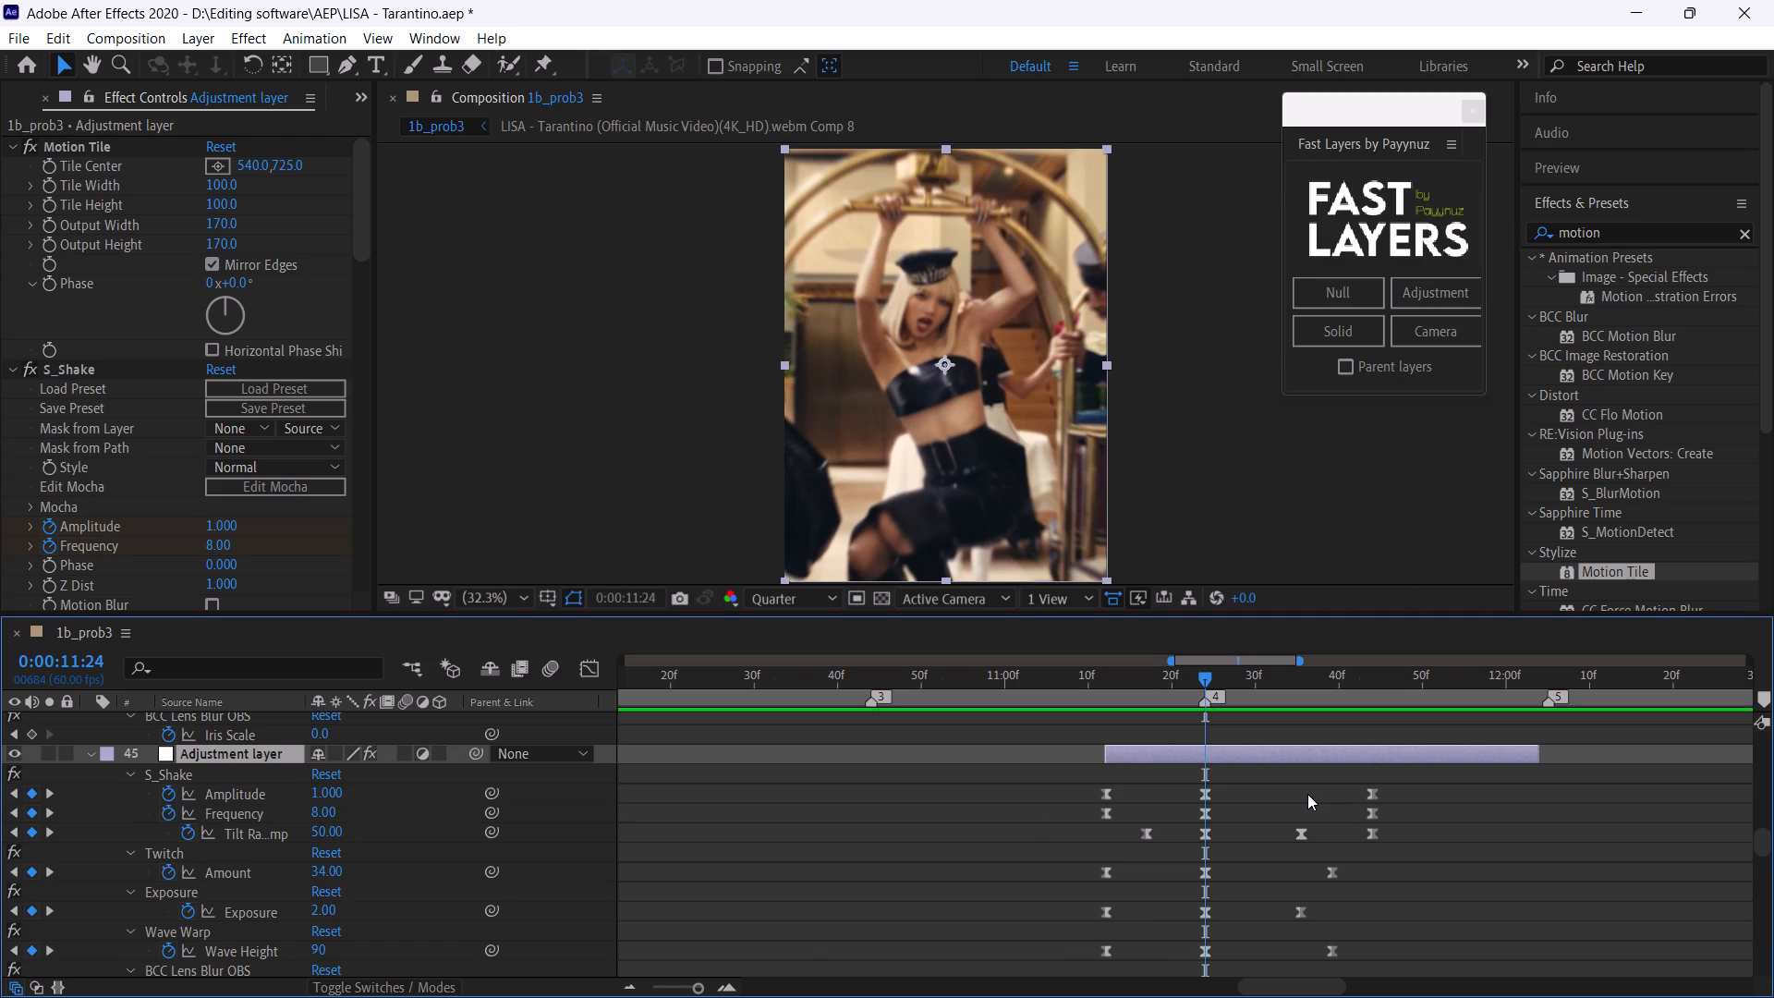
Save the project.
{"action": "key", "text": "ctrl+s"}
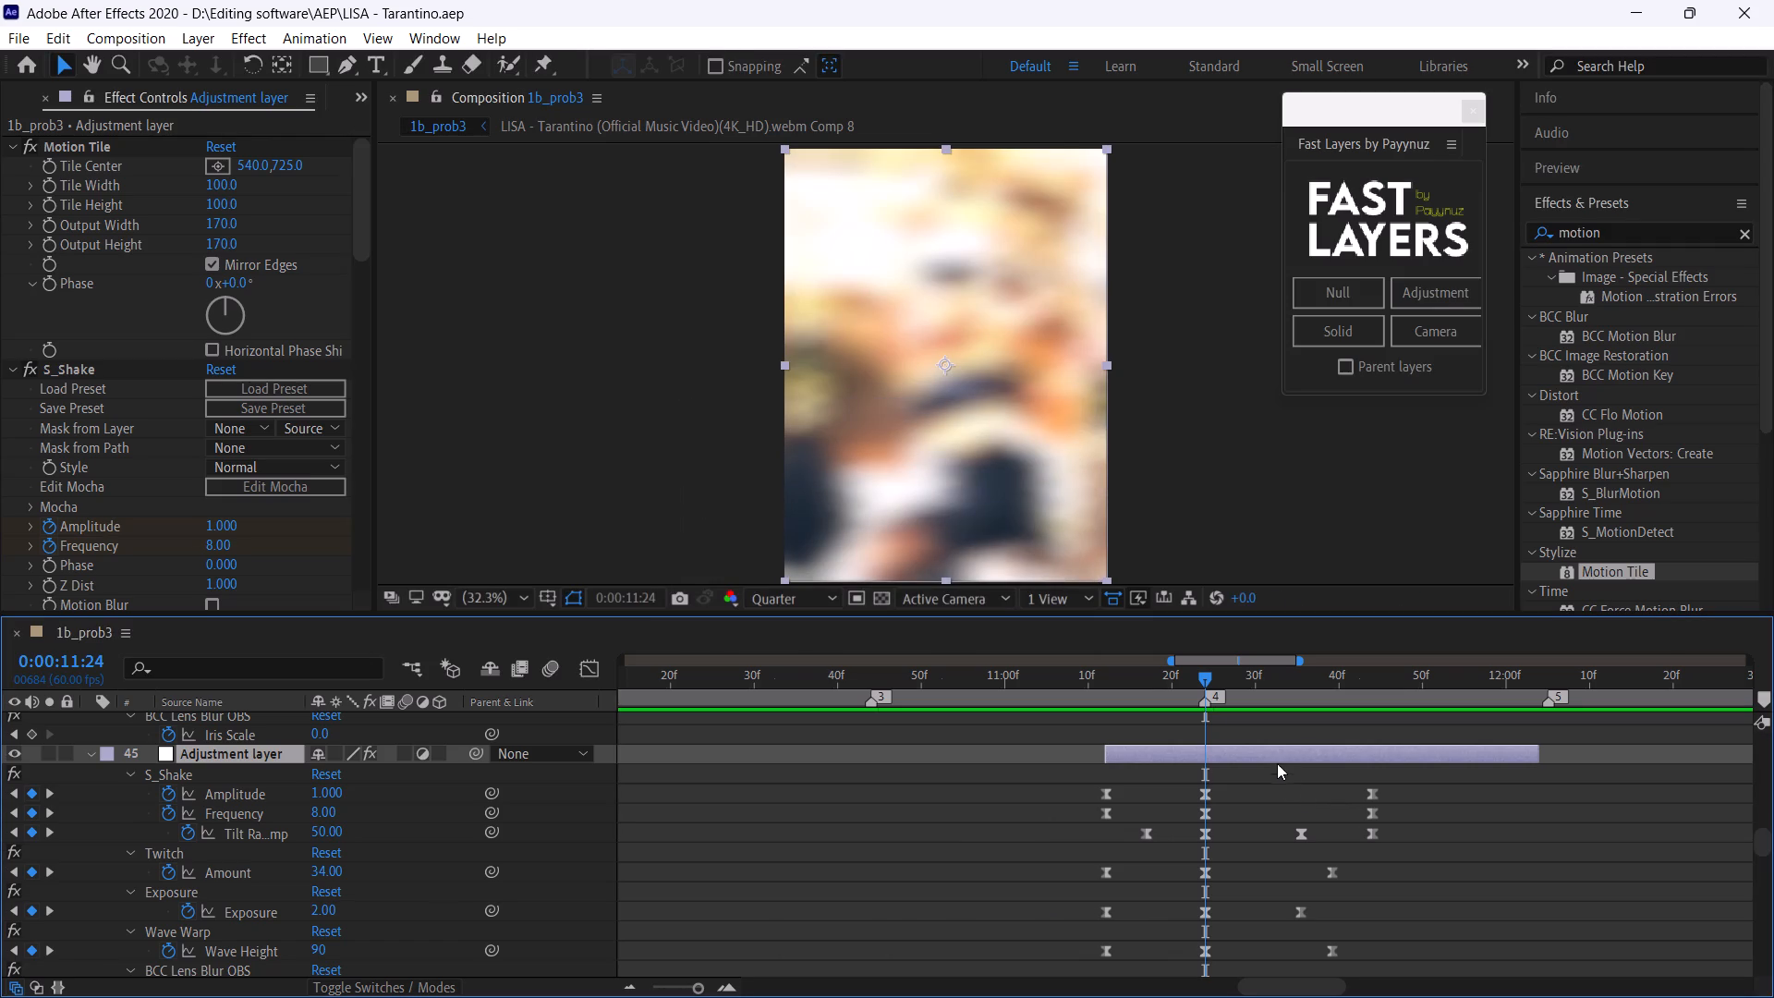
Duplicate the marker 4 shake layer with keyframes revealed and move the copy so its peak falls on marker 5 at 0:00:12:05.
{"action": "key", "text": "ctrl+d"}
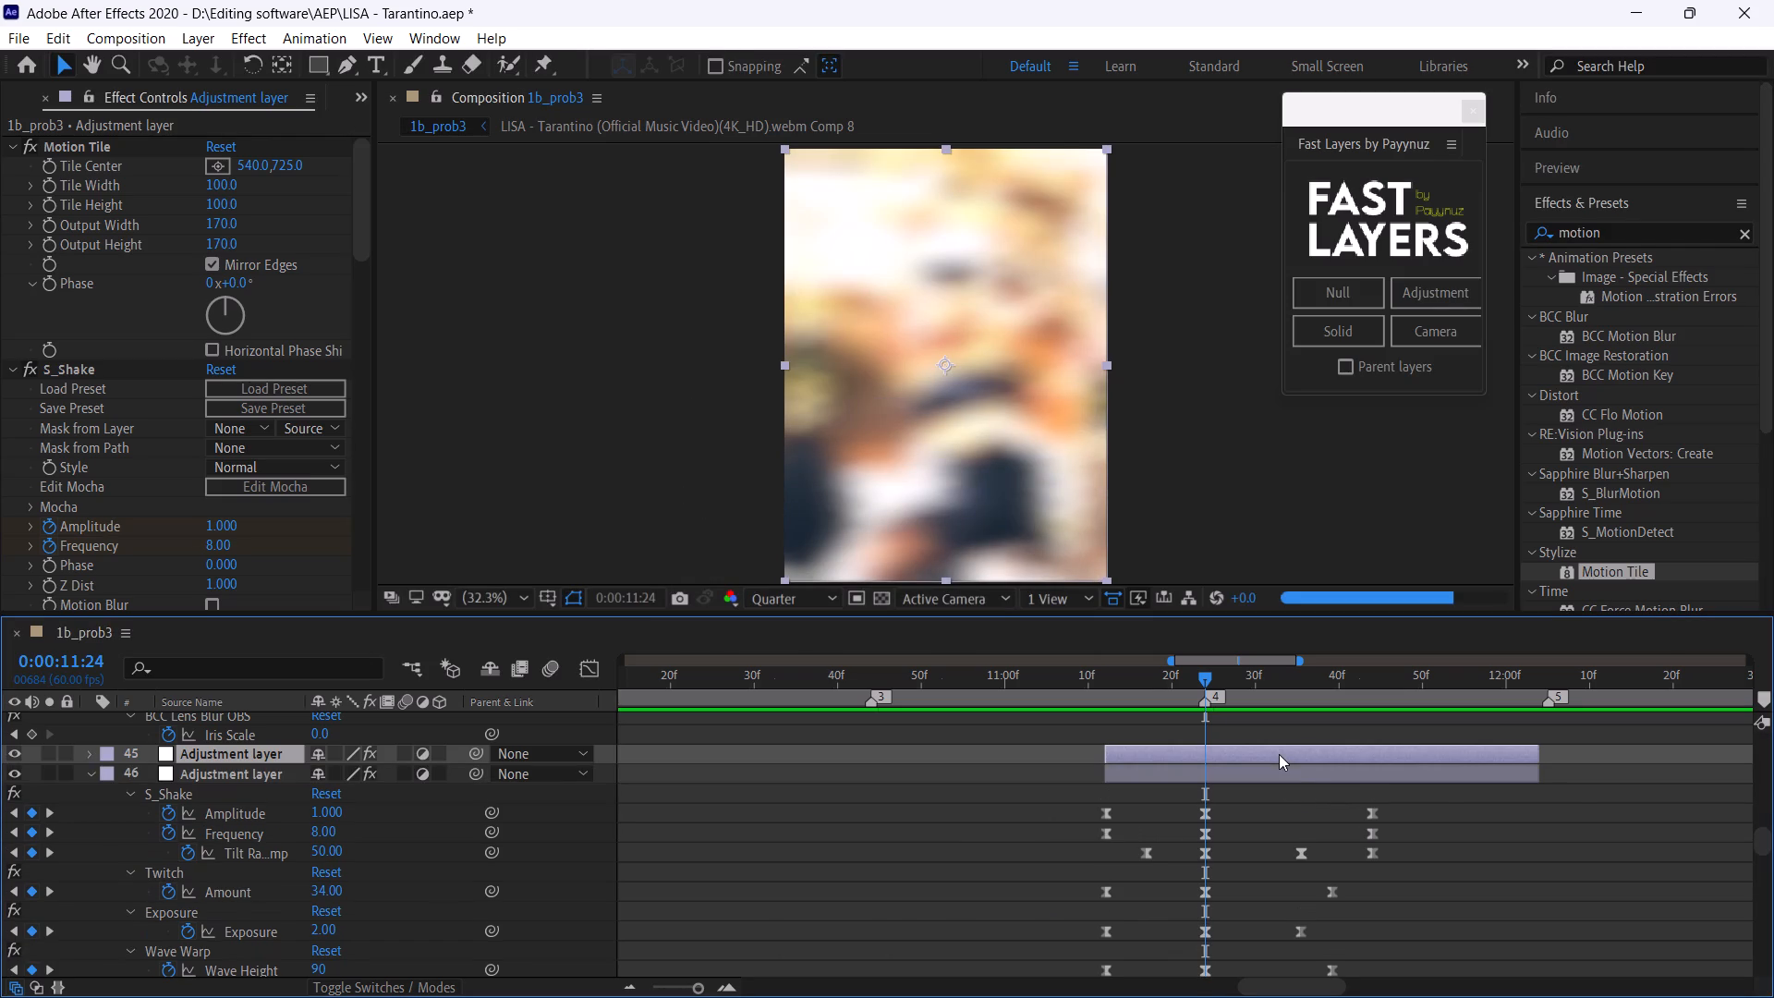
{"action": "left_click_drag", "start_coordinate": [1279, 754], "coordinate": [1580, 799]}
{"action": "key", "text": "u"}
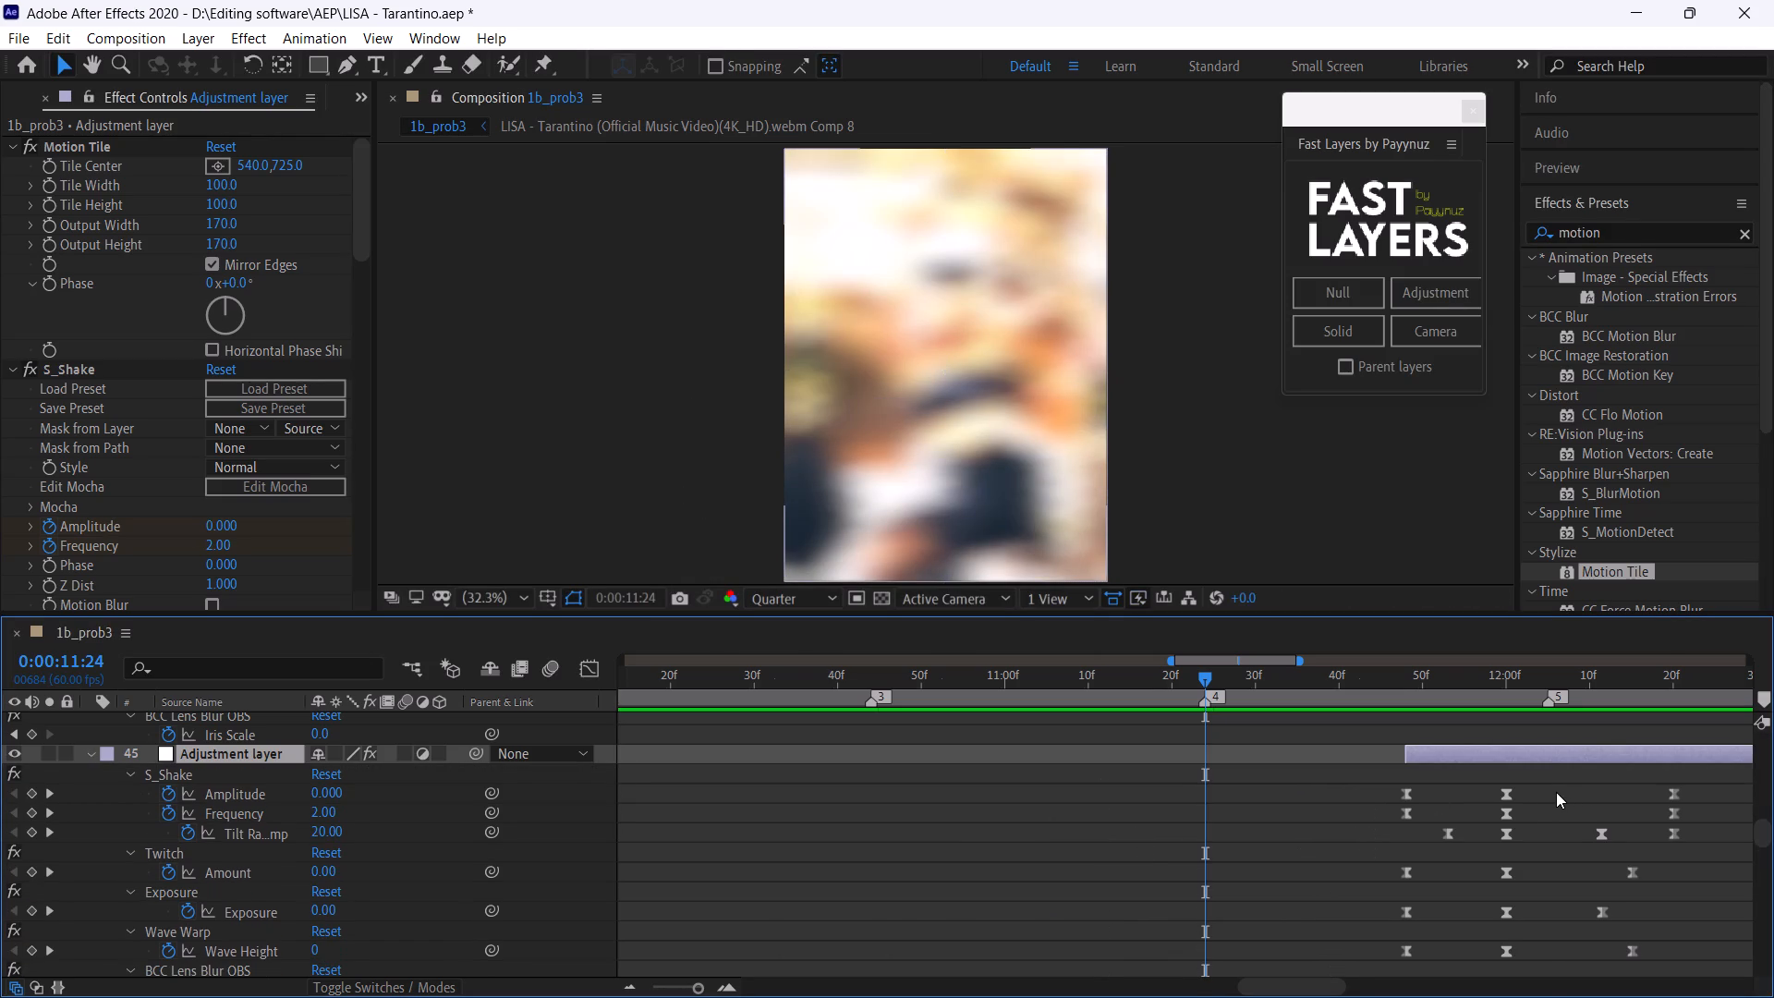
{"action": "left_click_drag", "start_coordinate": [1533, 681], "coordinate": [1547, 709]}
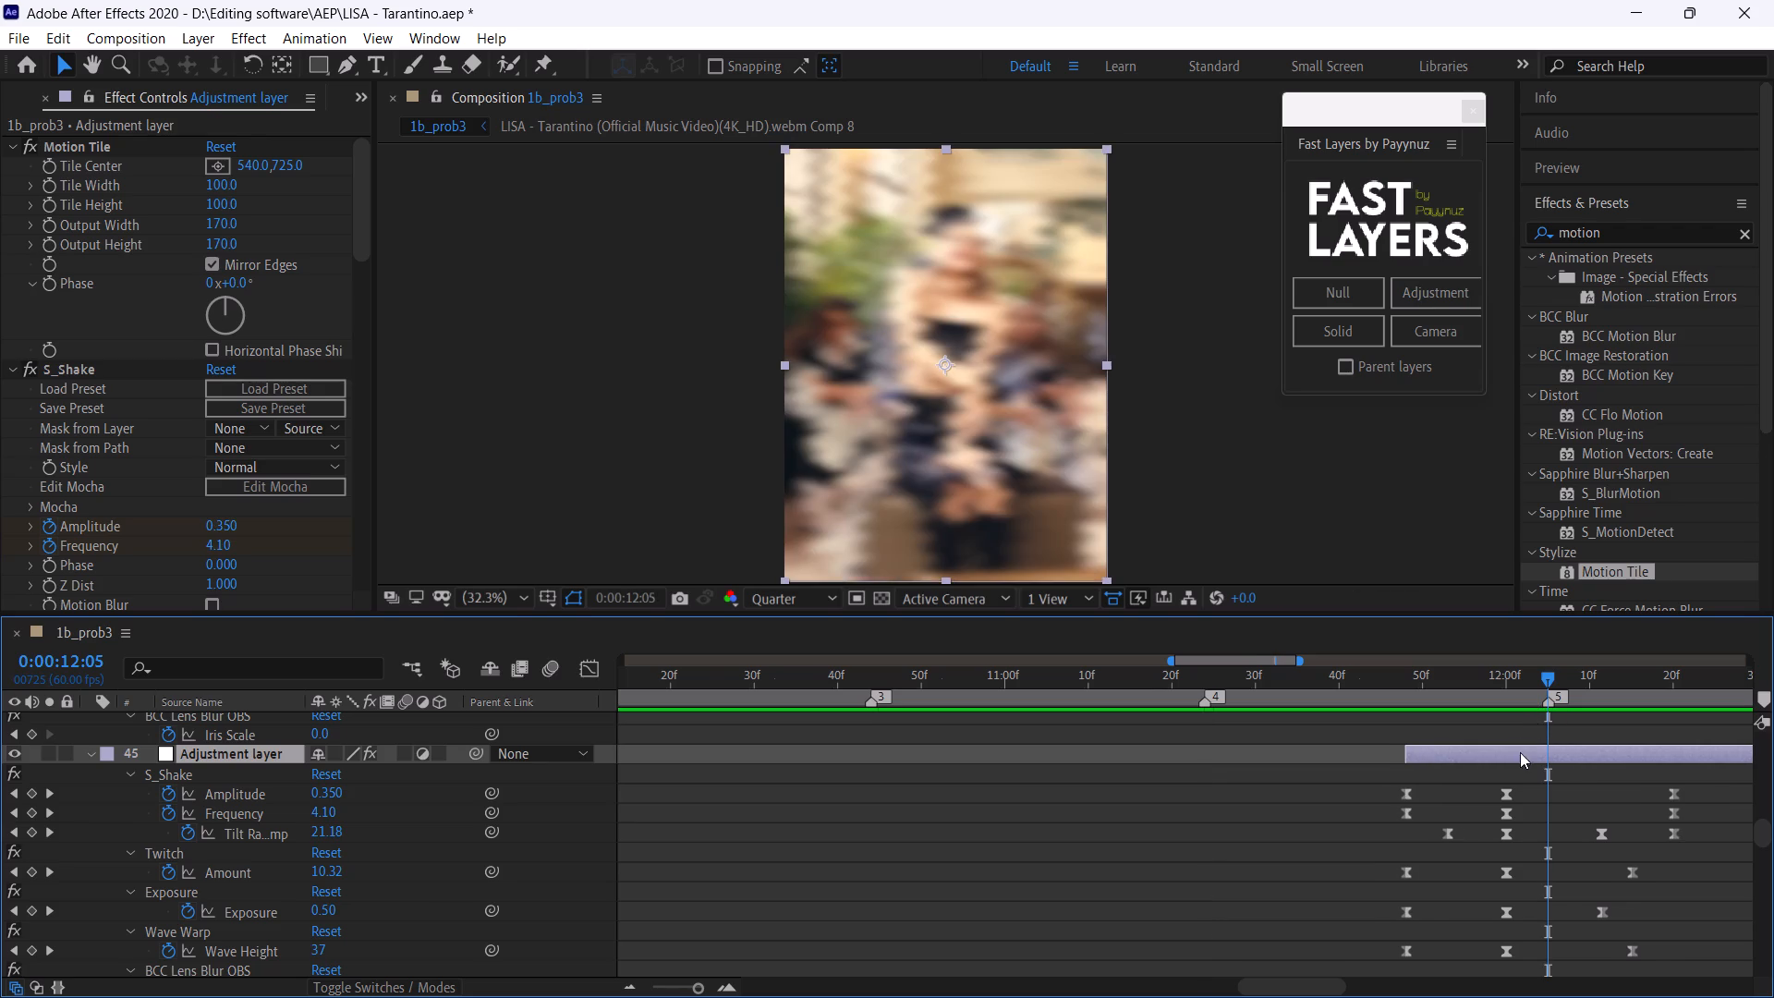
{"action": "left_click_drag", "start_coordinate": [1520, 752], "coordinate": [1558, 772]}
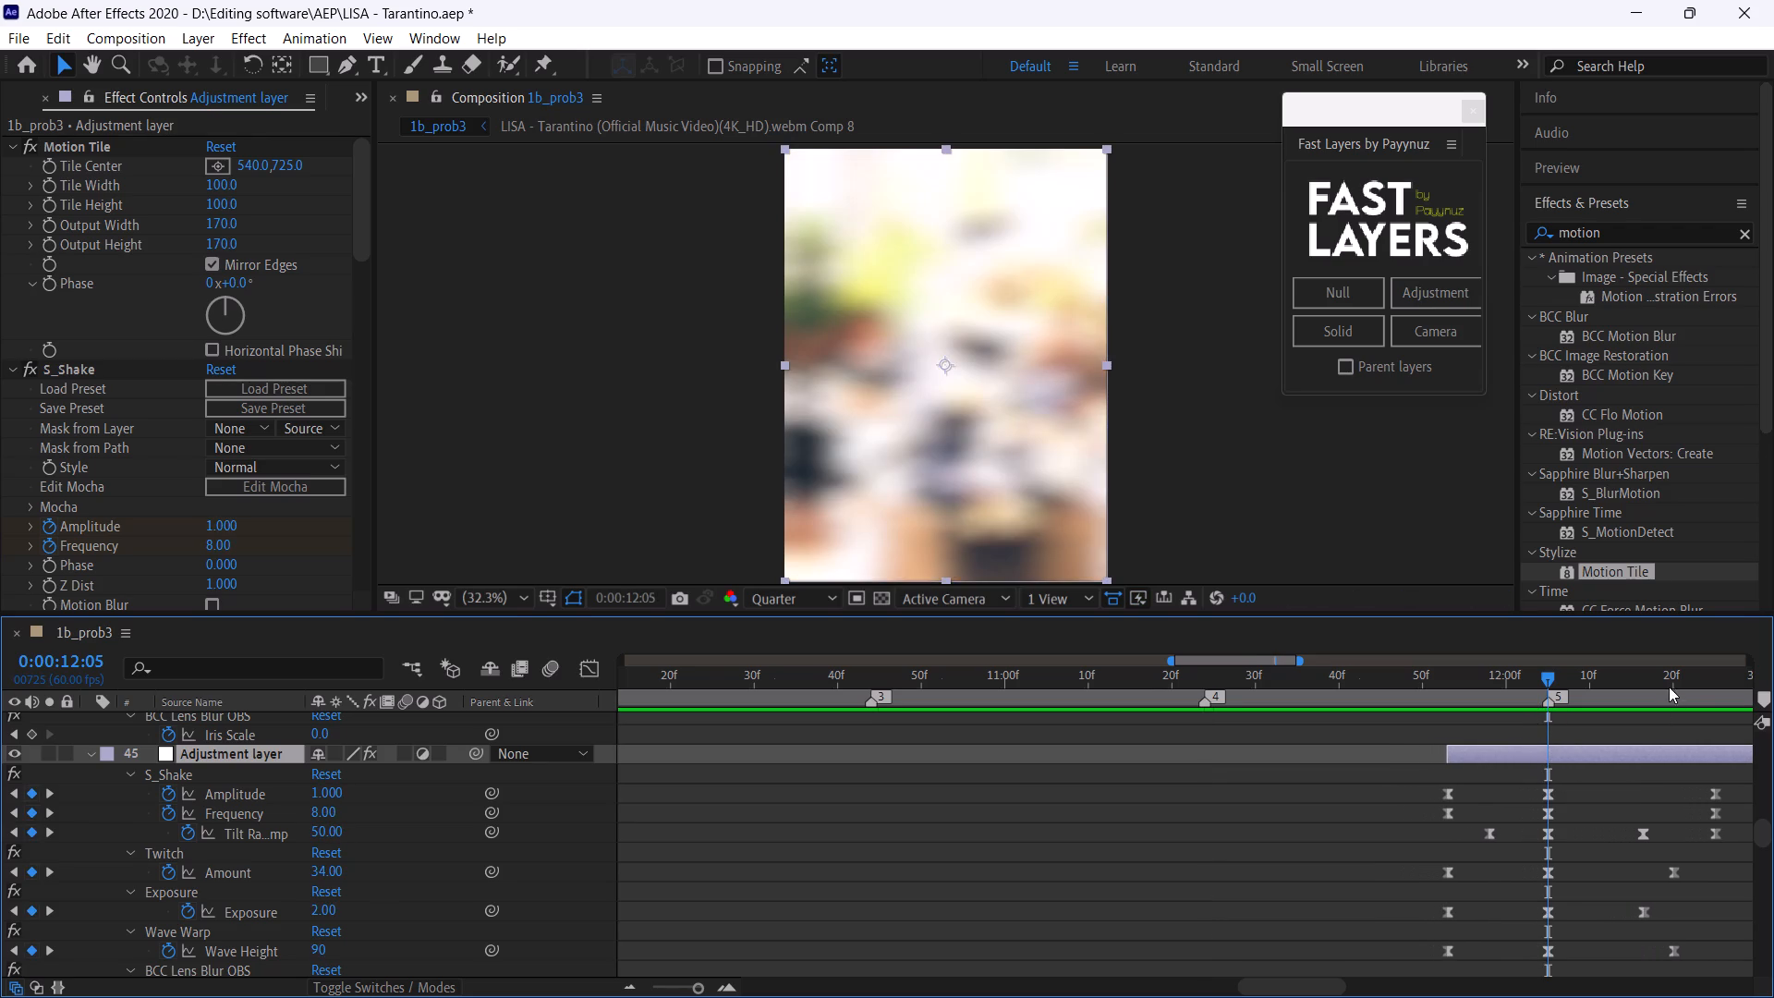
Duplicate the marker 5 shake layer with keyframes revealed and move the copy so its peak falls on marker 6 at 0:00:12:44.
{"action": "left_click_drag", "start_coordinate": [1669, 687], "coordinate": [1104, 815]}
{"action": "scroll", "coordinate": [1136, 831], "scroll_direction": "up", "scroll_amount": 1}
{"action": "scroll", "coordinate": [1136, 831], "scroll_direction": "down", "scroll_amount": 2}
{"action": "scroll", "coordinate": [1136, 831], "scroll_direction": "up", "scroll_amount": 4}
{"action": "scroll", "coordinate": [1136, 831], "scroll_direction": "down", "scroll_amount": 2}
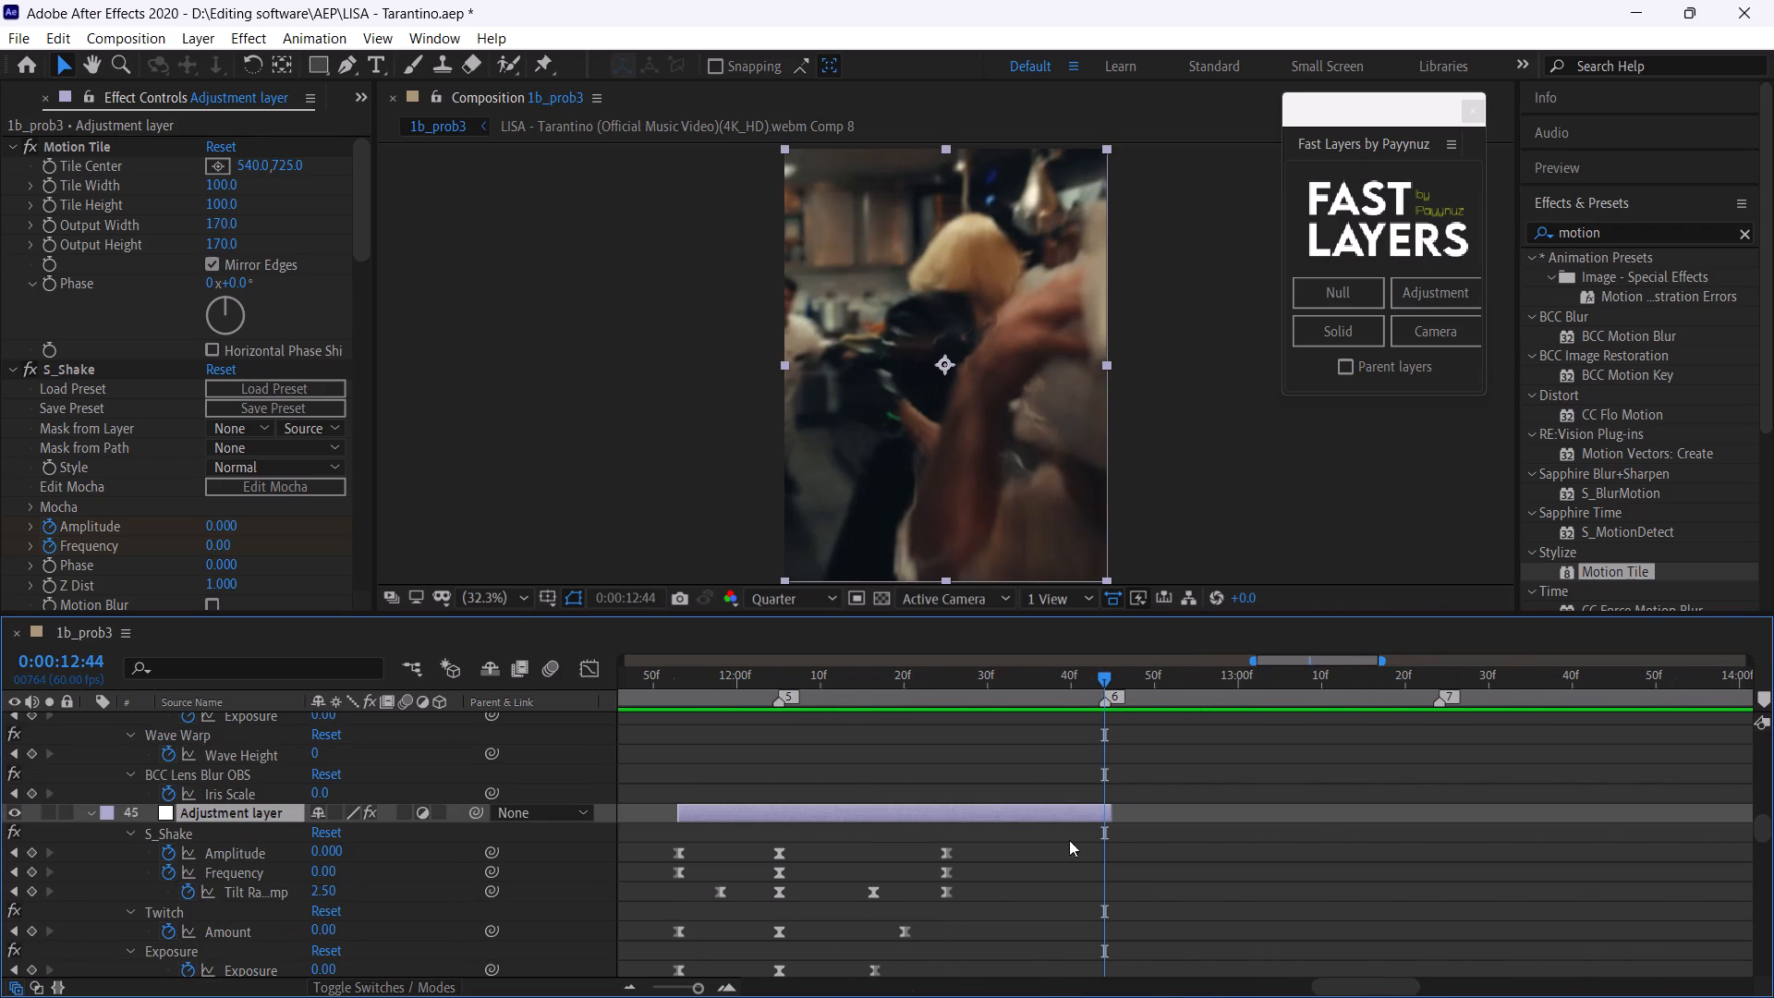
{"action": "left_click", "coordinate": [976, 814]}
{"action": "key", "text": "ctrl+d"}
{"action": "left_click_drag", "start_coordinate": [949, 812], "coordinate": [1165, 830]}
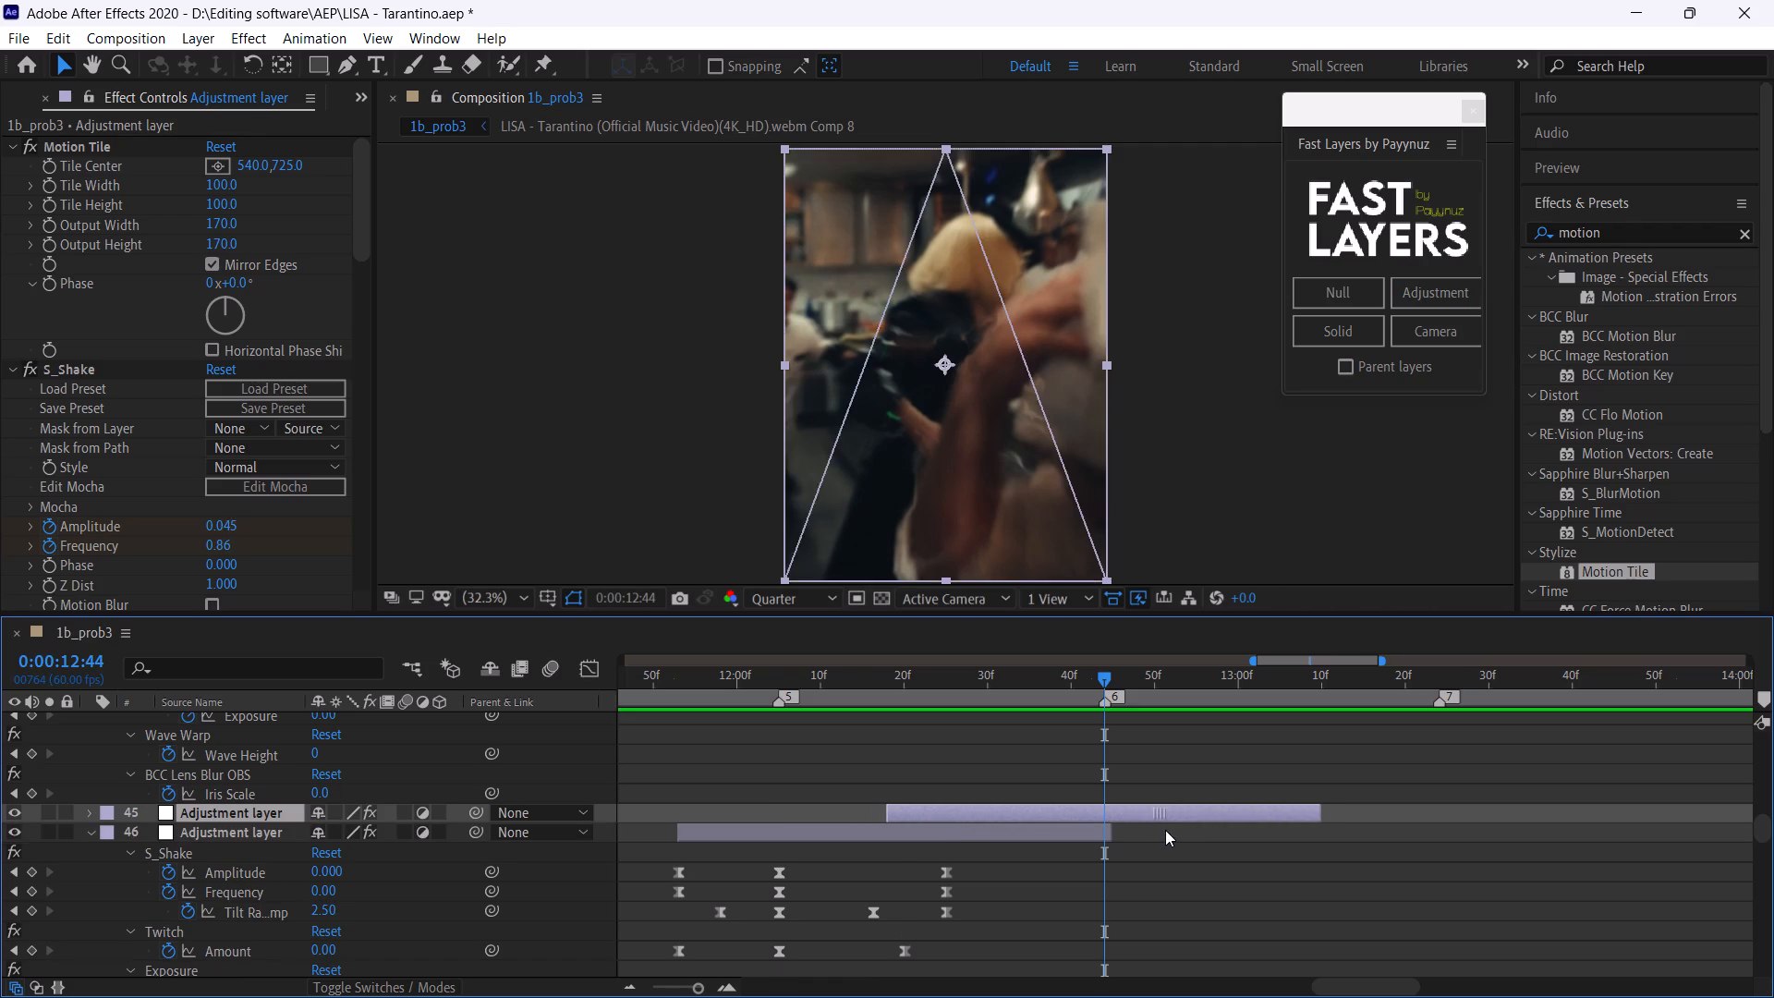
{"action": "key", "text": "u"}
{"action": "left_click_drag", "start_coordinate": [1109, 816], "coordinate": [1218, 826]}
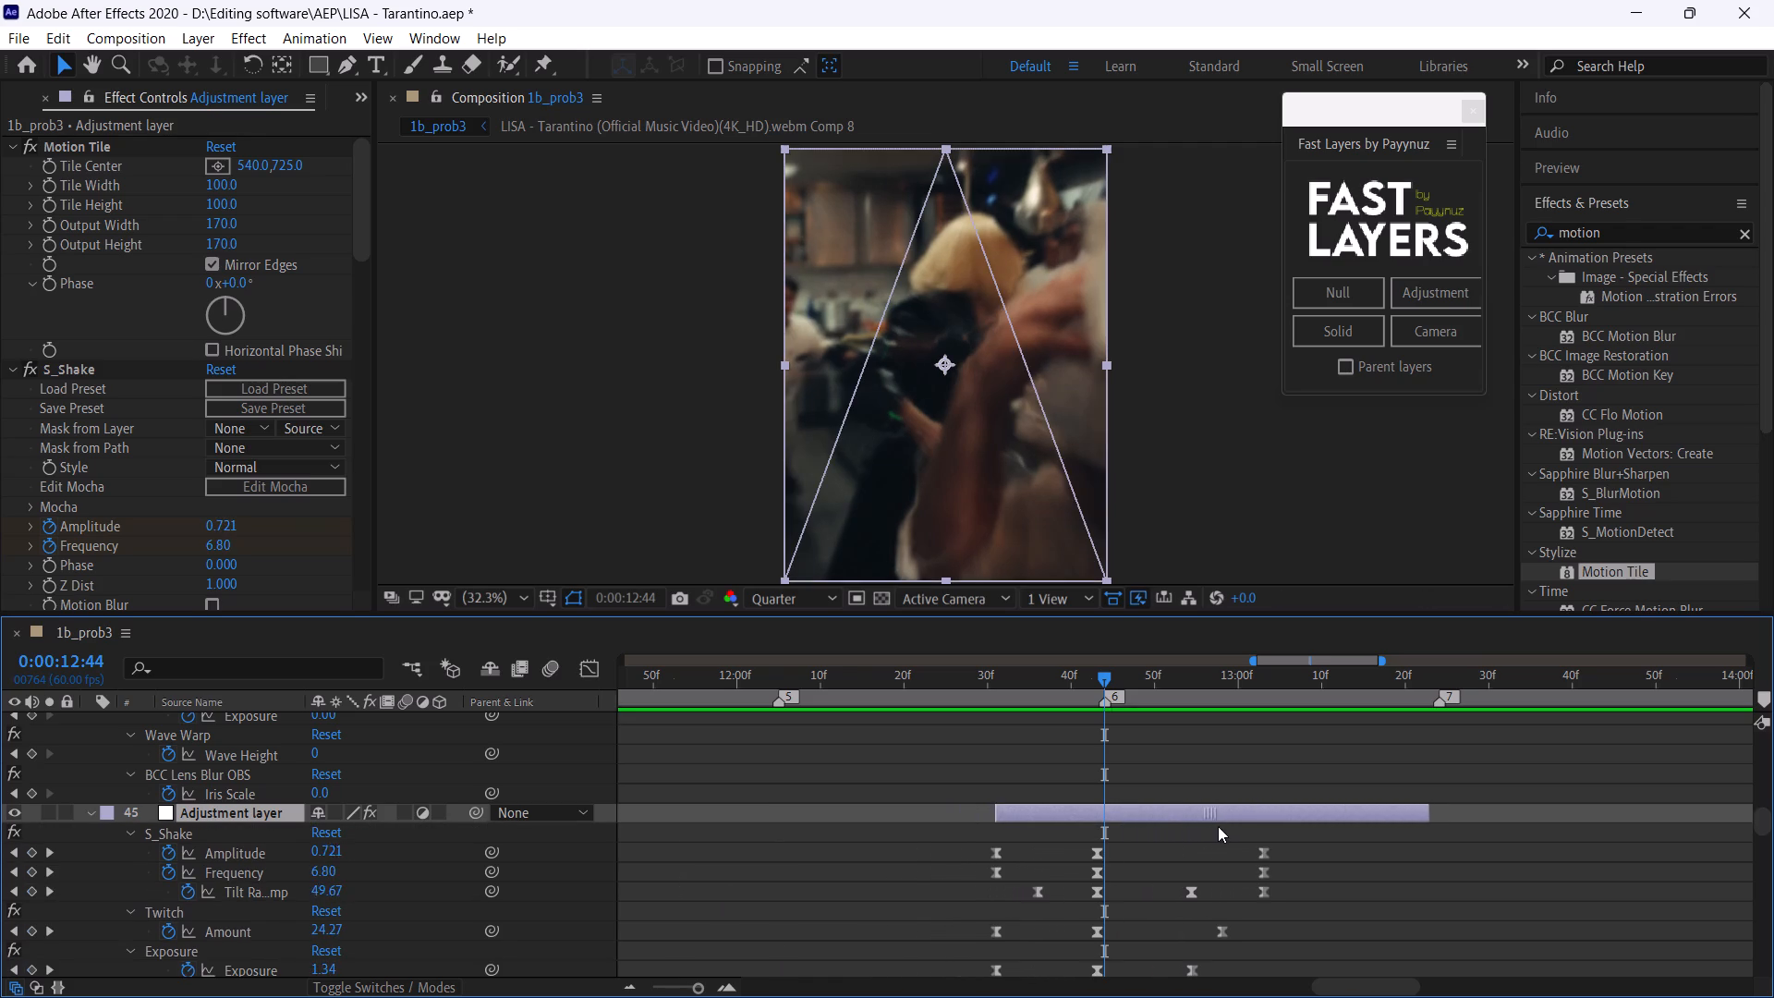
{"action": "left_click_drag", "start_coordinate": [1218, 826], "coordinate": [1221, 826]}
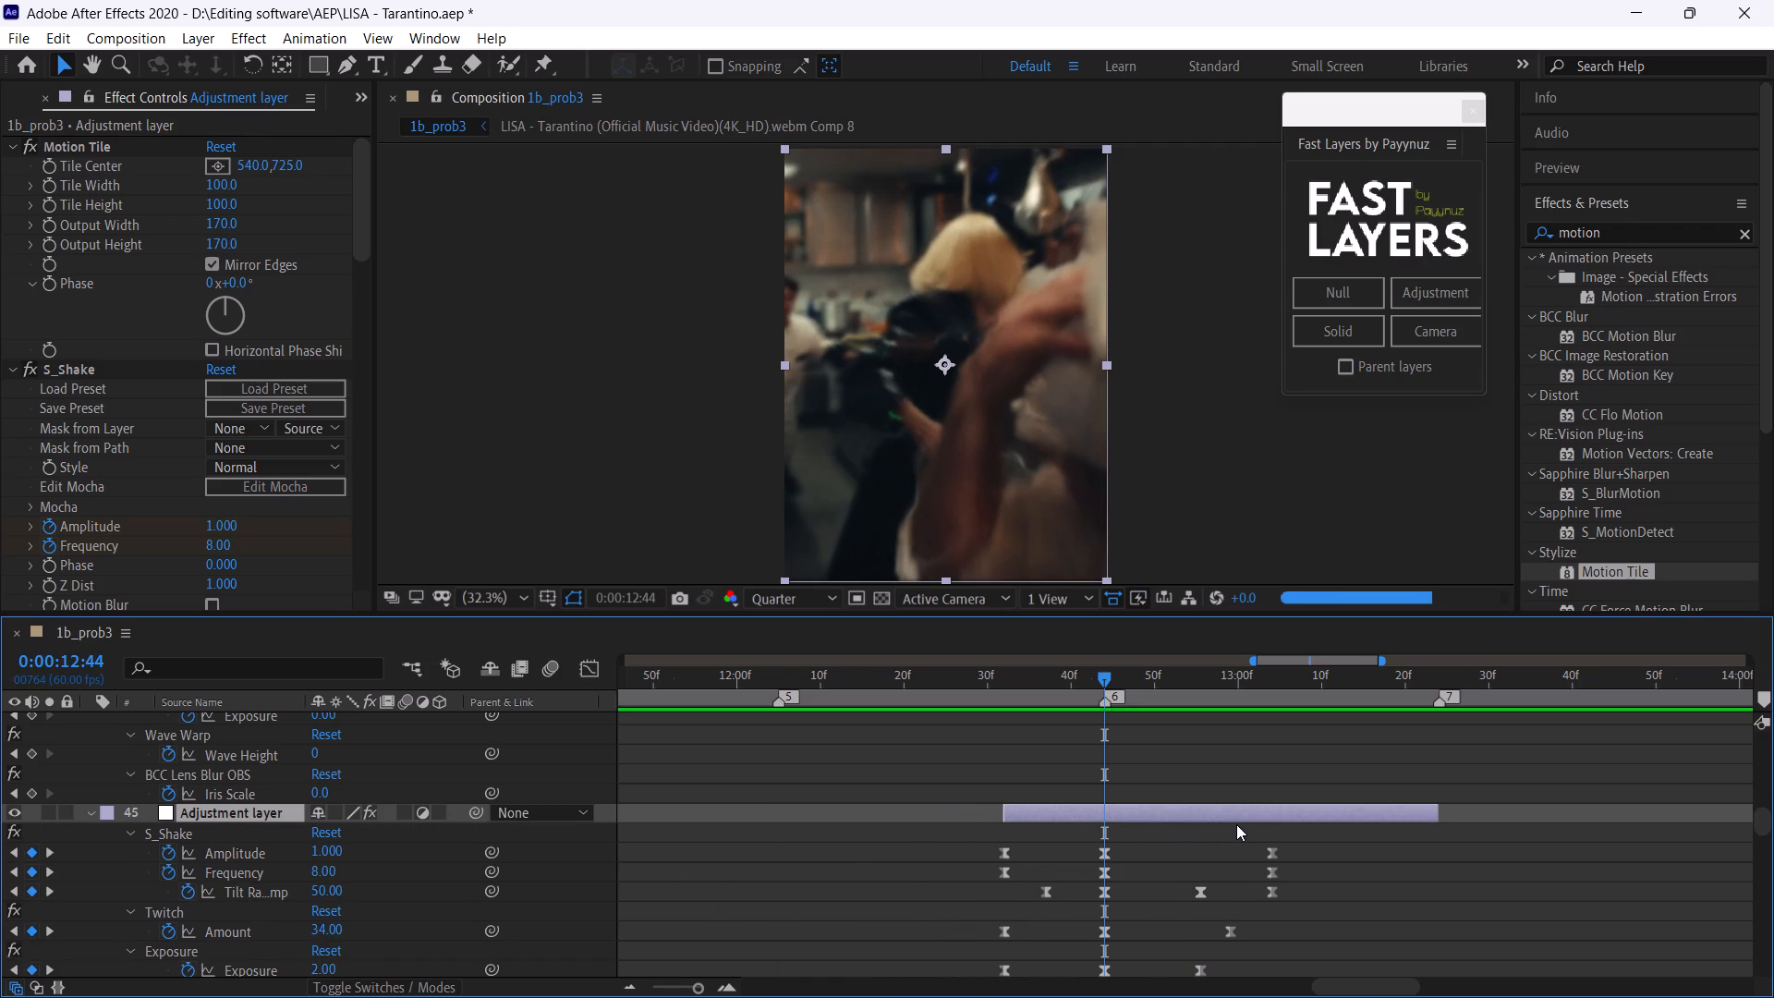
Duplicate the marker 6 shake layer with keyframes revealed and move the copy so its peak falls on marker 7 at 0:00:13:24.
{"action": "key", "text": "ctrl+d"}
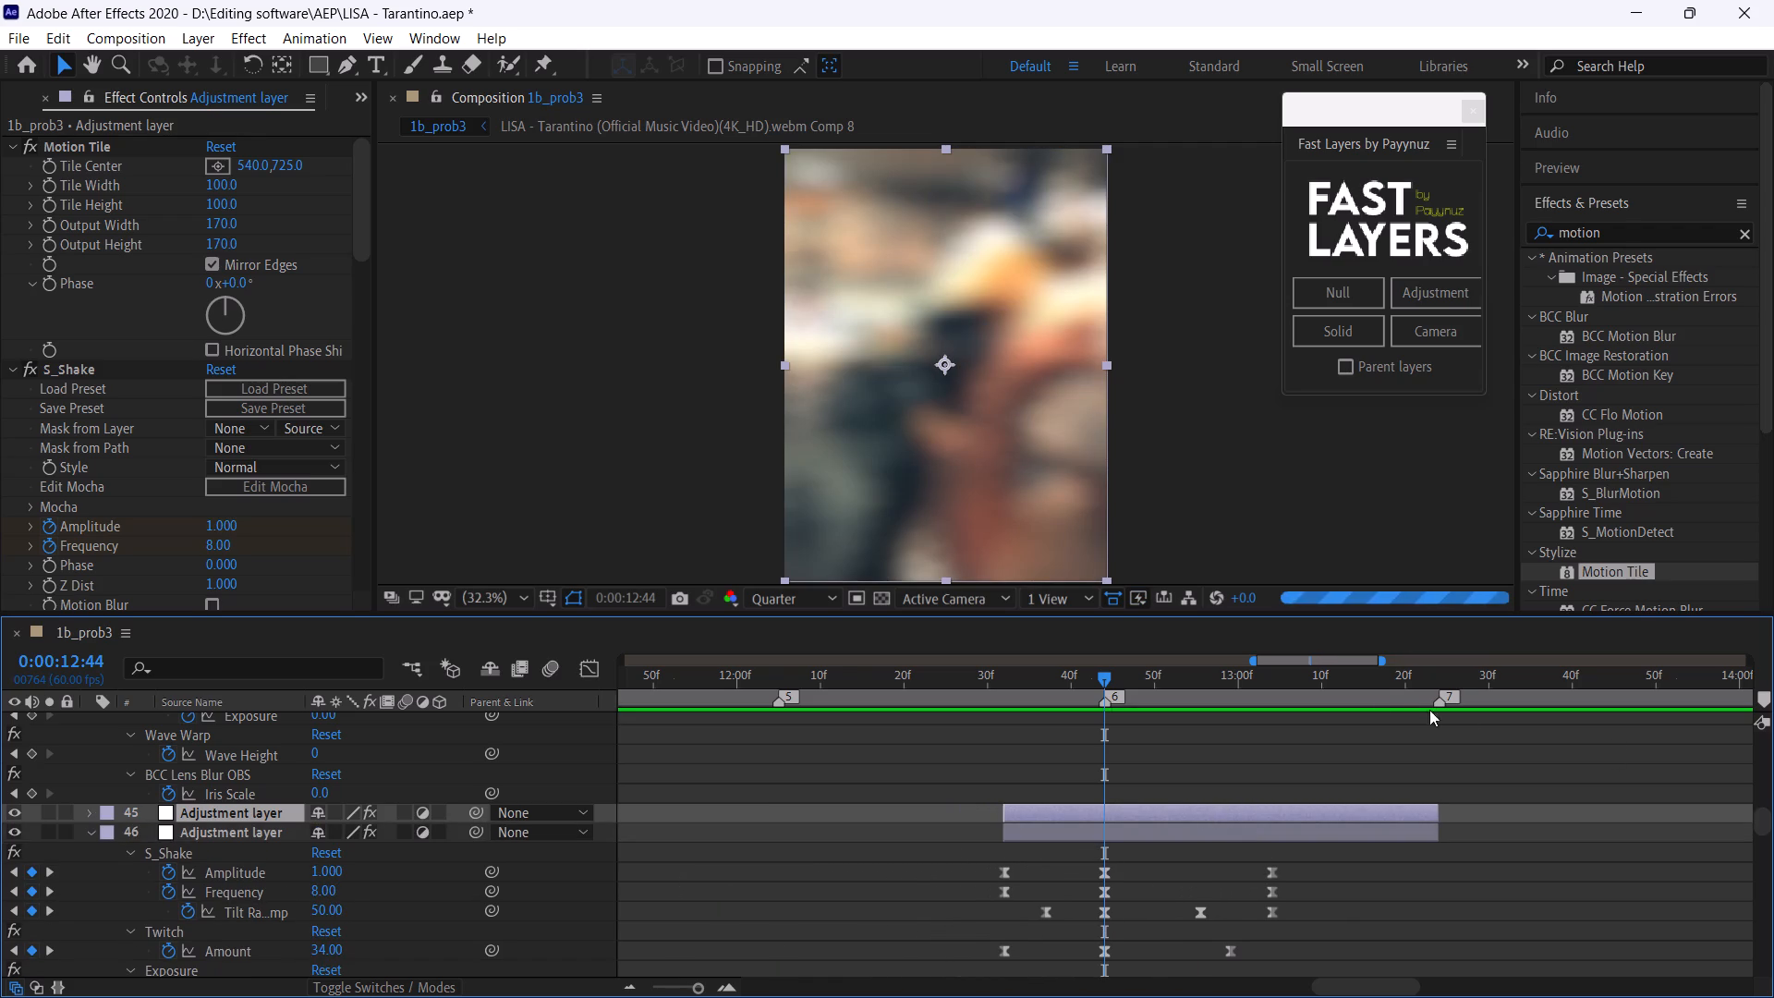
{"action": "left_click_drag", "start_coordinate": [1382, 685], "coordinate": [1439, 719]}
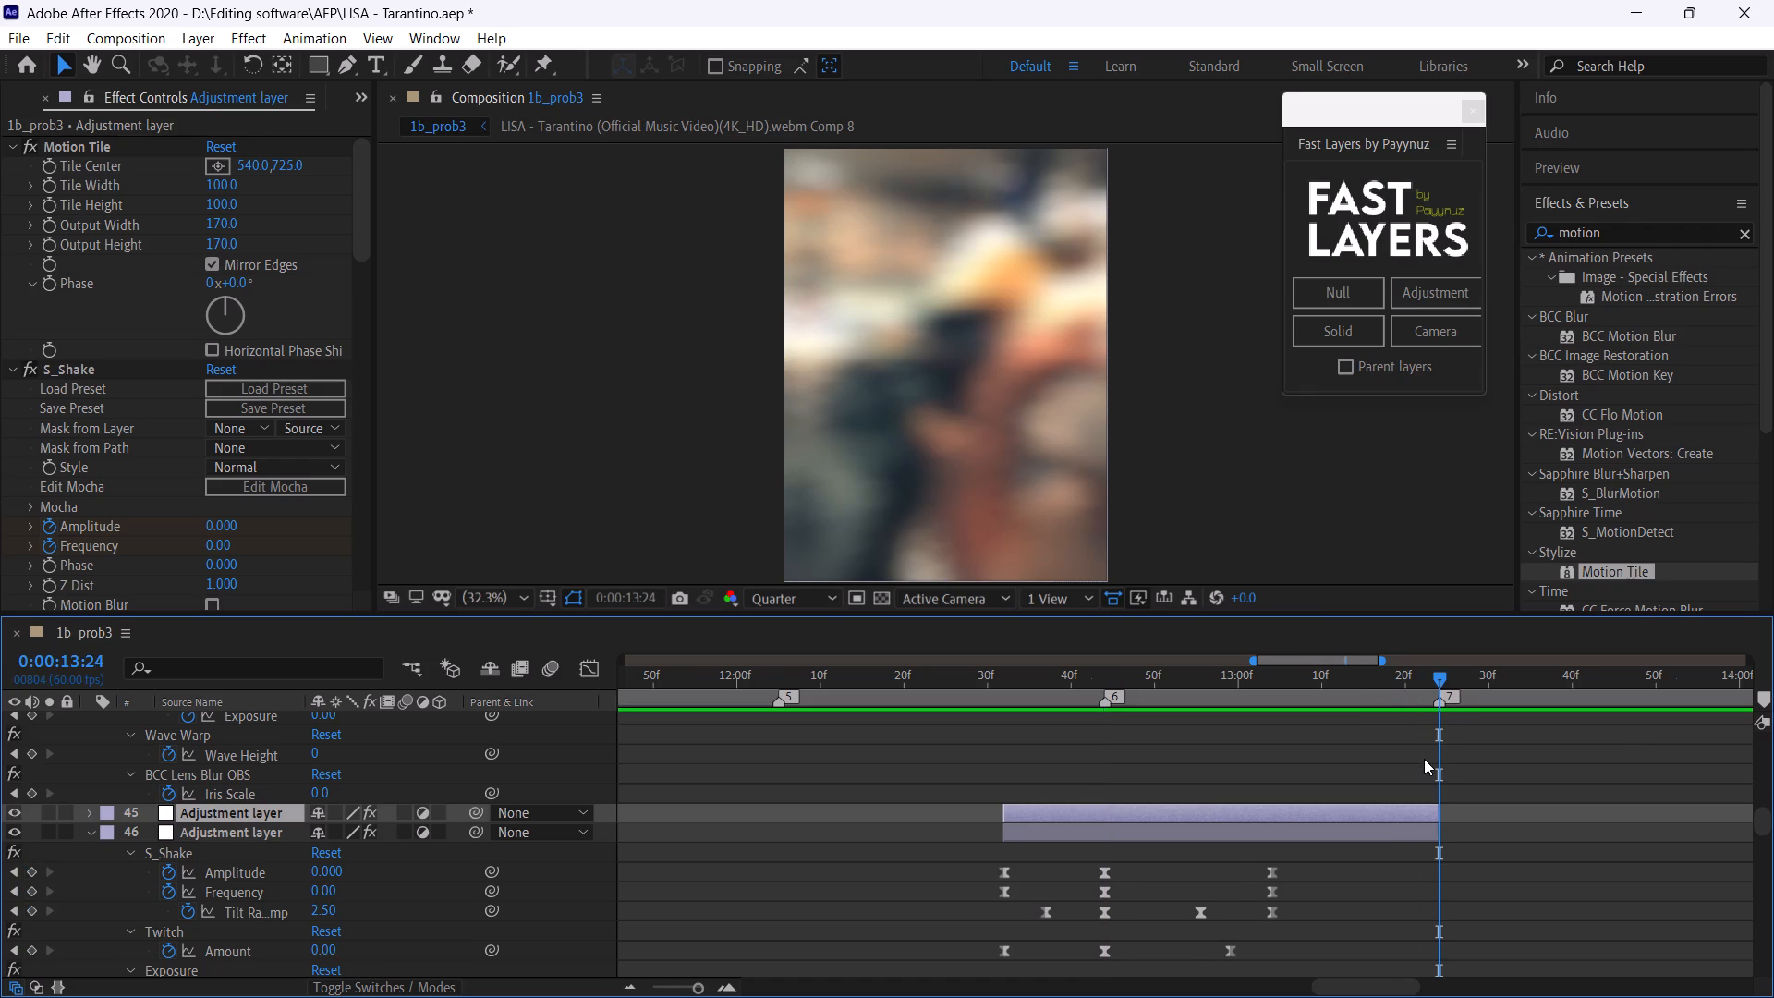
{"action": "key", "text": "u"}
{"action": "left_click_drag", "start_coordinate": [1238, 807], "coordinate": [1379, 817]}
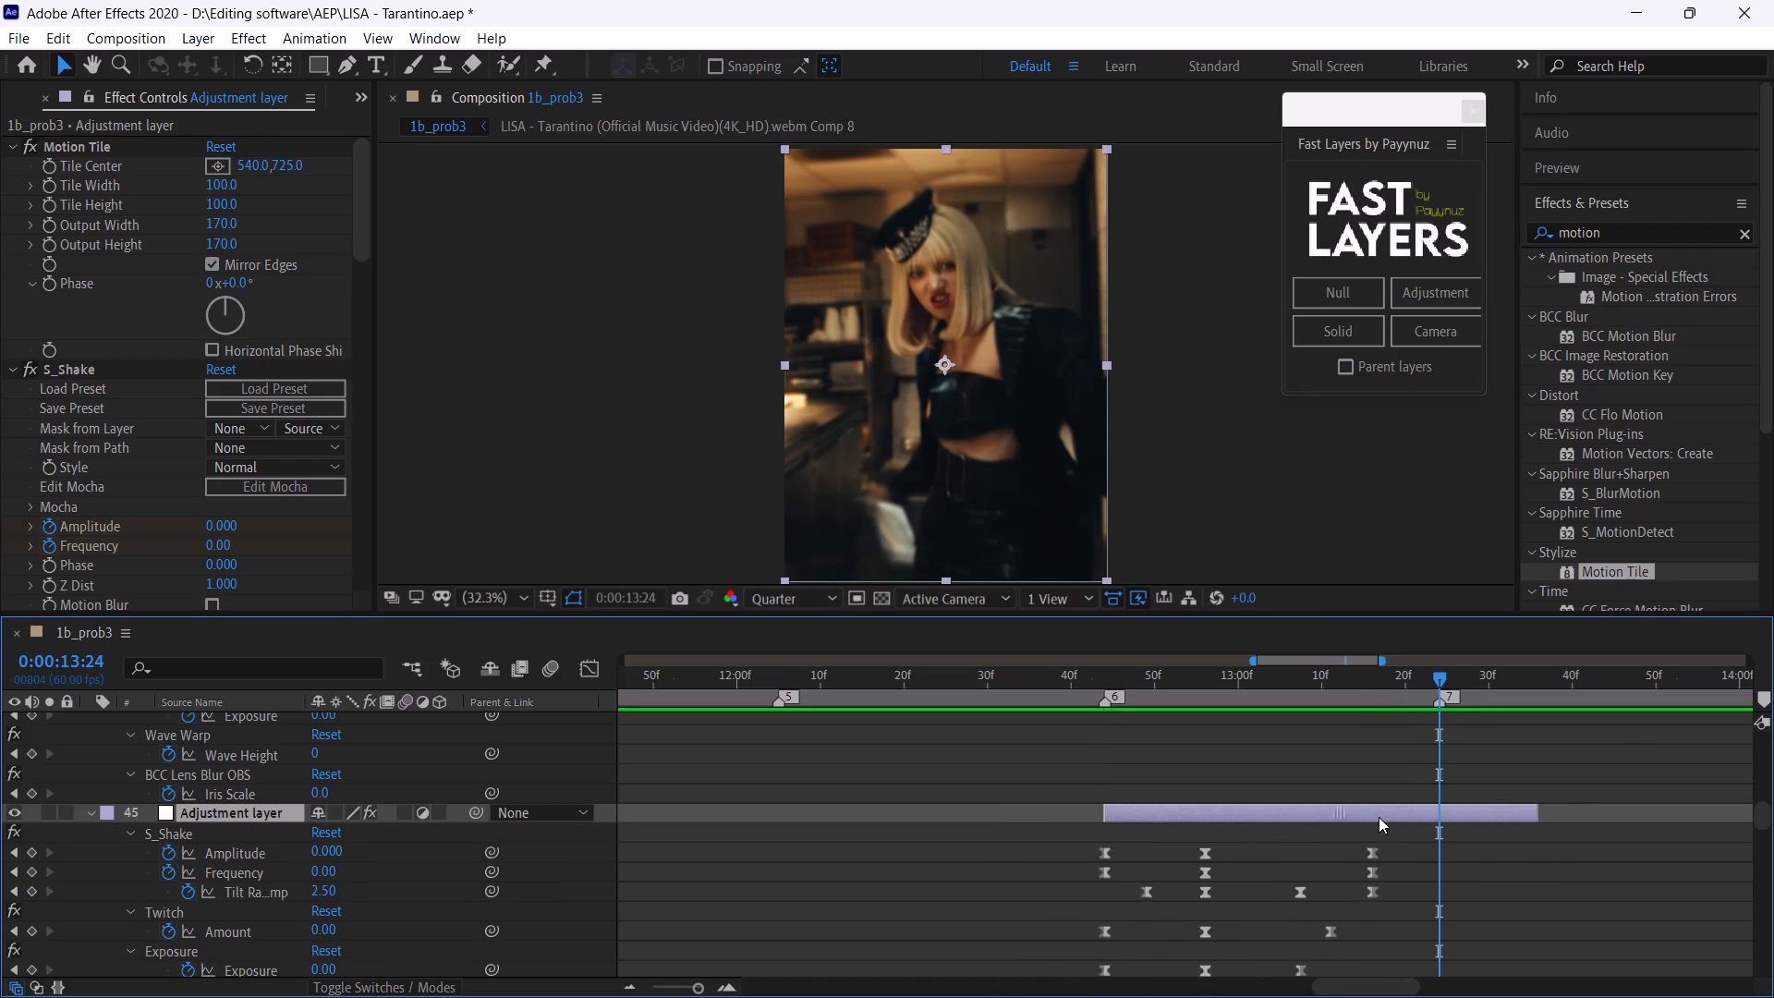
{"action": "left_click_drag", "start_coordinate": [1379, 817], "coordinate": [1554, 826]}
{"action": "left_click_drag", "start_coordinate": [1443, 811], "coordinate": [1461, 818]}
{"action": "scroll", "coordinate": [1458, 857], "scroll_direction": "down", "scroll_amount": 2}
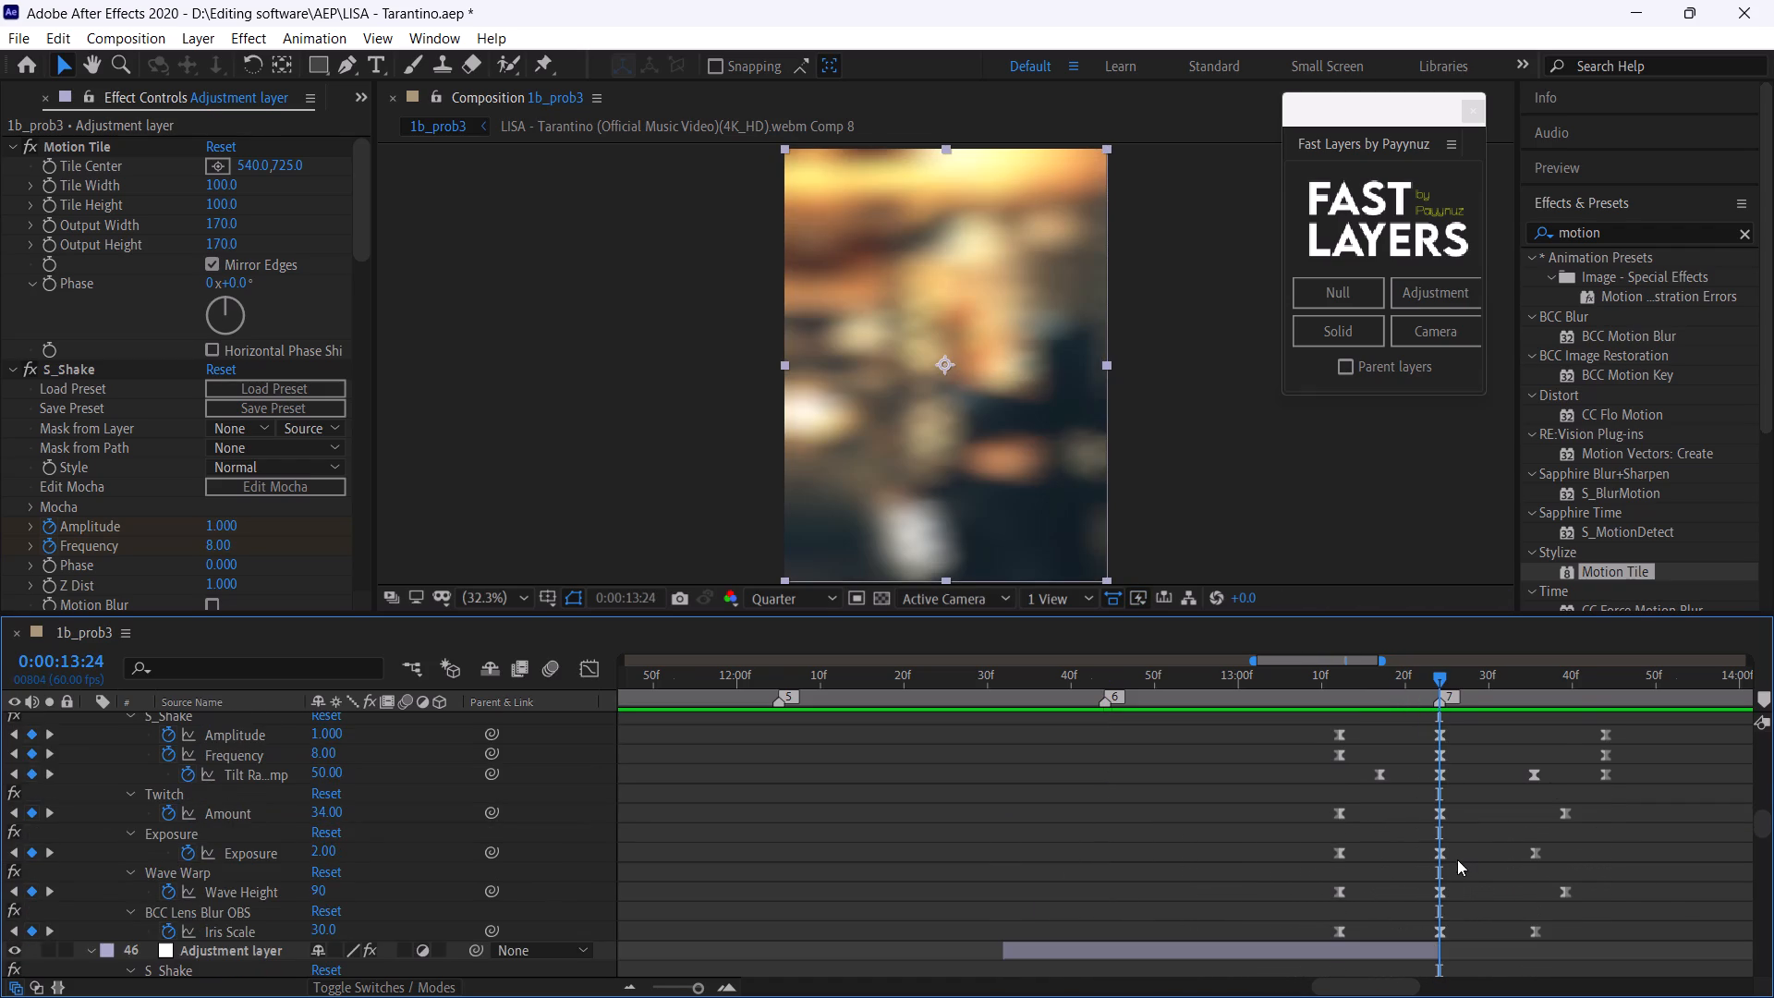
Duplicate the marker 7 shake layer with keyframes revealed and move the copy so its peak falls on marker 8 at 0:00:14:06.
{"action": "left_click_drag", "start_coordinate": [1580, 690], "coordinate": [1603, 705]}
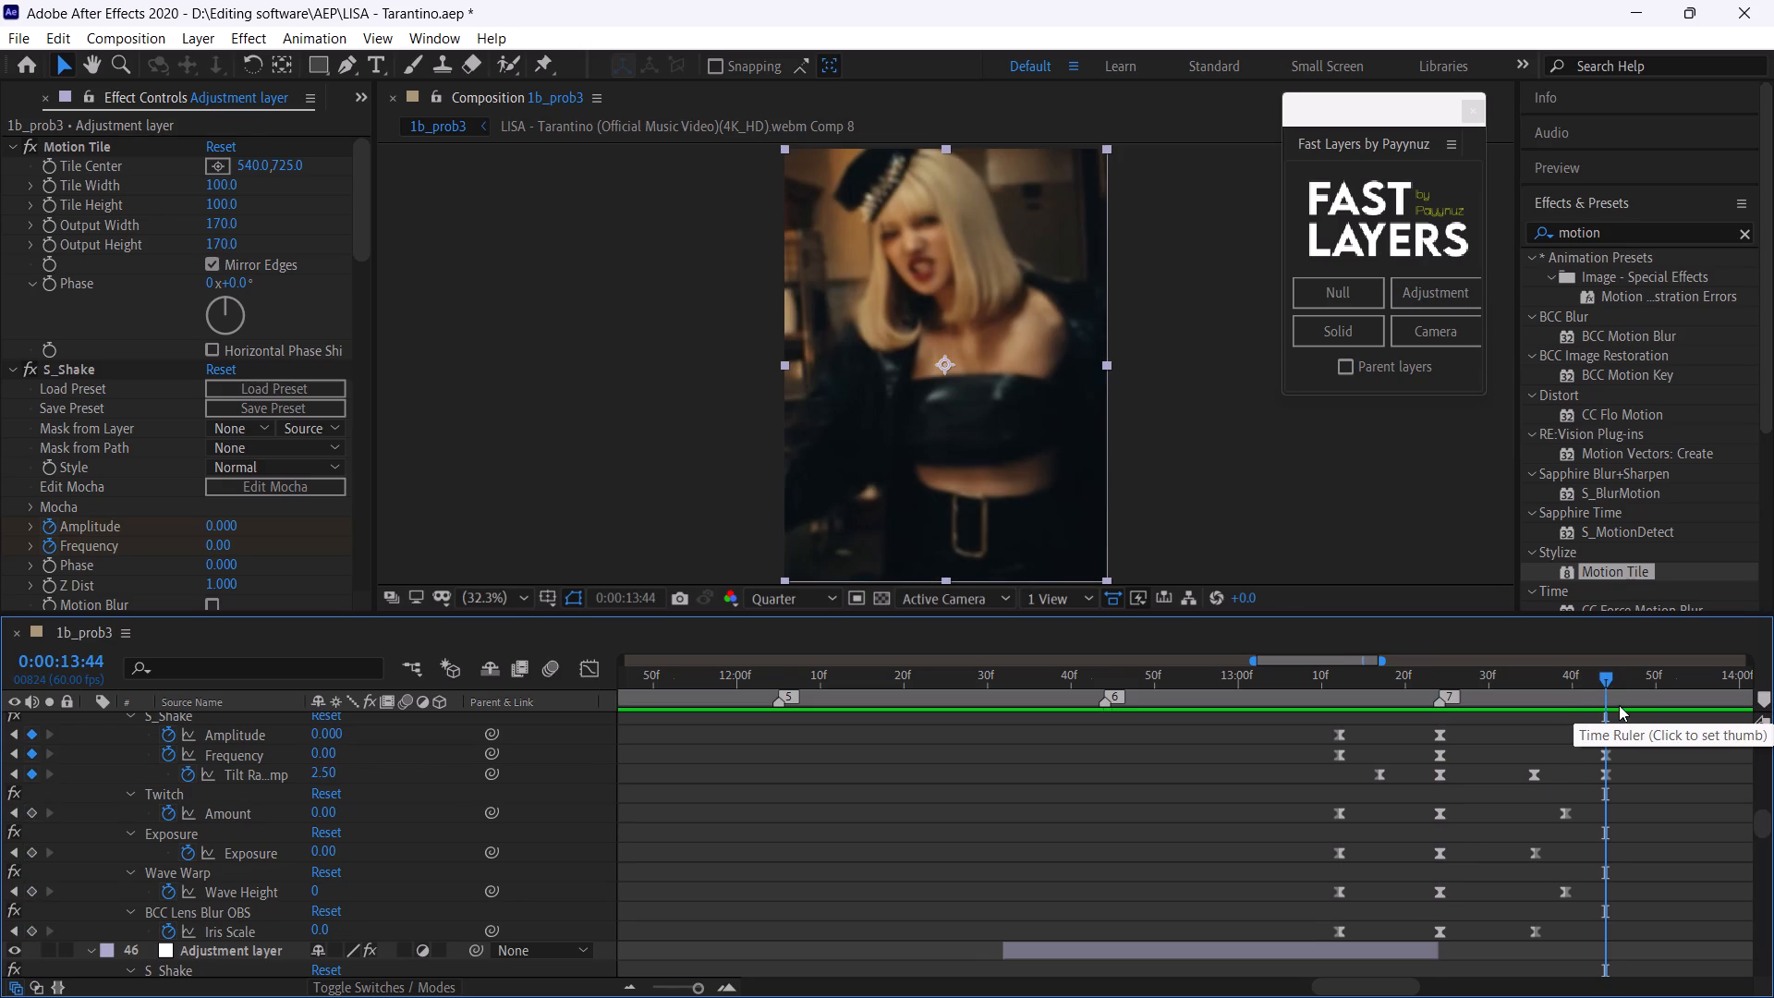
{"action": "left_click_drag", "start_coordinate": [1654, 690], "coordinate": [1773, 713]}
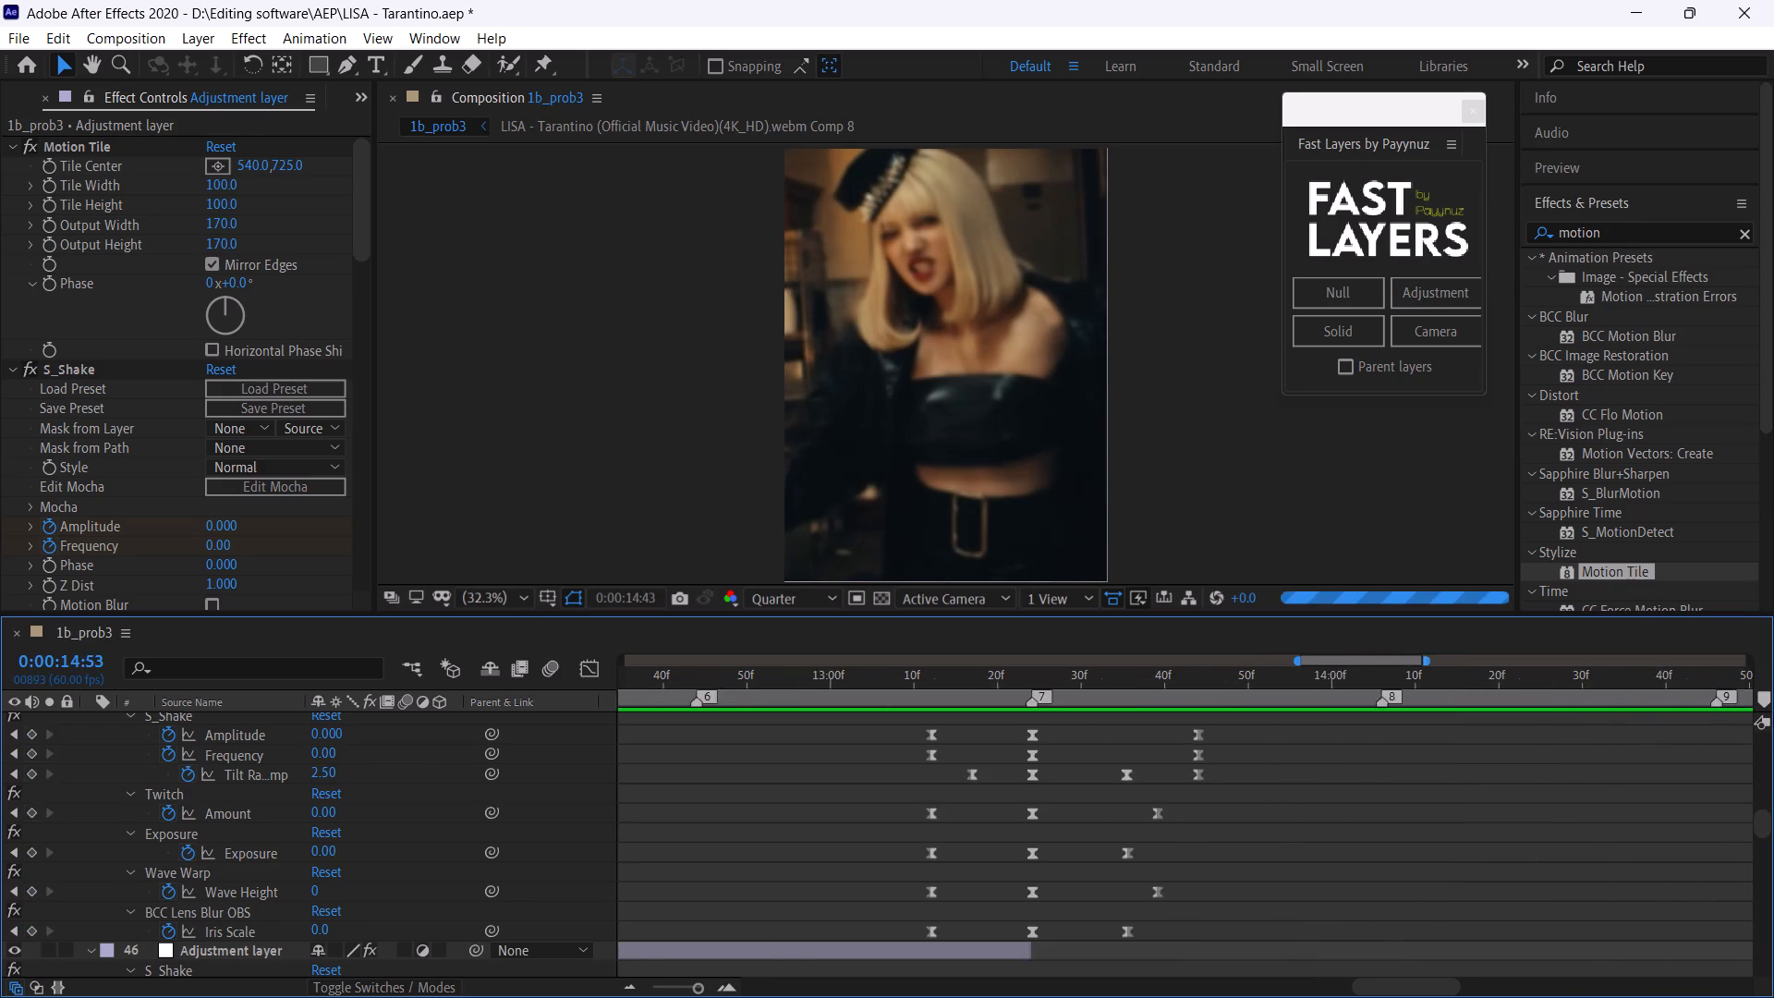
{"action": "left_click_drag", "start_coordinate": [1773, 713], "coordinate": [1210, 788]}
{"action": "scroll", "coordinate": [1226, 841], "scroll_direction": "up", "scroll_amount": 2}
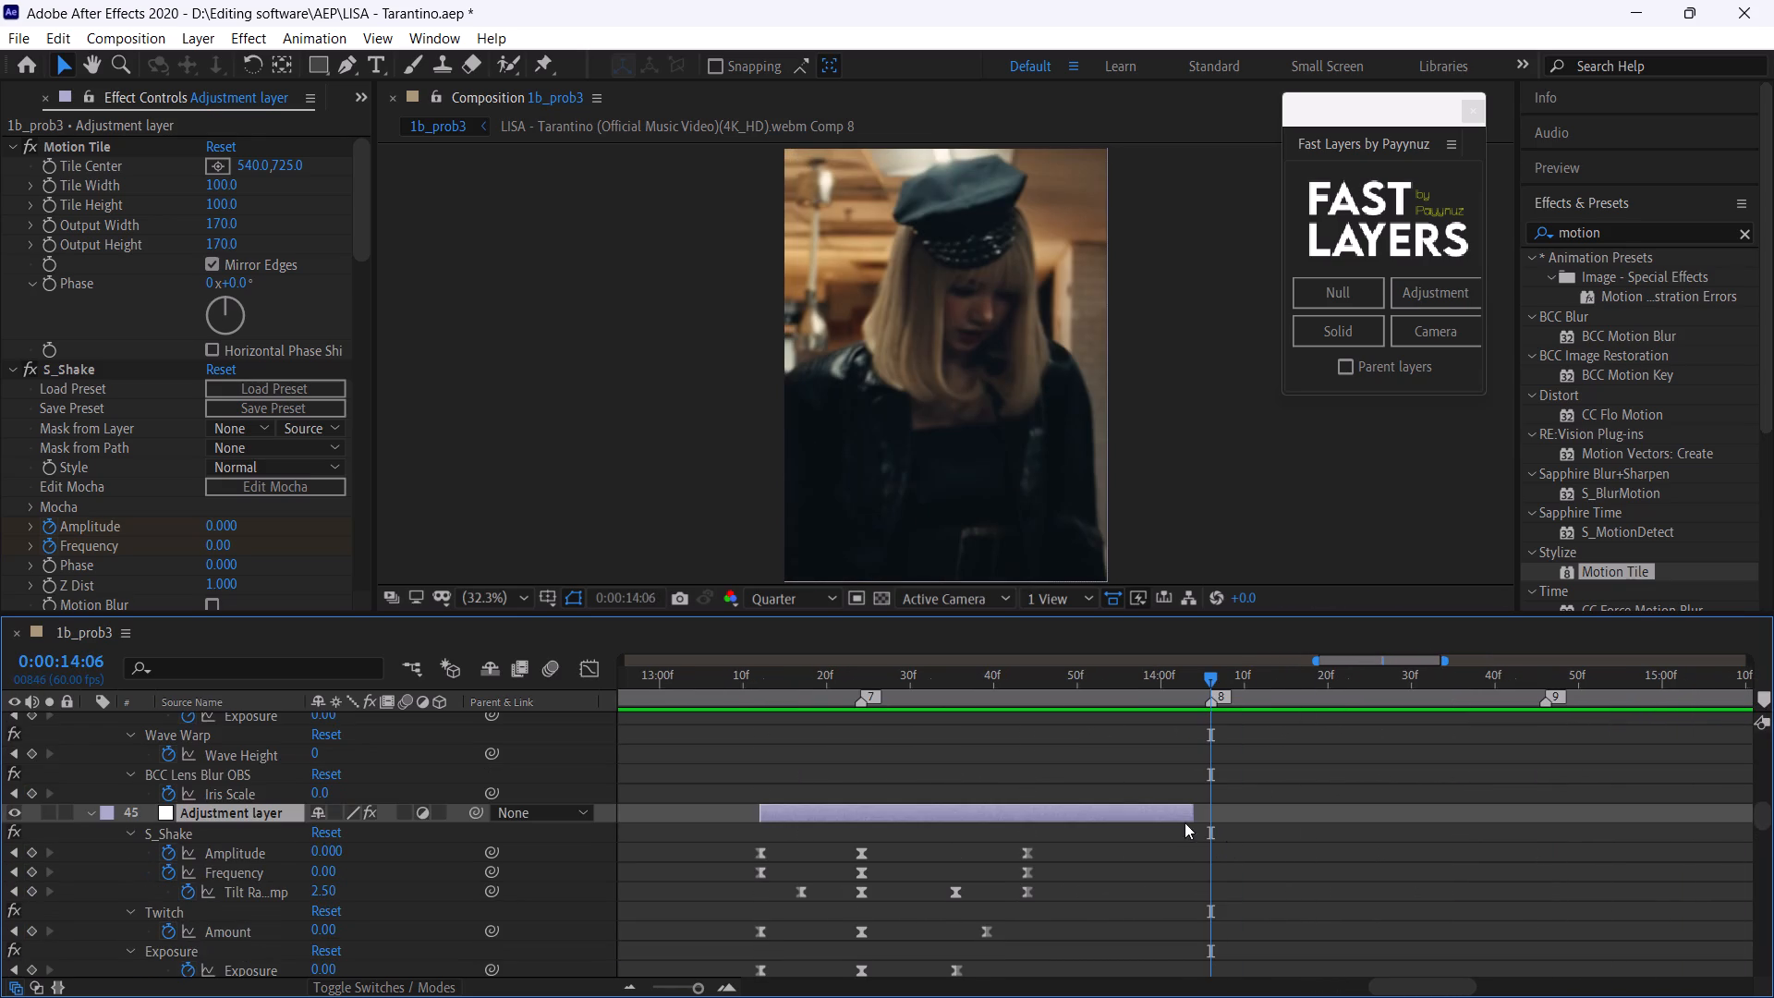
{"action": "left_click", "coordinate": [1137, 818]}
{"action": "key", "text": "ctrl+d"}
{"action": "key", "text": "u"}
{"action": "left_click_drag", "start_coordinate": [1040, 809], "coordinate": [1226, 834]}
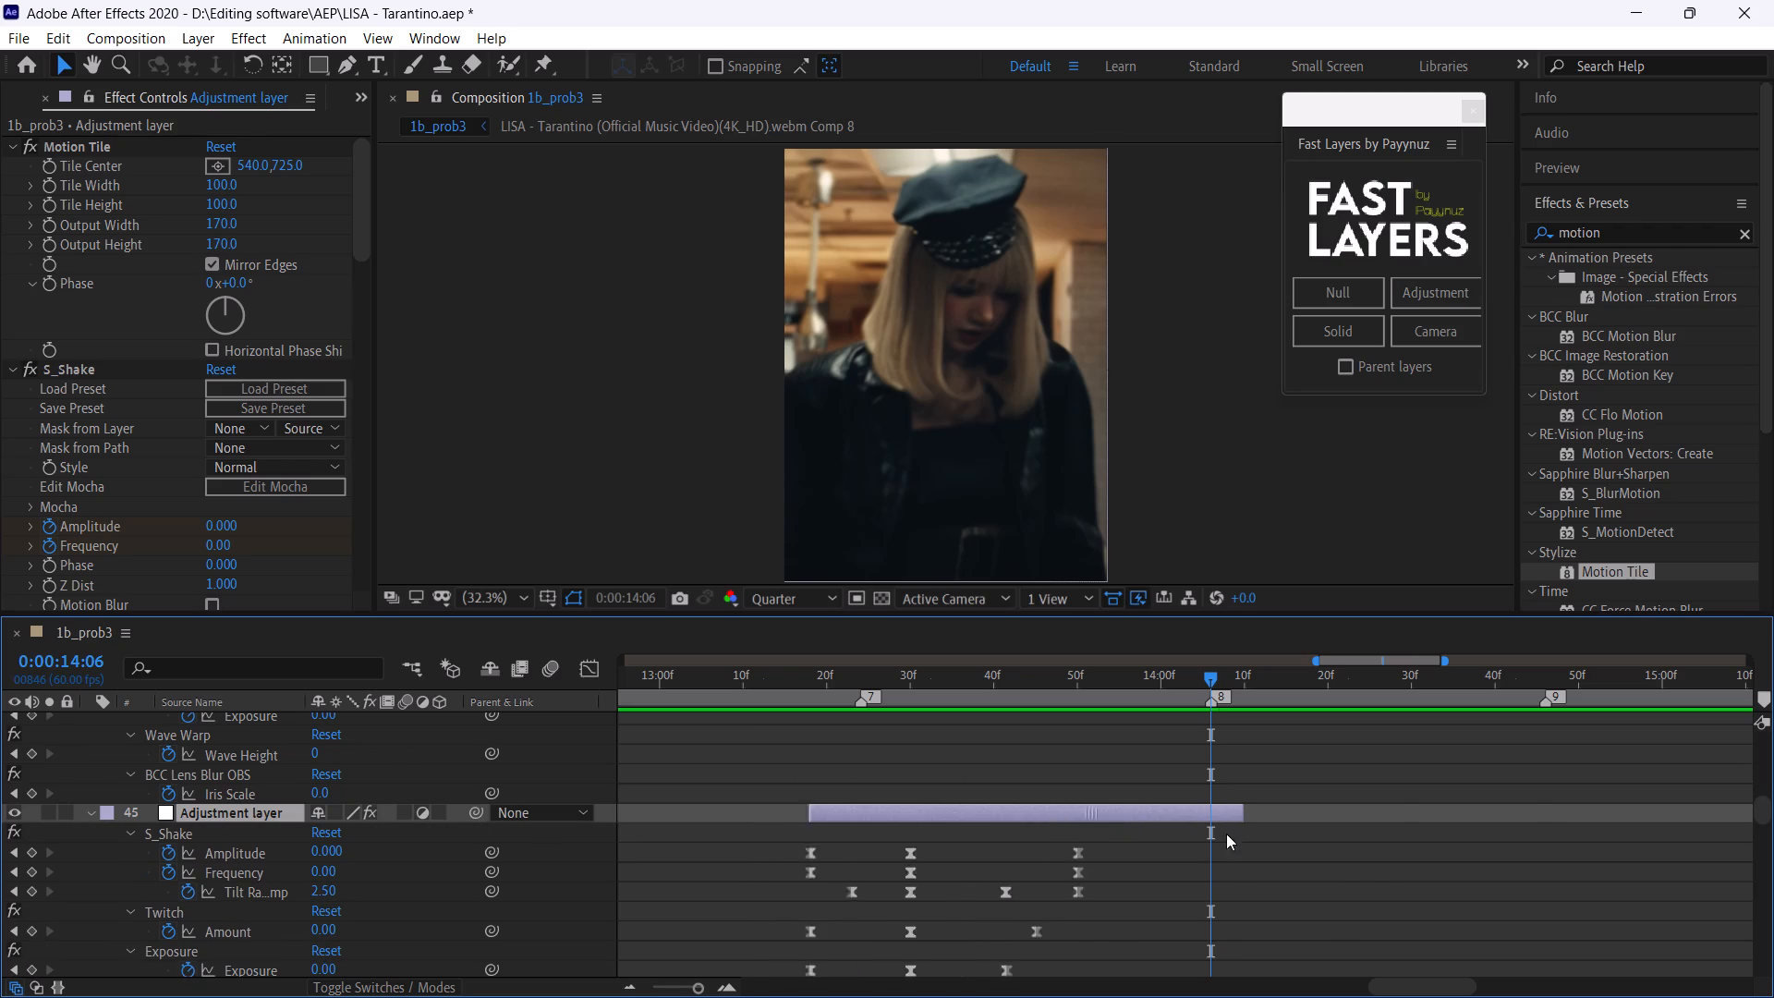
{"action": "left_click_drag", "start_coordinate": [1226, 834], "coordinate": [1398, 833]}
{"action": "left_click", "coordinate": [1393, 833]}
{"action": "left_click_drag", "start_coordinate": [1365, 814], "coordinate": [1340, 816]}
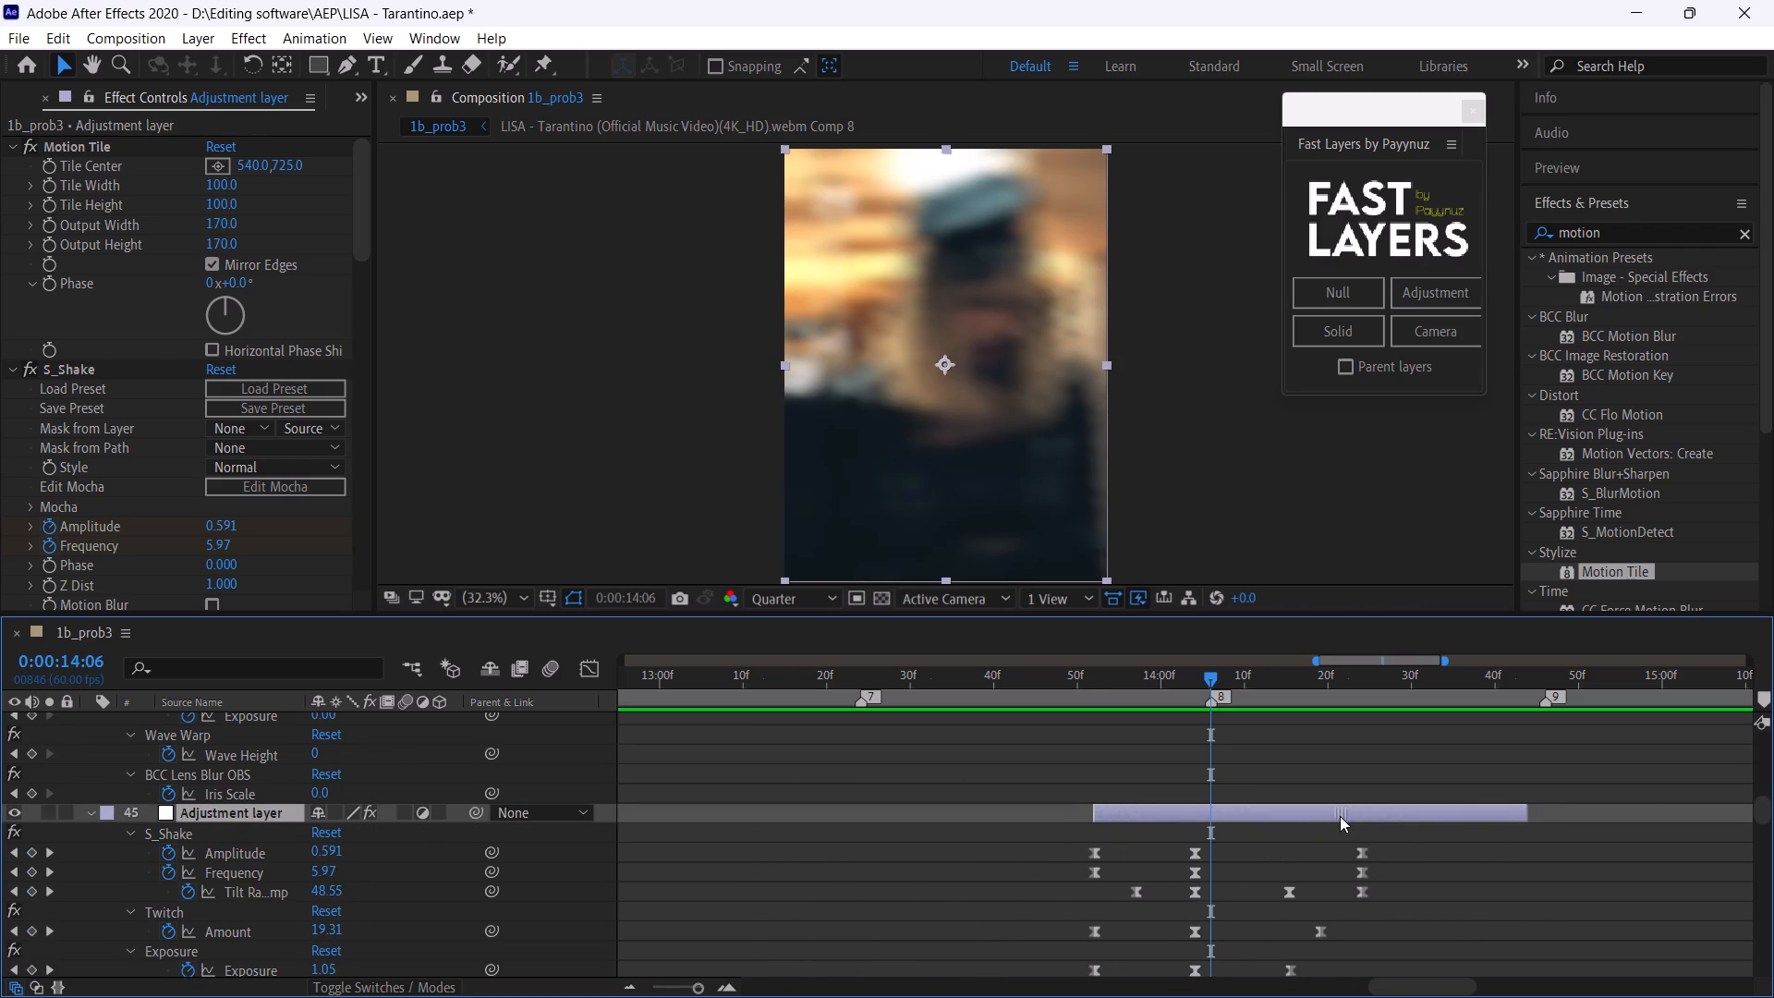
{"action": "left_click_drag", "start_coordinate": [1340, 816], "coordinate": [1355, 823]}
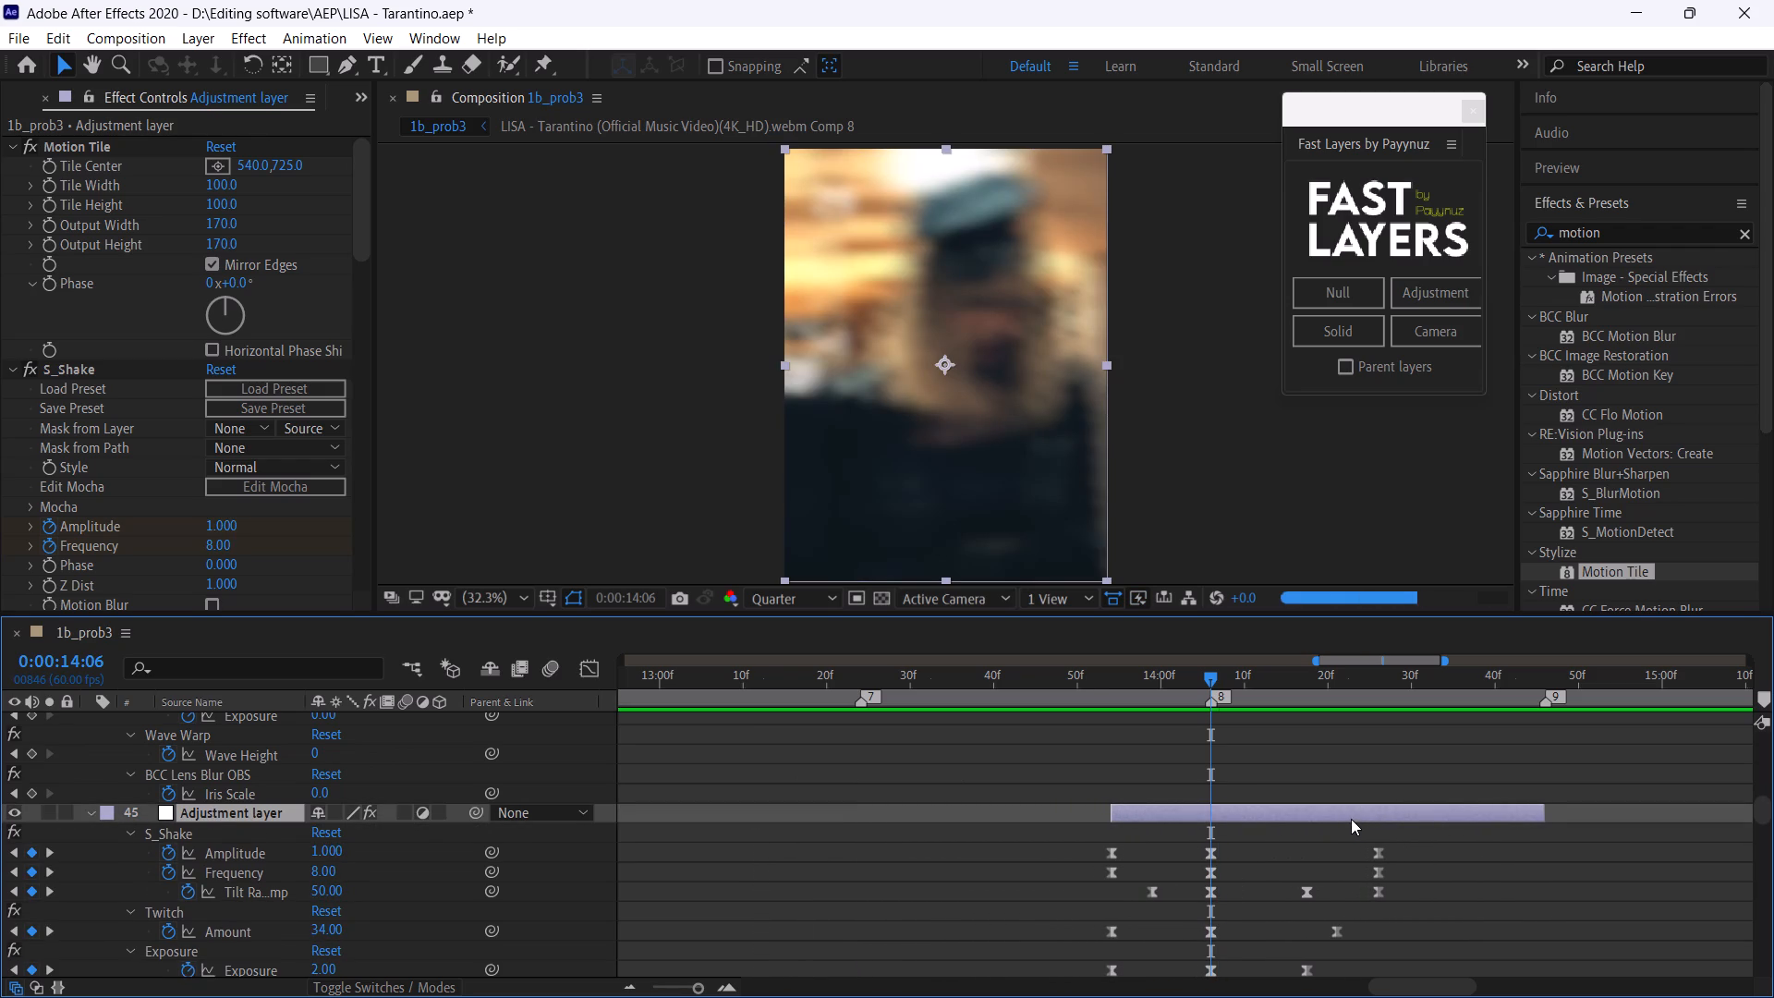
Duplicate the marker 8 shake layer with keyframes revealed and move the copy so its peak falls on marker 9 at 0:00:14:46.
{"action": "key", "text": "ctrl+d"}
{"action": "left_click_drag", "start_coordinate": [1322, 809], "coordinate": [1656, 828]}
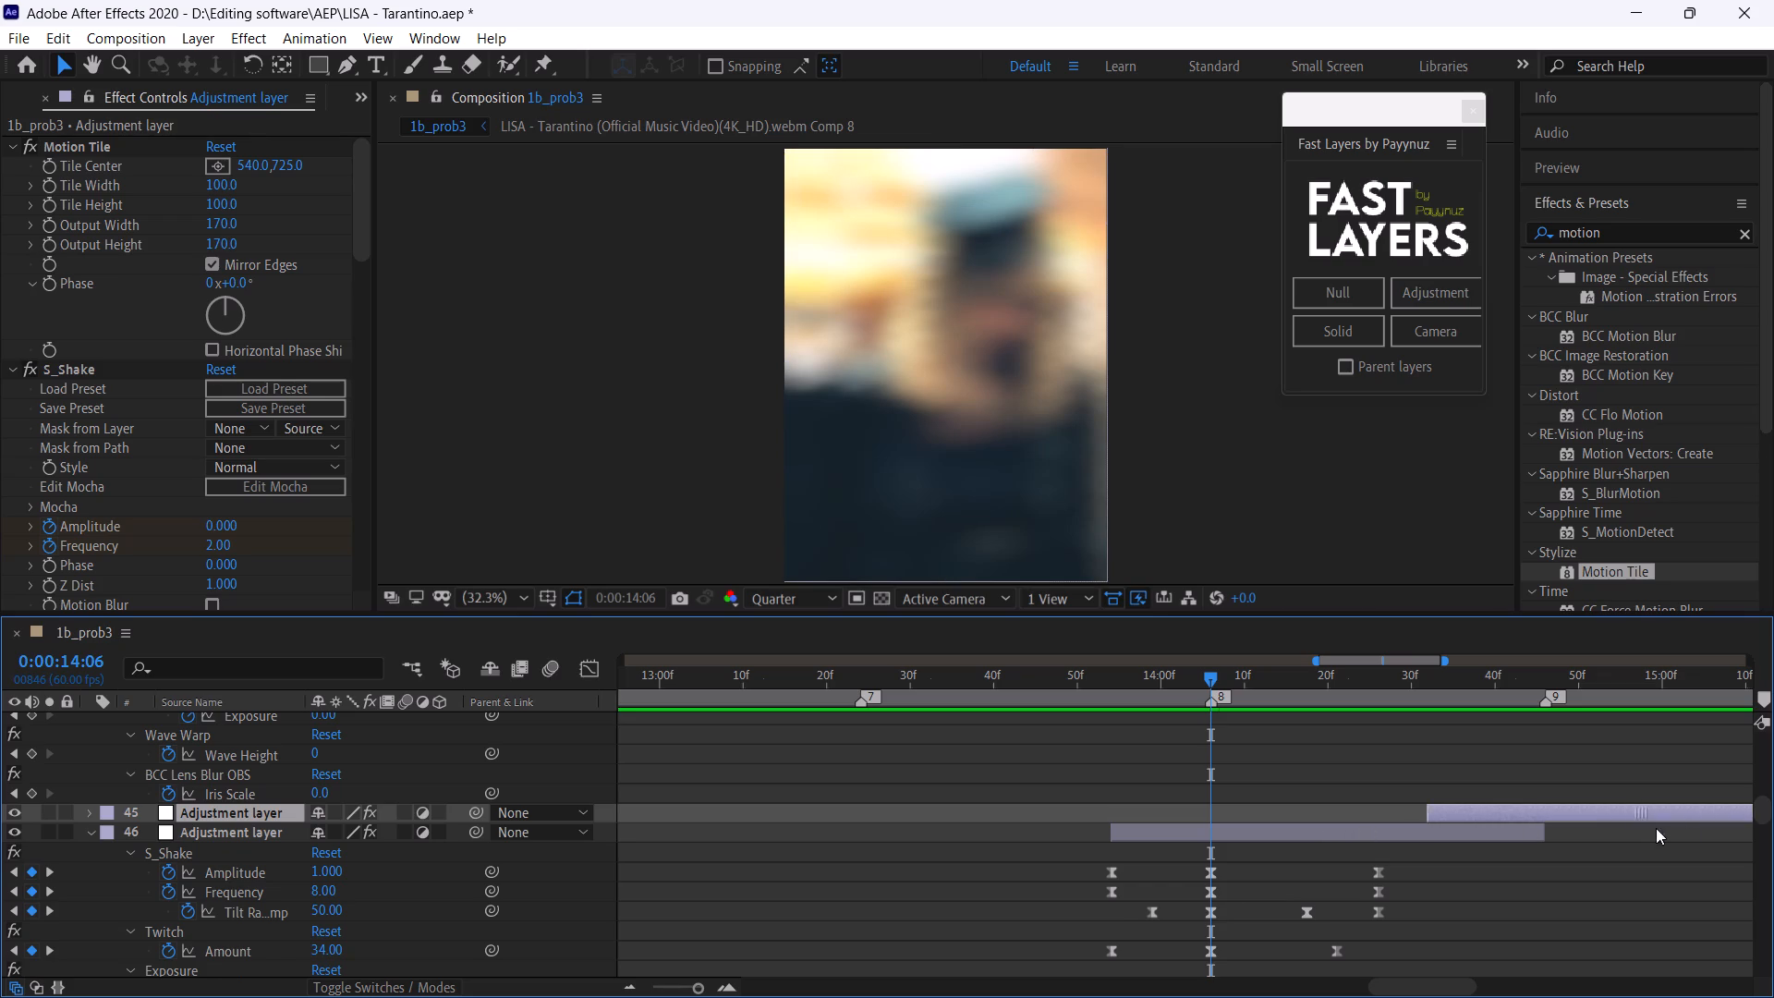
{"action": "left_click_drag", "start_coordinate": [1656, 828], "coordinate": [1690, 828]}
{"action": "left_click_drag", "start_coordinate": [1529, 684], "coordinate": [1543, 702]}
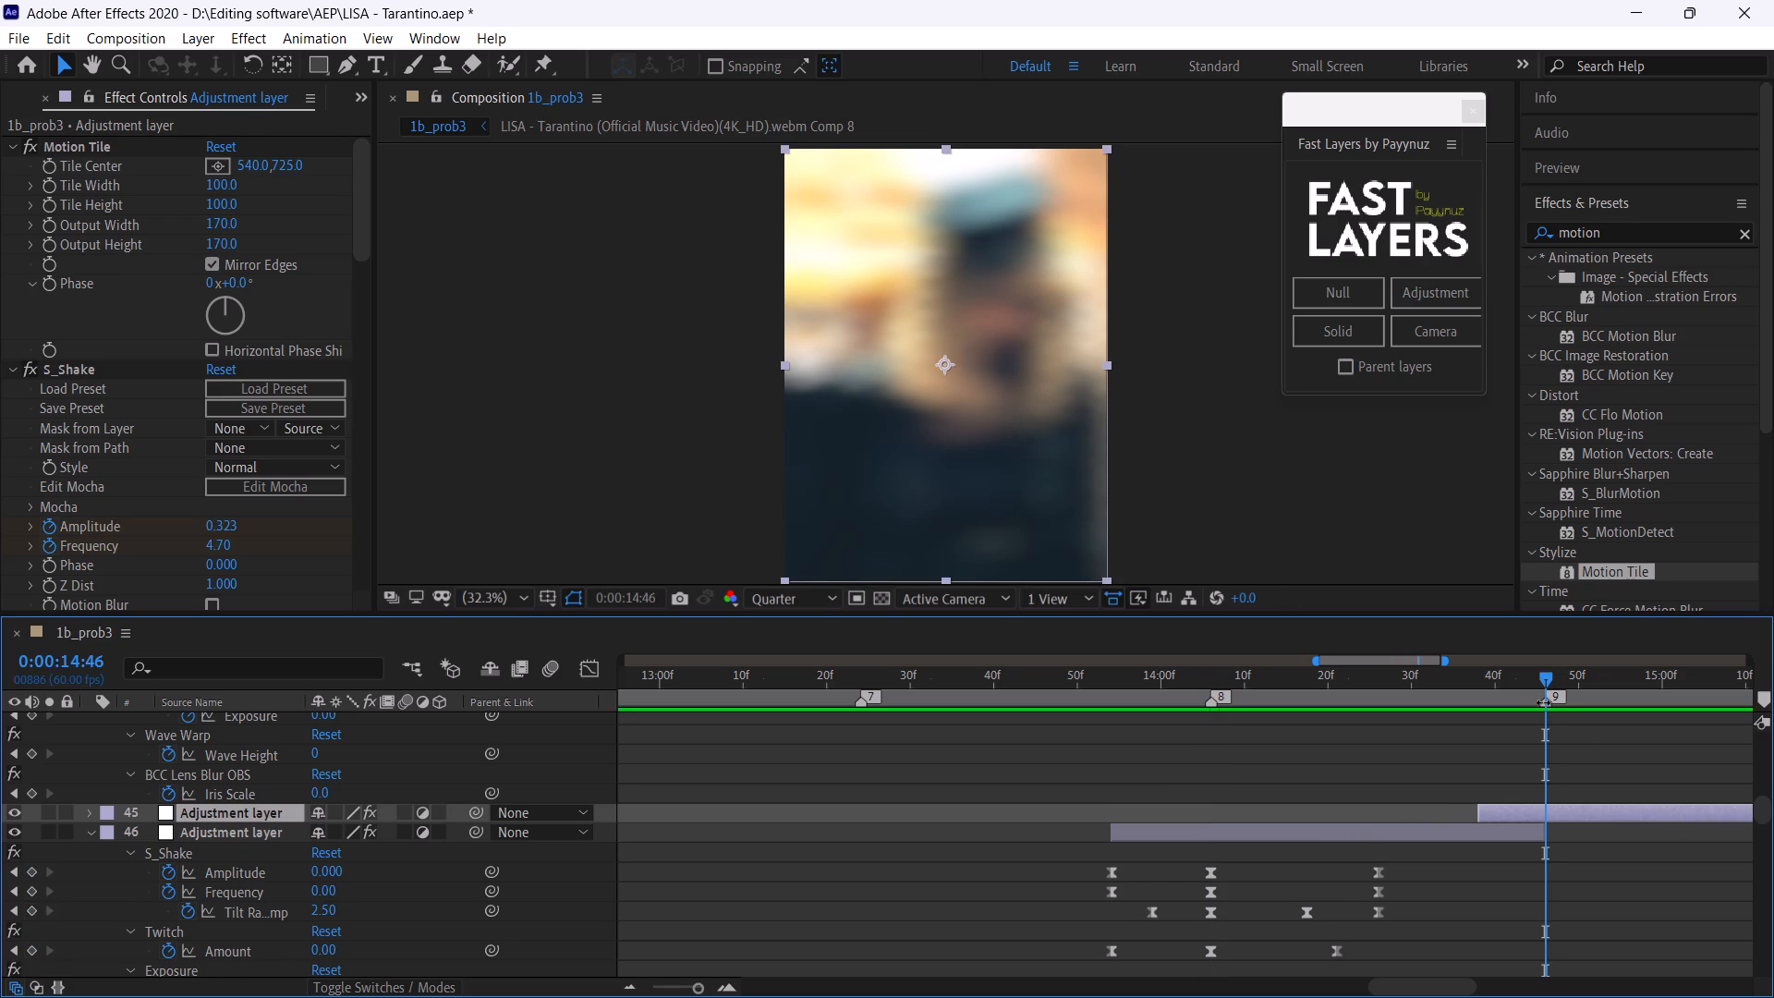
{"action": "key", "text": "u"}
{"action": "left_click_drag", "start_coordinate": [1592, 811], "coordinate": [1563, 811]}
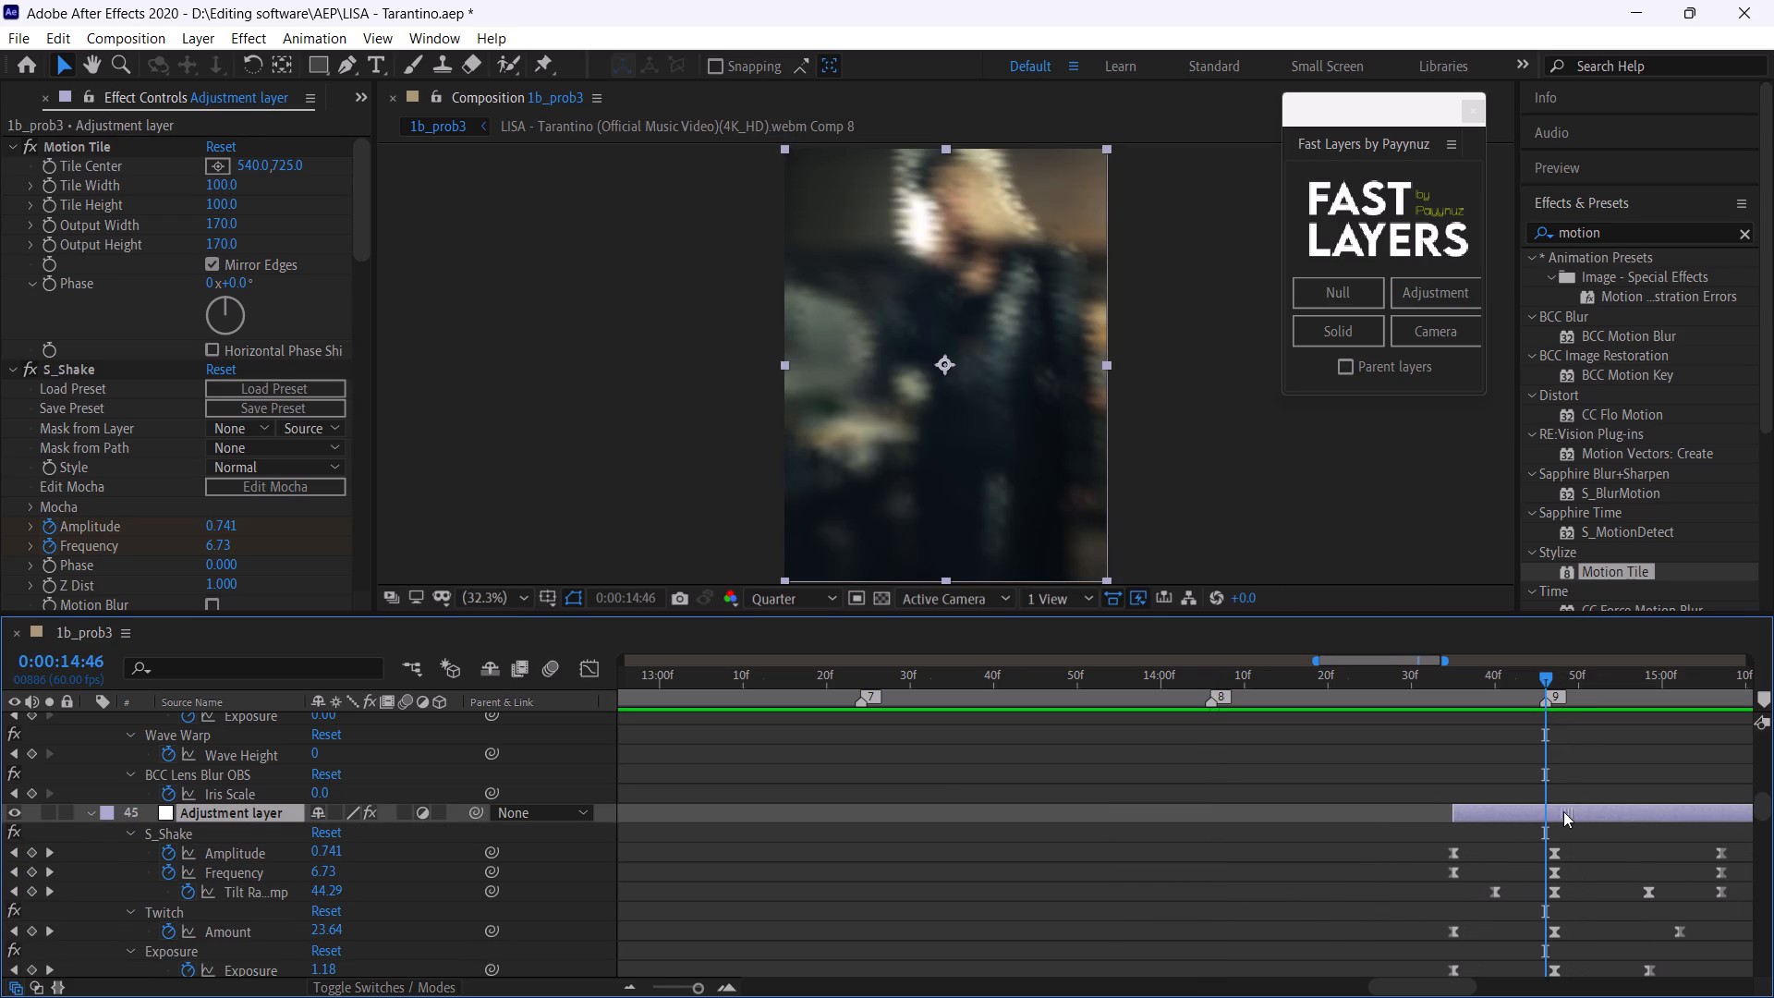
{"action": "left_click_drag", "start_coordinate": [1563, 811], "coordinate": [1559, 811]}
Save the project.
{"action": "key", "text": "ctrl+s"}
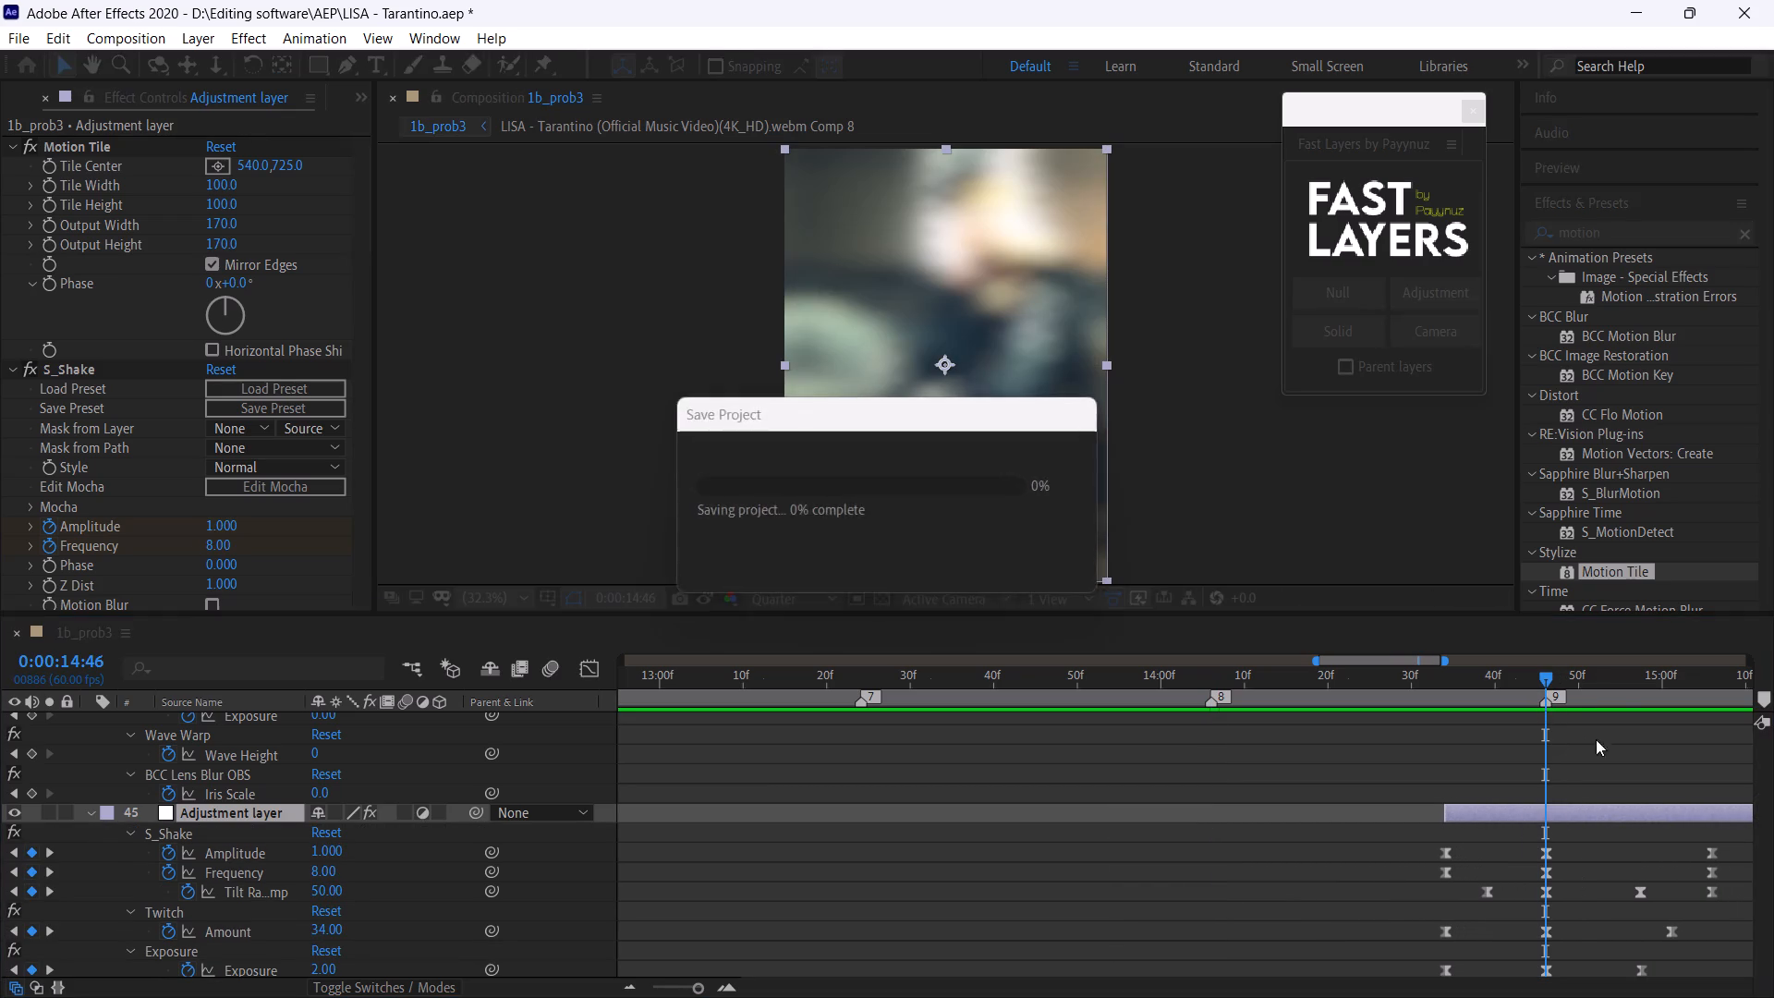
Duplicate the marker 9 shake layer with keyframes revealed and move the copy so its peak falls on marker 10 at 0:00:15:27.
{"action": "left_click_drag", "start_coordinate": [1611, 688], "coordinate": [1215, 811]}
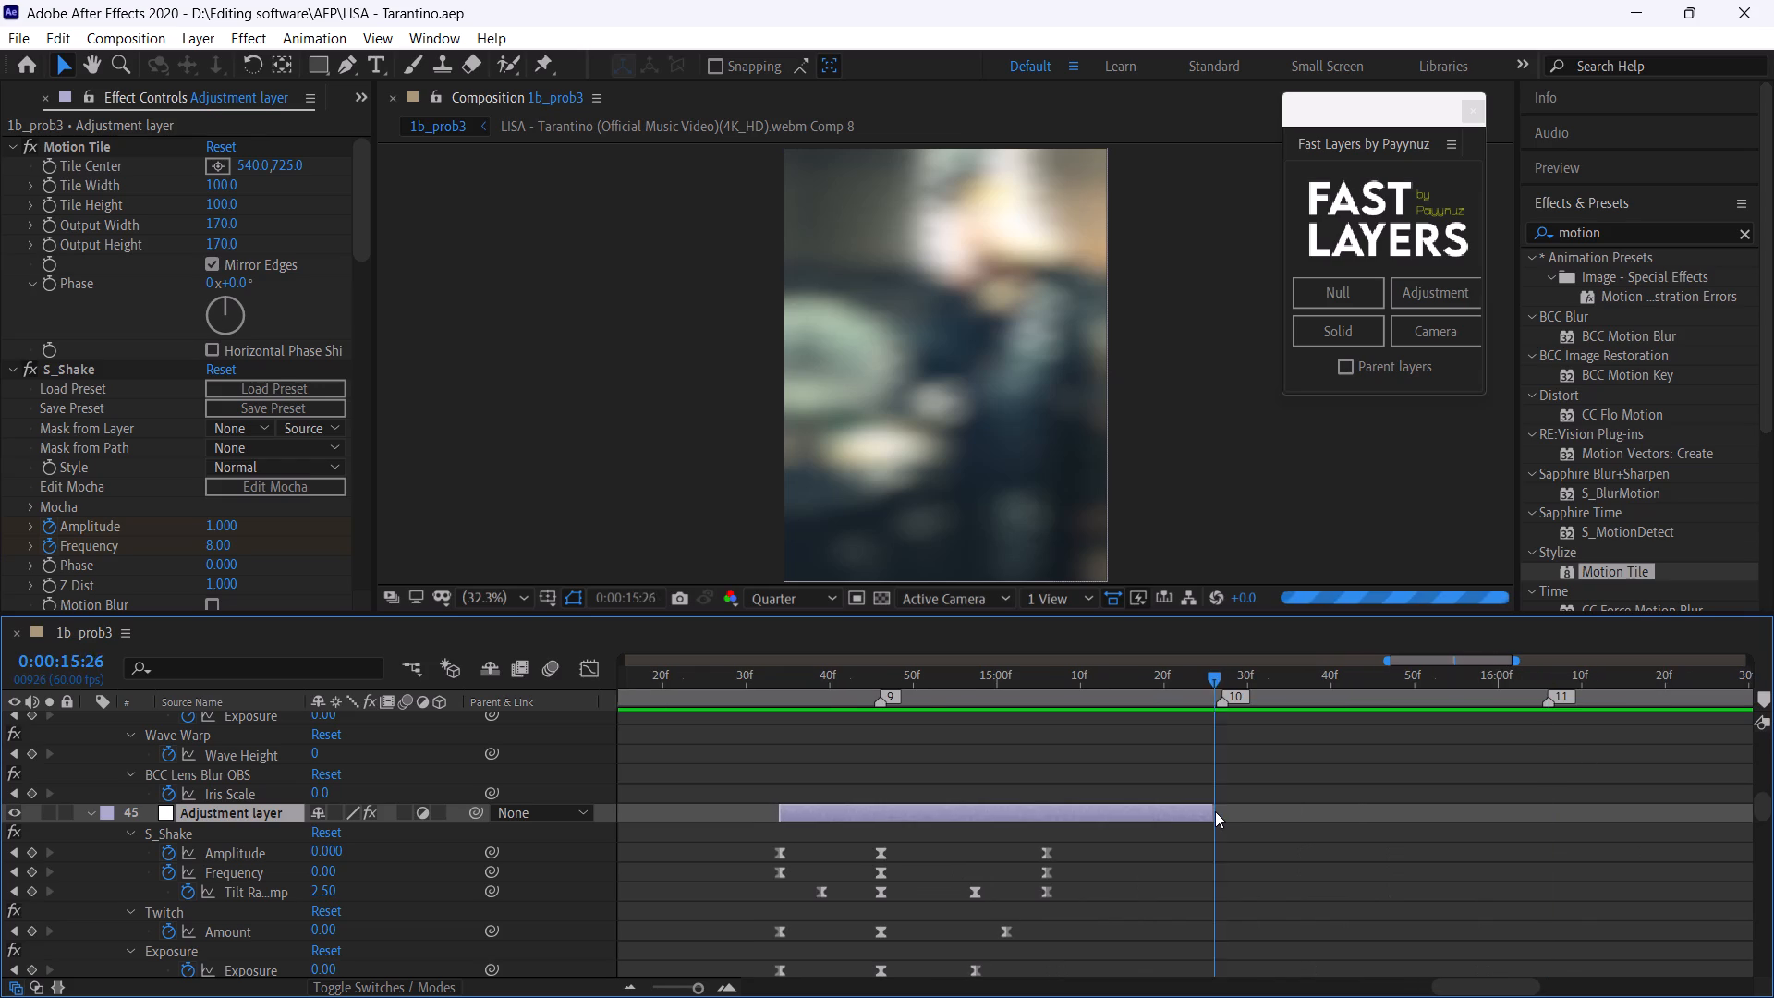
{"action": "left_click_drag", "start_coordinate": [1215, 811], "coordinate": [1221, 817]}
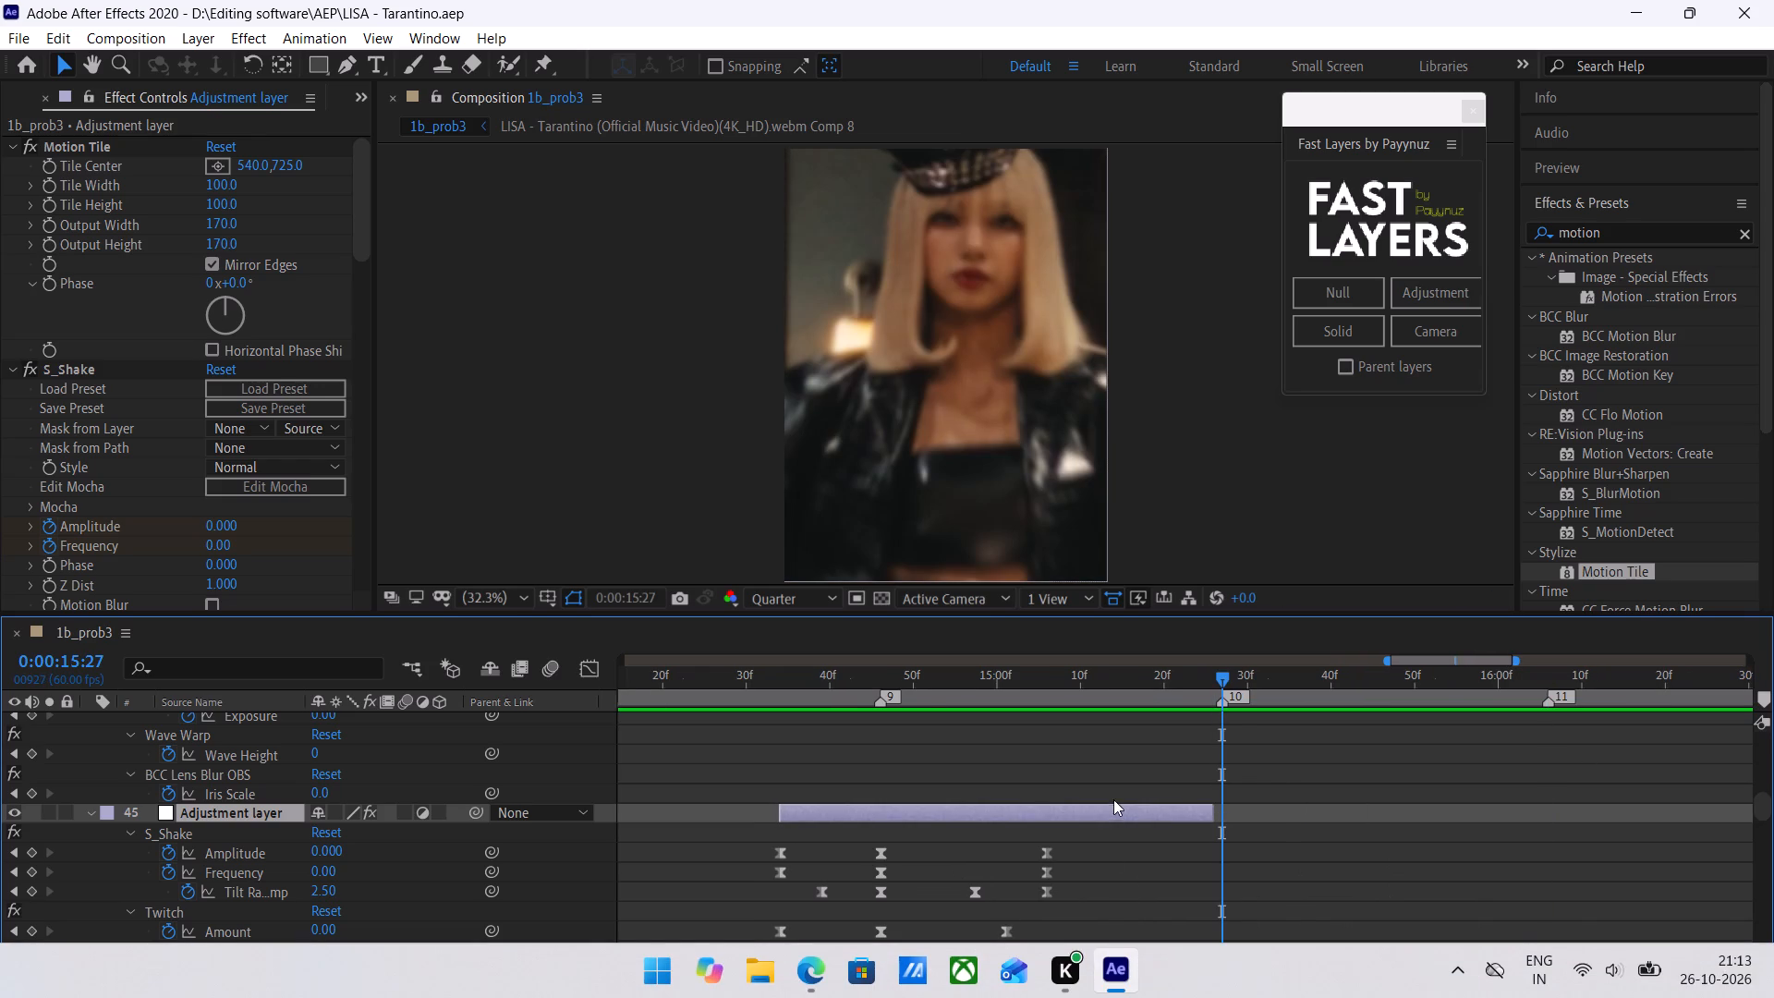
{"action": "left_click", "coordinate": [1116, 813]}
{"action": "key", "text": "ctrl+d"}
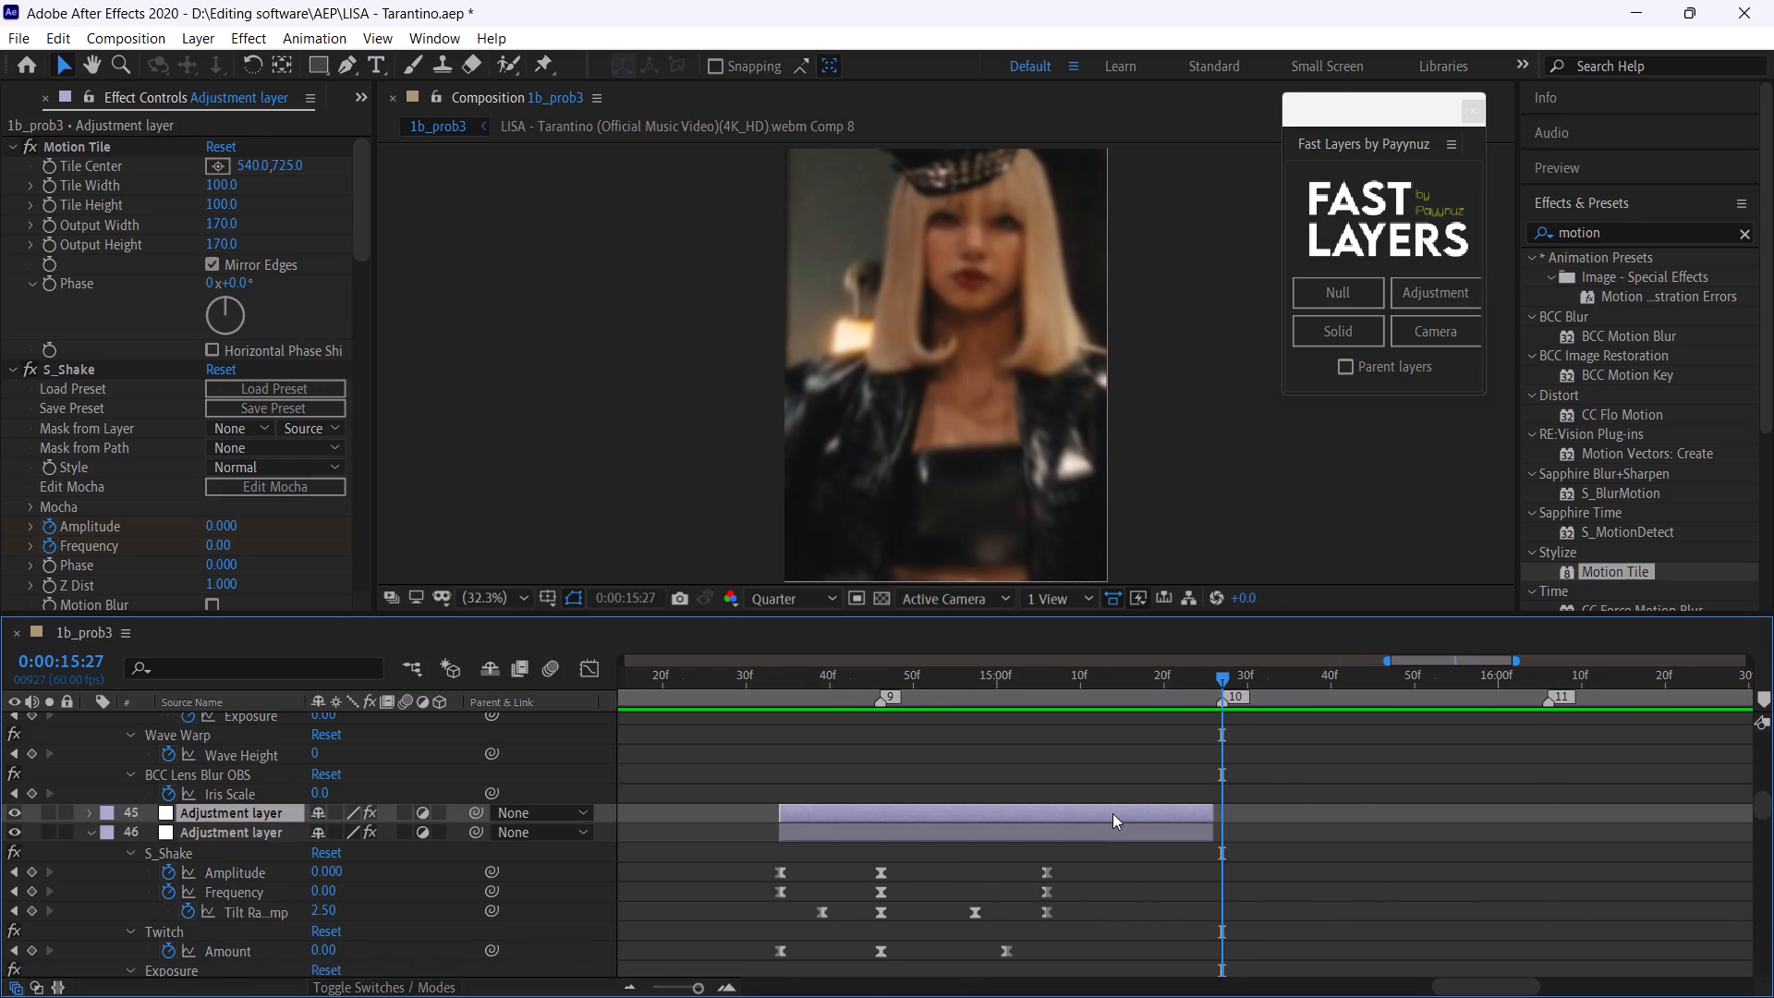
{"action": "key", "text": "u"}
{"action": "left_click_drag", "start_coordinate": [1070, 806], "coordinate": [1388, 816]}
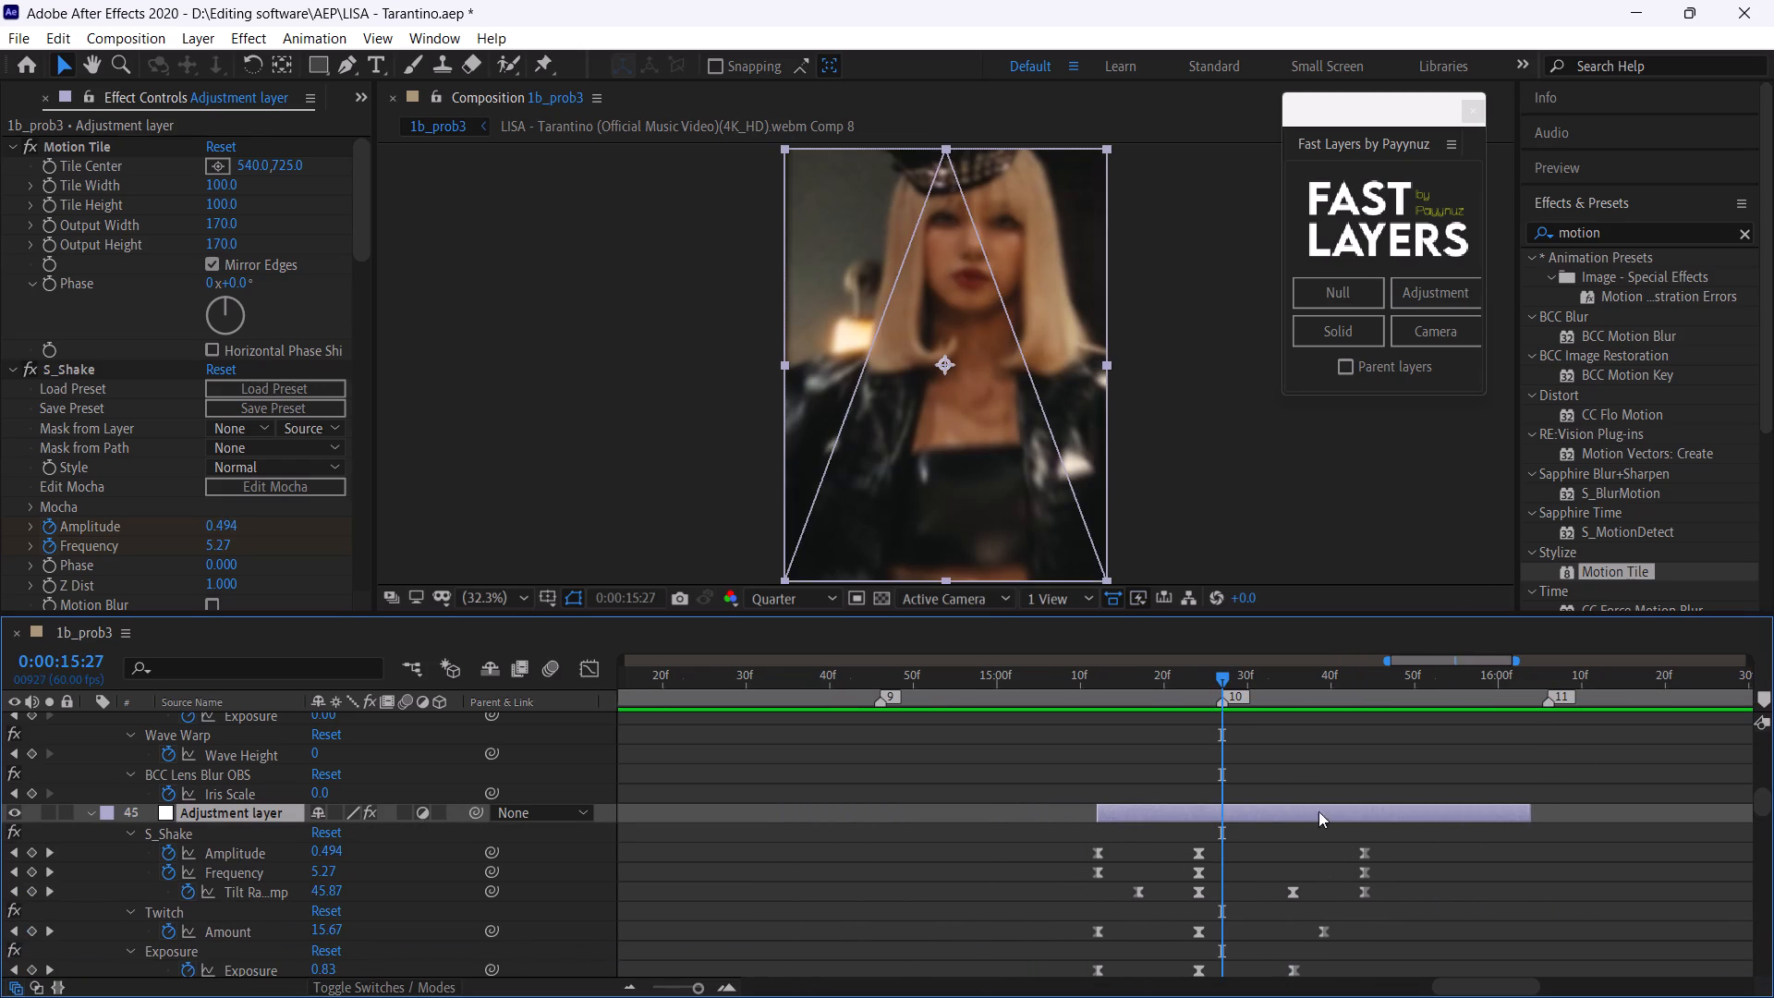
{"action": "left_click_drag", "start_coordinate": [1240, 812], "coordinate": [1266, 822]}
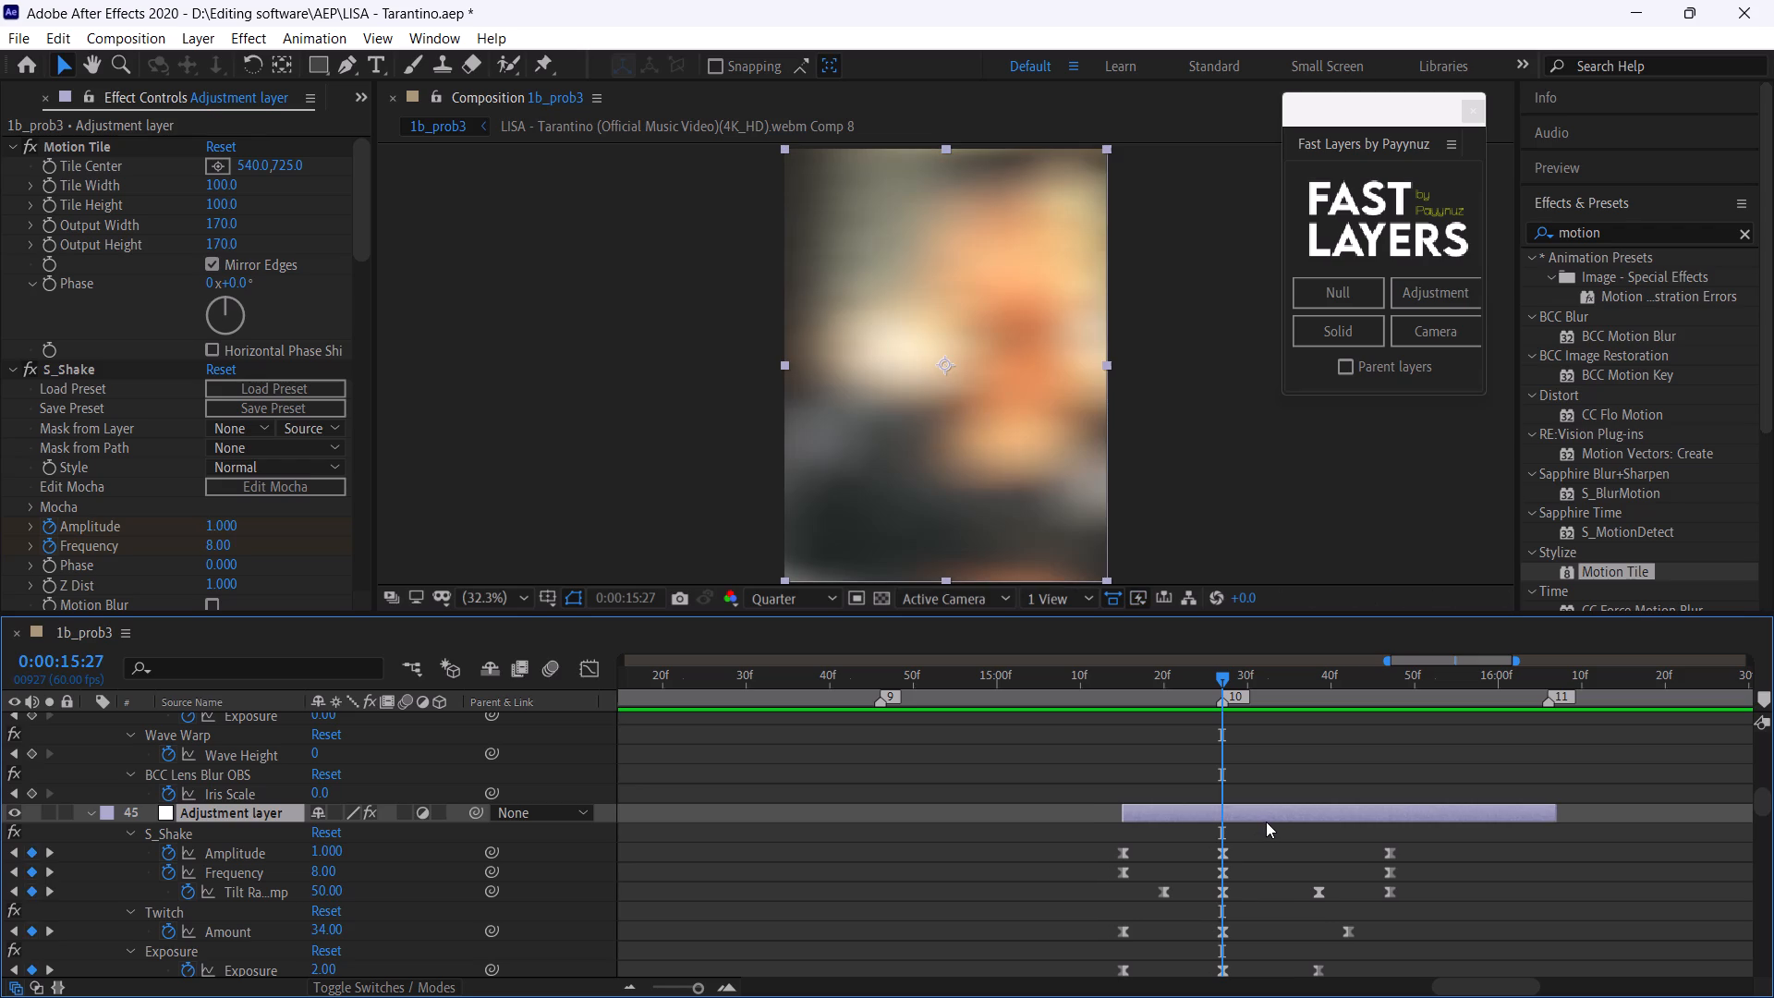
Duplicate the marker 10 shake layer with keyframes revealed and move the copy so its peak falls on marker 11 at 0:00:16:06.
{"action": "key", "text": "ctrl+d"}
{"action": "key", "text": "u"}
{"action": "left_click_drag", "start_coordinate": [1261, 807], "coordinate": [1598, 818]}
{"action": "left_click_drag", "start_coordinate": [1523, 686], "coordinate": [1553, 707]}
{"action": "left_click_drag", "start_coordinate": [1659, 689], "coordinate": [1638, 721]}
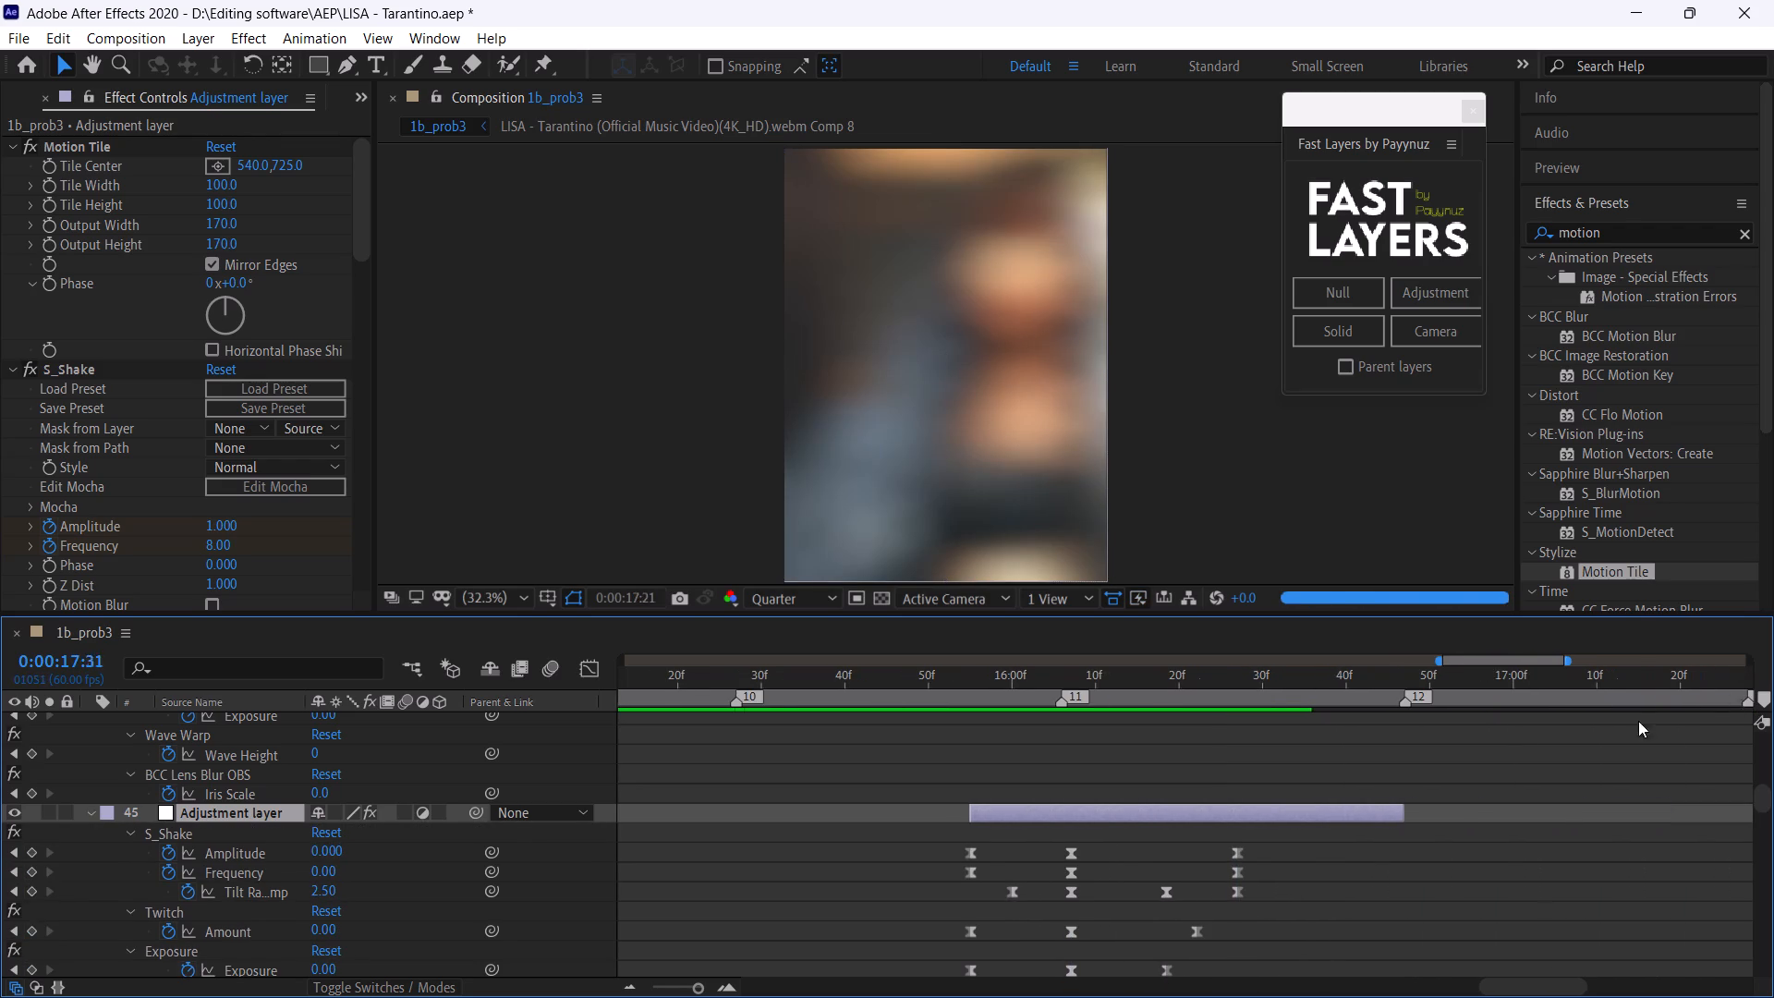
{"action": "left_click_drag", "start_coordinate": [1638, 721], "coordinate": [1063, 787]}
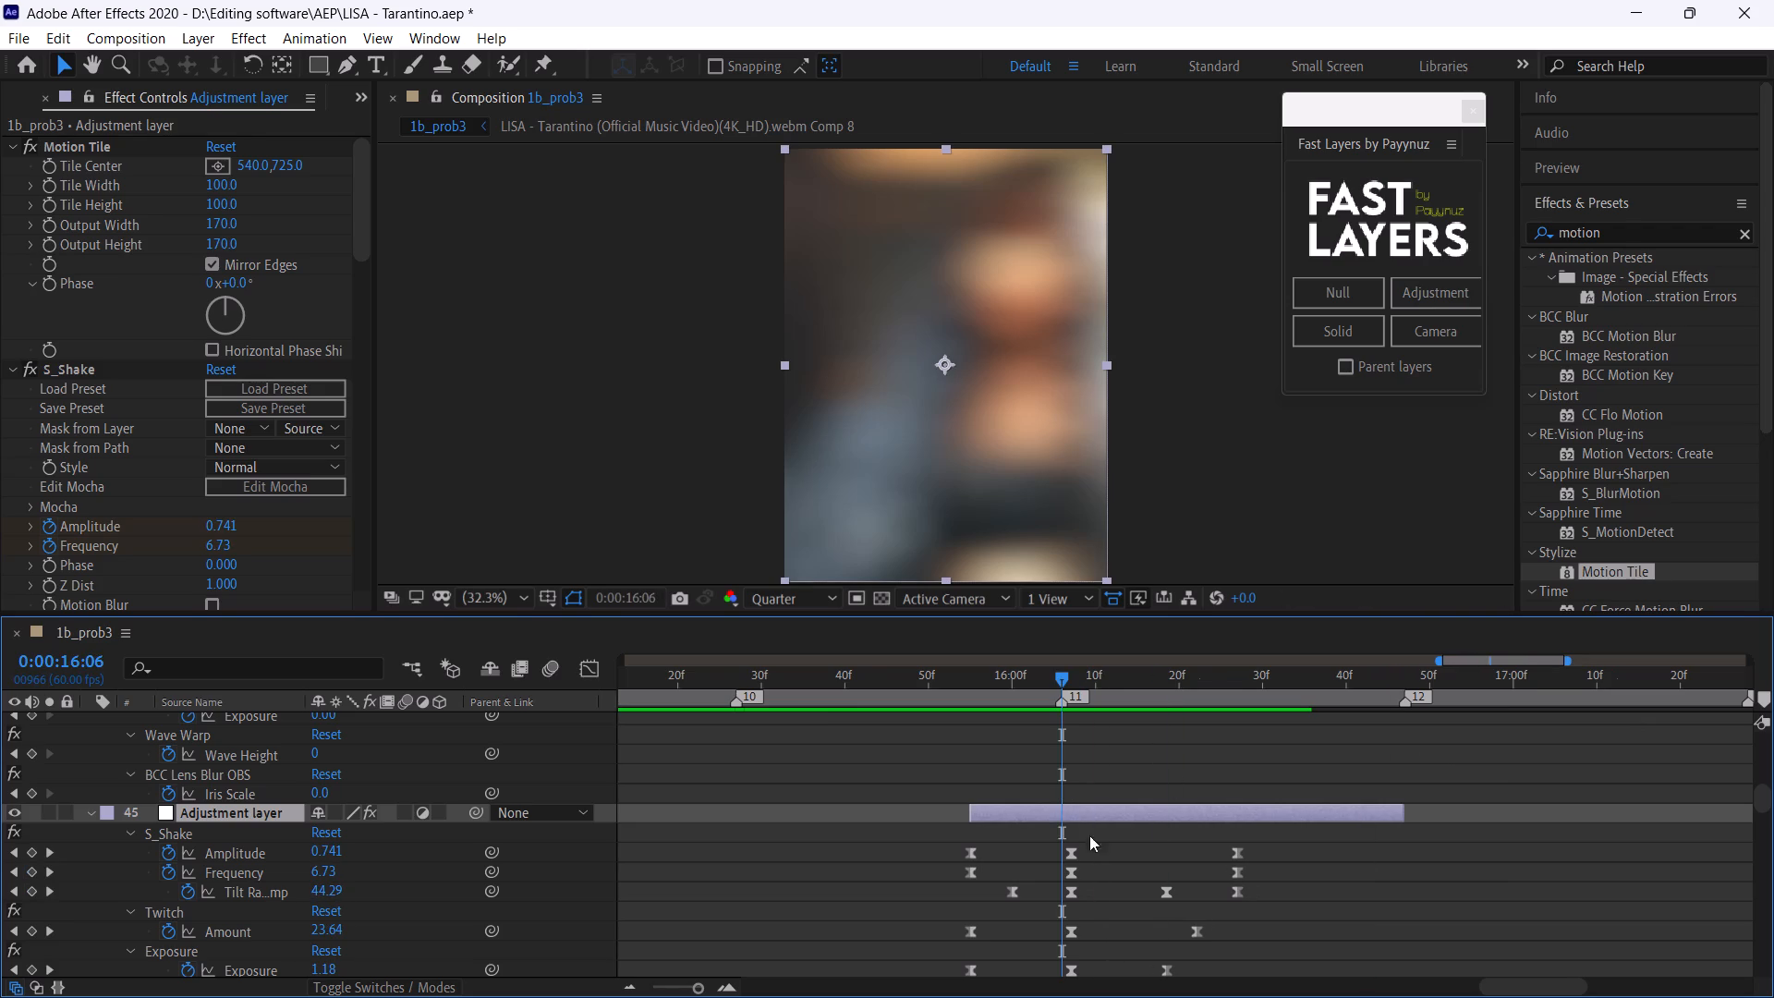
{"action": "left_click", "coordinate": [1110, 813]}
Duplicate the marker 11 shake layer with keyframes revealed and move the copy so its peak falls on marker 12 at 0:00:16:47.
{"action": "left_click_drag", "start_coordinate": [1391, 689], "coordinate": [1404, 701]}
{"action": "left_click", "coordinate": [1336, 818]}
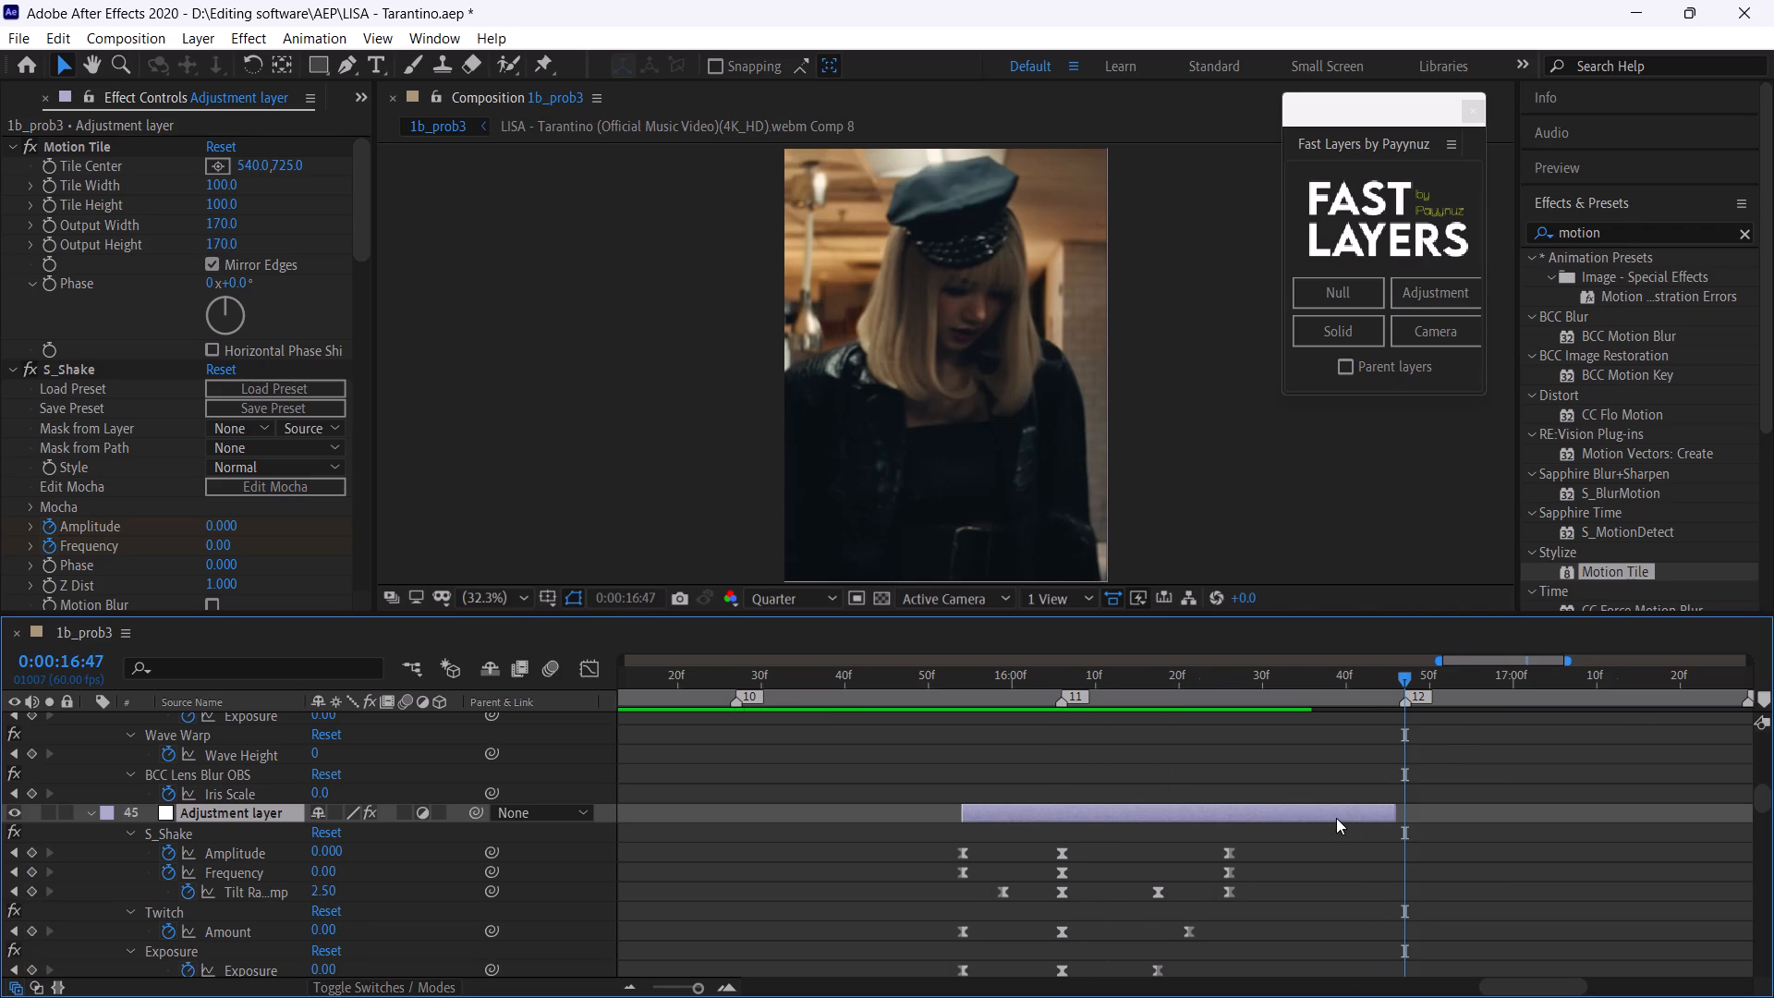
{"action": "key", "text": "ctrl+d"}
{"action": "left_click_drag", "start_coordinate": [1319, 813], "coordinate": [1576, 803]}
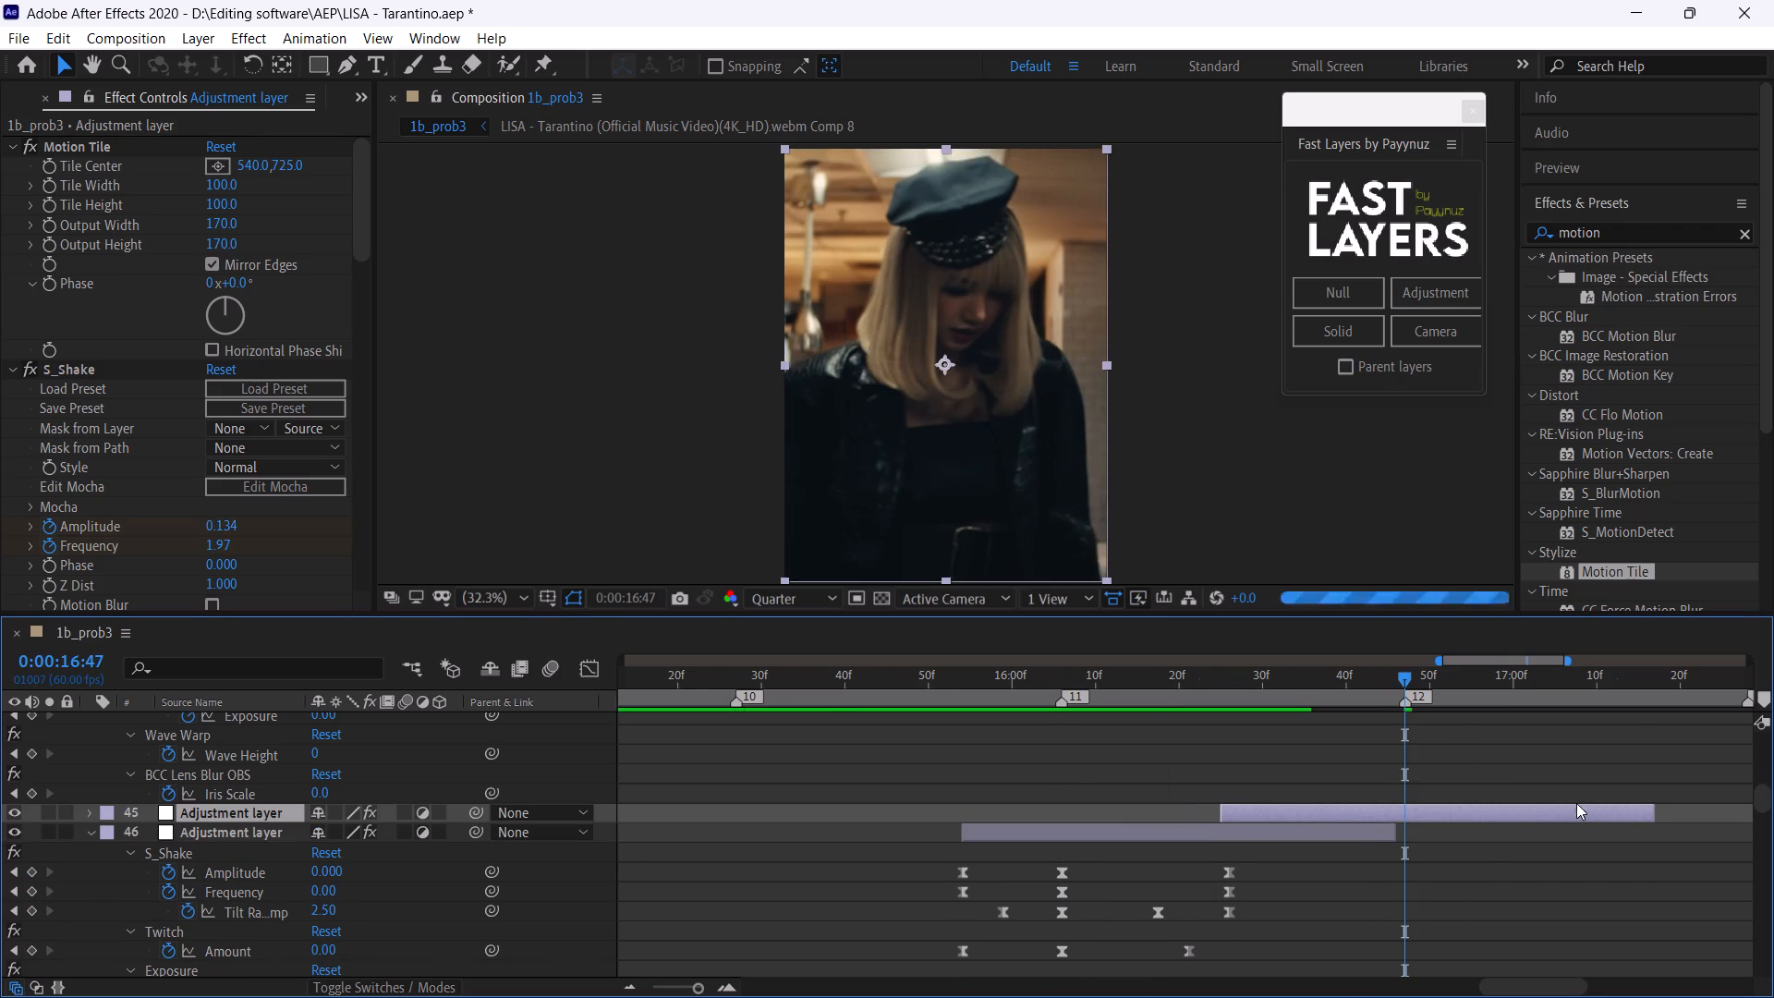
{"action": "key", "text": "u"}
{"action": "left_click_drag", "start_coordinate": [1462, 811], "coordinate": [1595, 808]}
{"action": "left_click_drag", "start_coordinate": [1480, 809], "coordinate": [1442, 809]}
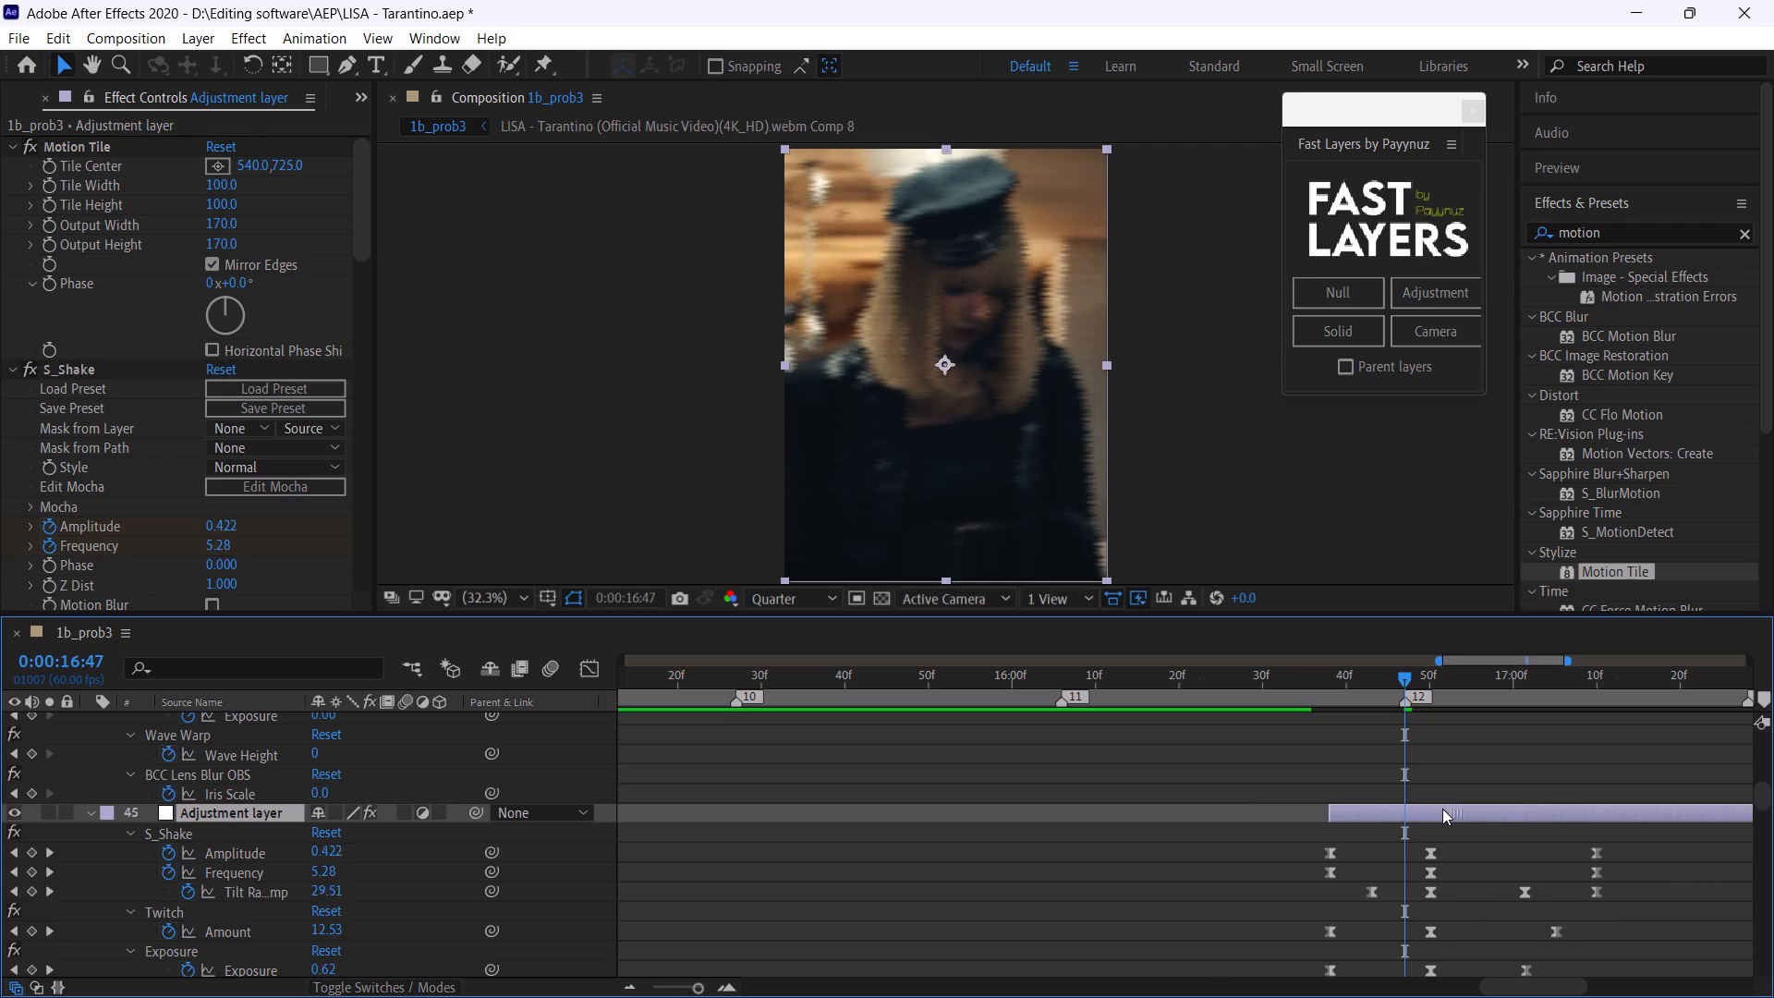
{"action": "left_click_drag", "start_coordinate": [1442, 809], "coordinate": [1432, 809]}
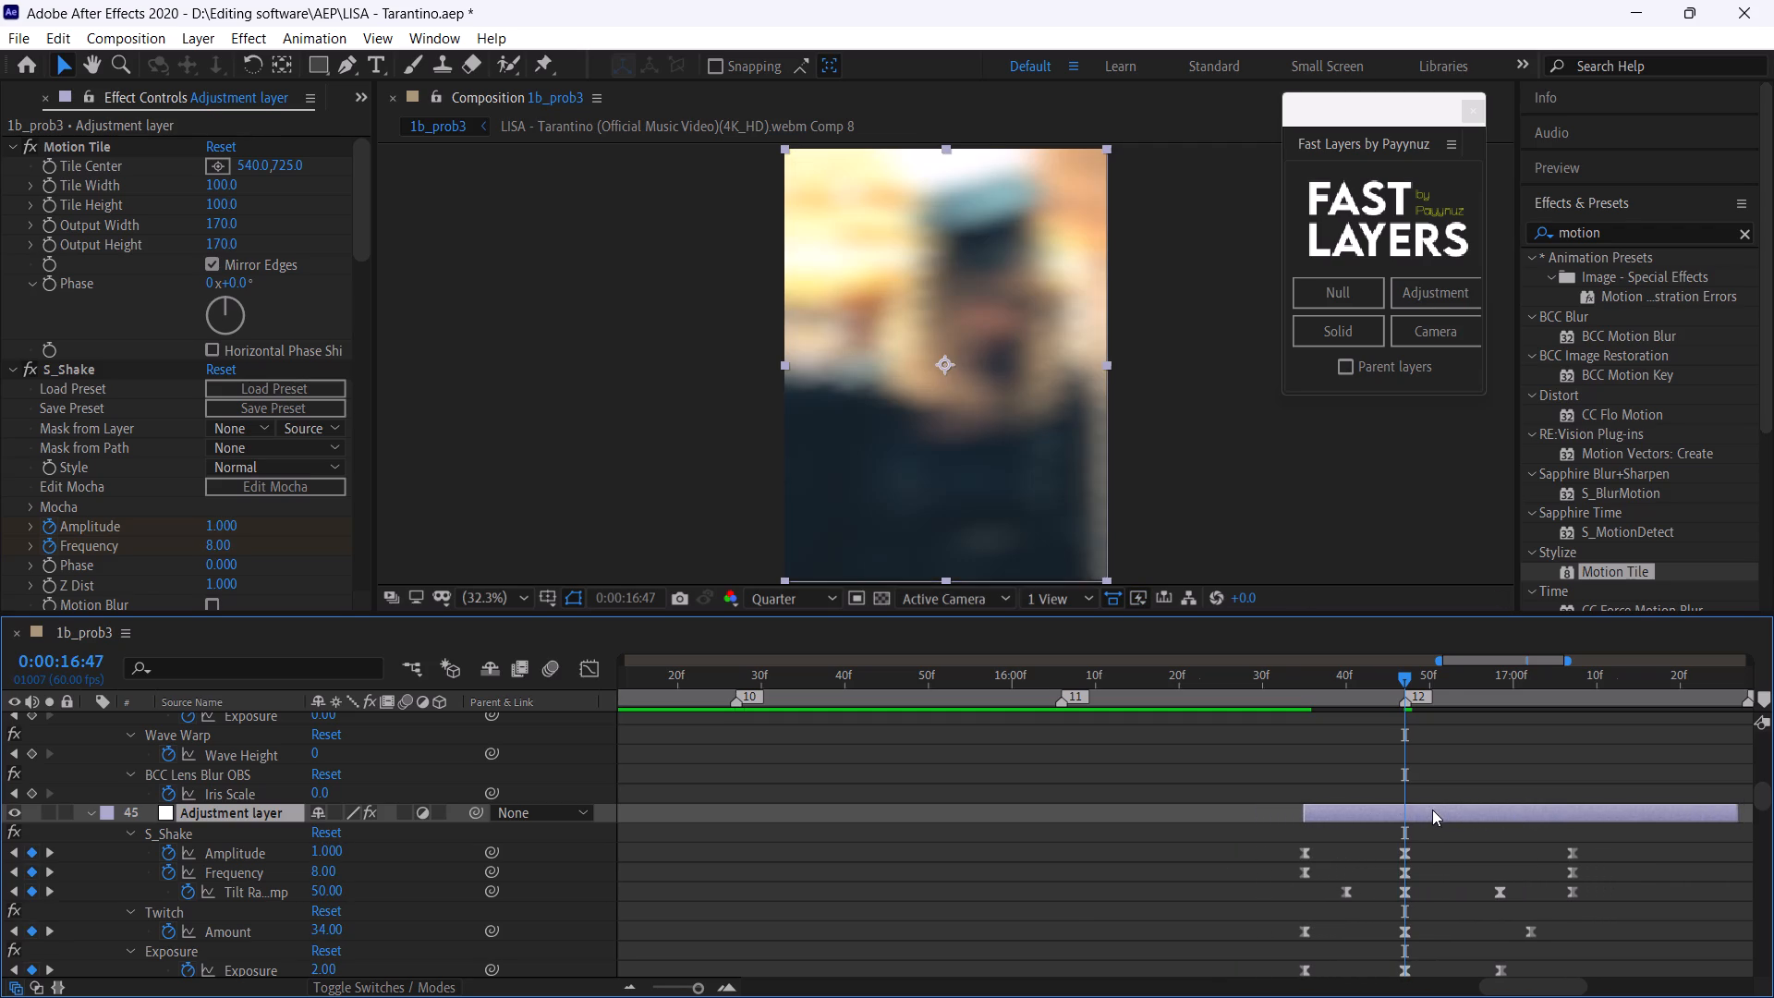
Save the project.
{"action": "key", "text": "ctrl+s"}
Duplicate the marker 12 shake layer with keyframes revealed and move the copy so its peak falls on marker 13 at 0:00:17:28.
{"action": "left_click_drag", "start_coordinate": [1552, 692], "coordinate": [1773, 703]}
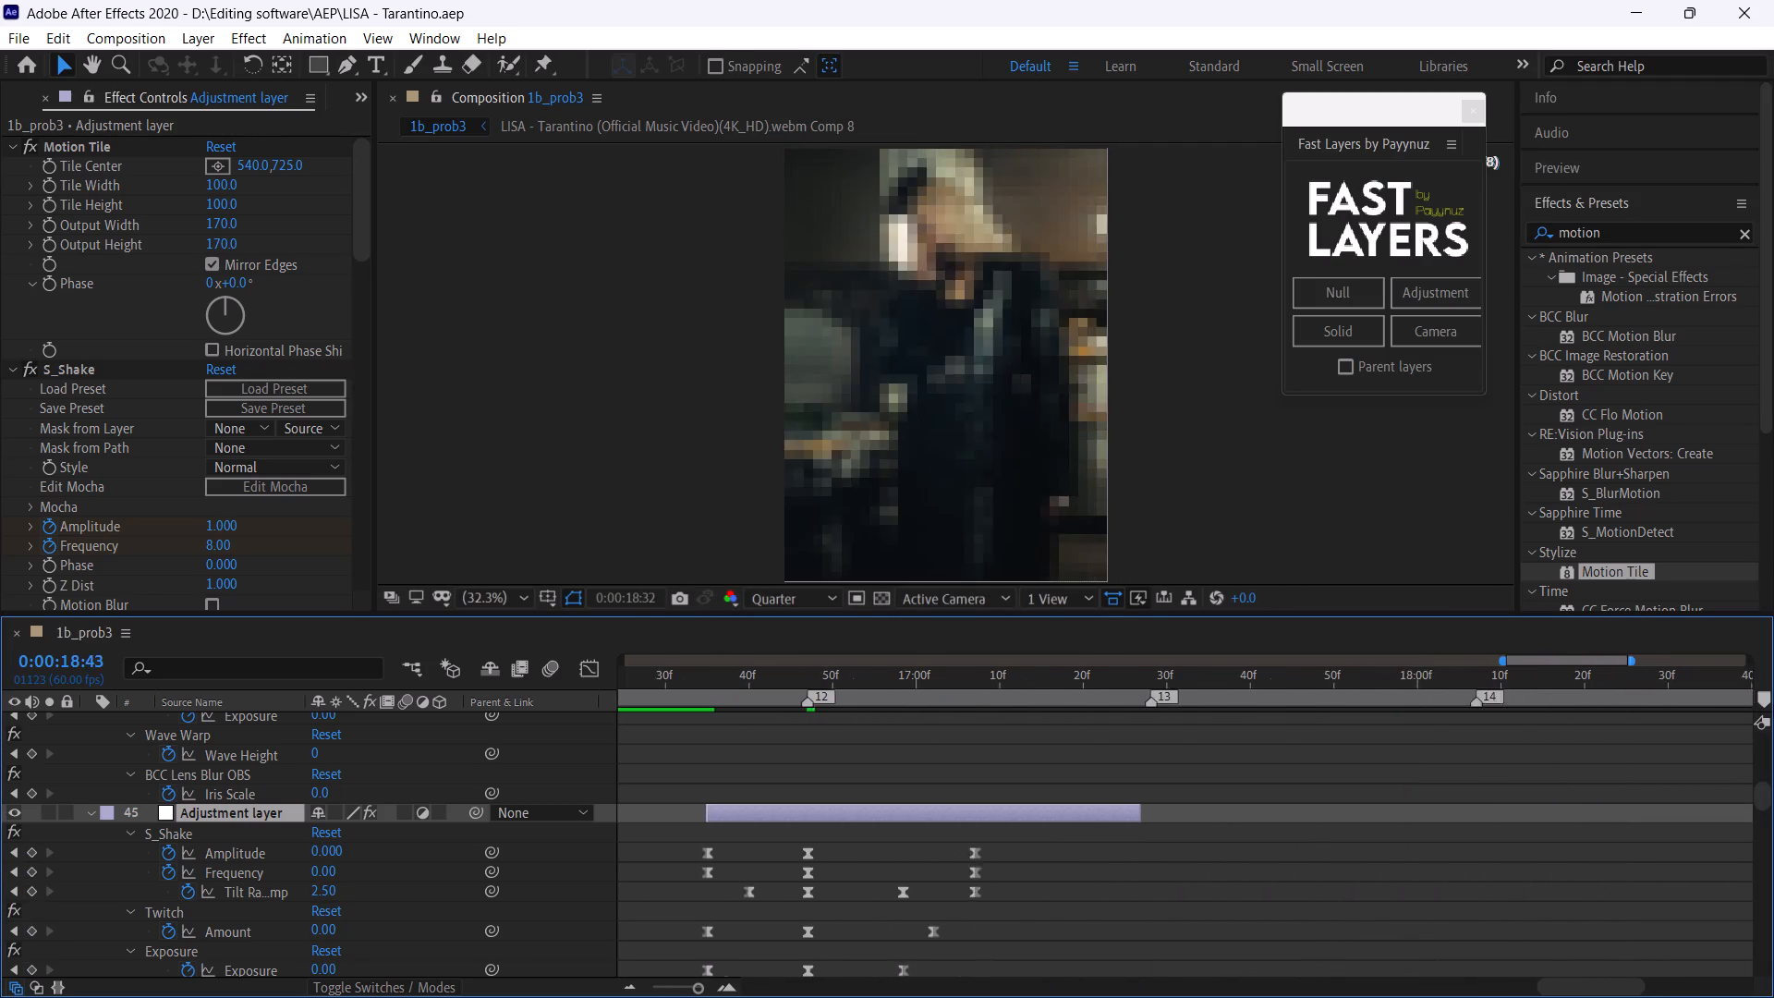
{"action": "left_click_drag", "start_coordinate": [1773, 703], "coordinate": [917, 797]}
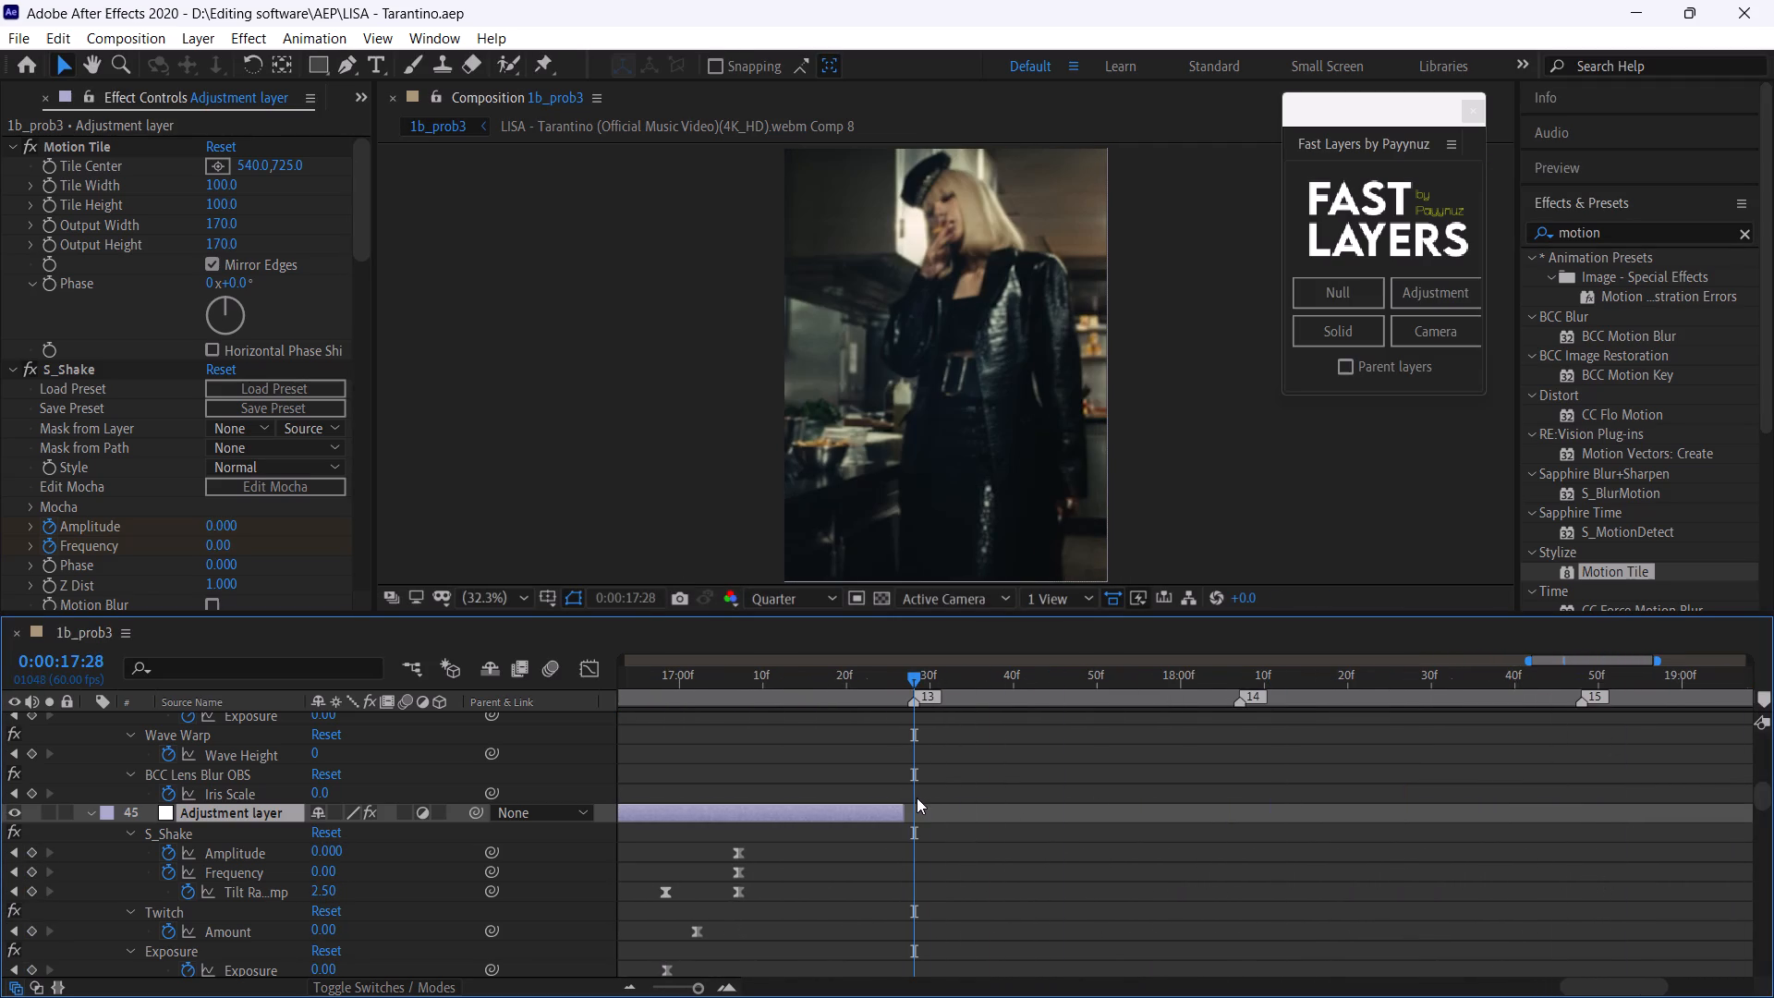
{"action": "key", "text": "ctrl+d"}
{"action": "left_click_drag", "start_coordinate": [880, 812], "coordinate": [1111, 827]}
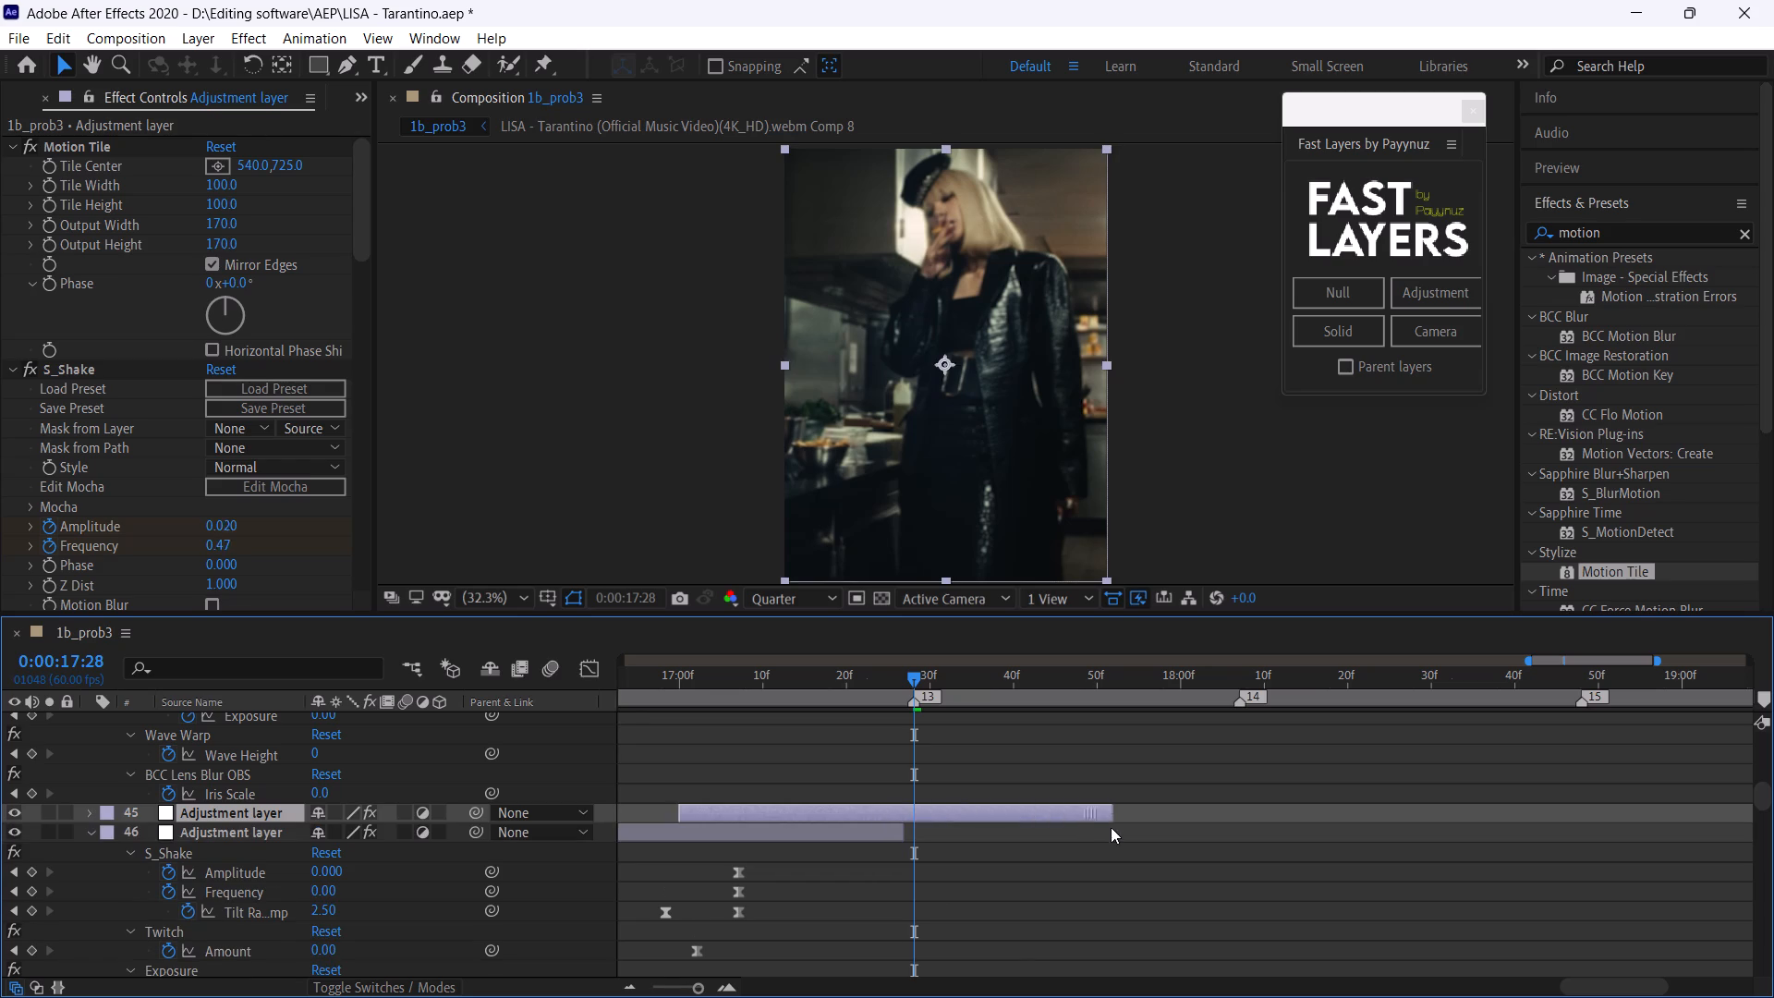
{"action": "left_click_drag", "start_coordinate": [1111, 827], "coordinate": [1187, 824]}
{"action": "type", "text": "yu"}
{"action": "left_click_drag", "start_coordinate": [1020, 816], "coordinate": [1042, 821]}
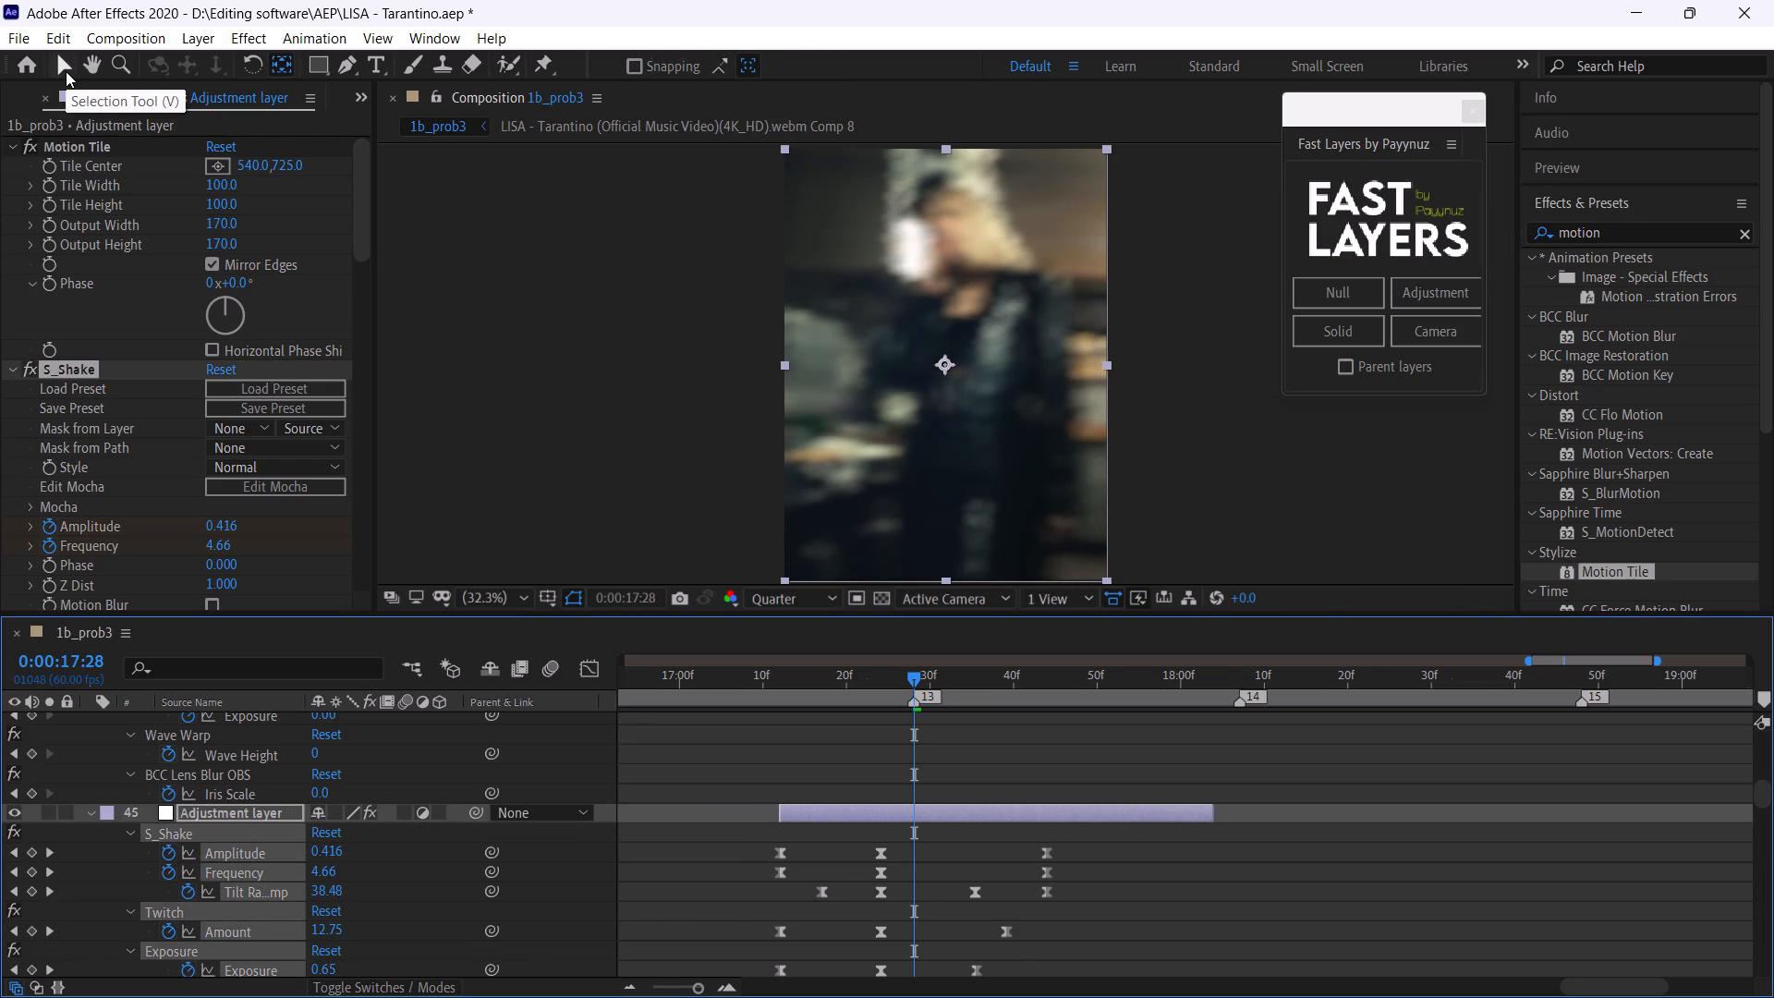
{"action": "key", "text": "ctrl+z"}
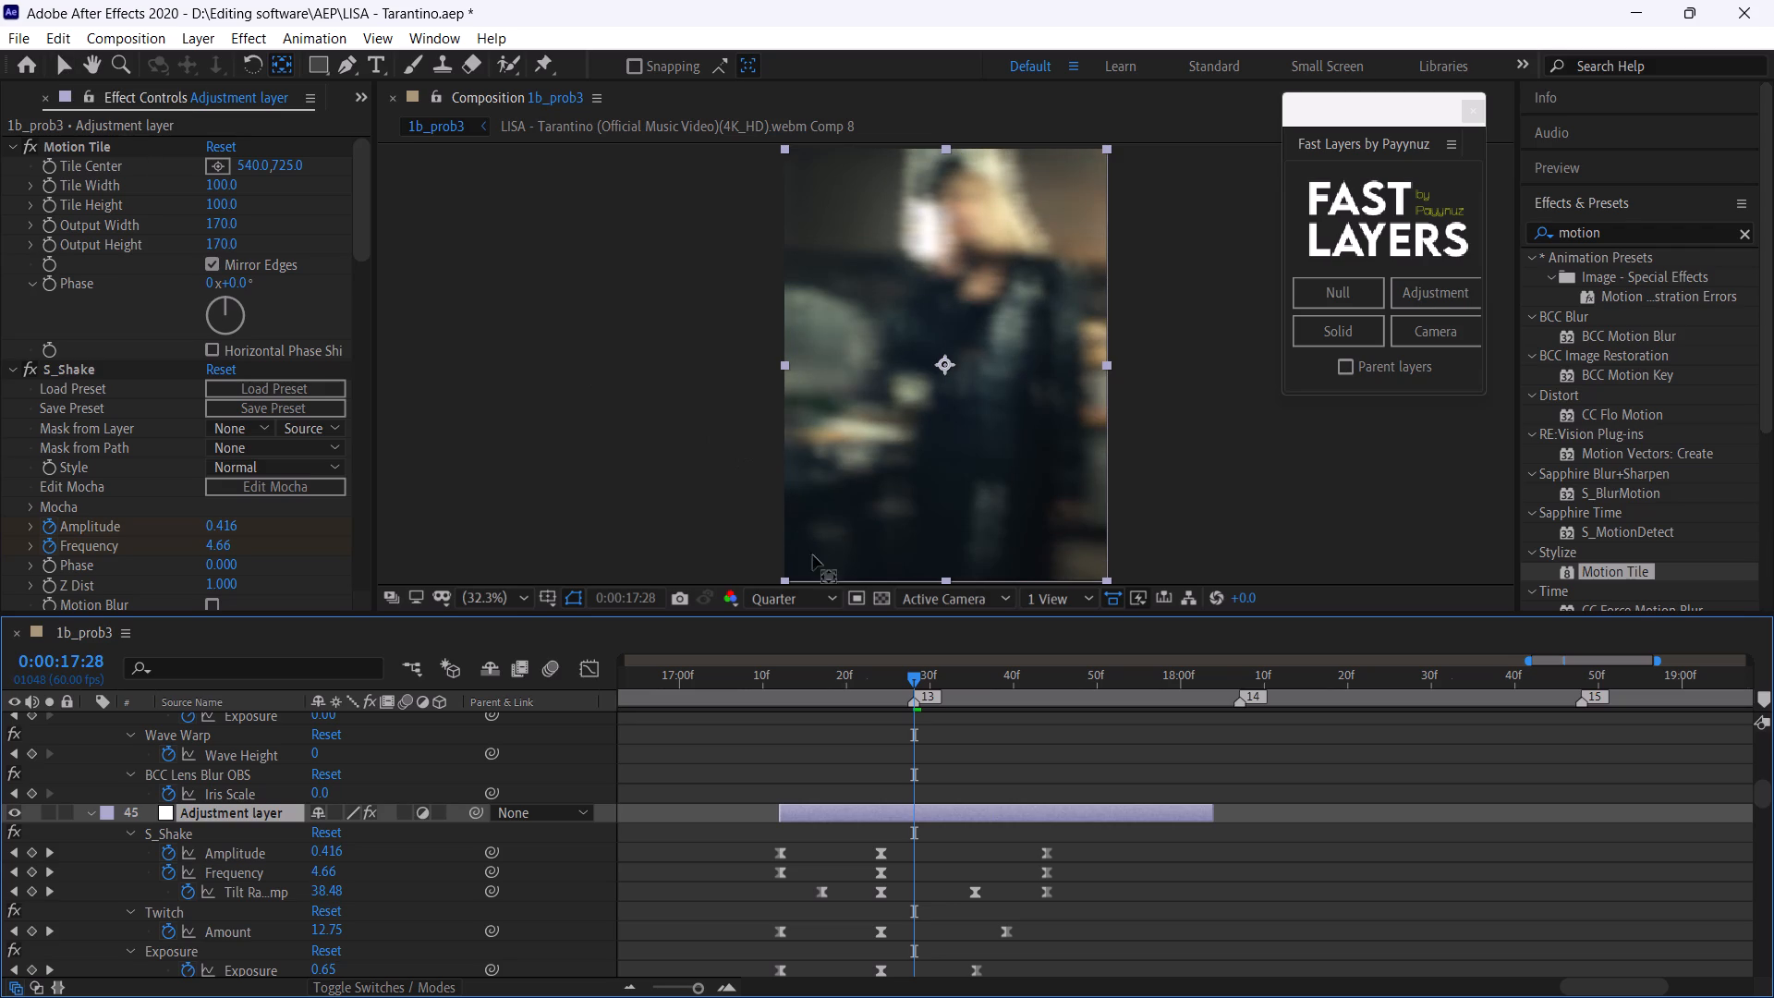
{"action": "left_click", "coordinate": [64, 63]}
{"action": "left_click_drag", "start_coordinate": [913, 808], "coordinate": [930, 815]}
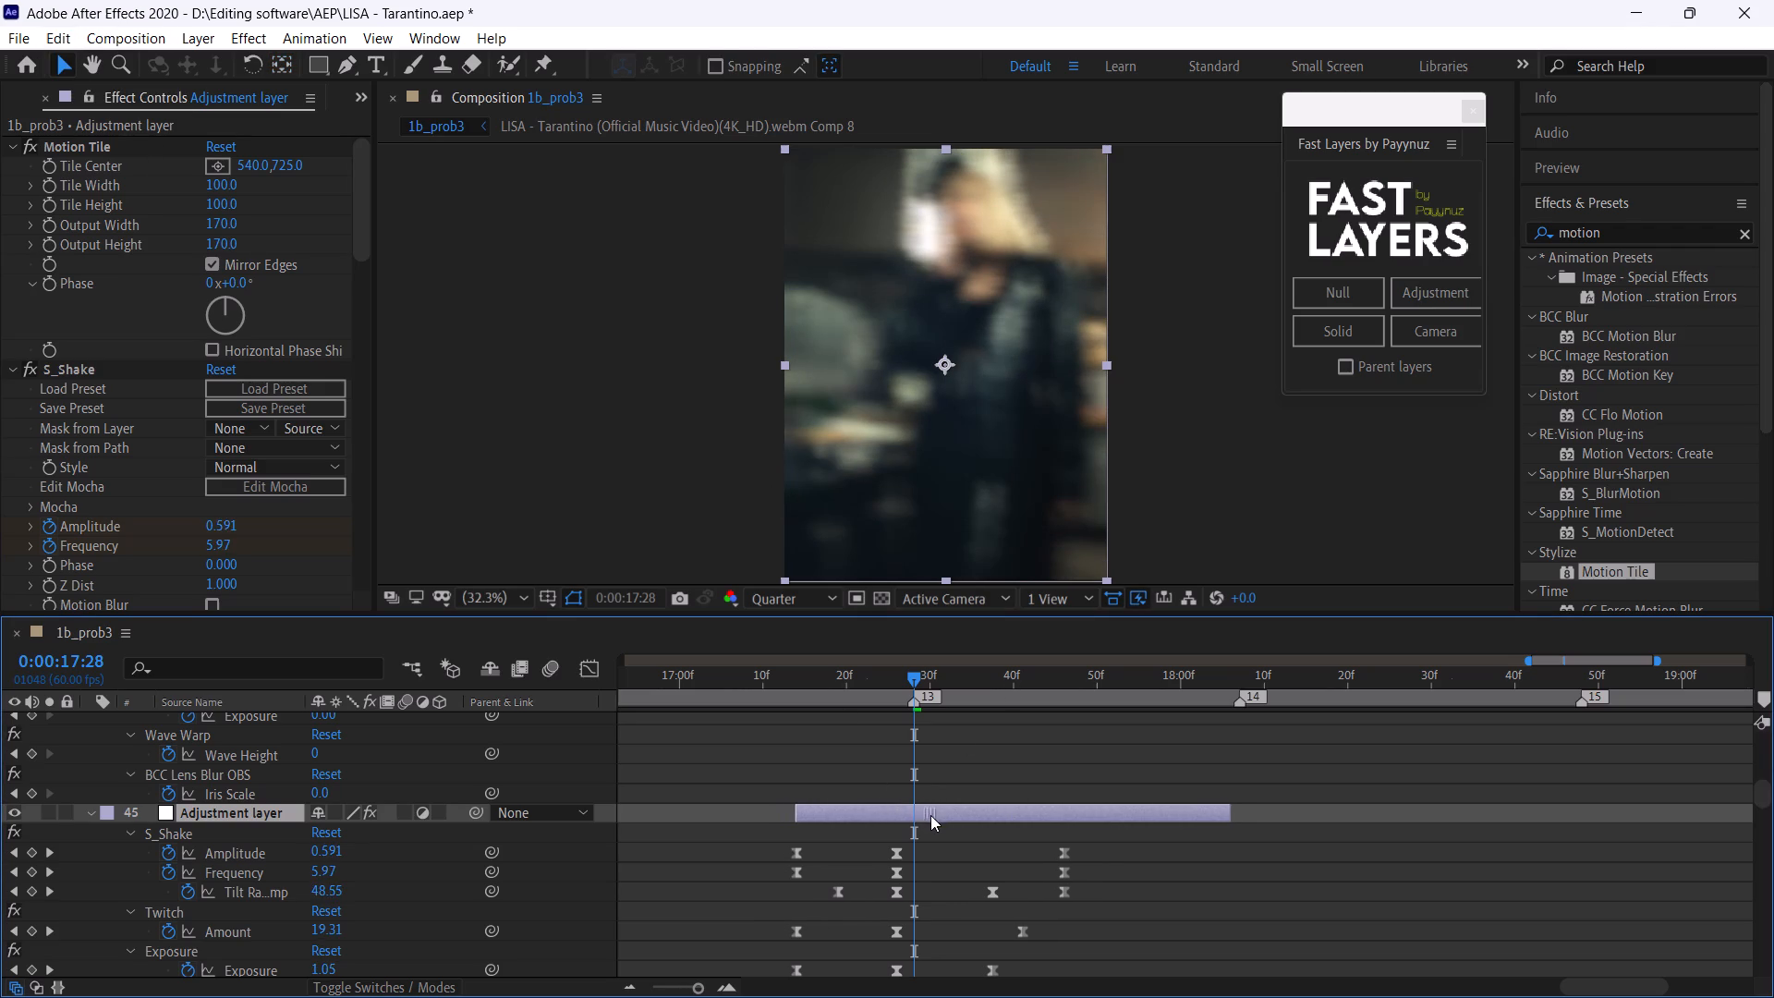
{"action": "left_click_drag", "start_coordinate": [930, 815], "coordinate": [947, 820]}
Save the project.
{"action": "key", "text": "ctrl+s"}
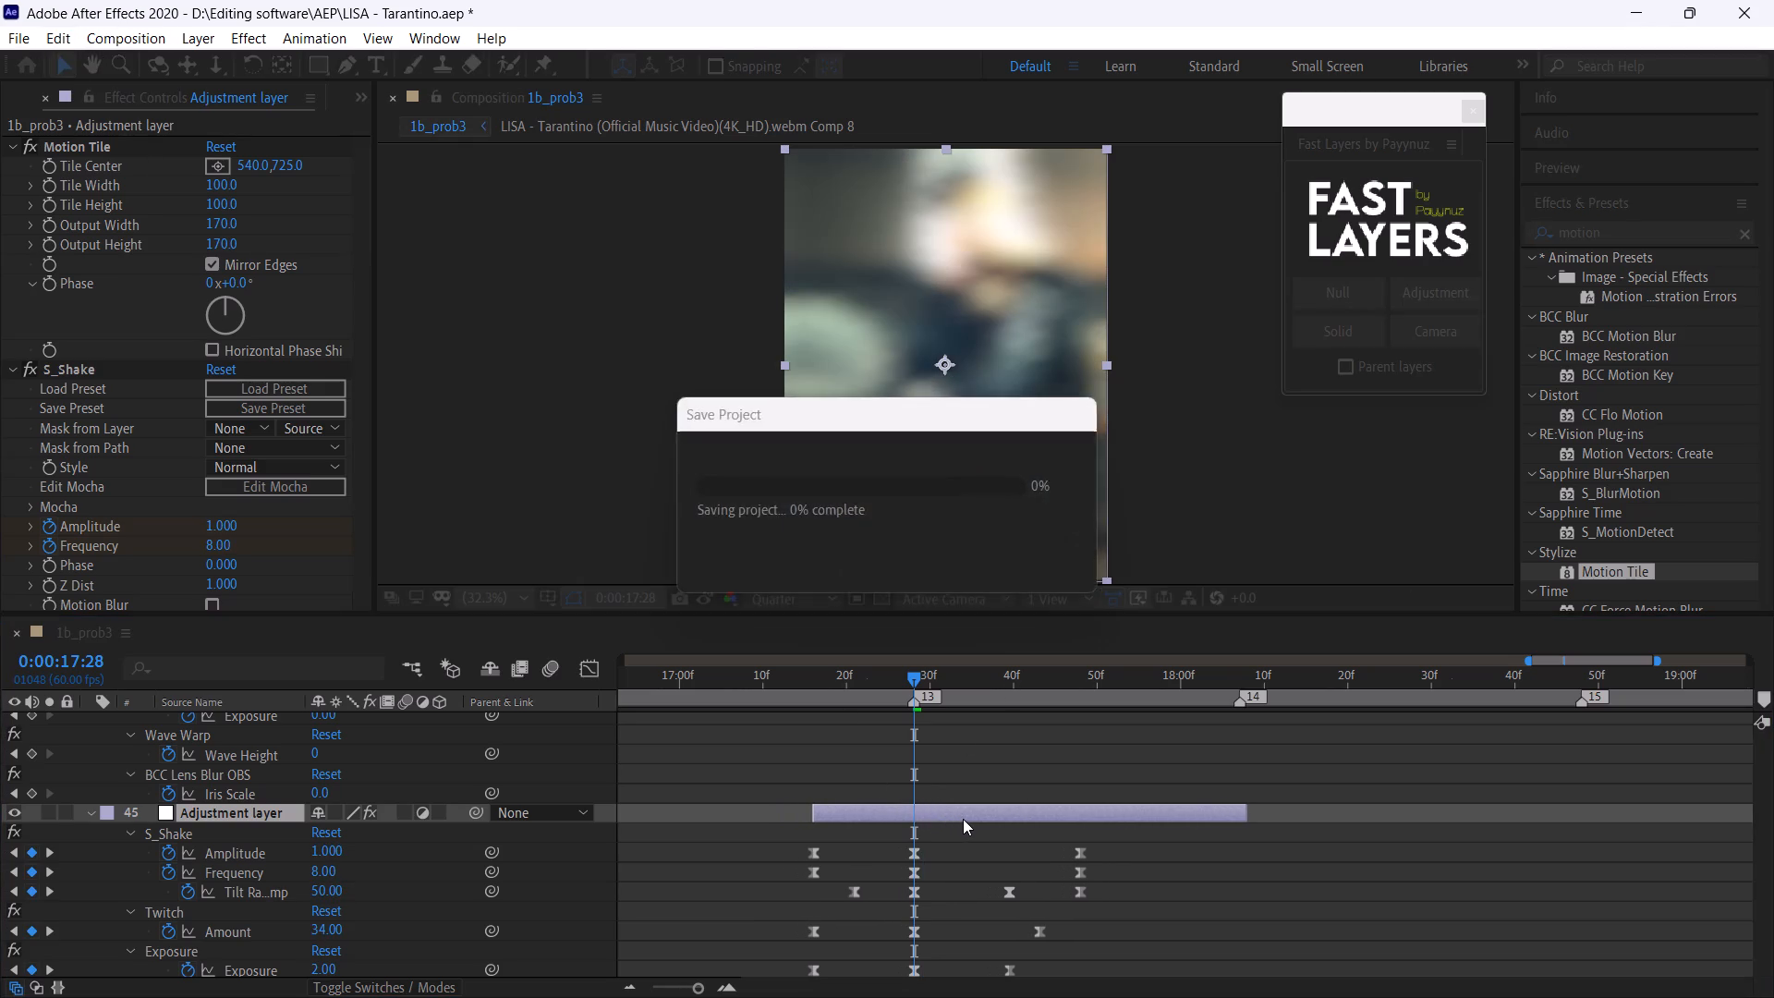
Duplicate the marker 13 shake layer with keyframes revealed and move the copy so its peak falls on marker 14 at 0:00:18:07.
{"action": "key", "text": "ctrl+d"}
{"action": "left_click_drag", "start_coordinate": [973, 808], "coordinate": [1318, 822]}
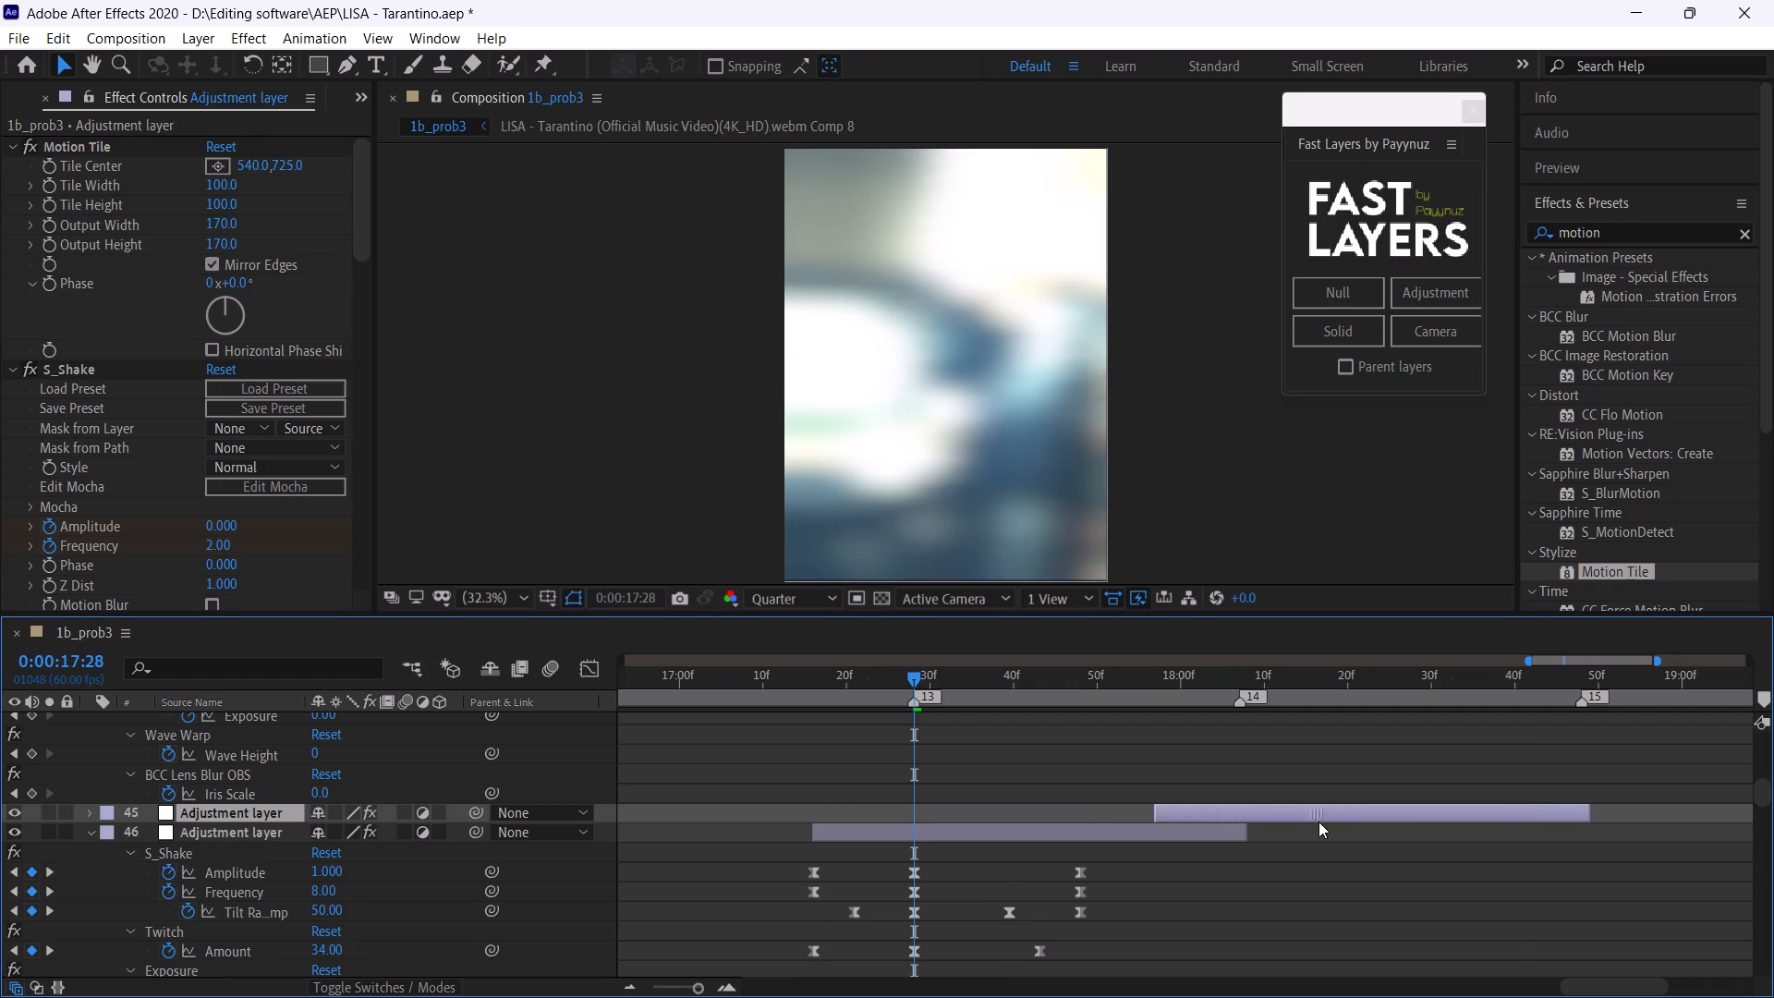
{"action": "left_click_drag", "start_coordinate": [1318, 822], "coordinate": [1332, 822]}
{"action": "left_click_drag", "start_coordinate": [1224, 676], "coordinate": [1236, 695]}
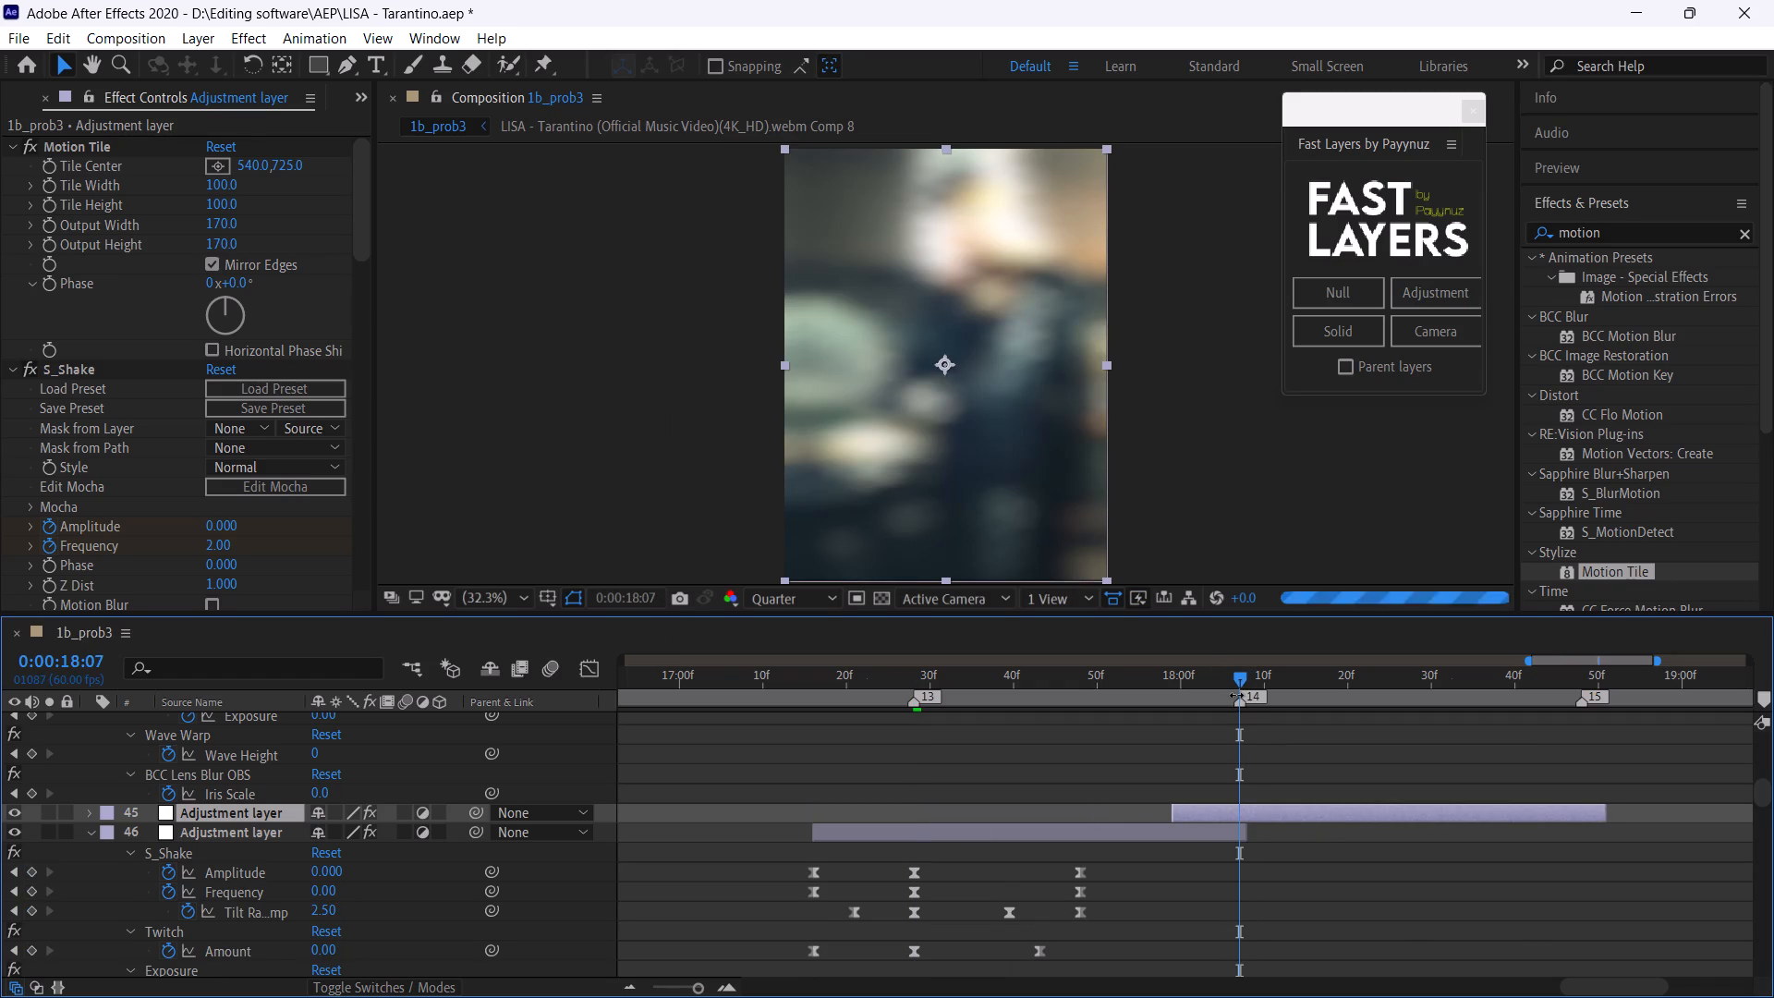
{"action": "key", "text": "u"}
{"action": "left_click_drag", "start_coordinate": [1280, 808], "coordinate": [1253, 811]}
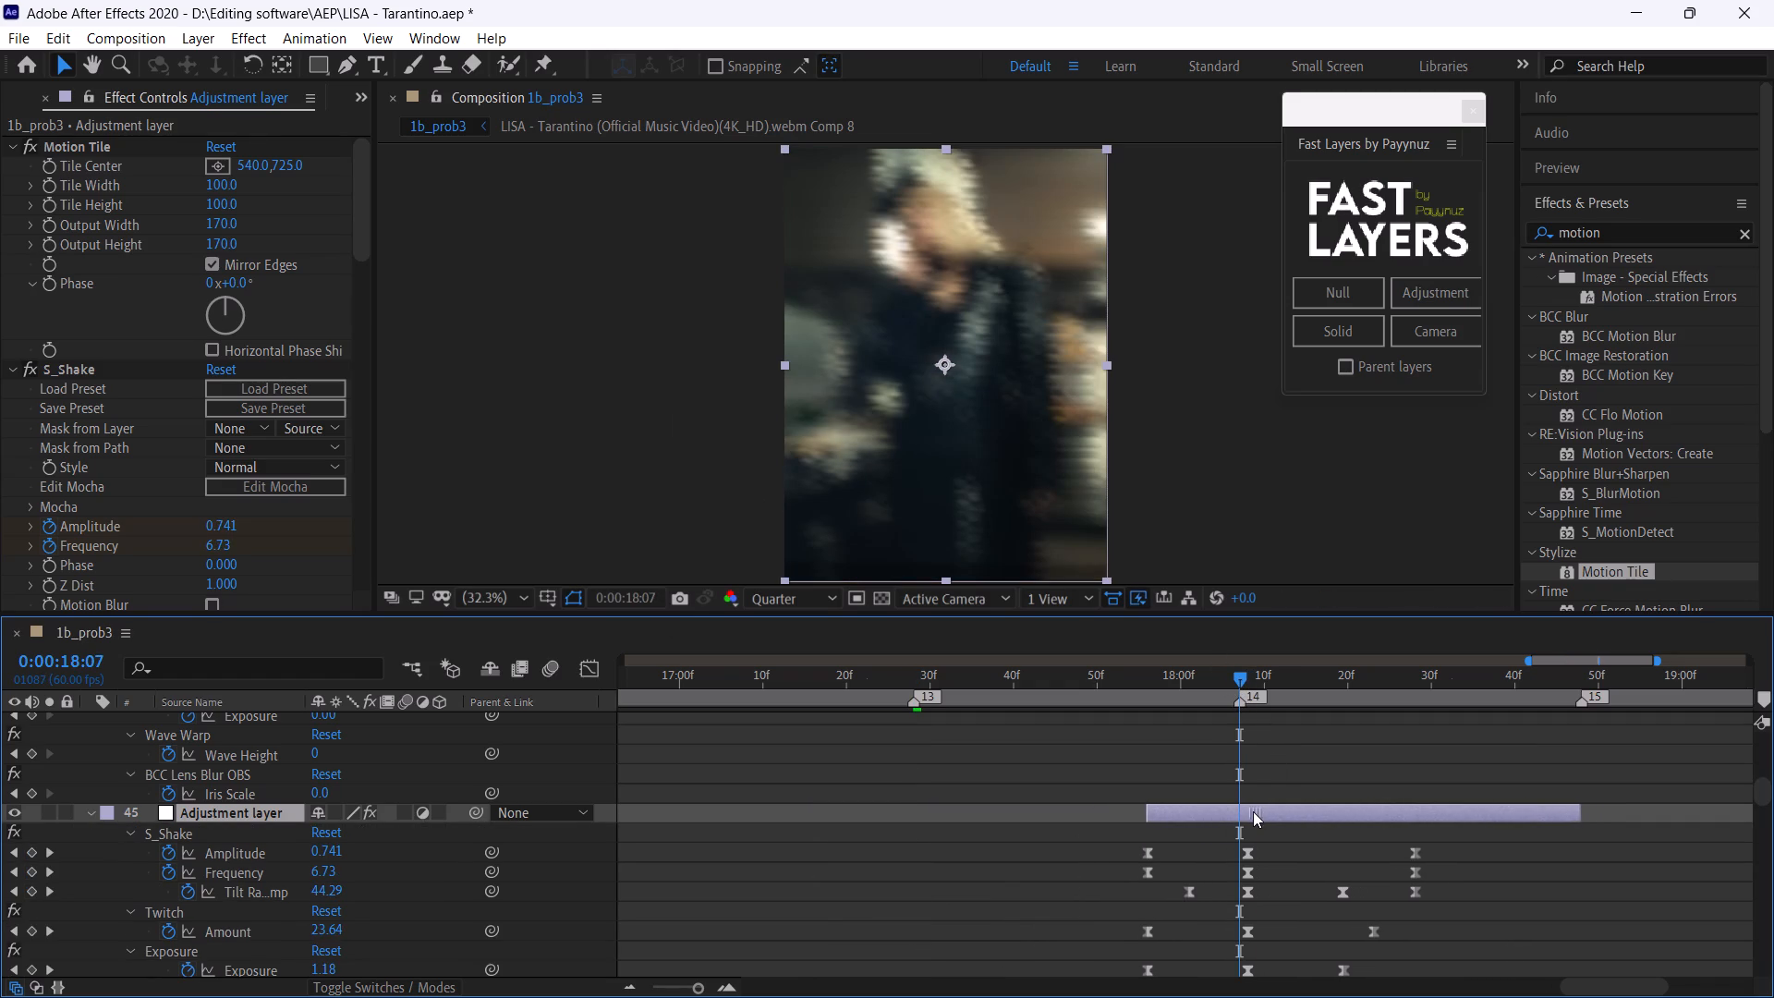
{"action": "left_click_drag", "start_coordinate": [1253, 811], "coordinate": [1248, 811]}
Duplicate the marker 14 shake layer with keyframes revealed and move the copy so its peak falls on marker 15 at 0:00:18:48.
{"action": "key", "text": "ctrl+d"}
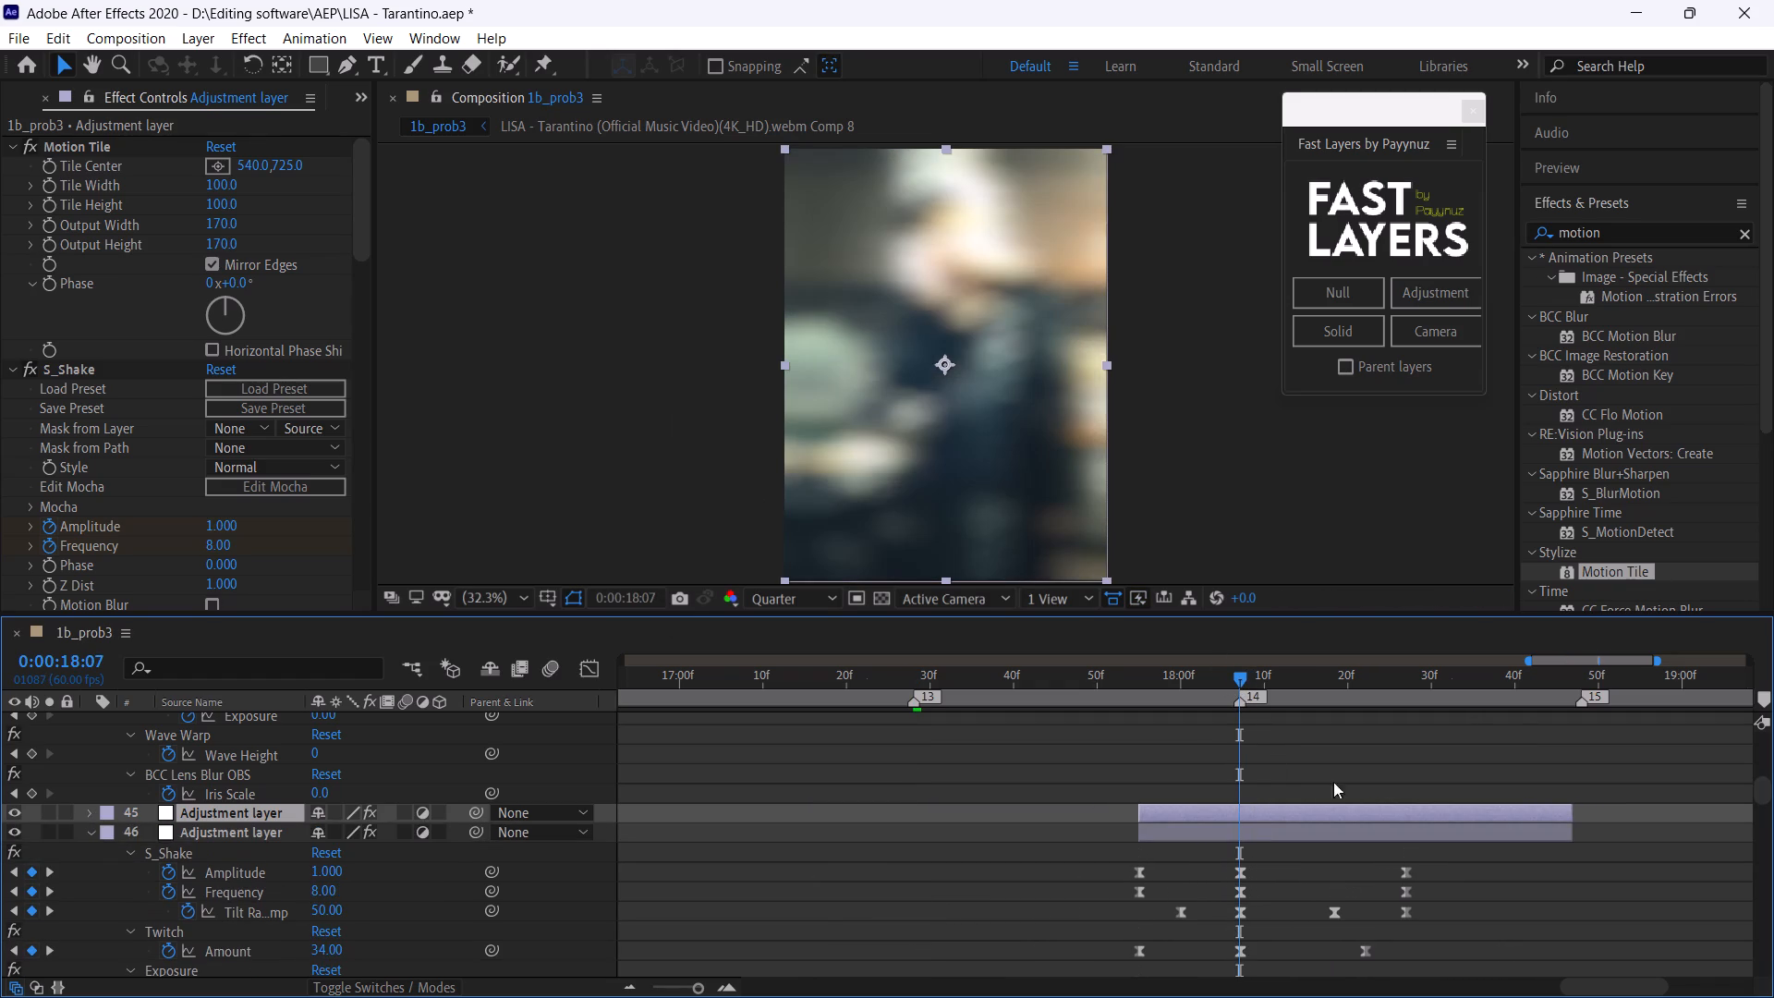
{"action": "left_click_drag", "start_coordinate": [1550, 685], "coordinate": [1585, 710]}
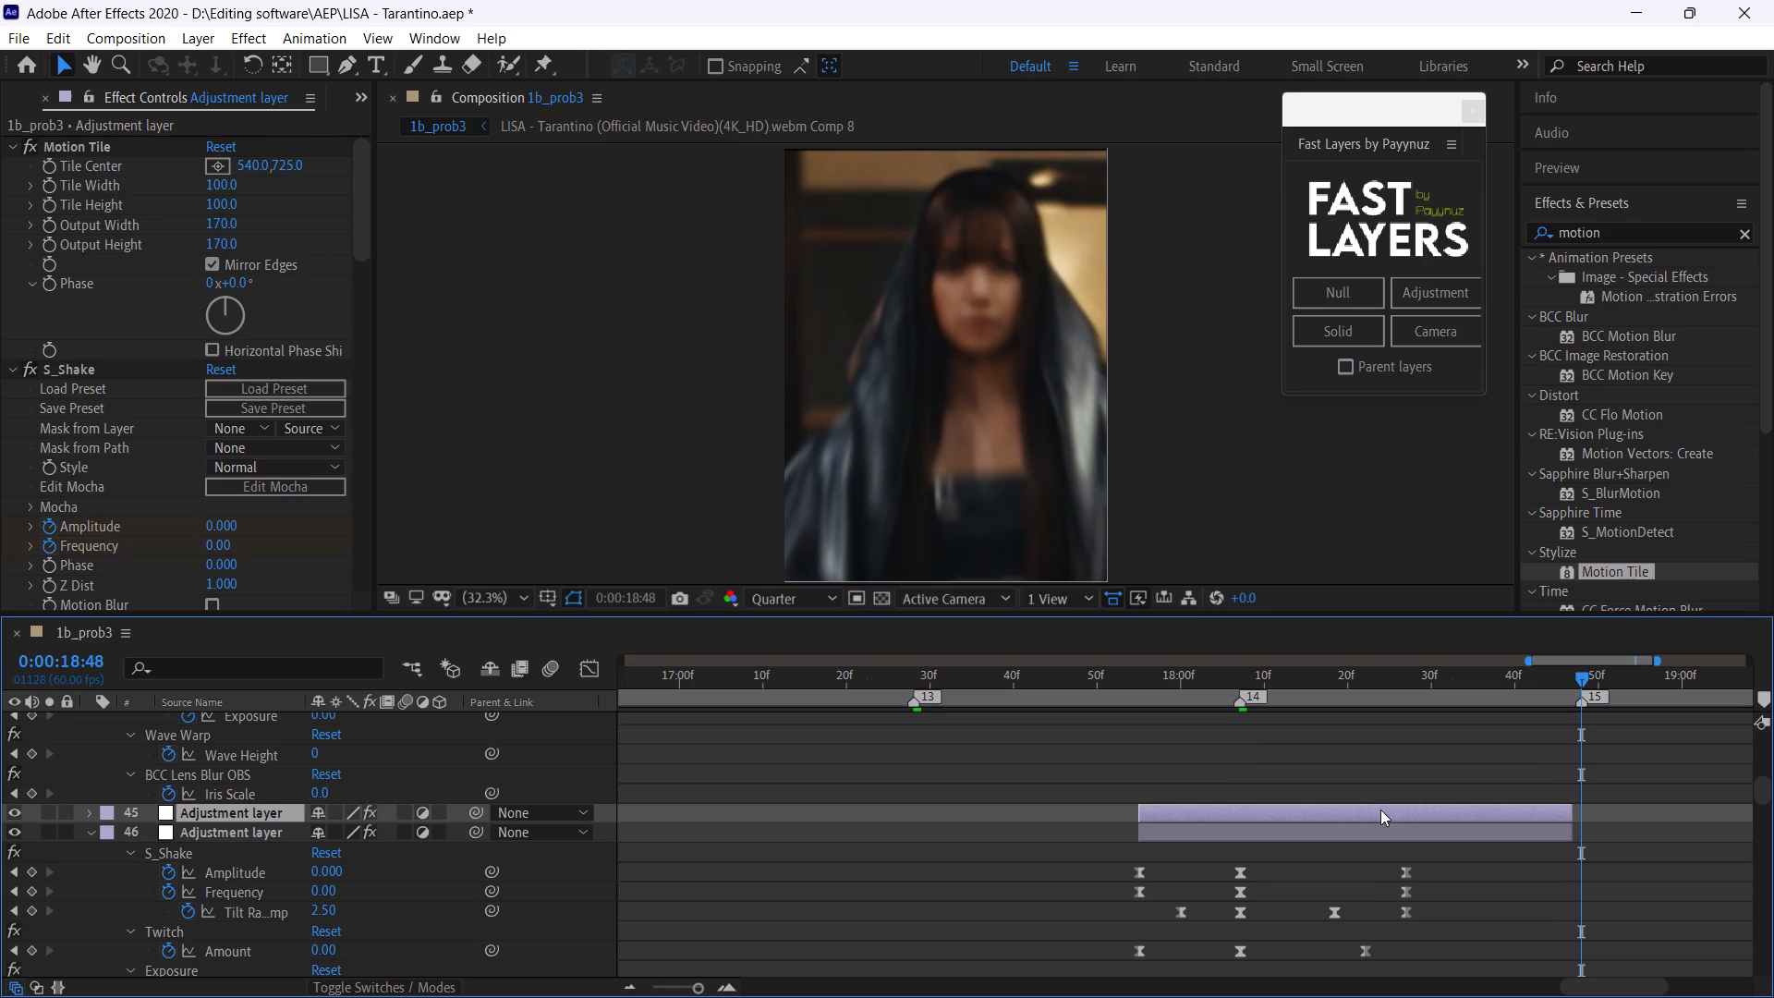
{"action": "left_click_drag", "start_coordinate": [1336, 809], "coordinate": [1599, 804]}
{"action": "key", "text": "u"}
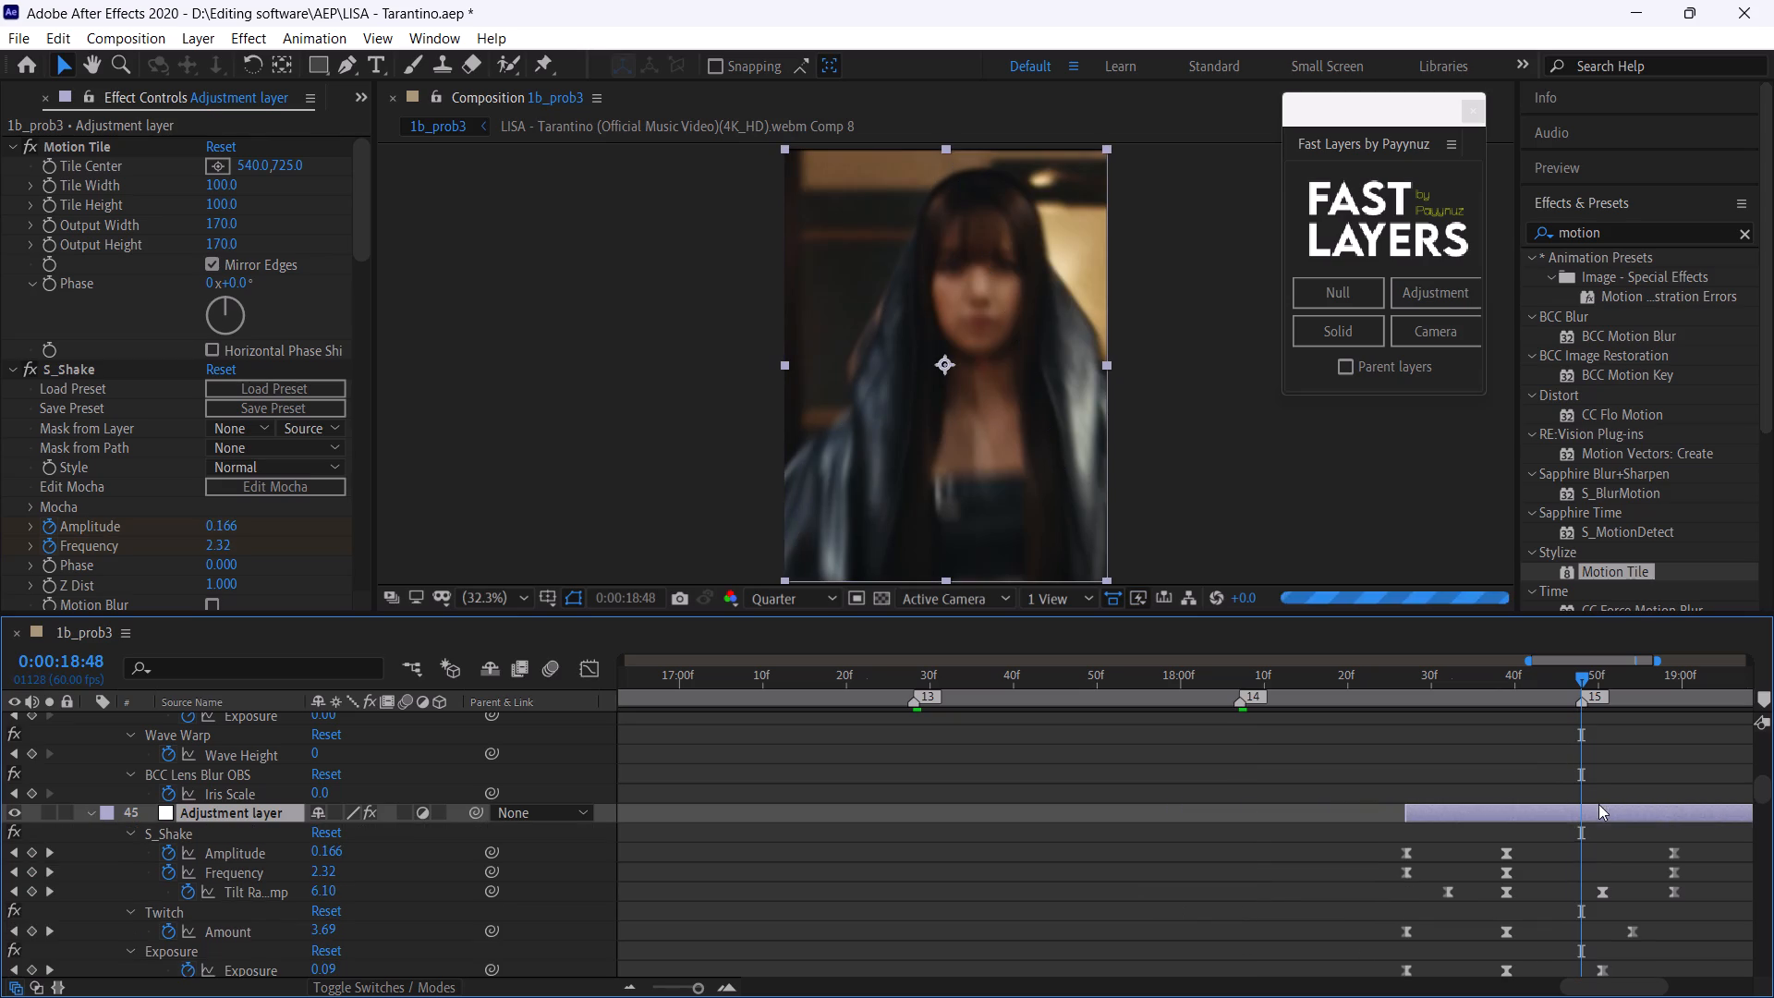
{"action": "left_click_drag", "start_coordinate": [1521, 815], "coordinate": [1588, 821]}
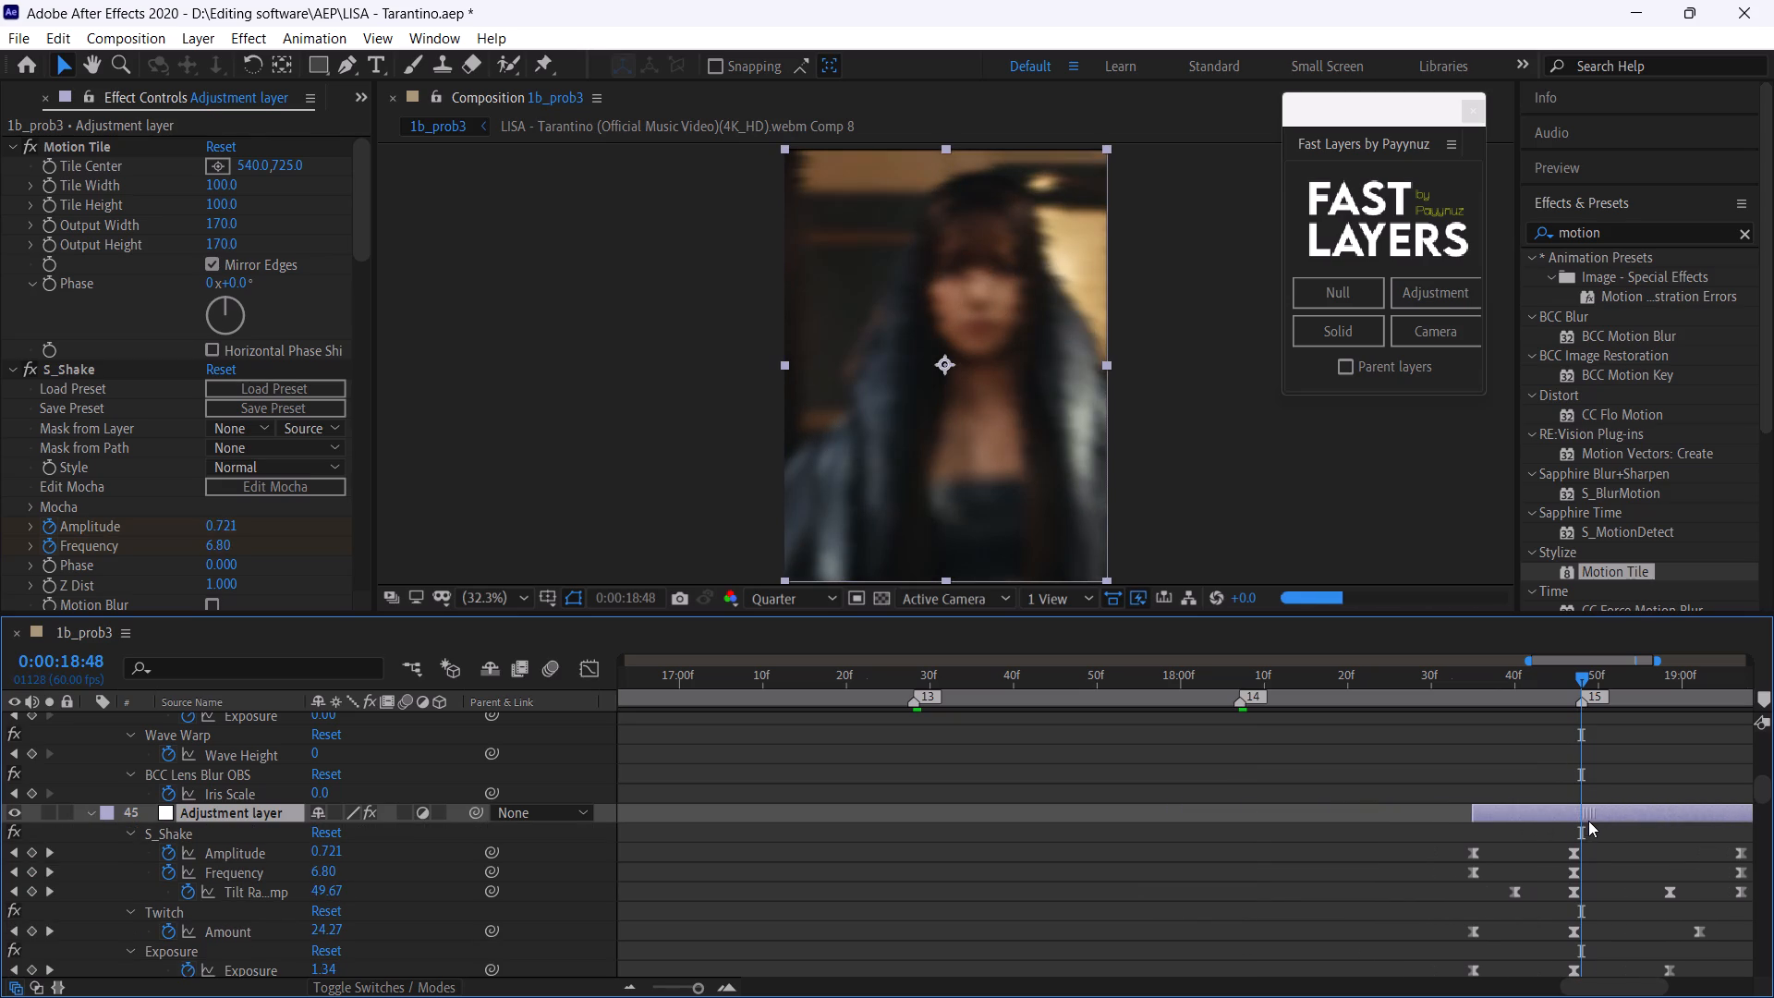
{"action": "left_click_drag", "start_coordinate": [1588, 821], "coordinate": [1592, 822]}
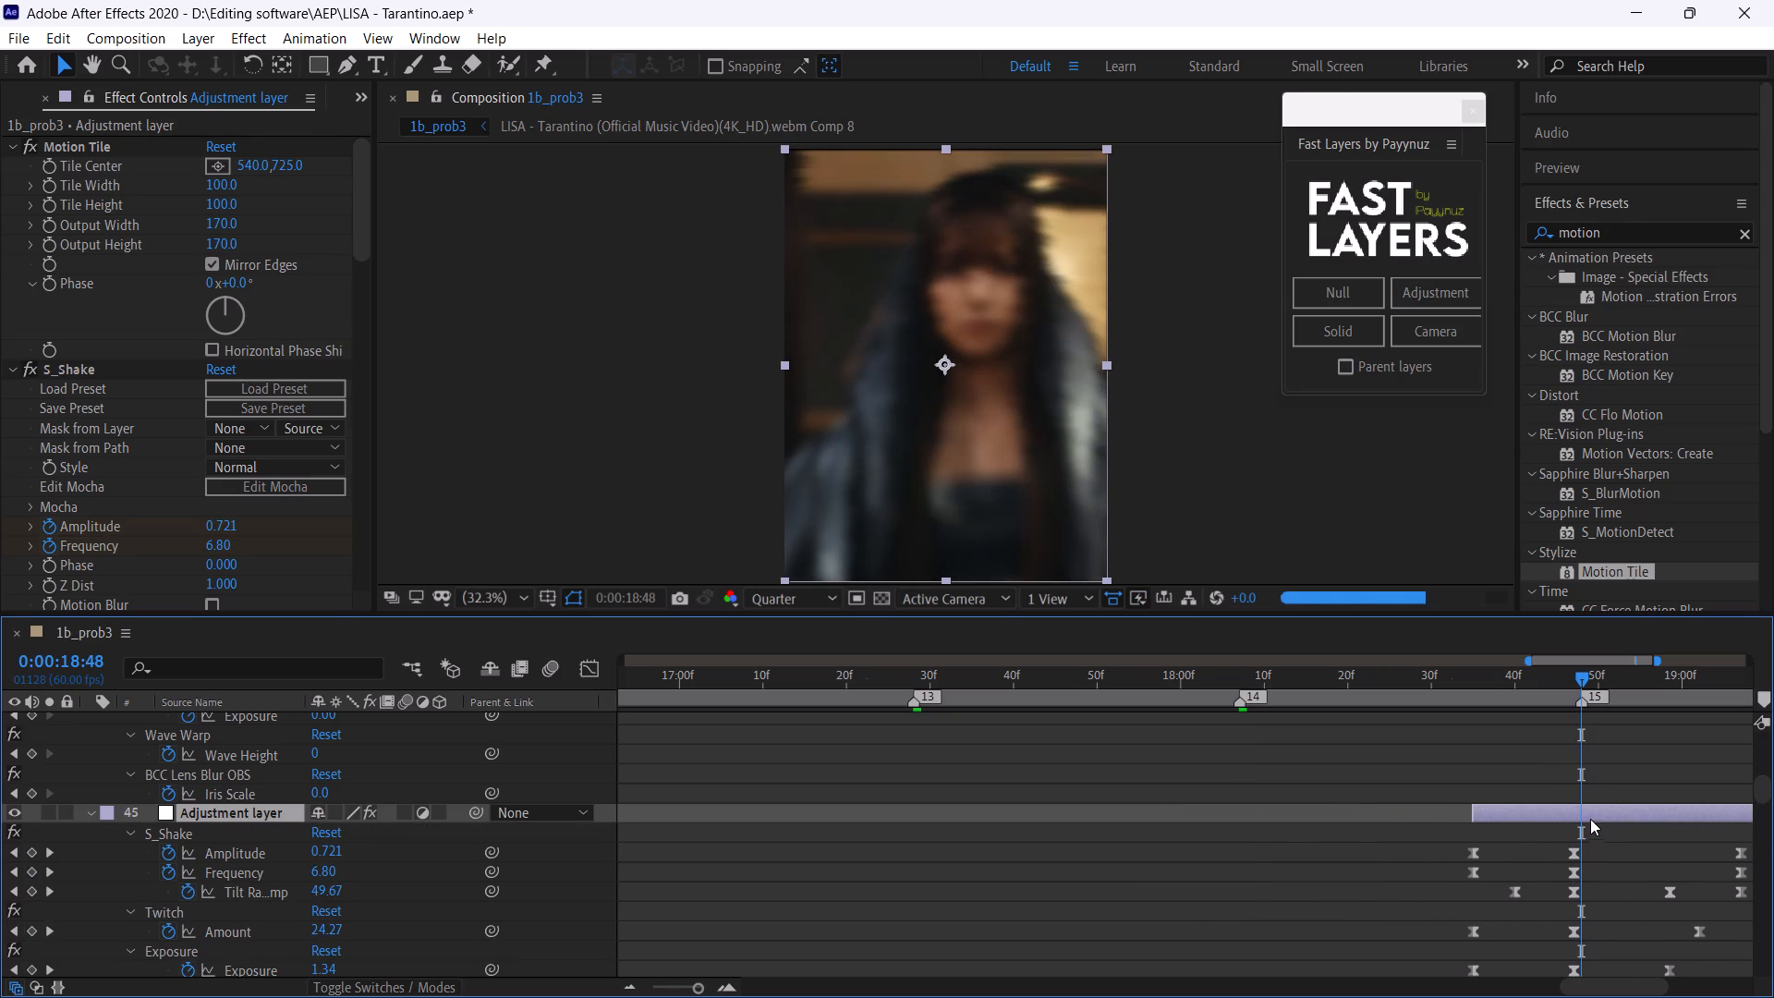
{"action": "left_click", "coordinate": [1589, 815]}
Place the playhead on marker 16 at 0:00:19:29 and save the project.
{"action": "left_click_drag", "start_coordinate": [1671, 695], "coordinate": [1773, 691]}
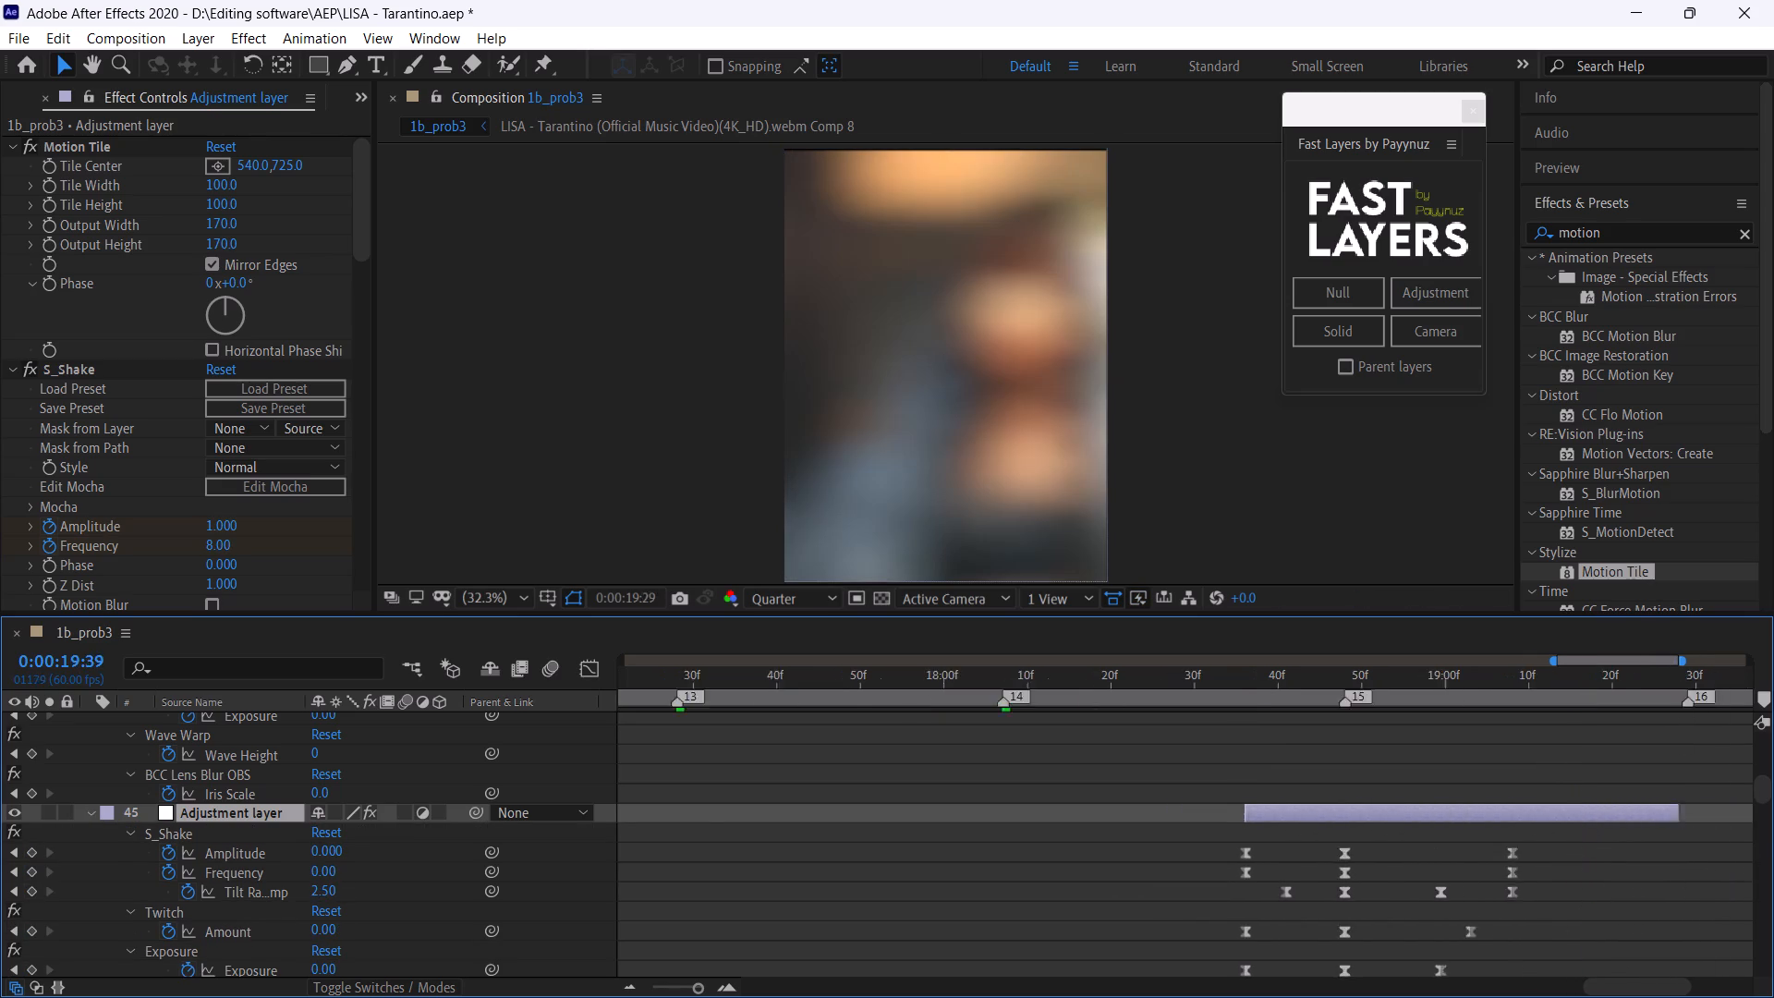
{"action": "left_click_drag", "start_coordinate": [1773, 691], "coordinate": [1059, 773]}
{"action": "key", "text": "ctrl+s"}
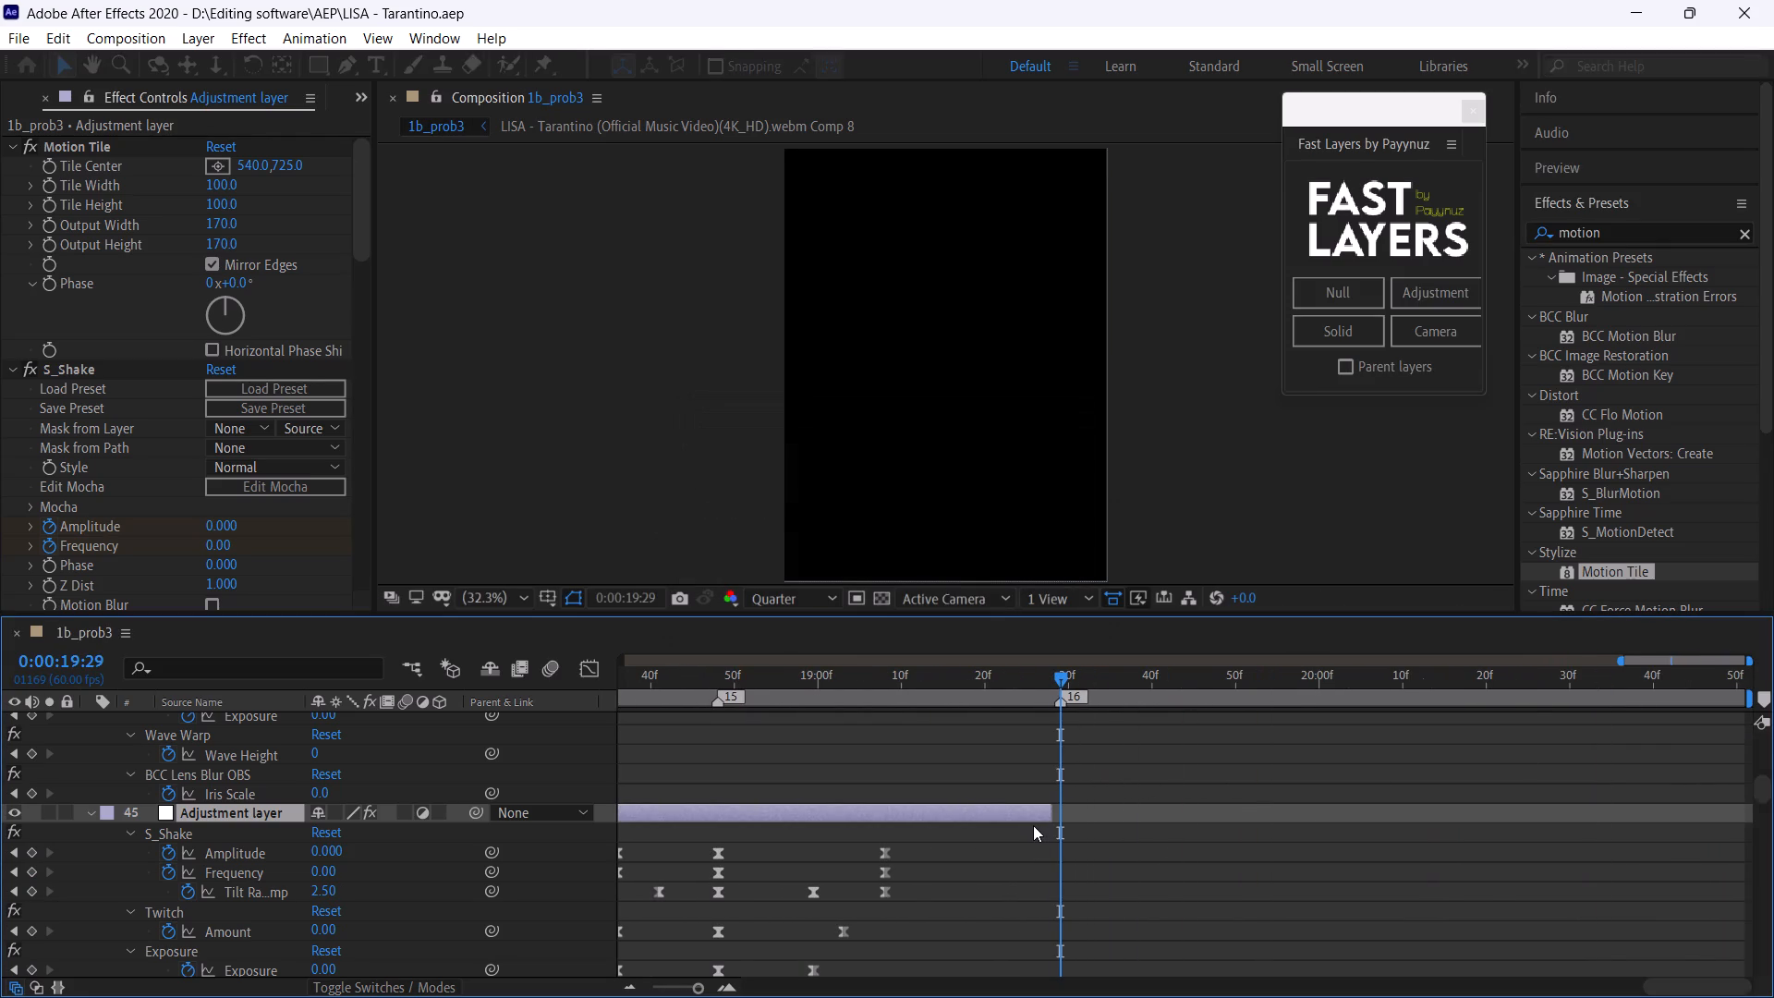
Duplicate the marker 15 shake layer with keyframes revealed and move the copy so its peak falls on marker 16 at 0:00:19:29.
{"action": "key", "text": "ctrl+d"}
{"action": "key", "text": "u"}
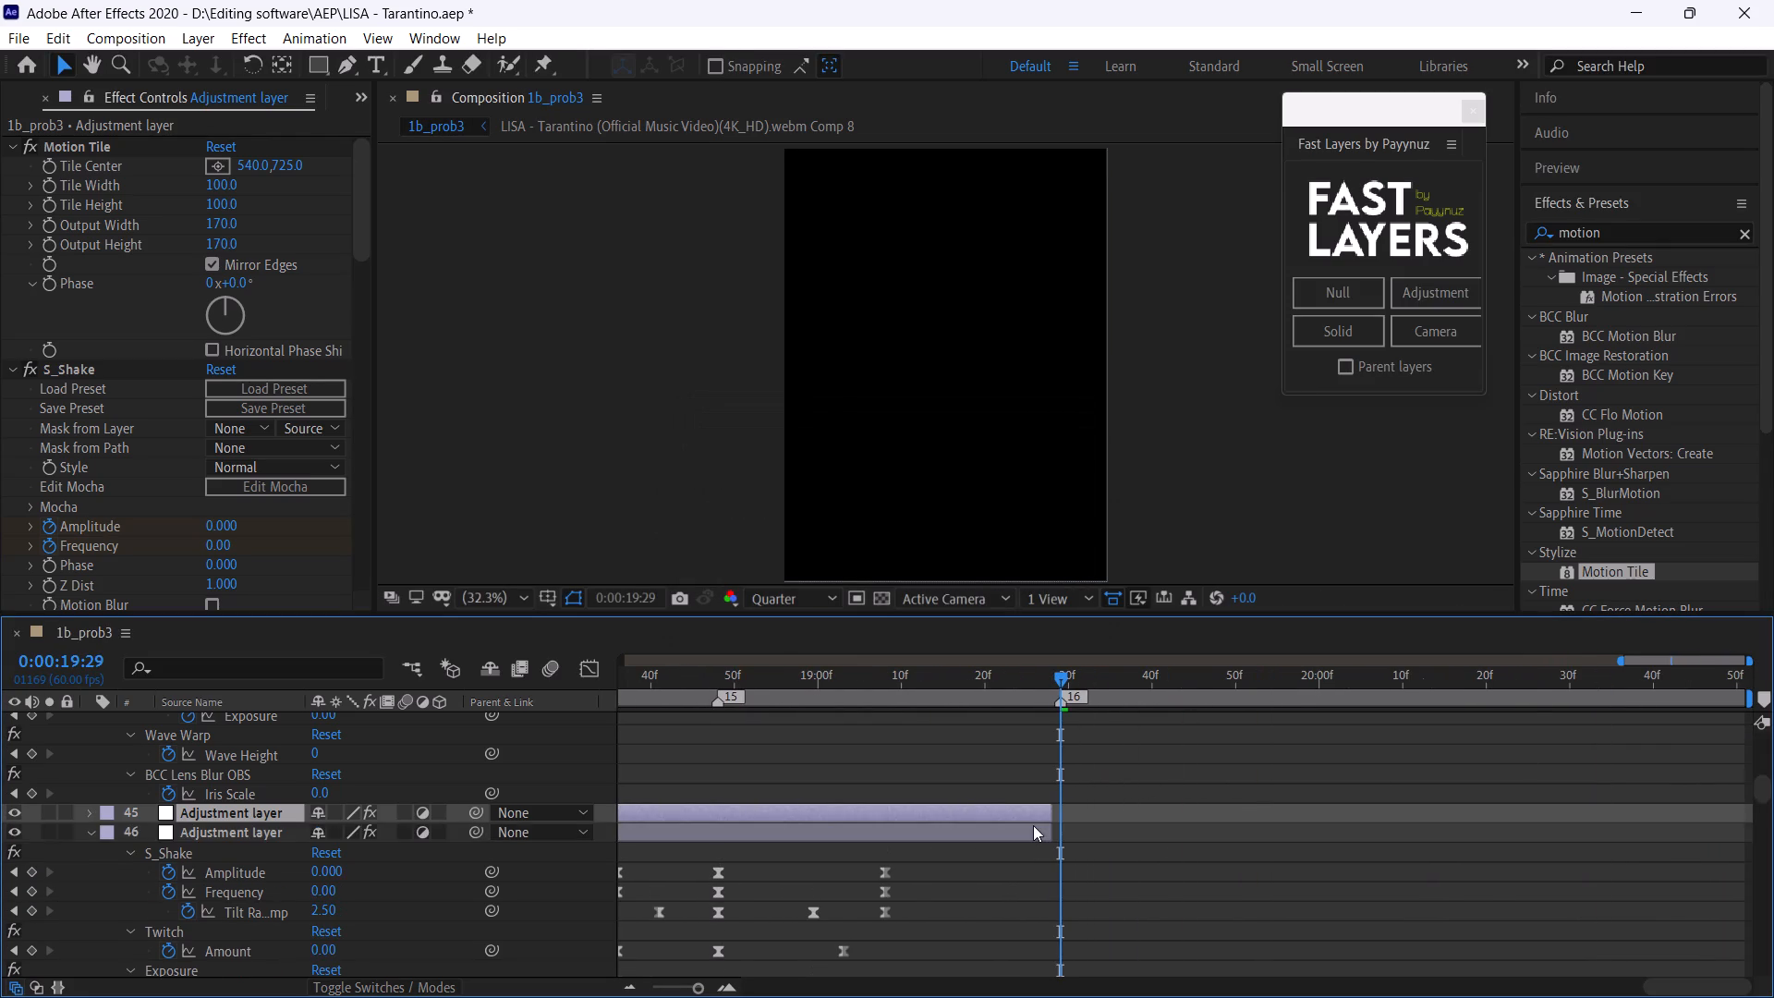
{"action": "left_click_drag", "start_coordinate": [1009, 814], "coordinate": [1302, 822]}
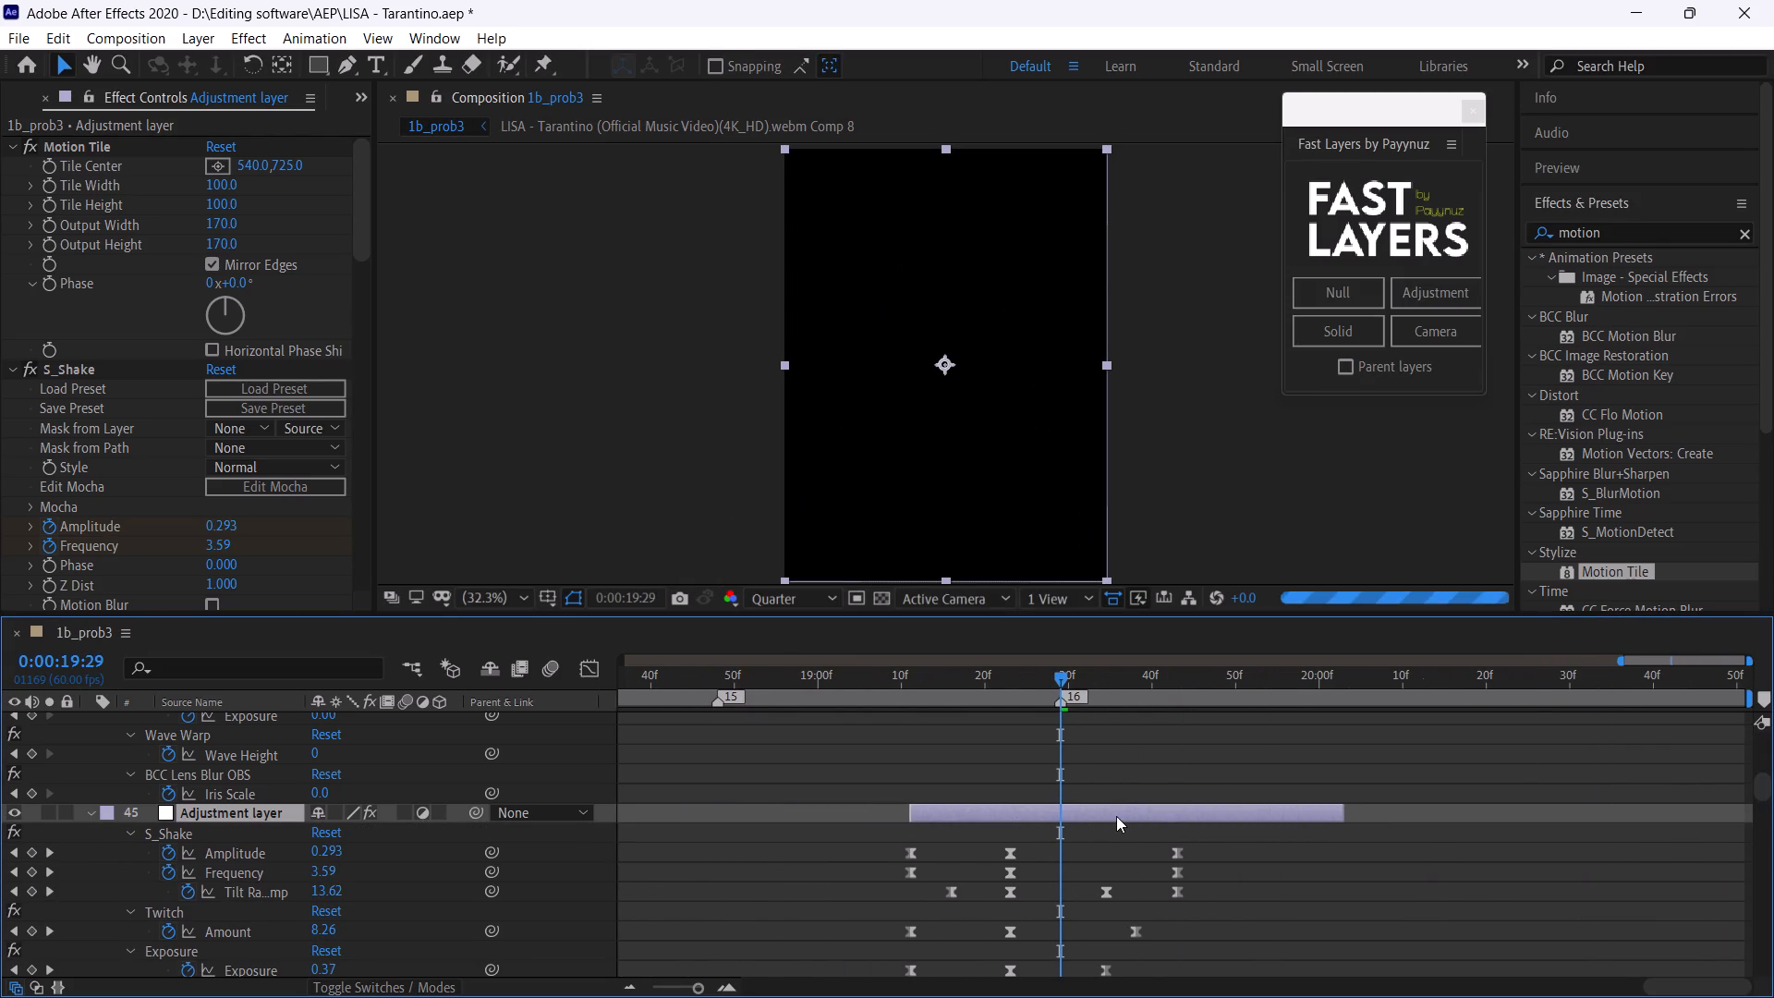
{"action": "left_click_drag", "start_coordinate": [1115, 815], "coordinate": [1165, 822]}
Preview the marker 16 shake transition from 0:00:19:14.
{"action": "left_click", "coordinate": [931, 675]}
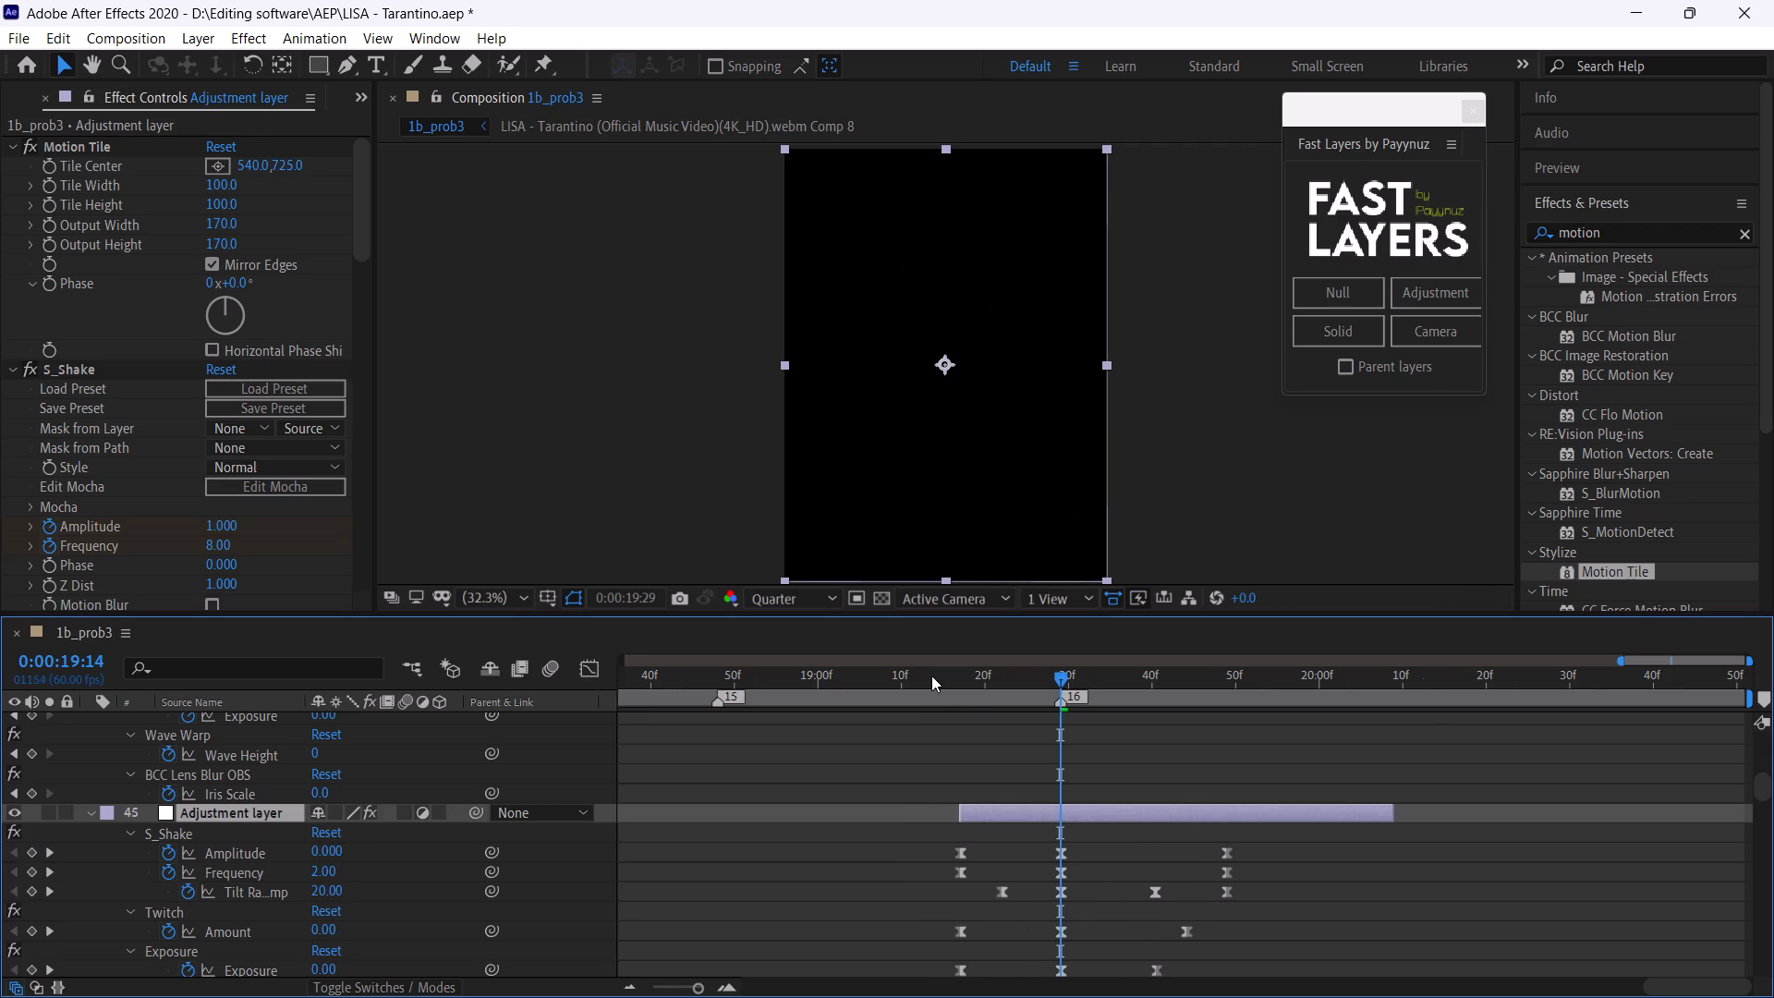
{"action": "key", "text": "space"}
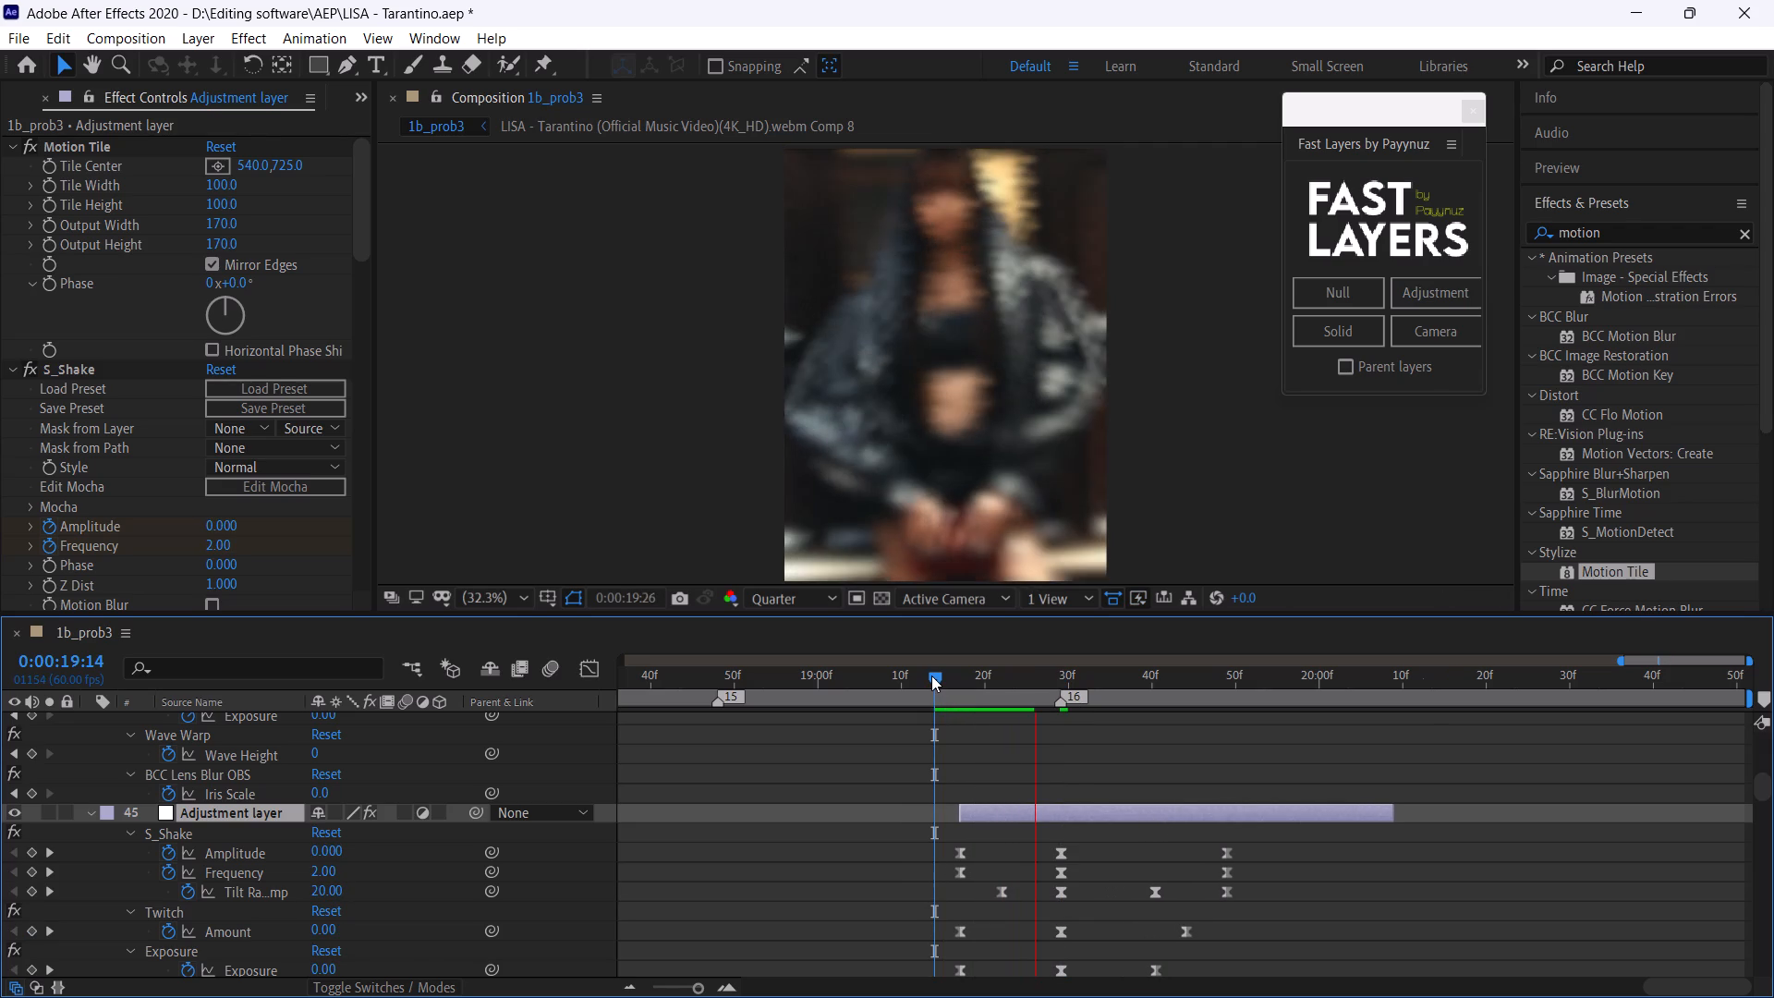
{"action": "left_click", "coordinate": [931, 675]}
{"action": "key", "text": "space"}
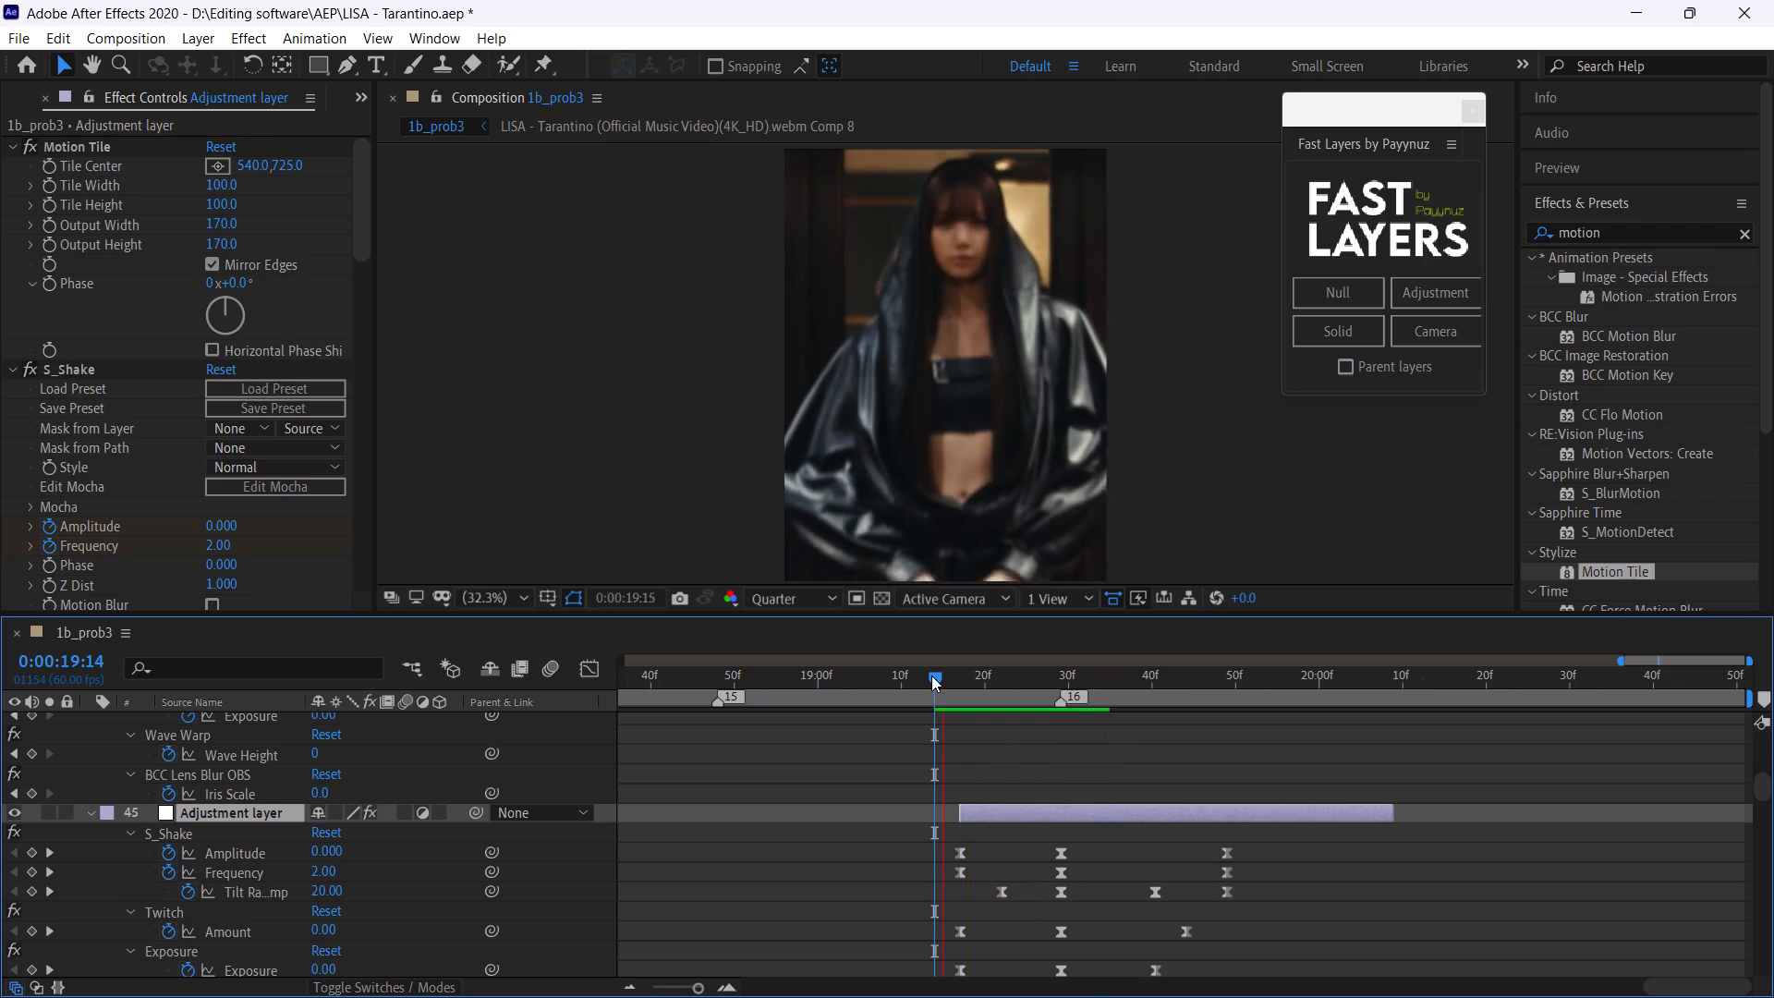
{"action": "left_click", "coordinate": [931, 675]}
{"action": "key", "text": "space"}
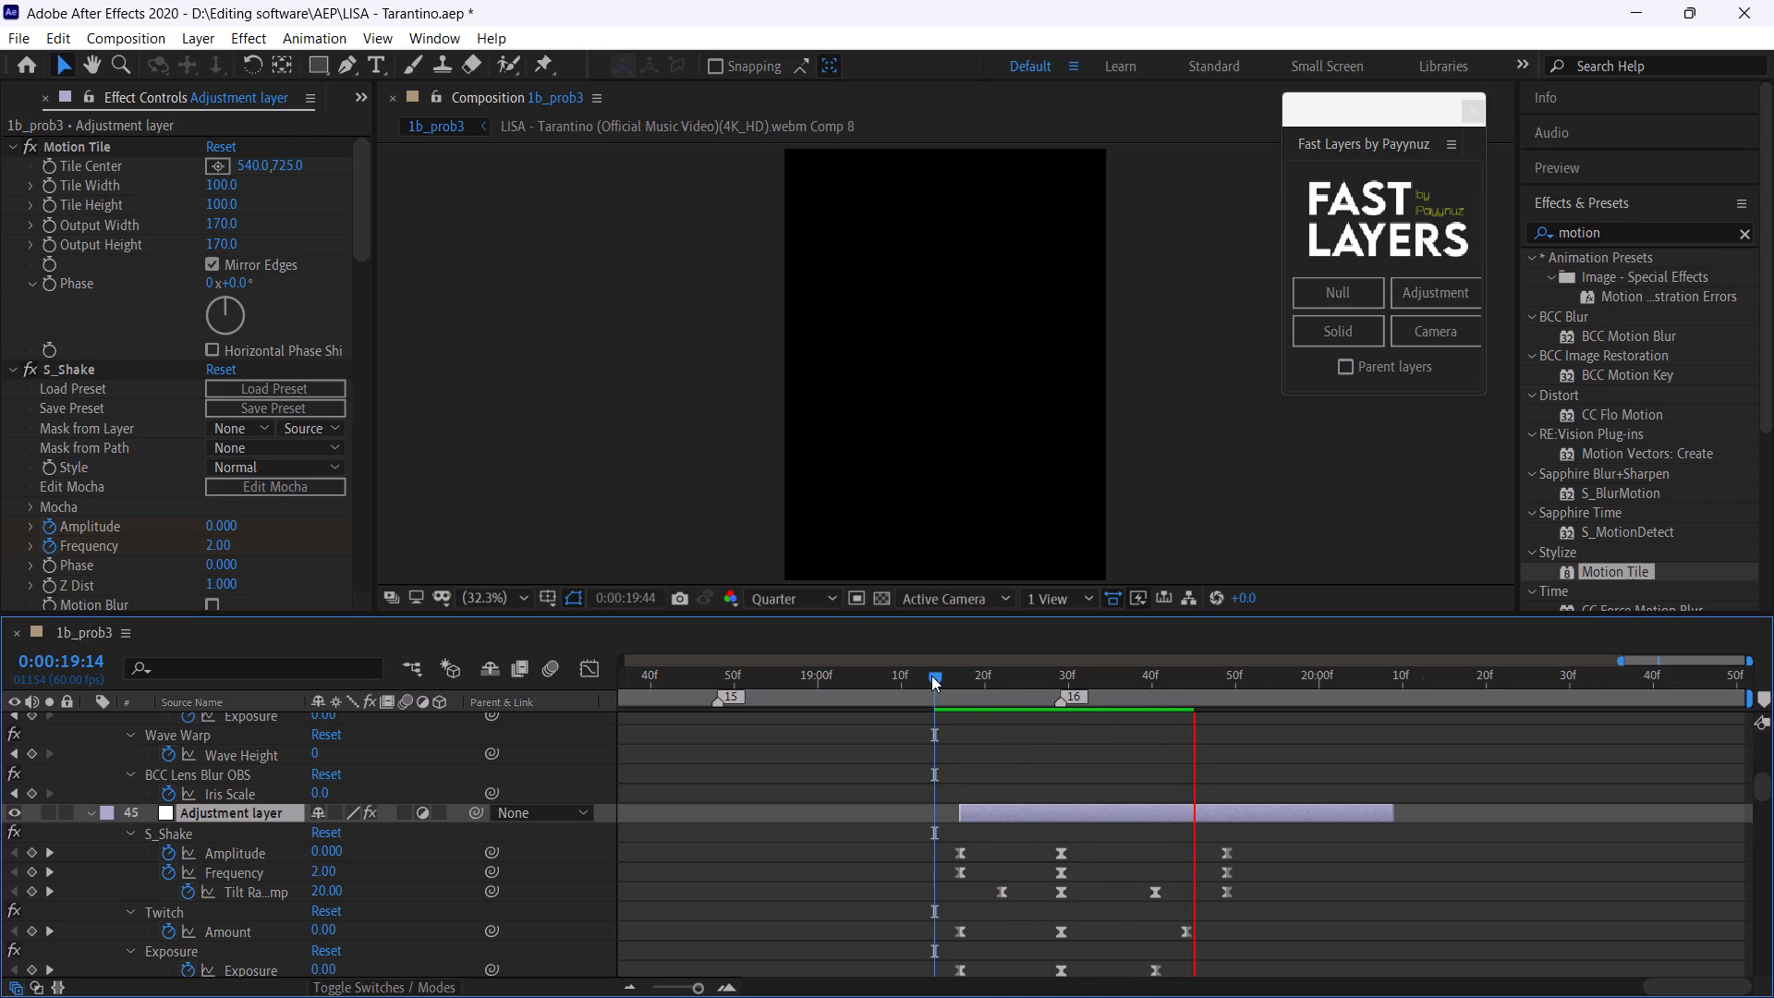
Save the project.
{"action": "key", "text": "ctrl+s"}
{"action": "left_click_drag", "start_coordinate": [694, 983], "coordinate": [630, 984]}
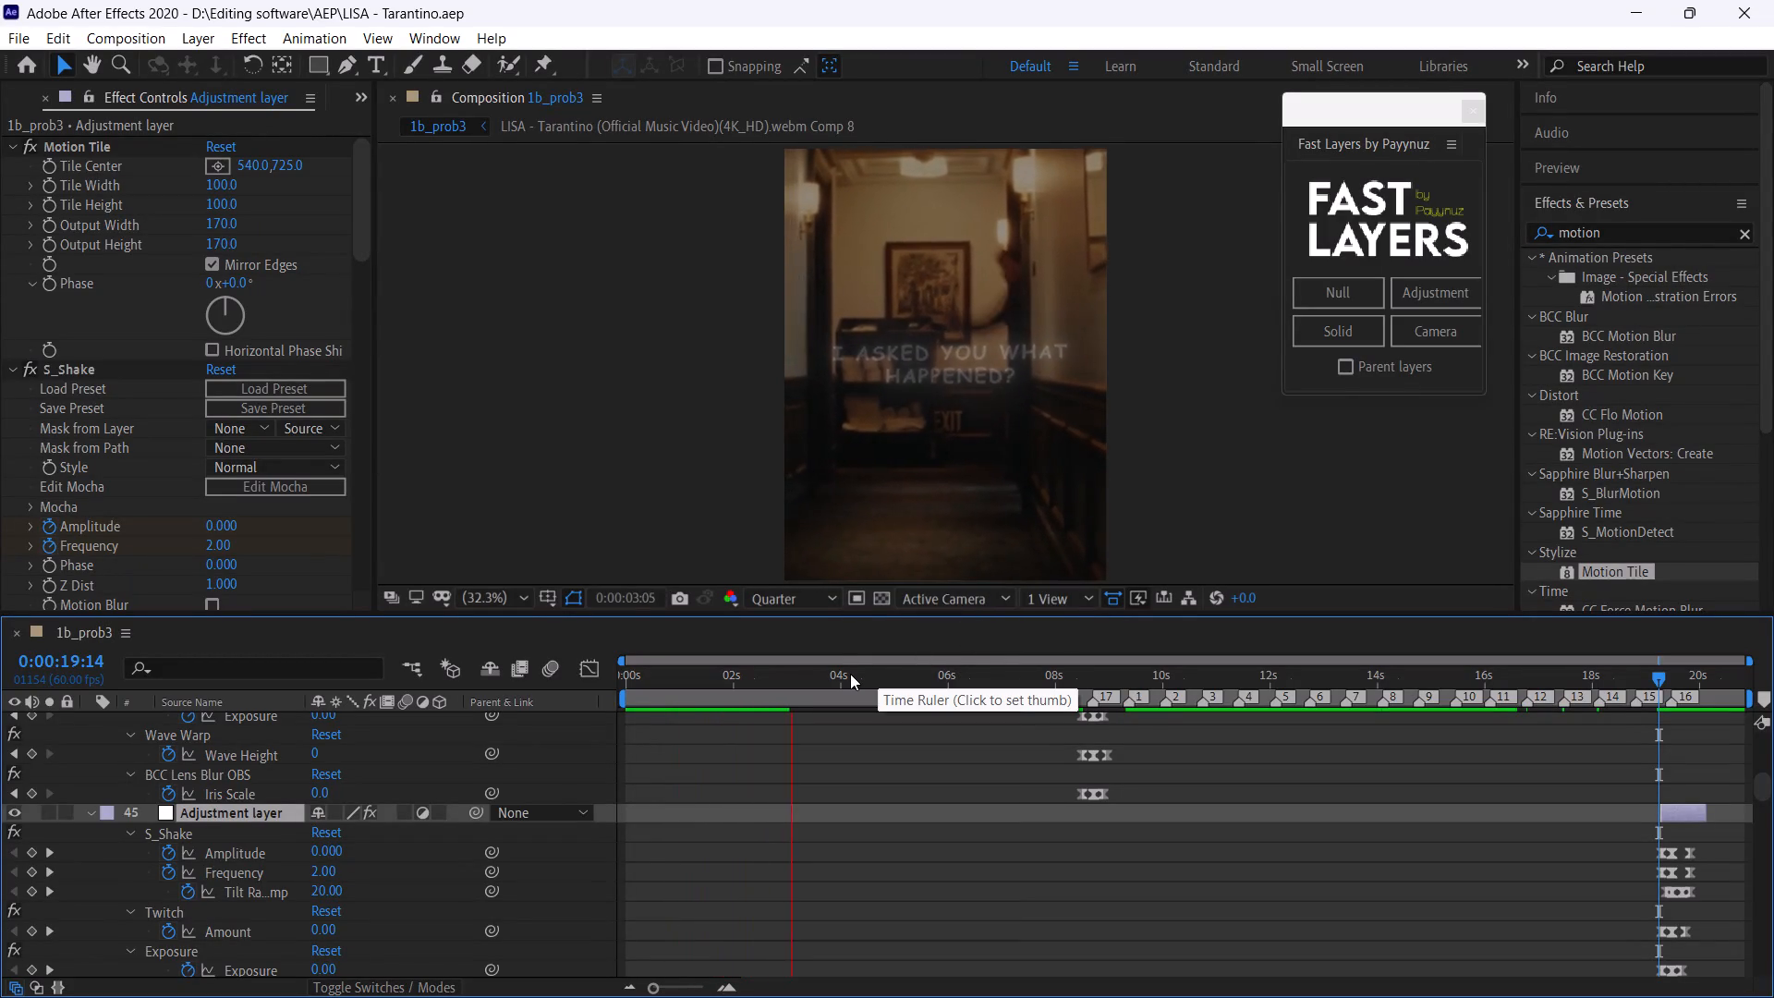
{"action": "key", "text": "ctrl+s"}
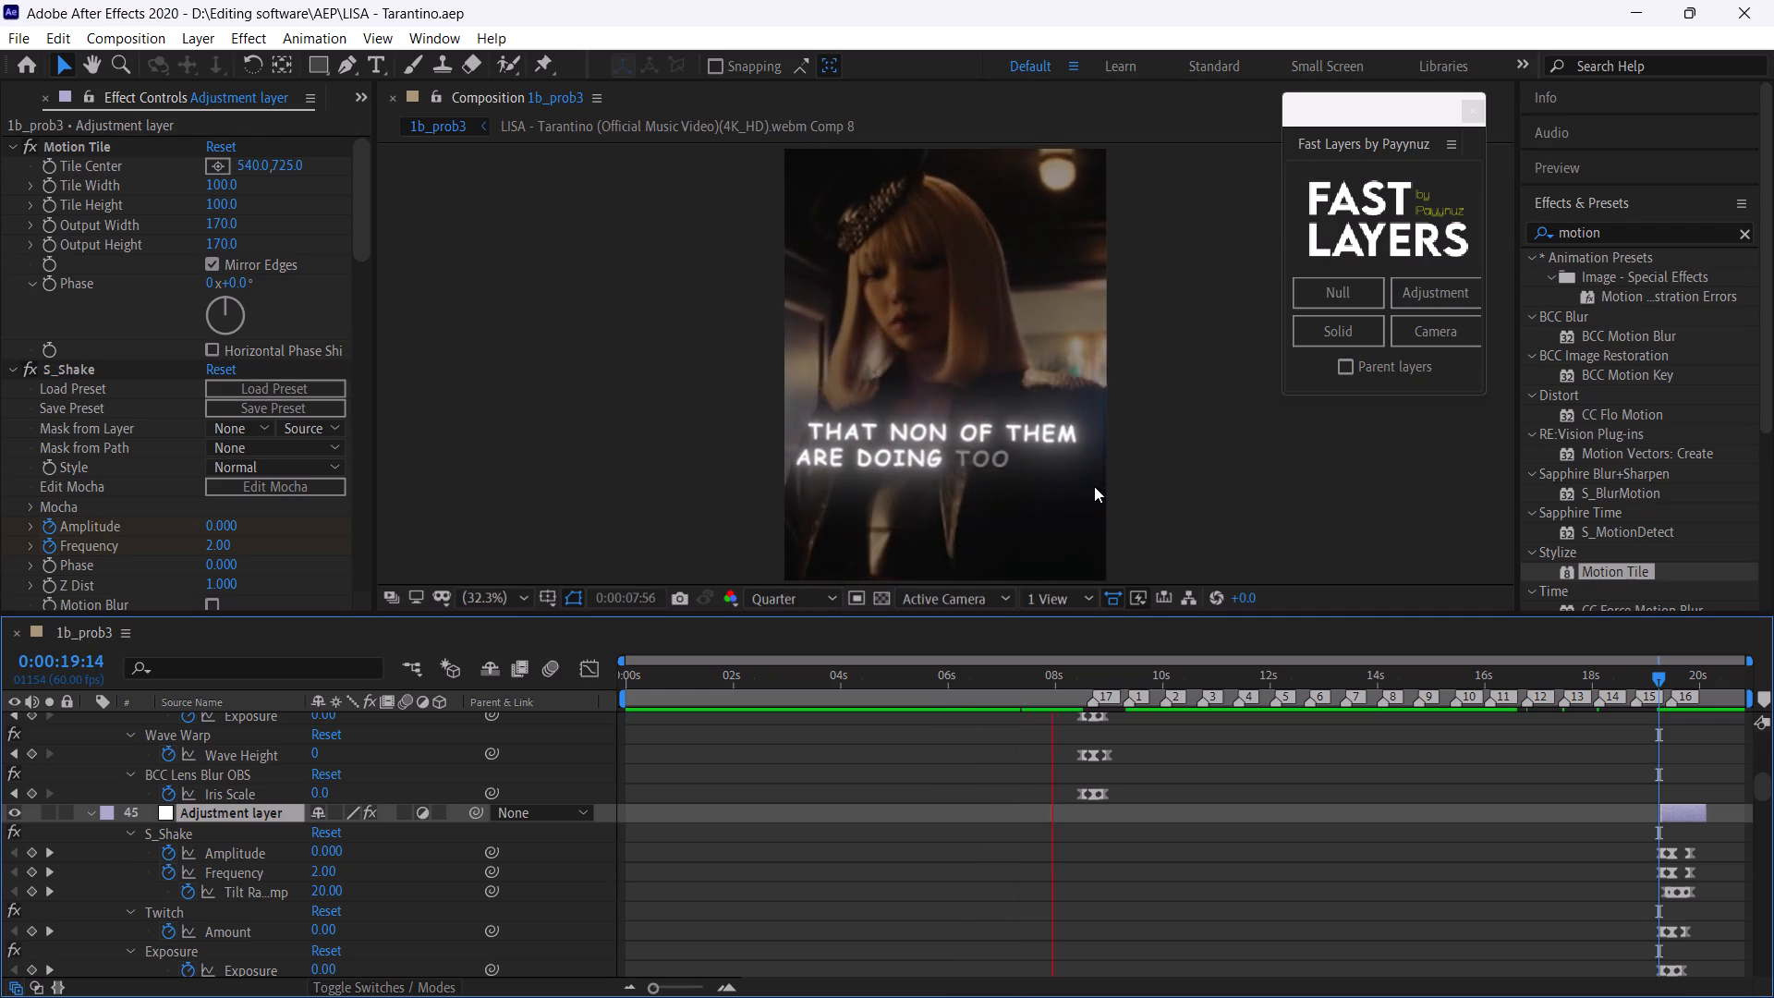
Look through the layer stack from the shake layers down to the 1b_prob3.mp4 layer during playback.
{"action": "scroll", "coordinate": [1193, 787], "scroll_direction": "down", "scroll_amount": 8}
{"action": "scroll", "coordinate": [1205, 787], "scroll_direction": "up", "scroll_amount": 1}
{"action": "scroll", "coordinate": [1207, 786], "scroll_direction": "down", "scroll_amount": 1}
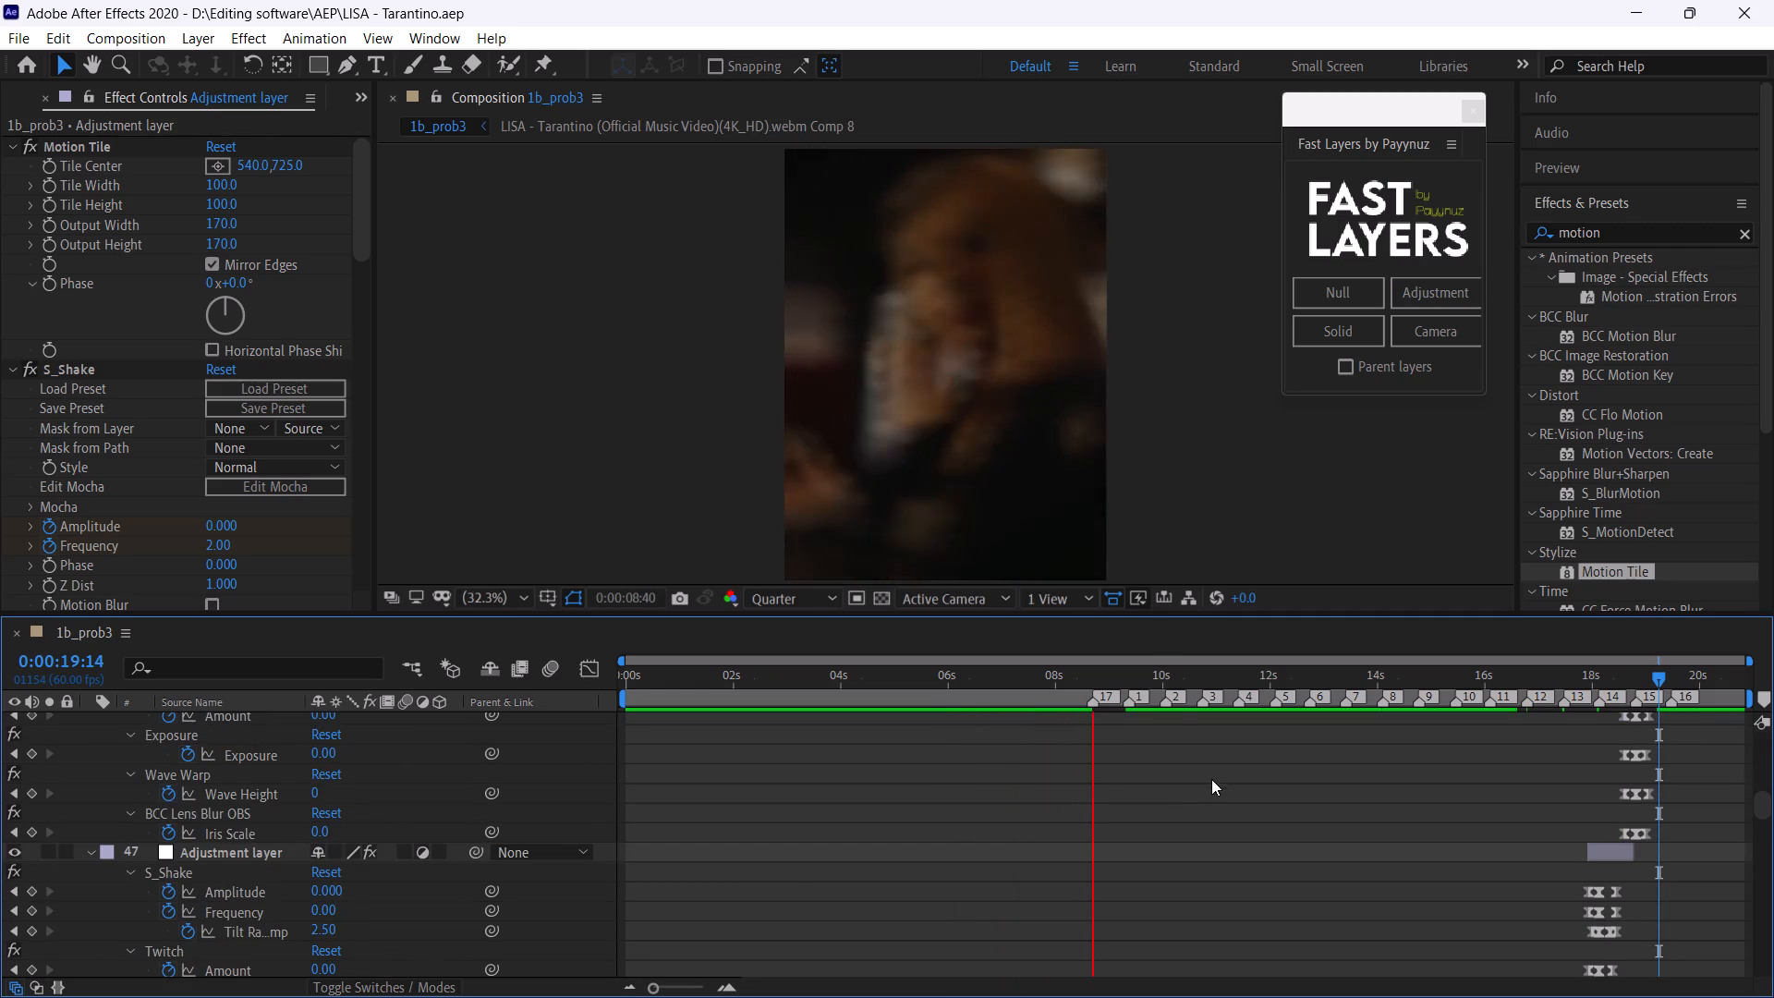
{"action": "scroll", "coordinate": [1213, 774], "scroll_direction": "up", "scroll_amount": 1}
{"action": "scroll", "coordinate": [1213, 774], "scroll_direction": "down", "scroll_amount": 4}
{"action": "scroll", "coordinate": [1221, 778], "scroll_direction": "up", "scroll_amount": 1}
{"action": "scroll", "coordinate": [1217, 782], "scroll_direction": "down", "scroll_amount": 1}
{"action": "scroll", "coordinate": [1217, 783], "scroll_direction": "up", "scroll_amount": 3}
{"action": "scroll", "coordinate": [1216, 785], "scroll_direction": "down", "scroll_amount": 7}
{"action": "scroll", "coordinate": [1216, 785], "scroll_direction": "up", "scroll_amount": 2}
{"action": "scroll", "coordinate": [1216, 785], "scroll_direction": "down", "scroll_amount": 1}
{"action": "scroll", "coordinate": [1219, 785], "scroll_direction": "up", "scroll_amount": 1}
{"action": "scroll", "coordinate": [1221, 787], "scroll_direction": "down", "scroll_amount": 1}
{"action": "scroll", "coordinate": [1222, 788], "scroll_direction": "up", "scroll_amount": 1}
{"action": "scroll", "coordinate": [1224, 788], "scroll_direction": "down", "scroll_amount": 2}
{"action": "scroll", "coordinate": [1225, 788], "scroll_direction": "up", "scroll_amount": 1}
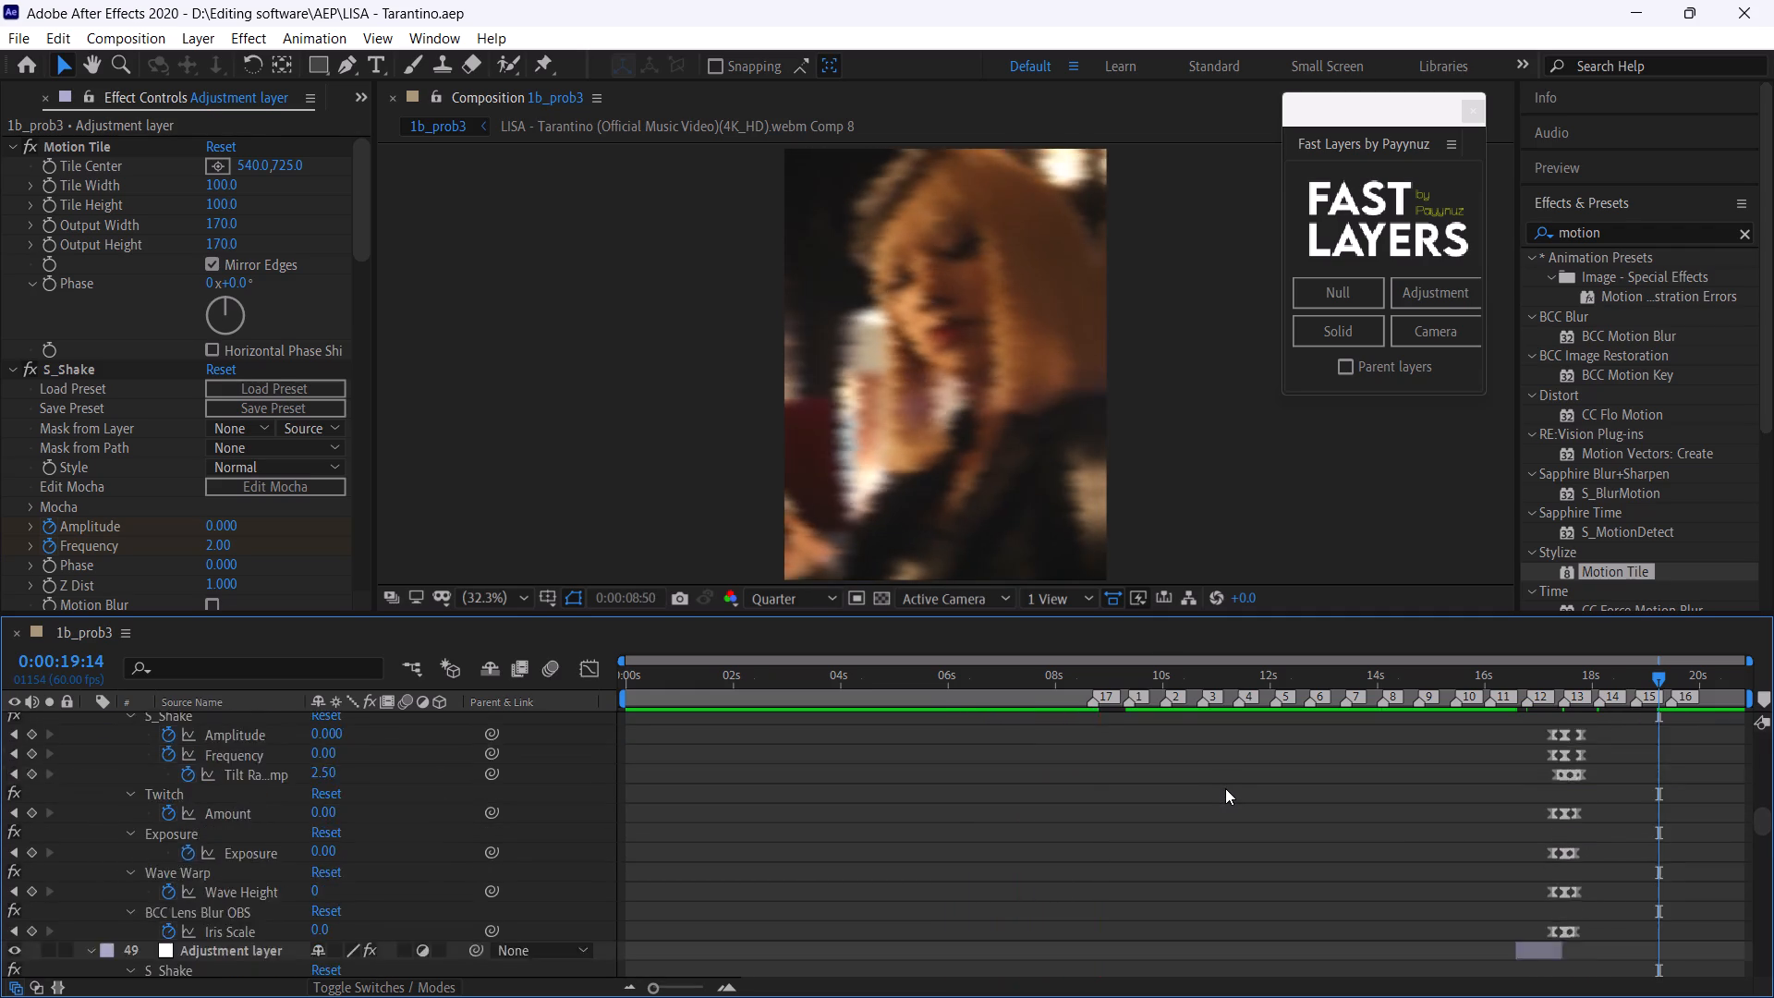
{"action": "scroll", "coordinate": [1225, 788], "scroll_direction": "up", "scroll_amount": 3}
{"action": "scroll", "coordinate": [1230, 790], "scroll_direction": "down", "scroll_amount": 3}
{"action": "scroll", "coordinate": [1234, 792], "scroll_direction": "up", "scroll_amount": 1}
{"action": "scroll", "coordinate": [1236, 792], "scroll_direction": "down", "scroll_amount": 11}
{"action": "scroll", "coordinate": [1241, 791], "scroll_direction": "up", "scroll_amount": 1}
{"action": "scroll", "coordinate": [1241, 791], "scroll_direction": "down", "scroll_amount": 6}
{"action": "scroll", "coordinate": [1244, 791], "scroll_direction": "up", "scroll_amount": 2}
{"action": "scroll", "coordinate": [1244, 791], "scroll_direction": "down", "scroll_amount": 13}
{"action": "scroll", "coordinate": [1254, 794], "scroll_direction": "up", "scroll_amount": 1}
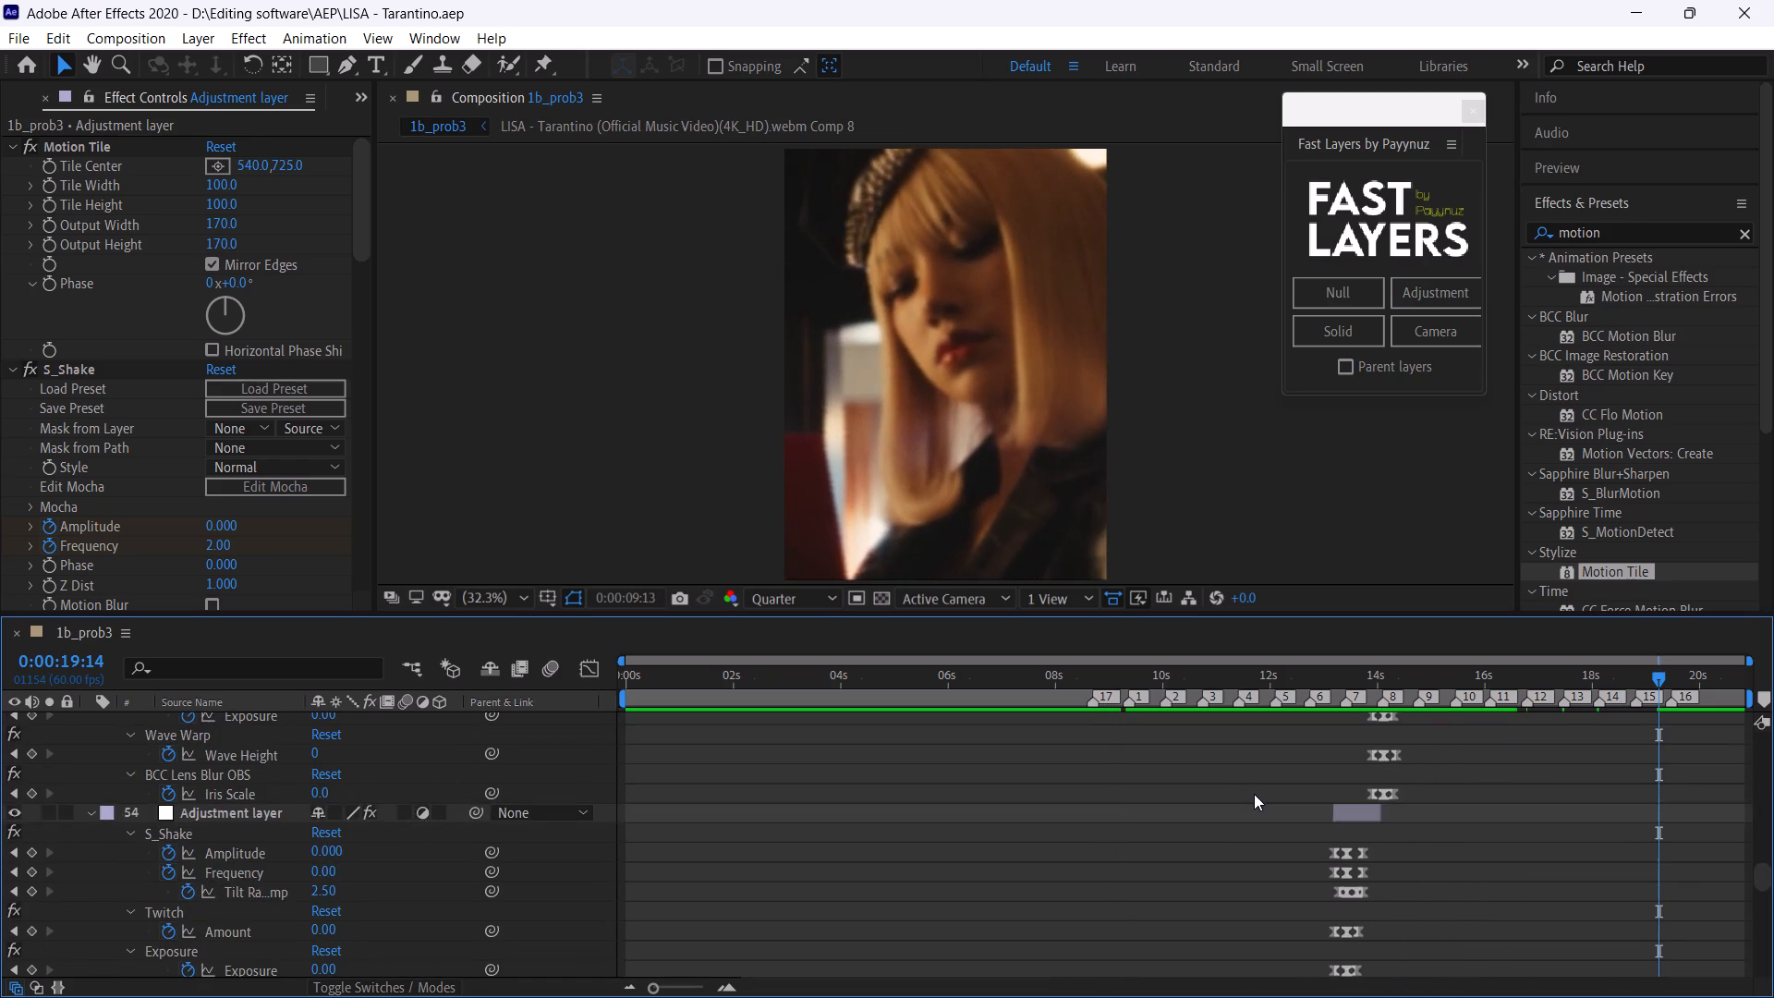
{"action": "scroll", "coordinate": [1254, 794], "scroll_direction": "down", "scroll_amount": 2}
{"action": "scroll", "coordinate": [1254, 794], "scroll_direction": "up", "scroll_amount": 2}
{"action": "scroll", "coordinate": [1254, 794], "scroll_direction": "down", "scroll_amount": 3}
{"action": "scroll", "coordinate": [1254, 796], "scroll_direction": "up", "scroll_amount": 1}
{"action": "scroll", "coordinate": [1254, 796], "scroll_direction": "down", "scroll_amount": 1}
{"action": "scroll", "coordinate": [1255, 794], "scroll_direction": "up", "scroll_amount": 2}
{"action": "scroll", "coordinate": [1255, 794], "scroll_direction": "down", "scroll_amount": 8}
{"action": "scroll", "coordinate": [1257, 794], "scroll_direction": "up", "scroll_amount": 1}
{"action": "scroll", "coordinate": [1257, 794], "scroll_direction": "down", "scroll_amount": 3}
{"action": "scroll", "coordinate": [1257, 794], "scroll_direction": "up", "scroll_amount": 2}
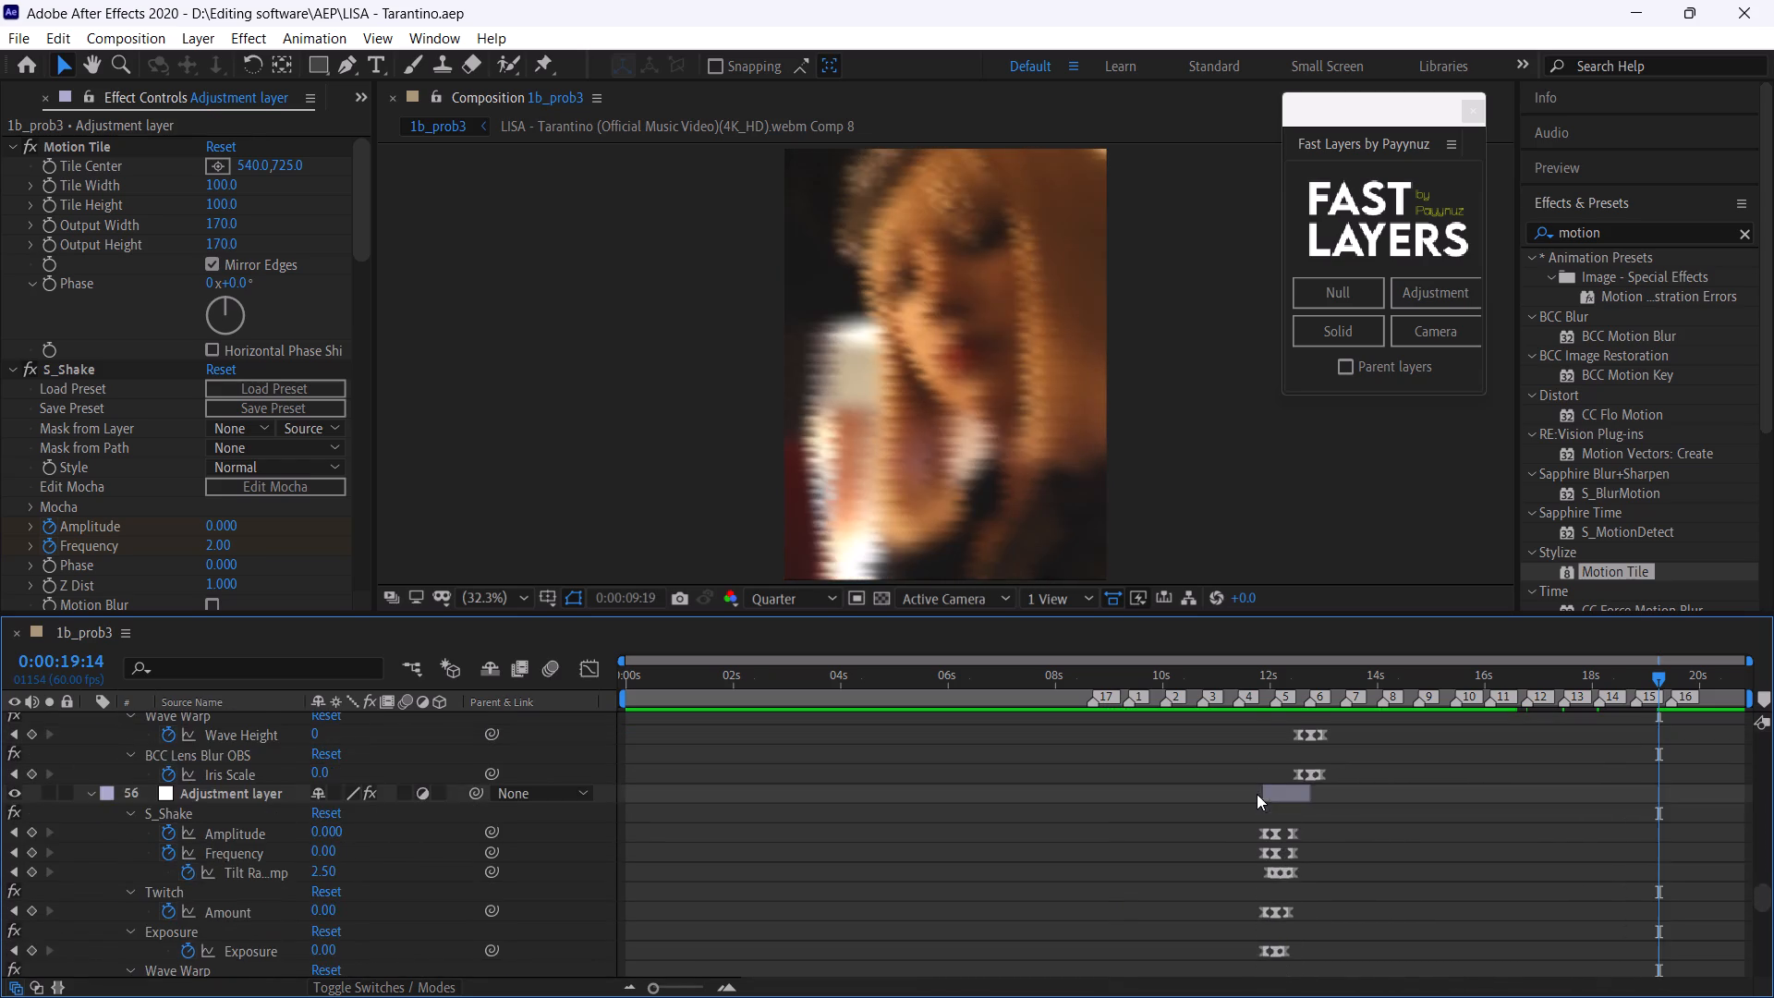
{"action": "scroll", "coordinate": [1258, 790], "scroll_direction": "down", "scroll_amount": 8}
{"action": "scroll", "coordinate": [1258, 790], "scroll_direction": "up", "scroll_amount": 2}
{"action": "scroll", "coordinate": [1258, 790], "scroll_direction": "down", "scroll_amount": 2}
{"action": "scroll", "coordinate": [1258, 790], "scroll_direction": "up", "scroll_amount": 1}
{"action": "scroll", "coordinate": [1258, 790], "scroll_direction": "down", "scroll_amount": 1}
{"action": "scroll", "coordinate": [1258, 790], "scroll_direction": "up", "scroll_amount": 1}
{"action": "scroll", "coordinate": [1258, 790], "scroll_direction": "down", "scroll_amount": 1}
{"action": "scroll", "coordinate": [1258, 790], "scroll_direction": "up", "scroll_amount": 2}
{"action": "scroll", "coordinate": [1258, 790], "scroll_direction": "down", "scroll_amount": 5}
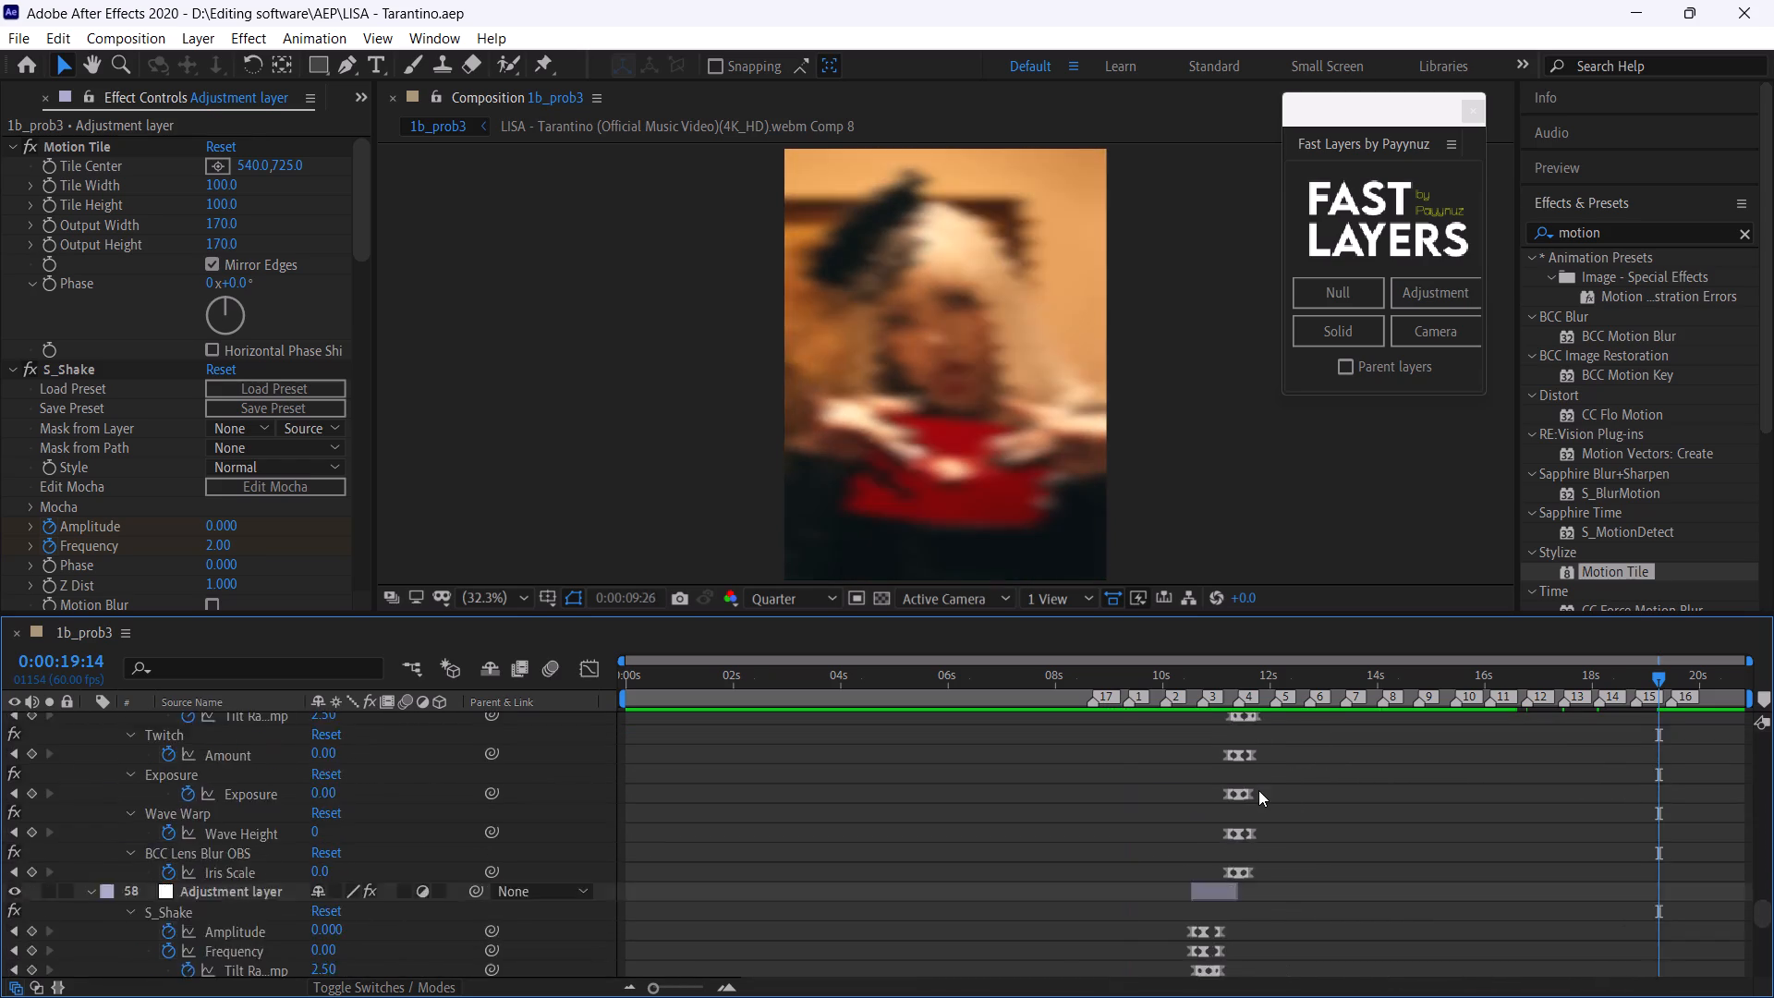
{"action": "scroll", "coordinate": [1258, 790], "scroll_direction": "down", "scroll_amount": 15}
{"action": "scroll", "coordinate": [1259, 790], "scroll_direction": "up", "scroll_amount": 2}
{"action": "scroll", "coordinate": [1259, 790], "scroll_direction": "down", "scroll_amount": 1}
{"action": "scroll", "coordinate": [1260, 790], "scroll_direction": "up", "scroll_amount": 2}
{"action": "scroll", "coordinate": [1260, 790], "scroll_direction": "down", "scroll_amount": 1}
{"action": "scroll", "coordinate": [1261, 790], "scroll_direction": "up", "scroll_amount": 1}
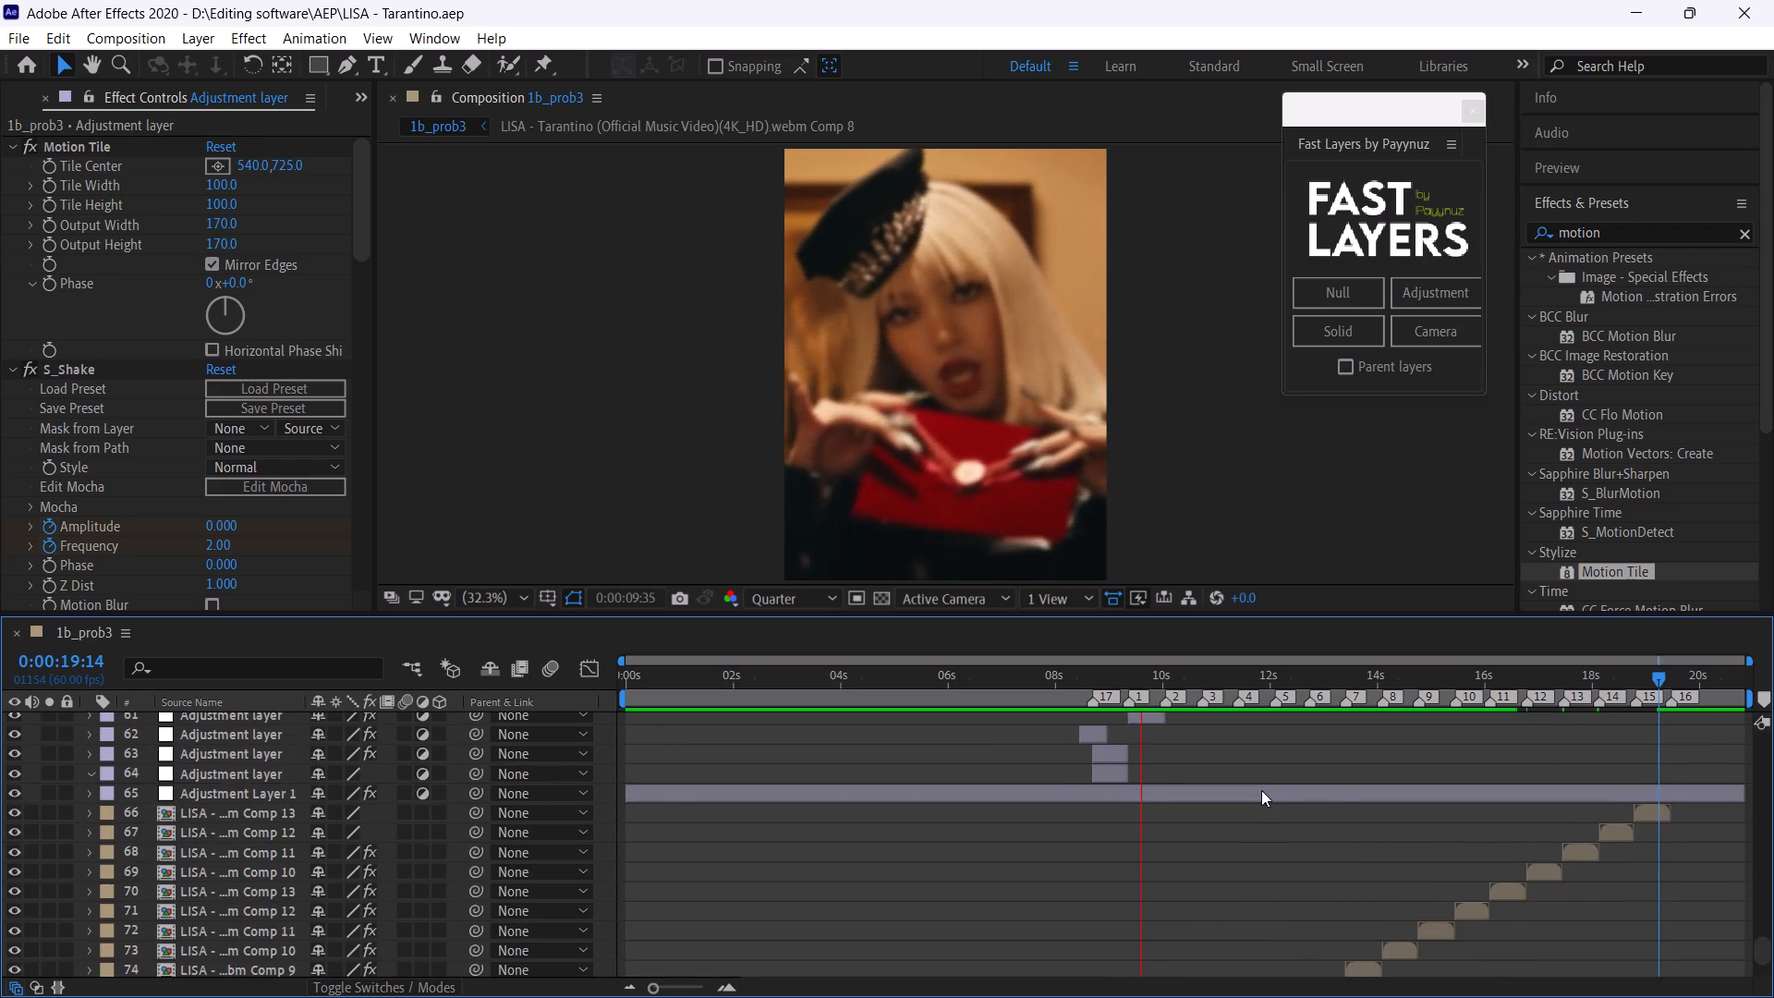
{"action": "scroll", "coordinate": [1261, 790], "scroll_direction": "down", "scroll_amount": 2}
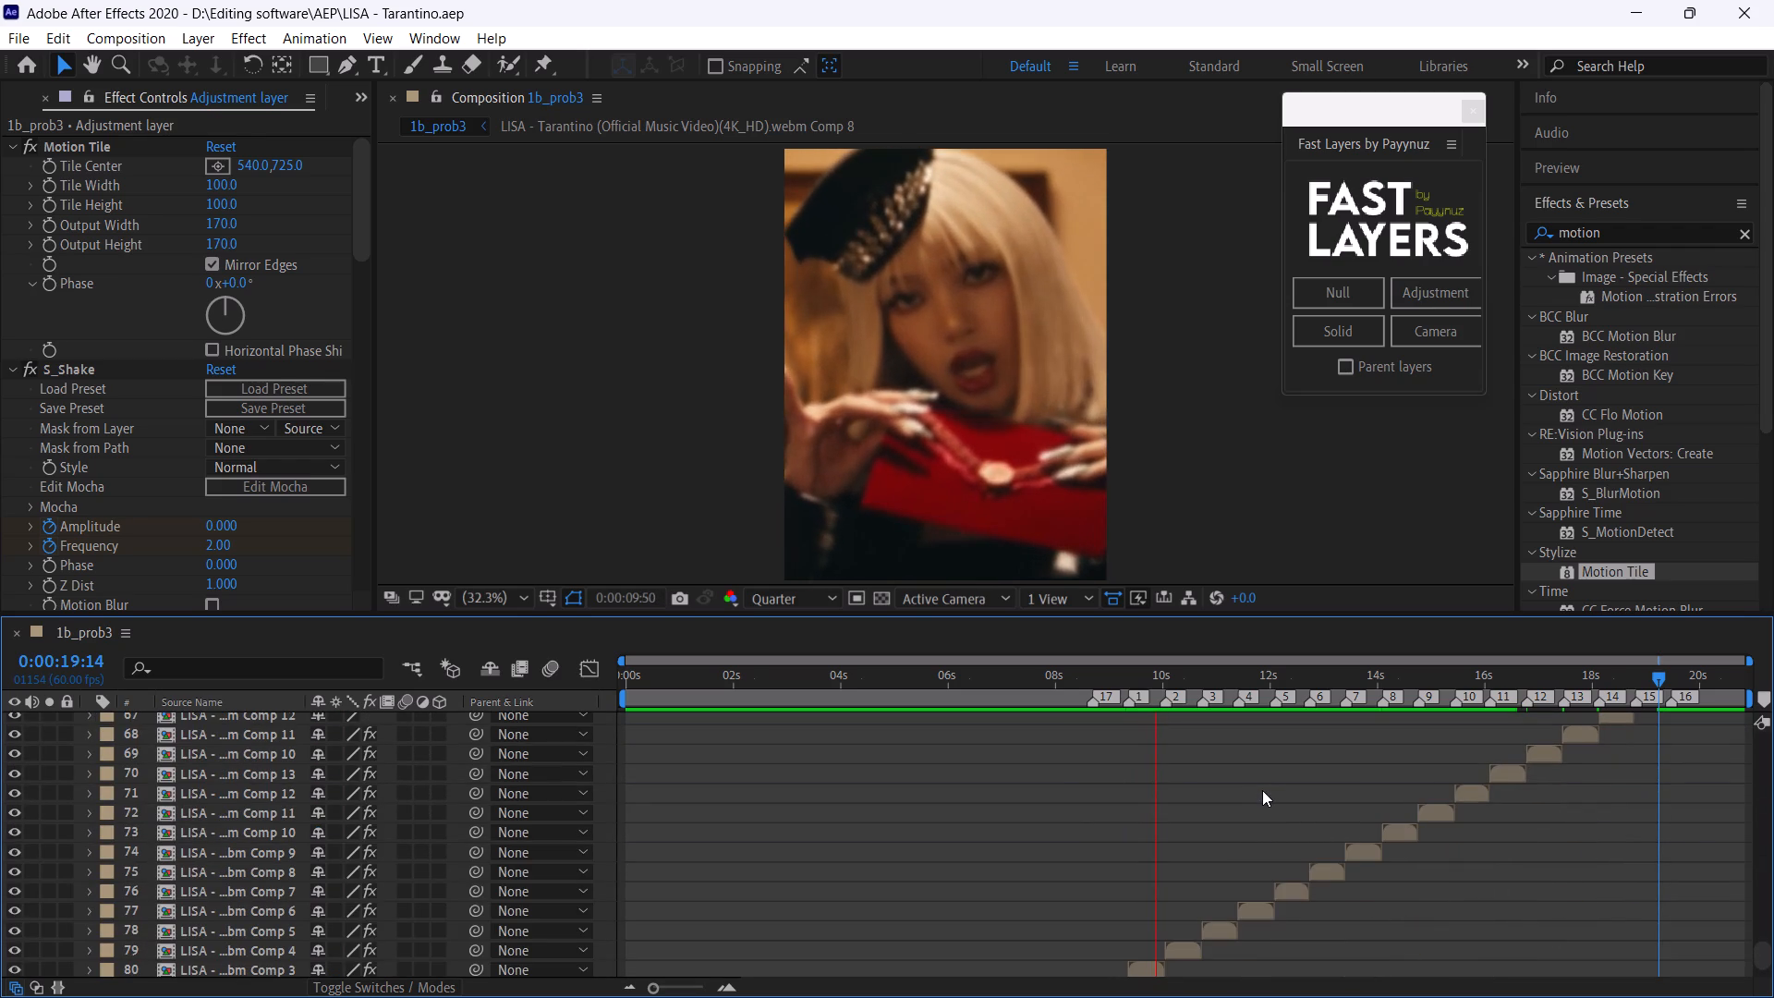
{"action": "scroll", "coordinate": [1262, 790], "scroll_direction": "down", "scroll_amount": 5}
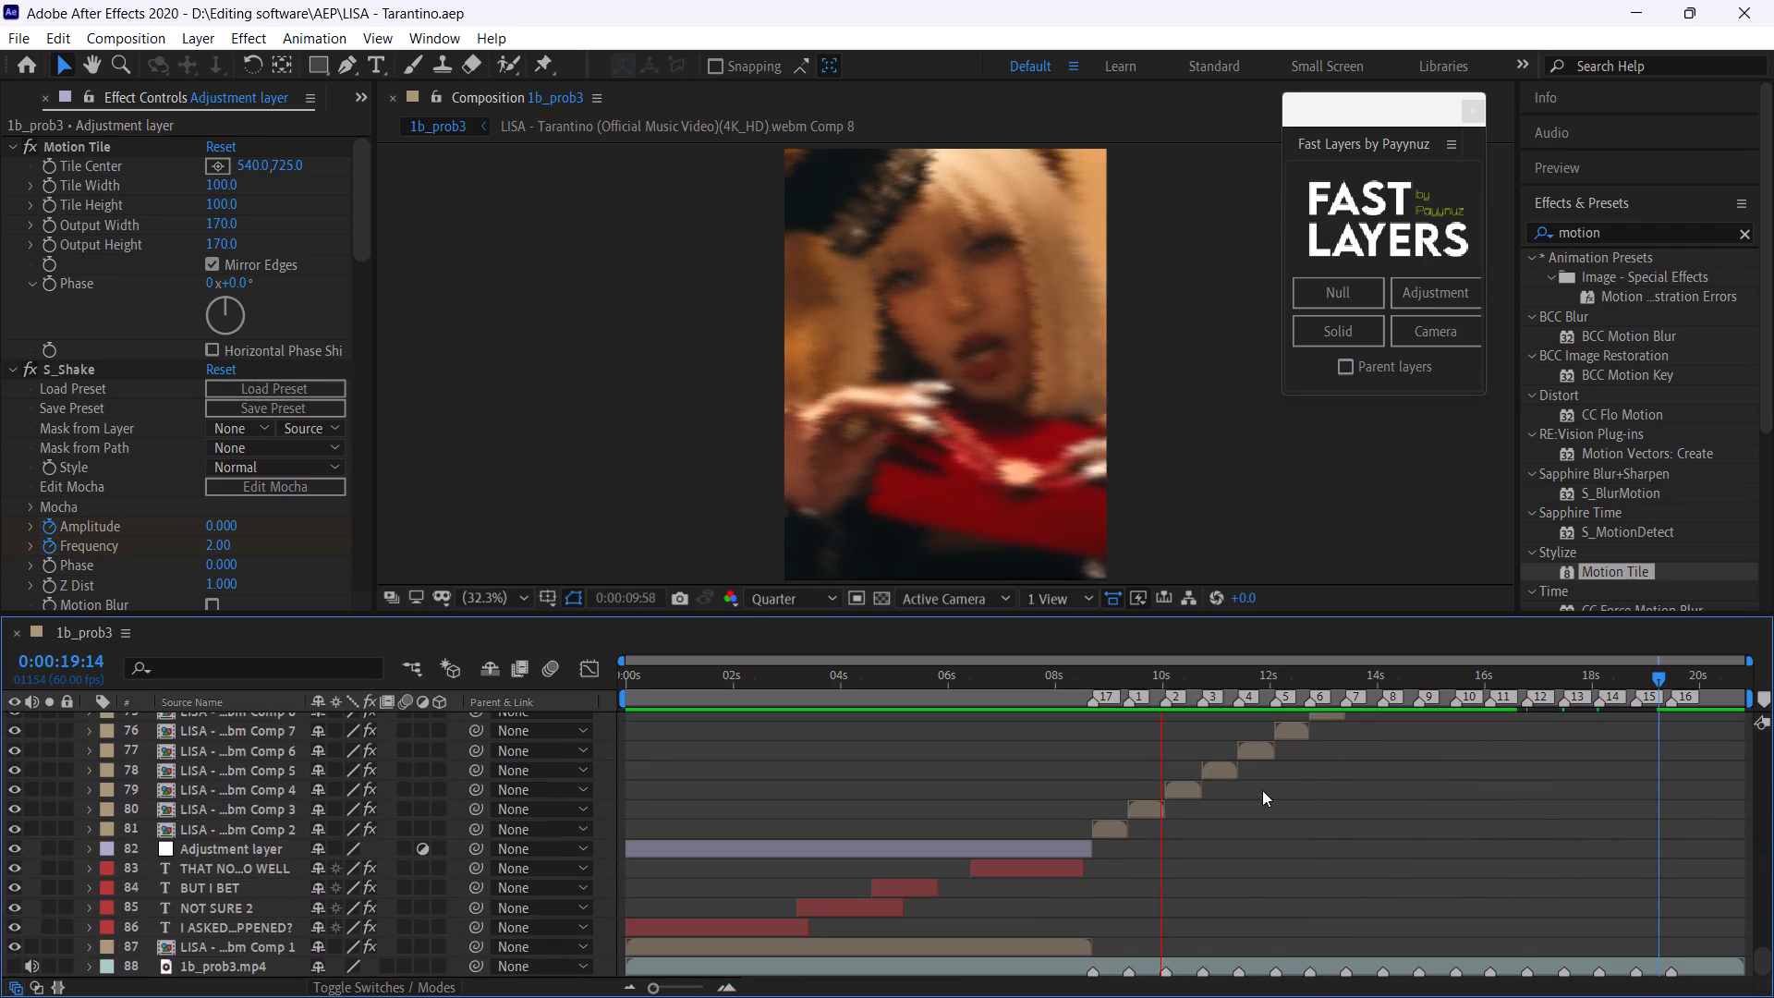
{"action": "scroll", "coordinate": [1262, 790], "scroll_direction": "down", "scroll_amount": 10}
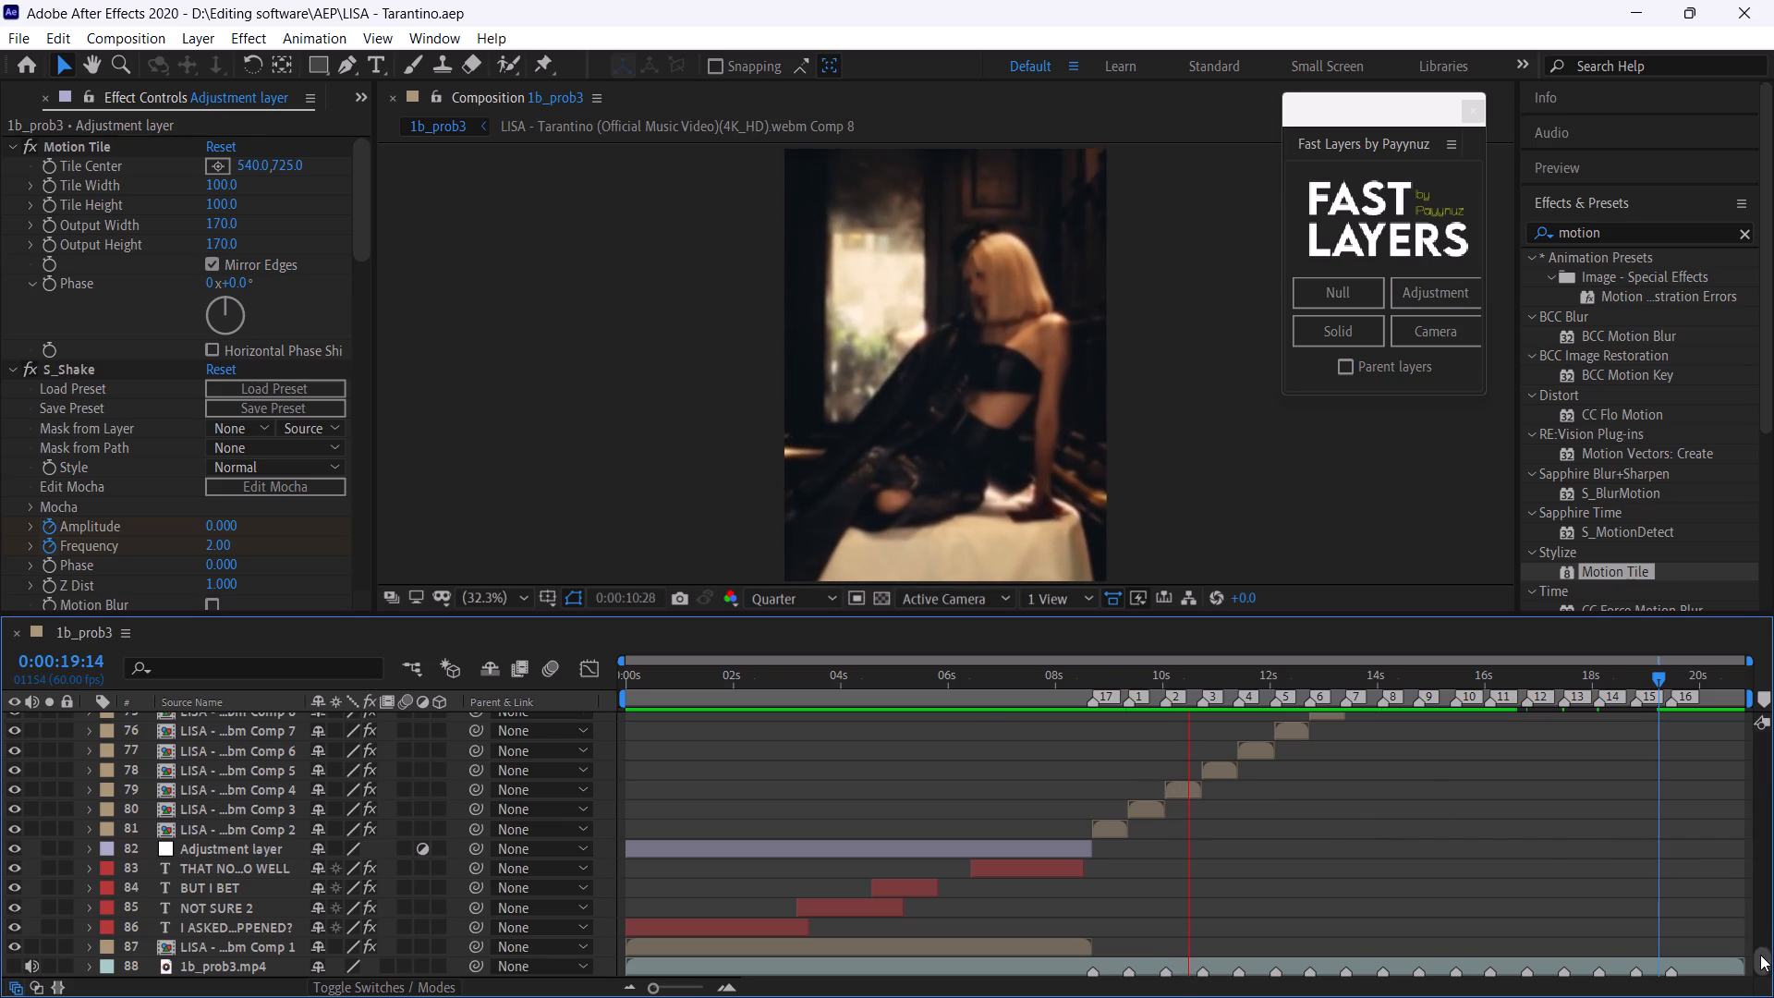
Deselect the shake layer and collapse the revealed keyframes on all layers in the timeline.
{"action": "left_click_drag", "start_coordinate": [1761, 958], "coordinate": [1766, 943]}
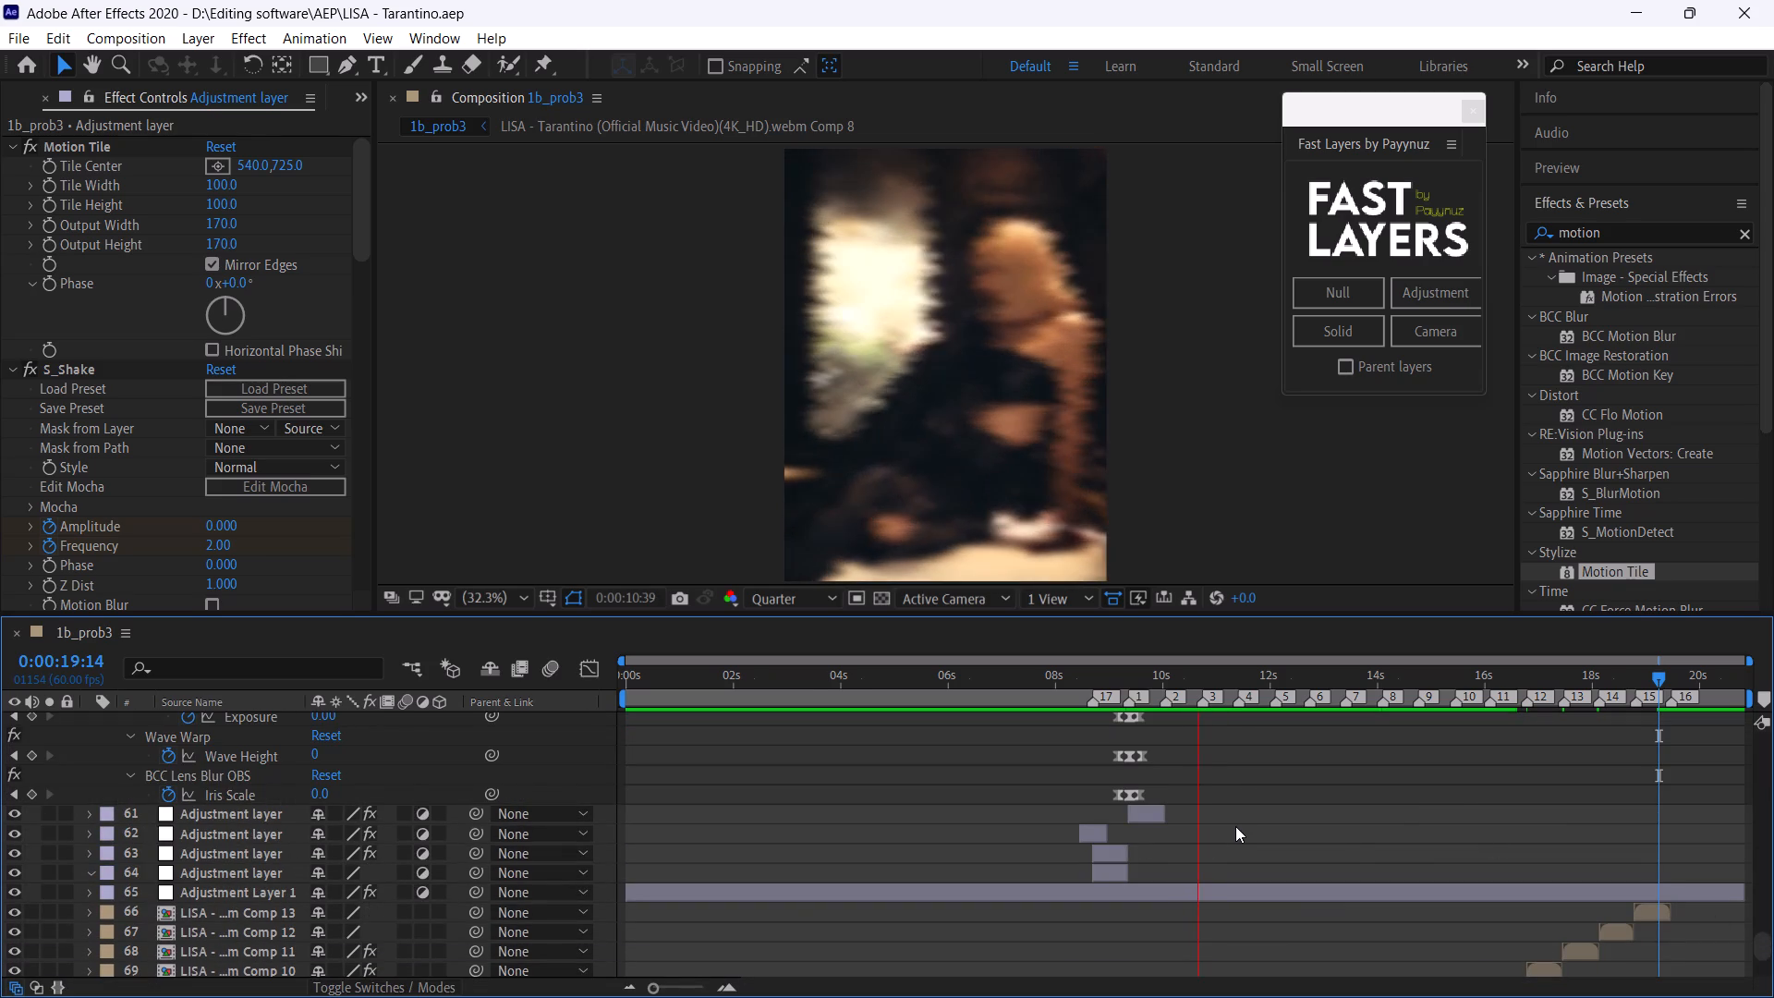
{"action": "key", "text": "u"}
{"action": "scroll", "coordinate": [1245, 827], "scroll_direction": "down", "scroll_amount": 4}
{"action": "scroll", "coordinate": [1392, 862], "scroll_direction": "up", "scroll_amount": 4}
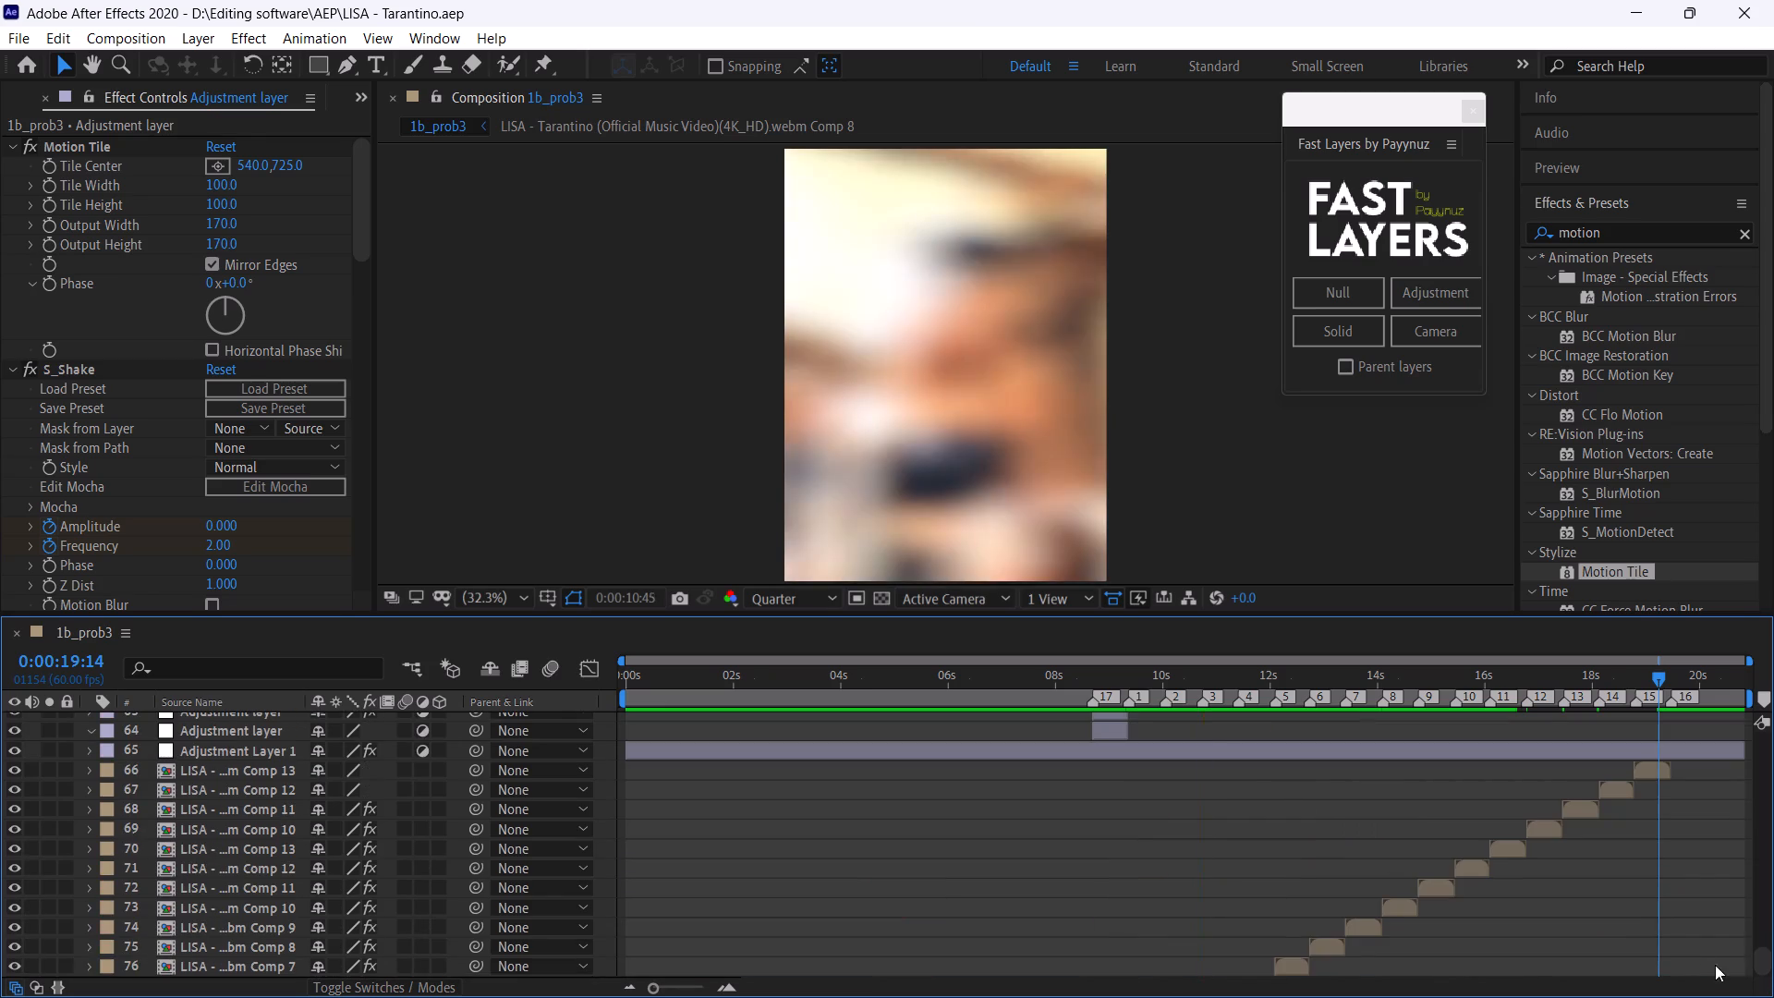
{"action": "left_click_drag", "start_coordinate": [1760, 957], "coordinate": [1773, 913]}
{"action": "key", "text": "u"}
{"action": "key", "text": "u"}
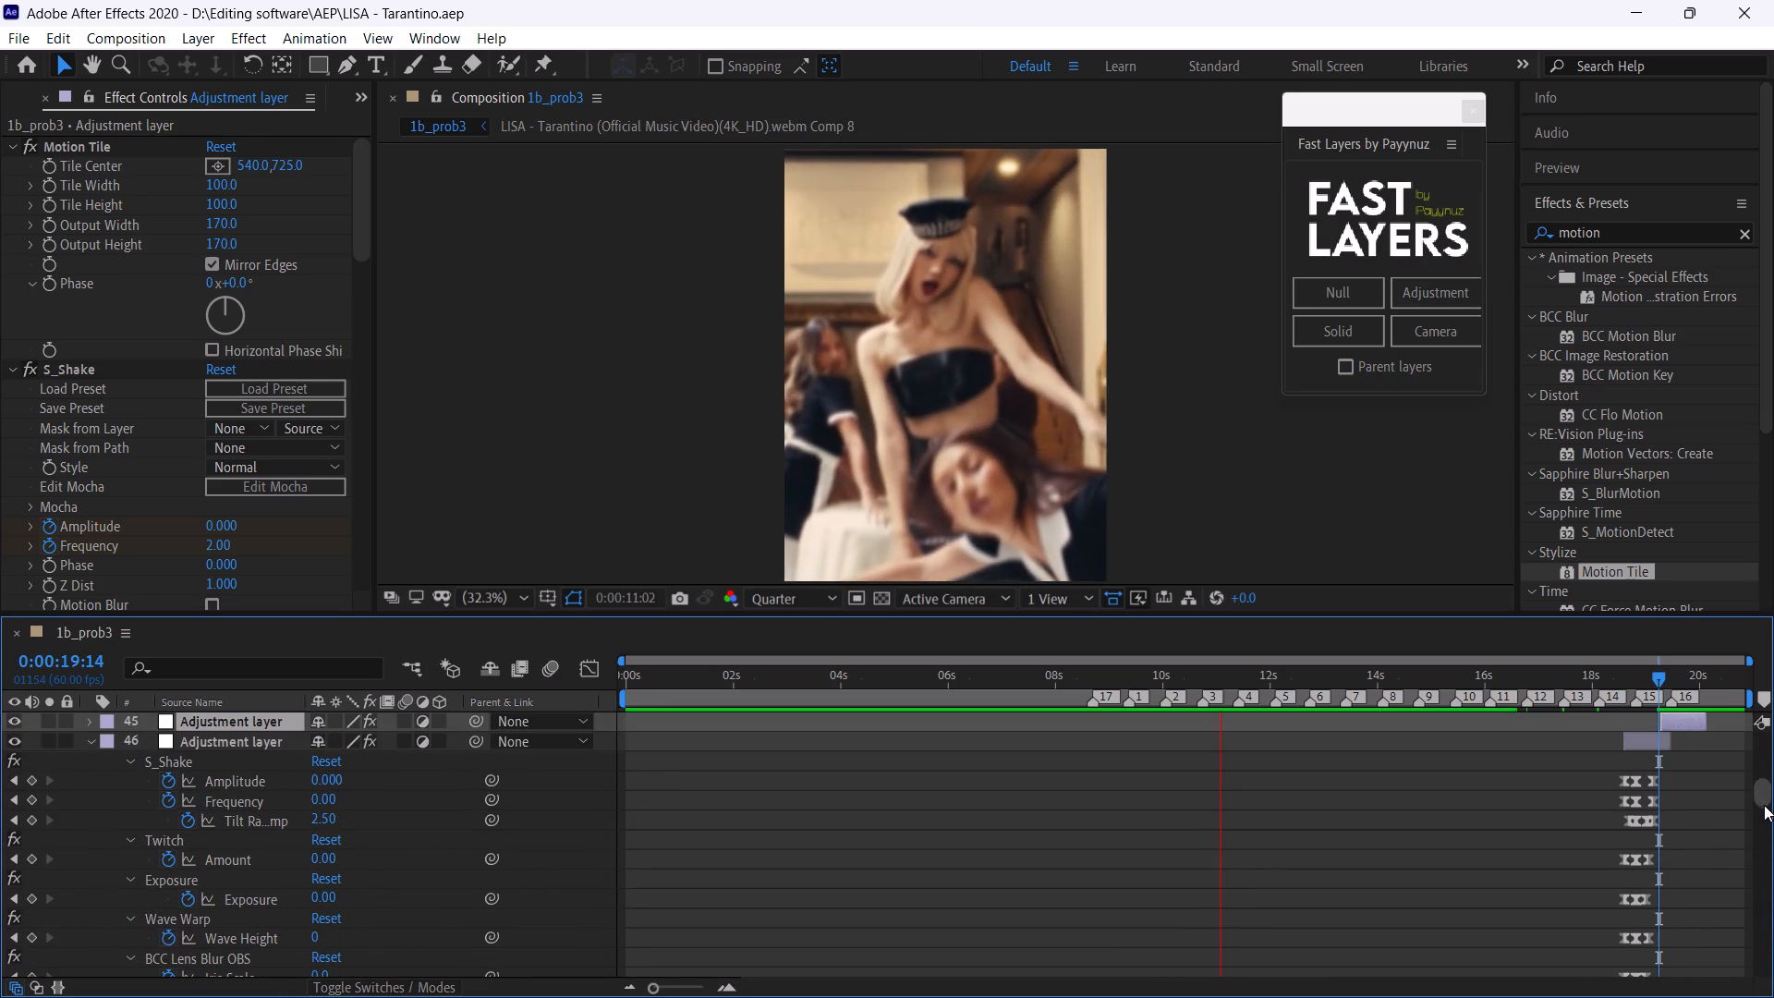
{"action": "left_click_drag", "start_coordinate": [1763, 803], "coordinate": [1763, 812]}
{"action": "left_click", "coordinate": [1734, 816]}
{"action": "key", "text": "u"}
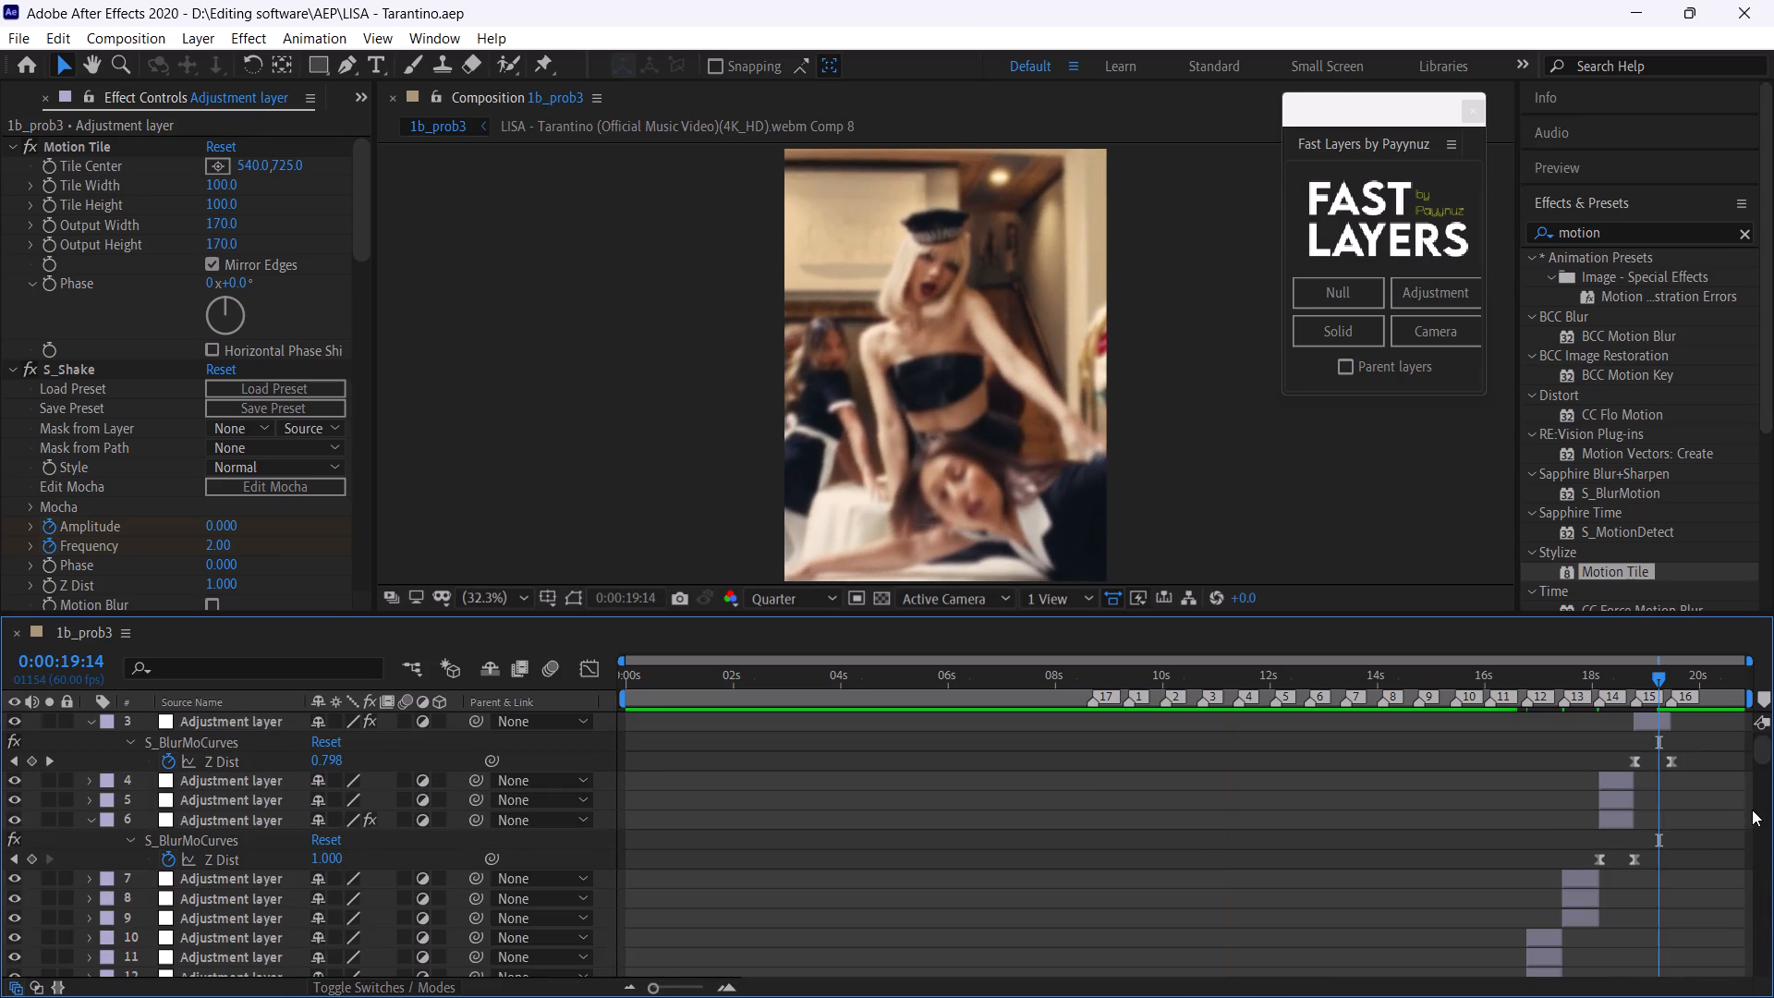
{"action": "key", "text": "u"}
{"action": "left_click_drag", "start_coordinate": [1763, 764], "coordinate": [1762, 795]}
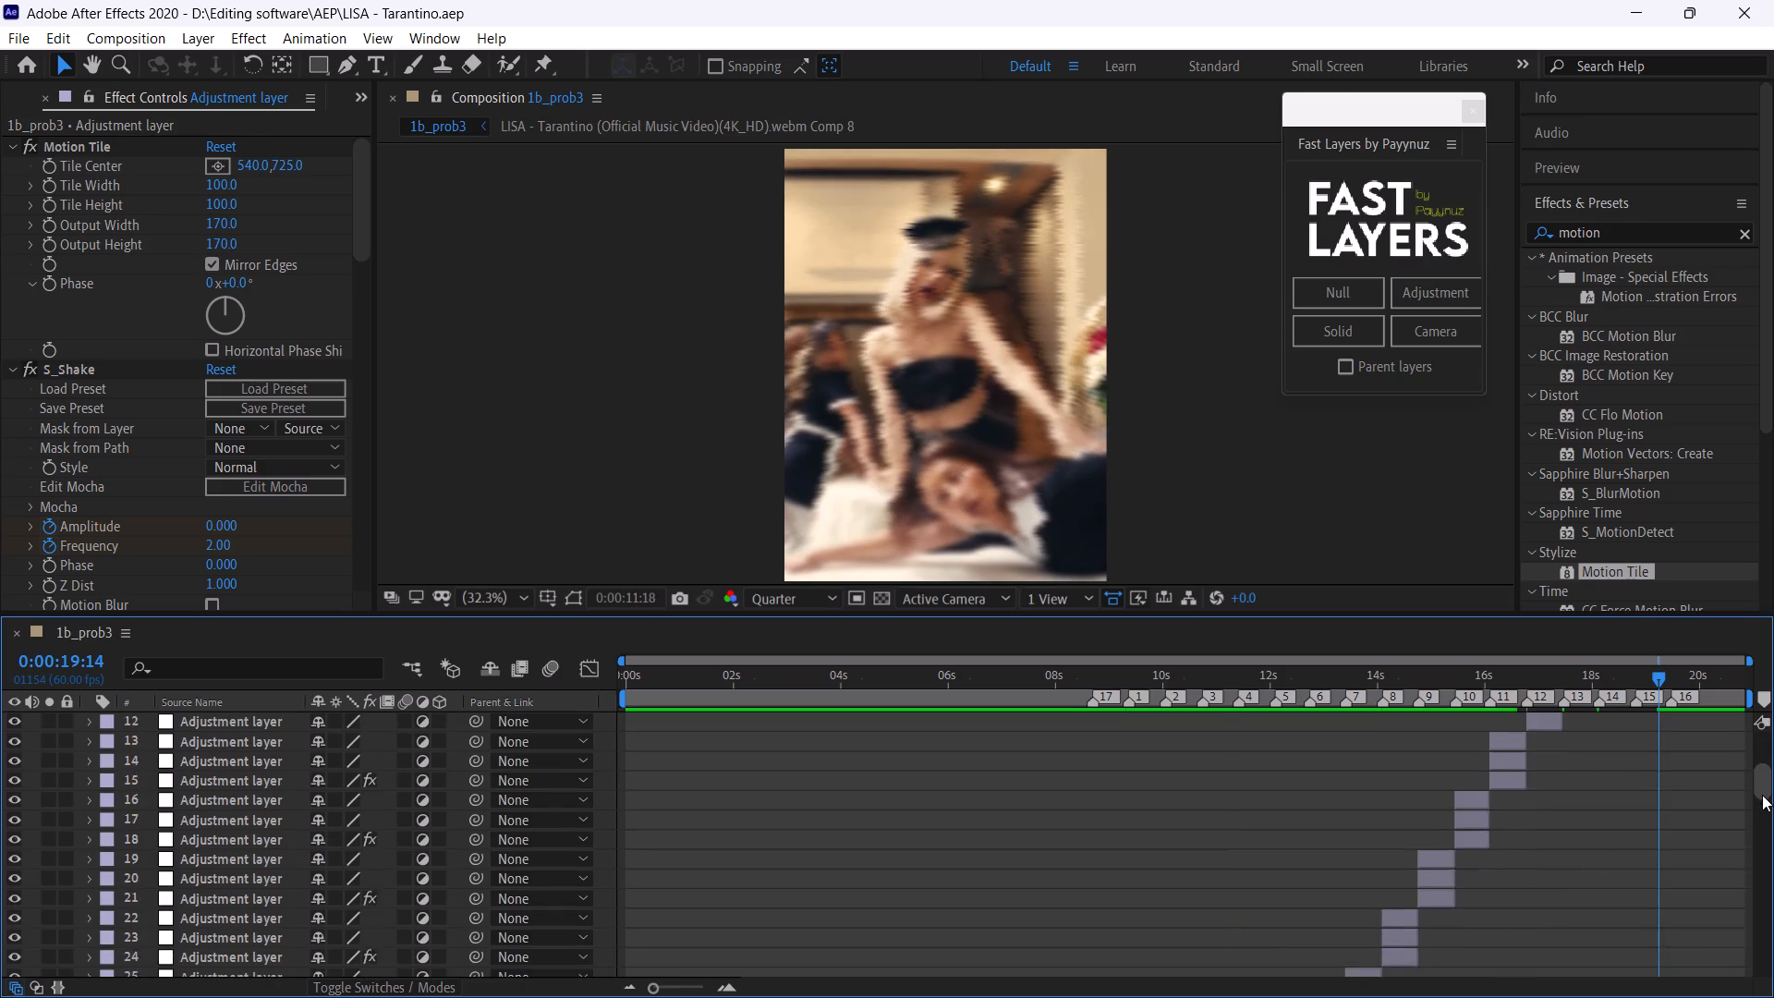
{"action": "left_click_drag", "start_coordinate": [1762, 795], "coordinate": [1772, 871]}
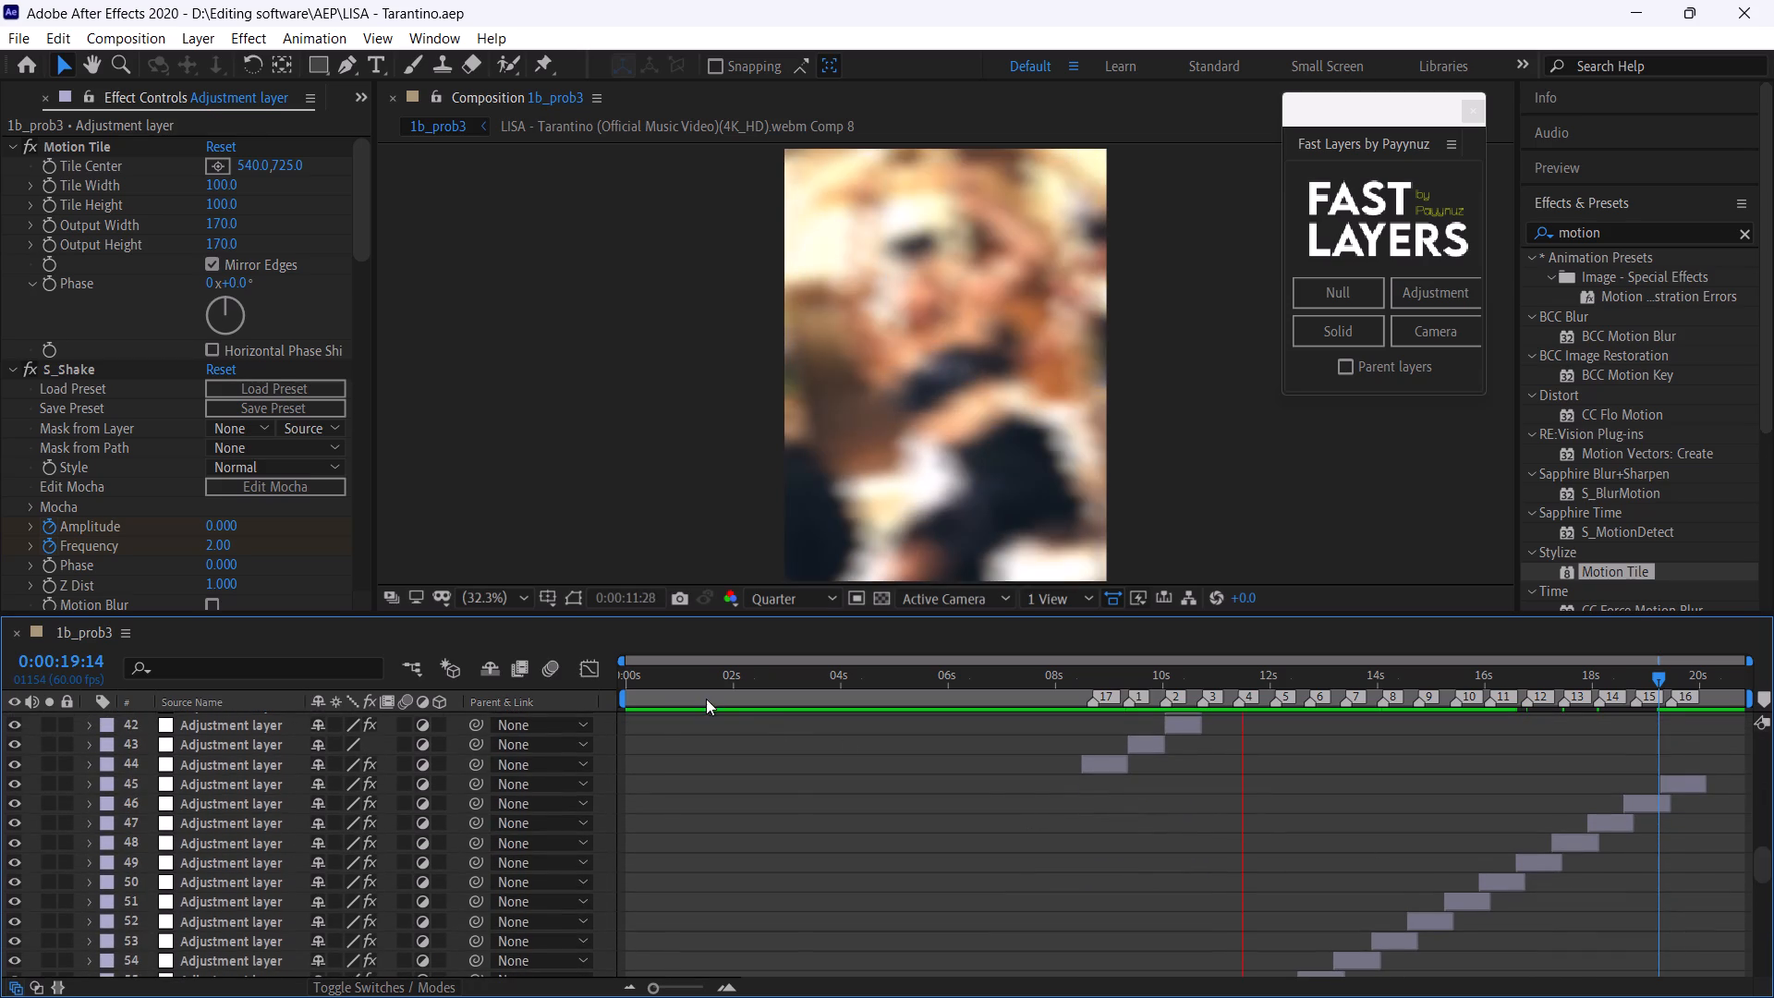
Preview the composition from 0:00:00:00 and again from 0:00:09:07, stopping with the playhead at 0:00:07:40.
{"action": "left_click", "coordinate": [662, 687]}
{"action": "left_click_drag", "start_coordinate": [662, 687], "coordinate": [586, 684]}
{"action": "key", "text": "space"}
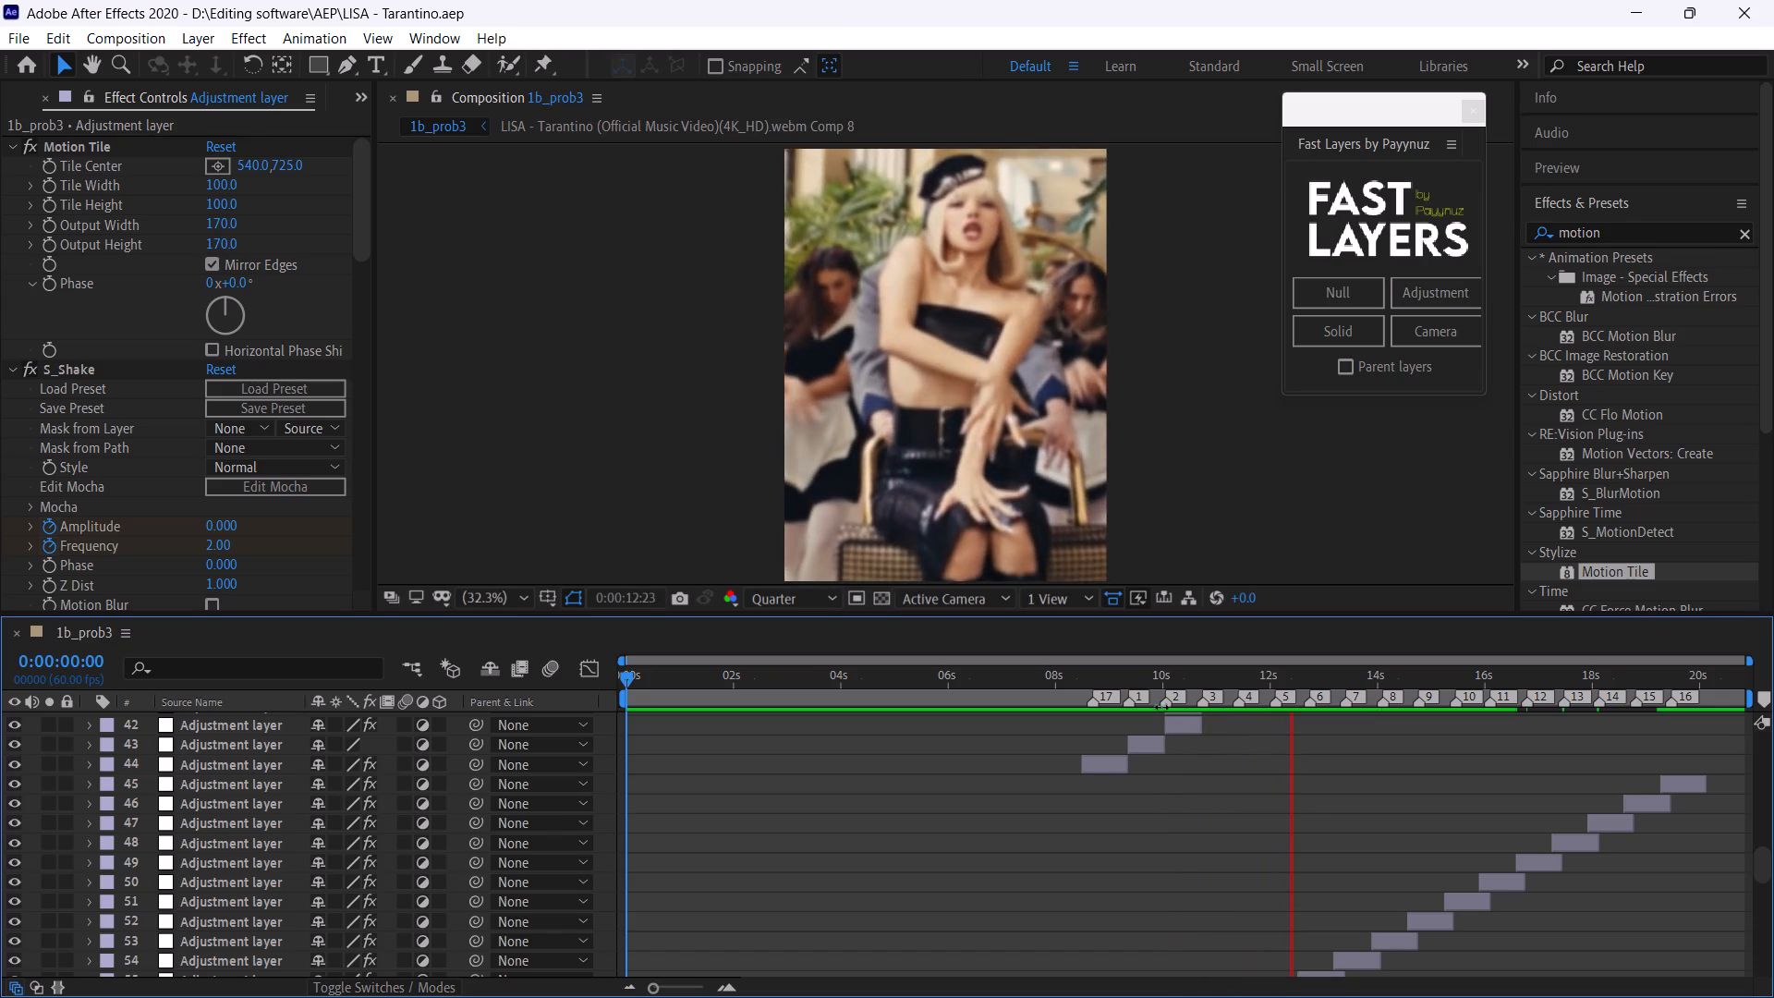
{"action": "left_click", "coordinate": [1115, 684]}
{"action": "key", "text": "space"}
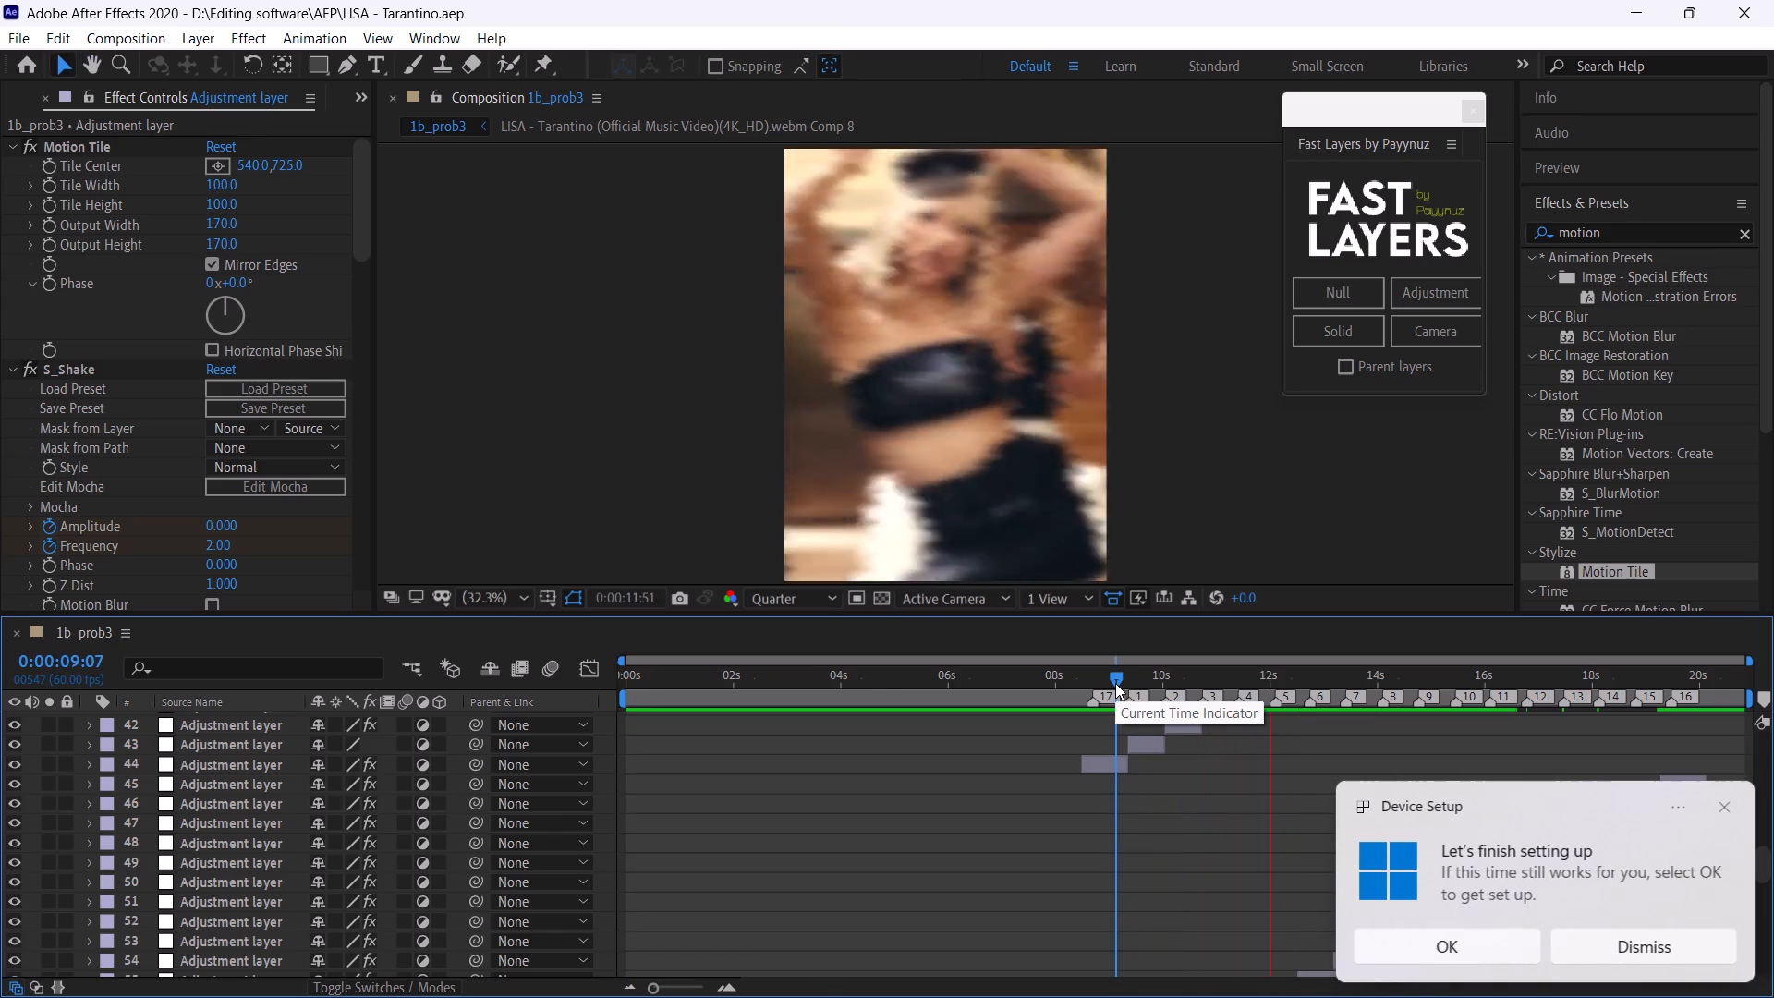
{"action": "left_click", "coordinate": [1038, 675]}
Save the project.
{"action": "key", "text": "ctrl+s"}
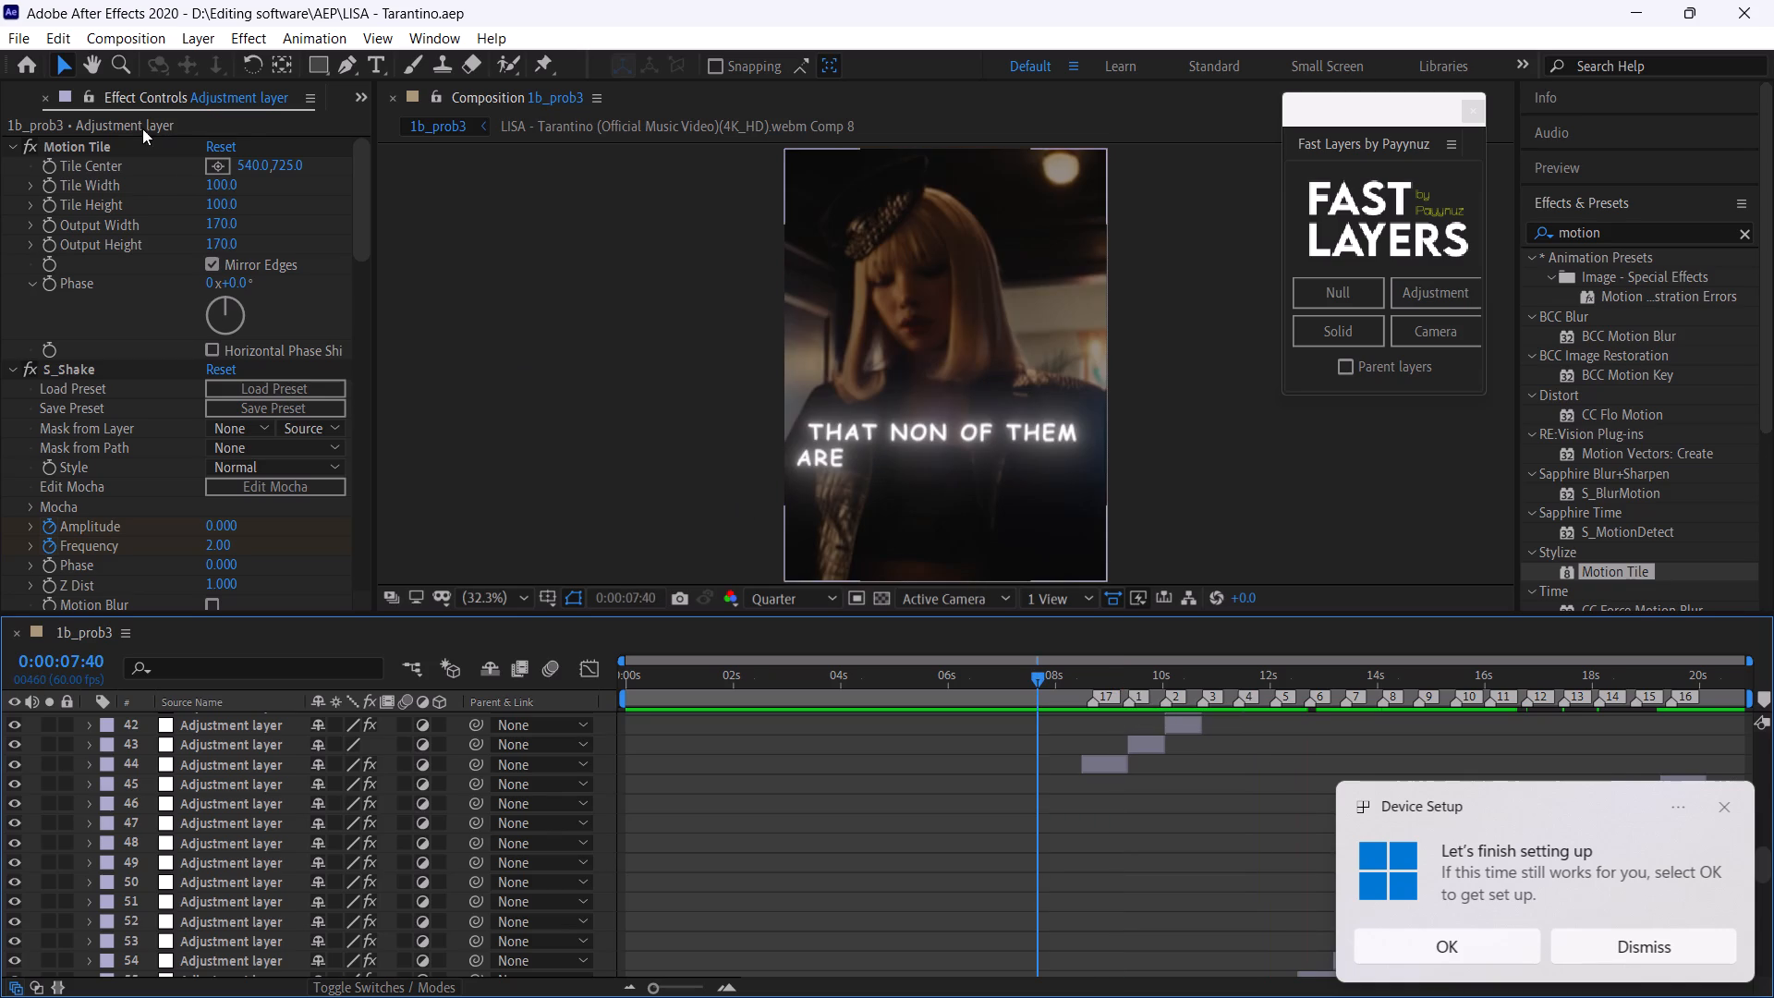
Purge the cache, clearing the disk cache for all versions.
{"action": "left_click", "coordinate": [60, 40]}
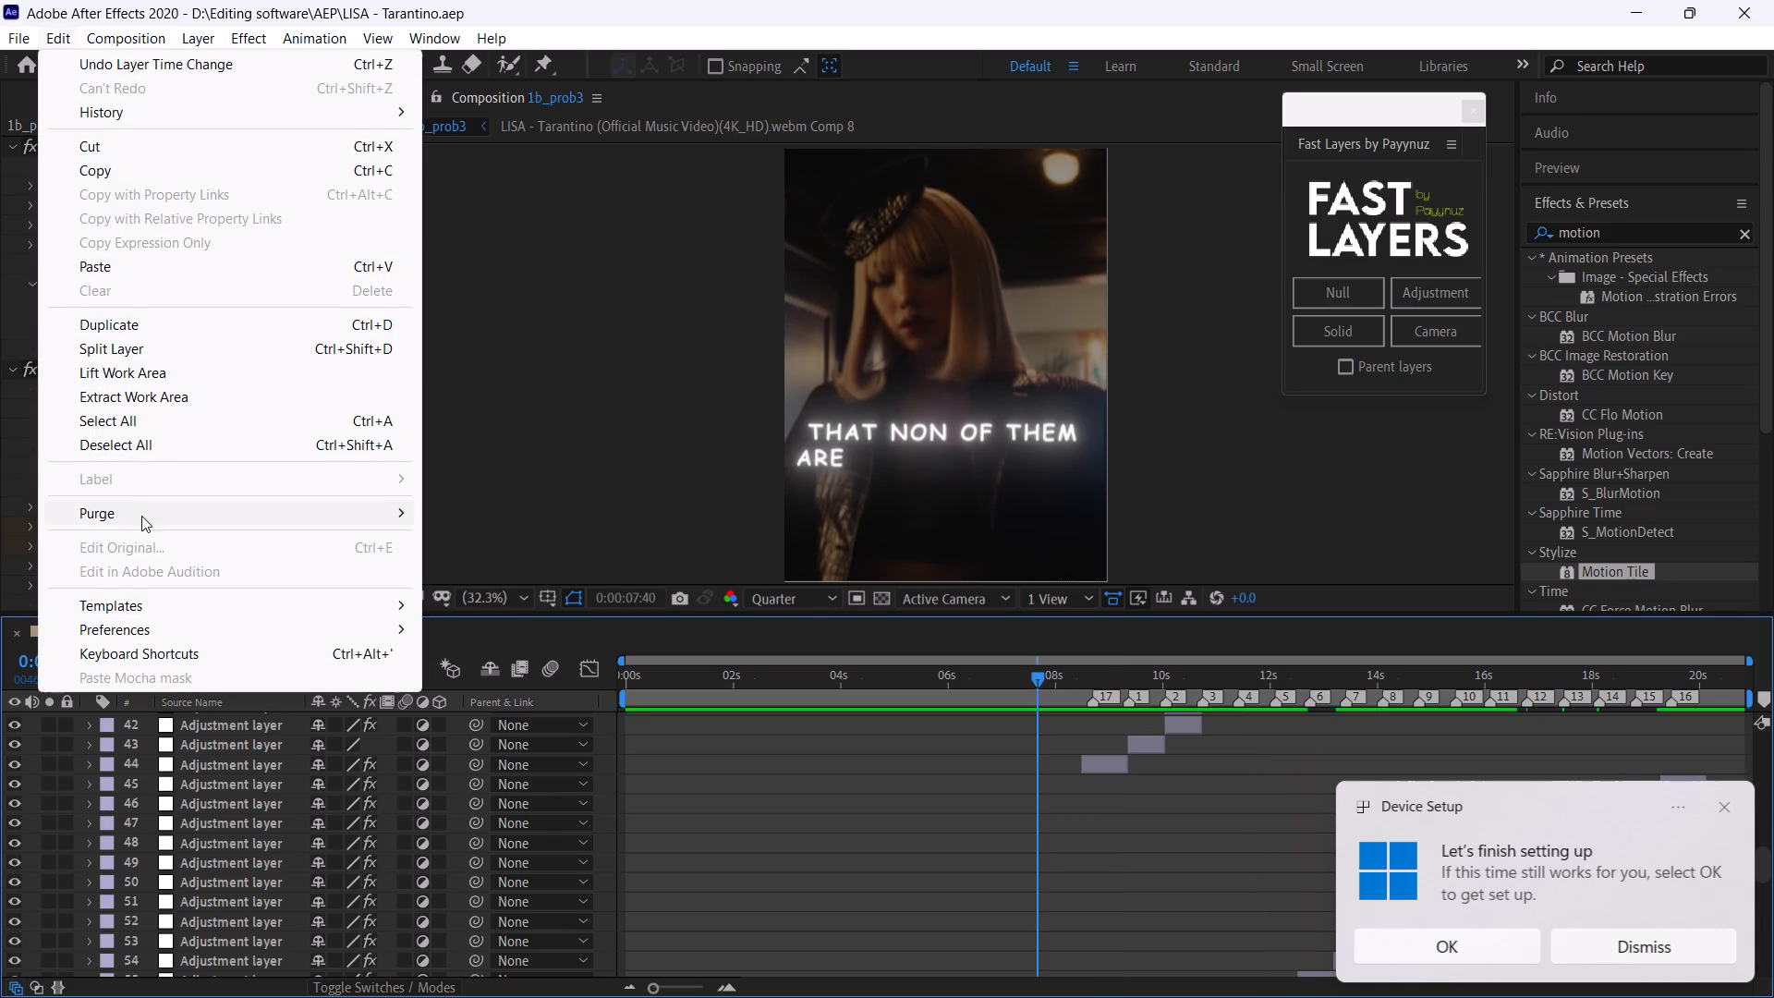
{"action": "left_click", "coordinate": [141, 516]}
{"action": "left_click", "coordinate": [532, 505]}
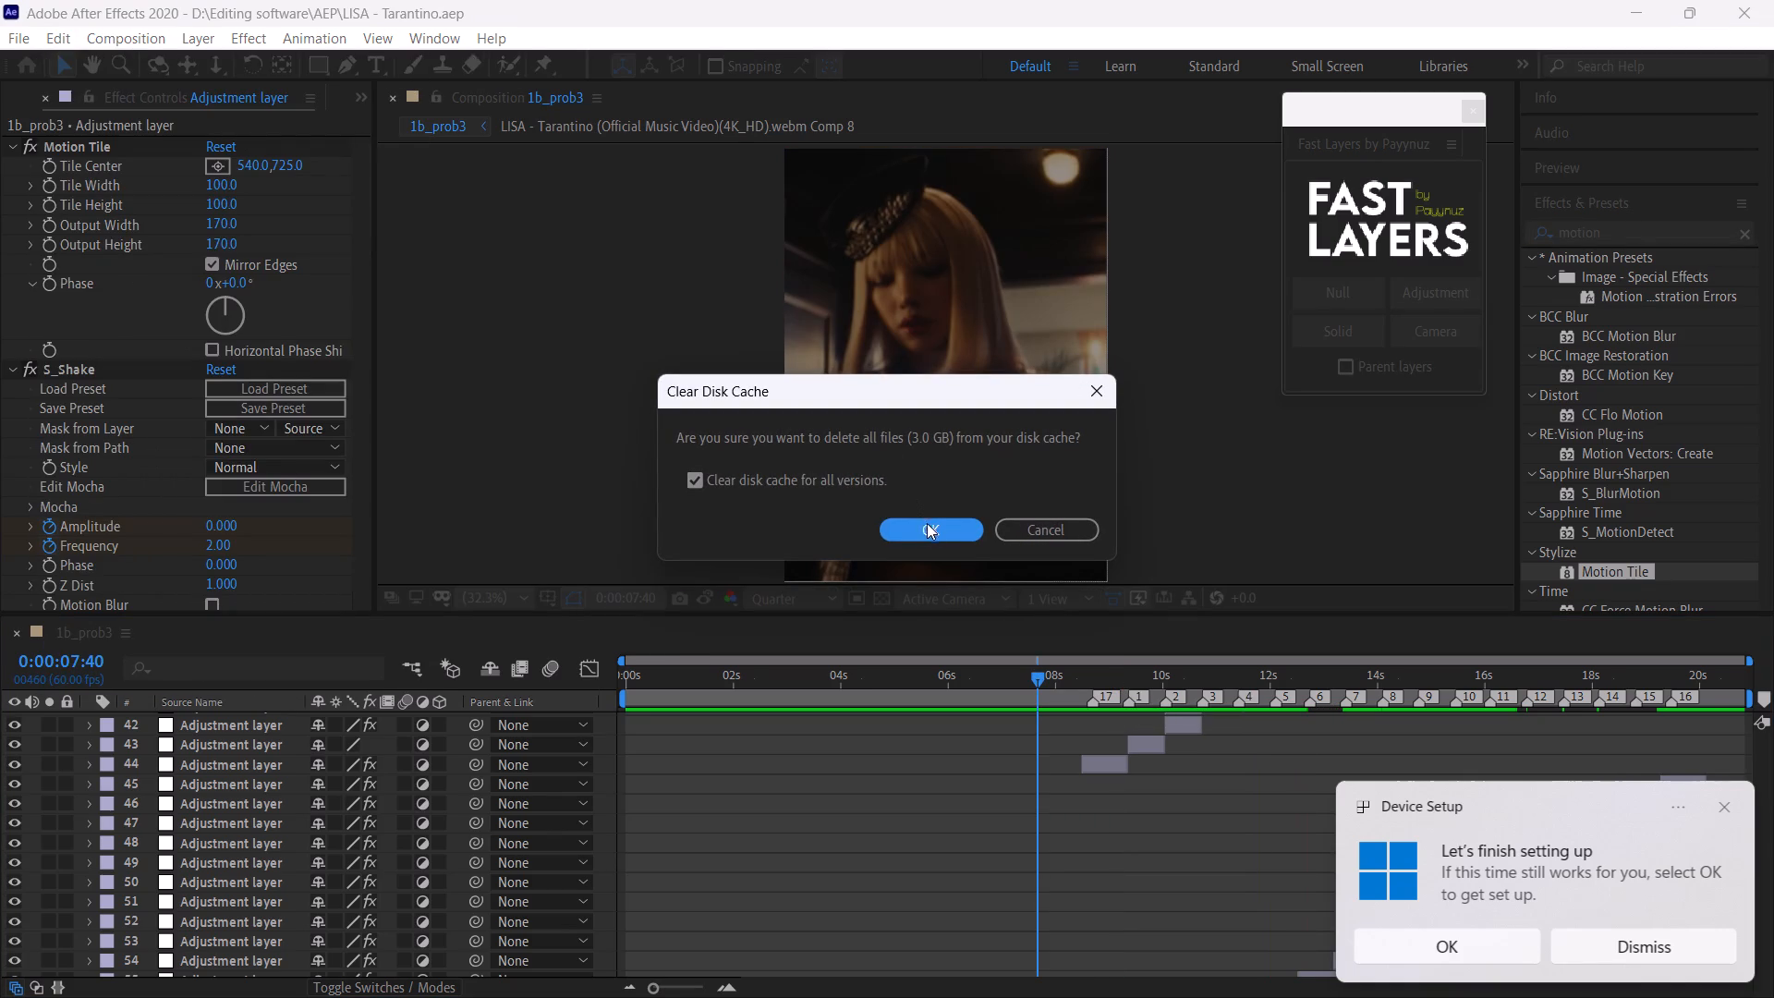
{"action": "left_click", "coordinate": [930, 531]}
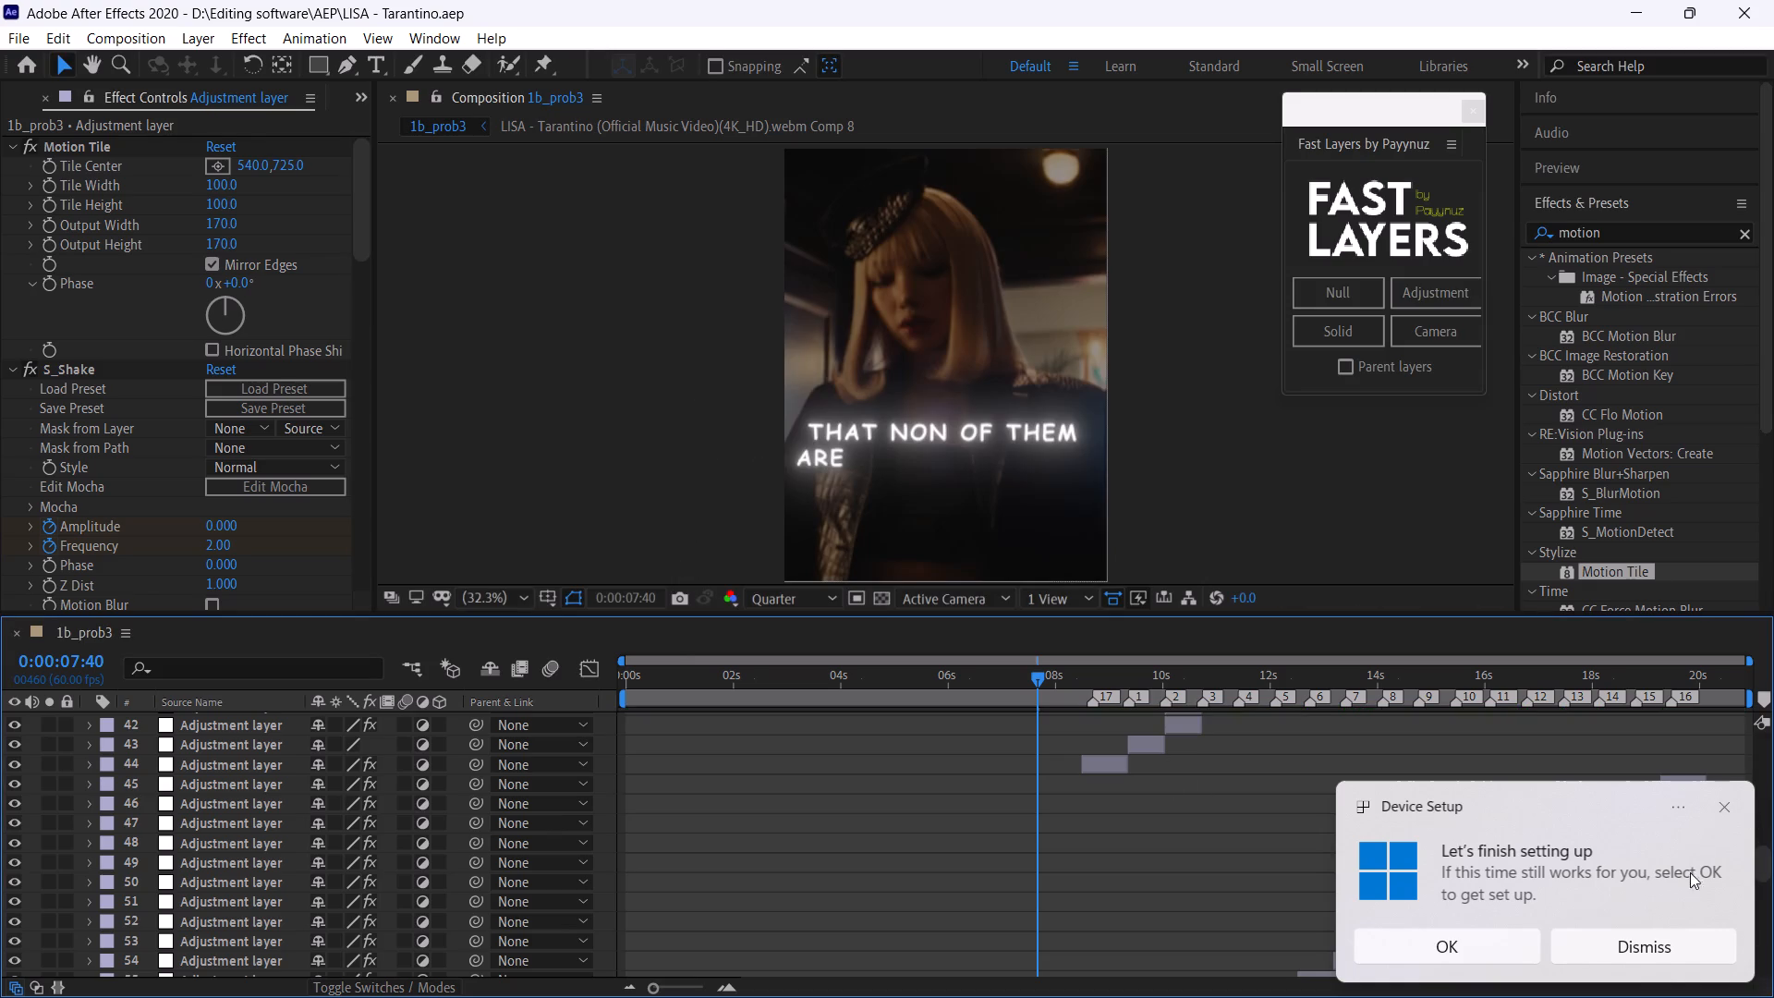
Dismiss the Device Setup notification.
{"action": "left_click", "coordinate": [1725, 808]}
Add a new full-length adjustment layer directly above Adjustment Layer 1 with the Fast Layers script.
{"action": "scroll", "coordinate": [1198, 816], "scroll_direction": "down", "scroll_amount": 1}
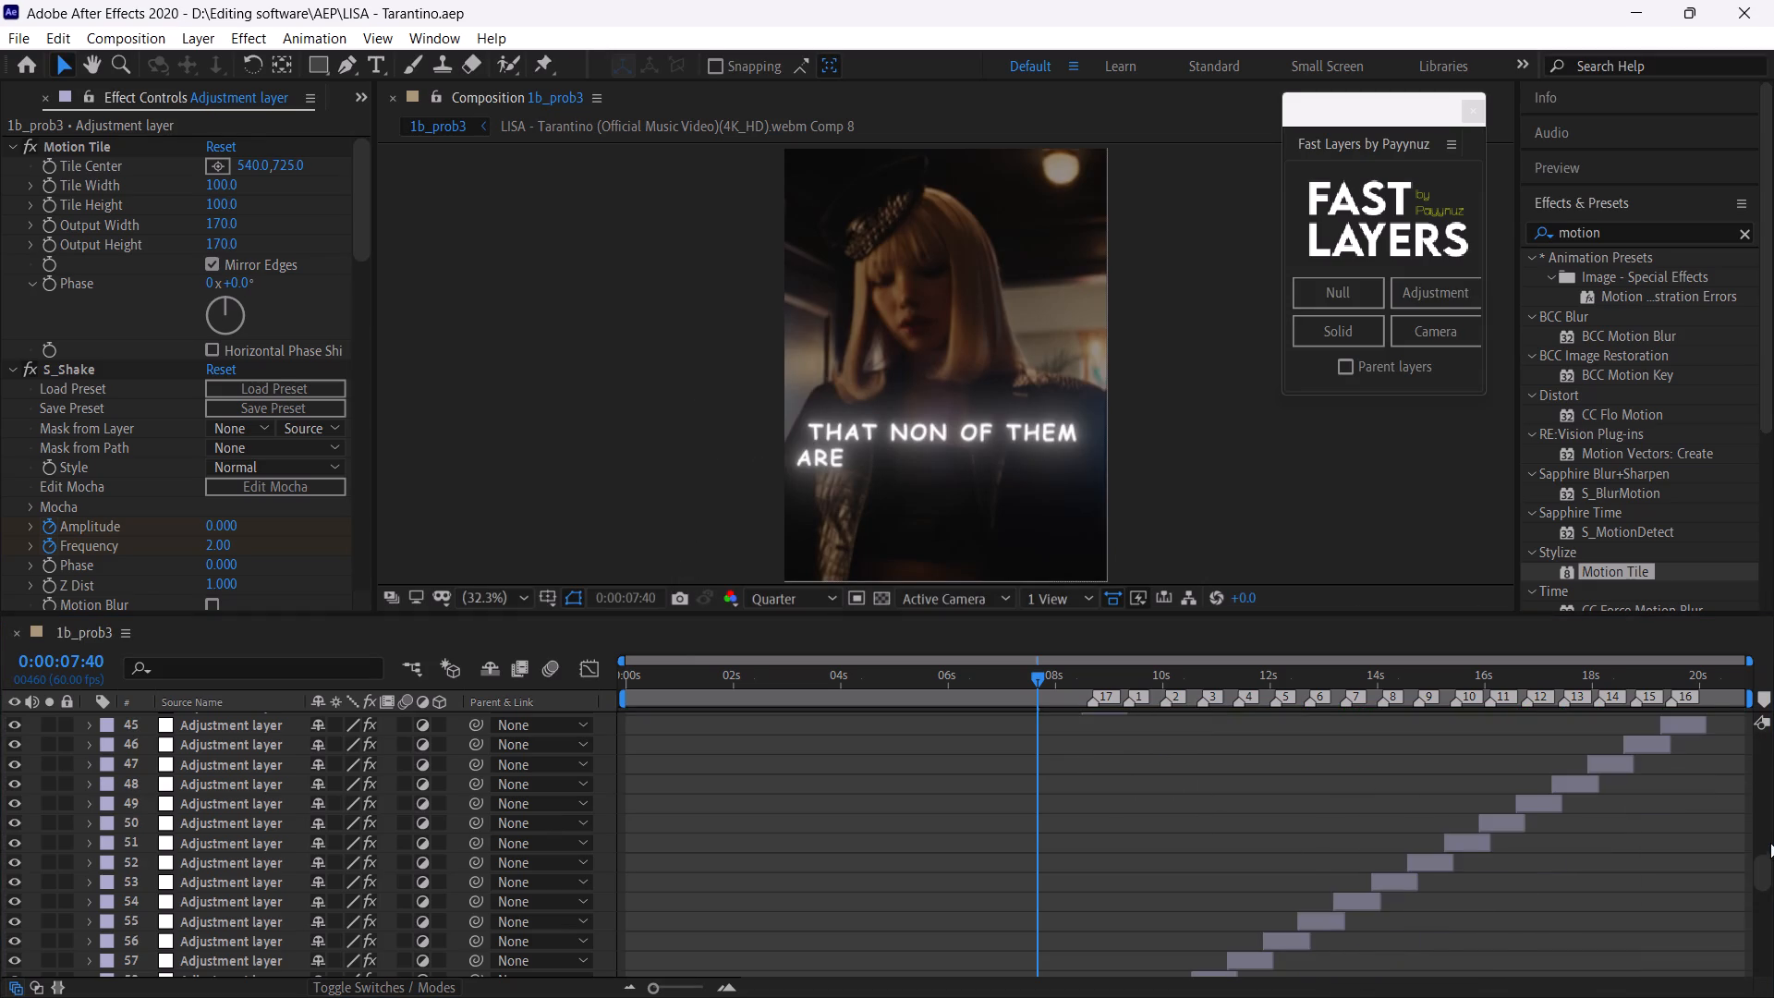
{"action": "left_click_drag", "start_coordinate": [1767, 858], "coordinate": [1758, 907]}
{"action": "left_click", "coordinate": [1372, 769]}
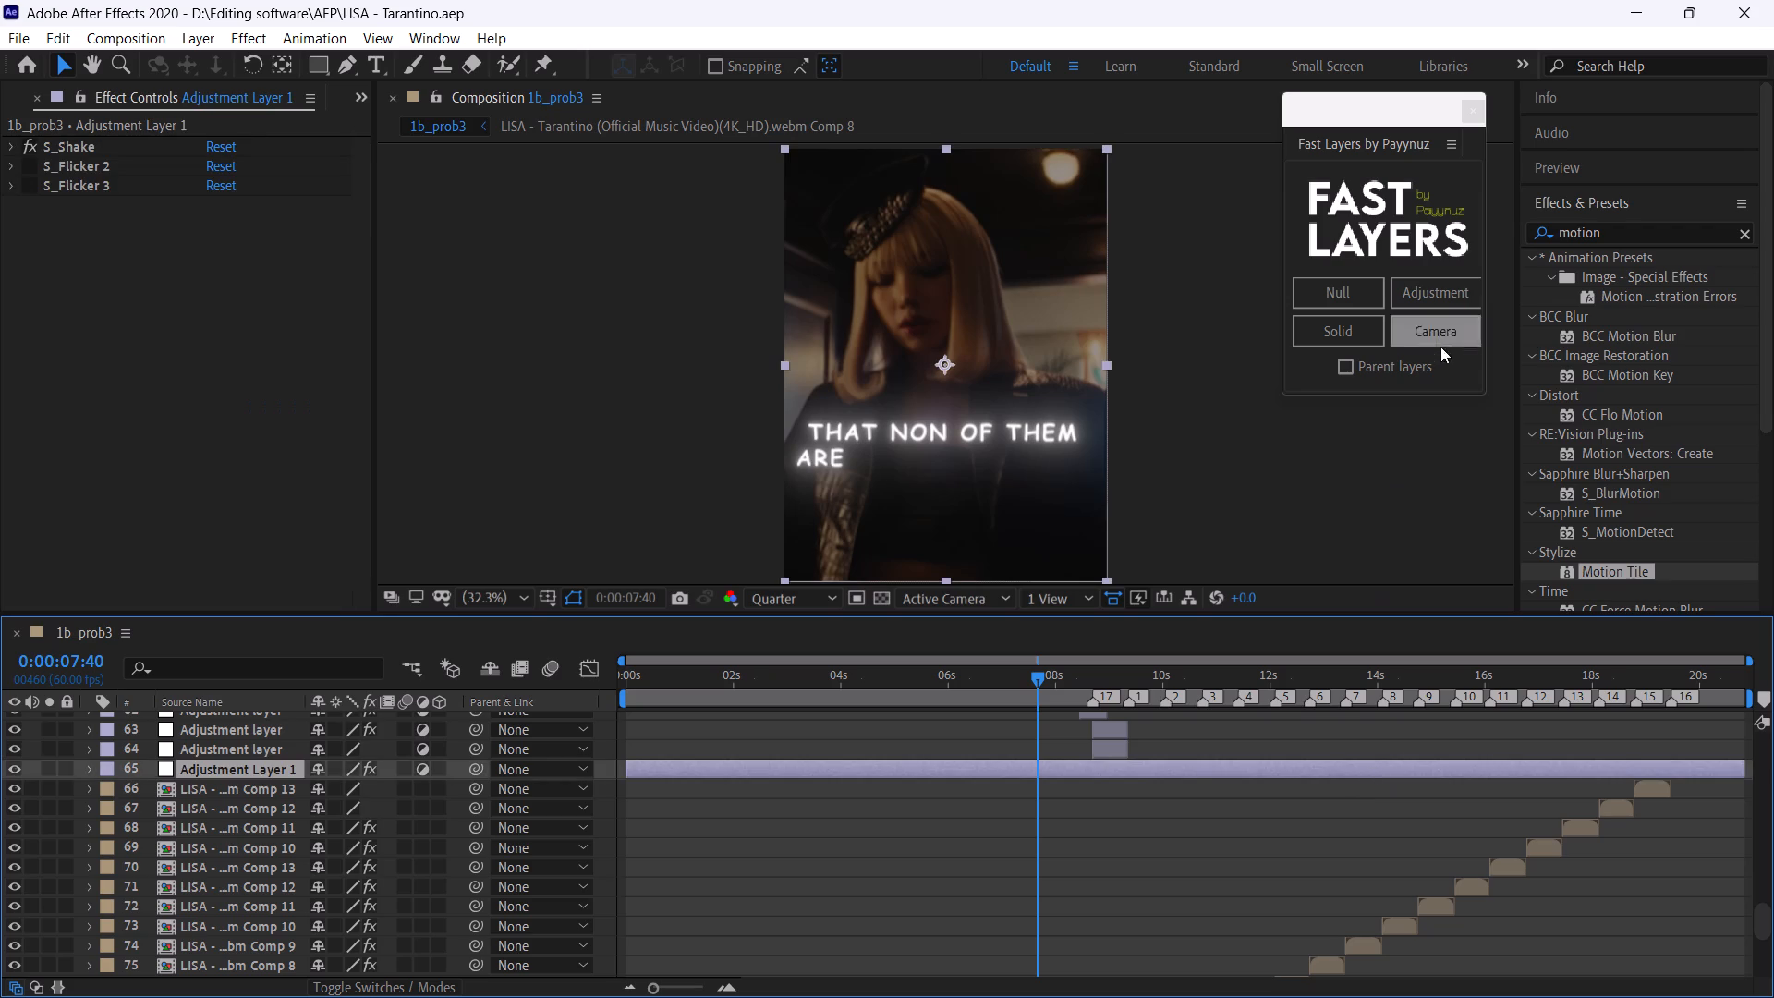
{"action": "left_click", "coordinate": [1432, 290]}
{"action": "left_click", "coordinate": [1100, 765]}
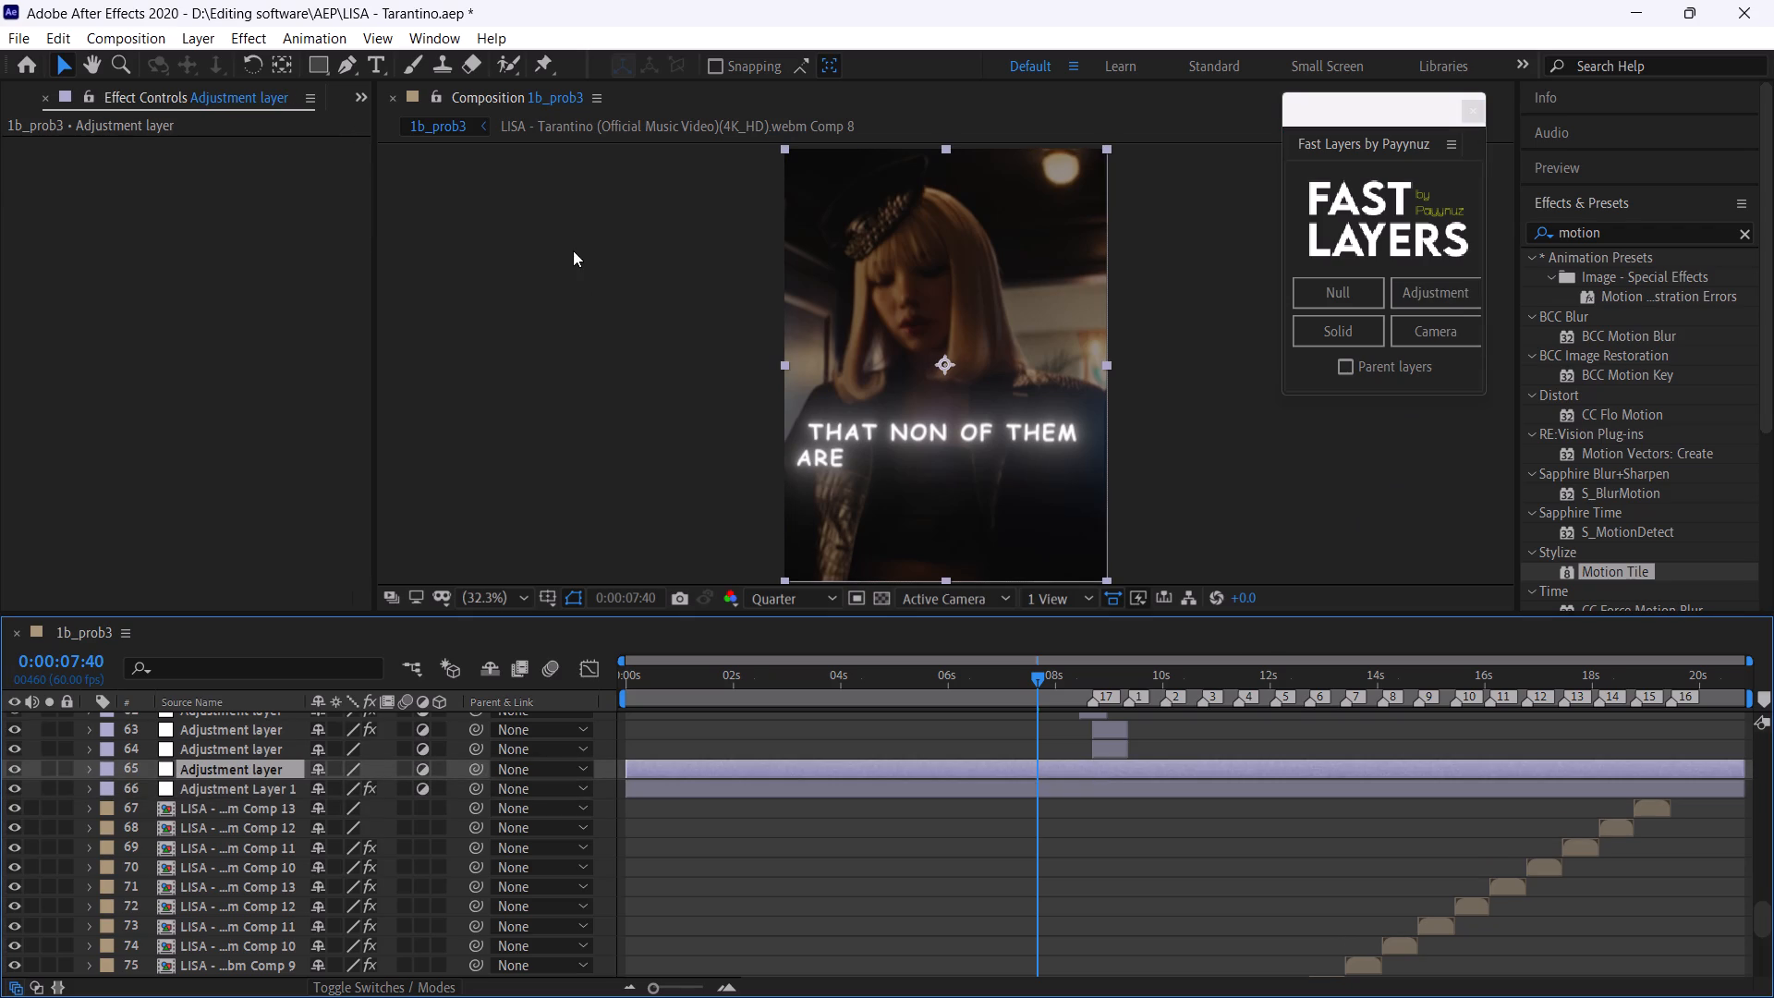
{"action": "left_click", "coordinate": [319, 43]}
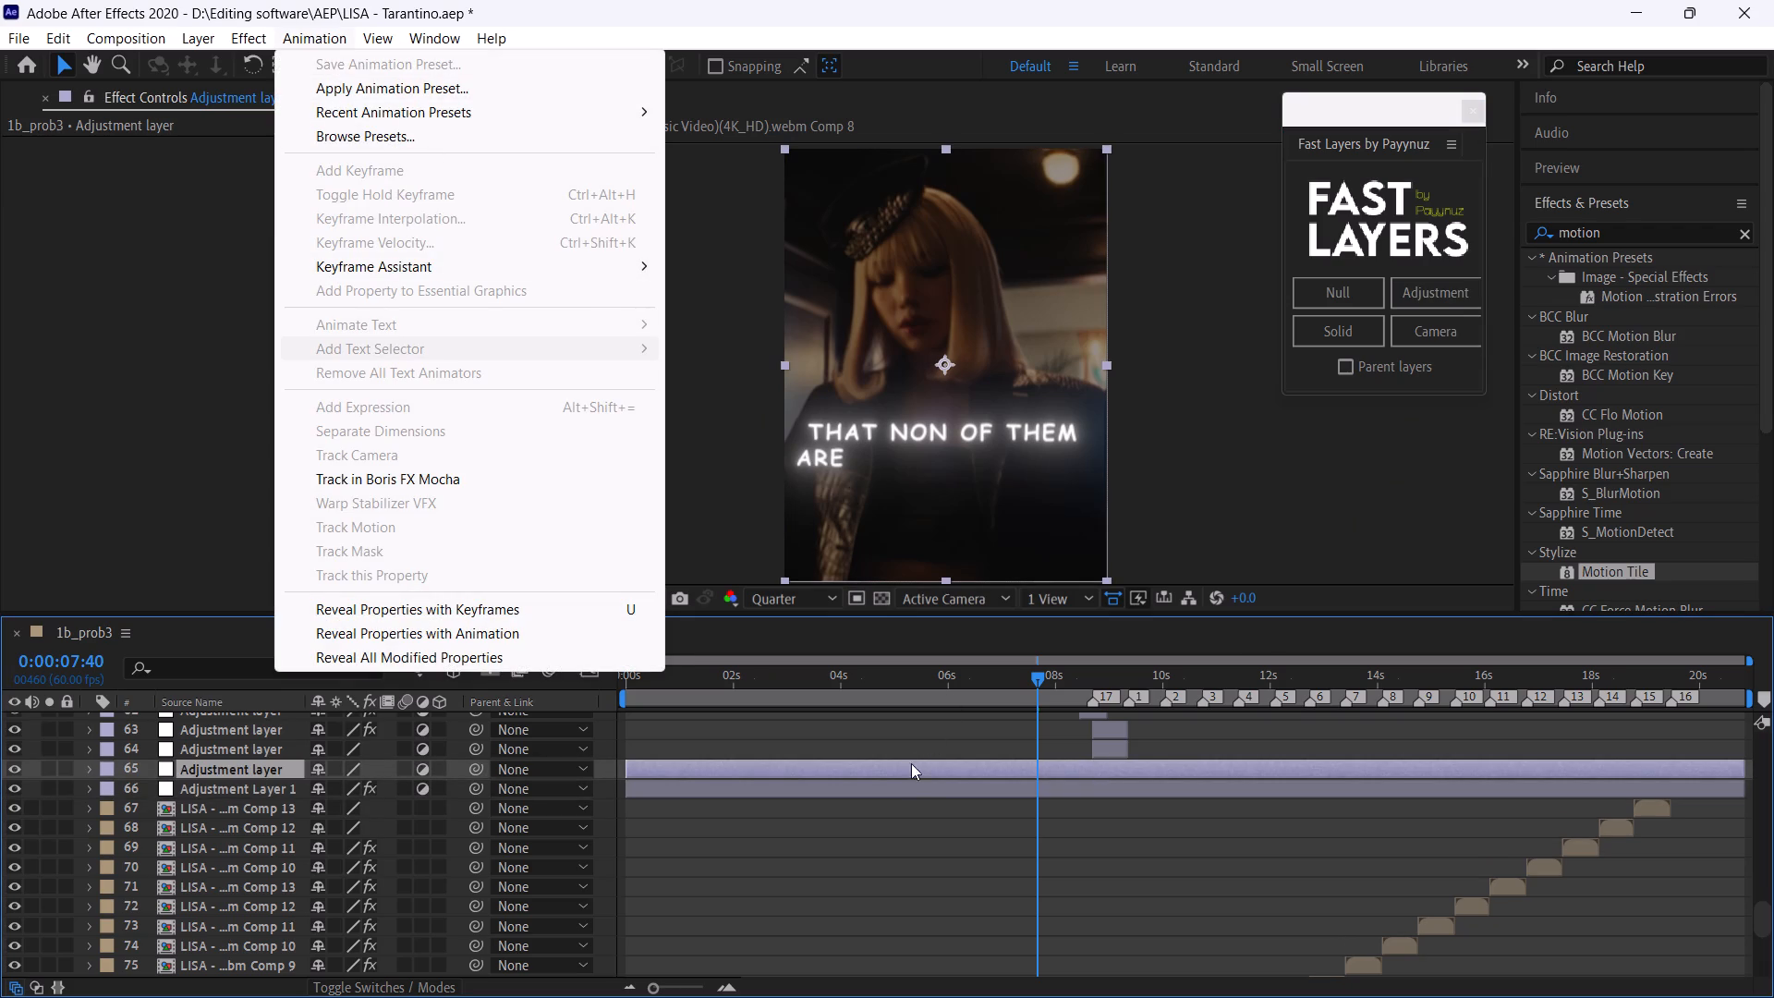
{"action": "left_click", "coordinate": [905, 785]}
Toggle the visibility of Adjustment Layer 1 off and back on to compare the frame.
{"action": "left_click", "coordinate": [14, 790]}
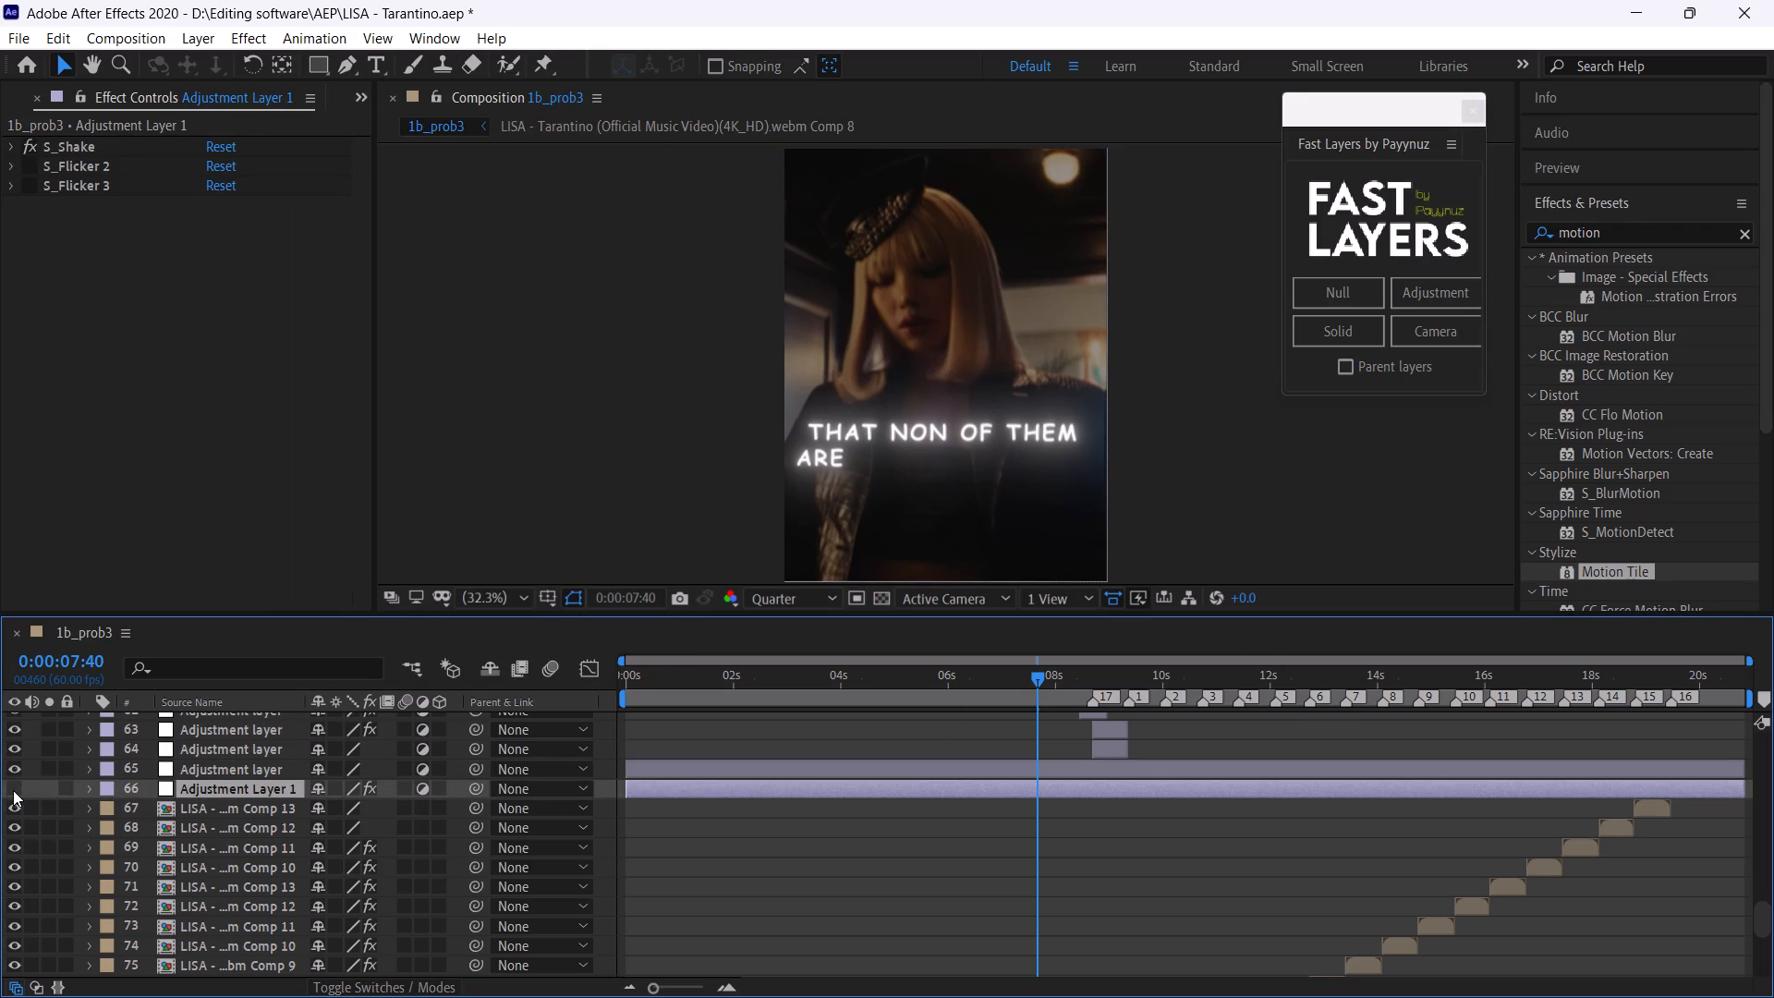
{"action": "left_click", "coordinate": [13, 790]}
Set the opacity of the opening LISA - Tarantino Comp 1 layer to 100%.
{"action": "scroll", "coordinate": [930, 902], "scroll_direction": "down", "scroll_amount": 2}
{"action": "scroll", "coordinate": [937, 902], "scroll_direction": "up", "scroll_amount": 1}
{"action": "scroll", "coordinate": [942, 902], "scroll_direction": "down", "scroll_amount": 5}
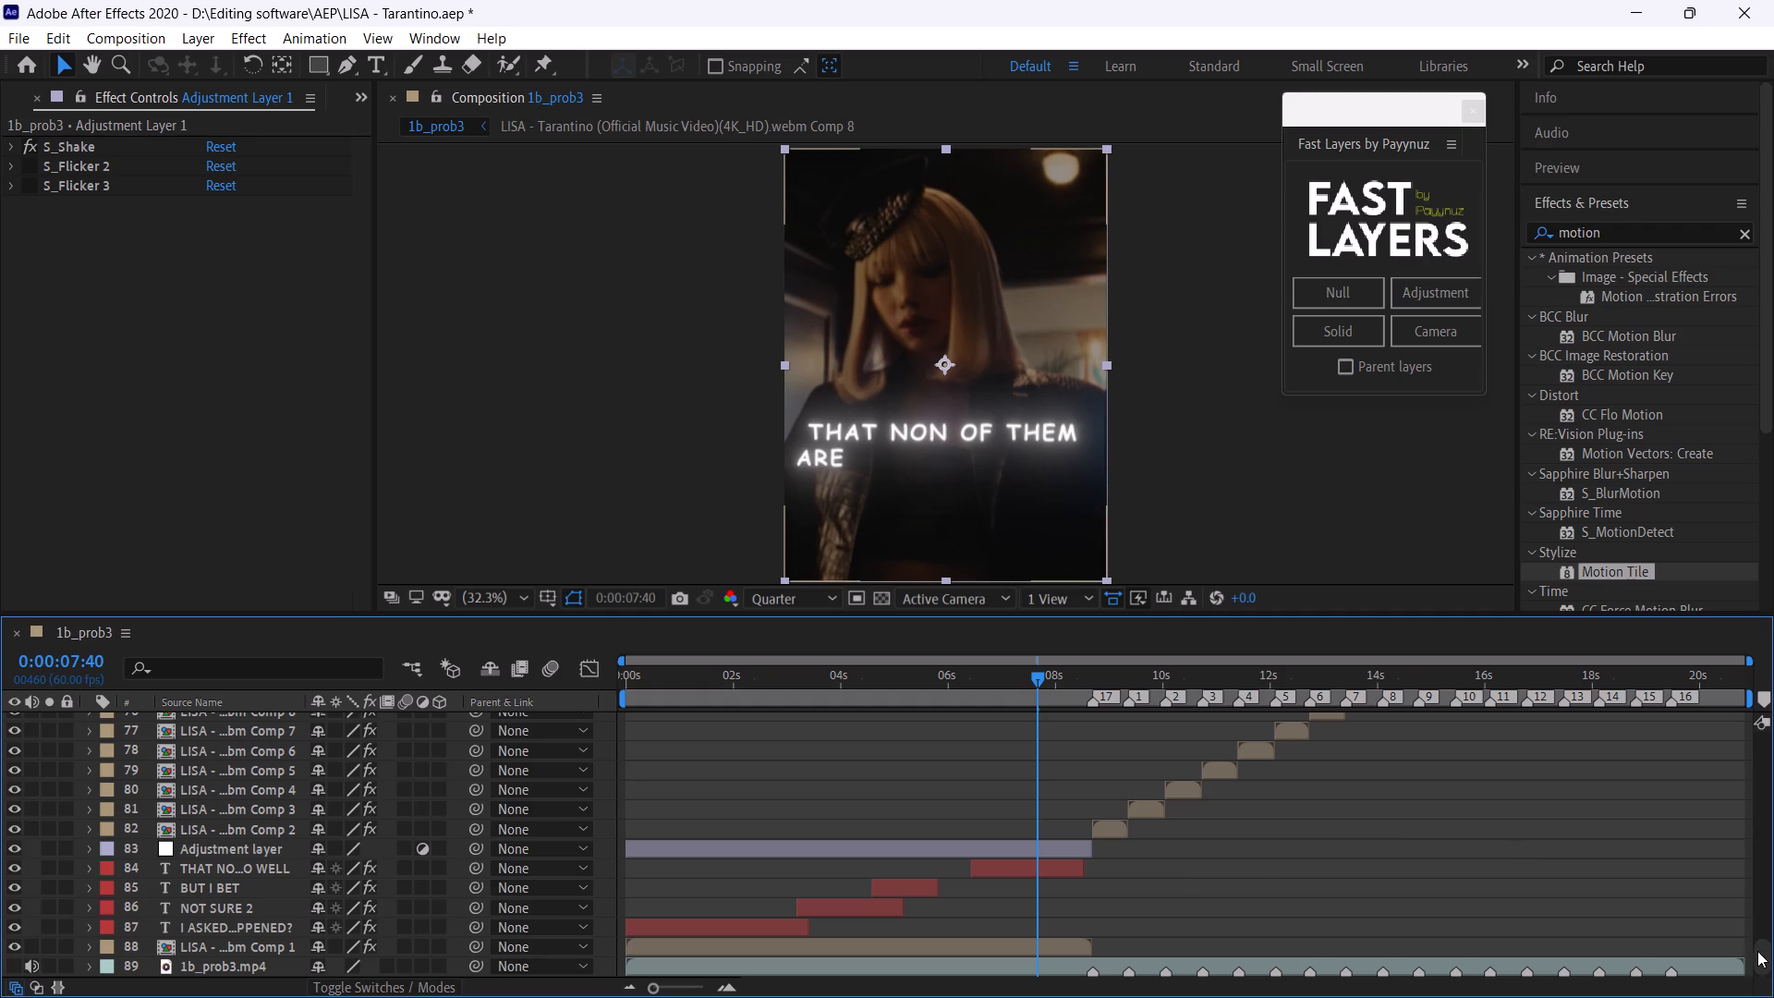
{"action": "left_click", "coordinate": [905, 945]}
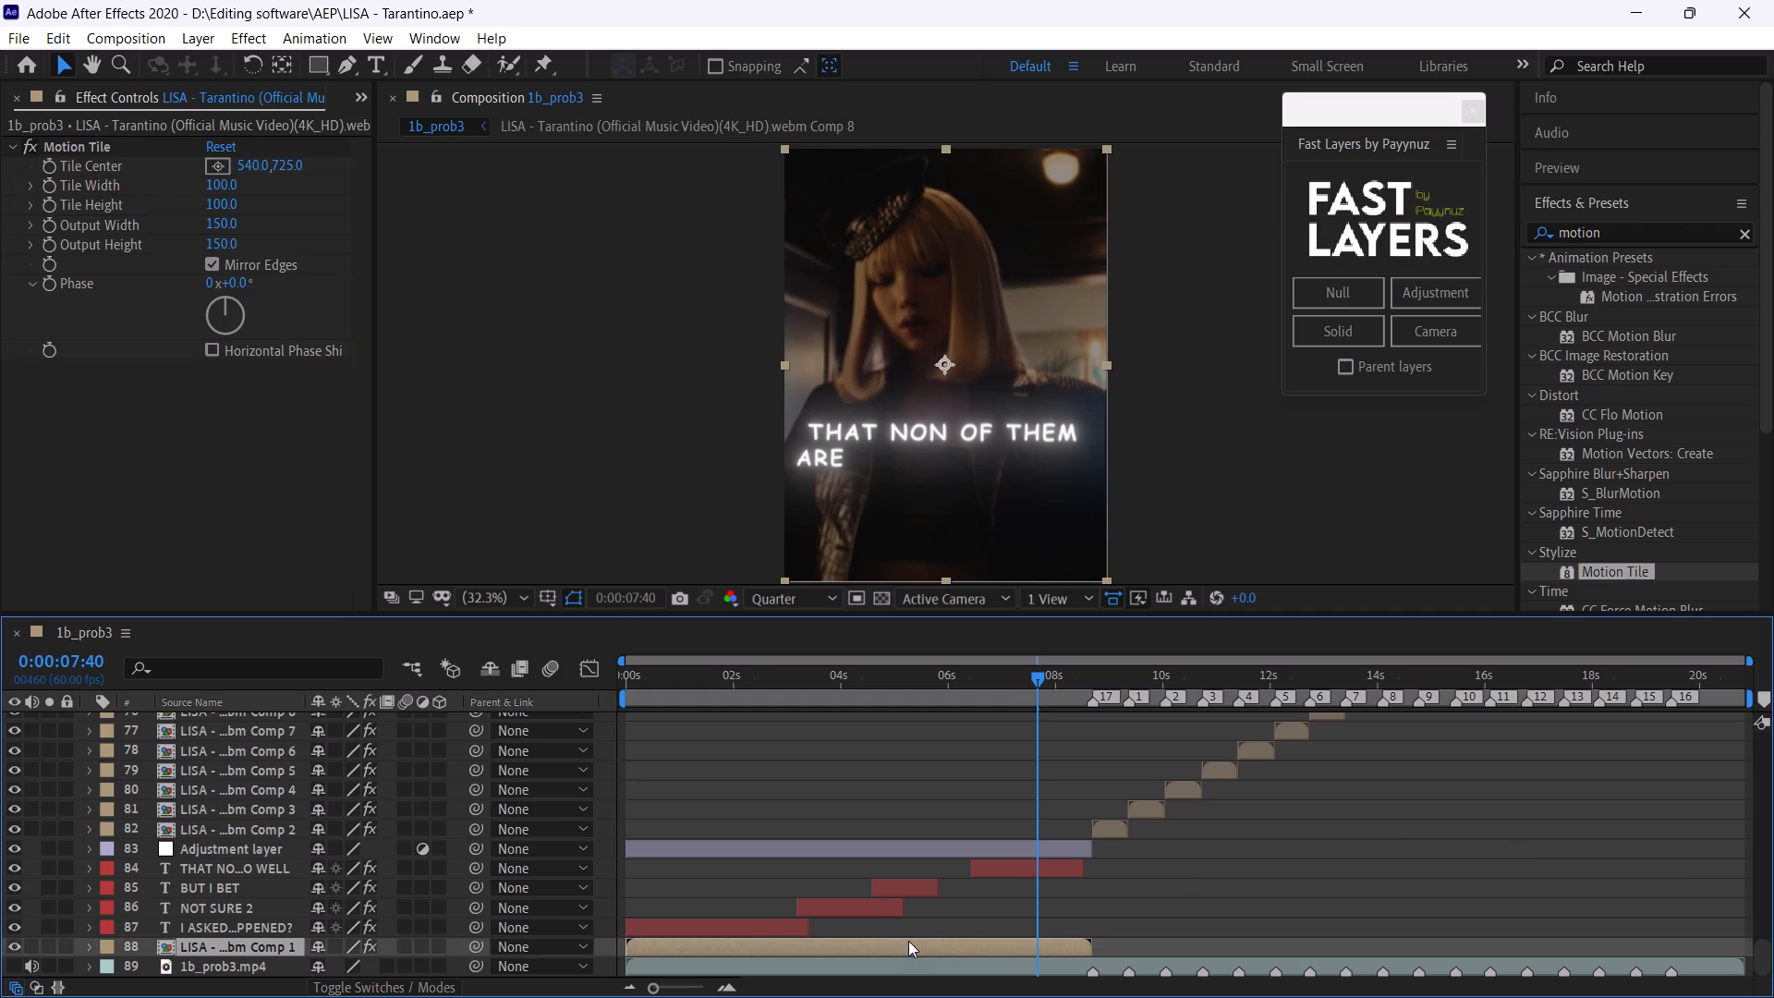
{"action": "key", "text": "t"}
{"action": "left_click_drag", "start_coordinate": [319, 968], "coordinate": [588, 973]}
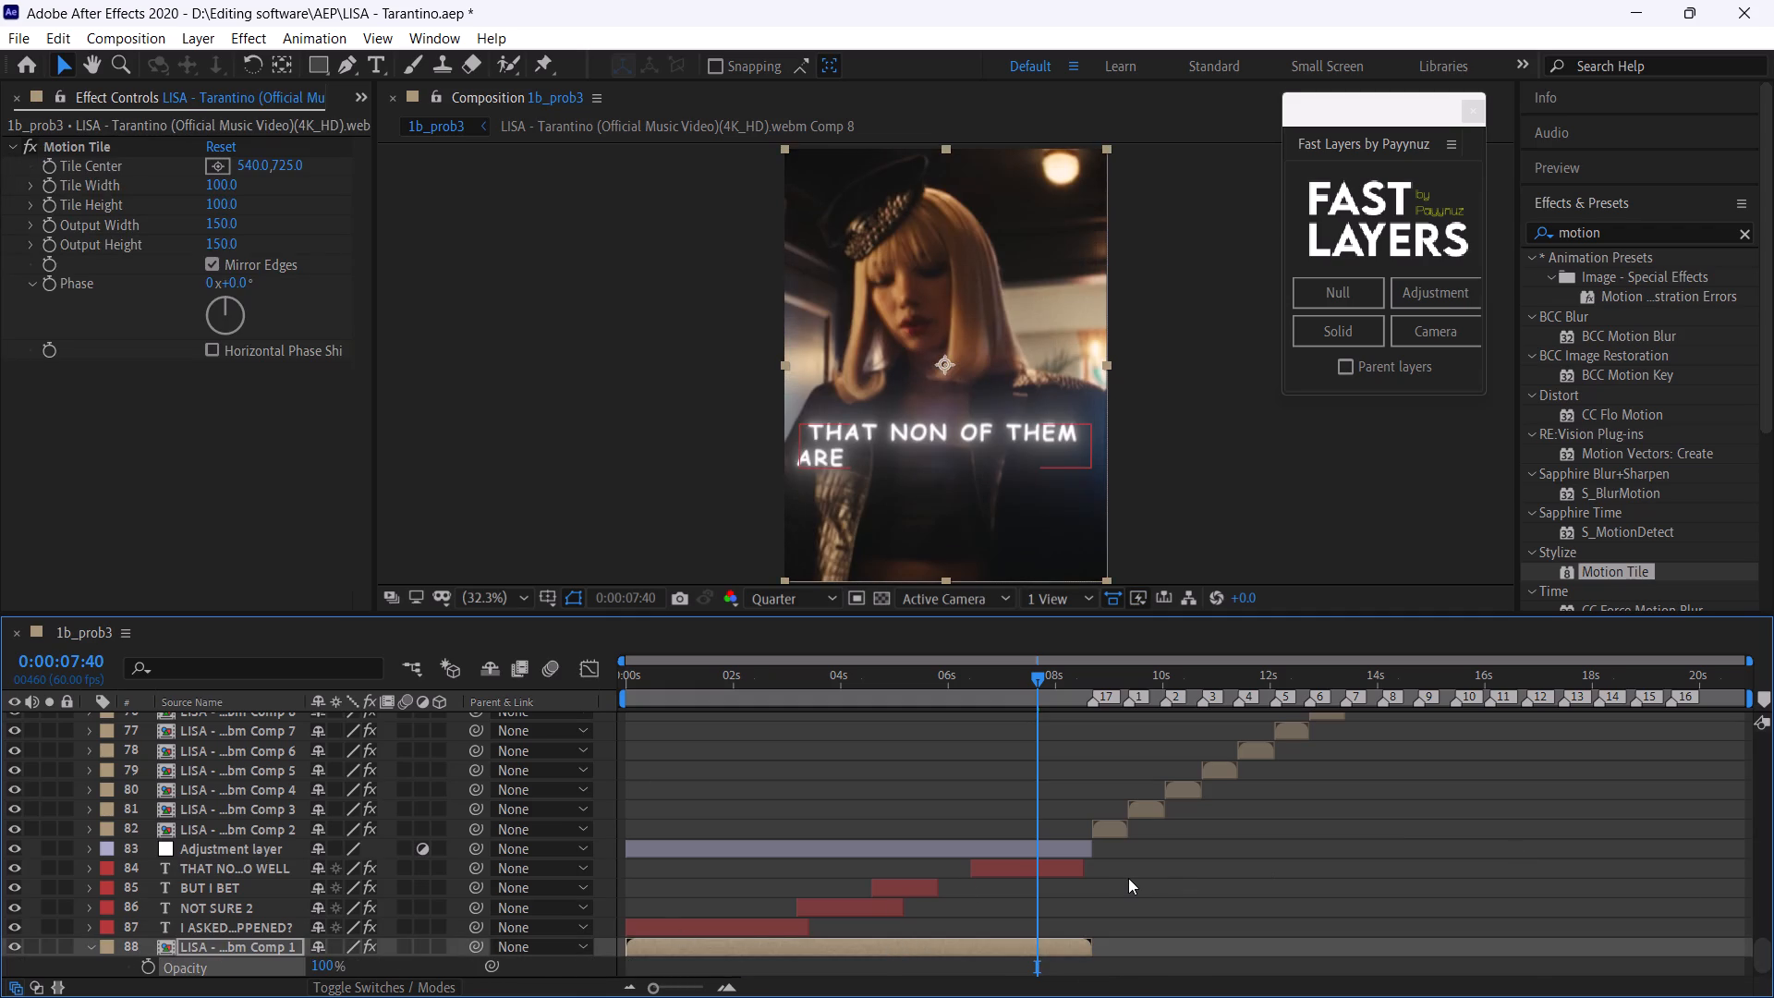
Save the project.
{"action": "key", "text": "ctrl+s"}
Apply the 4k cc (axsensi) preset from the ULTIMATE EDITING PACK AXSENSI-1 folder to the new full-length adjustment layer.
{"action": "left_click_drag", "start_coordinate": [1768, 949], "coordinate": [1773, 904]}
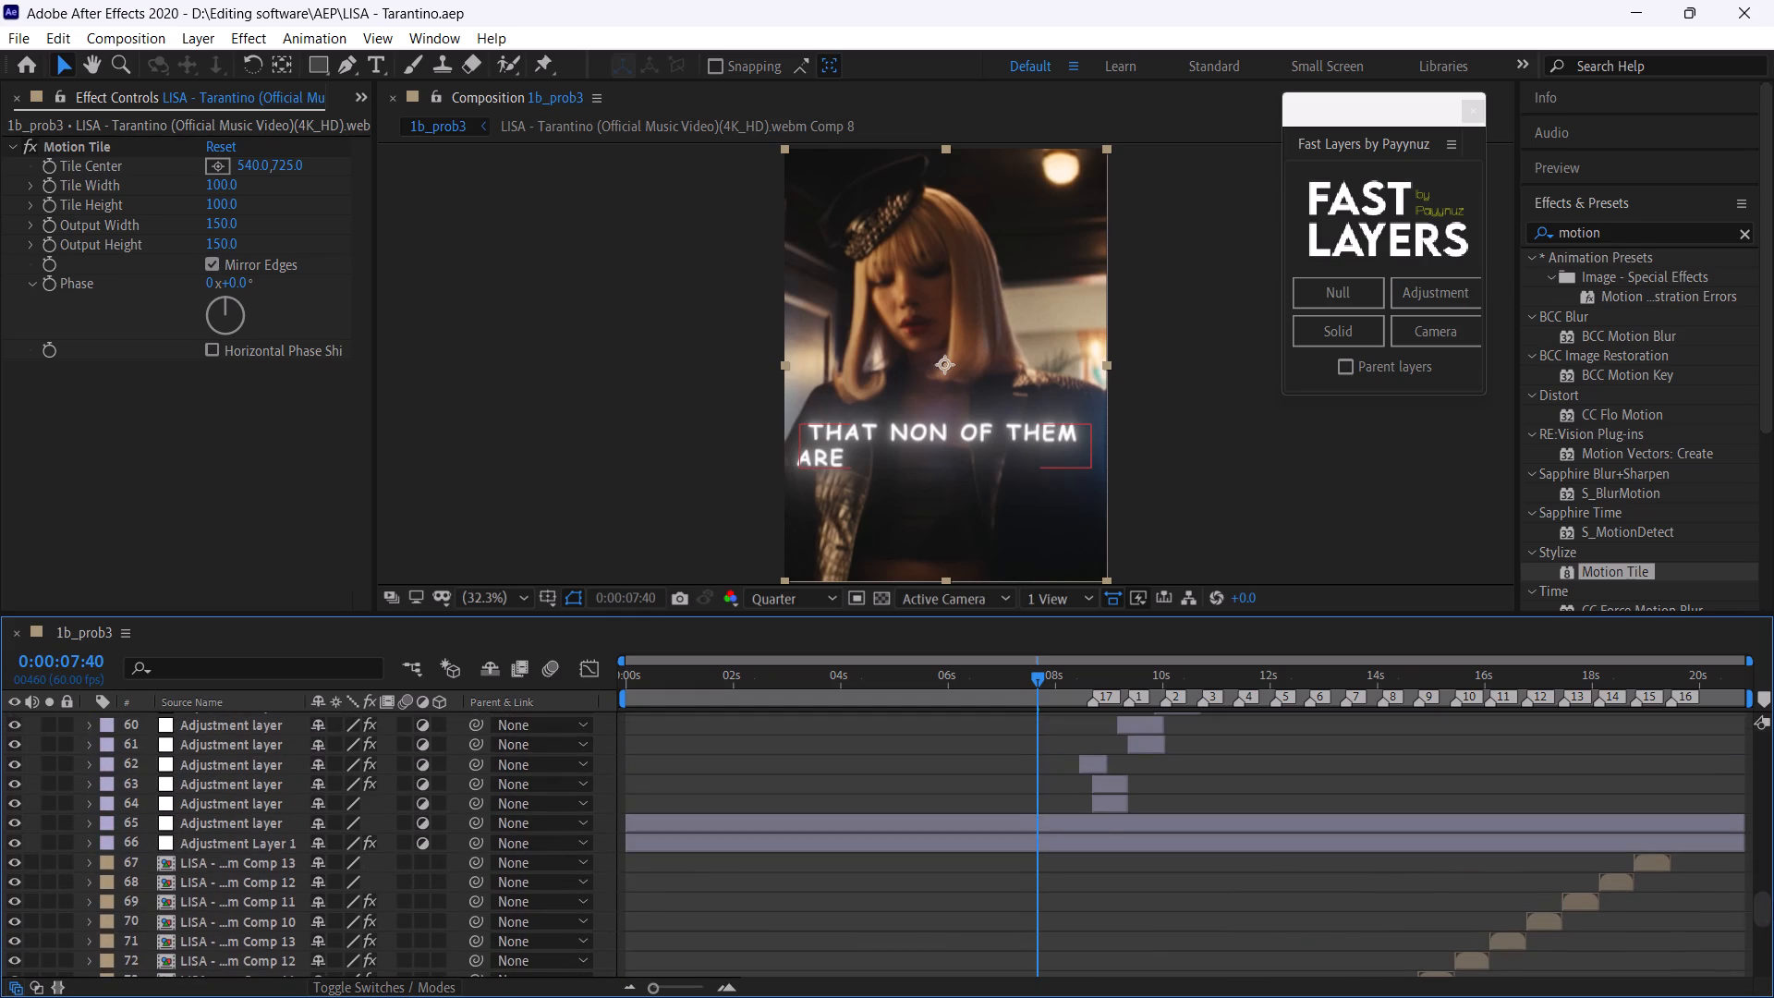
{"action": "left_click", "coordinate": [1100, 817]}
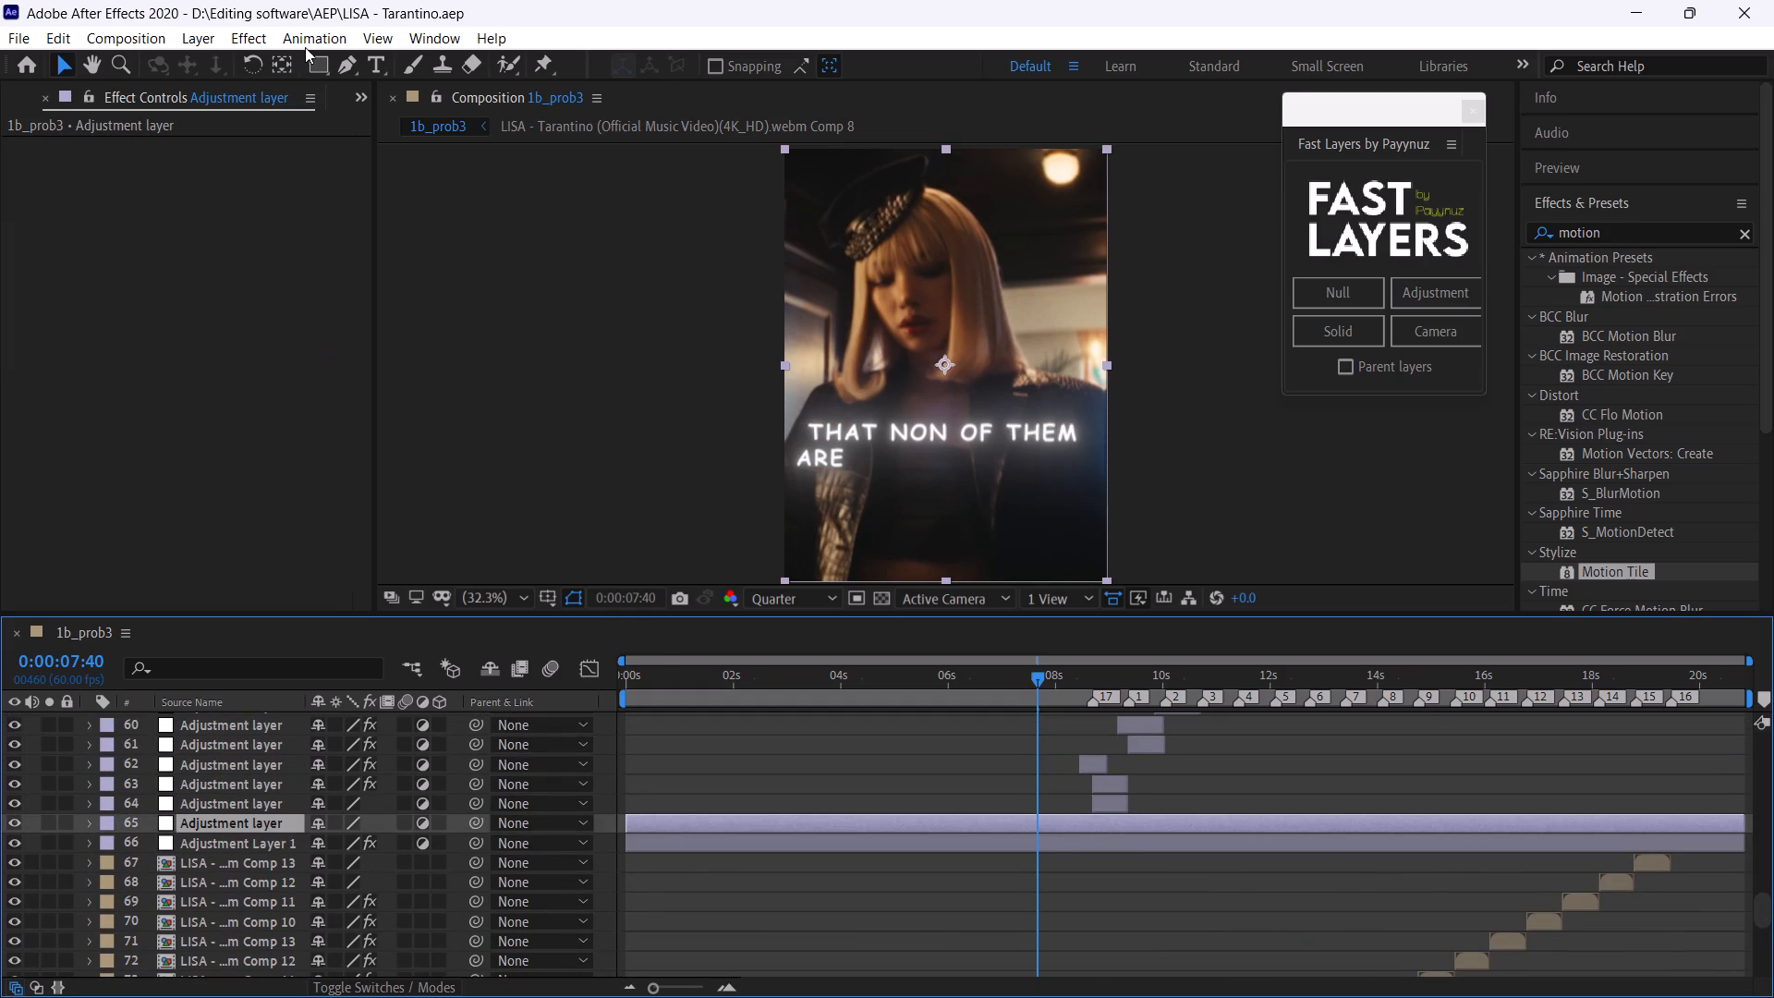
{"action": "left_click", "coordinate": [315, 42]}
{"action": "left_click", "coordinate": [358, 108]}
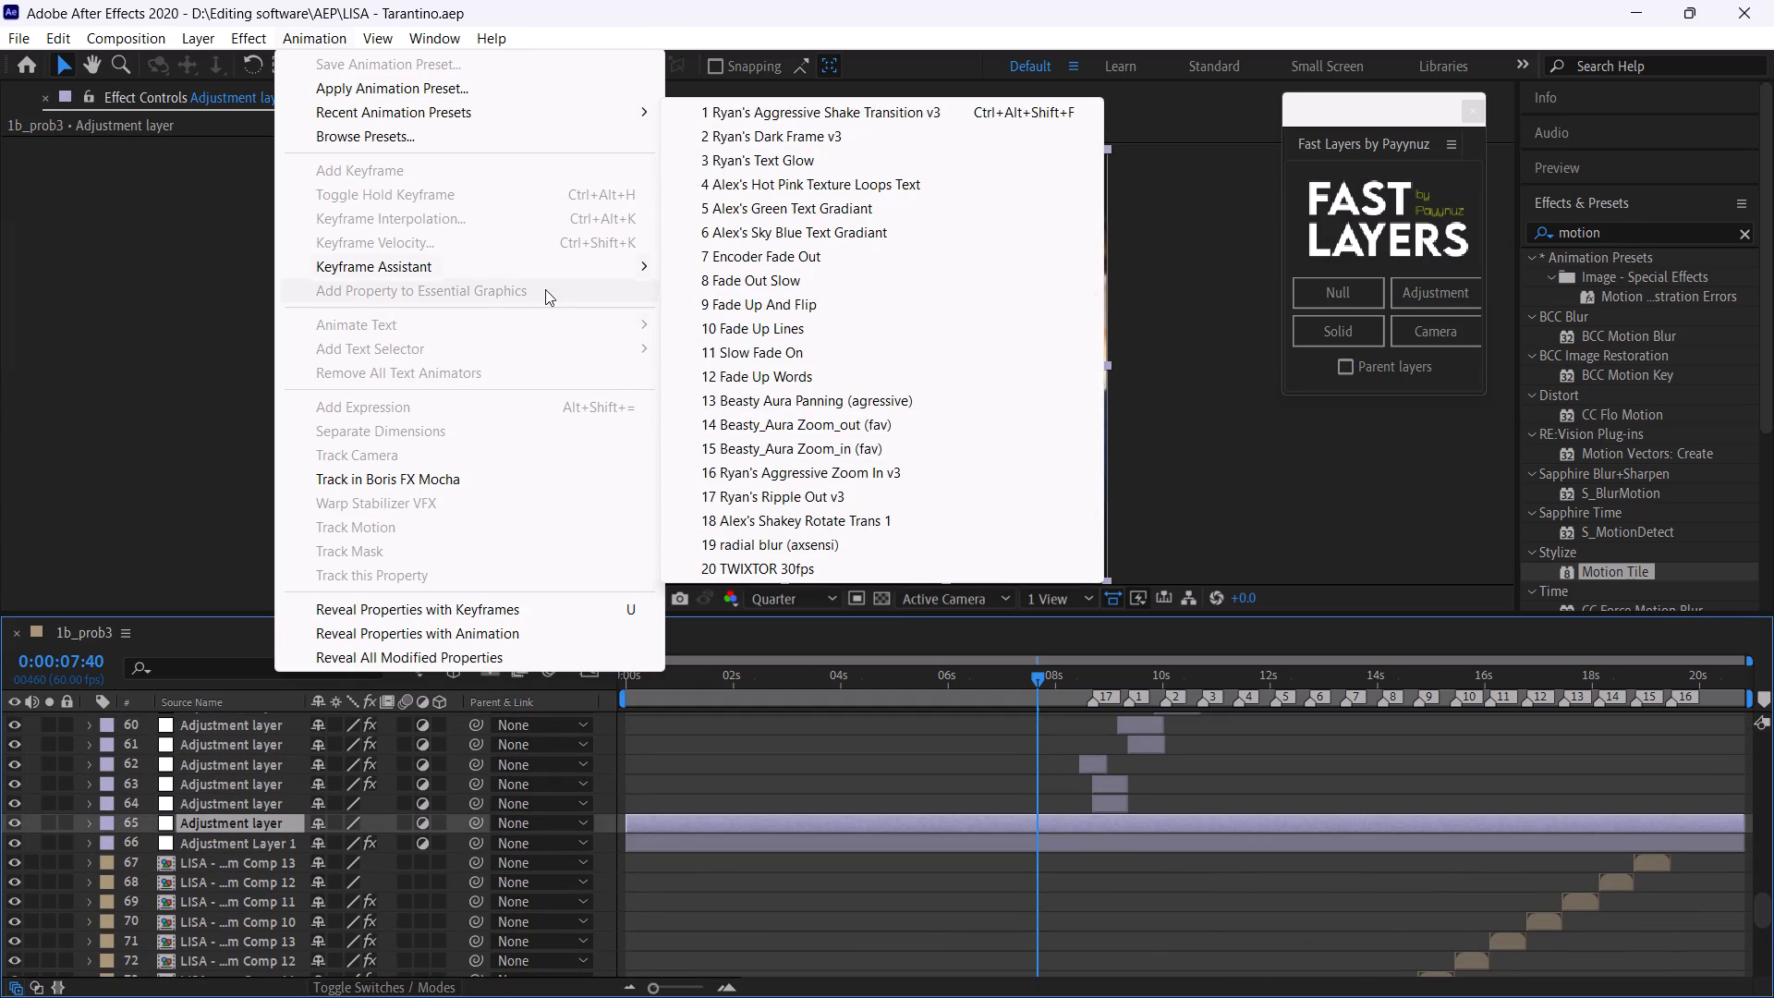
{"action": "left_click", "coordinate": [387, 88]}
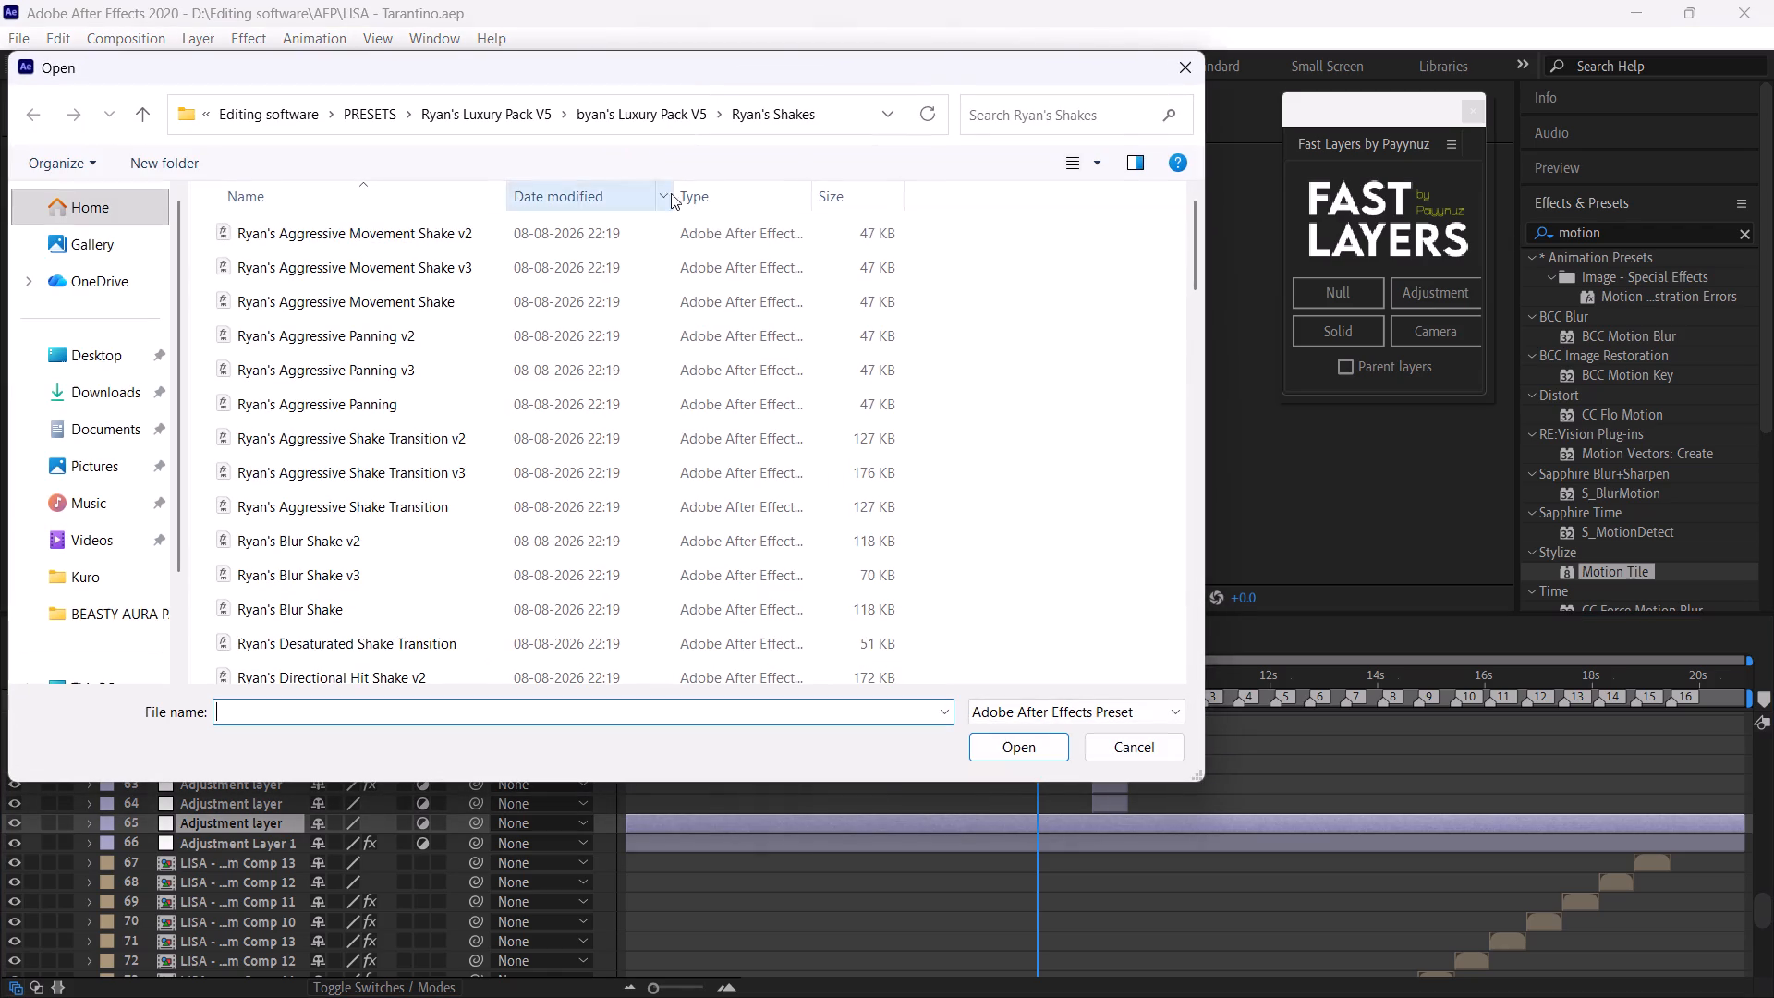
{"action": "left_click", "coordinate": [490, 103]}
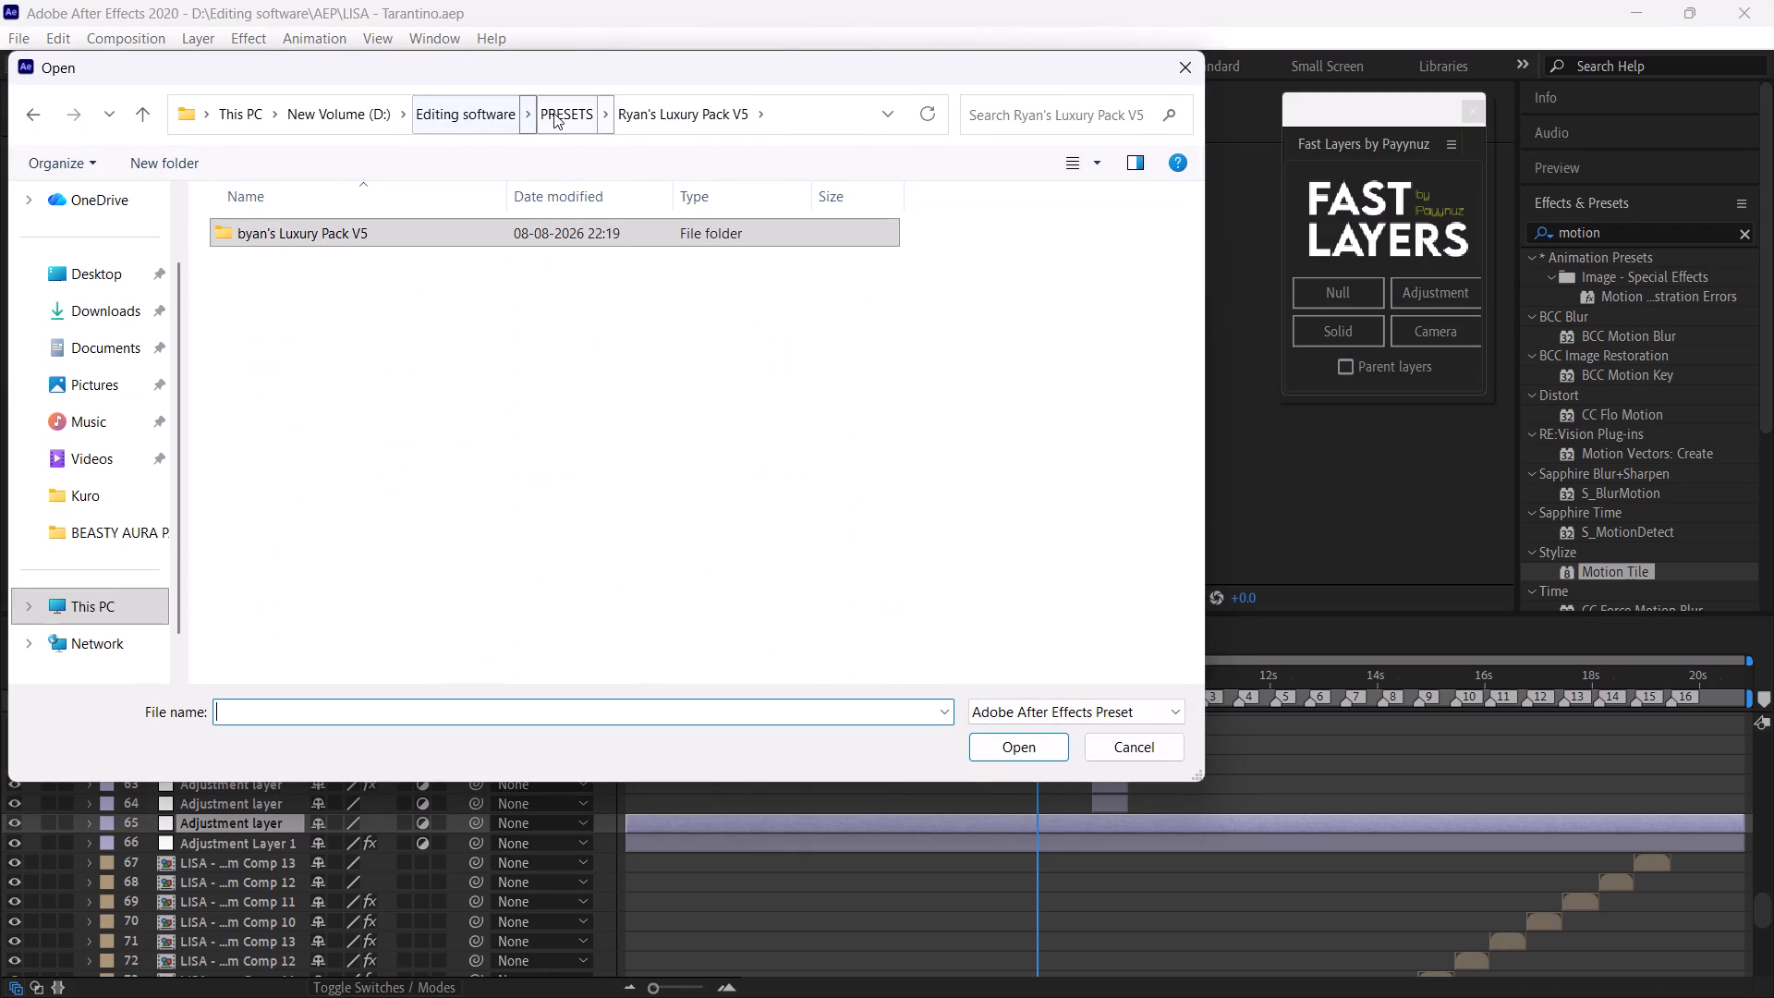
{"action": "left_click", "coordinate": [553, 113]}
{"action": "scroll", "coordinate": [348, 578], "scroll_direction": "down", "scroll_amount": 1}
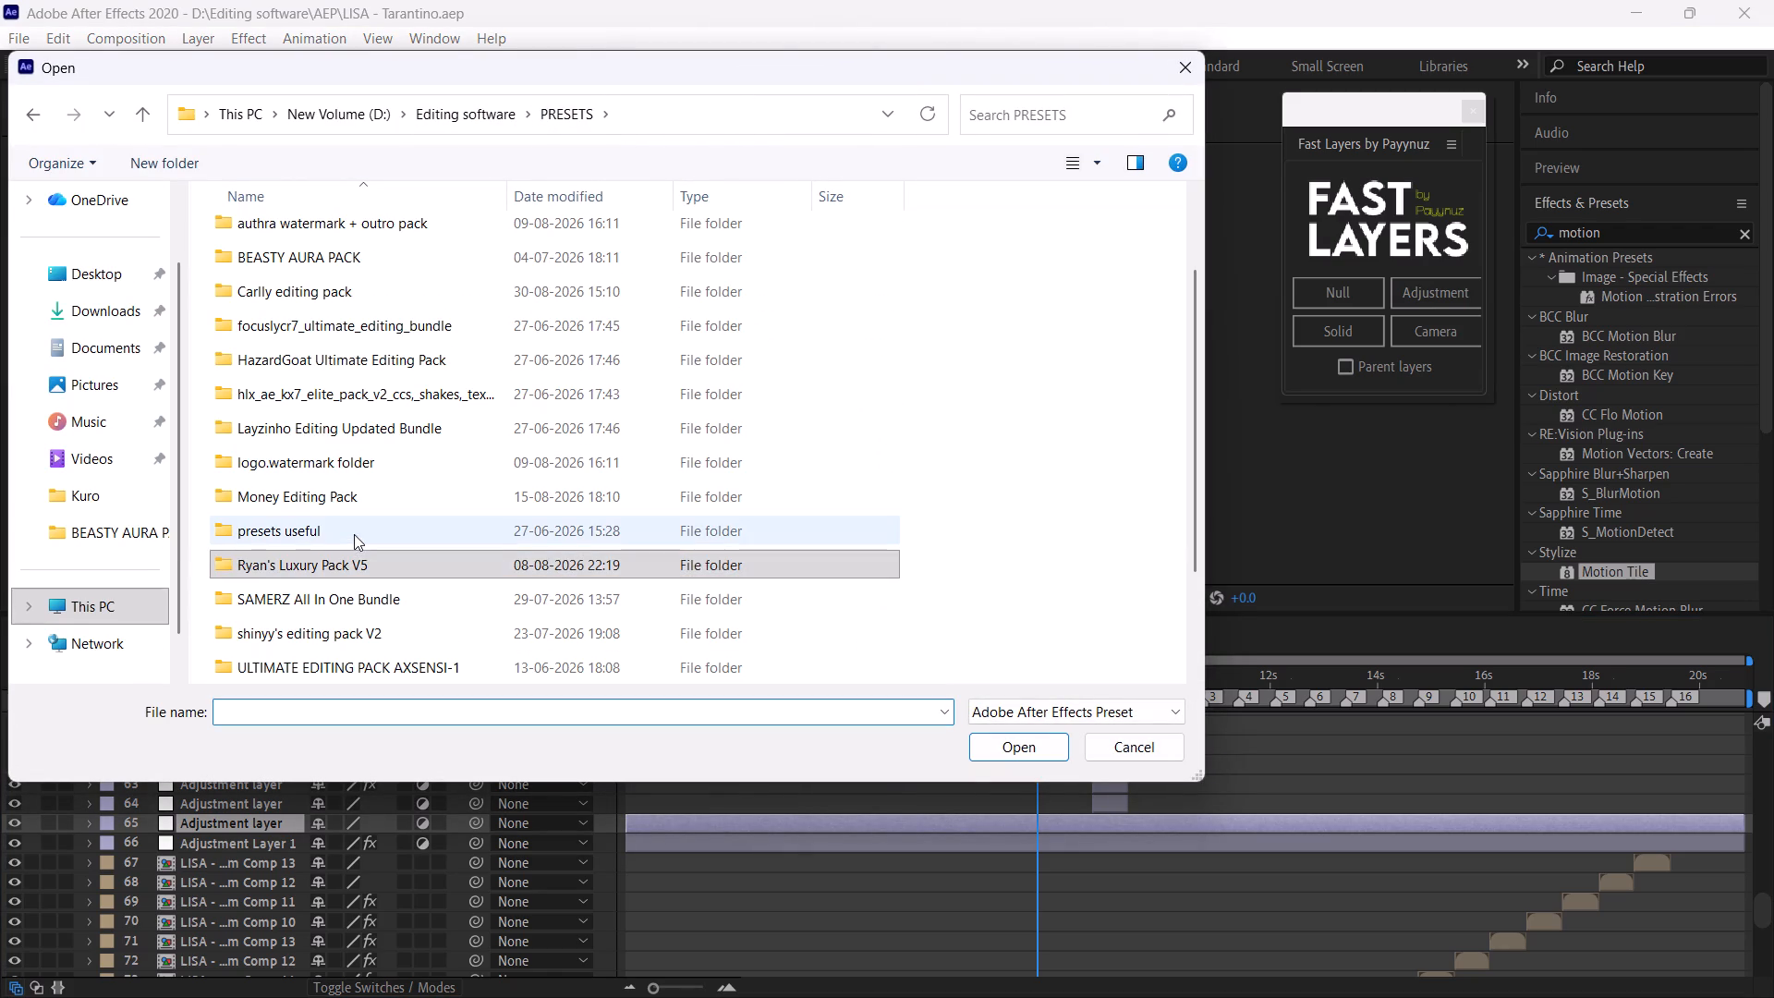
{"action": "double_click", "coordinate": [354, 534]}
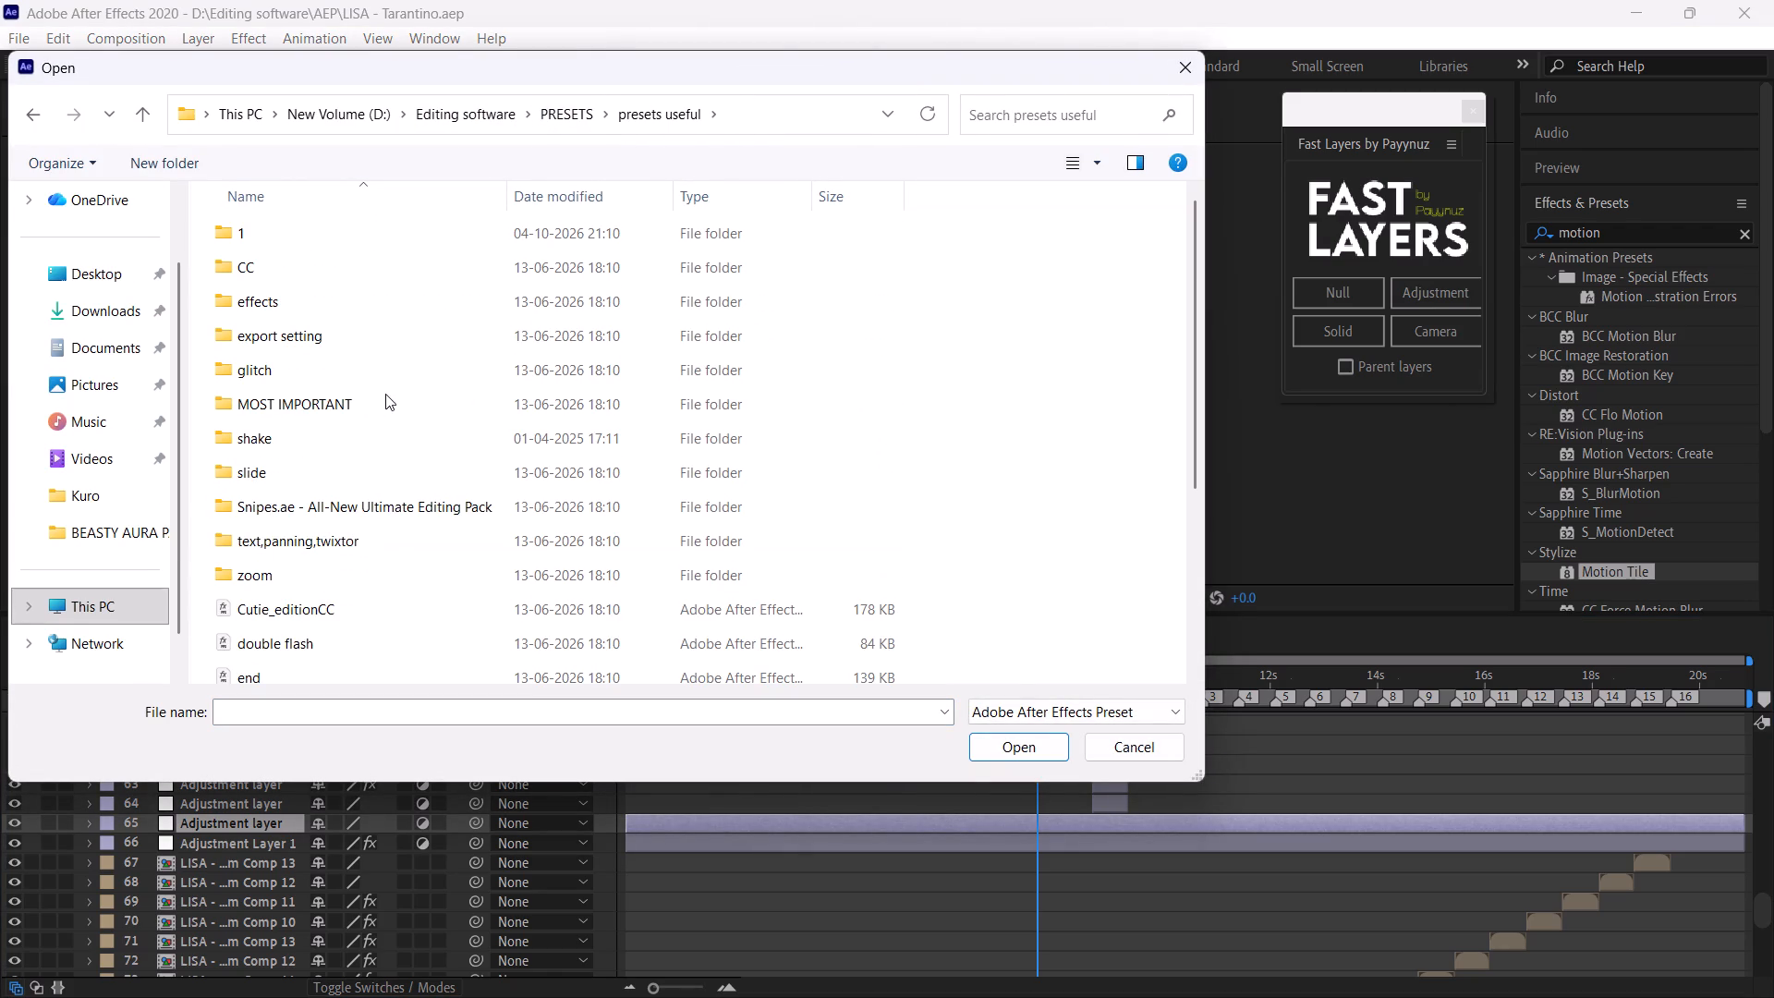
{"action": "left_click", "coordinate": [142, 117]}
{"action": "scroll", "coordinate": [593, 443], "scroll_direction": "down", "scroll_amount": 1}
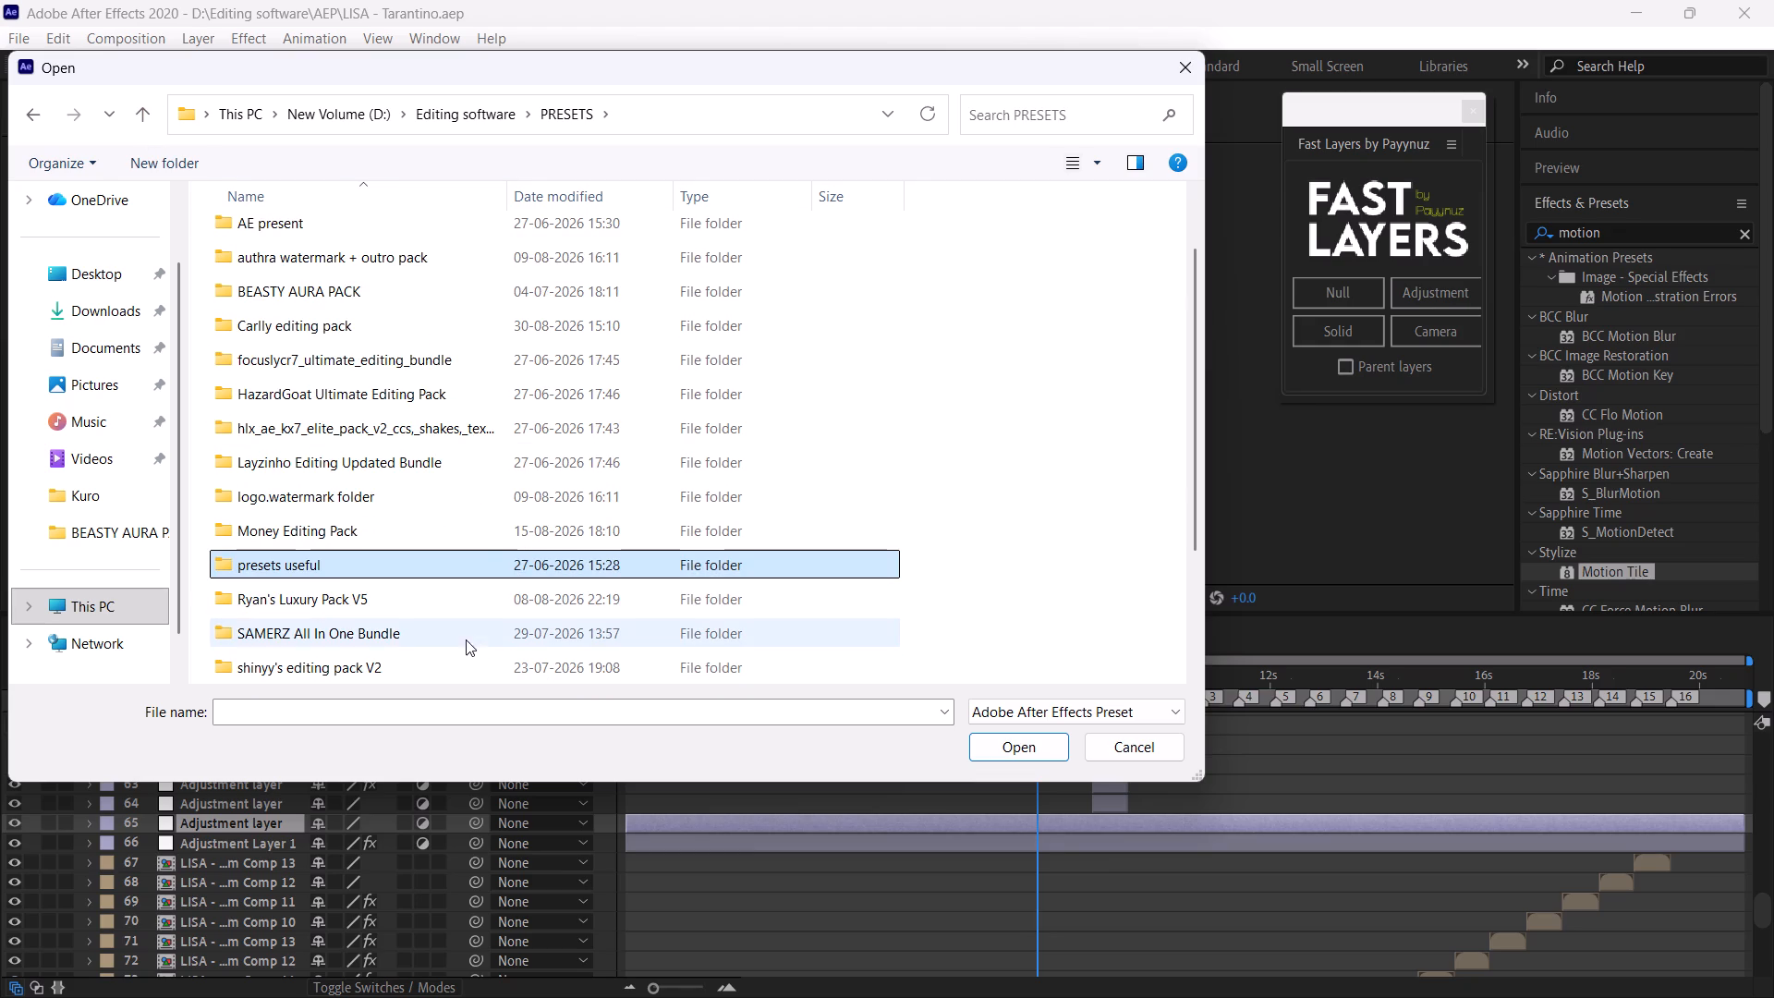
{"action": "scroll", "coordinate": [460, 636], "scroll_direction": "down", "scroll_amount": 1}
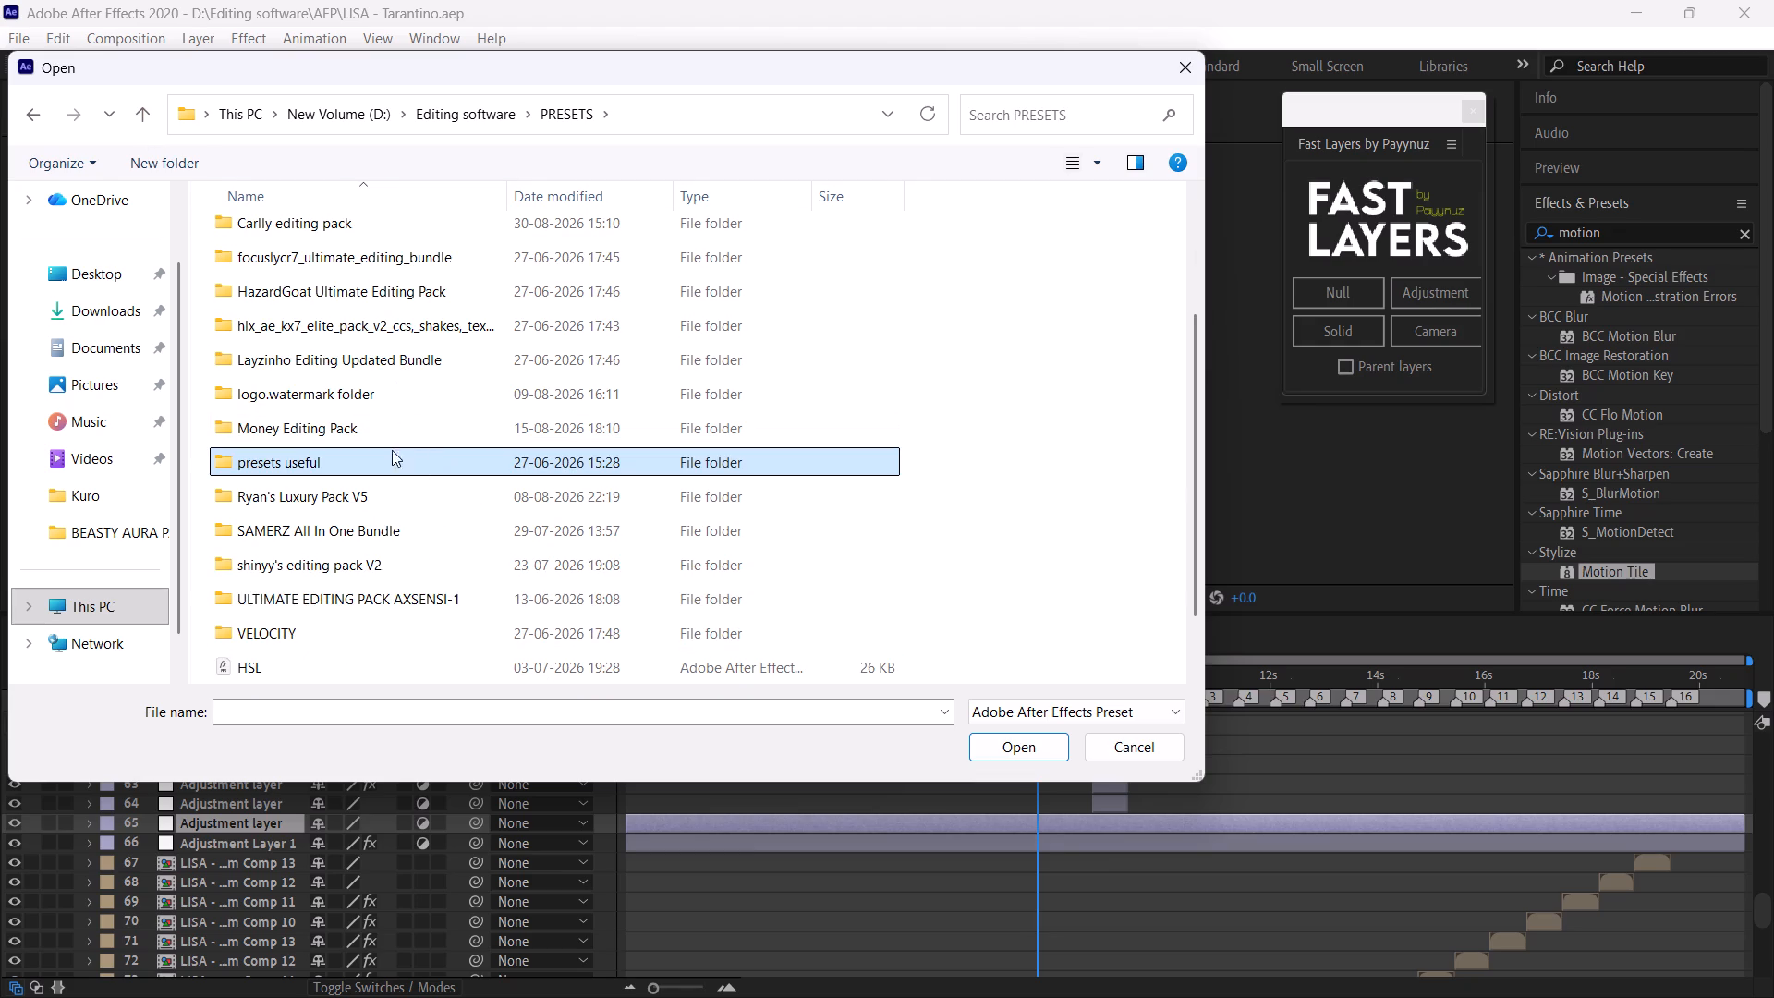
{"action": "double_click", "coordinate": [395, 595]}
{"action": "double_click", "coordinate": [363, 255]}
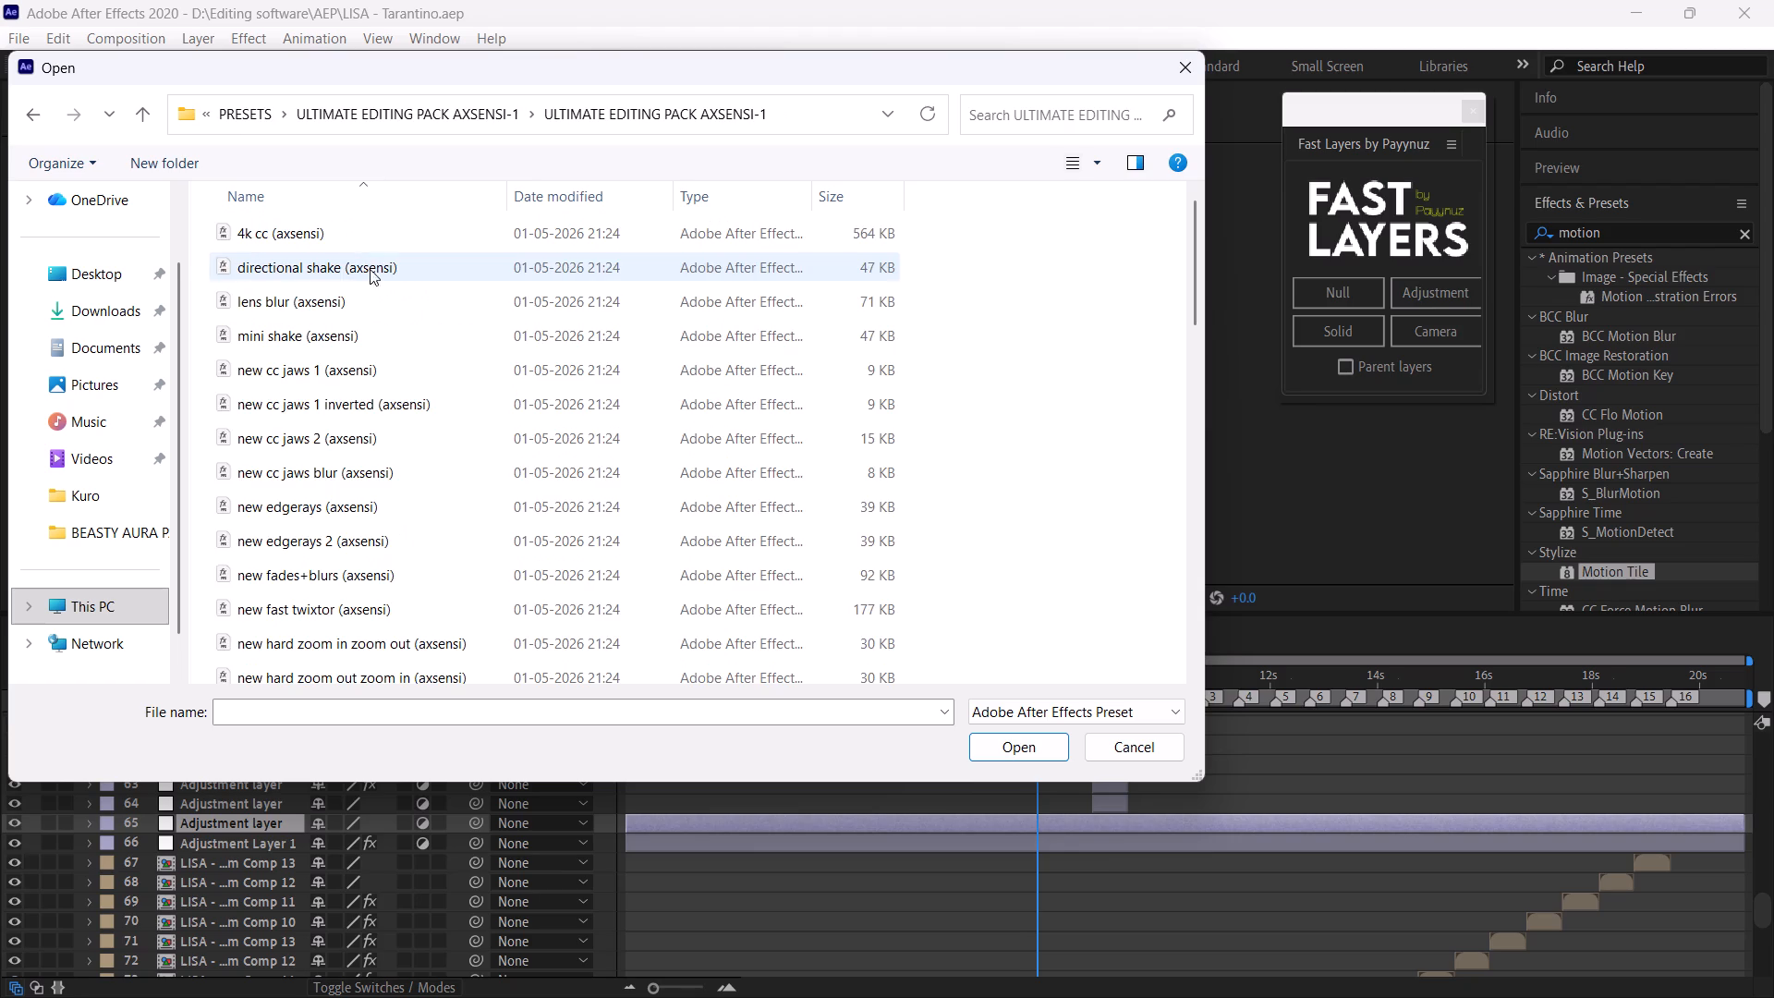
{"action": "left_click", "coordinate": [354, 228]}
{"action": "left_click", "coordinate": [1003, 753]}
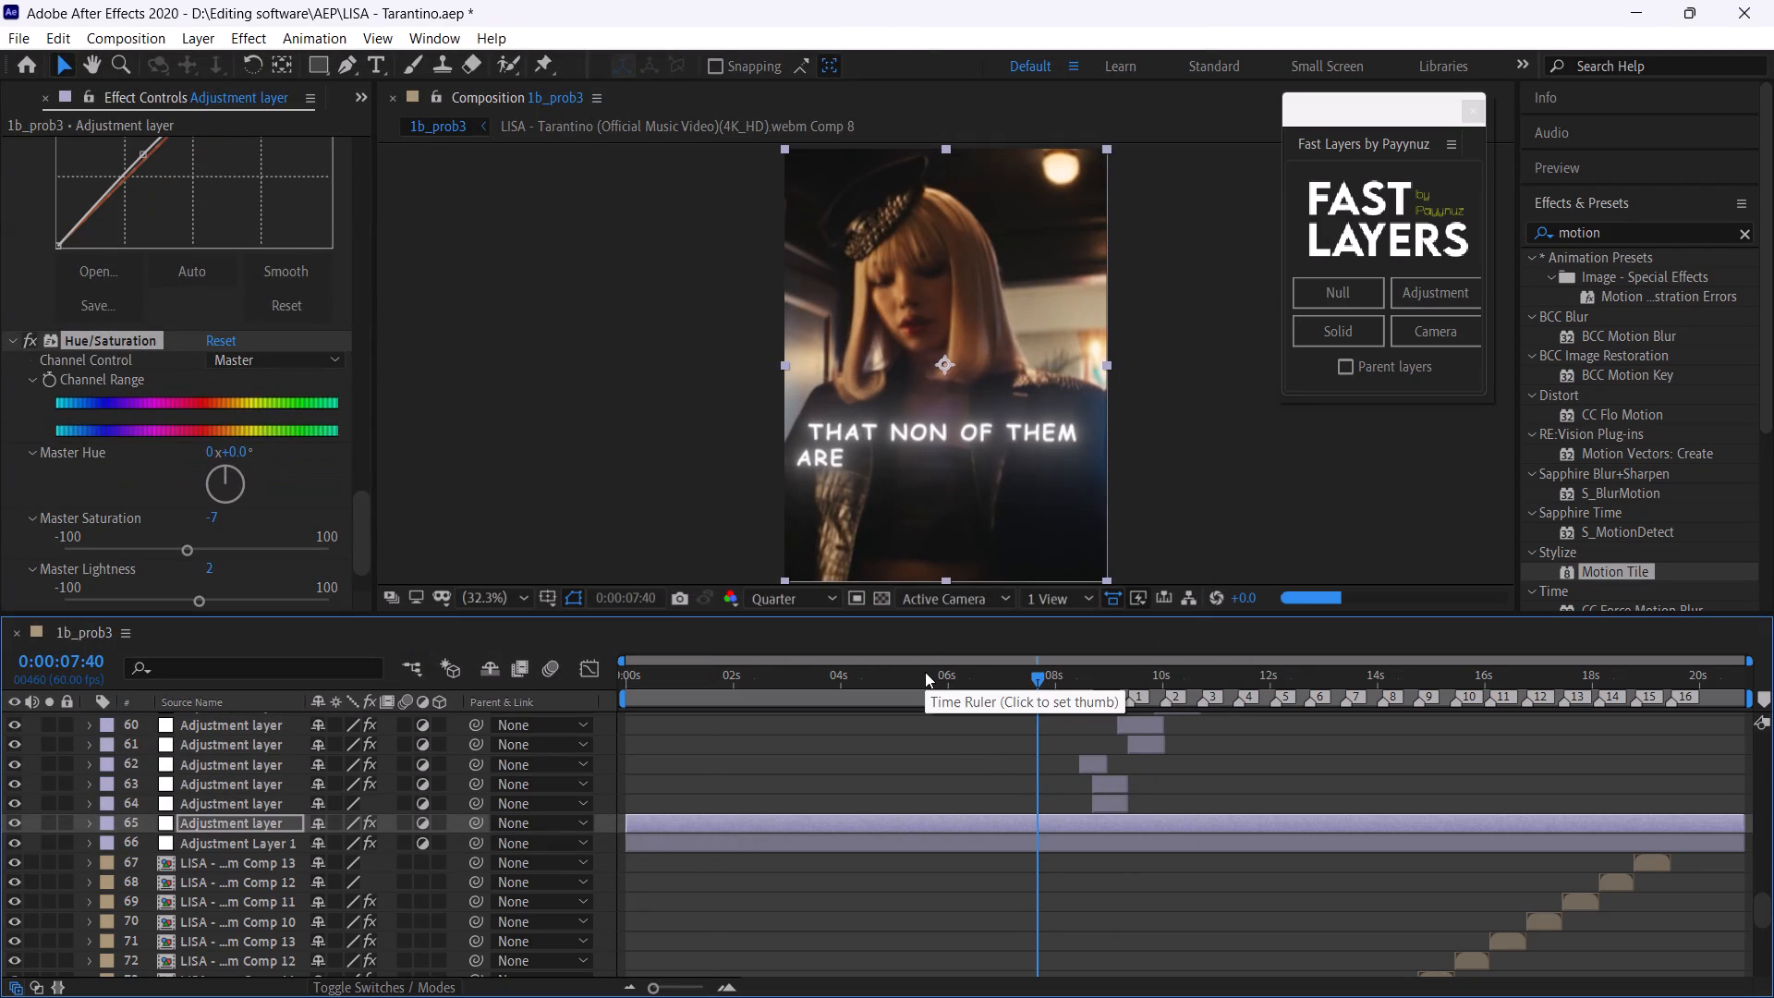
Check the color-corrected look on frames including 0:00:08:18, 0:00:00:10 and 0:00:03:07.
{"action": "left_click", "coordinate": [1072, 677]}
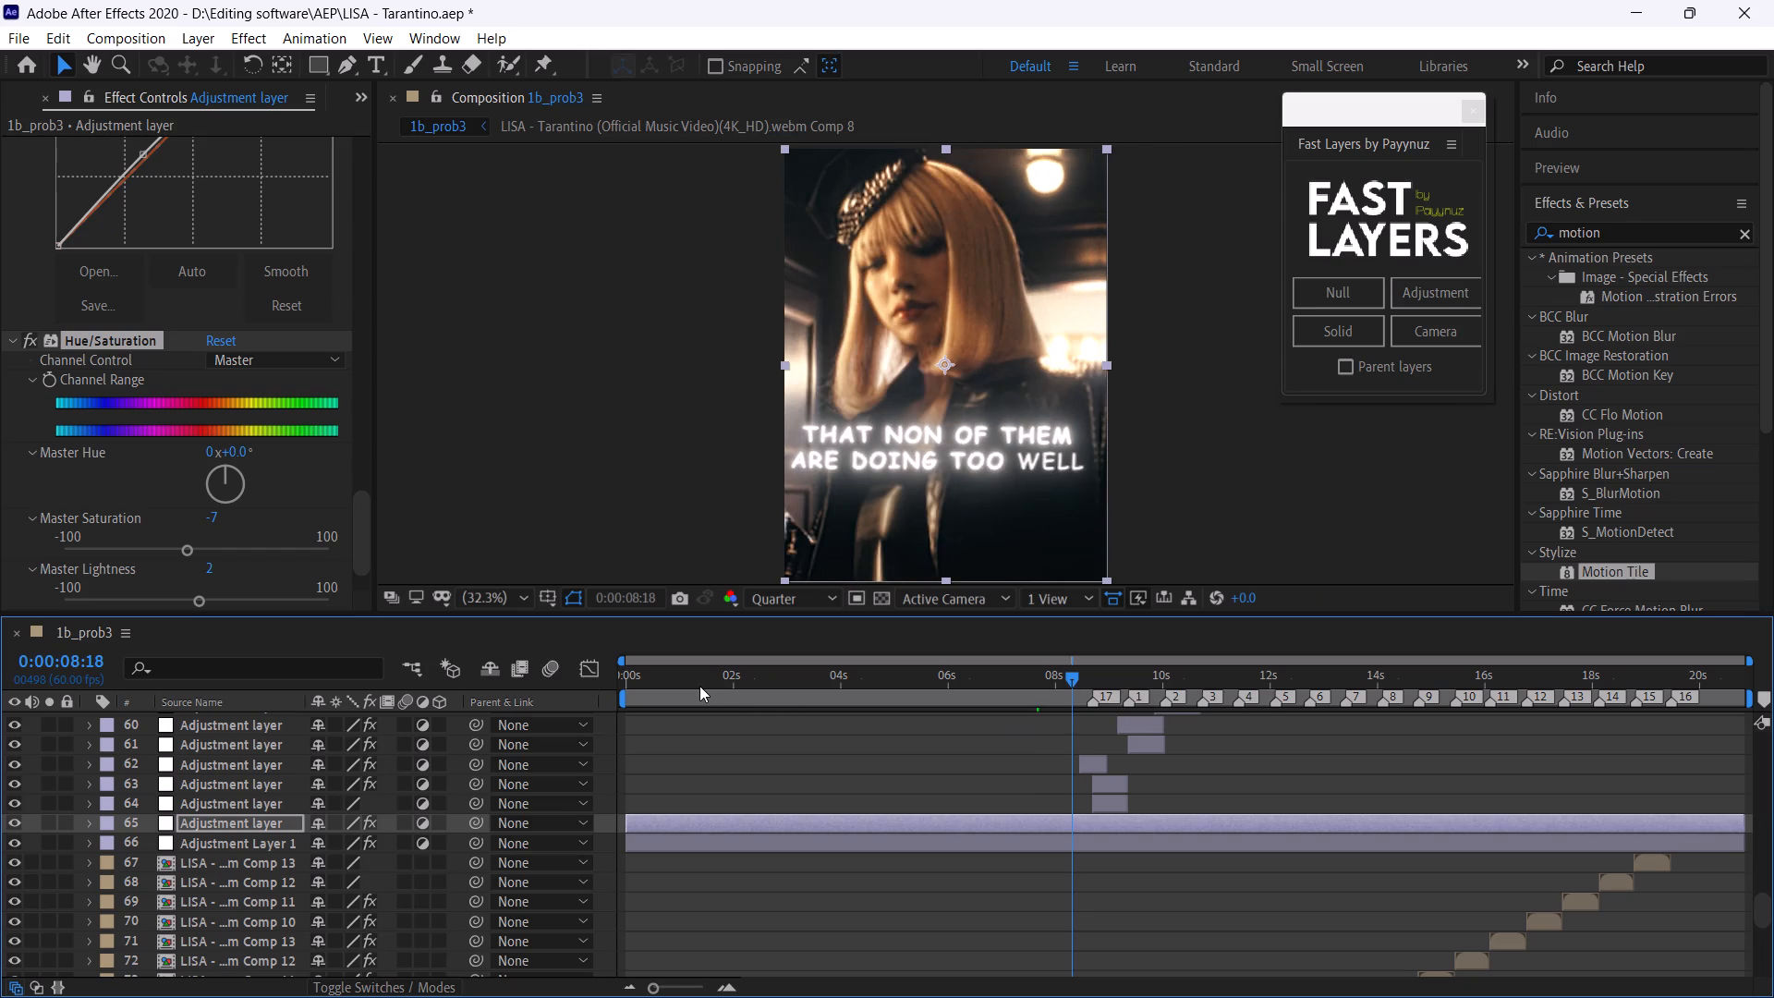
{"action": "left_click", "coordinate": [697, 685]}
{"action": "left_click", "coordinate": [636, 676]}
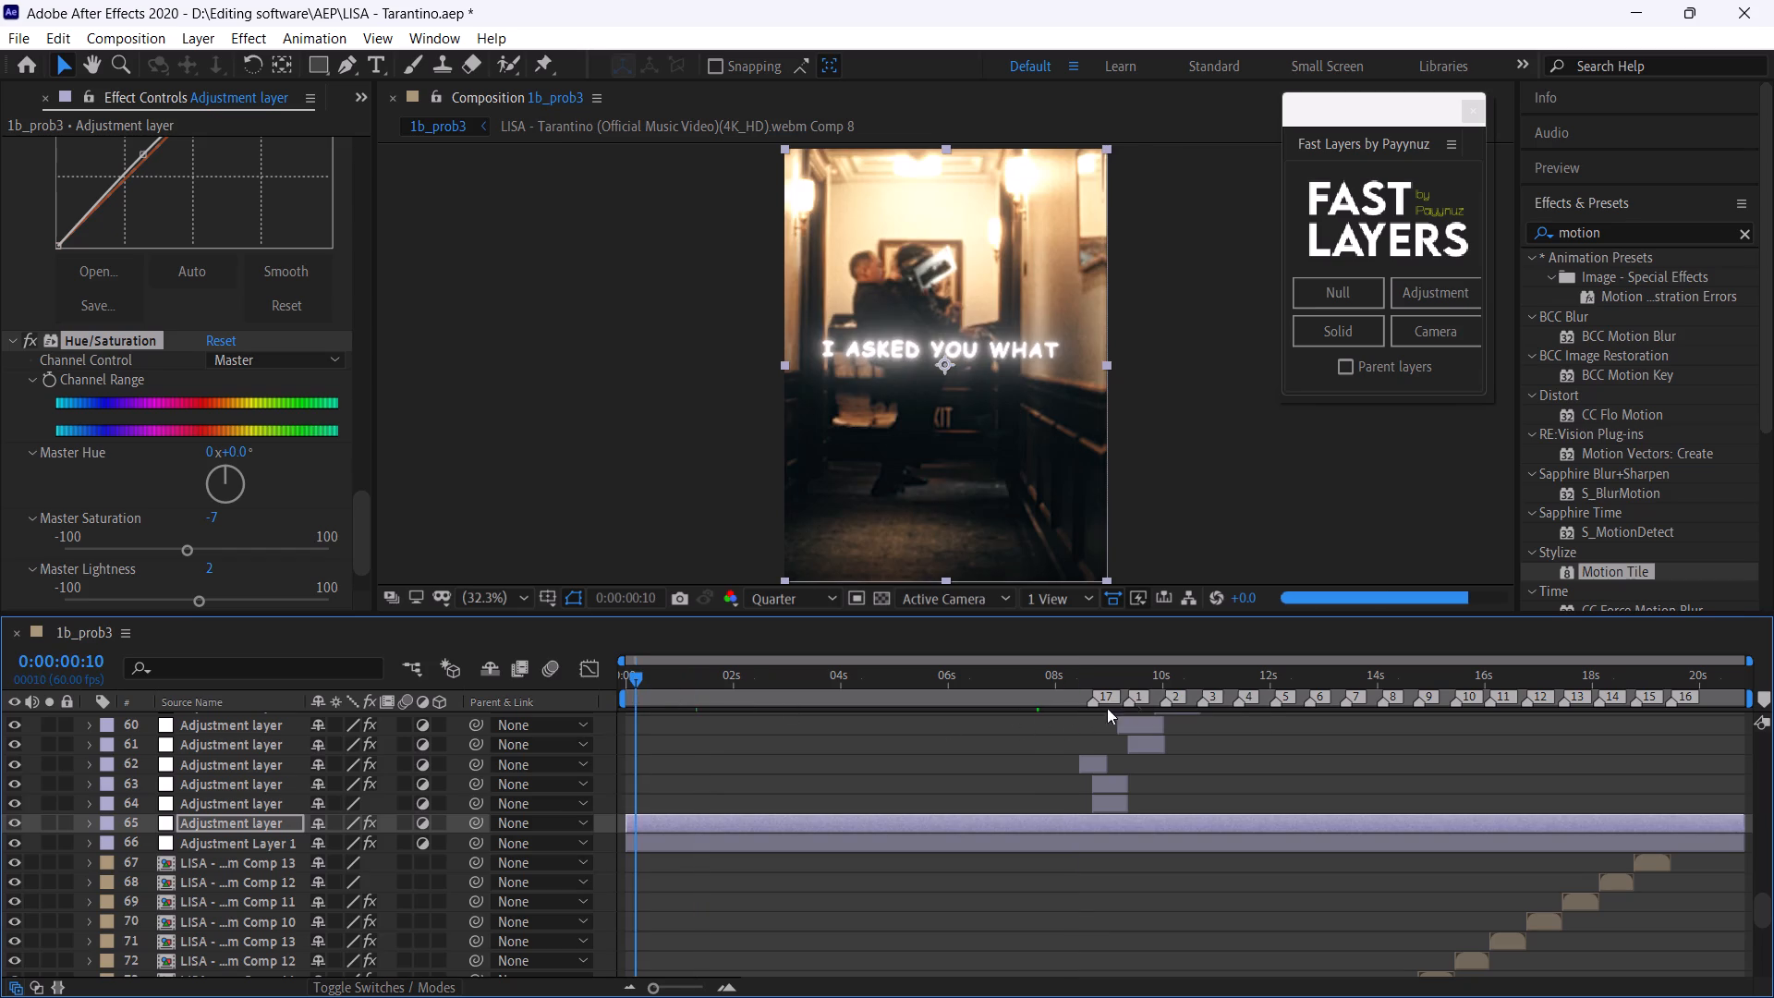
{"action": "left_click", "coordinate": [794, 688]}
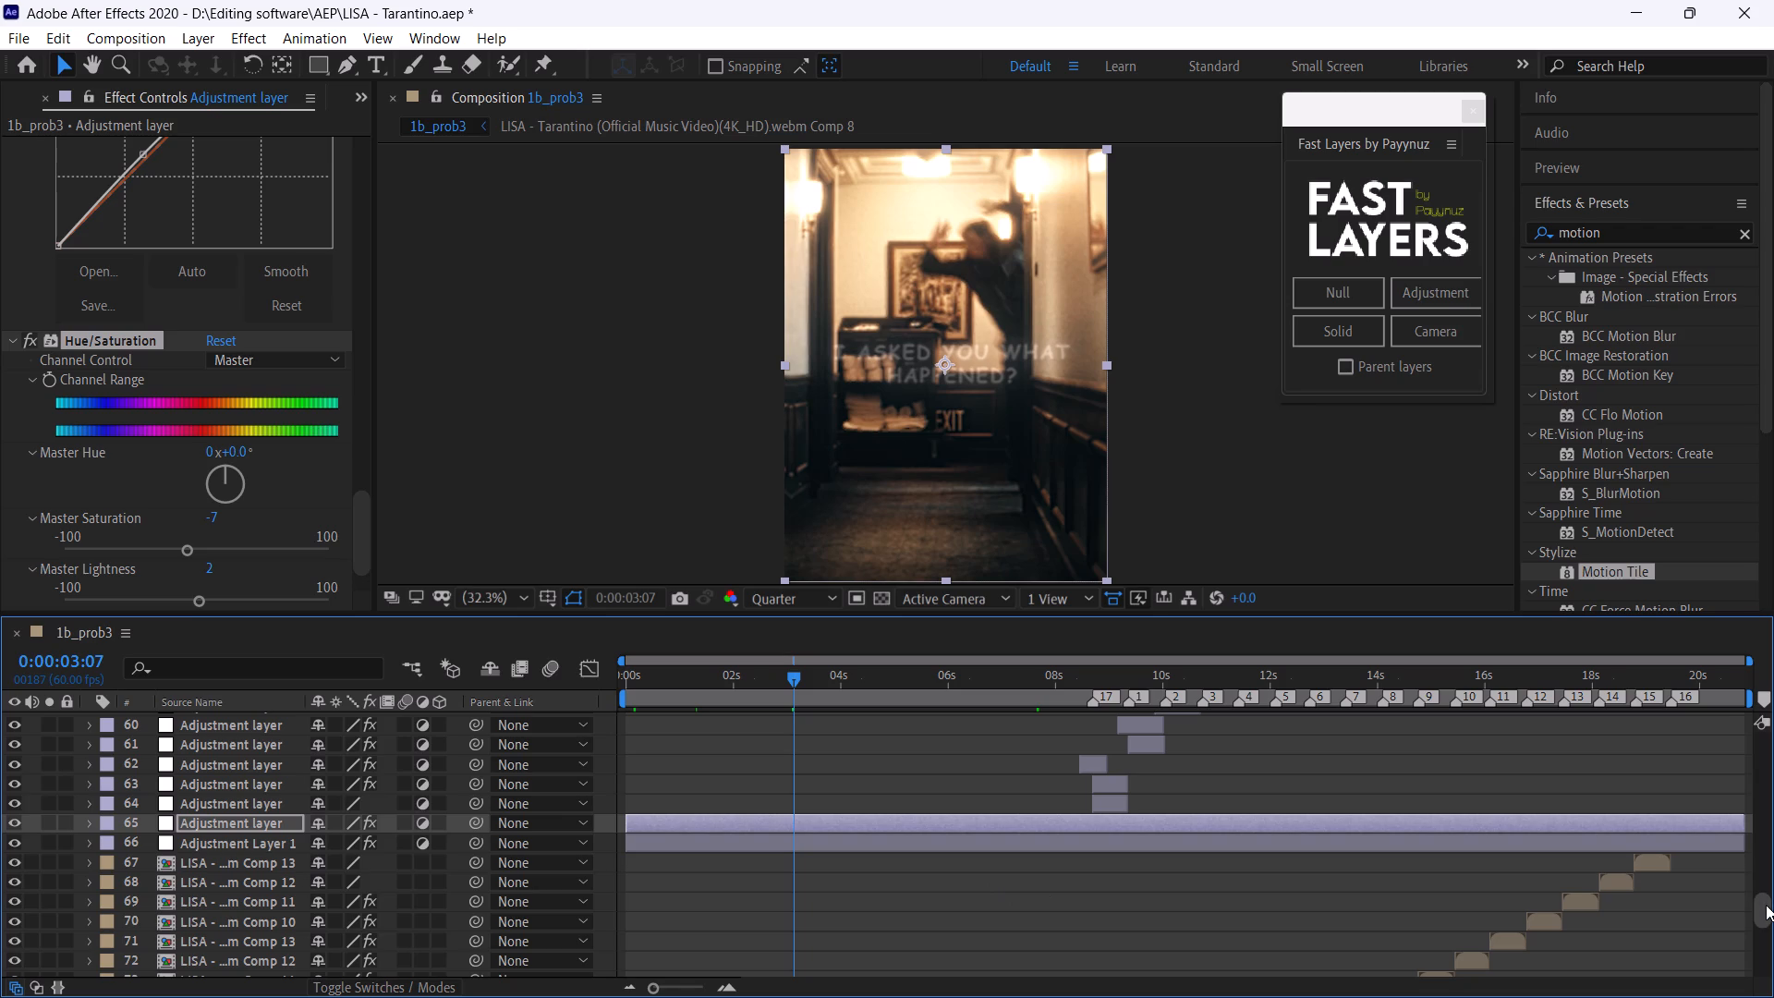
Move the four caption text layers up the stack to sit between the color-correction adjustment layer and Adjustment Layer 1.
{"action": "left_click_drag", "start_coordinate": [1758, 905], "coordinate": [1749, 969]}
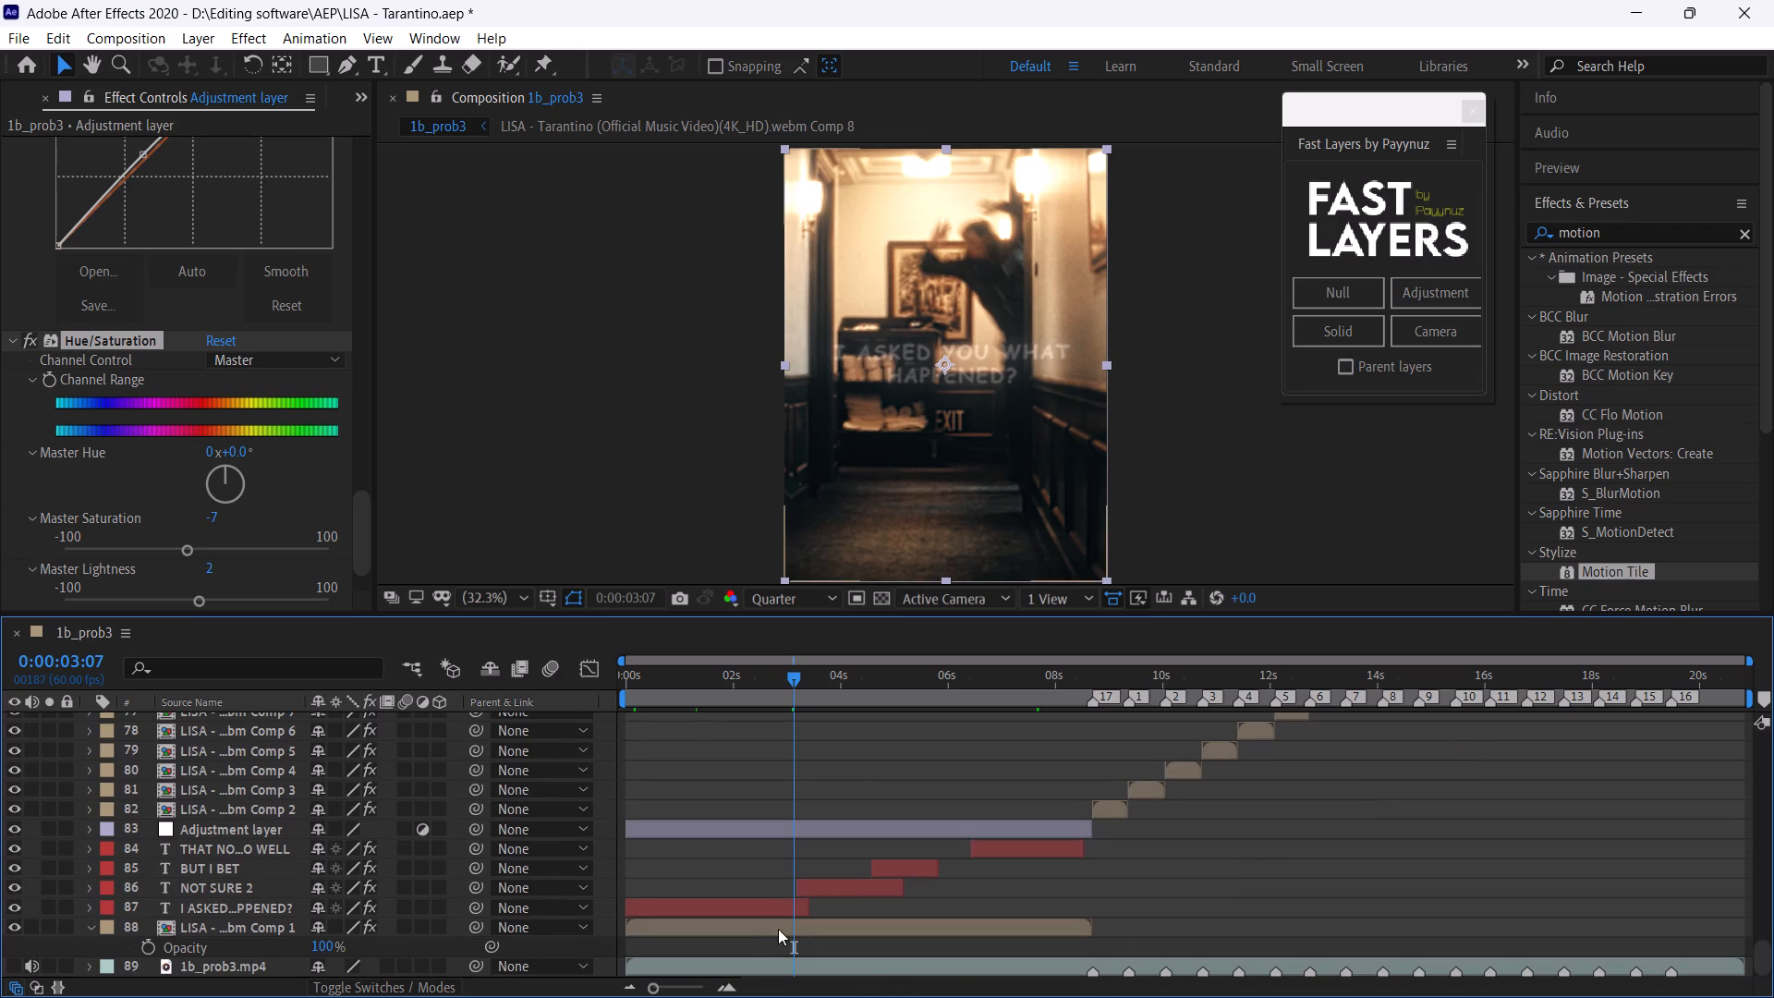
{"action": "left_click", "coordinate": [759, 912]}
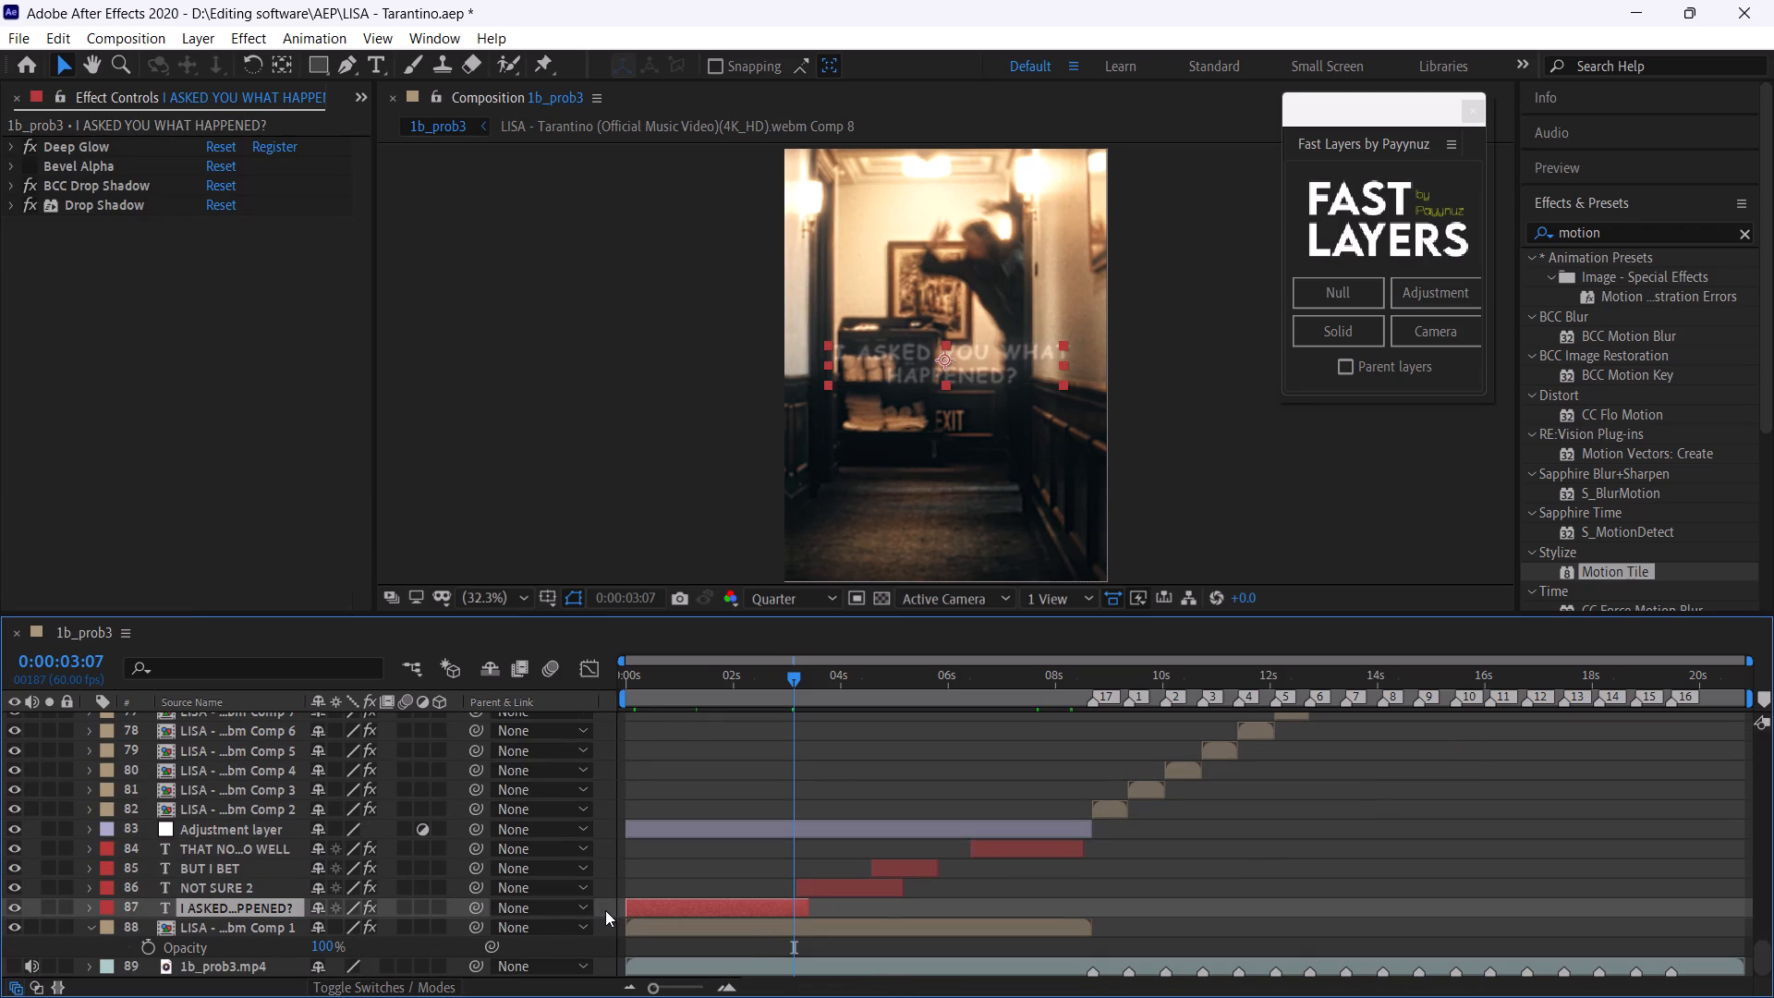
{"action": "left_click_drag", "start_coordinate": [606, 911], "coordinate": [614, 858]}
{"action": "left_click_drag", "start_coordinate": [282, 846], "coordinate": [297, 739]}
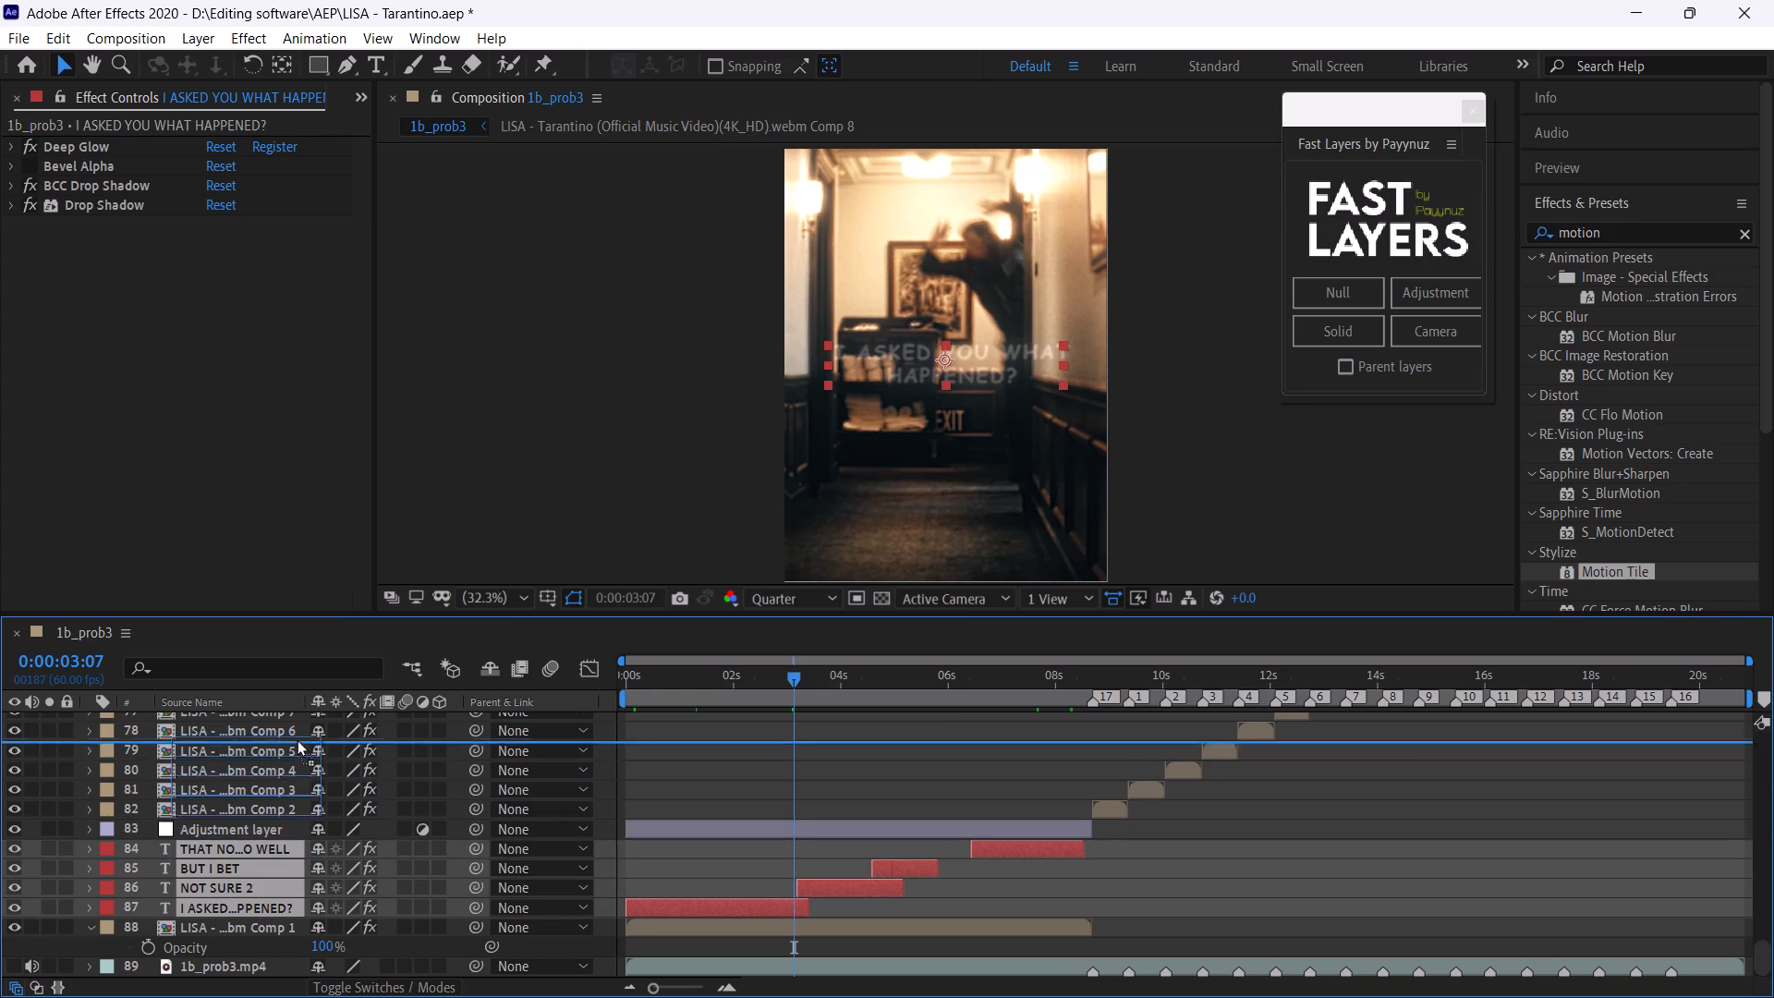
{"action": "left_click_drag", "start_coordinate": [297, 739], "coordinate": [328, 809]}
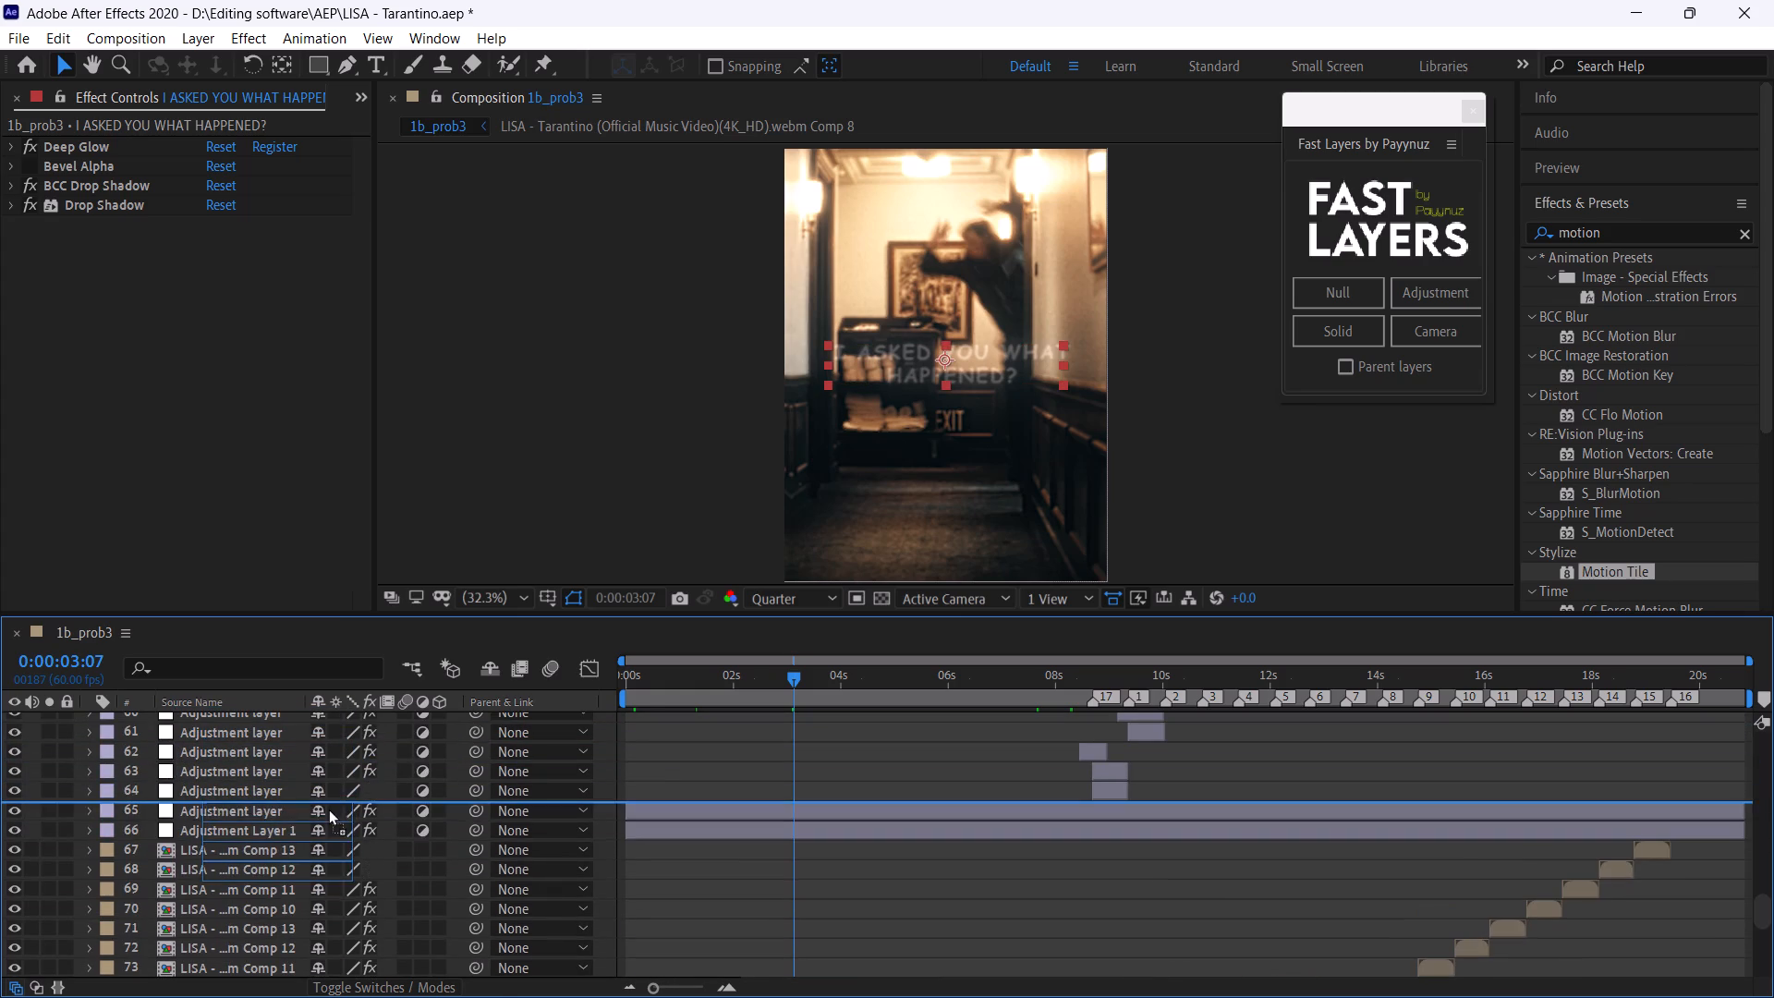
{"action": "left_click_drag", "start_coordinate": [328, 809], "coordinate": [328, 819]}
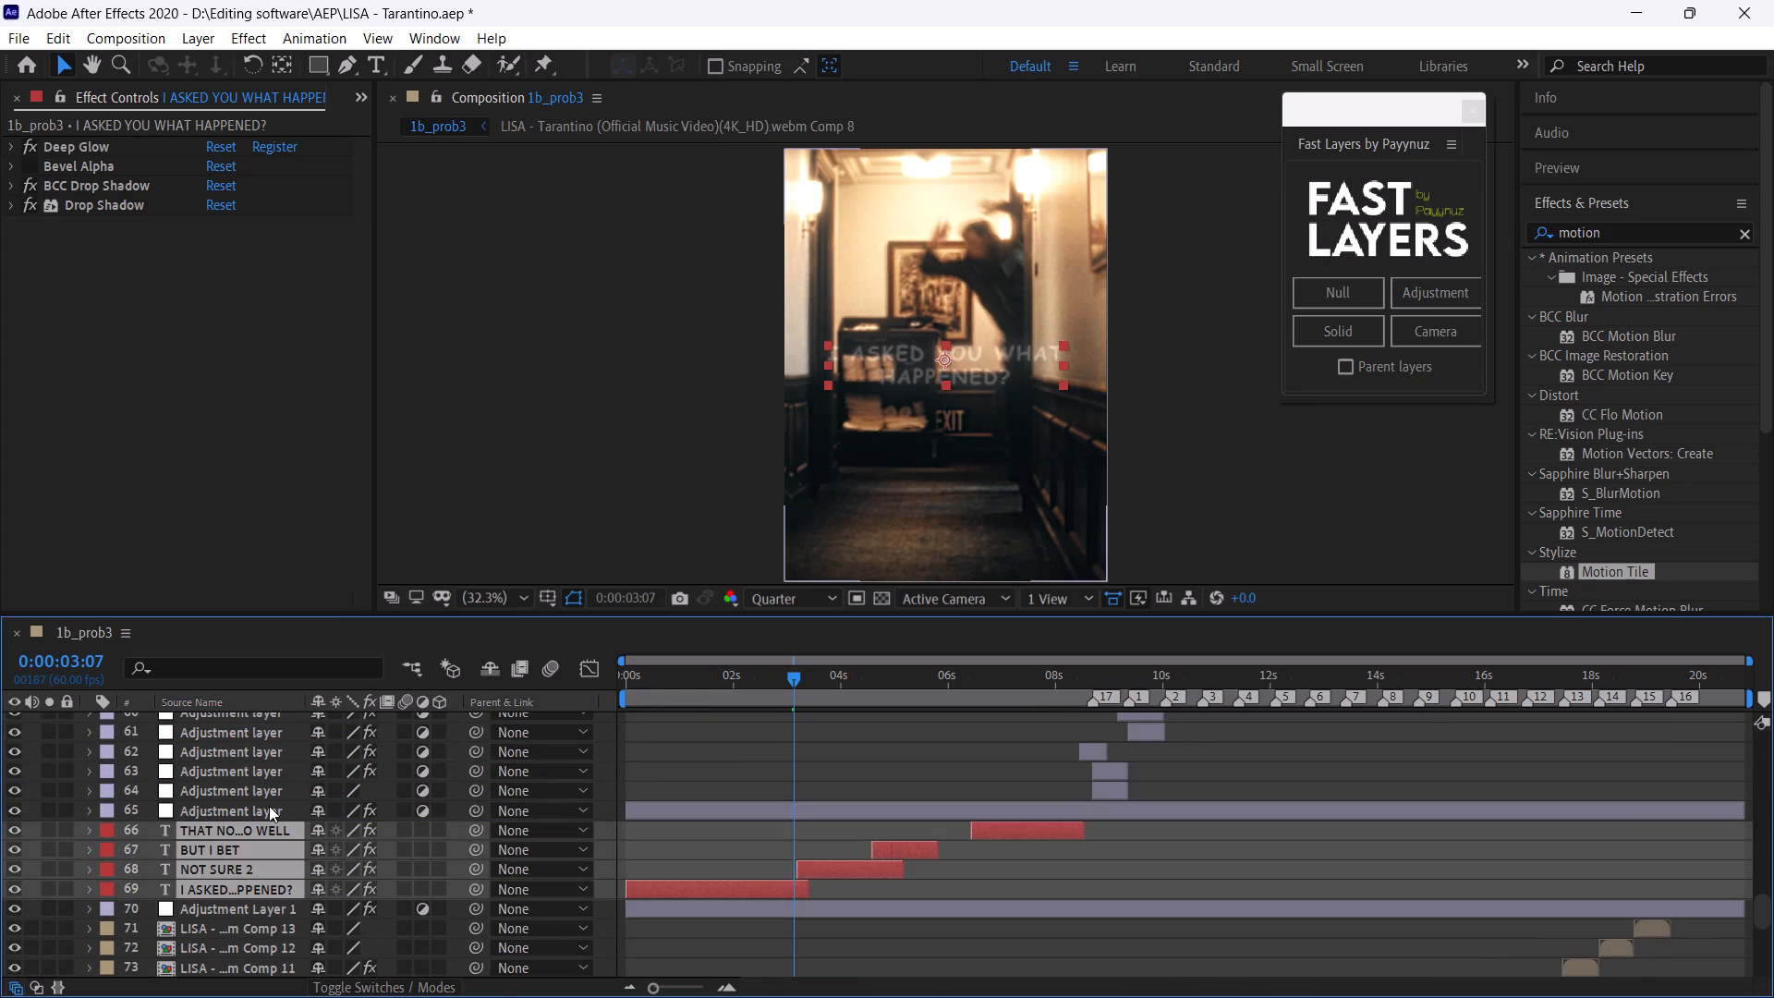
Reorder the two full-length adjustment layers so the color correction sits directly below the captions and Adjustment Layer 1 directly above them.
{"action": "left_click_drag", "start_coordinate": [268, 809], "coordinate": [265, 900]}
{"action": "left_click_drag", "start_coordinate": [283, 907], "coordinate": [291, 842]}
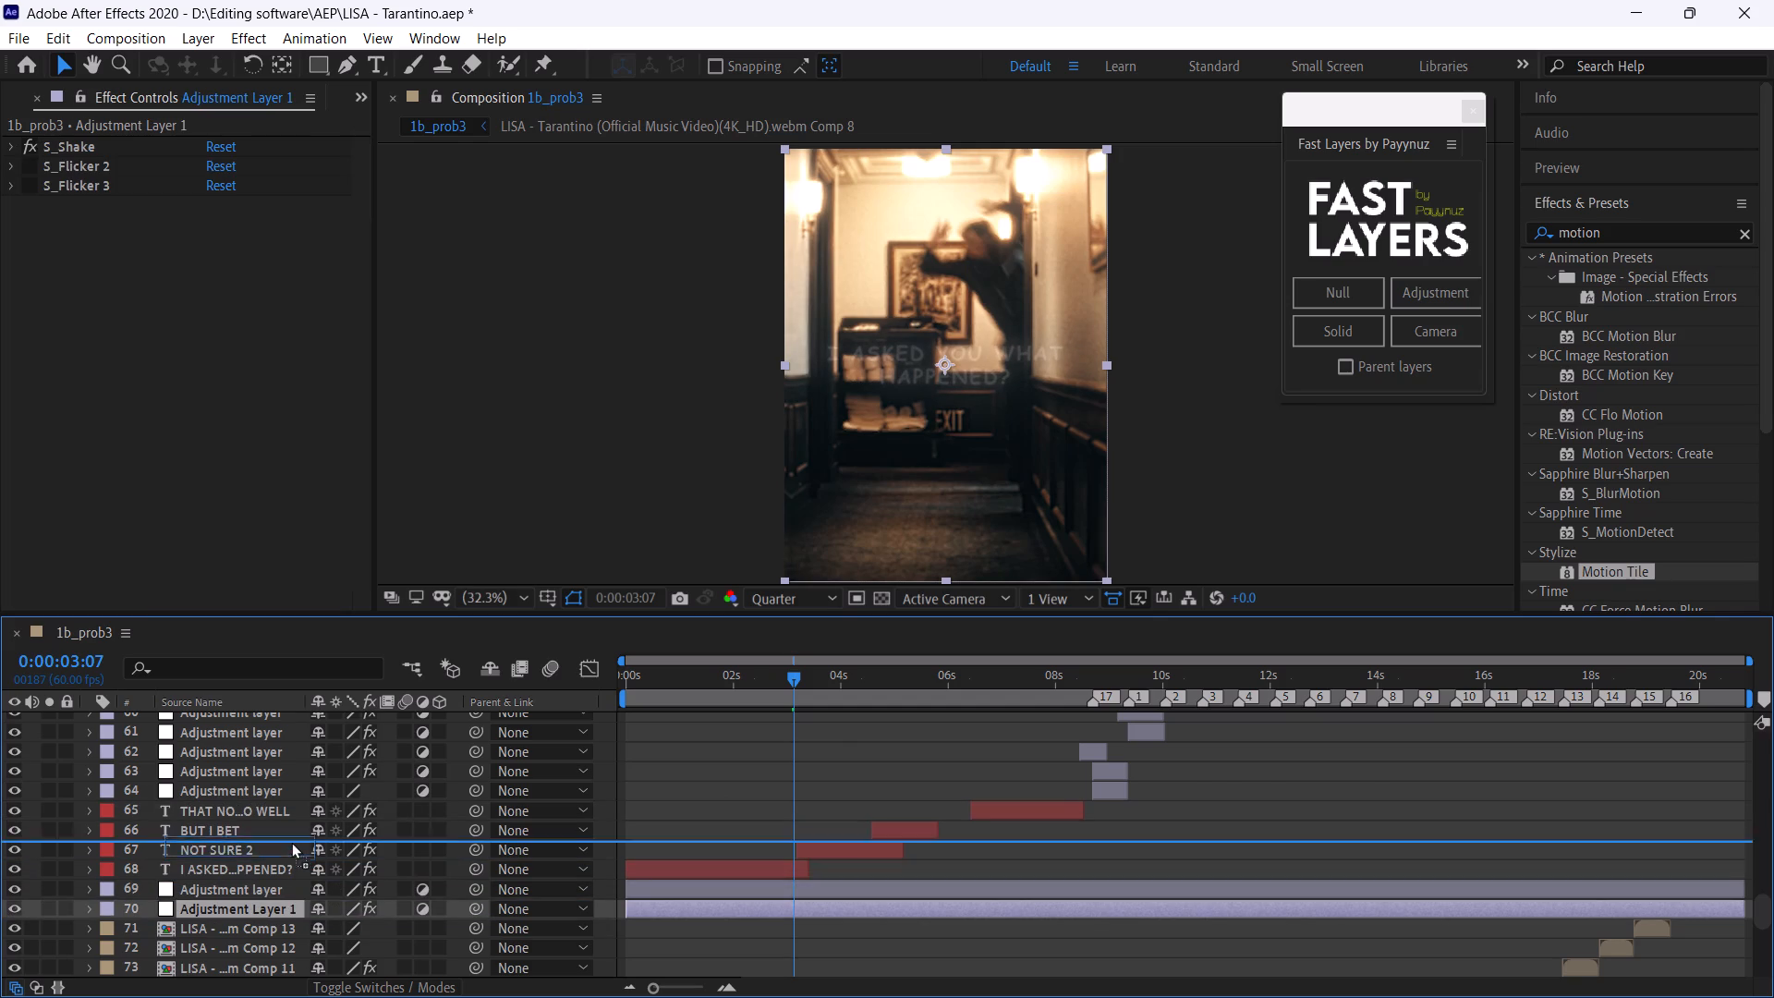
{"action": "left_click_drag", "start_coordinate": [291, 842], "coordinate": [295, 809]}
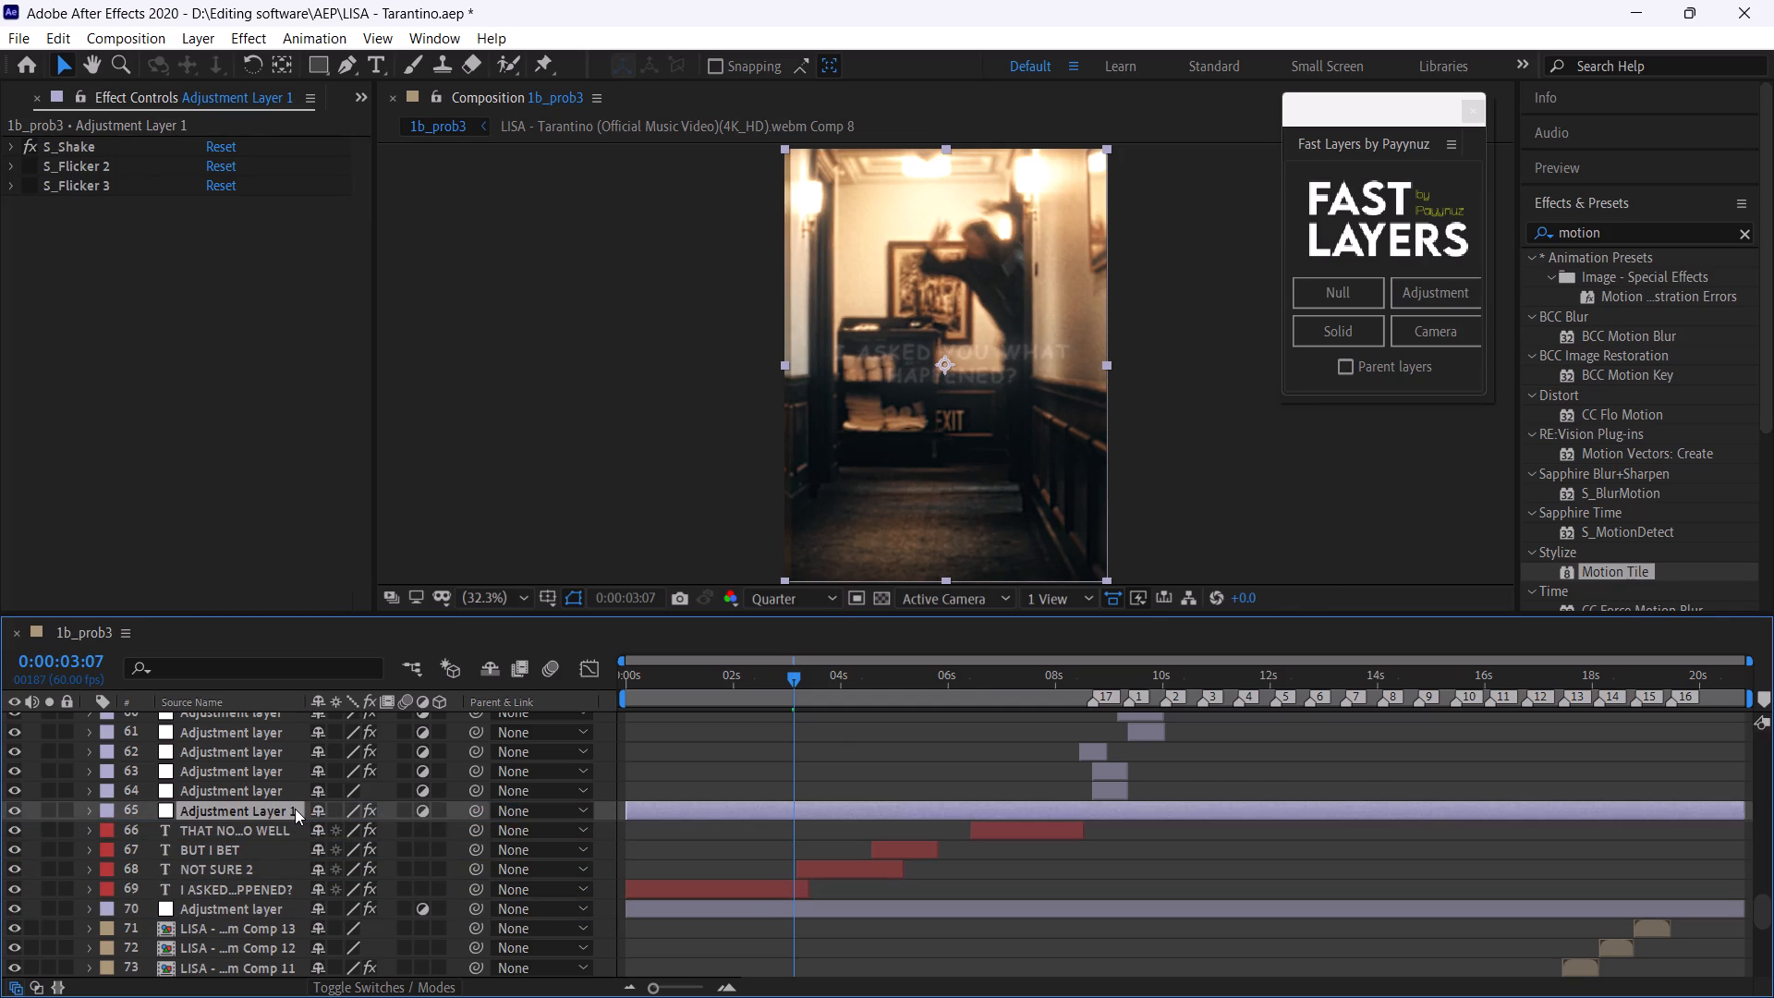
Save the project.
{"action": "key", "text": "ctrl+s"}
Return the playhead to 0:00:00:00.
{"action": "left_click", "coordinate": [647, 674]}
{"action": "left_click_drag", "start_coordinate": [647, 674], "coordinate": [592, 673]}
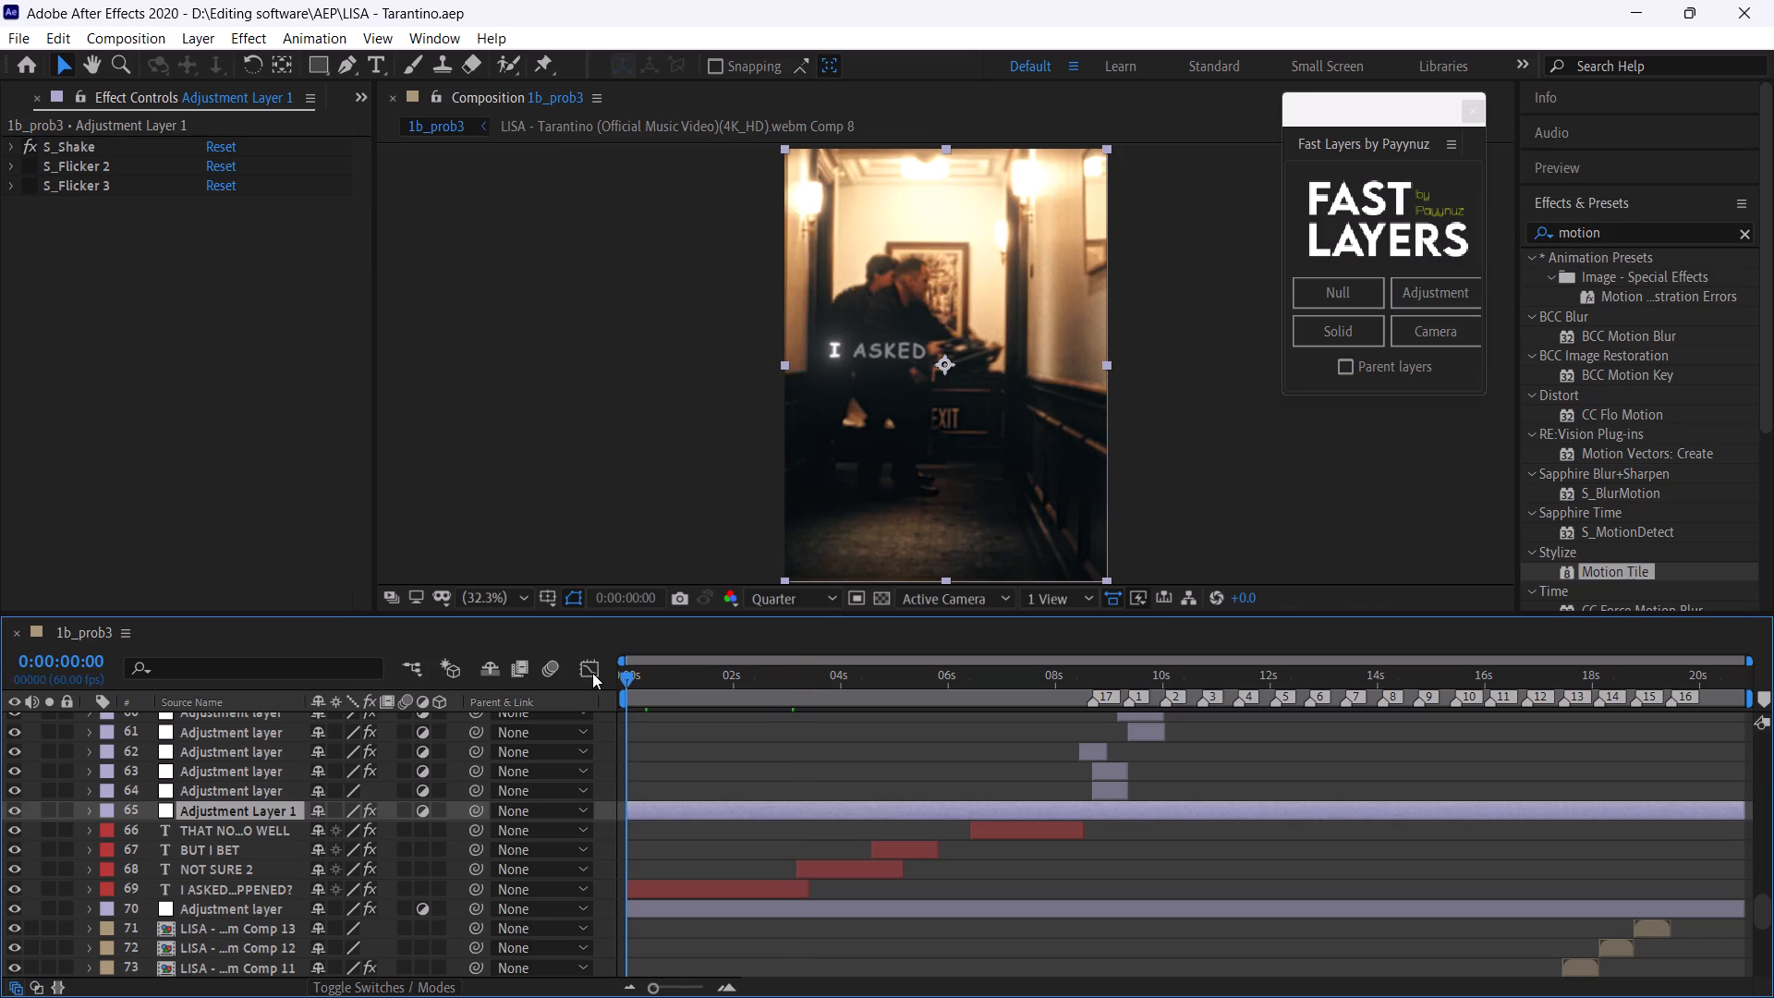
Preview the opening captions from 0:00:00:00 and again from 0:00:01:38.
{"action": "left_click_drag", "start_coordinate": [592, 673], "coordinate": [590, 673]}
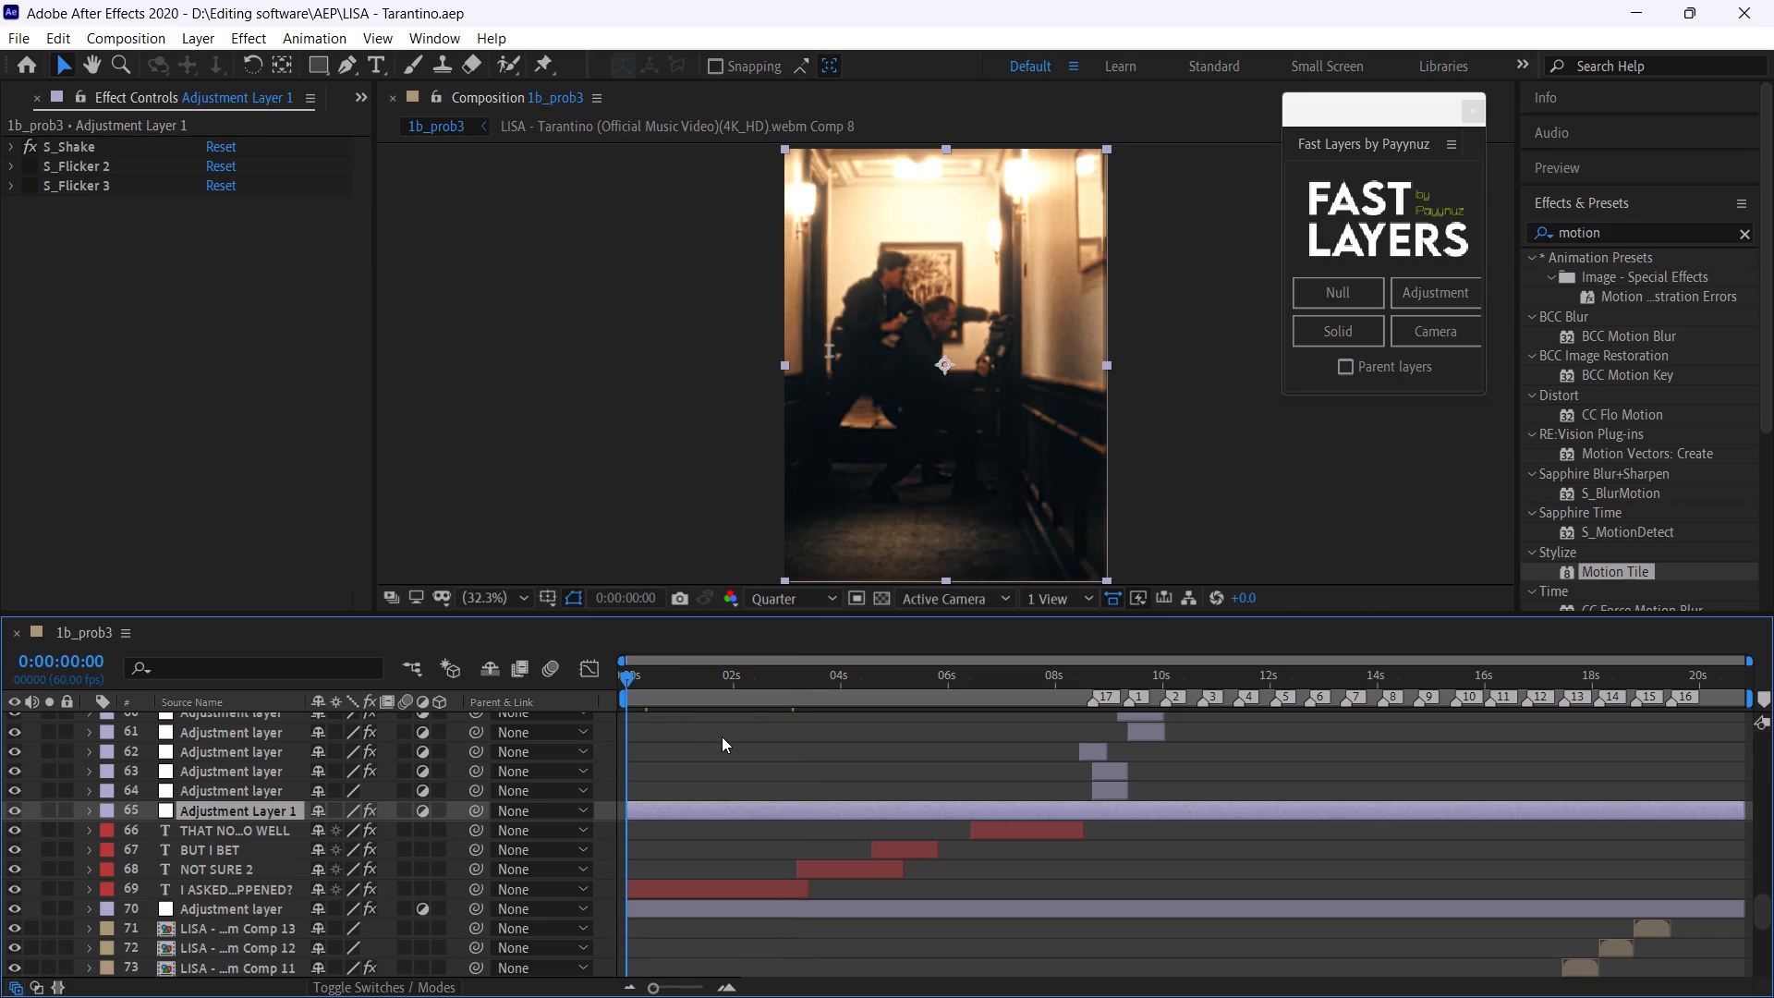
{"action": "left_click", "coordinate": [743, 858]}
{"action": "key", "text": "space"}
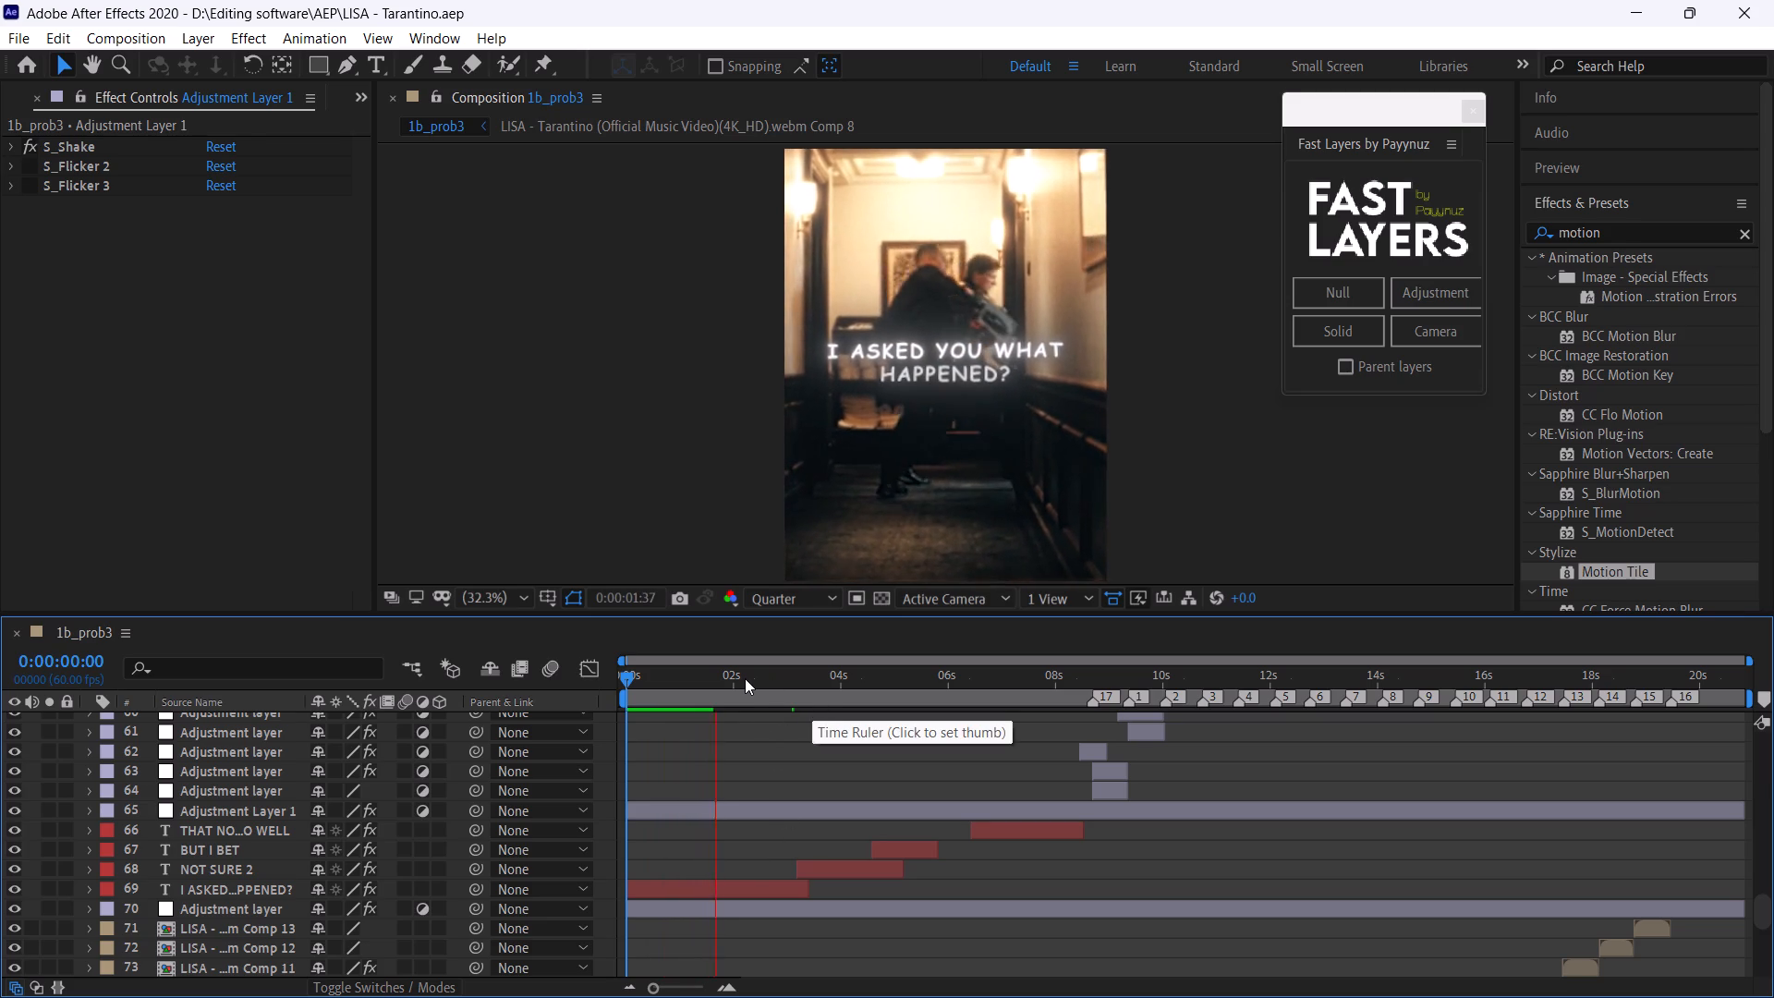
{"action": "left_click", "coordinate": [650, 687]}
{"action": "left_click_drag", "start_coordinate": [650, 687], "coordinate": [600, 684]}
{"action": "key", "text": "space"}
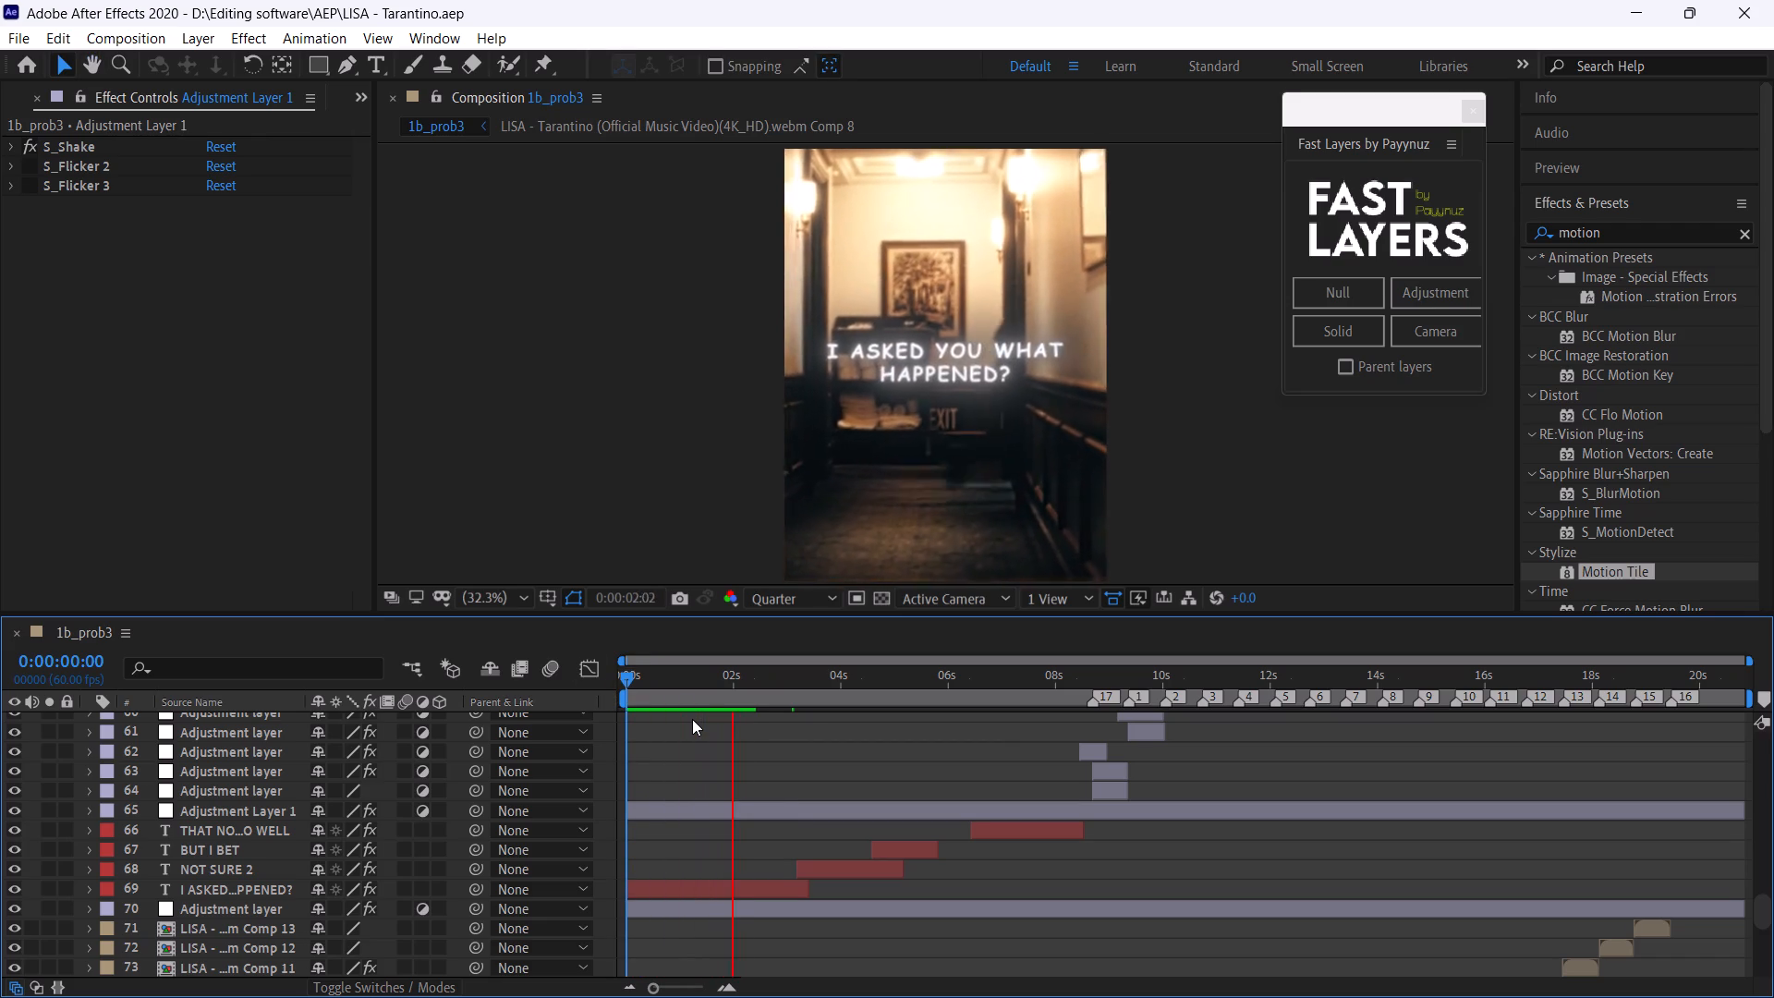
{"action": "left_click", "coordinate": [713, 683]}
{"action": "key", "text": "space"}
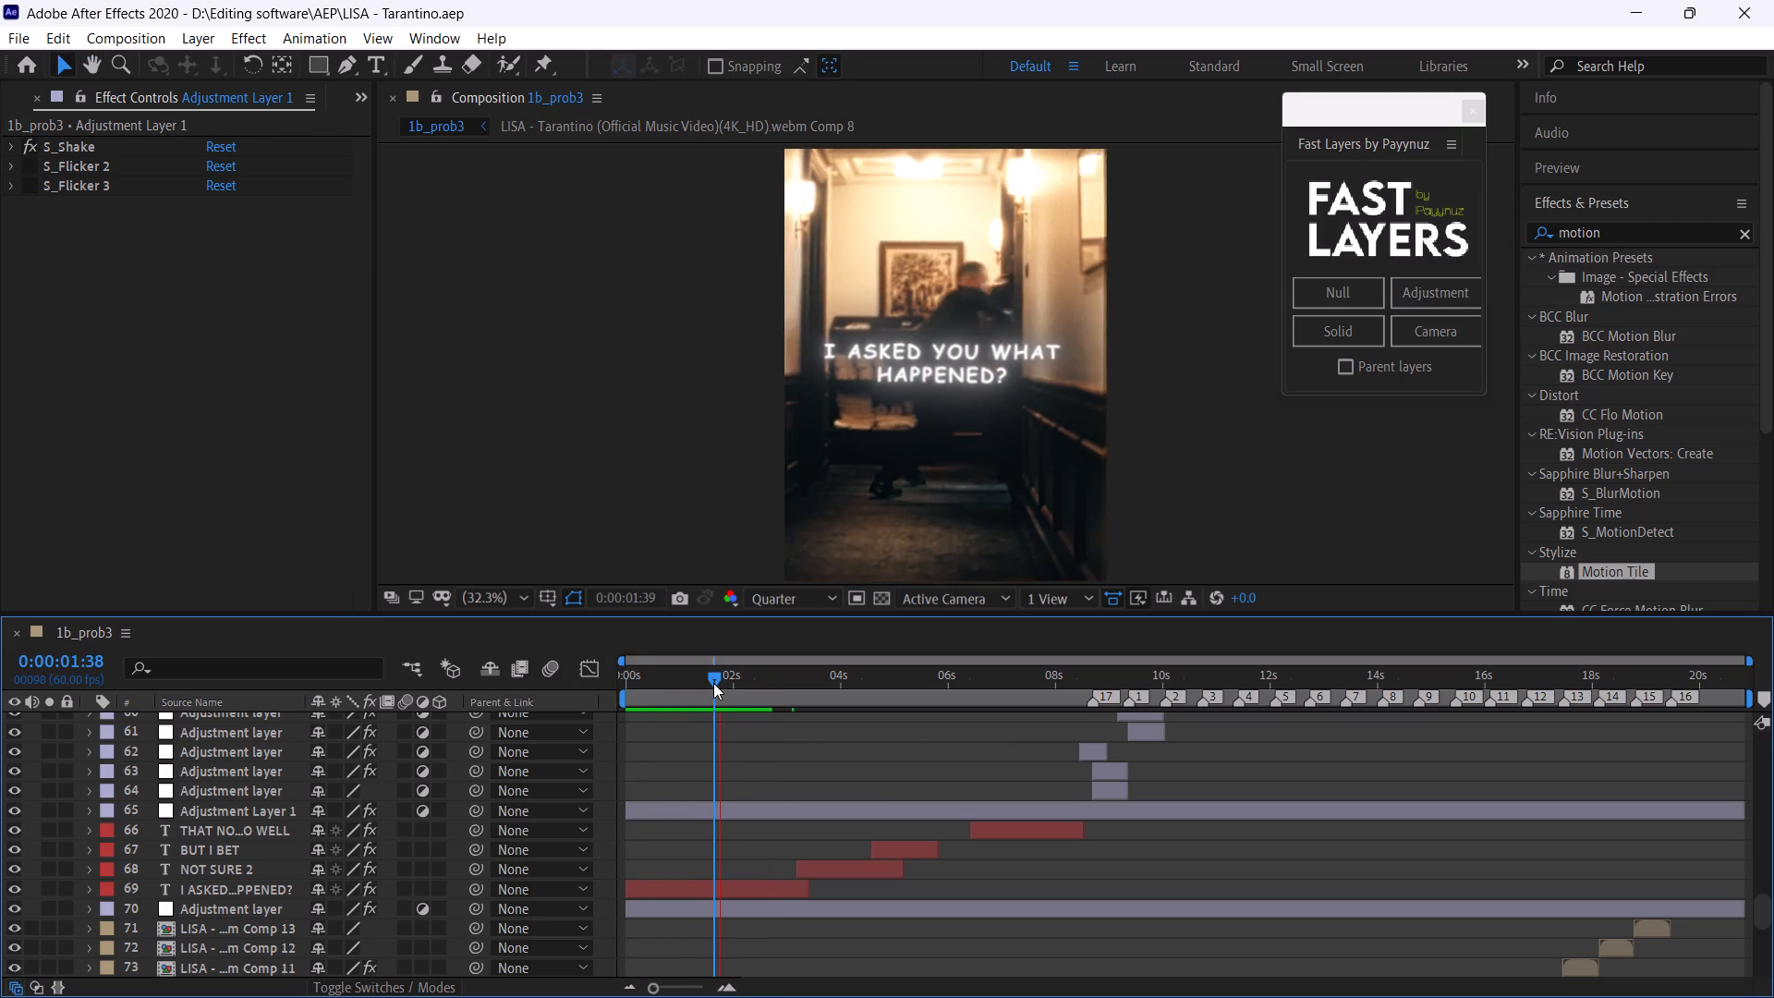
{"action": "left_click", "coordinate": [713, 683]}
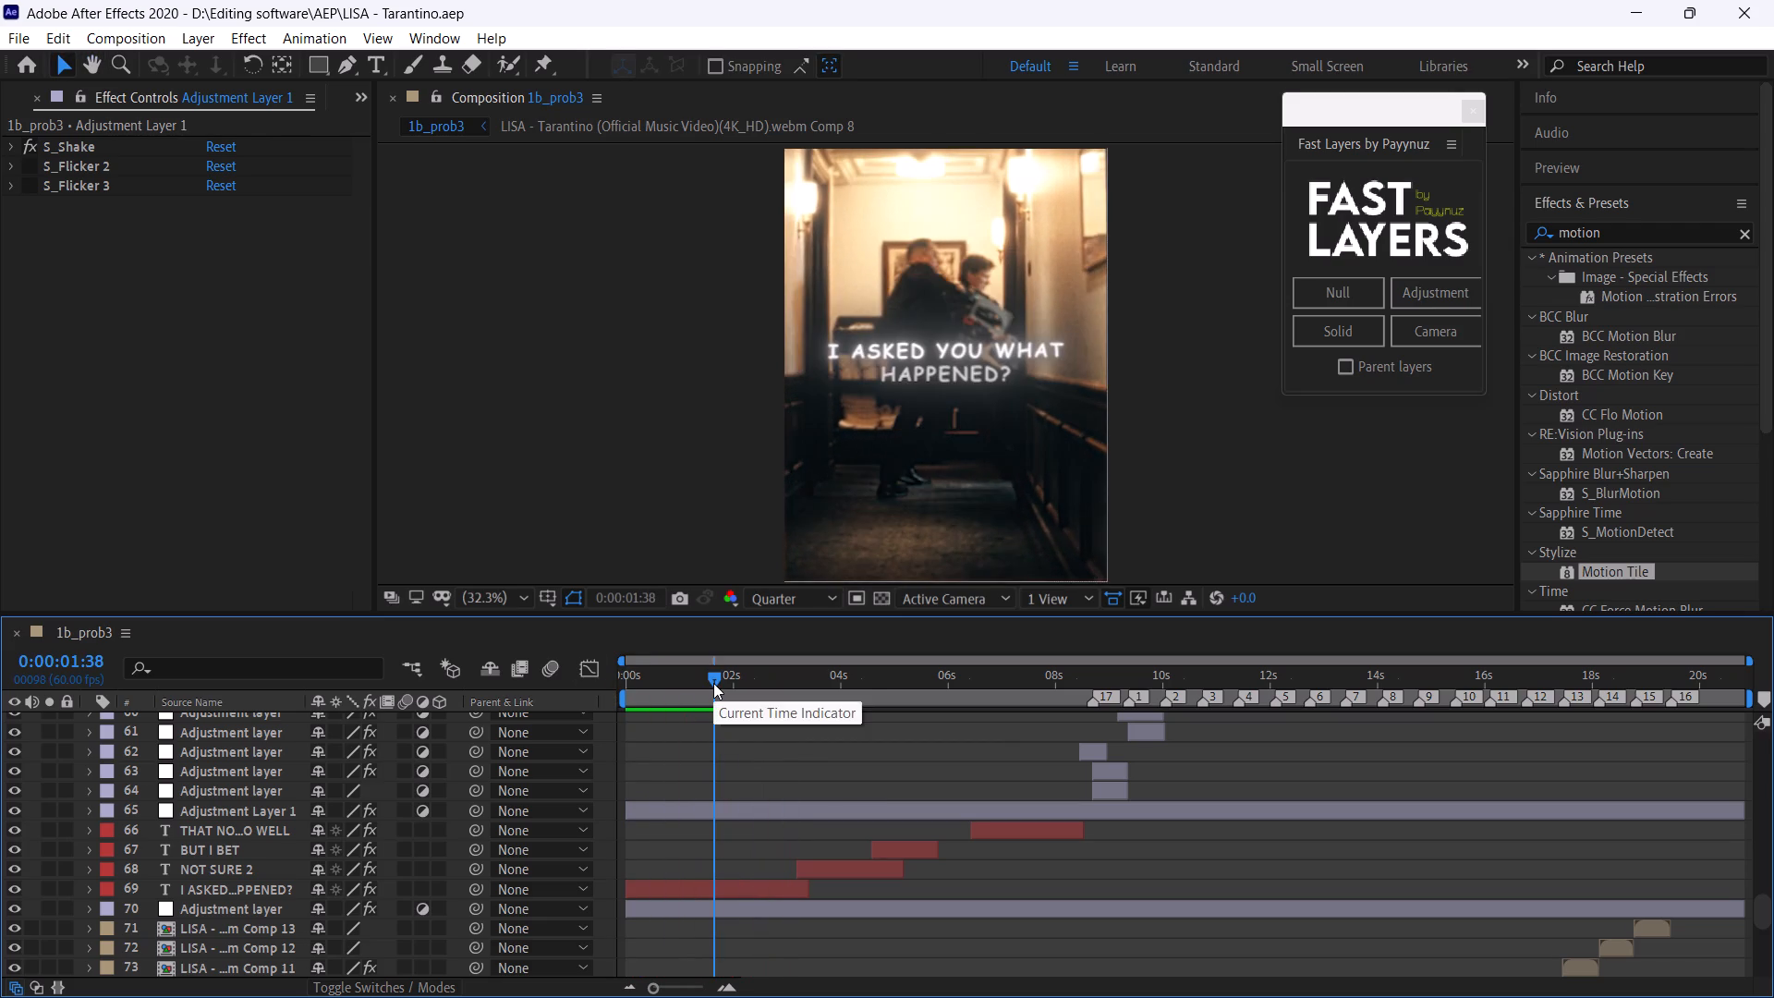
{"action": "key", "text": "space"}
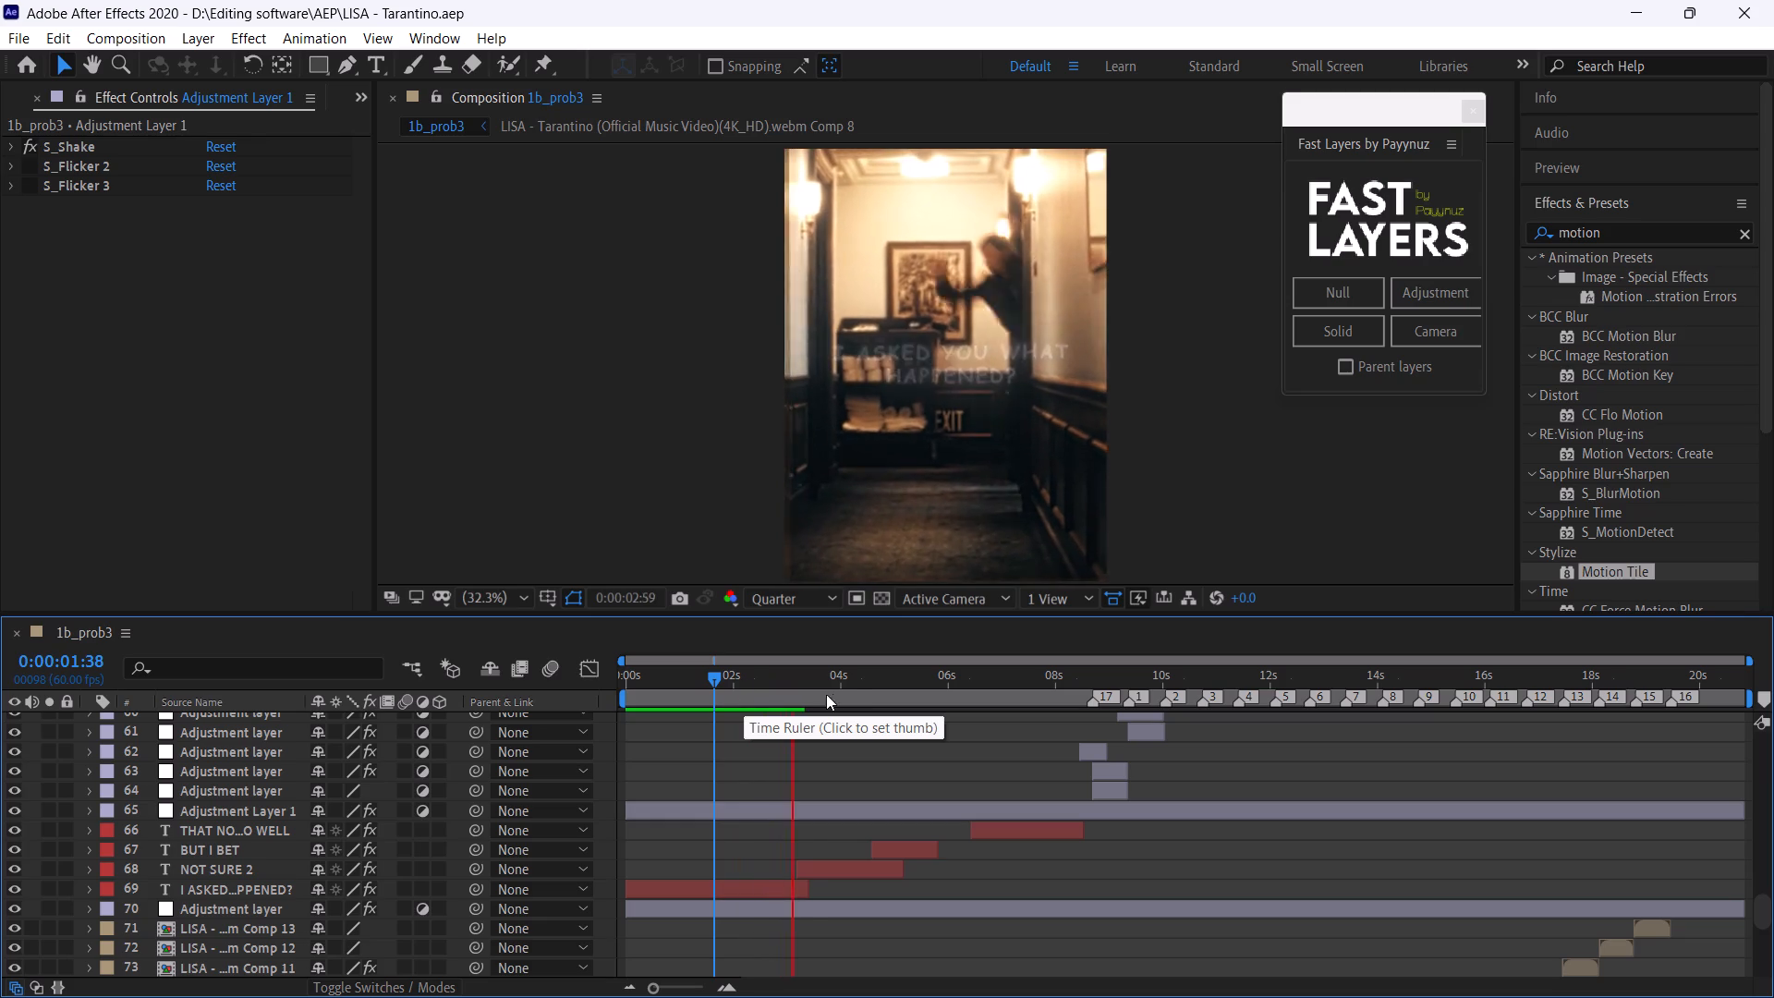
Examine individual frames from the NOT SURE caption through the beat-cut clips up to 0:00:14:28.
{"action": "left_click", "coordinate": [852, 688]}
{"action": "left_click", "coordinate": [911, 690]}
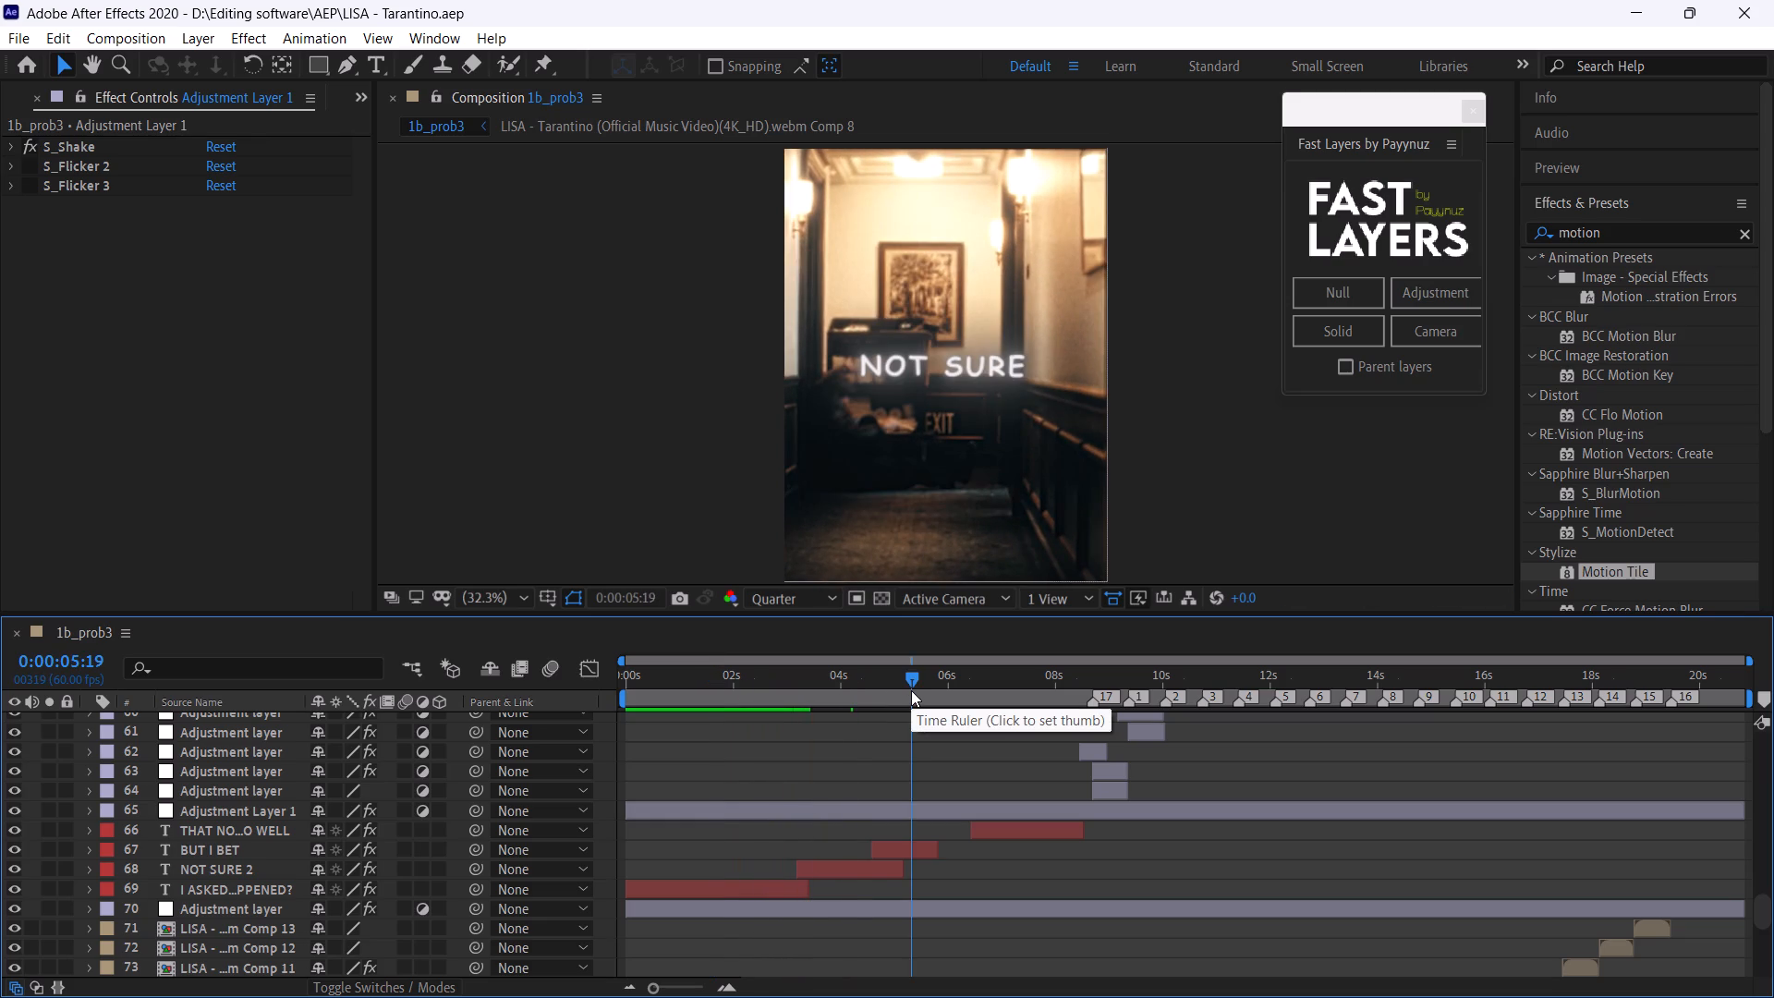
{"action": "left_click", "coordinate": [1024, 676]}
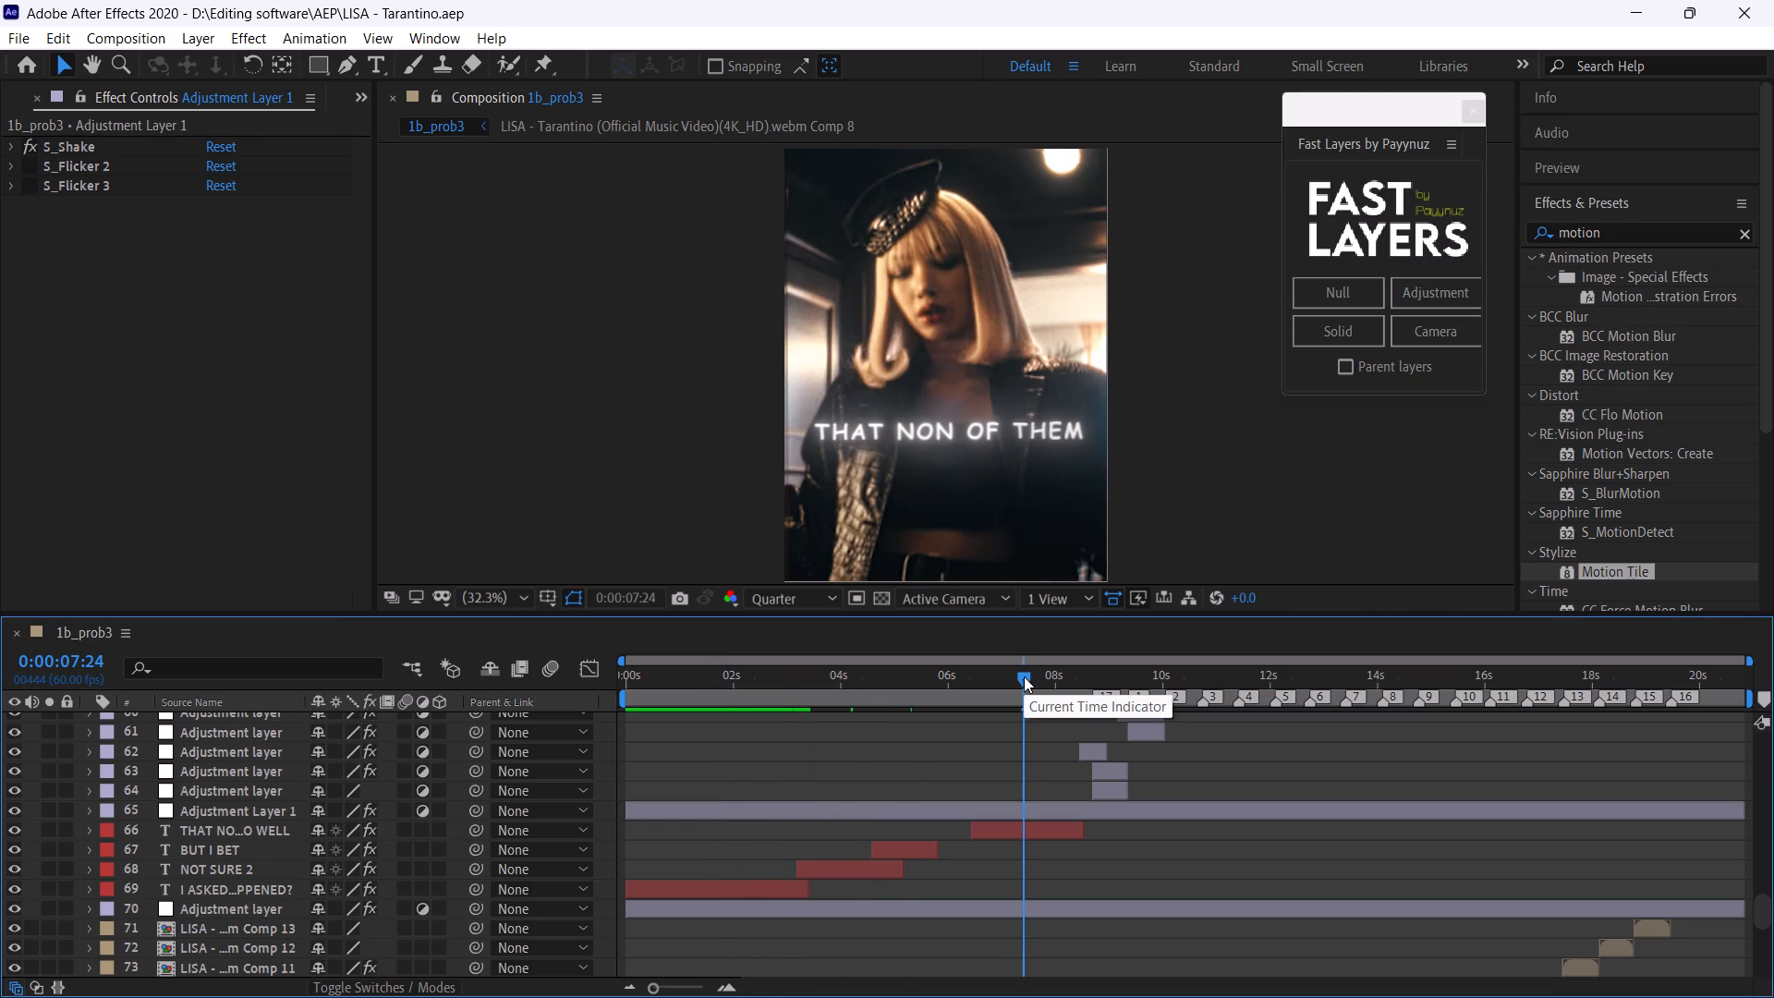
{"action": "left_click", "coordinate": [1092, 675]}
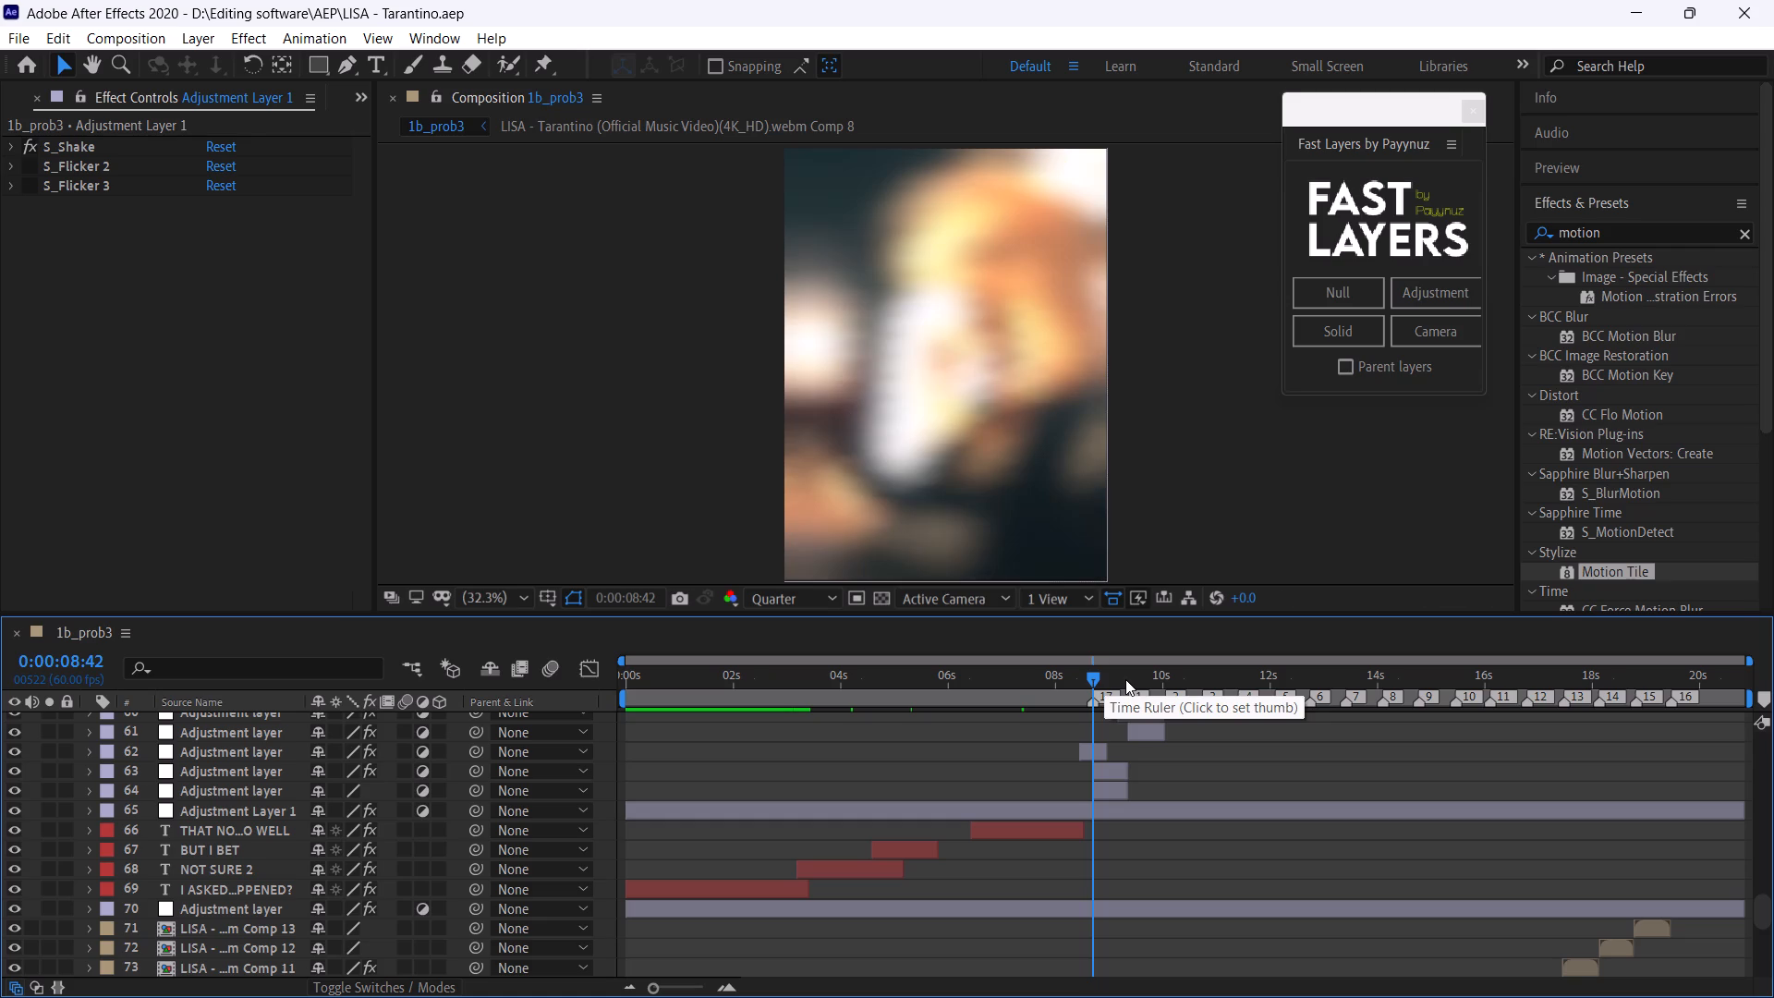
{"action": "left_click", "coordinate": [1125, 679]}
{"action": "left_click", "coordinate": [1112, 679]}
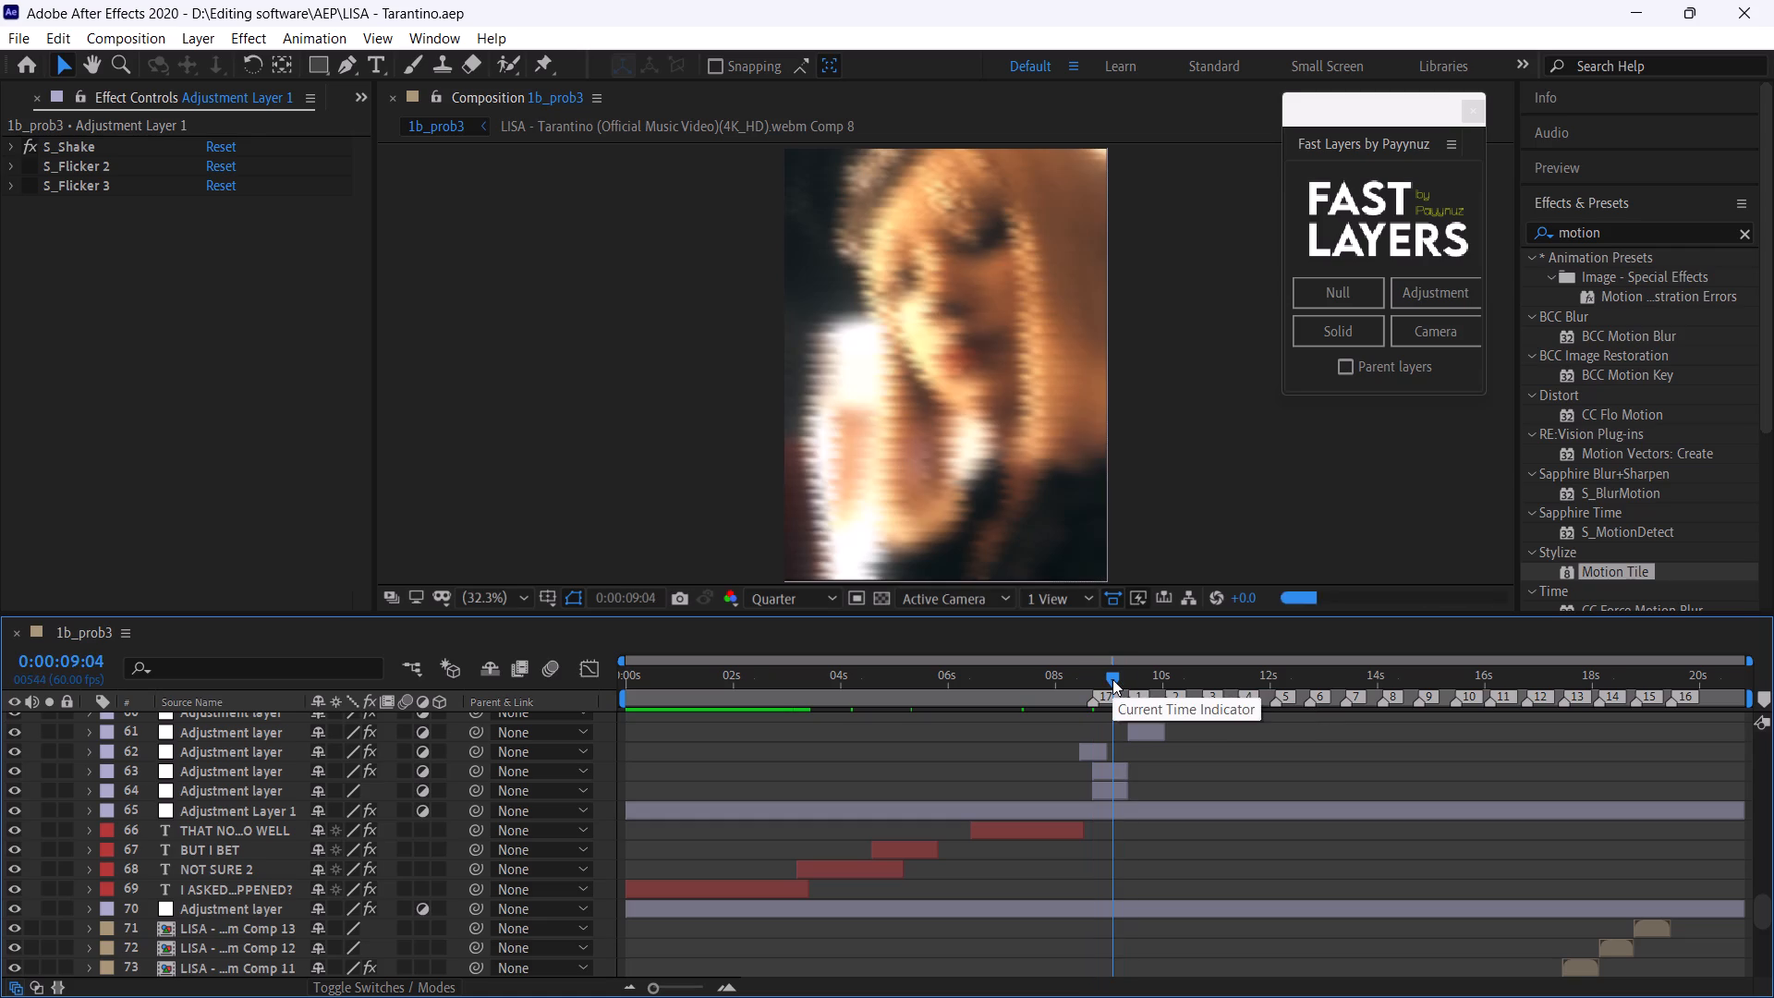
{"action": "left_click", "coordinate": [1148, 678]}
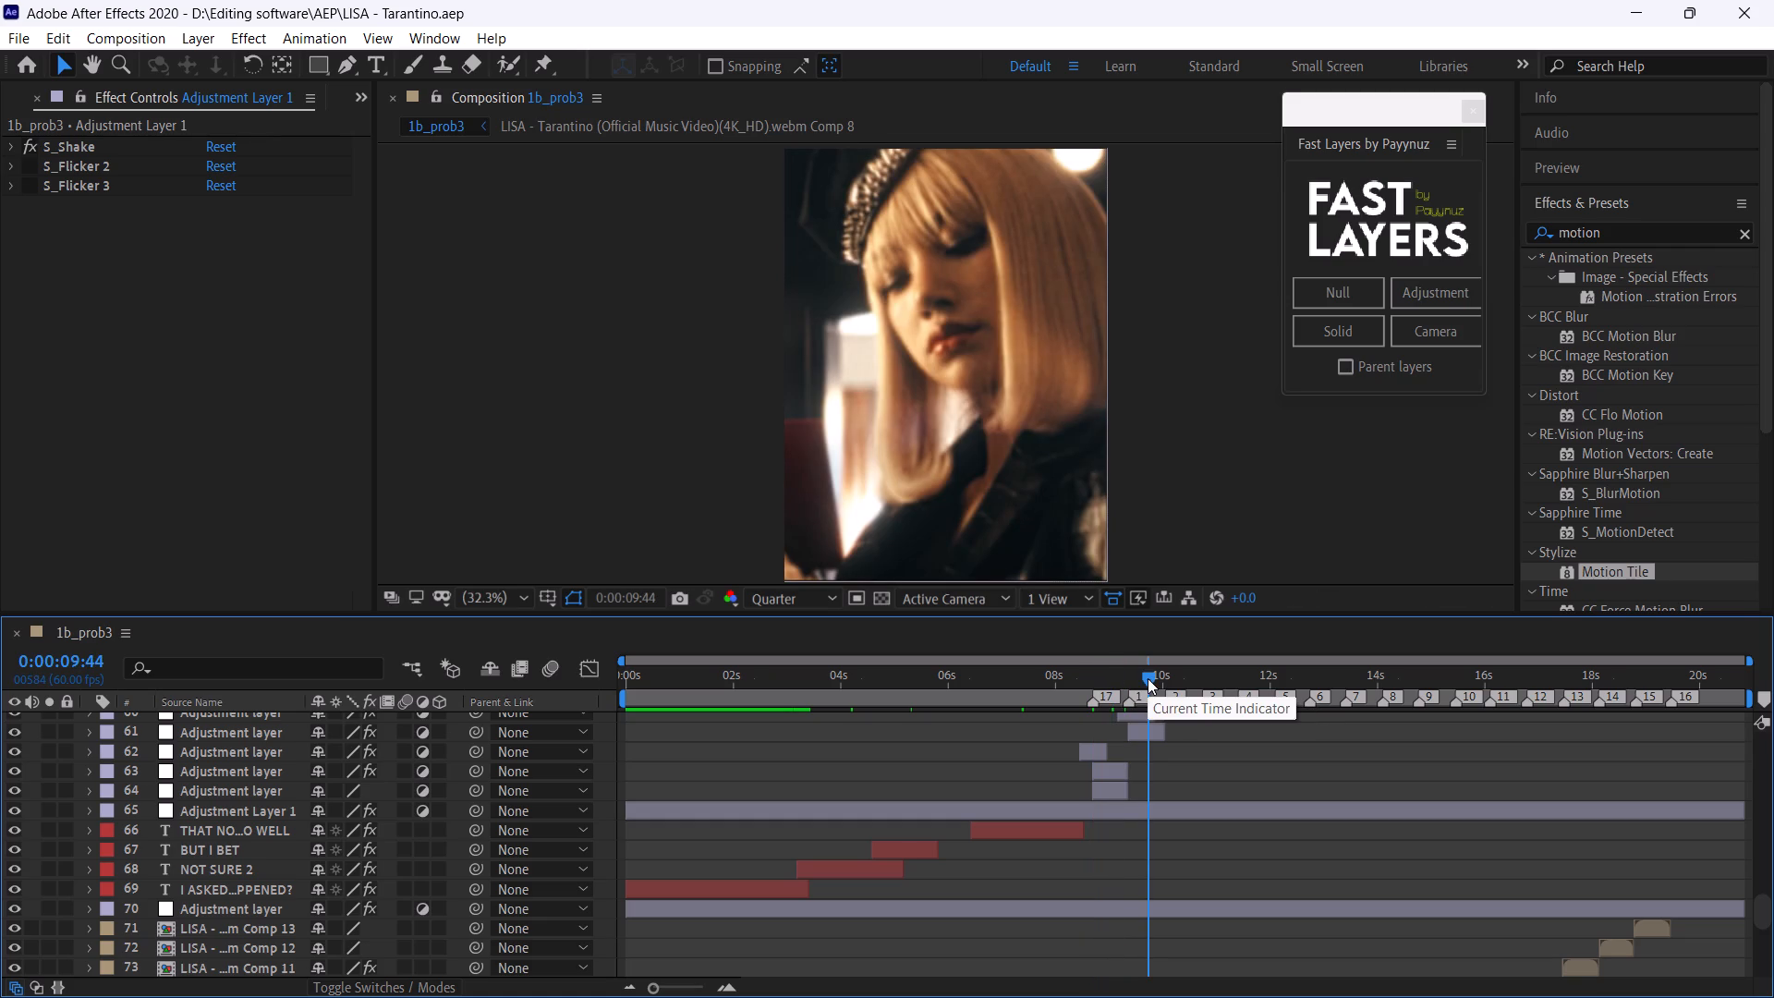
{"action": "left_click", "coordinate": [1189, 684]}
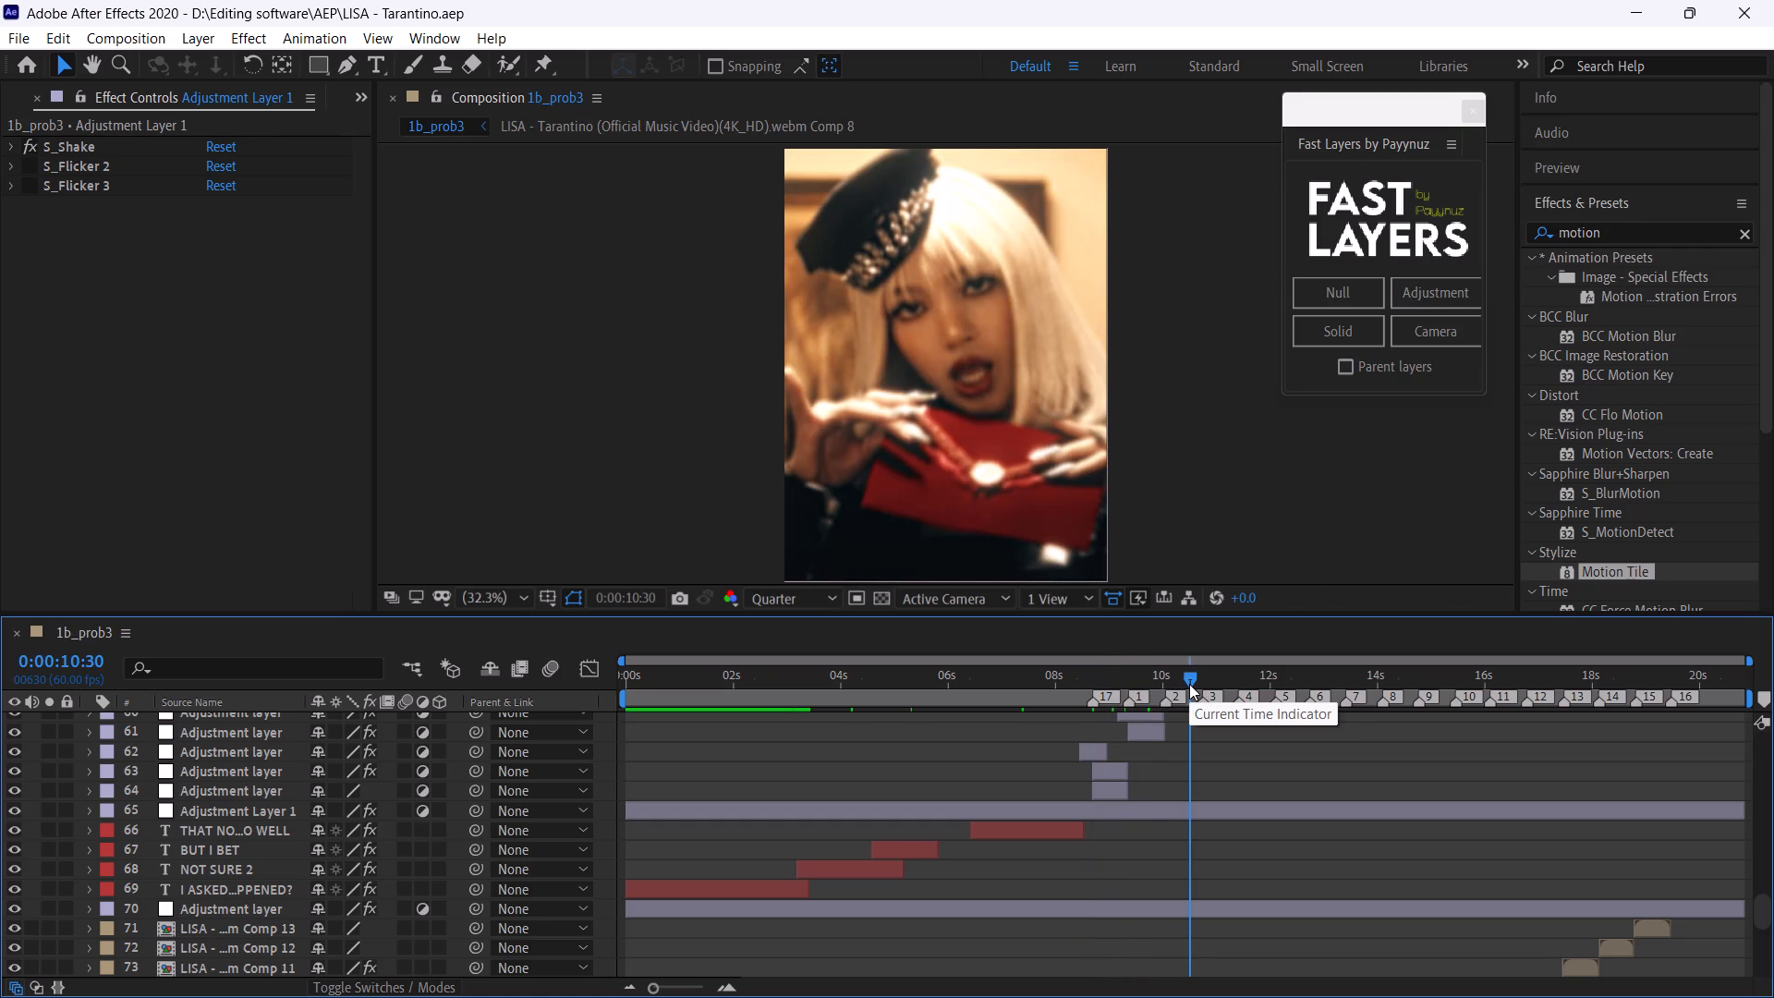
{"action": "left_click", "coordinate": [1229, 682]}
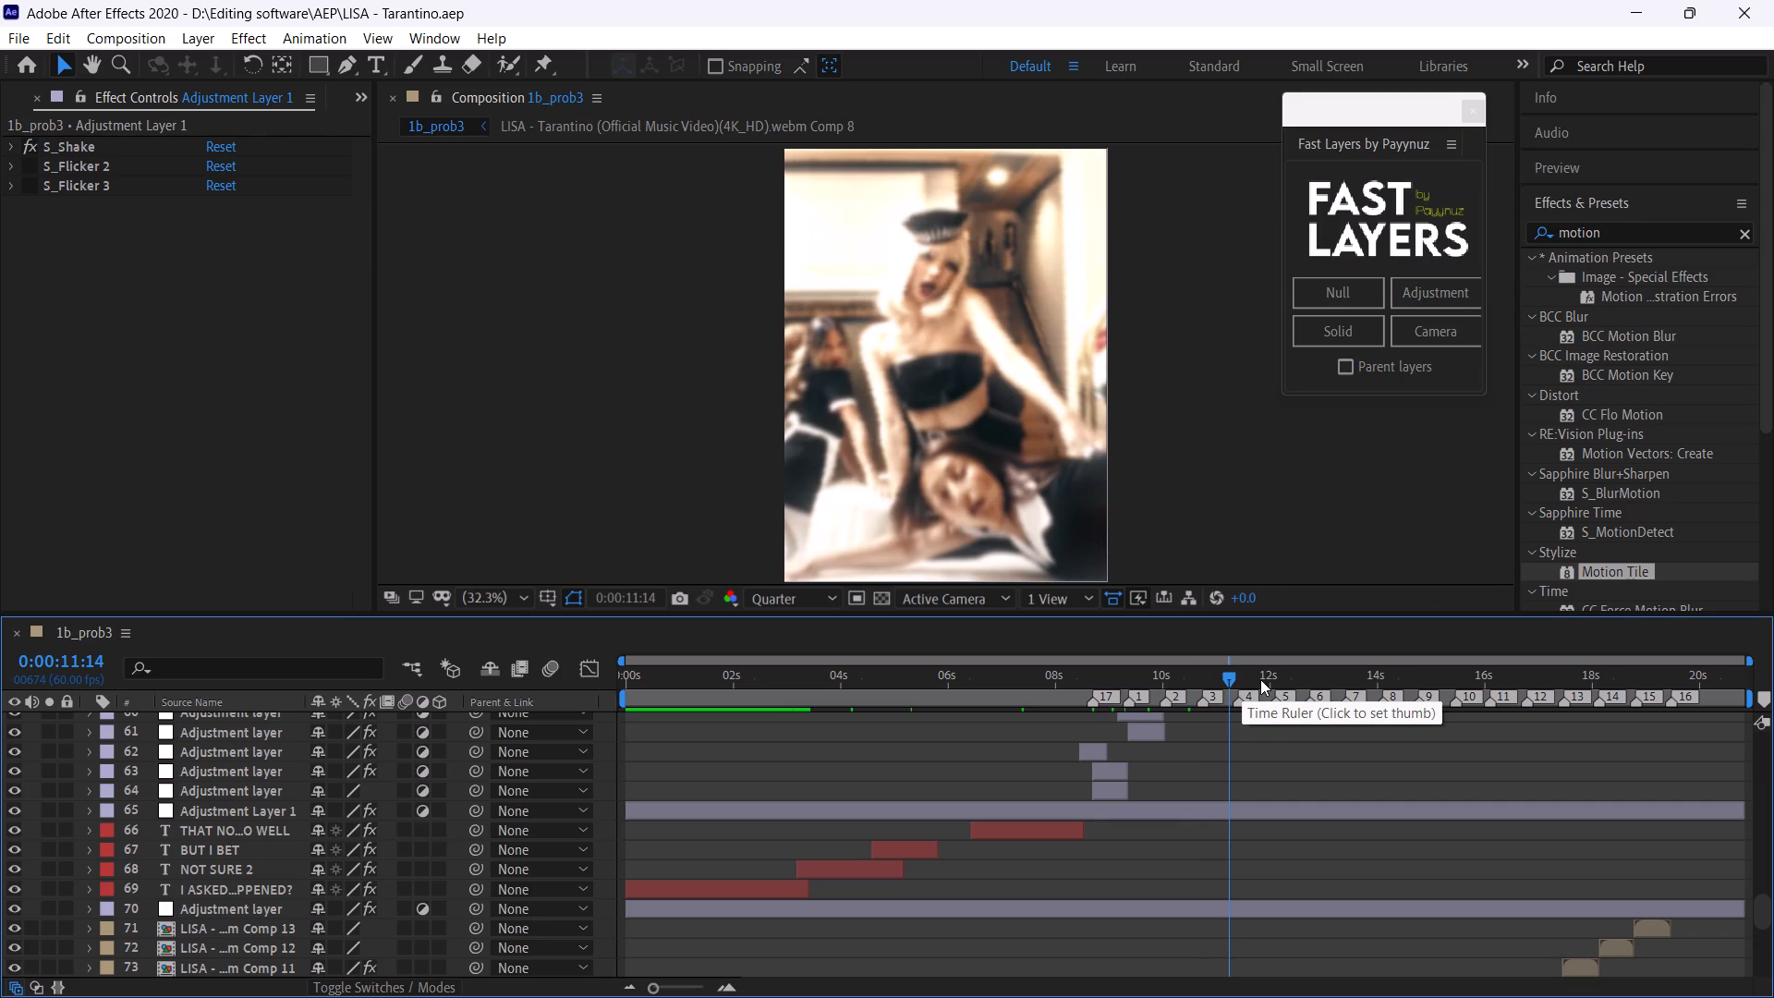
{"action": "left_click", "coordinate": [1260, 679]}
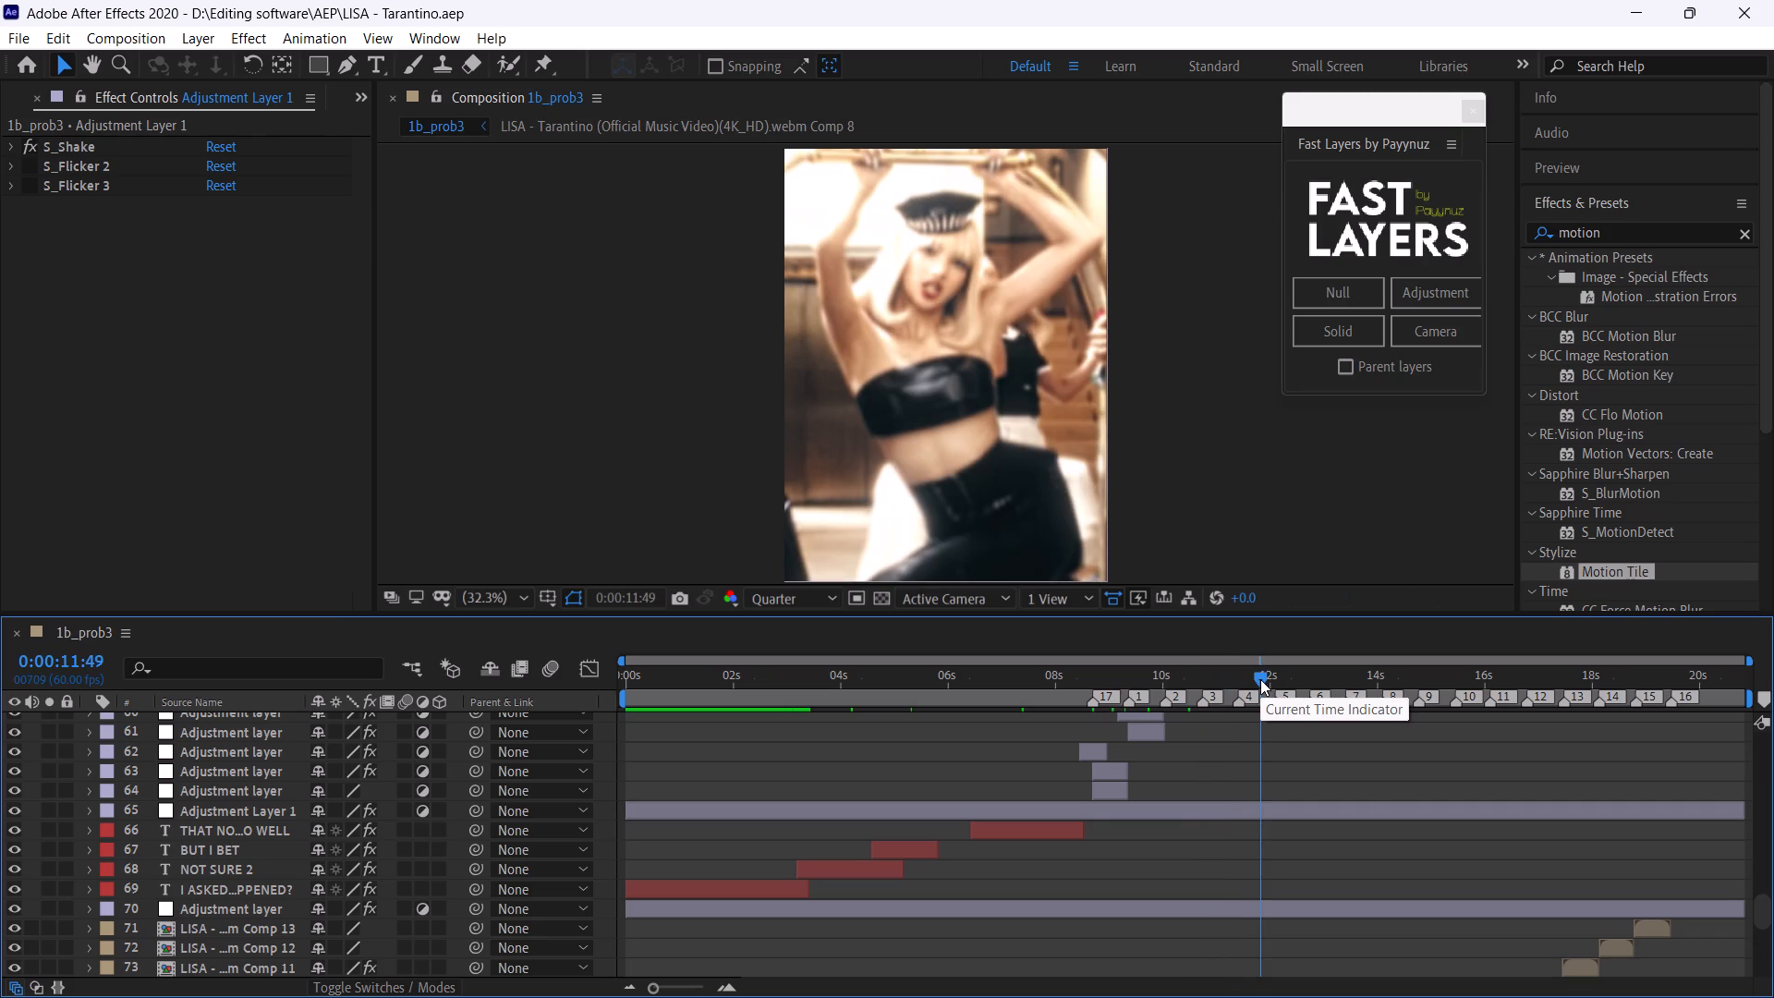
{"action": "left_click", "coordinate": [1299, 683]}
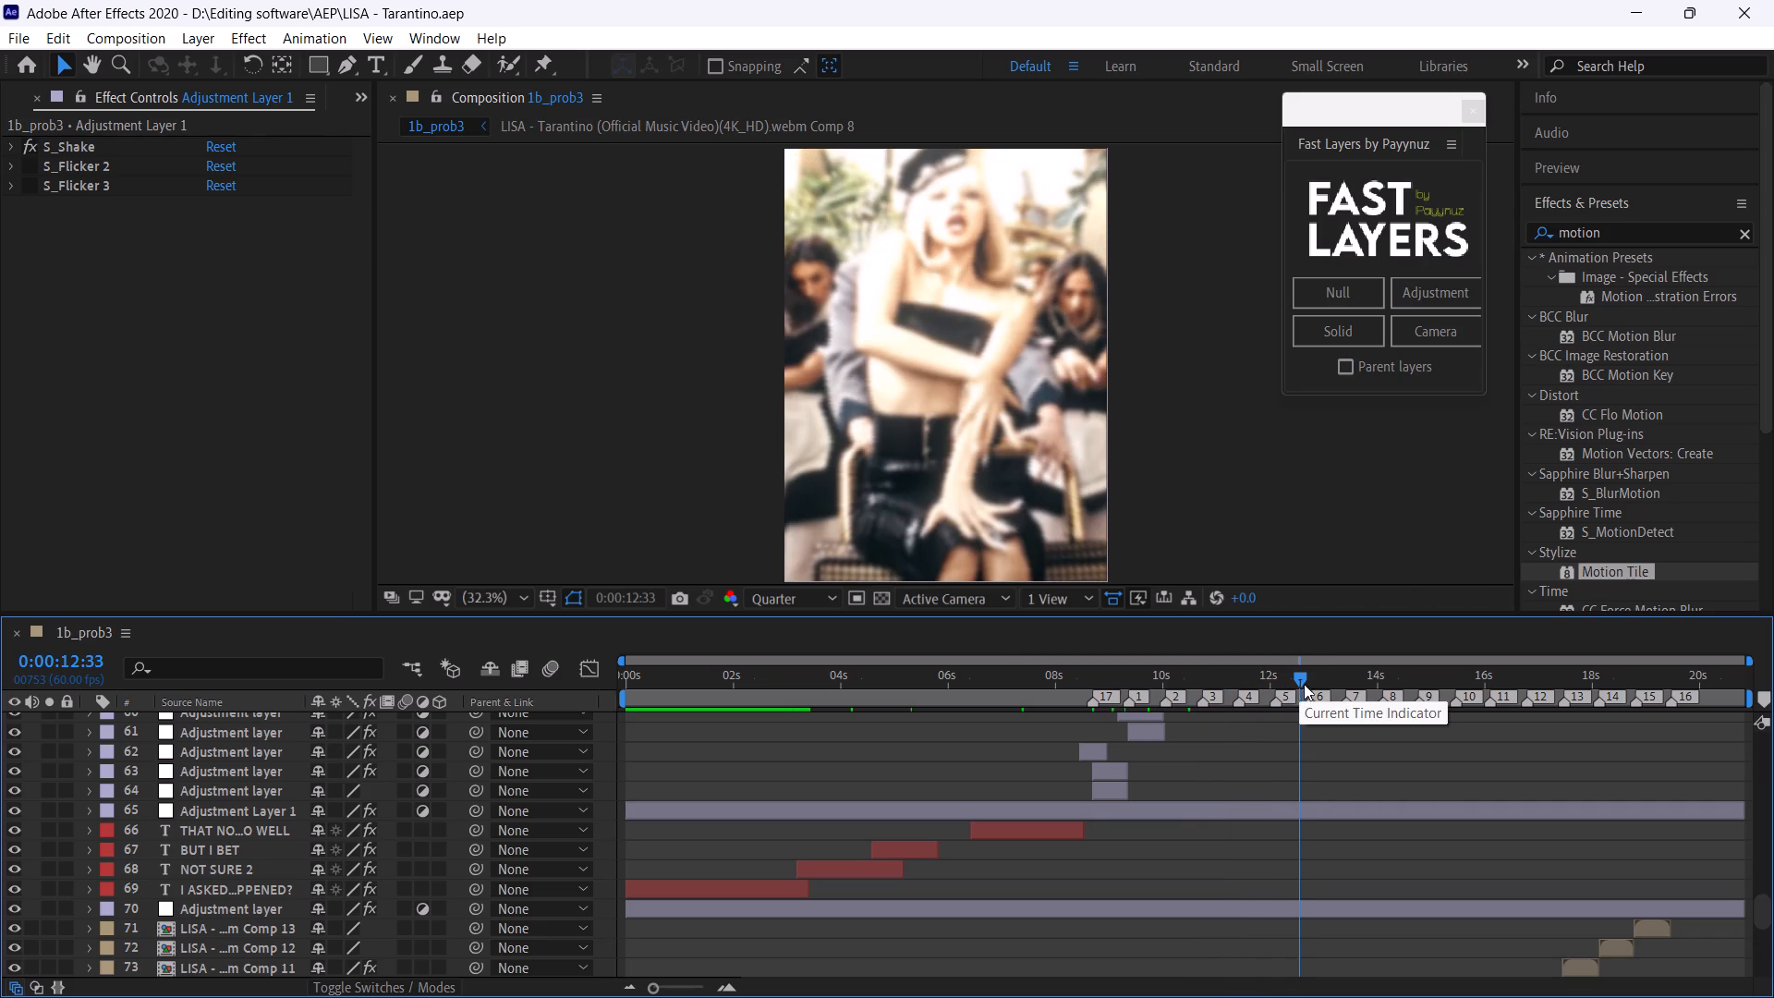
{"action": "left_click", "coordinate": [1335, 686]}
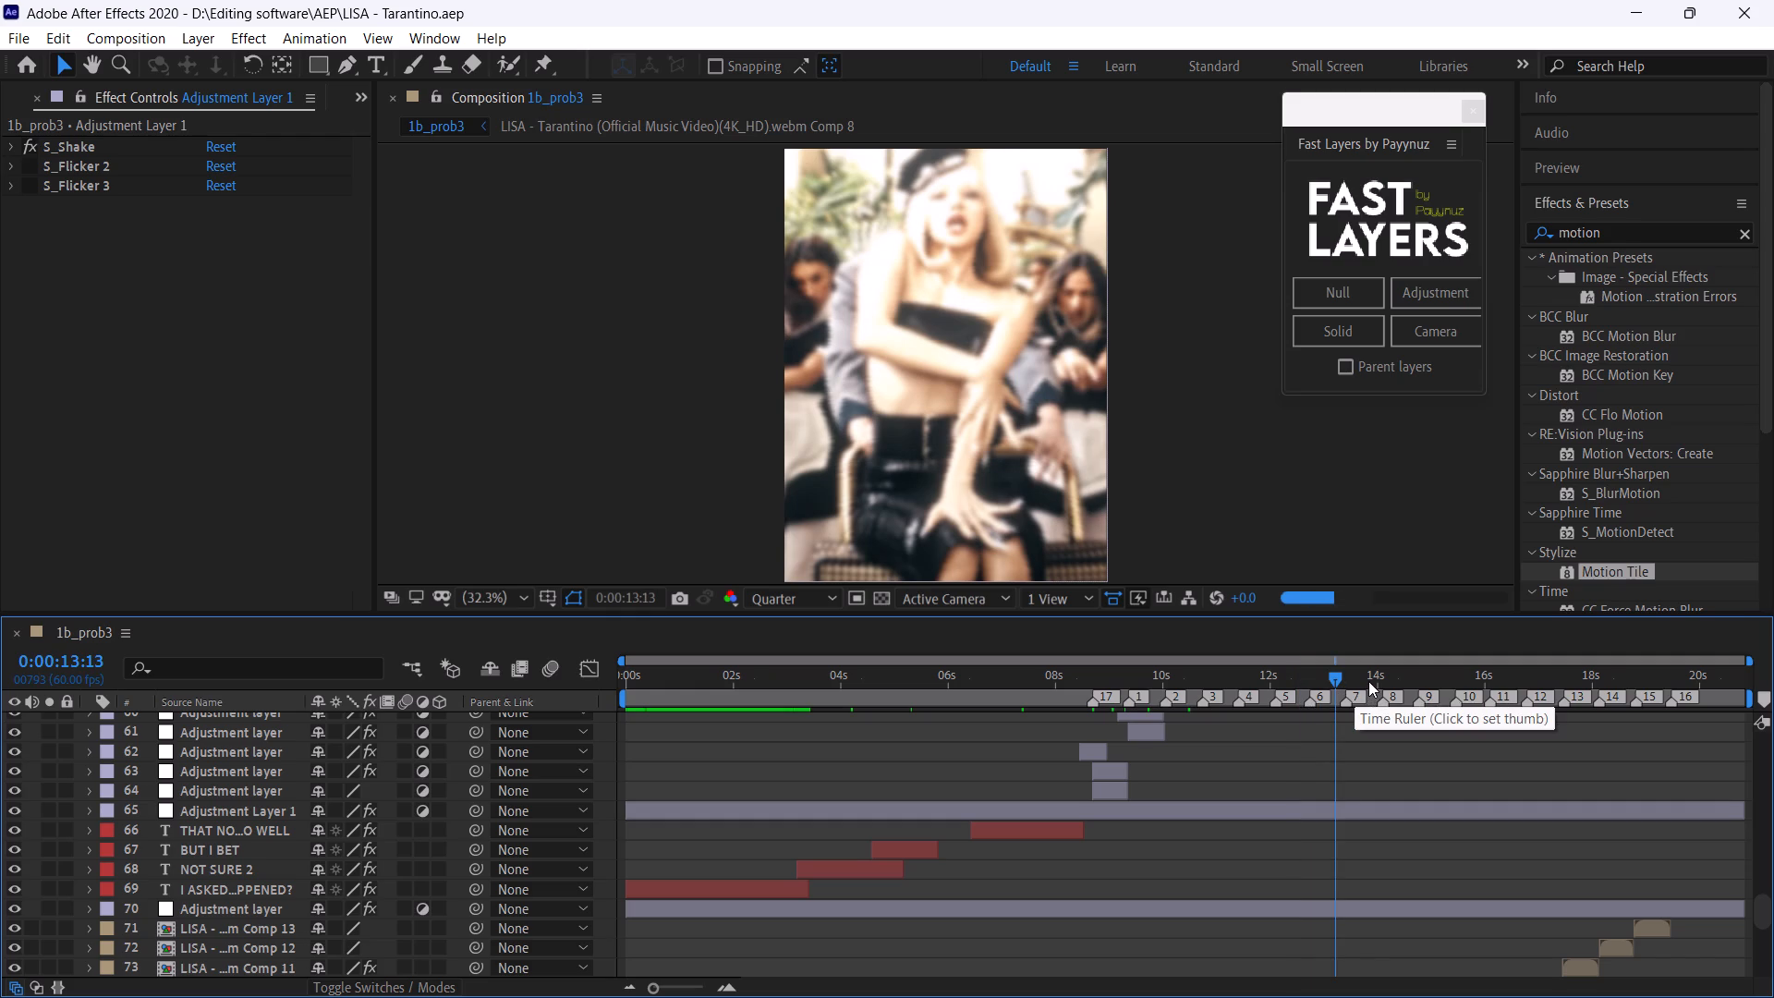
{"action": "left_click", "coordinate": [1368, 681]}
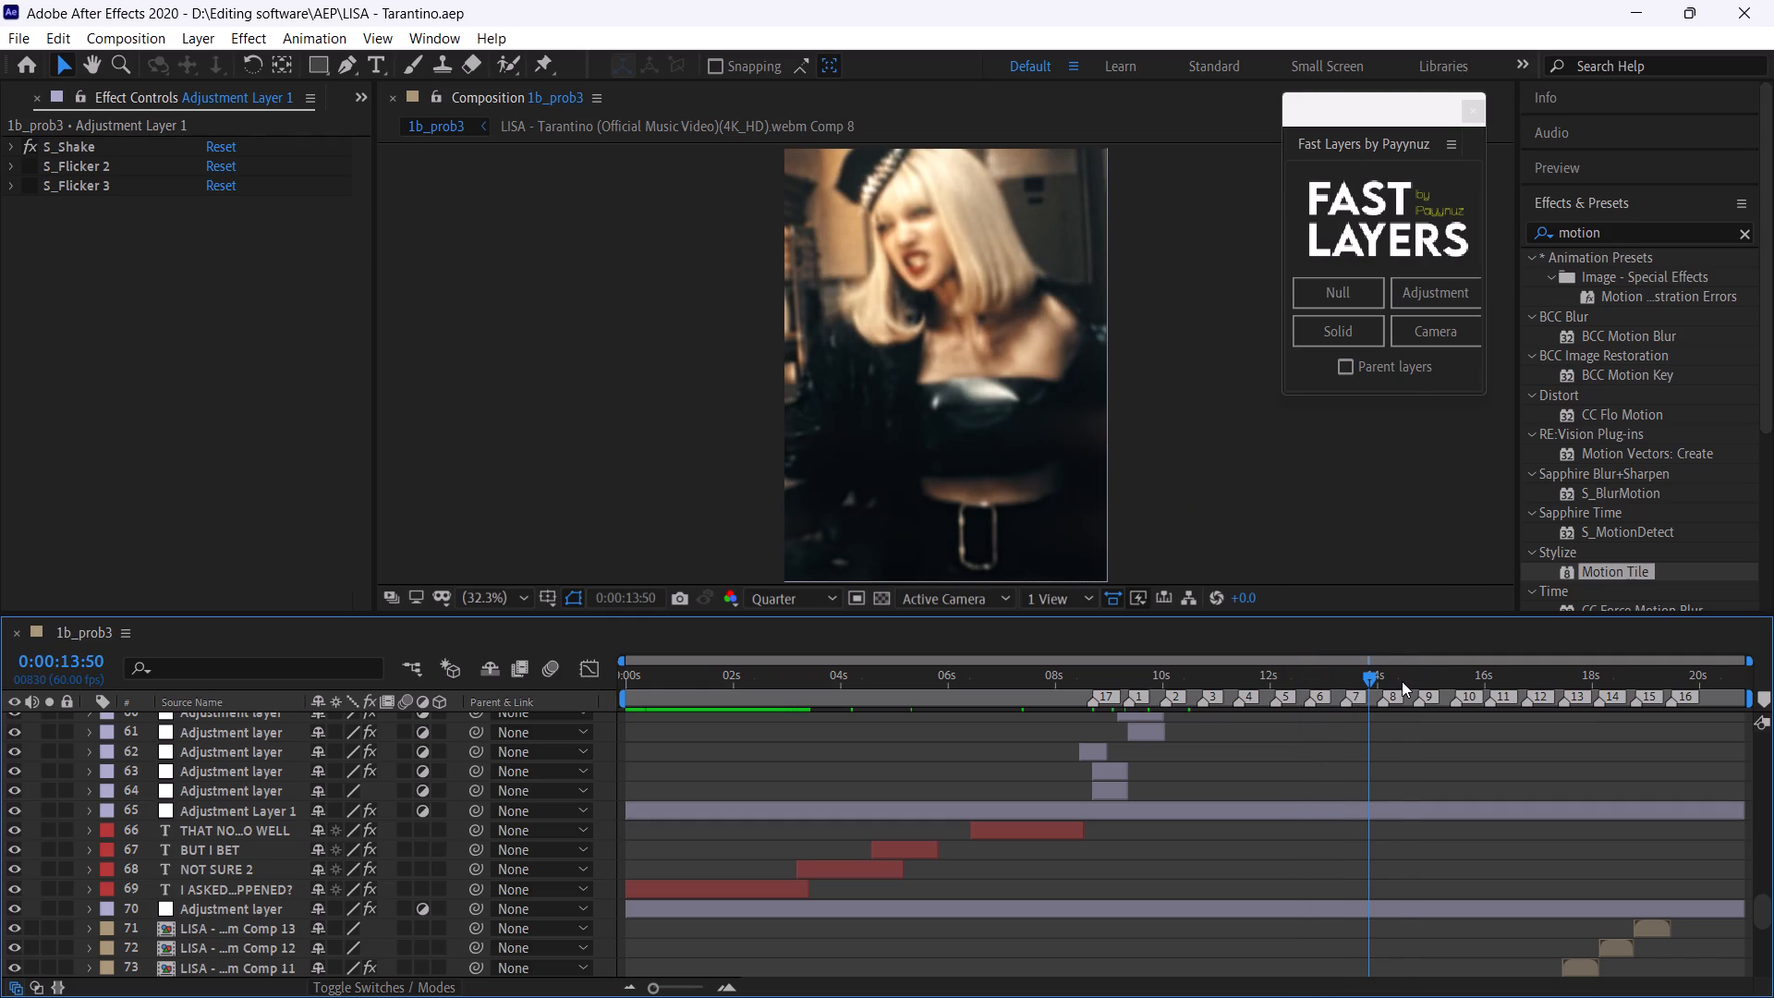
{"action": "left_click", "coordinate": [1402, 681]}
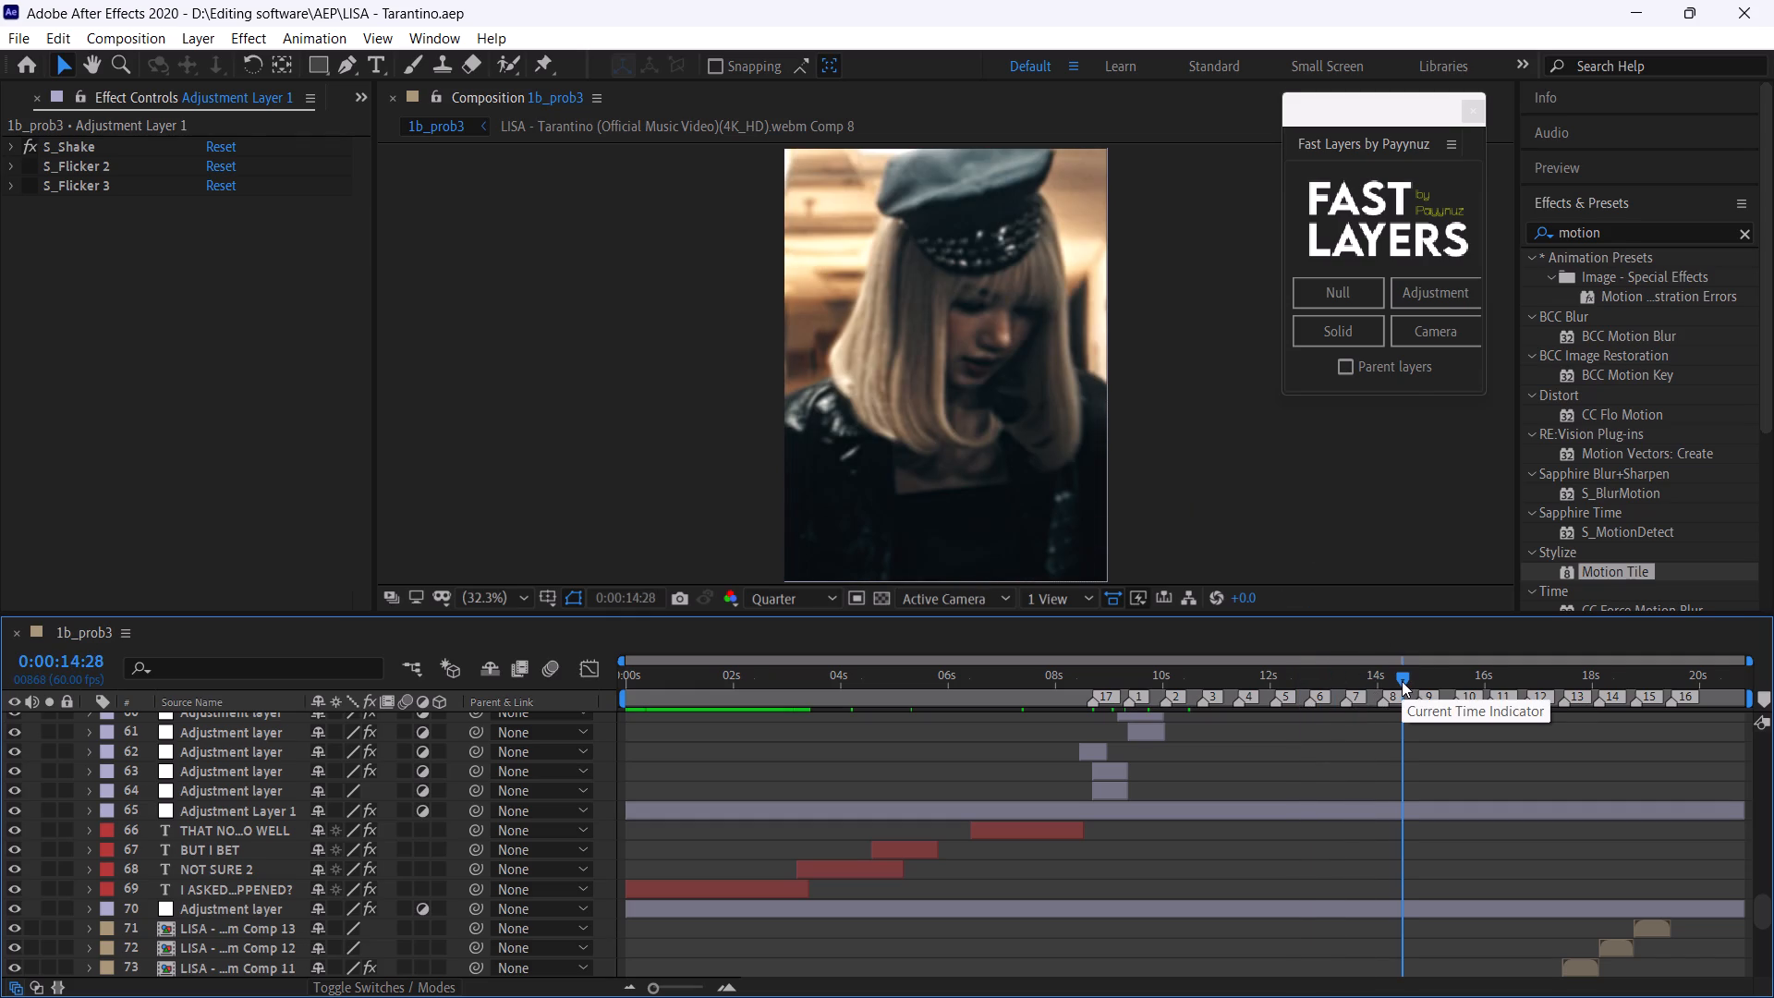
Save the project.
{"action": "key", "text": "ctrl+s"}
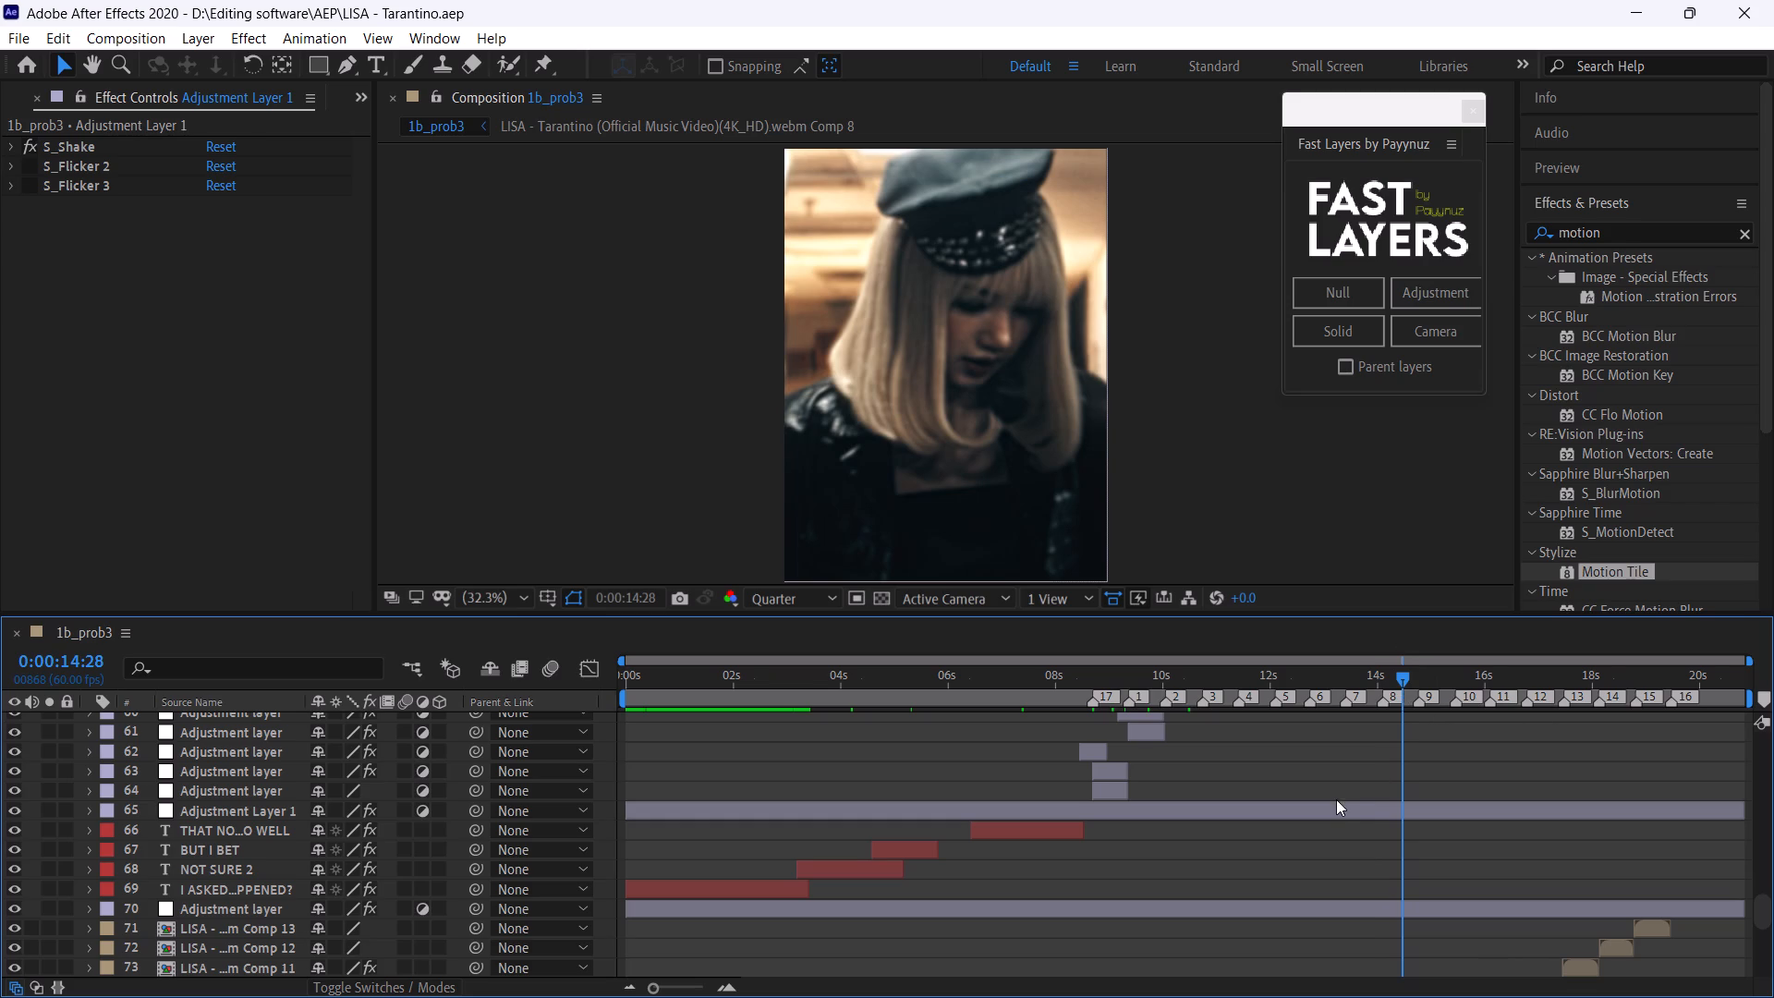
Inspect the bottom layers of the stack, including the first clip and 1b_prob3.mp4, and preview the ending from 0:00:19:30.
{"action": "left_click_drag", "start_coordinate": [1763, 907], "coordinate": [1761, 997]}
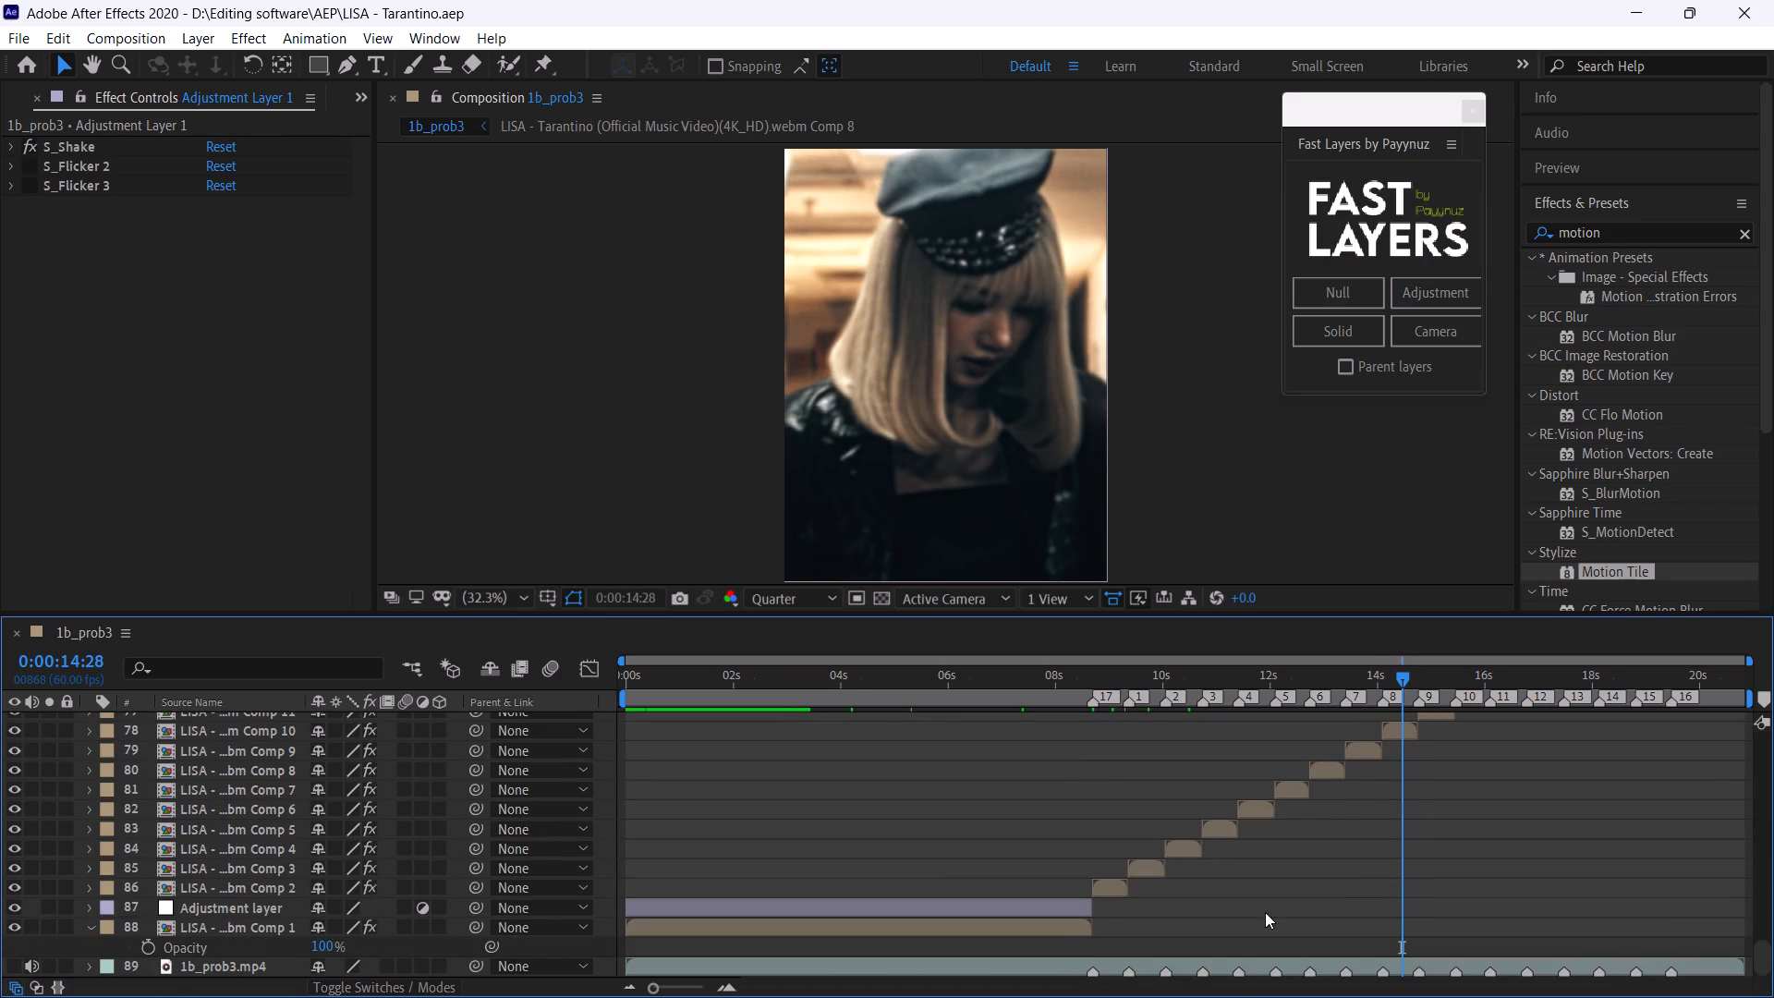
{"action": "left_click", "coordinate": [1252, 968]}
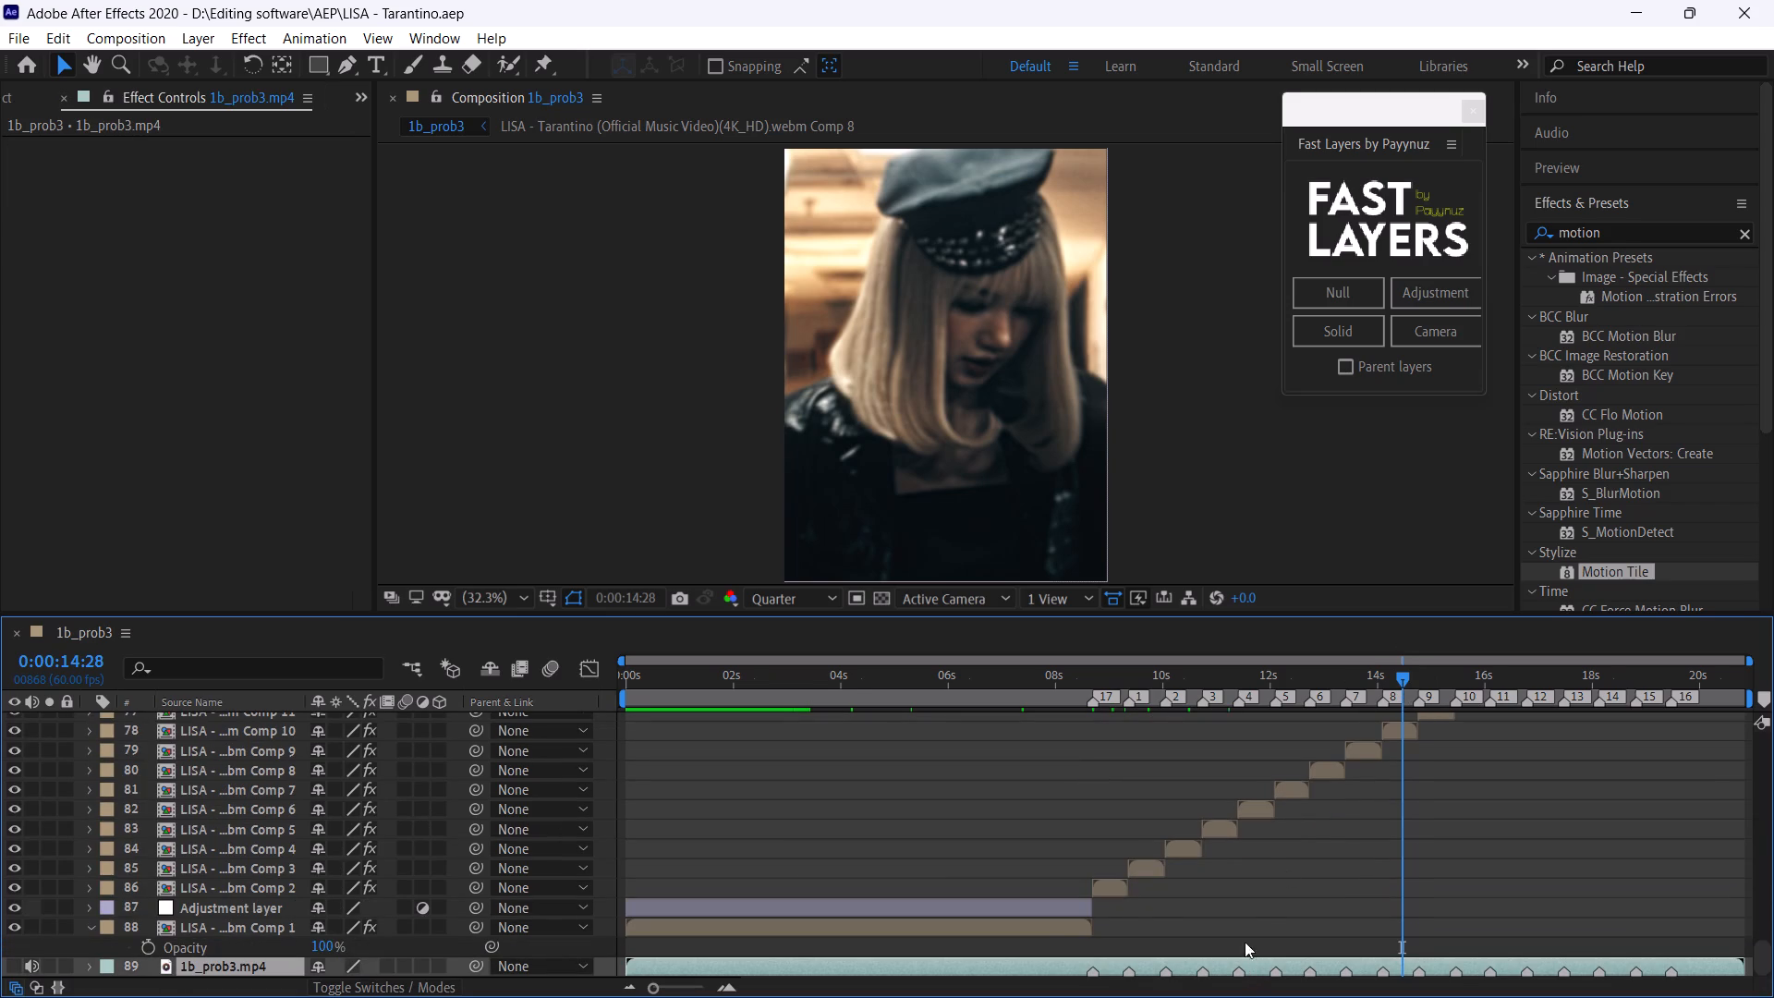
{"action": "left_click", "coordinate": [1063, 925]}
{"action": "key", "text": "u"}
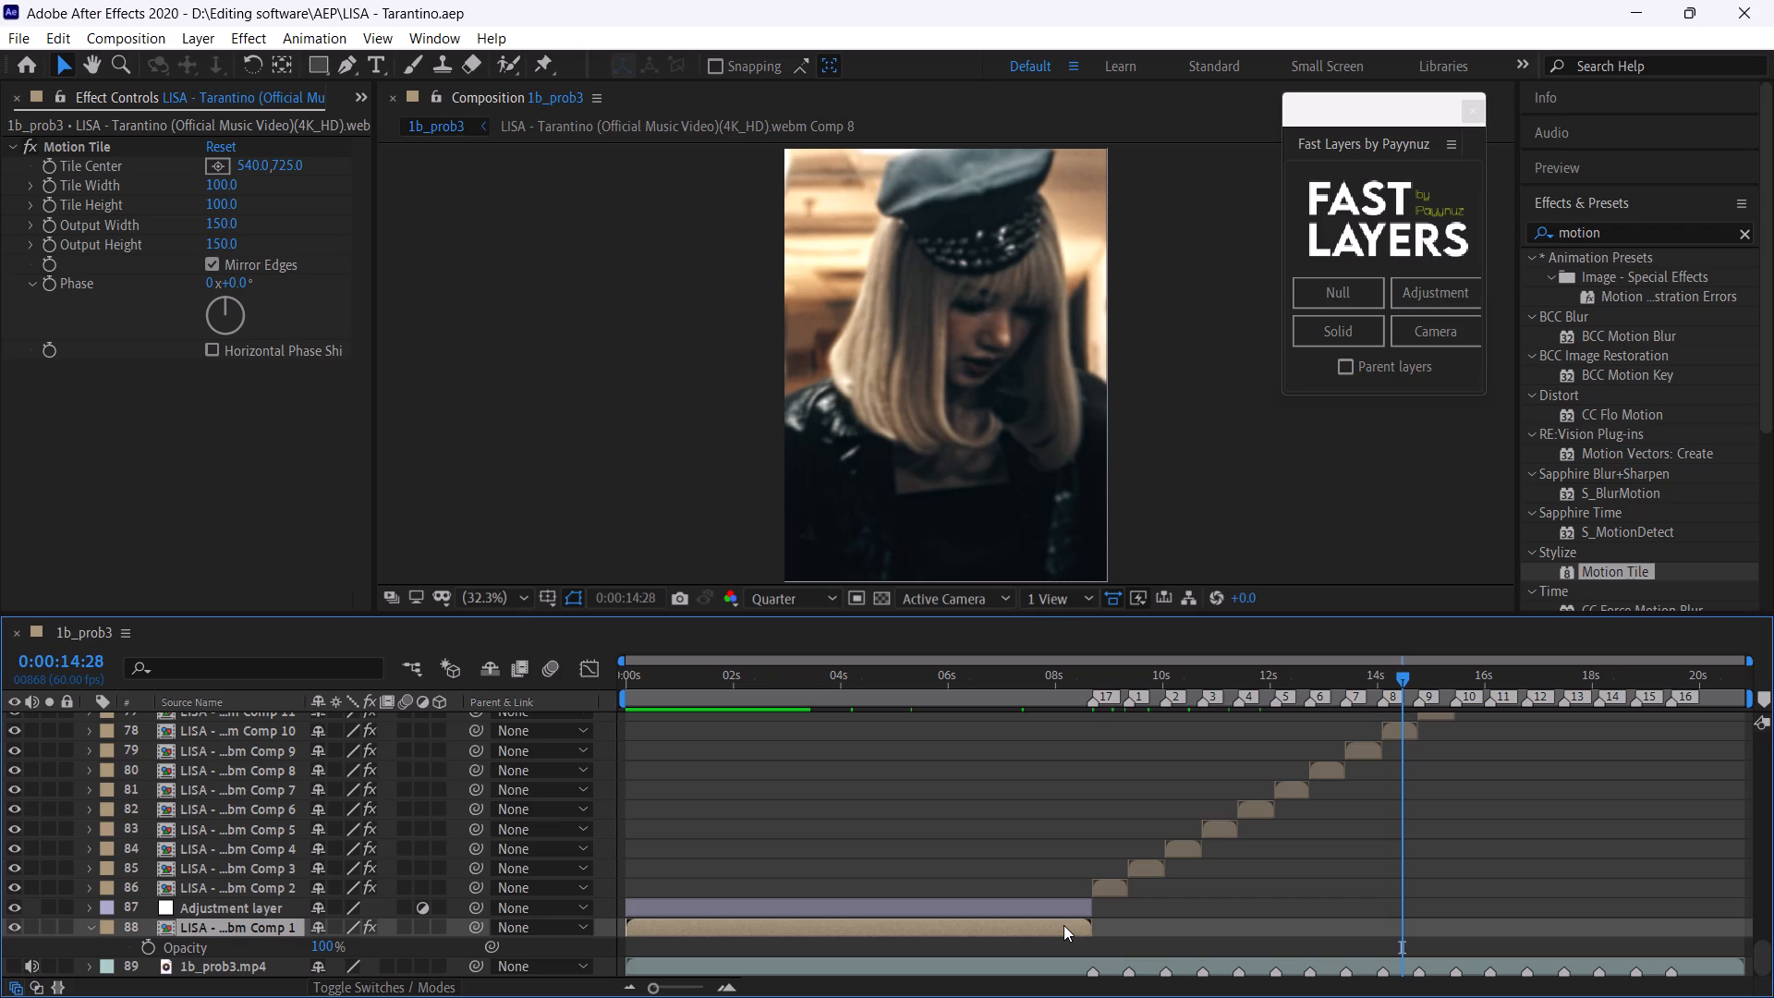
{"action": "scroll", "coordinate": [1717, 831], "scroll_direction": "up", "scroll_amount": 1}
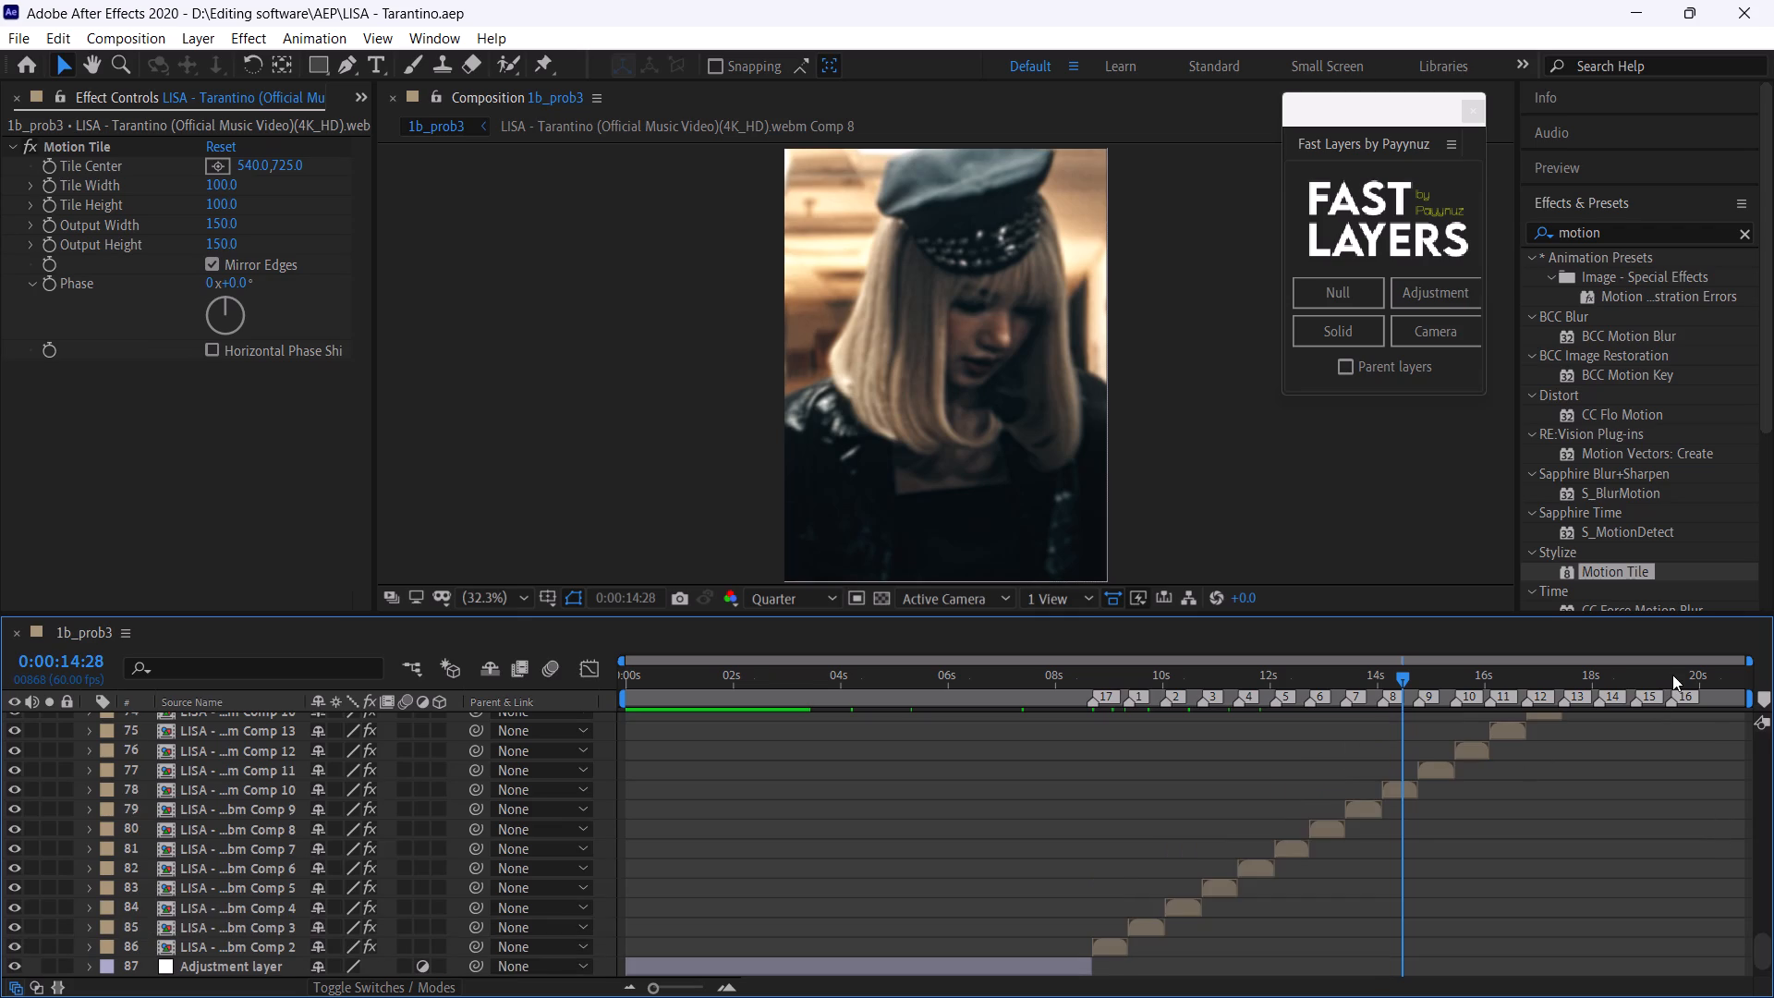
{"action": "left_click", "coordinate": [1672, 675]}
{"action": "key", "text": "space"}
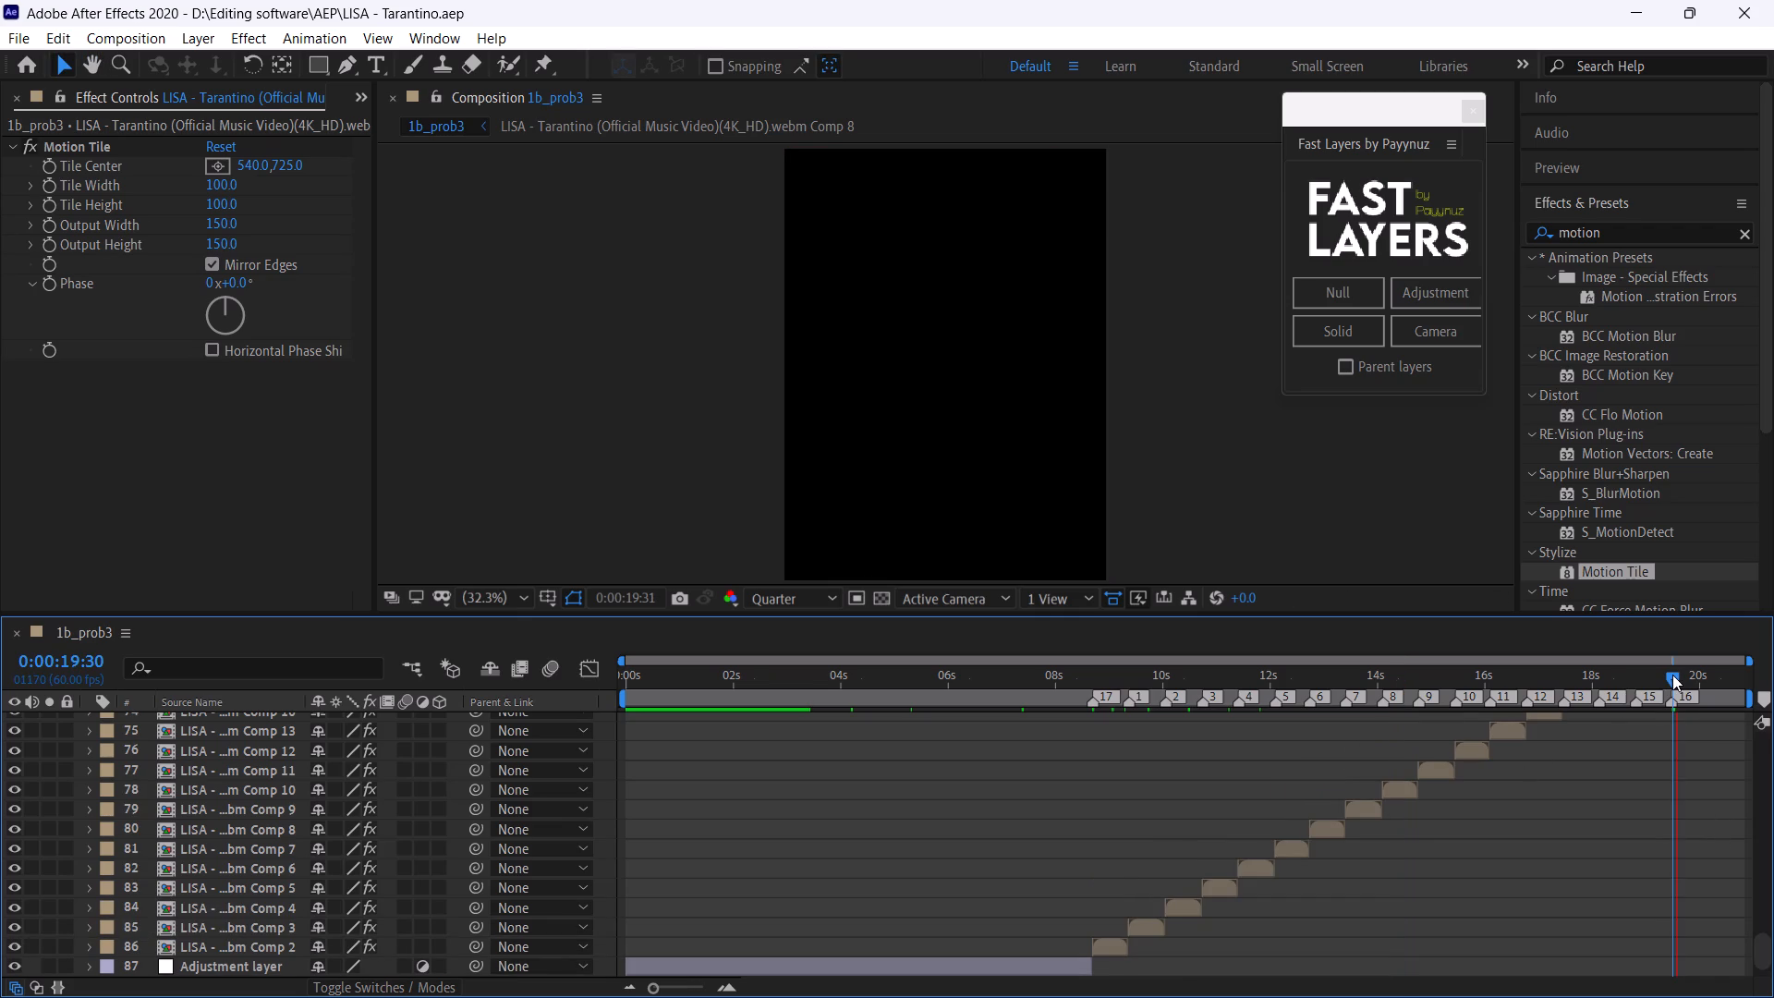
{"action": "left_click", "coordinate": [1672, 675]}
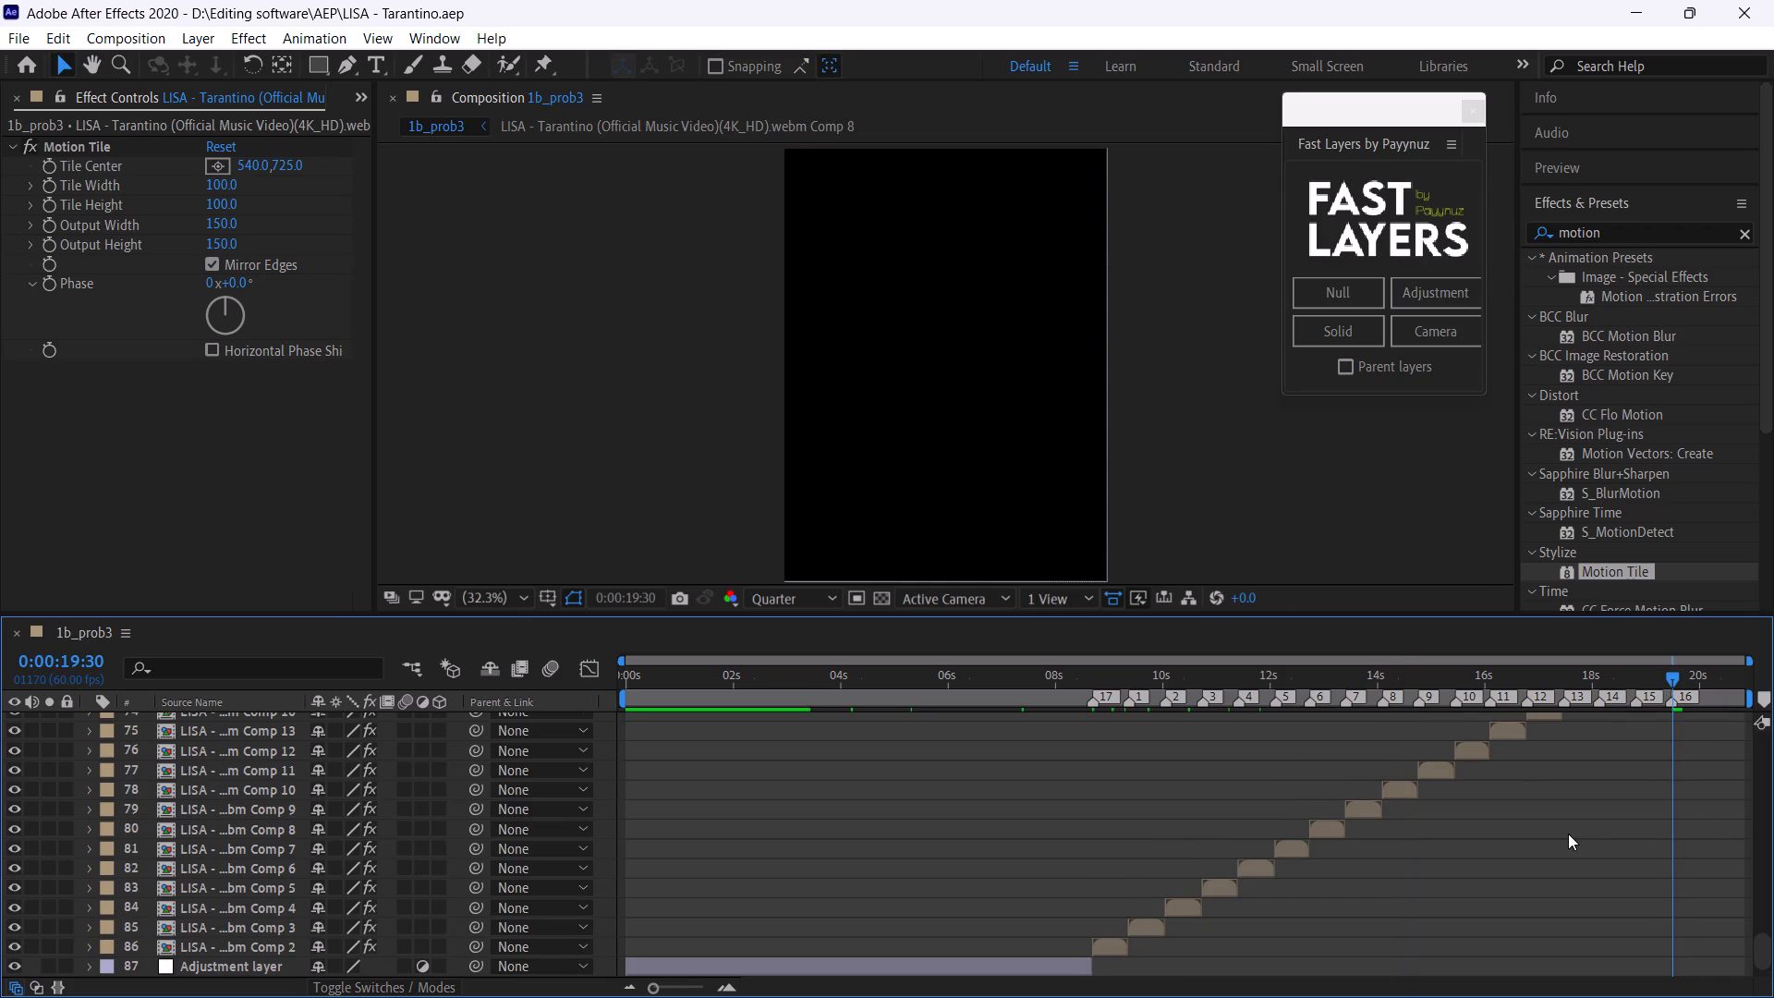
Pre-compose all layers of 1b_prob3 under the default name, moving all attributes and adjusting the duration to the selected layers' time span.
{"action": "left_click", "coordinate": [1568, 834]}
{"action": "key", "text": "ctrl+a"}
{"action": "right_click", "coordinate": [1063, 962]}
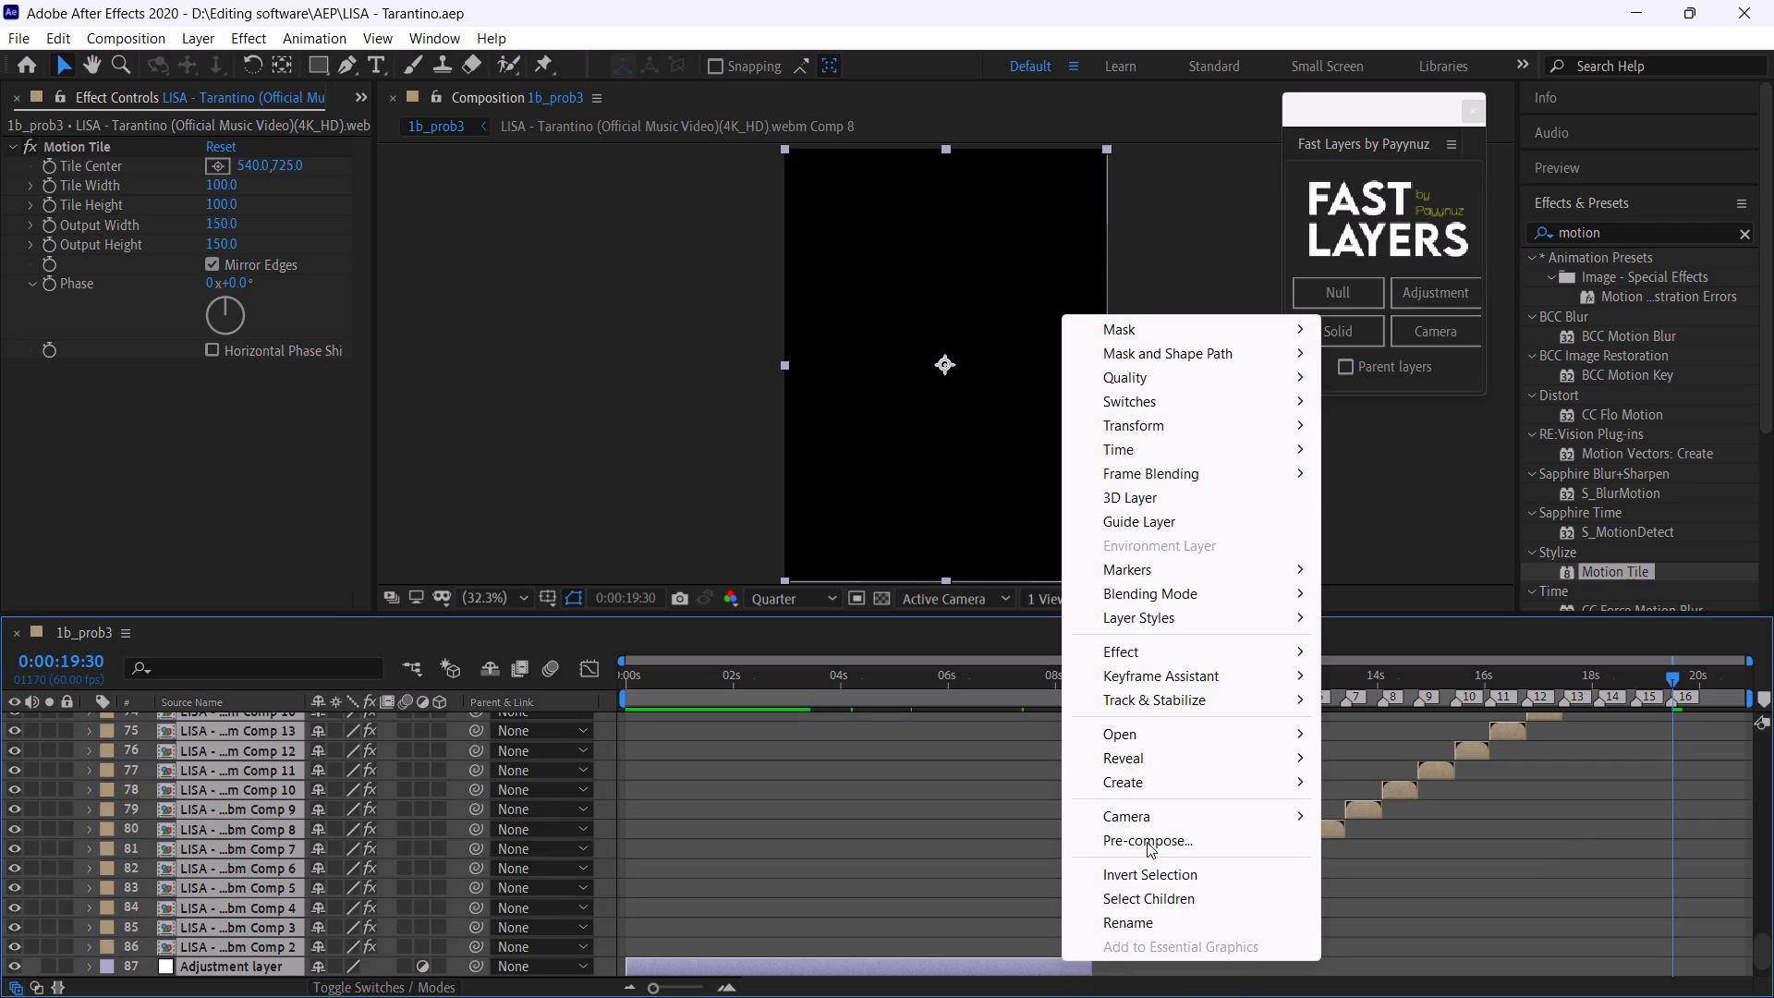
{"action": "left_click", "coordinate": [1147, 841]}
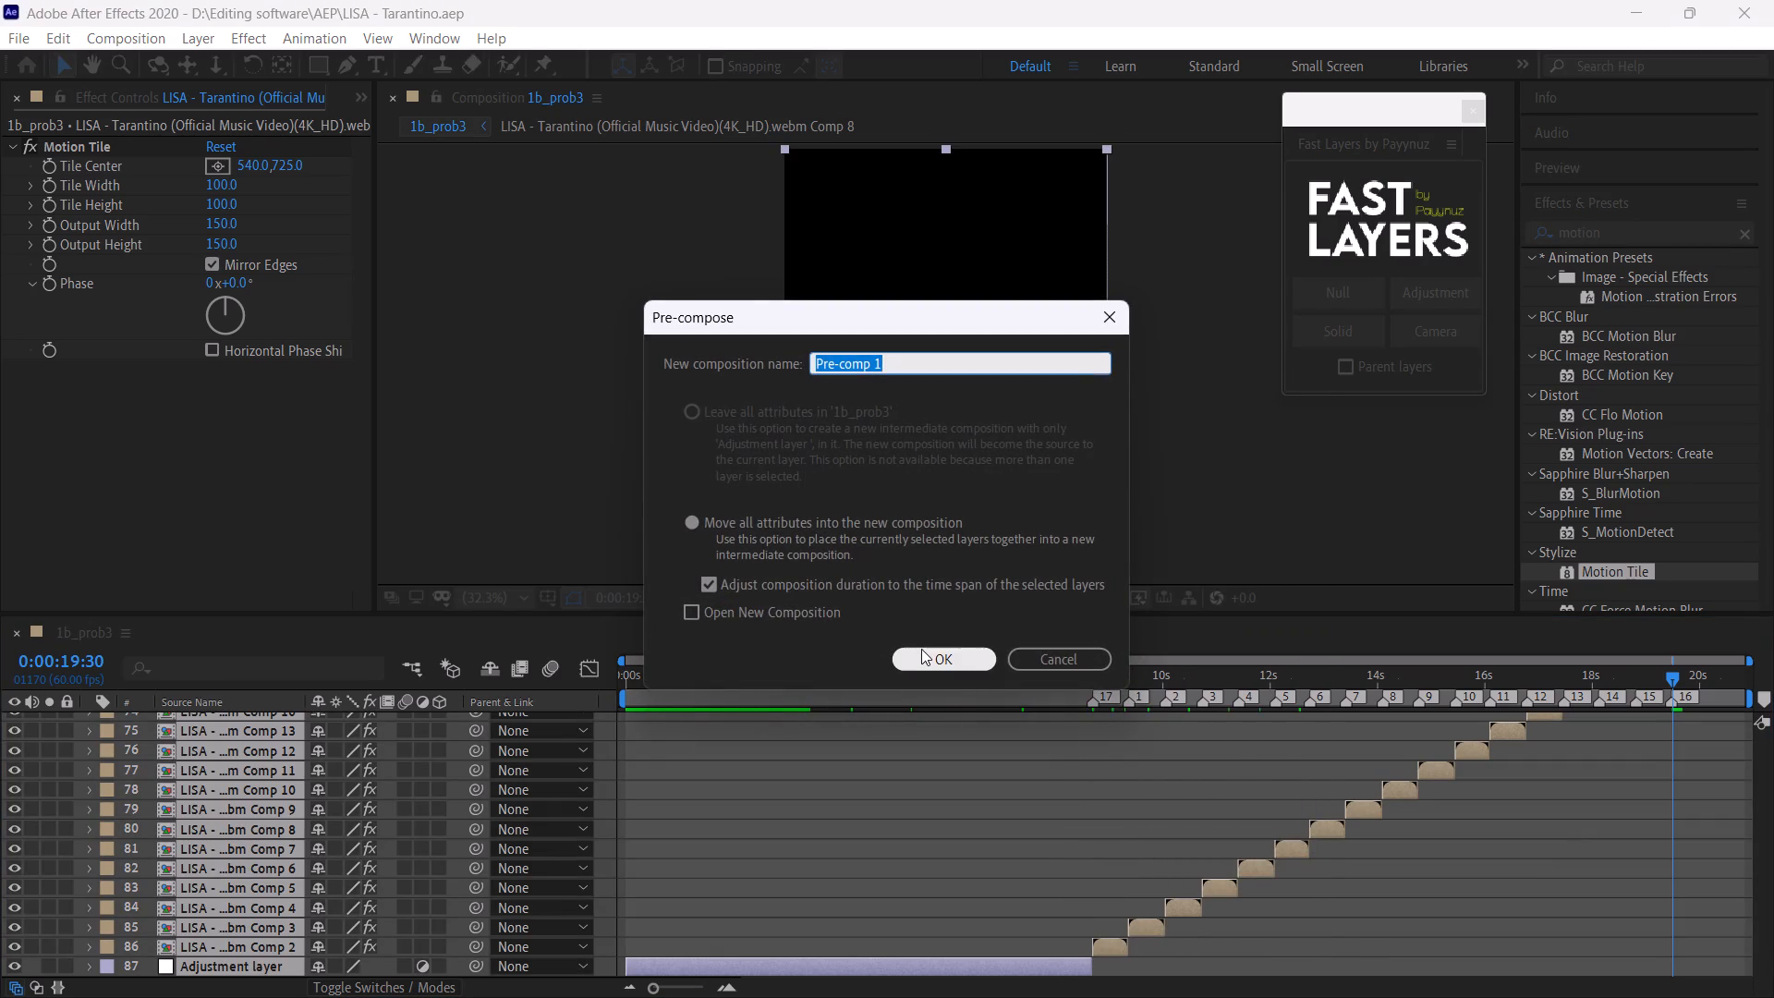
{"action": "left_click", "coordinate": [921, 649]}
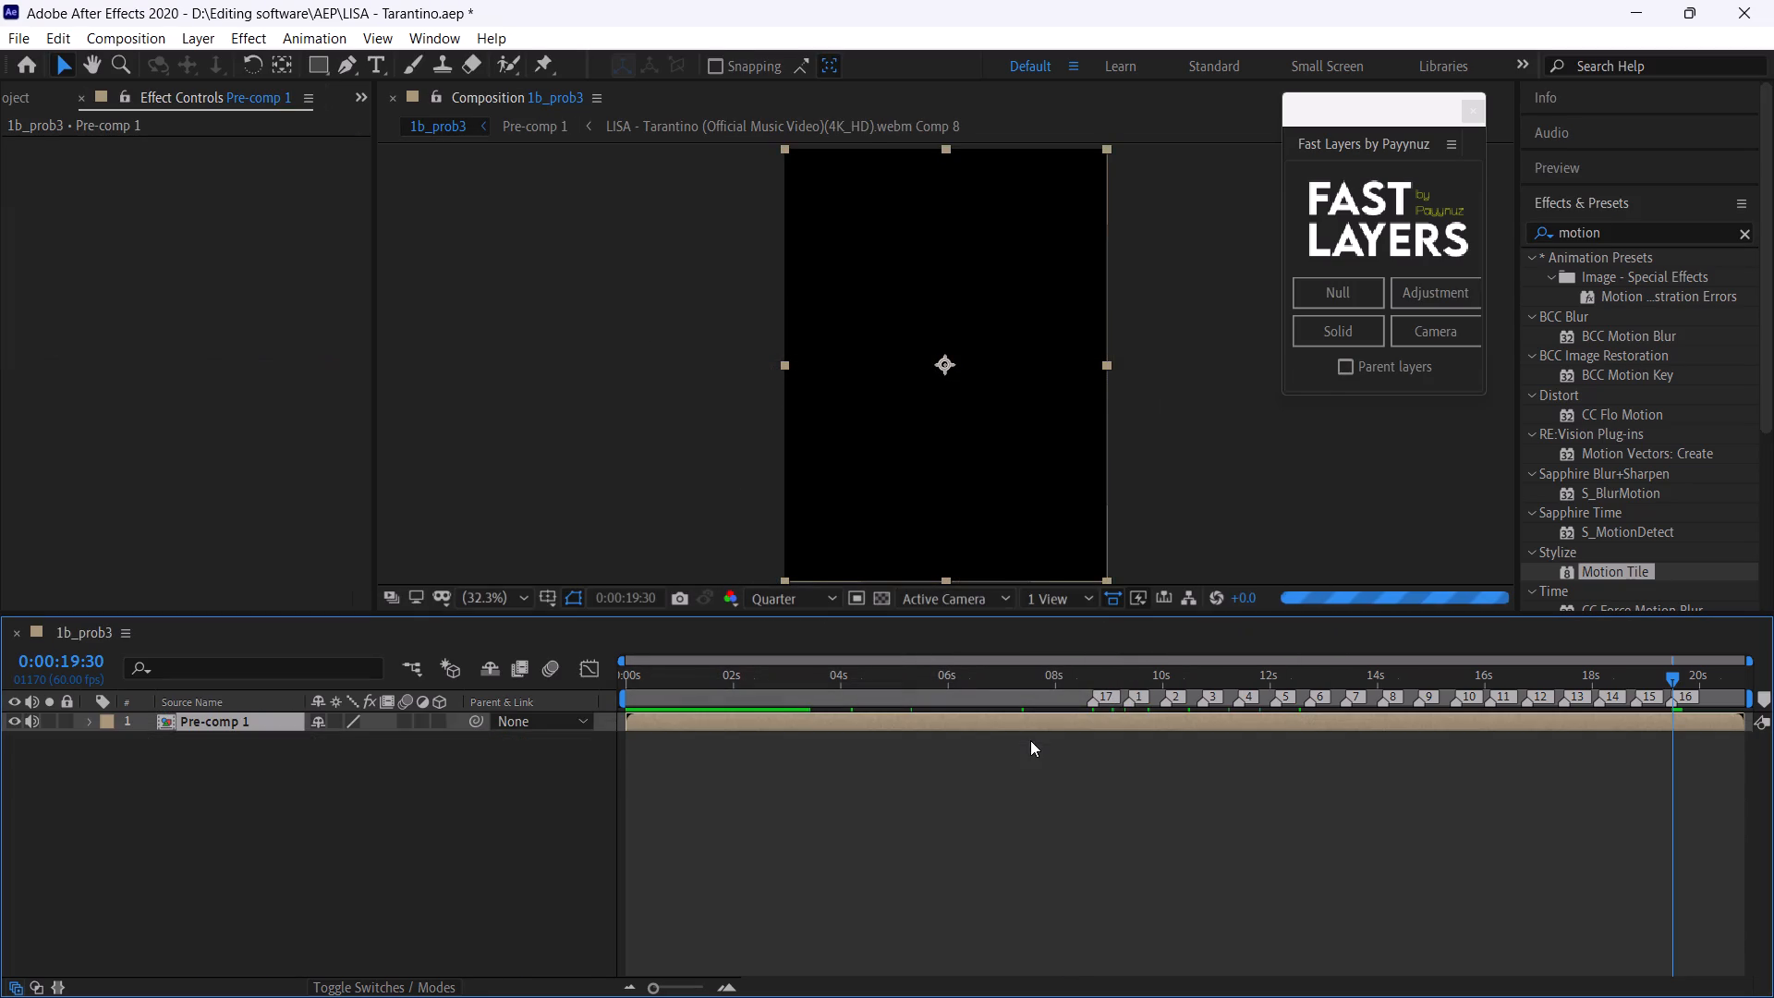
Save the project with the layers pre-composed.
{"action": "left_click", "coordinate": [1022, 784]}
{"action": "key", "text": "ctrl+s"}
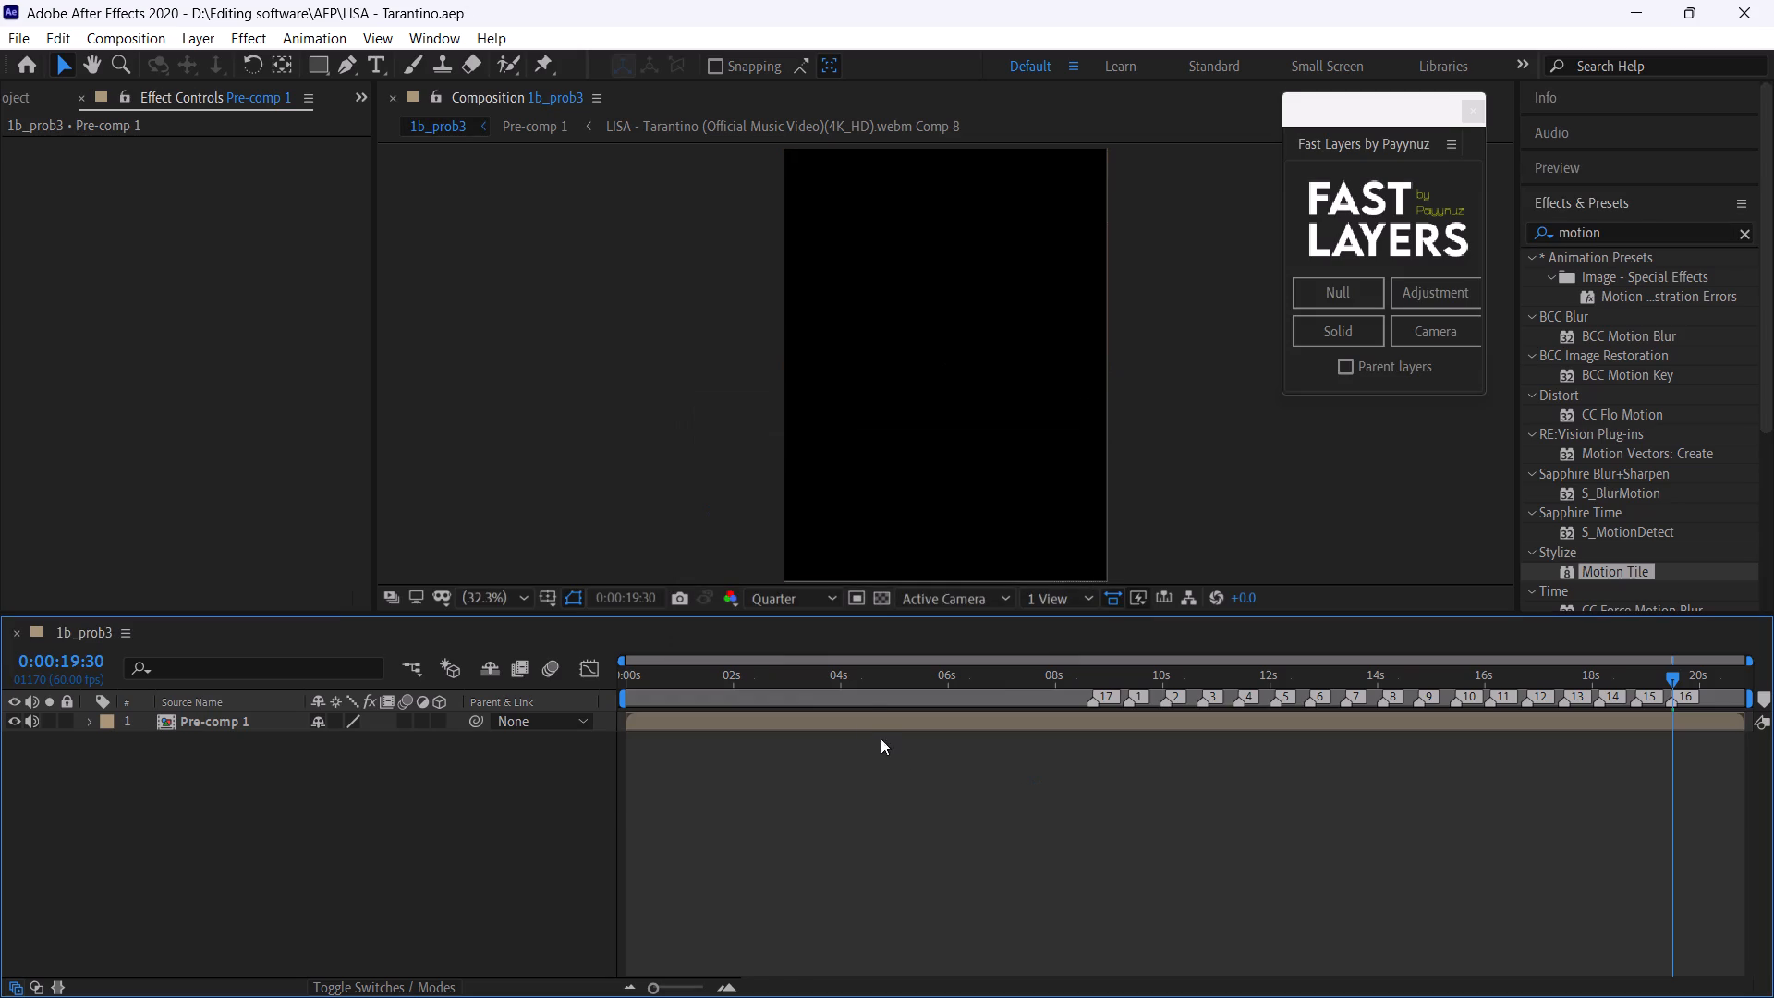
Duplicate the Pre-comp 1 layer with the playhead at 0:00:04:13.
{"action": "left_click", "coordinate": [852, 676]}
{"action": "left_click", "coordinate": [869, 720]}
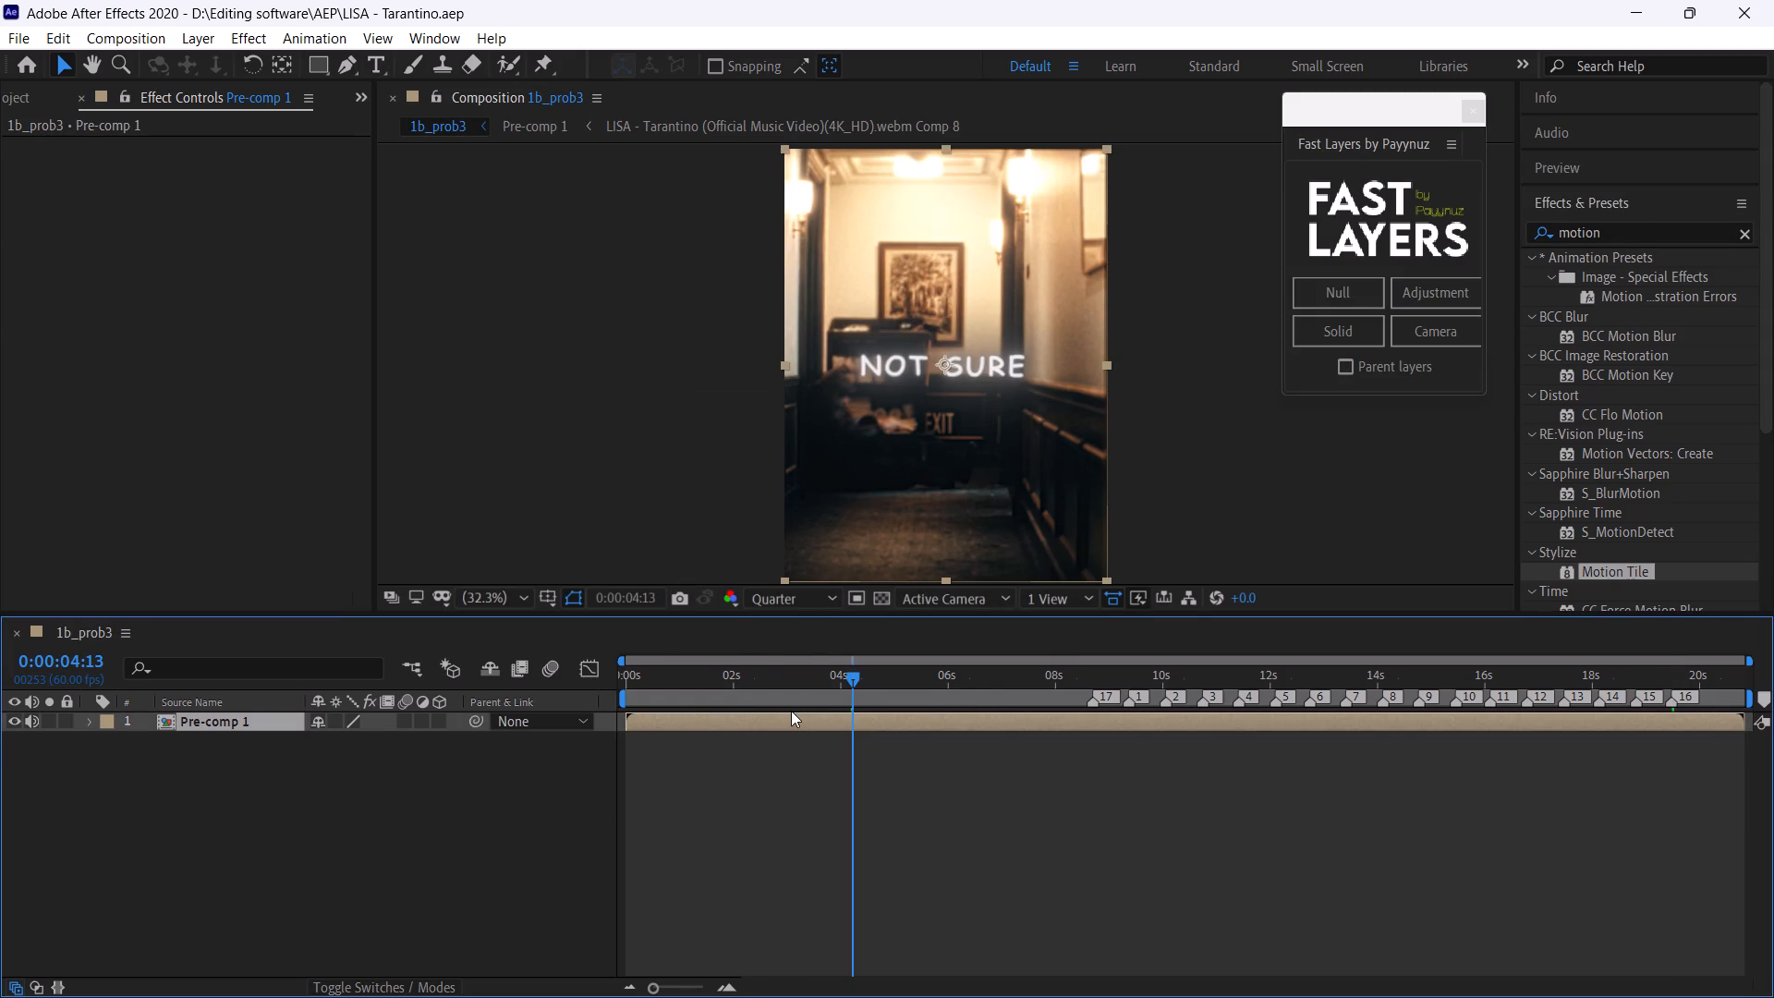
{"action": "key", "text": "ctrl+d"}
Add a text layer reading IQLIPSE in the lower part of the frame, below the NOT SURE caption.
{"action": "left_click", "coordinate": [380, 66]}
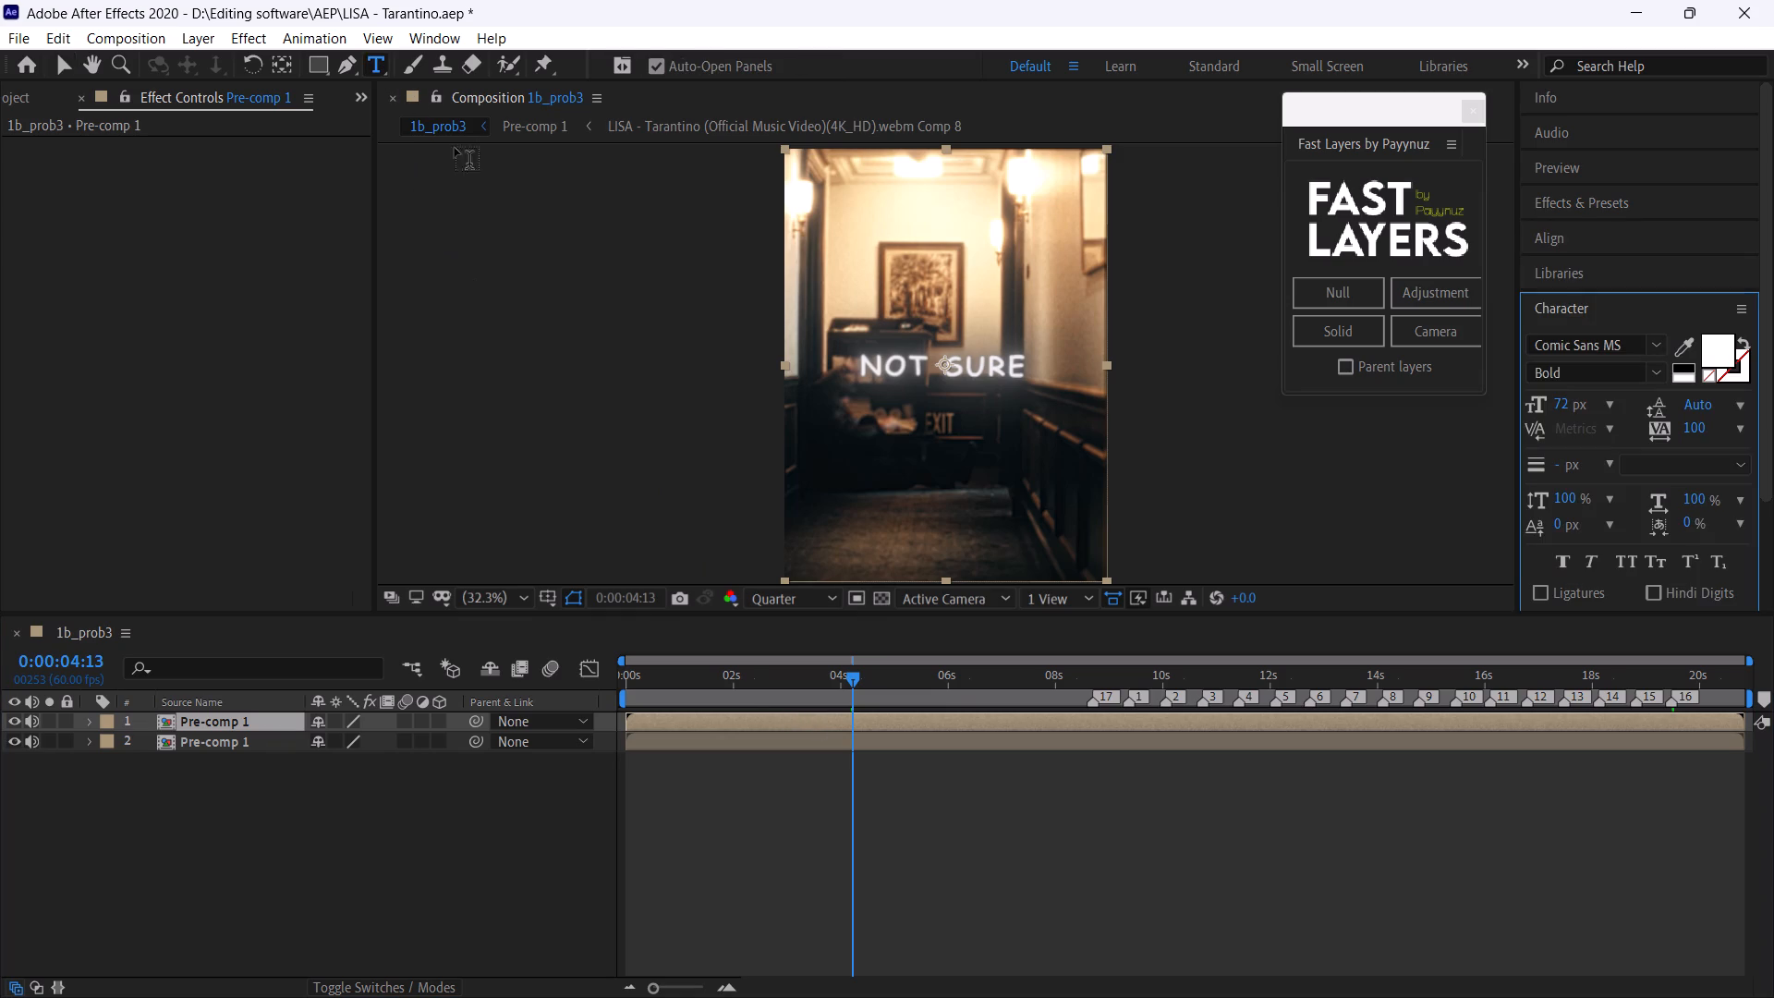
{"action": "left_click", "coordinate": [887, 503]}
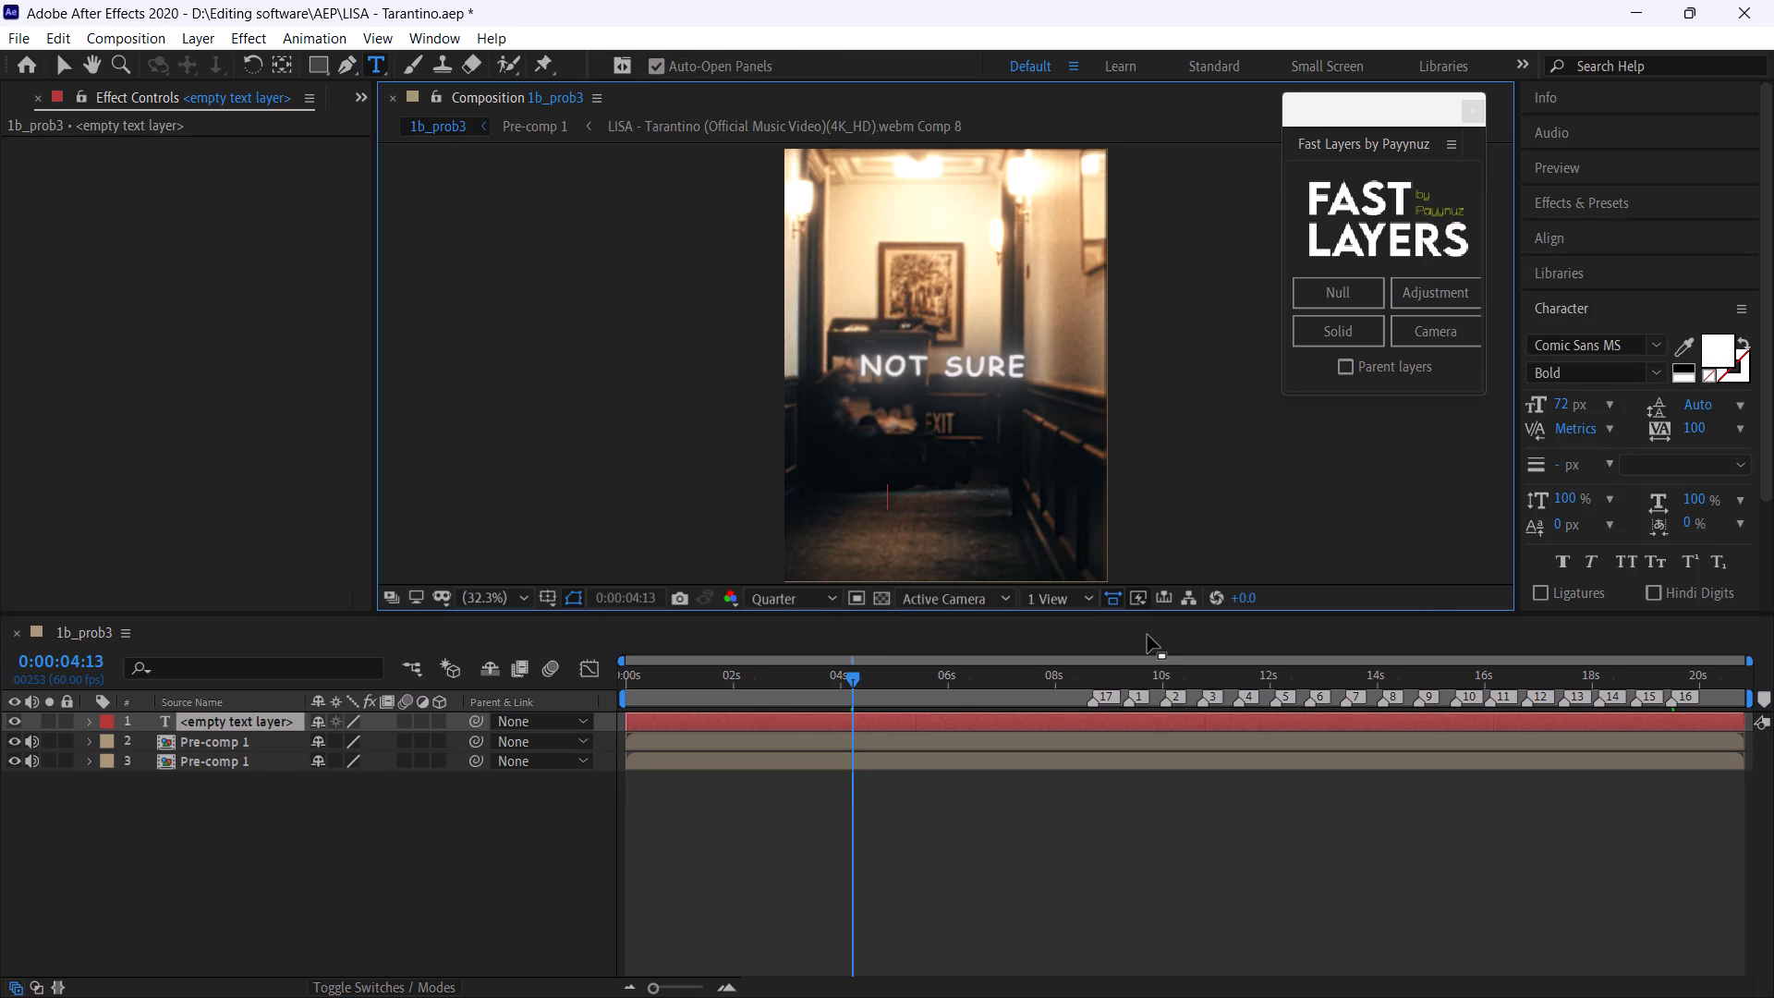
{"action": "type", "text": "IQLIPSE"}
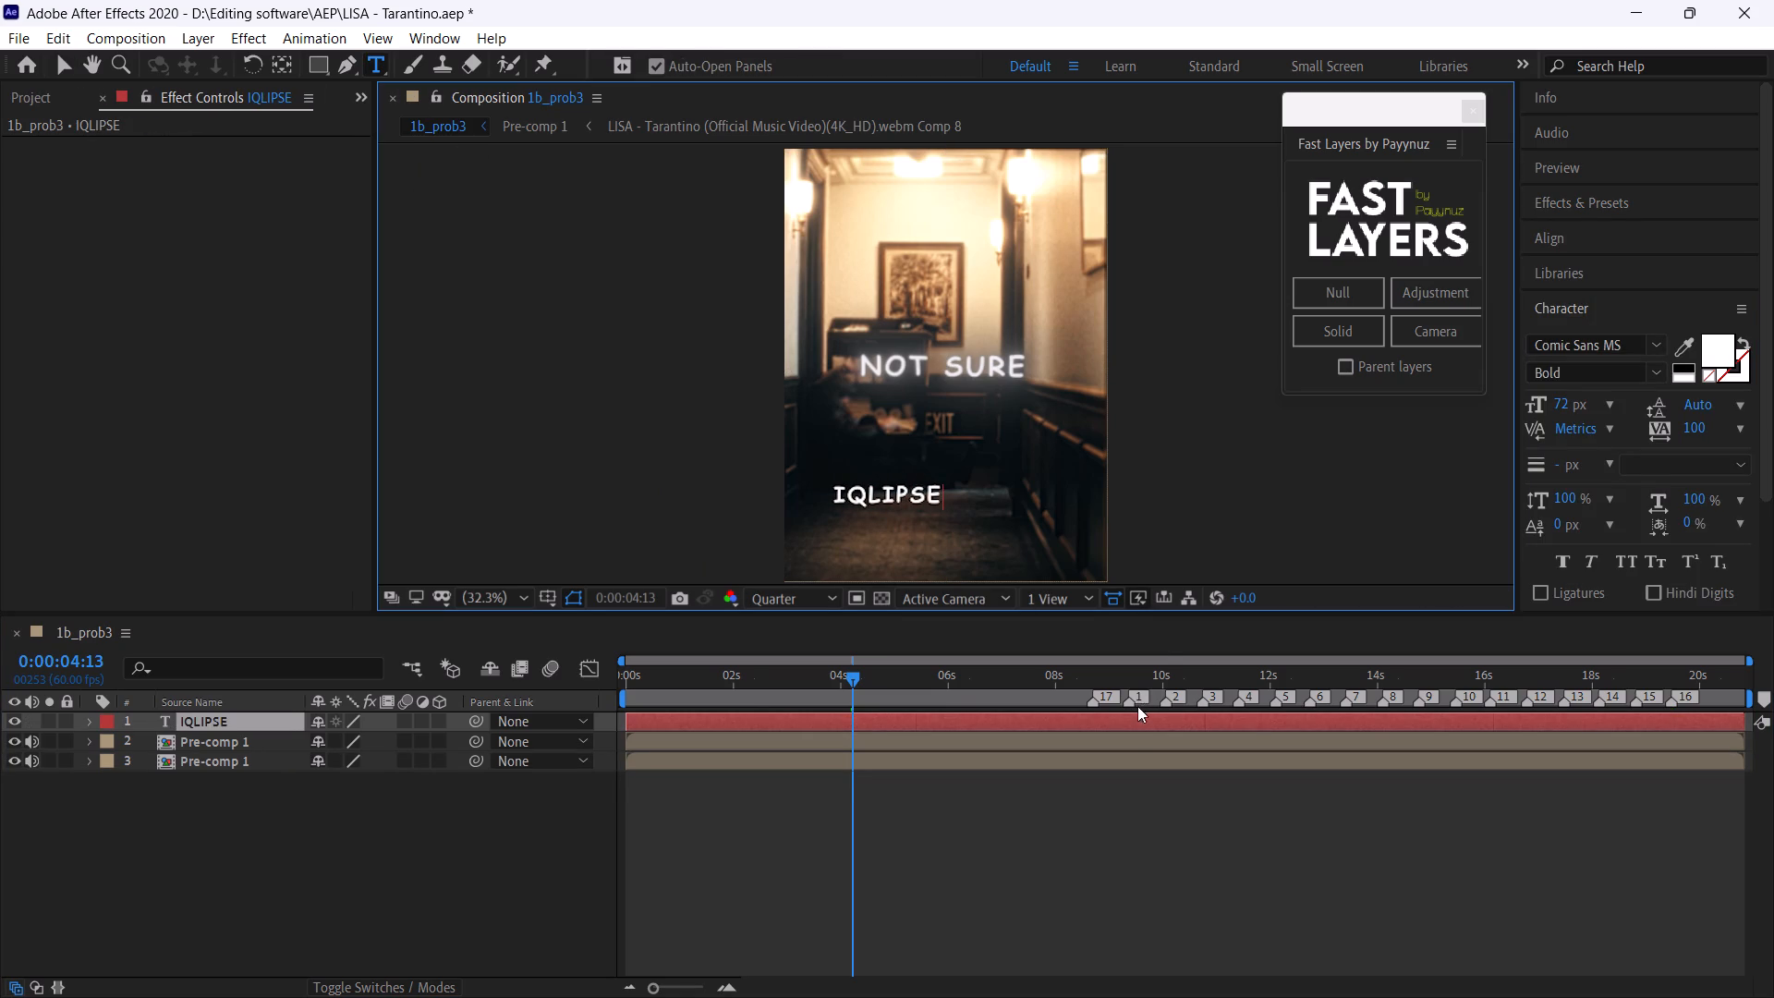
Change the font of the IQLIPSE text layer to Agency FB Bold.
{"action": "double_click", "coordinate": [1136, 724]}
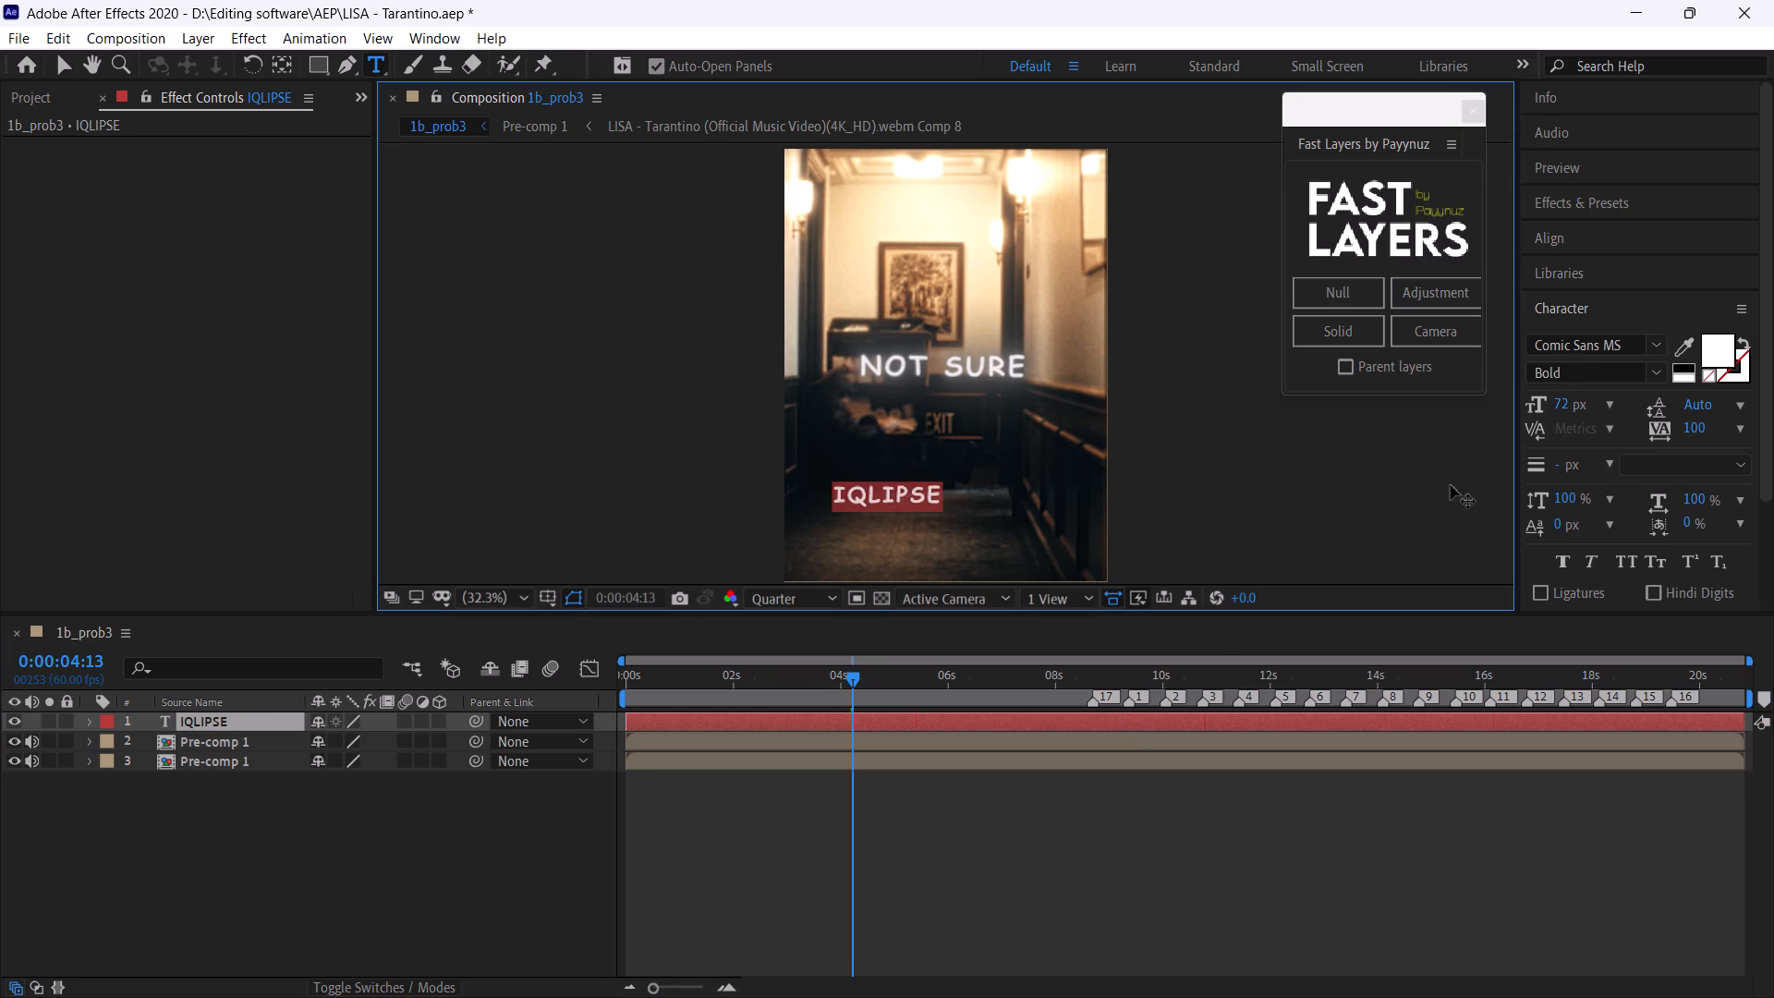
{"action": "left_click", "coordinate": [1634, 345]}
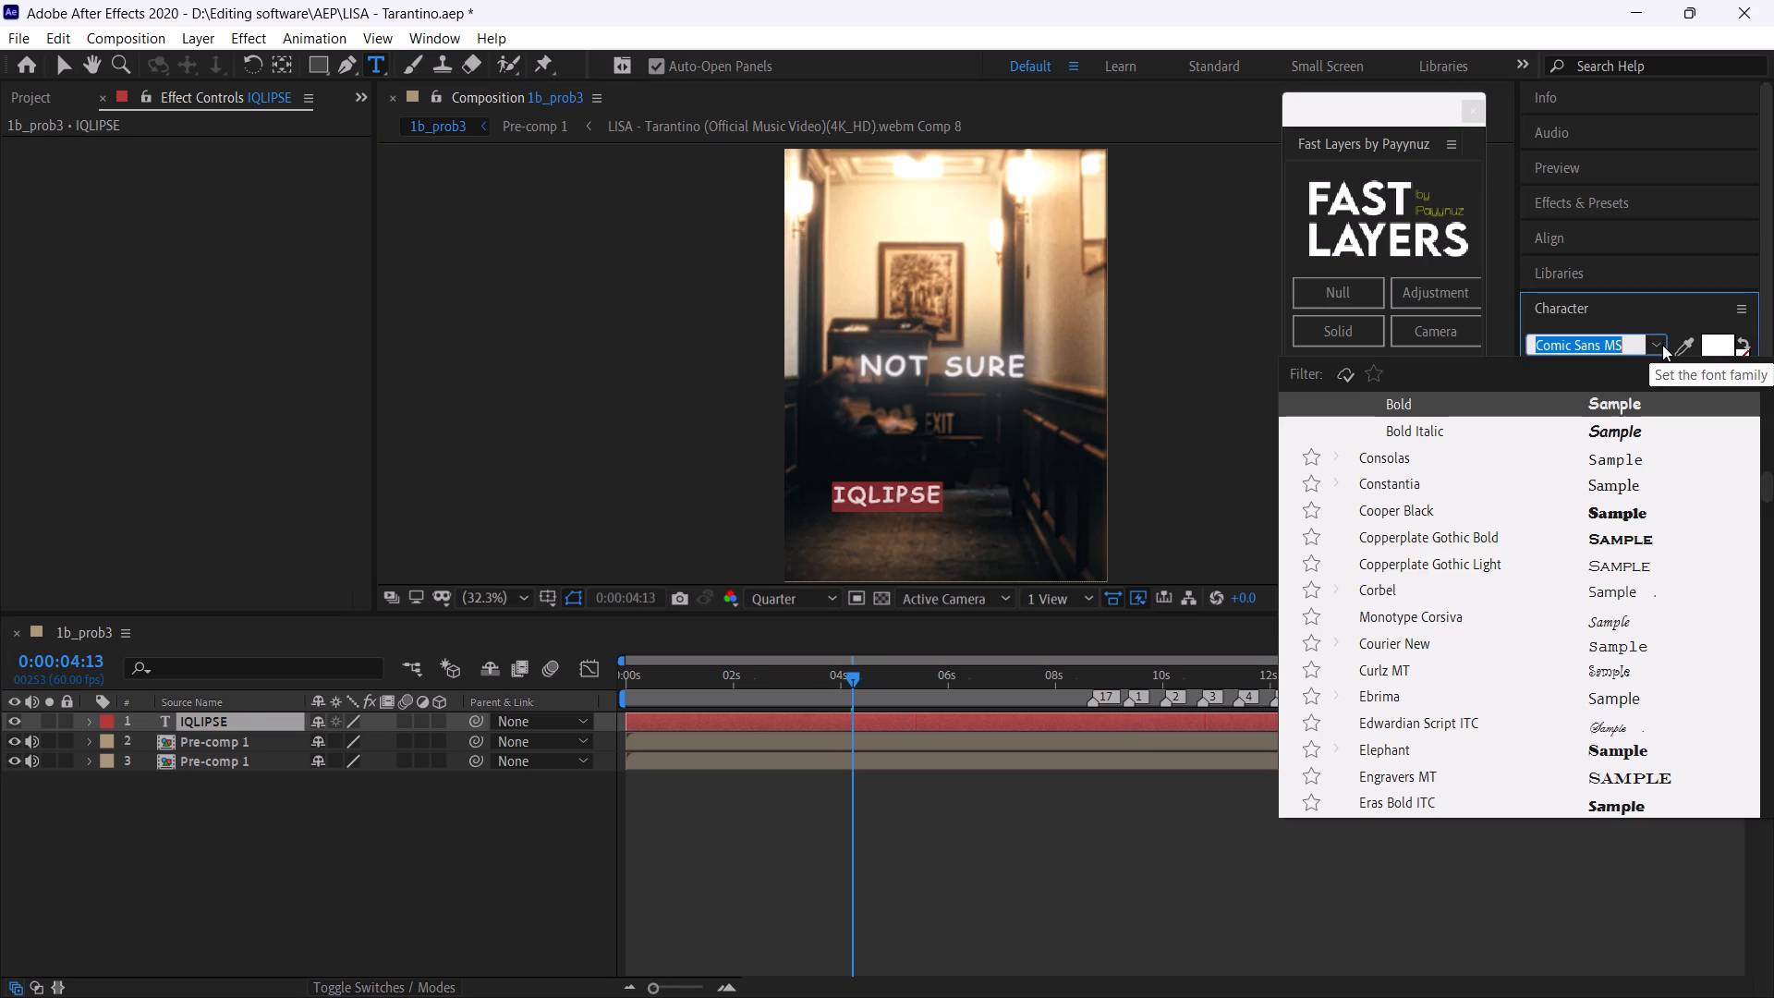
{"action": "type", "text": "le"}
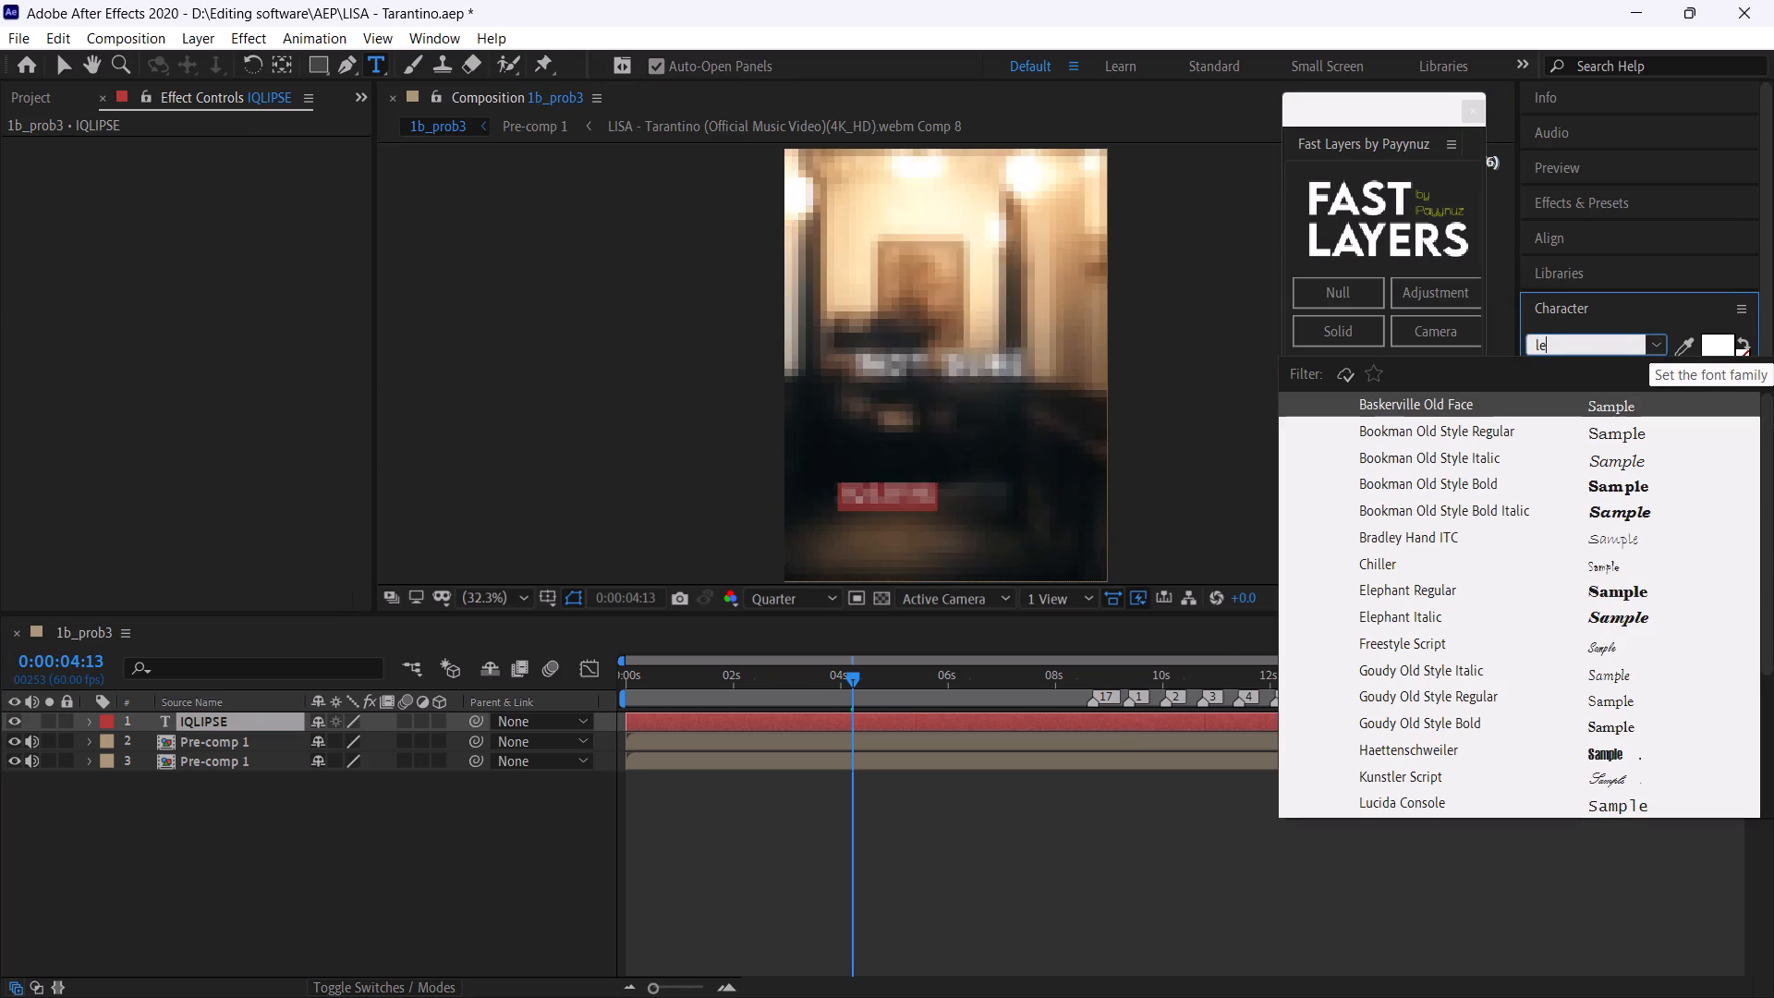
{"action": "key", "text": "m"}
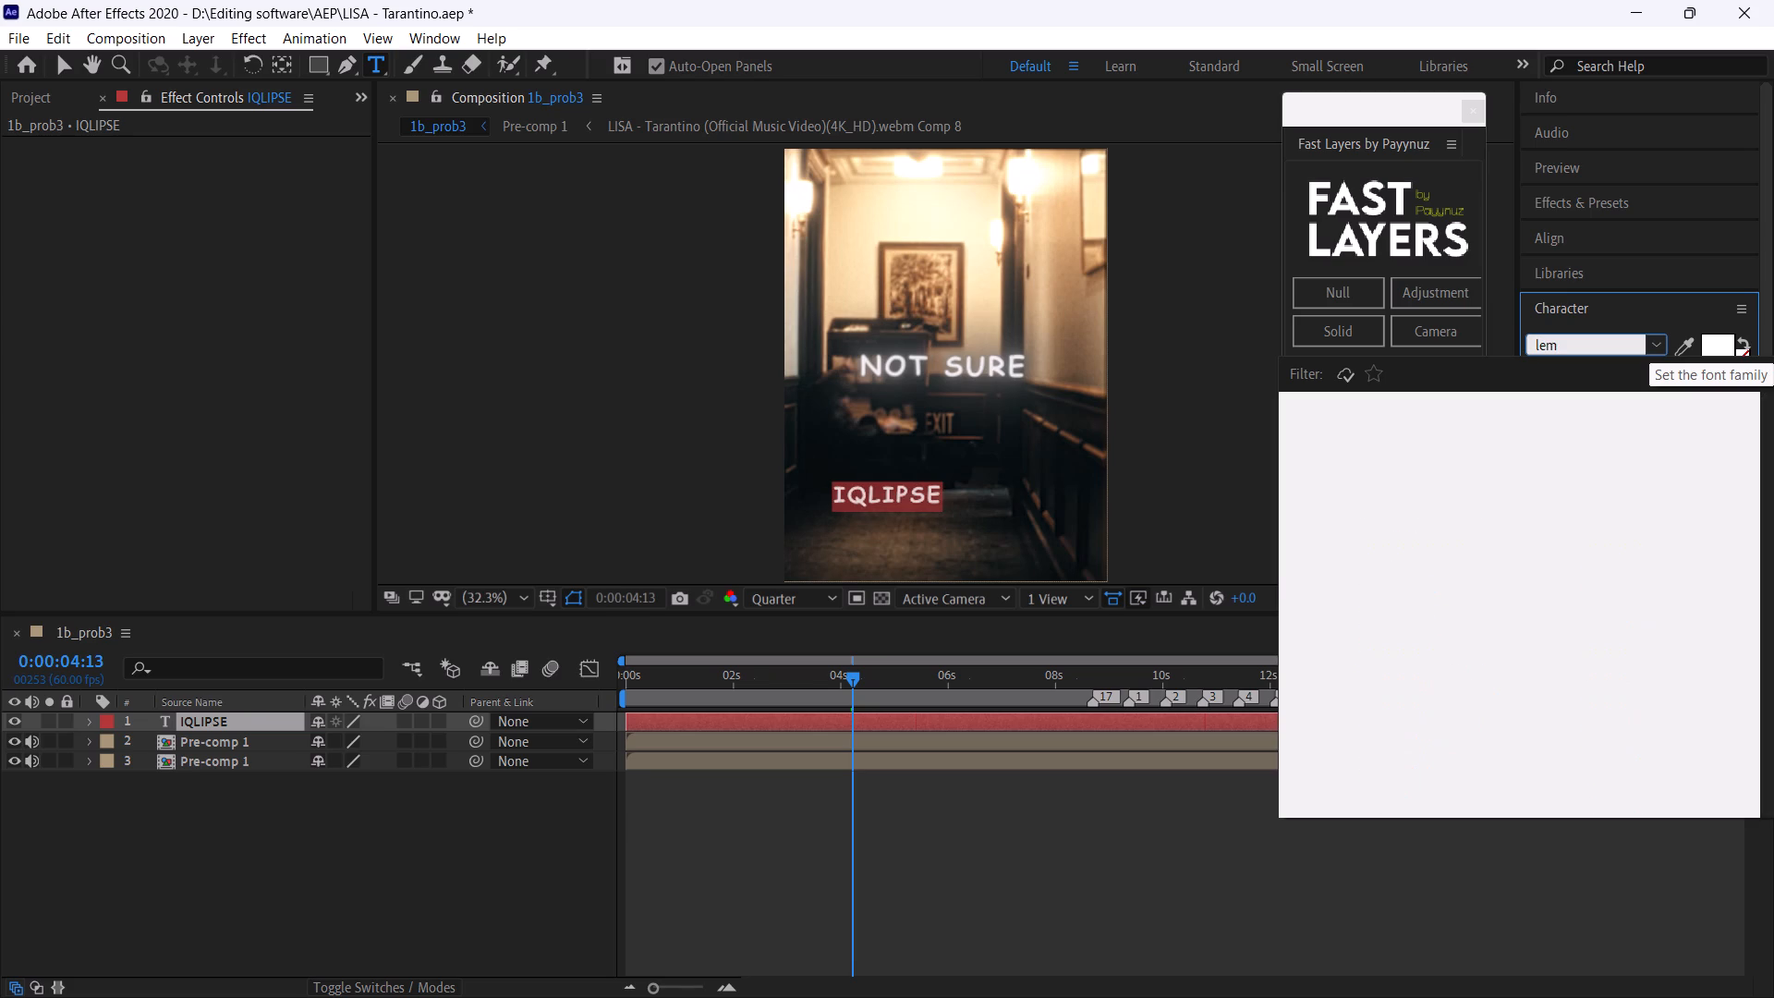
{"action": "key", "text": "BackSpace"}
{"action": "key", "text": "BackSpace"}
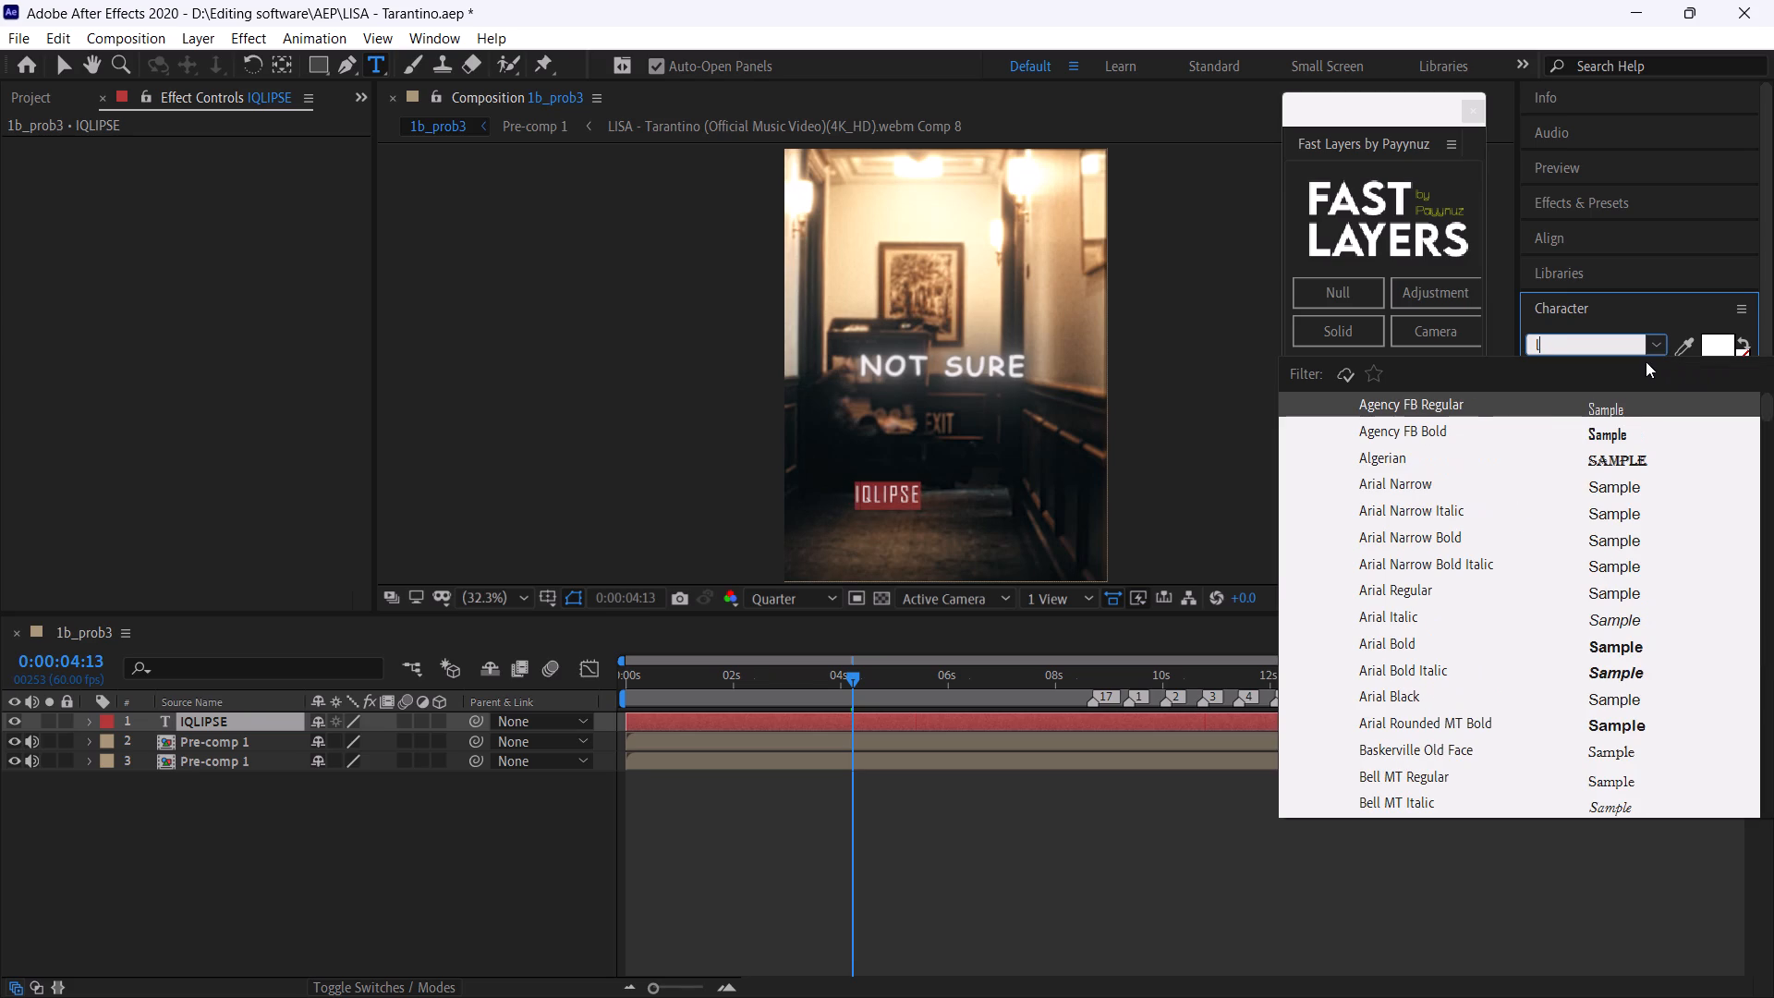
{"action": "left_click", "coordinate": [1428, 432]}
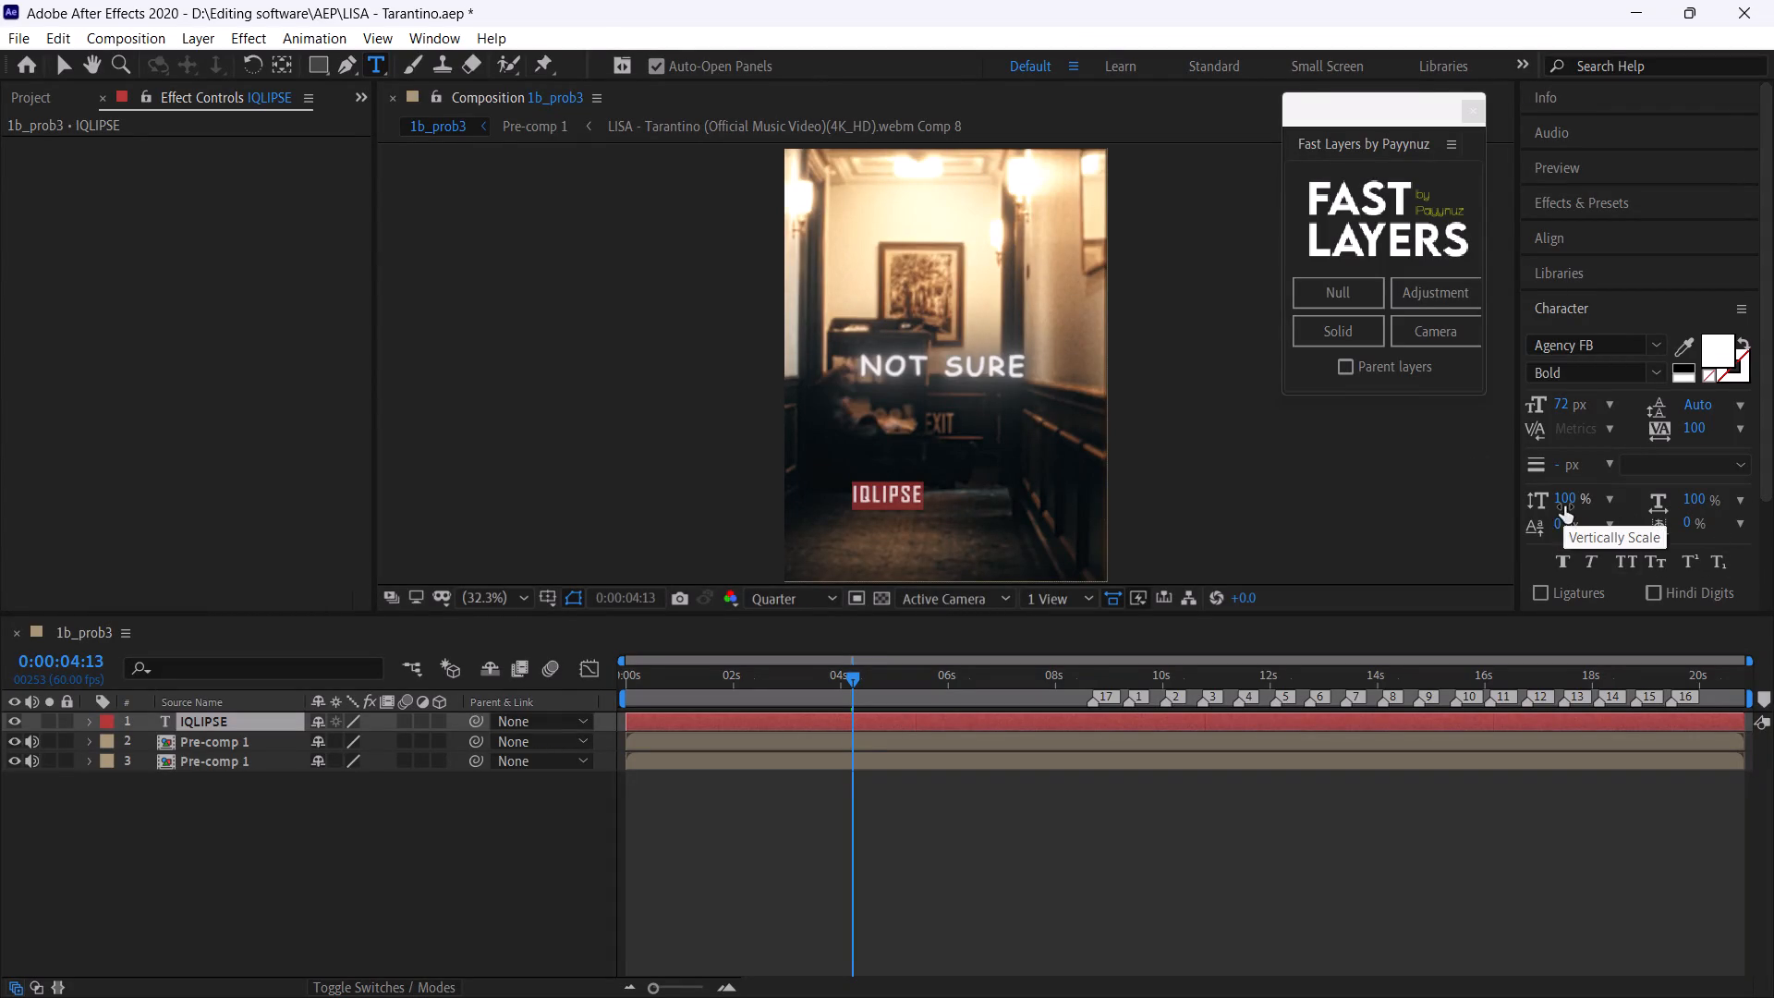
Set the IQLIPSE text's vertical scale to 66% and its tracking to 140.
{"action": "left_click_drag", "start_coordinate": [1568, 500], "coordinate": [1512, 504]}
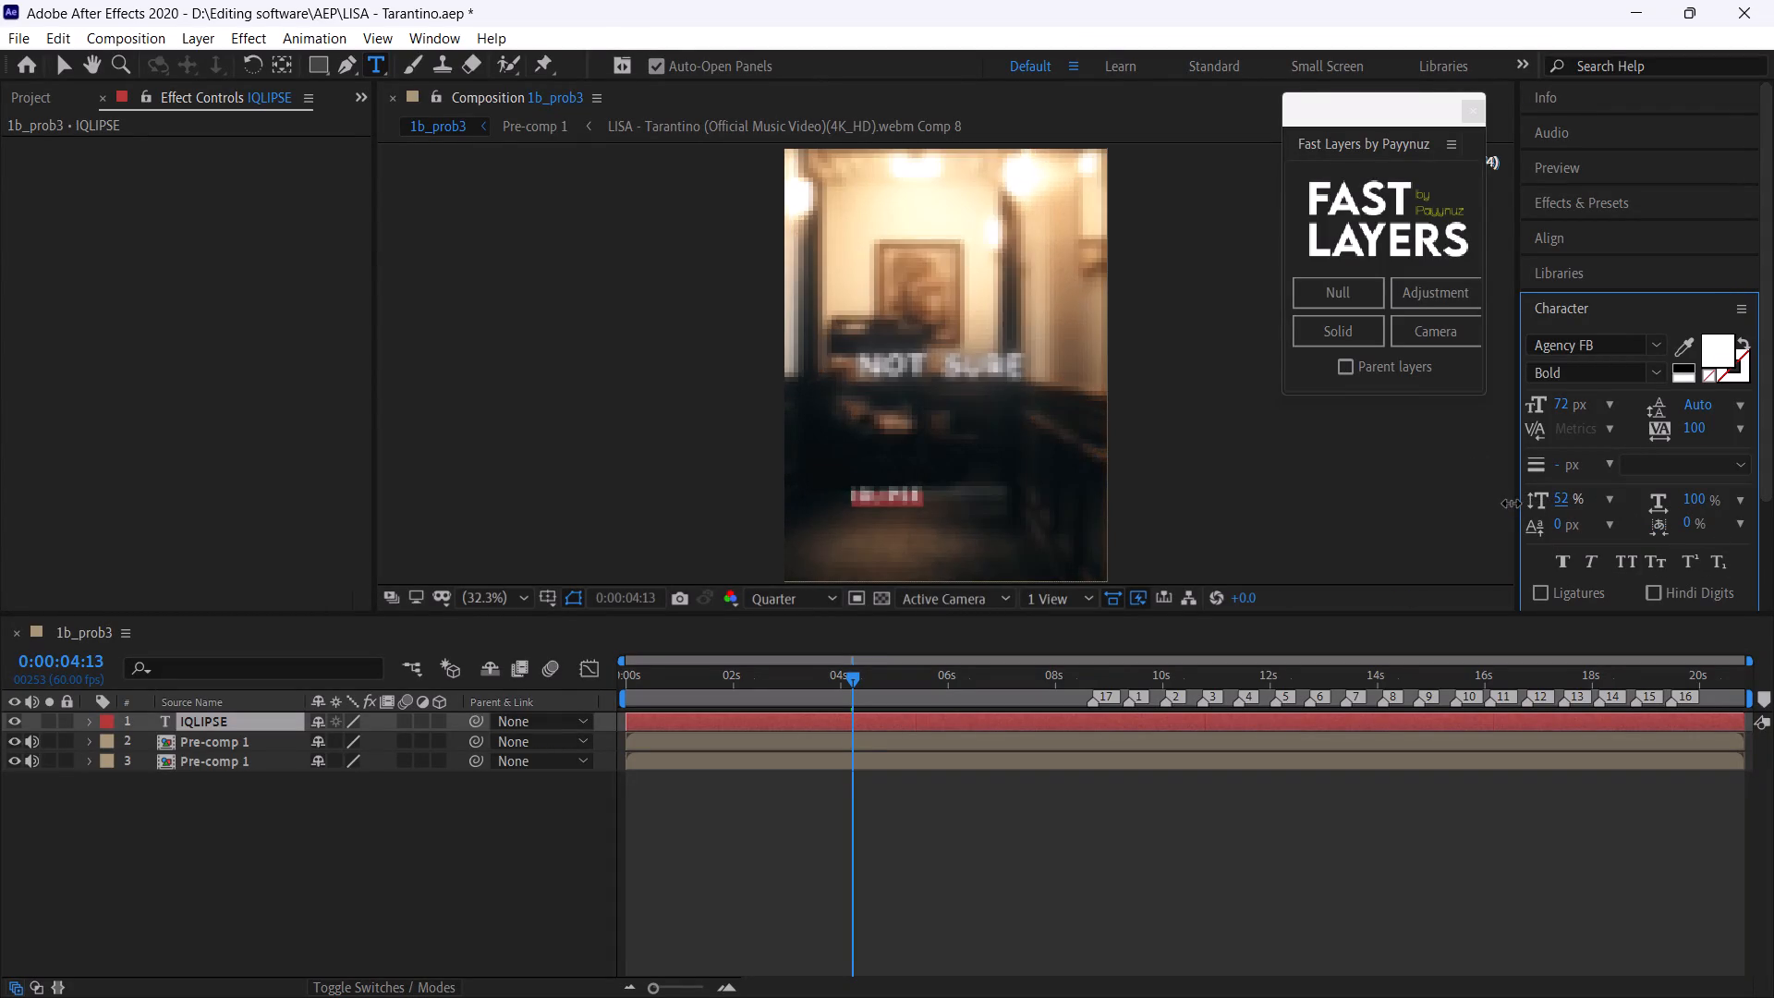
{"action": "left_click_drag", "start_coordinate": [1512, 504], "coordinate": [1529, 504]}
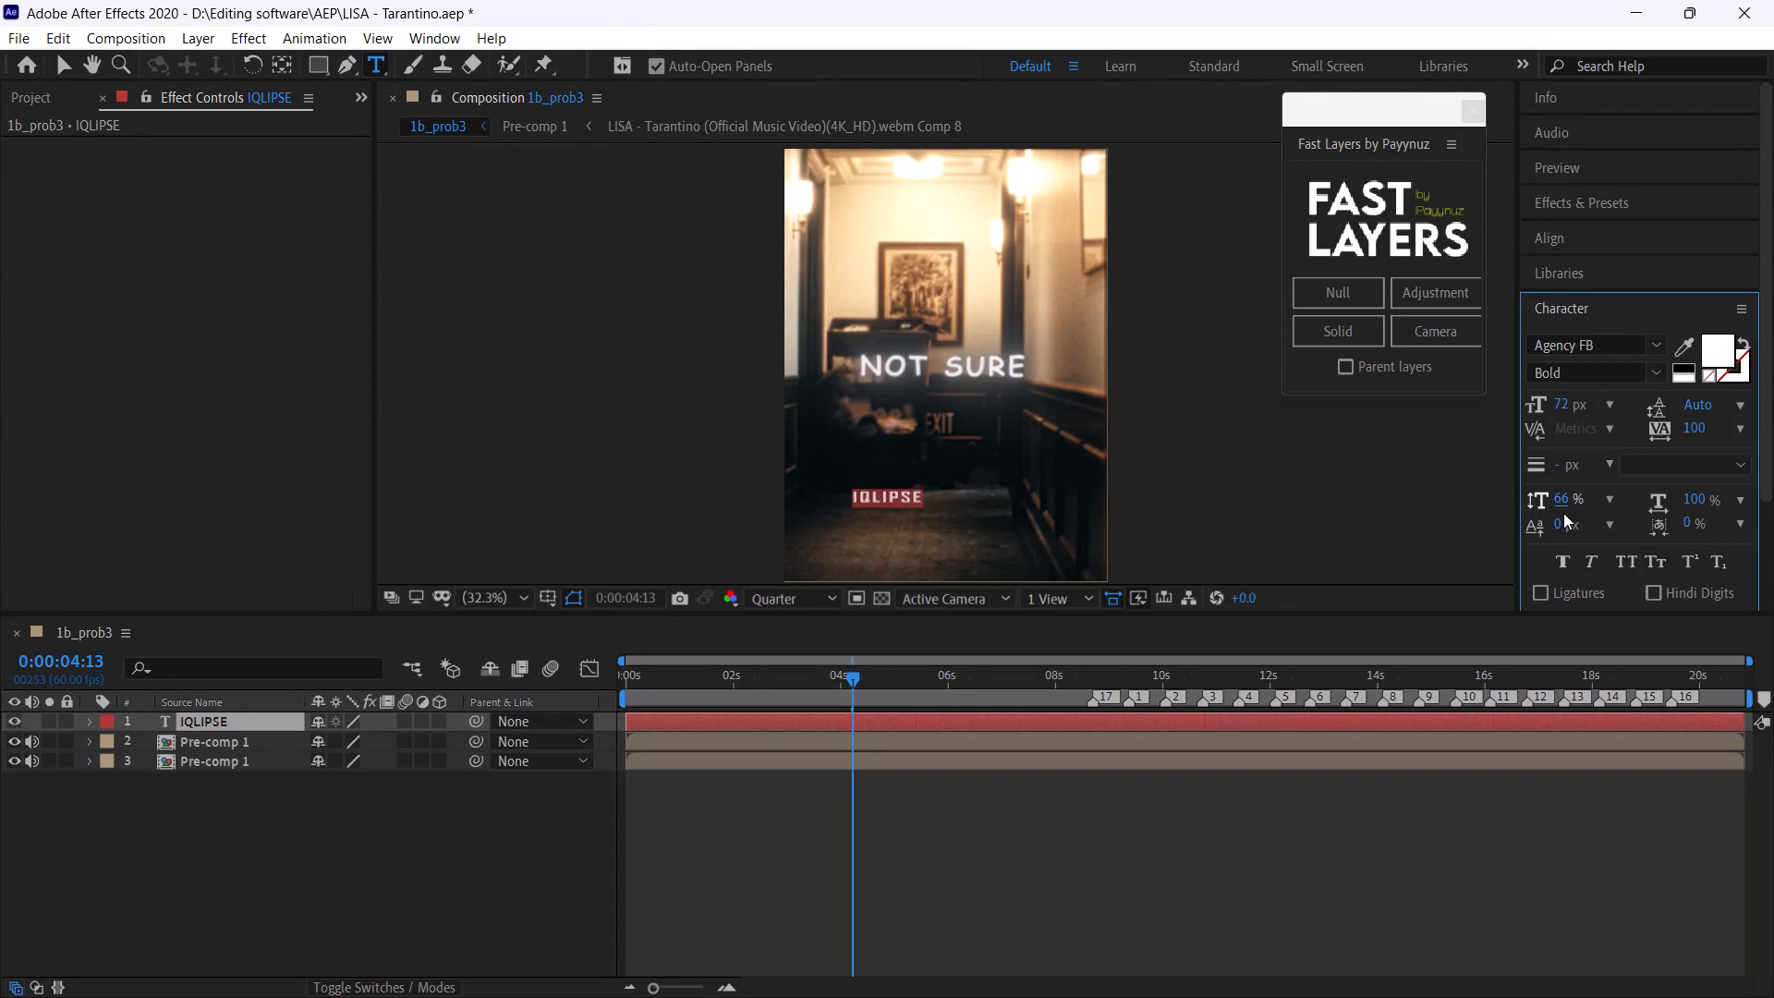
{"action": "left_click", "coordinate": [1566, 503]}
{"action": "left_click", "coordinate": [1695, 429]}
{"action": "type", "text": "14"}
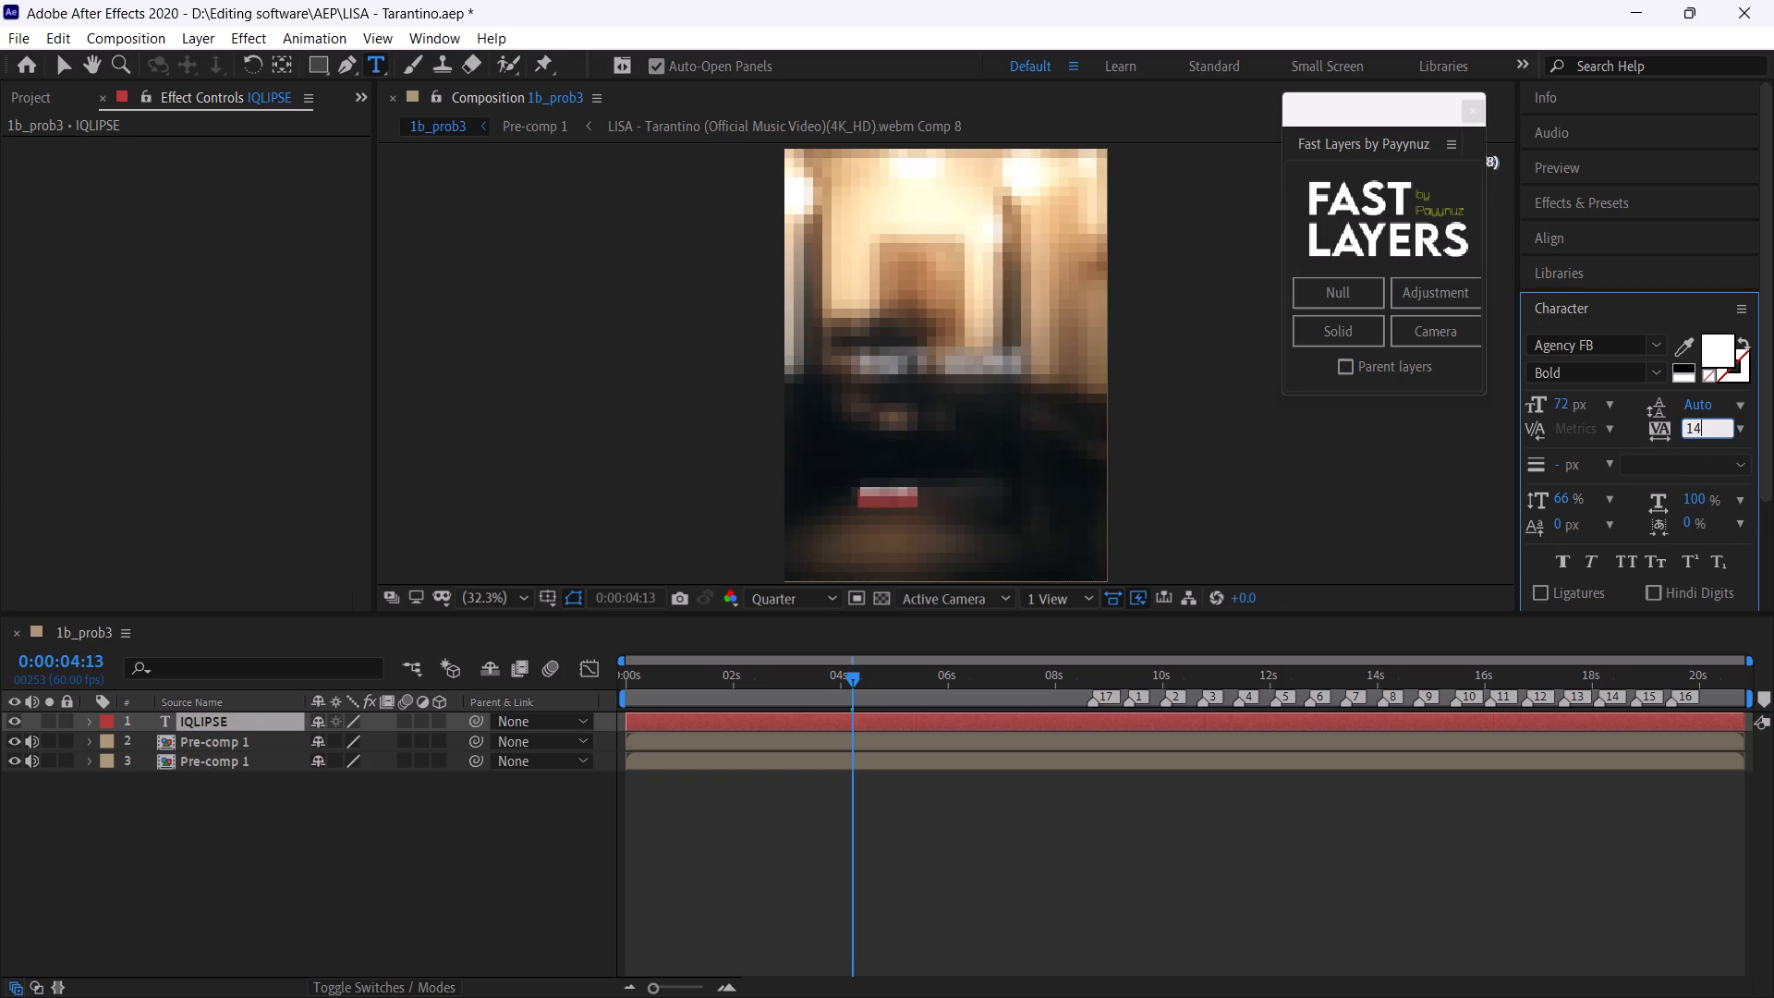
{"action": "key", "text": "0"}
{"action": "left_click", "coordinate": [1410, 890]}
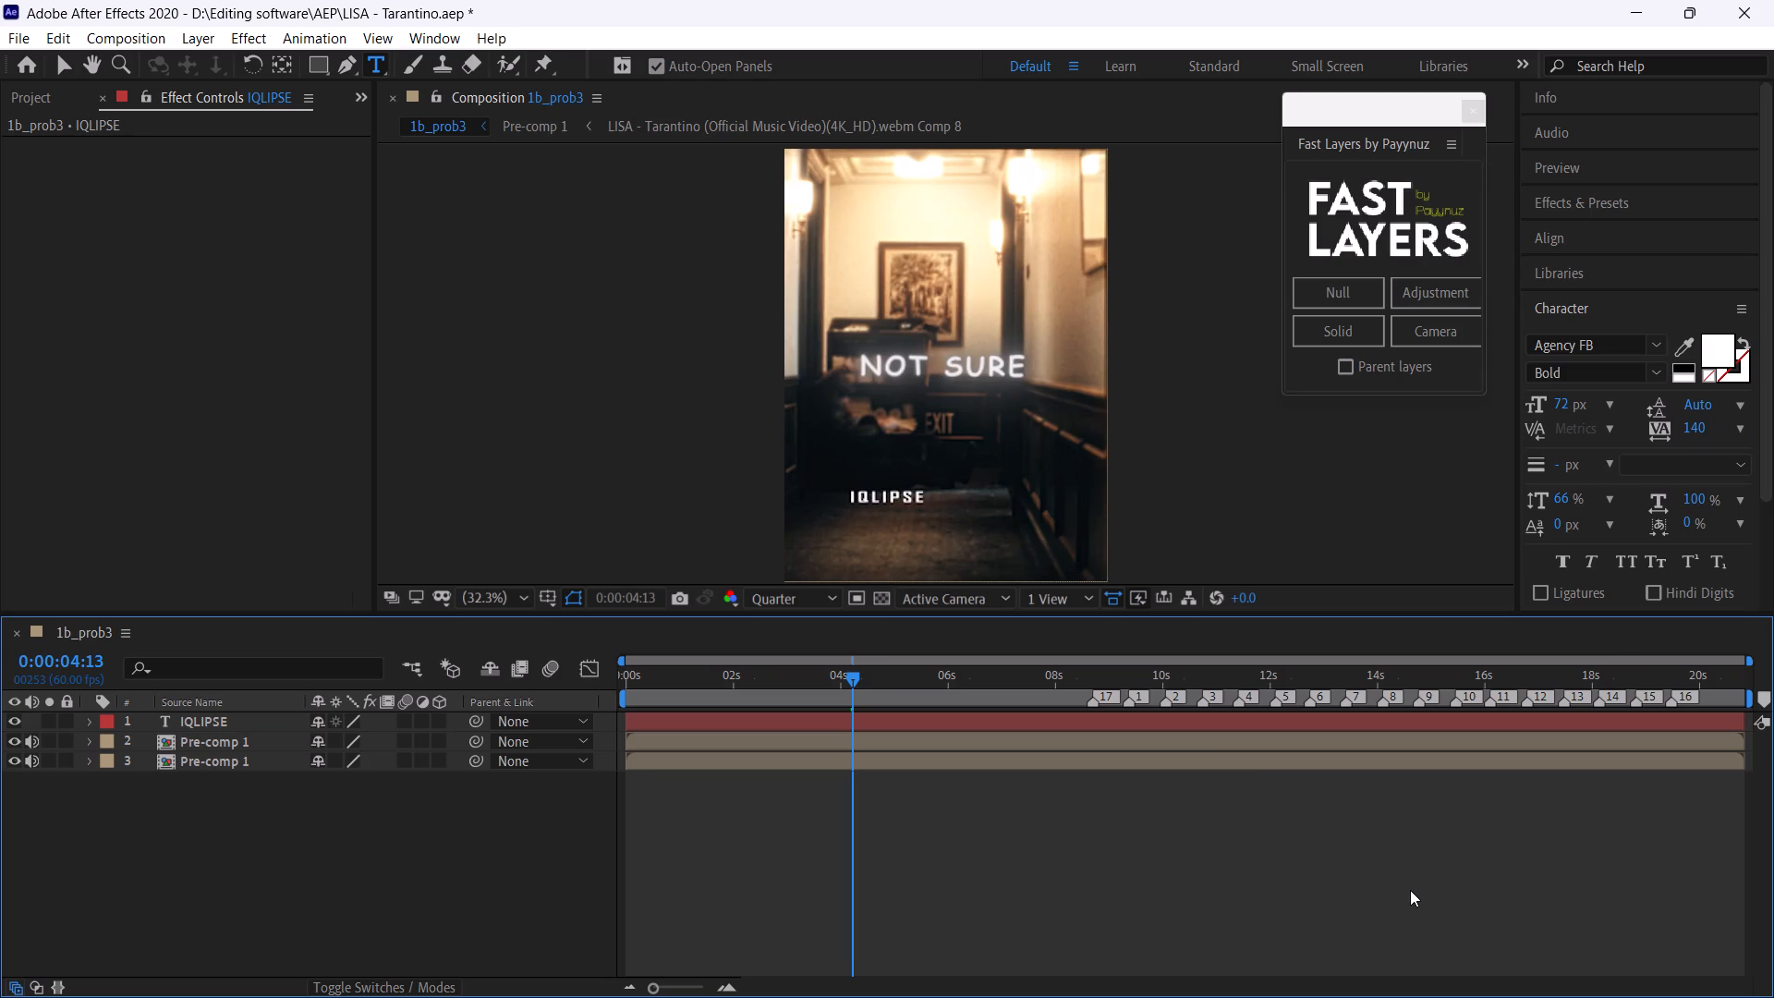
Center the IQLIPSE text horizontally in the composition.
{"action": "double_click", "coordinate": [1210, 715]}
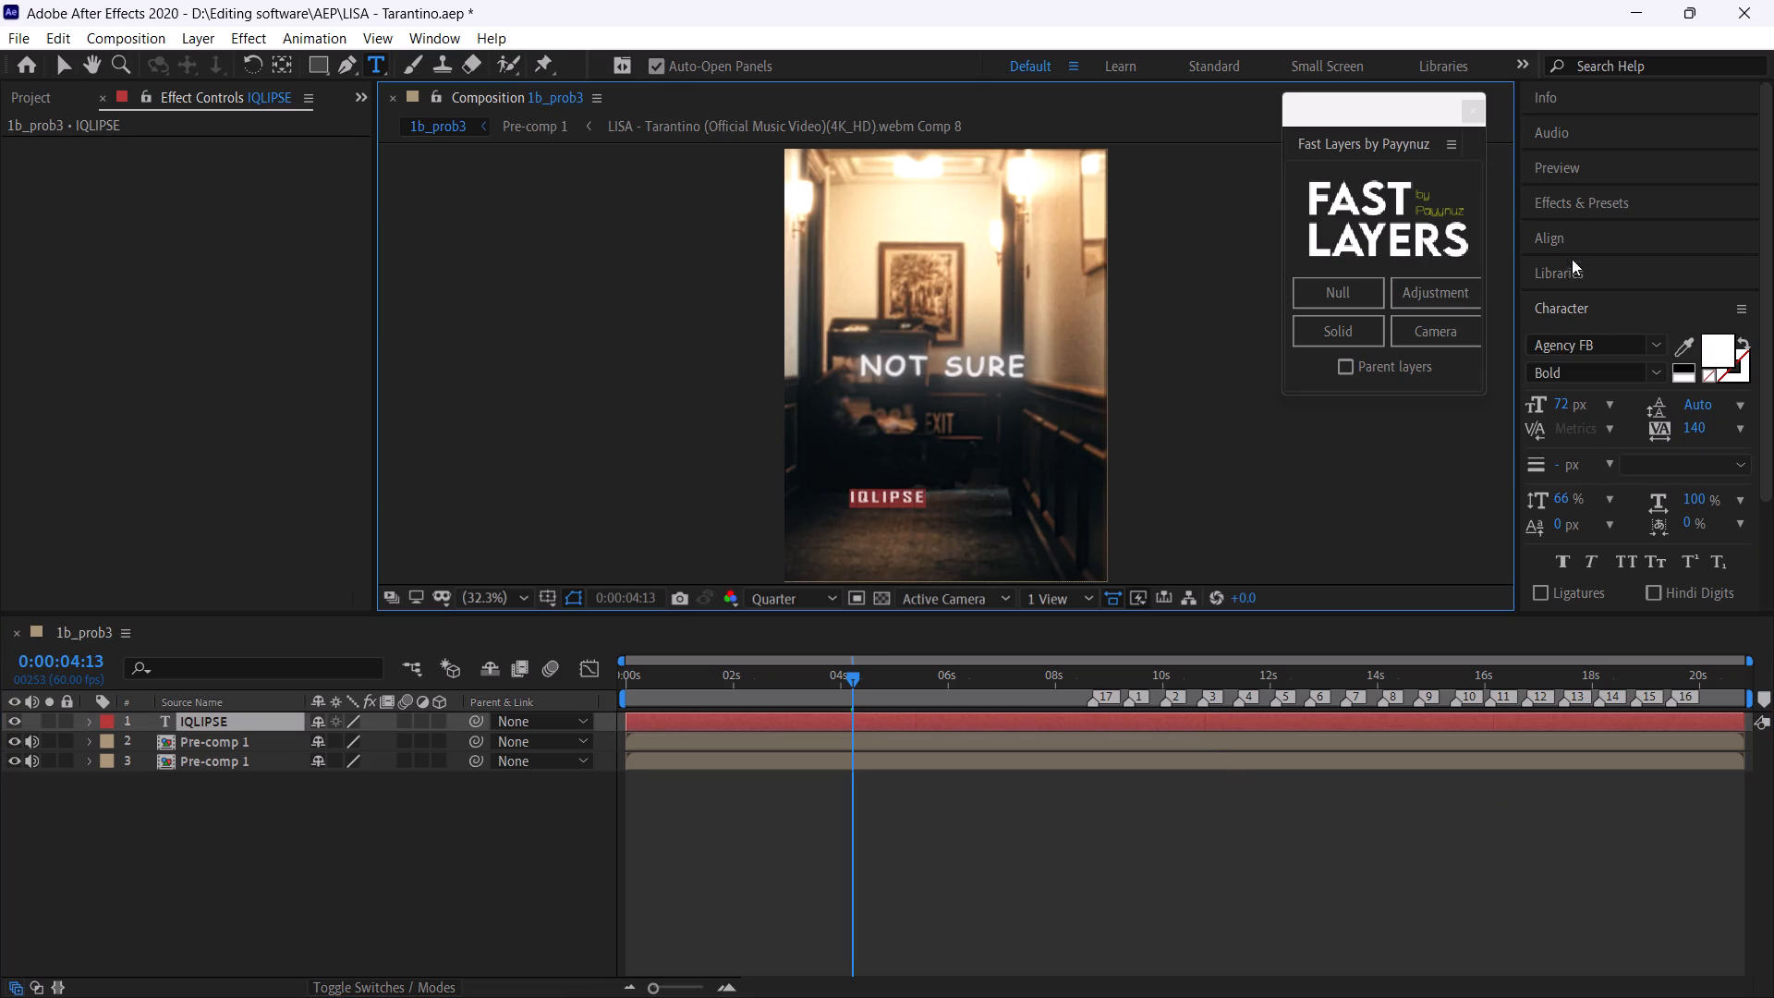
{"action": "left_click", "coordinate": [1573, 238]}
{"action": "left_click", "coordinate": [1582, 291]}
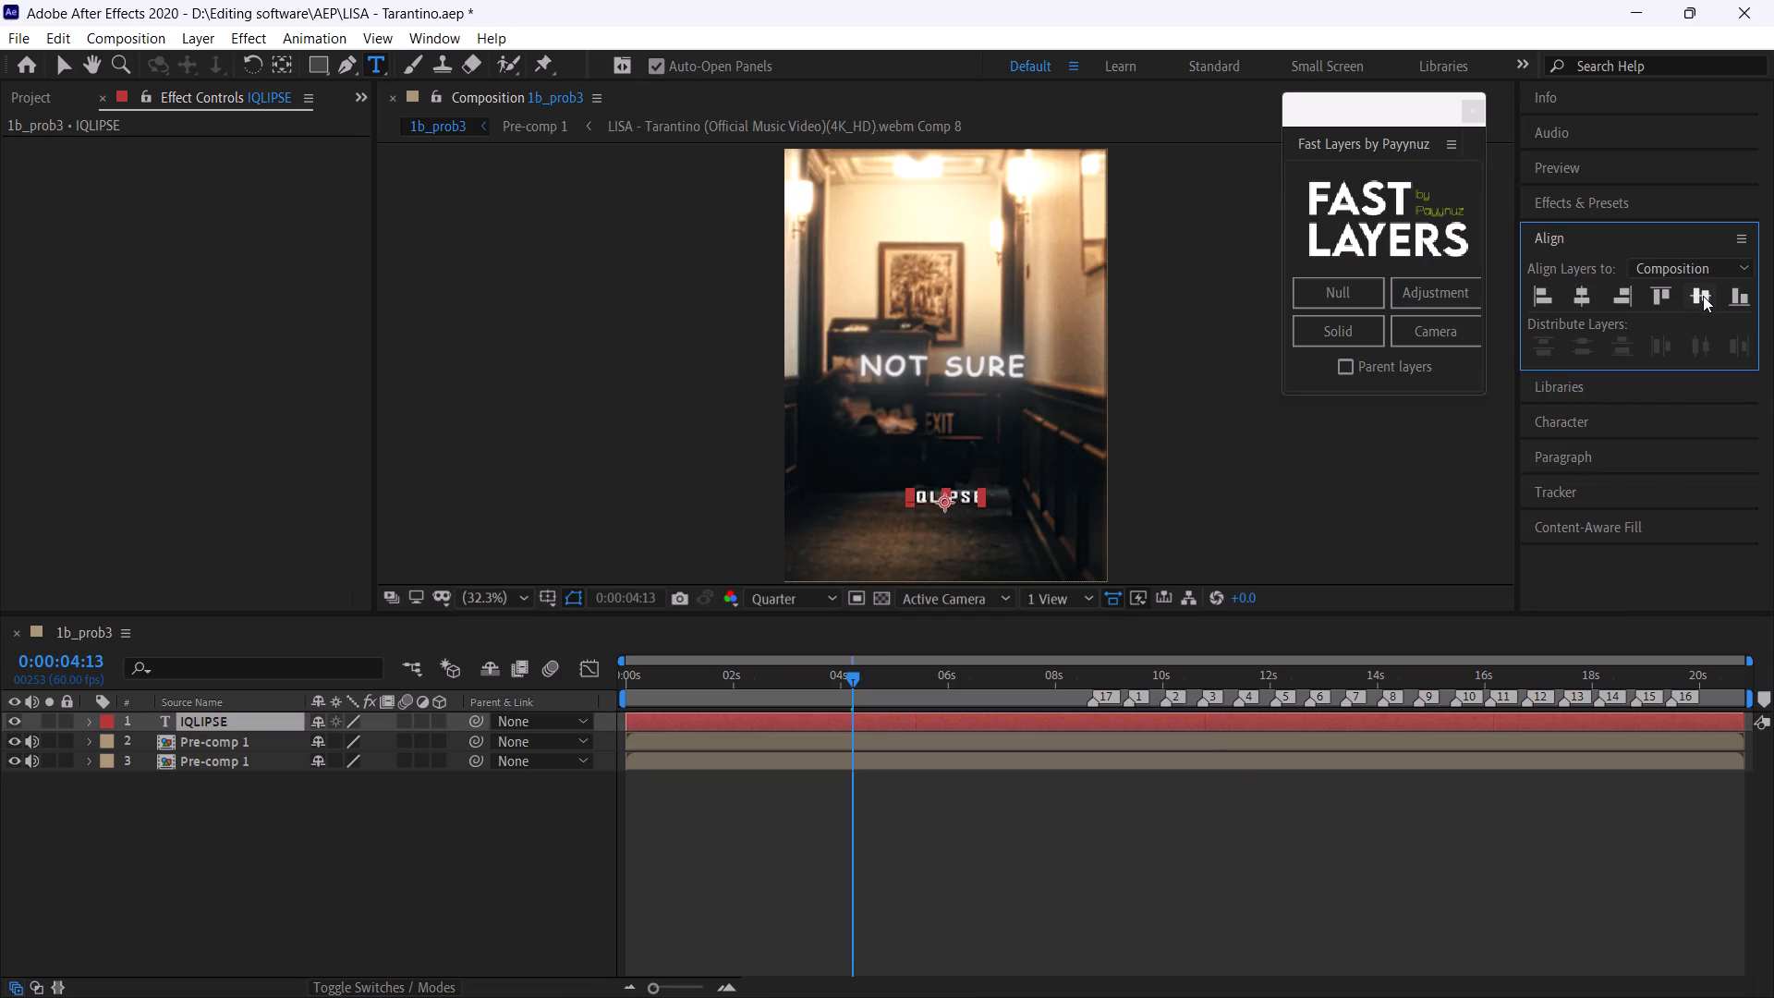
{"action": "left_click", "coordinate": [1301, 858]}
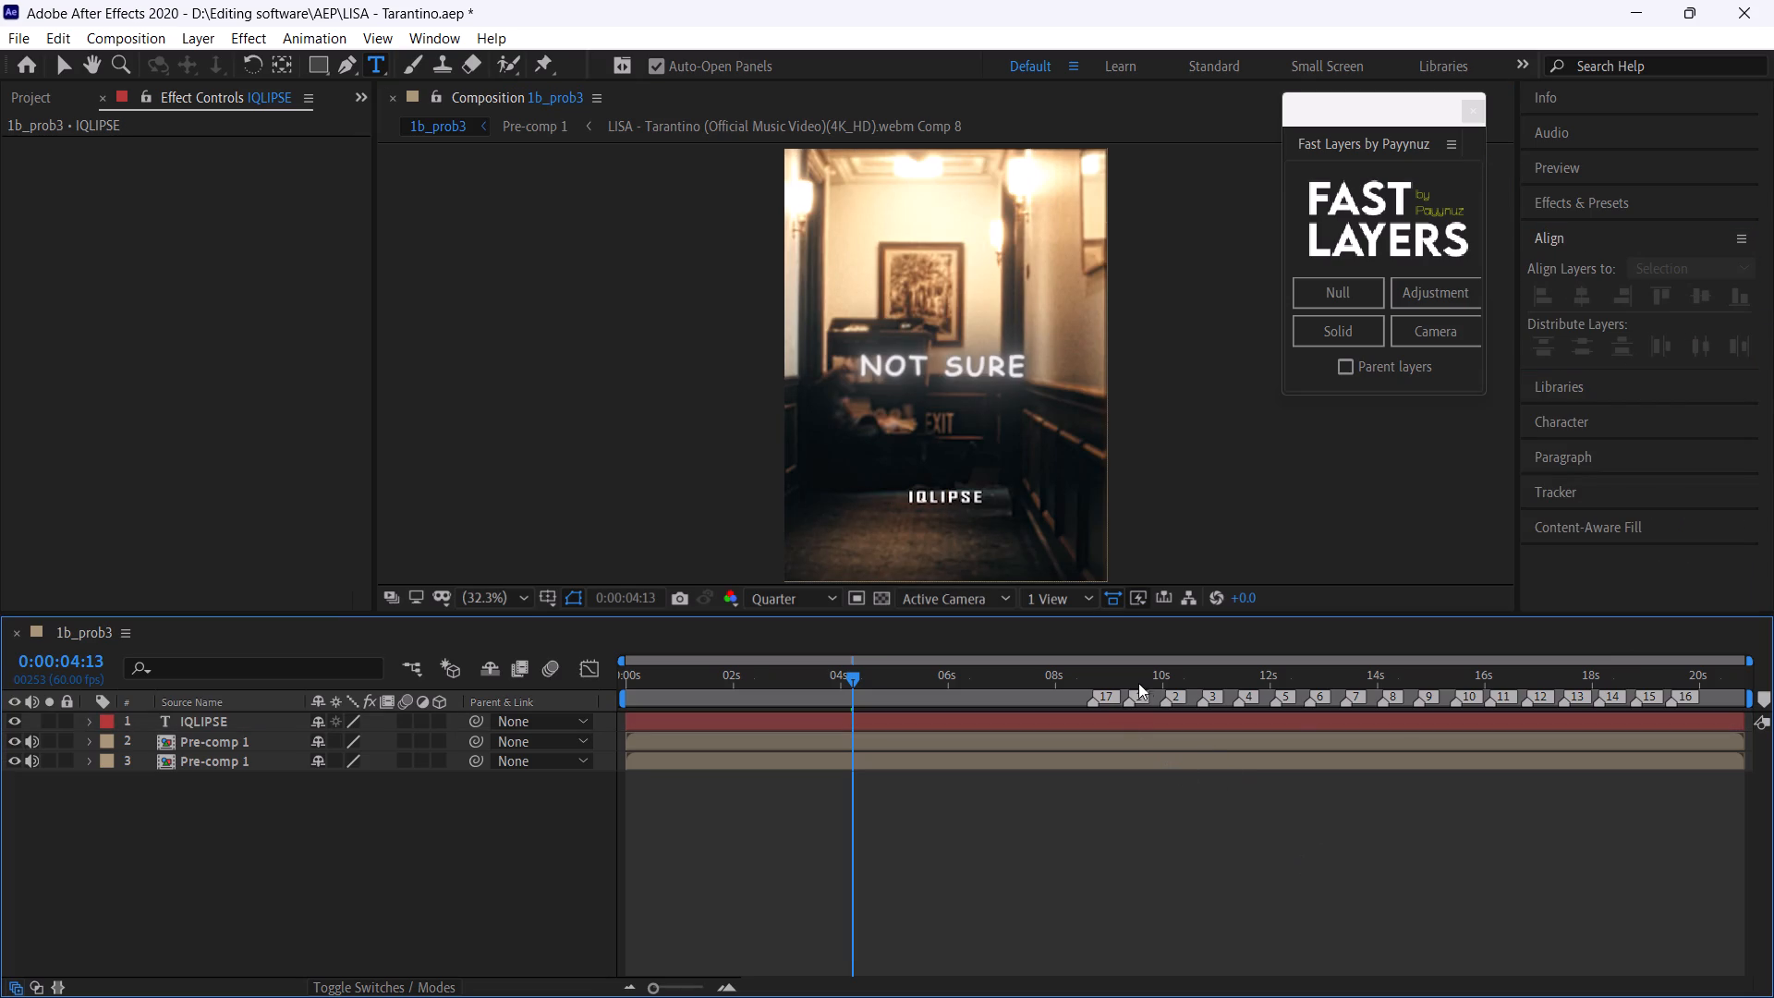
Set the preview resolution to Full and inspect the IQLIPSE text at 100% magnification at 0:00:07:27.
{"action": "left_click", "coordinate": [1026, 682]}
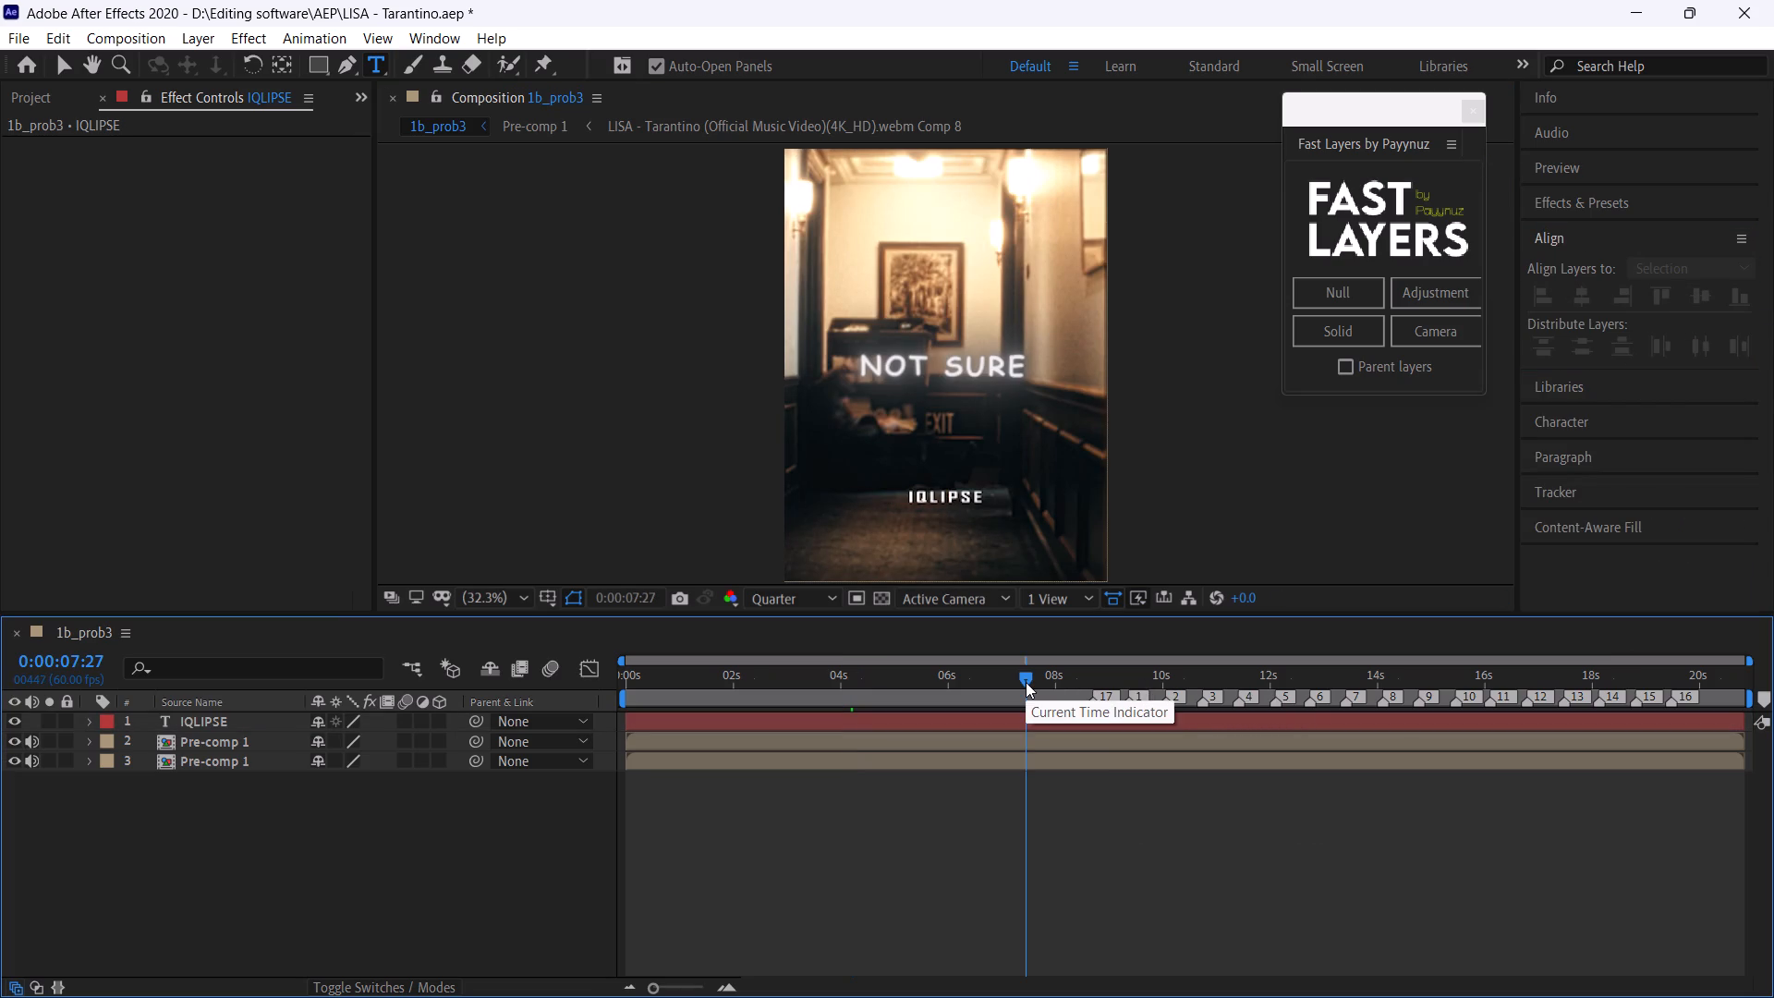
{"action": "scroll", "coordinate": [997, 519], "scroll_direction": "up", "scroll_amount": 1}
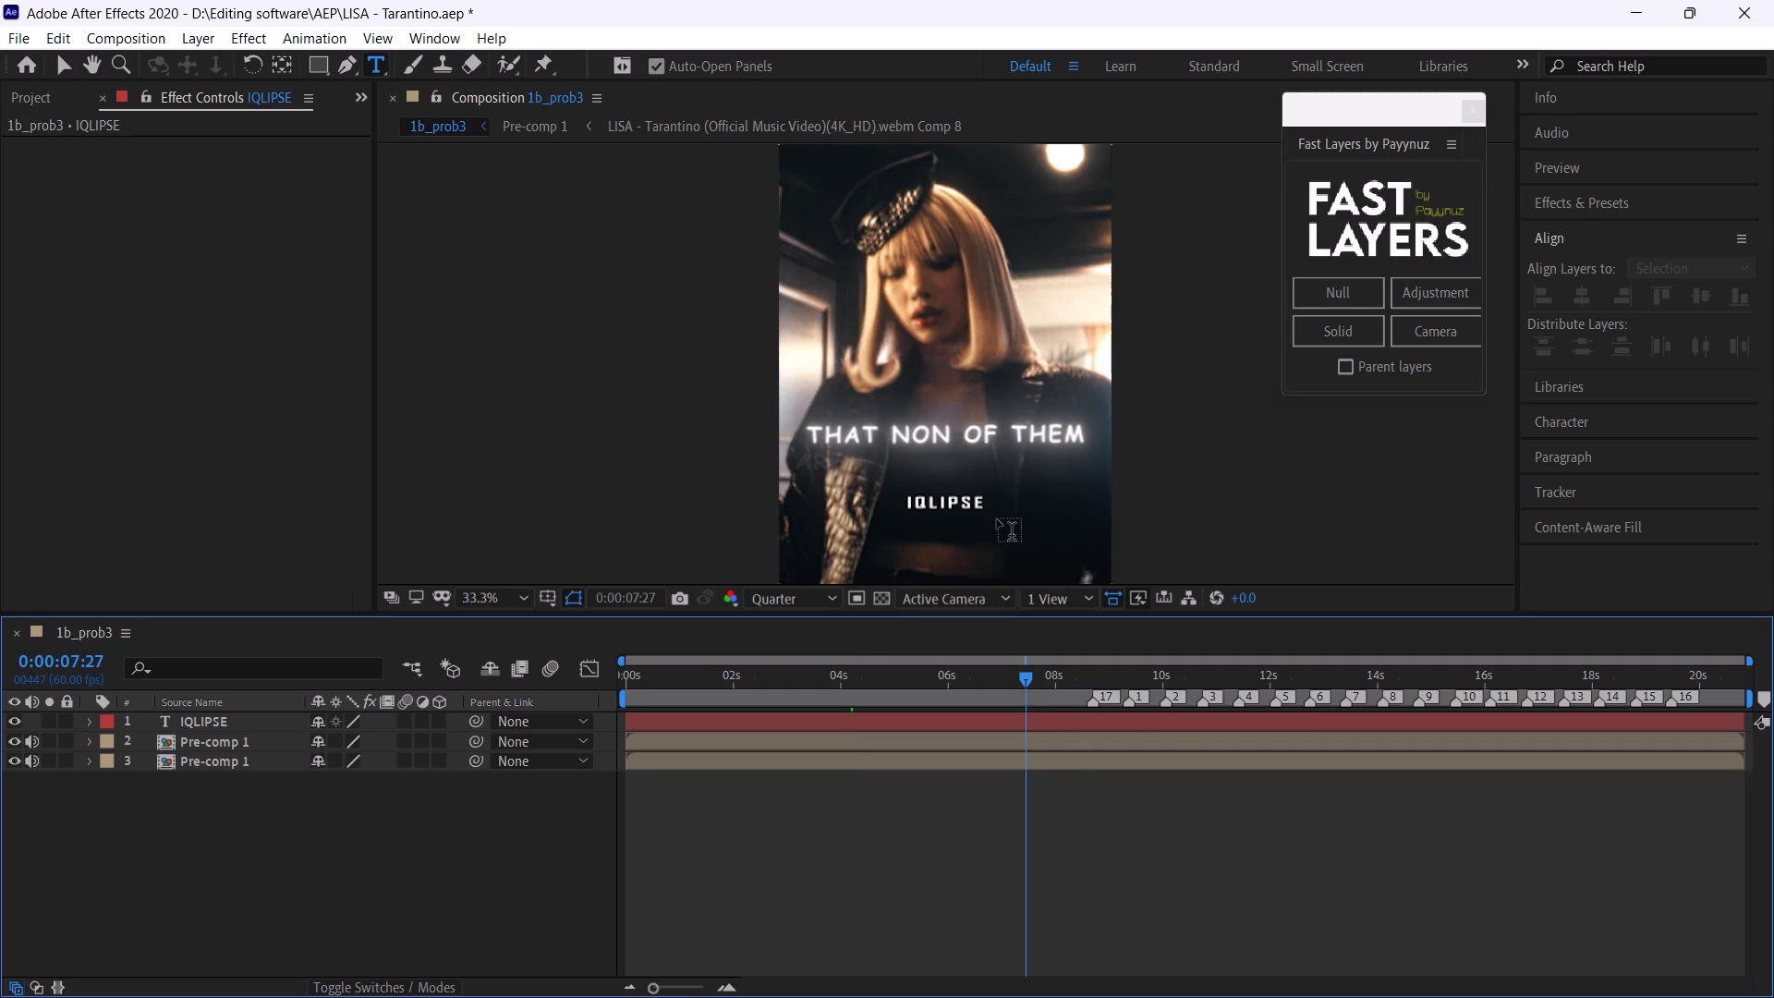
{"action": "scroll", "coordinate": [997, 519], "scroll_direction": "up", "scroll_amount": 1}
{"action": "left_click", "coordinate": [93, 68]}
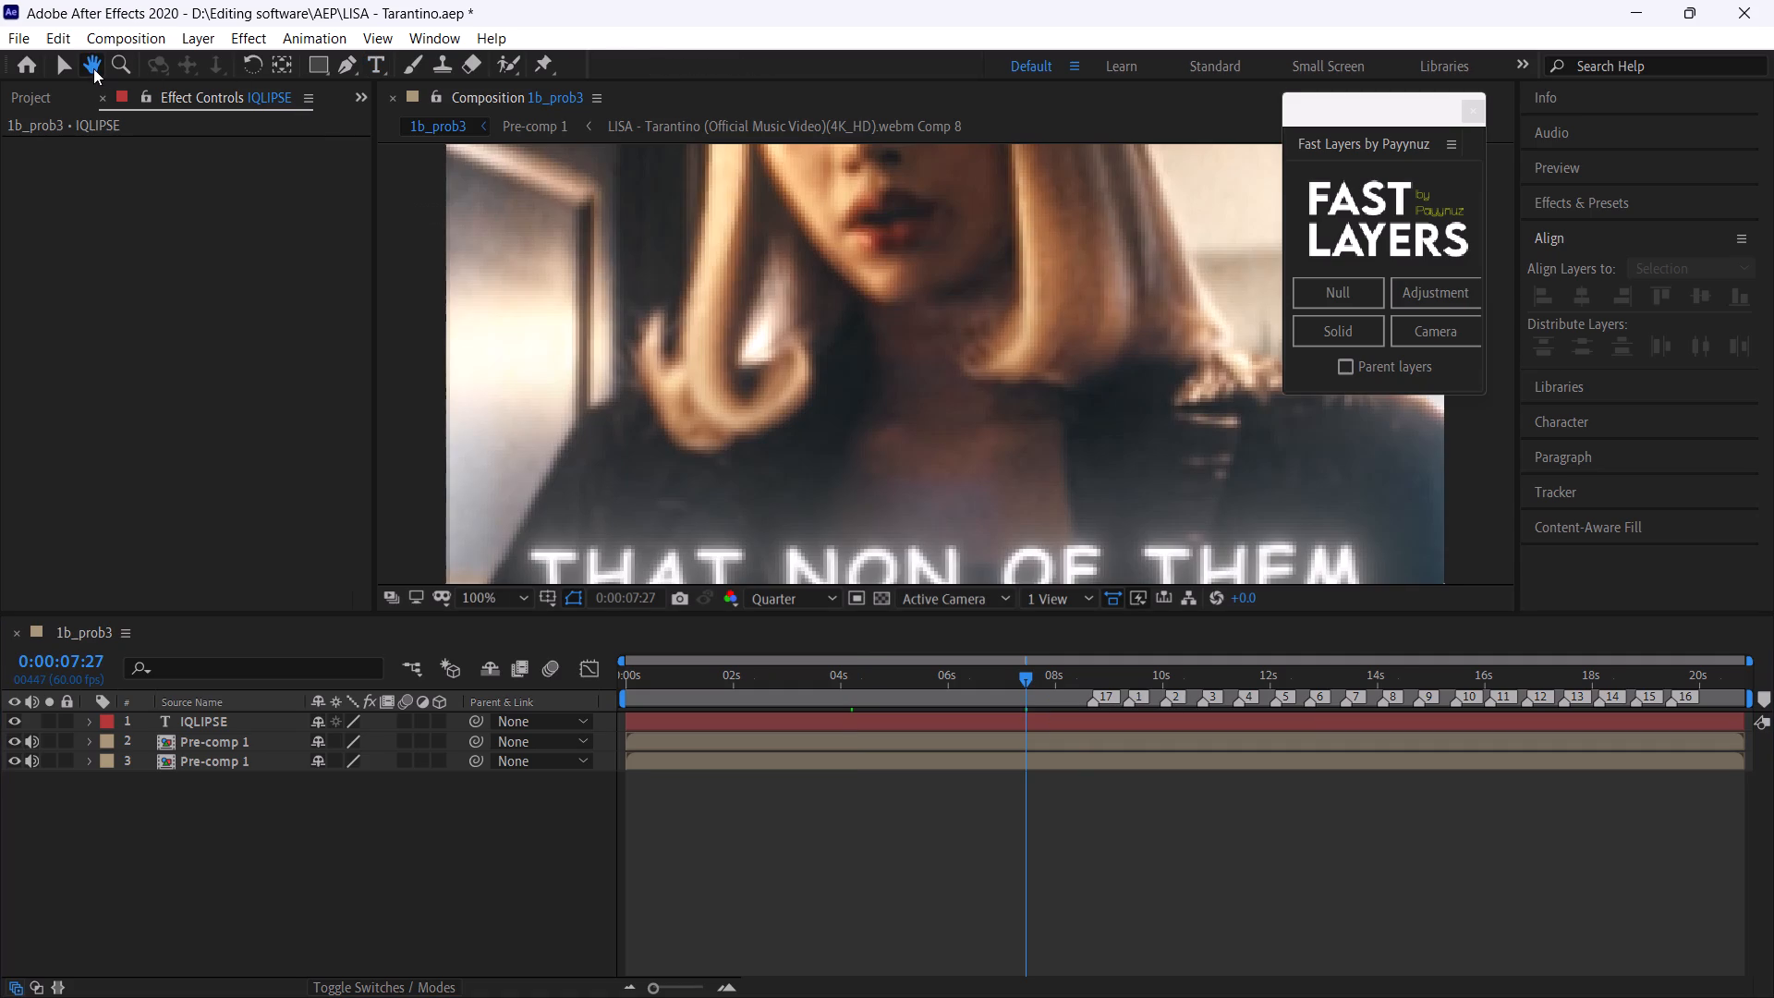
{"action": "left_click_drag", "start_coordinate": [1015, 469], "coordinate": [1023, 156]}
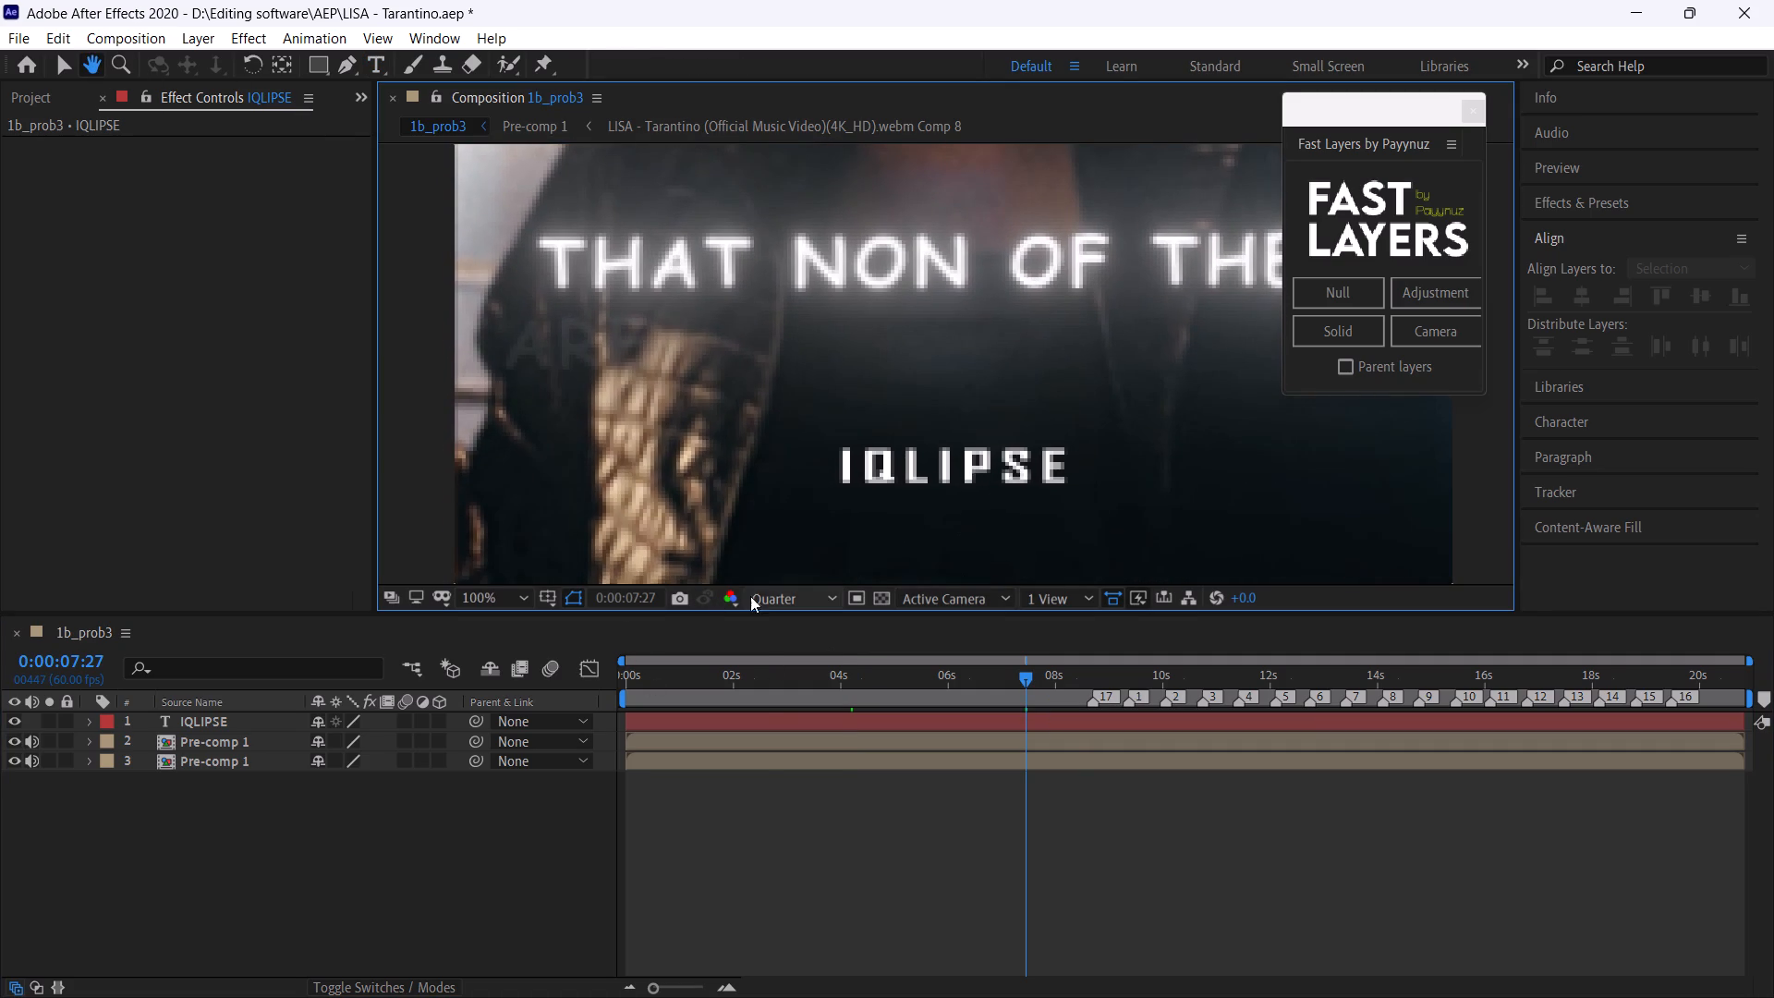
{"action": "left_click", "coordinate": [761, 596]}
{"action": "left_click", "coordinate": [791, 651]}
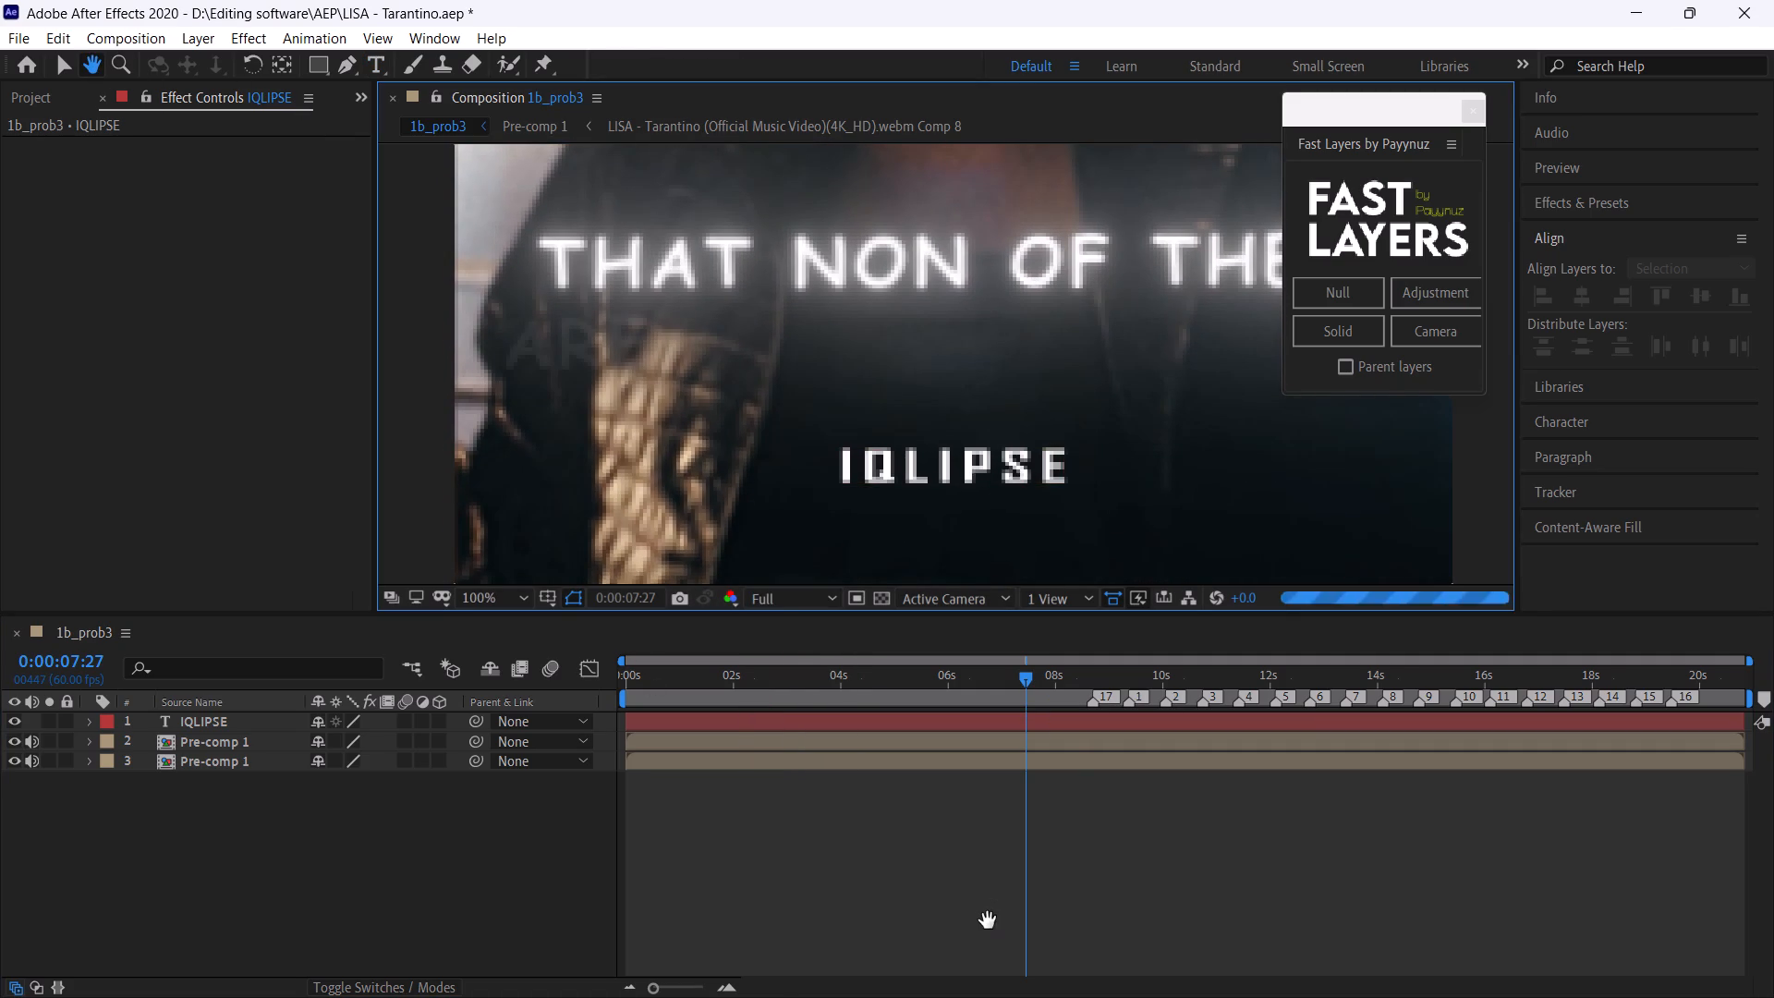
{"action": "left_click", "coordinate": [986, 922]}
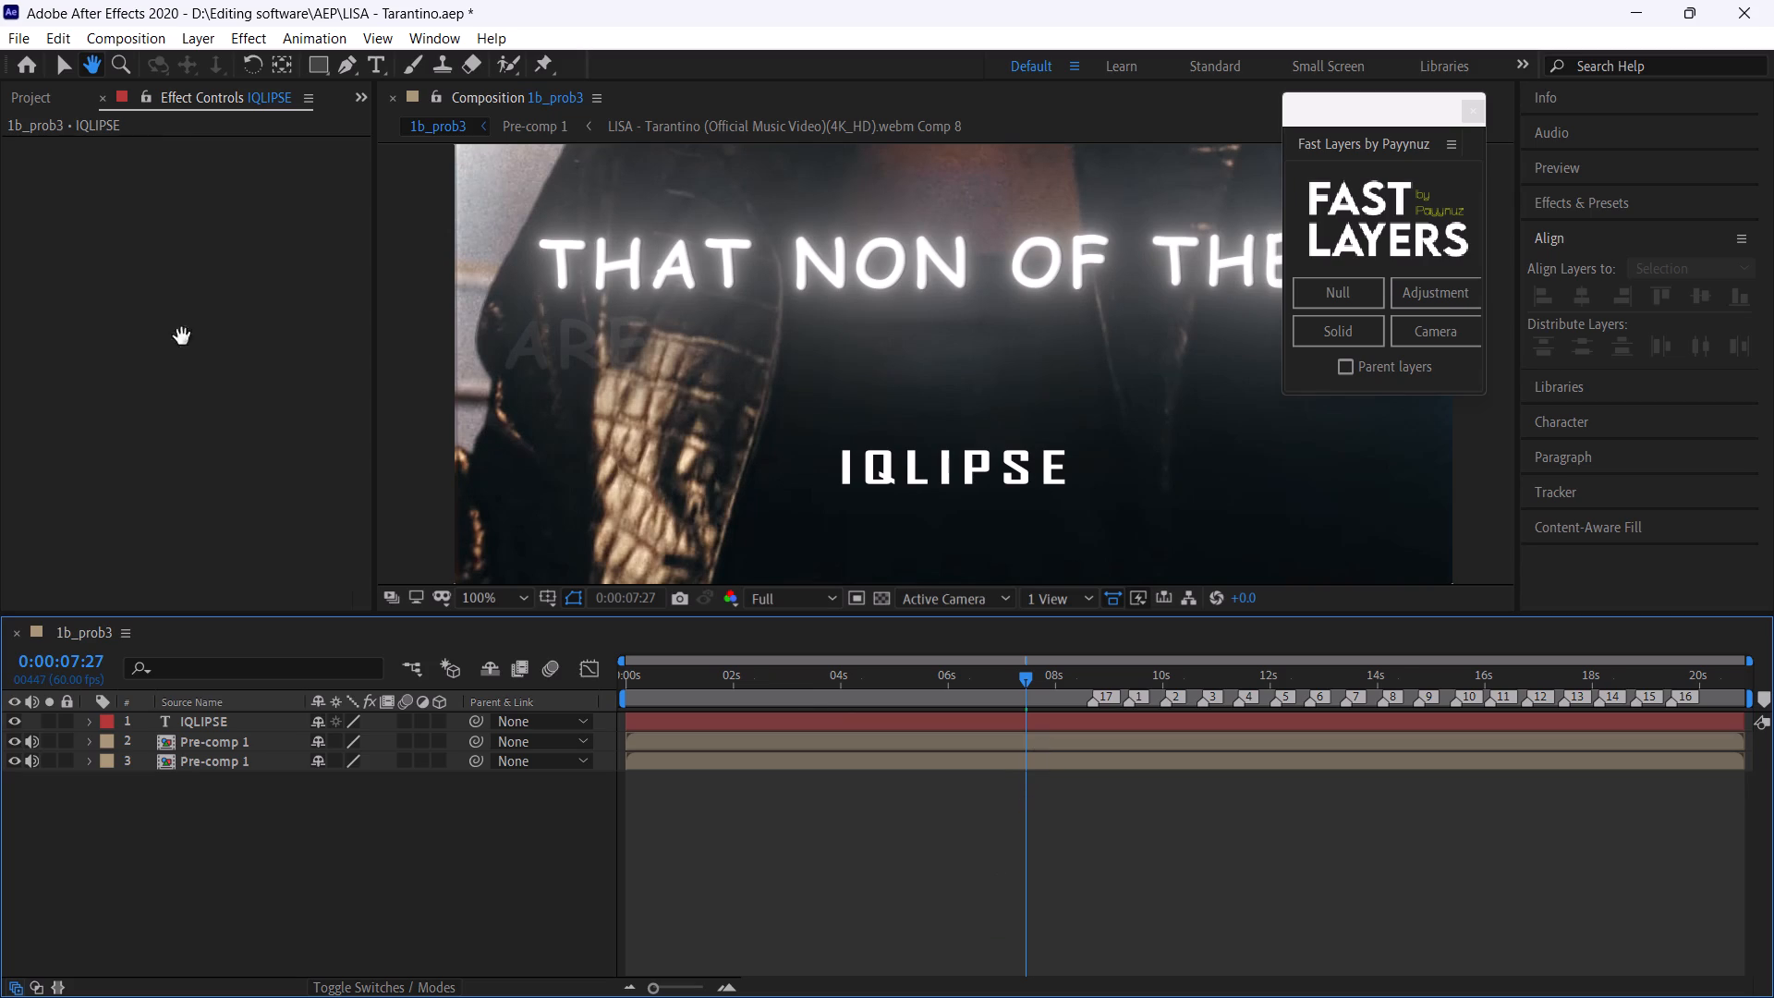
{"action": "left_click", "coordinate": [64, 64]}
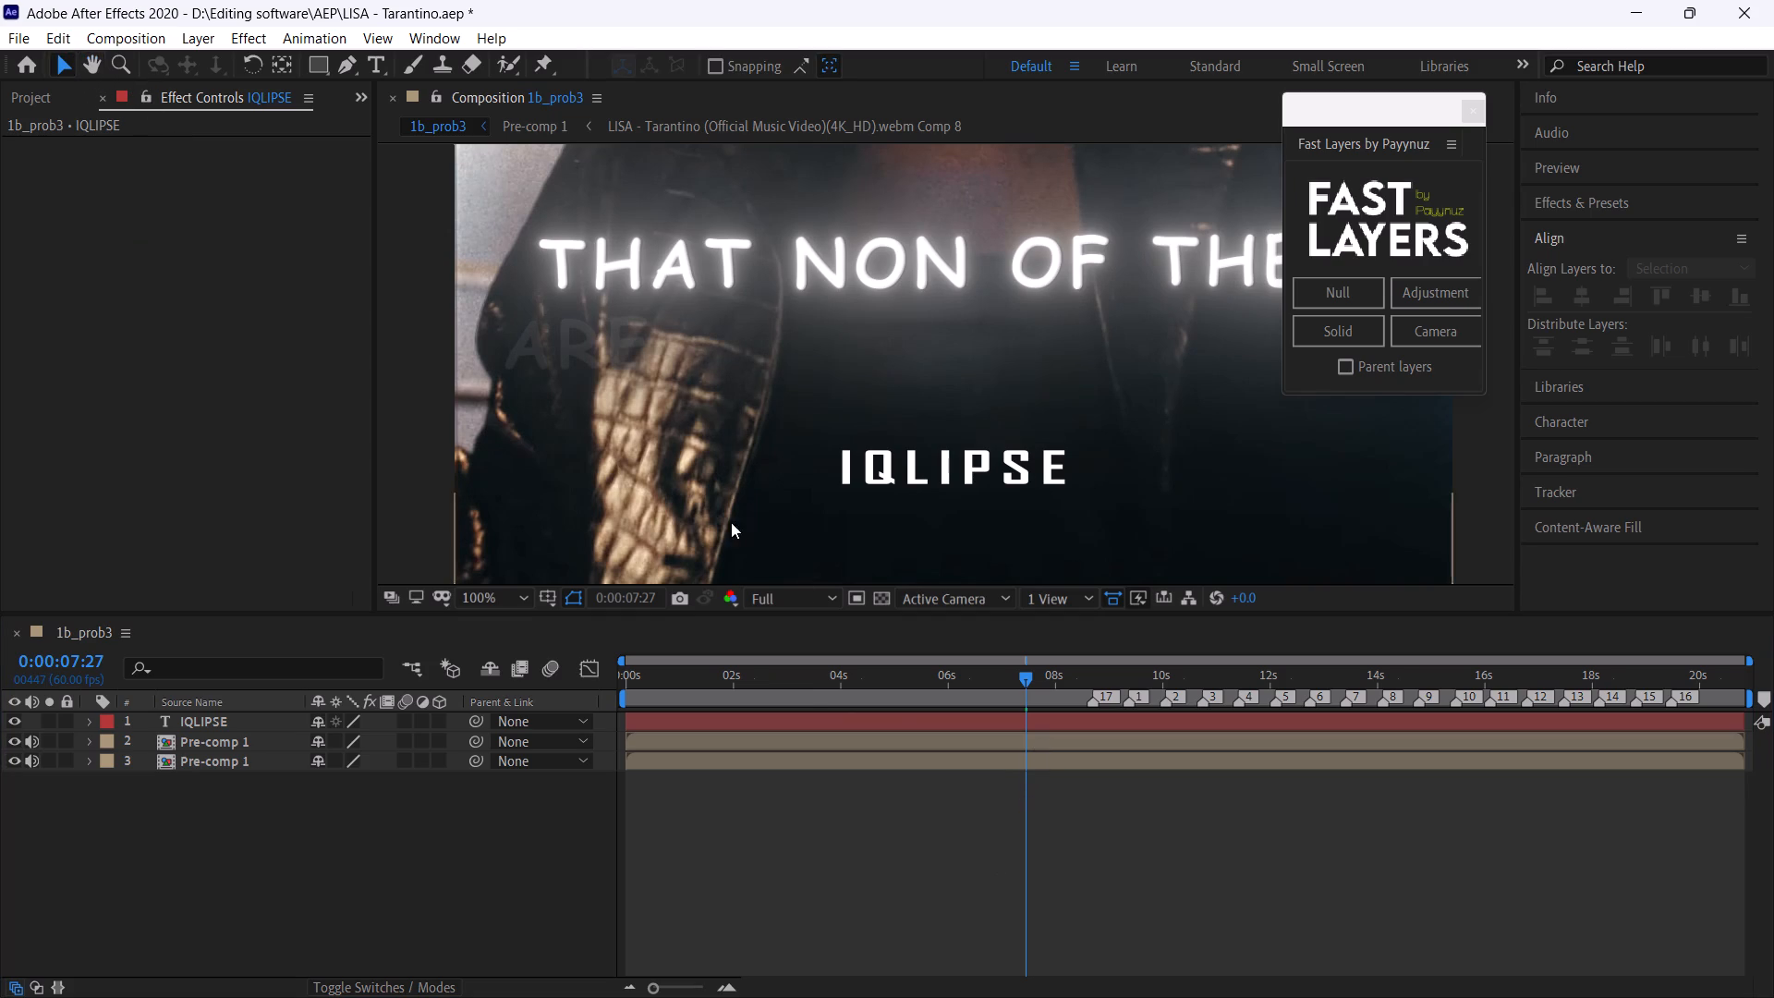
Set the IQLIPSE text's font size to 48 px.
{"action": "left_click", "coordinate": [902, 720]}
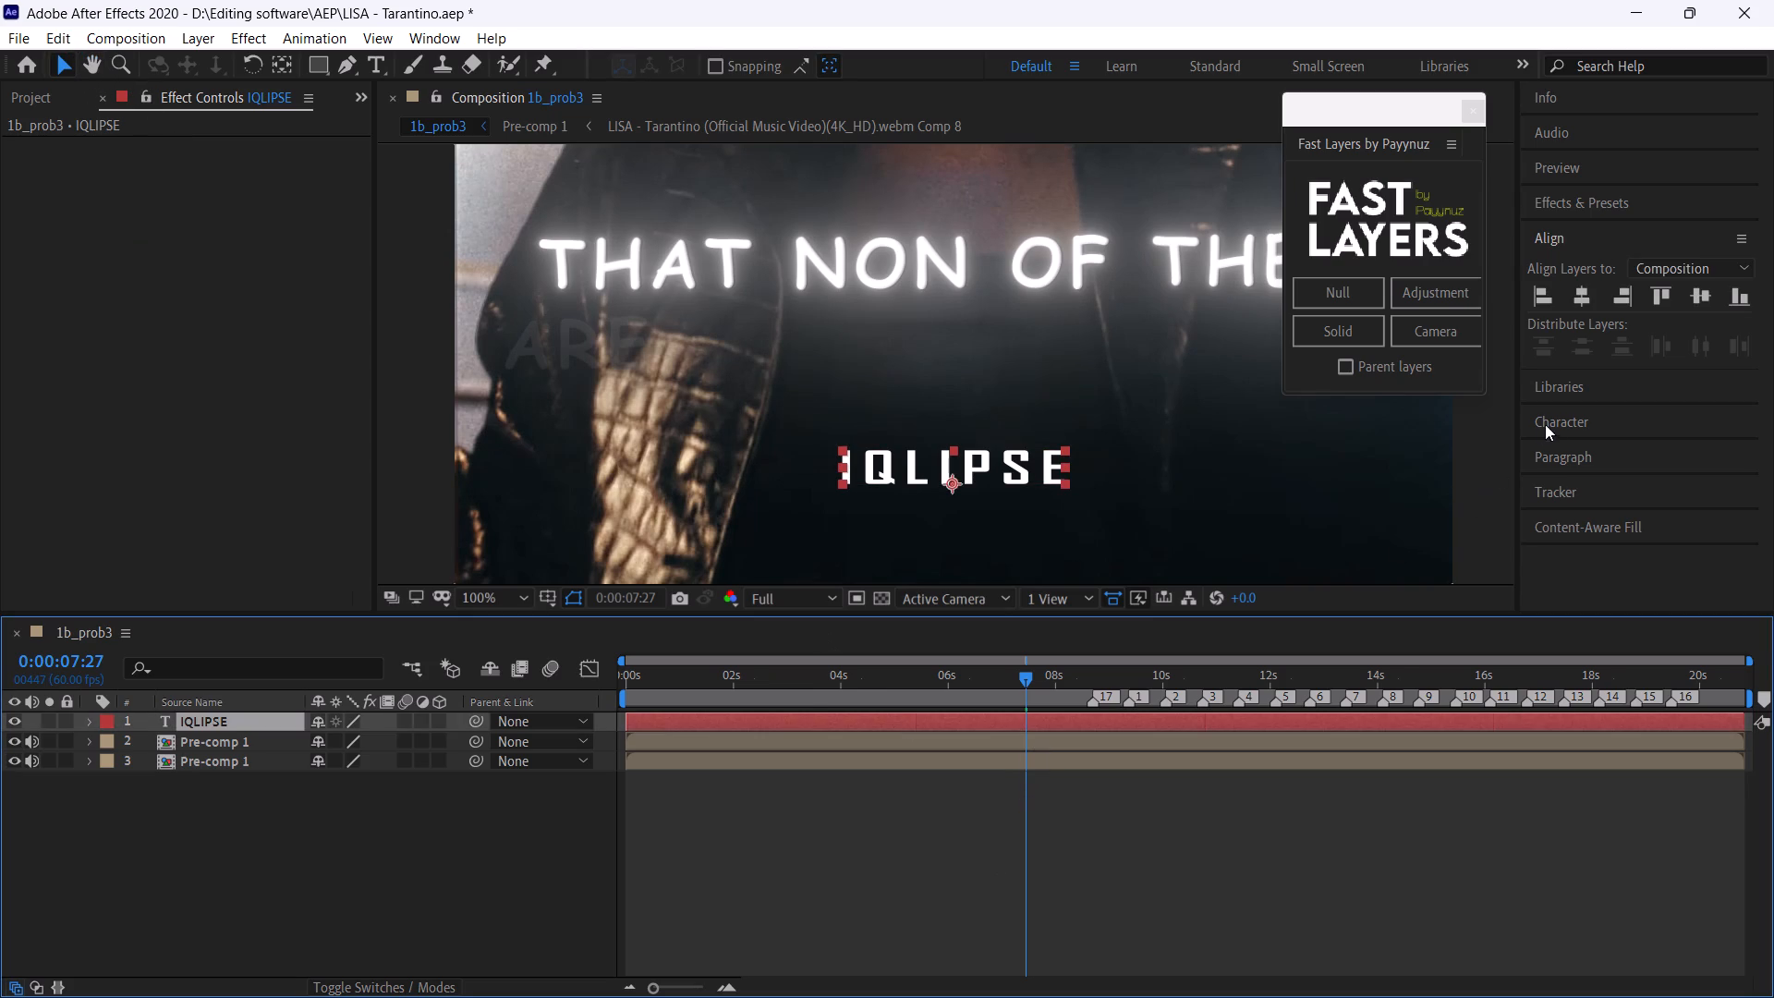
{"action": "left_click", "coordinate": [1550, 420]}
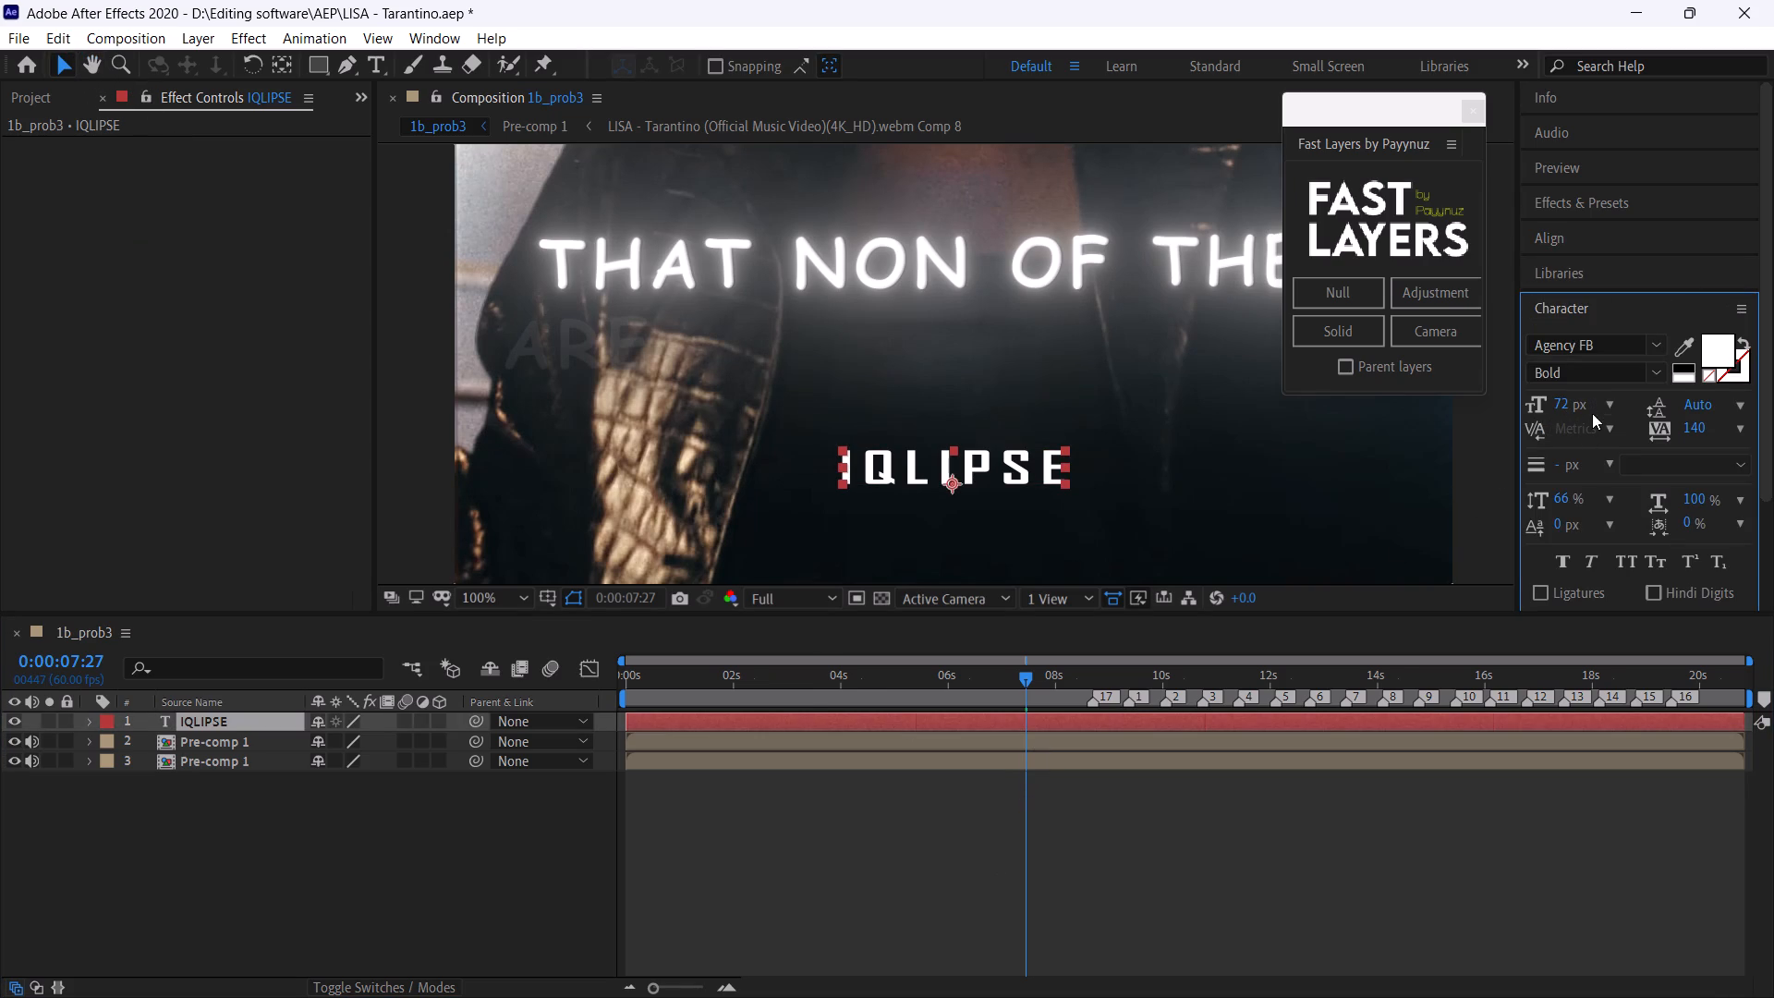
{"action": "left_click", "coordinate": [1608, 402]}
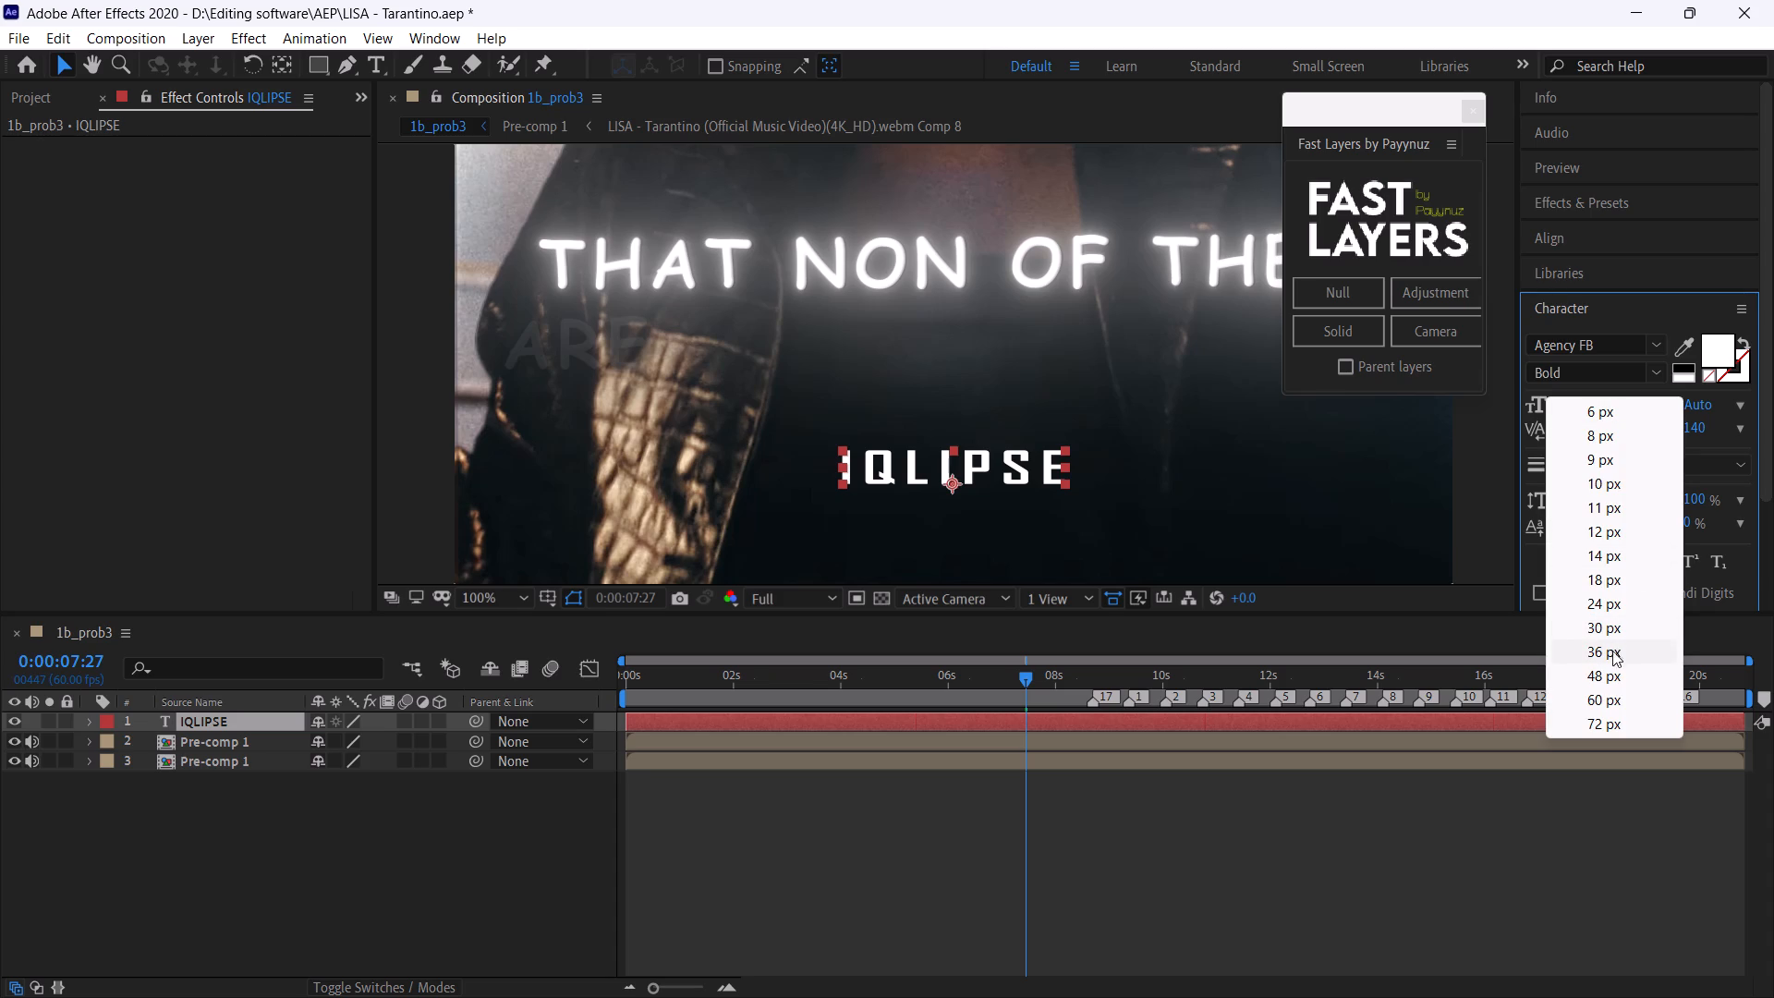
{"action": "left_click", "coordinate": [1612, 676]}
{"action": "left_click", "coordinate": [1249, 890]}
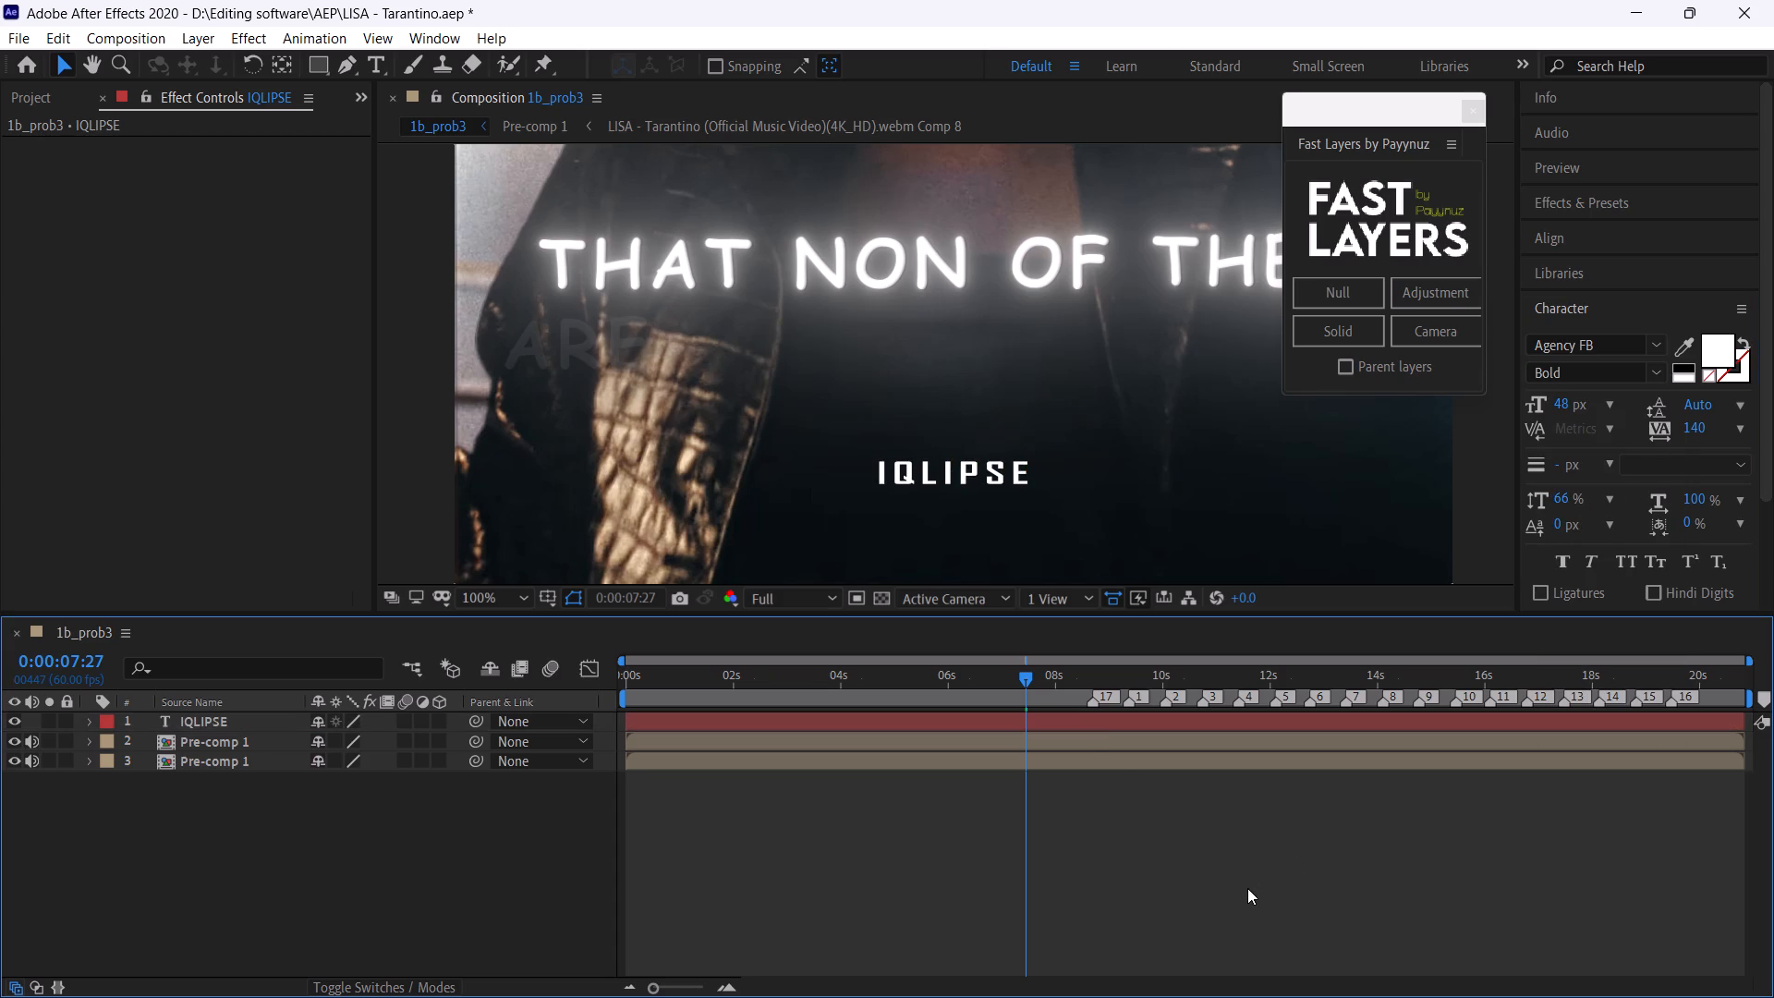
Realign the resized IQLIPSE text to the composition's horizontal center.
{"action": "left_click", "coordinate": [1098, 718]}
{"action": "left_click", "coordinate": [1098, 717]}
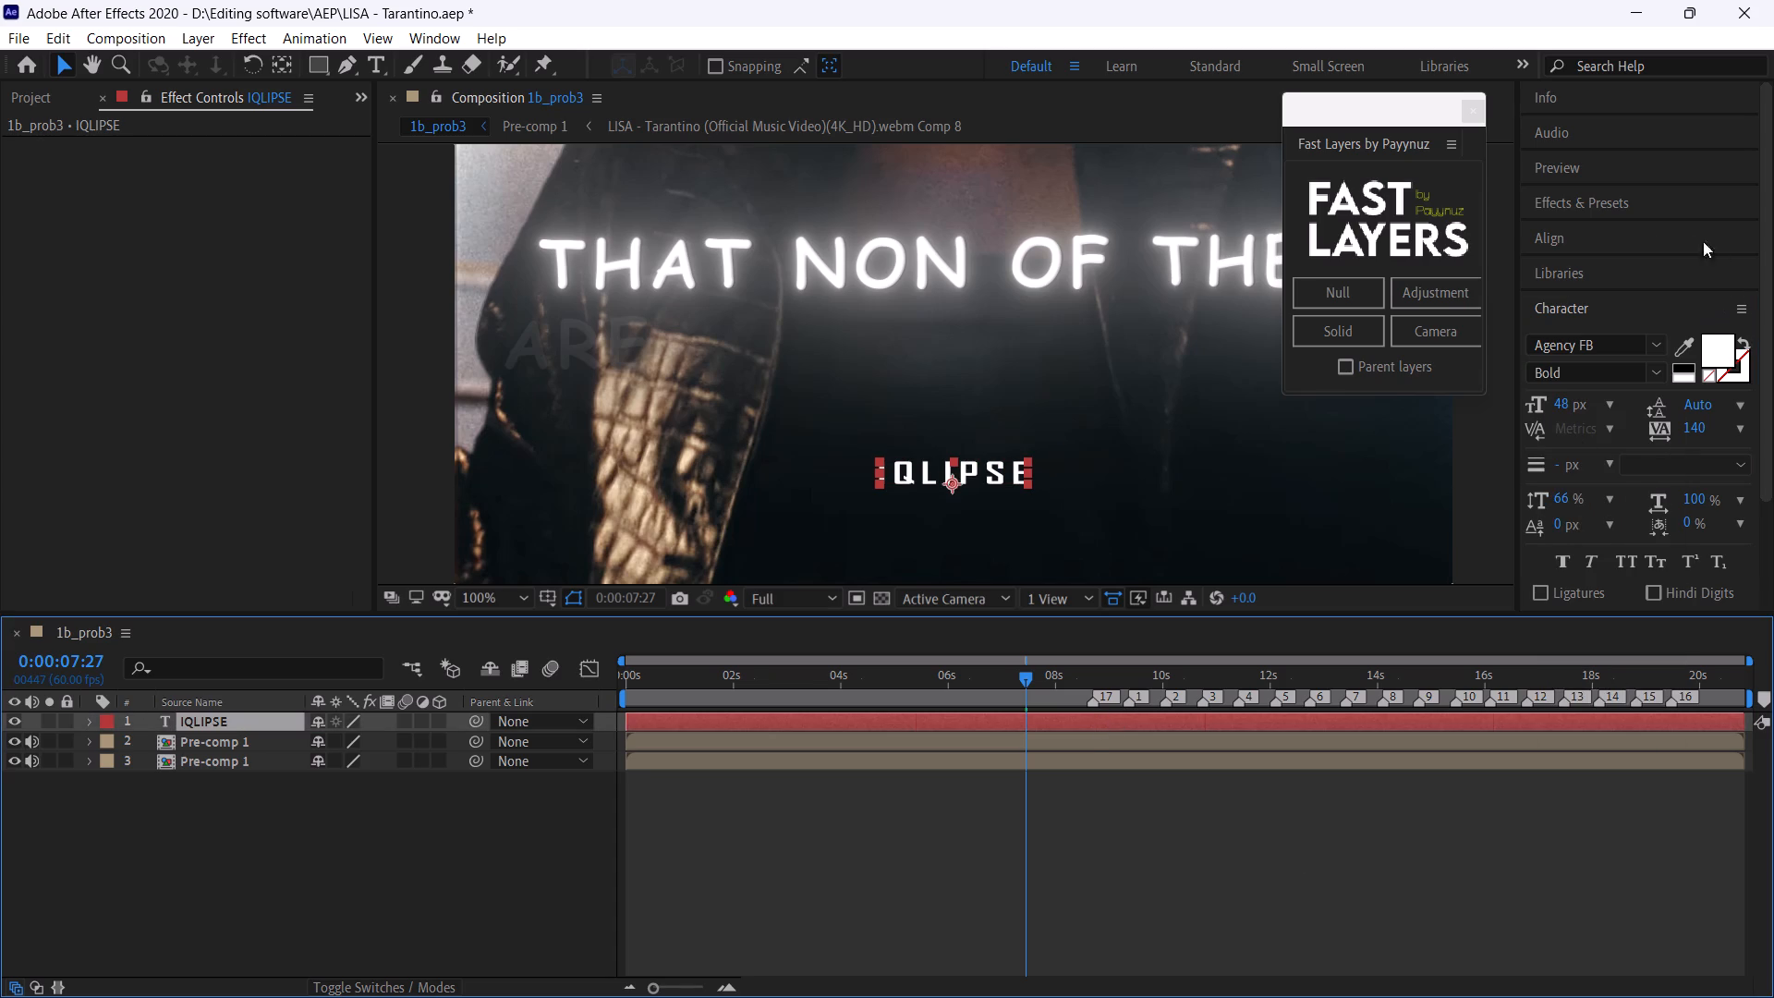
{"action": "left_click", "coordinate": [1604, 238]}
{"action": "left_click", "coordinate": [1586, 297]}
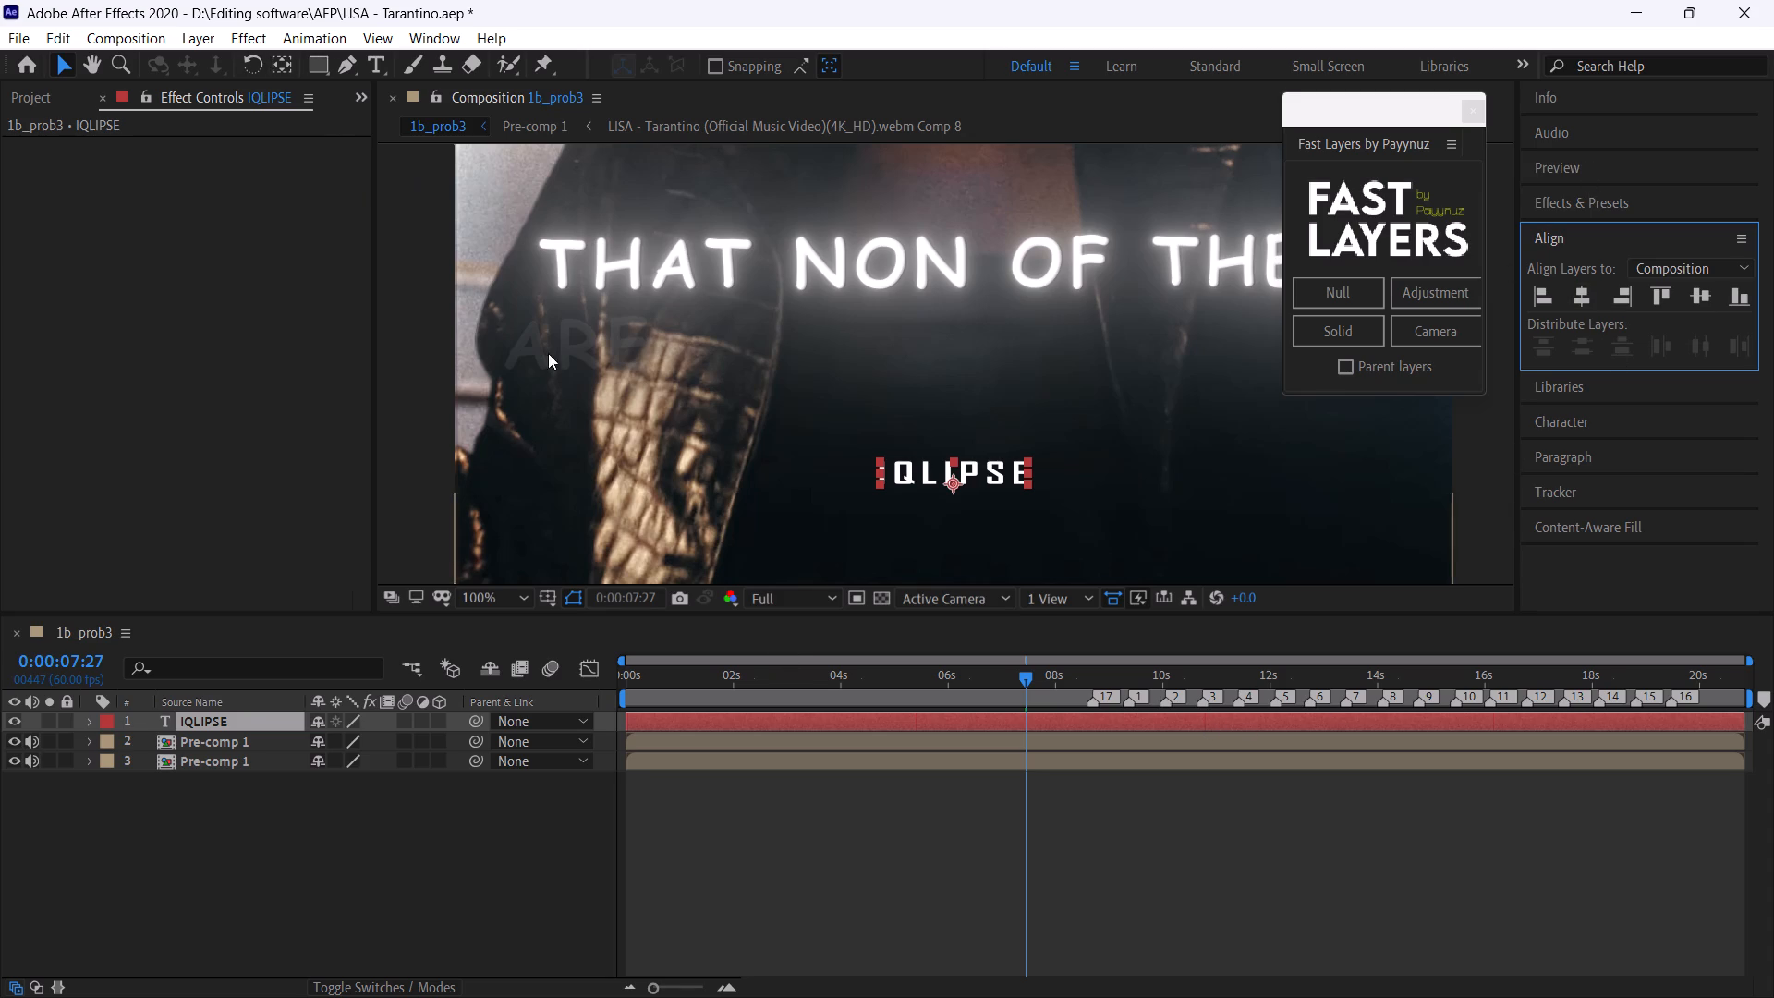
Find the Flip + Flop preset and apply it to the upper Pre-comp 1 layer, directly below the IQLIPSE text.
{"action": "left_click", "coordinate": [874, 744]}
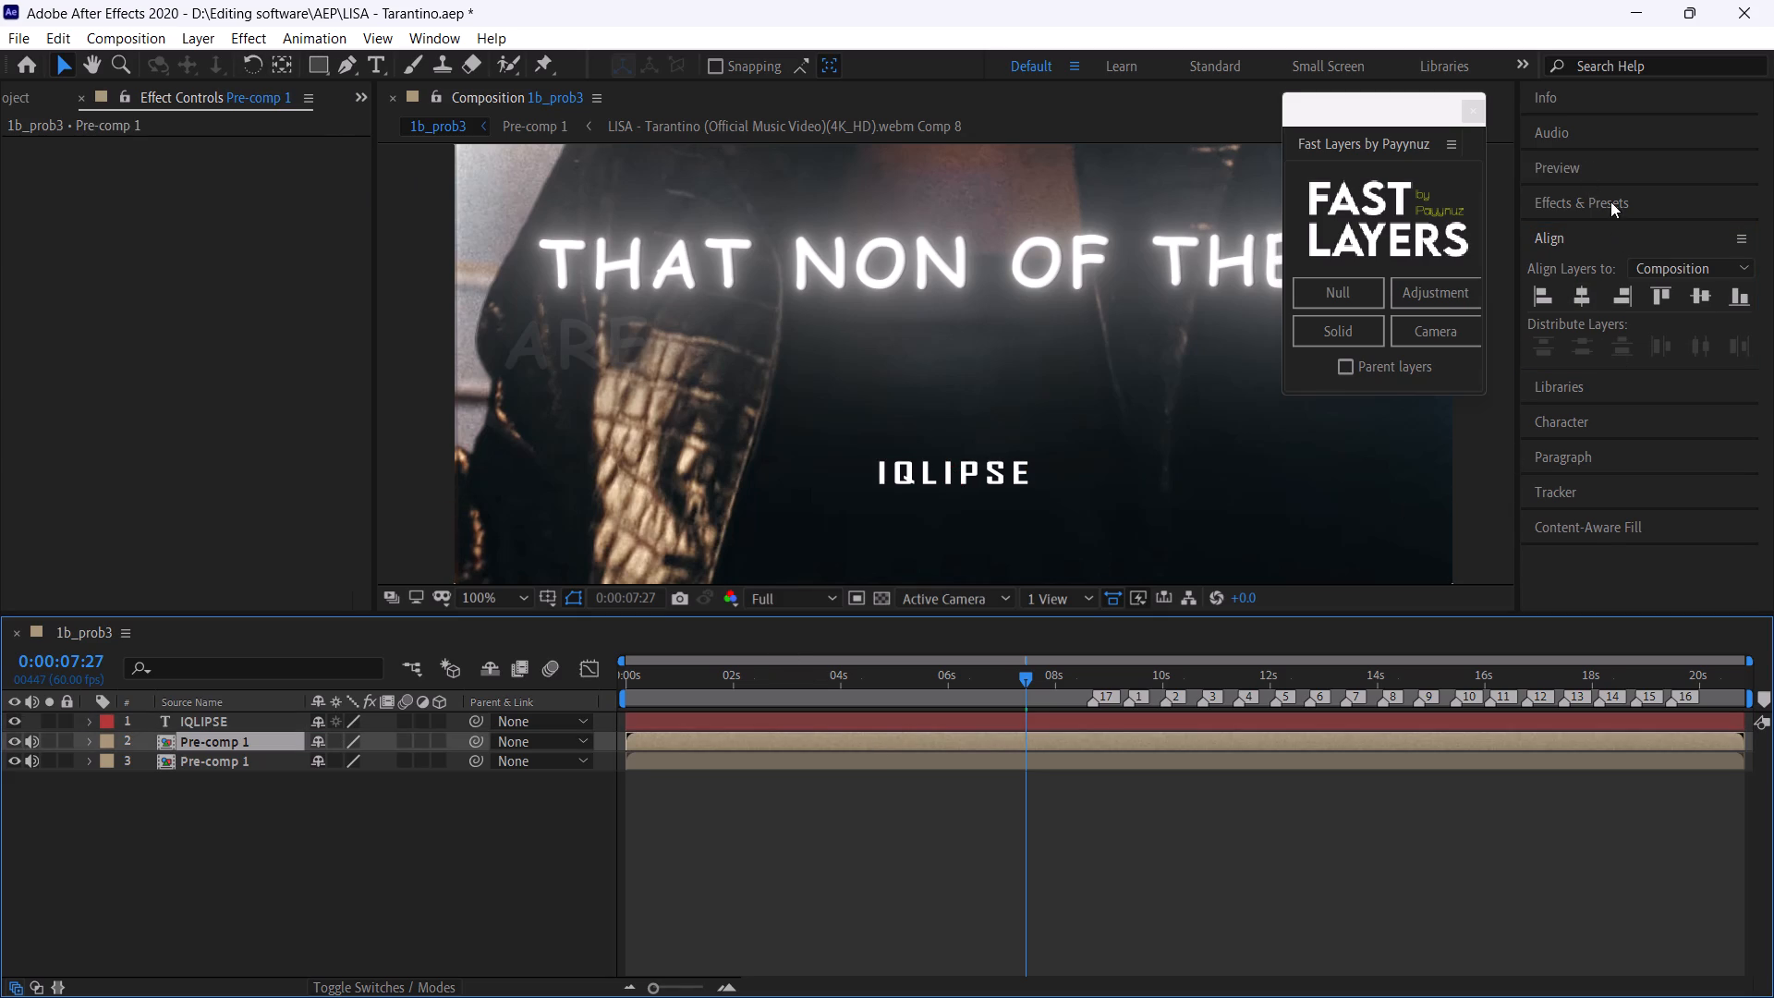
{"action": "left_click", "coordinate": [1611, 201]}
{"action": "left_click_drag", "start_coordinate": [1614, 226], "coordinate": [1522, 235]}
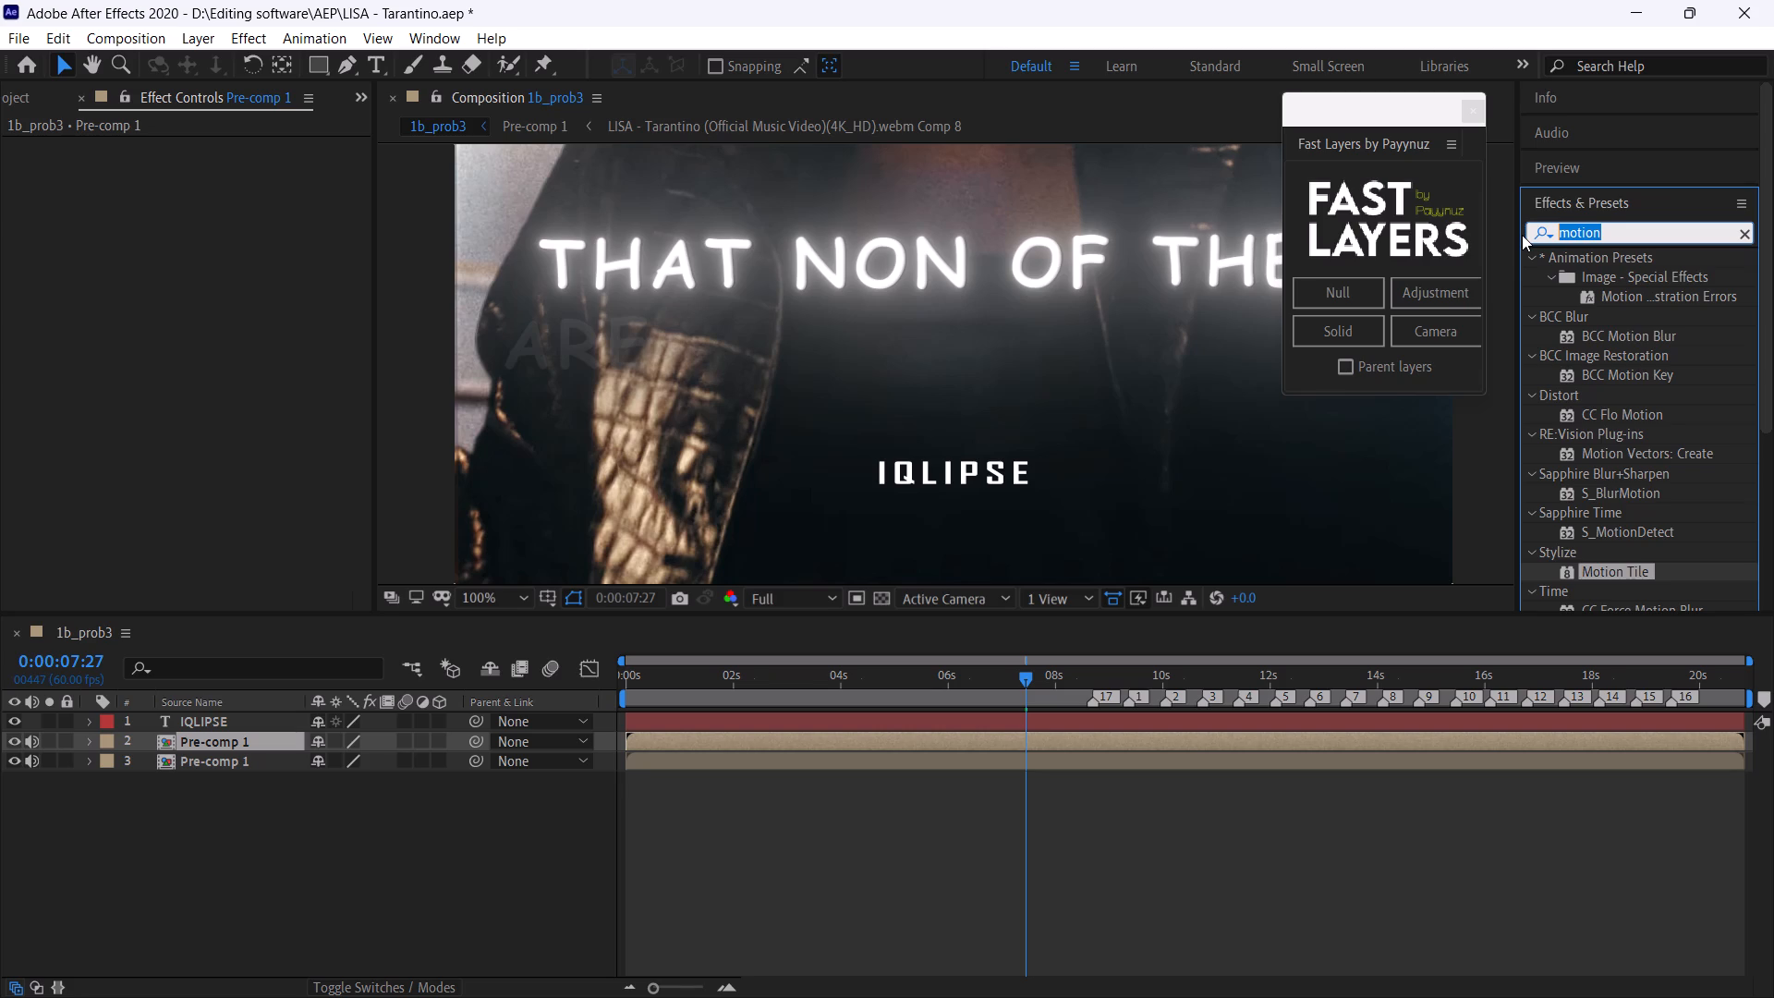
{"action": "type", "text": "flip"}
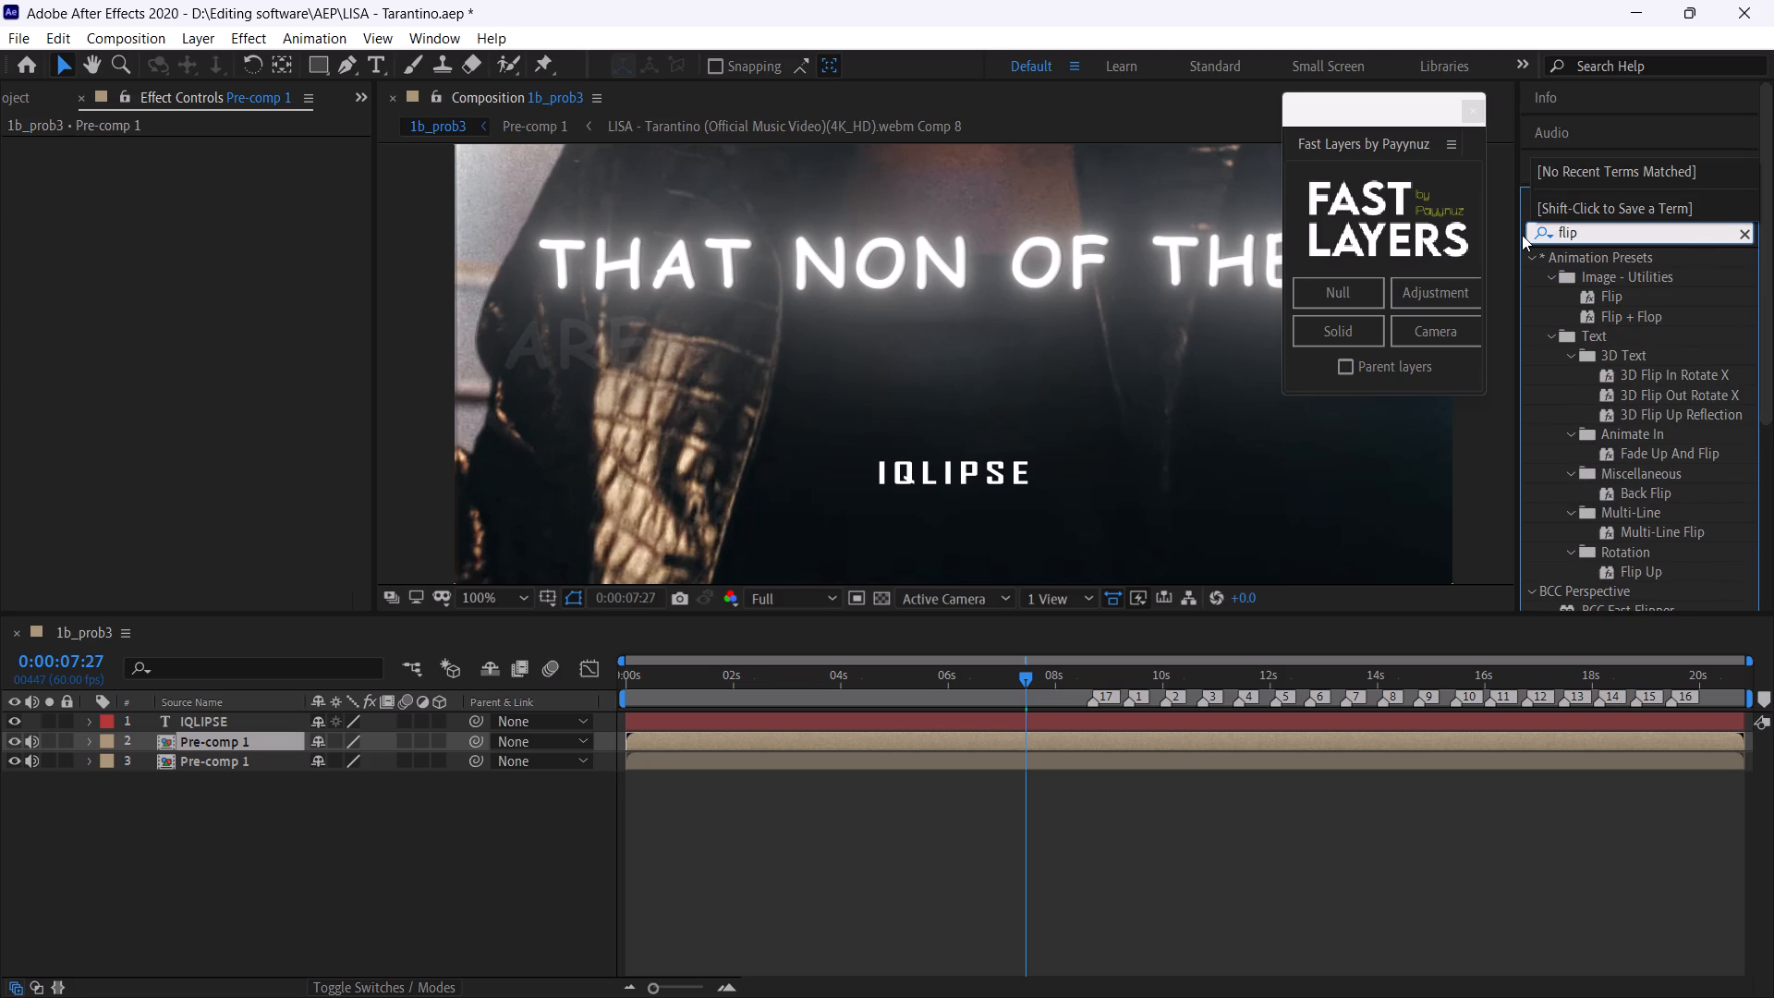
{"action": "left_click_drag", "start_coordinate": [1631, 318], "coordinate": [1350, 542]}
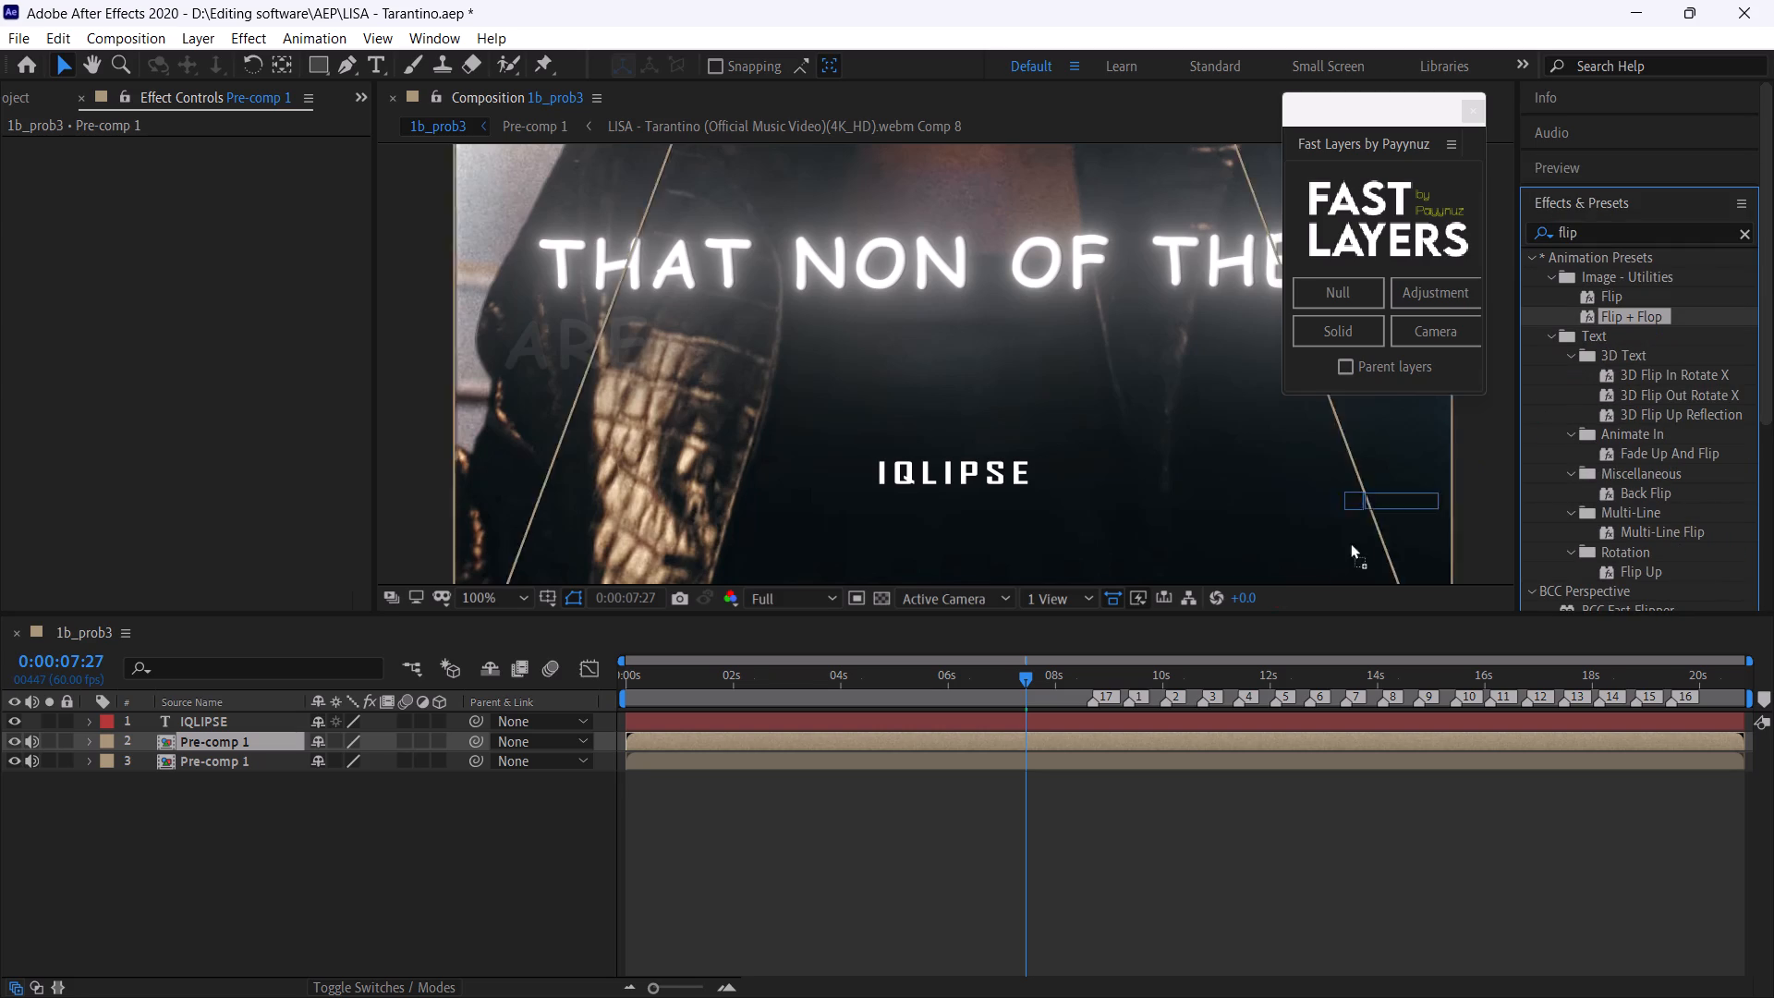
{"action": "left_click_drag", "start_coordinate": [1350, 542], "coordinate": [1182, 725]}
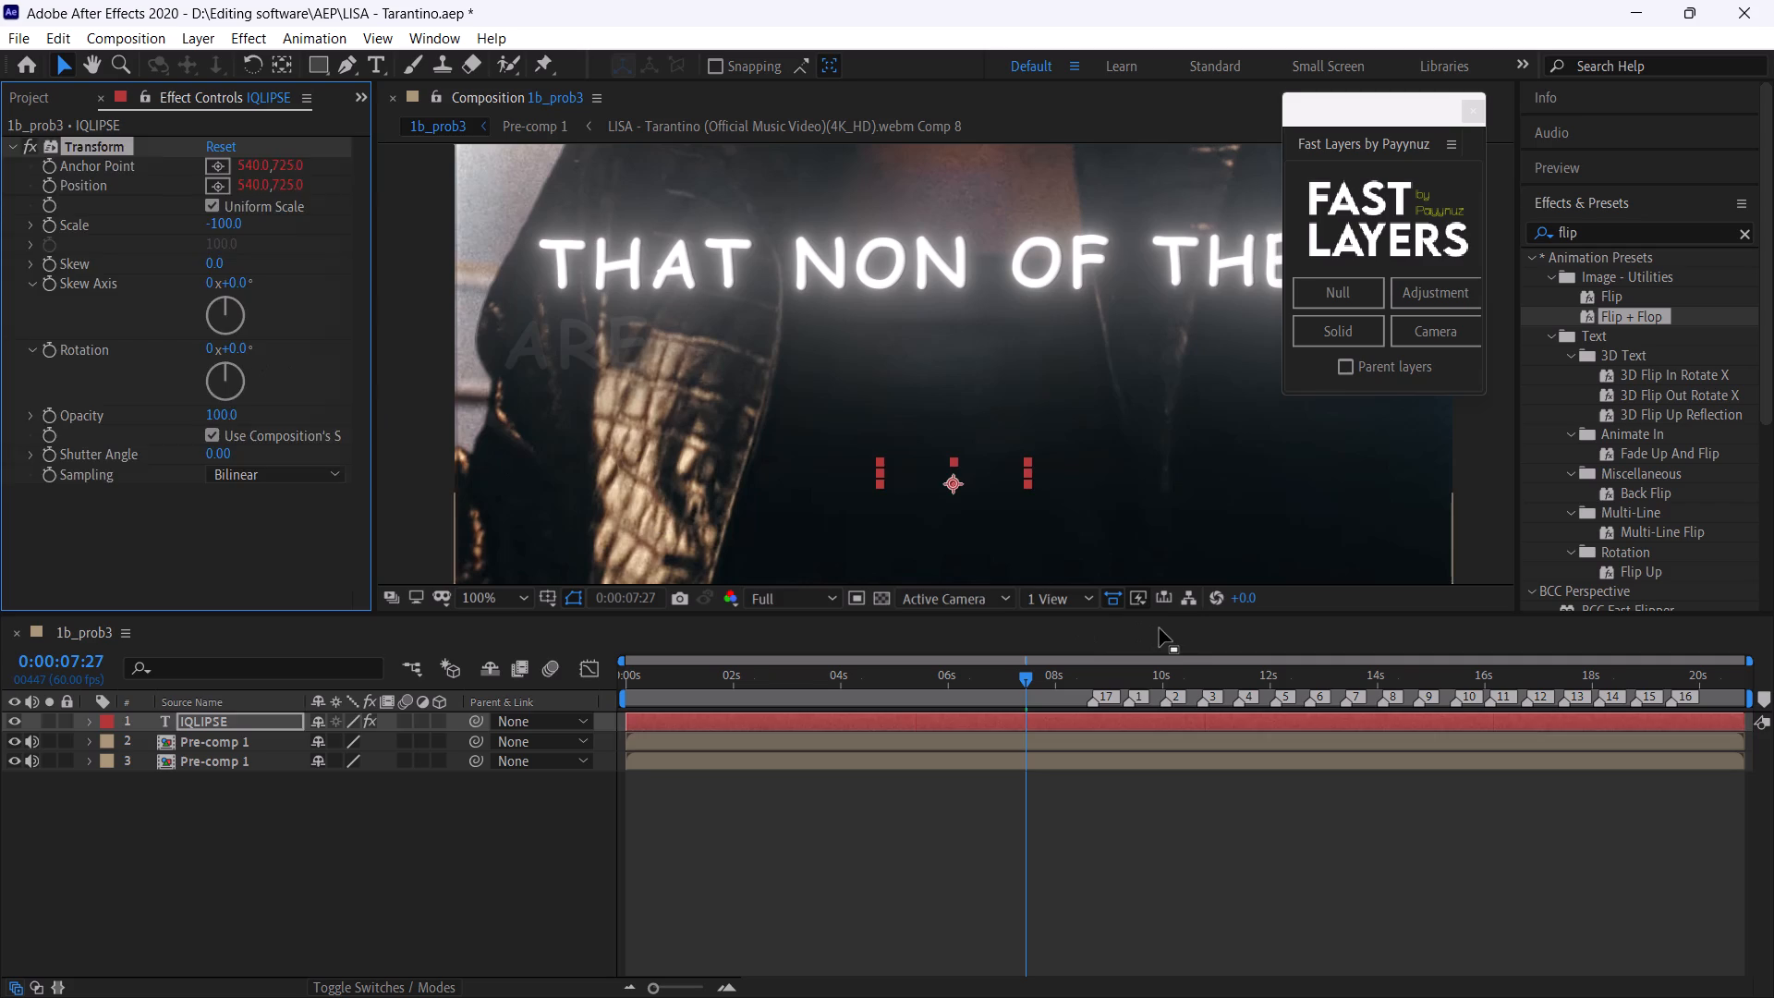
{"action": "key", "text": "ctrl+z"}
{"action": "left_click_drag", "start_coordinate": [1618, 312], "coordinate": [1265, 737]}
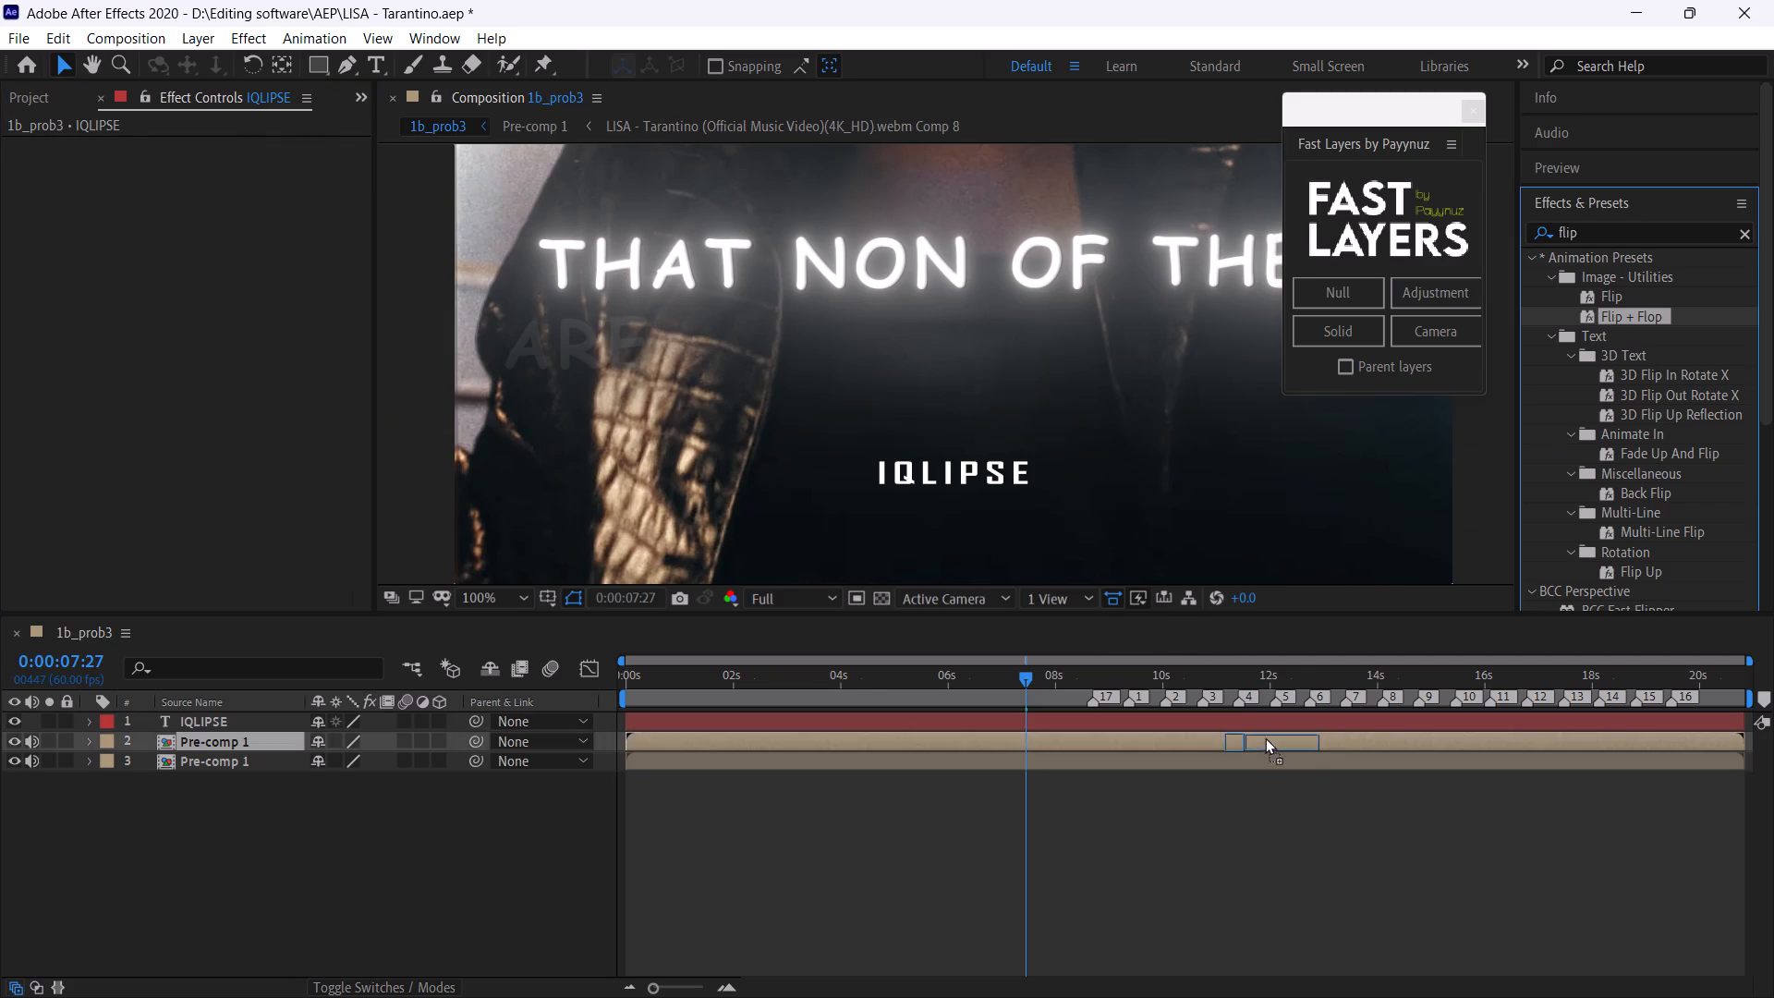
{"action": "left_click_drag", "start_coordinate": [1265, 737], "coordinate": [1267, 738]}
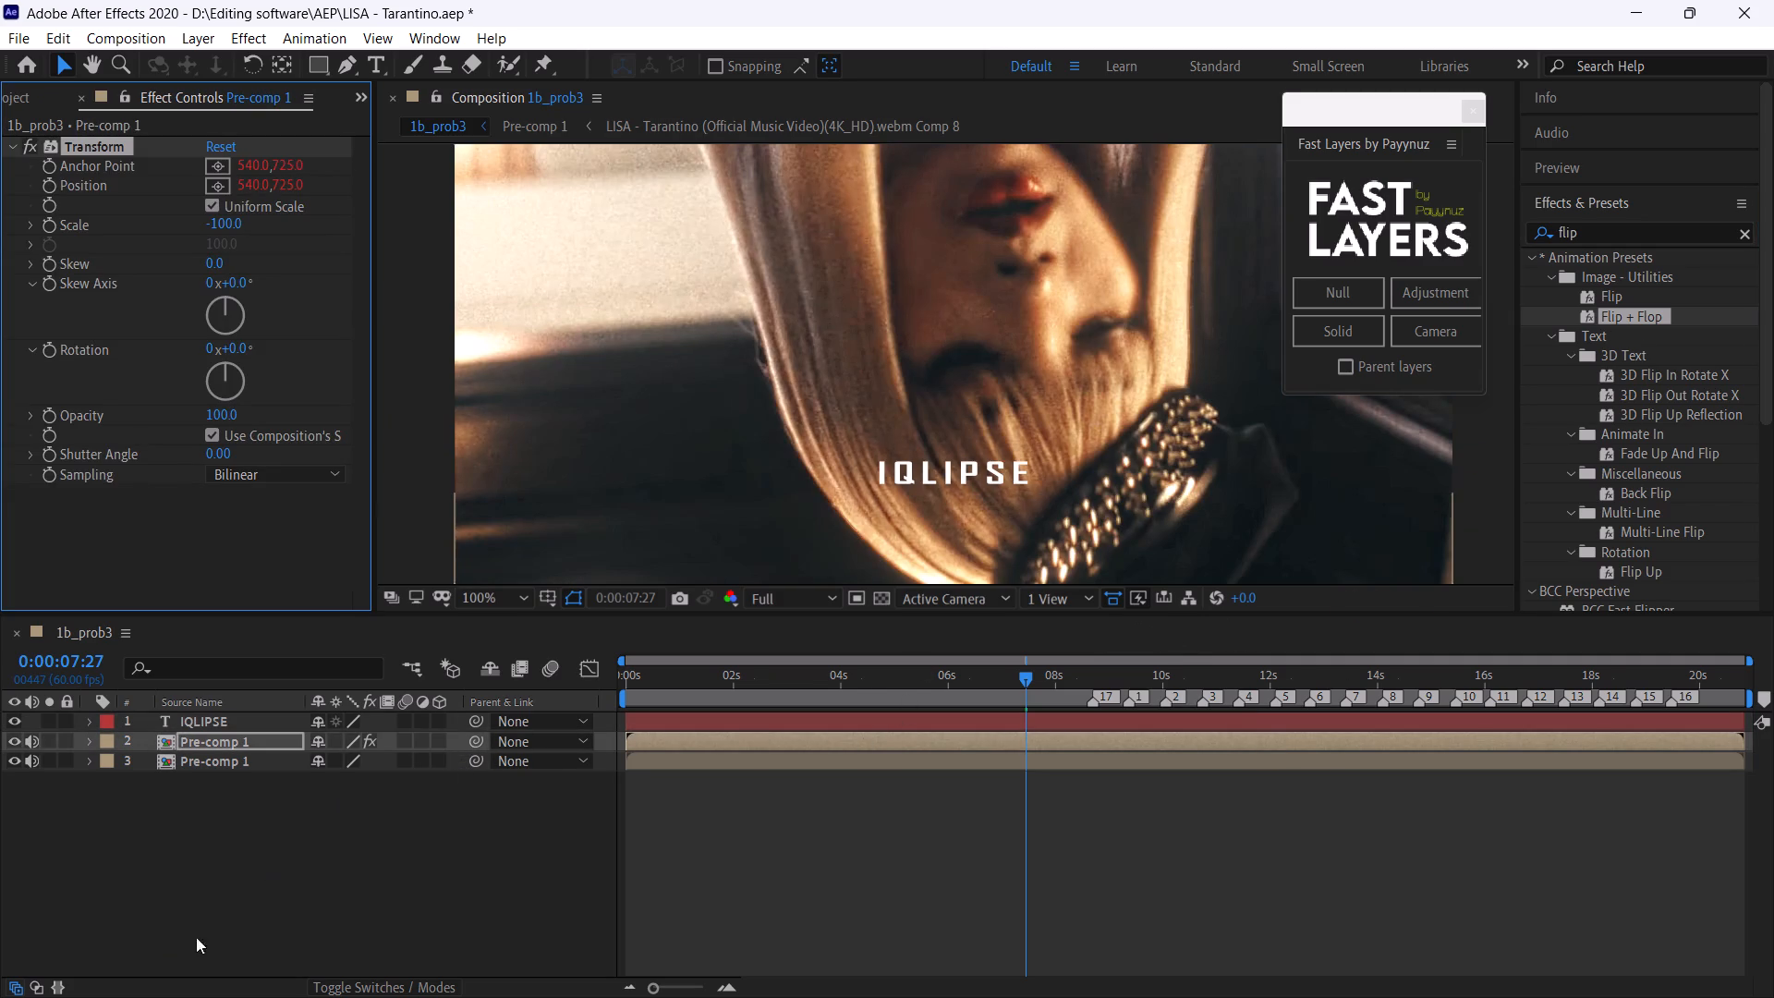
Set the track matte of the flipped upper Pre-comp 1 layer to Alpha Matte "IQLIPSE".
{"action": "left_click", "coordinate": [41, 989]}
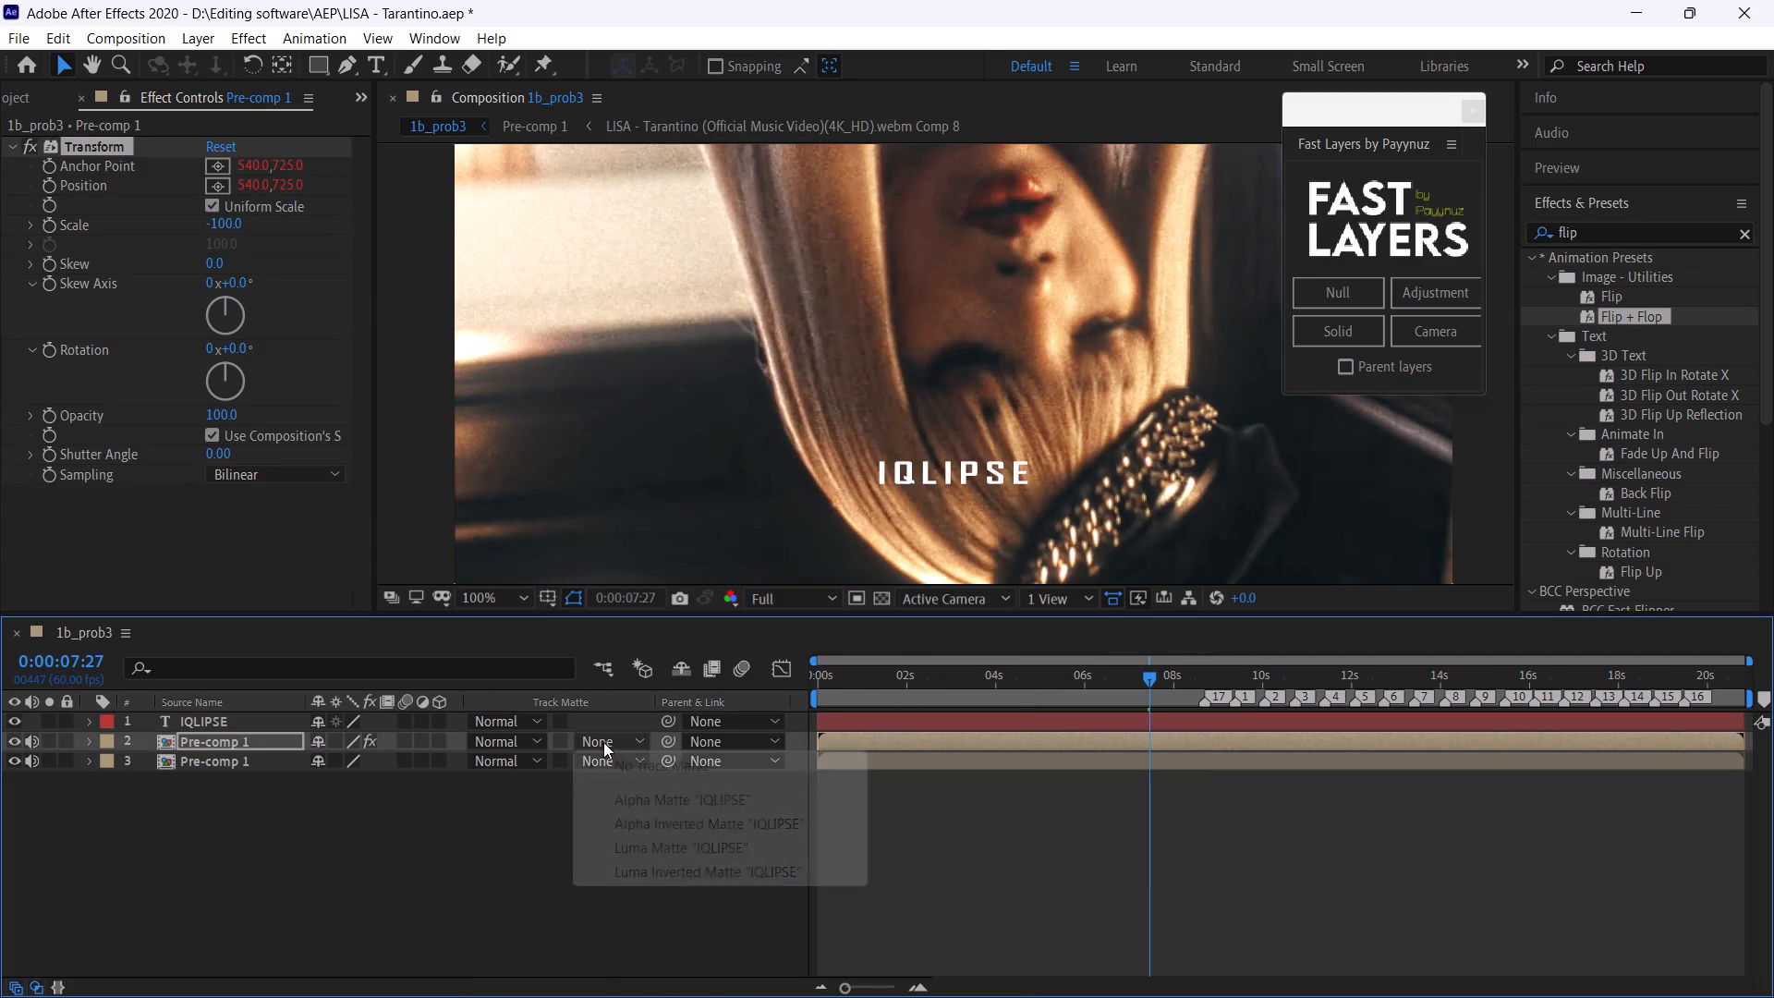
{"action": "left_click", "coordinate": [603, 742]}
{"action": "left_click", "coordinate": [668, 801]}
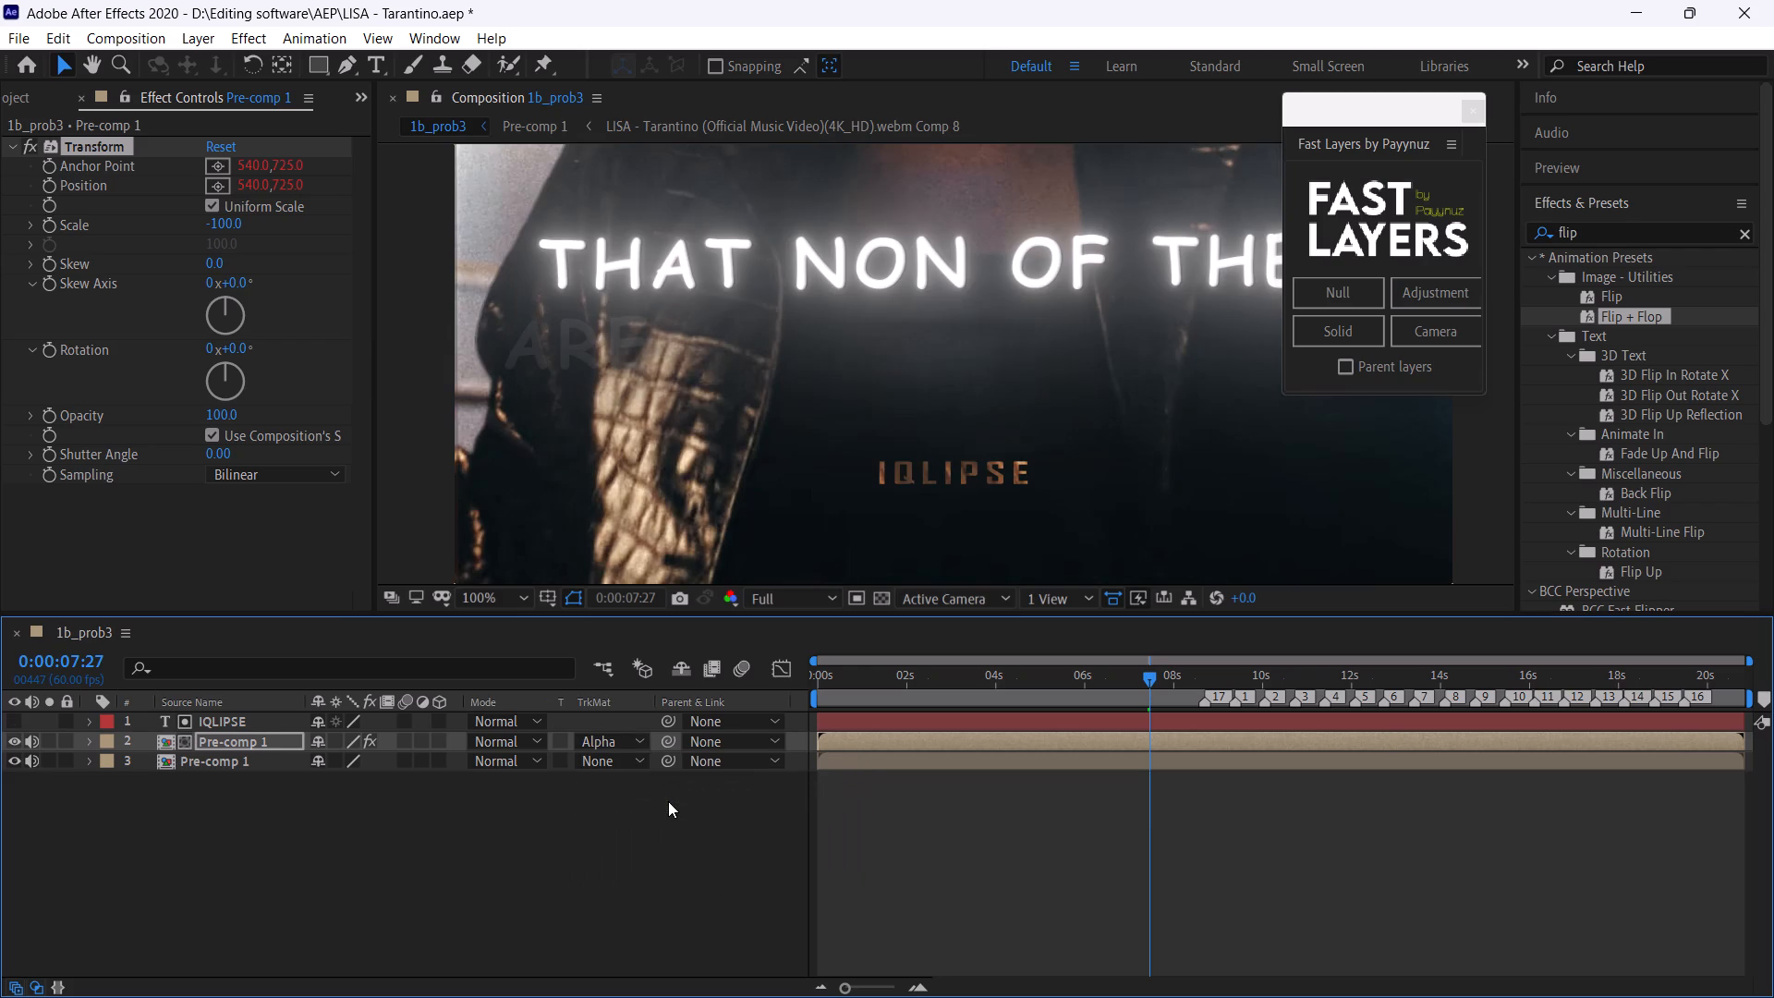
Inspect the matted IQLIPSE text against the footage at 100% magnification at 0:00:07:27.
{"action": "left_click_drag", "start_coordinate": [848, 987], "coordinate": [827, 988]}
{"action": "left_click_drag", "start_coordinate": [827, 988], "coordinate": [824, 990]}
{"action": "scroll", "coordinate": [1006, 346], "scroll_direction": "down", "scroll_amount": 1}
{"action": "left_click", "coordinate": [490, 598]}
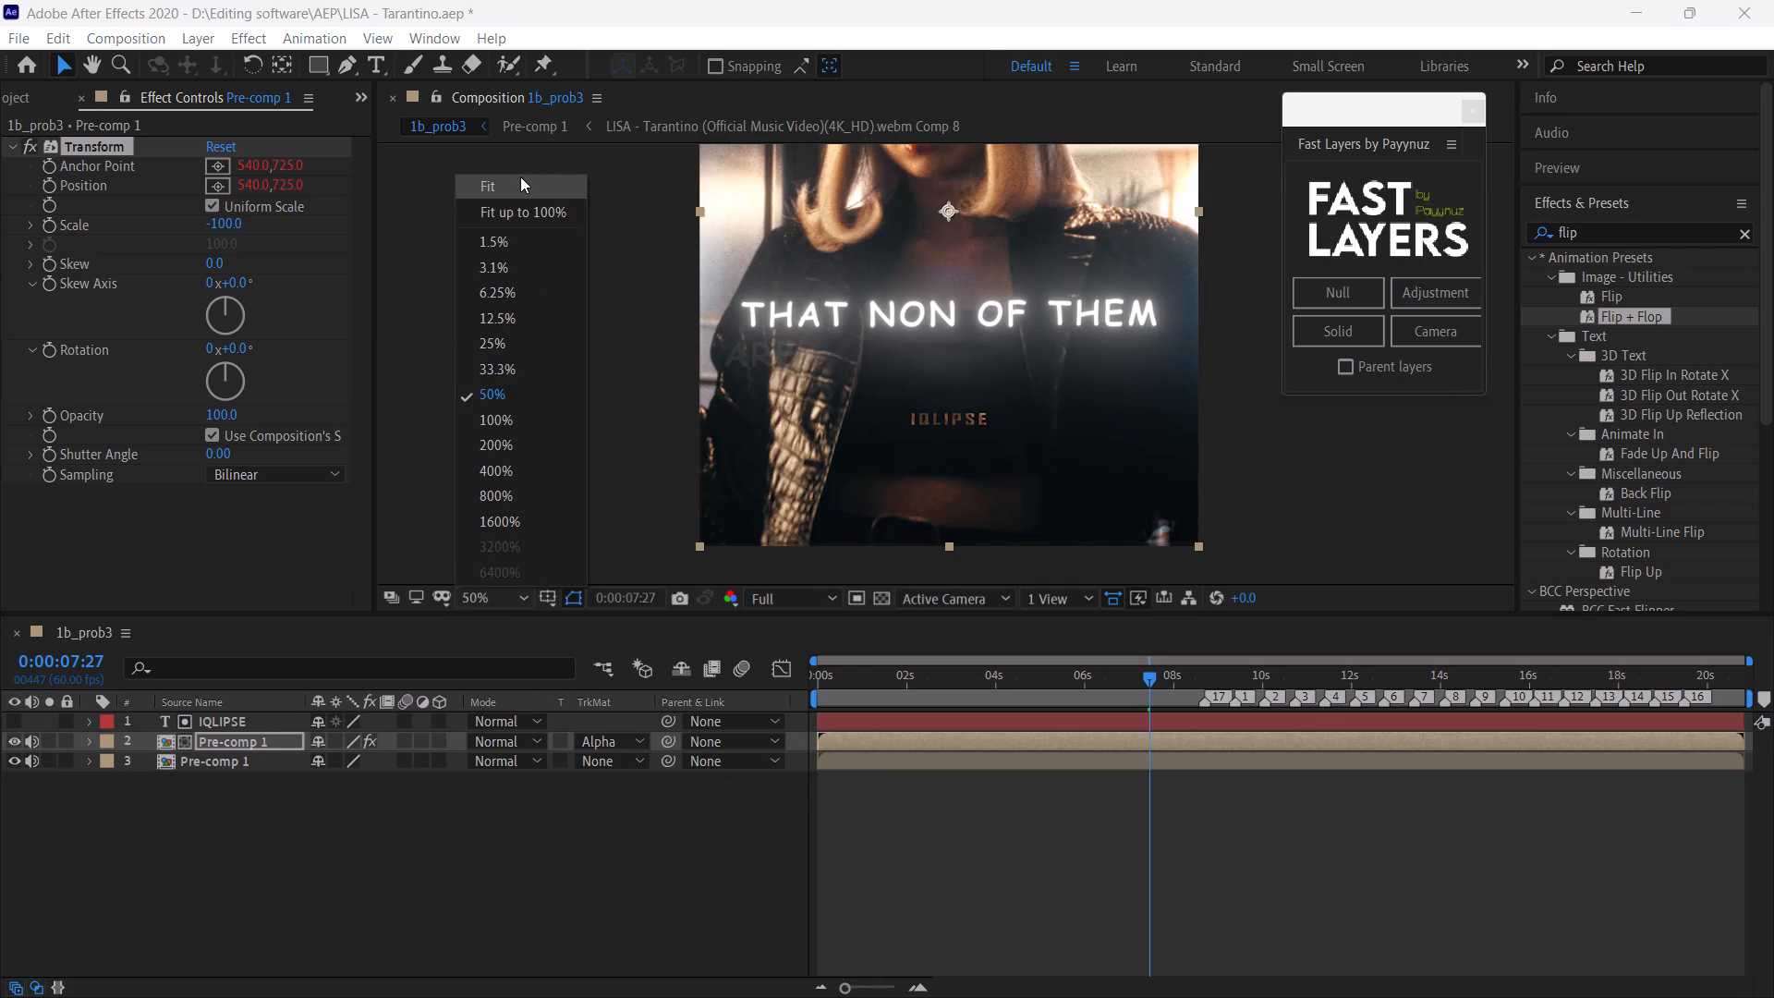
{"action": "left_click", "coordinate": [519, 177]}
{"action": "scroll", "coordinate": [1095, 495], "scroll_direction": "up", "scroll_amount": 2}
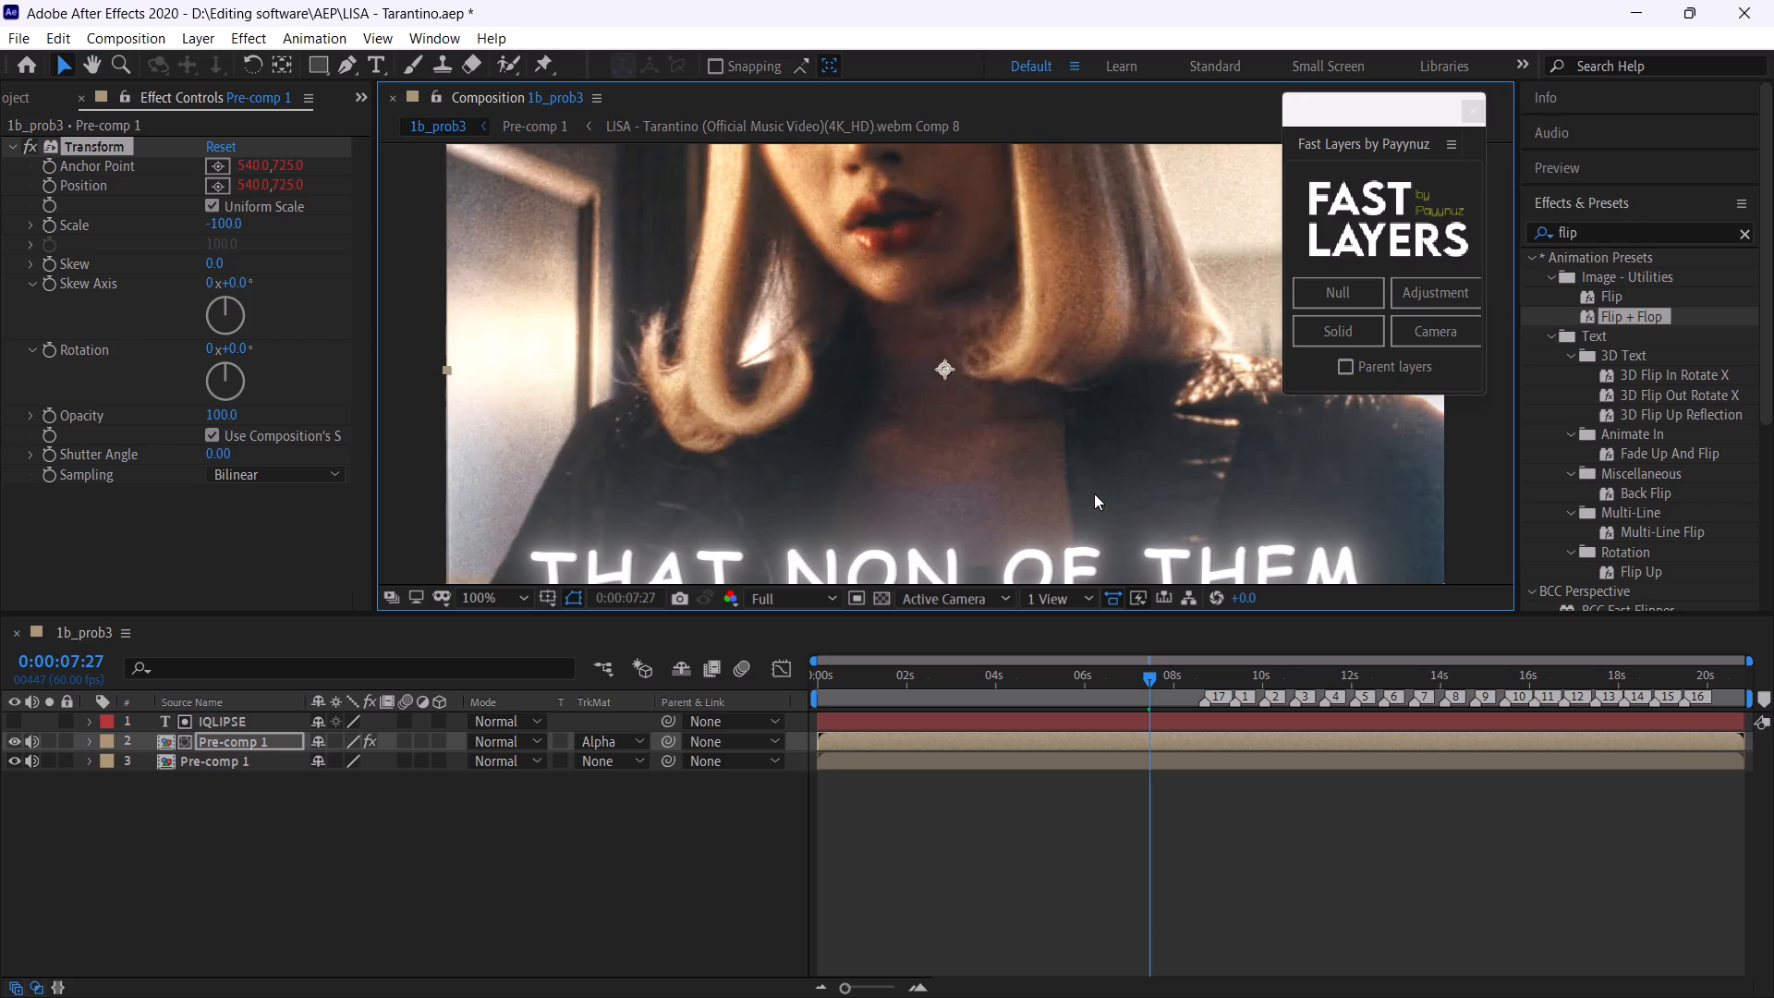
{"action": "left_click", "coordinate": [90, 62]}
{"action": "left_click_drag", "start_coordinate": [965, 476], "coordinate": [966, 156]}
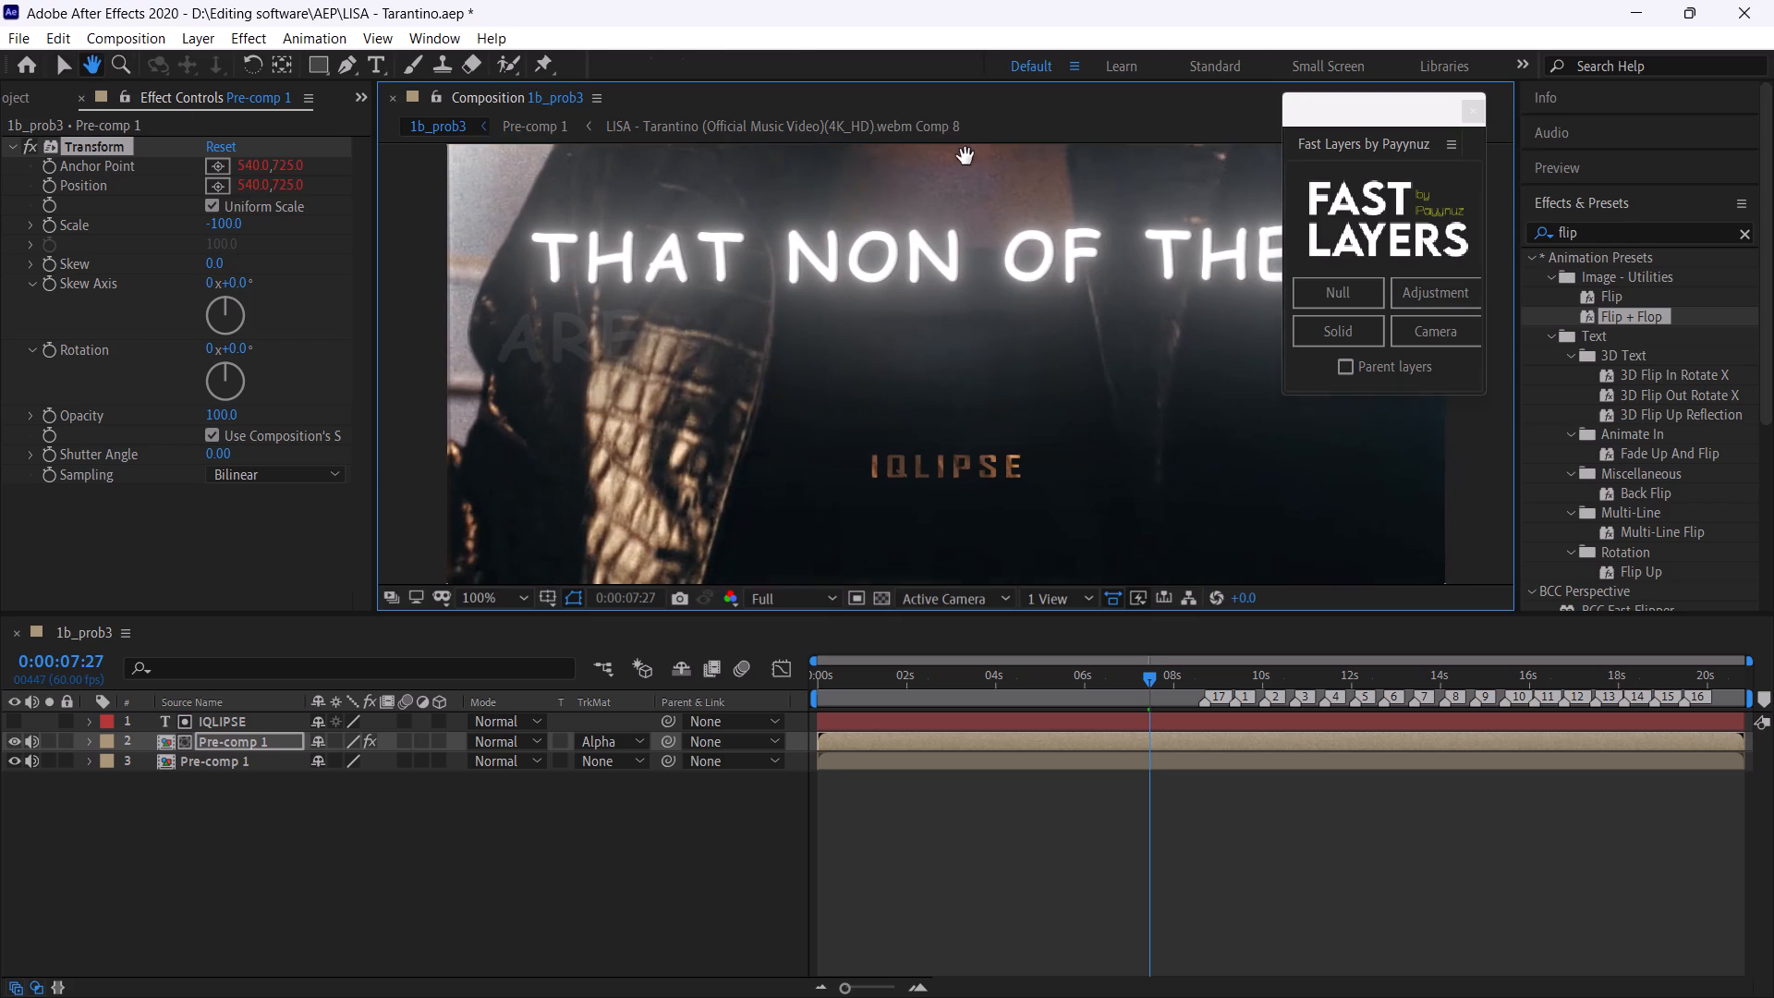
{"action": "left_click_drag", "start_coordinate": [966, 156], "coordinate": [966, 148]}
{"action": "left_click_drag", "start_coordinate": [998, 396], "coordinate": [1008, 344]}
{"action": "left_click", "coordinate": [65, 73]}
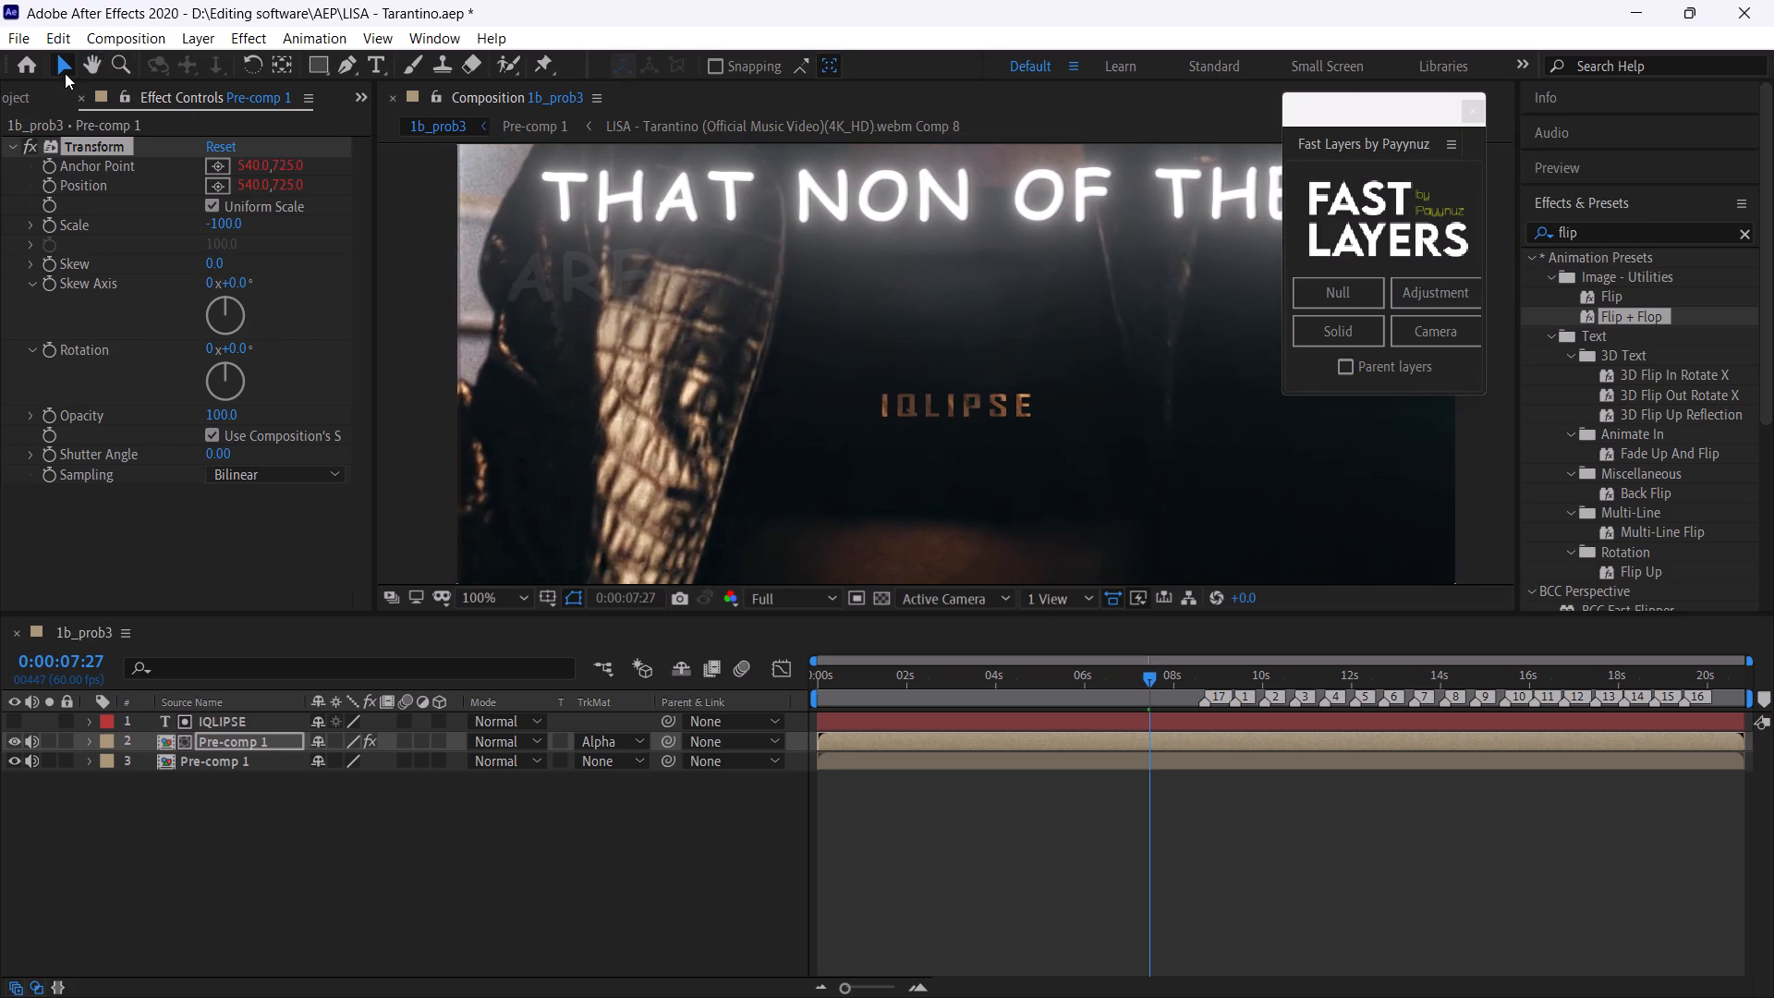
Pre-compose the IQLIPSE text together with the matted Pre-comp 1 layer directly below it, keeping the default name.
{"action": "left_click", "coordinate": [1022, 723]}
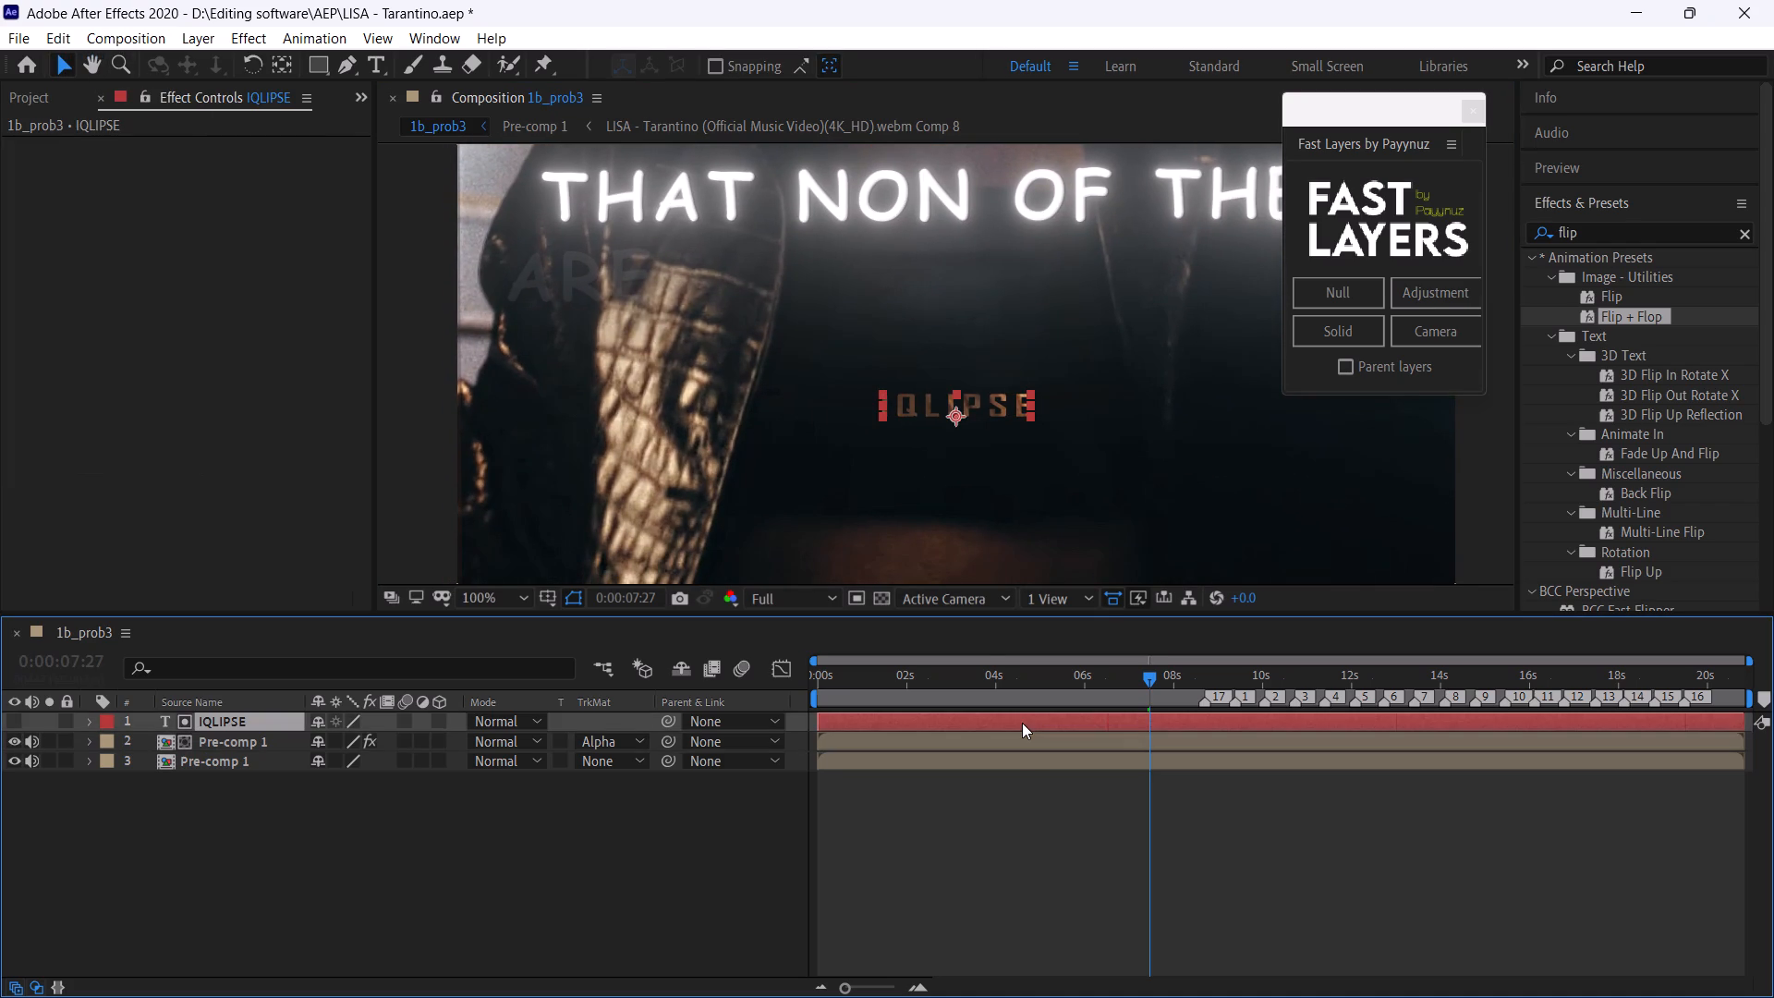
{"action": "left_click", "coordinate": [1013, 732]}
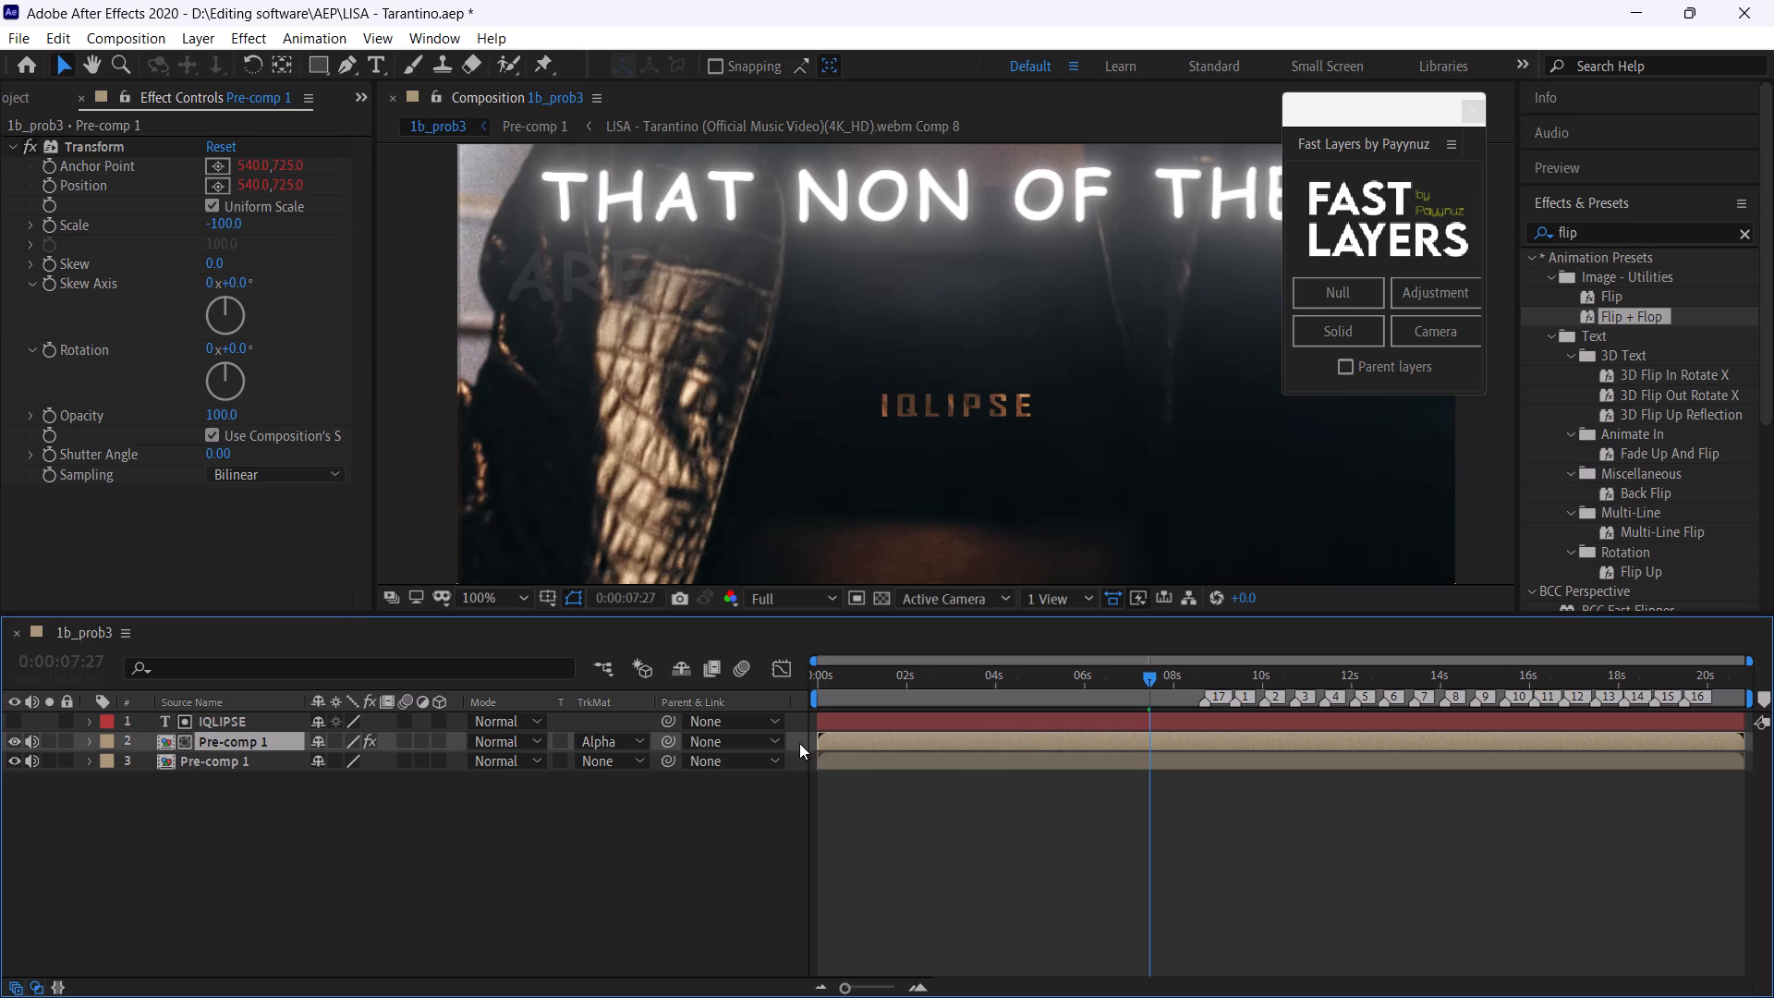
{"action": "left_click_drag", "start_coordinate": [796, 742], "coordinate": [801, 716]}
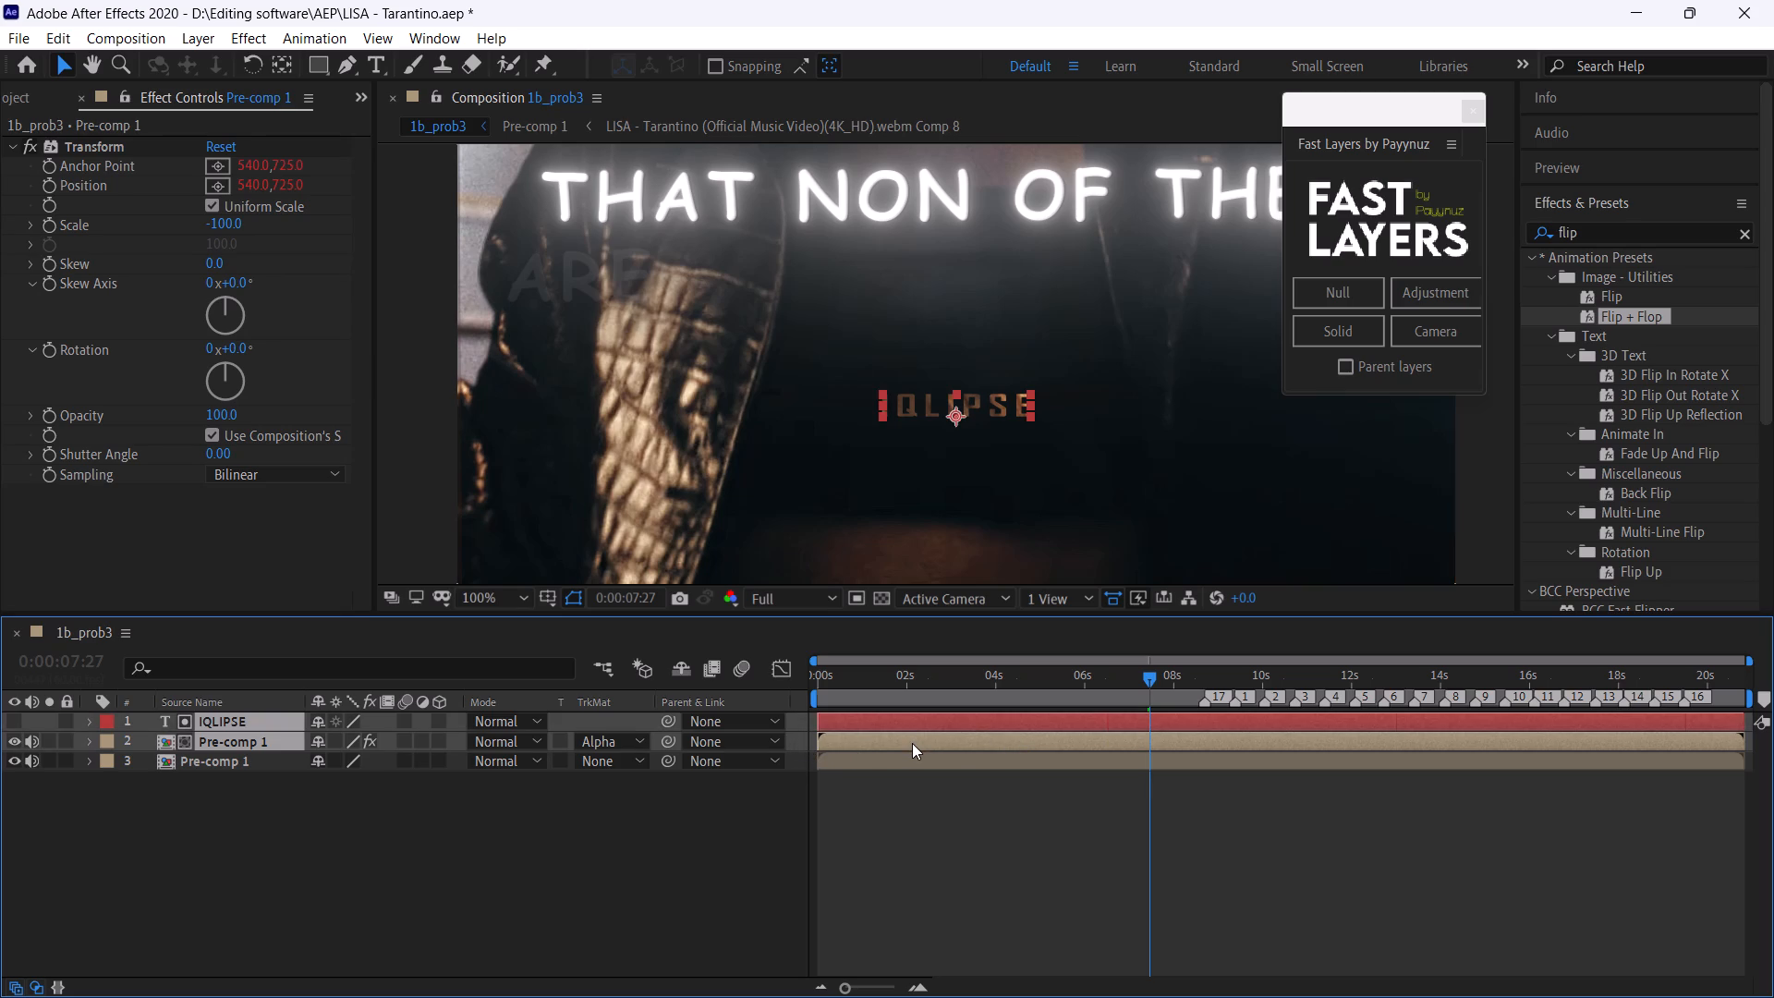
{"action": "right_click", "coordinate": [912, 743]}
{"action": "left_click", "coordinate": [990, 627]}
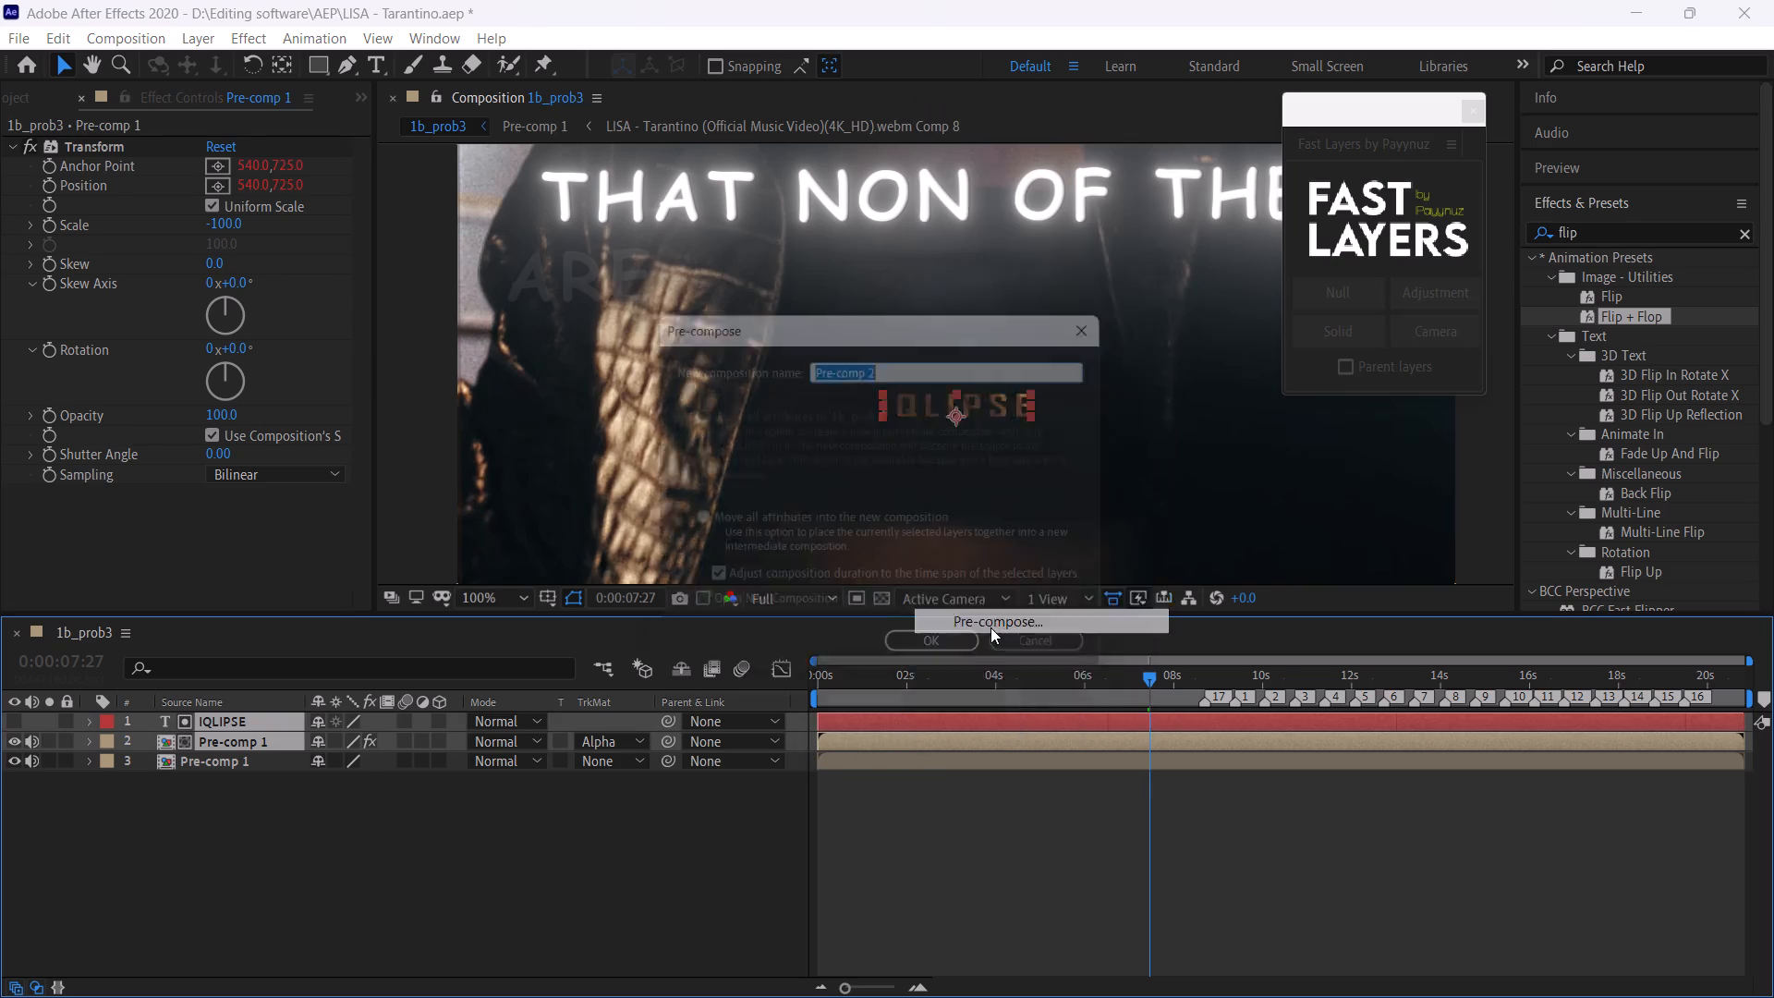
{"action": "left_click", "coordinate": [923, 655]}
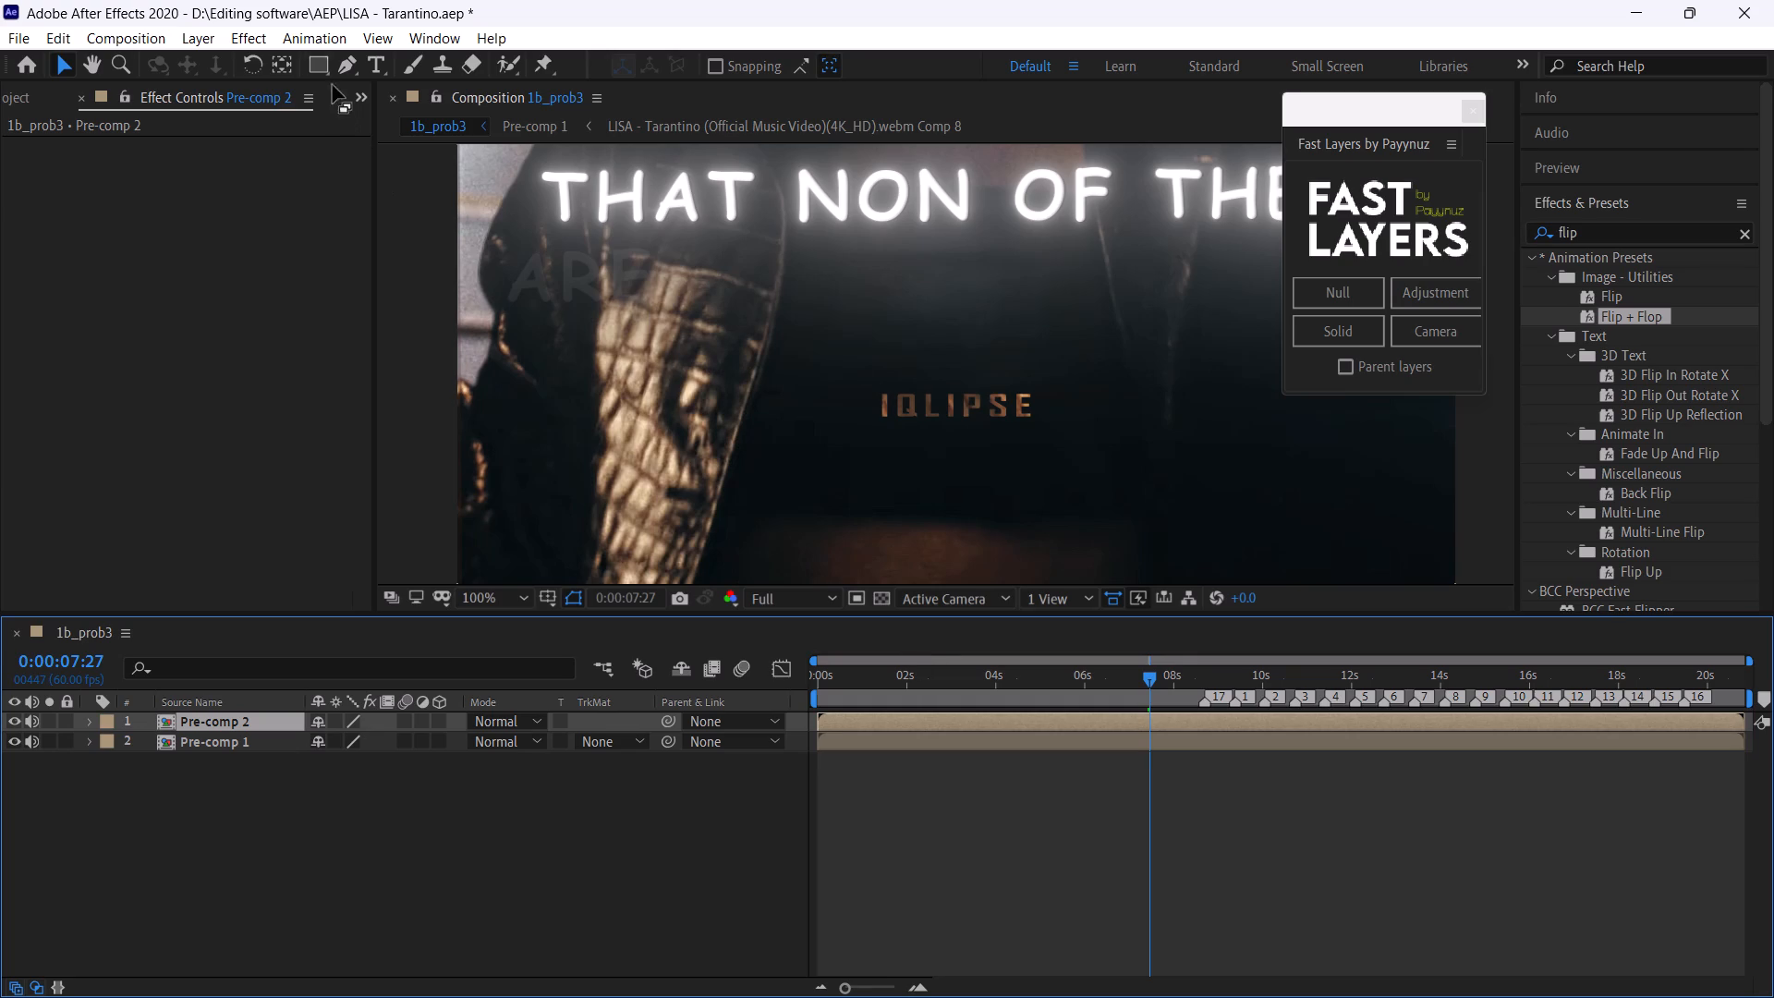
Apply the "glow water mark" animation preset from the PRESETS > presets useful folder to the Pre-comp 2 layer.
{"action": "left_click", "coordinate": [332, 38]}
{"action": "left_click", "coordinate": [378, 106]}
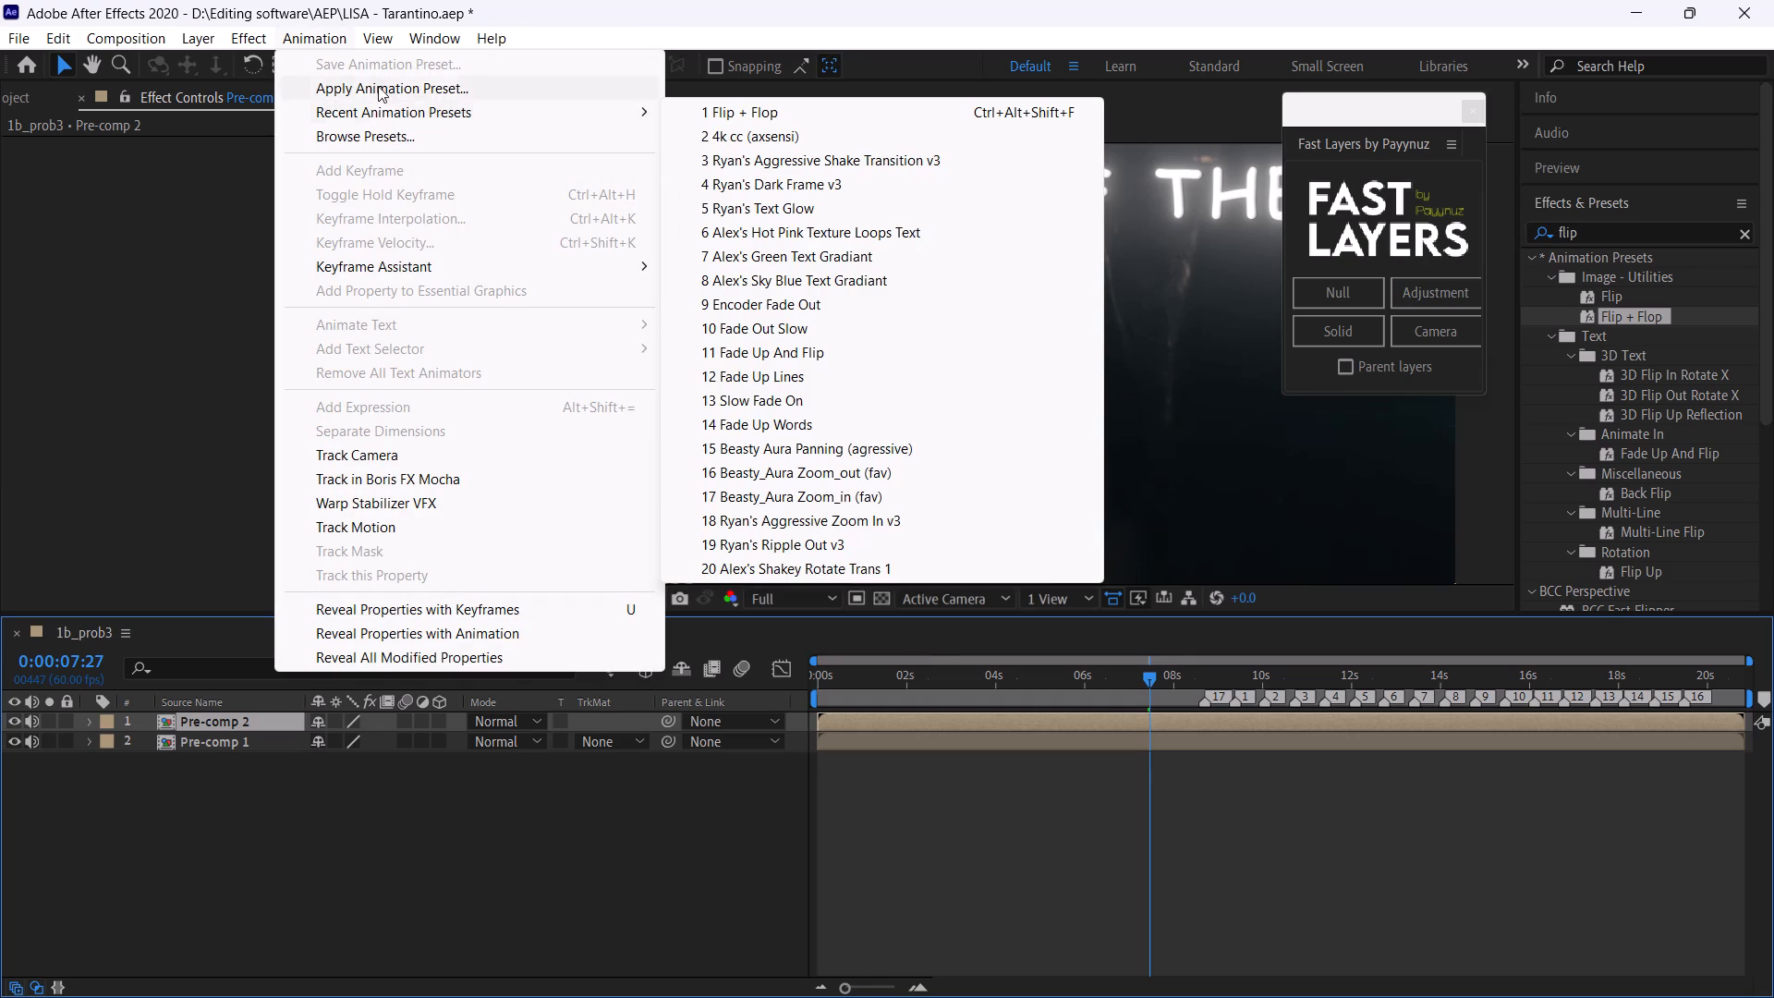
{"action": "left_click", "coordinate": [379, 82]}
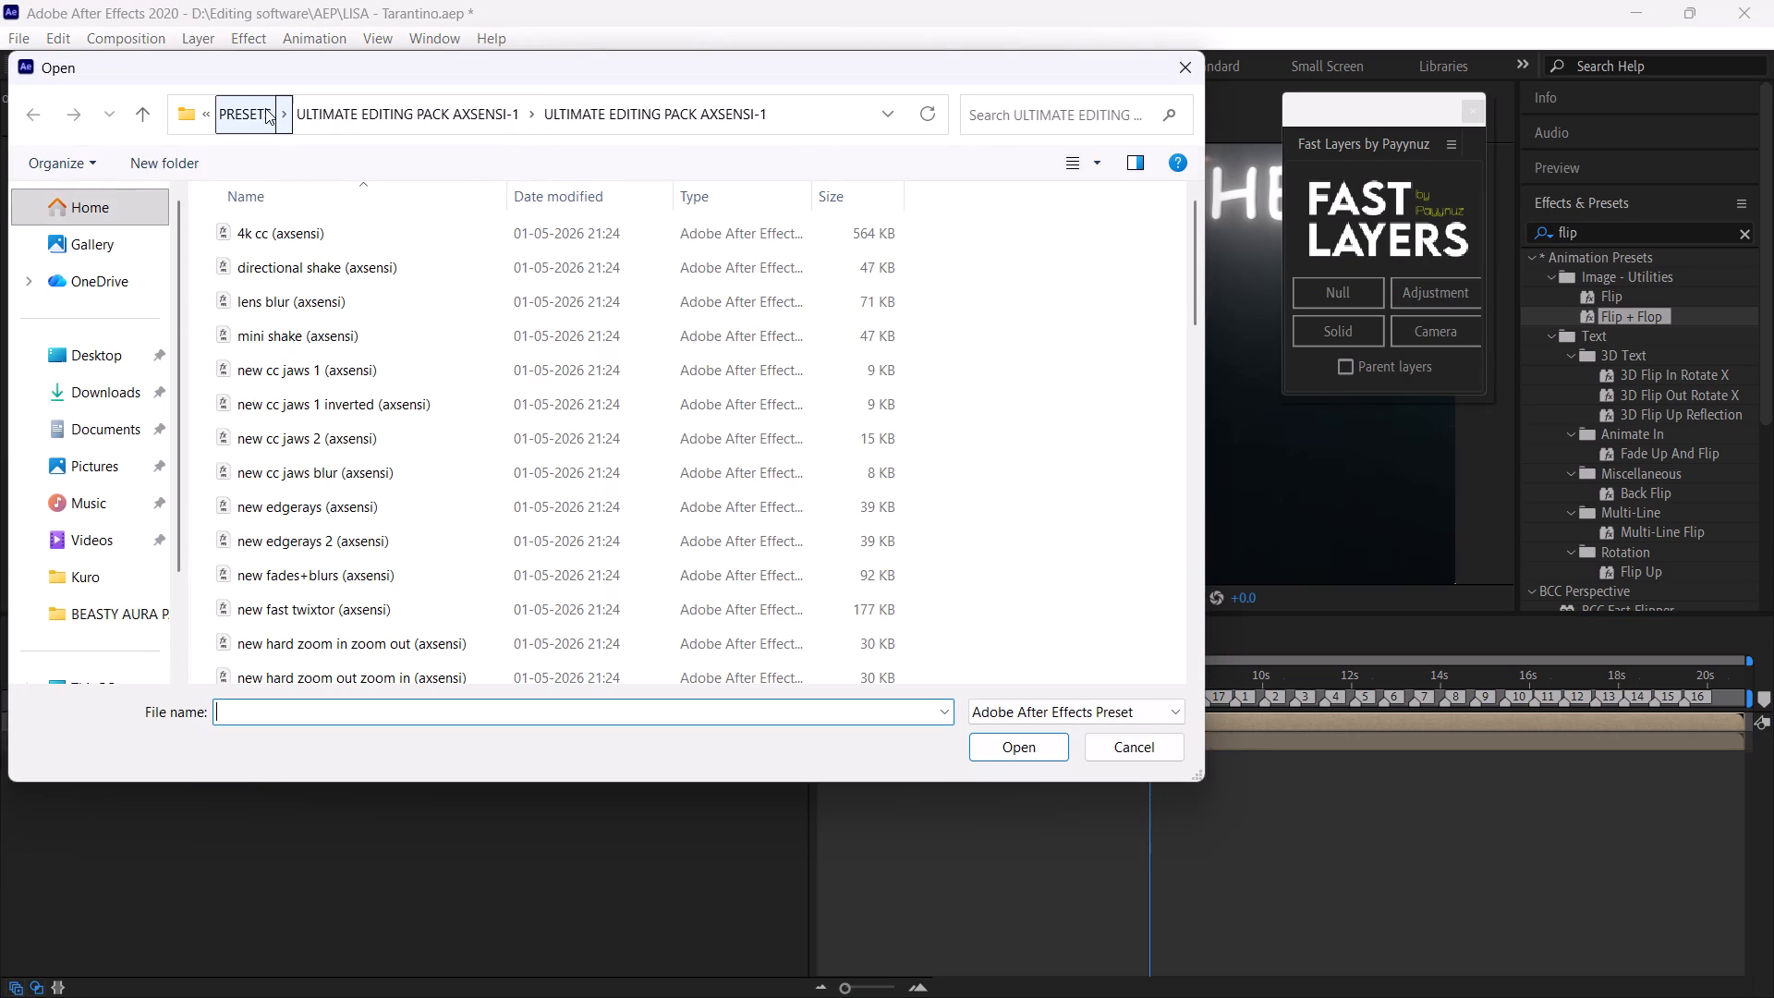
{"action": "left_click", "coordinate": [265, 108]}
{"action": "scroll", "coordinate": [440, 526], "scroll_direction": "down", "scroll_amount": 2}
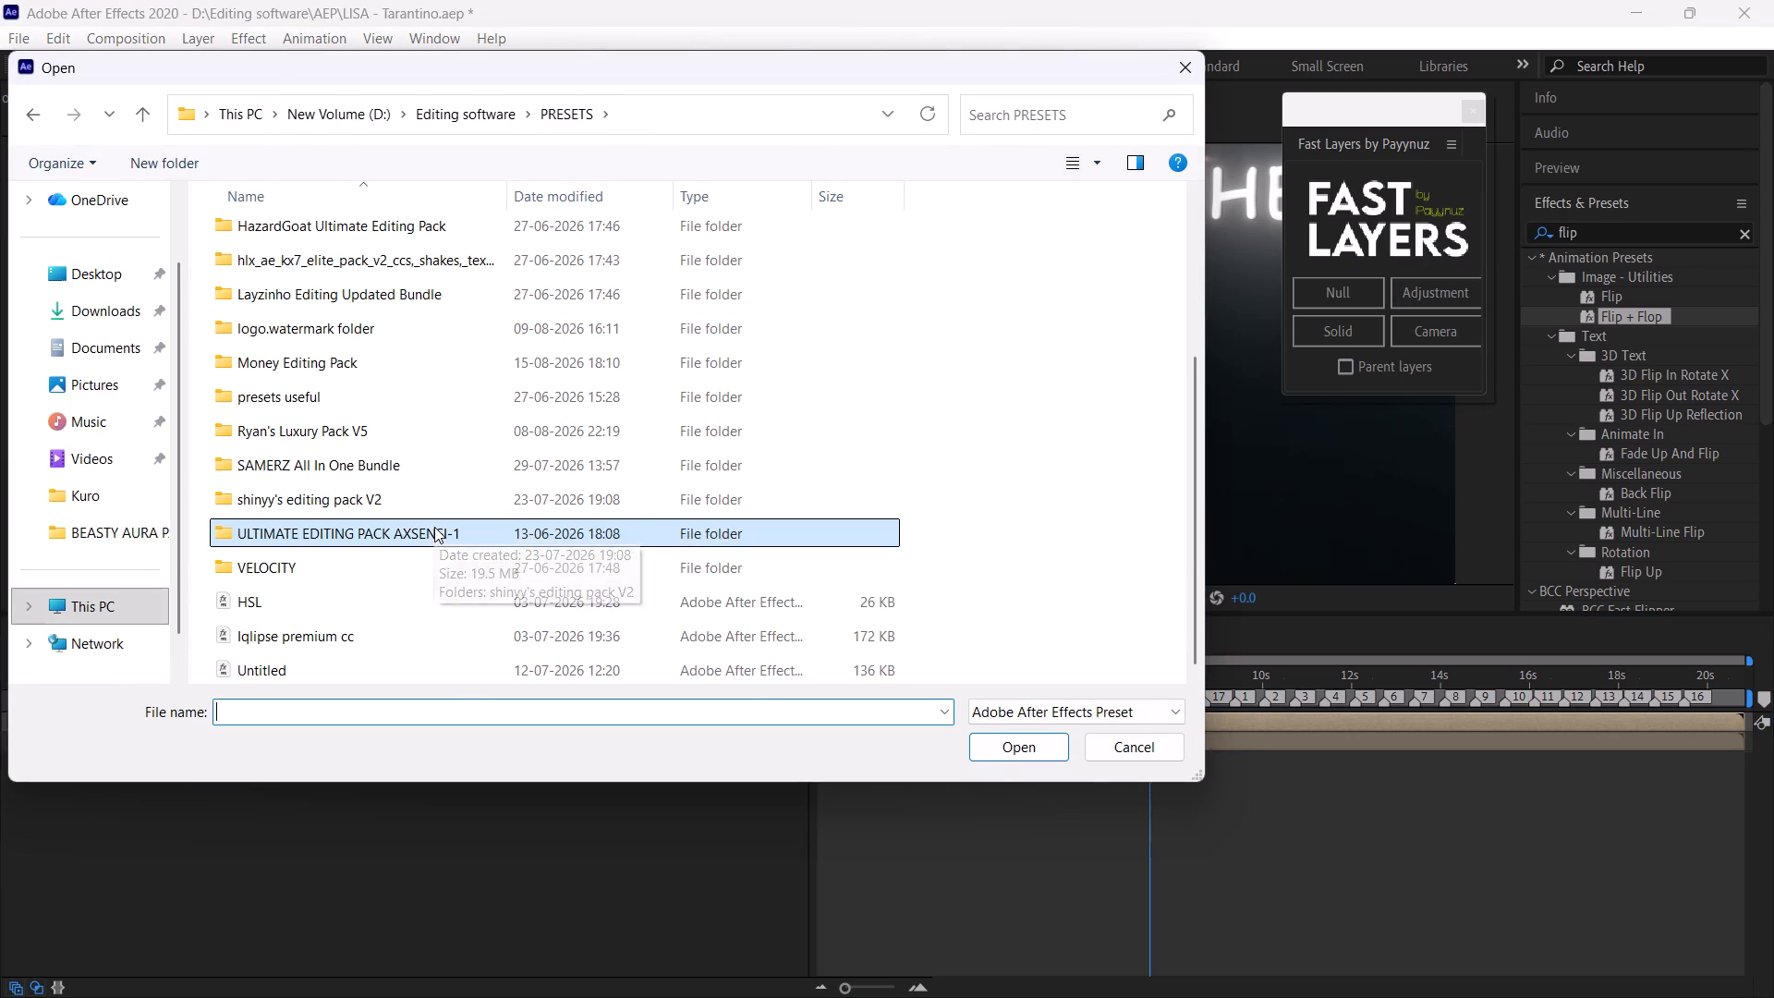
{"action": "scroll", "coordinate": [433, 552], "scroll_direction": "up", "scroll_amount": 1}
{"action": "scroll", "coordinate": [436, 570], "scroll_direction": "down", "scroll_amount": 1}
{"action": "scroll", "coordinate": [438, 576], "scroll_direction": "up", "scroll_amount": 1}
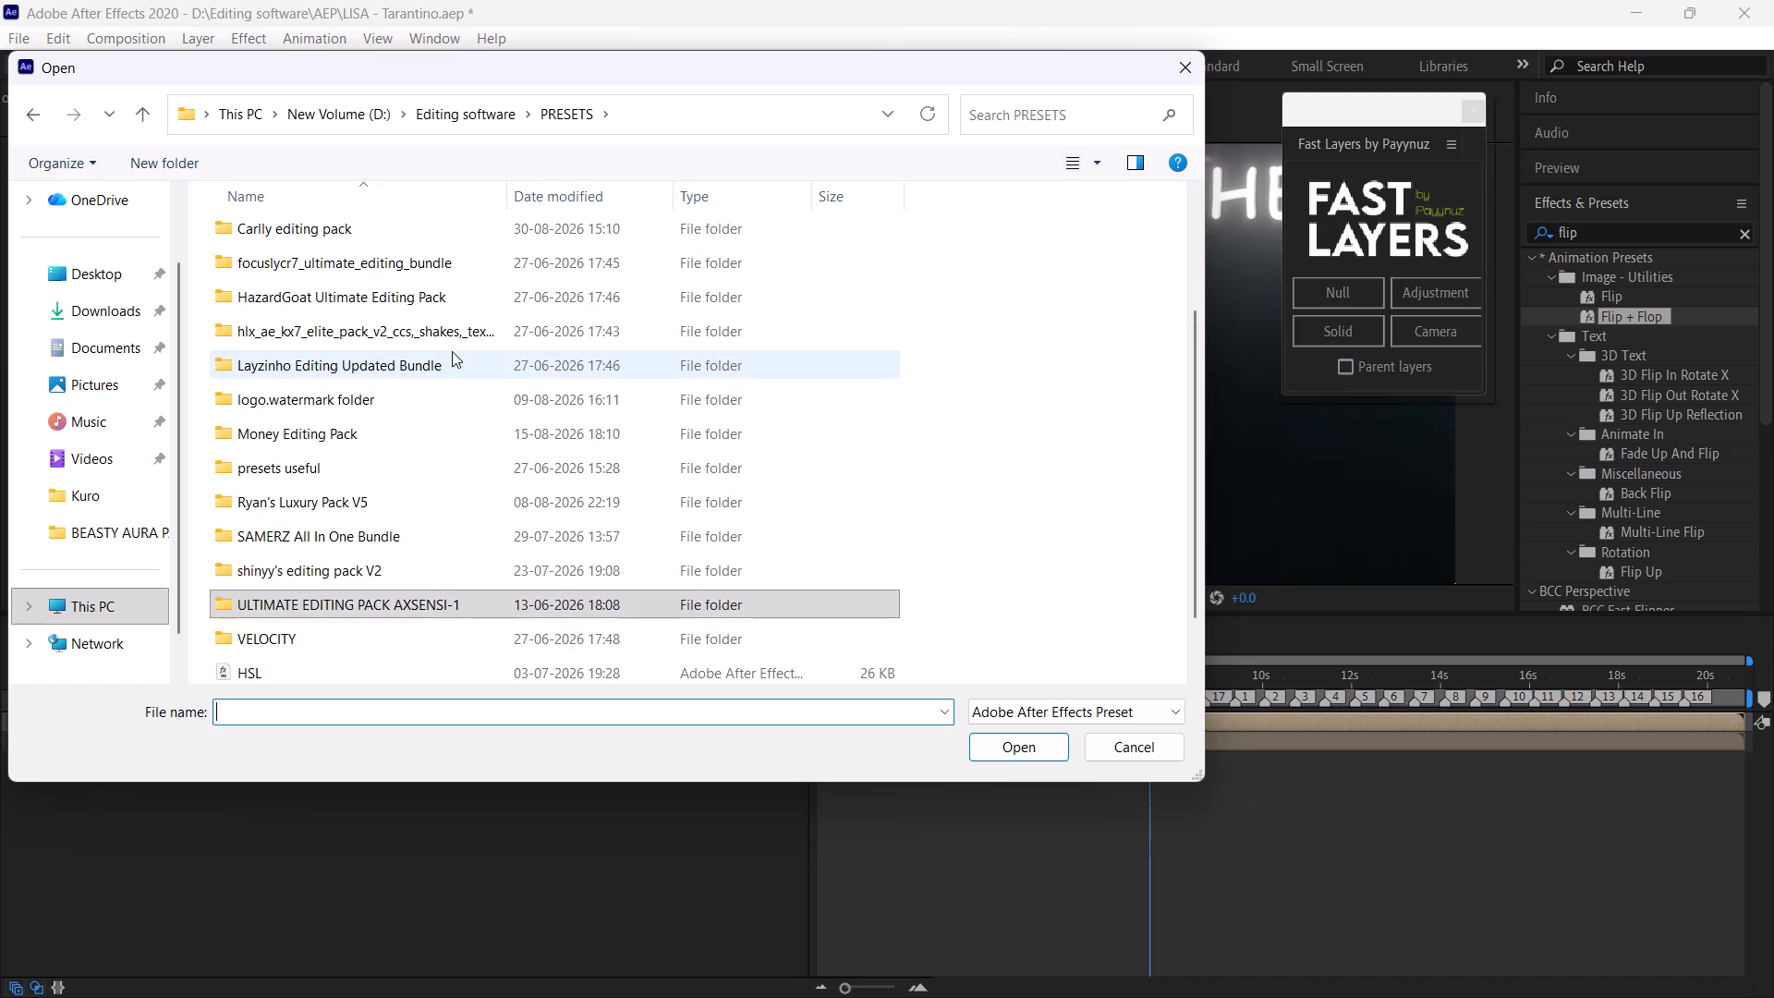
{"action": "scroll", "coordinate": [467, 351], "scroll_direction": "up", "scroll_amount": 1}
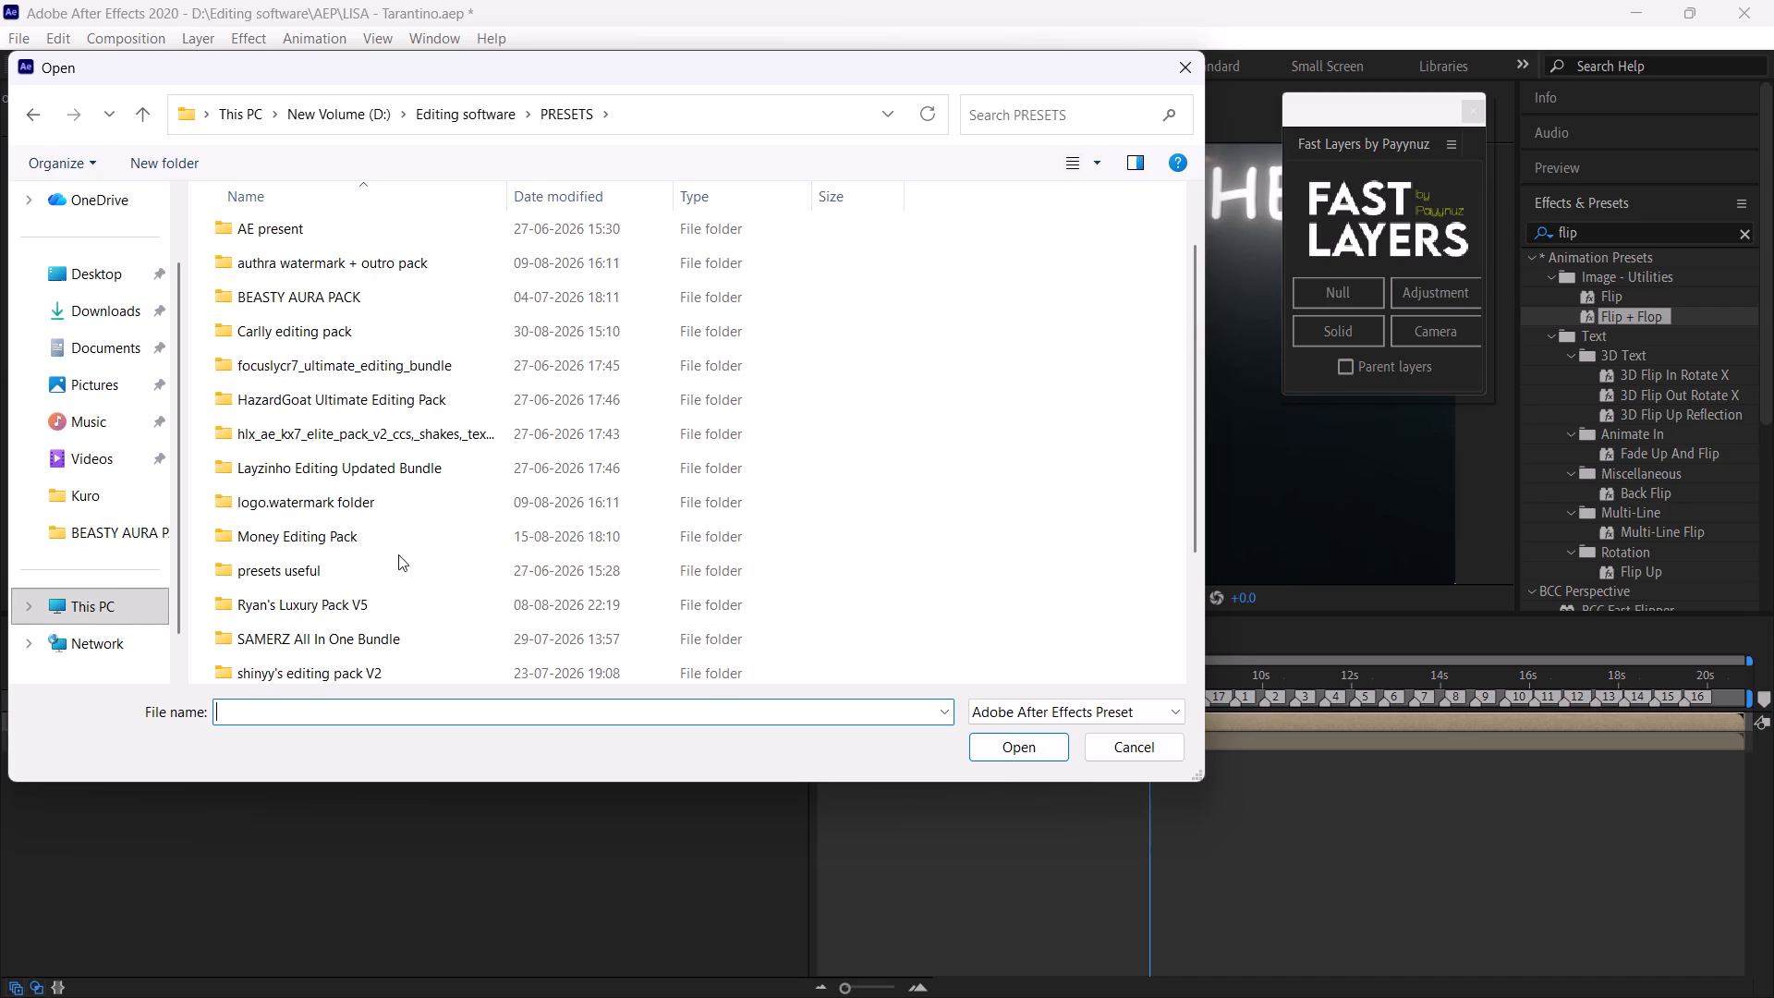
{"action": "double_click", "coordinate": [393, 567]}
{"action": "scroll", "coordinate": [463, 431], "scroll_direction": "down", "scroll_amount": 1}
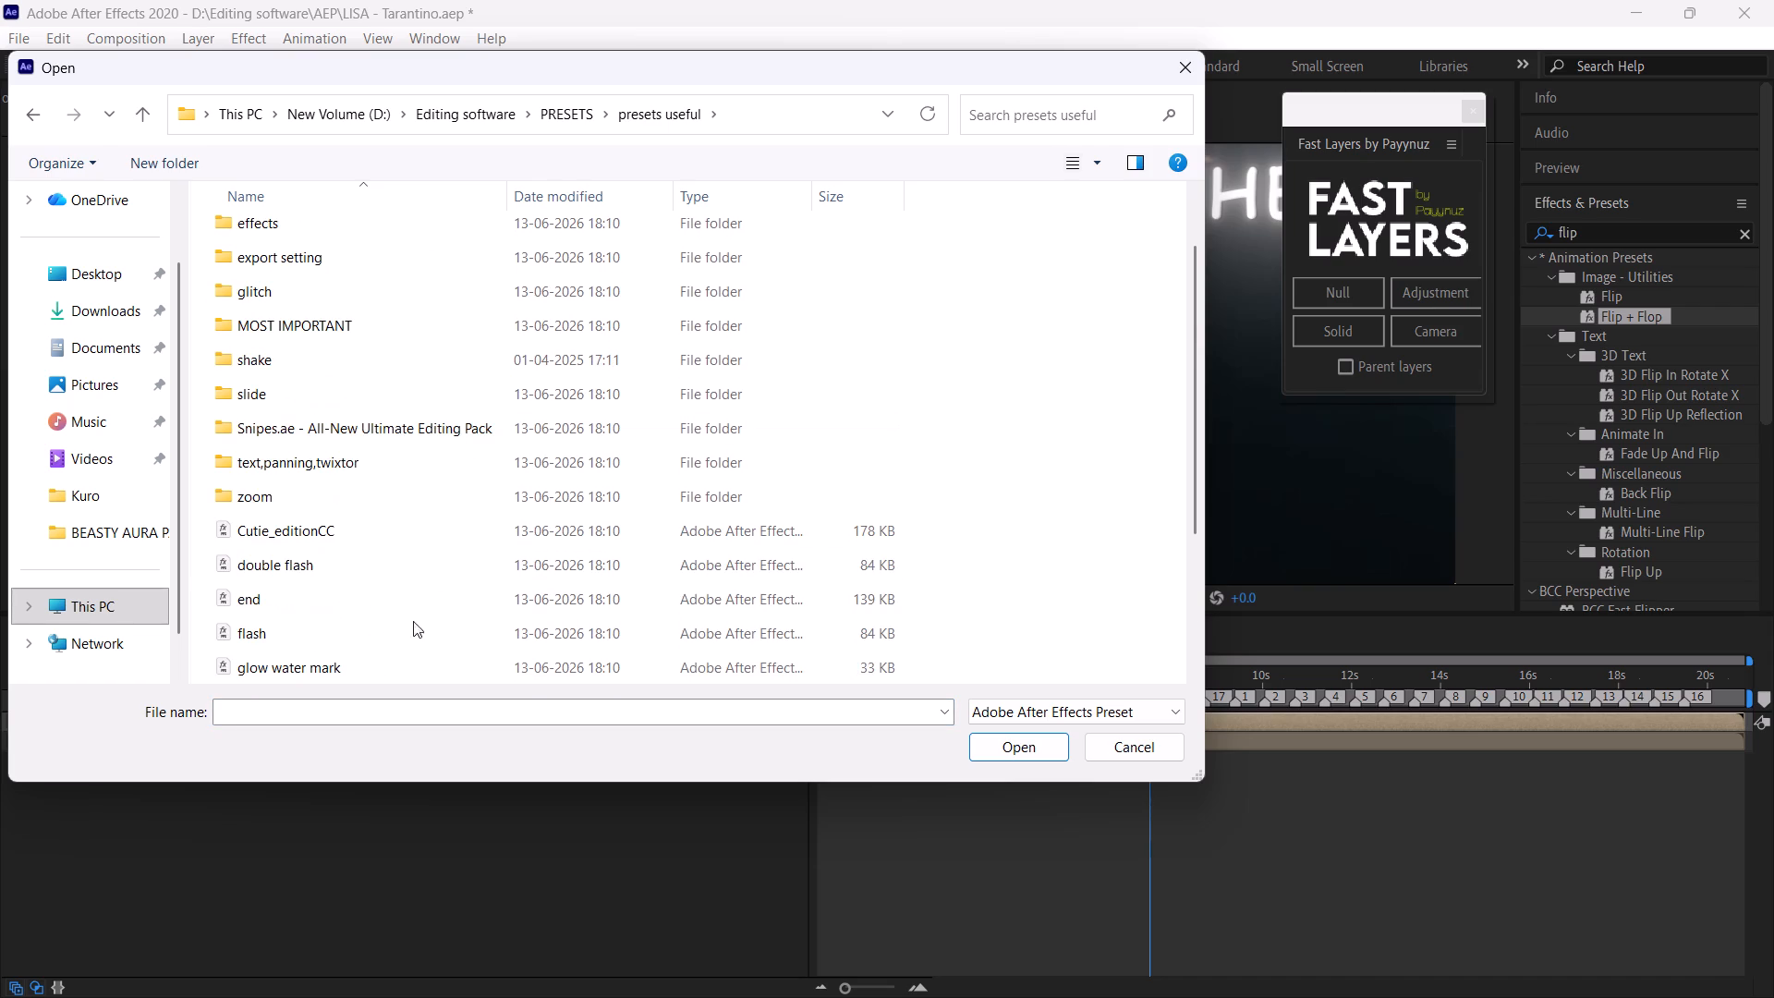
{"action": "left_click", "coordinate": [398, 667]}
{"action": "left_click", "coordinate": [979, 754]}
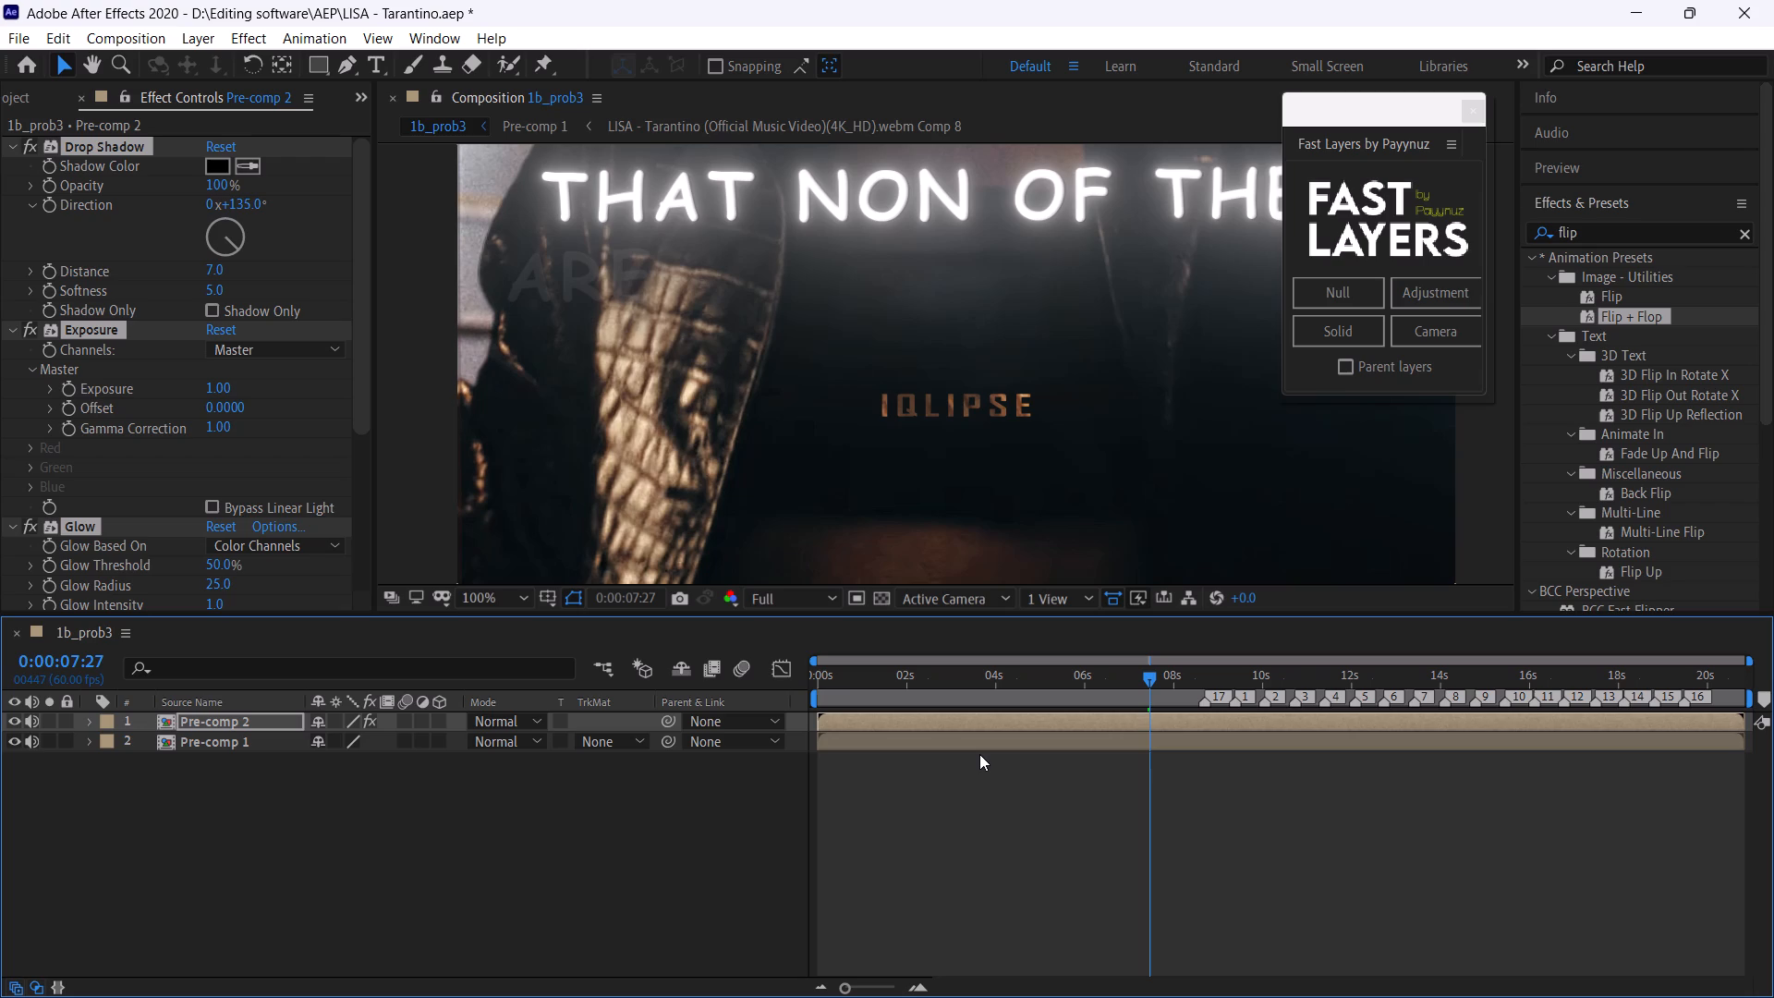
Check the glowing IQLIPSE watermark at several times between 0:00:01:15 and 0:00:09:27.
{"action": "left_click", "coordinate": [873, 692]}
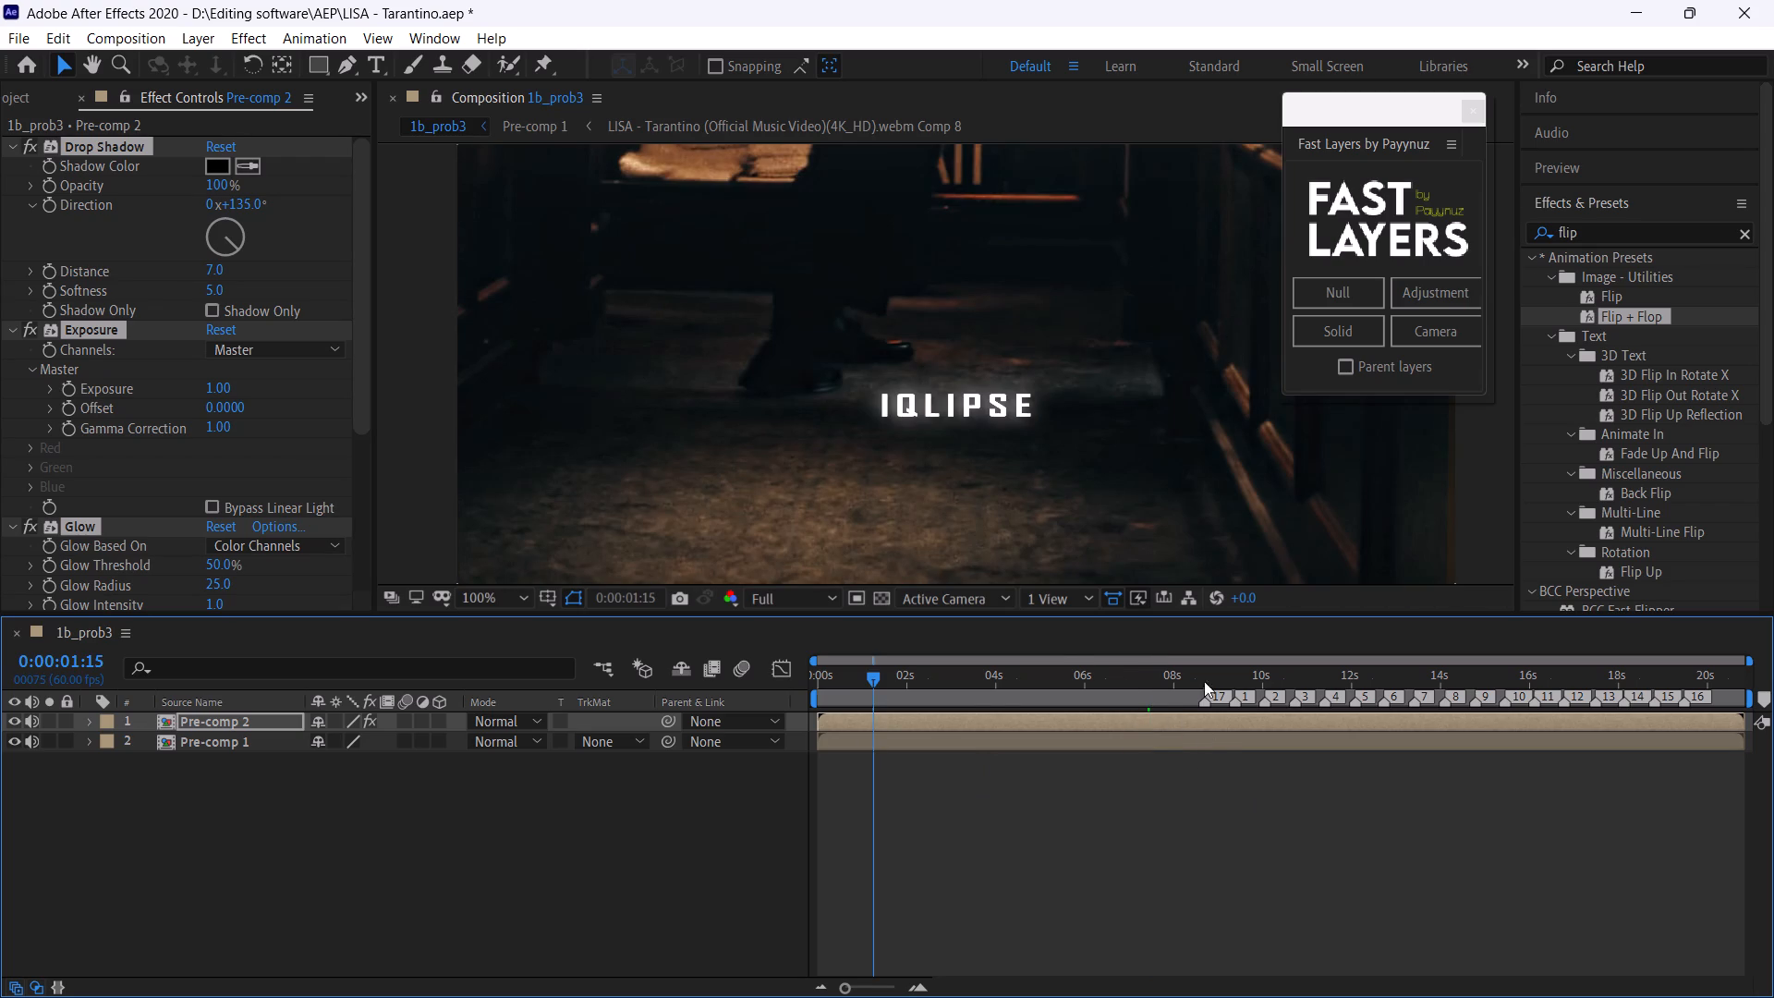
{"action": "left_click", "coordinate": [965, 693]}
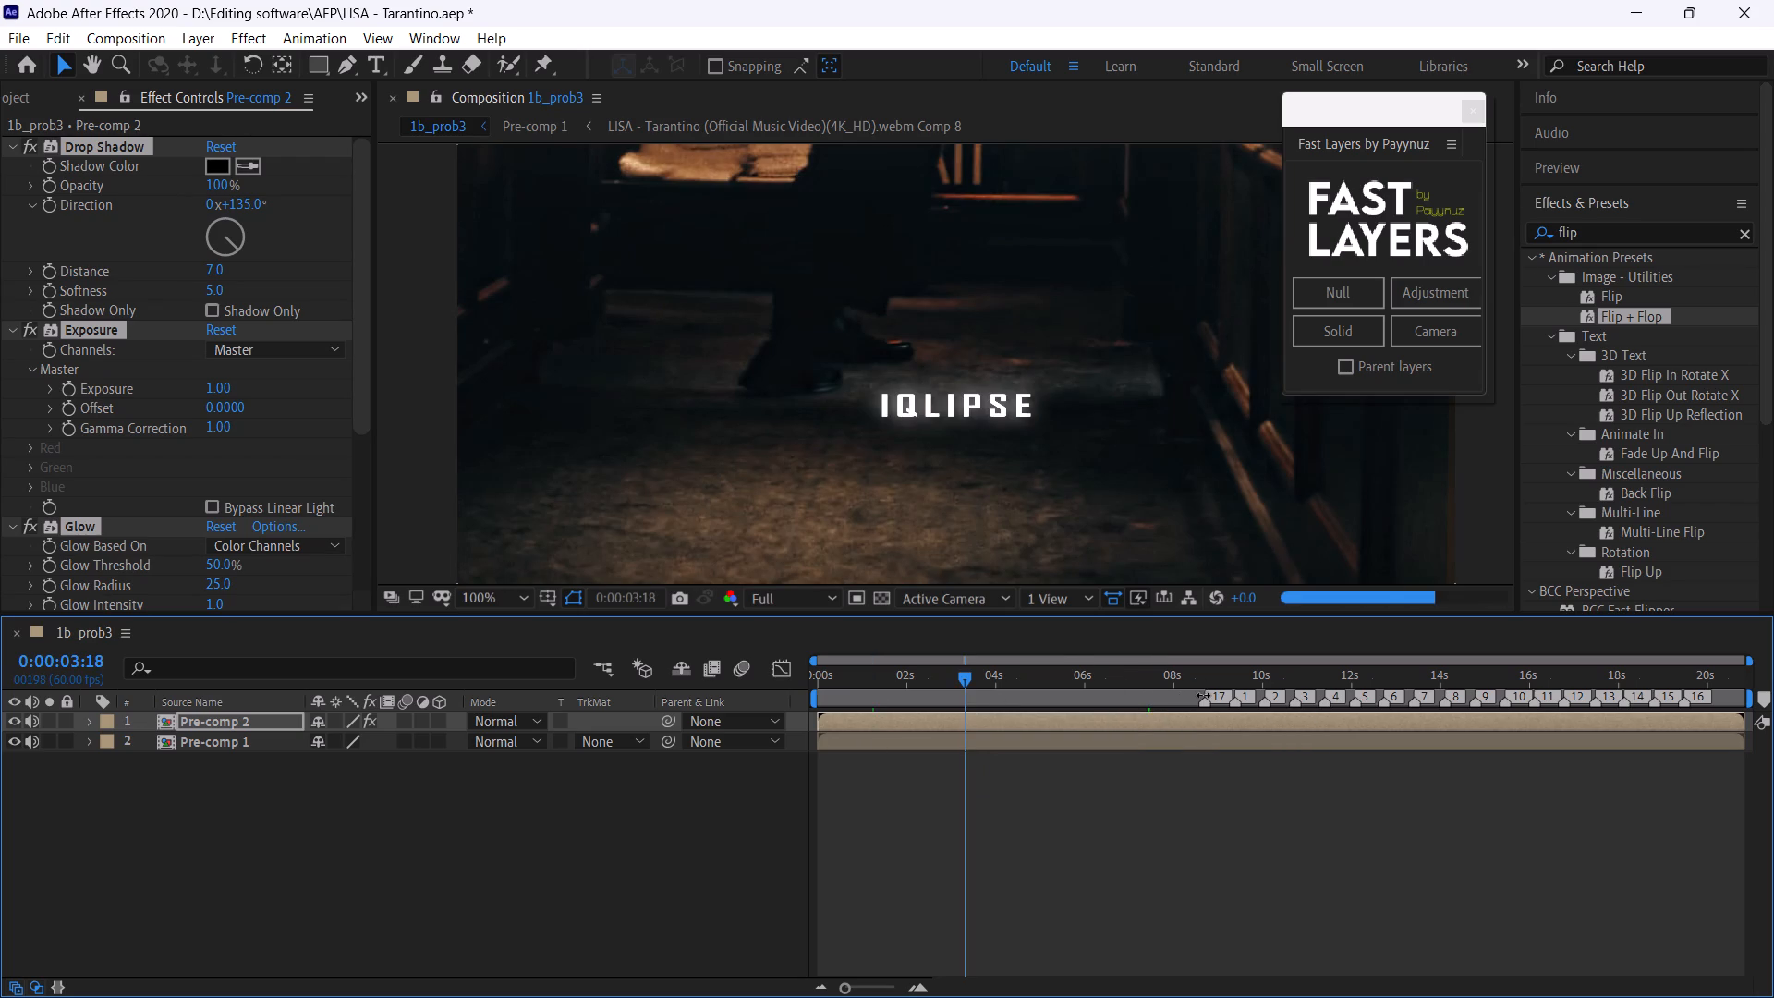
{"action": "left_click", "coordinate": [1173, 683]}
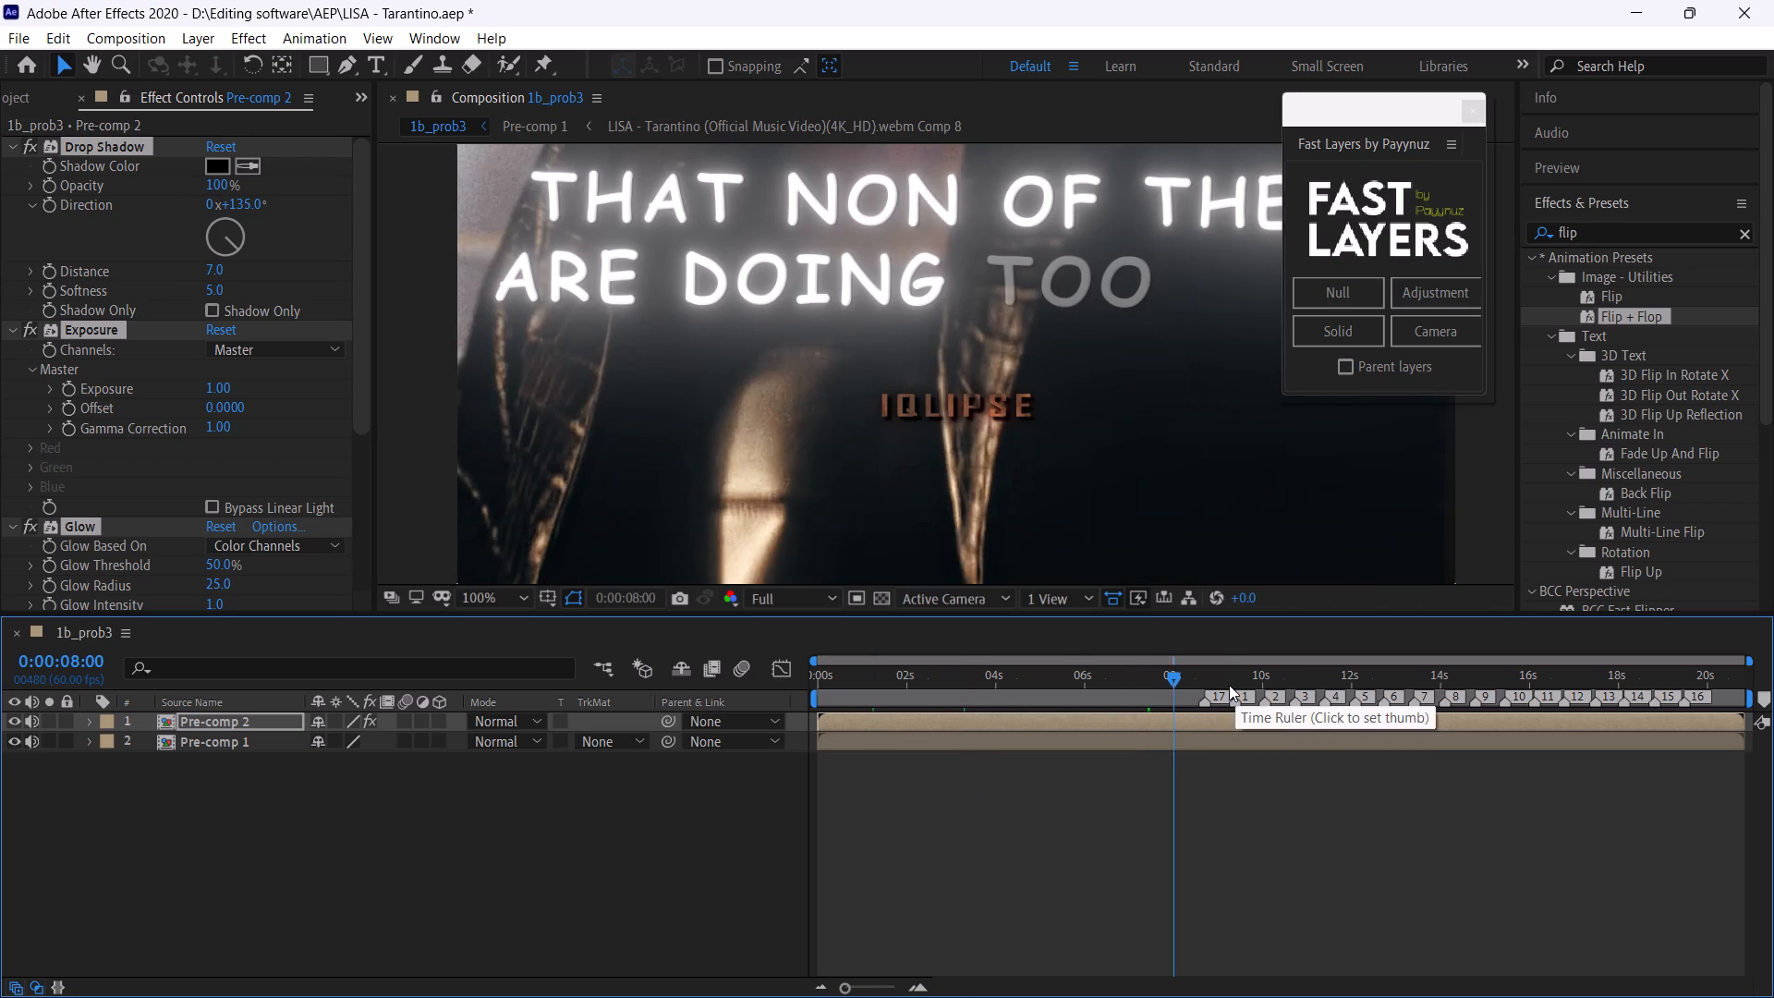
{"action": "left_click", "coordinate": [1224, 683]}
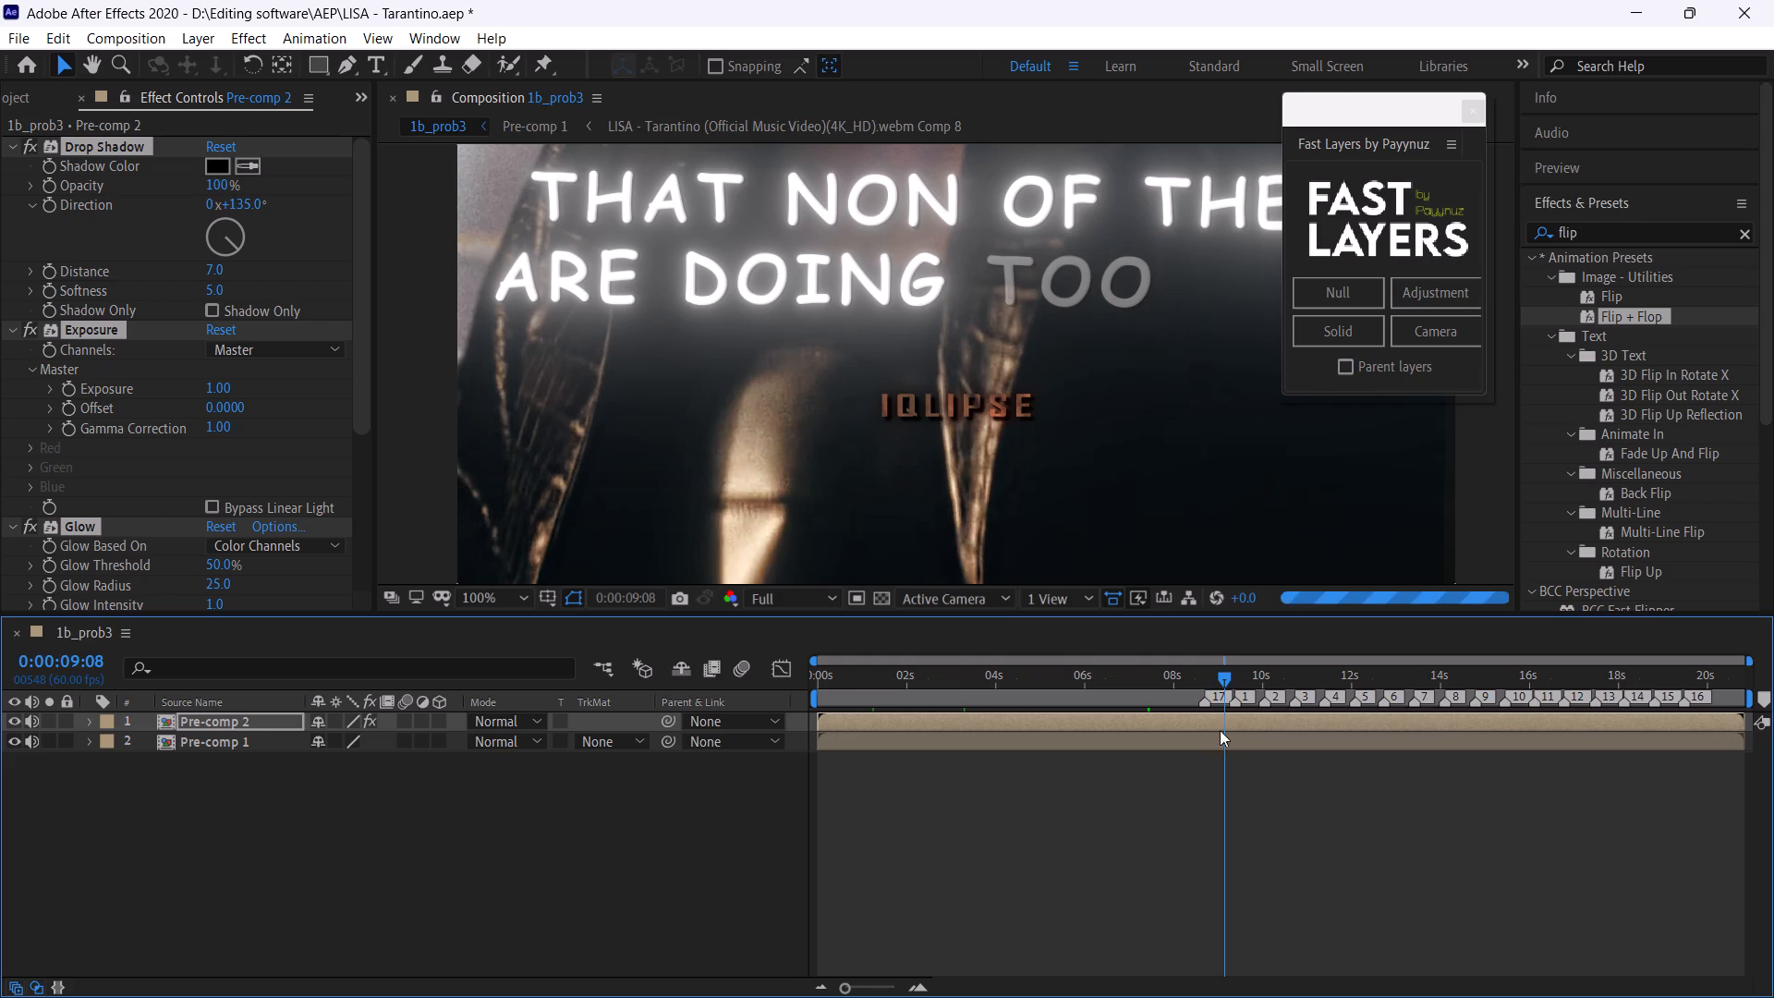
{"action": "left_click_drag", "start_coordinate": [844, 988], "coordinate": [815, 990]}
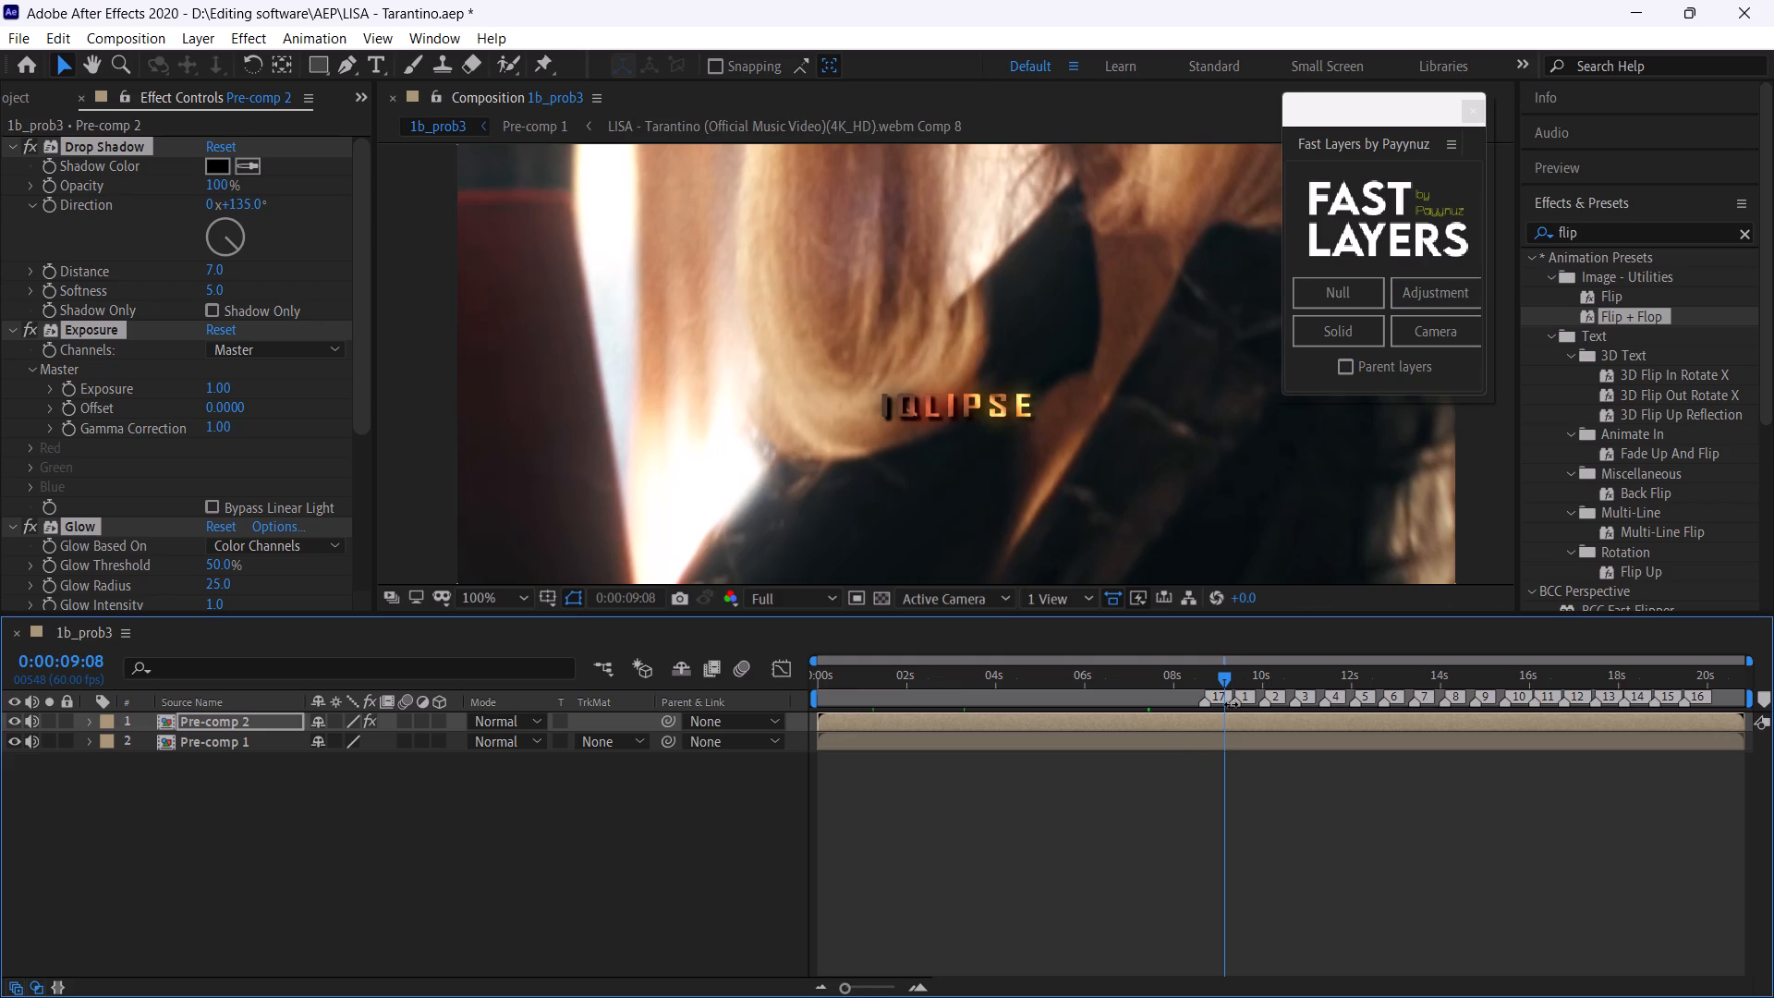
{"action": "left_click", "coordinate": [1238, 676]}
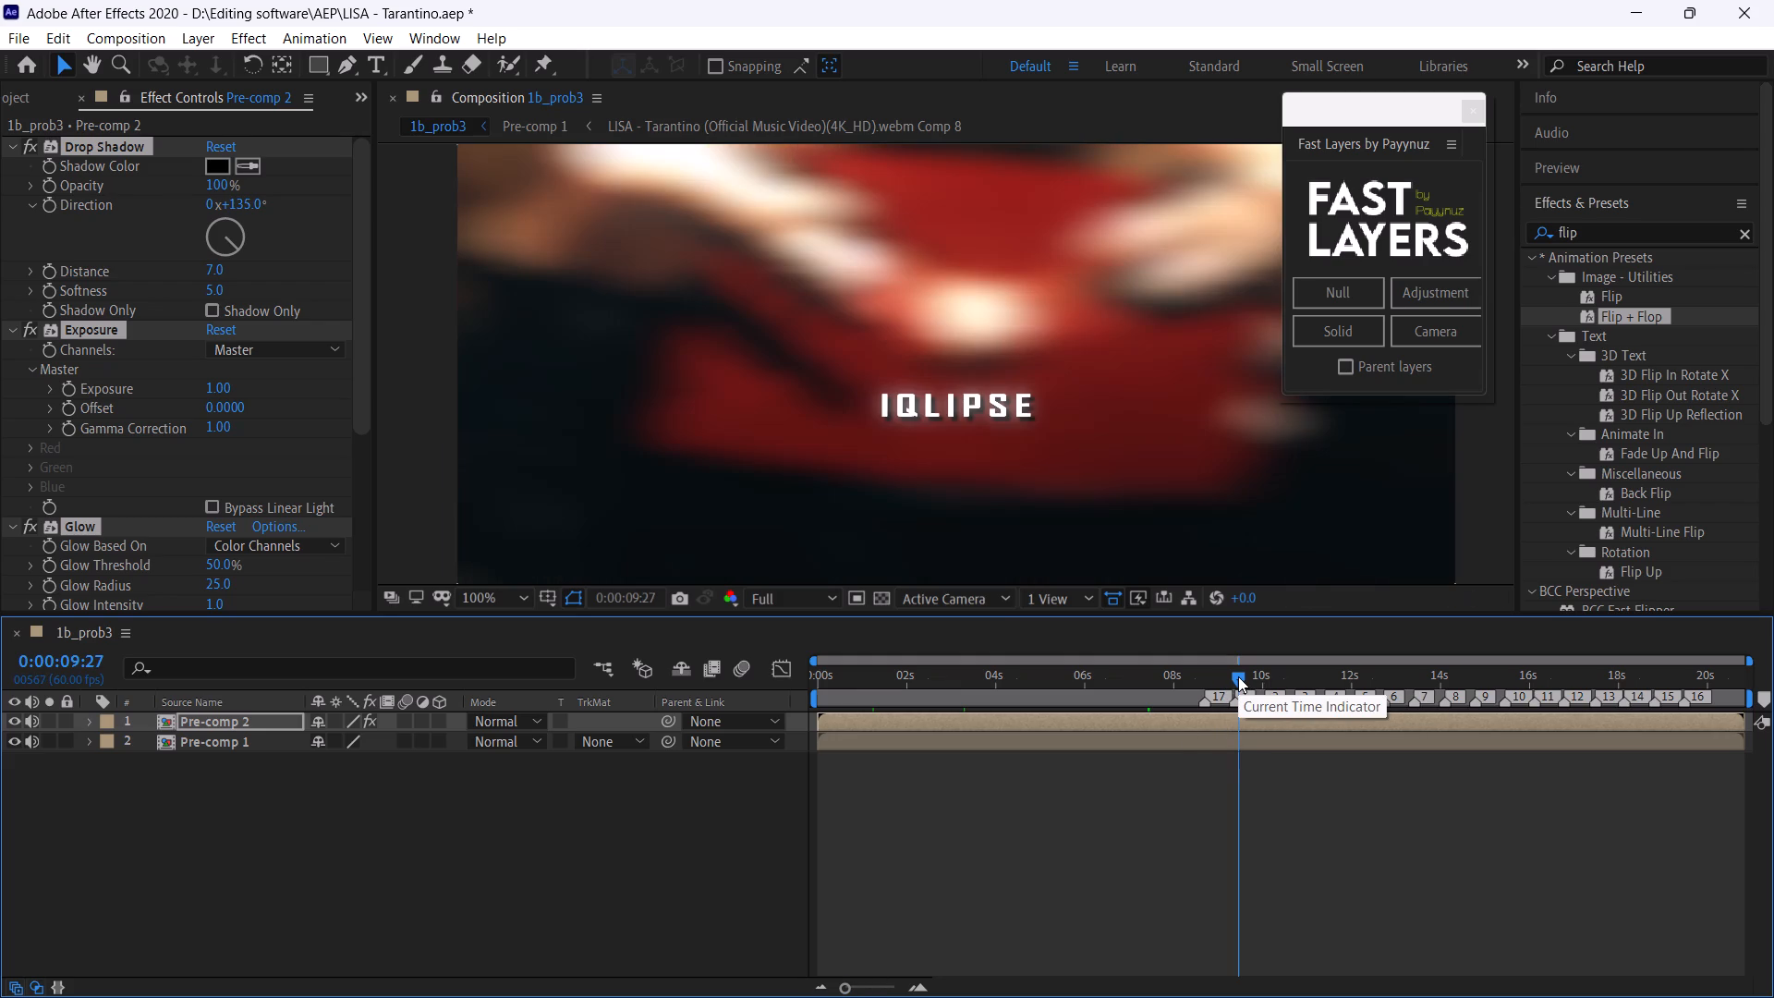
Save the project.
{"action": "key", "text": "ctrl+s"}
Inspect the IQLIPSE watermark at 0:00:09:27, first with the whole frame fitted and finally at 100% magnification.
{"action": "left_click_drag", "start_coordinate": [844, 992], "coordinate": [830, 989]}
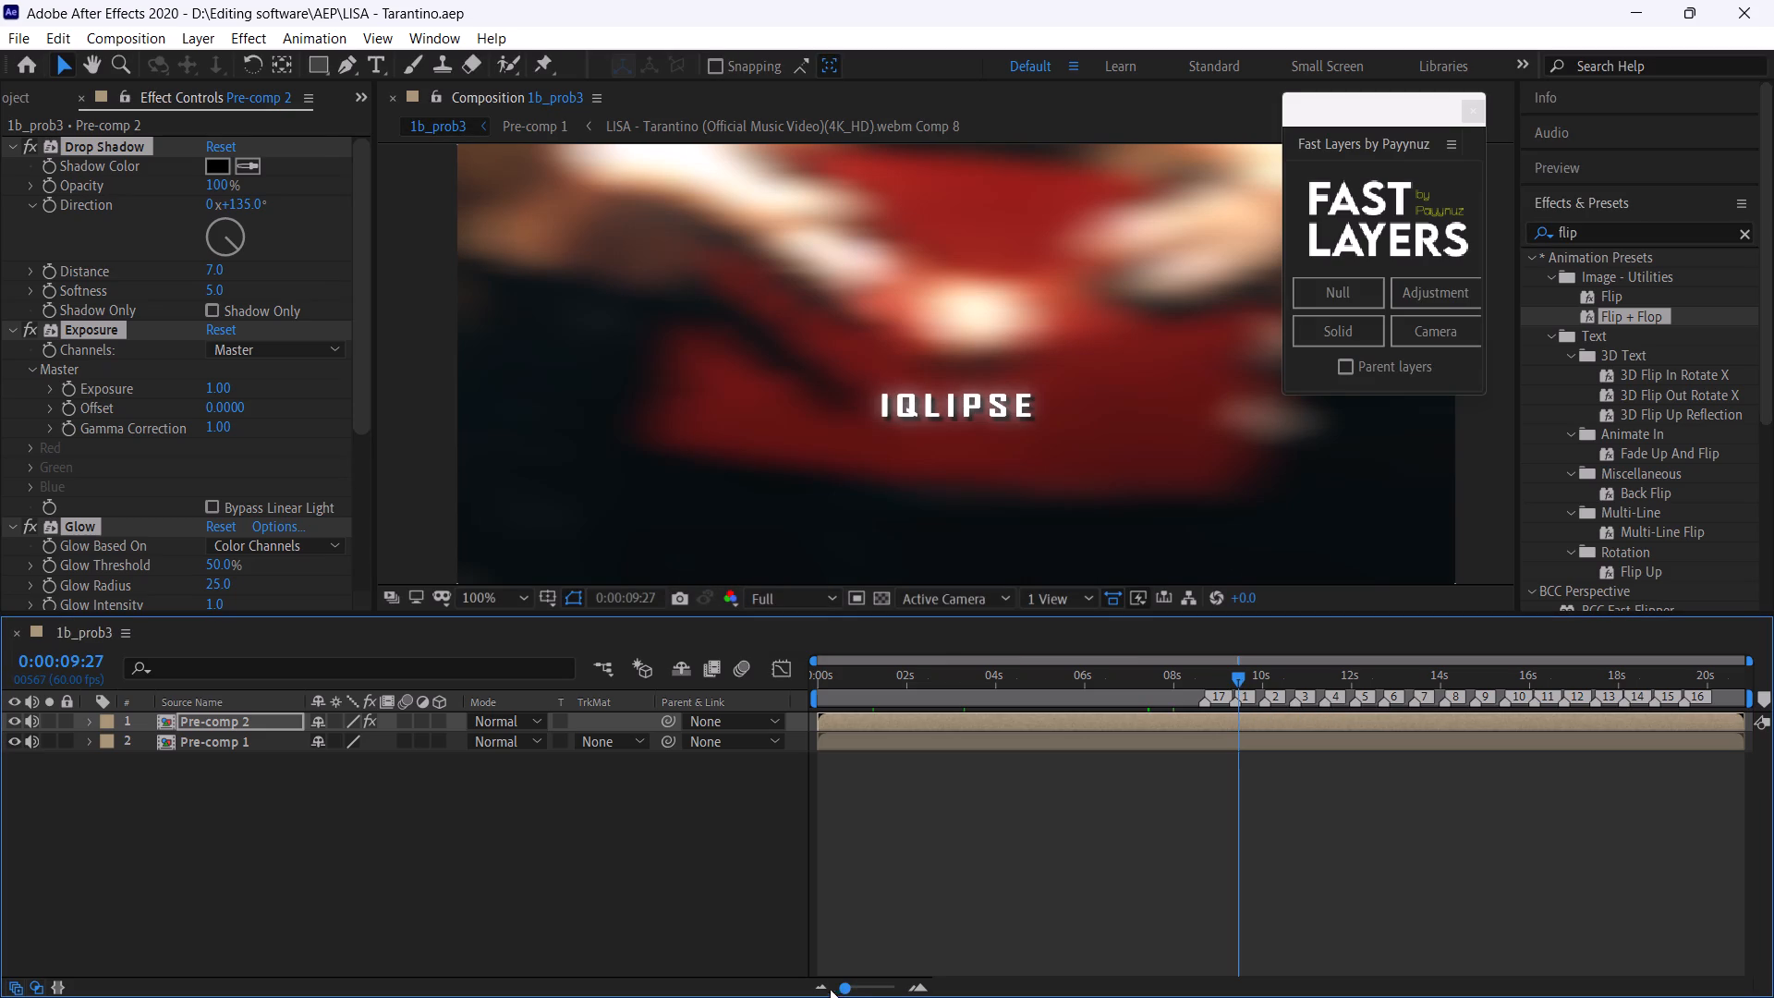
{"action": "left_click_drag", "start_coordinate": [830, 989], "coordinate": [814, 982]}
{"action": "left_click", "coordinate": [507, 594]}
{"action": "left_click", "coordinate": [513, 174]}
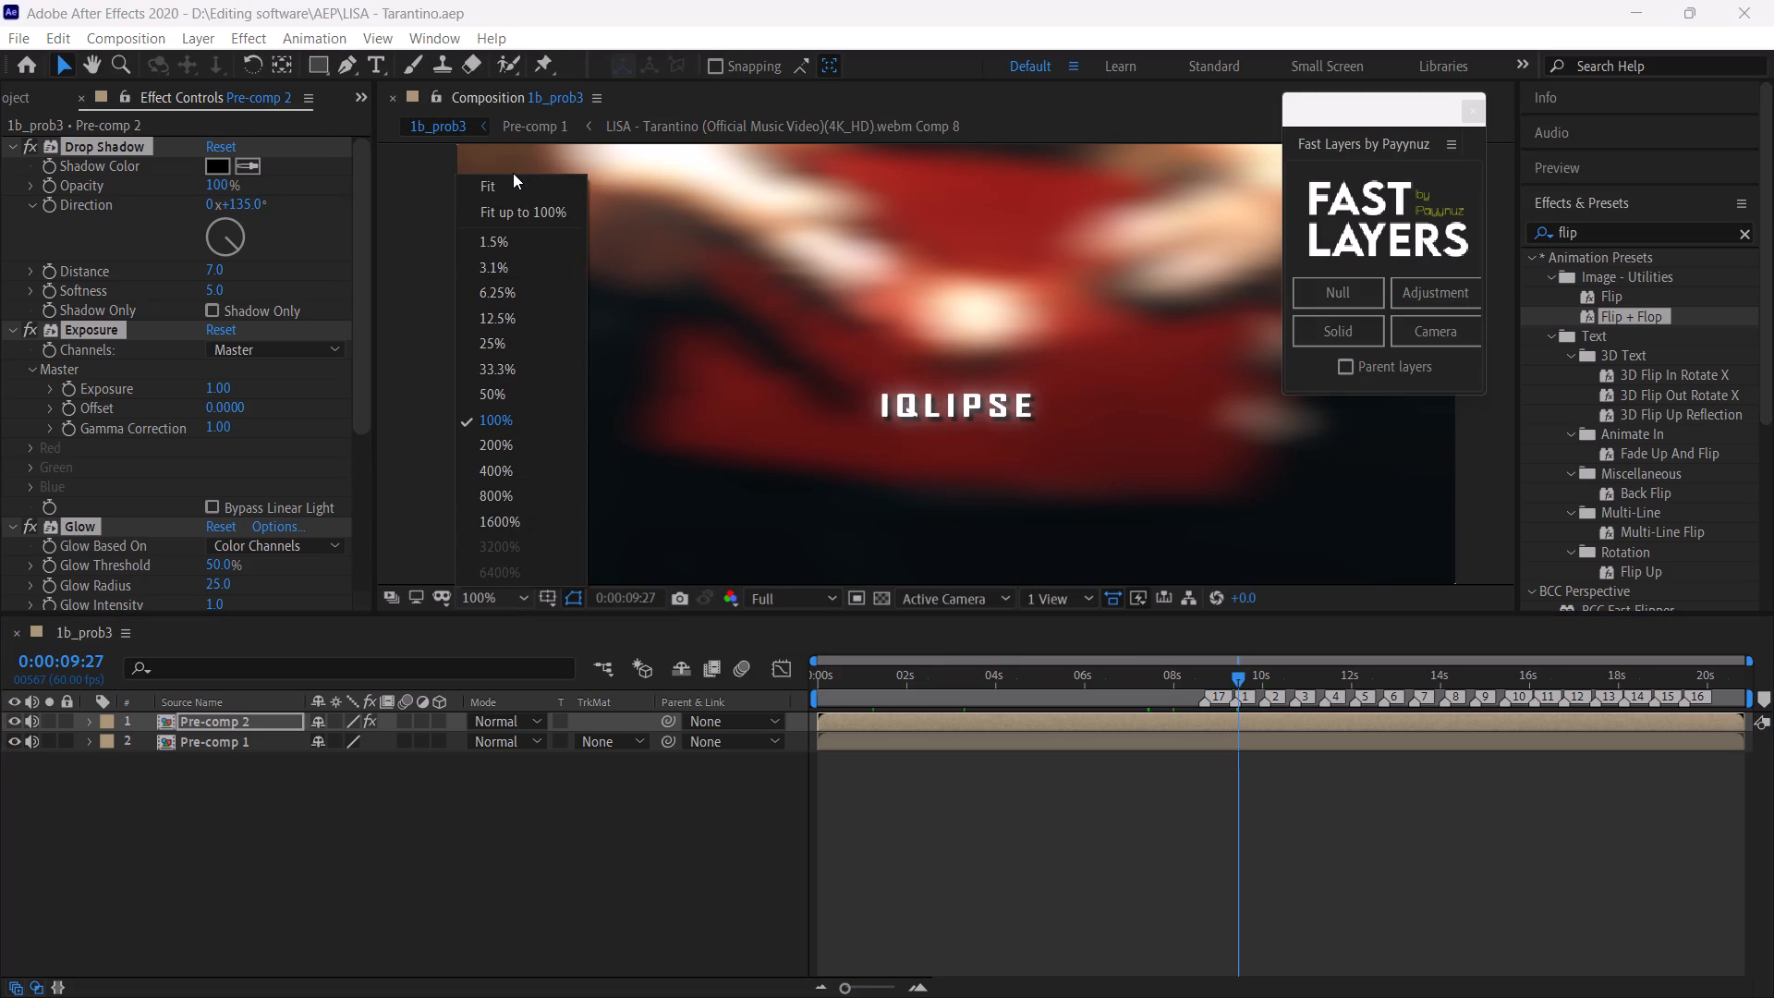
{"action": "left_click", "coordinate": [512, 183]}
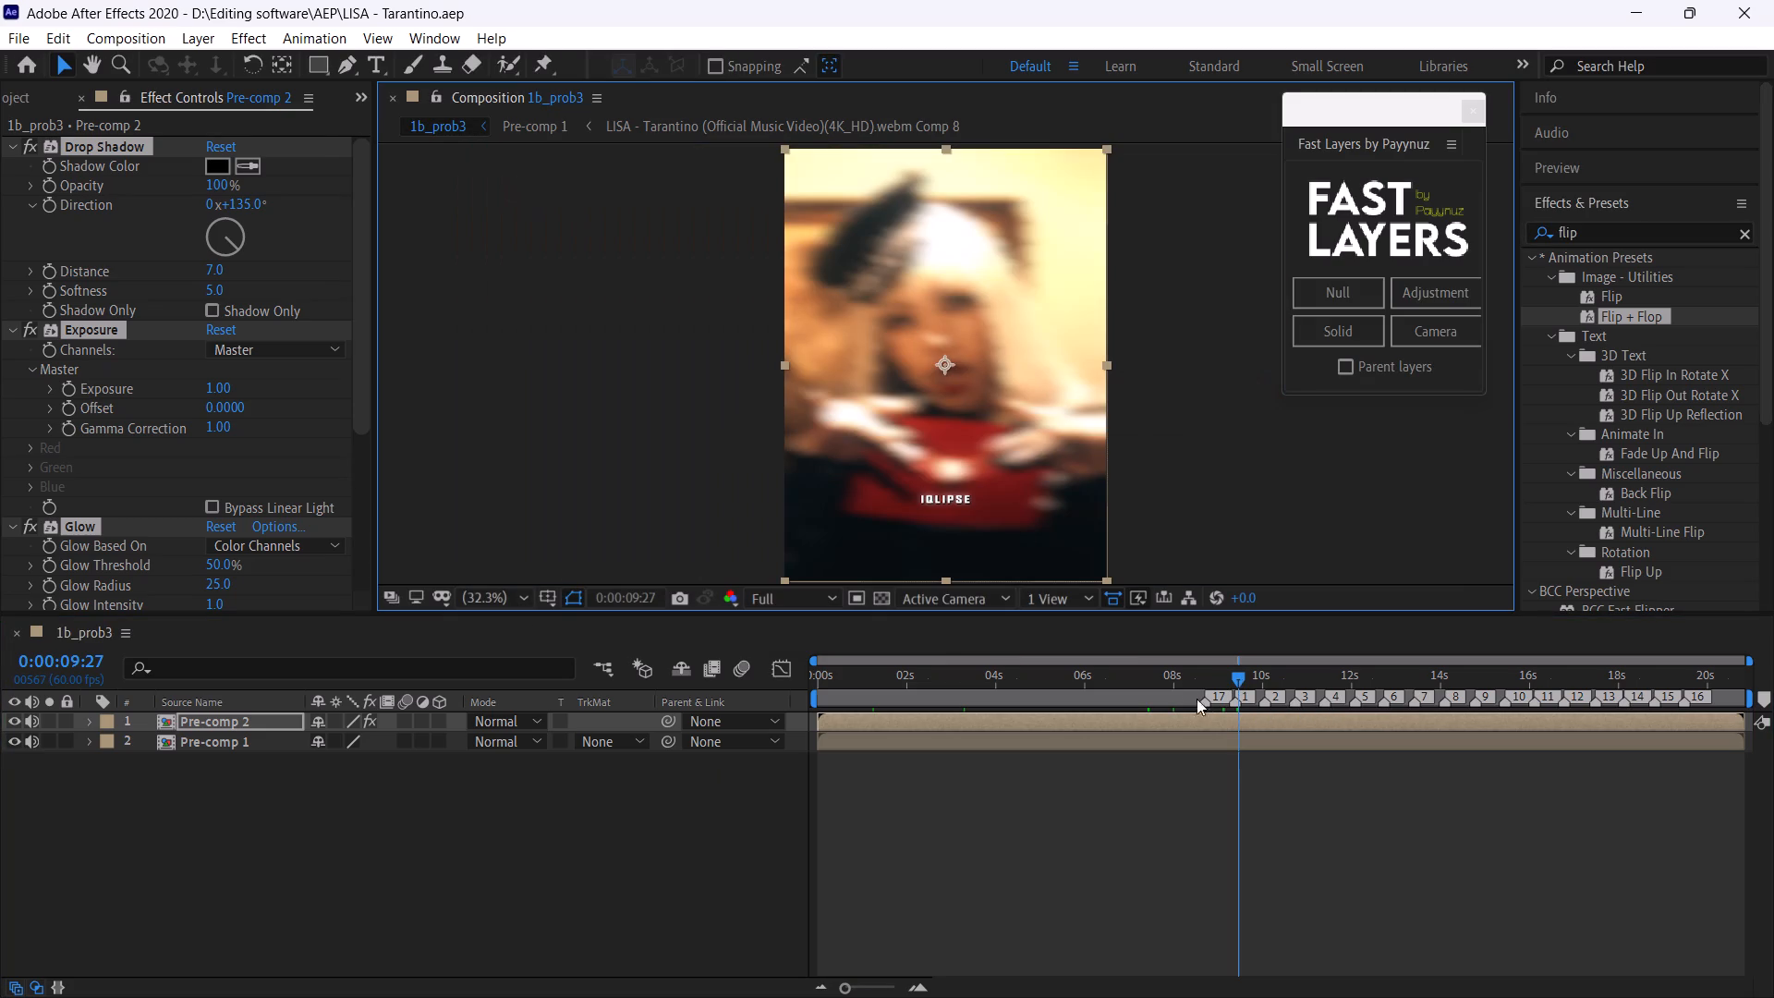
{"action": "scroll", "coordinate": [1027, 505], "scroll_direction": "up", "scroll_amount": 2}
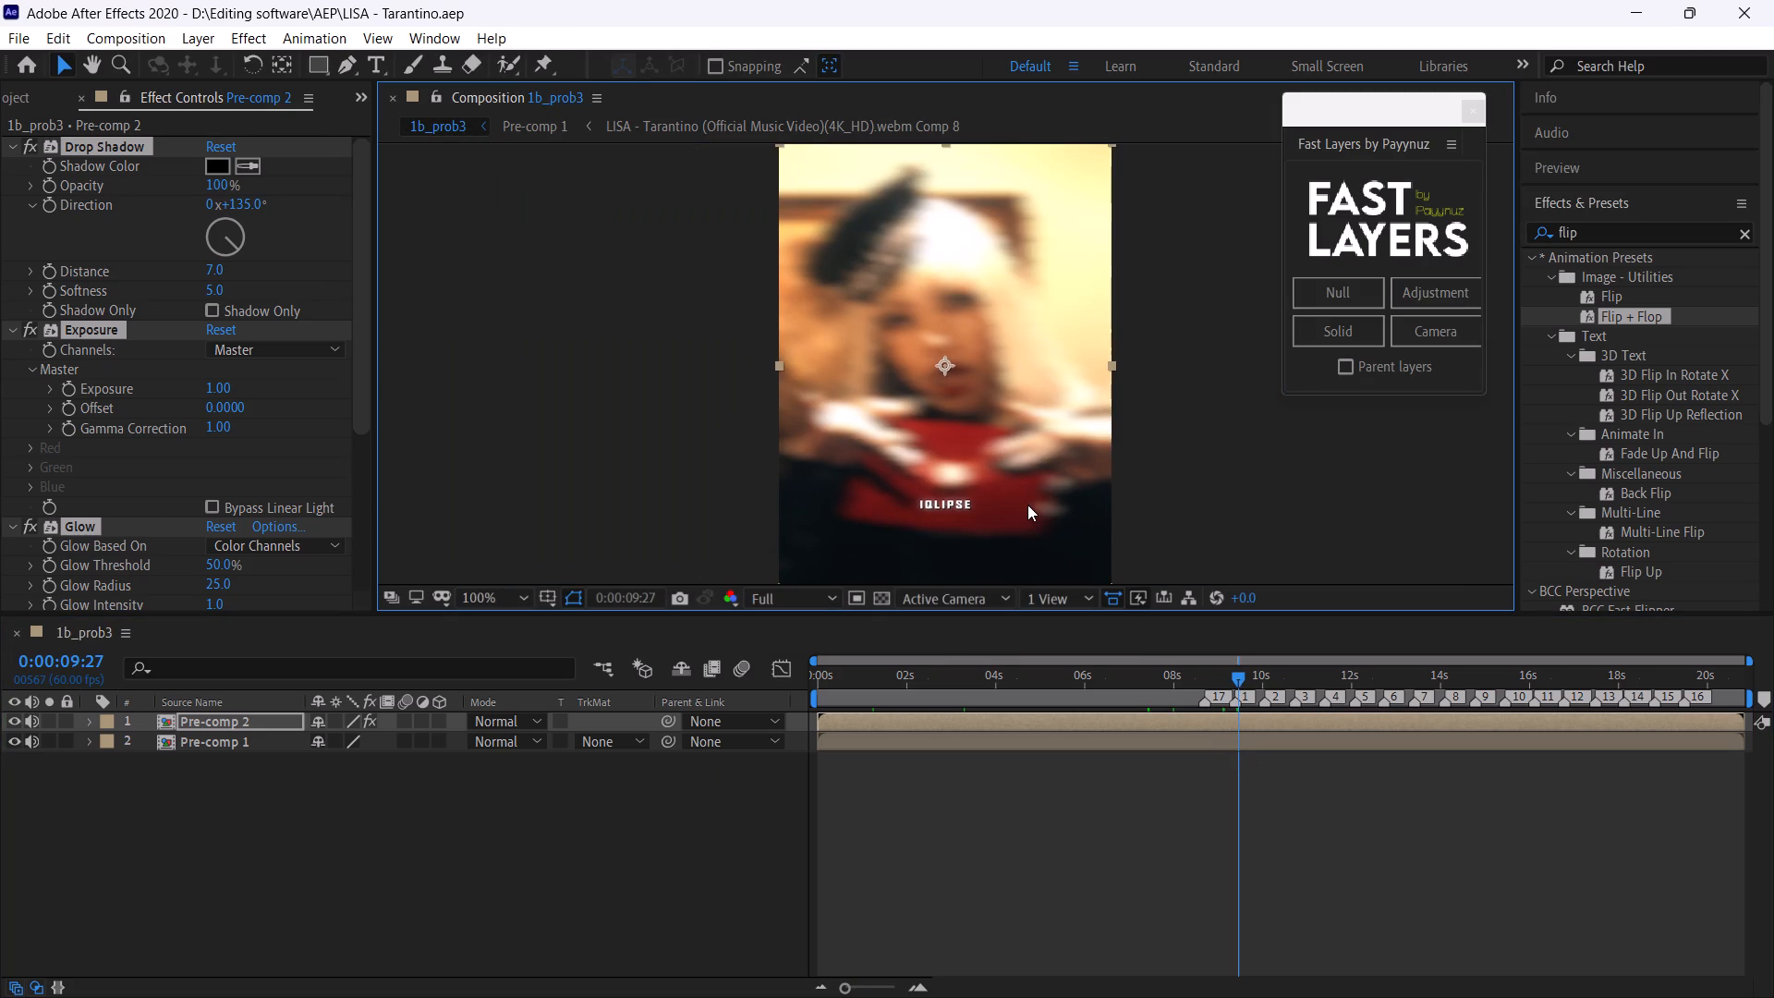
{"action": "scroll", "coordinate": [1027, 505], "scroll_direction": "down", "scroll_amount": 1}
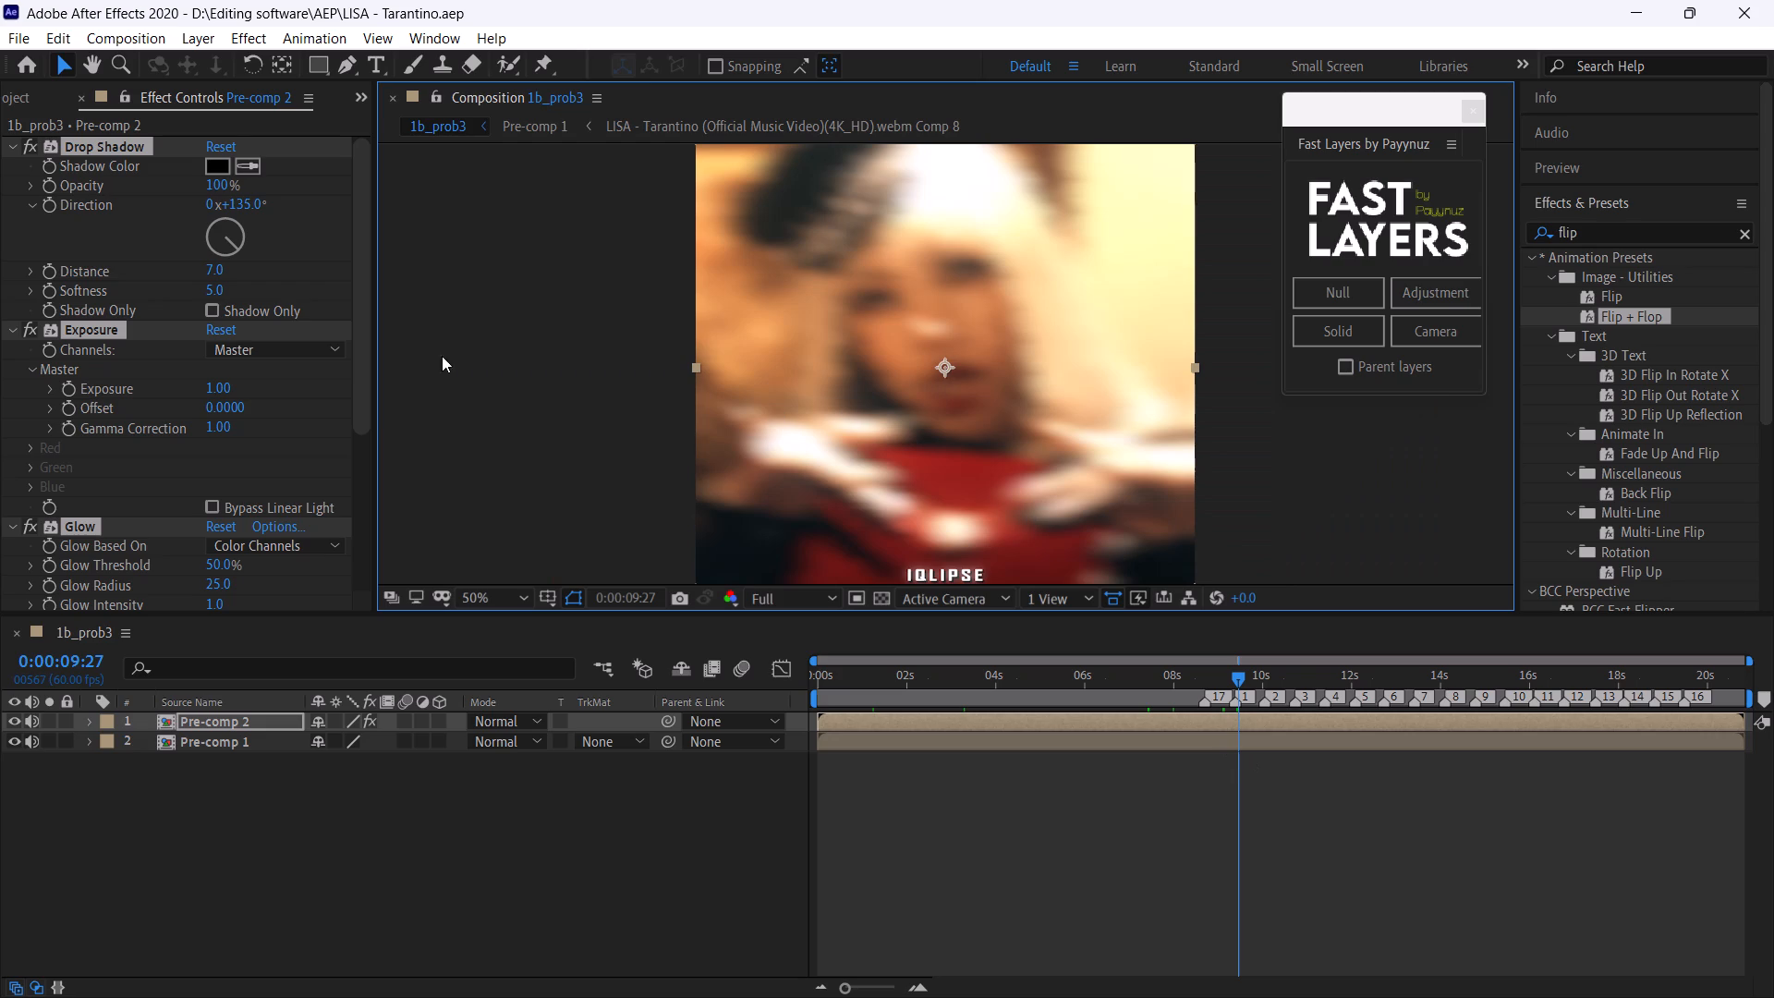
{"action": "left_click", "coordinate": [85, 62]}
{"action": "left_click_drag", "start_coordinate": [947, 465], "coordinate": [901, 271]}
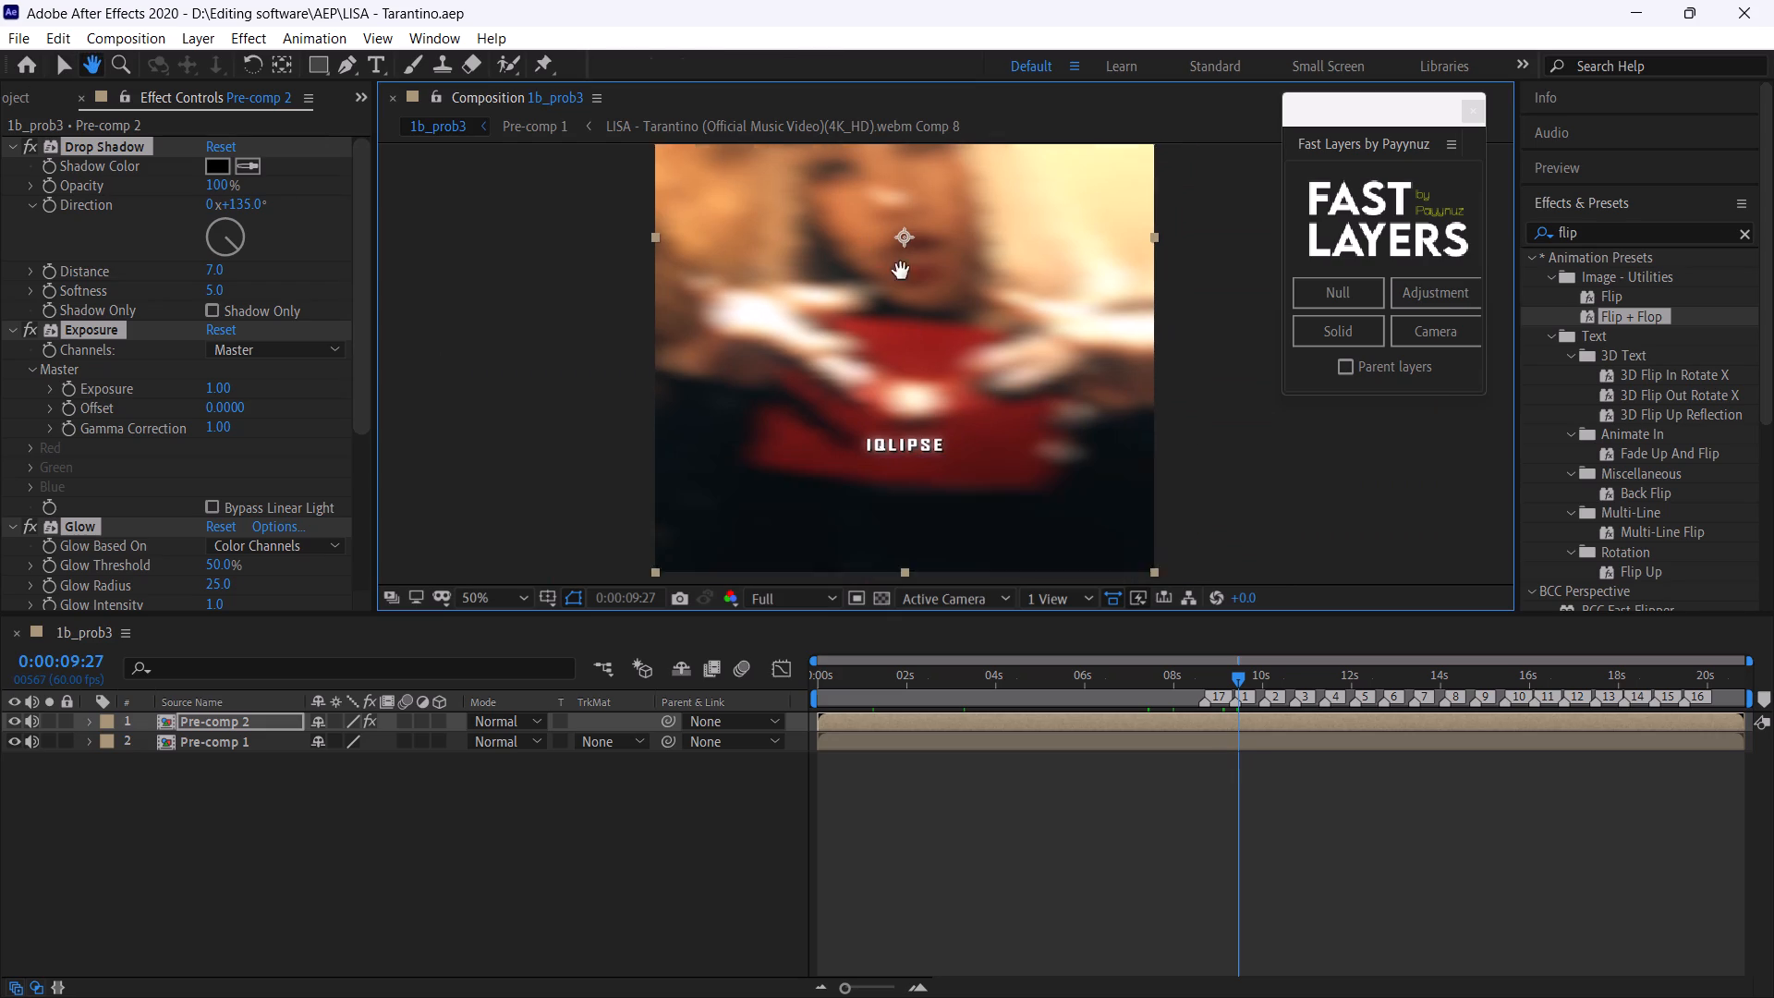
{"action": "left_click_drag", "start_coordinate": [901, 271], "coordinate": [899, 234]}
{"action": "scroll", "coordinate": [954, 414], "scroll_direction": "up", "scroll_amount": 1}
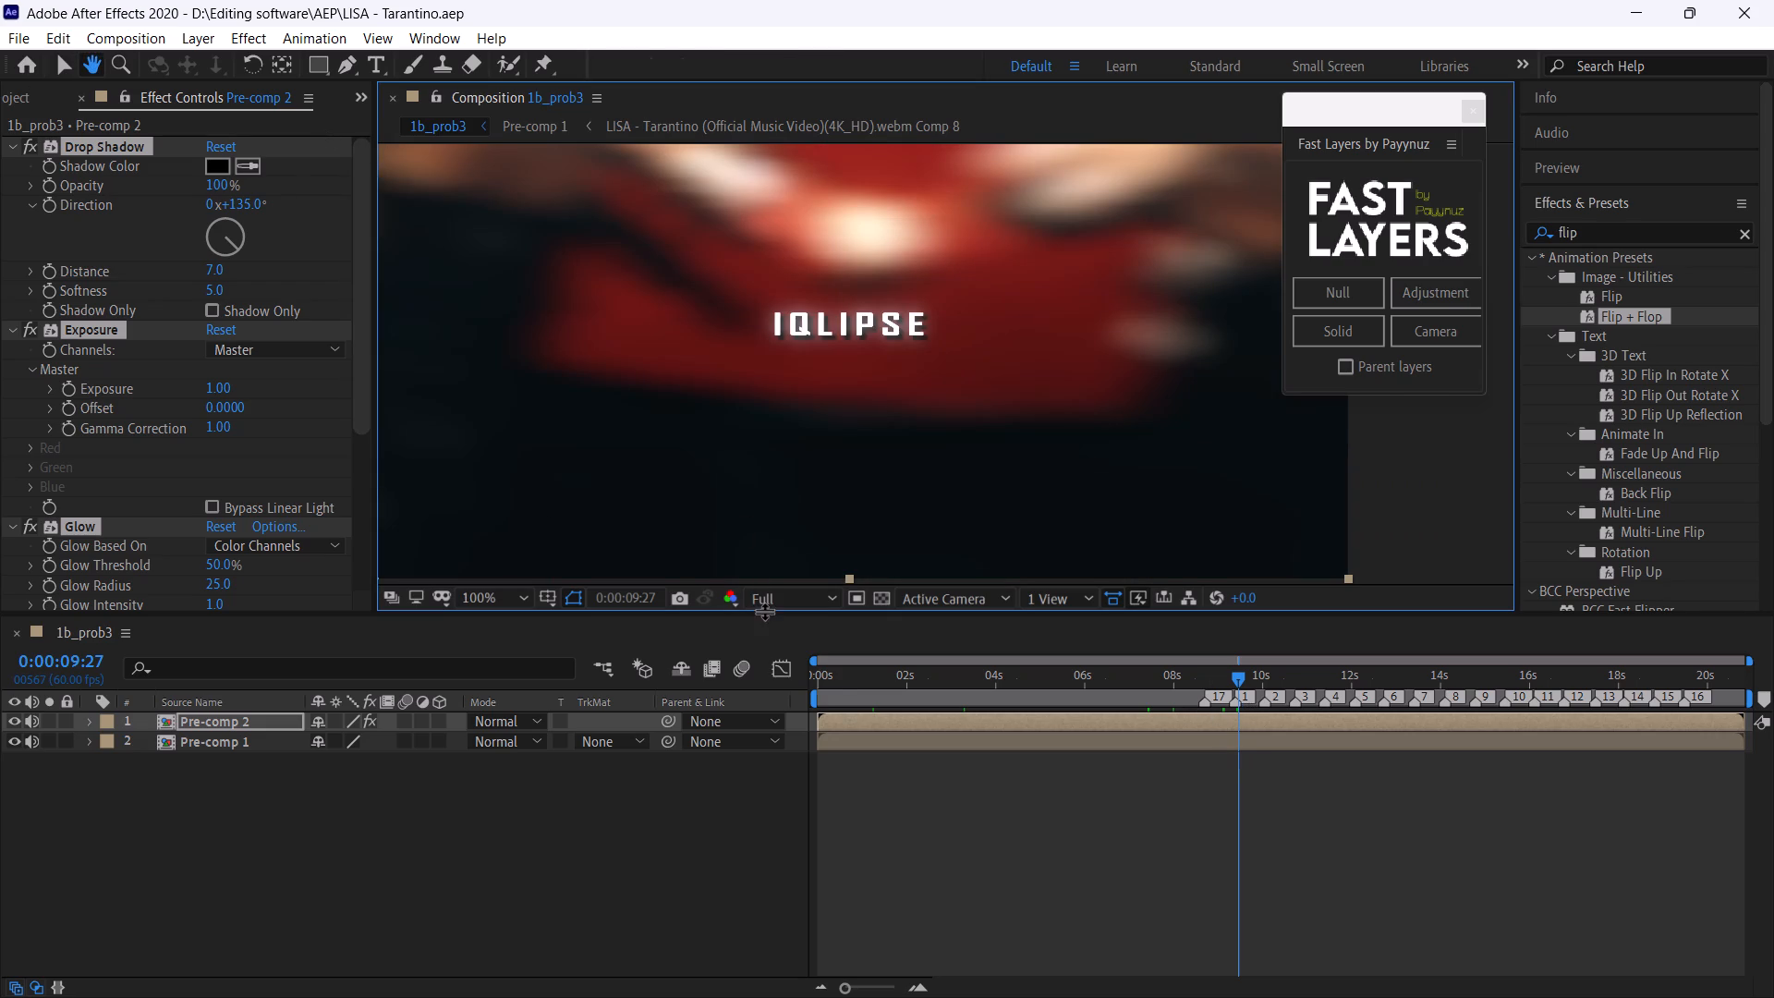
Set the preview resolution to Quarter and play the composition from 0:00:09:27 to review the watermark.
{"action": "left_click", "coordinate": [780, 602]}
{"action": "left_click", "coordinate": [802, 722]}
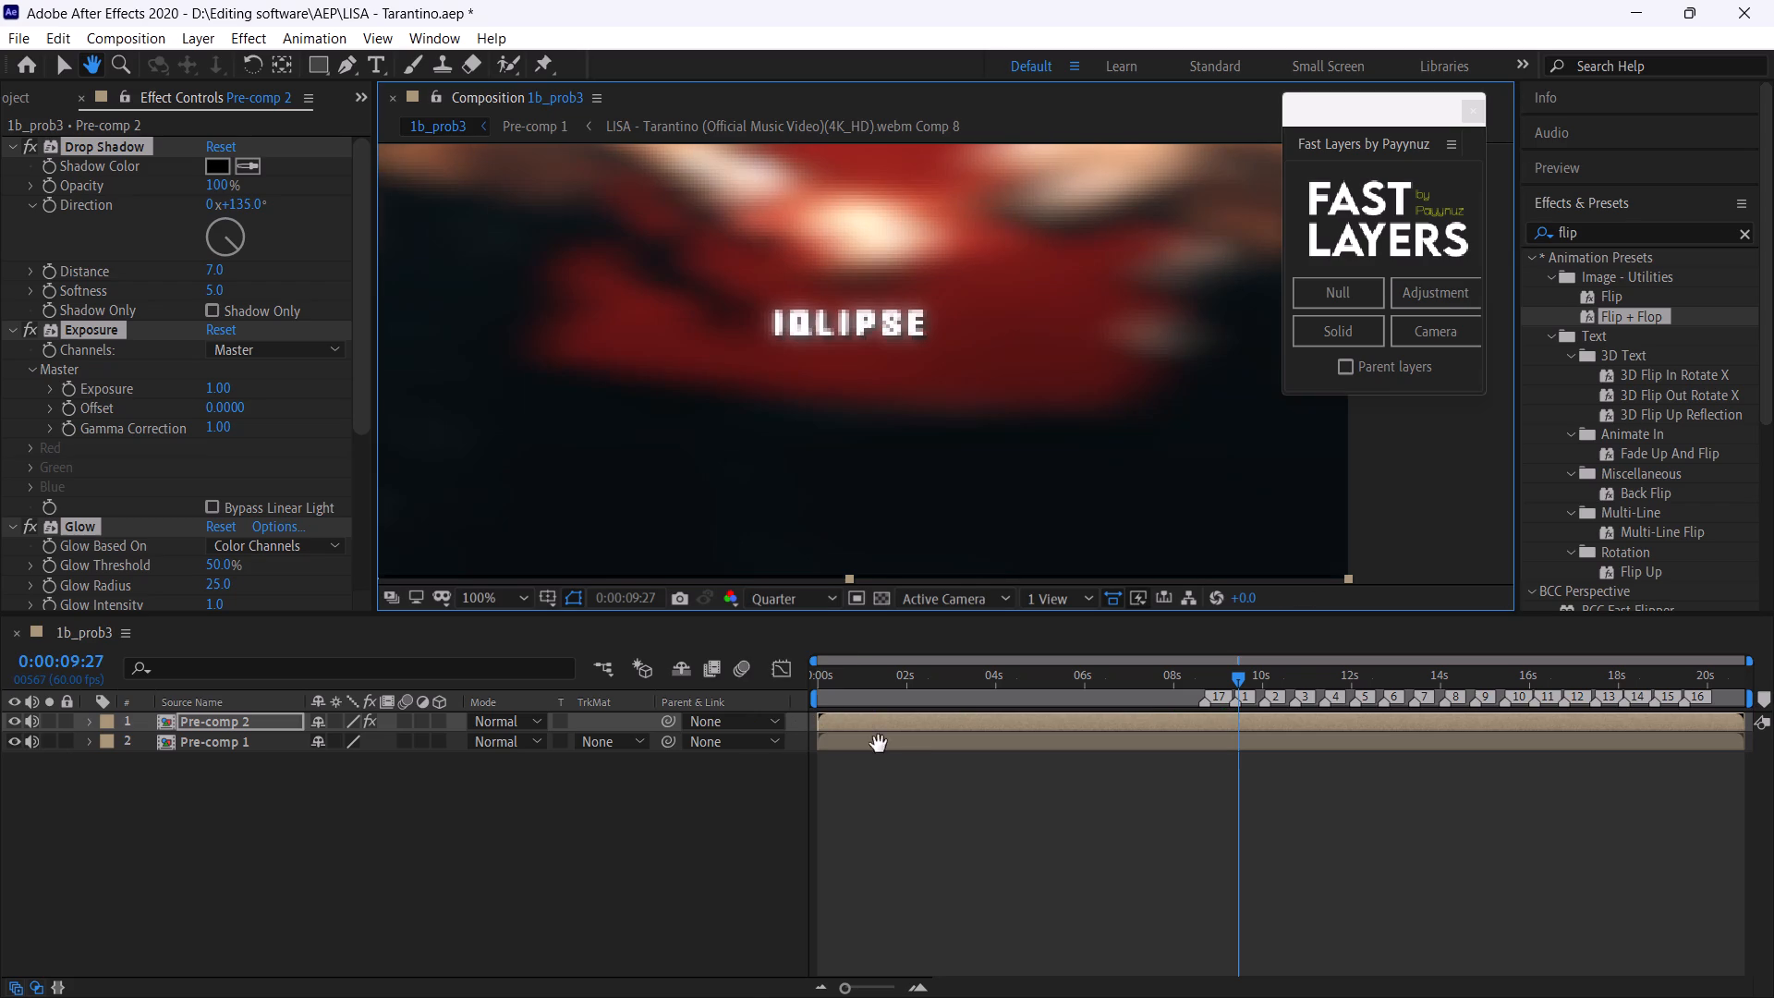
{"action": "key", "text": "space"}
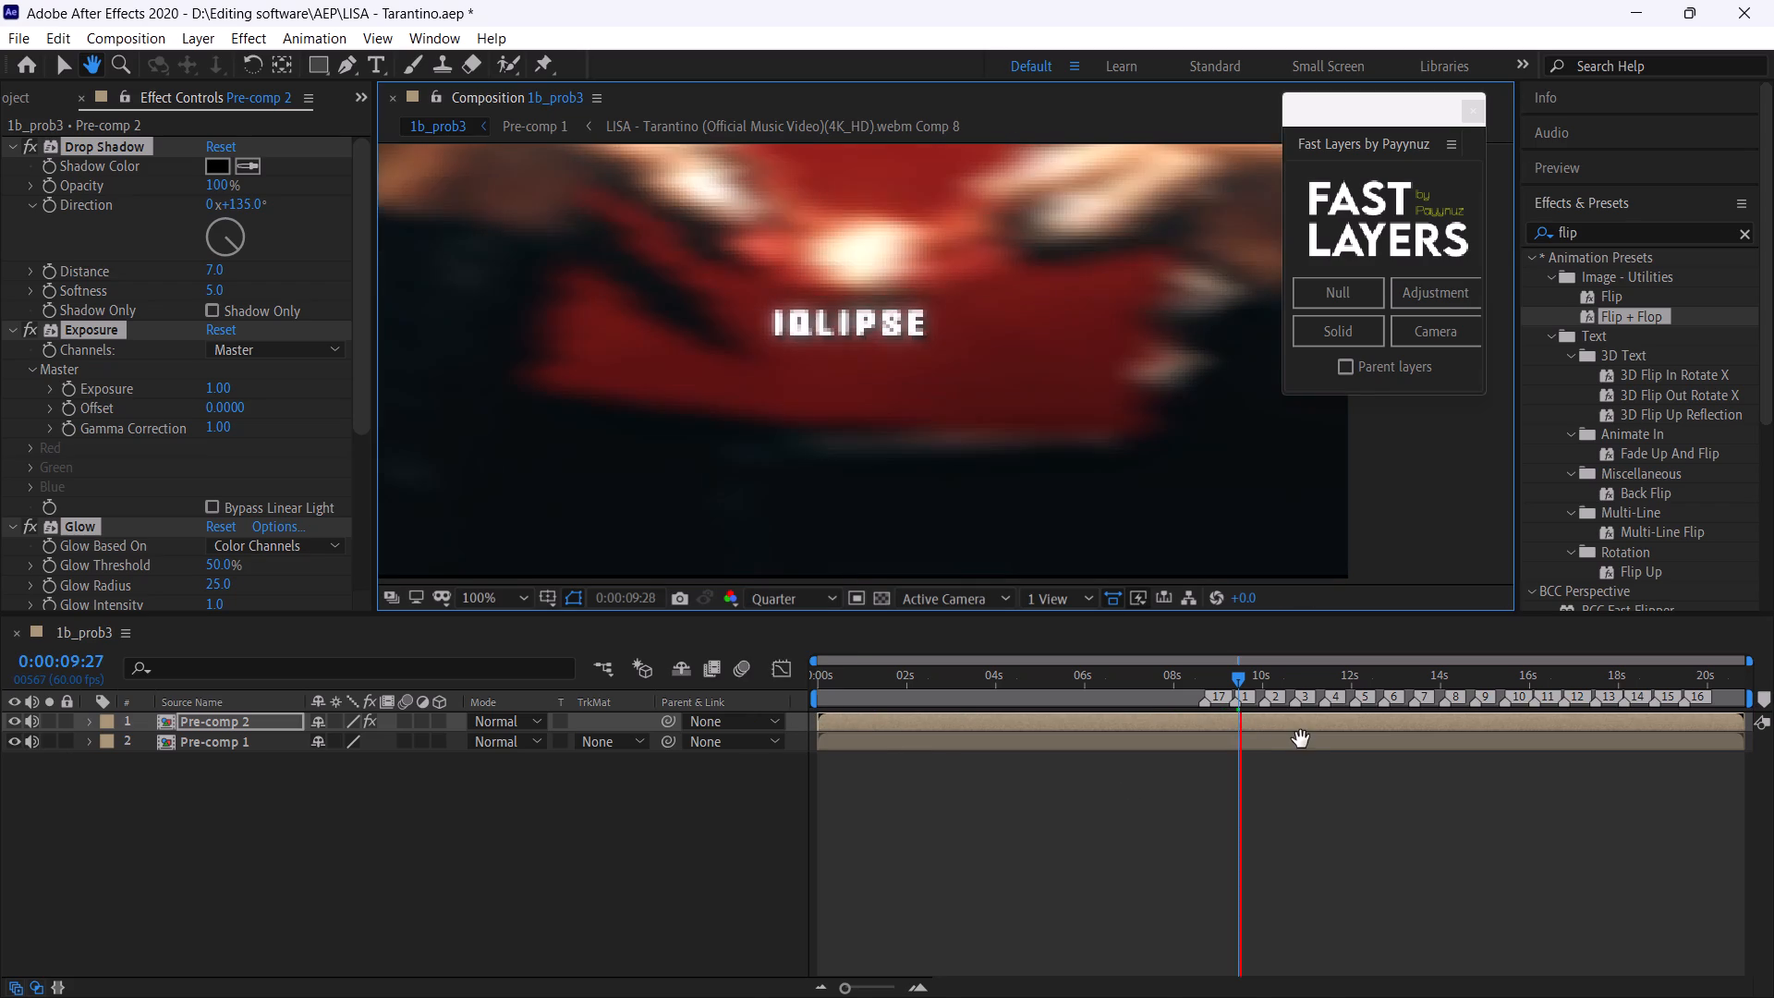
Save the project.
{"action": "key", "text": "ctrl+s"}
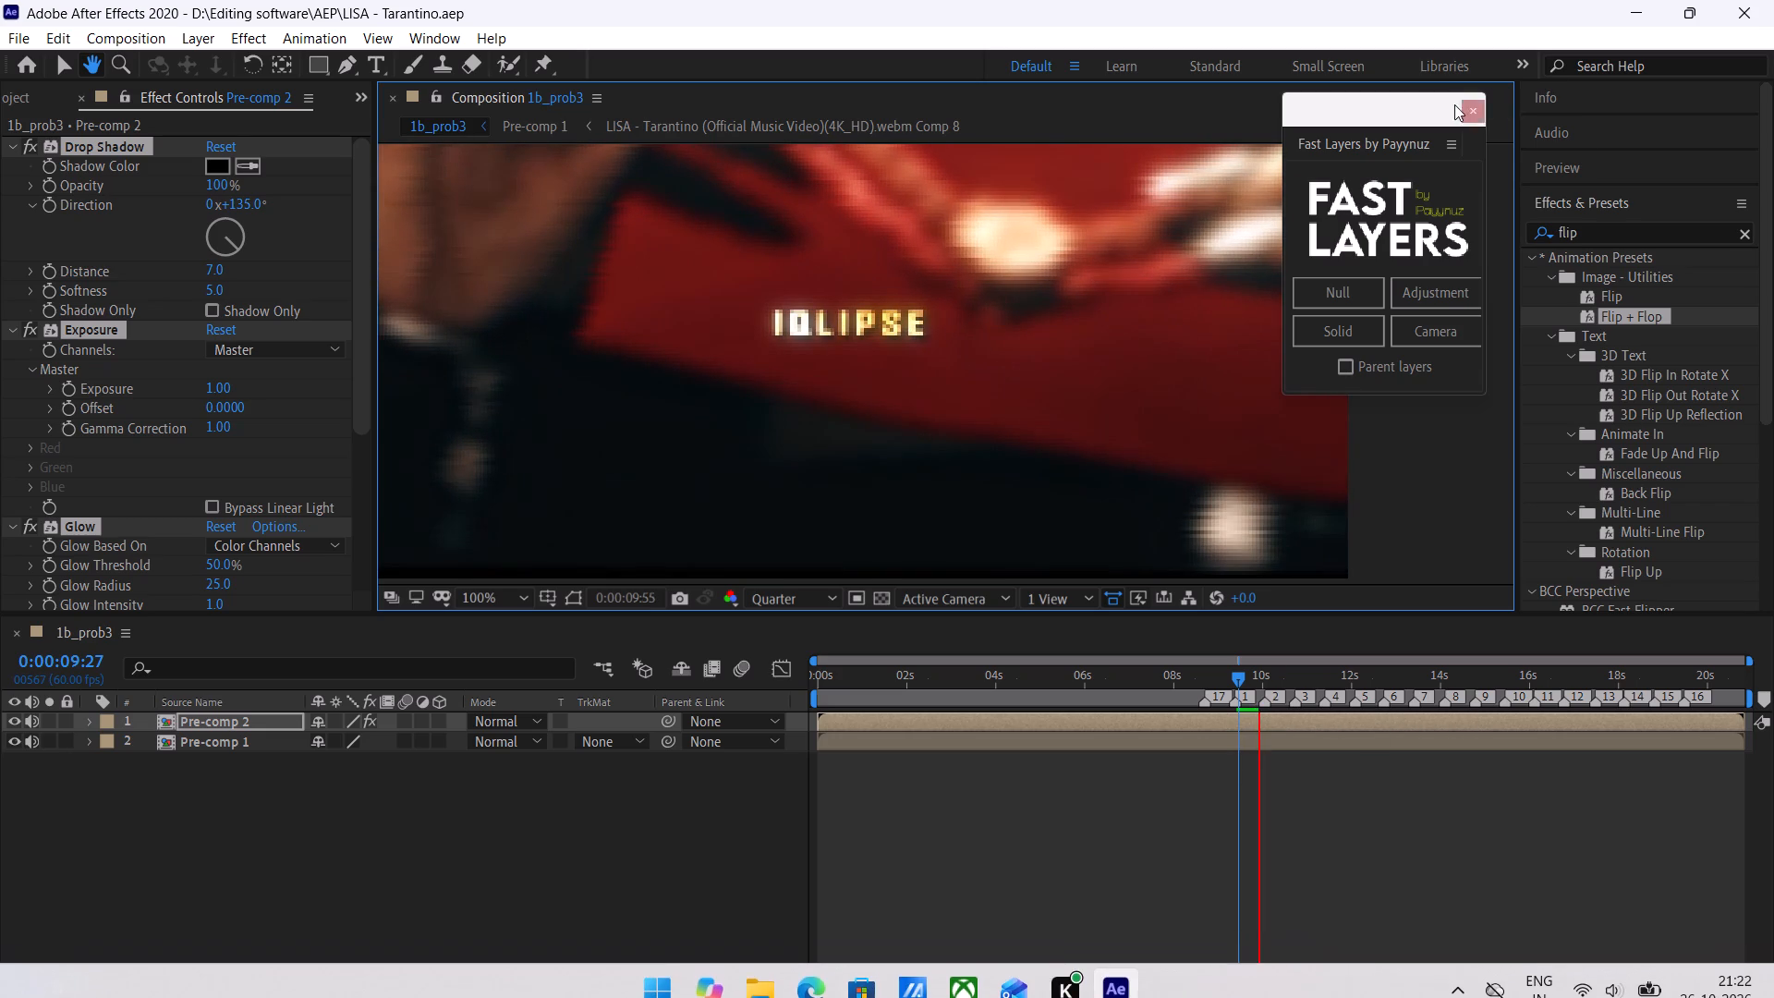
Close the floating Fast Layers window.
{"action": "left_click_drag", "start_coordinate": [1415, 113], "coordinate": [1433, 123]}
{"action": "left_click", "coordinate": [1486, 120]}
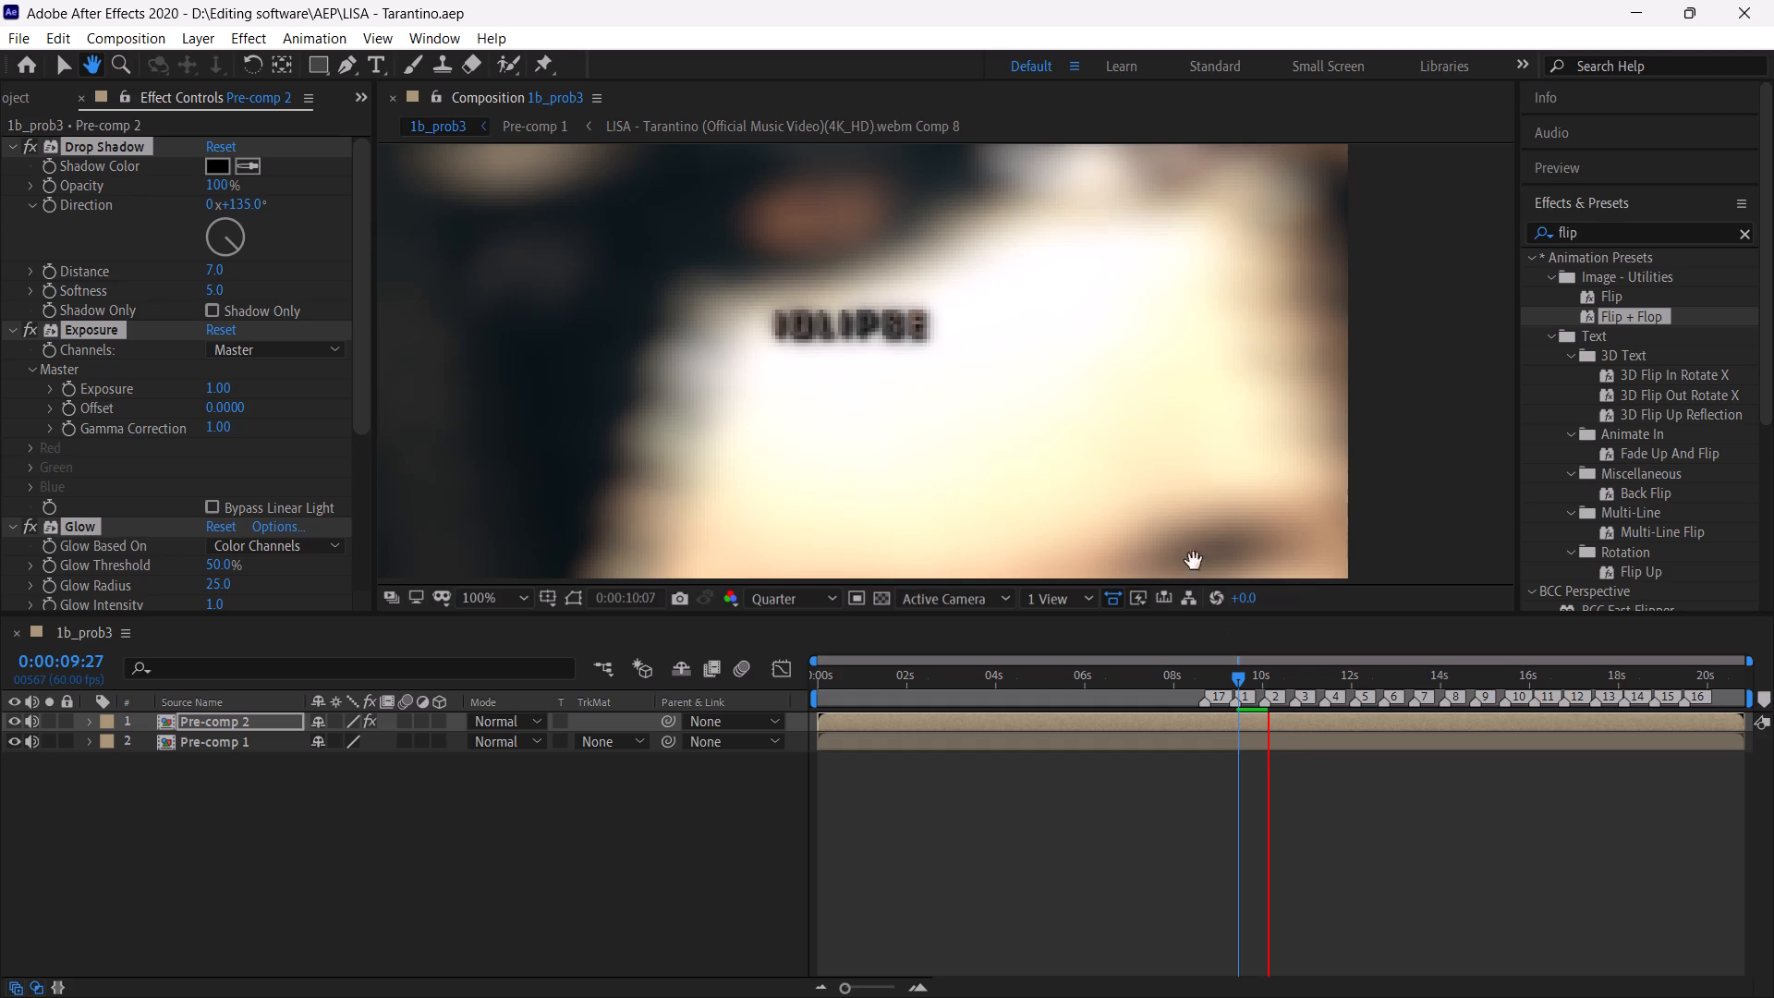
Replay the composition several times from 0:00:09:27 at 50% magnification to review the IQLIPSE watermark.
{"action": "scroll", "coordinate": [1173, 469], "scroll_direction": "down", "scroll_amount": 1}
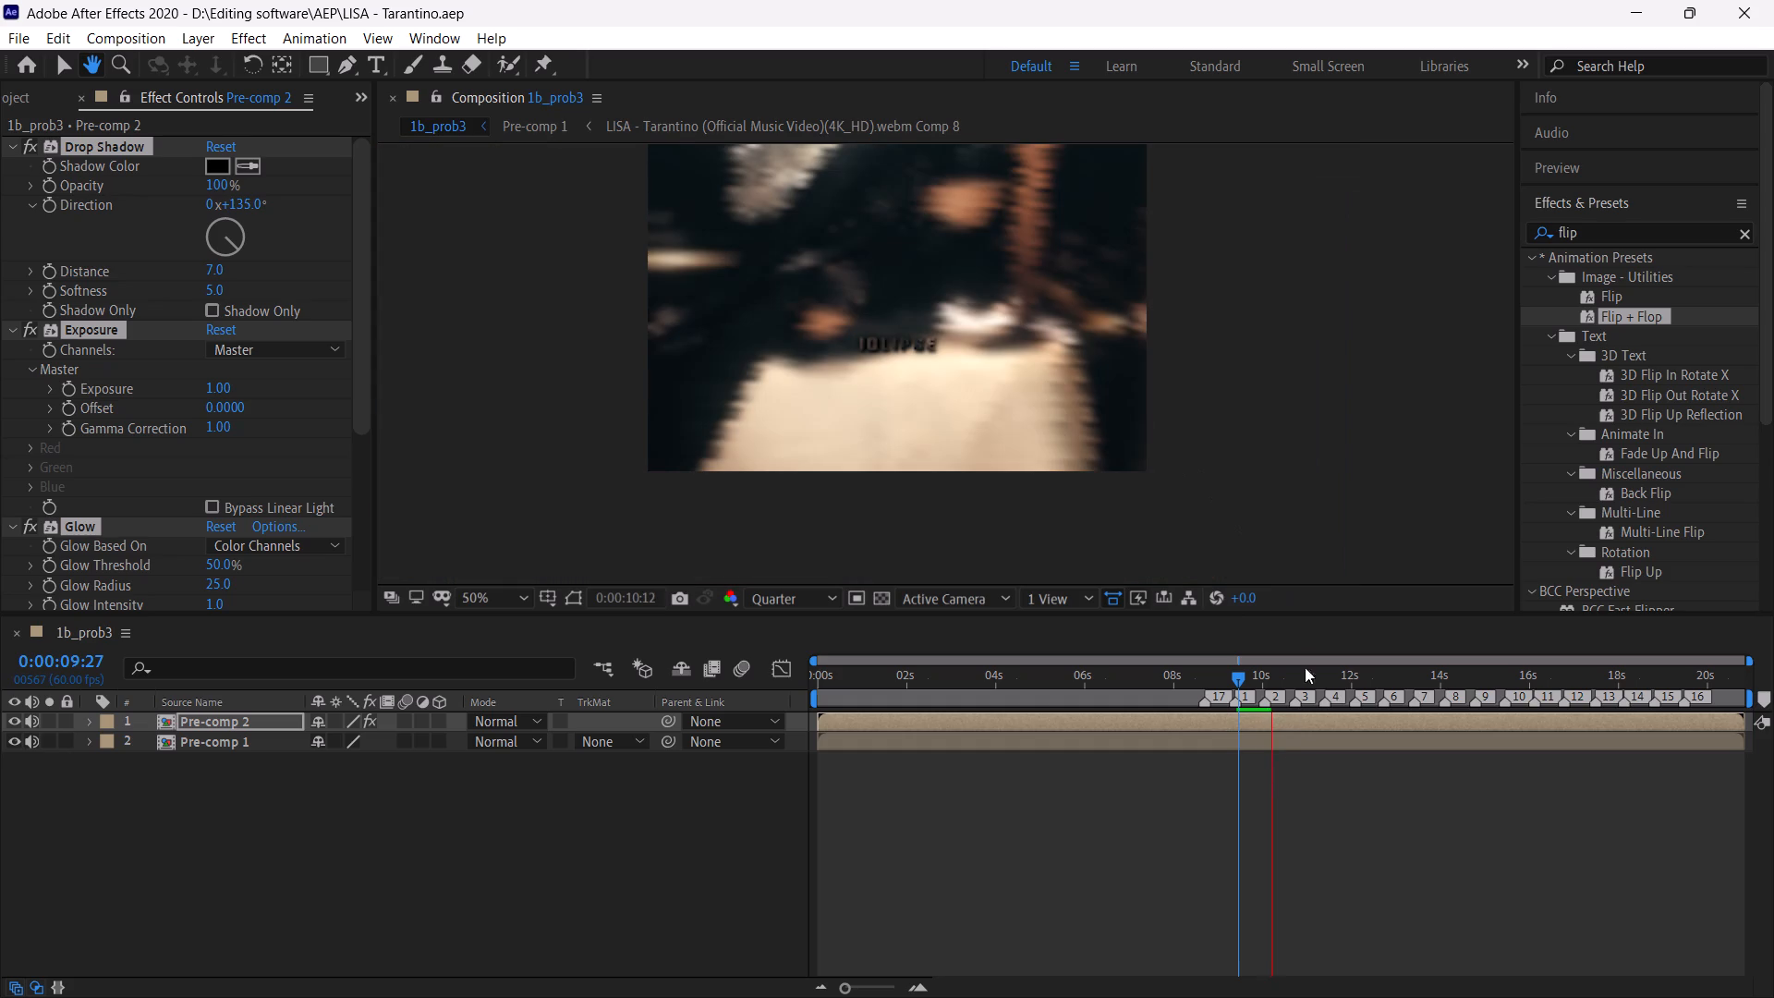
{"action": "left_click", "coordinate": [1236, 680]}
{"action": "key", "text": "space"}
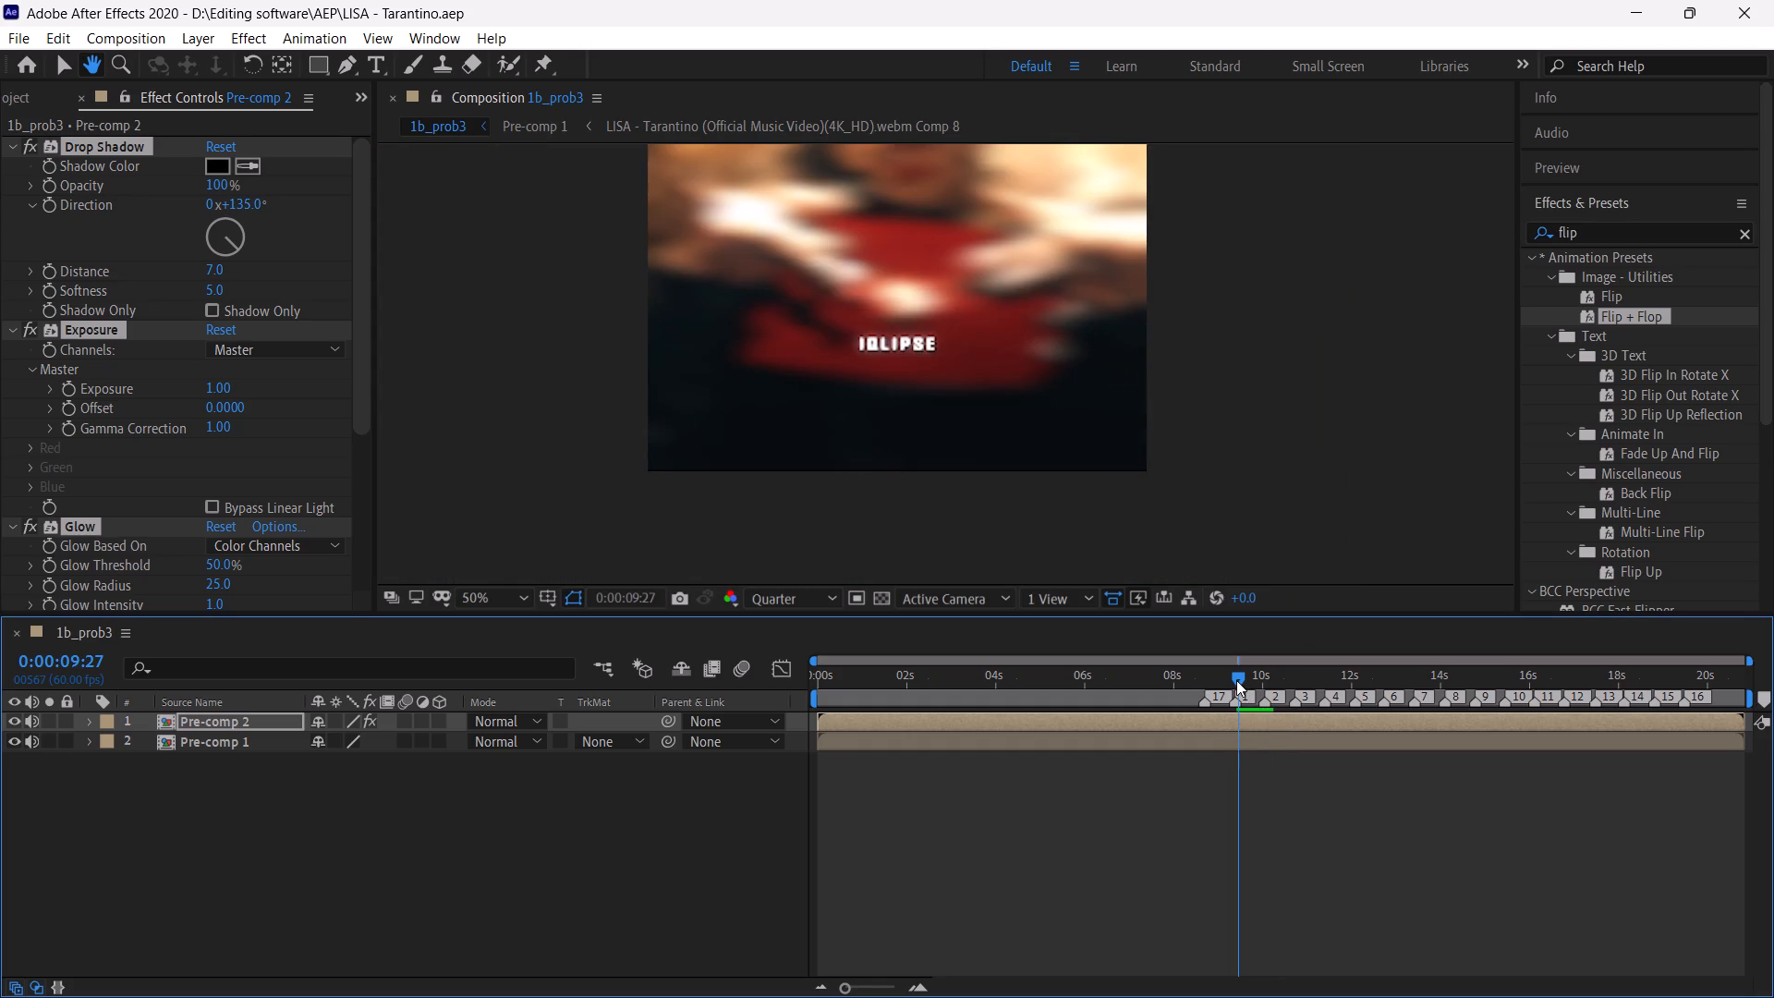
{"action": "left_click", "coordinate": [1236, 680]}
{"action": "key", "text": "space"}
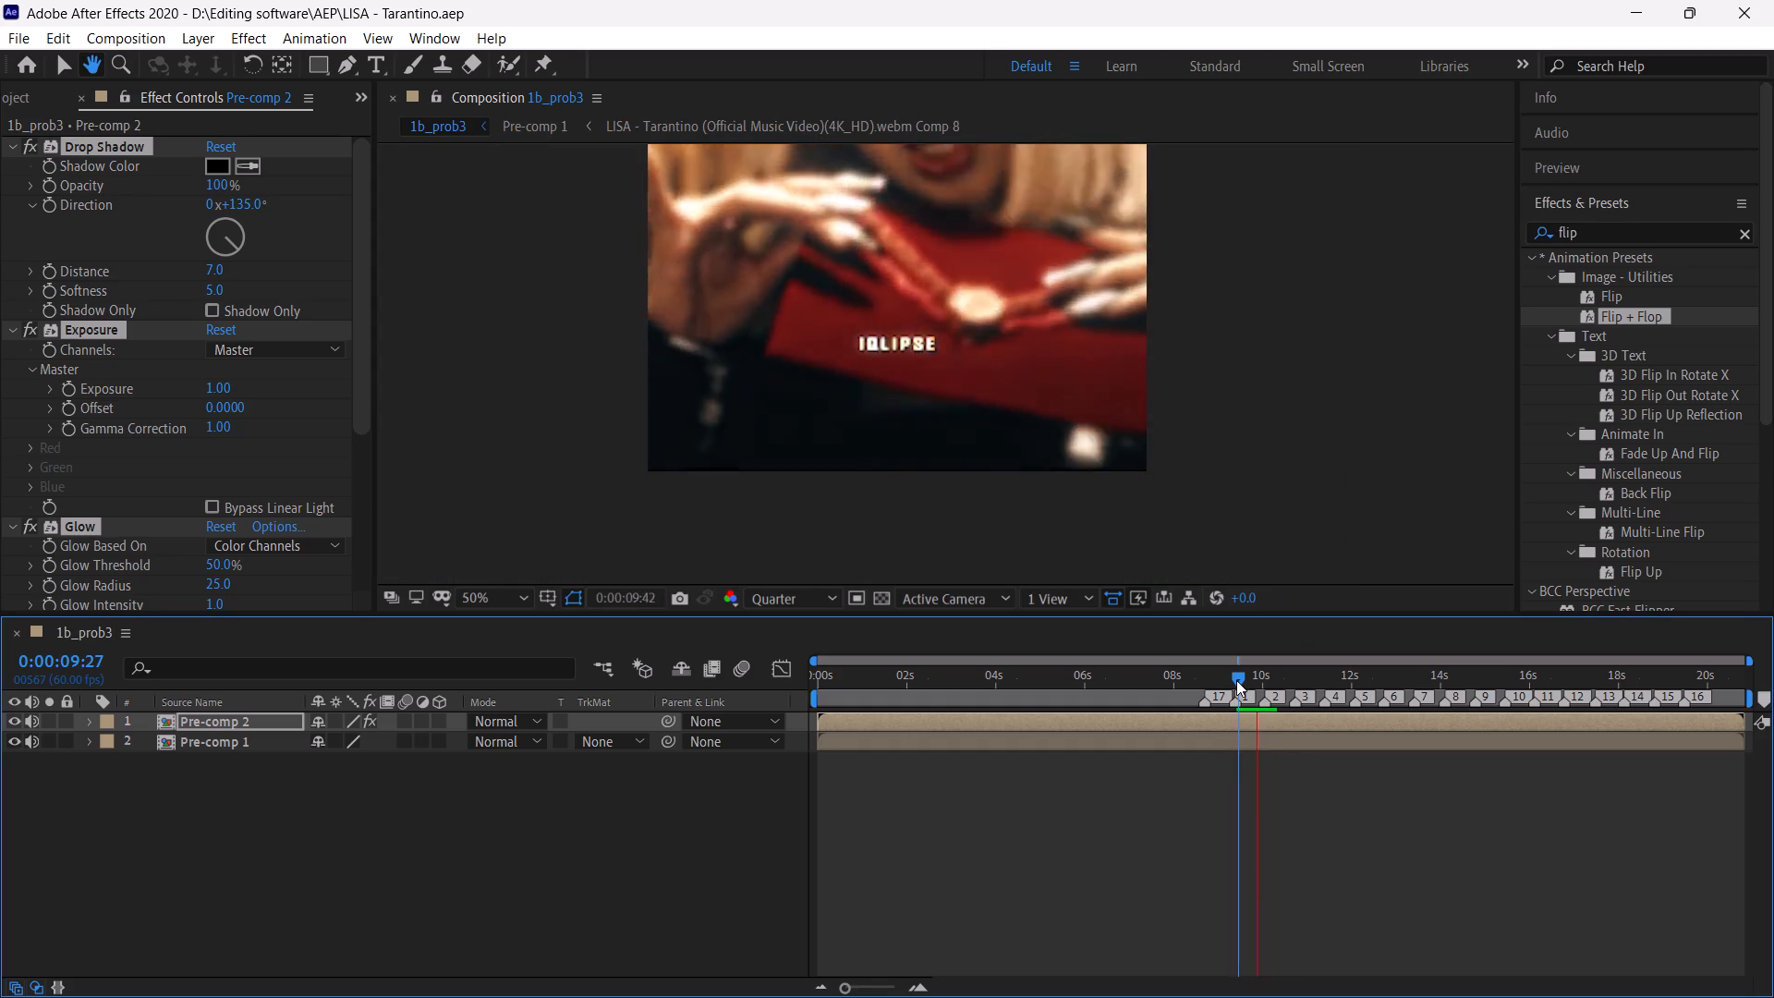
{"action": "left_click", "coordinate": [1236, 680]}
{"action": "key", "text": "space"}
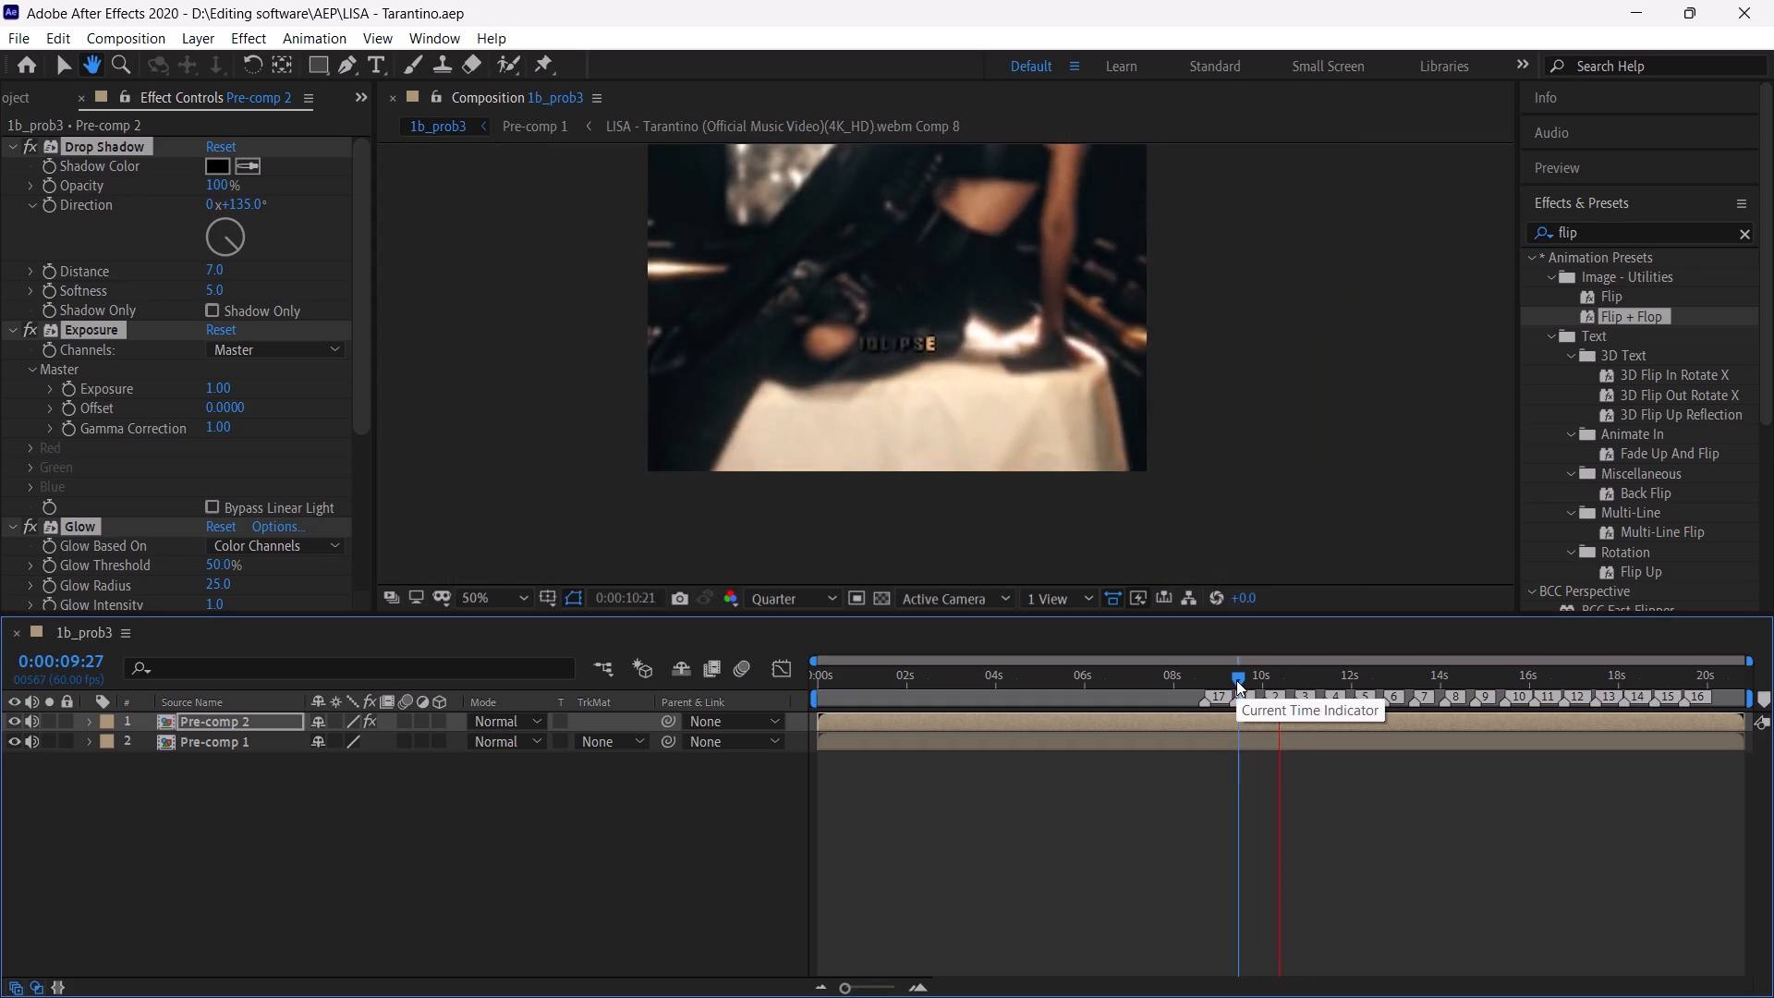
{"action": "left_click", "coordinate": [1236, 680]}
{"action": "key", "text": "space"}
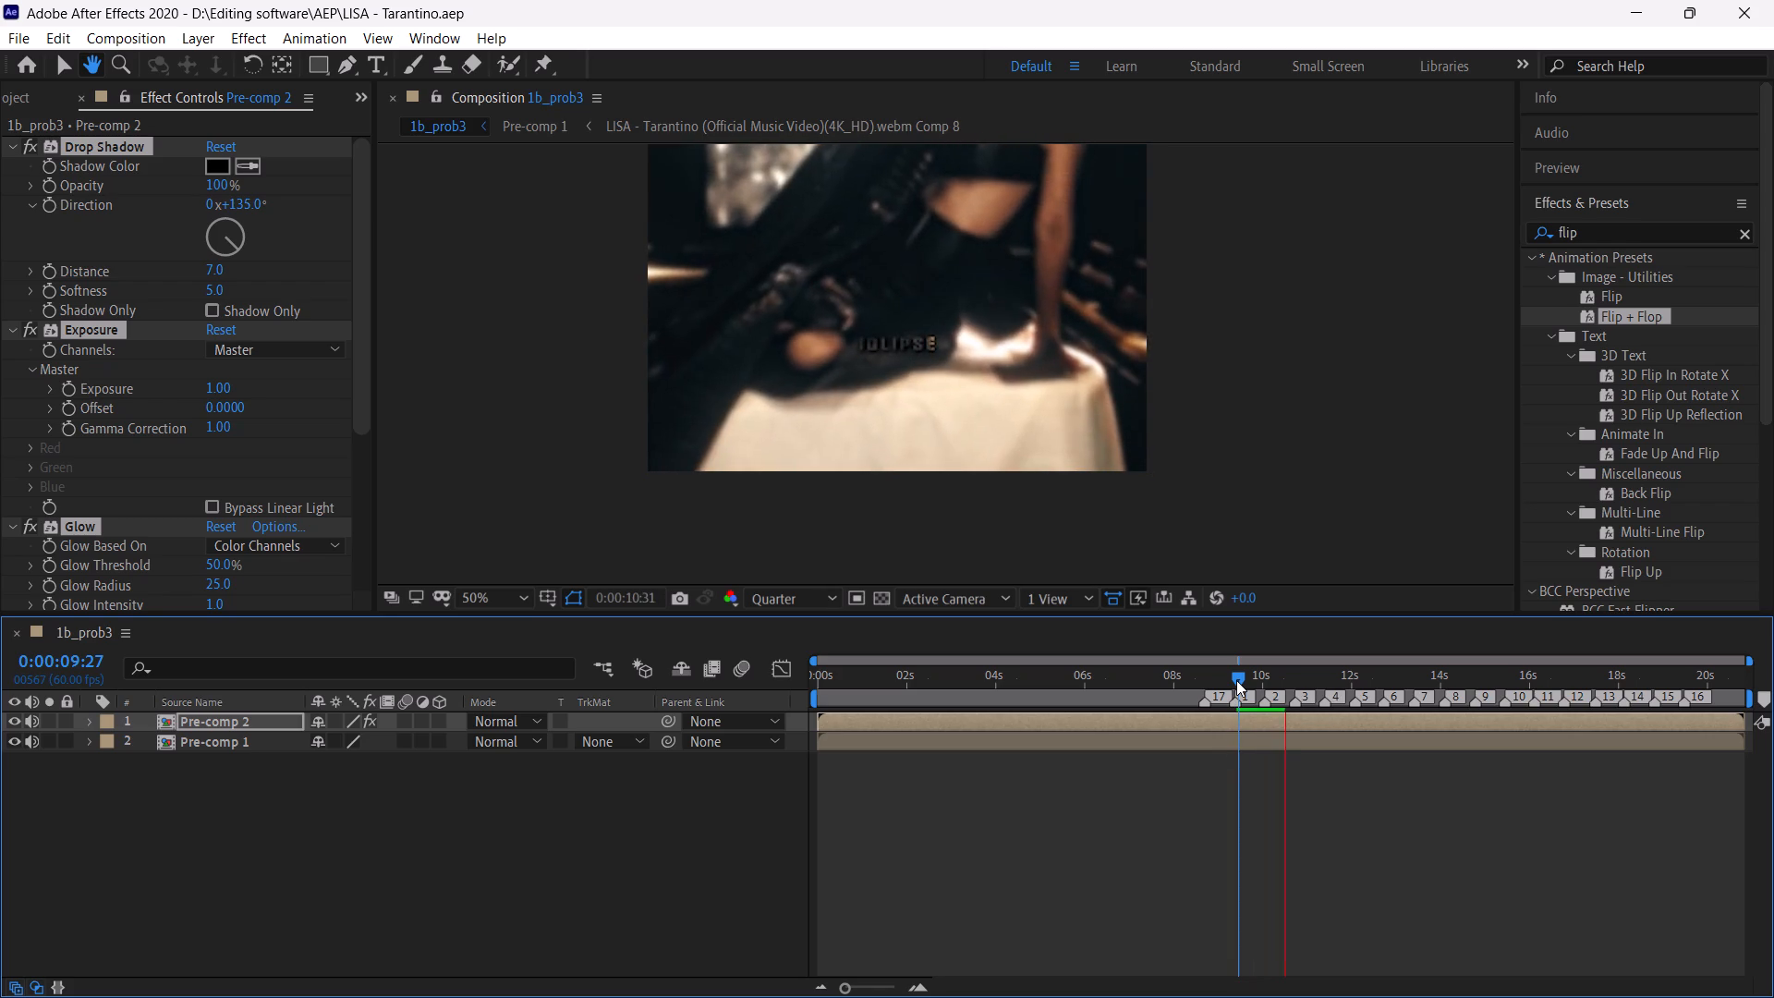
{"action": "left_click", "coordinate": [1236, 680]}
Split the Pre-comp 2 layer at marker 16 (0:00:19:29) and delete the part after it, with the whole frame fitted.
{"action": "left_click", "coordinate": [508, 592]}
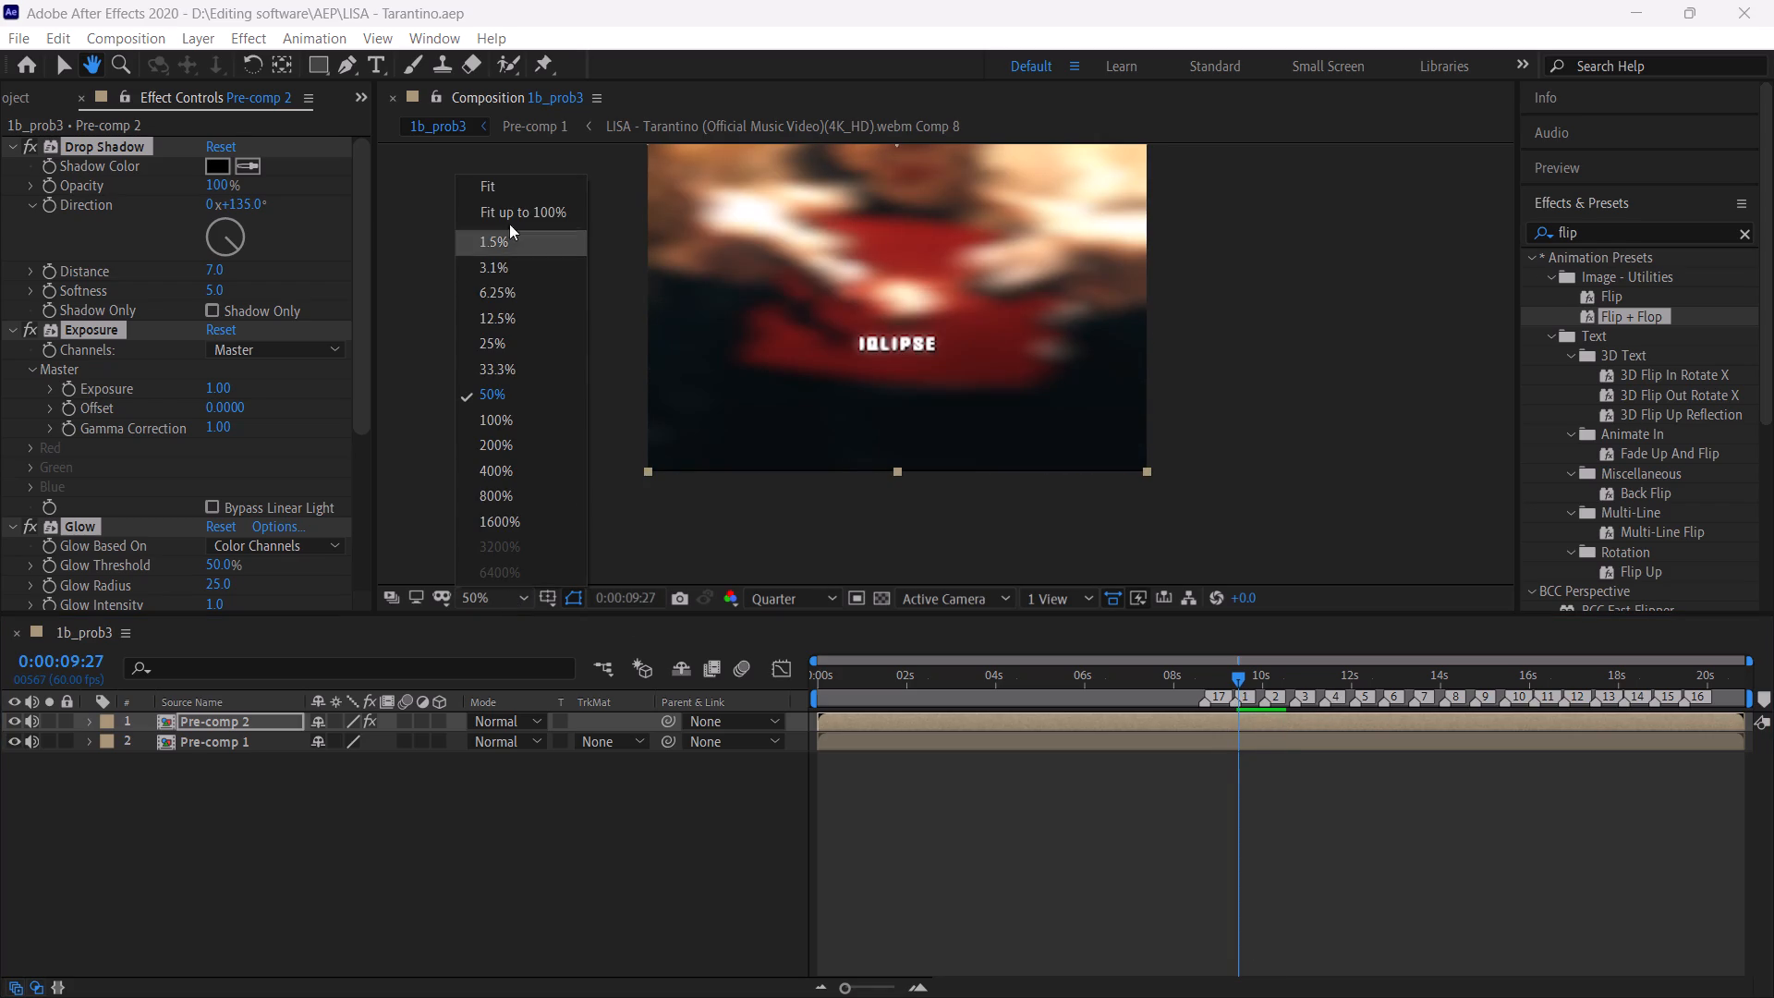
{"action": "left_click", "coordinate": [493, 195]}
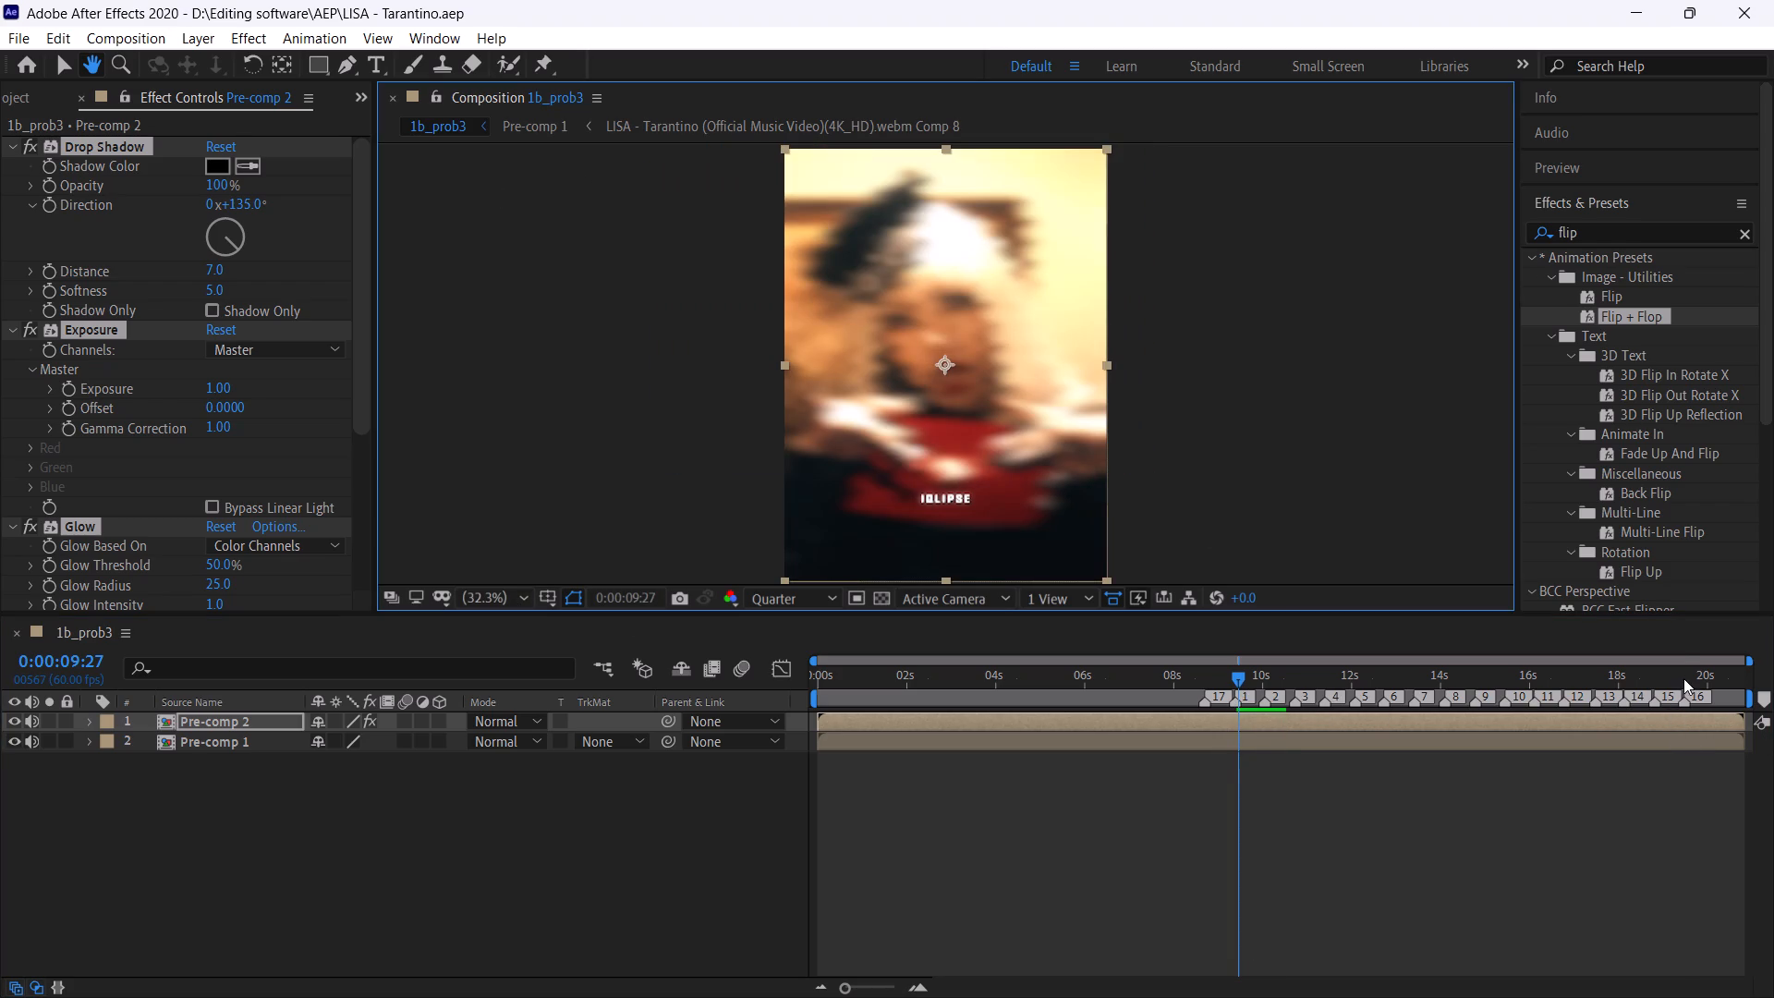
{"action": "left_click", "coordinate": [1683, 678]}
{"action": "left_click_drag", "start_coordinate": [874, 990], "coordinate": [892, 992]}
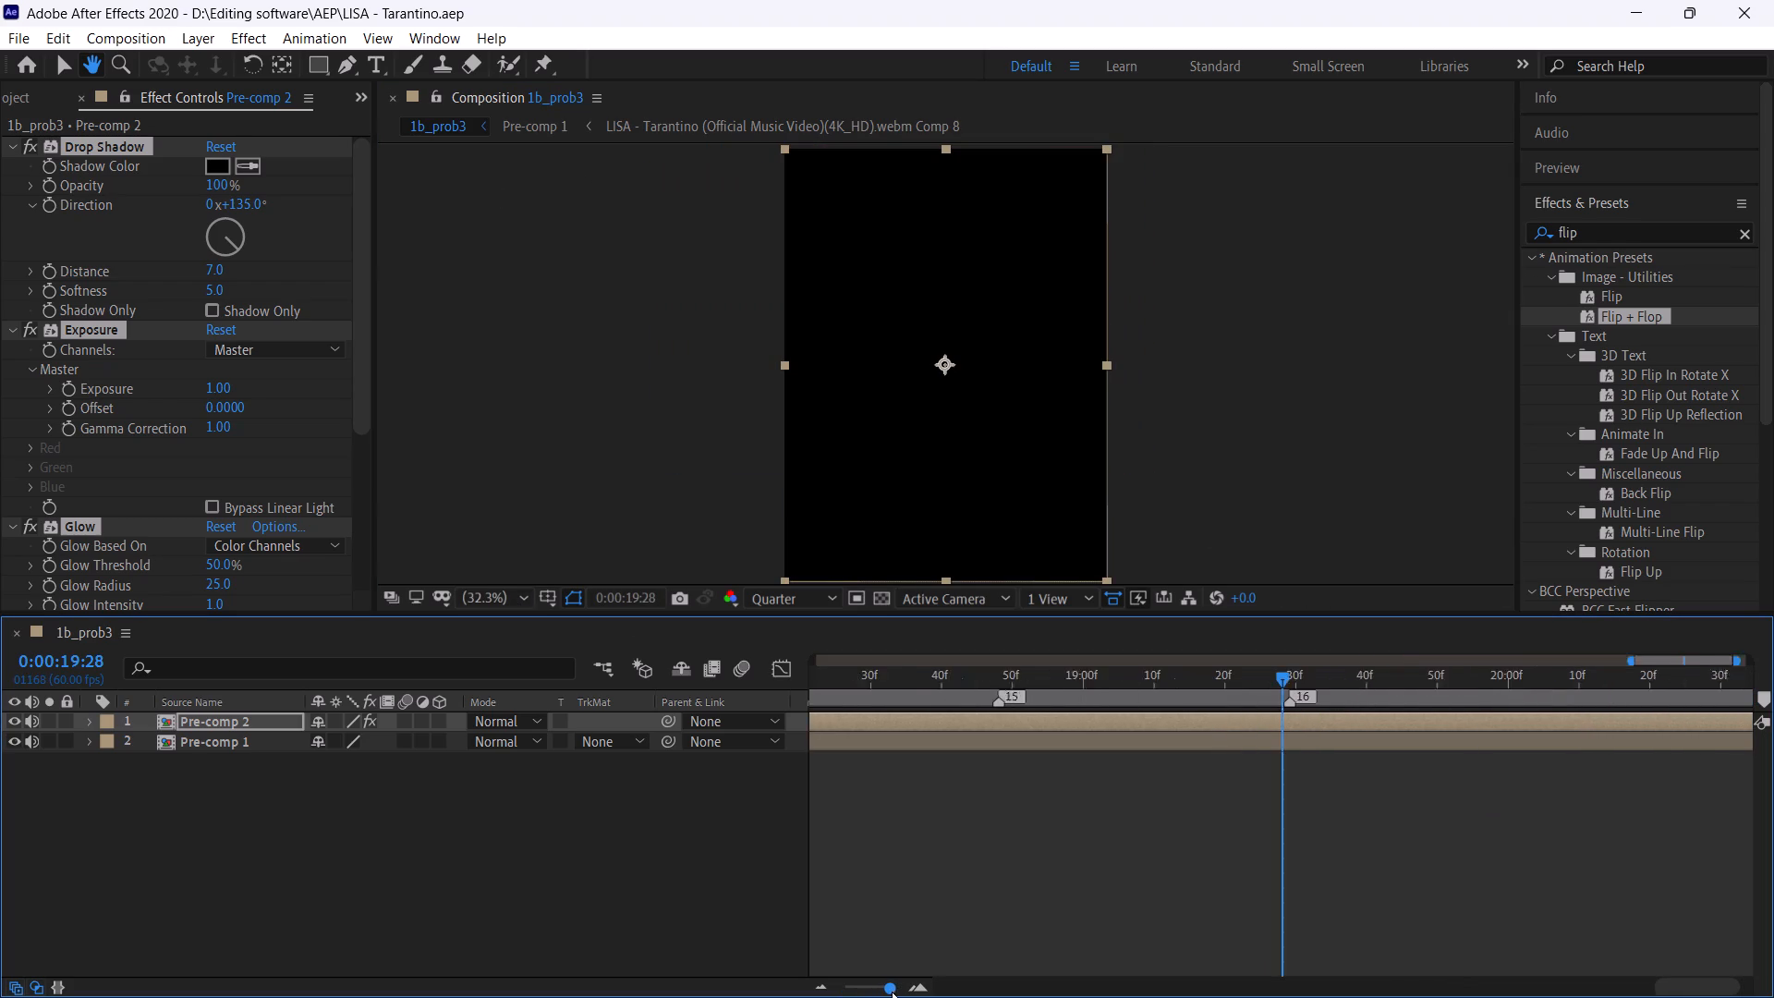
{"action": "left_click_drag", "start_coordinate": [892, 992], "coordinate": [907, 994]}
{"action": "left_click_drag", "start_coordinate": [1315, 684], "coordinate": [1331, 699]}
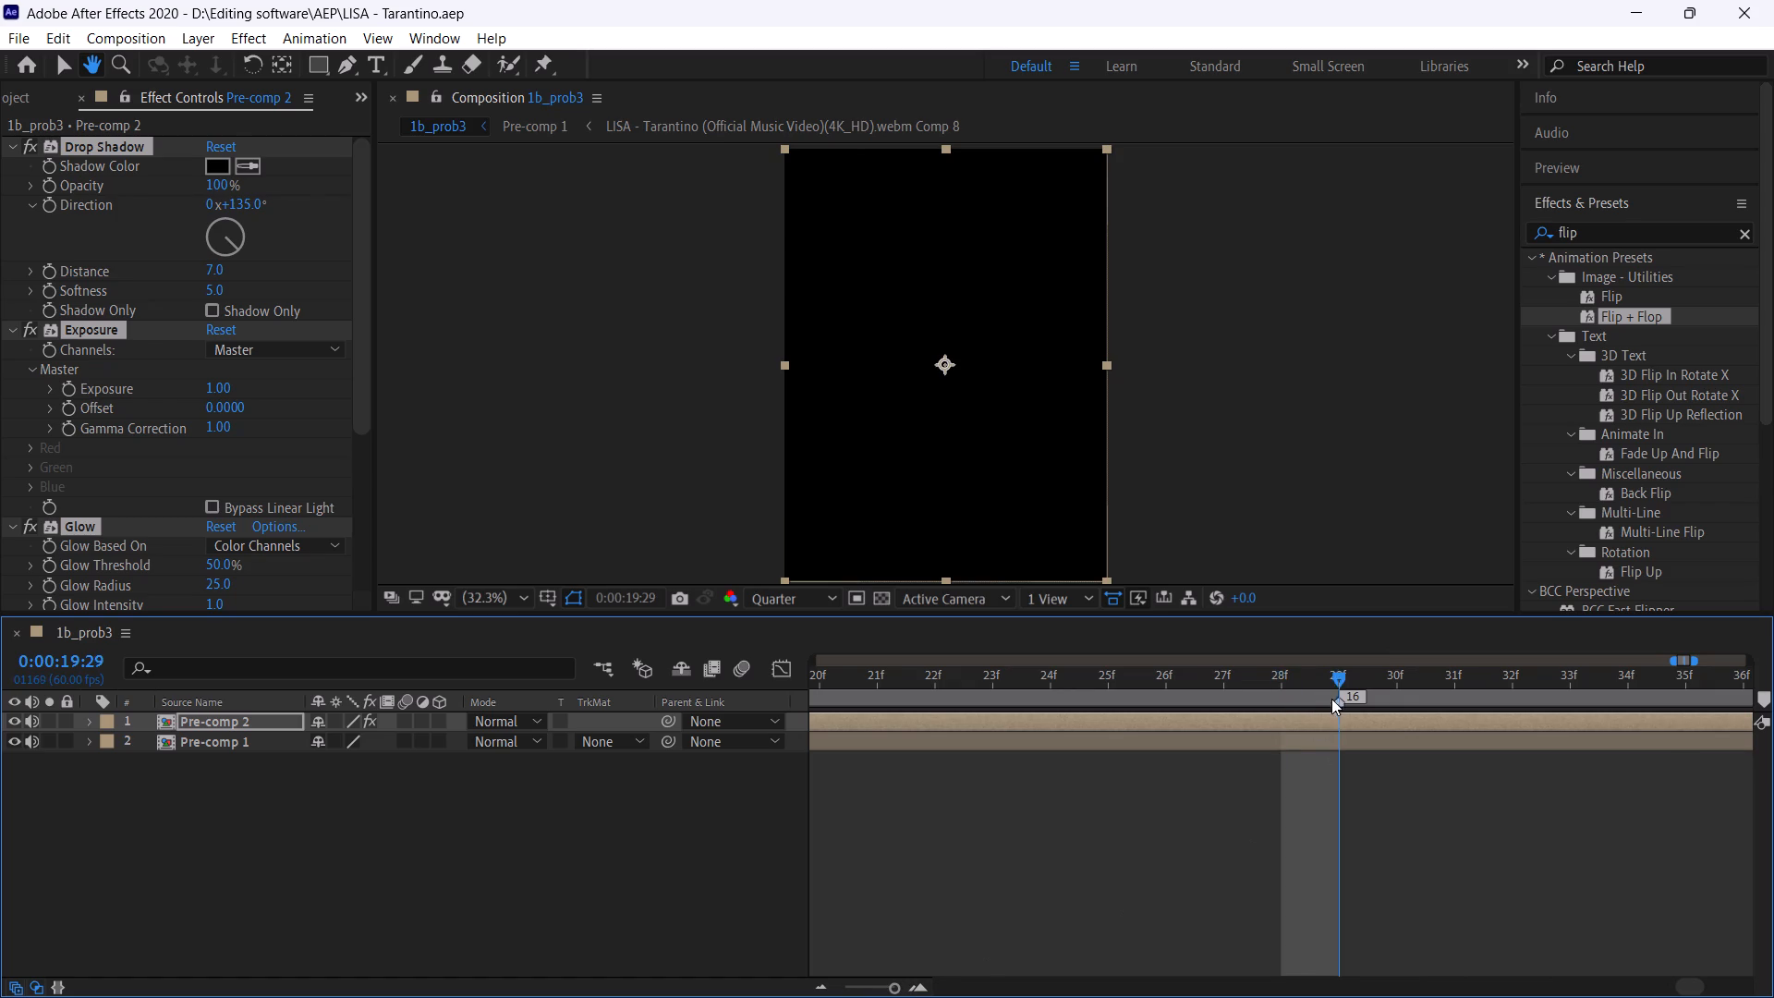
{"action": "left_click_drag", "start_coordinate": [1331, 699], "coordinate": [1107, 703]}
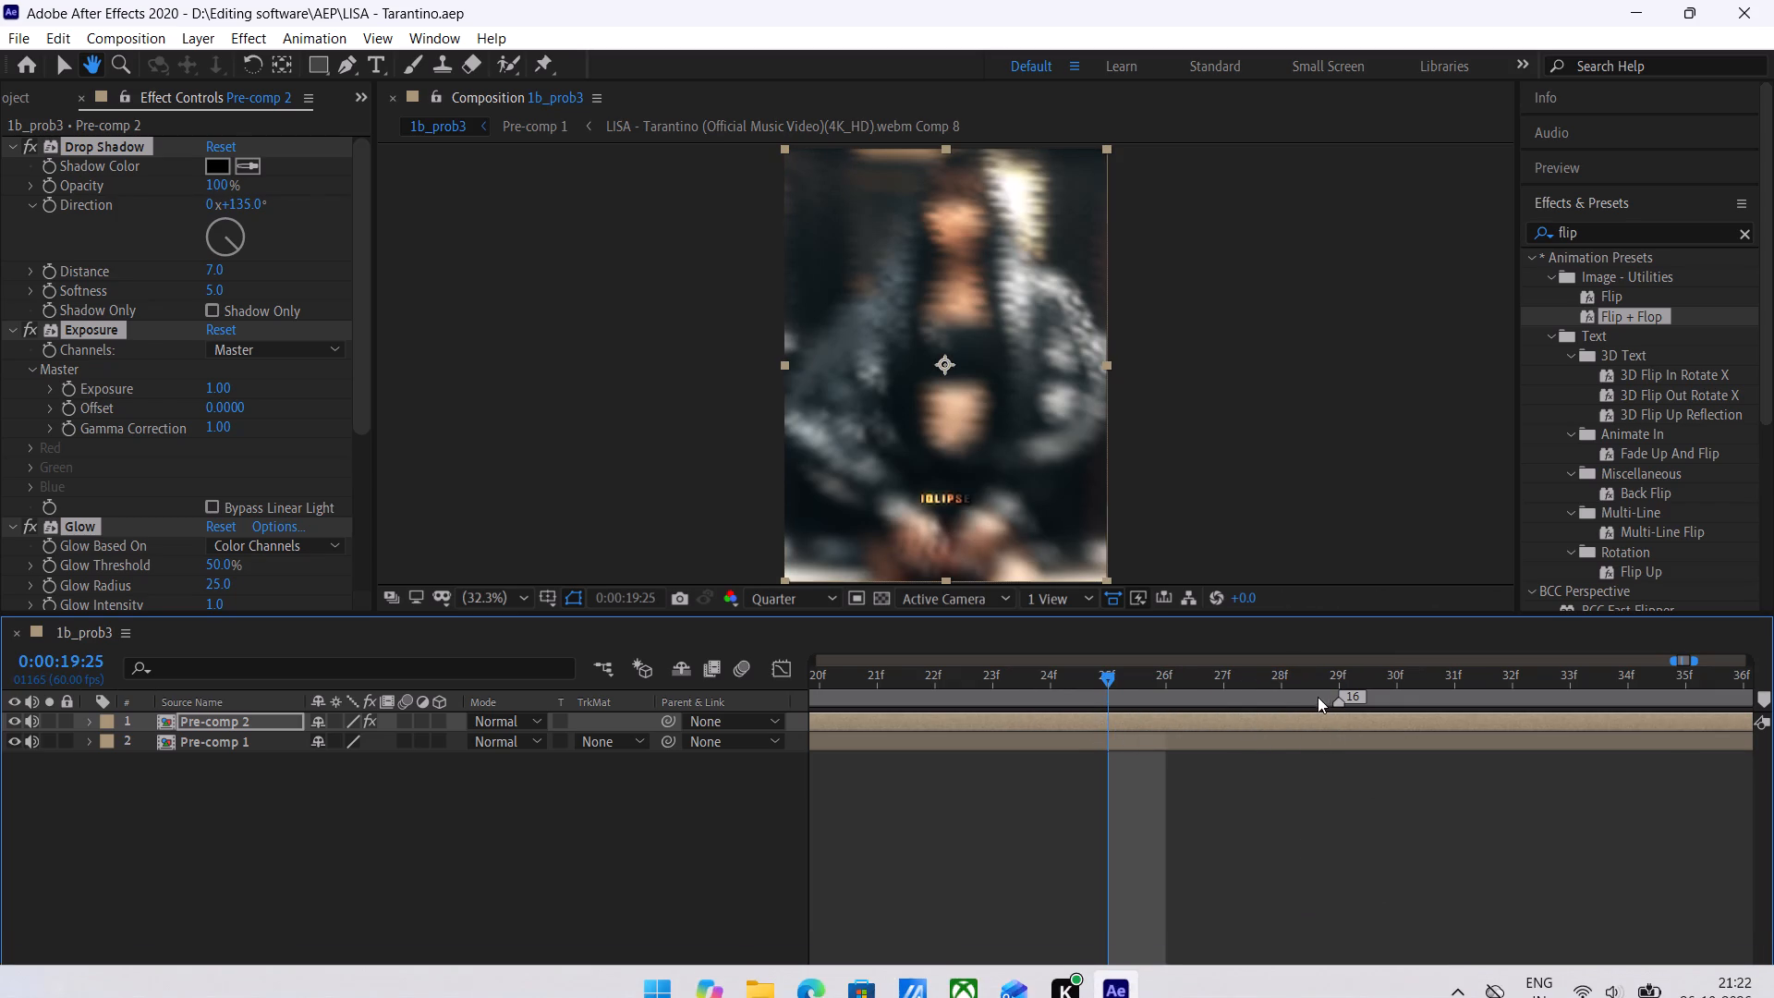
{"action": "left_click_drag", "start_coordinate": [1305, 684], "coordinate": [1343, 721]}
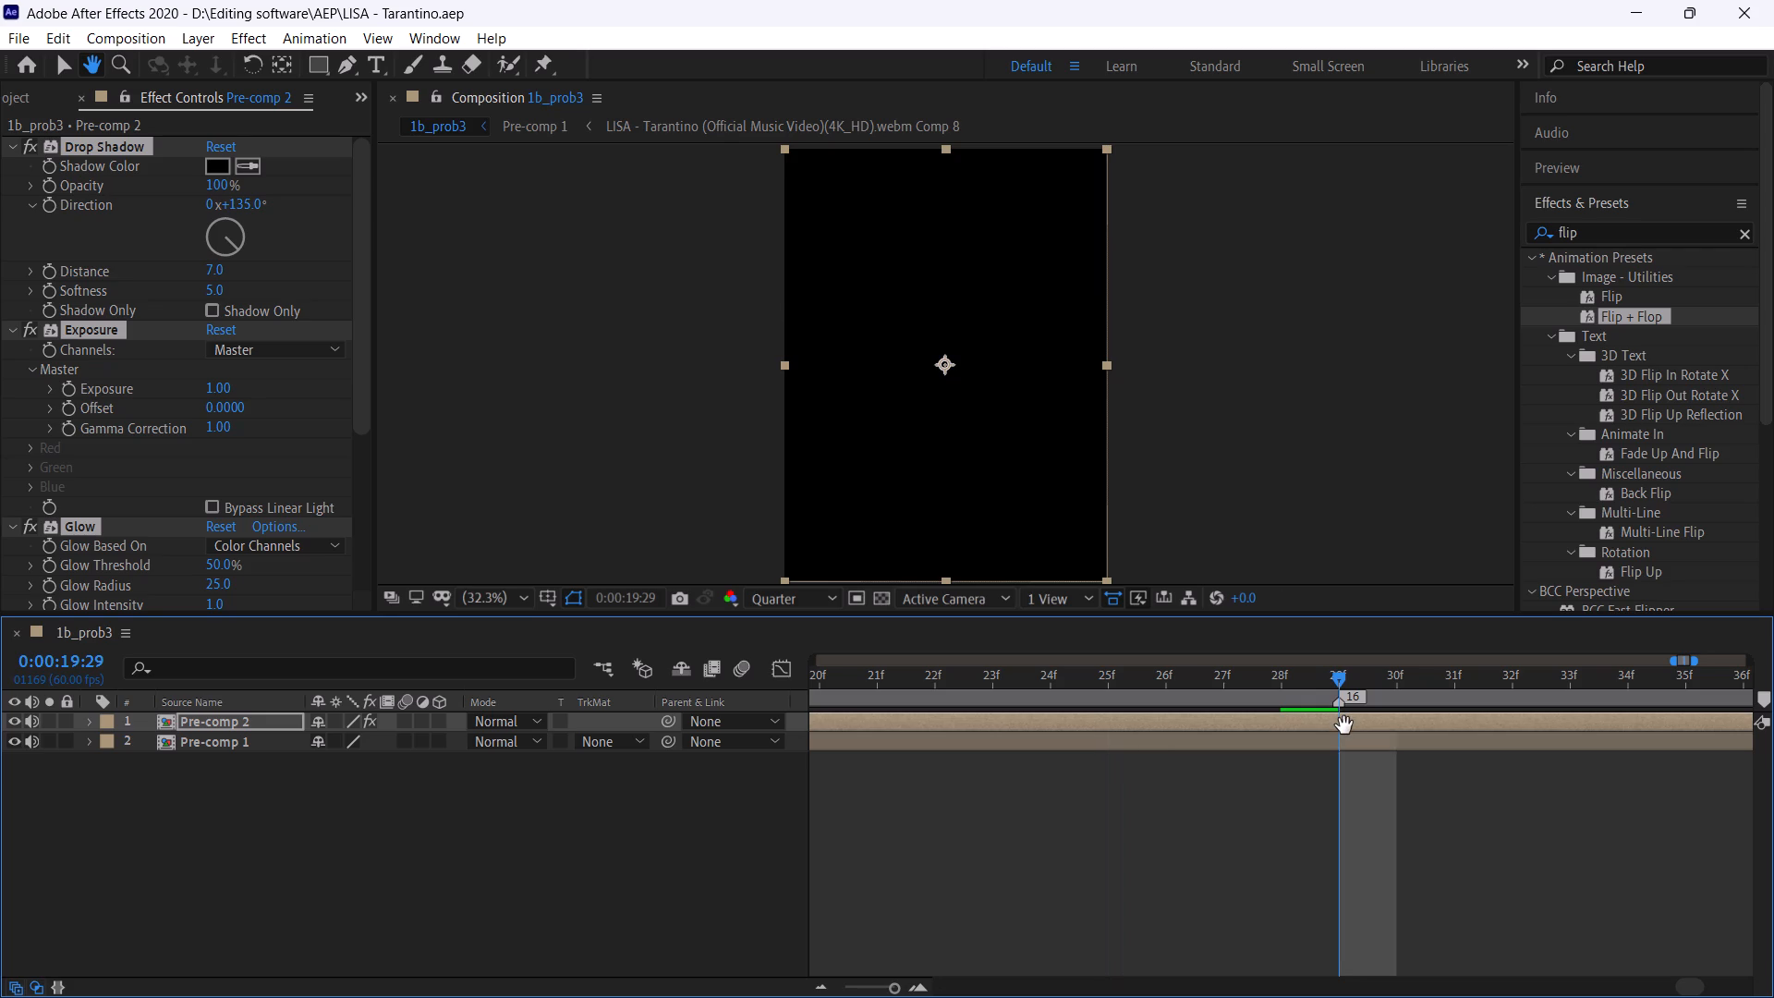
{"action": "key", "text": "ctrl+shift+d"}
{"action": "key", "text": "BackSpace"}
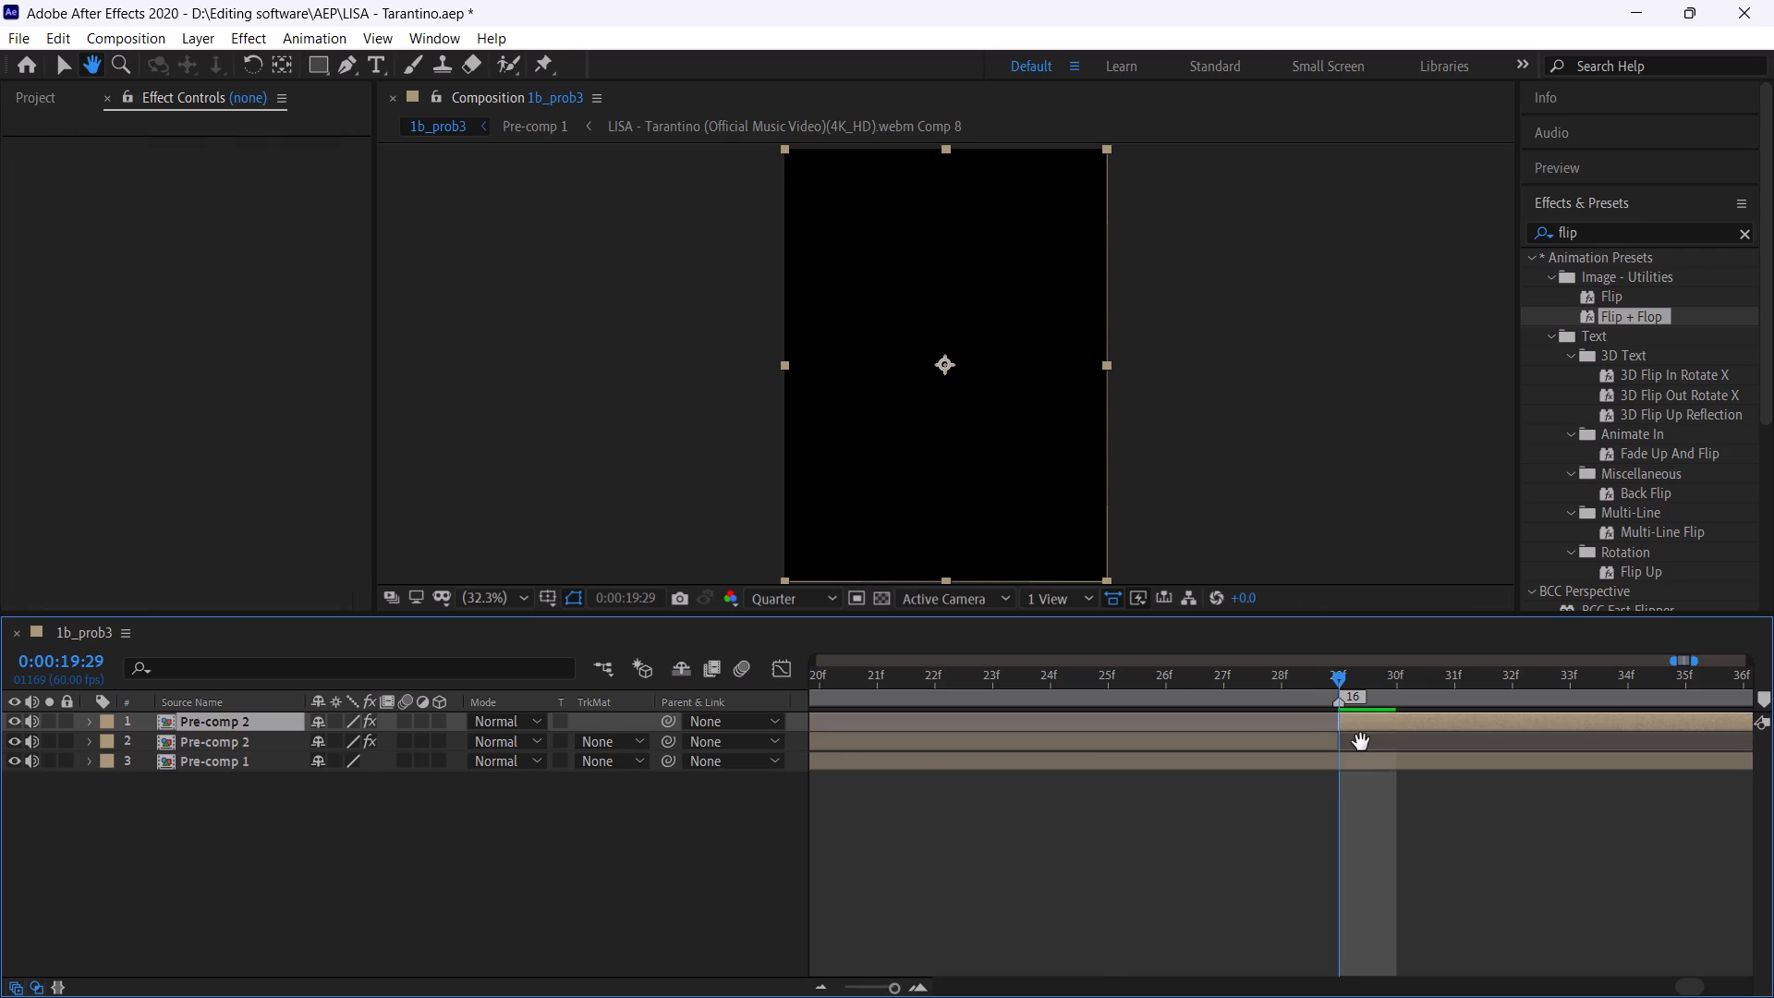
Save the project and switch to the Selection tool.
{"action": "key", "text": "ctrl+s"}
{"action": "key", "text": "ctrl+s"}
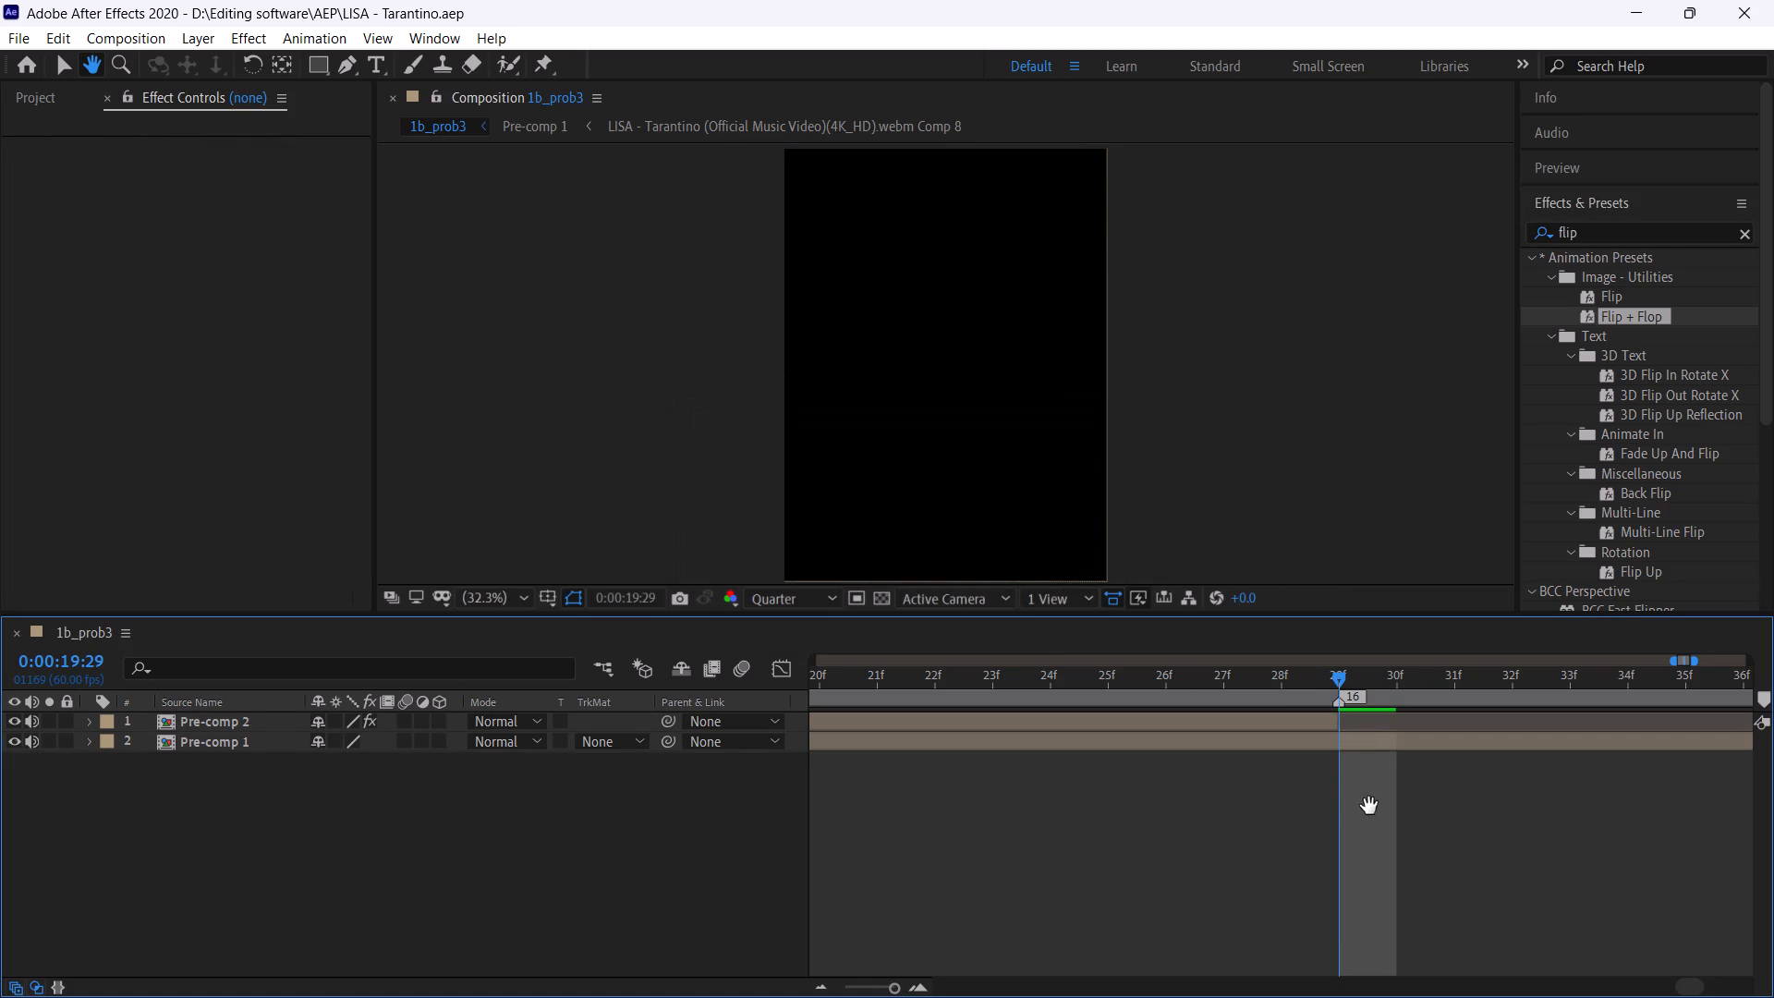
{"action": "left_click_drag", "start_coordinate": [875, 991], "coordinate": [815, 992]}
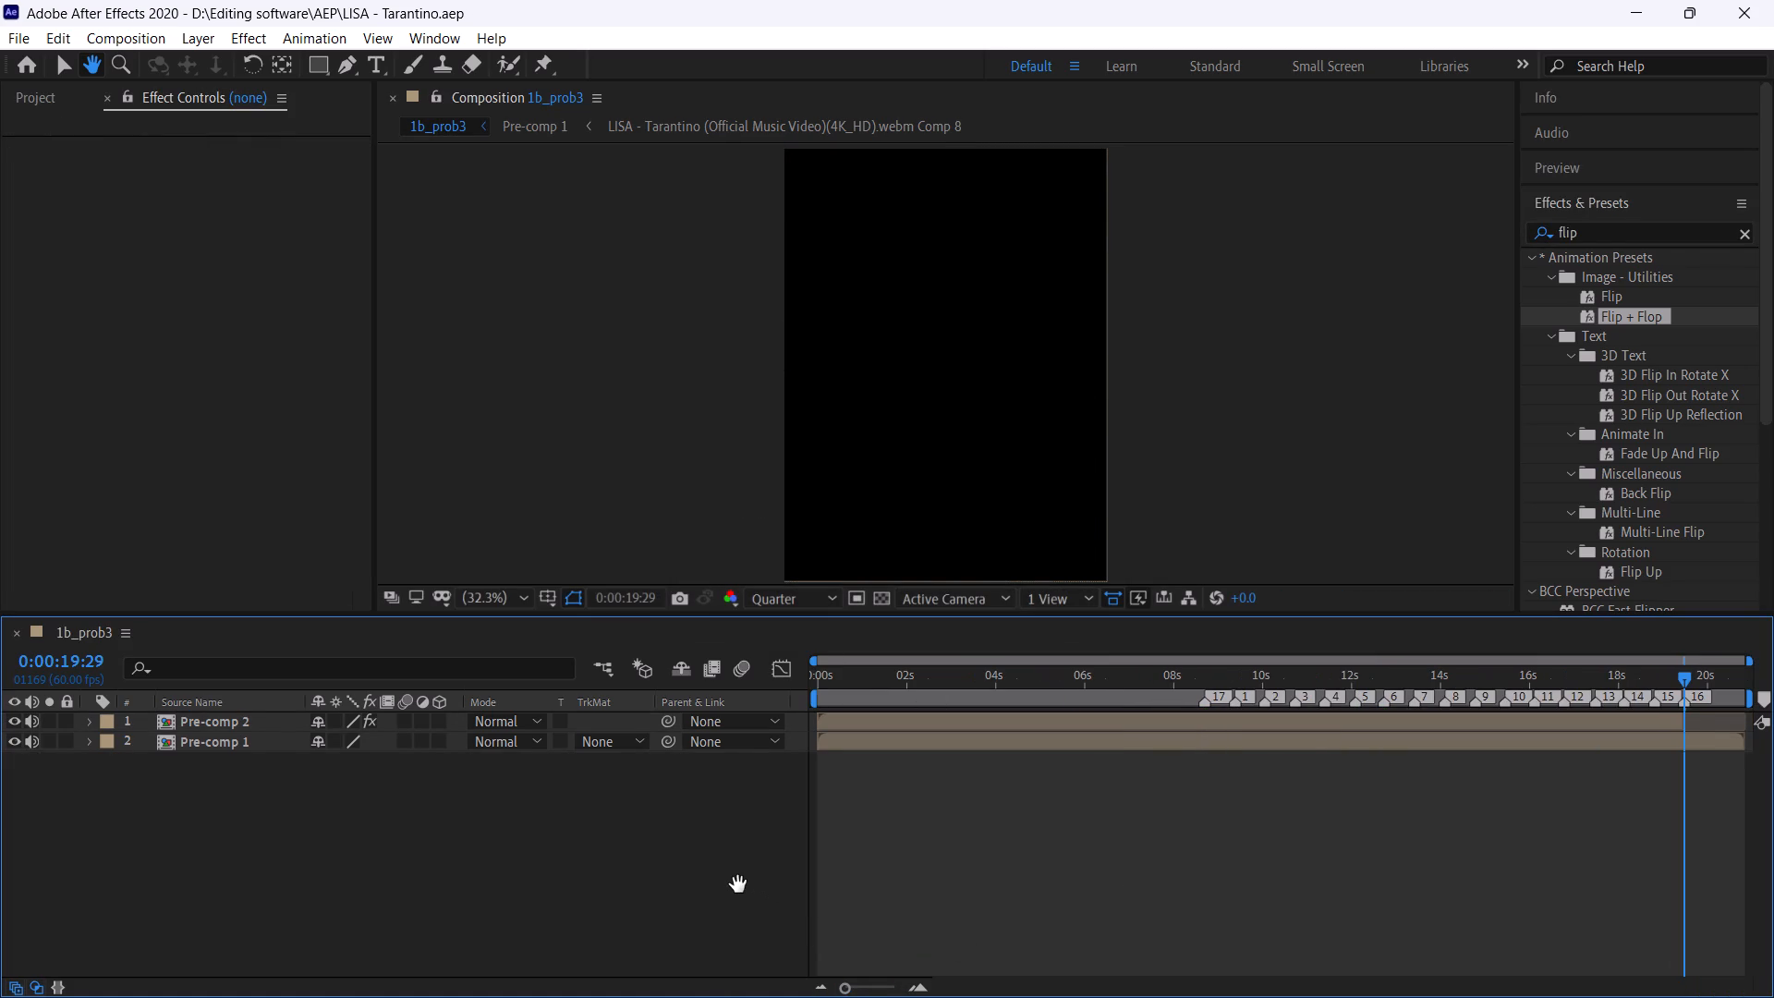
{"action": "left_click", "coordinate": [738, 884]}
{"action": "key", "text": "ctrl+s"}
{"action": "key", "text": "ctrl+s"}
{"action": "key", "text": "ctrl+s"}
{"action": "left_click", "coordinate": [67, 66]}
{"action": "left_click", "coordinate": [556, 818]}
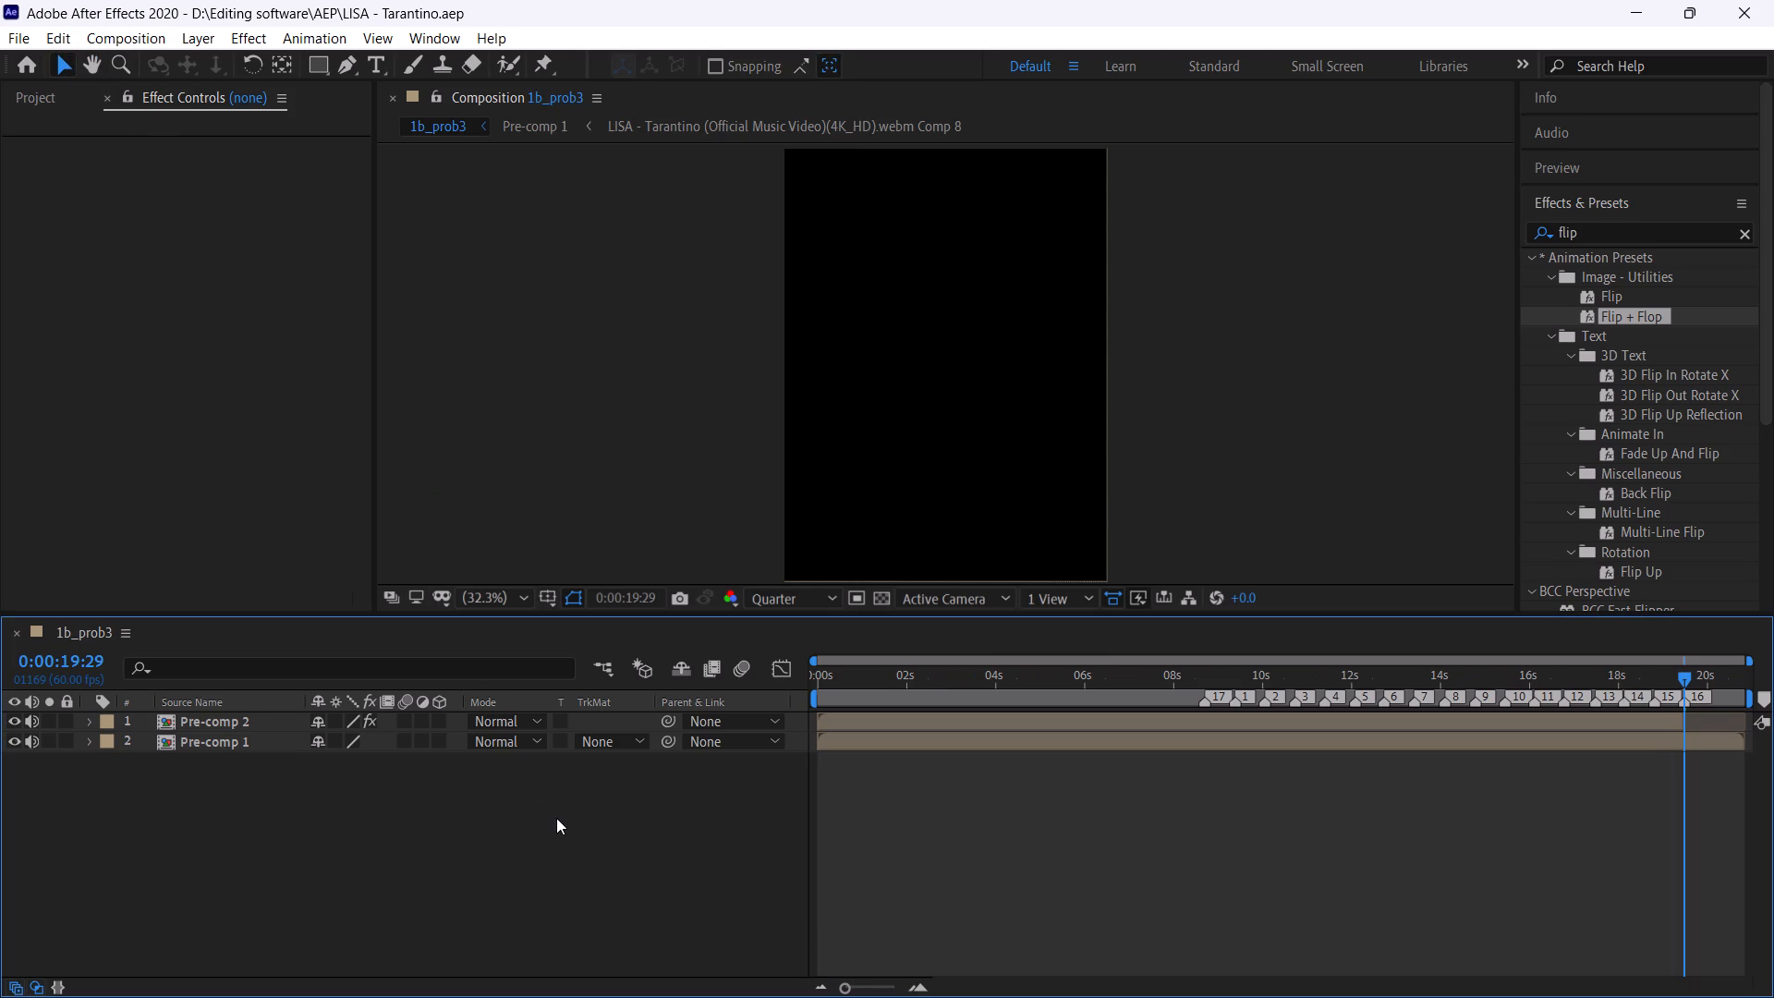
{"action": "key", "text": "ctrl+s"}
At 0:00:01:15, set the preview resolution to Full and save the project, leaving Pre-comp 2 selected.
{"action": "left_click", "coordinate": [873, 692]}
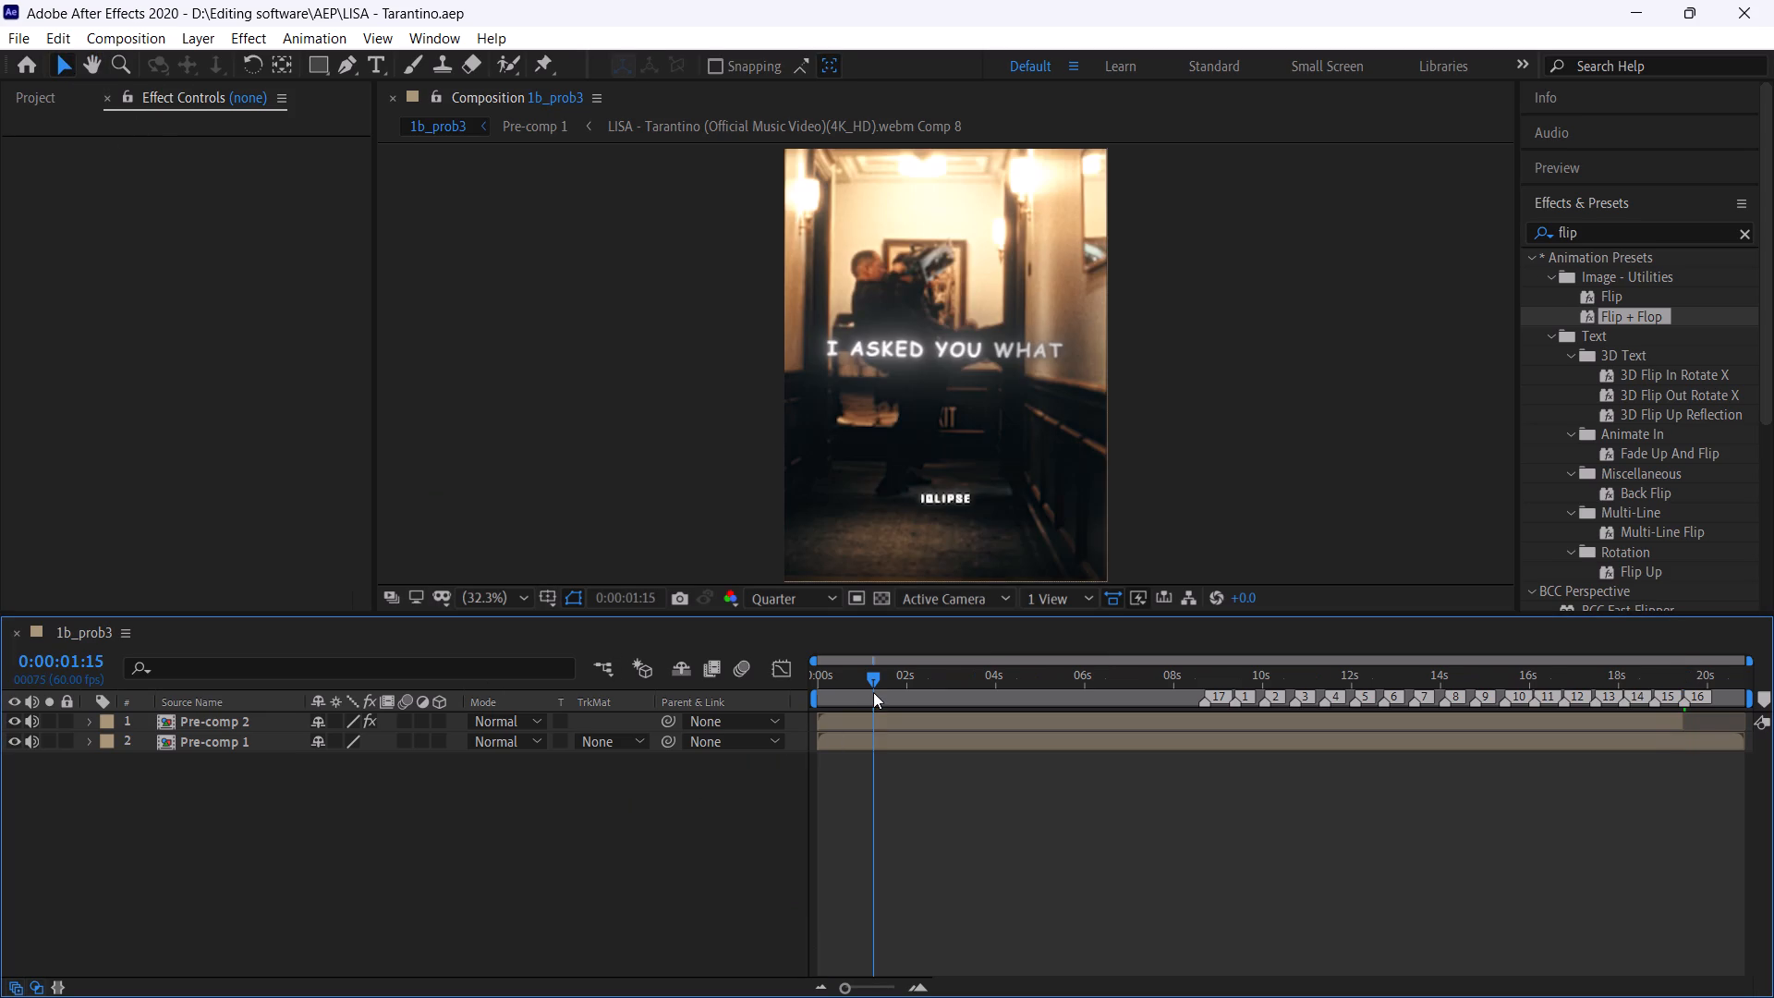
{"action": "key", "text": "ctrl+s"}
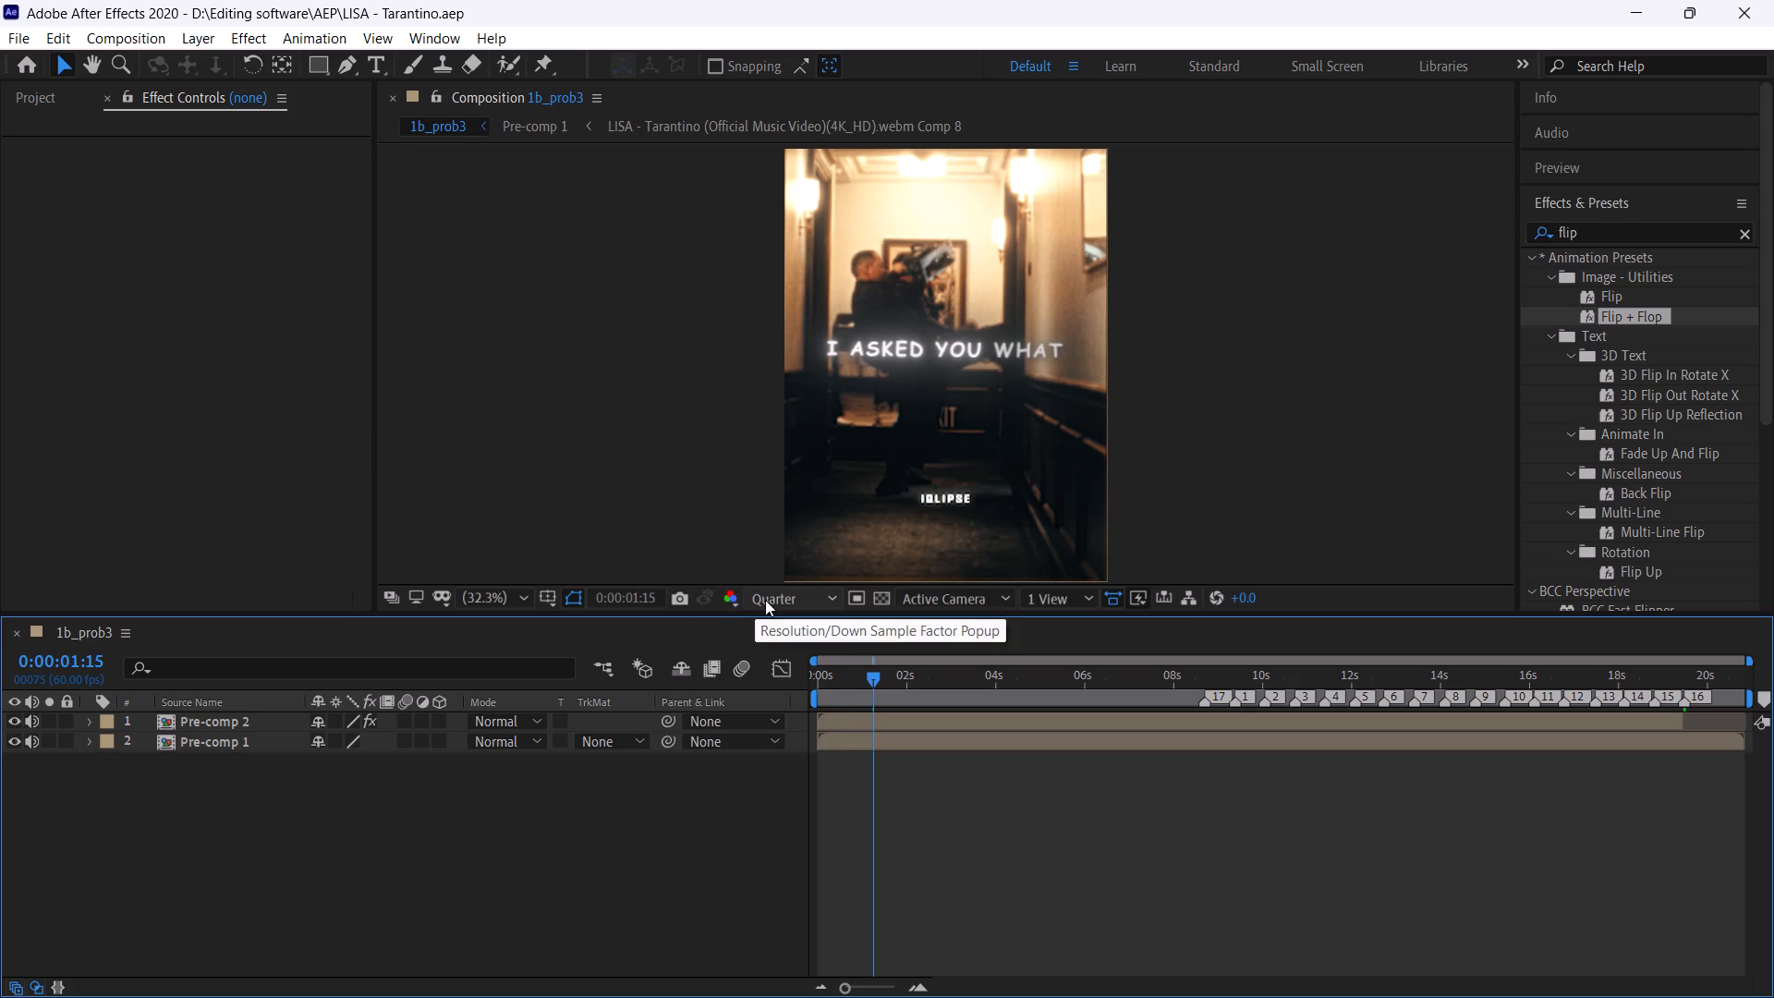
{"action": "left_click", "coordinate": [769, 600]}
{"action": "left_click", "coordinate": [792, 654]}
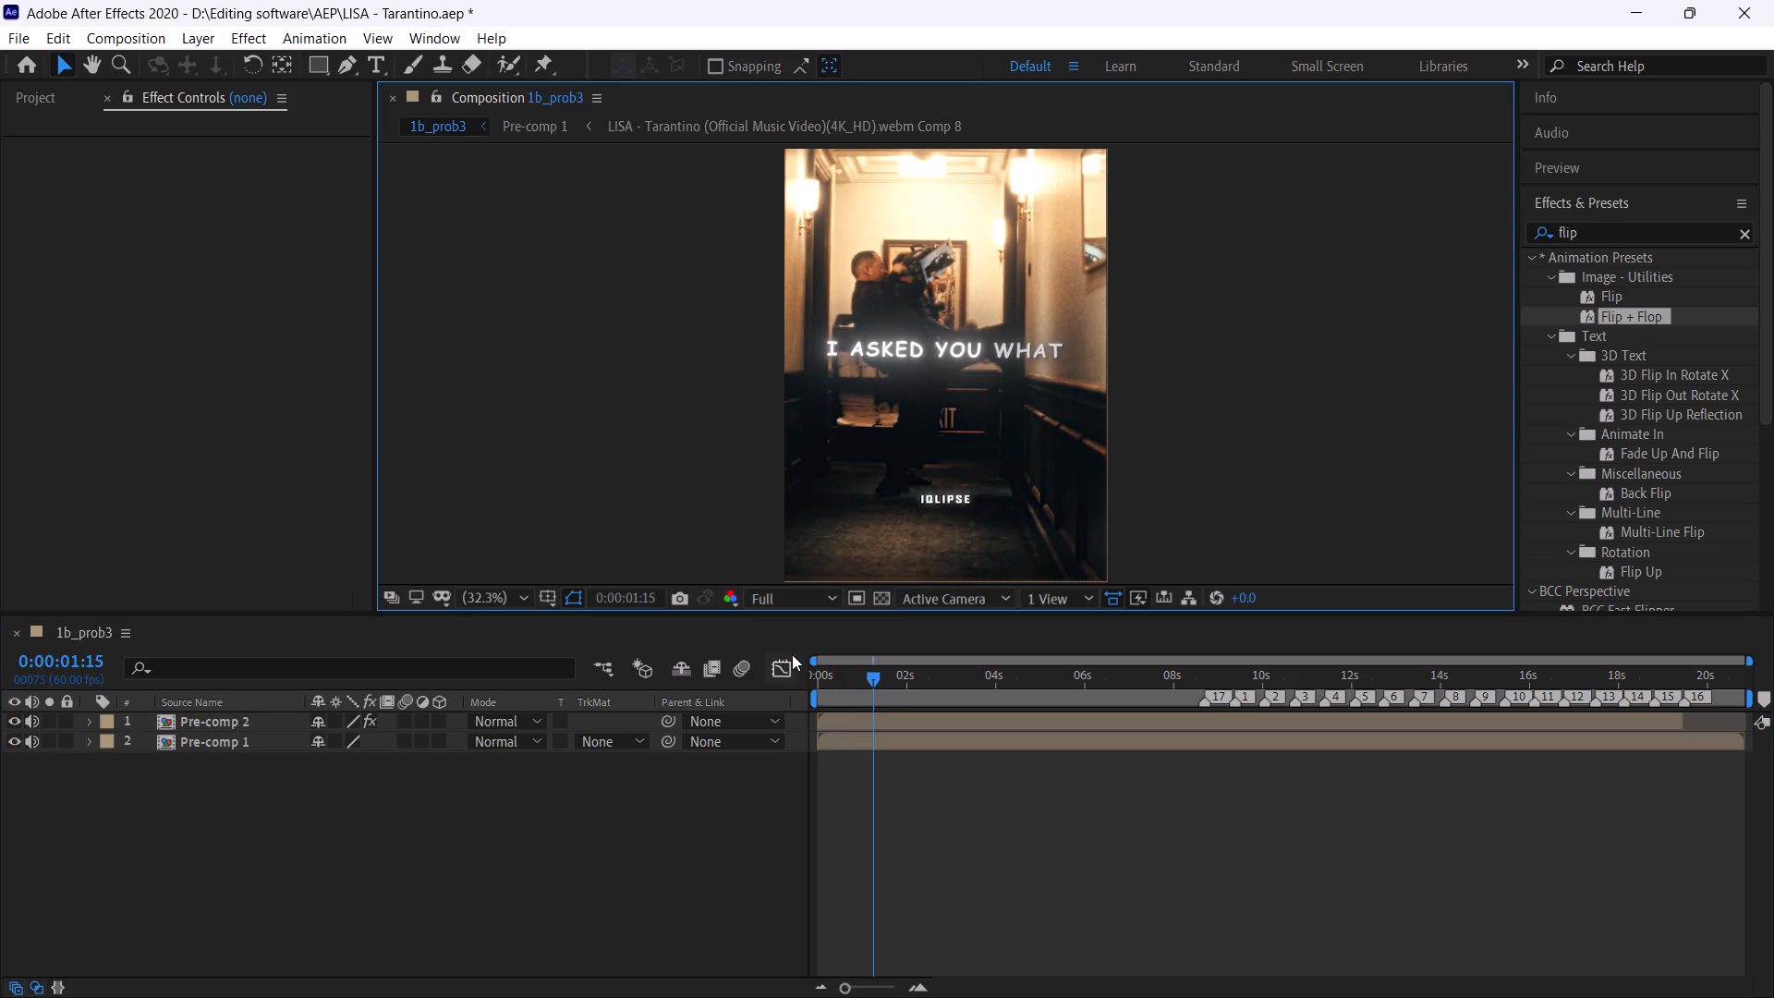
{"action": "key", "text": "ctrl+s"}
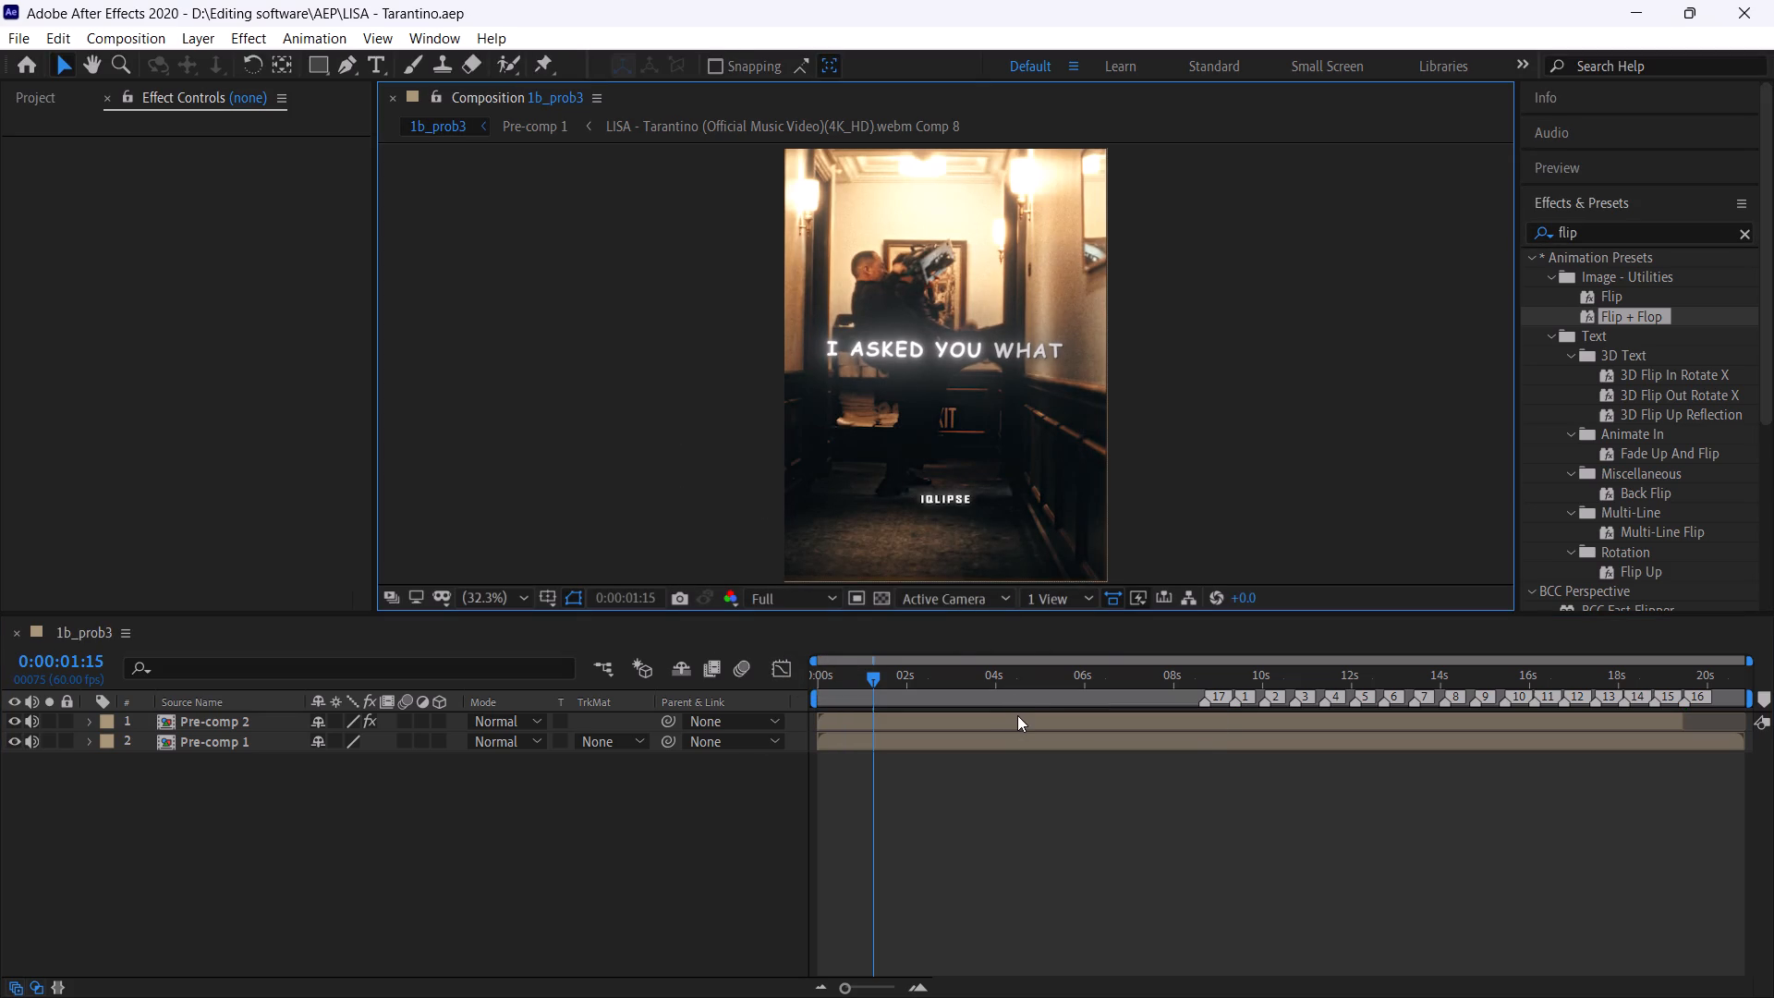
{"action": "left_click", "coordinate": [1017, 715]}
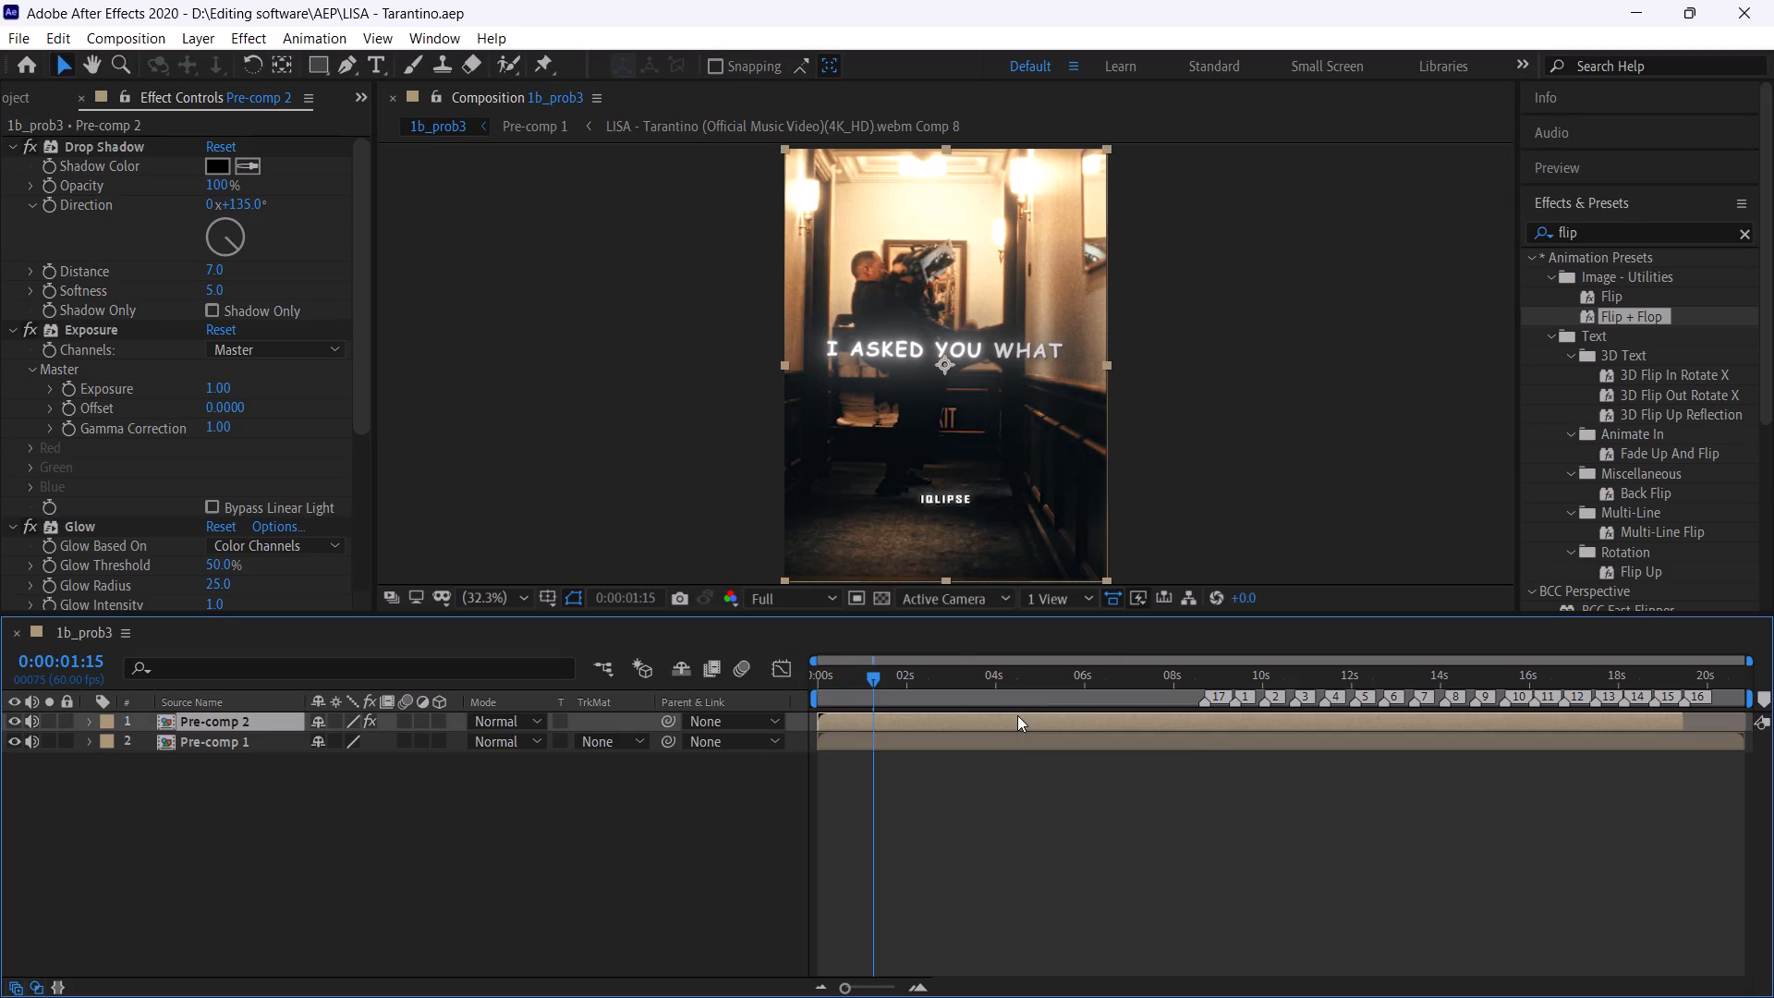
{"action": "key", "text": "ctrl+s"}
{"action": "key", "text": "ctrl+s"}
{"action": "key", "text": "ctrl+s"}
{"action": "key", "text": "ctrl+s"}
{"action": "key", "text": "ctrl+s"}
Export the 1b_prob3 composition by adding it to the Adobe Media Encoder queue.
{"action": "left_click", "coordinate": [16, 30]}
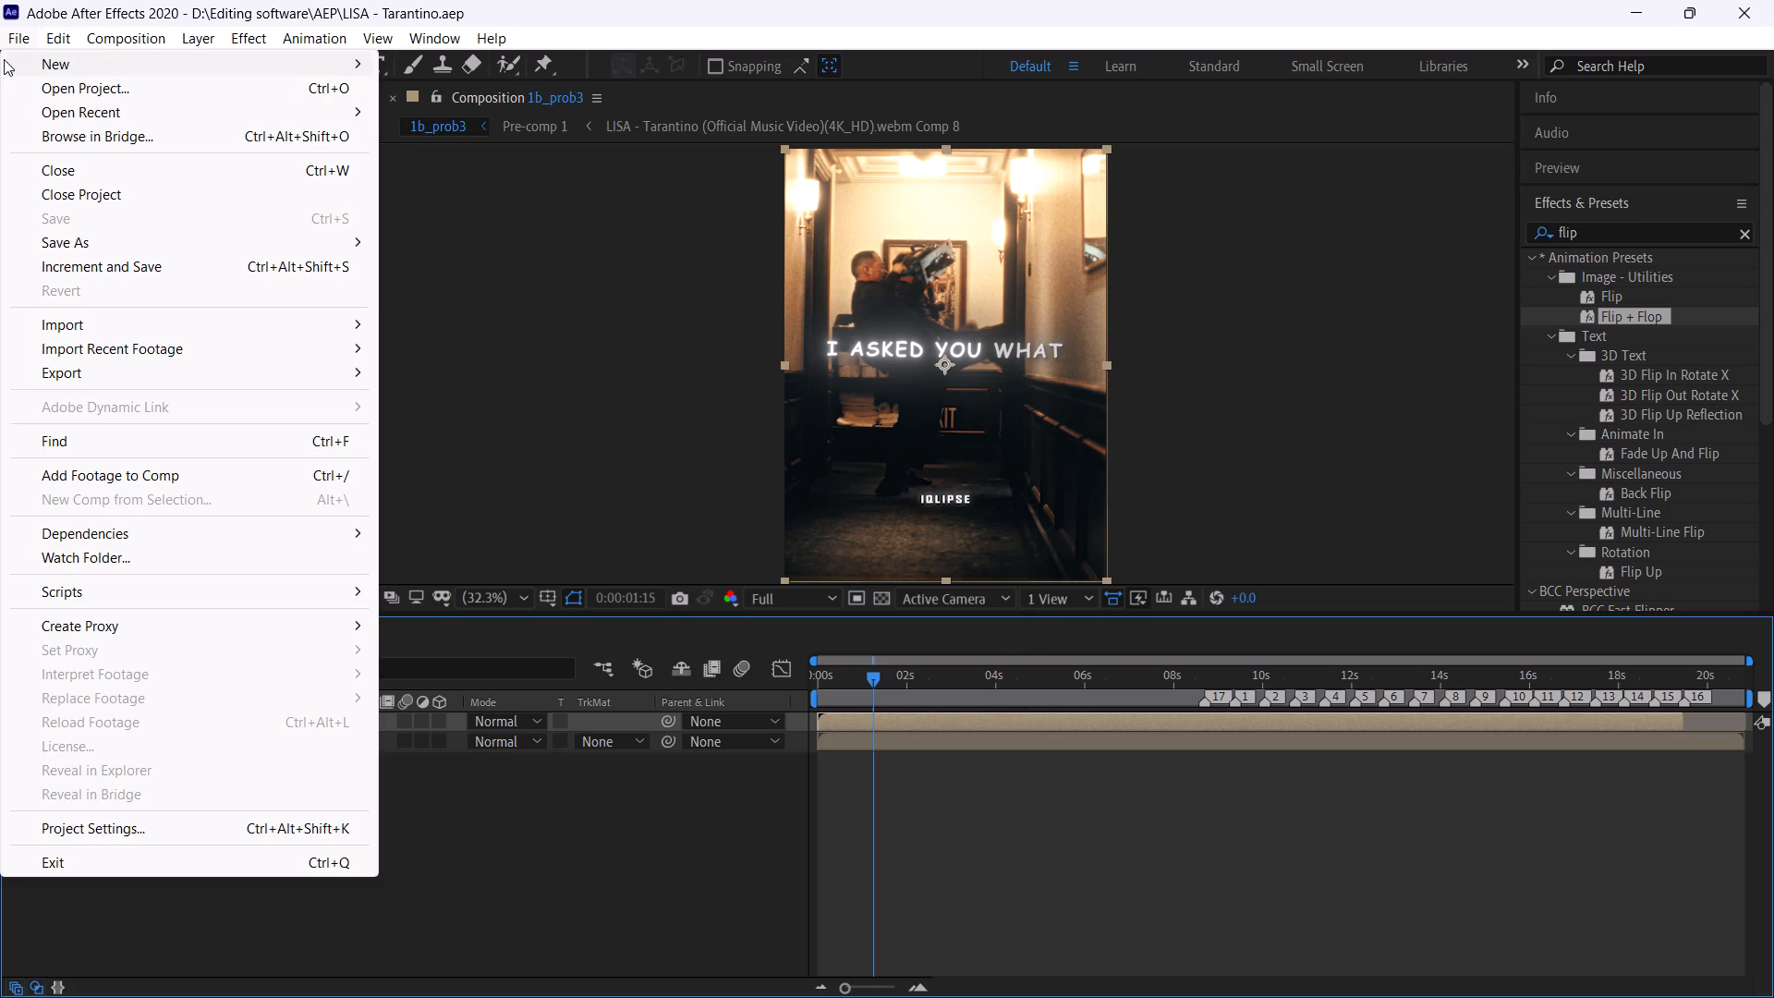
{"action": "left_click", "coordinate": [80, 376]}
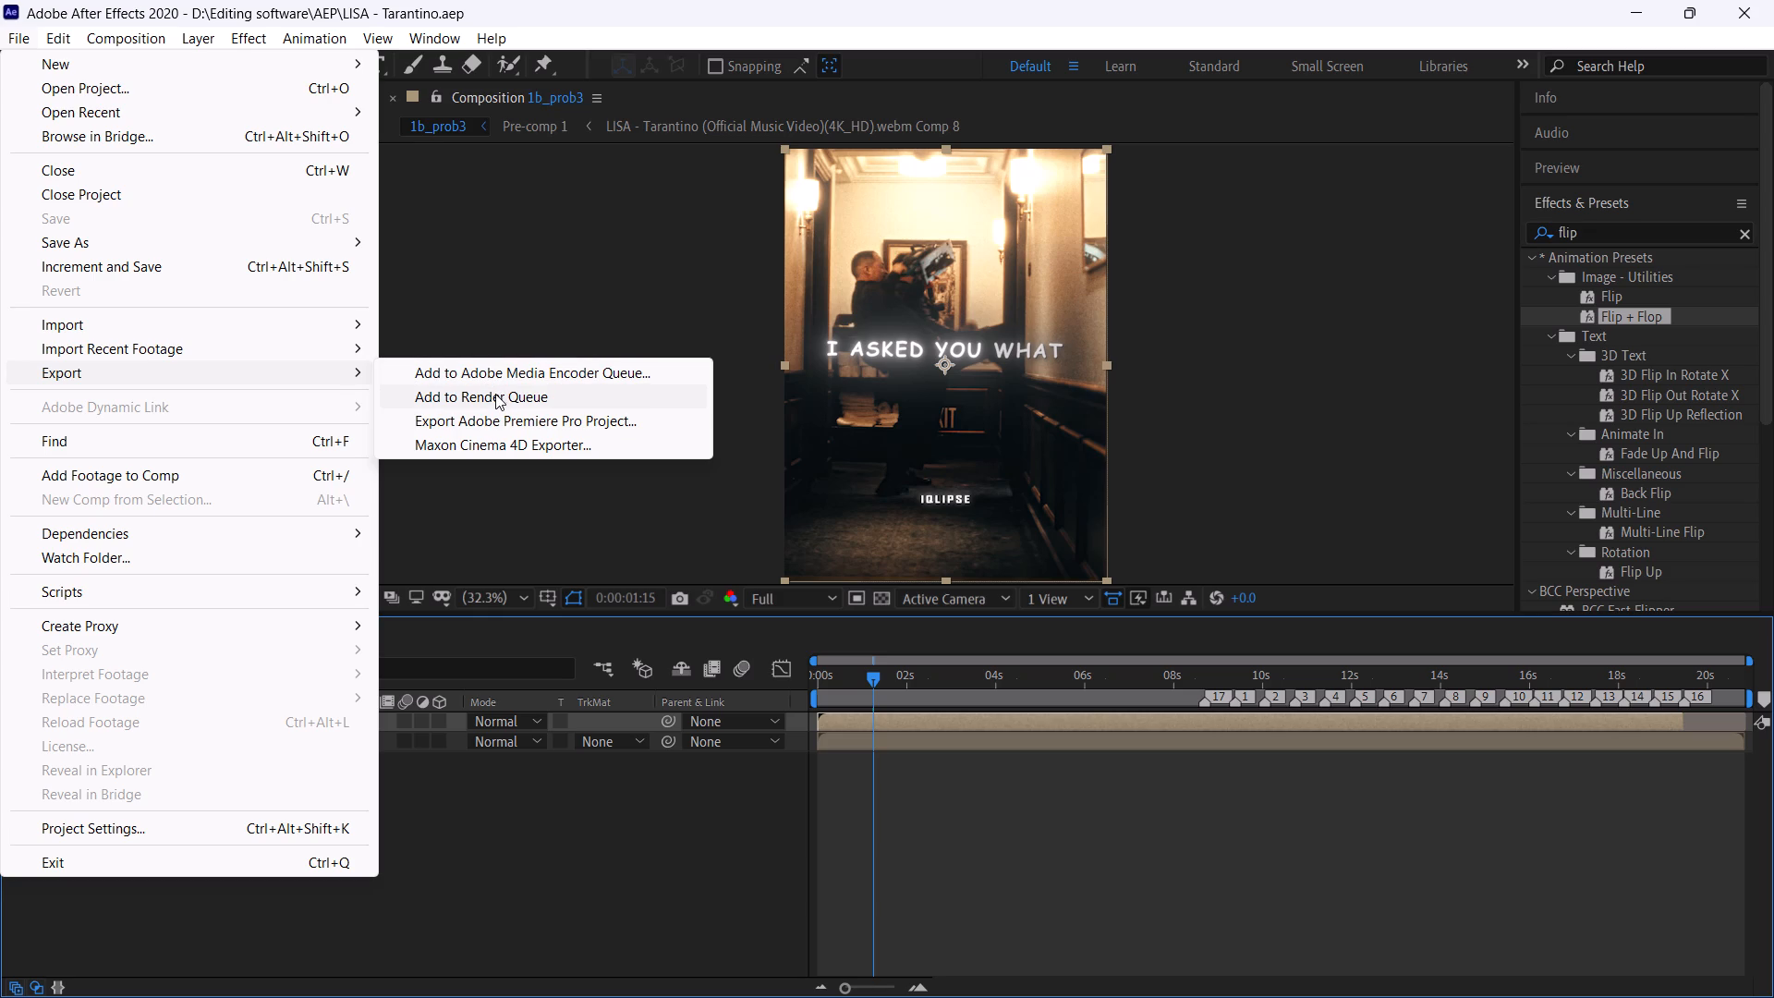
{"action": "left_click", "coordinate": [501, 368]}
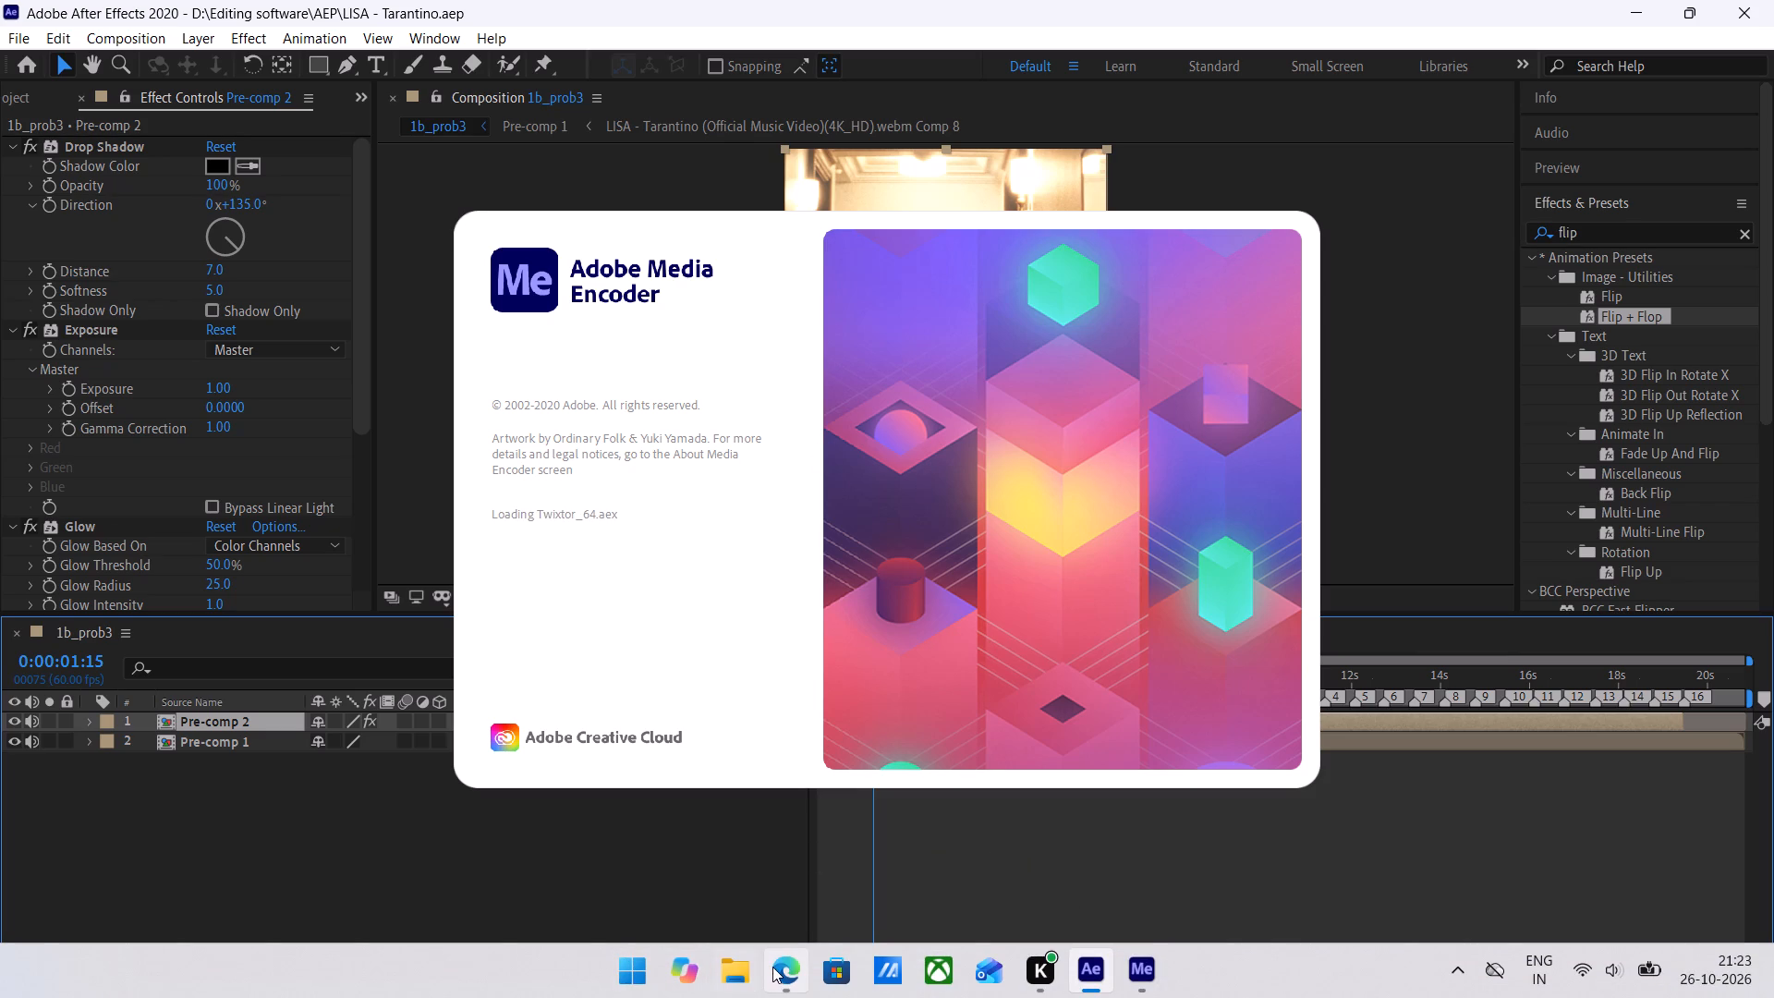
Switch to the Bing search page in Microsoft Edge.
{"action": "left_click", "coordinate": [772, 967]}
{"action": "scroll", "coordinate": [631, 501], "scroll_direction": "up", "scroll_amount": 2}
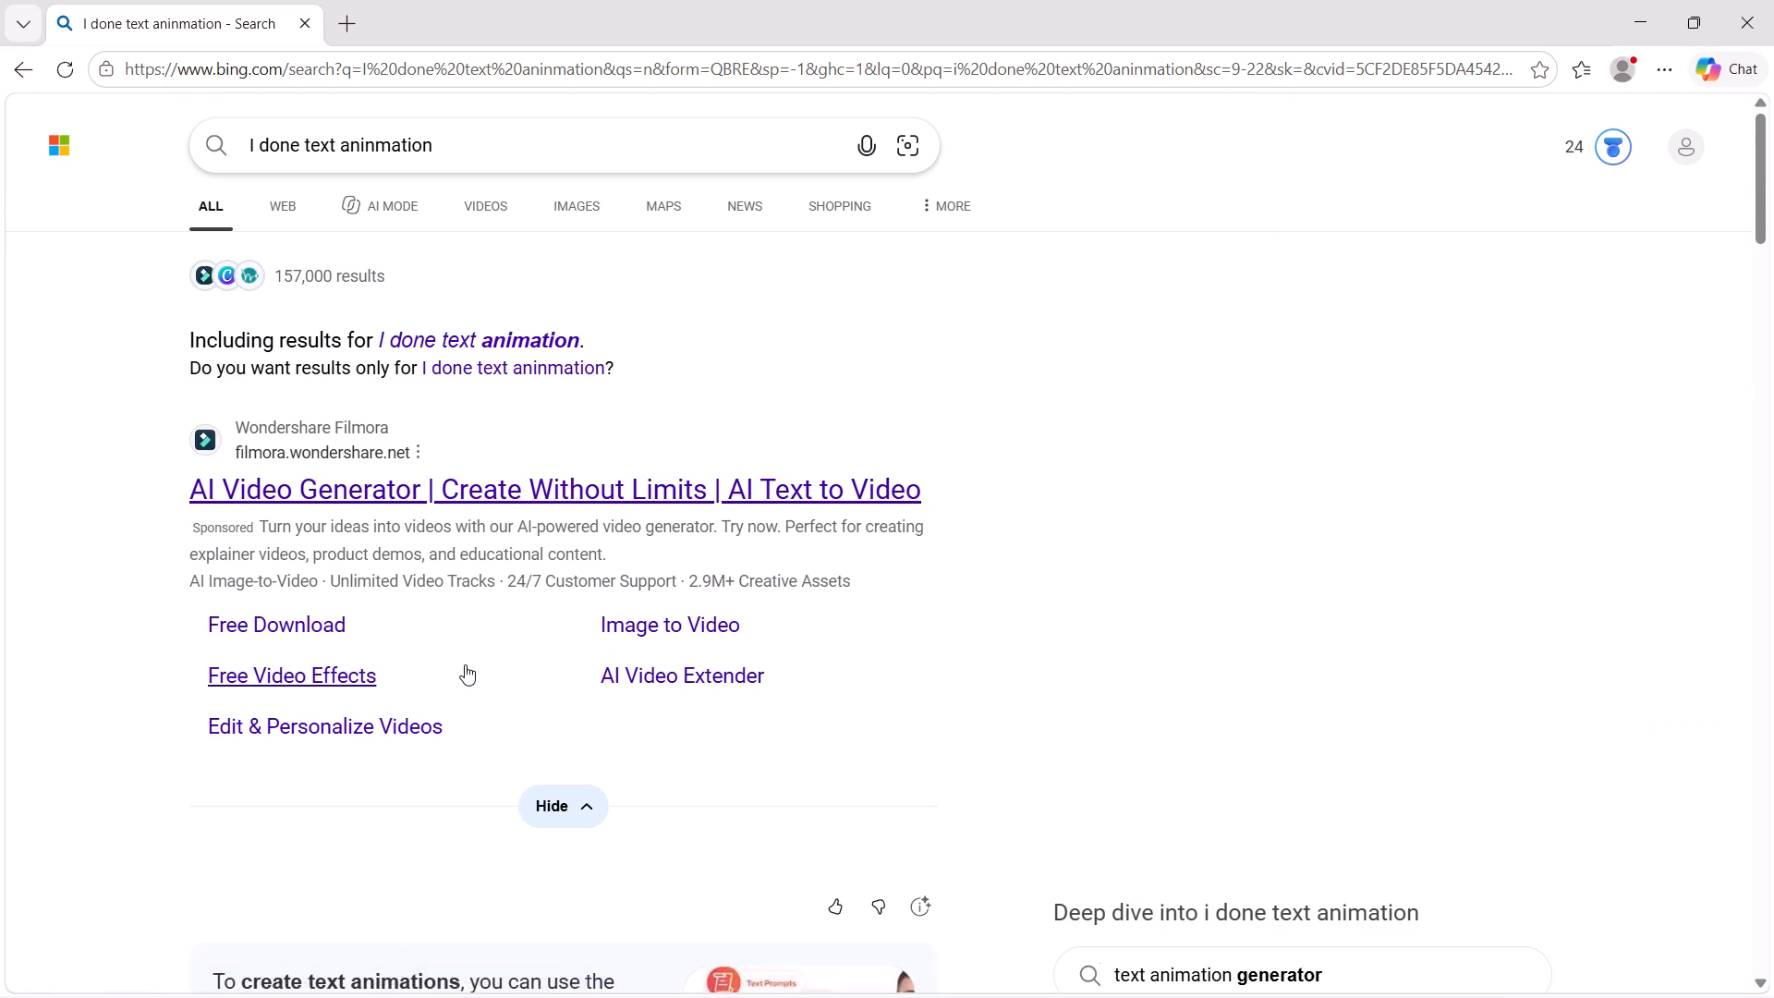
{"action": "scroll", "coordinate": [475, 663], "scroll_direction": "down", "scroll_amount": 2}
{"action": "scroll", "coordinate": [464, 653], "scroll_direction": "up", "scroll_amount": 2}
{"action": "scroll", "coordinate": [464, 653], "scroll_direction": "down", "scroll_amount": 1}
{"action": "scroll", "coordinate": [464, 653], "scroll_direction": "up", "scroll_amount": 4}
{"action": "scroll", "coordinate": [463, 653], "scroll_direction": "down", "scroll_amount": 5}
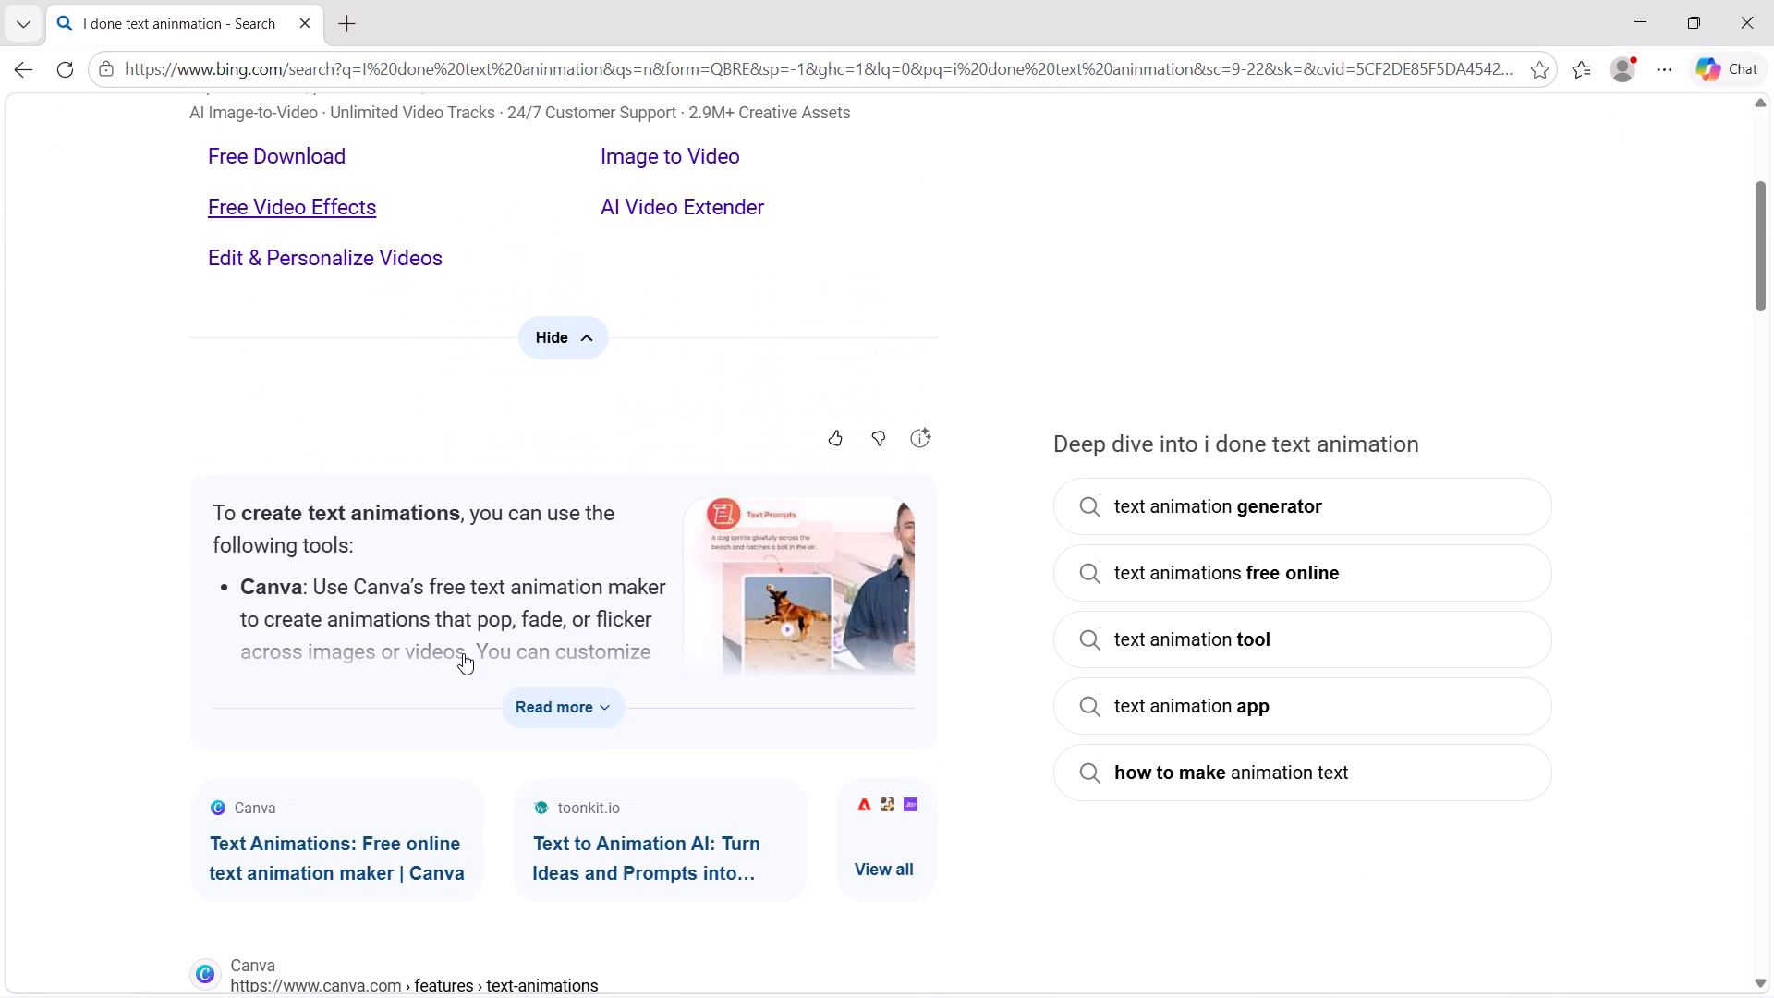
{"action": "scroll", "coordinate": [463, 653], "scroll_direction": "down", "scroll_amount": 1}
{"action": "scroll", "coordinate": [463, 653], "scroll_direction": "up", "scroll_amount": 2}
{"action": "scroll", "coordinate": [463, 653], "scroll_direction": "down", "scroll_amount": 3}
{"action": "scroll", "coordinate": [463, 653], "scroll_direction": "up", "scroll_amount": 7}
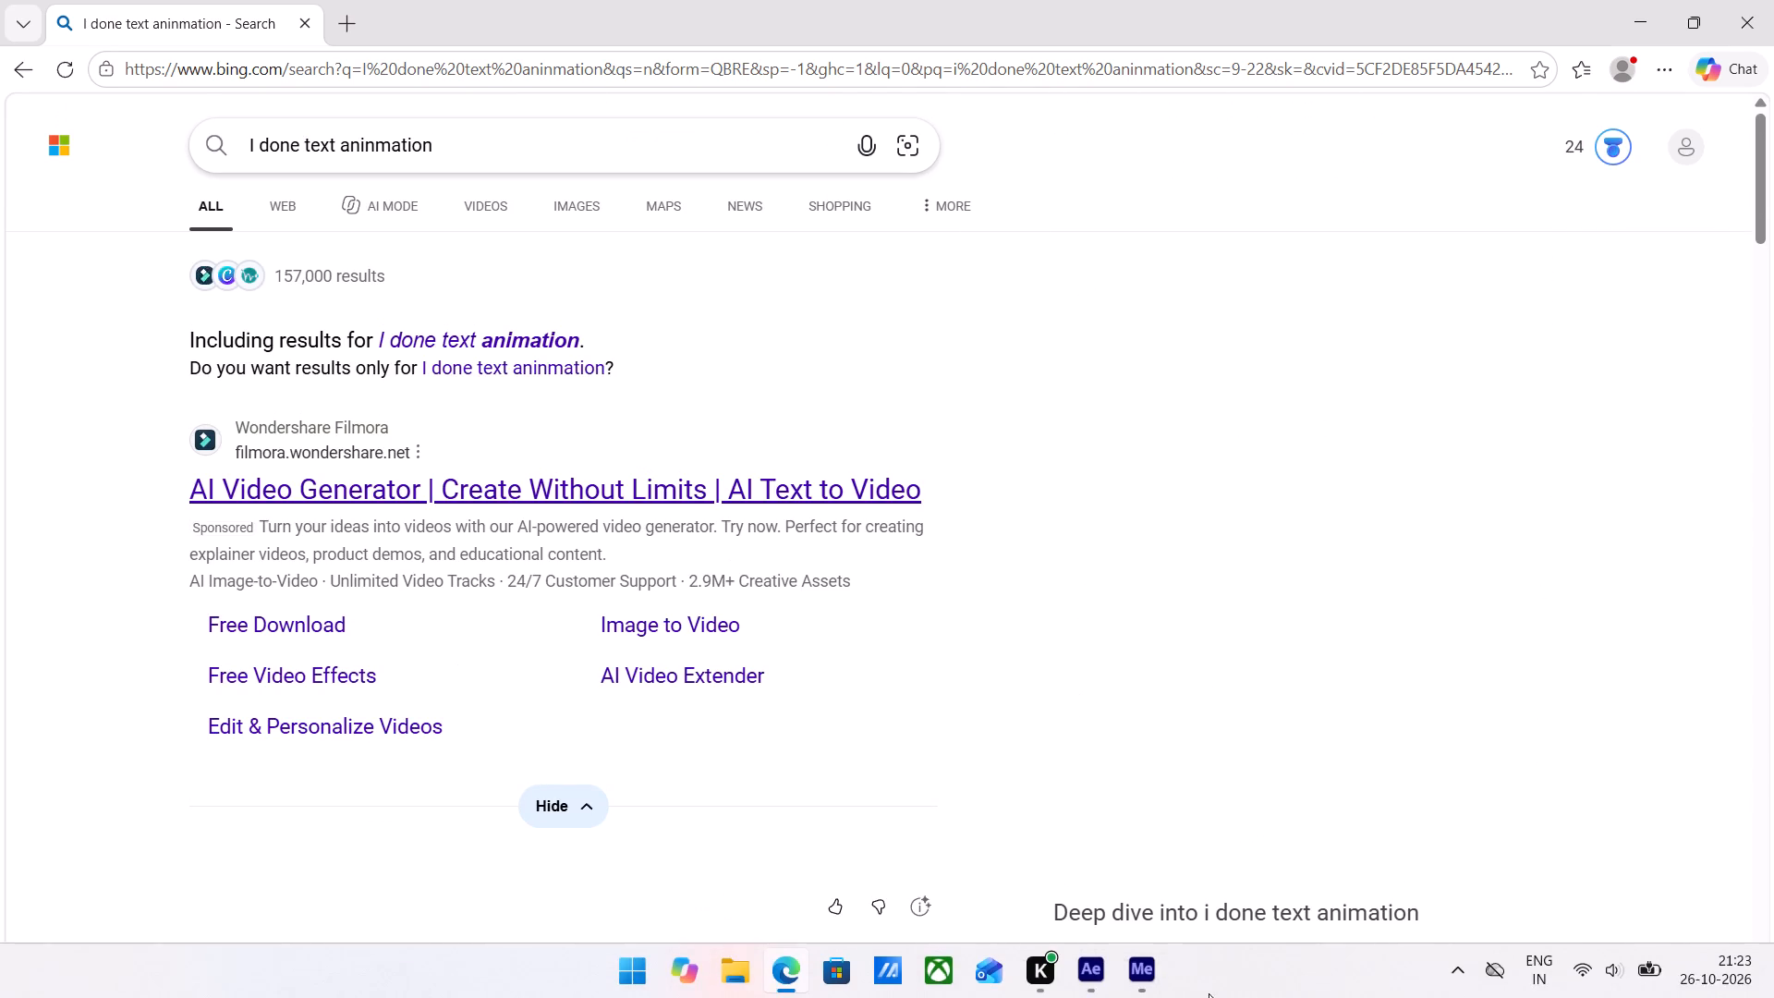
Search the web for "21:30 time in 12 hours" and read the converted time in the overview.
{"action": "left_click_drag", "start_coordinate": [454, 139], "coordinate": [115, 165]}
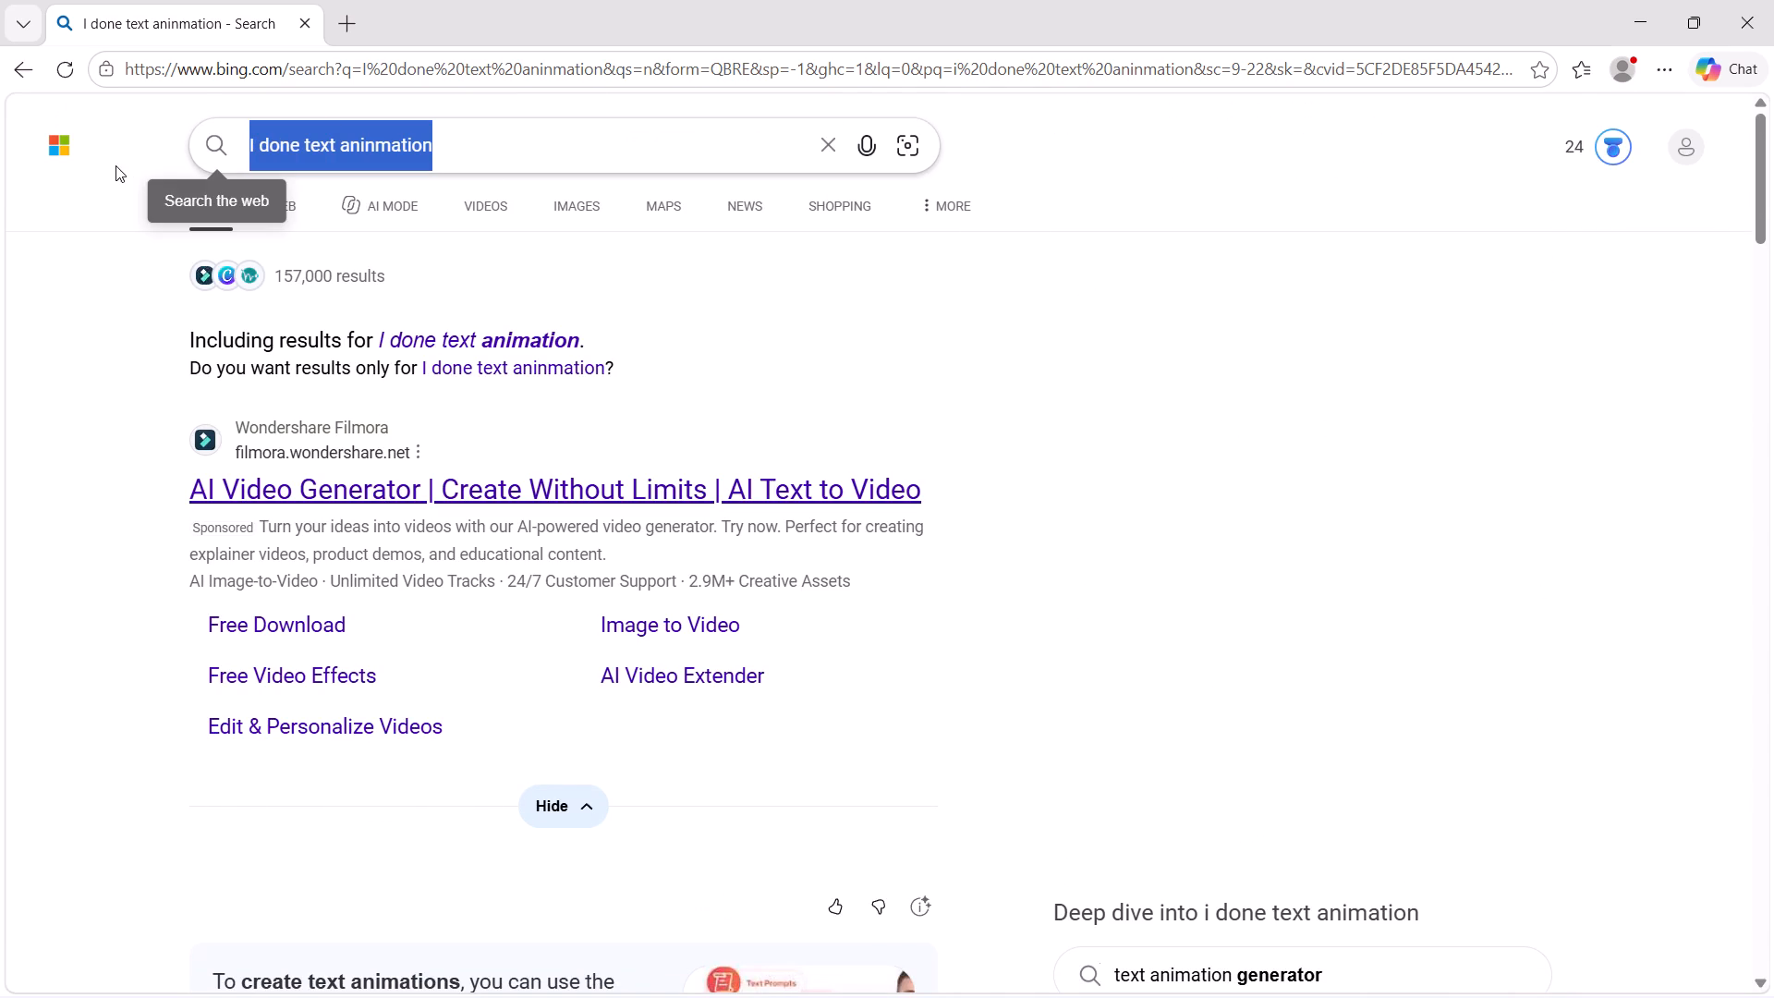
{"action": "type", "text": "21"}
{"action": "key", "text": "shift+colon"}
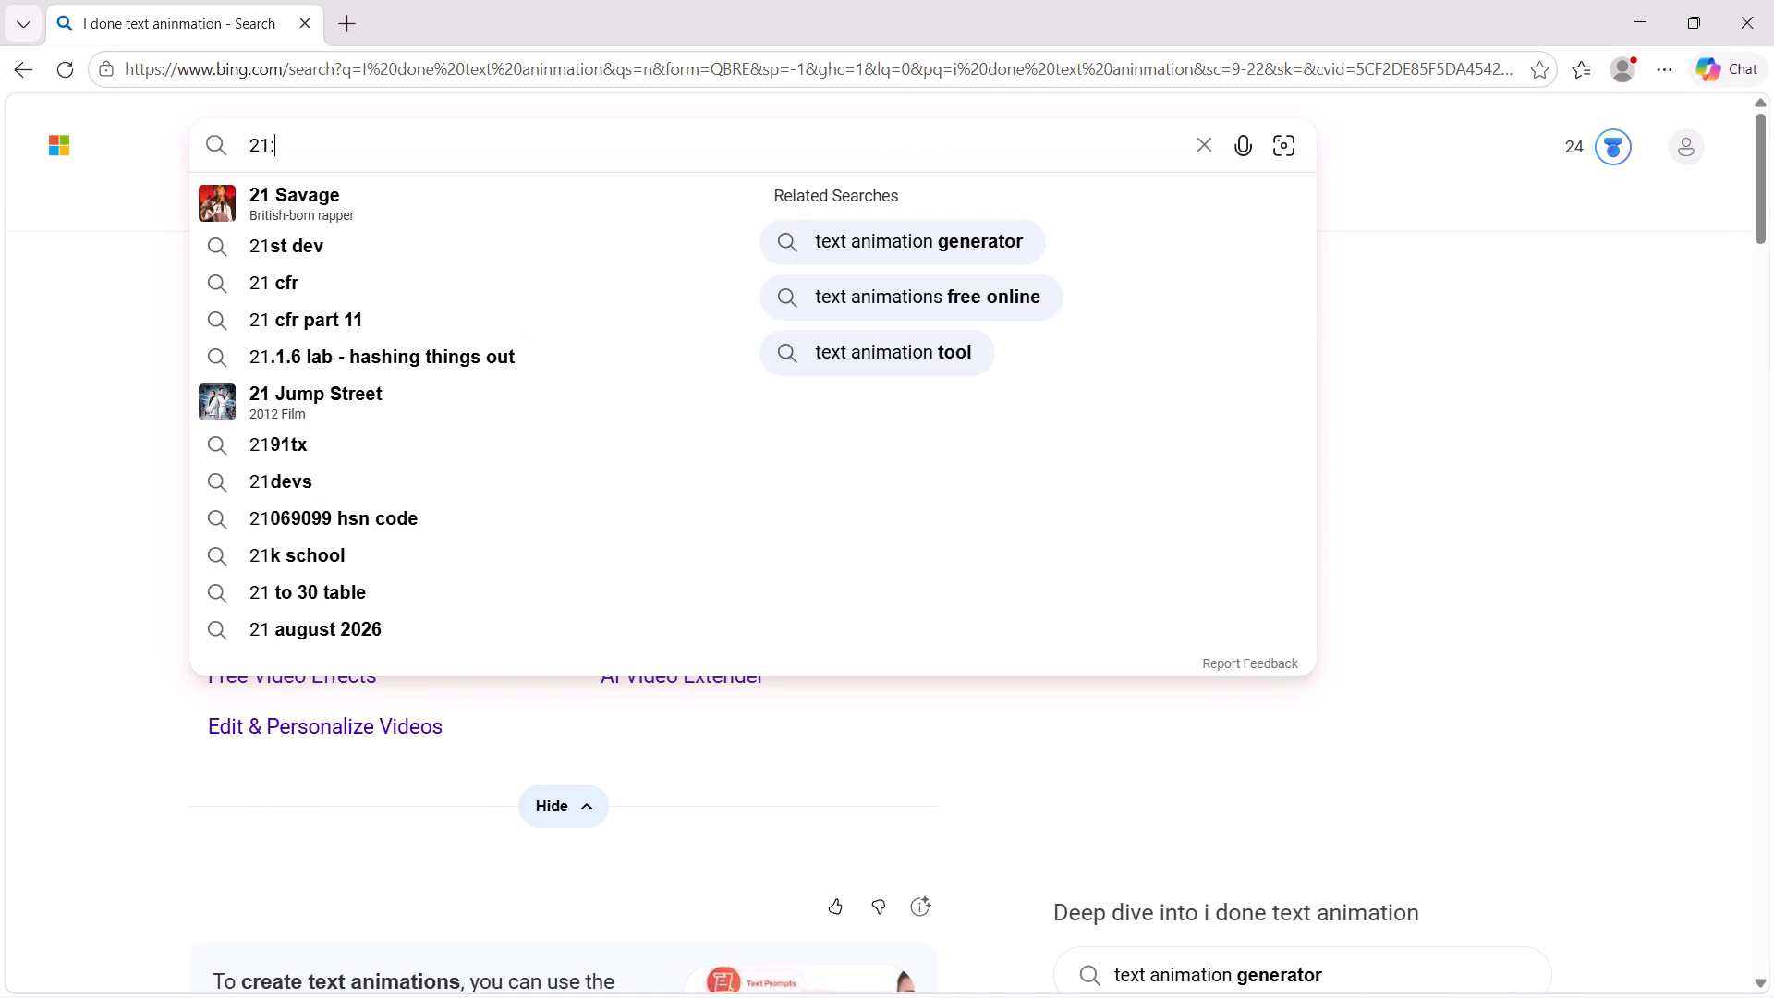
{"action": "type", "text": "33"}
{"action": "key", "text": "space"}
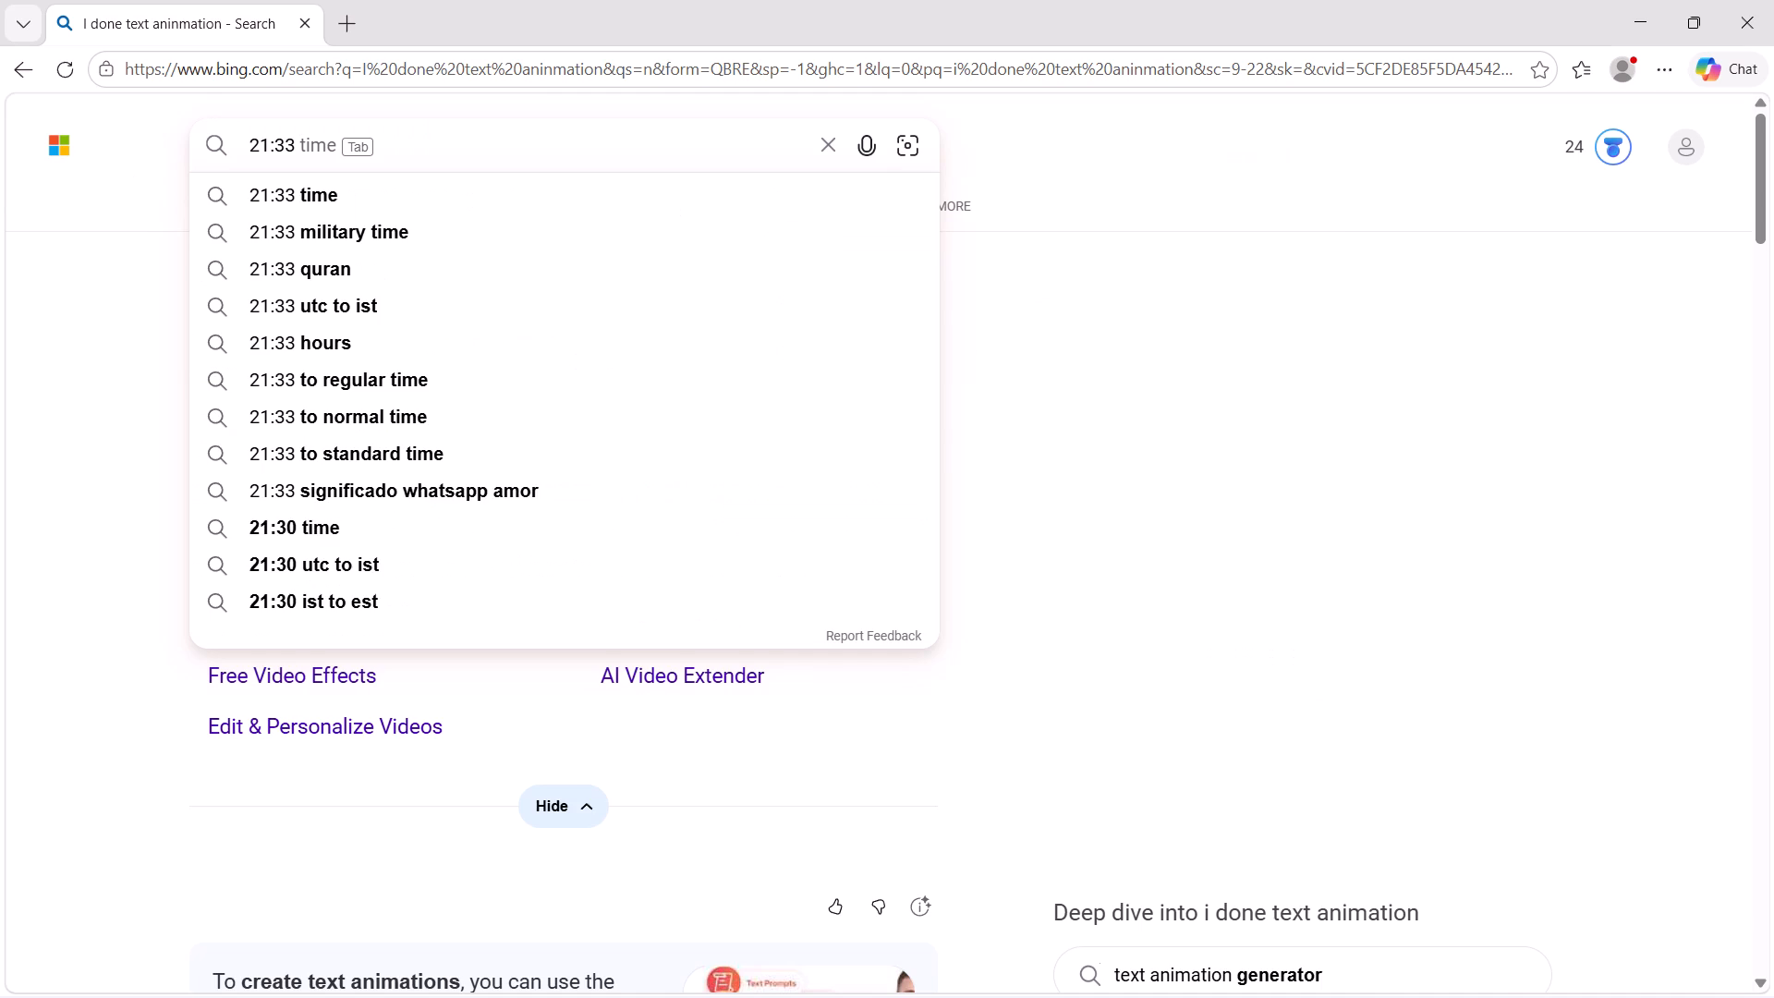
{"action": "key", "text": "Down"}
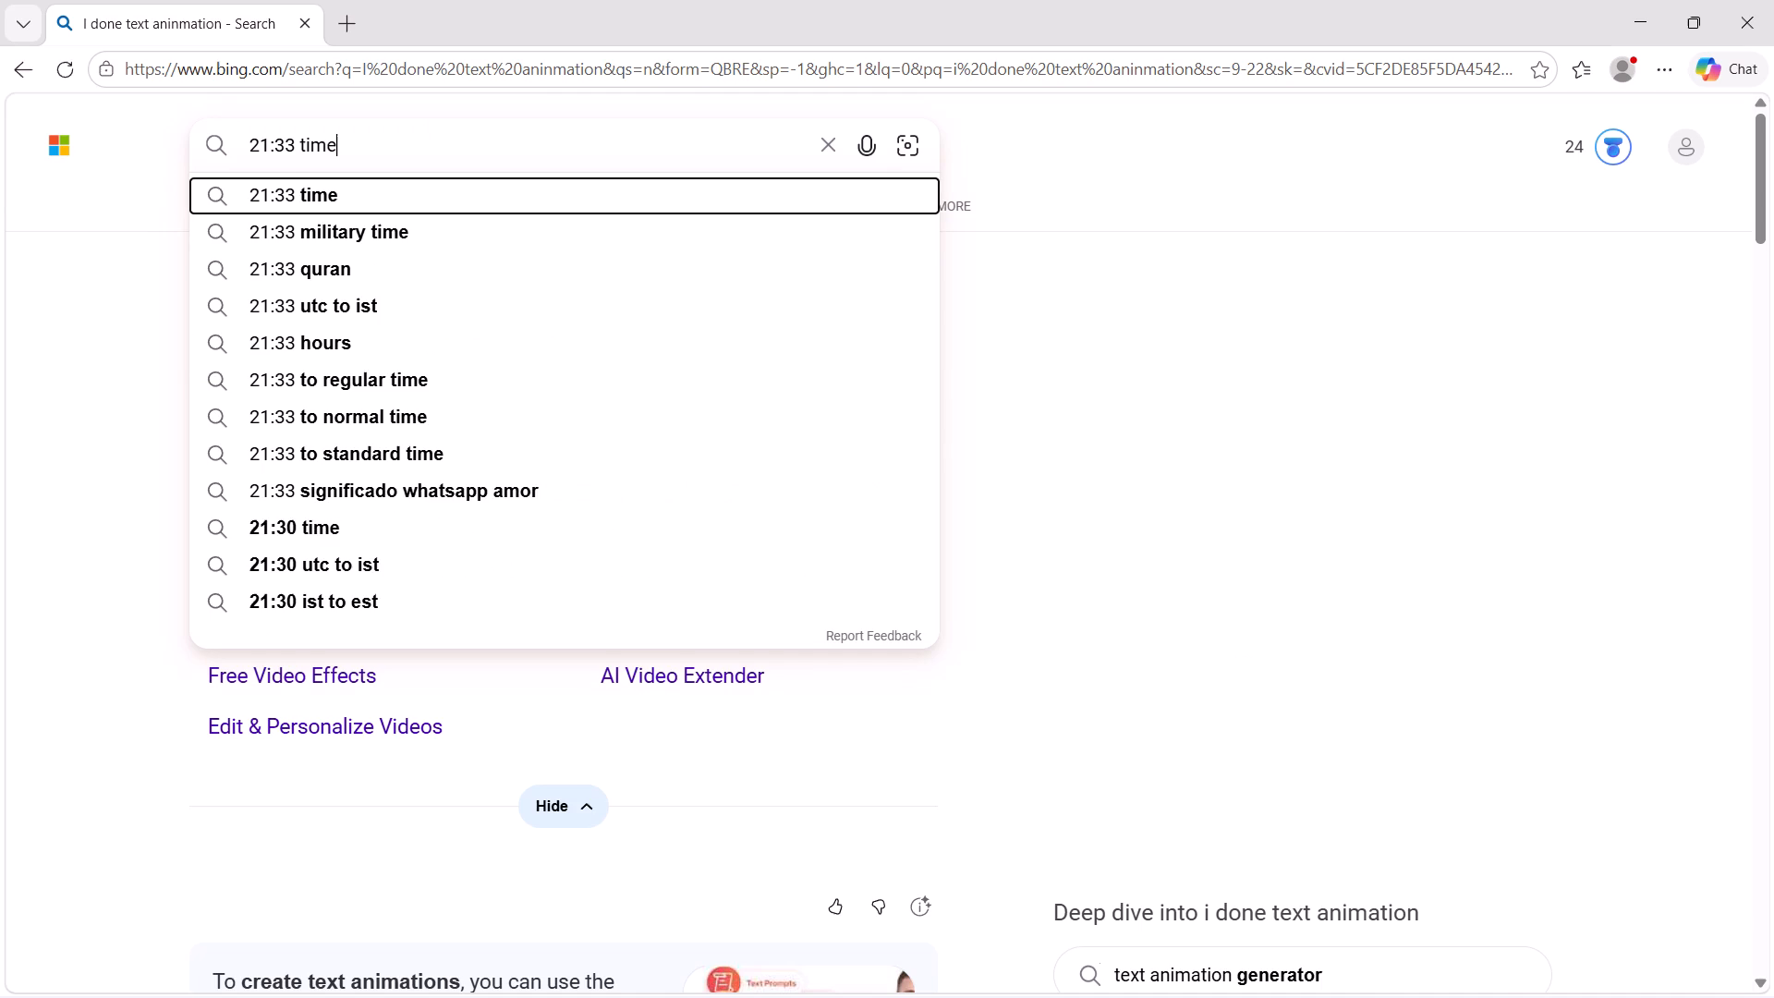
{"action": "key", "text": "space"}
{"action": "type", "text": "in"}
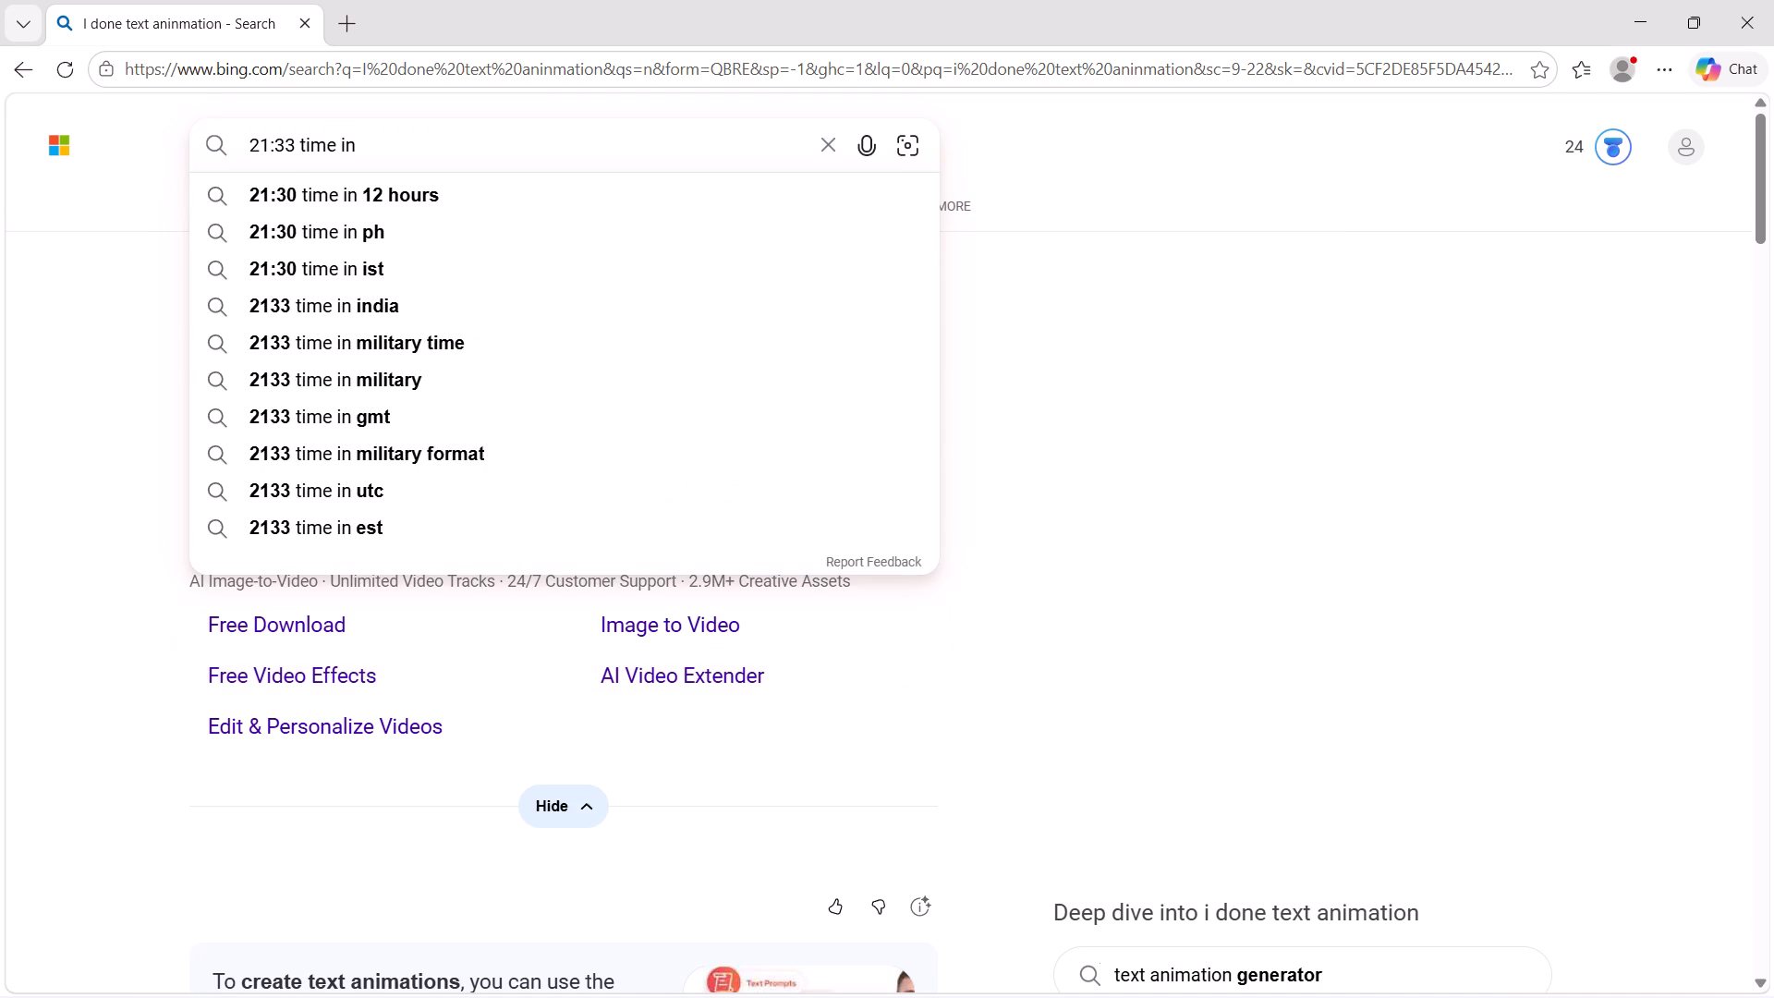
{"action": "key", "text": "space"}
{"action": "key", "text": "Down"}
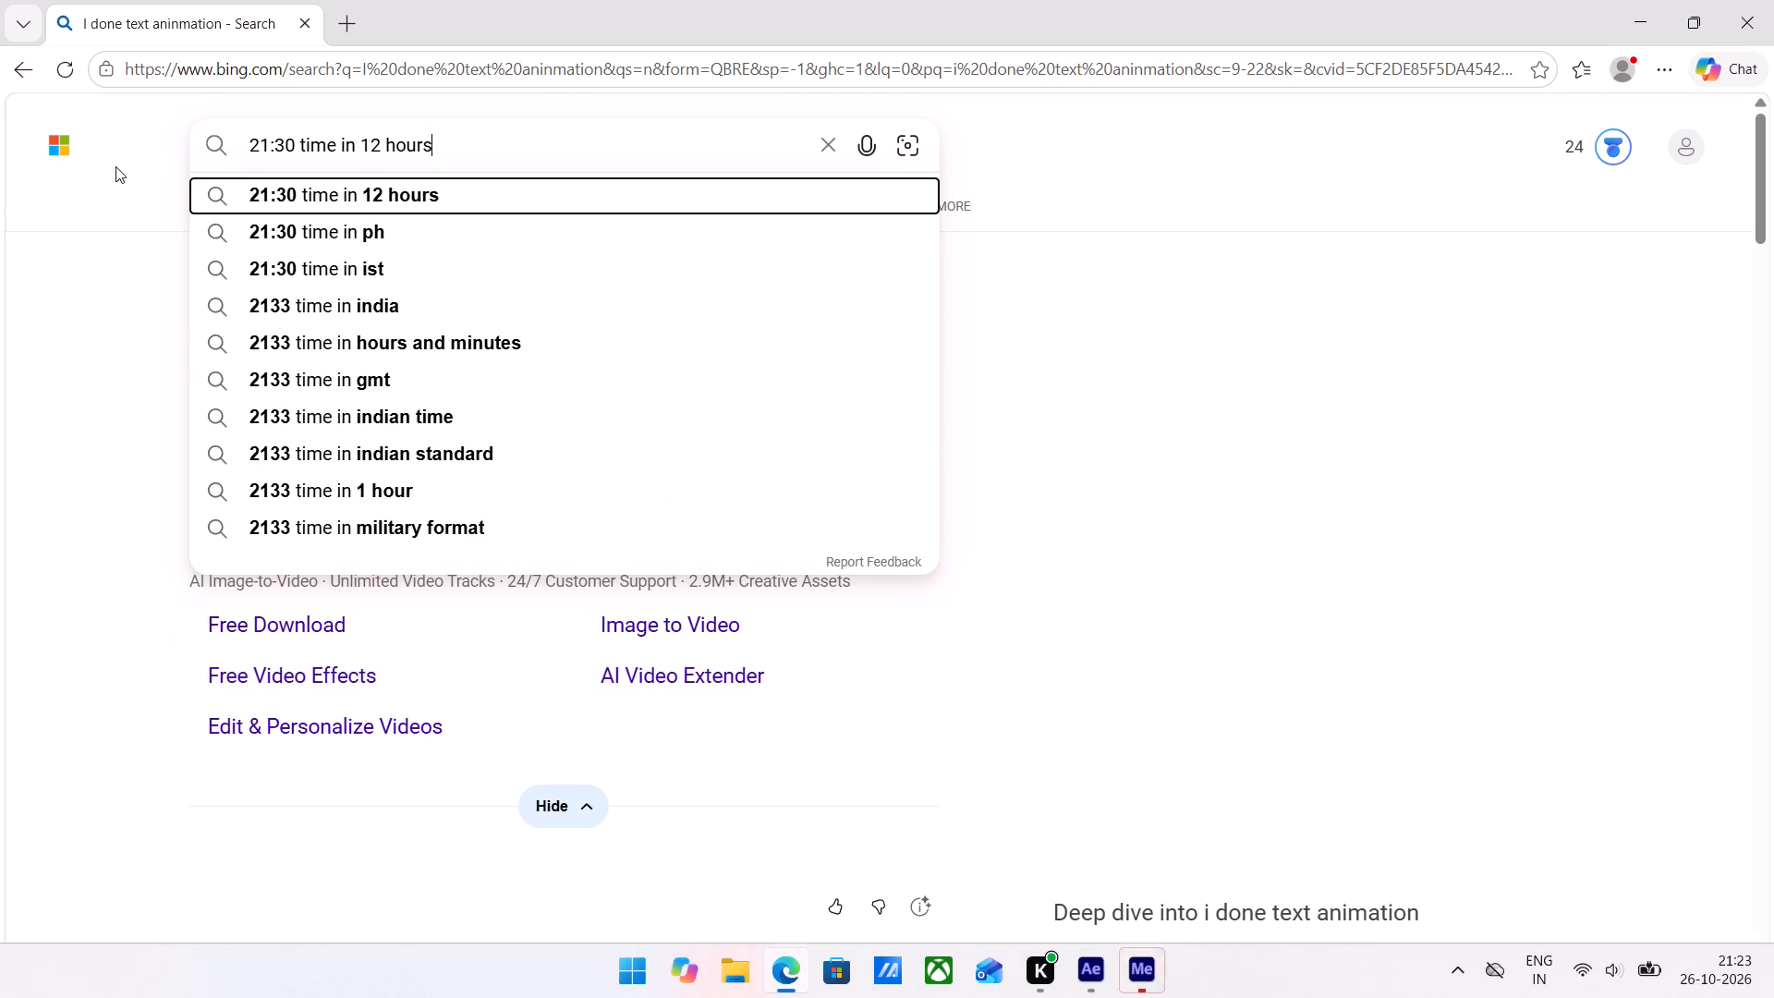
{"action": "key", "text": "Return"}
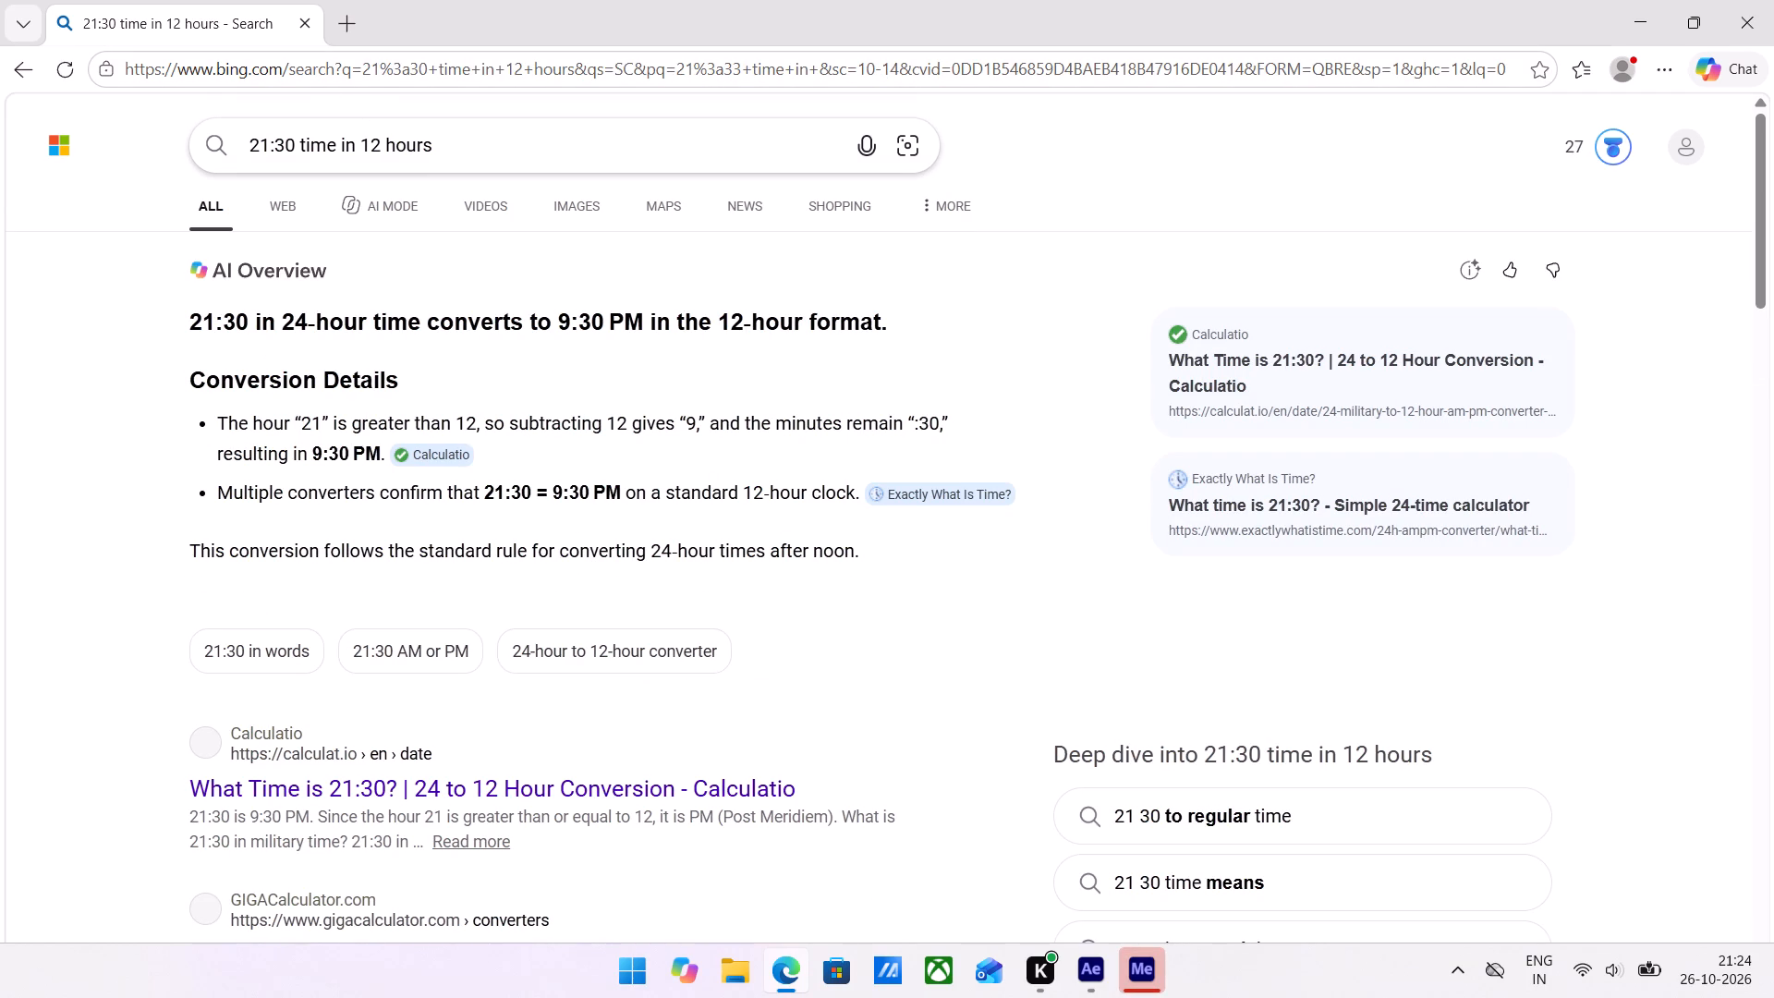
{"action": "left_click_drag", "start_coordinate": [559, 316], "coordinate": [640, 323]}
{"action": "left_click", "coordinate": [686, 379]}
{"action": "left_click_drag", "start_coordinate": [381, 322], "coordinate": [384, 322]}
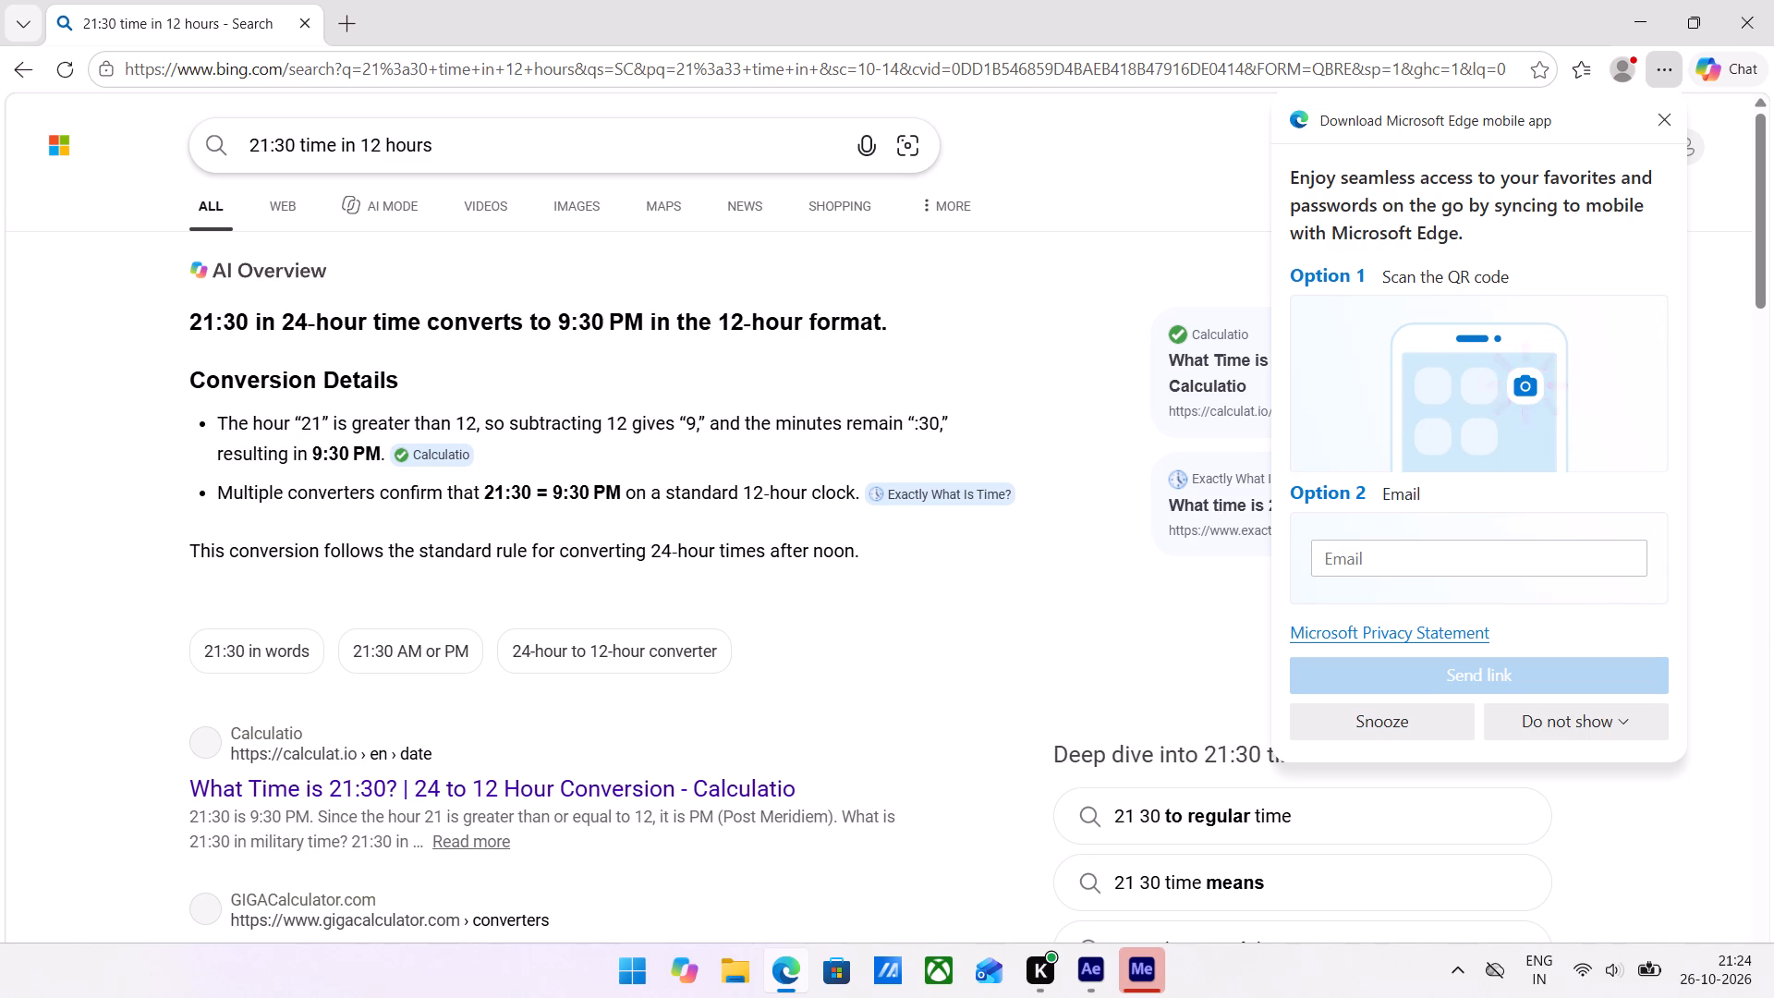
{"action": "left_click_drag", "start_coordinate": [384, 322], "coordinate": [647, 335]}
{"action": "left_click", "coordinate": [842, 319]}
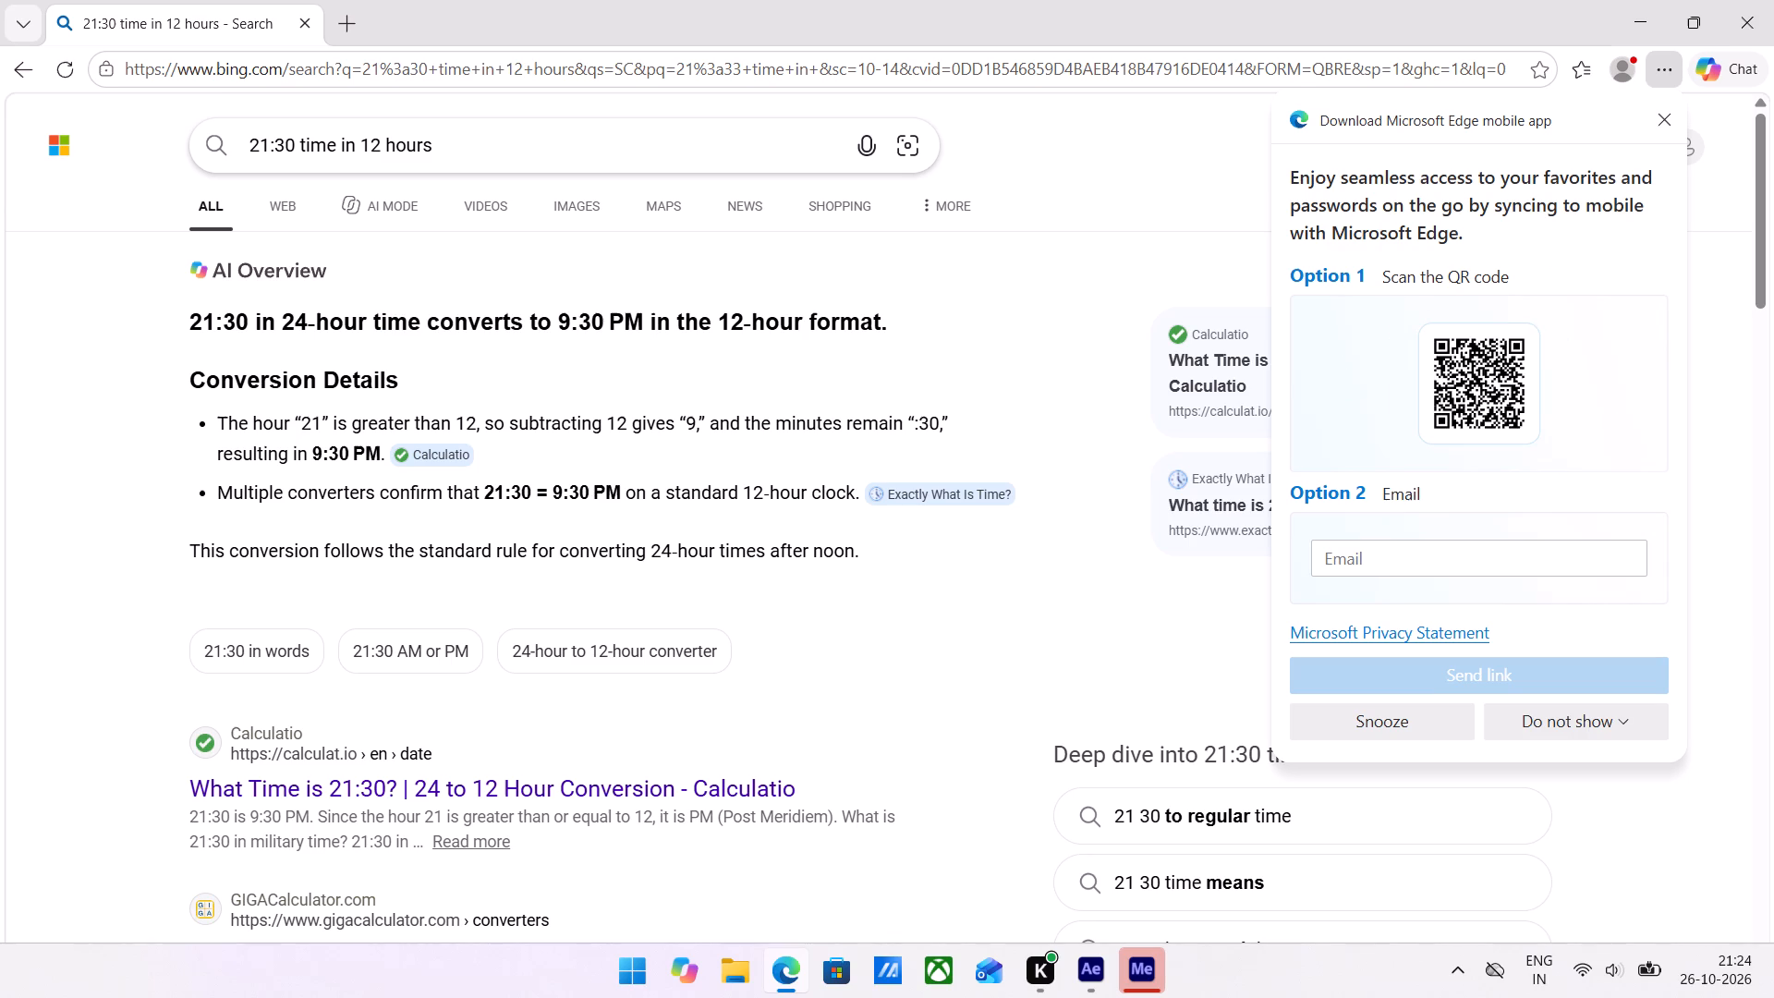
Switch to Adobe Media Encoder, open the export settings of the queued 1b_prob3 H.264 output, and close the Edge window.
{"action": "left_click", "coordinate": [1136, 969]}
{"action": "left_click", "coordinate": [1054, 229]}
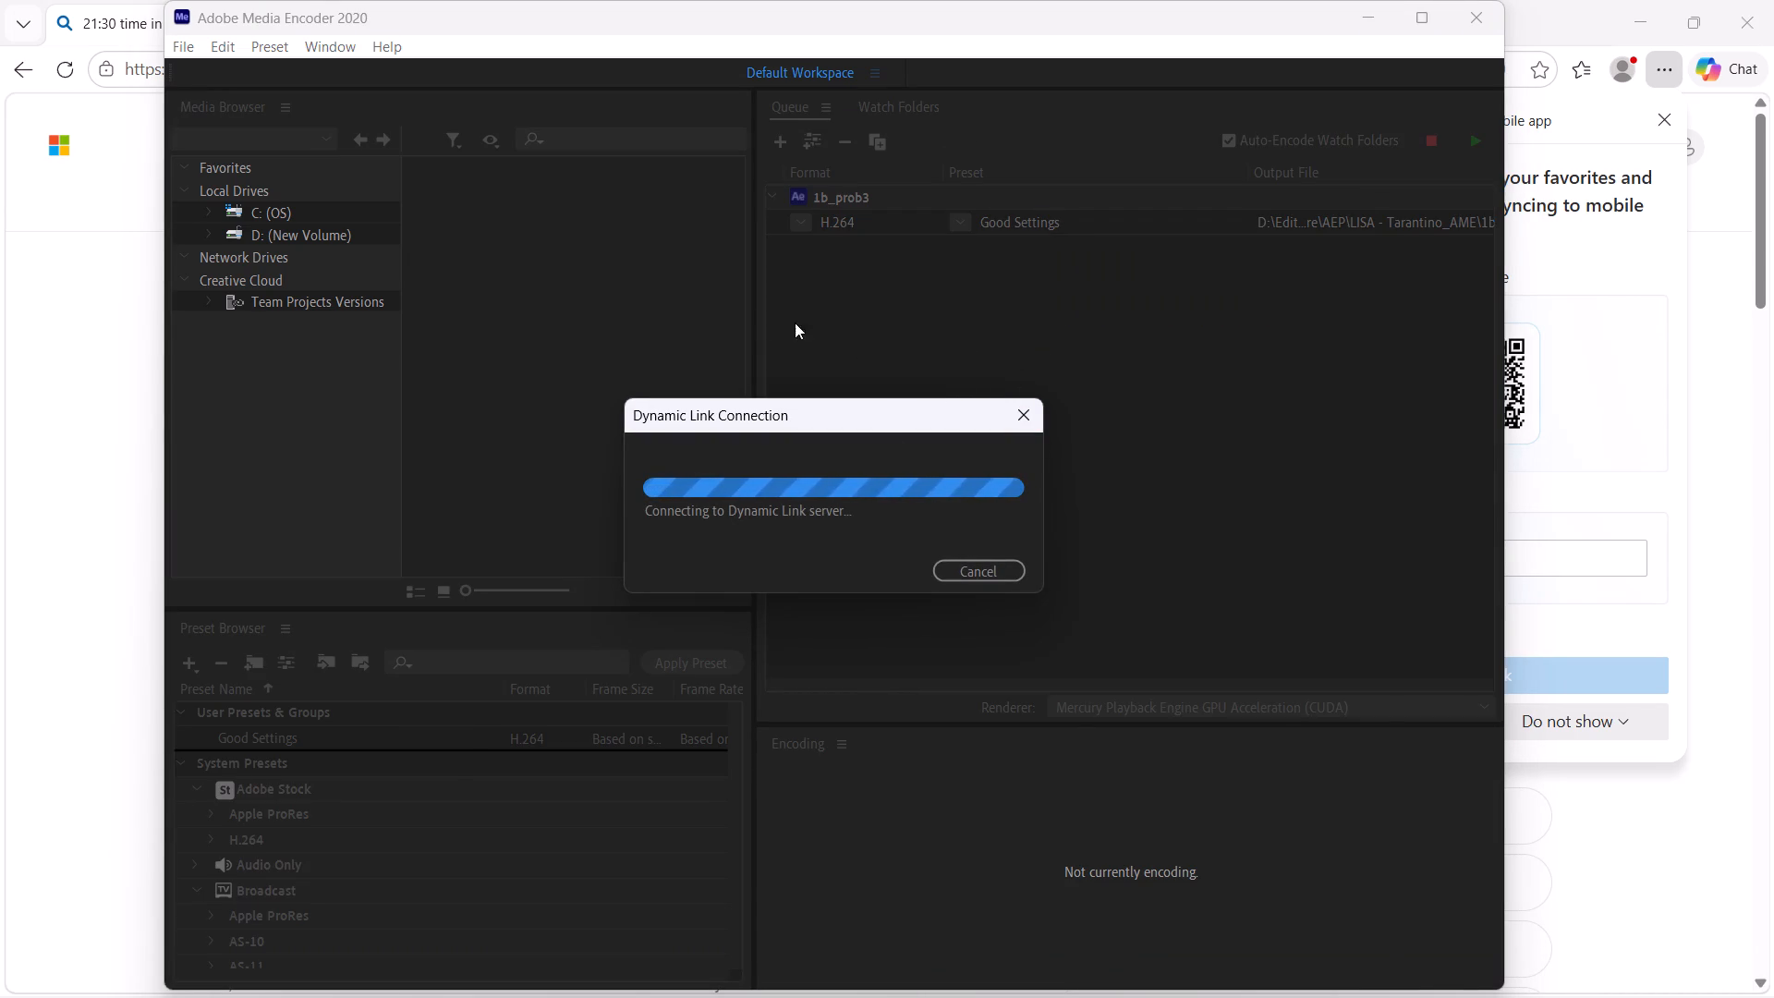
{"action": "left_click", "coordinate": [1745, 18]}
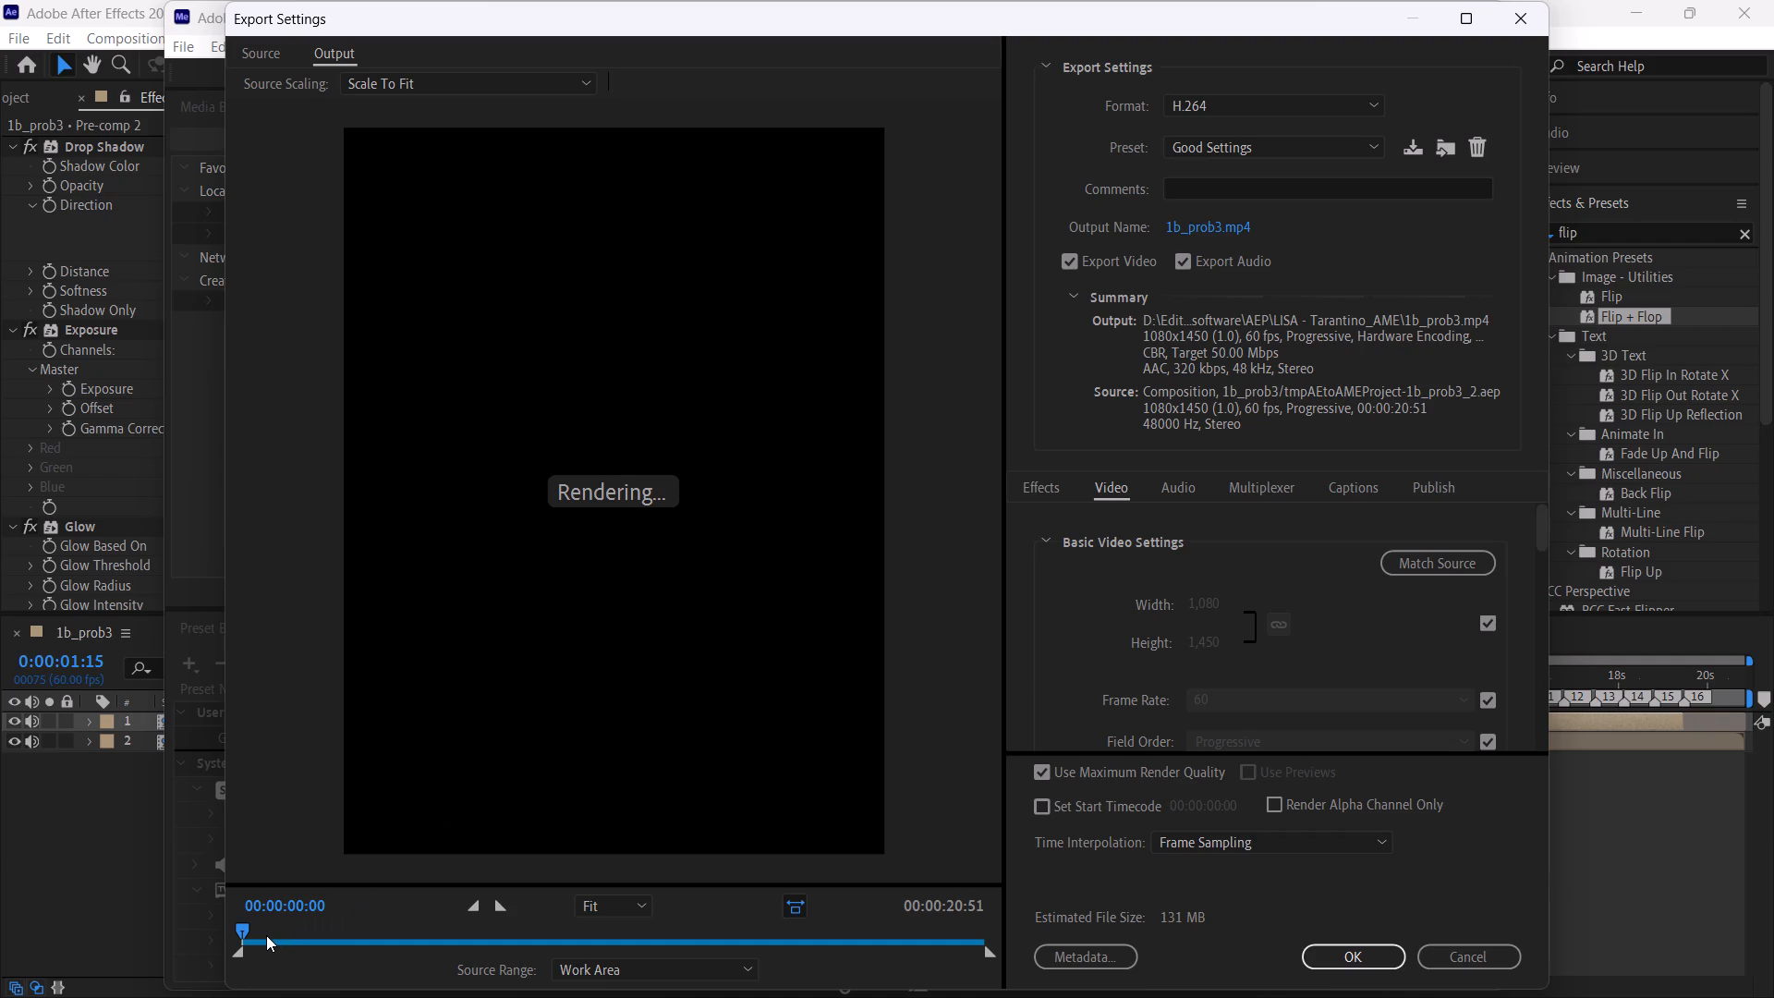
{"action": "scroll", "coordinate": [1249, 373], "scroll_direction": "down", "scroll_amount": 1}
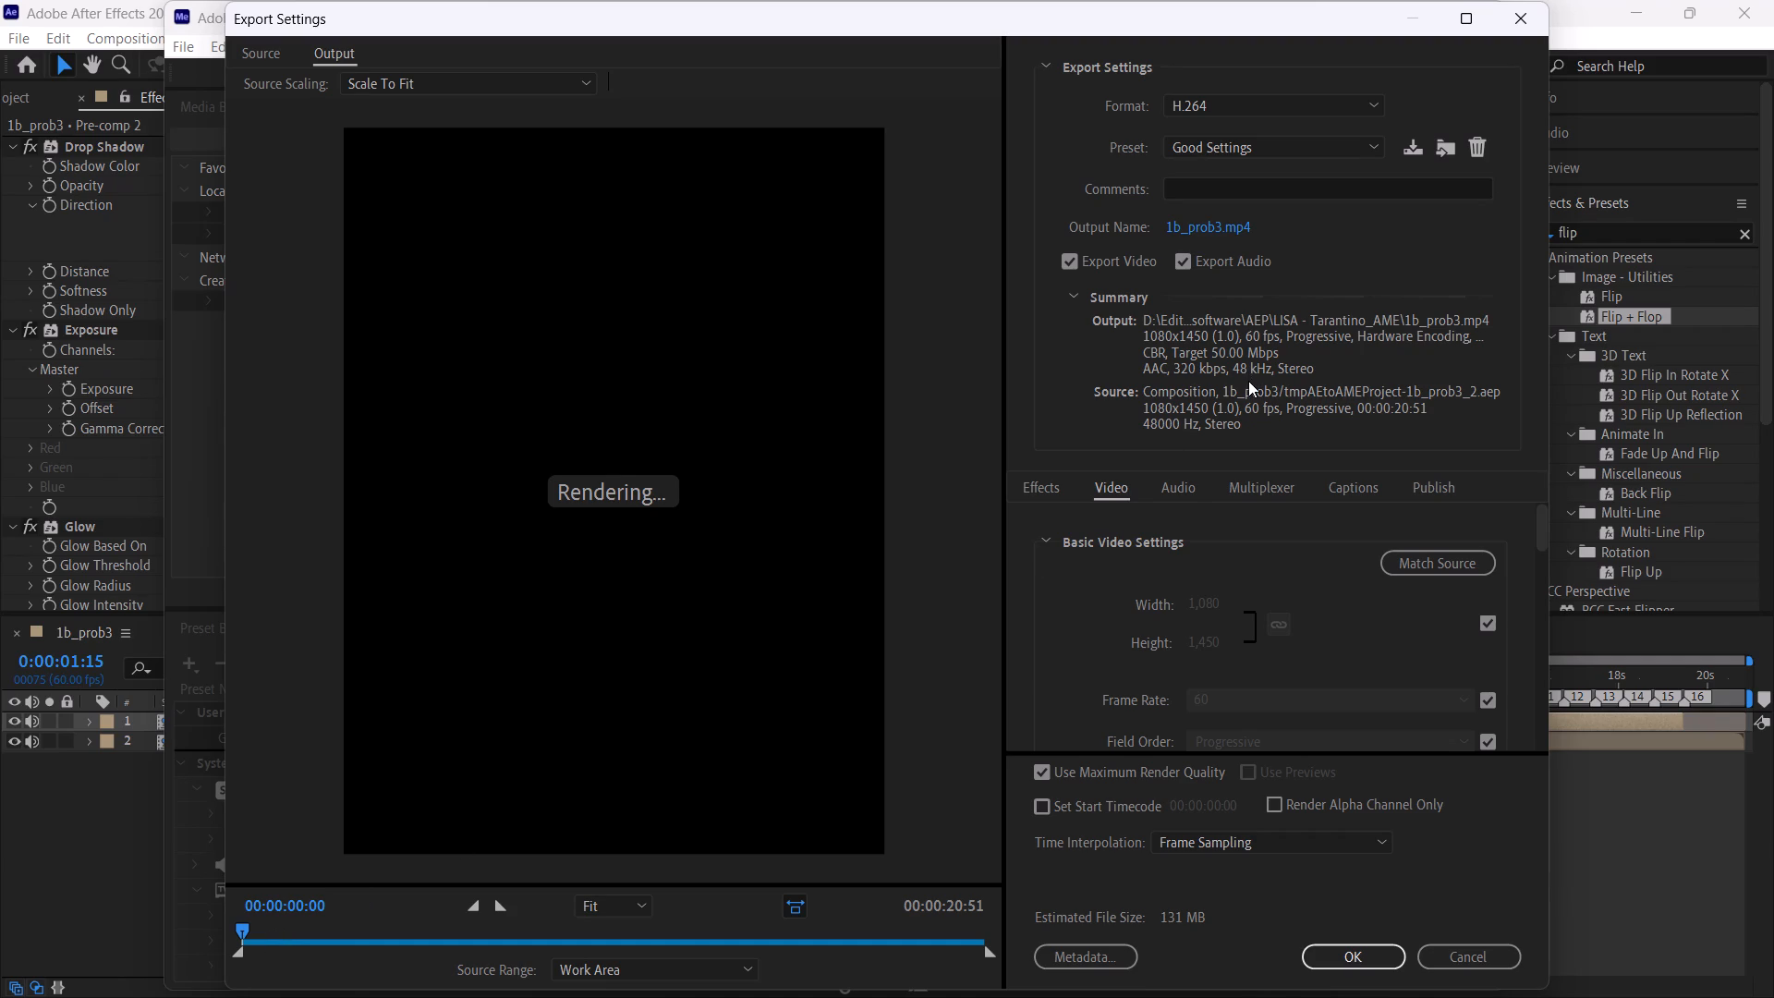
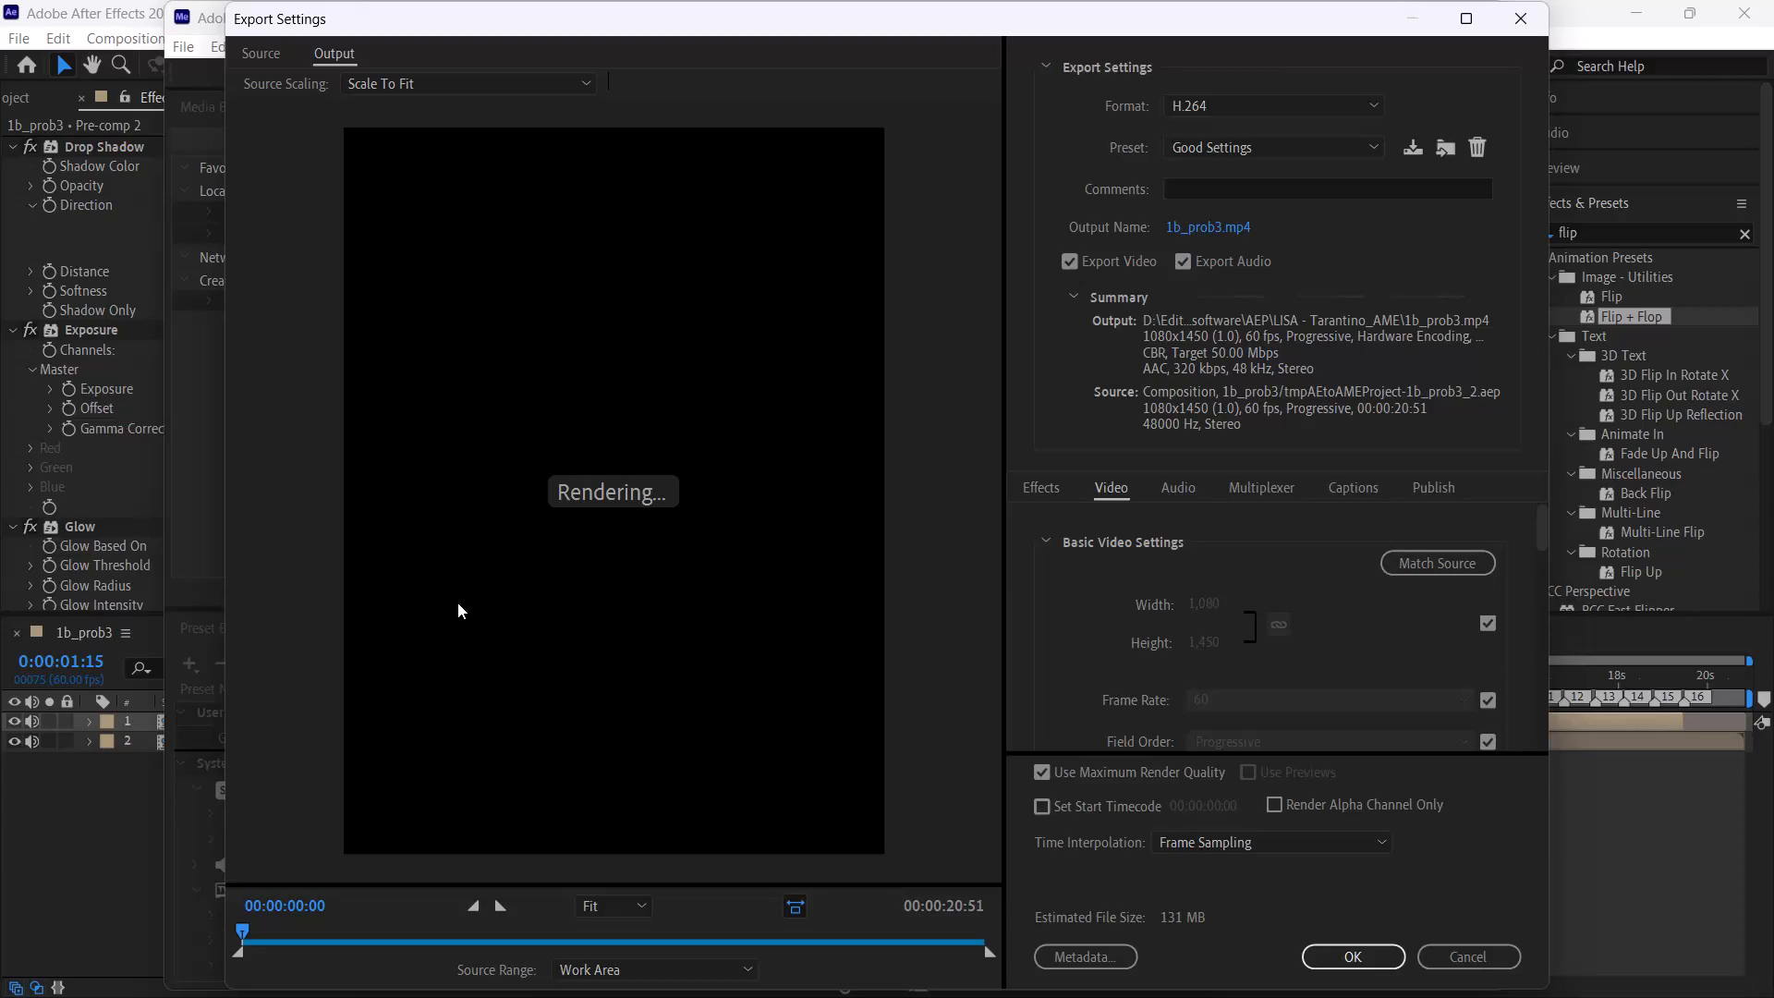
Check a preview frame and the H.264 video settings of the 1b_prob3 export, and accept the export settings.
{"action": "left_click", "coordinate": [256, 937]}
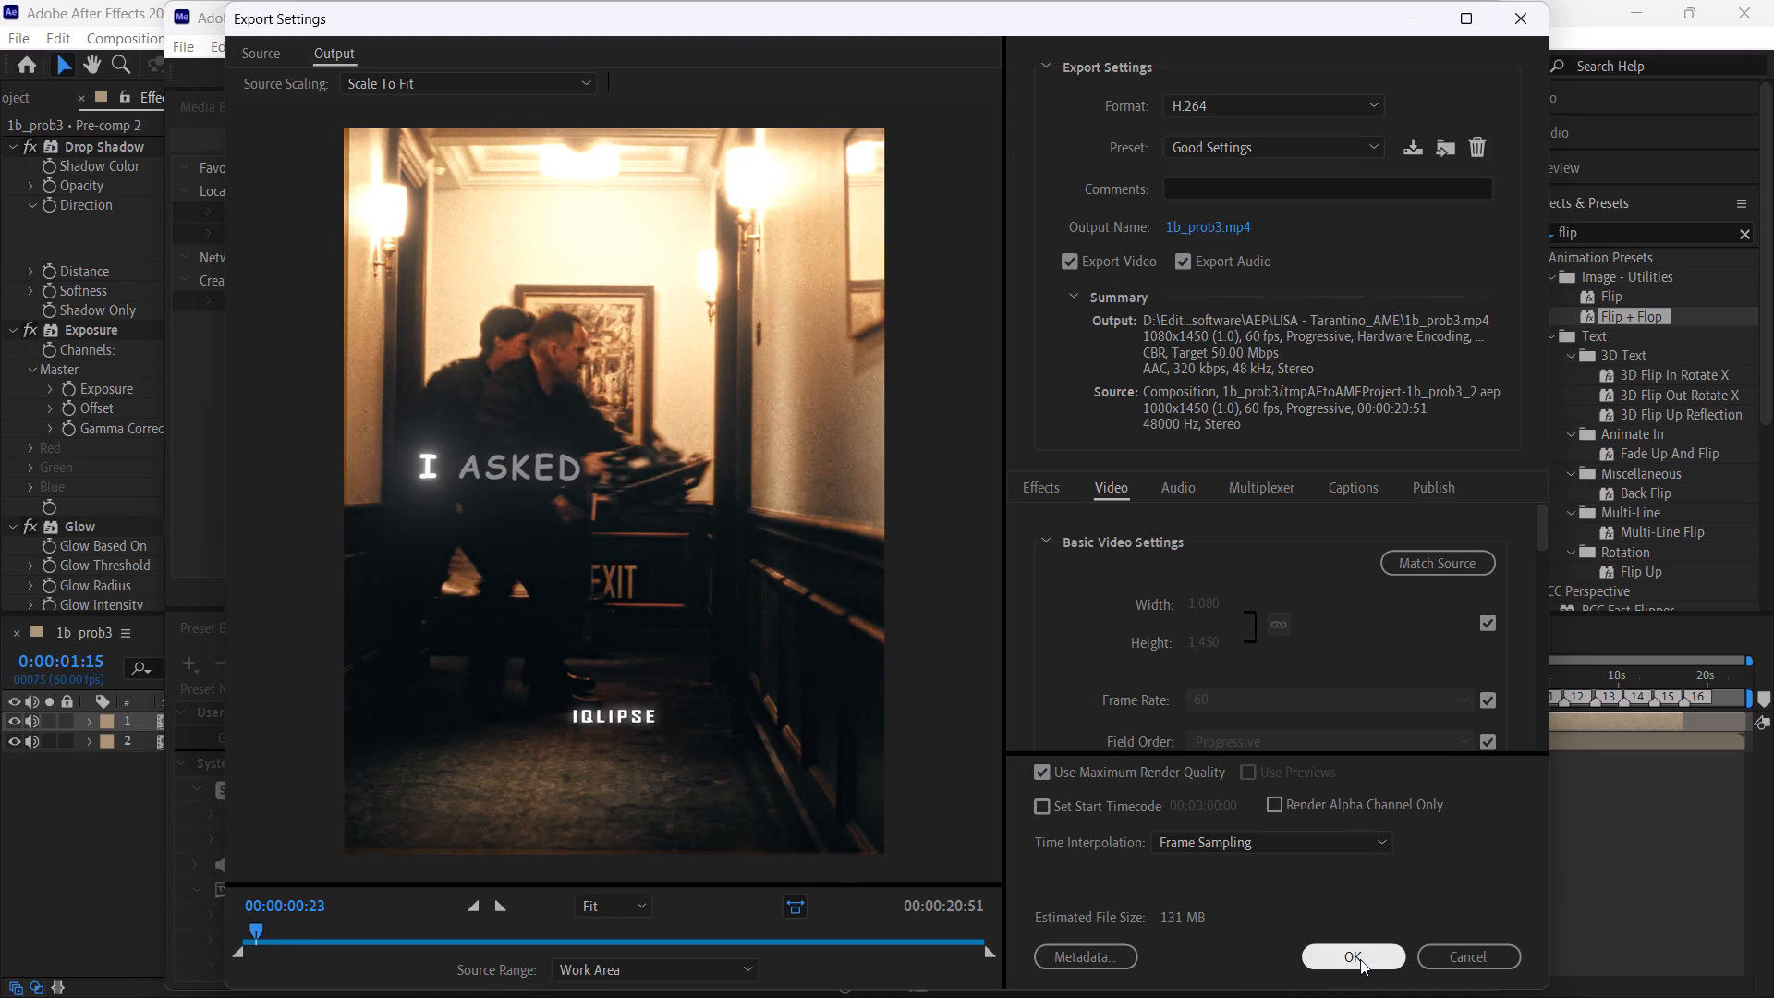
{"action": "left_click_drag", "start_coordinate": [1544, 525], "coordinate": [1537, 602]}
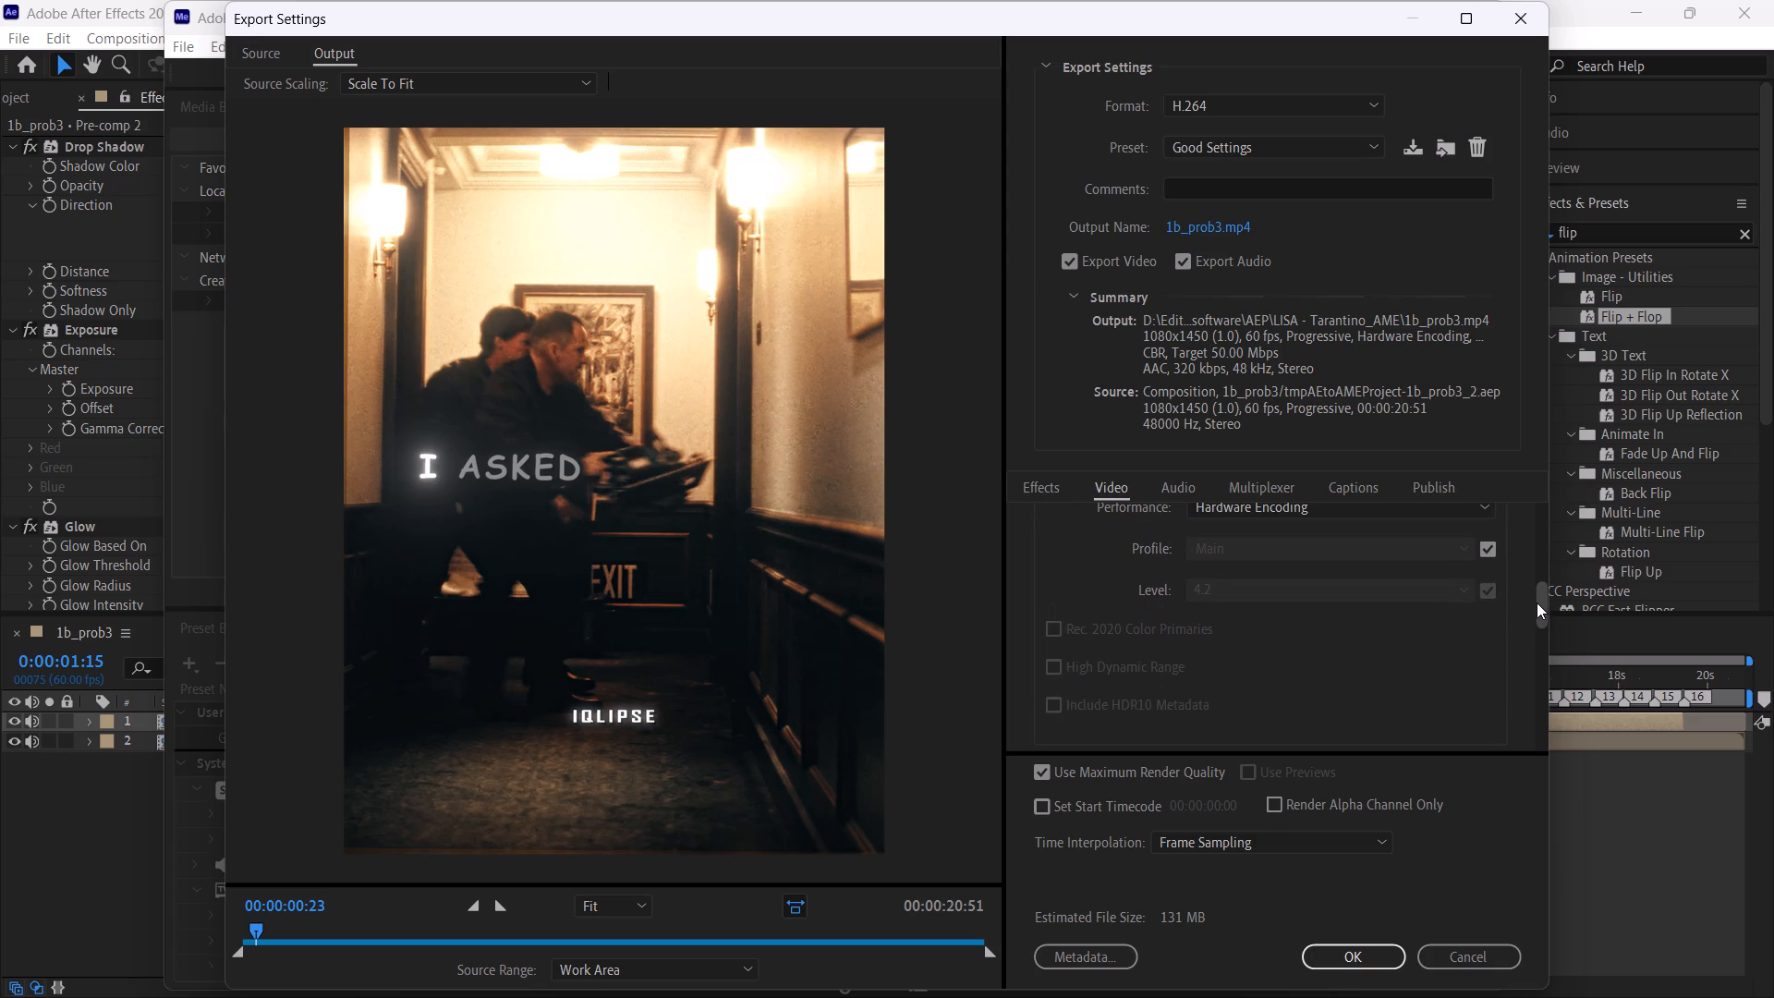
{"action": "left_click_drag", "start_coordinate": [1537, 602], "coordinate": [1527, 724]}
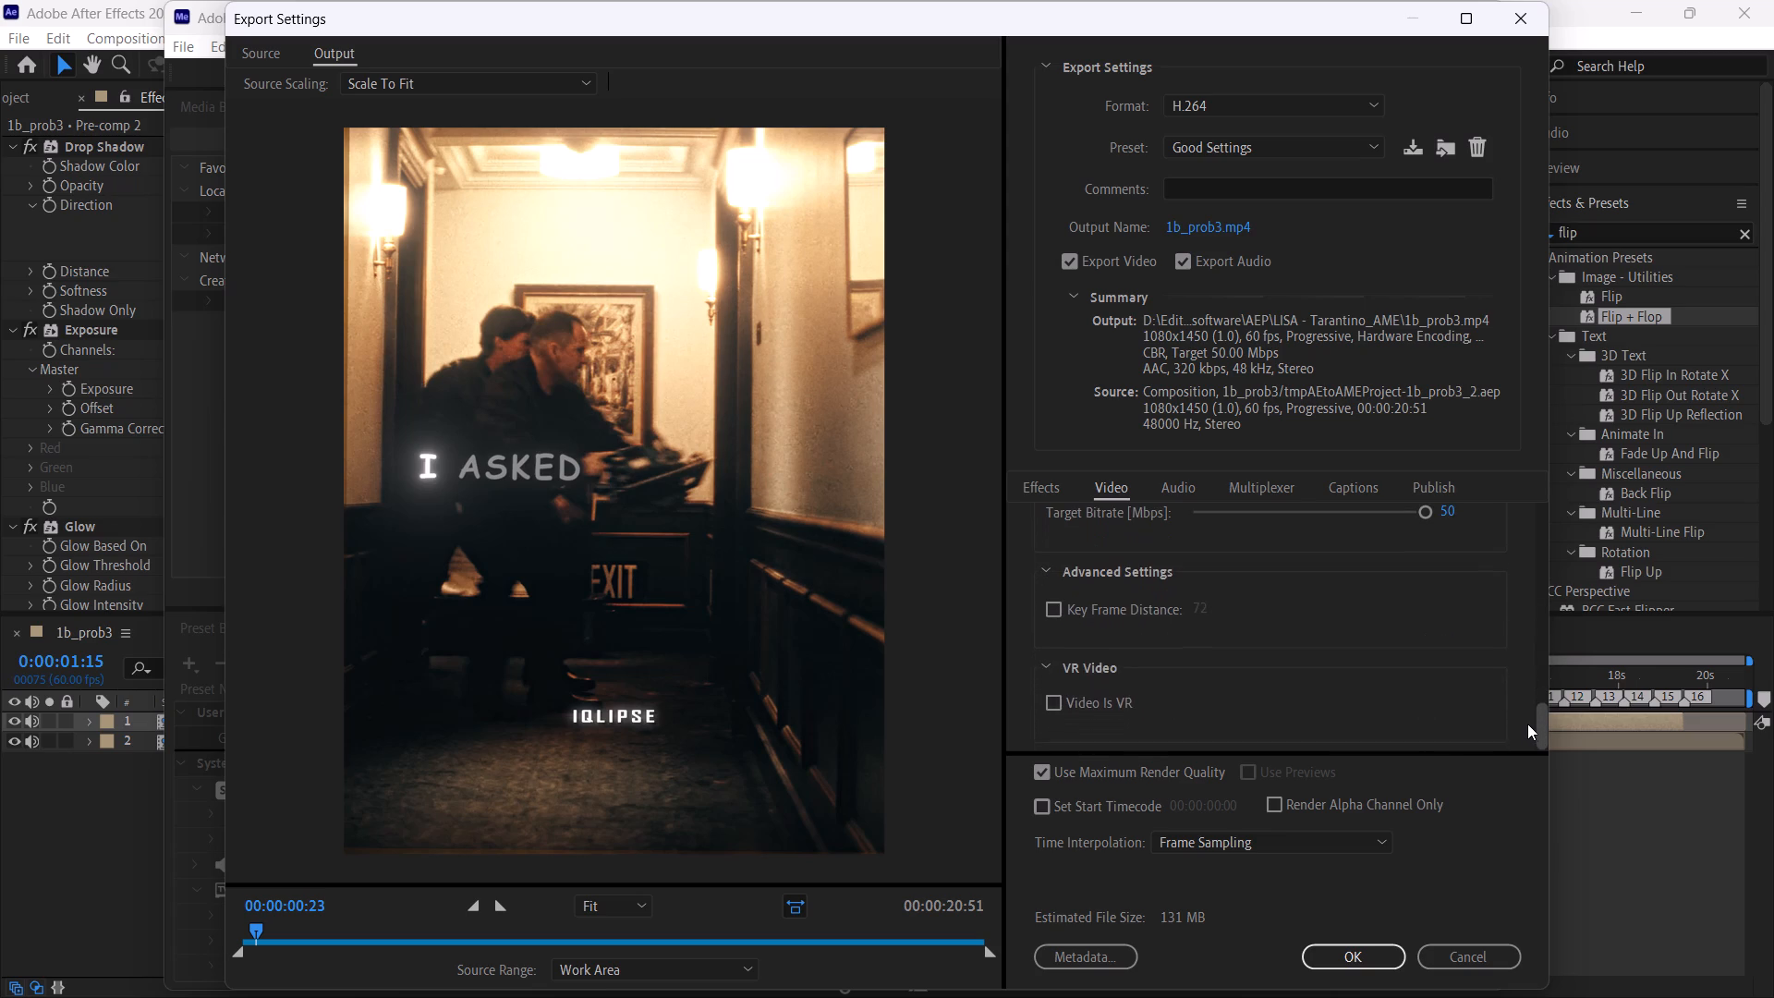
{"action": "left_click_drag", "start_coordinate": [1527, 724], "coordinate": [1527, 766]}
{"action": "left_click", "coordinate": [1366, 962]}
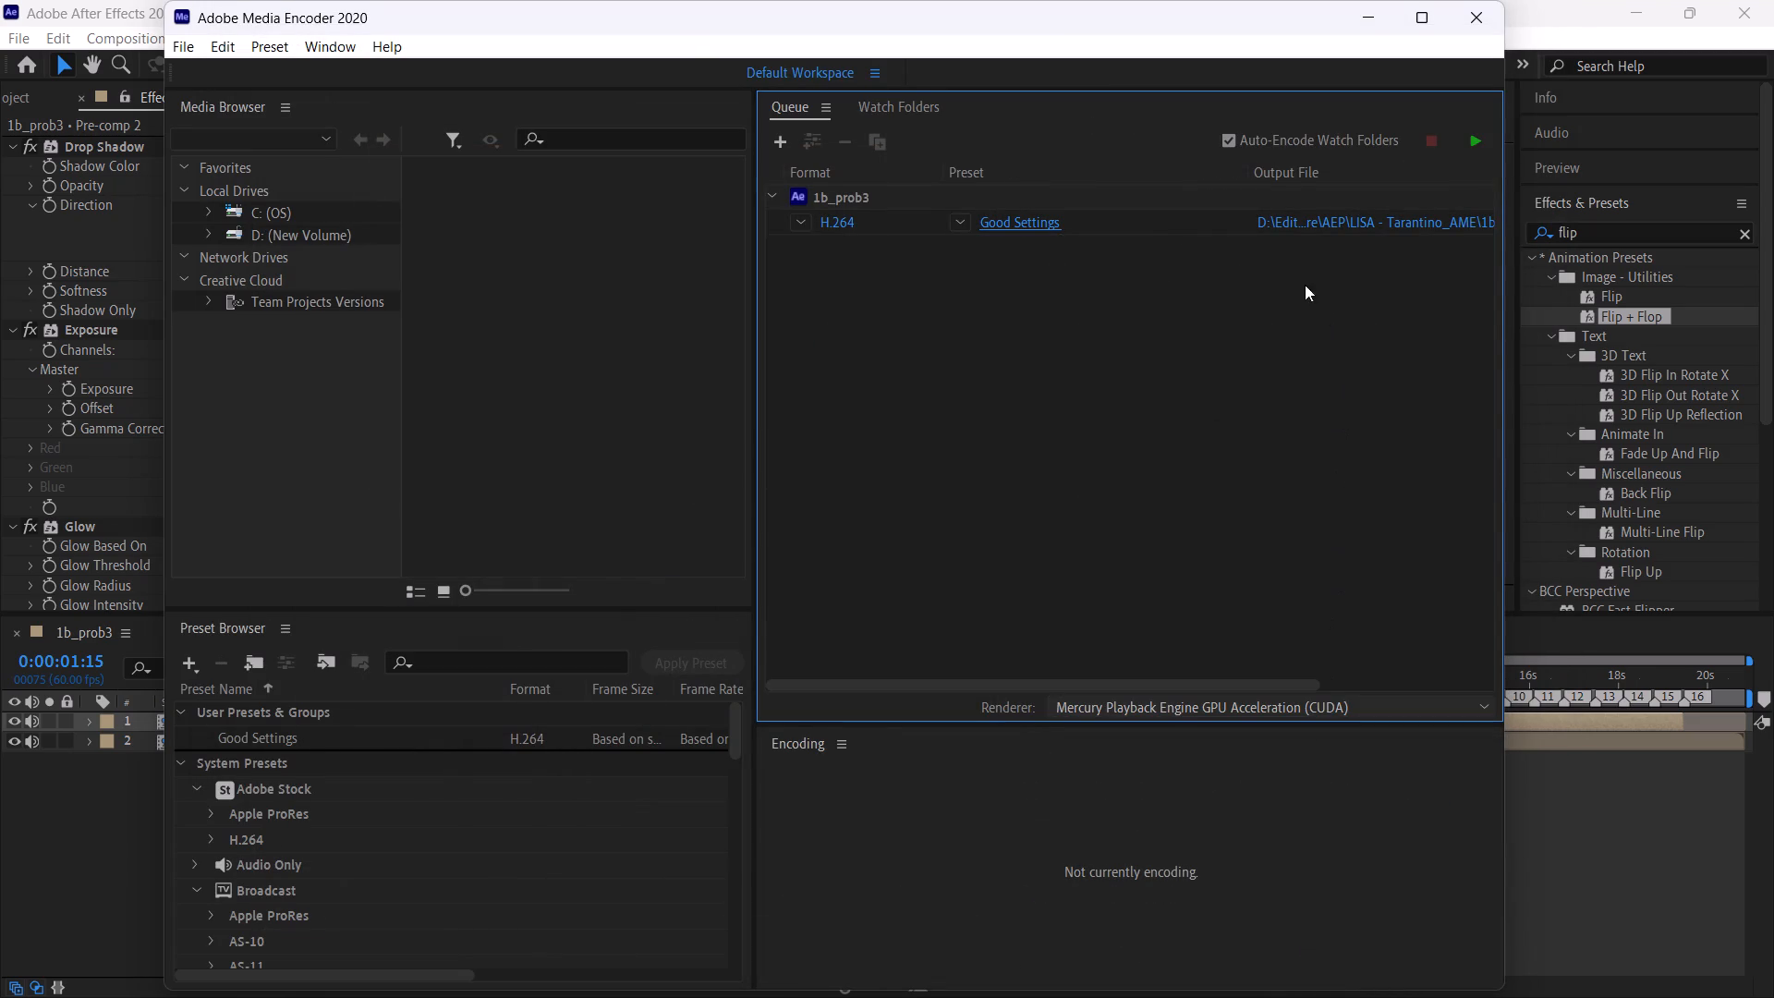
Choose the Kuro folder inside Editing software on drive D as the output location for the 1b_prob3 export.
{"action": "left_click", "coordinate": [1318, 227]}
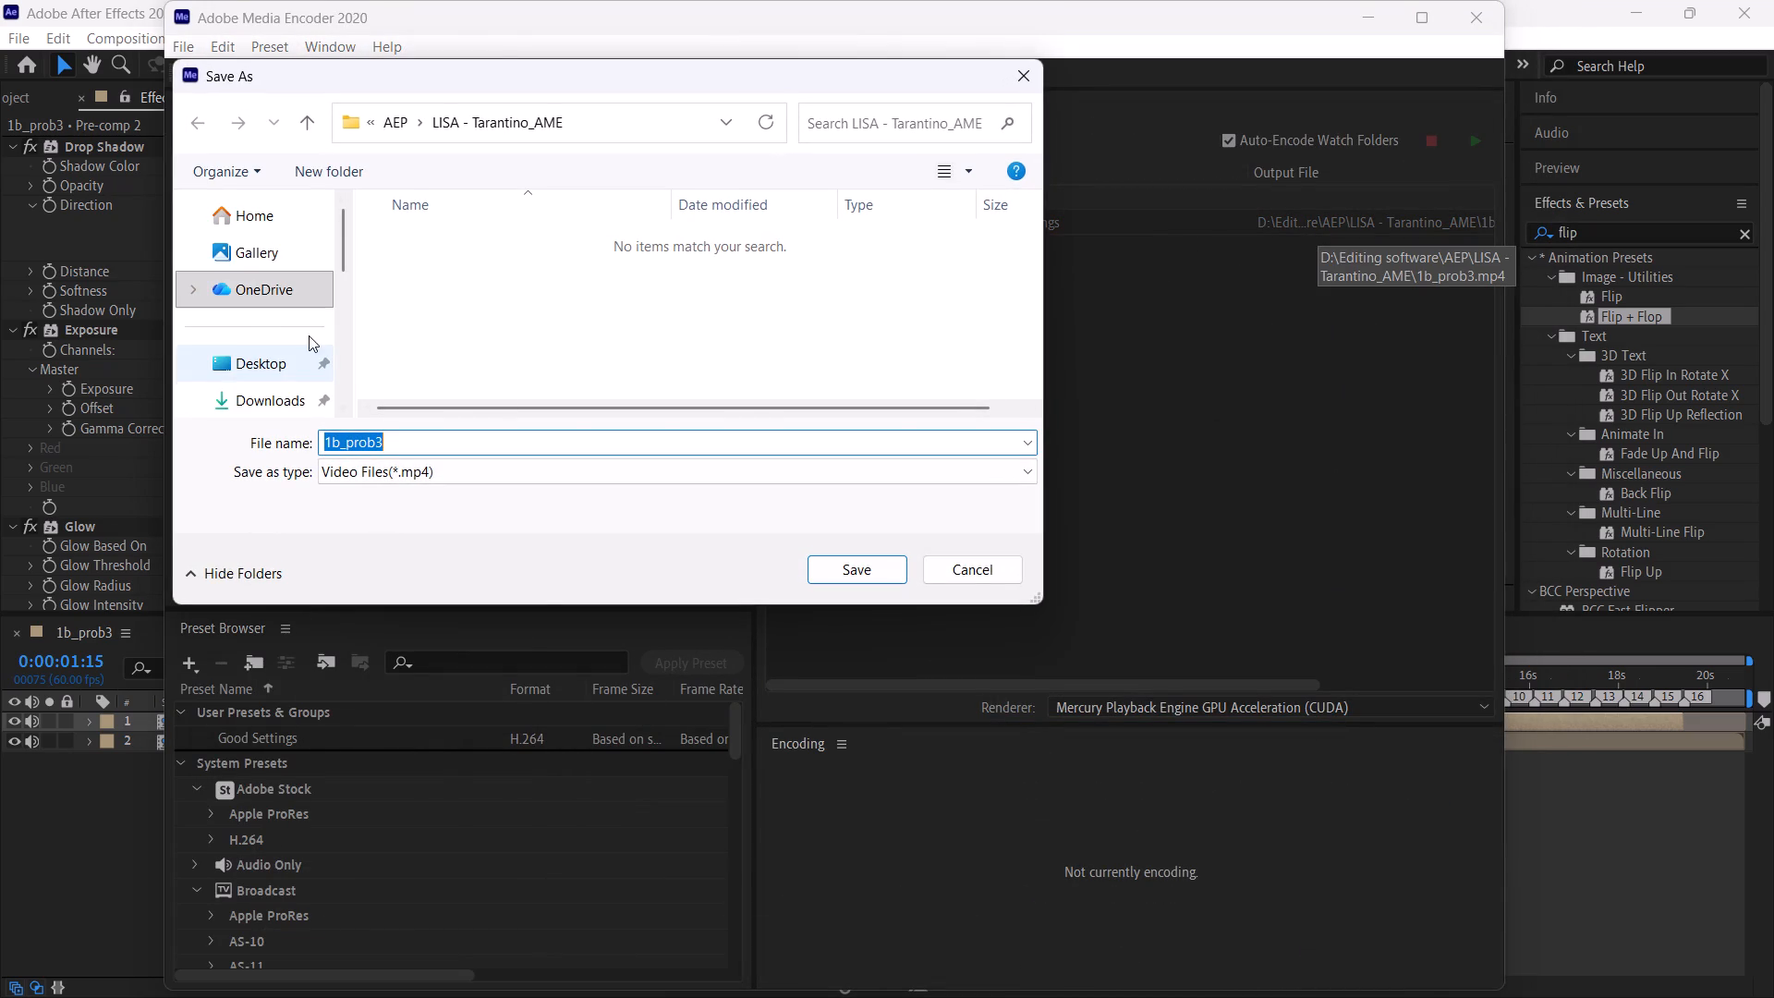
{"action": "scroll", "coordinate": [277, 340], "scroll_direction": "down", "scroll_amount": 3}
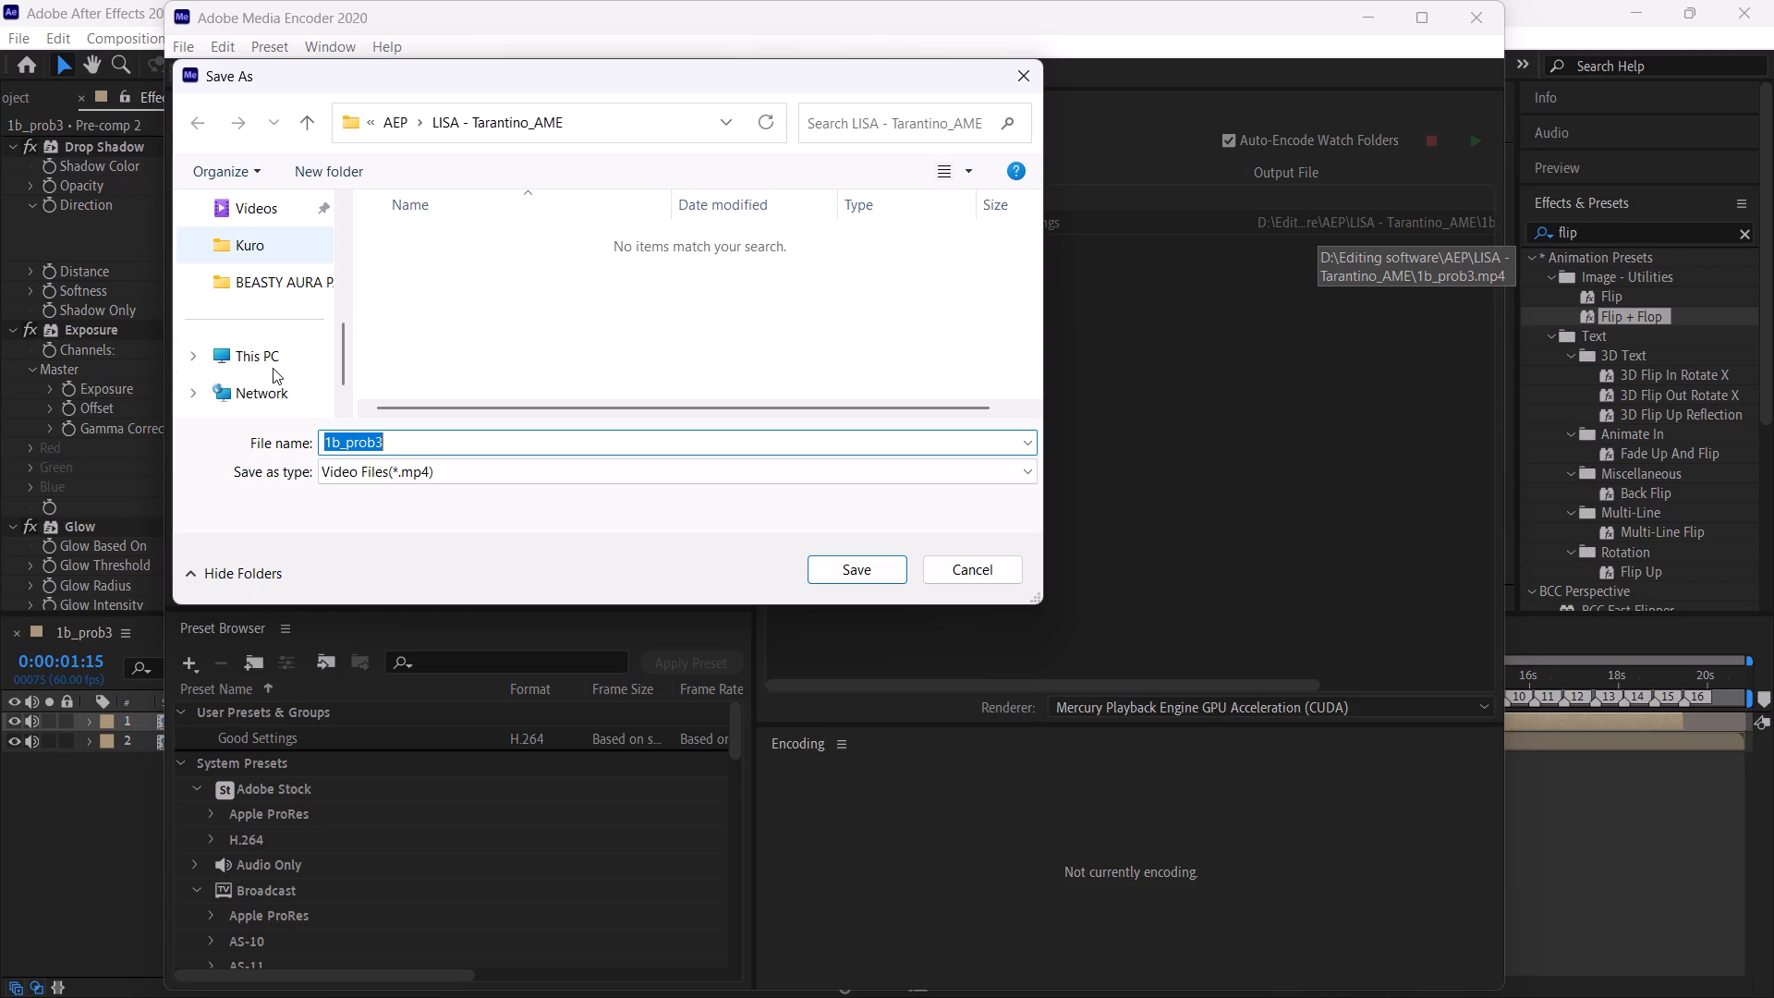
{"action": "left_click", "coordinate": [267, 355]}
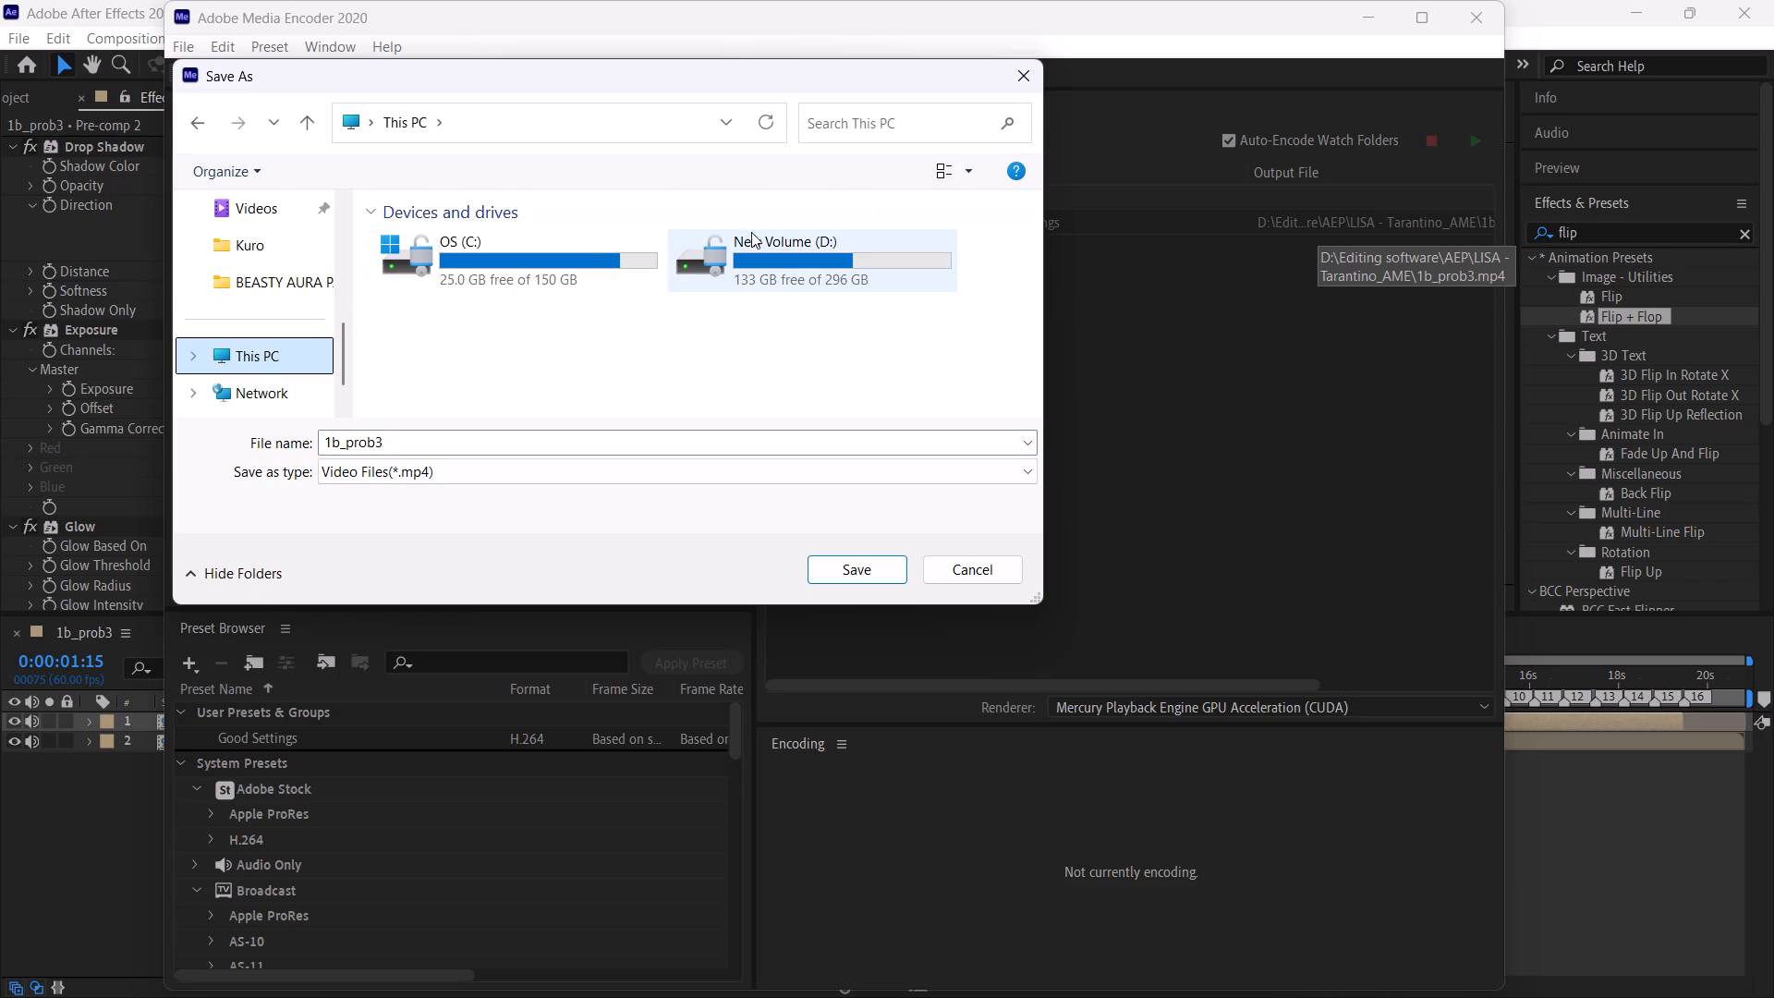
{"action": "double_click", "coordinate": [799, 251]}
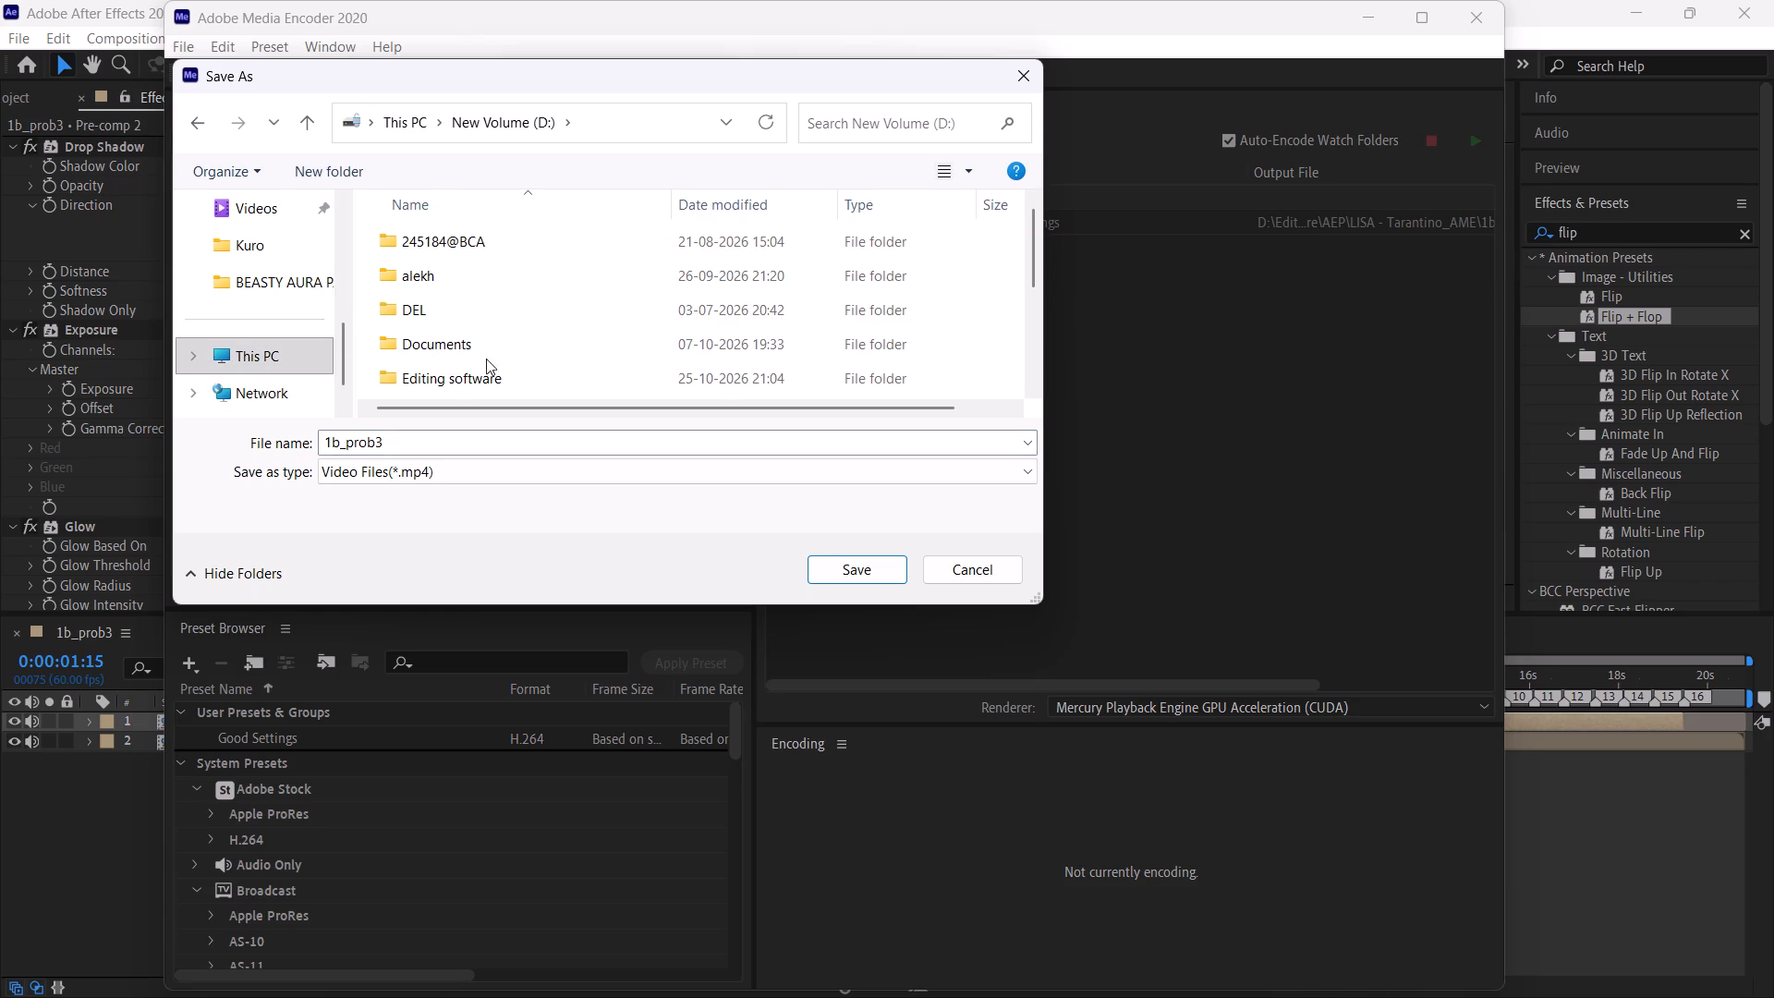
{"action": "double_click", "coordinate": [487, 371]}
{"action": "double_click", "coordinate": [477, 408]}
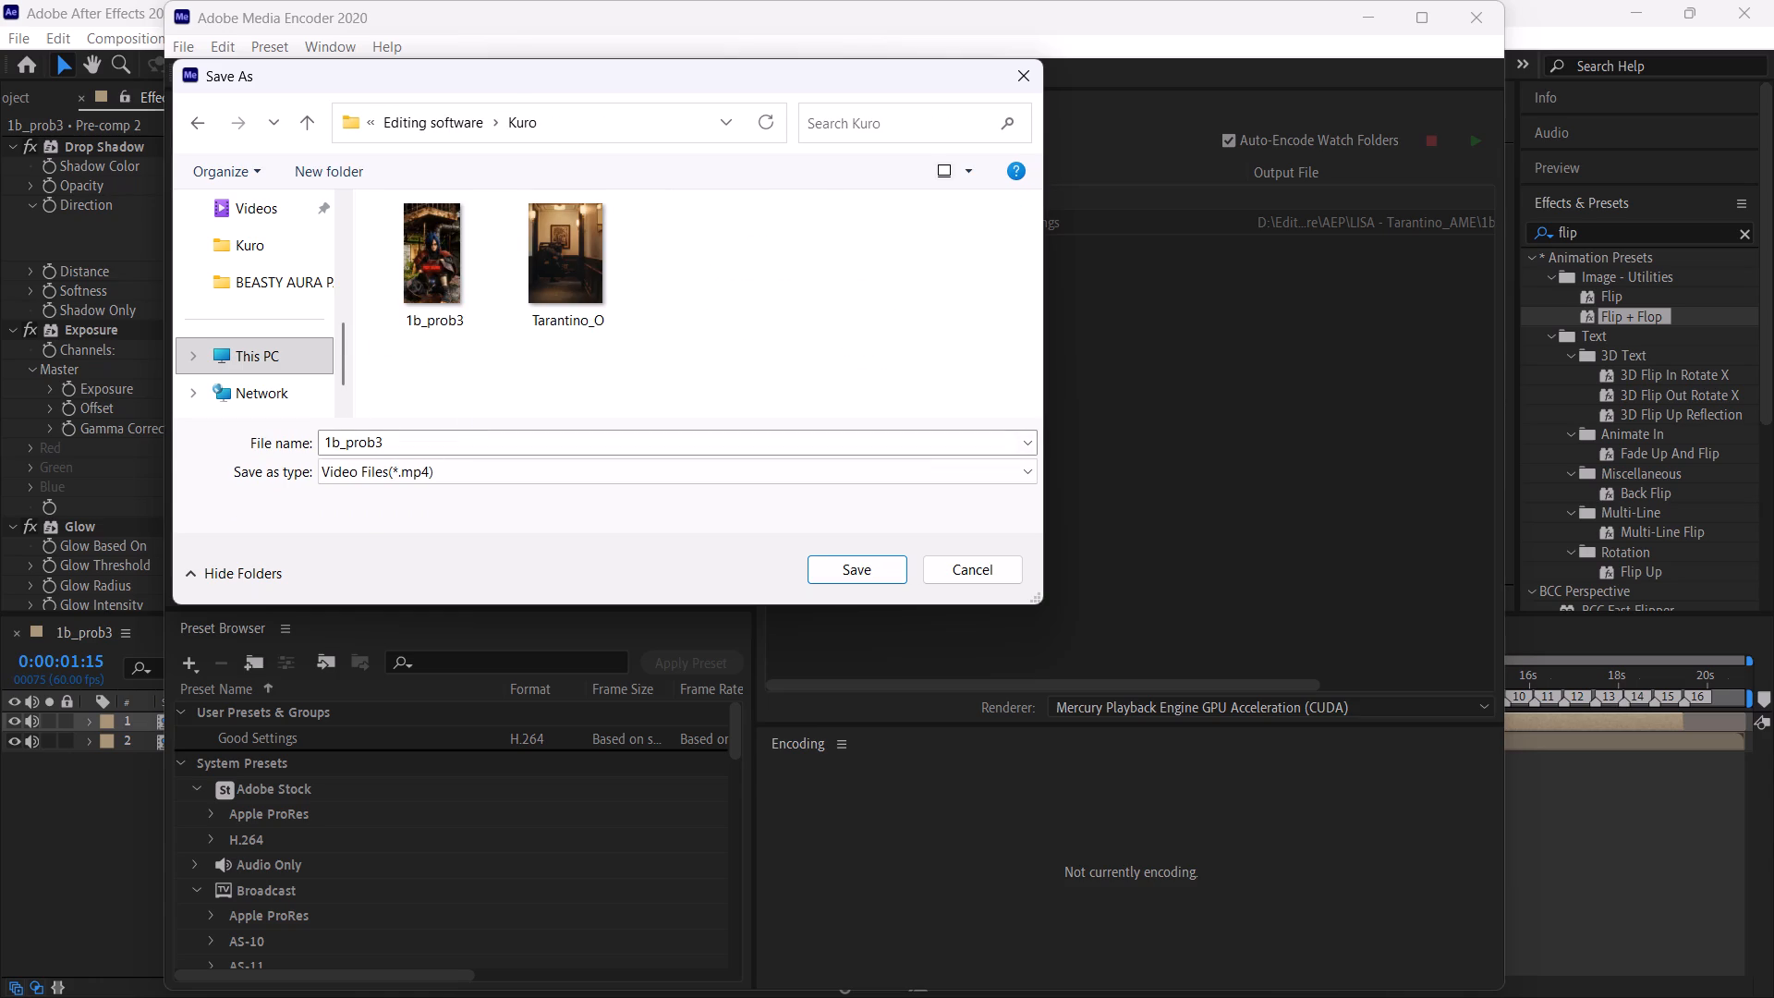
Name the output video Tarantino_final and save the output setting.
{"action": "left_click", "coordinate": [460, 443]}
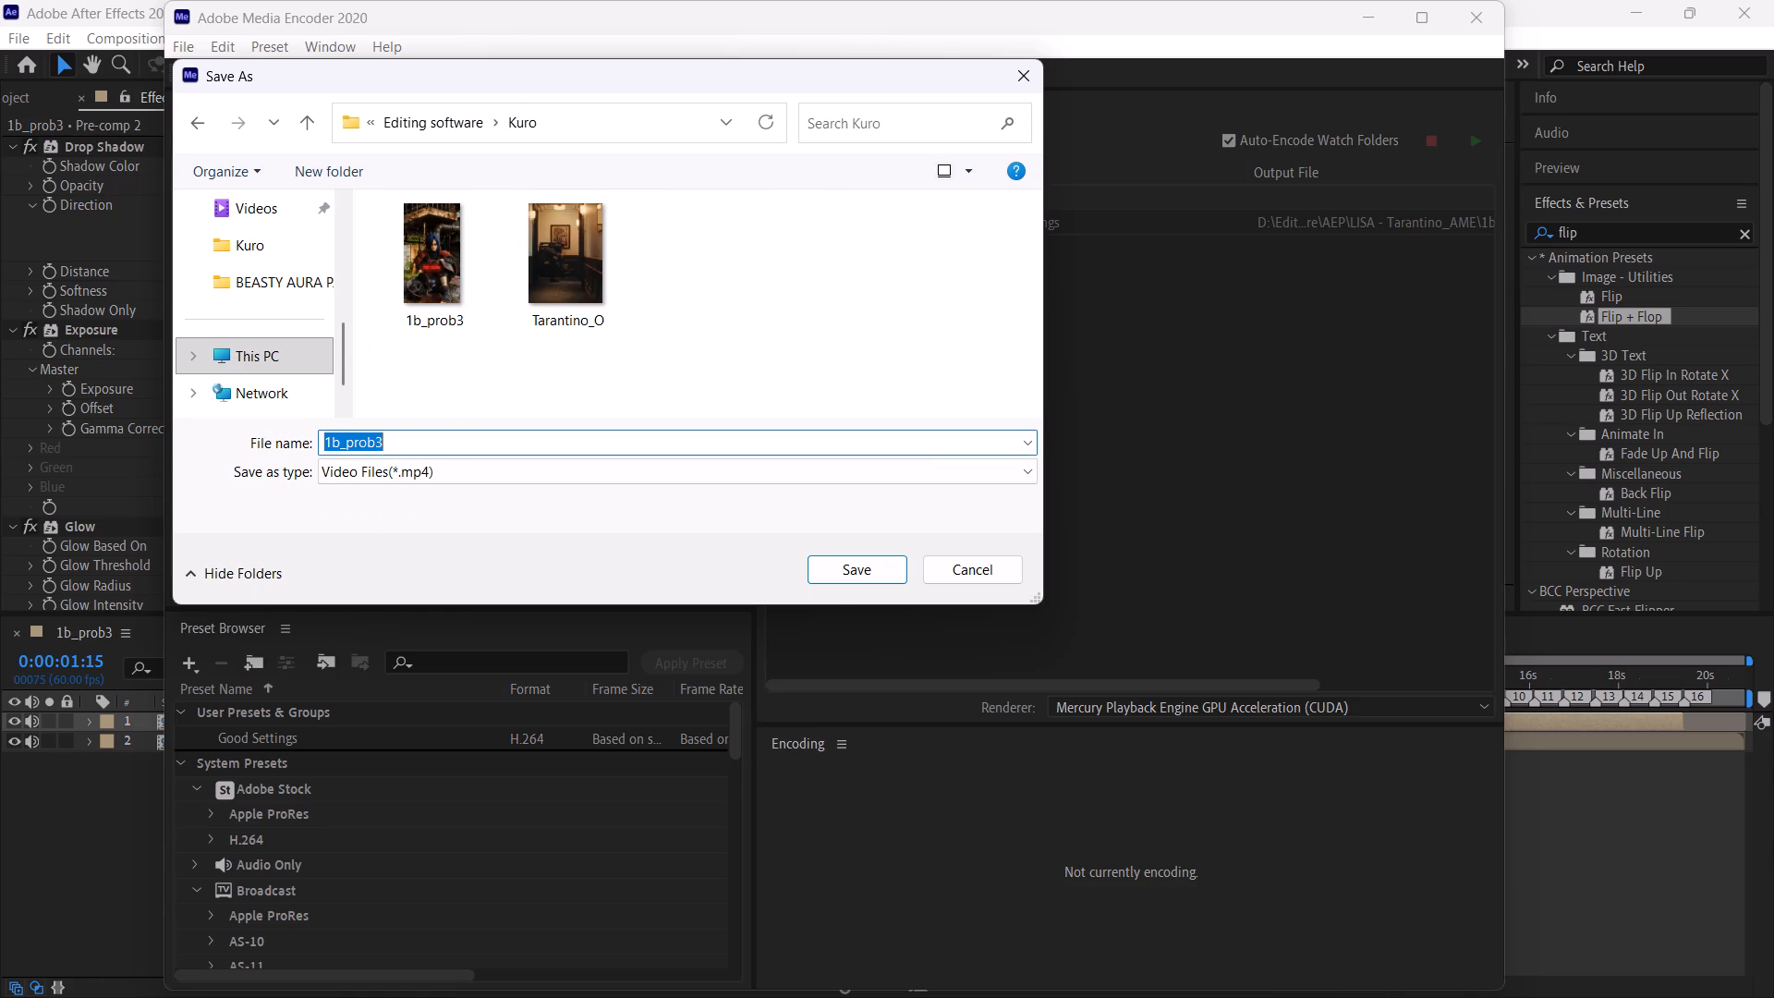
{"action": "key", "text": "shift+t"}
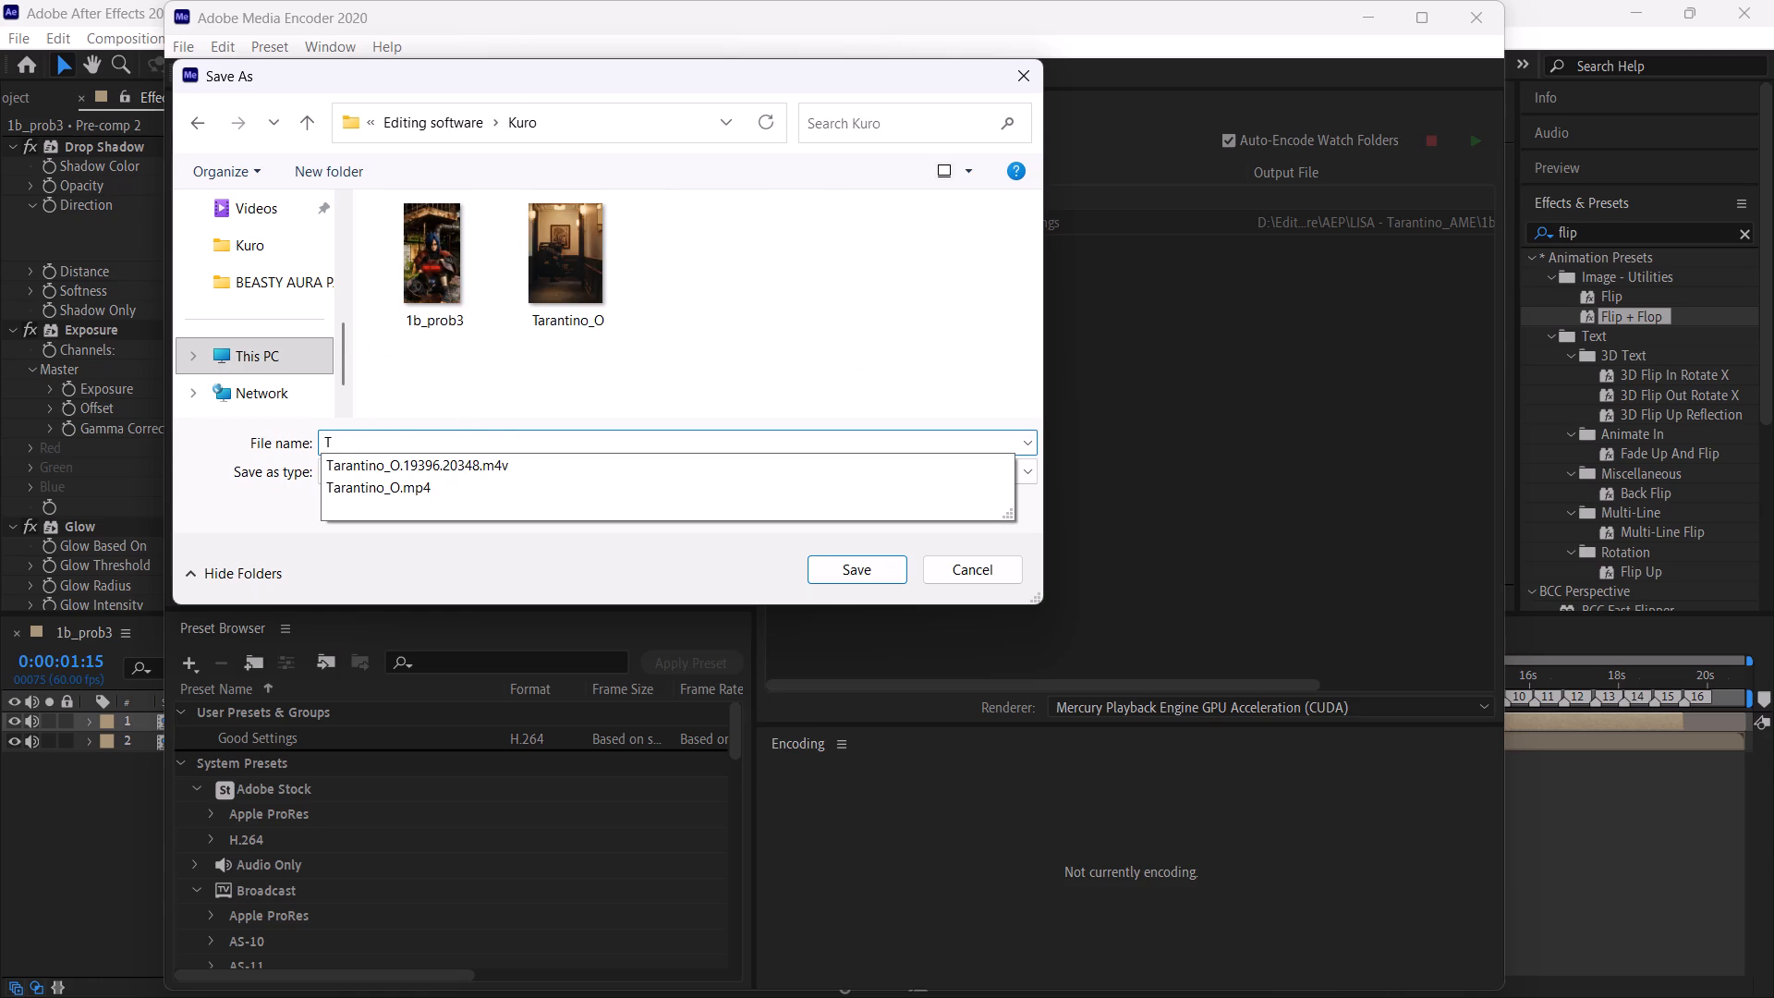
{"action": "key", "text": "Down"}
{"action": "key", "text": "Down"}
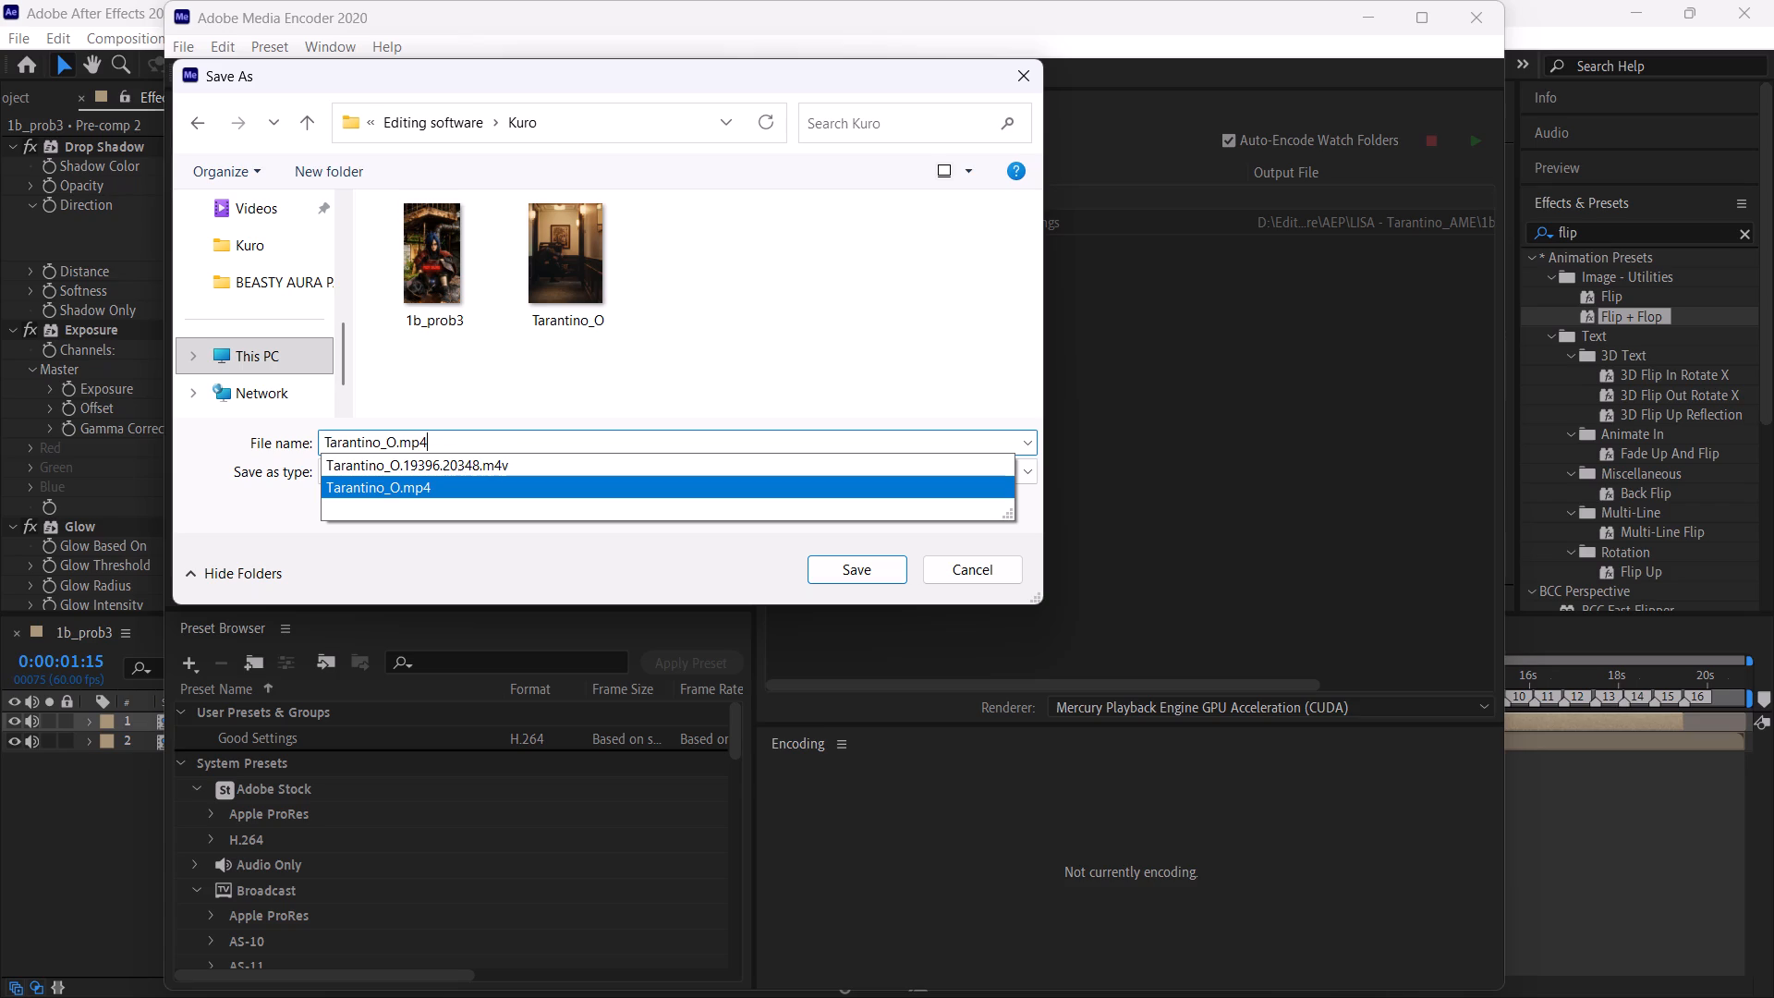
{"action": "key", "text": "BackSpace"}
{"action": "key", "text": "BackSpace"}
{"action": "key", "text": "BackSpace"}
{"action": "key", "text": "BackSpace"}
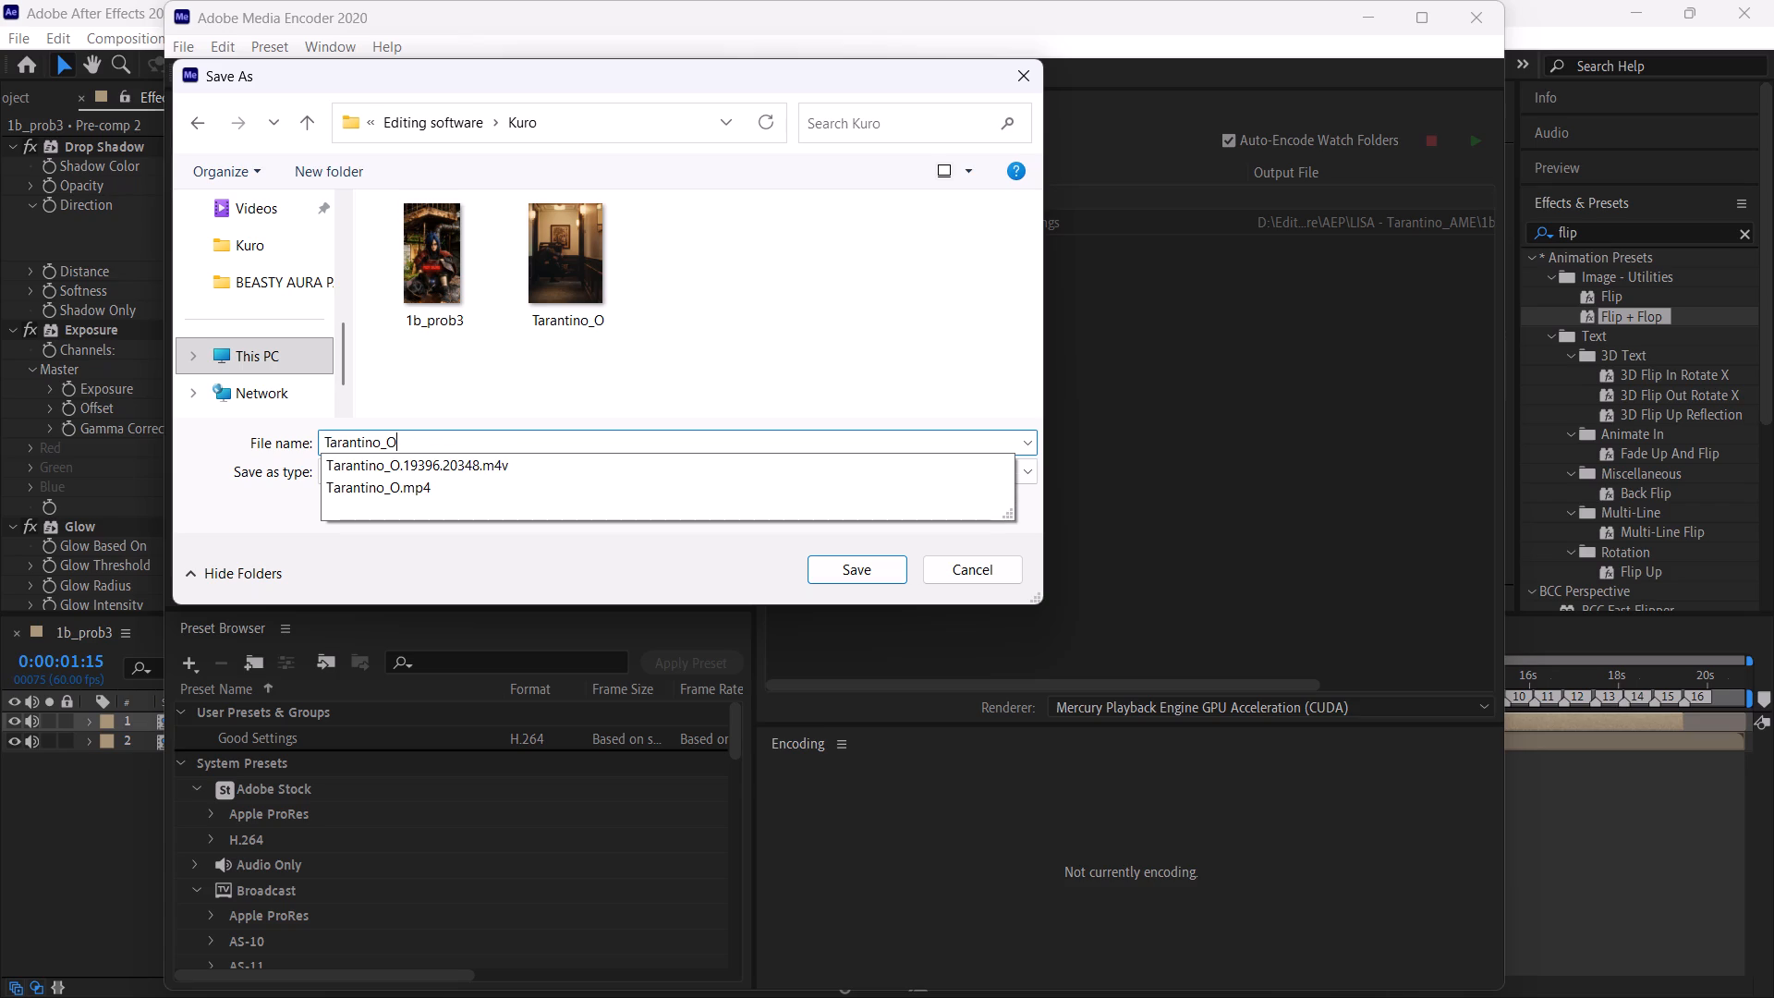
{"action": "key", "text": "space"}
{"action": "key", "text": "BackSpace"}
{"action": "key", "text": "BackSpace"}
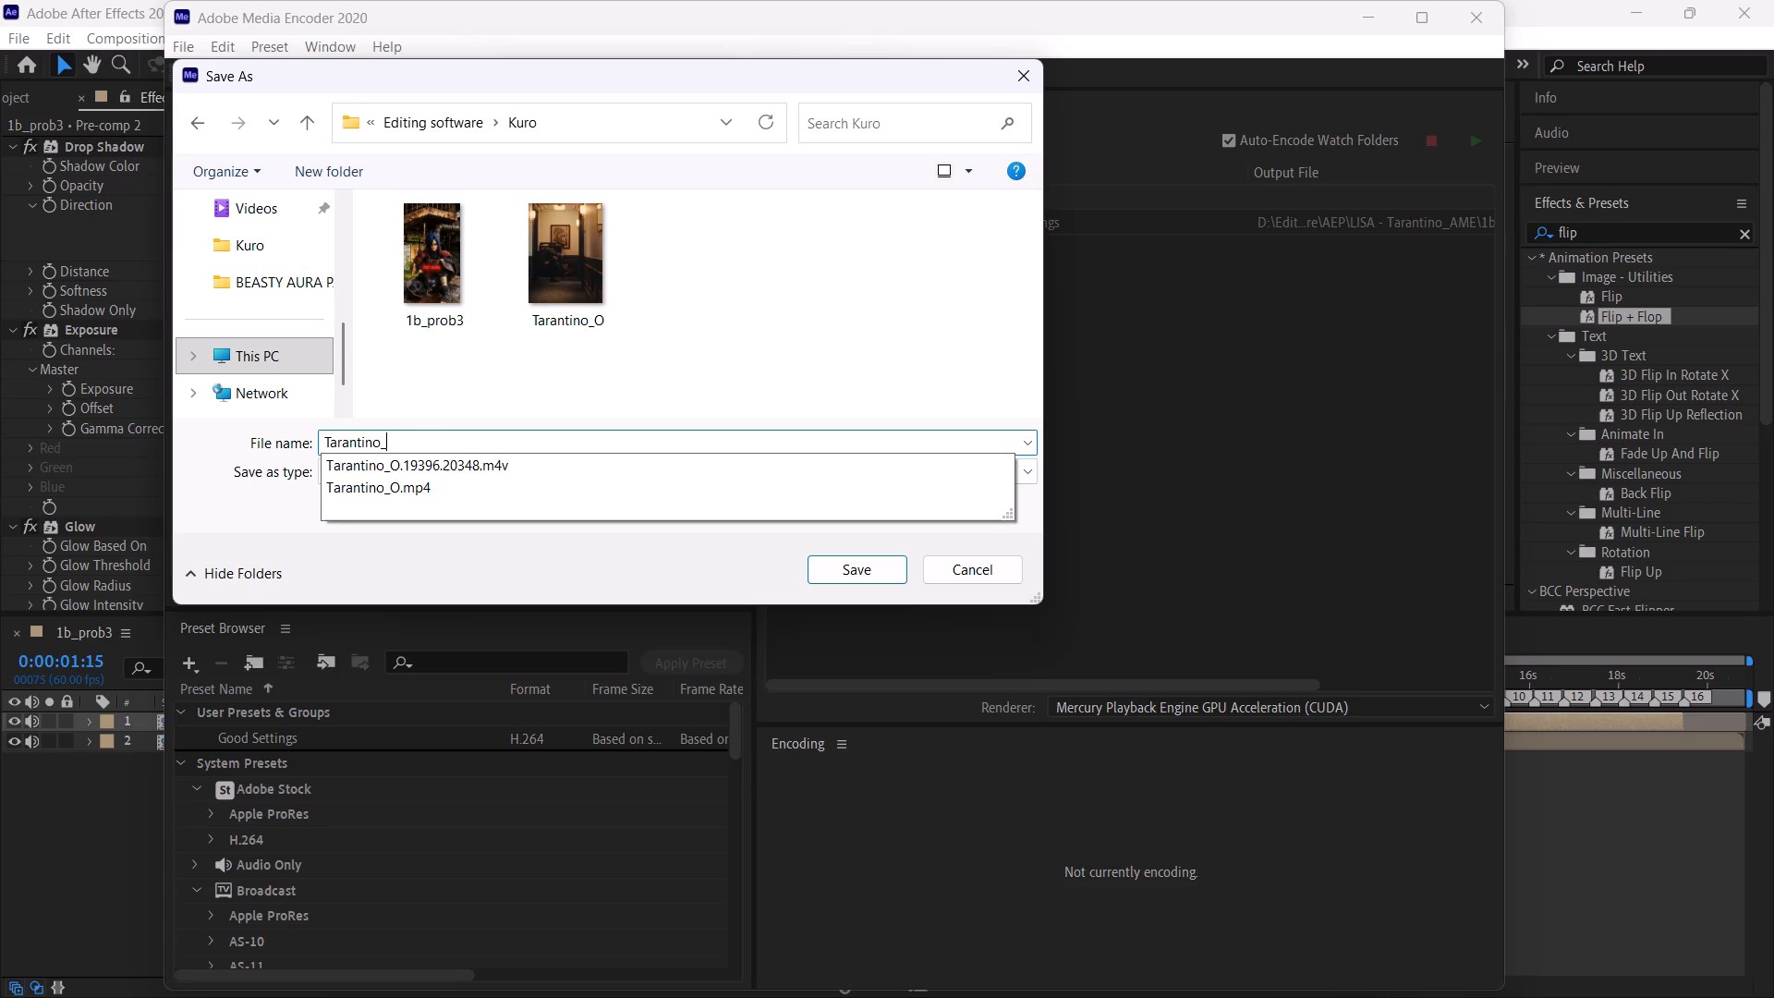
{"action": "key", "text": "f"}
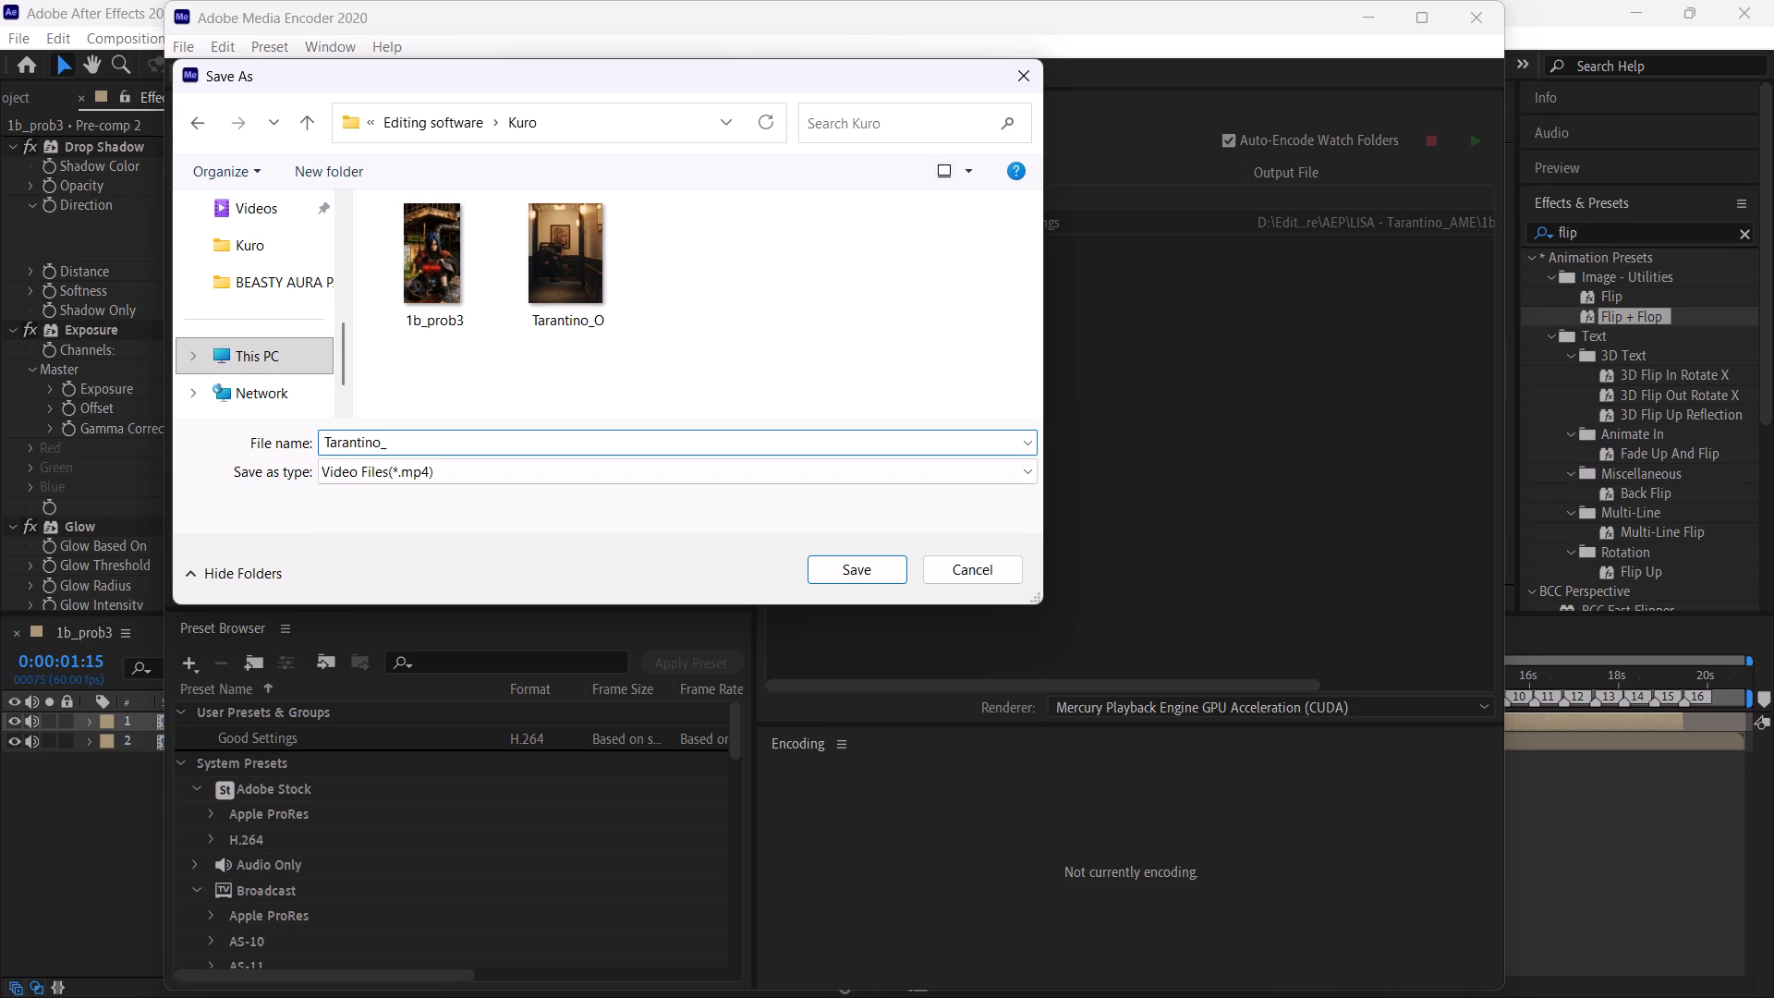
{"action": "type", "text": "inal"}
{"action": "key", "text": "Return"}
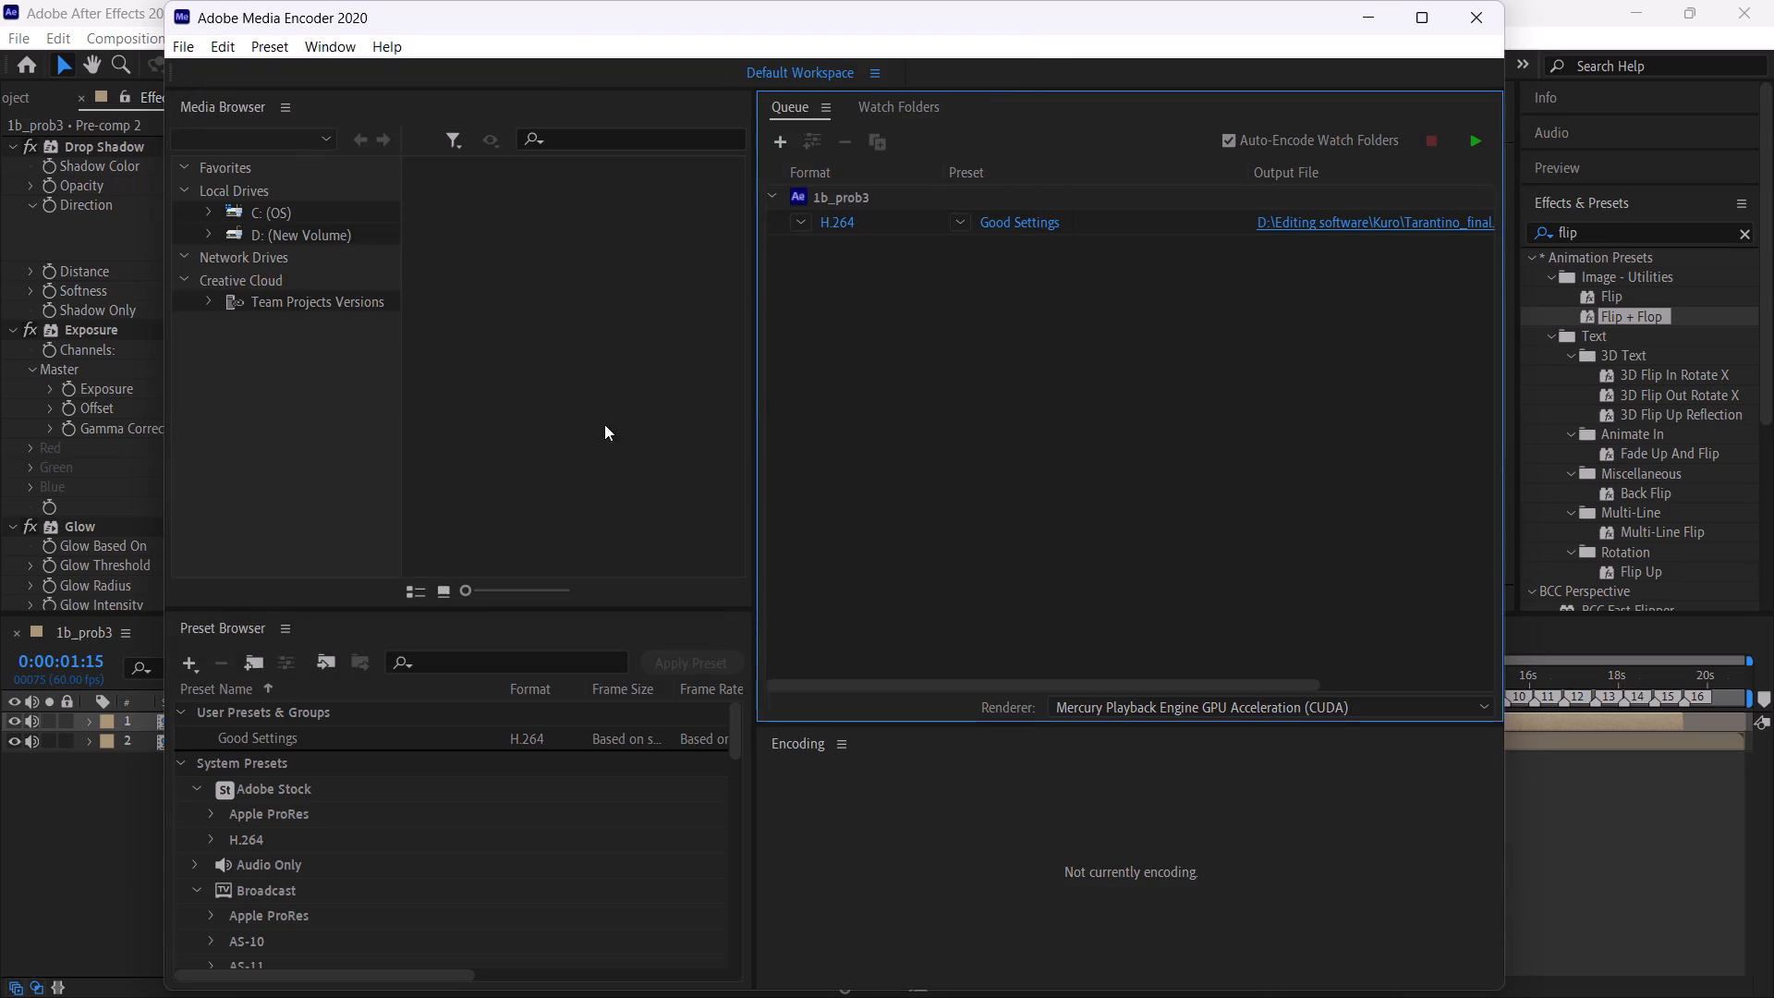
Maximize the encoder window and start encoding the queue.
{"action": "left_click", "coordinate": [1424, 30]}
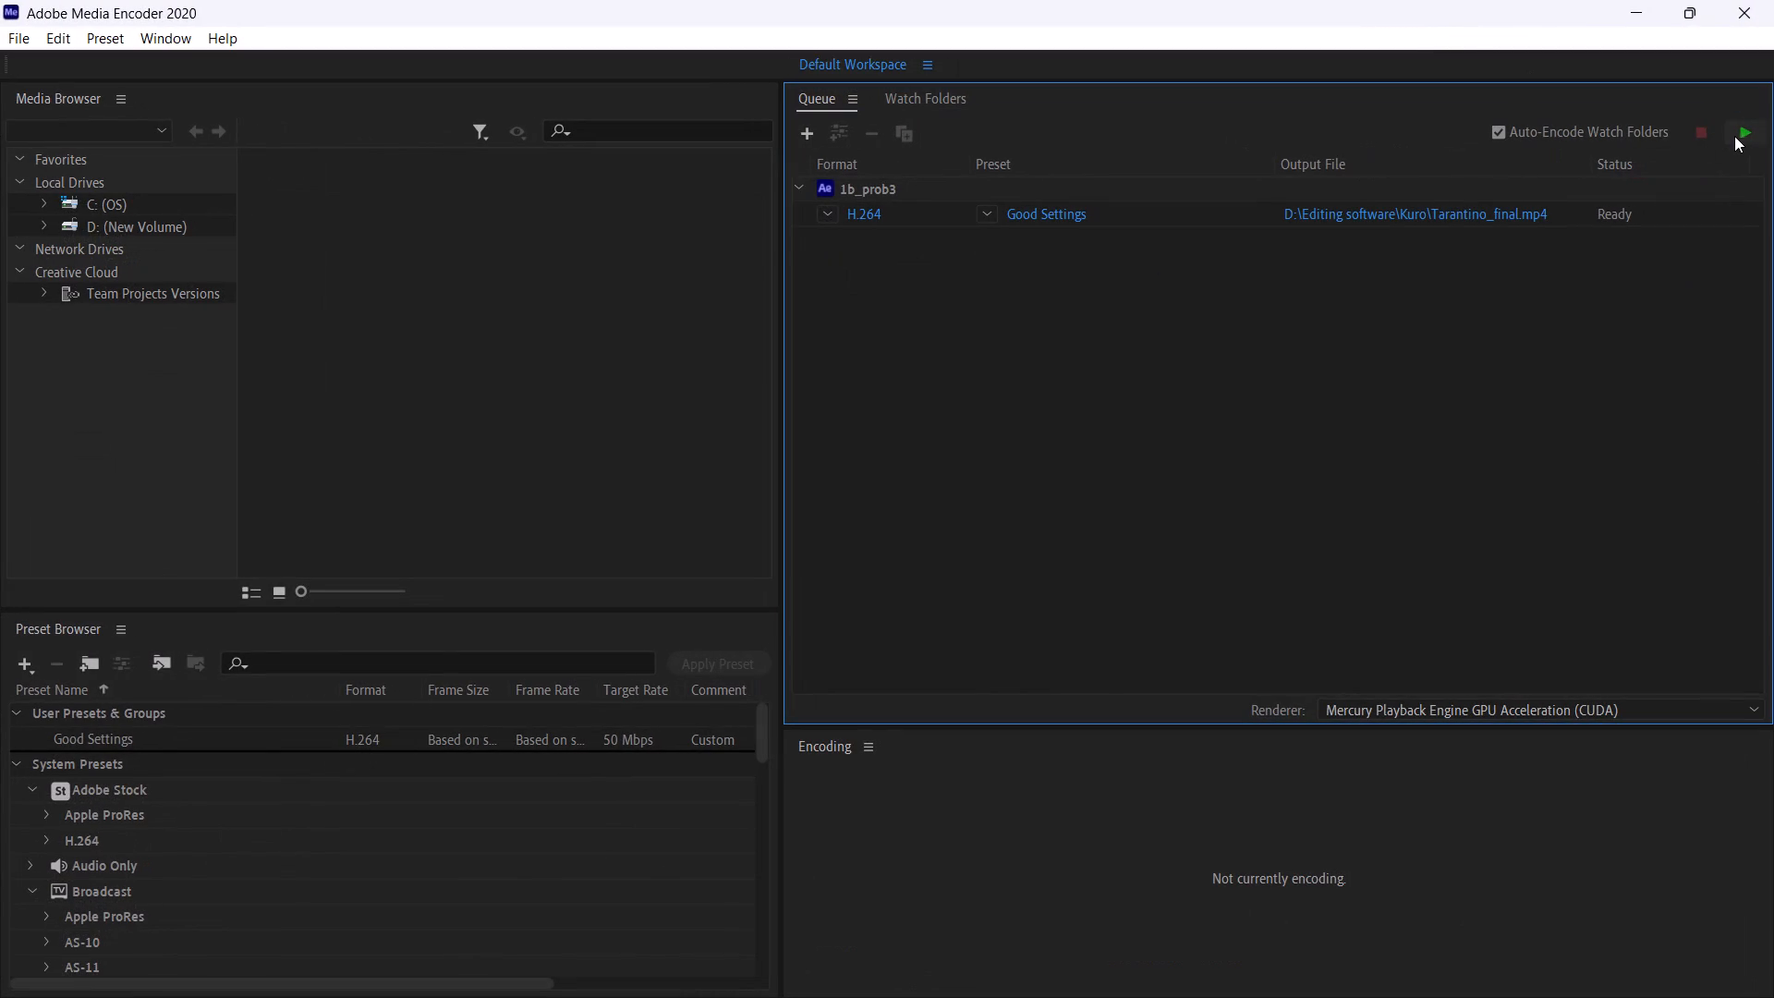
{"action": "left_click", "coordinate": [1735, 136]}
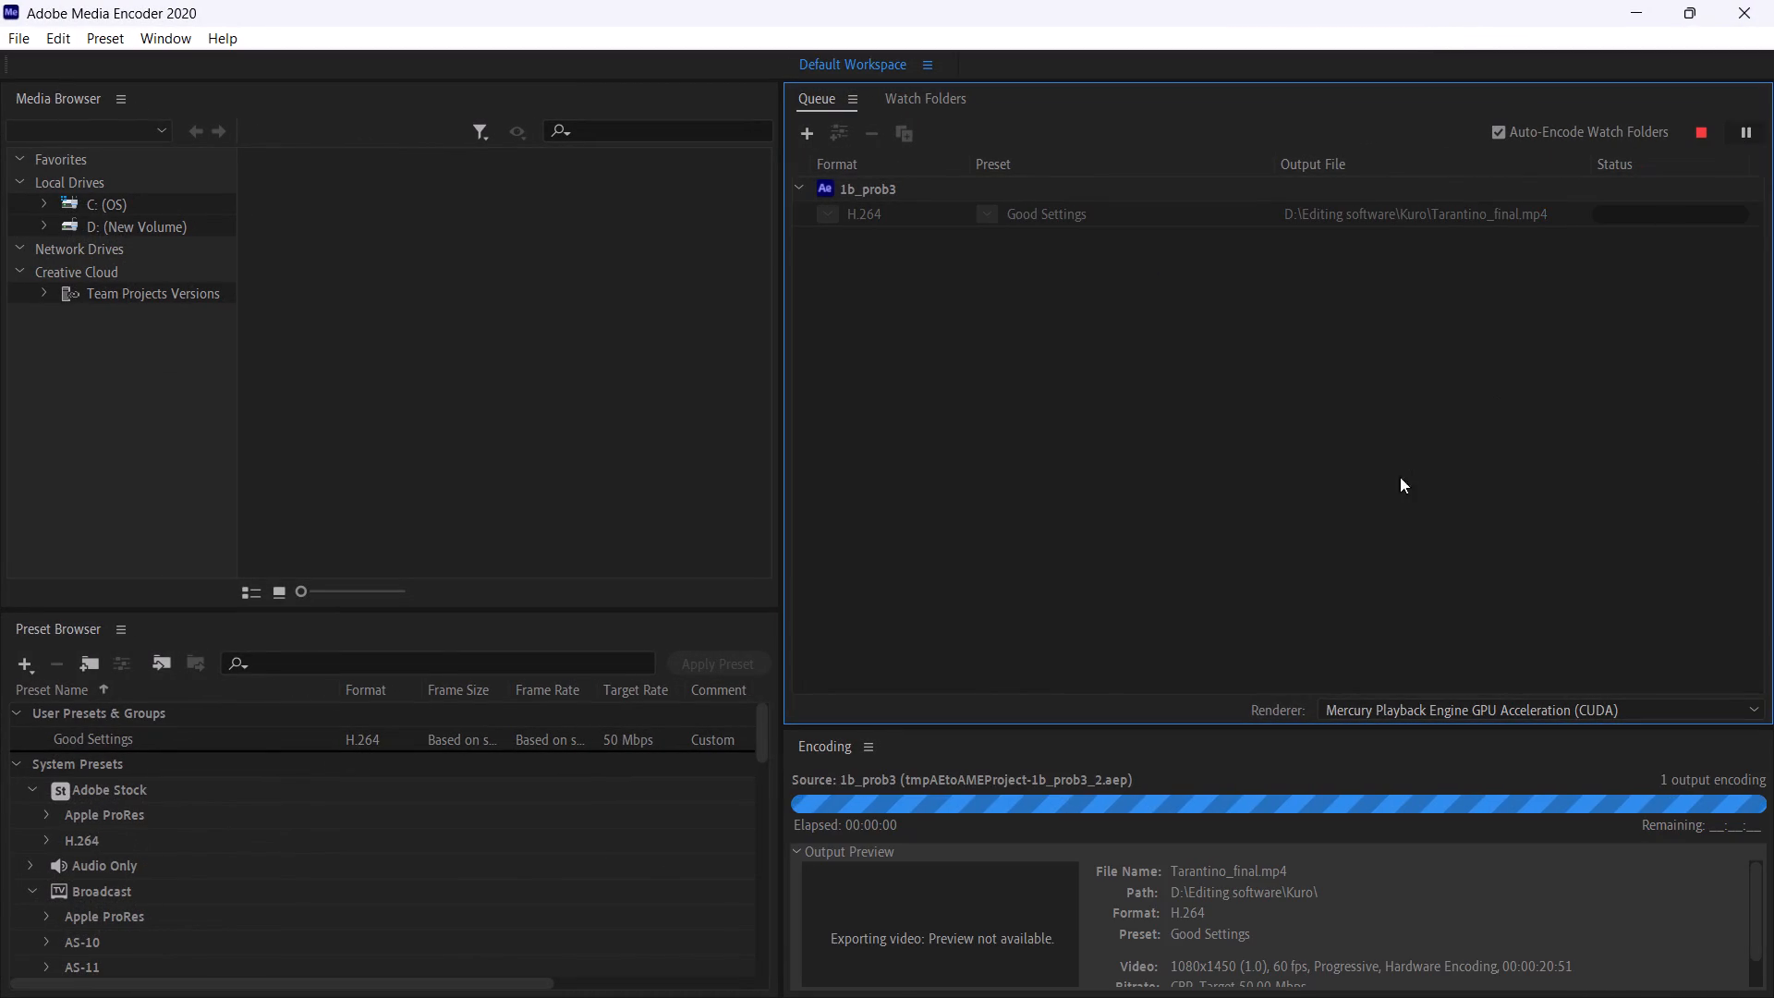
Minimize the encoder, switch back to After Effects, and save the LISA - Tarantino project.
{"action": "left_click", "coordinate": [1631, 9]}
{"action": "left_click", "coordinate": [1138, 829]}
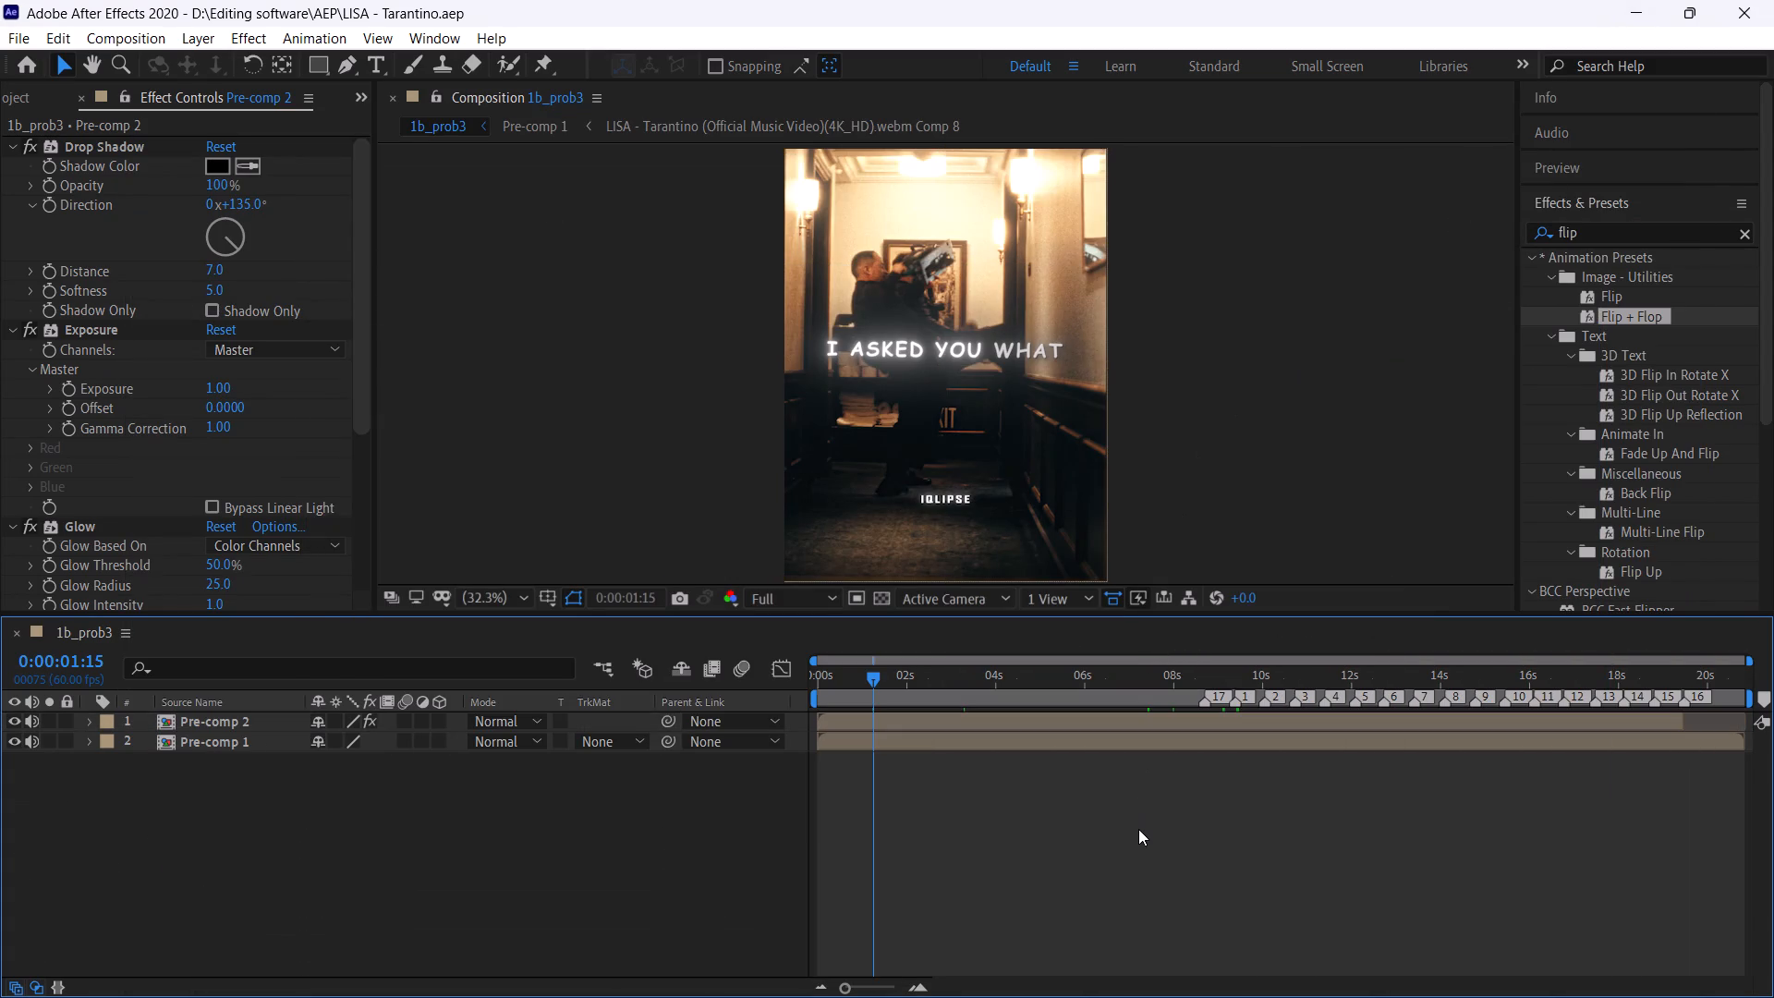
{"action": "key", "text": "ctrl+s"}
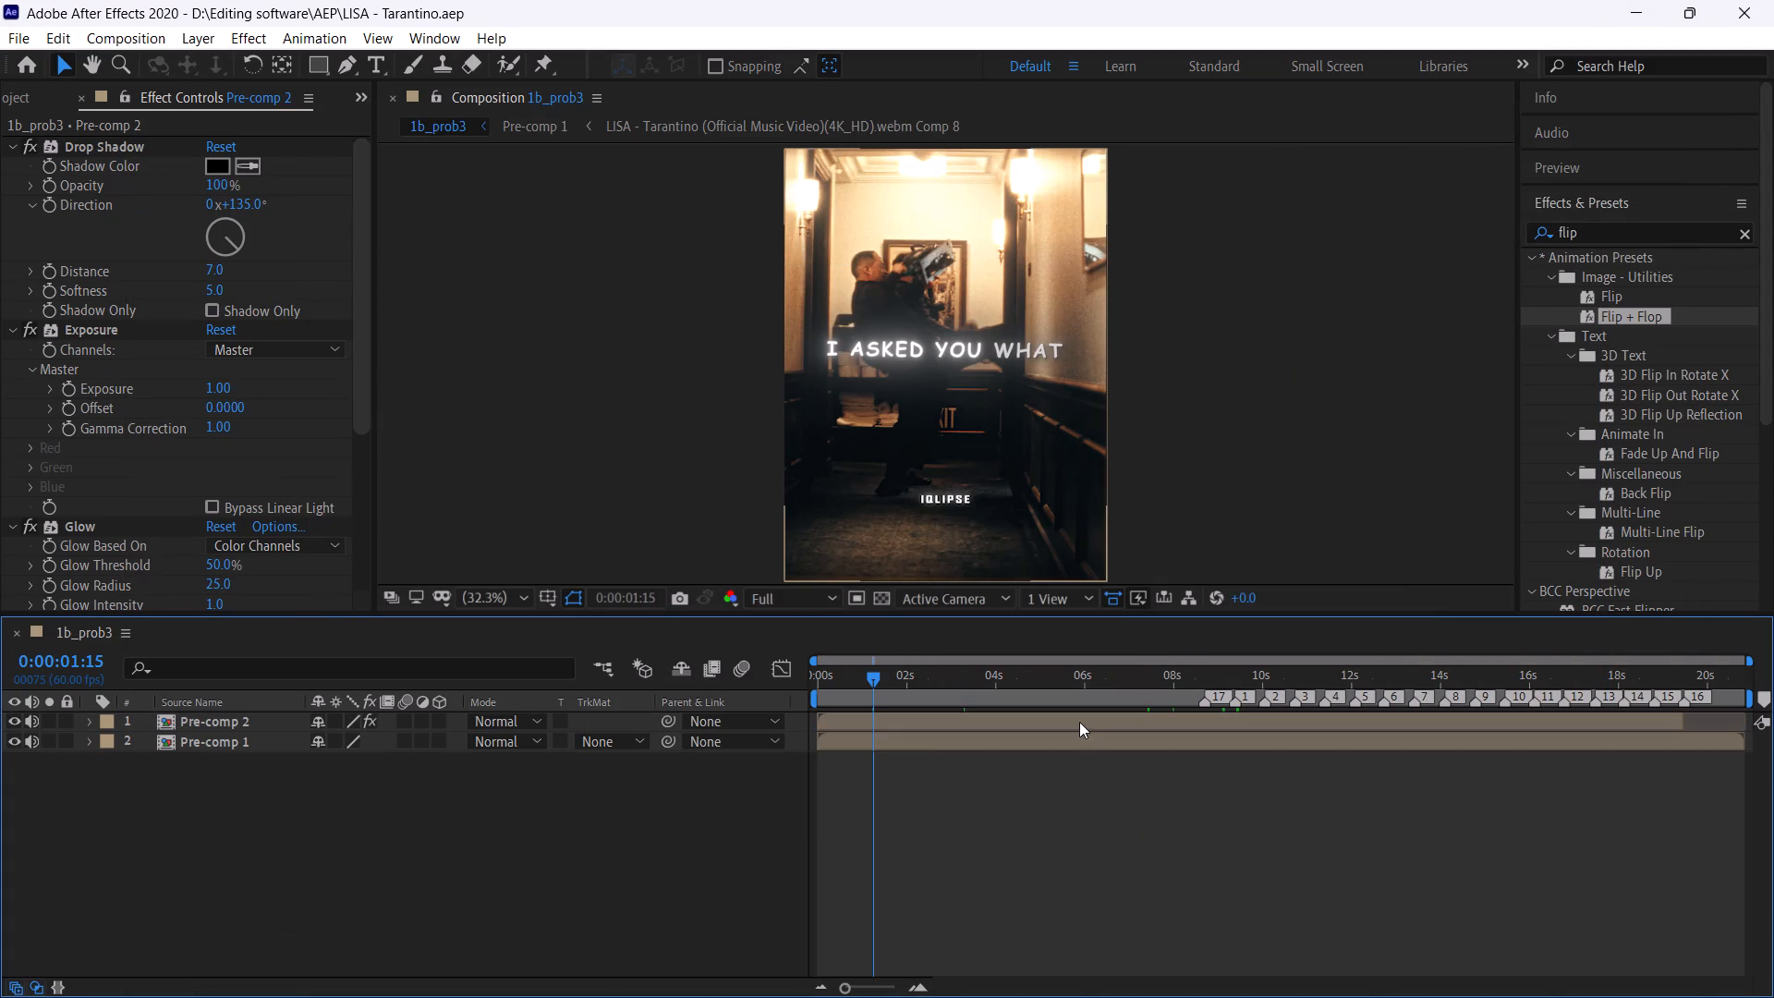
Set the 1b_prob3 composition's preview resolution to Quarter and save the project.
{"action": "left_click", "coordinate": [1079, 722]}
{"action": "left_click", "coordinate": [793, 599]}
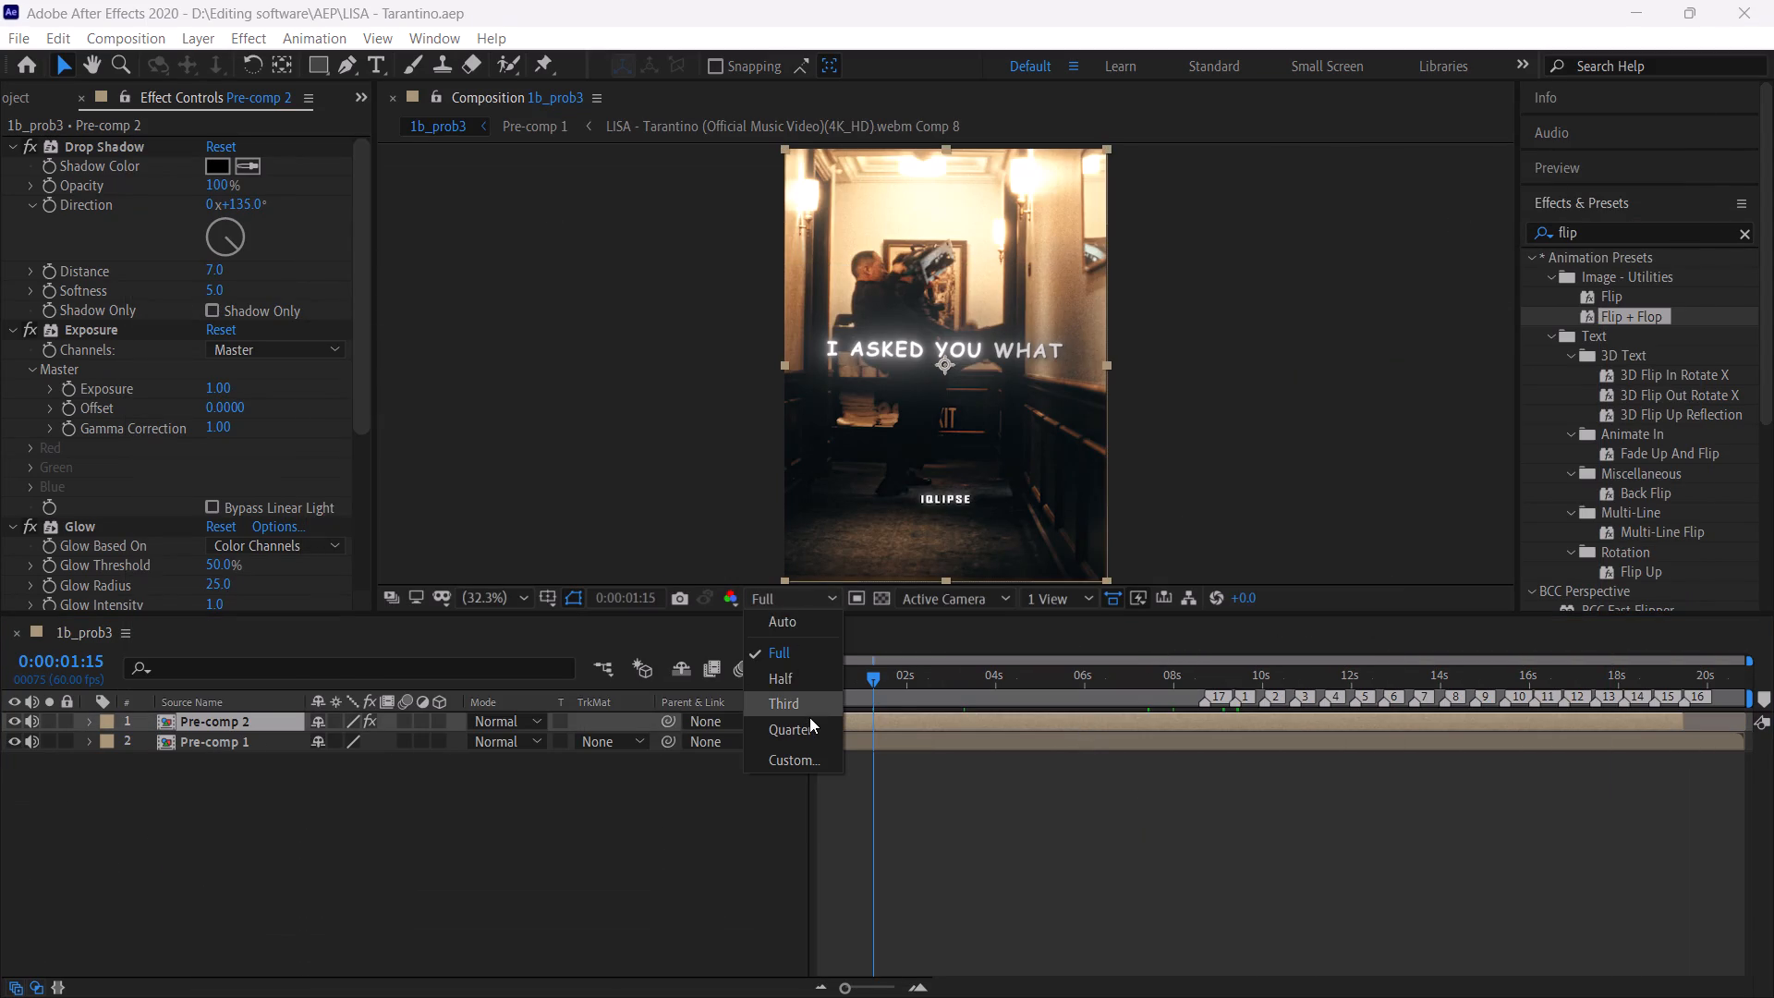
{"action": "left_click", "coordinate": [809, 717]}
{"action": "key", "text": "ctrl+s"}
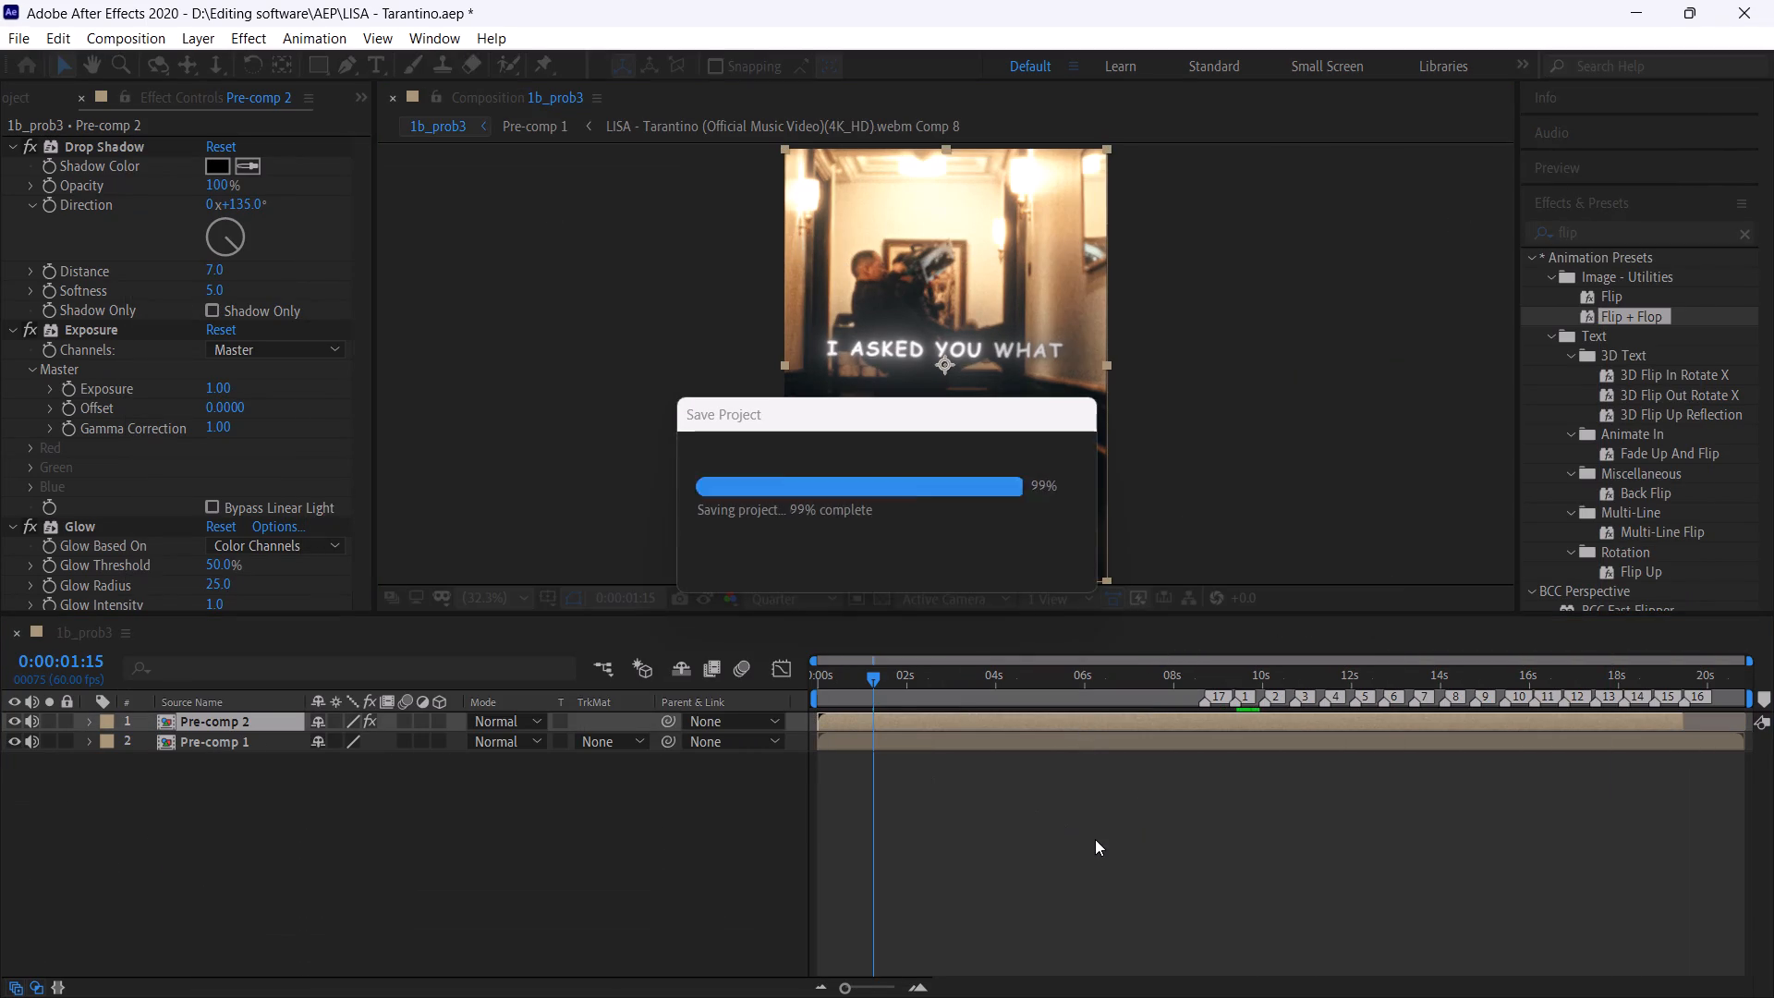
{"action": "left_click", "coordinate": [1095, 839]}
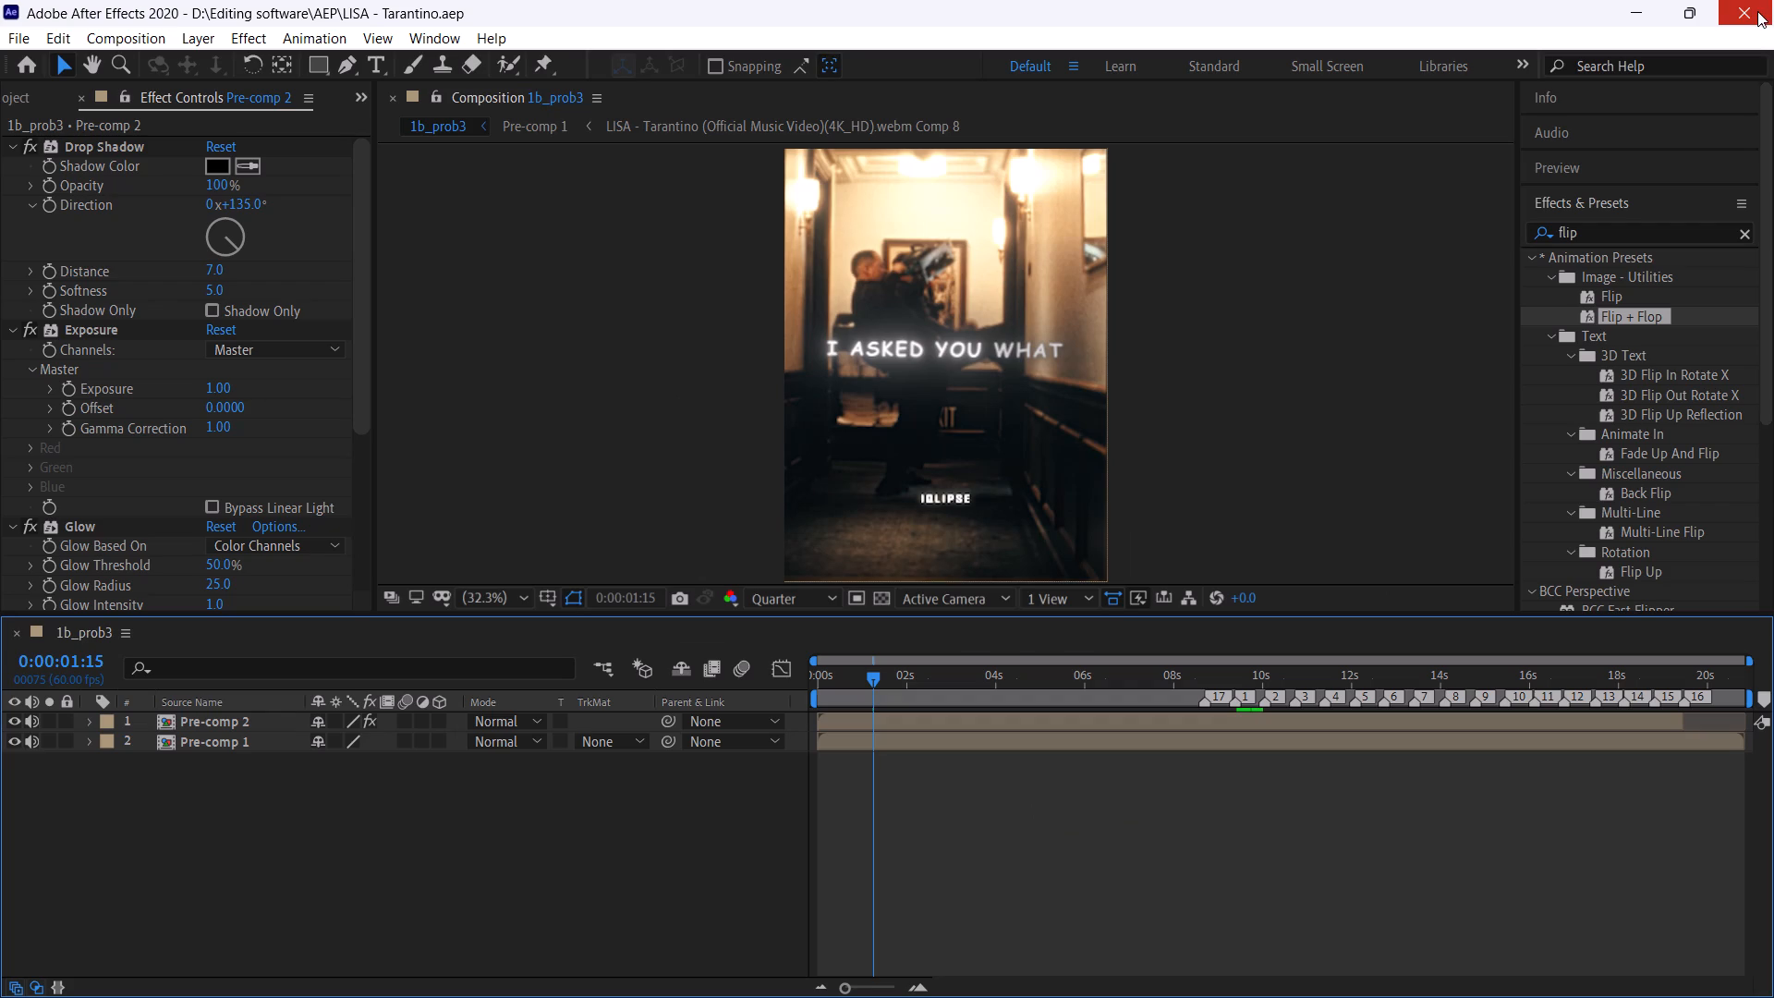
Close After Effects.
{"action": "left_click", "coordinate": [1757, 11]}
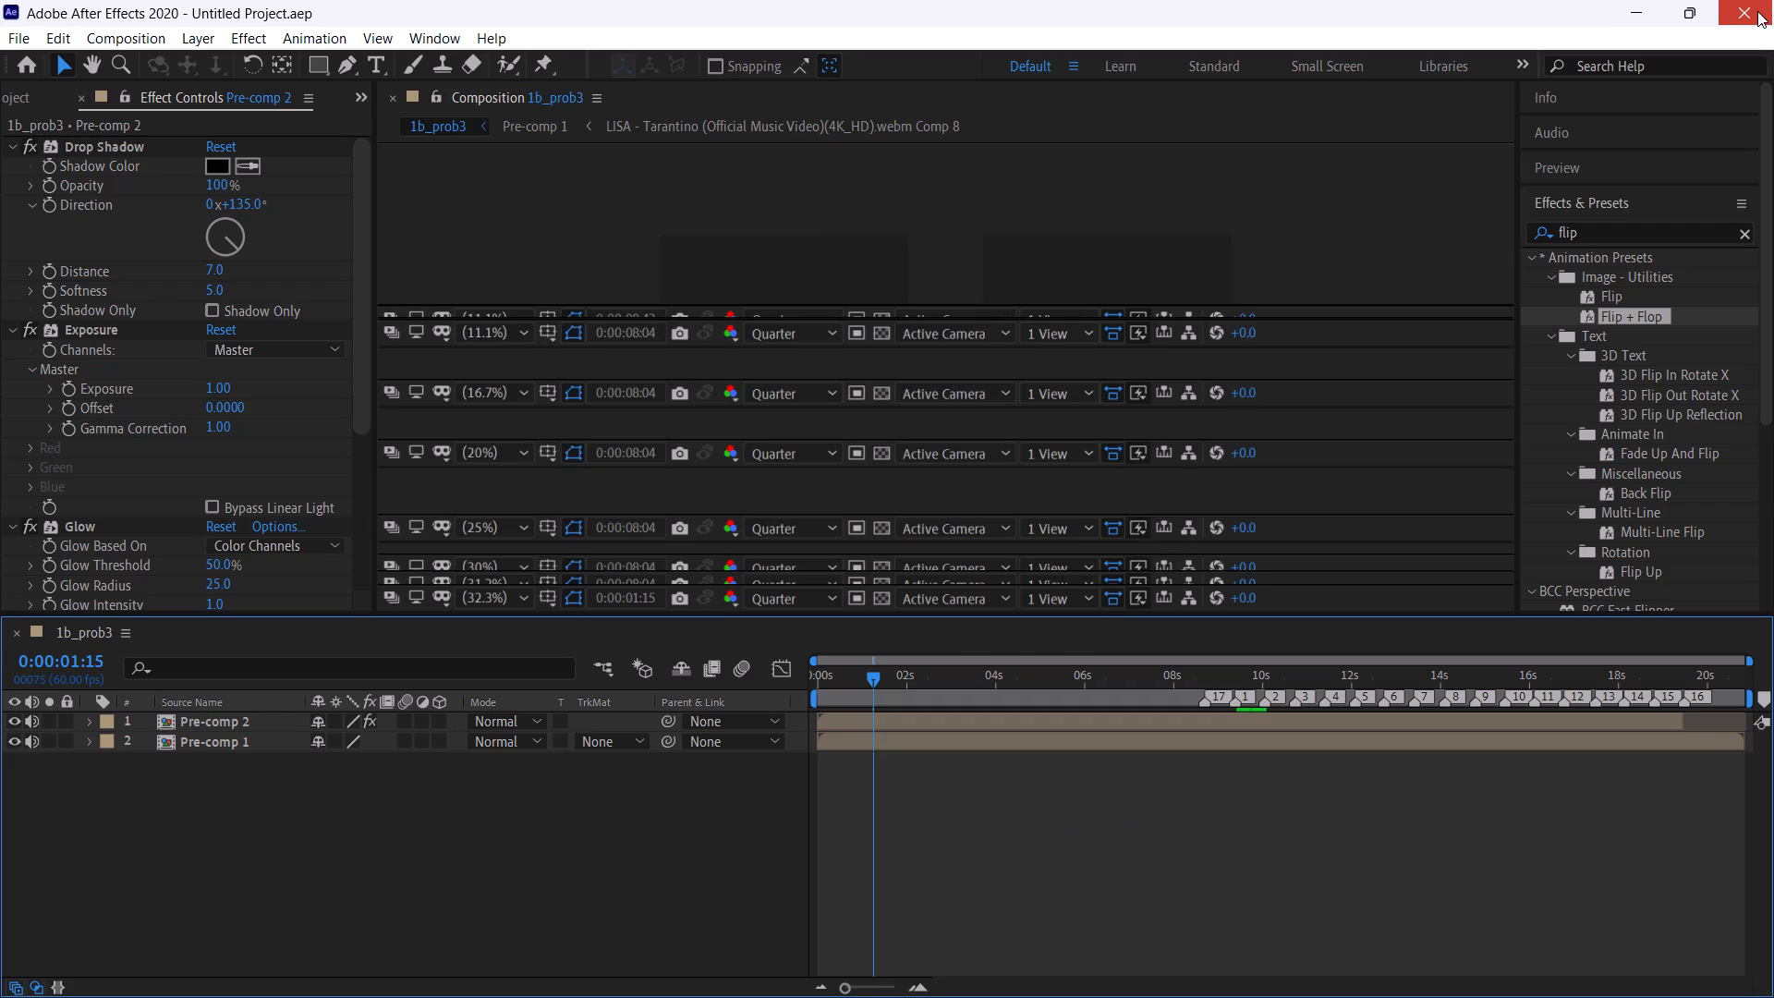